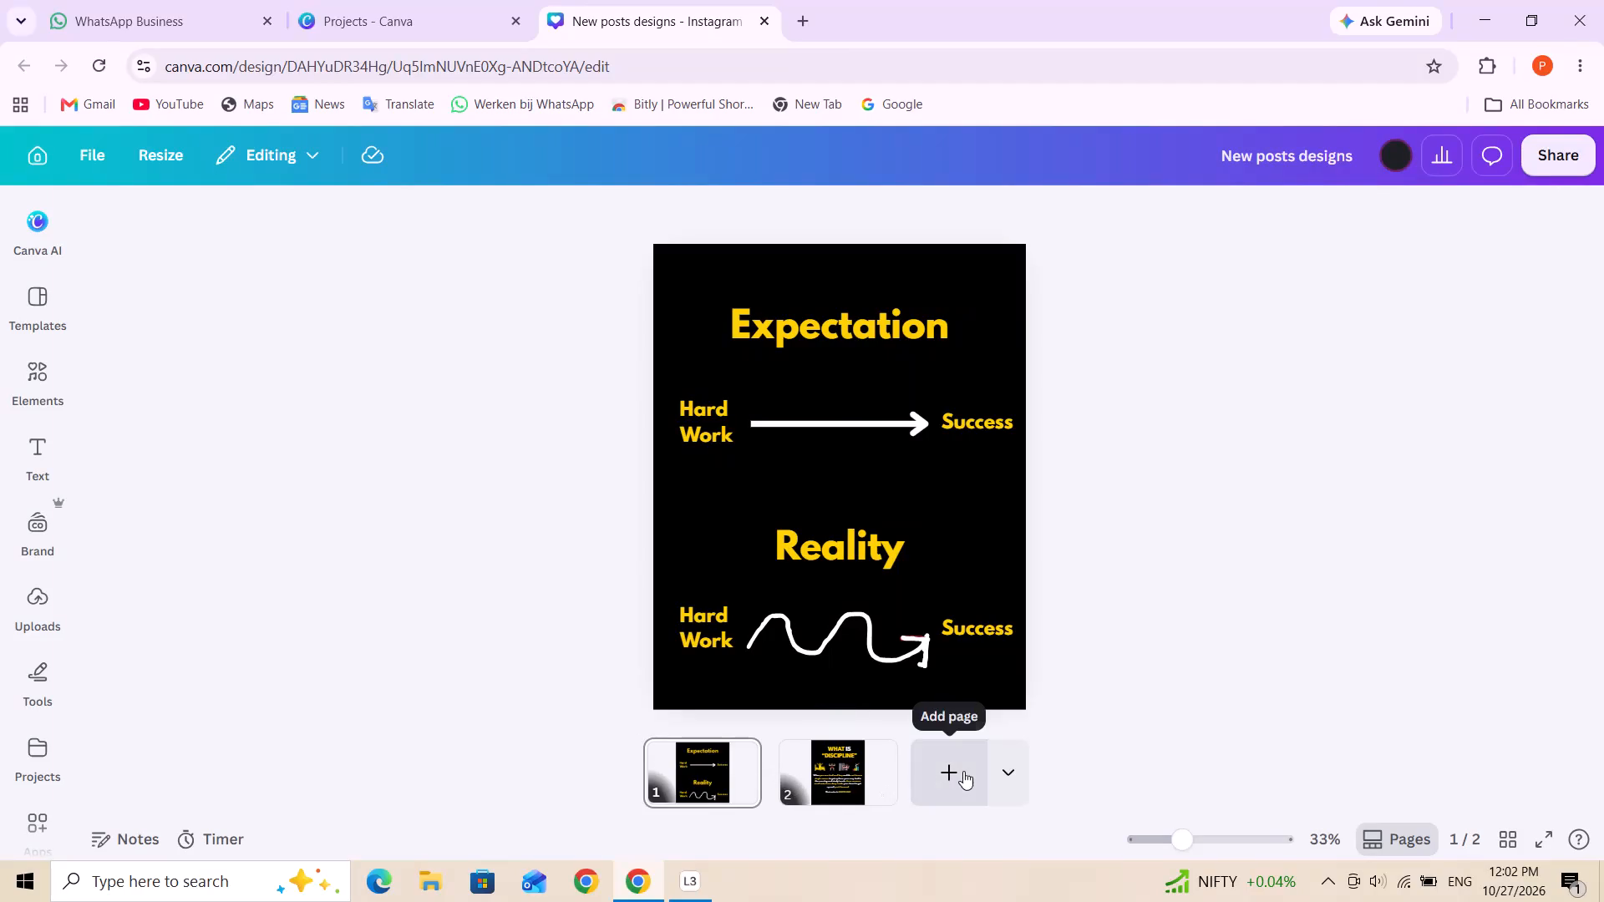
Add a new blank page after page 2, the discipline post.
{"action": "left_click", "coordinate": [839, 771]}
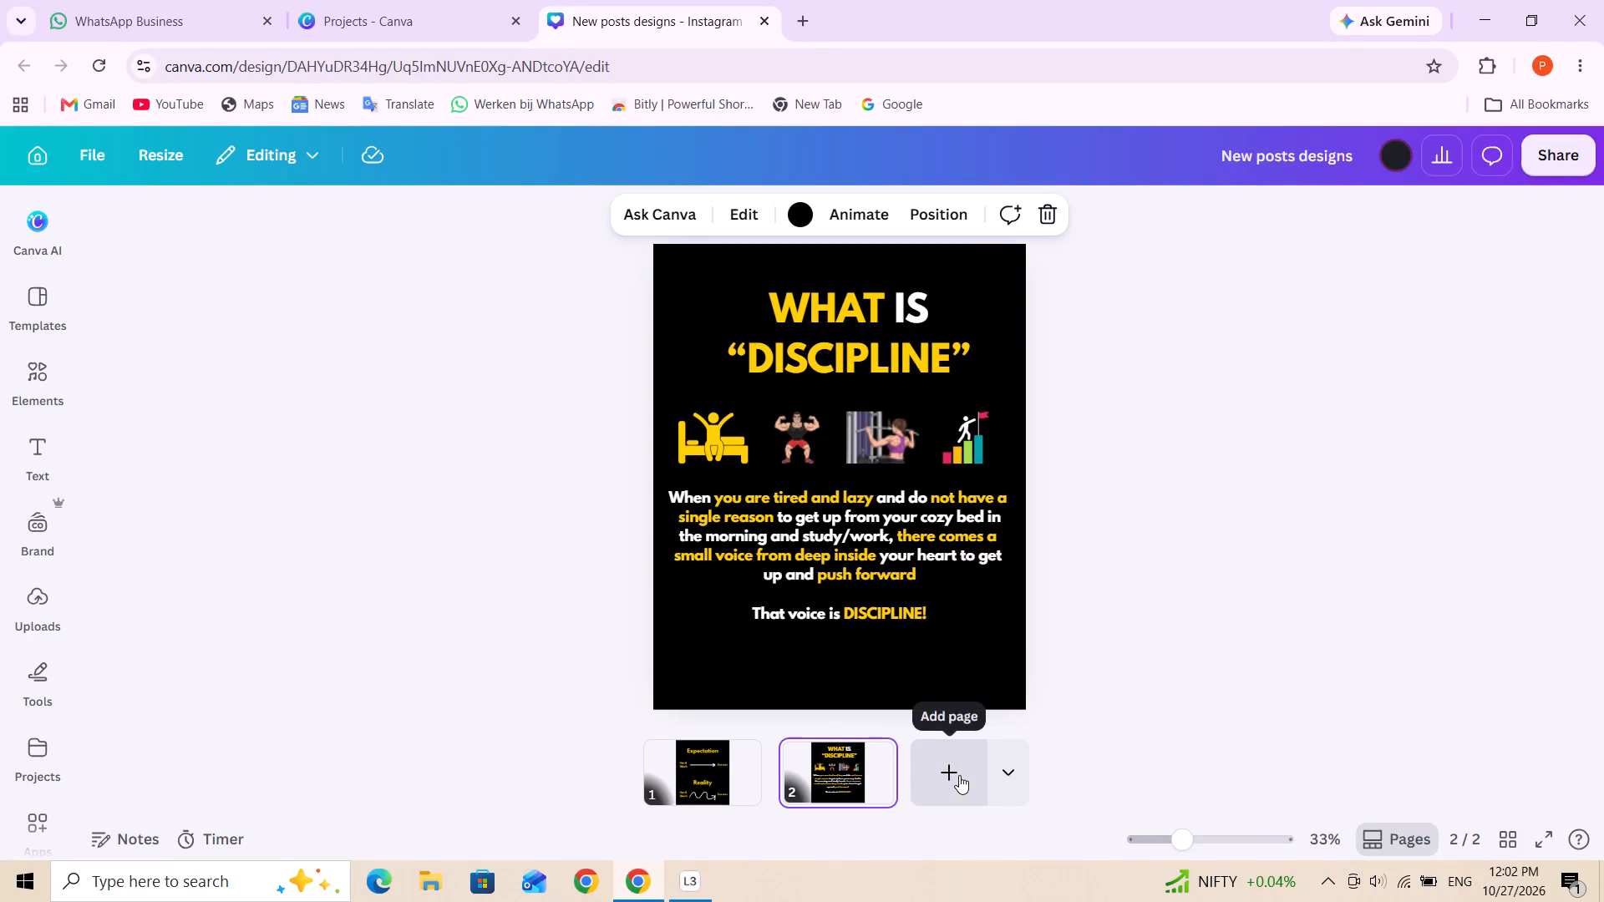
{"action": "left_click", "coordinate": [959, 775]}
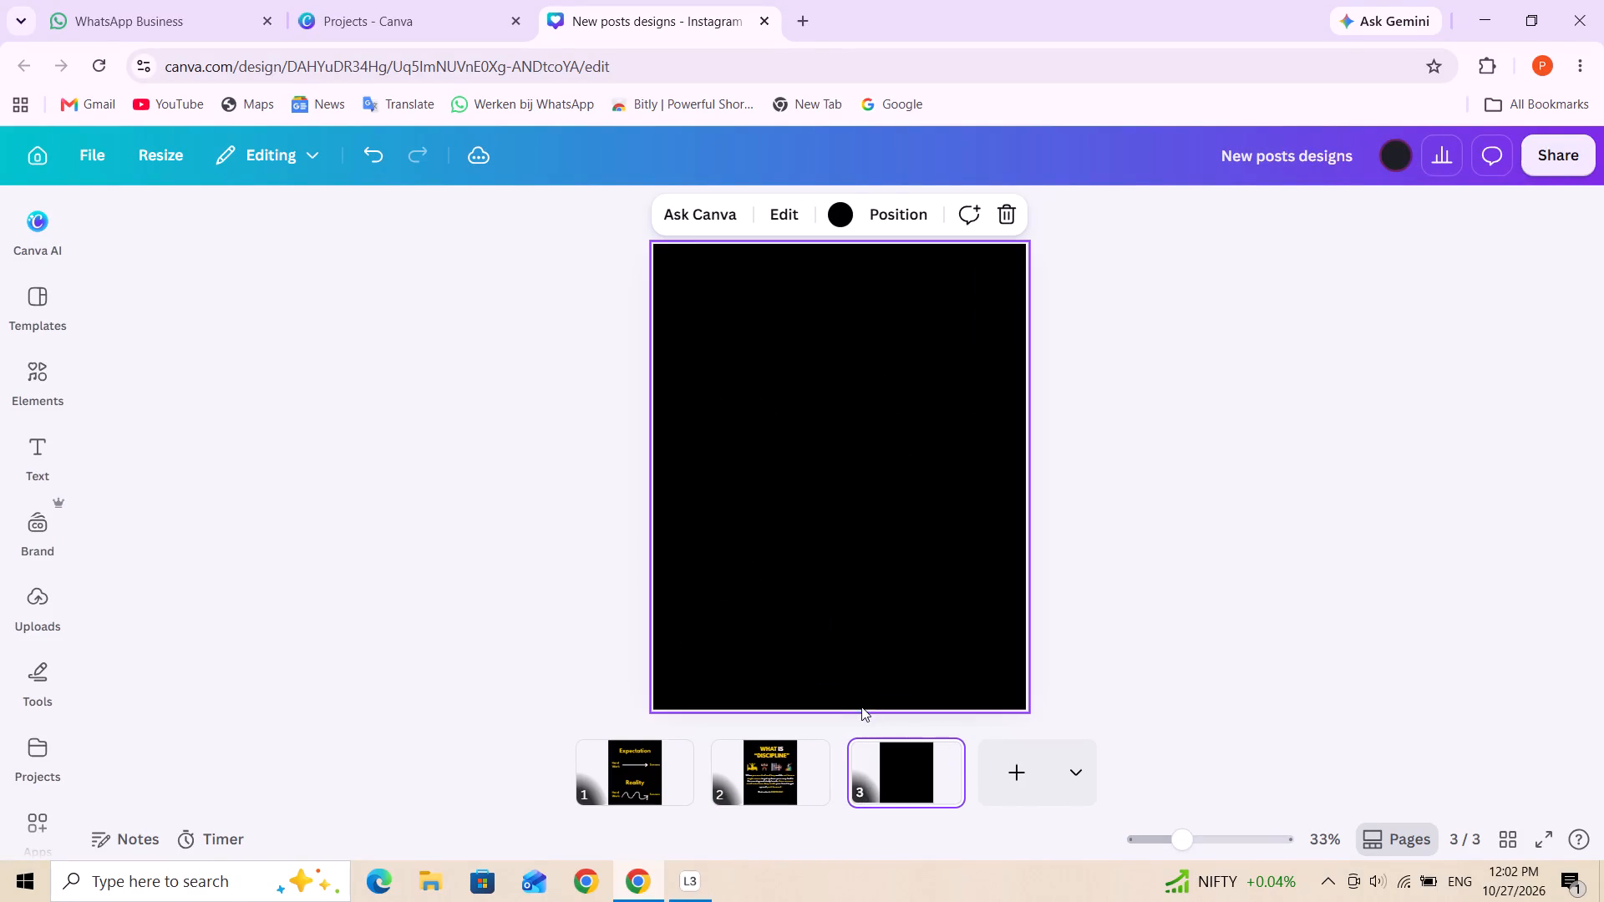
Add a heading to the new page reading "The key to achieving" with "MASSIVE RESULTS" on the second line.
{"action": "left_click", "coordinate": [36, 469]}
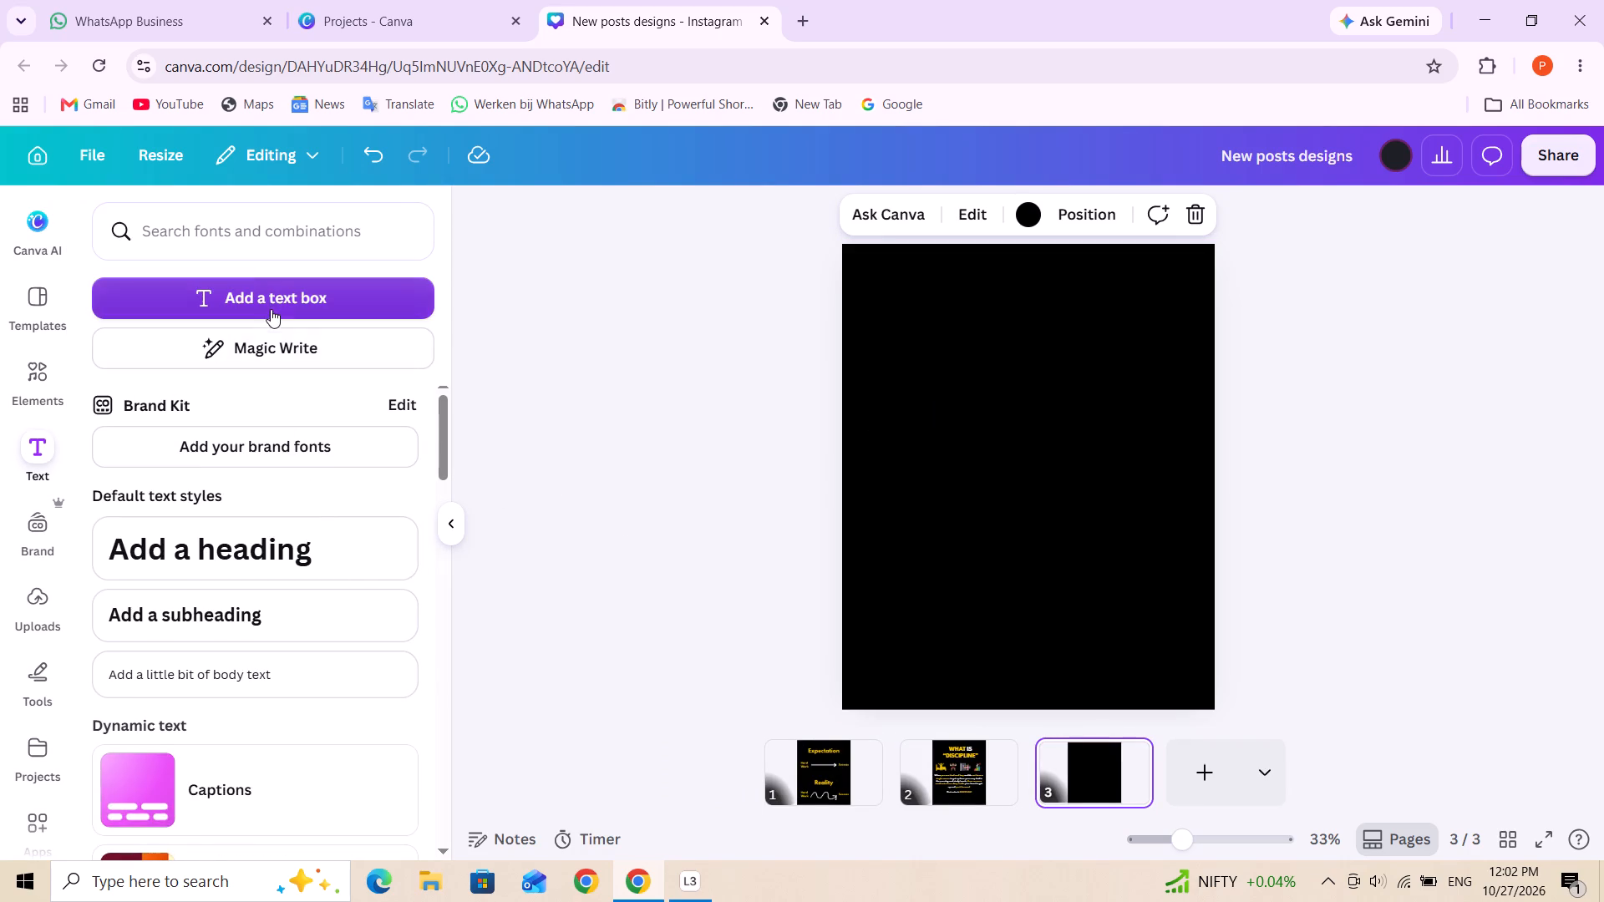
{"action": "left_click", "coordinate": [268, 536]}
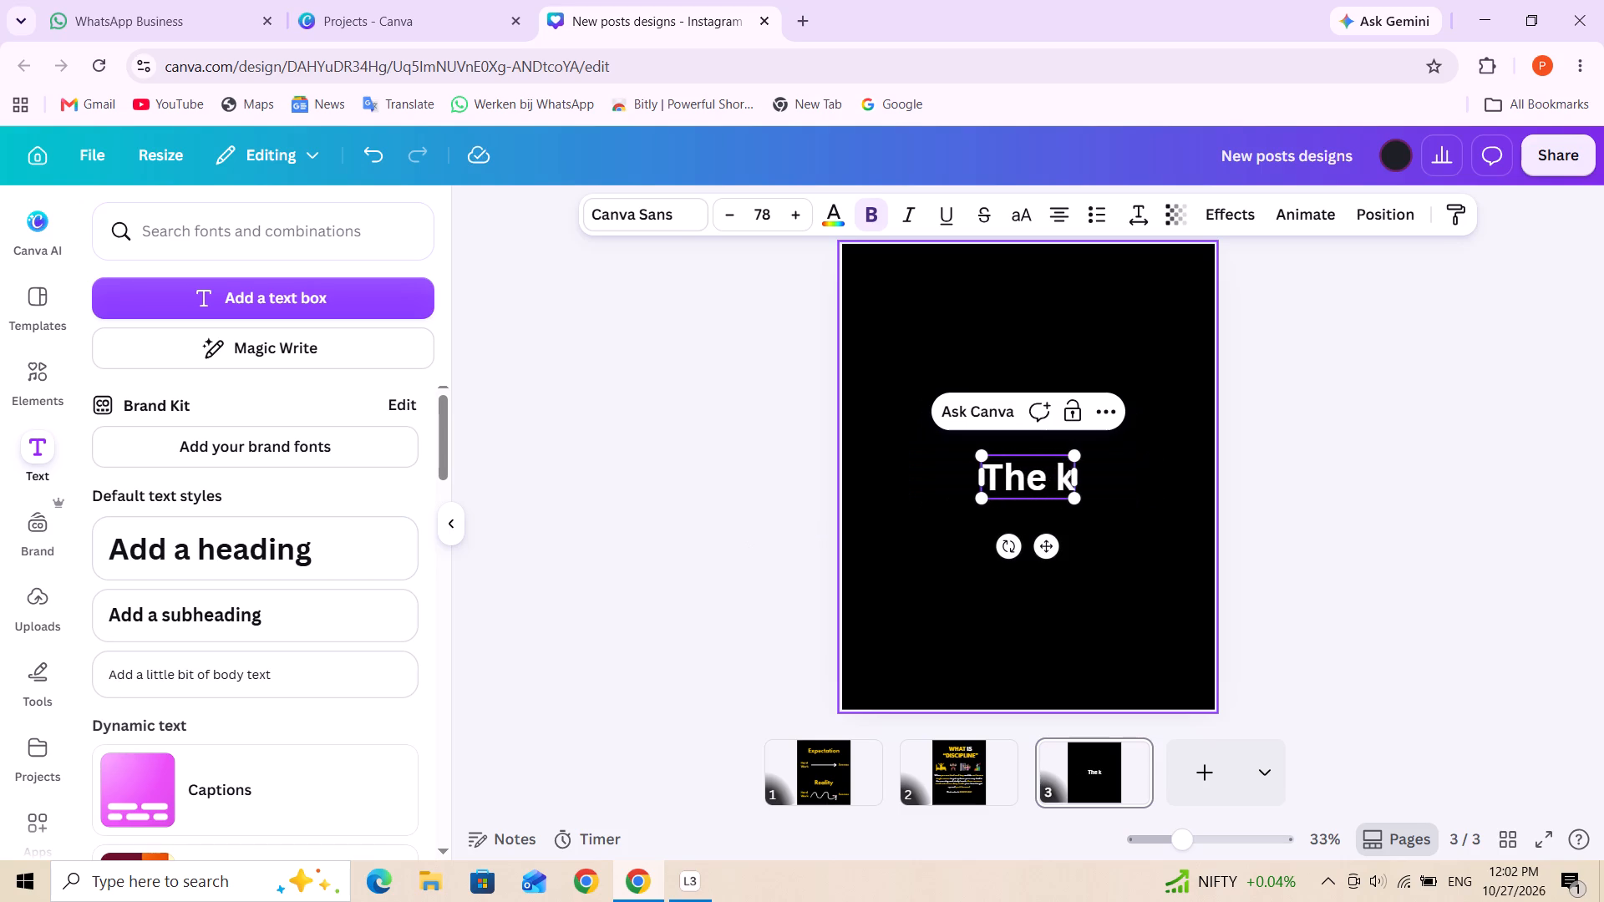
{"action": "key", "text": "BackSpace"}
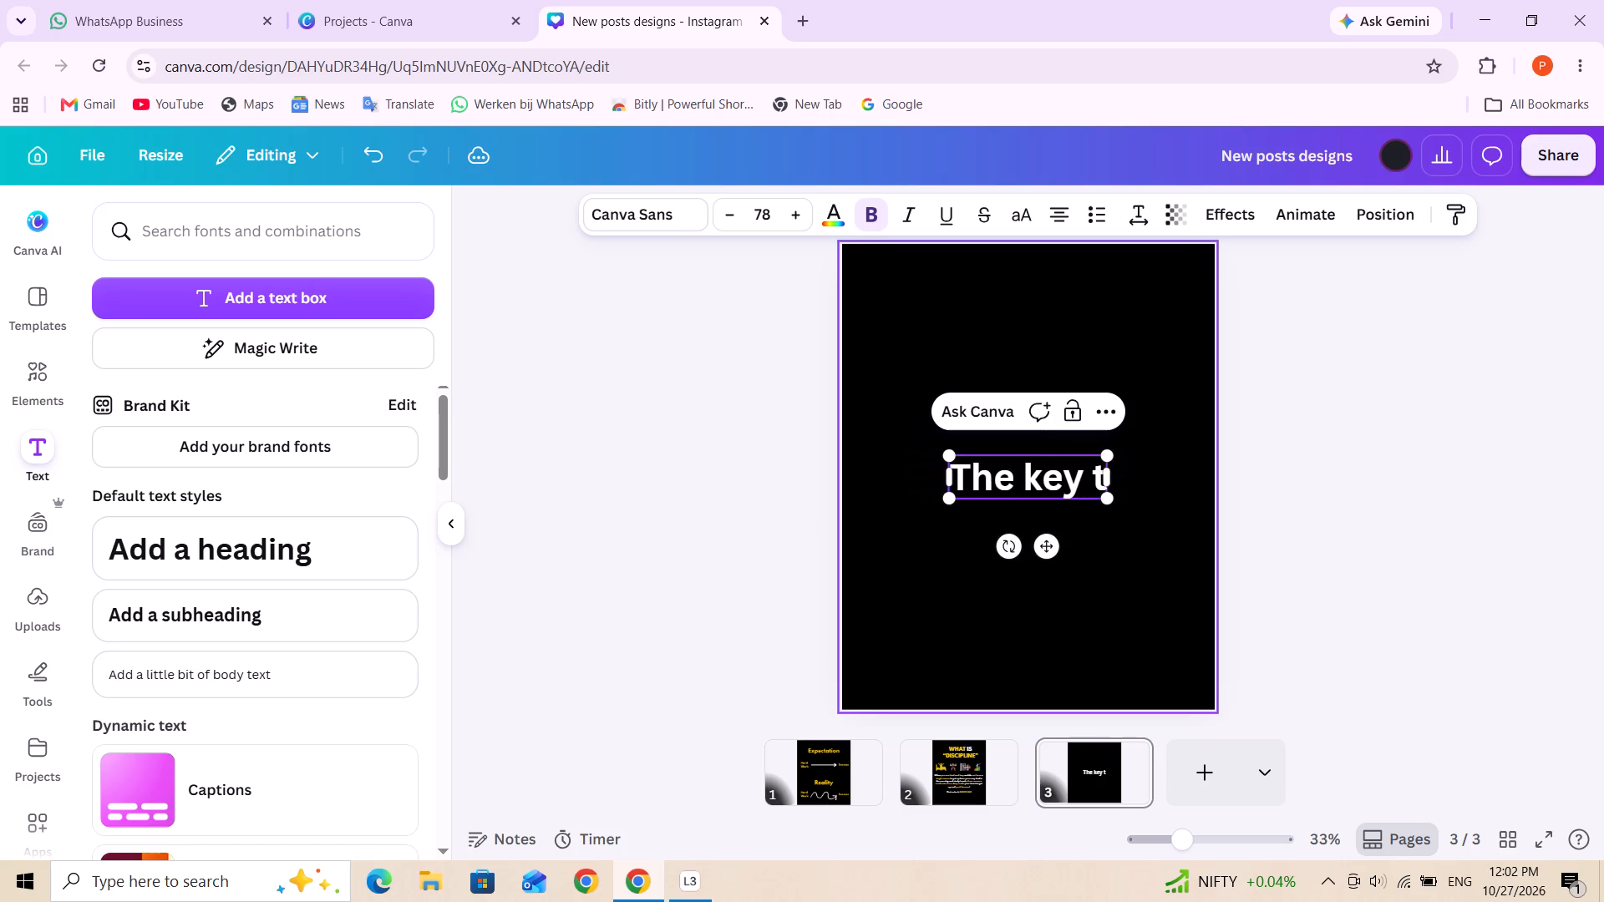
{"action": "type", "text": "o achievinf"}
{"action": "key", "text": "BackSpace"}
{"action": "key", "text": "g"}
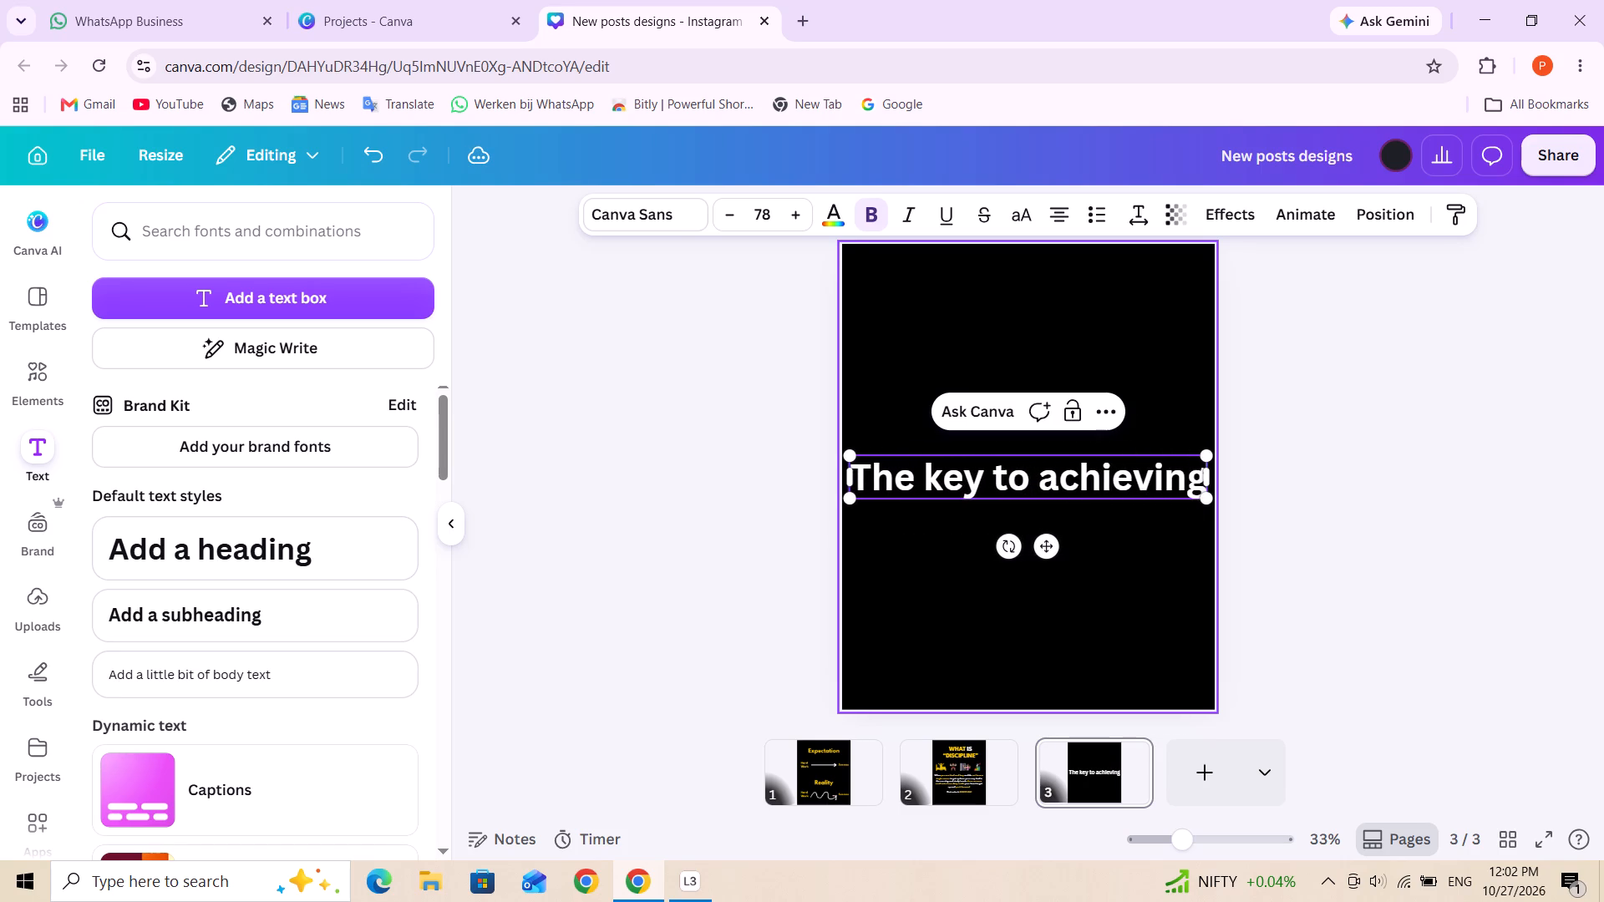
{"action": "key", "text": "Return"}
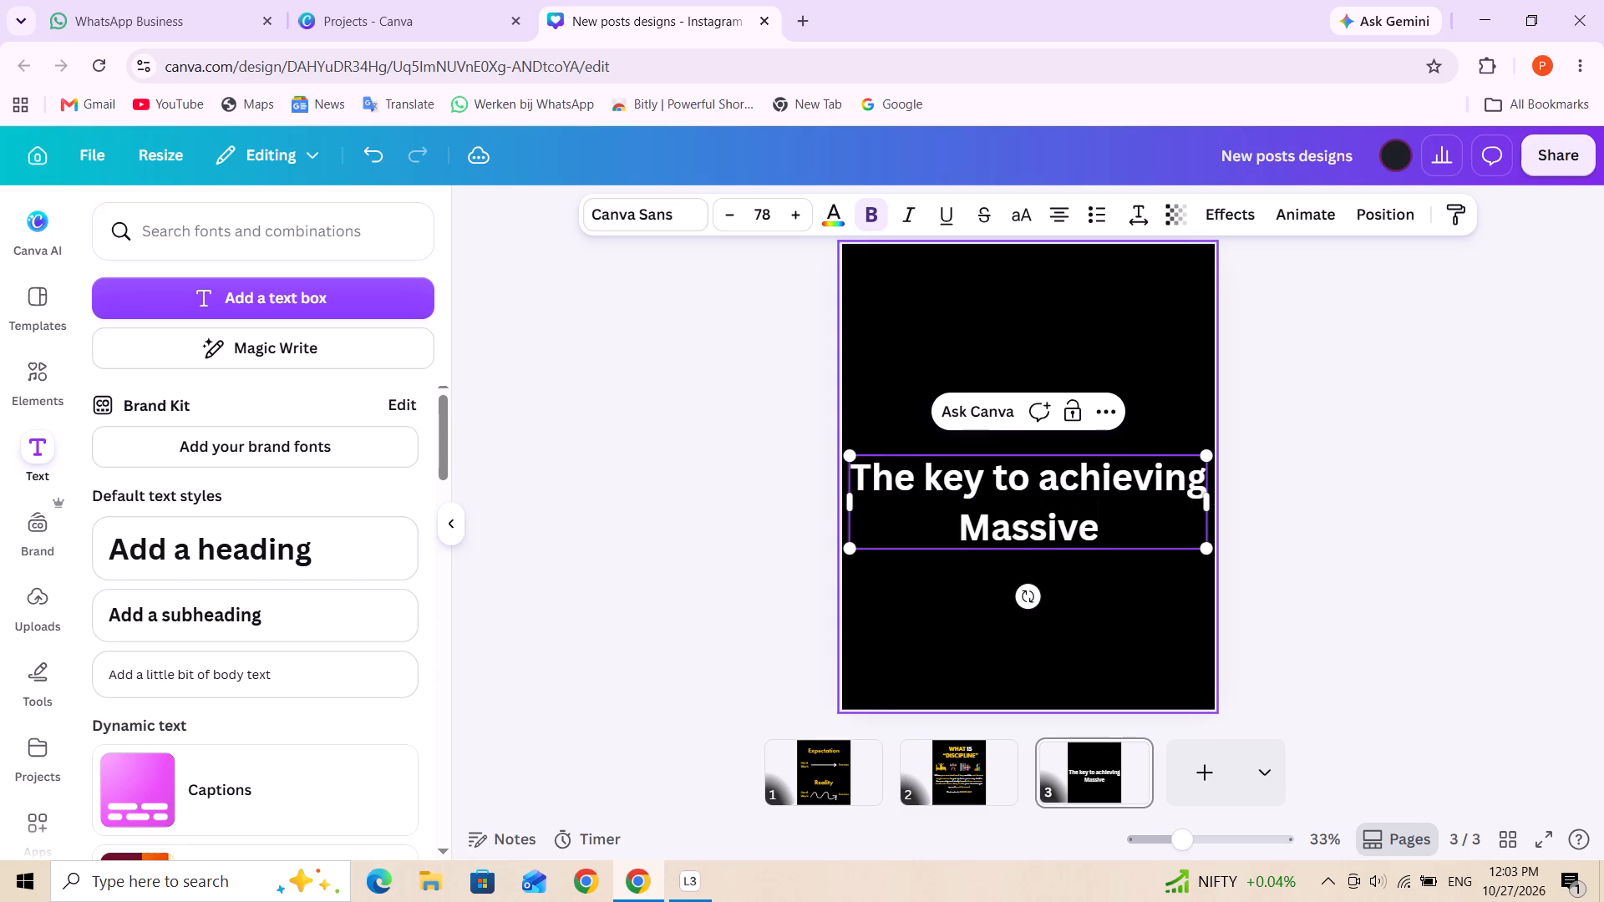
{"action": "key", "text": "BackSpace"}
{"action": "key", "text": "BackSpace"}
{"action": "key", "text": "BackSpace"}
{"action": "key", "text": "BackSpace"}
{"action": "key", "text": "BackSpace"}
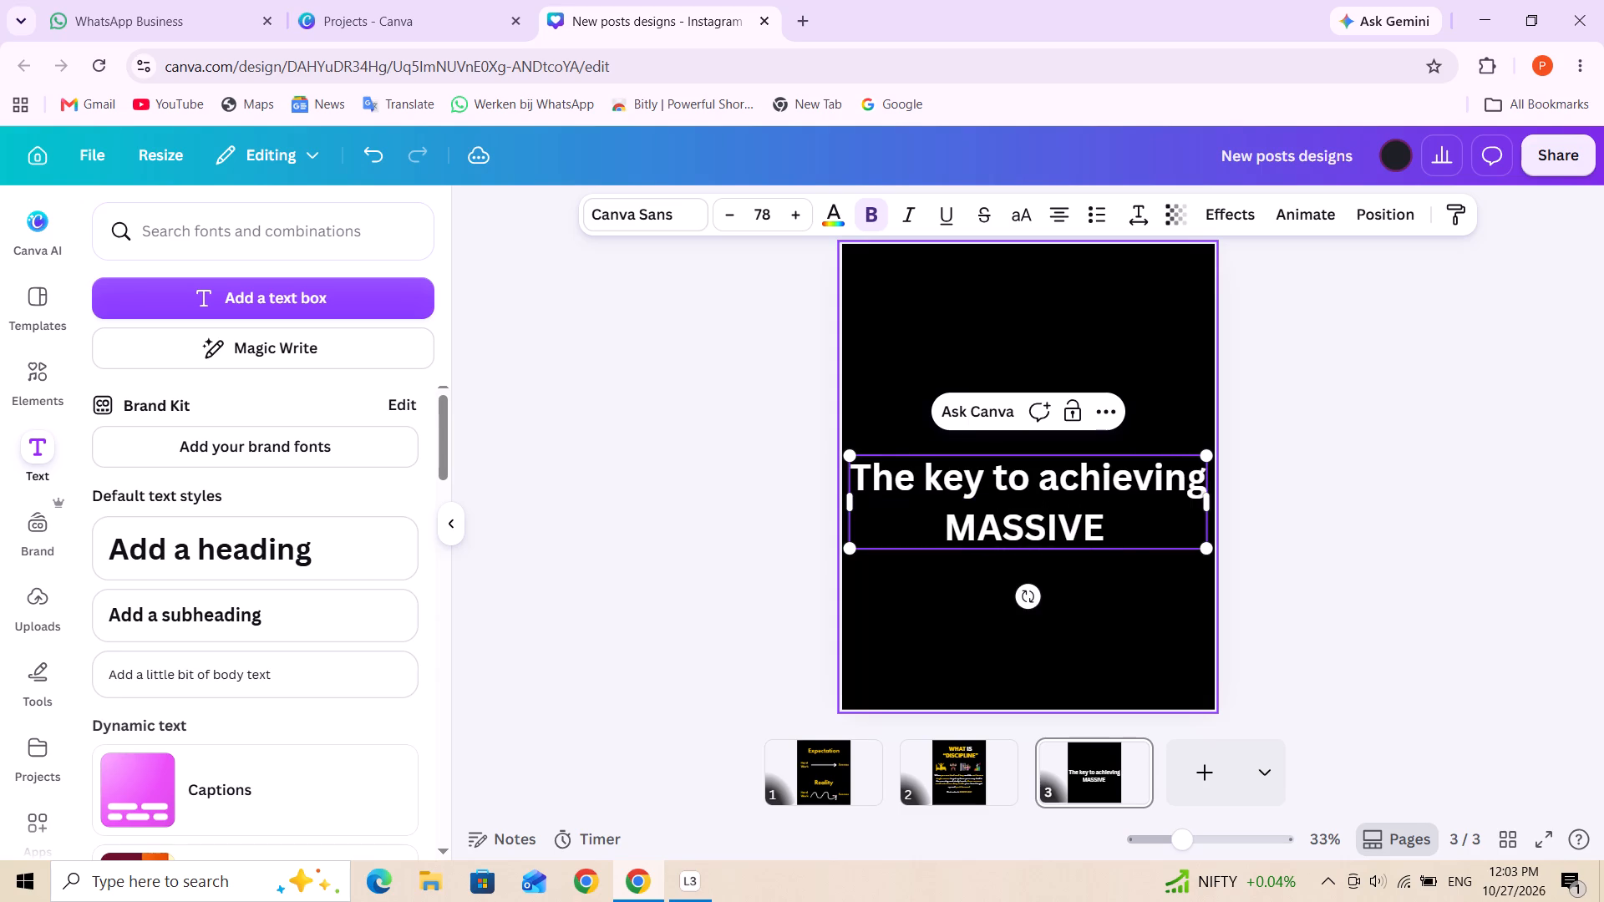
{"action": "type", "text": "RESULTS"}
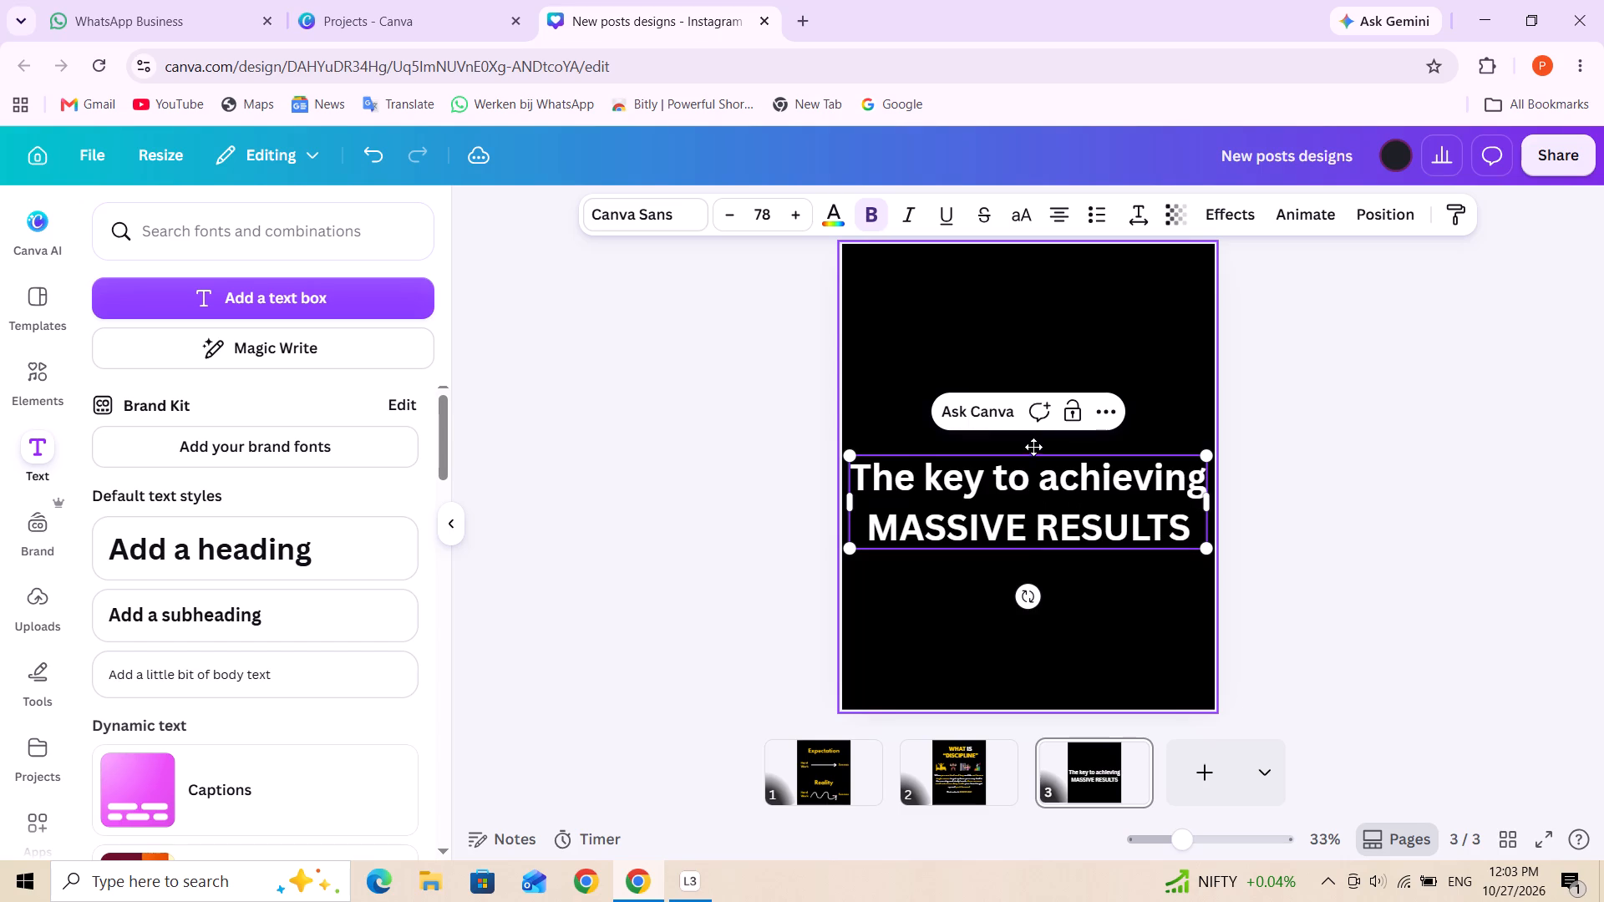
Format the heading's first line, "The key to achieving", in League Spartan at font size 61.
{"action": "left_click", "coordinate": [852, 479]}
{"action": "left_click_drag", "start_coordinate": [852, 479], "coordinate": [1165, 473]}
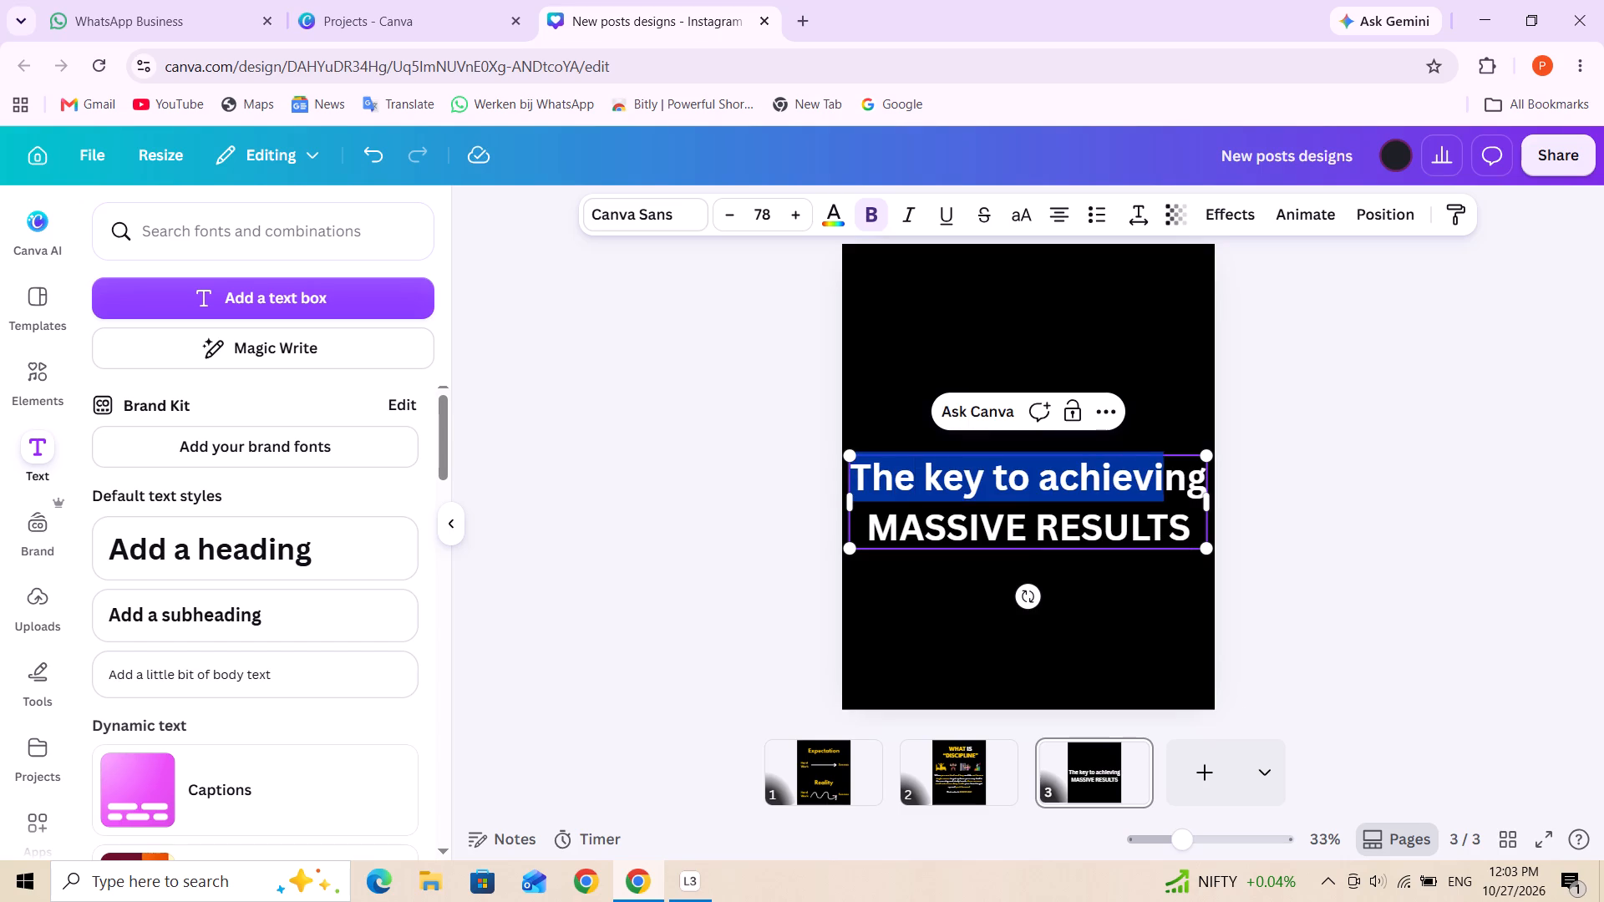
{"action": "left_click_drag", "start_coordinate": [1165, 473], "coordinate": [1203, 469]}
{"action": "left_click", "coordinate": [670, 214]}
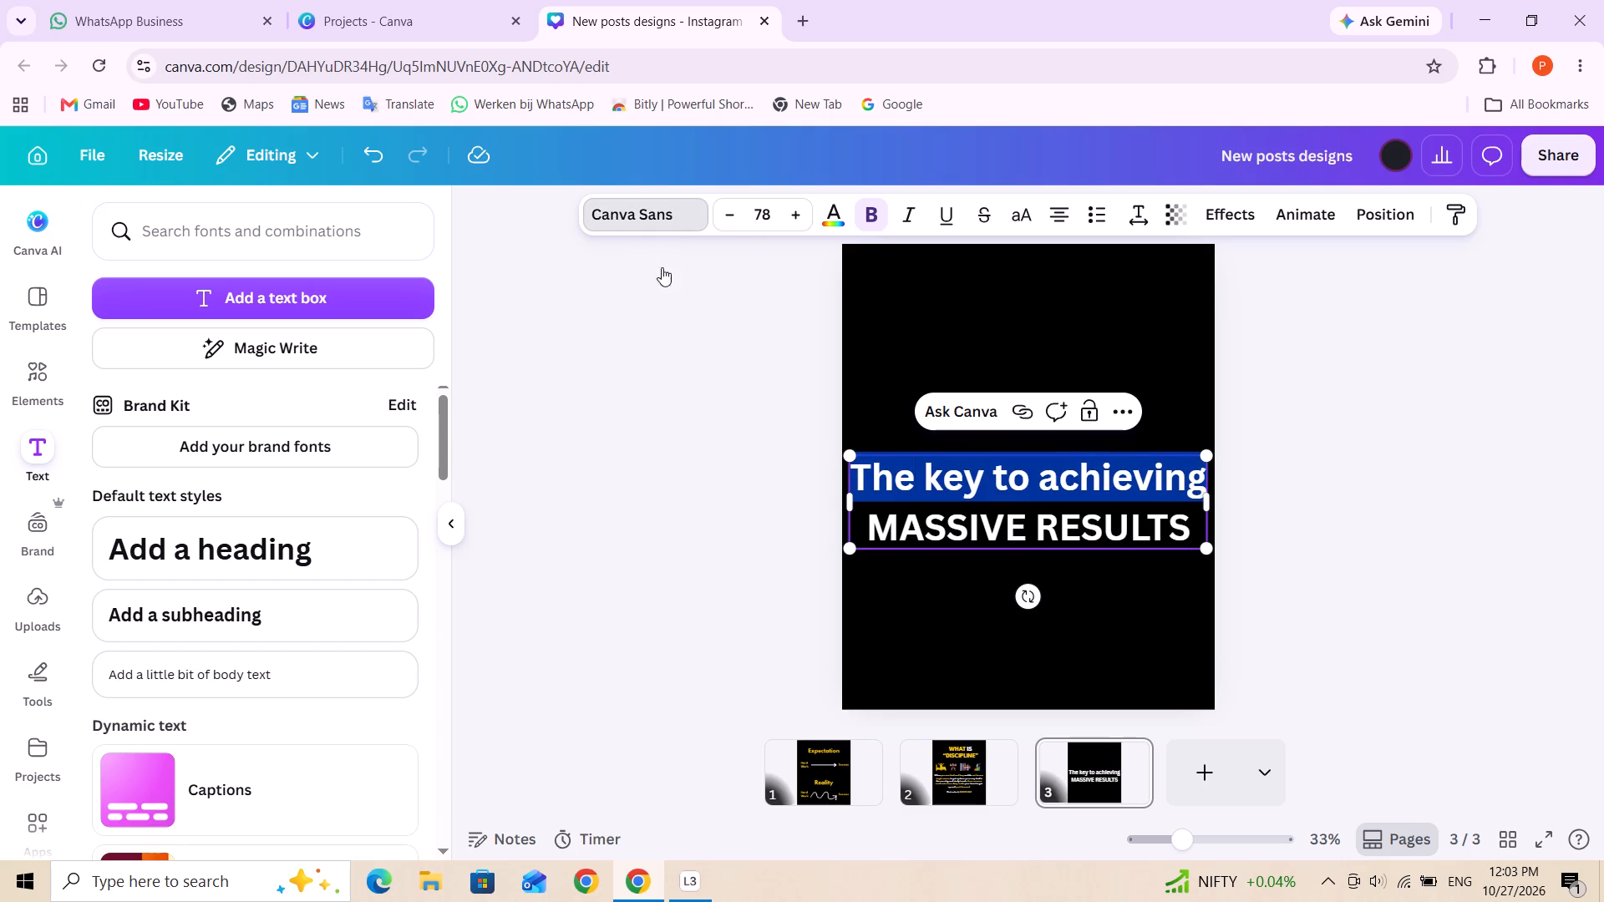
{"action": "left_click", "coordinate": [260, 509]}
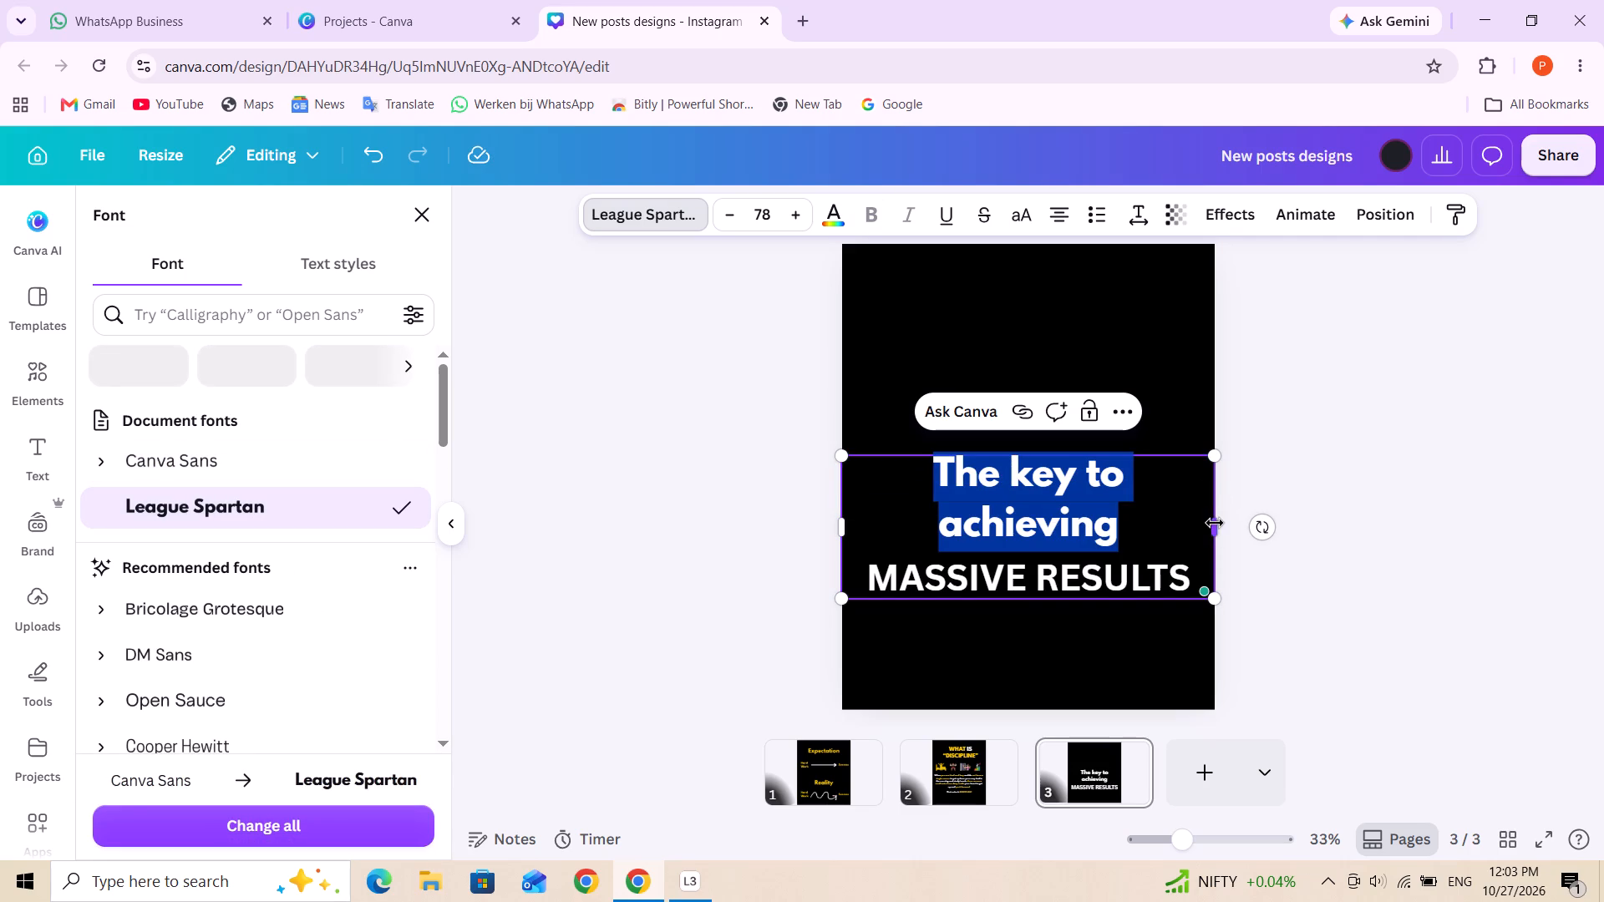
{"action": "left_click", "coordinate": [731, 215]}
{"action": "left_click", "coordinate": [731, 218]}
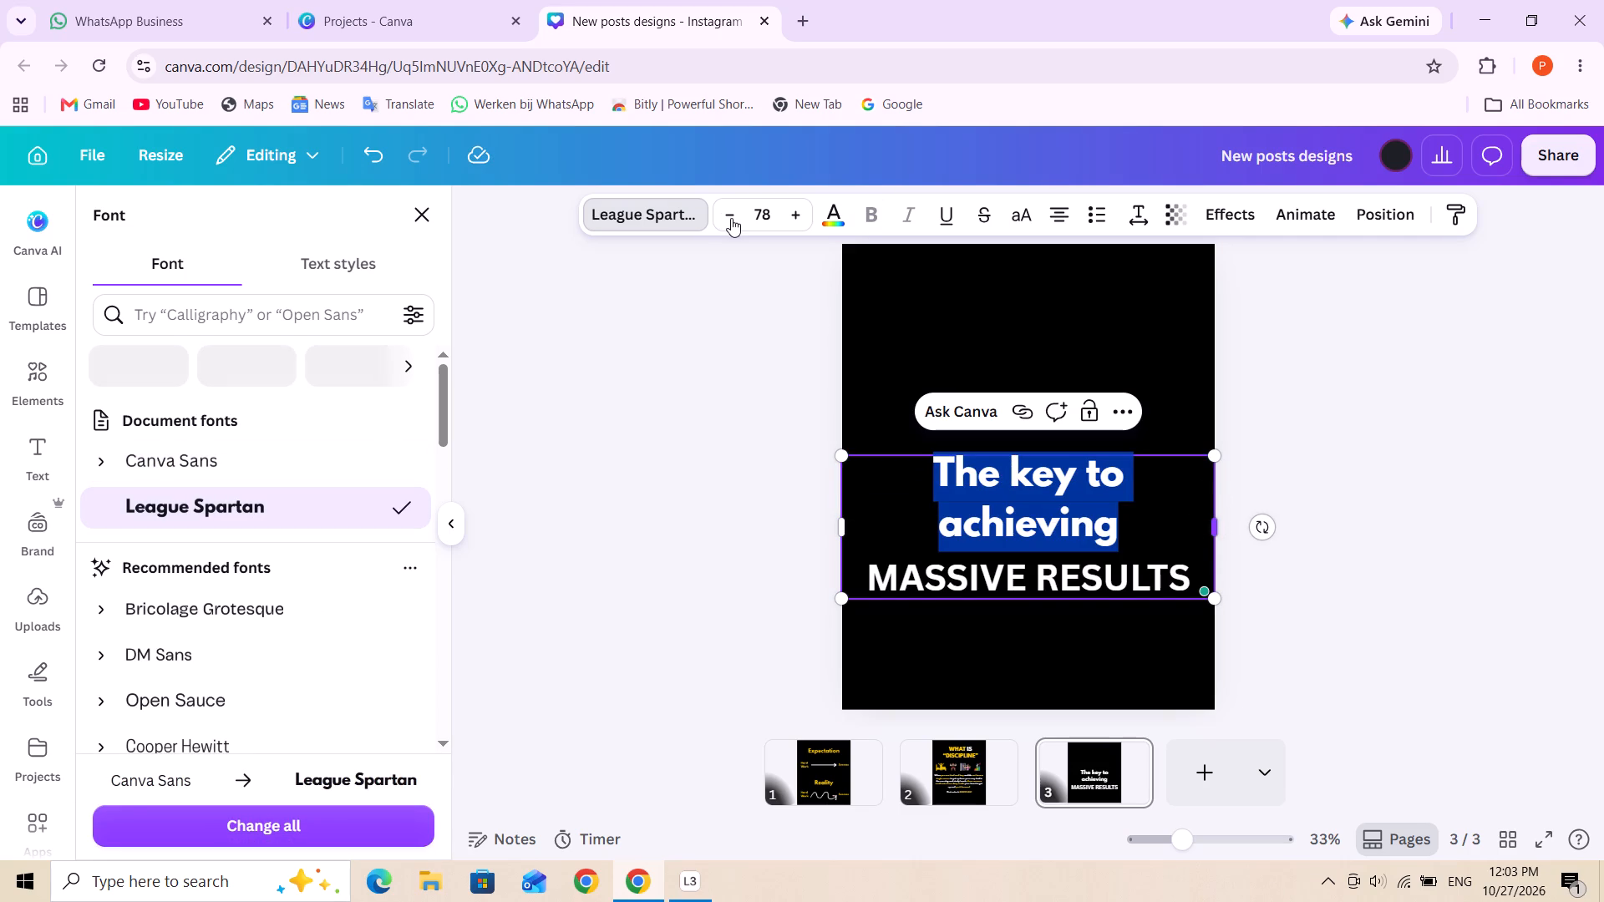
{"action": "left_click", "coordinate": [731, 218]}
{"action": "left_click", "coordinate": [731, 218]}
{"action": "triple_click", "coordinate": [731, 218]}
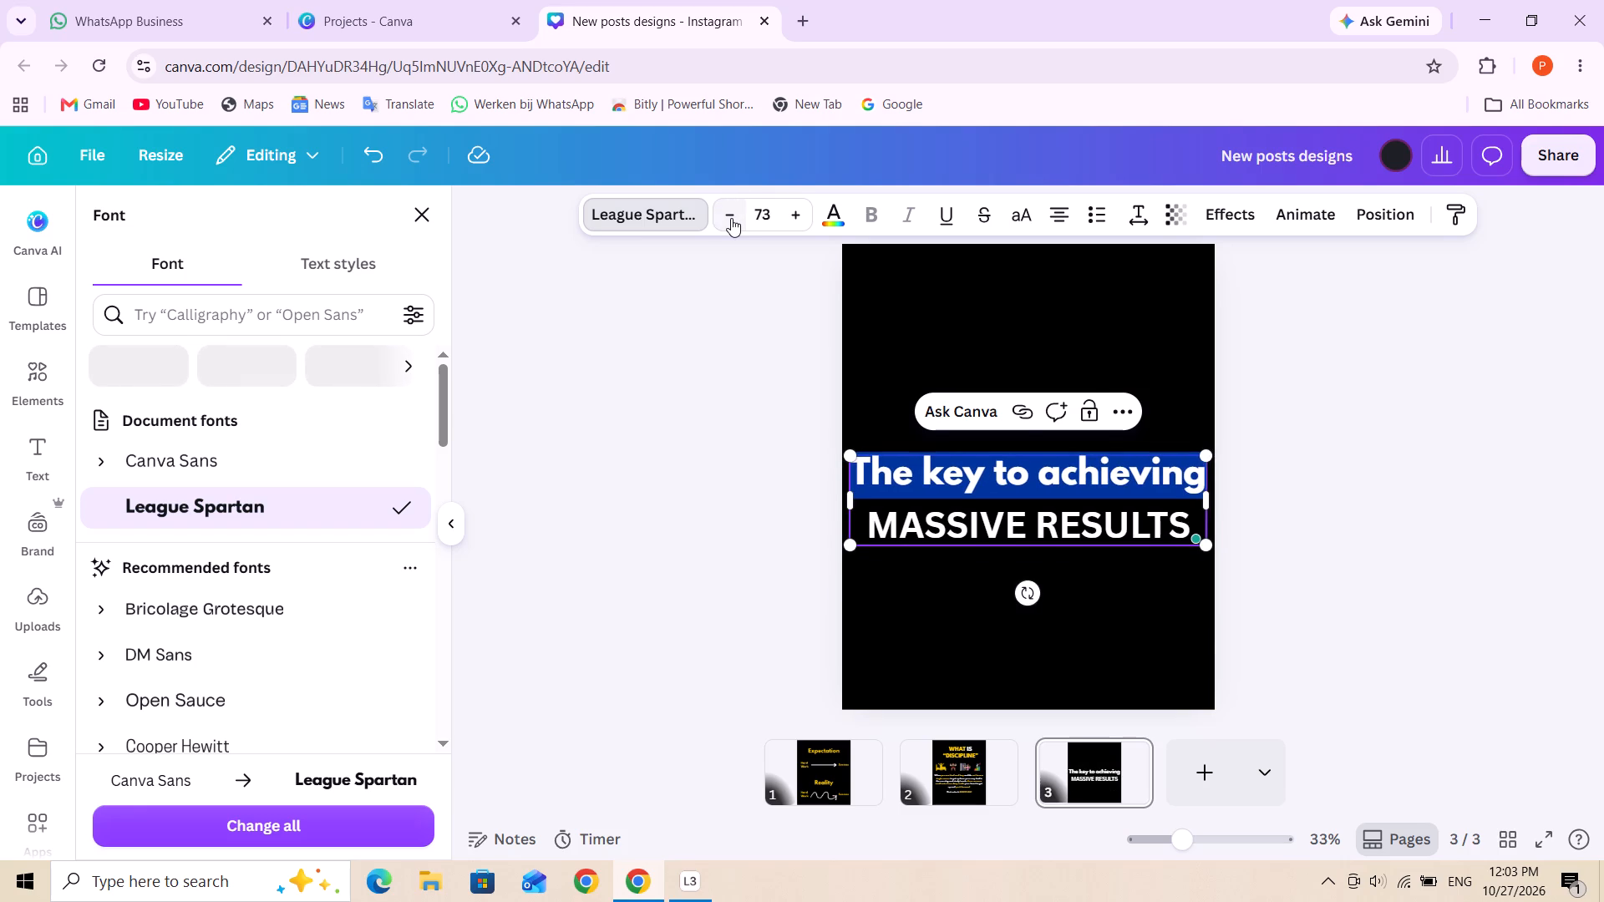
{"action": "left_click", "coordinate": [731, 218]}
{"action": "triple_click", "coordinate": [731, 218]}
{"action": "triple_click", "coordinate": [731, 218]}
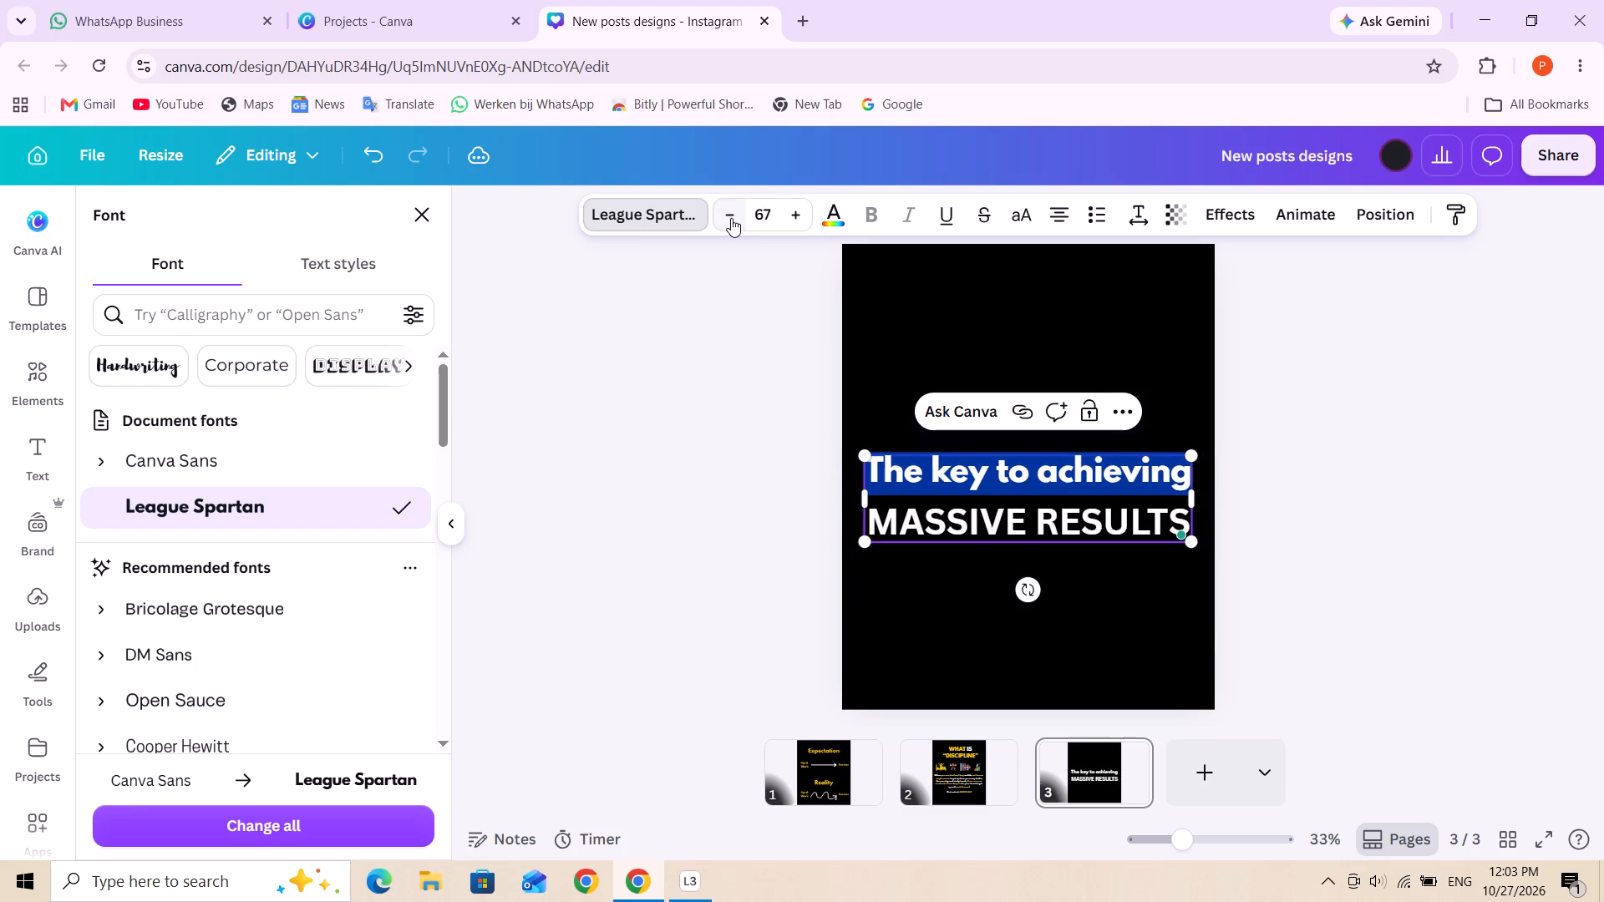
{"action": "double_click", "coordinate": [731, 218]}
{"action": "left_click", "coordinate": [731, 218]}
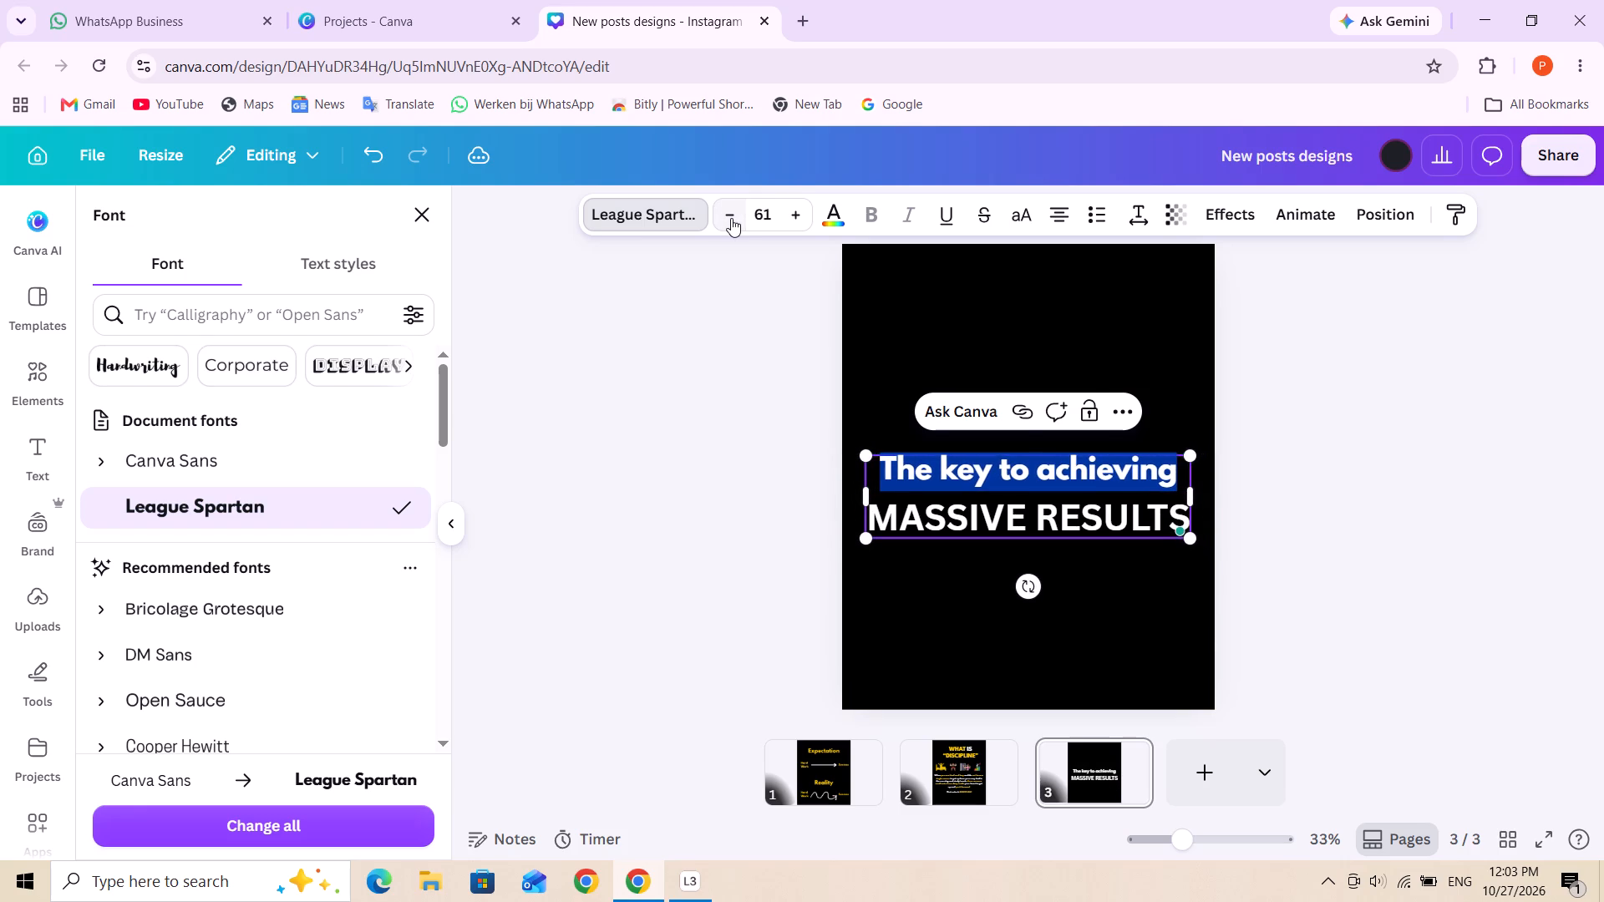
Change the font of the "MASSIVE RESULTS" line to League Spartan.
{"action": "left_click", "coordinate": [1028, 526]}
{"action": "triple_click", "coordinate": [1028, 527]}
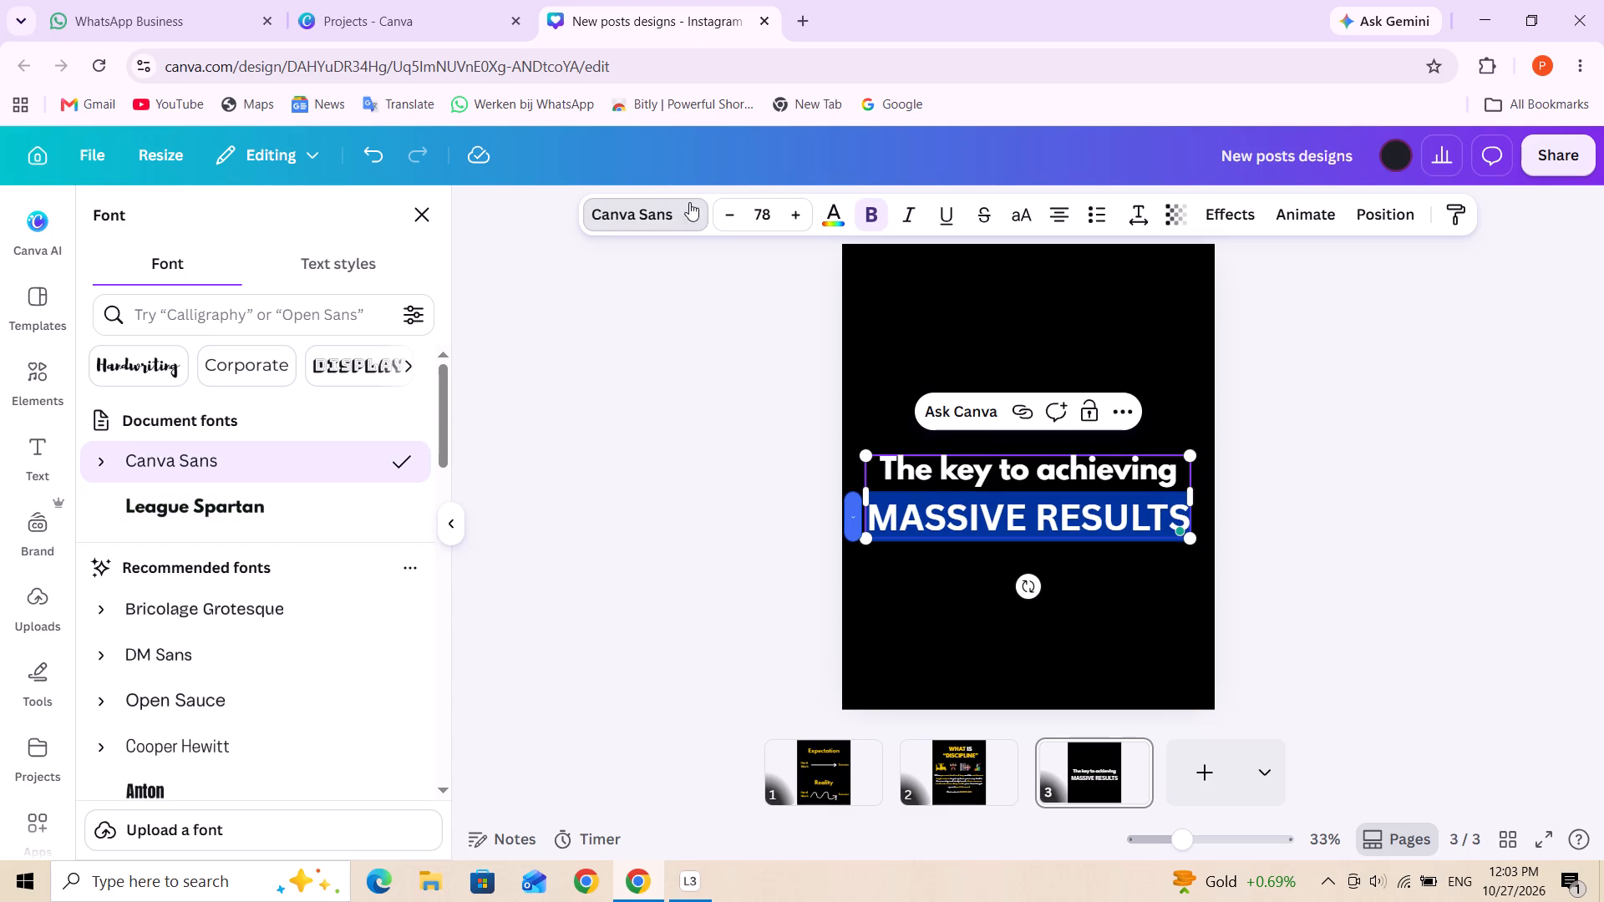
{"action": "left_click", "coordinate": [656, 213]}
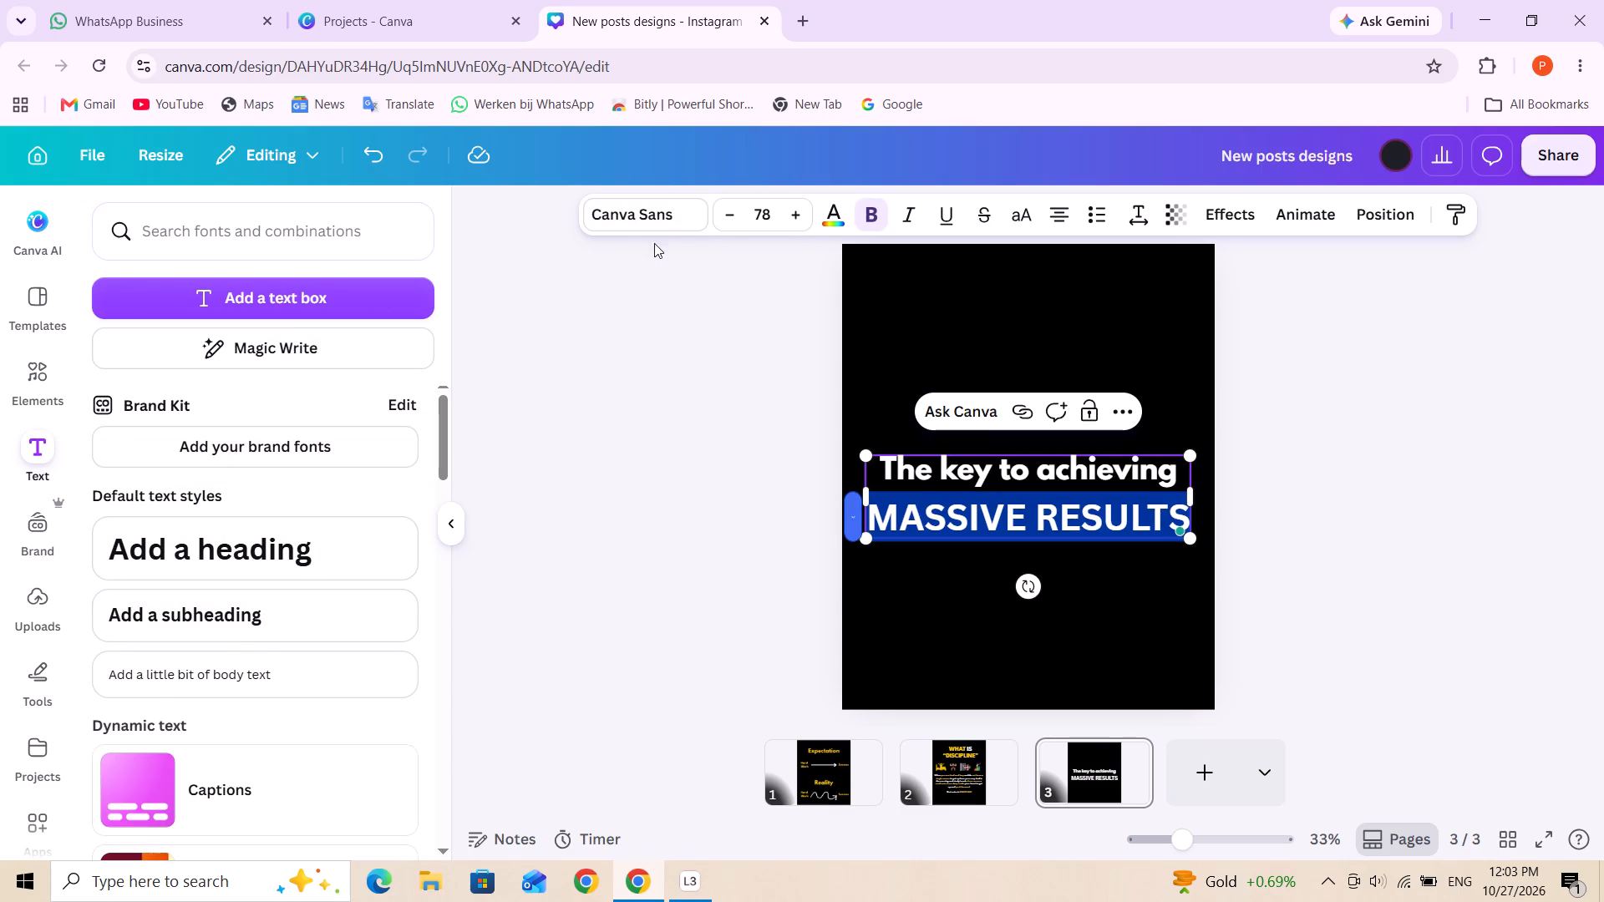
{"action": "left_click", "coordinate": [657, 211]}
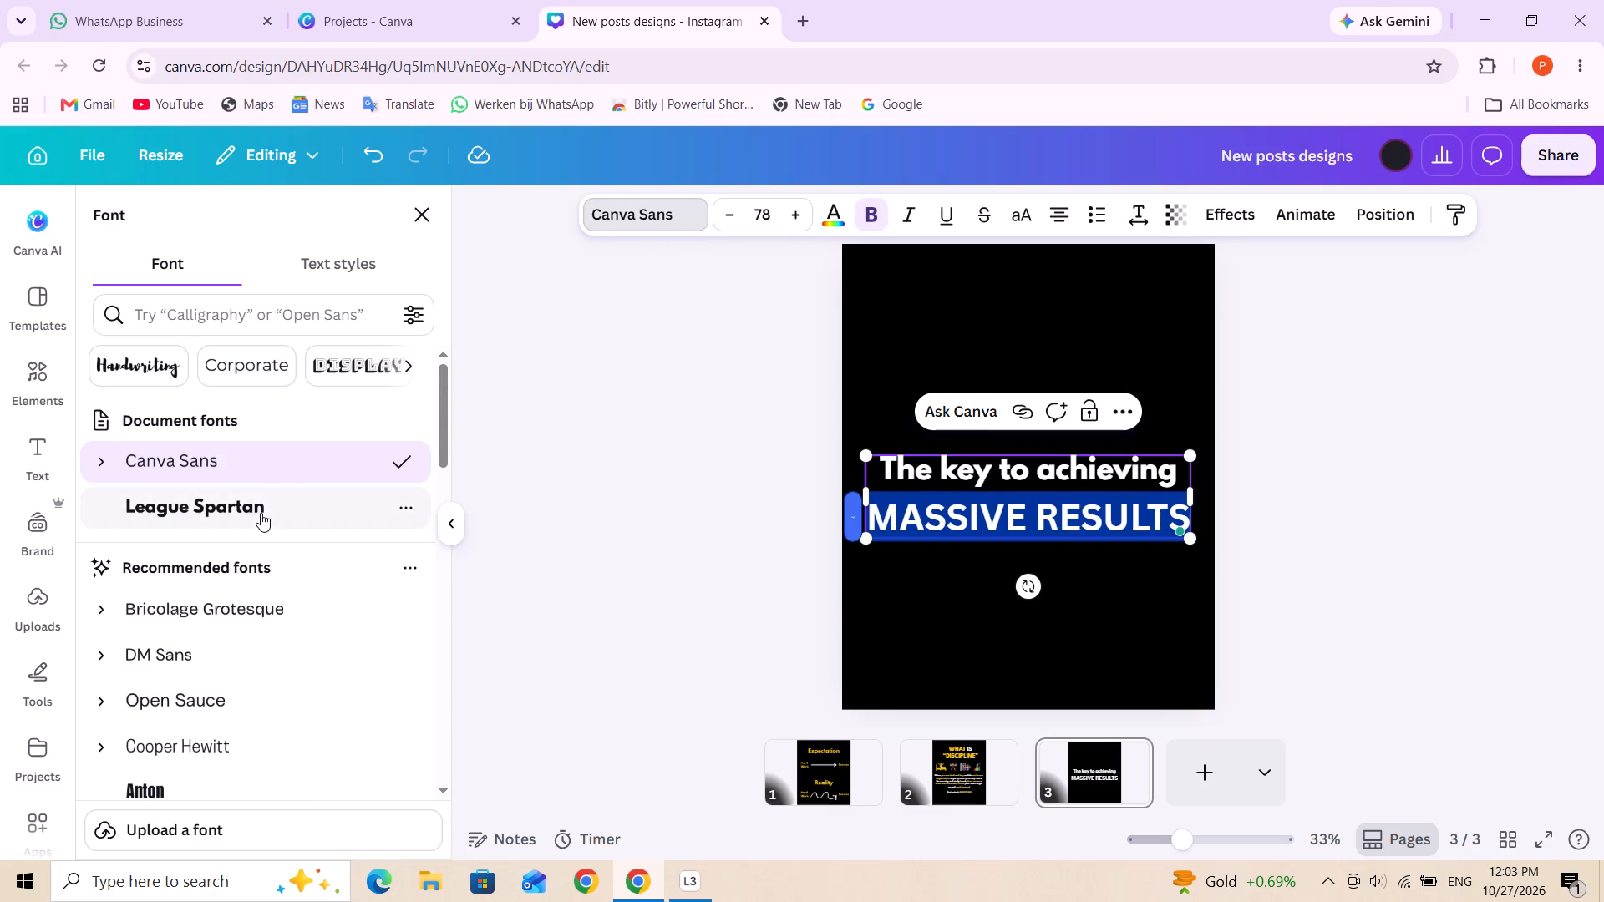
{"action": "left_click", "coordinate": [261, 513]}
{"action": "left_click", "coordinate": [1272, 515]}
{"action": "left_click", "coordinate": [1301, 518]}
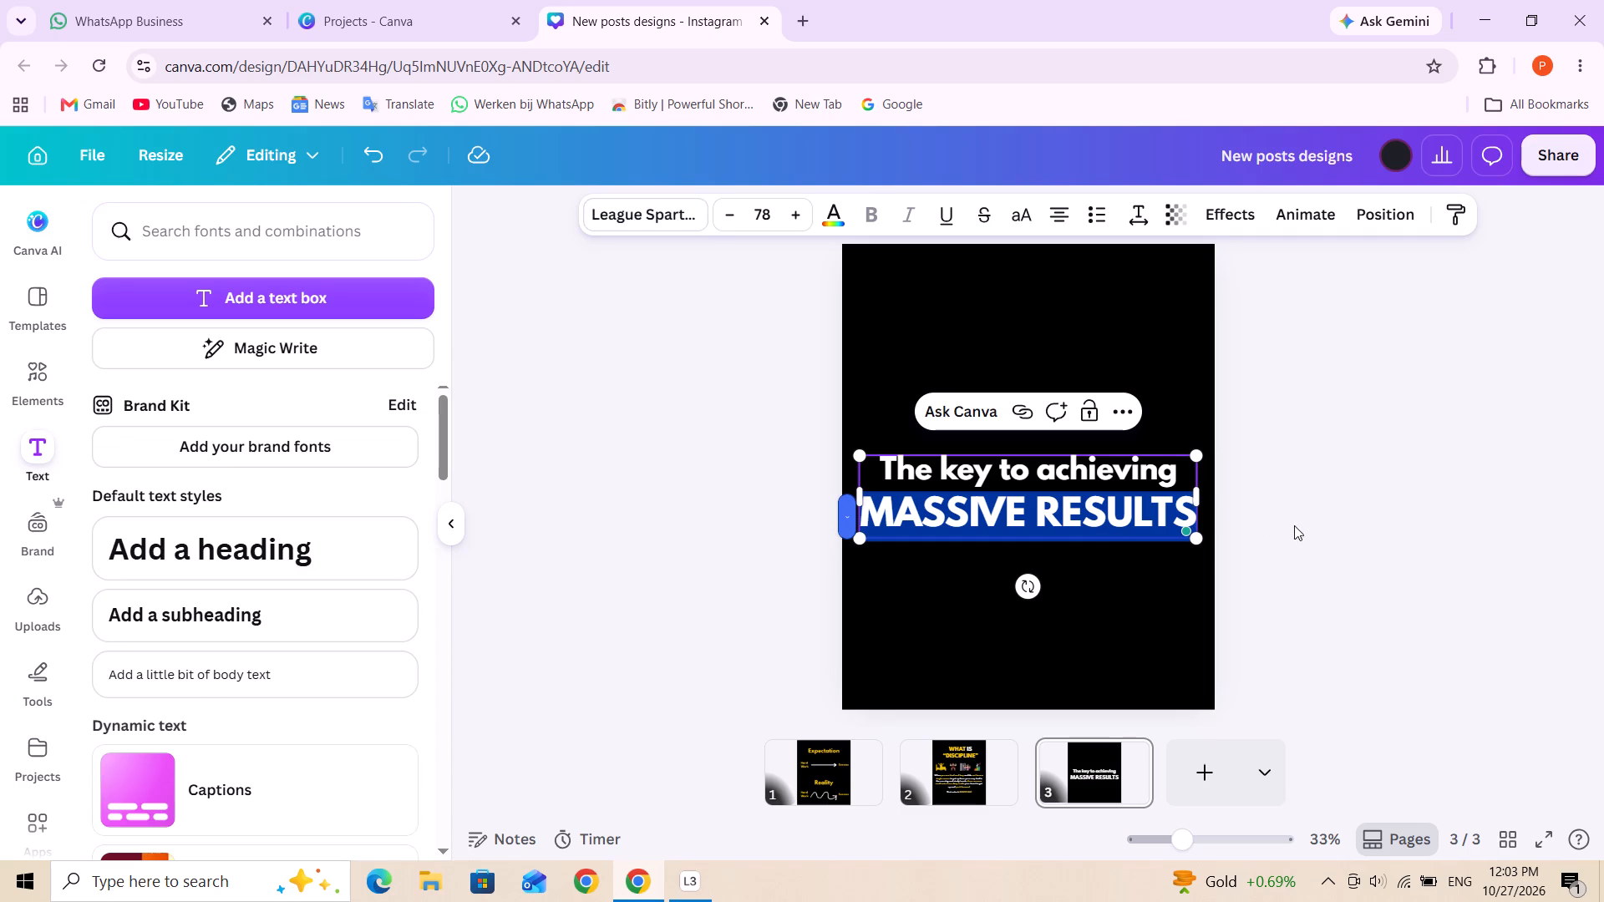
Move the two-line heading up to the top of the page.
{"action": "left_click_drag", "start_coordinate": [1061, 525], "coordinate": [1070, 347]}
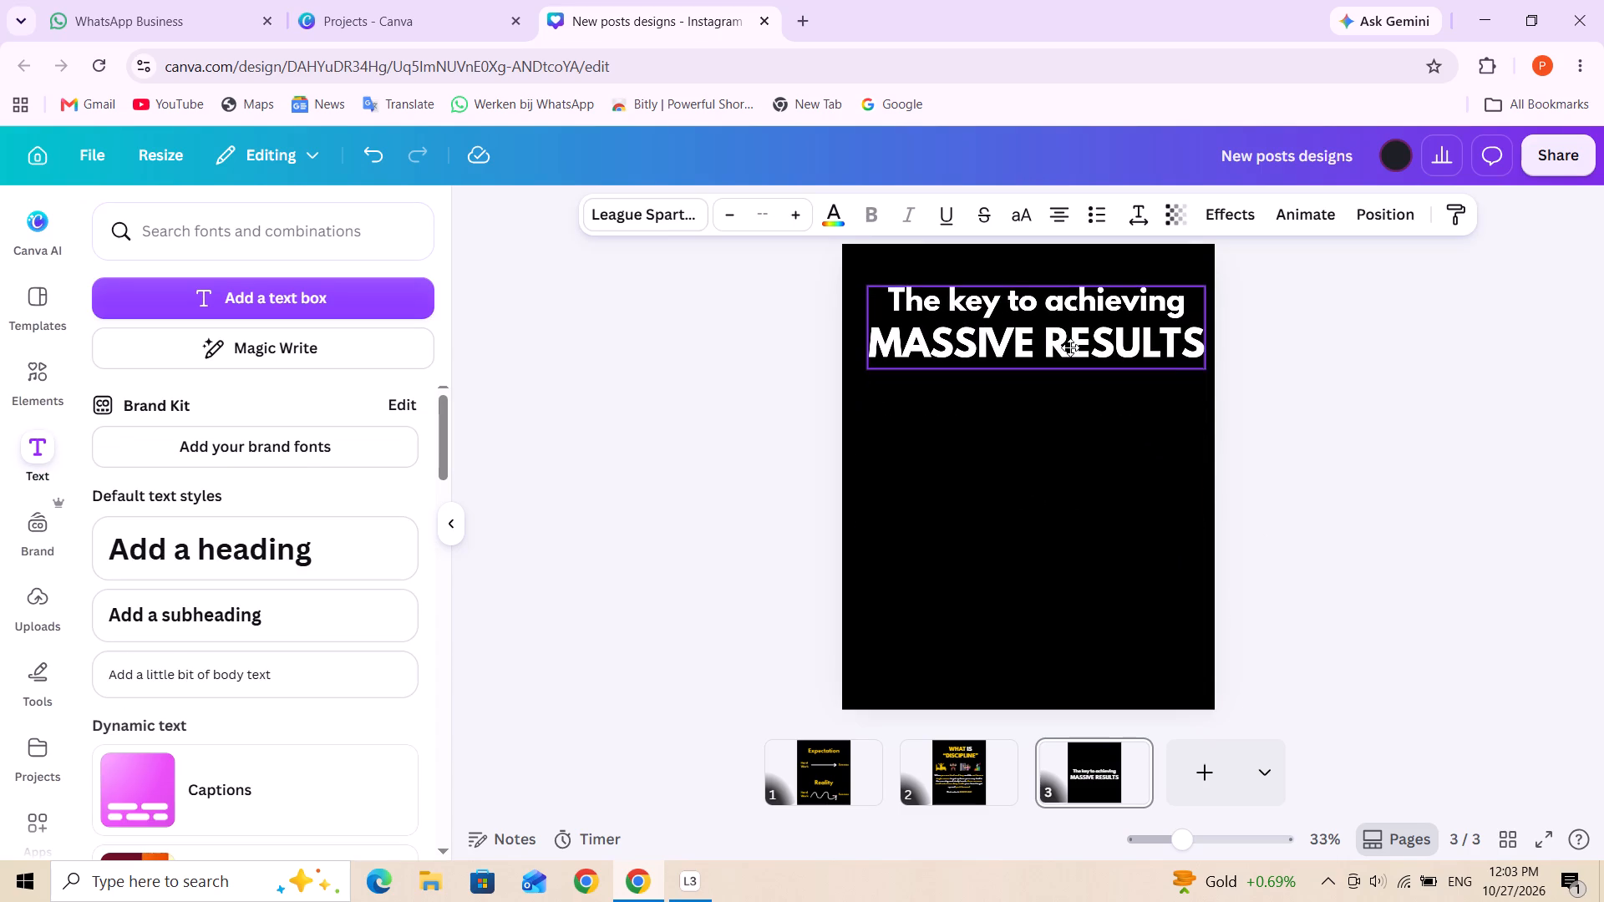
{"action": "left_click_drag", "start_coordinate": [1070, 347], "coordinate": [1071, 348]}
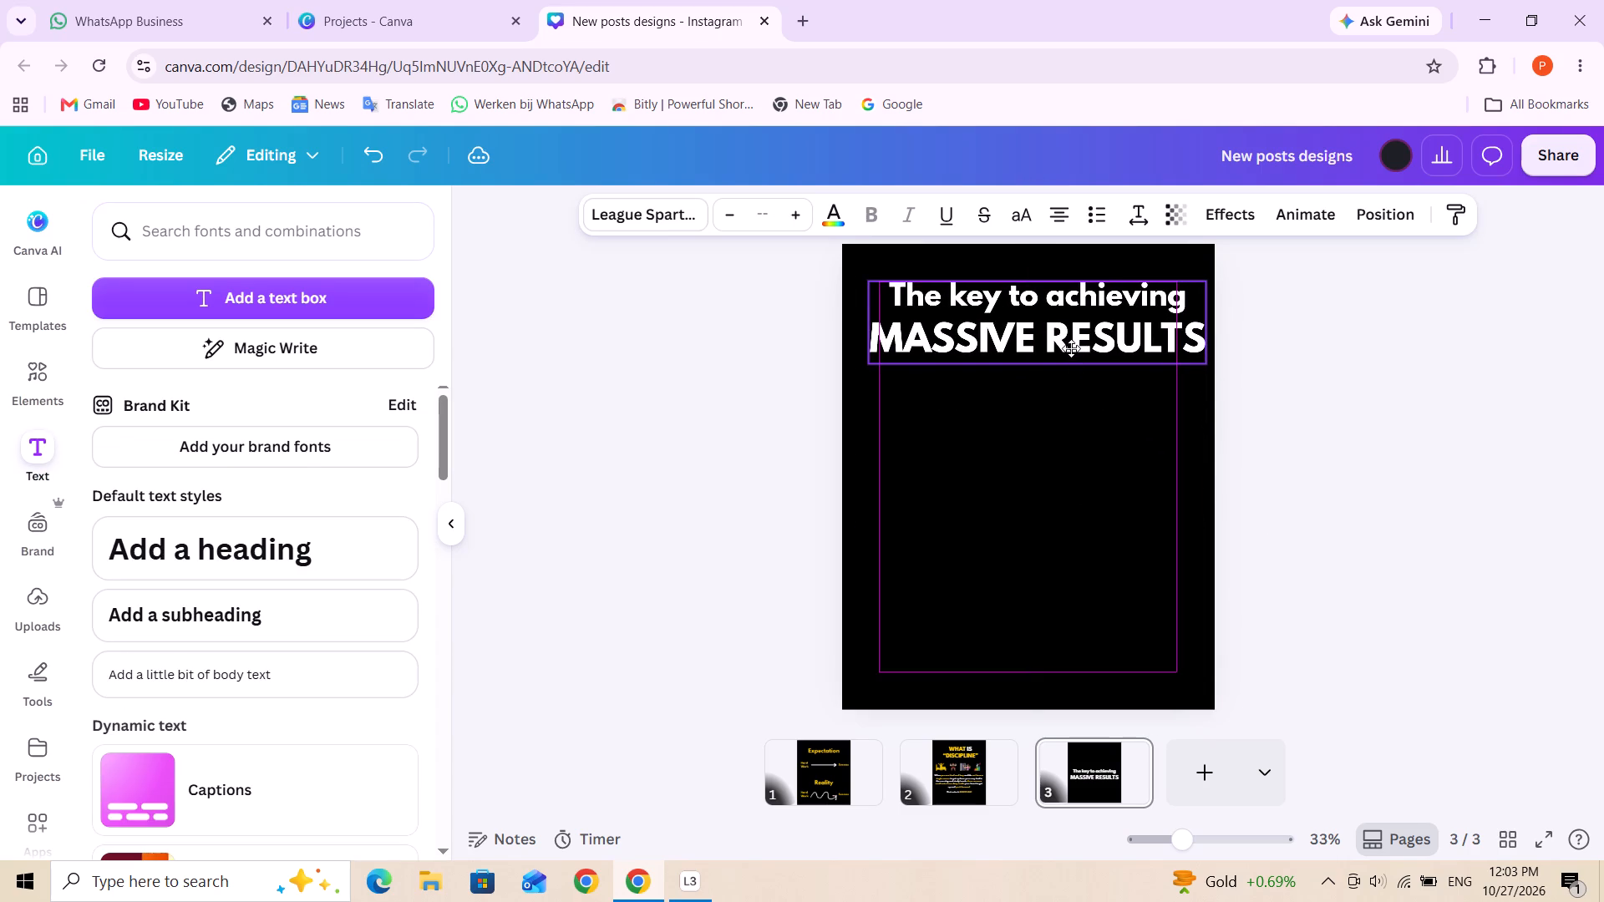
Colour the "MASSIVE RESULTS" line yellow (#ffcf00).
{"action": "left_click", "coordinate": [1085, 350]}
{"action": "triple_click", "coordinate": [1080, 341]}
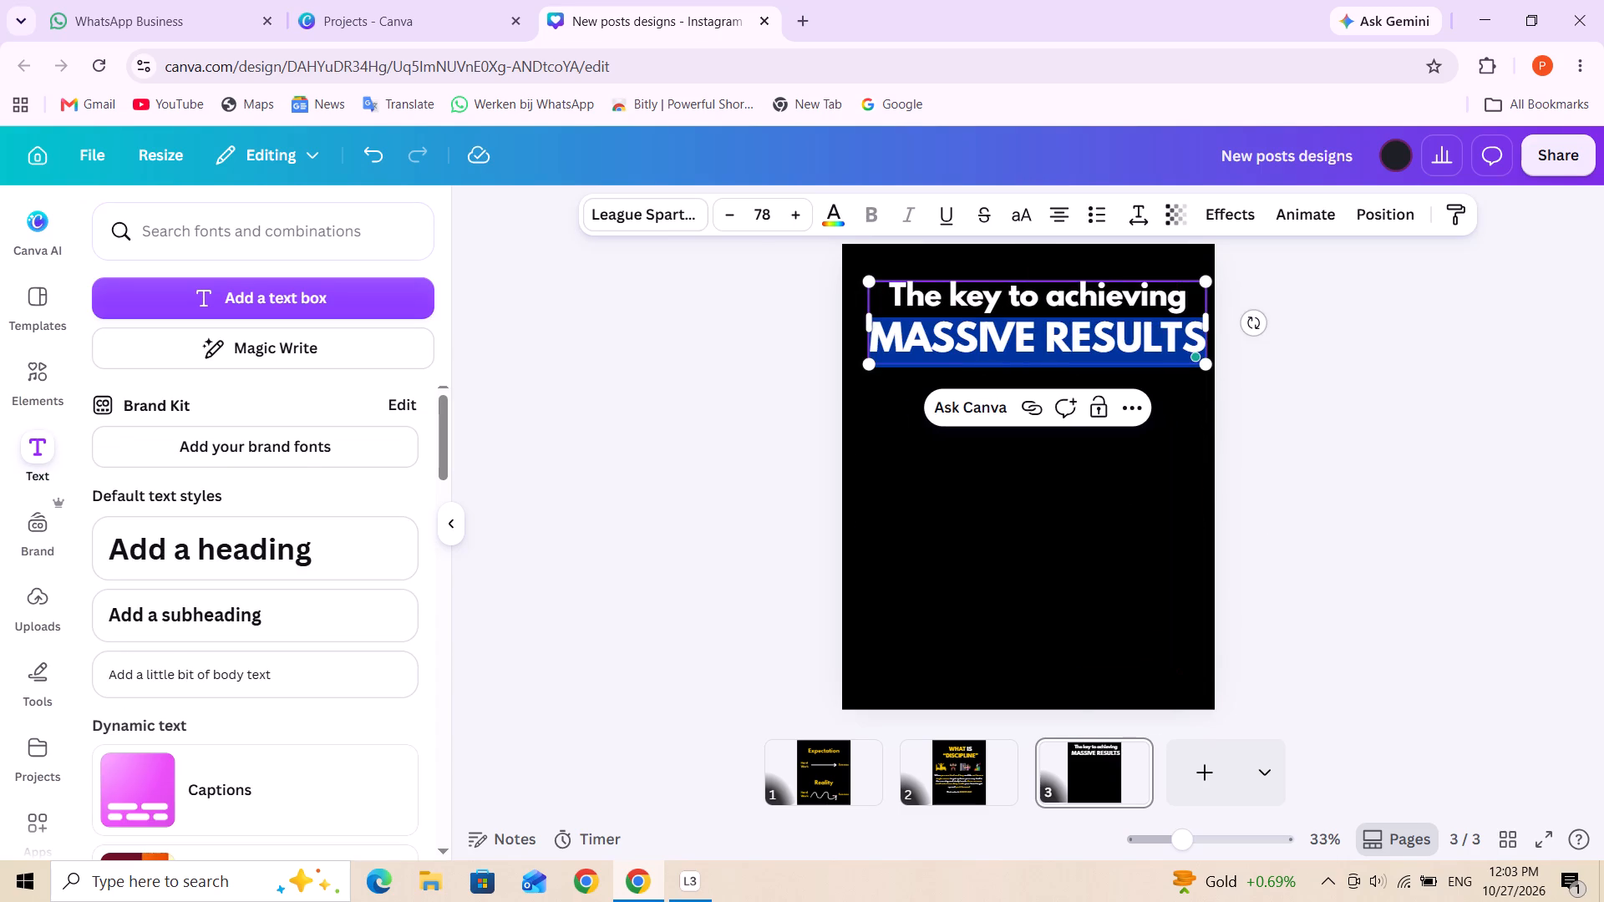
{"action": "left_click", "coordinate": [836, 215]}
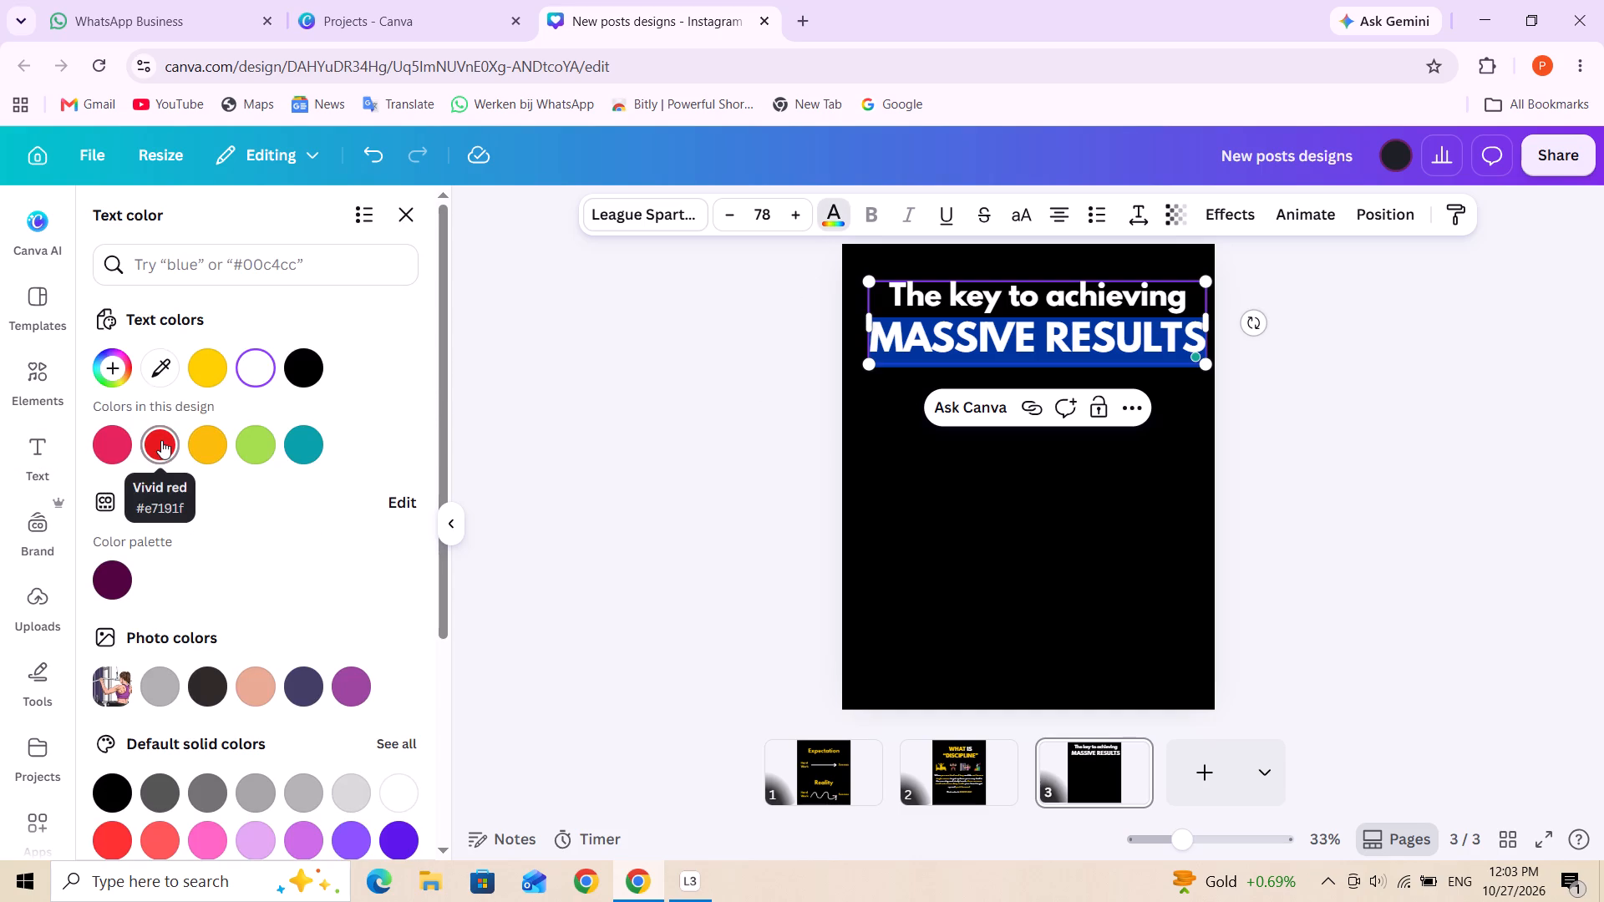
{"action": "left_click", "coordinate": [212, 379]}
{"action": "left_click", "coordinate": [1087, 483]}
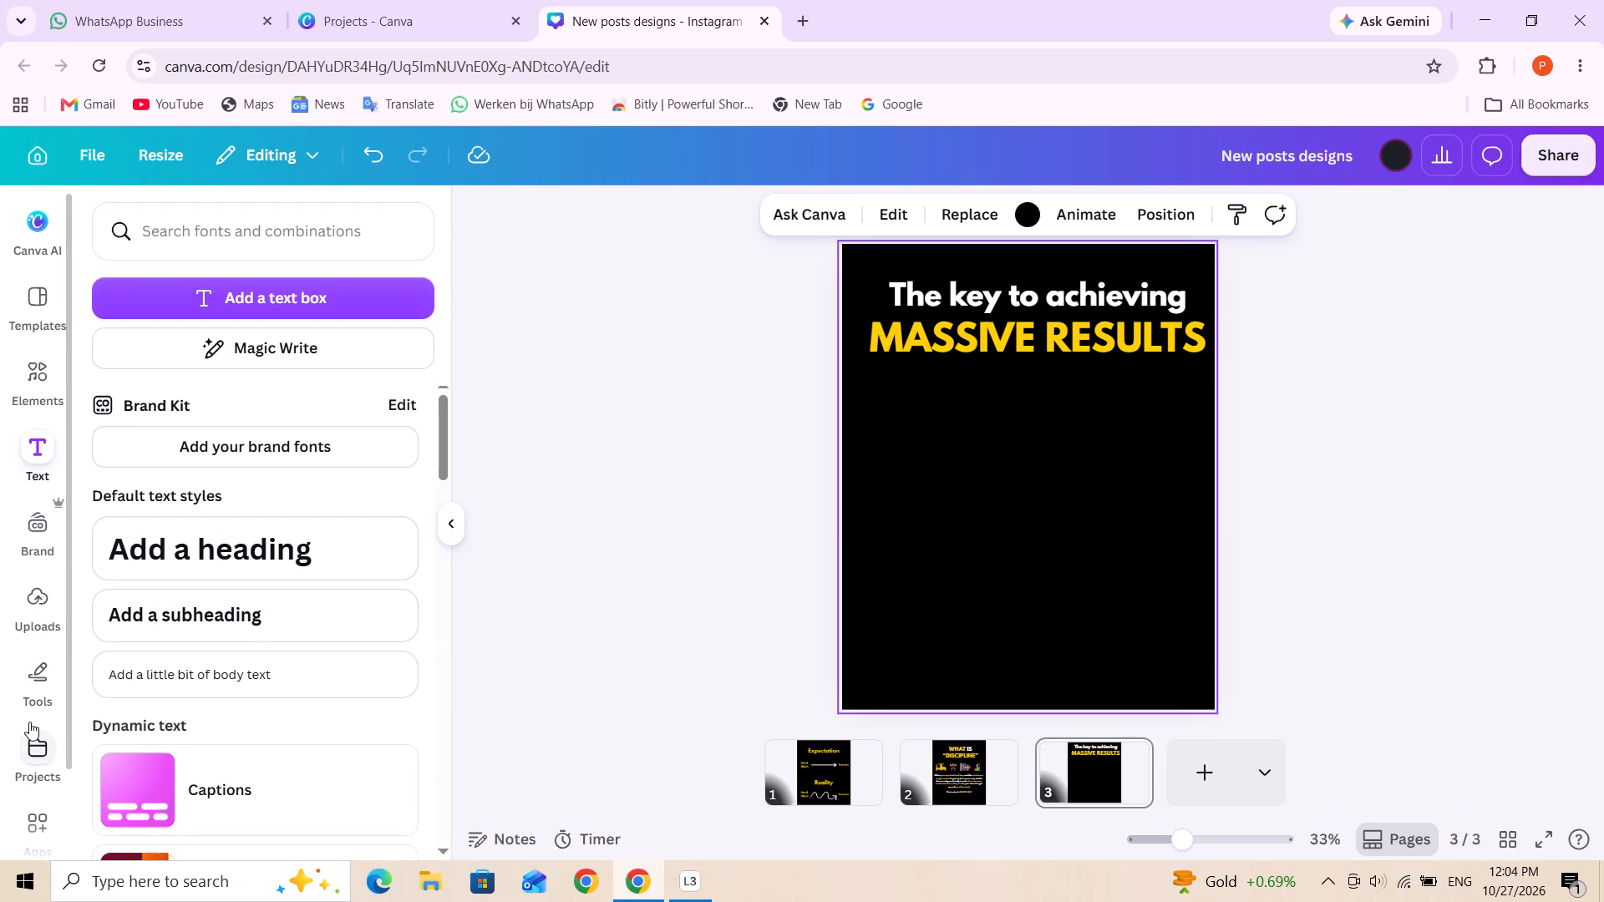
Draw a straight vertical line about 713 long down the page's centre below the heading, angled at -90°.
{"action": "scroll", "coordinate": [28, 729], "scroll_direction": "down", "scroll_amount": 2}
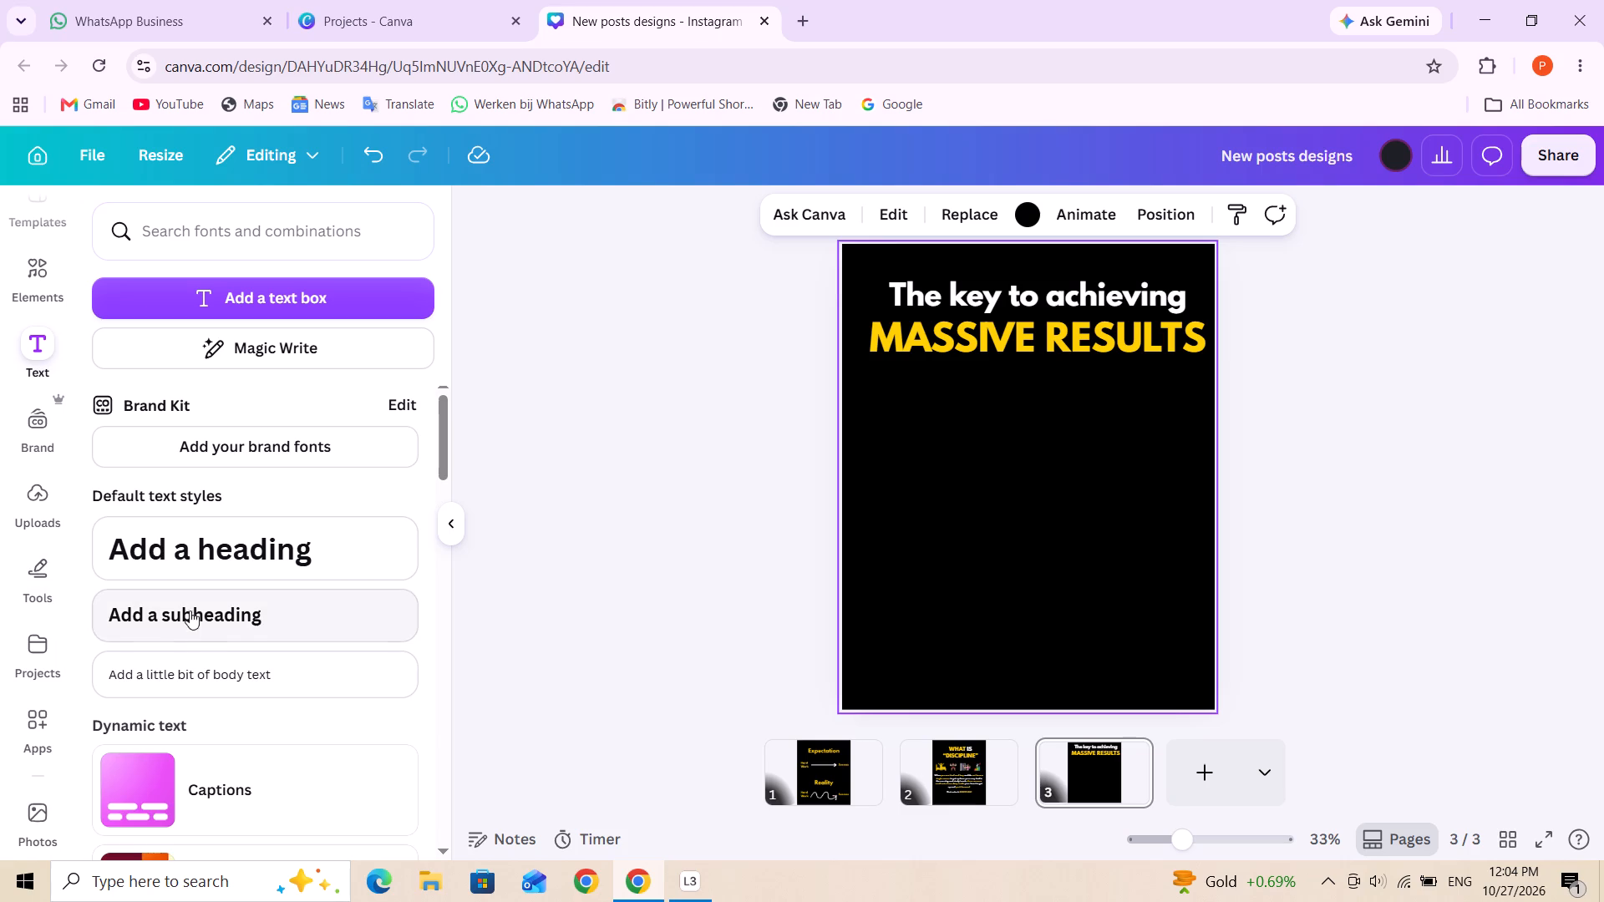
{"action": "scroll", "coordinate": [192, 623], "scroll_direction": "down", "scroll_amount": 2}
{"action": "scroll", "coordinate": [69, 724], "scroll_direction": "down", "scroll_amount": 1}
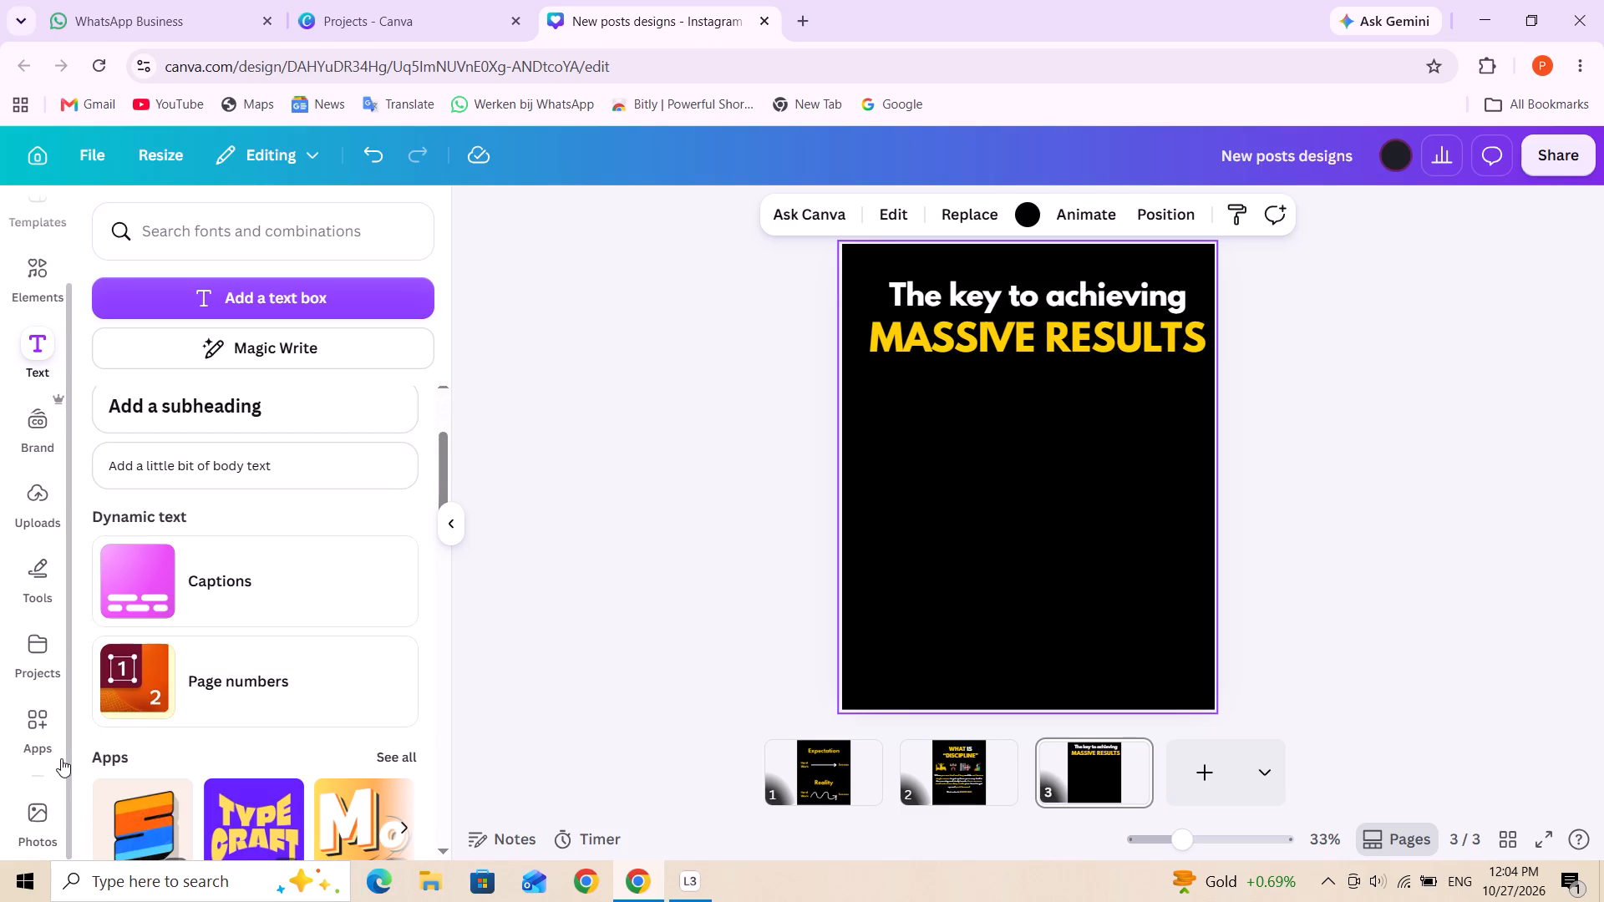
{"action": "scroll", "coordinate": [46, 765], "scroll_direction": "down", "scroll_amount": 3}
{"action": "left_click", "coordinate": [38, 593]}
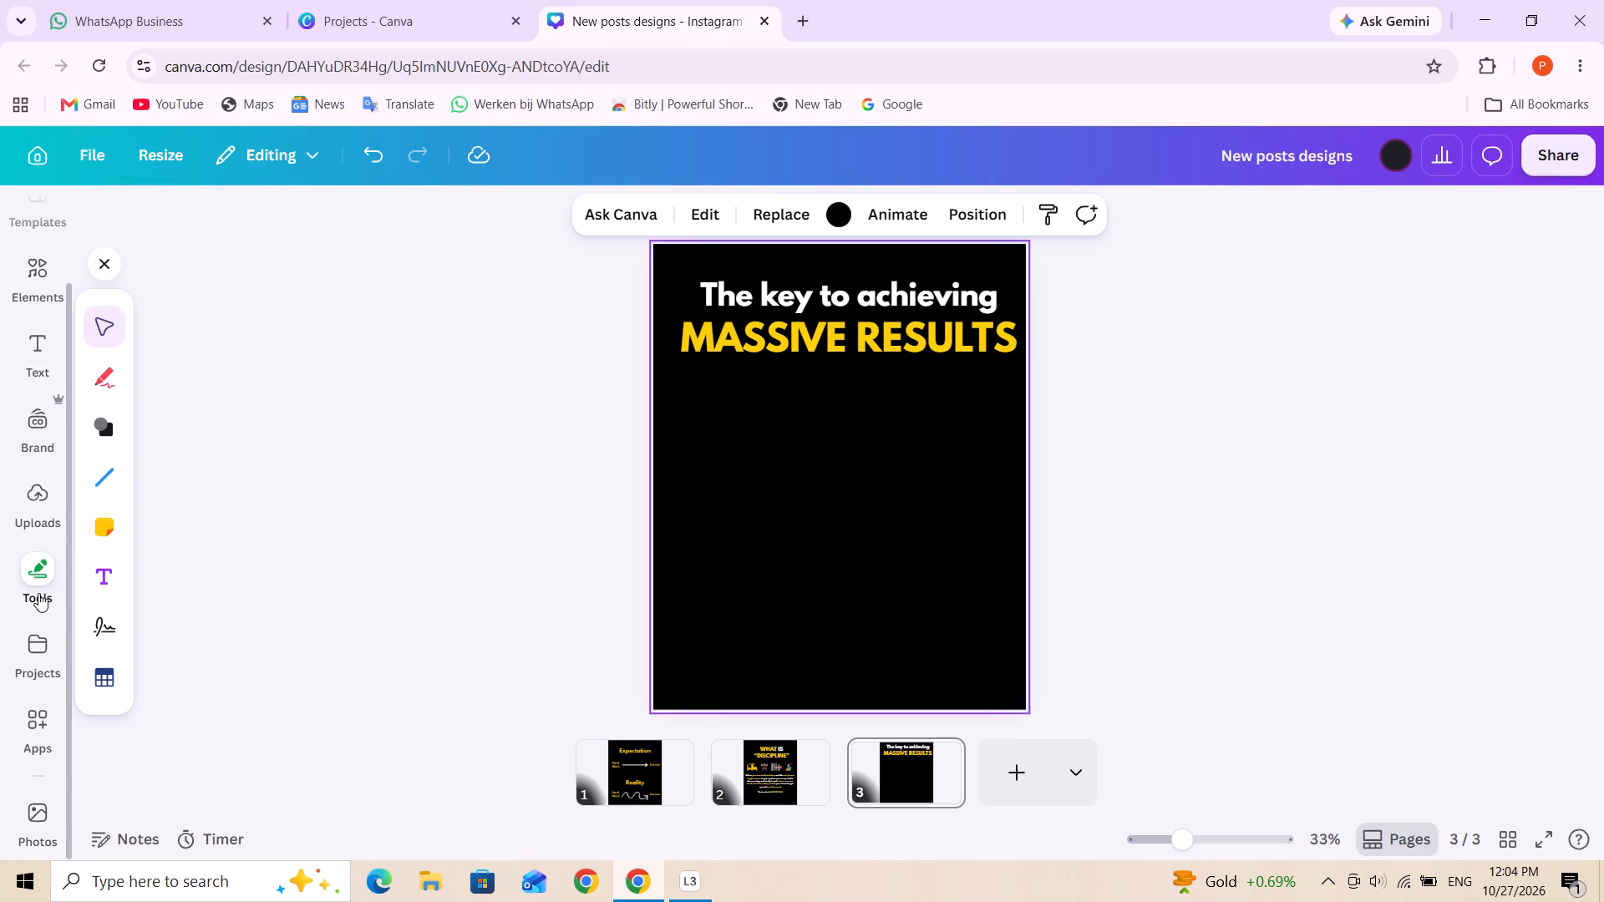
{"action": "left_click", "coordinate": [106, 474]}
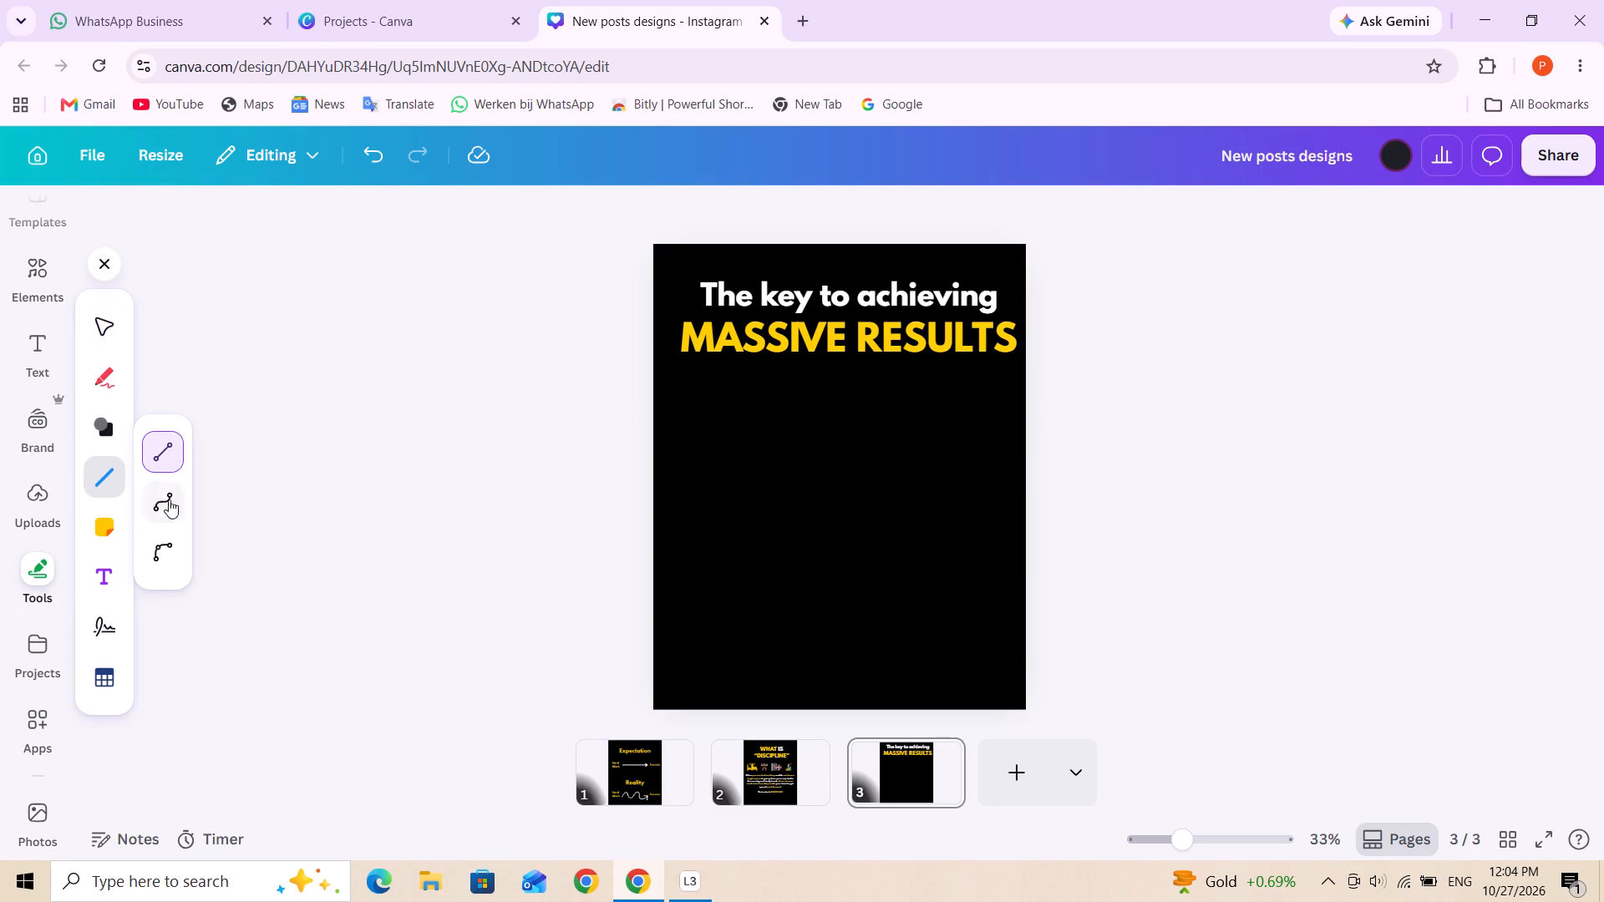
{"action": "left_click", "coordinate": [169, 451]}
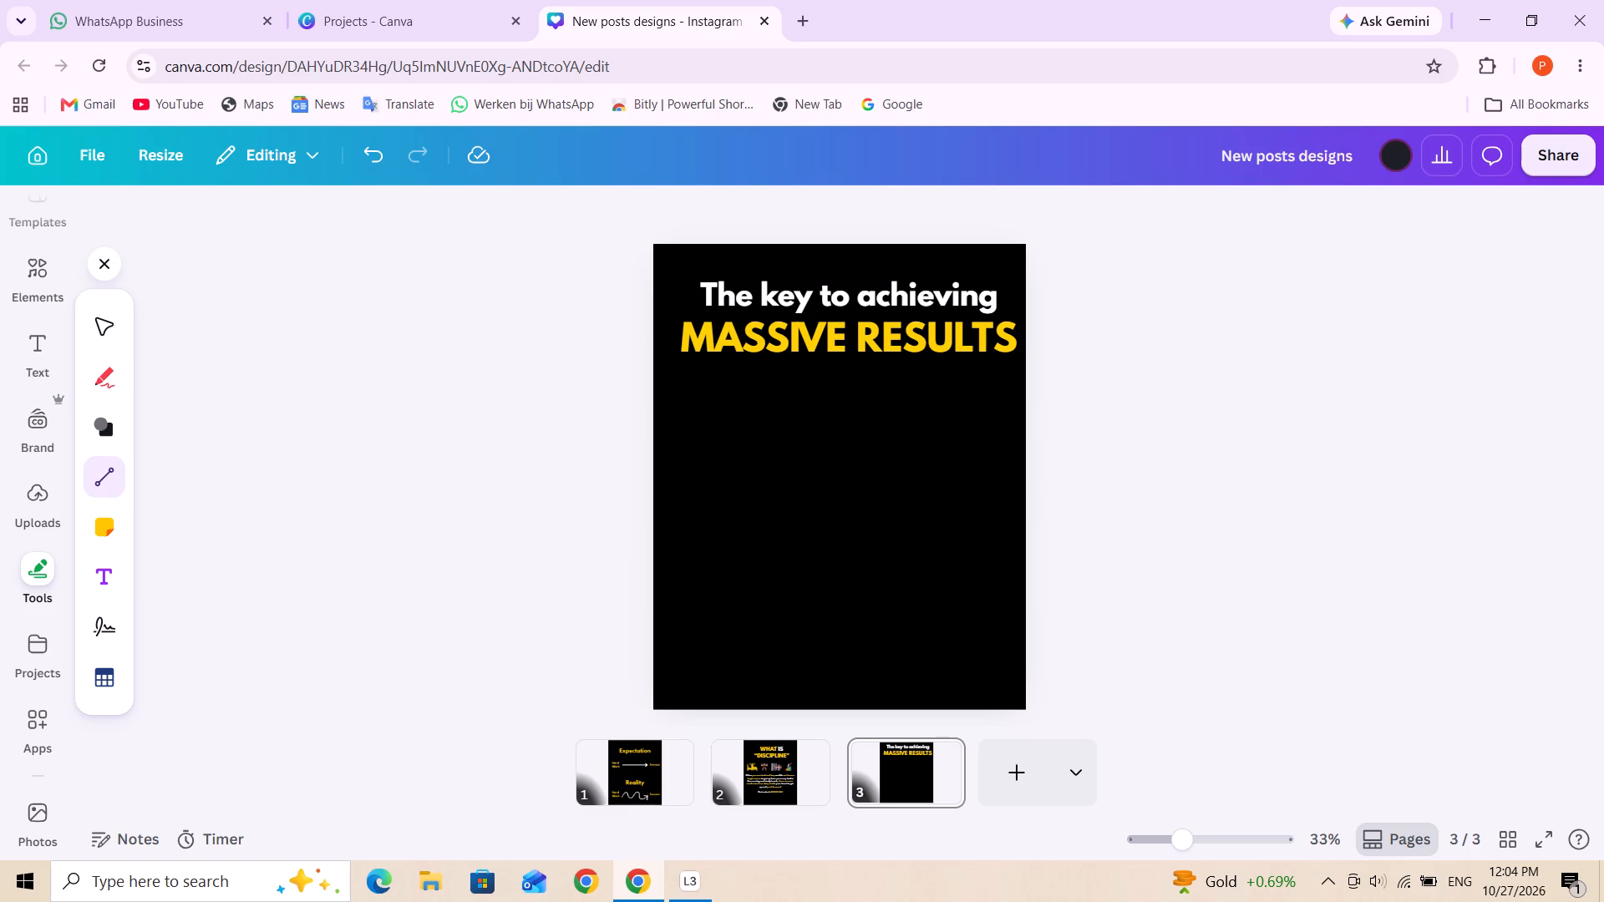
{"action": "left_click_drag", "start_coordinate": [835, 411], "coordinate": [841, 524]}
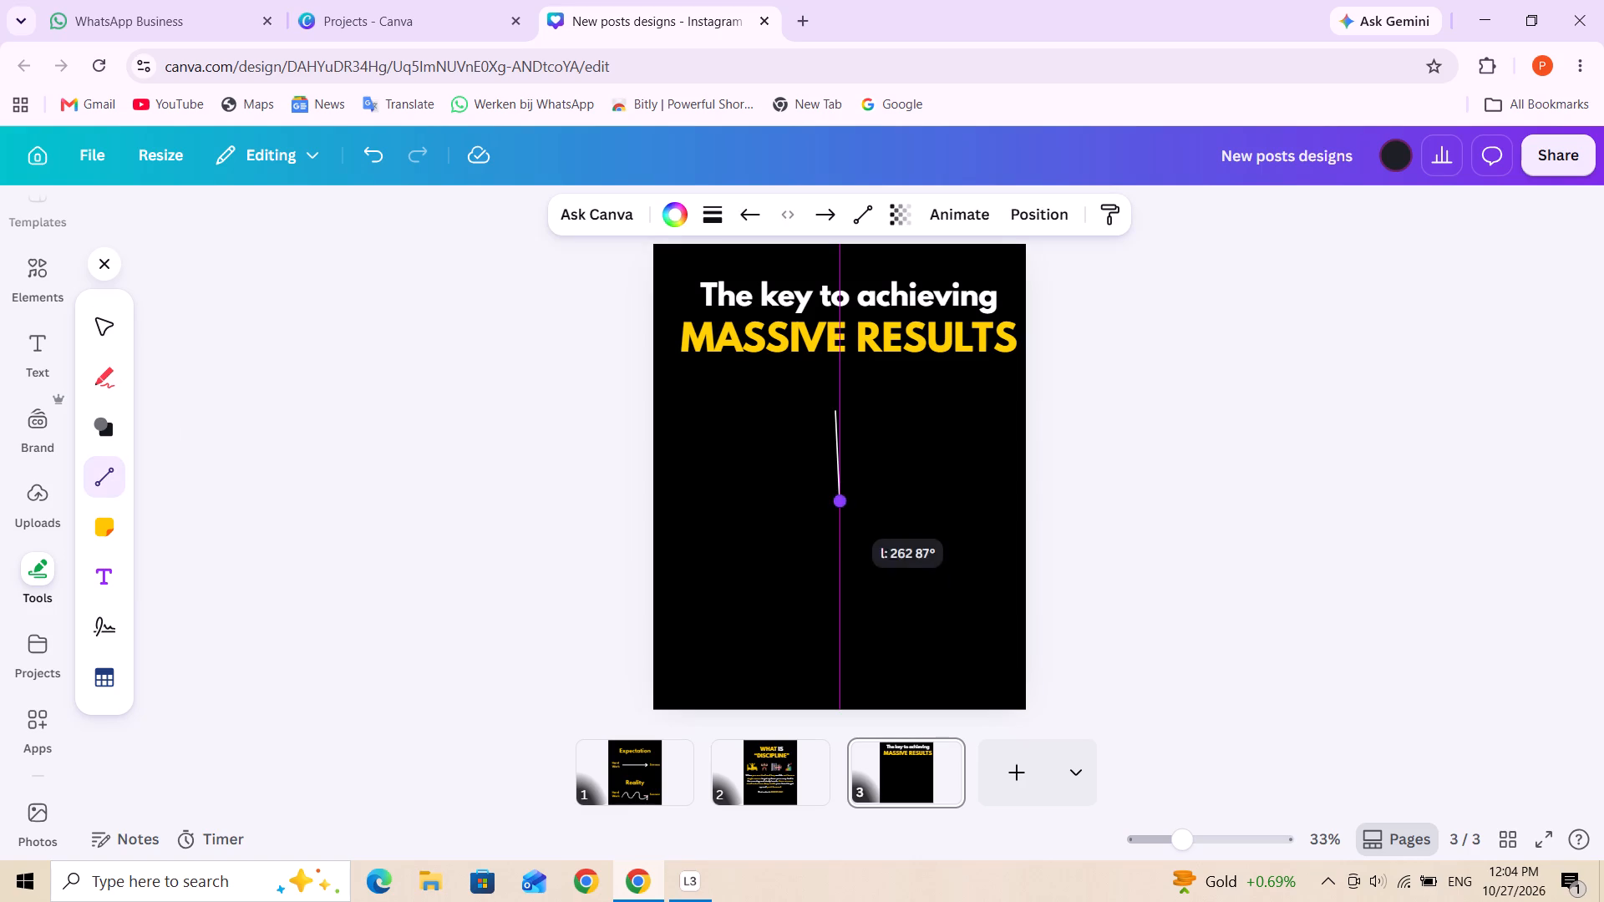
{"action": "left_click_drag", "start_coordinate": [841, 524], "coordinate": [840, 629]}
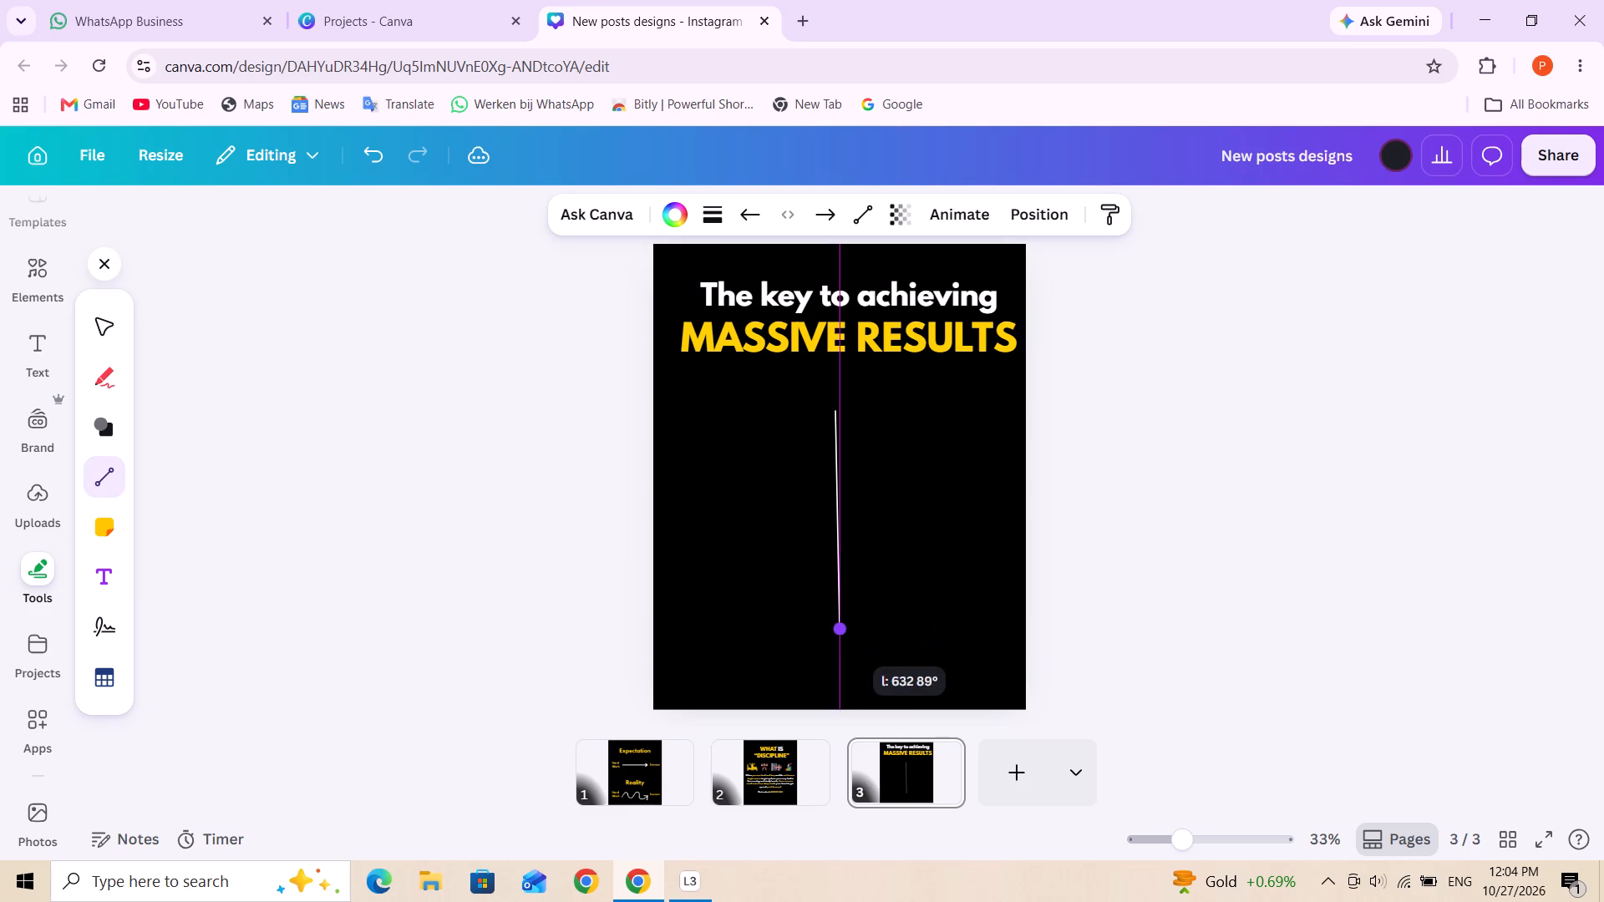
{"action": "left_click_drag", "start_coordinate": [840, 629], "coordinate": [832, 644]}
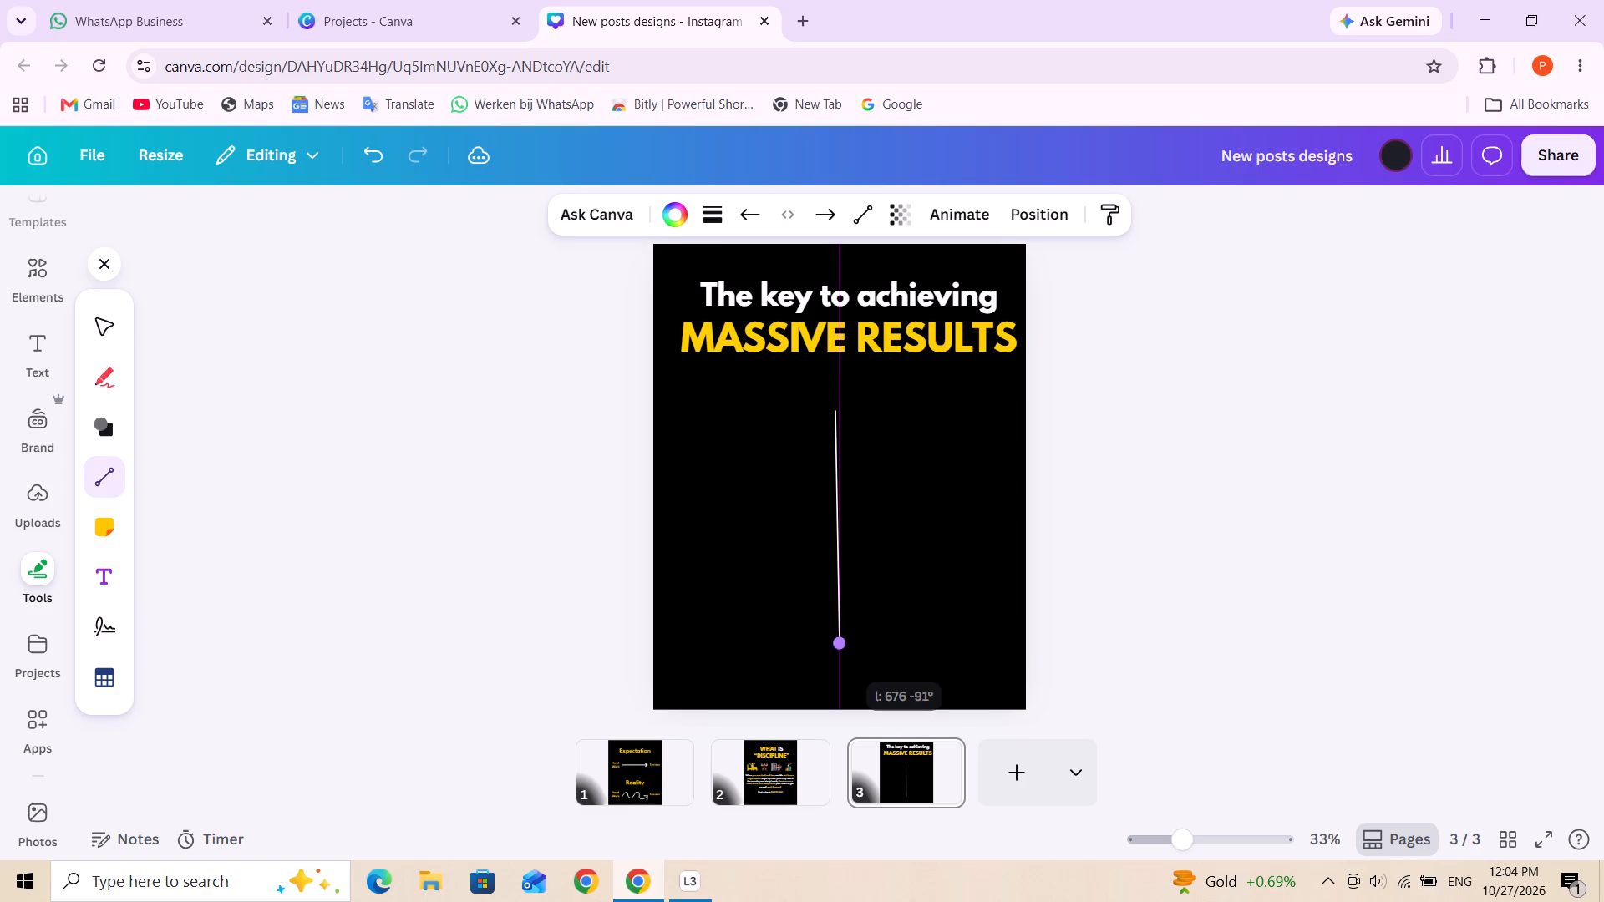
{"action": "left_click_drag", "start_coordinate": [832, 644], "coordinate": [832, 651]}
{"action": "left_click", "coordinate": [837, 413]}
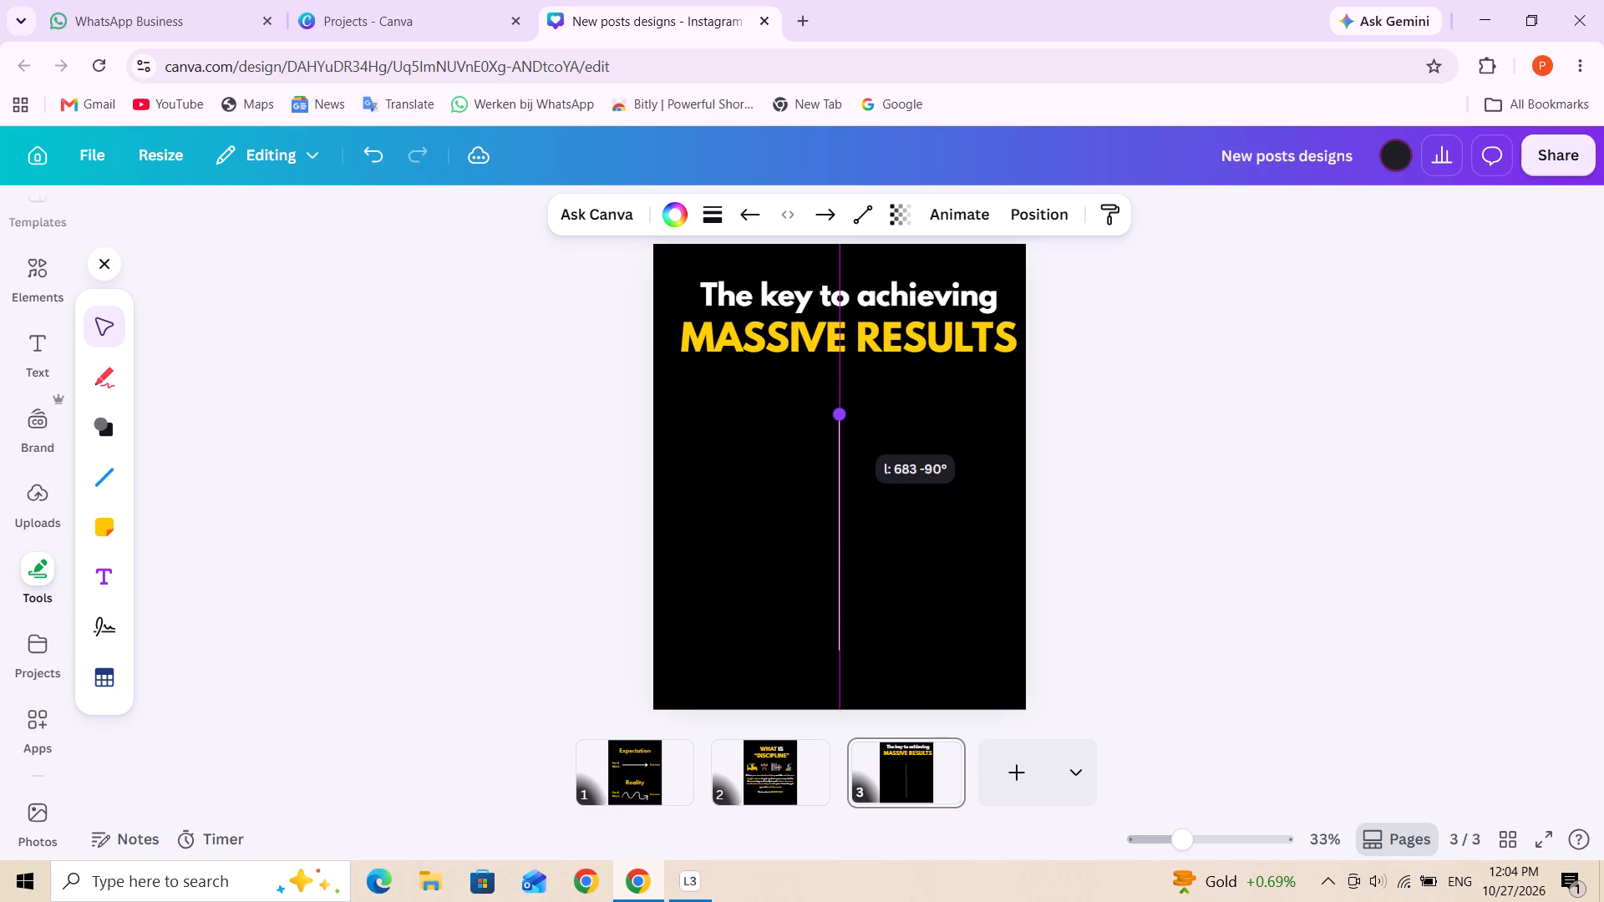
{"action": "left_click_drag", "start_coordinate": [841, 416], "coordinate": [841, 404]}
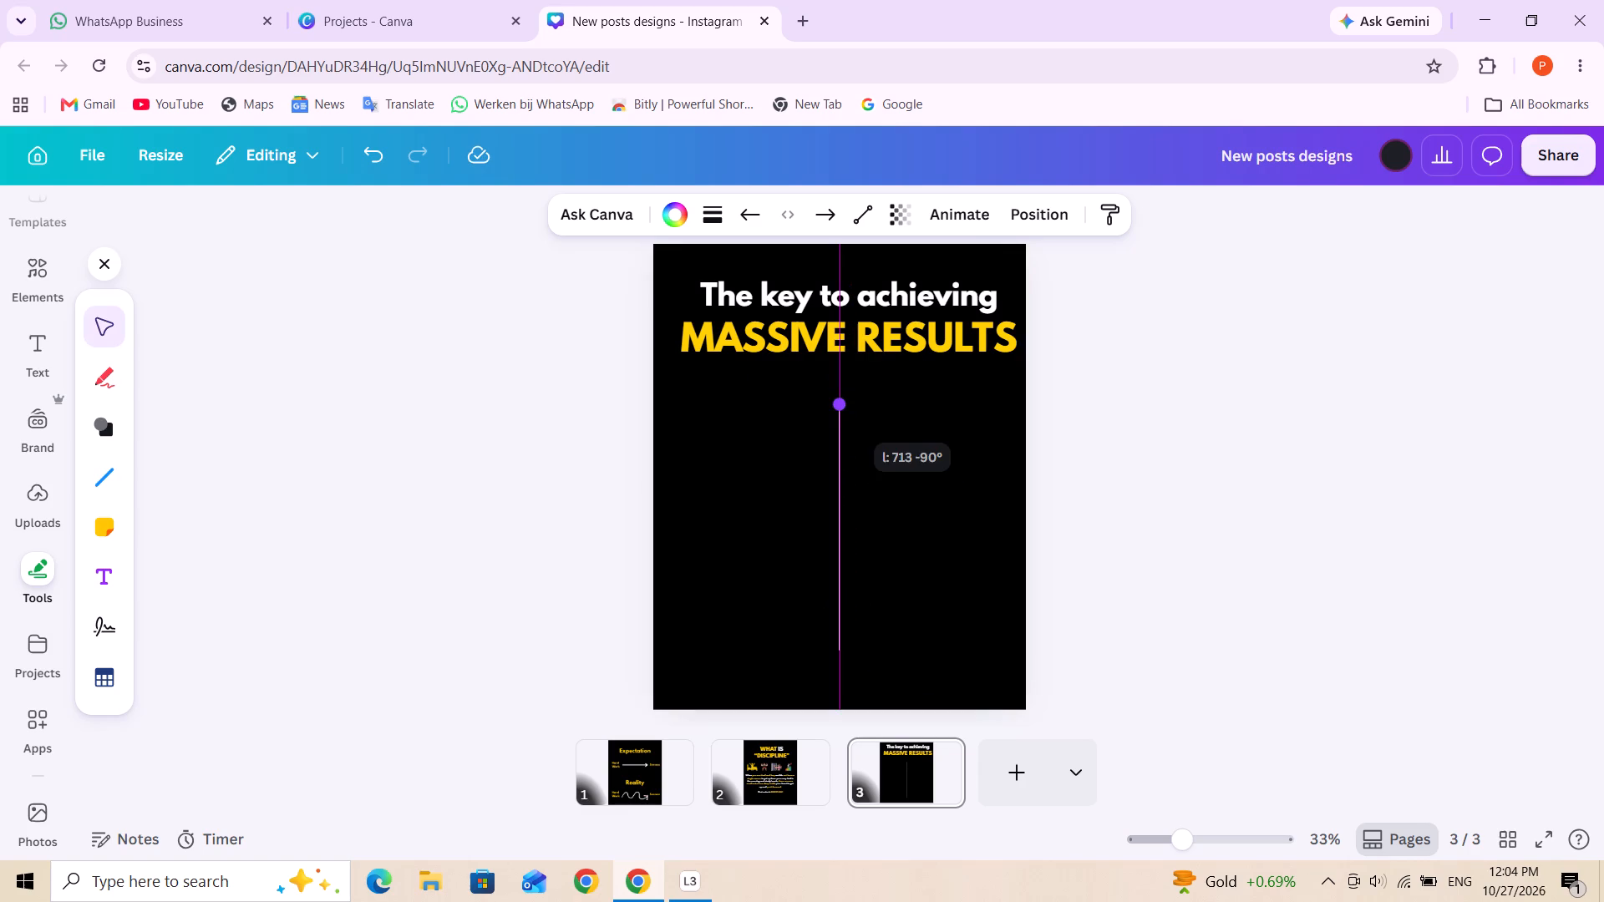
Finish stretching the vertical line's top end and shift the whole line slightly right of the page's centre.
{"action": "left_click_drag", "start_coordinate": [841, 404], "coordinate": [841, 402]}
{"action": "left_click", "coordinate": [842, 437]}
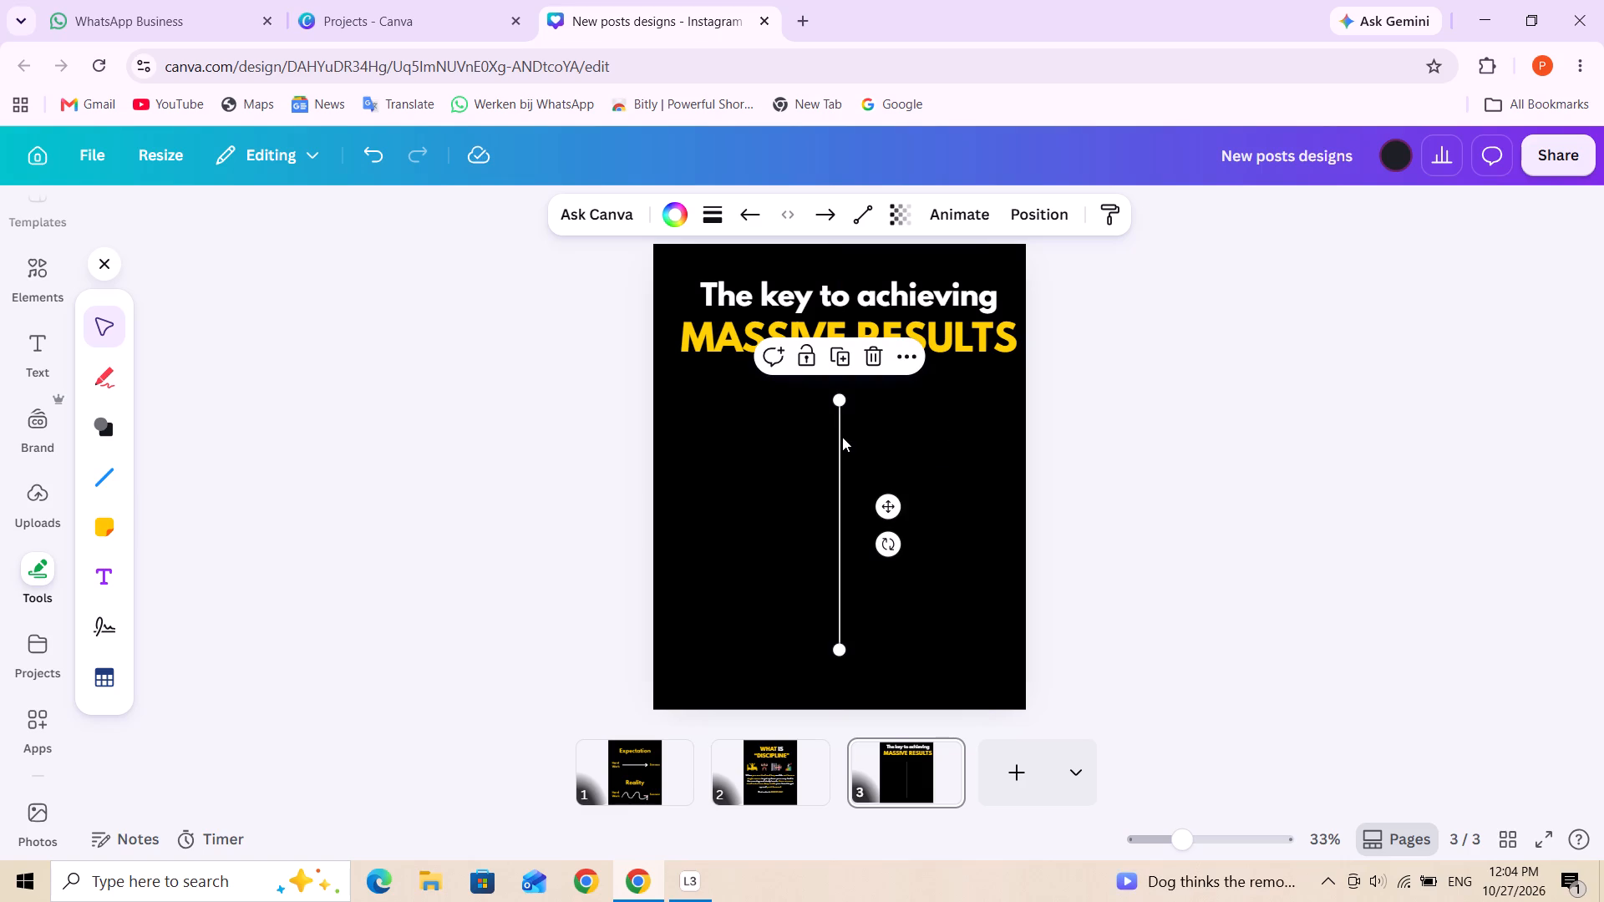
{"action": "left_click", "coordinate": [838, 435]}
{"action": "left_click", "coordinate": [870, 430]}
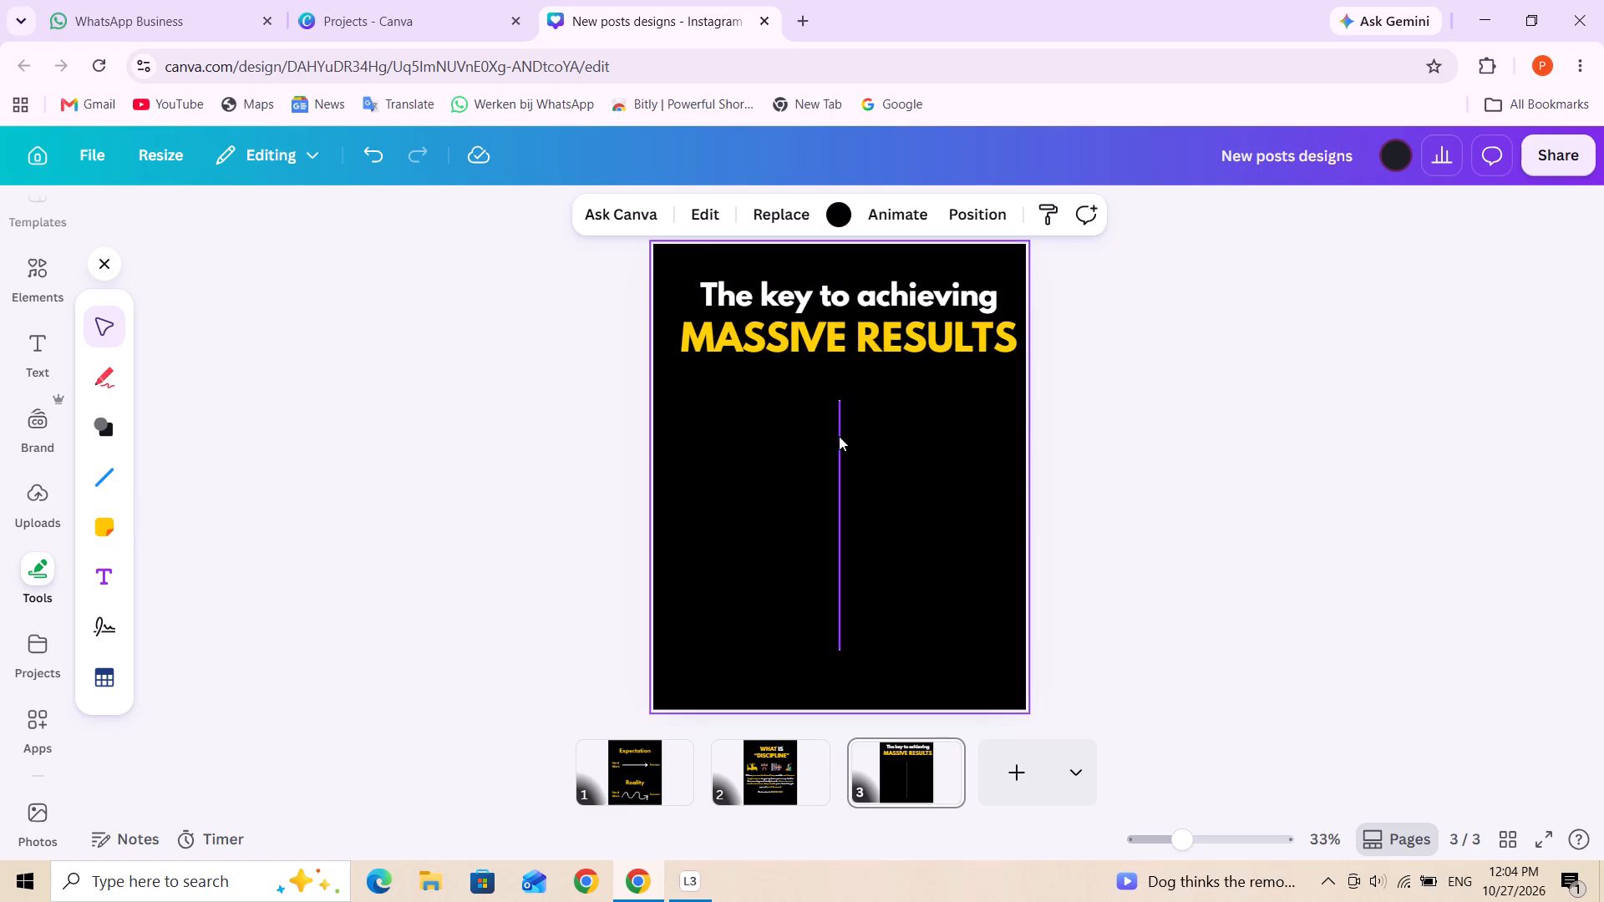
{"action": "left_click_drag", "start_coordinate": [838, 436], "coordinate": [849, 434]}
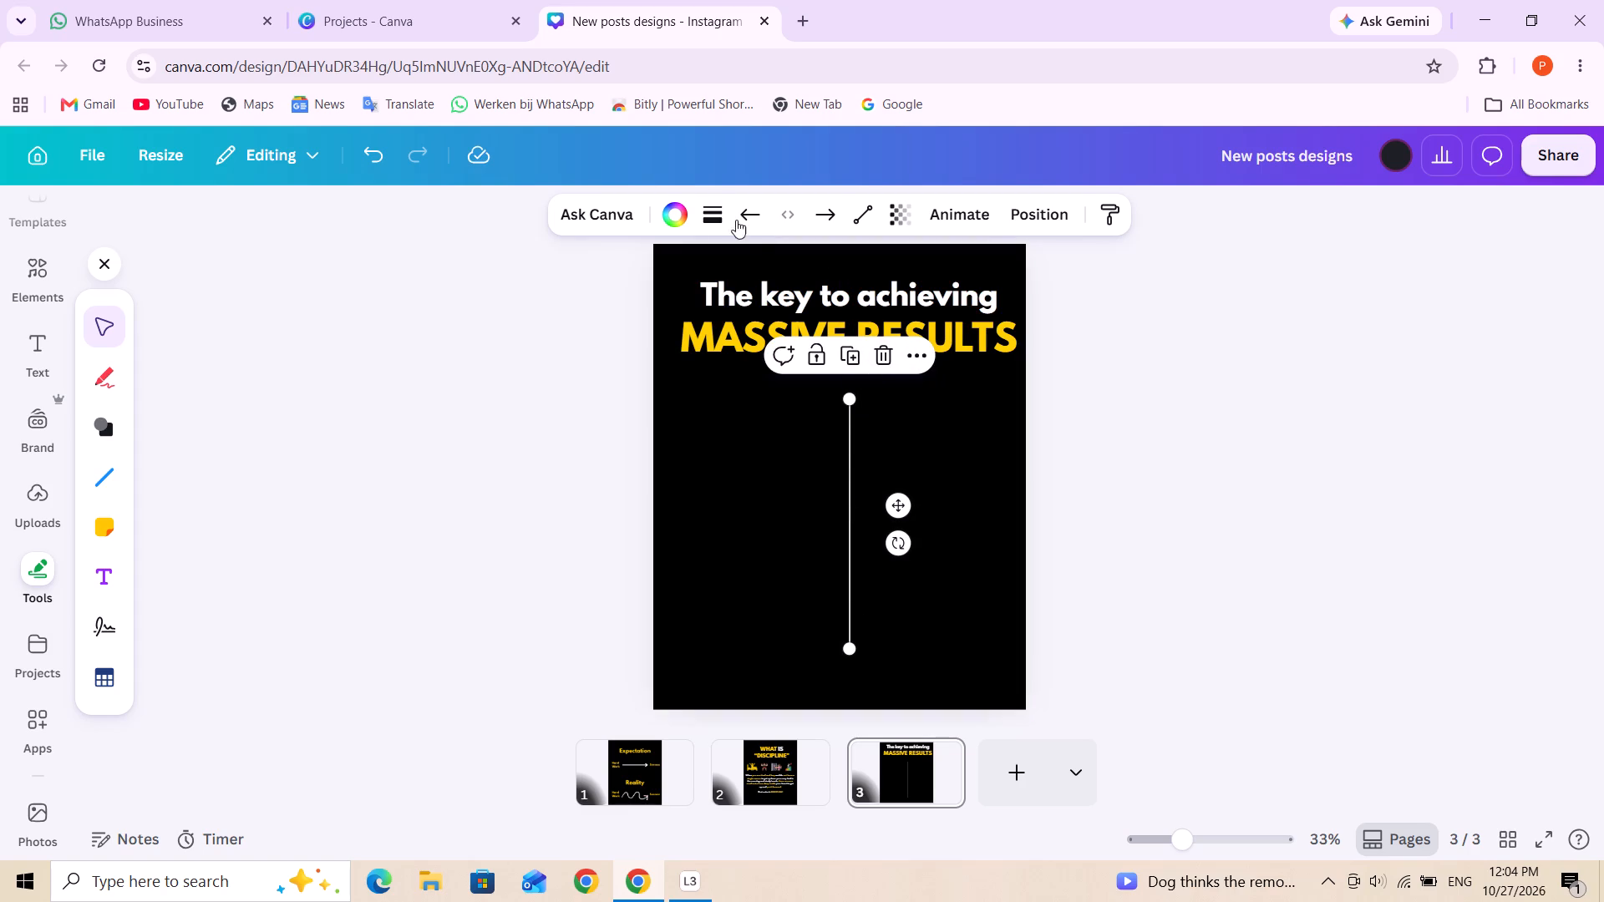
Thicken the vertical dividing line with a heavier solid stroke weight.
{"action": "left_click", "coordinate": [711, 206]}
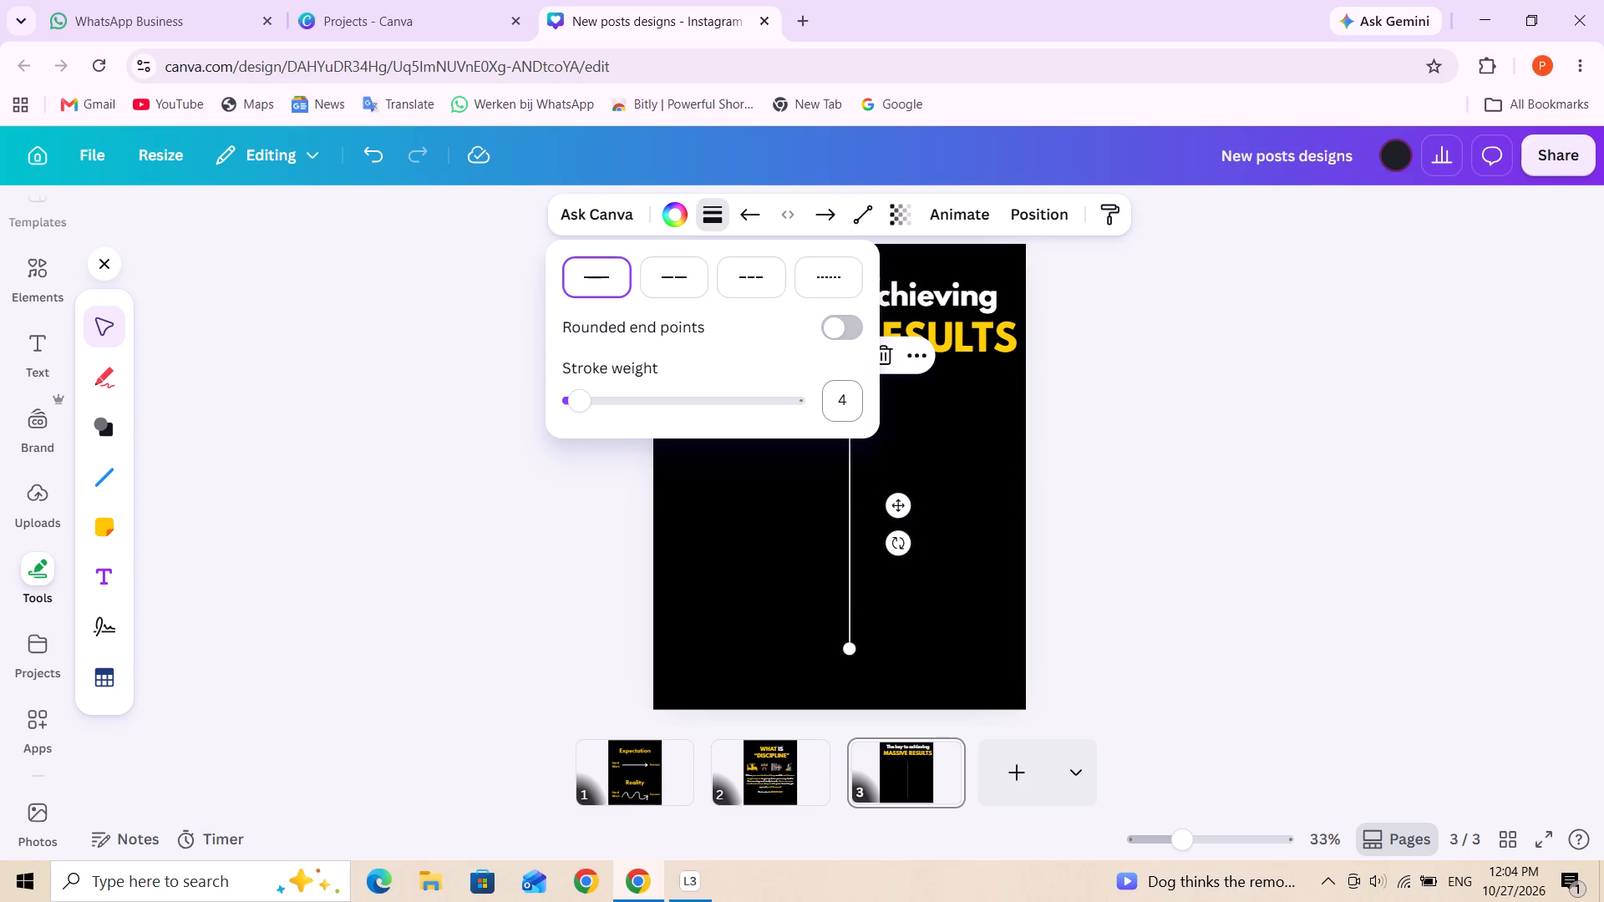
{"action": "left_click_drag", "start_coordinate": [589, 397], "coordinate": [609, 398]}
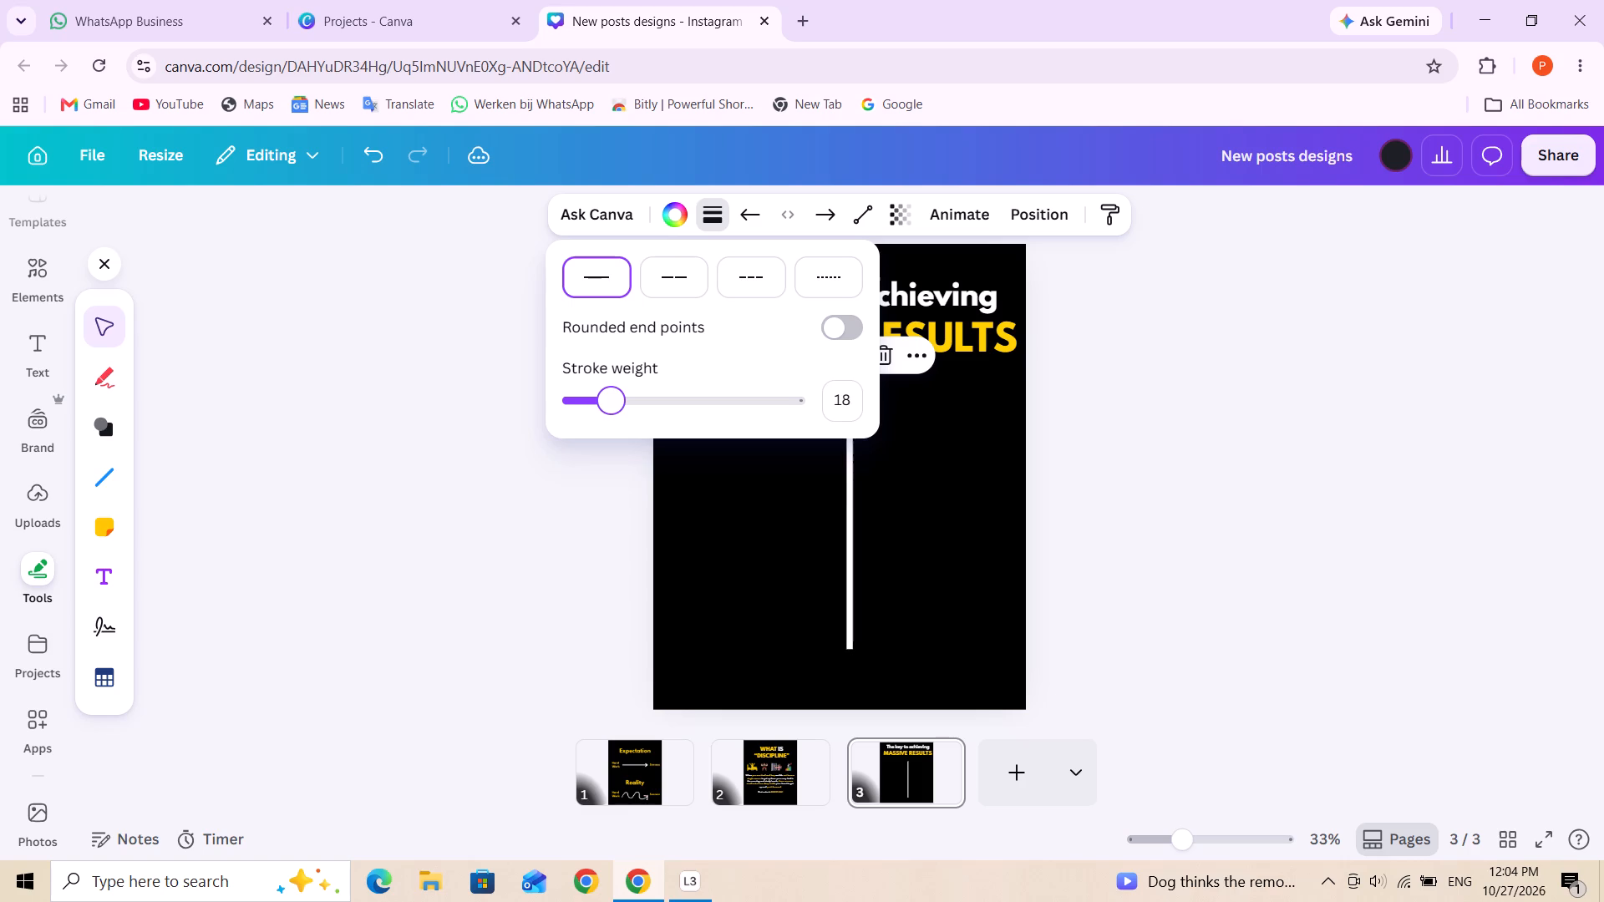
{"action": "left_click_drag", "start_coordinate": [609, 398], "coordinate": [602, 398]}
{"action": "left_click", "coordinate": [974, 521]}
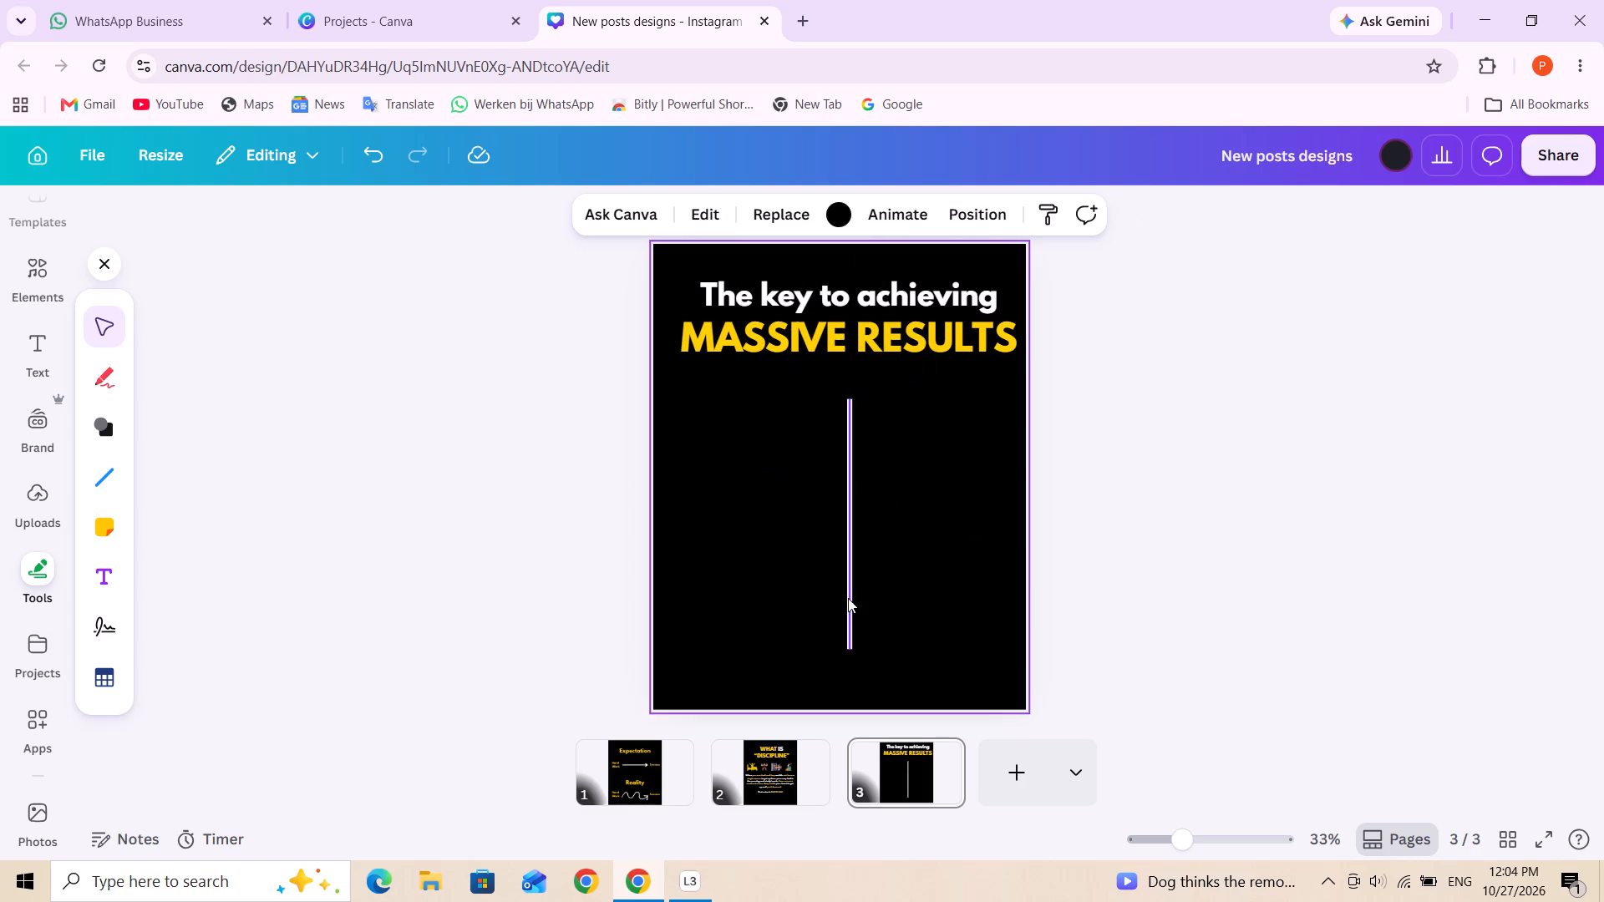
Colour the vertical dividing line the same yellow as the "MASSIVE RESULTS" heading.
{"action": "left_click", "coordinate": [846, 600]}
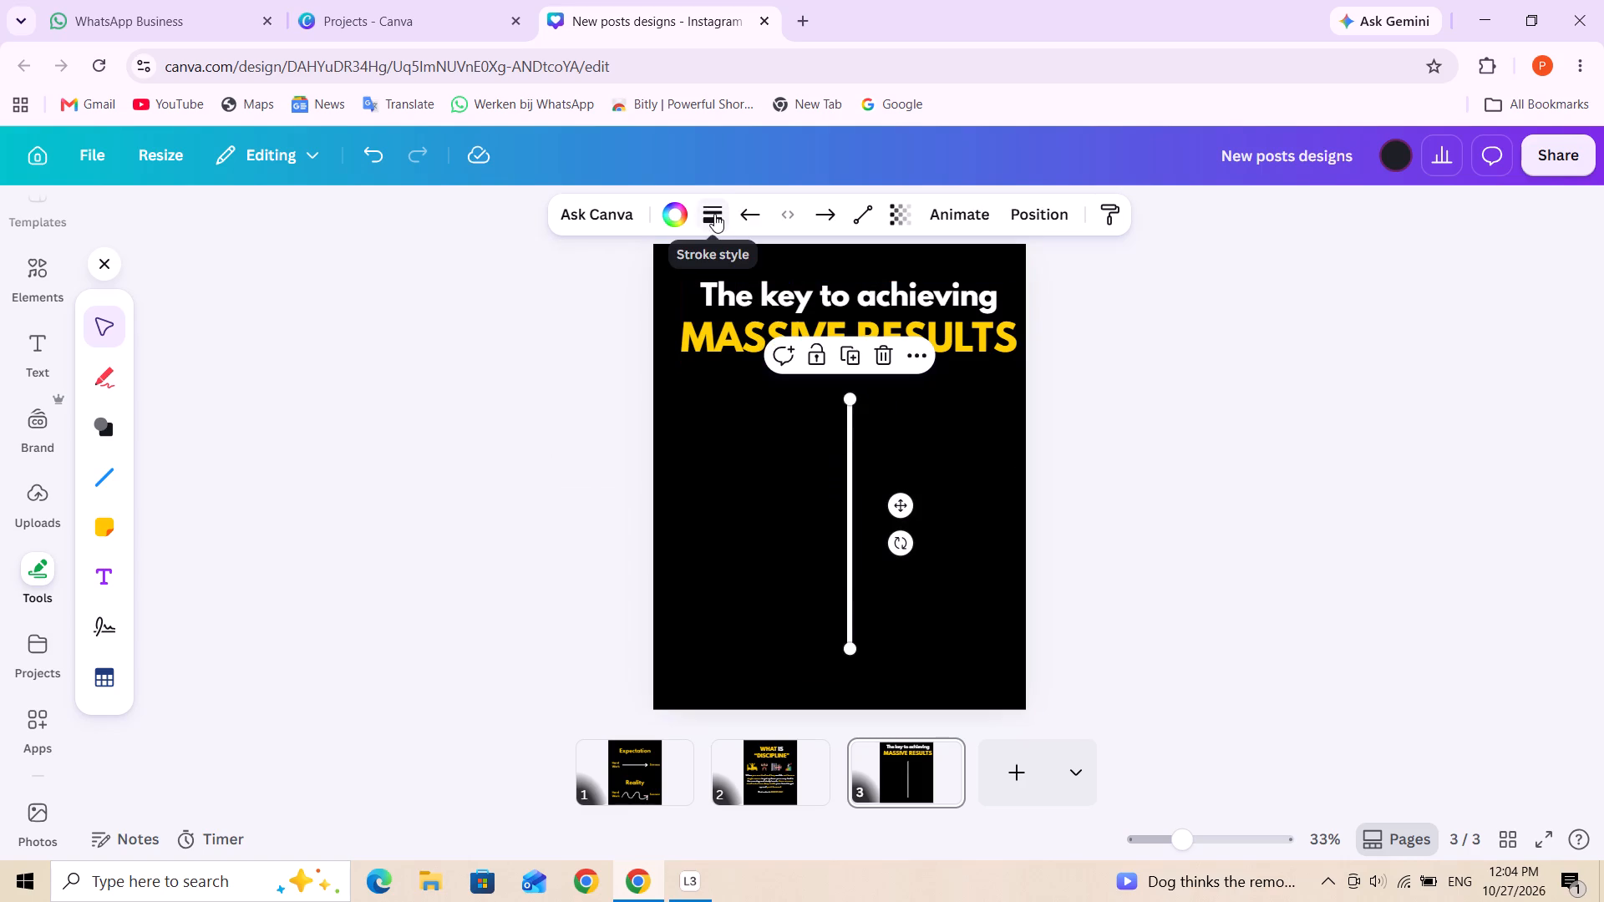
{"action": "left_click", "coordinate": [679, 216]}
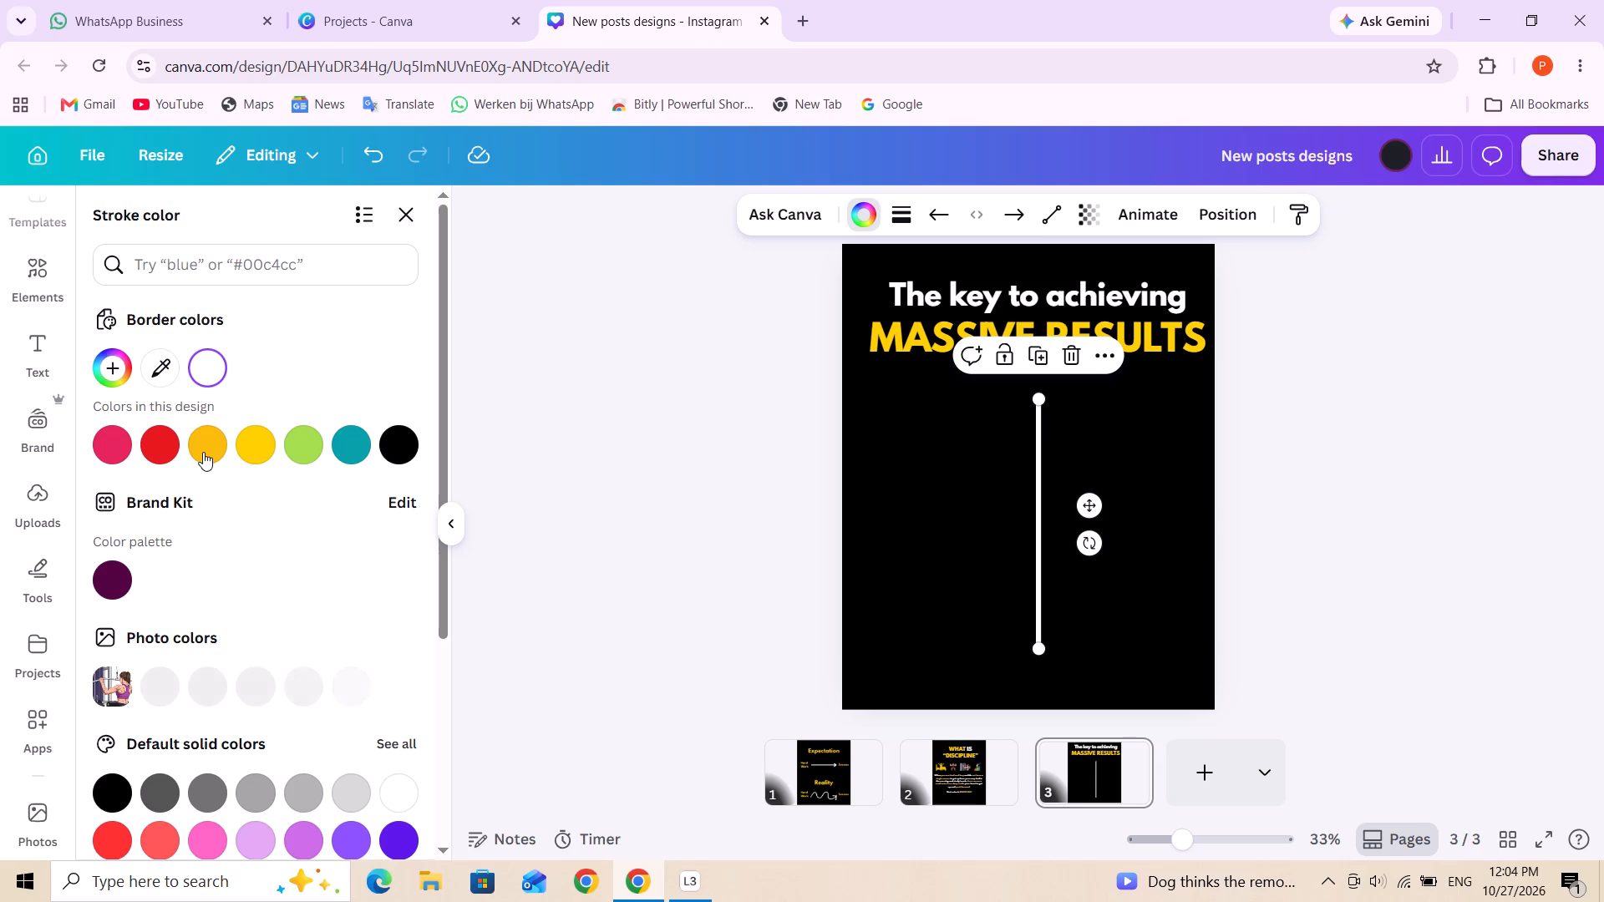
{"action": "left_click", "coordinate": [261, 449]}
{"action": "left_click", "coordinate": [1122, 611]}
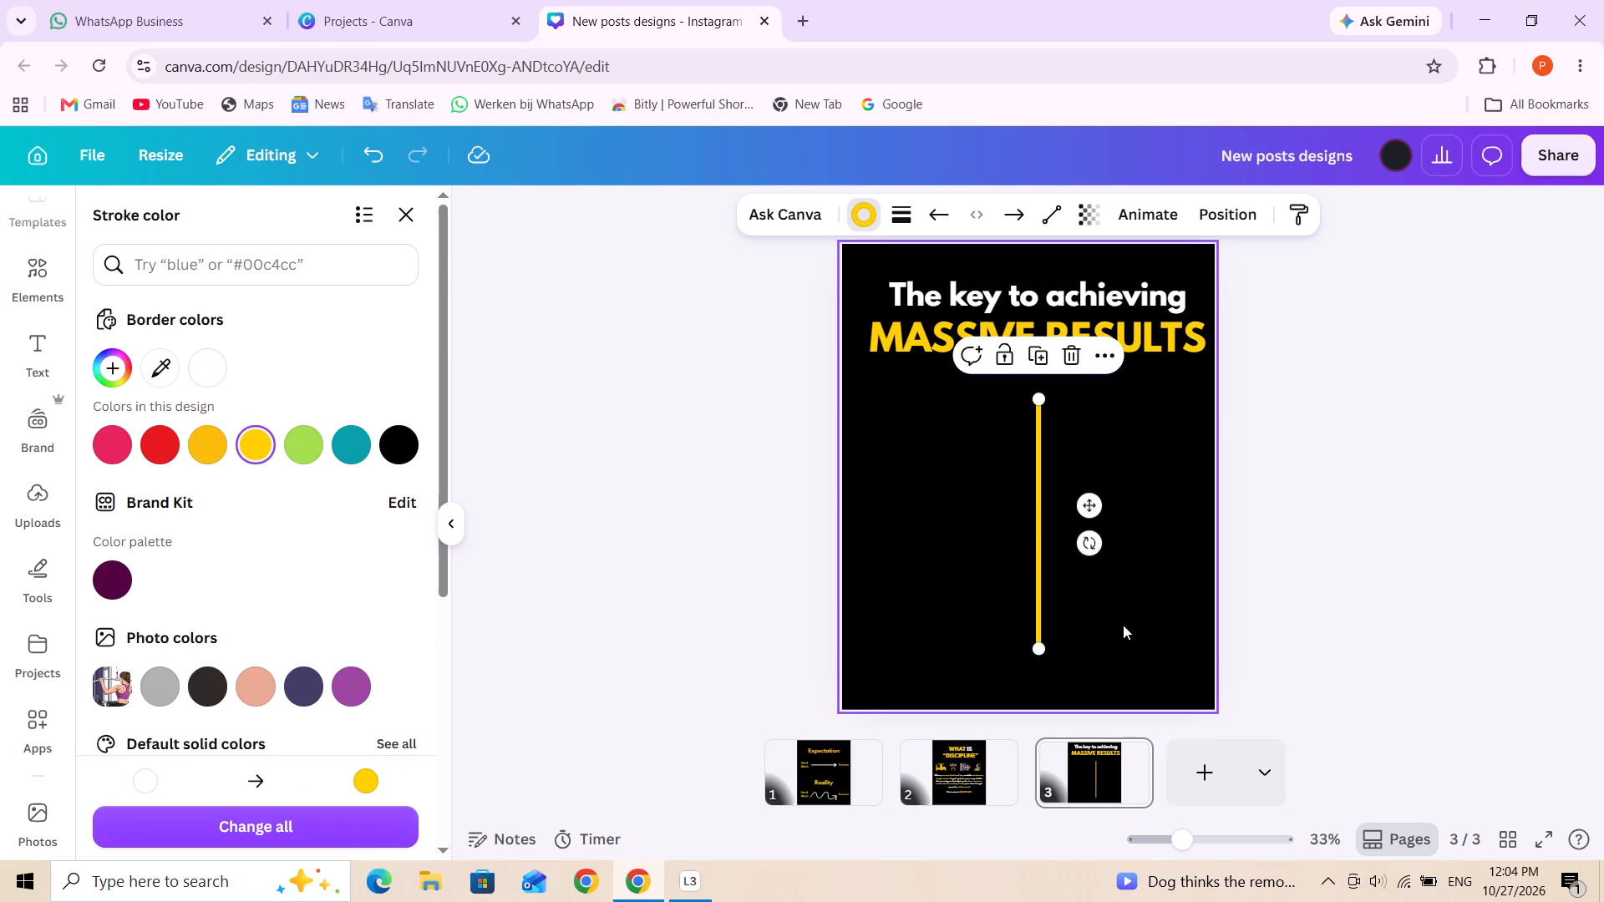
{"action": "left_click", "coordinate": [1124, 636]}
{"action": "left_click", "coordinate": [917, 609]}
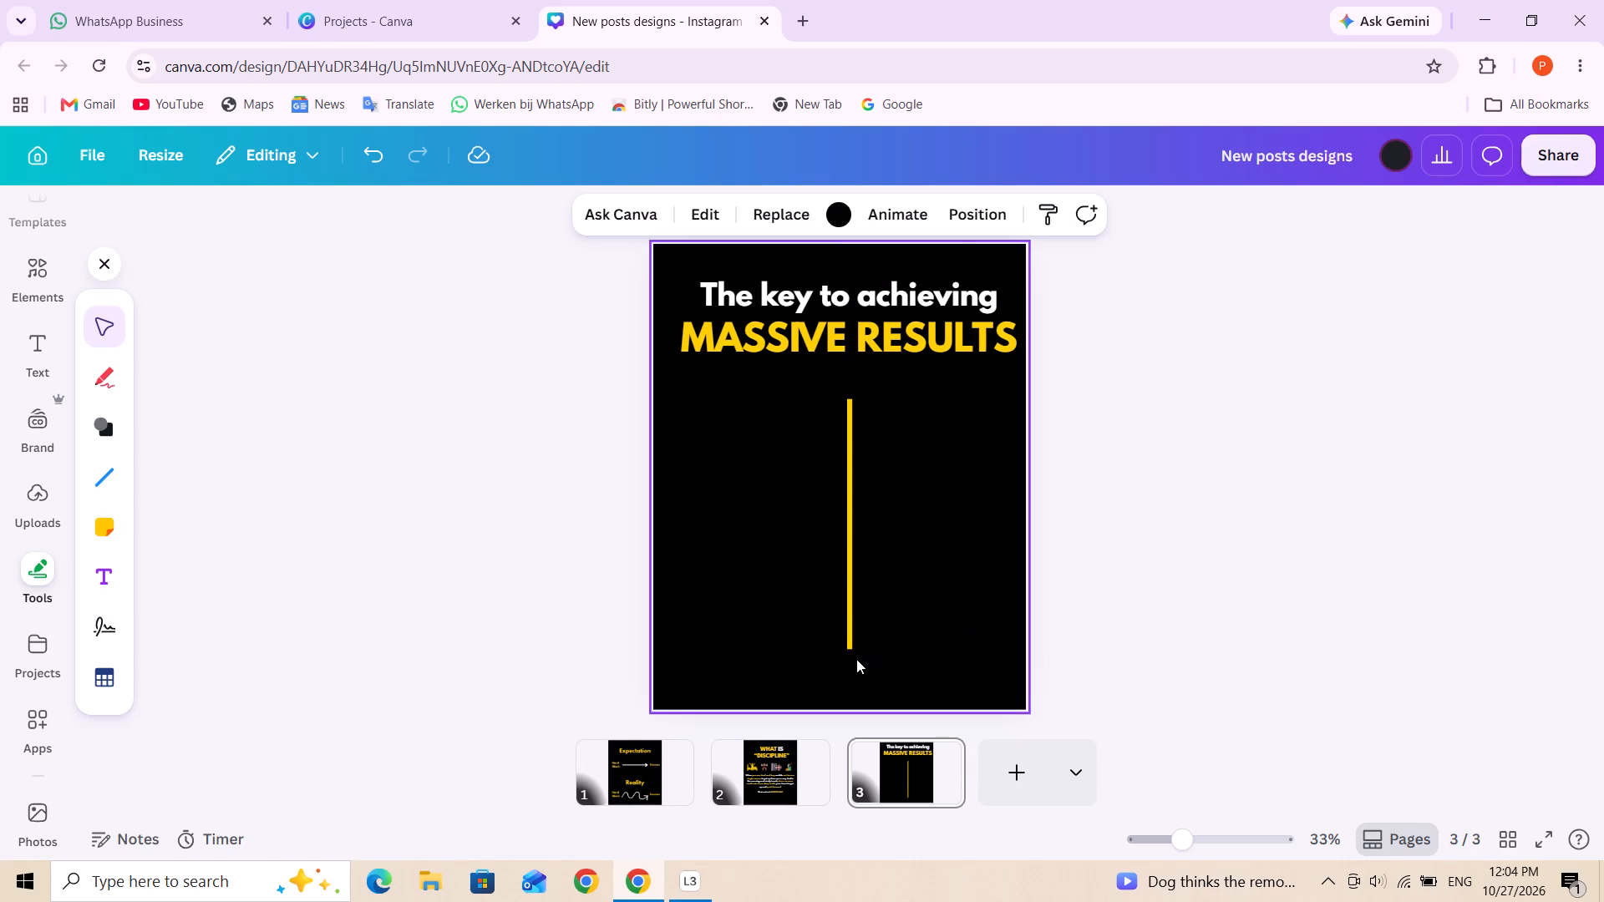
Extend the vertical line's top end upwards towards the heading, to a length of about 765 at -90°.
{"action": "left_click", "coordinate": [846, 646]}
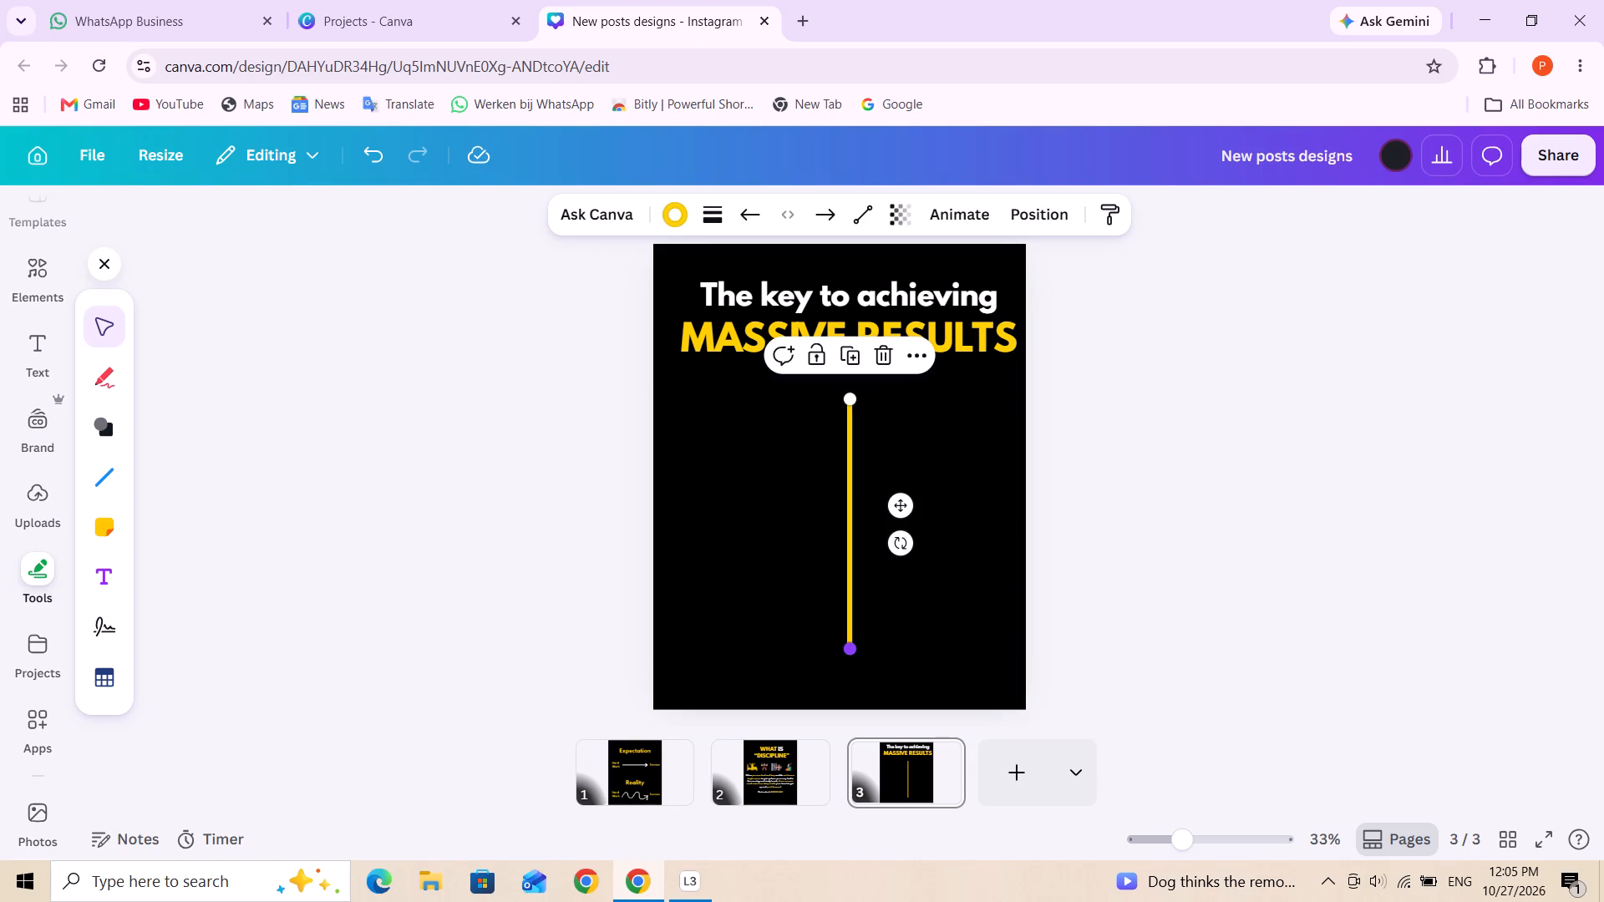
{"action": "left_click_drag", "start_coordinate": [849, 398], "coordinate": [850, 385]}
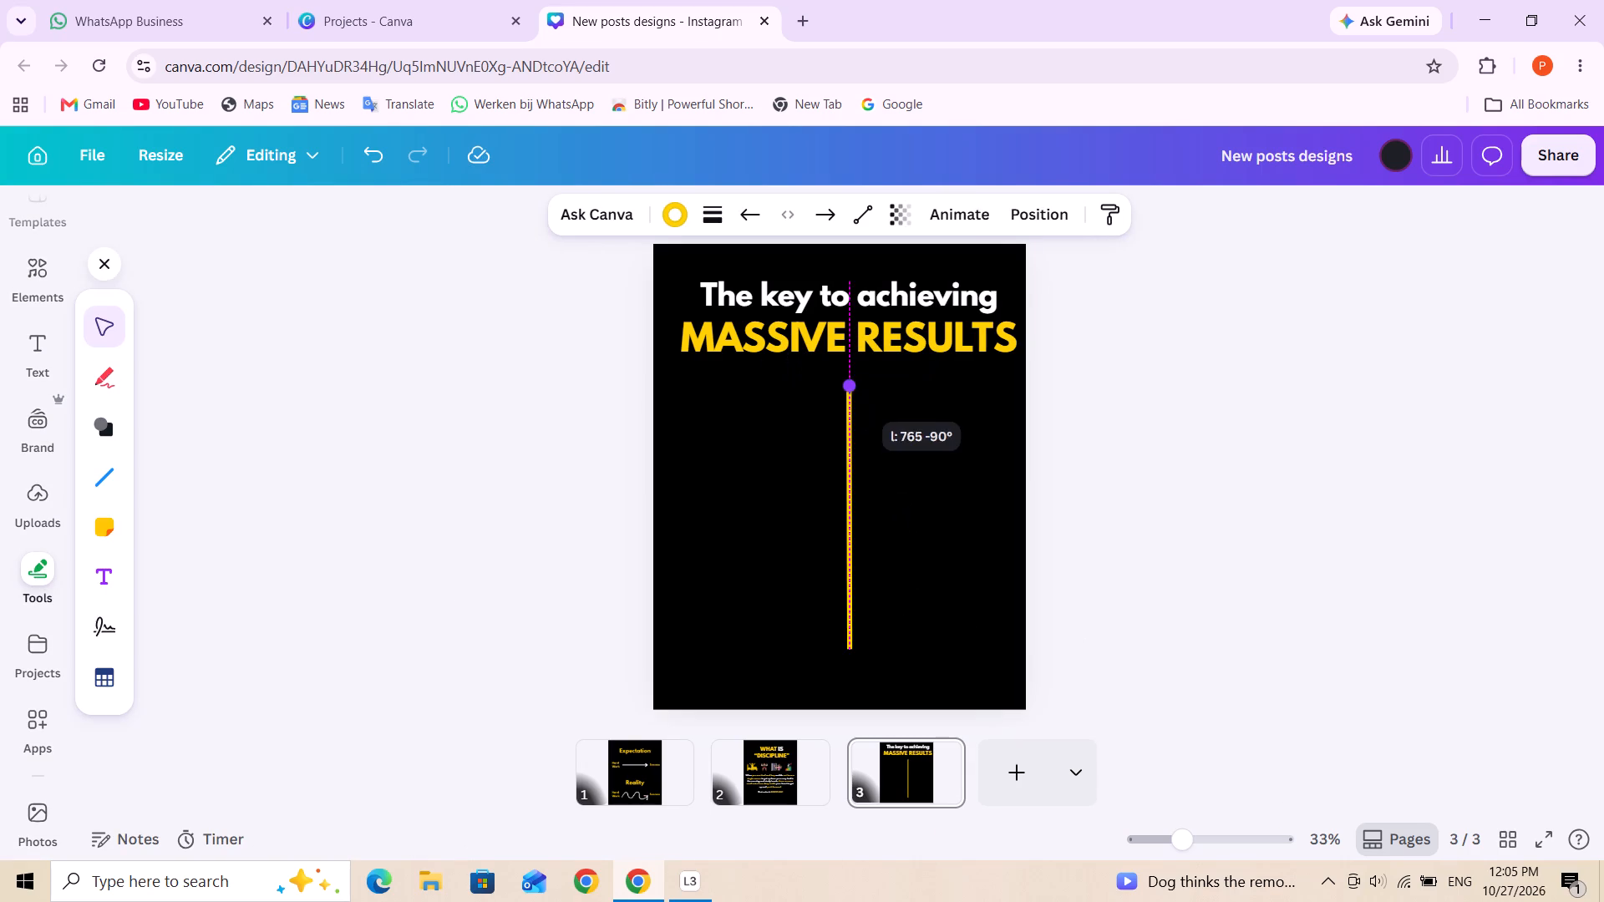
{"action": "left_click_drag", "start_coordinate": [850, 385], "coordinate": [850, 383]}
{"action": "left_click", "coordinate": [942, 535]}
{"action": "left_click", "coordinate": [936, 600]}
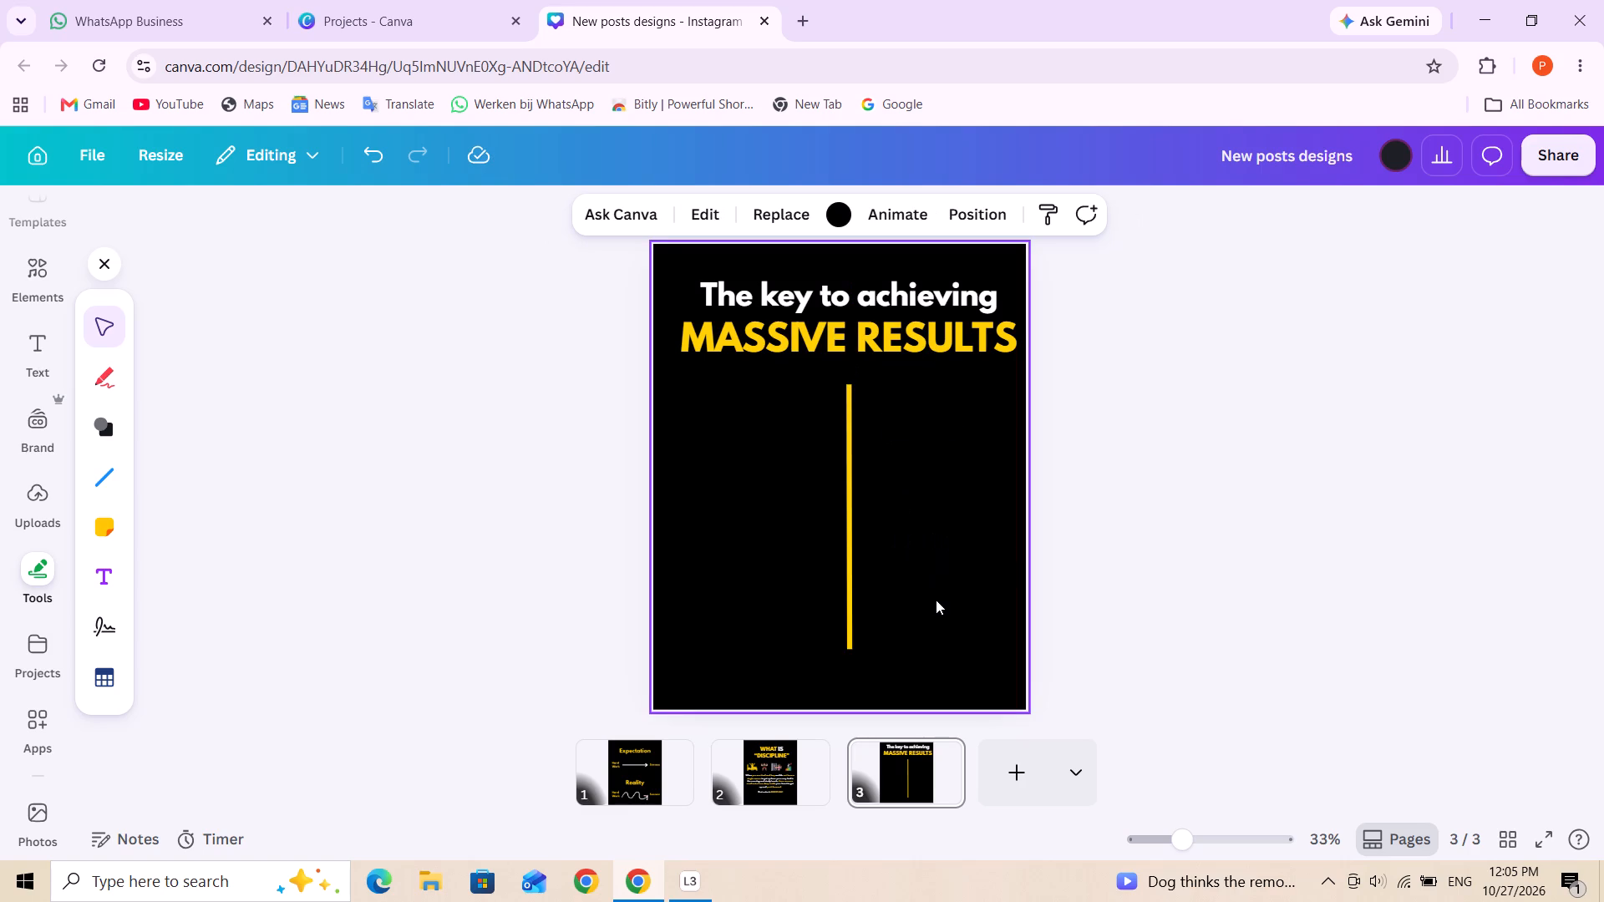
{"action": "left_click", "coordinate": [842, 641]}
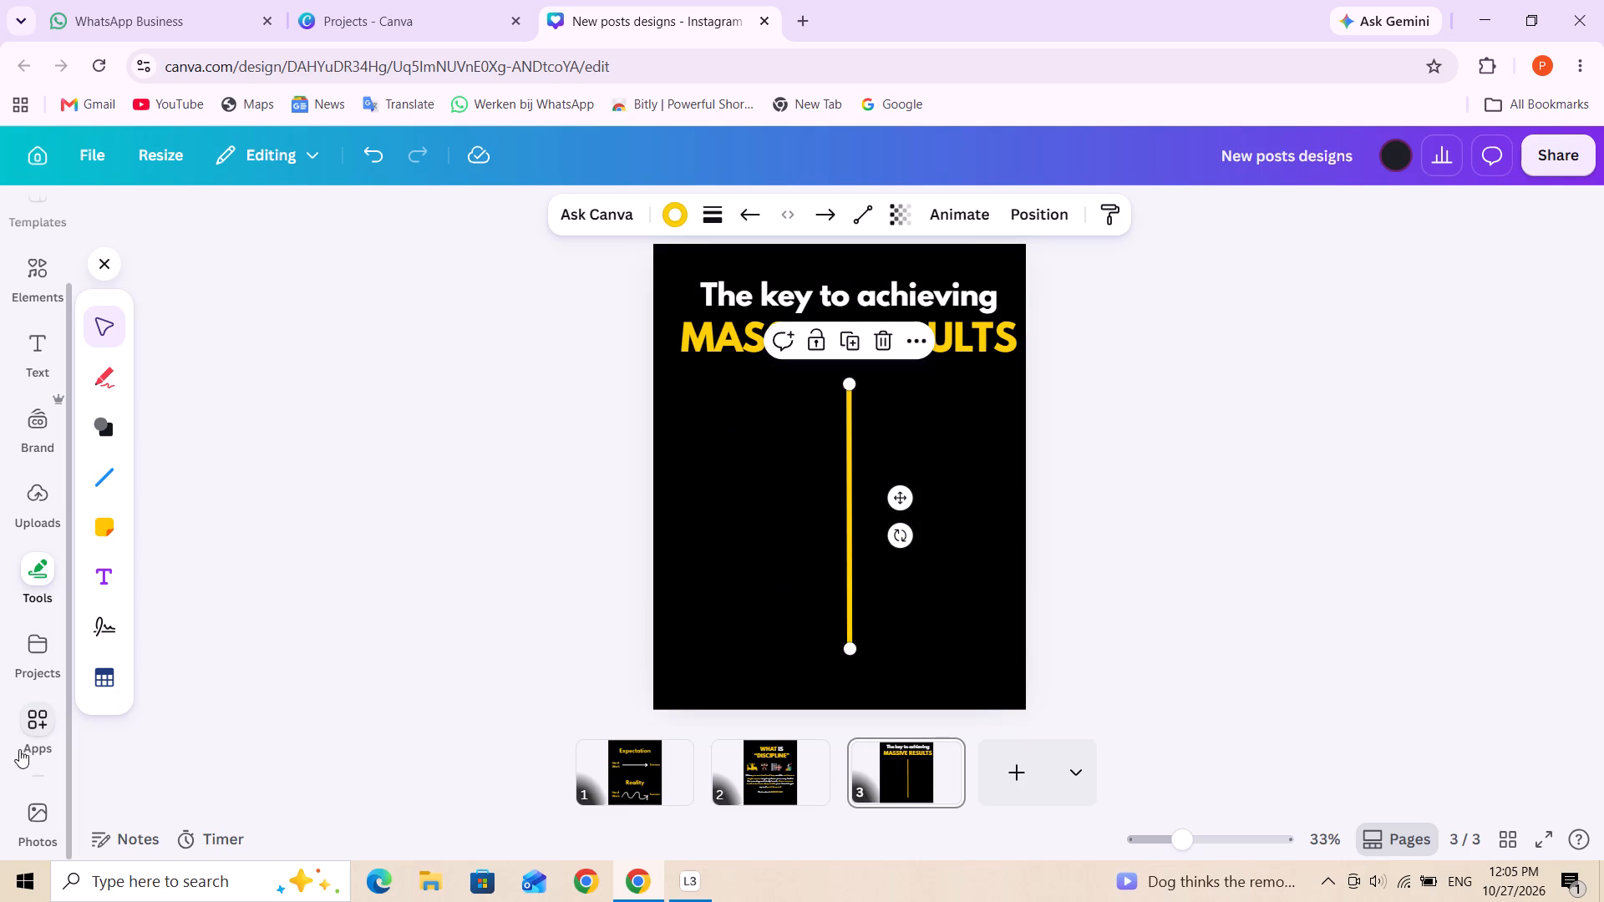
Add a subheading text reading "Pursuing everything" to the page.
{"action": "left_click", "coordinate": [38, 365]}
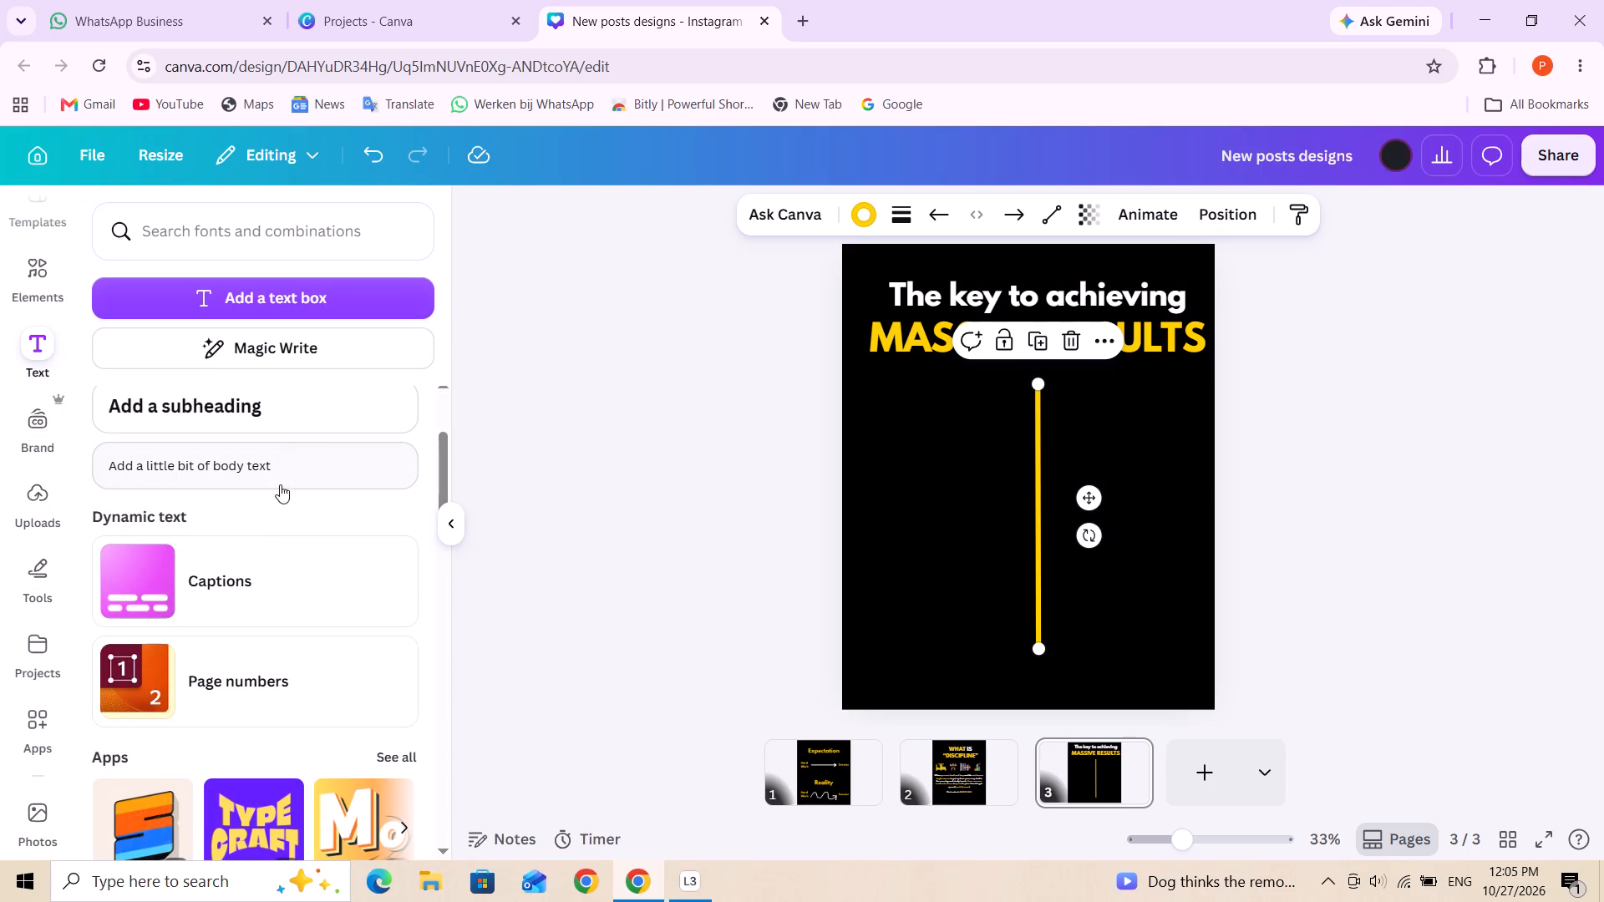
{"action": "left_click", "coordinate": [37, 351]}
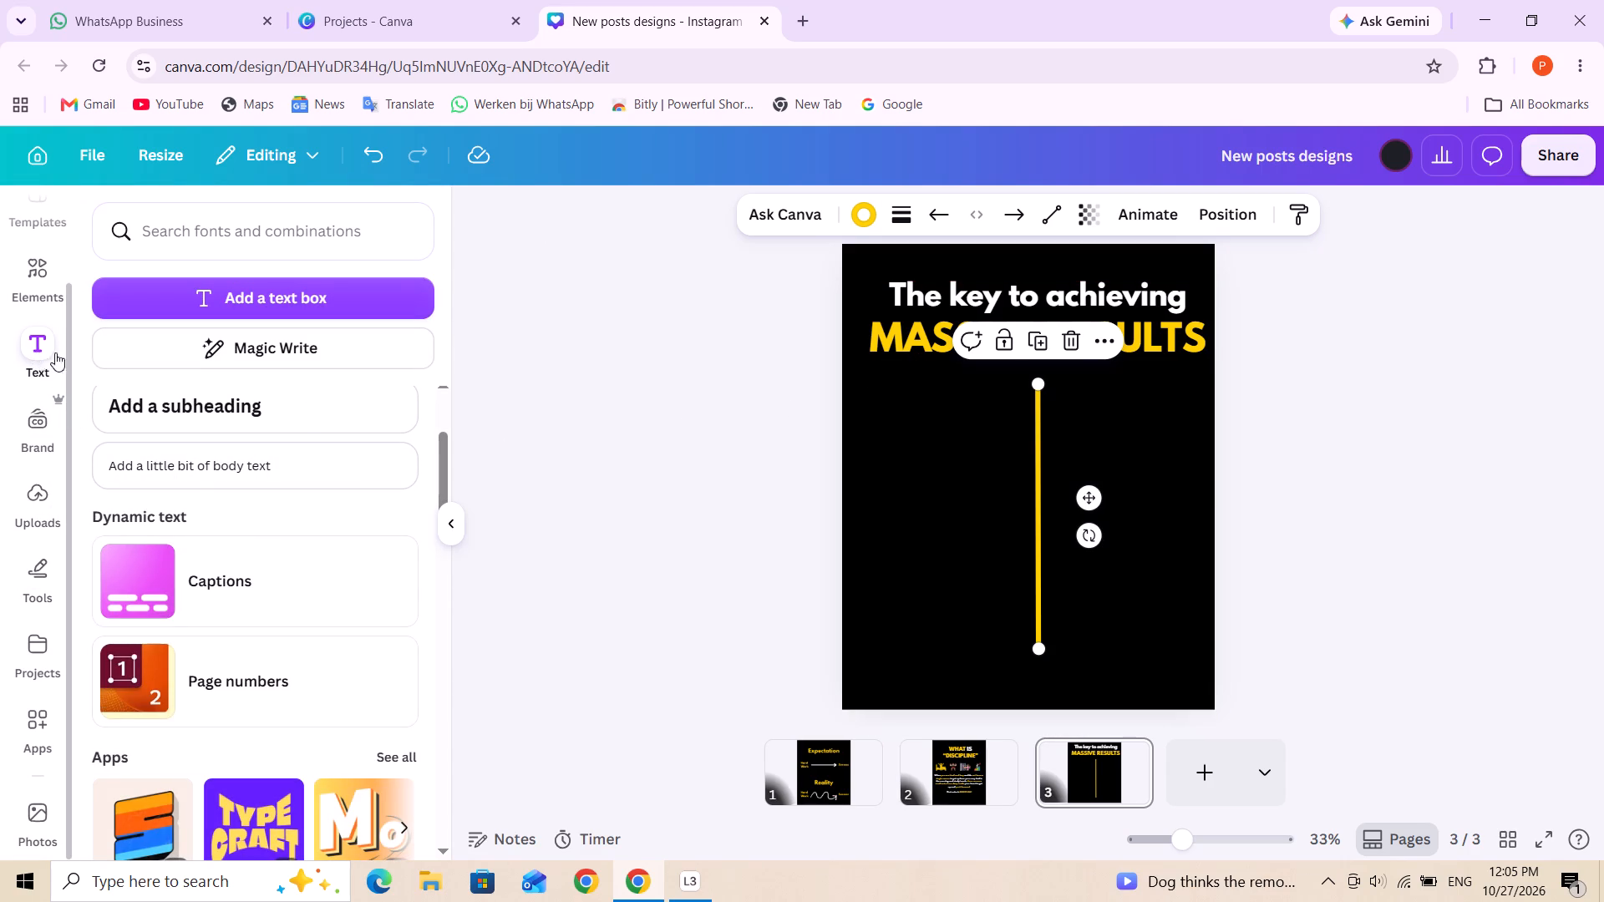
{"action": "left_click", "coordinate": [34, 350]}
{"action": "scroll", "coordinate": [348, 485], "scroll_direction": "up", "scroll_amount": 4}
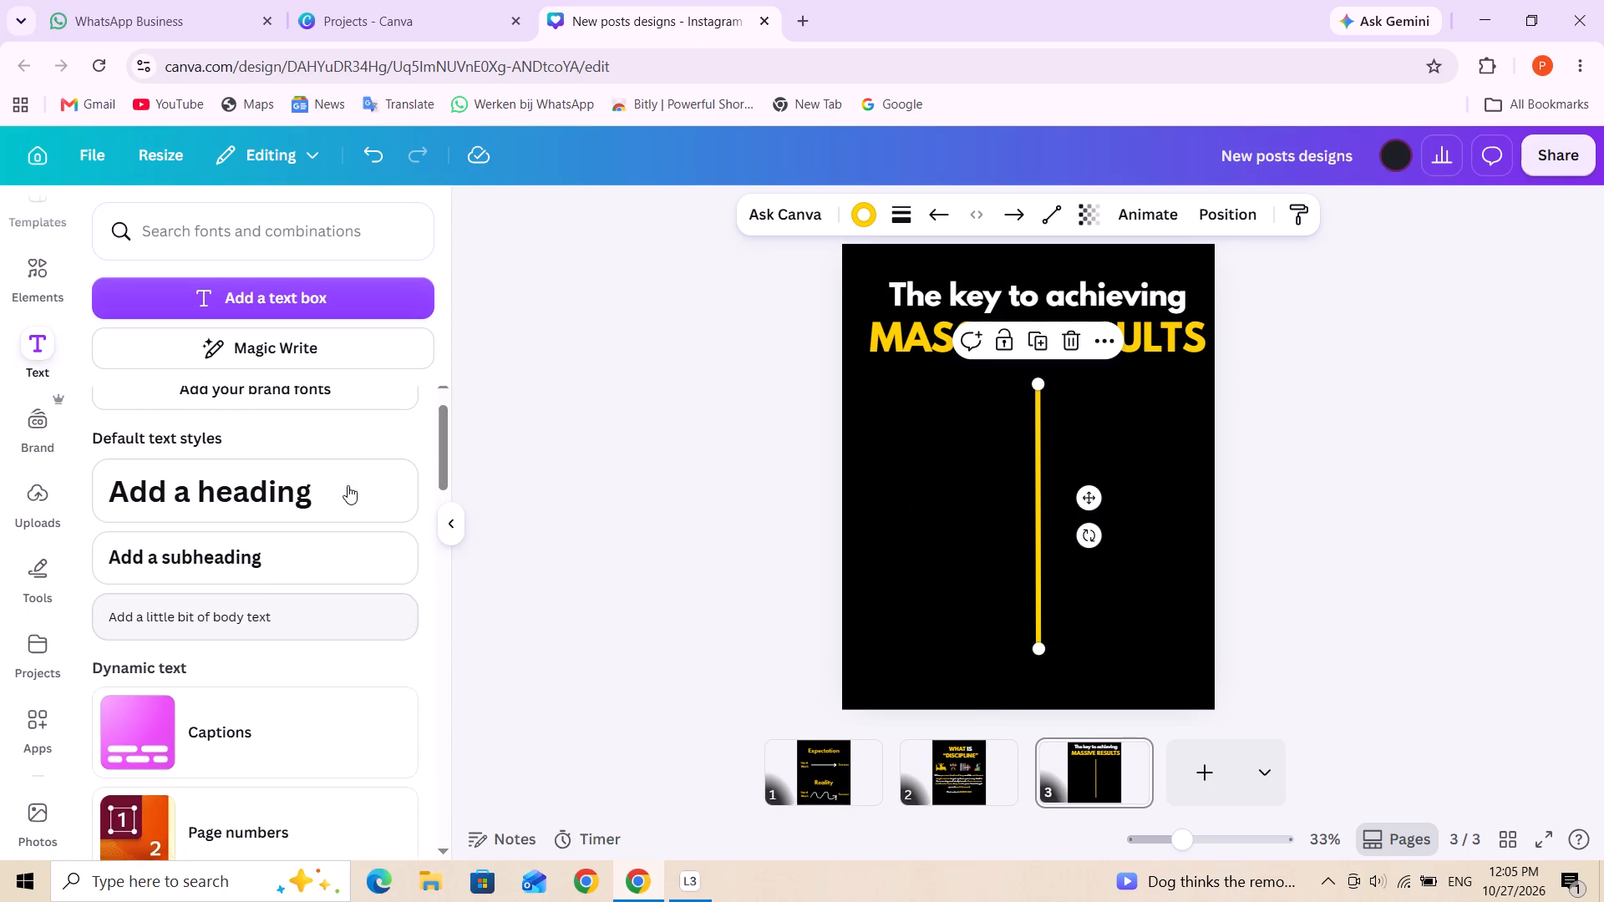
{"action": "scroll", "coordinate": [348, 485], "scroll_direction": "up", "scroll_amount": 5}
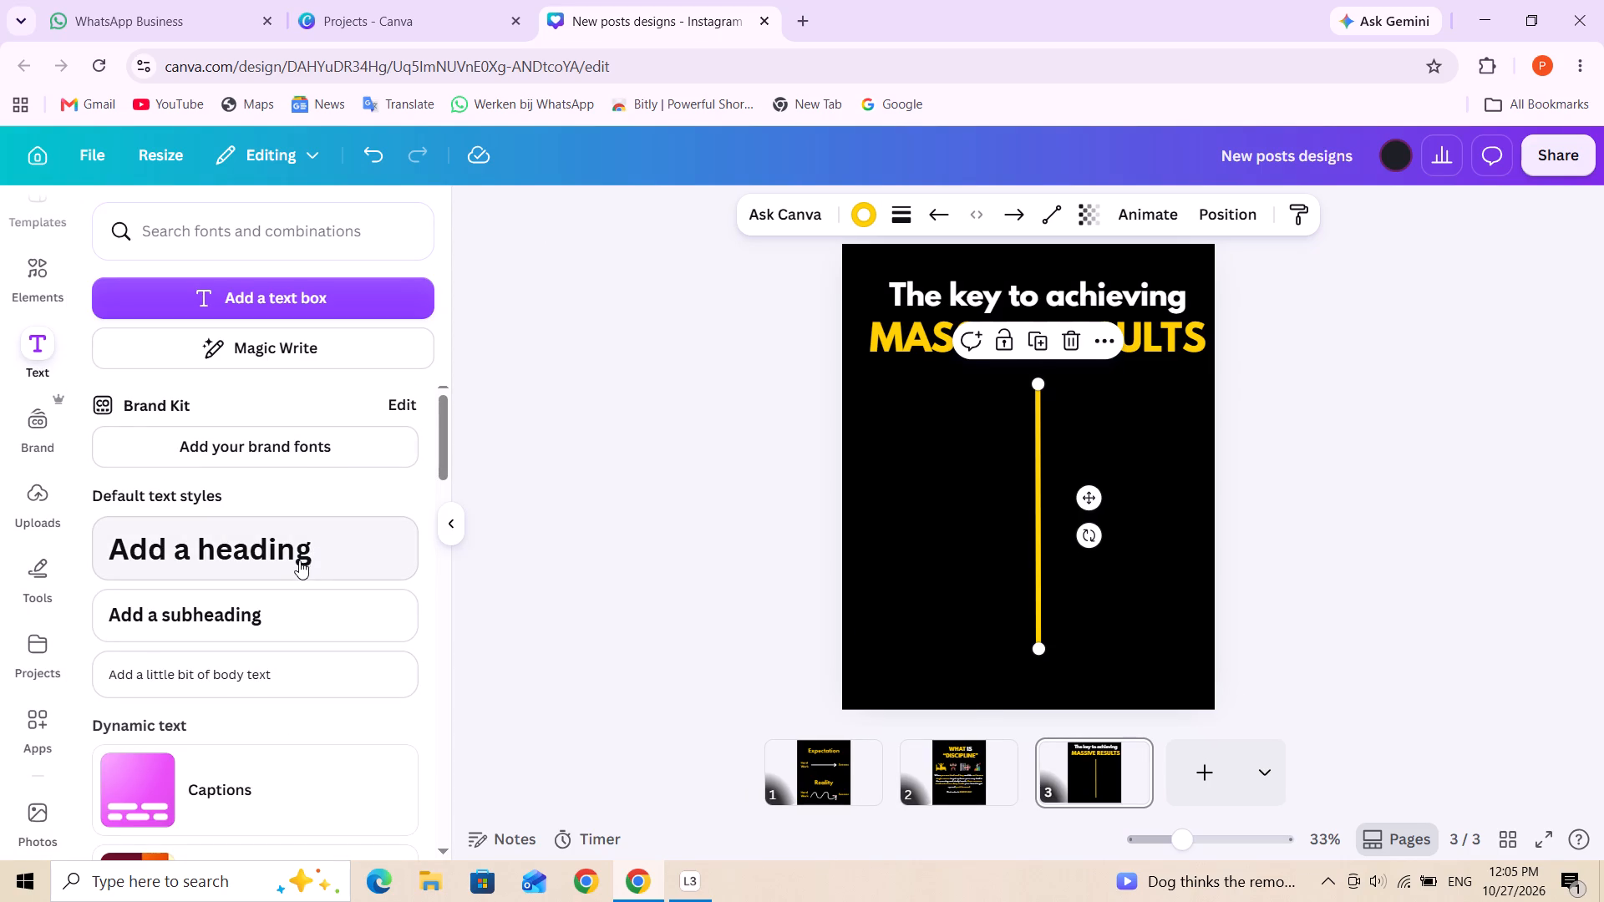
{"action": "left_click", "coordinate": [293, 611]}
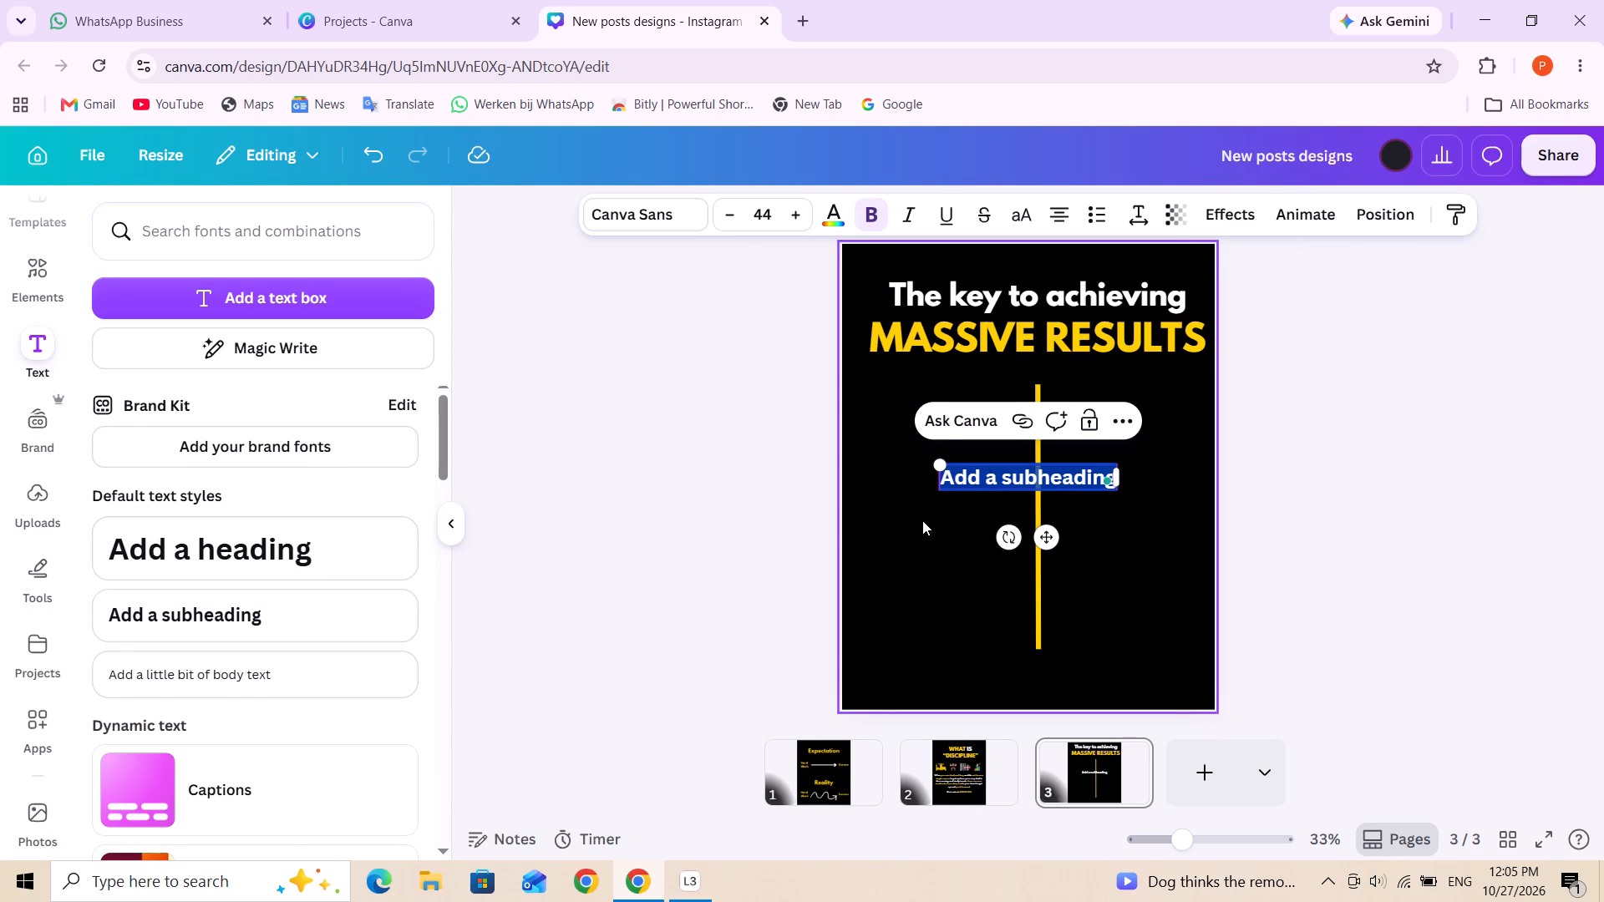
{"action": "key", "text": "u"}
{"action": "key", "text": "r"}
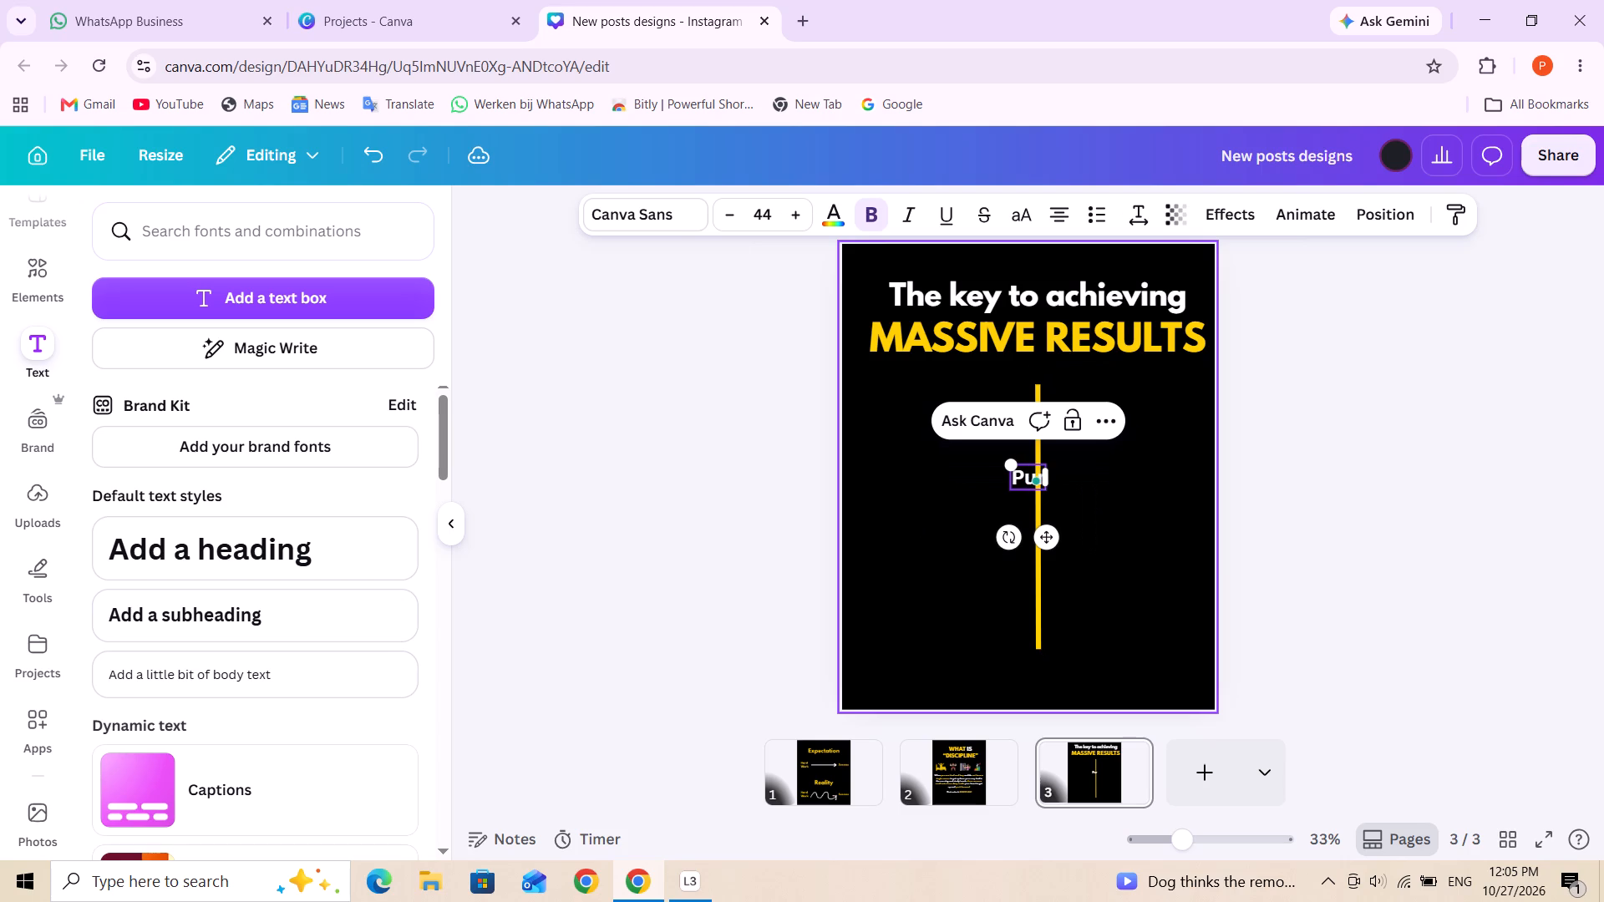
{"action": "type", "text": "suing"}
{"action": "key", "text": "space"}
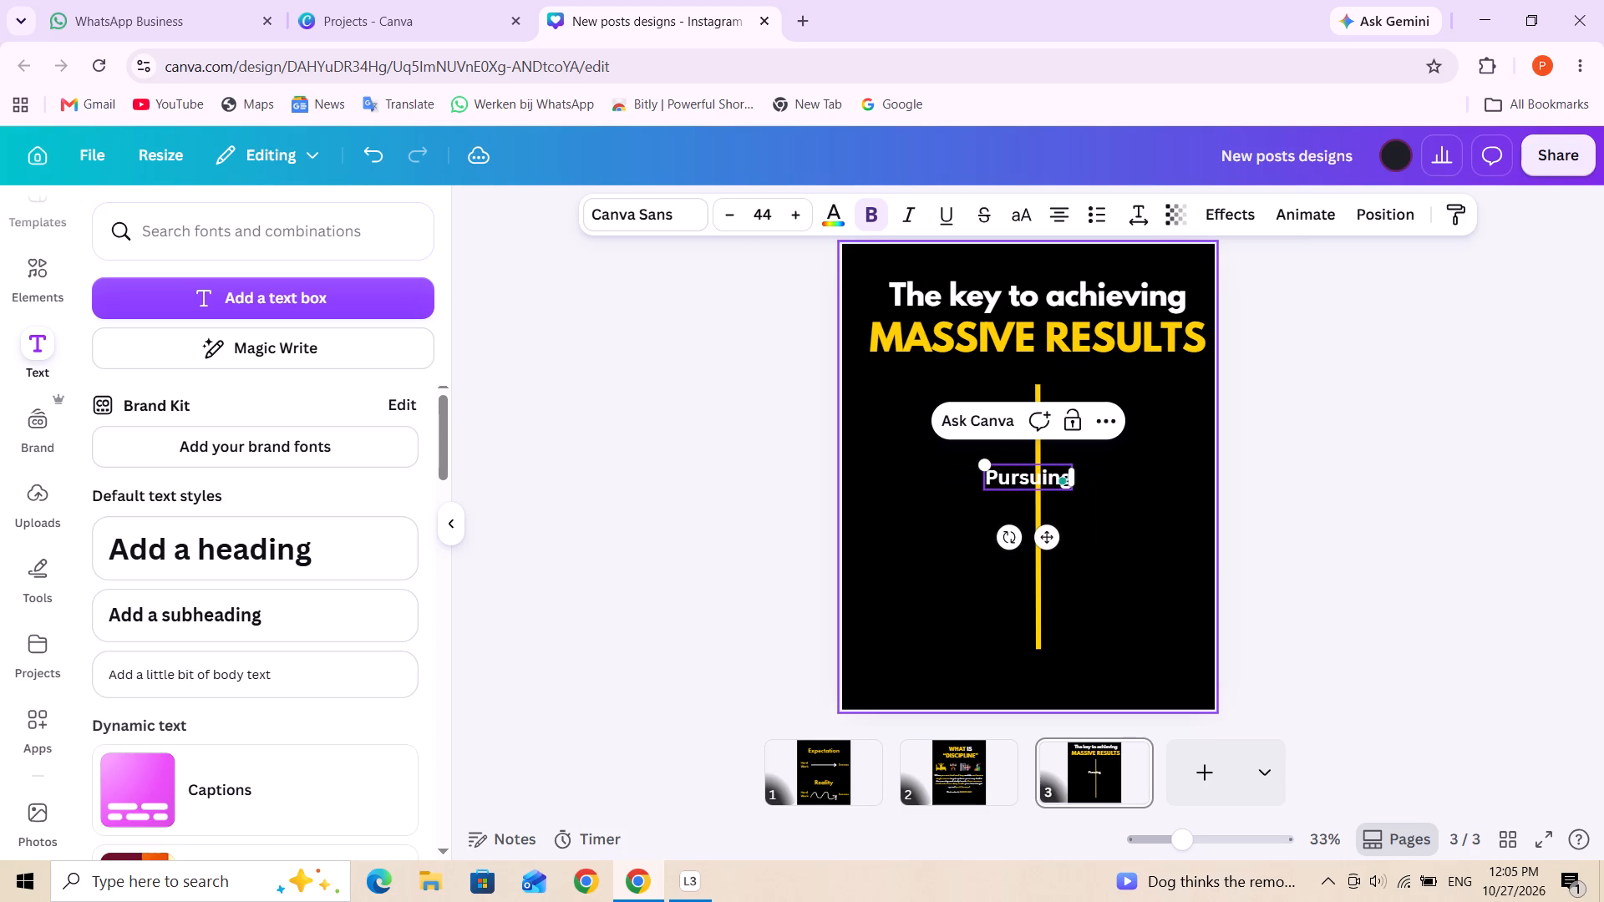
{"action": "type", "text": "everyhtinh"}
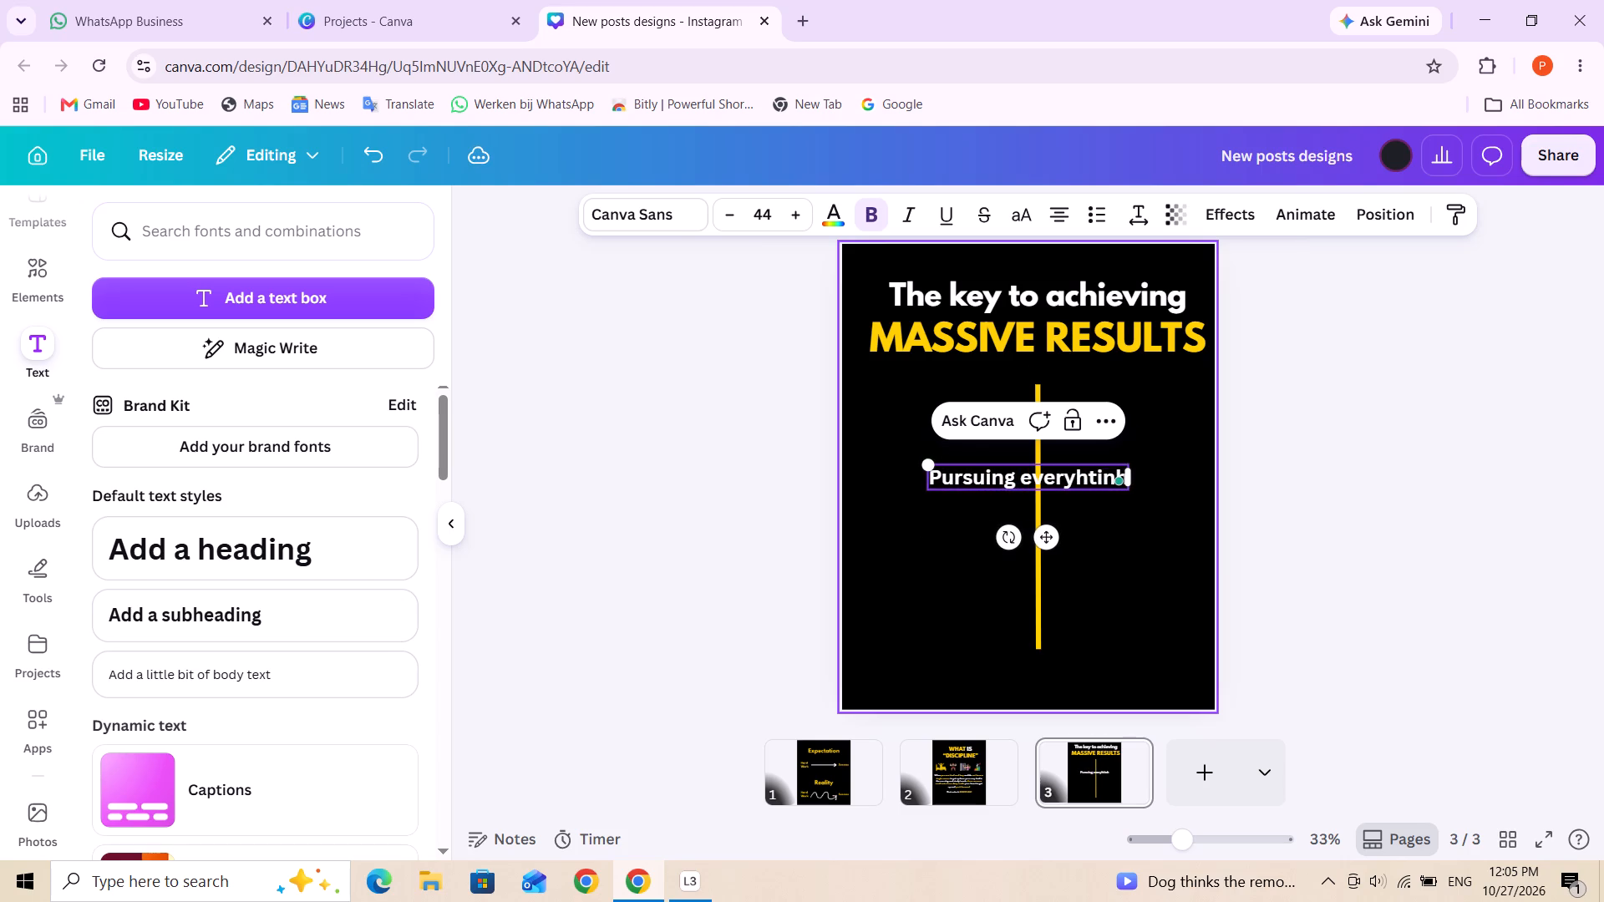
{"action": "key", "text": "BackSpace"}
{"action": "key", "text": "g"}
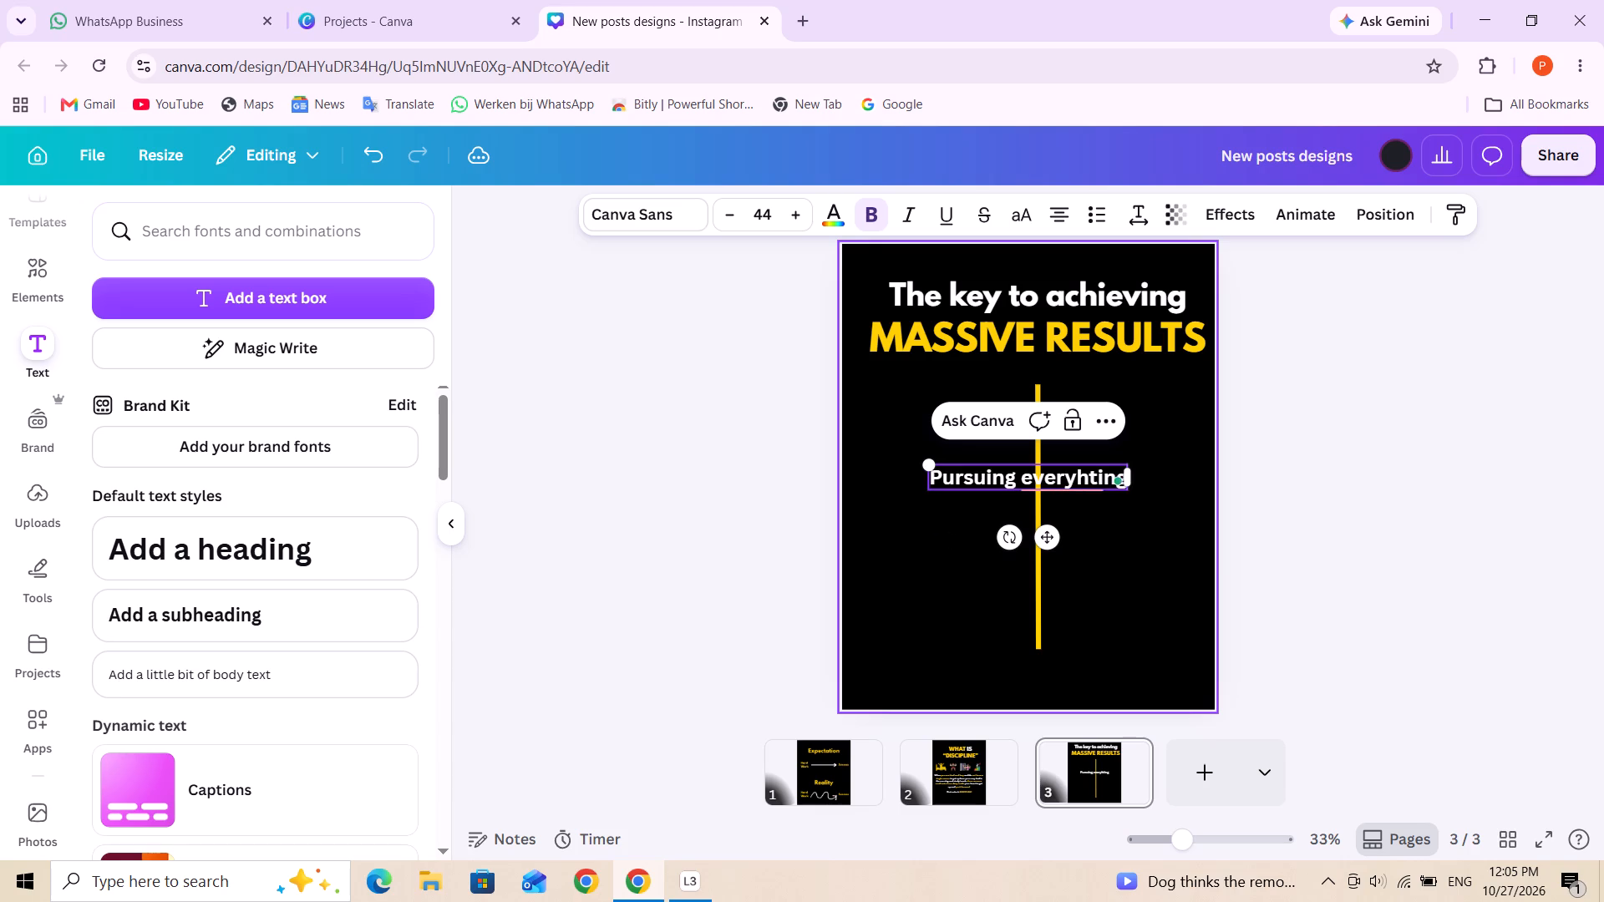
{"action": "key", "text": "BackSpace"}
{"action": "key", "text": "BackSpace"}
{"action": "key", "text": "BackSpace"}
{"action": "key", "text": "BackSpace"}
{"action": "key", "text": "BackSpace"}
{"action": "type", "text": "thing"}
{"action": "left_click", "coordinate": [1106, 545]}
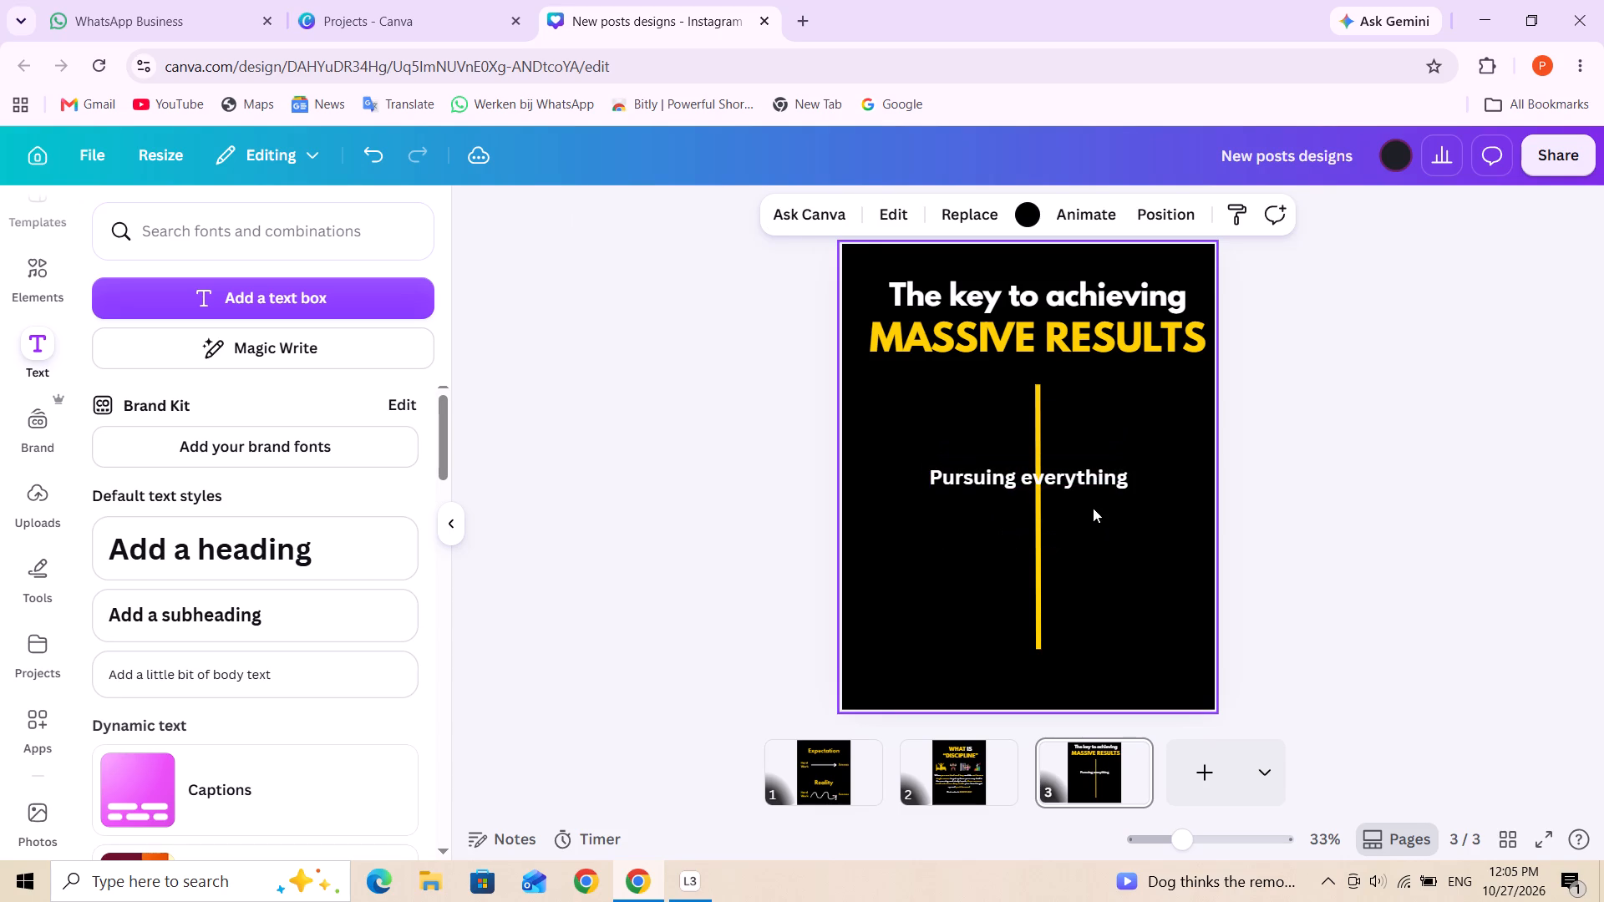
Move the "Pursuing everything" text to the left half of the page, near the top of the dividing line.
{"action": "left_click_drag", "start_coordinate": [1079, 485], "coordinate": [999, 418]}
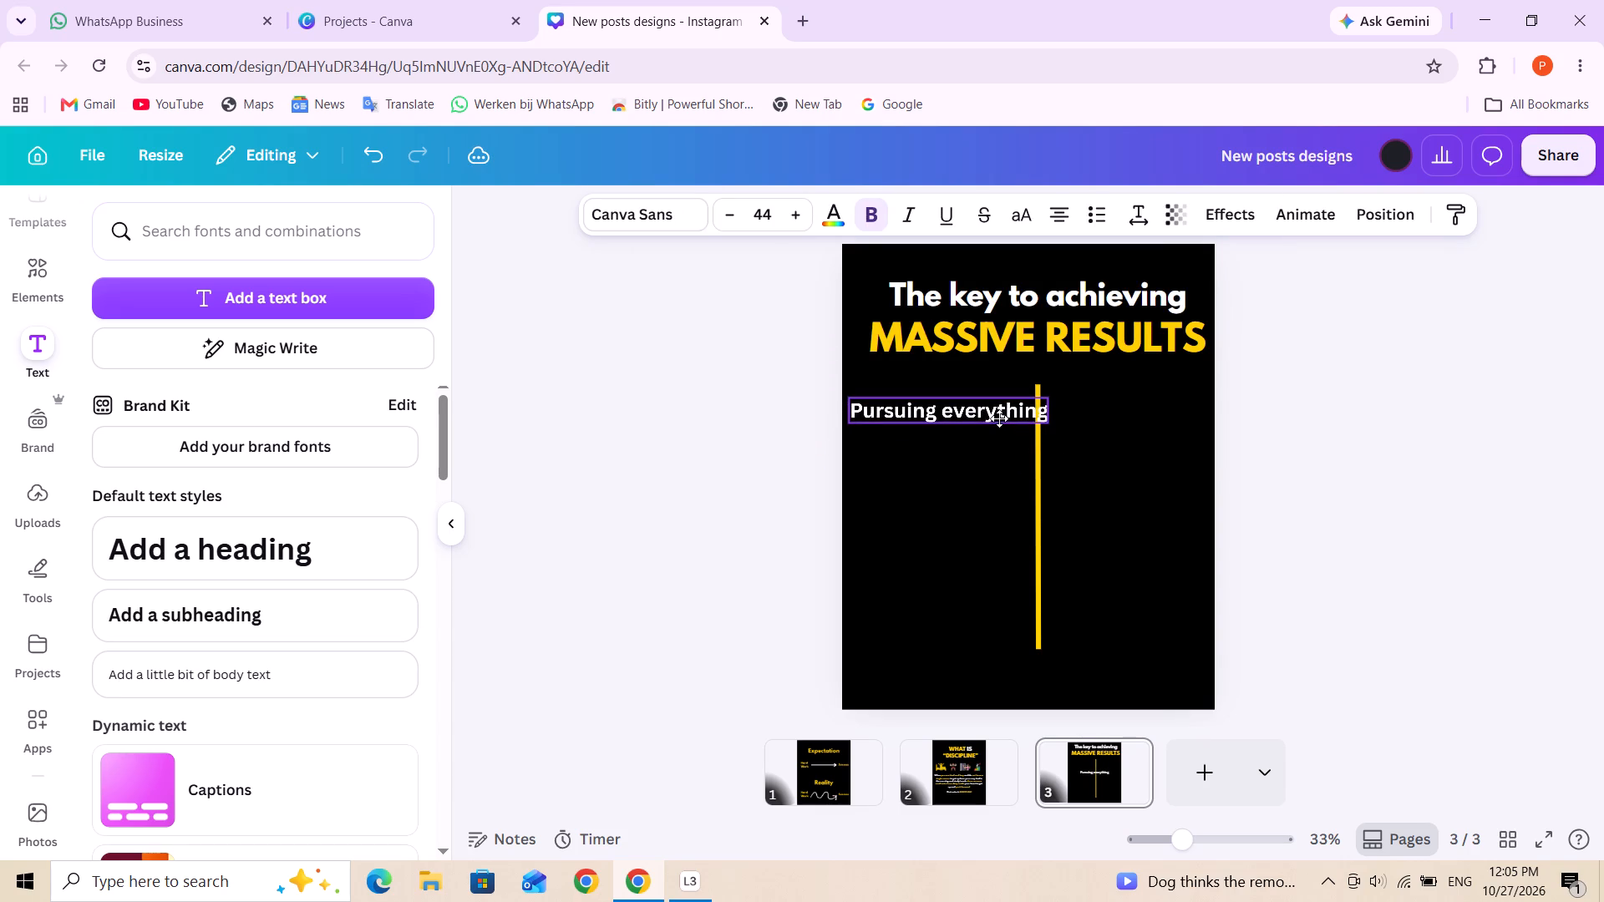
{"action": "left_click_drag", "start_coordinate": [999, 418], "coordinate": [997, 418]}
Change the font of the "Pursuing everything" text to League Spartan.
{"action": "triple_click", "coordinate": [976, 410]}
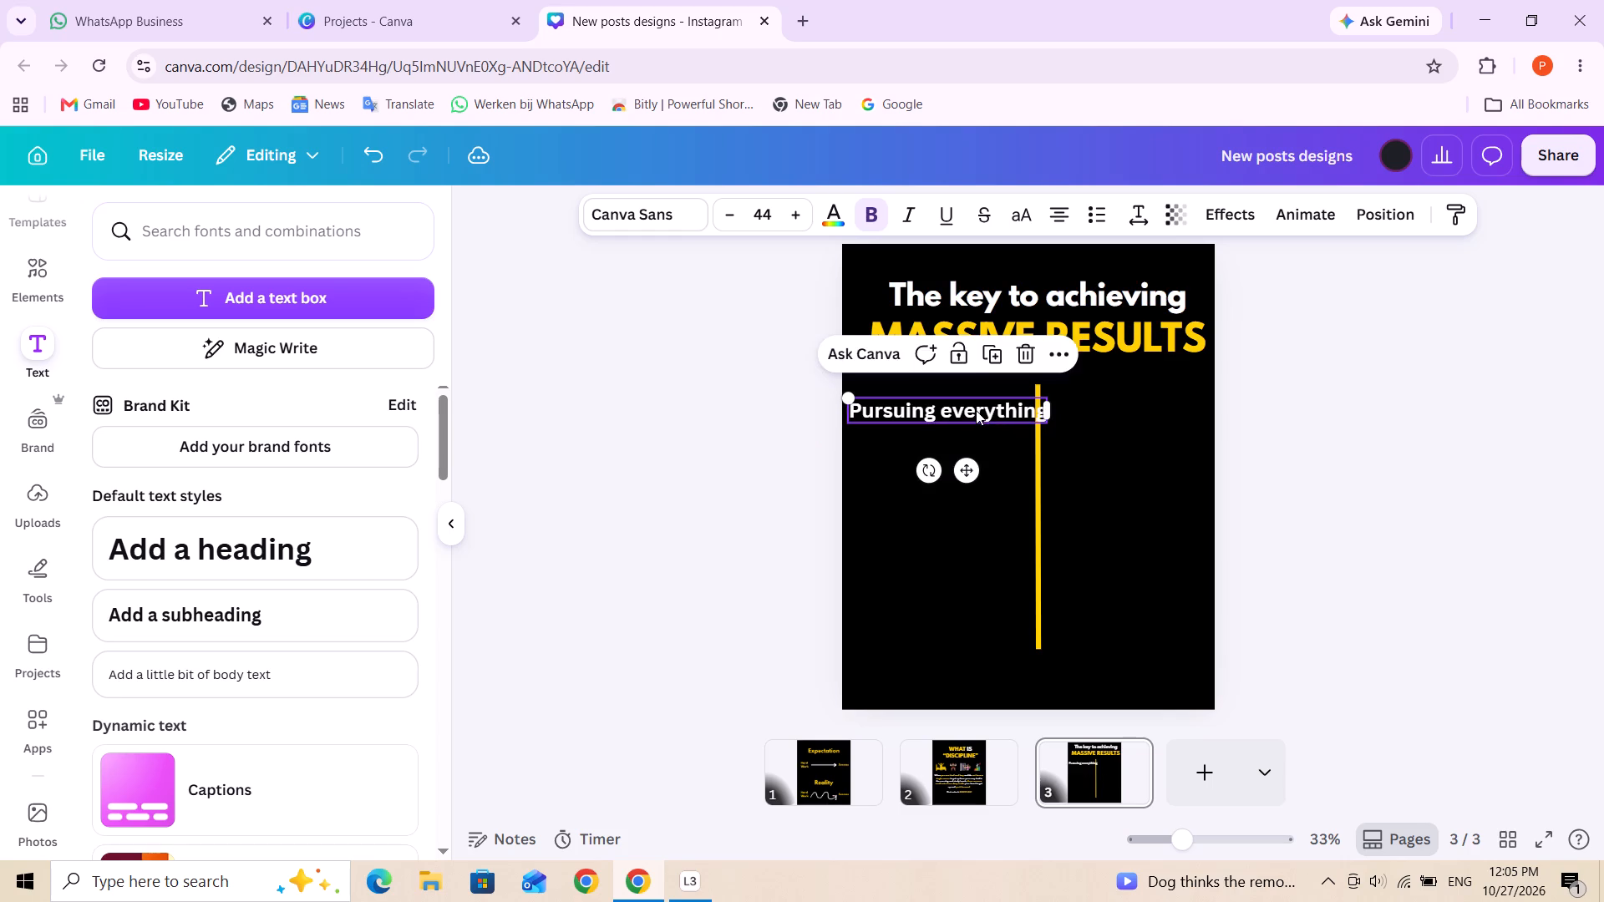
{"action": "triple_click", "coordinate": [969, 406]}
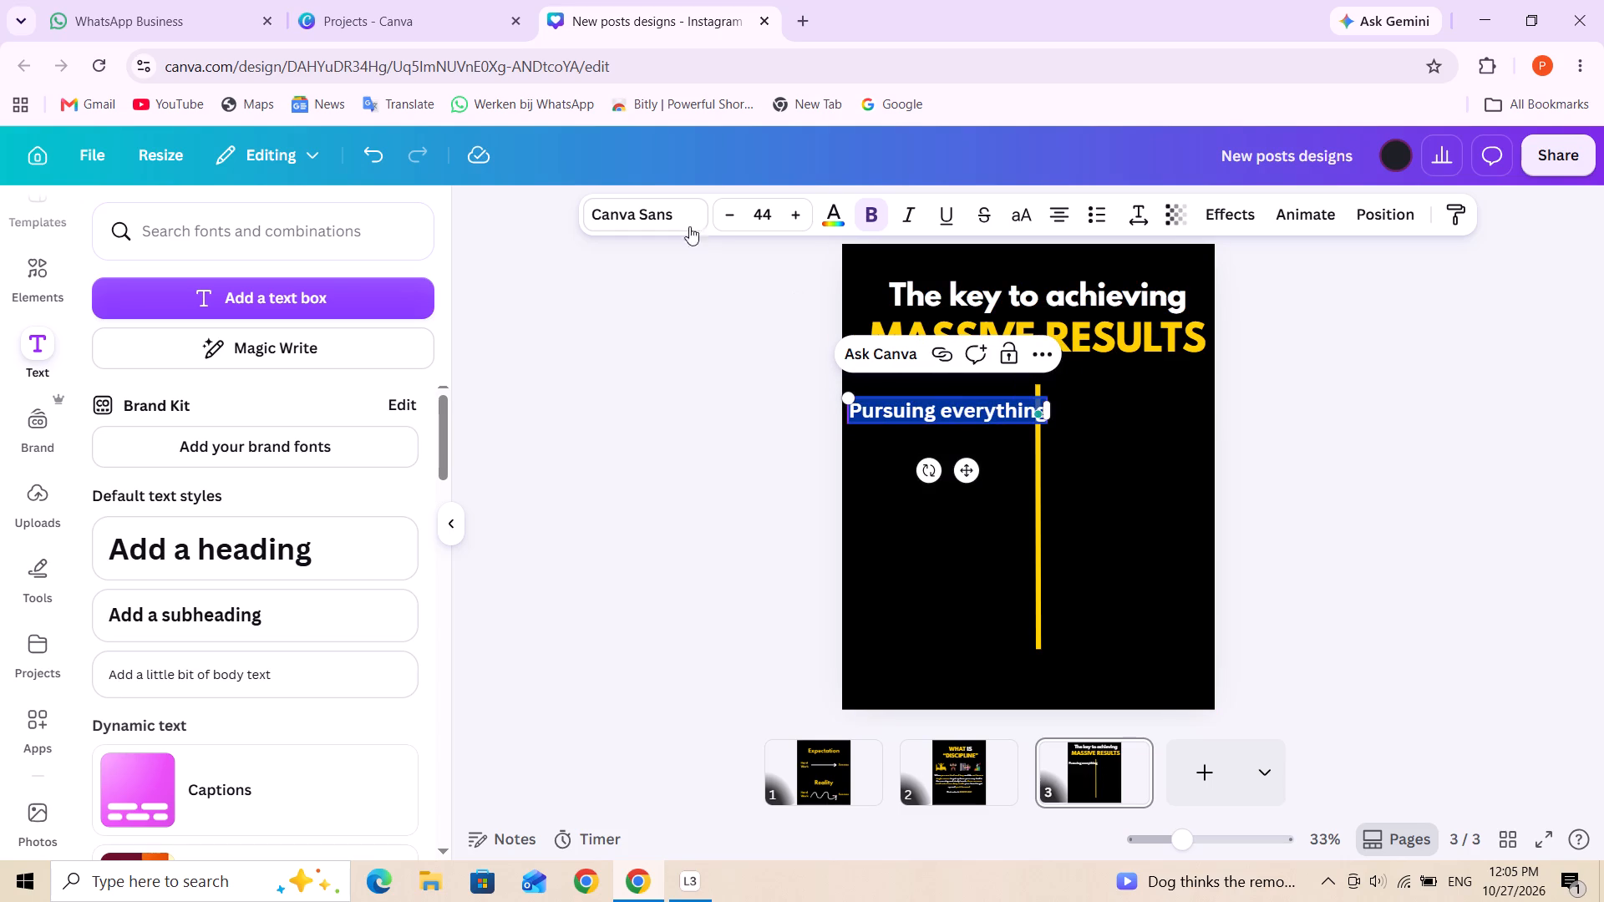
{"action": "left_click", "coordinate": [675, 215]}
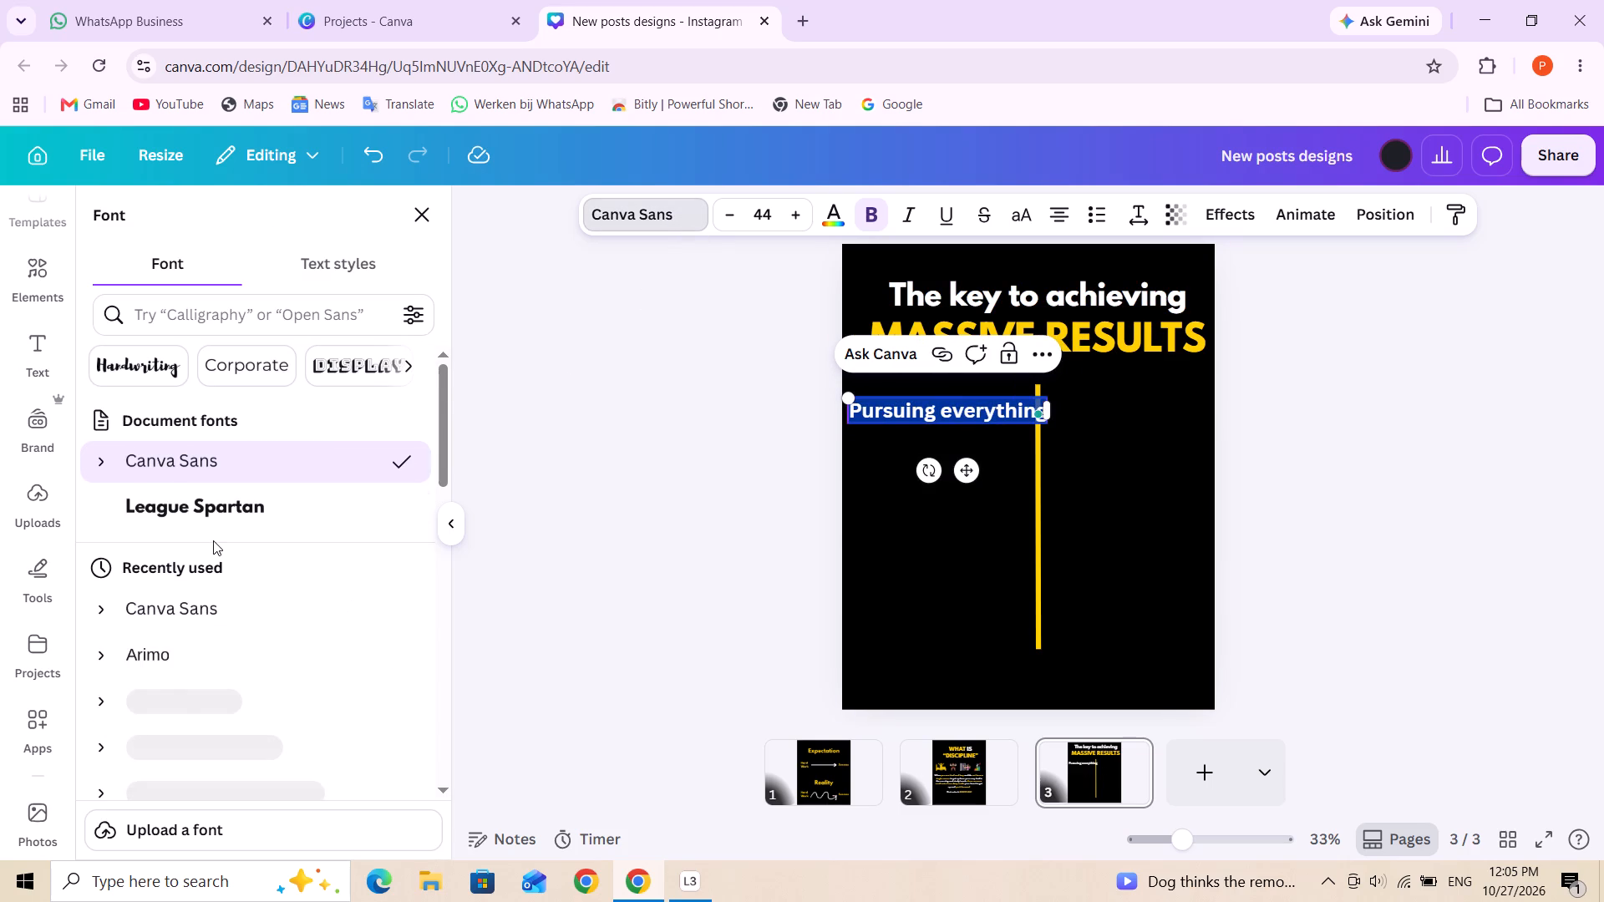
{"action": "left_click", "coordinate": [216, 513]}
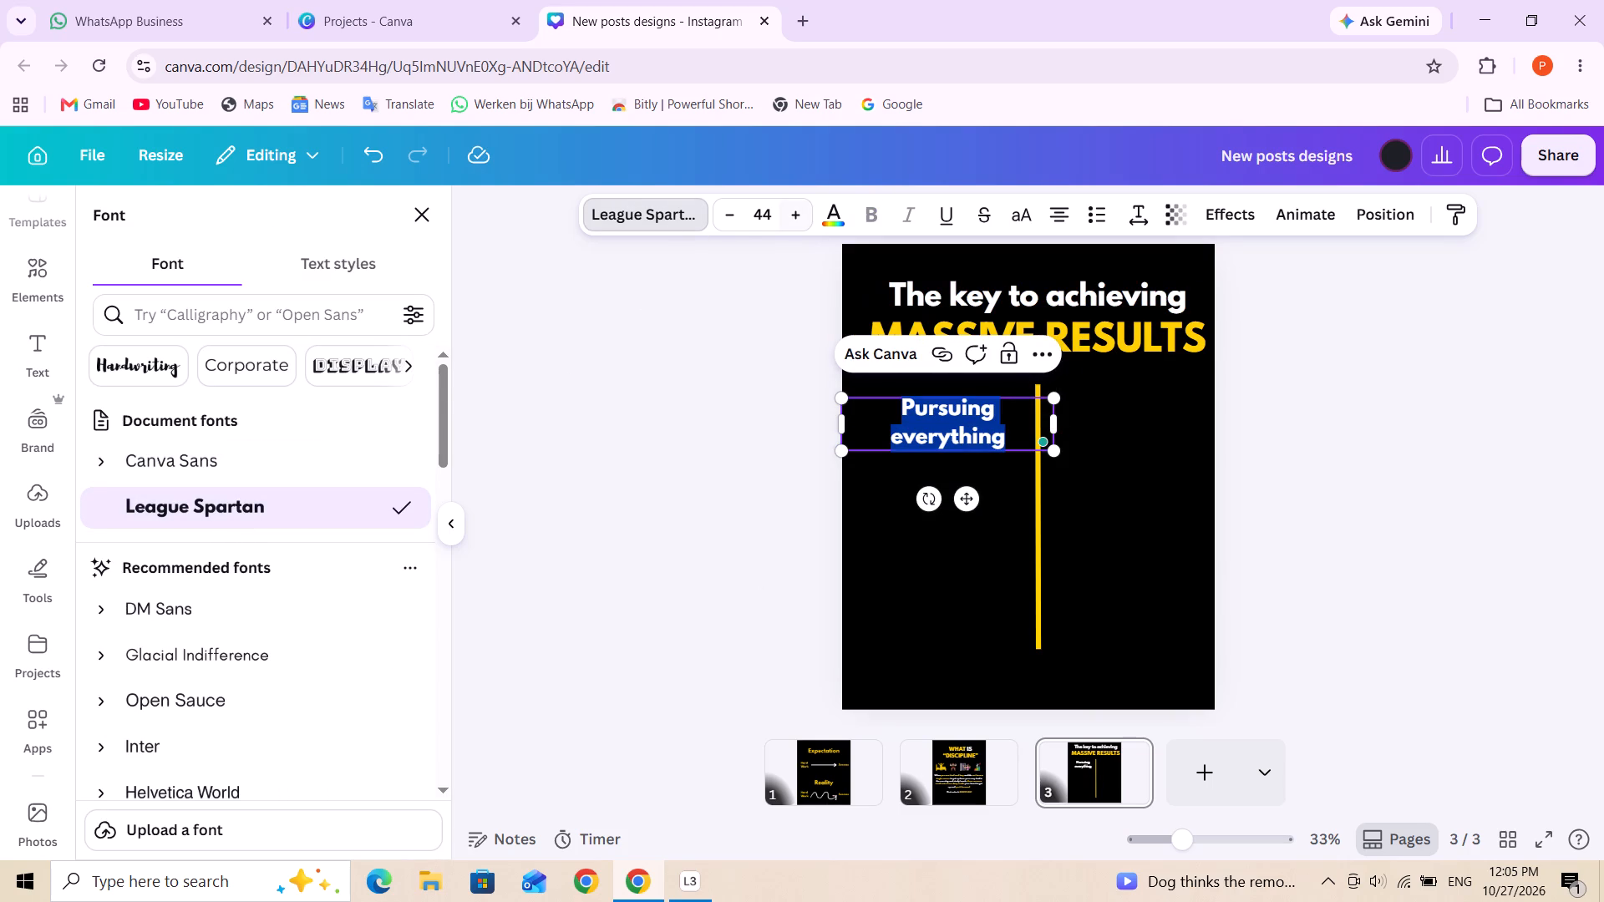
Reduce the font size of the "Pursuing everything" text to 35 so it fits left of the dividing line.
{"action": "left_click", "coordinate": [732, 217]}
{"action": "left_click", "coordinate": [731, 217]}
{"action": "triple_click", "coordinate": [731, 217]}
{"action": "left_click", "coordinate": [731, 217]}
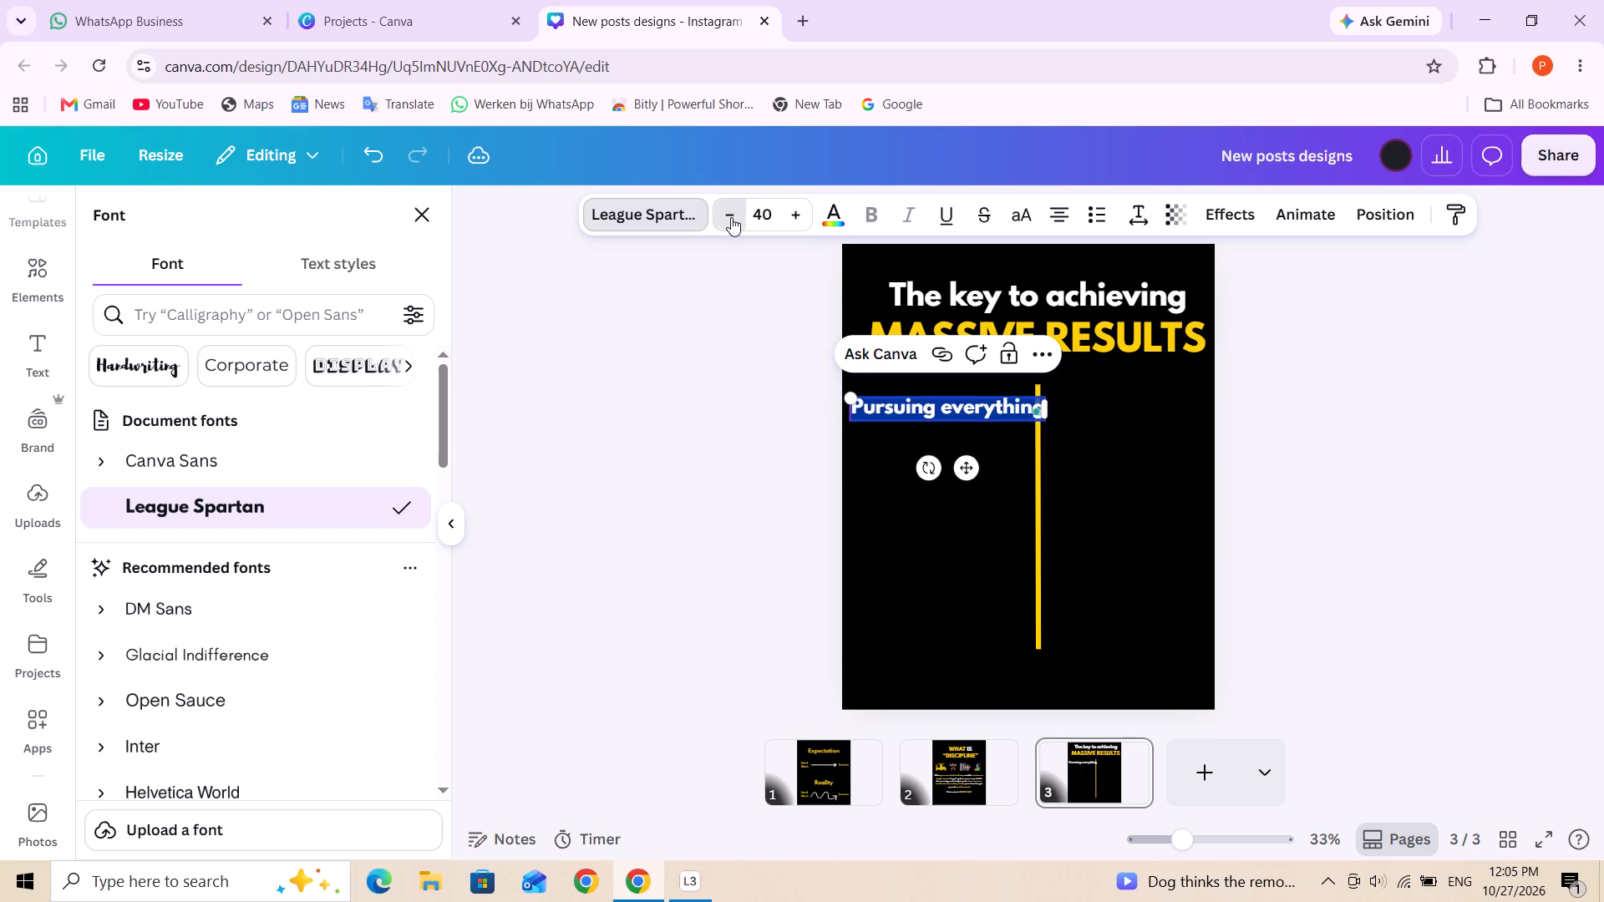
{"action": "triple_click", "coordinate": [731, 217]}
{"action": "left_click", "coordinate": [731, 217]}
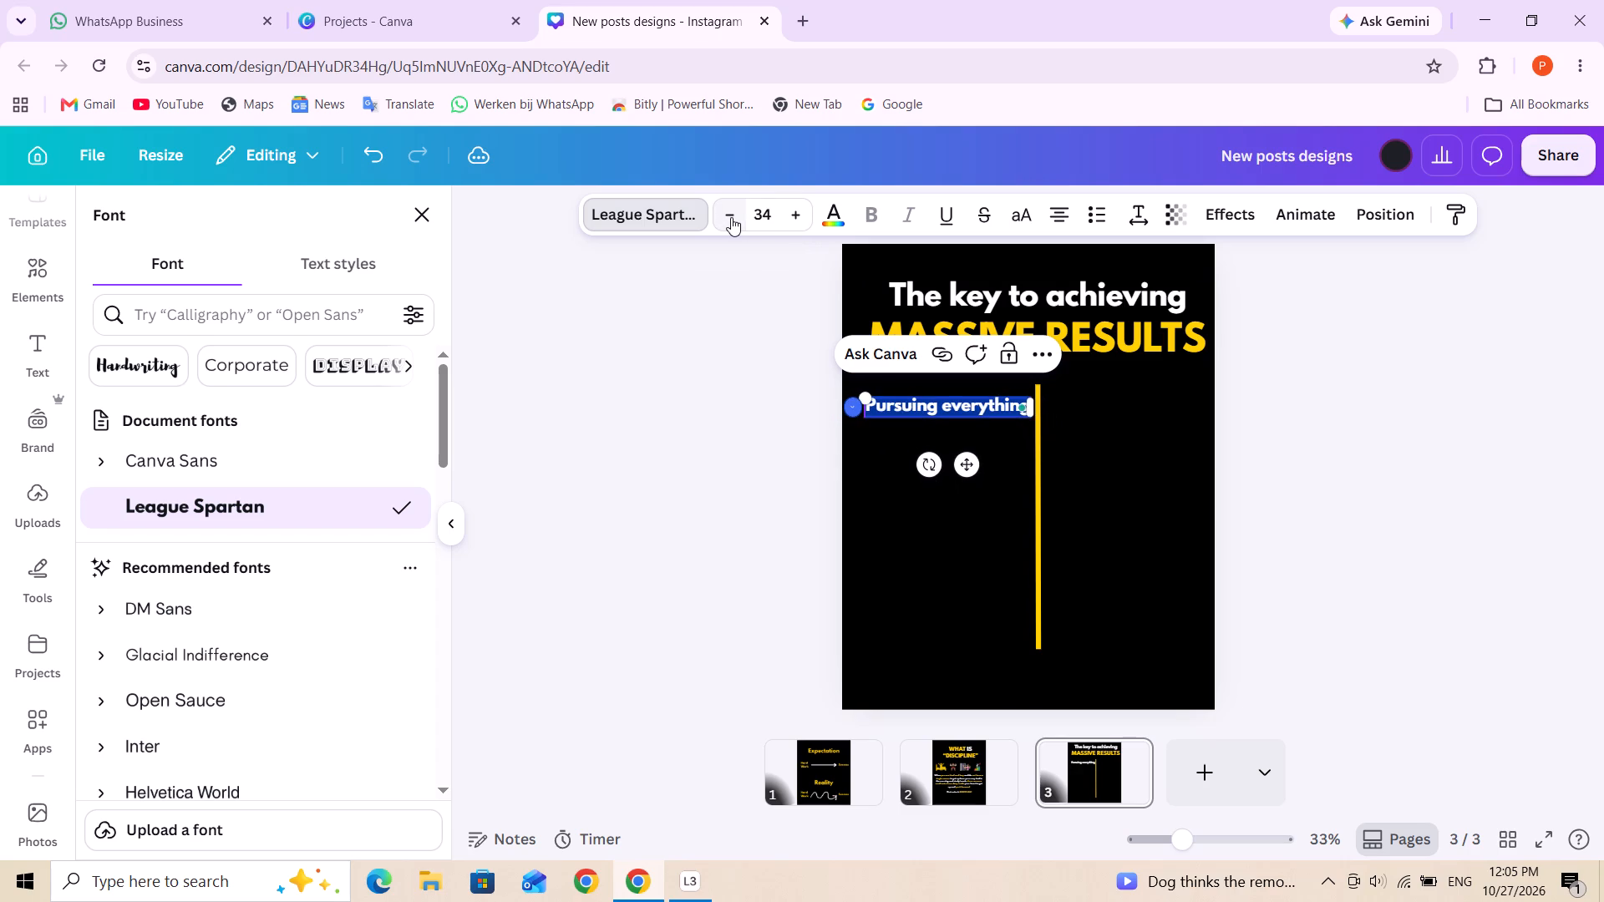
{"action": "left_click", "coordinate": [790, 222]}
{"action": "left_click", "coordinate": [1119, 426]}
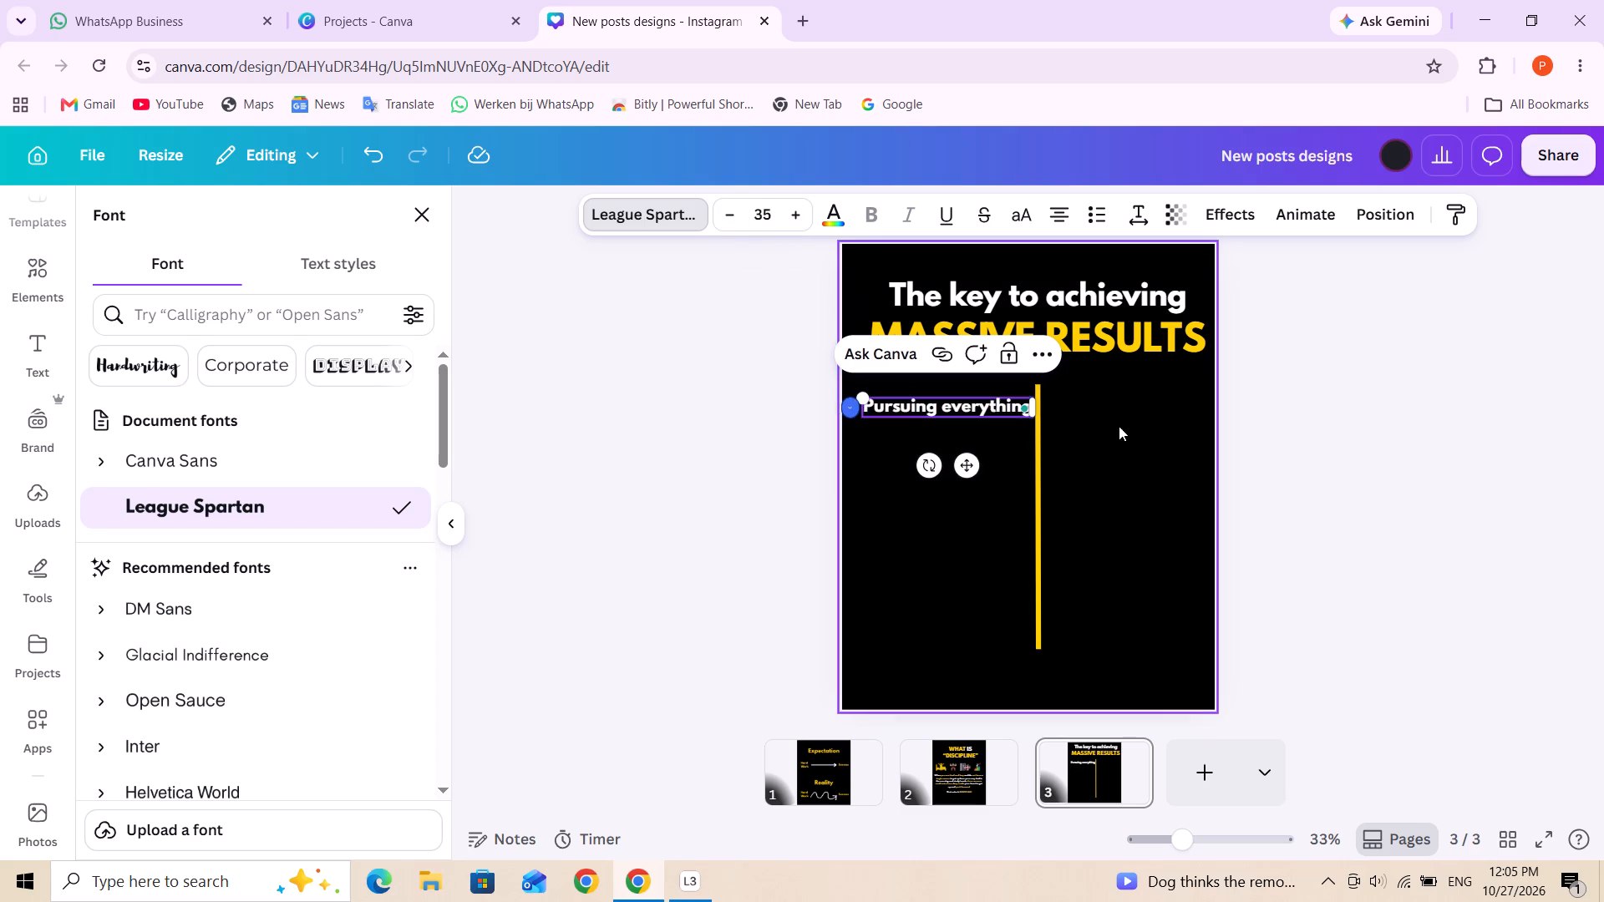
Position the "Pursuing everything" text clear of the yellow line on its left, aligned with the line's top end.
{"action": "left_click", "coordinate": [1118, 459]}
{"action": "left_click_drag", "start_coordinate": [979, 406], "coordinate": [969, 402]}
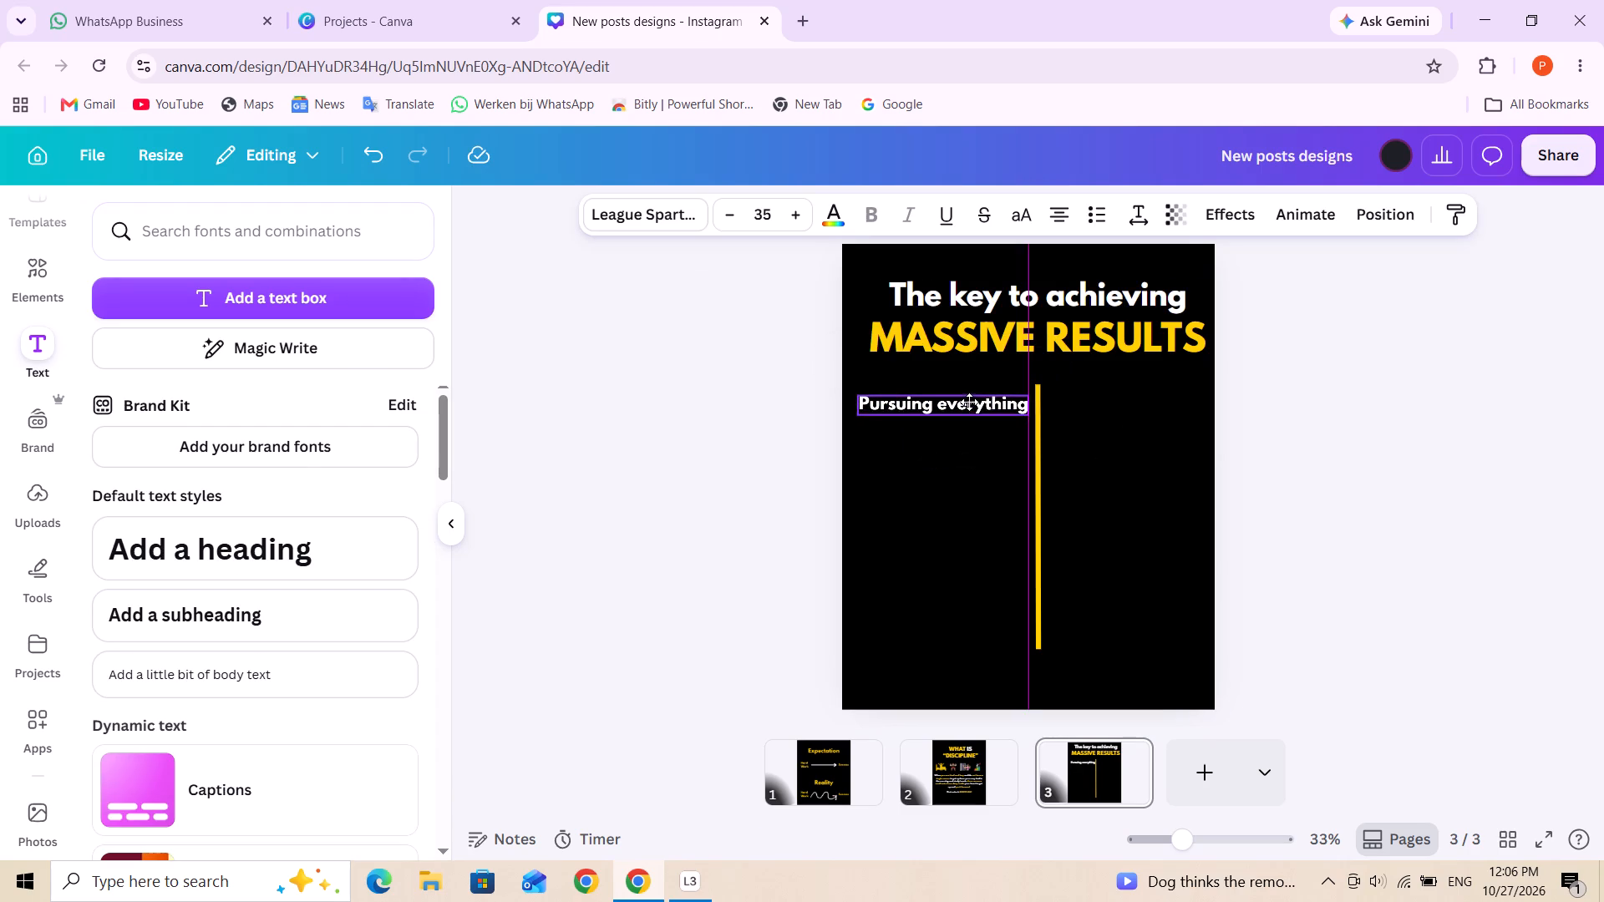
{"action": "left_click_drag", "start_coordinate": [969, 402], "coordinate": [965, 394]}
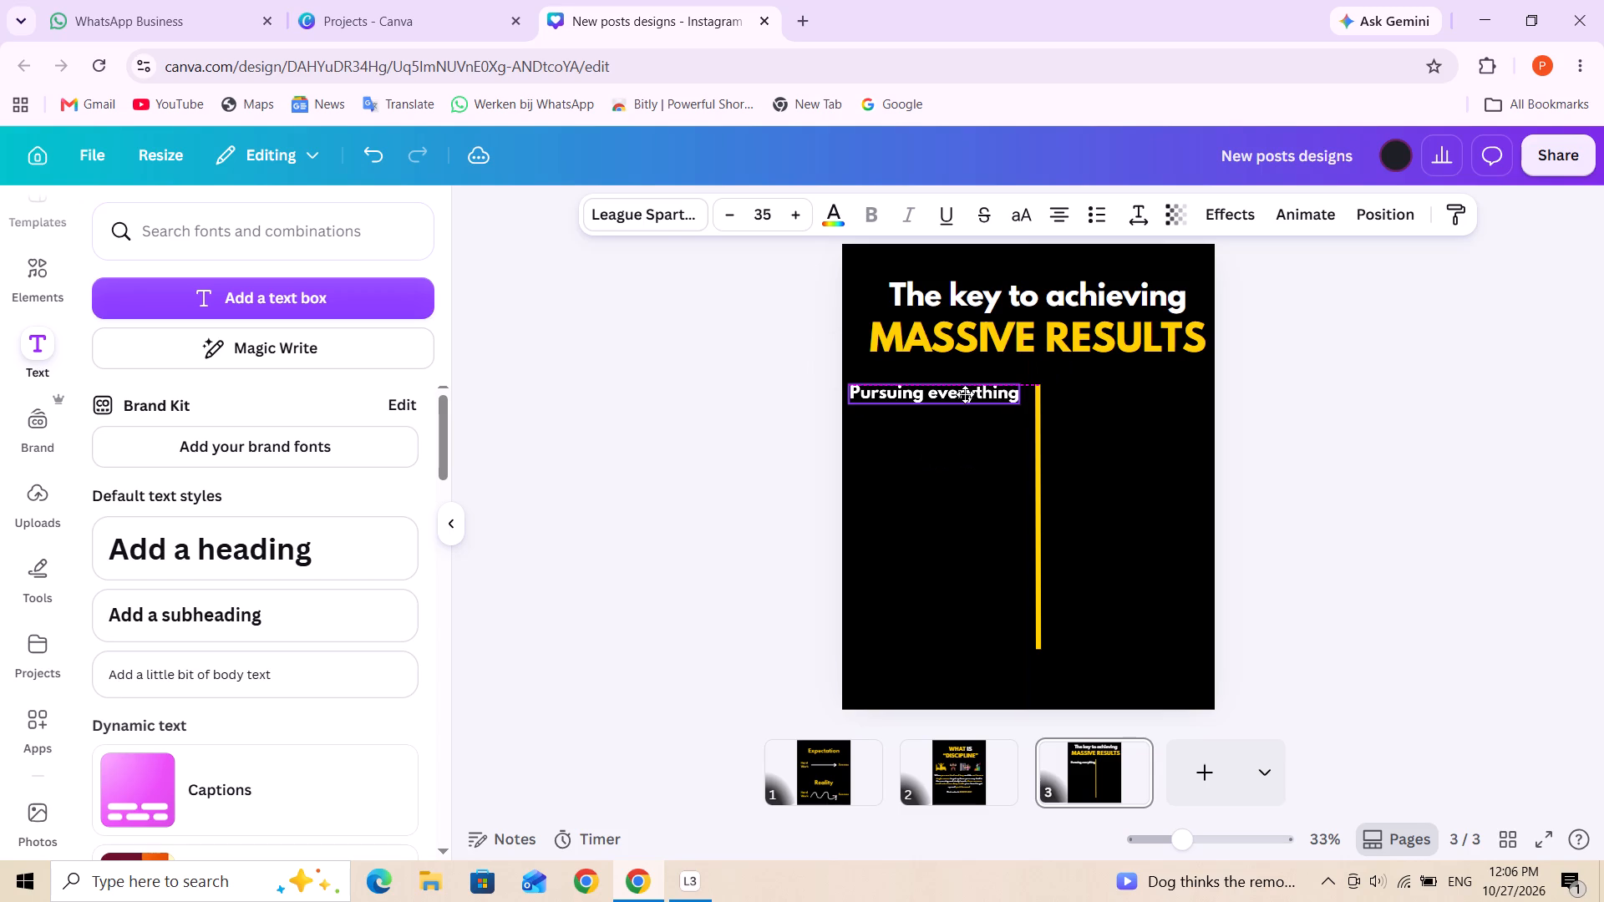
{"action": "left_click_drag", "start_coordinate": [965, 394], "coordinate": [969, 394]}
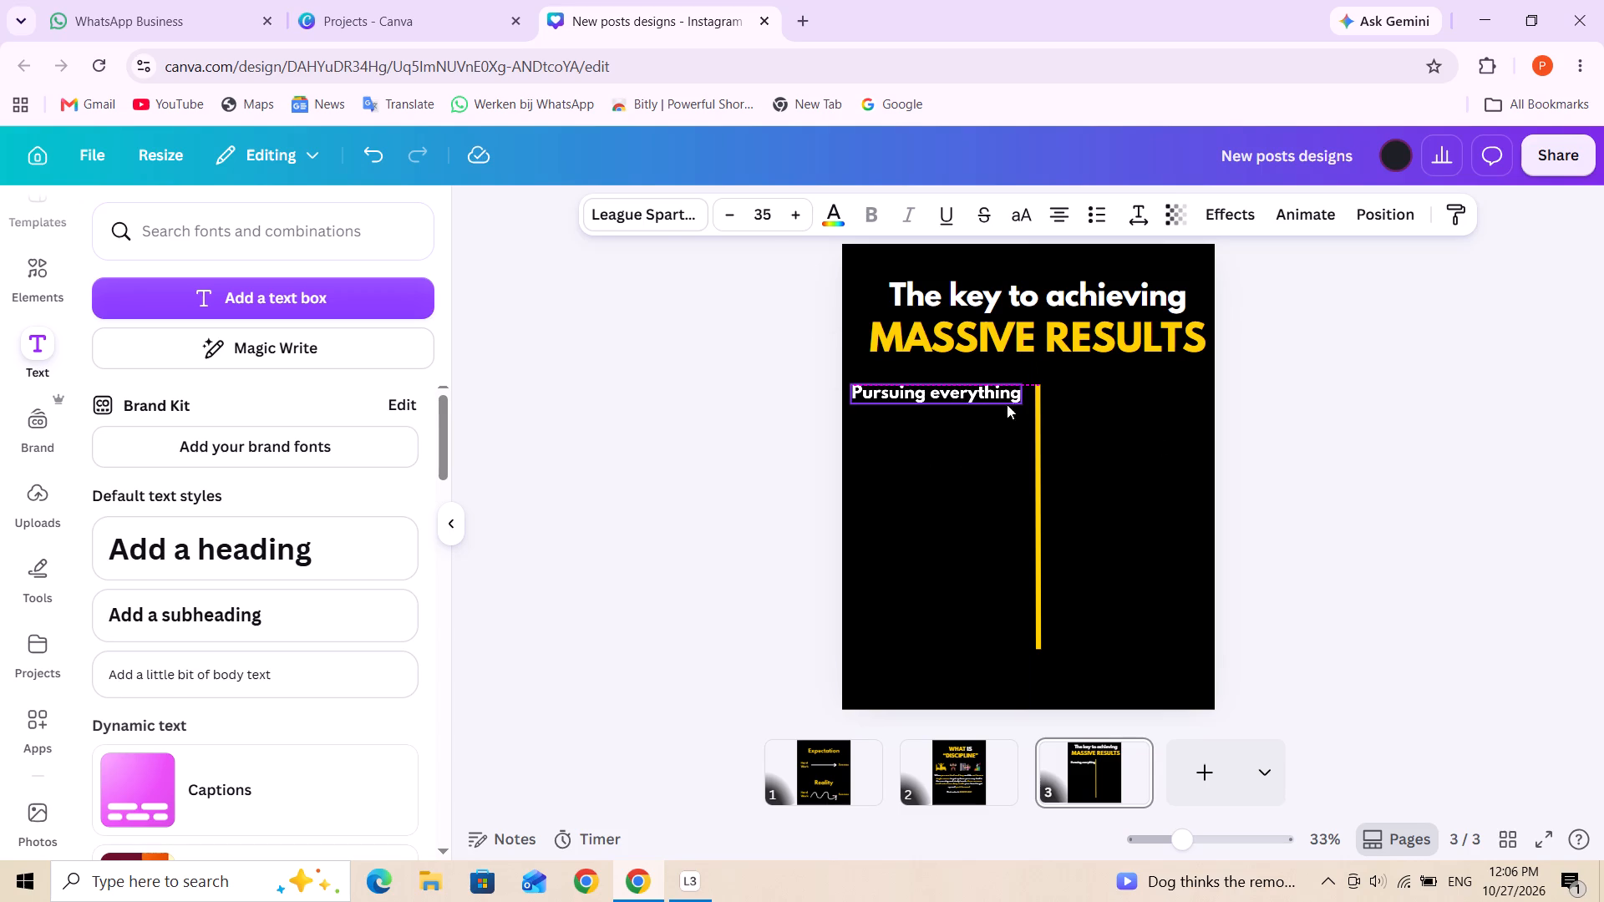
Shift the "Pursuing everything" text slightly closer to the yellow dividing line.
{"action": "left_click", "coordinate": [1158, 438]}
{"action": "left_click", "coordinate": [977, 395]}
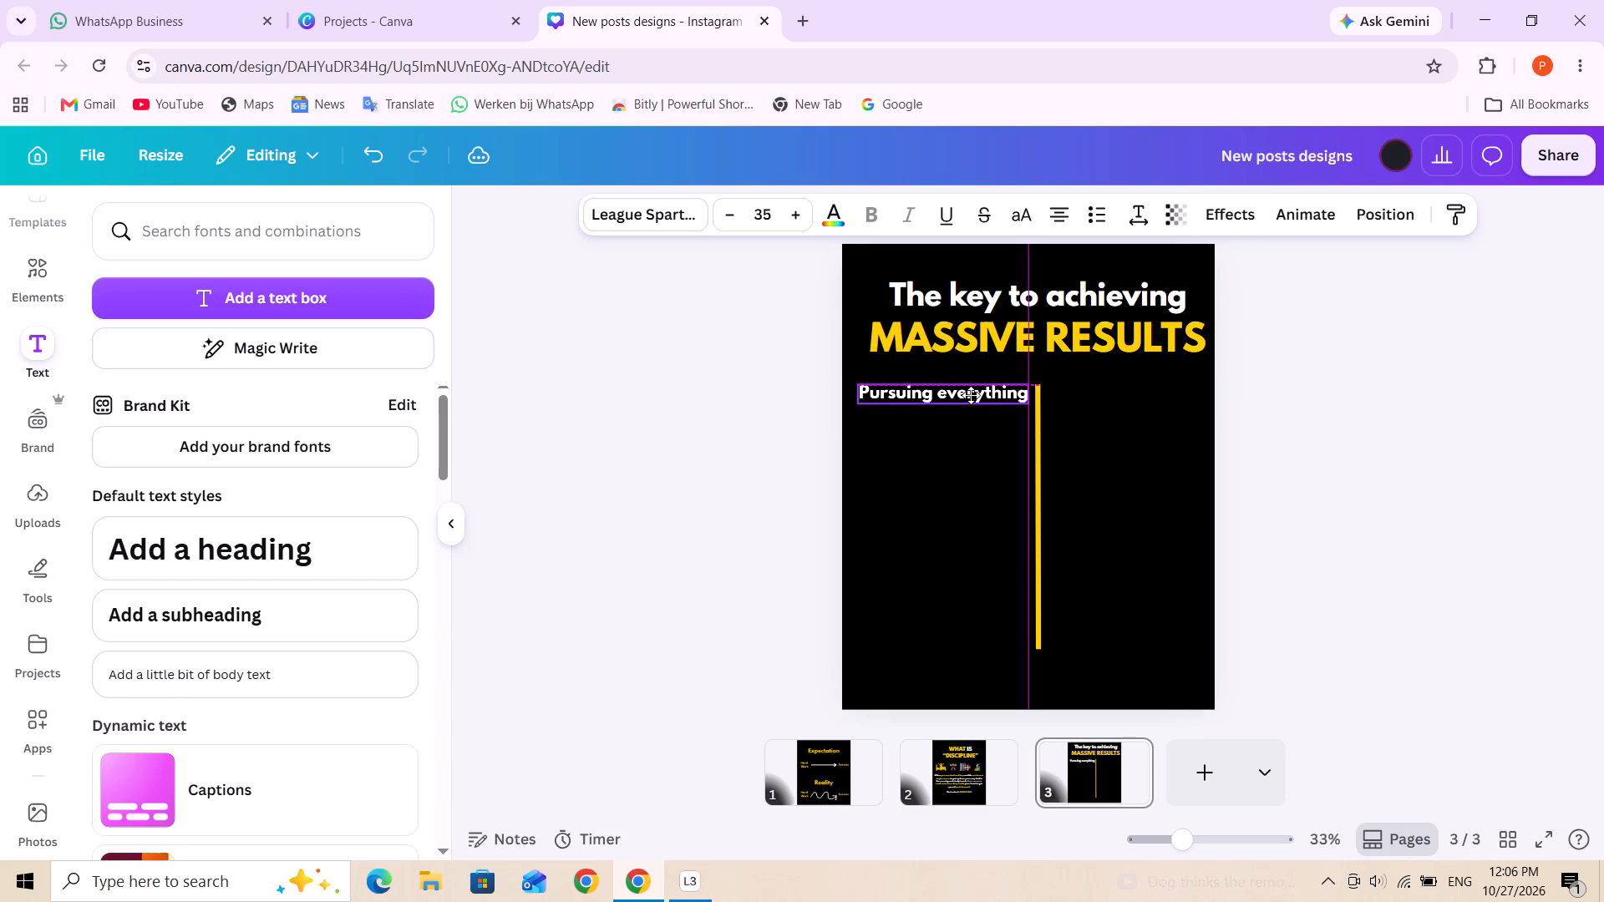
{"action": "left_click", "coordinate": [1099, 439]}
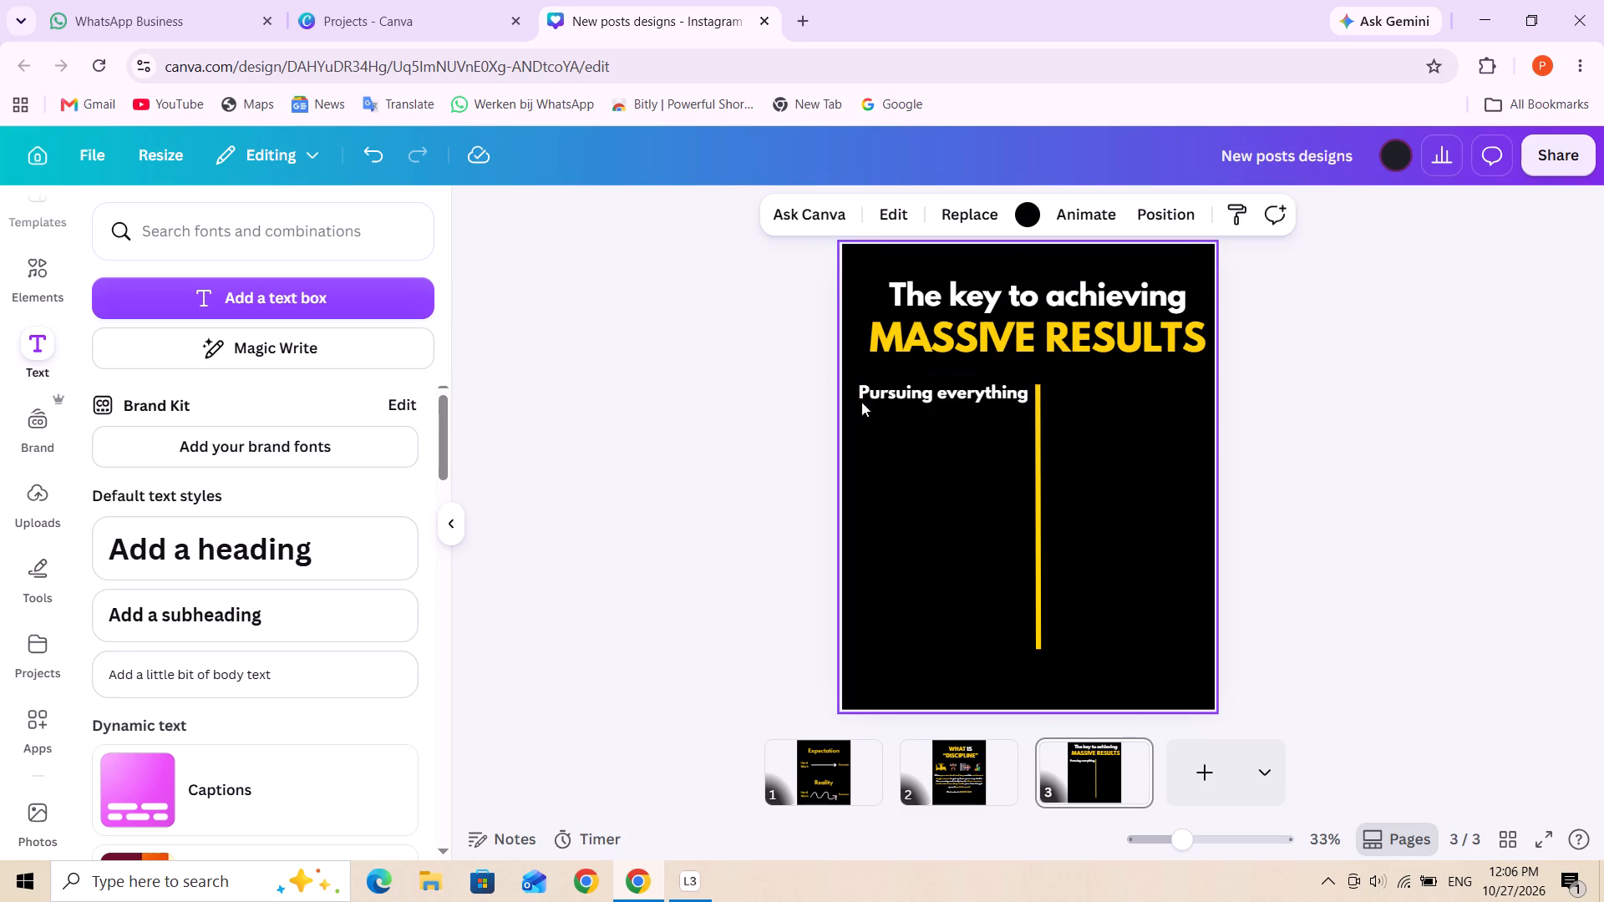
Duplicate the "Pursuing everything" text and place the copy right of the yellow line, level with the original.
{"action": "left_click", "coordinate": [912, 407]}
{"action": "left_click", "coordinate": [911, 396]}
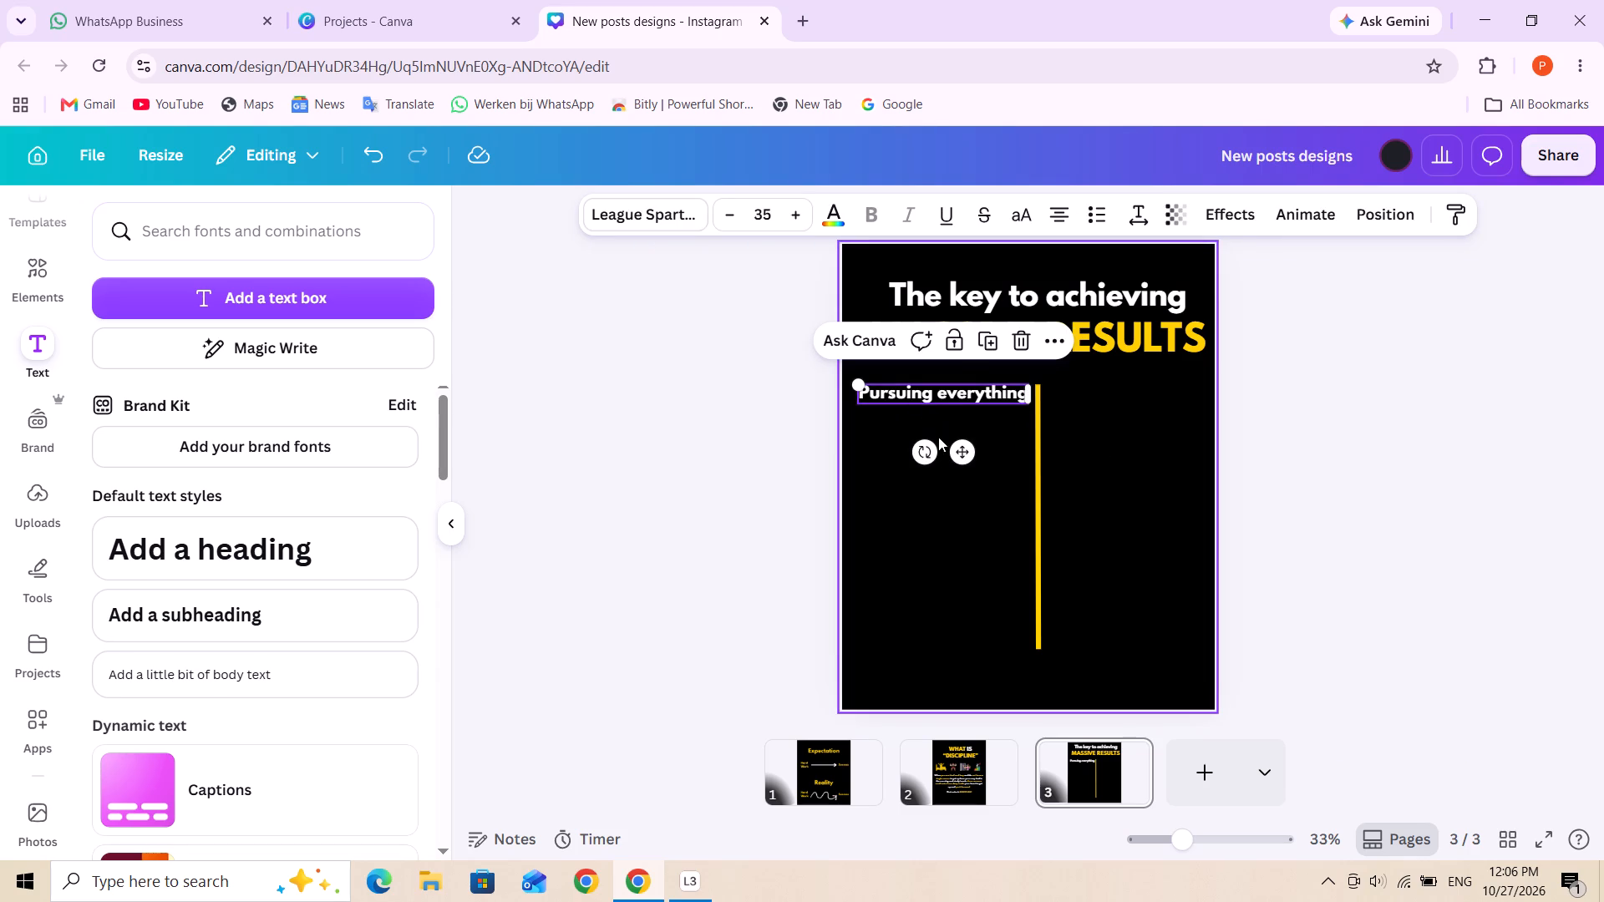
{"action": "left_click", "coordinate": [983, 343]}
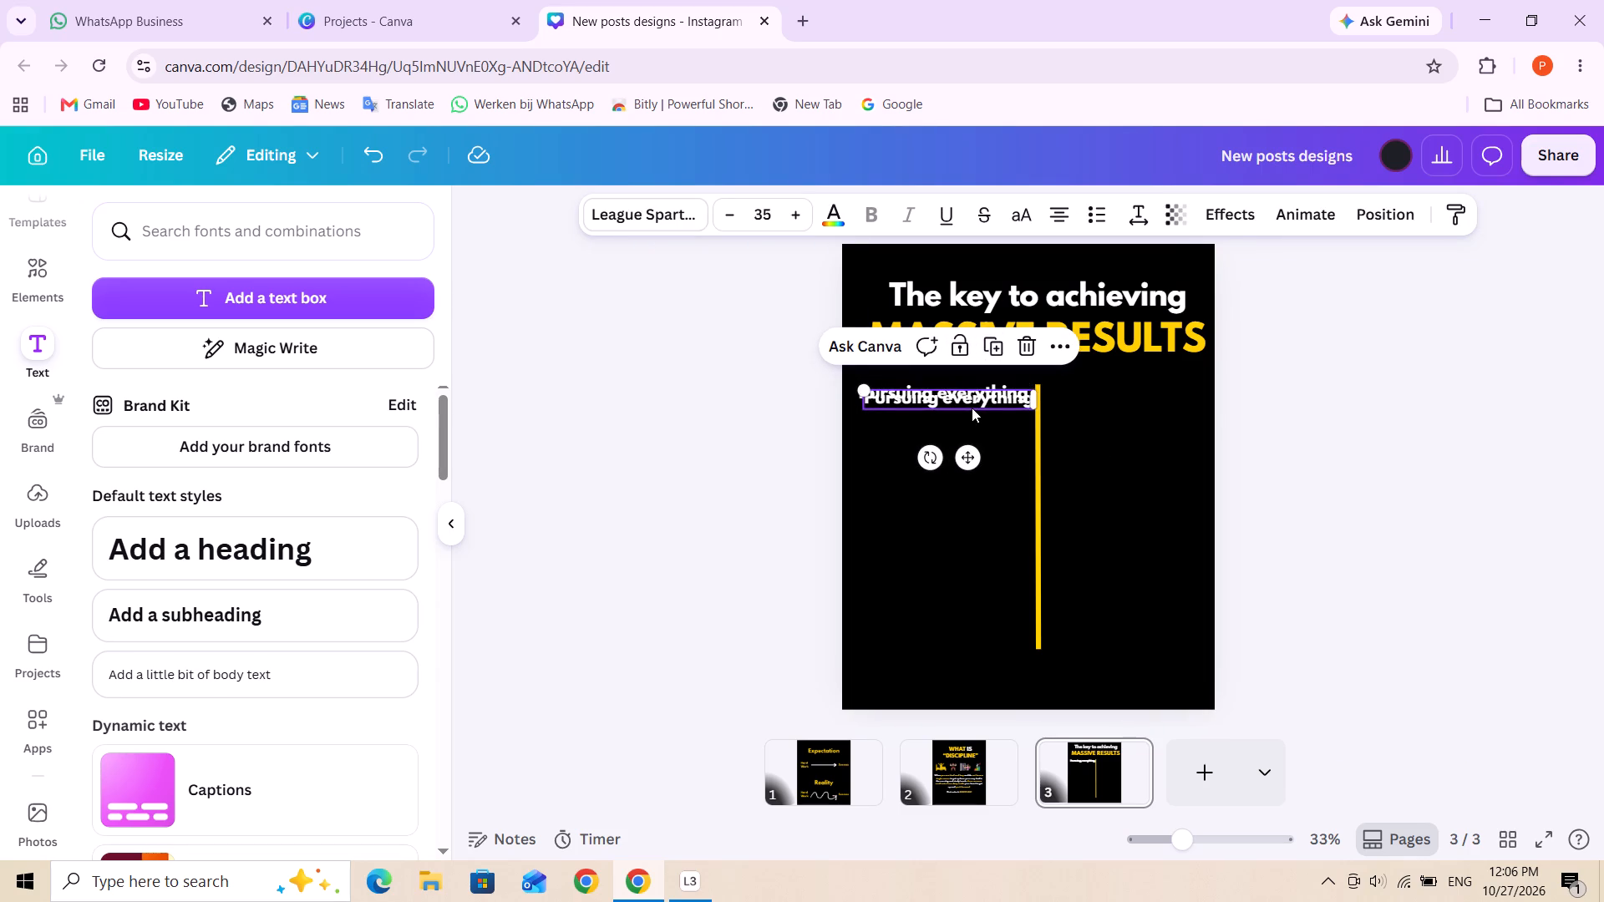
{"action": "left_click_drag", "start_coordinate": [972, 408], "coordinate": [1160, 402]}
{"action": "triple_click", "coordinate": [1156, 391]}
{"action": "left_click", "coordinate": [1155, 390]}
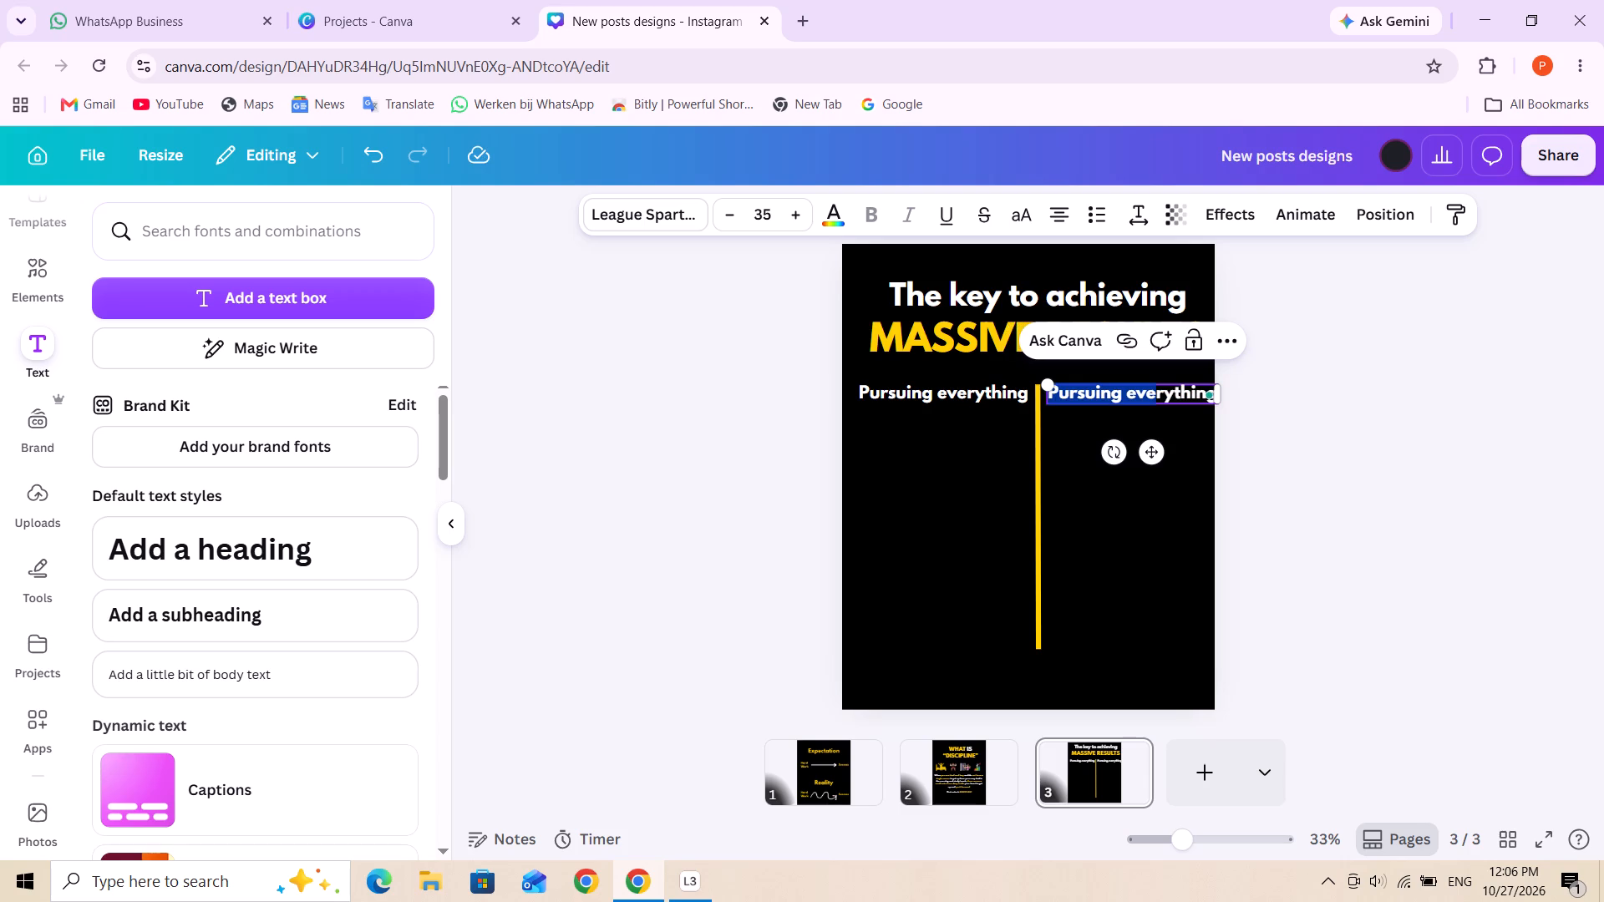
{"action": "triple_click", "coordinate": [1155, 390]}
Reduce the font size of the original "Pursuing everything" text left of the yellow line to 30.
{"action": "left_click", "coordinate": [943, 386]}
{"action": "left_click", "coordinate": [729, 220]}
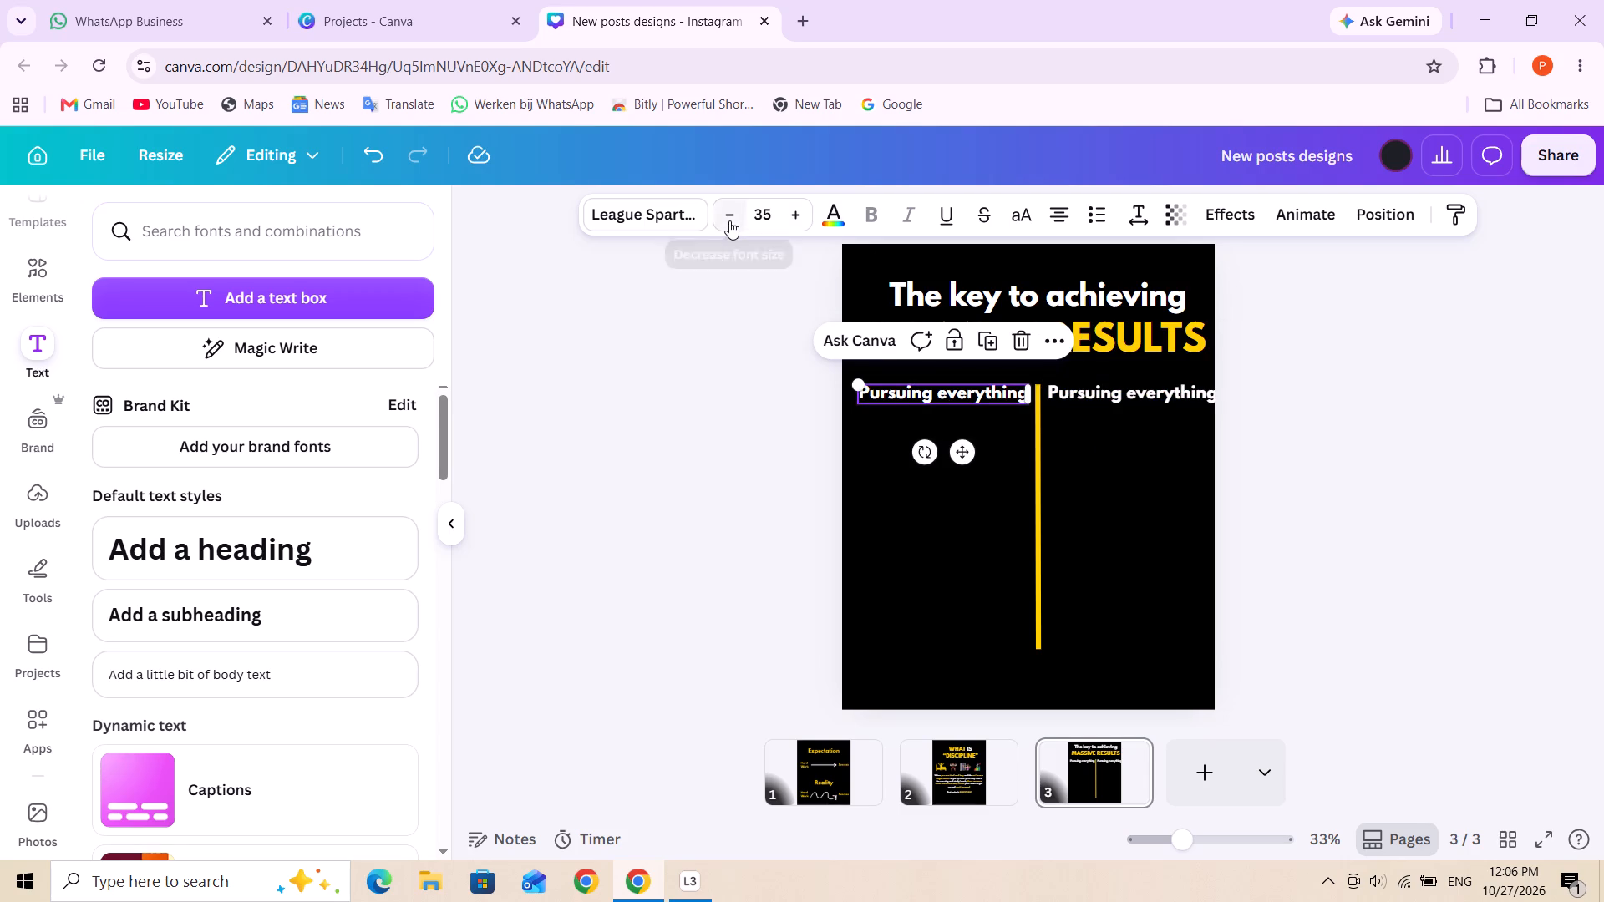
{"action": "double_click", "coordinate": [729, 220]}
{"action": "left_click", "coordinate": [730, 218]}
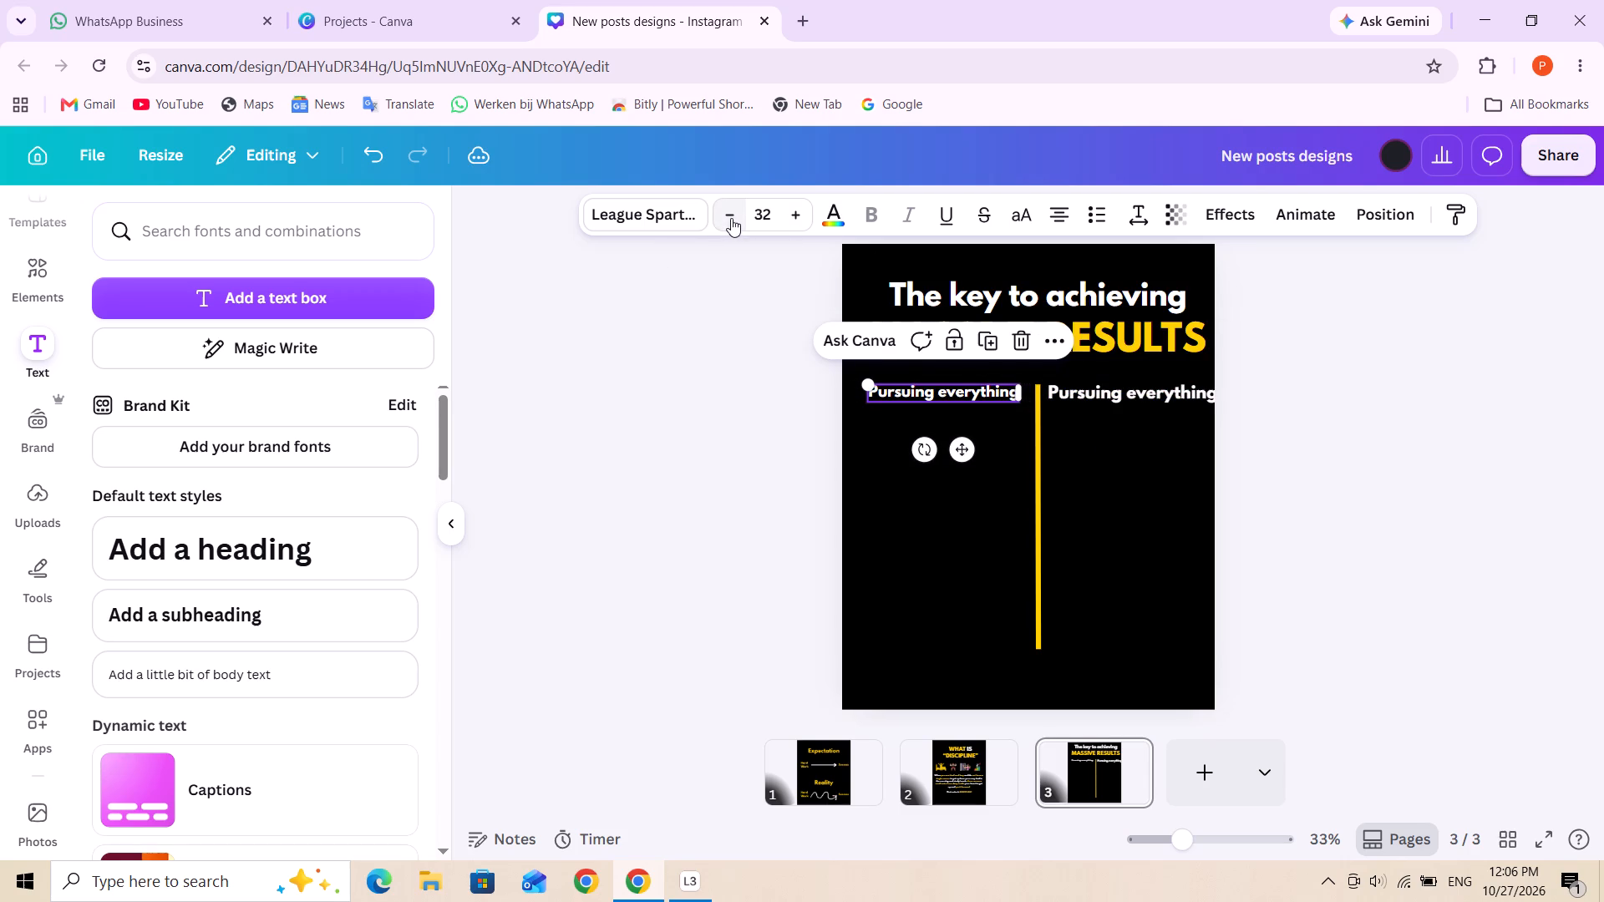
{"action": "left_click", "coordinate": [731, 218]}
Move the left "Pursuing everything" text further from the yellow line towards the page's left edge, keeping its height.
{"action": "left_click", "coordinate": [1024, 464]}
{"action": "left_click_drag", "start_coordinate": [971, 390], "coordinate": [964, 390]}
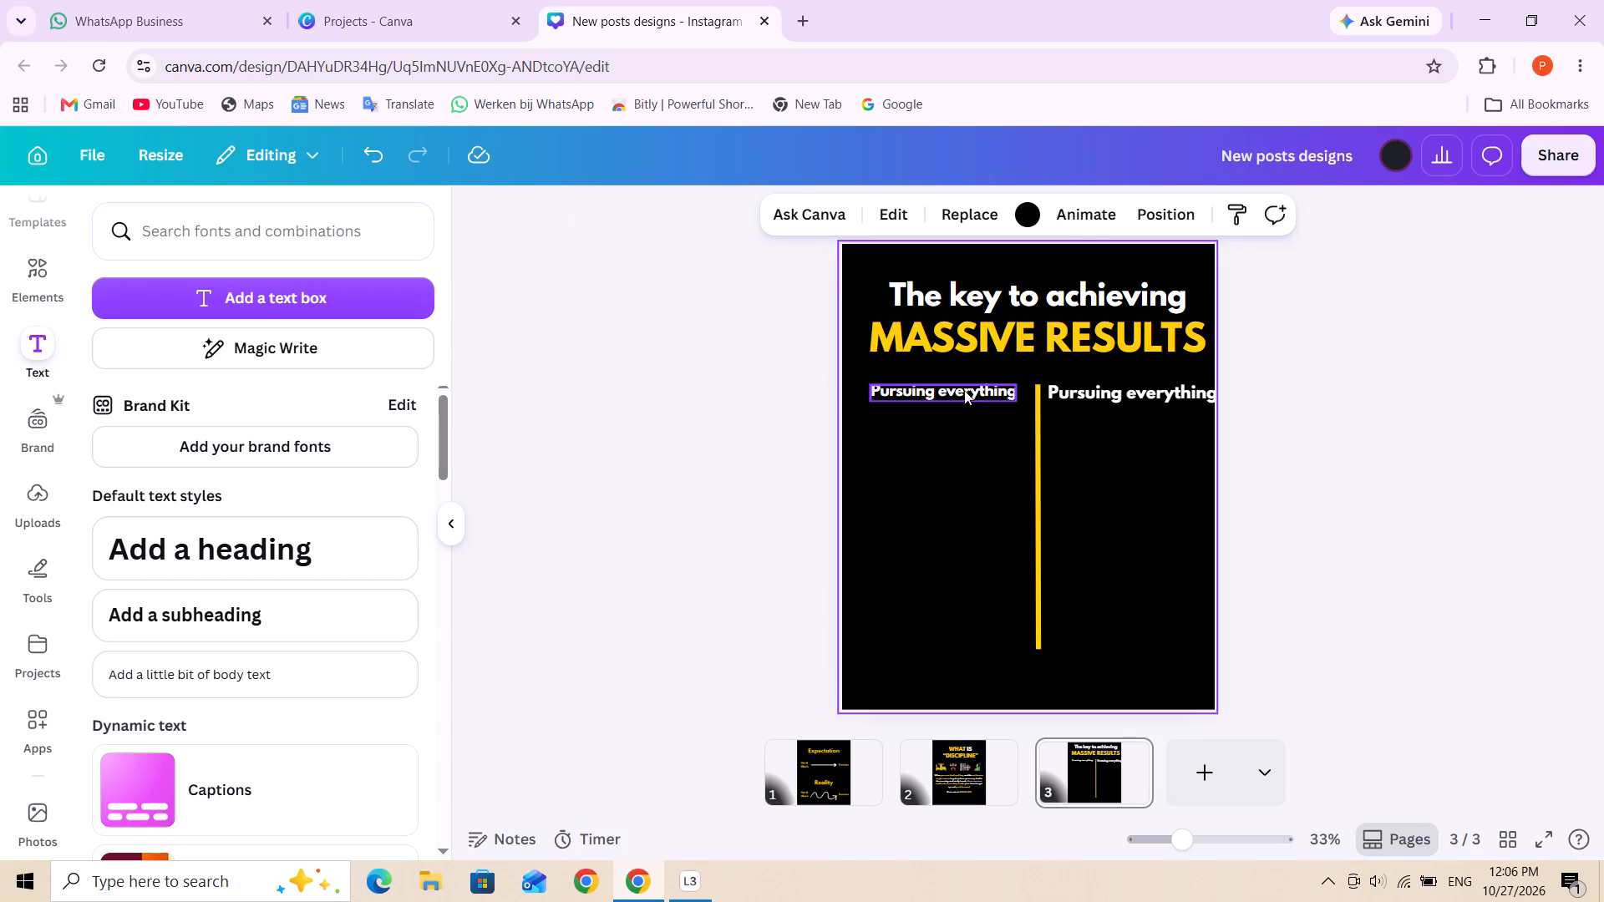
{"action": "left_click_drag", "start_coordinate": [964, 390], "coordinate": [956, 390]}
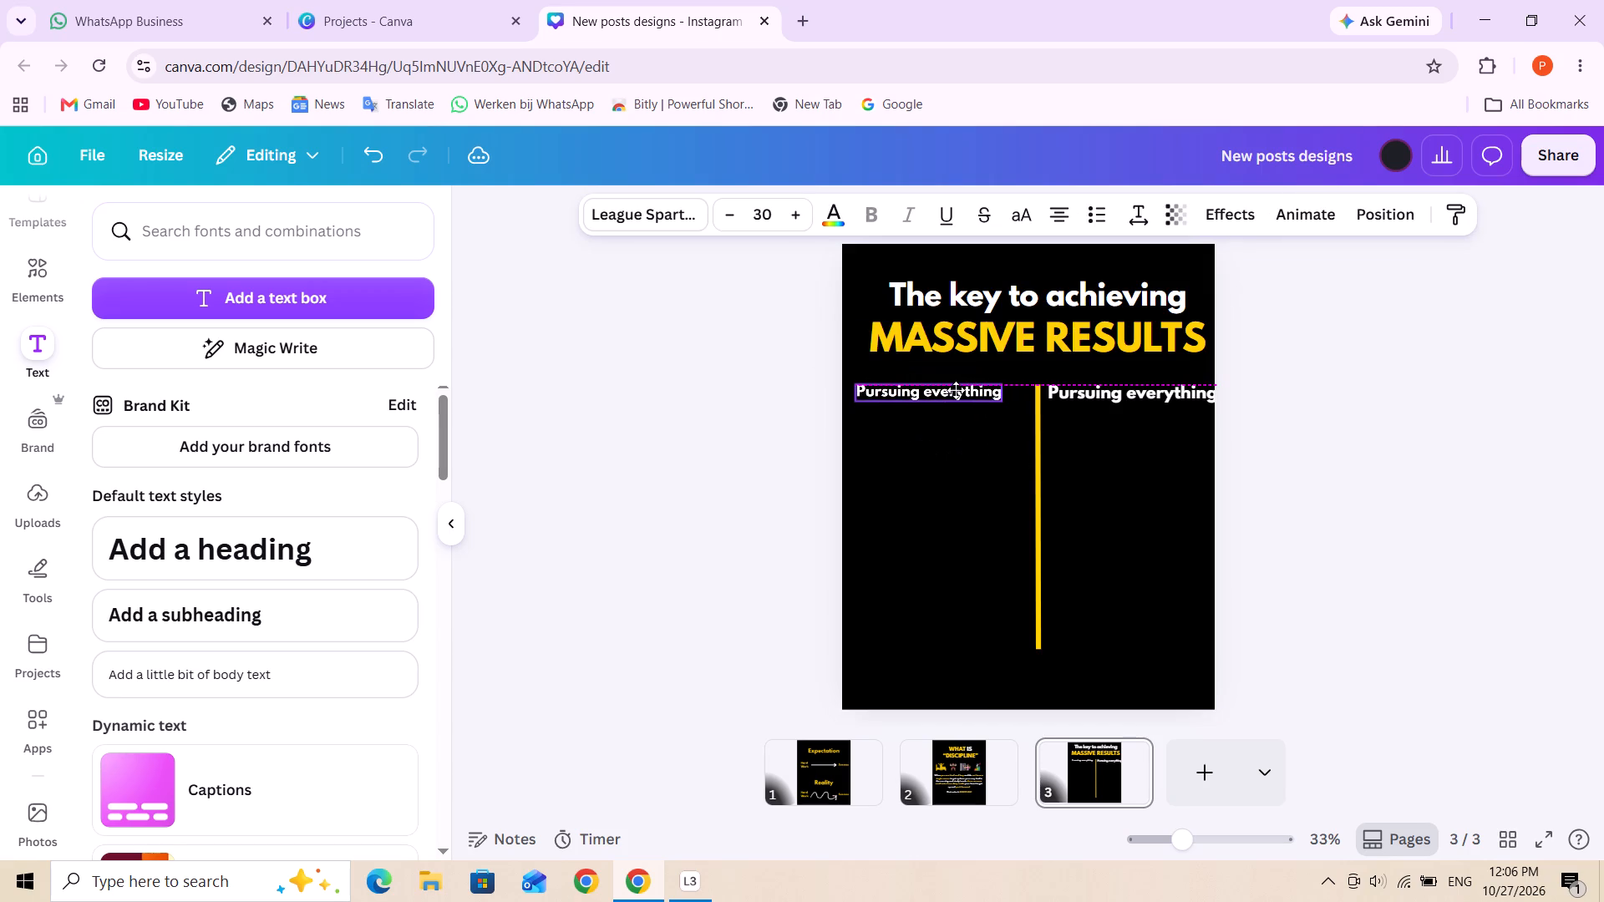
{"action": "left_click_drag", "start_coordinate": [956, 390], "coordinate": [954, 390]}
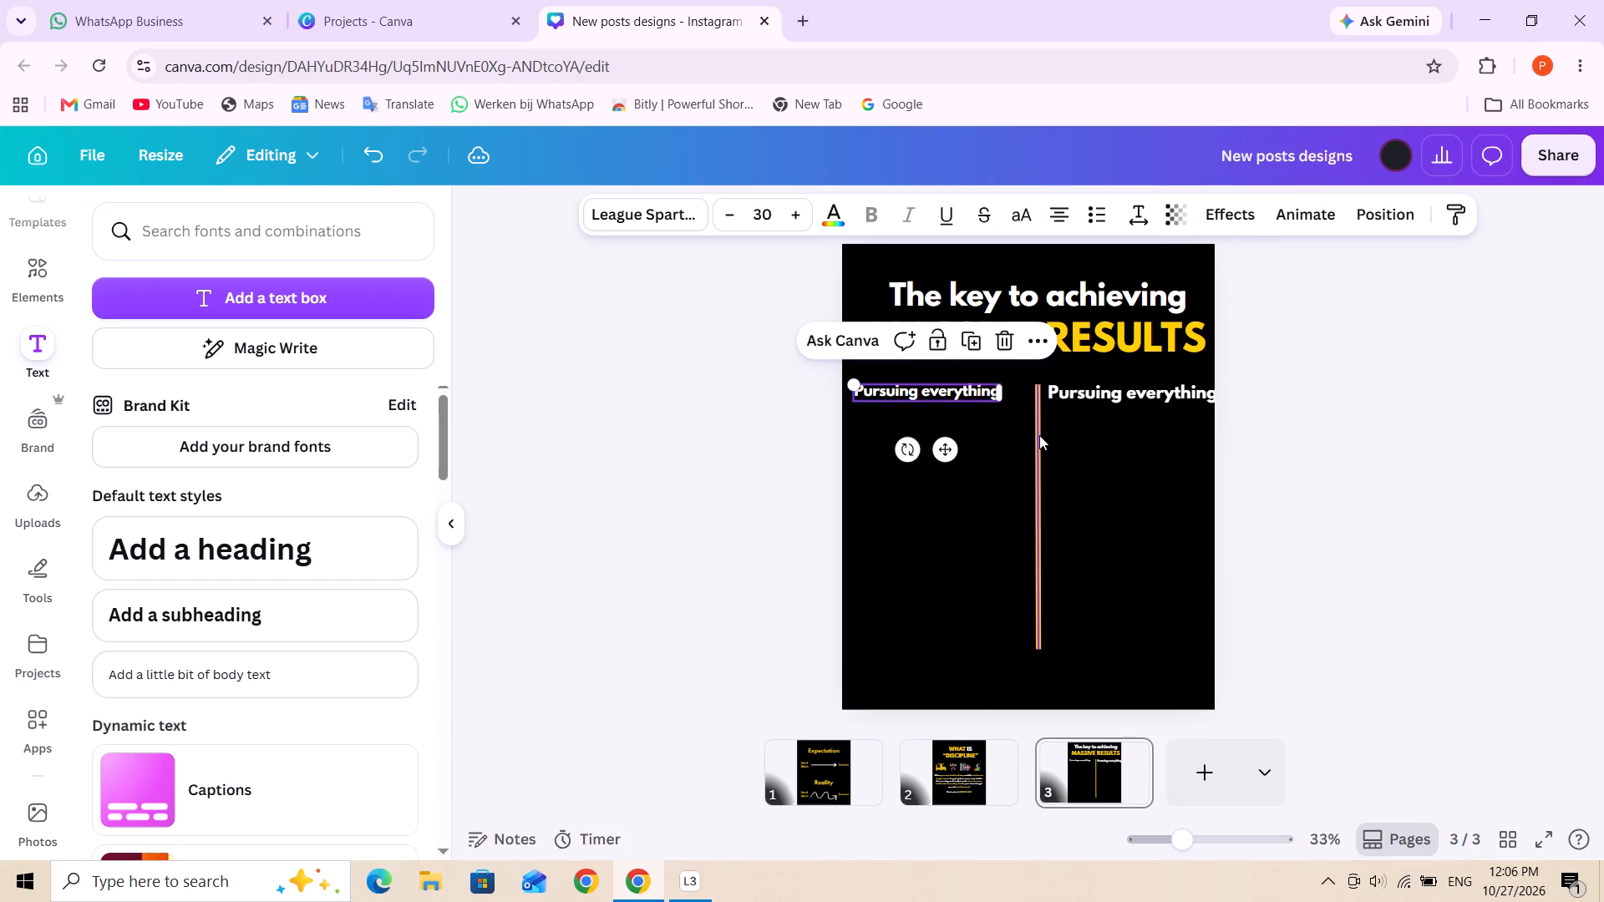
Reduce the font size of the duplicated text right of the yellow line to 30.
{"action": "left_click", "coordinate": [1114, 382]}
{"action": "left_click", "coordinate": [1115, 391]}
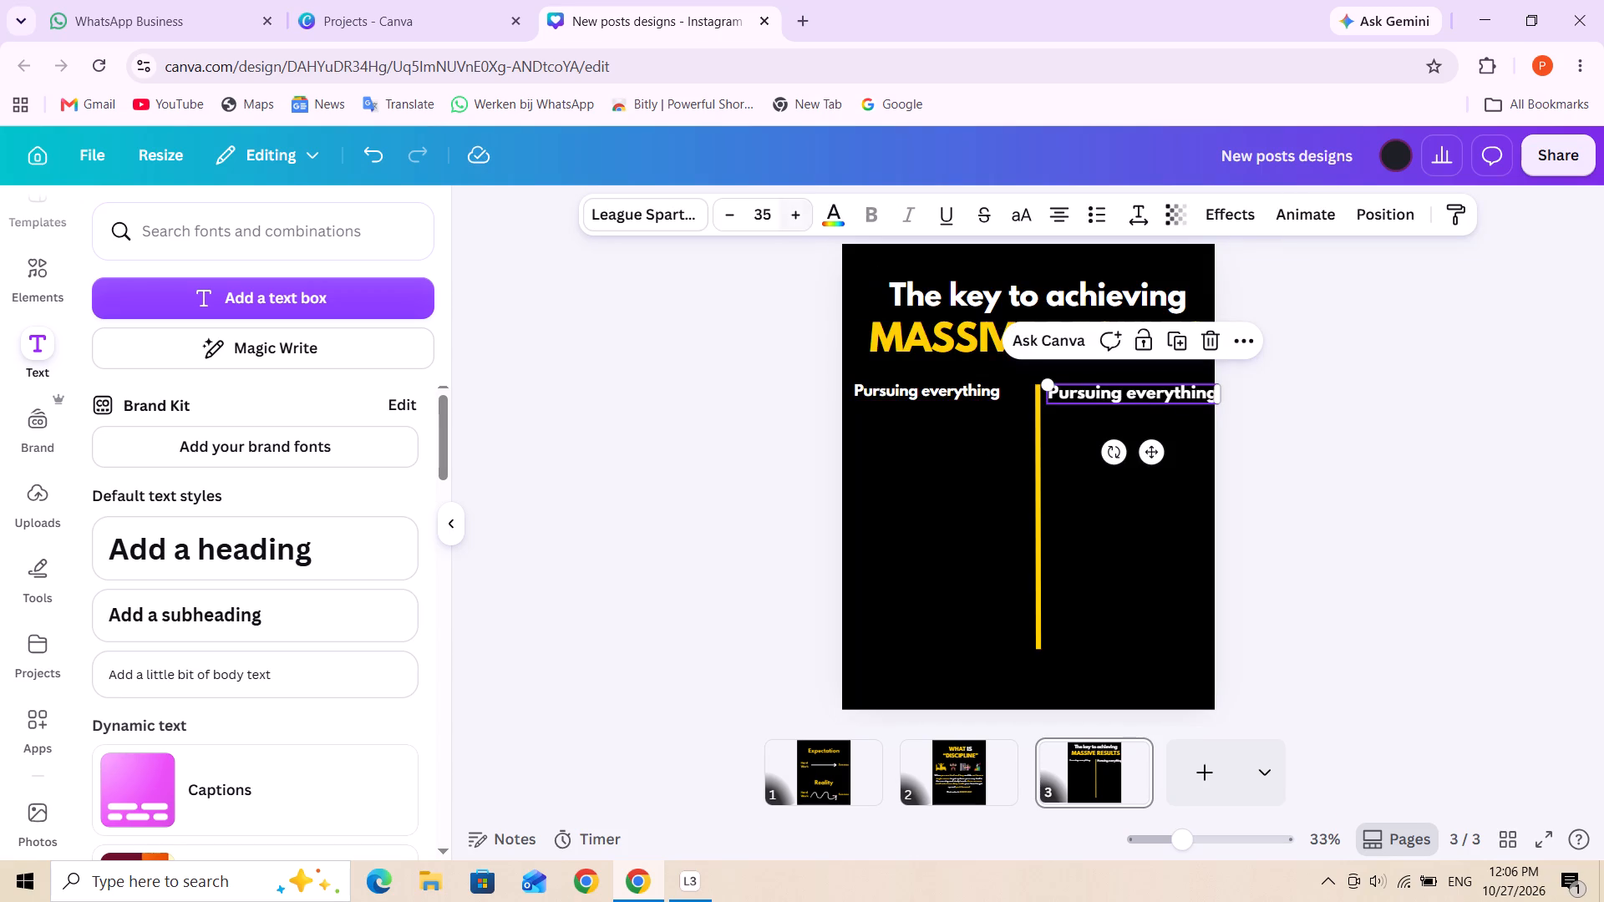
{"action": "left_click", "coordinate": [739, 220]}
{"action": "triple_click", "coordinate": [733, 218]}
{"action": "left_click", "coordinate": [733, 218]}
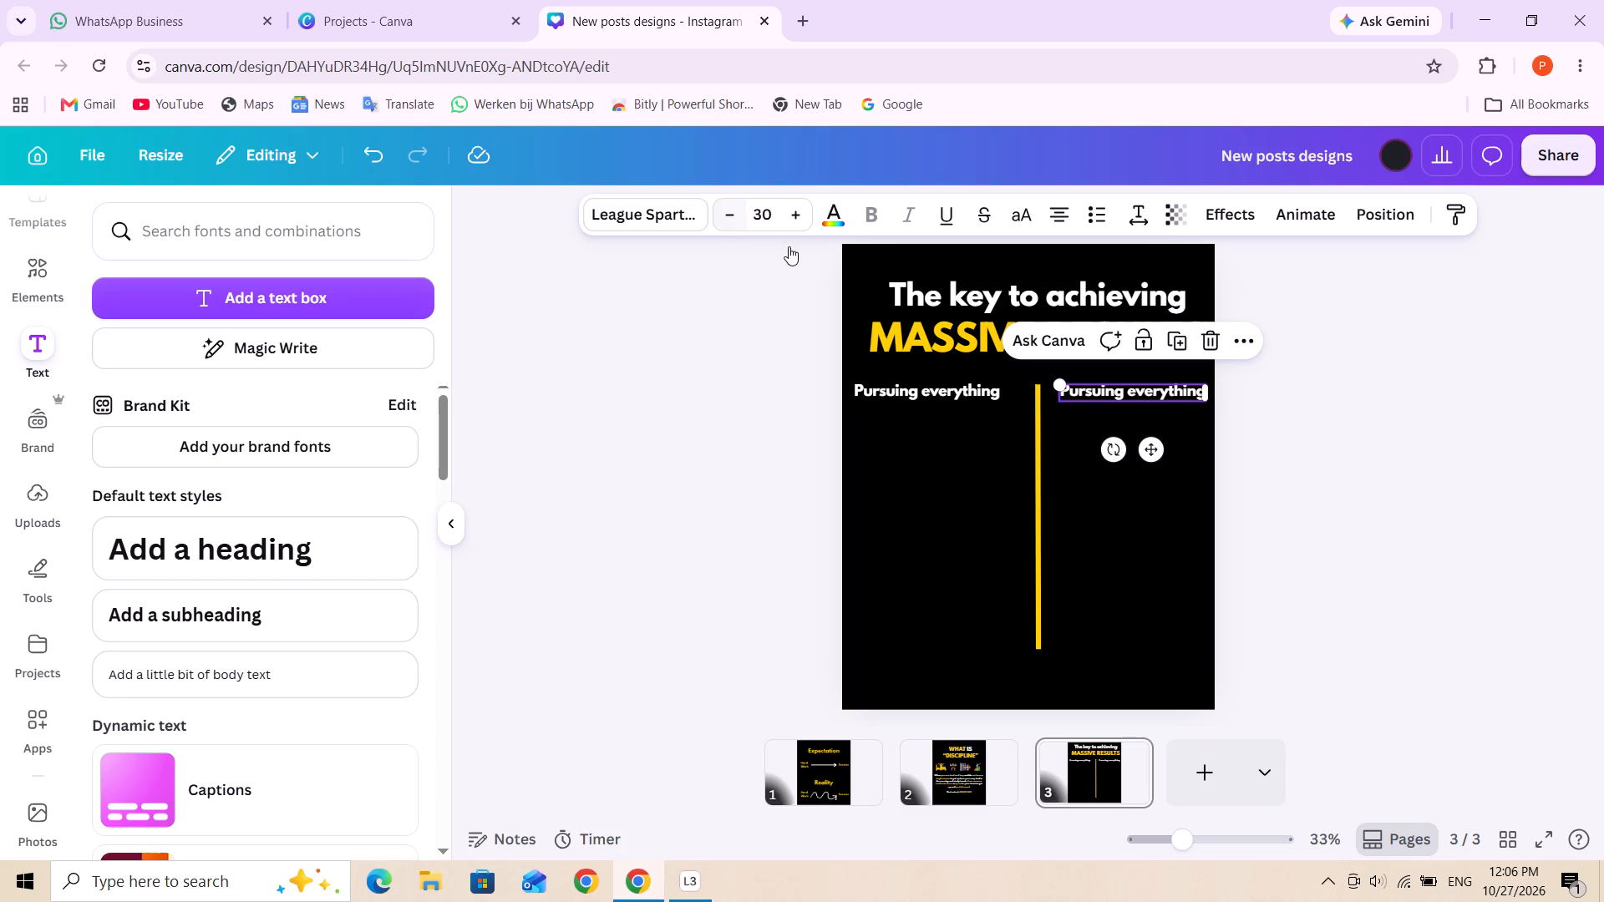
Replace the duplicated text right of the yellow line with "Focusing on one thing".
{"action": "left_click", "coordinate": [1087, 390]}
{"action": "triple_click", "coordinate": [1086, 392]}
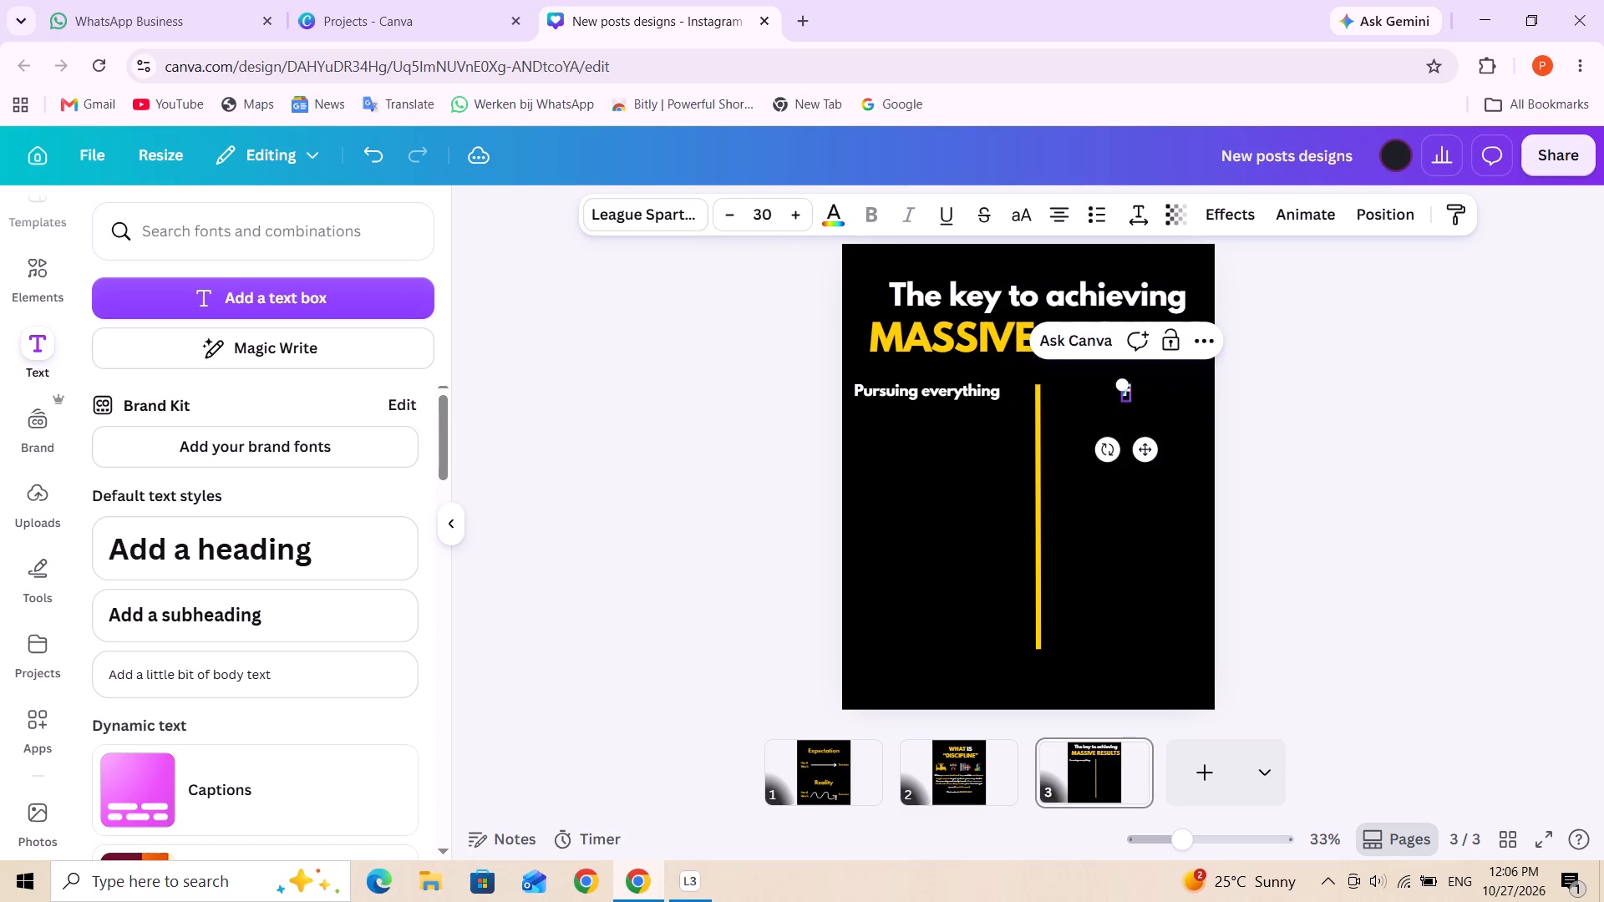
{"action": "type", "text": "ocusing"}
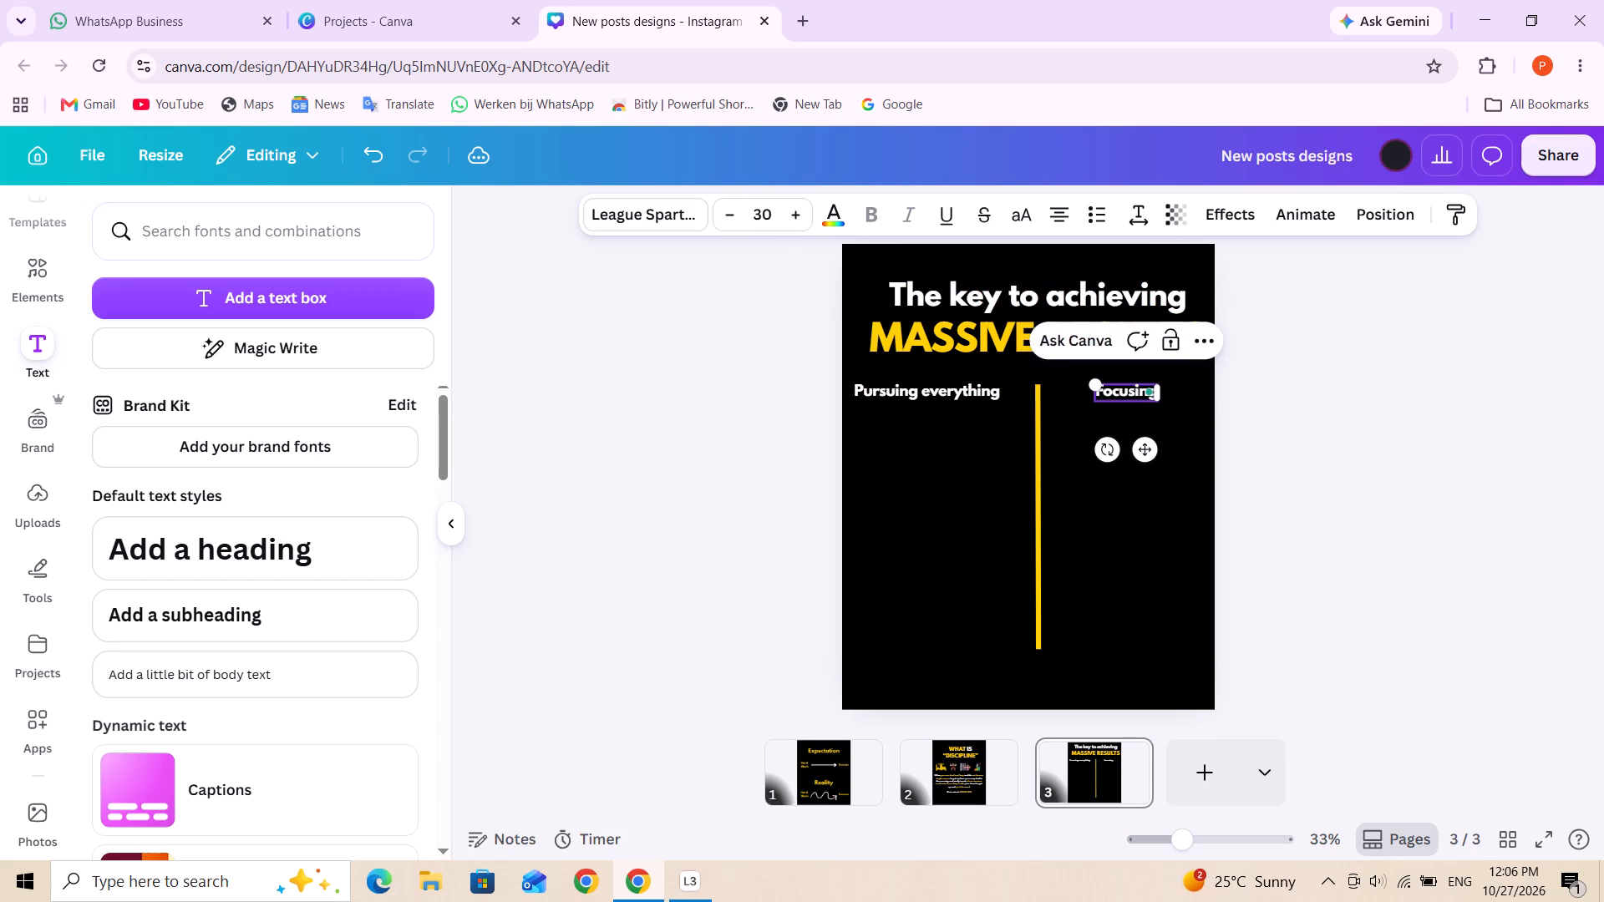
{"action": "key", "text": "space"}
{"action": "type", "text": "on one"}
{"action": "key", "text": "space"}
{"action": "type", "text": "thing"}
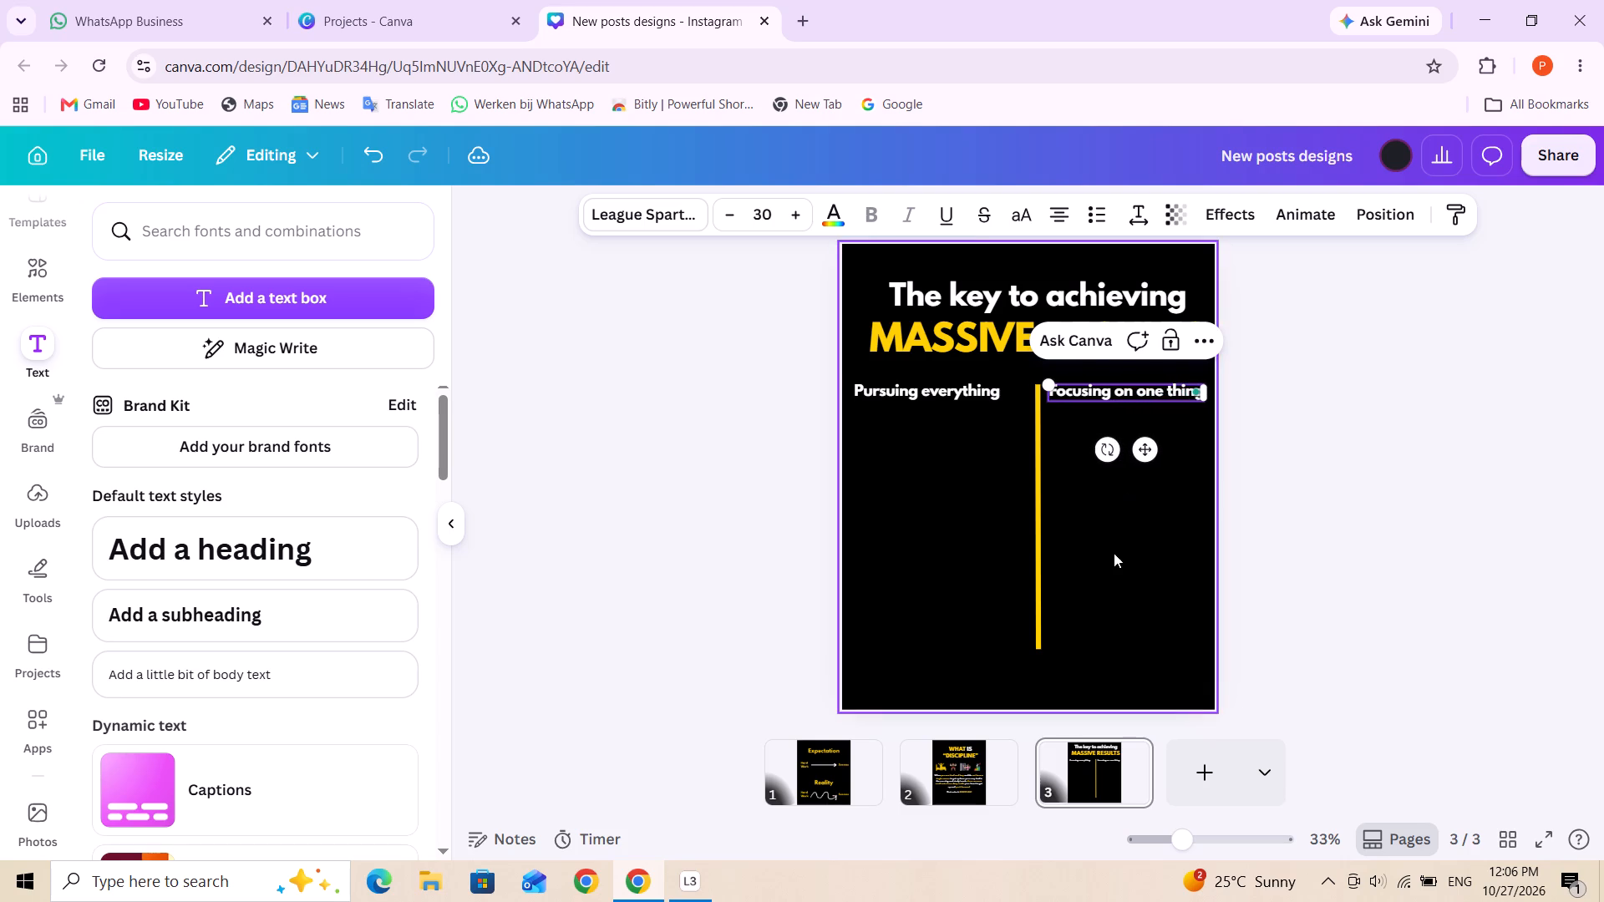
{"action": "left_click", "coordinate": [1114, 553]}
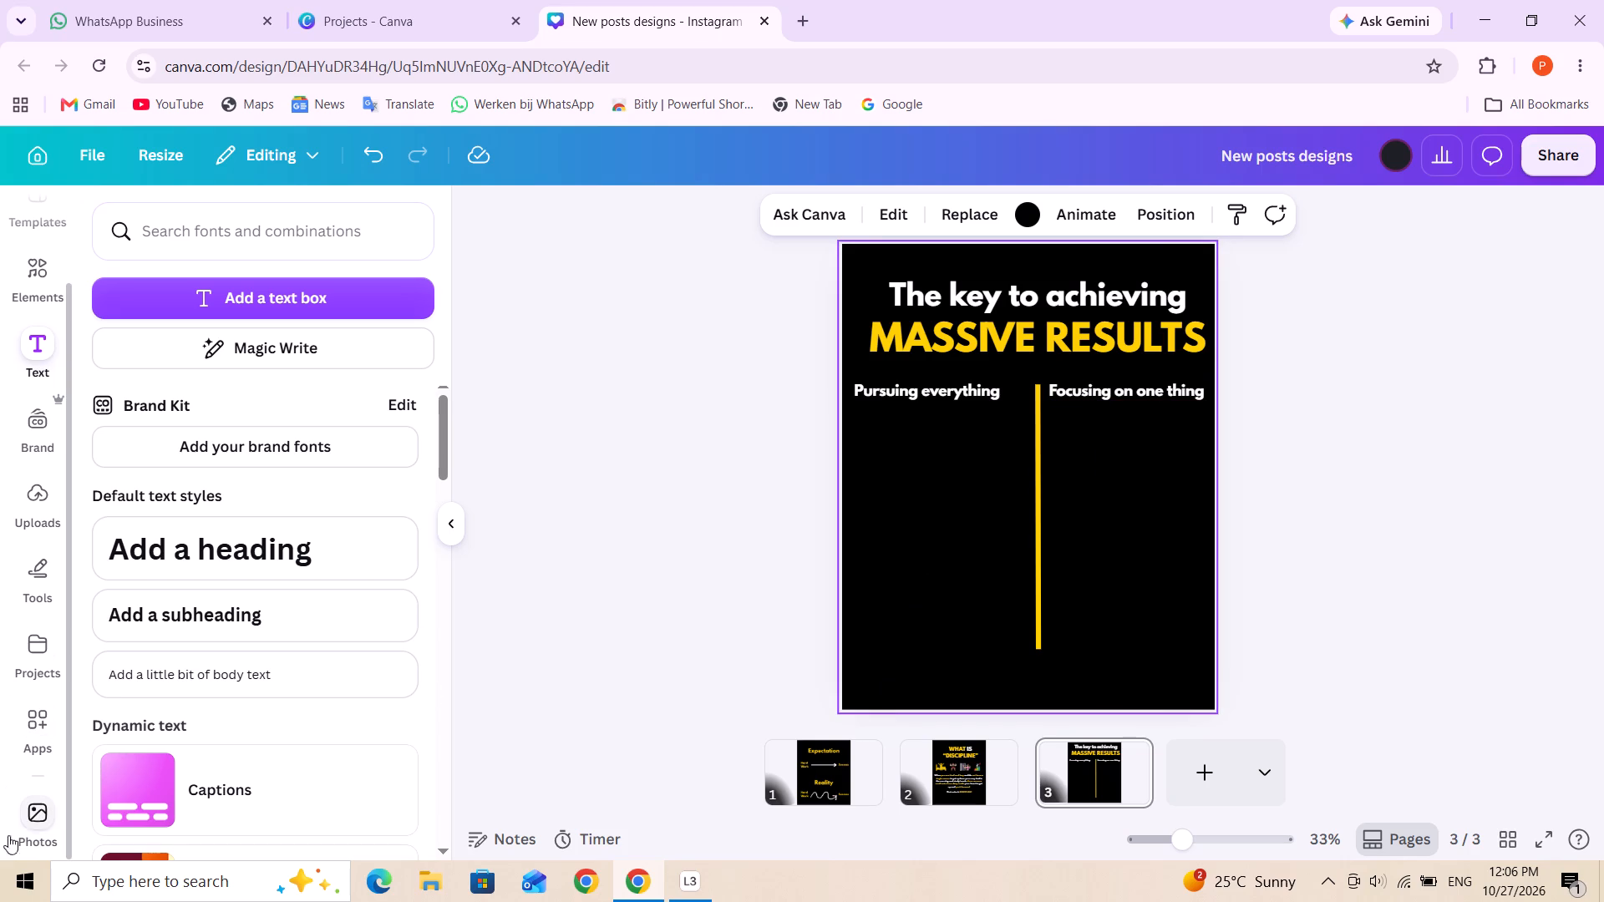
Add a circle shape in the left column, below the "Pursuing everything" text.
{"action": "scroll", "coordinate": [36, 823], "scroll_direction": "down", "scroll_amount": 7}
{"action": "scroll", "coordinate": [44, 747], "scroll_direction": "down", "scroll_amount": 9}
{"action": "scroll", "coordinate": [67, 682], "scroll_direction": "down", "scroll_amount": 4}
{"action": "left_click", "coordinate": [46, 570]}
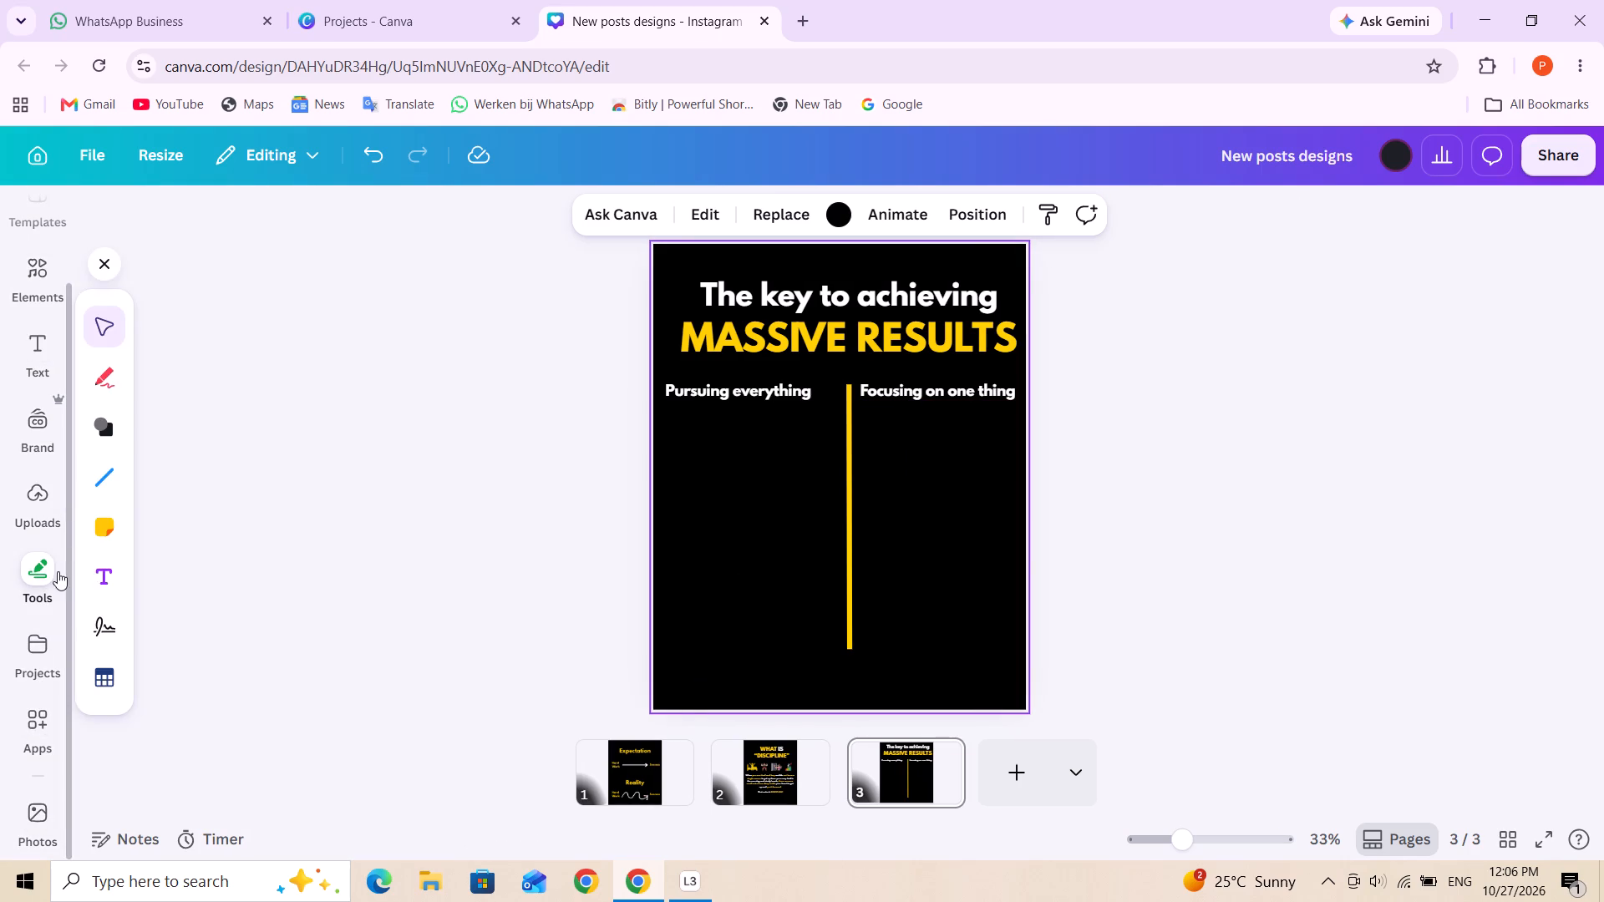
{"action": "left_click", "coordinate": [109, 436]}
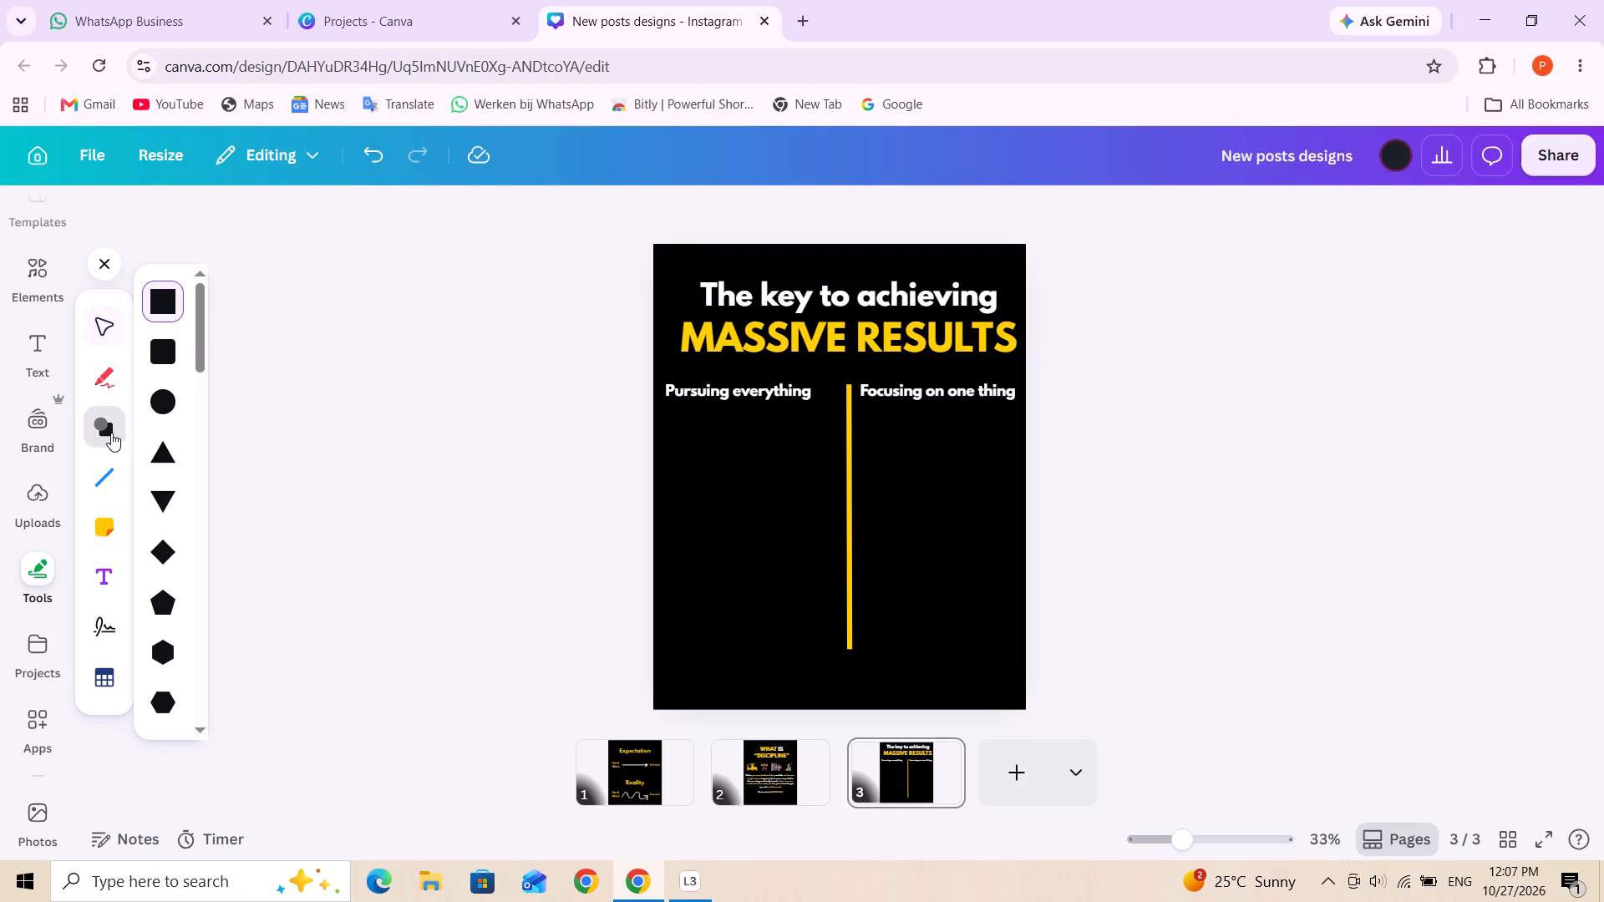
{"action": "left_click", "coordinate": [165, 407]}
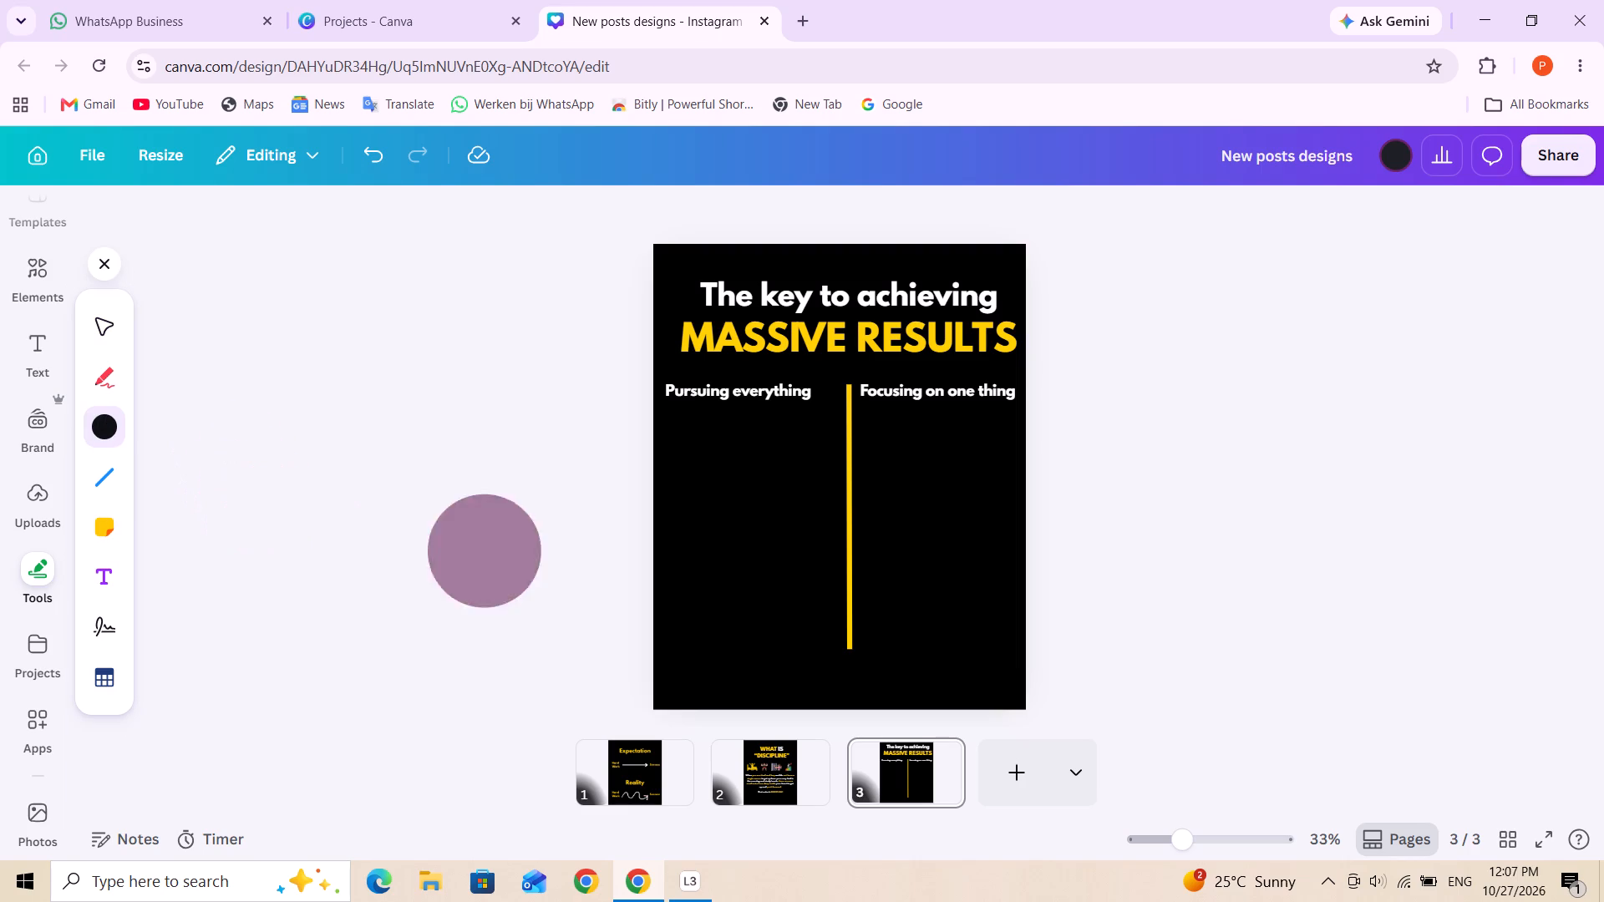
{"action": "left_click", "coordinate": [691, 475]}
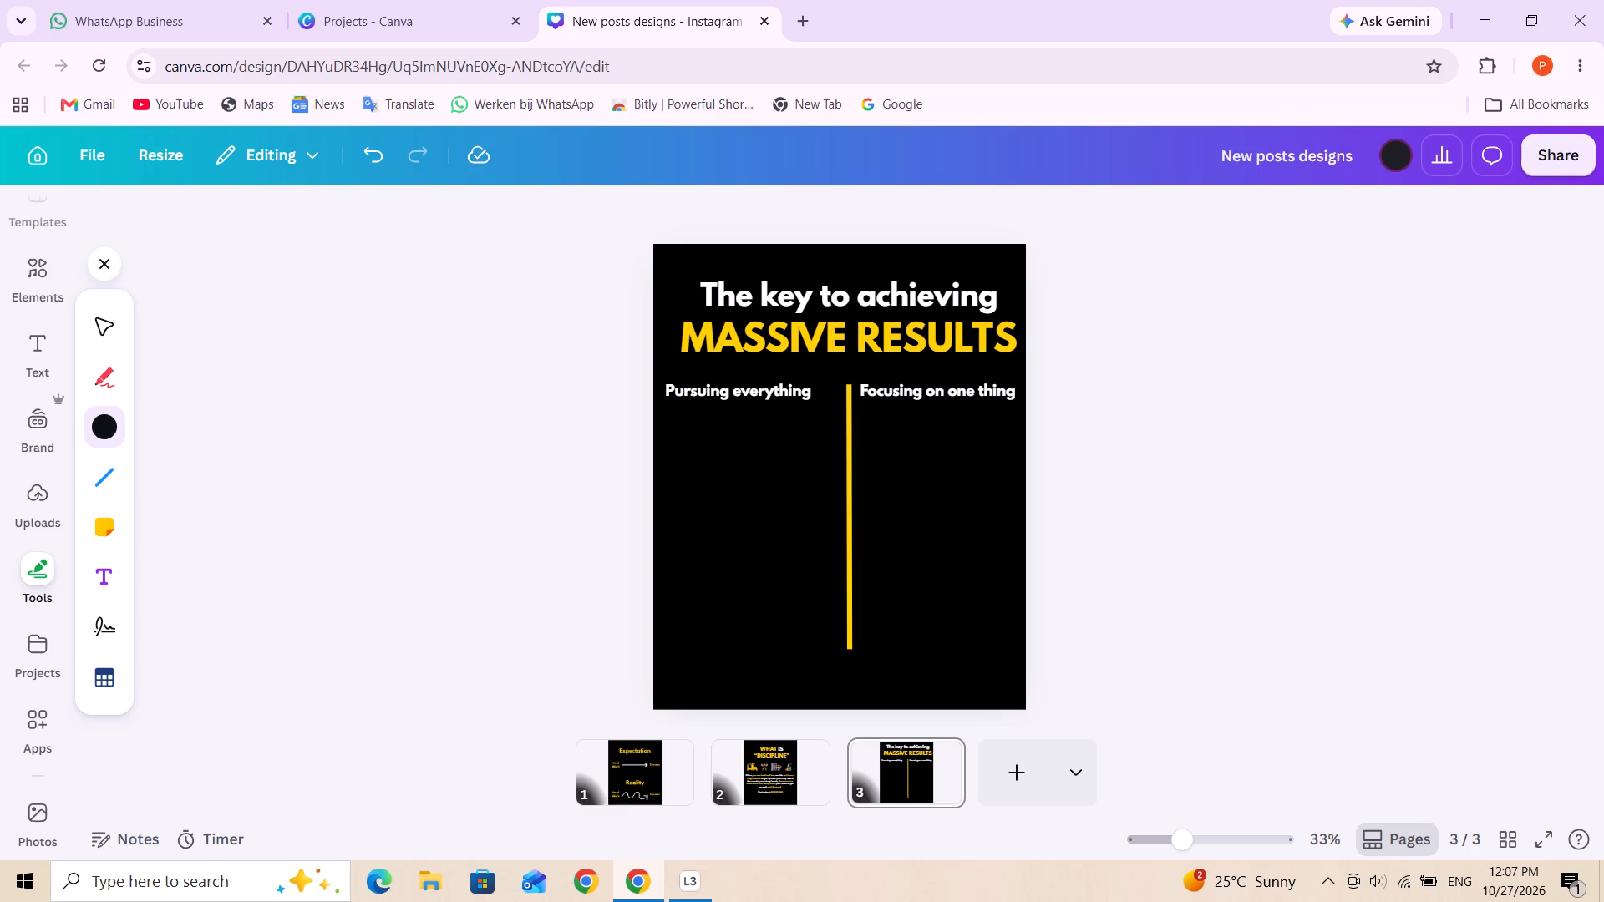
{"action": "left_click", "coordinate": [738, 528]}
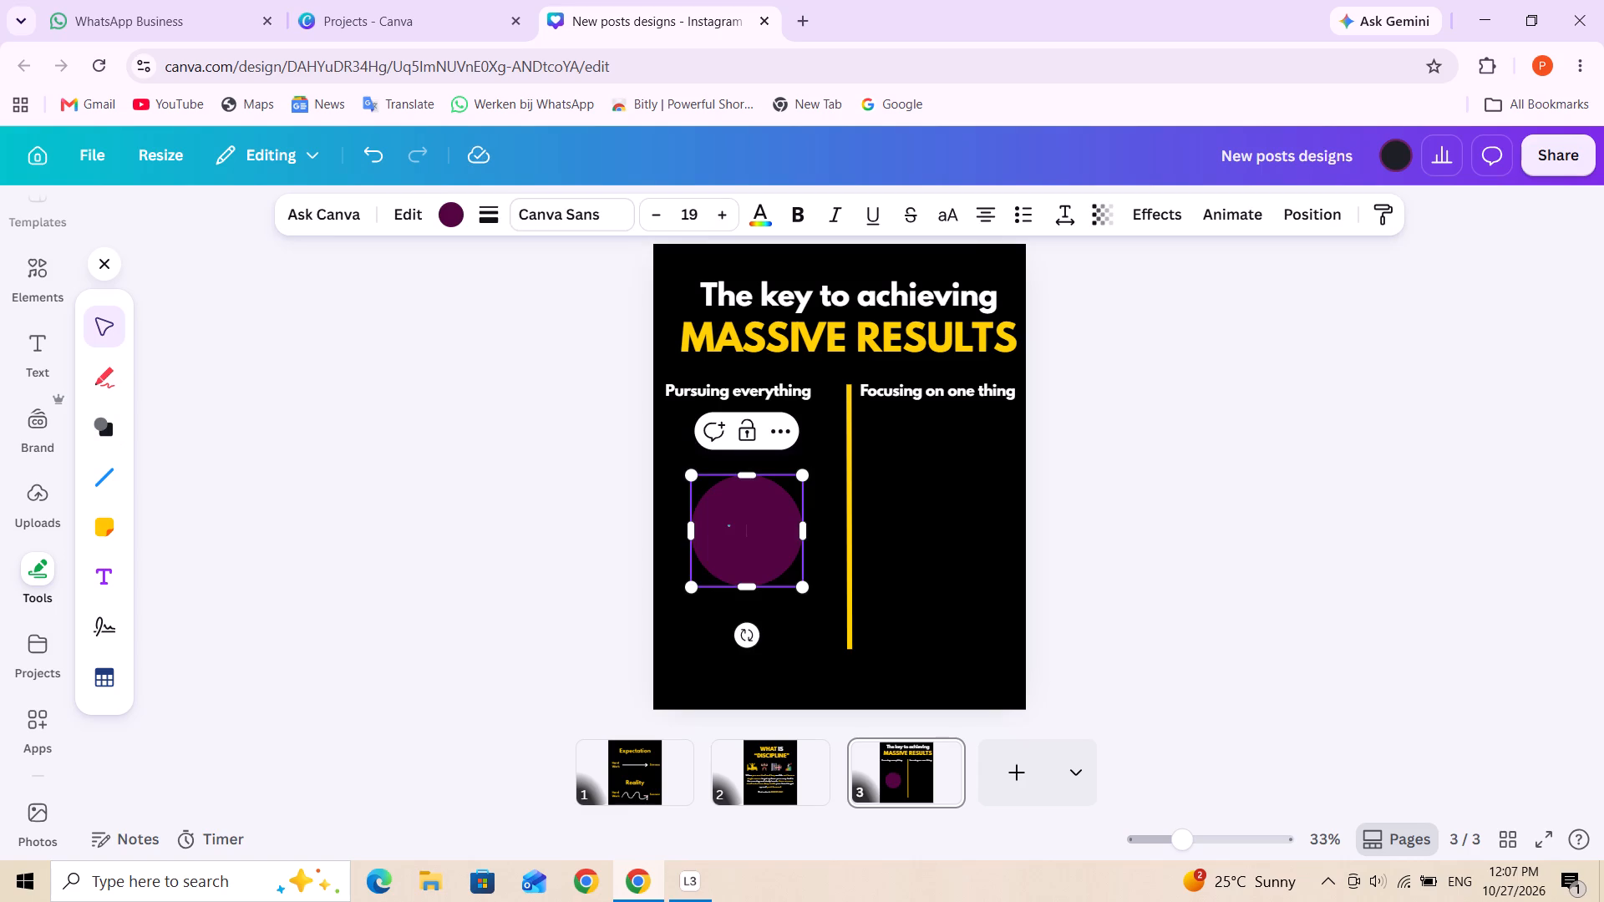
Change the fill colour of the circle under "Pursuing everything" to black and nudge it slightly upwards.
{"action": "left_click", "coordinate": [442, 215]}
{"action": "left_click", "coordinate": [110, 493]}
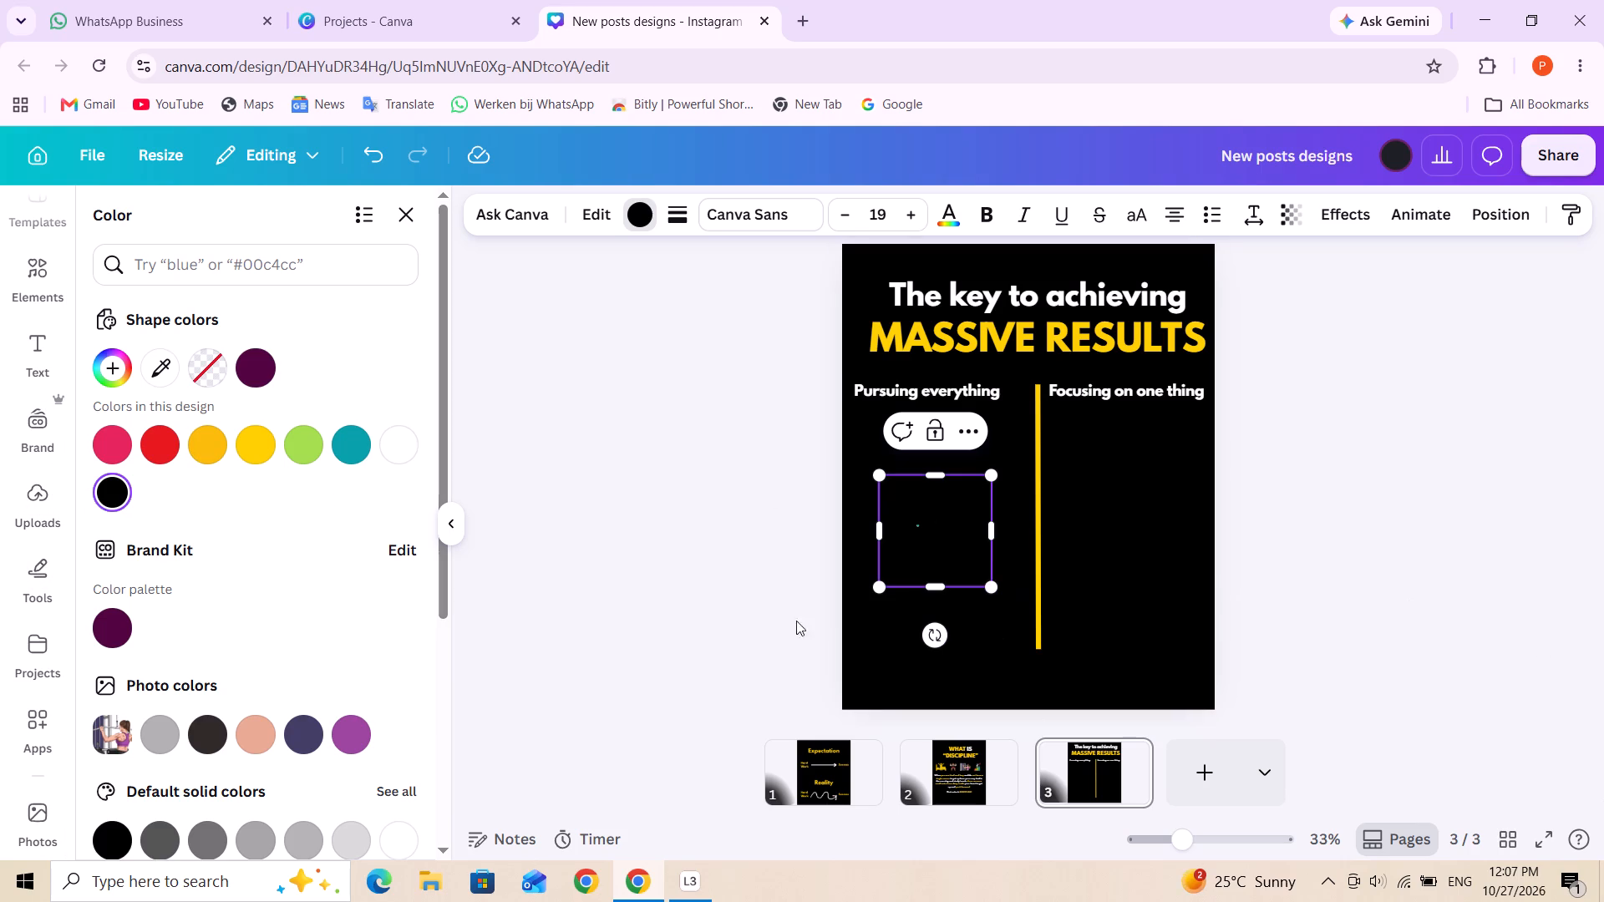
{"action": "left_click", "coordinate": [952, 569]}
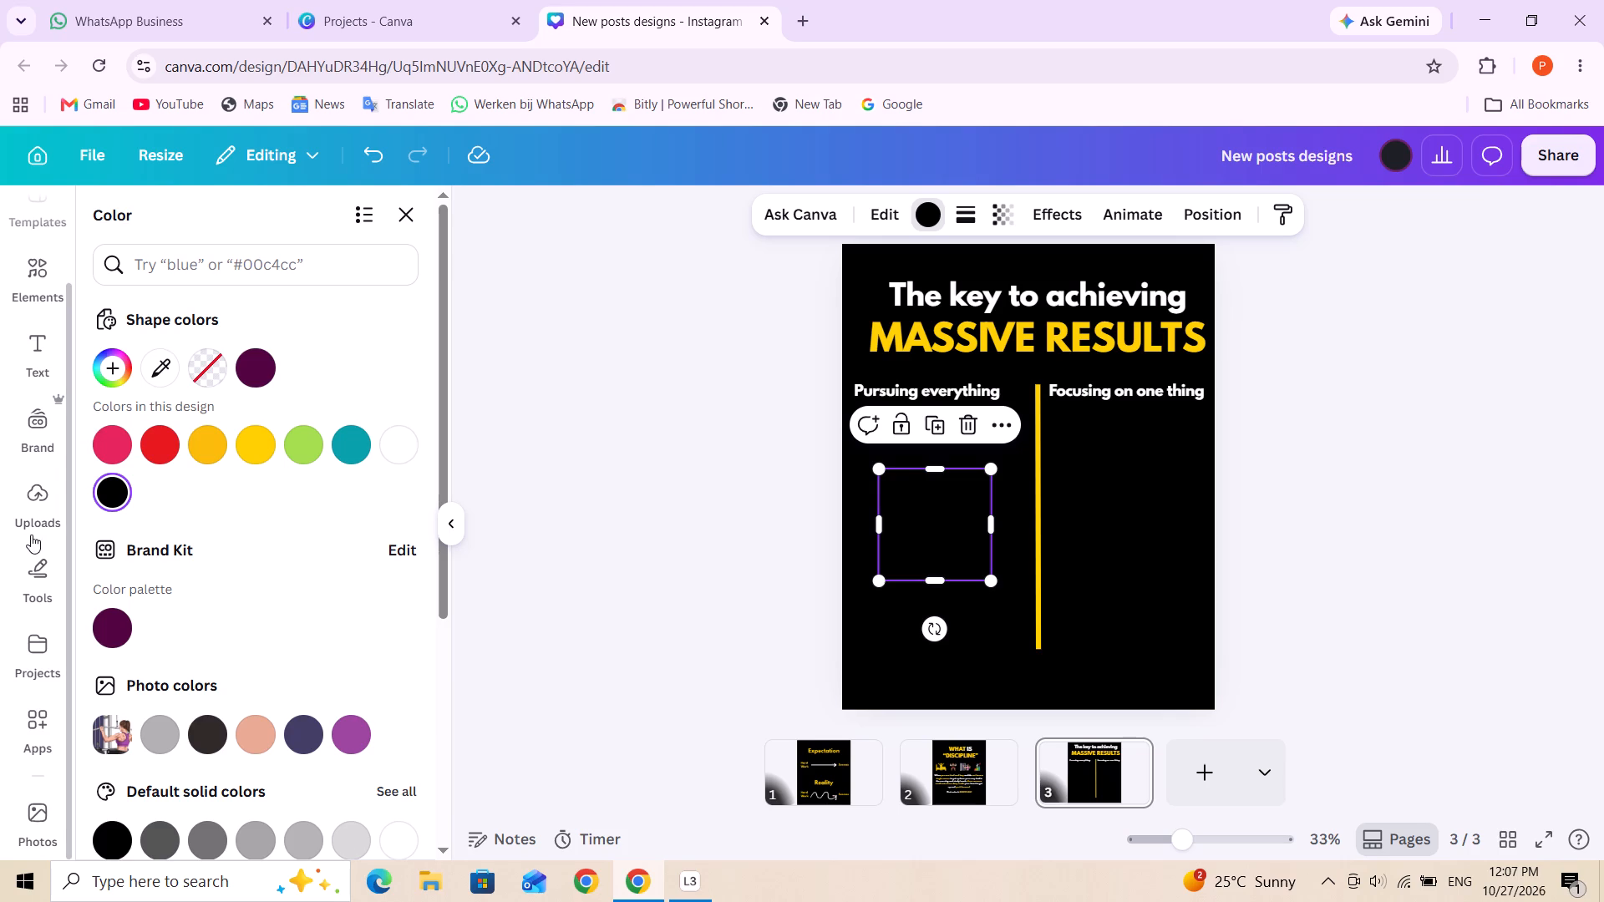
Add a second circle shape in the right column, below the "Focusing on one thing" text.
{"action": "scroll", "coordinate": [33, 746], "scroll_direction": "down", "scroll_amount": 2}
{"action": "left_click", "coordinate": [41, 582]}
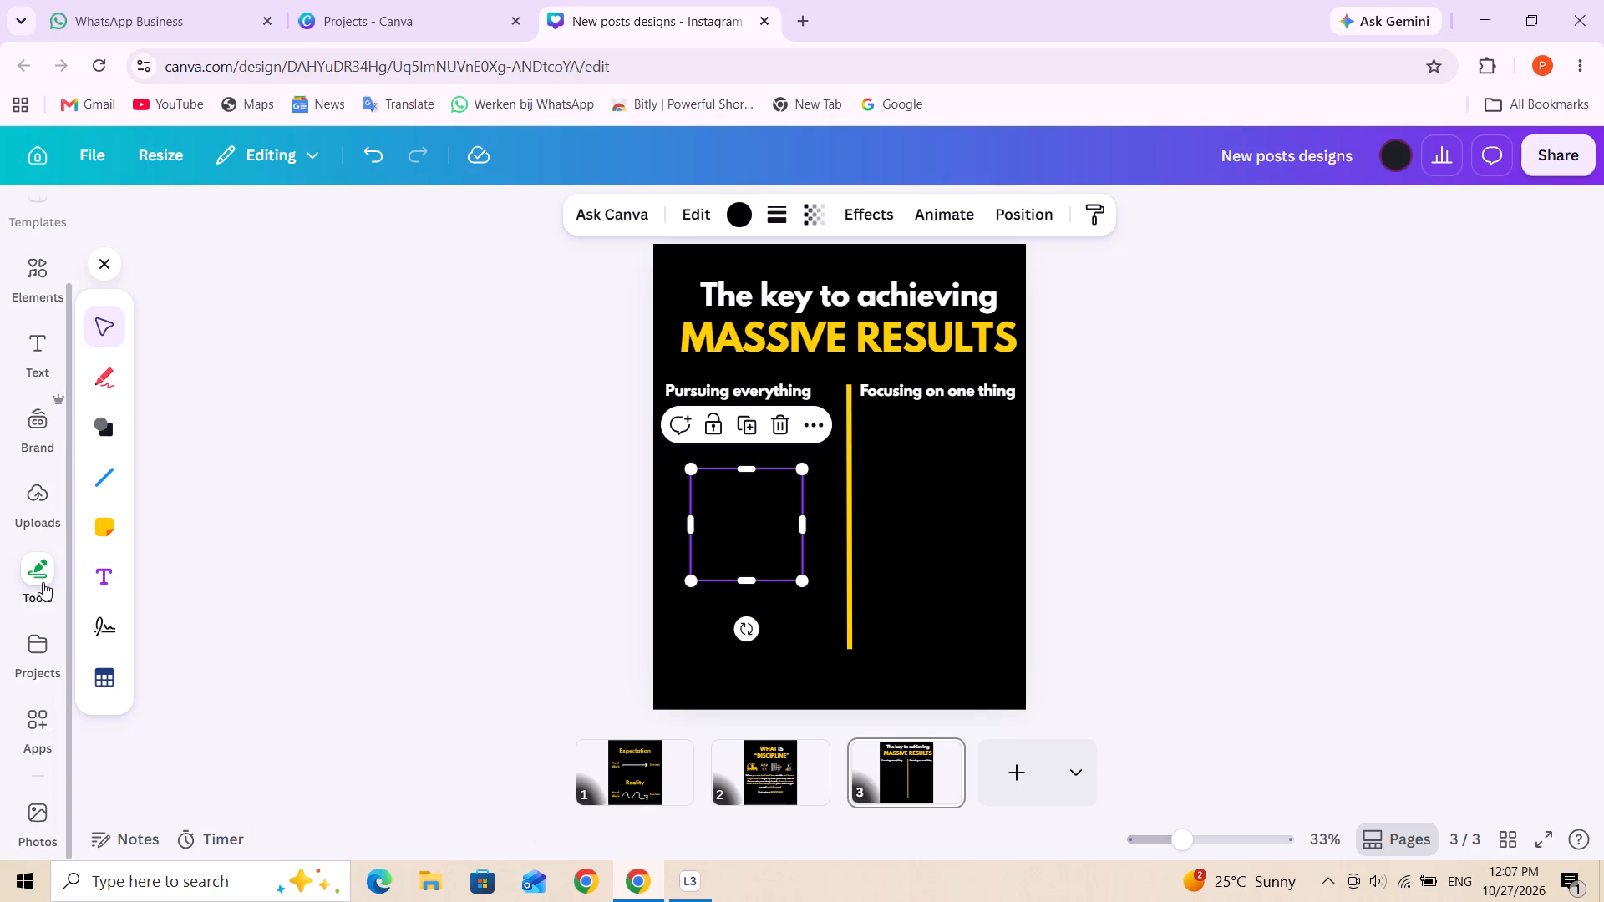
{"action": "left_click", "coordinate": [109, 436]}
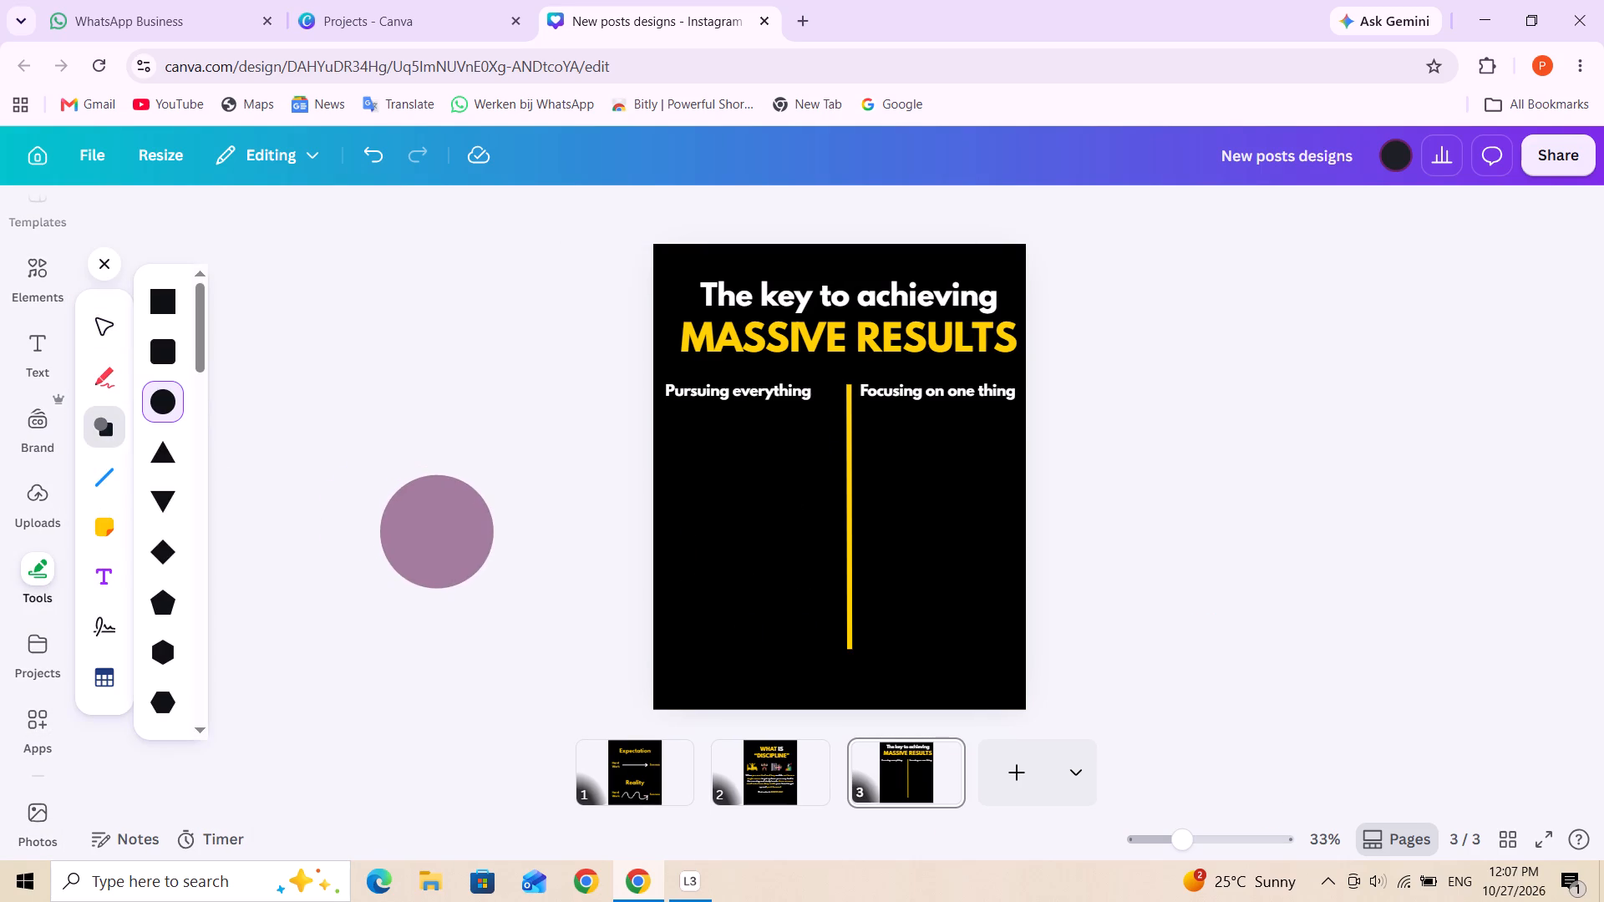
{"action": "left_click", "coordinate": [166, 403]}
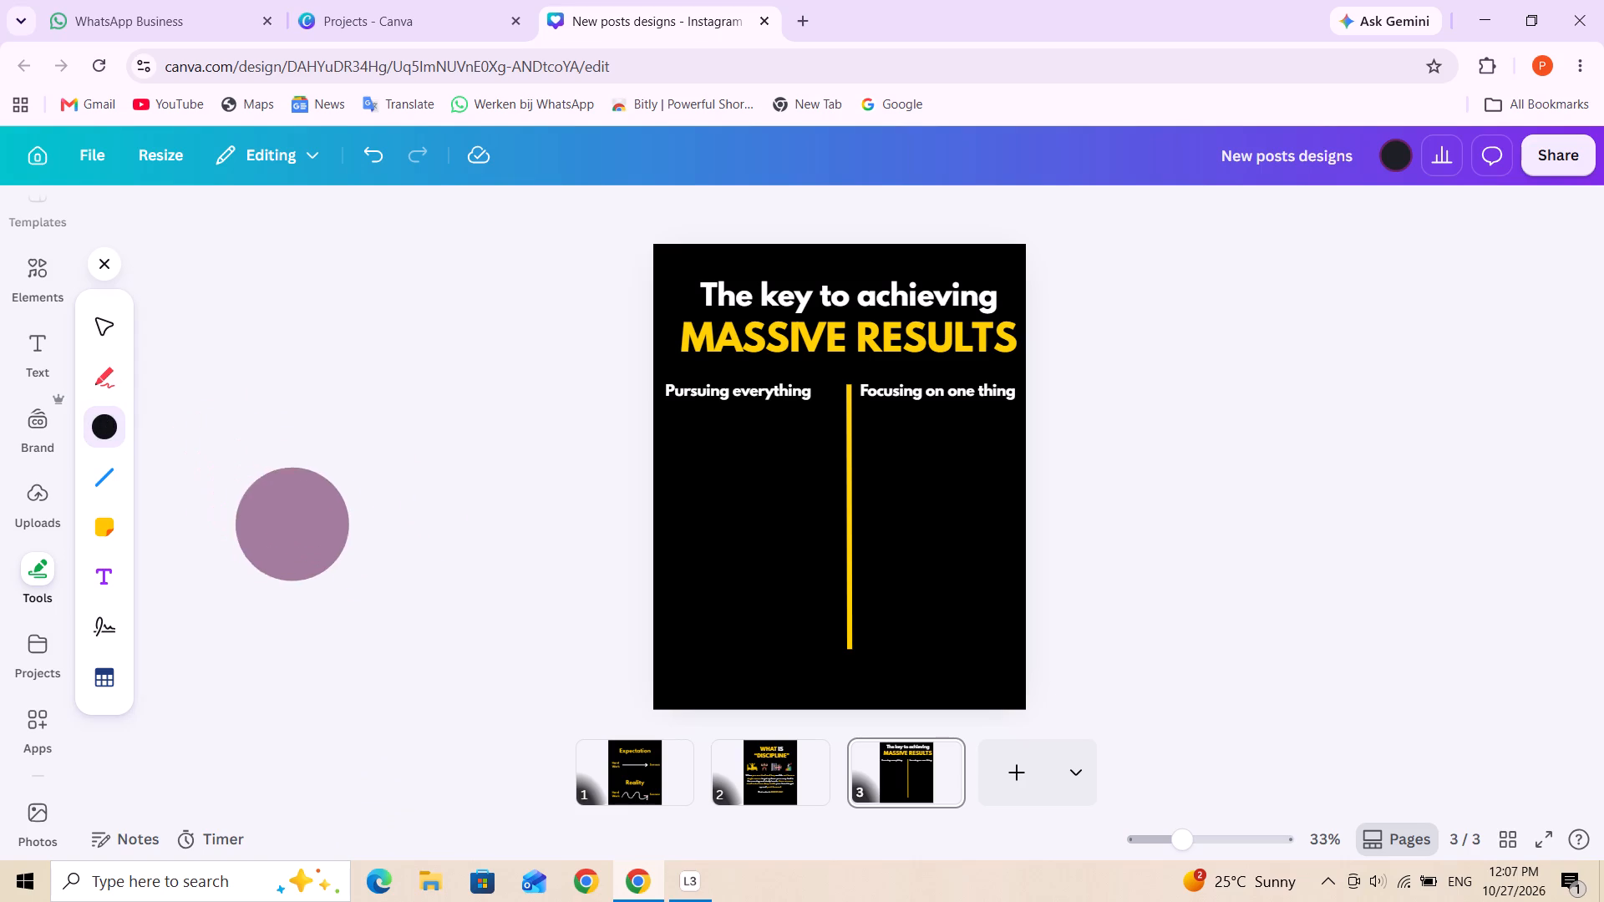
{"action": "left_click", "coordinate": [901, 496]}
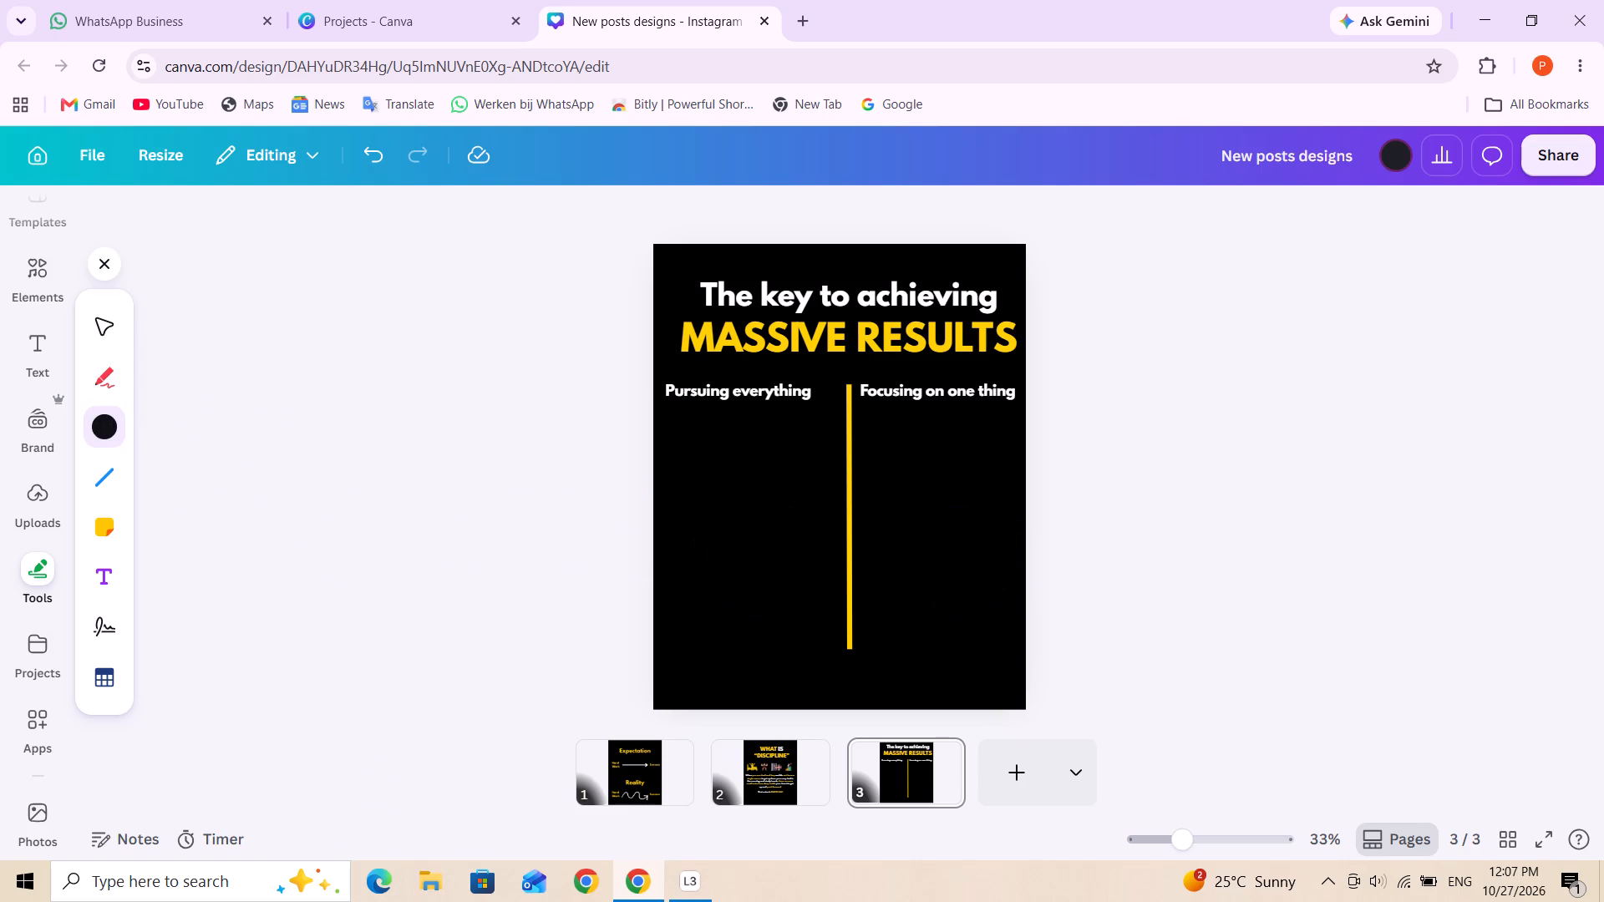
{"action": "left_click", "coordinate": [805, 549]}
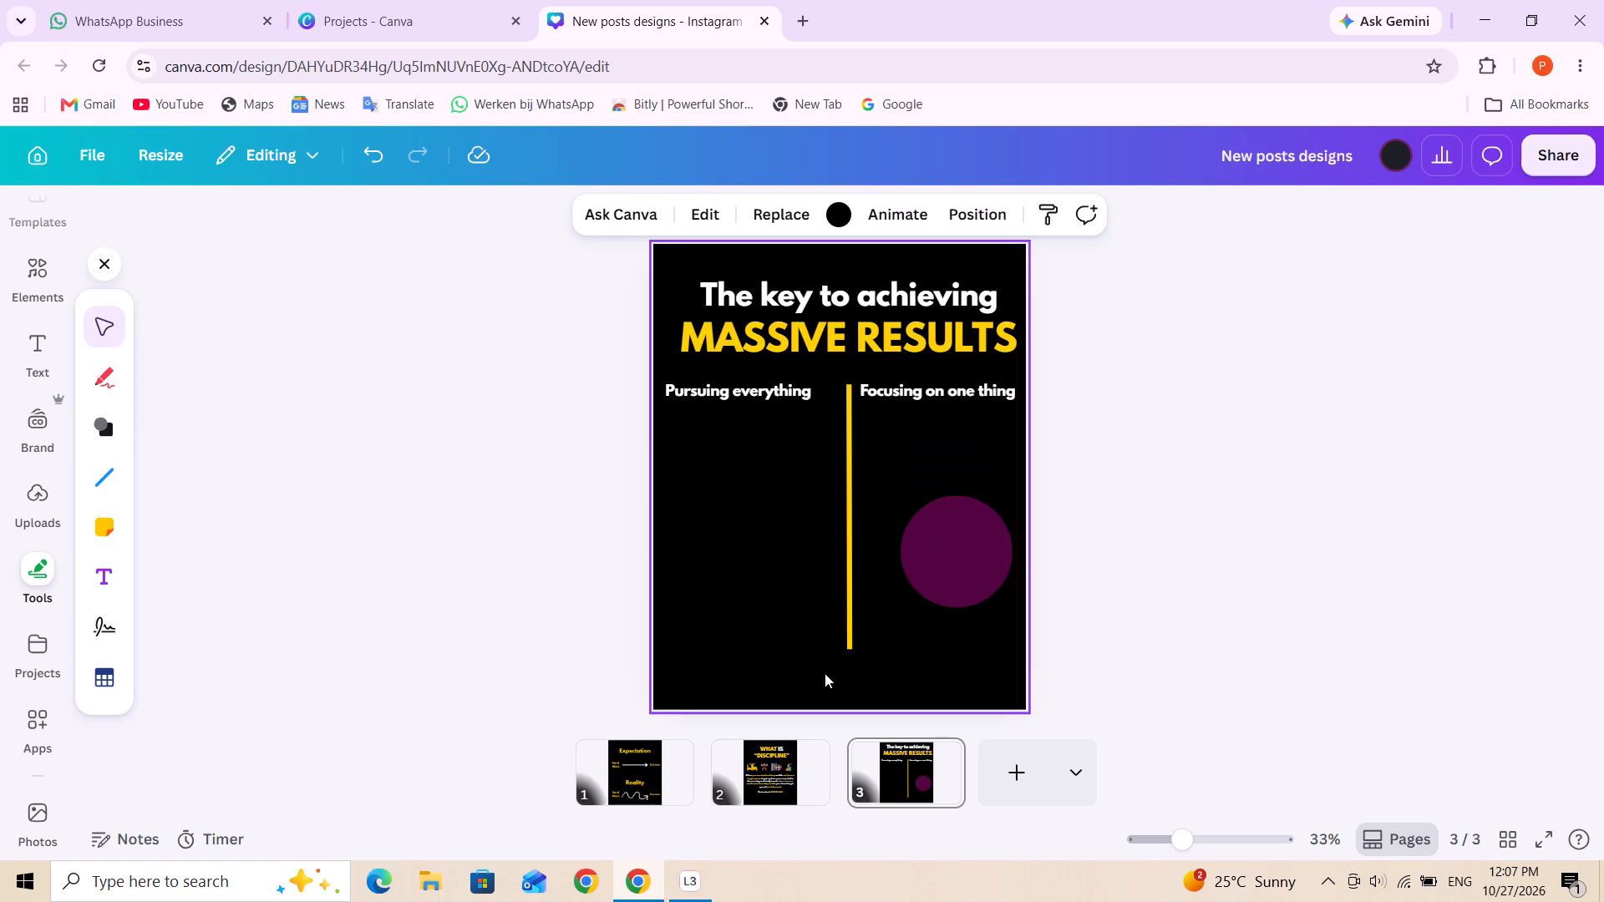
Change the background colour of page 3 to white.
{"action": "left_click", "coordinate": [826, 676]}
{"action": "left_click", "coordinate": [825, 674]}
{"action": "left_click", "coordinate": [830, 226]}
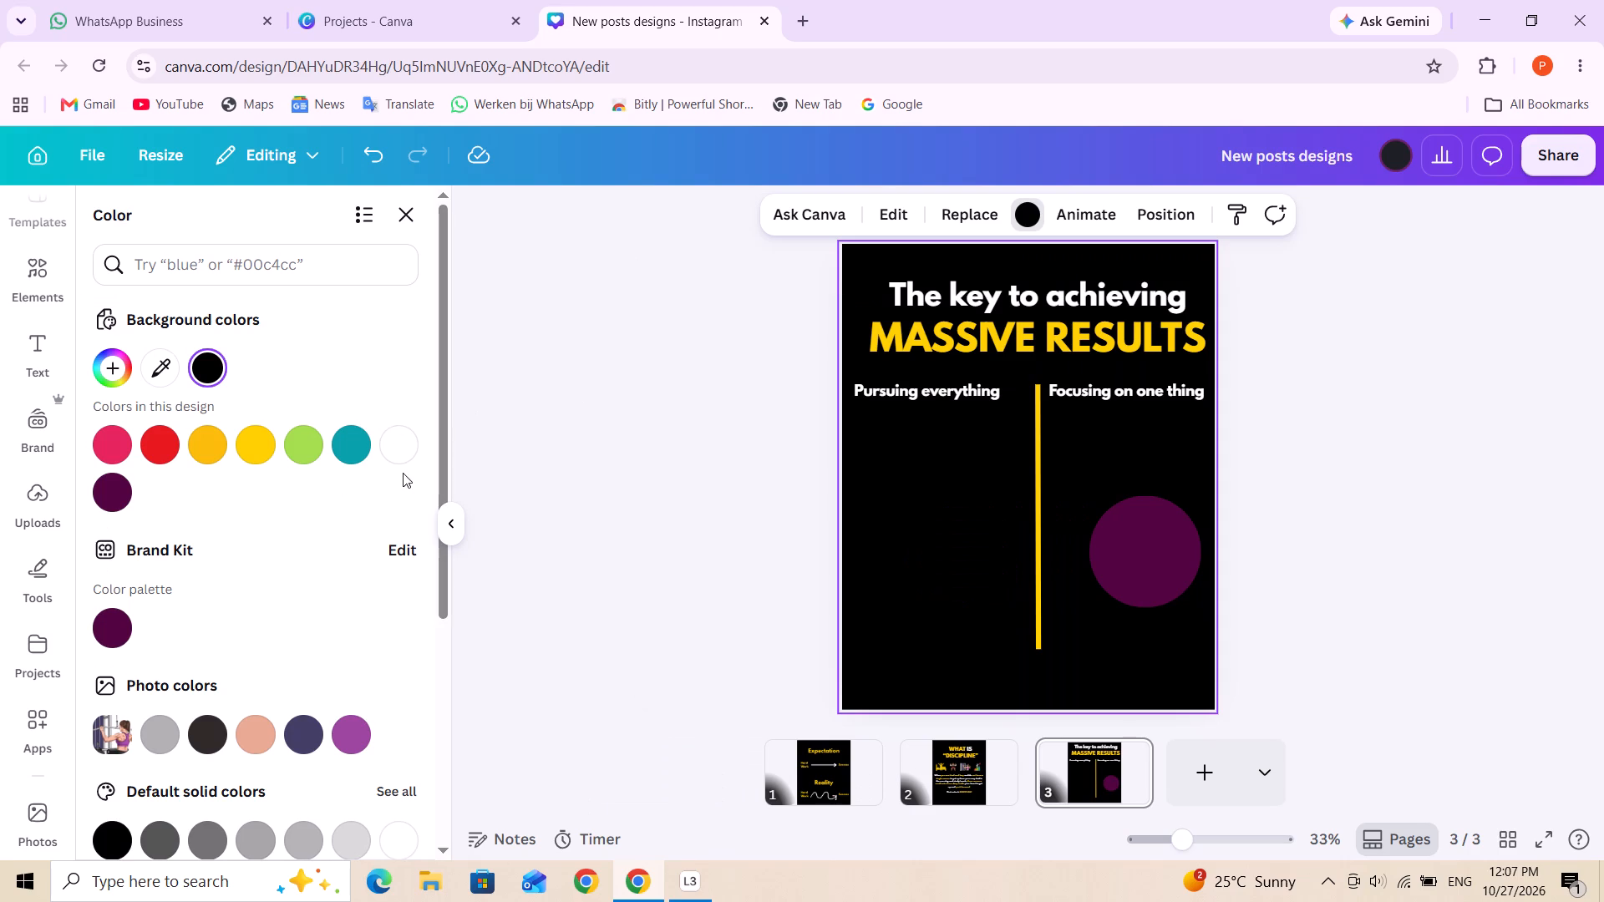
{"action": "left_click", "coordinate": [404, 452]}
Move the purple circle onto the black circle under "Pursuing everything", shrink it to about 293 by 293, and centre it there.
{"action": "left_click_drag", "start_coordinate": [1134, 560], "coordinate": [1134, 560]}
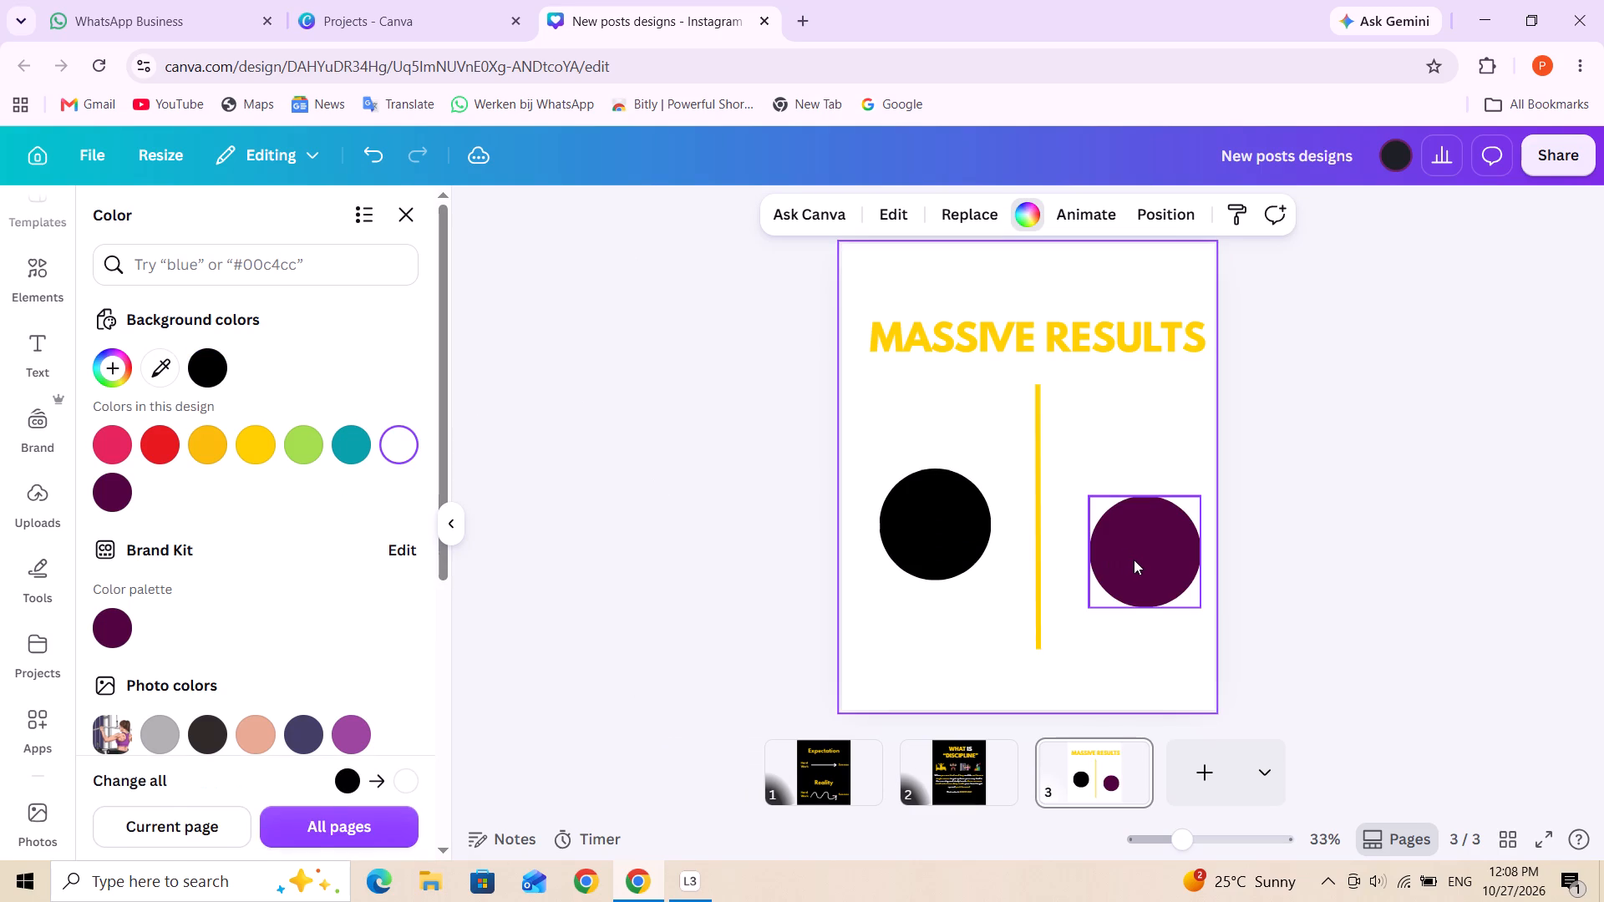
{"action": "left_click_drag", "start_coordinate": [1134, 560], "coordinate": [947, 544]}
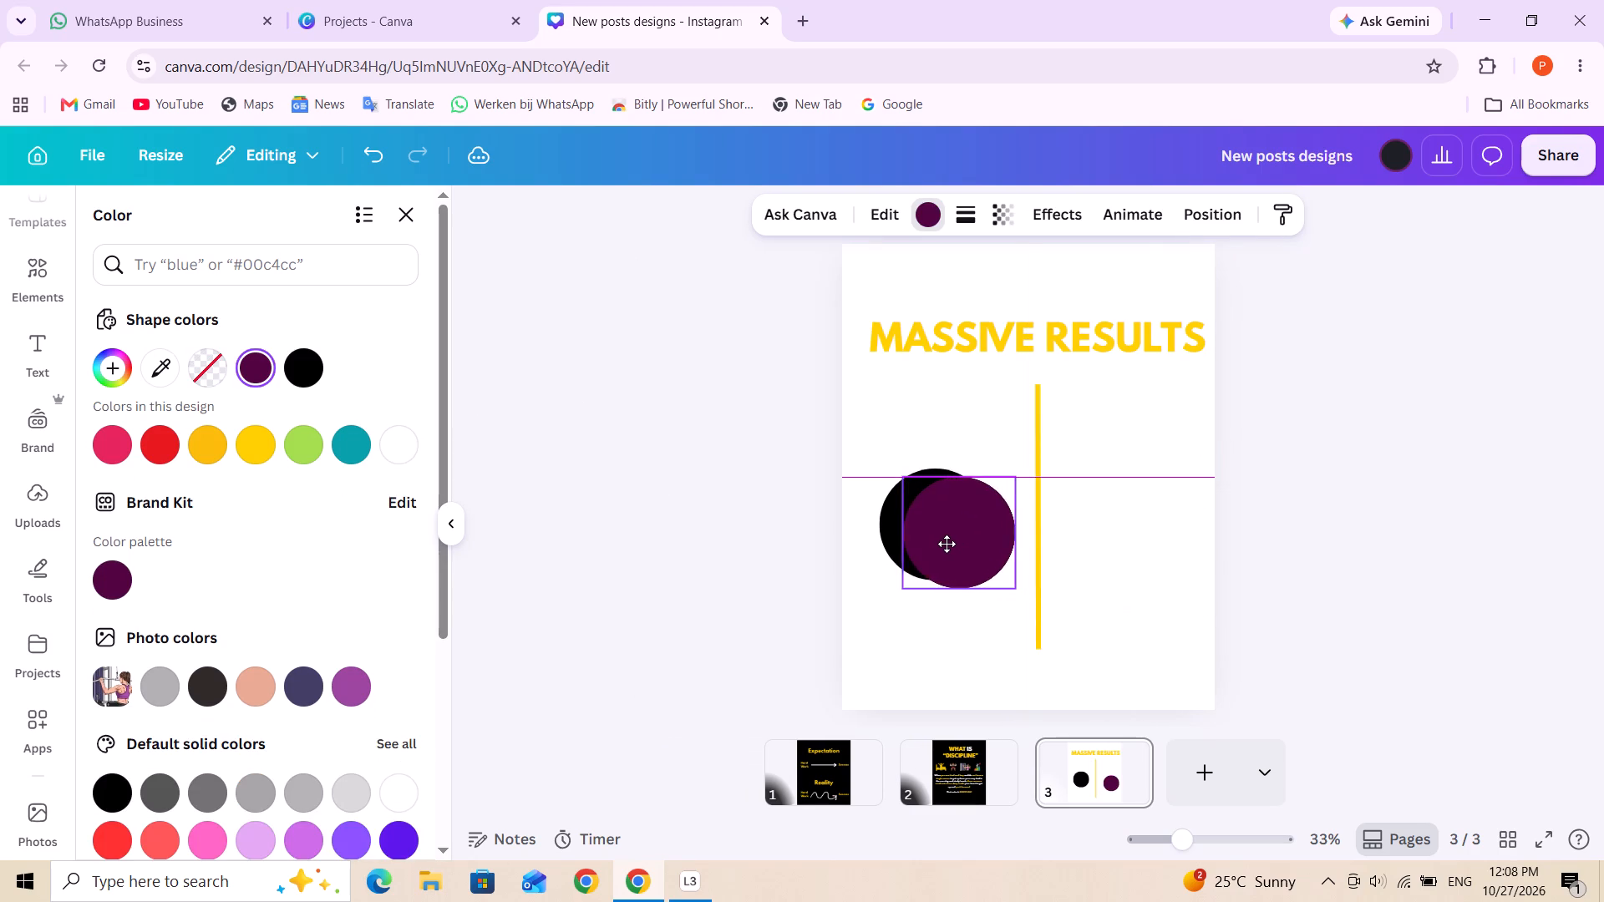
{"action": "left_click_drag", "start_coordinate": [947, 544], "coordinate": [930, 536]}
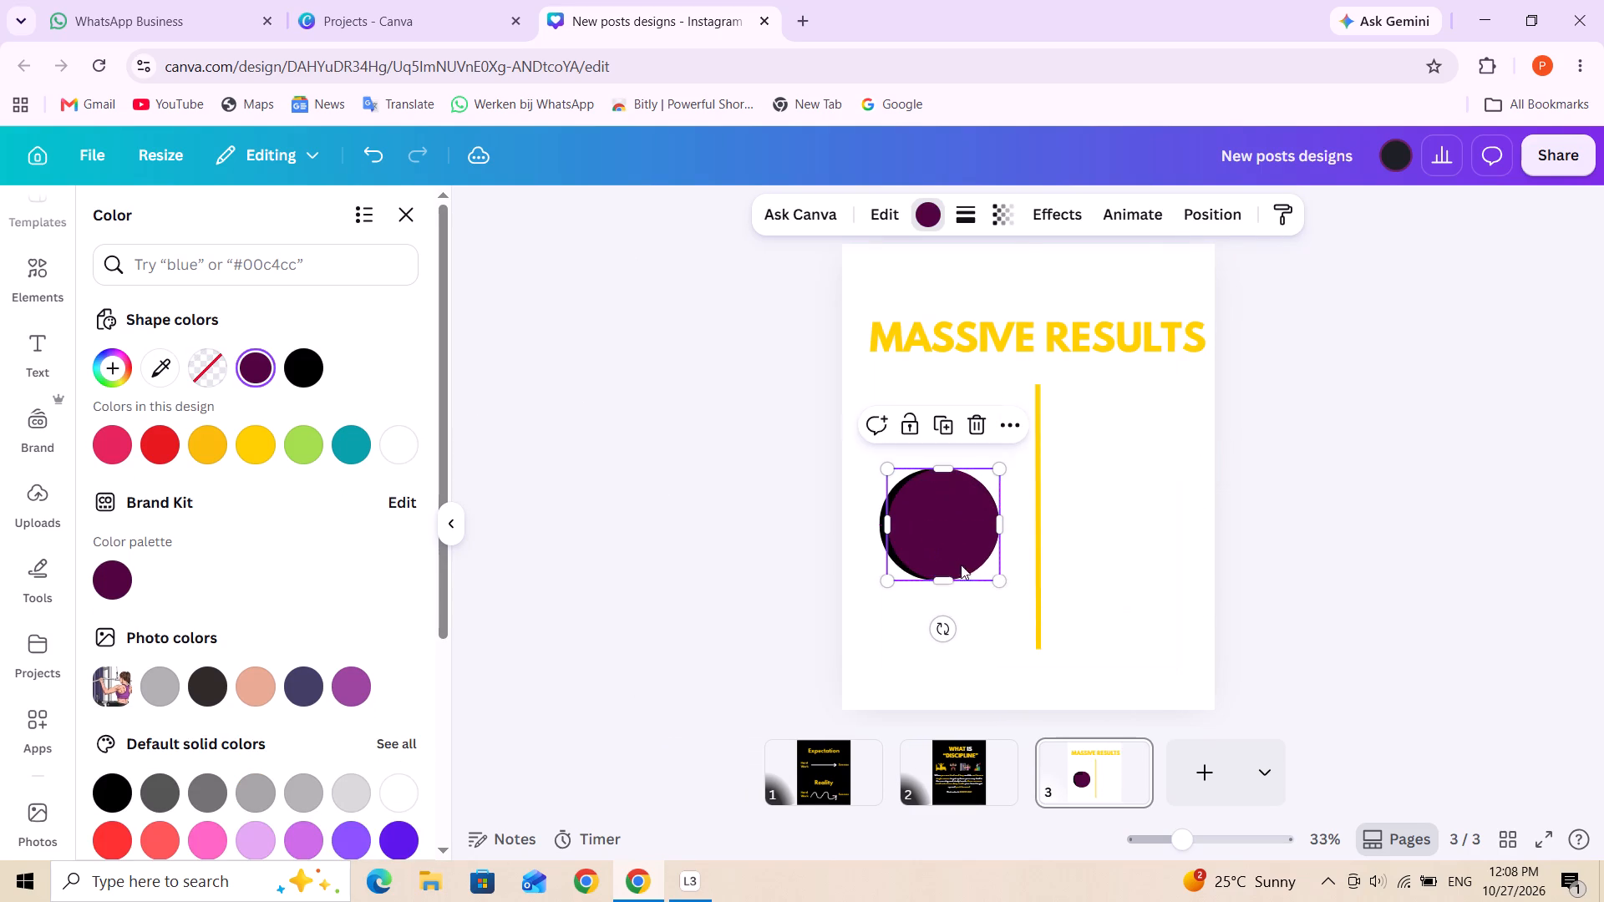
{"action": "left_click_drag", "start_coordinate": [1005, 581], "coordinate": [989, 566]}
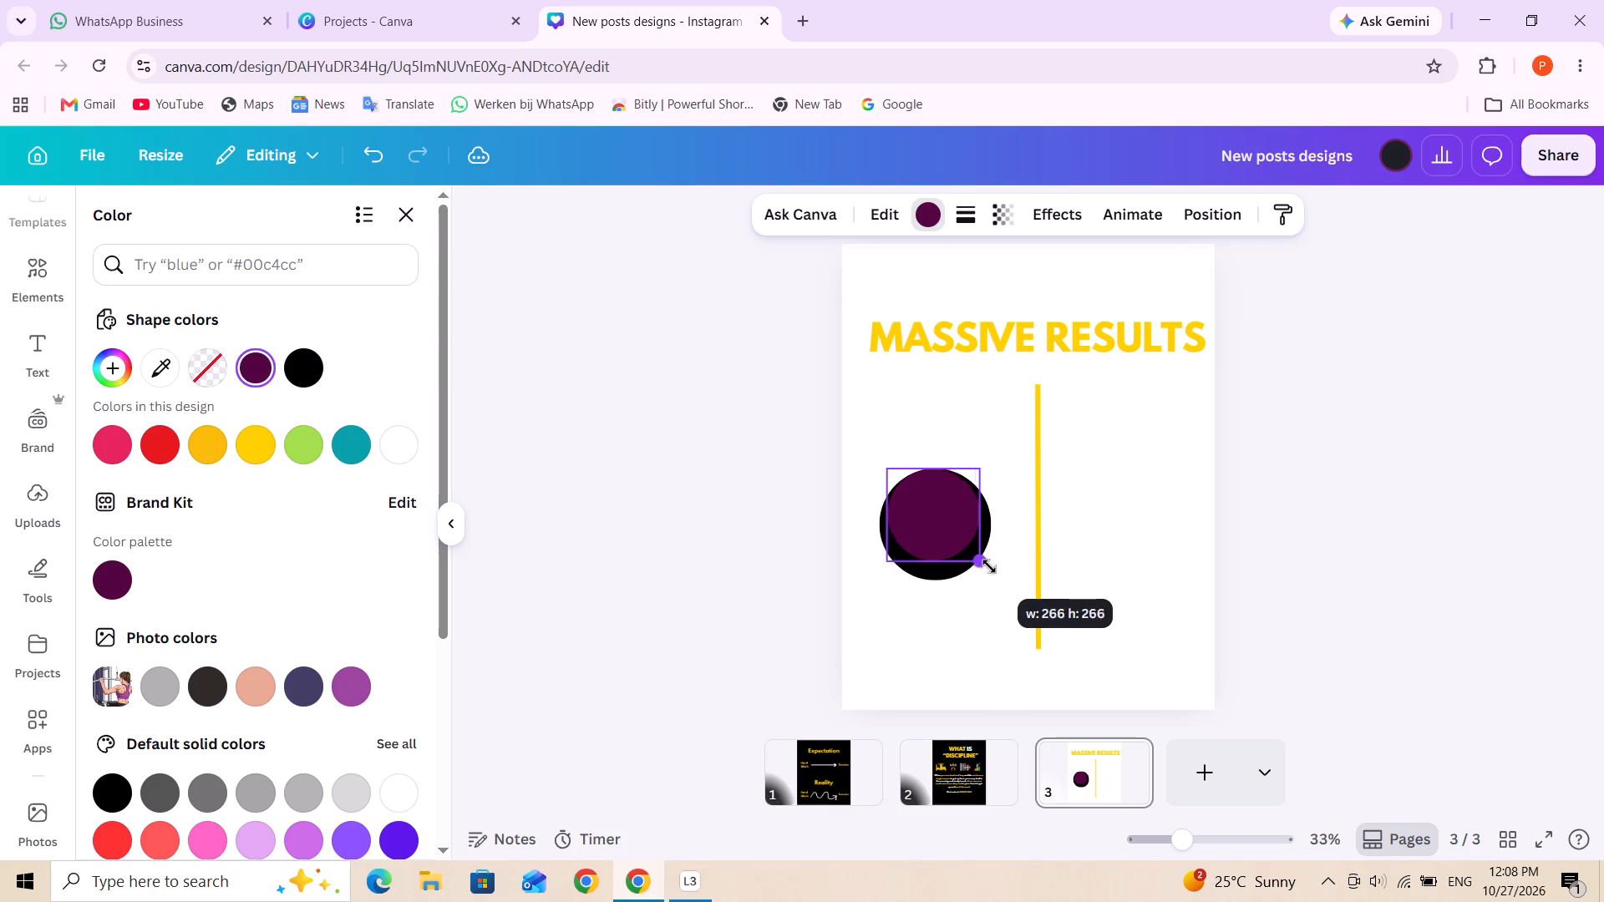
{"action": "left_click_drag", "start_coordinate": [989, 566], "coordinate": [992, 572]}
{"action": "left_click", "coordinate": [949, 539]}
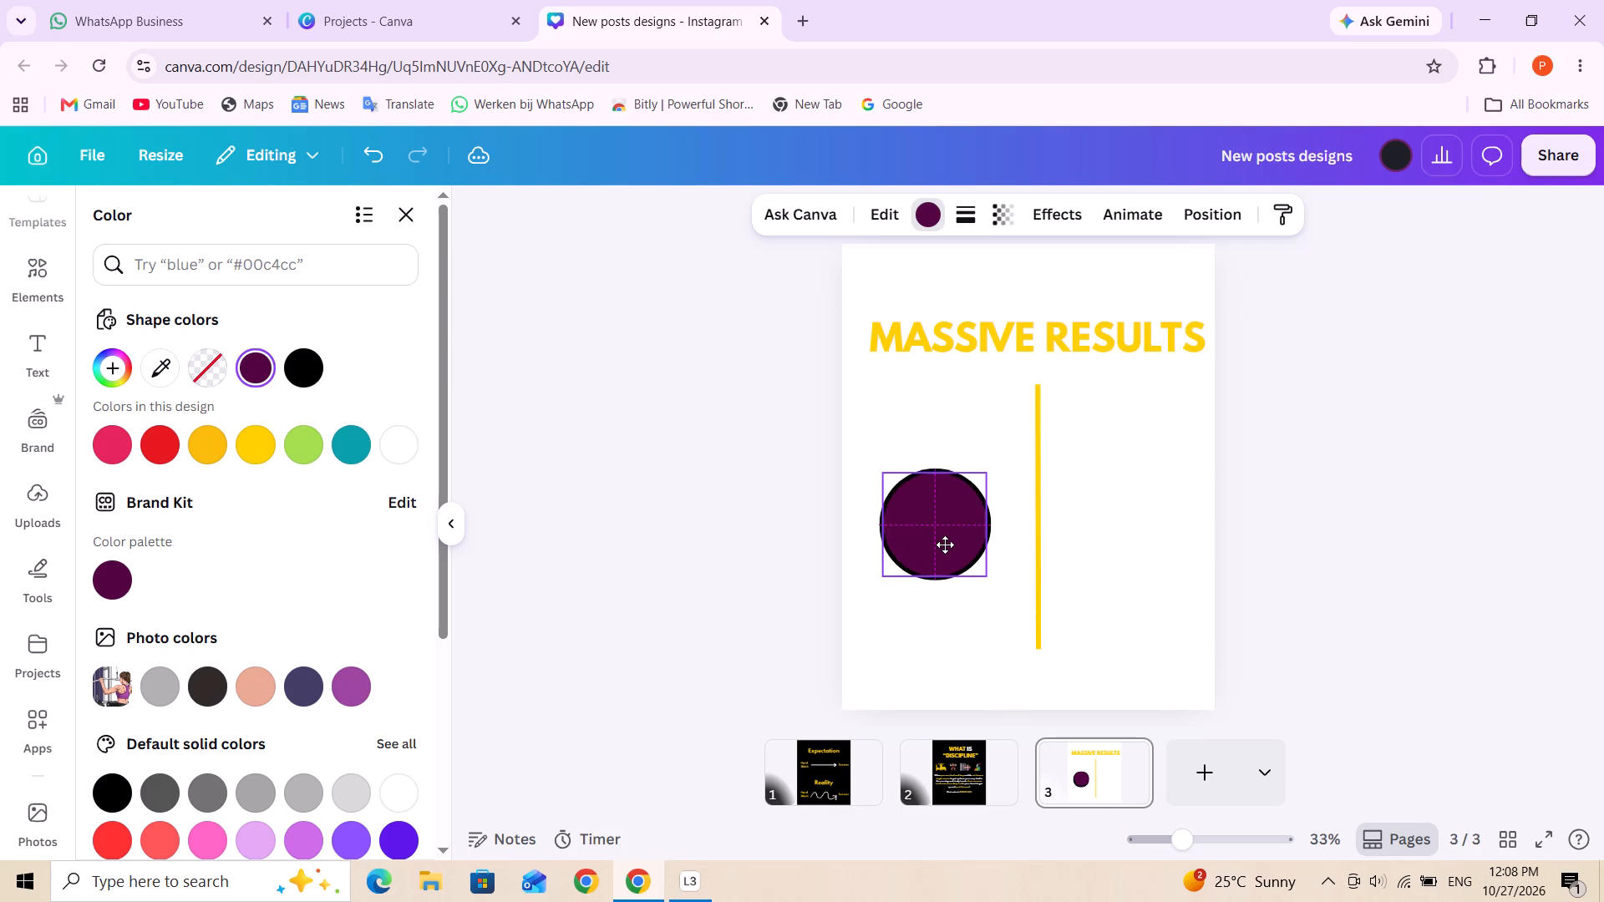
{"action": "left_click", "coordinate": [992, 580]}
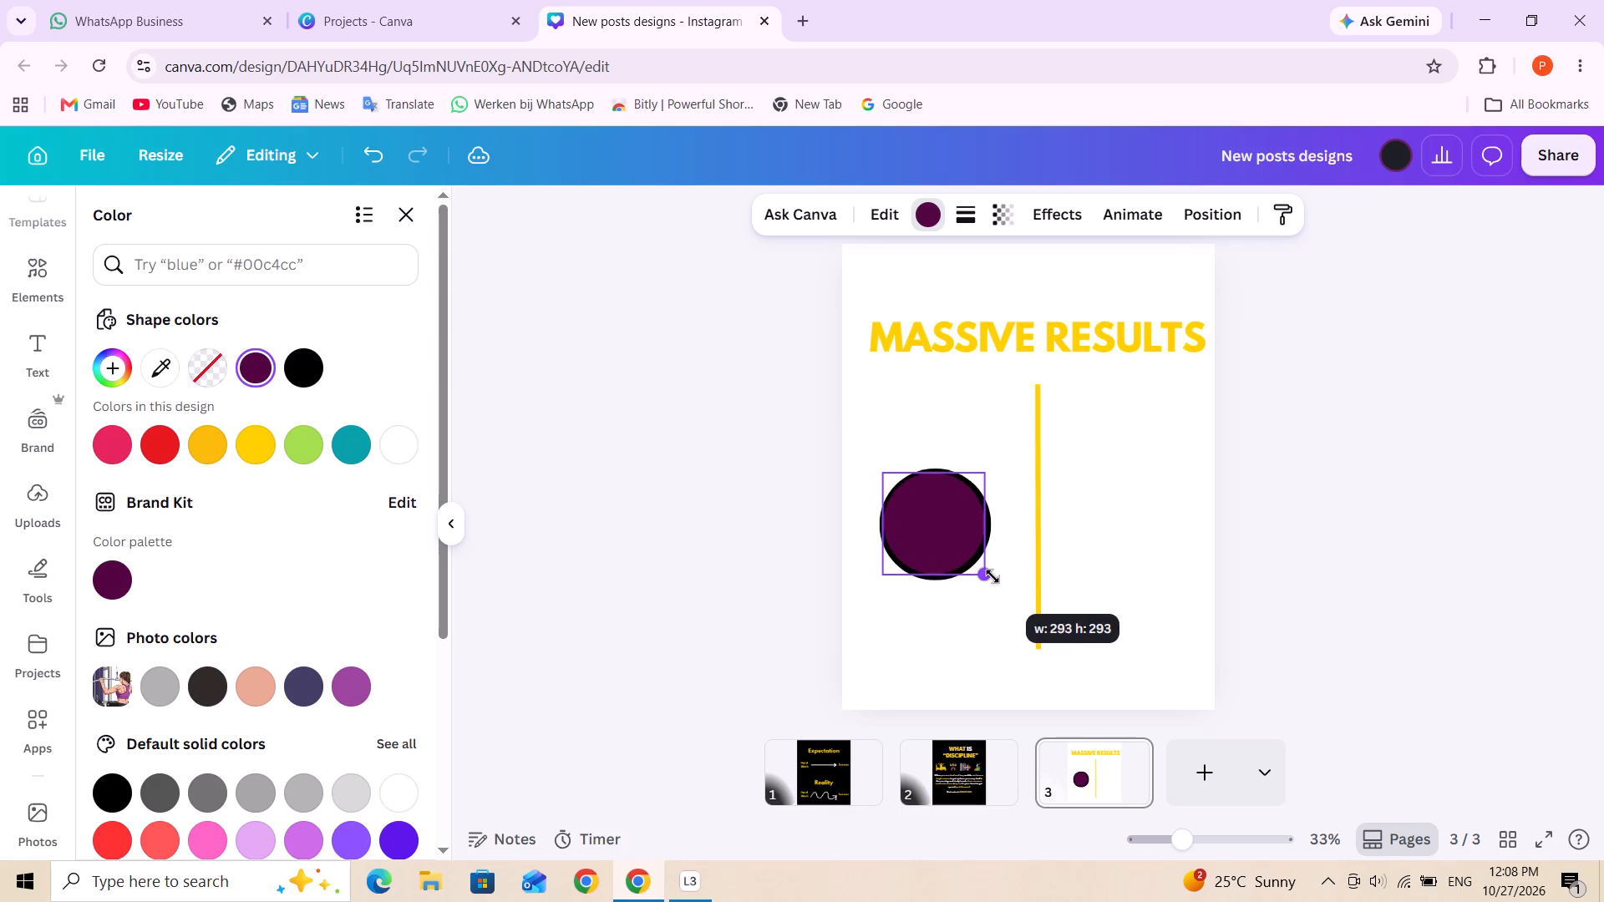
{"action": "left_click", "coordinate": [1043, 568]}
{"action": "left_click", "coordinate": [937, 588]}
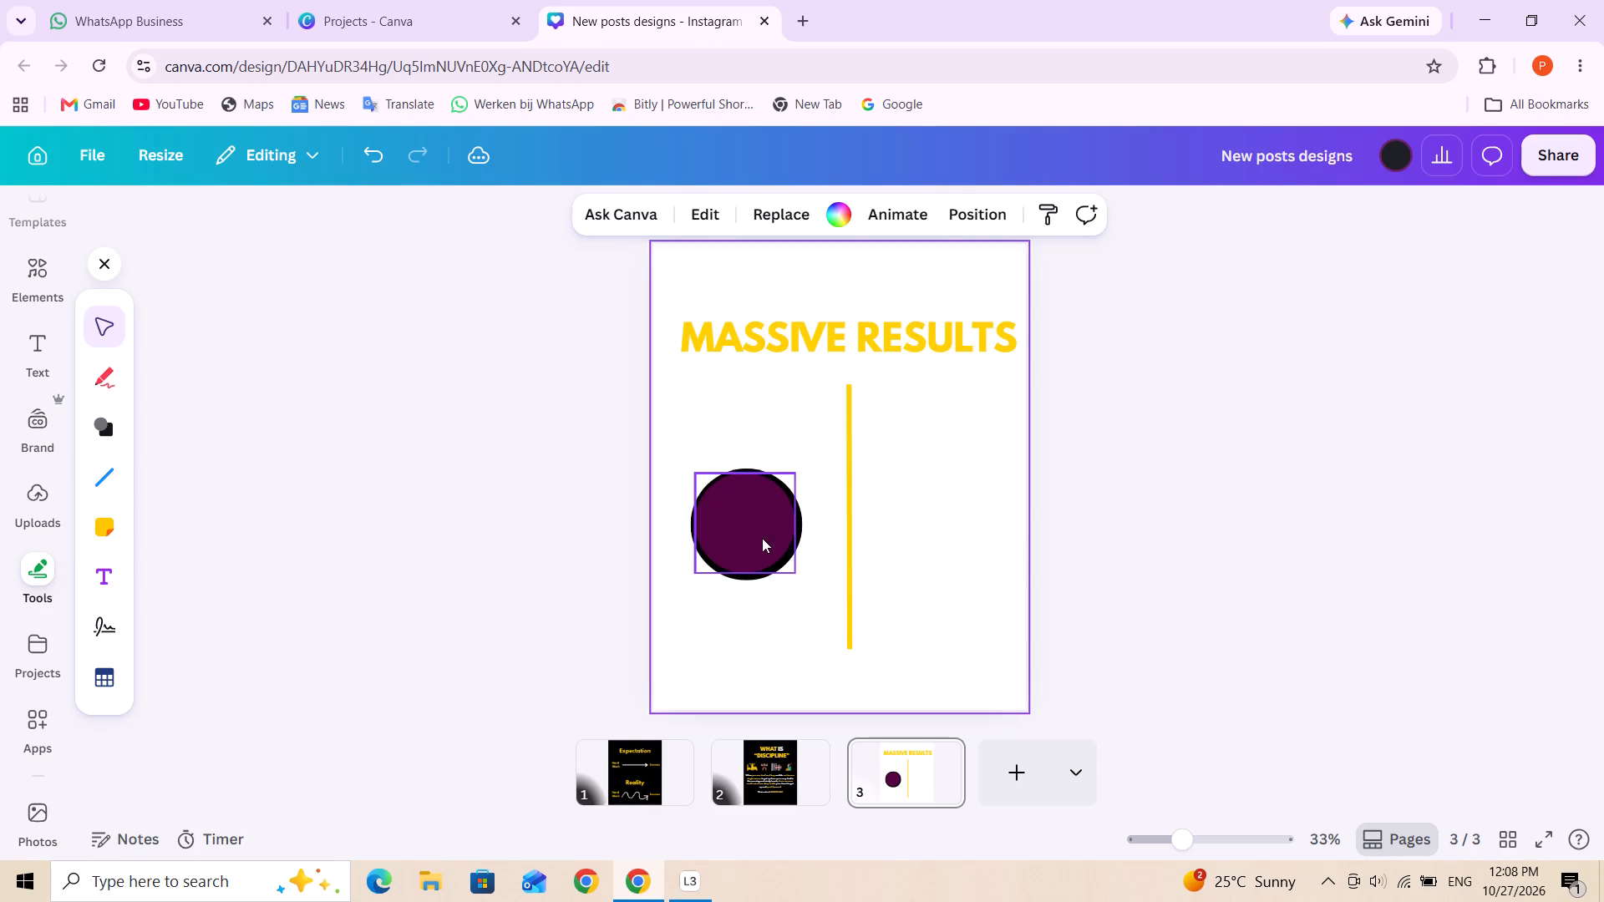
Shrink the purple circle further to about 273 by 279, leaving an even black ring around it.
{"action": "left_click", "coordinate": [757, 534]}
{"action": "left_click_drag", "start_coordinate": [694, 471], "coordinate": [700, 480]}
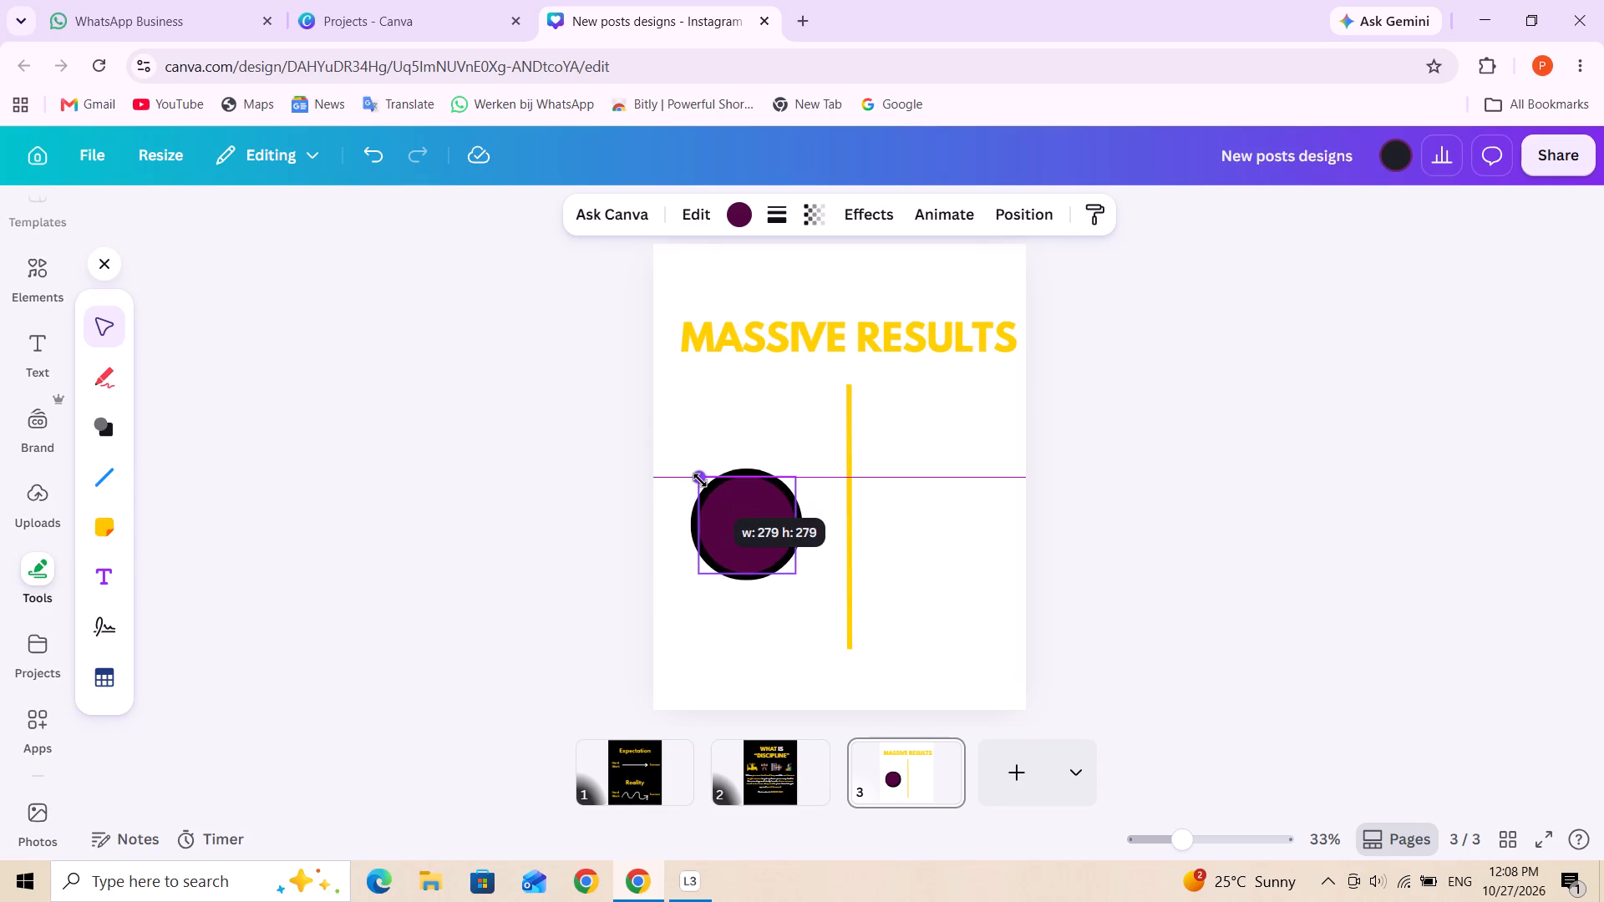
{"action": "left_click", "coordinate": [1015, 610]}
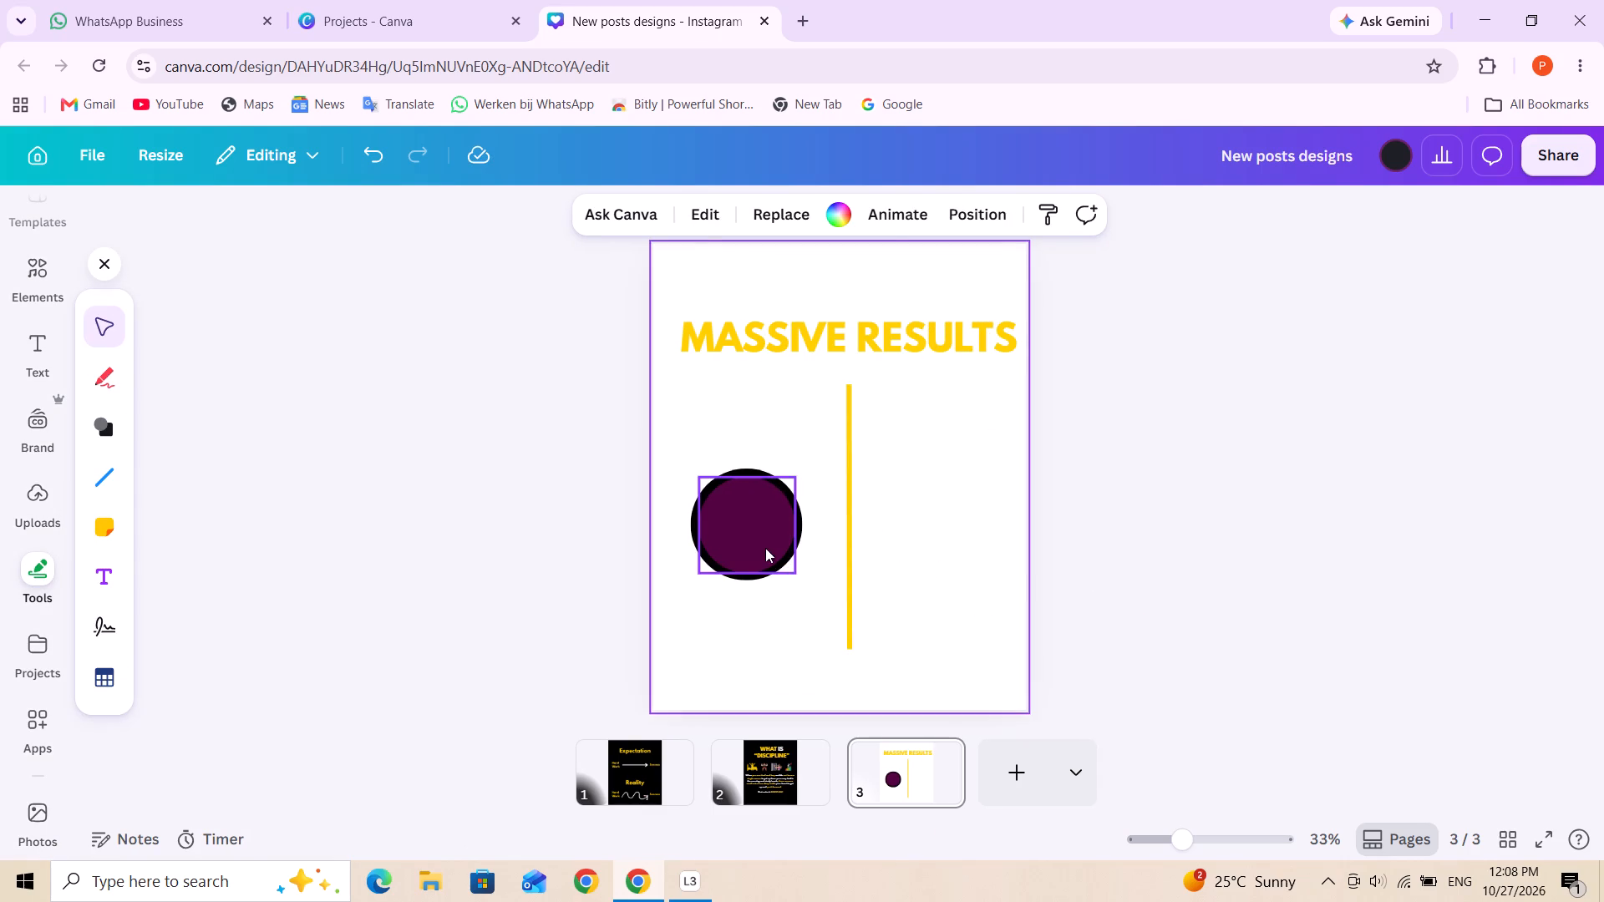
{"action": "left_click", "coordinate": [765, 548]}
{"action": "left_click", "coordinate": [797, 477]}
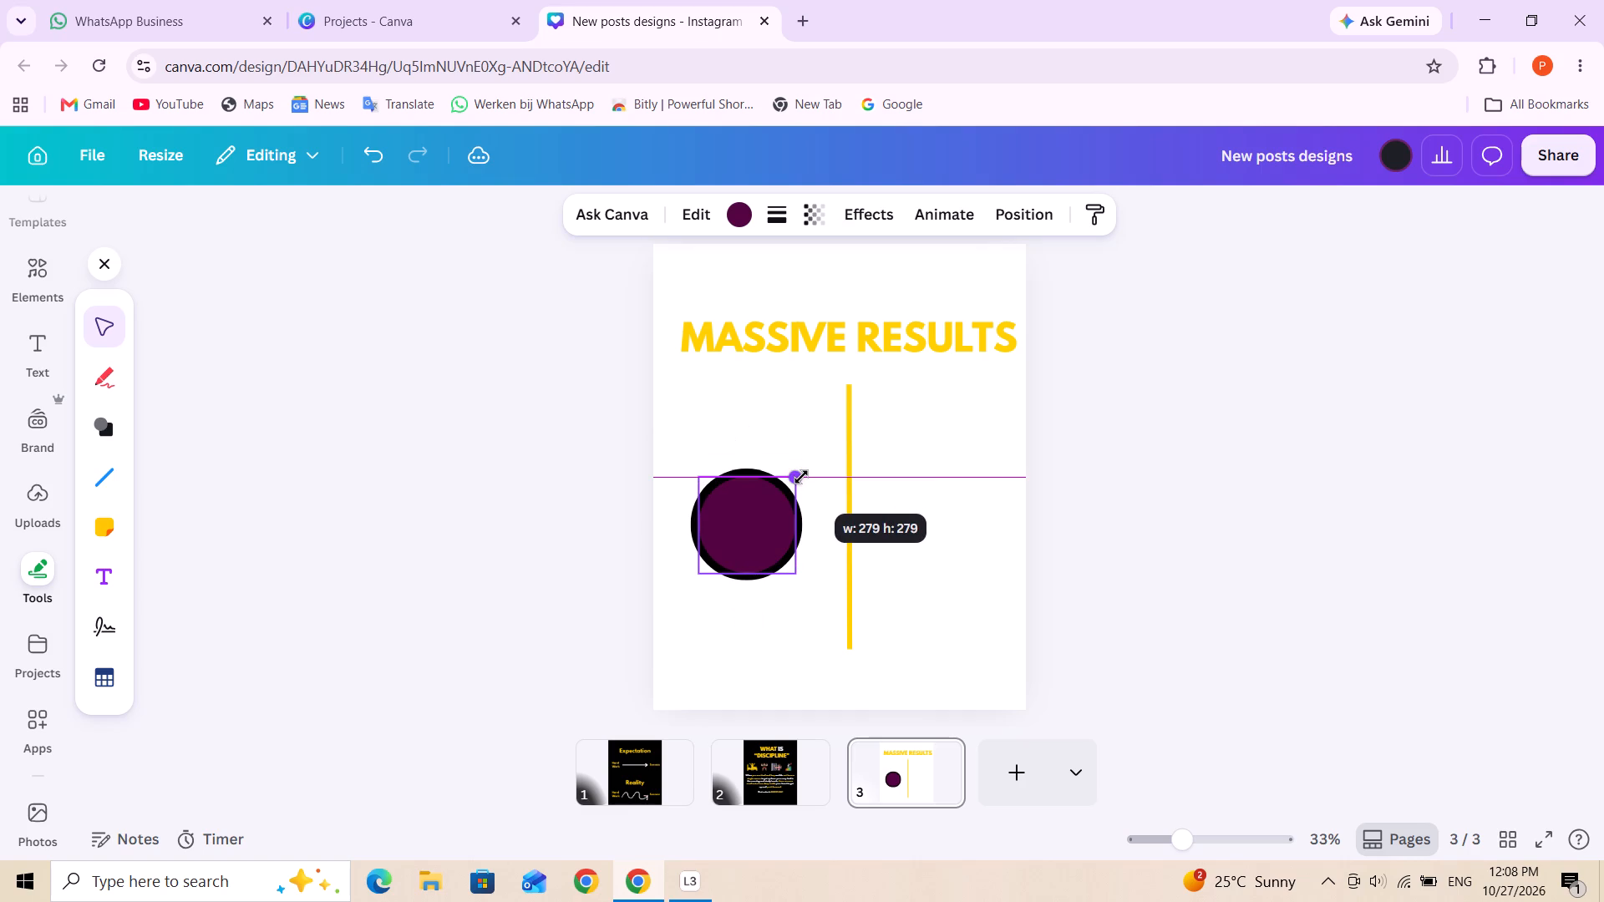
{"action": "left_click", "coordinate": [843, 579]}
{"action": "left_click", "coordinate": [755, 540]}
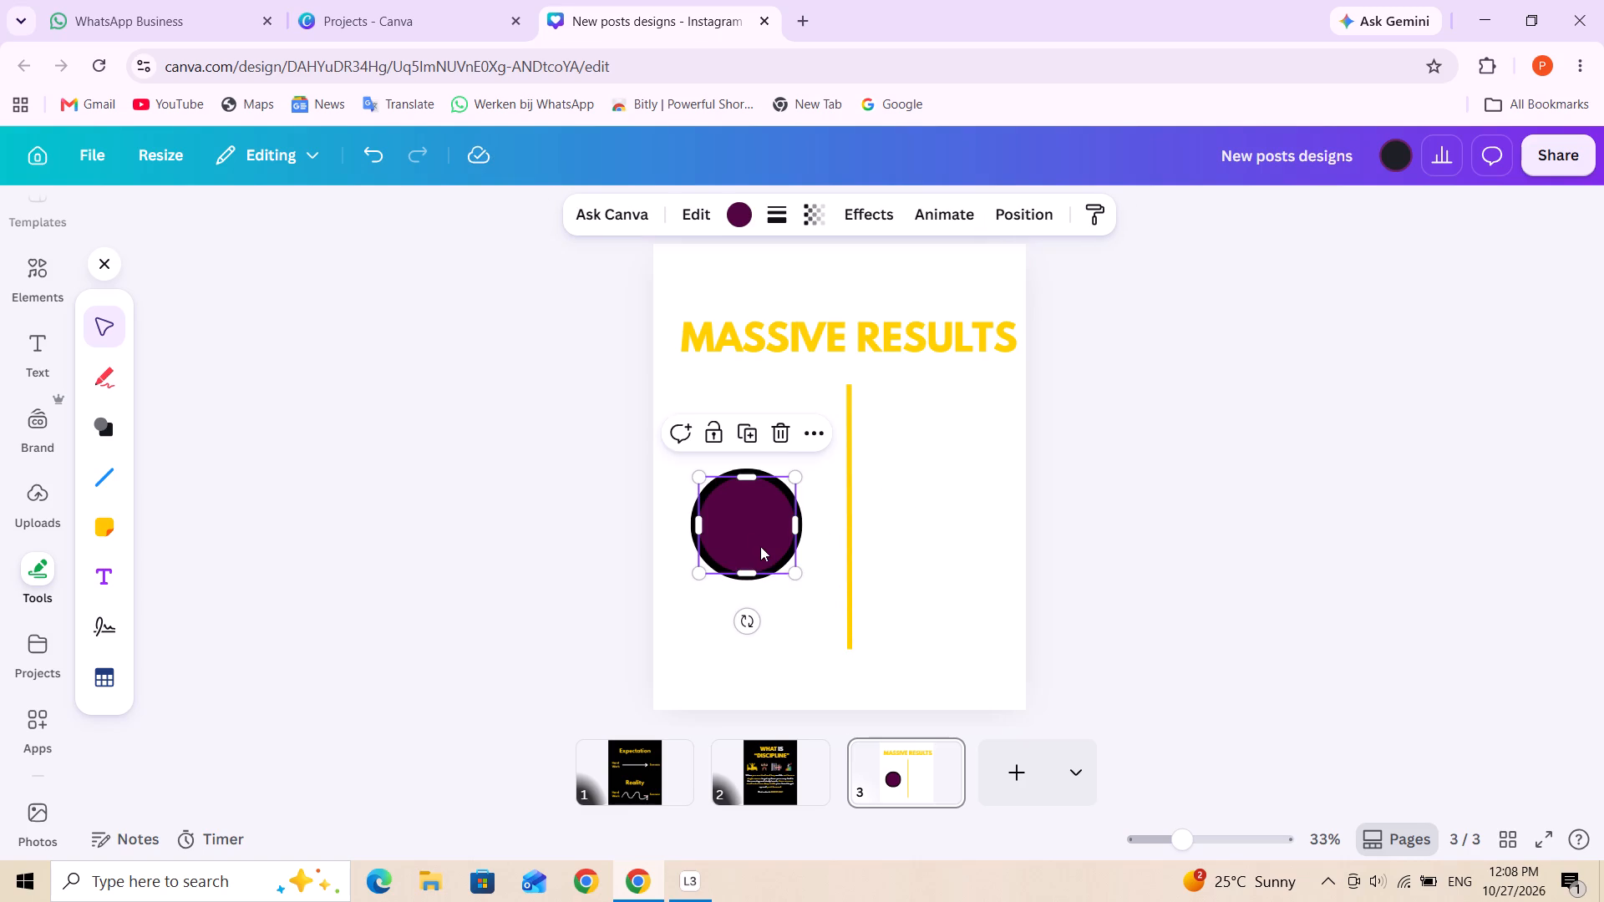
{"action": "left_click", "coordinate": [793, 574]}
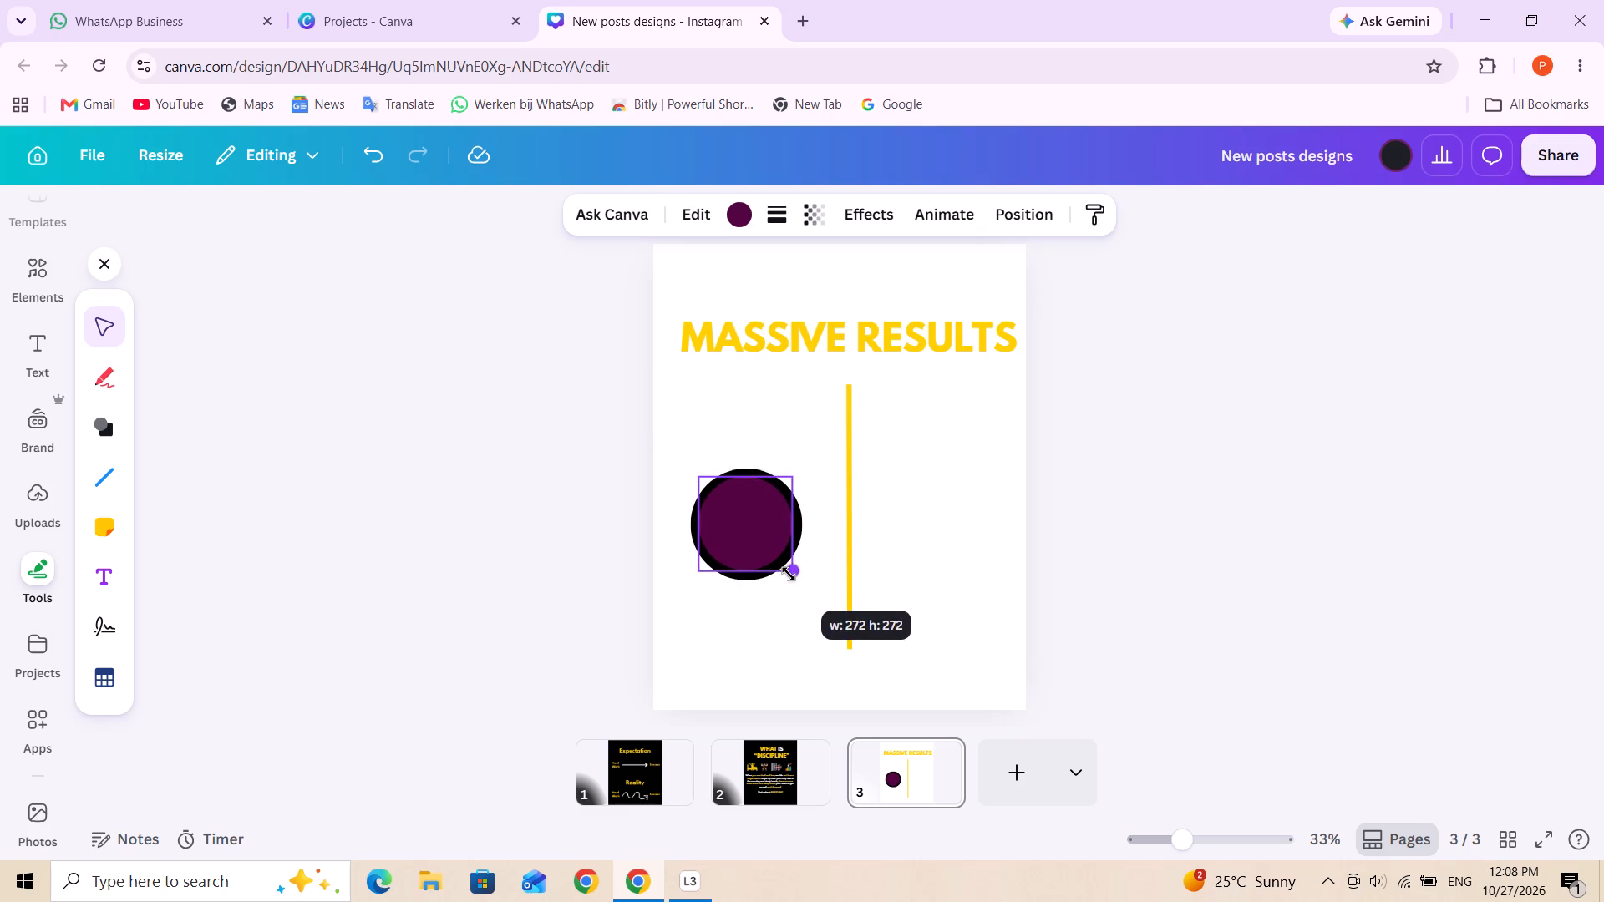
{"action": "left_click", "coordinate": [747, 575]}
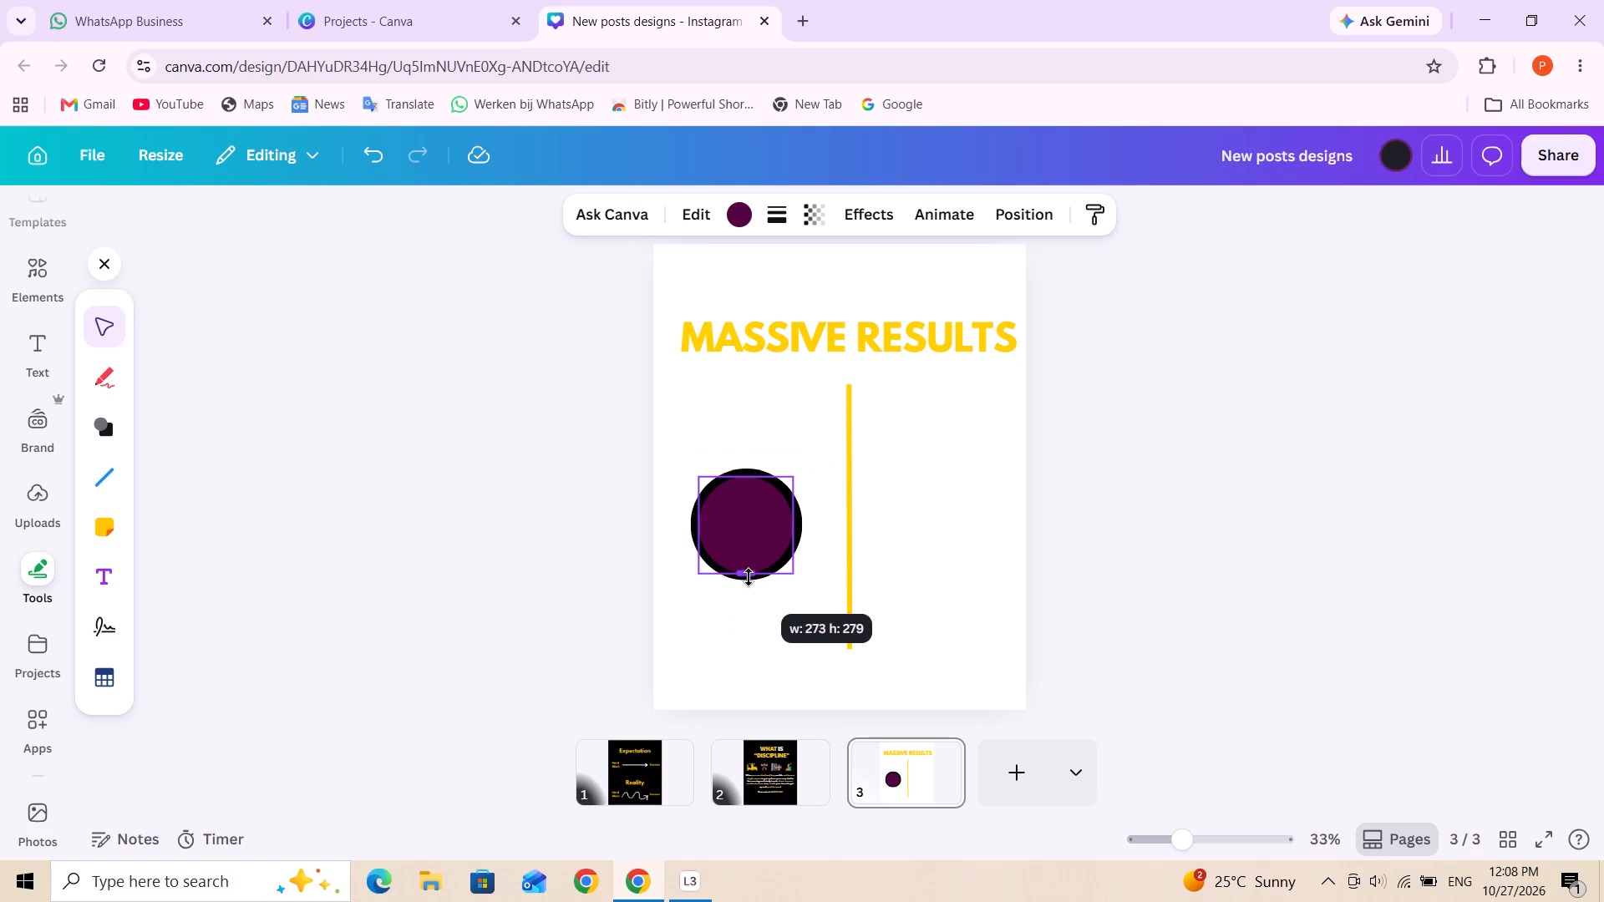
{"action": "left_click", "coordinate": [881, 600]}
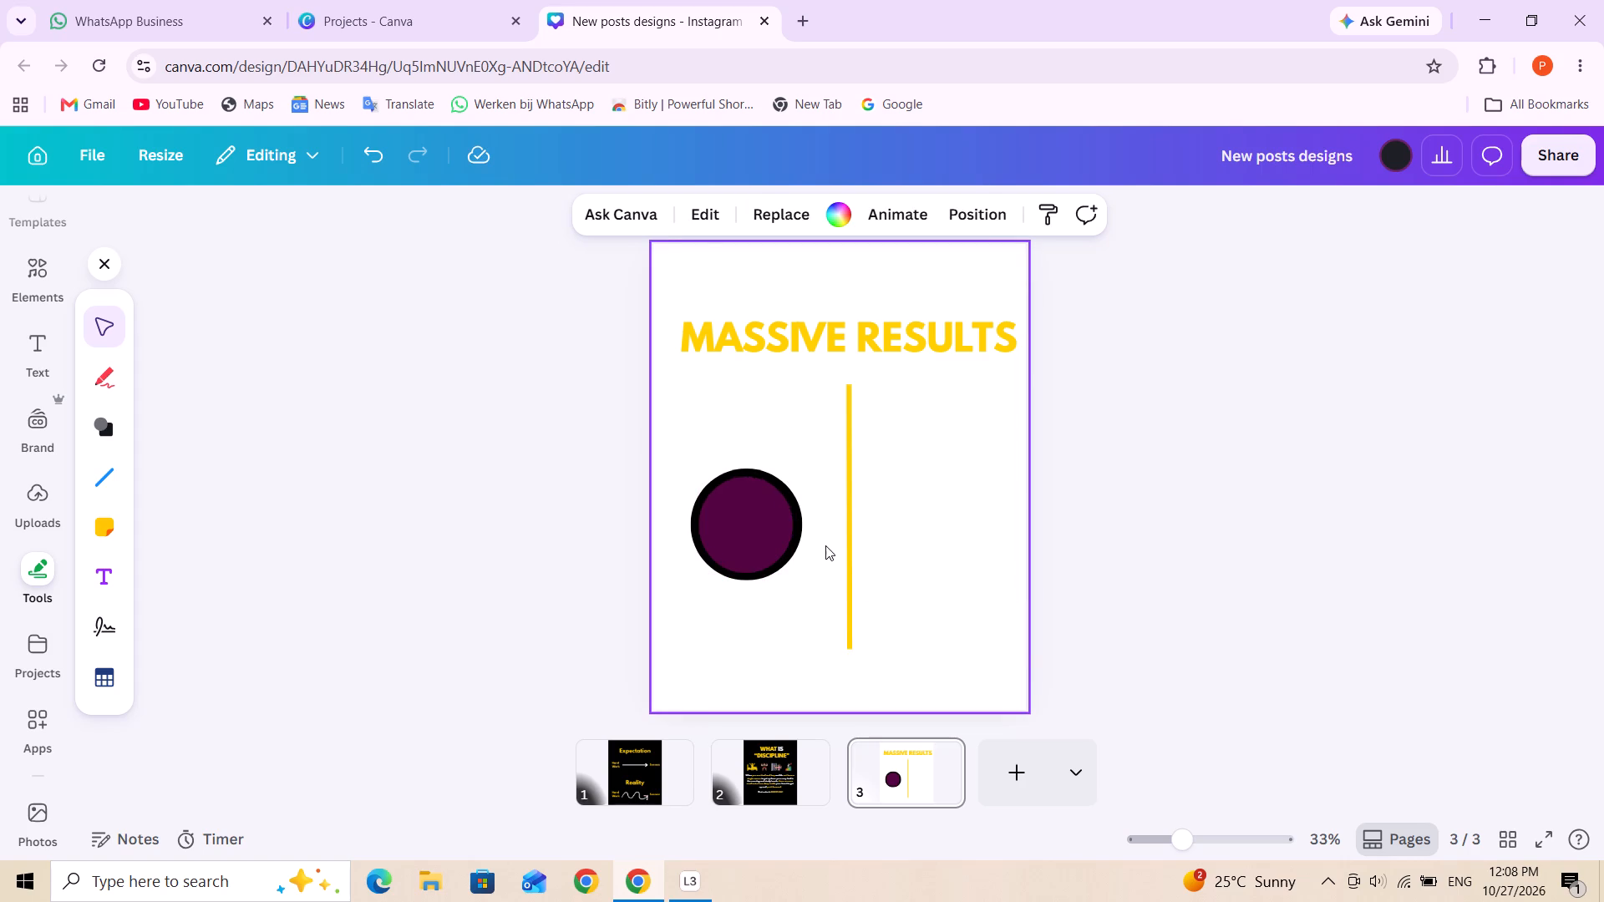
Change the fill colour of the larger black circle behind the purple one to white.
{"action": "left_click", "coordinate": [799, 542]}
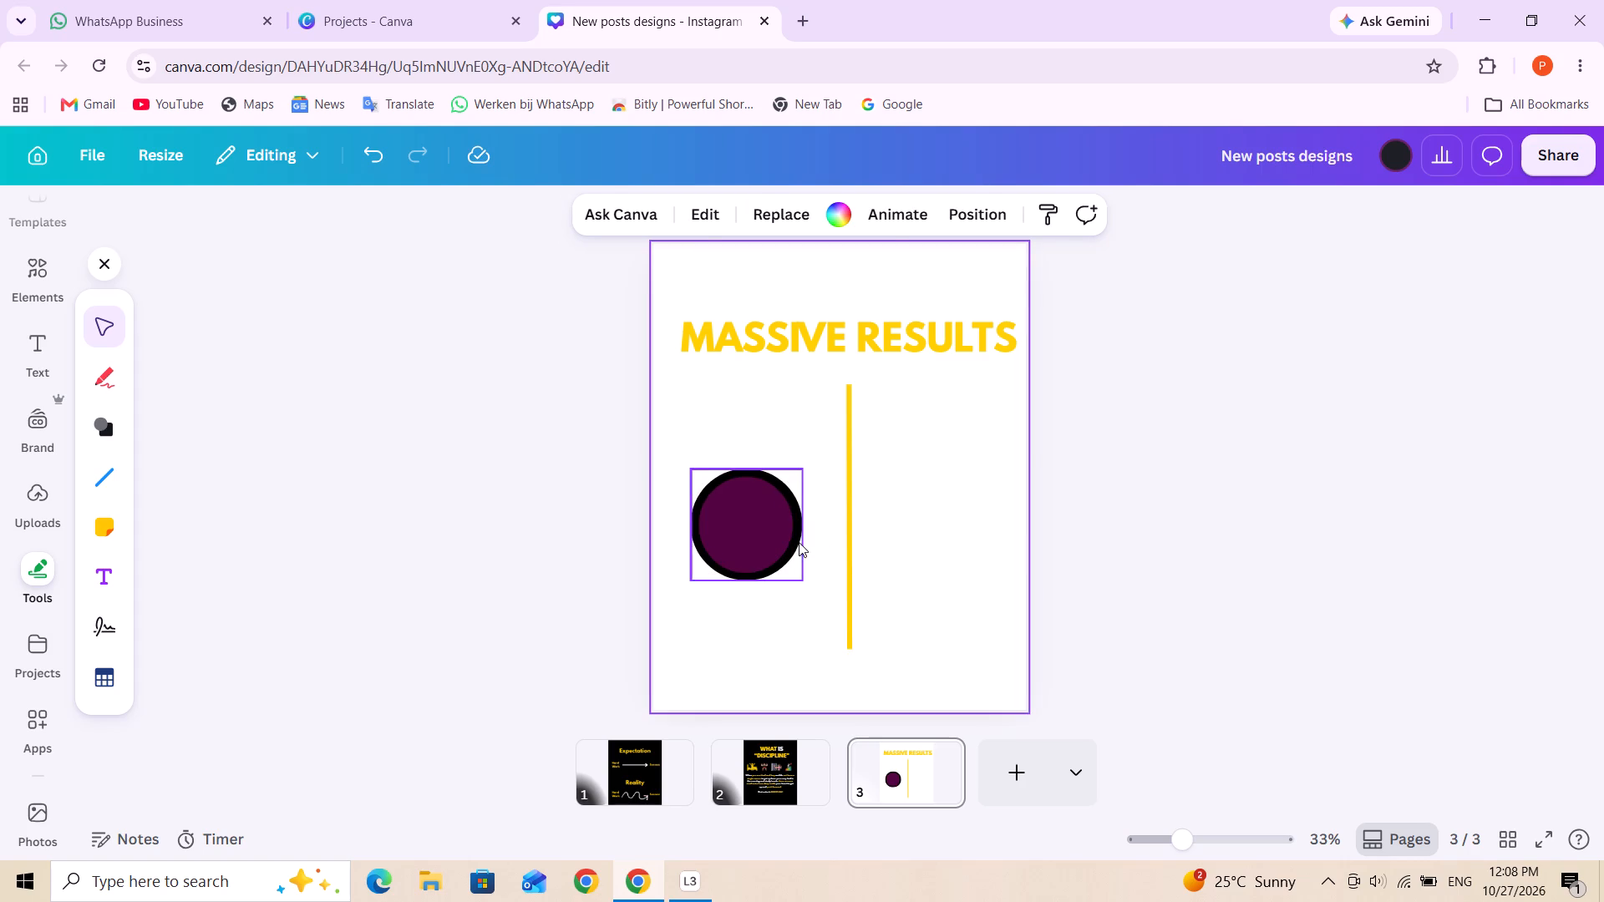
{"action": "left_click", "coordinate": [739, 217]}
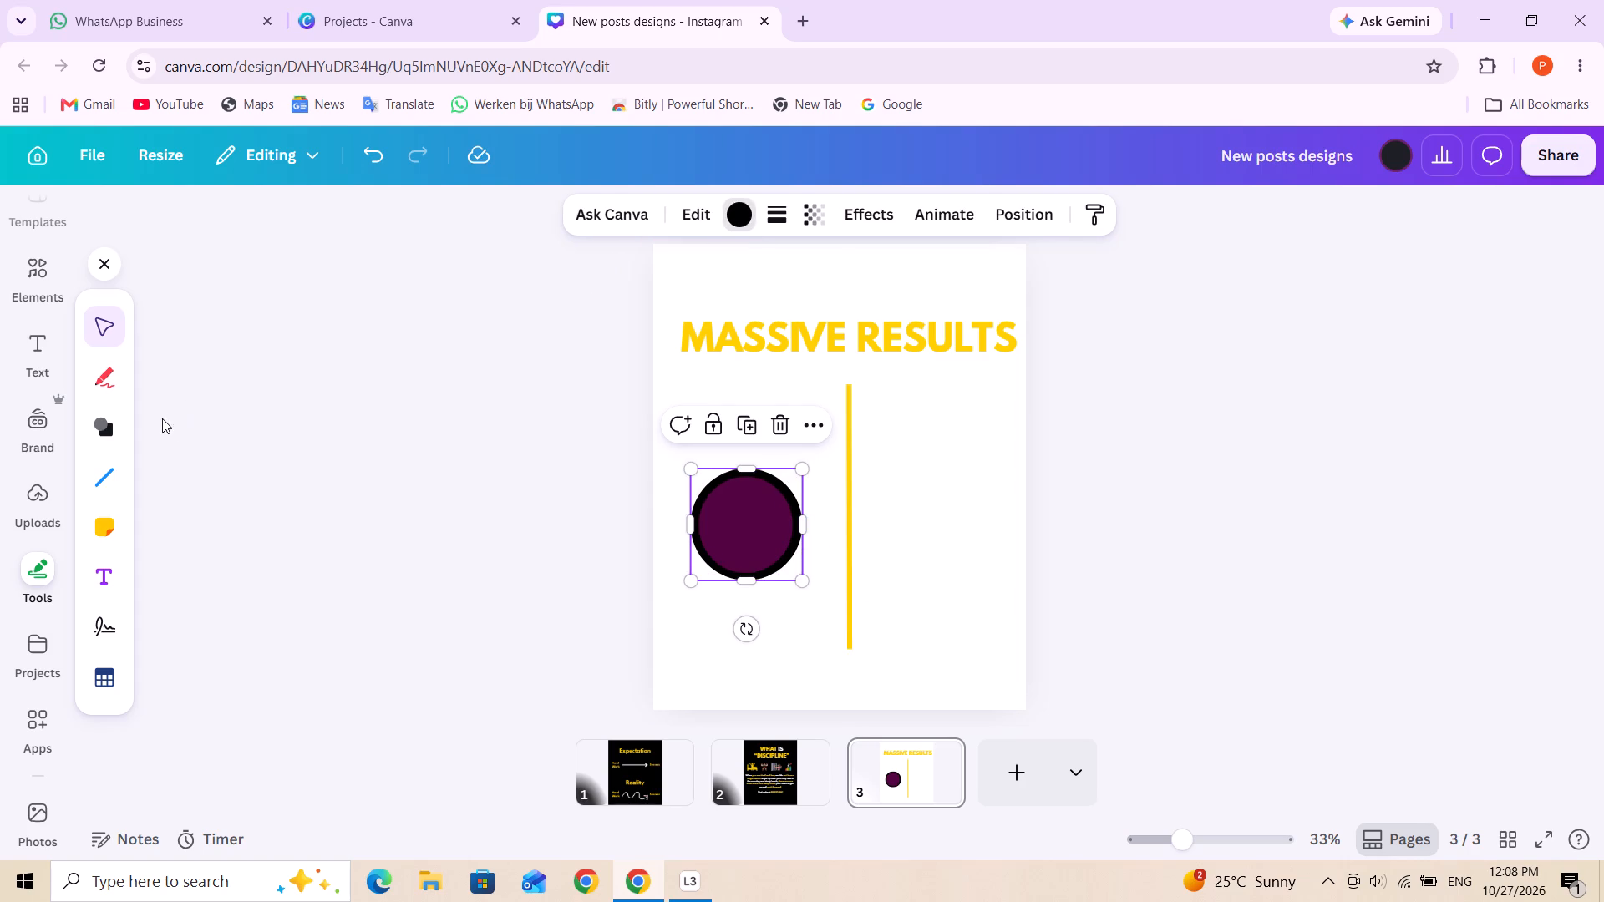
{"action": "left_click", "coordinate": [403, 451]}
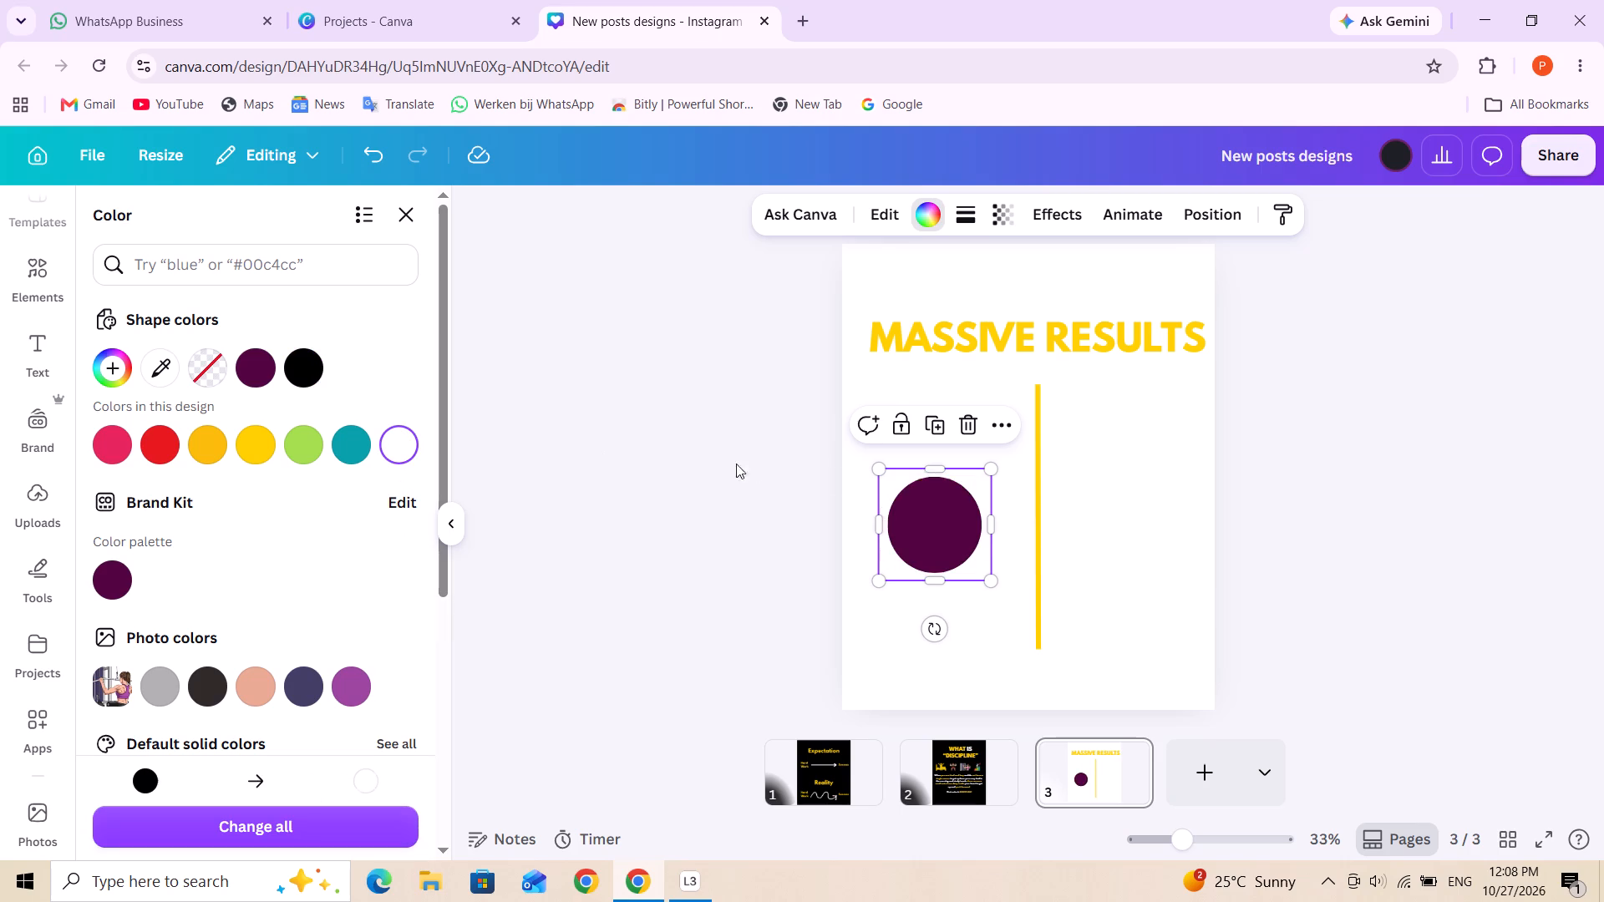
Change the fill colour of the inner purple circle to black.
{"action": "left_click", "coordinate": [938, 534]}
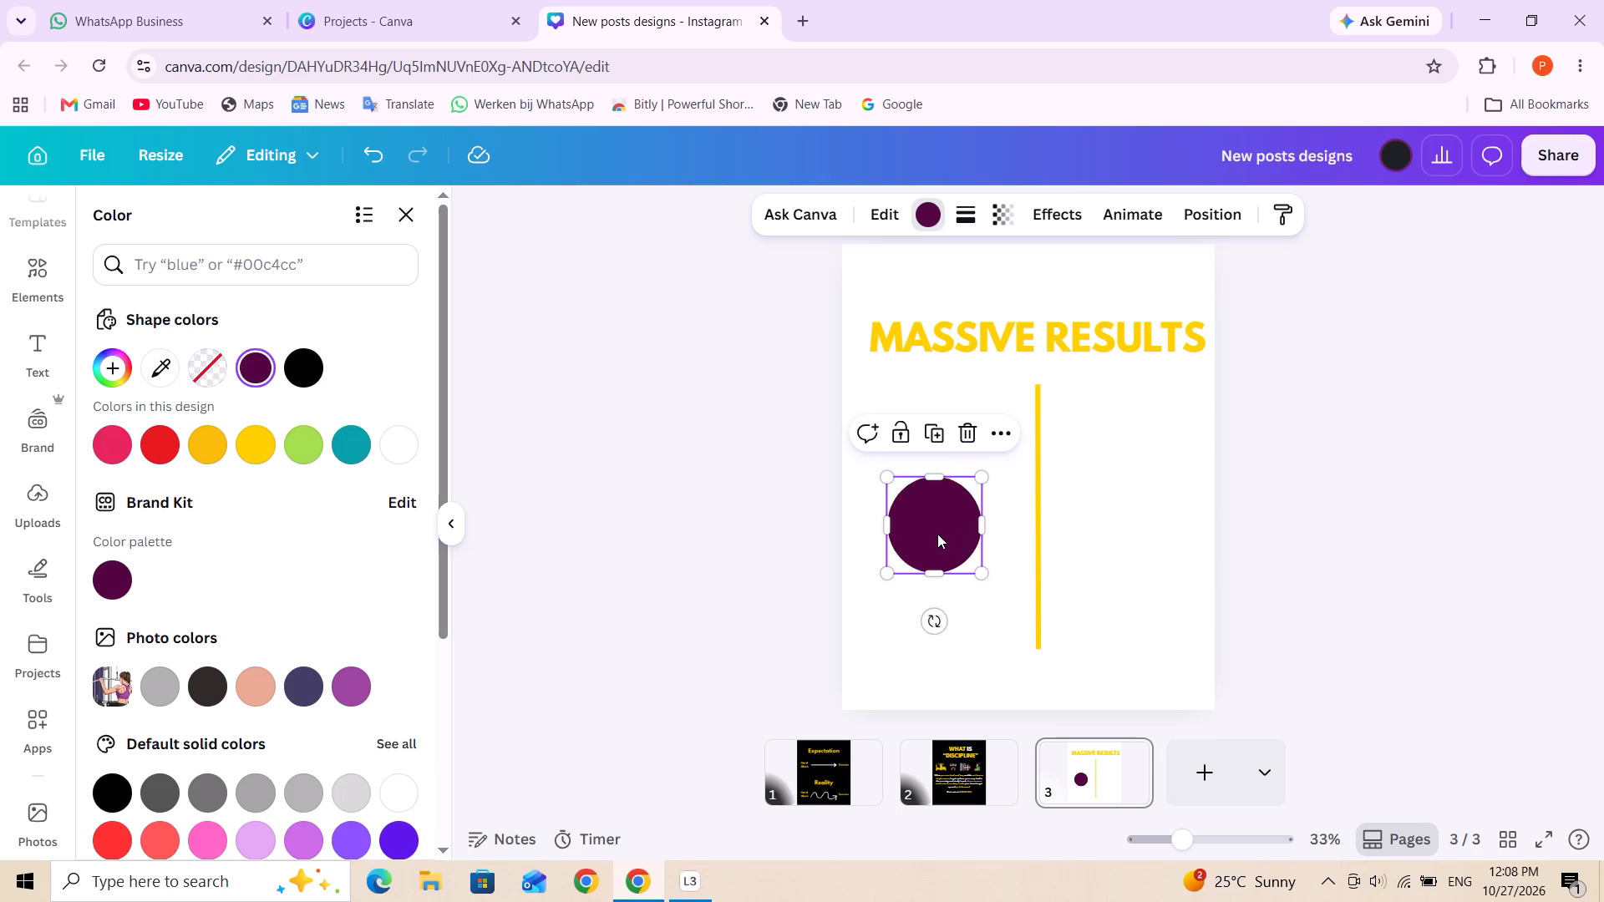
{"action": "left_click", "coordinate": [934, 532]}
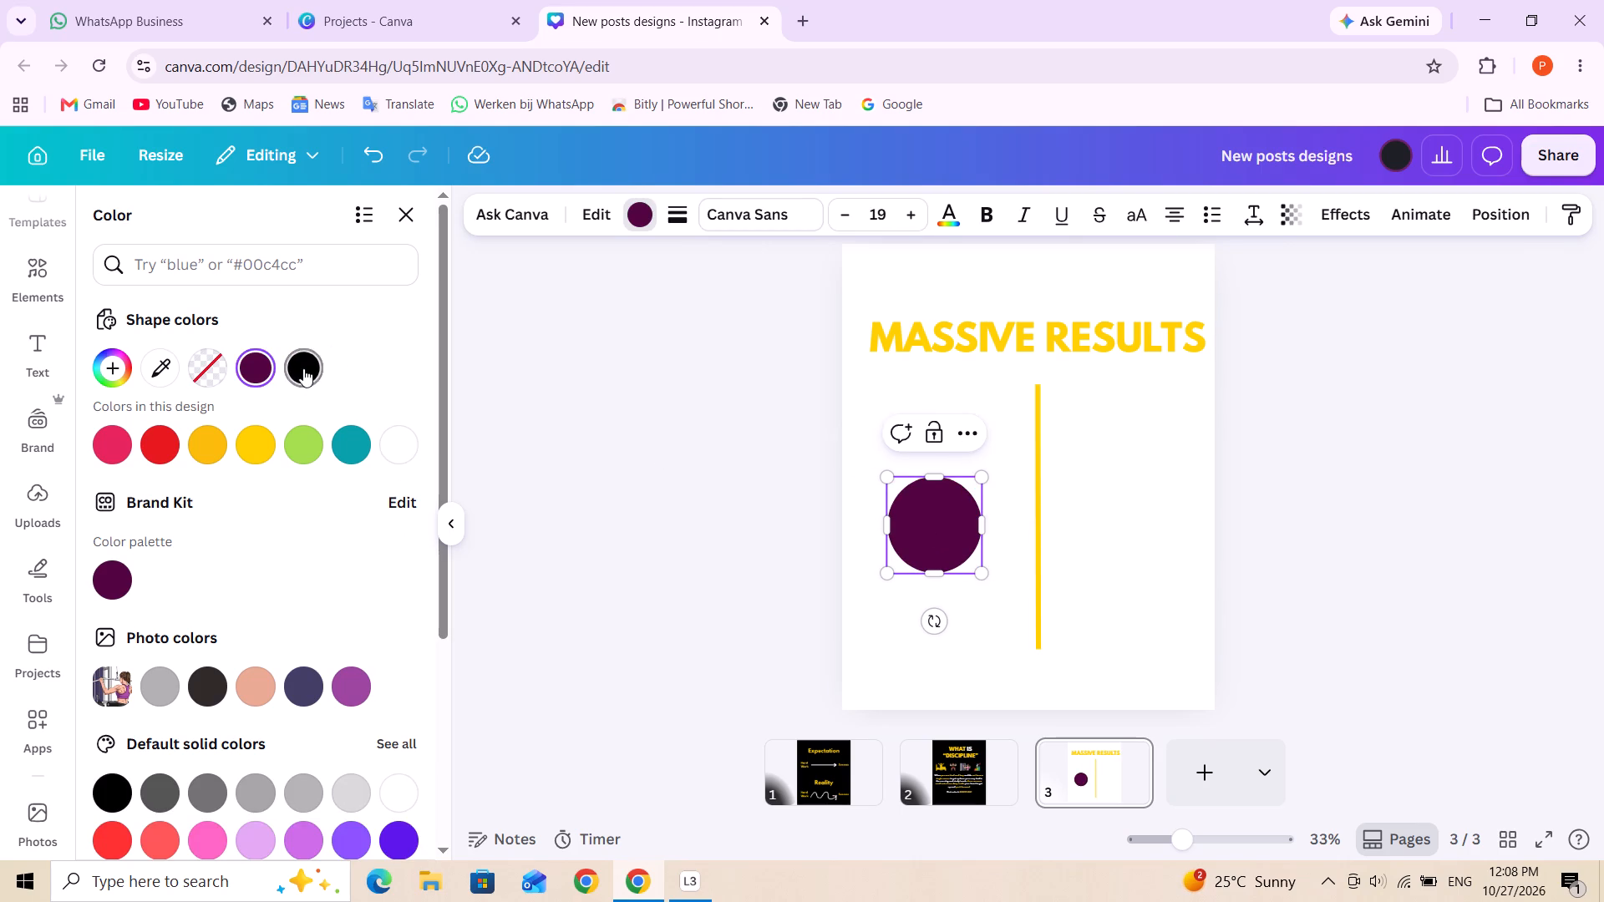
{"action": "left_click", "coordinate": [303, 368]}
Change the background colour of page 3 to black.
{"action": "left_click", "coordinate": [1139, 545]}
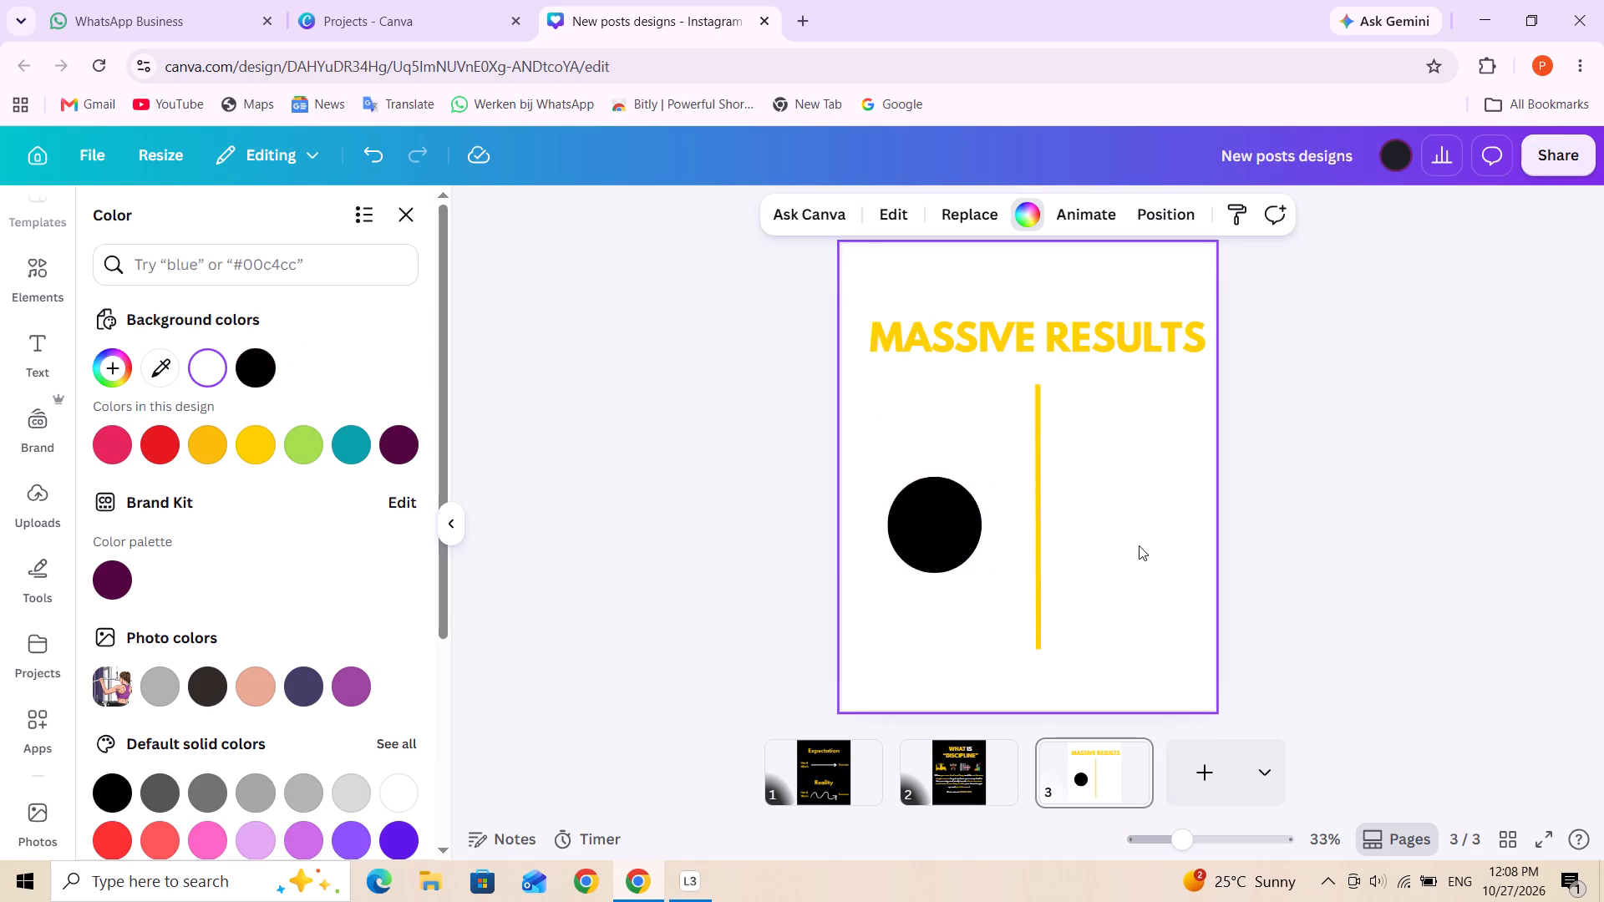
{"action": "left_click", "coordinate": [1145, 551]}
{"action": "left_click", "coordinate": [917, 474]}
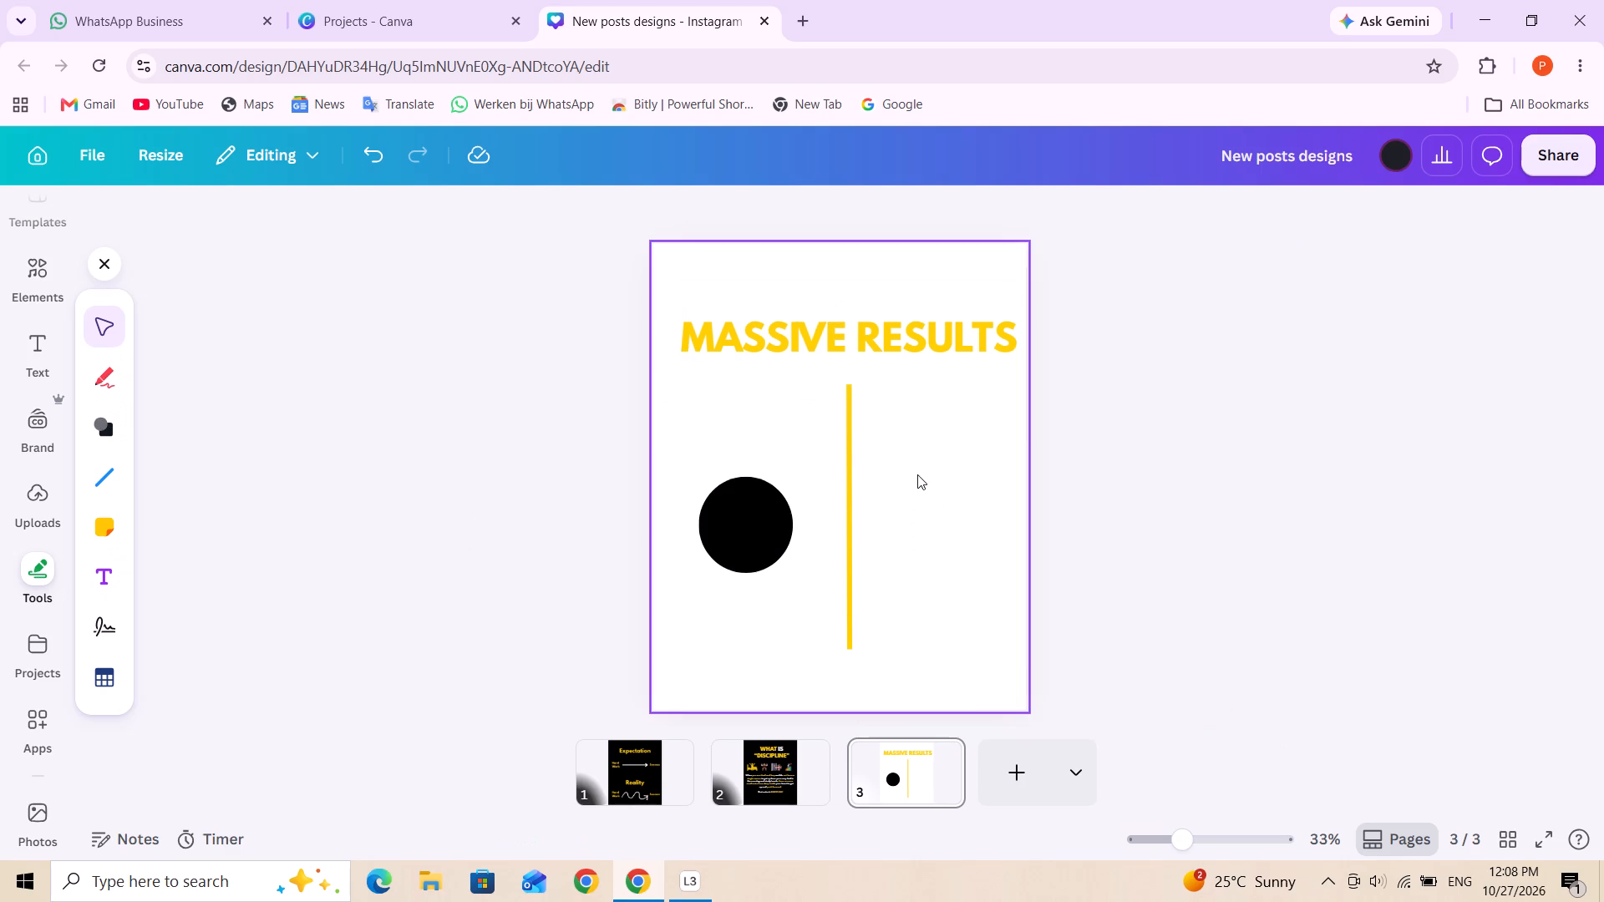
{"action": "left_click", "coordinate": [833, 216]}
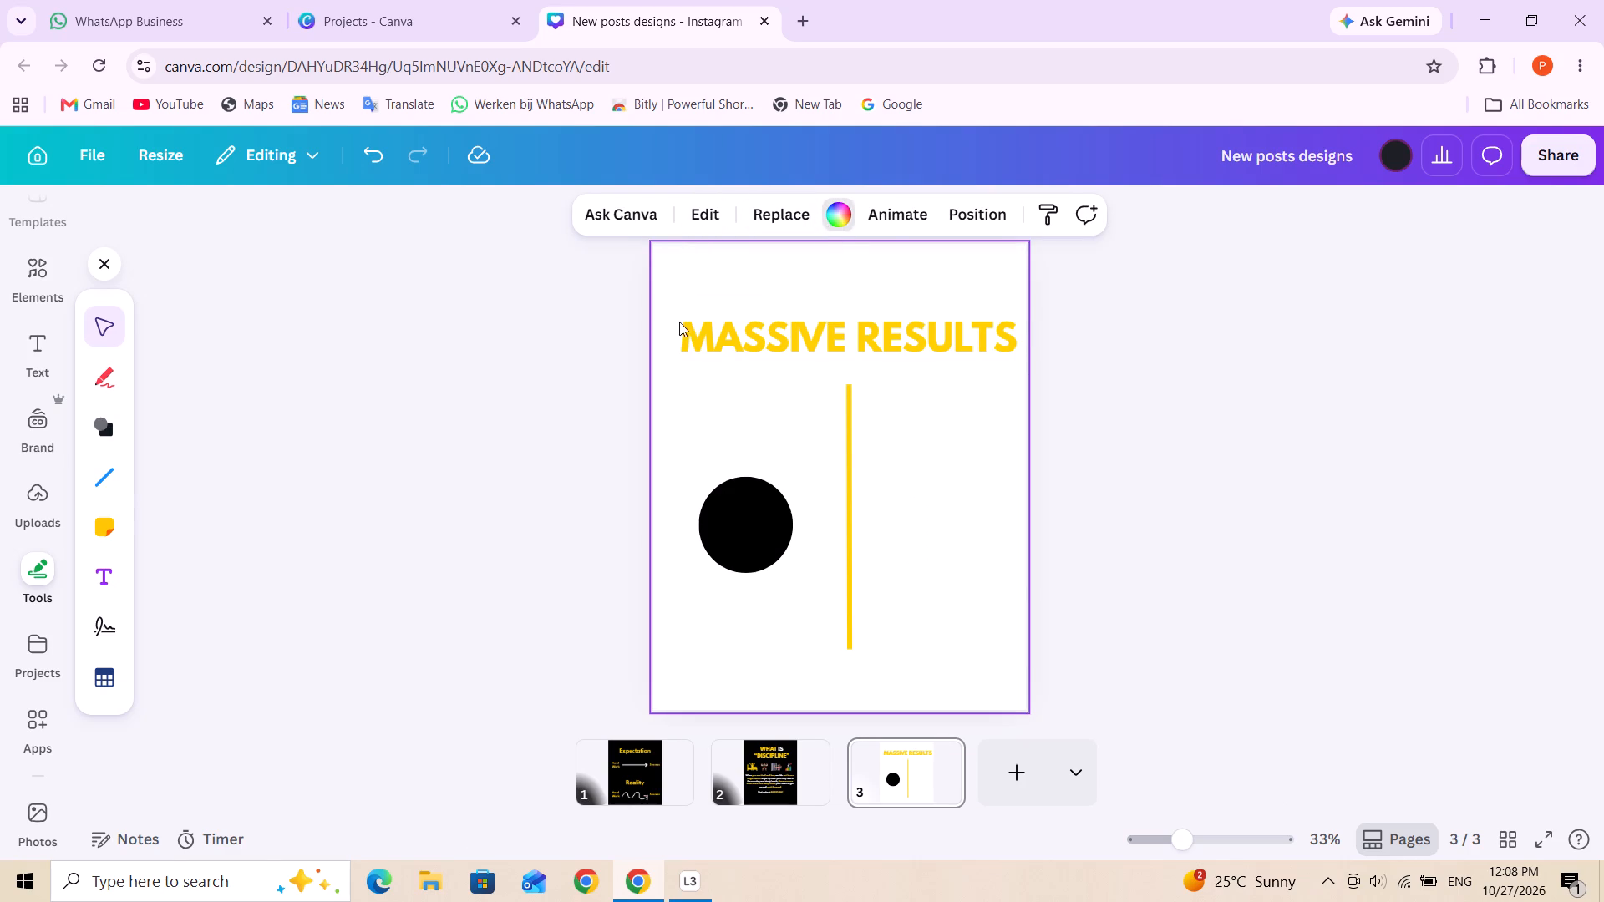
{"action": "left_click", "coordinate": [256, 367]}
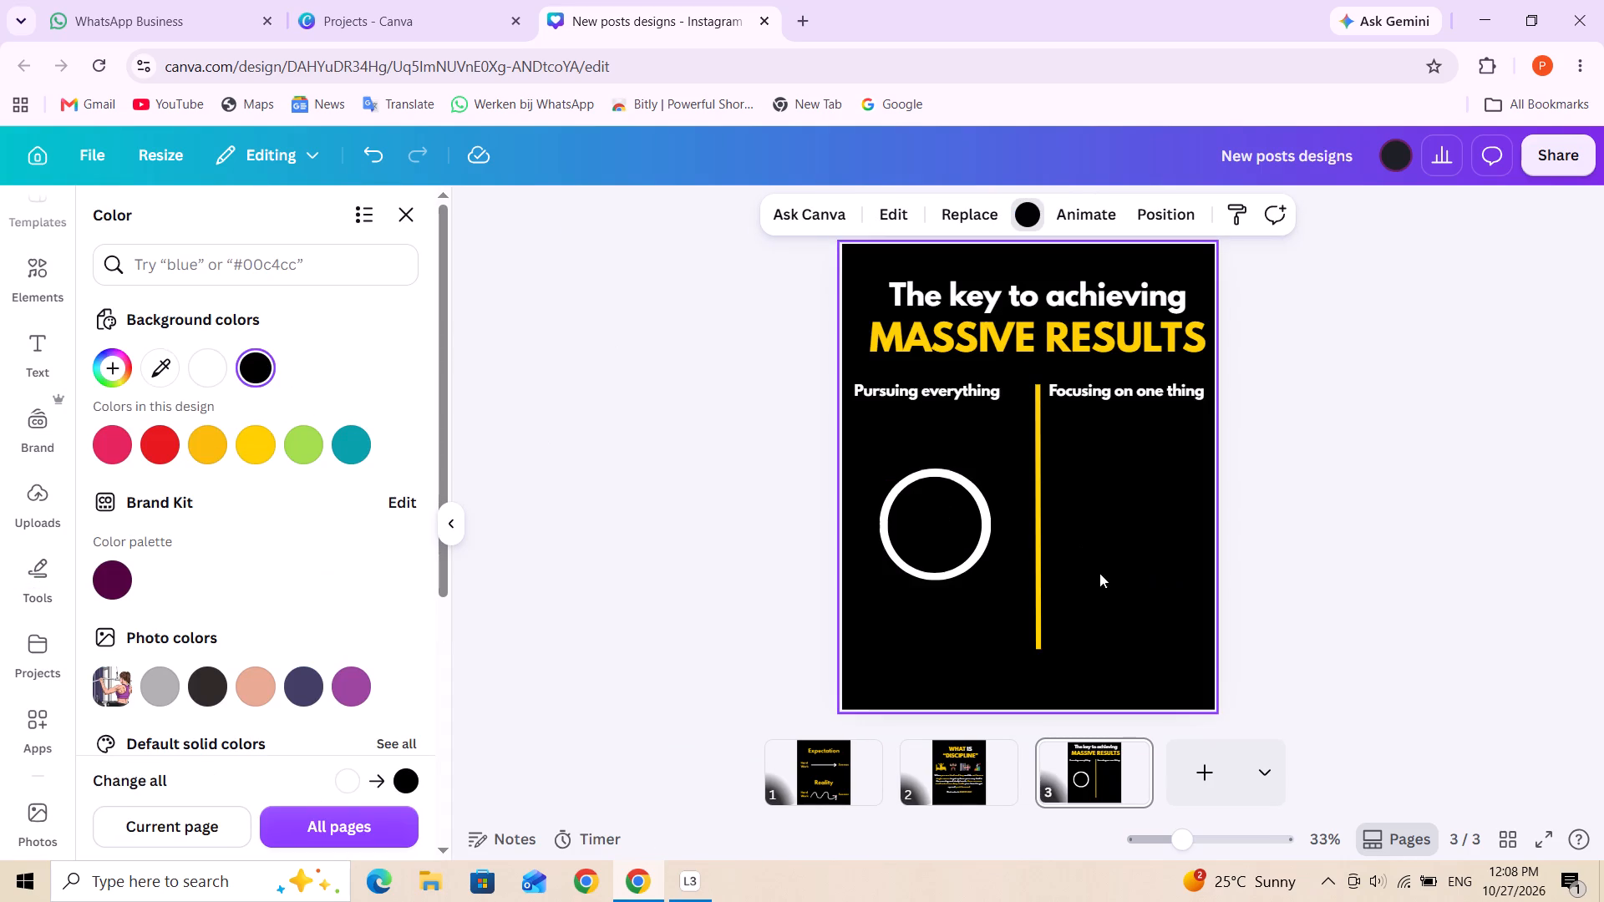
Add a subheading text reading "Energy" at the white ring under "Pursuing everything".
{"action": "left_click", "coordinate": [952, 534]}
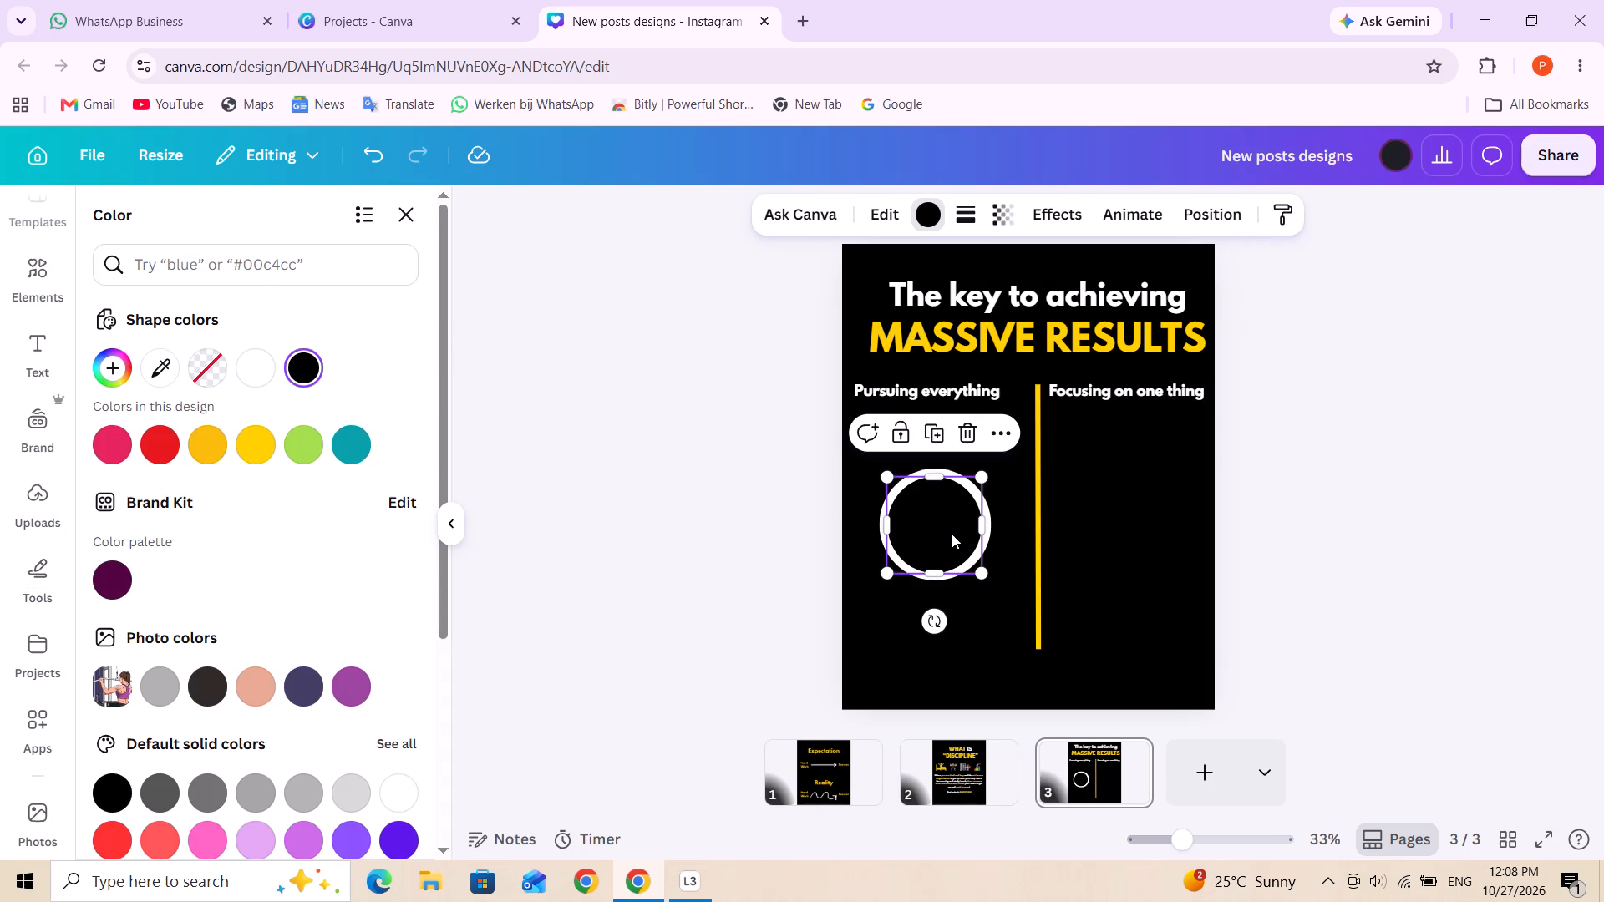
{"action": "left_click", "coordinate": [923, 525]}
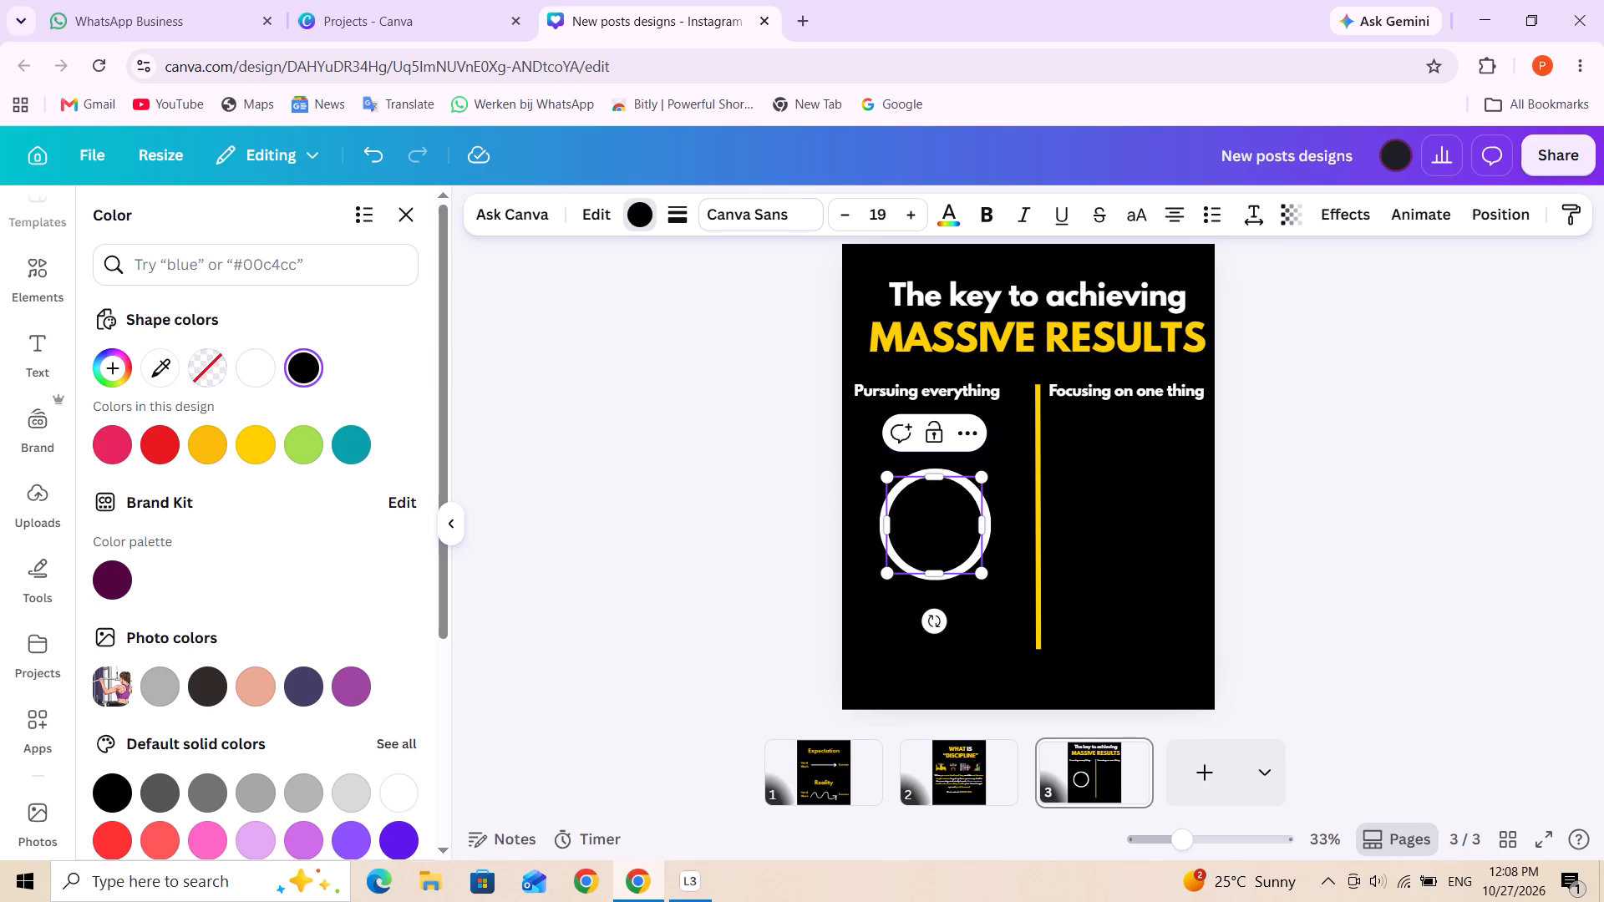
{"action": "left_click", "coordinate": [41, 373]}
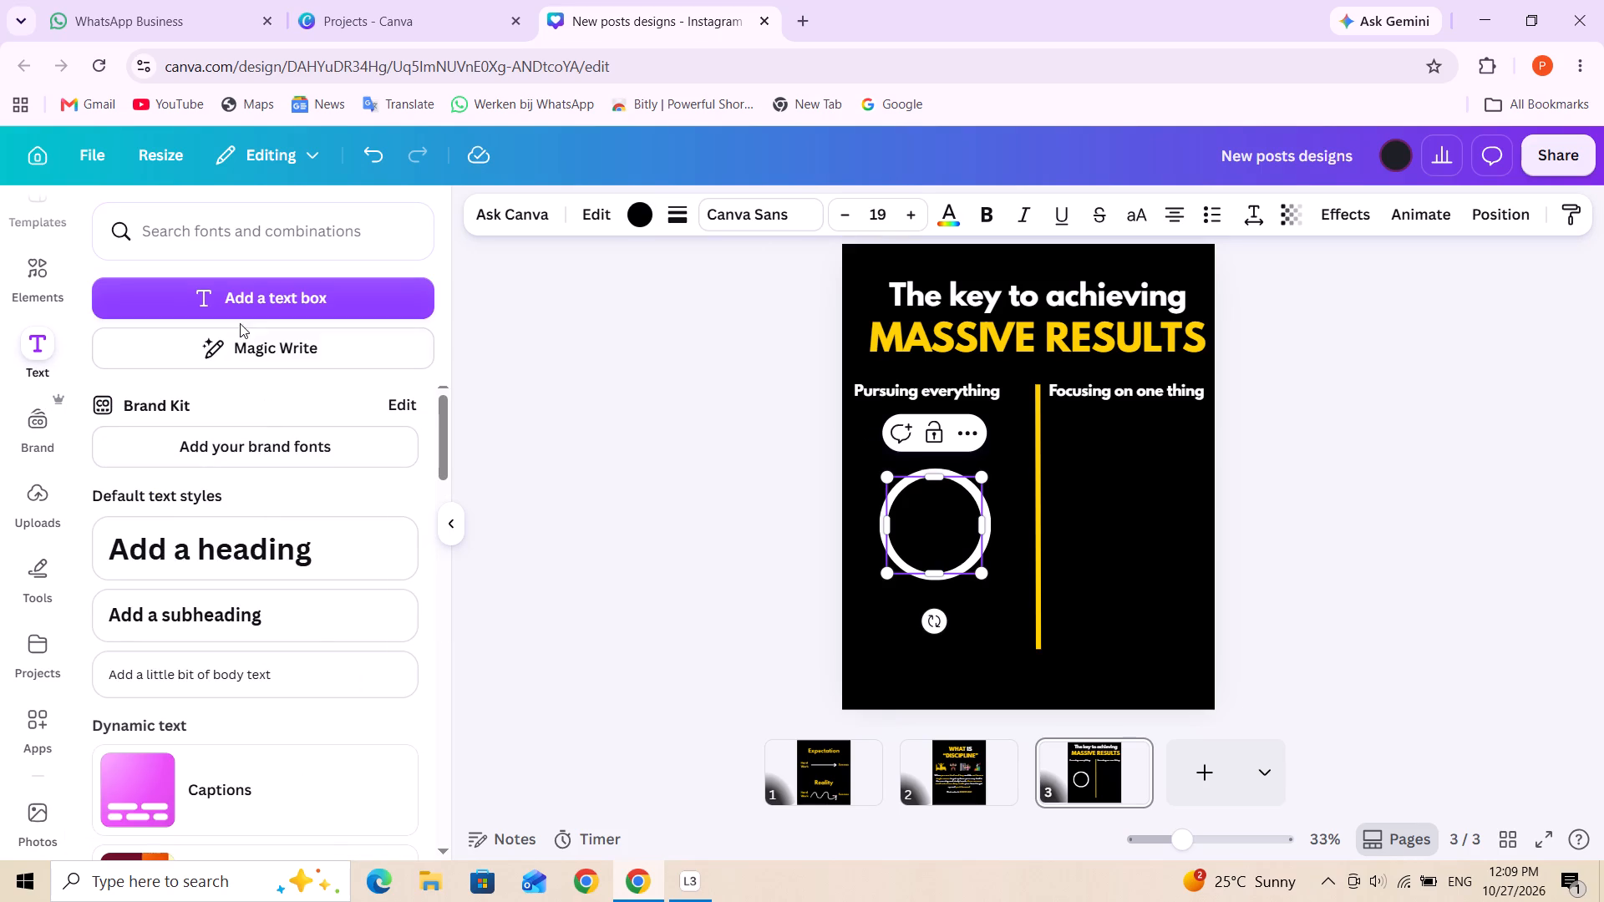
{"action": "left_click", "coordinate": [257, 605]}
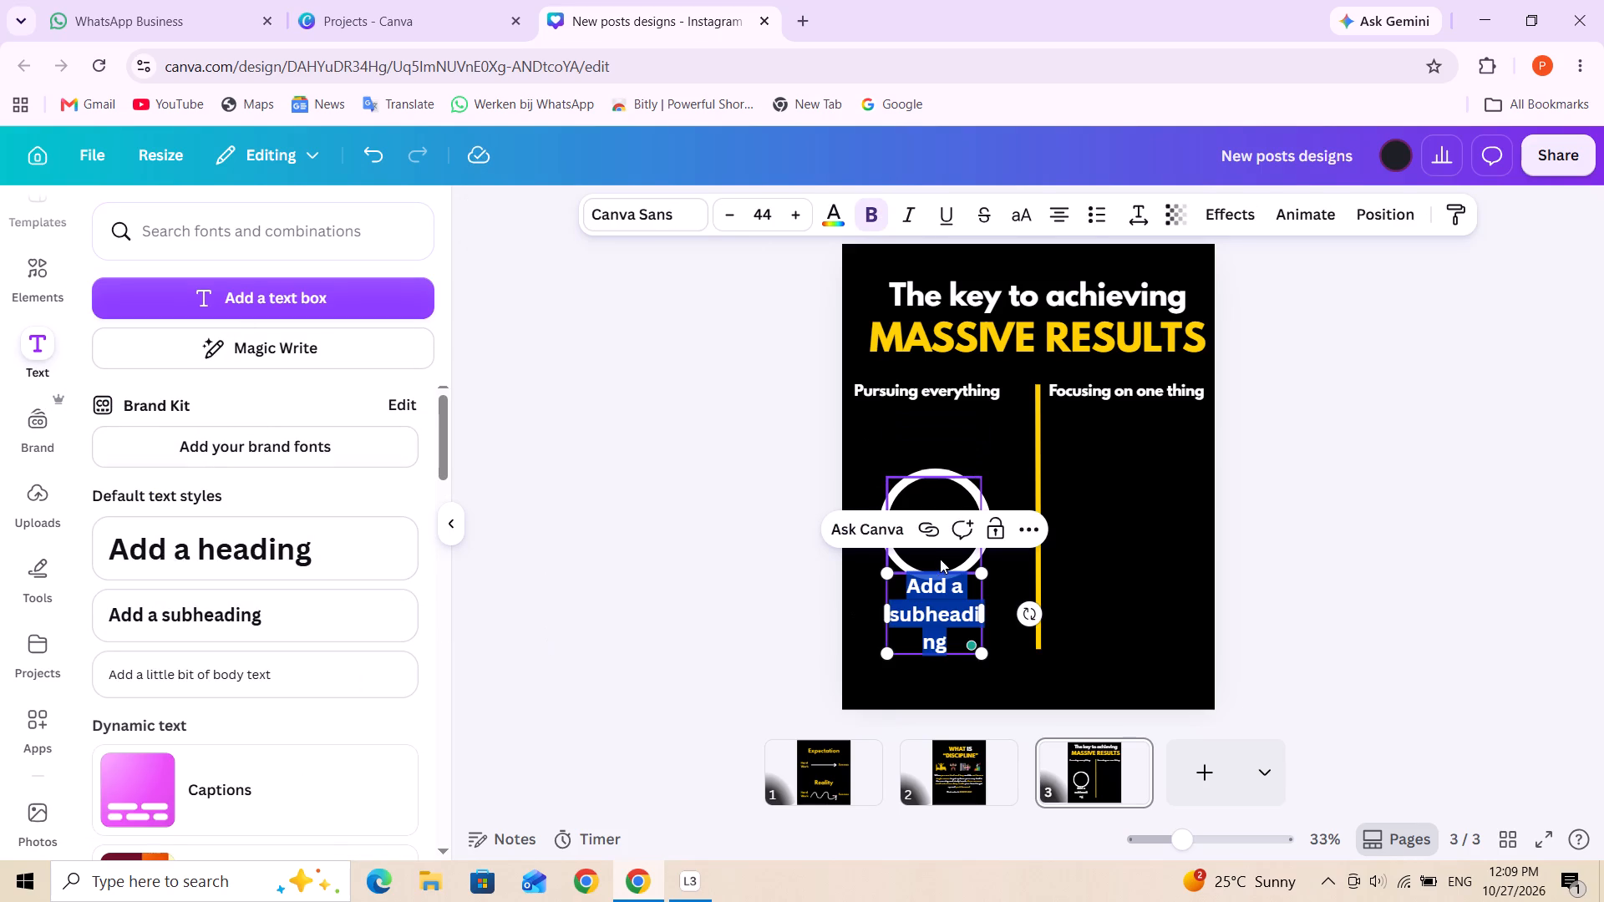
{"action": "key", "text": "e"}
{"action": "type", "text": "nergu"}
{"action": "key", "text": "BackSpace"}
{"action": "key", "text": "y"}
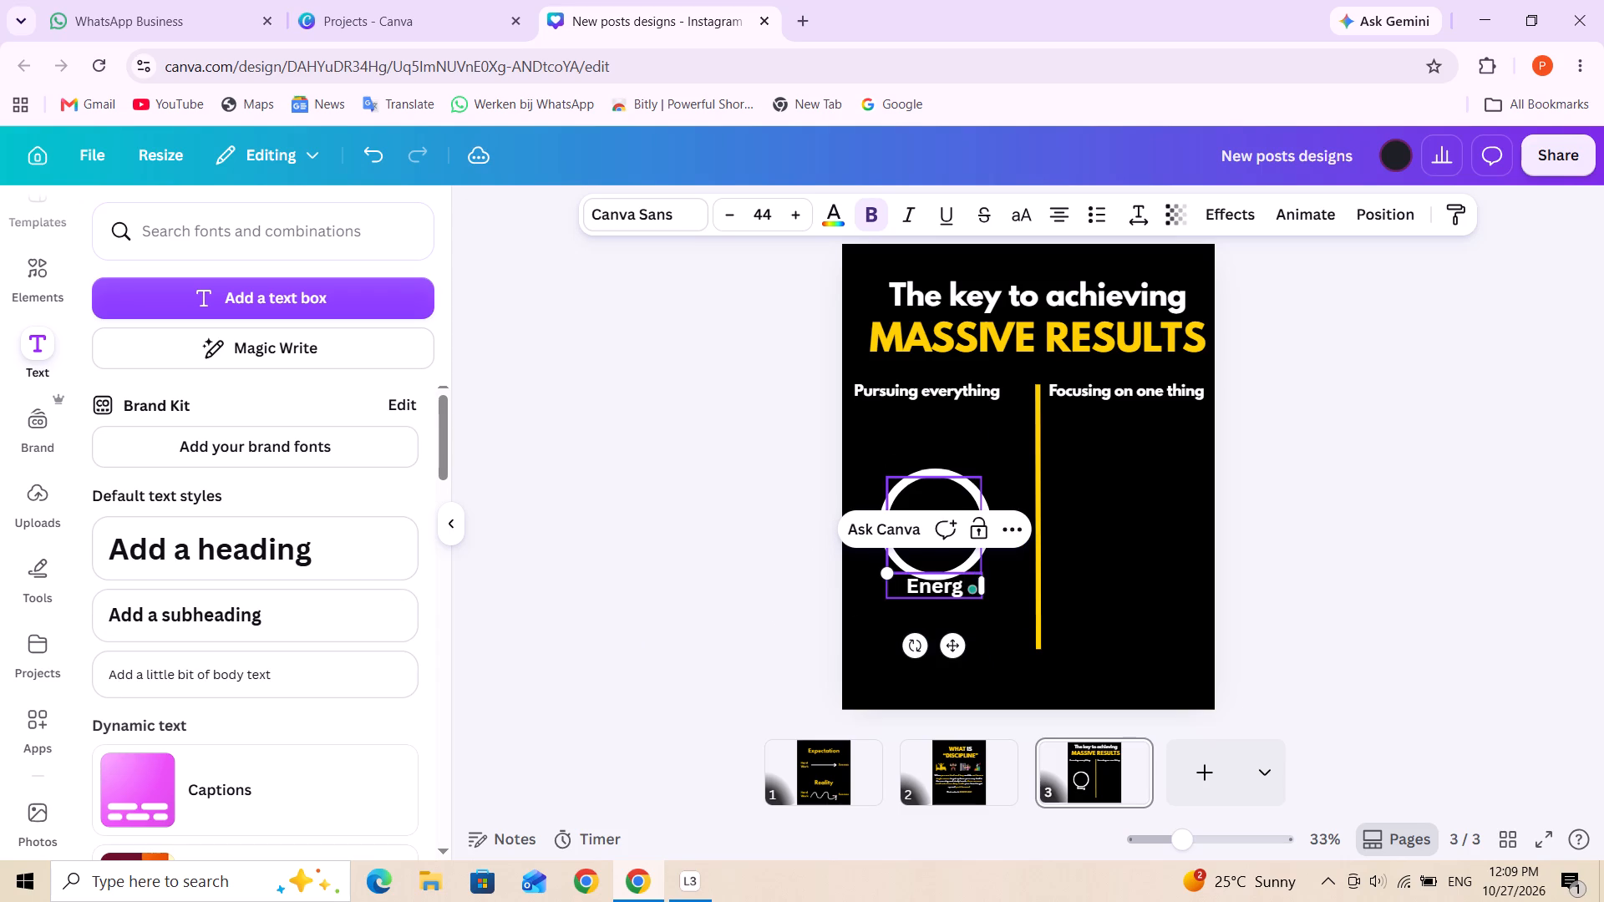
Change the font of the "Energy" text to League Spartan.
{"action": "triple_click", "coordinate": [940, 593]}
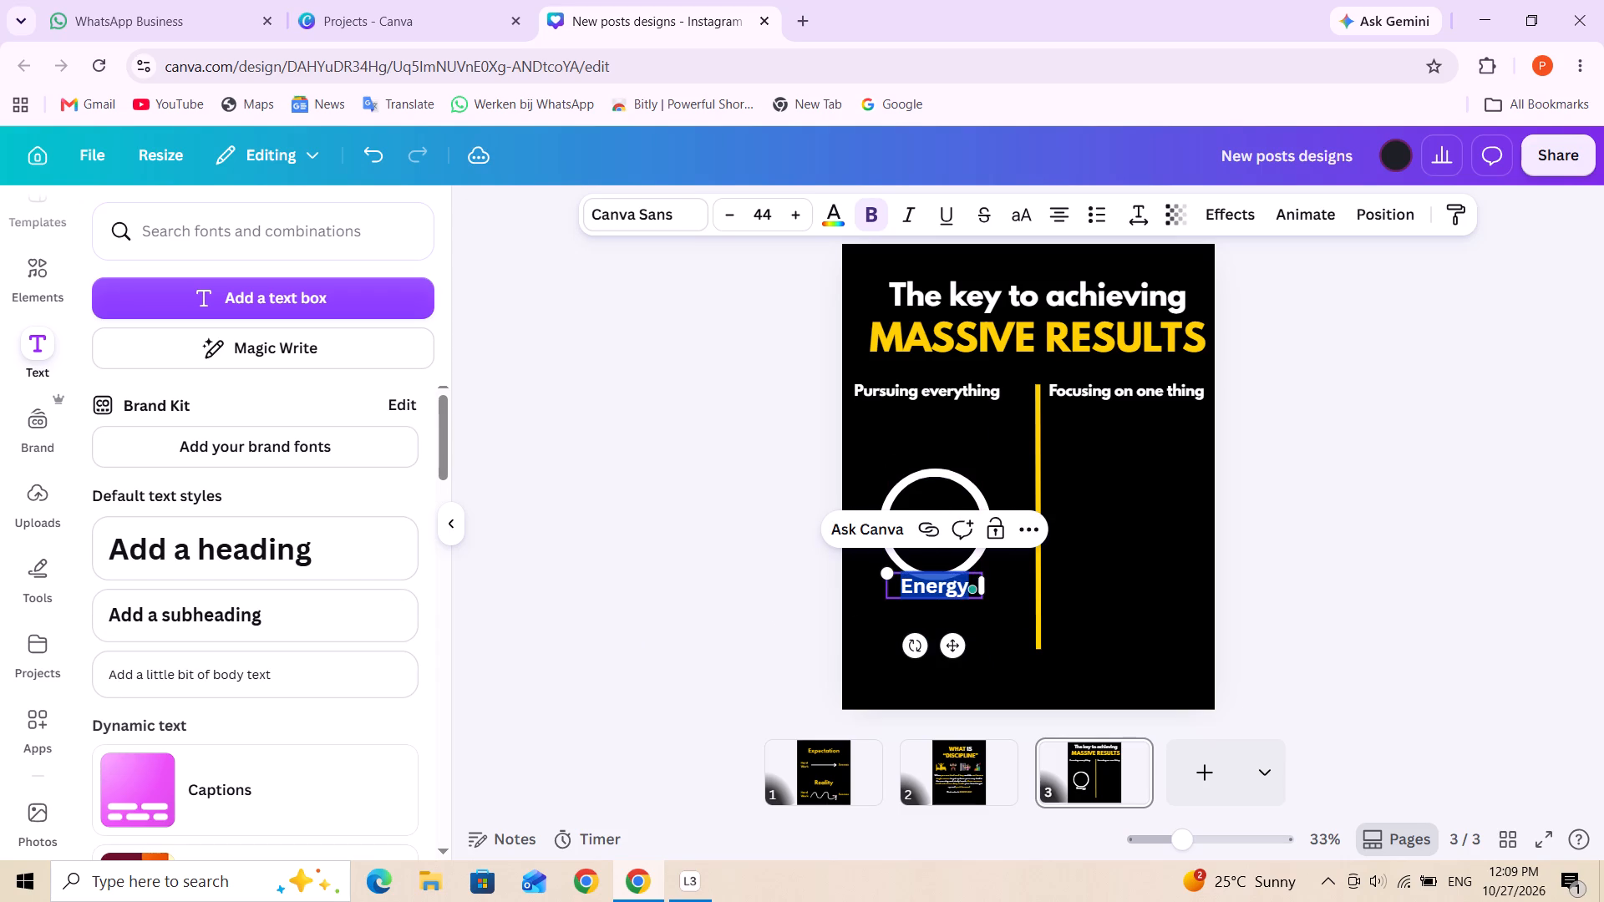
{"action": "left_click", "coordinate": [692, 205]}
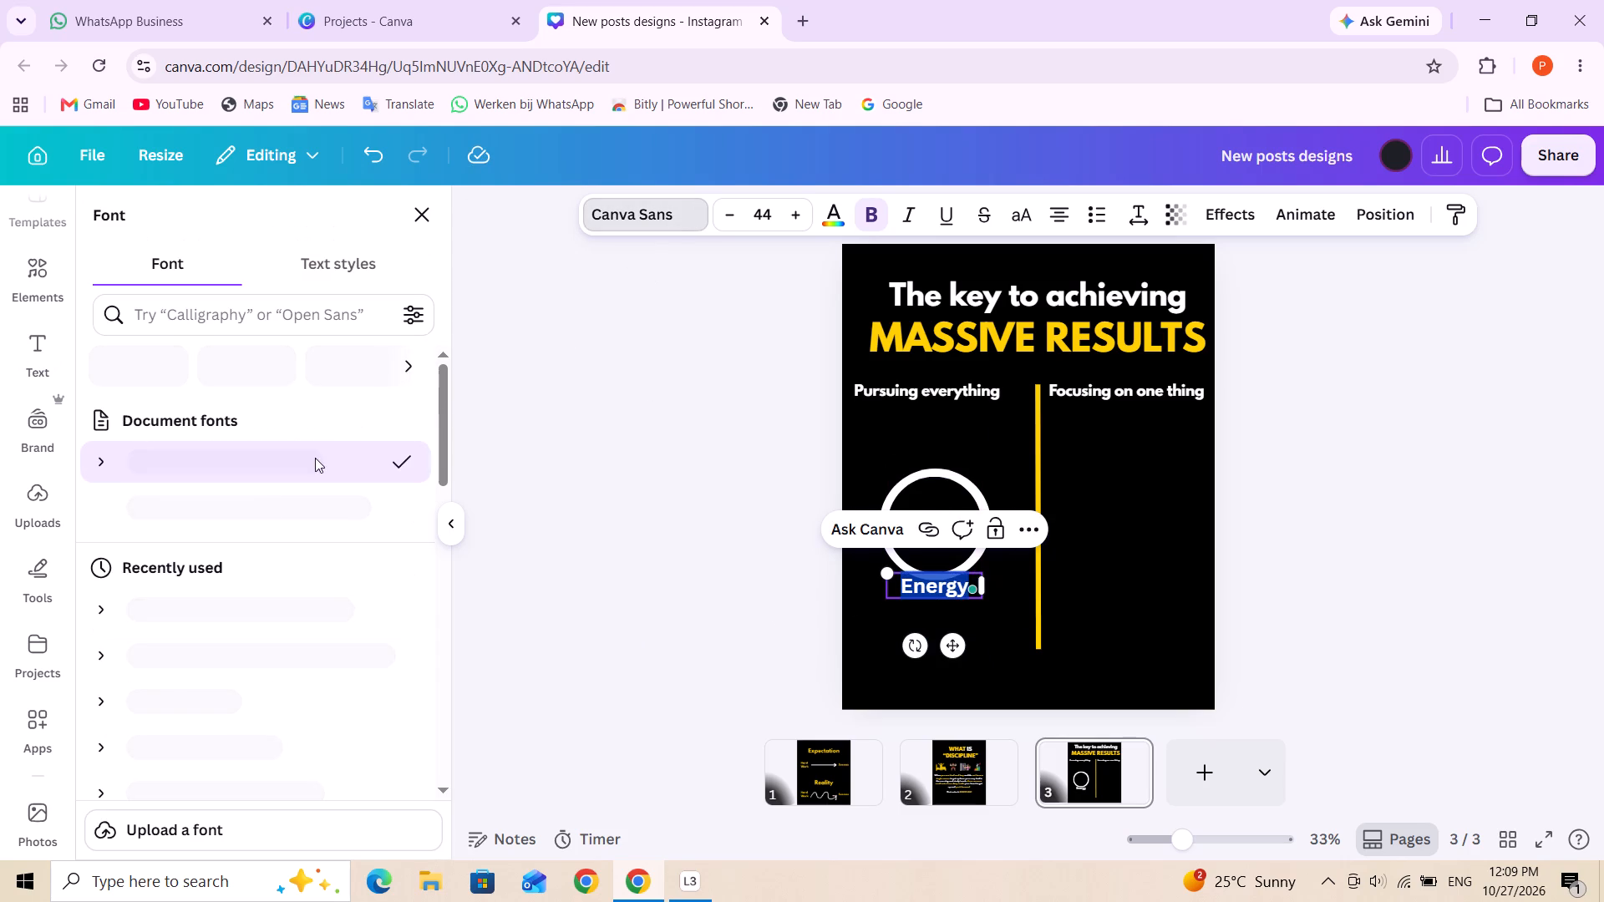
{"action": "left_click", "coordinate": [256, 516]}
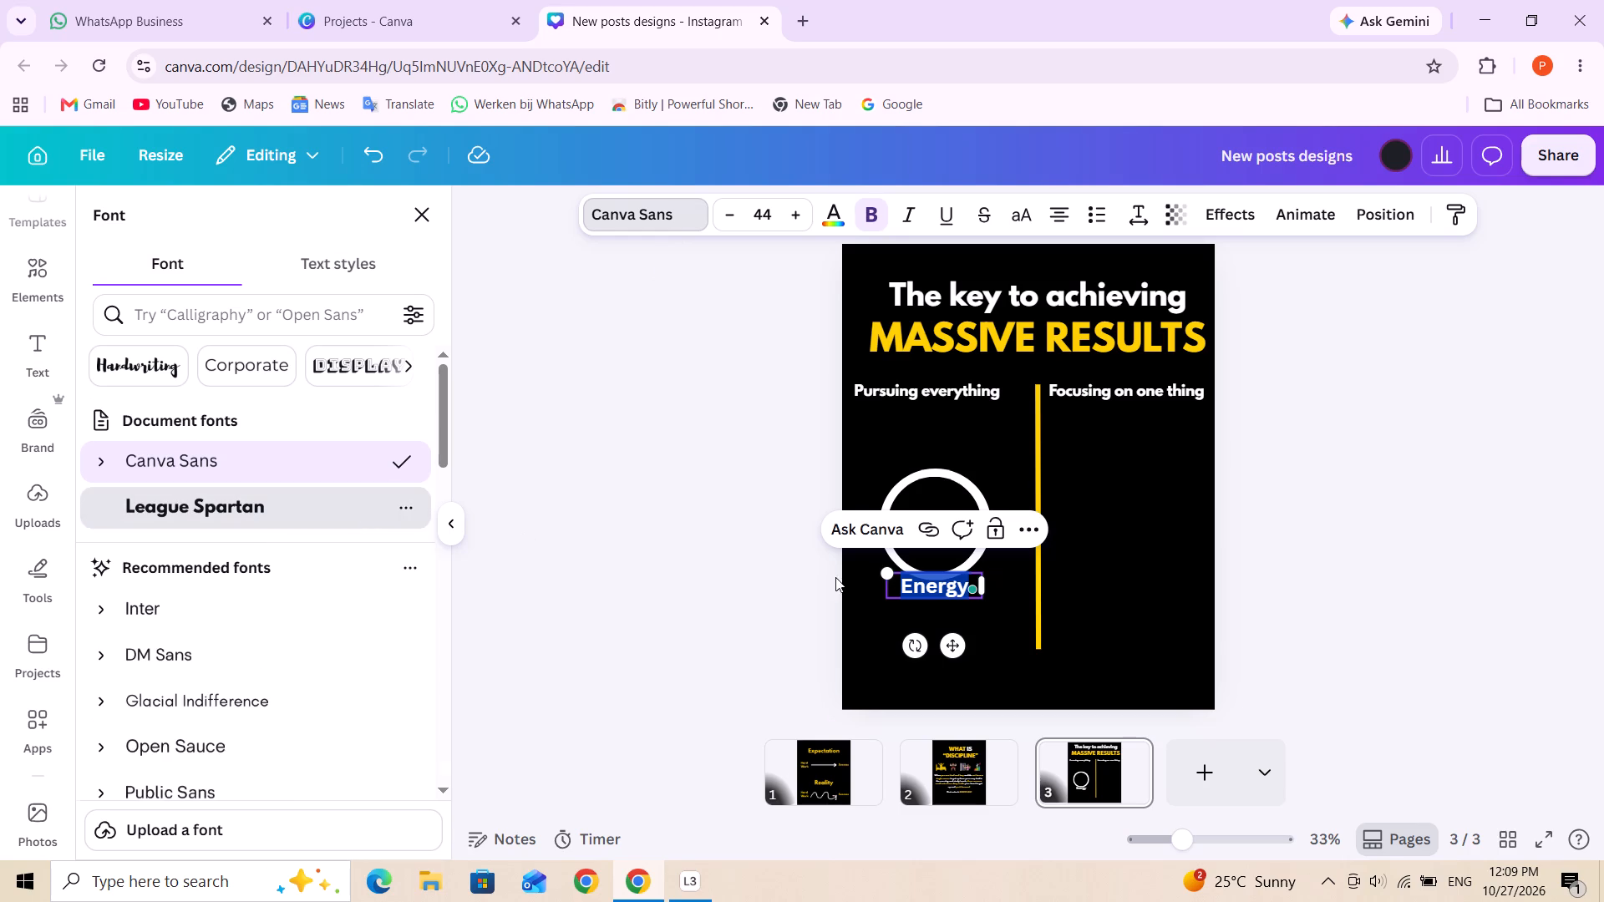
{"action": "left_click", "coordinate": [1086, 599]}
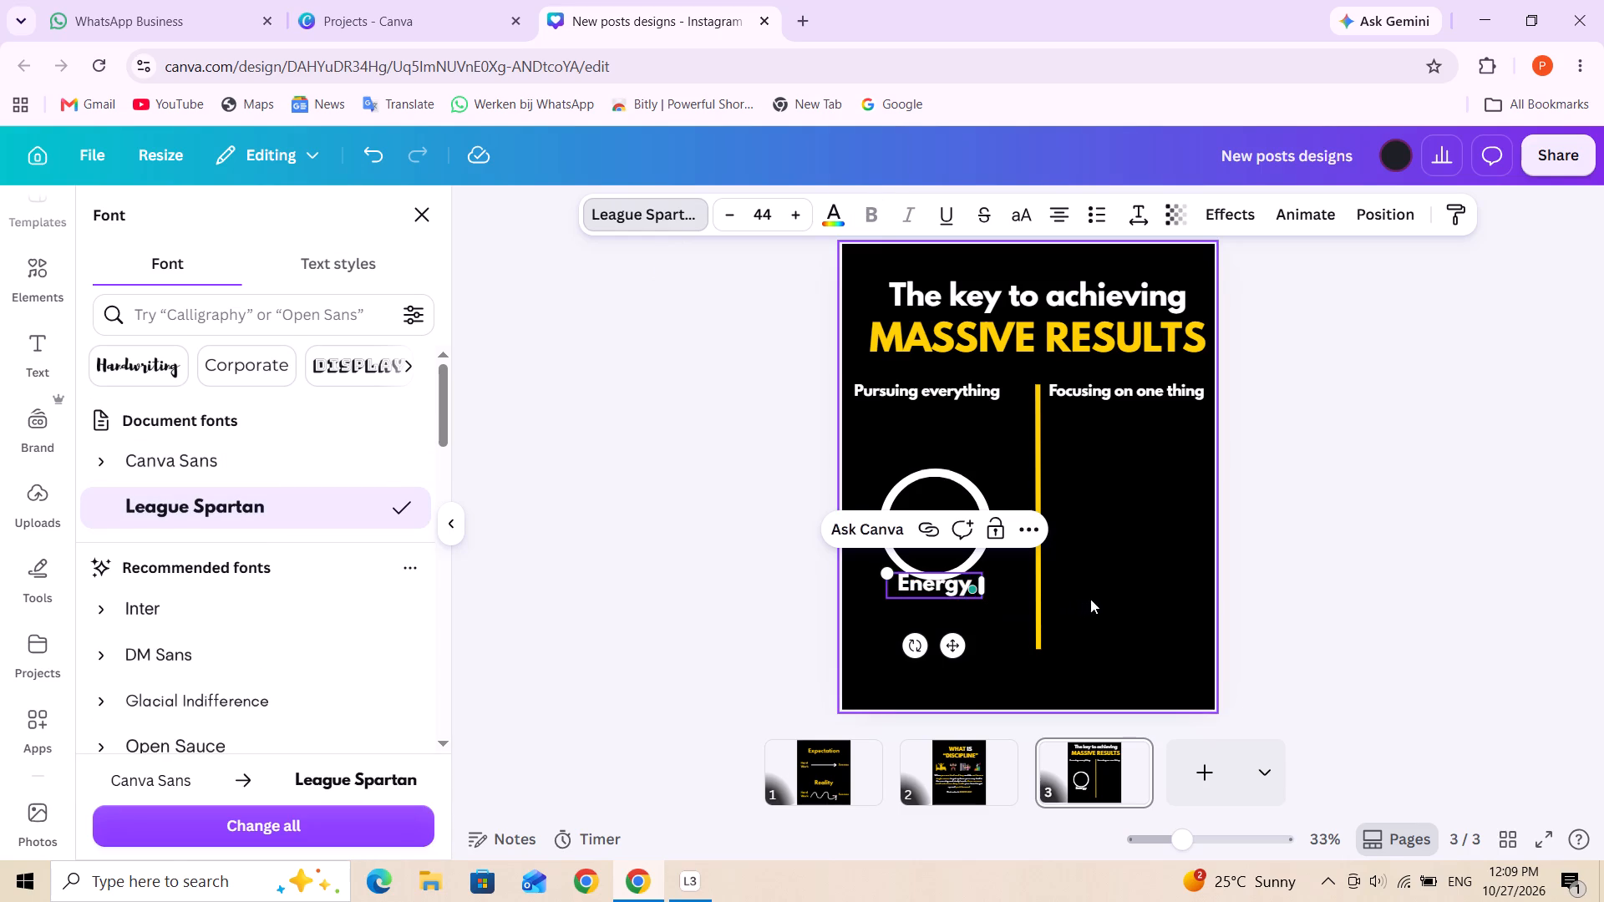
Move the "Energy" text into the centre of the white ring and select its text.
{"action": "left_click_drag", "start_coordinate": [954, 595], "coordinate": [955, 548]}
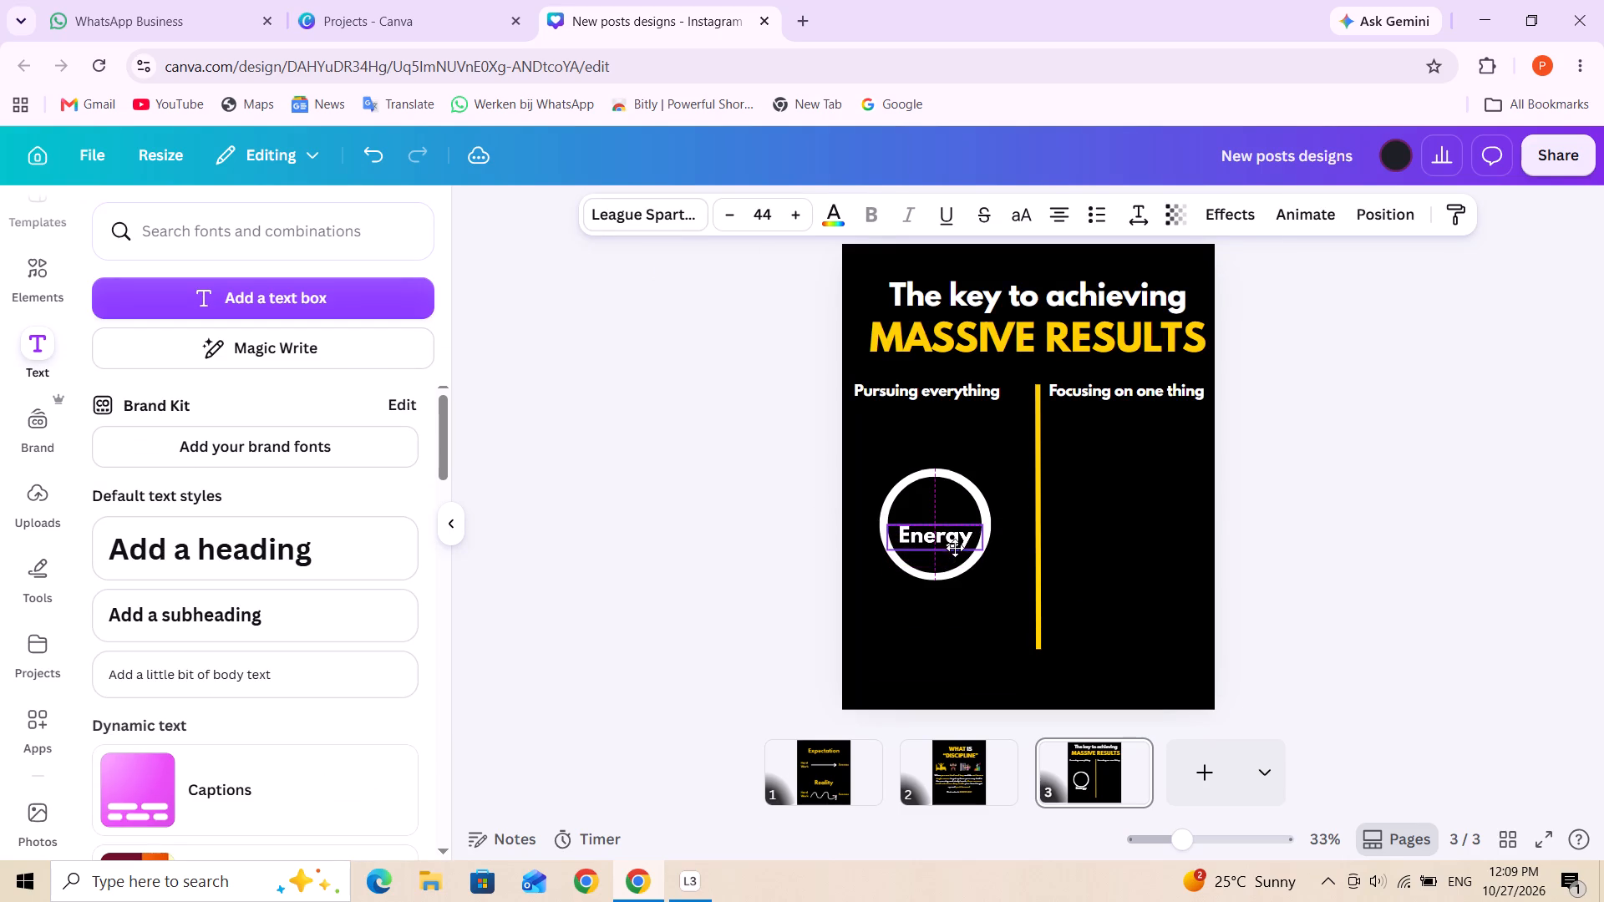
{"action": "left_click_drag", "start_coordinate": [955, 548], "coordinate": [955, 538]}
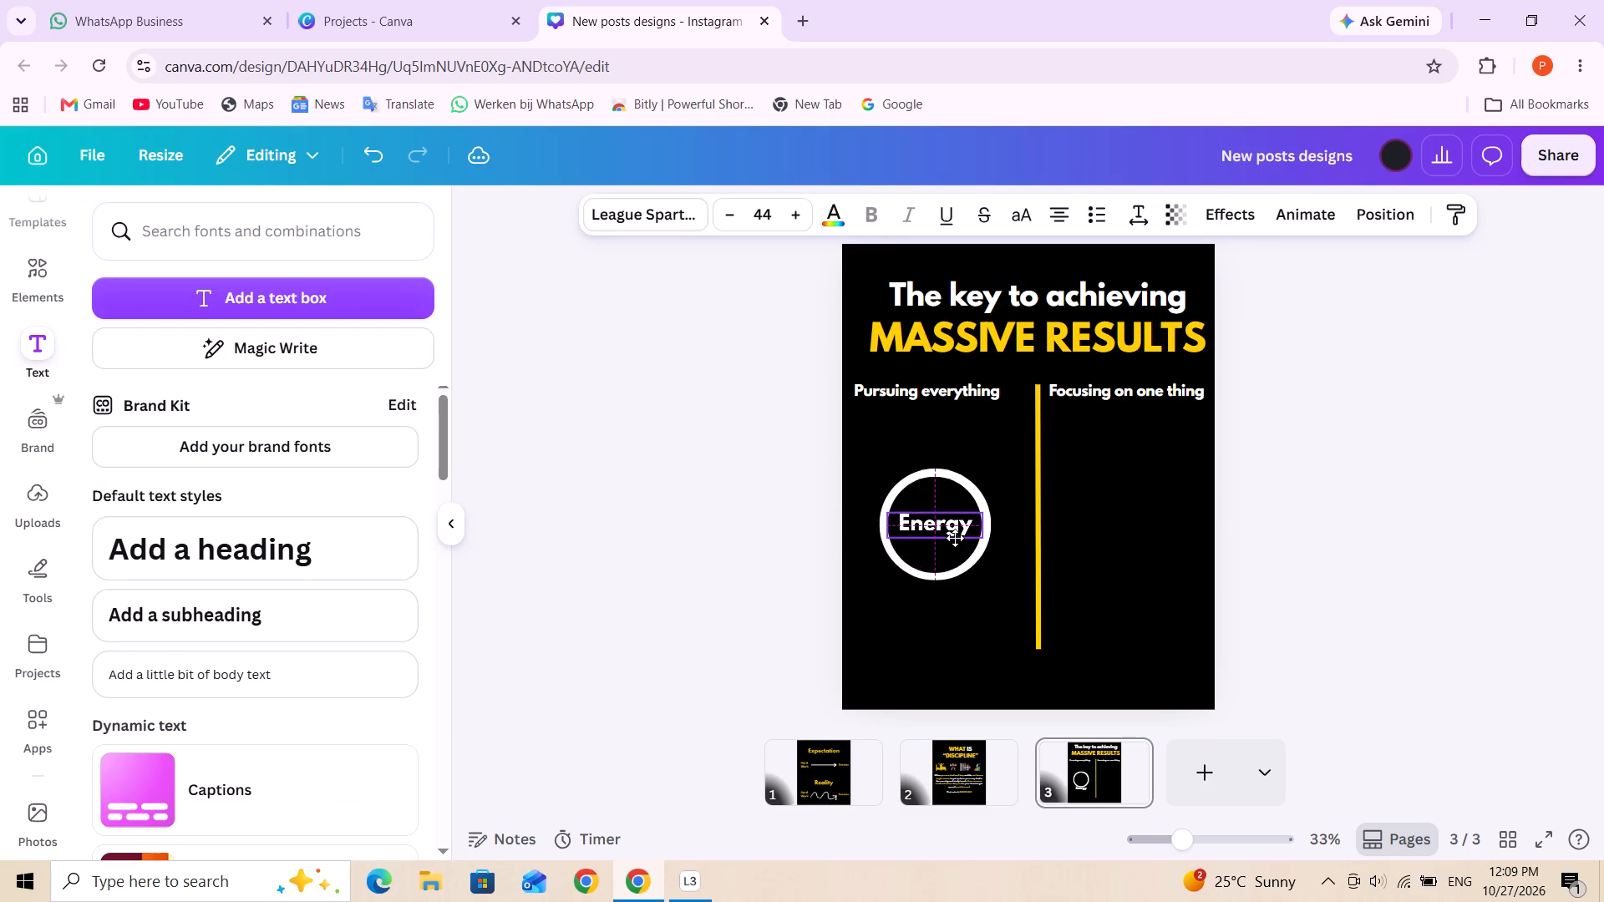
{"action": "left_click_drag", "start_coordinate": [955, 538], "coordinate": [956, 538]}
{"action": "triple_click", "coordinate": [952, 523]}
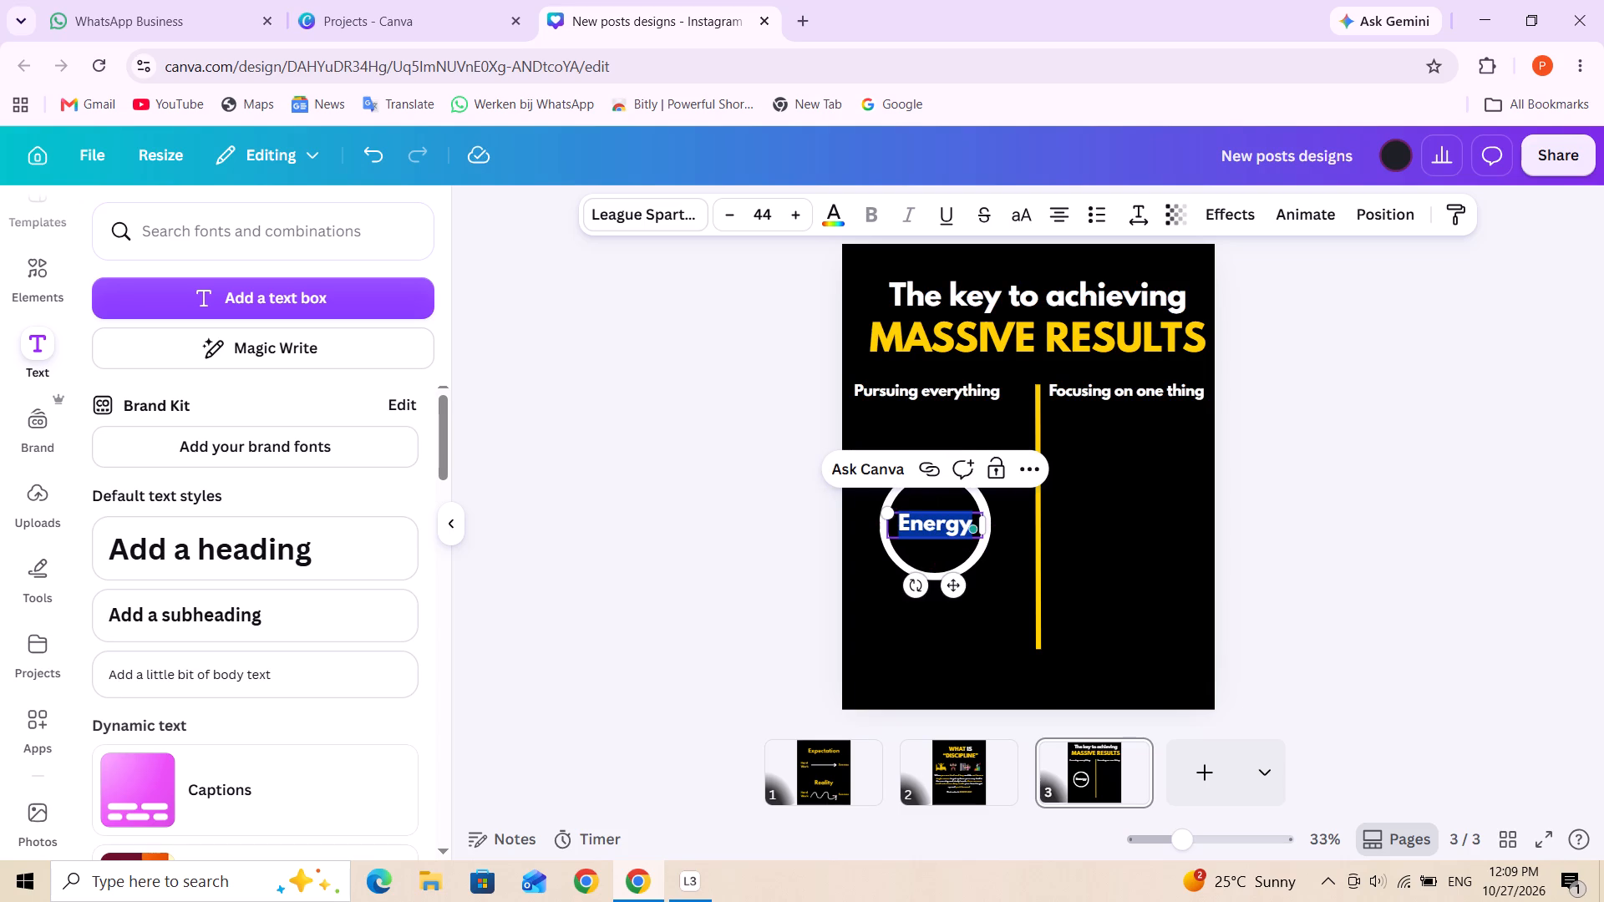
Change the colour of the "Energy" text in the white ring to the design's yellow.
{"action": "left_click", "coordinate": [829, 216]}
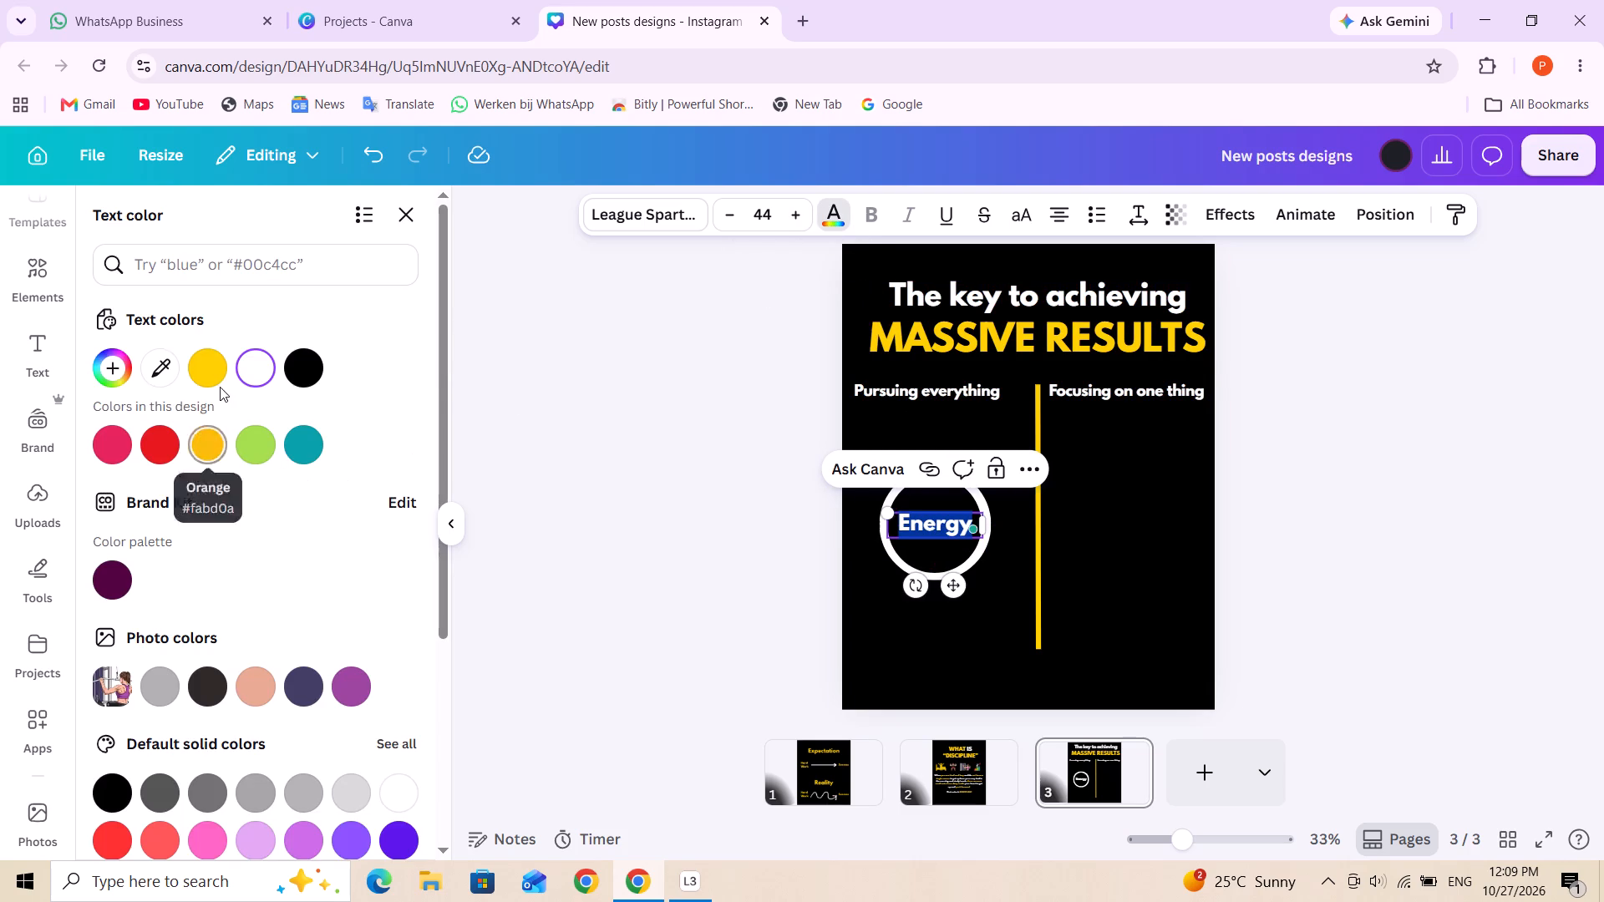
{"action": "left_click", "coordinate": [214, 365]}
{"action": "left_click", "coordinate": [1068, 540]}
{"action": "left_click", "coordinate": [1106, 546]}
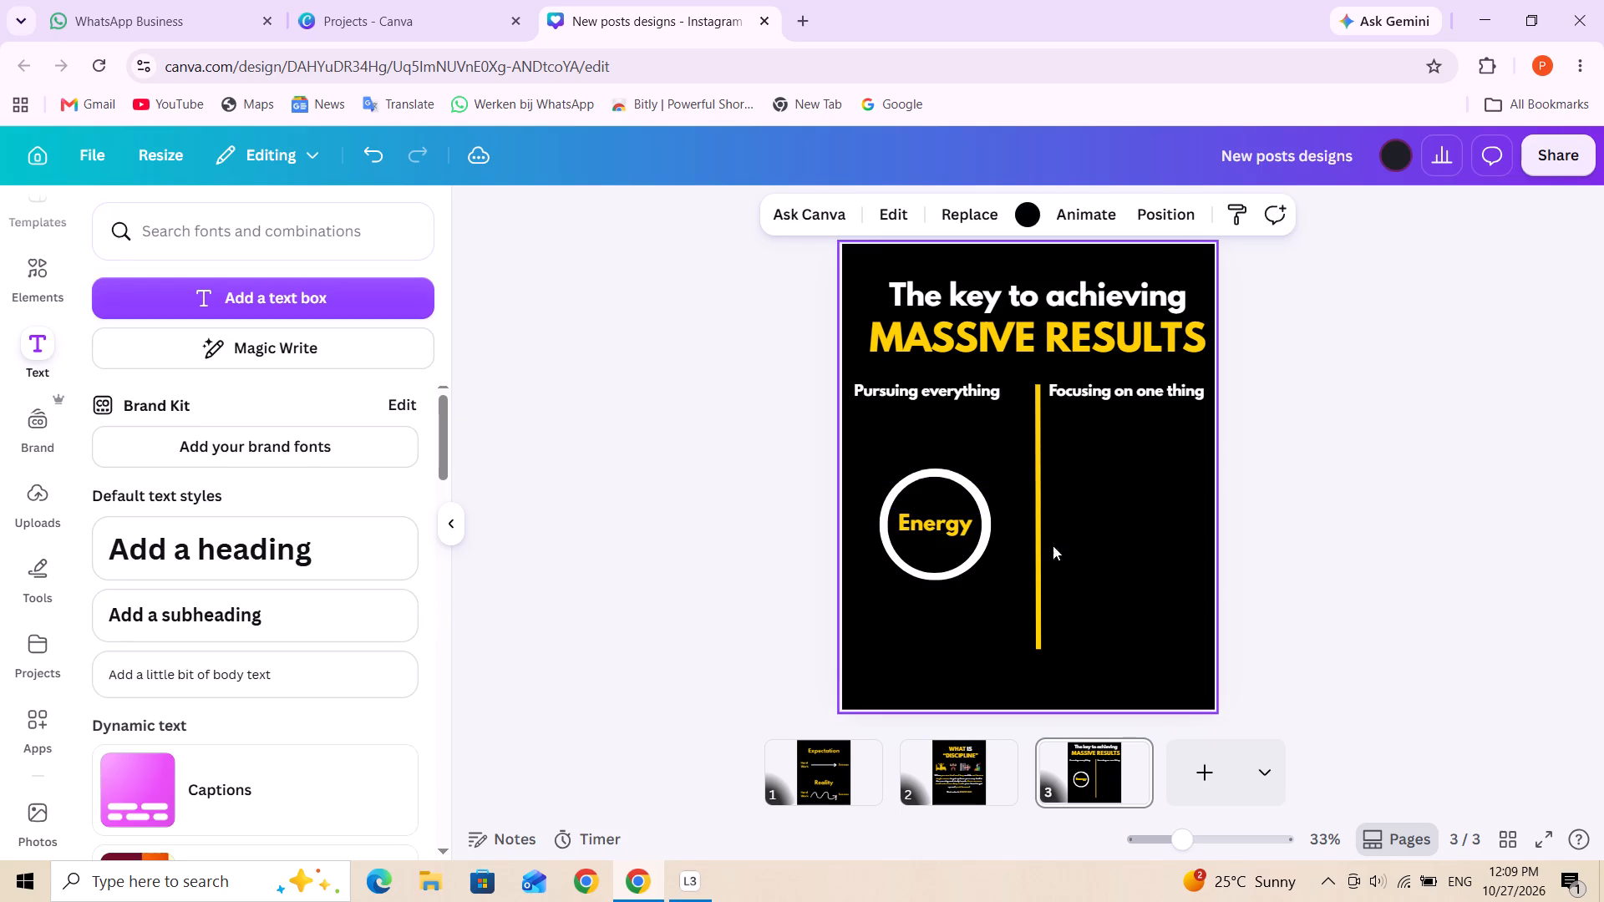
Change the colour of the "Energy" text in the white ring to orange #fabd0a.
{"action": "triple_click", "coordinate": [940, 530]}
{"action": "left_click", "coordinate": [939, 528]}
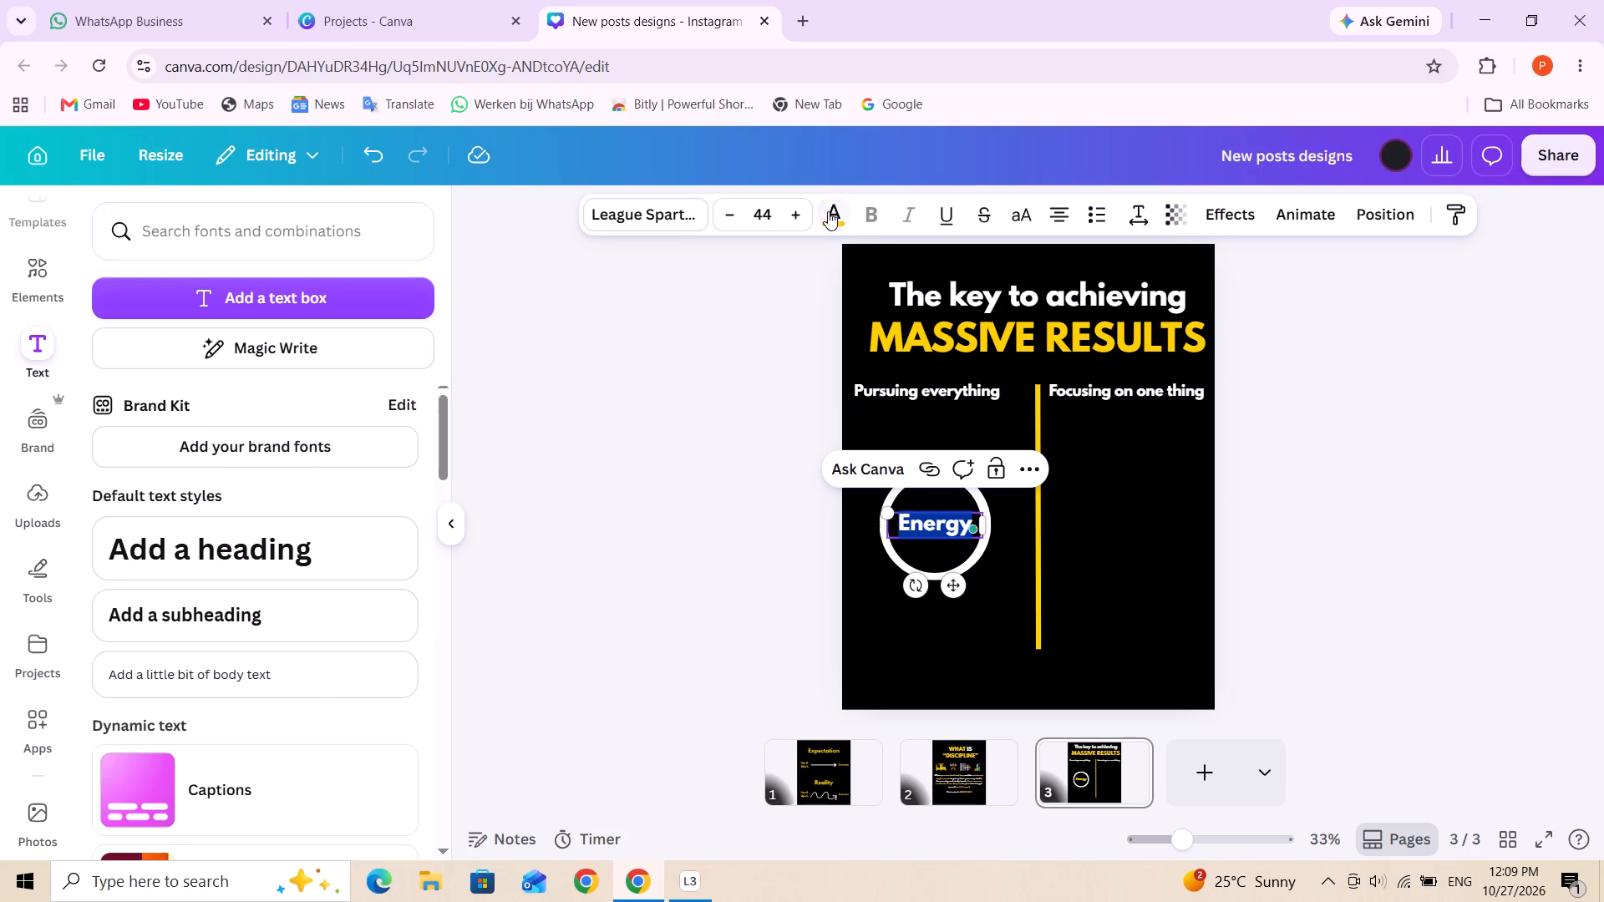
{"action": "left_click", "coordinate": [828, 211]}
{"action": "left_click", "coordinate": [205, 447]}
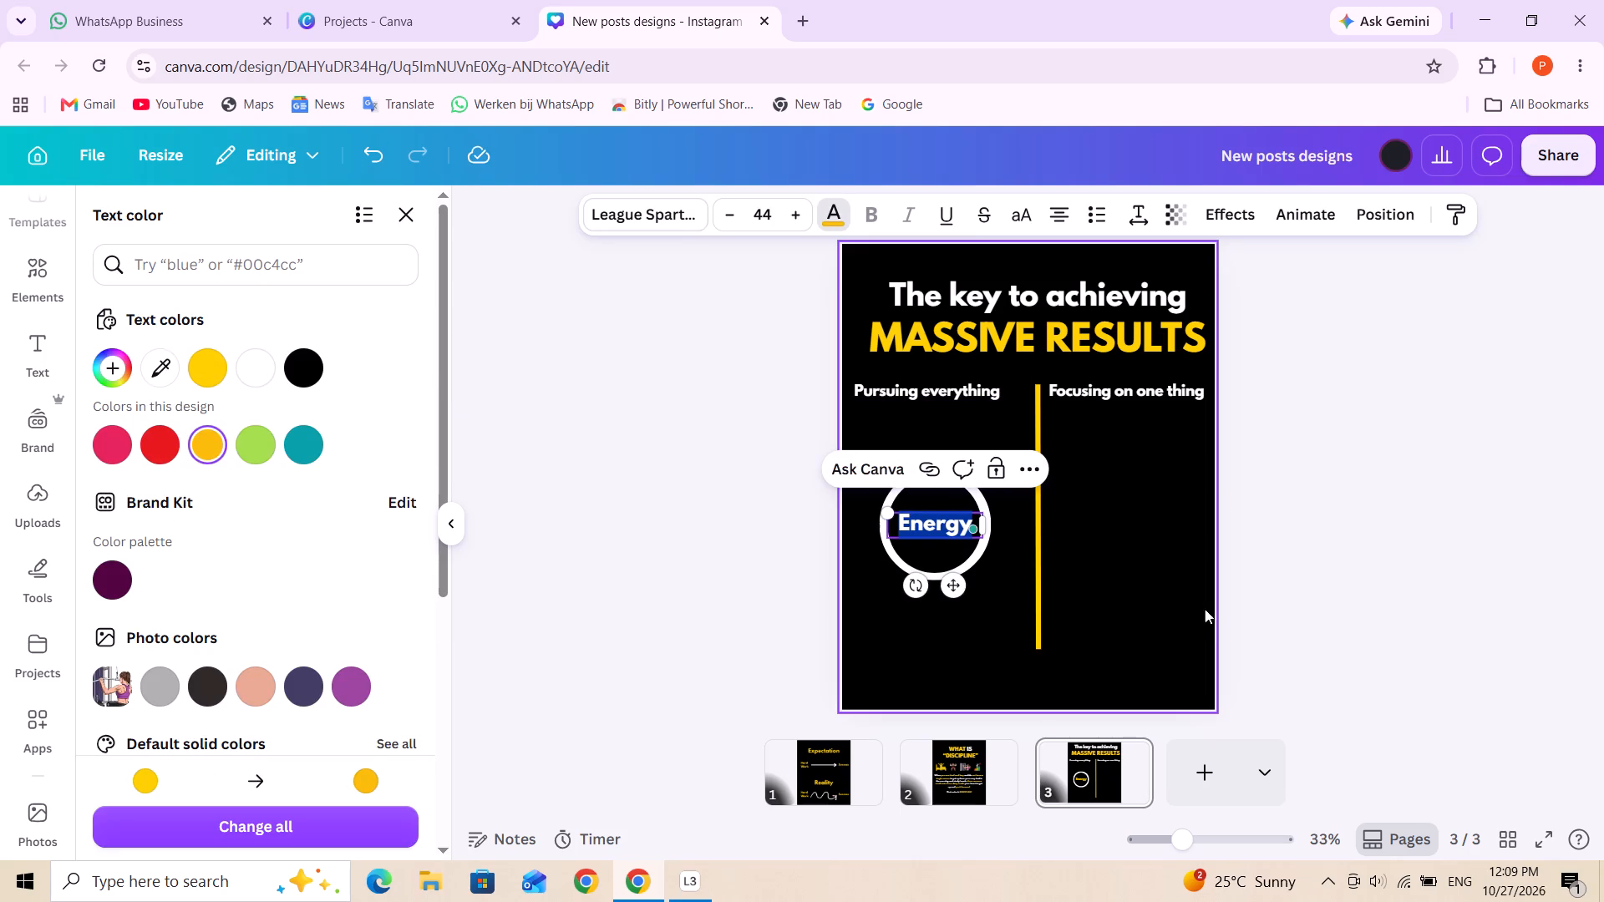
{"action": "left_click", "coordinate": [1185, 581]}
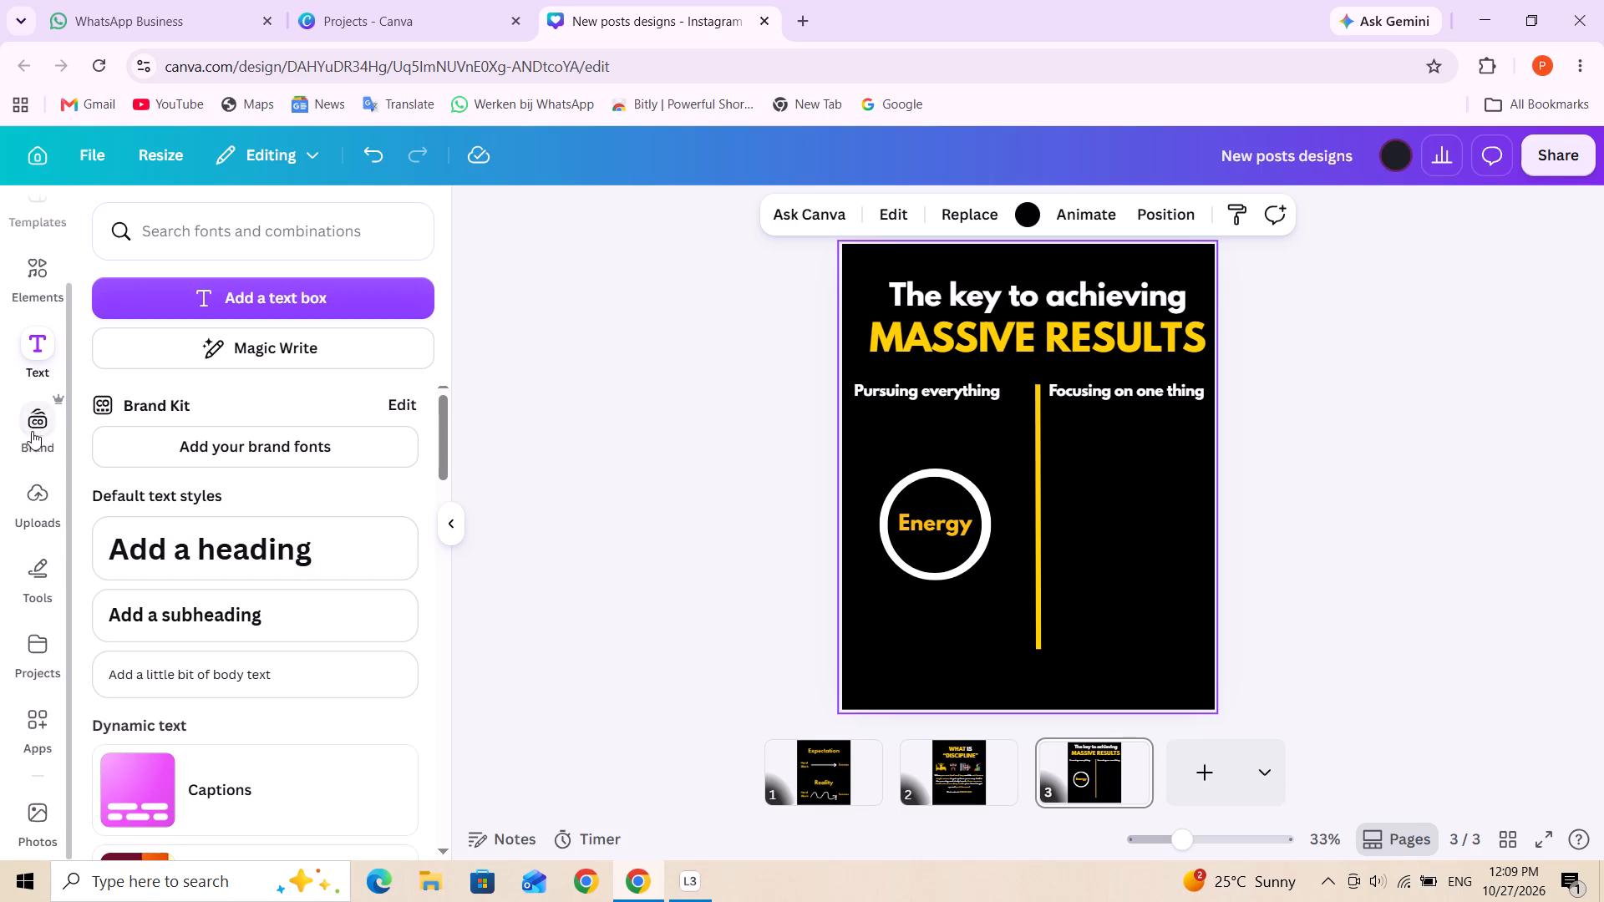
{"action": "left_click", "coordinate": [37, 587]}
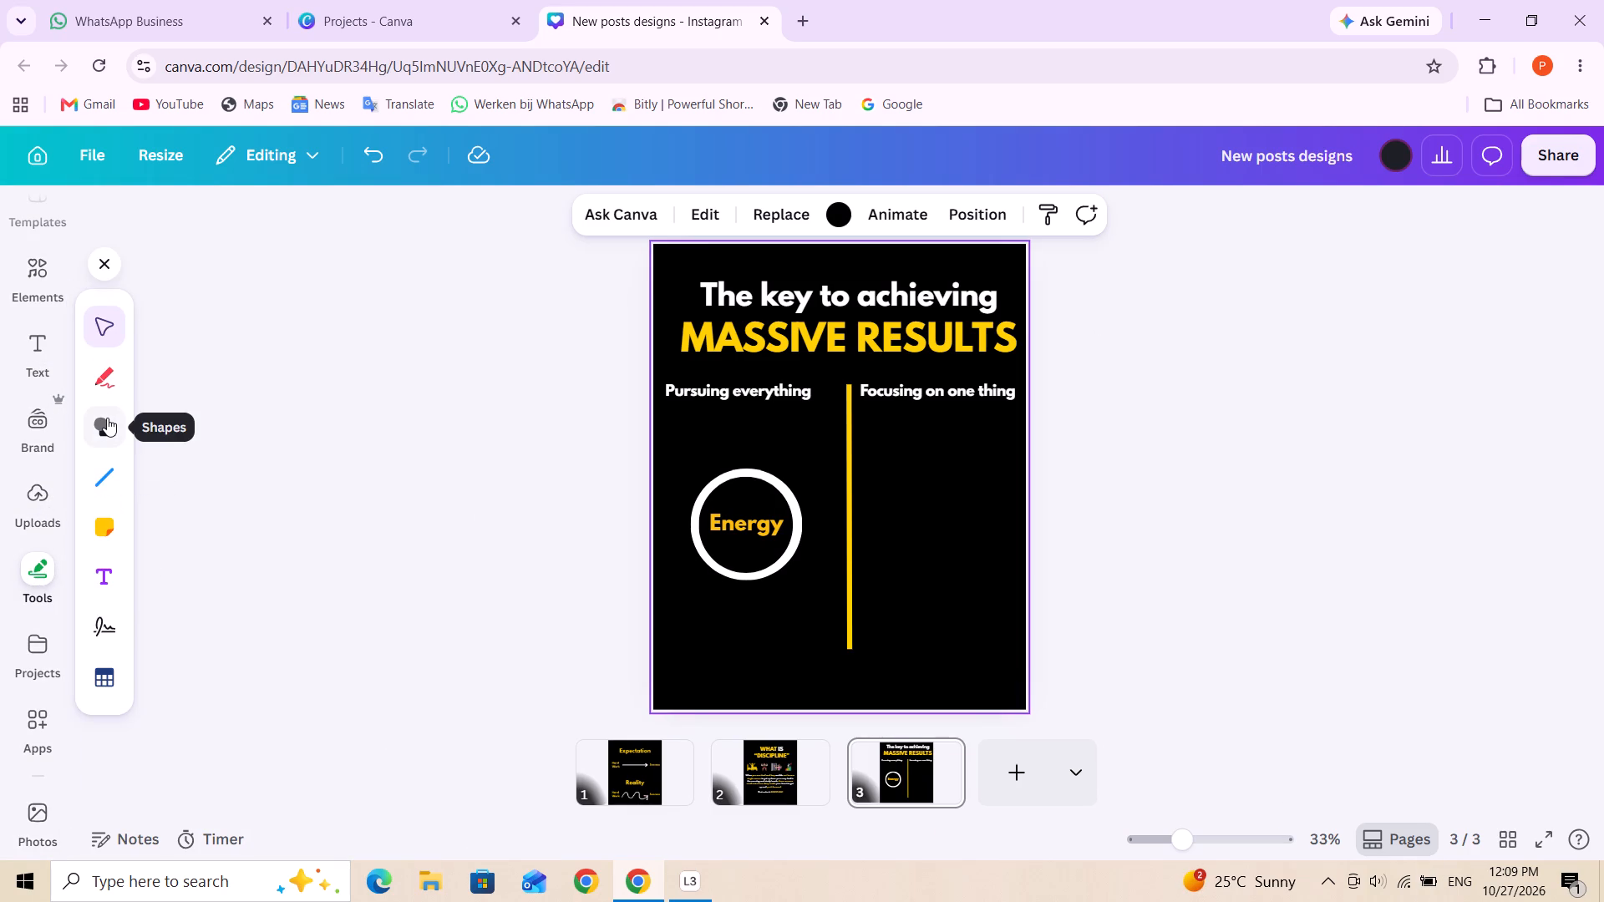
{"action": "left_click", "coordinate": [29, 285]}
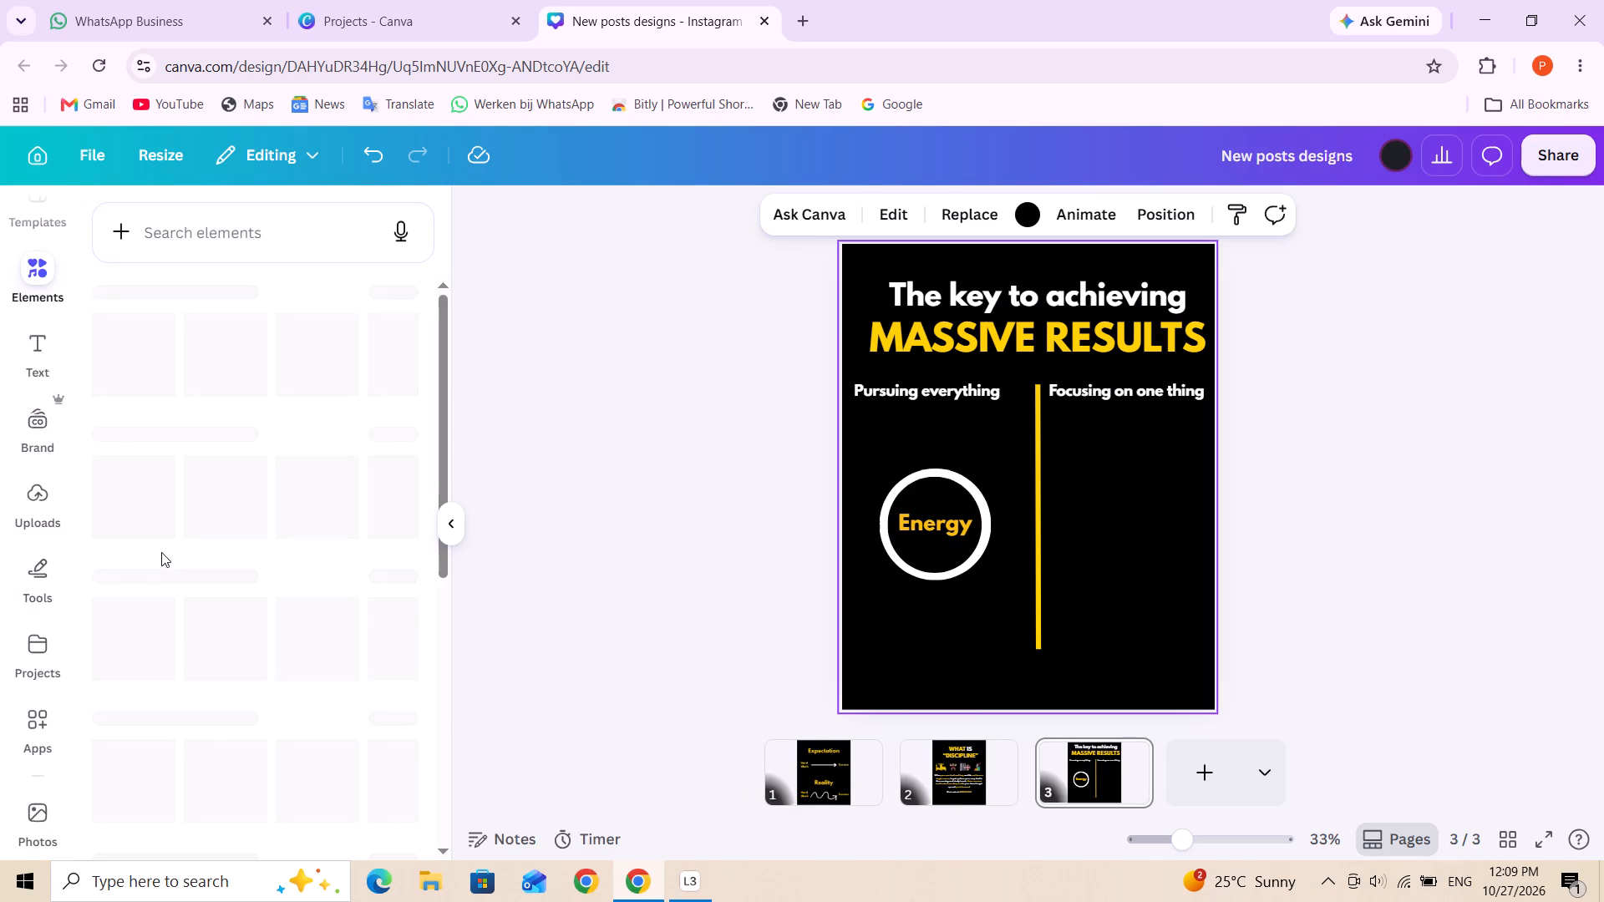
Duplicate the white circle behind "Energy" and place the copy under "Focusing on one thing".
{"action": "left_click", "coordinate": [921, 575]}
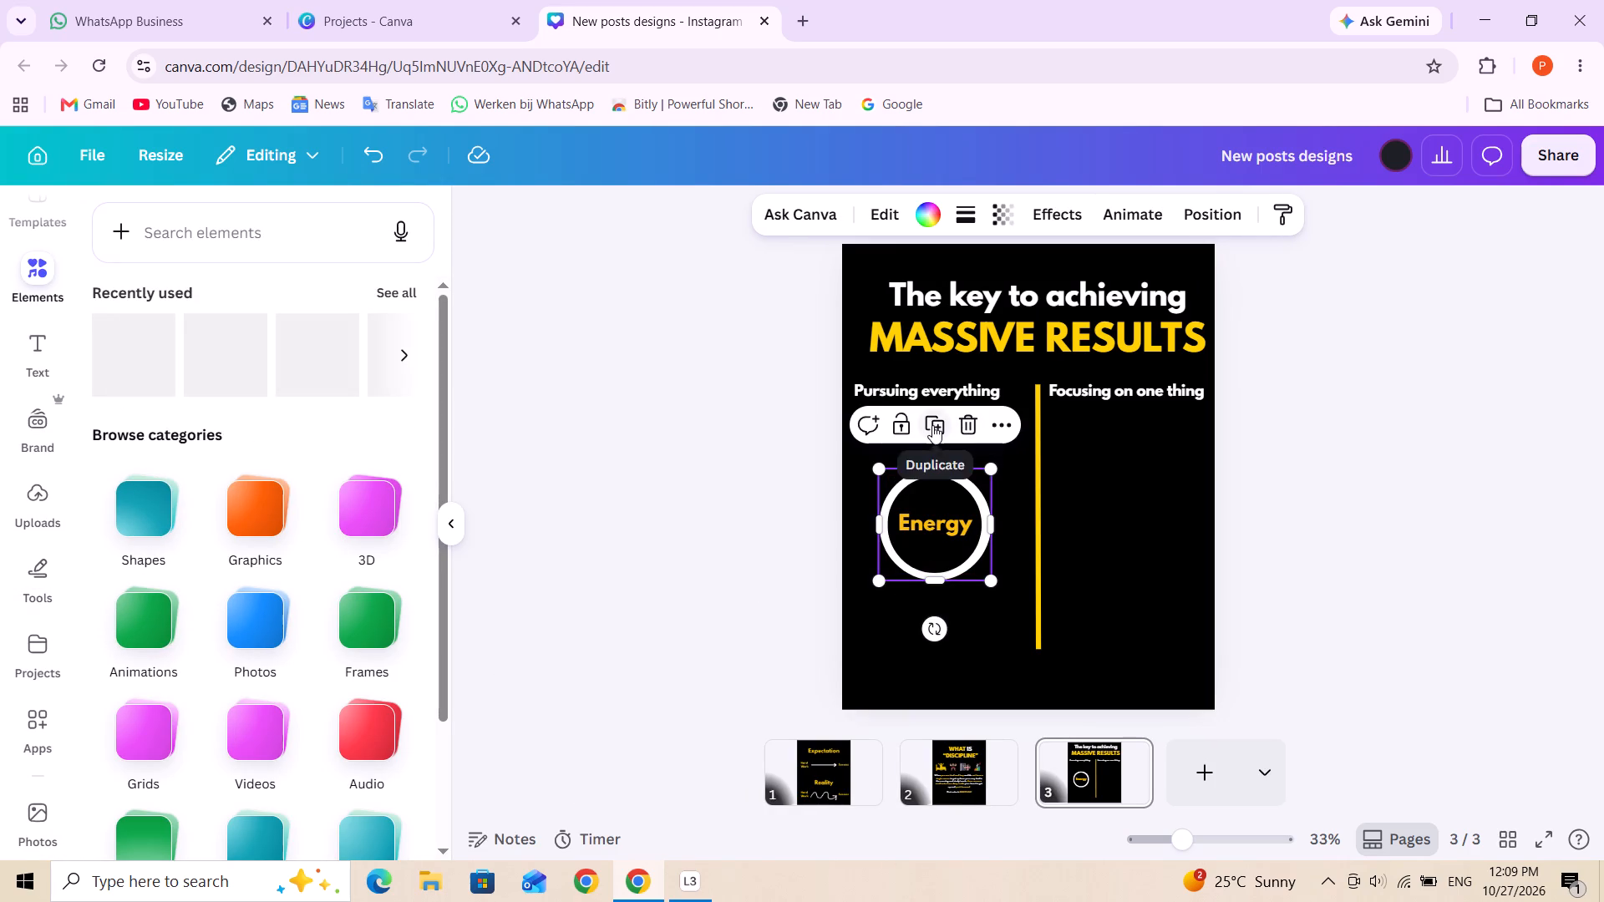
{"action": "left_click", "coordinate": [932, 425]}
{"action": "left_click_drag", "start_coordinate": [938, 505], "coordinate": [1132, 501]}
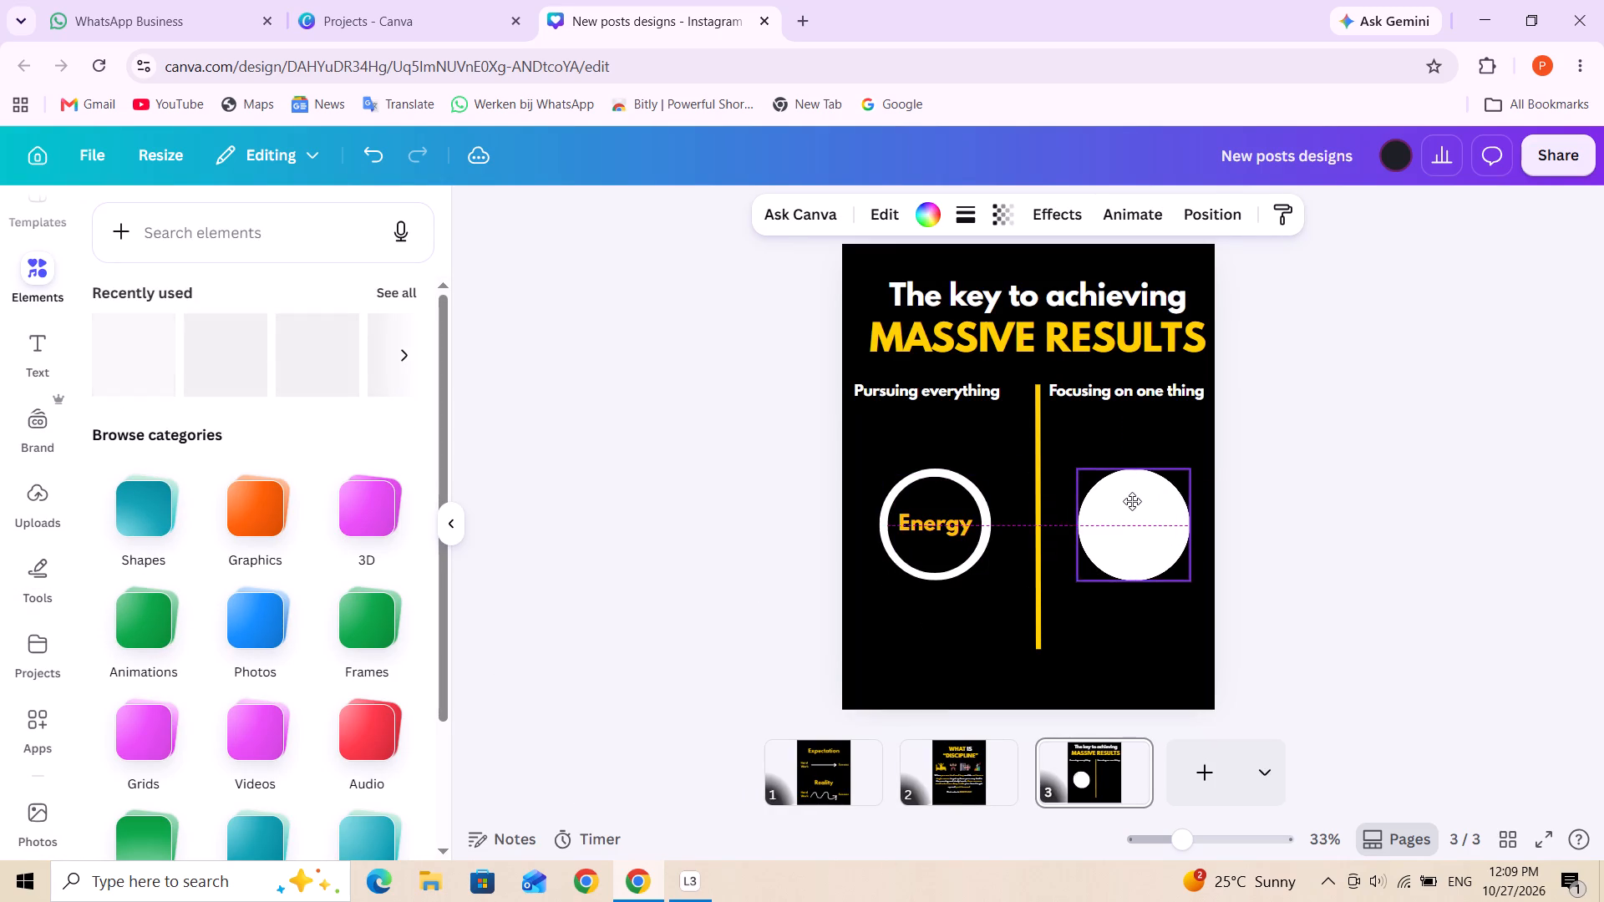
{"action": "left_click_drag", "start_coordinate": [1132, 501], "coordinate": [1129, 498]}
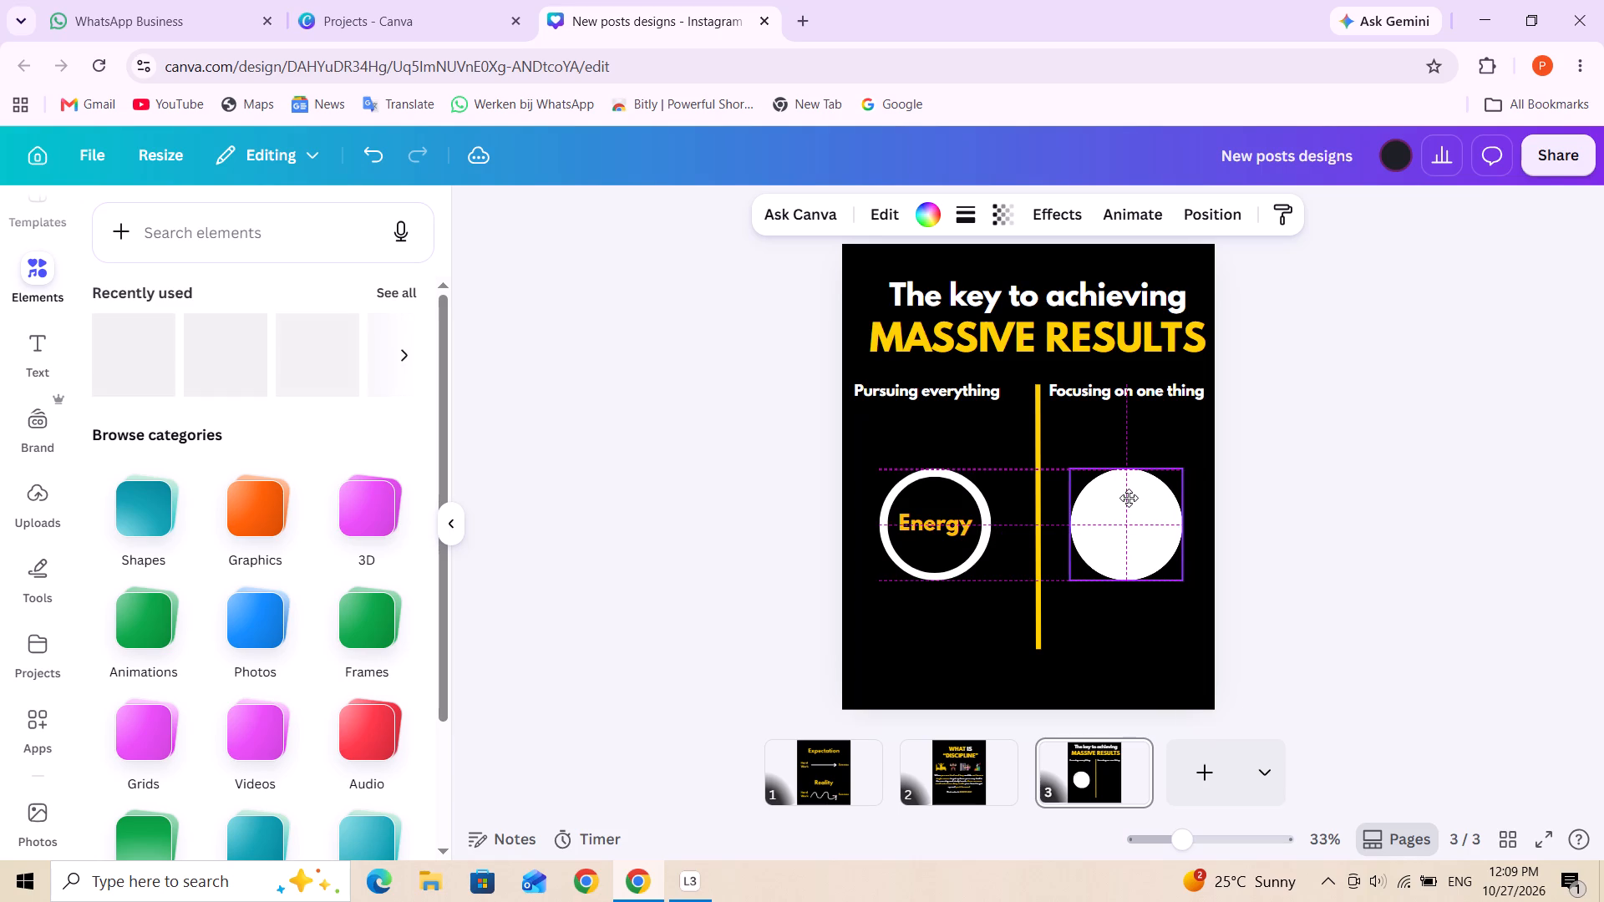
{"action": "left_click_drag", "start_coordinate": [1129, 498], "coordinate": [1130, 495]}
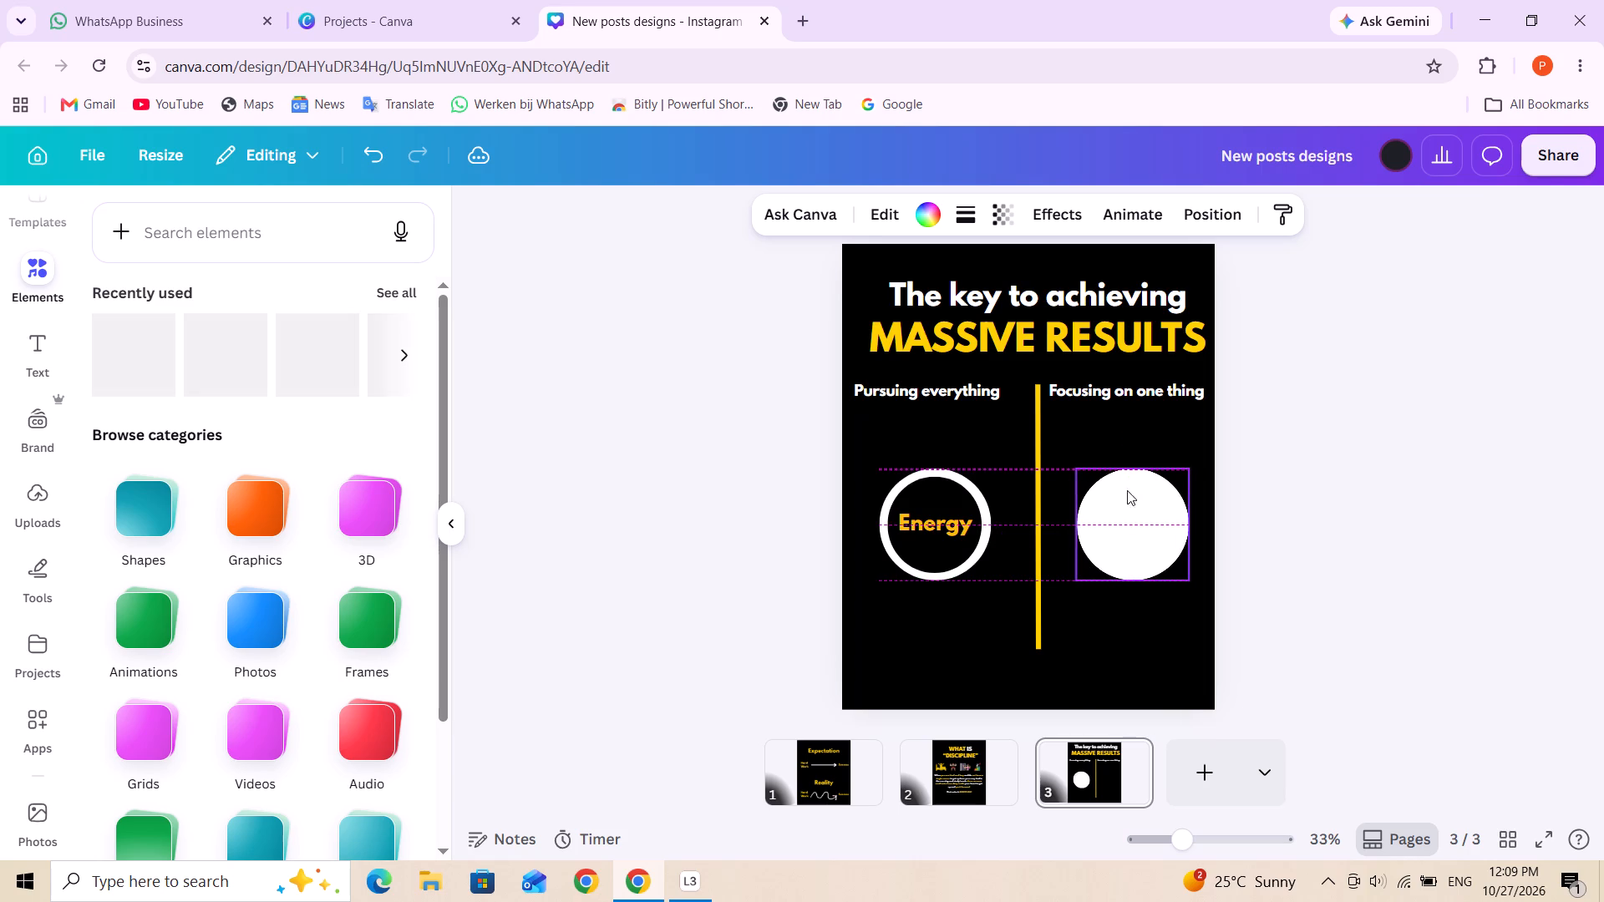
Duplicate the black inner circle and centre the copy on the white circle under "Focusing on one thing", forming a second ring.
{"action": "left_click", "coordinate": [922, 550]}
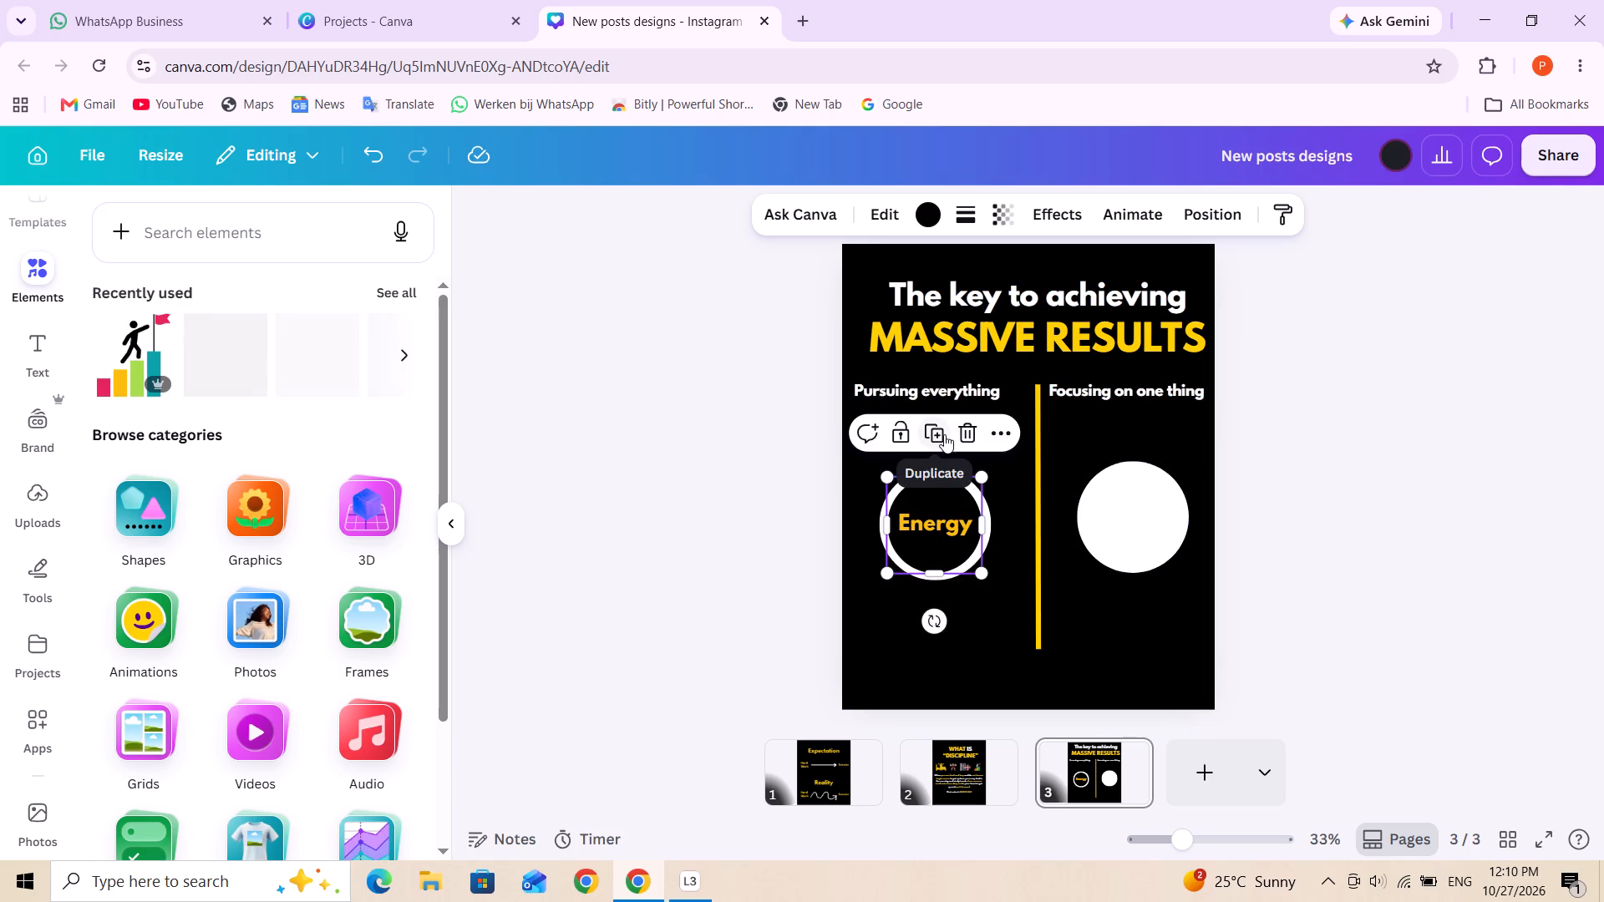
{"action": "left_click", "coordinate": [937, 433]}
{"action": "left_click_drag", "start_coordinate": [936, 547], "coordinate": [1131, 539]}
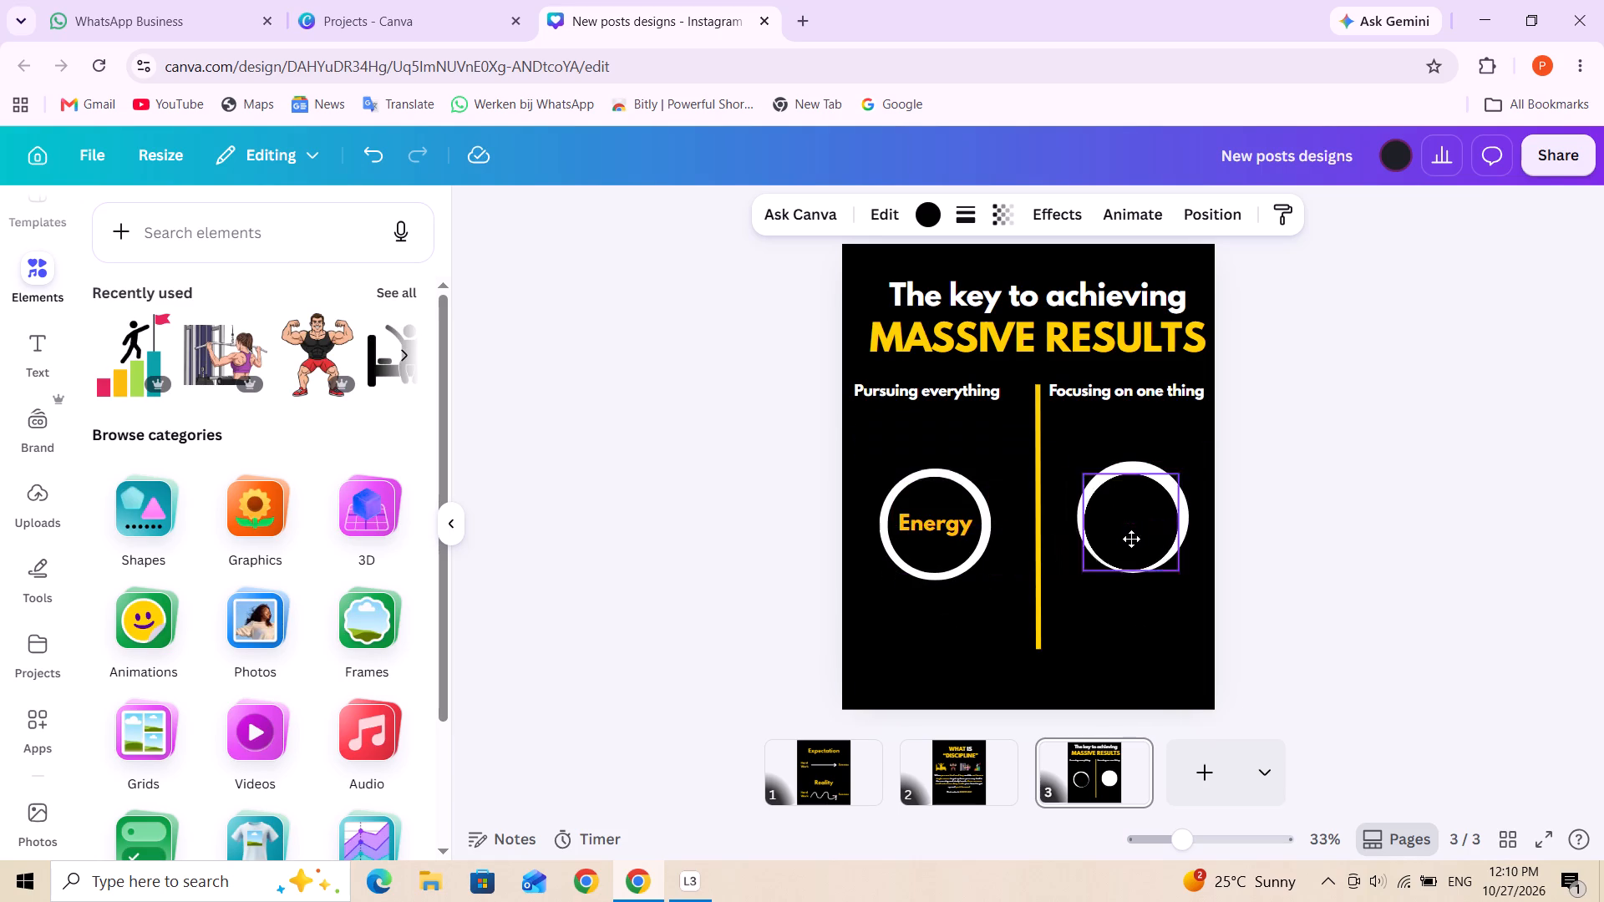
{"action": "left_click_drag", "start_coordinate": [1131, 539], "coordinate": [1132, 534]}
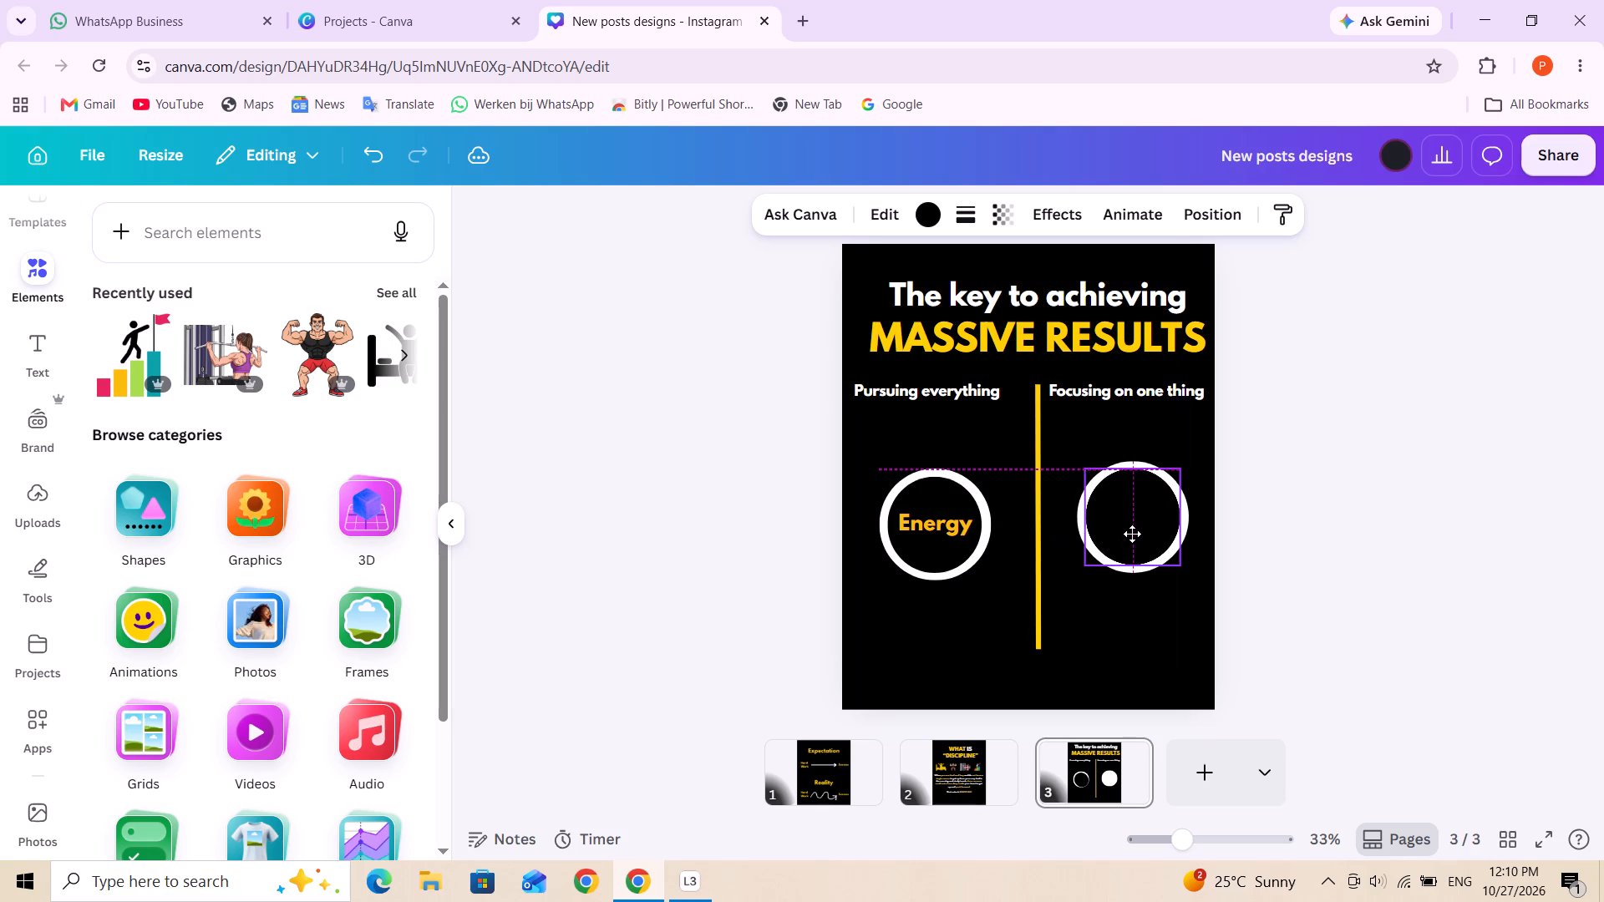
{"action": "left_click_drag", "start_coordinate": [1132, 534], "coordinate": [1133, 534]}
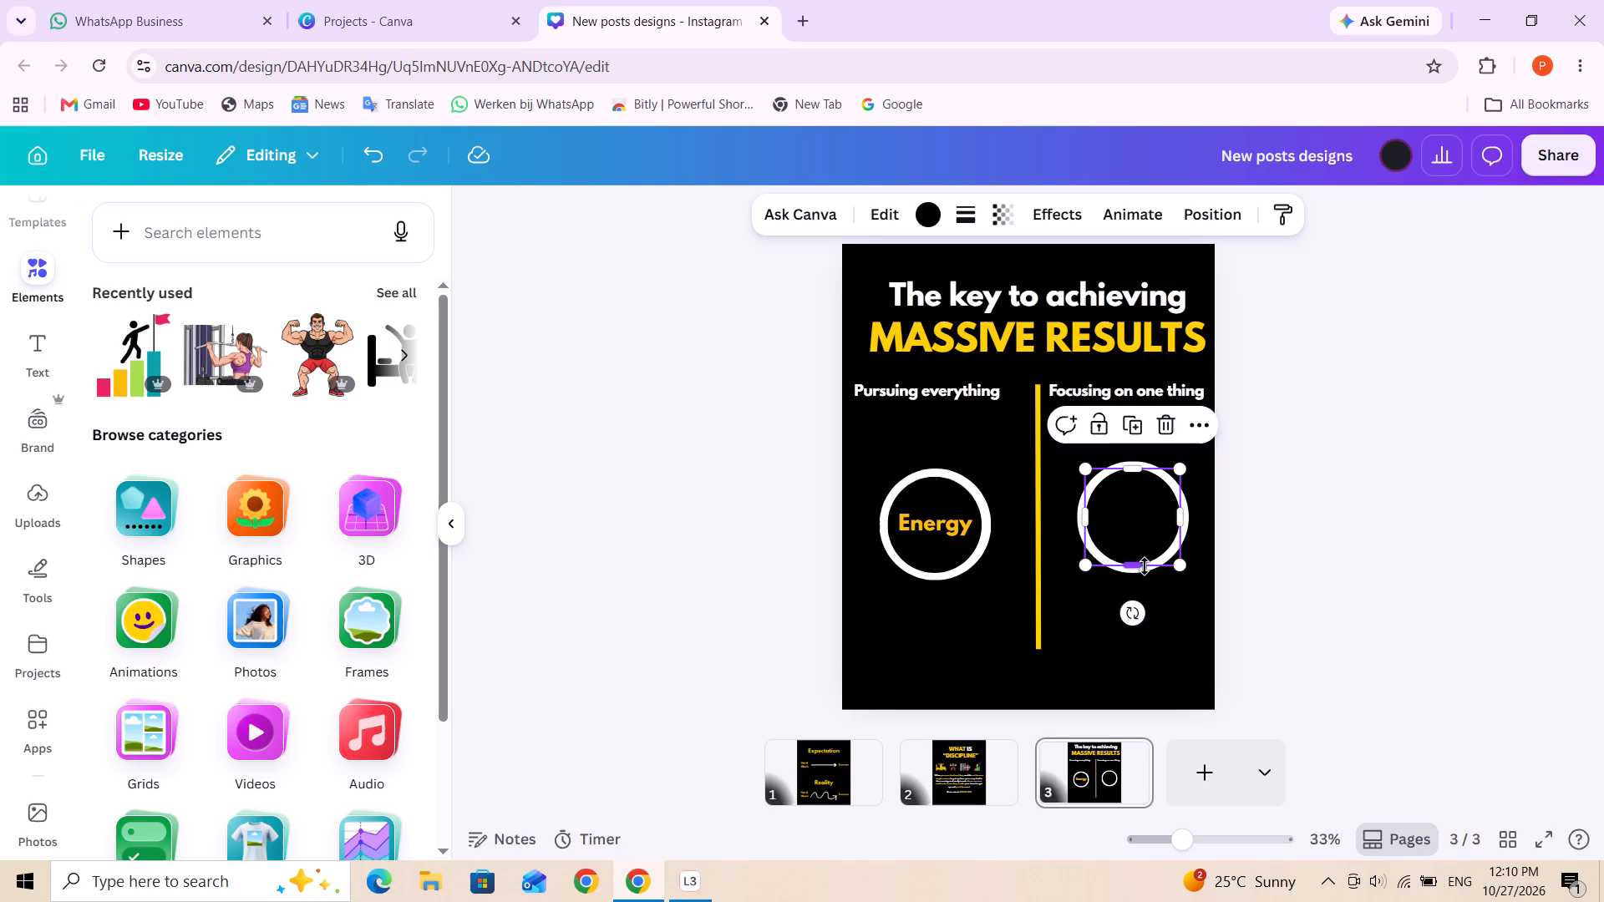
{"action": "left_click", "coordinate": [1175, 624]}
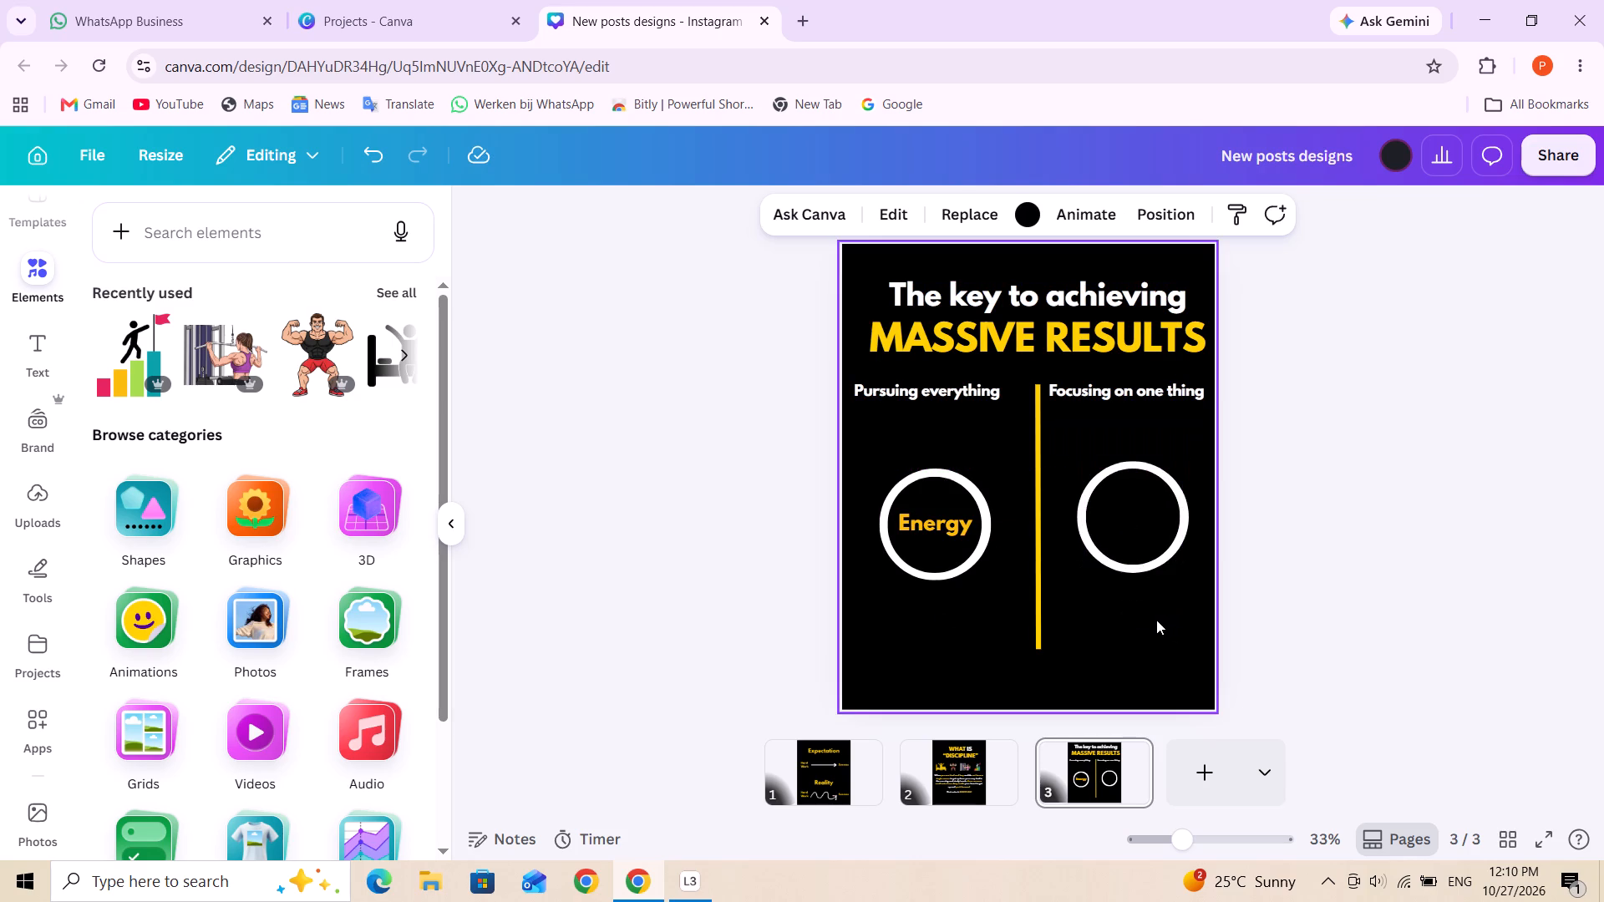
Duplicate the "Energy" text and place the copy inside the ring under "Focusing on one thing".
{"action": "left_click", "coordinate": [953, 525]}
{"action": "left_click", "coordinate": [978, 463]}
{"action": "left_click_drag", "start_coordinate": [942, 528], "coordinate": [1133, 523]}
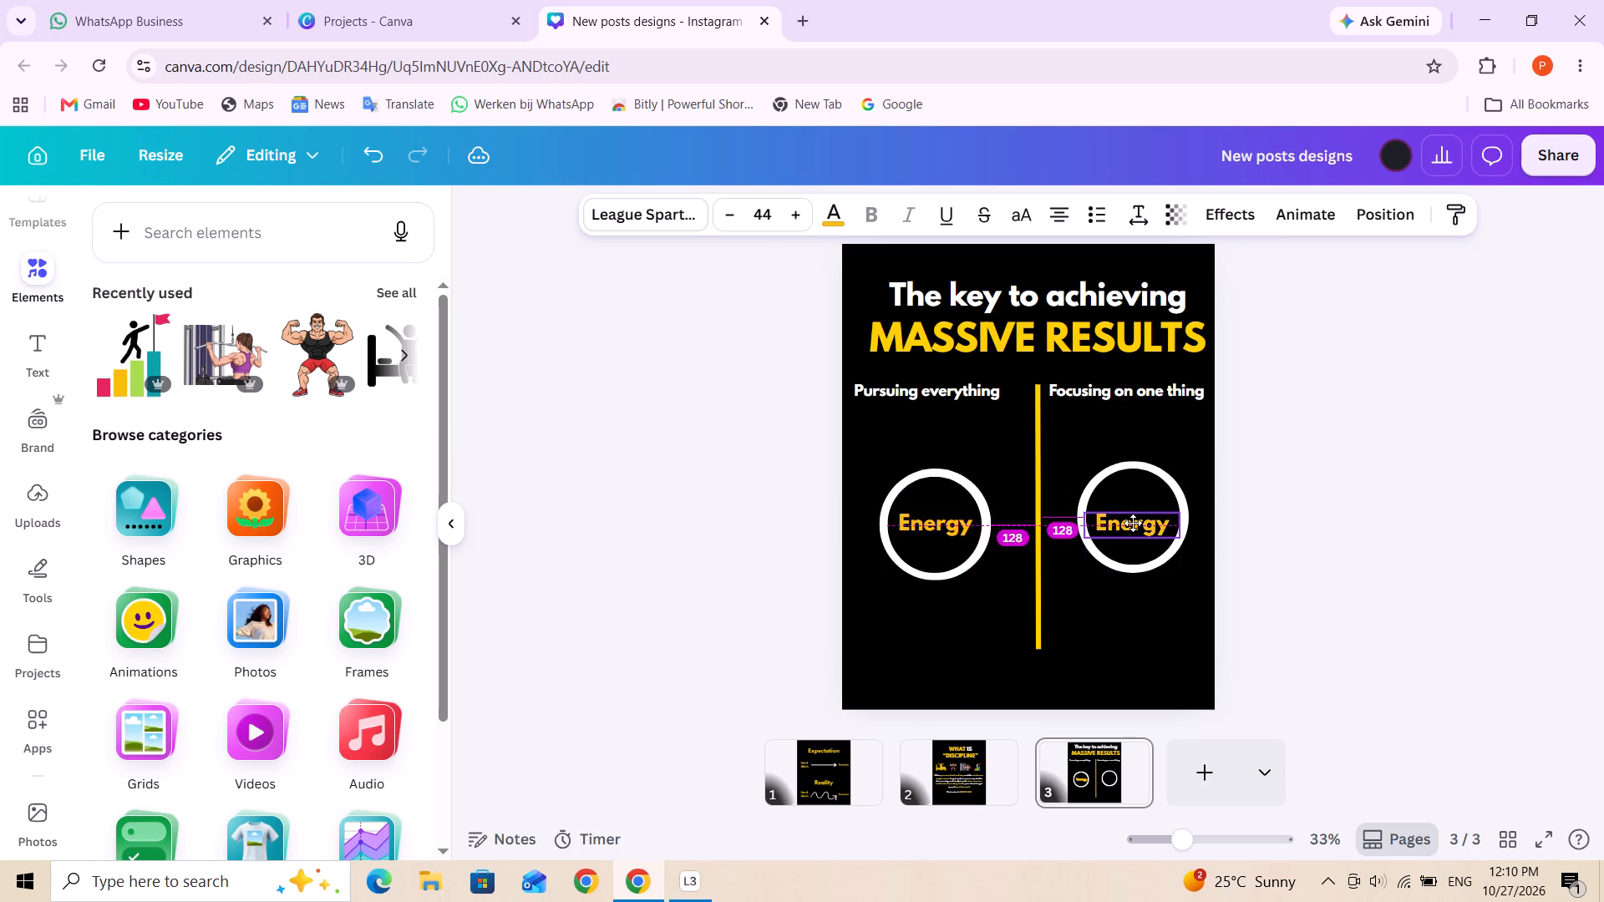
{"action": "left_click_drag", "start_coordinate": [1133, 523], "coordinate": [1139, 522]}
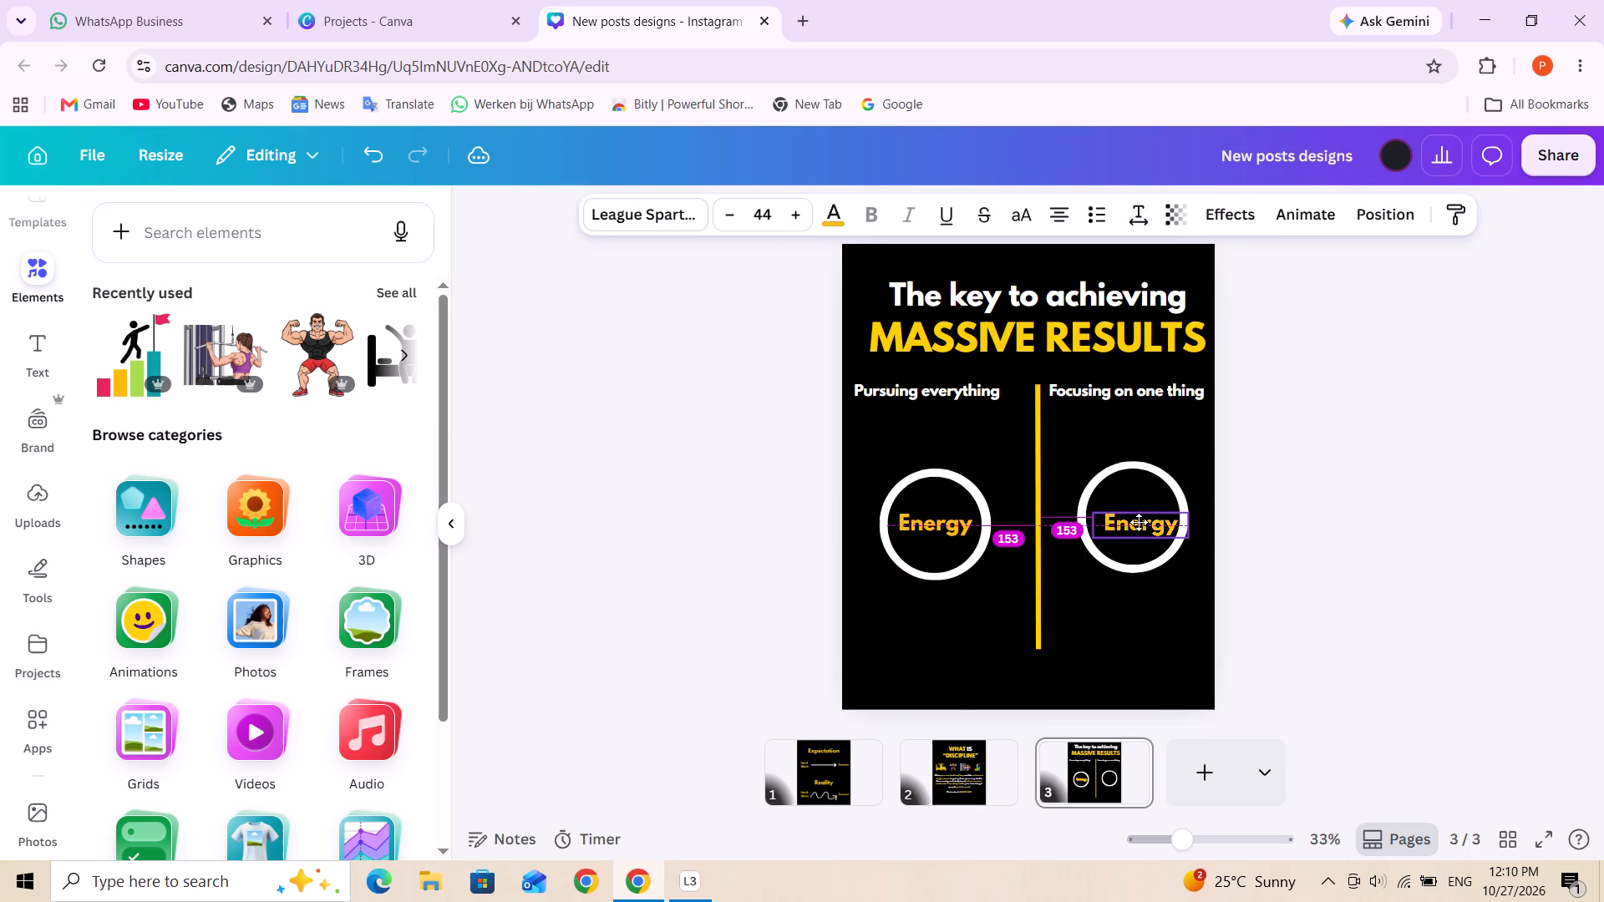
{"action": "left_click_drag", "start_coordinate": [1139, 522], "coordinate": [1138, 521]}
{"action": "left_click", "coordinate": [1186, 626]}
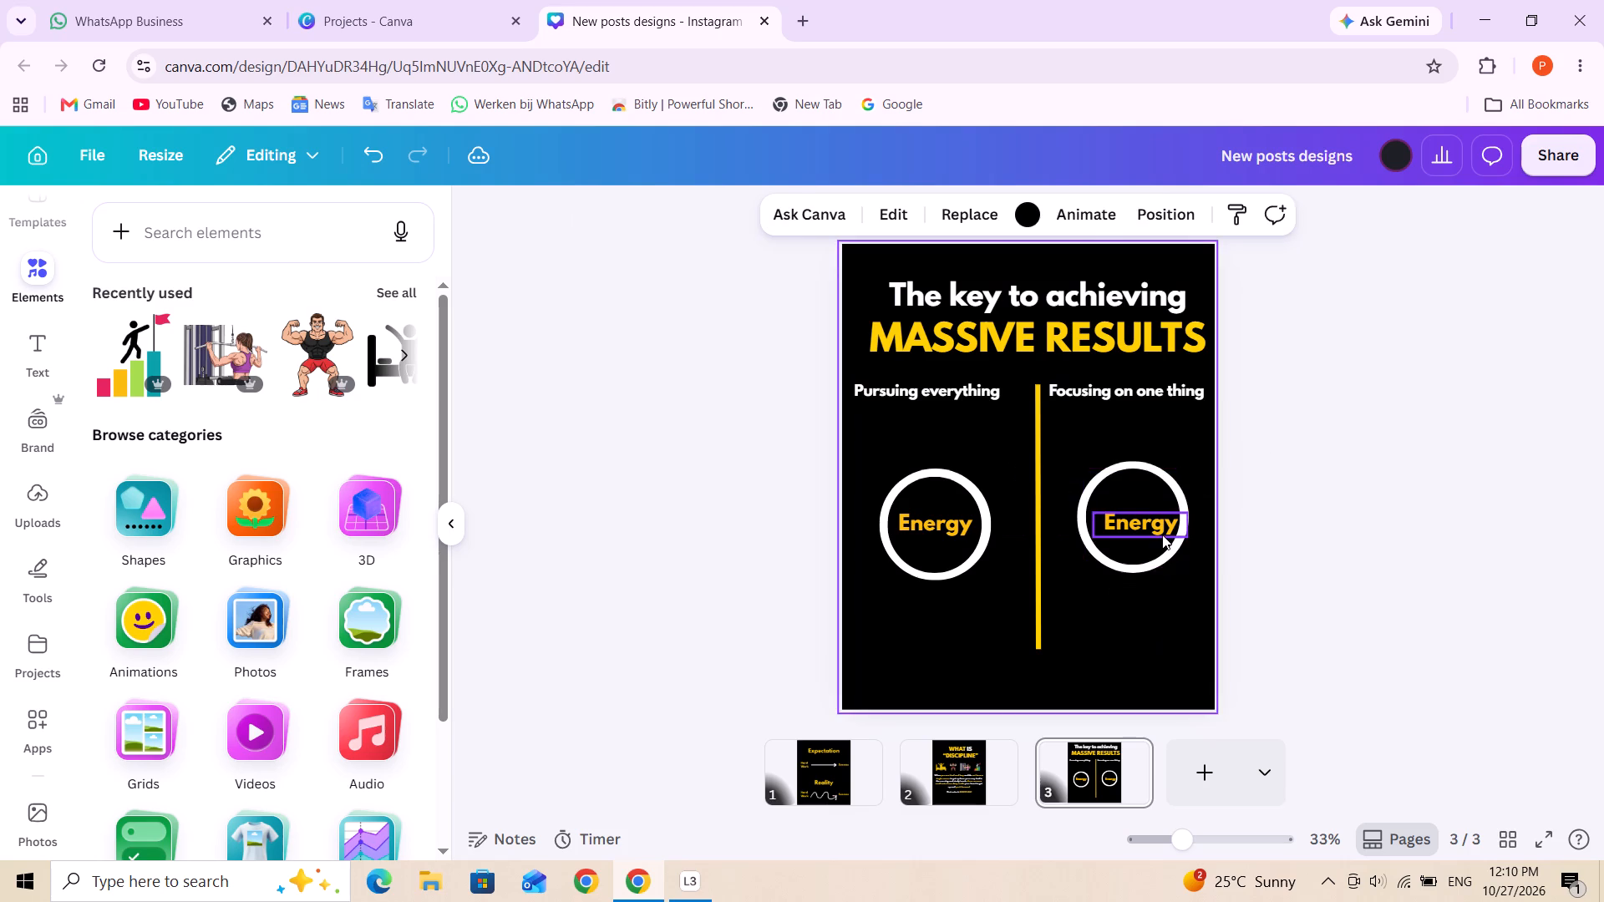
{"action": "left_click", "coordinate": [1157, 532]}
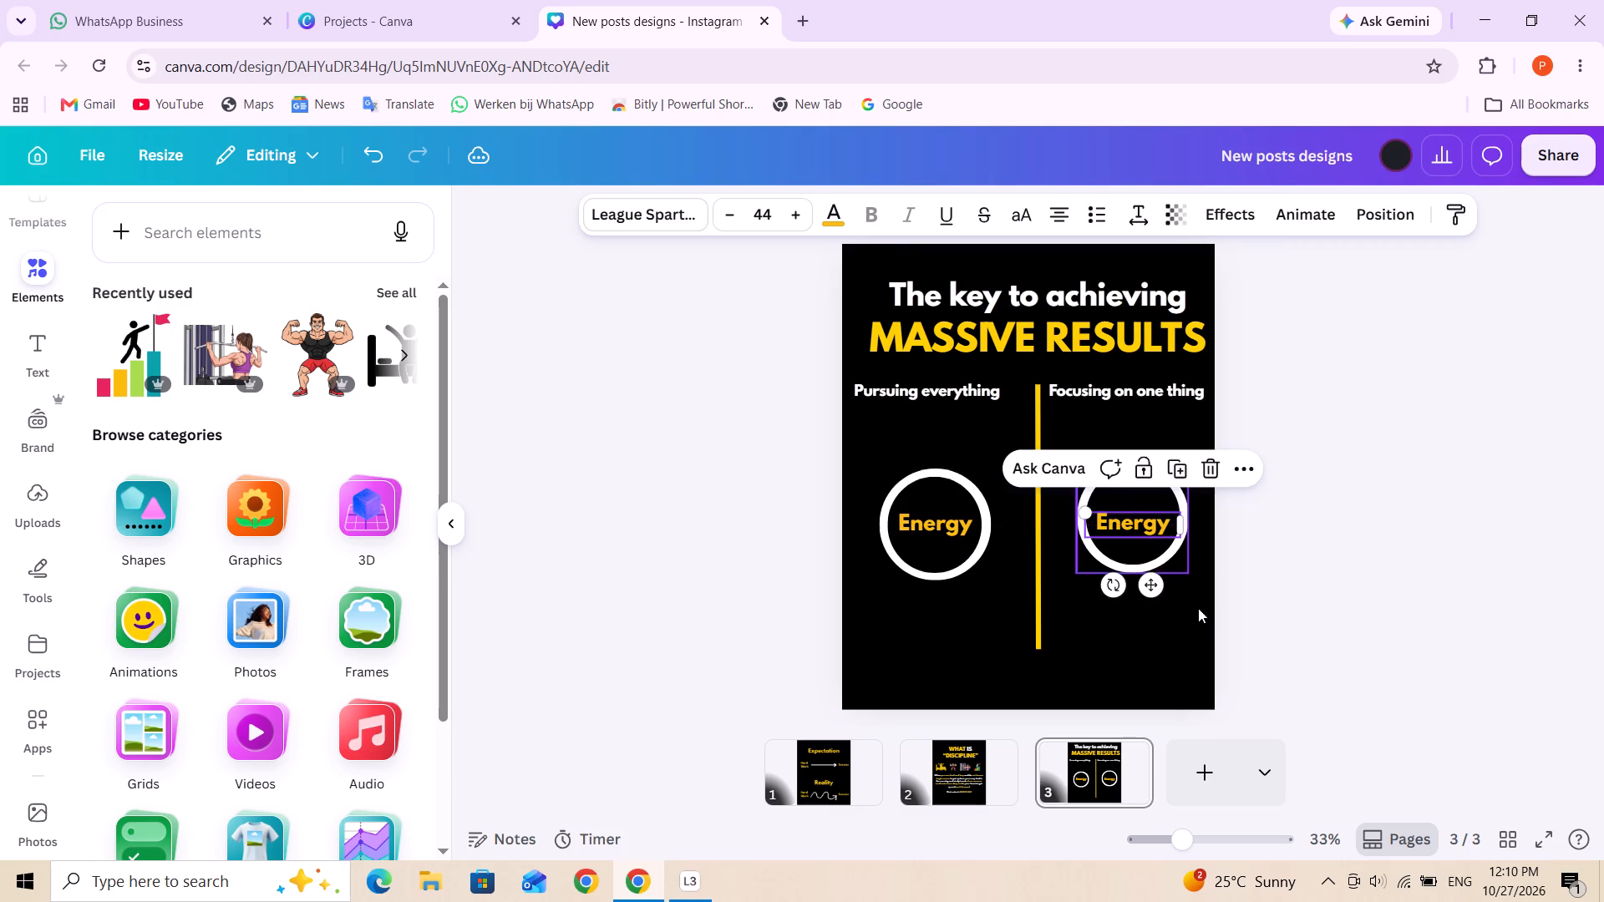
{"action": "left_click", "coordinate": [1199, 612]}
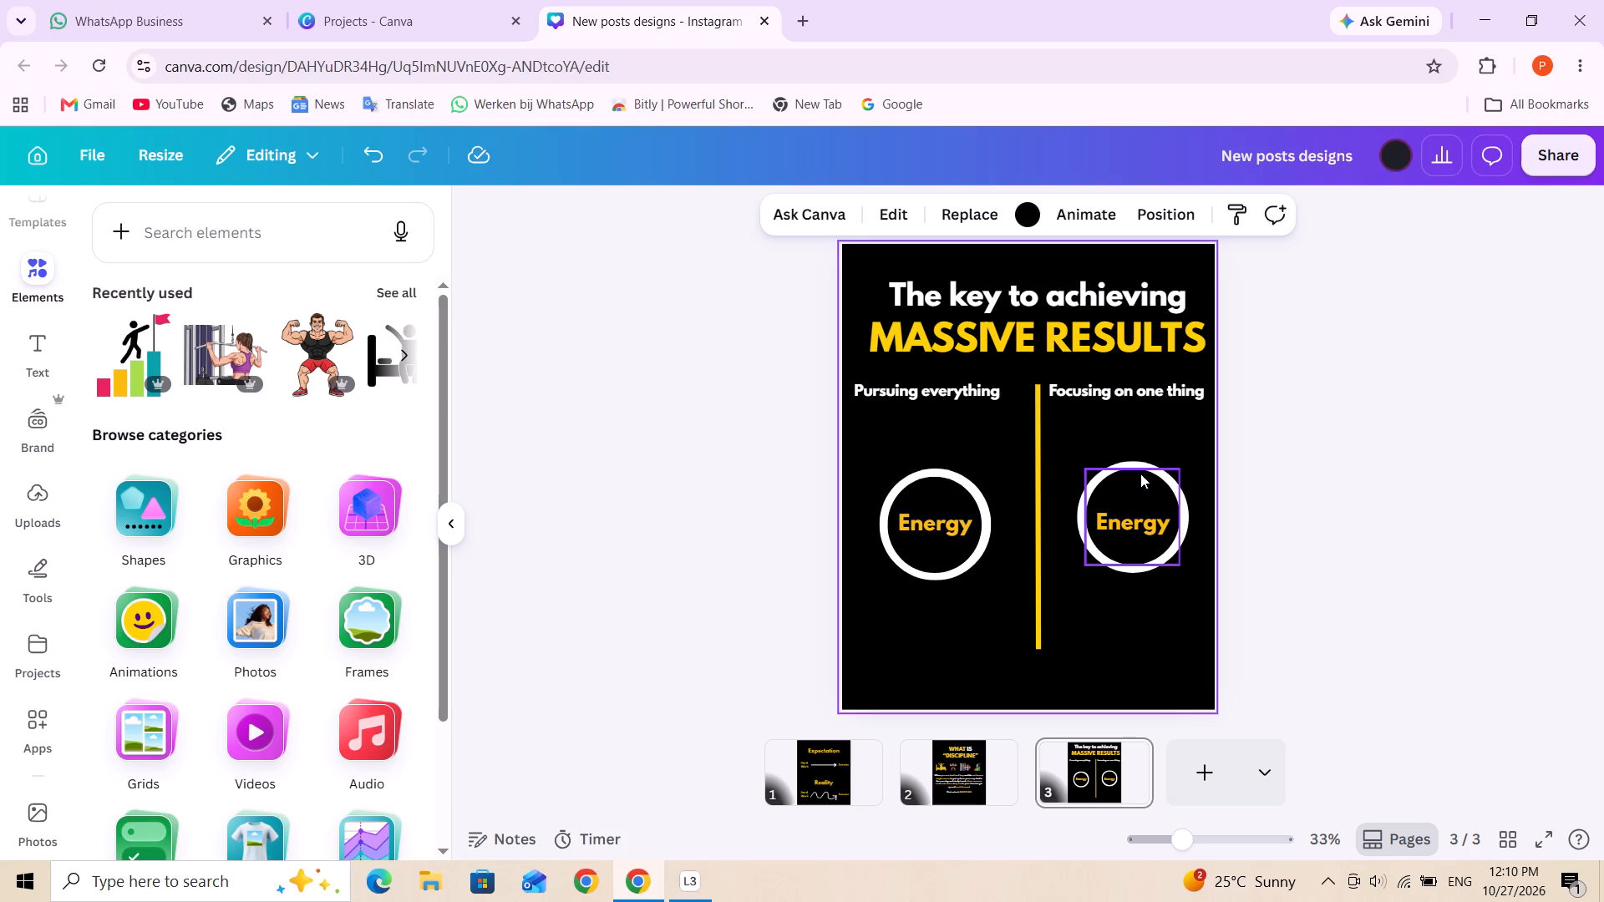
Lower the white circle and black inner circle under "Focusing on one thing" to align with the "Pursuing everything" ring.
{"action": "left_click_drag", "start_coordinate": [1143, 461], "coordinate": [1140, 490]}
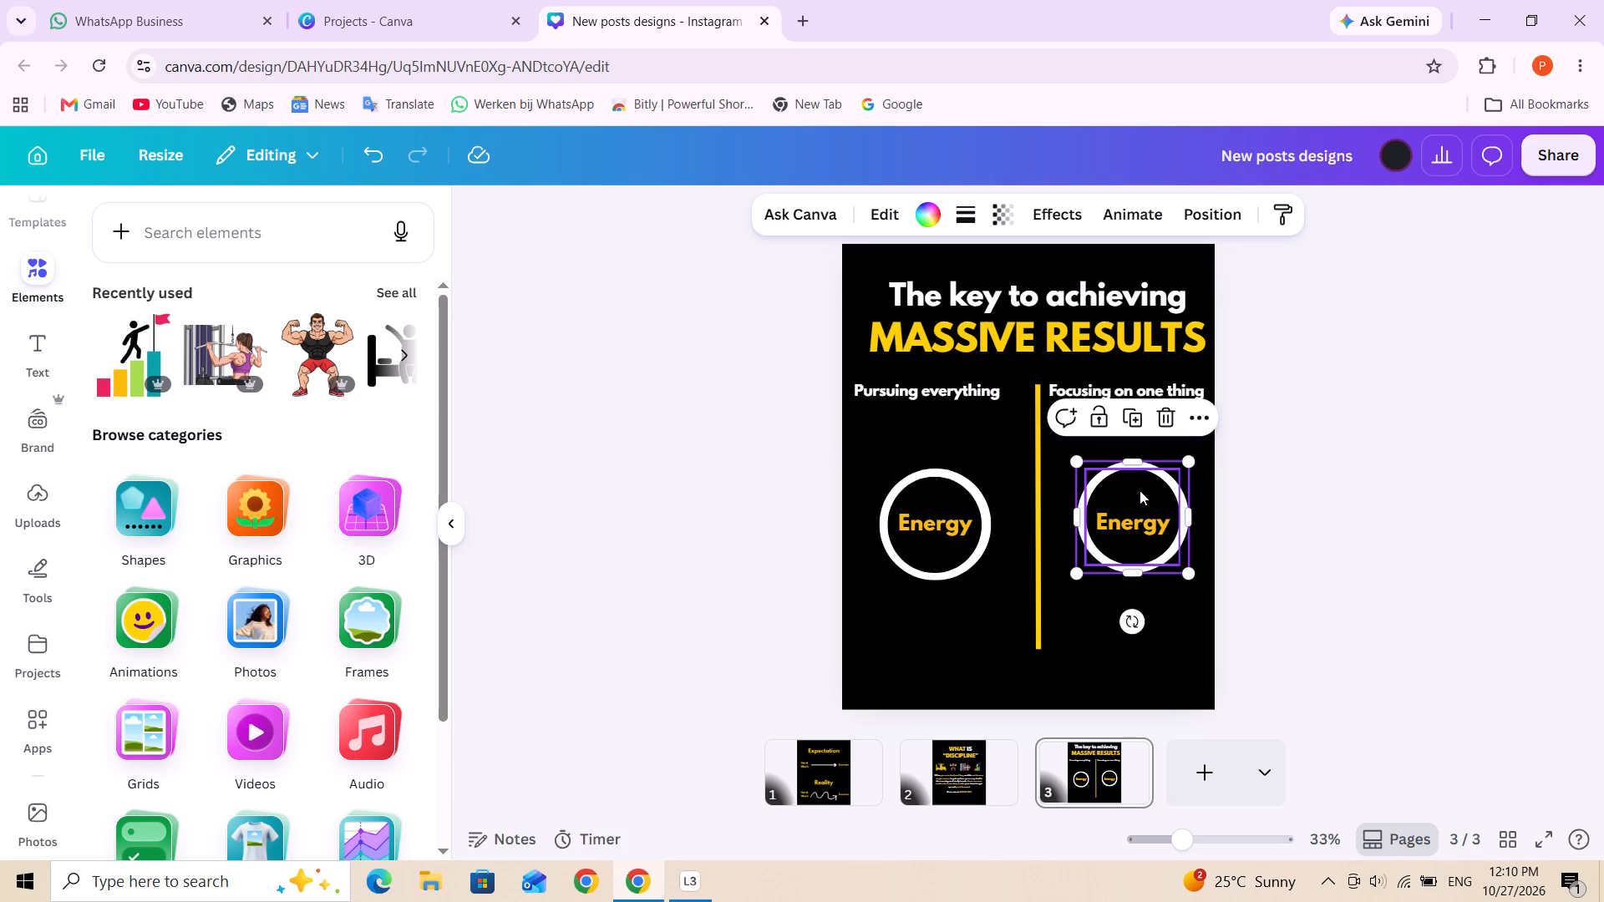
{"action": "left_click_drag", "start_coordinate": [1140, 490], "coordinate": [1140, 499]}
{"action": "left_click", "coordinate": [1187, 620]}
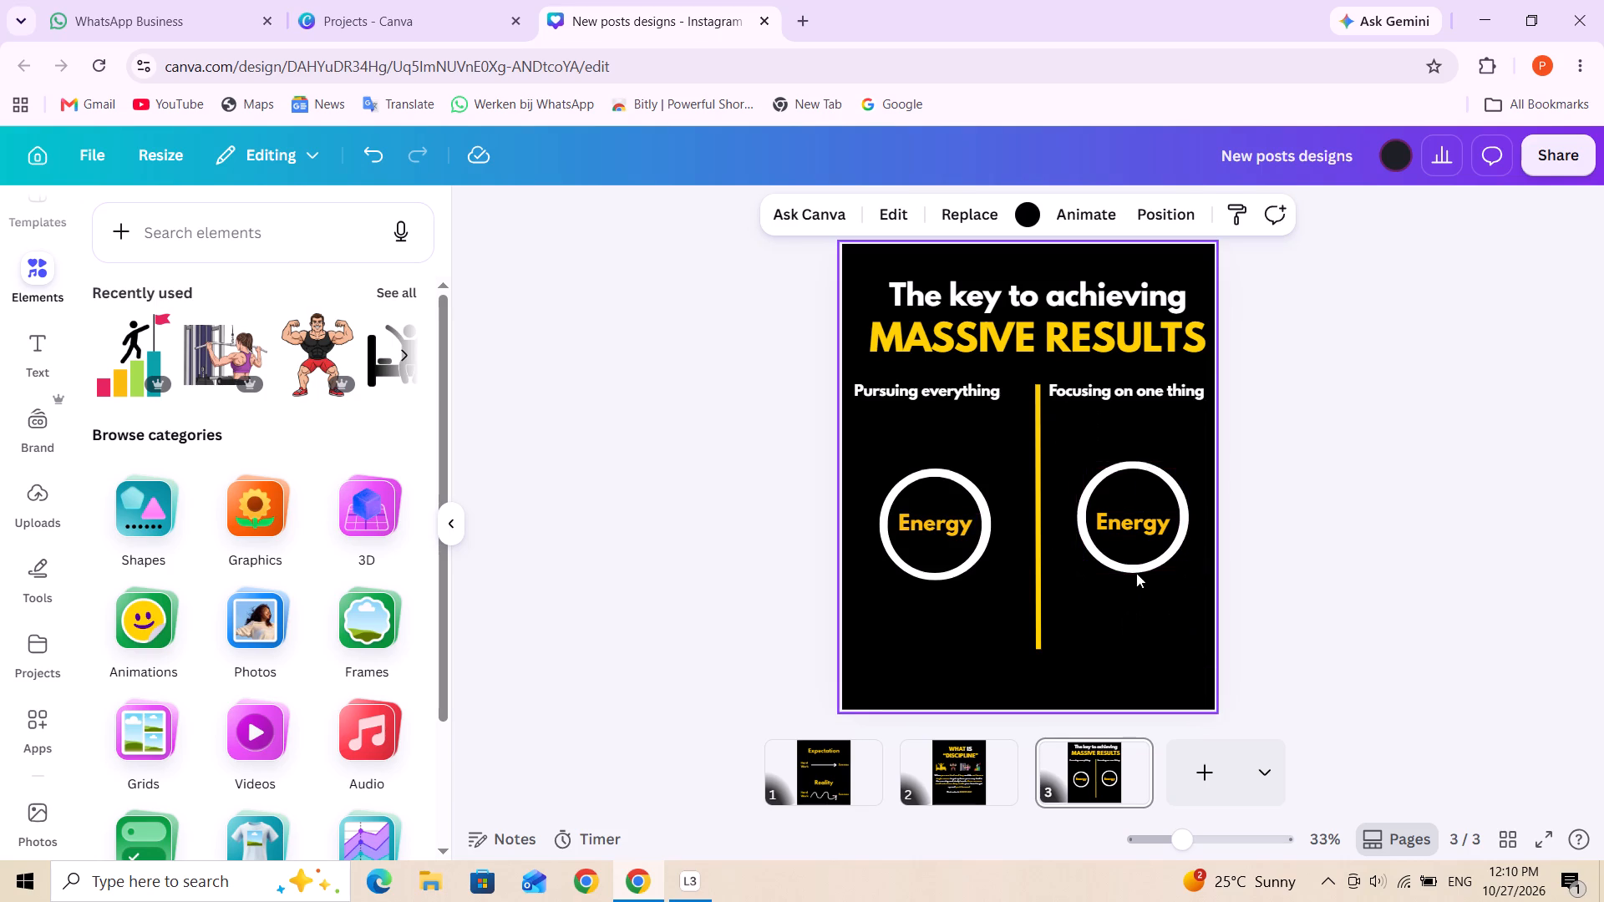
{"action": "left_click", "coordinate": [1129, 570]}
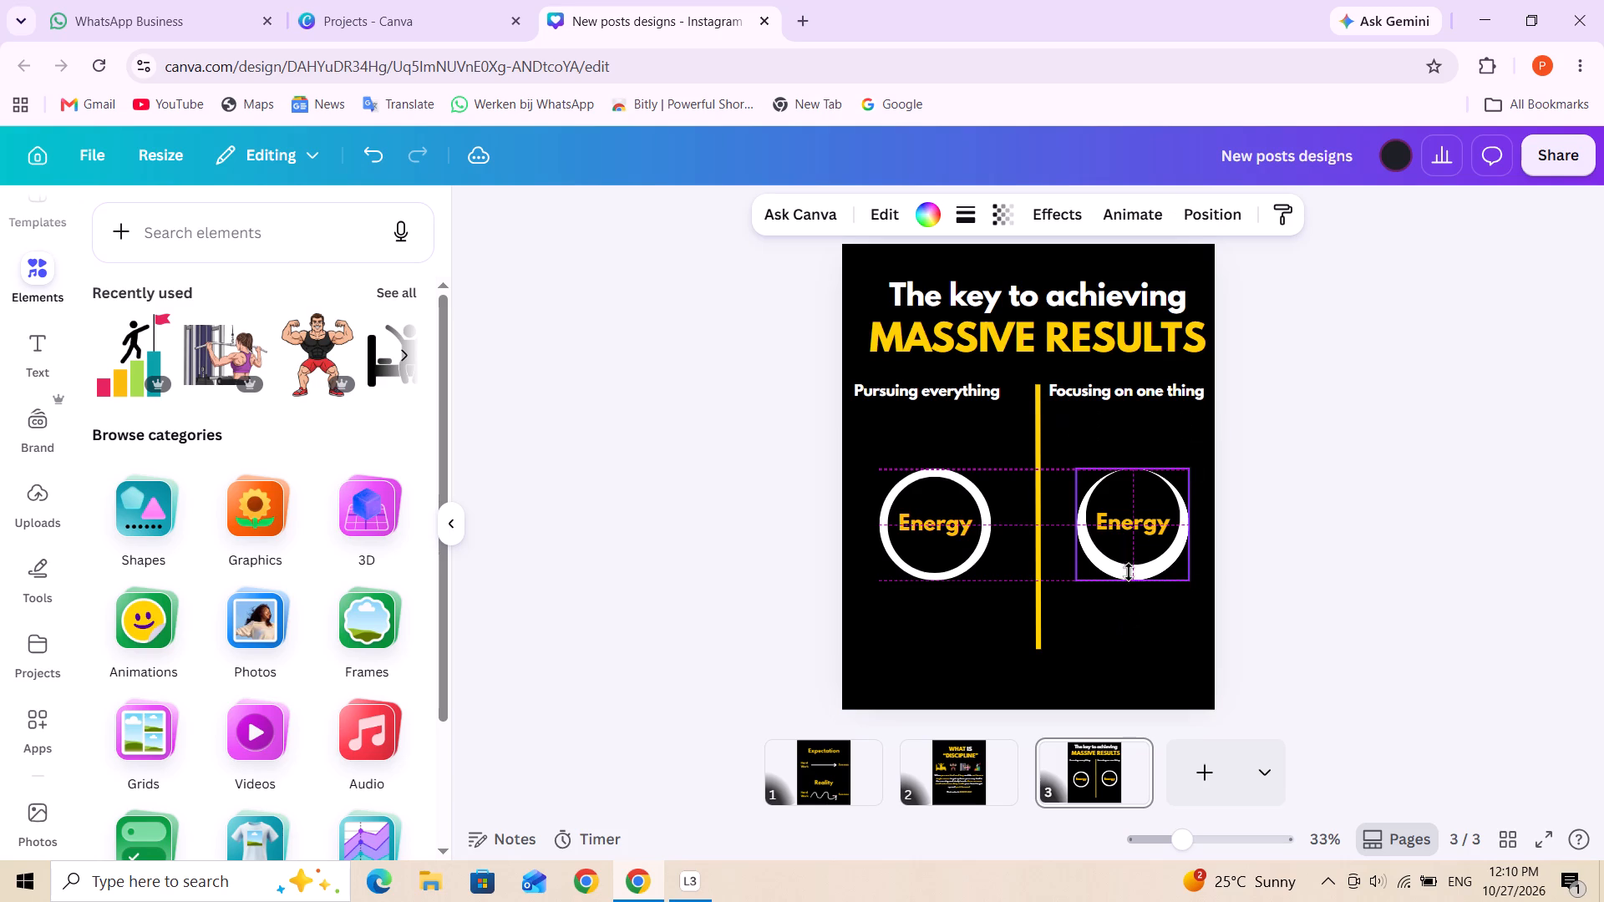
{"action": "left_click", "coordinate": [1147, 608]}
{"action": "left_click_drag", "start_coordinate": [1126, 546], "coordinate": [1126, 555]}
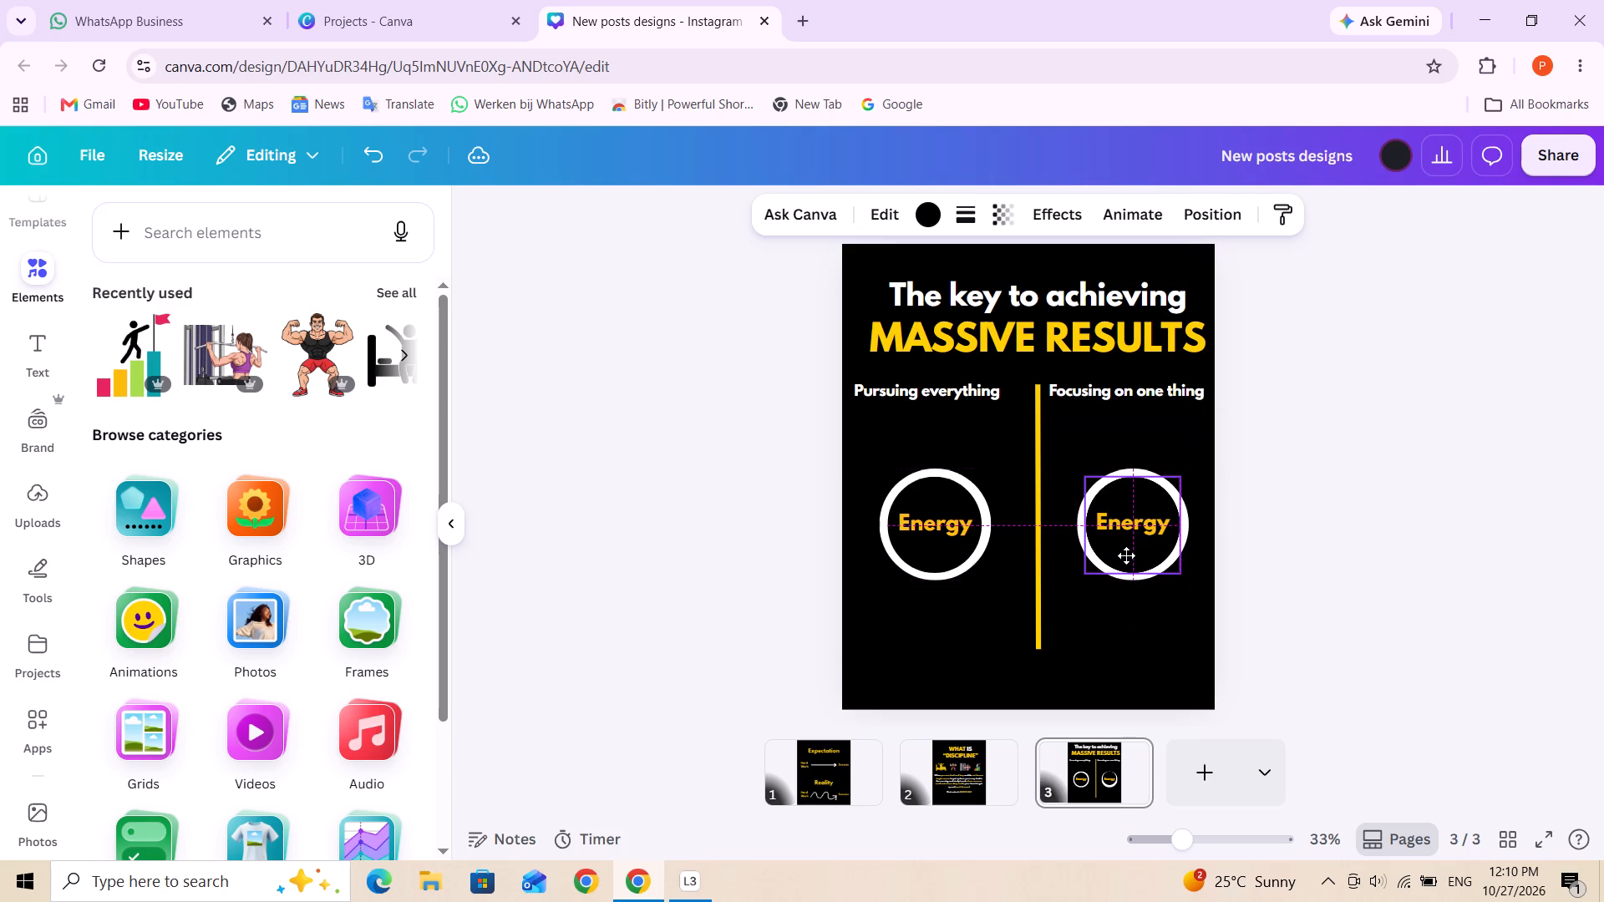
{"action": "left_click_drag", "start_coordinate": [1126, 555], "coordinate": [1127, 555]}
{"action": "left_click_drag", "start_coordinate": [1127, 555], "coordinate": [1128, 555]}
{"action": "left_click", "coordinate": [1198, 624]}
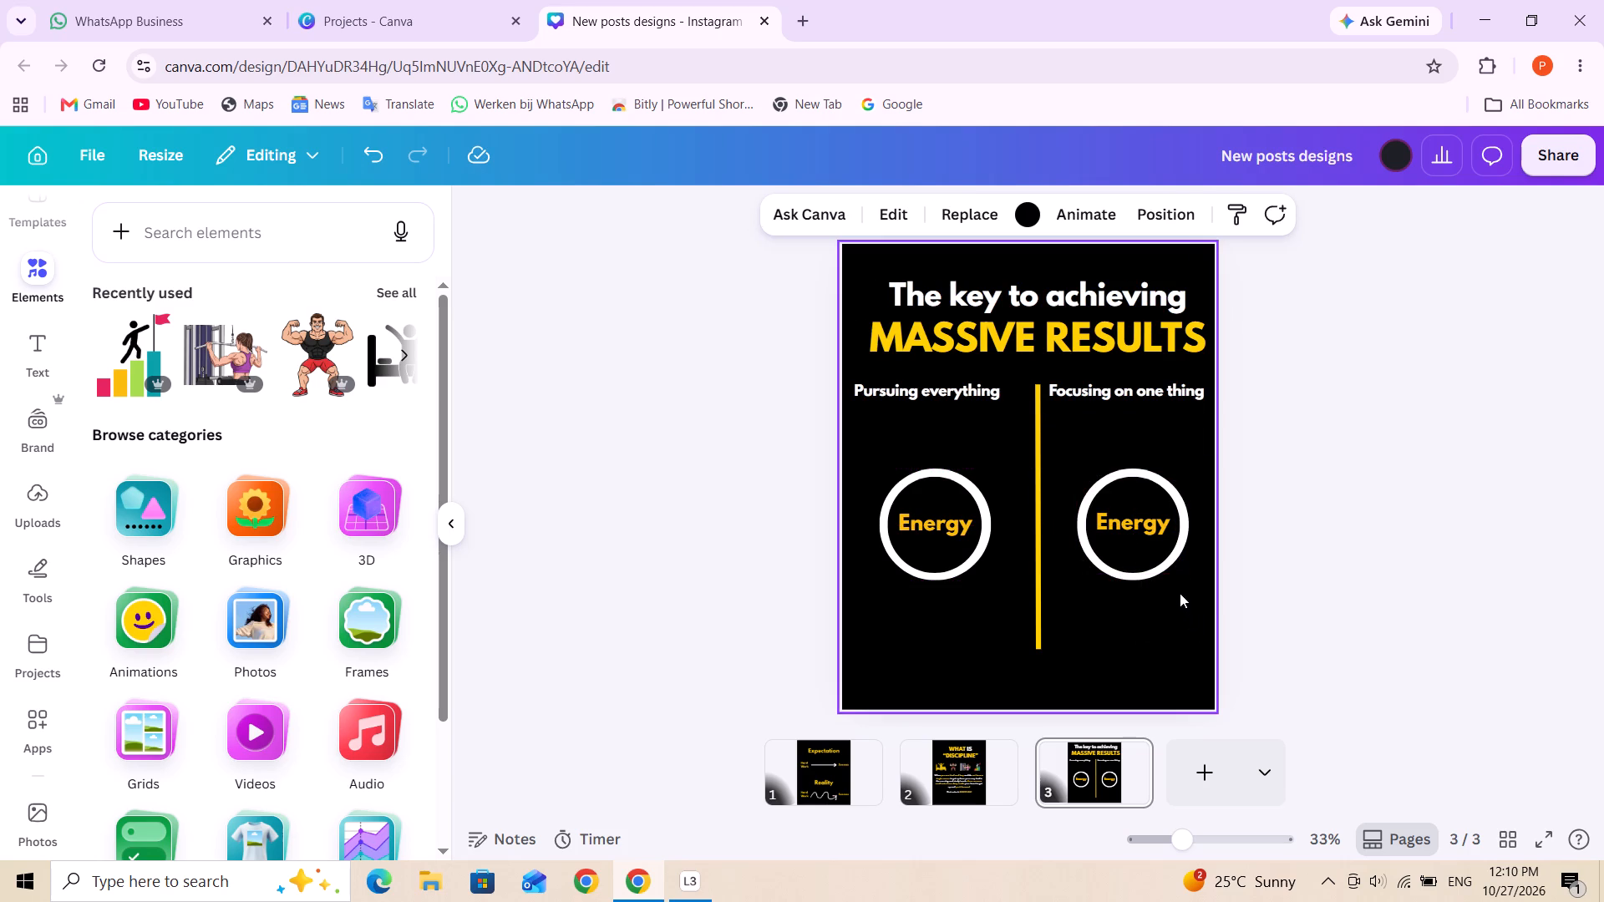
Change the colour of the "Energy" text under "Focusing on one thing" to bright yellow #F2FF00.
{"action": "left_click", "coordinate": [1122, 518]}
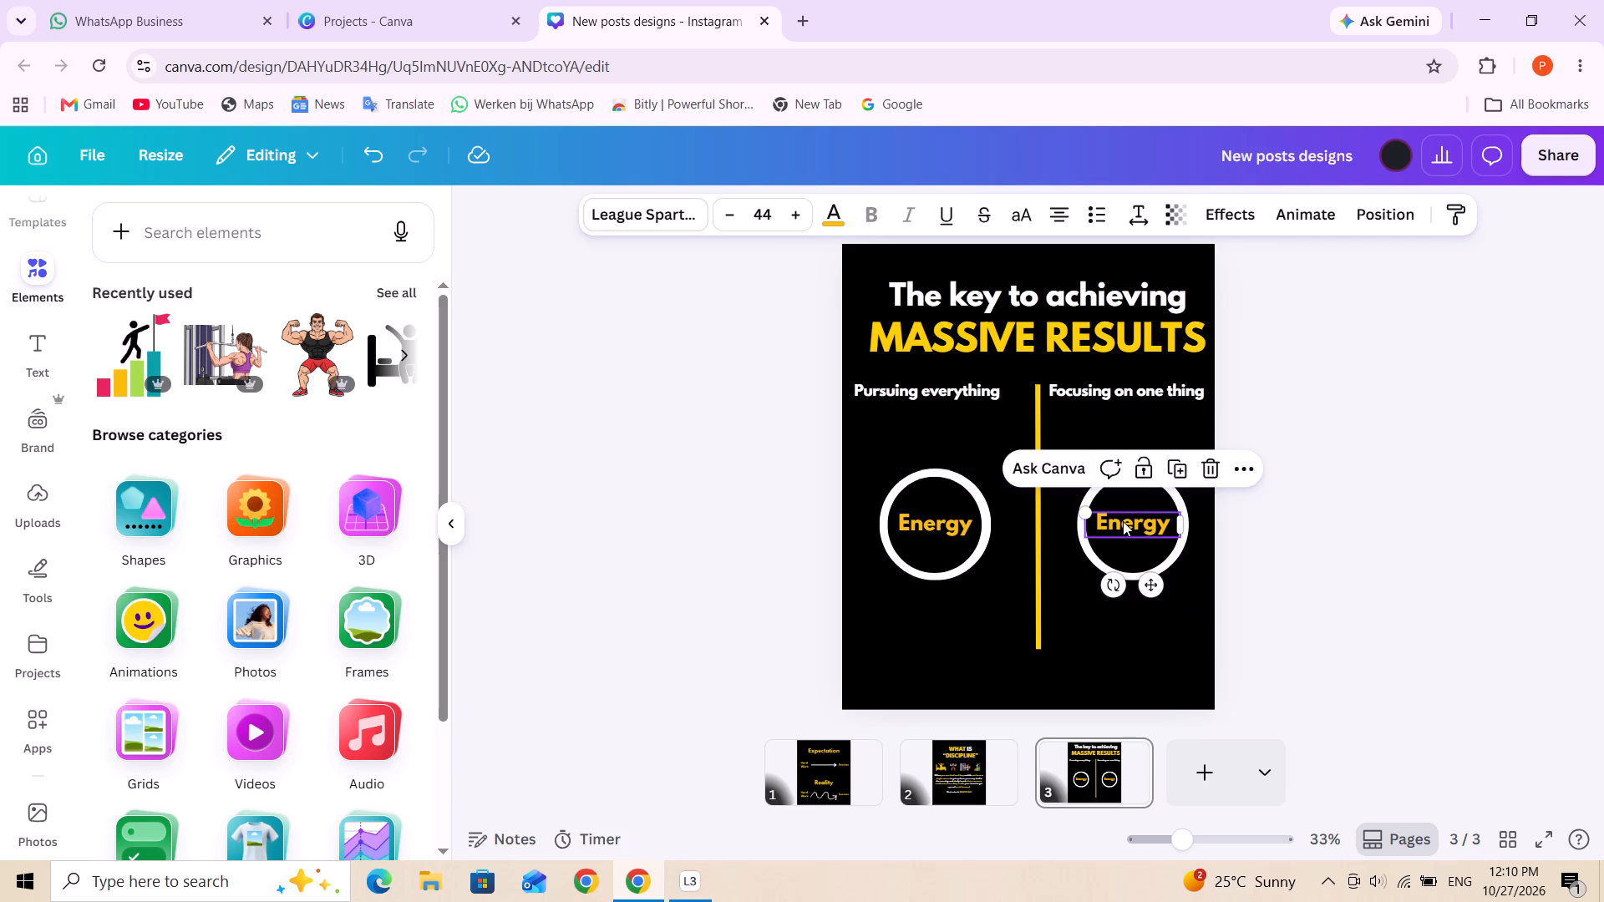
{"action": "triple_click", "coordinate": [1123, 521]}
{"action": "left_click", "coordinate": [834, 221]}
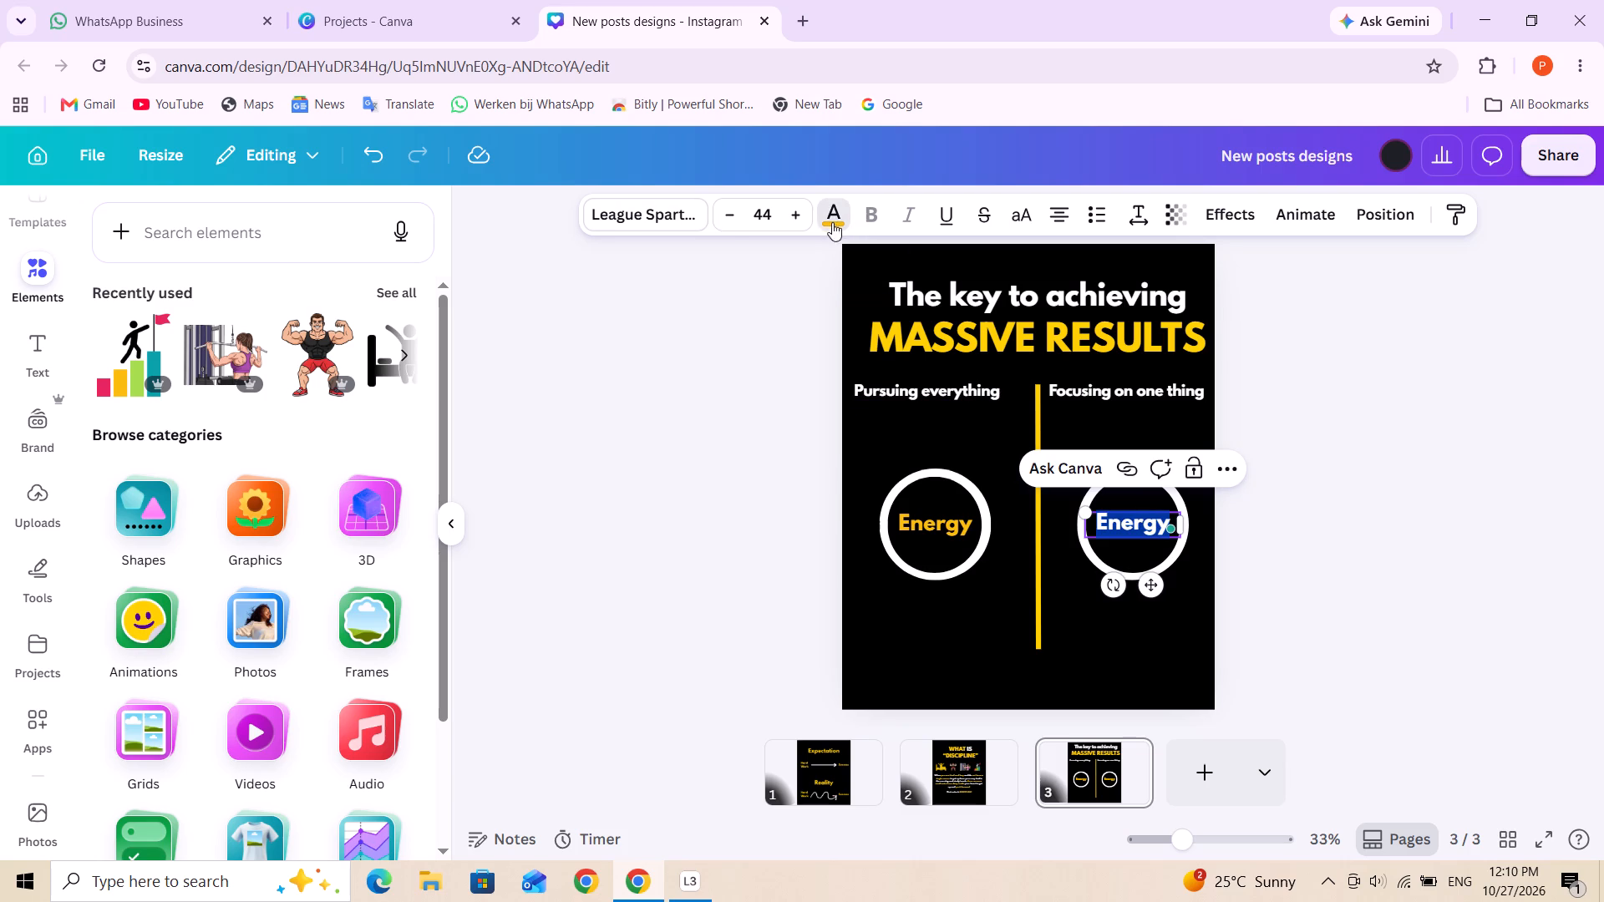
{"action": "scroll", "coordinate": [260, 563], "scroll_direction": "down", "scroll_amount": 3}
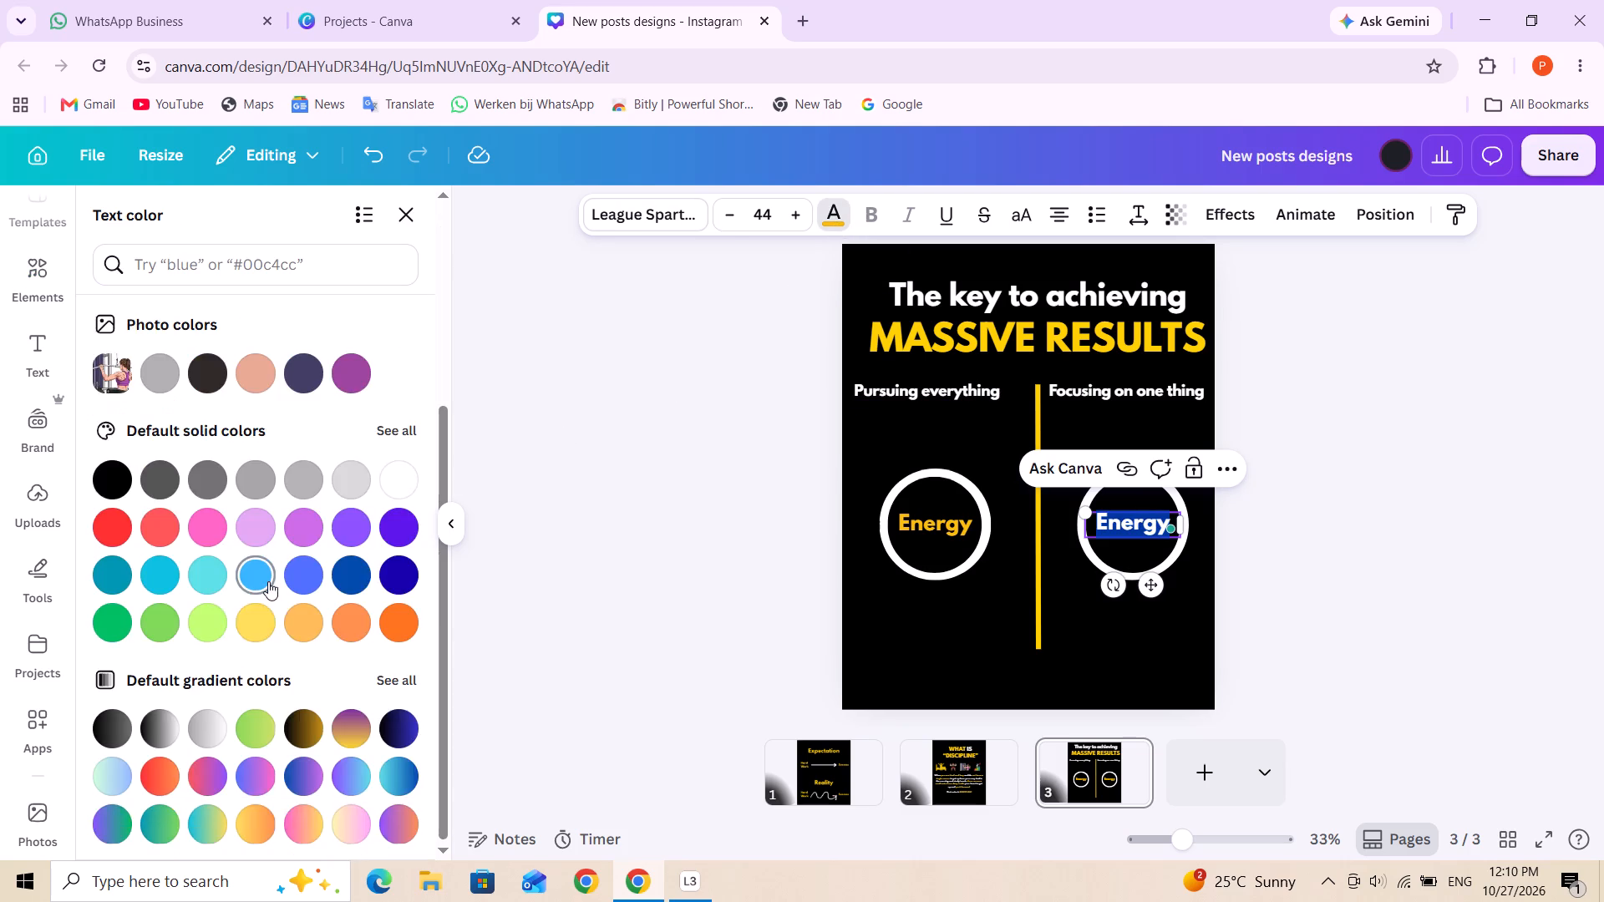
{"action": "scroll", "coordinate": [268, 581], "scroll_direction": "up", "scroll_amount": 4}
{"action": "left_click", "coordinate": [117, 369]}
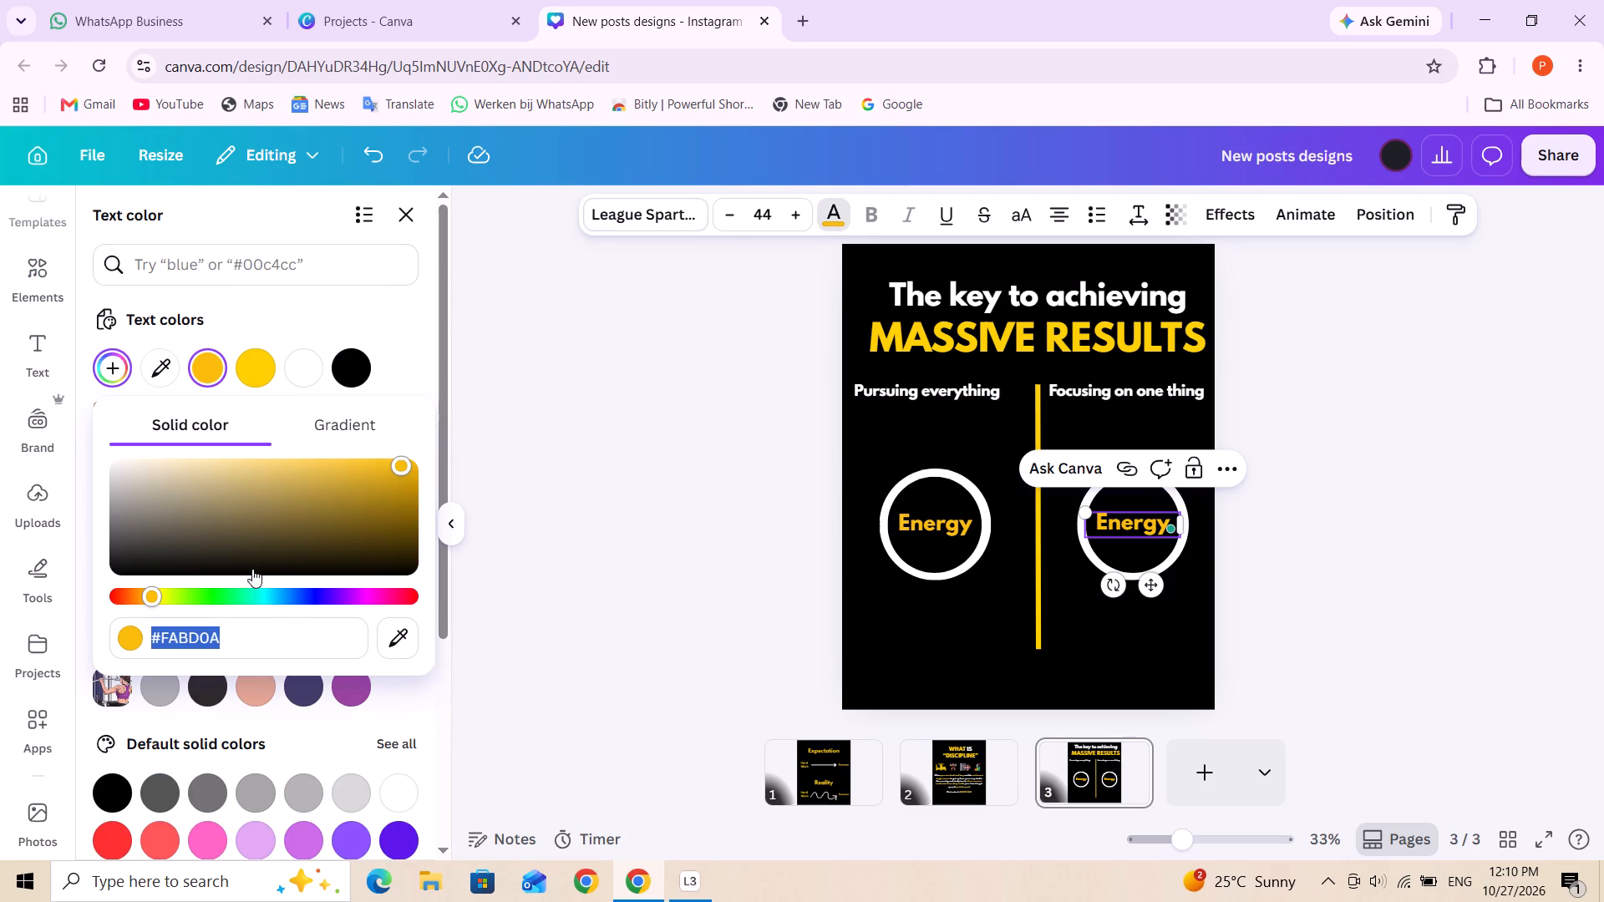
{"action": "left_click", "coordinate": [166, 596]}
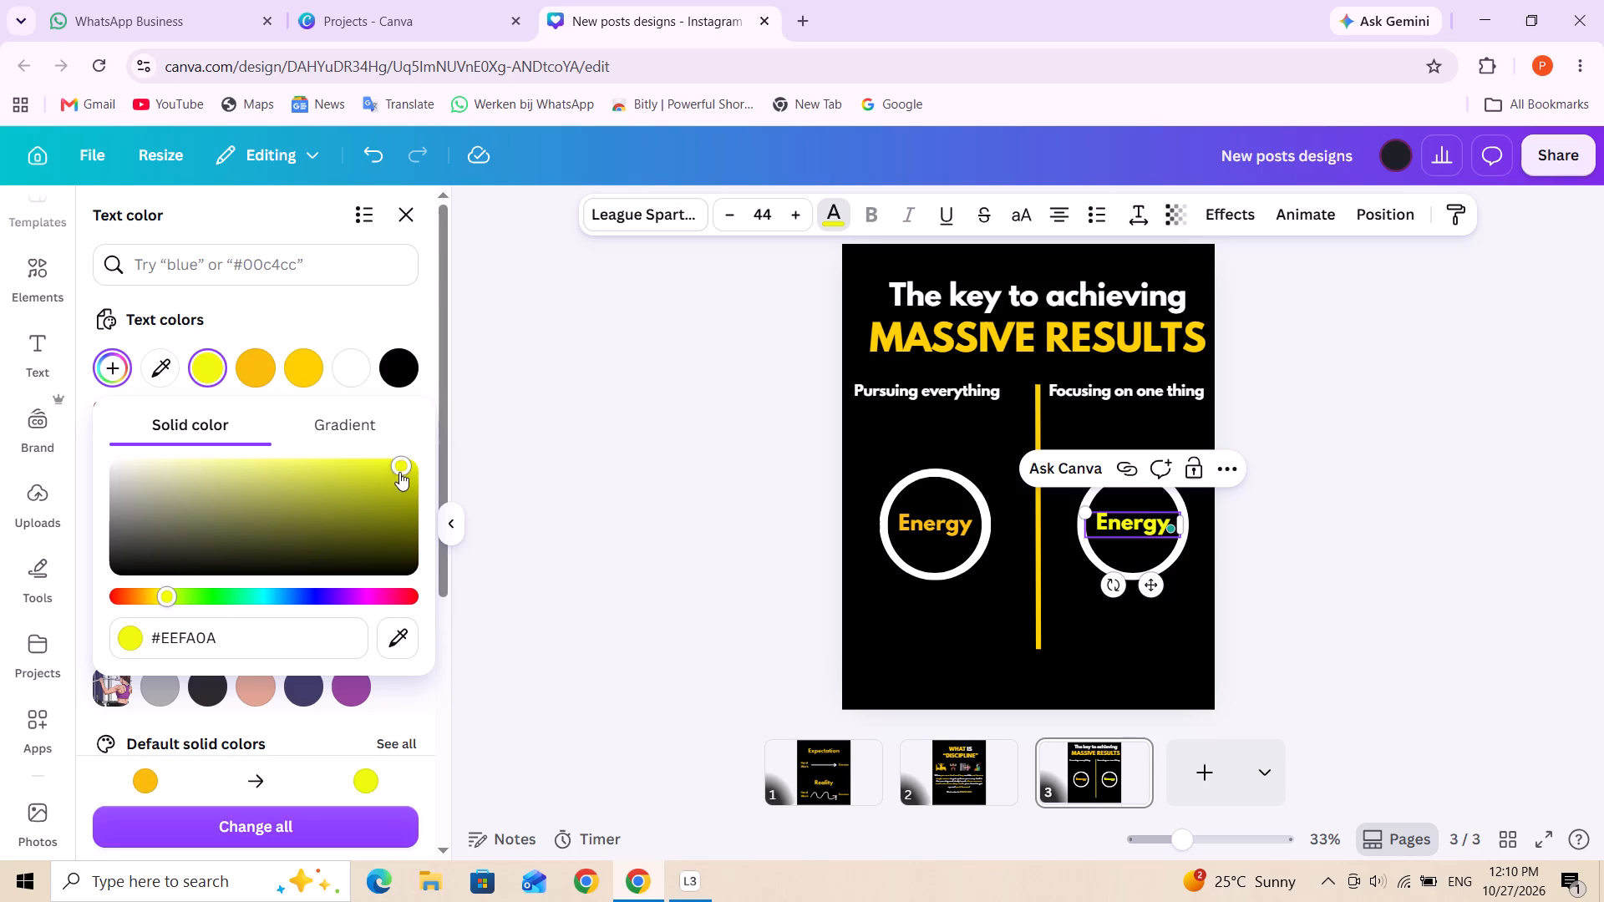
{"action": "left_click_drag", "start_coordinate": [403, 465], "coordinate": [433, 469]}
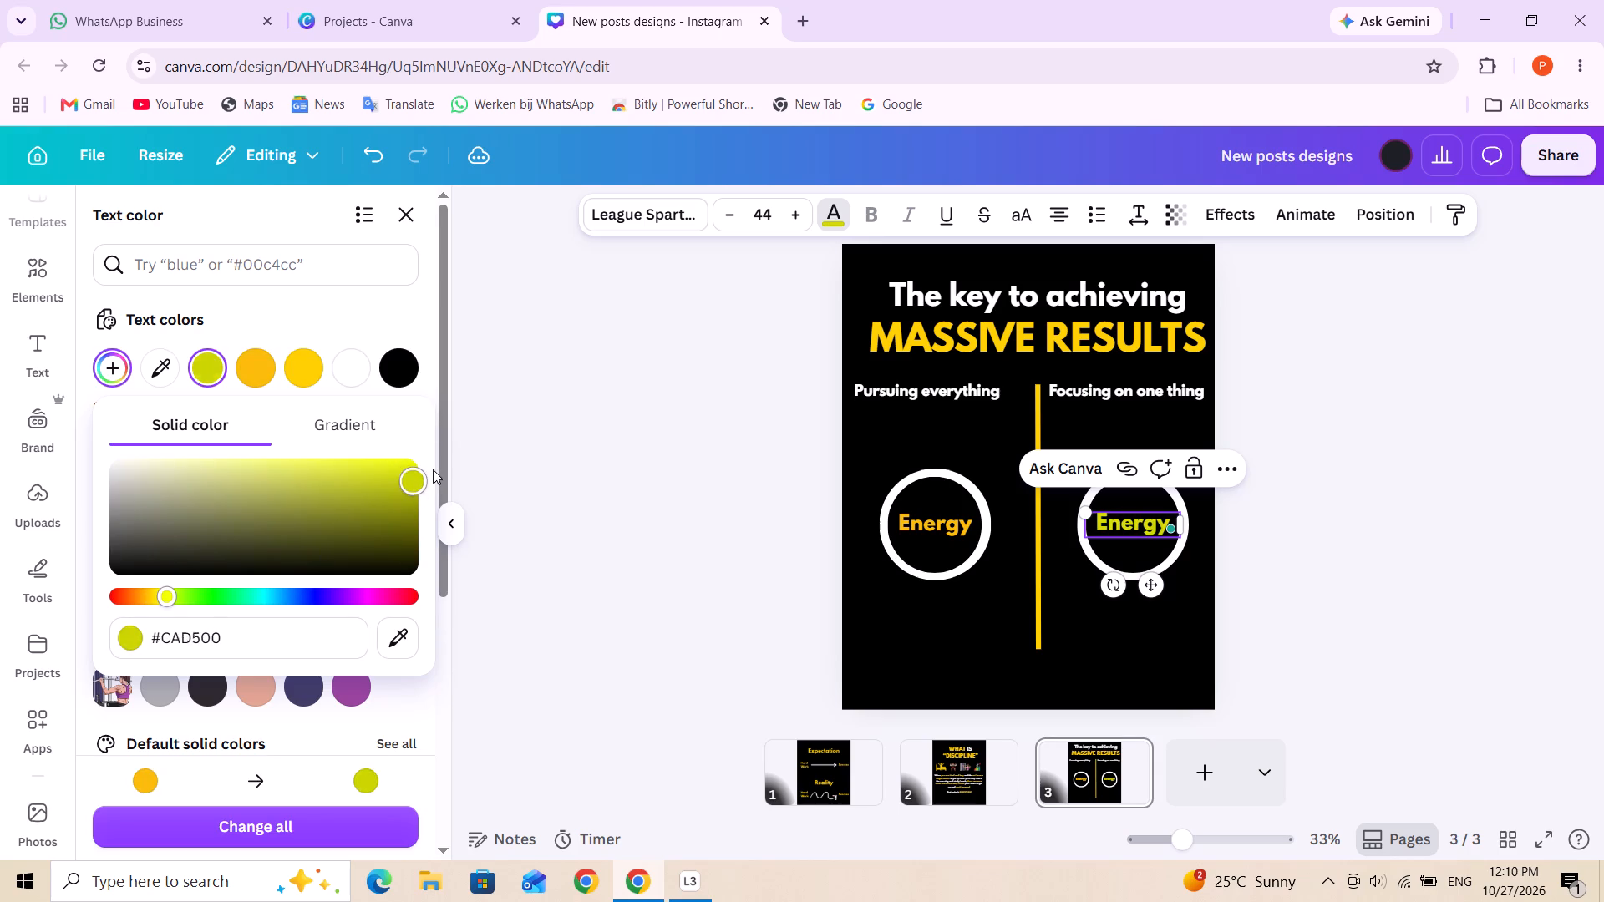
{"action": "left_click_drag", "start_coordinate": [433, 469], "coordinate": [420, 457]}
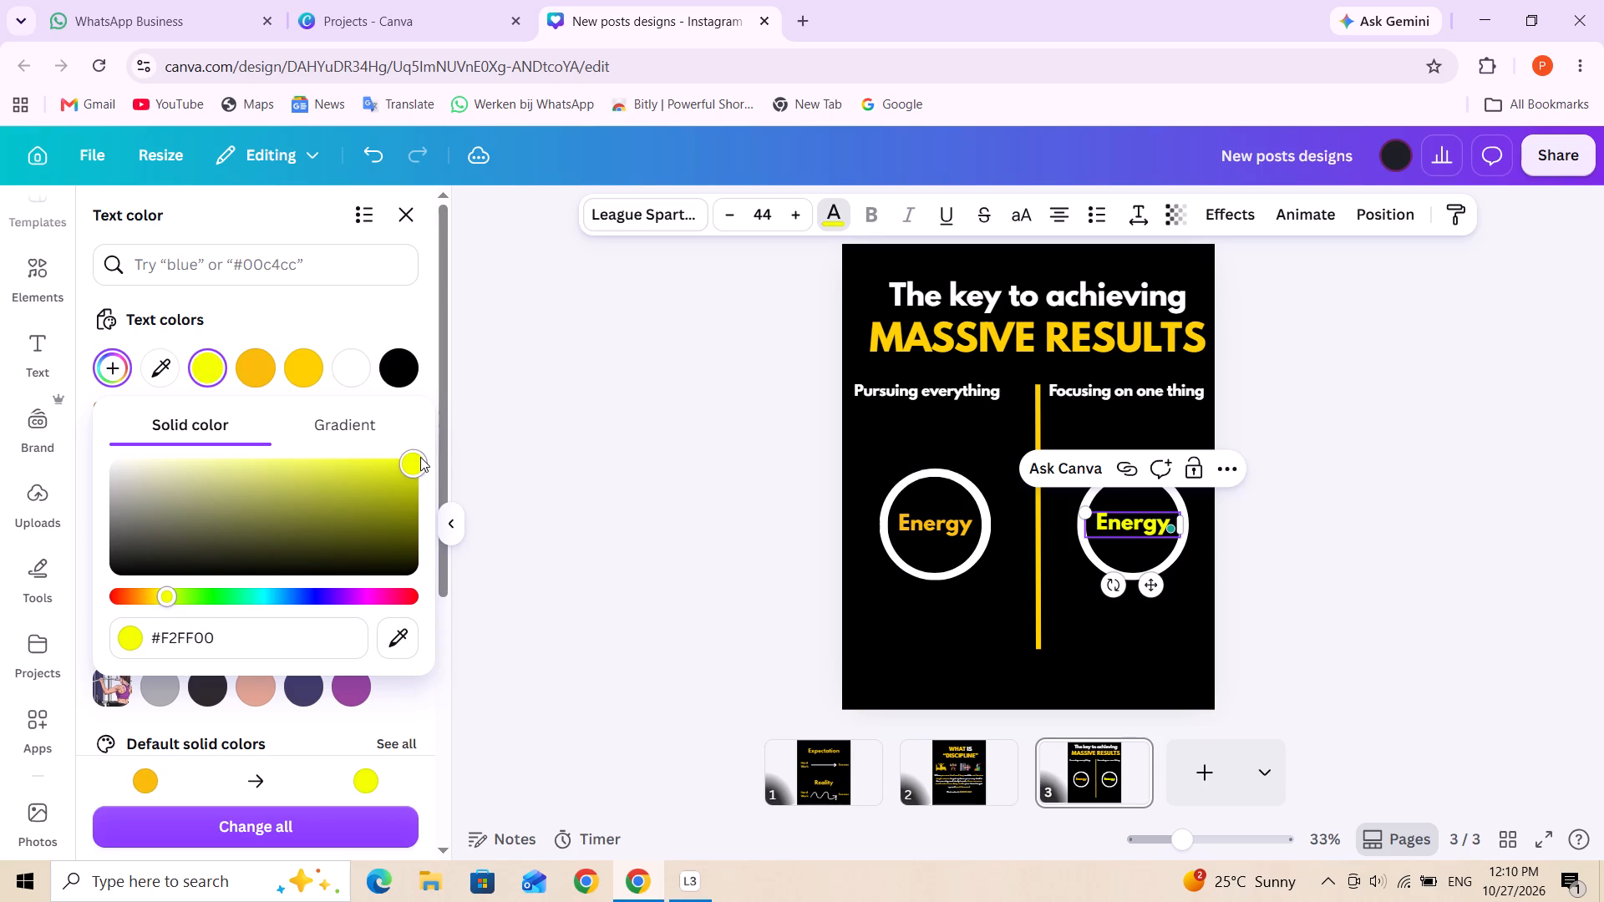
{"action": "left_click_drag", "start_coordinate": [420, 457], "coordinate": [421, 457]}
Change the "Energy" text under "Pursuing everything" to the same bright yellow #F2FF00 as the other "Energy" text.
{"action": "left_click", "coordinate": [948, 521]}
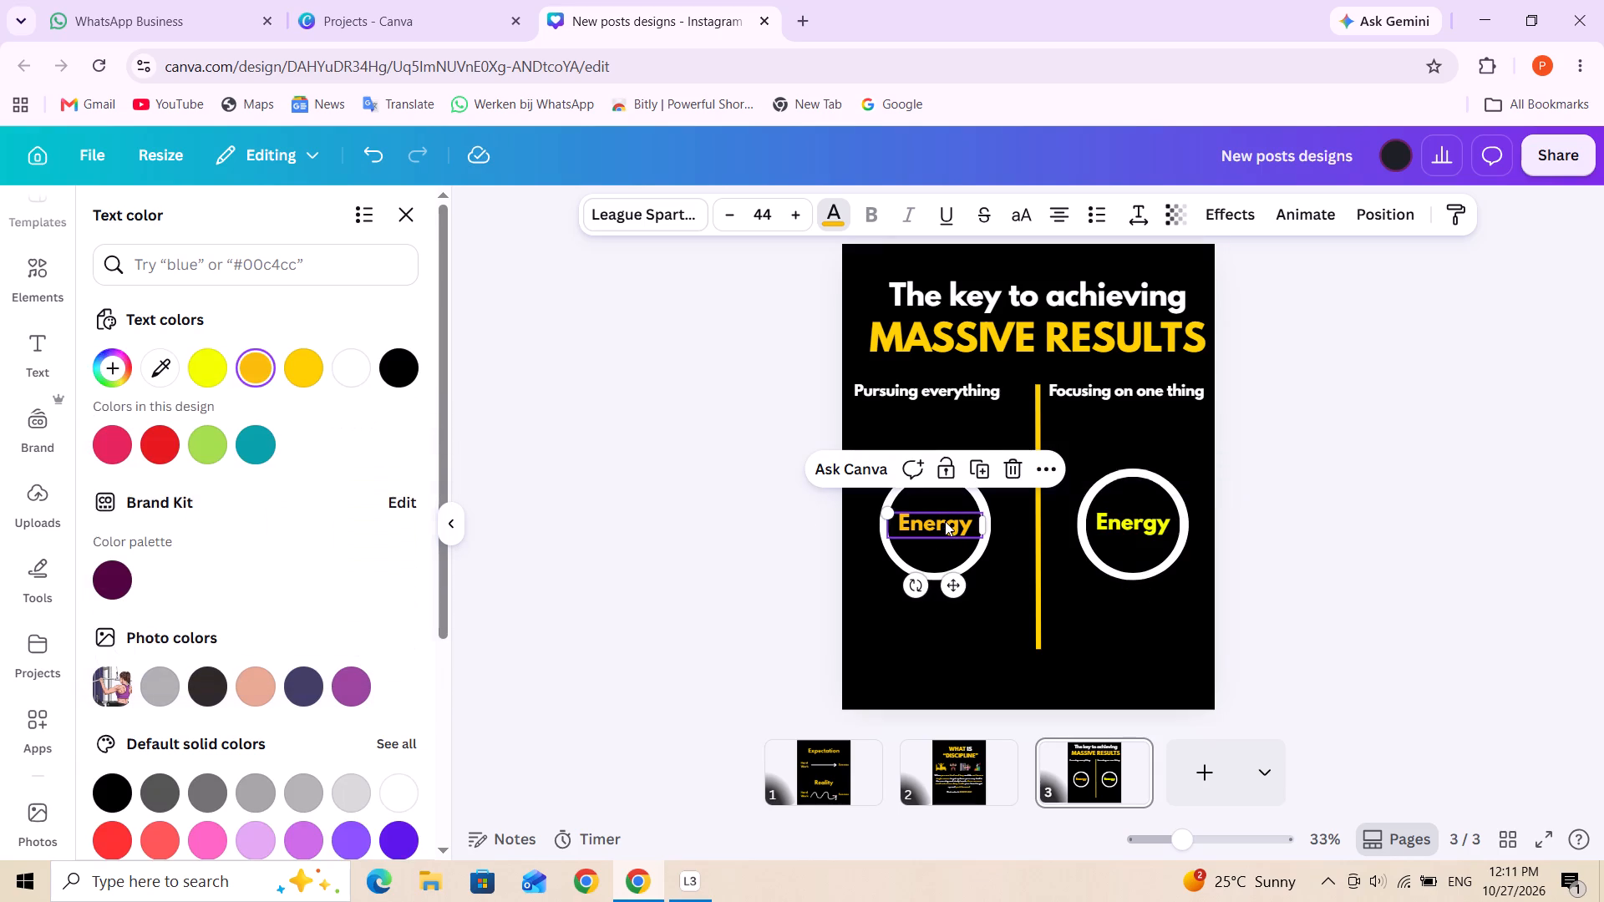
{"action": "triple_click", "coordinate": [942, 522]}
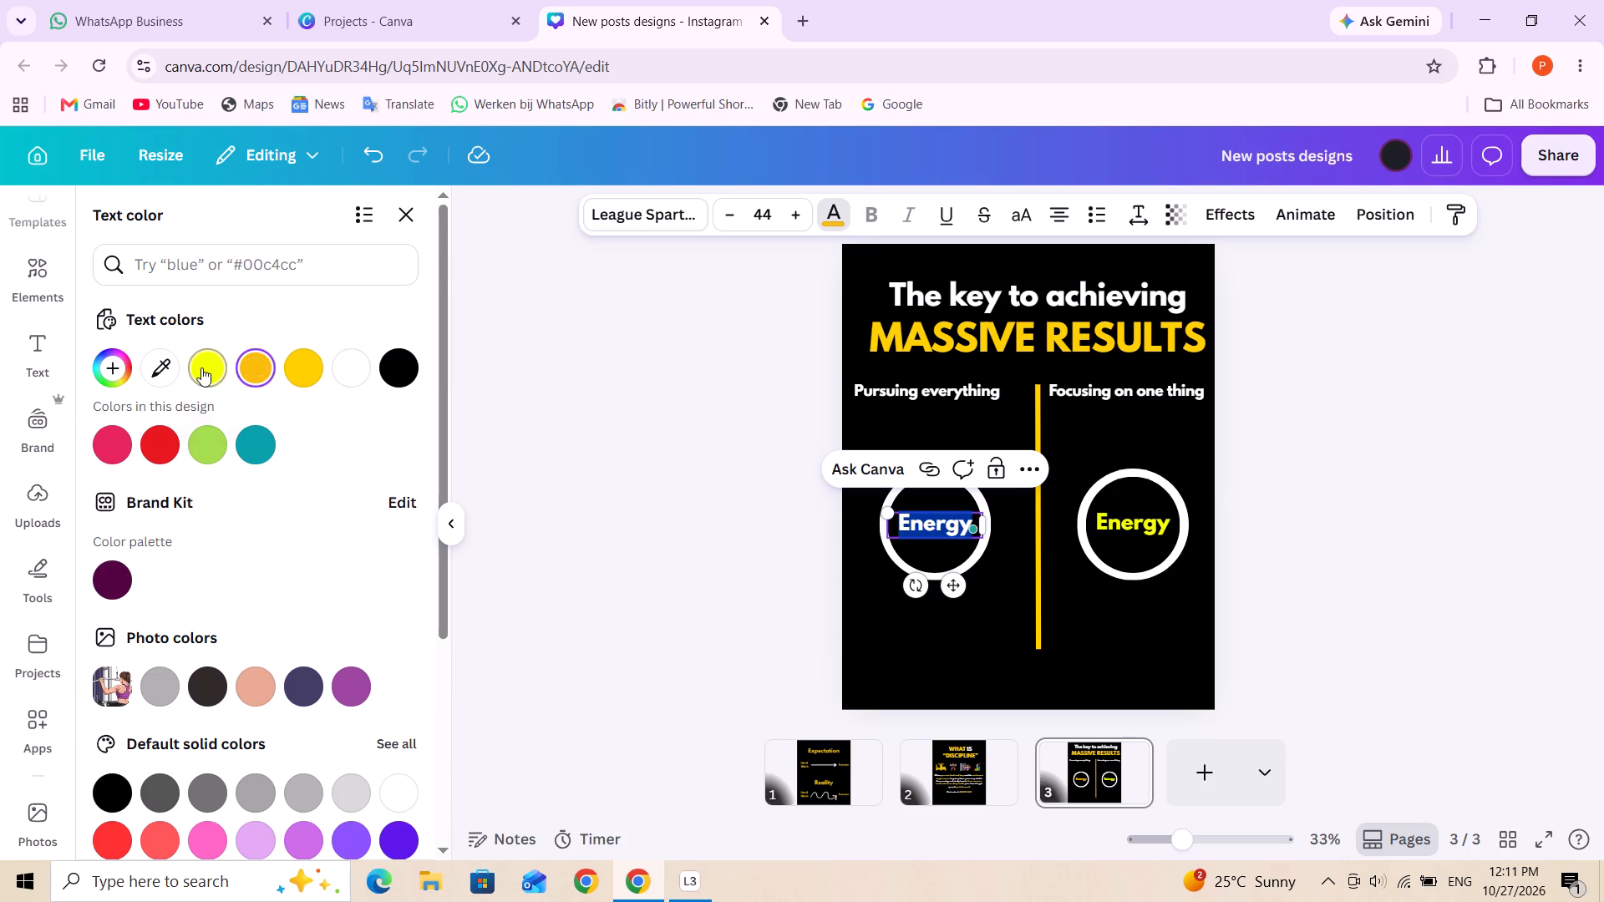
{"action": "left_click", "coordinate": [200, 367]}
{"action": "left_click", "coordinate": [1109, 617]}
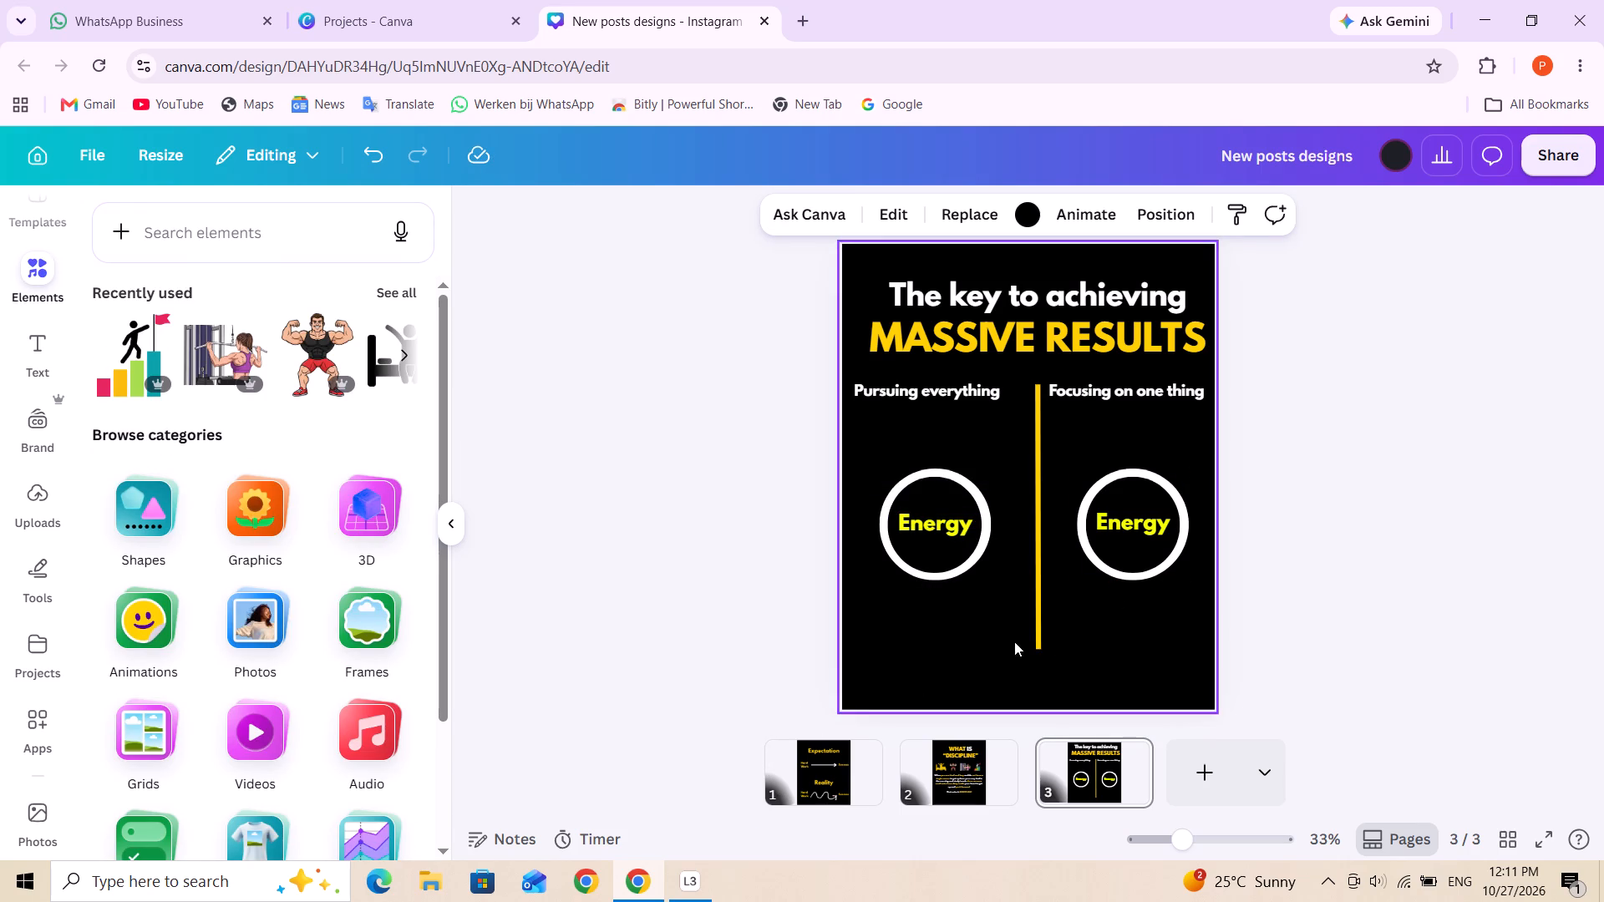
Recolour the vertical divider line between the two columns to the design's bright yellow #F2FF00.
{"action": "left_click", "coordinate": [1040, 634]}
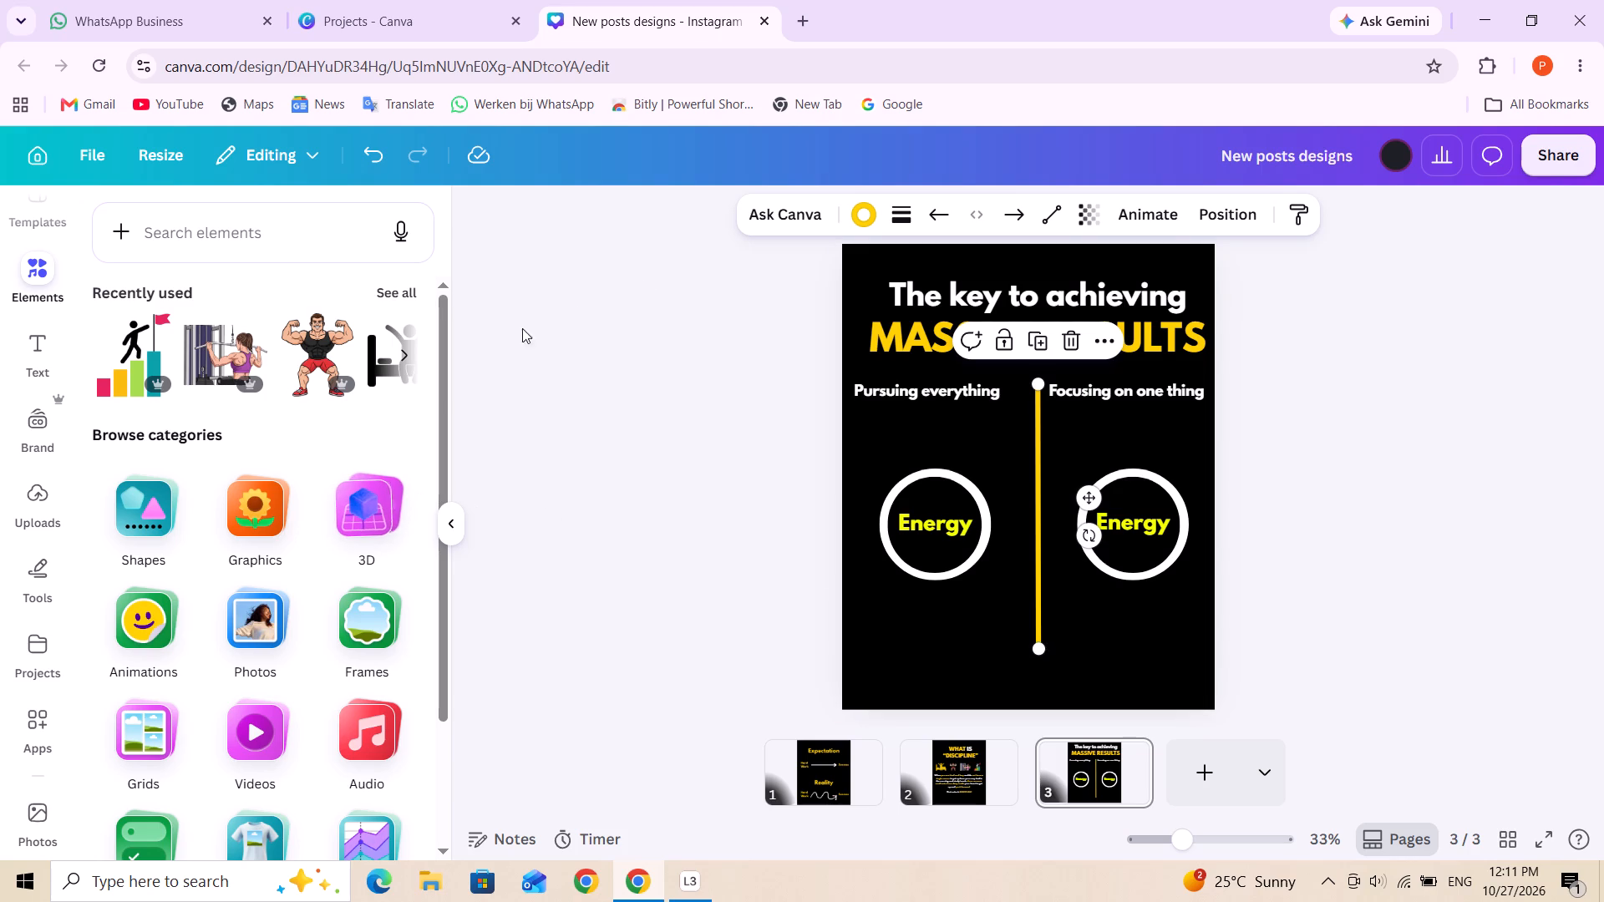
{"action": "left_click", "coordinate": [864, 211]}
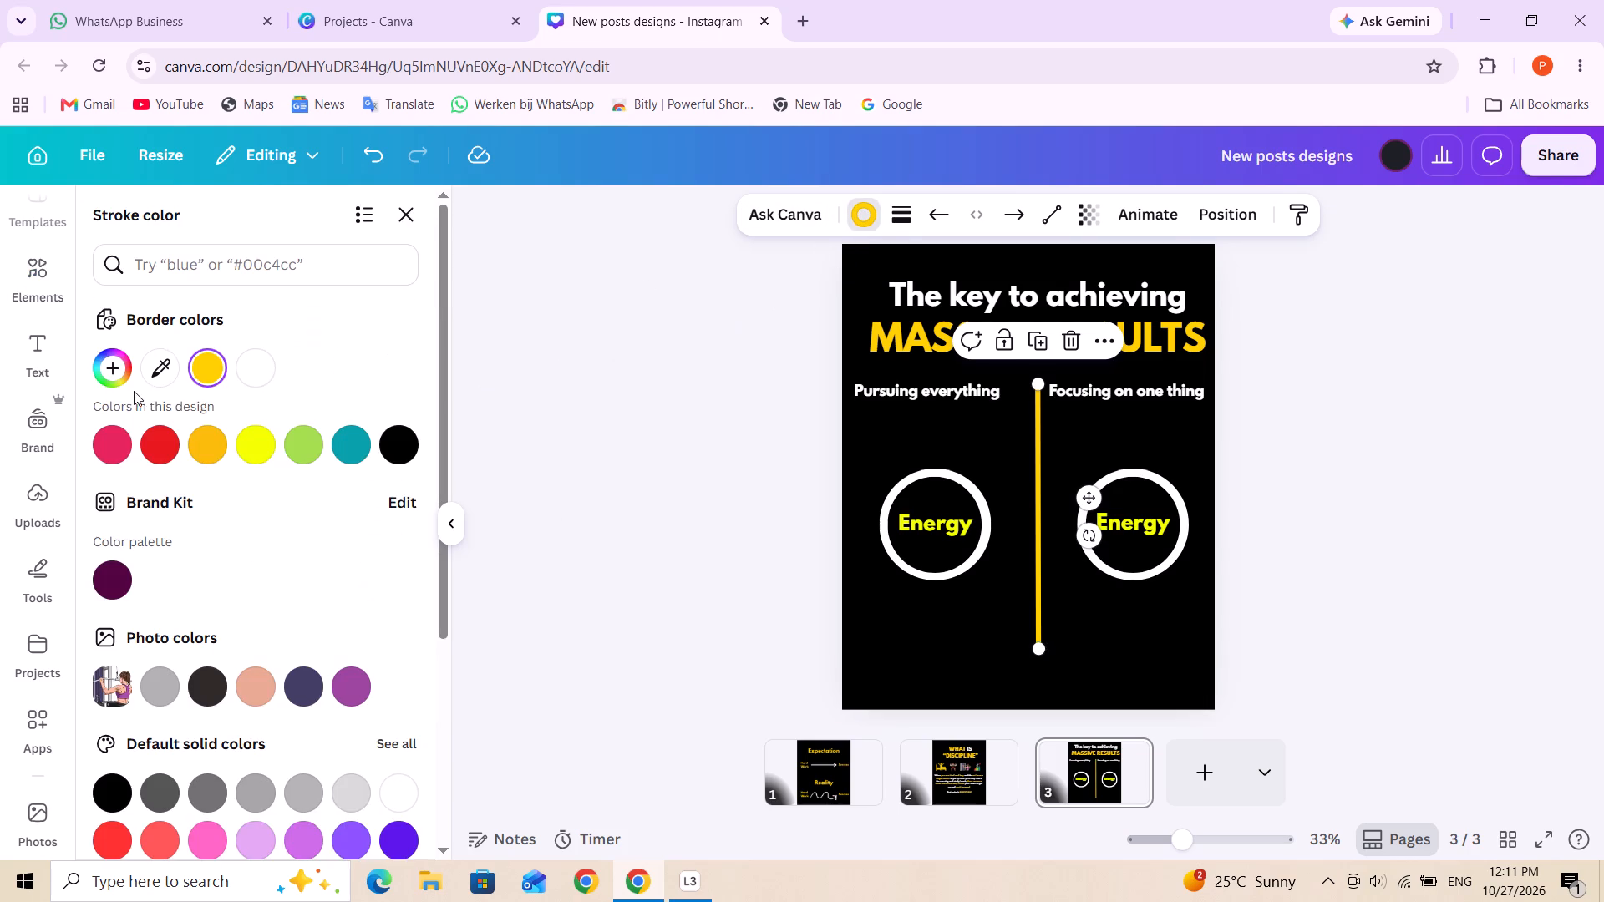
{"action": "left_click", "coordinate": [210, 361]}
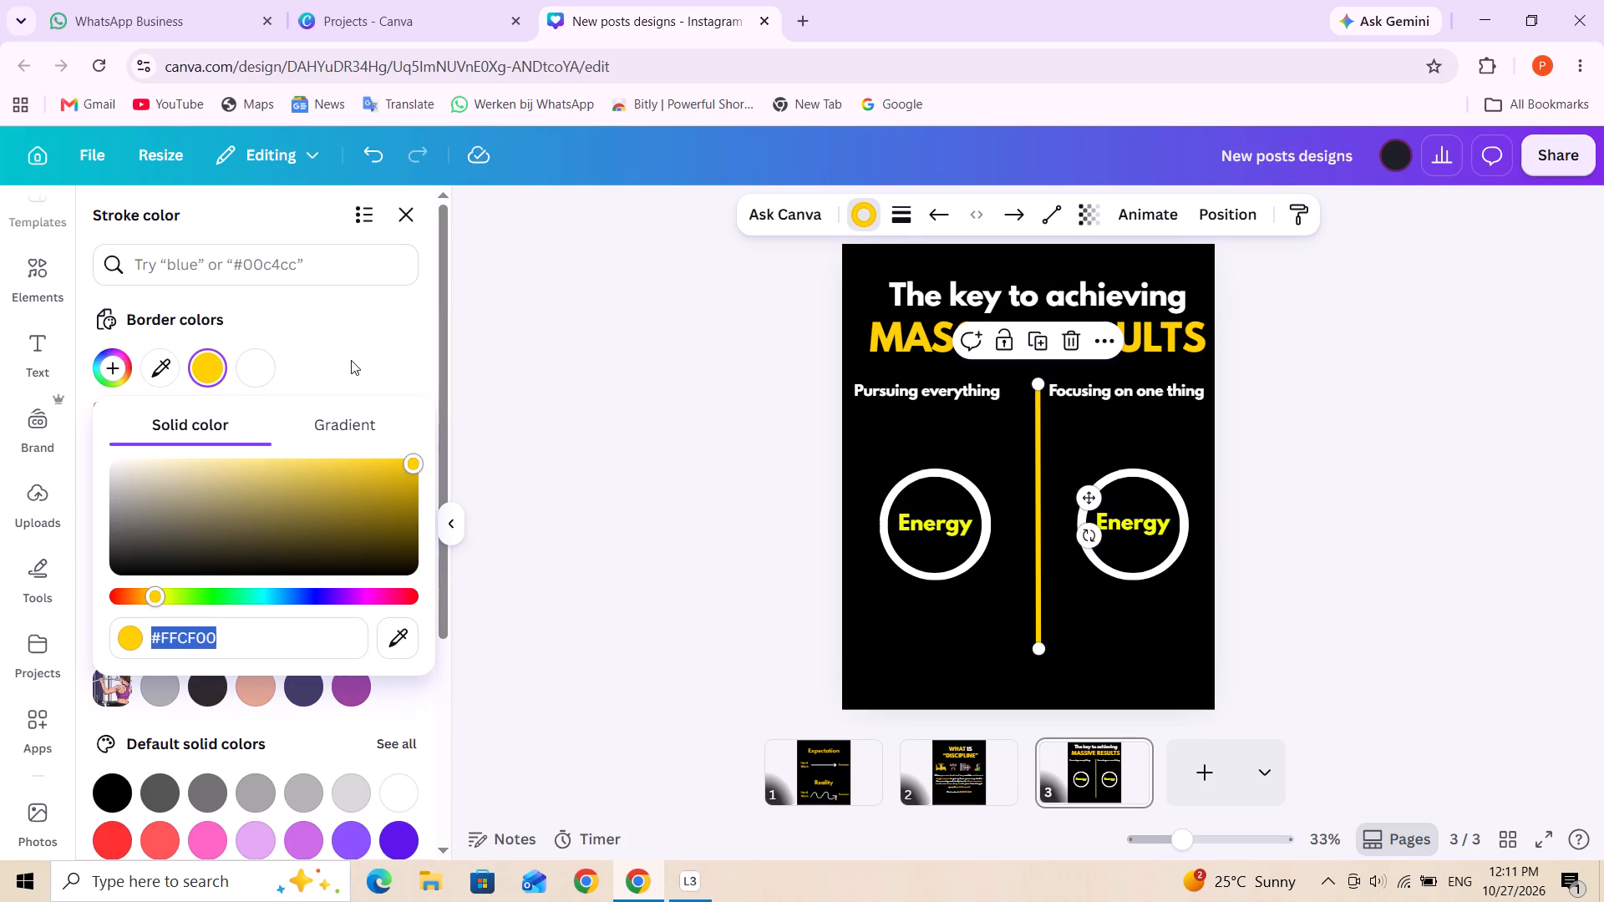
{"action": "left_click", "coordinate": [351, 360]}
{"action": "left_click", "coordinate": [865, 210]}
{"action": "left_click", "coordinate": [865, 210]}
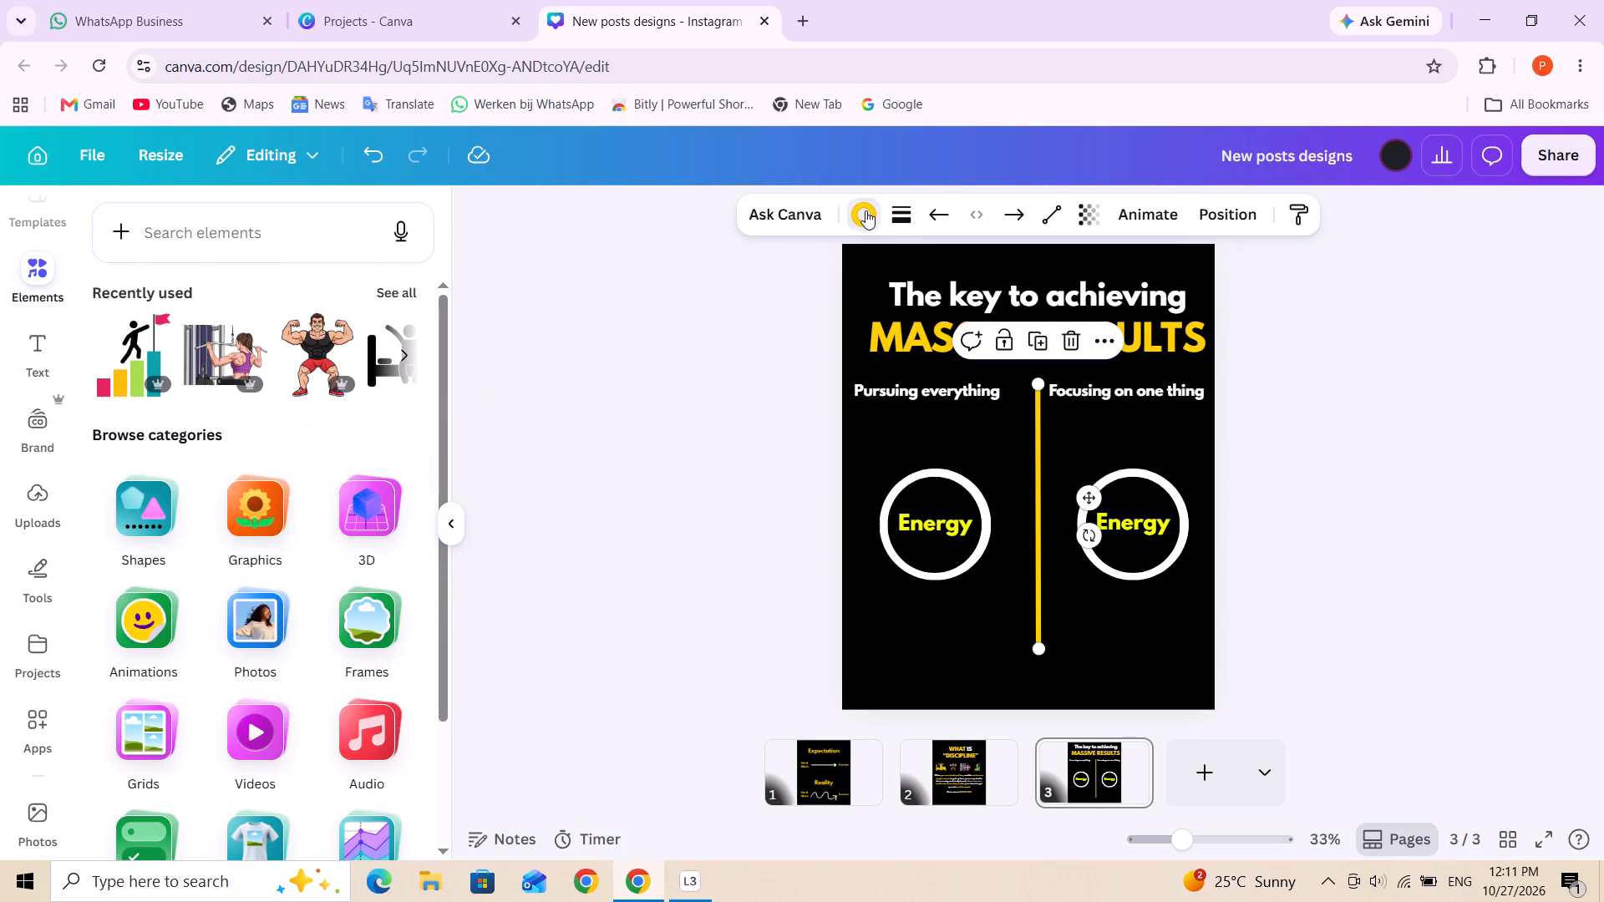
{"action": "left_click", "coordinate": [249, 440]}
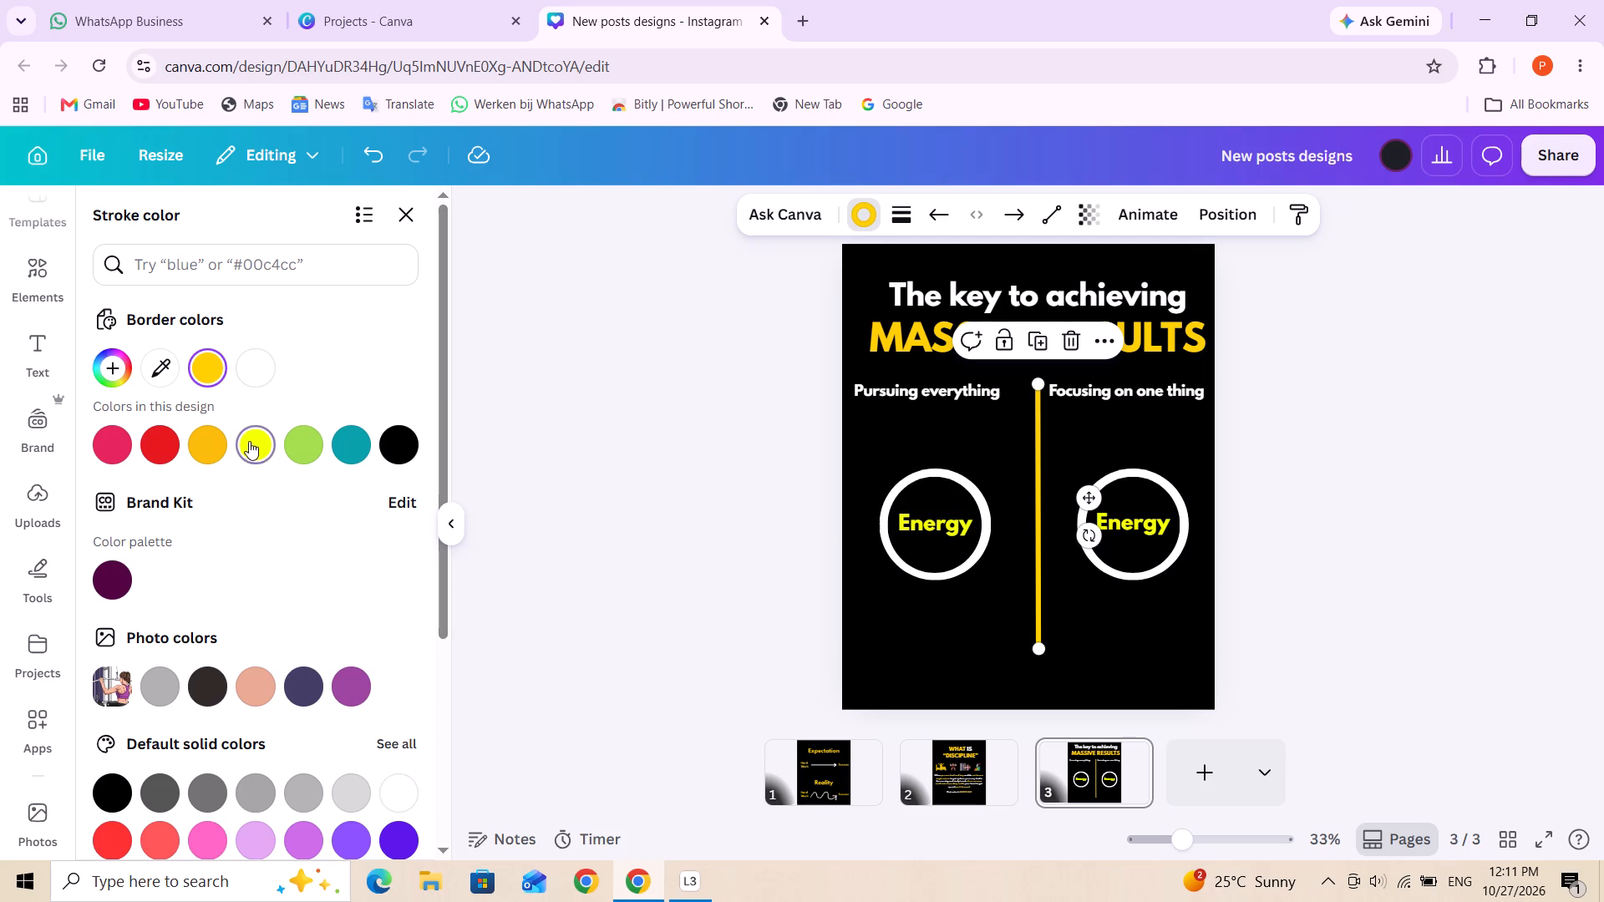
{"action": "left_click", "coordinate": [1118, 626]}
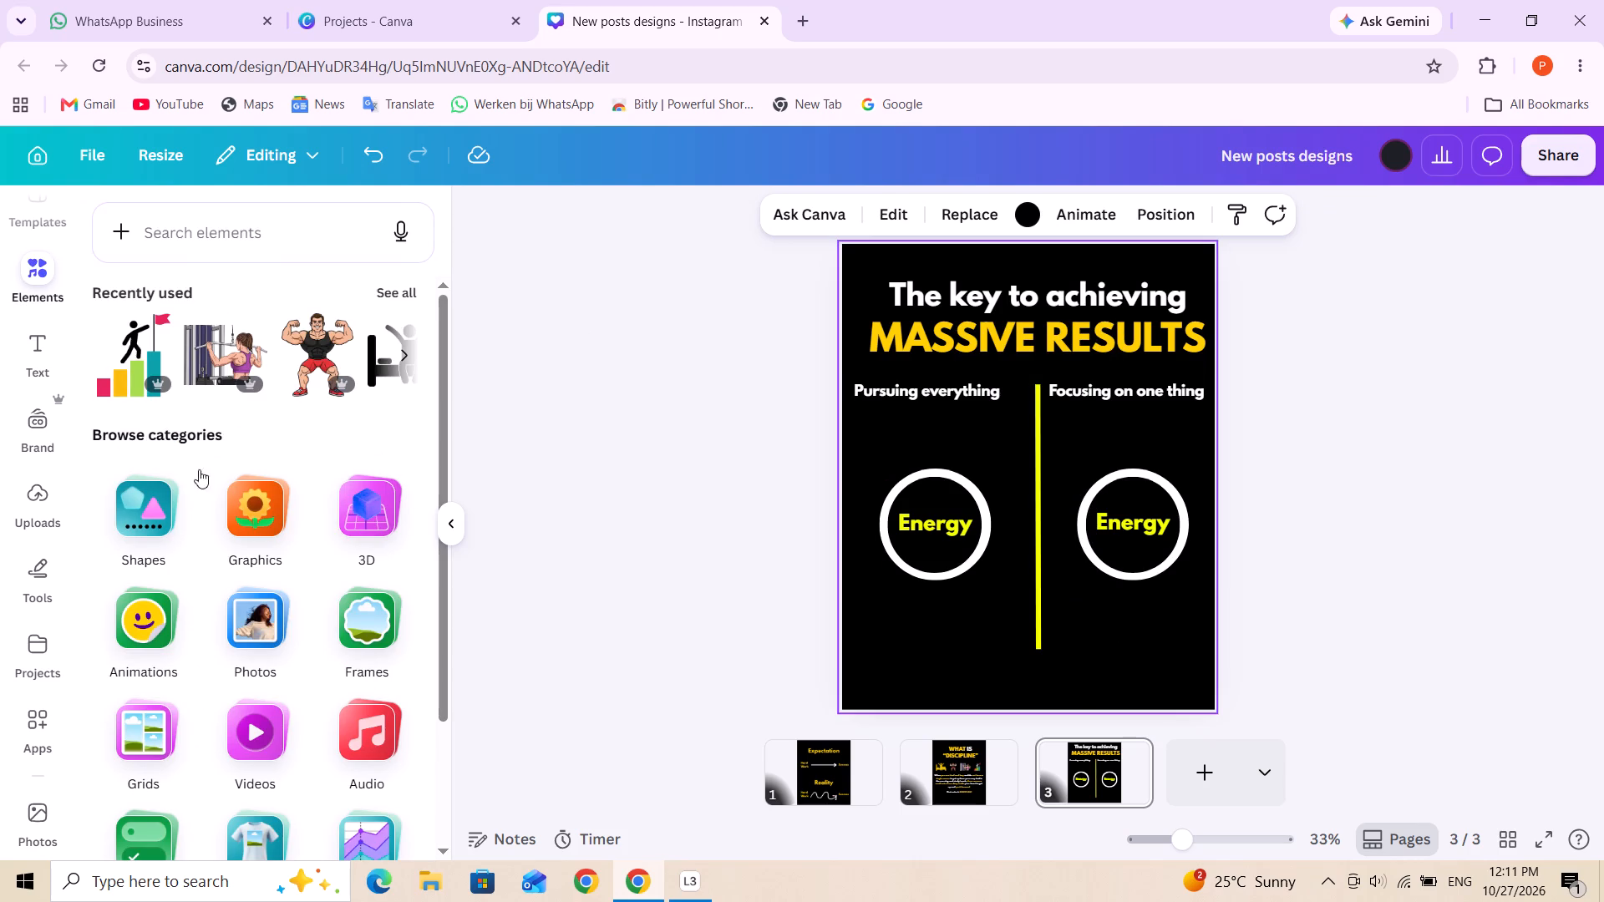
Insert a right-pointing arrow line and rotate it to about -92° so that it points upward.
{"action": "left_click", "coordinate": [159, 519]}
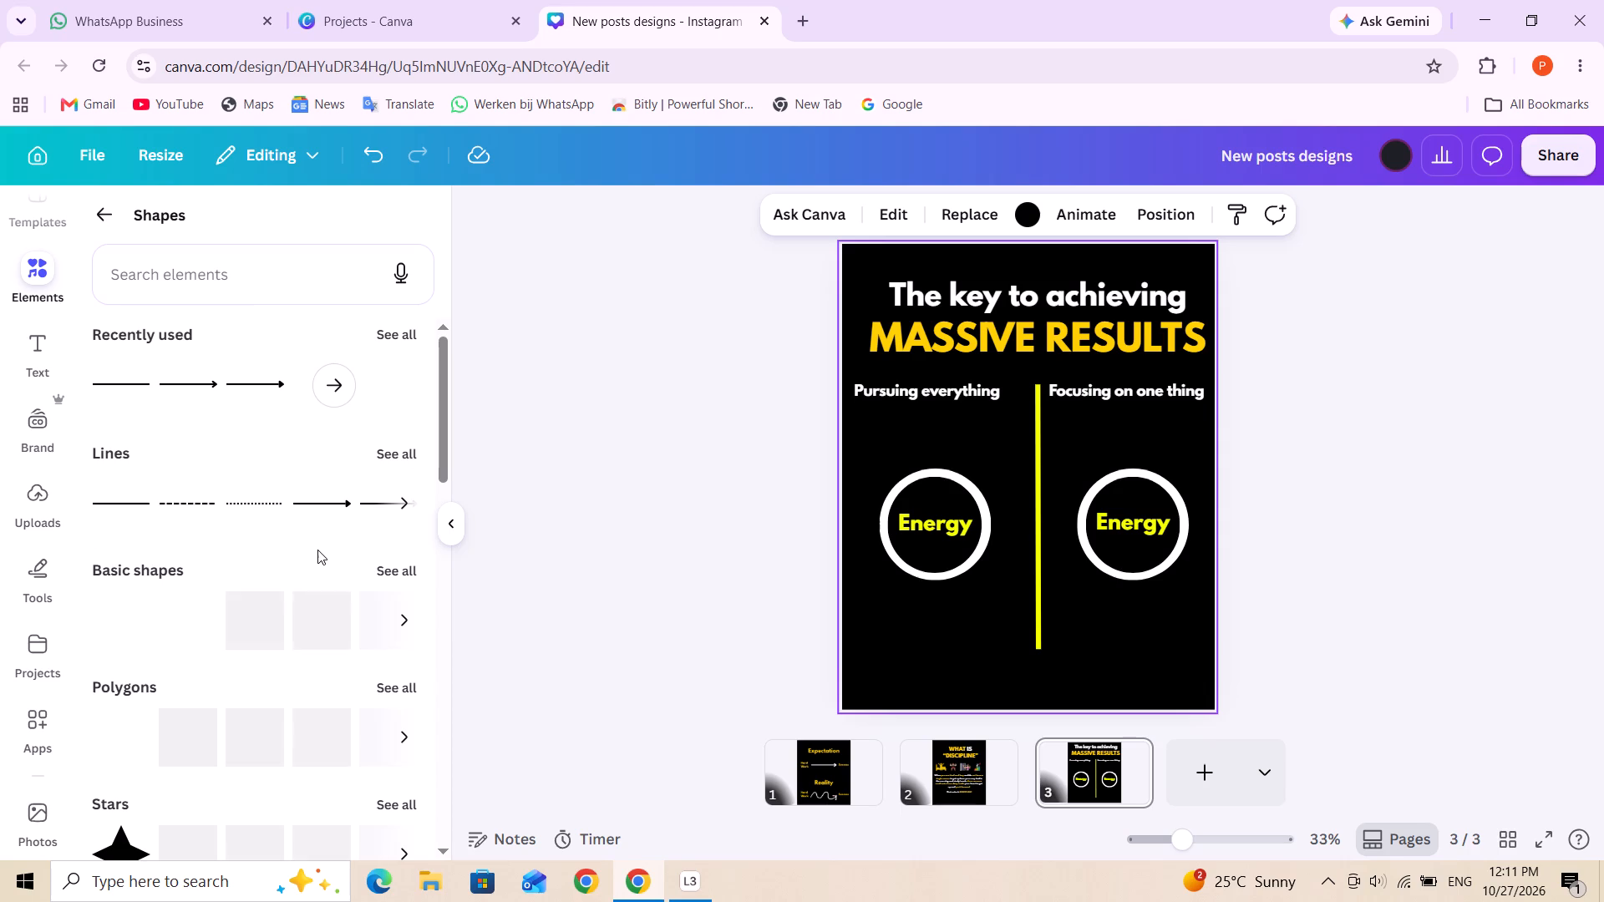
{"action": "left_click", "coordinate": [247, 383]}
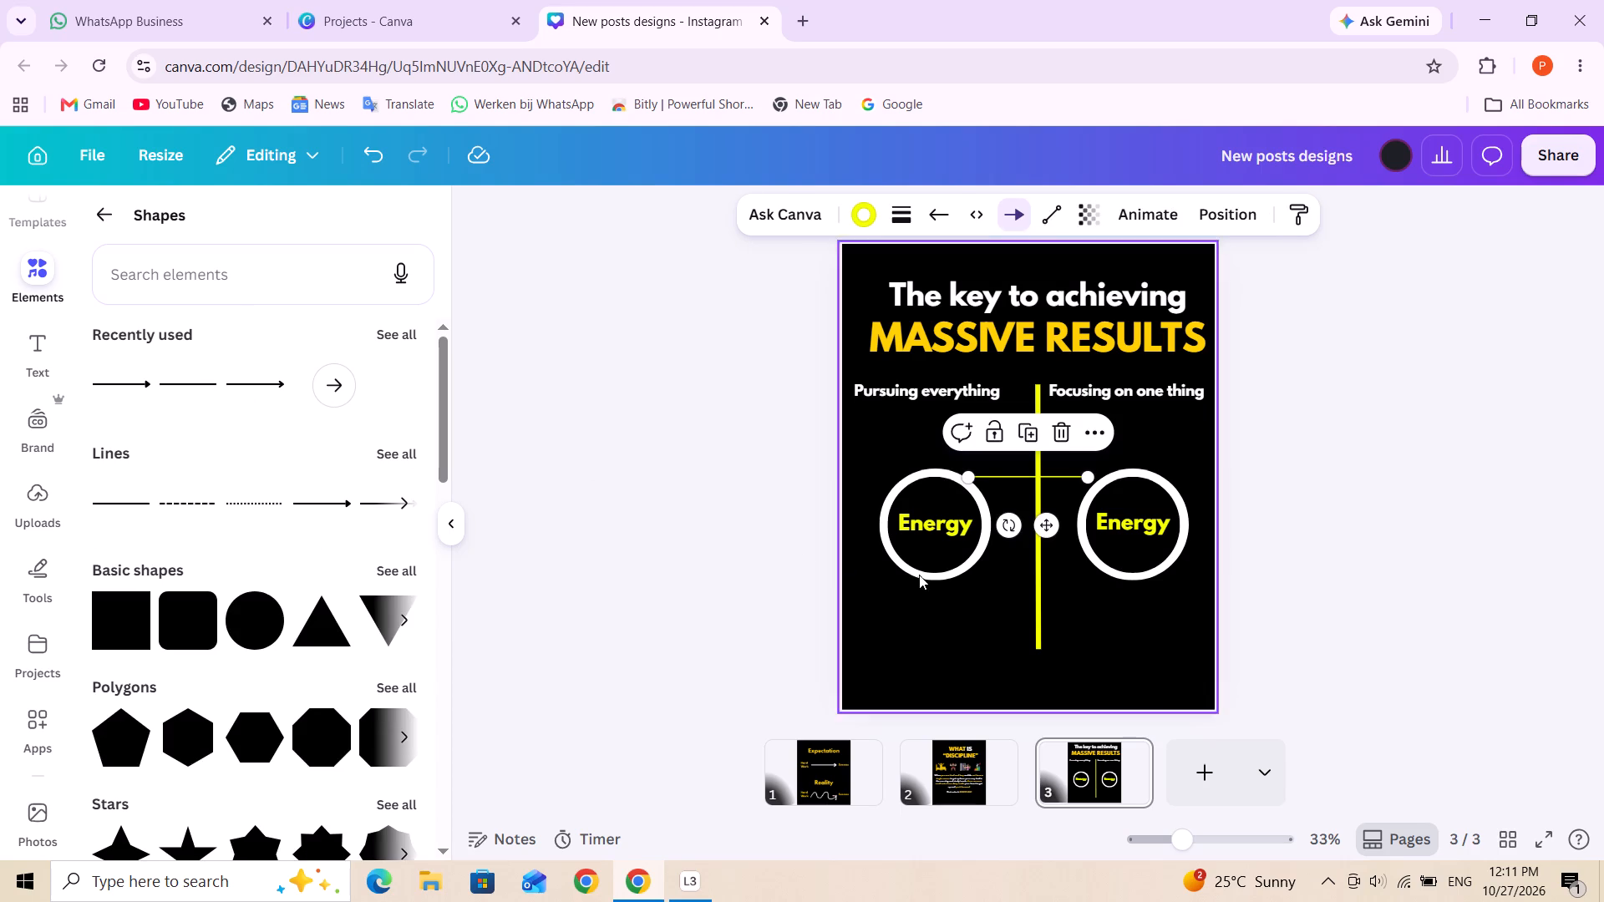
{"action": "left_click_drag", "start_coordinate": [1009, 521], "coordinate": [1072, 570]}
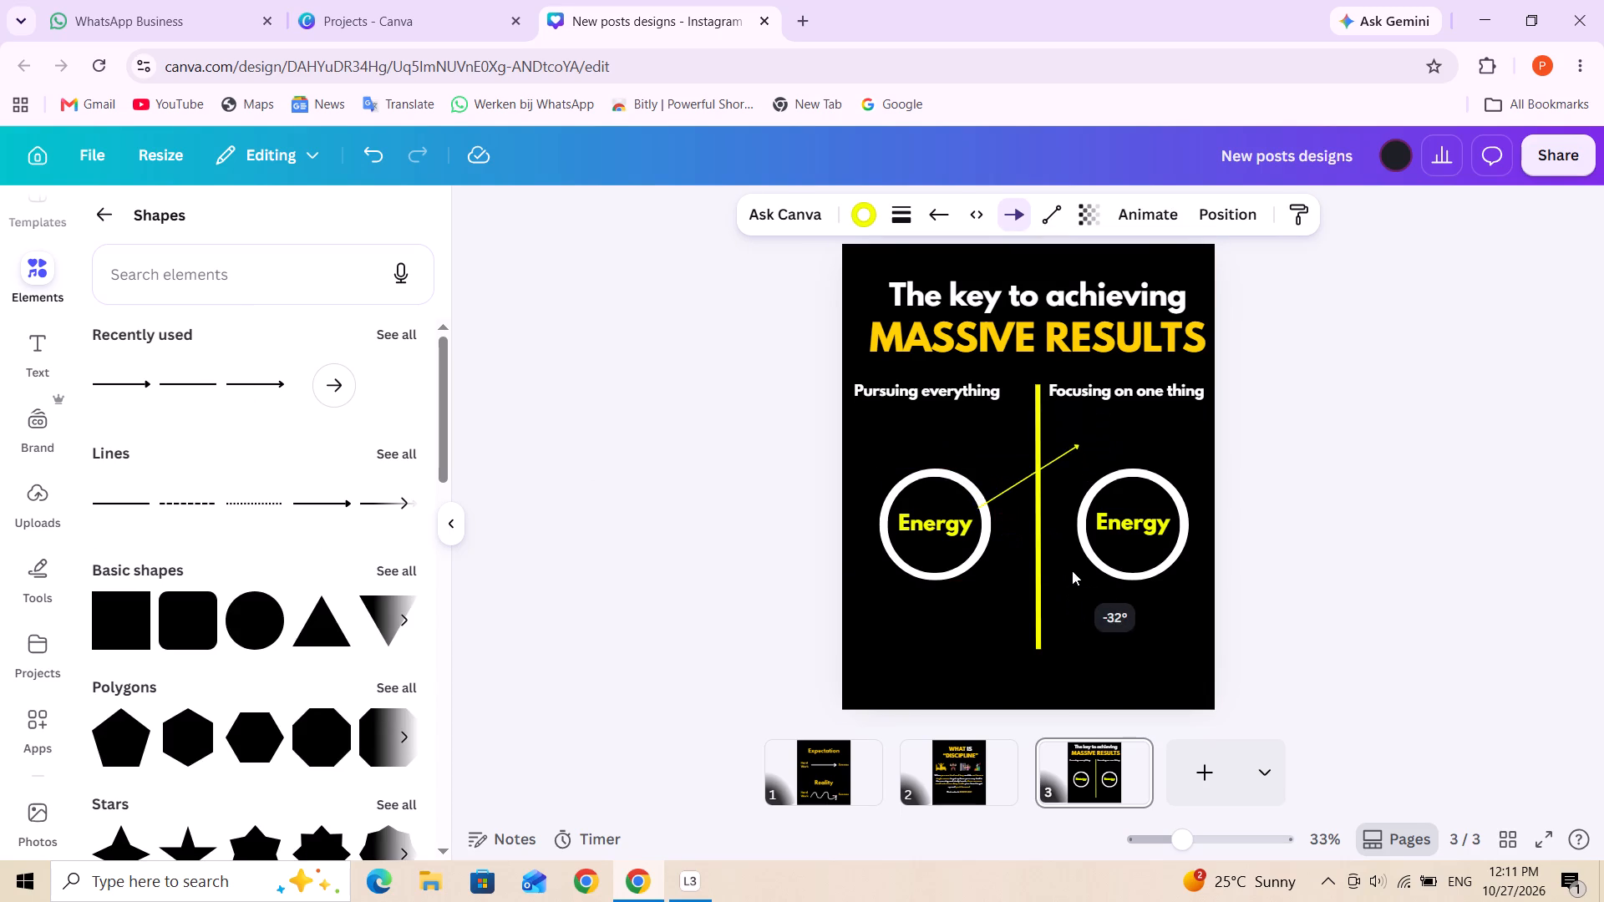
{"action": "left_click_drag", "start_coordinate": [1072, 570], "coordinate": [1165, 491]}
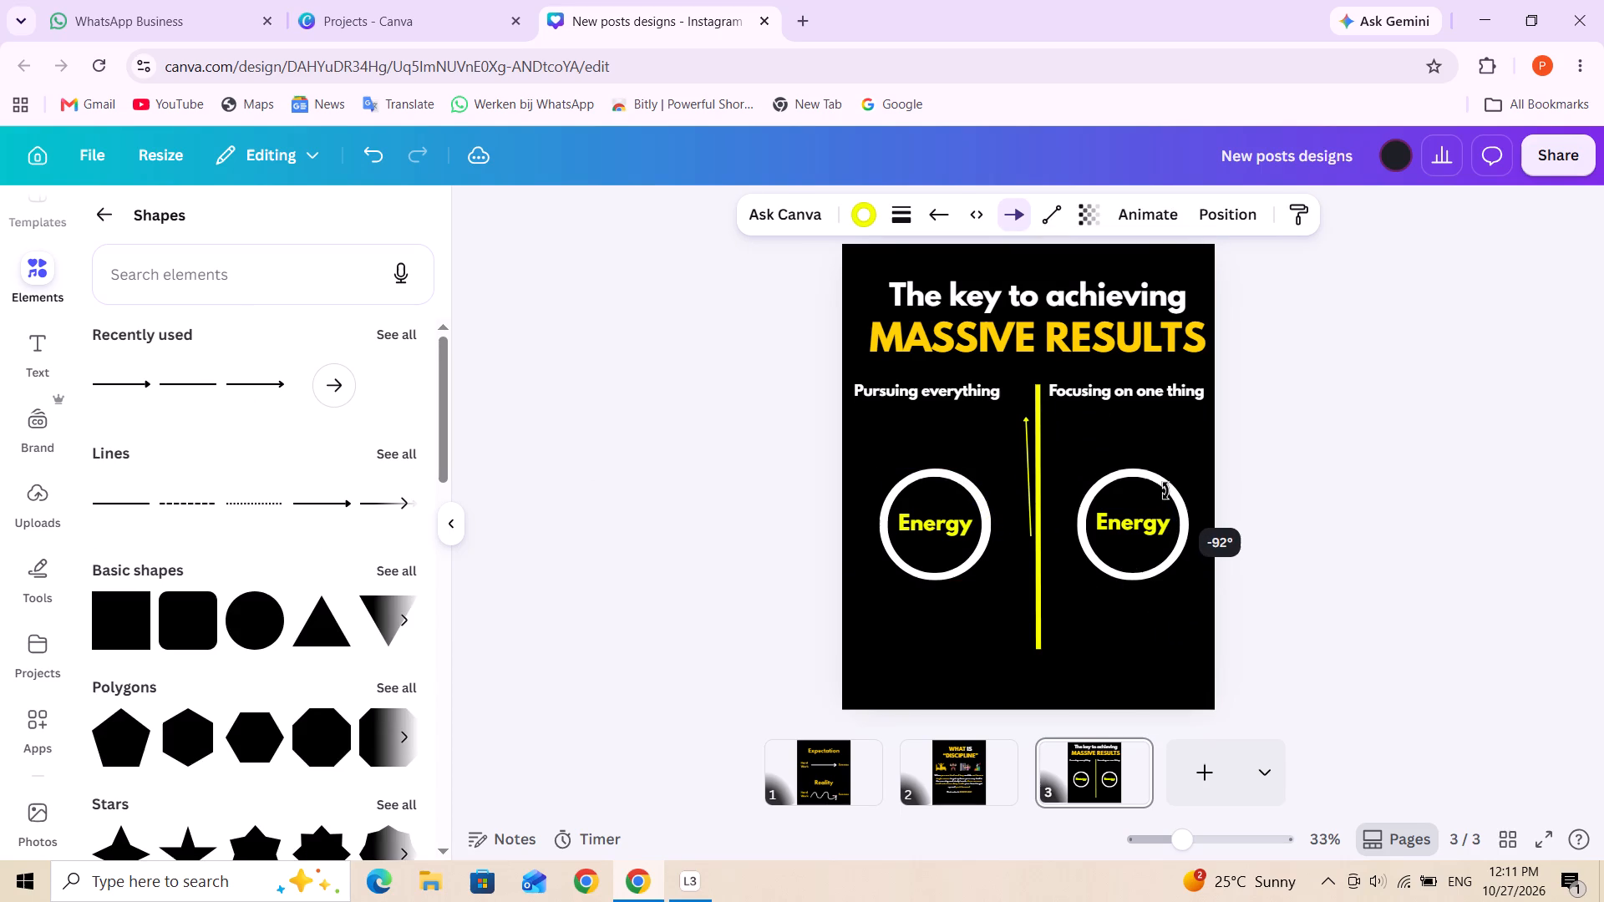
{"action": "left_click_drag", "start_coordinate": [1165, 491], "coordinate": [1137, 493]}
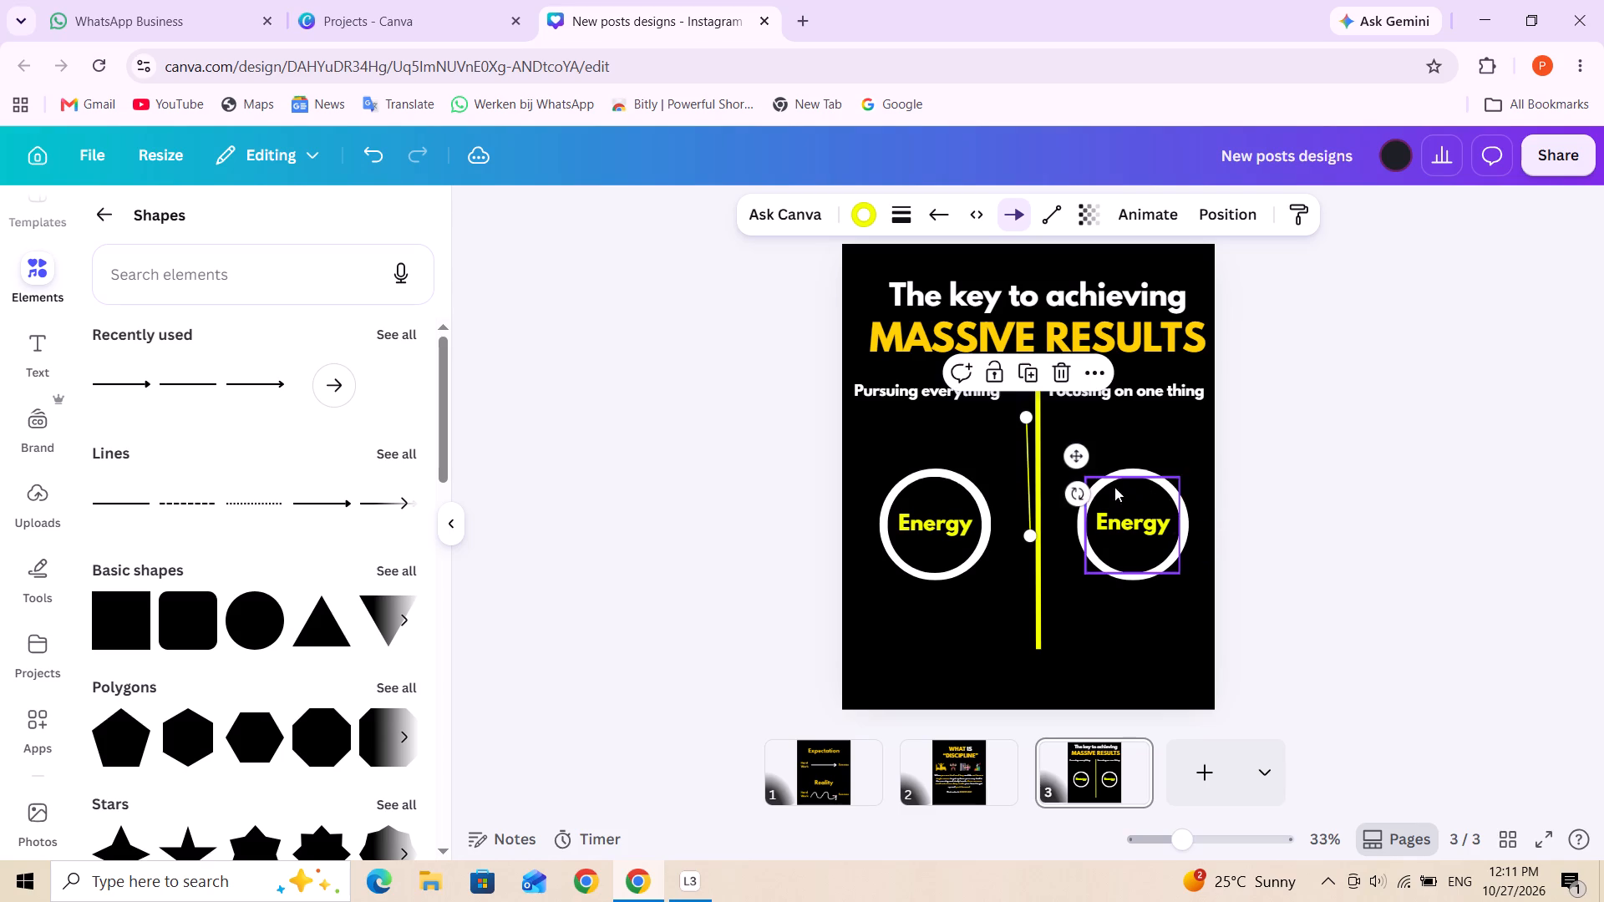
Place the arrow on top of the "Pursuing everything" ring, straighten it to -90° and shorten it below the heading.
{"action": "left_click_drag", "start_coordinate": [1027, 494], "coordinate": [928, 438]}
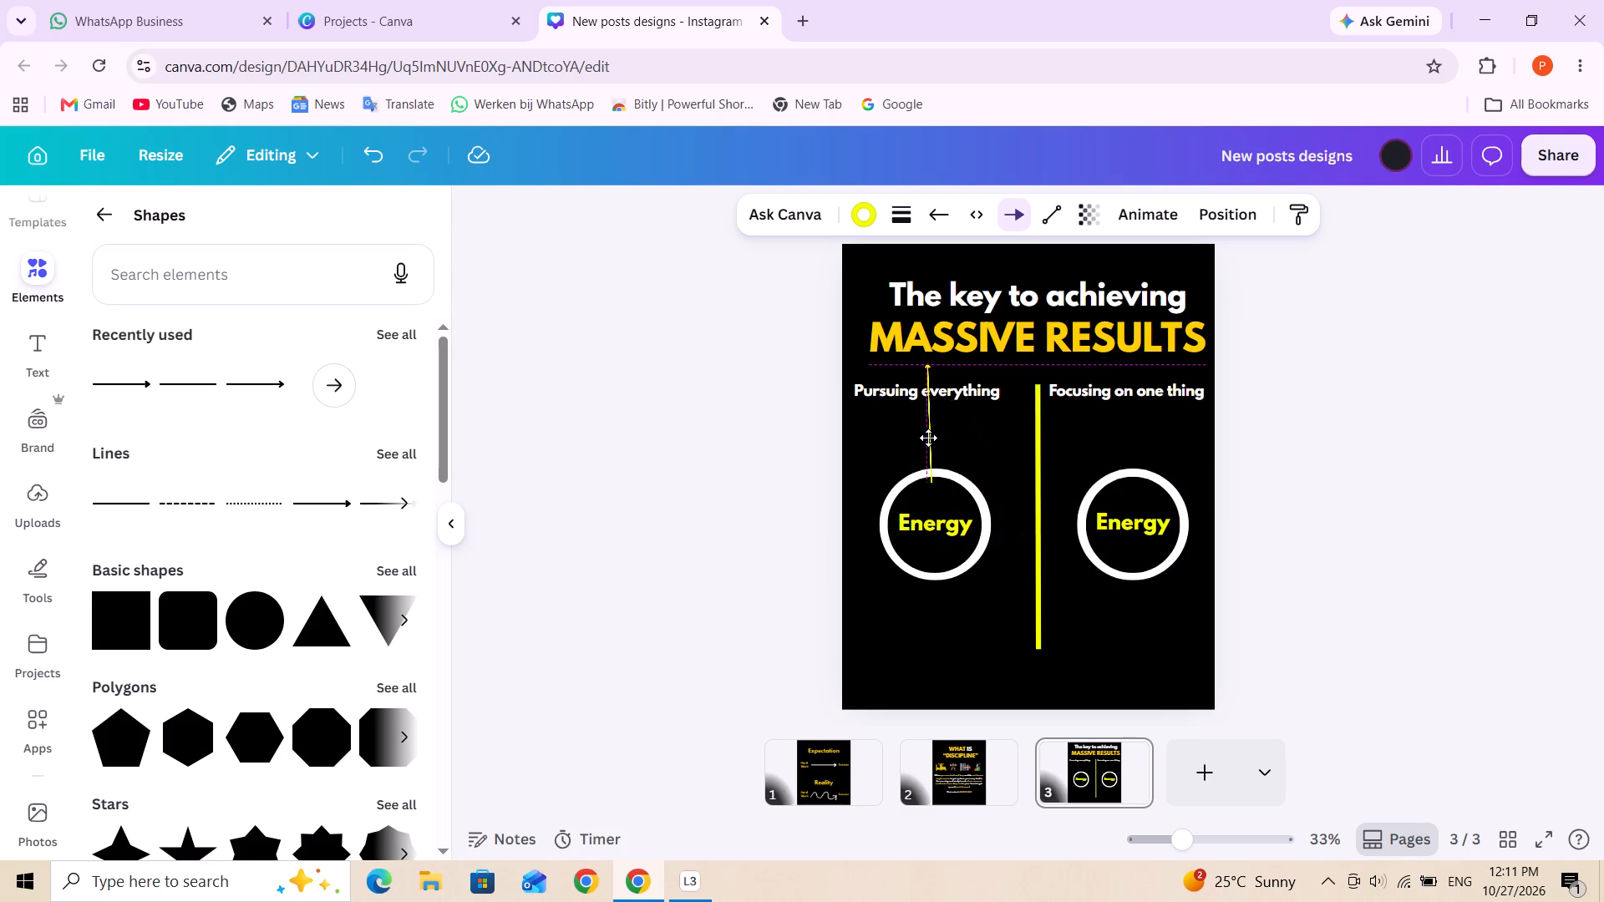
{"action": "left_click_drag", "start_coordinate": [928, 438], "coordinate": [932, 422]}
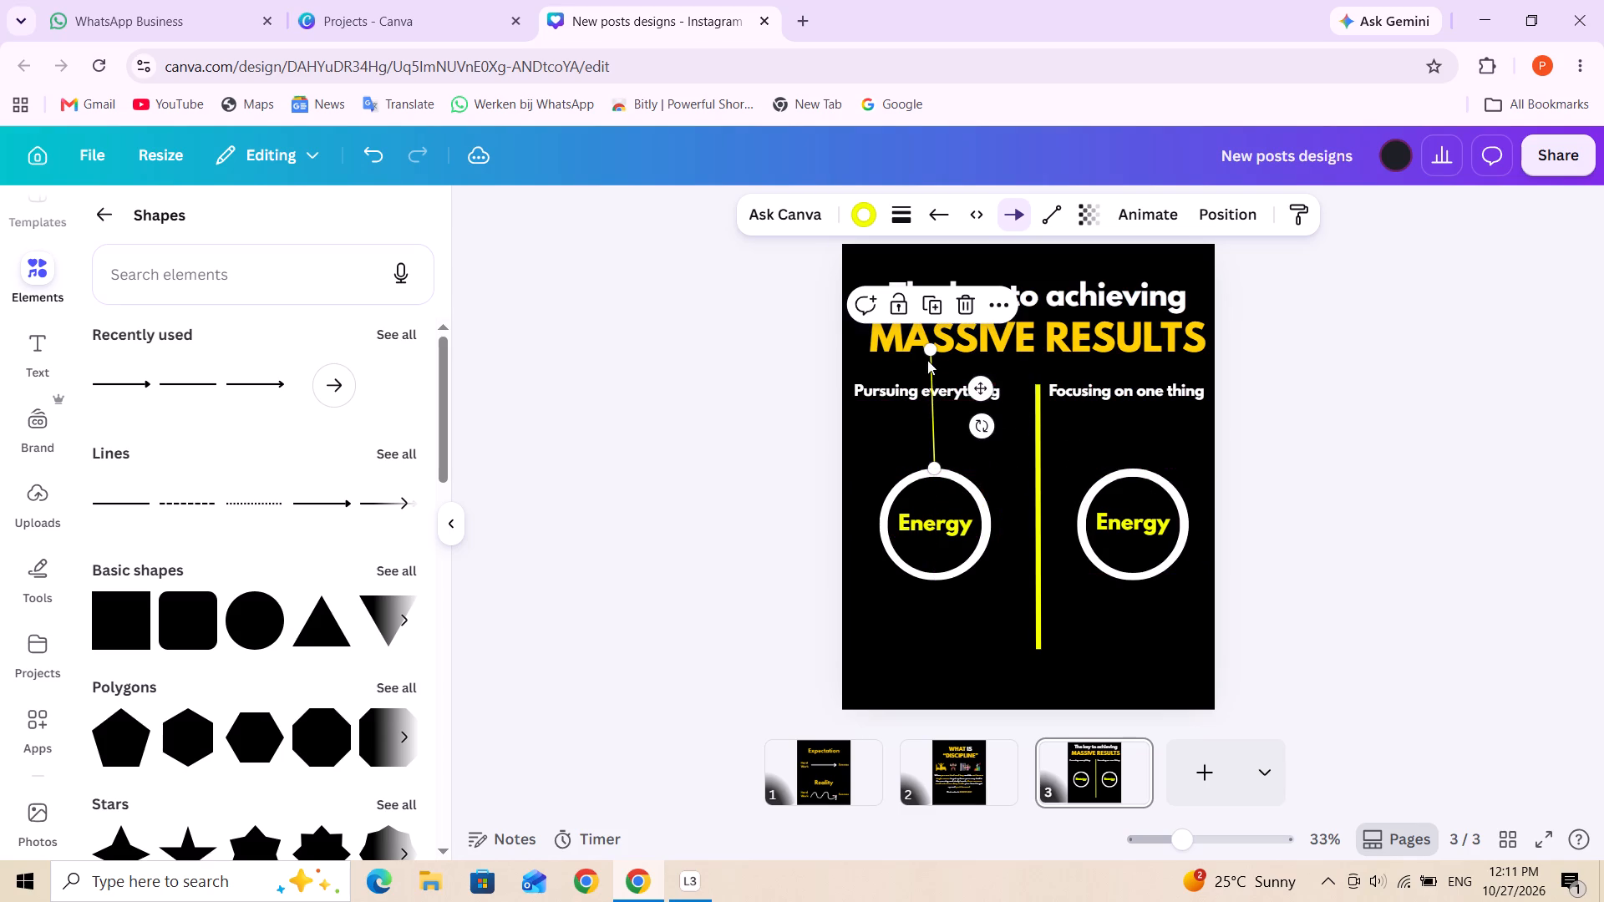
{"action": "left_click", "coordinate": [932, 350]}
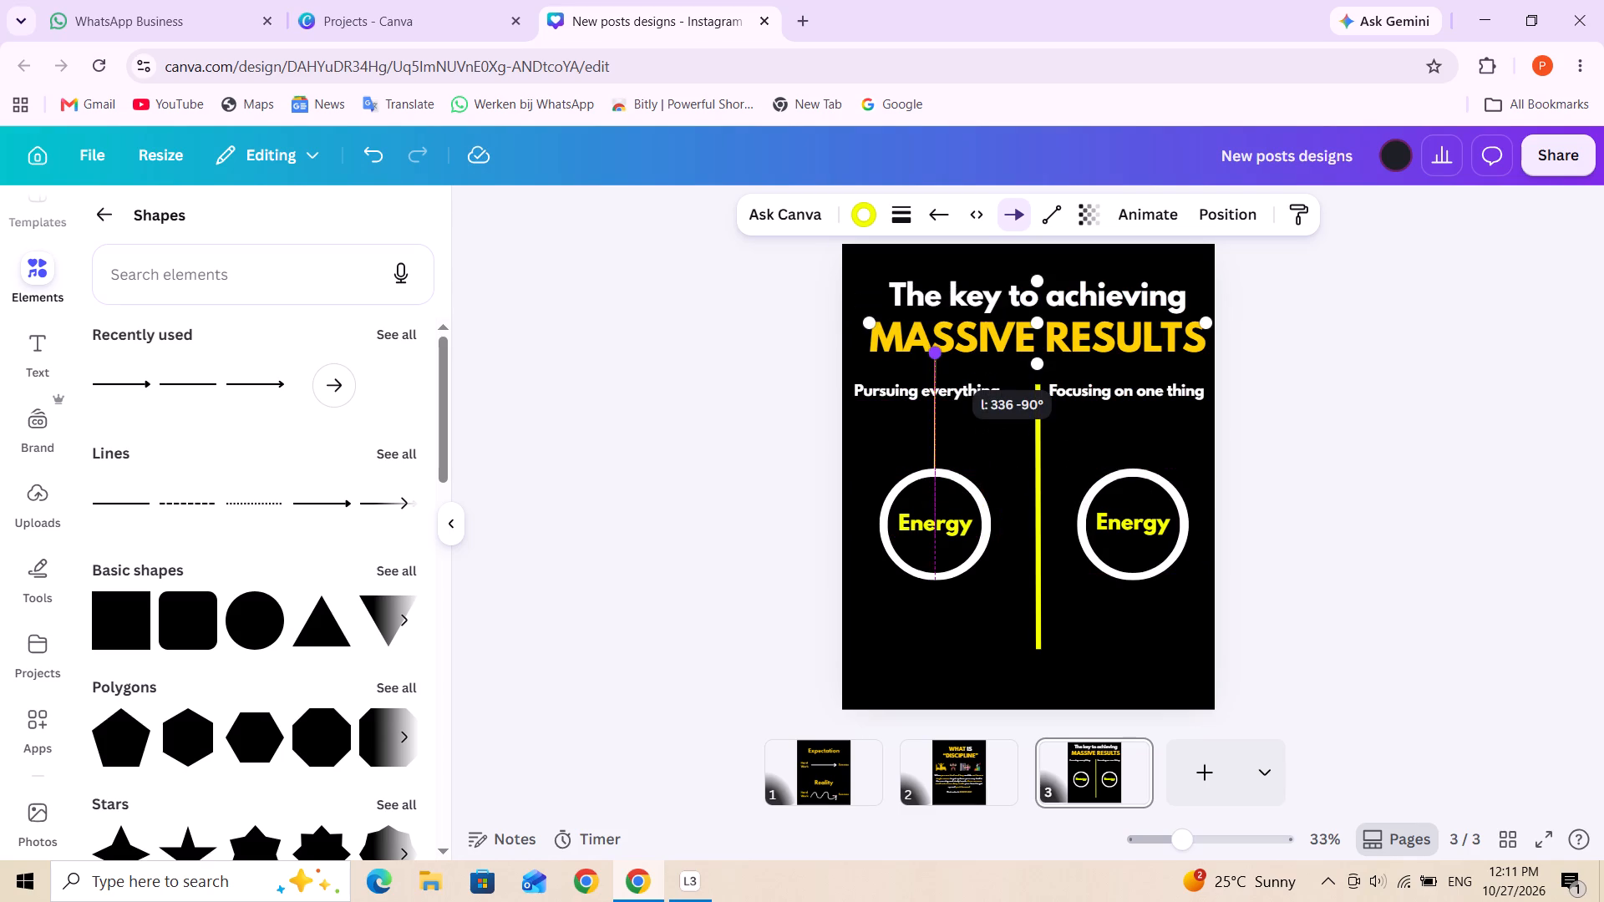
{"action": "left_click_drag", "start_coordinate": [933, 357], "coordinate": [932, 365]}
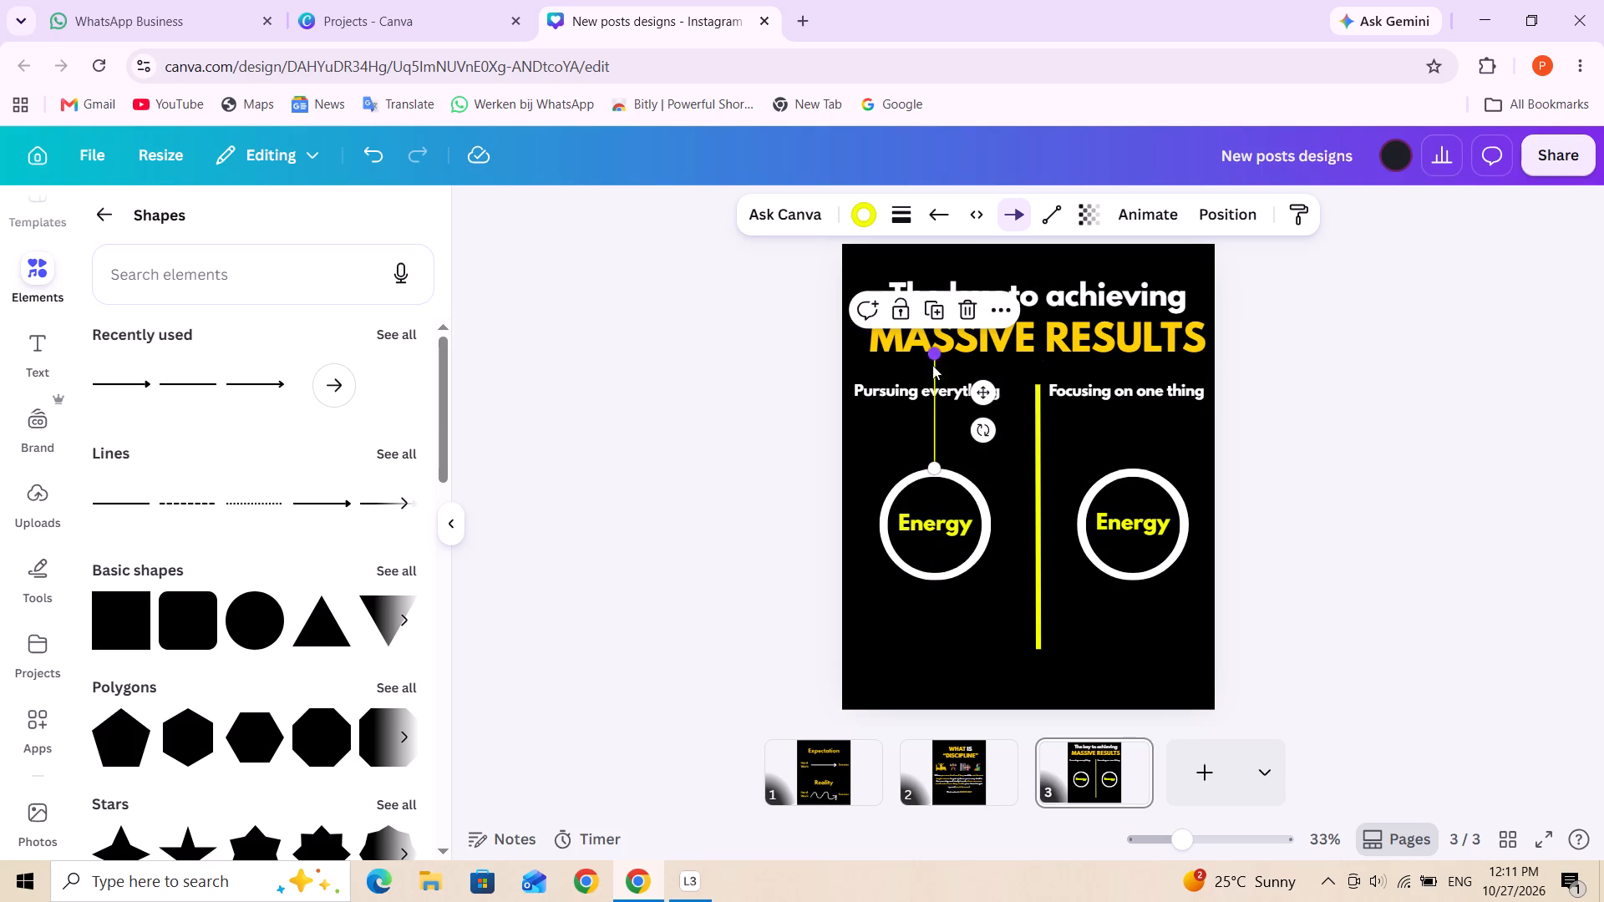
{"action": "left_click_drag", "start_coordinate": [932, 365], "coordinate": [937, 443]}
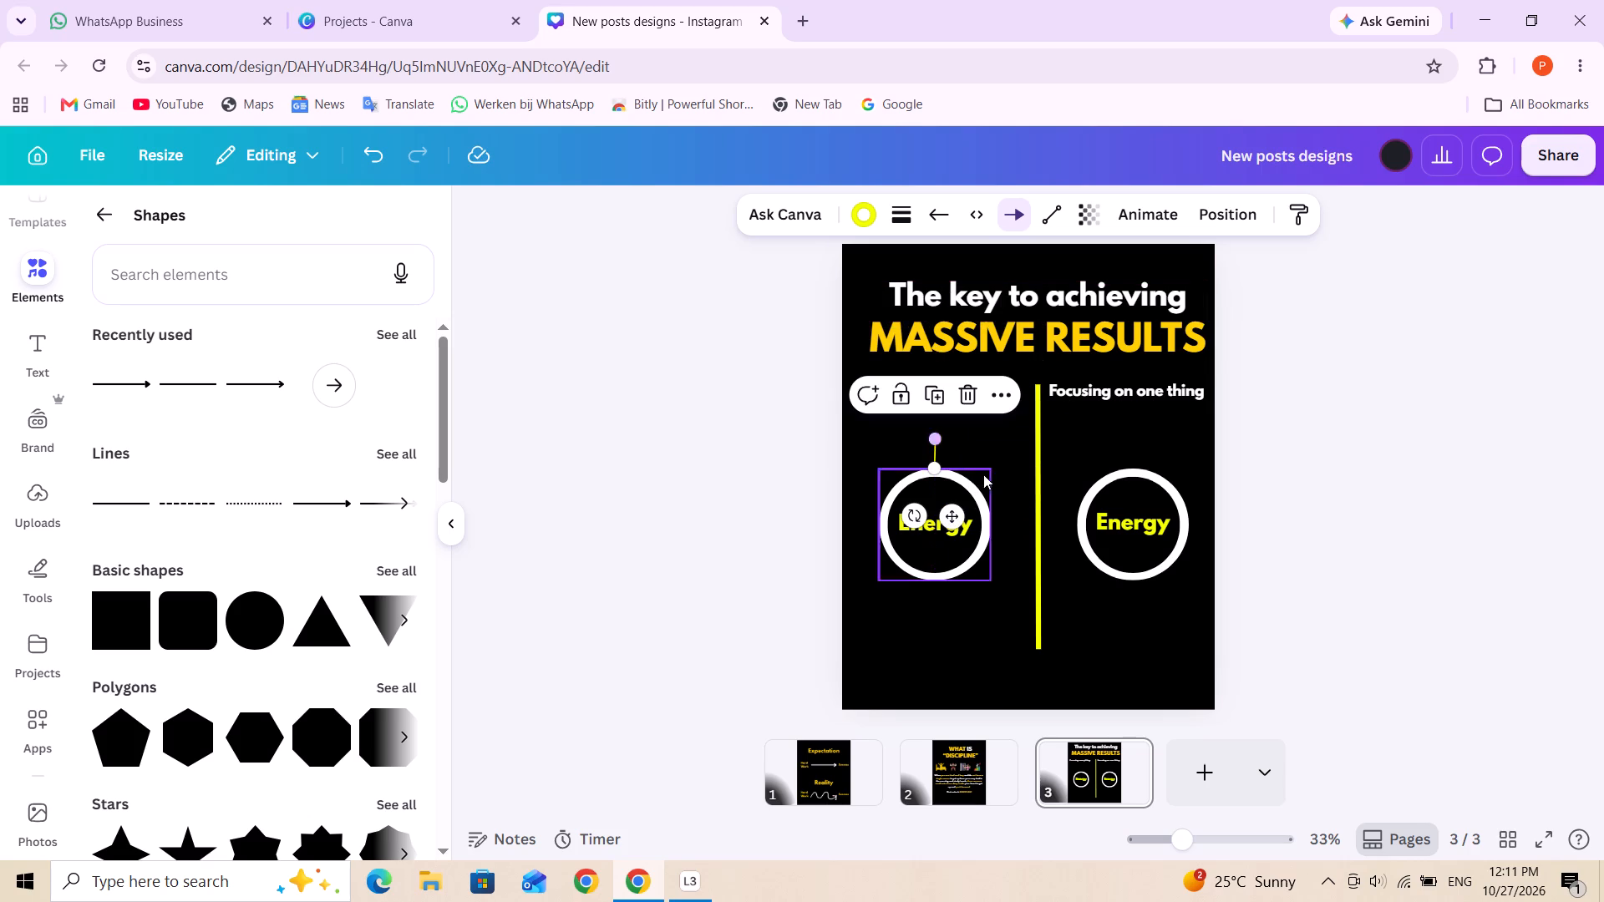
{"action": "left_click", "coordinate": [932, 436]}
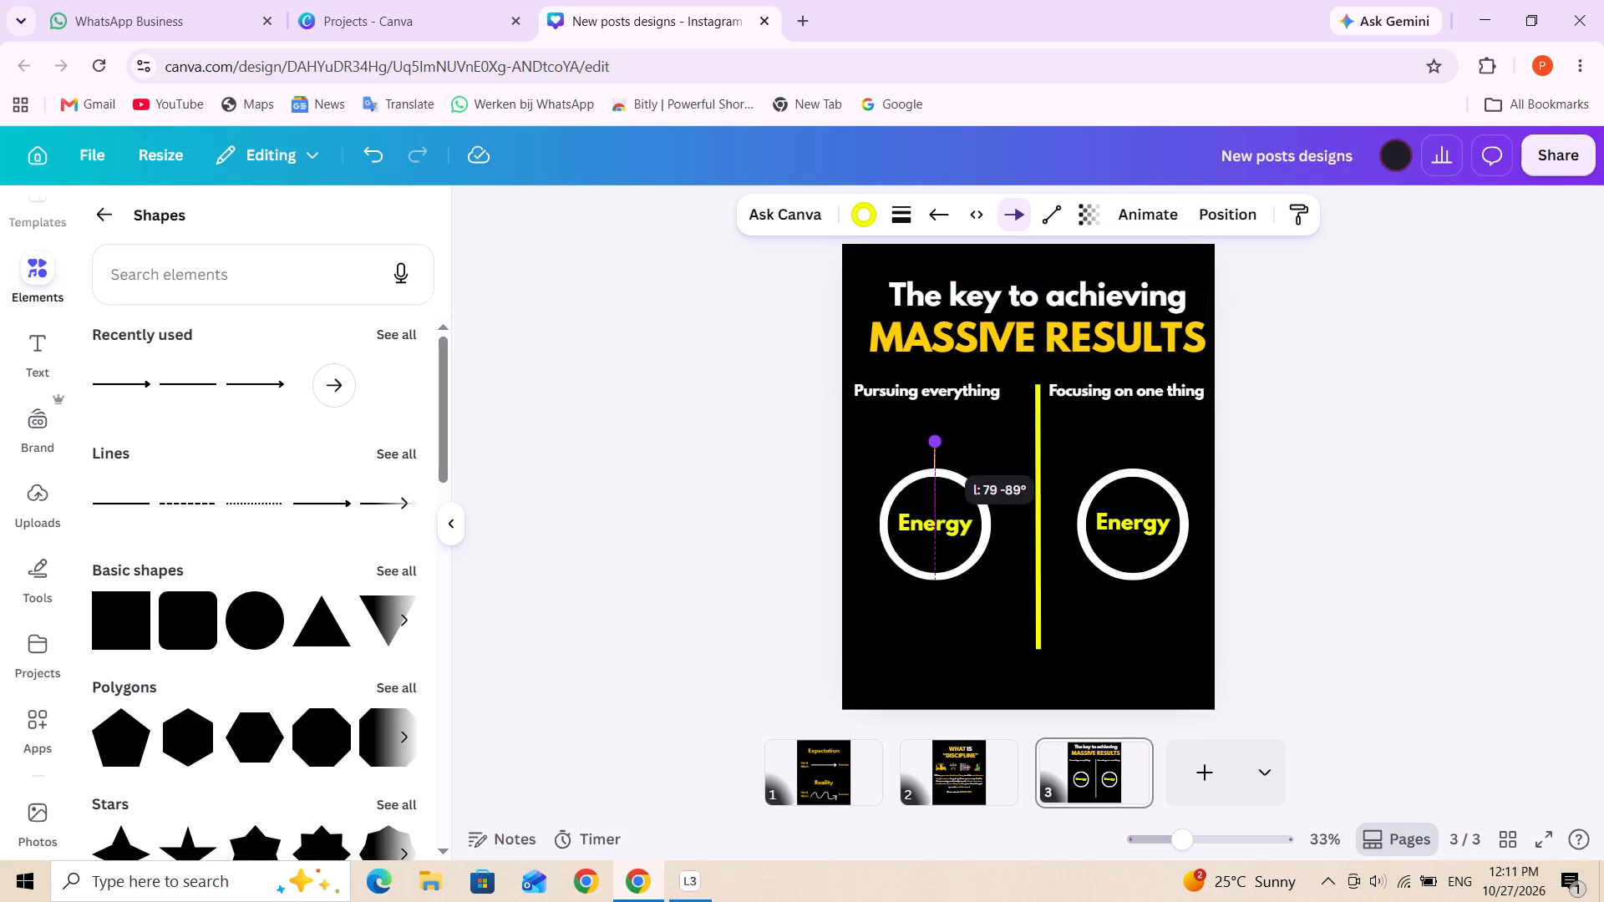
Set the stroke weight of the arrow above the "Pursuing everything" ring to 15.
{"action": "left_click", "coordinate": [898, 220]}
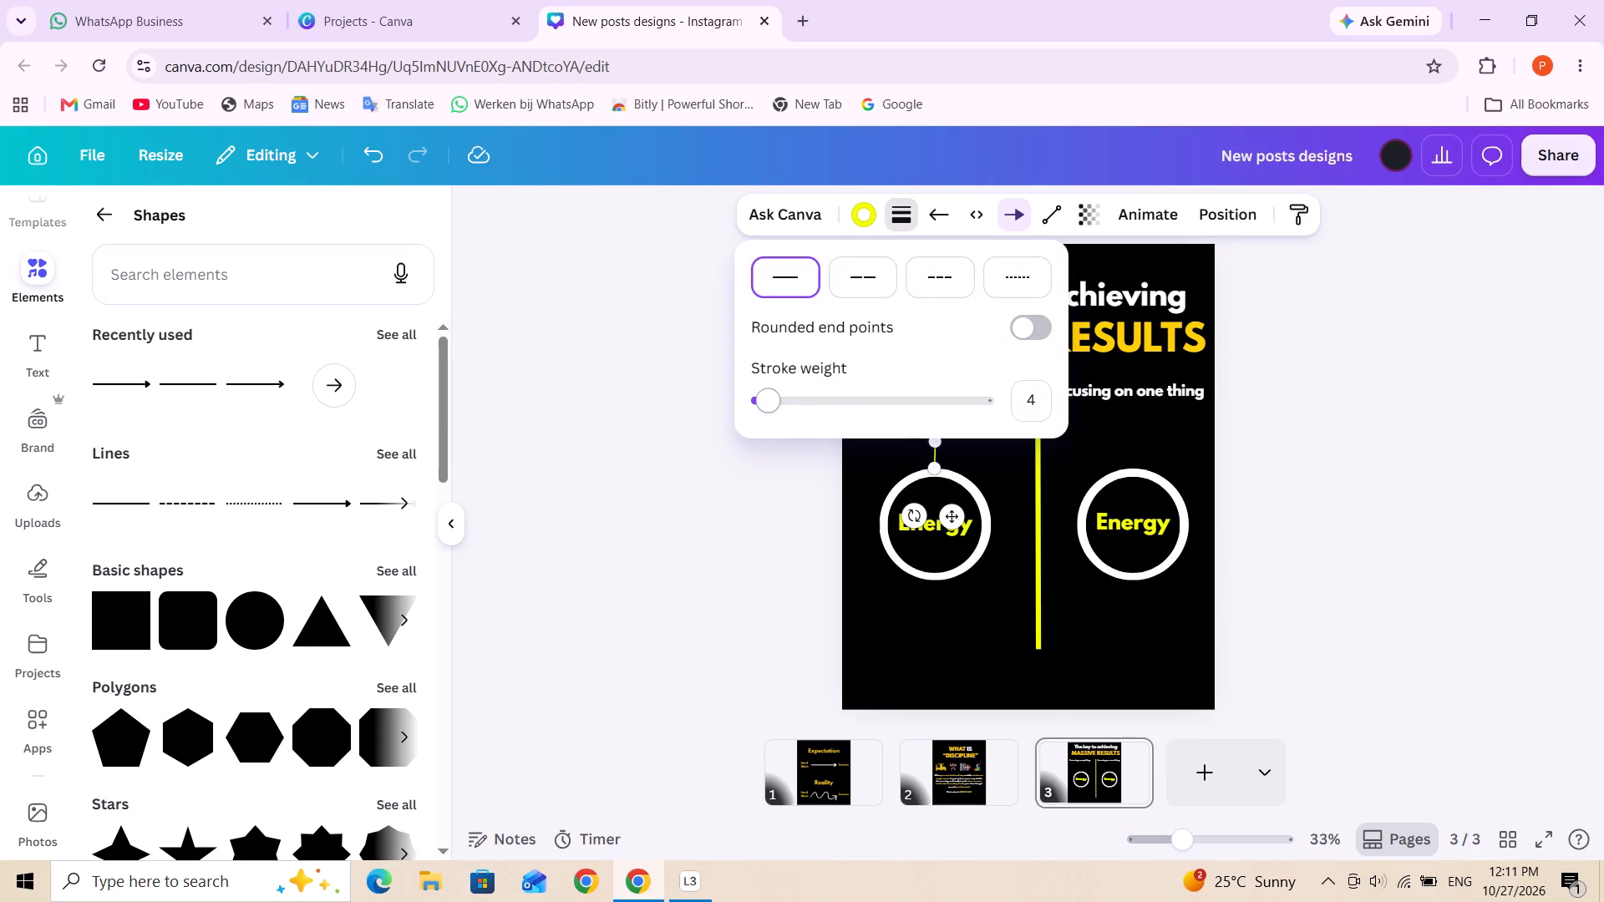
{"action": "left_click_drag", "start_coordinate": [767, 405], "coordinate": [778, 404]}
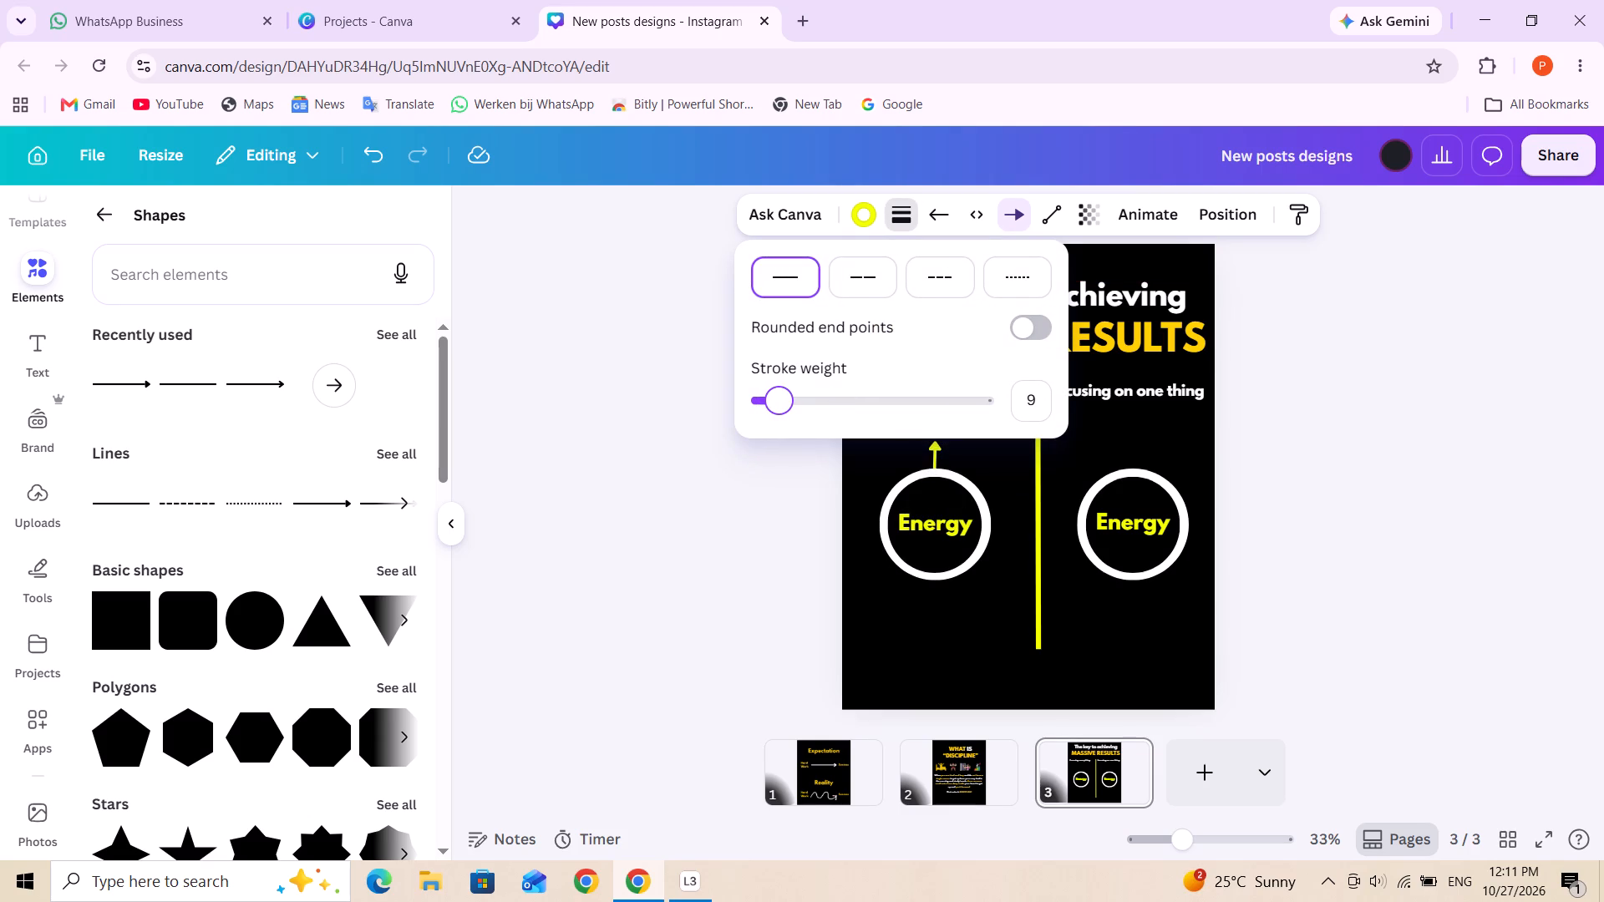
{"action": "left_click_drag", "start_coordinate": [778, 404], "coordinate": [789, 403]}
{"action": "left_click_drag", "start_coordinate": [789, 403], "coordinate": [792, 403]}
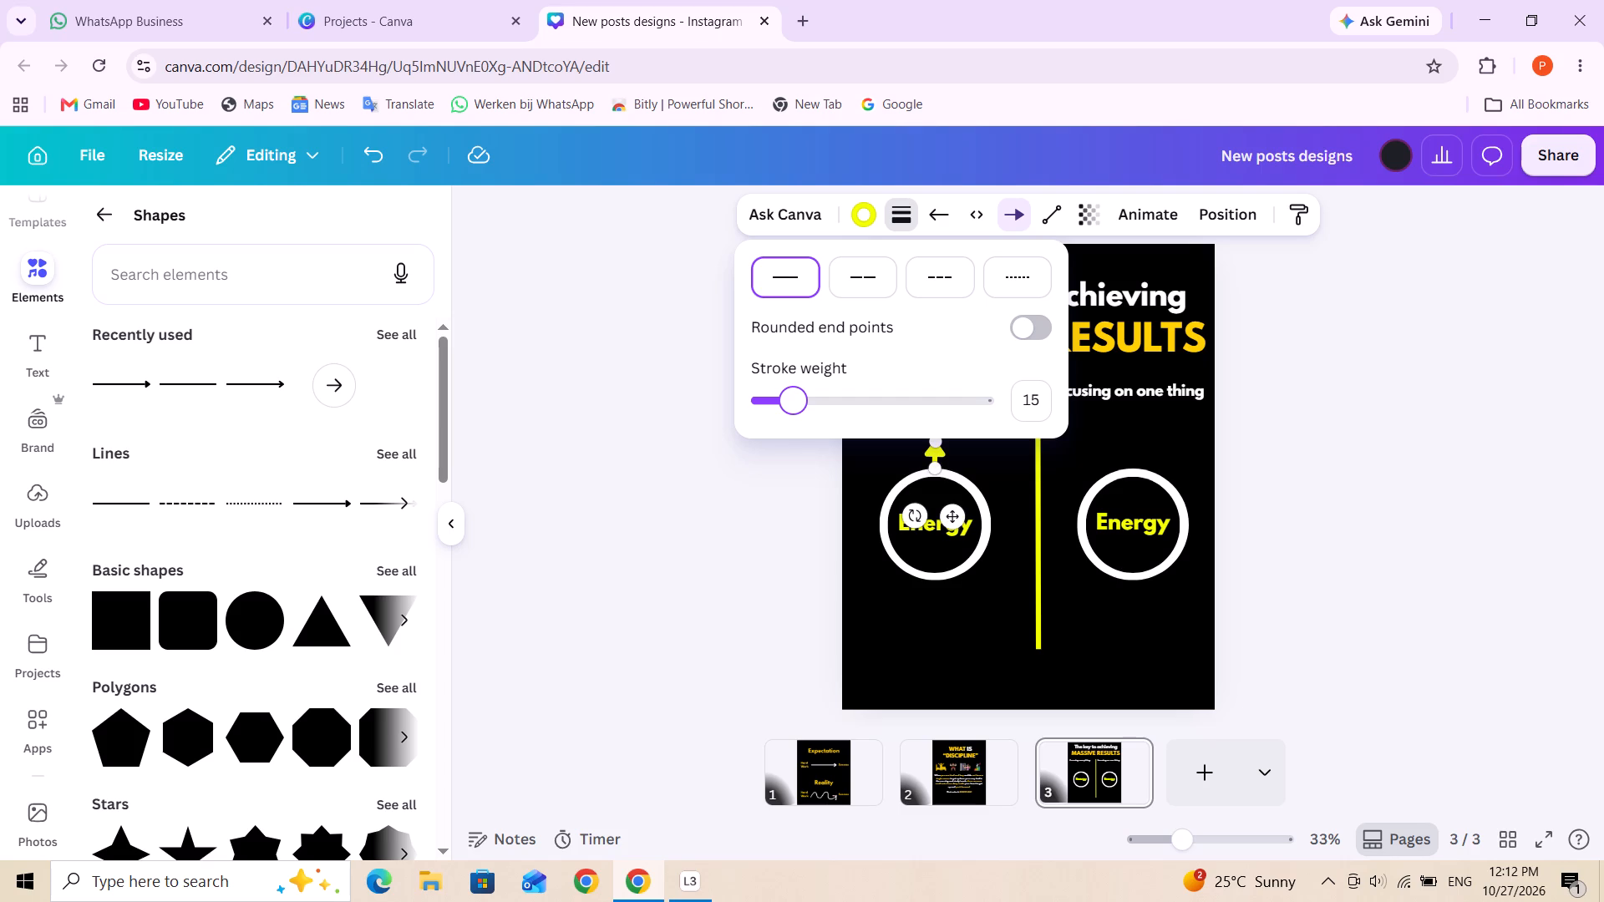
{"action": "left_click", "coordinate": [1002, 454]}
{"action": "left_click", "coordinate": [983, 469]}
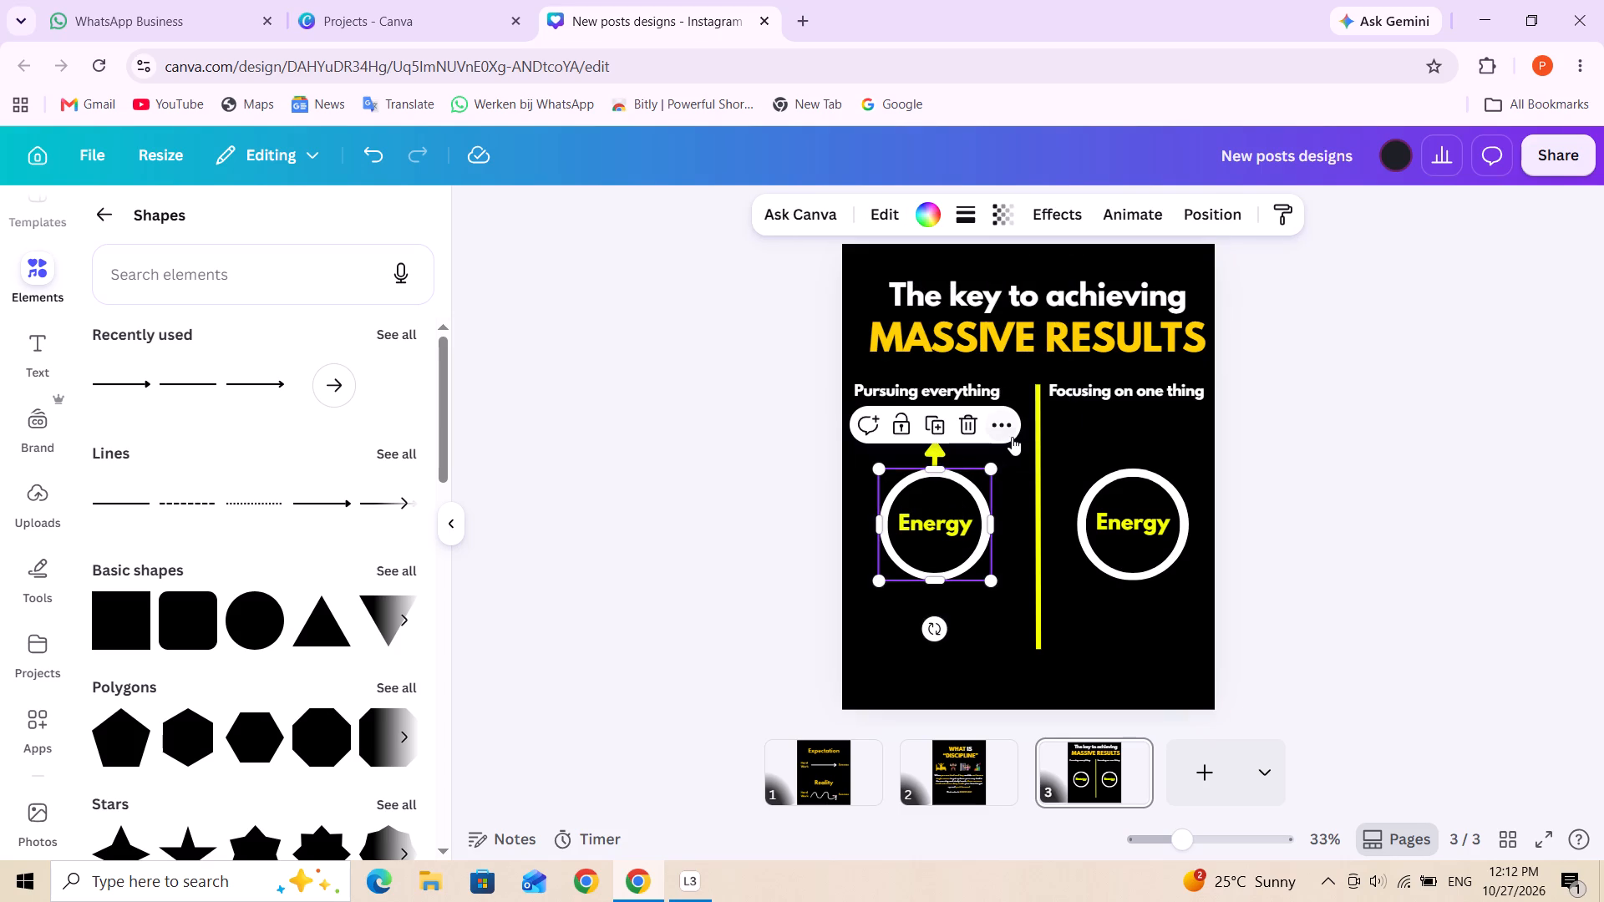
{"action": "left_click", "coordinate": [1090, 648]}
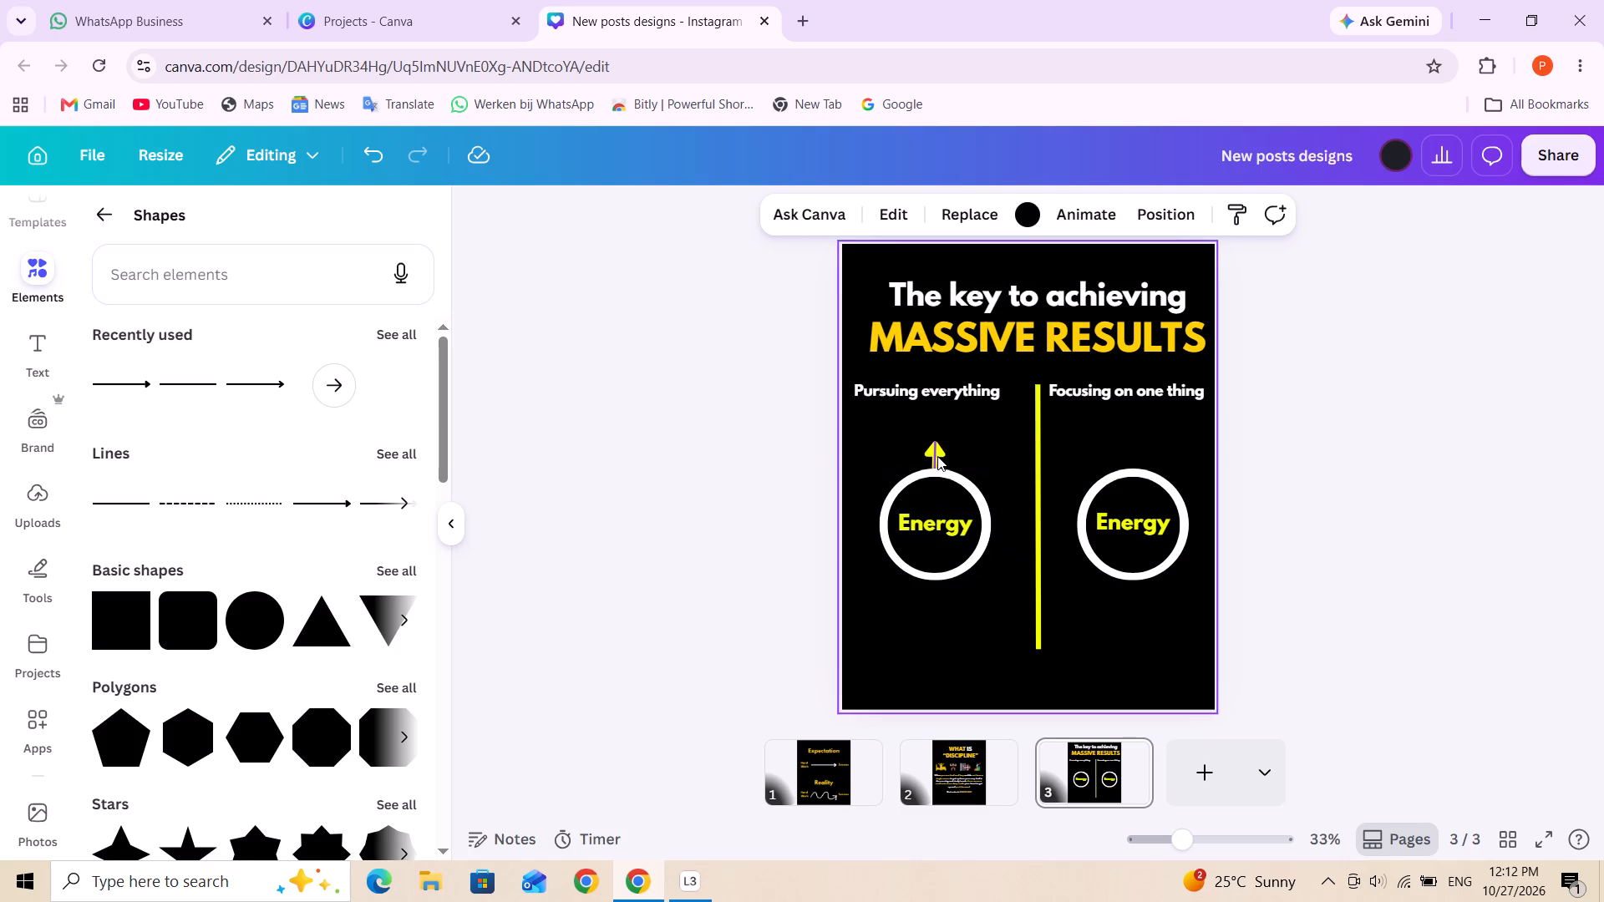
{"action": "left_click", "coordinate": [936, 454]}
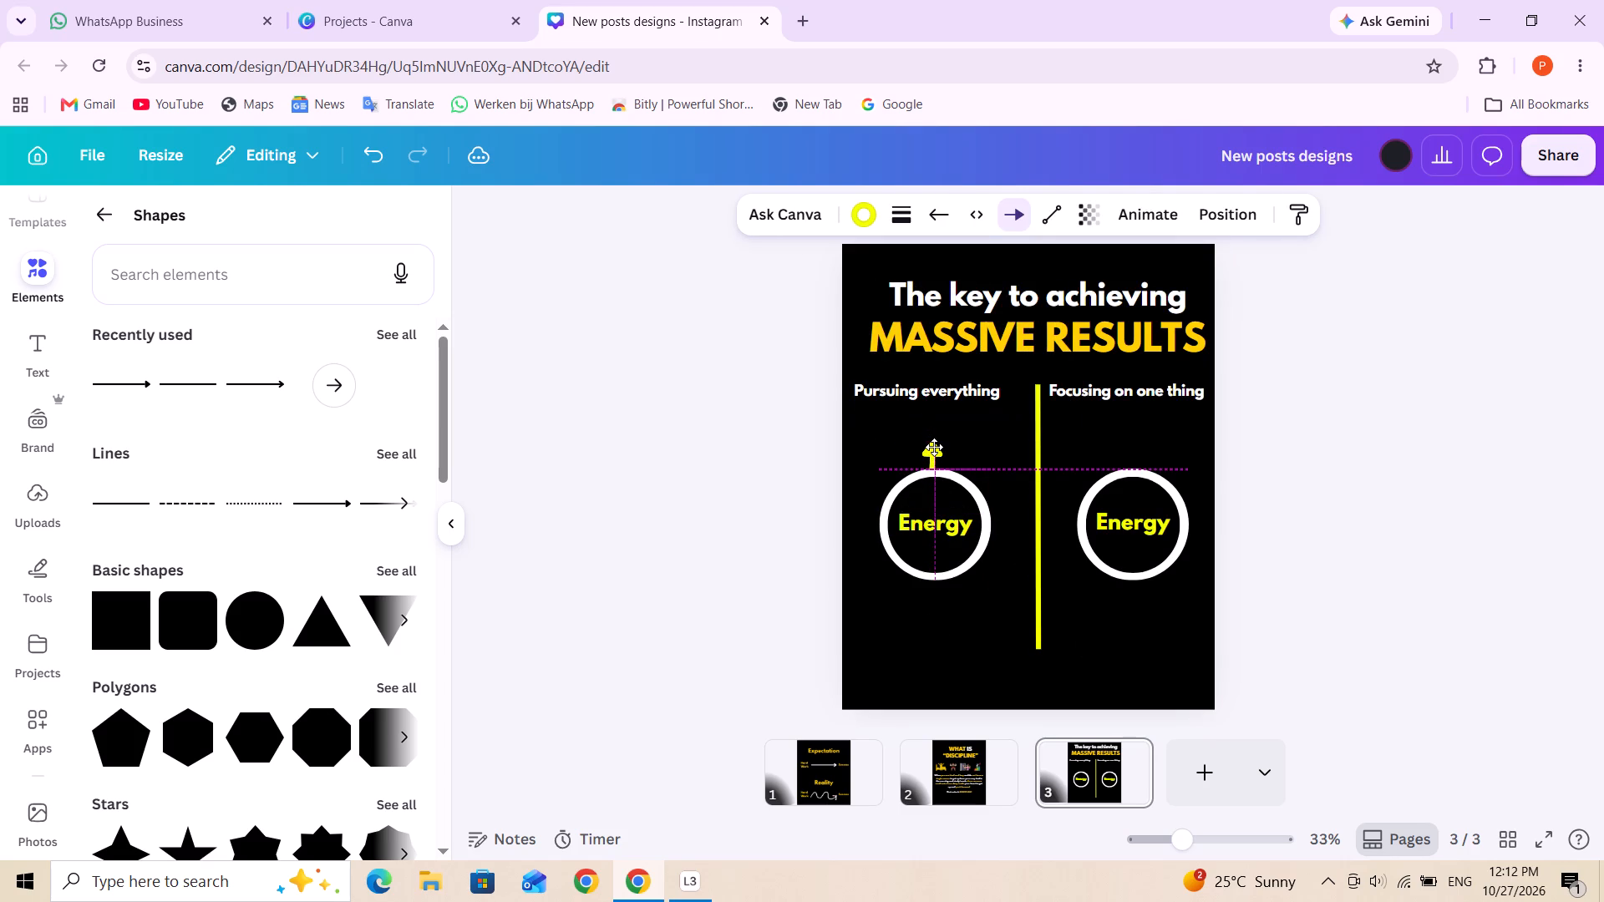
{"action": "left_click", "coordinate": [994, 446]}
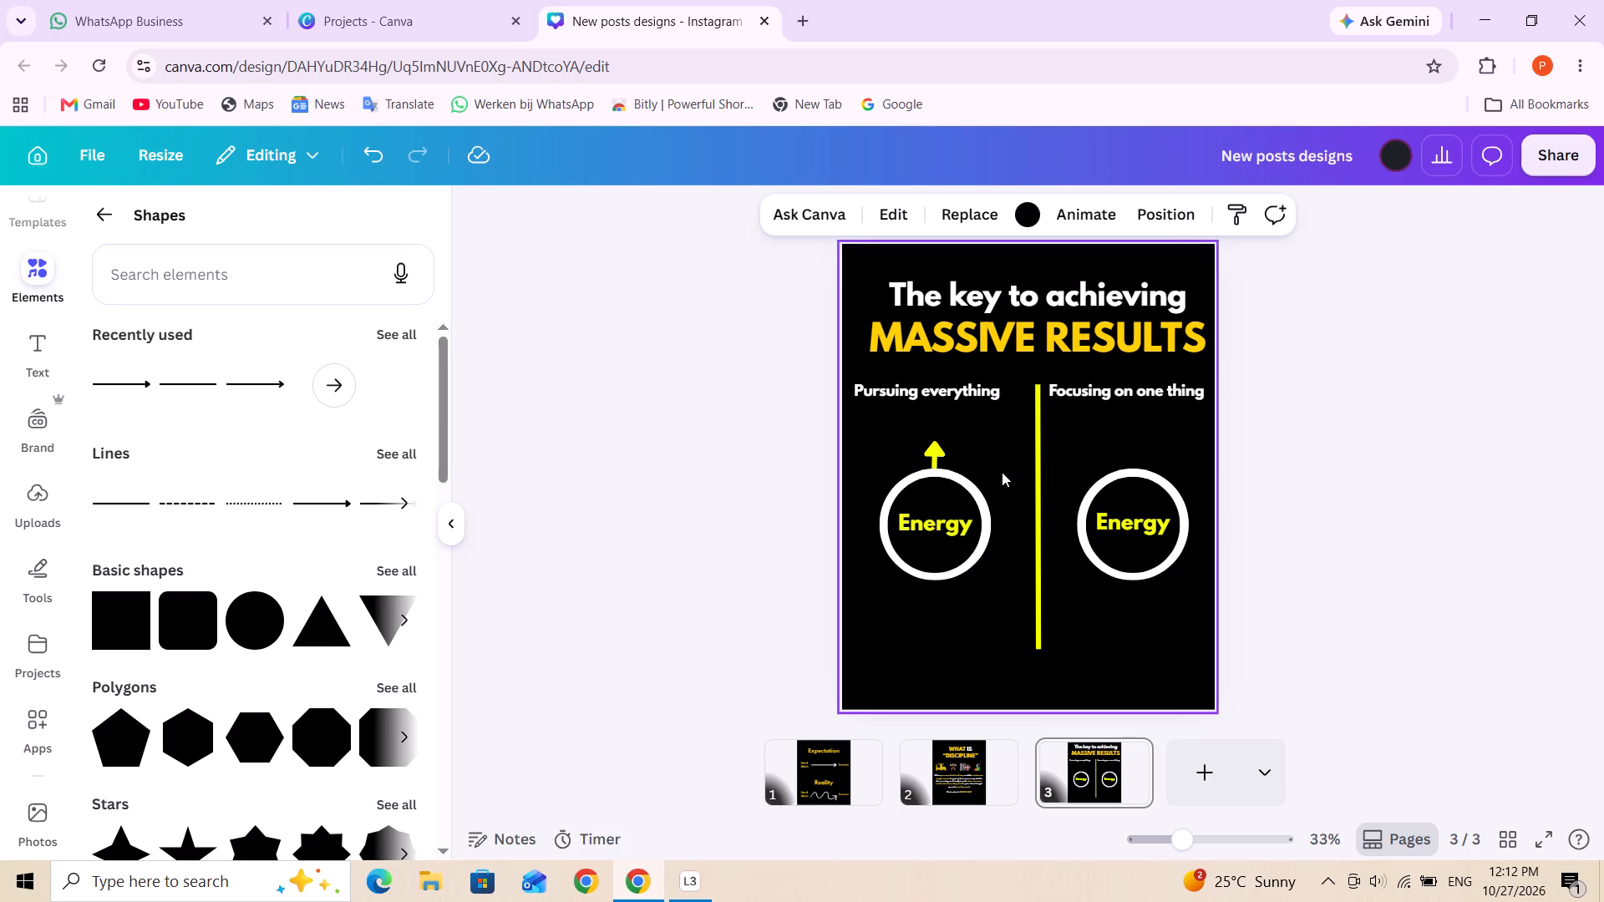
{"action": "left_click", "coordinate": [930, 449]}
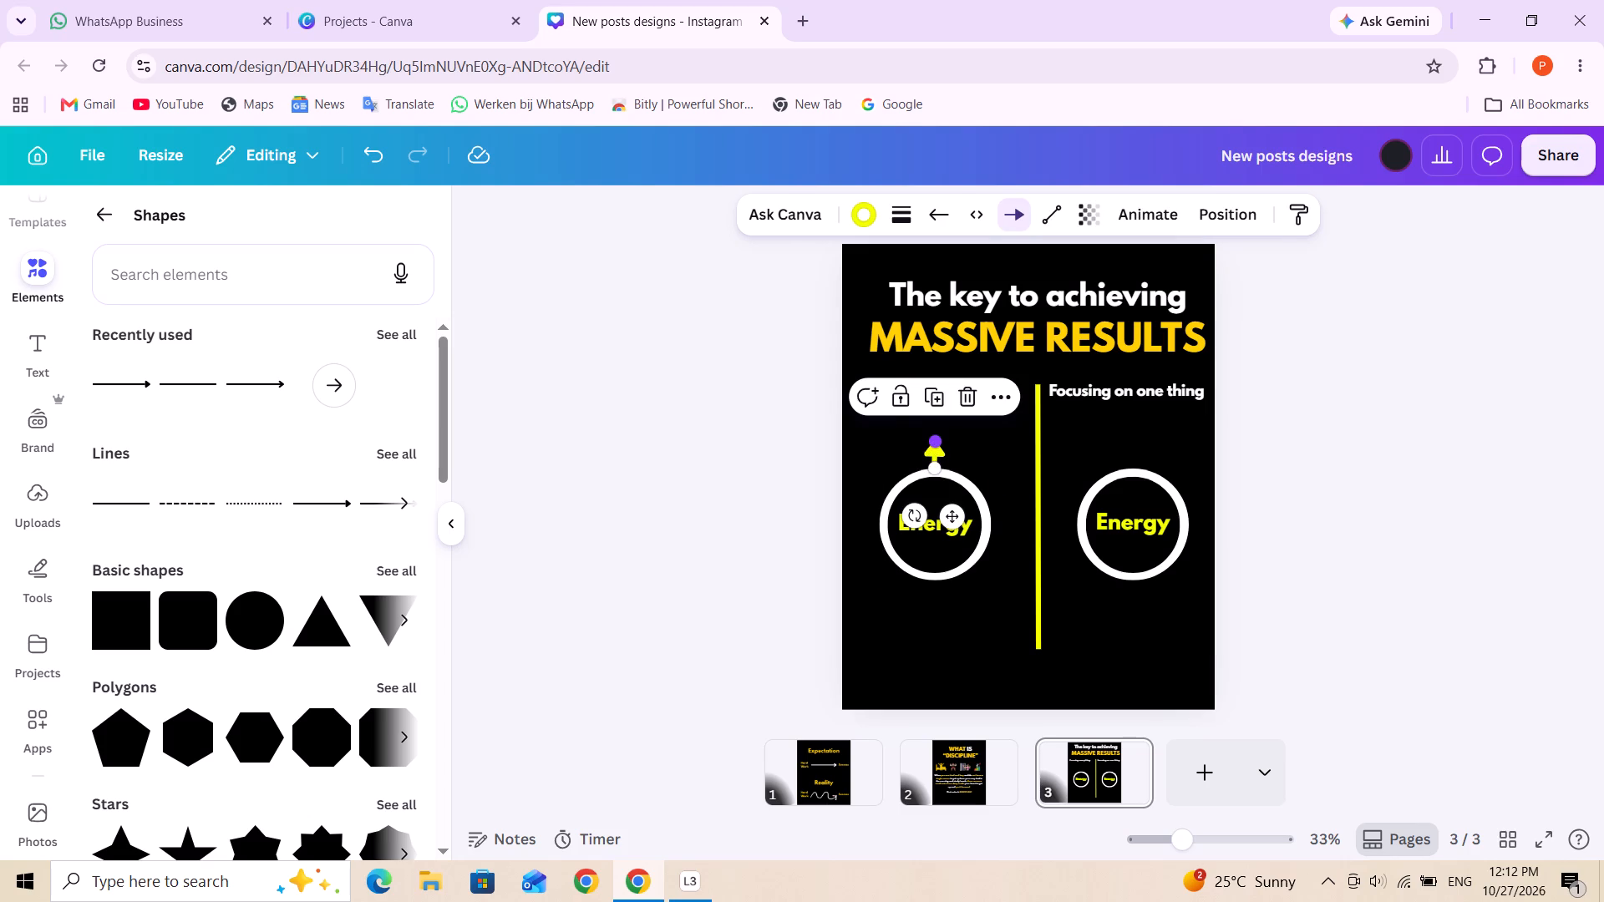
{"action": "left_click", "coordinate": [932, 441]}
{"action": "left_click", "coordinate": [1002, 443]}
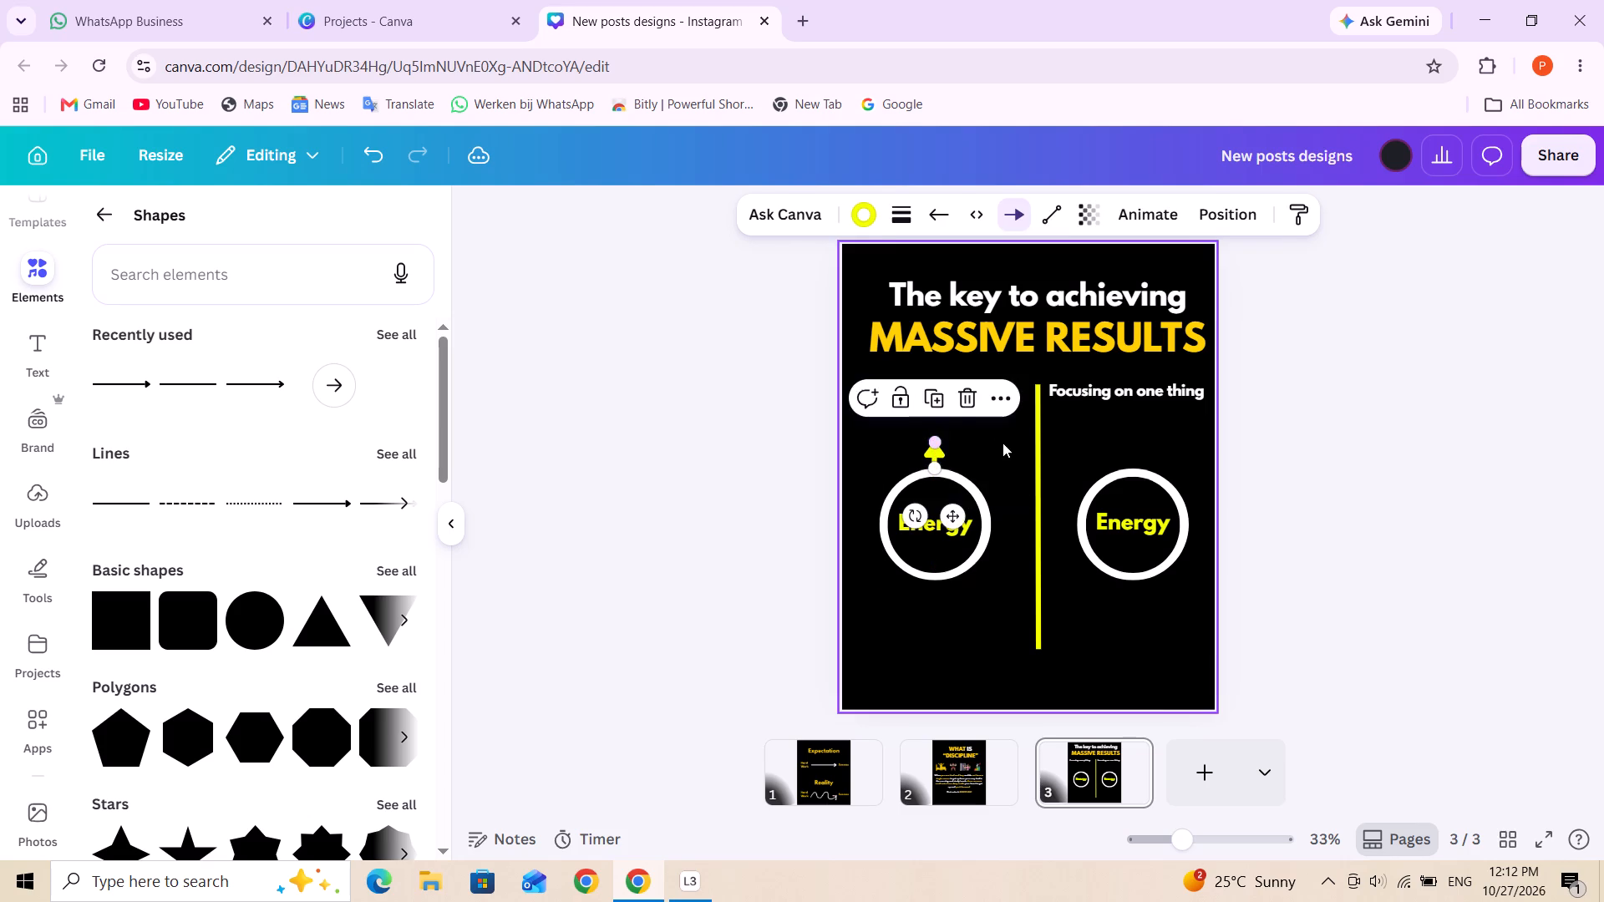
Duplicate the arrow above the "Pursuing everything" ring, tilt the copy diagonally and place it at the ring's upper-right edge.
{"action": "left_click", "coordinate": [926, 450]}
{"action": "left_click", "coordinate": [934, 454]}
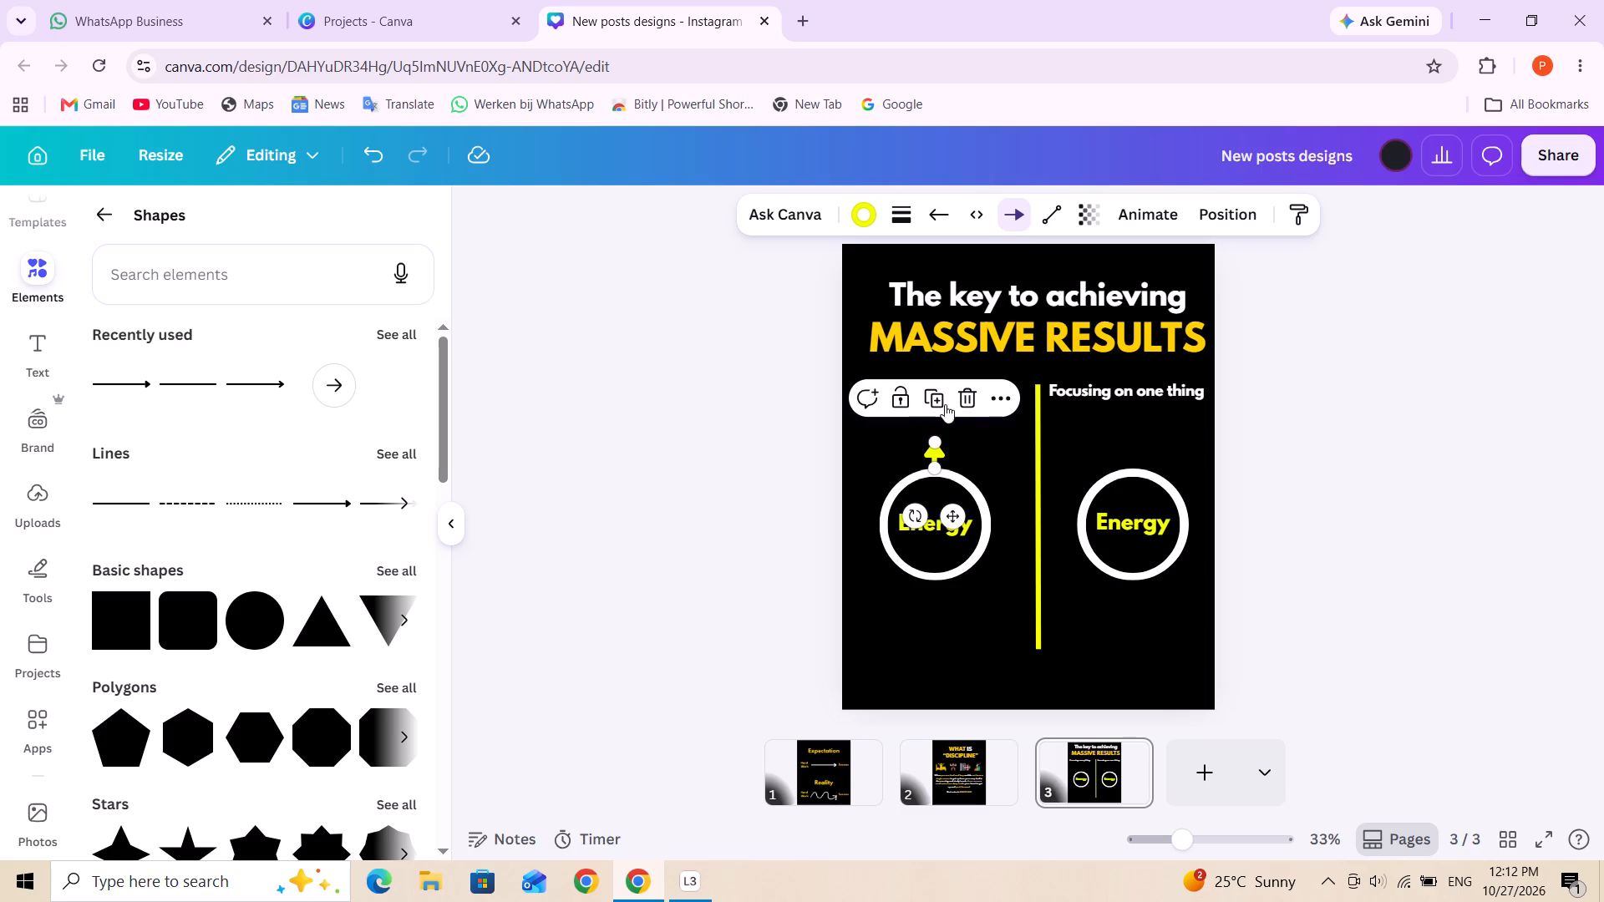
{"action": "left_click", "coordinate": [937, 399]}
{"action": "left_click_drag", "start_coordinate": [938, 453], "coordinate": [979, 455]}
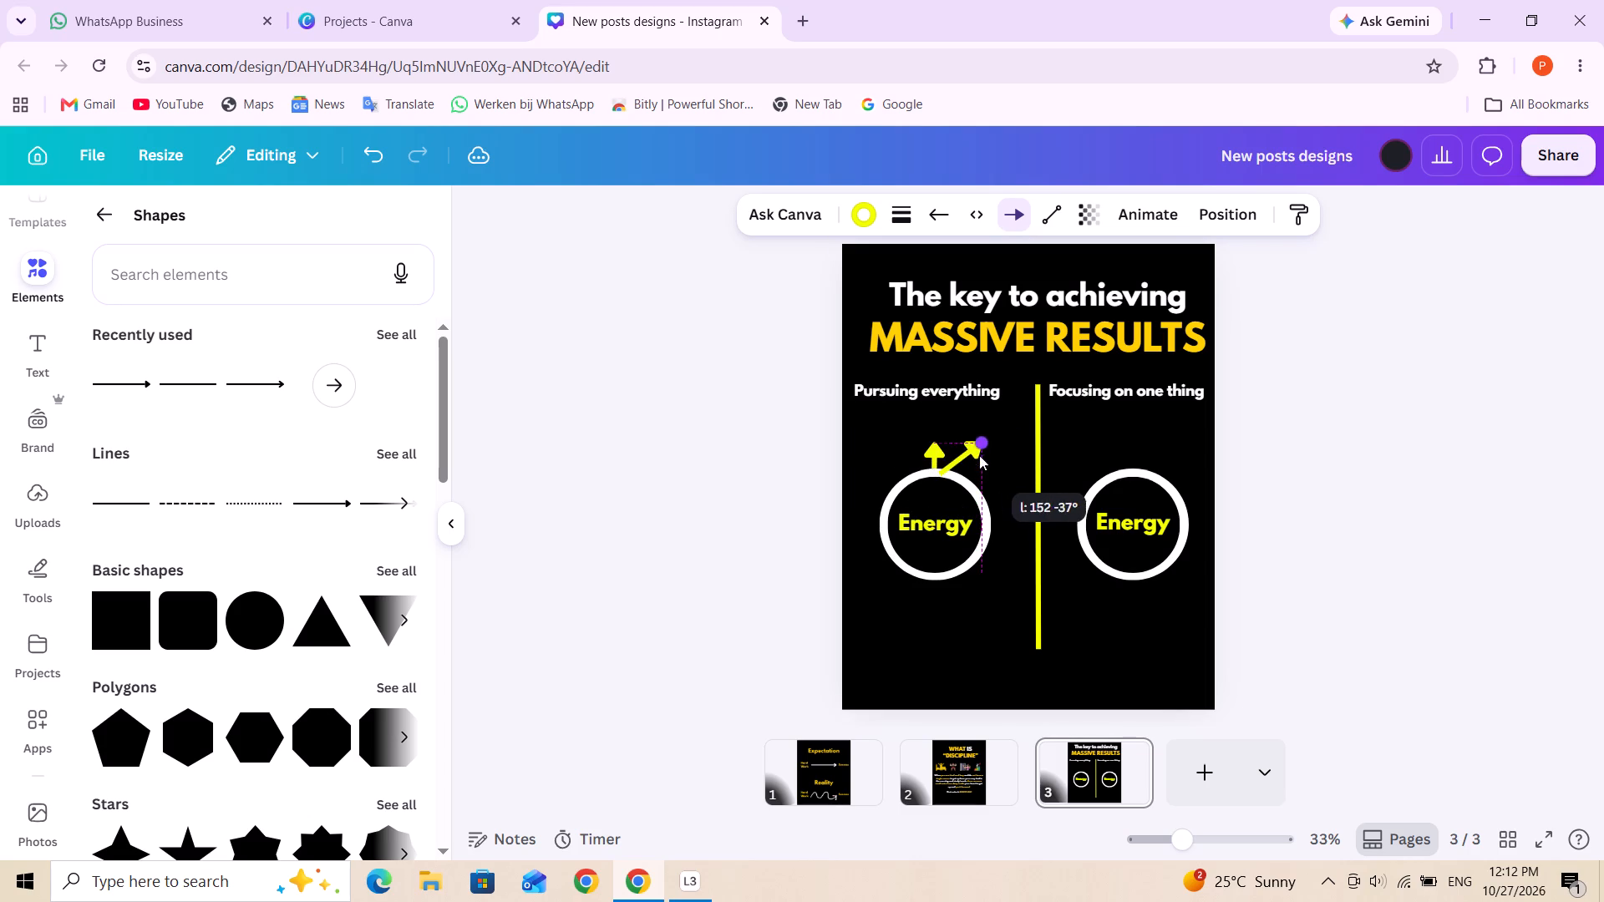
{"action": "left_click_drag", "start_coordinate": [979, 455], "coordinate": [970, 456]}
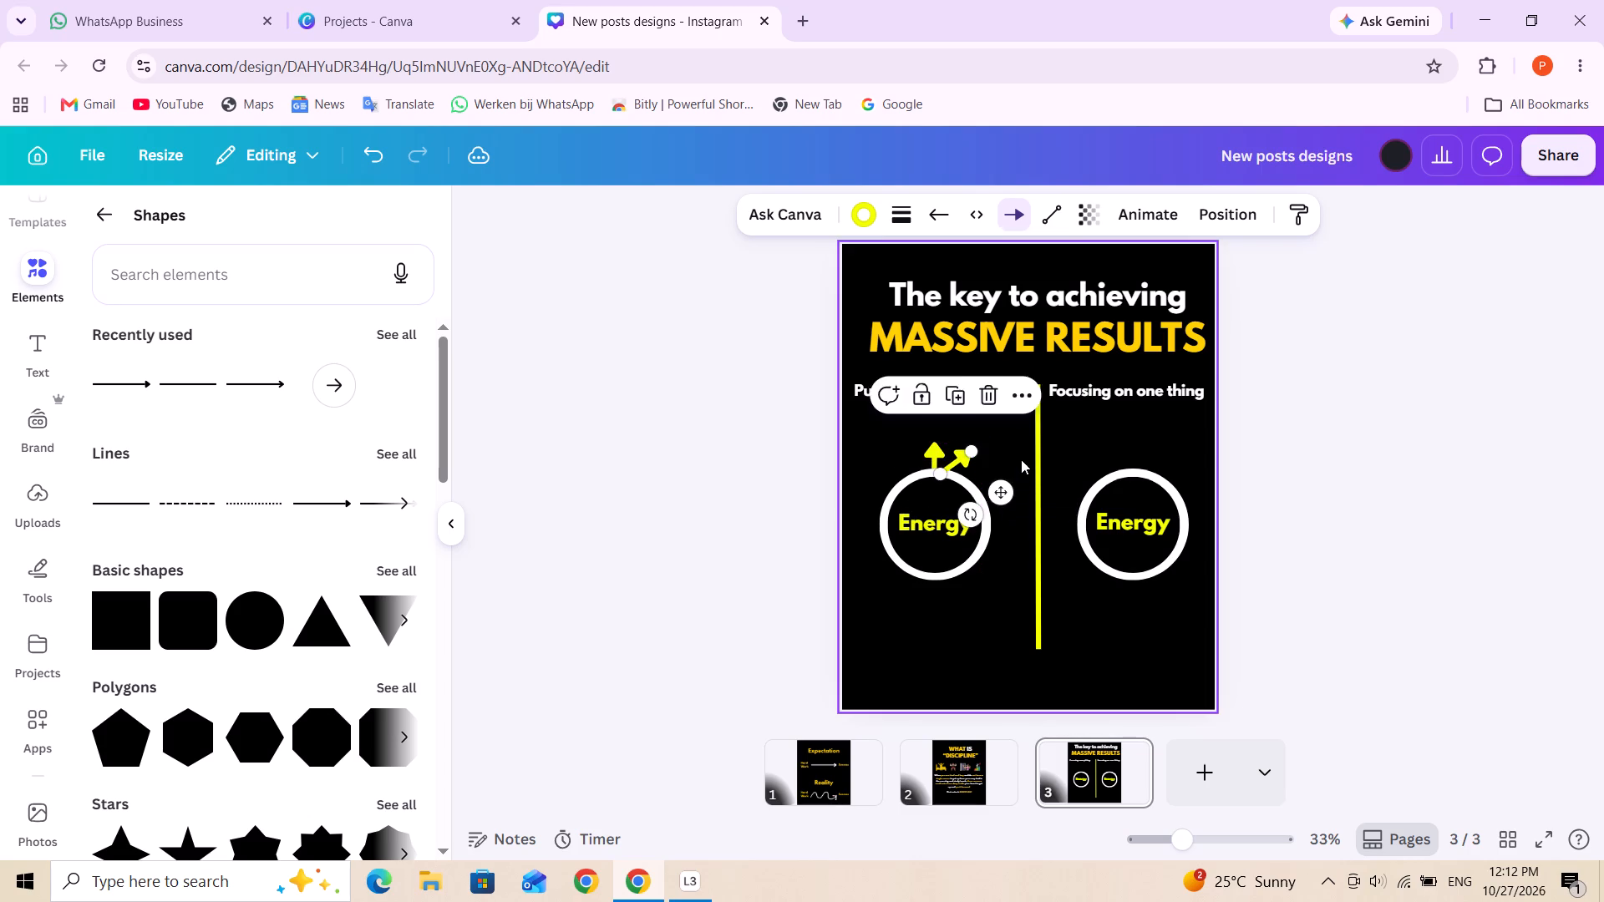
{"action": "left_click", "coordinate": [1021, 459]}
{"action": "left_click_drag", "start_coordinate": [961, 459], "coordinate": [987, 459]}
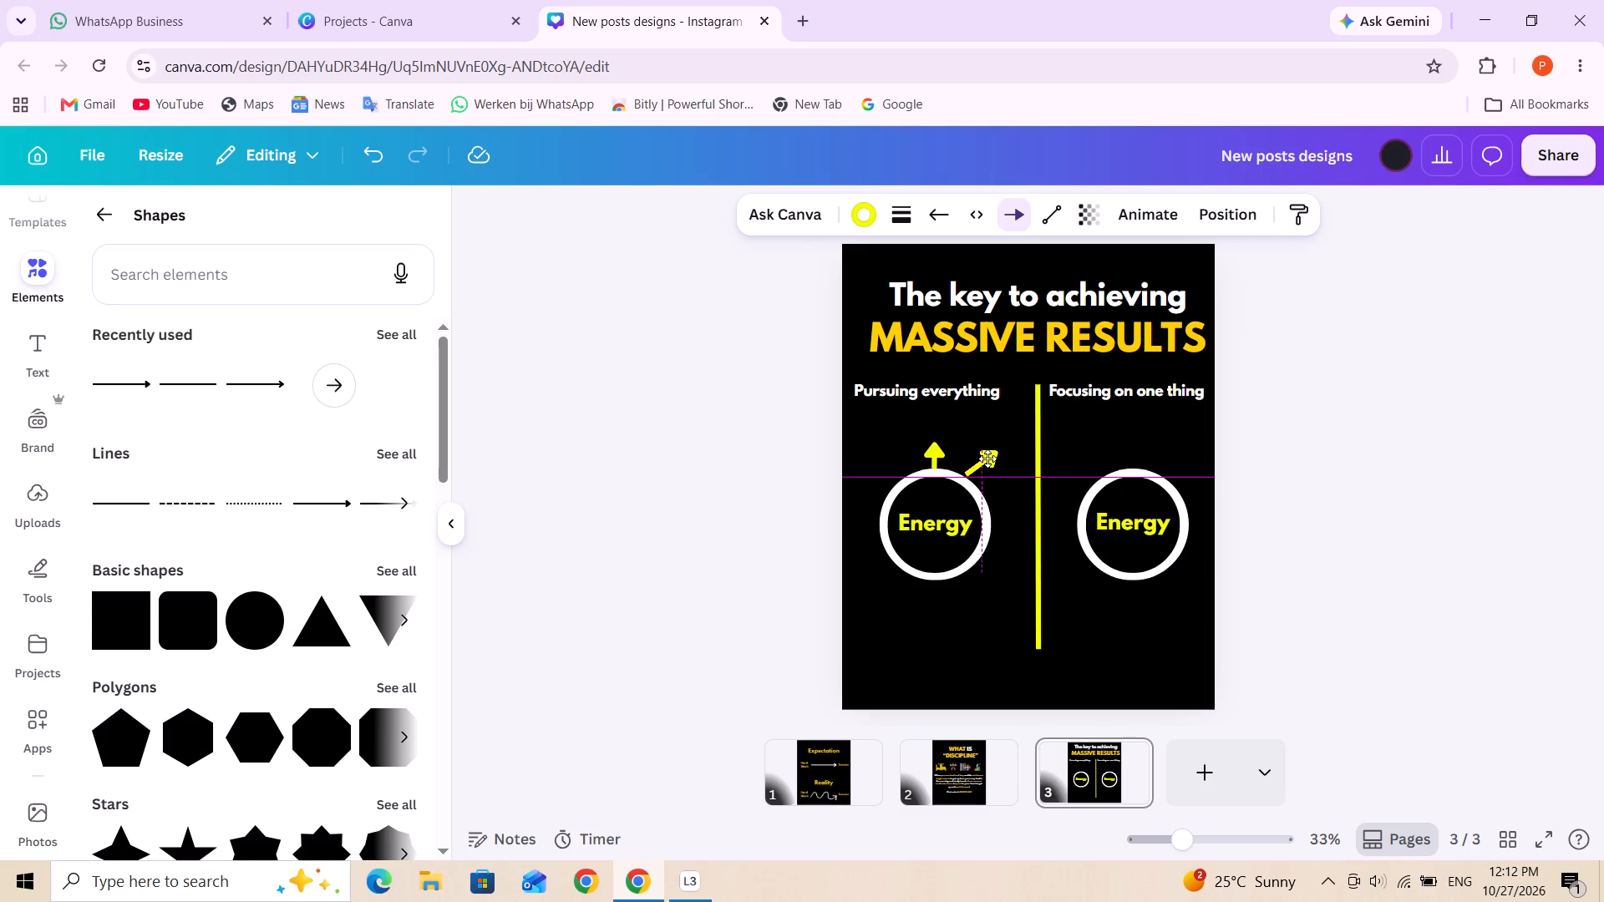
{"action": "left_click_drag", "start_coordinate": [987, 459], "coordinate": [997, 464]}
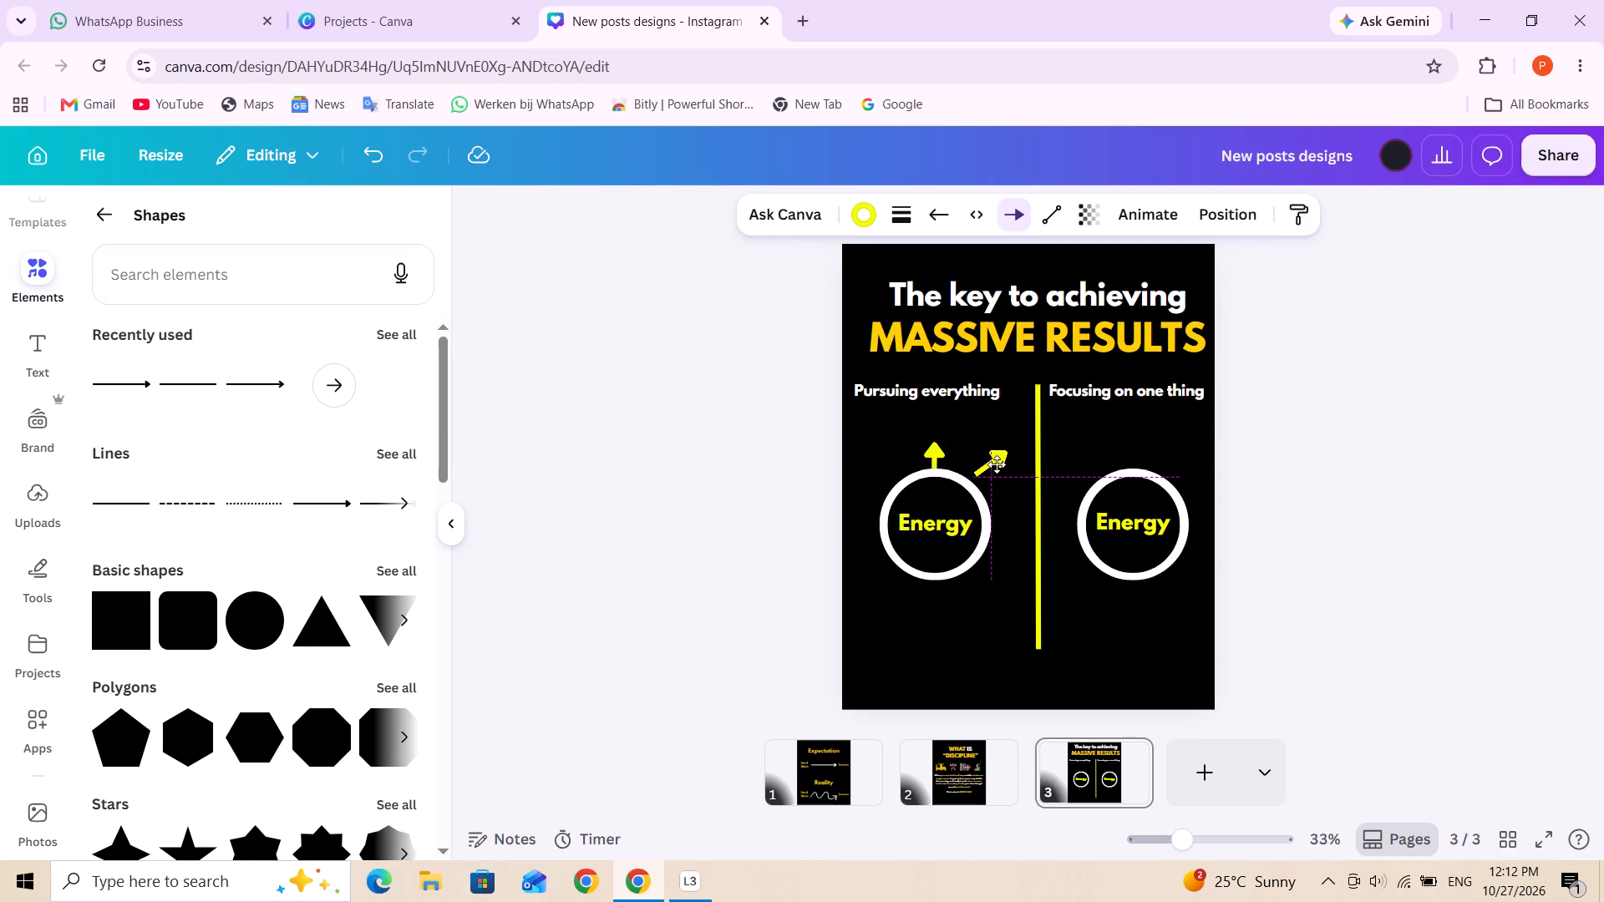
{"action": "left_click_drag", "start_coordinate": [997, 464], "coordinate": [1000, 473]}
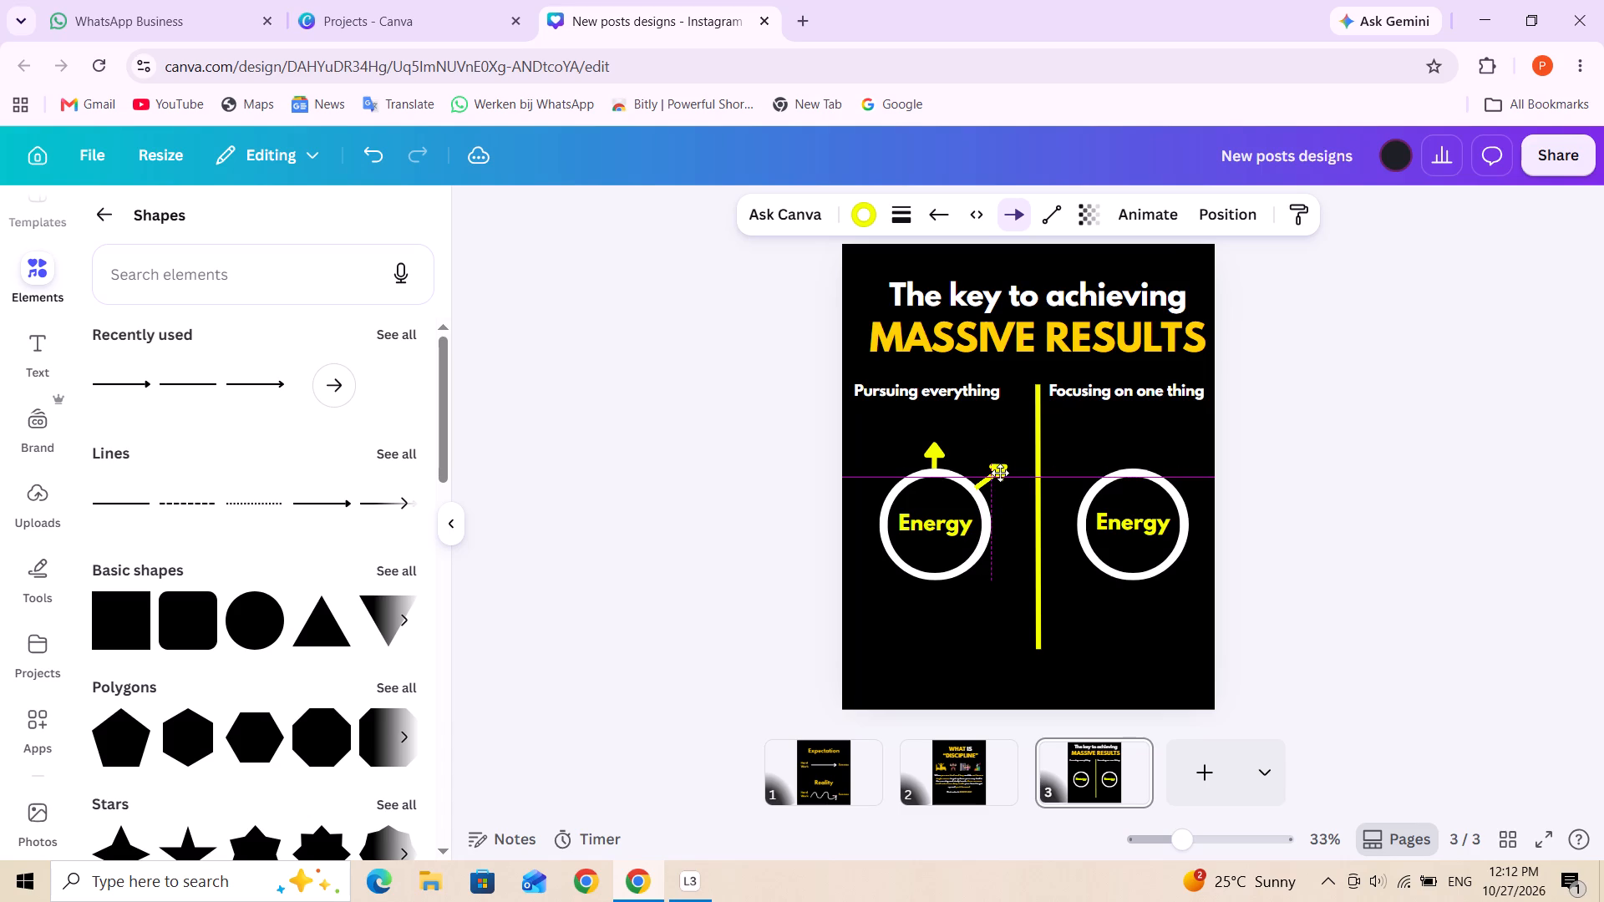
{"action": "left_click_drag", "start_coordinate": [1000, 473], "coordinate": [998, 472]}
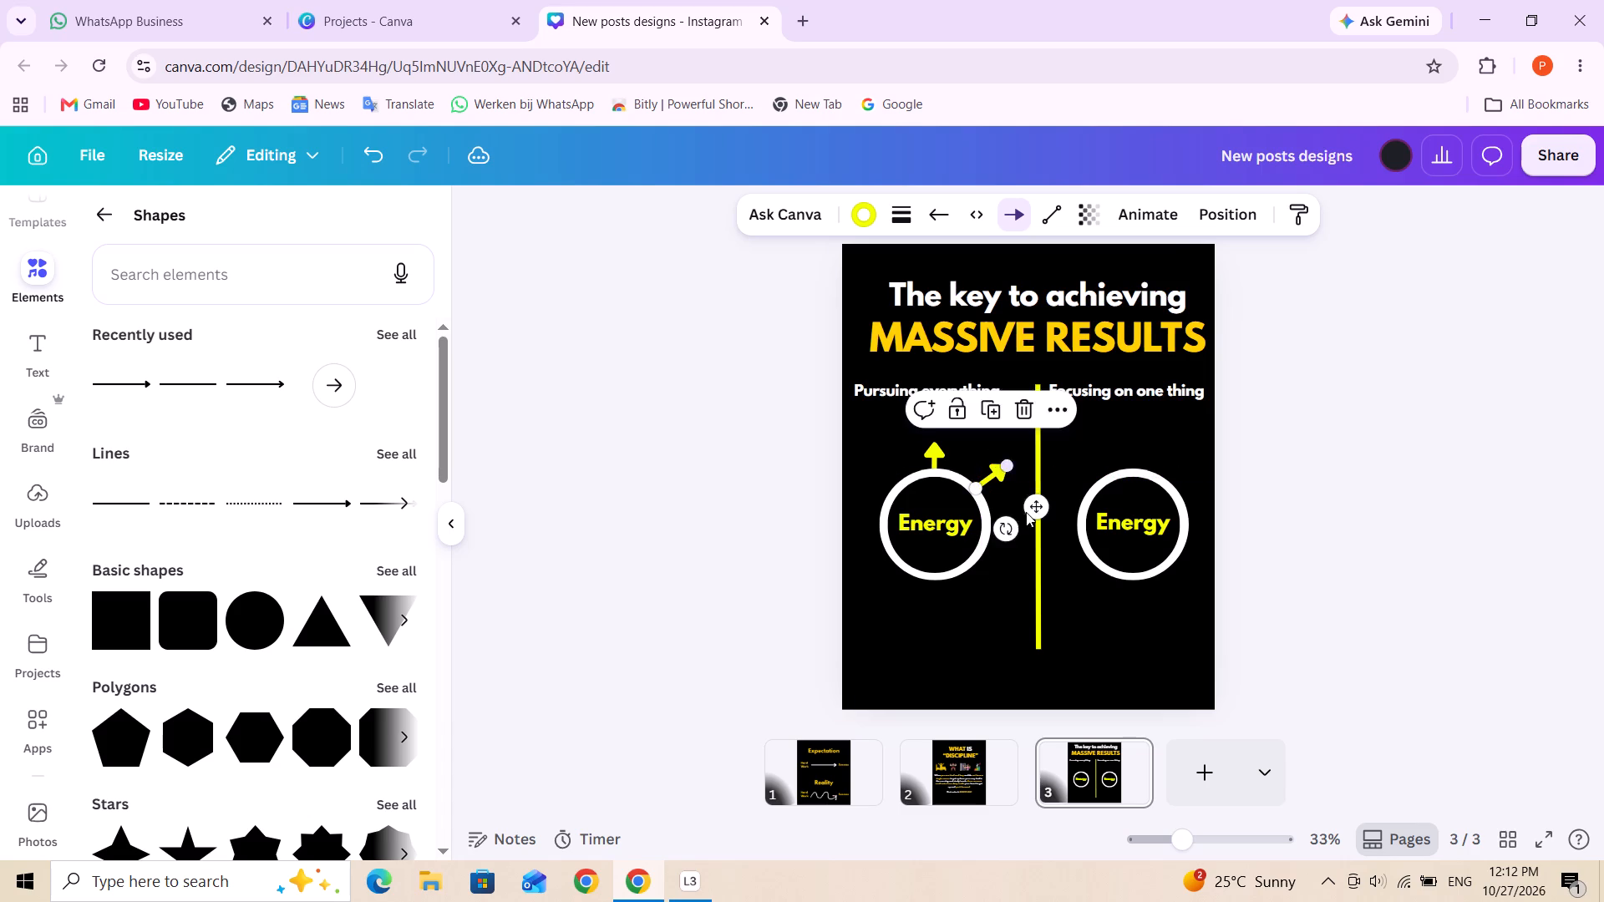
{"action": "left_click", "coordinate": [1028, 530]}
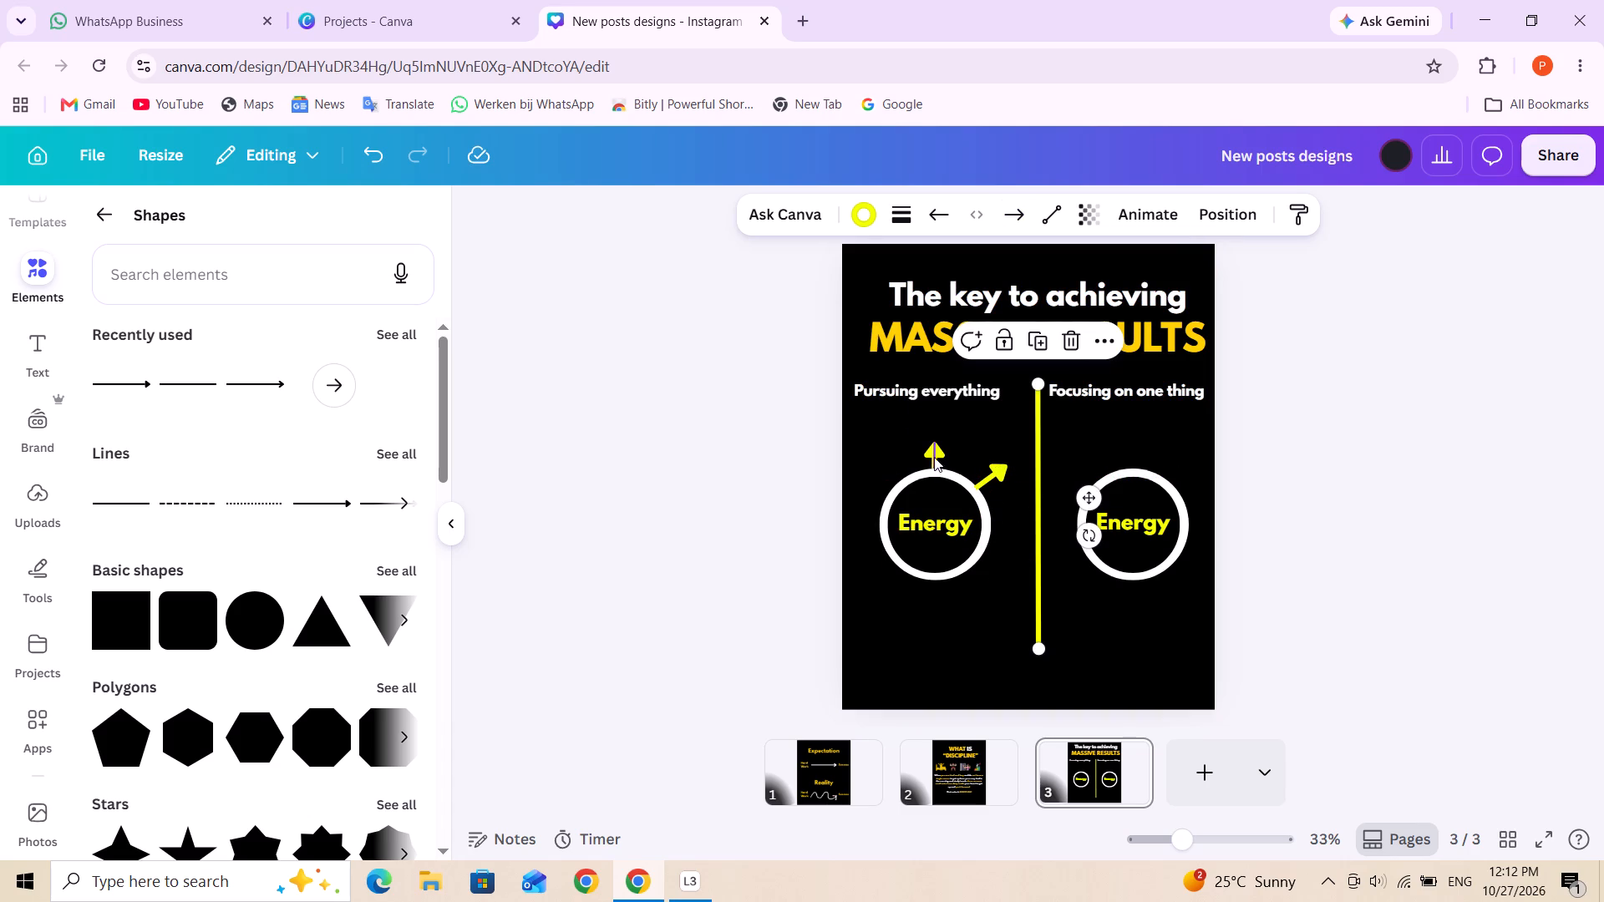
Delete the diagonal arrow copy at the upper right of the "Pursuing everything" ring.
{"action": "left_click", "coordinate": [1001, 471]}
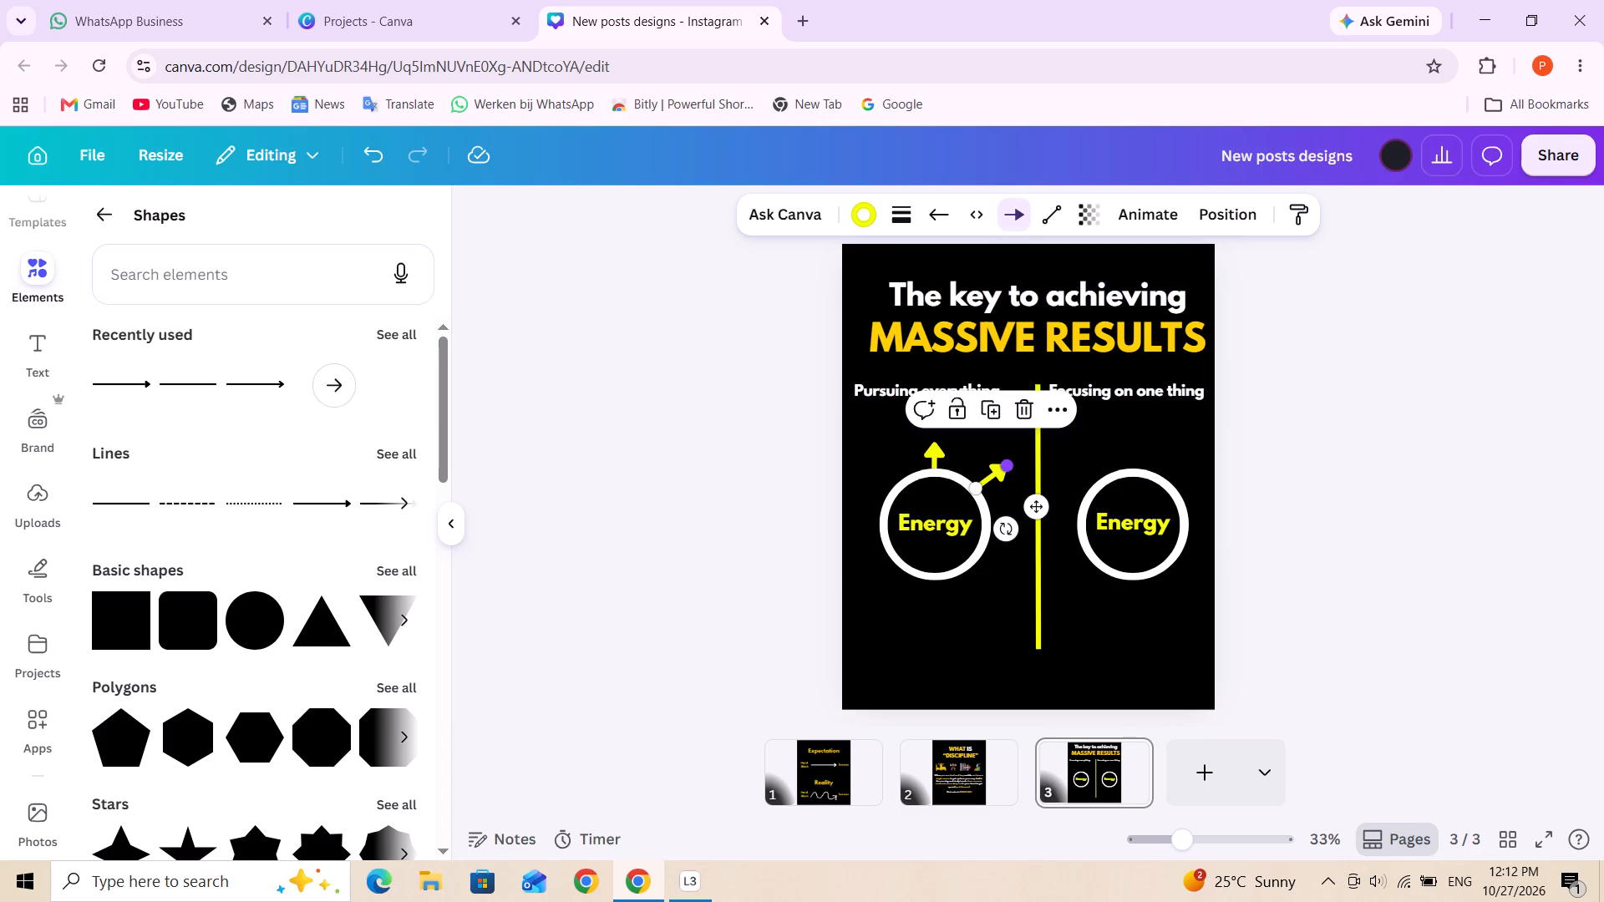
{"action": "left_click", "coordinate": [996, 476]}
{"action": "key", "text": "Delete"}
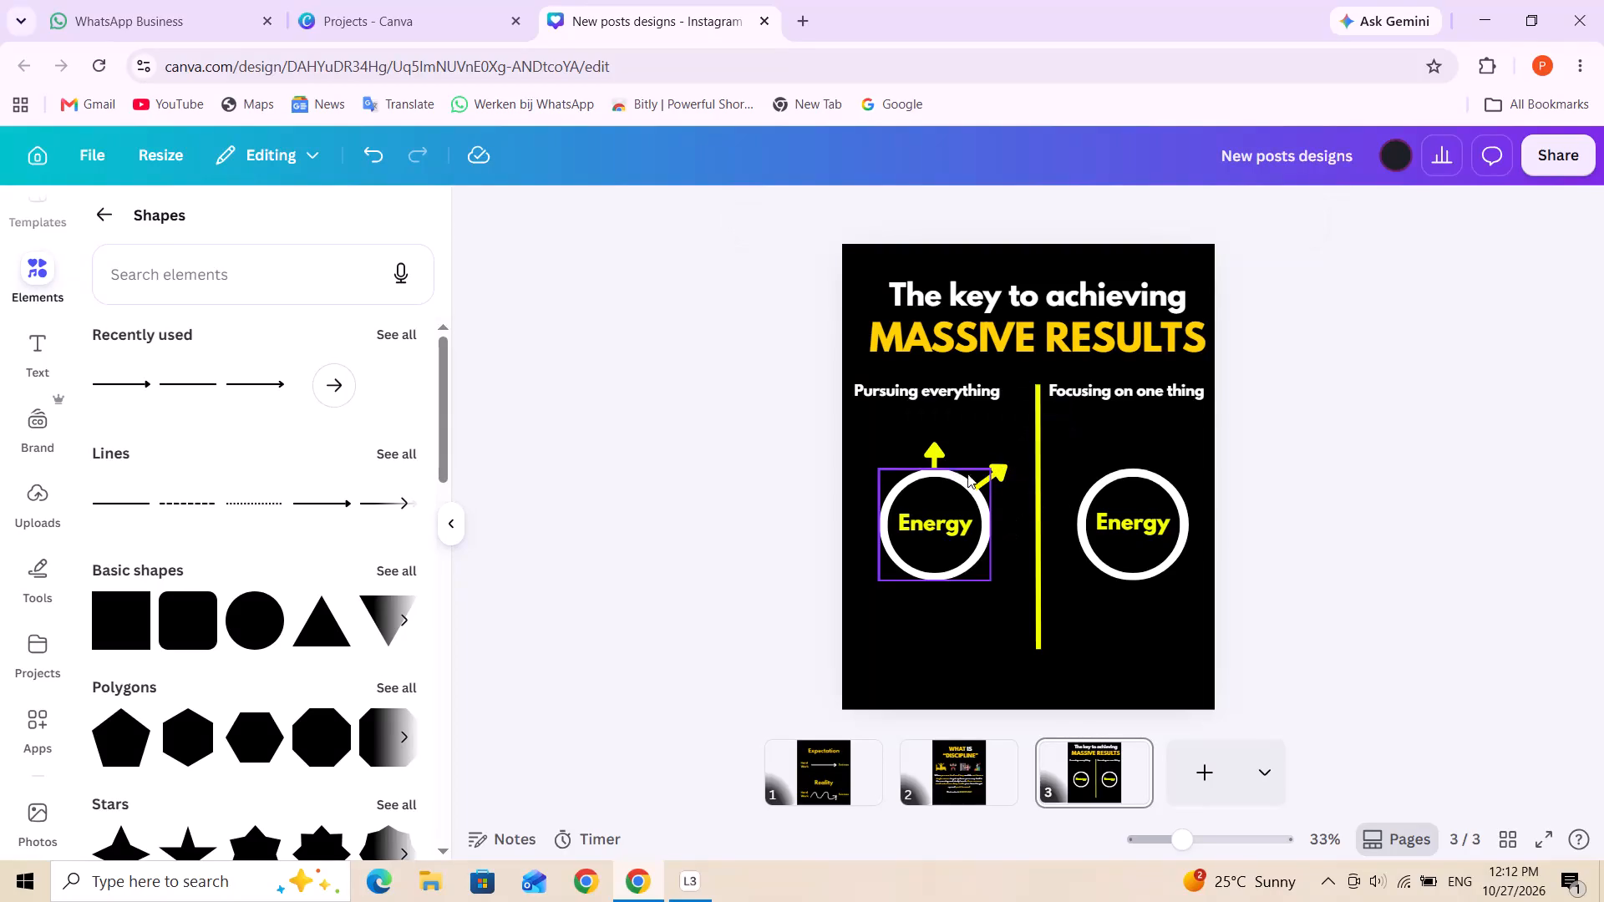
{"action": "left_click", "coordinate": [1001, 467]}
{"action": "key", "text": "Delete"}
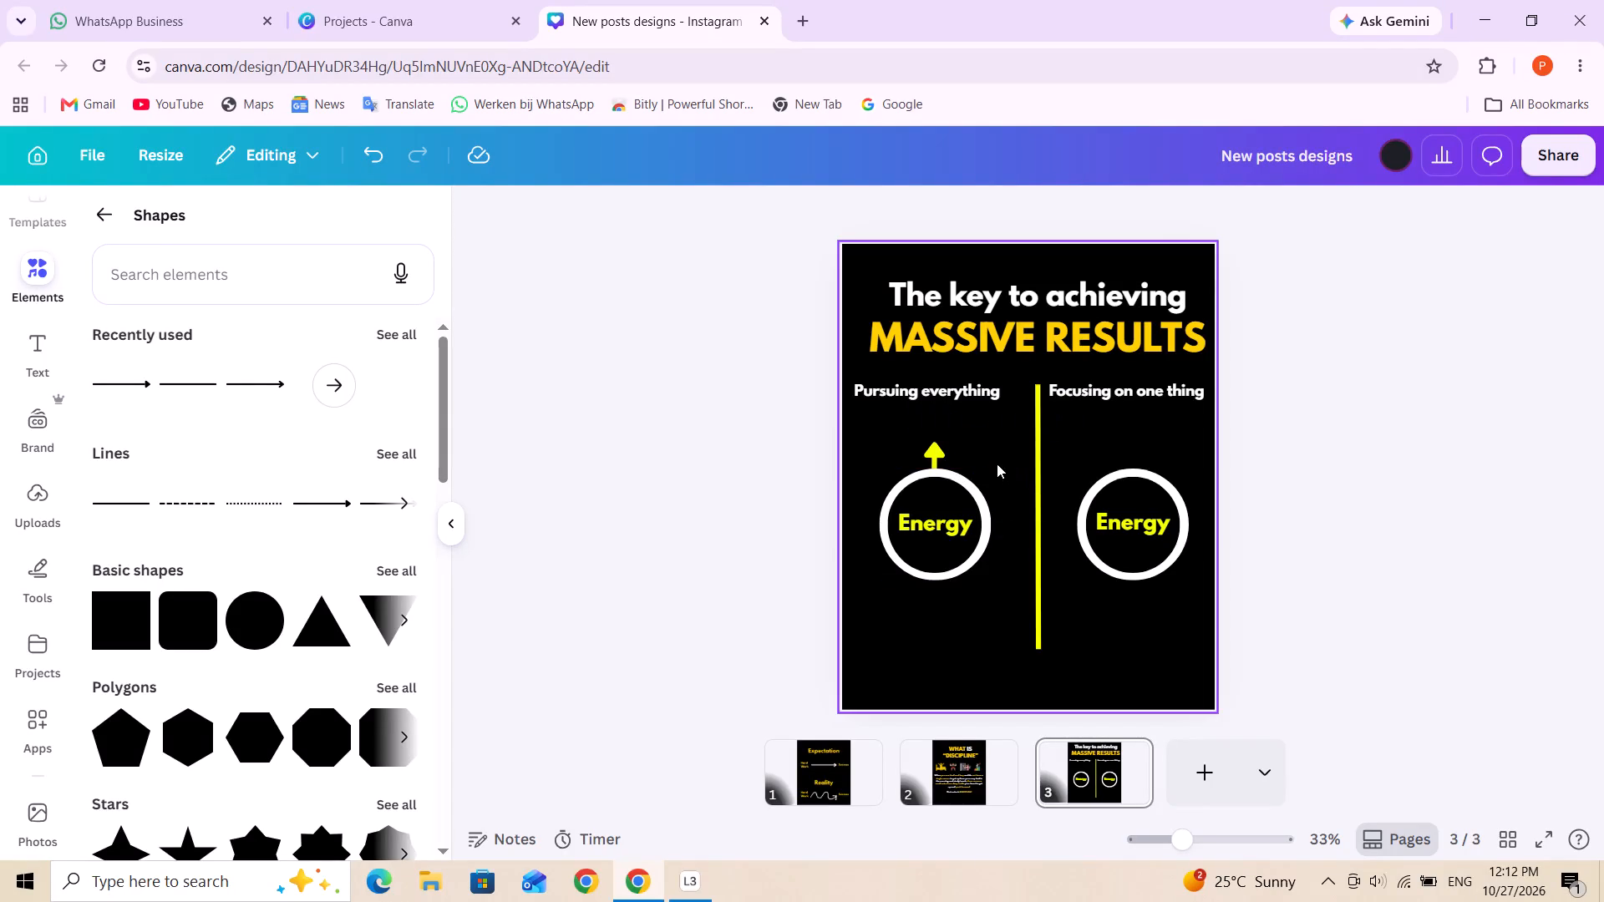
Duplicate the upward arrow, move the copy to the ring's upper right and rotate it to about -39°.
{"action": "left_click", "coordinate": [936, 450]}
{"action": "left_click", "coordinate": [934, 392]}
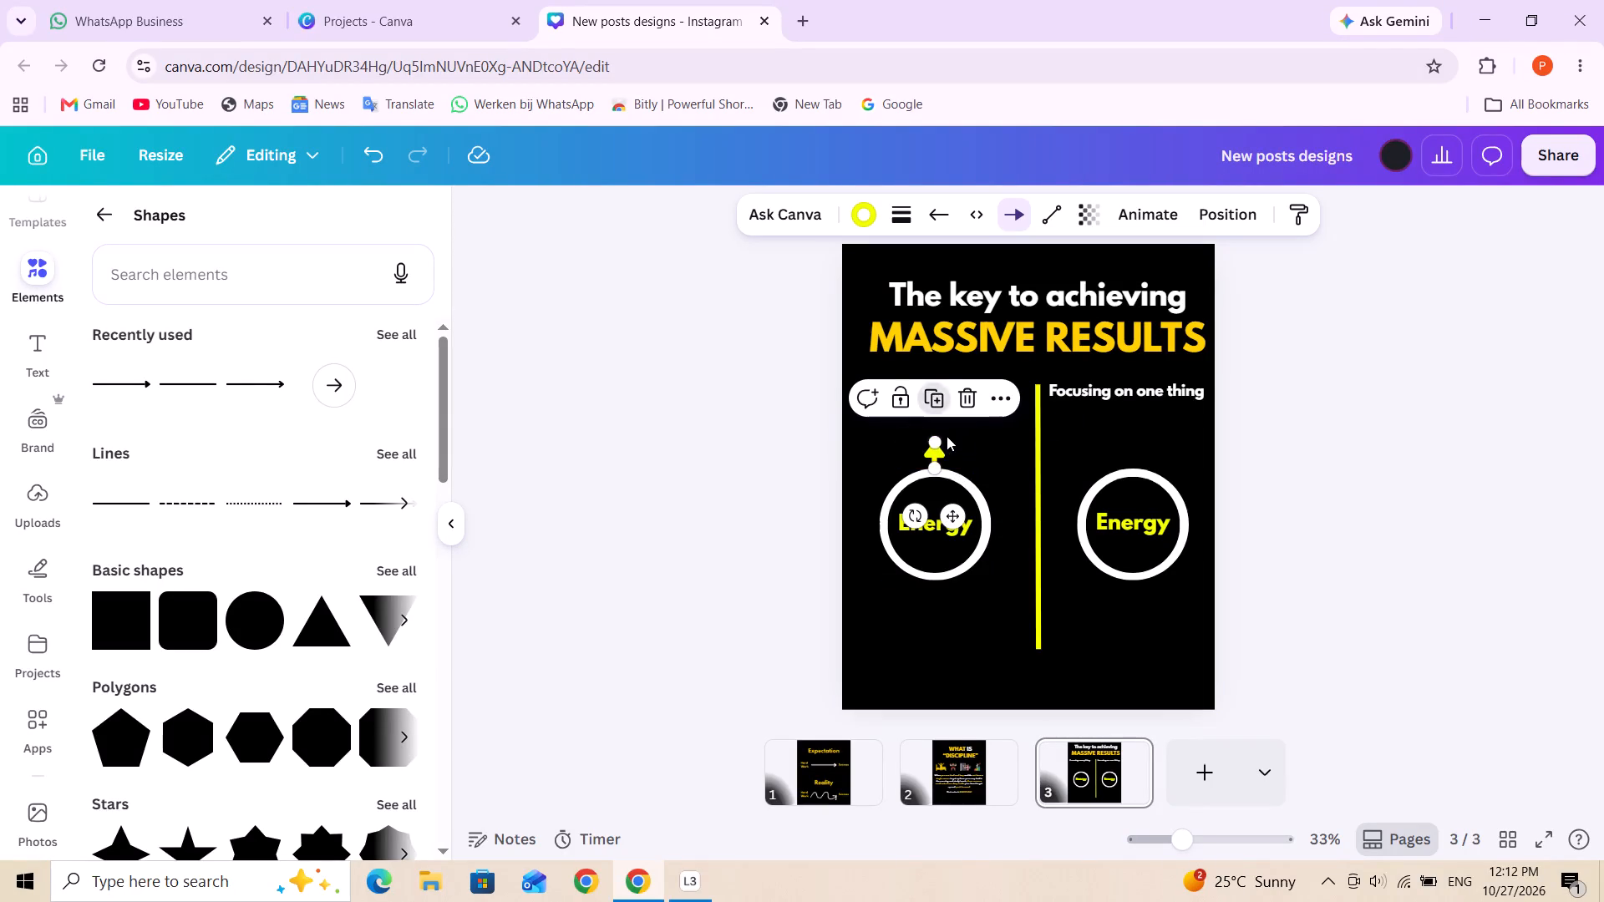
{"action": "left_click_drag", "start_coordinate": [933, 460], "coordinate": [987, 469]}
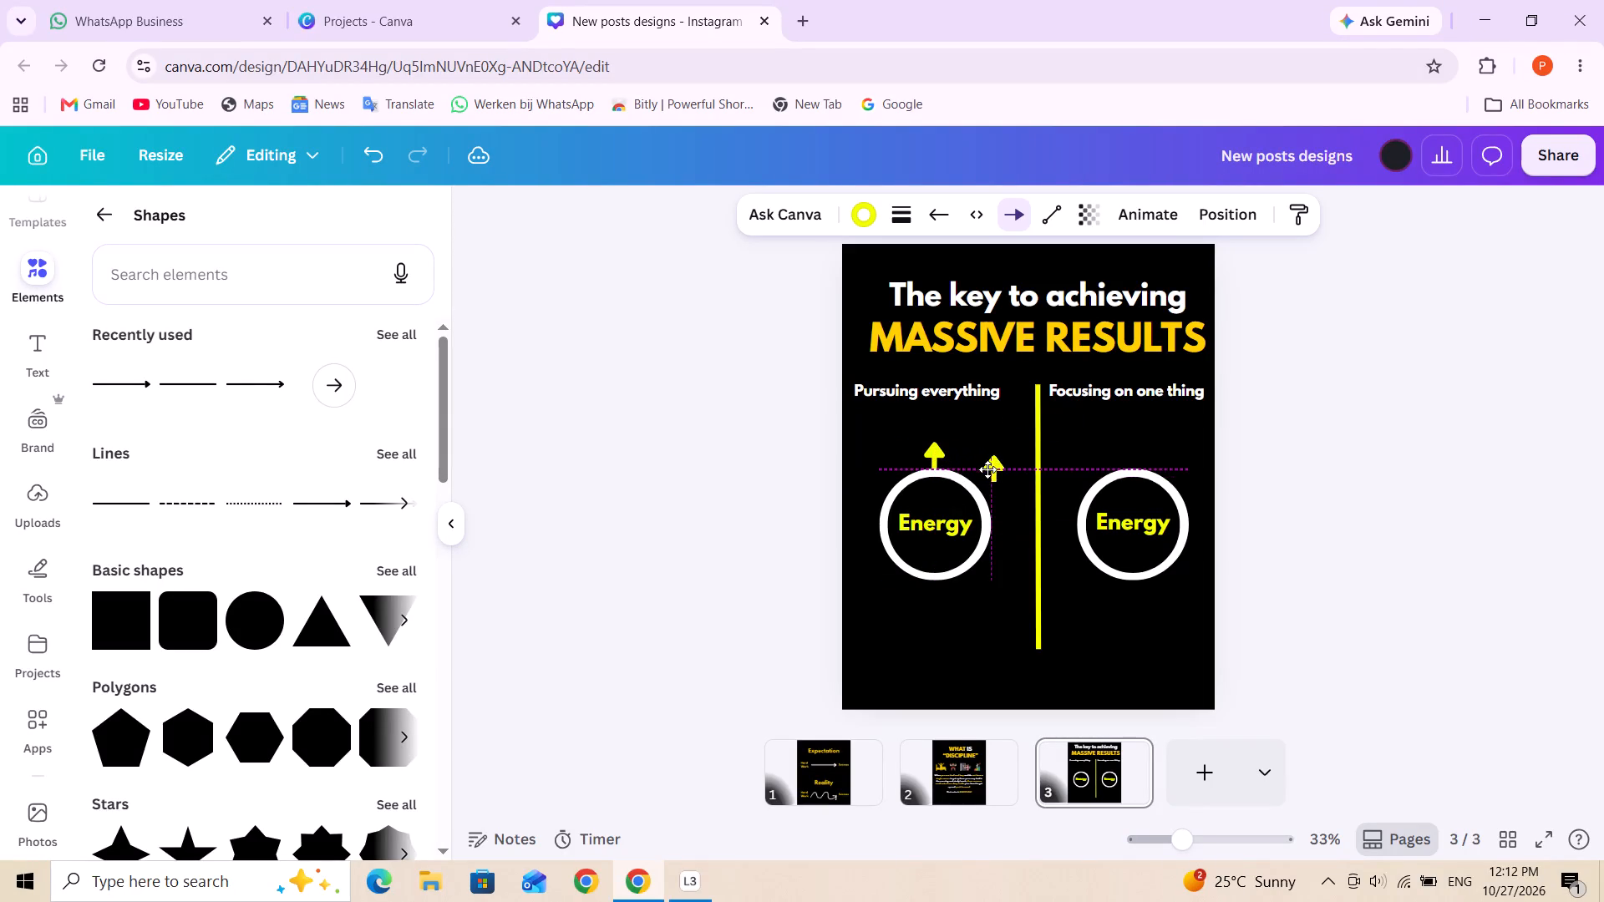
{"action": "left_click_drag", "start_coordinate": [987, 469], "coordinate": [992, 467]}
{"action": "left_click_drag", "start_coordinate": [982, 536], "coordinate": [963, 520]}
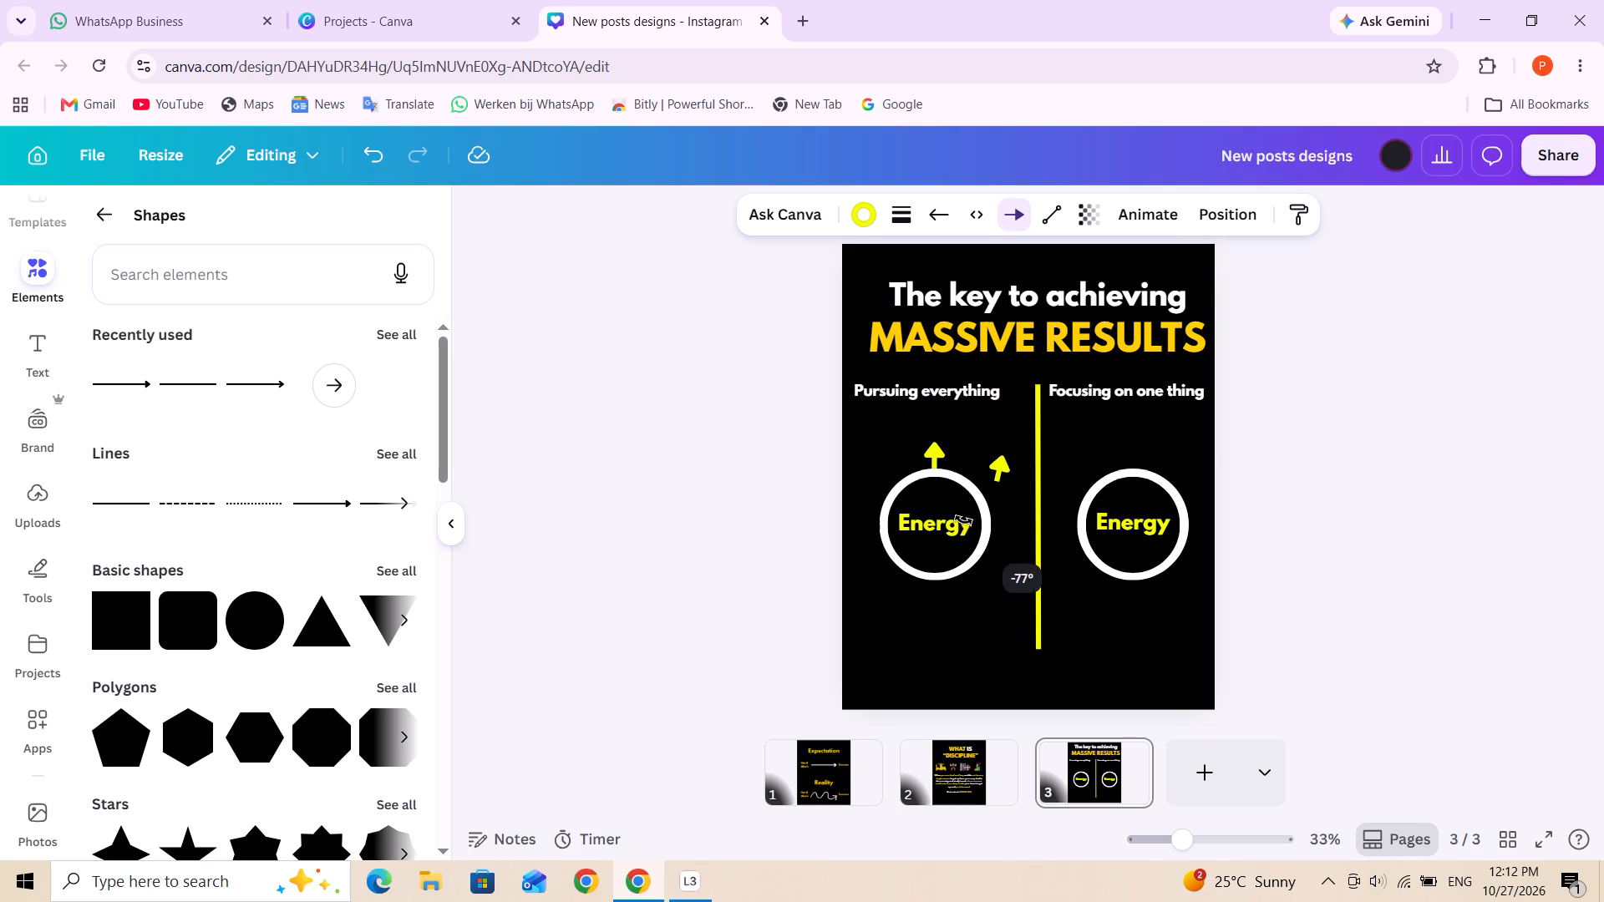
{"action": "left_click_drag", "start_coordinate": [963, 520], "coordinate": [967, 498]}
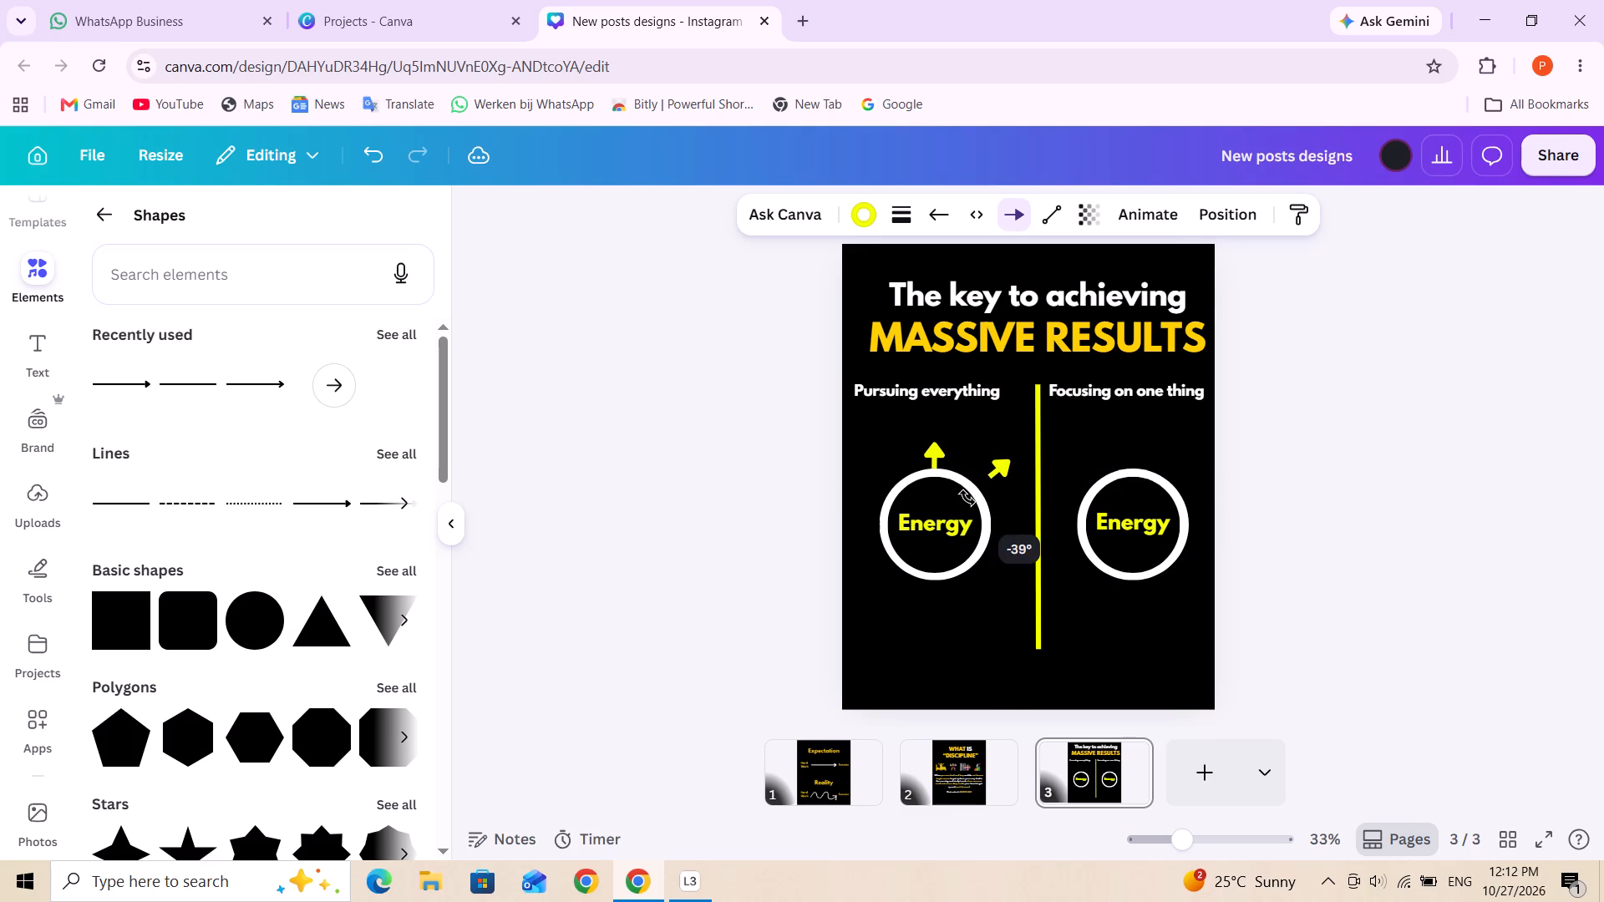
{"action": "left_click_drag", "start_coordinate": [967, 498], "coordinate": [967, 499]}
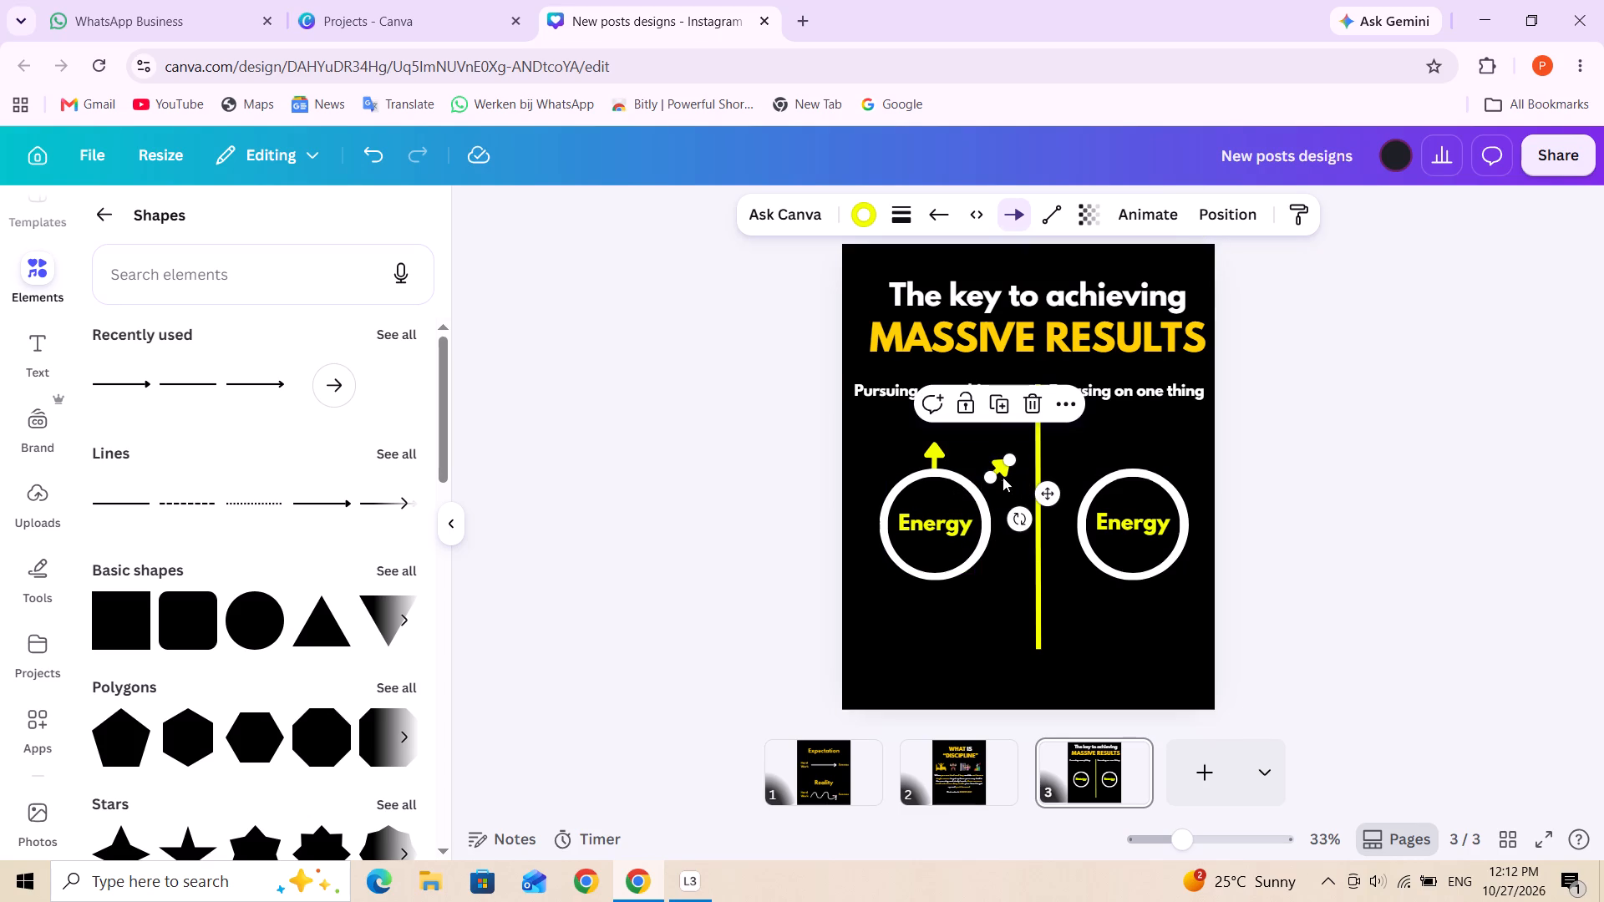
Move the diagonal arrow against the "Pursuing everything" ring's upper-right edge and extend its tail to meet the ring.
{"action": "left_click", "coordinate": [1025, 488]}
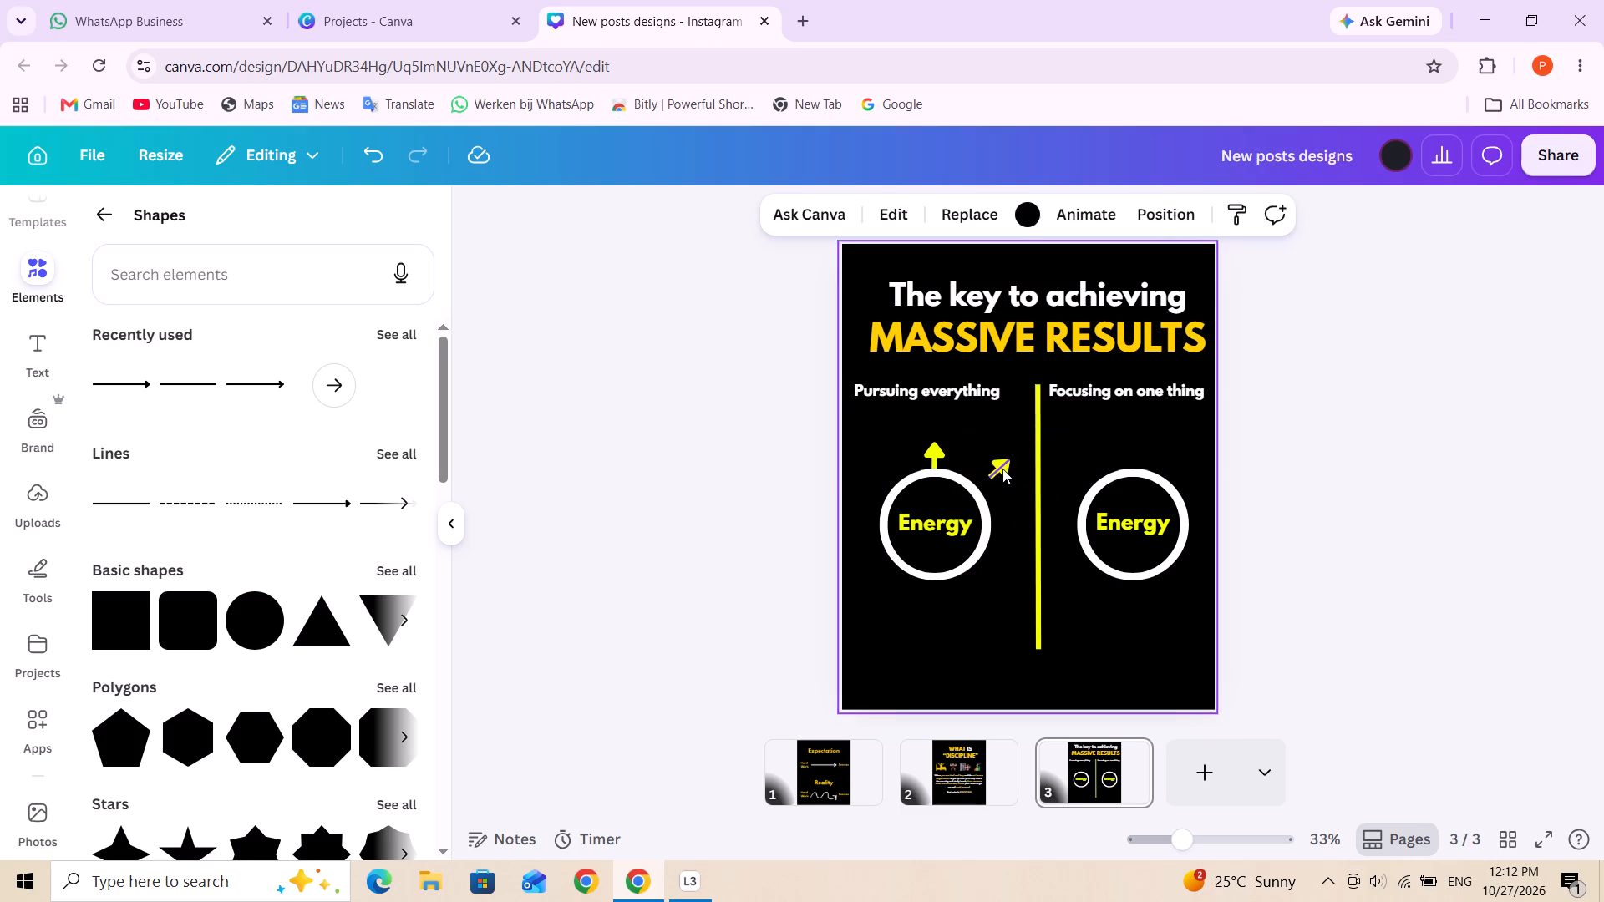
{"action": "left_click_drag", "start_coordinate": [1000, 468], "coordinate": [992, 474]}
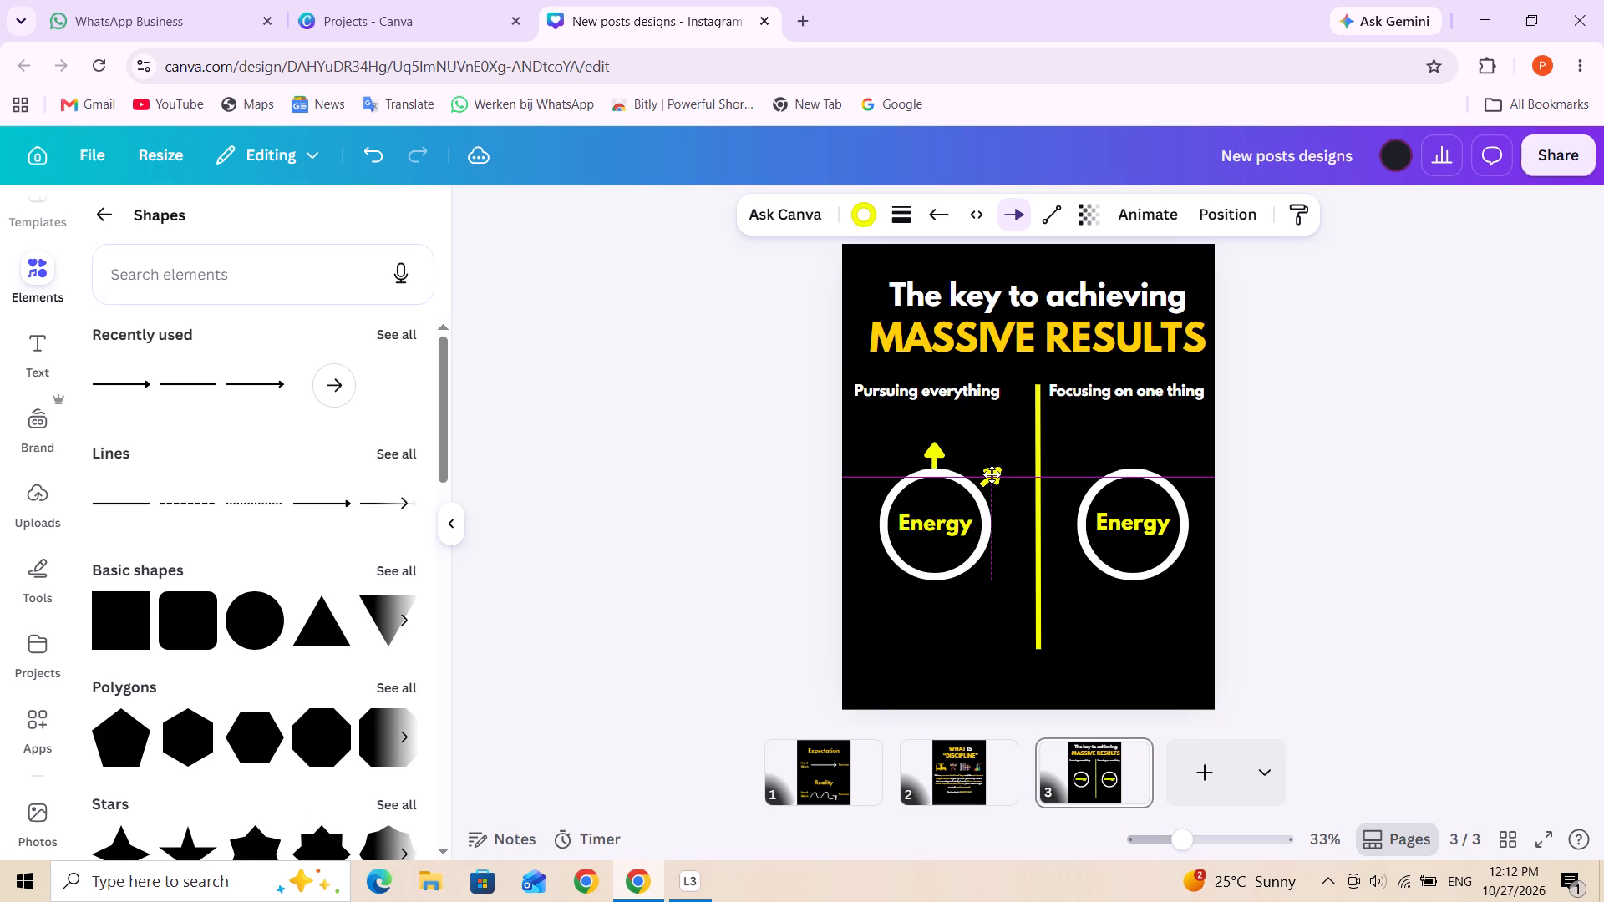
{"action": "left_click_drag", "start_coordinate": [992, 474], "coordinate": [987, 474]}
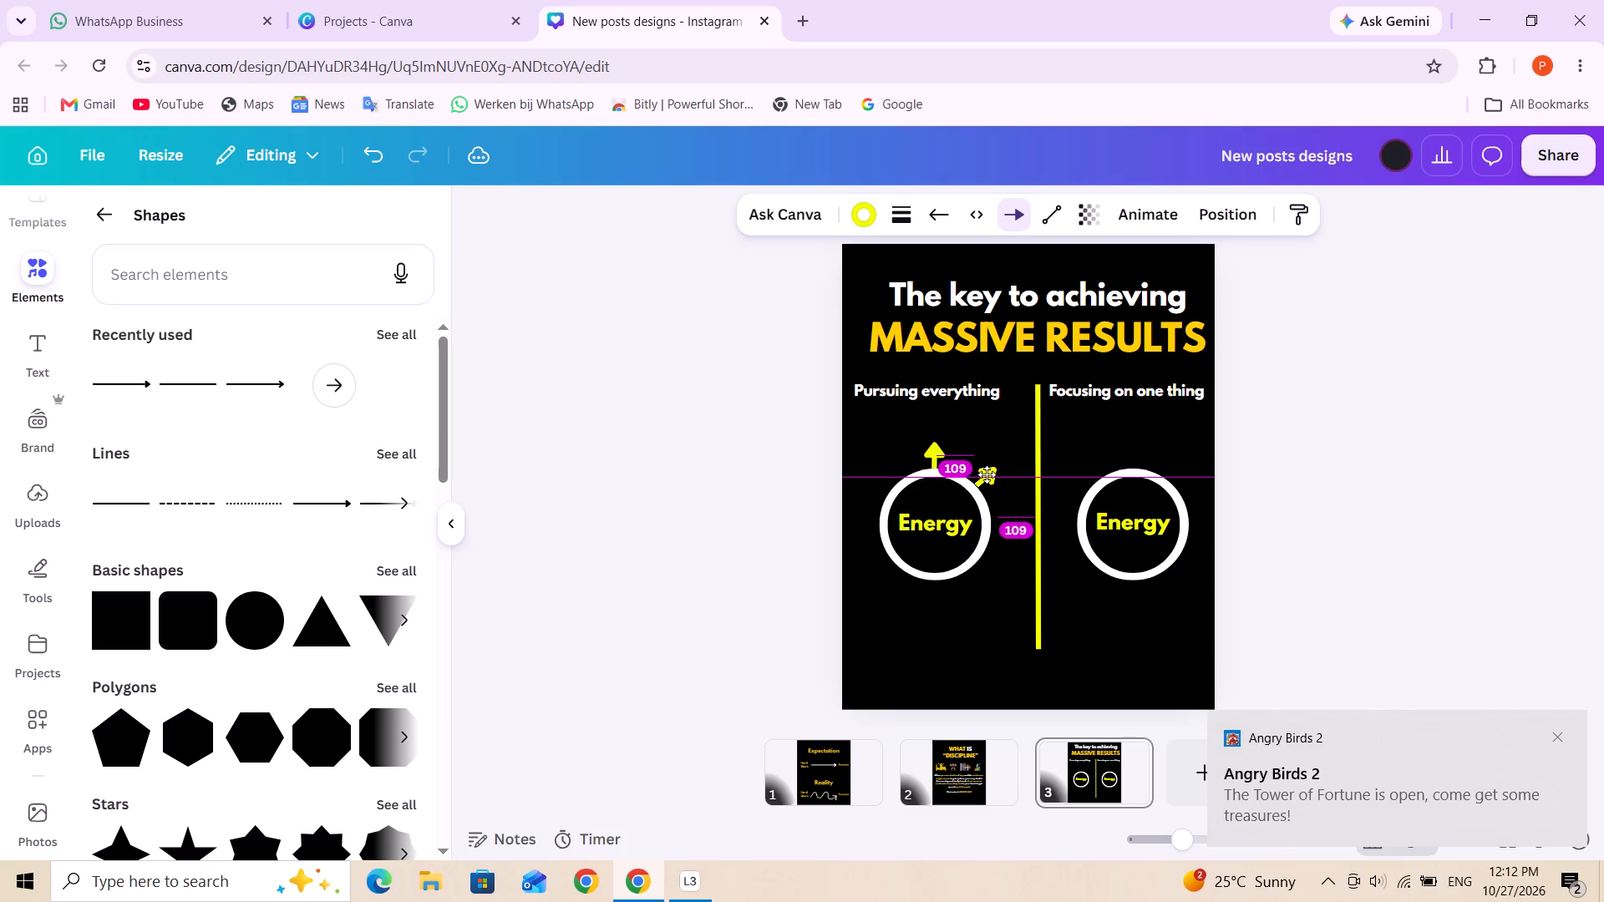
{"action": "left_click_drag", "start_coordinate": [987, 474], "coordinate": [990, 474]}
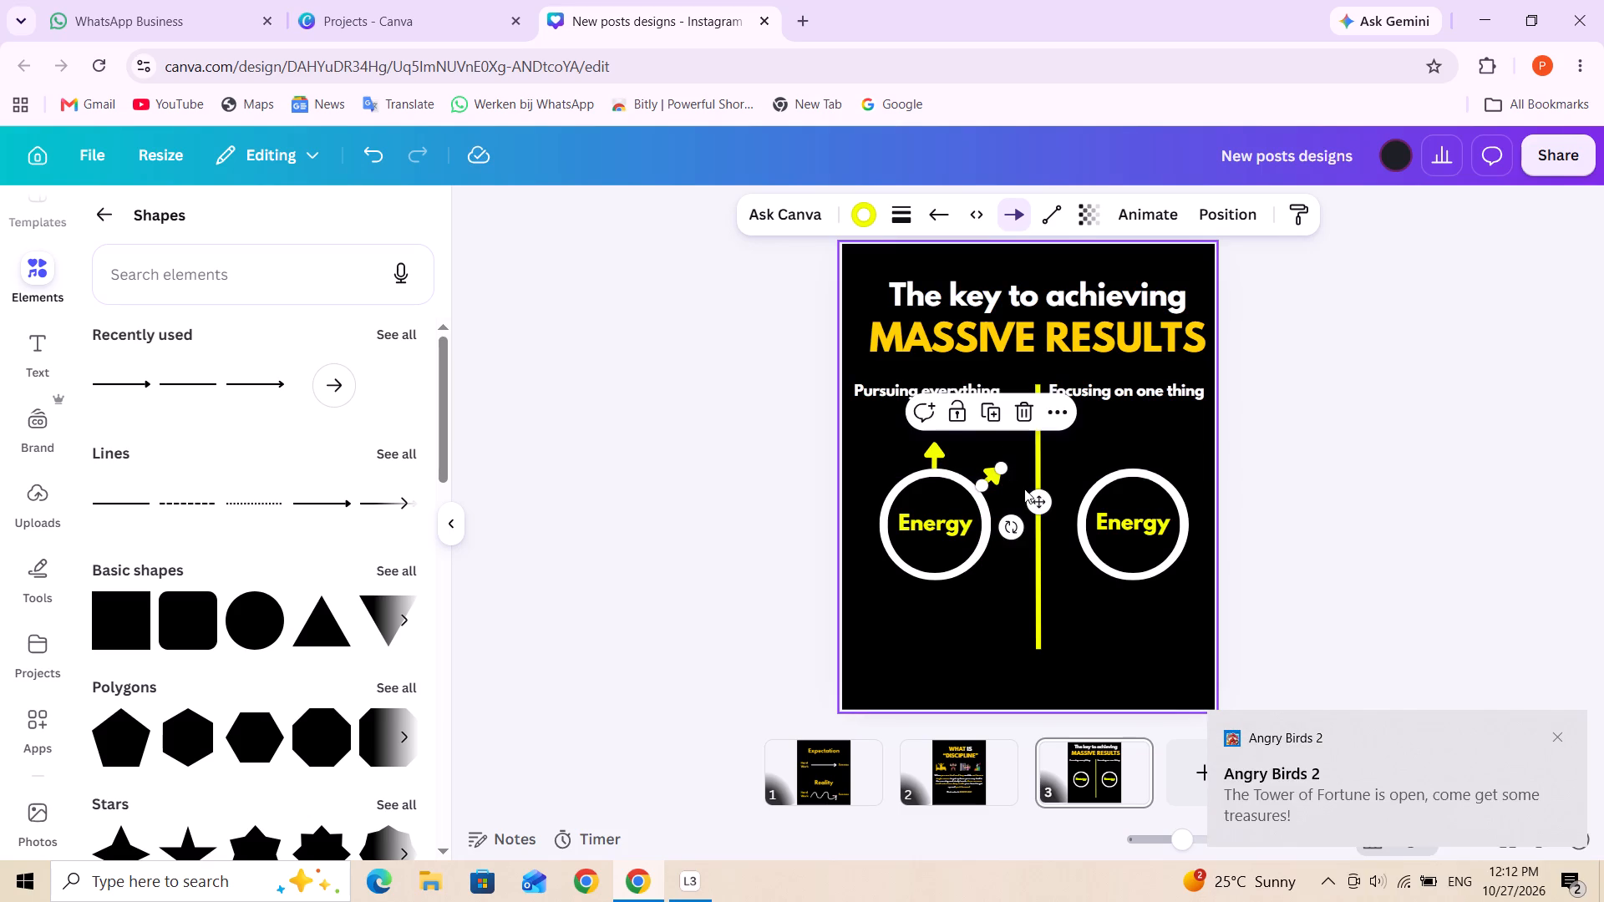
{"action": "left_click", "coordinate": [1024, 489]}
{"action": "left_click", "coordinate": [987, 481]}
{"action": "left_click", "coordinate": [983, 484]}
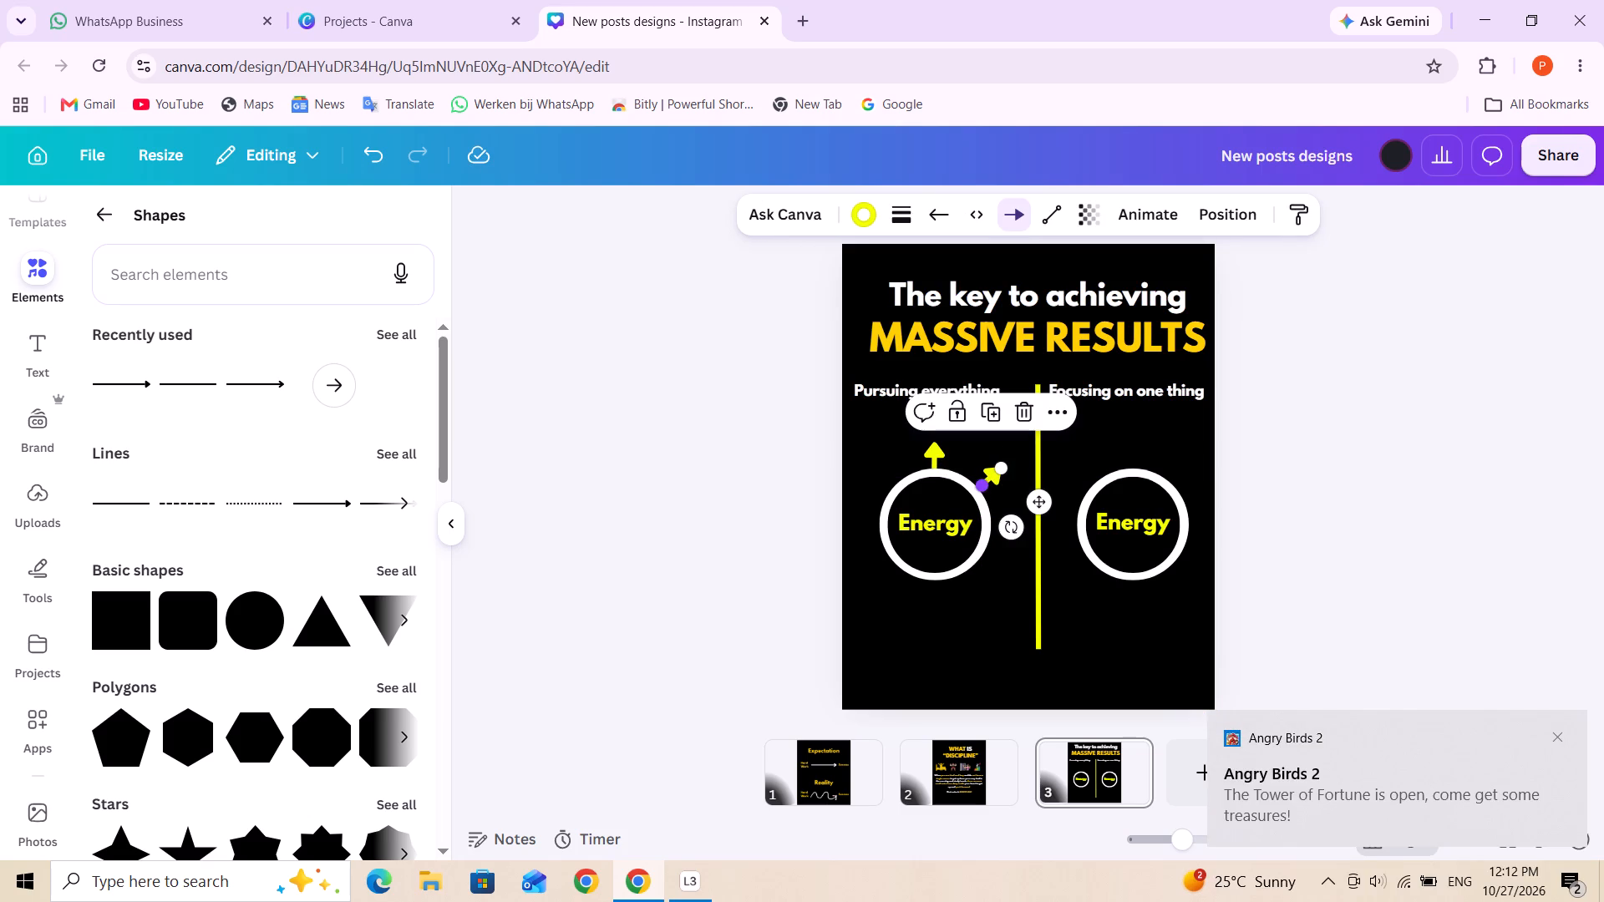
{"action": "left_click", "coordinate": [1033, 500]}
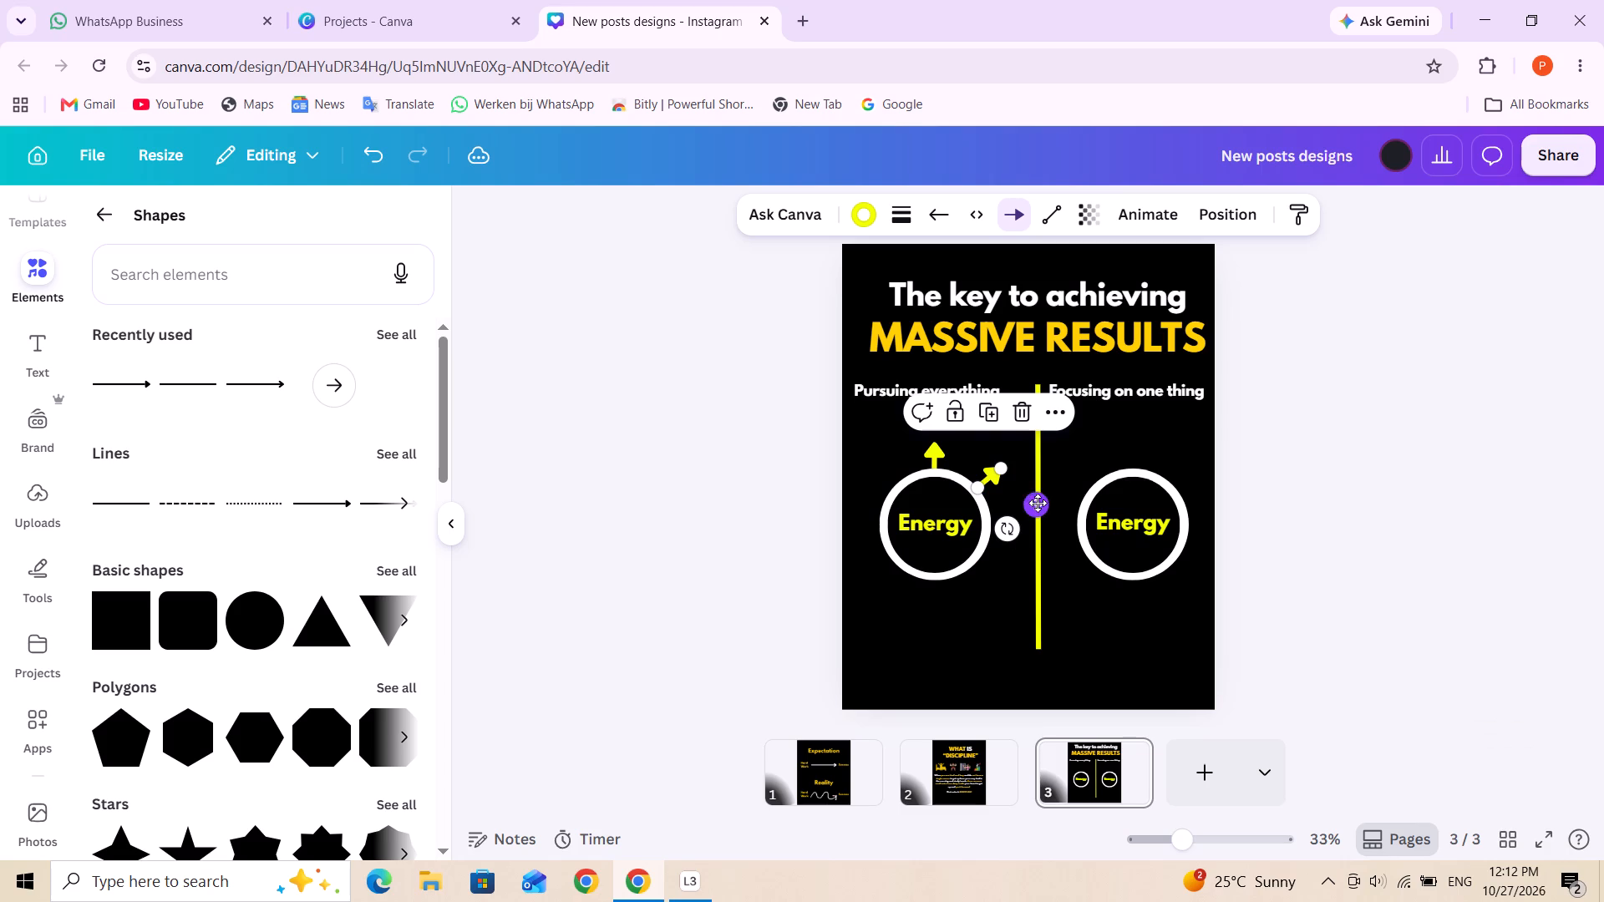
{"action": "left_click", "coordinate": [1024, 479]}
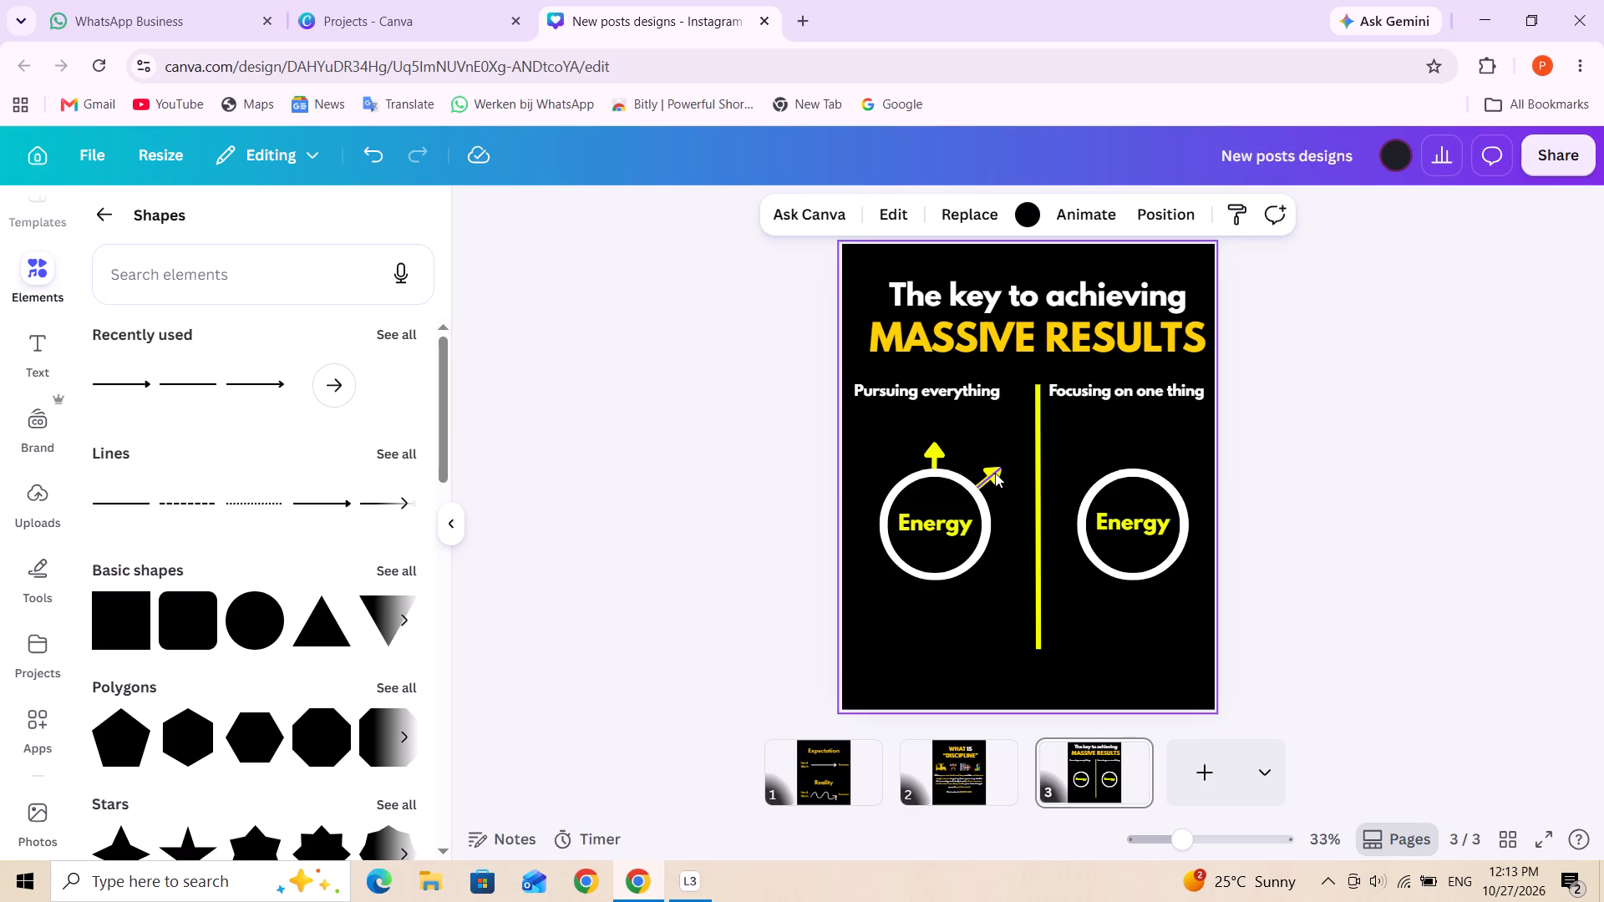
Slightly lengthen the arrow above the "Pursuing everything" ring to about 82, keeping it pointing upward.
{"action": "left_click", "coordinate": [933, 452]}
{"action": "left_click", "coordinate": [935, 441]}
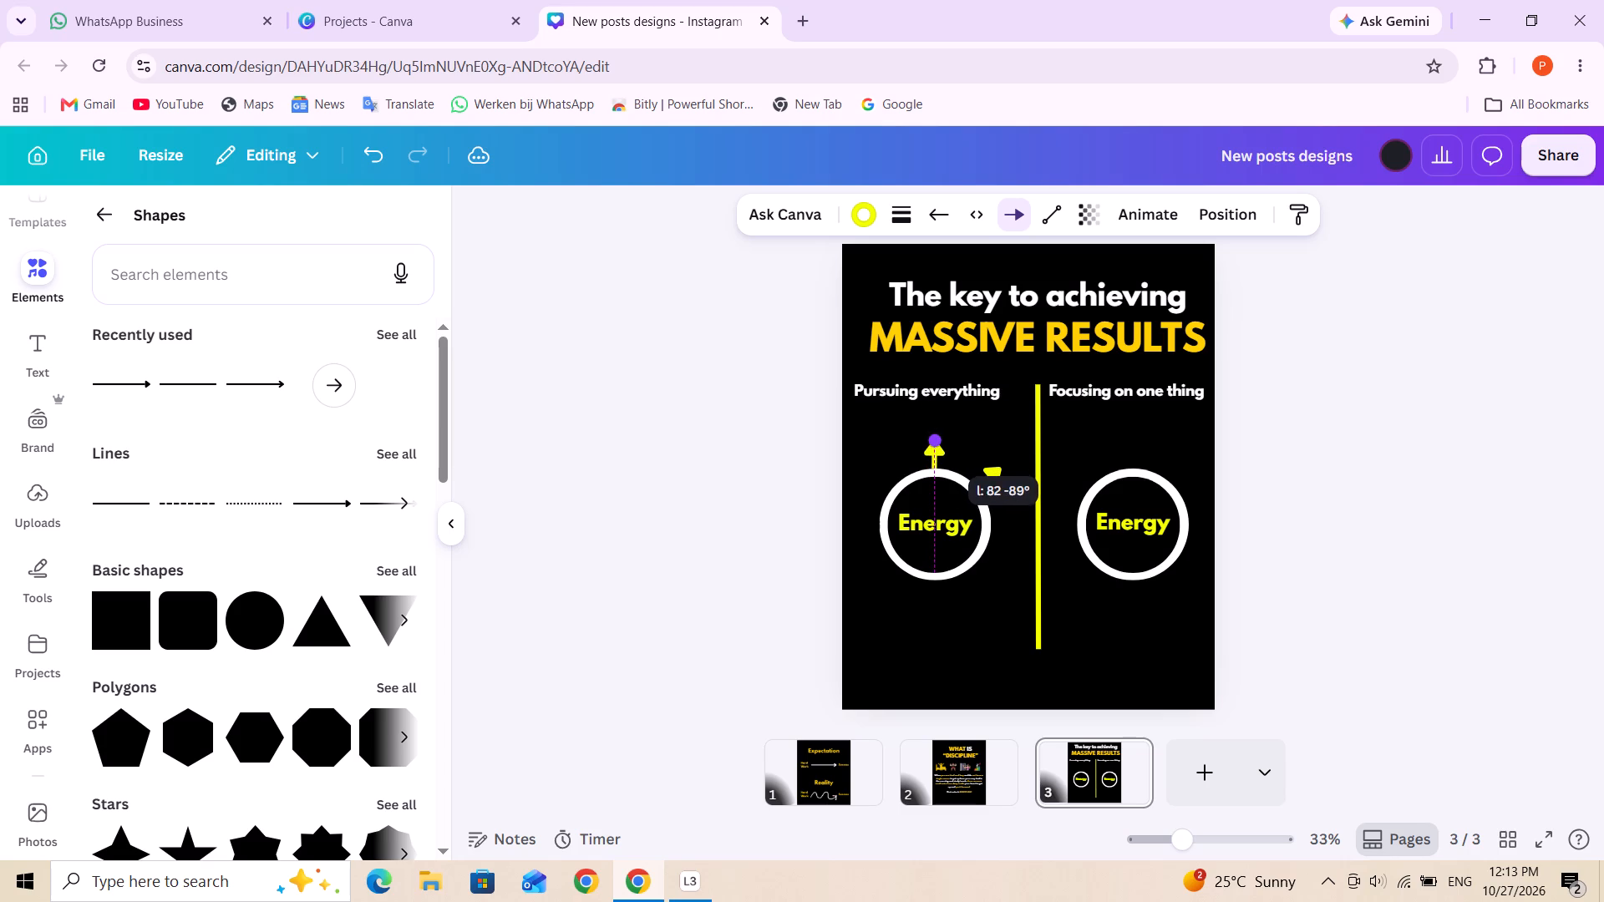
{"action": "left_click", "coordinate": [1015, 445]}
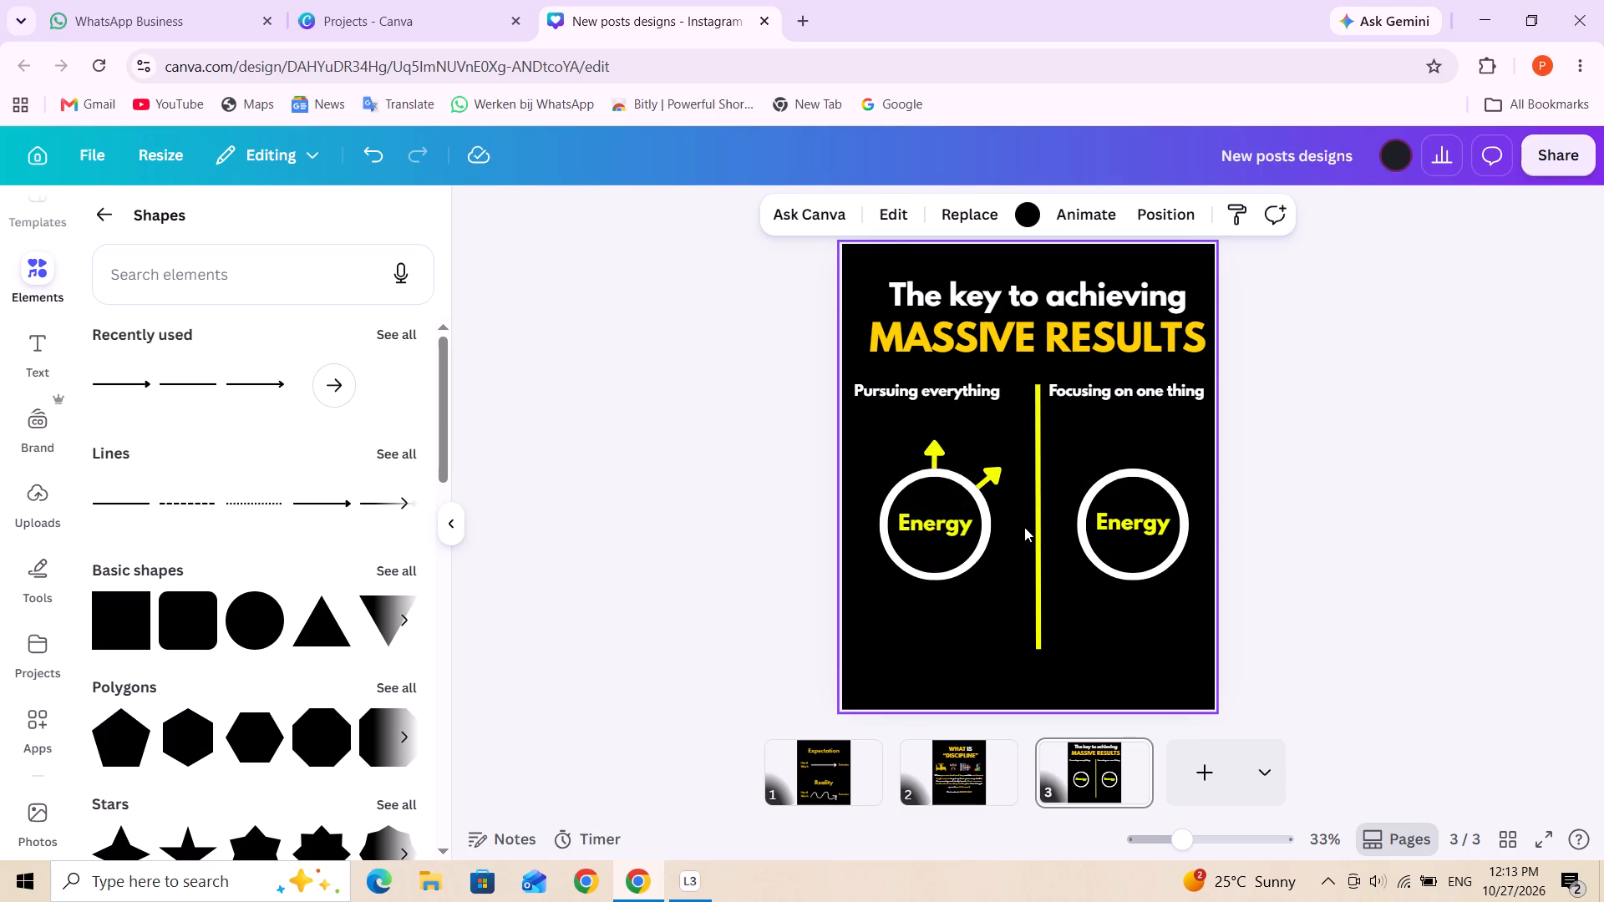
Duplicate the diagonal arrow, rotate the copy to point horizontally right and attach it to the "Pursuing everything" ring's right edge.
{"action": "left_click", "coordinate": [989, 476]}
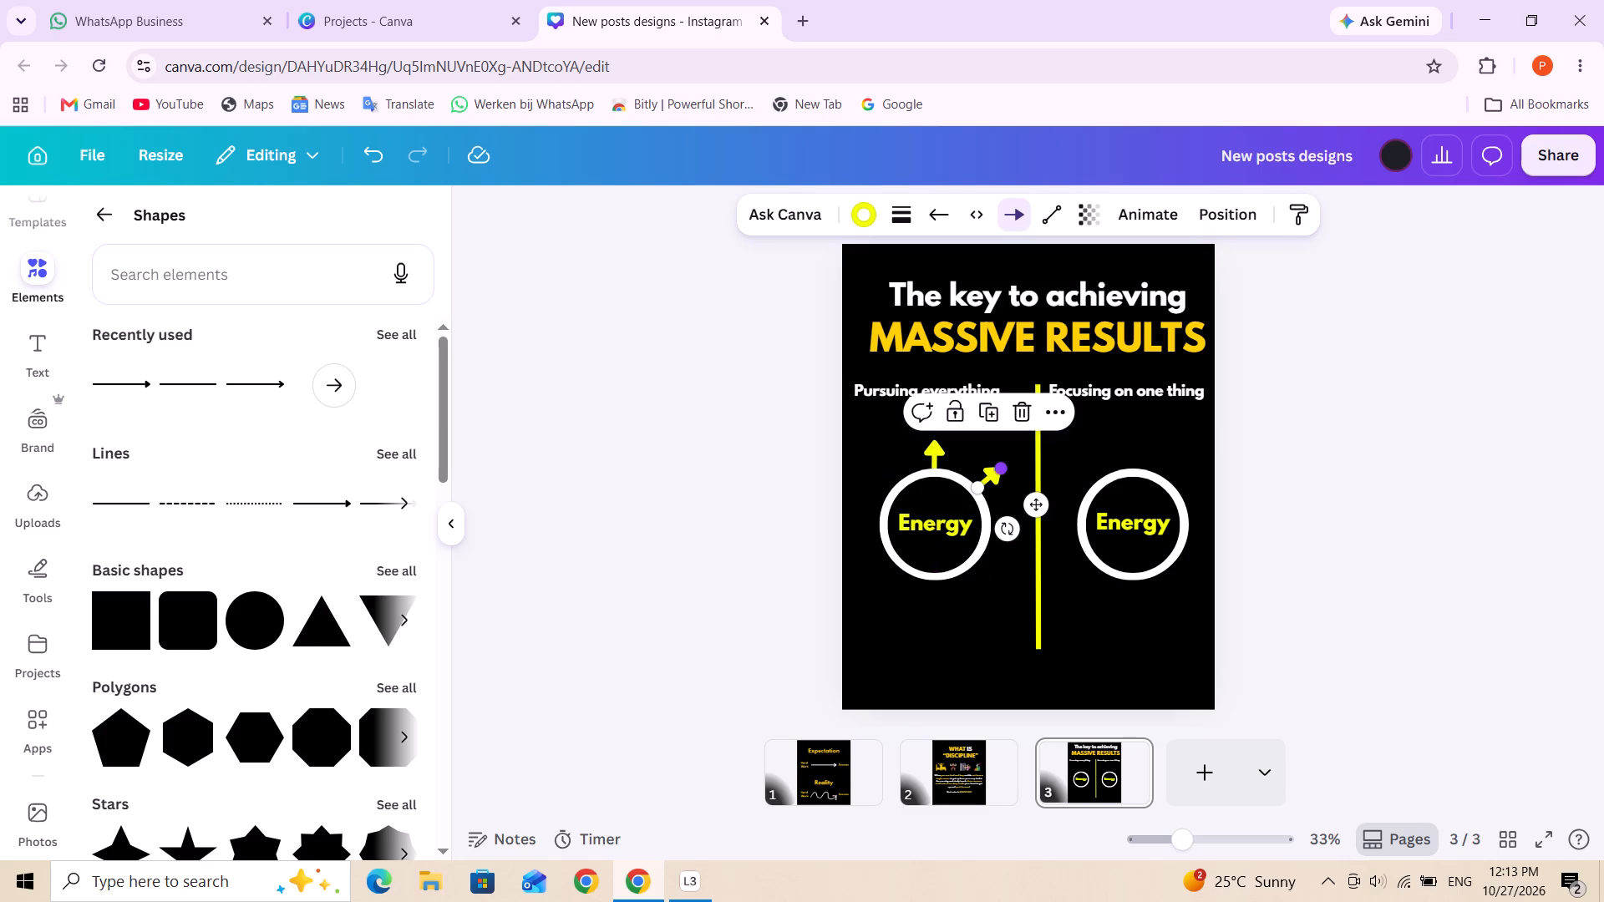
{"action": "left_click", "coordinate": [992, 412]}
{"action": "left_click_drag", "start_coordinate": [1041, 499], "coordinate": [1032, 511]}
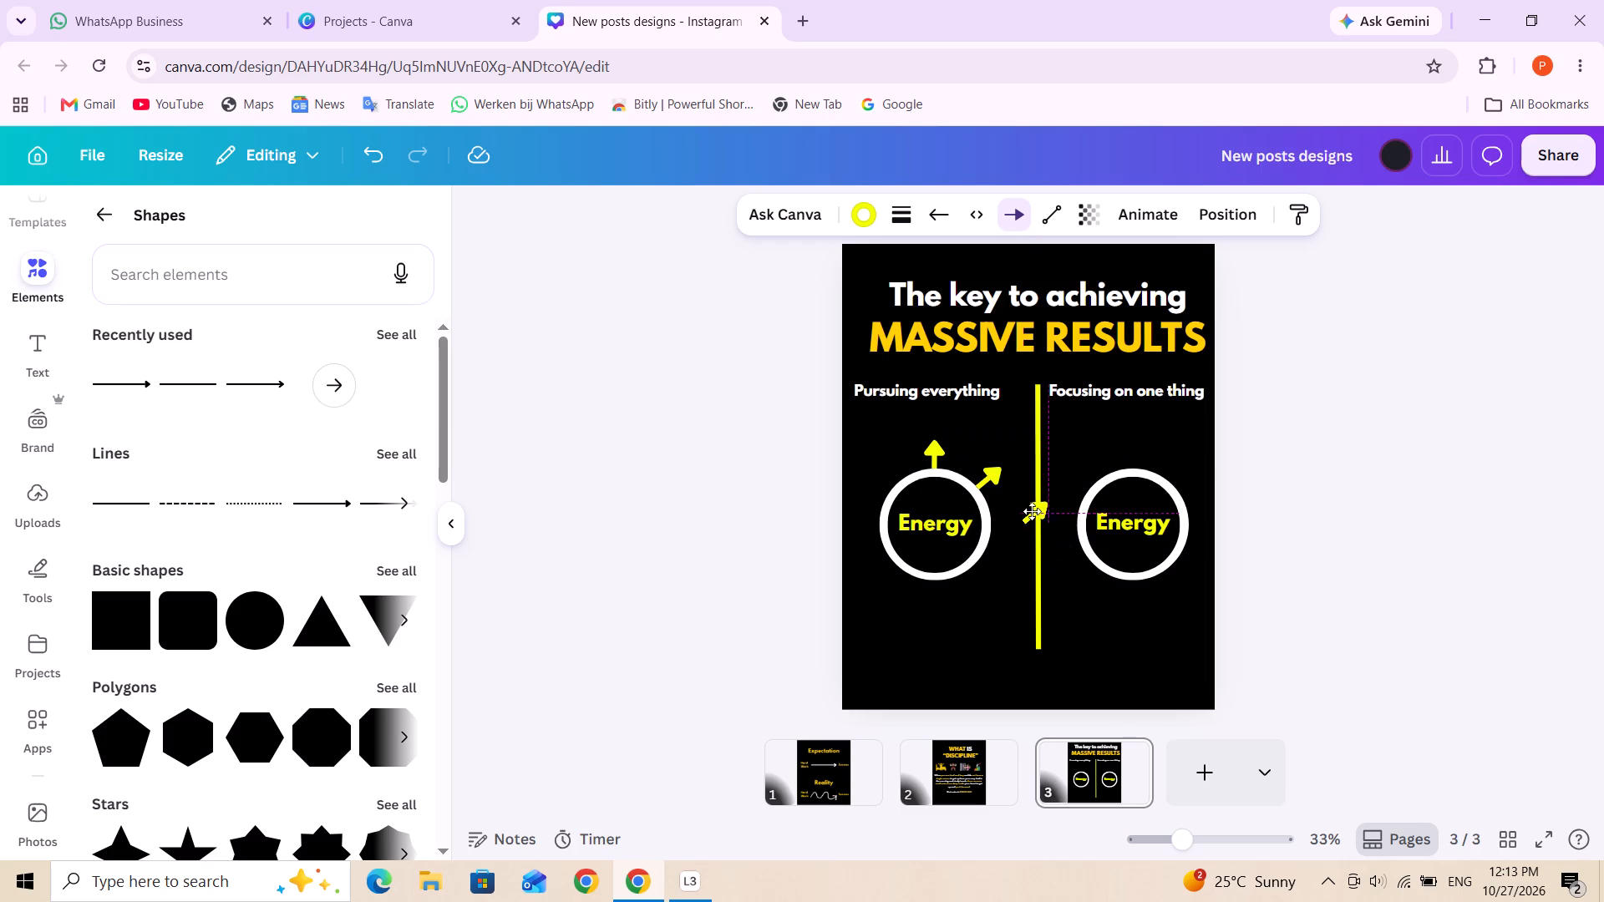
{"action": "left_click_drag", "start_coordinate": [1032, 511], "coordinate": [1018, 518]}
{"action": "left_click_drag", "start_coordinate": [1031, 579], "coordinate": [1025, 580]}
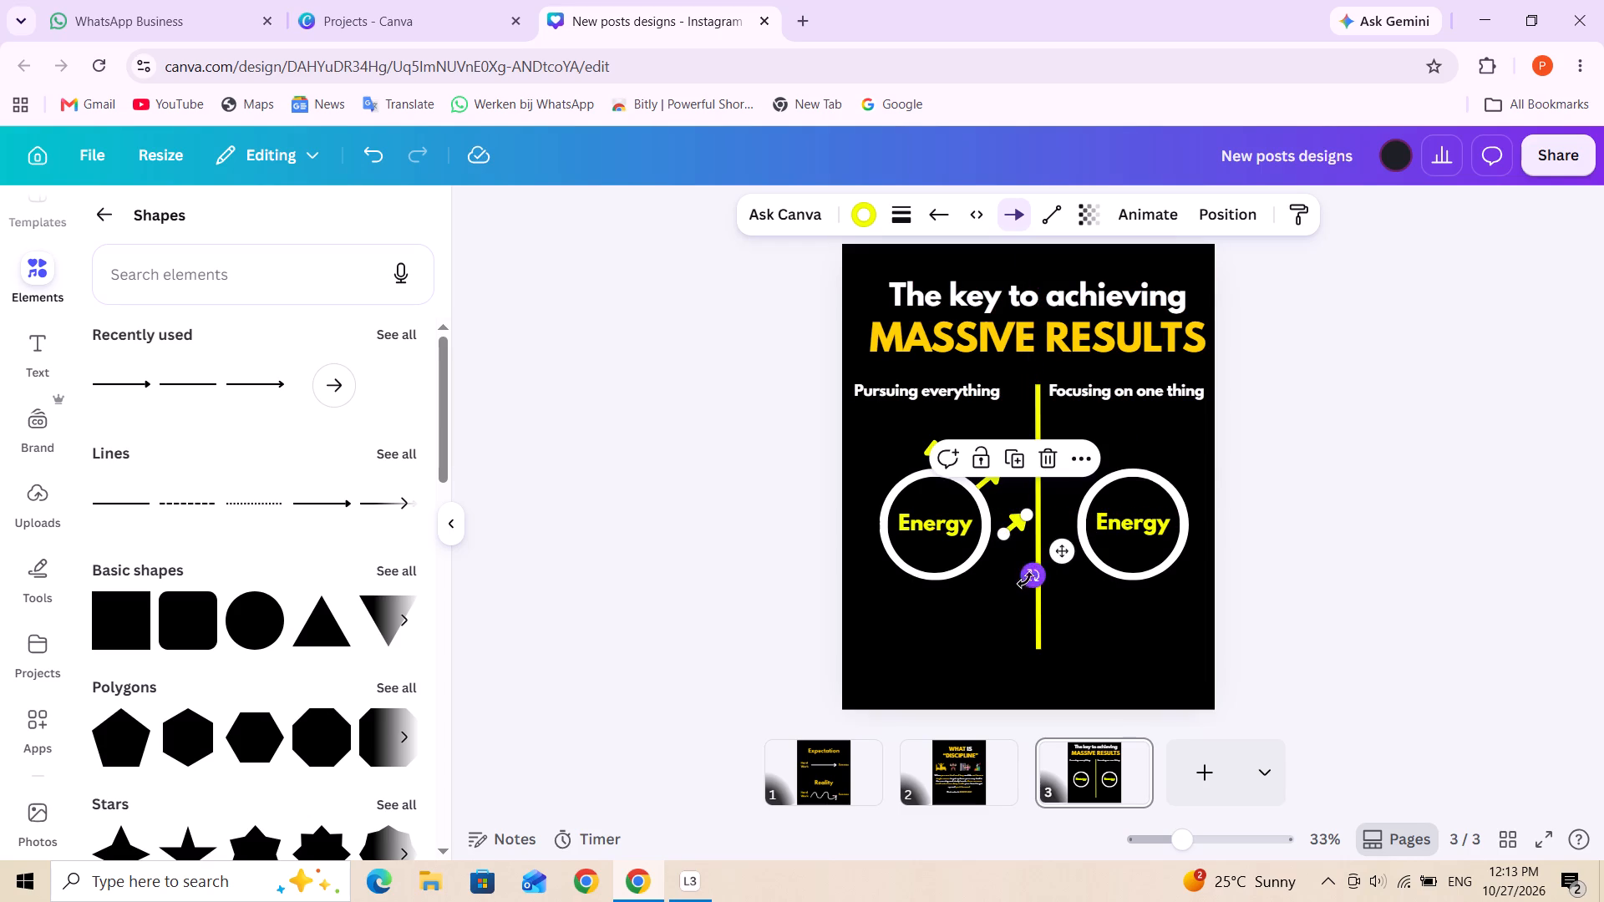
{"action": "left_click_drag", "start_coordinate": [1025, 580], "coordinate": [1017, 575]}
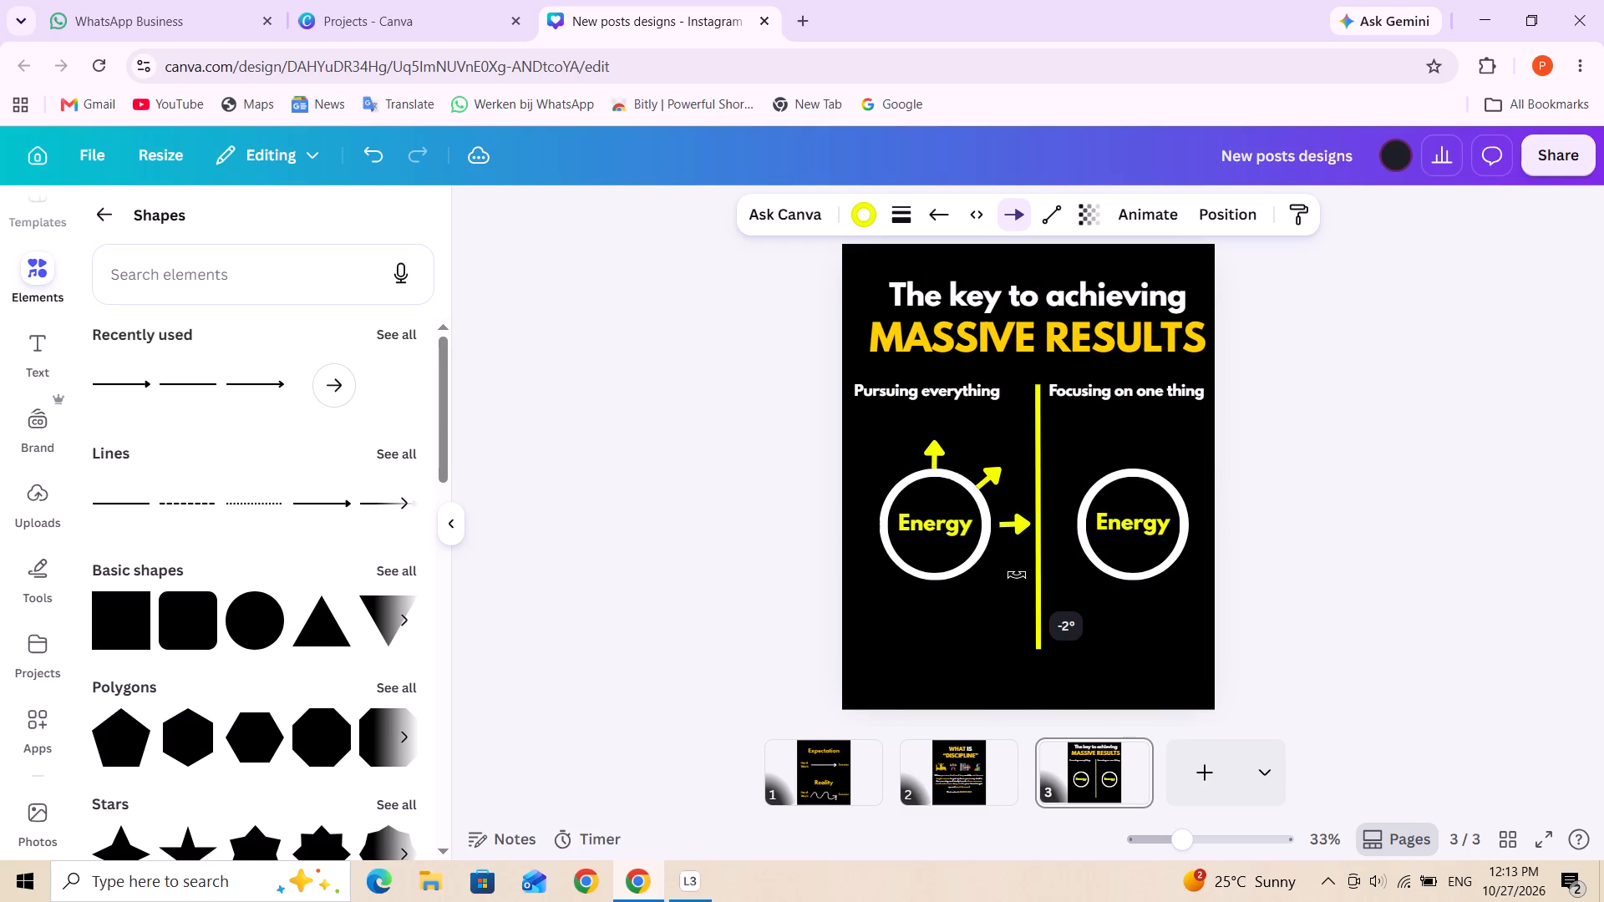
{"action": "left_click_drag", "start_coordinate": [1017, 575], "coordinate": [1017, 574]}
{"action": "left_click", "coordinate": [983, 634]}
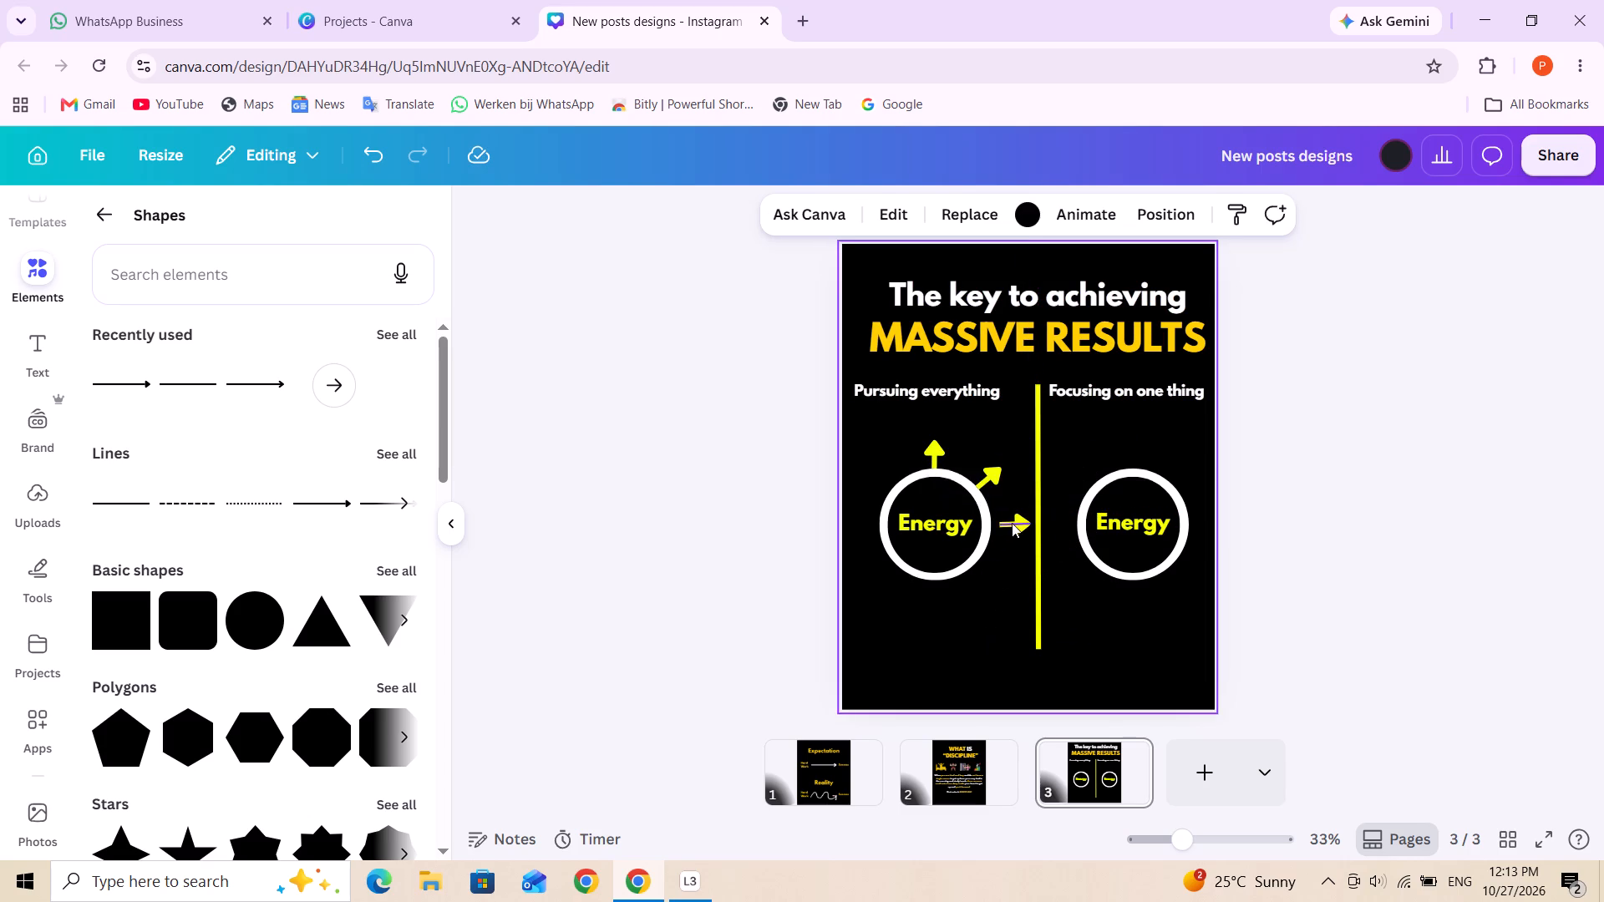
{"action": "left_click_drag", "start_coordinate": [1012, 523], "coordinate": [1002, 529]}
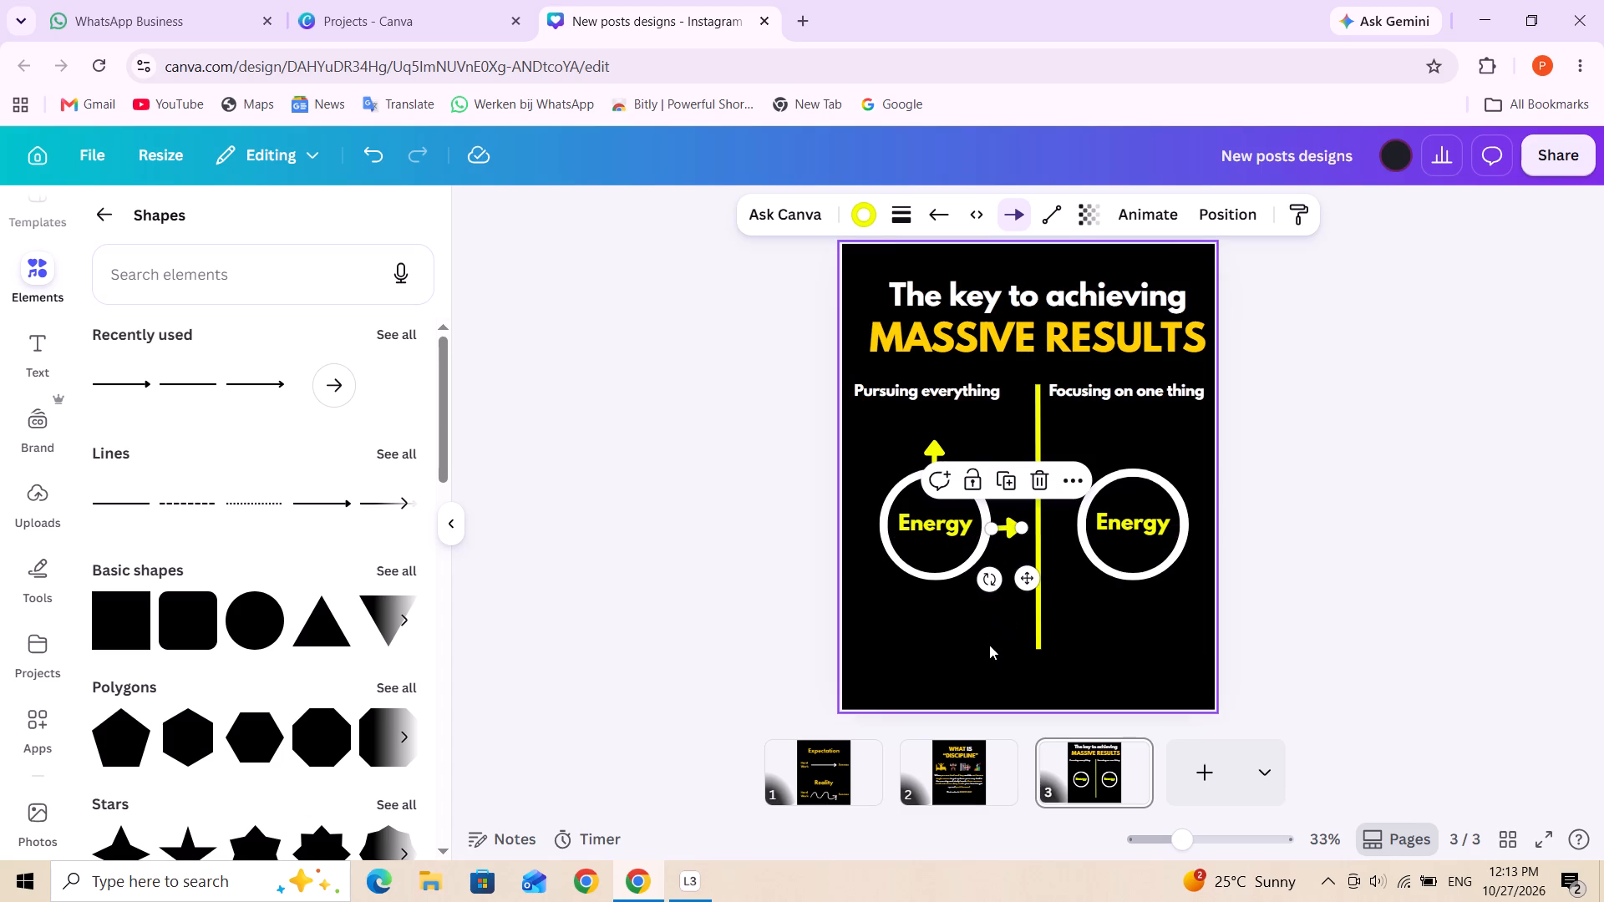
{"action": "left_click", "coordinate": [988, 645]}
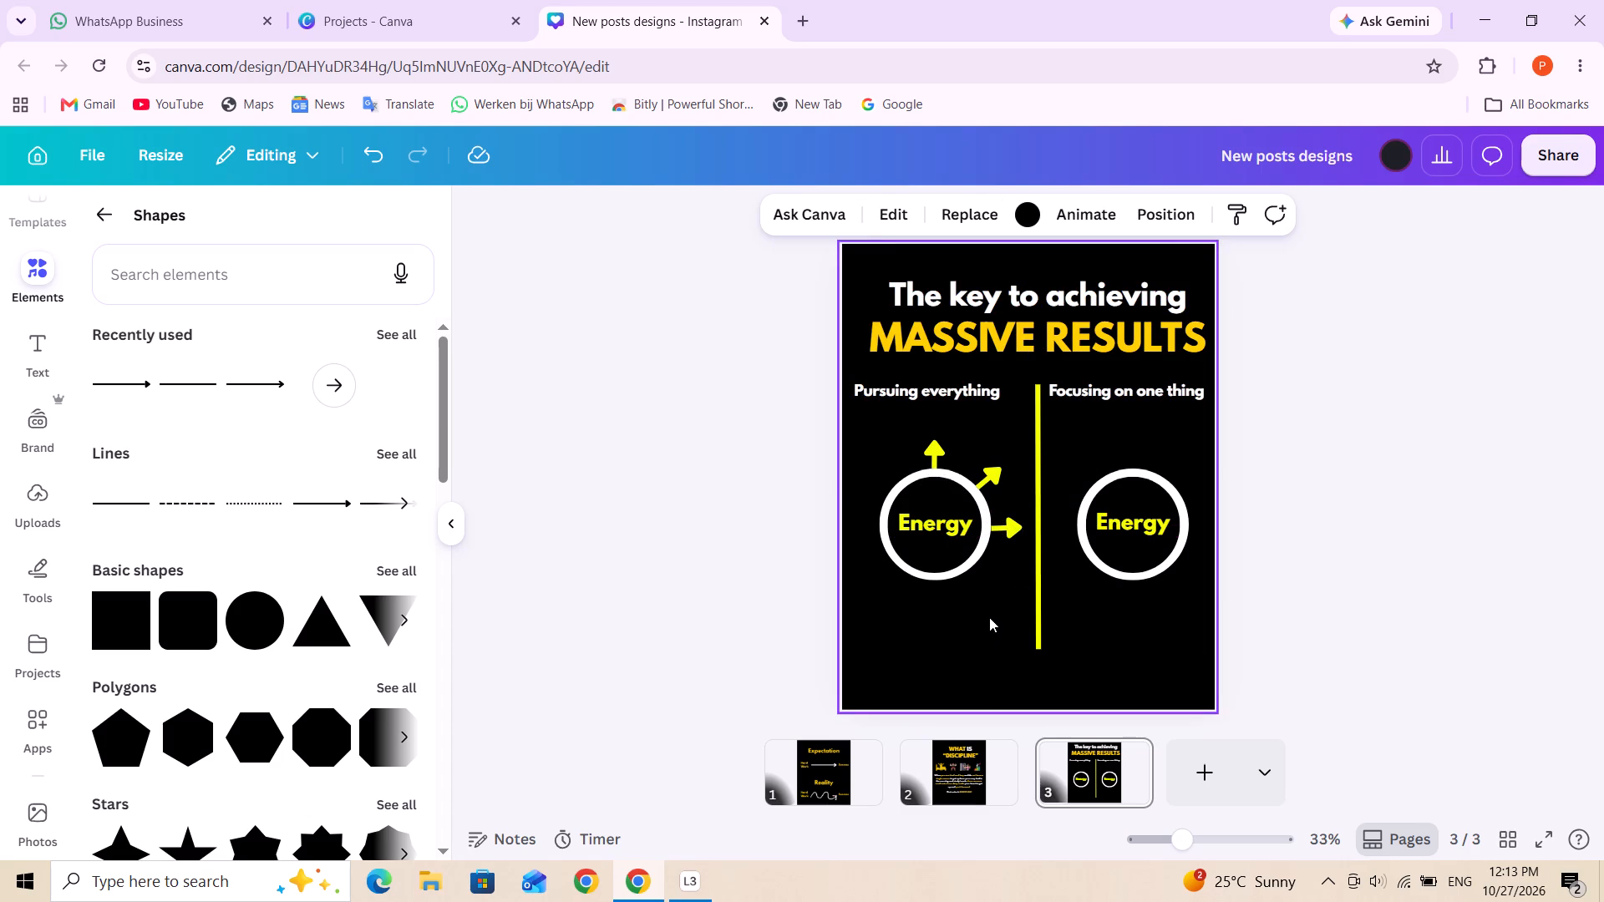
Duplicate the arrow pointing horizontally right and rotate the copy to about 43° so it points diagonally down-right.
{"action": "left_click", "coordinate": [1018, 531]}
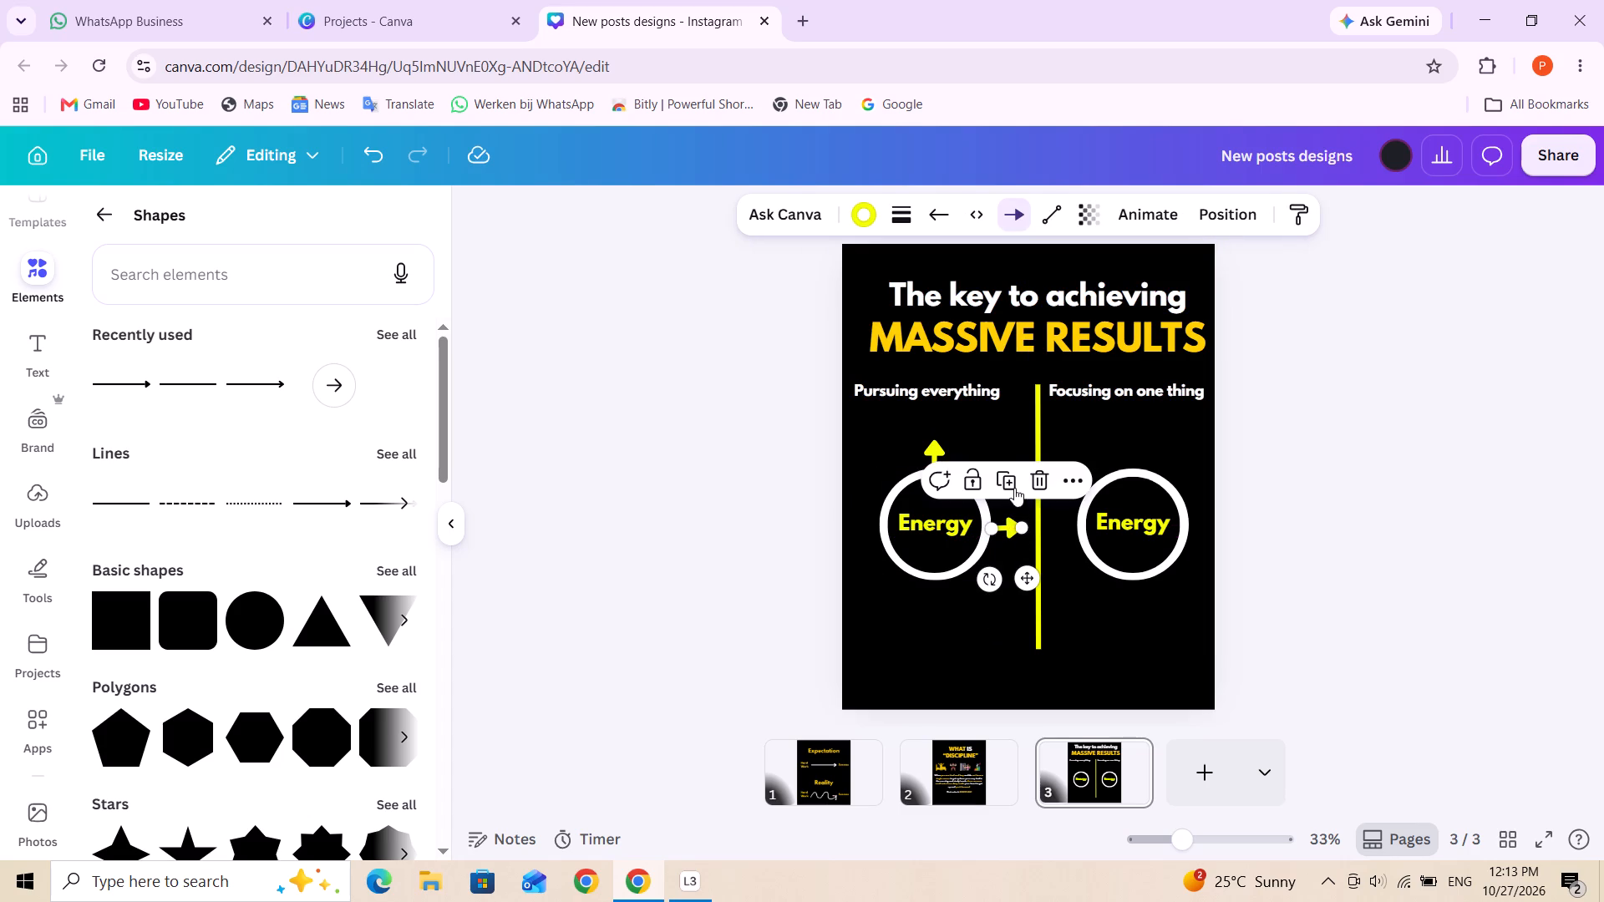
{"action": "left_click", "coordinate": [1008, 484]}
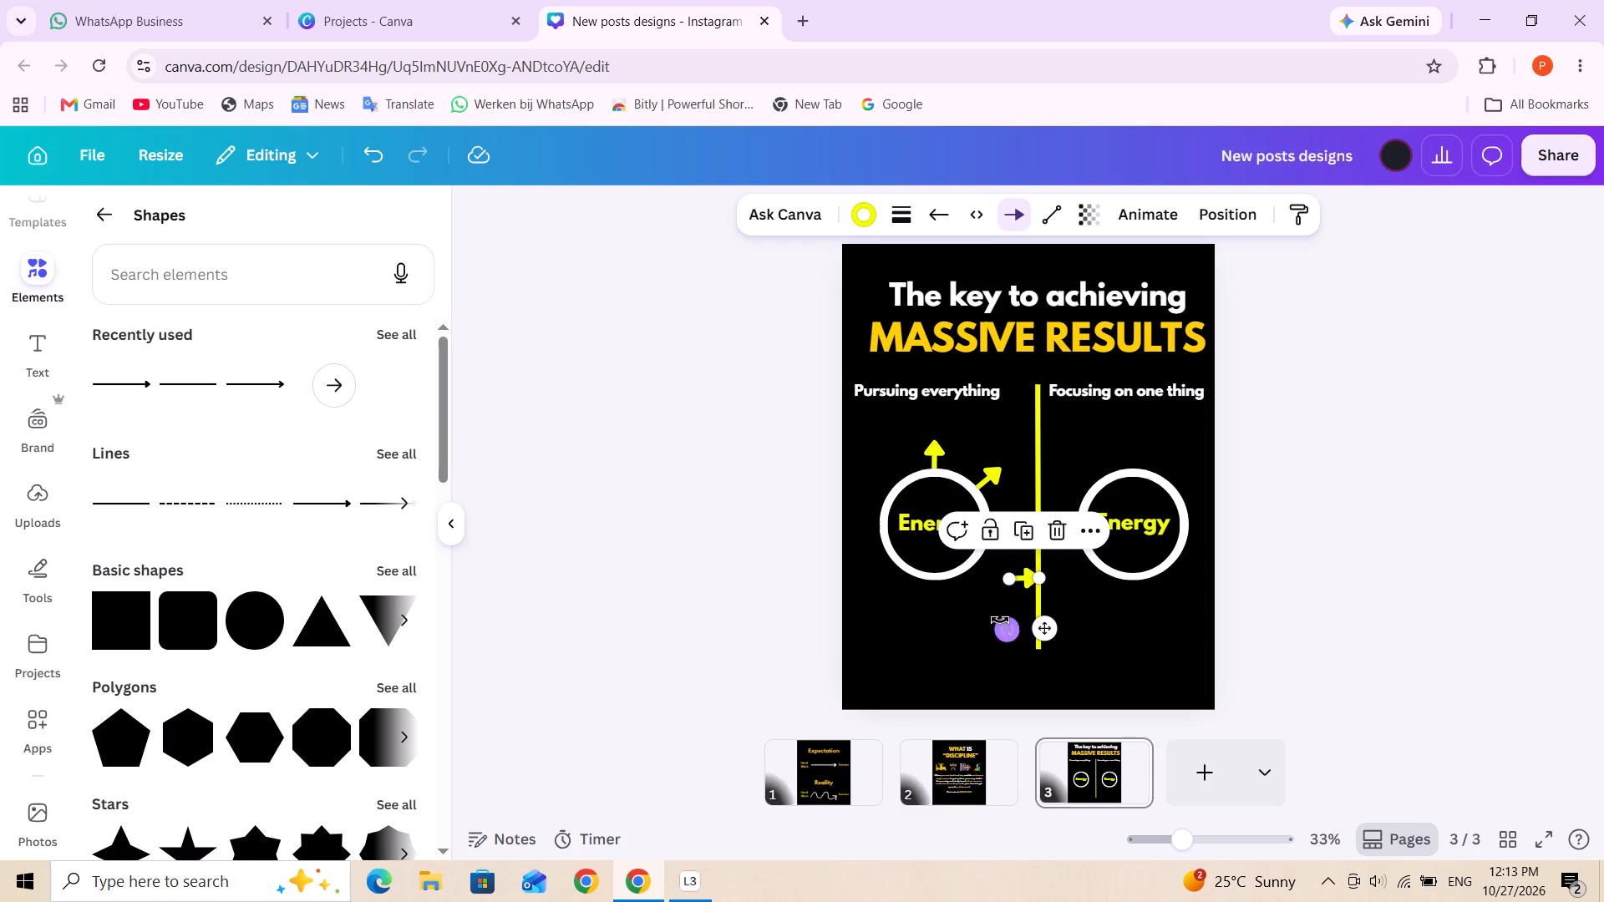
{"action": "left_click", "coordinate": [978, 613]}
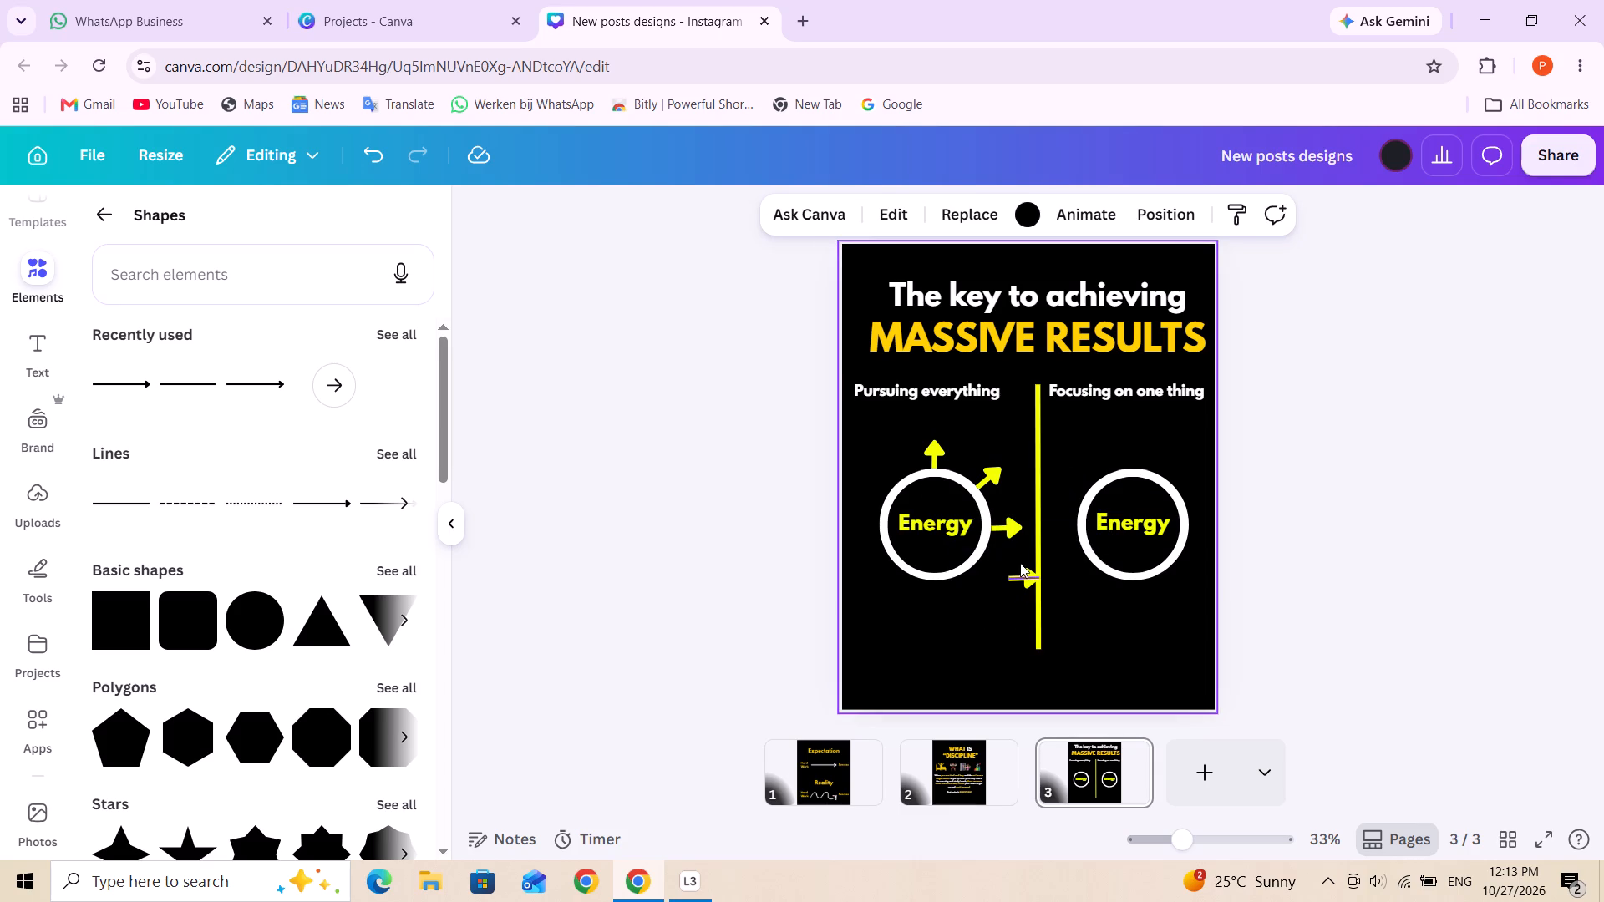
{"action": "left_click_drag", "start_coordinate": [1021, 571], "coordinate": [1002, 574]}
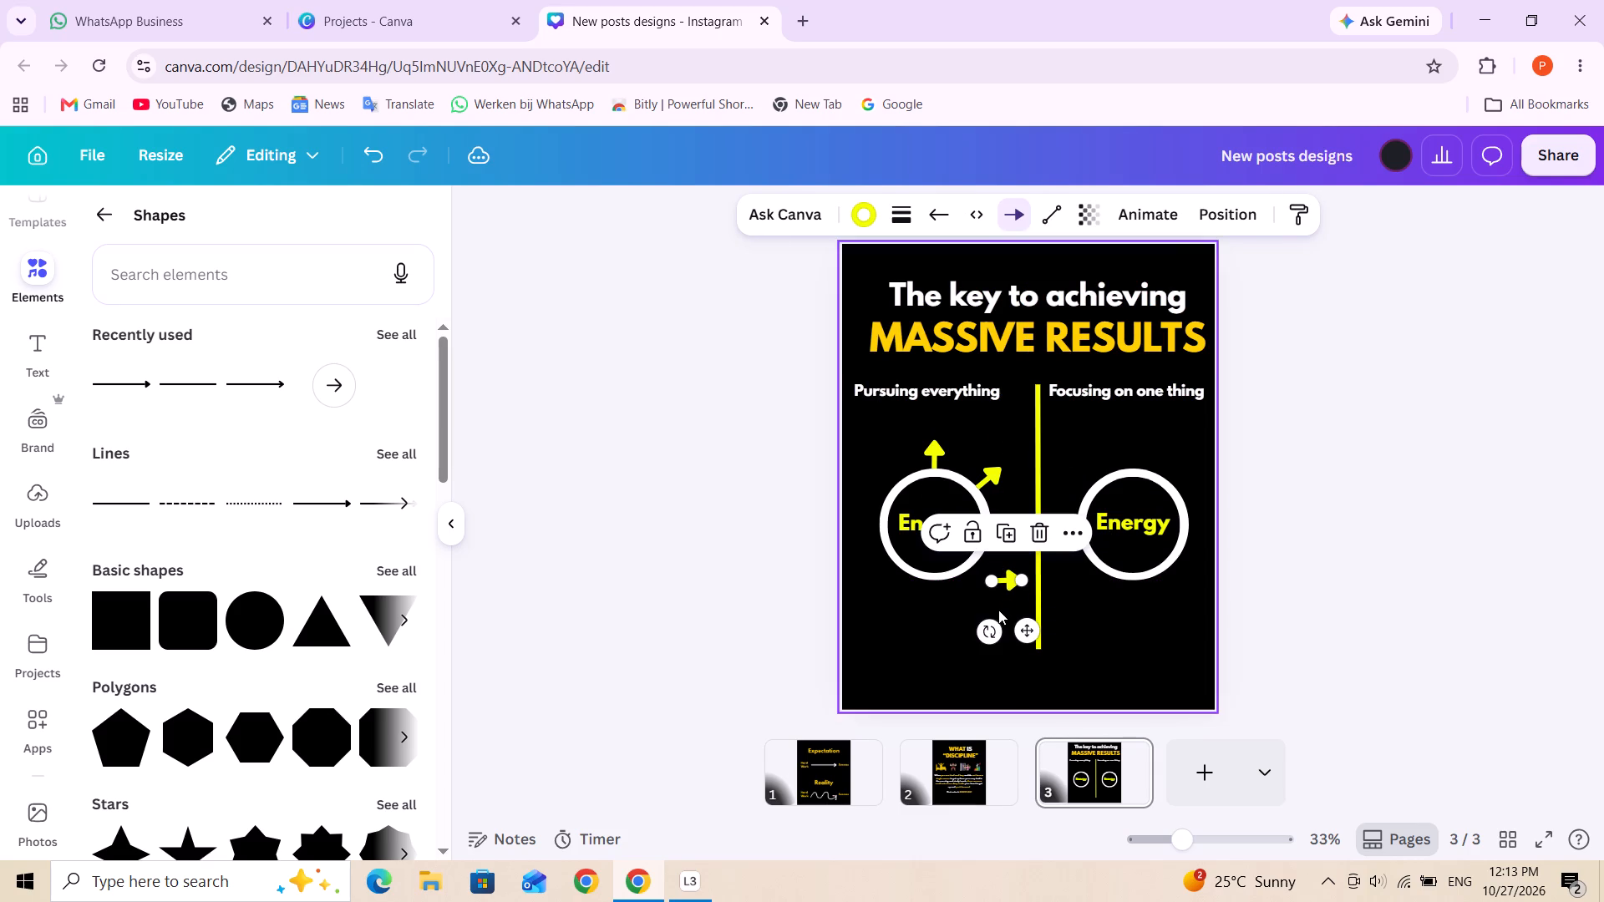
{"action": "left_click_drag", "start_coordinate": [992, 629], "coordinate": [958, 610]}
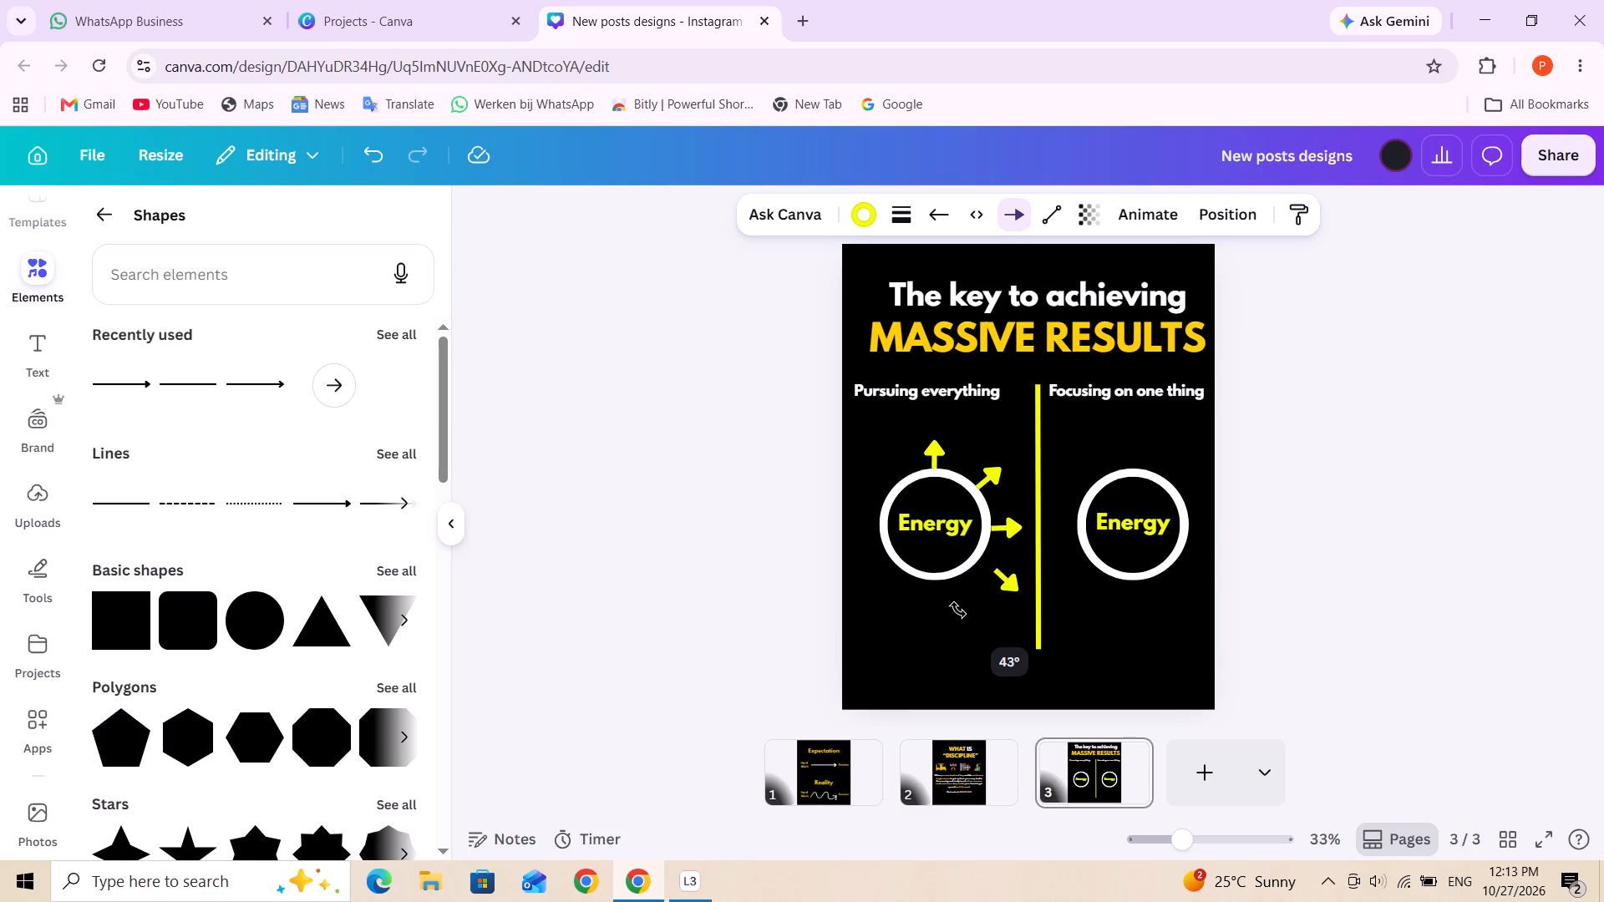
{"action": "left_click_drag", "start_coordinate": [958, 610], "coordinate": [962, 610]}
{"action": "left_click", "coordinate": [999, 619]}
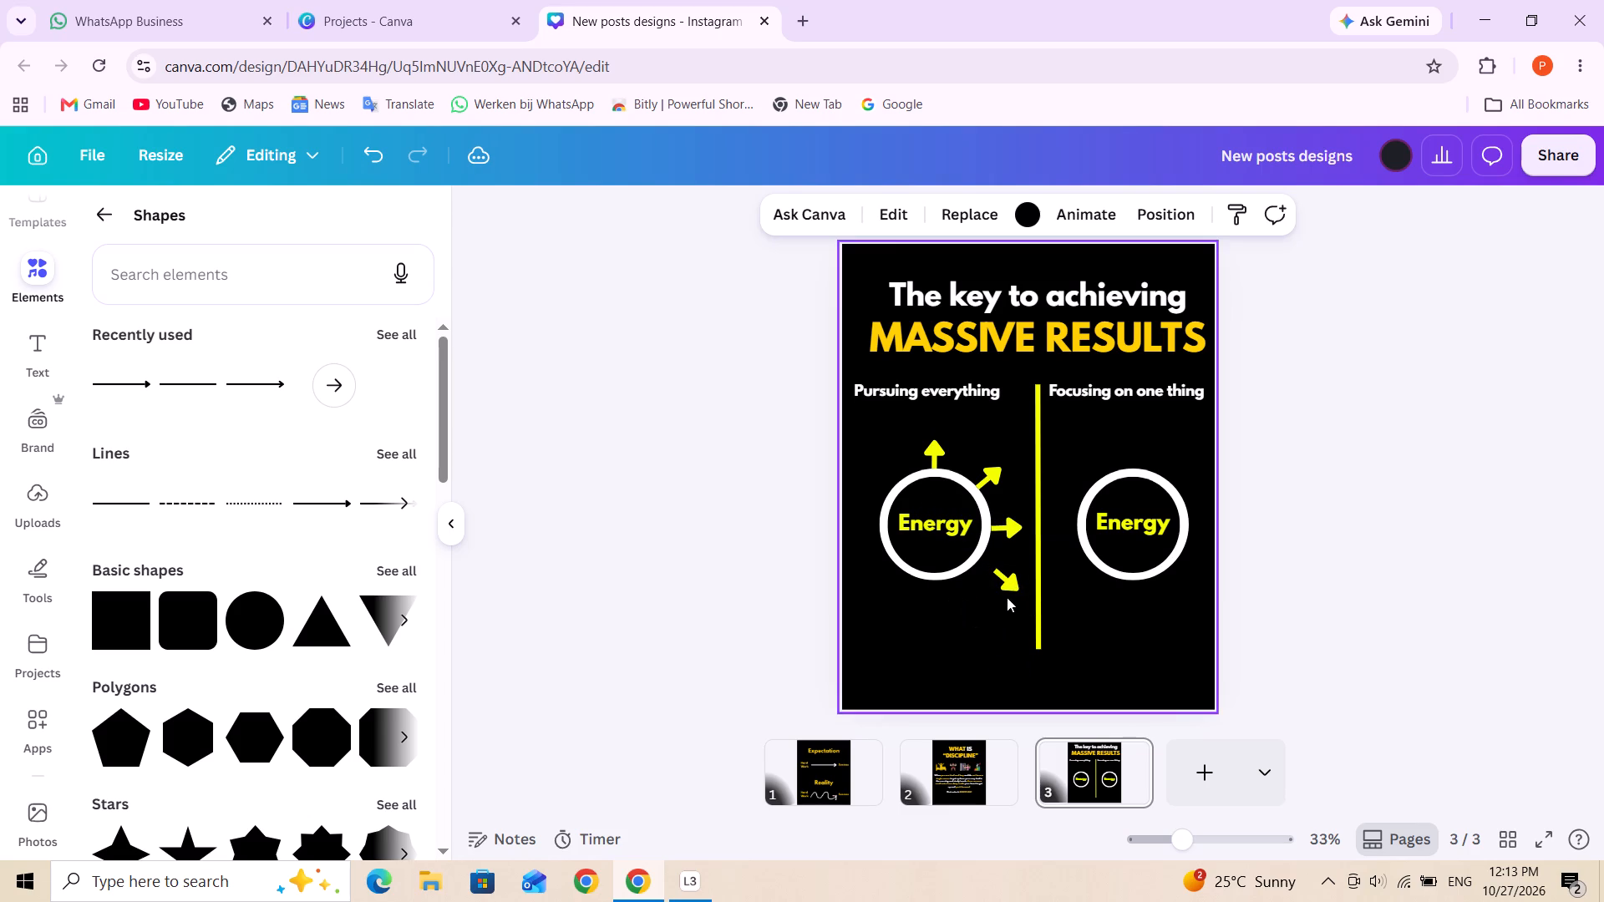
Move the down-right diagonal arrow so its tail touches the "Pursuing everything" ring's lower-right edge.
{"action": "left_click_drag", "start_coordinate": [1009, 588], "coordinate": [995, 589]}
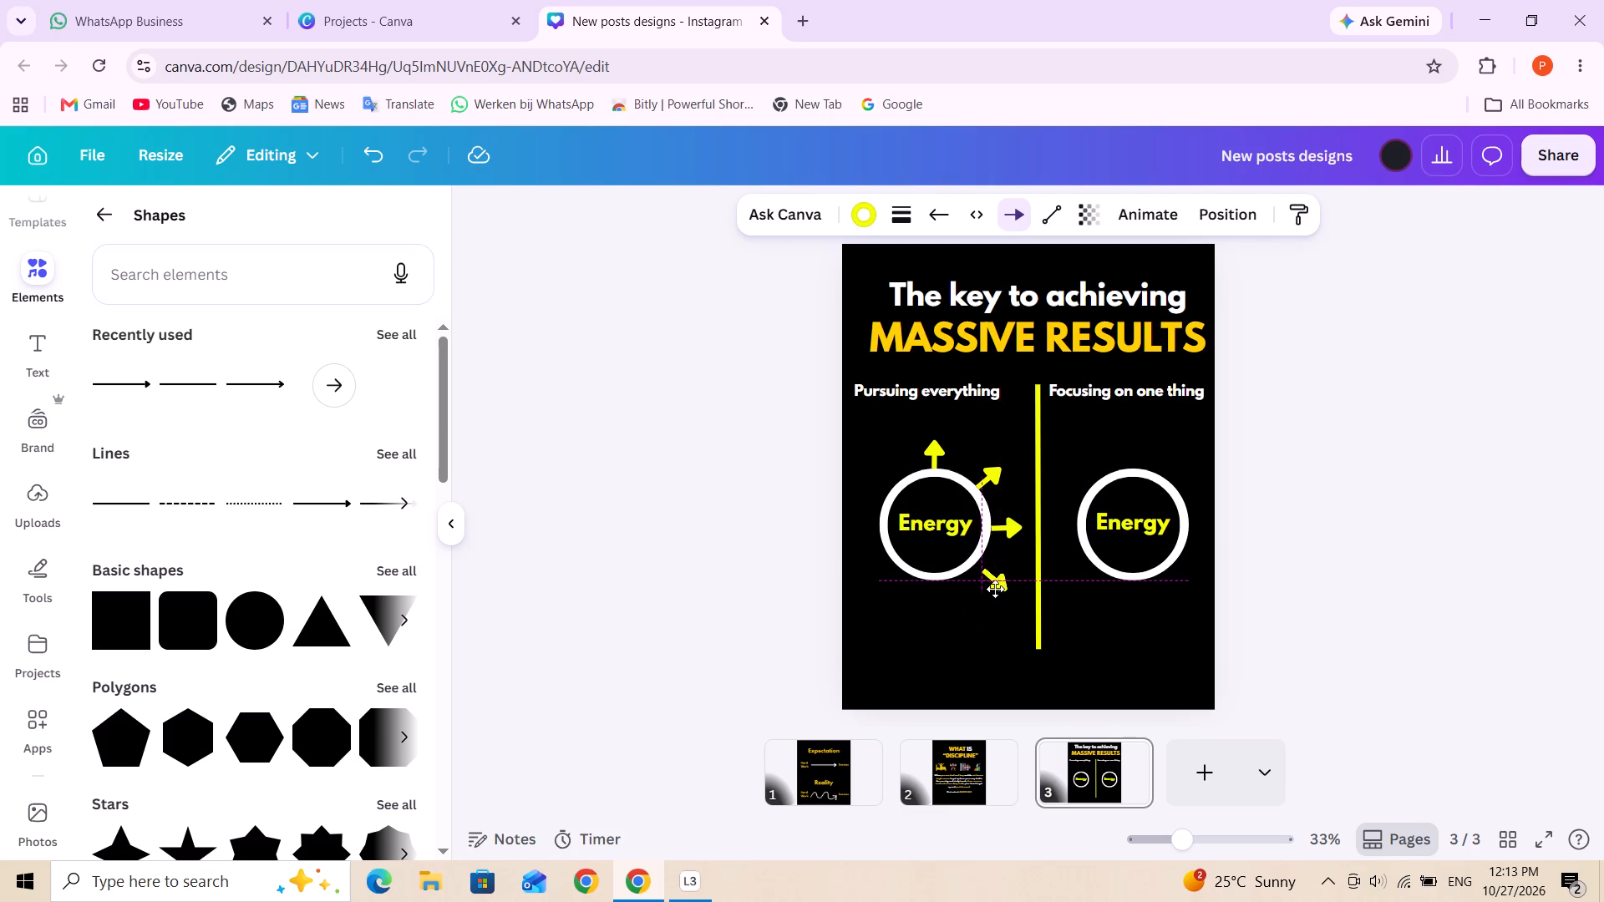
{"action": "left_click_drag", "start_coordinate": [995, 589], "coordinate": [987, 583]}
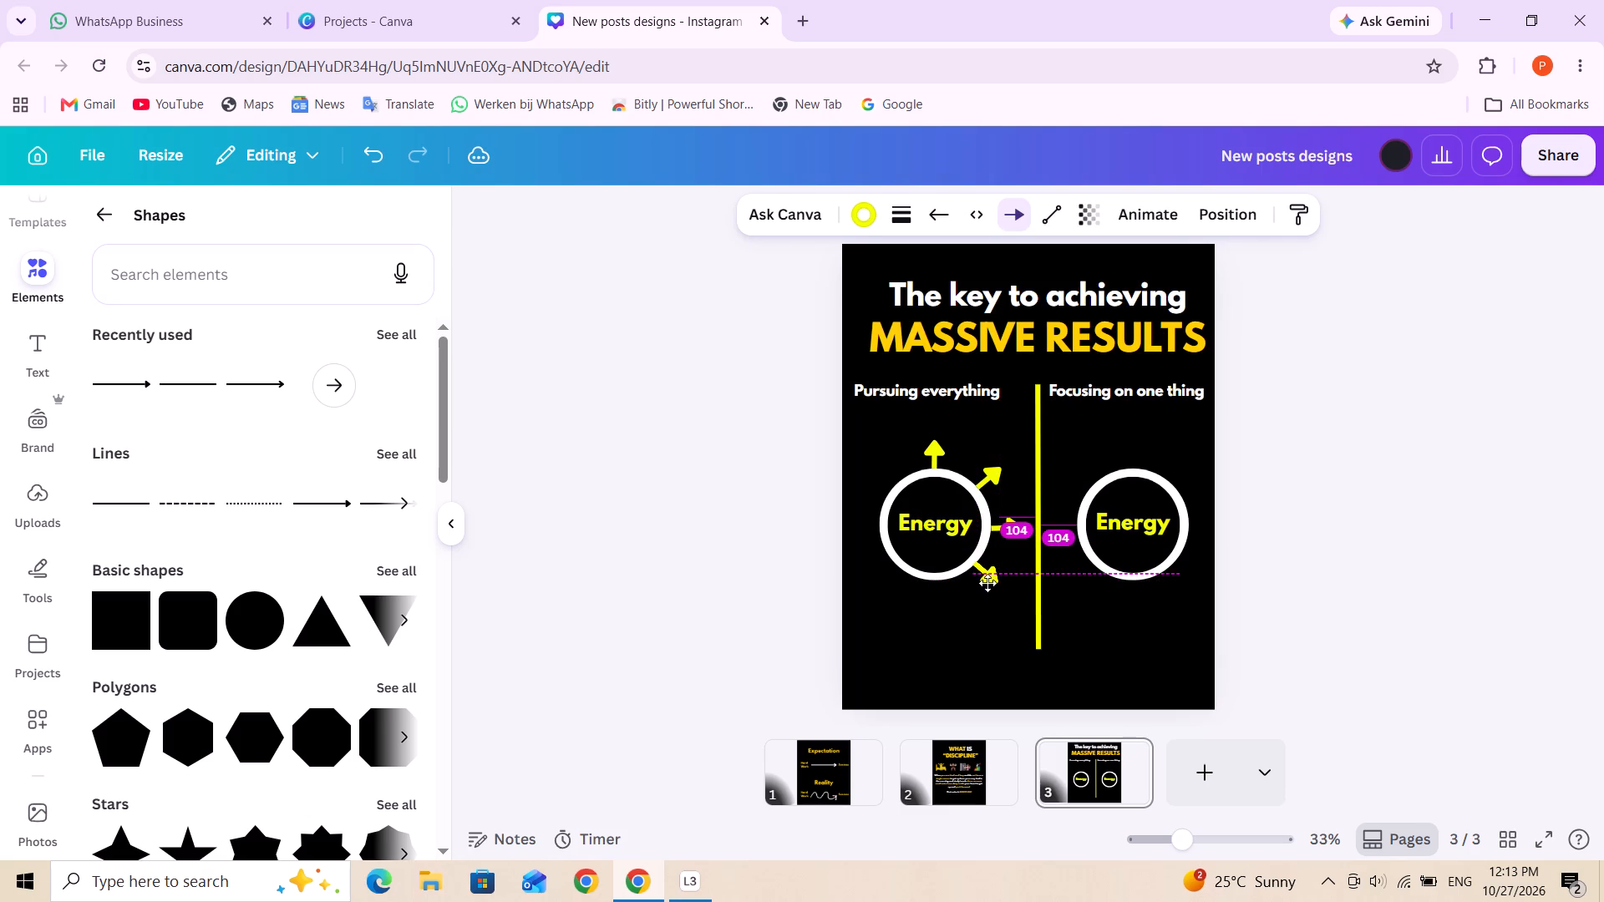
{"action": "left_click_drag", "start_coordinate": [987, 583], "coordinate": [988, 586]}
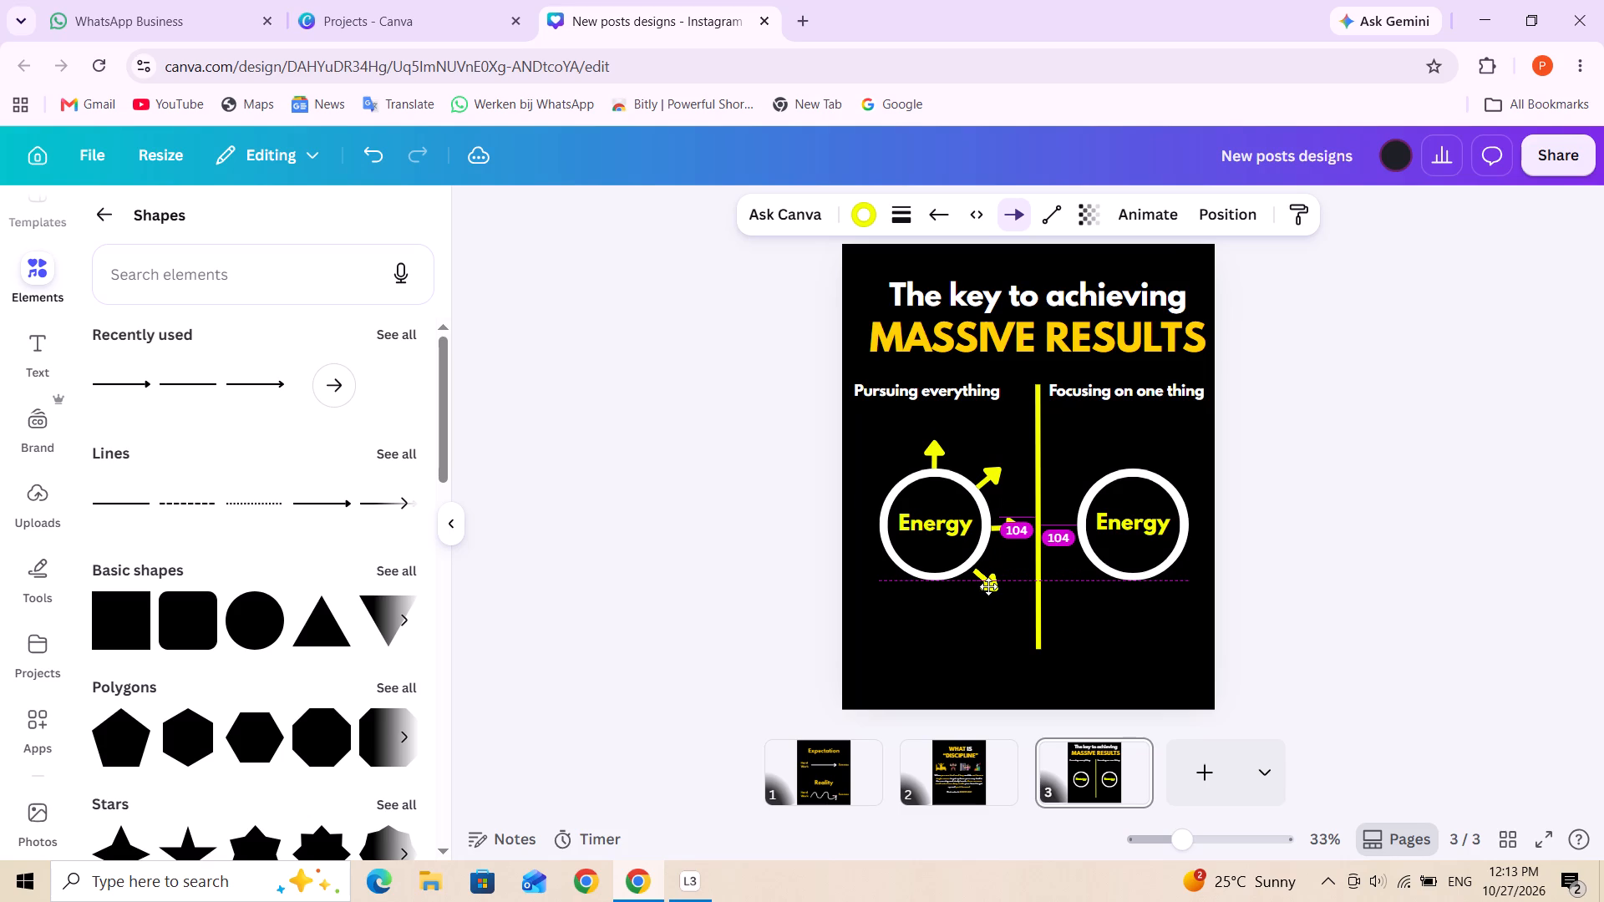
{"action": "left_click_drag", "start_coordinate": [988, 586], "coordinate": [987, 585]}
{"action": "left_click_drag", "start_coordinate": [987, 585], "coordinate": [988, 583]}
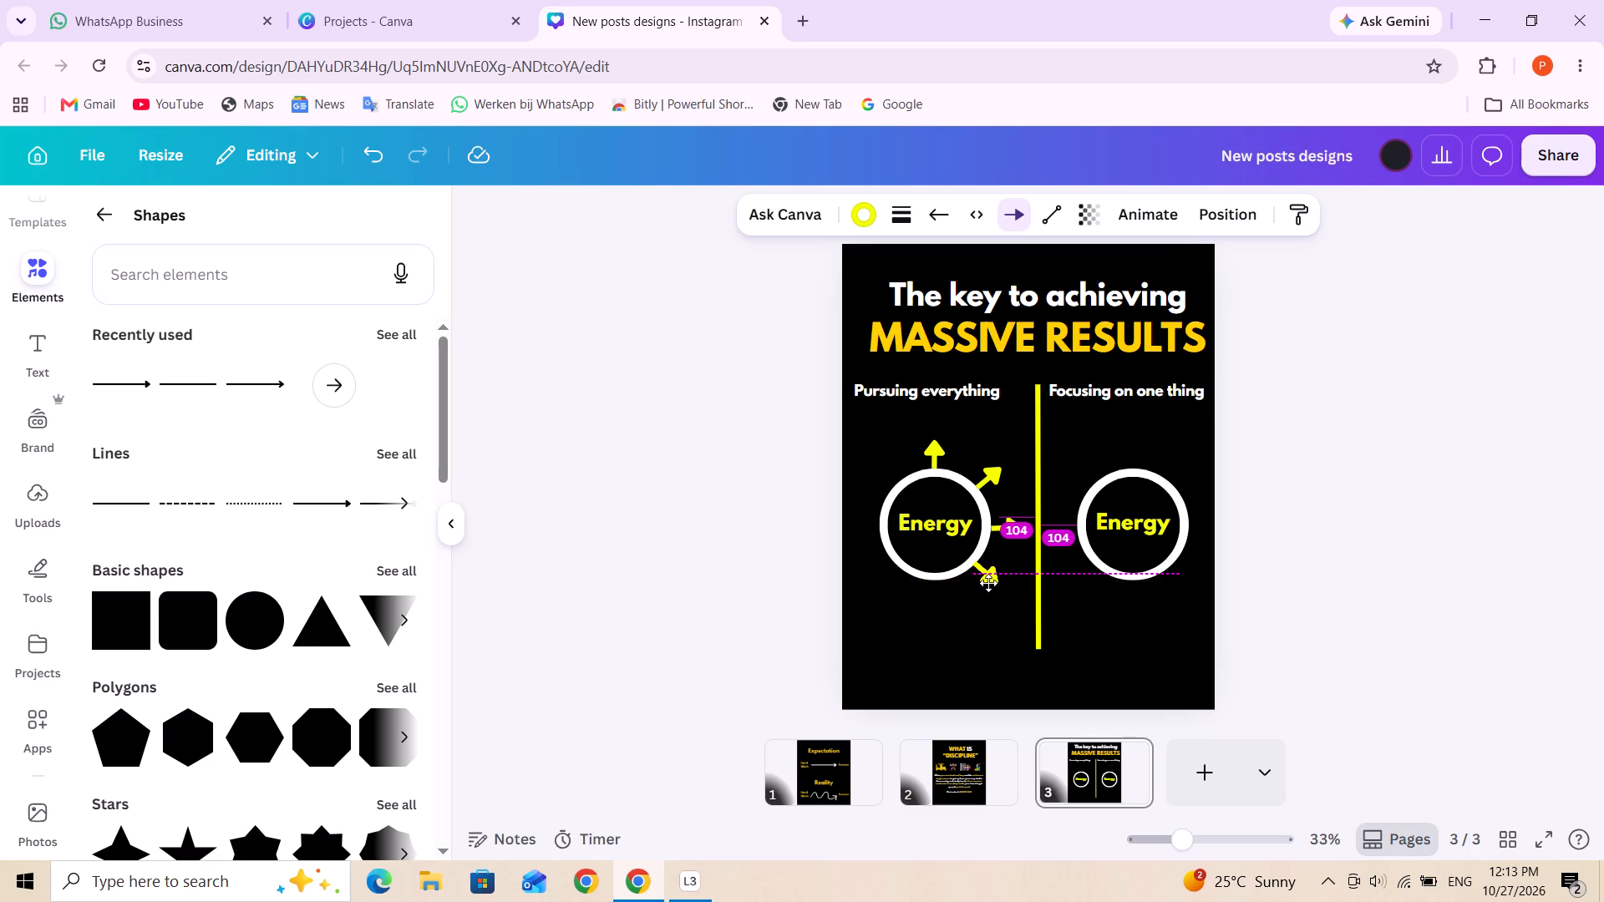
{"action": "left_click_drag", "start_coordinate": [988, 583], "coordinate": [990, 583]}
{"action": "left_click", "coordinate": [1008, 631]}
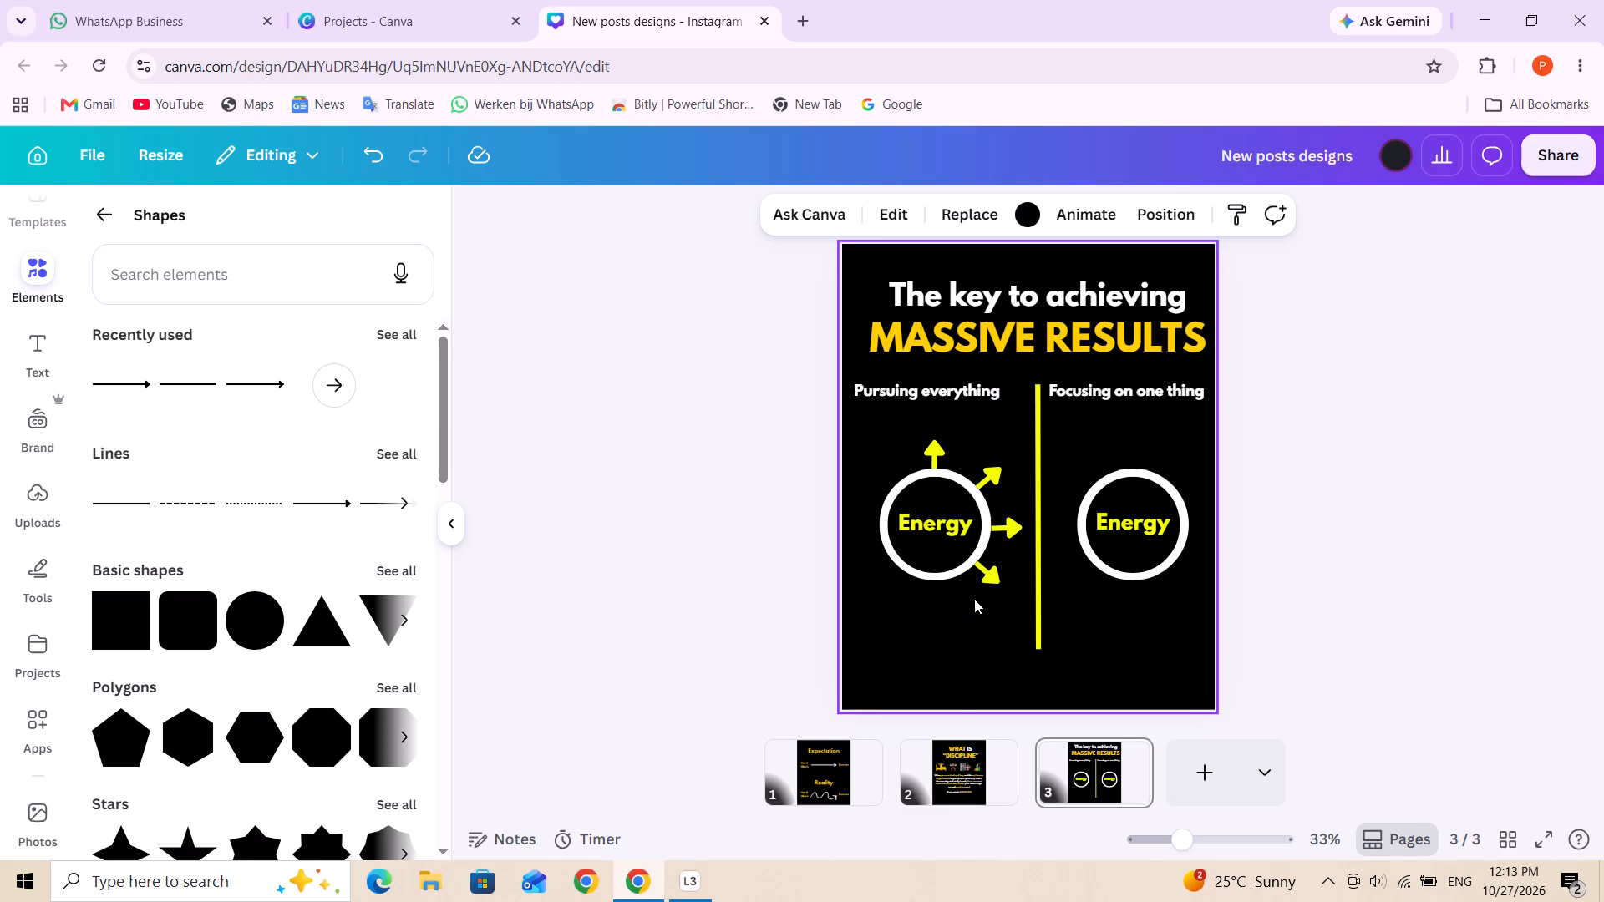
Duplicate the lower-right diagonal arrow and rotate the copy below the "Pursuing everything" ring to point downward.
{"action": "left_click", "coordinate": [986, 575]}
{"action": "left_click", "coordinate": [990, 511]}
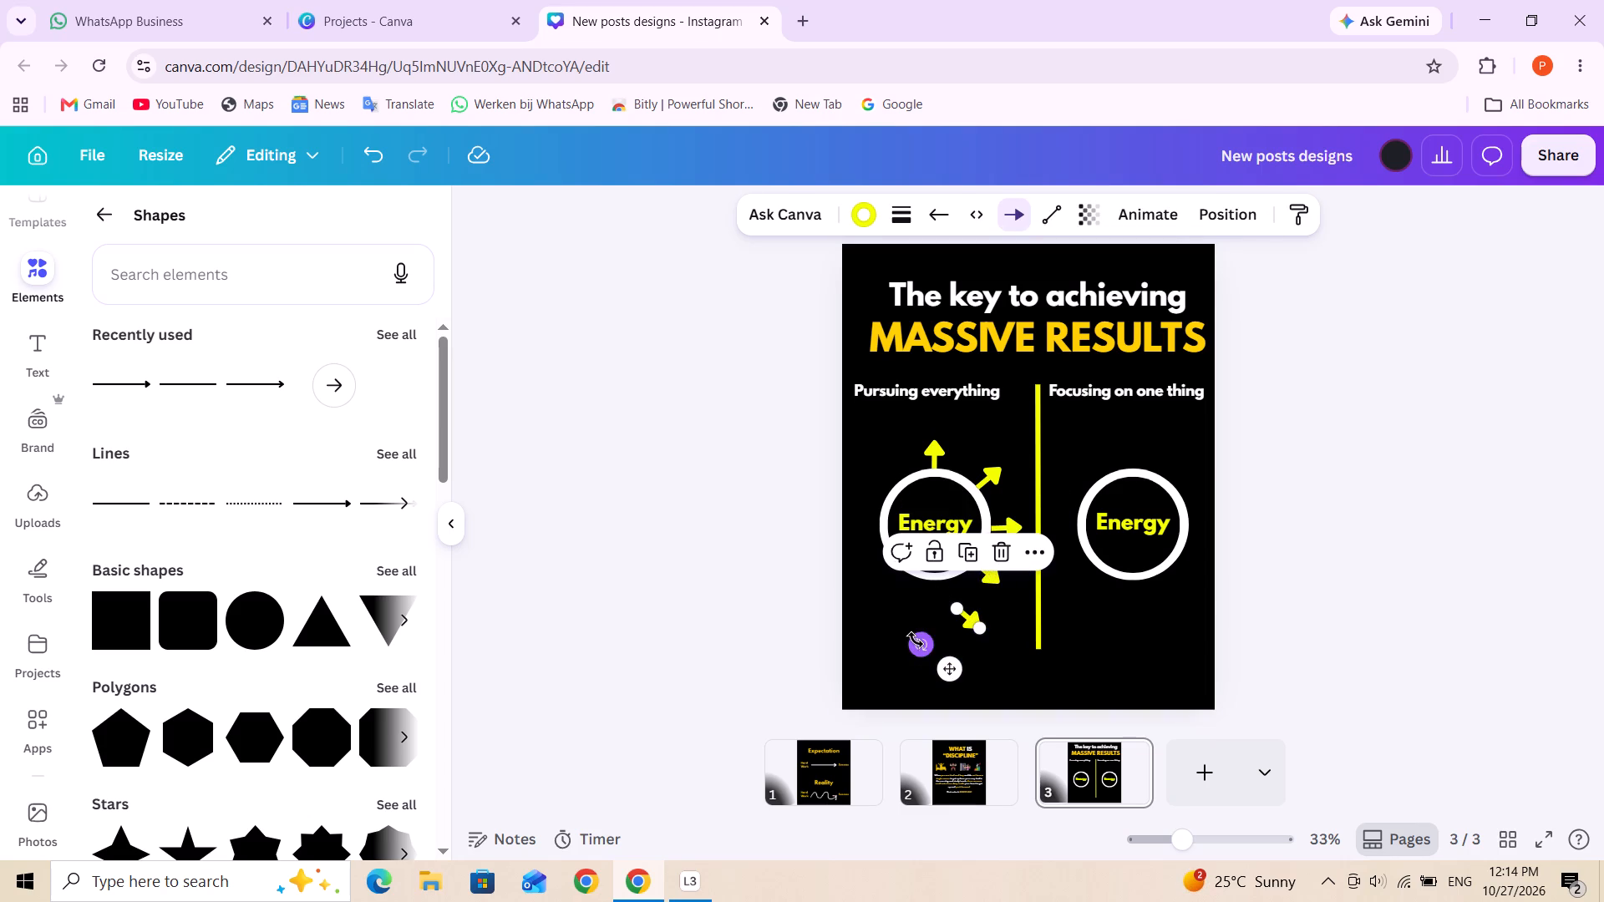
{"action": "left_click_drag", "start_coordinate": [916, 640], "coordinate": [922, 611]}
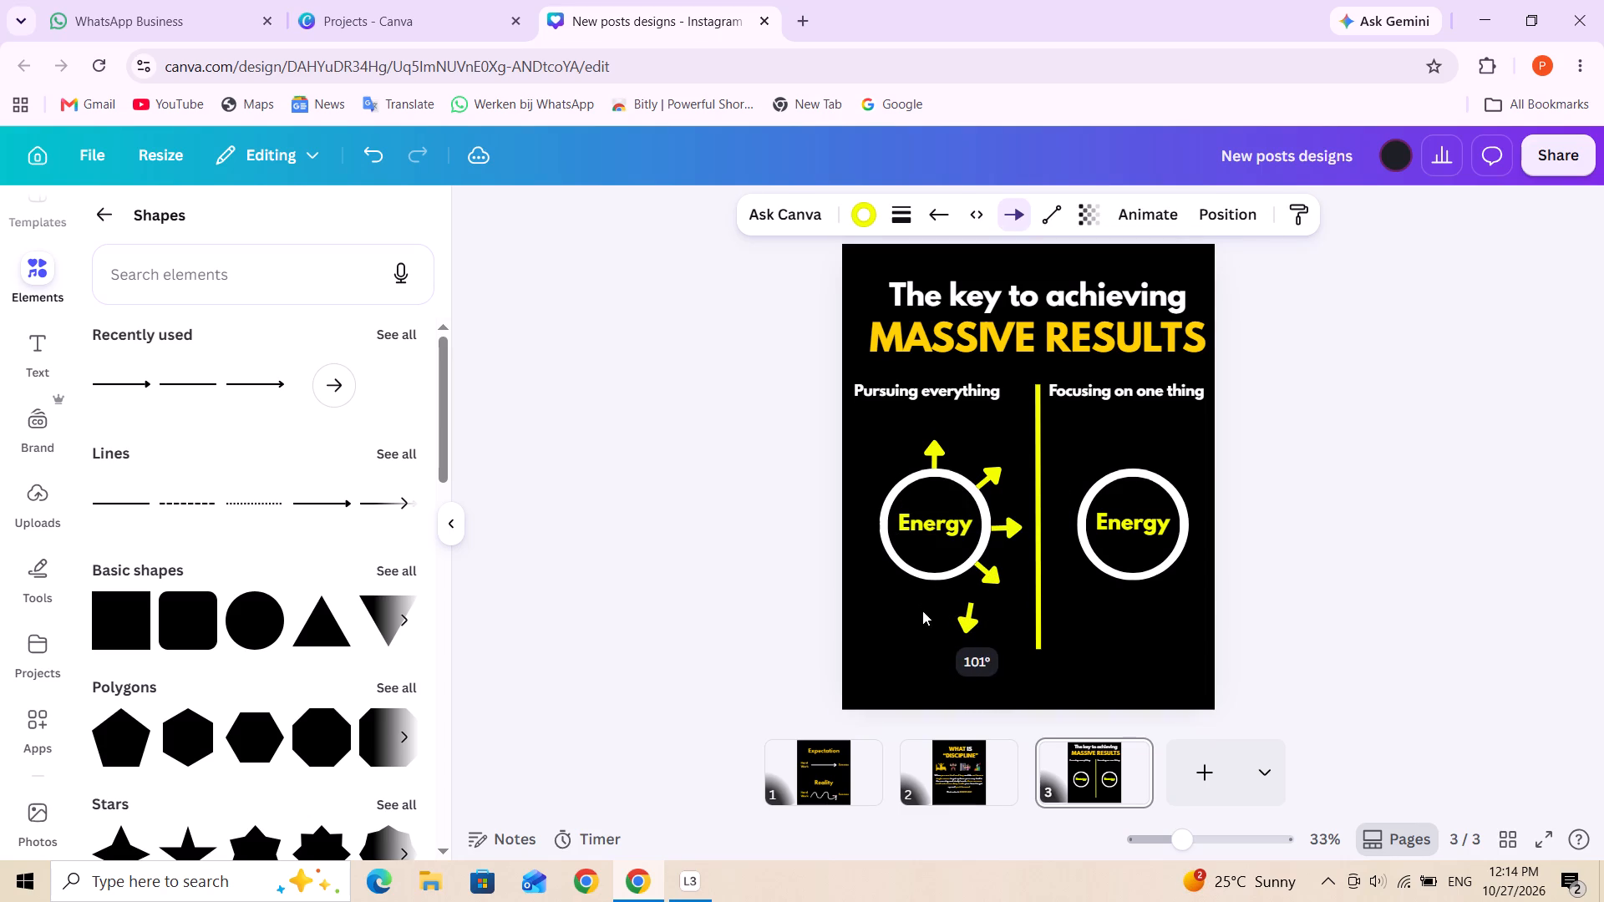
{"action": "left_click_drag", "start_coordinate": [922, 611], "coordinate": [951, 616]}
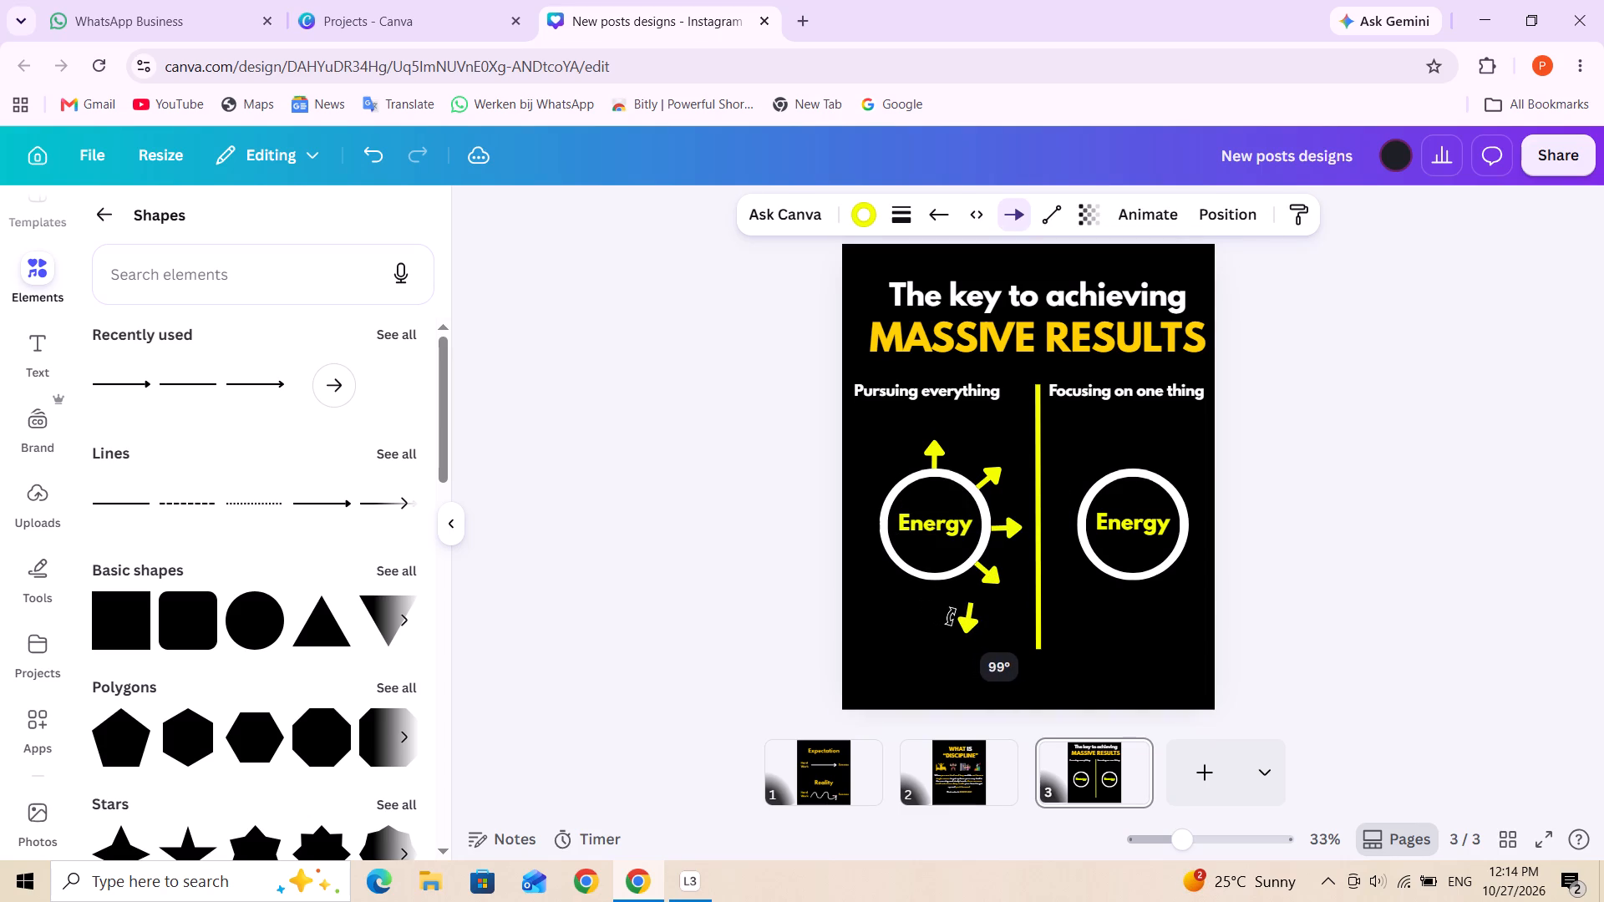
{"action": "left_click_drag", "start_coordinate": [951, 616], "coordinate": [948, 616]}
{"action": "left_click_drag", "start_coordinate": [948, 616], "coordinate": [949, 617]}
{"action": "left_click", "coordinate": [1022, 627]}
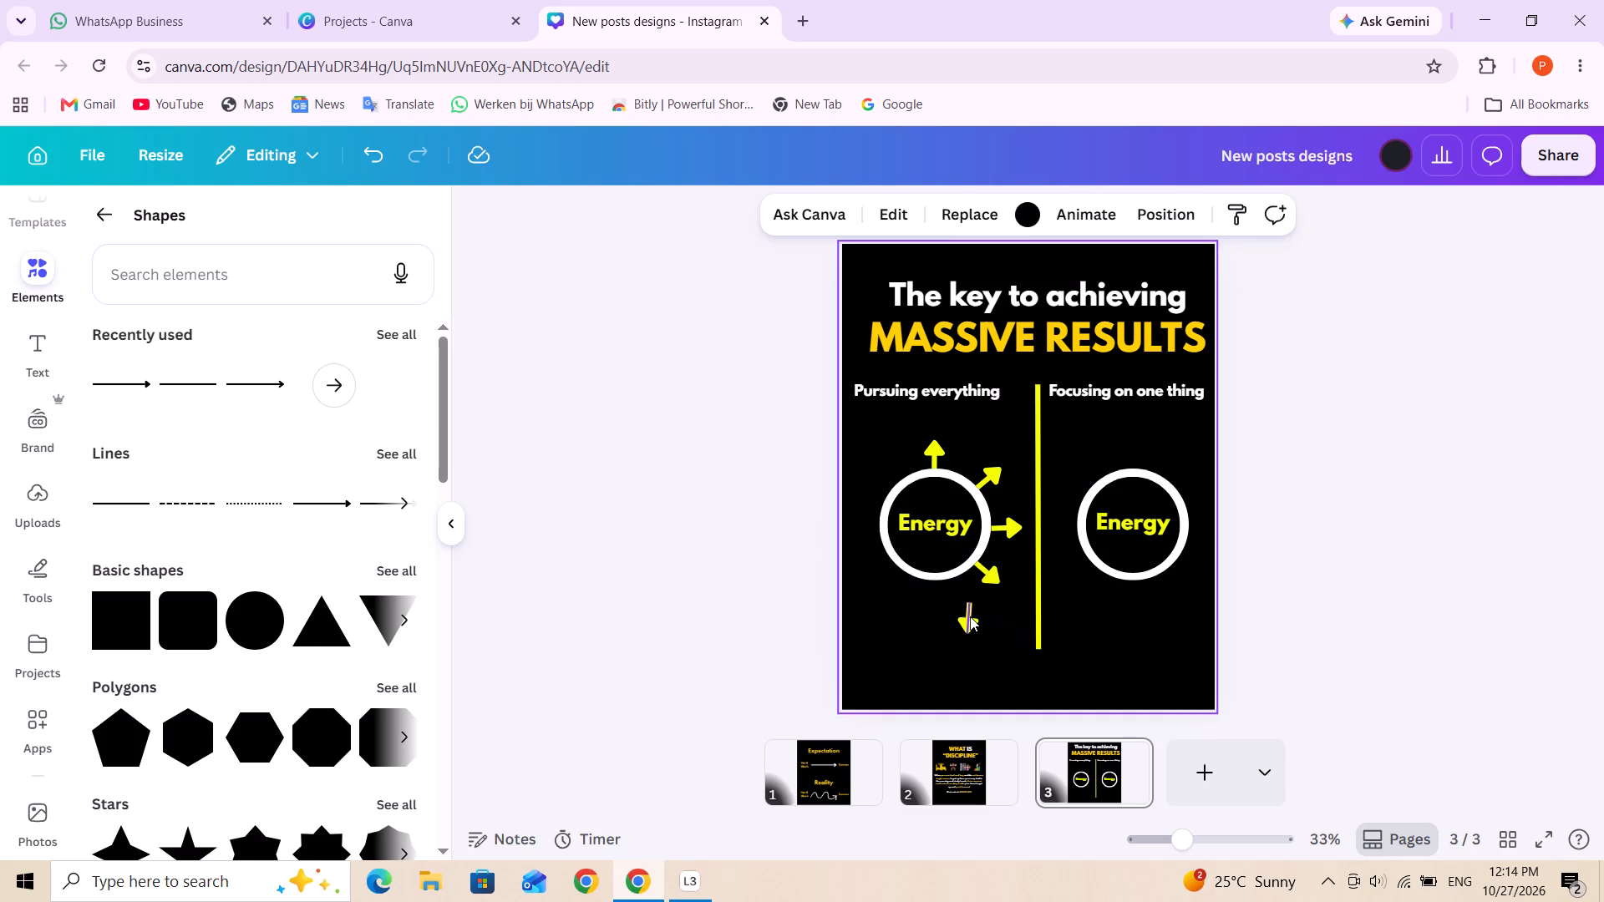
{"action": "left_click", "coordinate": [970, 616]}
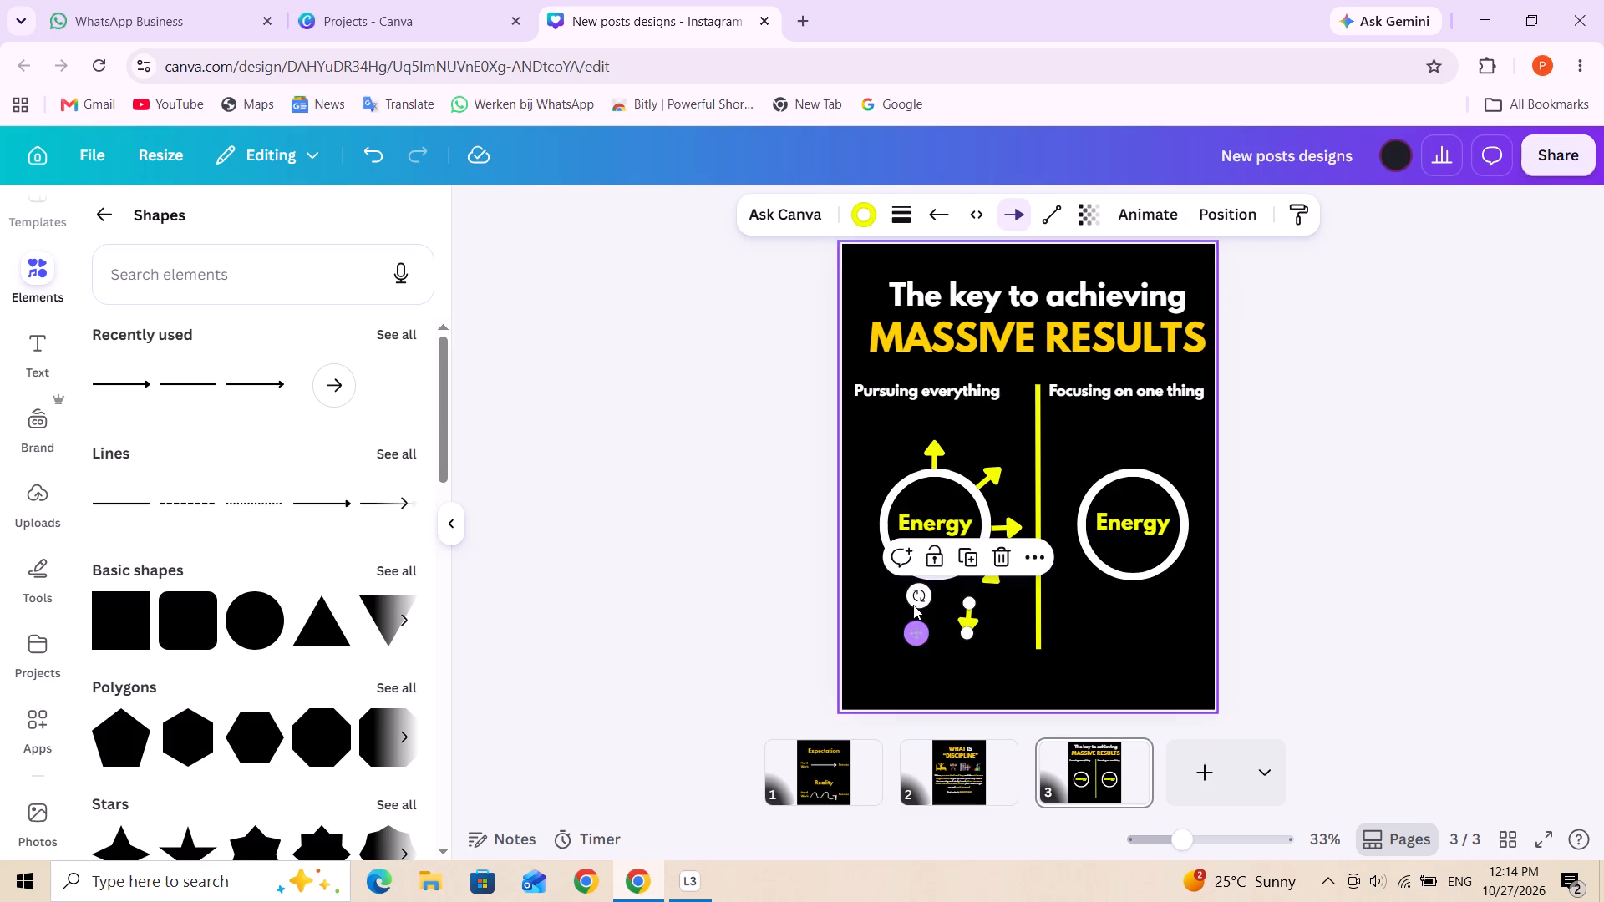
{"action": "left_click_drag", "start_coordinate": [915, 597], "coordinate": [933, 618]}
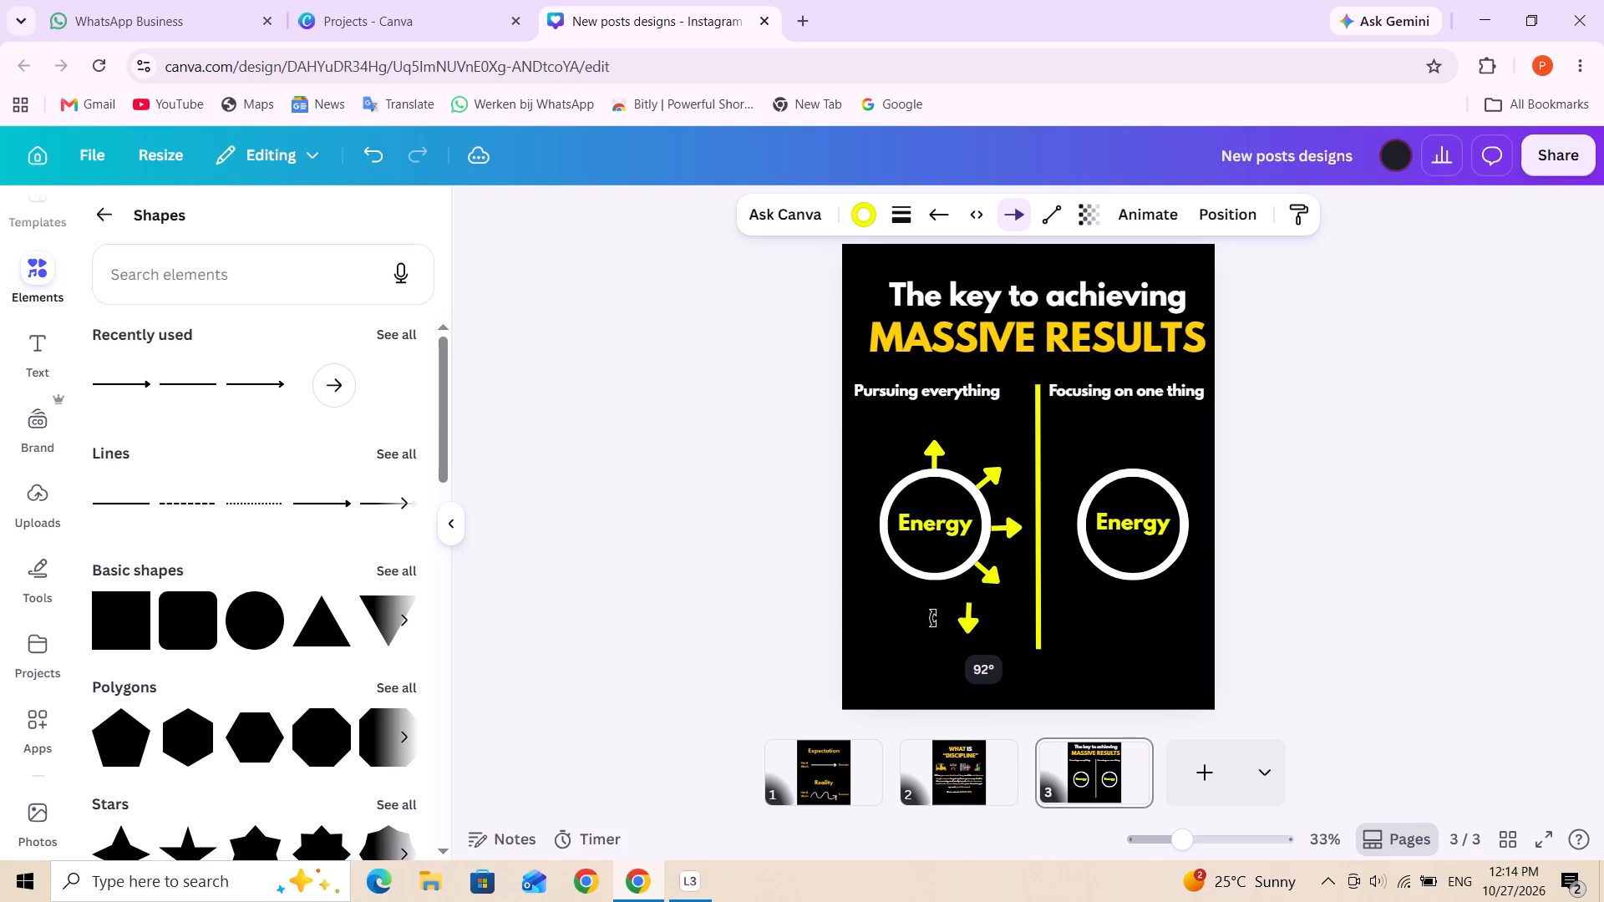
{"action": "left_click_drag", "start_coordinate": [933, 618], "coordinate": [933, 619]}
{"action": "left_click", "coordinate": [1018, 622]}
Move the downward arrow directly beneath the "Pursuing everything" ring, centred on it with its tail at the bottom edge.
{"action": "left_click_drag", "start_coordinate": [969, 619], "coordinate": [942, 606]}
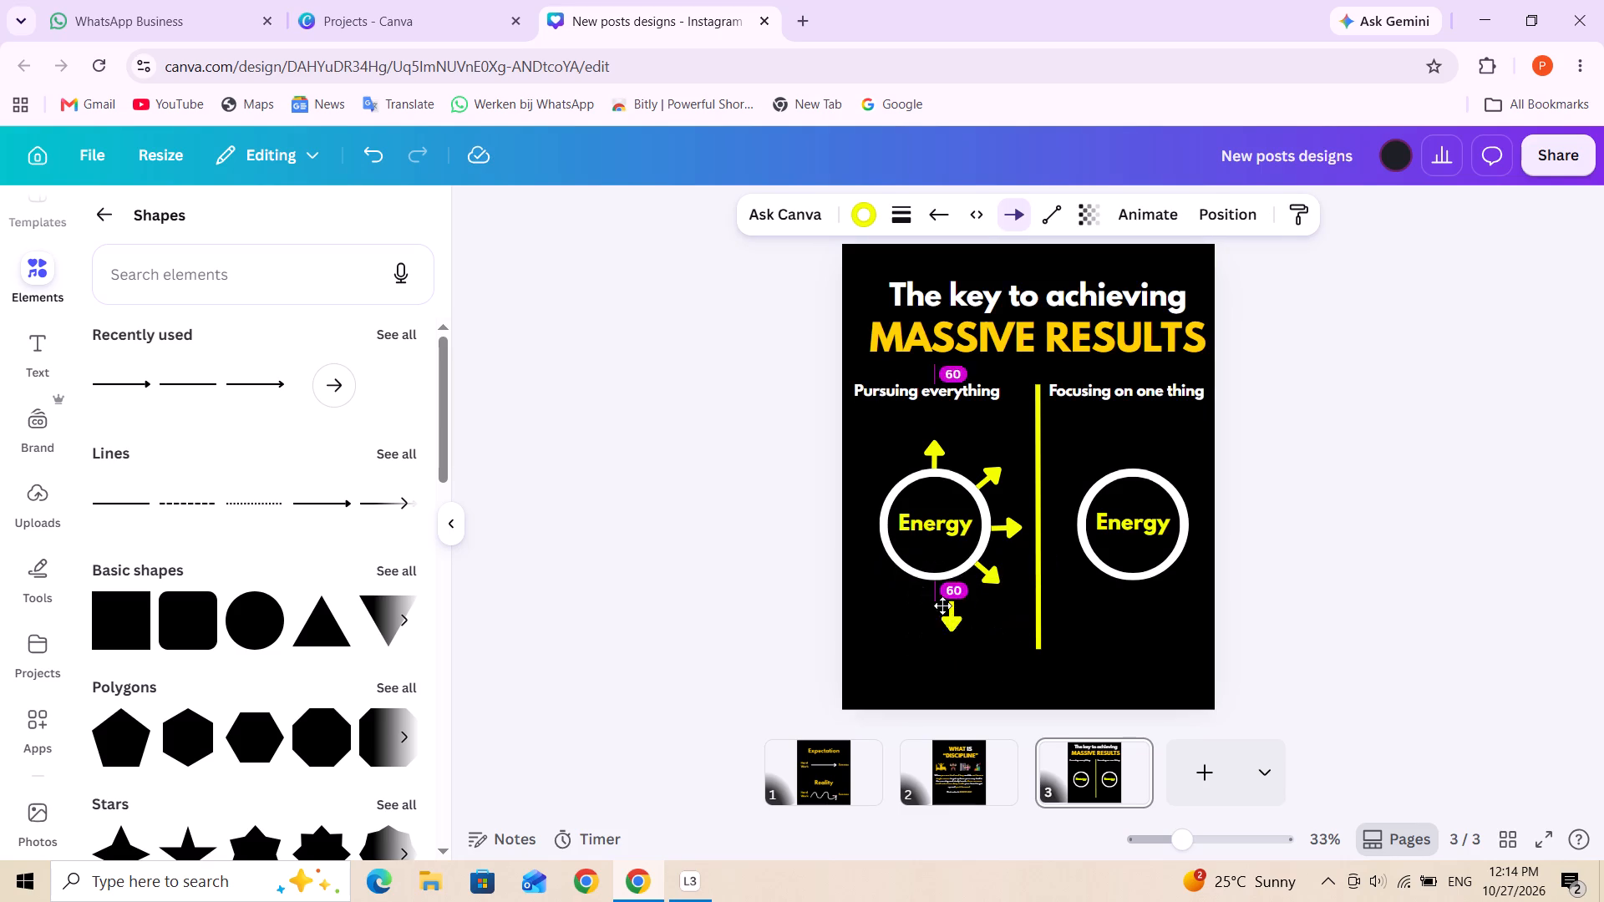
{"action": "left_click_drag", "start_coordinate": [942, 606], "coordinate": [938, 597]}
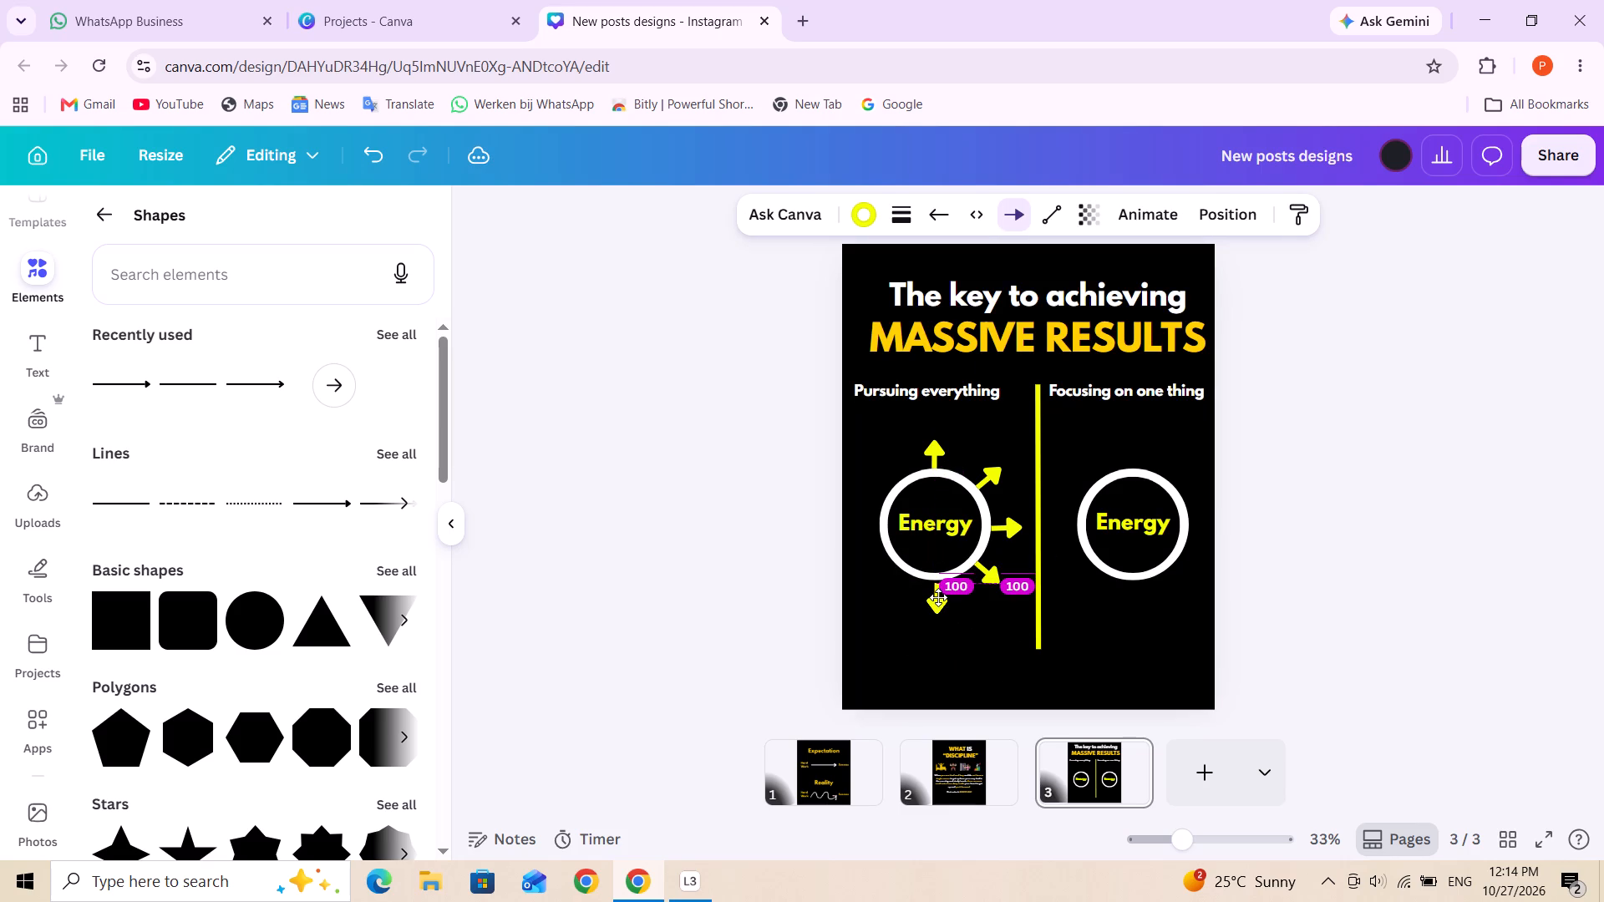
{"action": "left_click_drag", "start_coordinate": [938, 597], "coordinate": [937, 597]}
{"action": "left_click", "coordinate": [1013, 631]}
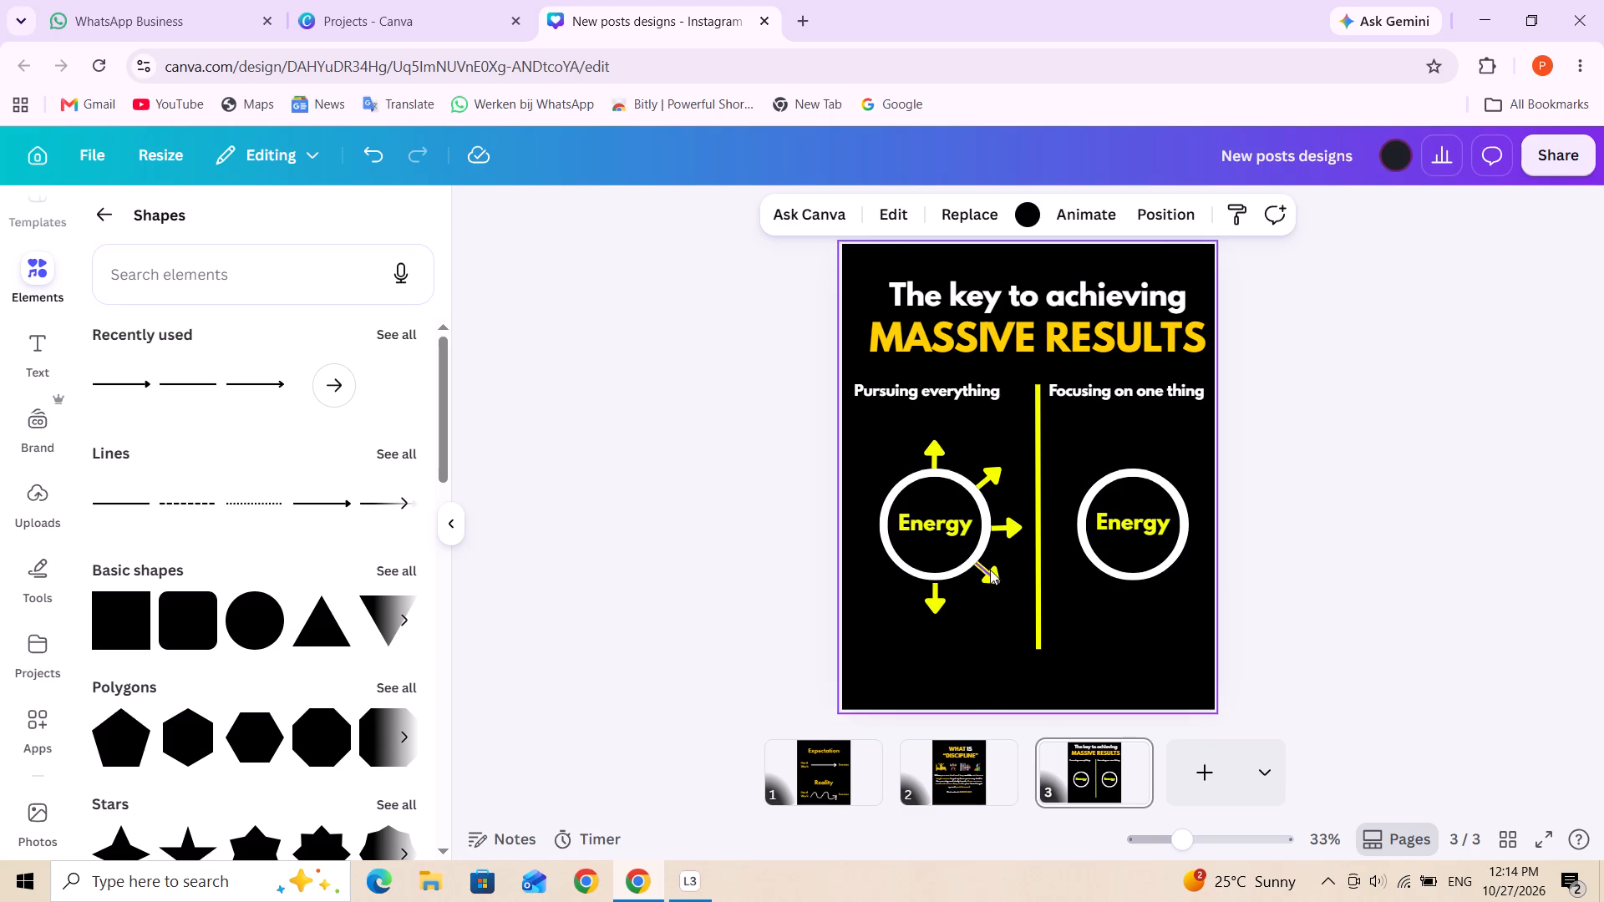
Nudge the lower-right diagonal arrow slightly down and inward along the "Pursuing everything" ring's edge.
{"action": "left_click_drag", "start_coordinate": [991, 567], "coordinate": [987, 578]}
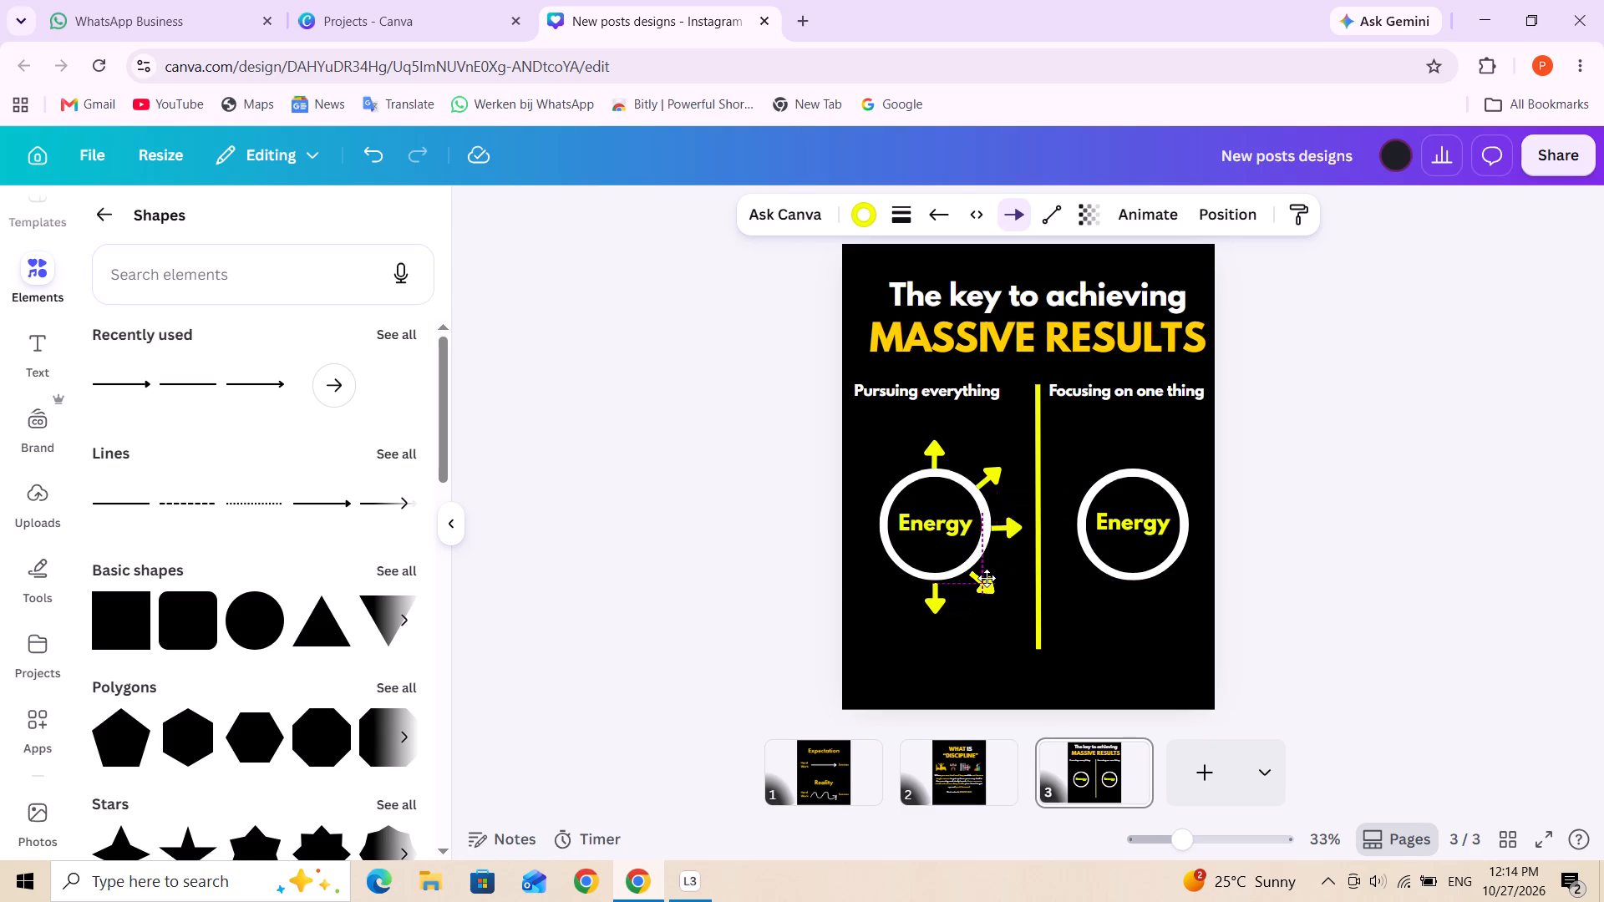
{"action": "left_click_drag", "start_coordinate": [987, 578], "coordinate": [985, 575]}
{"action": "left_click", "coordinate": [1033, 589]}
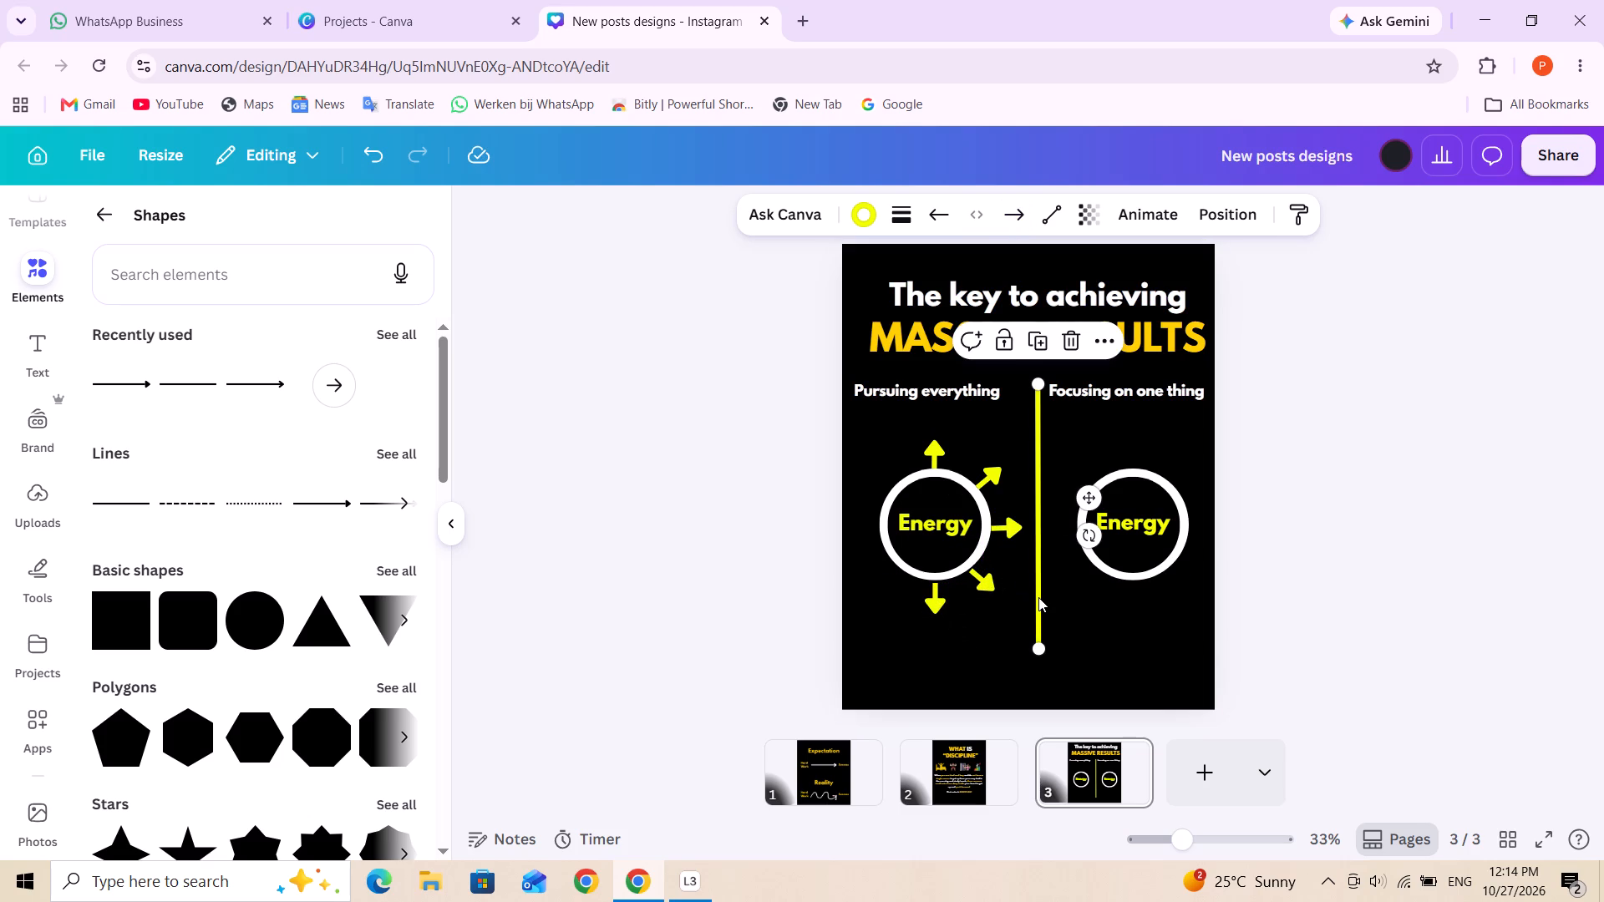
Duplicate the downward arrow and rotate the copy near the "Pursuing everything" ring's lower left to point down and left.
{"action": "left_click", "coordinate": [937, 600]}
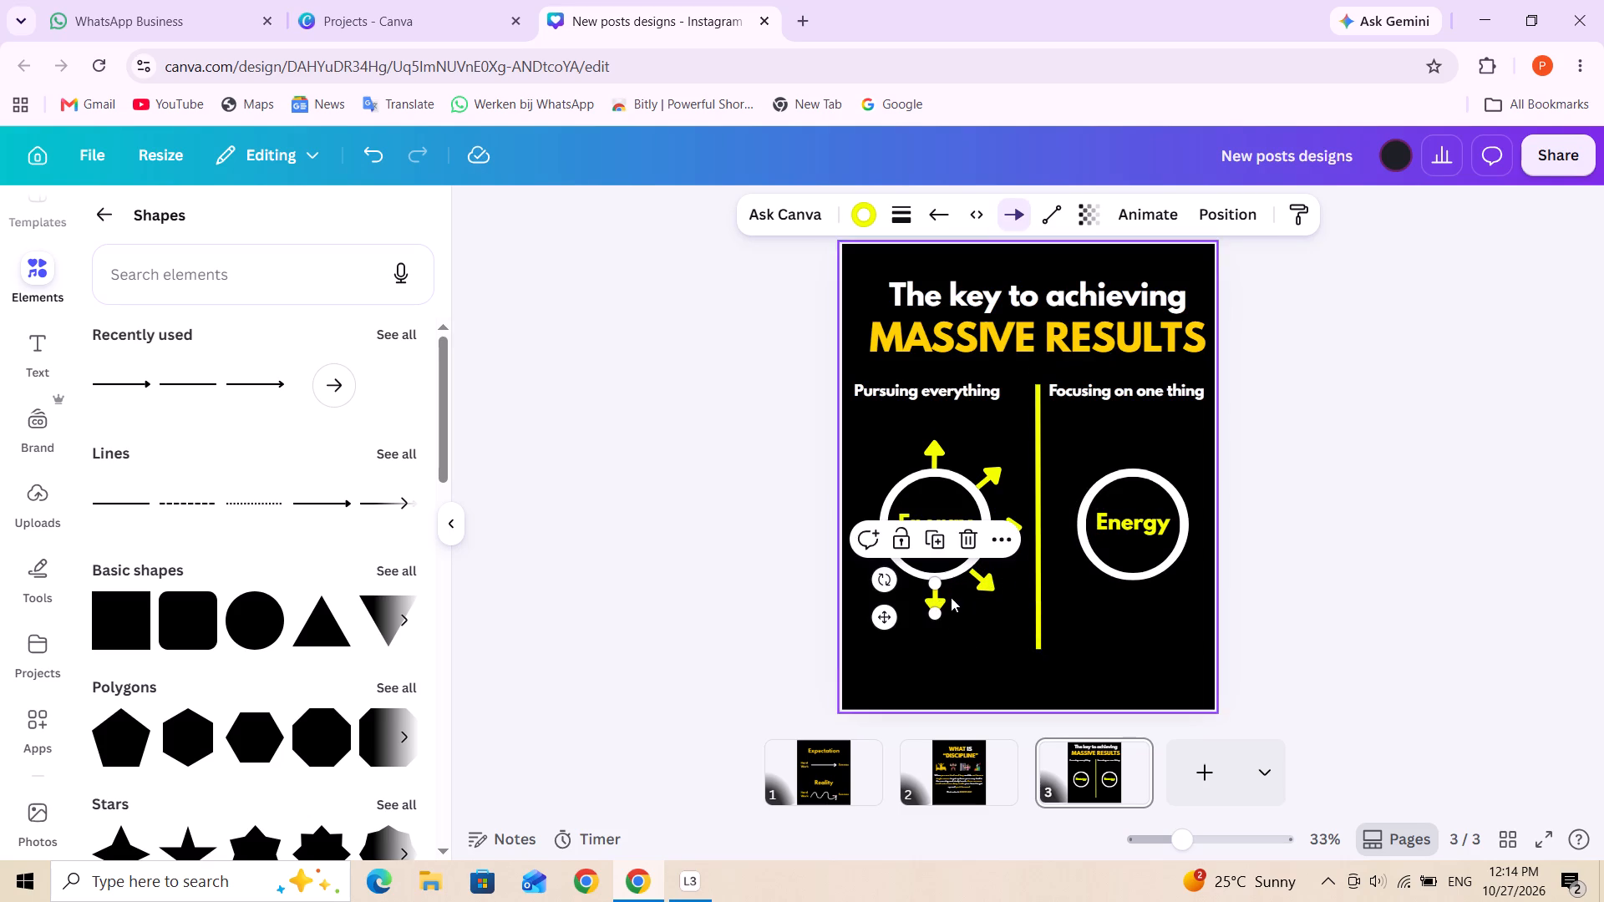
{"action": "left_click", "coordinate": [936, 543]}
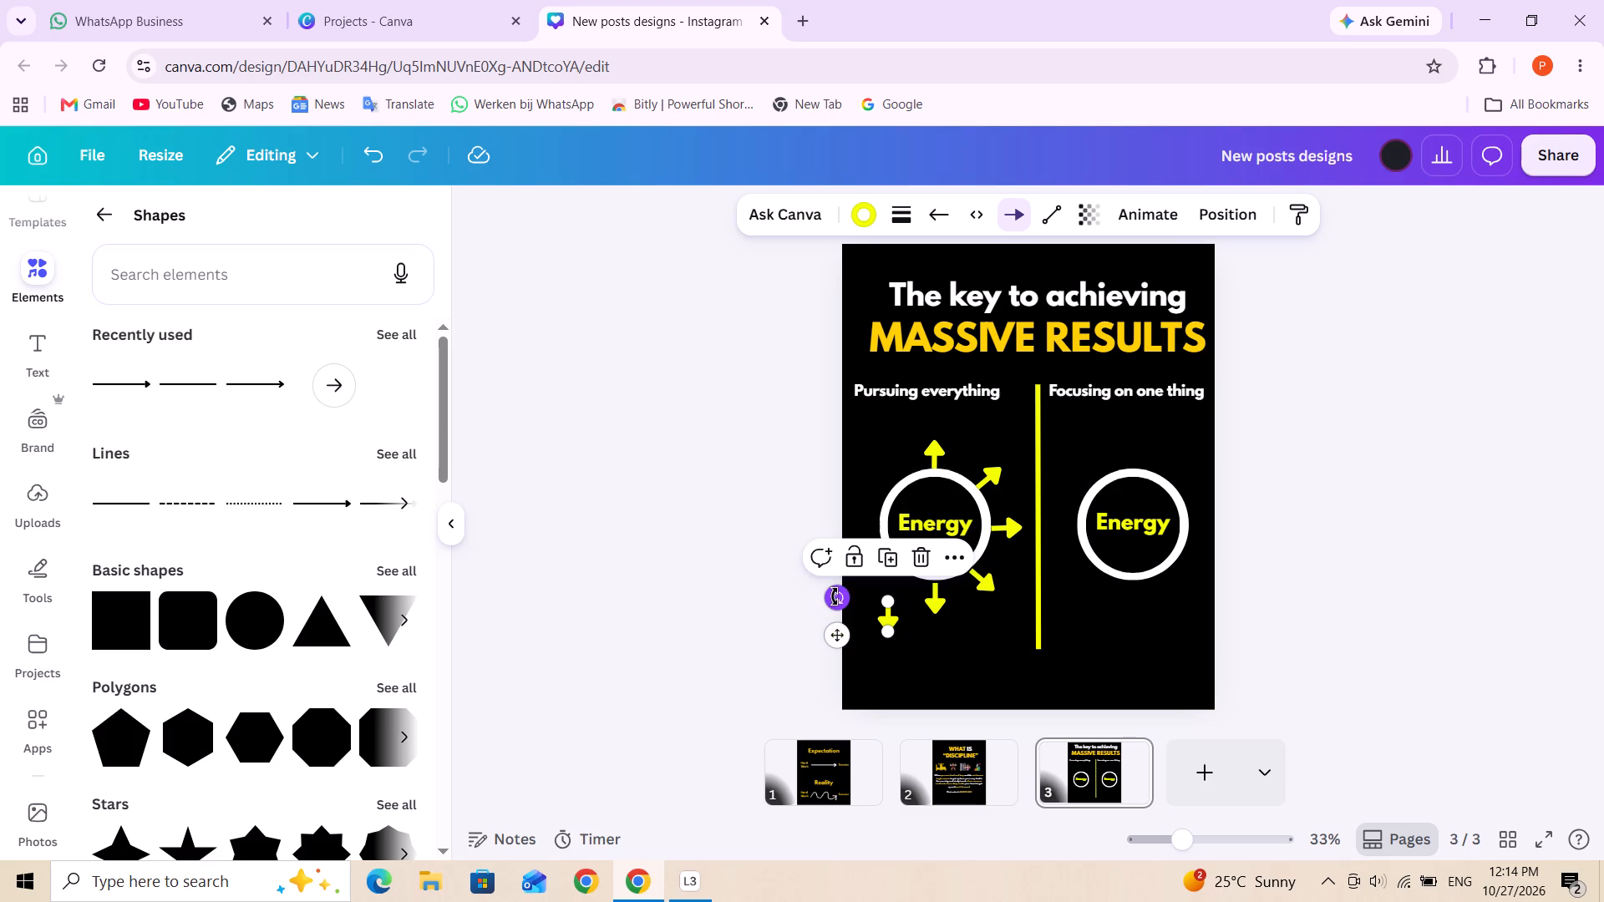
{"action": "left_click_drag", "start_coordinate": [837, 596], "coordinate": [869, 621]}
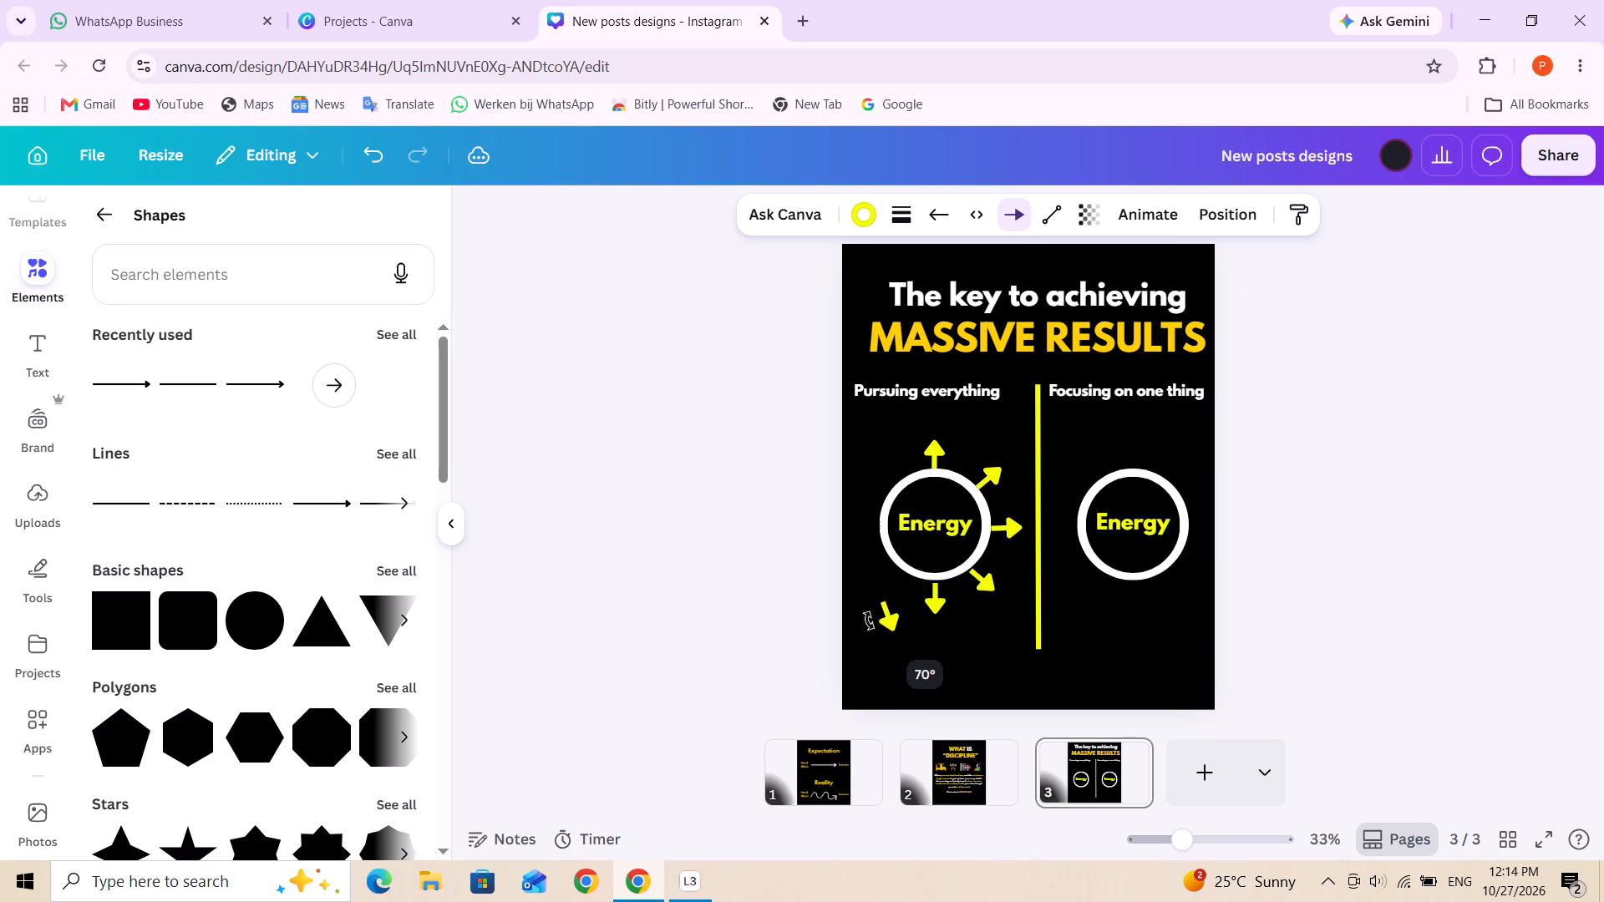
{"action": "left_click_drag", "start_coordinate": [869, 621], "coordinate": [850, 585]}
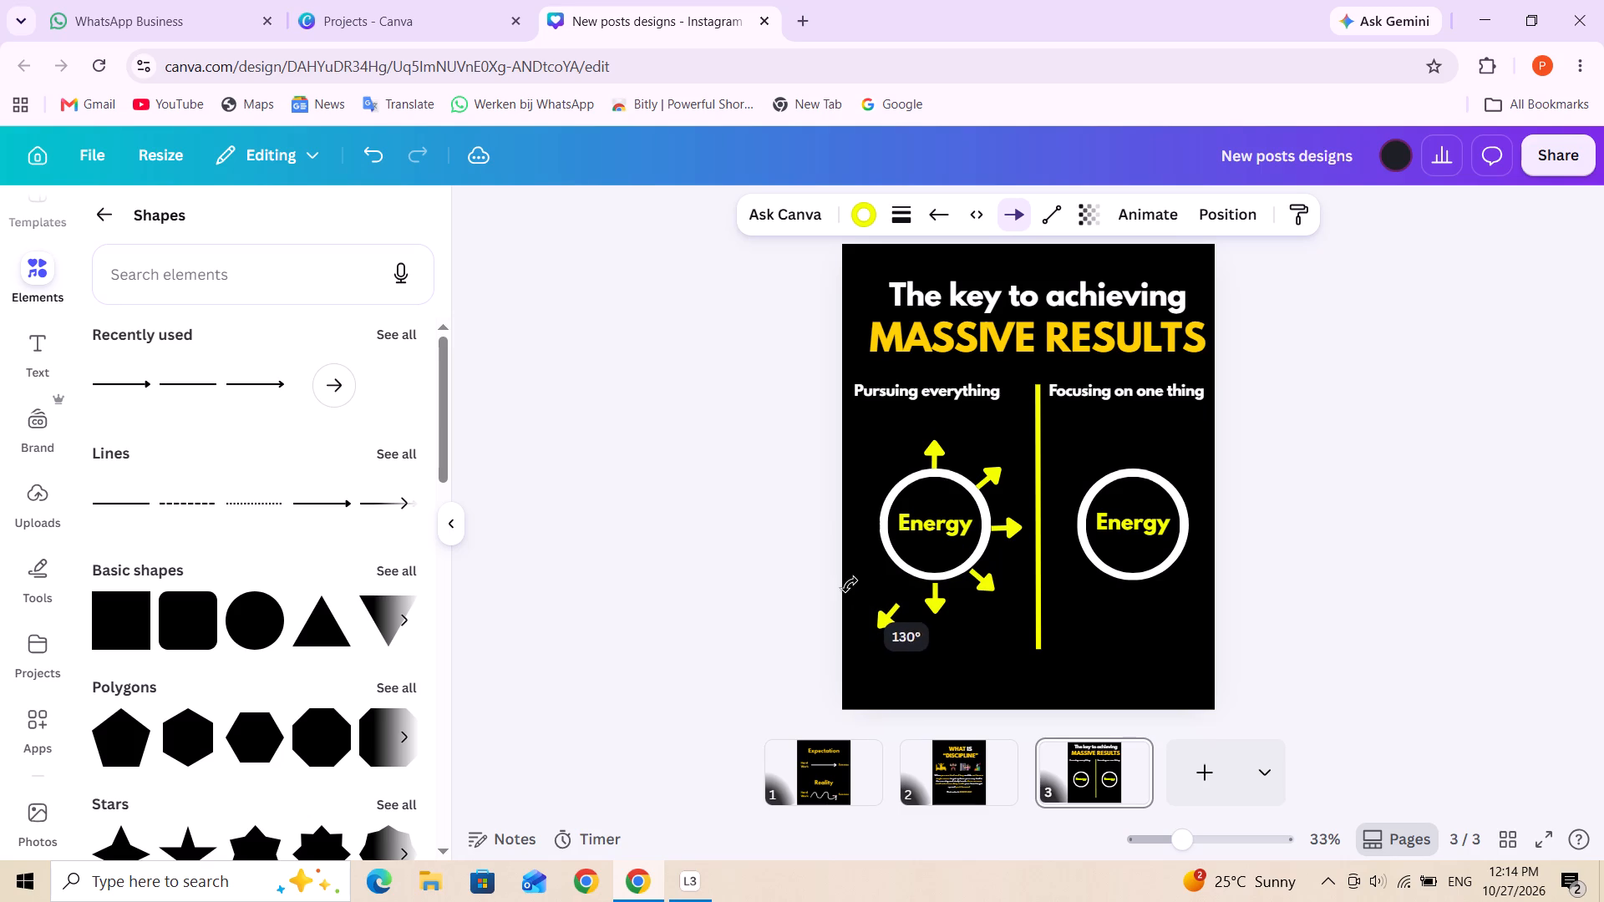
{"action": "left_click_drag", "start_coordinate": [850, 585], "coordinate": [846, 581]}
{"action": "left_click", "coordinate": [956, 651]}
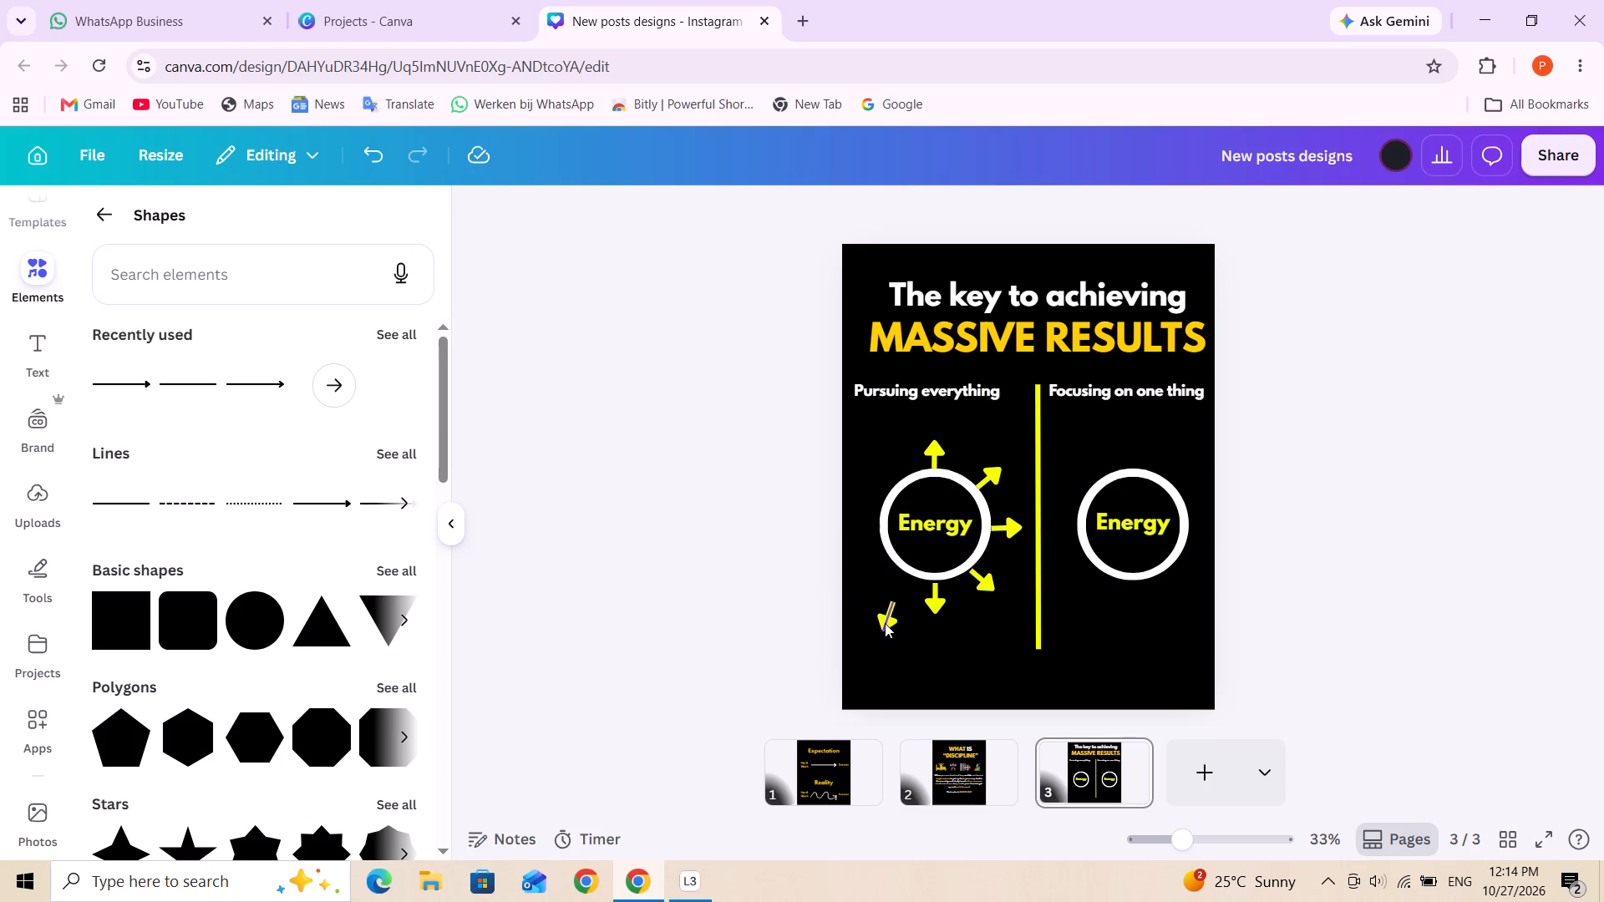
Place the down-left arrow against the "Pursuing everything" ring's lower-left edge, rotating it further to point diagonally outward.
{"action": "left_click_drag", "start_coordinate": [885, 620], "coordinate": [885, 580]}
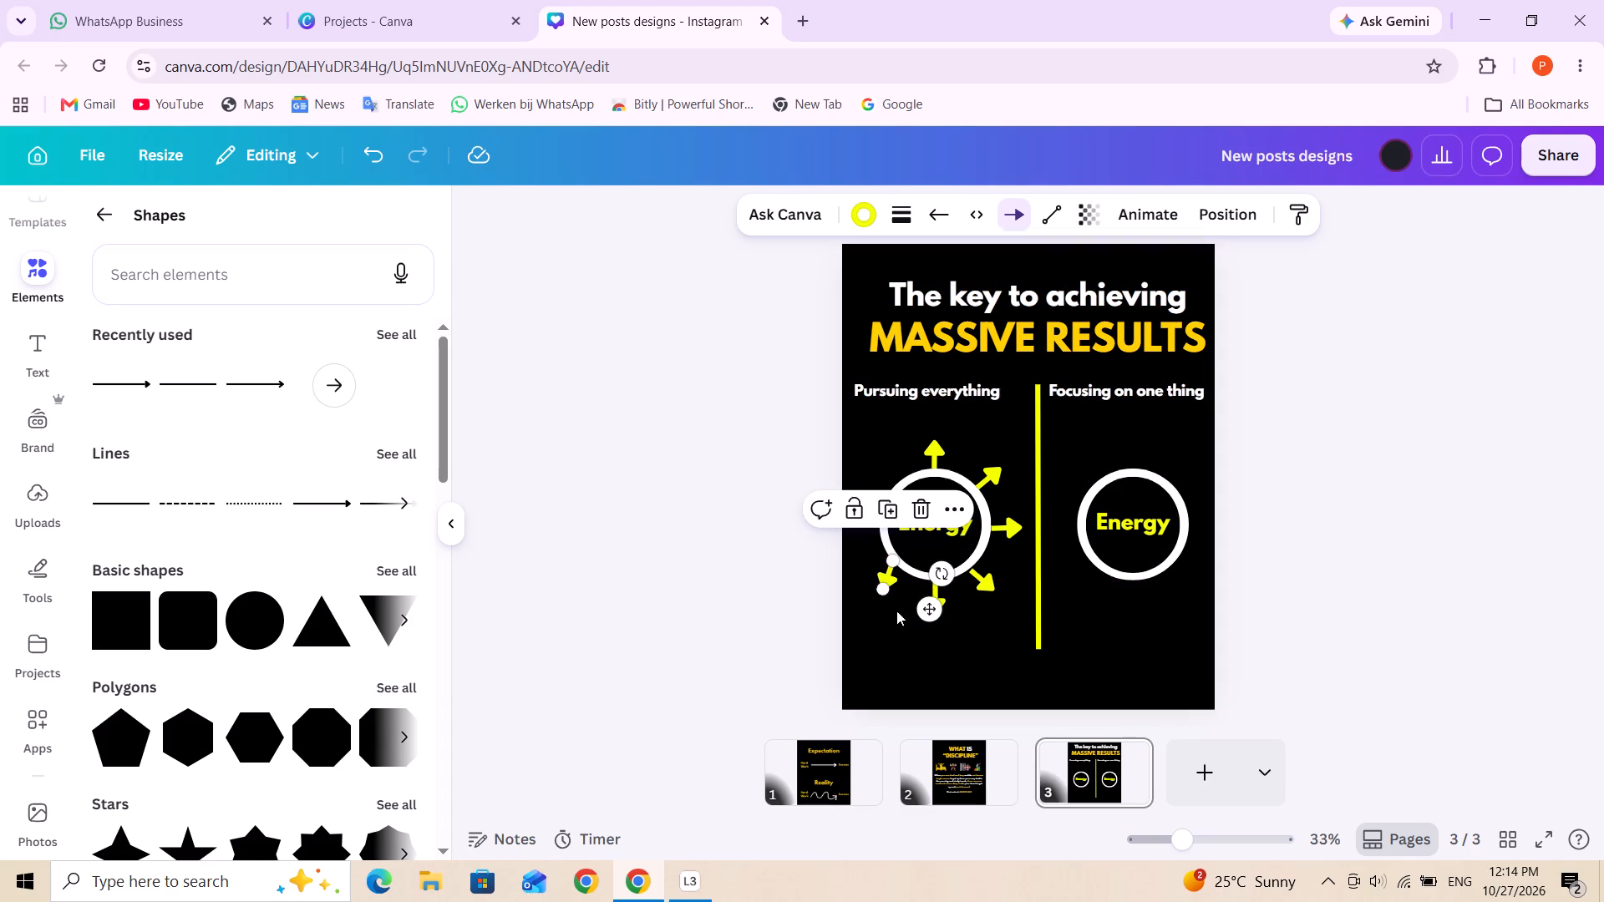
{"action": "left_click", "coordinate": [899, 620]}
{"action": "left_click_drag", "start_coordinate": [885, 577], "coordinate": [881, 588]}
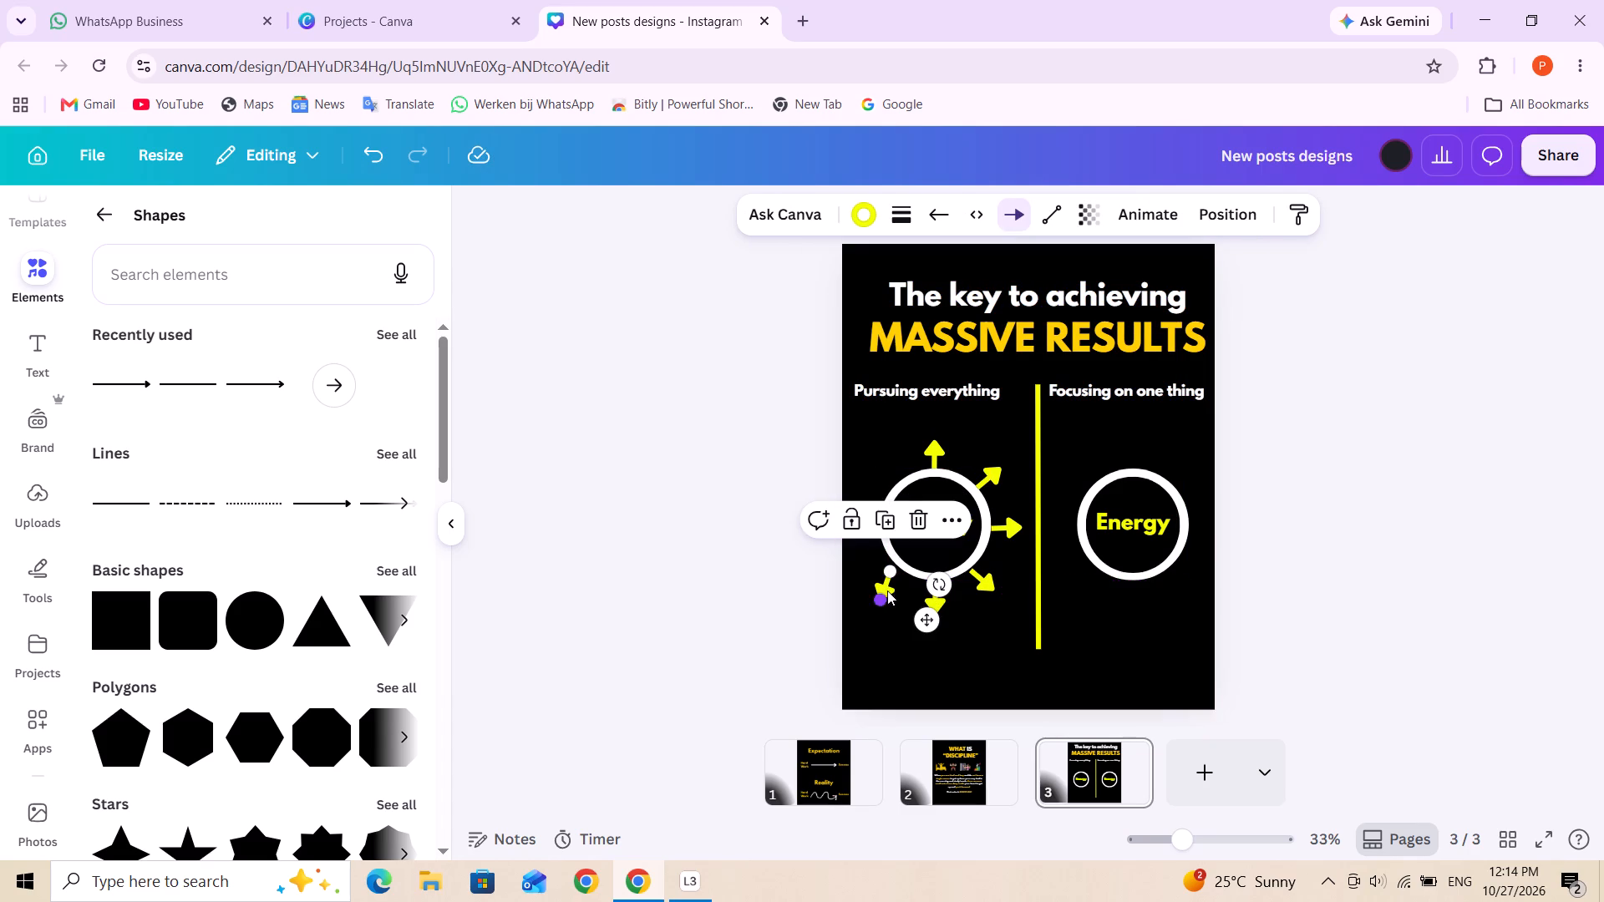
{"action": "left_click_drag", "start_coordinate": [942, 590], "coordinate": [954, 606]}
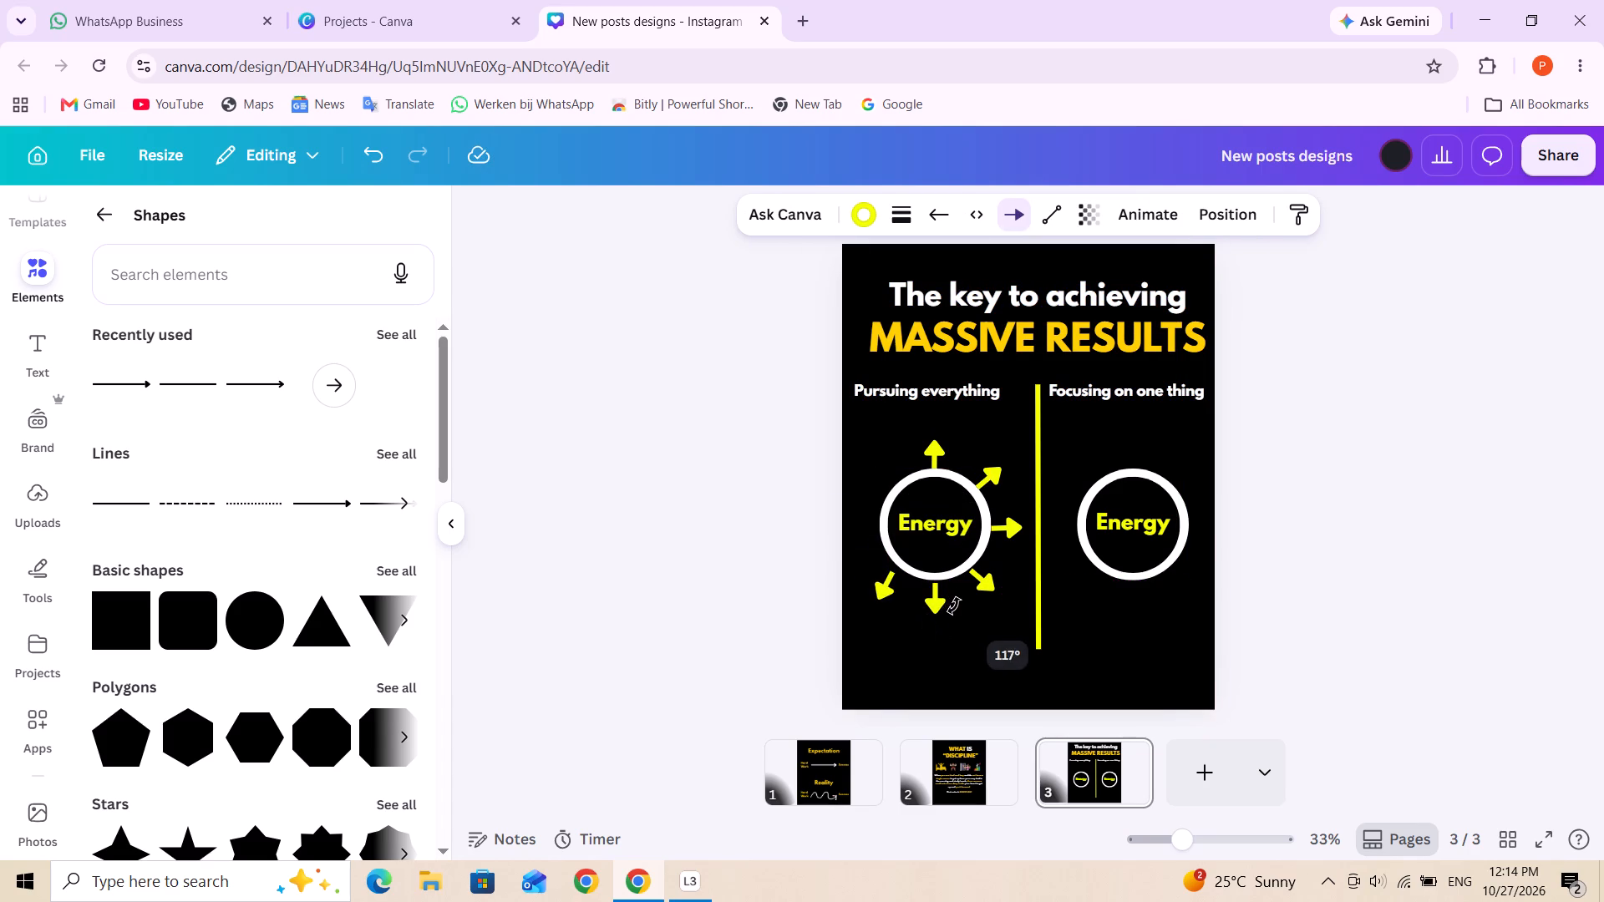
{"action": "left_click_drag", "start_coordinate": [954, 606], "coordinate": [942, 632]}
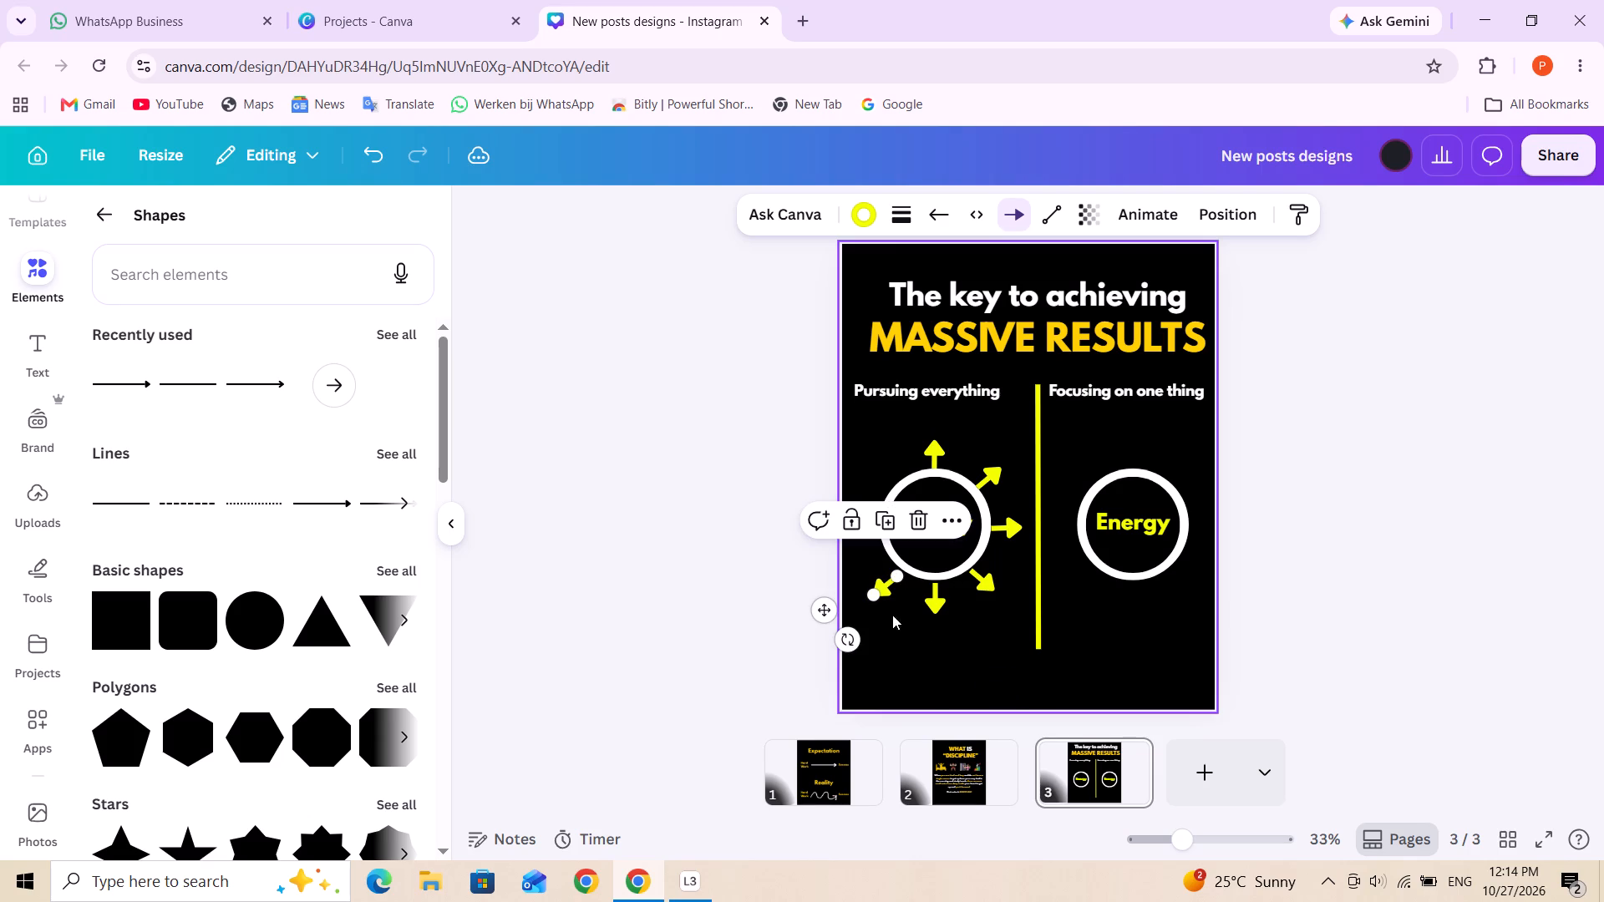
{"action": "left_click_drag", "start_coordinate": [885, 594], "coordinate": [885, 588]}
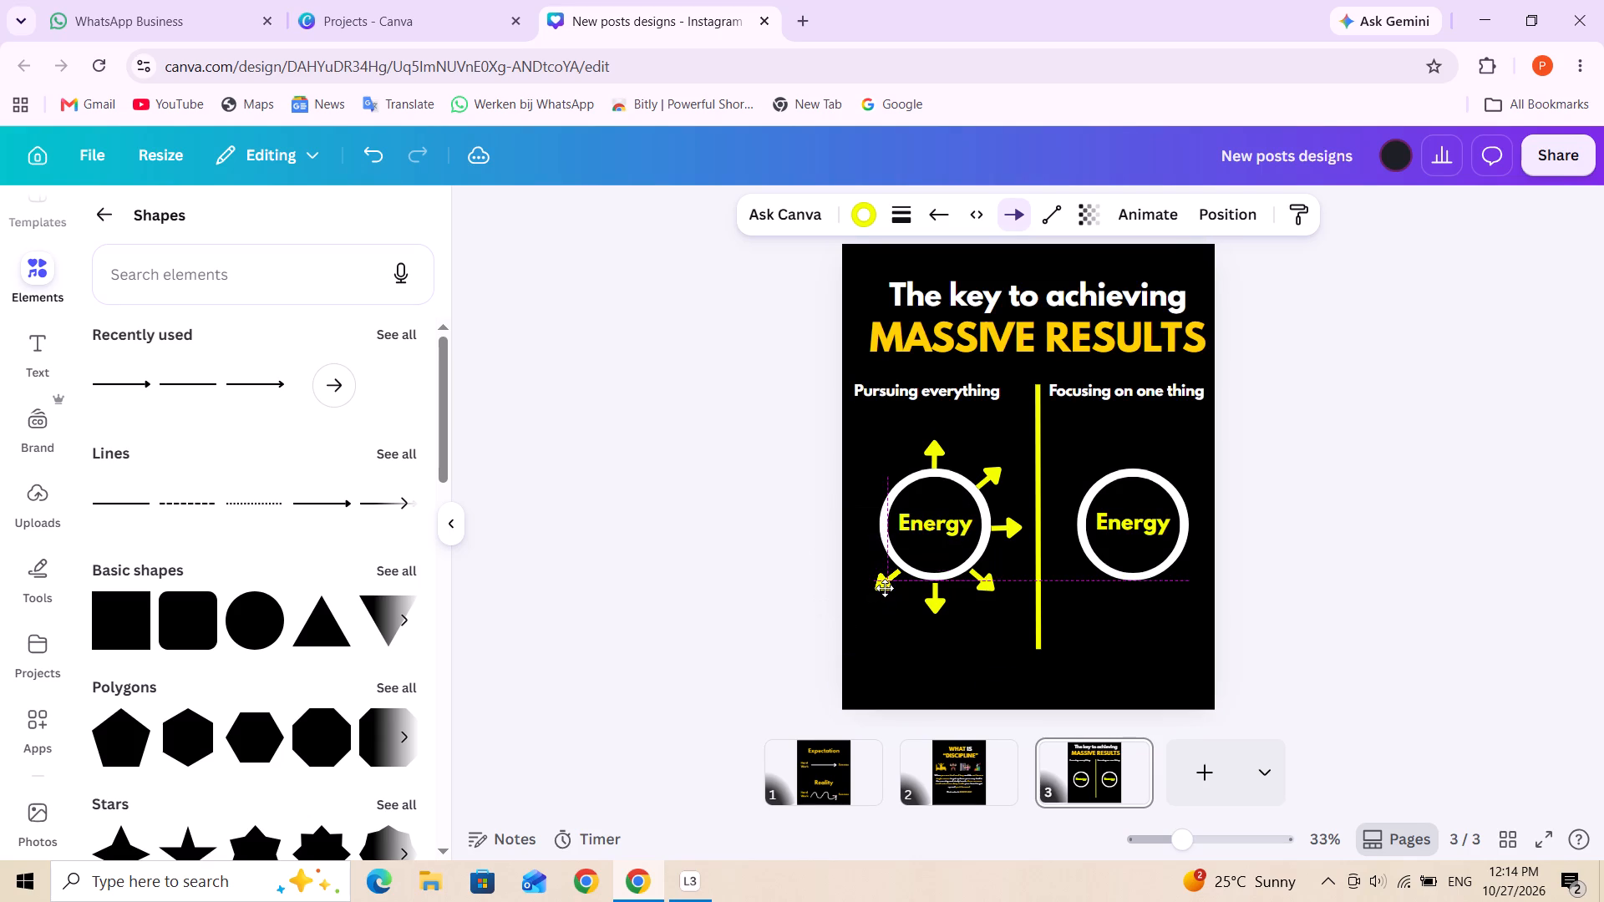
{"action": "left_click_drag", "start_coordinate": [885, 588], "coordinate": [889, 587]}
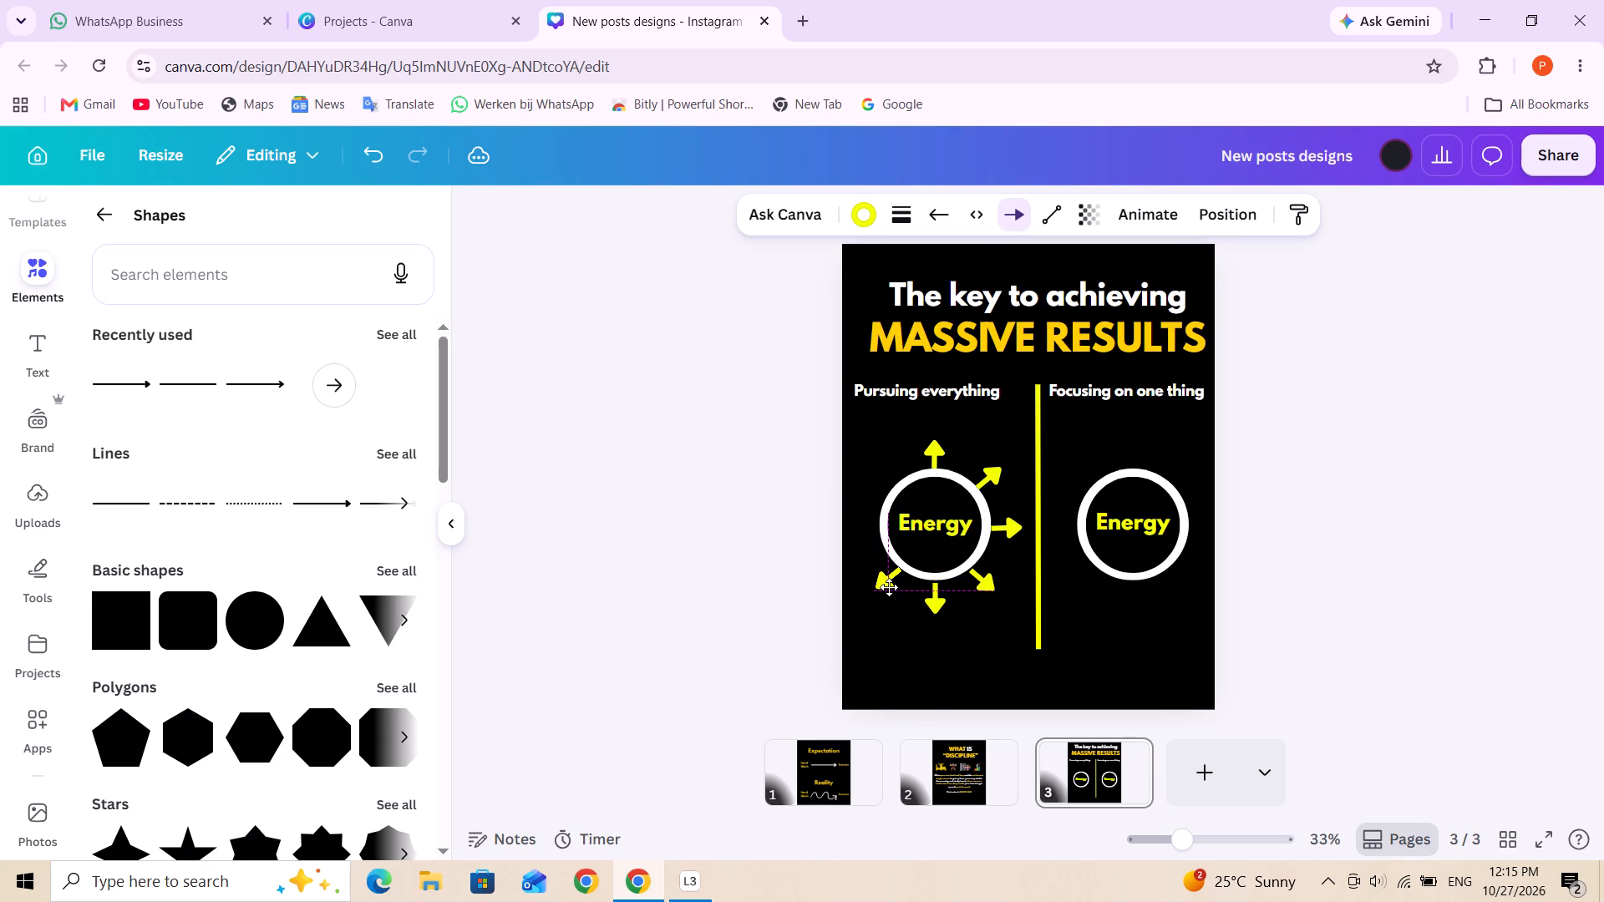
Nudge the down-left arrow slightly to fine-tune its place against the "Pursuing everything" ring's lower-left edge.
{"action": "left_click_drag", "start_coordinate": [889, 587], "coordinate": [887, 586]}
{"action": "left_click_drag", "start_coordinate": [887, 586], "coordinate": [888, 585]}
{"action": "left_click", "coordinate": [984, 661]}
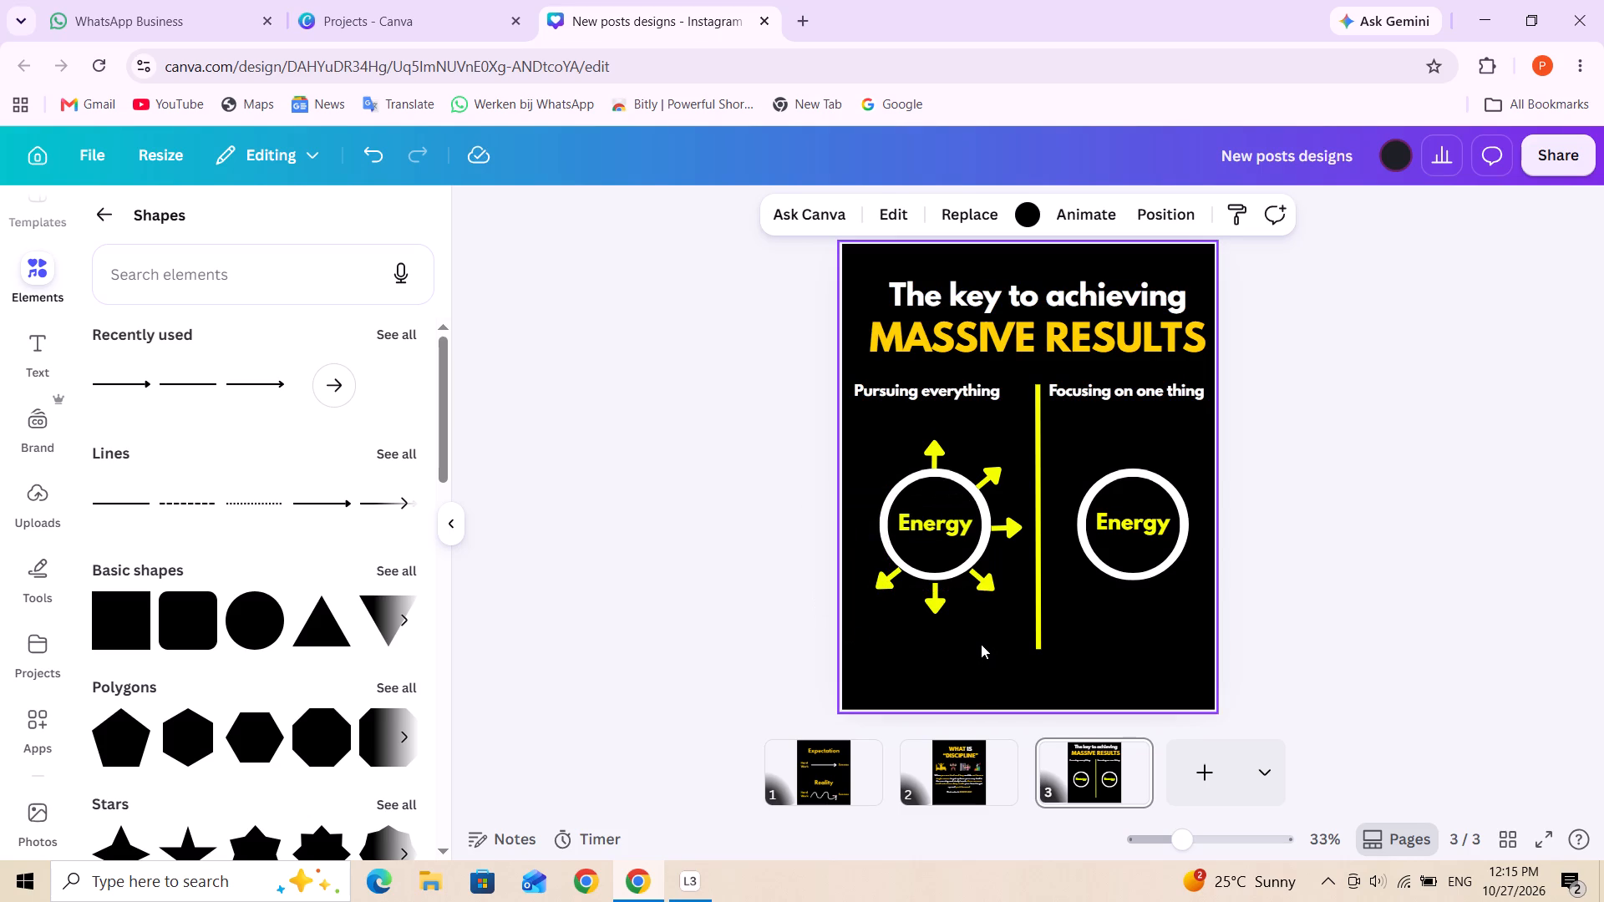
Duplicate the down-left arrow, rotate the copy to point horizontally left, and place it against the "Pursuing everything" ring's left edge.
{"action": "left_click", "coordinate": [880, 577]}
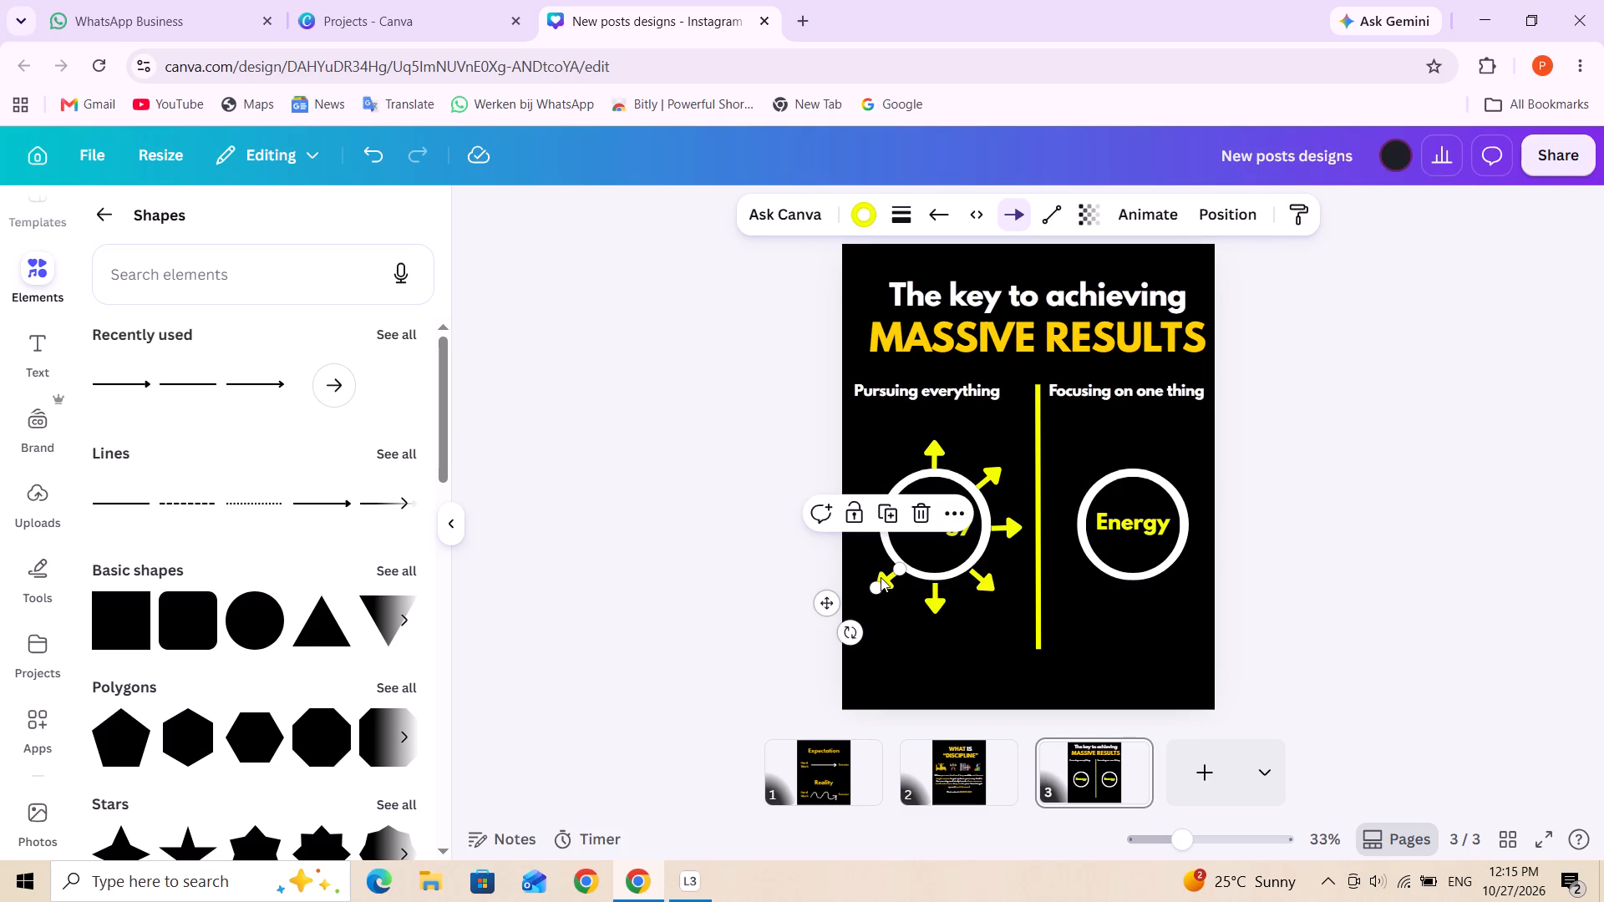
{"action": "left_click", "coordinate": [886, 513]}
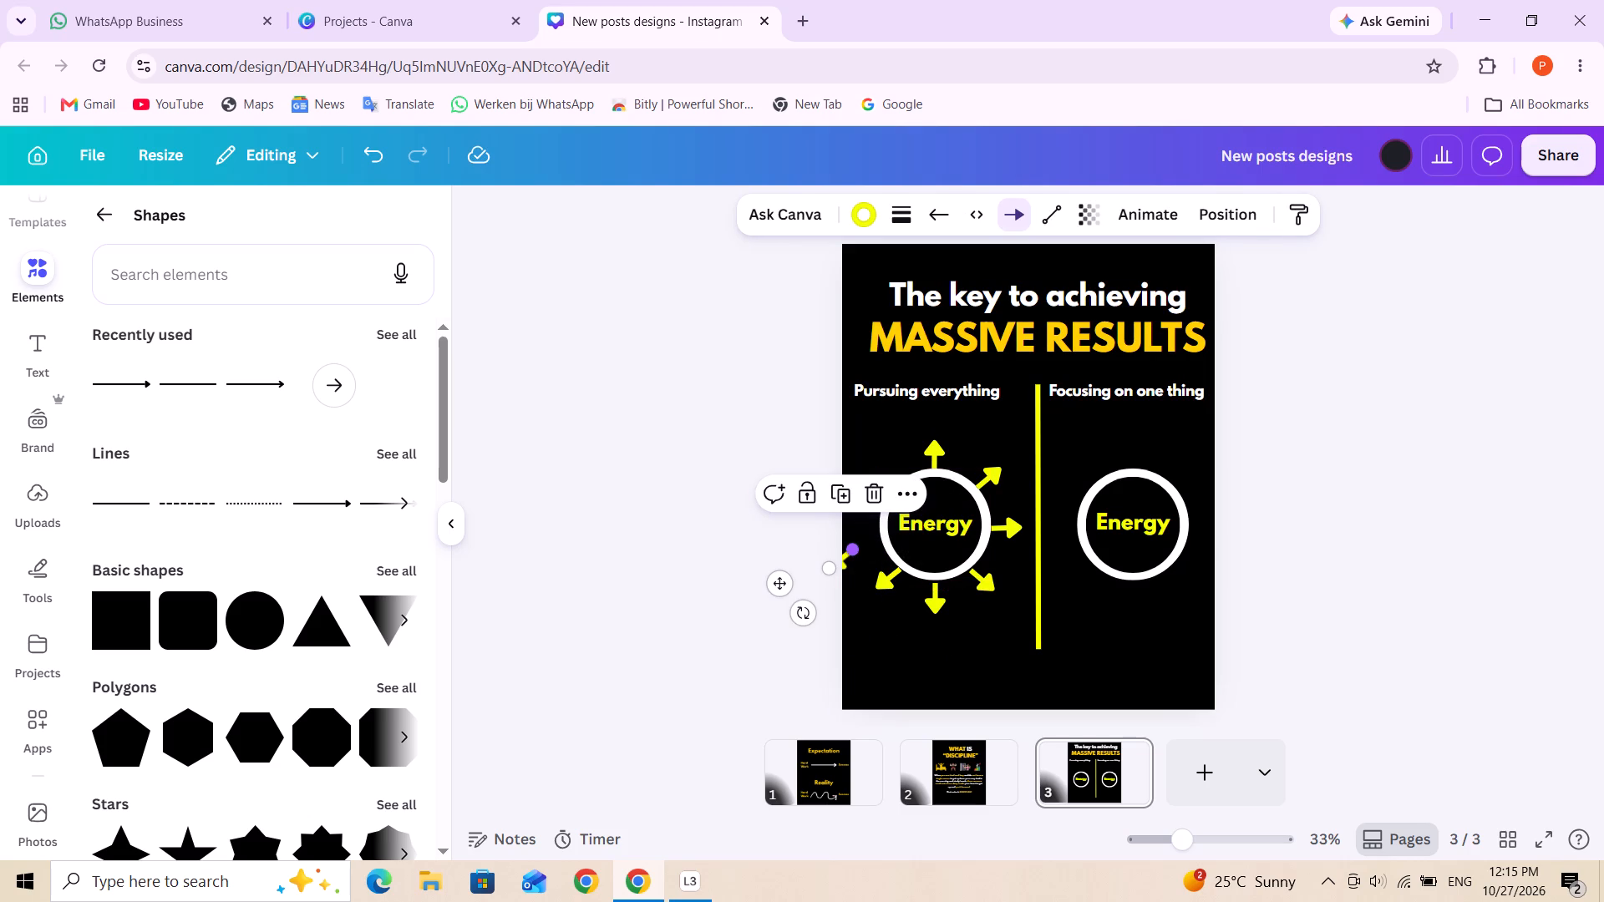
{"action": "left_click_drag", "start_coordinate": [845, 559], "coordinate": [864, 528]}
{"action": "left_click_drag", "start_coordinate": [799, 549], "coordinate": [799, 550]}
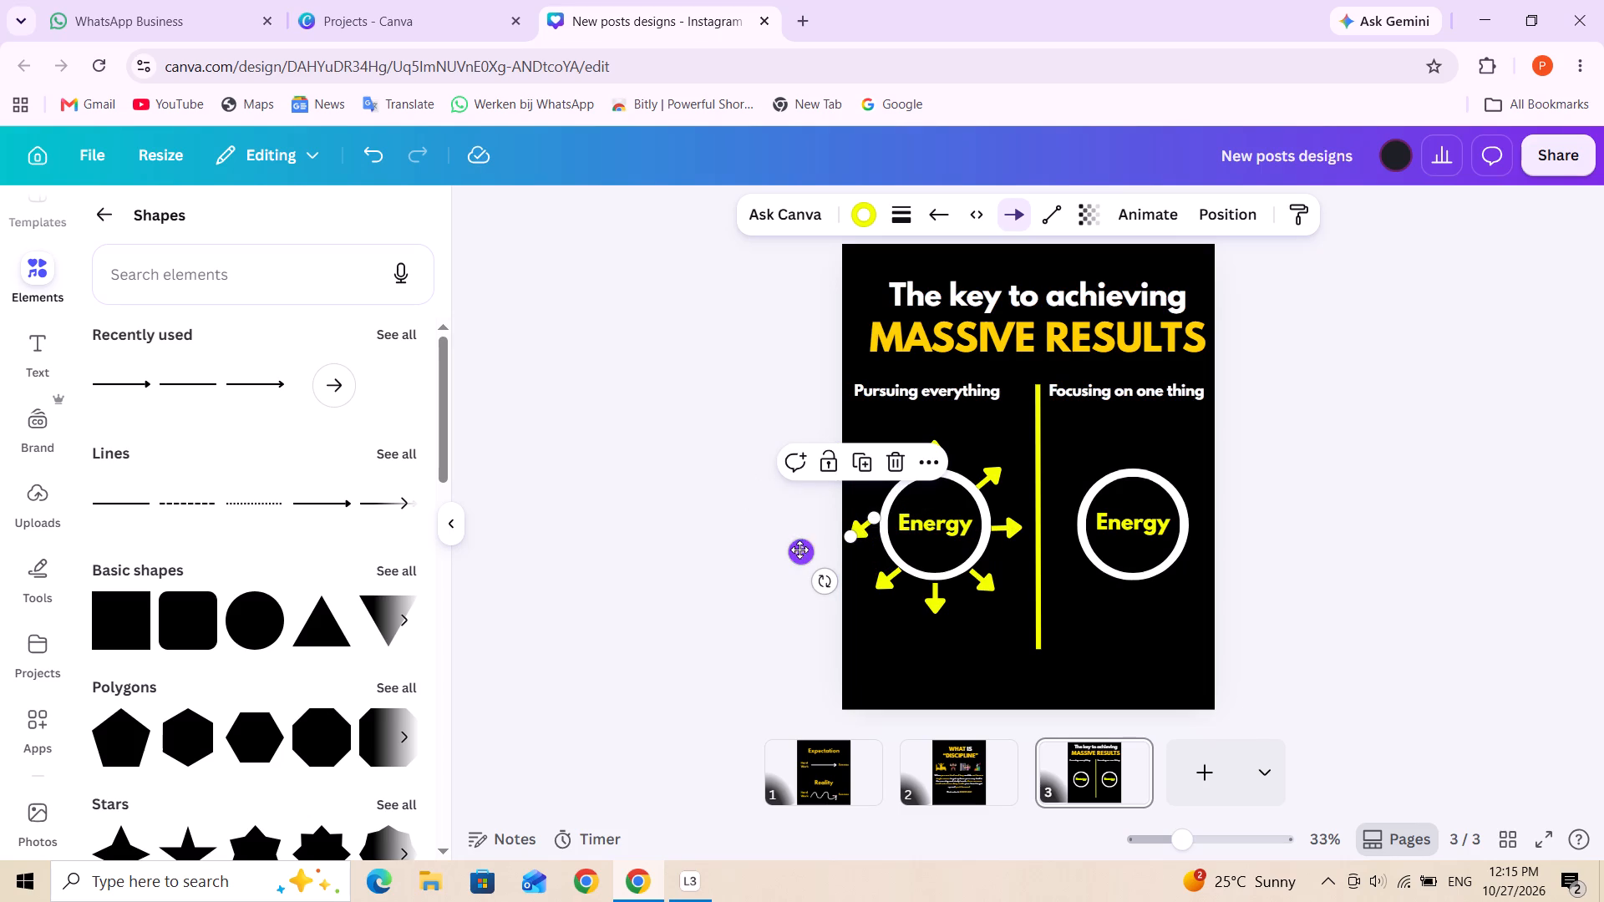
{"action": "left_click_drag", "start_coordinate": [799, 550], "coordinate": [798, 525]}
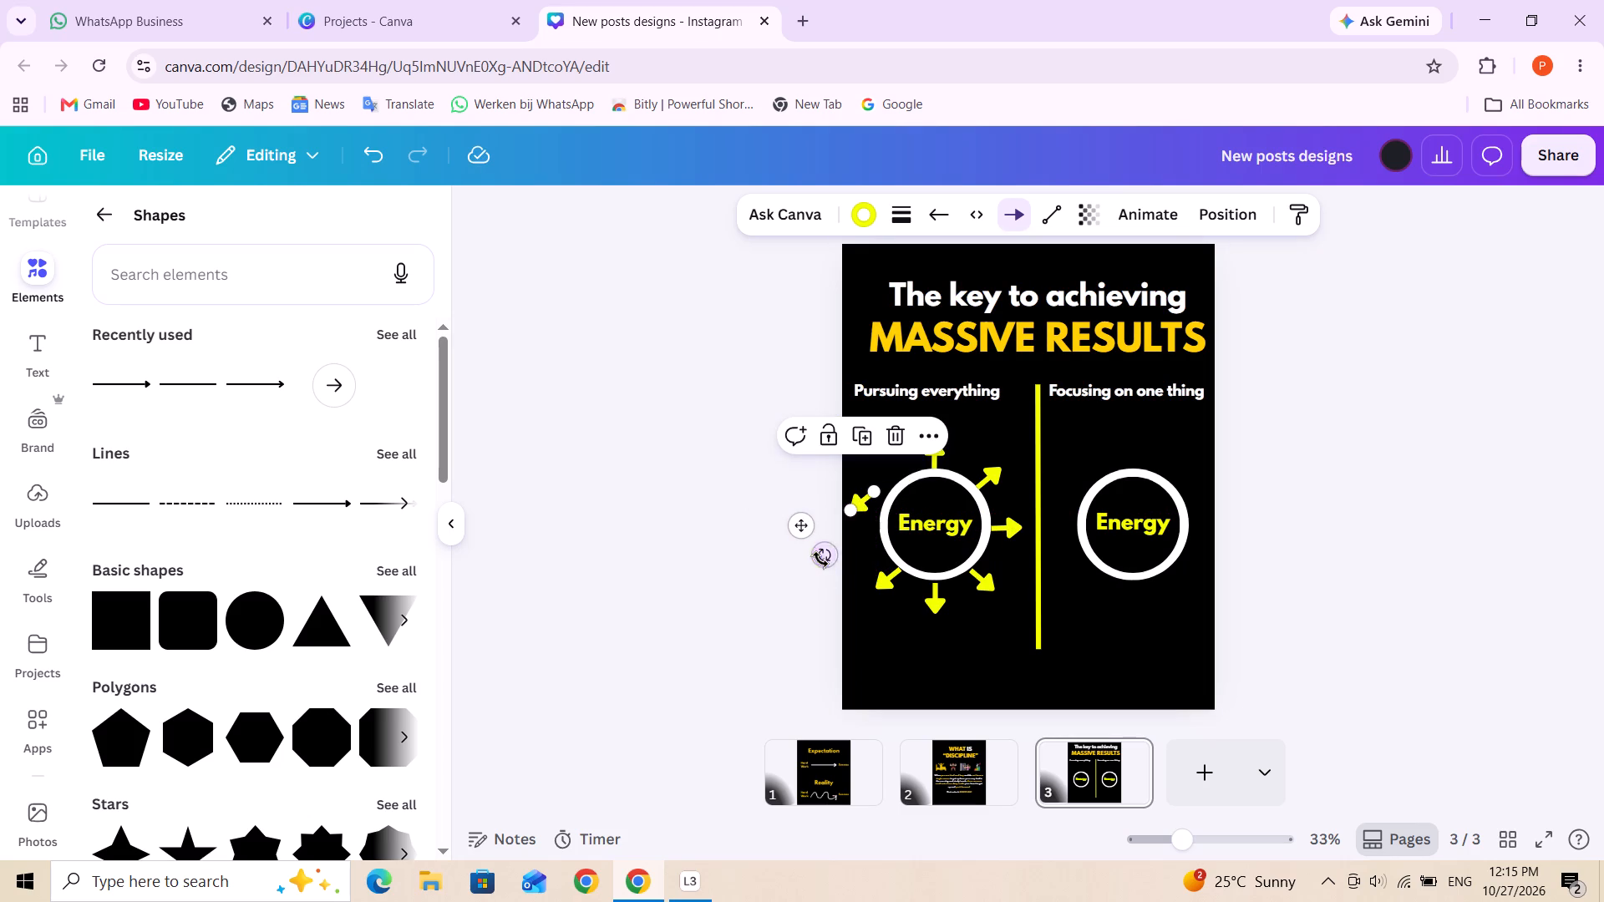
{"action": "left_click_drag", "start_coordinate": [820, 559], "coordinate": [805, 517]}
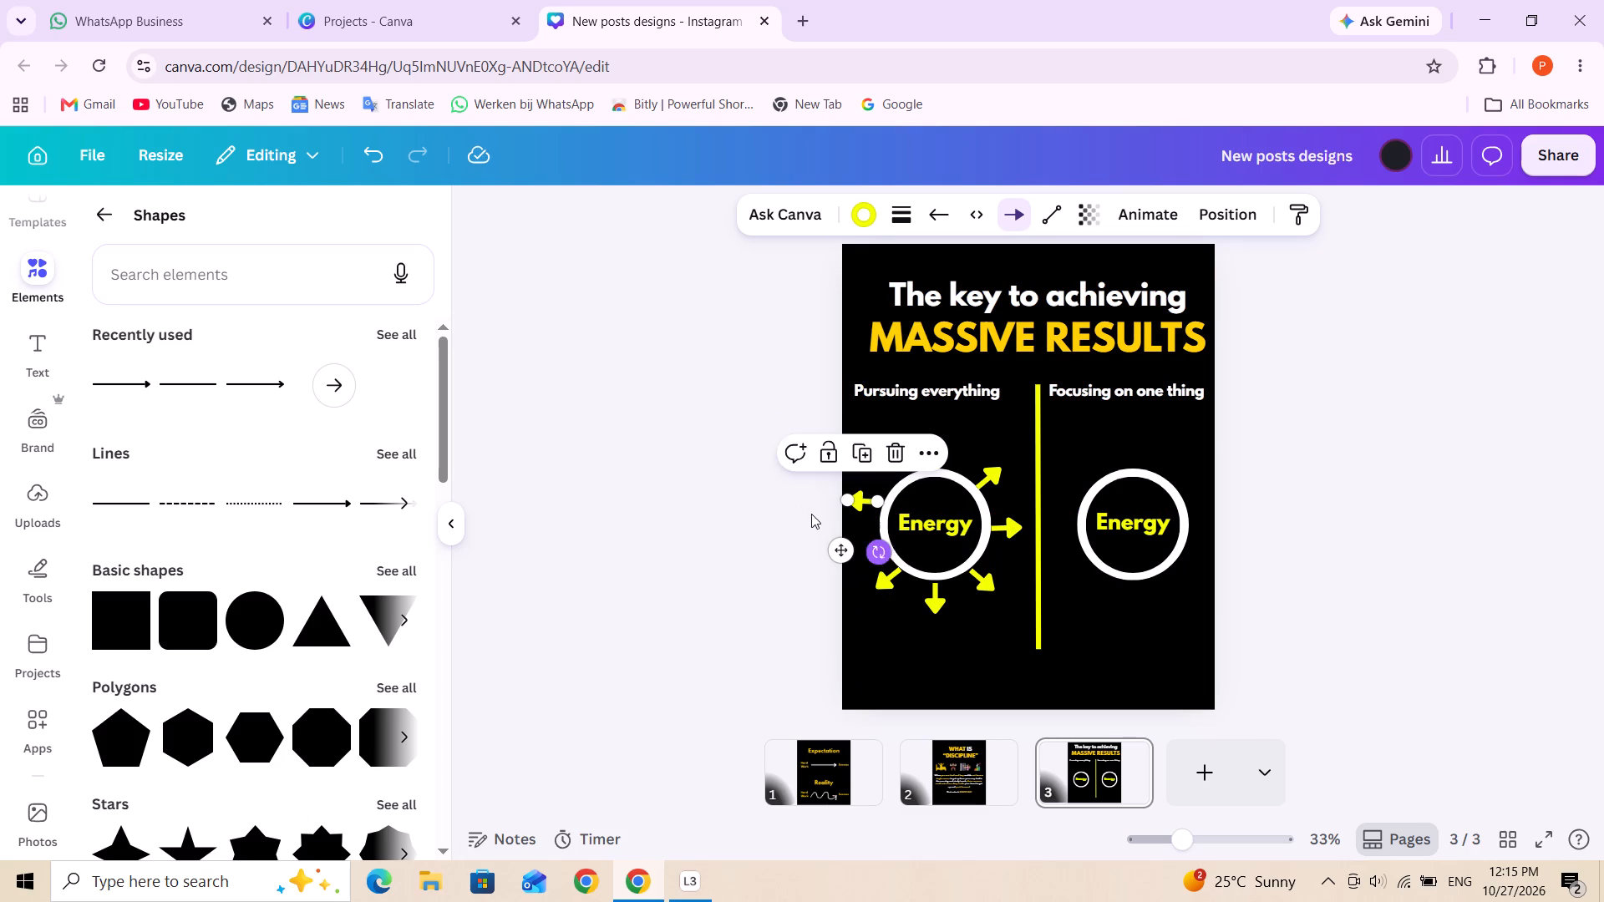
{"action": "left_click_drag", "start_coordinate": [858, 503], "coordinate": [857, 525]}
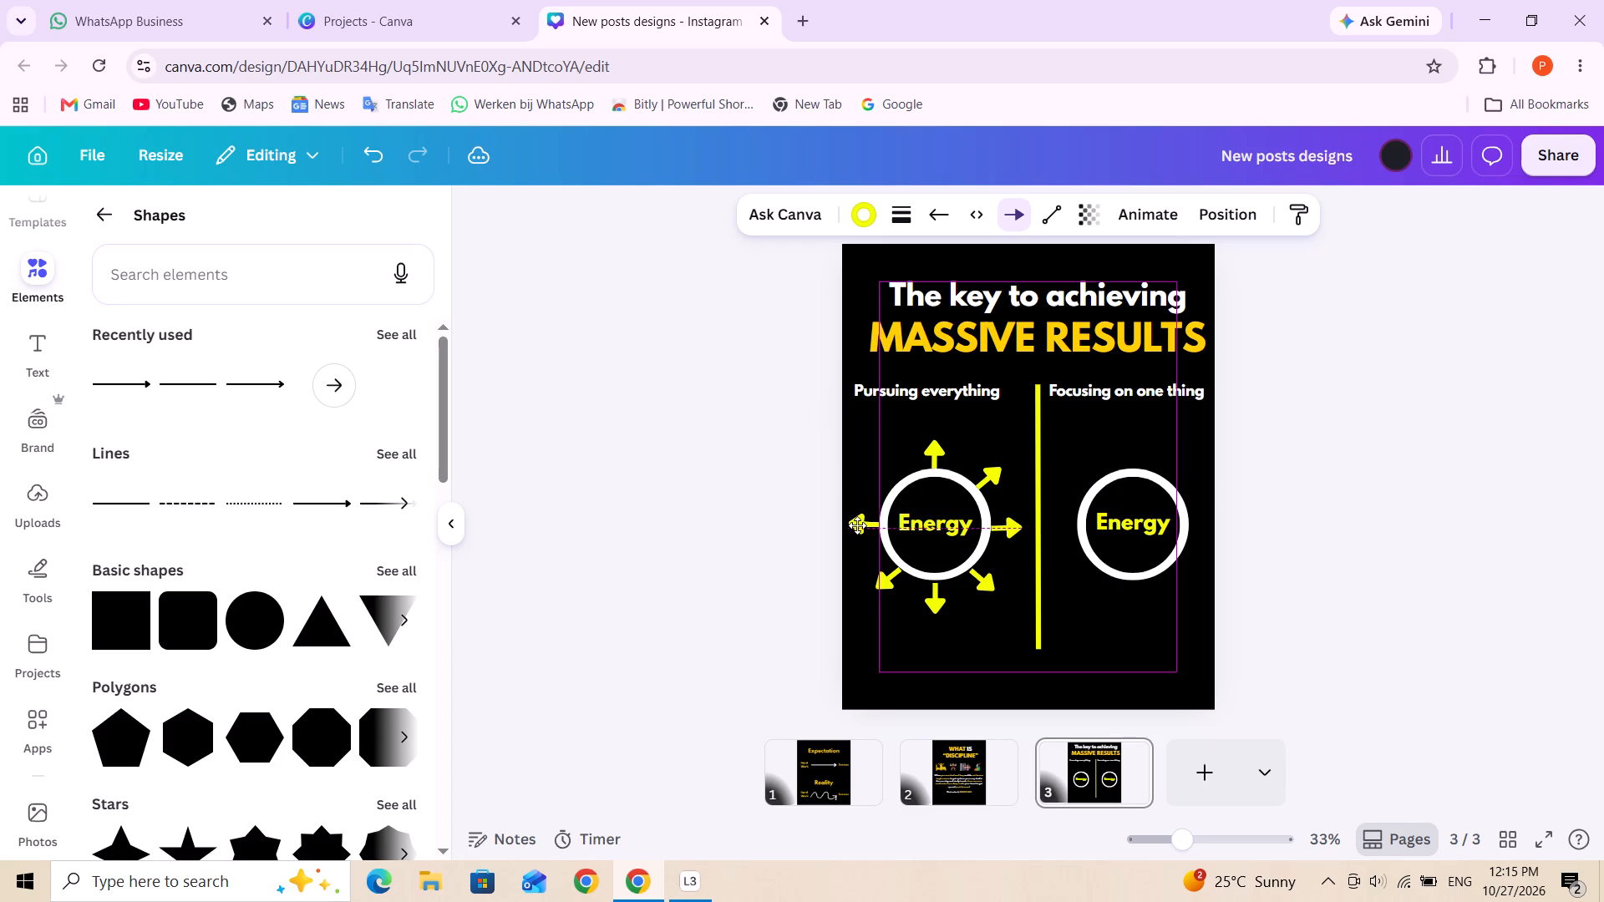
{"action": "left_click_drag", "start_coordinate": [857, 525], "coordinate": [855, 525]}
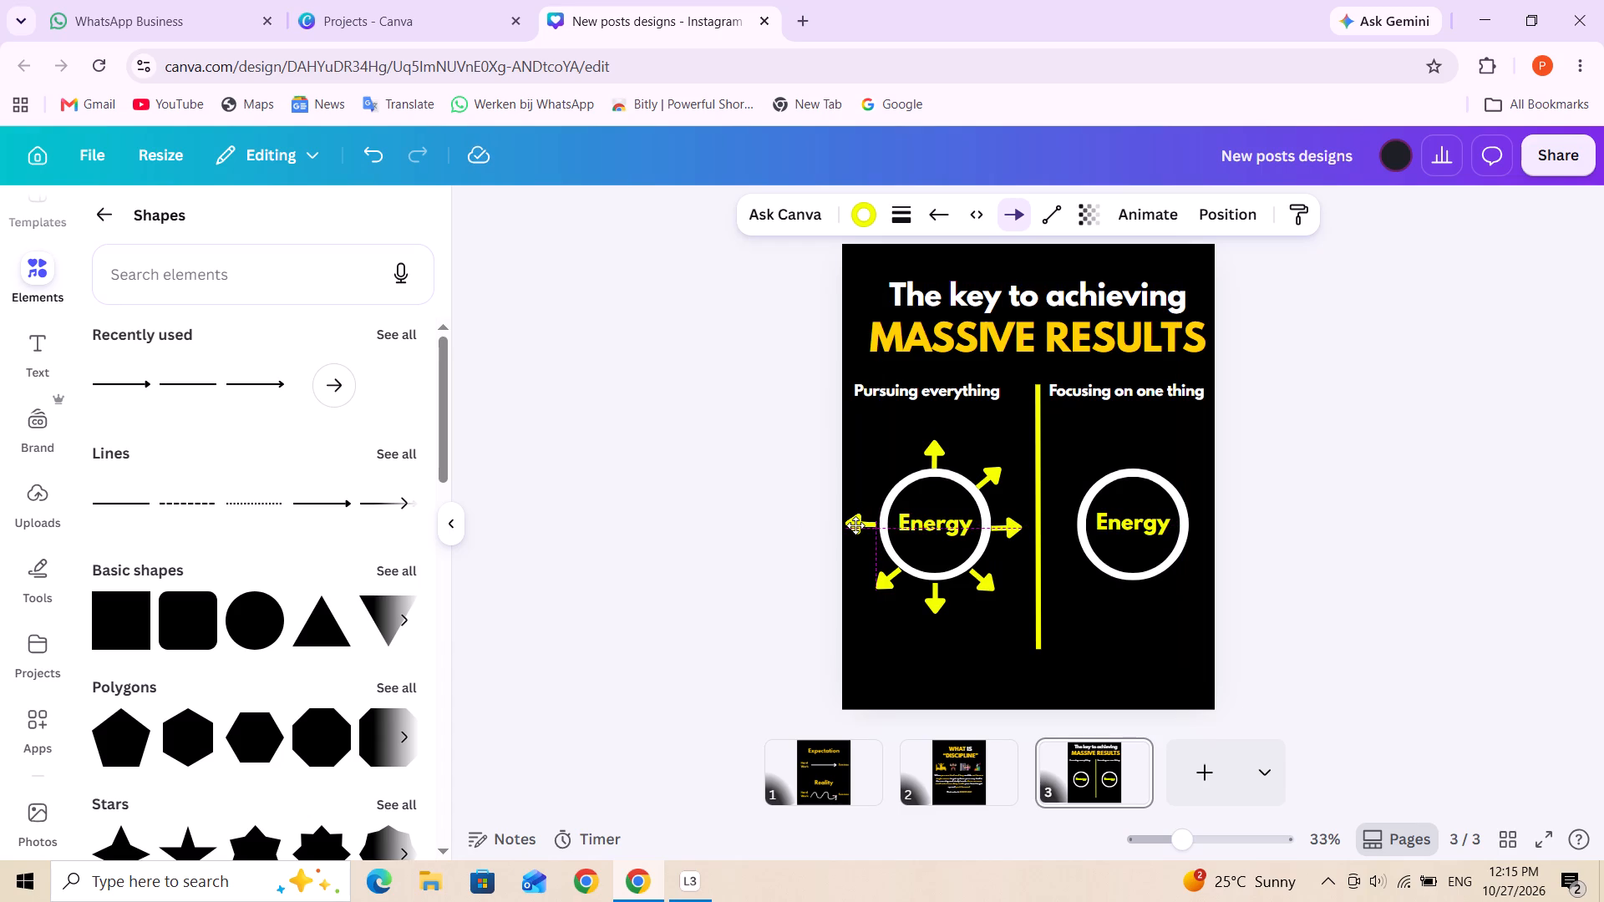
{"action": "left_click_drag", "start_coordinate": [855, 525], "coordinate": [859, 525]}
{"action": "left_click", "coordinate": [996, 651]}
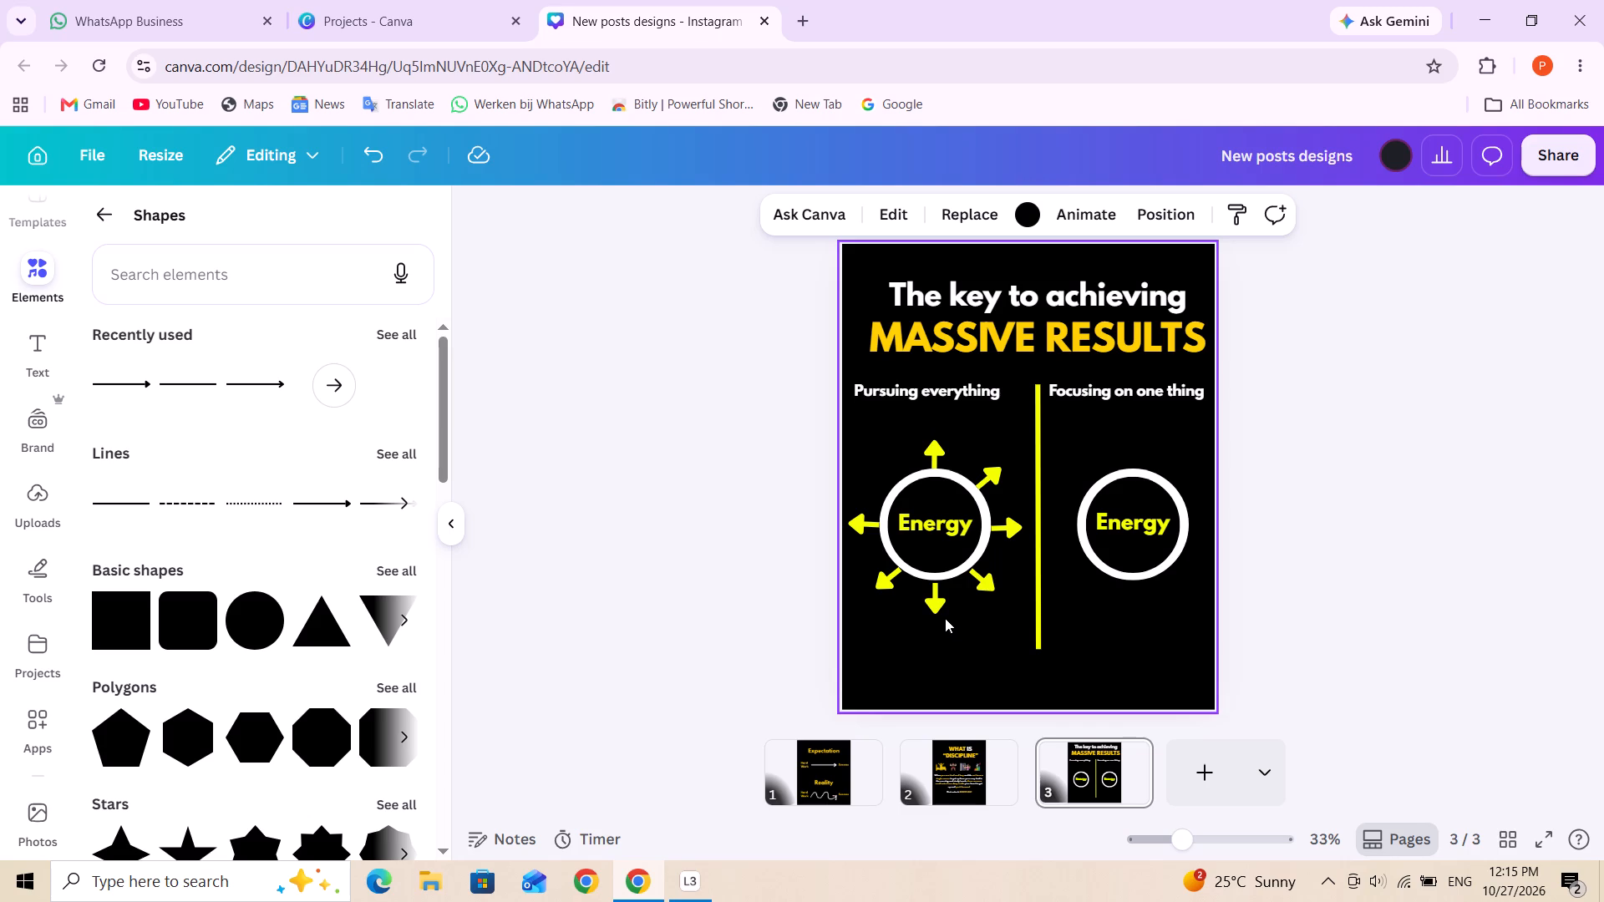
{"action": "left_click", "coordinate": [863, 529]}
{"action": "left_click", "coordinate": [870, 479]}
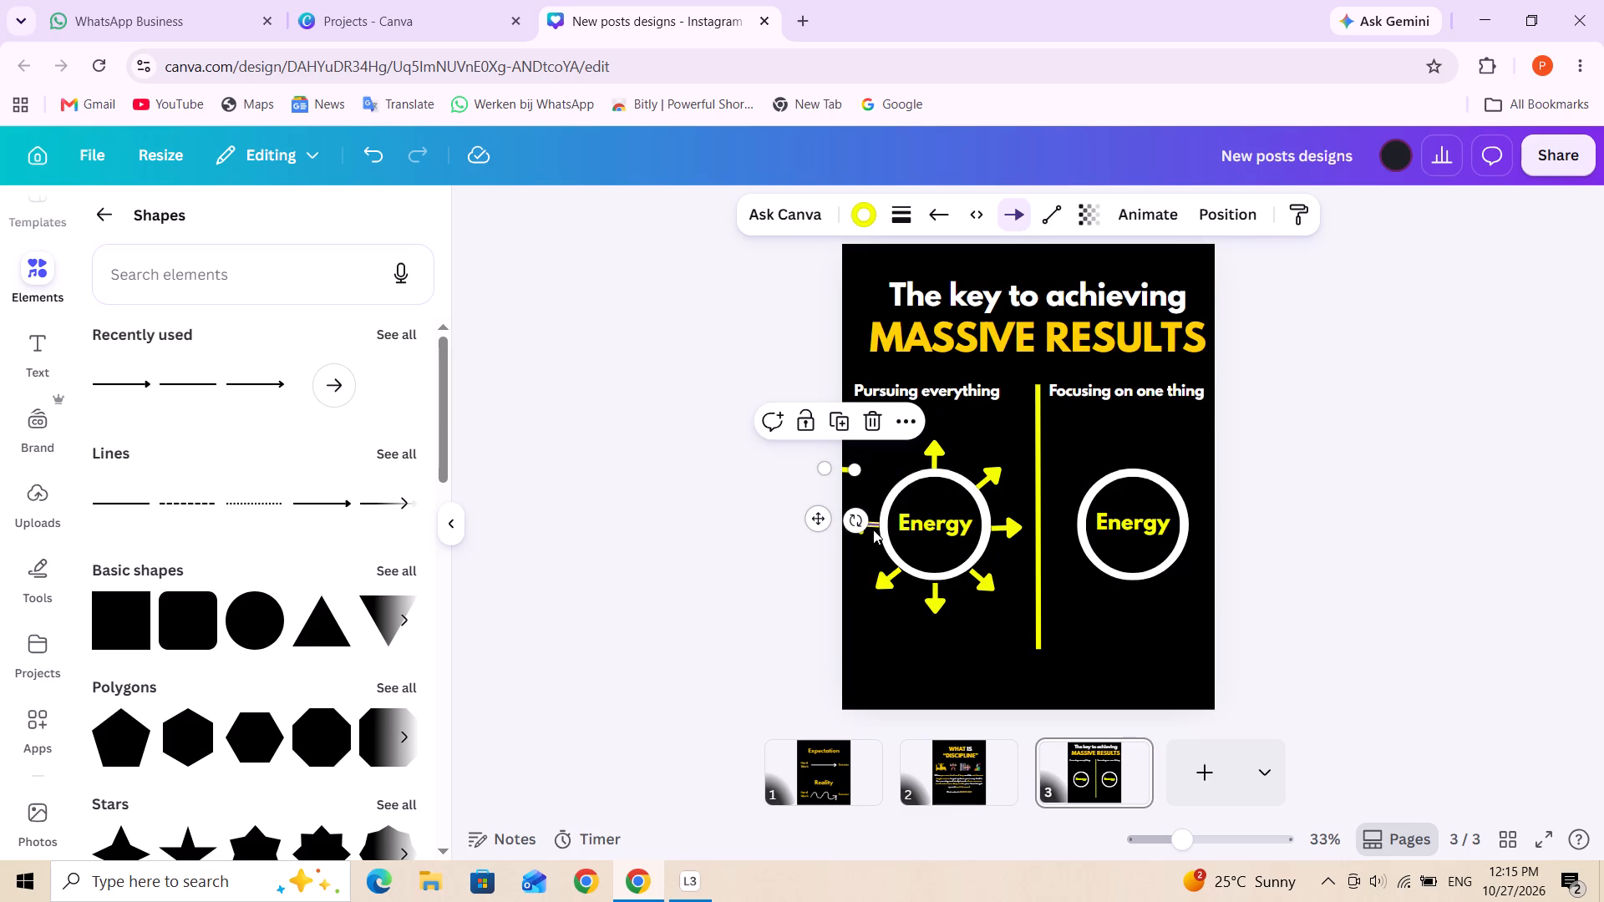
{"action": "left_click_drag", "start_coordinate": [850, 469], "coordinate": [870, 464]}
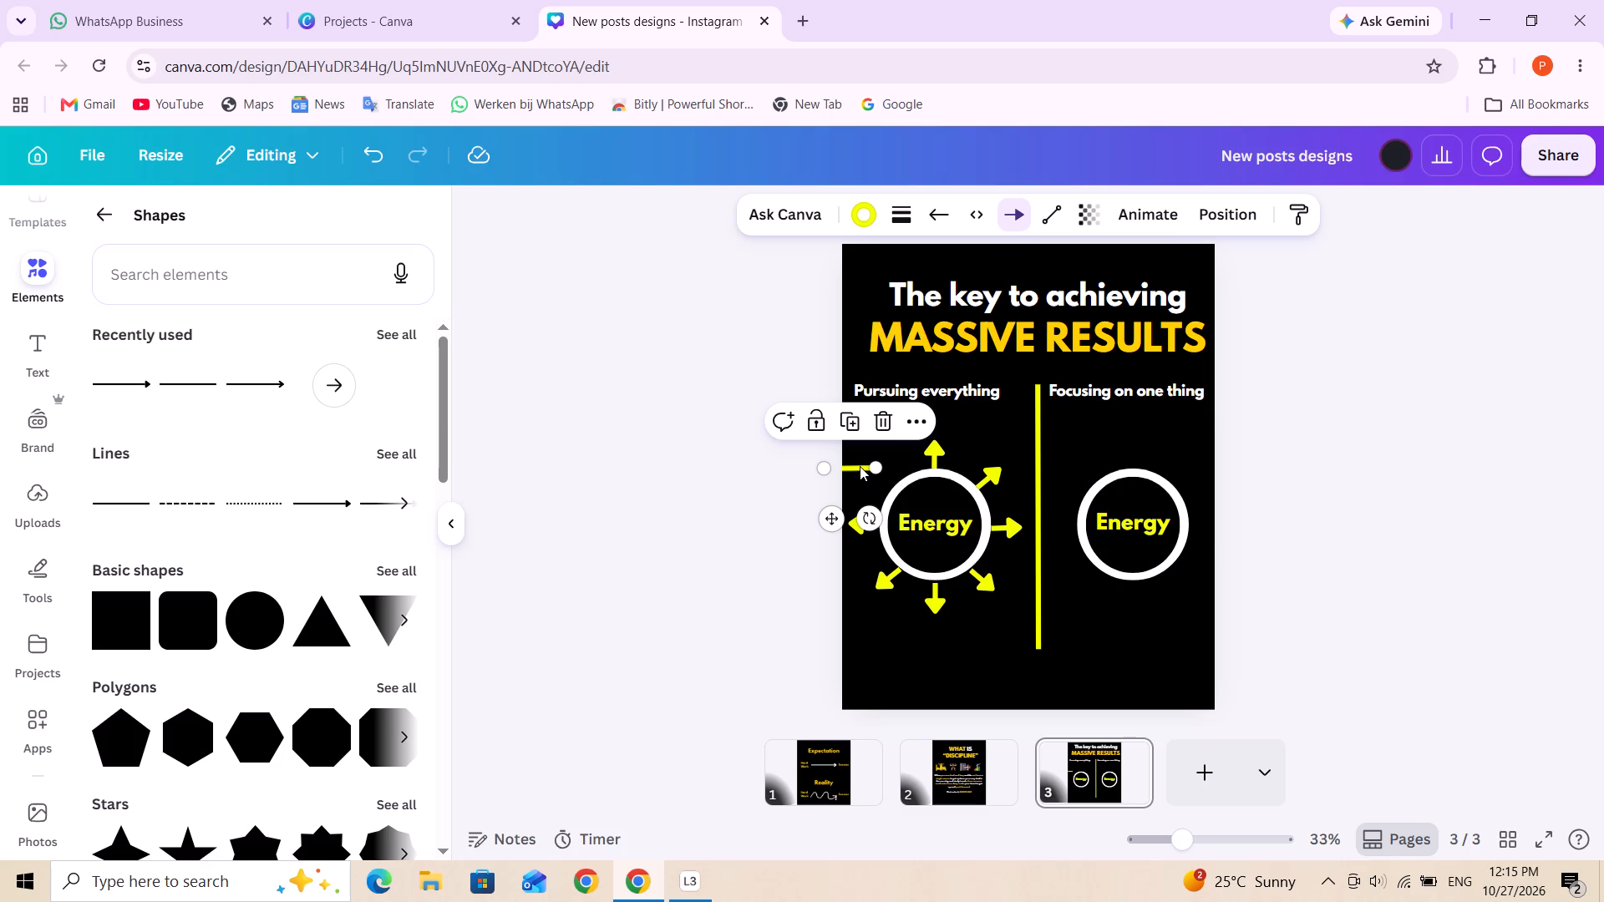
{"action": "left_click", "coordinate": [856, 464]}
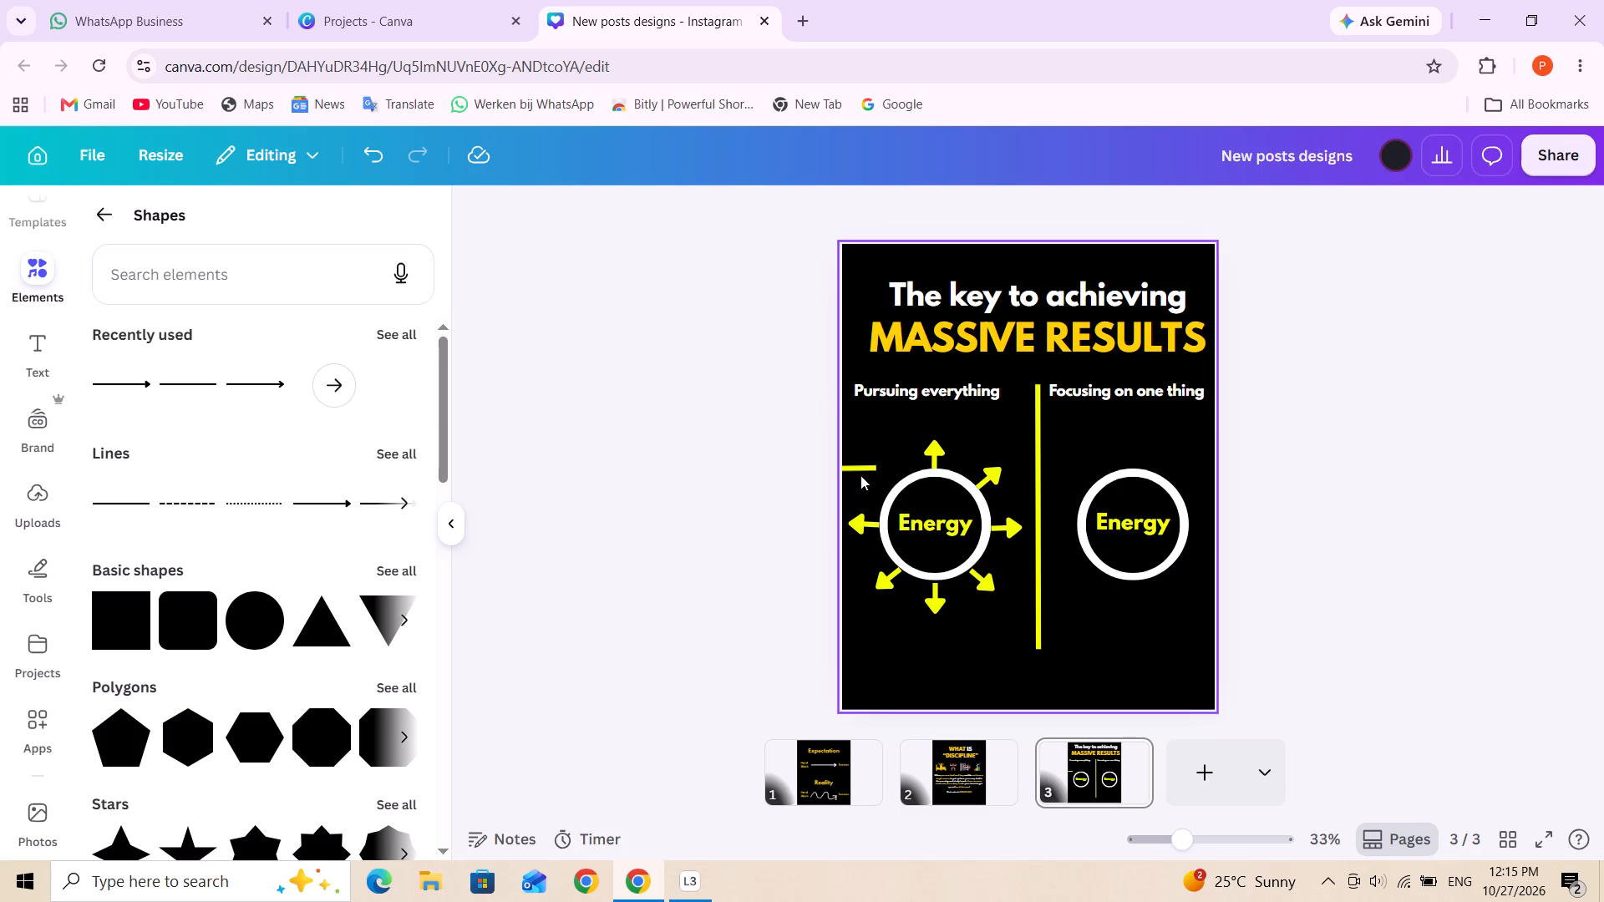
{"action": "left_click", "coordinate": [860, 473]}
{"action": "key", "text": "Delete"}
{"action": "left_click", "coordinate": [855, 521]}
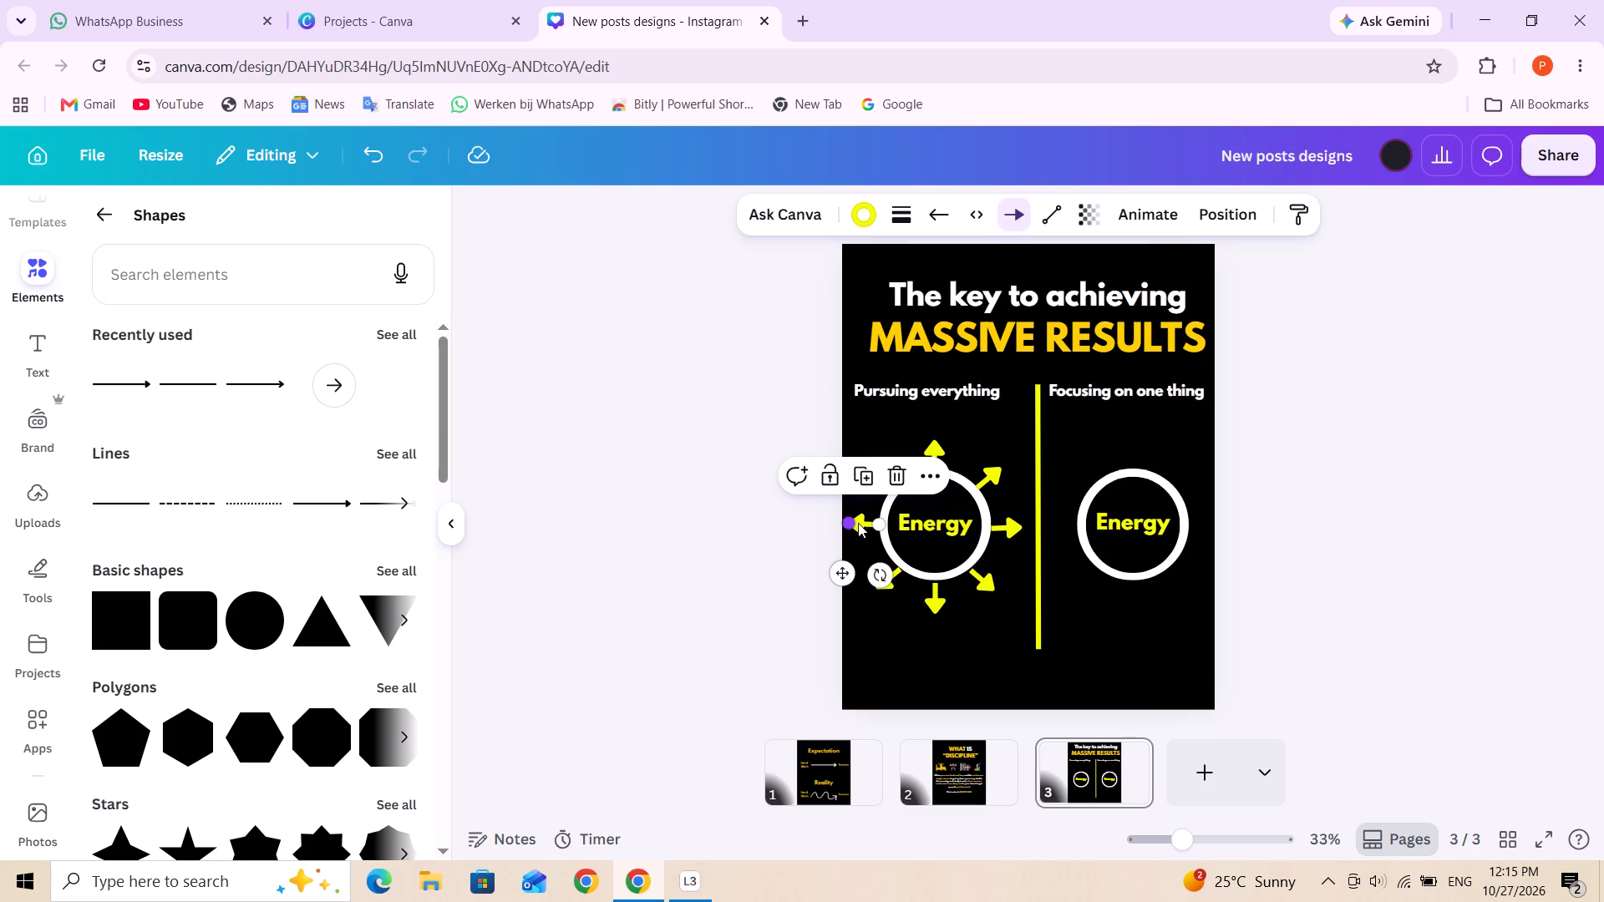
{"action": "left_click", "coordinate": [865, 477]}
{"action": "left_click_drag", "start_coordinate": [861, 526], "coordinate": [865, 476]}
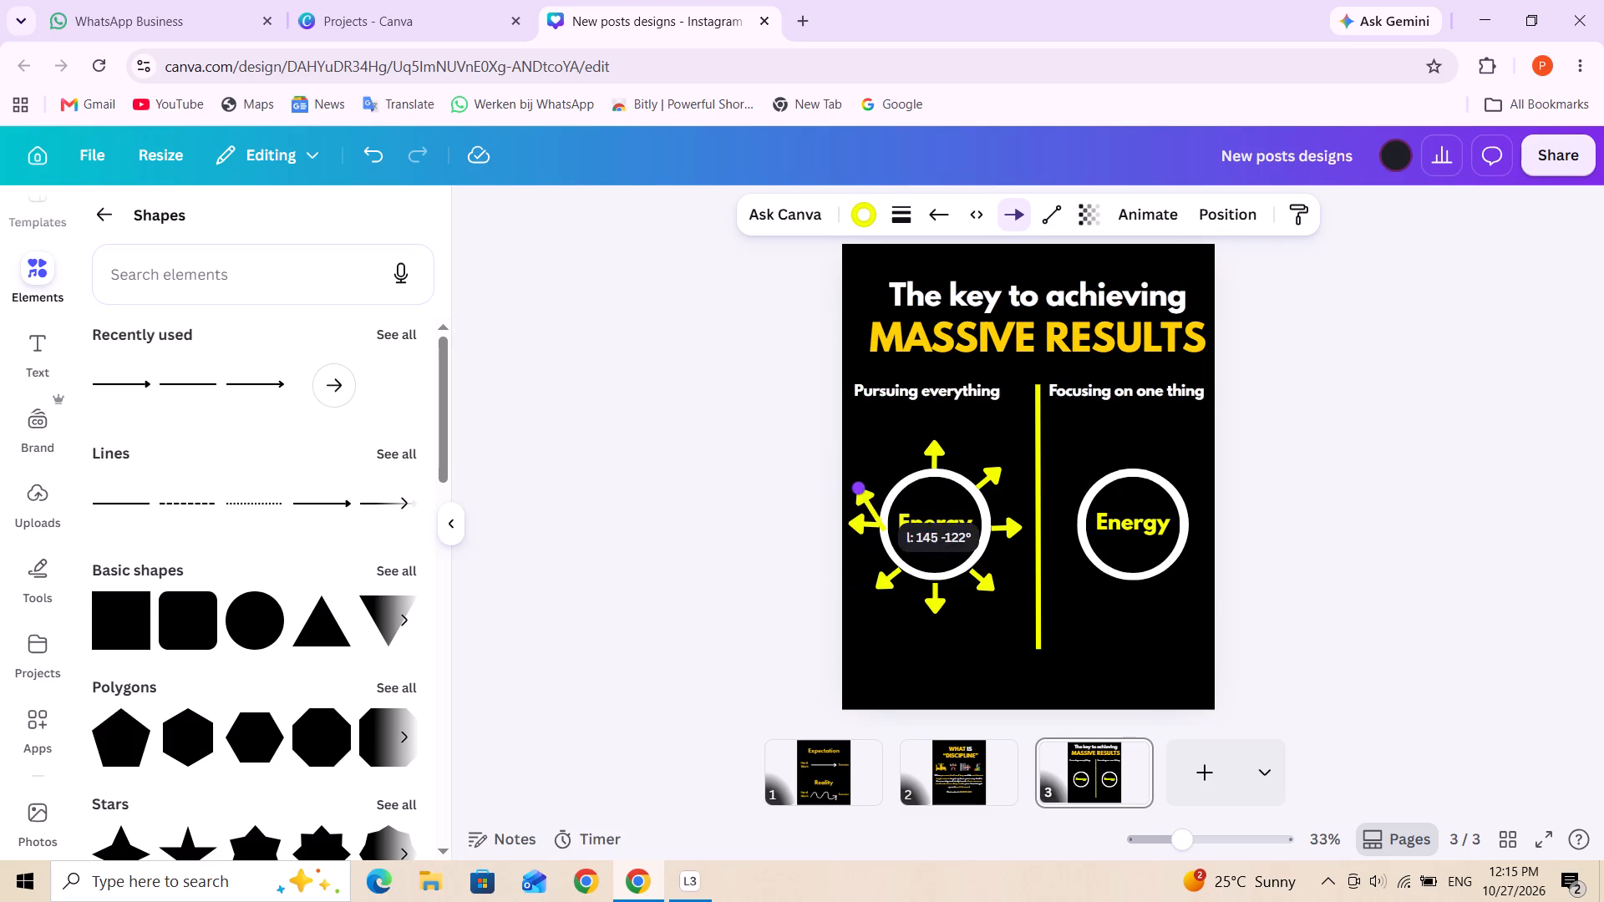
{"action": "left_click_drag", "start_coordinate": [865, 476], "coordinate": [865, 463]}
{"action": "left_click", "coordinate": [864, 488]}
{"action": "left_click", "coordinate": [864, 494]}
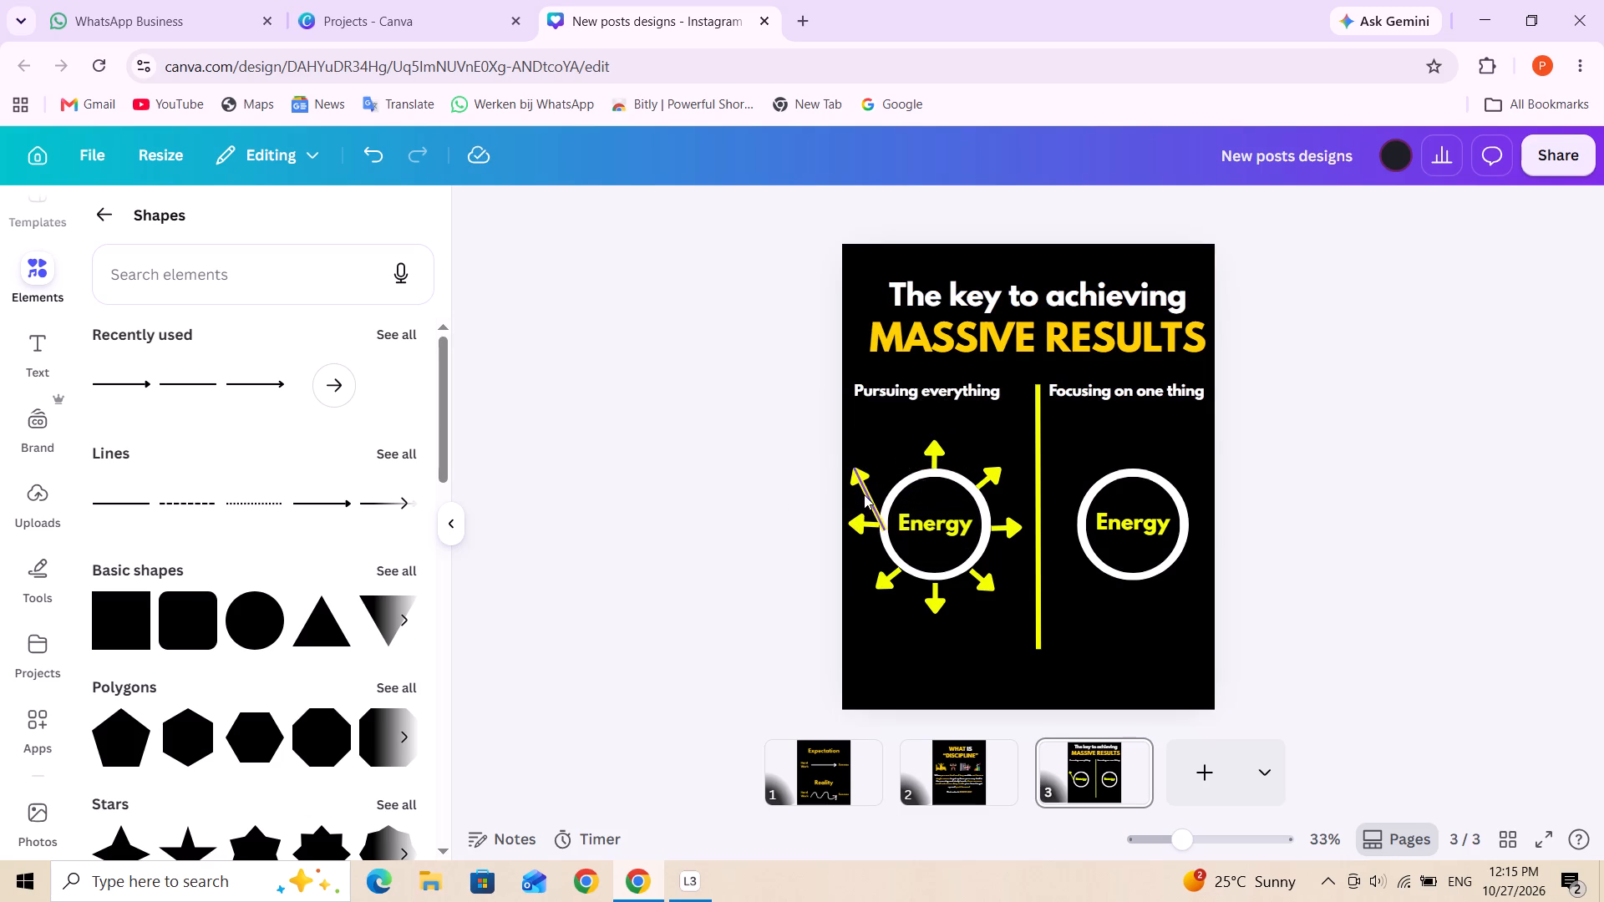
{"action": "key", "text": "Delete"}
Duplicate the left-pointing arrow, rotate the copy to point diagonally up-left, and place it at the "Pursuing everything" ring's upper-left edge.
{"action": "left_click", "coordinate": [860, 522]}
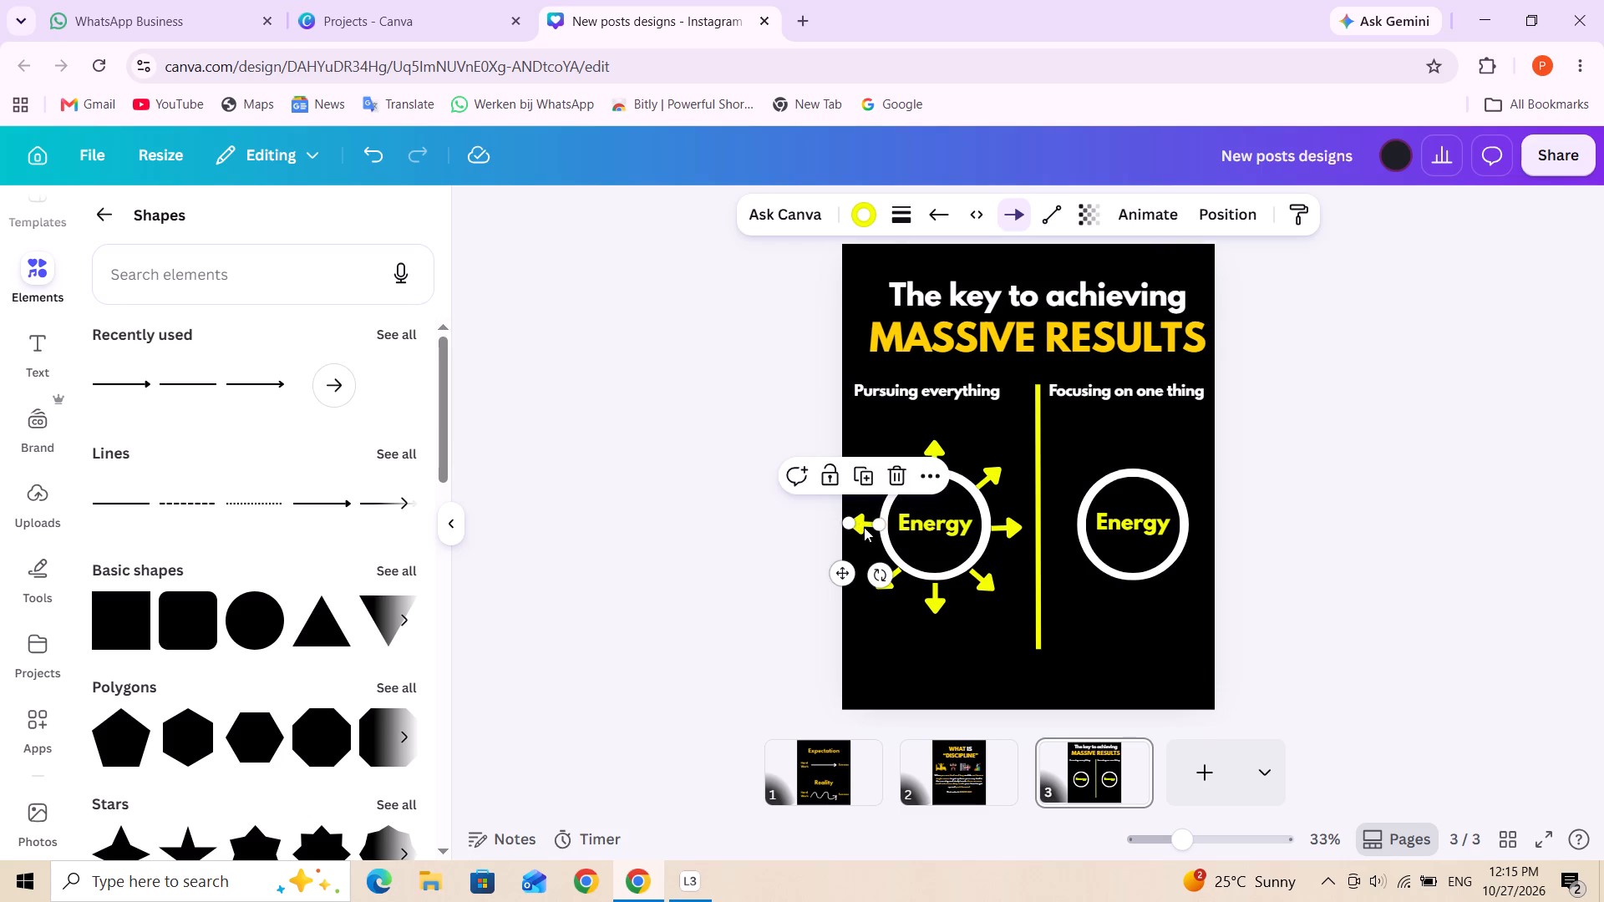
{"action": "left_click", "coordinate": [869, 477]}
{"action": "left_click_drag", "start_coordinate": [859, 524], "coordinate": [861, 515]}
{"action": "left_click_drag", "start_coordinate": [864, 525], "coordinate": [864, 478]}
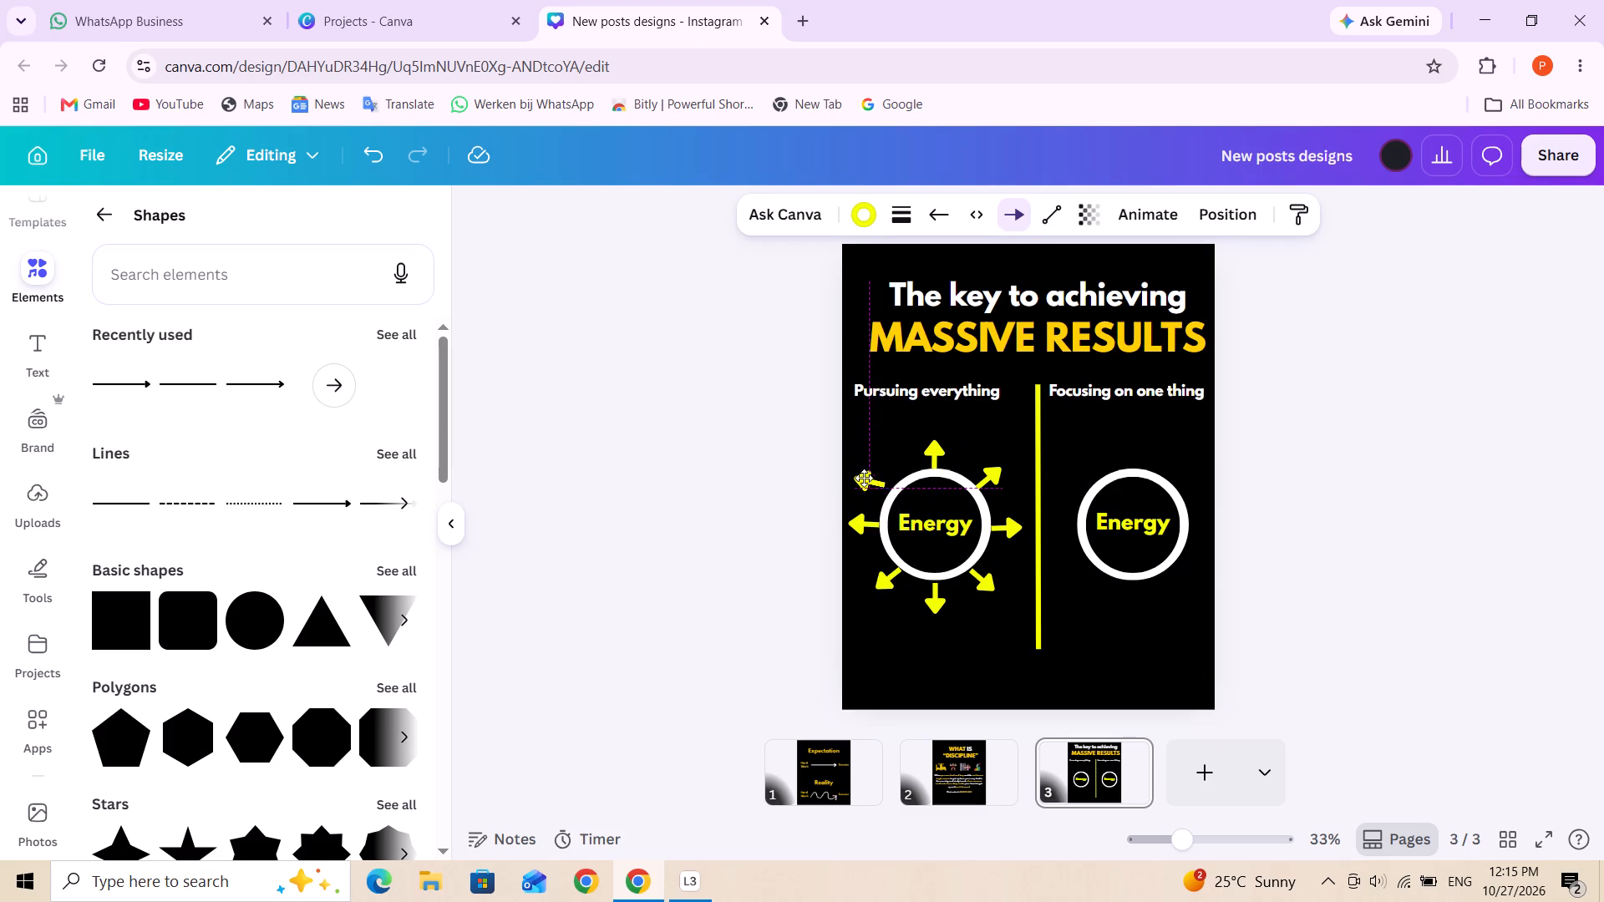
{"action": "left_click_drag", "start_coordinate": [864, 478], "coordinate": [864, 471]}
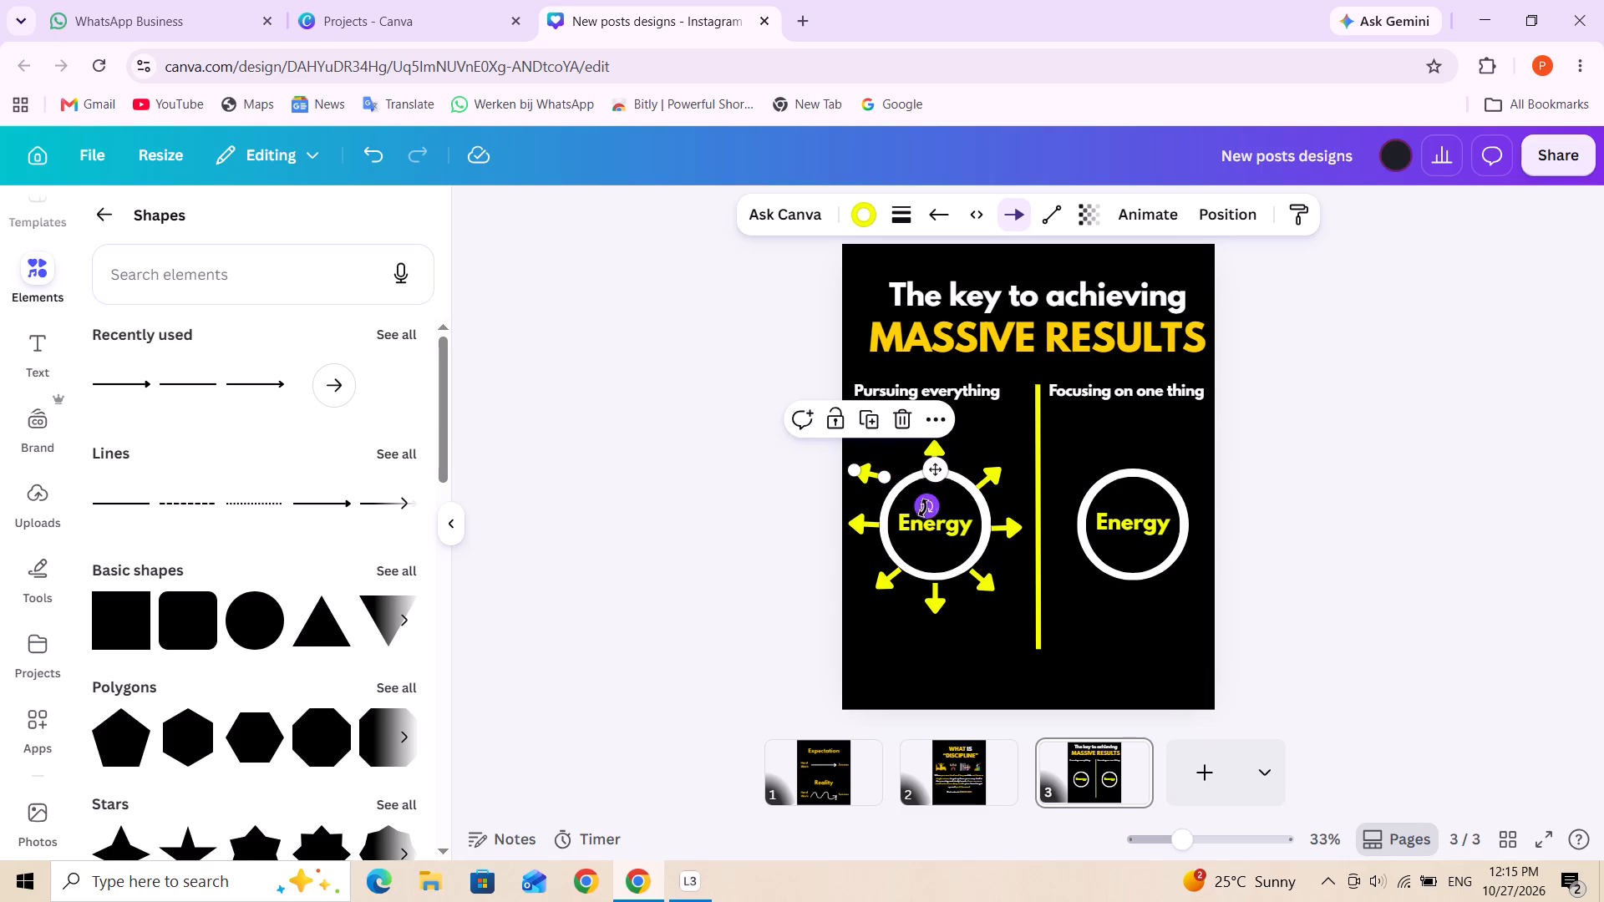
{"action": "left_click_drag", "start_coordinate": [924, 509], "coordinate": [891, 489]}
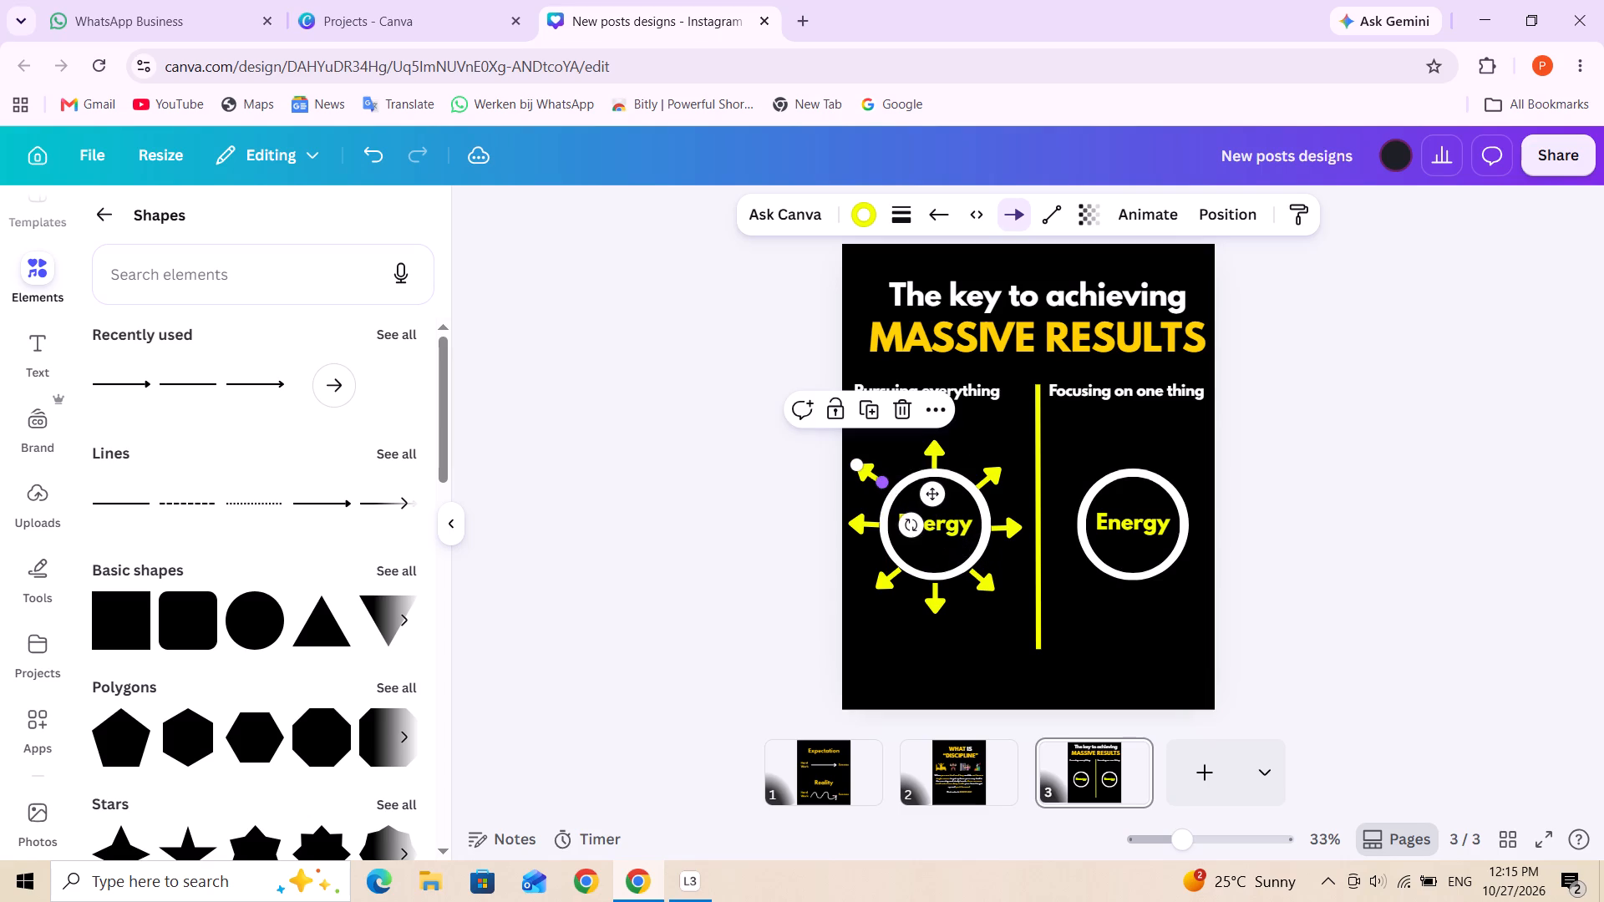
{"action": "left_click", "coordinate": [876, 481]}
{"action": "left_click", "coordinate": [897, 456]}
{"action": "left_click_drag", "start_coordinate": [868, 476], "coordinate": [870, 476]}
{"action": "left_click_drag", "start_coordinate": [870, 476], "coordinate": [877, 480]}
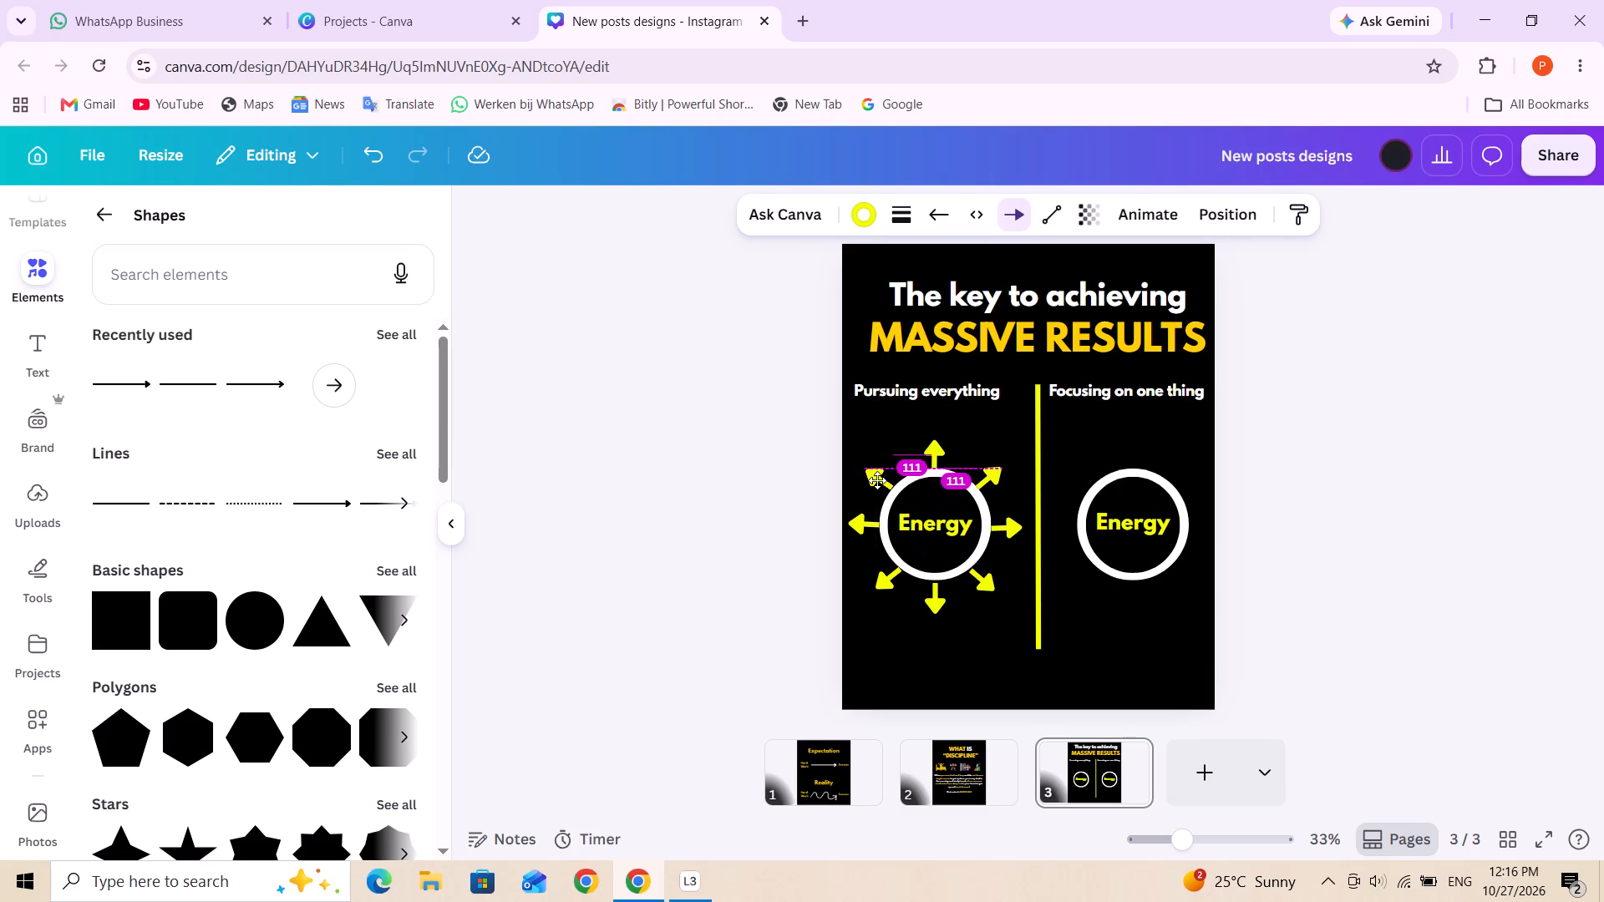
{"action": "left_click_drag", "start_coordinate": [877, 480], "coordinate": [880, 479]}
{"action": "left_click", "coordinate": [985, 441]}
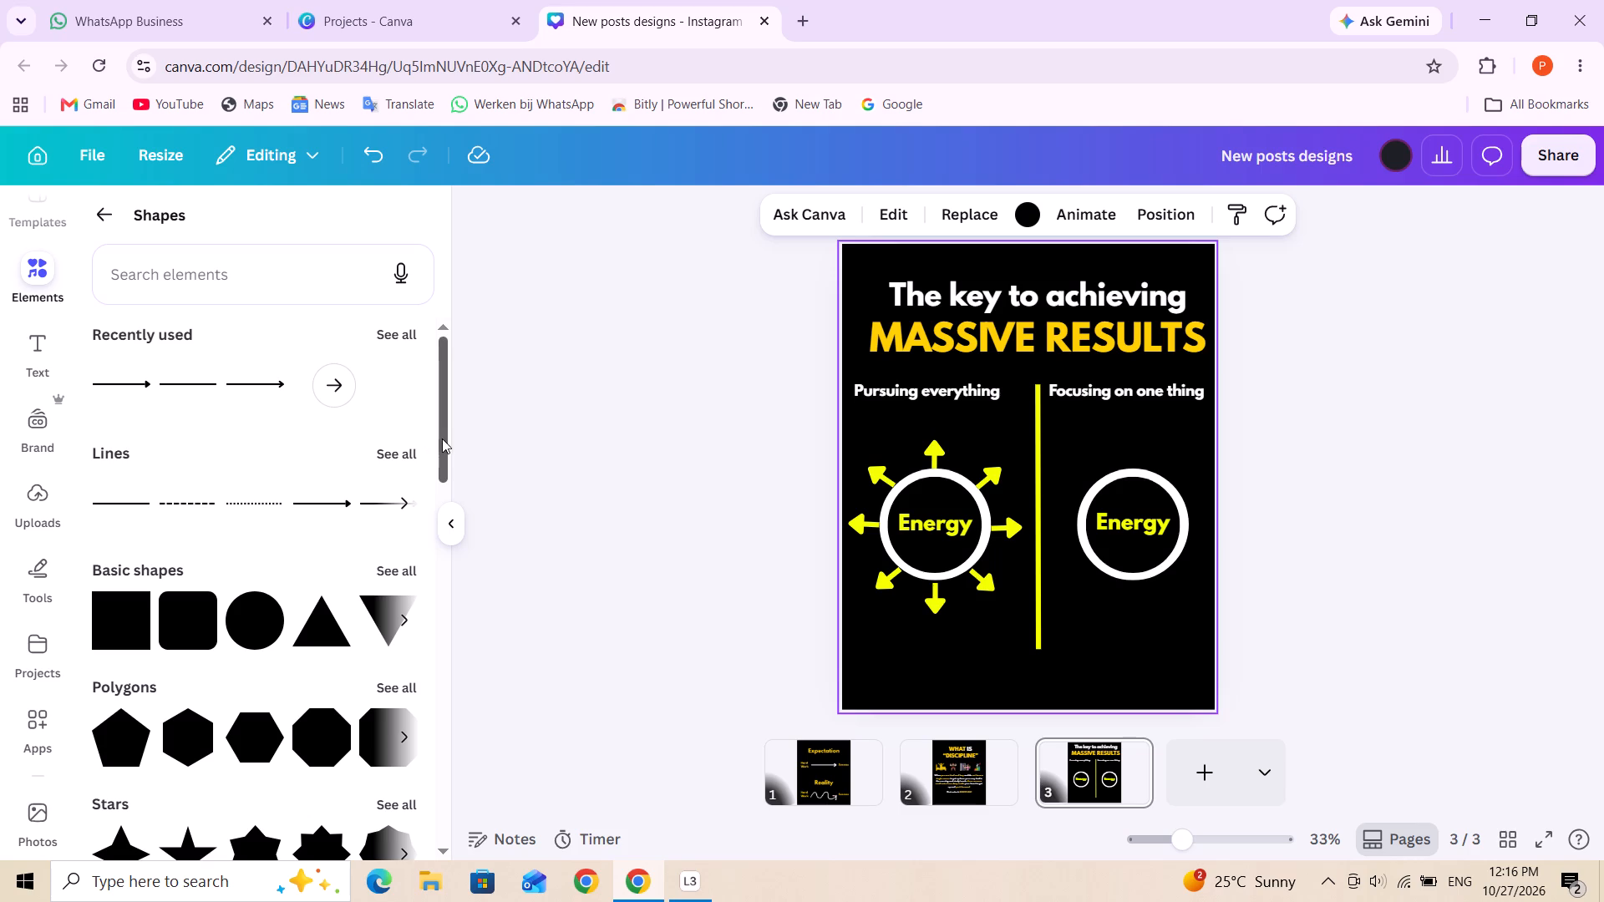
Add a new thin yellow arrow line and move it above the rings, crossing the vertical divider.
{"action": "left_click", "coordinate": [261, 384]}
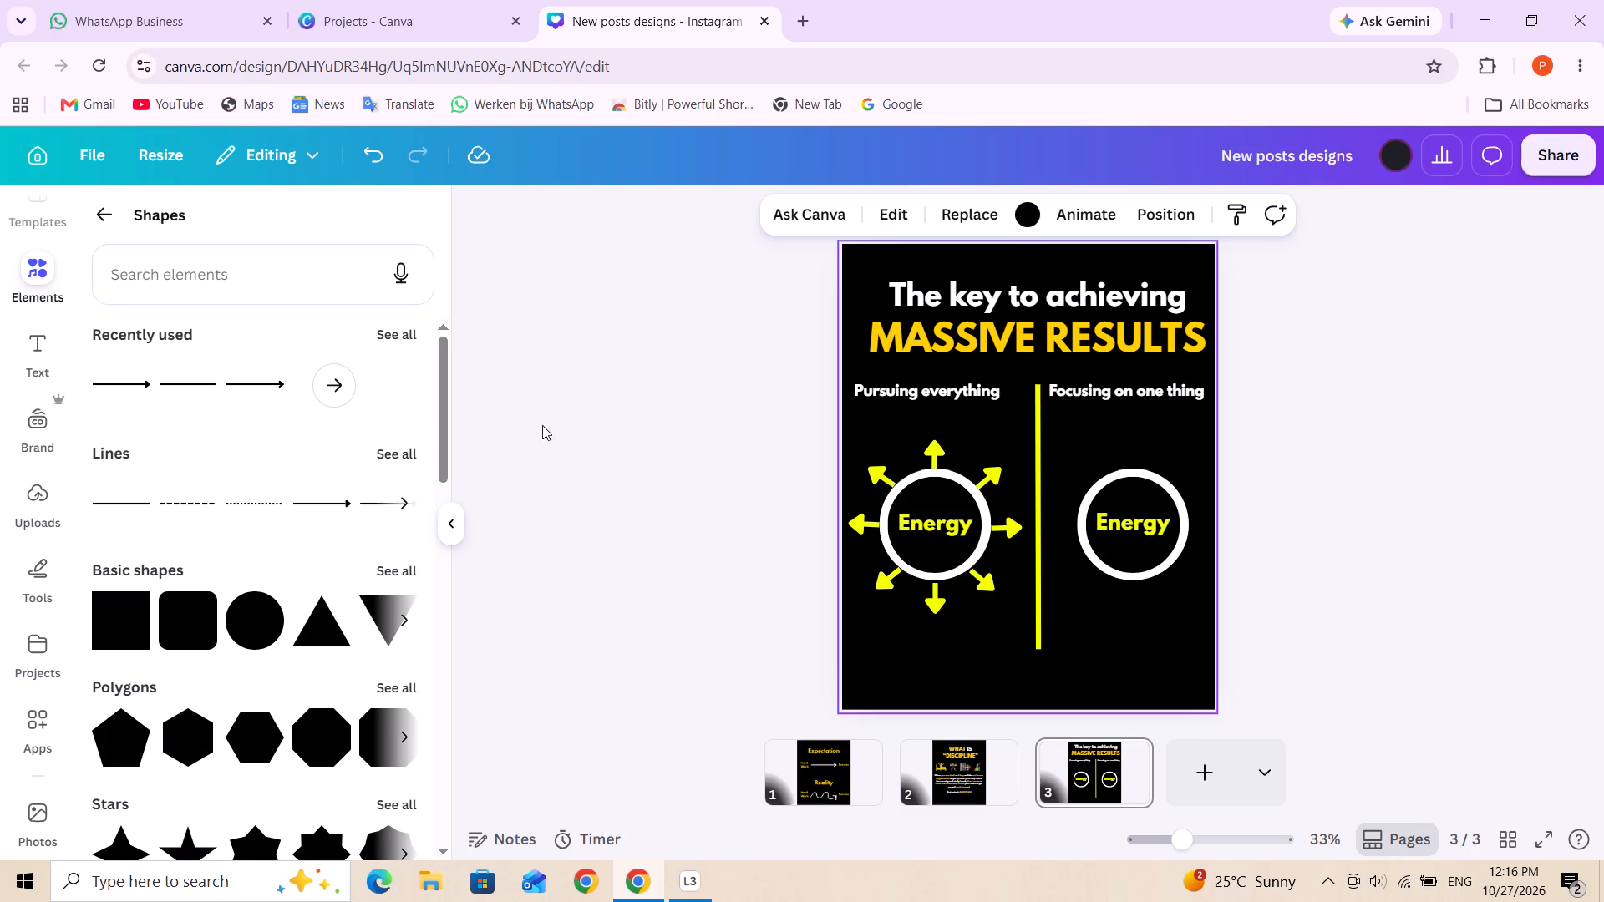
{"action": "left_click", "coordinate": [1119, 456]}
{"action": "left_click", "coordinate": [1117, 445]}
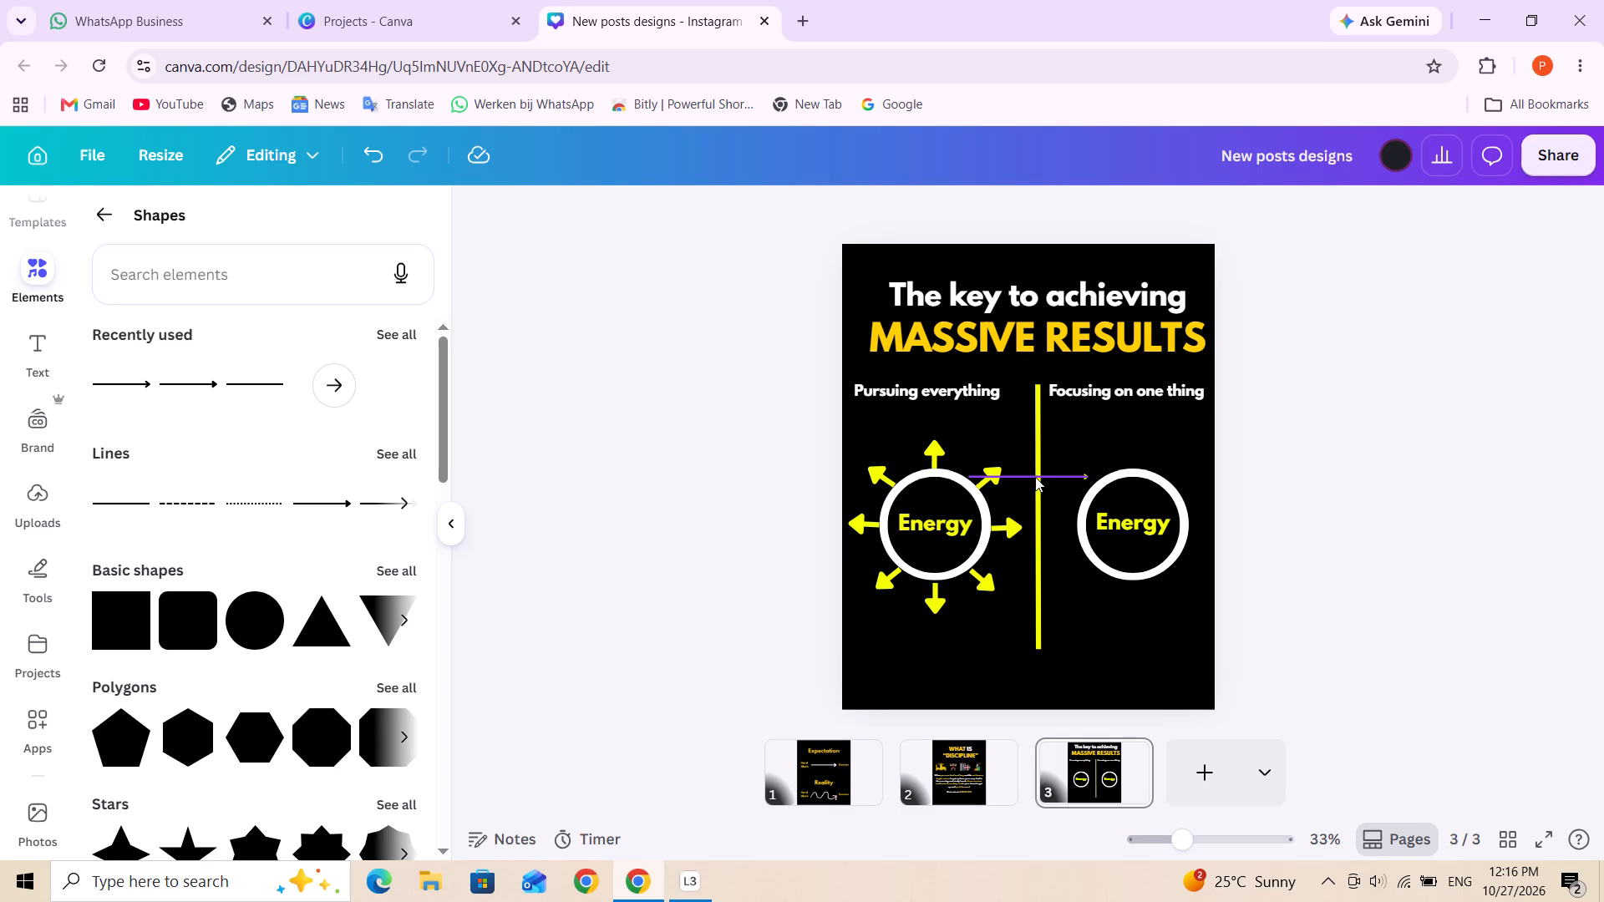
{"action": "left_click_drag", "start_coordinate": [1035, 477], "coordinate": [1014, 446]}
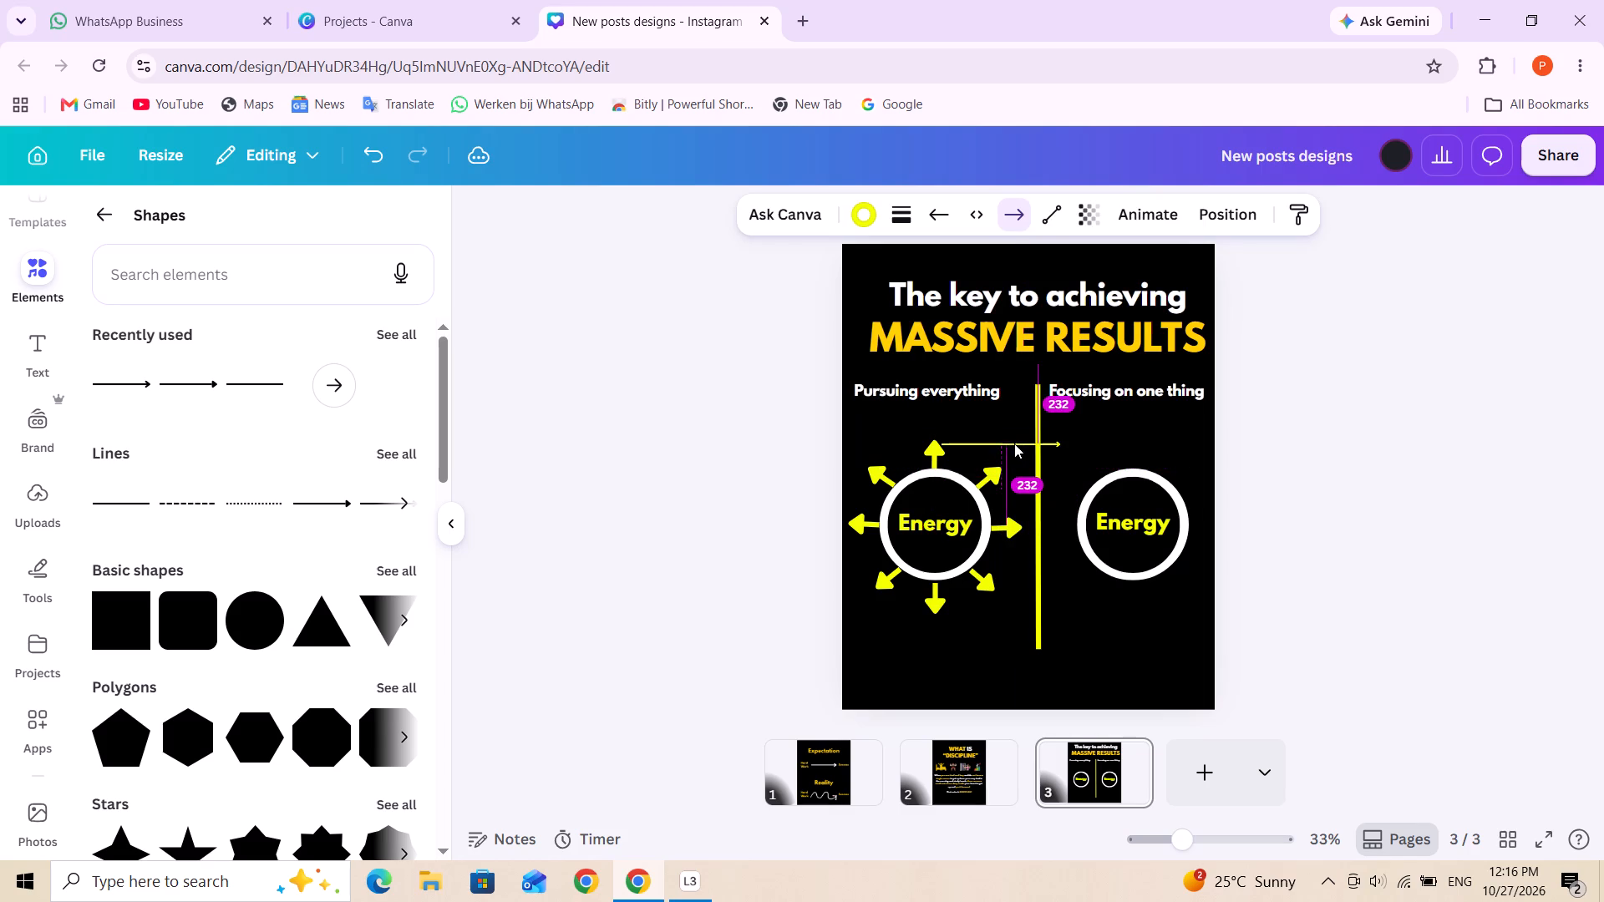
Rotate the thin yellow arrow to point straight up at -90° and shorten it to about 322 long.
{"action": "left_click_drag", "start_coordinate": [982, 494], "coordinate": [1078, 489]}
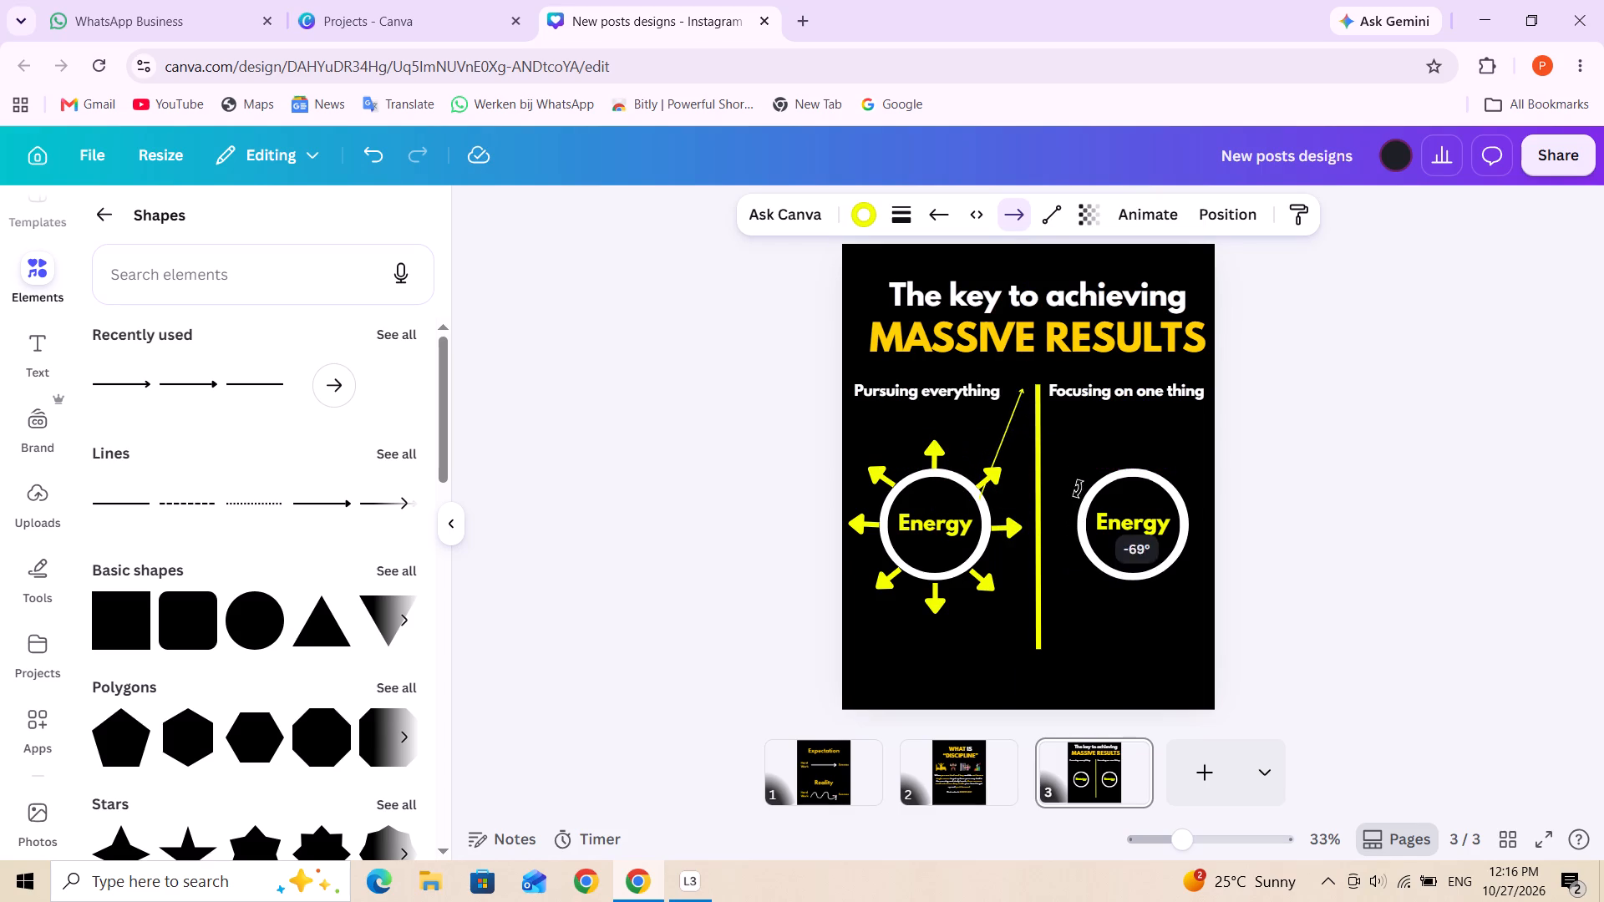
{"action": "left_click_drag", "start_coordinate": [1078, 489], "coordinate": [952, 476]}
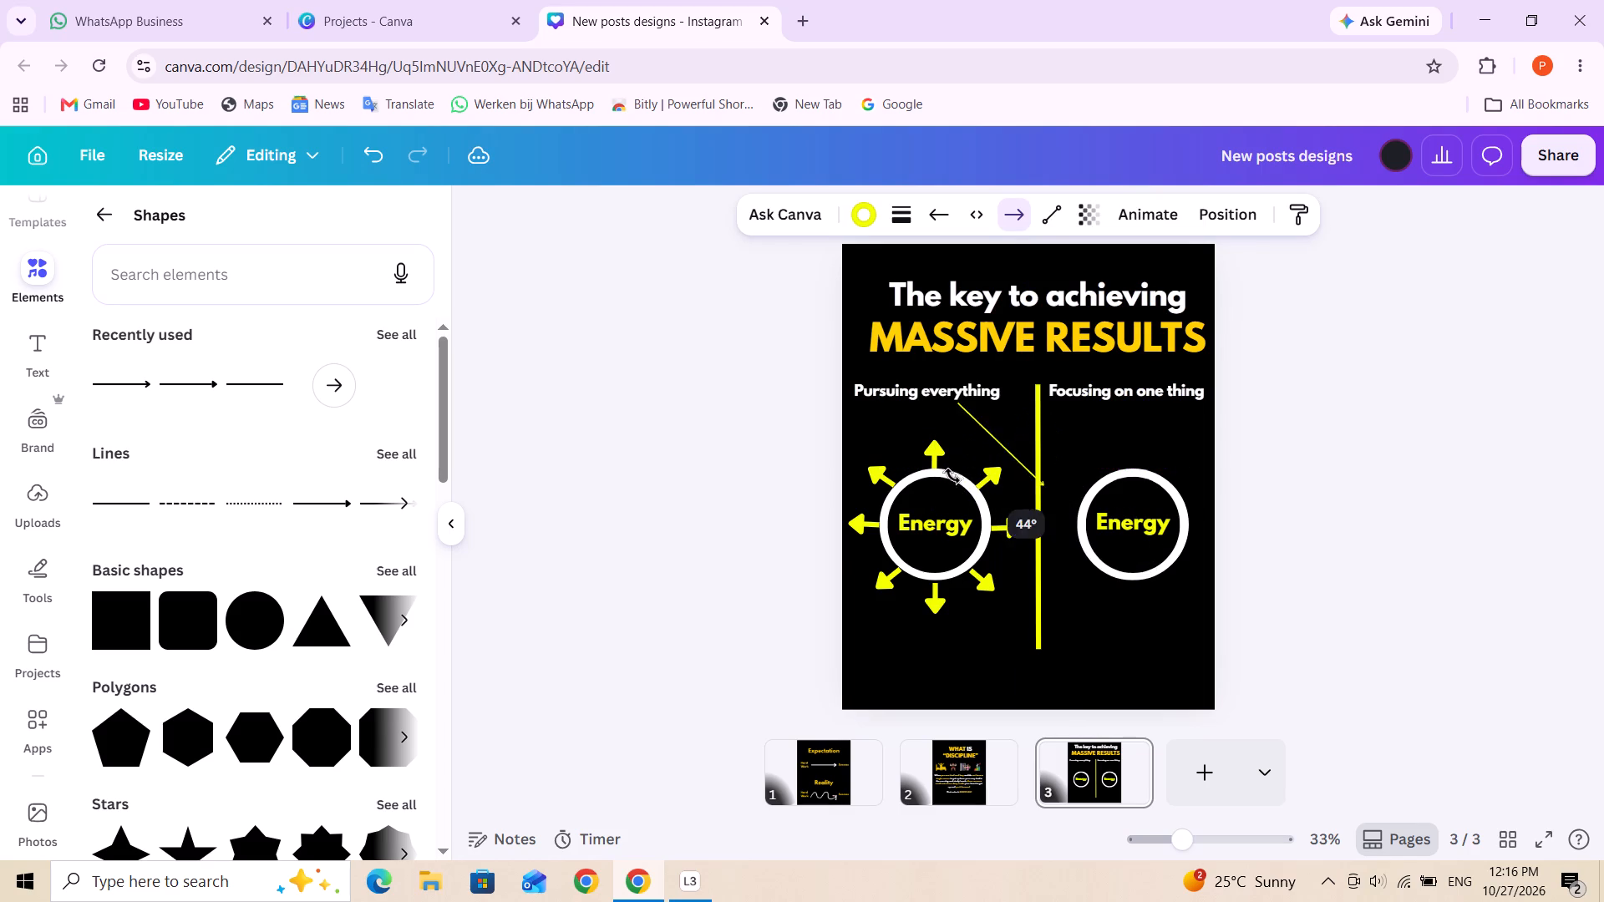
{"action": "left_click_drag", "start_coordinate": [952, 476], "coordinate": [1058, 455]}
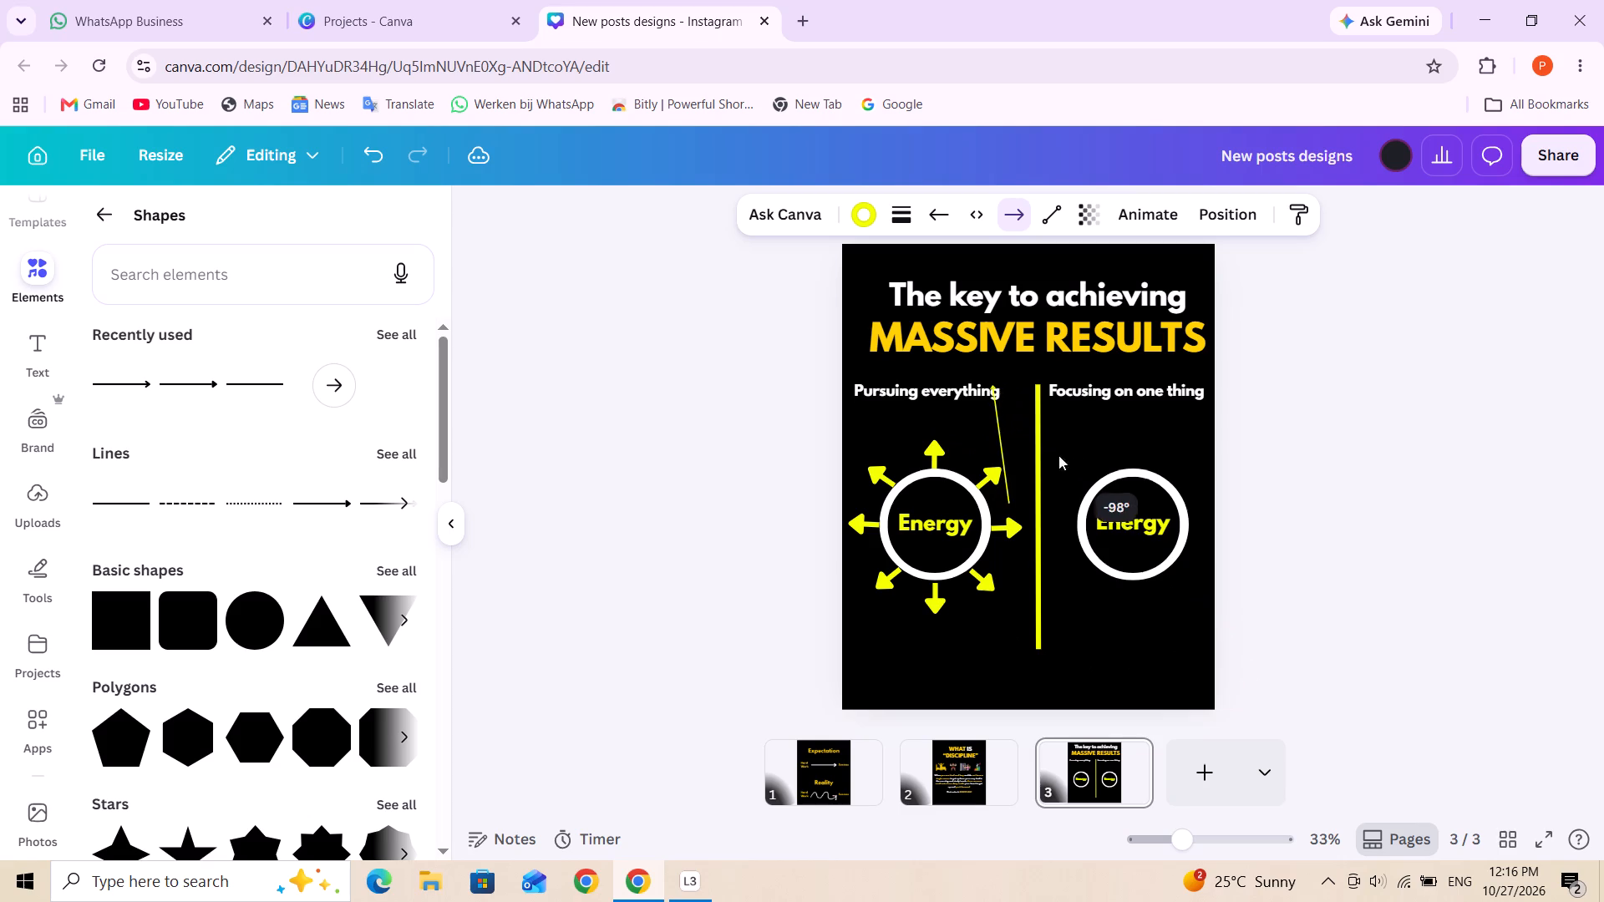
{"action": "left_click_drag", "start_coordinate": [1058, 455], "coordinate": [1043, 504]}
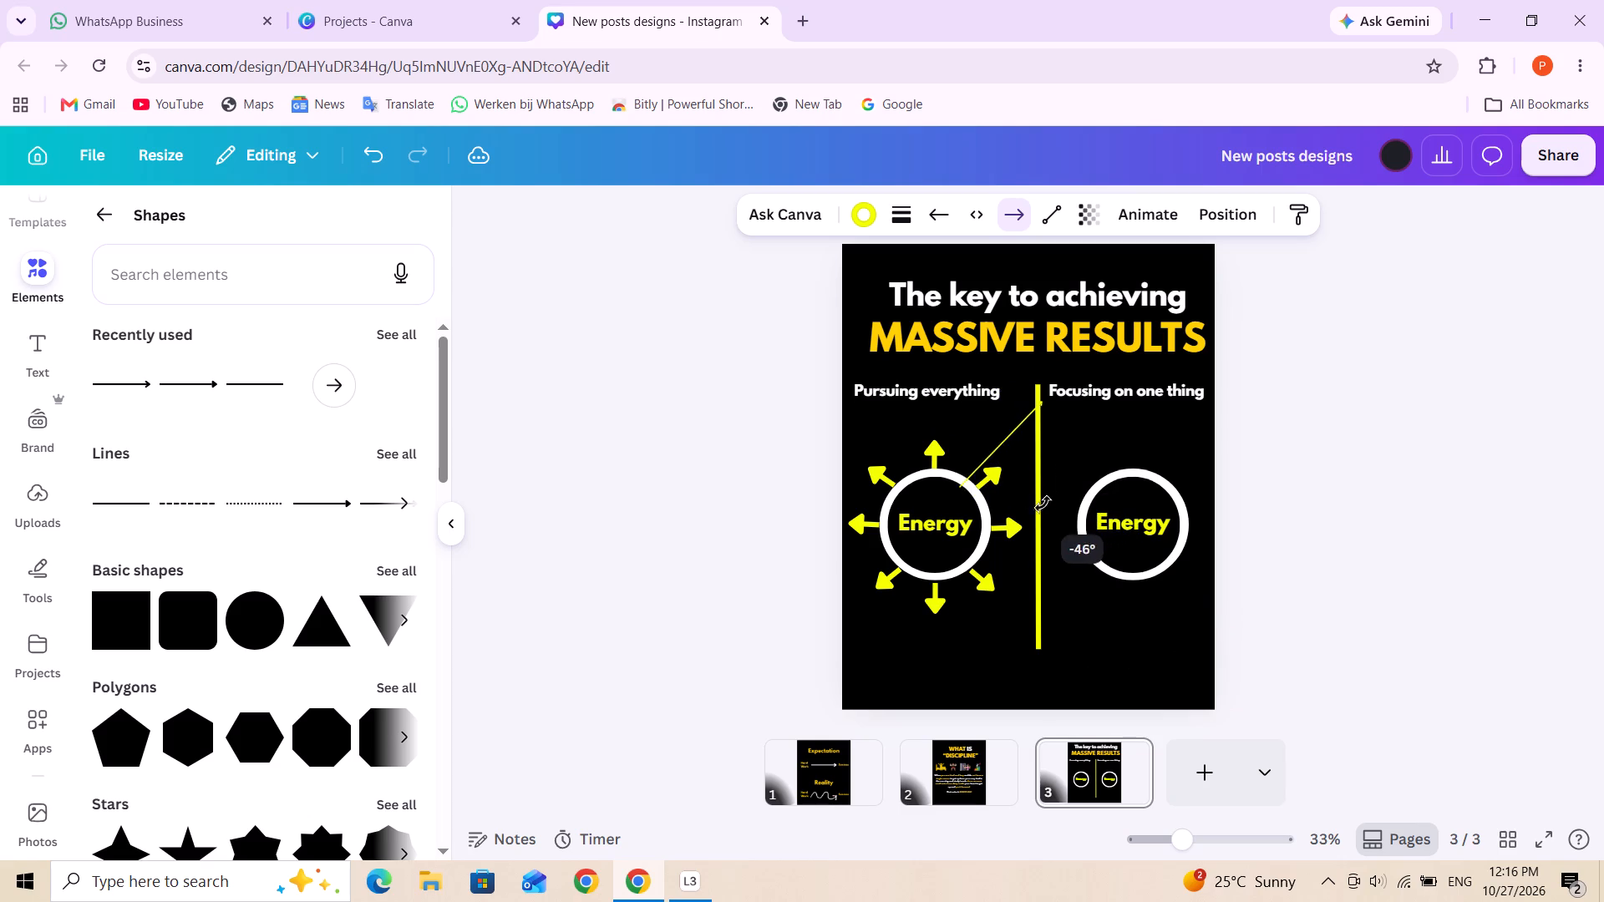
{"action": "left_click_drag", "start_coordinate": [1043, 504], "coordinate": [1077, 473]}
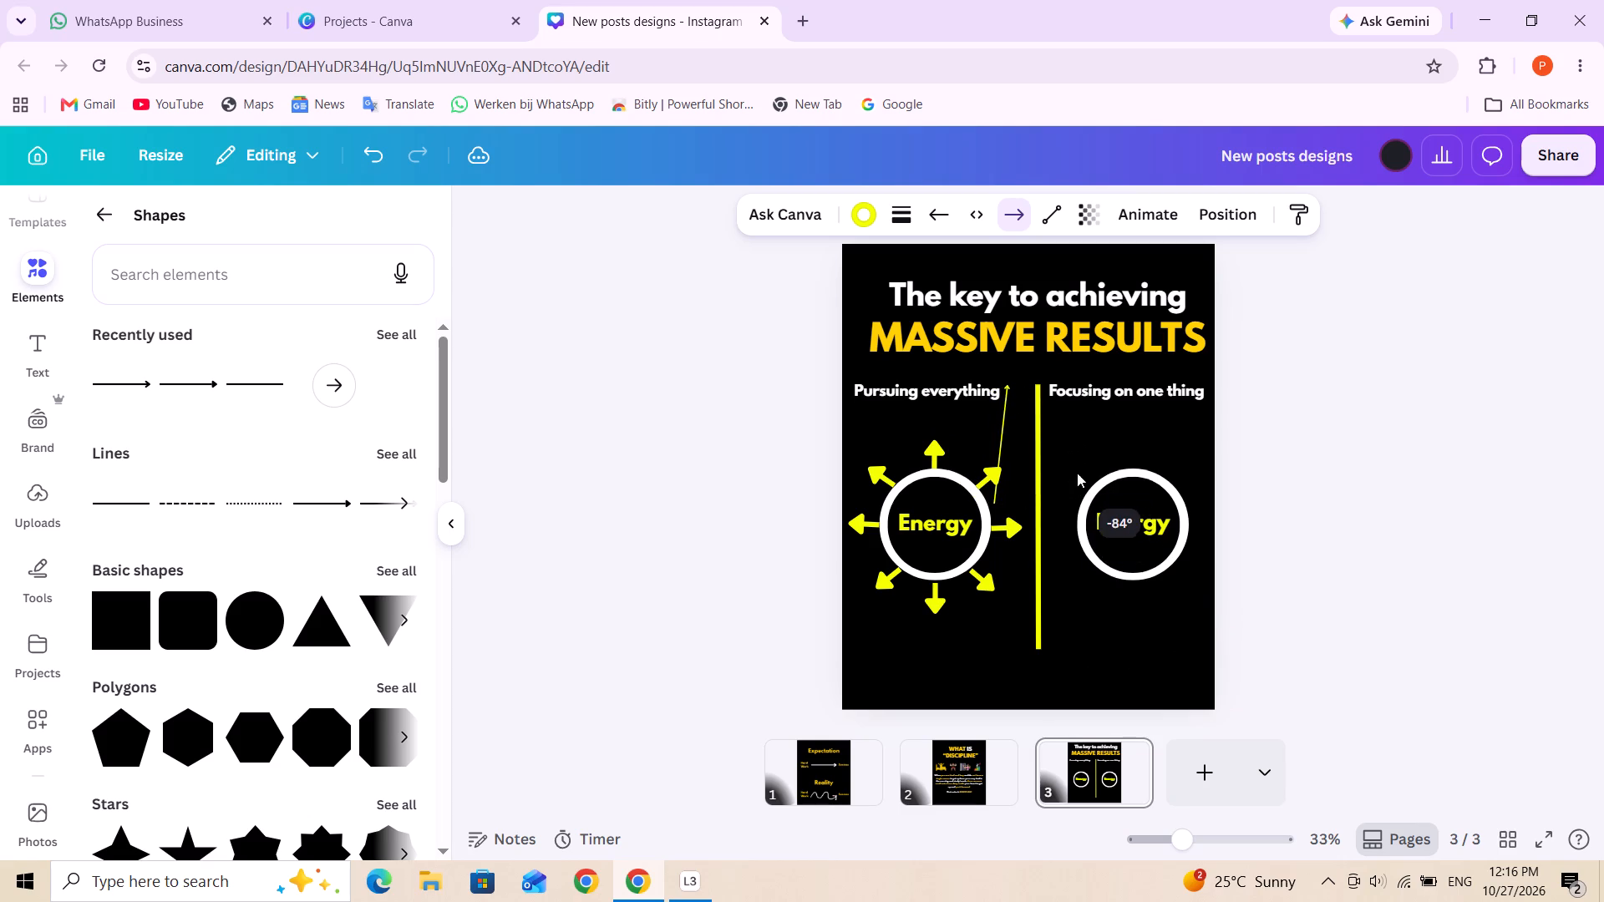
{"action": "left_click_drag", "start_coordinate": [1077, 473], "coordinate": [1079, 459]}
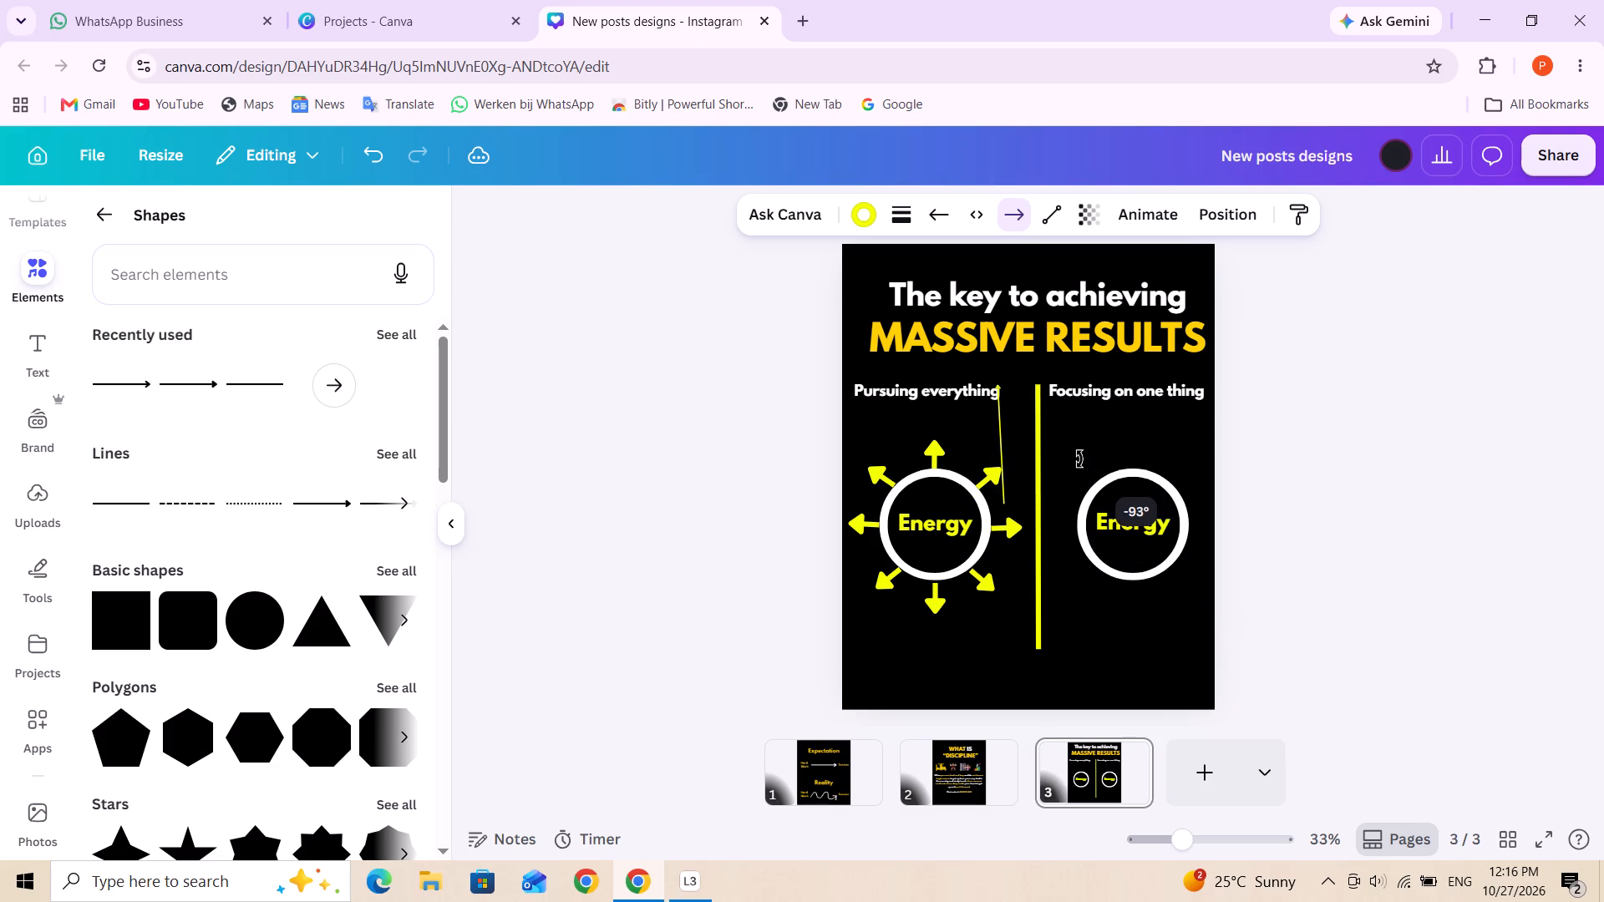
{"action": "left_click_drag", "start_coordinate": [1079, 459], "coordinate": [1076, 465]}
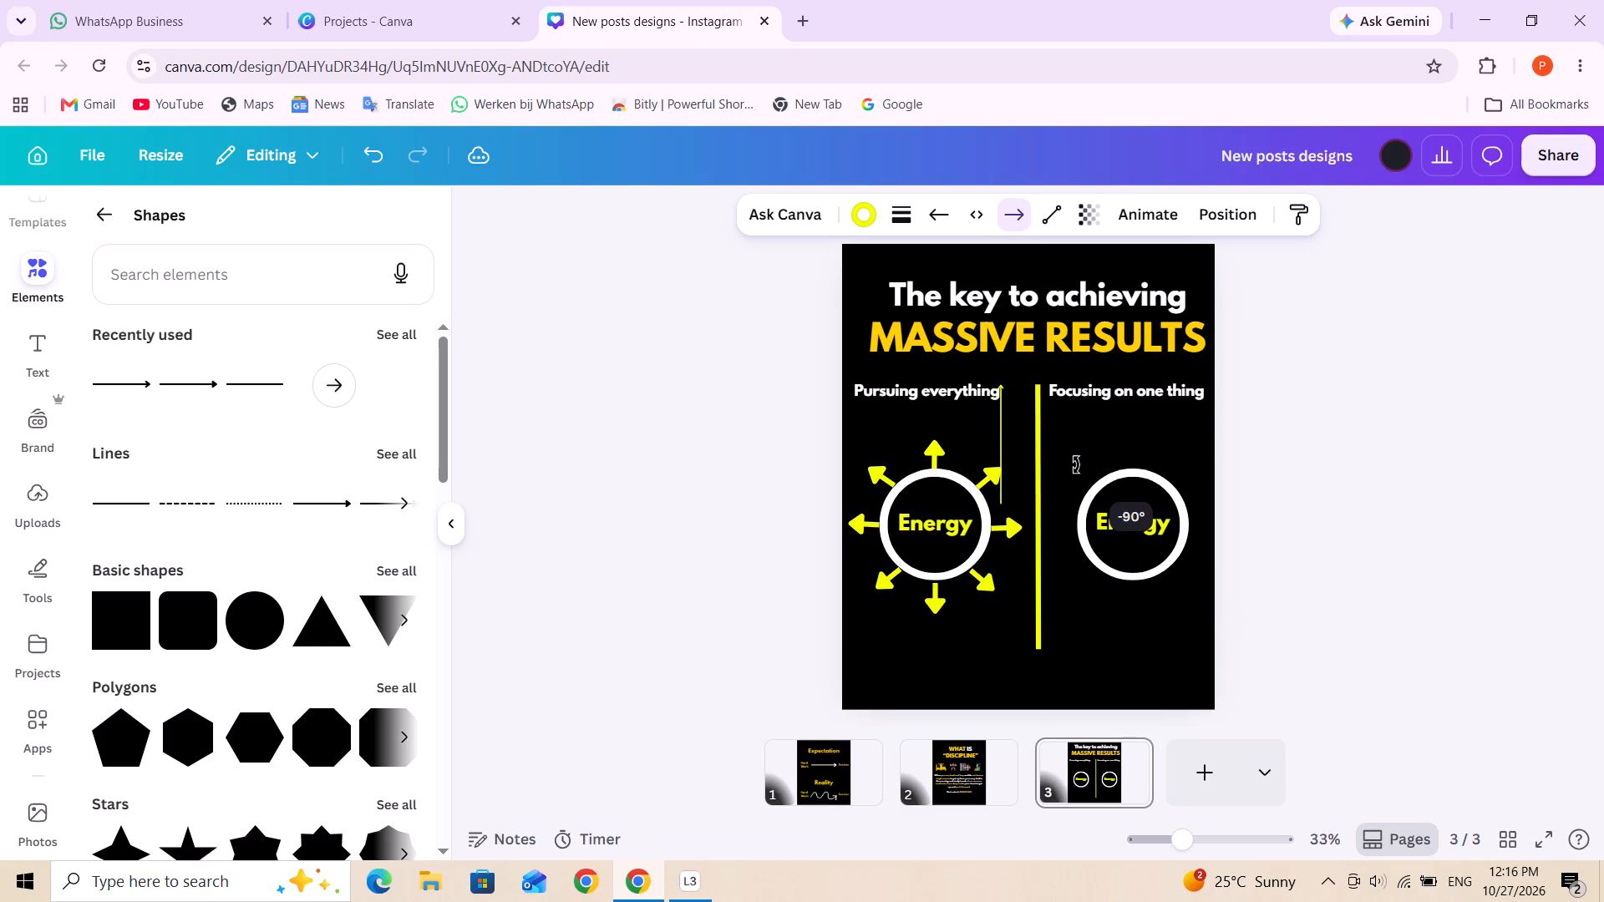
{"action": "left_click_drag", "start_coordinate": [1076, 465], "coordinate": [1066, 466]}
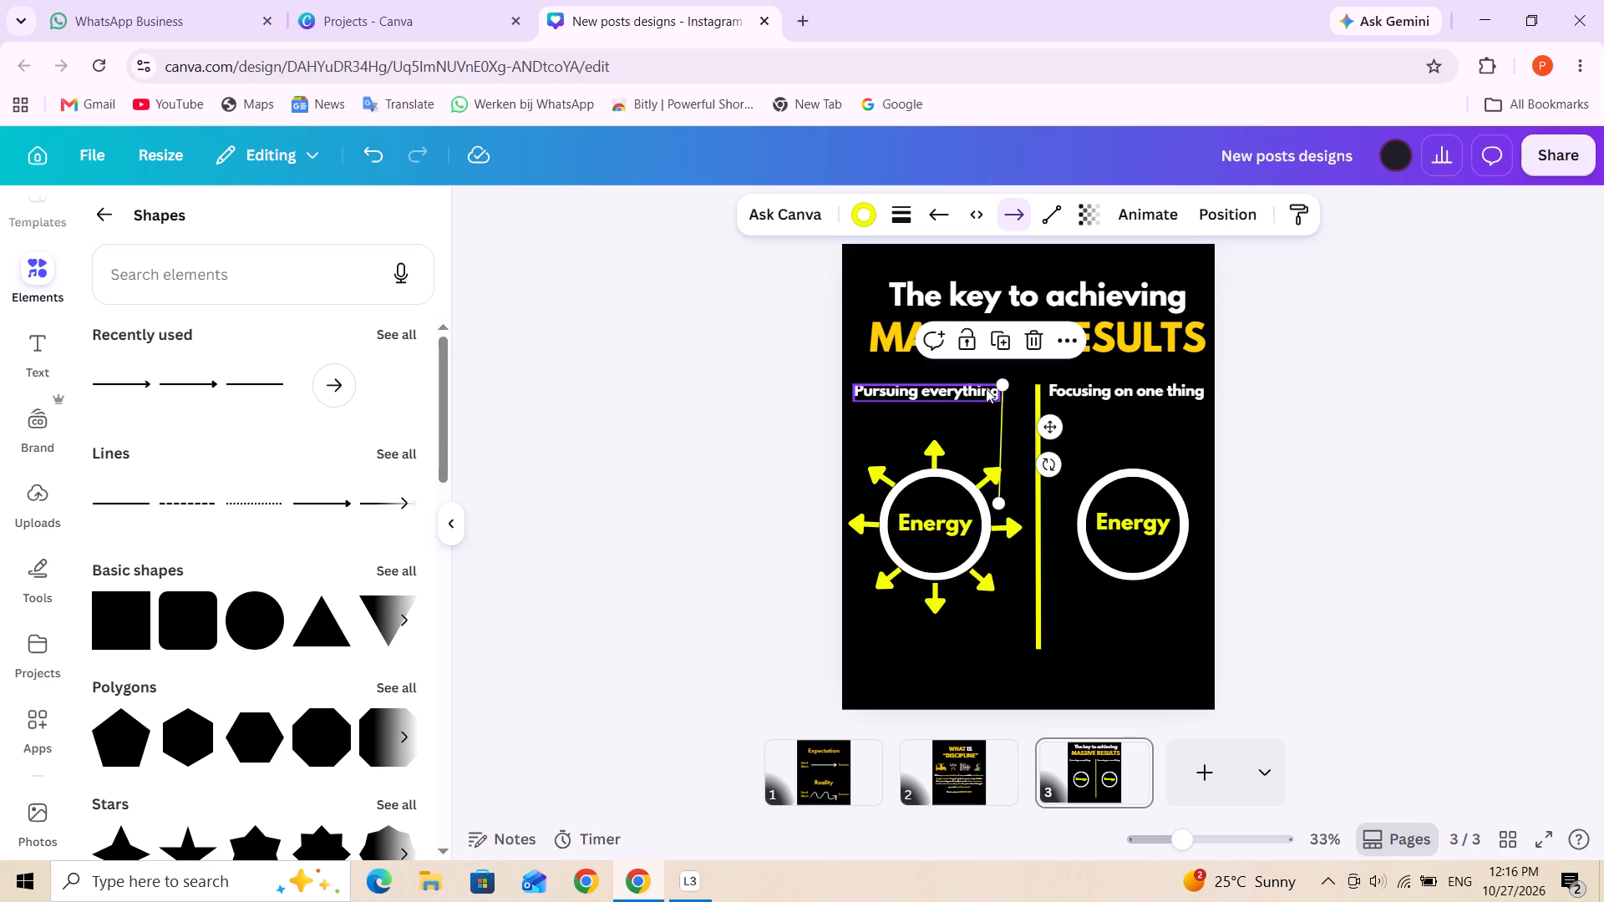
{"action": "left_click_drag", "start_coordinate": [1002, 385], "coordinate": [990, 394]}
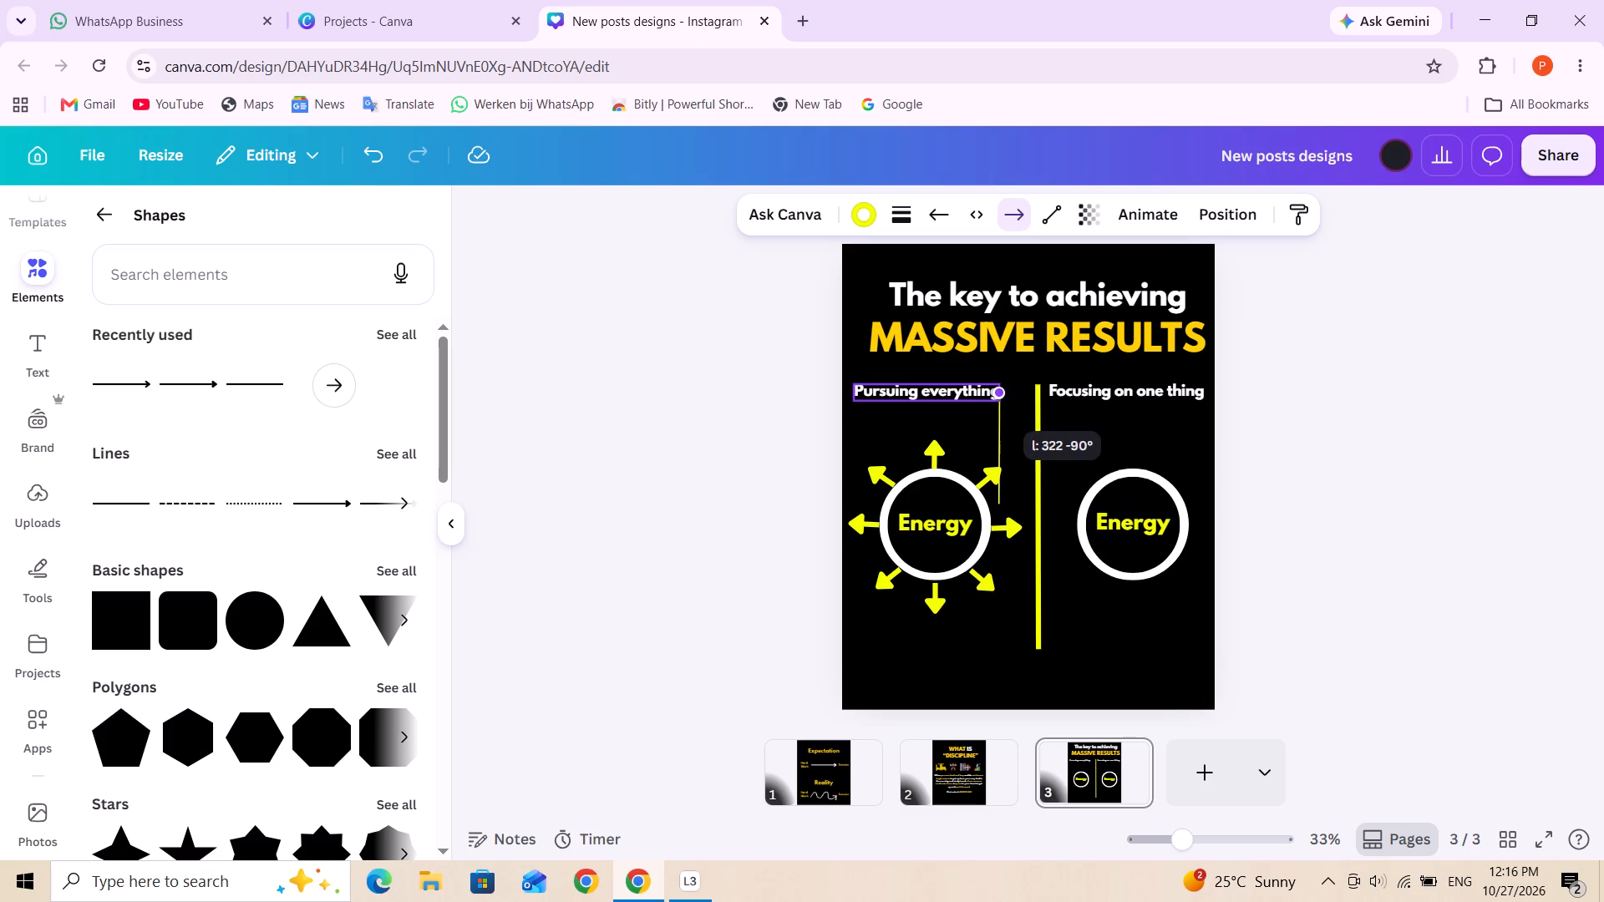
{"action": "left_click_drag", "start_coordinate": [990, 394], "coordinate": [995, 401]}
{"action": "left_click", "coordinate": [1111, 434]}
Move the thin upward arrow onto the "Pursuing everything" ring's top arrow and shorten it to about 82 long.
{"action": "left_click_drag", "start_coordinate": [999, 451], "coordinate": [933, 418]}
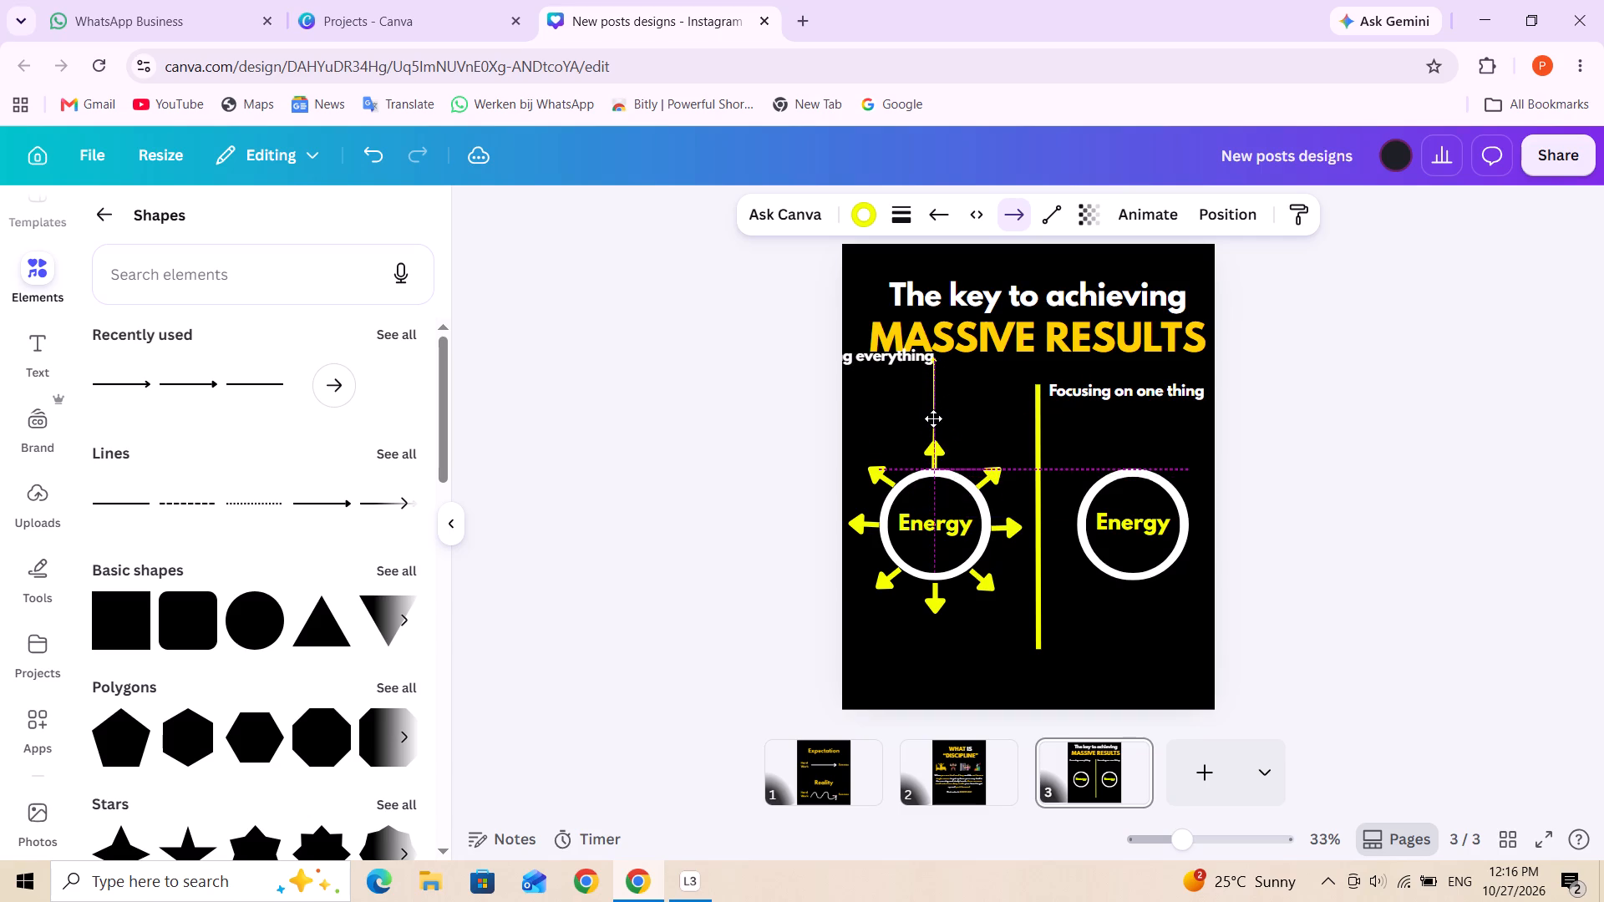
{"action": "left_click_drag", "start_coordinate": [933, 418], "coordinate": [934, 418]}
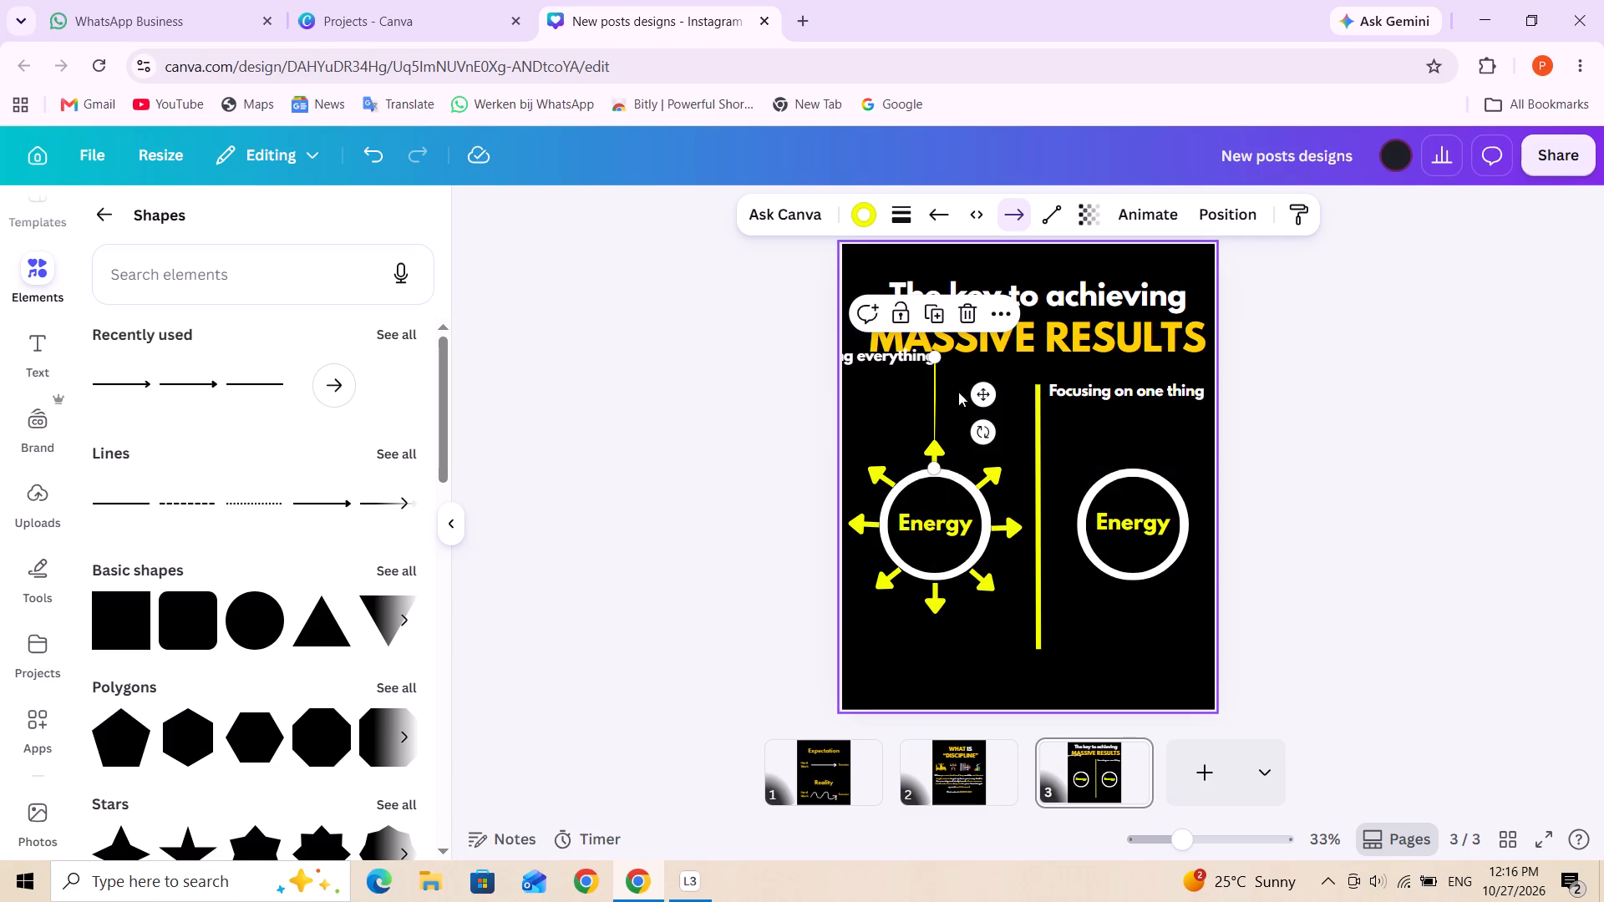
{"action": "left_click_drag", "start_coordinate": [935, 359], "coordinate": [937, 440]}
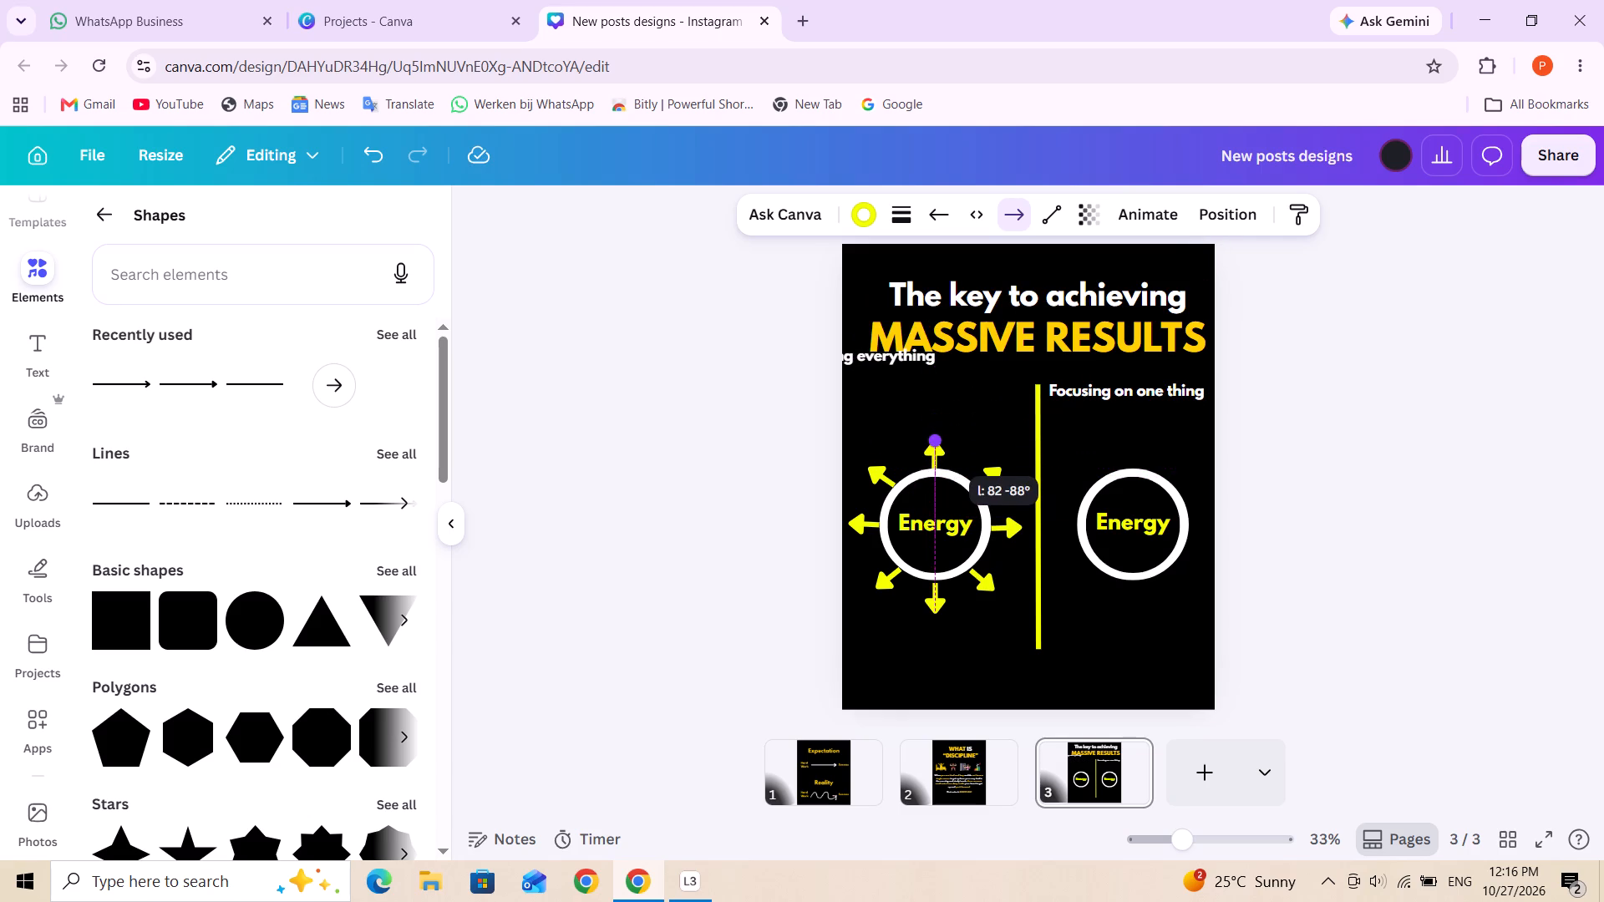
{"action": "left_click_drag", "start_coordinate": [937, 440], "coordinate": [935, 443]}
{"action": "left_click", "coordinate": [972, 420]}
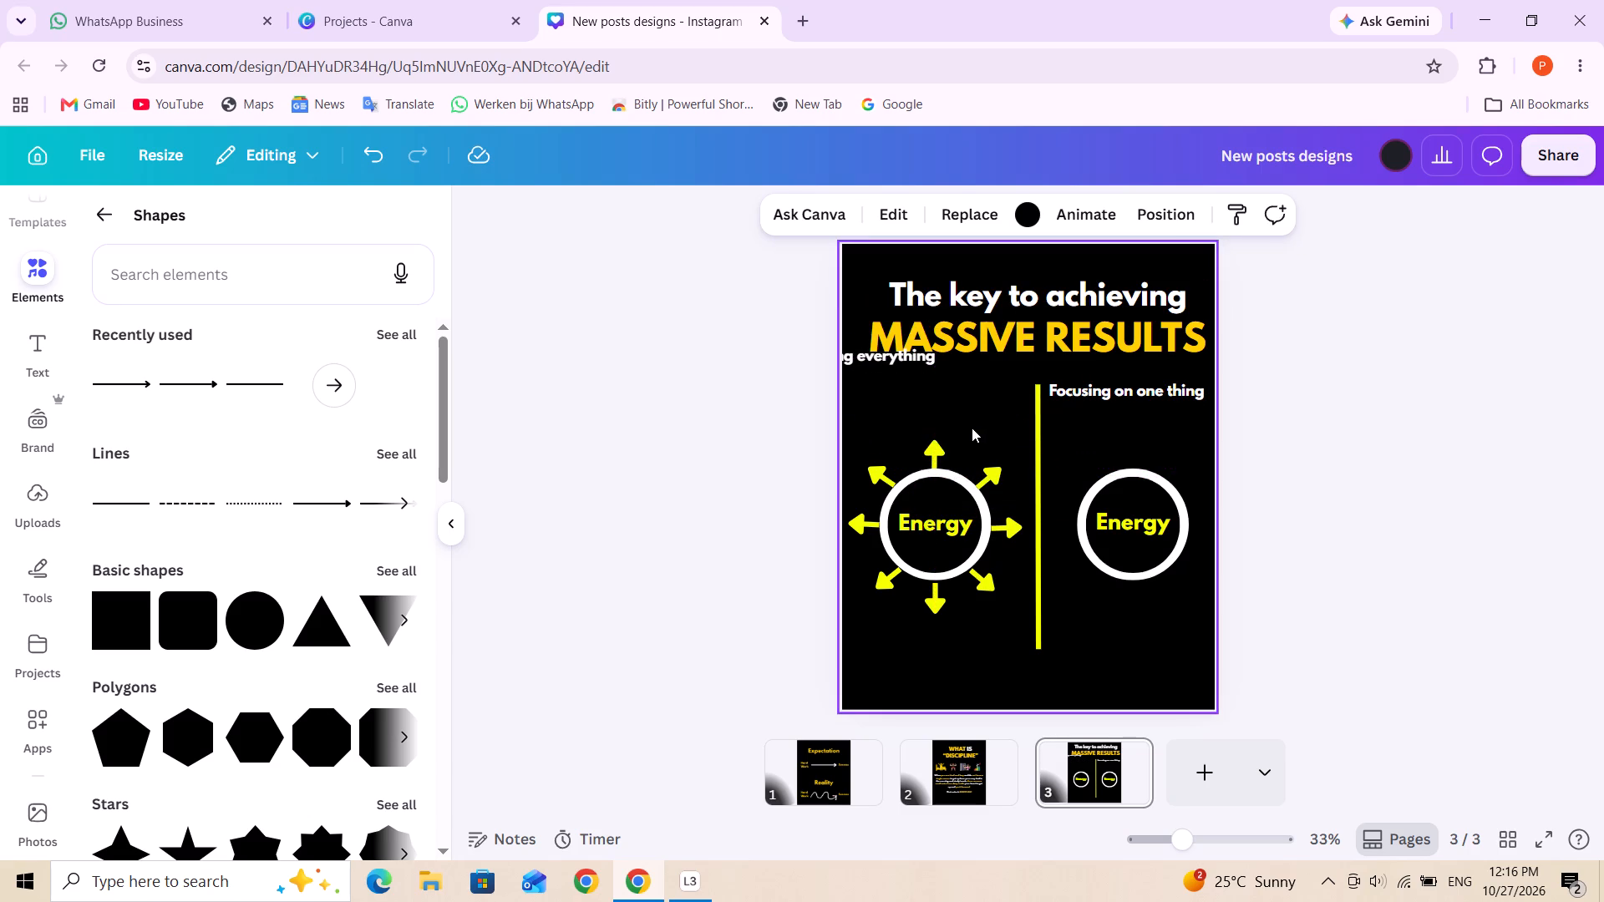
Set the shortened upward arrow's stroke weight to 20.
{"action": "left_click", "coordinate": [934, 446]}
{"action": "left_click", "coordinate": [902, 219]}
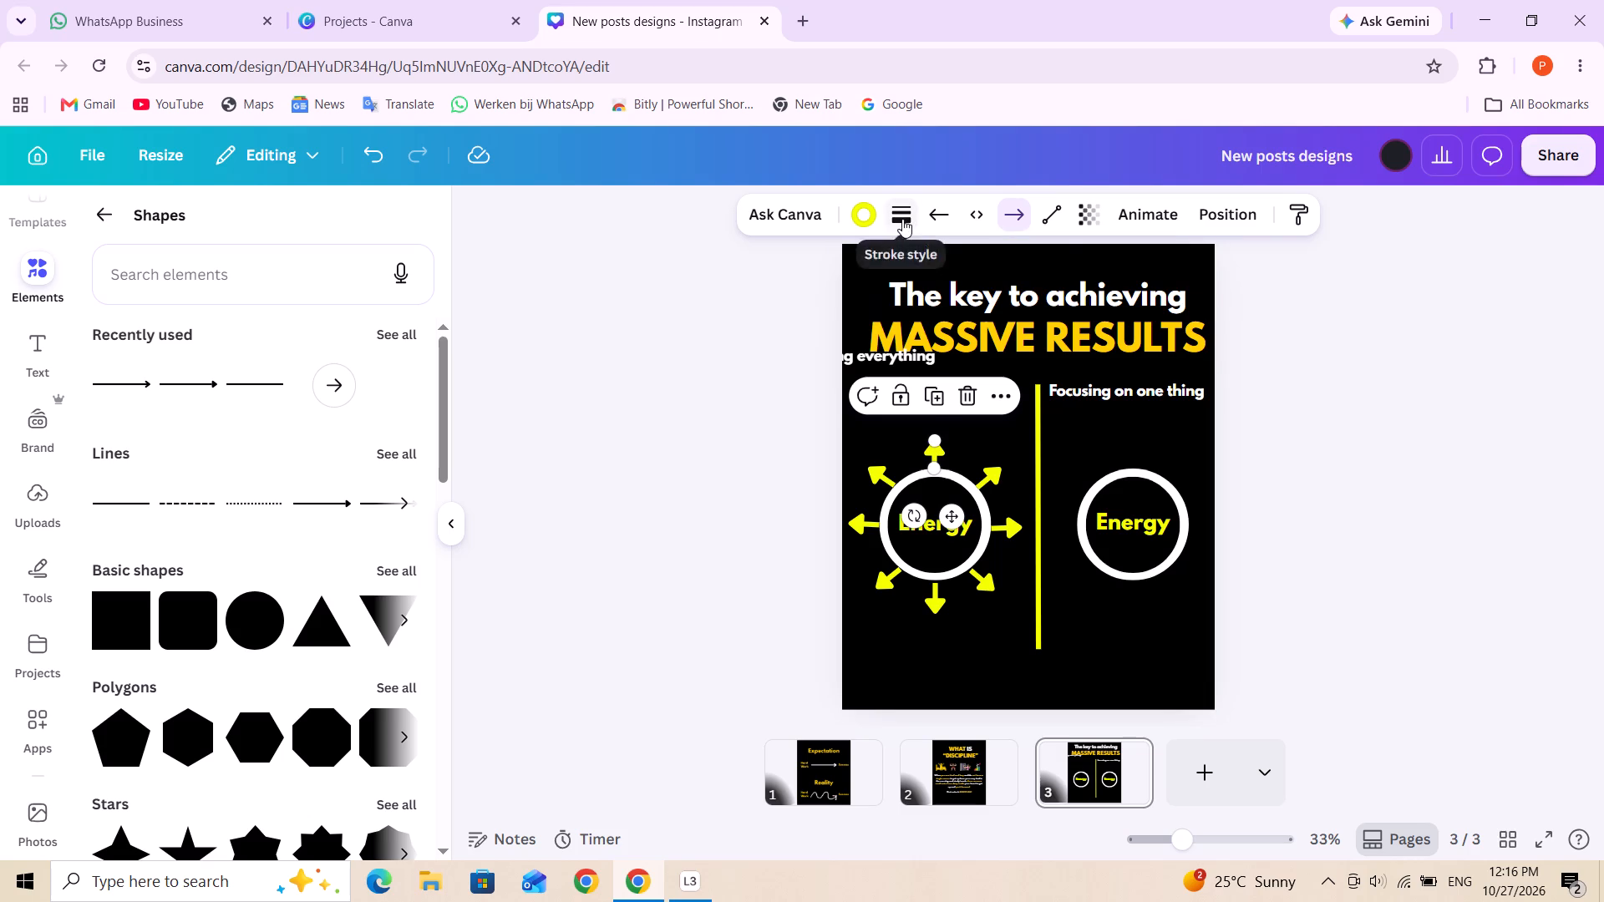
{"action": "left_click_drag", "start_coordinate": [777, 405], "coordinate": [786, 405]}
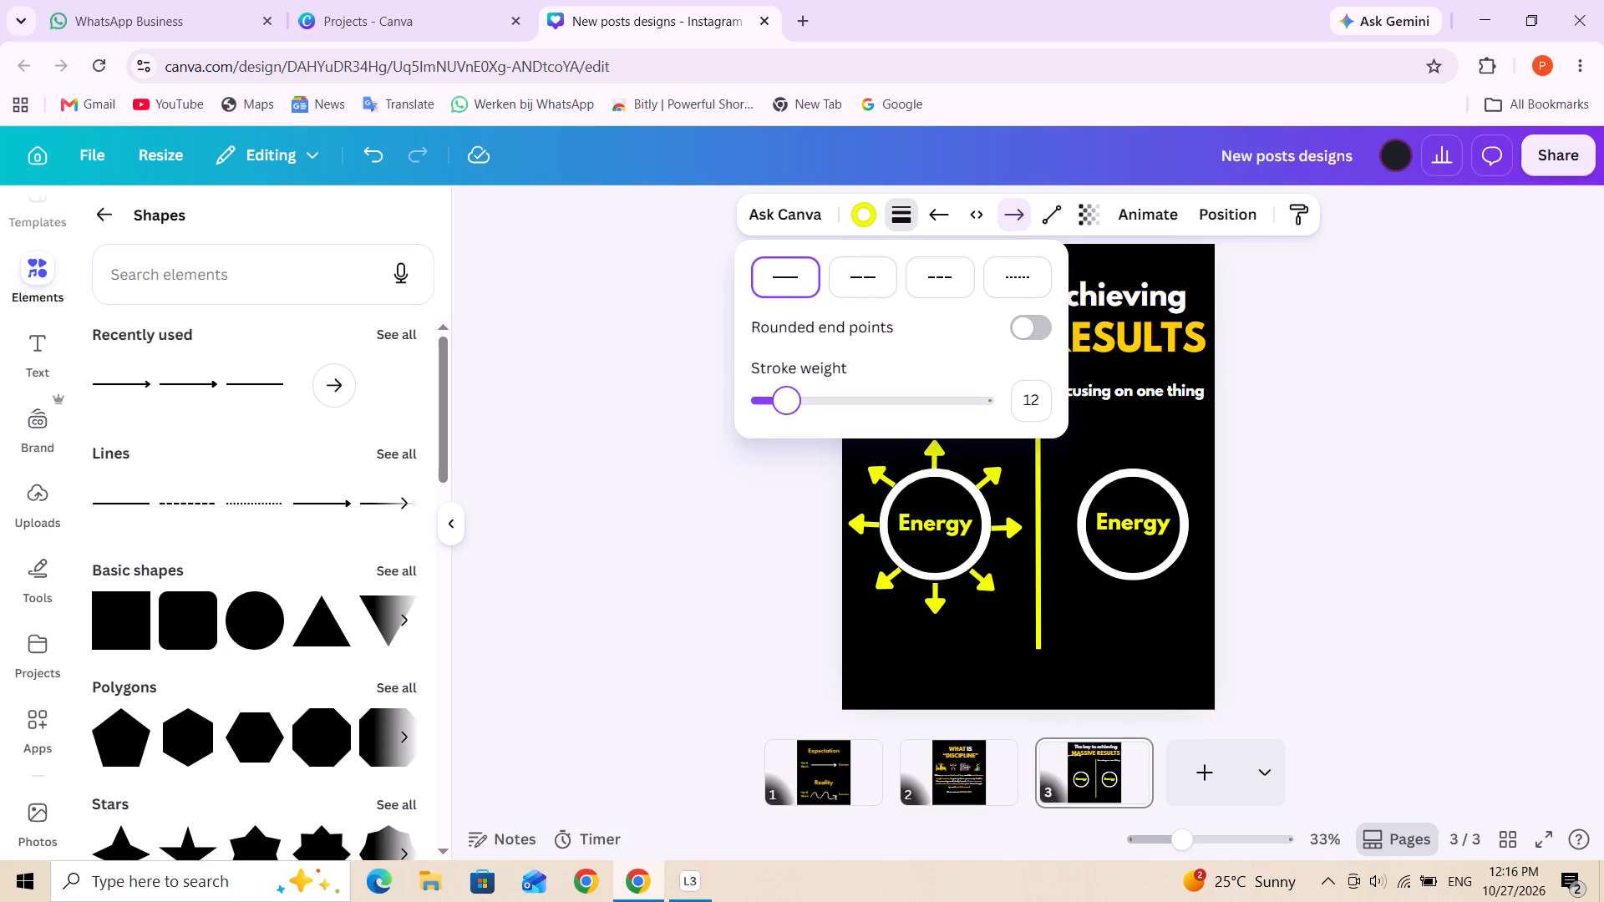
{"action": "left_click_drag", "start_coordinate": [786, 405], "coordinate": [801, 405]}
{"action": "left_click_drag", "start_coordinate": [801, 405], "coordinate": [802, 405]}
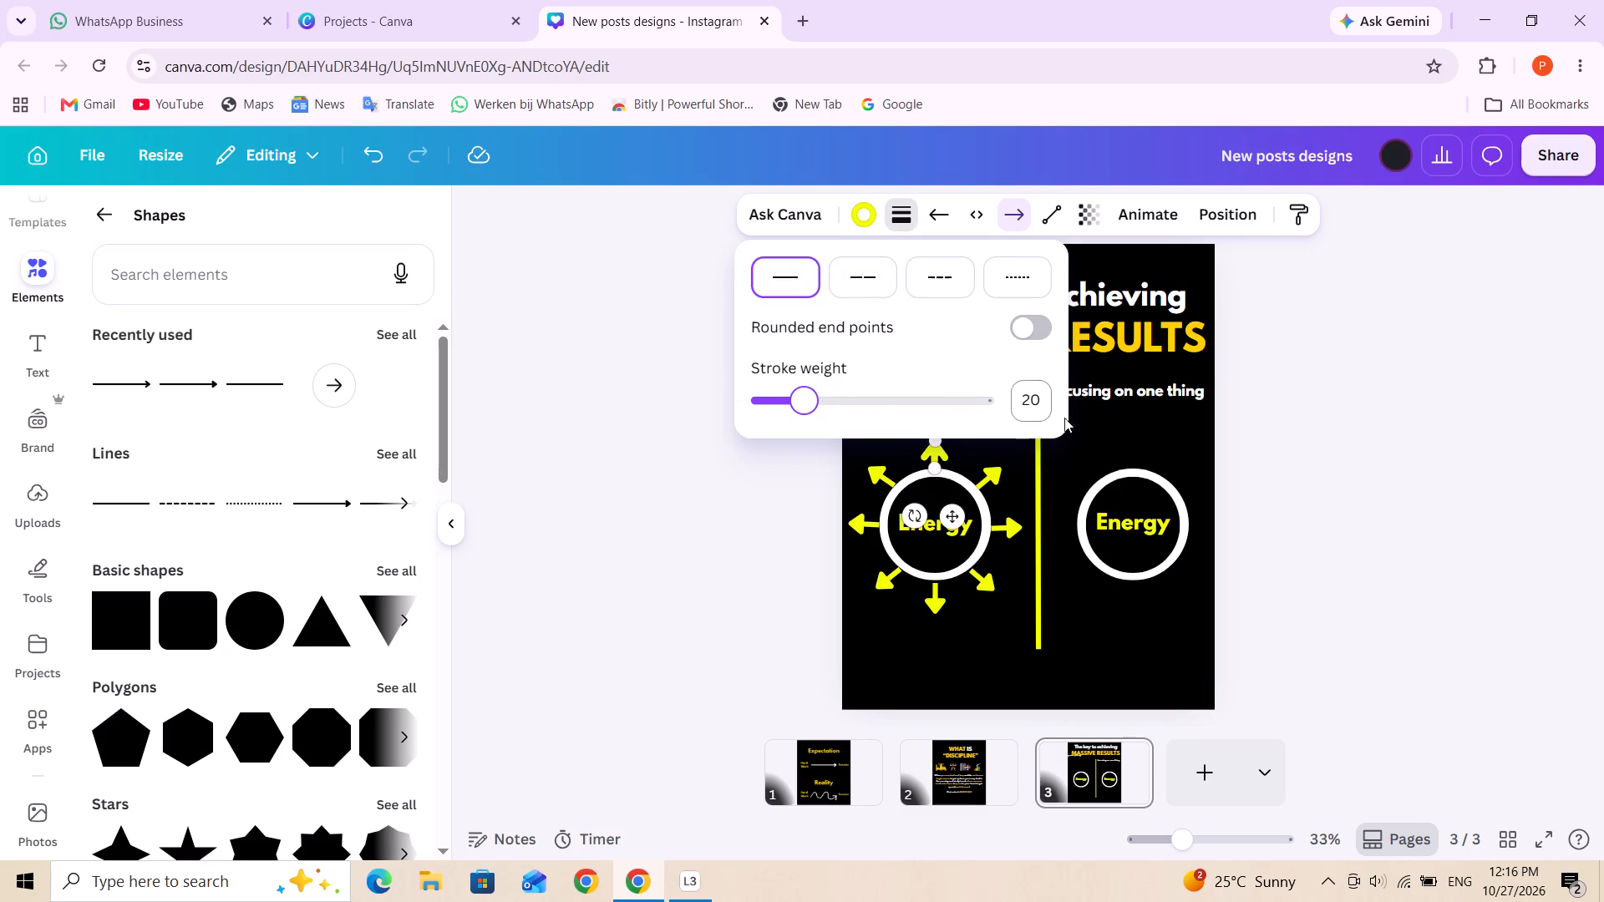
{"action": "left_click", "coordinate": [1094, 419]}
Duplicate the thickened upward arrow, rotate the copy to about -36°, and place it over the "Pursuing everything" ring's upper-right arrow.
{"action": "left_click", "coordinate": [933, 452]}
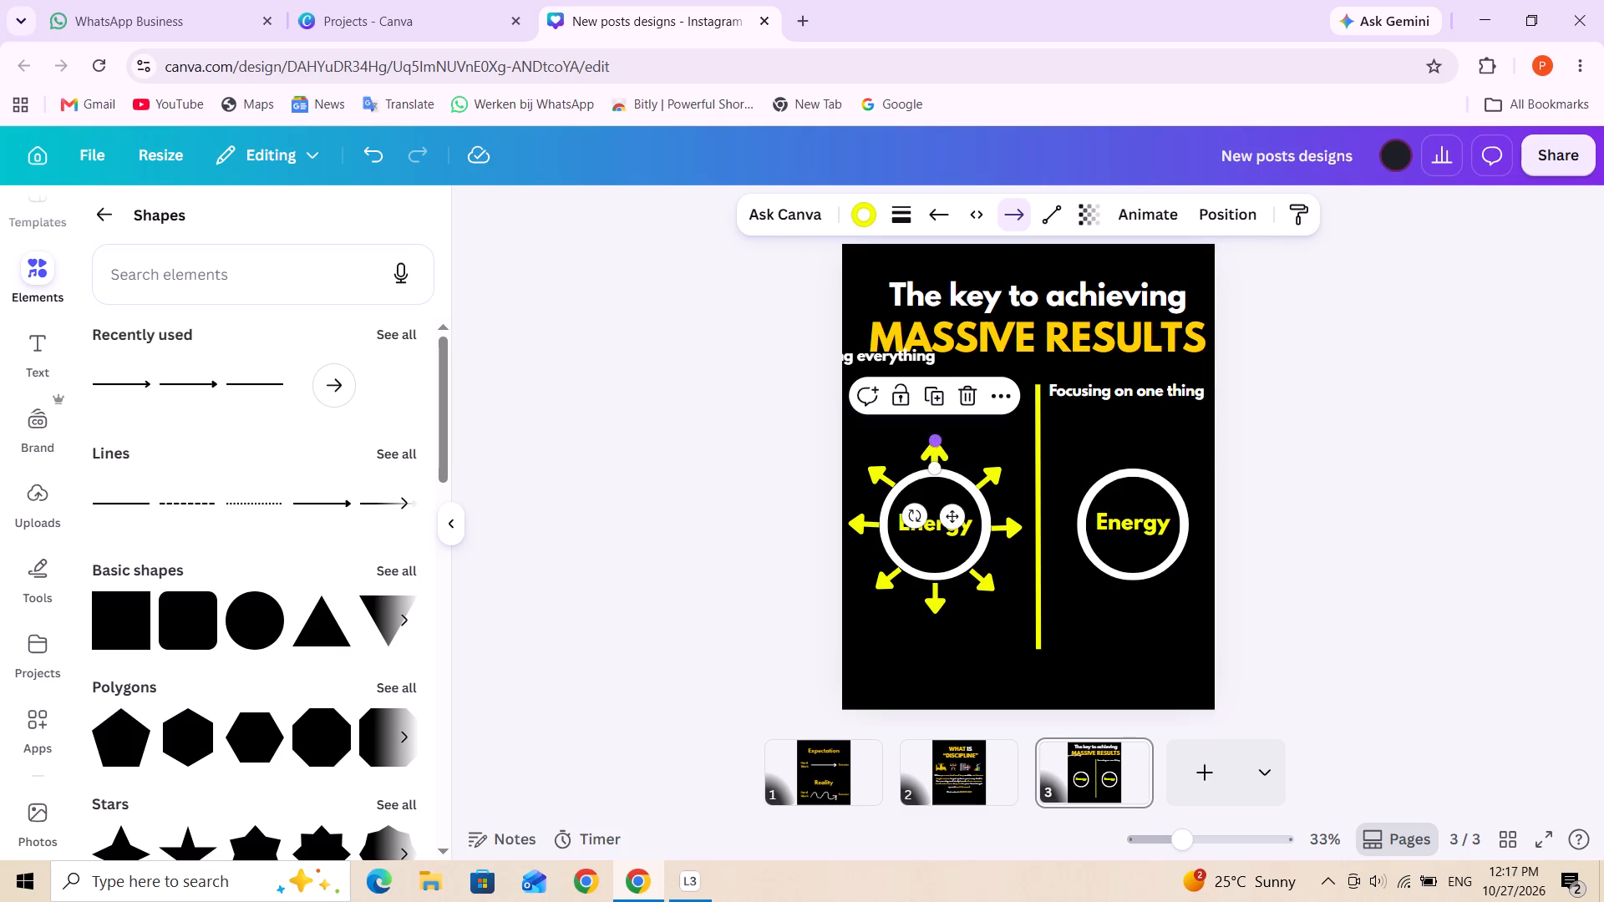
{"action": "left_click", "coordinate": [936, 395]}
{"action": "left_click_drag", "start_coordinate": [942, 455], "coordinate": [962, 453]}
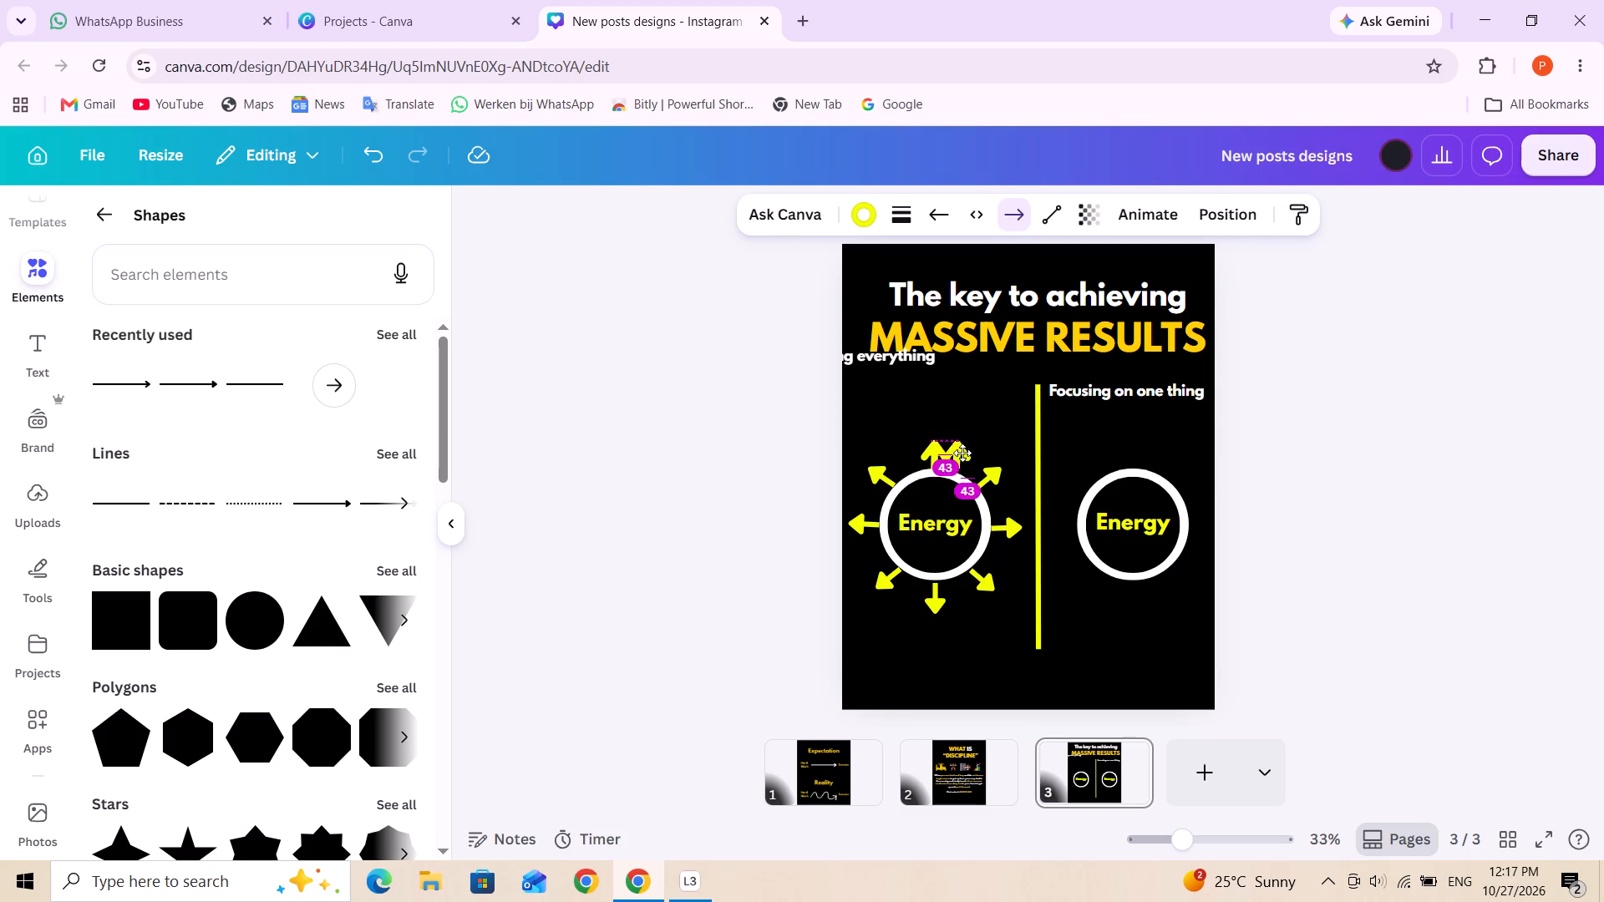
{"action": "left_click_drag", "start_coordinate": [962, 453], "coordinate": [988, 440]}
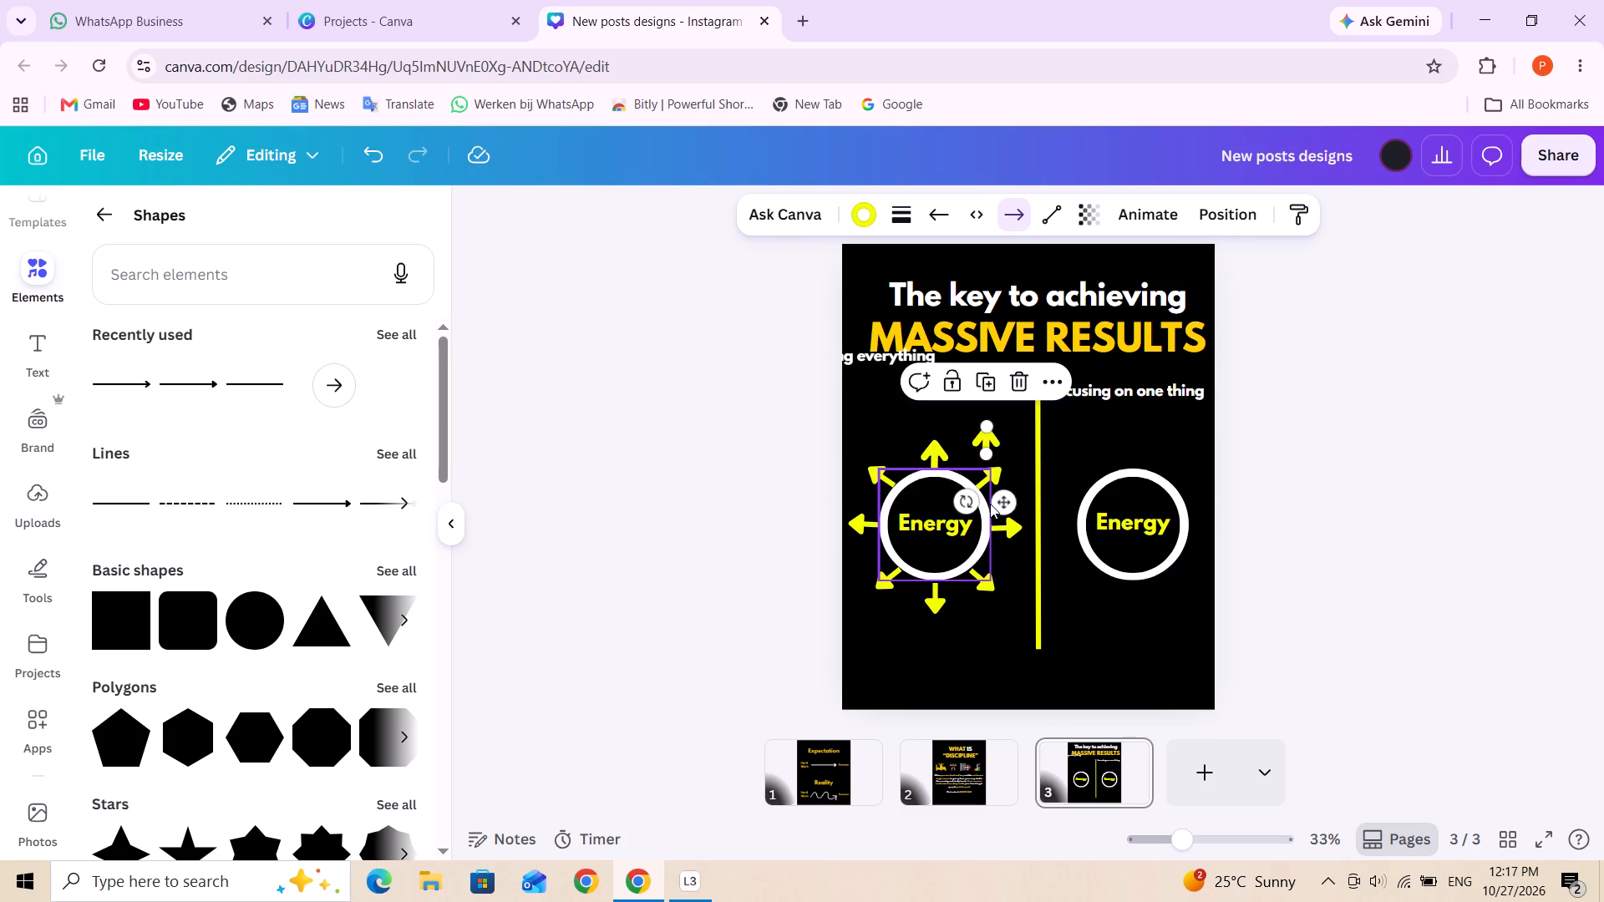
{"action": "left_click_drag", "start_coordinate": [967, 507], "coordinate": [930, 459]}
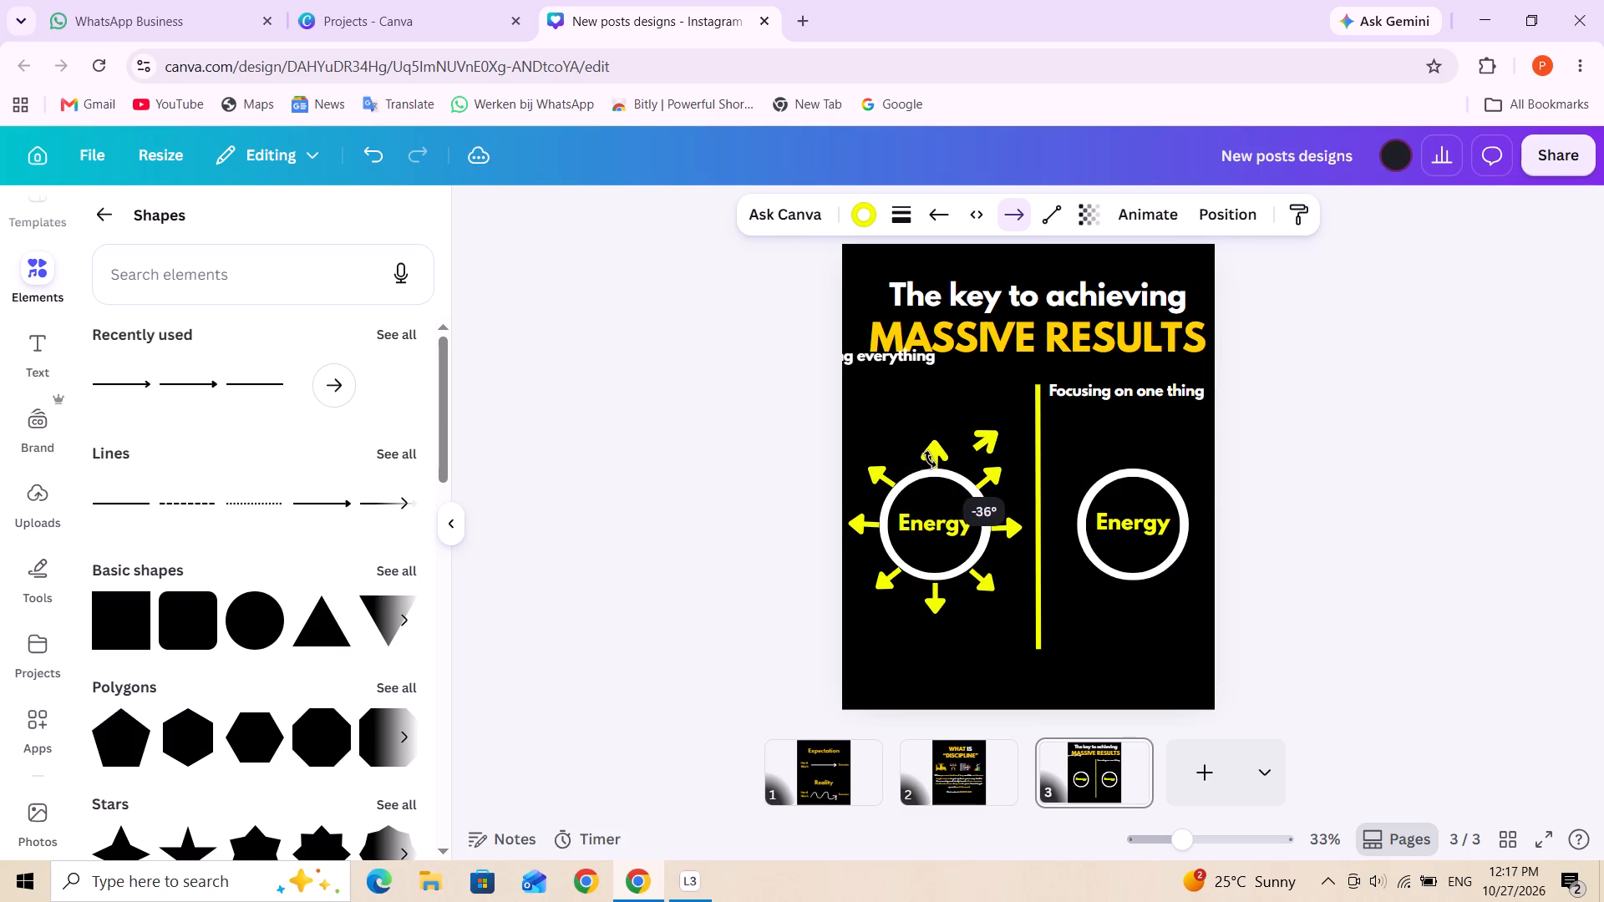
{"action": "left_click_drag", "start_coordinate": [930, 459], "coordinate": [929, 459]}
{"action": "left_click_drag", "start_coordinate": [989, 439], "coordinate": [993, 479]}
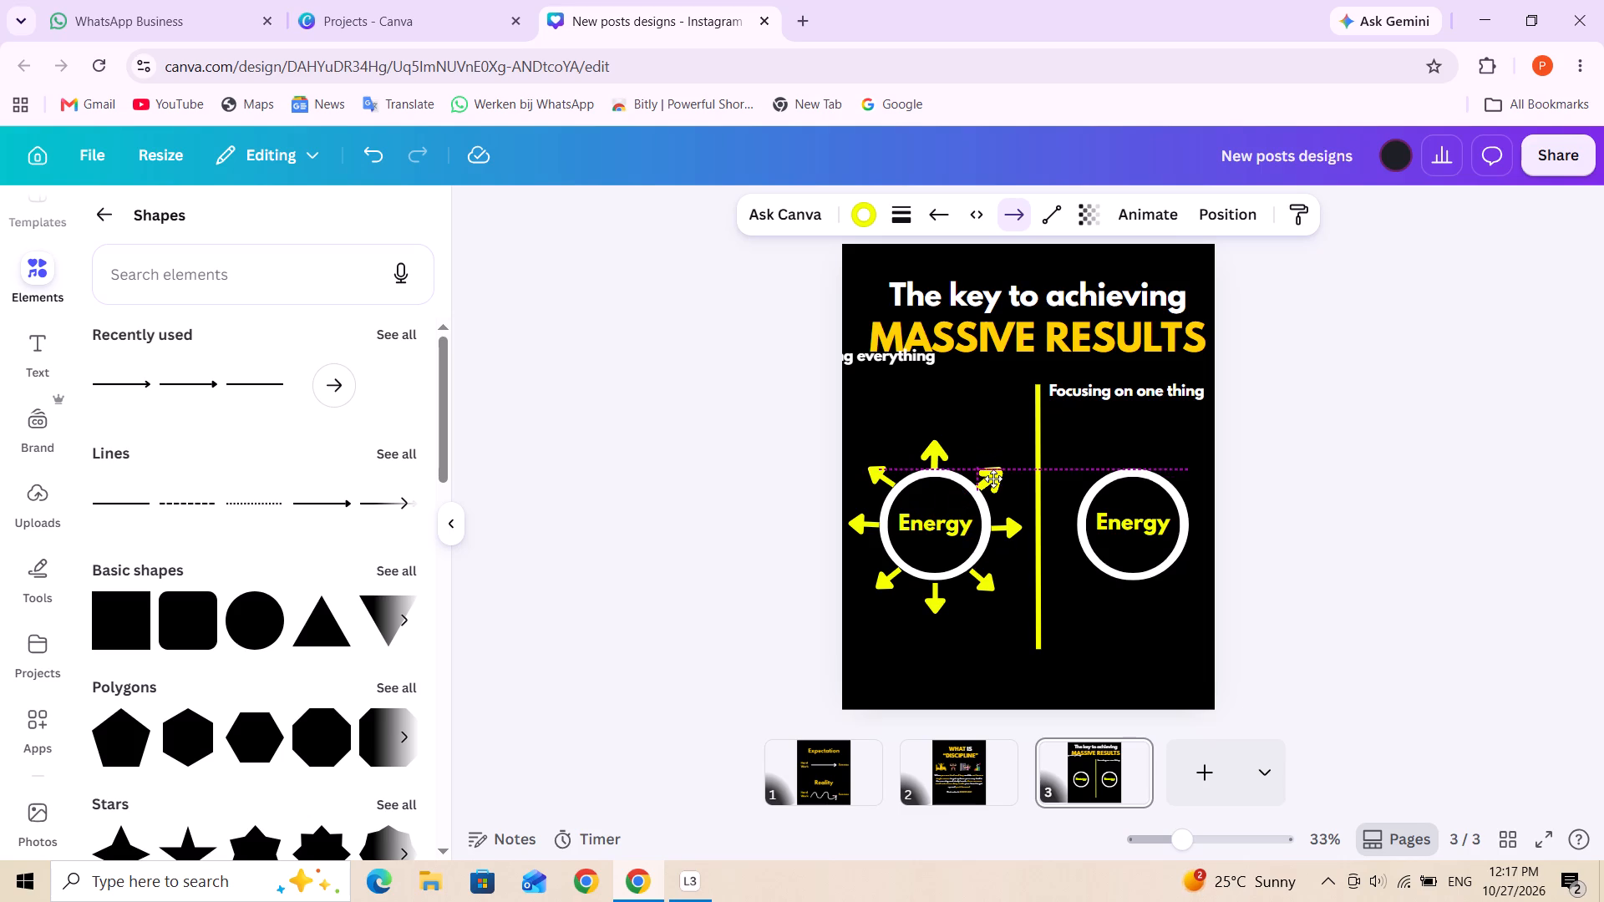
{"action": "left_click_drag", "start_coordinate": [993, 479], "coordinate": [994, 478]}
{"action": "left_click", "coordinate": [1039, 486]}
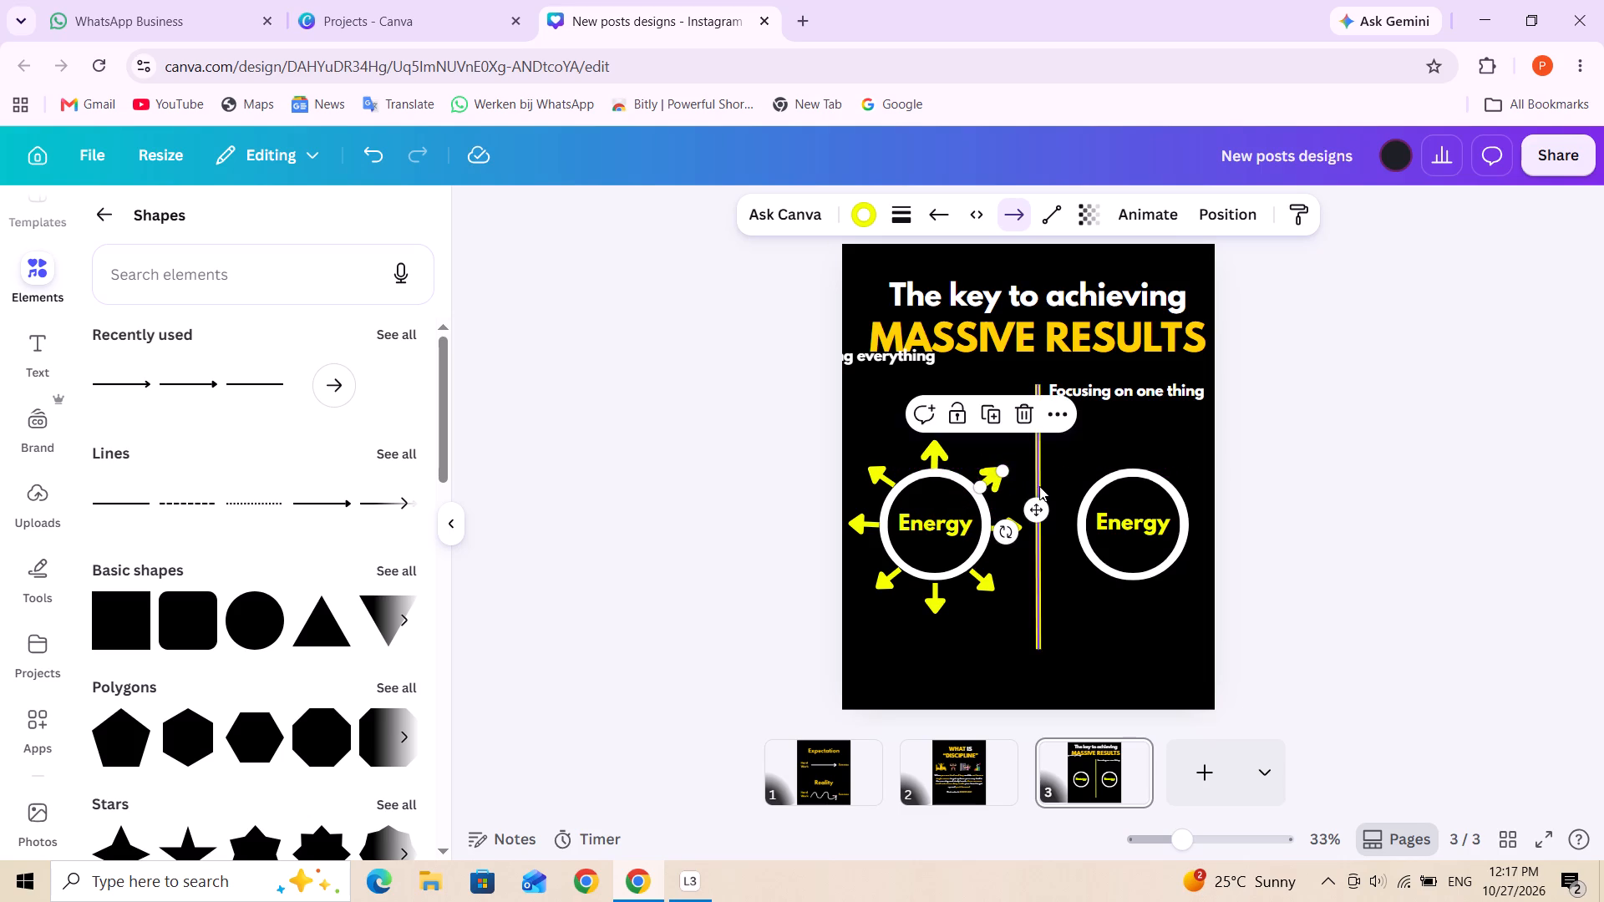
Duplicate the thick up-right arrow, rotate the copy to point horizontally right, and place it over the "Pursuing everything" ring's right-edge arrow.
{"action": "left_click", "coordinate": [996, 474]}
{"action": "left_click", "coordinate": [996, 410]}
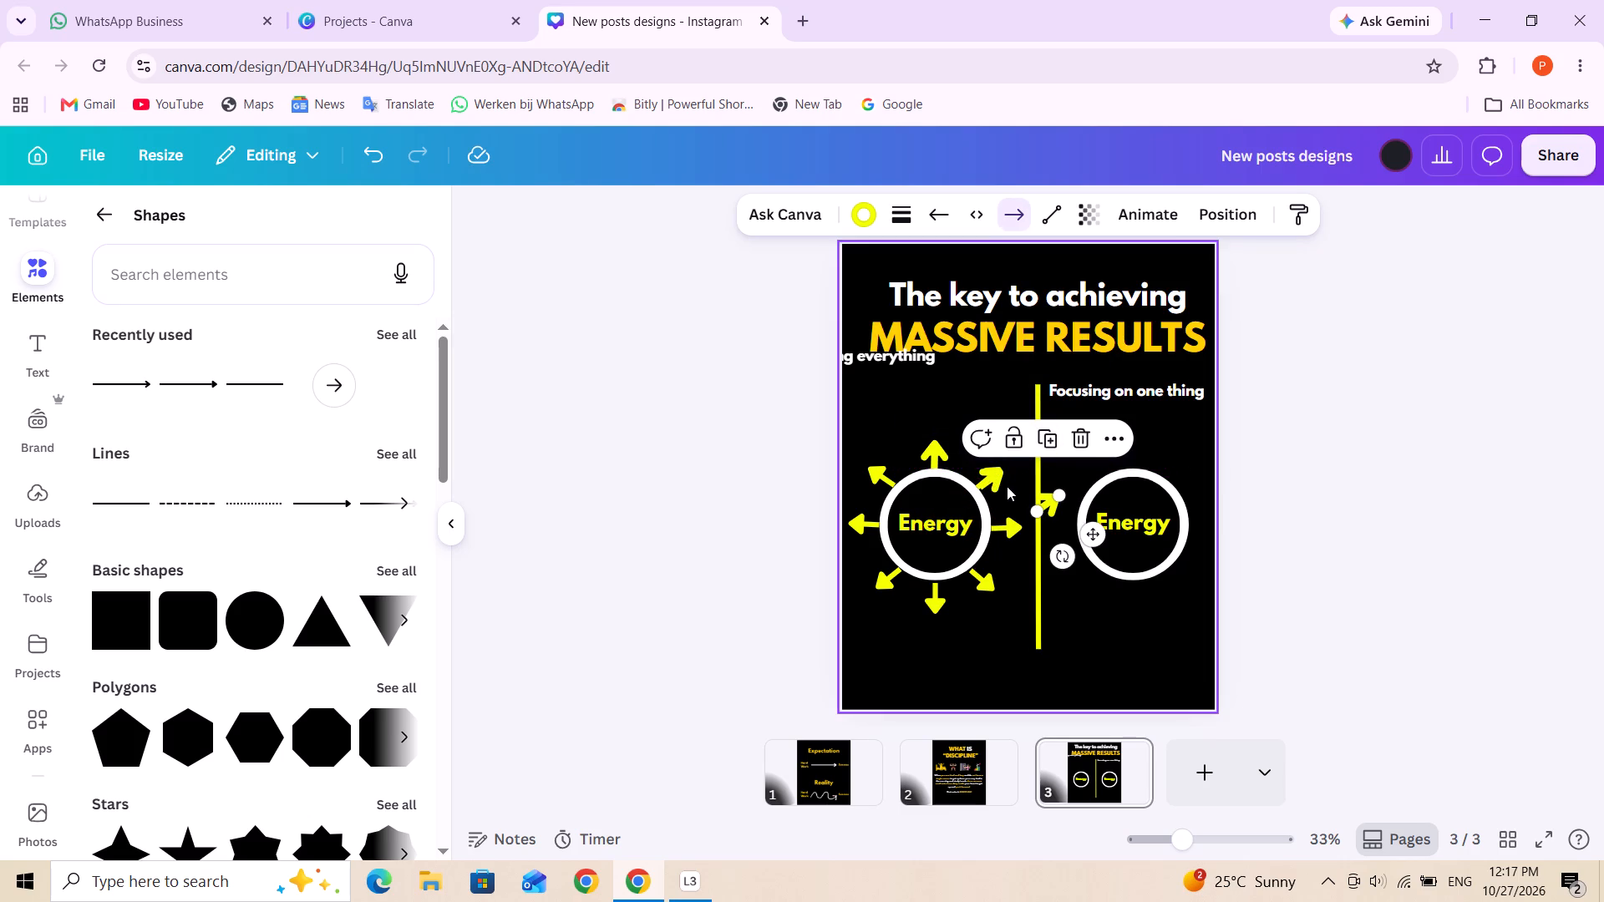
{"action": "left_click_drag", "start_coordinate": [1051, 500], "coordinate": [1015, 520]}
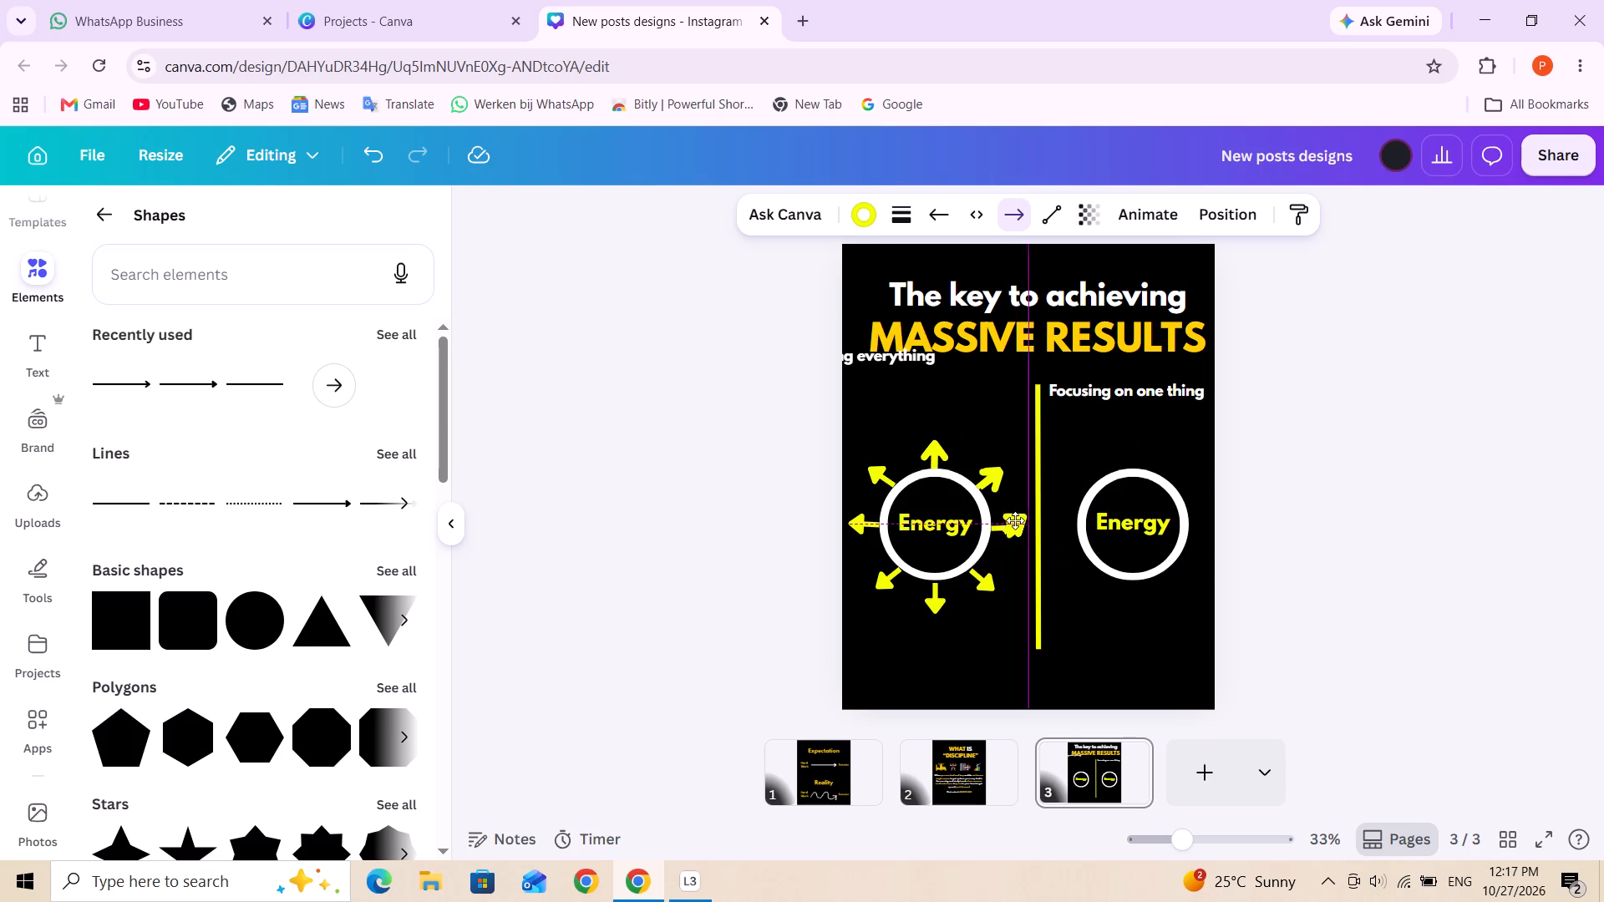
{"action": "left_click_drag", "start_coordinate": [1015, 520], "coordinate": [1014, 502]}
{"action": "left_click_drag", "start_coordinate": [1028, 561], "coordinate": [1011, 561]}
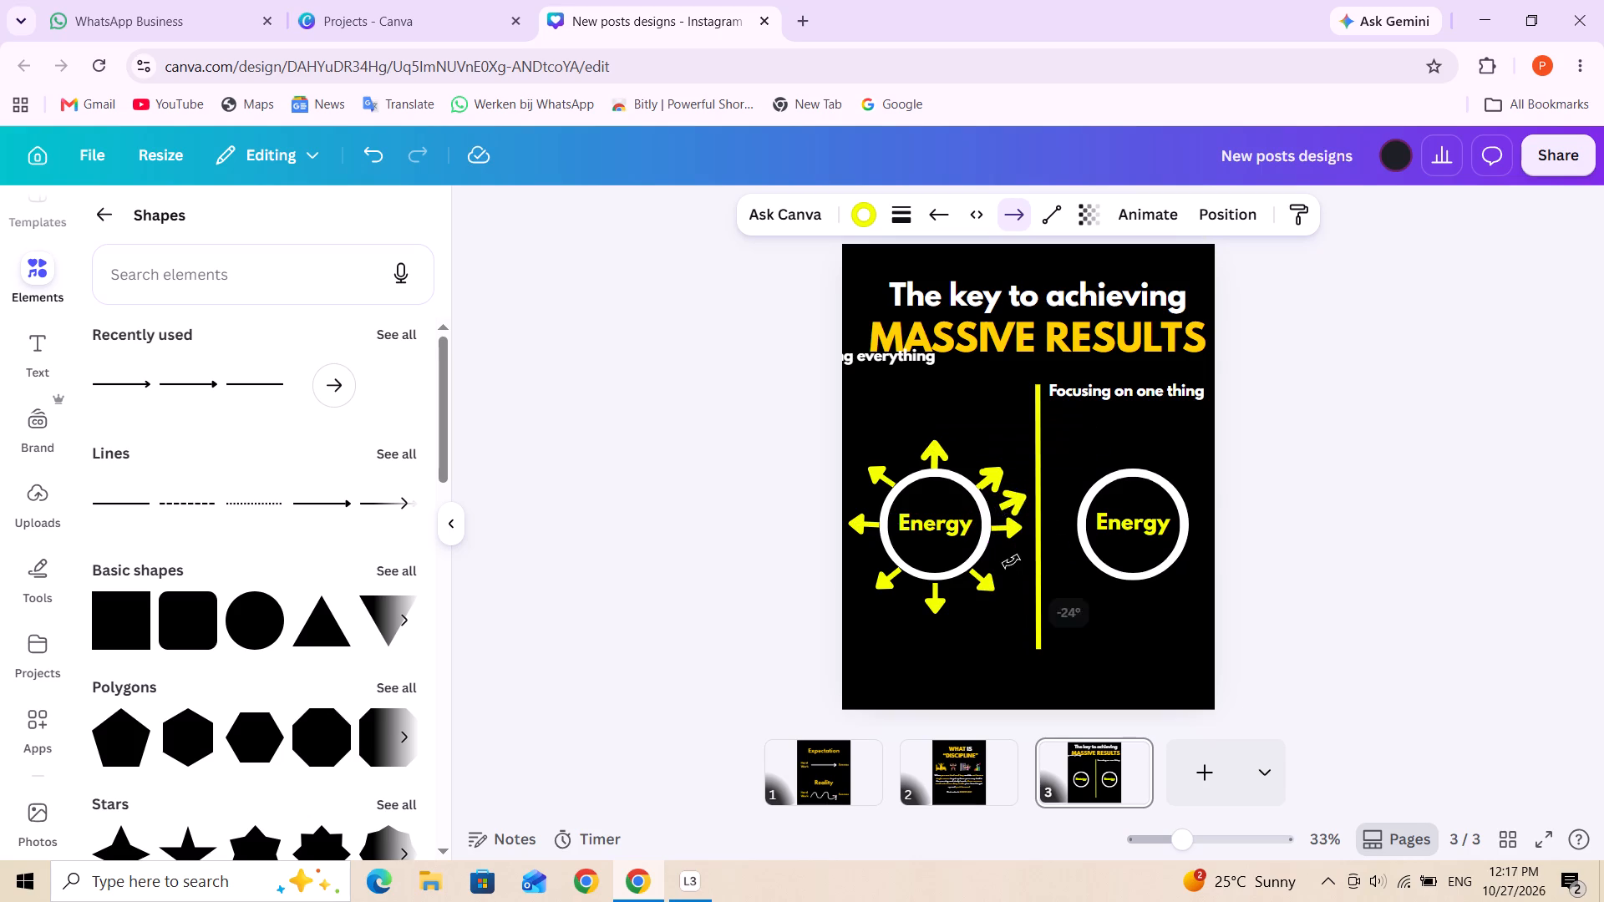
{"action": "left_click_drag", "start_coordinate": [1011, 561], "coordinate": [1012, 555]}
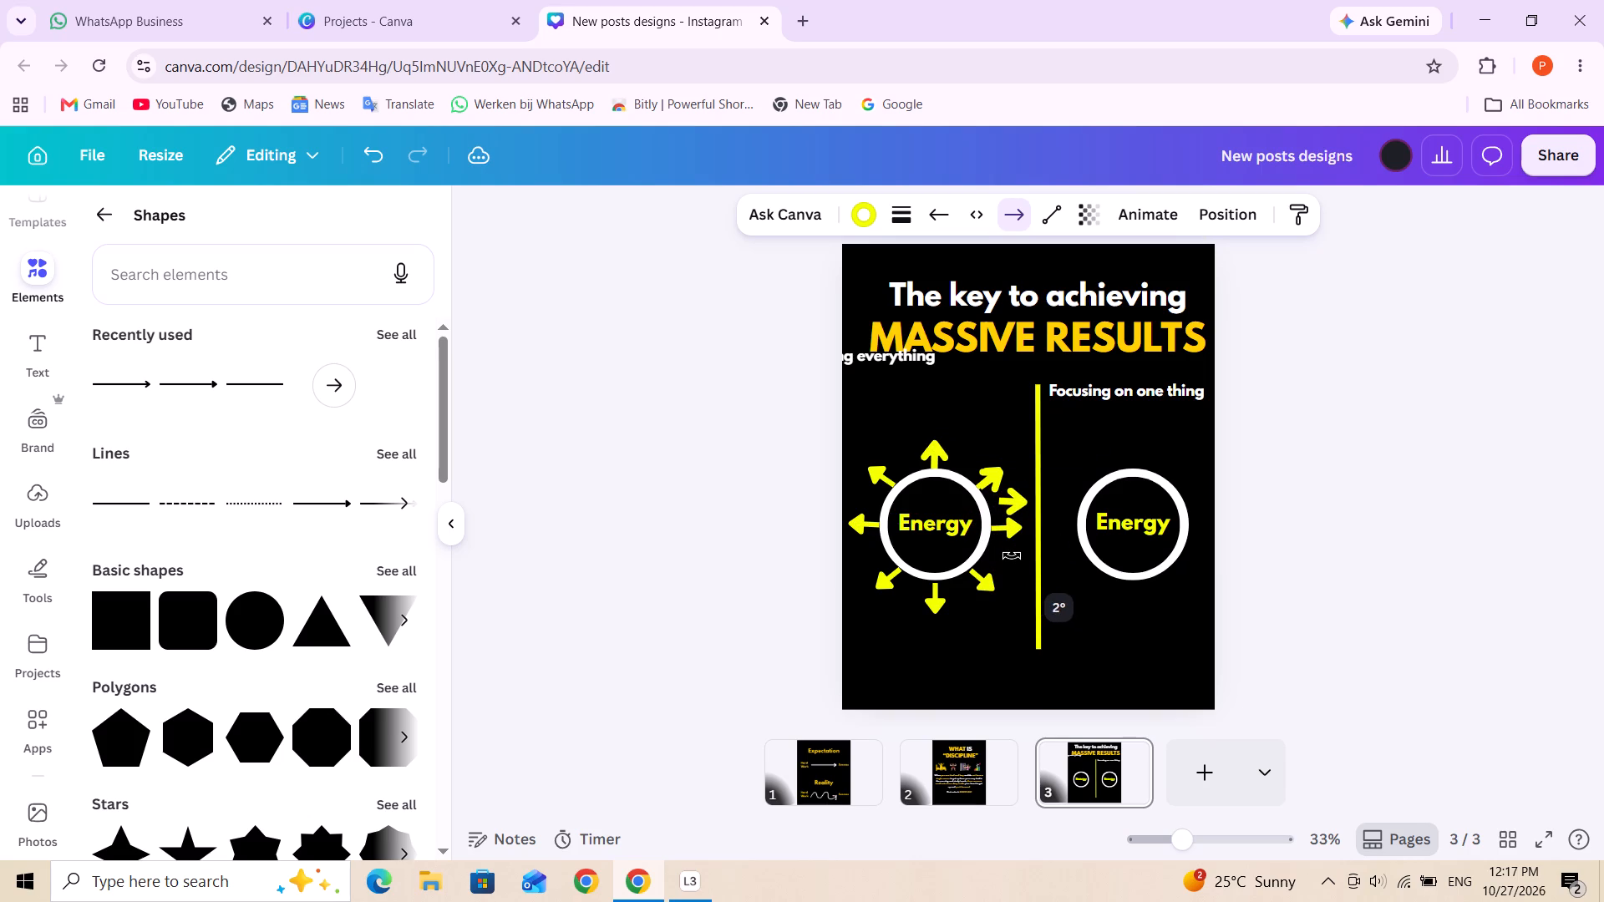
{"action": "left_click_drag", "start_coordinate": [1012, 555], "coordinate": [1013, 555]}
{"action": "left_click", "coordinate": [1100, 599]}
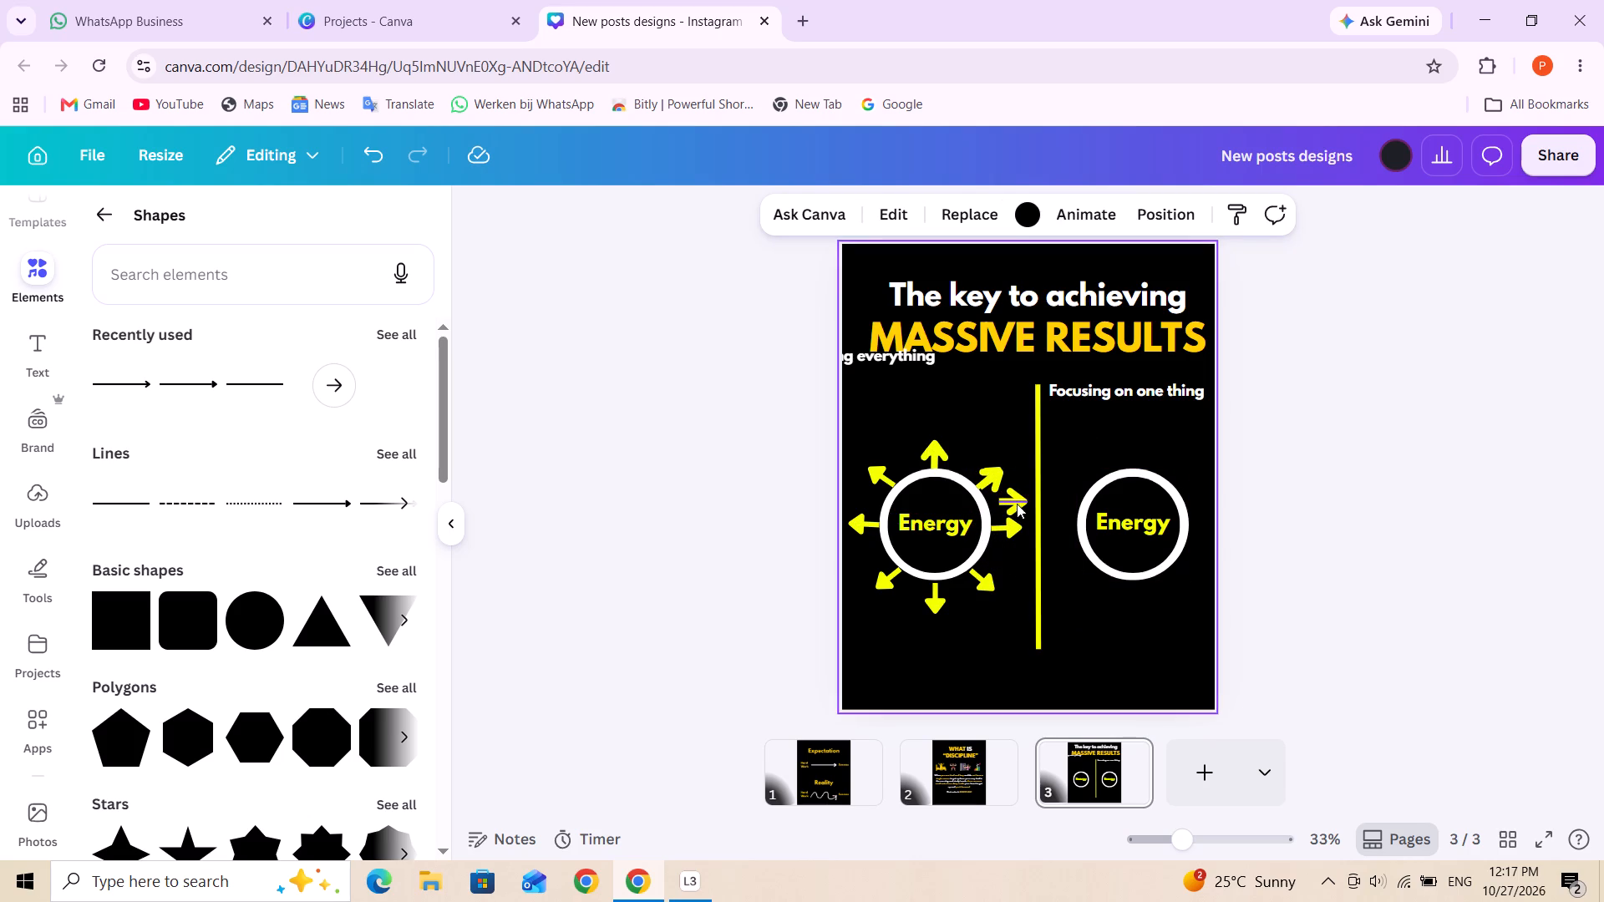
{"action": "left_click_drag", "start_coordinate": [1016, 499], "coordinate": [1011, 525]}
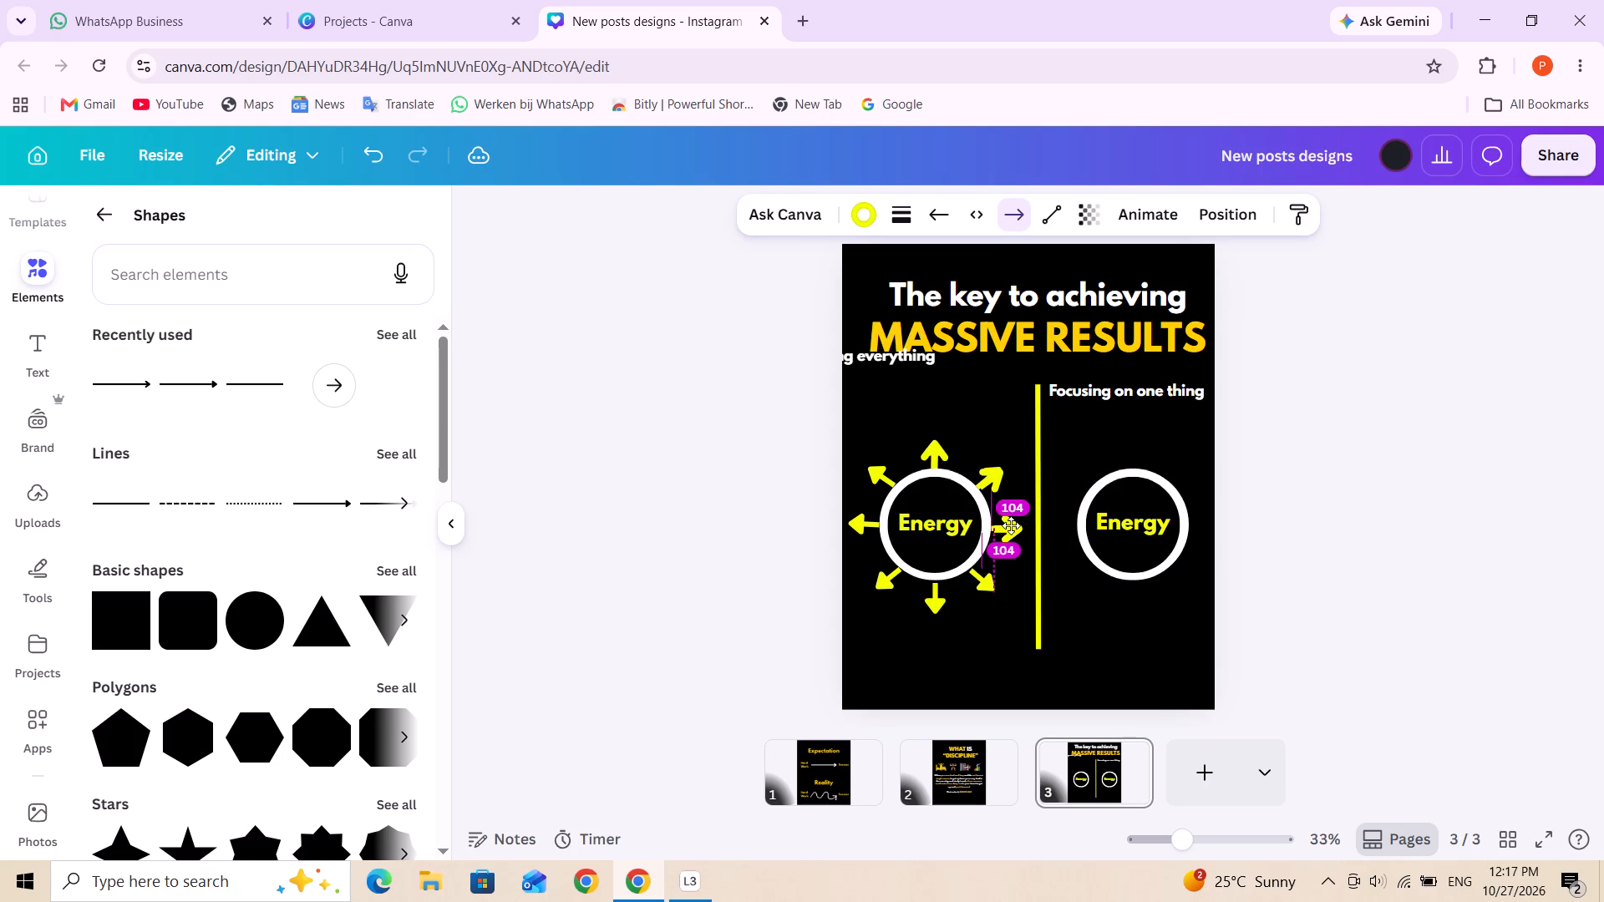
{"action": "left_click_drag", "start_coordinate": [1011, 525], "coordinate": [1010, 524]}
{"action": "left_click", "coordinate": [1111, 604]}
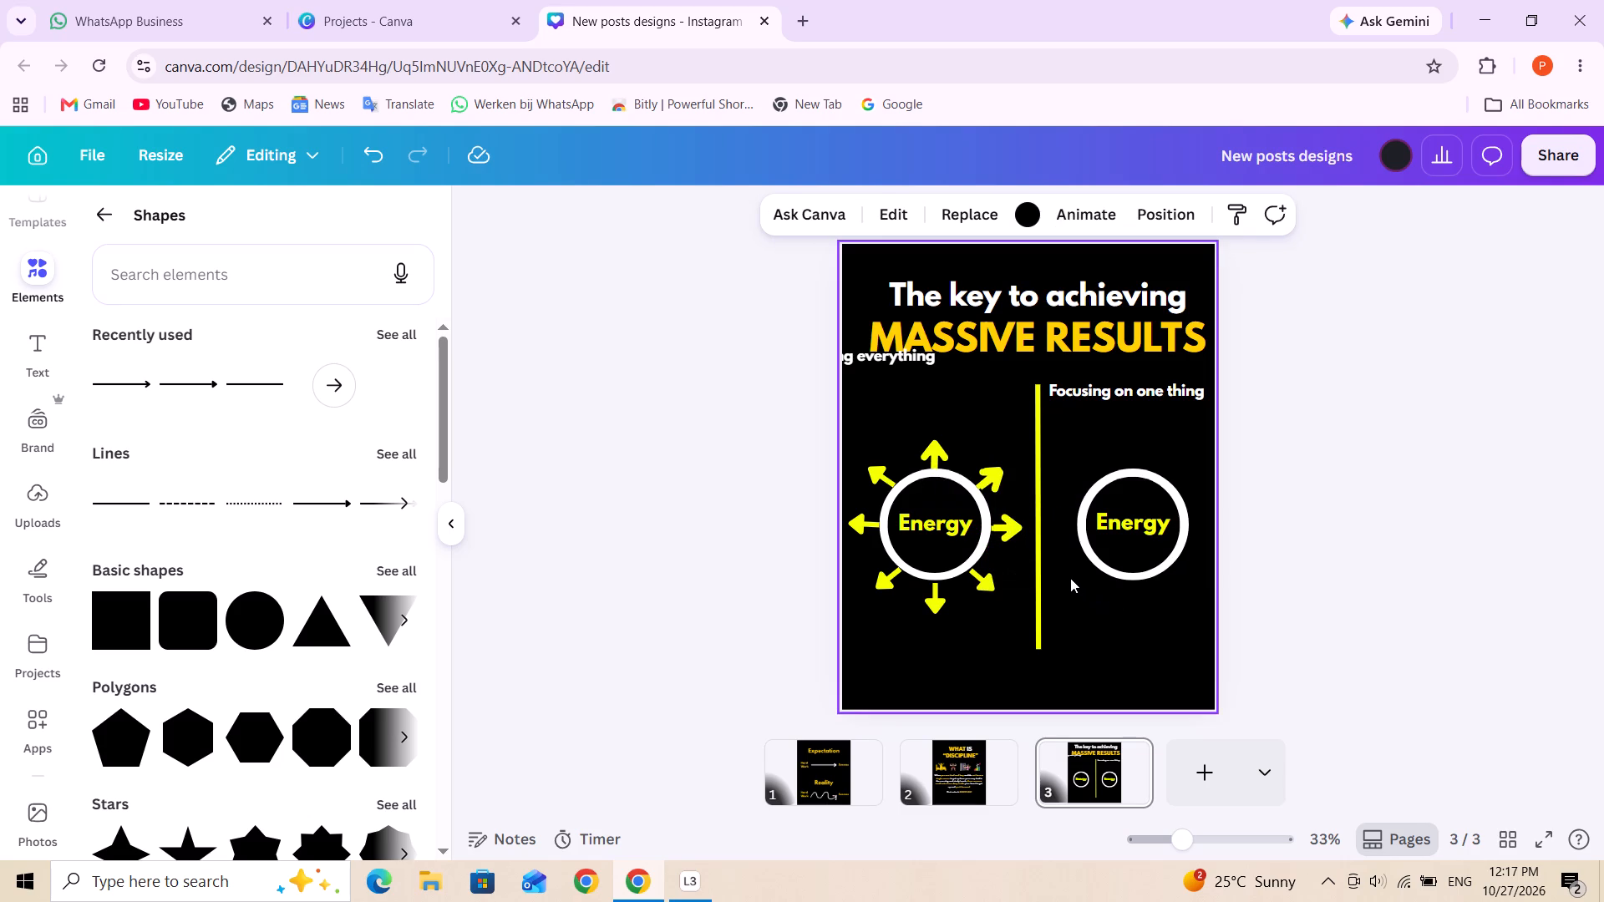
Adjust the tail of the thick arrow at the "Pursuing everything" ring's right edge to a length of about 90 at 6°.
{"action": "left_click", "coordinate": [1002, 526]}
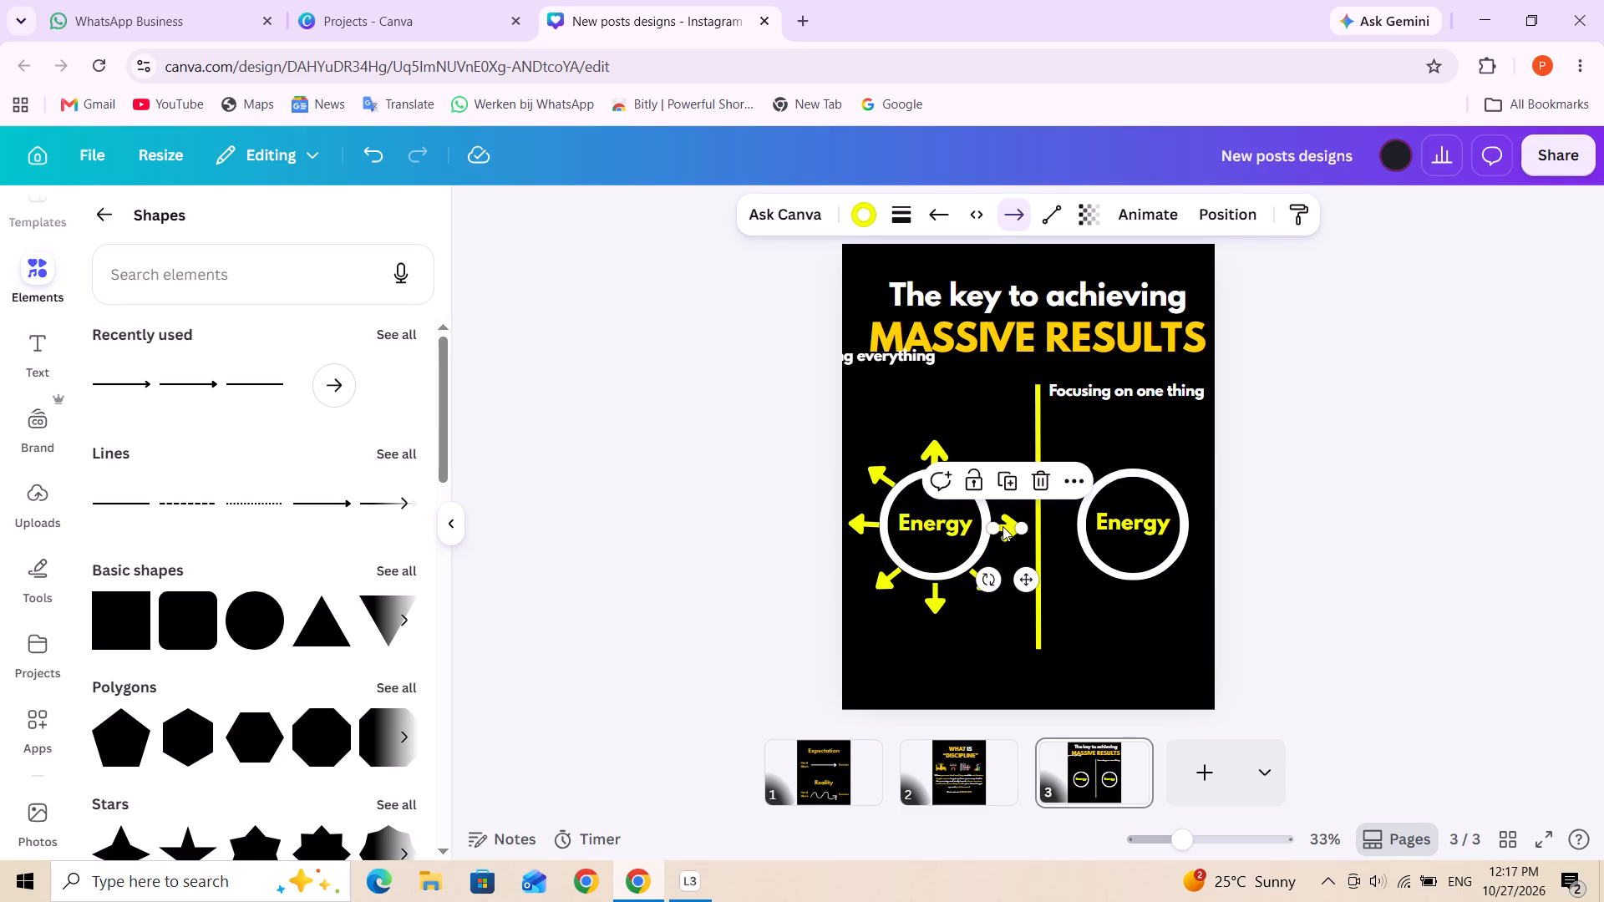
{"action": "left_click_drag", "start_coordinate": [993, 526], "coordinate": [993, 533]}
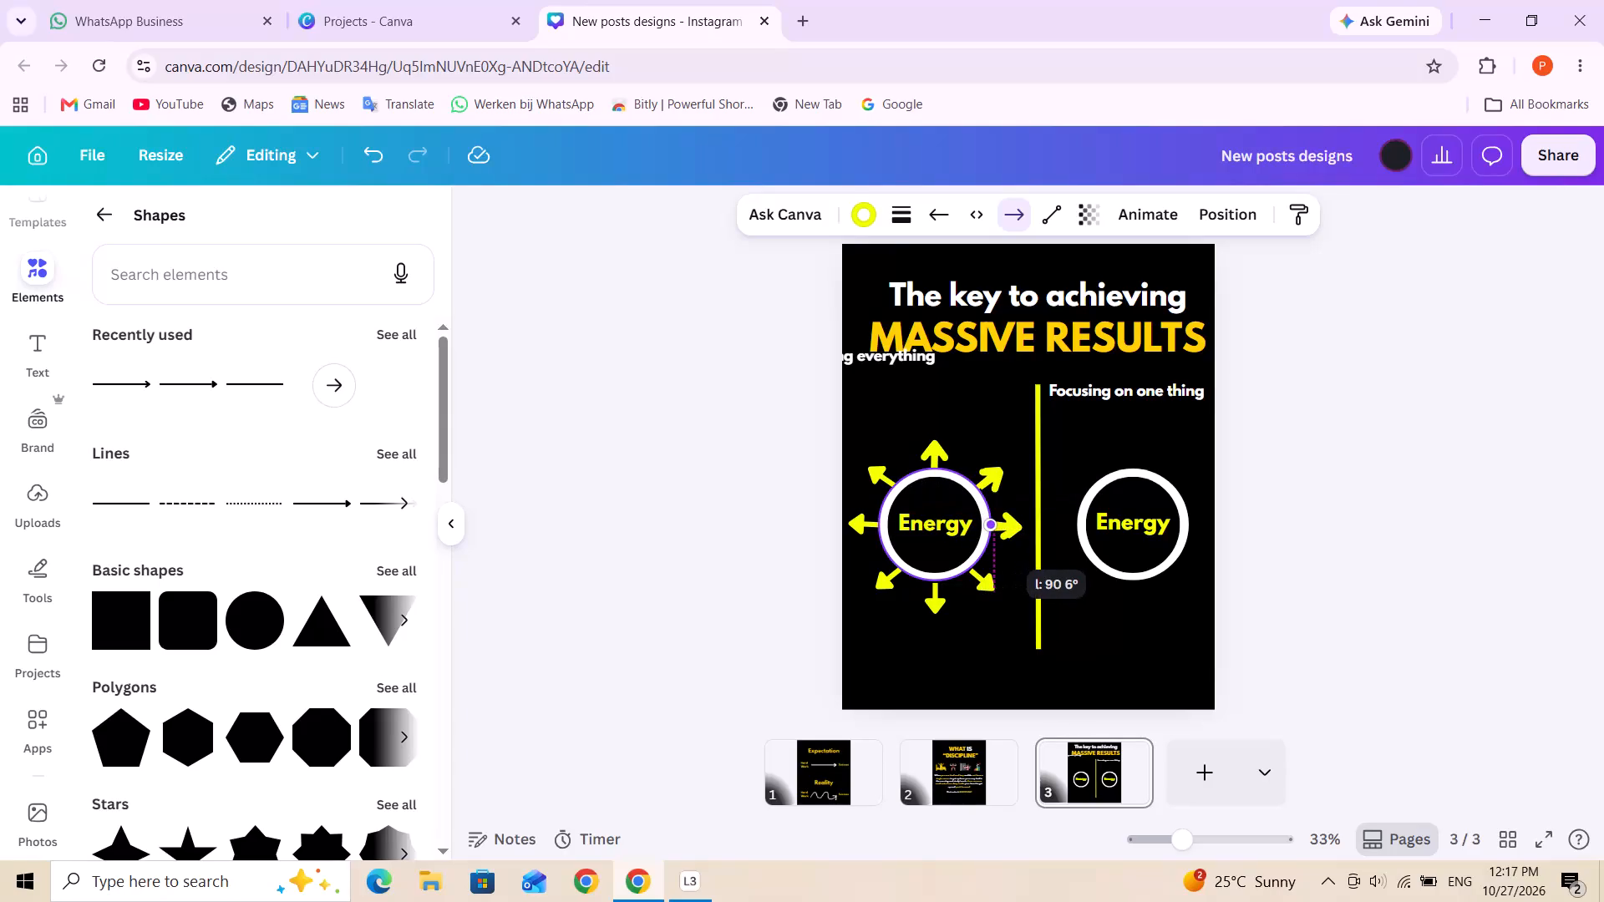
{"action": "left_click_drag", "start_coordinate": [993, 533], "coordinate": [997, 535]}
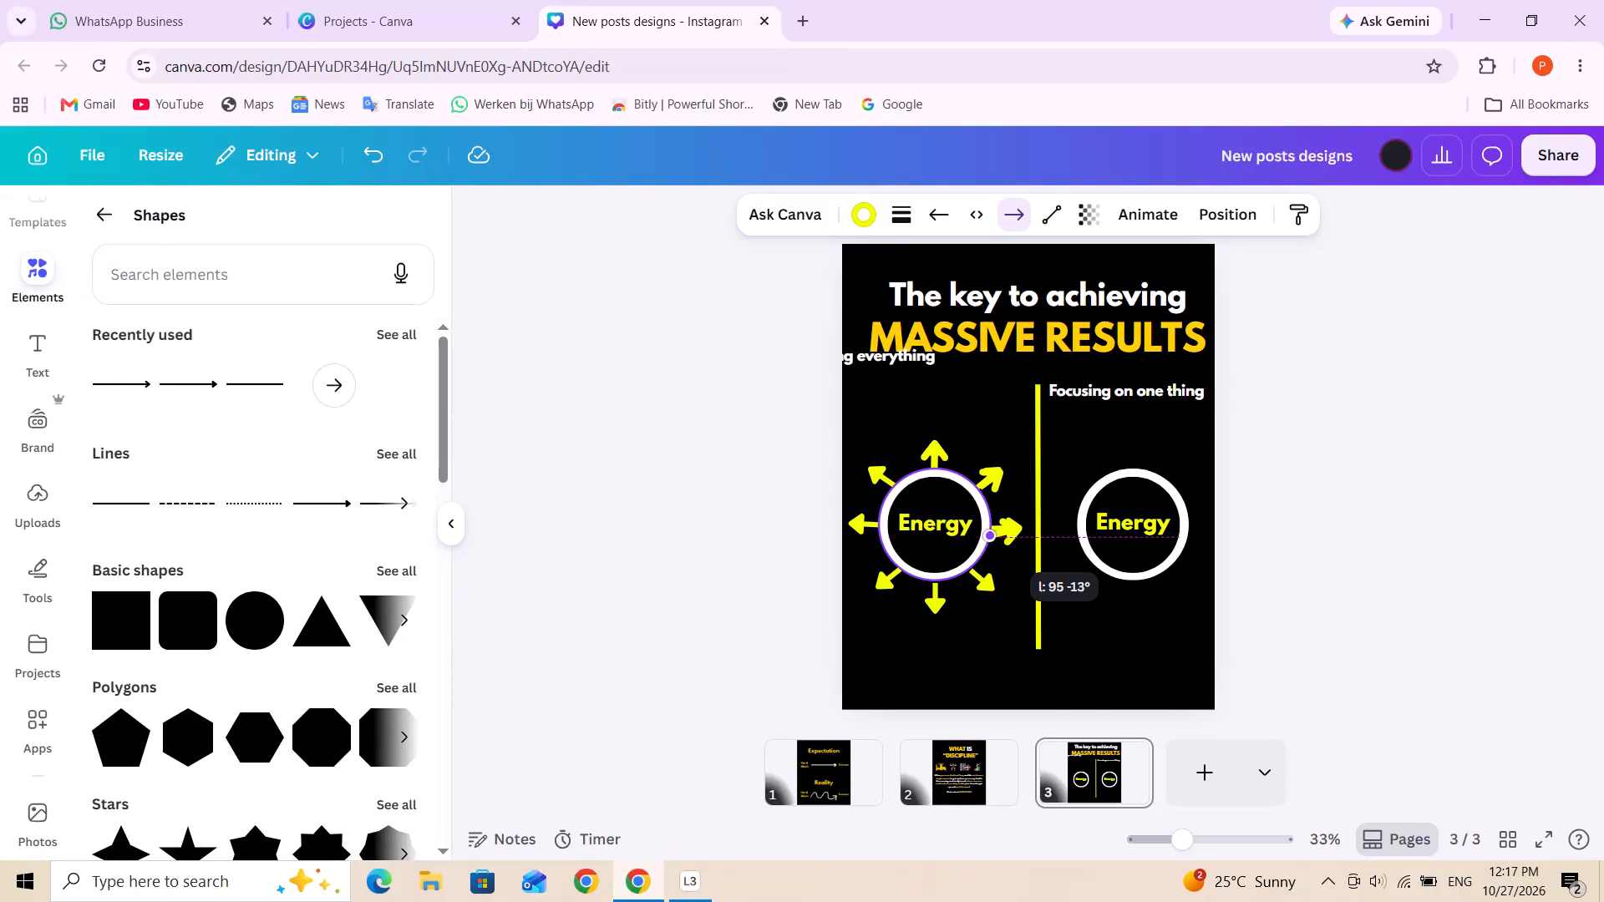
{"action": "left_click_drag", "start_coordinate": [997, 535], "coordinate": [992, 535]}
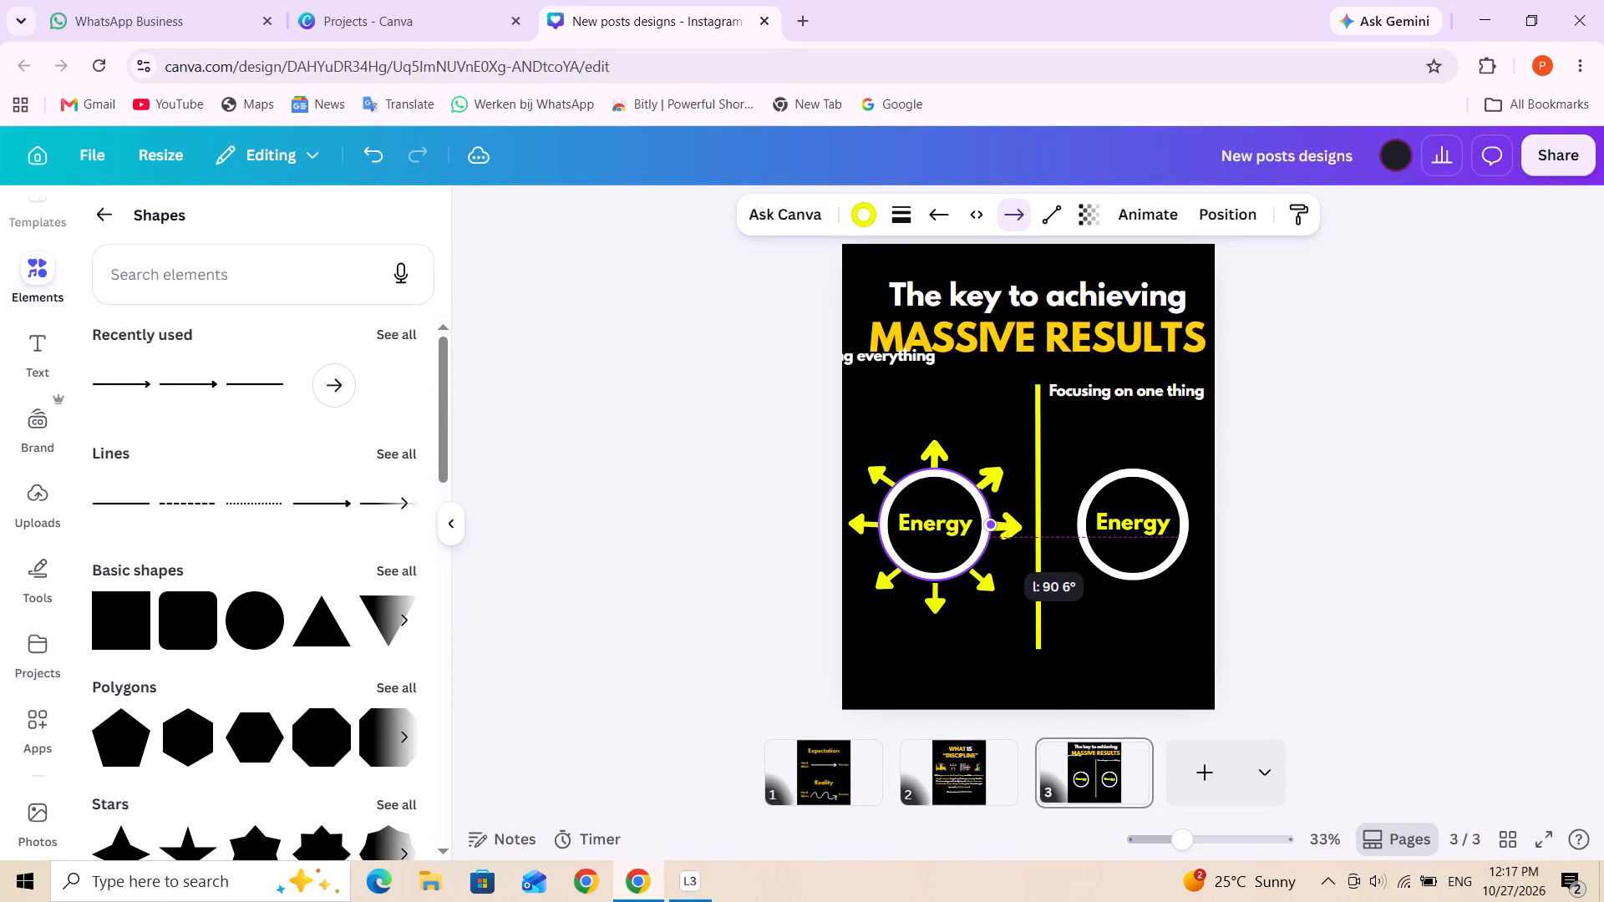
{"action": "left_click", "coordinate": [1138, 582]}
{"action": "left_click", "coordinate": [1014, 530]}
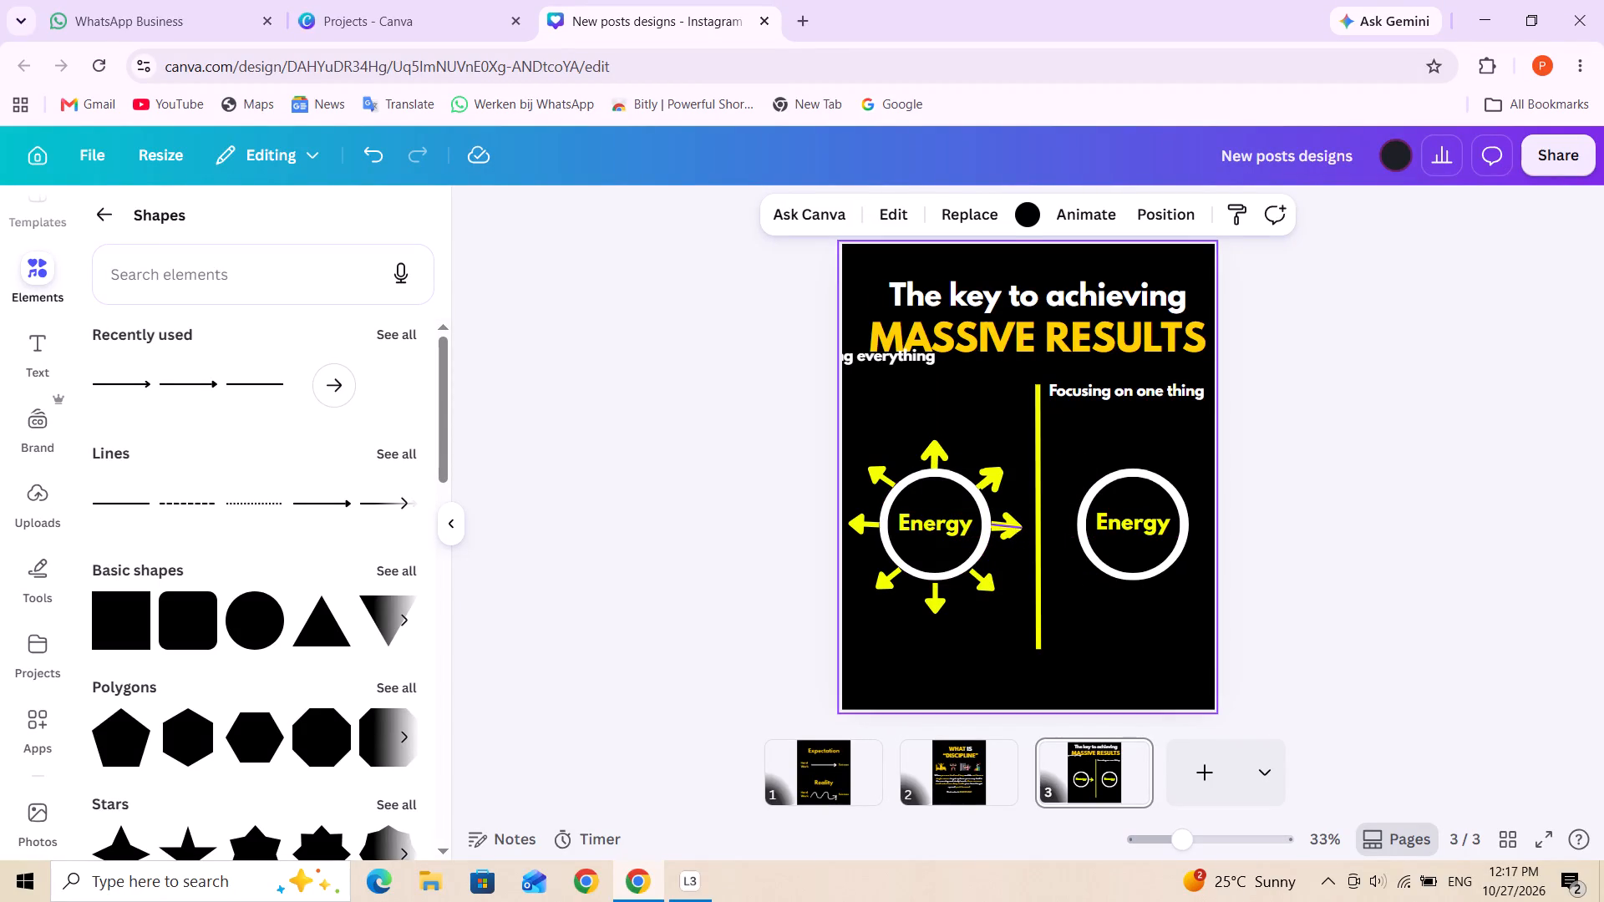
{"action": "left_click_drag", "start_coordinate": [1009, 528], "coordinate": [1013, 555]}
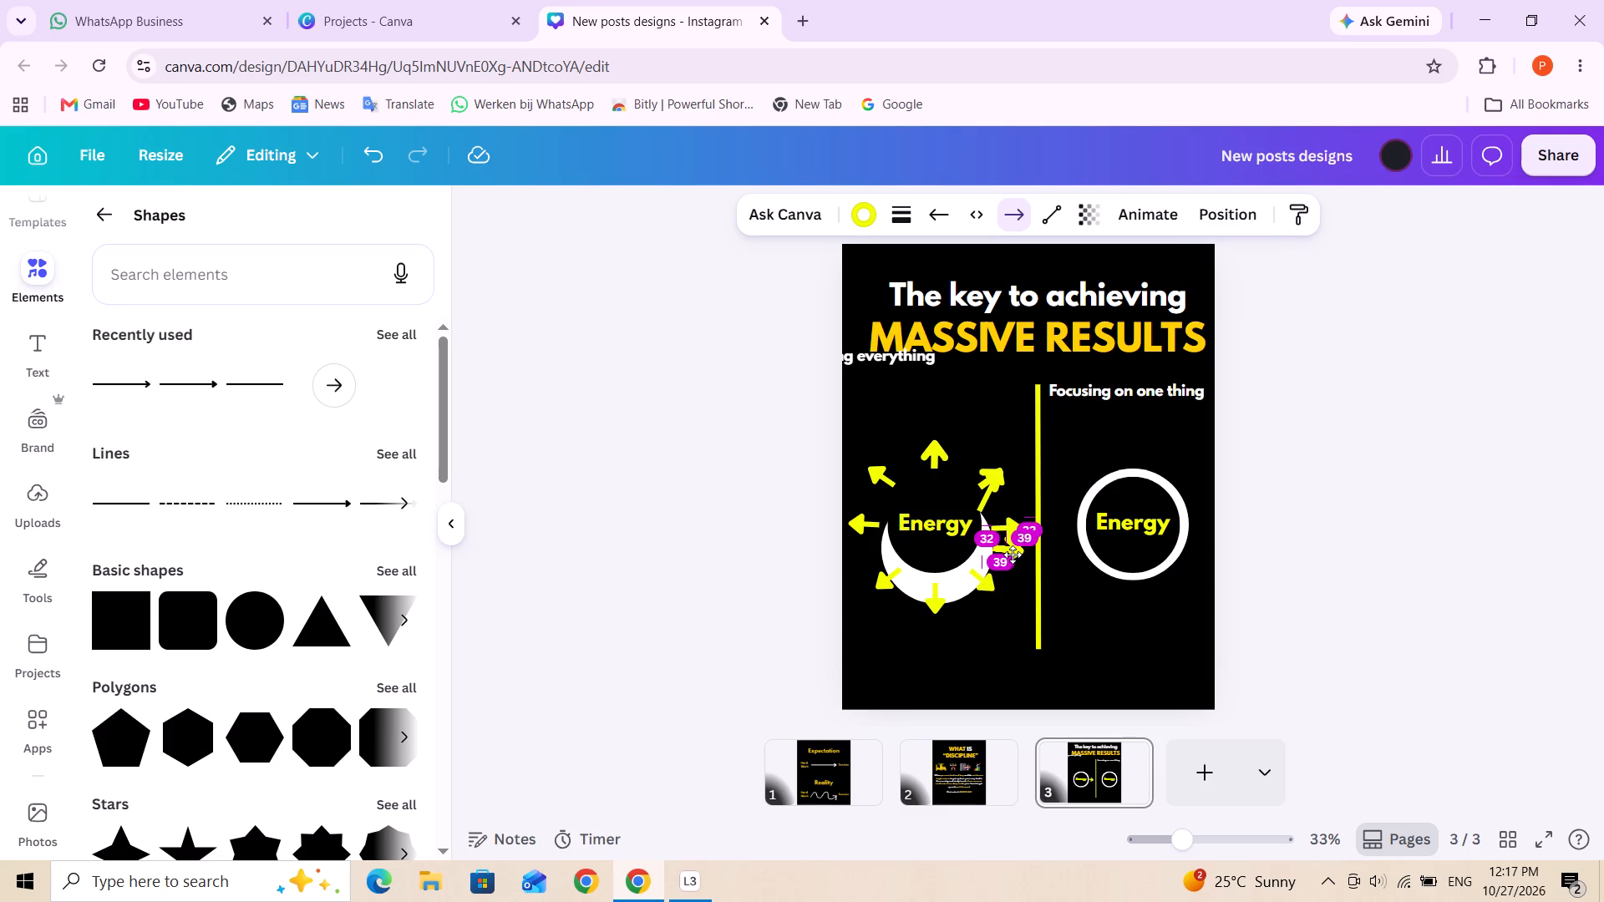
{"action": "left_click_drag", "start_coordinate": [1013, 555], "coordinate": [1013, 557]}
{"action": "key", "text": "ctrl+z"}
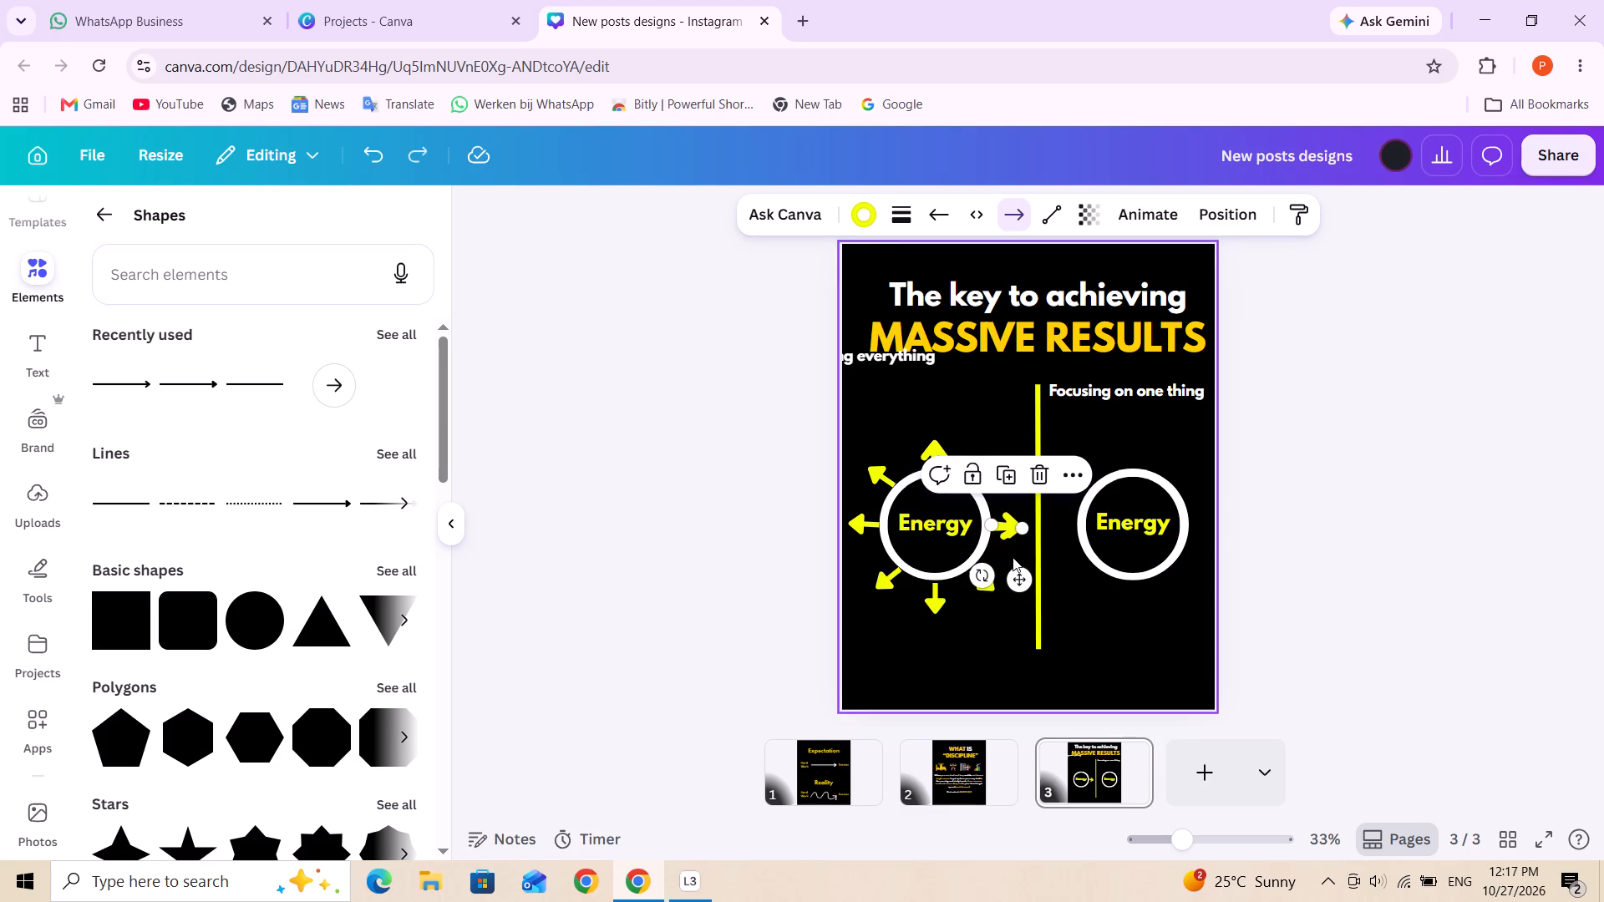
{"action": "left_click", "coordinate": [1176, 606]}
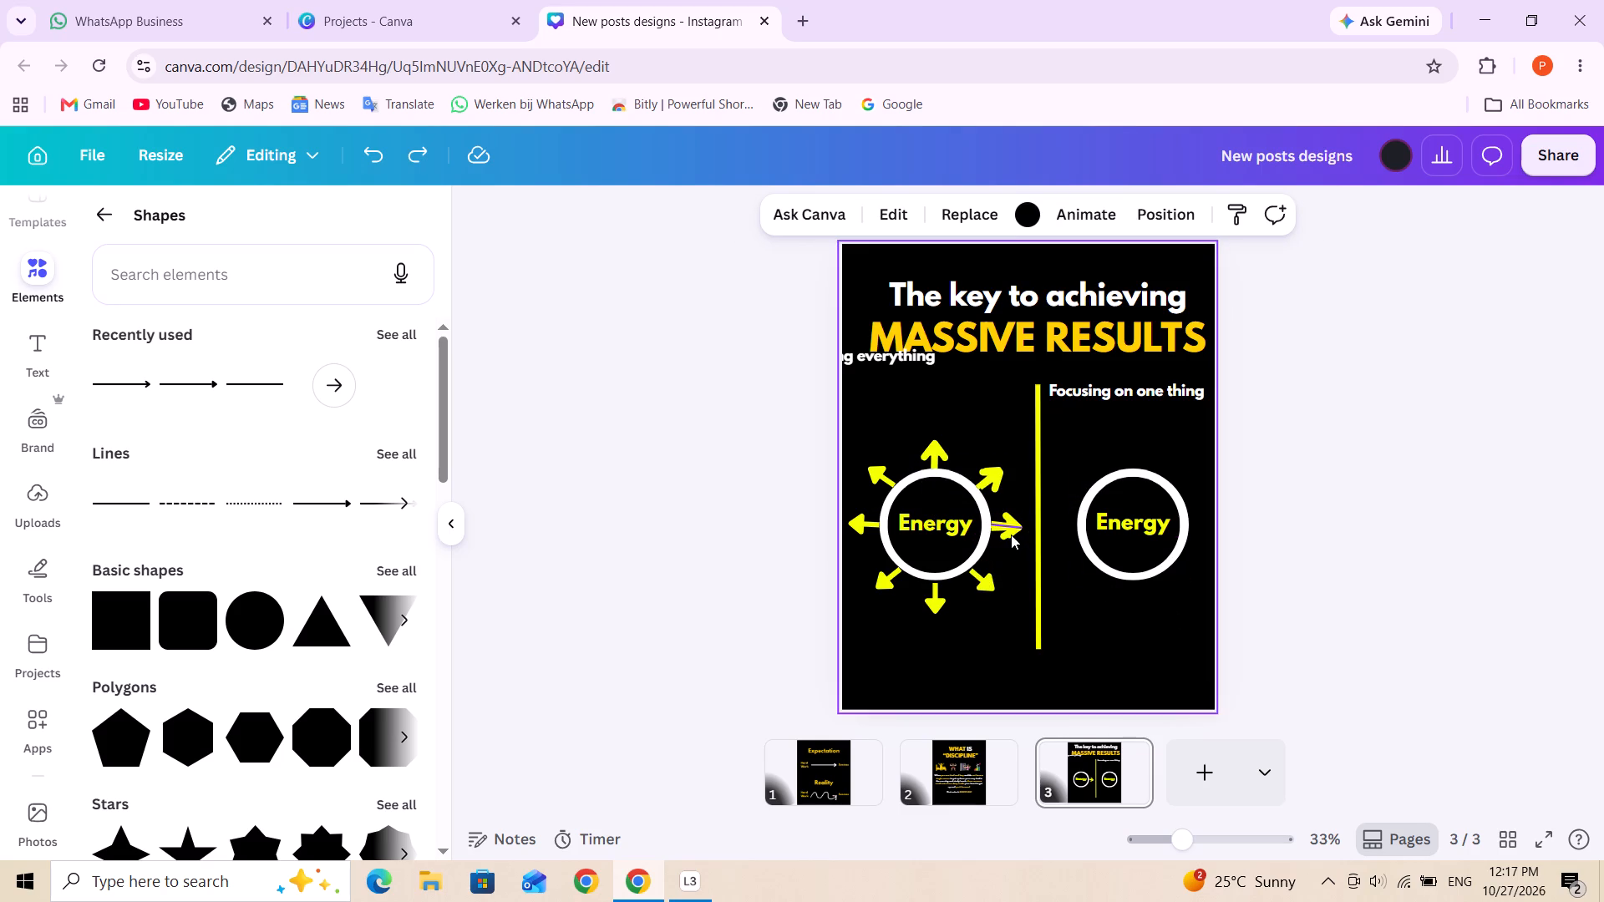
Duplicate the thick right-pointing arrow, rotate the copy to point diagonally down-right, and place it over the "Pursuing everything" ring's lower-right arrow.
{"action": "left_click", "coordinate": [1010, 533]}
{"action": "left_click", "coordinate": [1013, 474]}
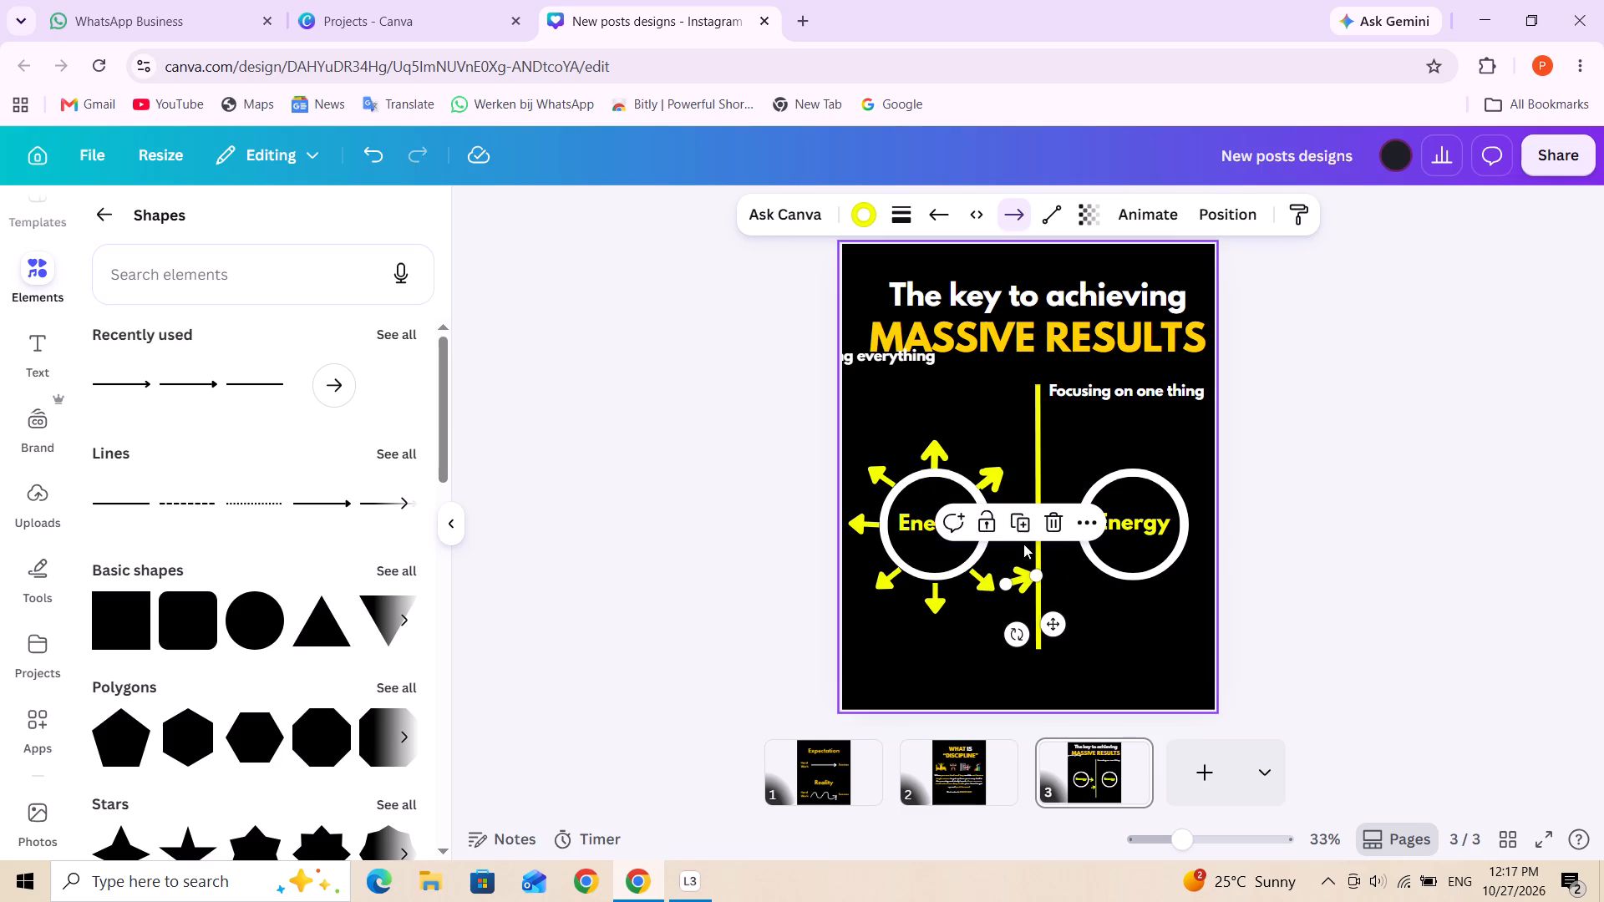
{"action": "left_click", "coordinate": [970, 620]}
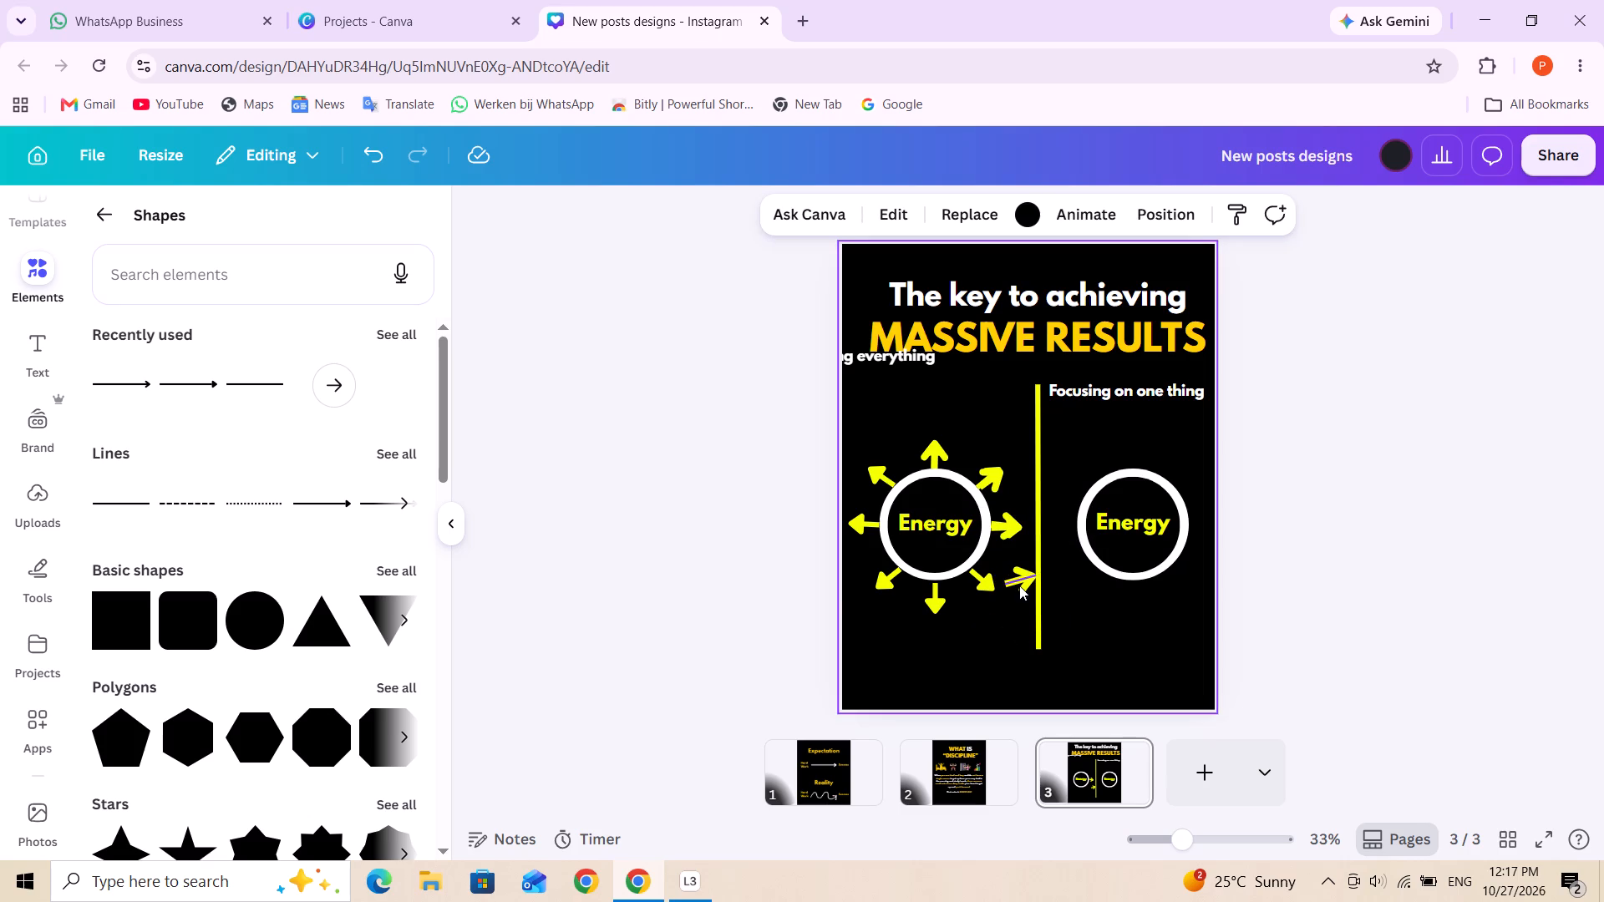
{"action": "left_click", "coordinate": [1021, 582]}
{"action": "left_click_drag", "start_coordinate": [1014, 631], "coordinate": [1004, 628]}
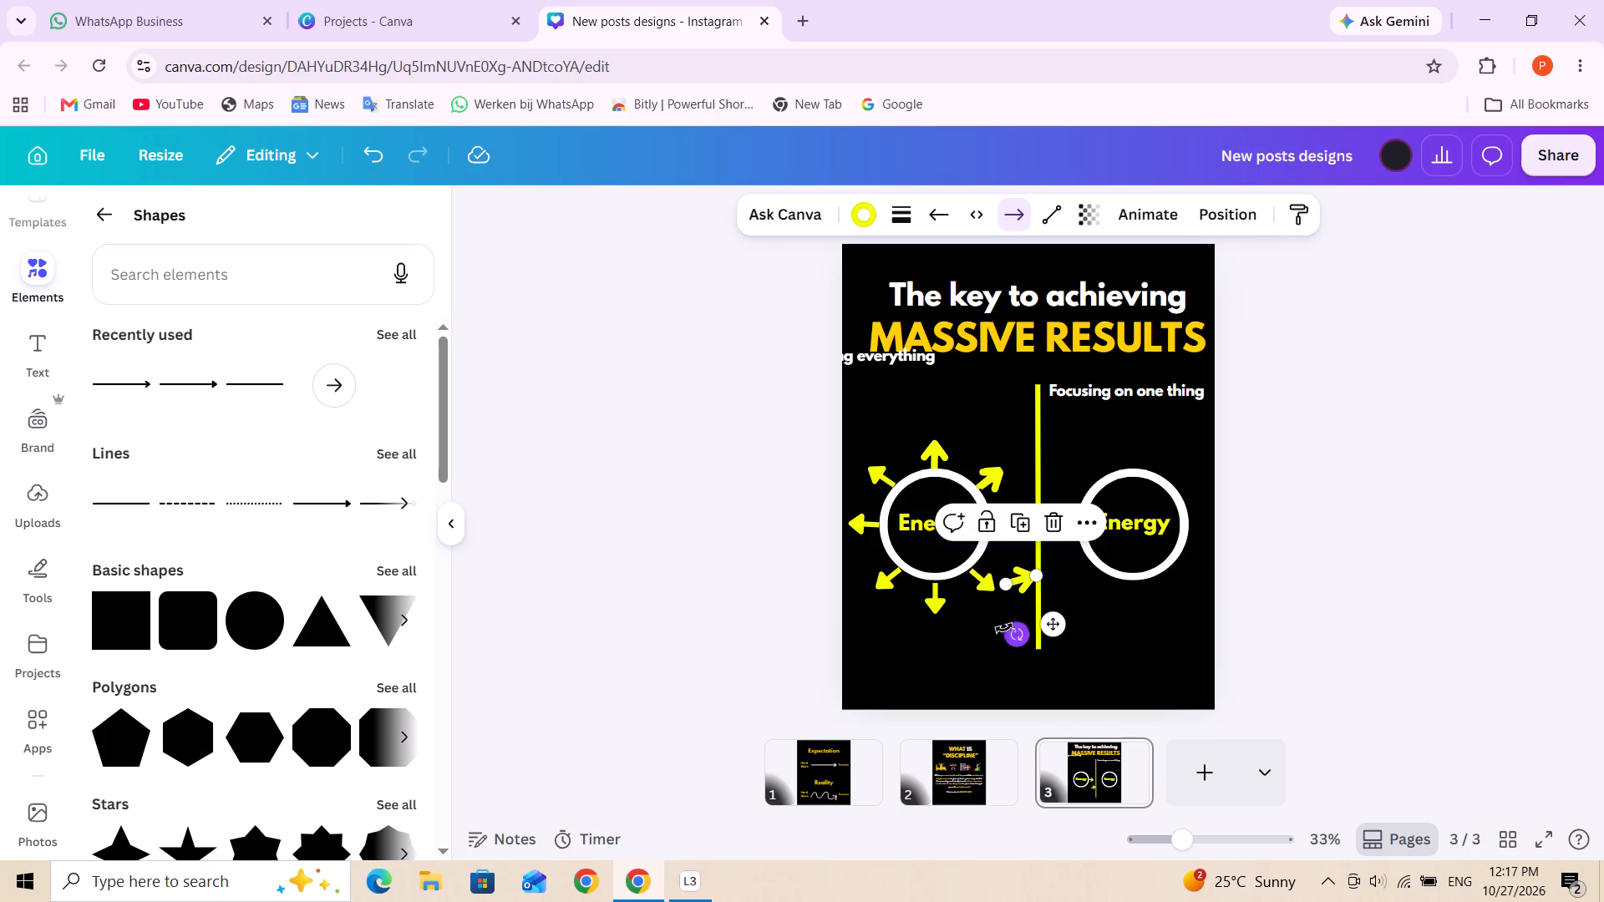
{"action": "left_click_drag", "start_coordinate": [1004, 628], "coordinate": [994, 606]}
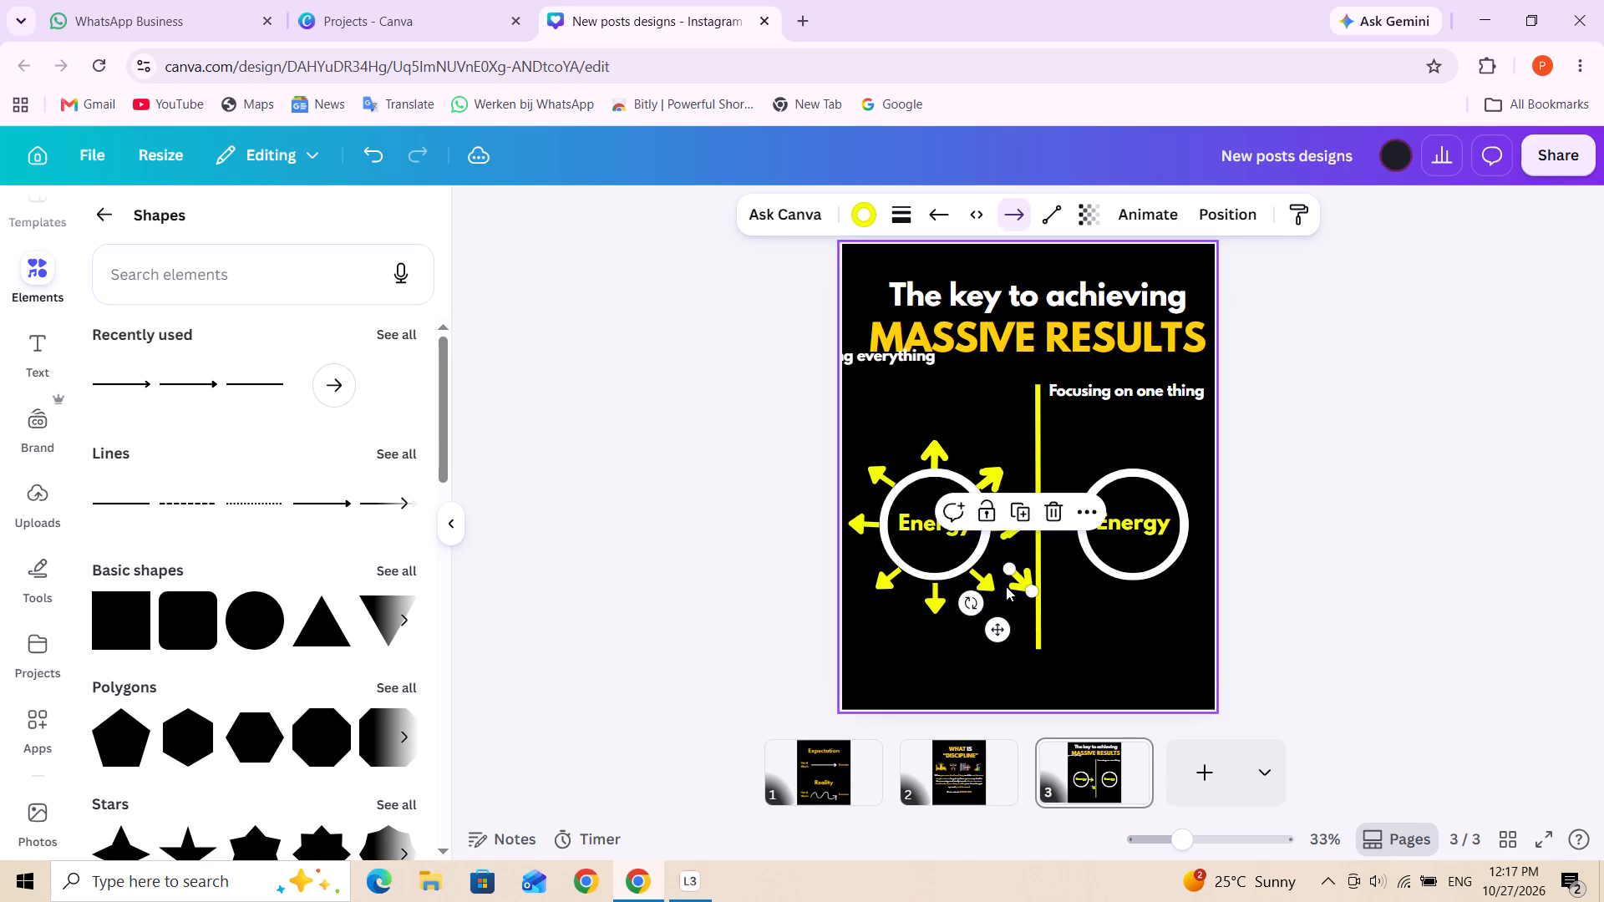
{"action": "left_click_drag", "start_coordinate": [1019, 575], "coordinate": [981, 577]}
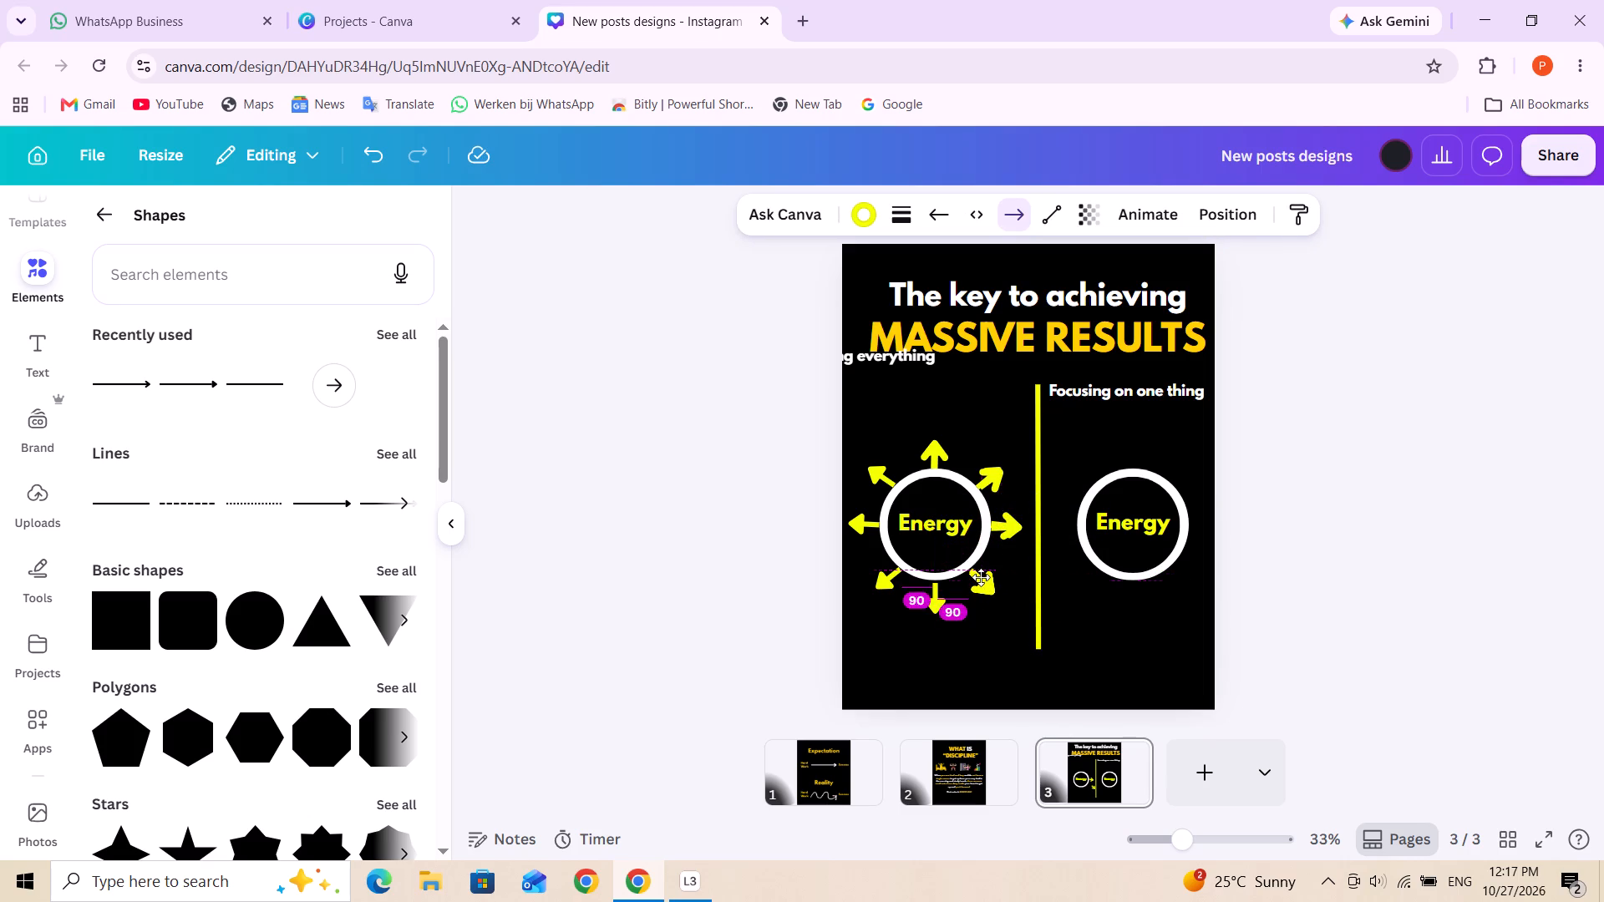
{"action": "left_click_drag", "start_coordinate": [981, 577], "coordinate": [982, 577]}
{"action": "left_click", "coordinate": [1036, 605]}
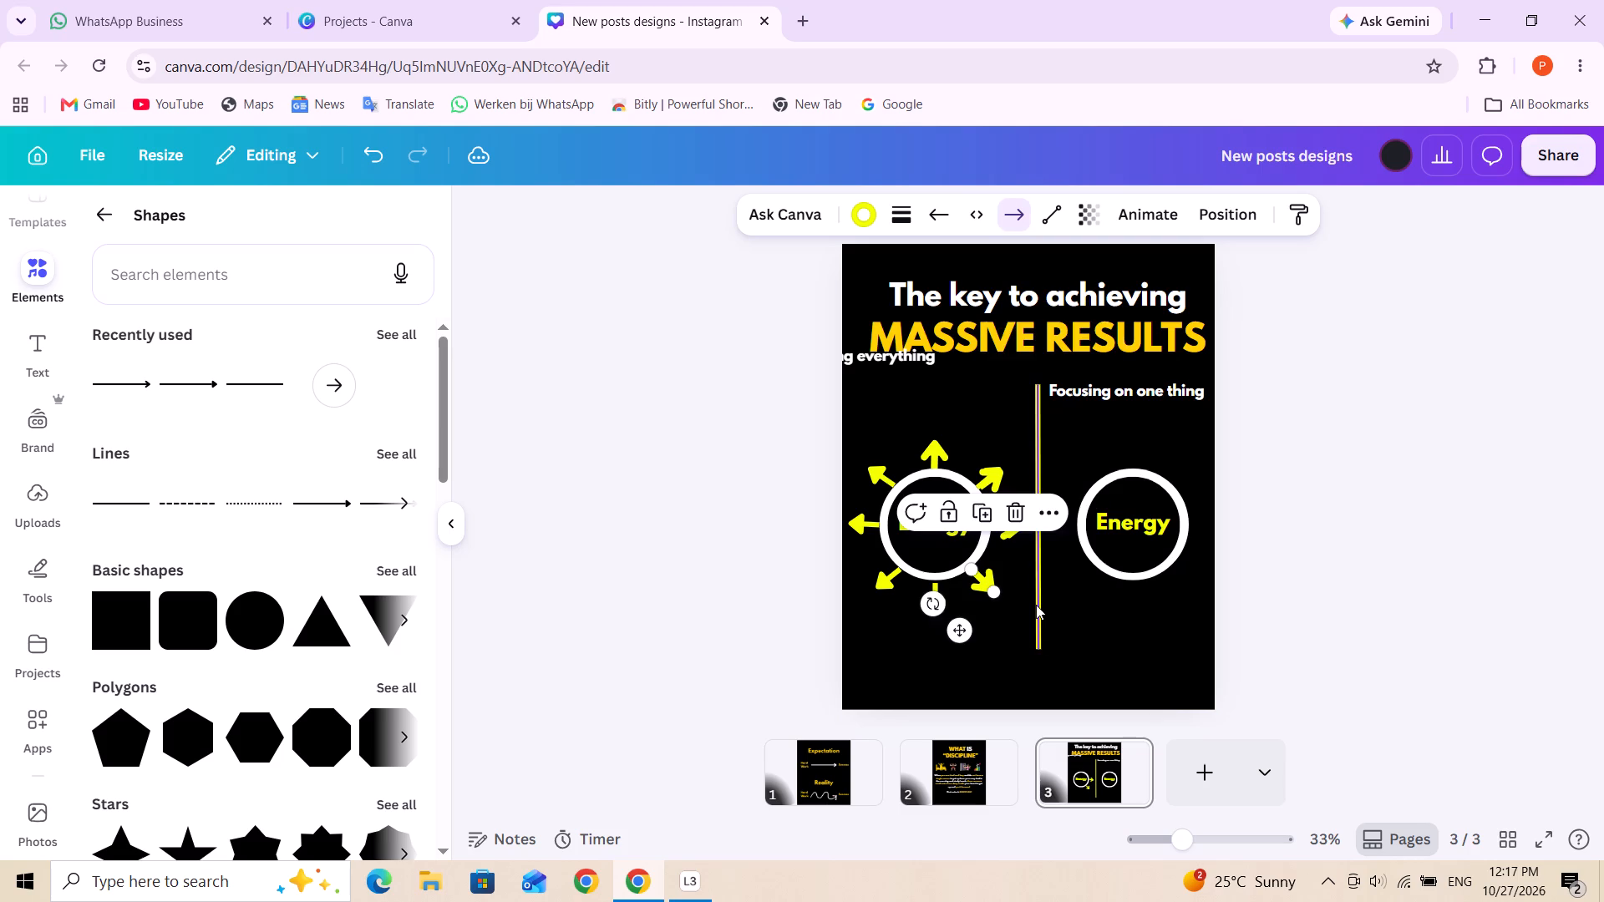
Duplicate the thick down-right arrow, rotate the copy to point straight down, and place it over the "Pursuing everything" ring's bottom arrow.
{"action": "left_click", "coordinate": [983, 585]}
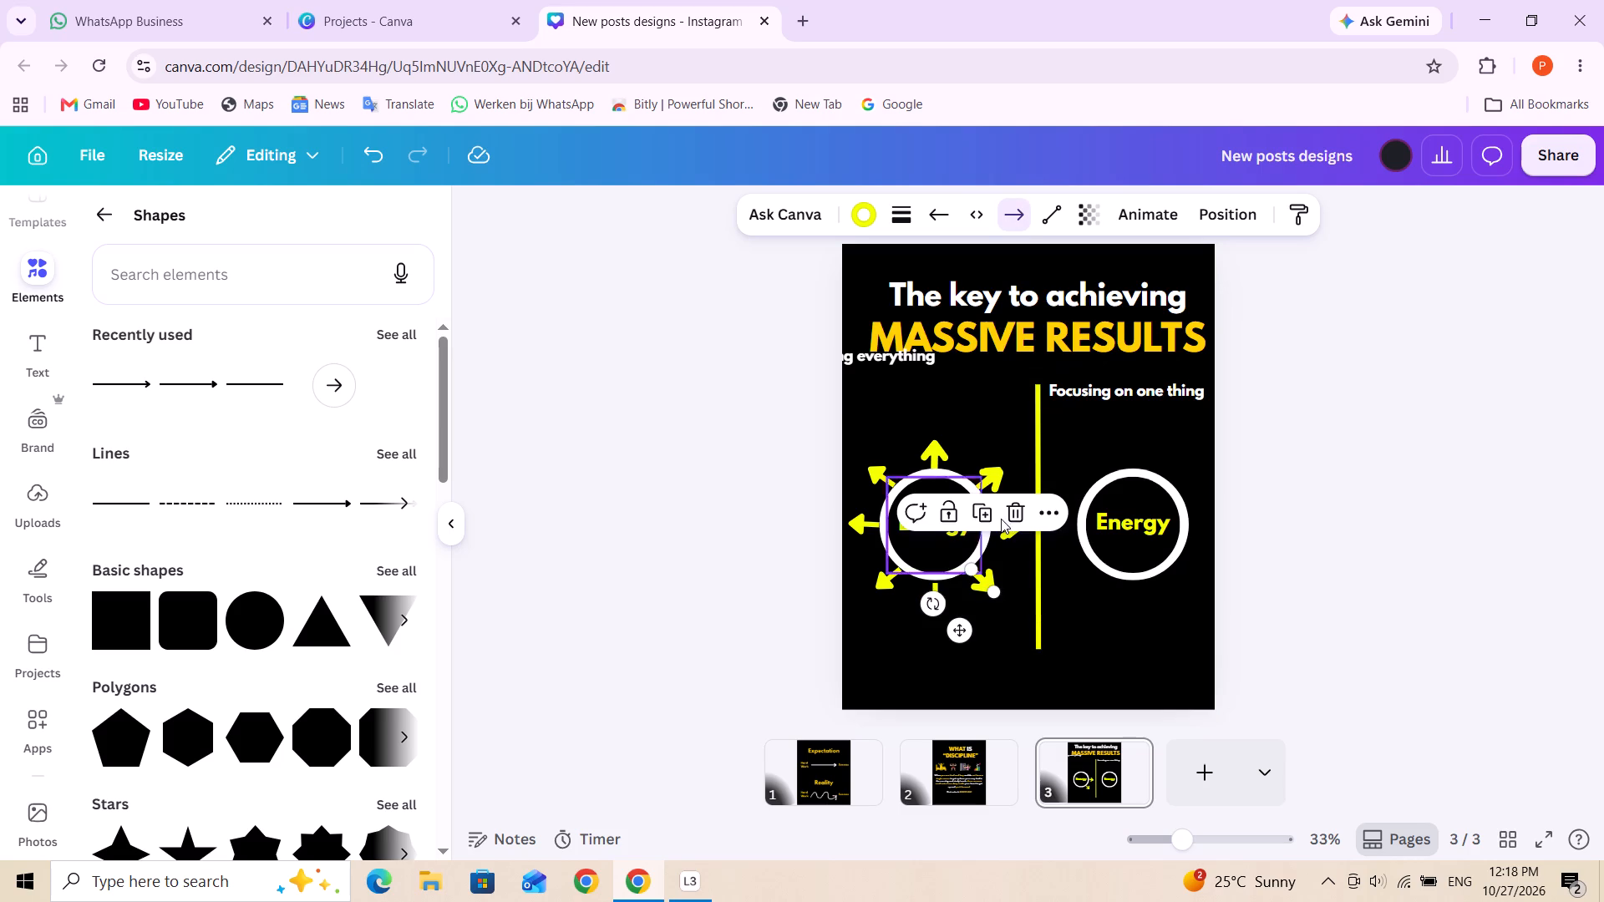
{"action": "left_click", "coordinate": [982, 514]}
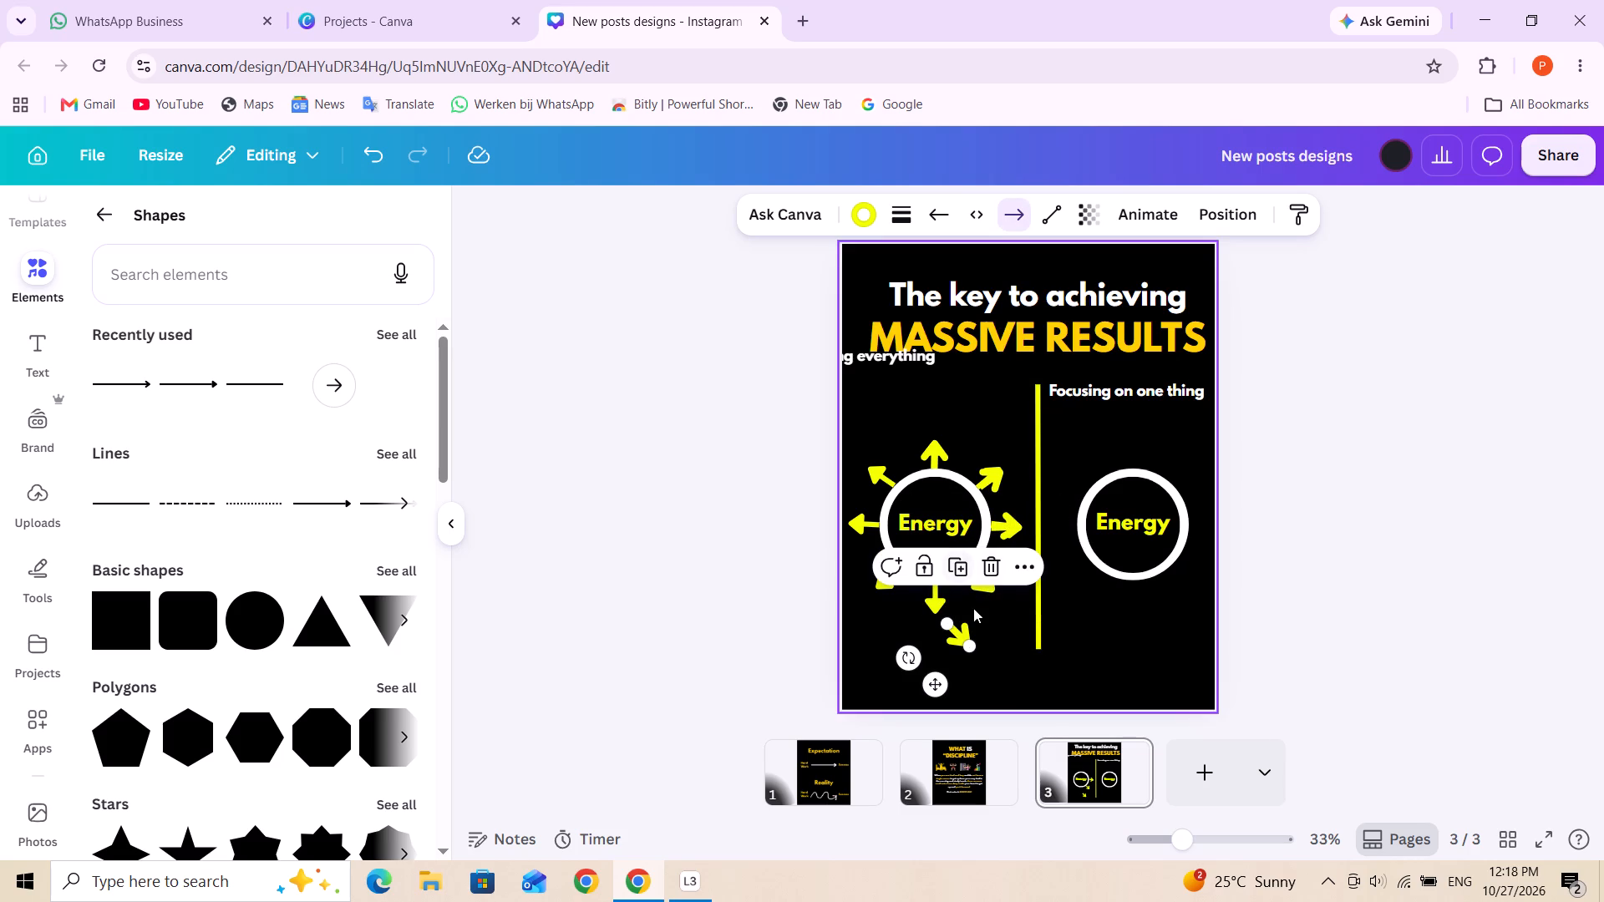
{"action": "left_click", "coordinate": [1013, 644]}
{"action": "left_click", "coordinate": [955, 626]}
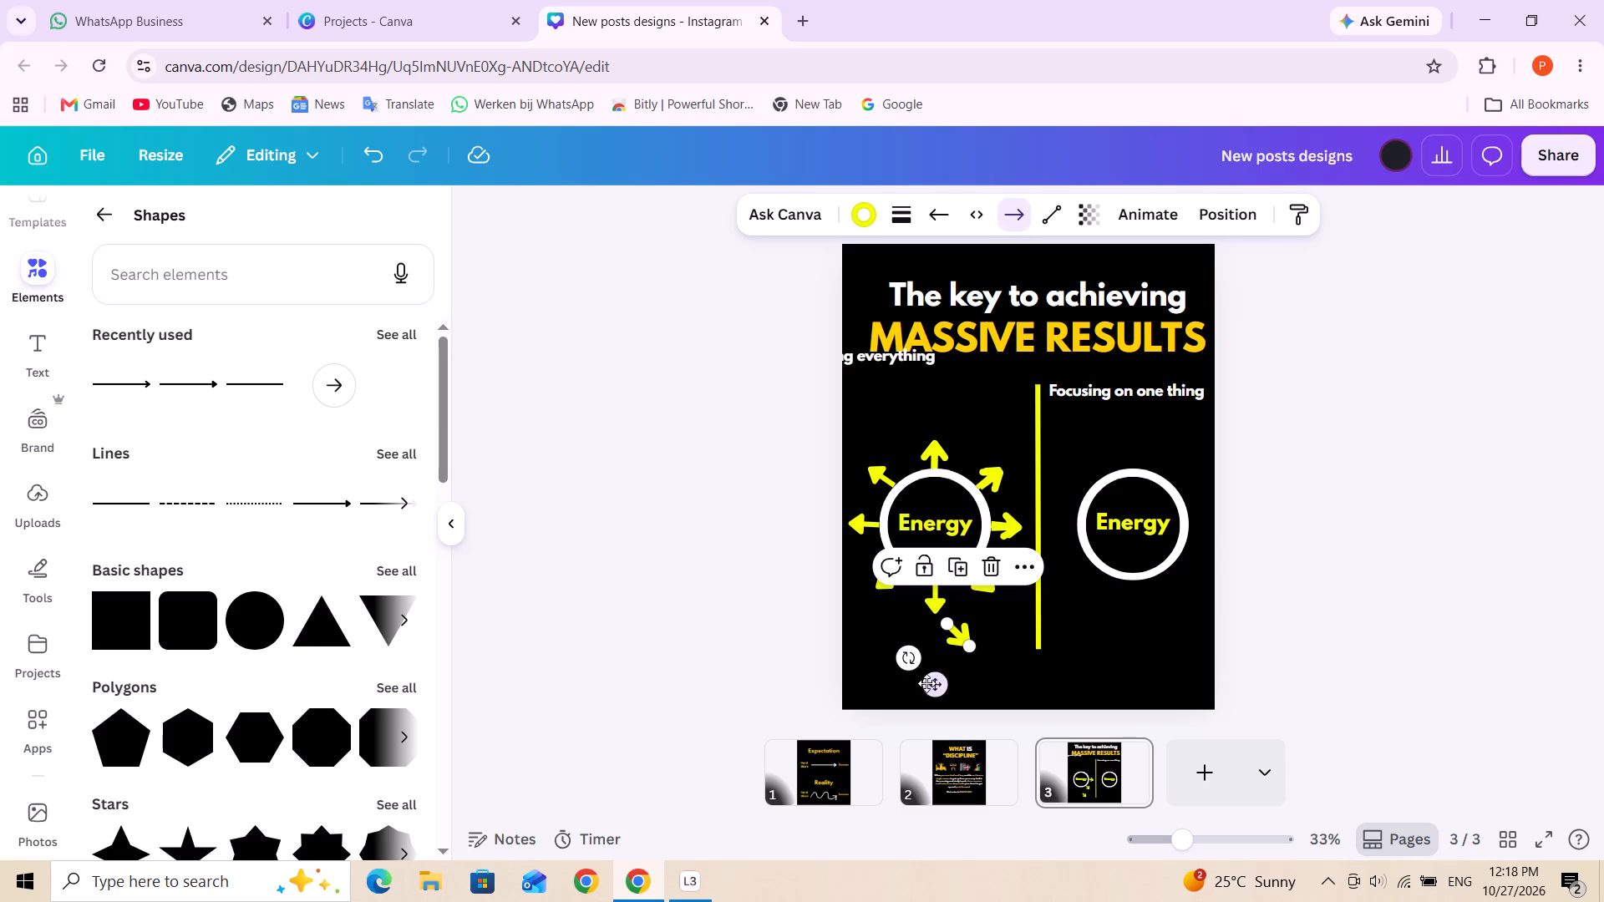
{"action": "left_click_drag", "start_coordinate": [911, 660], "coordinate": [881, 626]}
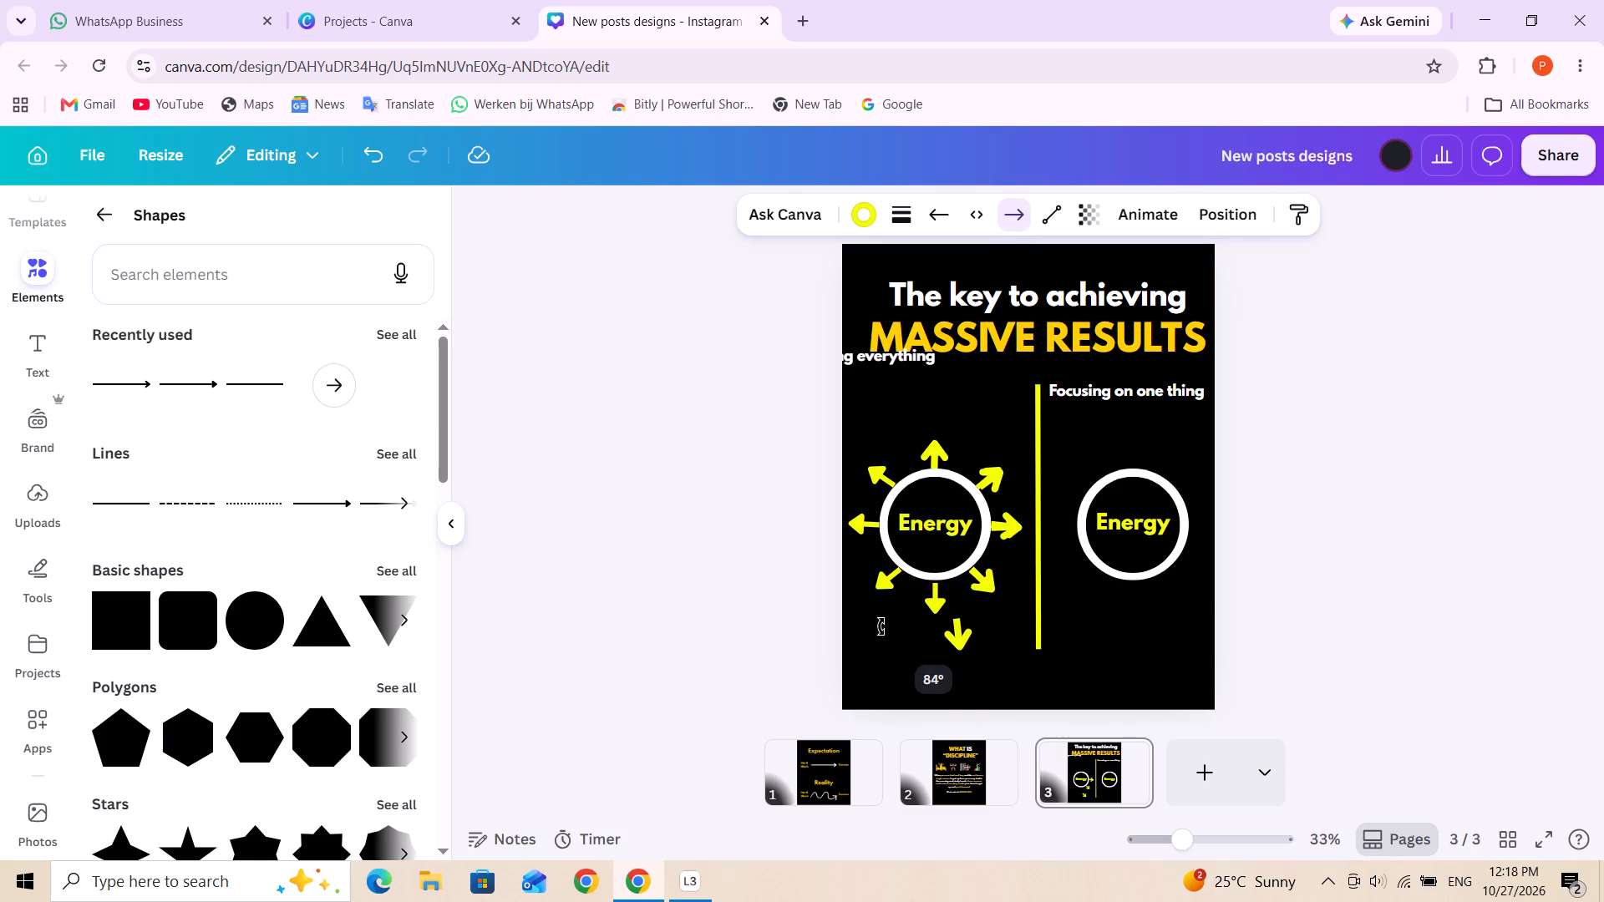
{"action": "left_click_drag", "start_coordinate": [881, 626], "coordinate": [895, 619]}
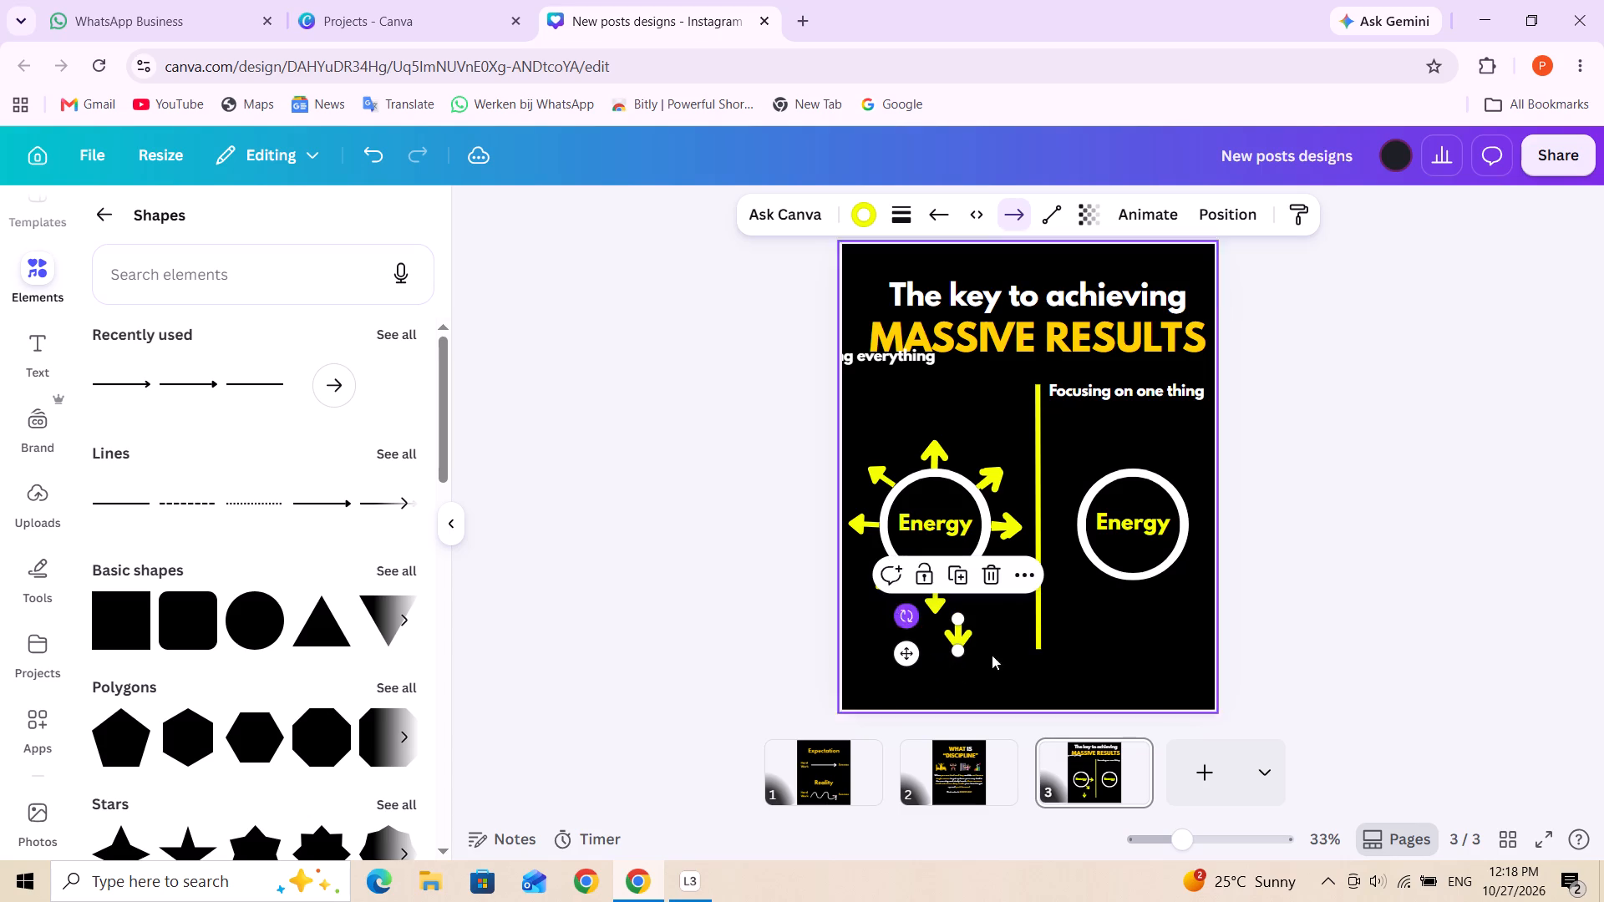
{"action": "left_click", "coordinate": [1019, 653]}
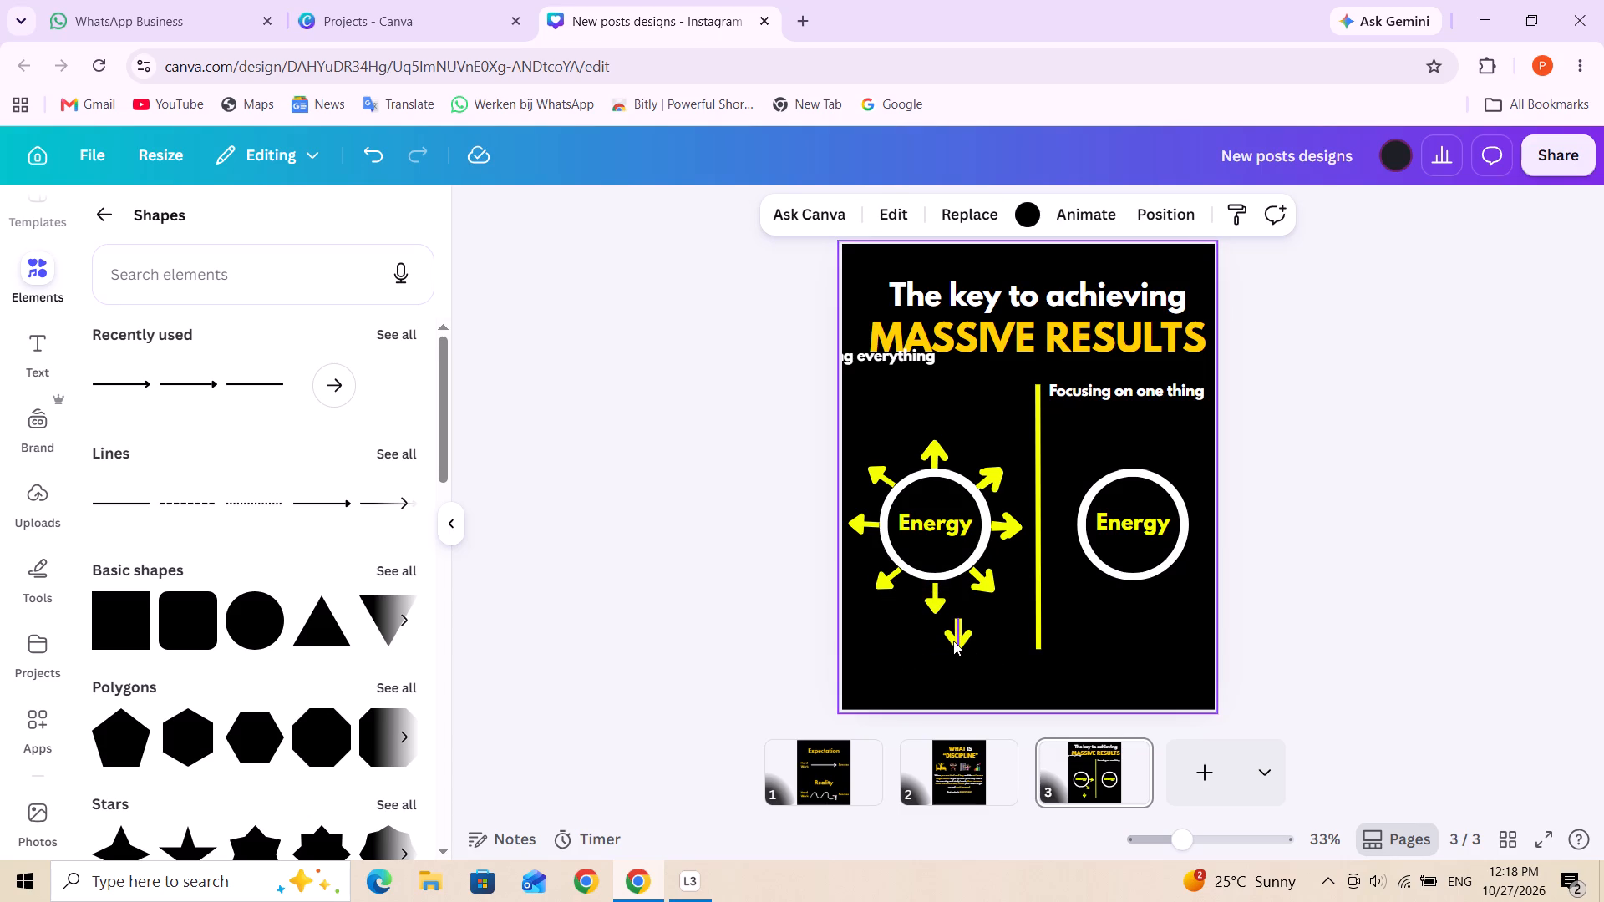
{"action": "left_click_drag", "start_coordinate": [957, 642], "coordinate": [933, 609]}
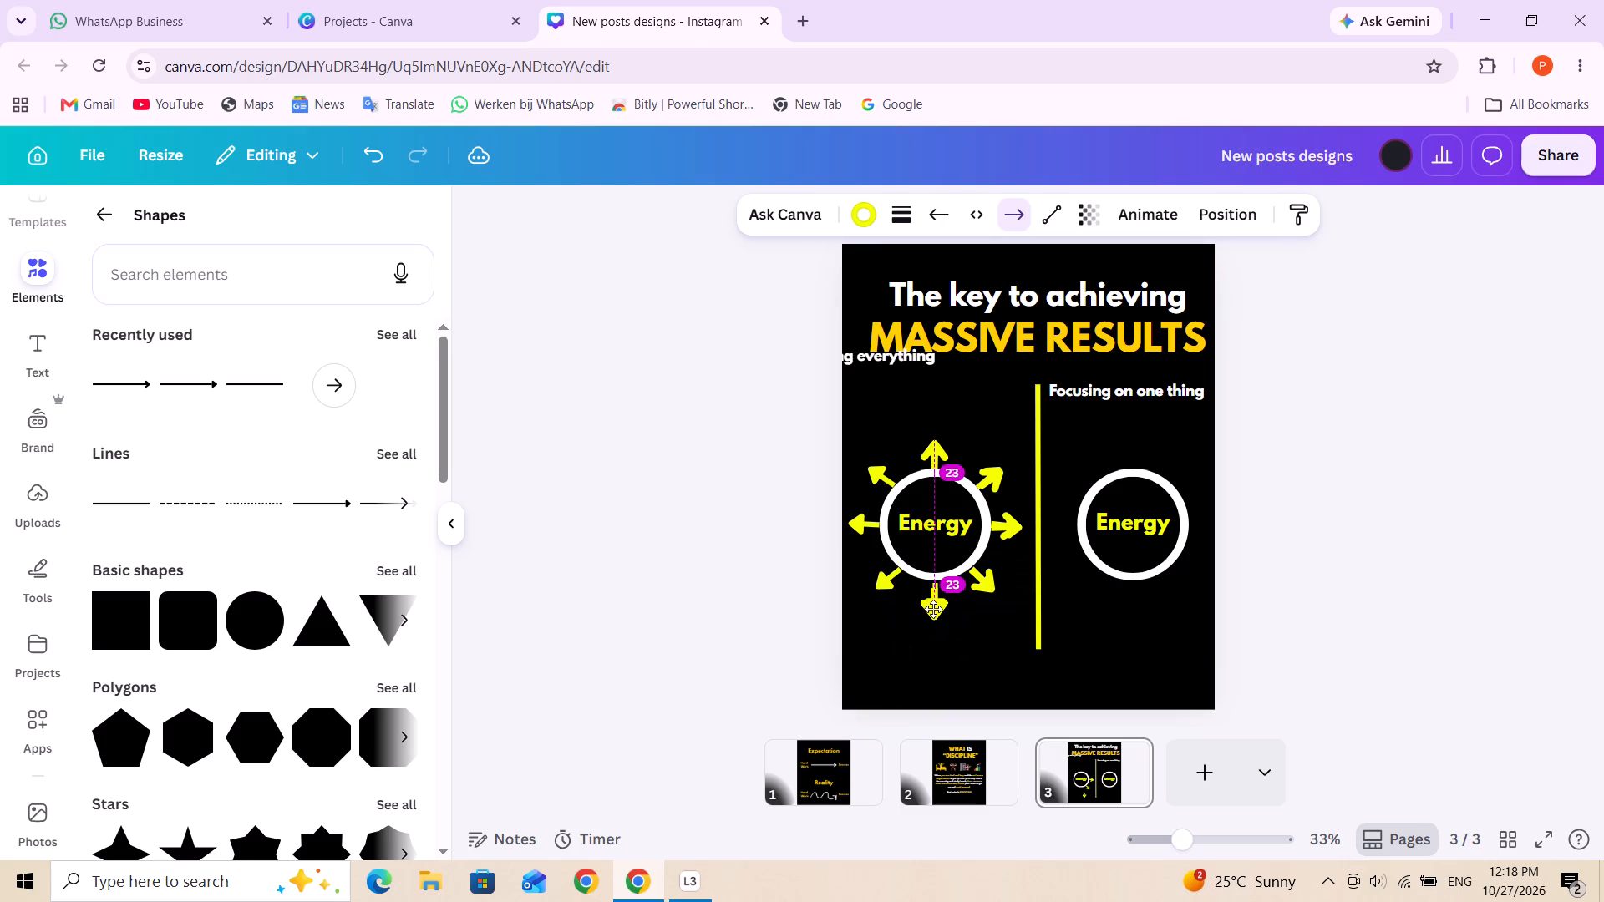
{"action": "left_click_drag", "start_coordinate": [933, 609], "coordinate": [935, 607]}
{"action": "left_click", "coordinate": [1001, 630]}
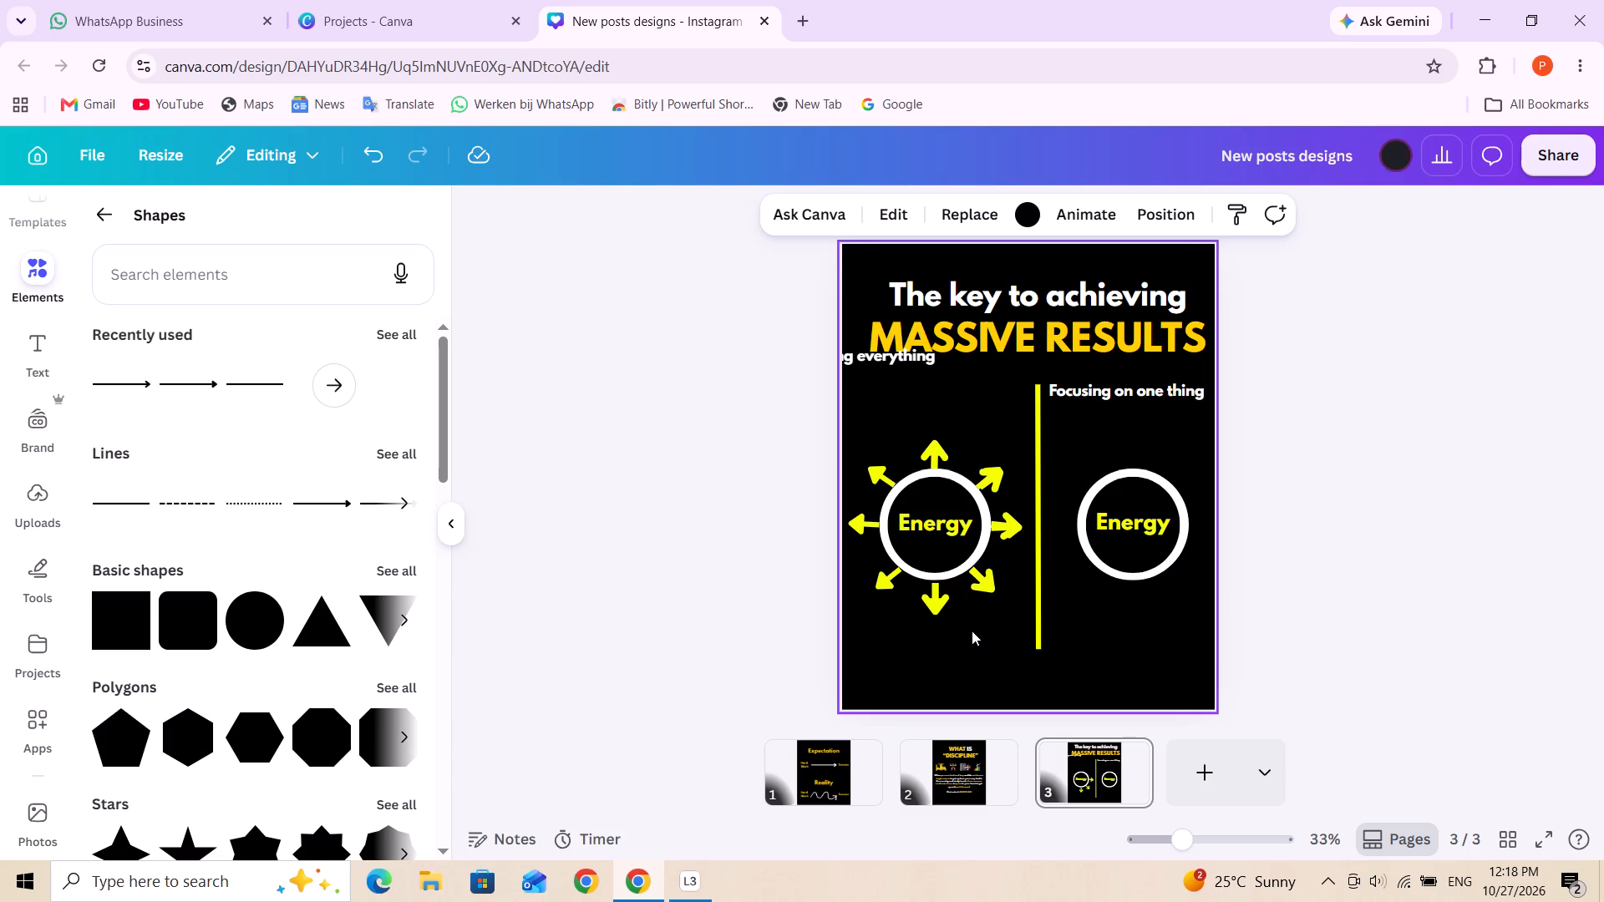
Duplicate the thick downward arrow and rotate the copy to point down and to the left.
{"action": "left_click", "coordinate": [935, 603]}
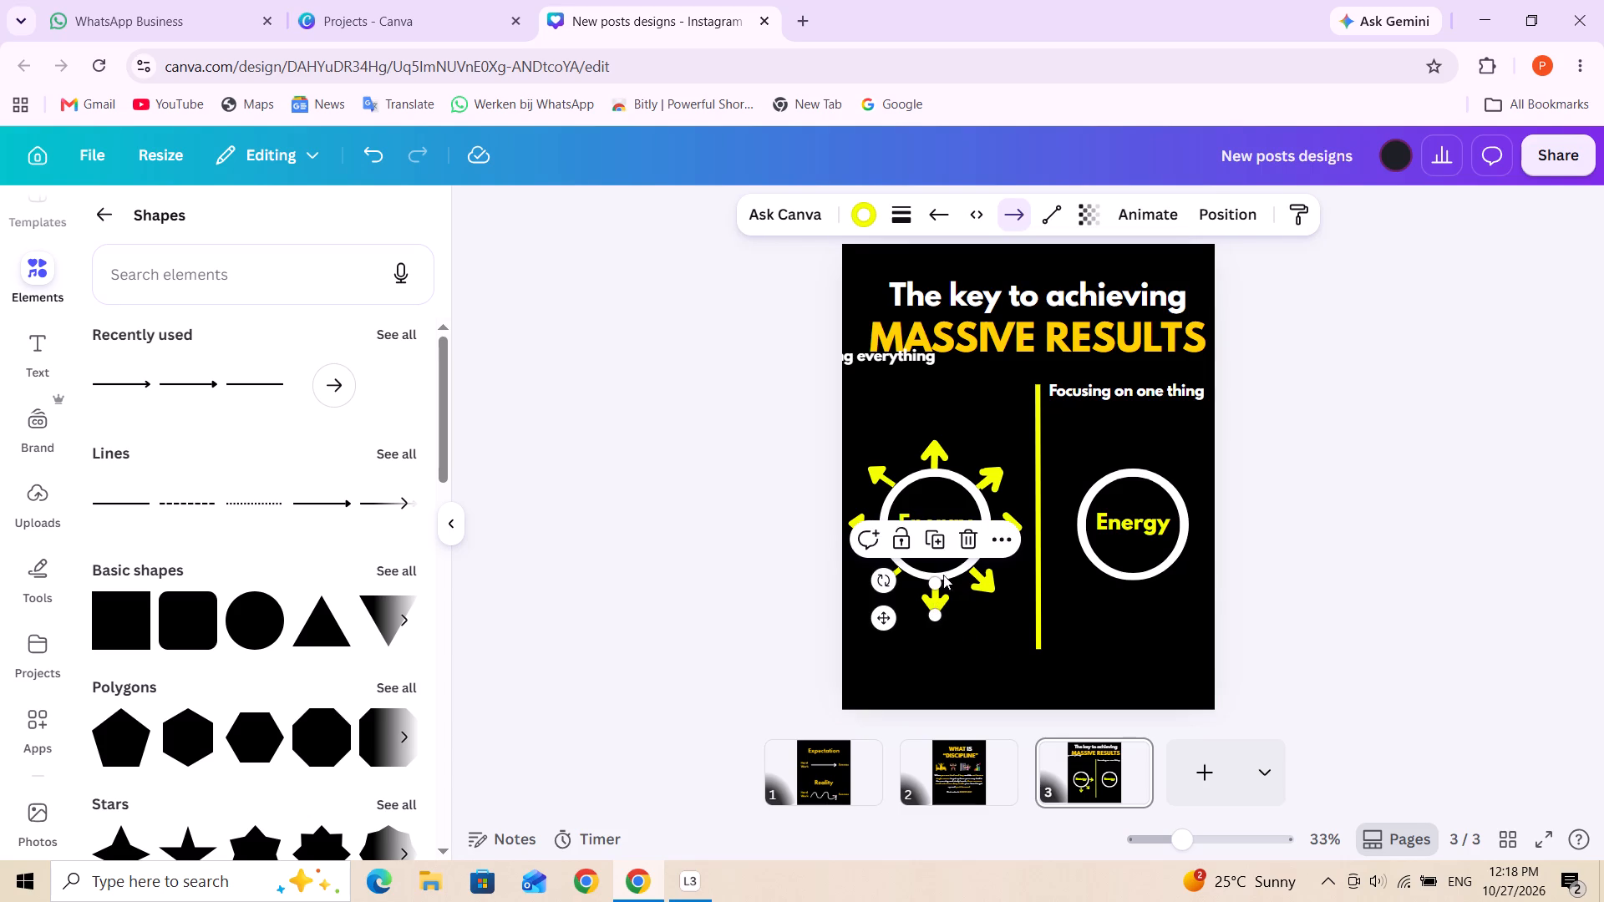
{"action": "left_click", "coordinate": [934, 538]}
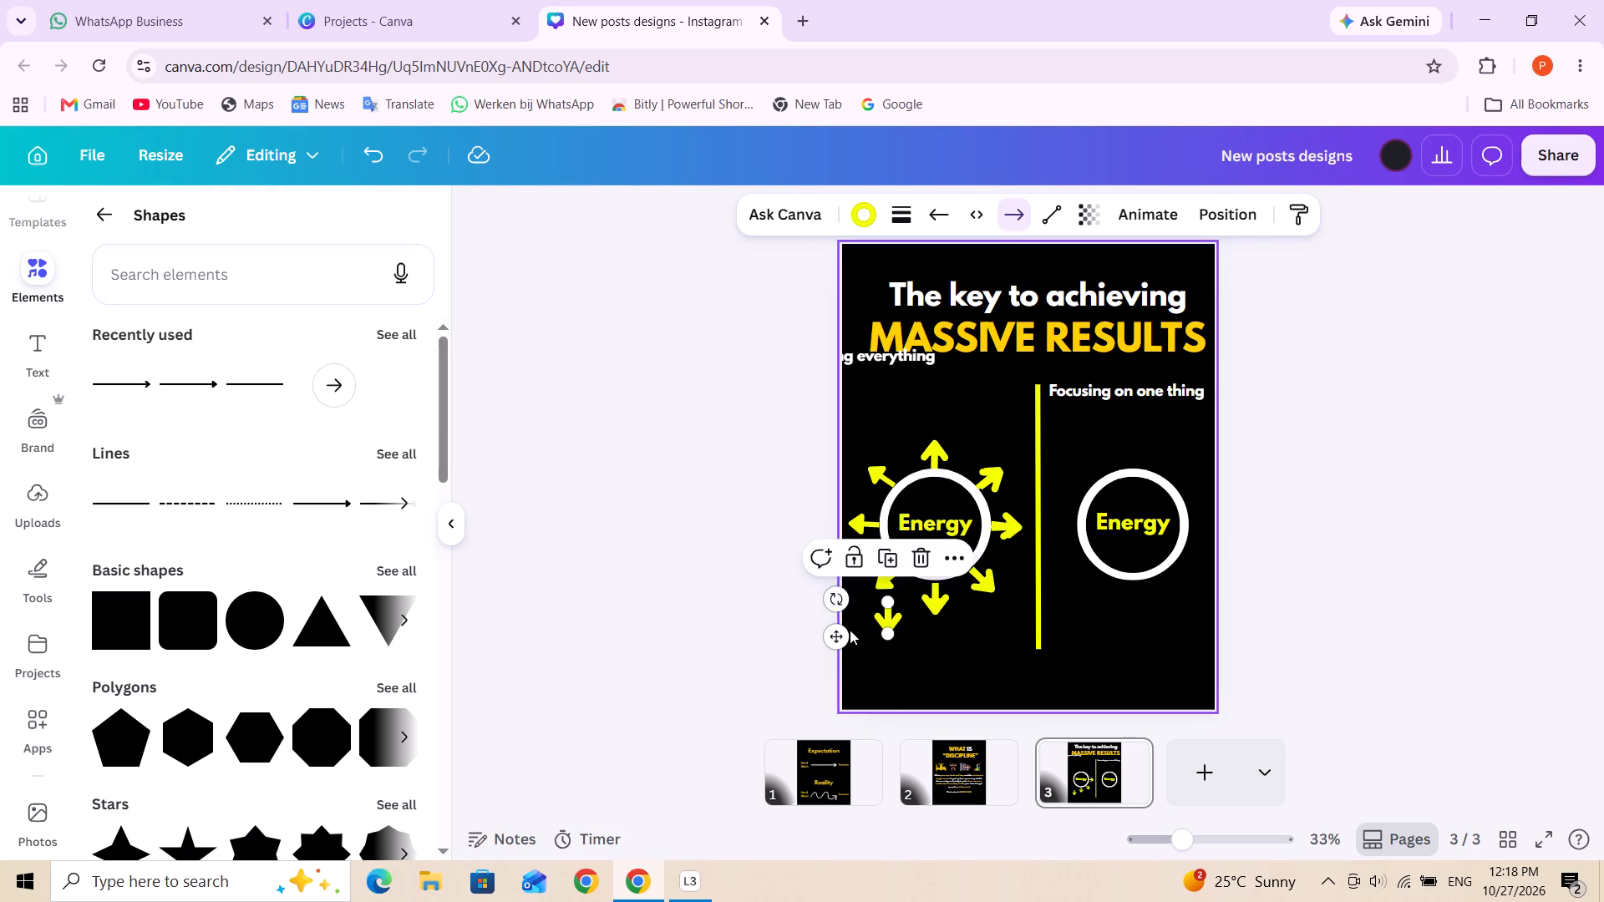
{"action": "left_click_drag", "start_coordinate": [836, 596], "coordinate": [857, 585]}
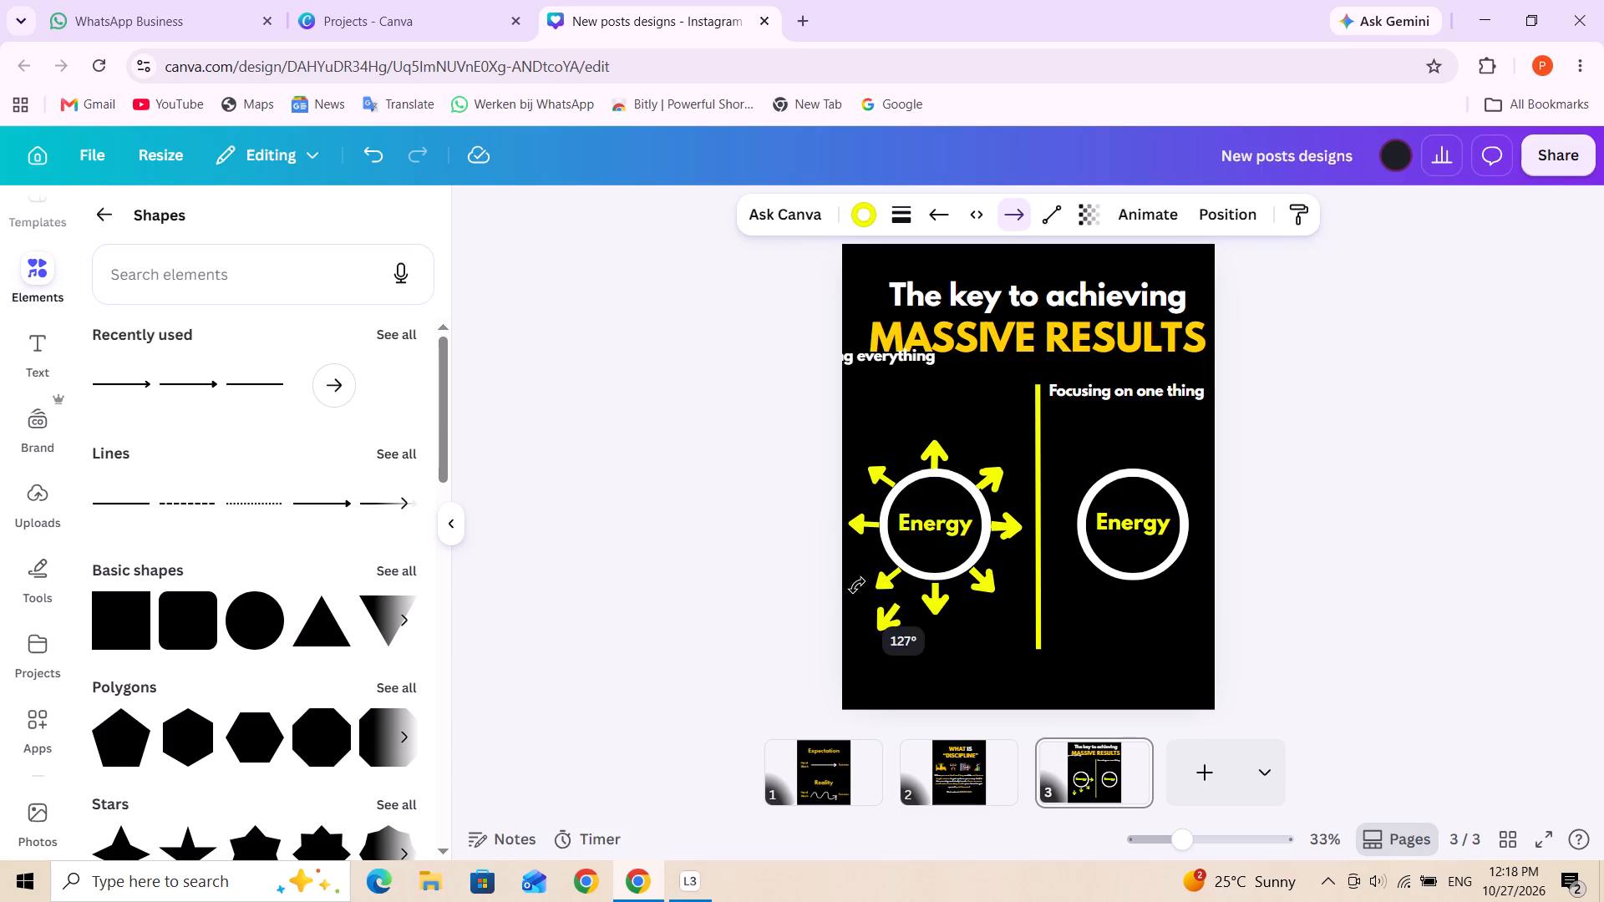
{"action": "left_click_drag", "start_coordinate": [857, 585], "coordinate": [872, 582]}
{"action": "left_click", "coordinate": [952, 651]}
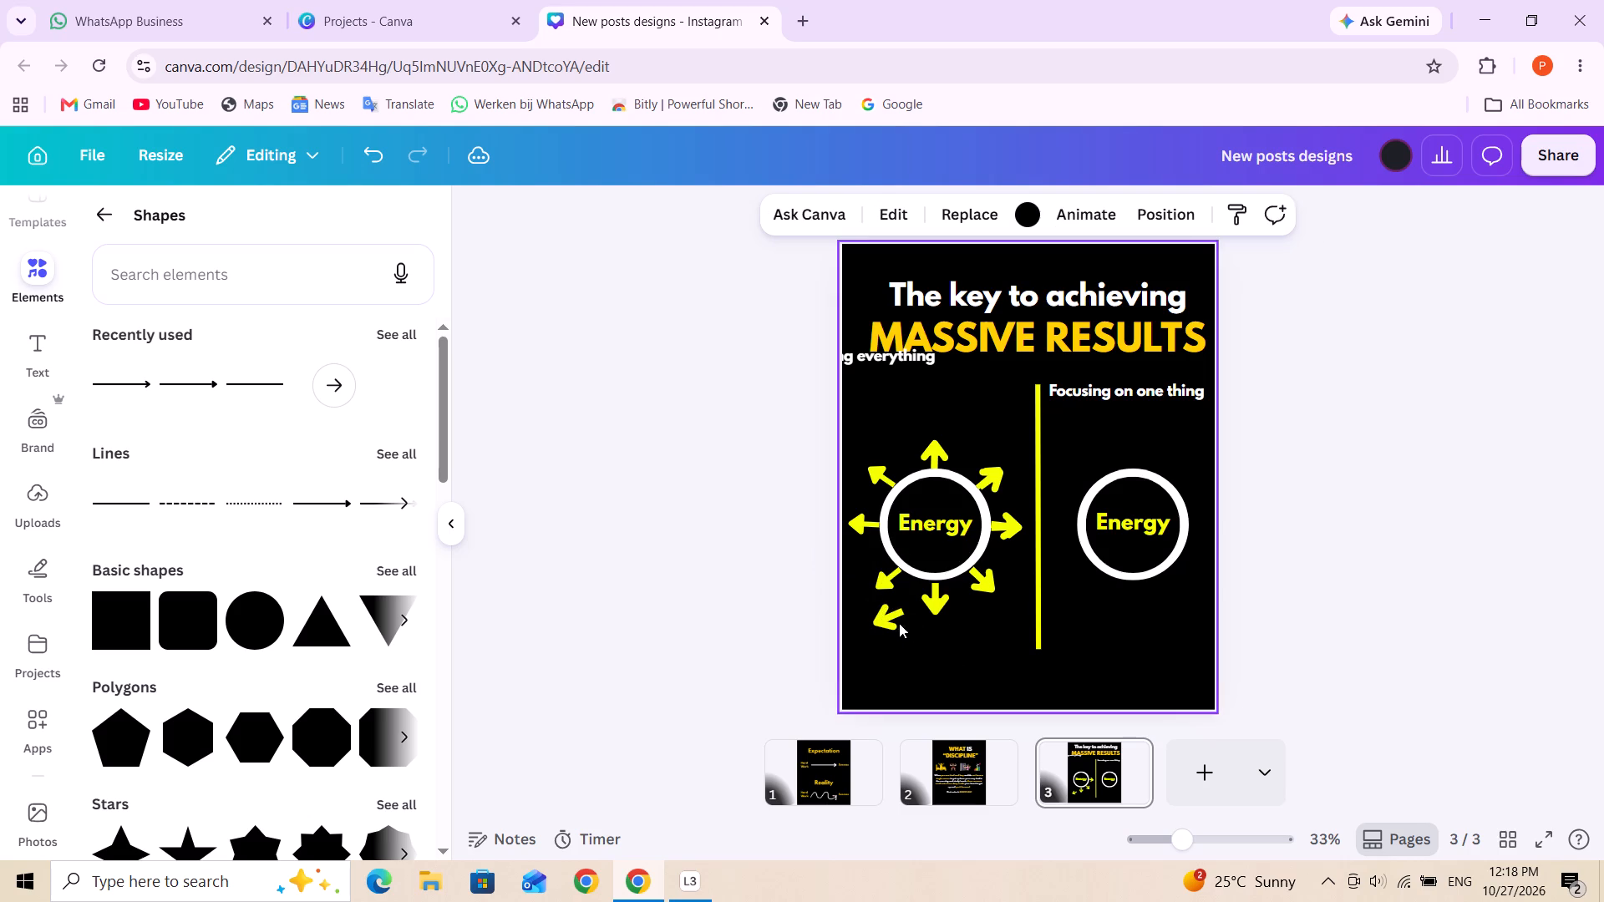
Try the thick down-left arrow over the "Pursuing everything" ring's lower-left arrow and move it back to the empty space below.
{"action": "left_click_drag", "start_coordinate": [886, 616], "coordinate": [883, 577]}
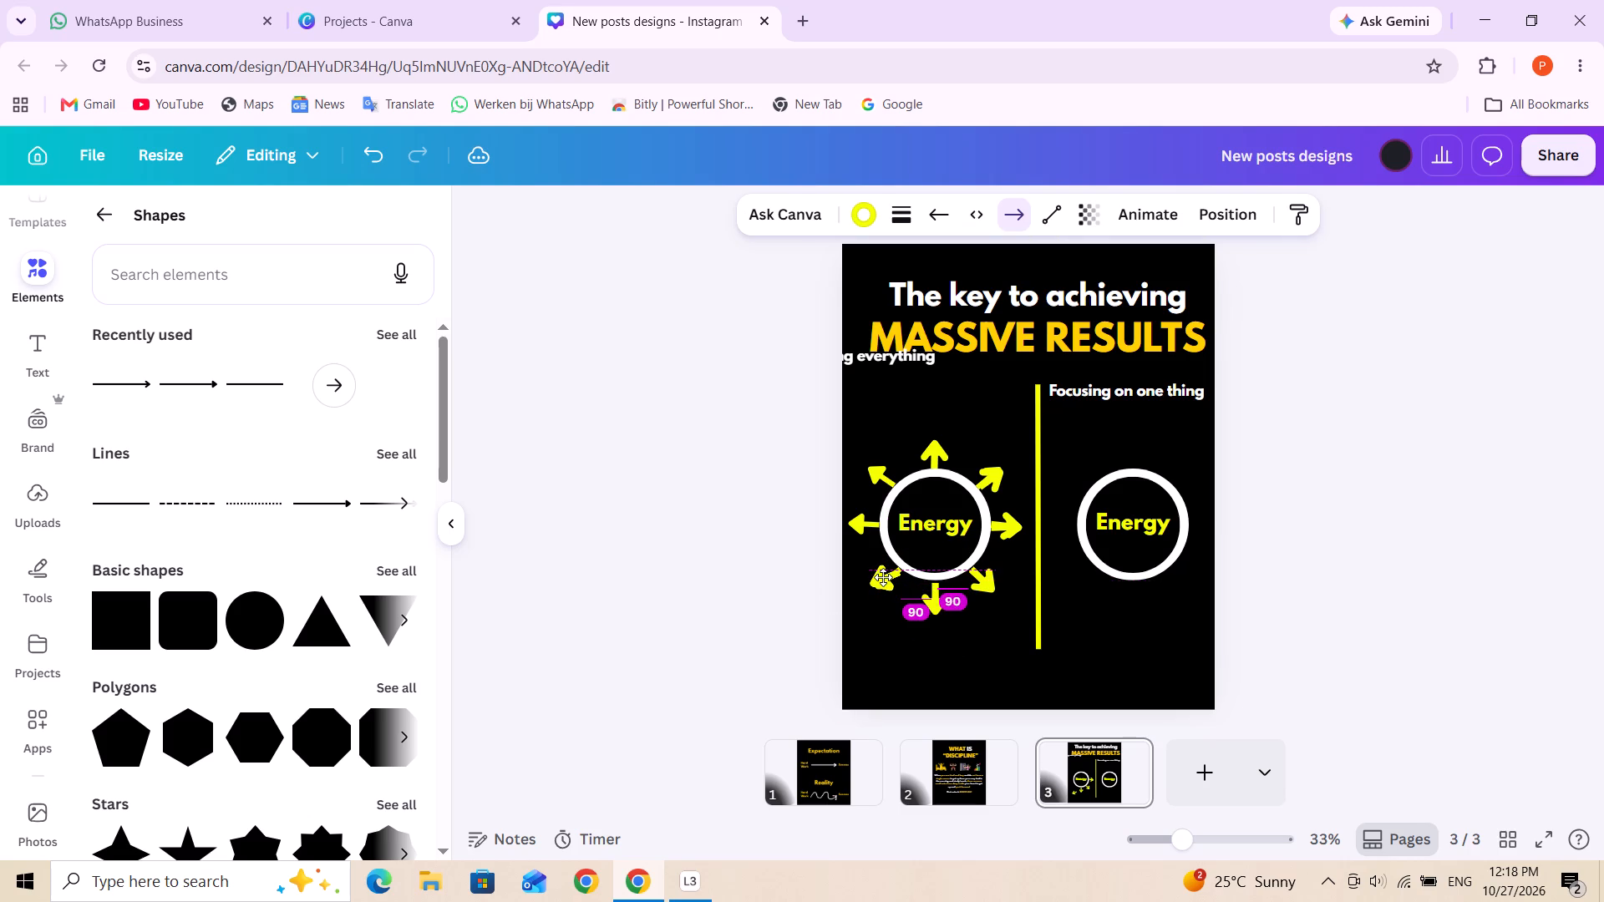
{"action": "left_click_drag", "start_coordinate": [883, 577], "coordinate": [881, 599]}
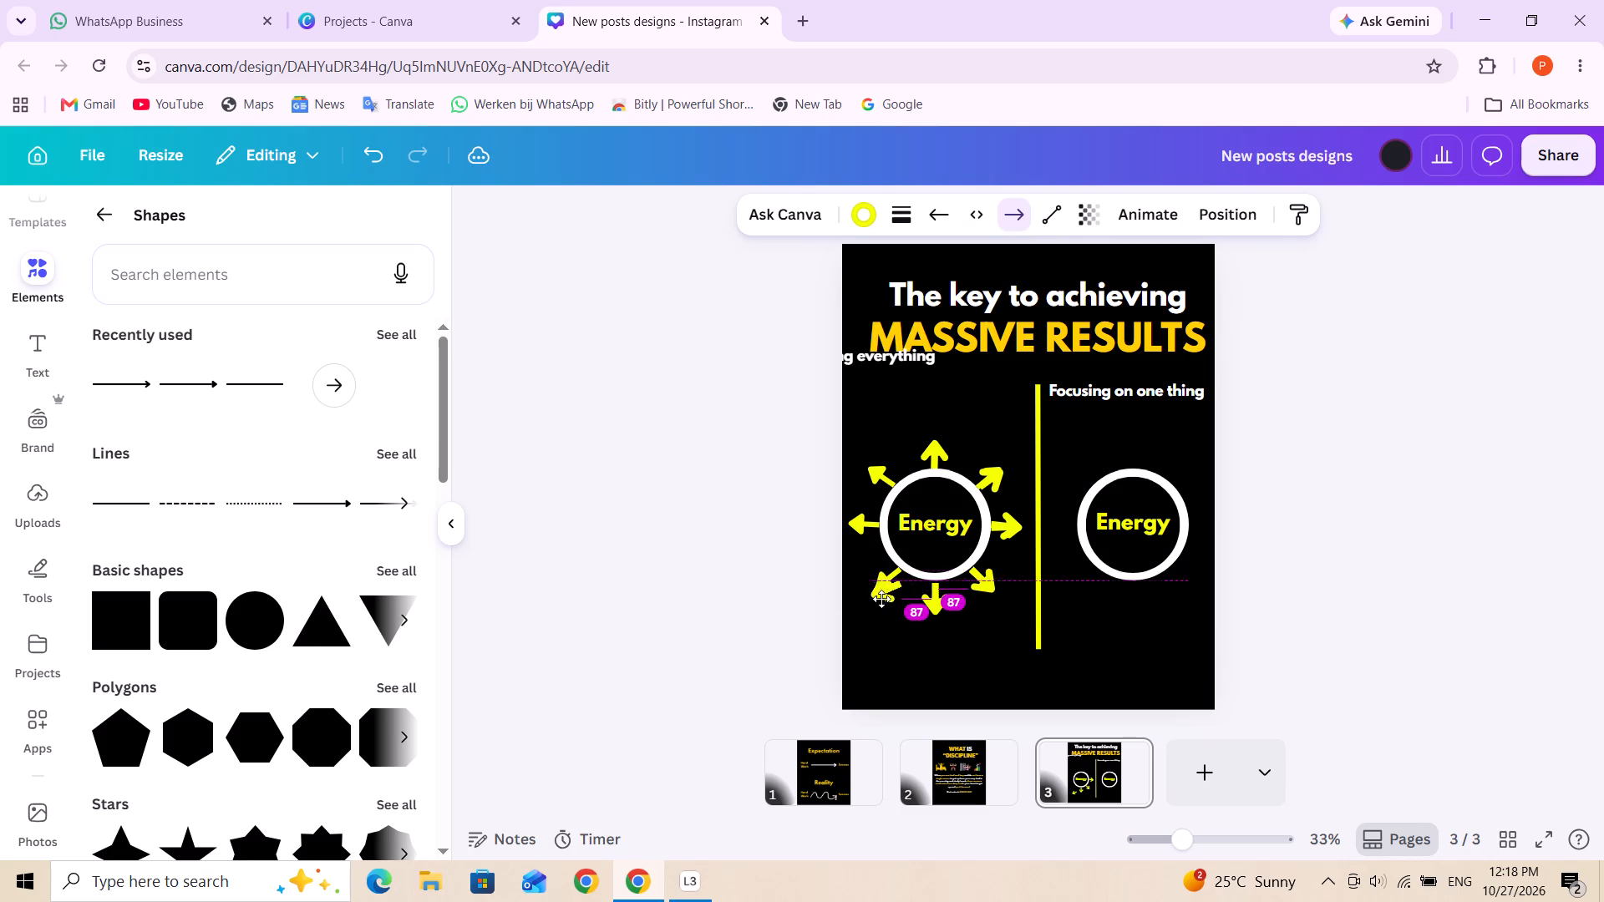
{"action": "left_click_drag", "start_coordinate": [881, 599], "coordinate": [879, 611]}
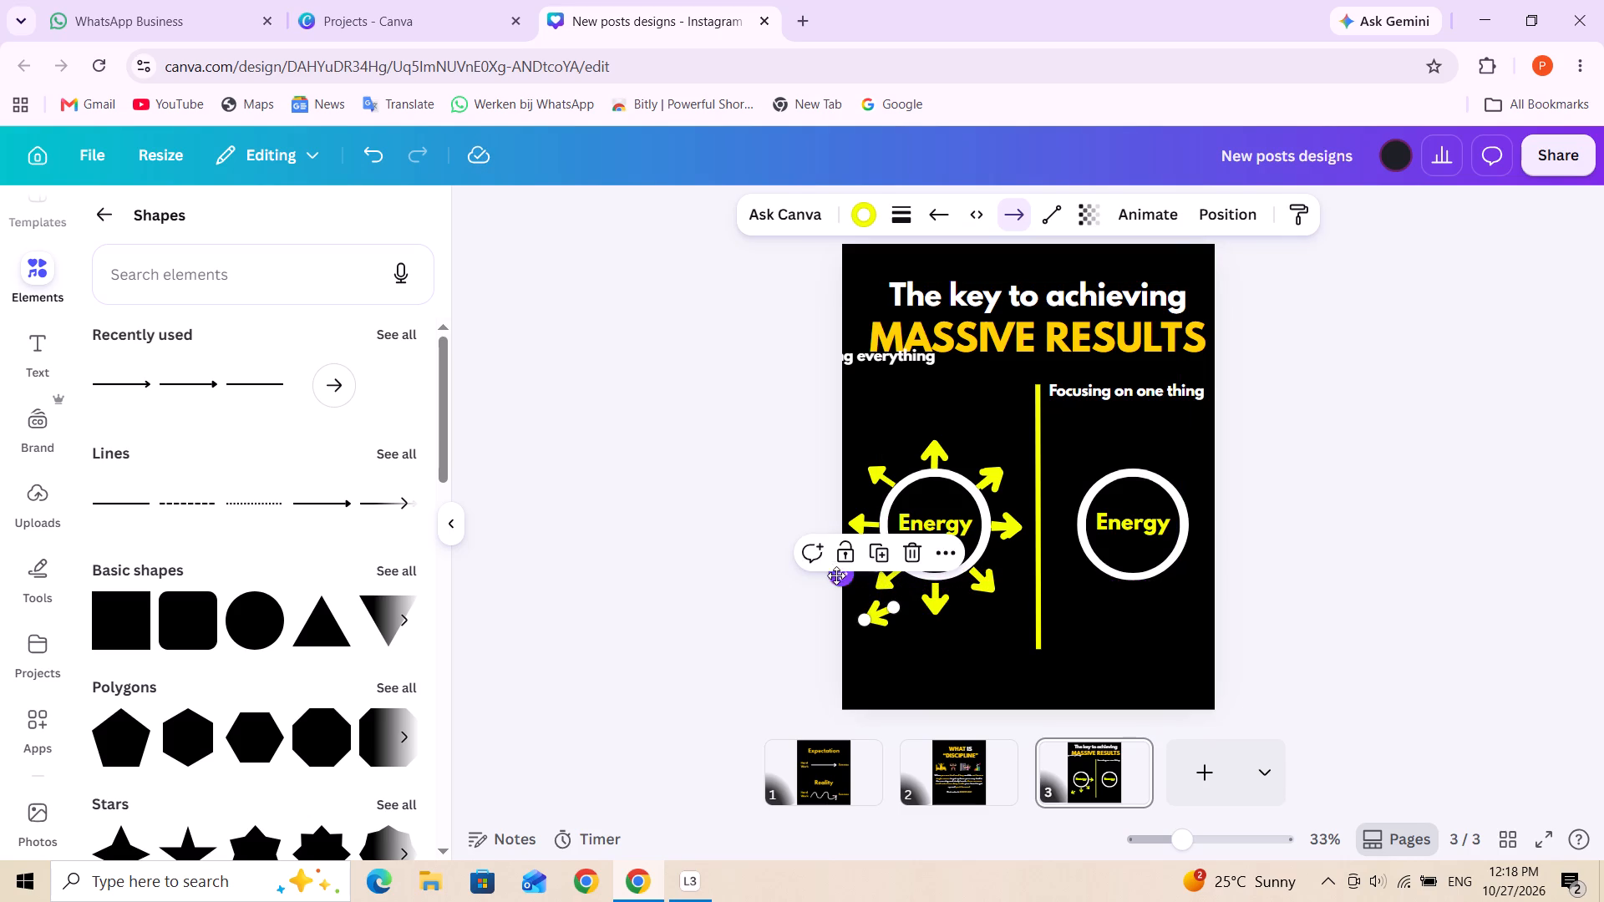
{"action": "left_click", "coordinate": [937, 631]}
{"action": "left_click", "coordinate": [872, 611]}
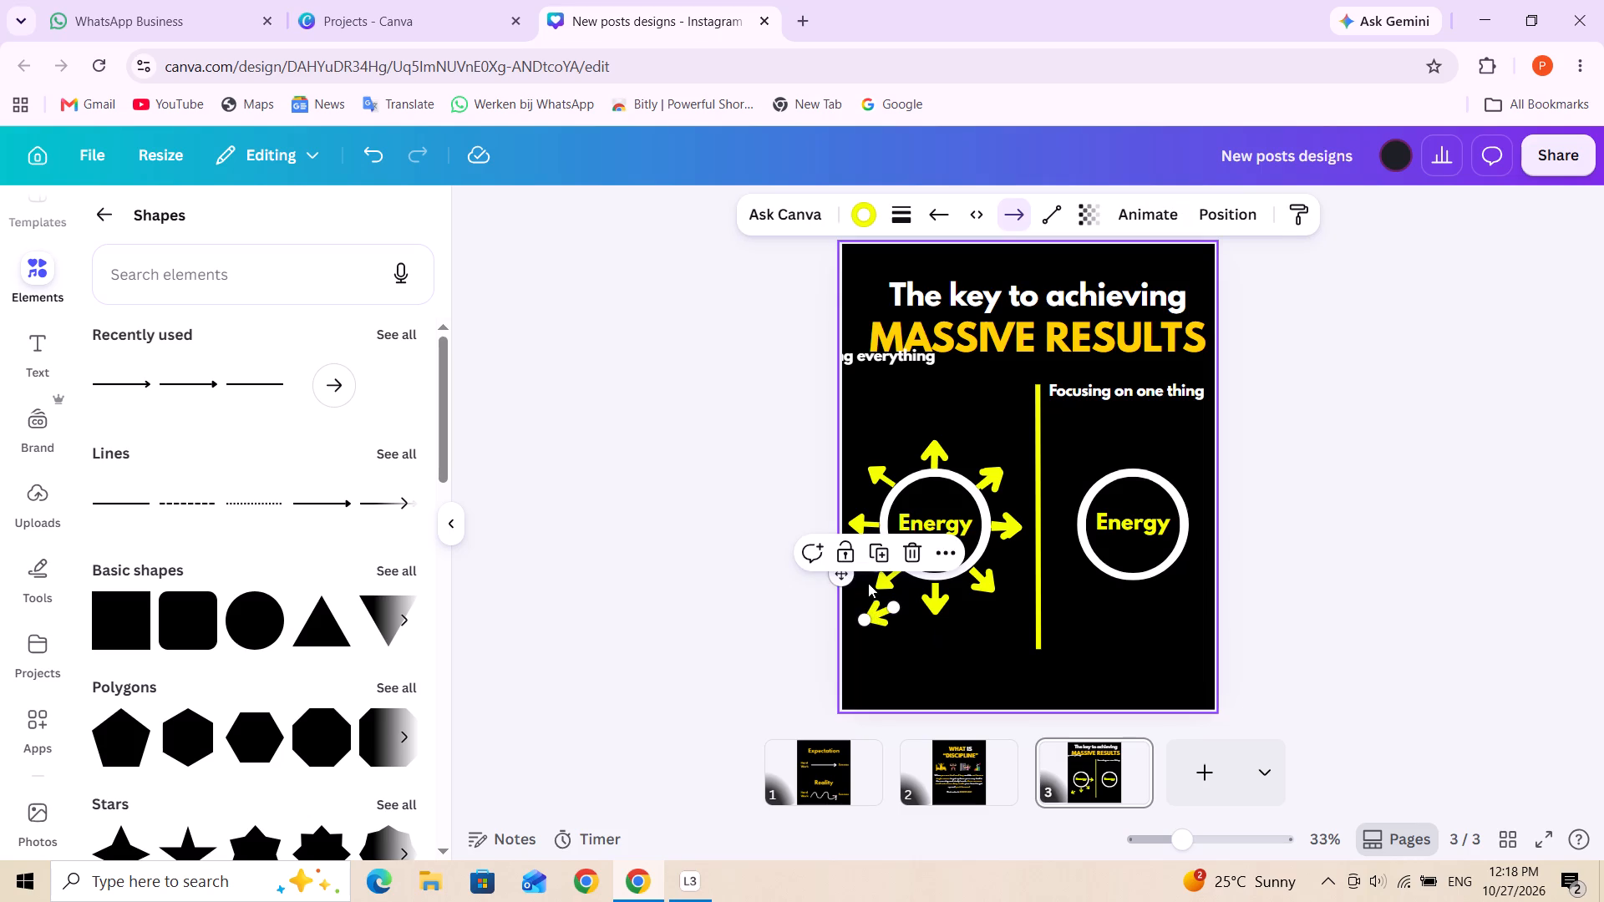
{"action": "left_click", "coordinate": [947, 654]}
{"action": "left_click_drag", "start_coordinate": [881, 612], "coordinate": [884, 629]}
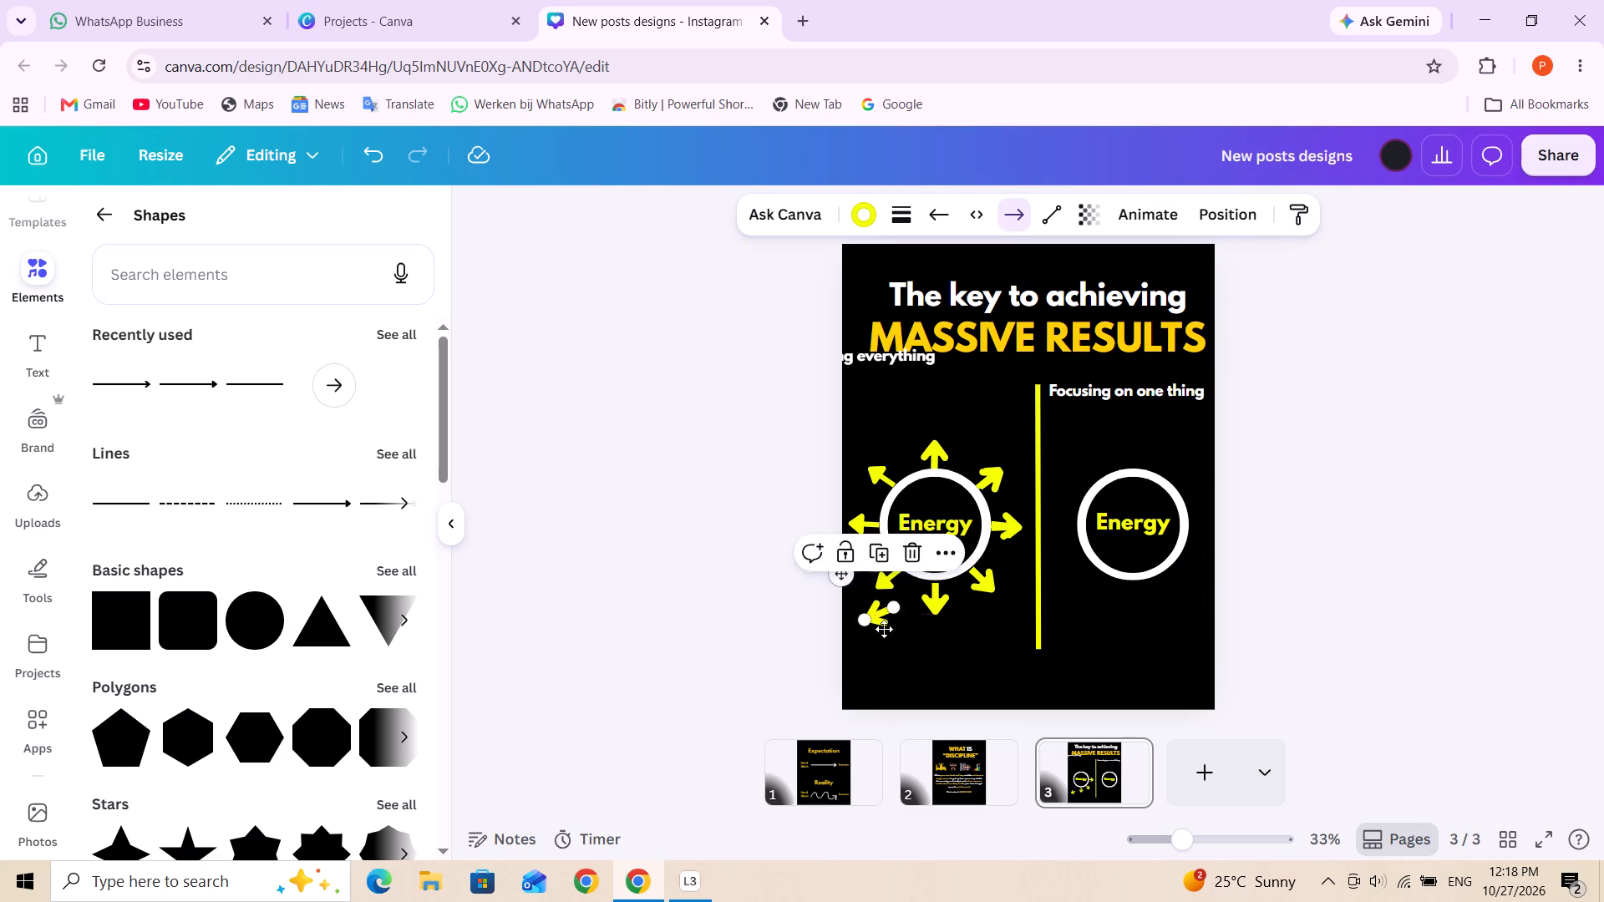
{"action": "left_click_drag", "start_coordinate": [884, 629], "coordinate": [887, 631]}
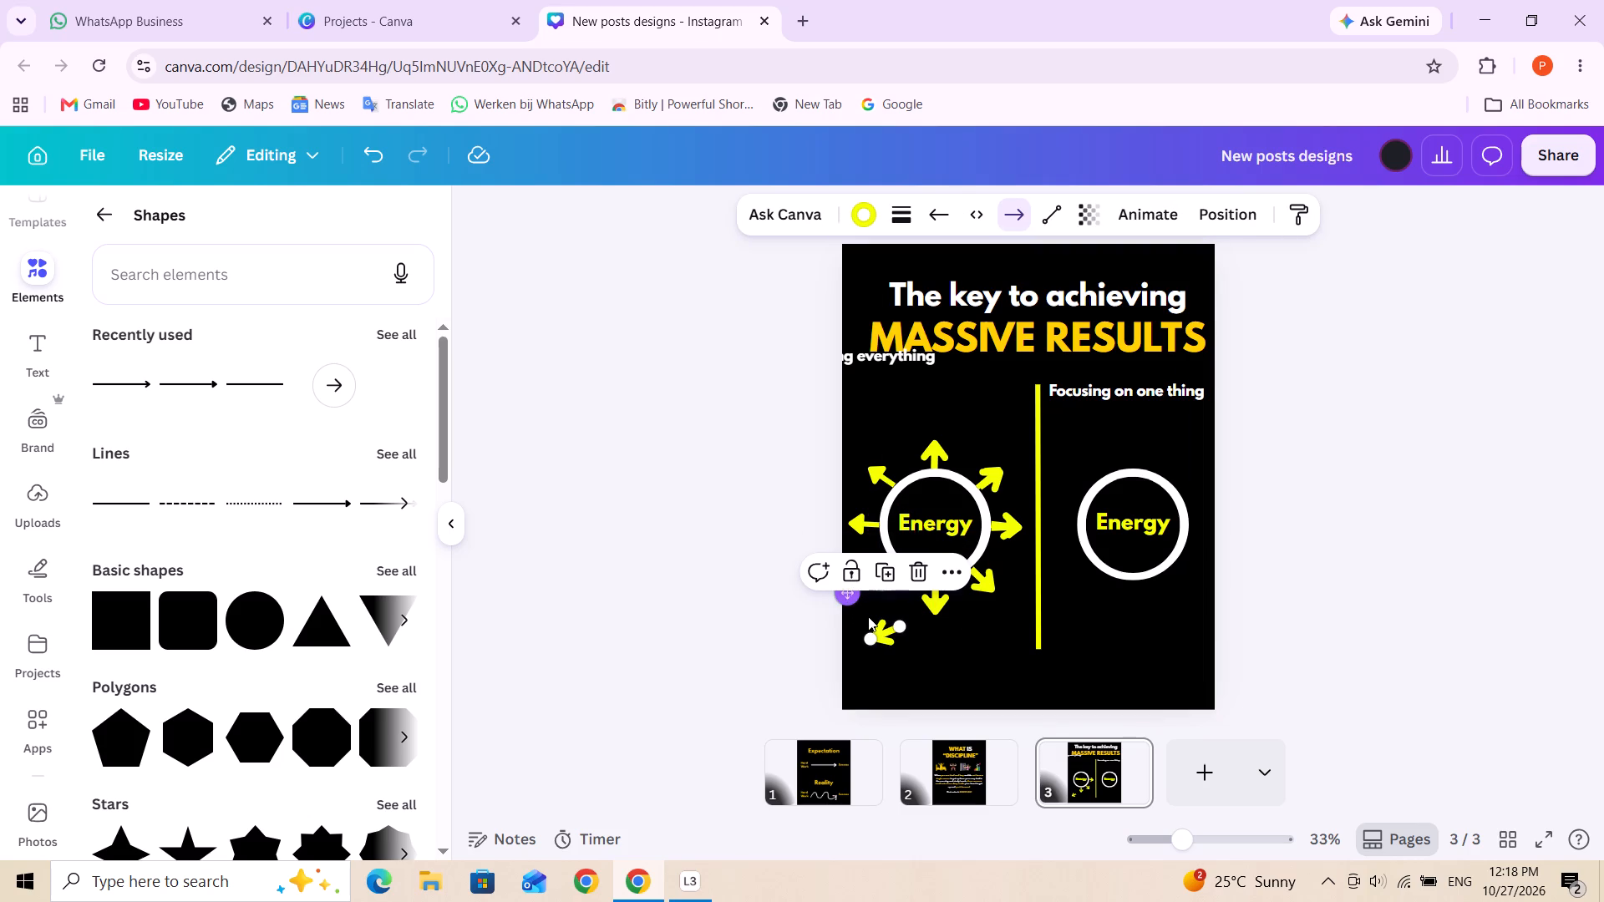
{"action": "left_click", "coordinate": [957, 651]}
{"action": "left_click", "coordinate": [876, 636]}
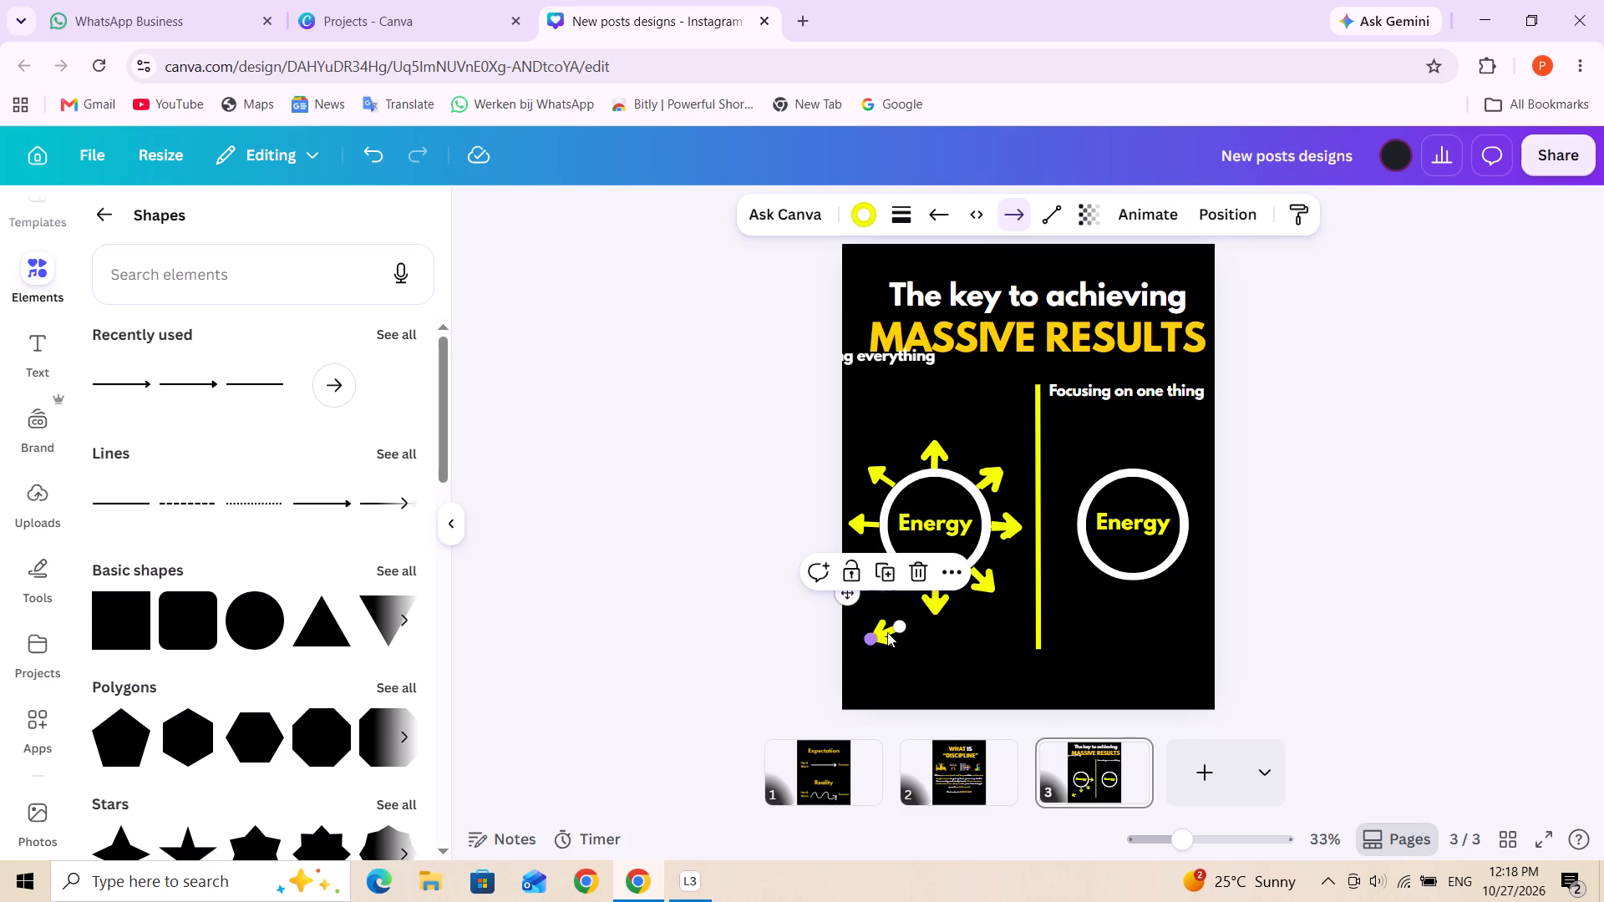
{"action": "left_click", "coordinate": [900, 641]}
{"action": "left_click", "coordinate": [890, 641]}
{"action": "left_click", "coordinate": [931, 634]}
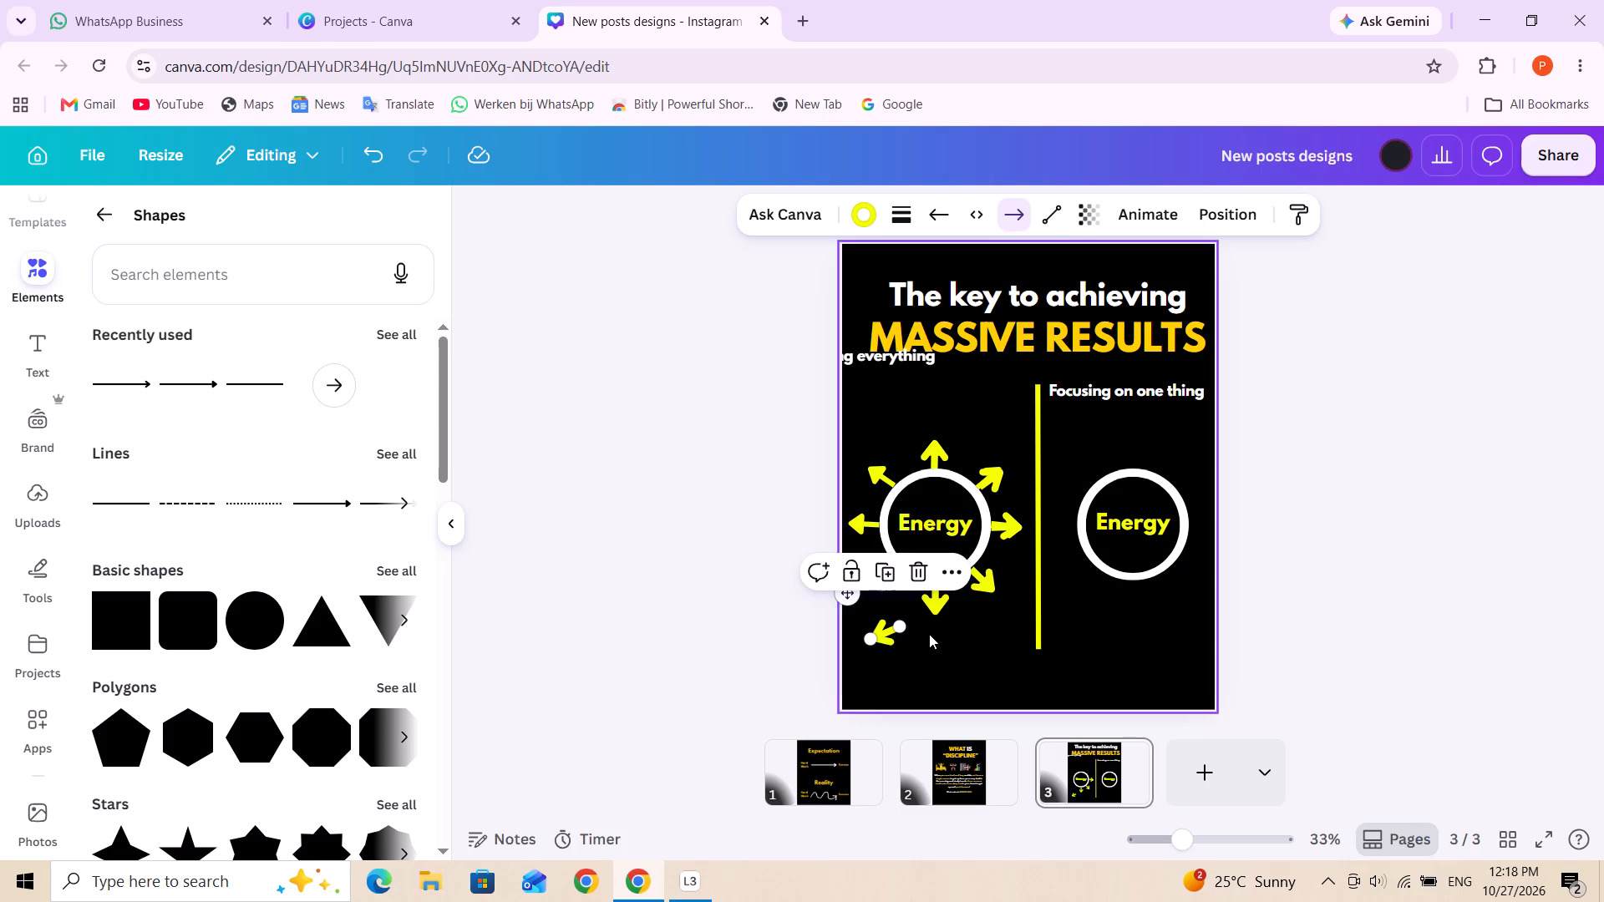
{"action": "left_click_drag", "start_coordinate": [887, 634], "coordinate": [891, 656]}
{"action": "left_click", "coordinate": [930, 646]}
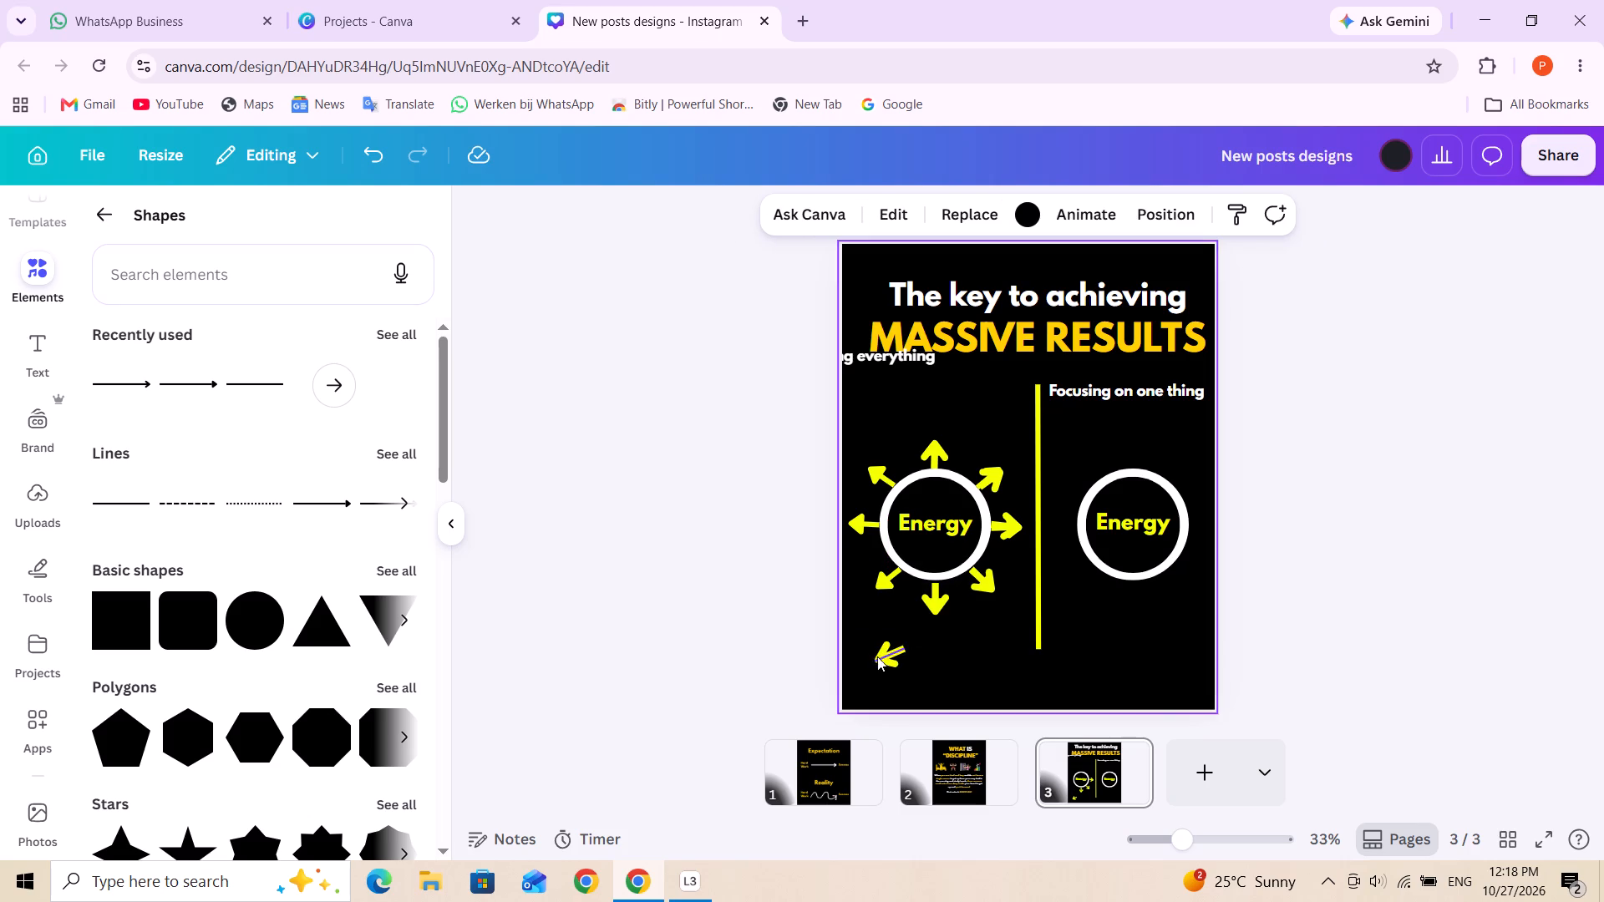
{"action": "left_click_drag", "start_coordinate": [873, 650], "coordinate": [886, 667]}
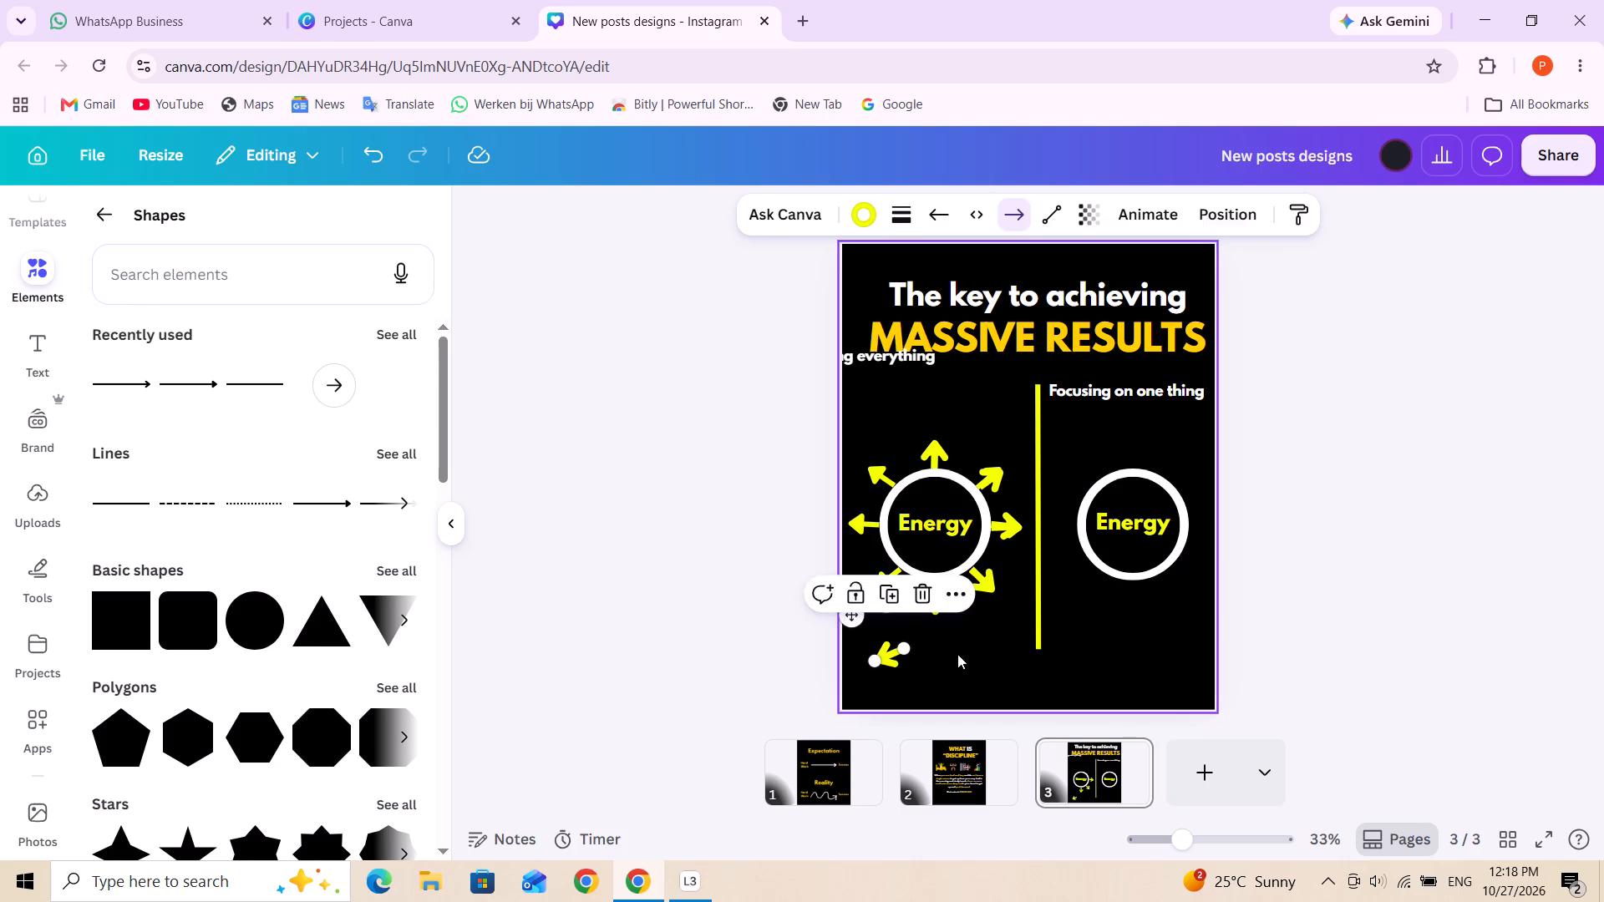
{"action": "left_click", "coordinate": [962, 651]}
Rotate the thick down-left arrow to a steeper diagonal and place it over the "Pursuing everything" ring's lower-left arrow.
{"action": "left_click_drag", "start_coordinate": [890, 654], "coordinate": [892, 581]}
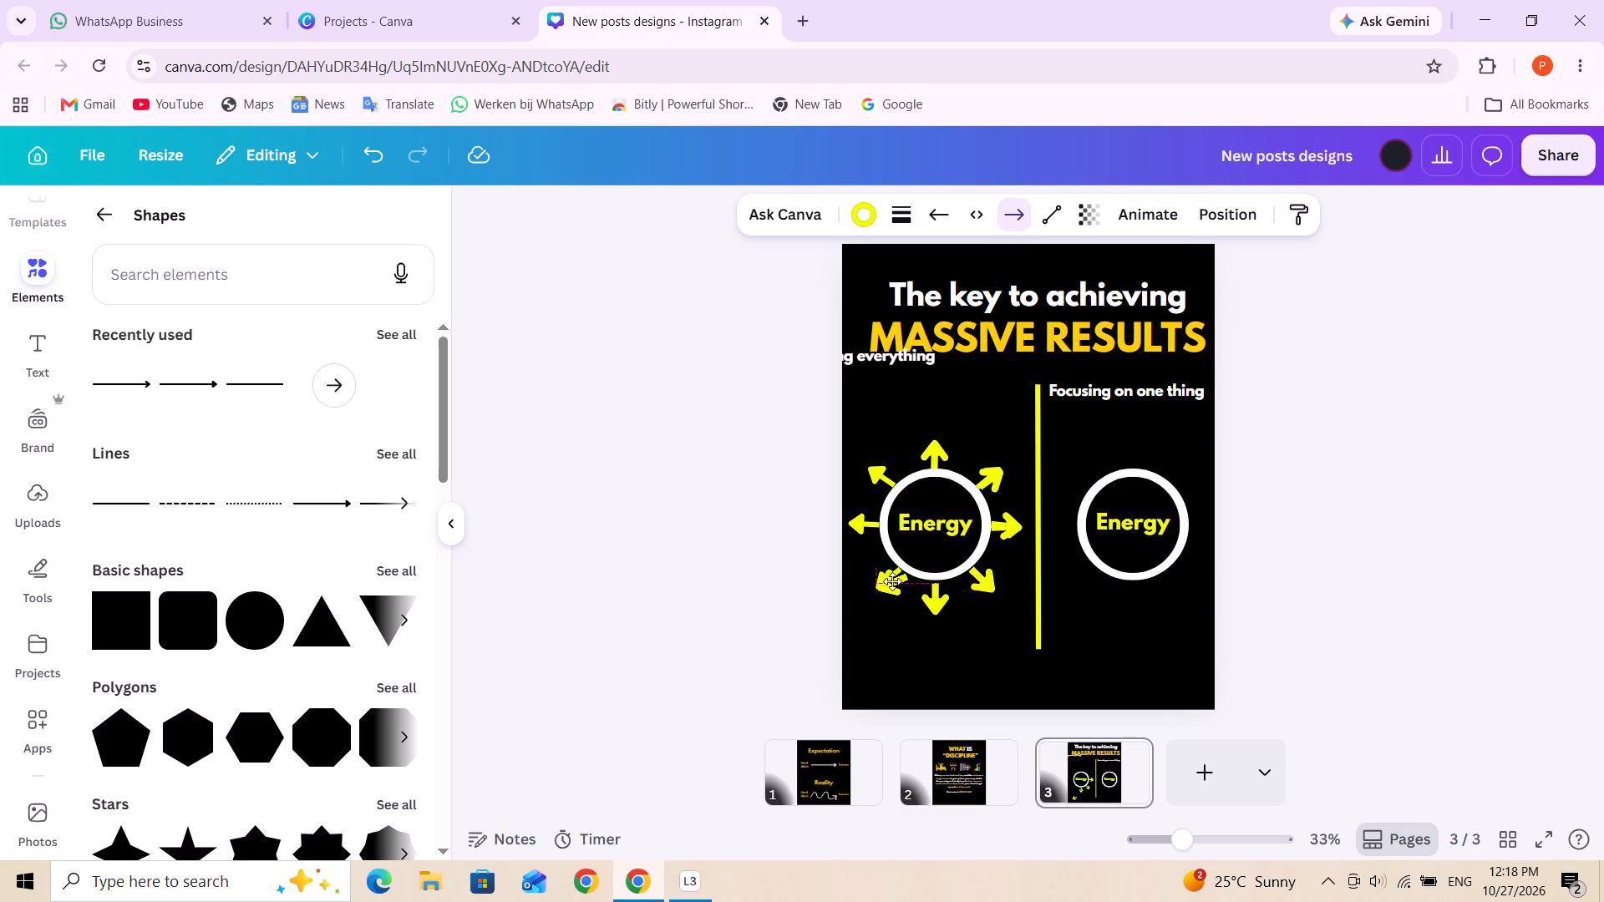
{"action": "left_click_drag", "start_coordinate": [892, 581], "coordinate": [866, 566]}
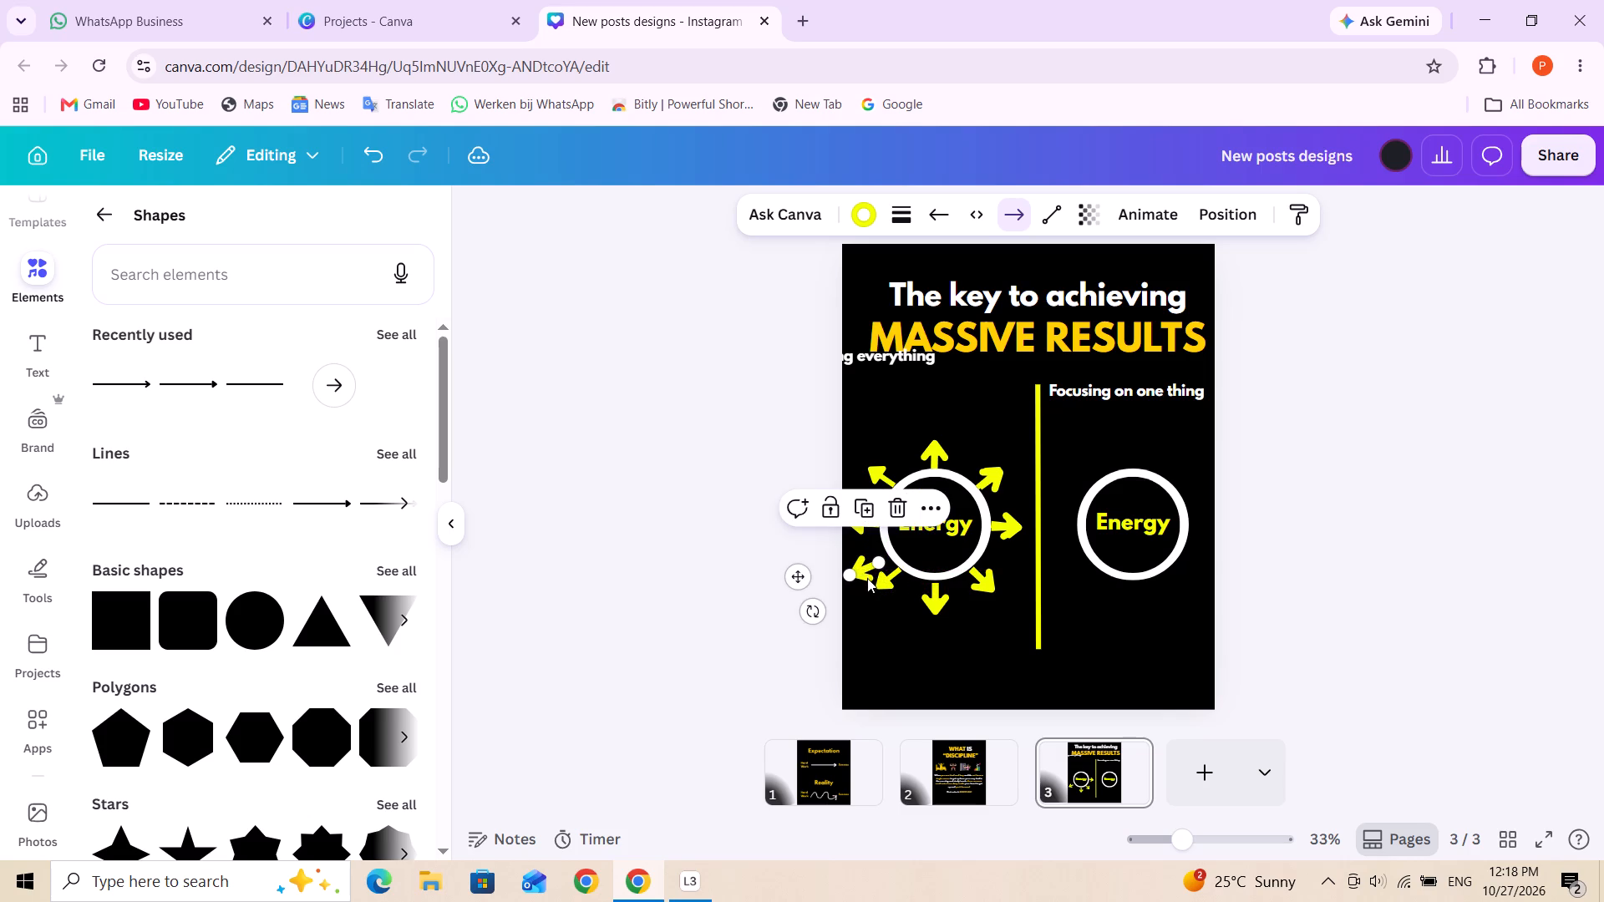
{"action": "left_click_drag", "start_coordinate": [812, 614], "coordinate": [825, 628]}
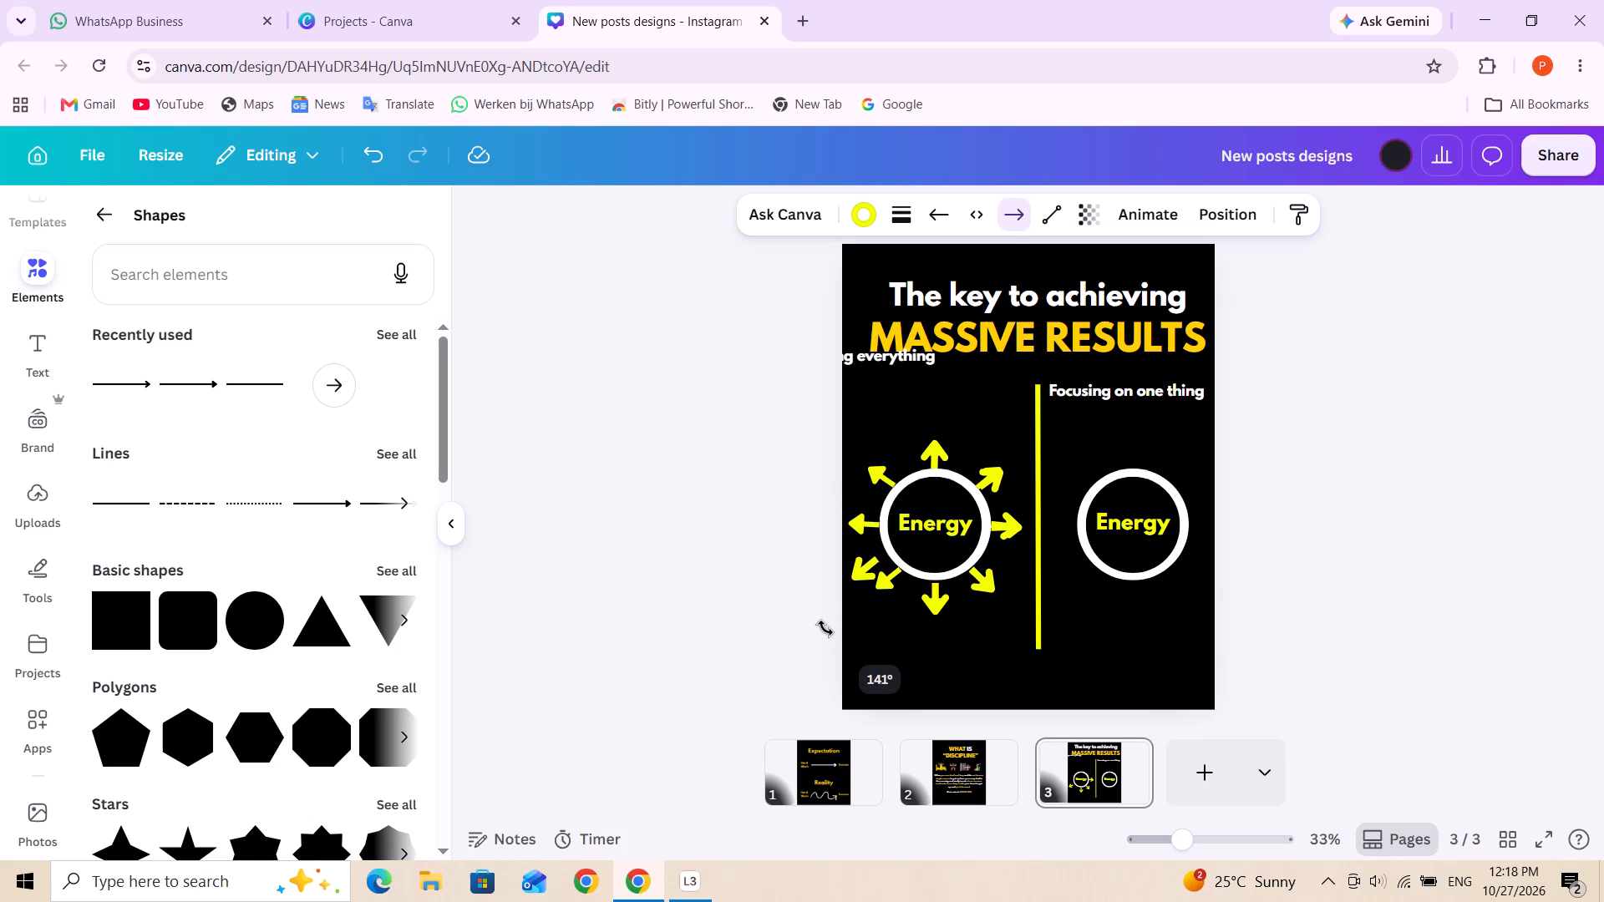
{"action": "left_click_drag", "start_coordinate": [825, 628], "coordinate": [808, 626]}
{"action": "left_click", "coordinate": [925, 645]}
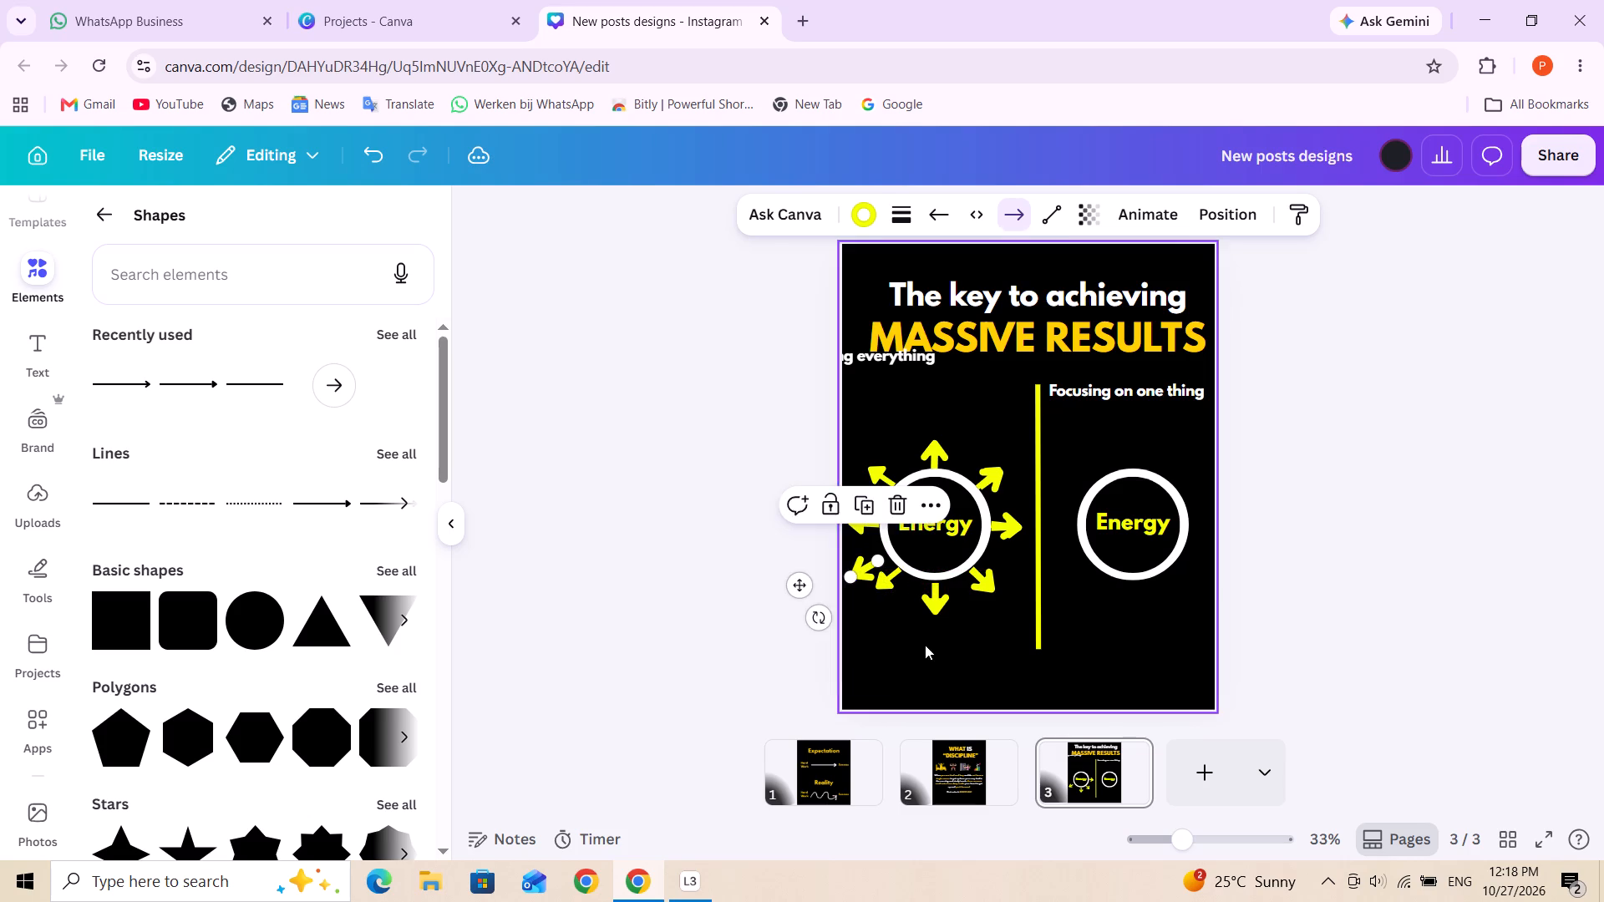
{"action": "left_click_drag", "start_coordinate": [856, 569], "coordinate": [876, 576]}
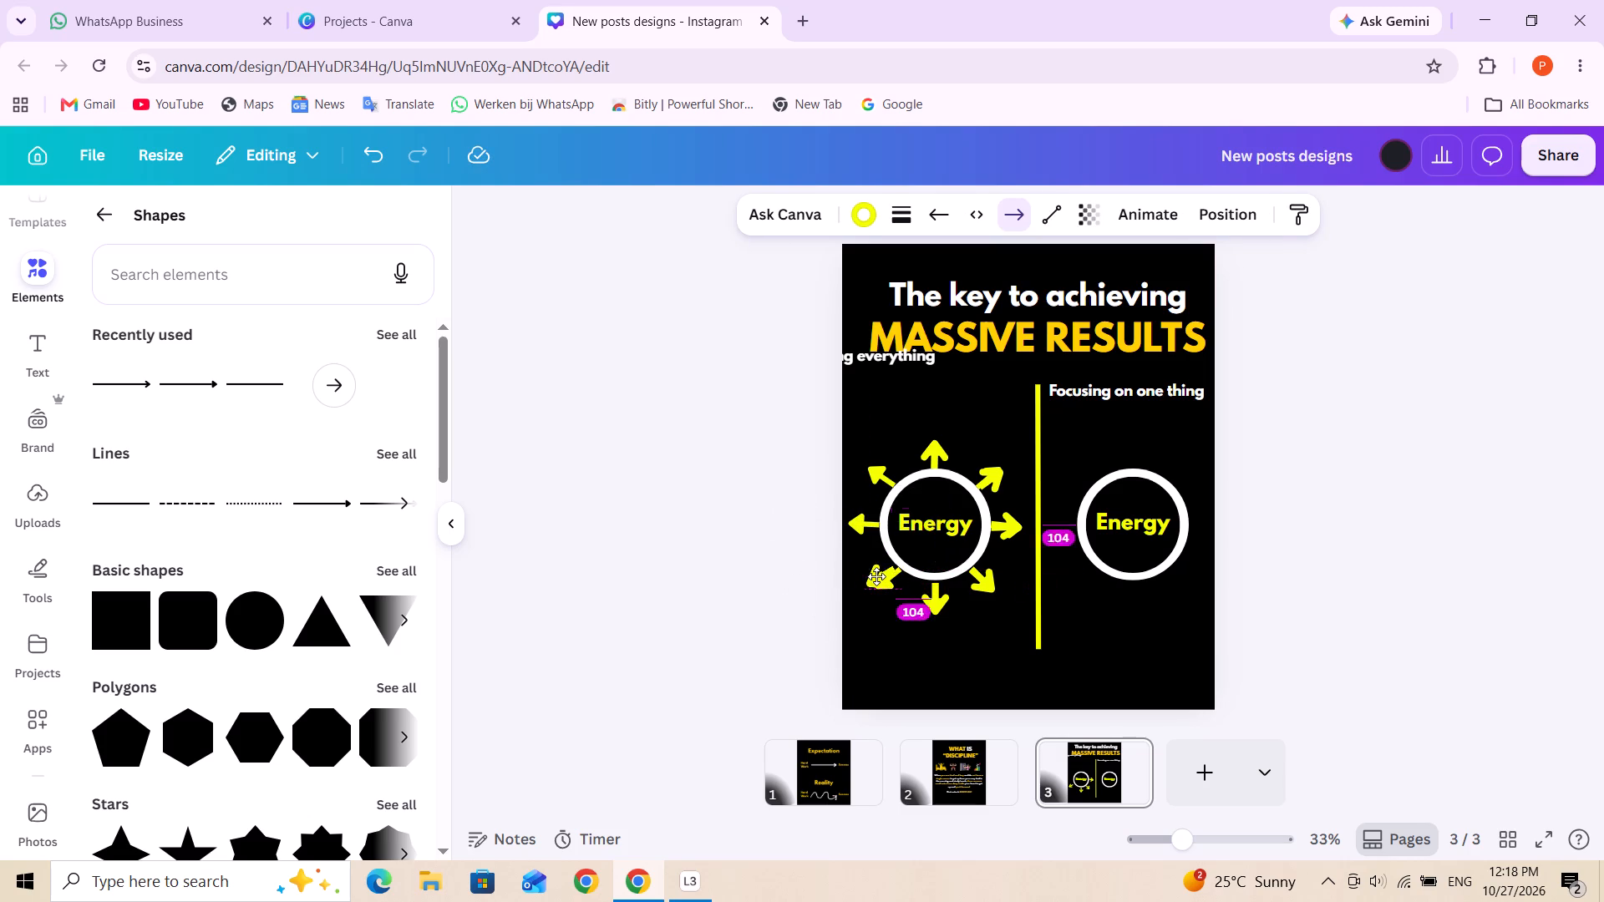
{"action": "left_click_drag", "start_coordinate": [876, 576], "coordinate": [878, 578]}
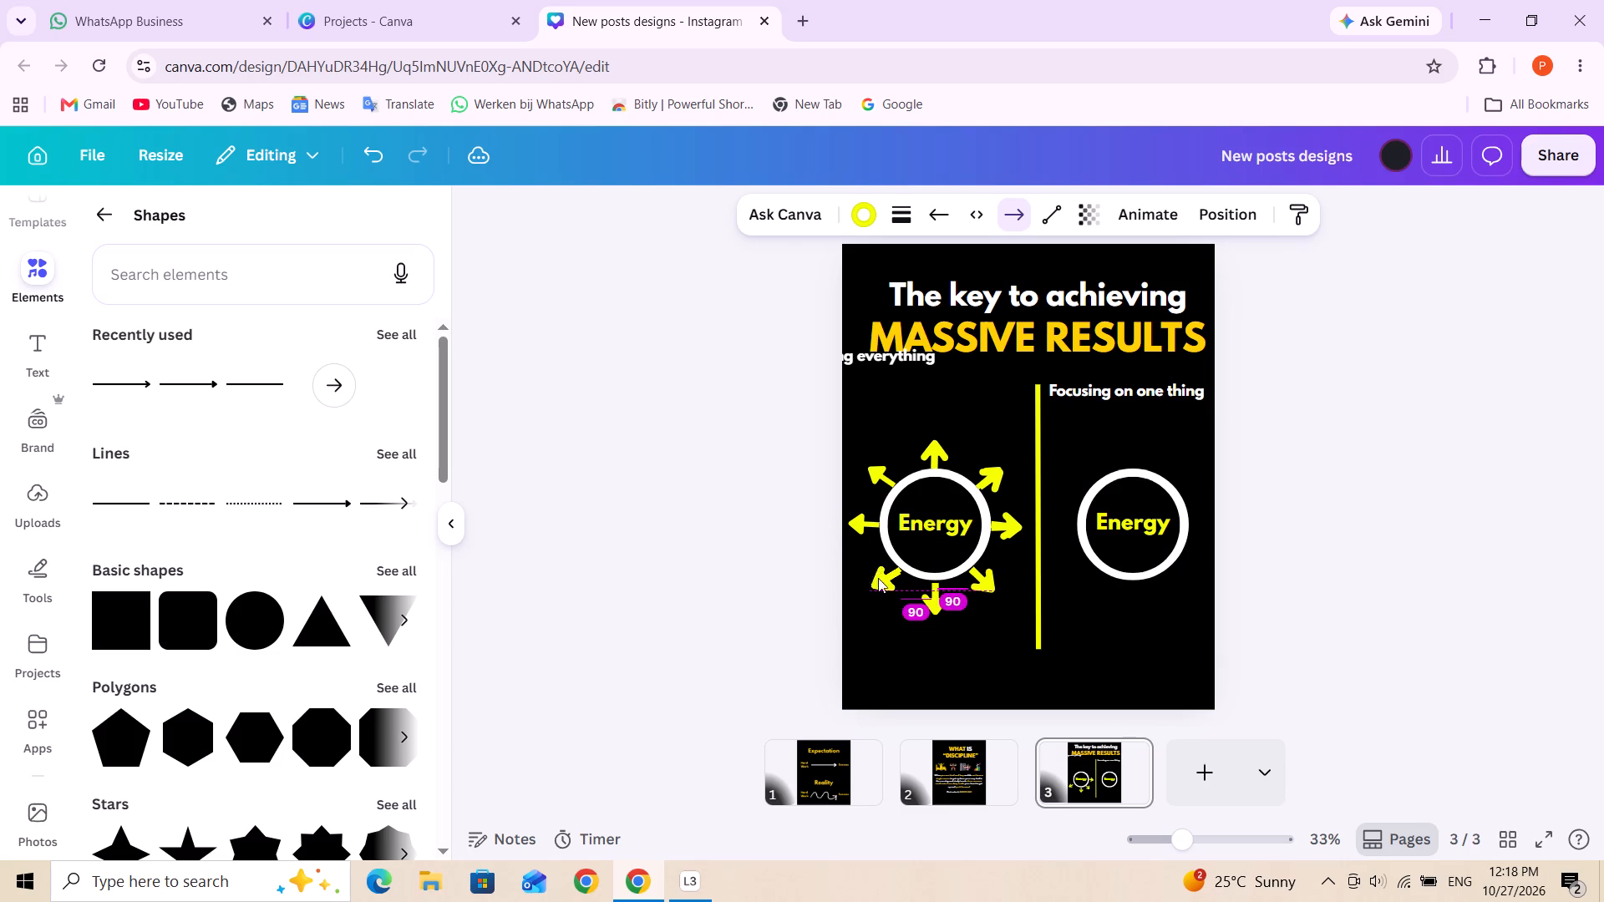
{"action": "left_click_drag", "start_coordinate": [878, 578], "coordinate": [880, 578]}
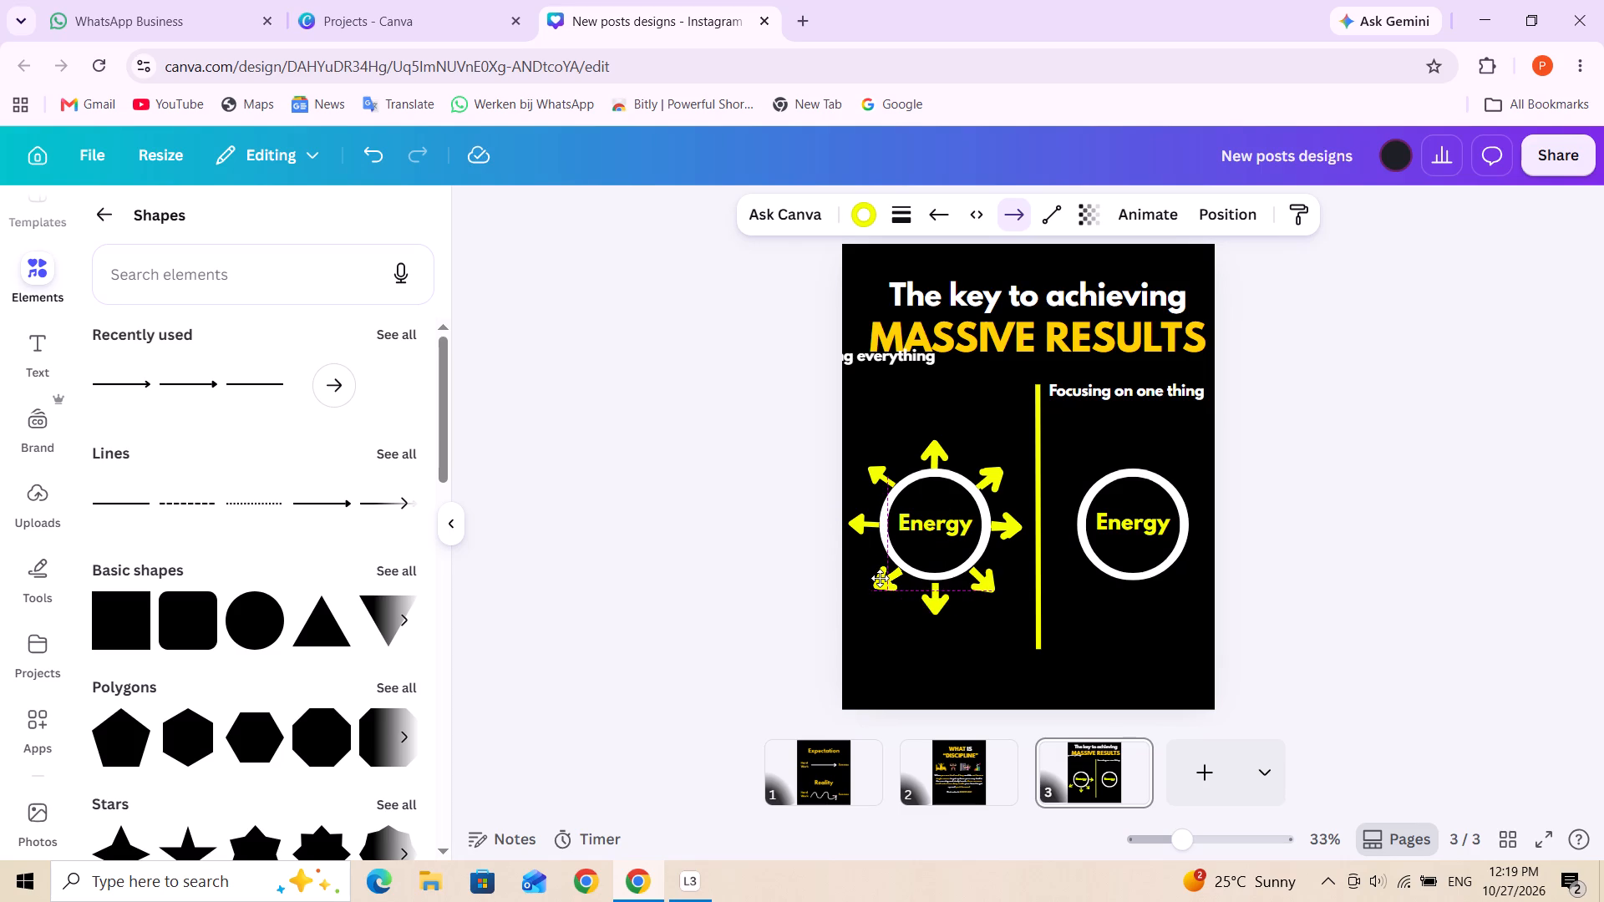
{"action": "left_click_drag", "start_coordinate": [880, 578], "coordinate": [879, 577]}
{"action": "left_click", "coordinate": [965, 656]}
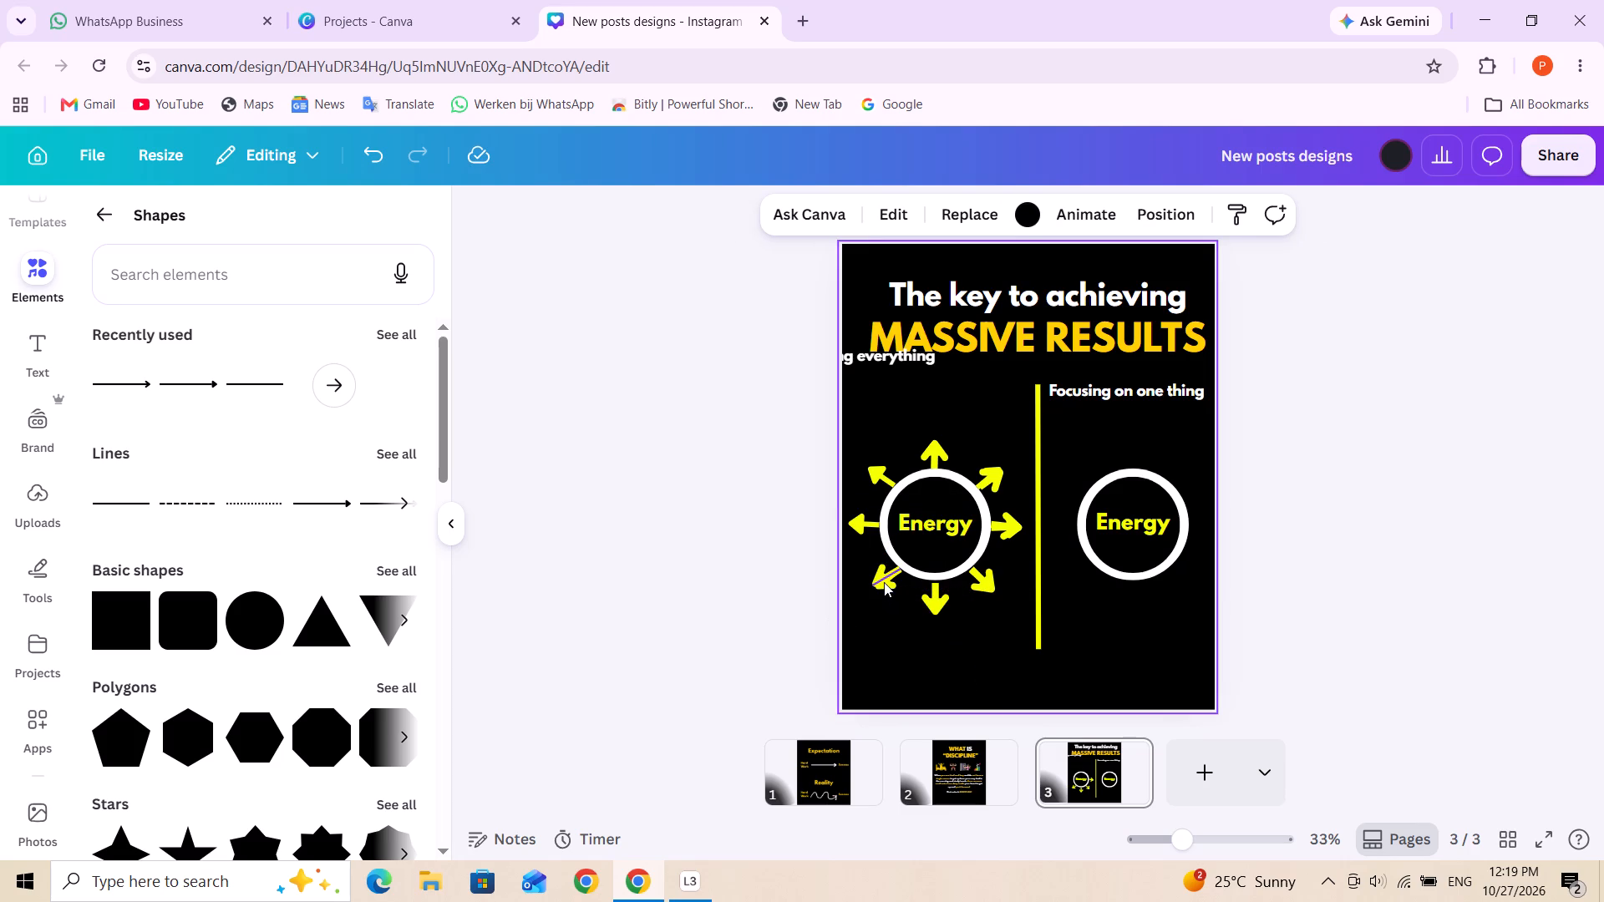
Readjust the thick down-left arrow's rotation to about 140° and reposition it over the "Pursuing everything" ring's lower-left arrow.
{"action": "left_click_drag", "start_coordinate": [884, 582], "coordinate": [878, 613]}
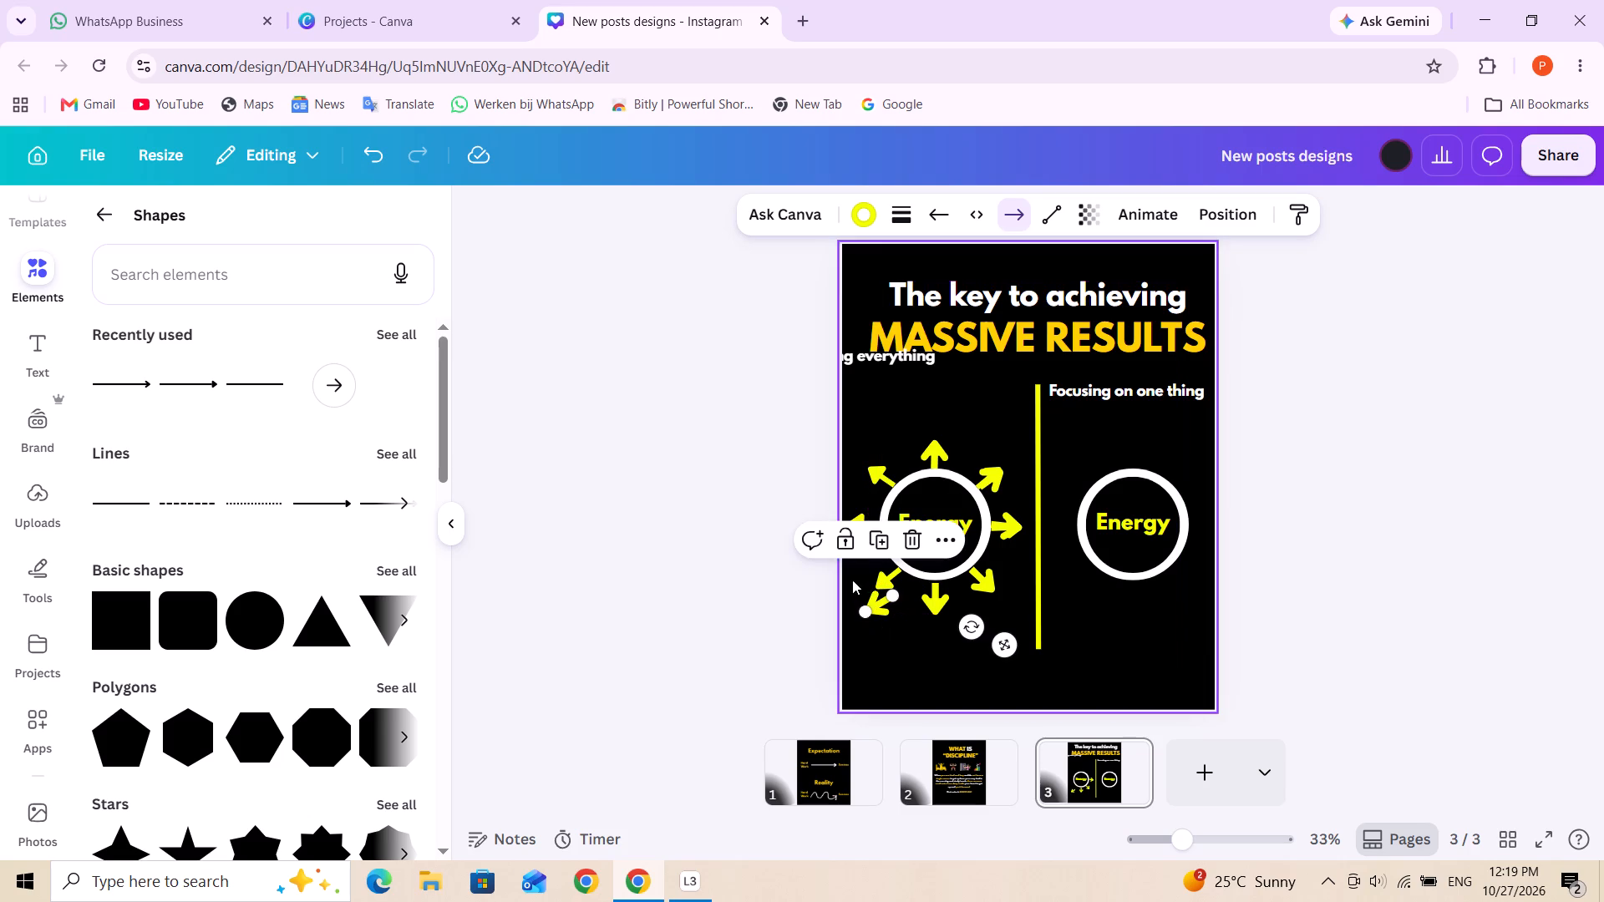
{"action": "left_click_drag", "start_coordinate": [965, 628], "coordinate": [972, 639]}
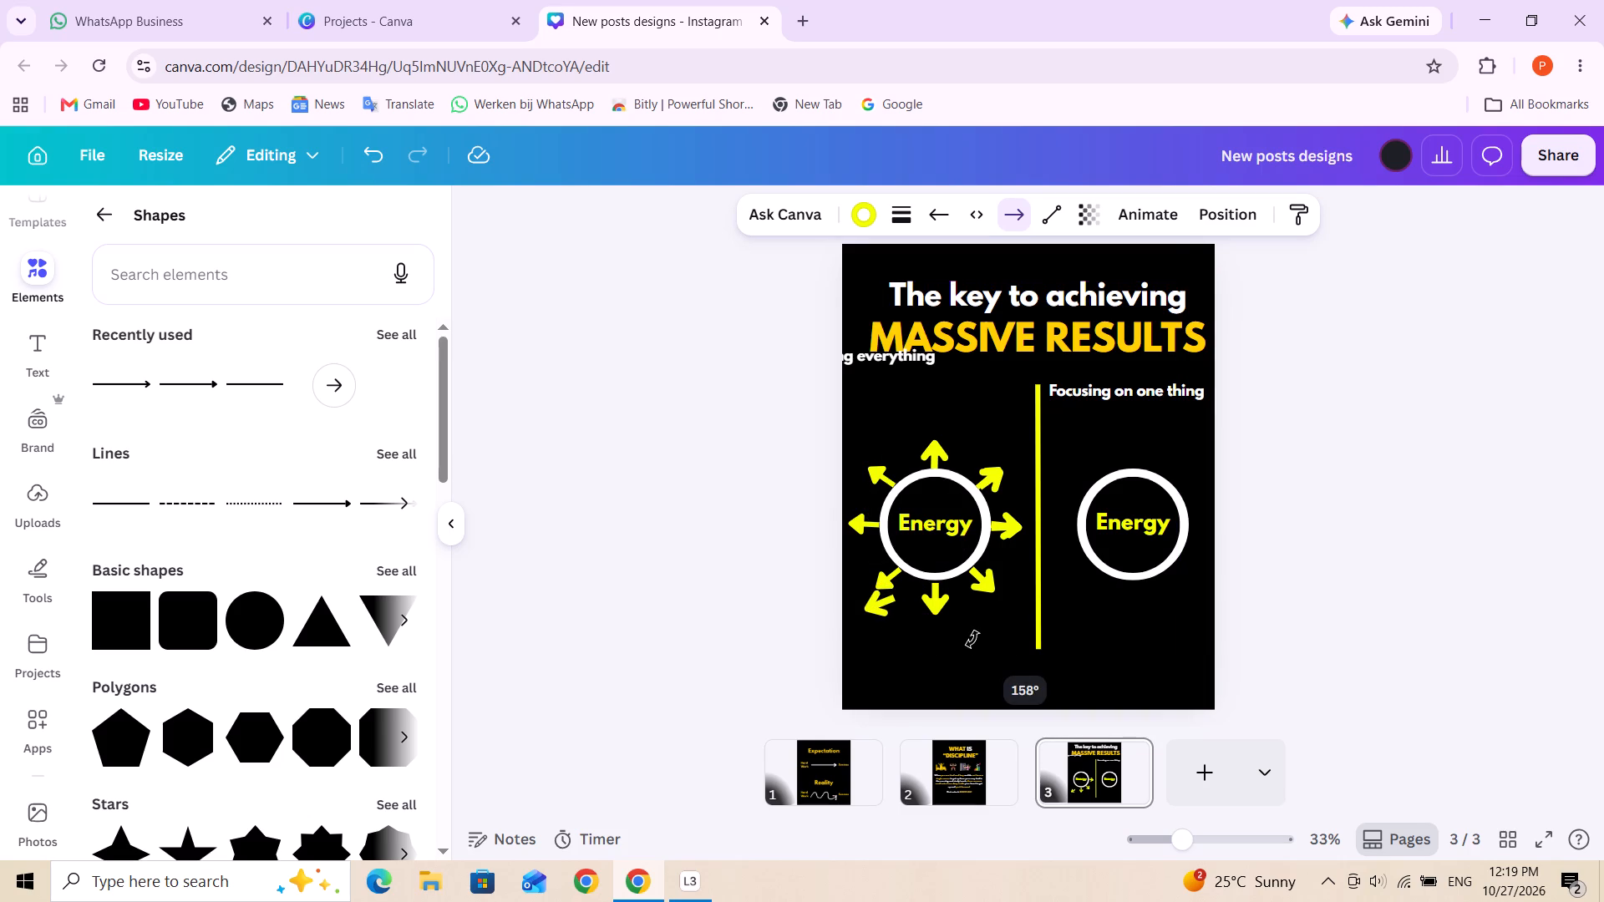
{"action": "left_click_drag", "start_coordinate": [972, 639], "coordinate": [942, 613]}
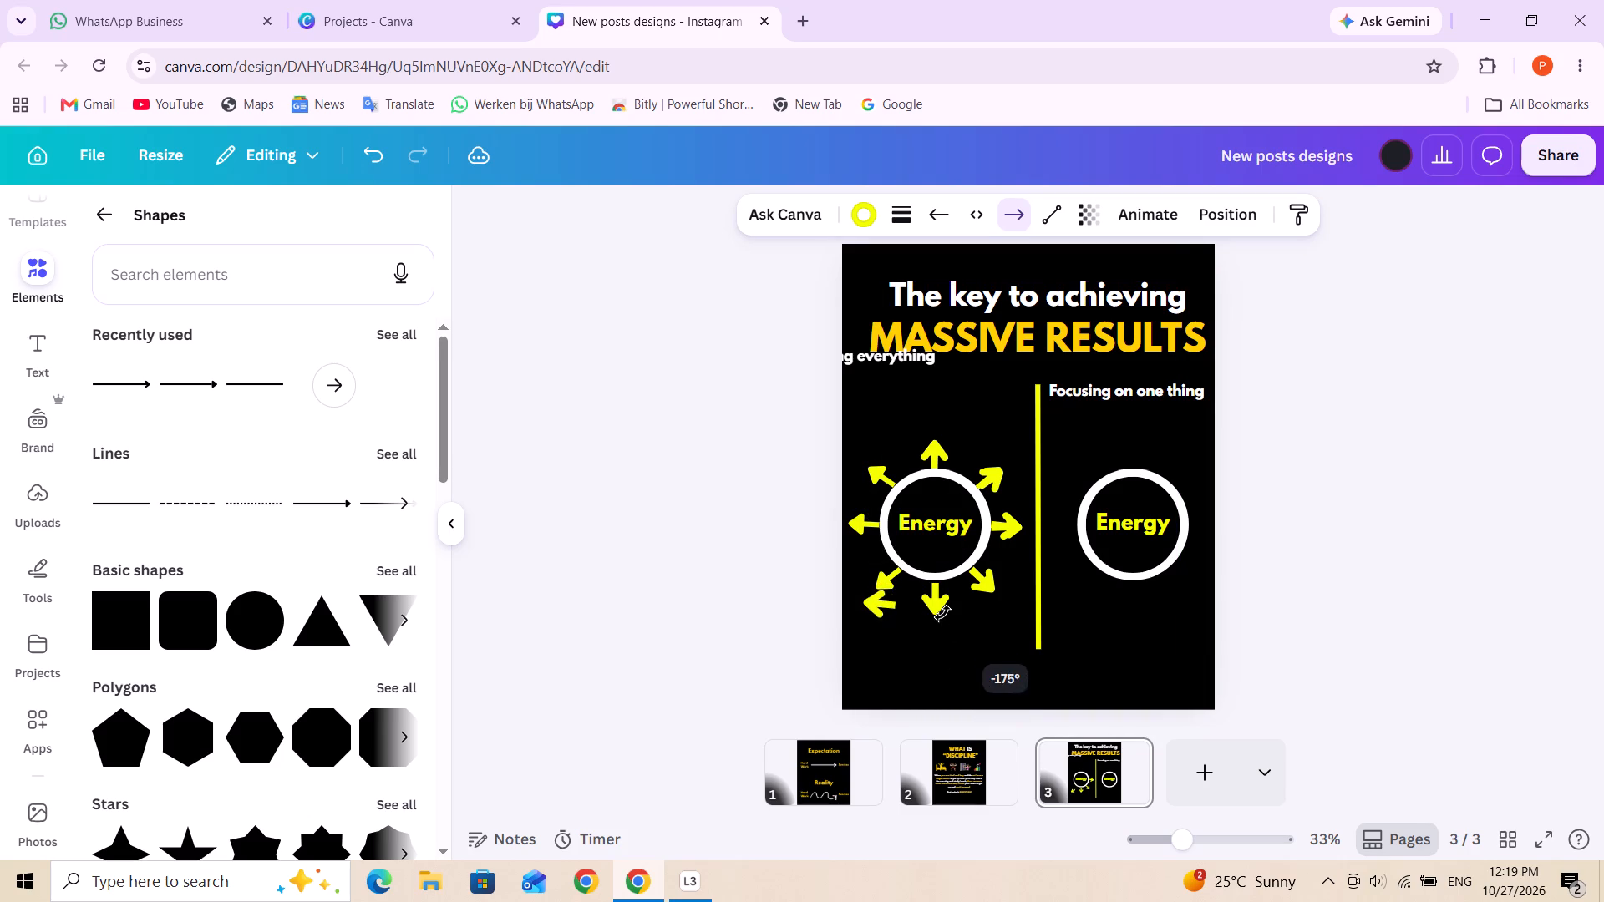
{"action": "left_click_drag", "start_coordinate": [942, 613], "coordinate": [799, 583]}
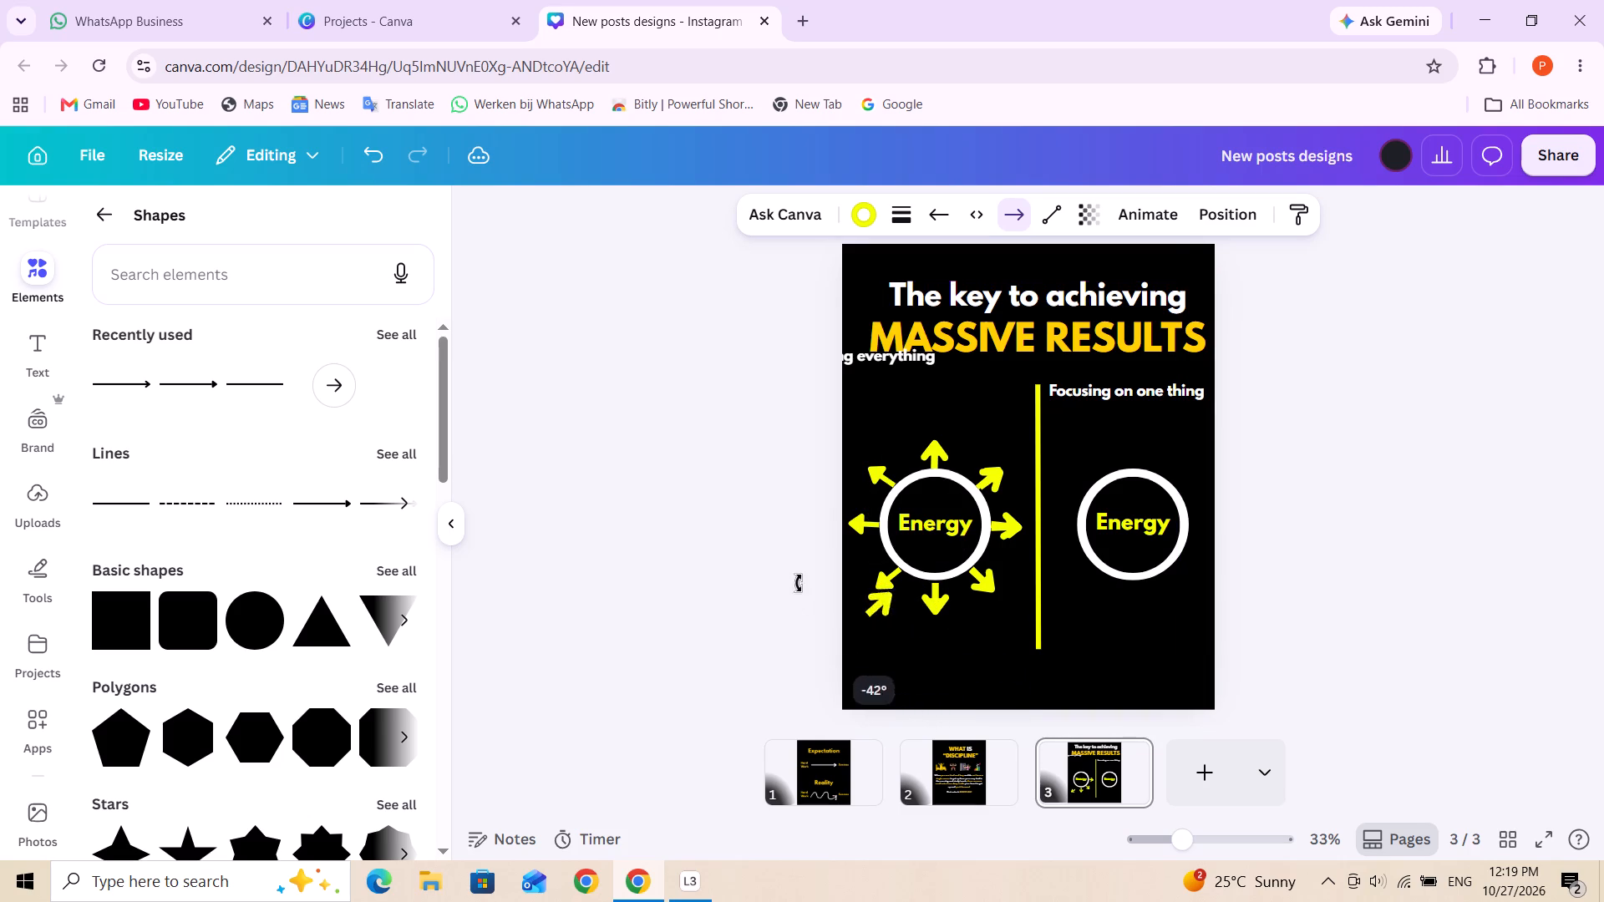
{"action": "left_click_drag", "start_coordinate": [799, 583], "coordinate": [925, 593]}
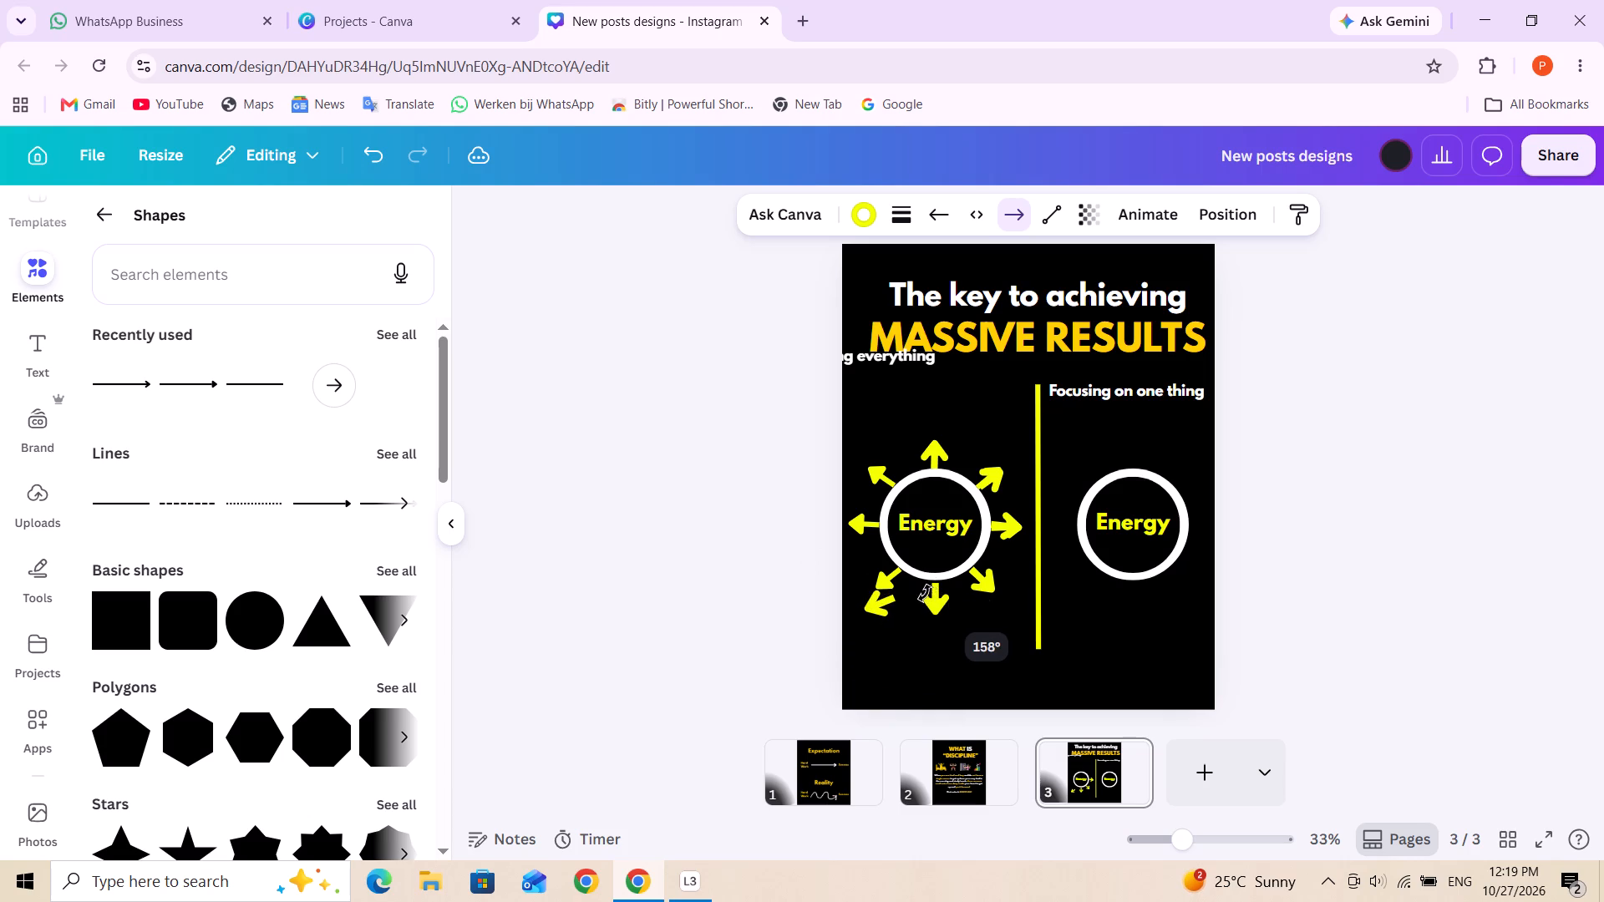
{"action": "left_click_drag", "start_coordinate": [925, 593], "coordinate": [913, 593]}
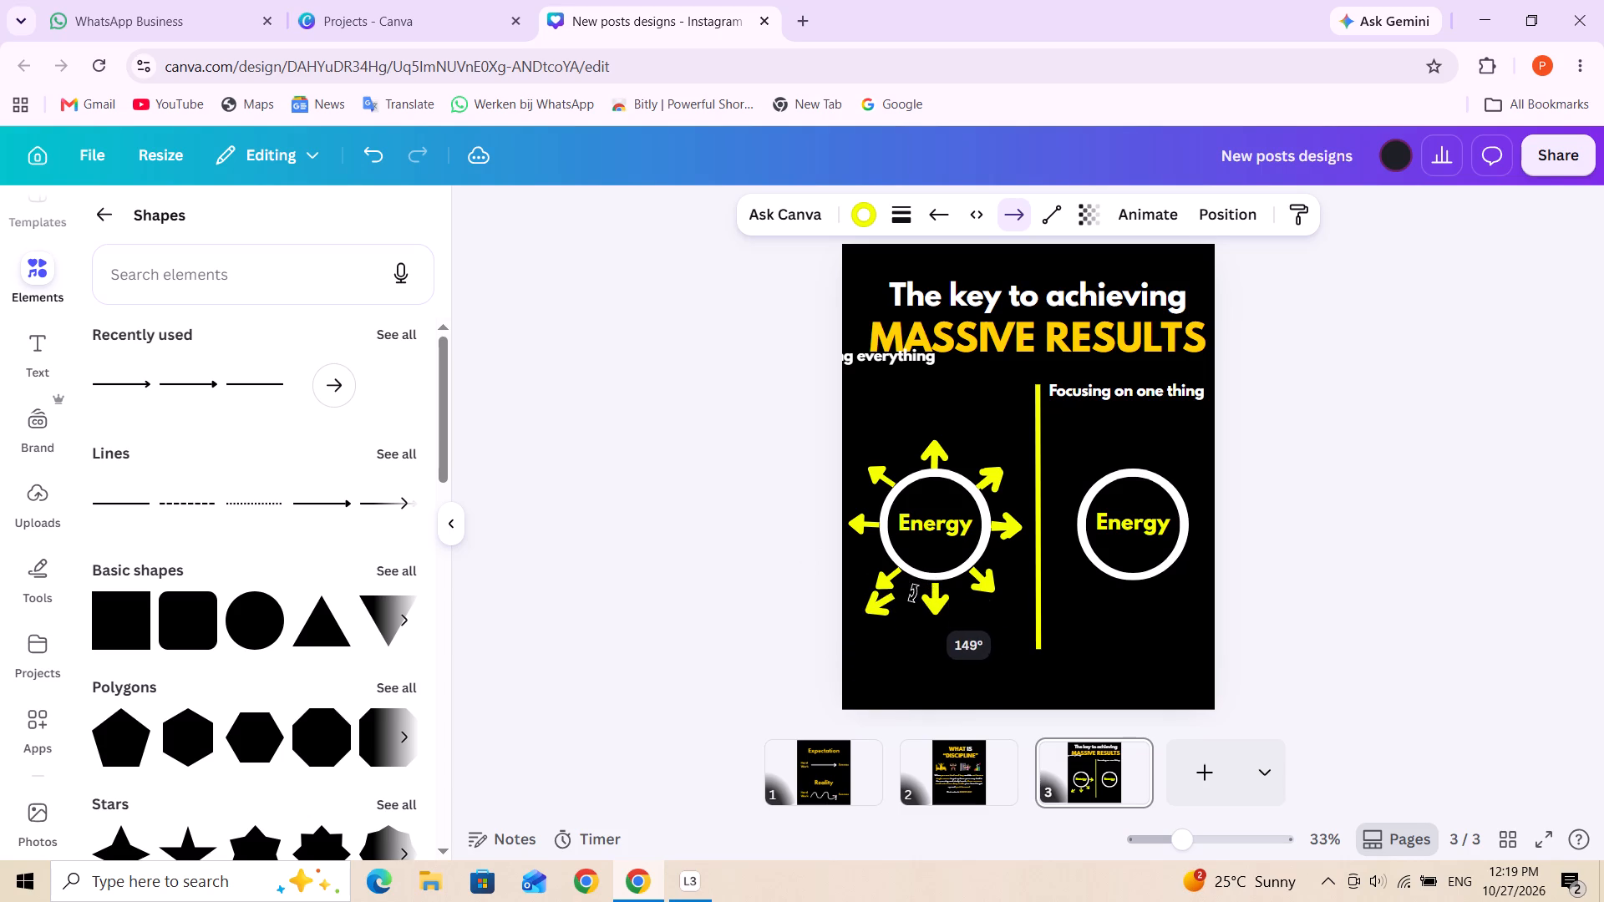
{"action": "left_click_drag", "start_coordinate": [913, 593], "coordinate": [914, 593]}
{"action": "left_click", "coordinate": [920, 637]}
{"action": "left_click_drag", "start_coordinate": [880, 606], "coordinate": [885, 580]}
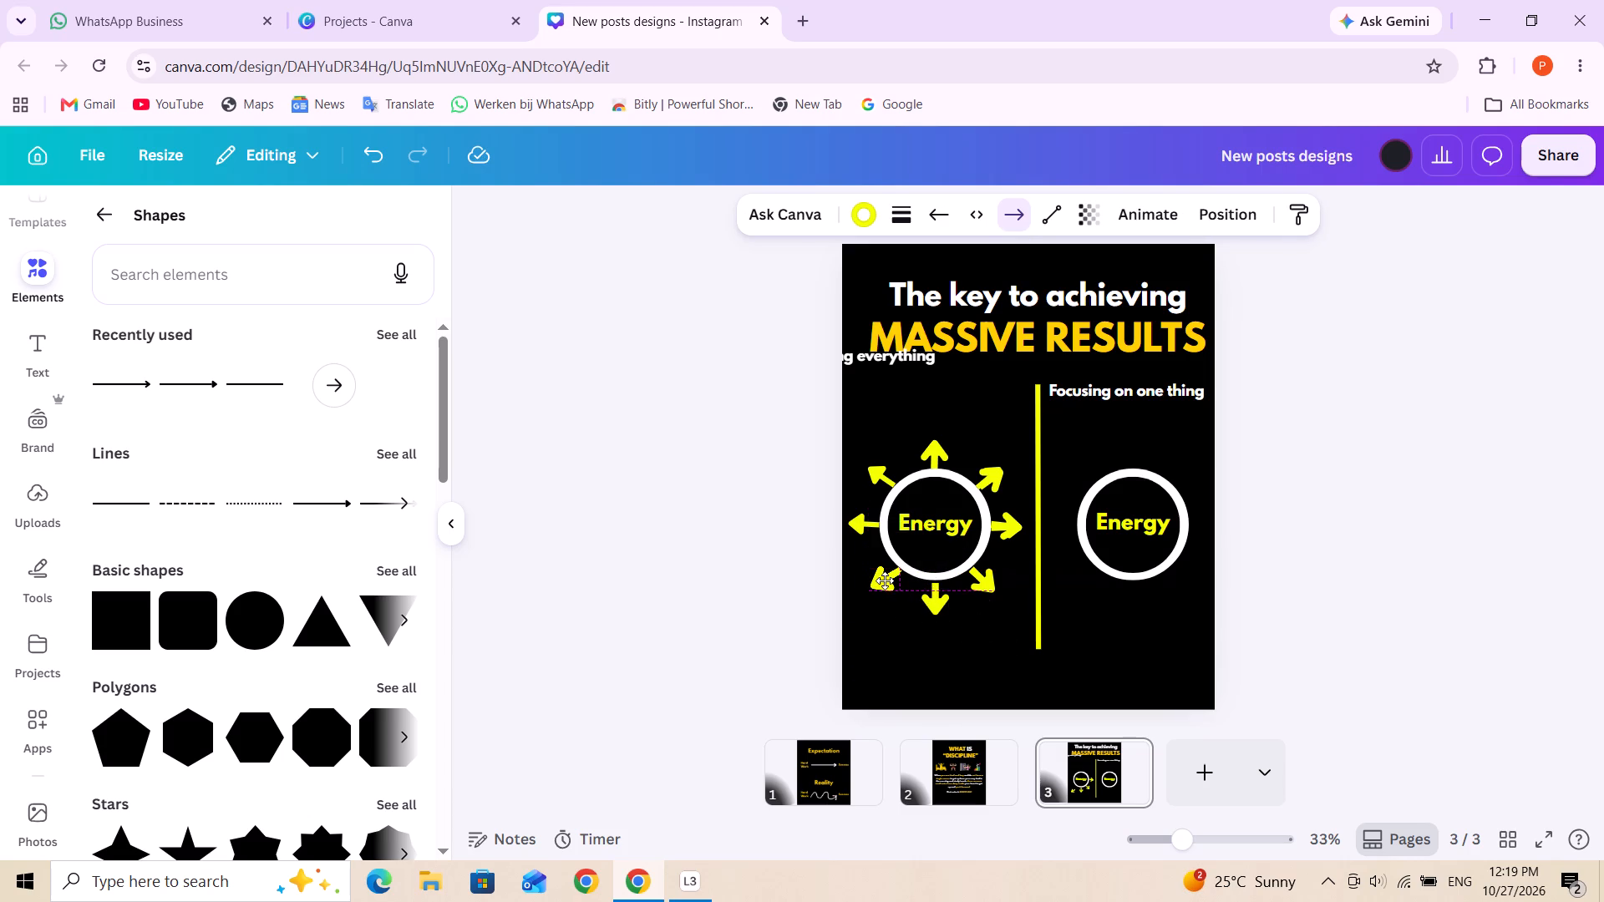
{"action": "left_click_drag", "start_coordinate": [885, 580], "coordinate": [884, 587]}
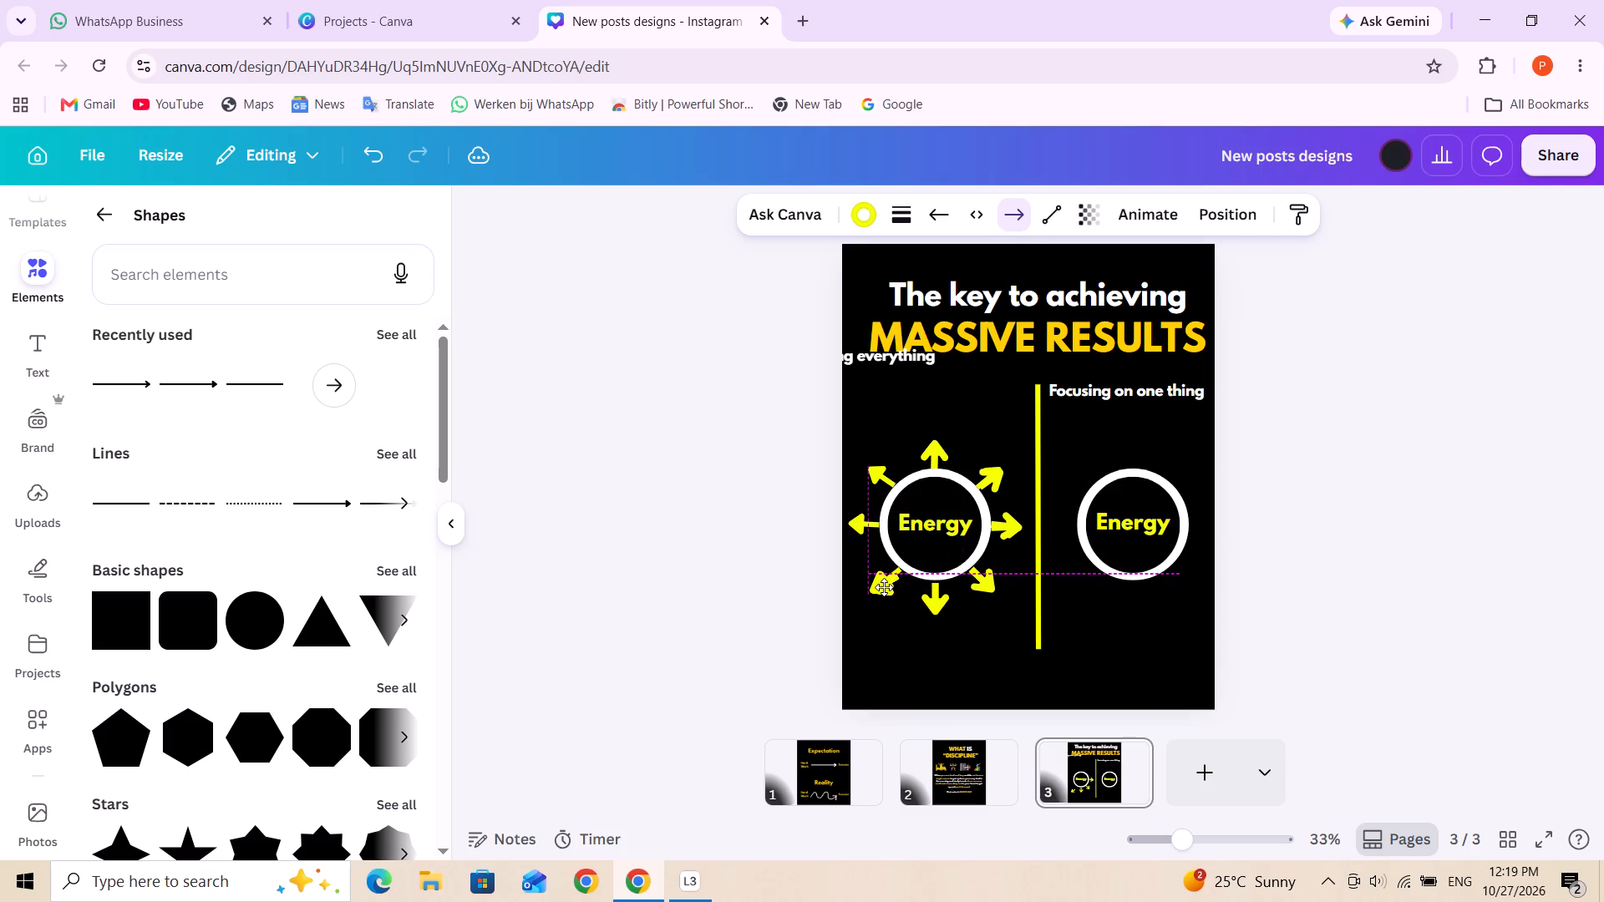
{"action": "left_click_drag", "start_coordinate": [884, 587], "coordinate": [886, 580]}
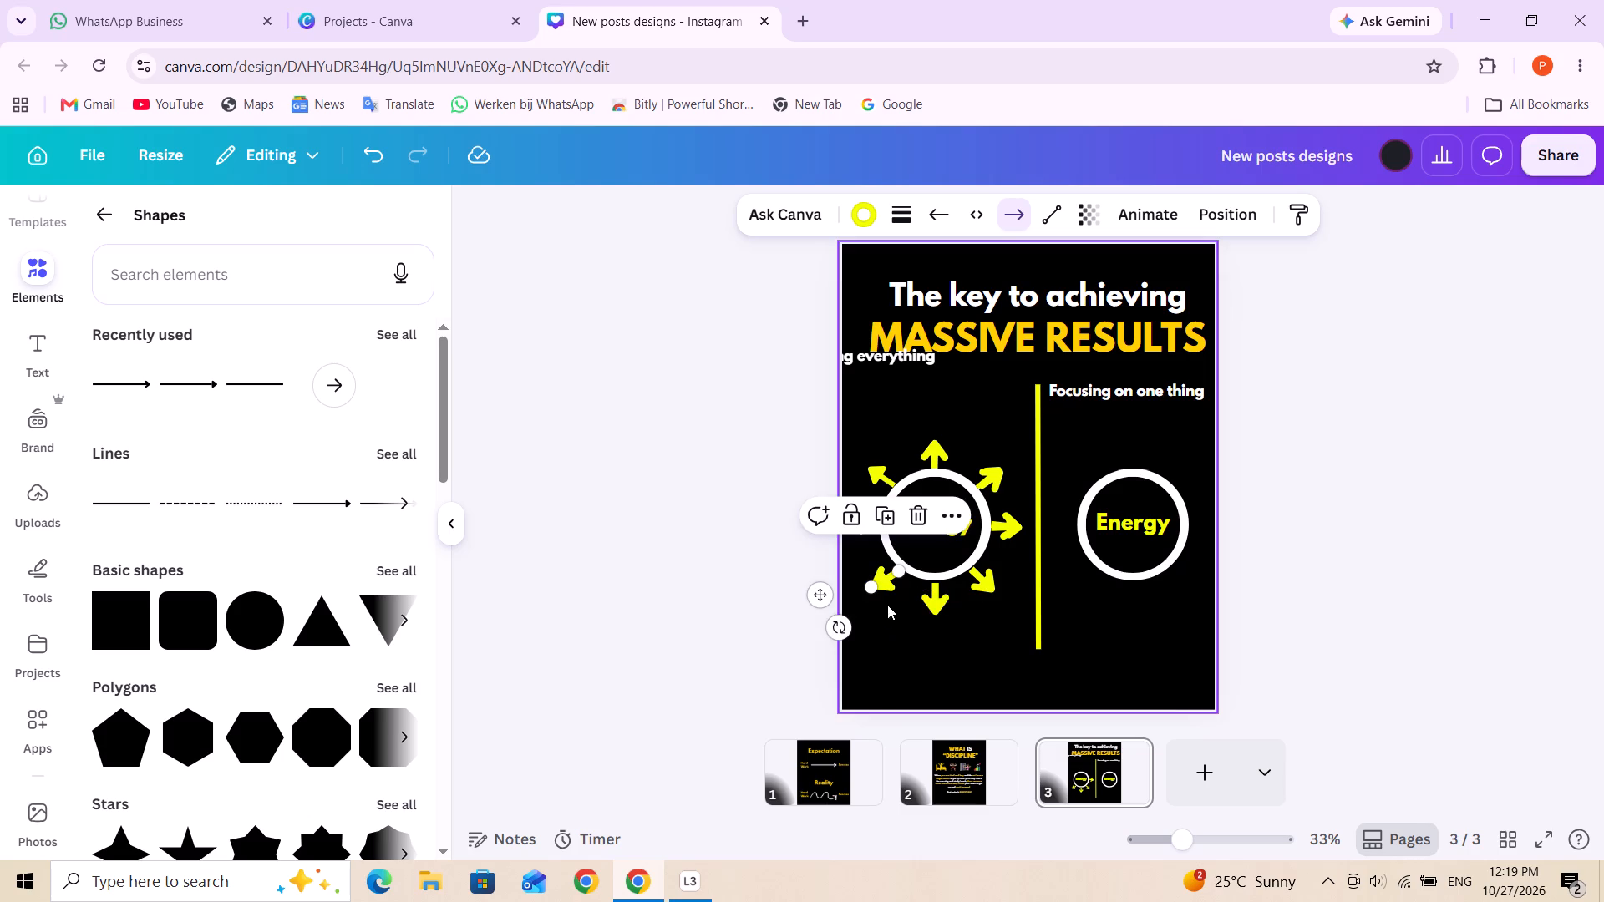
{"action": "left_click", "coordinate": [840, 627]}
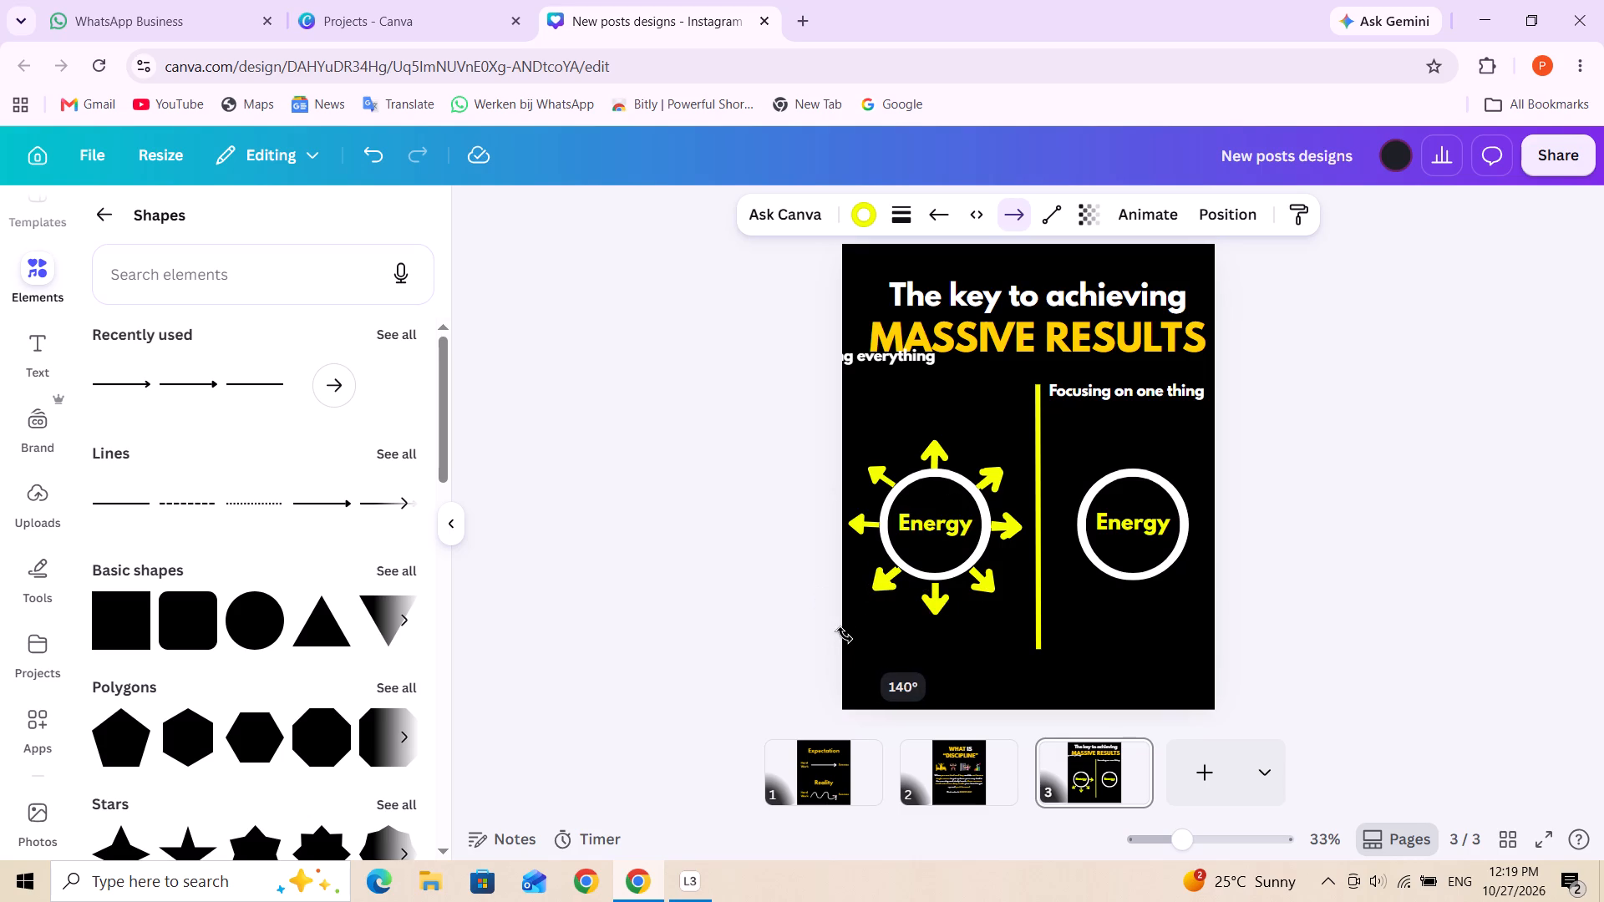
{"action": "left_click", "coordinate": [911, 668]}
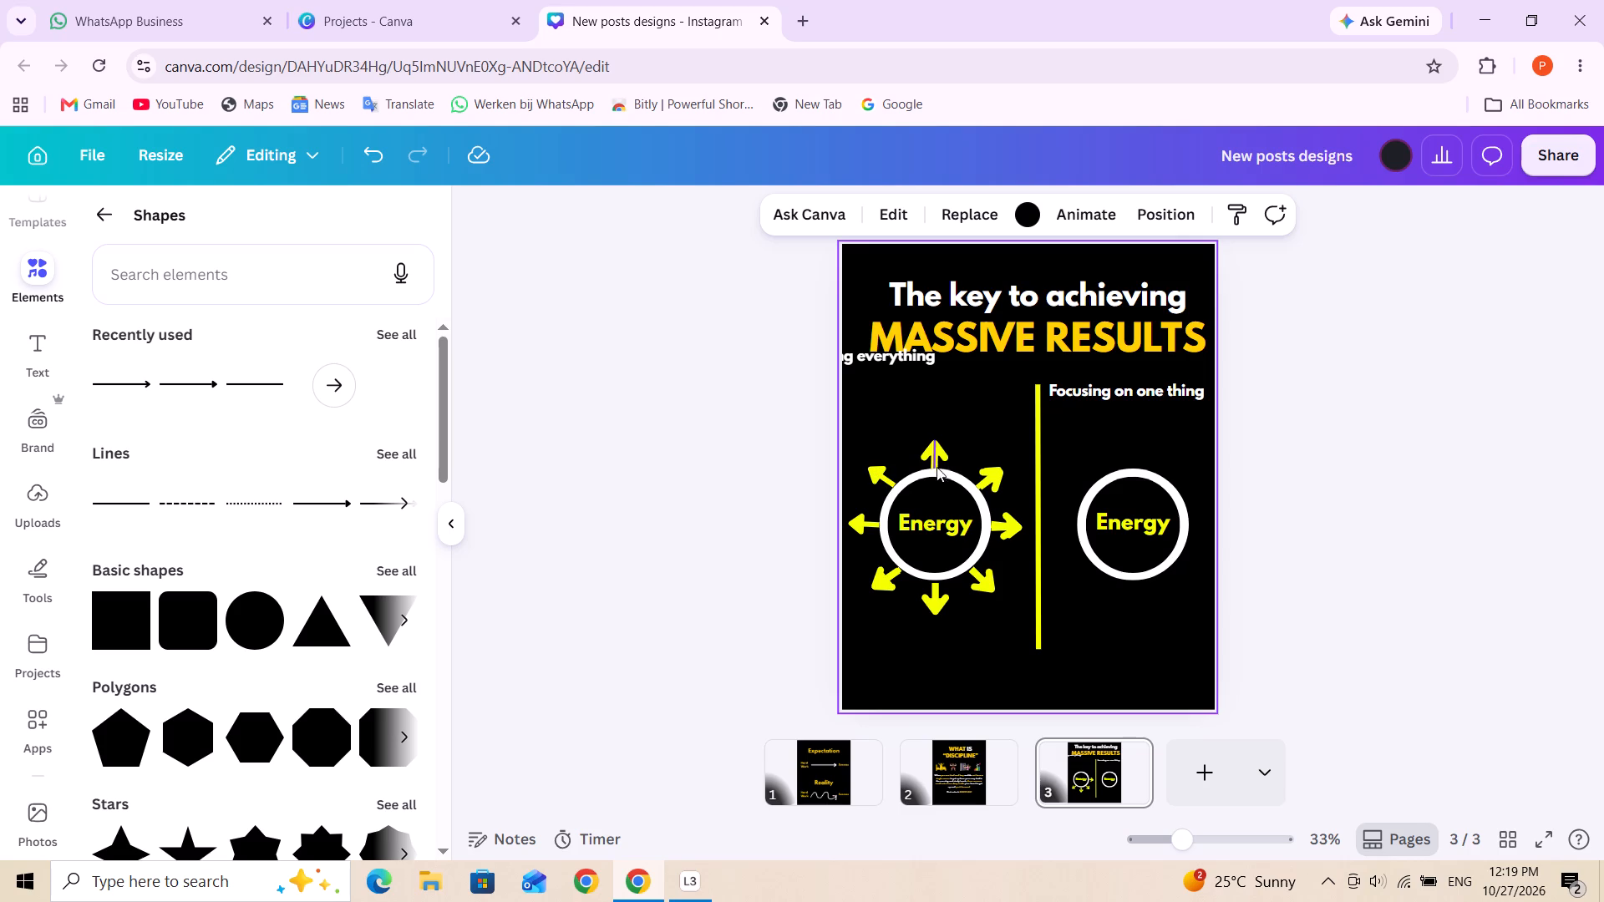
Duplicate the "Pursuing everything" ring's top arrow, rotate the copy to point diagonally up-left, and place it over the upper-left arrow.
{"action": "left_click", "coordinate": [931, 445]}
{"action": "left_click", "coordinate": [934, 393]}
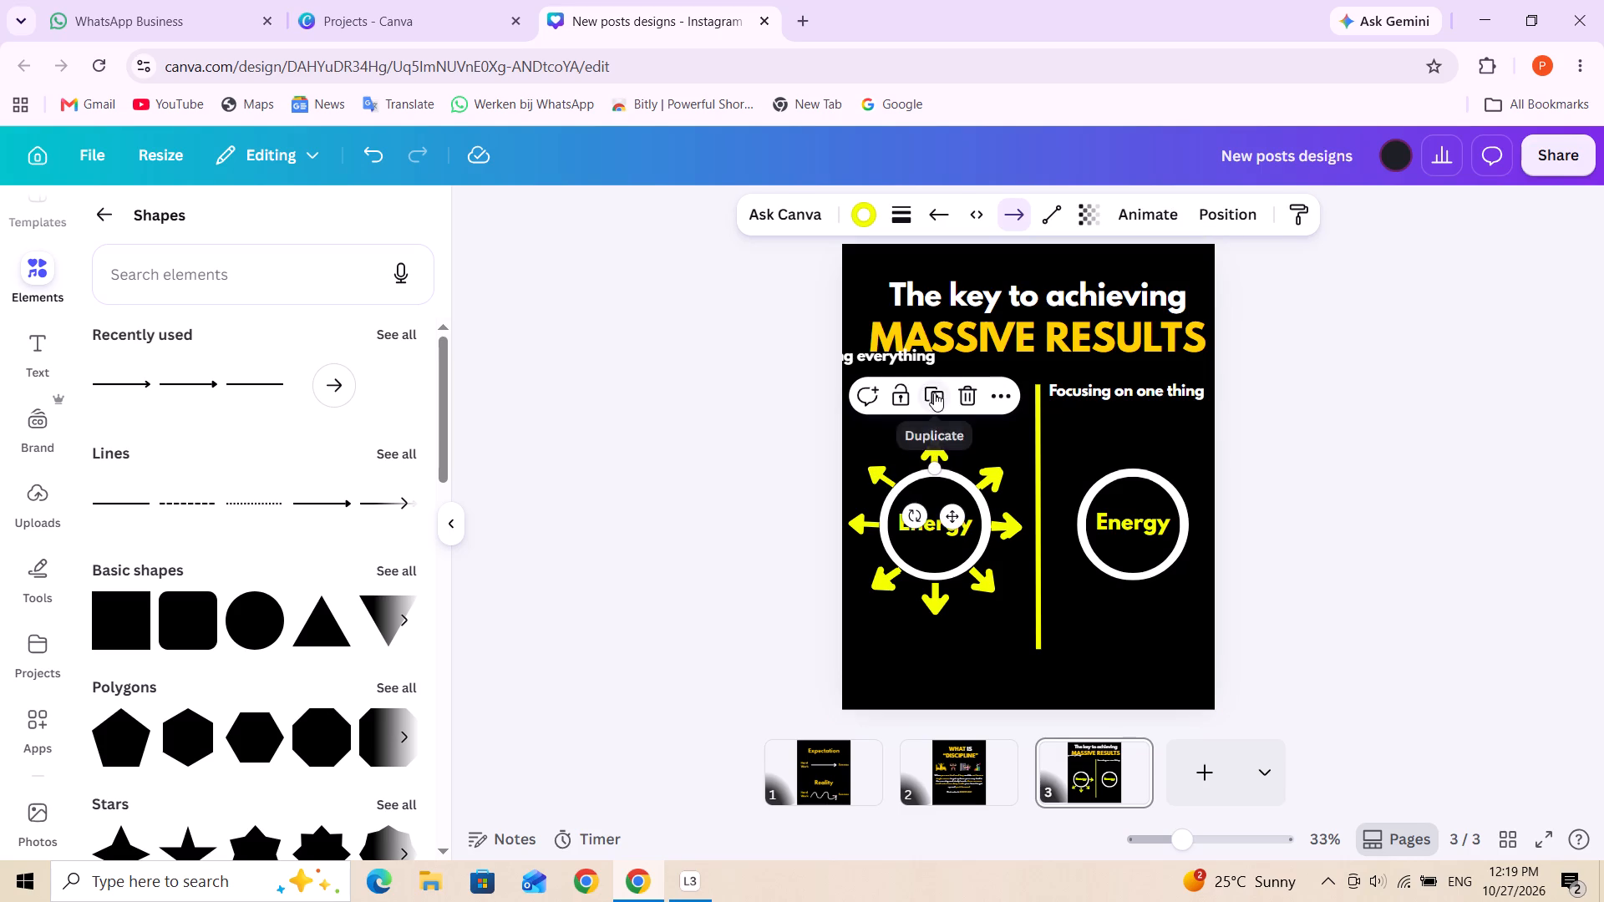
{"action": "left_click_drag", "start_coordinate": [937, 459], "coordinate": [877, 445]}
{"action": "left_click_drag", "start_coordinate": [856, 509], "coordinate": [928, 524]}
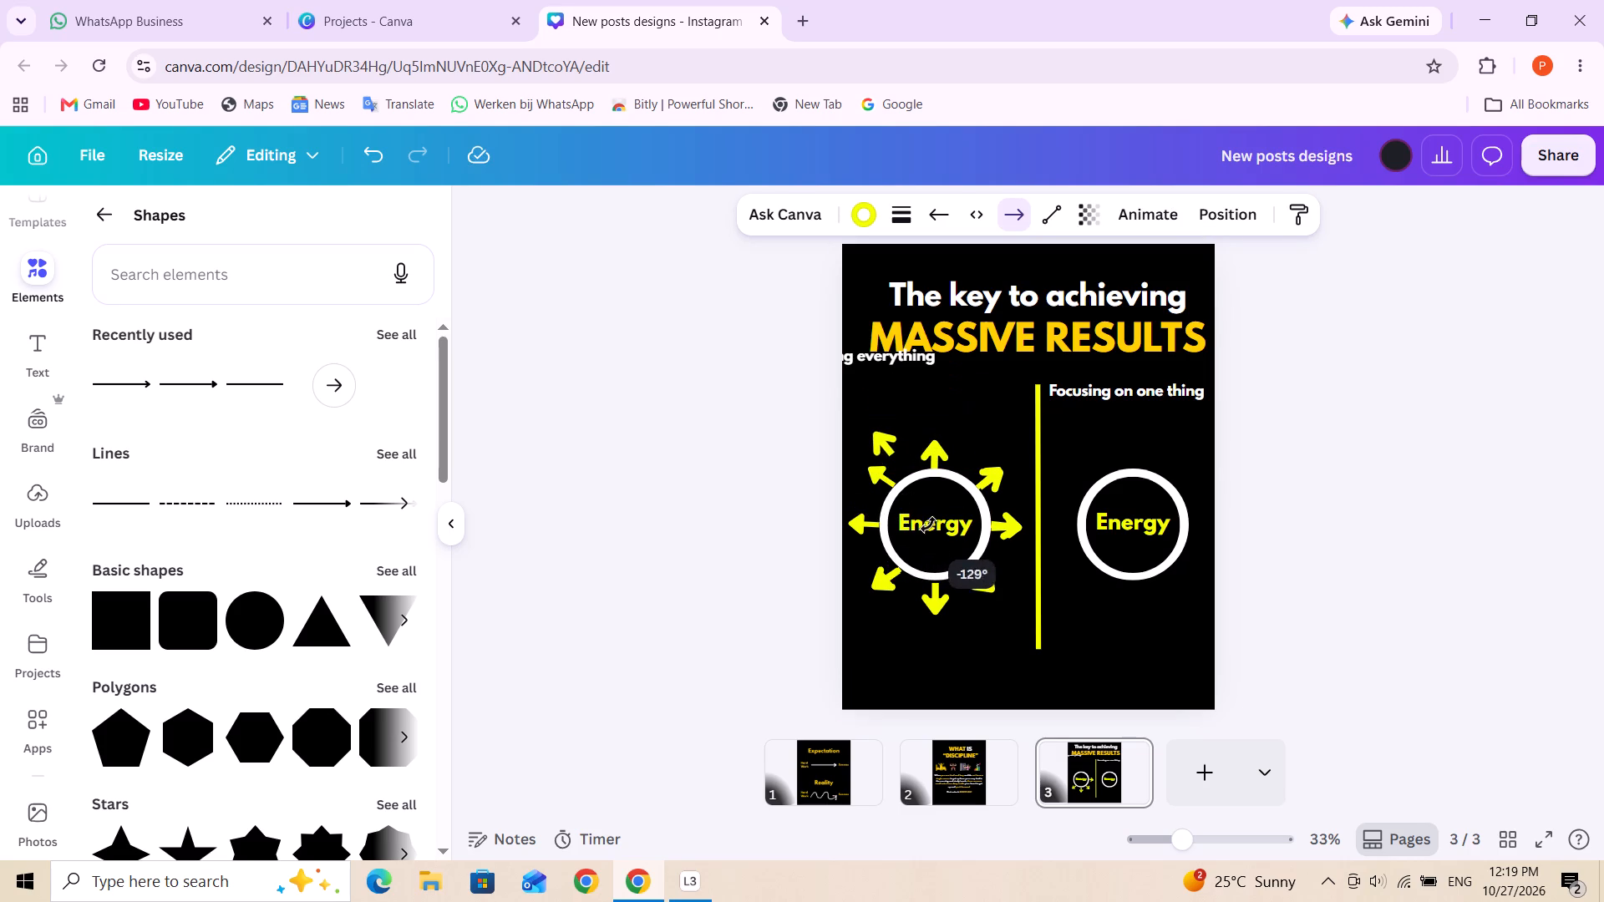
{"action": "left_click_drag", "start_coordinate": [928, 524], "coordinate": [942, 526]}
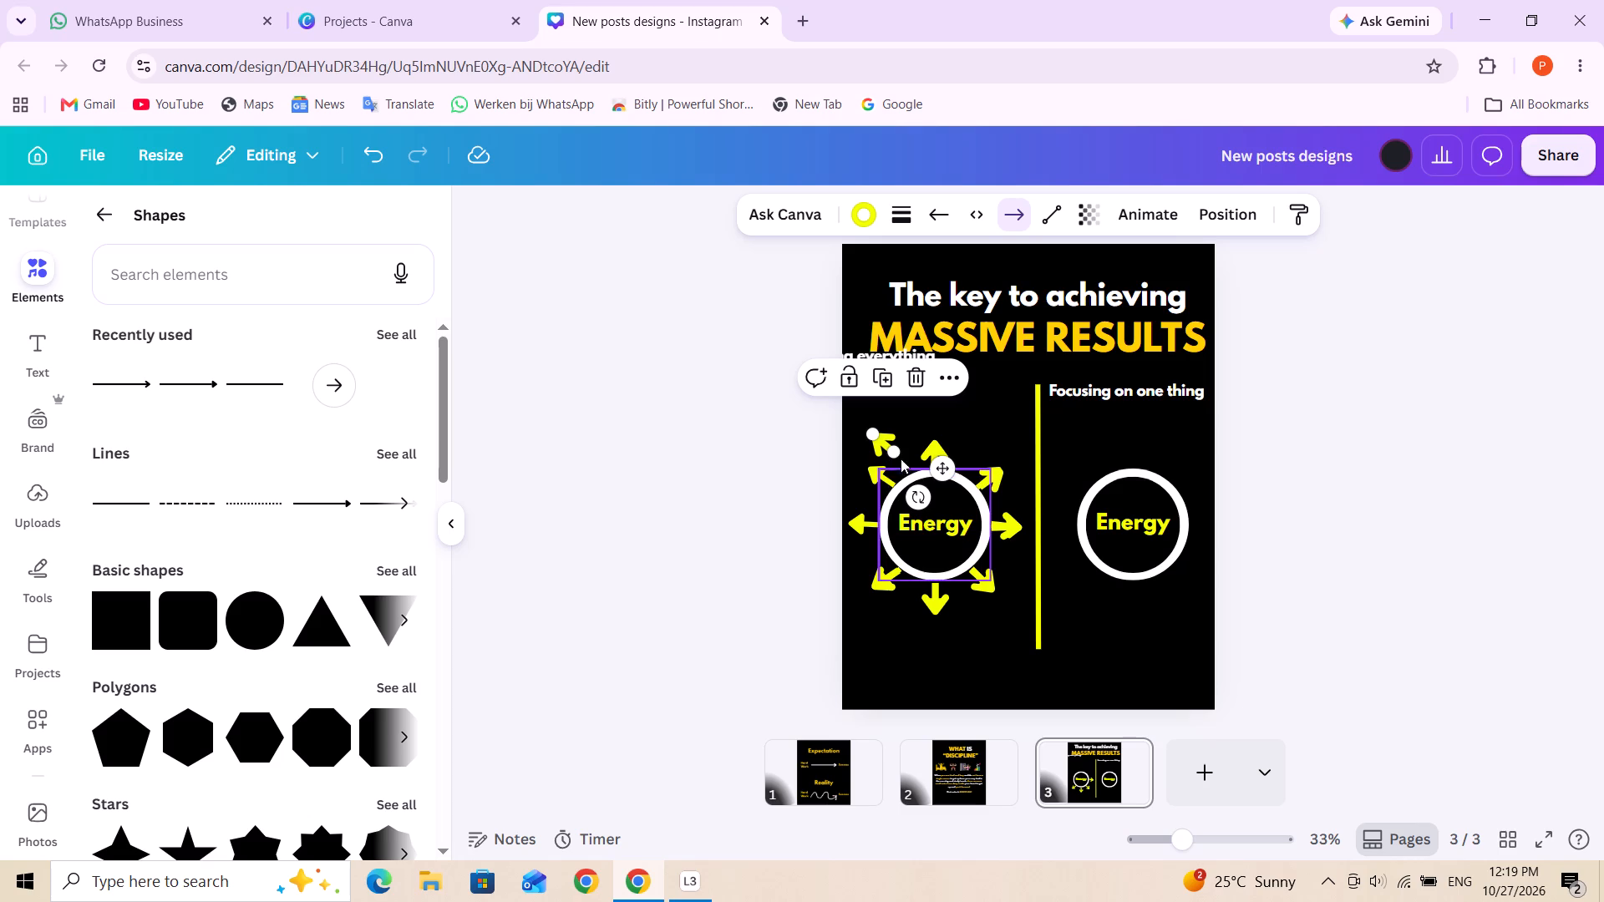
{"action": "left_click", "coordinate": [916, 419]}
{"action": "left_click_drag", "start_coordinate": [881, 443], "coordinate": [876, 457]}
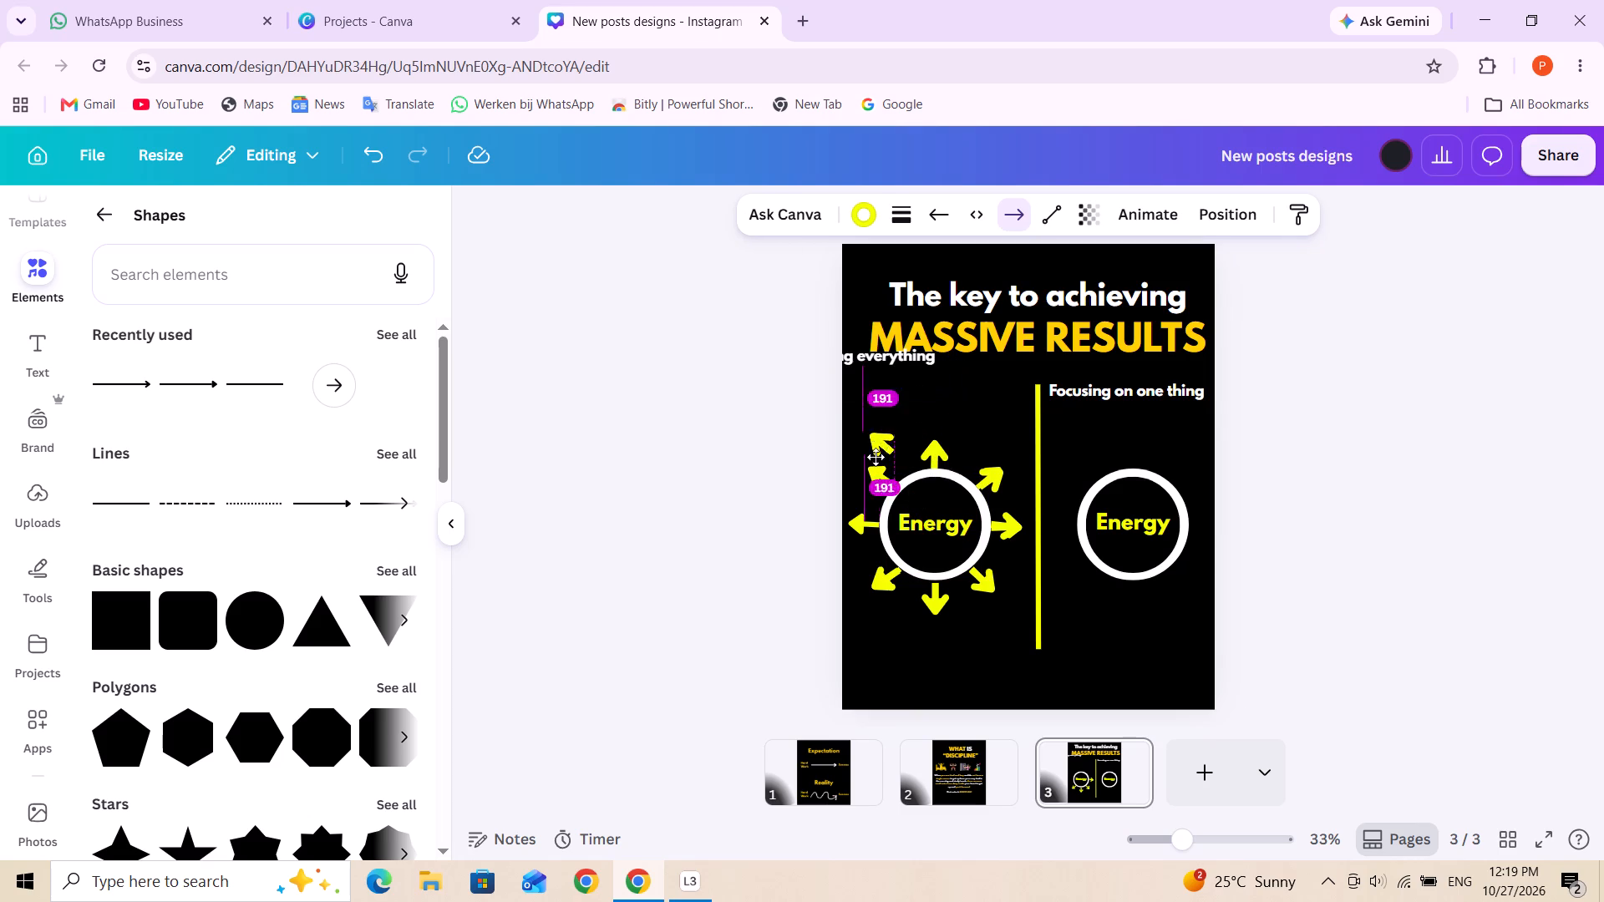
{"action": "left_click_drag", "start_coordinate": [876, 457], "coordinate": [875, 477]}
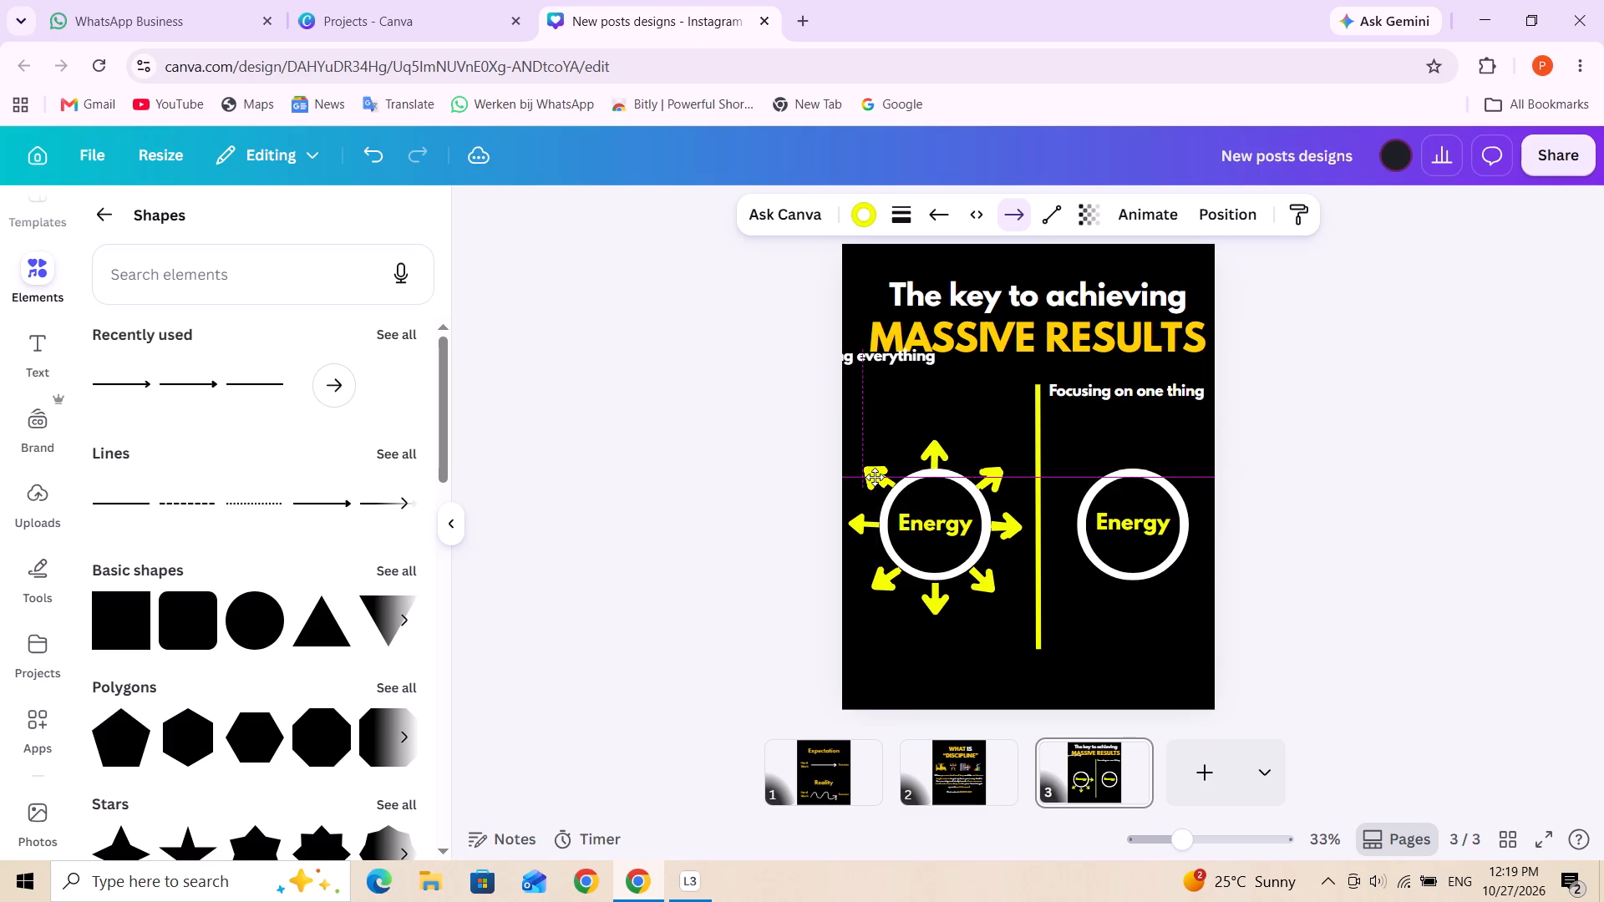
{"action": "left_click_drag", "start_coordinate": [875, 477], "coordinate": [879, 474]}
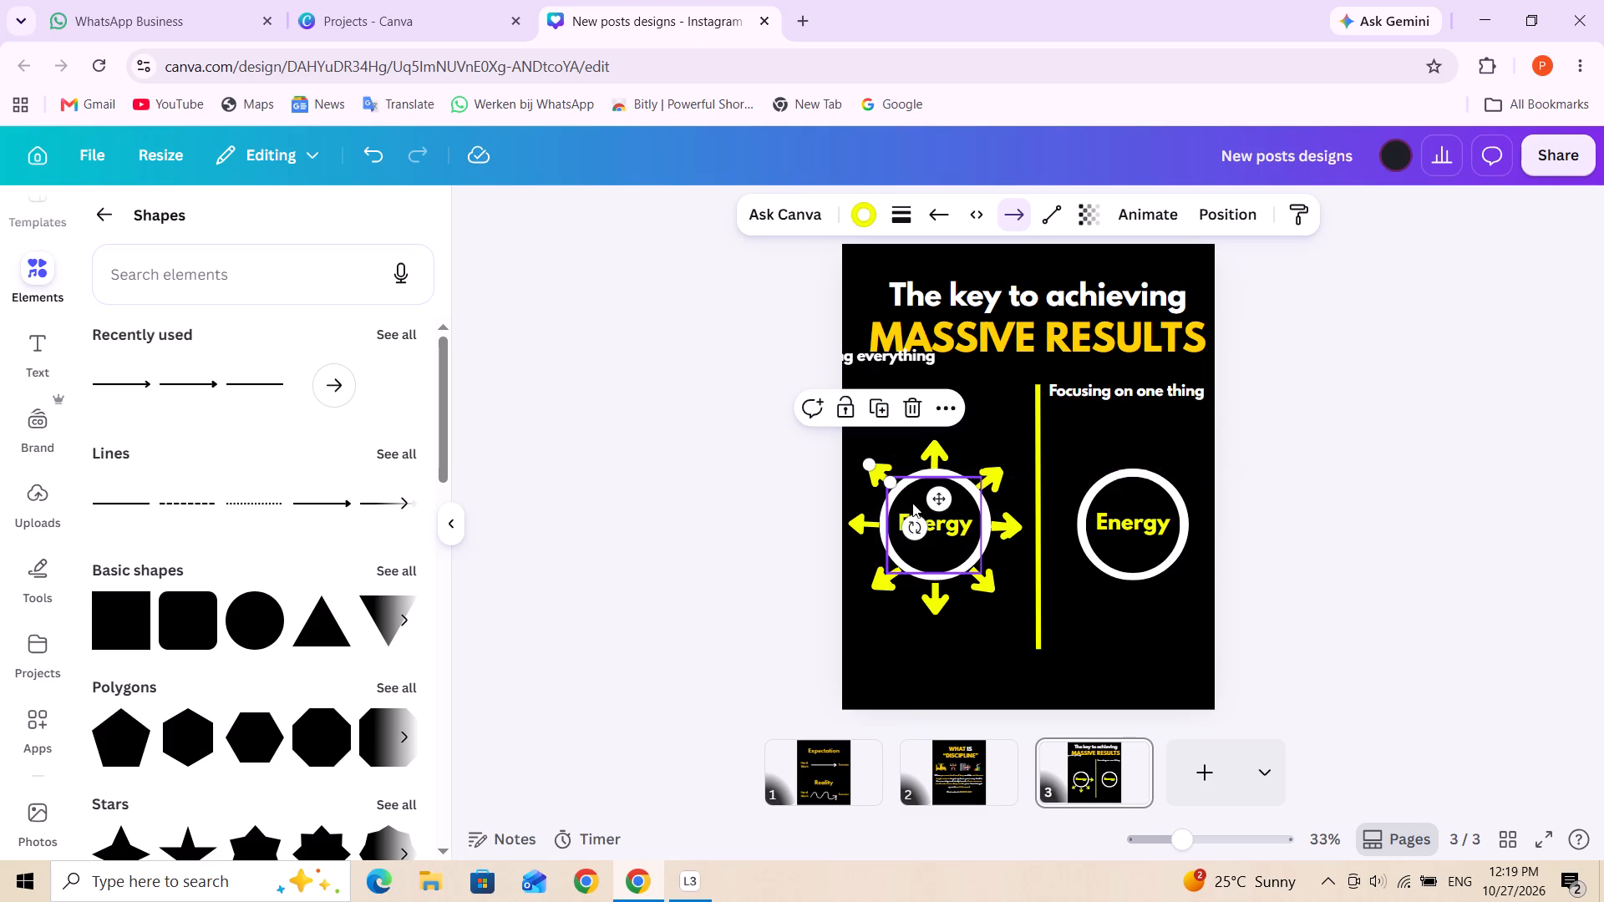
Delete the duplicated arrow lying over the "Pursuing everything" ring's upper-left arrow.
{"action": "left_click", "coordinate": [891, 484]}
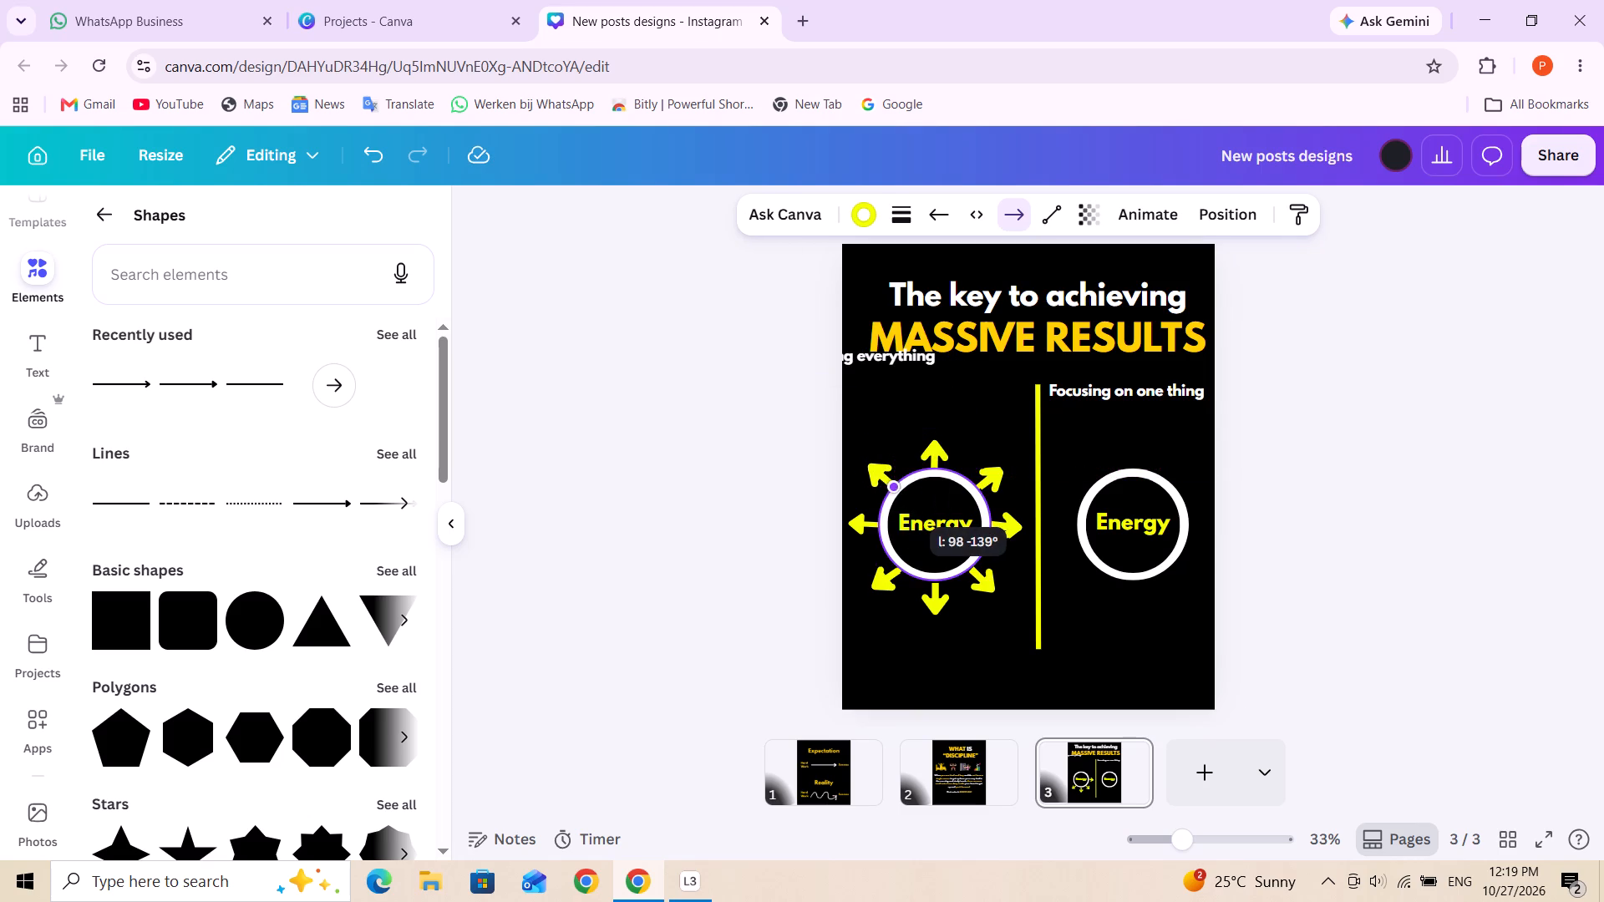
{"action": "left_click", "coordinate": [911, 420]}
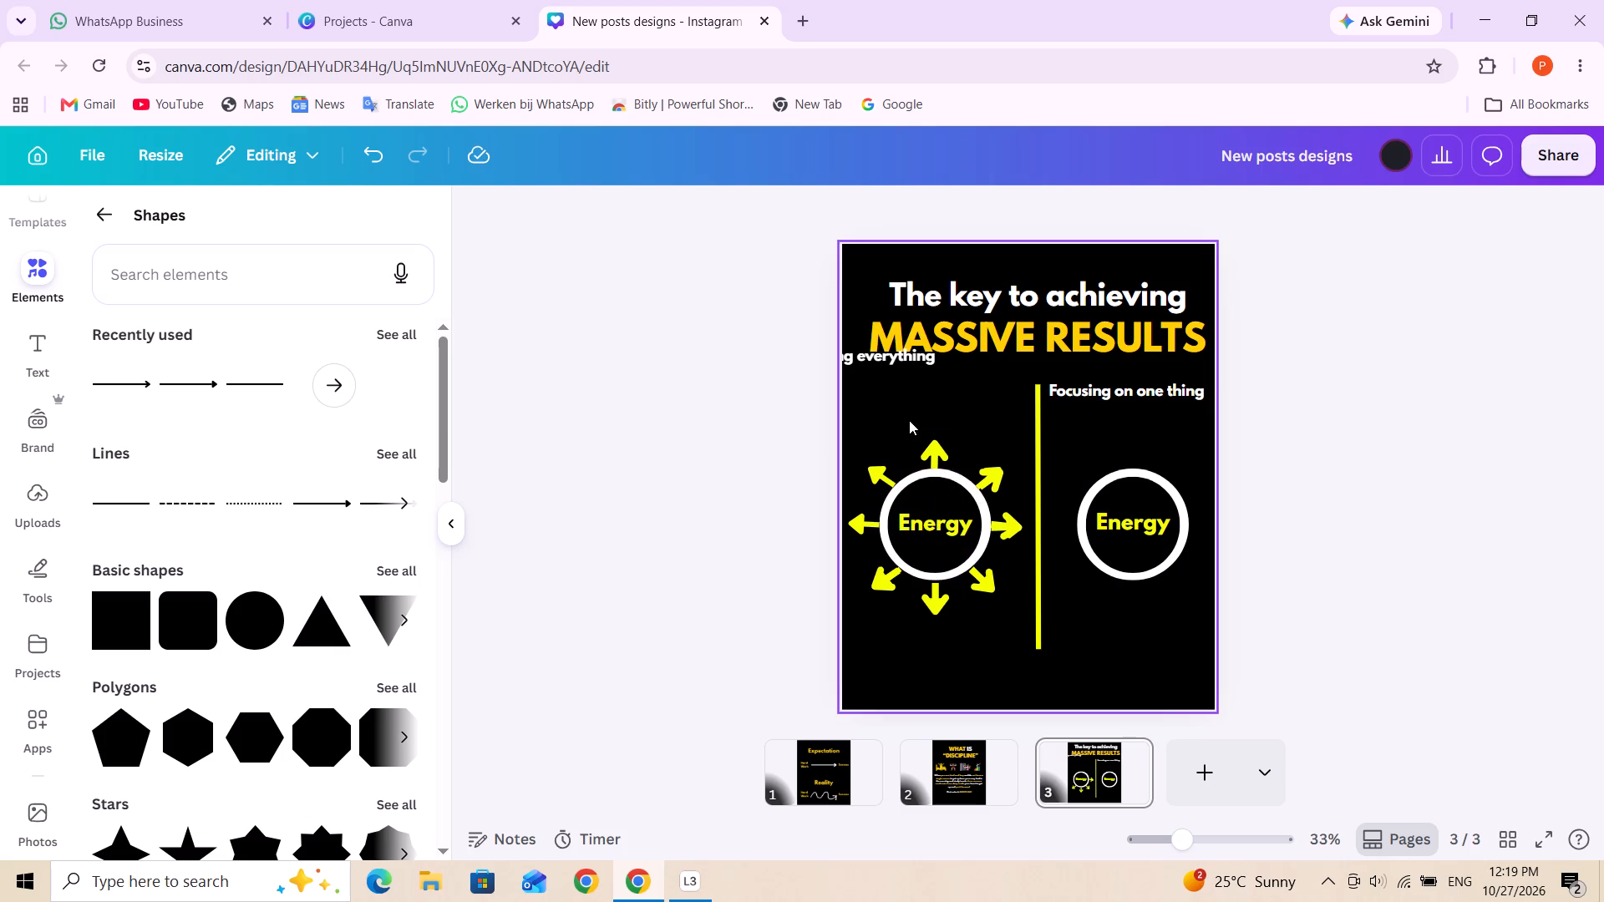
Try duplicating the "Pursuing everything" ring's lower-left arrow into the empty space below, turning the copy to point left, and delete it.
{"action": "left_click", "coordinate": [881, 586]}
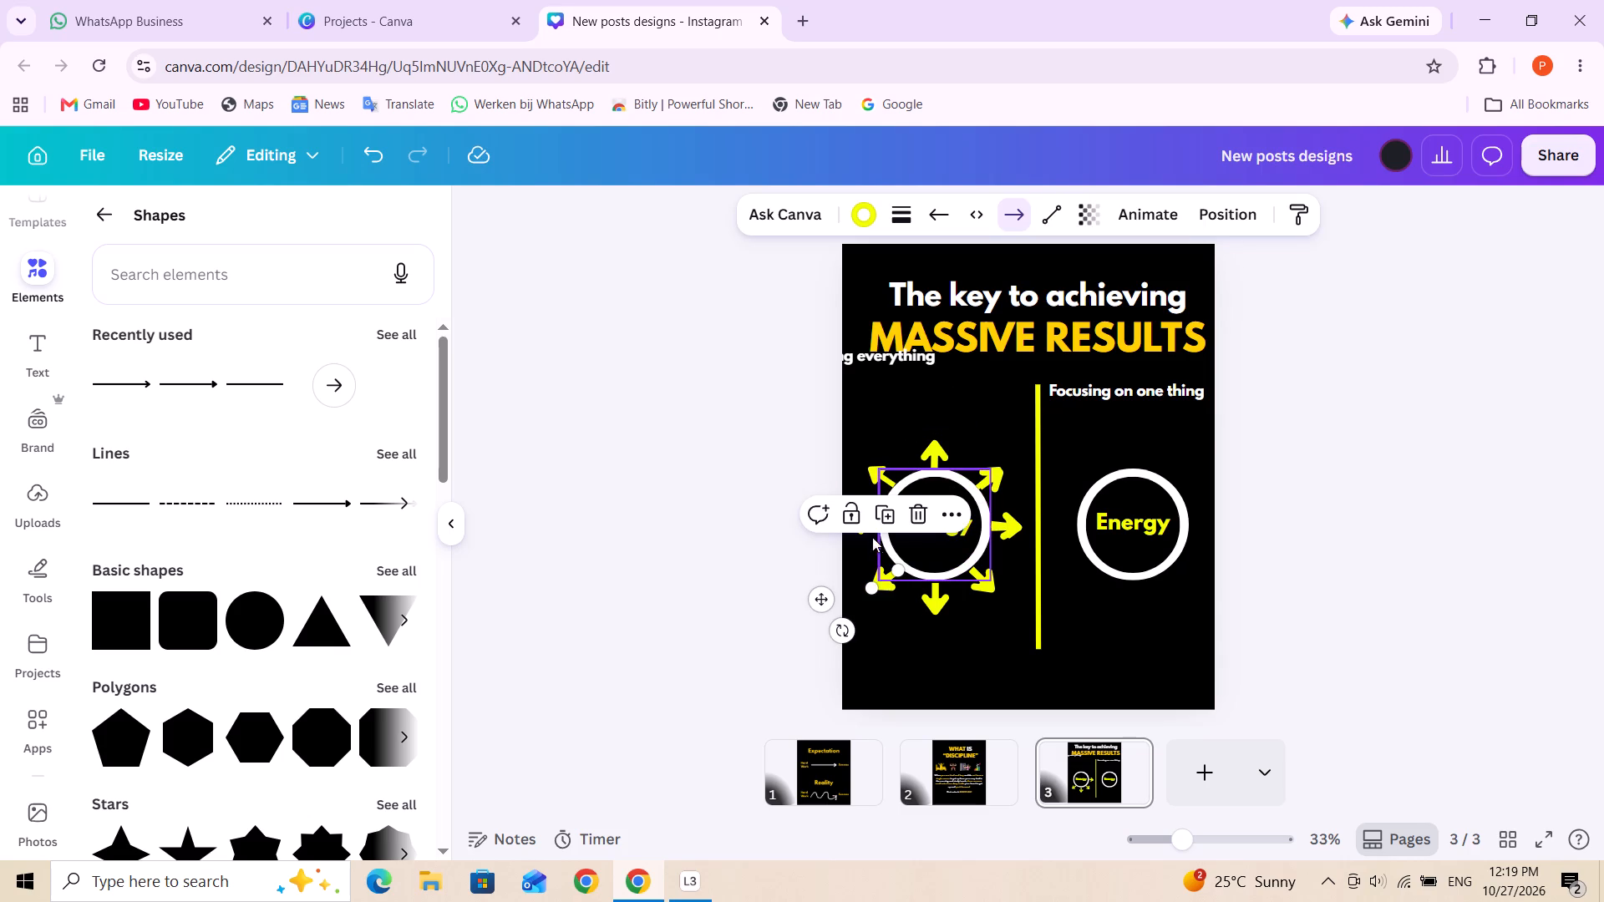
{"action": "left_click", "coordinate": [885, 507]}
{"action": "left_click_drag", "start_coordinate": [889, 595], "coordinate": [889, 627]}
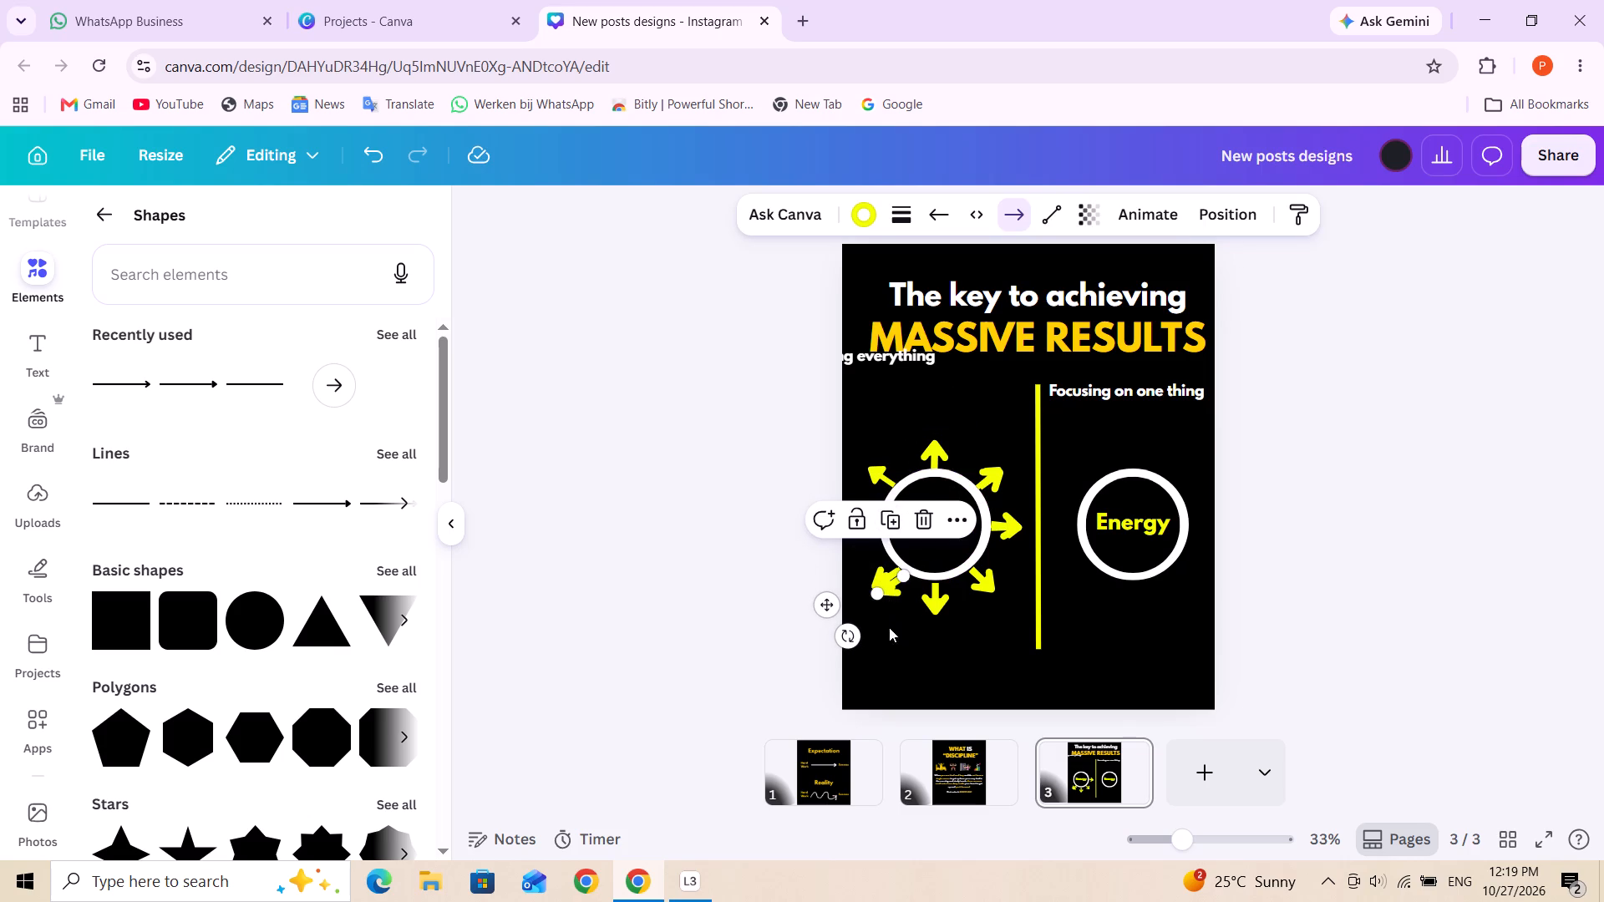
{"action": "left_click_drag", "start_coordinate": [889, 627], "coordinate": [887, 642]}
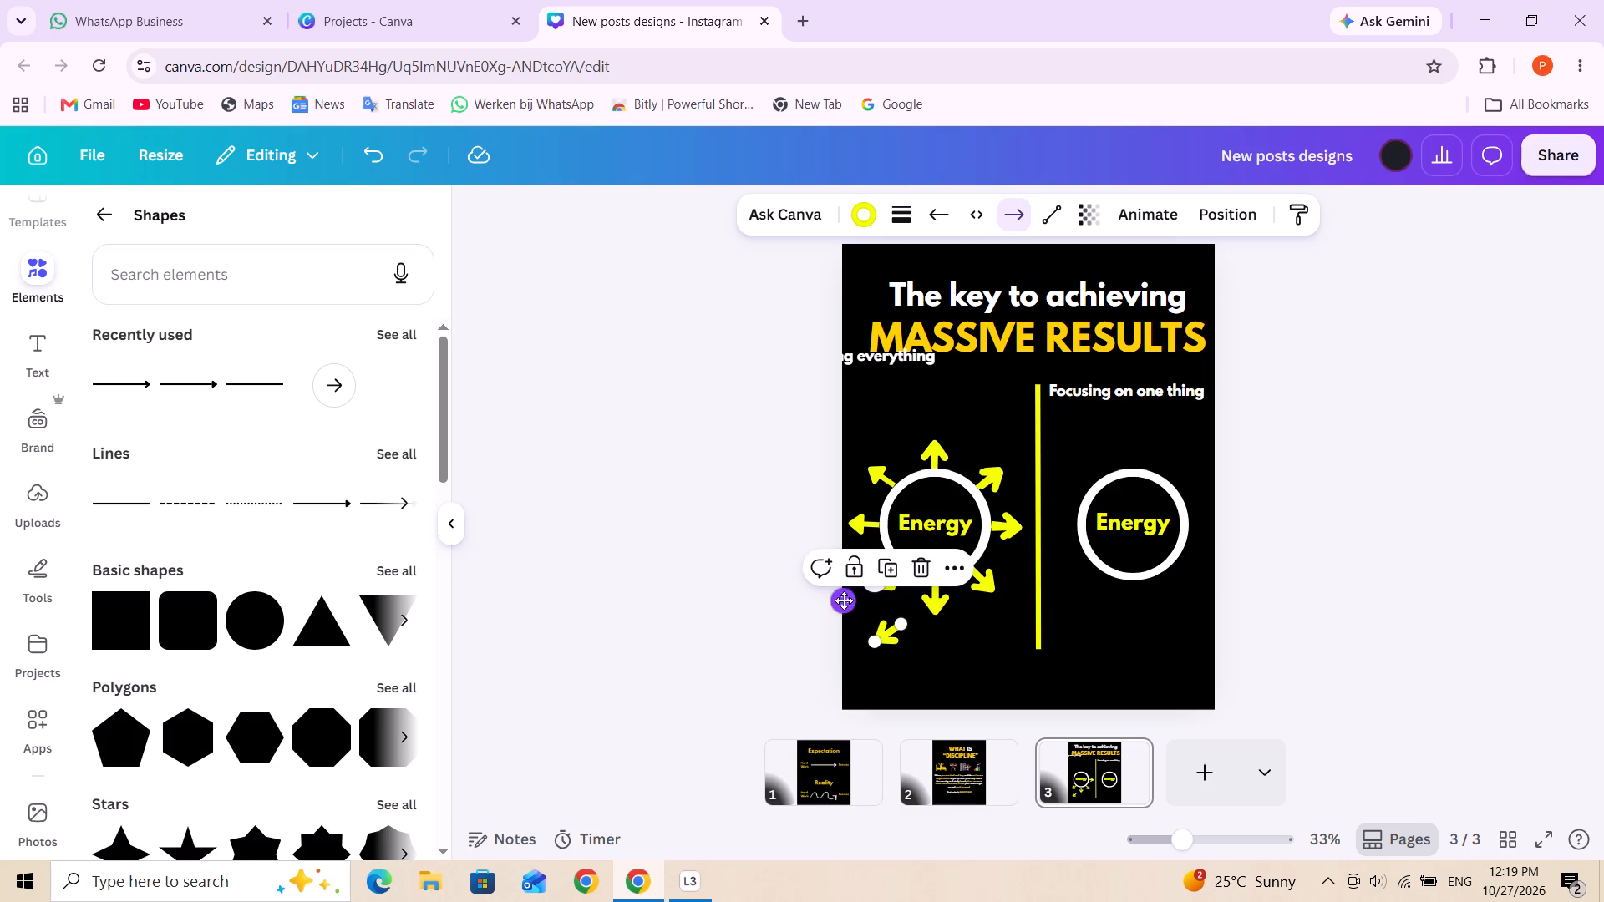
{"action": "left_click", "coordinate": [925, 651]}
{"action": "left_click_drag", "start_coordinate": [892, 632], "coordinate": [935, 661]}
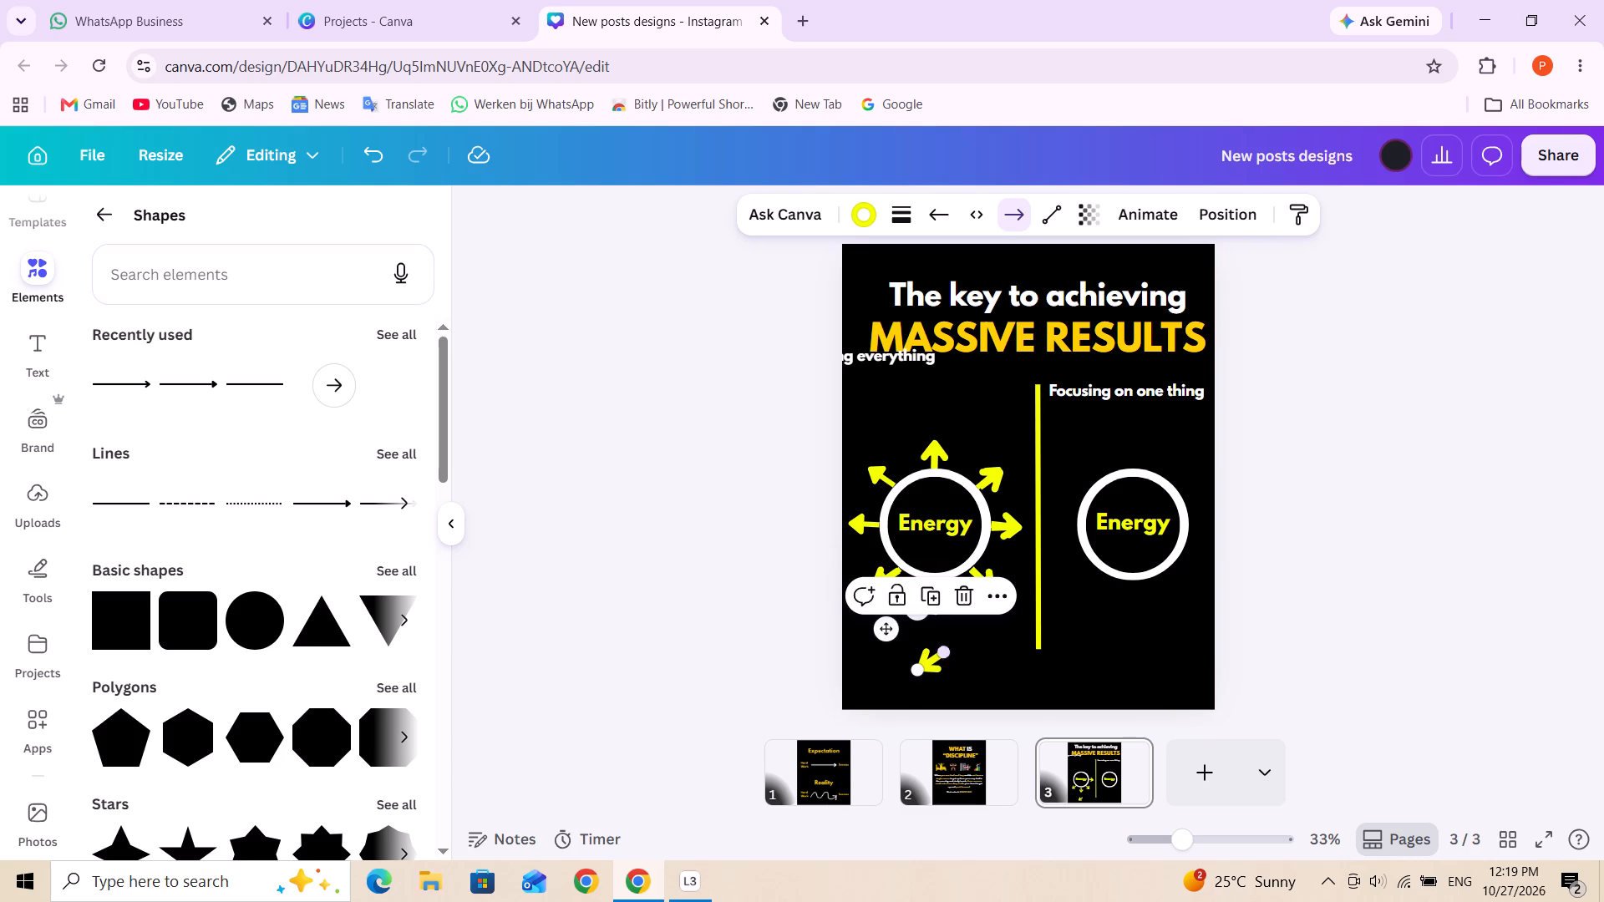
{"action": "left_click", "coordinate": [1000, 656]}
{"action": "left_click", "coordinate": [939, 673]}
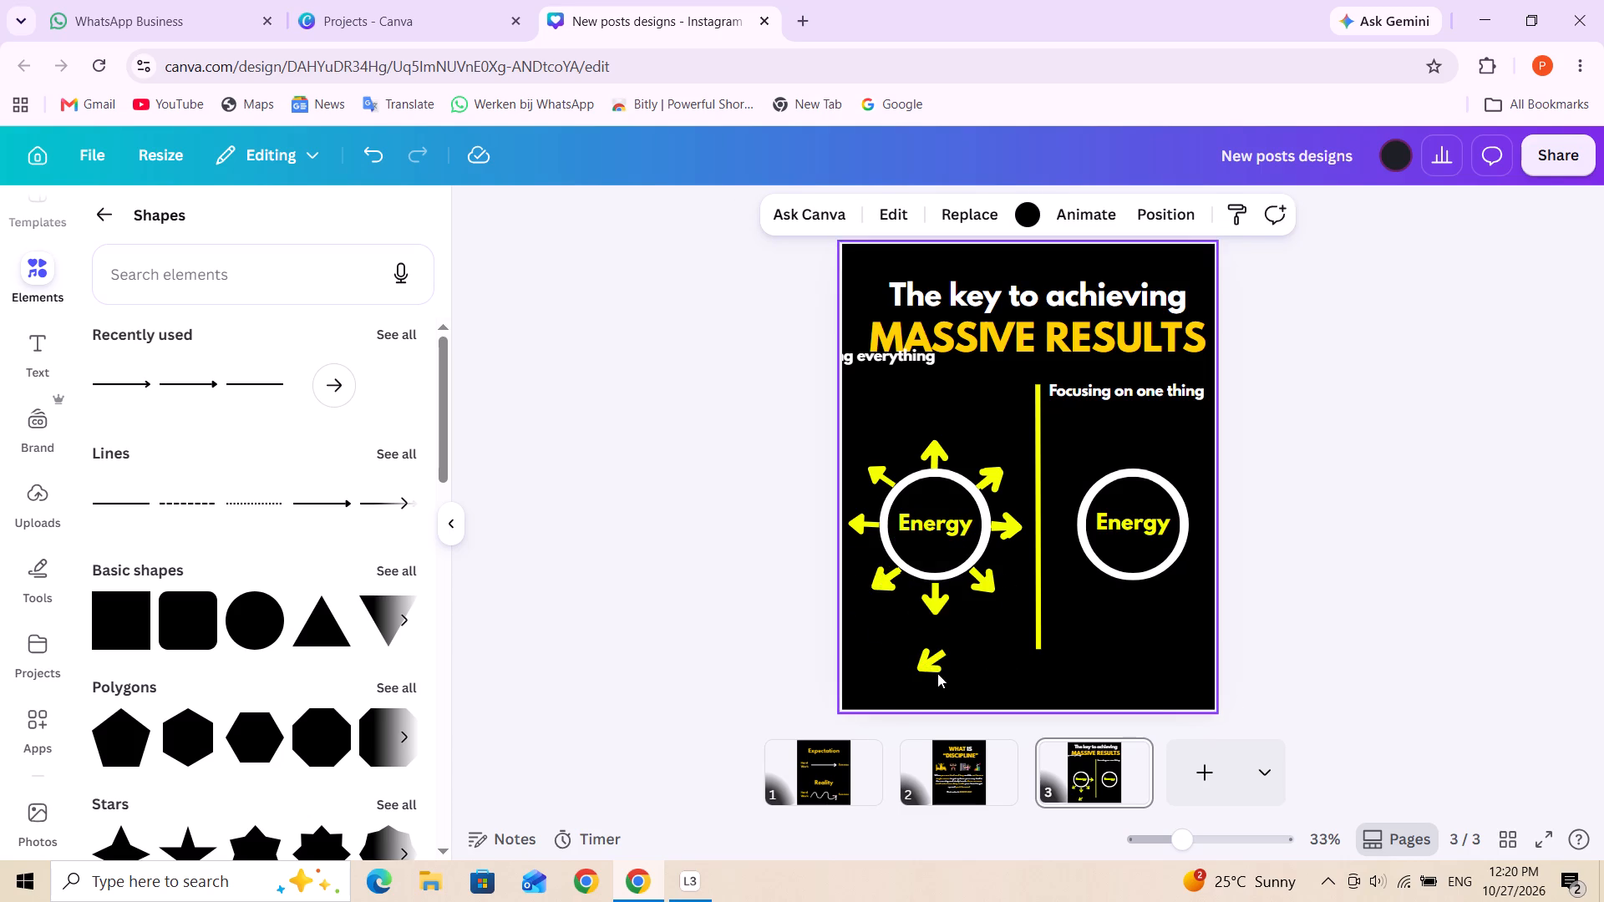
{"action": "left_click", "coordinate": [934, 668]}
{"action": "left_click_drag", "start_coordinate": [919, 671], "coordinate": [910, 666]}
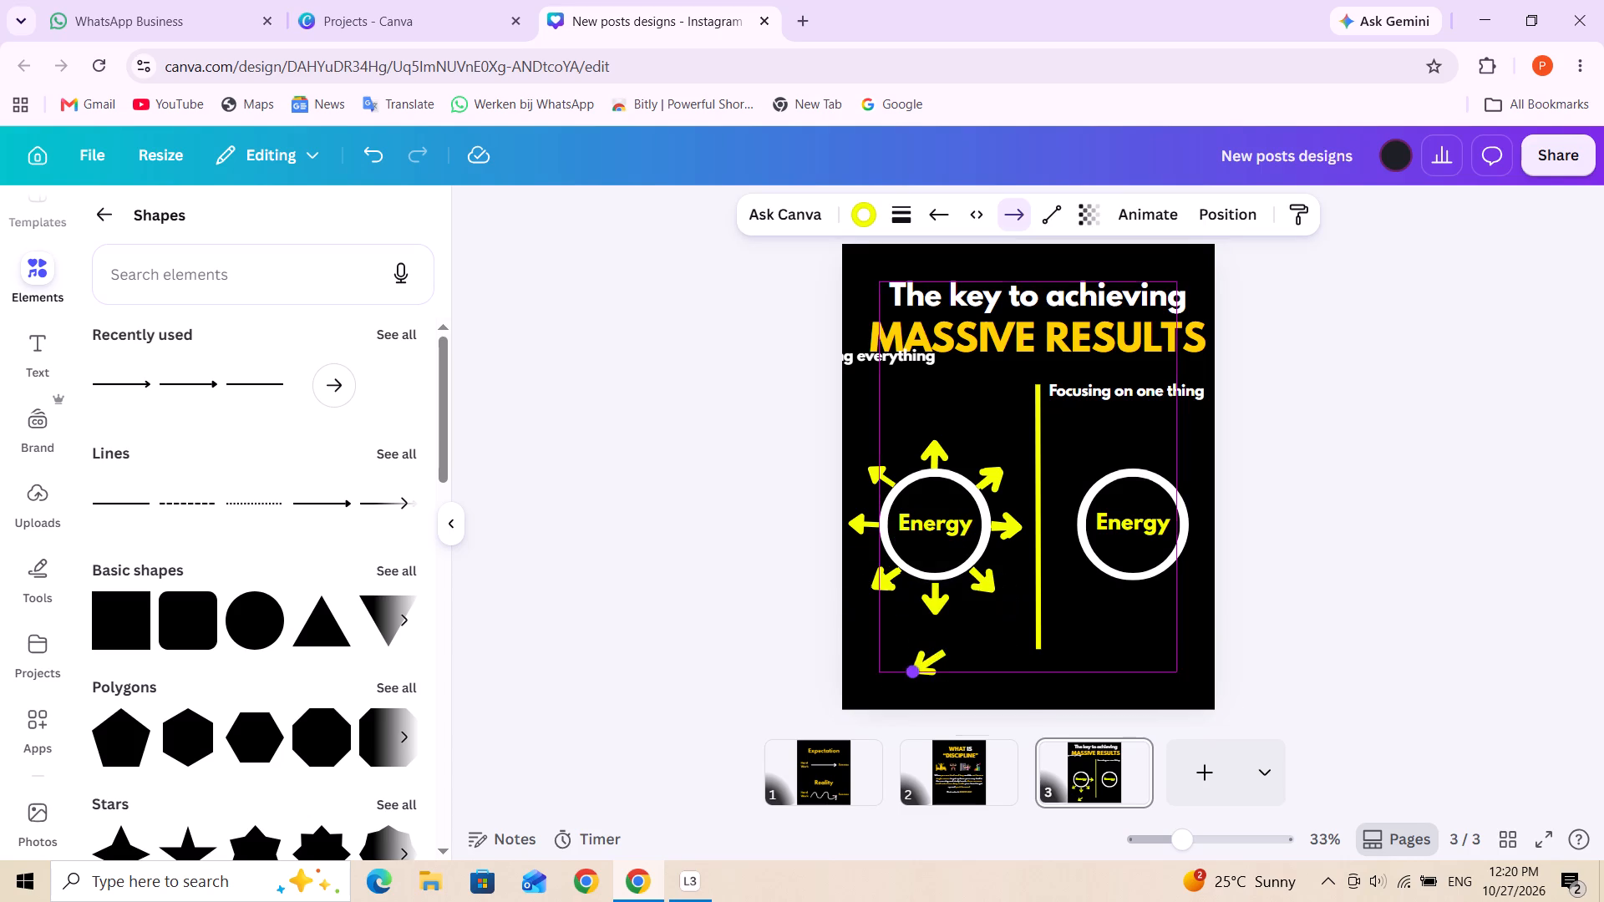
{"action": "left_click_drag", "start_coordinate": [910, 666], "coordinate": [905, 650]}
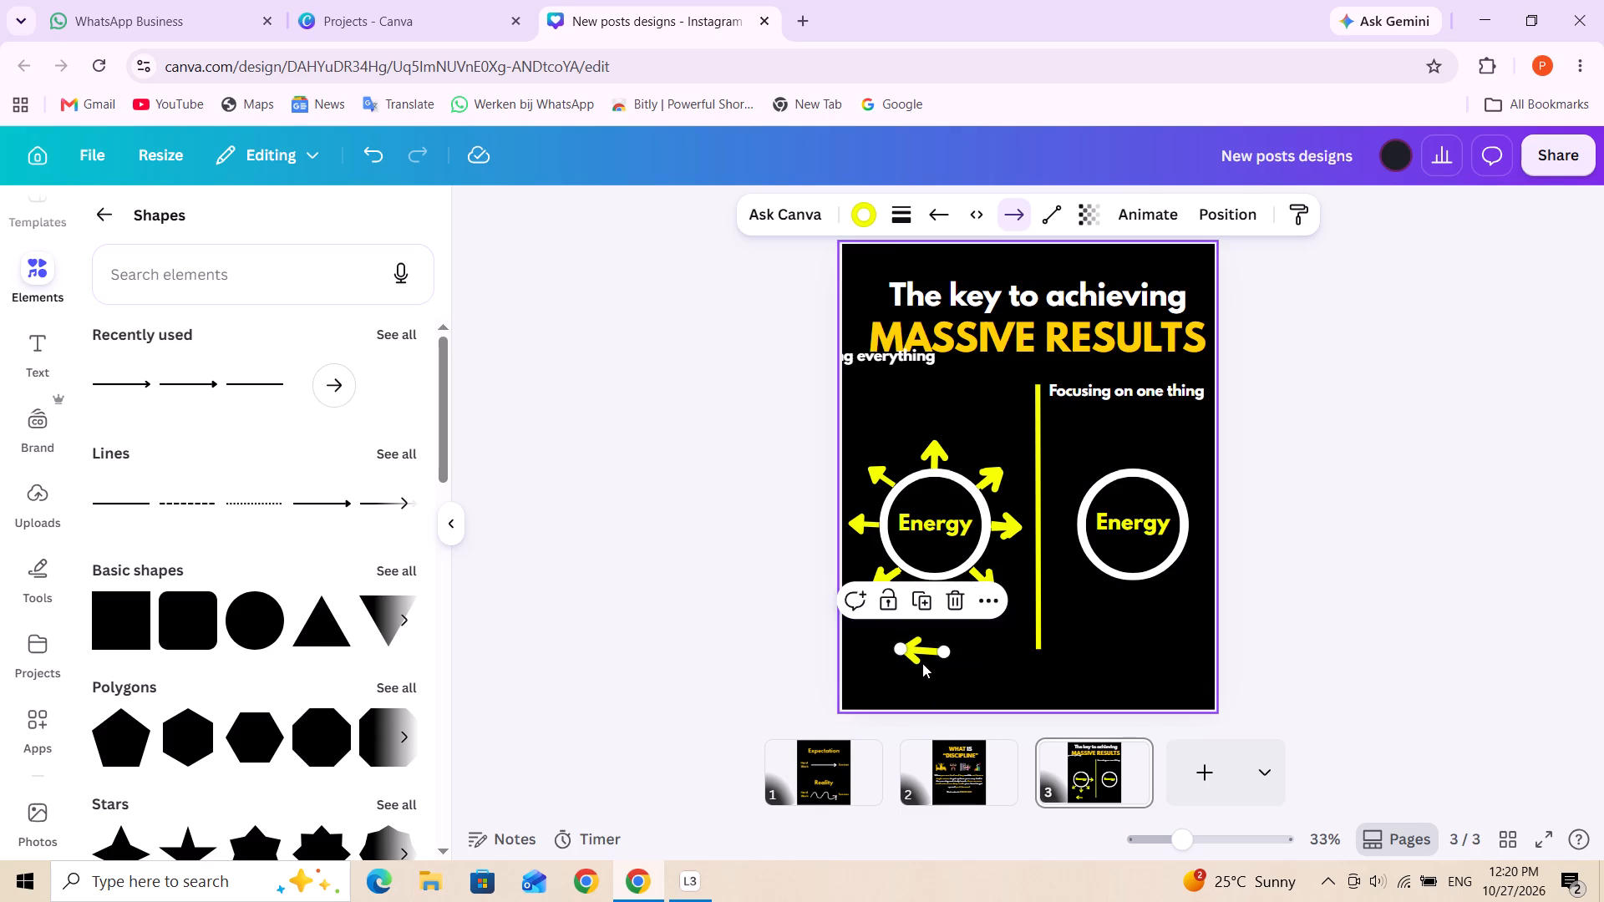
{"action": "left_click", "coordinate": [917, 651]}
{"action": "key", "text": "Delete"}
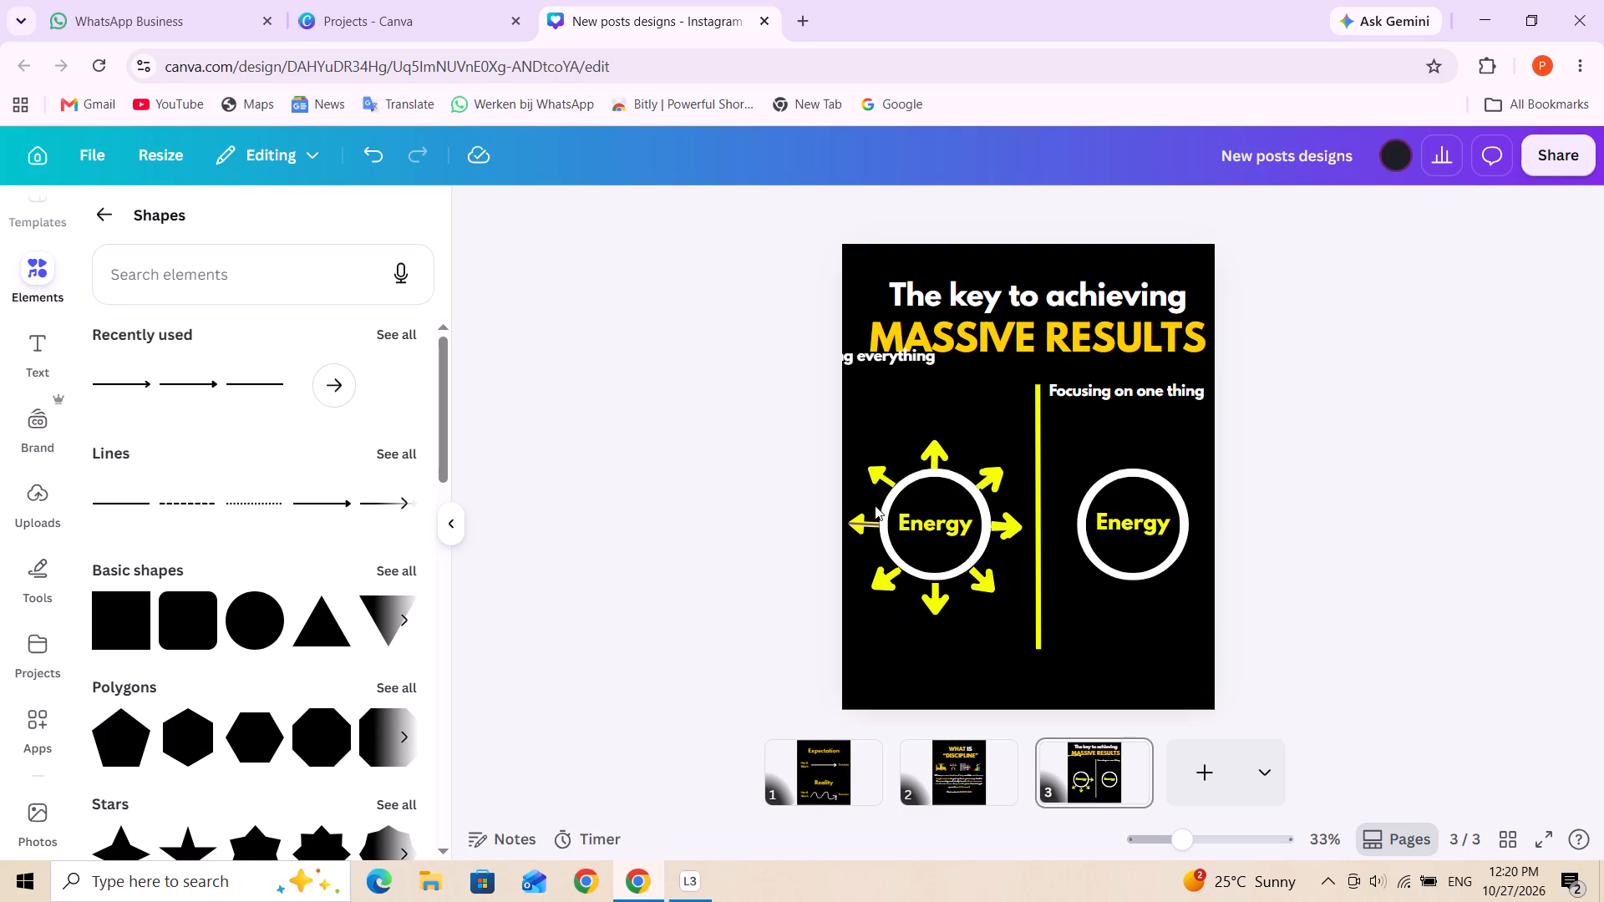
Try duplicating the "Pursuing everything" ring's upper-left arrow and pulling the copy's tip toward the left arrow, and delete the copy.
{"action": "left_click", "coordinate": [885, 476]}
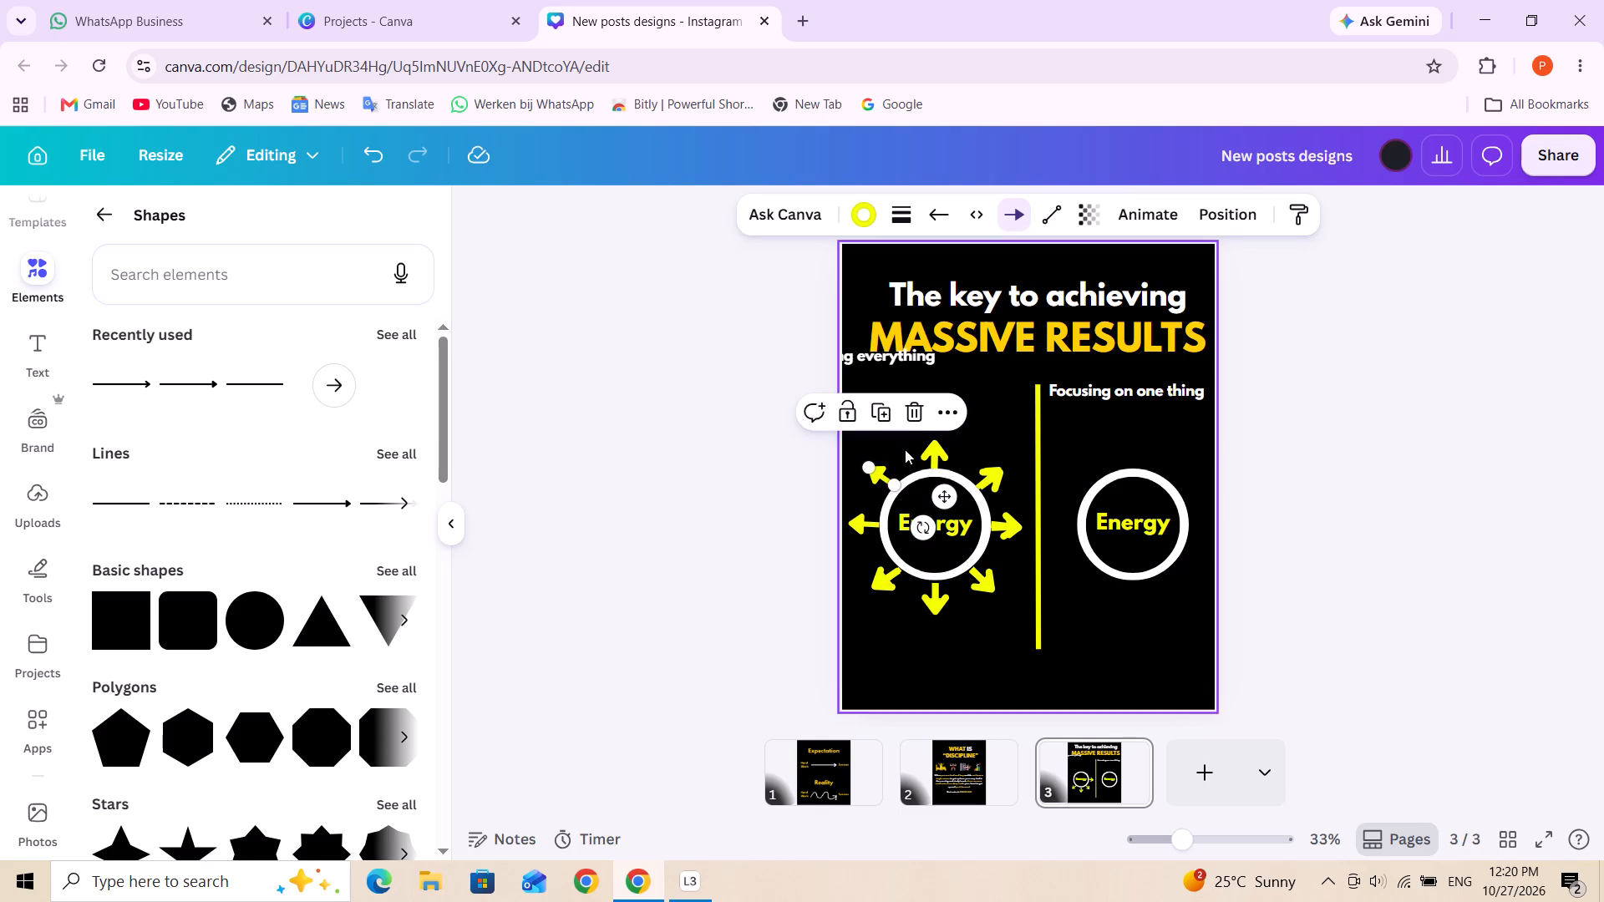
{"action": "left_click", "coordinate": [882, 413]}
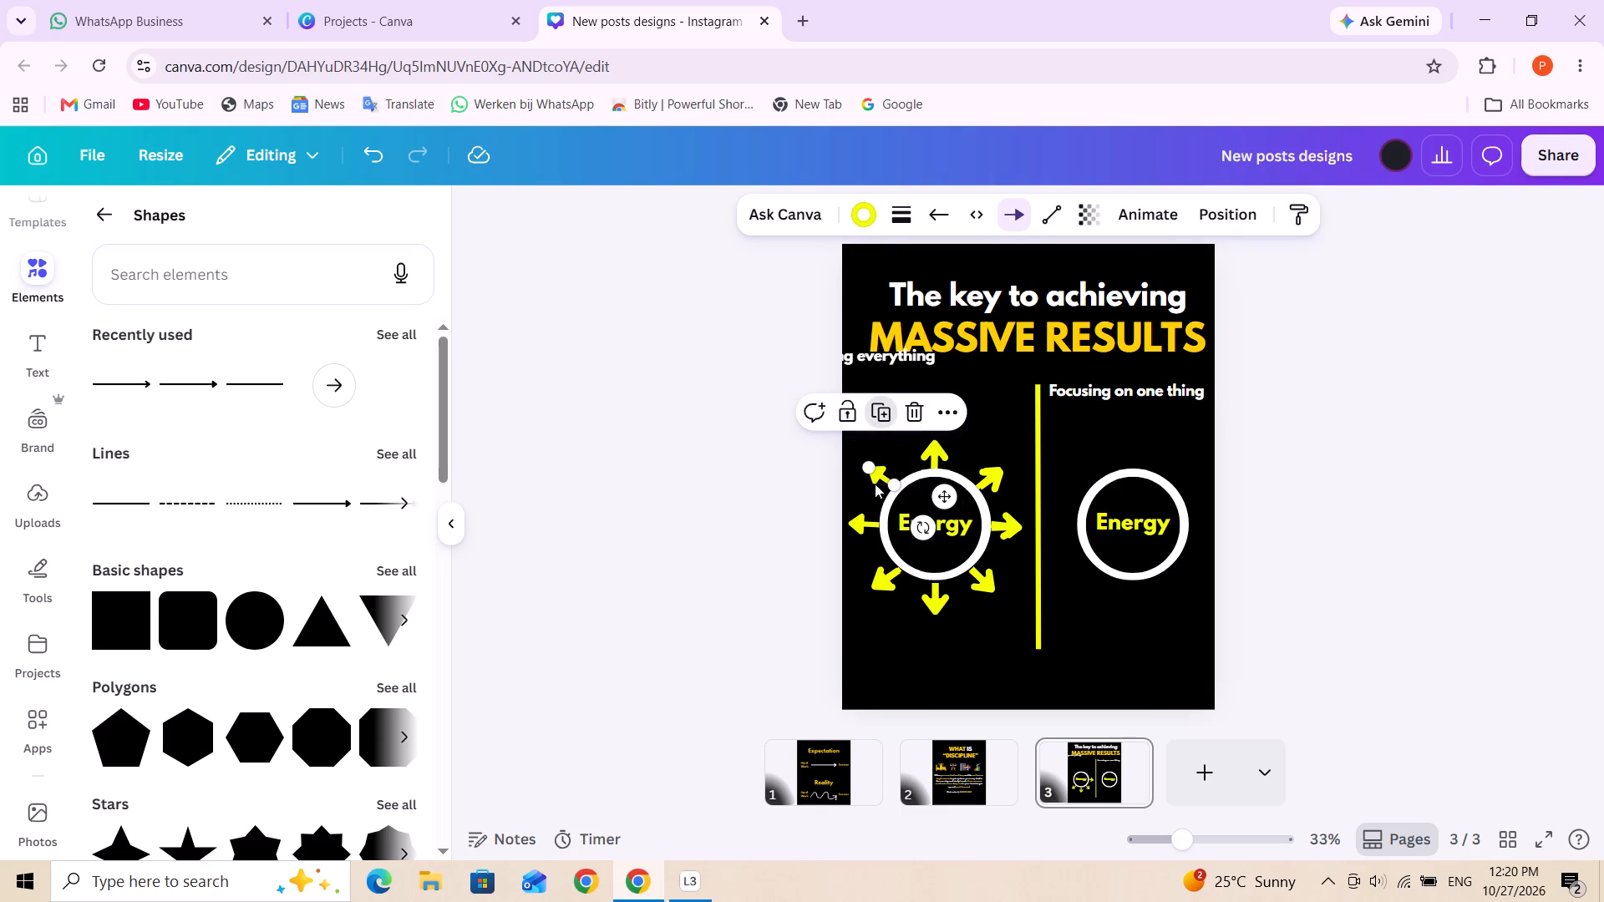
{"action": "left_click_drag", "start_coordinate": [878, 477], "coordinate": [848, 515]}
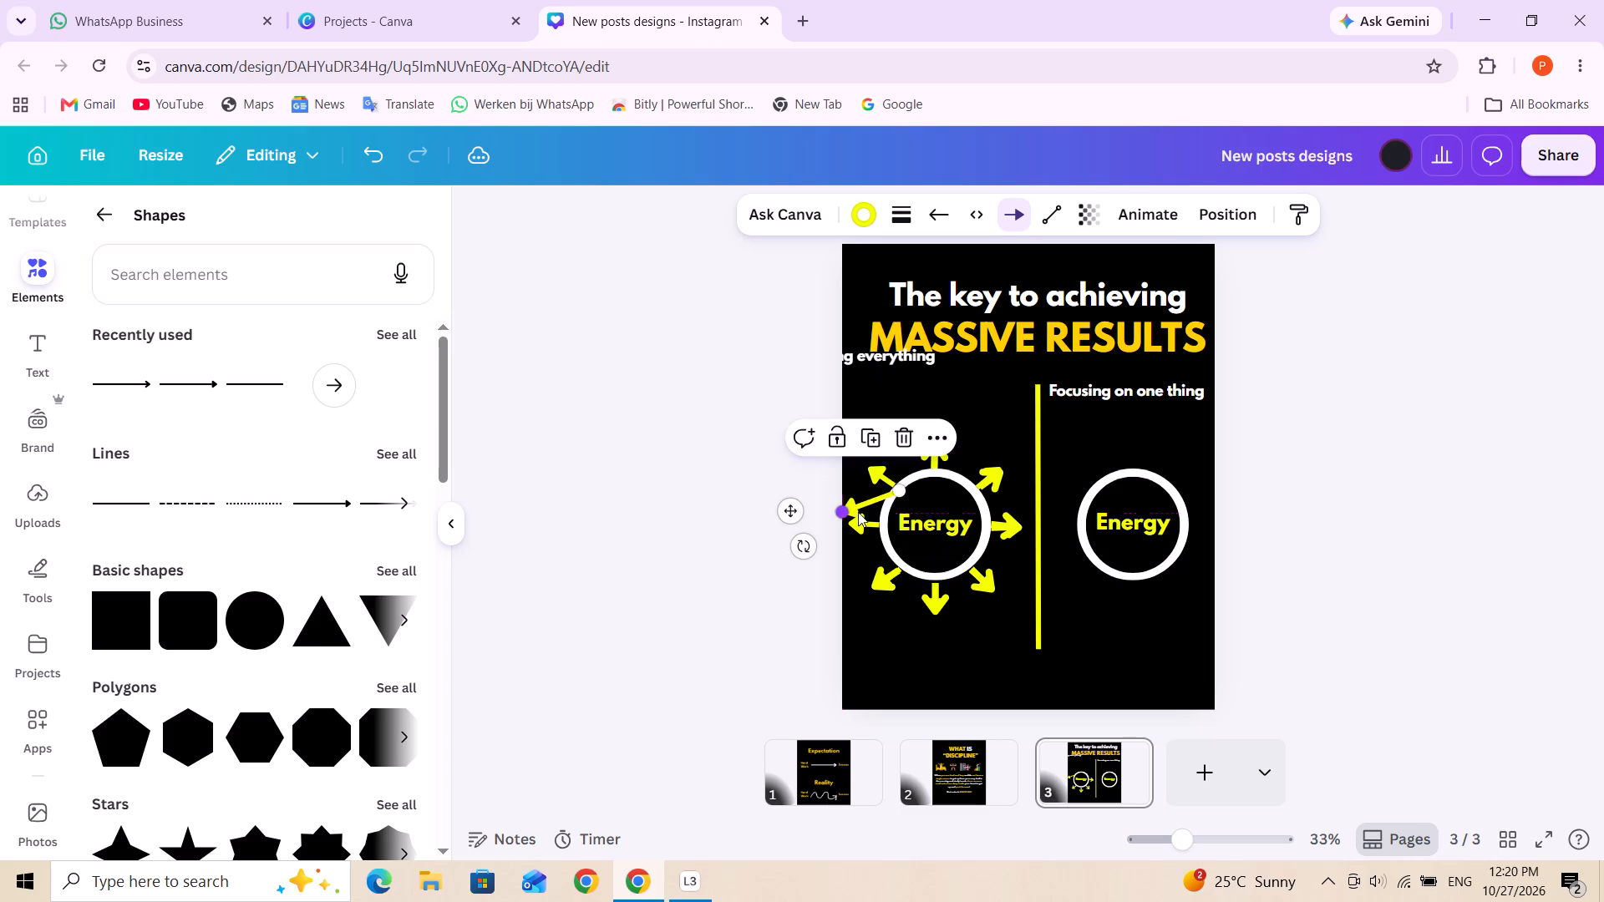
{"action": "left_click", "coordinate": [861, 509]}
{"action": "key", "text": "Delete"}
Duplicate the "Pursuing everything" ring's upper-left arrow, rotate the copy to about 178°, and place it over the left arrow.
{"action": "left_click", "coordinate": [881, 476]}
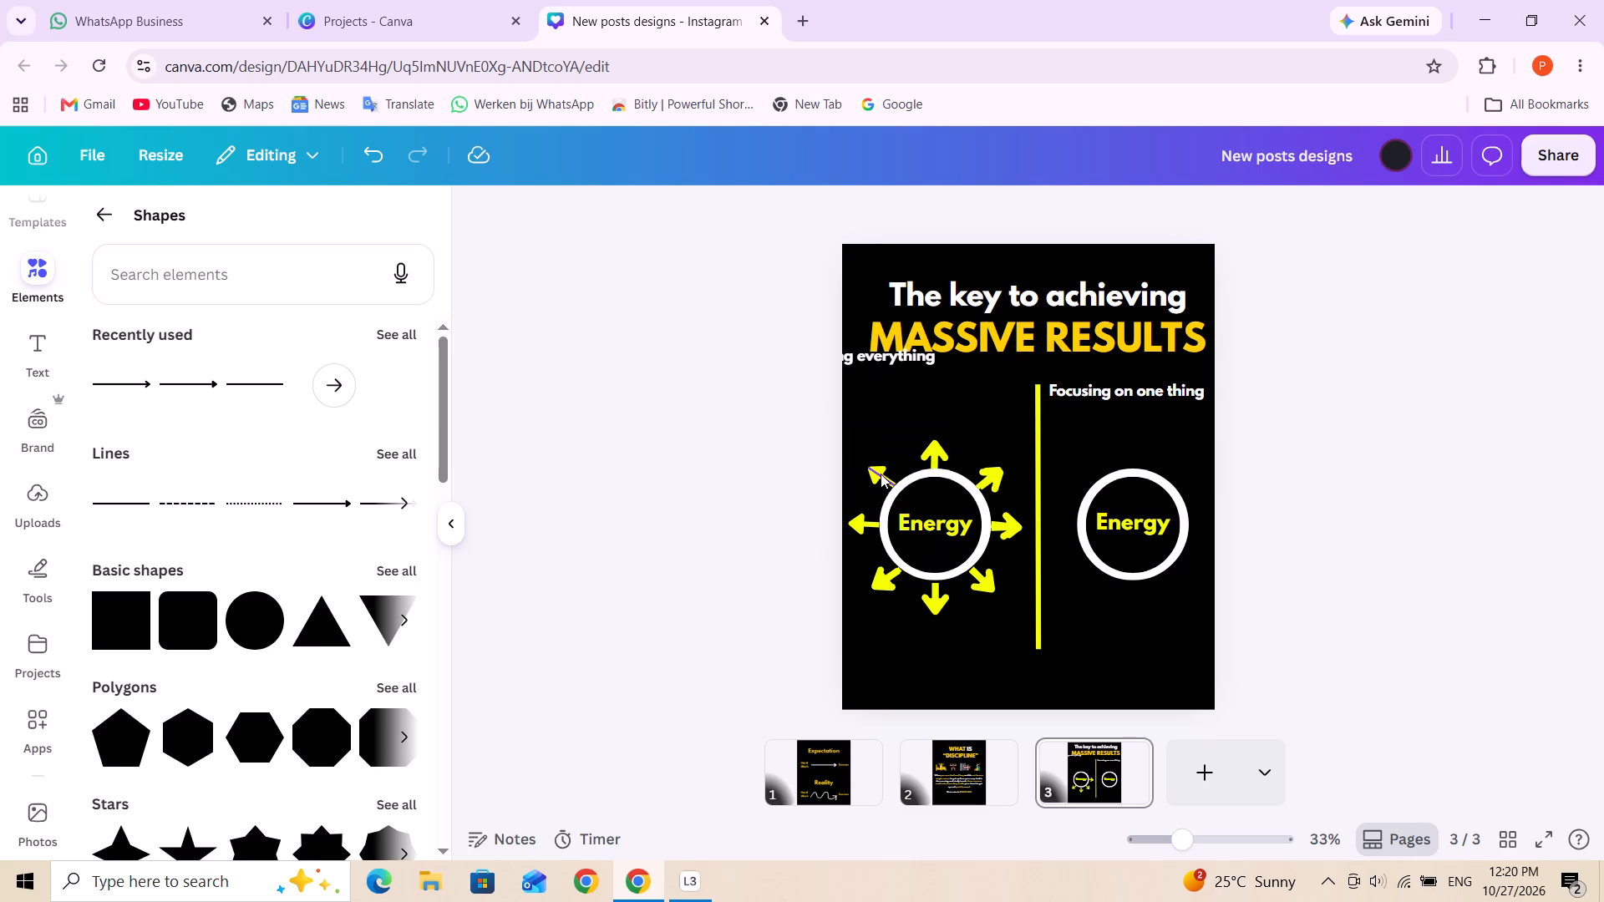
{"action": "left_click", "coordinate": [879, 400]}
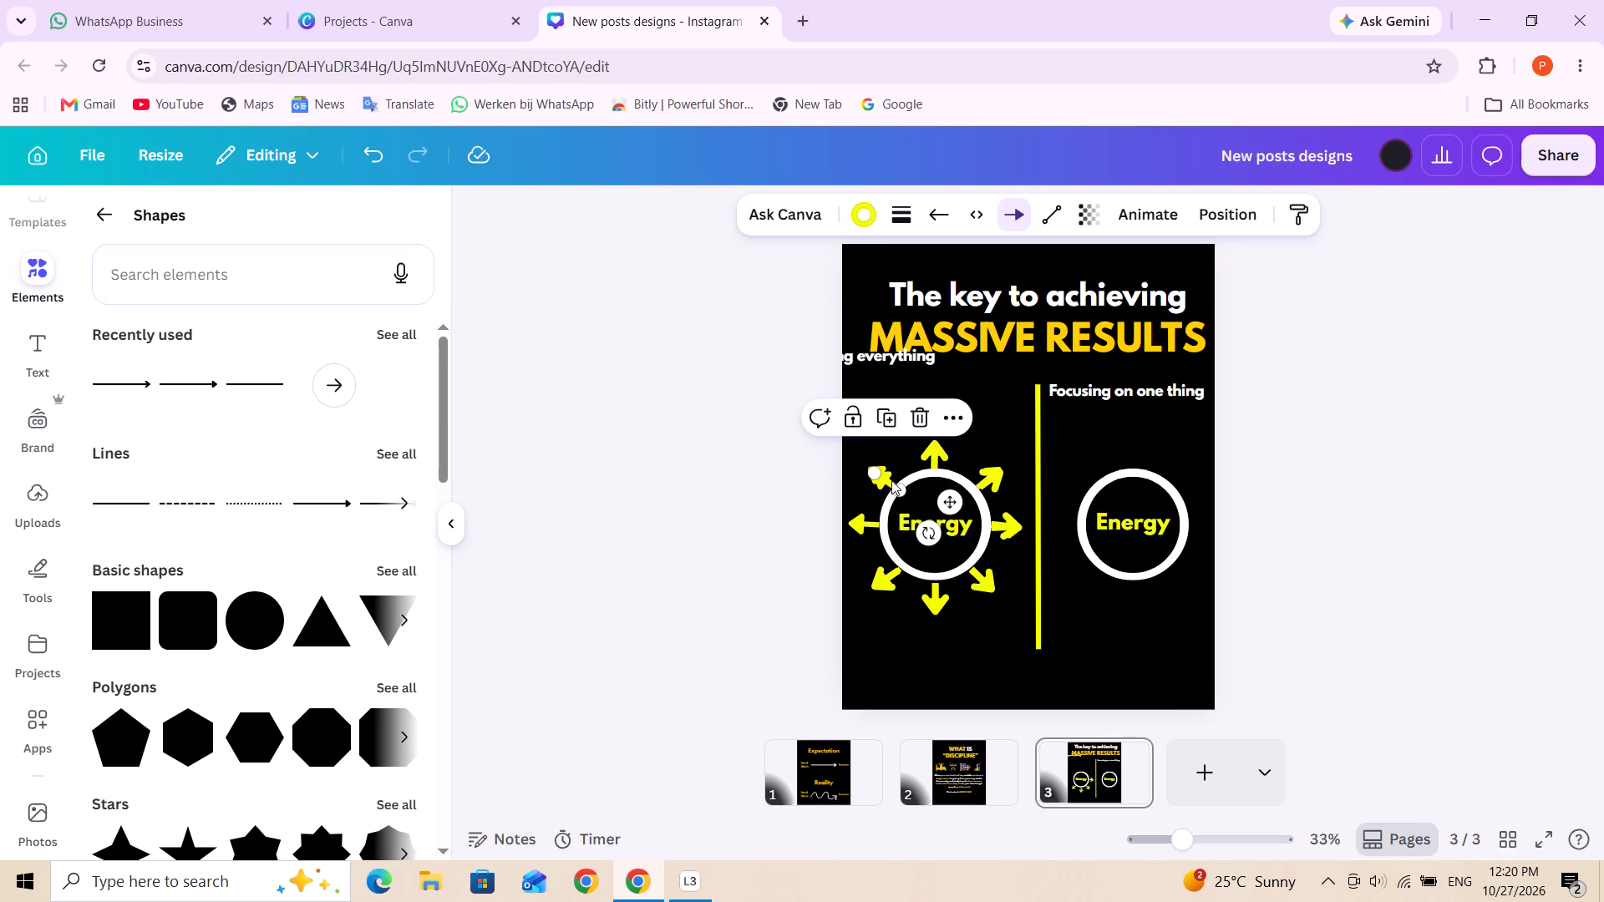
{"action": "left_click_drag", "start_coordinate": [891, 479], "coordinate": [865, 501]}
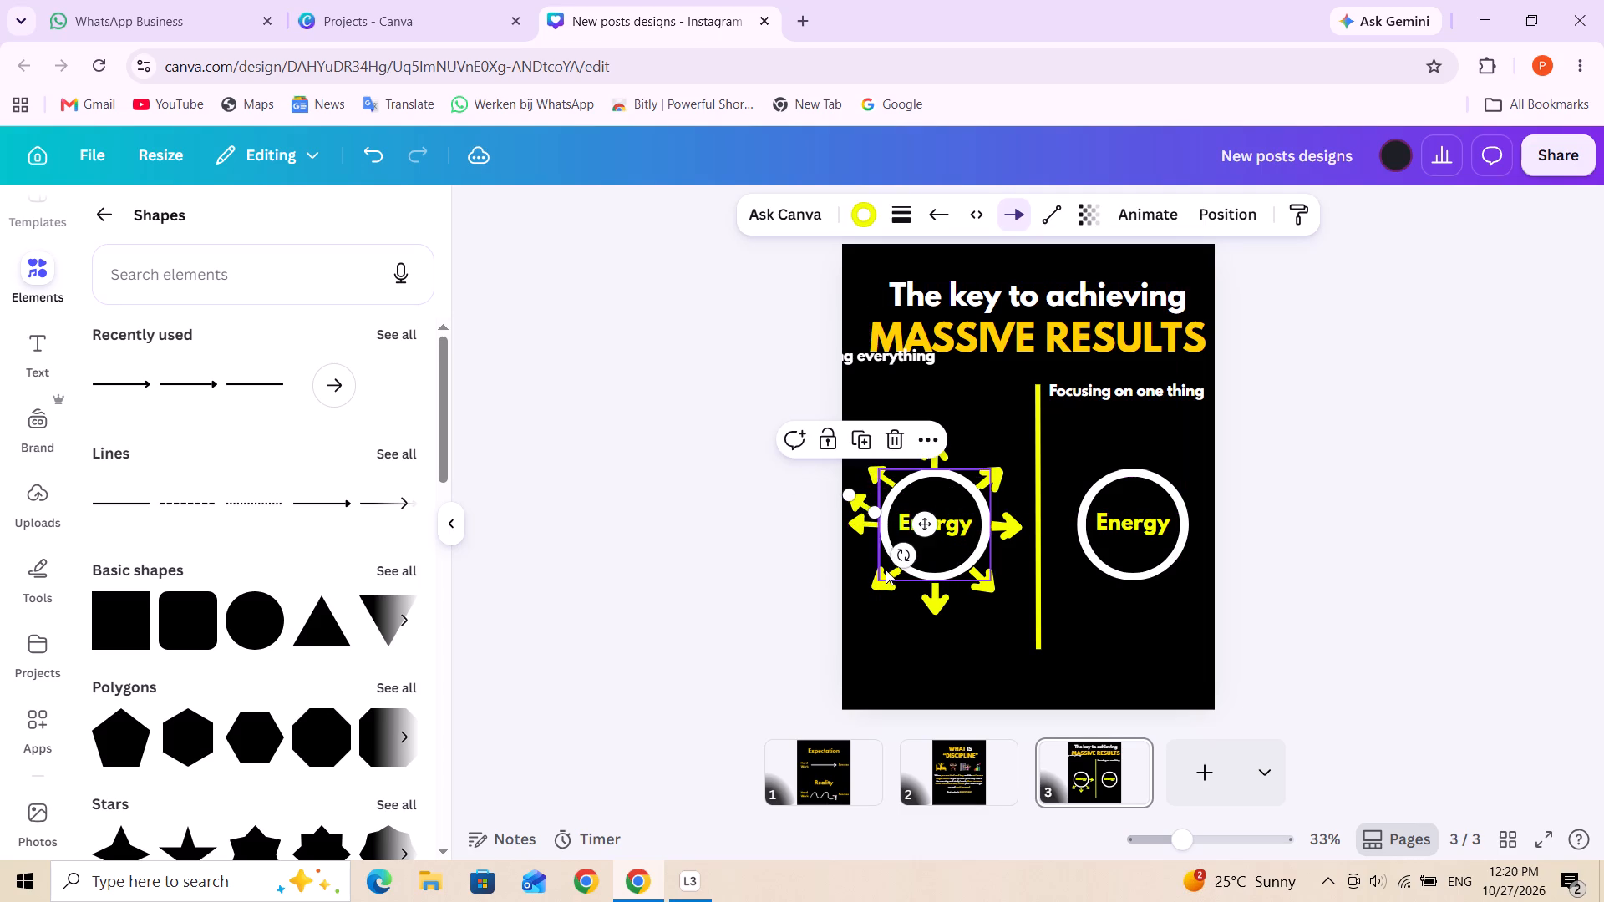
{"action": "left_click_drag", "start_coordinate": [902, 559], "coordinate": [925, 595]}
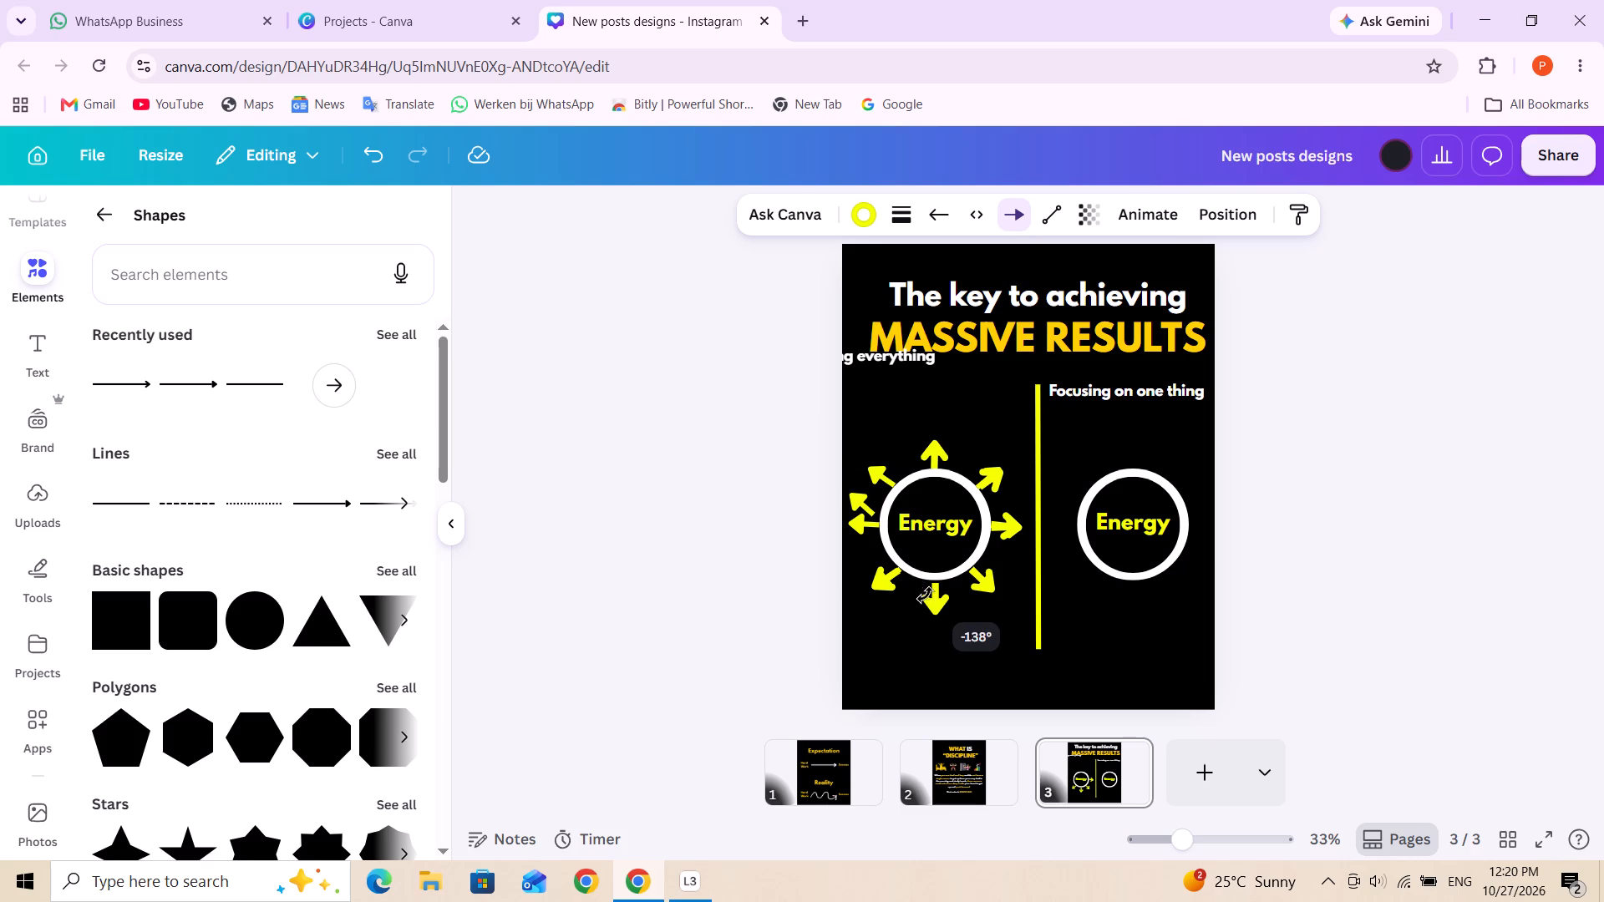
{"action": "left_click_drag", "start_coordinate": [925, 595], "coordinate": [955, 522]}
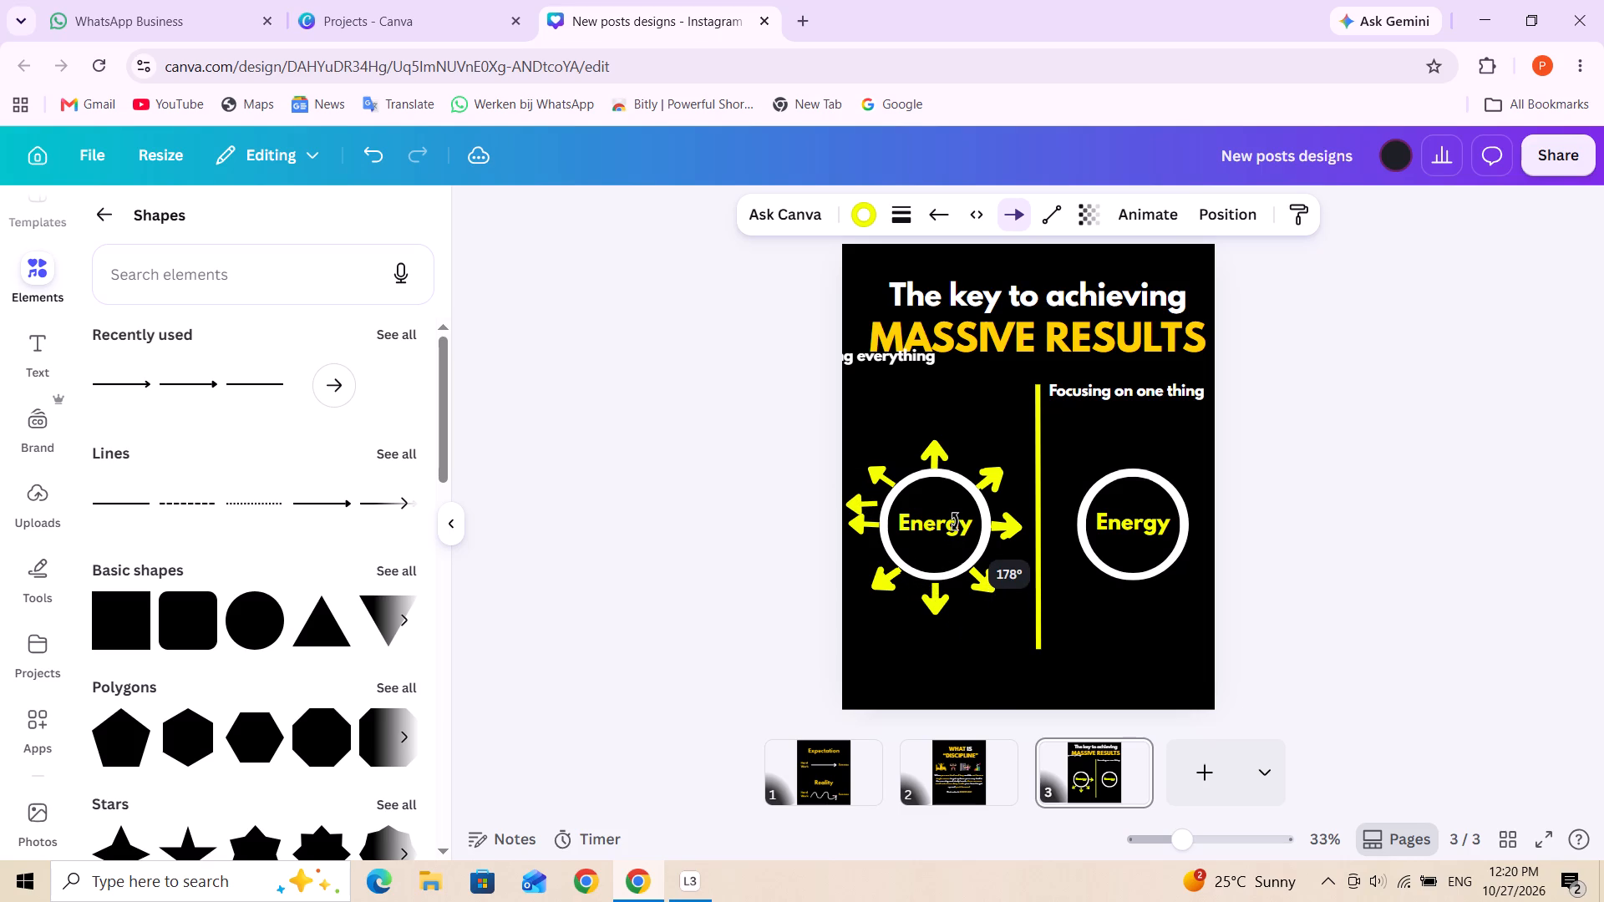
{"action": "left_click_drag", "start_coordinate": [955, 522], "coordinate": [952, 524]}
{"action": "left_click_drag", "start_coordinate": [865, 499], "coordinate": [867, 515]}
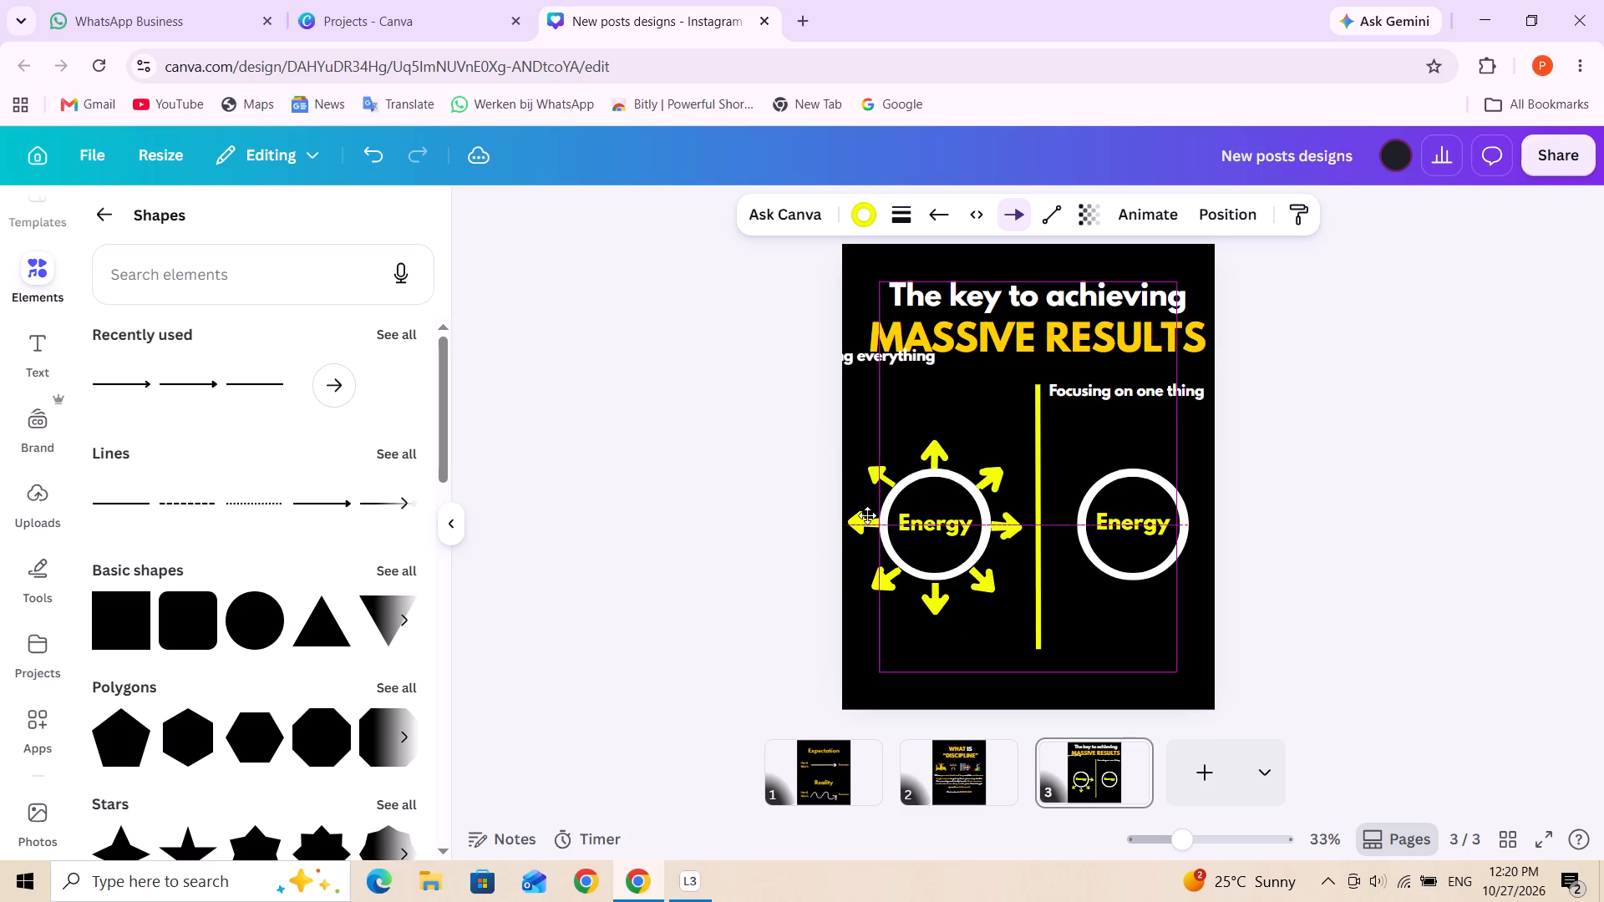
{"action": "left_click_drag", "start_coordinate": [867, 515], "coordinate": [866, 519]}
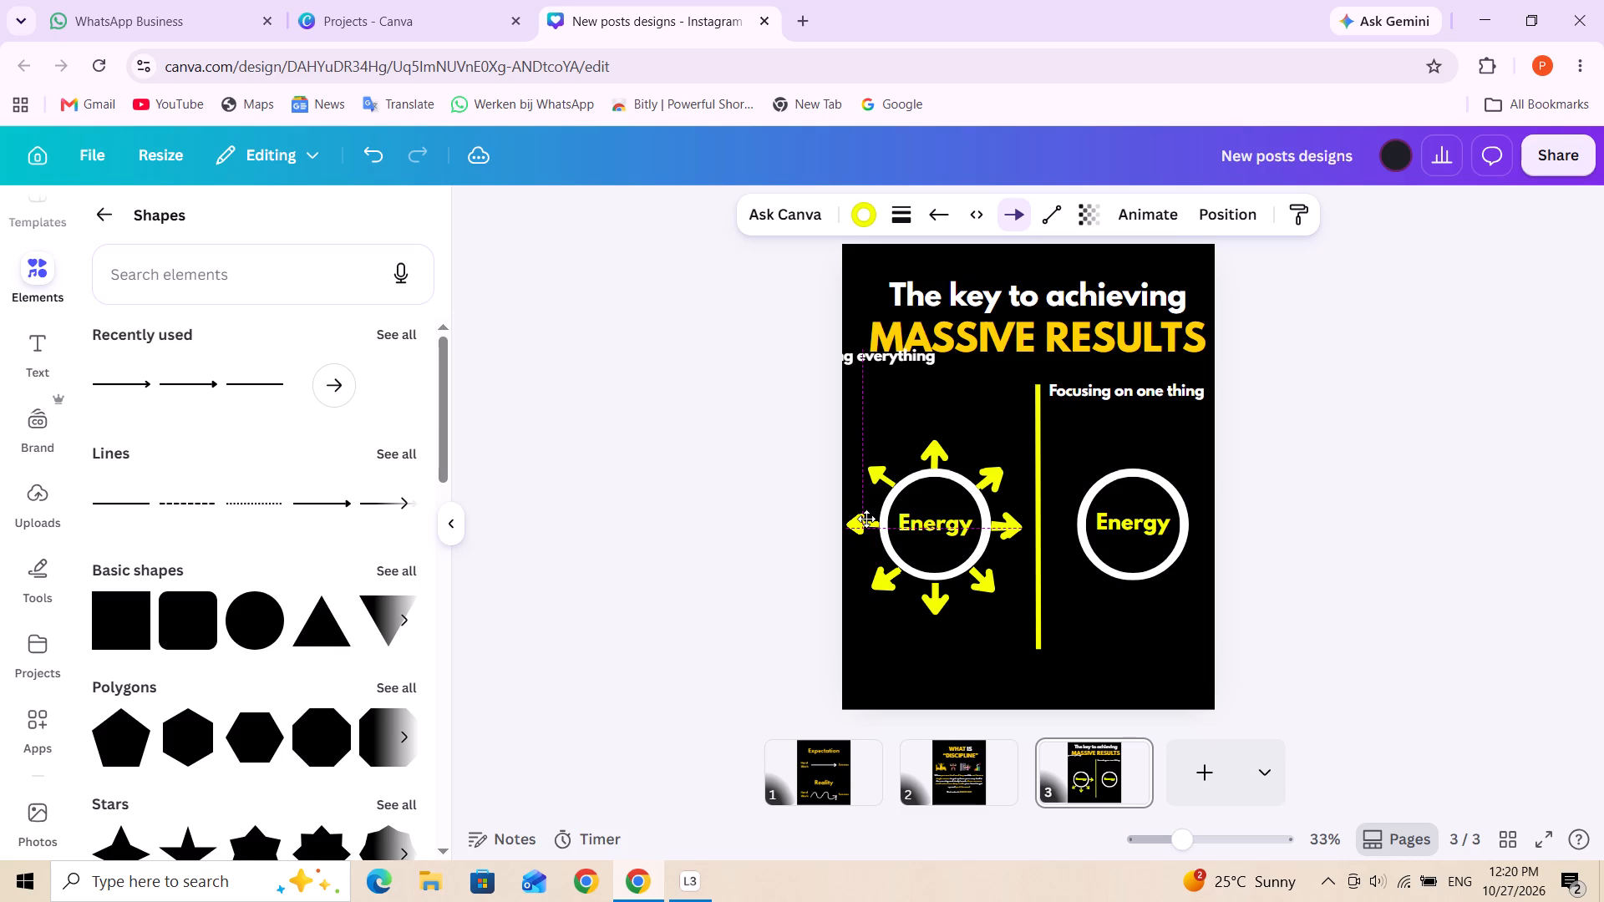
{"action": "left_click_drag", "start_coordinate": [866, 519], "coordinate": [865, 519]}
{"action": "left_click_drag", "start_coordinate": [865, 519], "coordinate": [866, 519]}
{"action": "left_click", "coordinate": [1021, 466]}
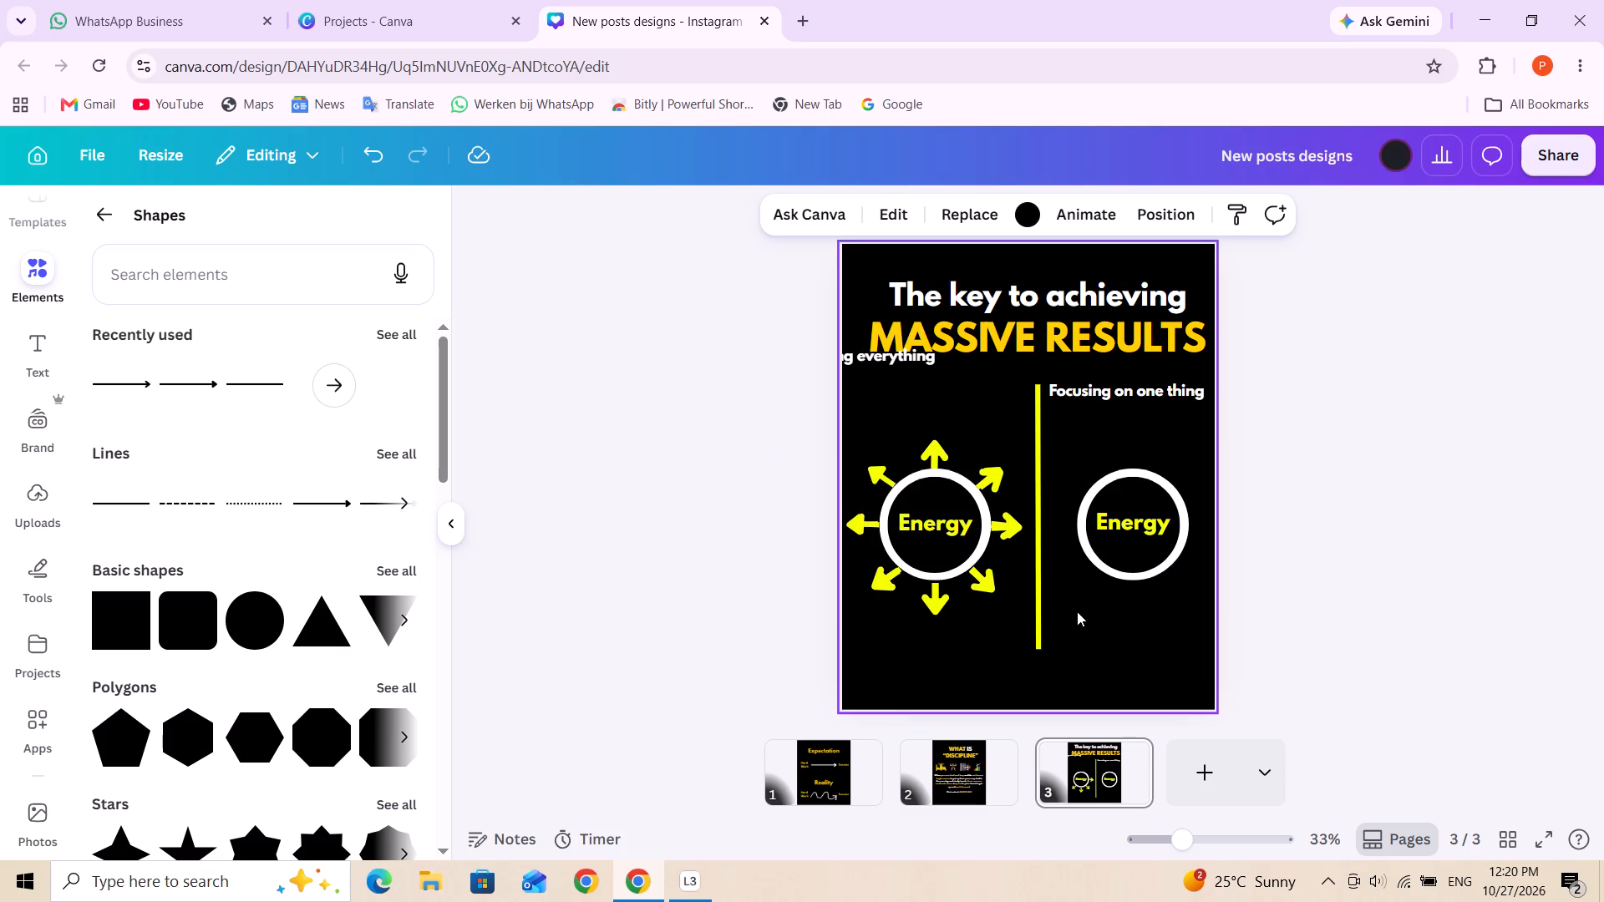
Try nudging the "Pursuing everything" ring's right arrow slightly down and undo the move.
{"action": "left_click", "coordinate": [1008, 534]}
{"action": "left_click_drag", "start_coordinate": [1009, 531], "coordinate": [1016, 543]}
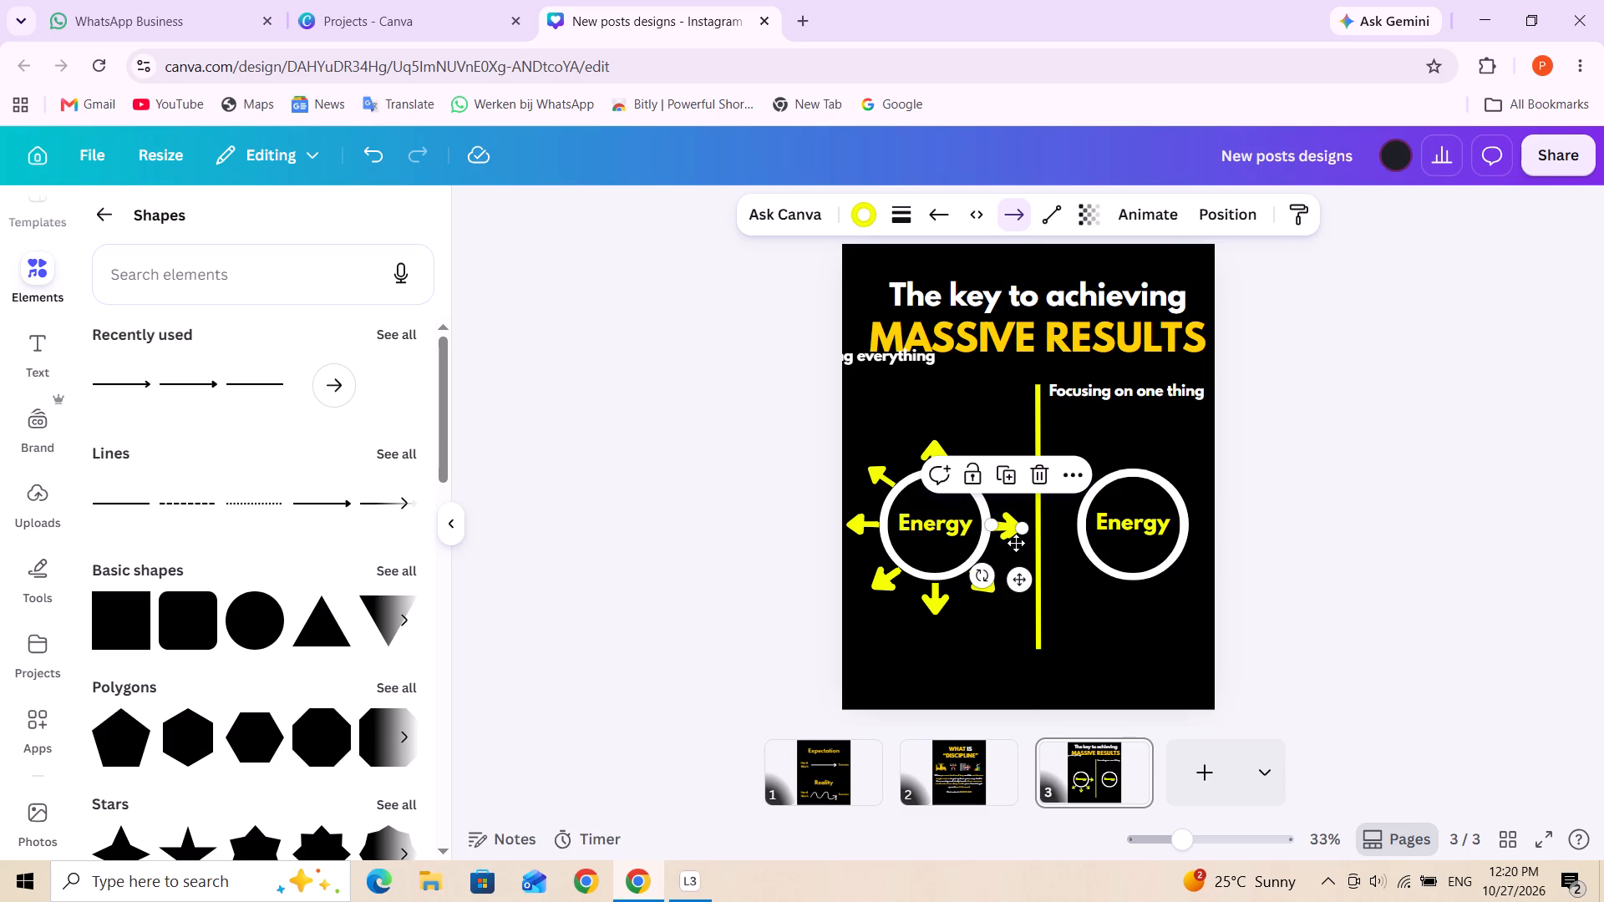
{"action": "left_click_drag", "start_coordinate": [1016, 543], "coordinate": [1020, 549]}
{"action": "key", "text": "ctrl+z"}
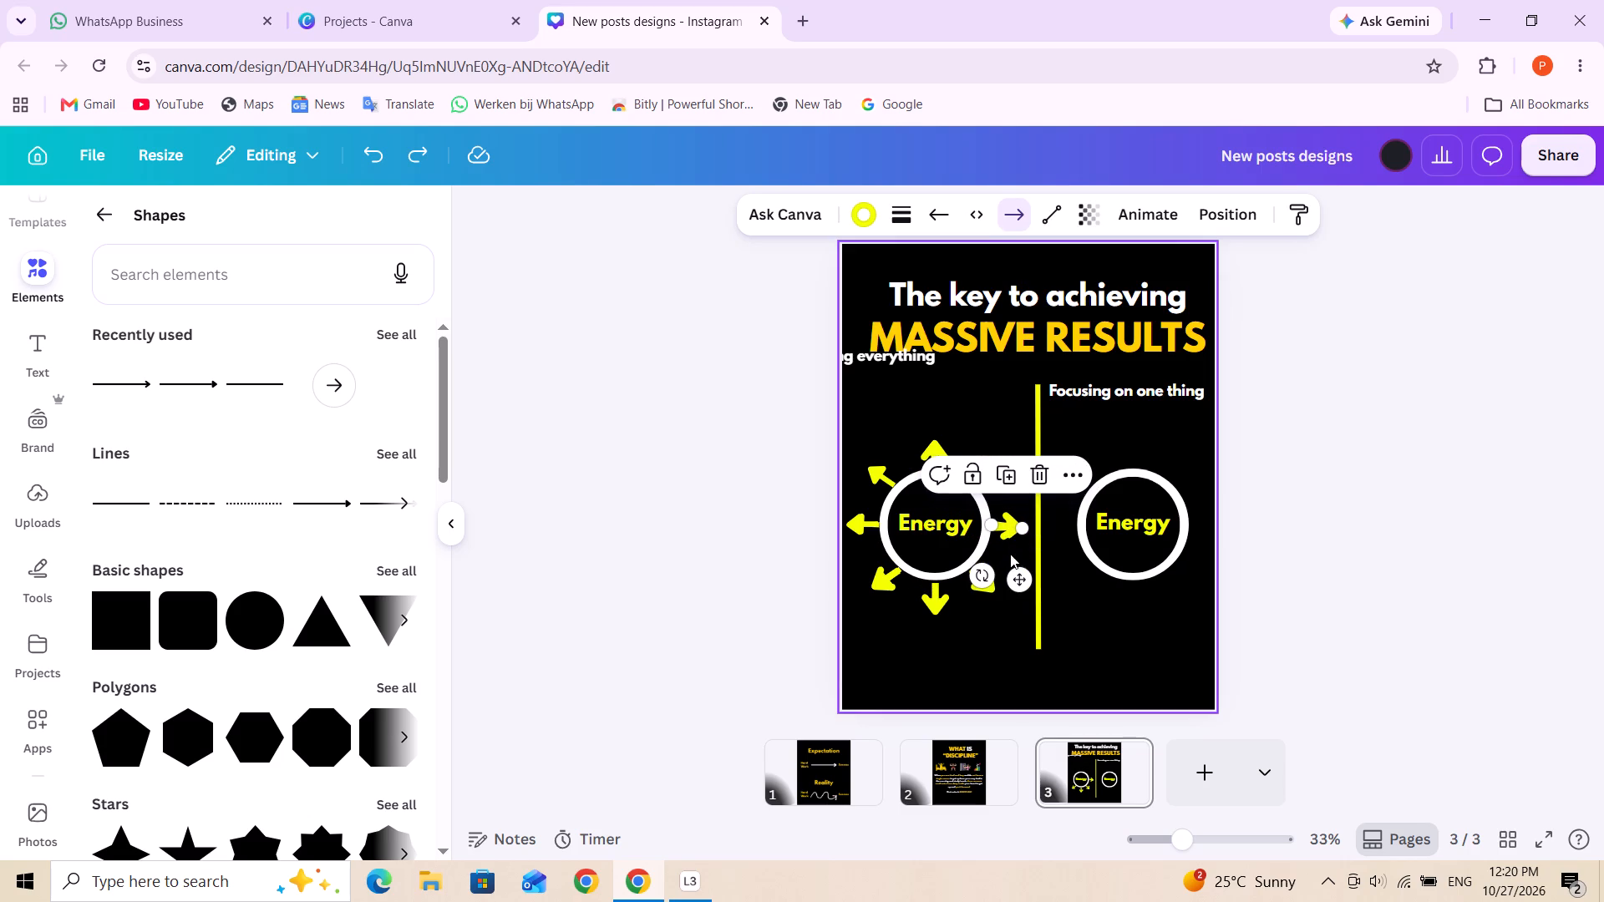
Delete the top arrow of the stacked pair at the "Pursuing everything" ring's right side.
{"action": "left_click", "coordinate": [1009, 524]}
{"action": "left_click", "coordinate": [1010, 514]}
{"action": "left_click", "coordinate": [1010, 515]}
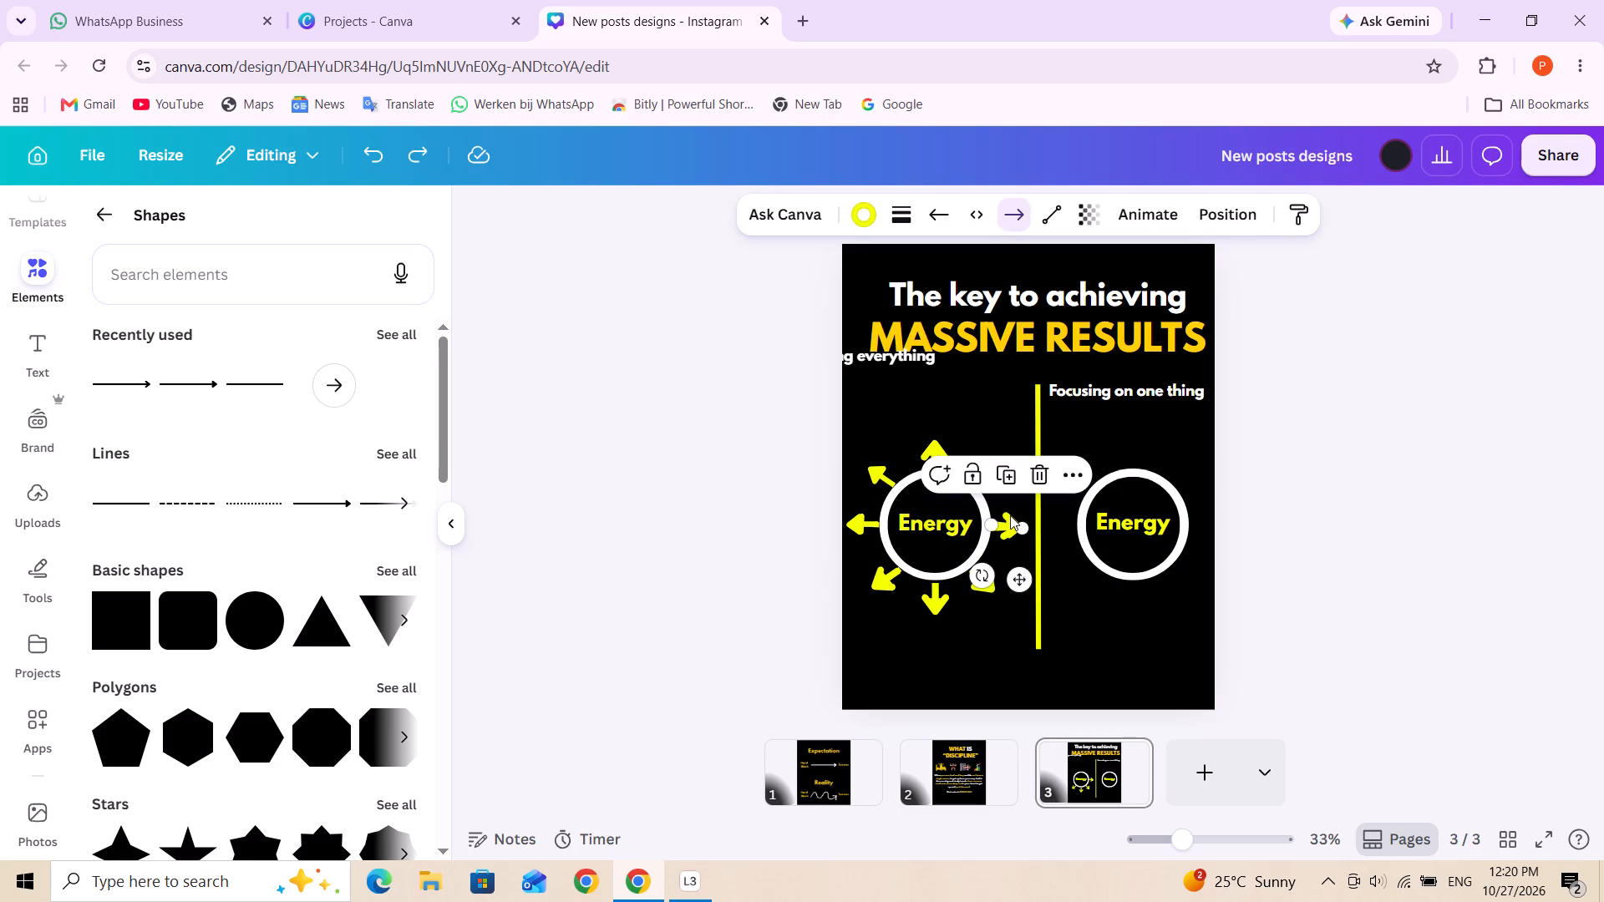
{"action": "key", "text": "Delete"}
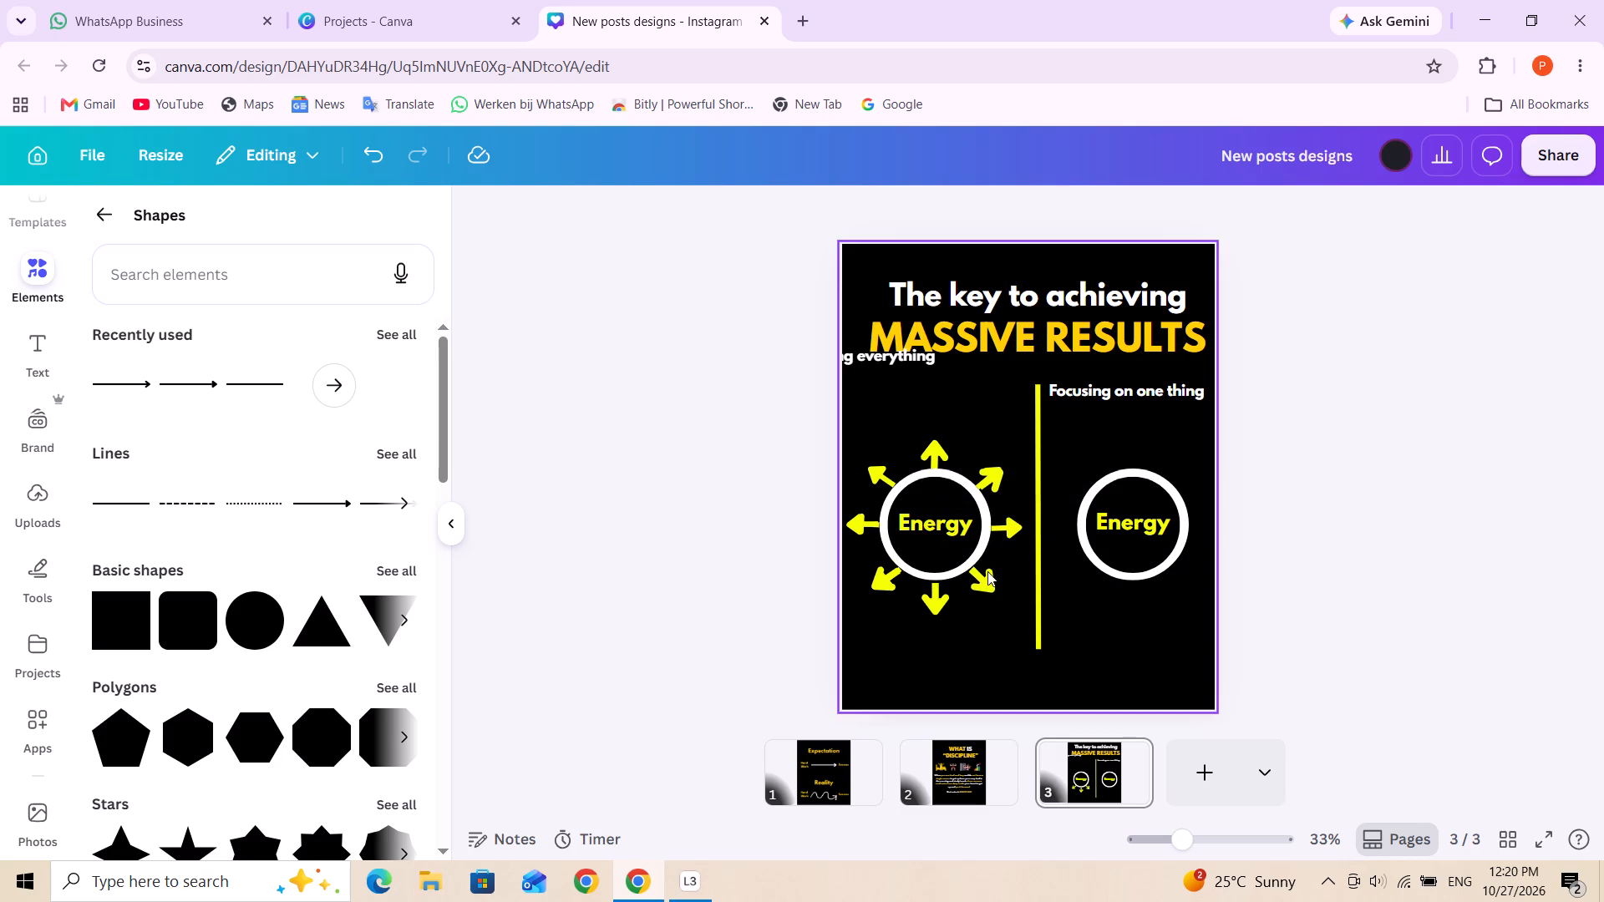
Duplicate the "Pursuing everything" ring's lower-right arrow, rotate the copy to about -4°, and place it over the right arrow.
{"action": "left_click", "coordinate": [979, 585]}
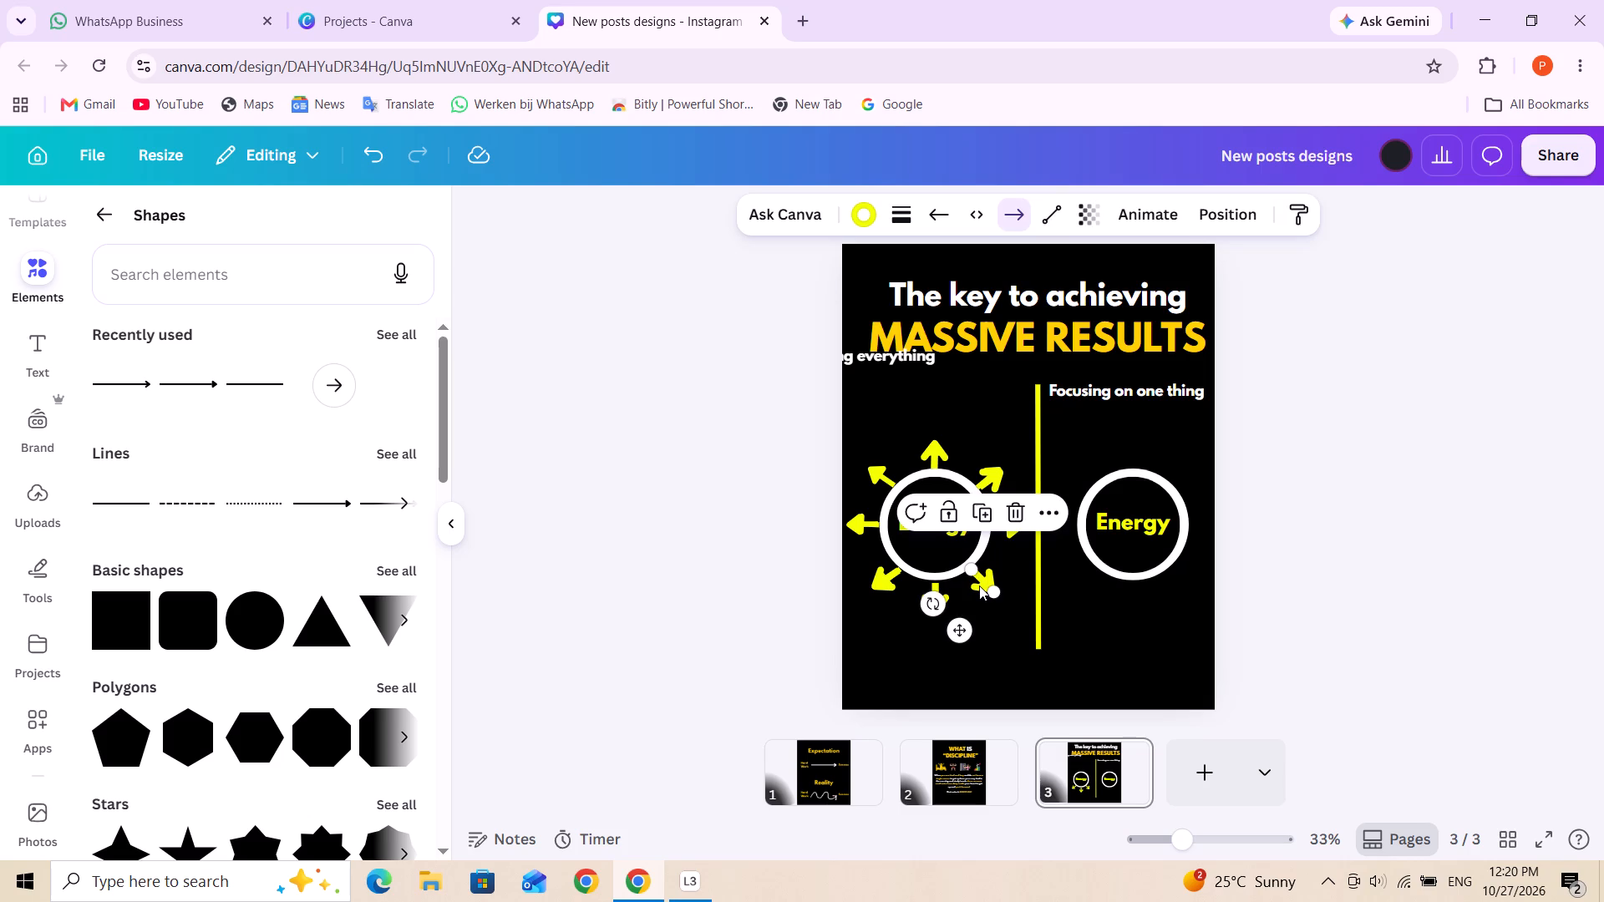
{"action": "left_click", "coordinate": [984, 507]}
{"action": "left_click_drag", "start_coordinate": [987, 585], "coordinate": [992, 599]}
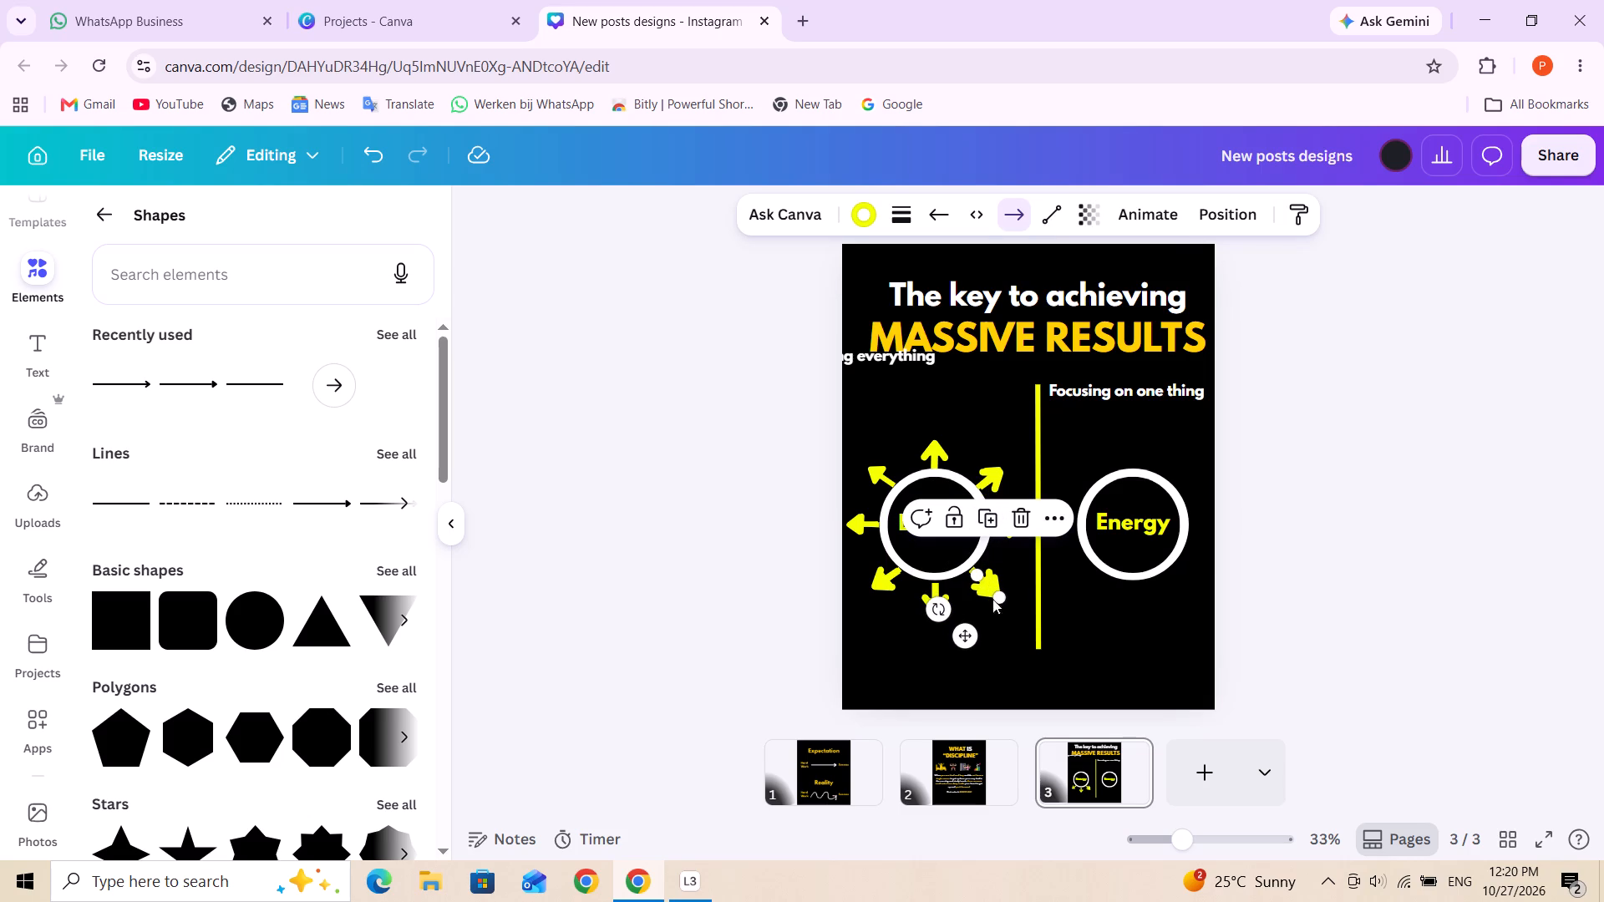
{"action": "left_click_drag", "start_coordinate": [992, 599], "coordinate": [1016, 580]}
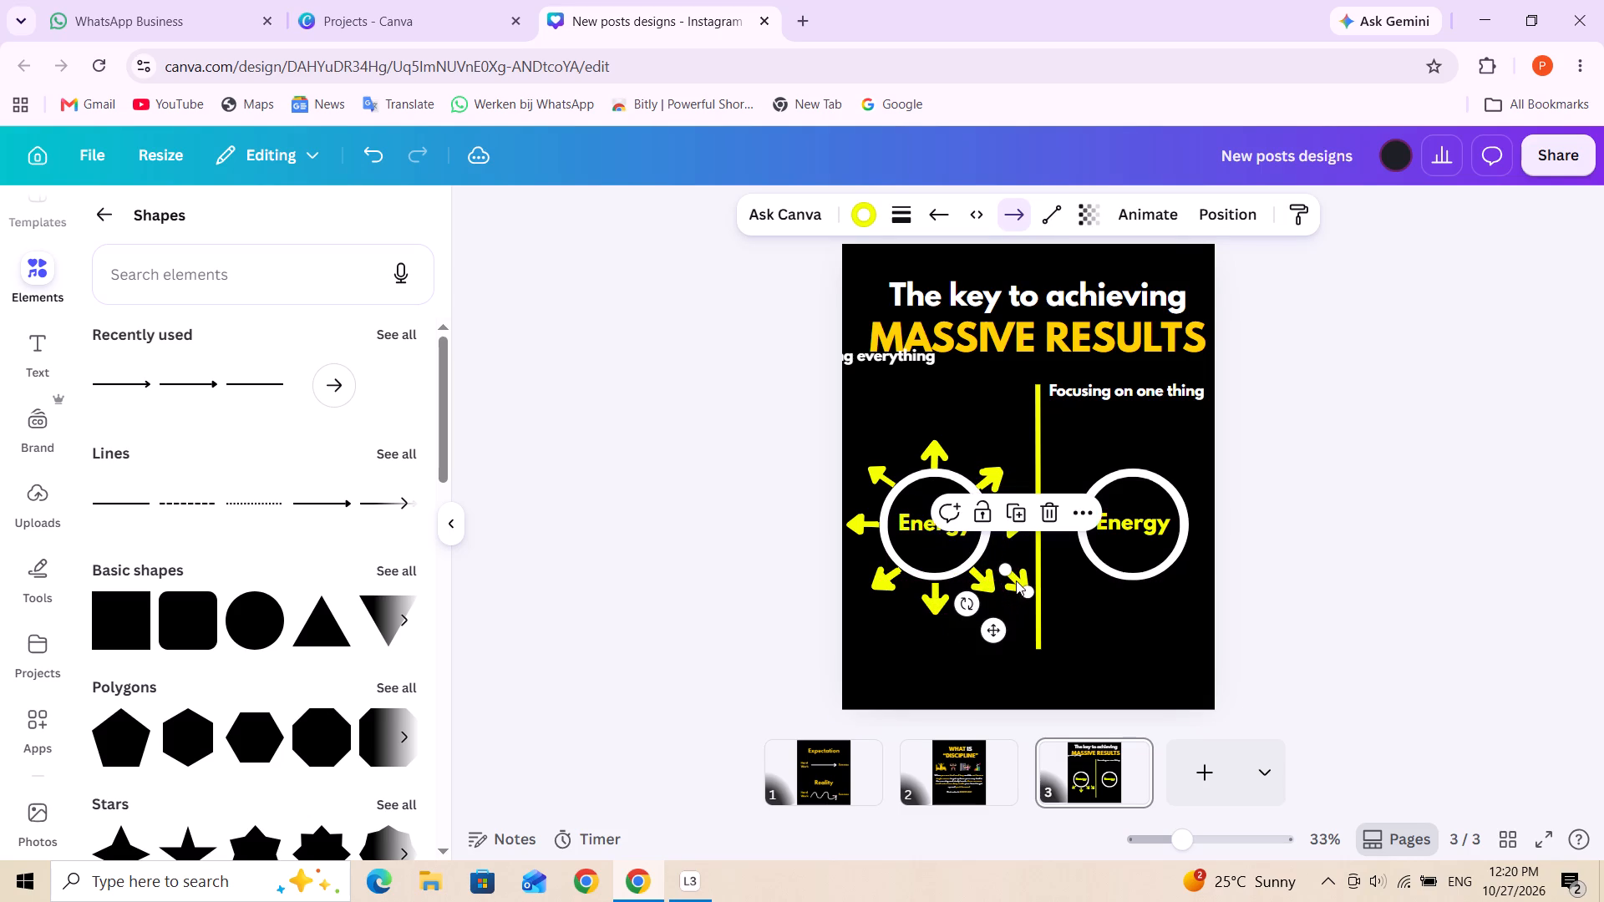
{"action": "left_click", "coordinate": [993, 632]}
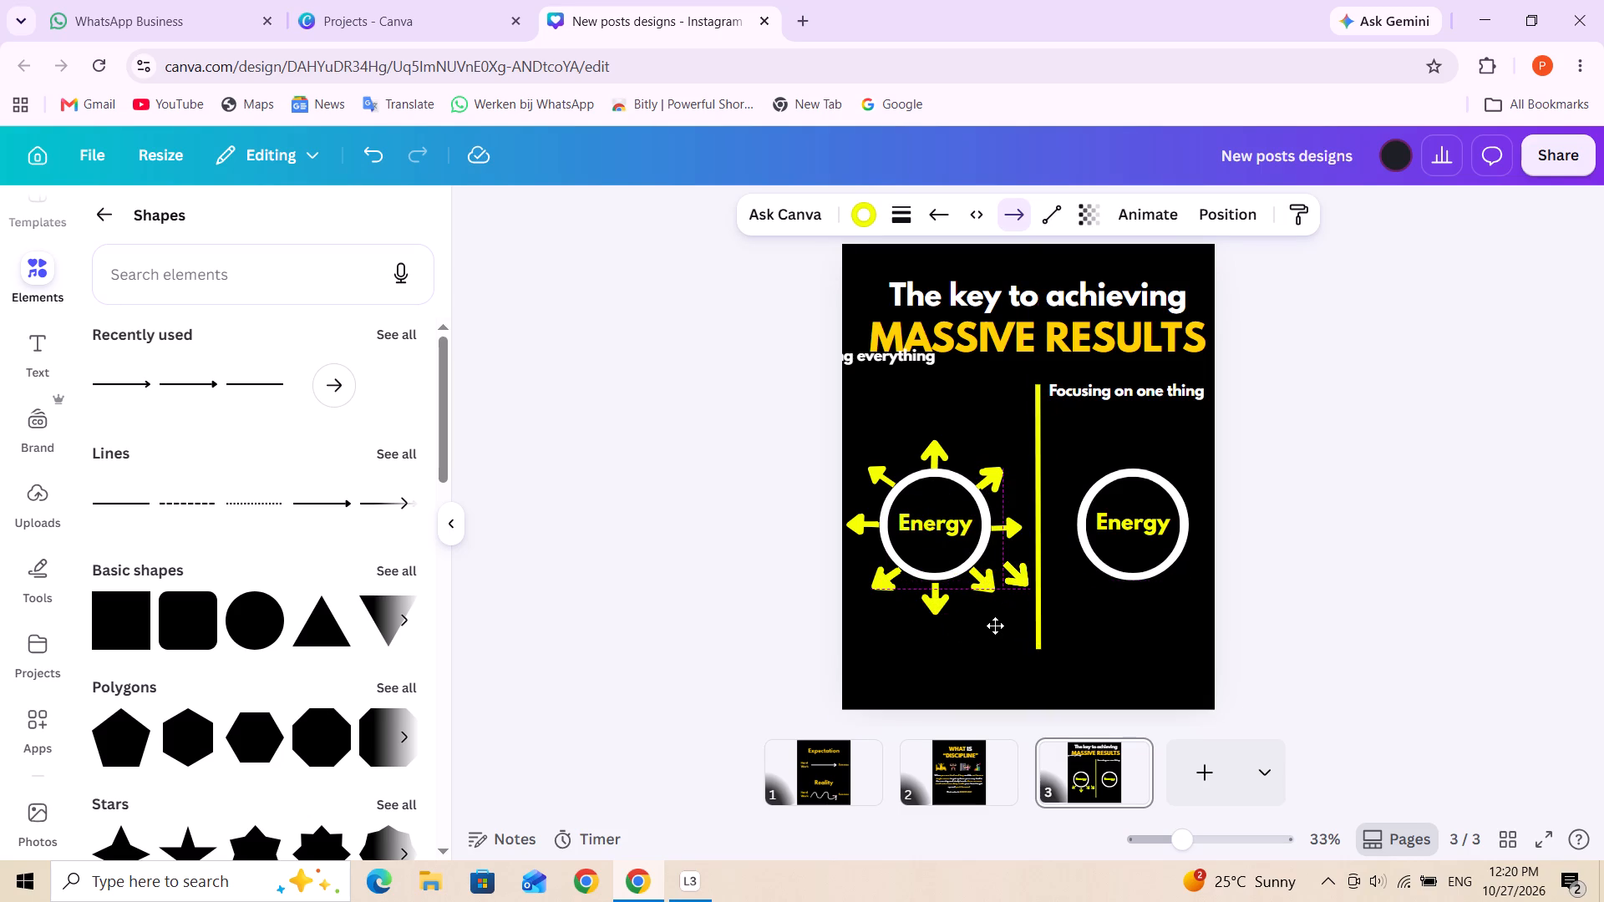
{"action": "left_click_drag", "start_coordinate": [967, 606], "coordinate": [1008, 646]}
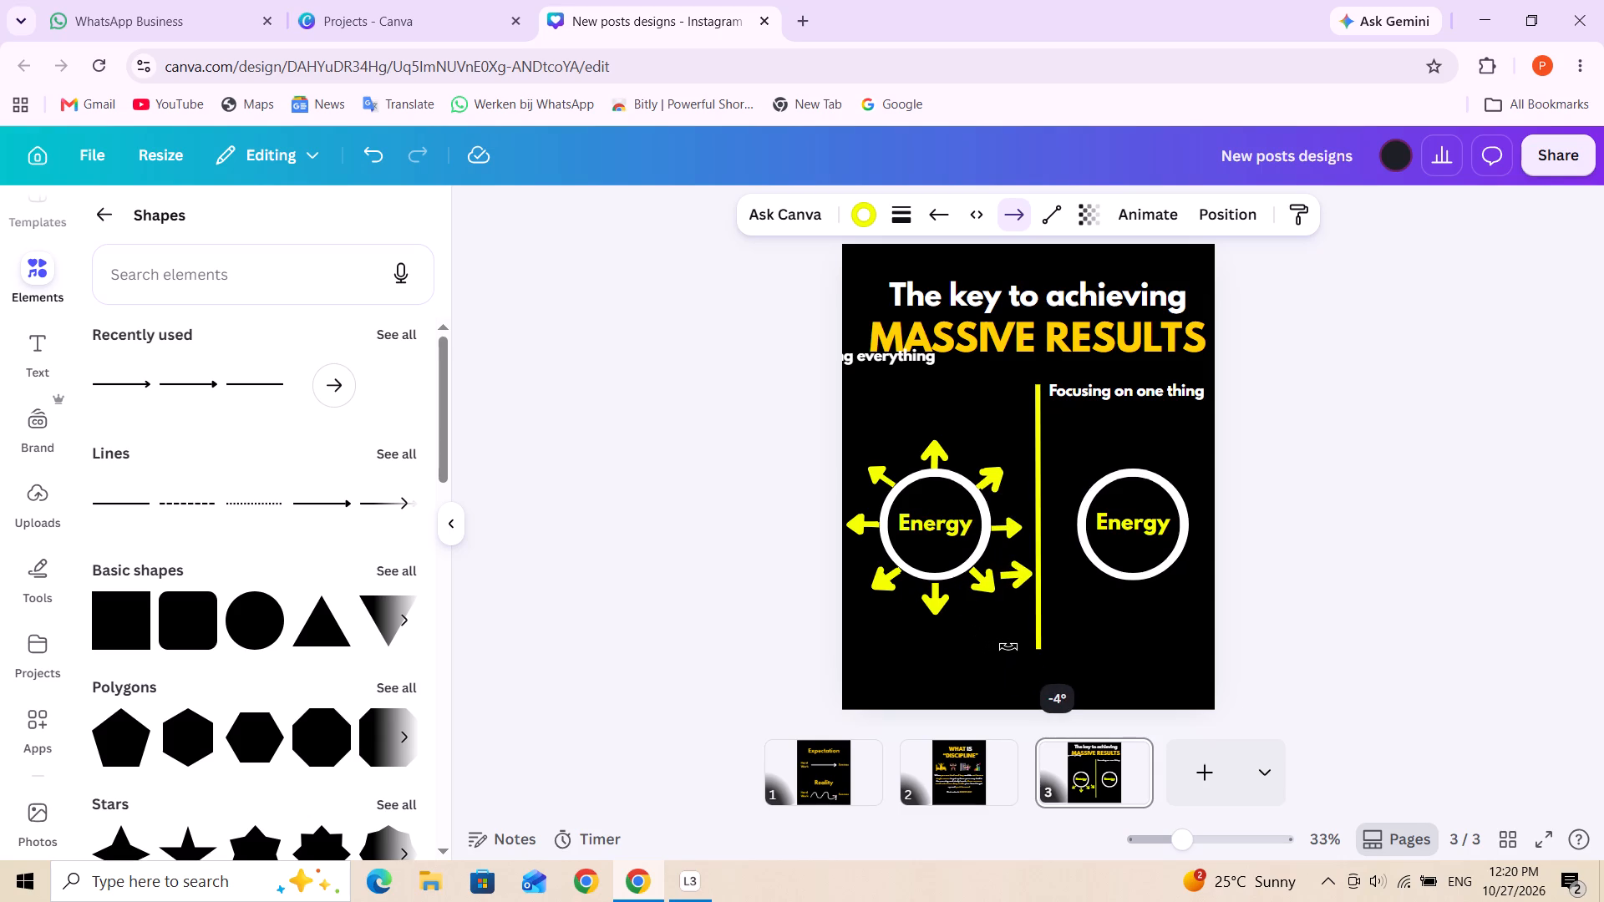
{"action": "left_click_drag", "start_coordinate": [1008, 646], "coordinate": [1008, 645]}
{"action": "left_click_drag", "start_coordinate": [1020, 578], "coordinate": [1015, 538]}
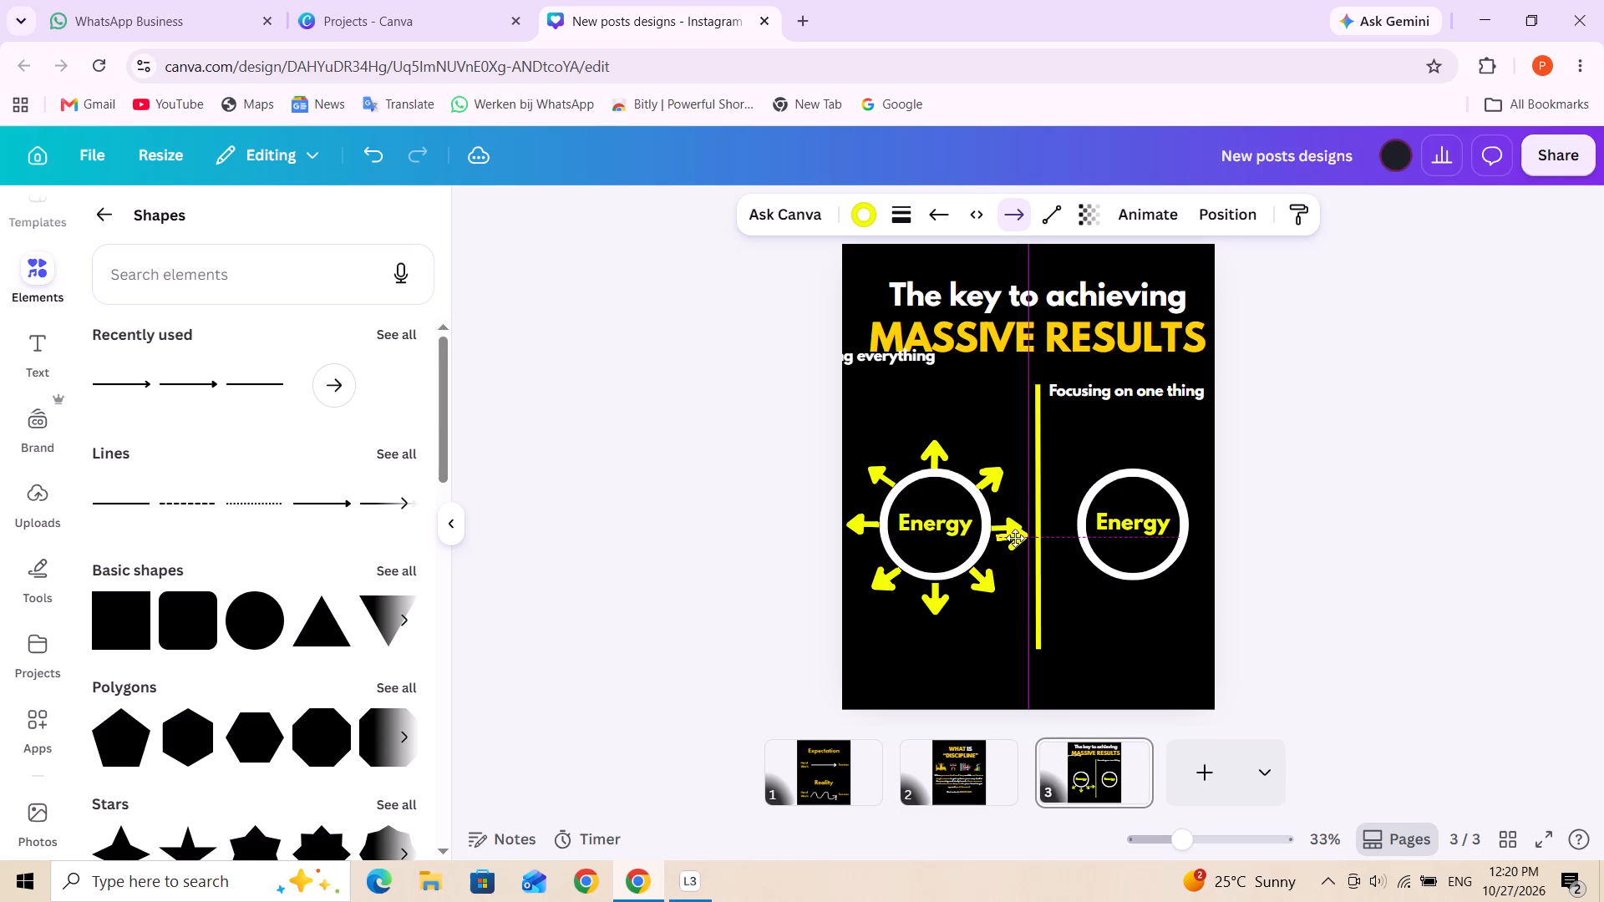
{"action": "left_click_drag", "start_coordinate": [1015, 538], "coordinate": [1011, 532]}
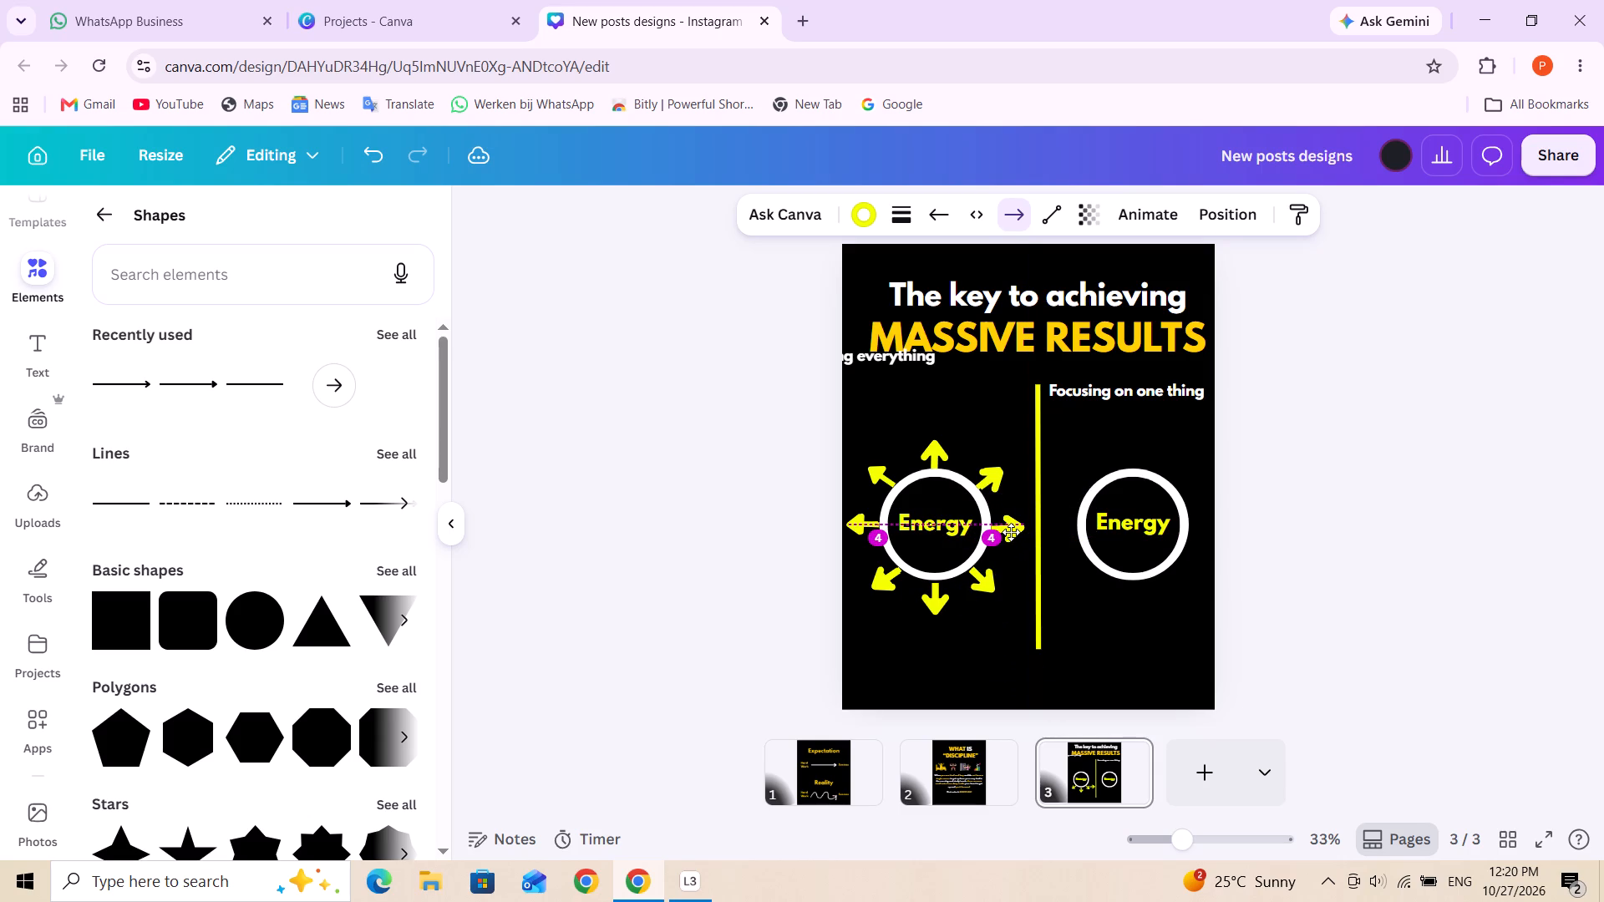
{"action": "left_click_drag", "start_coordinate": [1011, 532], "coordinate": [1013, 533]}
{"action": "left_click_drag", "start_coordinate": [1013, 533], "coordinate": [1012, 532]}
{"action": "left_click", "coordinate": [1100, 600]}
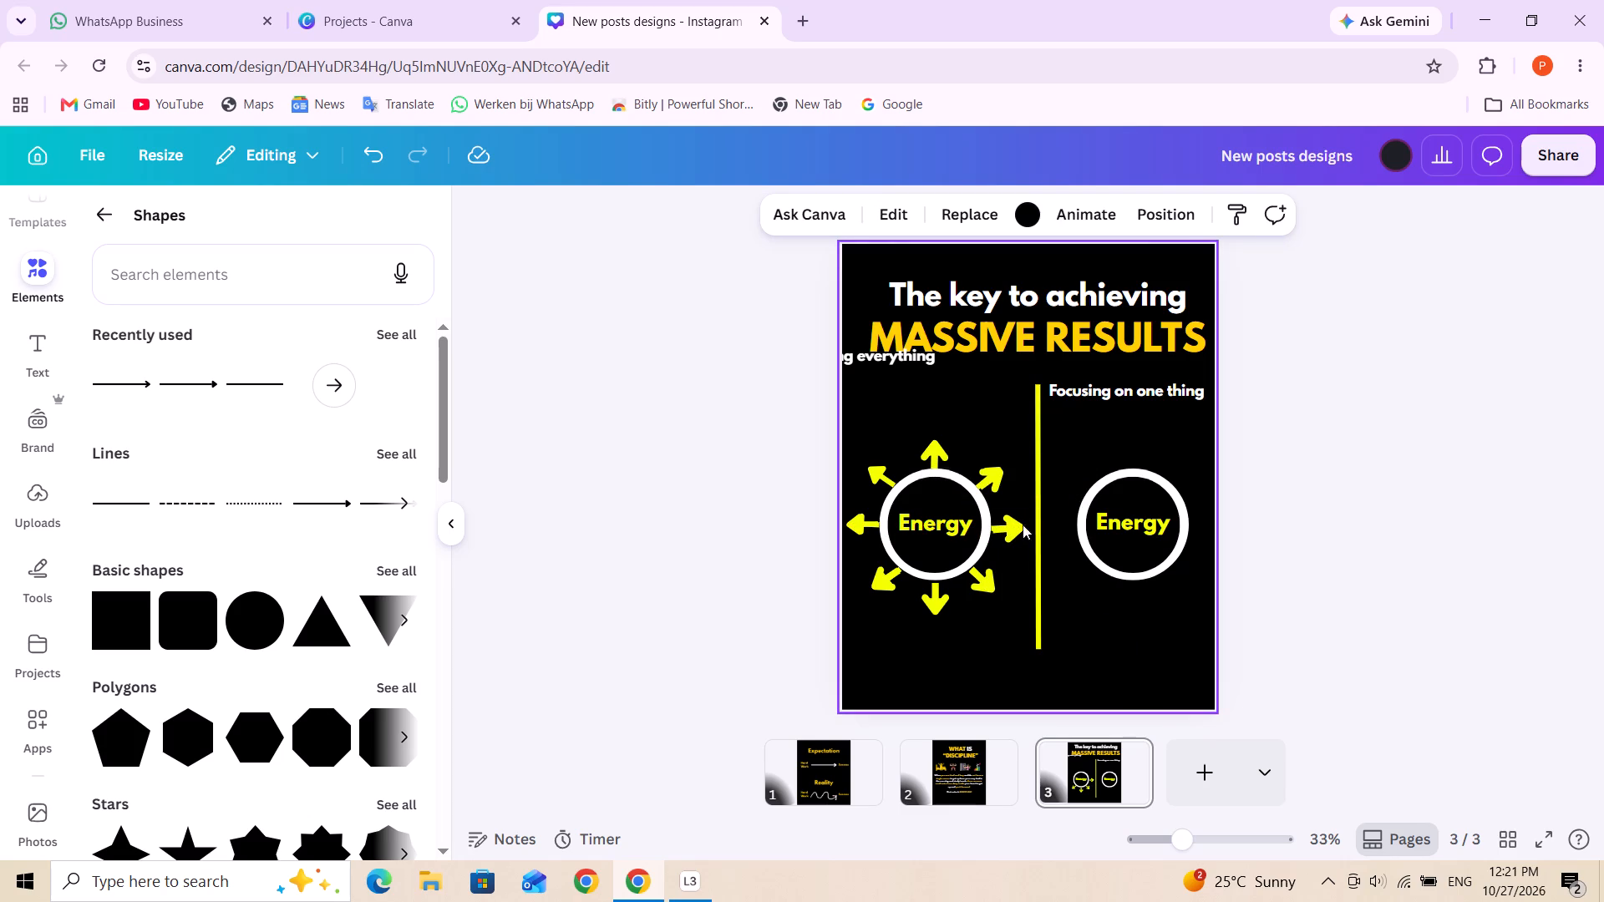
Duplicate the "Pursuing everything" ring's top arrow, place the copy above the "Focusing on one thing" ring, and lengthen it to about 107.
{"action": "left_click", "coordinate": [936, 450]}
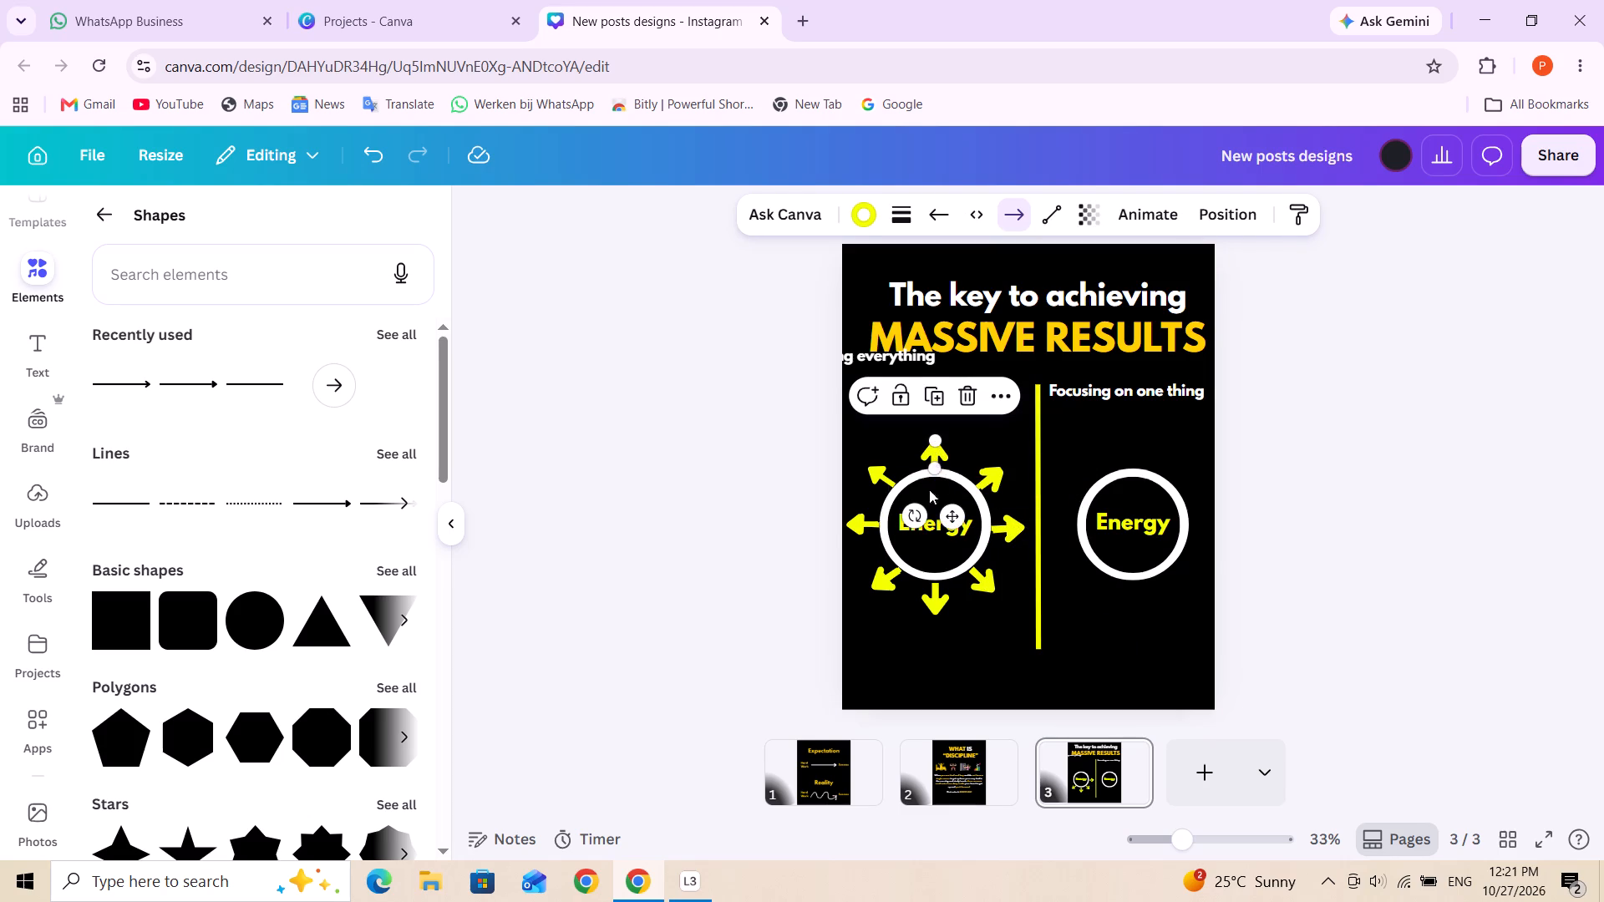
{"action": "left_click", "coordinate": [934, 389]}
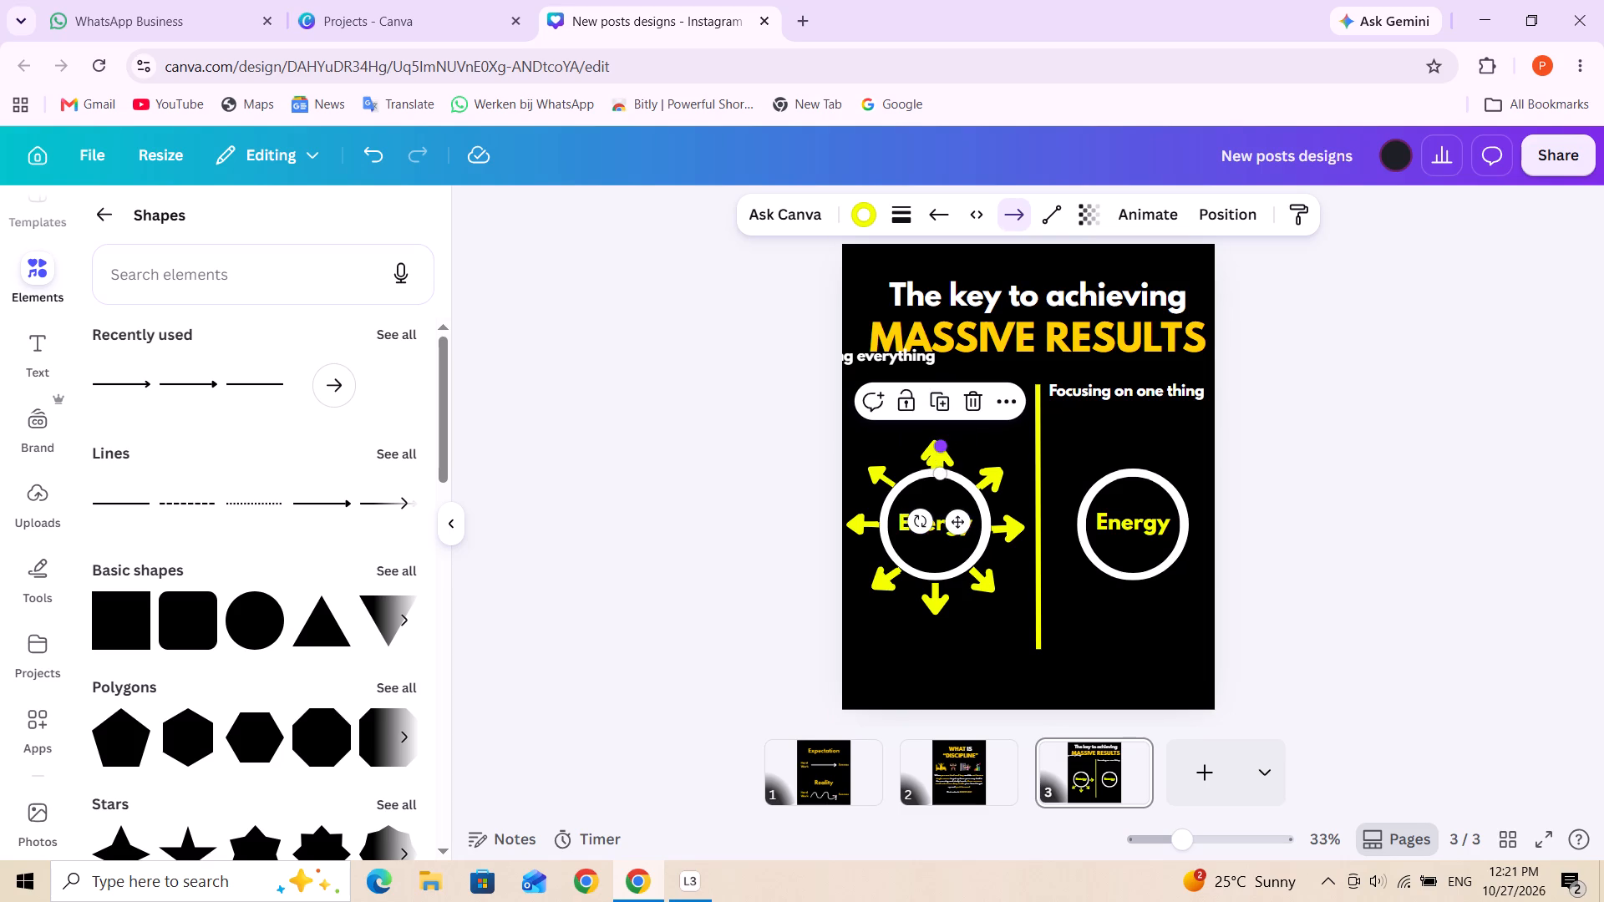
{"action": "left_click_drag", "start_coordinate": [940, 458], "coordinate": [1129, 442]}
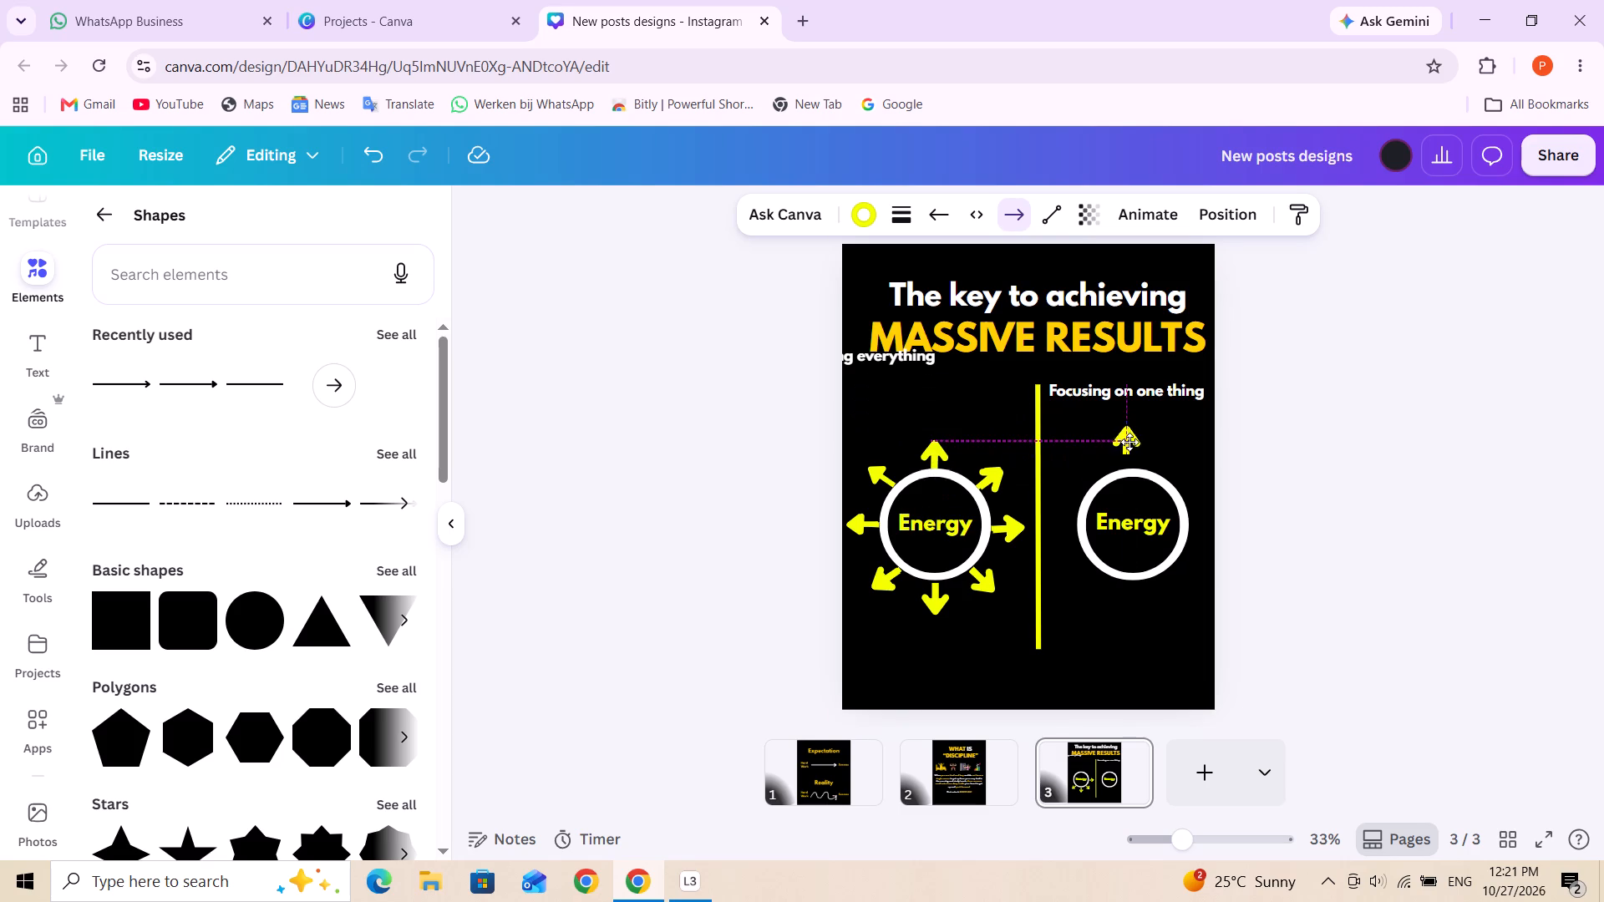
{"action": "left_click_drag", "start_coordinate": [1129, 442], "coordinate": [1136, 452]}
{"action": "left_click_drag", "start_coordinate": [1134, 434], "coordinate": [1138, 423]}
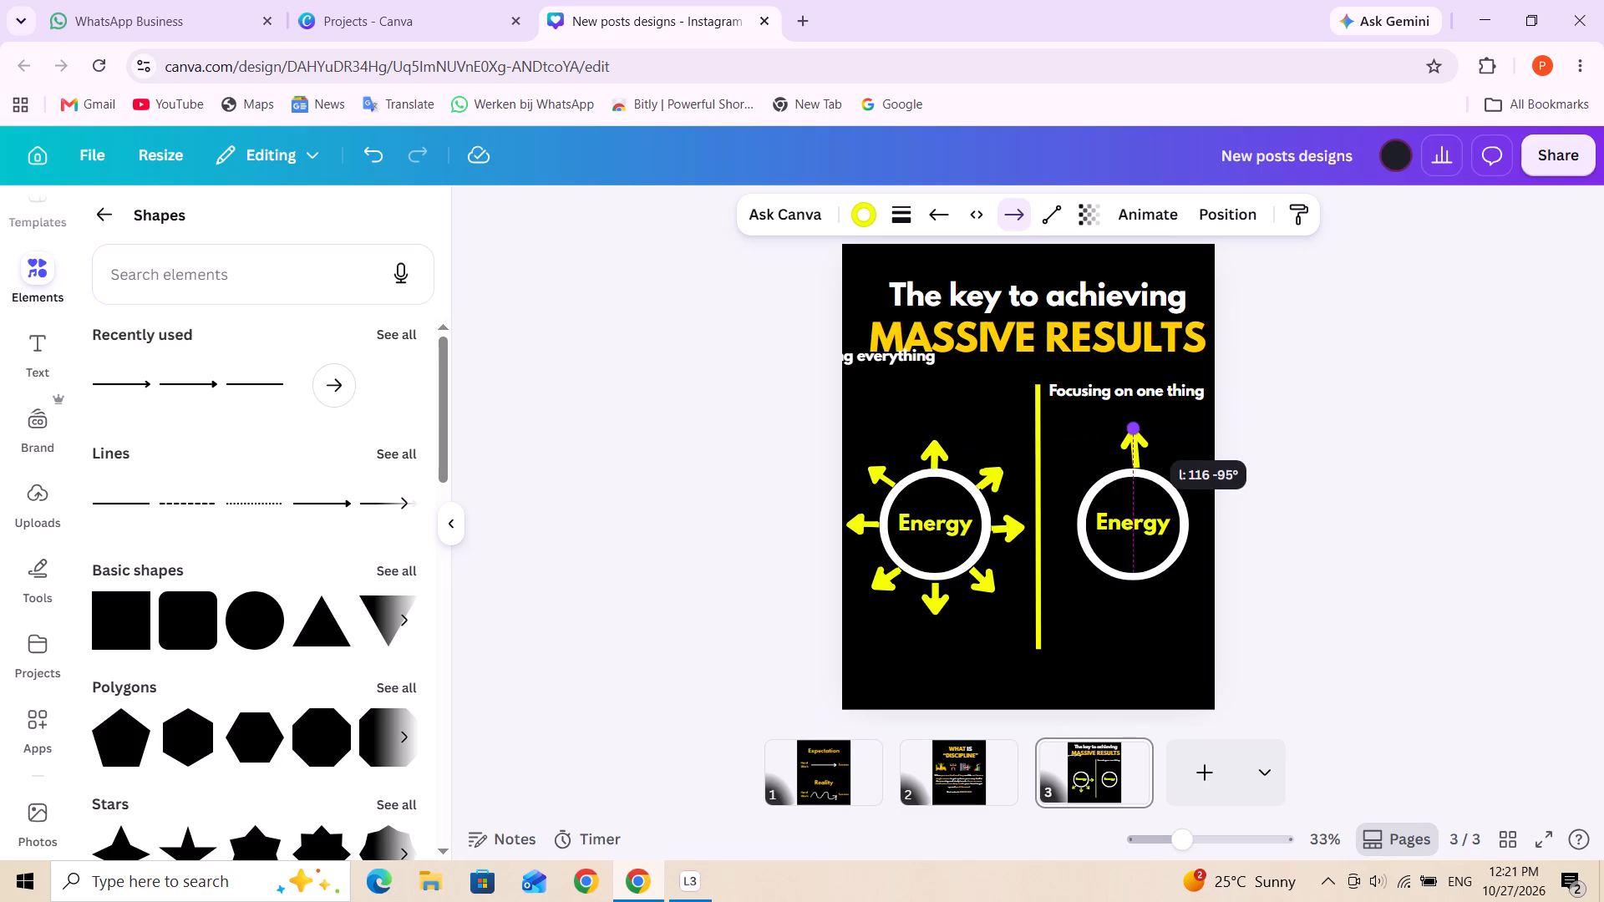
{"action": "left_click_drag", "start_coordinate": [1138, 423], "coordinate": [1134, 424]}
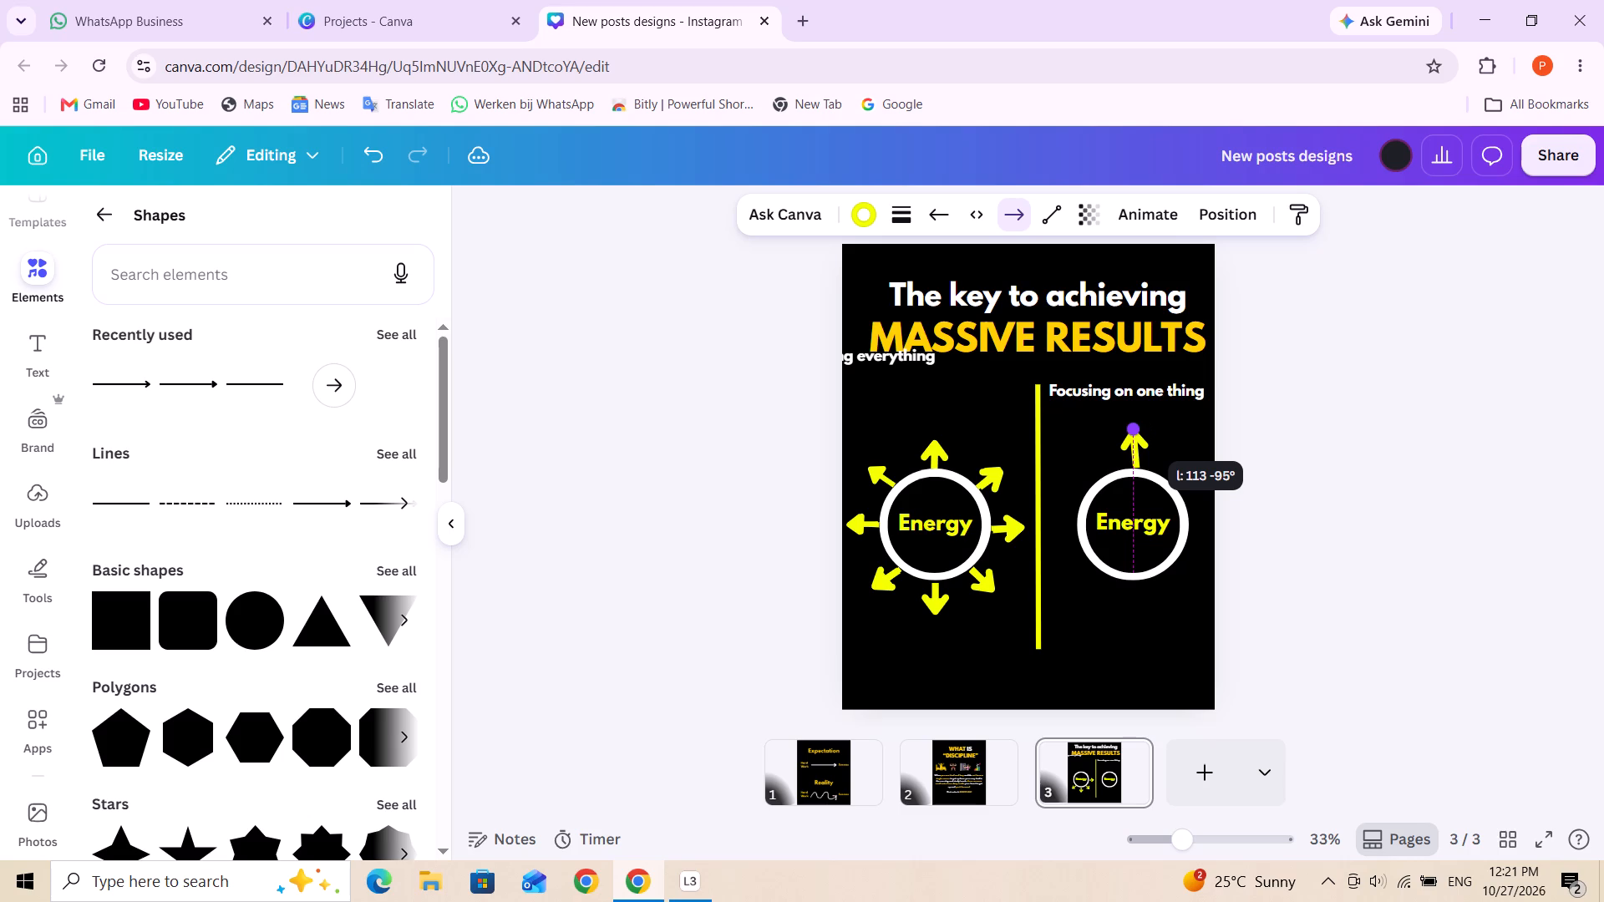
{"action": "left_click_drag", "start_coordinate": [1134, 424], "coordinate": [1138, 427]}
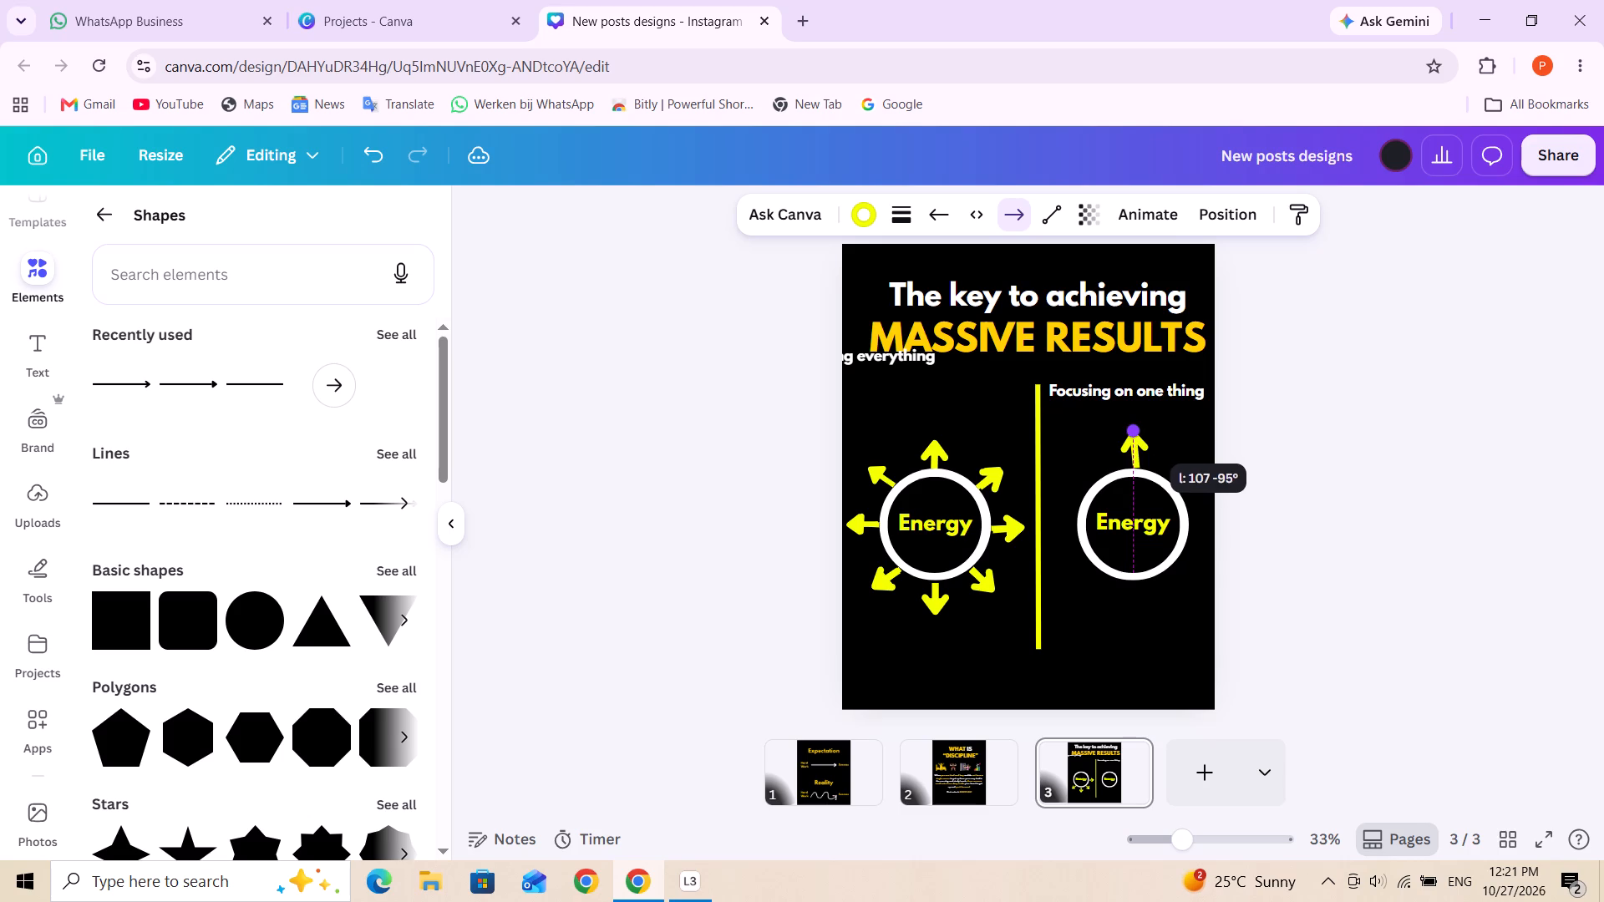
{"action": "left_click_drag", "start_coordinate": [1138, 427], "coordinate": [1140, 427]}
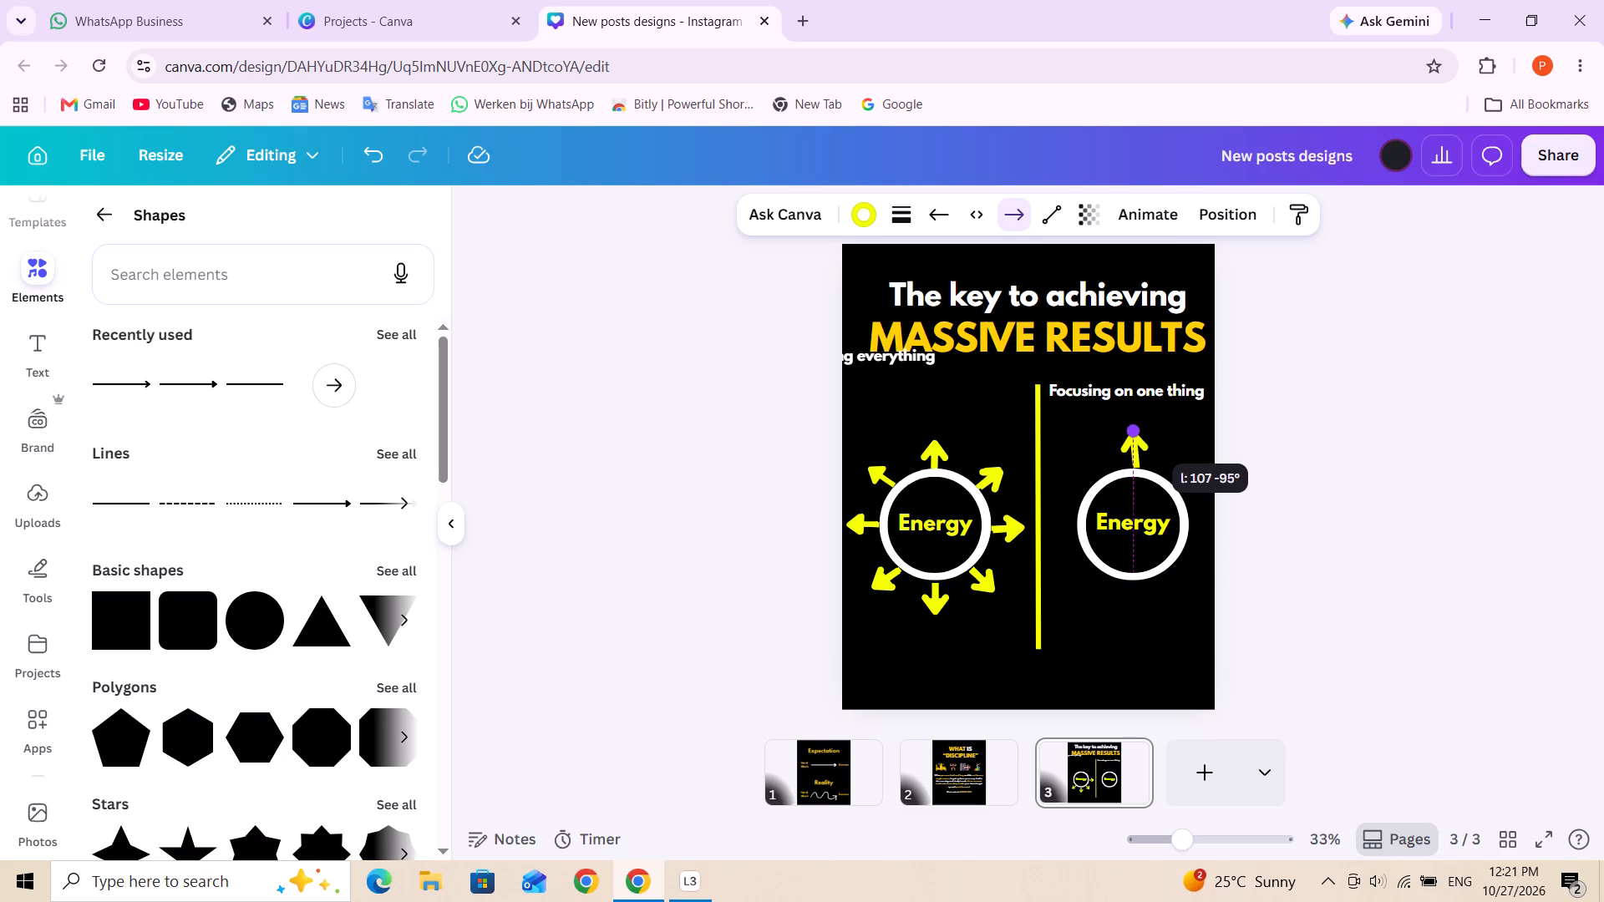
{"action": "left_click_drag", "start_coordinate": [1140, 427], "coordinate": [1138, 427]}
{"action": "left_click", "coordinate": [1190, 451]}
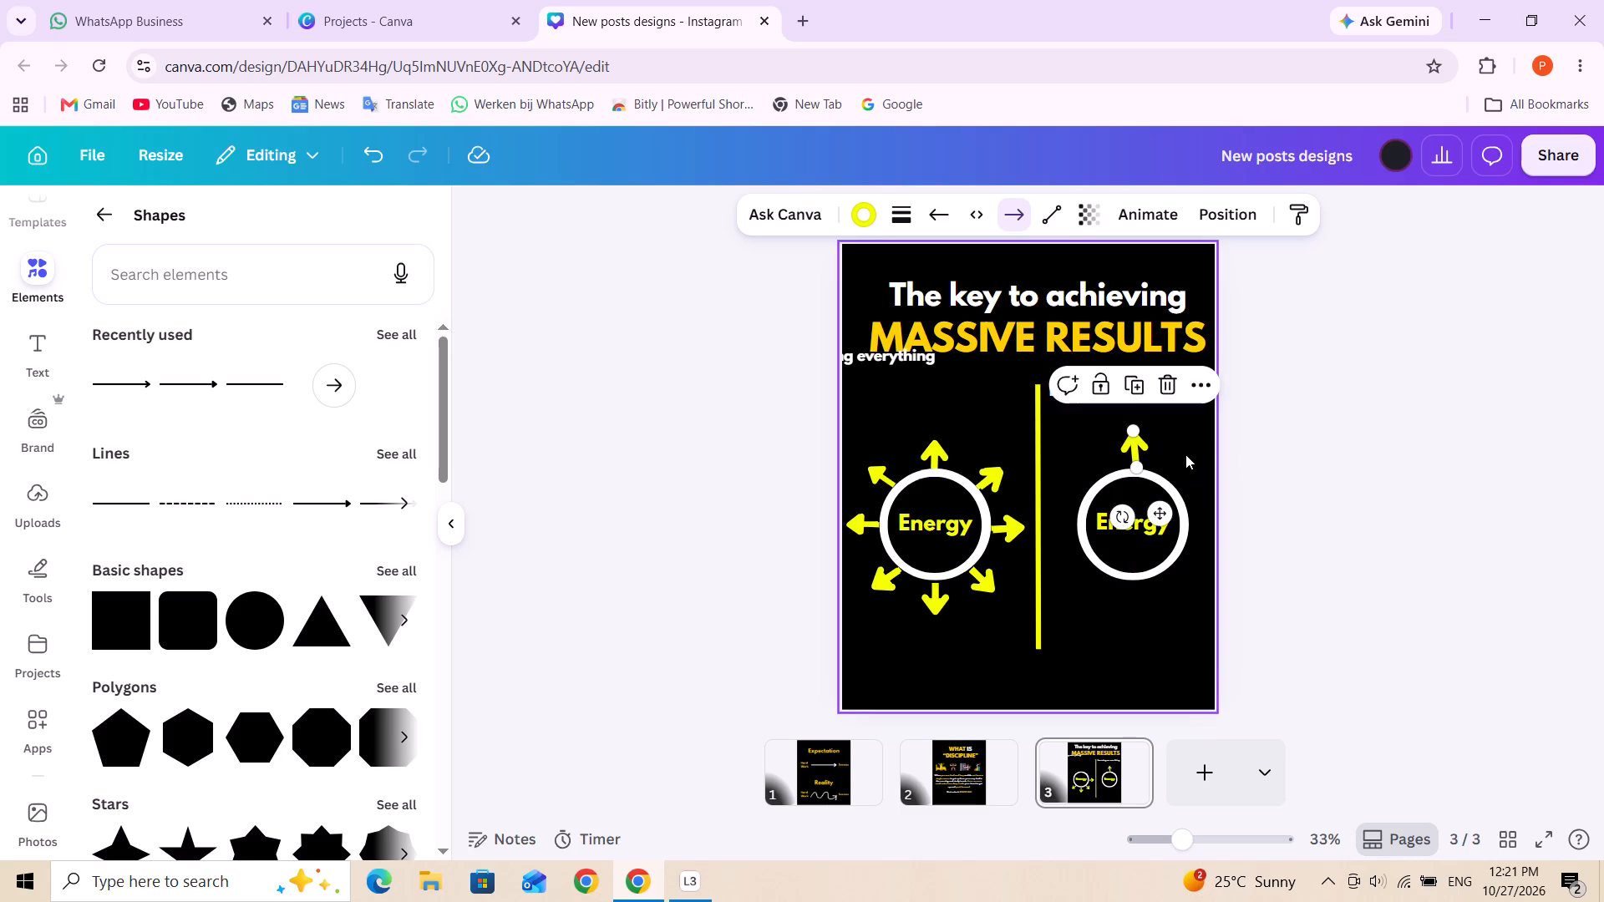
Rotate the arrow above the "Focusing on one thing" ring to -90° so it points straight up.
{"action": "left_click", "coordinate": [1132, 449]}
{"action": "left_click_drag", "start_coordinate": [1123, 518], "coordinate": [1122, 518]}
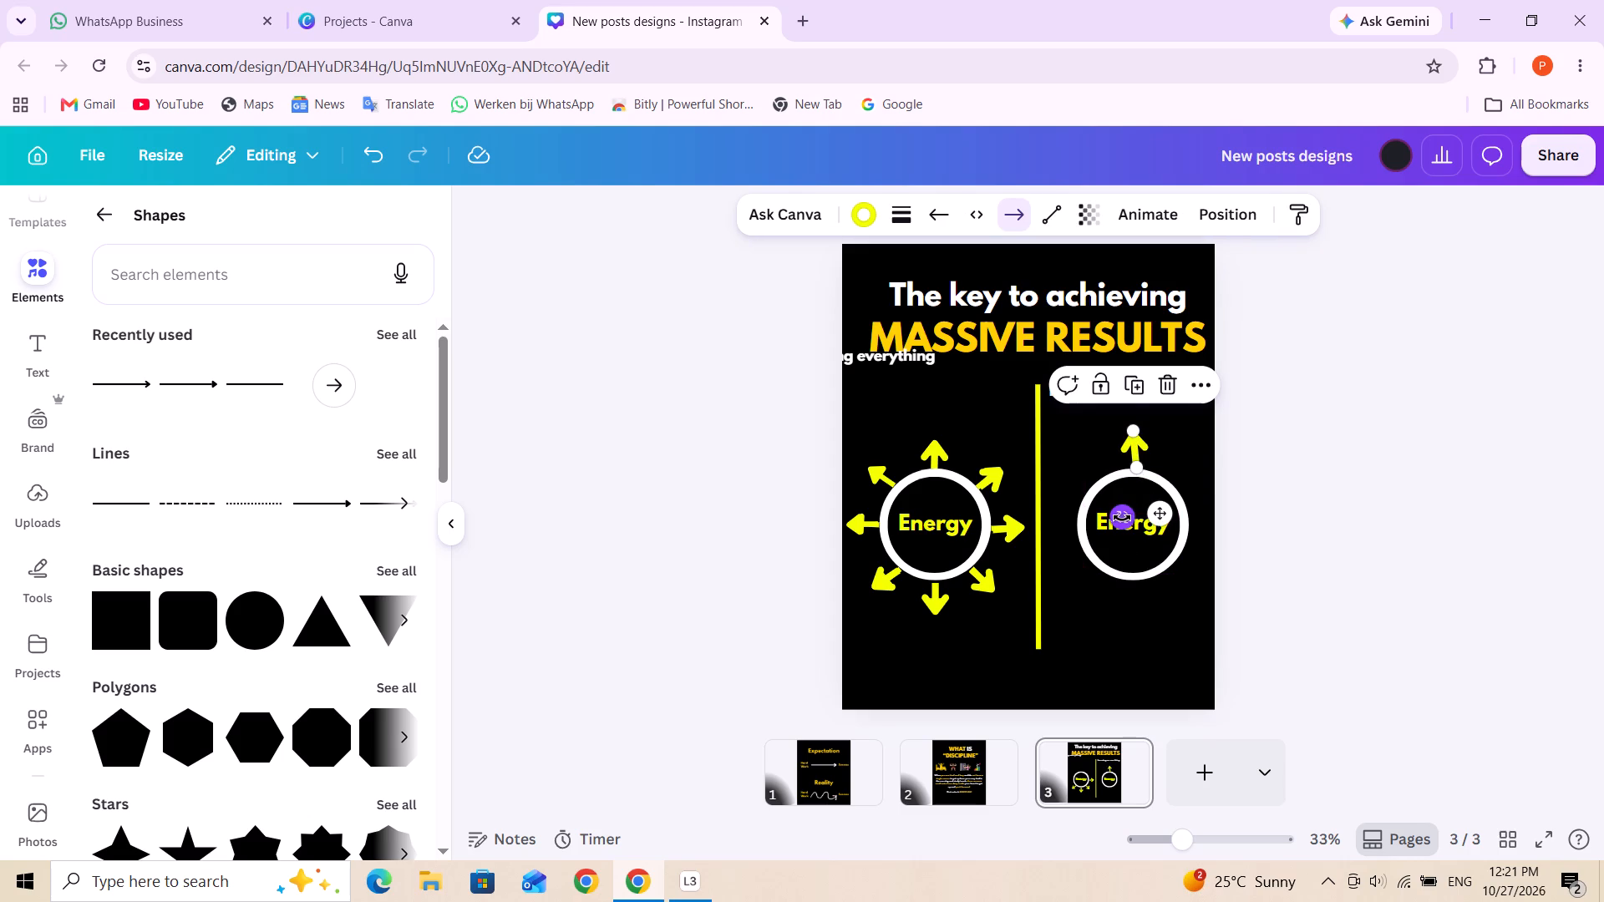
{"action": "left_click_drag", "start_coordinate": [1122, 518], "coordinate": [1115, 517]}
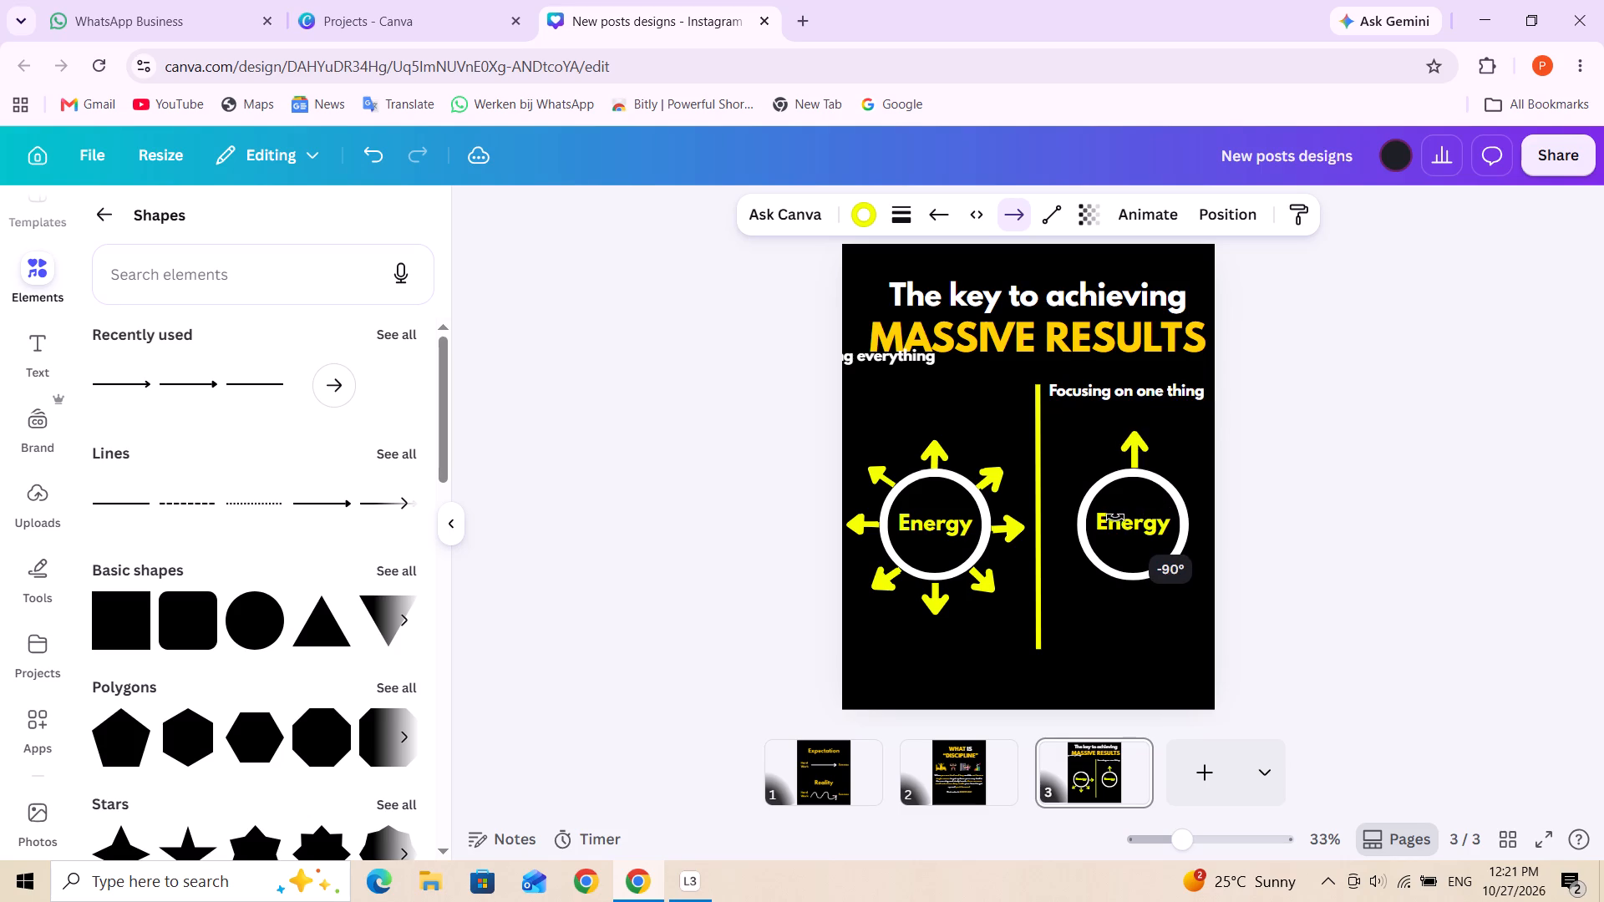
{"action": "left_click_drag", "start_coordinate": [1115, 517], "coordinate": [1114, 517]}
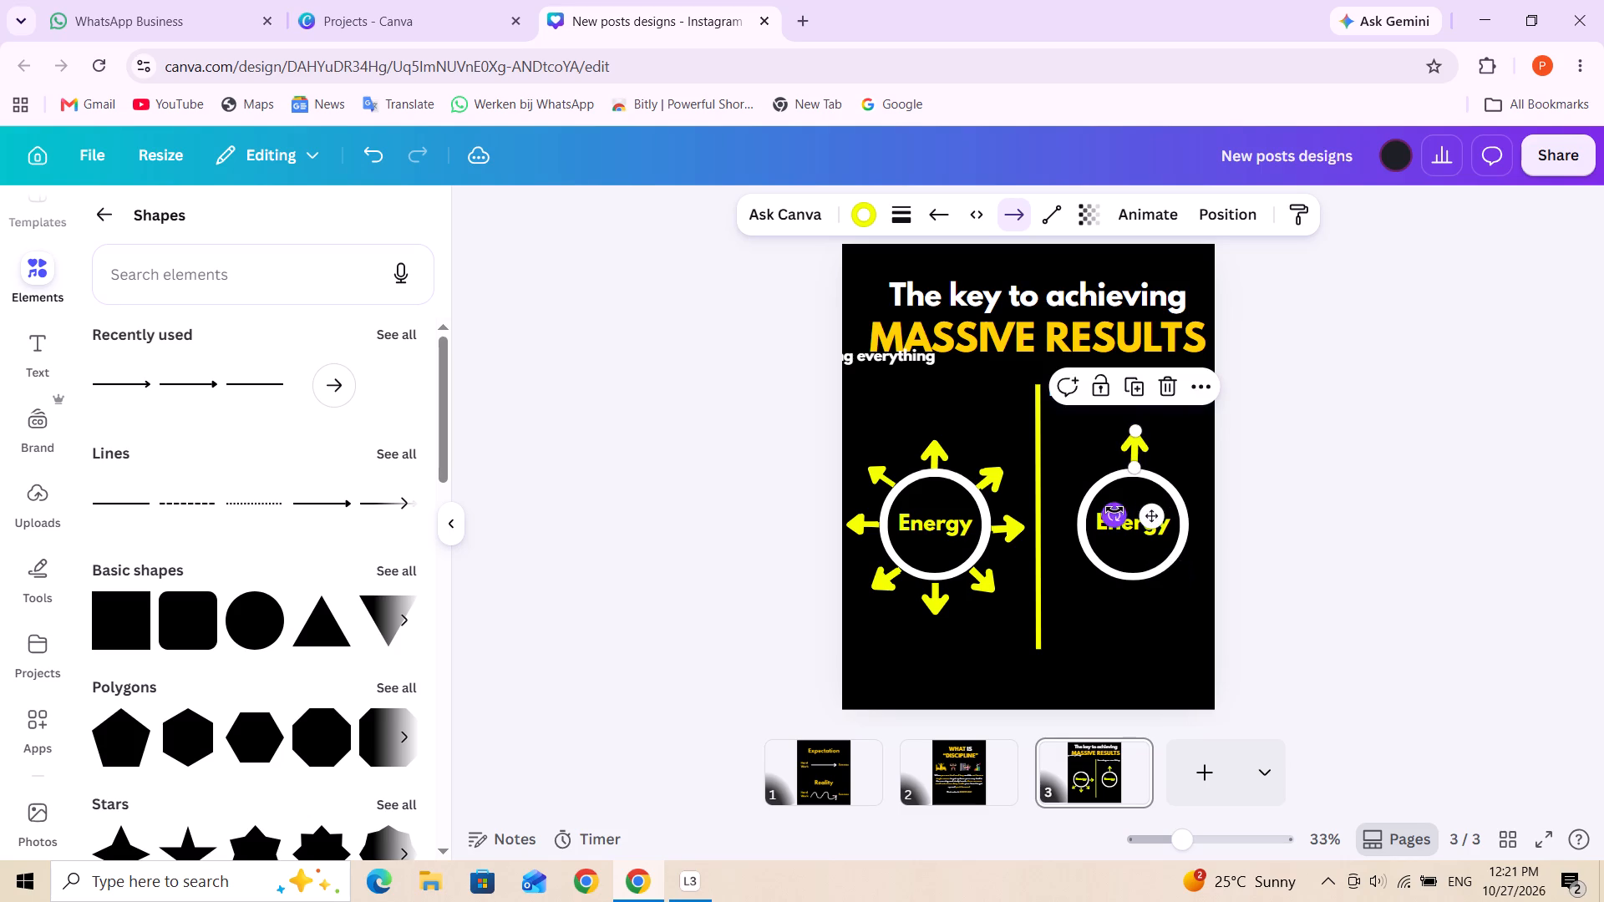
{"action": "left_click", "coordinate": [1180, 452]}
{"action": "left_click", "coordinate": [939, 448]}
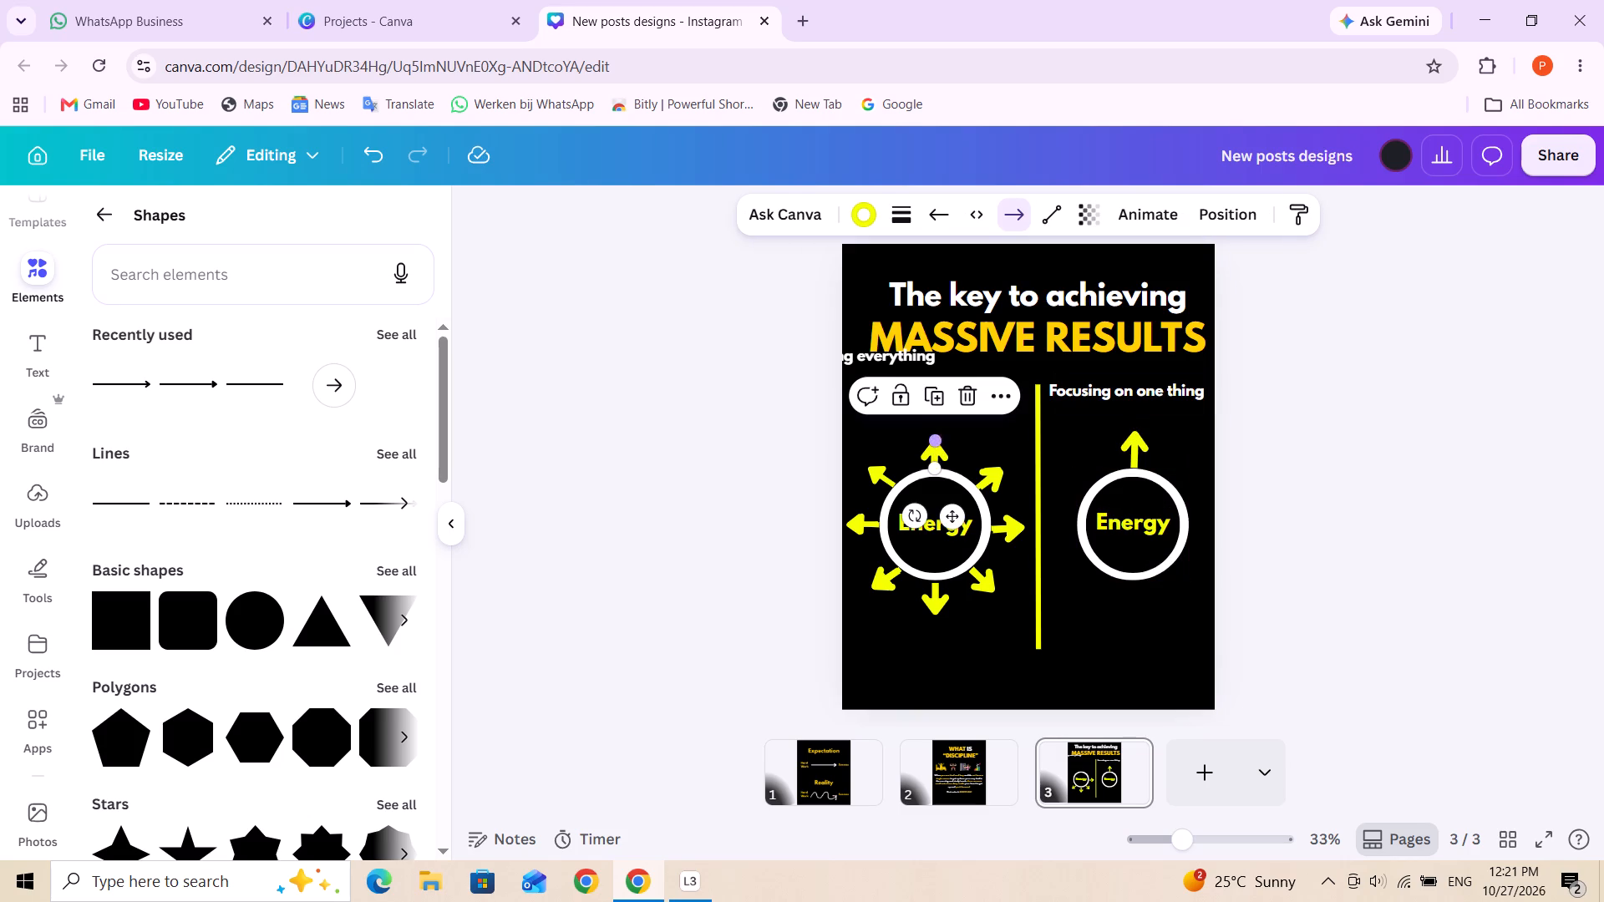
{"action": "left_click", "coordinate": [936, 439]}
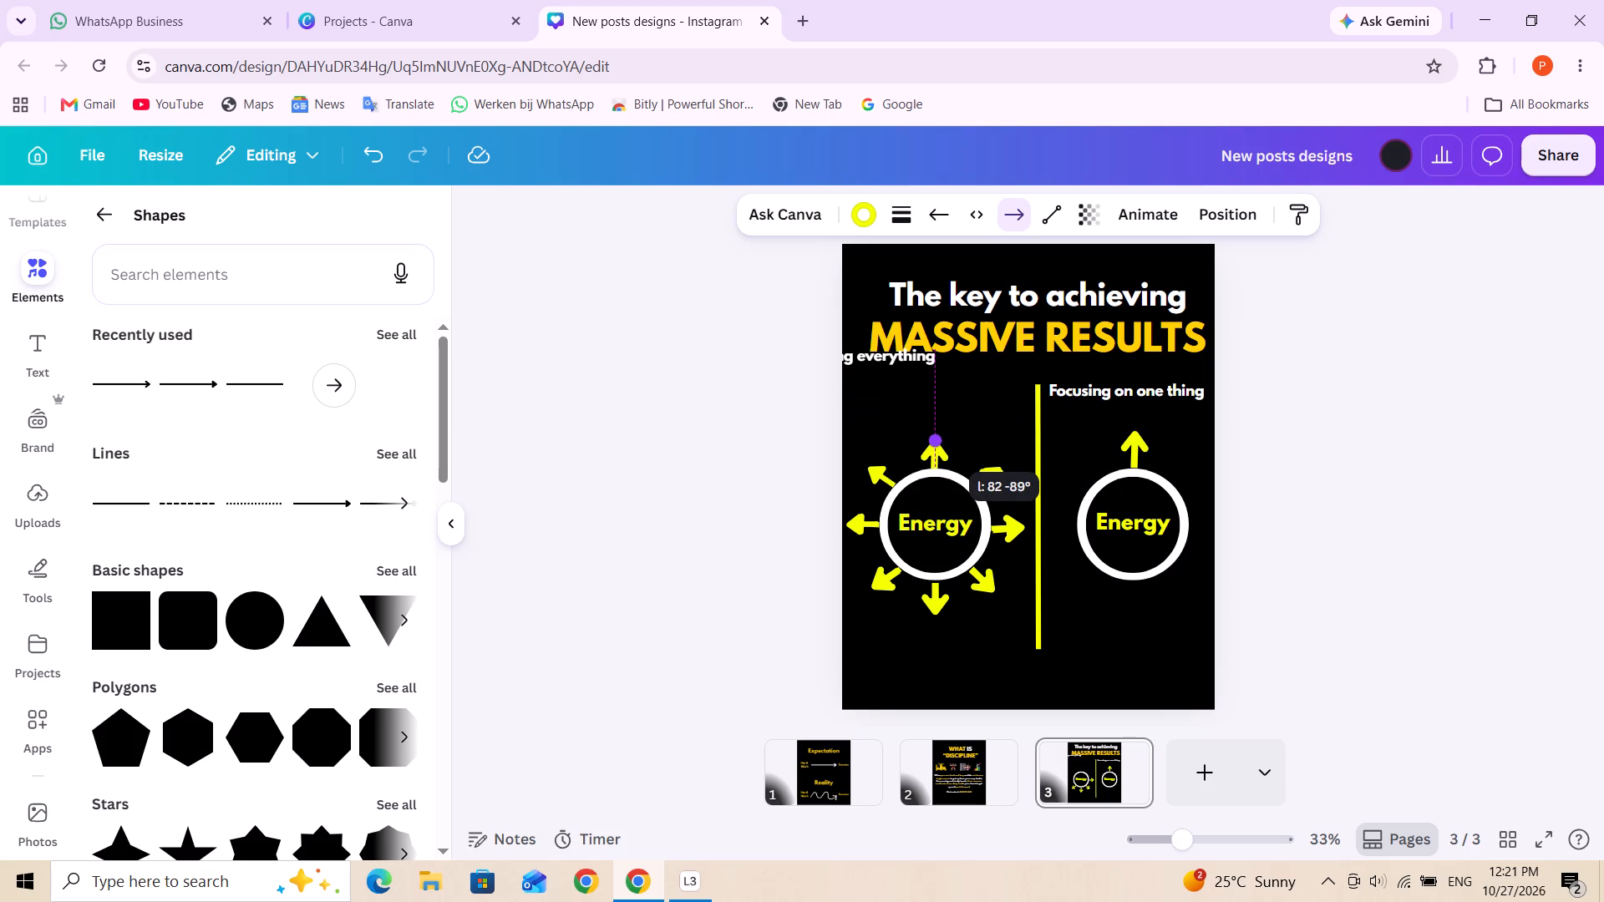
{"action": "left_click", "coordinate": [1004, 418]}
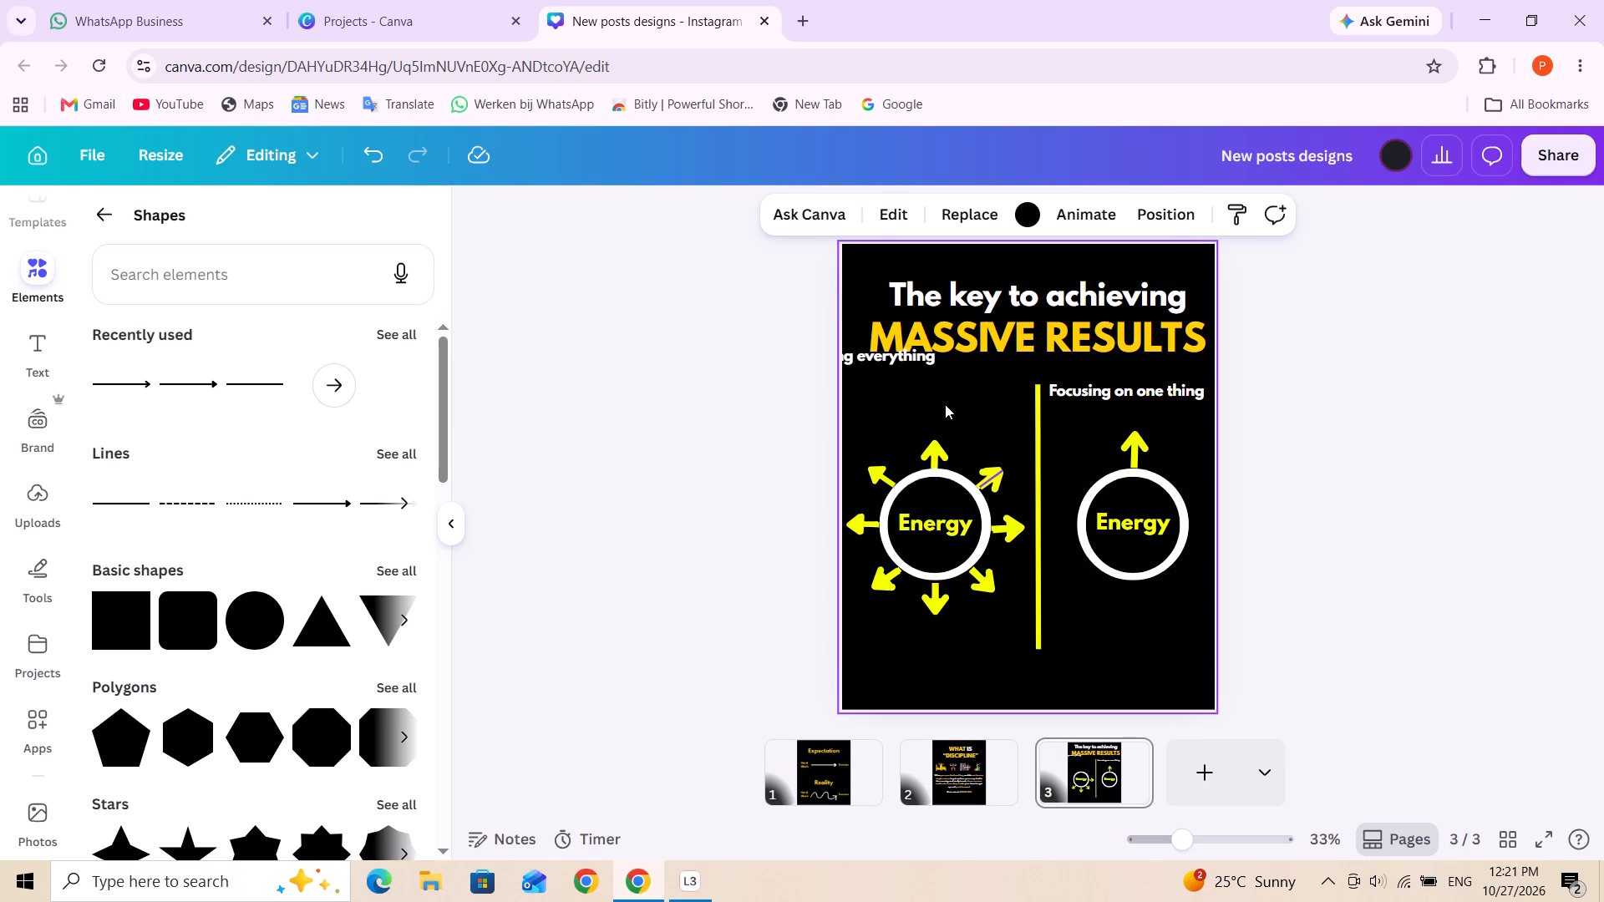
Move the "Pursuing everything" label above its ring, roughly level with the "Focusing on one thing" label.
{"action": "left_click_drag", "start_coordinate": [888, 354], "coordinate": [983, 388]}
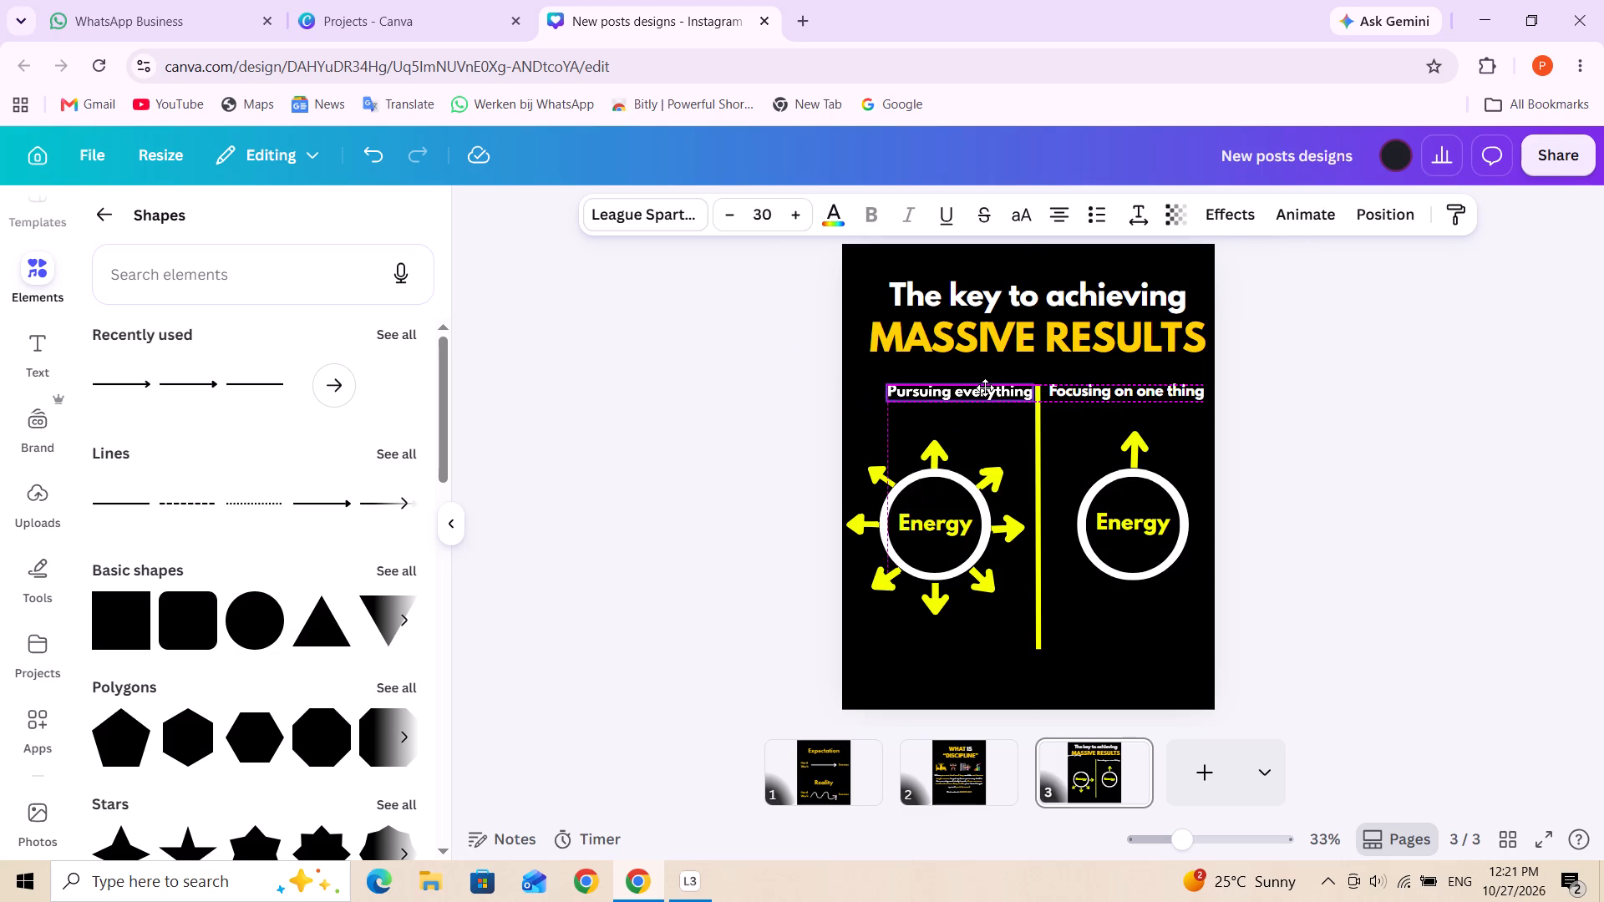
{"action": "left_click_drag", "start_coordinate": [983, 388], "coordinate": [972, 389]}
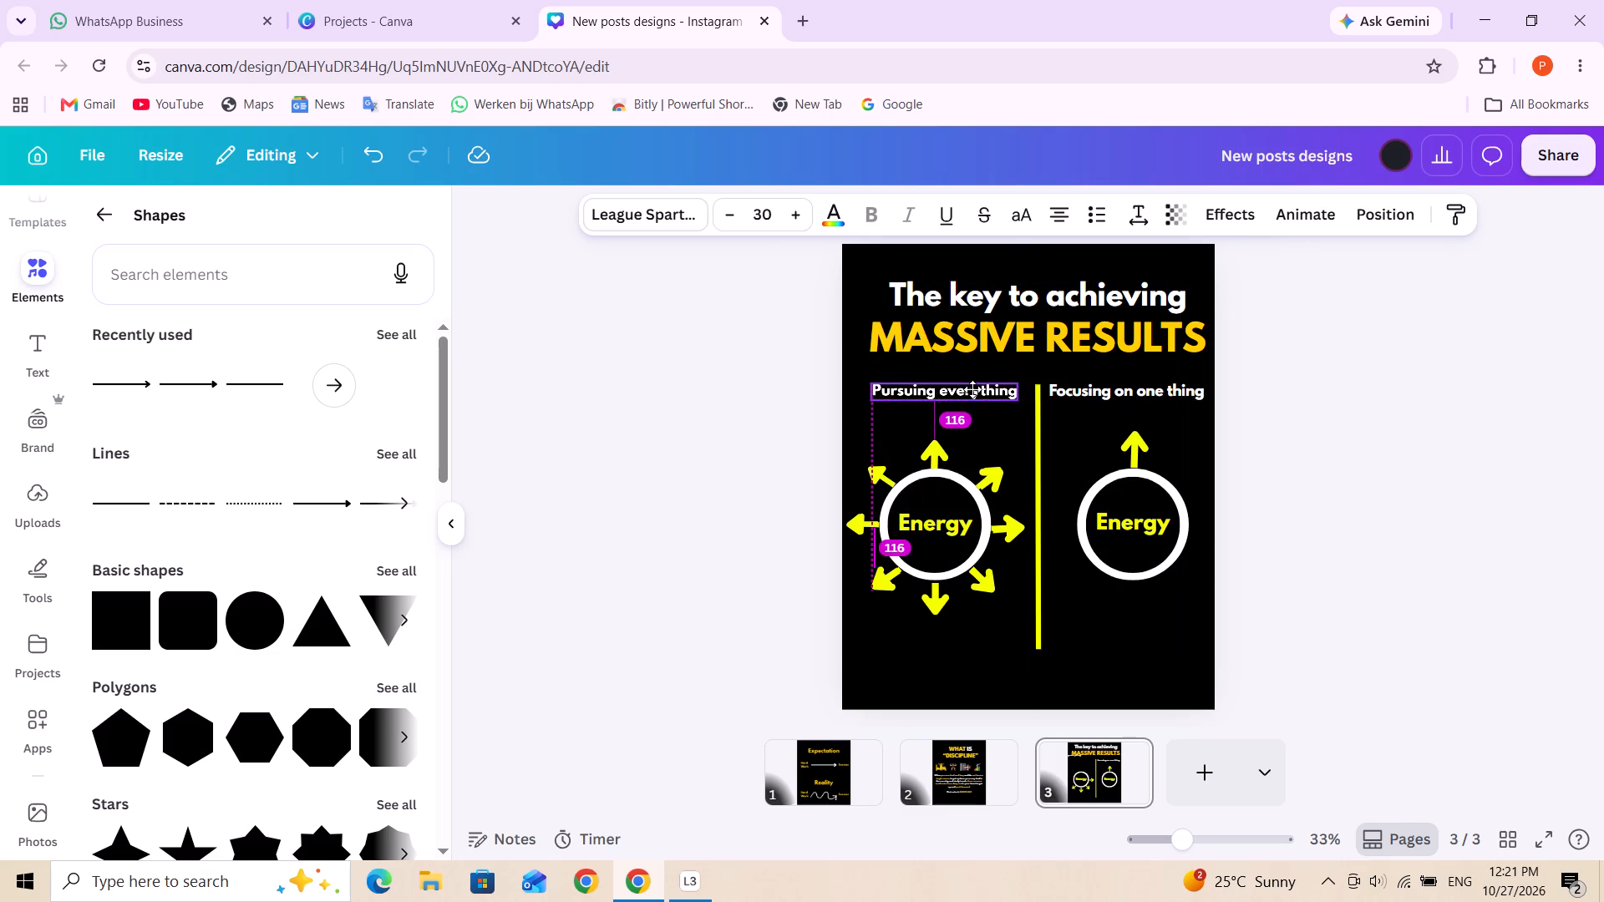
{"action": "left_click_drag", "start_coordinate": [972, 389], "coordinate": [972, 388]}
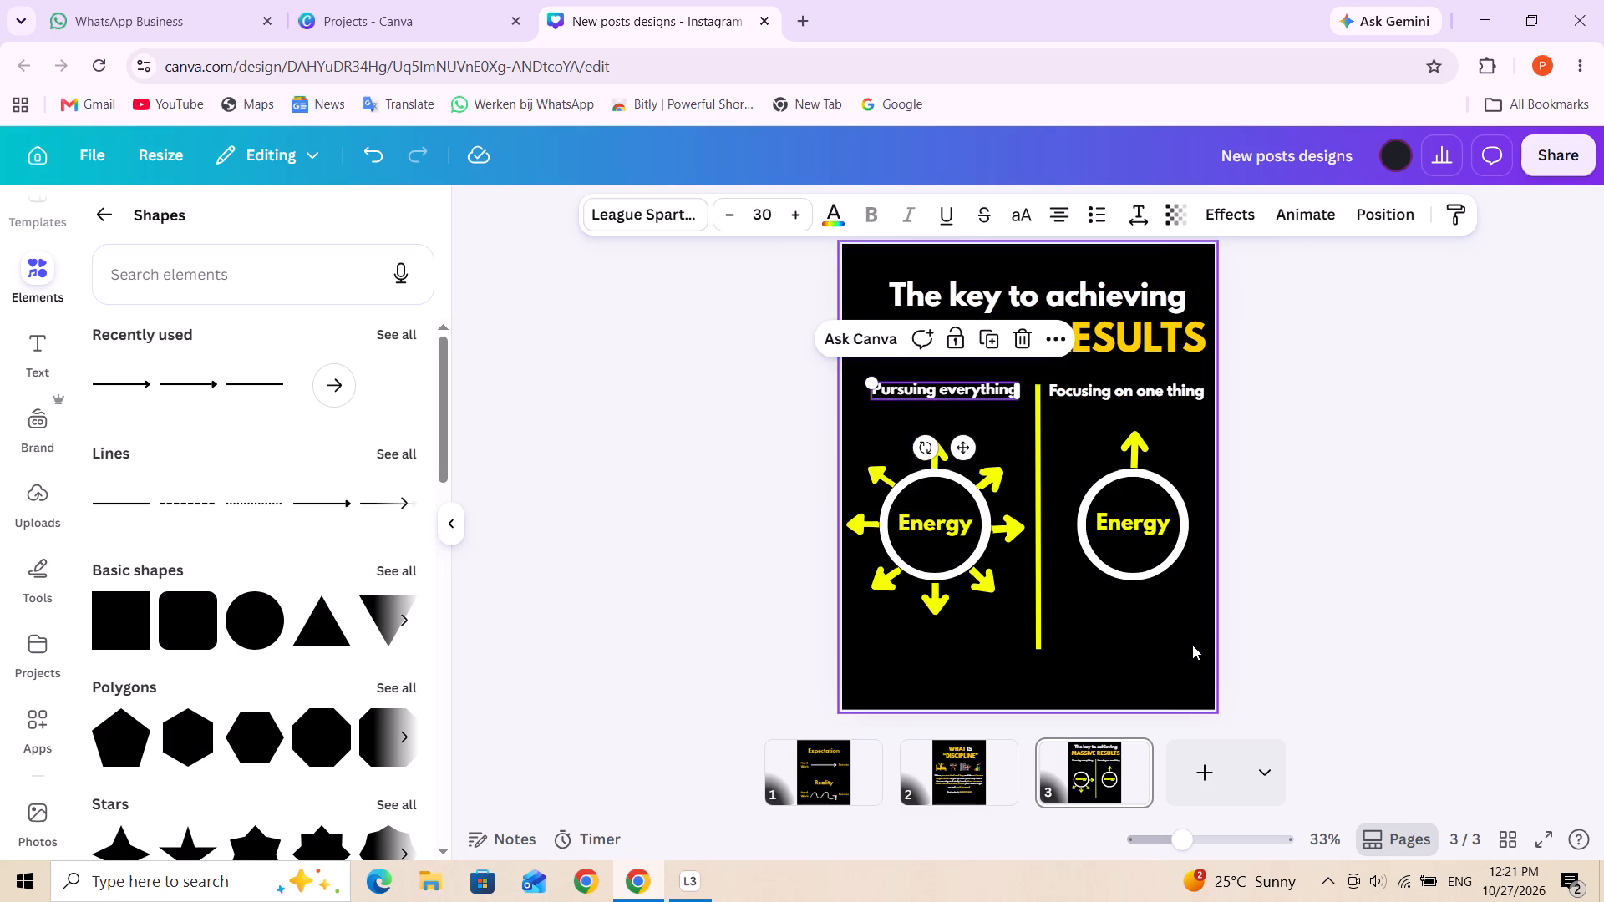
{"action": "left_click", "coordinate": [1191, 647]}
Add a fourth page with a heading reading "Power of books".
{"action": "left_click", "coordinate": [1212, 773]}
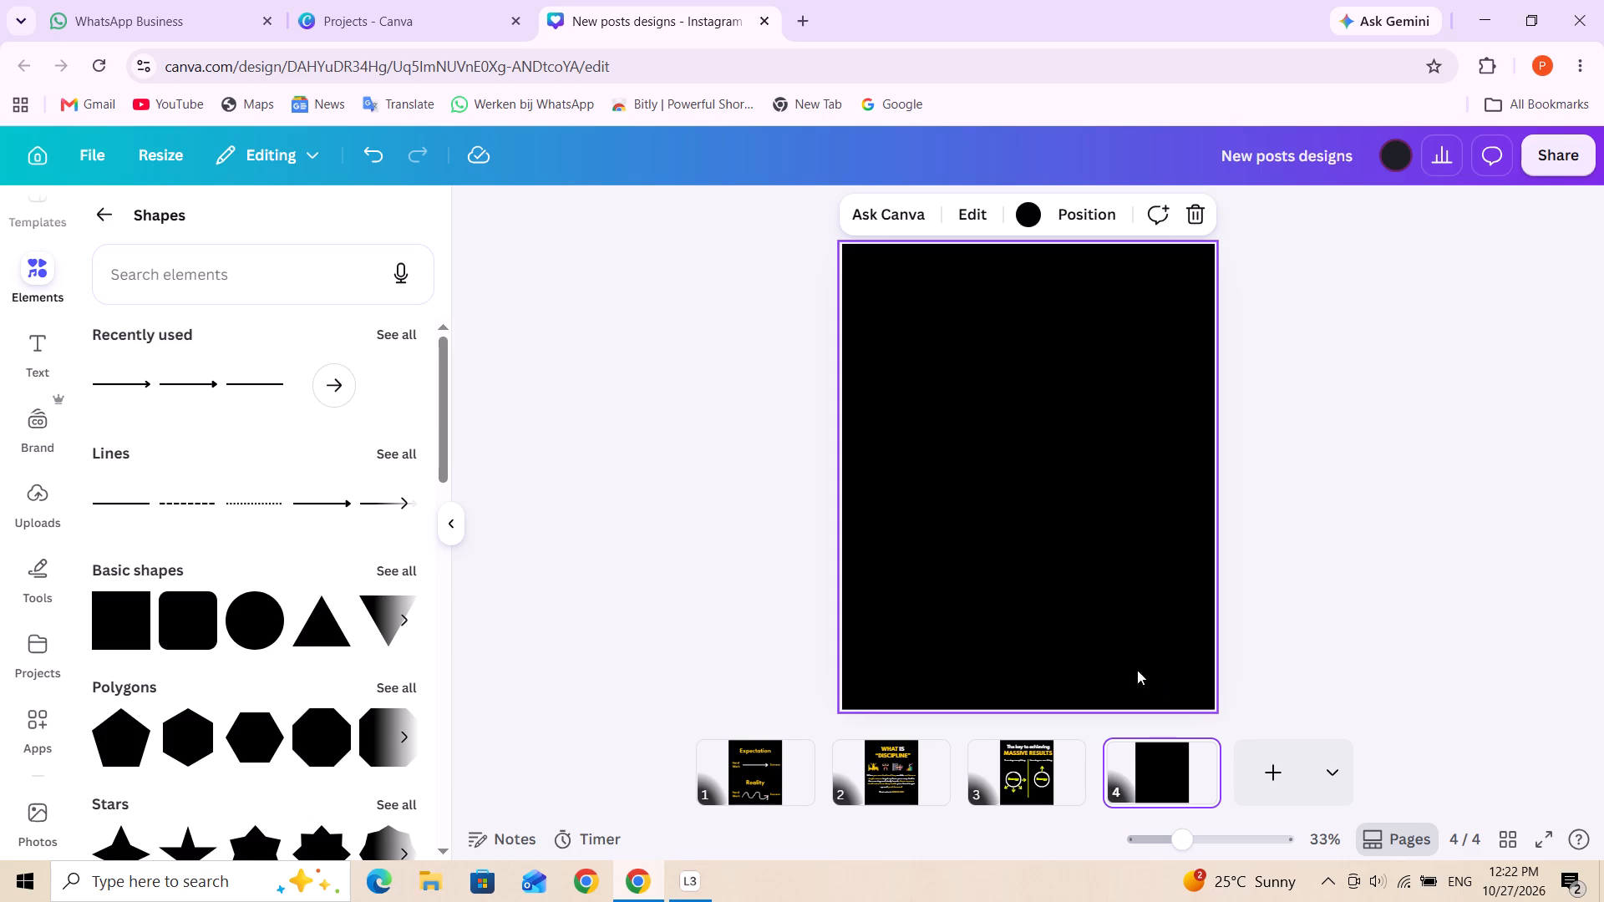
{"action": "left_click", "coordinate": [32, 357]}
{"action": "left_click", "coordinate": [262, 546]}
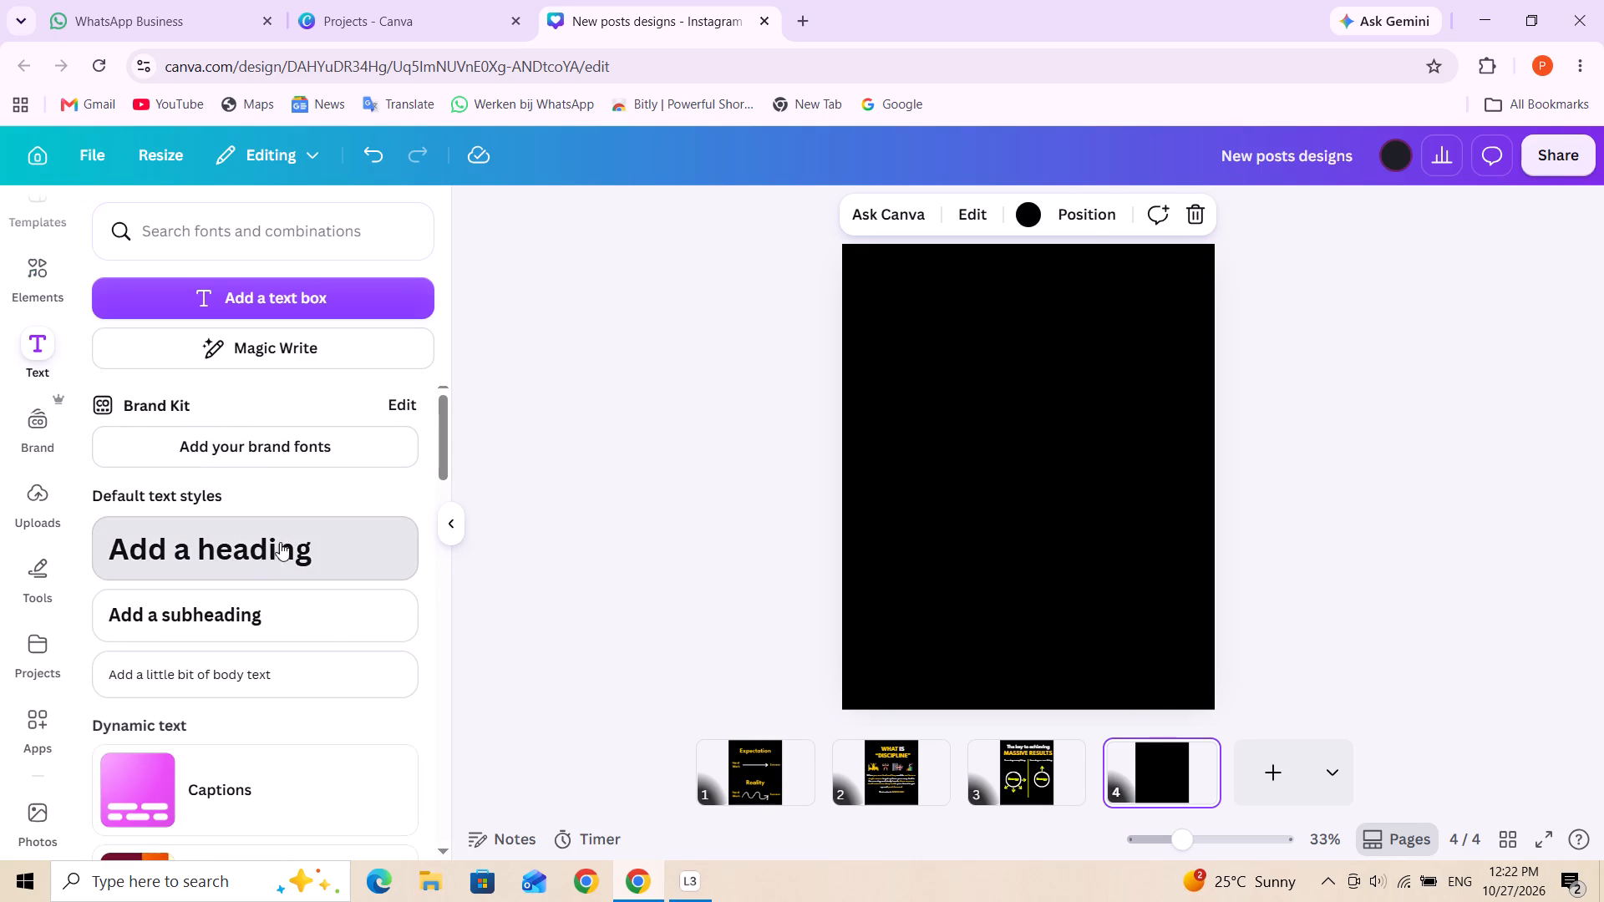
{"action": "key", "text": "p"}
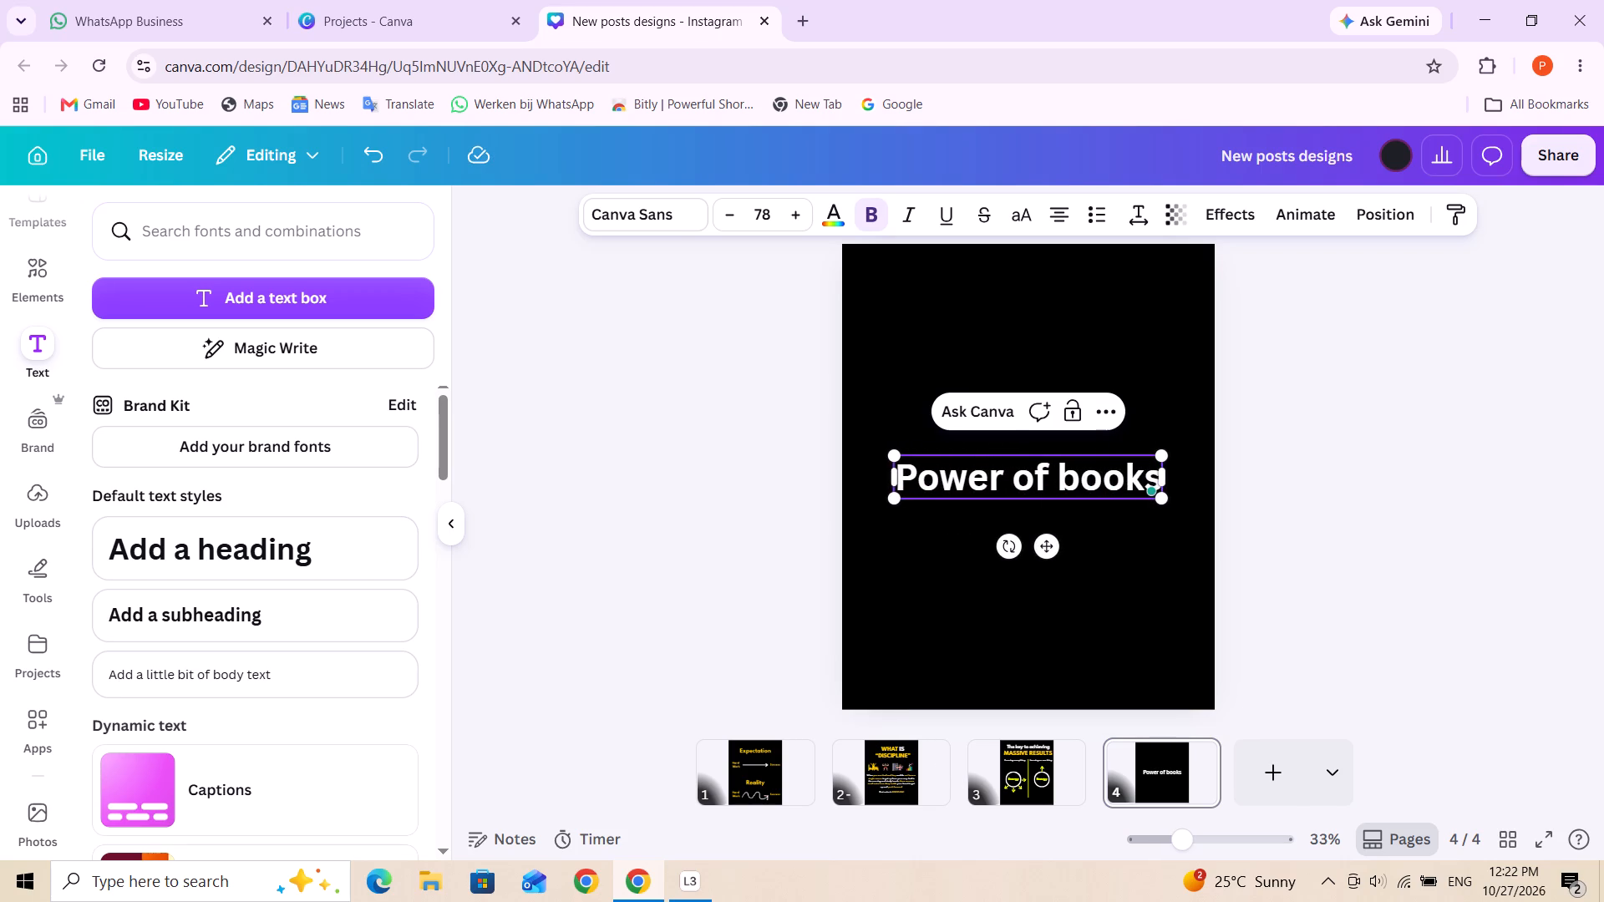
Set the "Power of books" heading's font to League Spartan.
{"action": "triple_click", "coordinate": [1018, 474]}
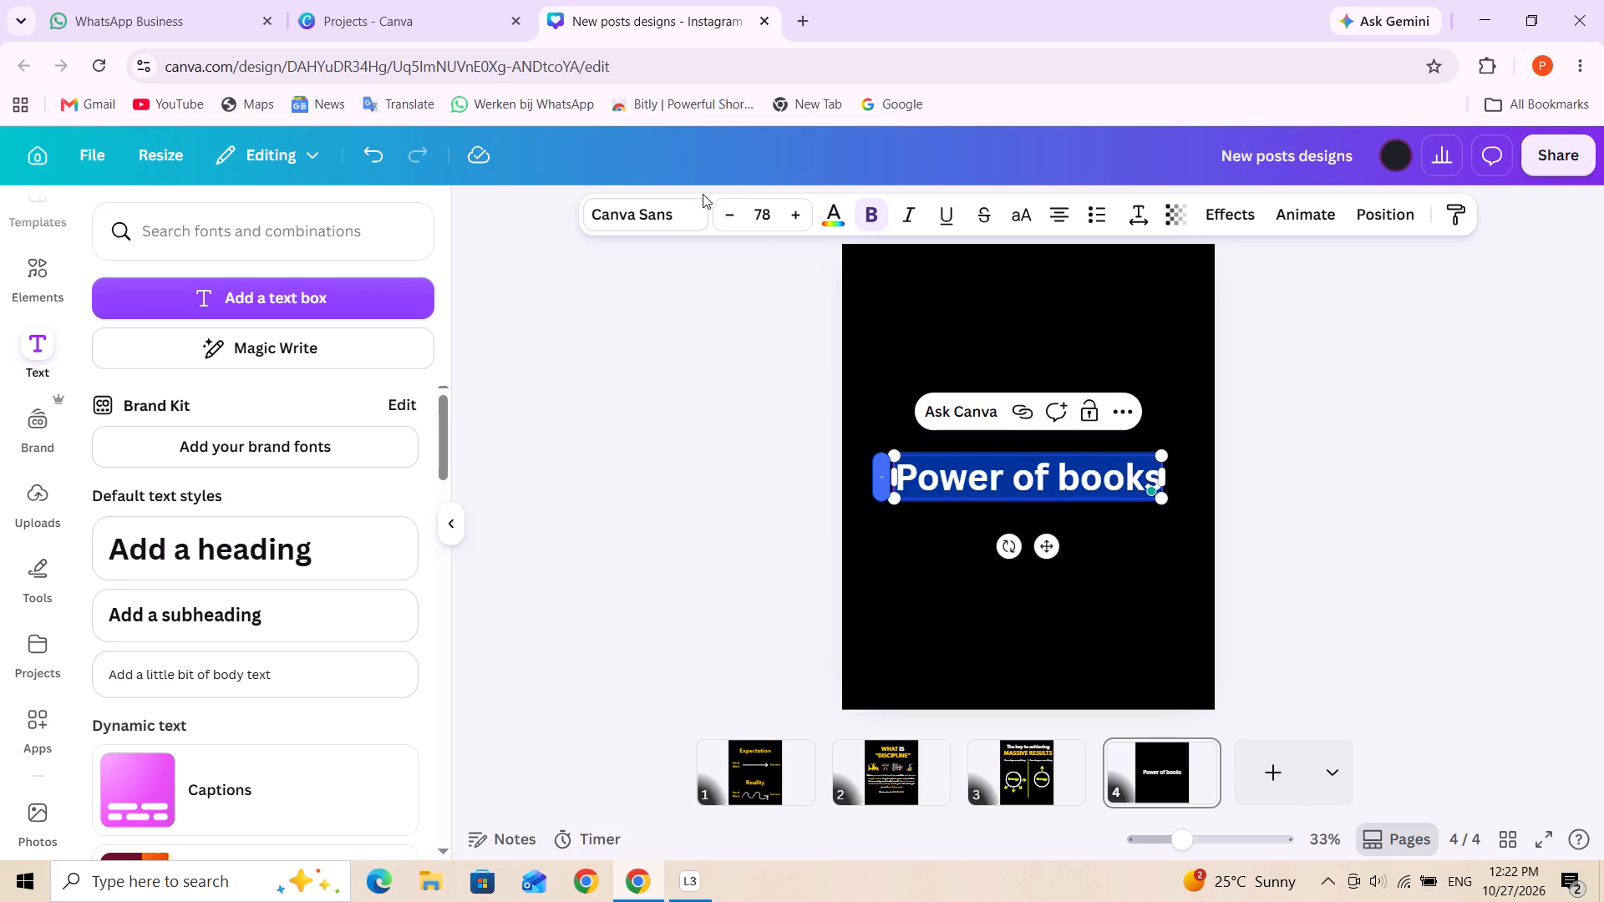
{"action": "left_click", "coordinate": [678, 214]}
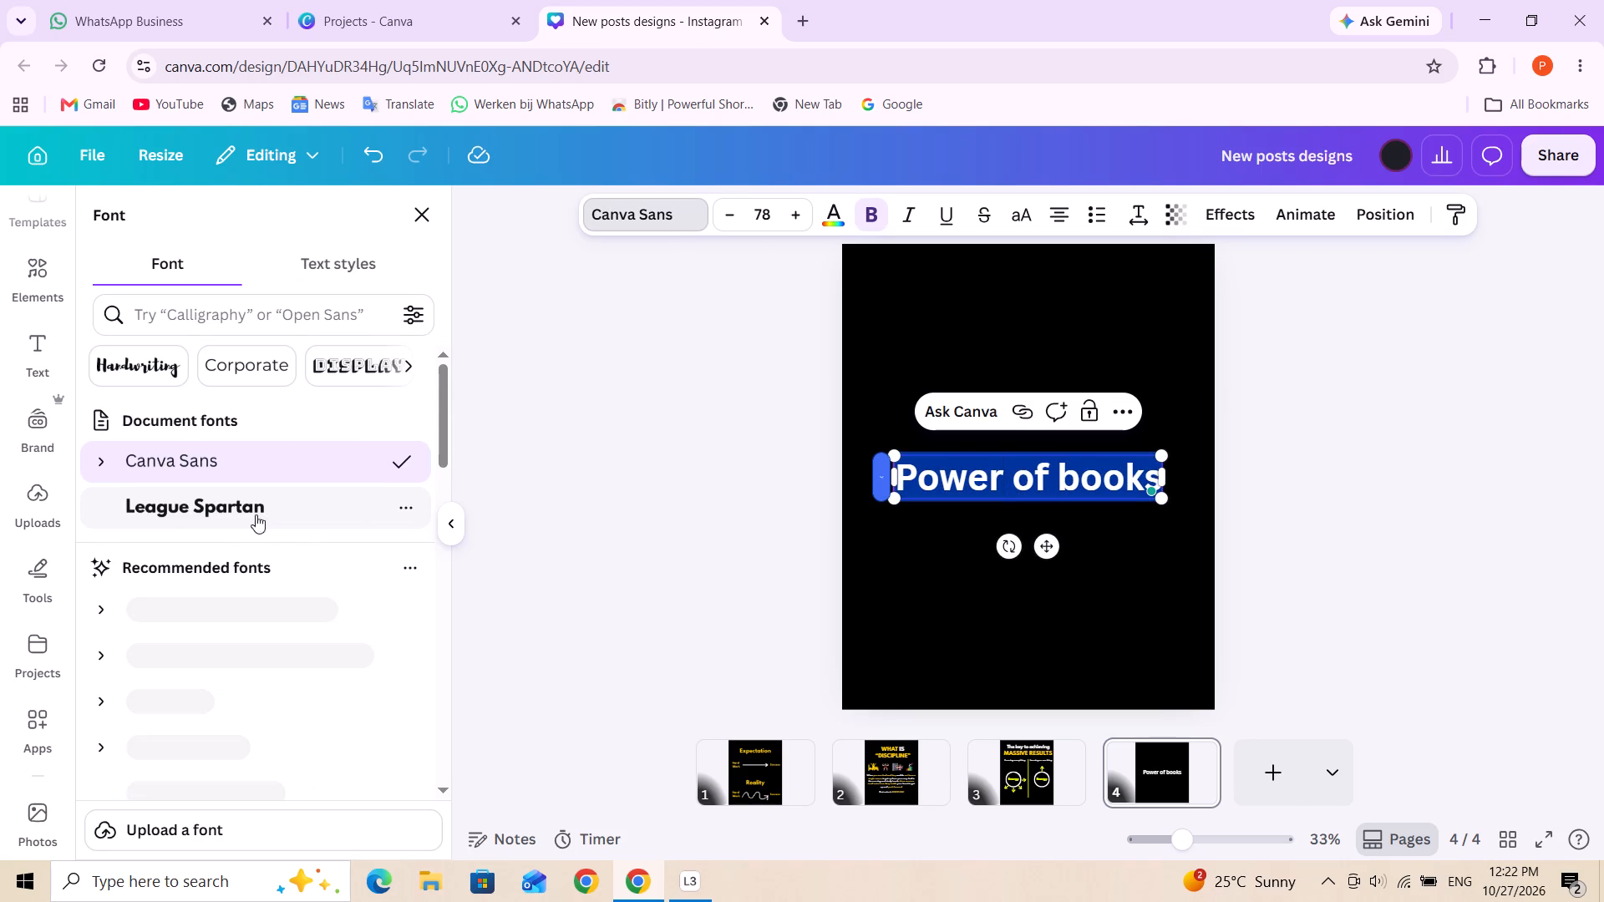
{"action": "left_click", "coordinate": [256, 520]}
{"action": "left_click", "coordinate": [1115, 603]}
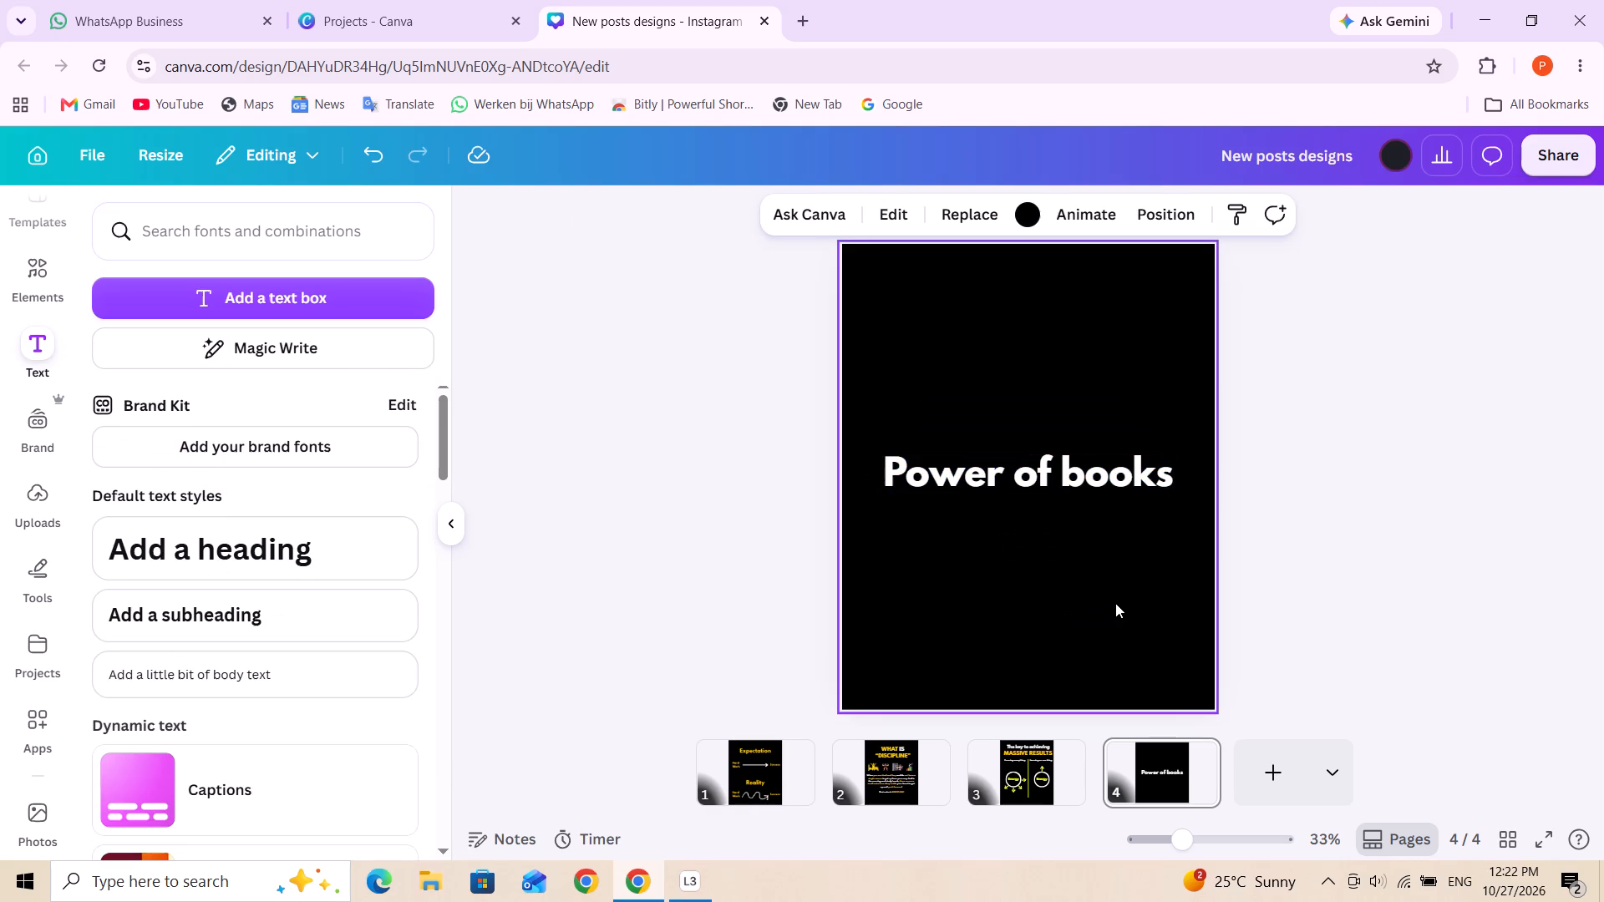
Move the "Power of books" heading near the top of the page, roughly centred horizontally.
{"action": "left_click_drag", "start_coordinate": [1069, 489], "coordinate": [1073, 329]}
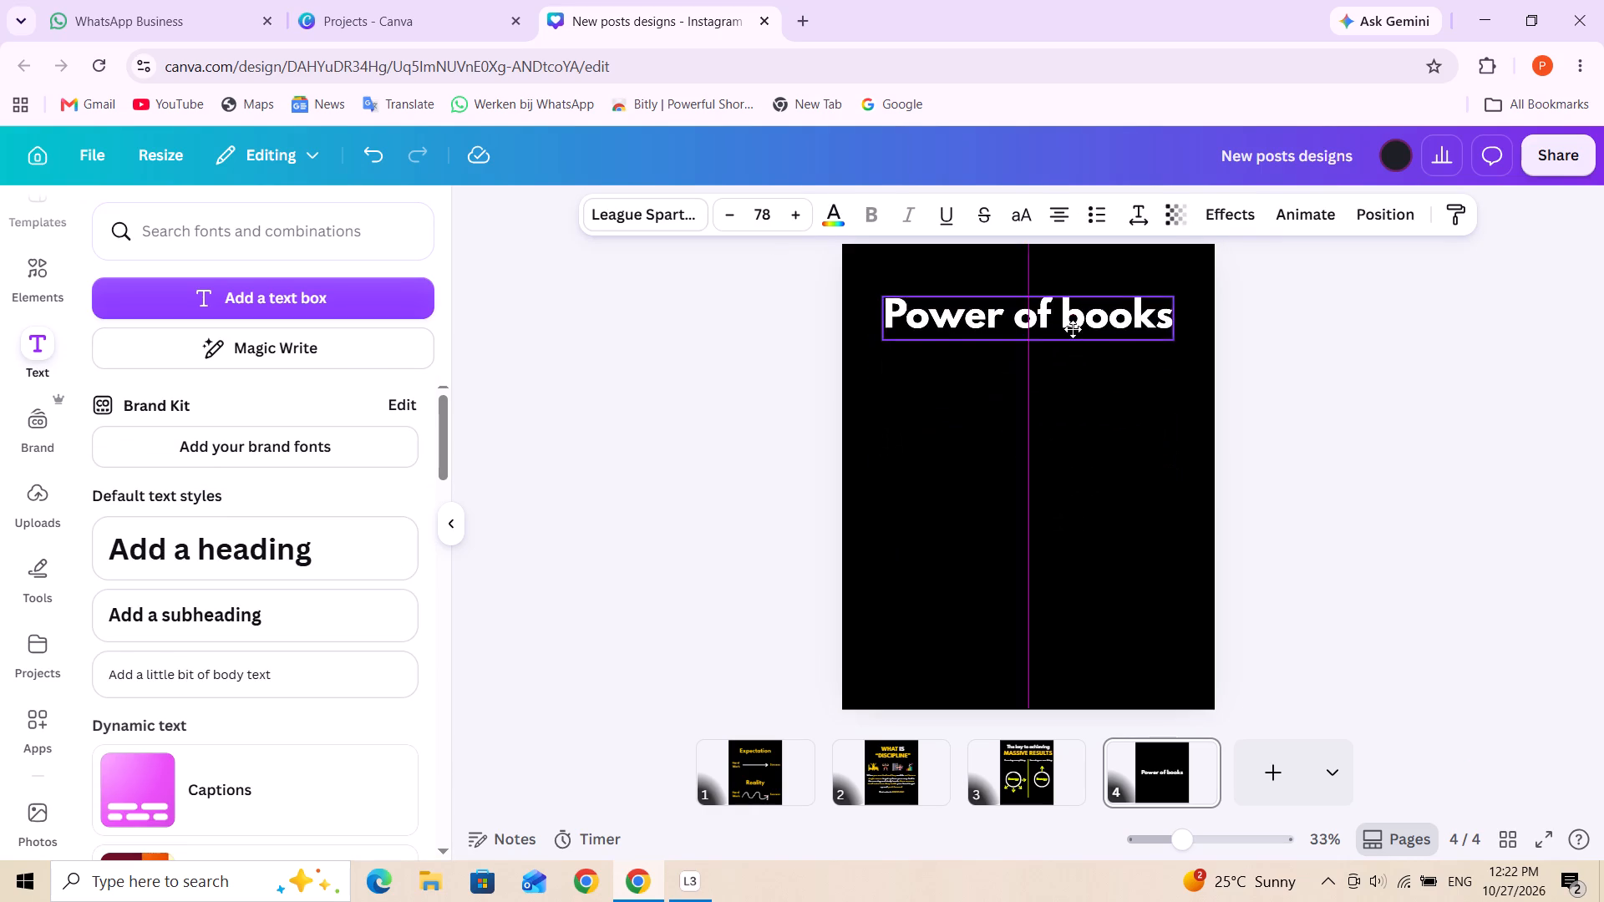
{"action": "left_click_drag", "start_coordinate": [1073, 329], "coordinate": [1080, 327]}
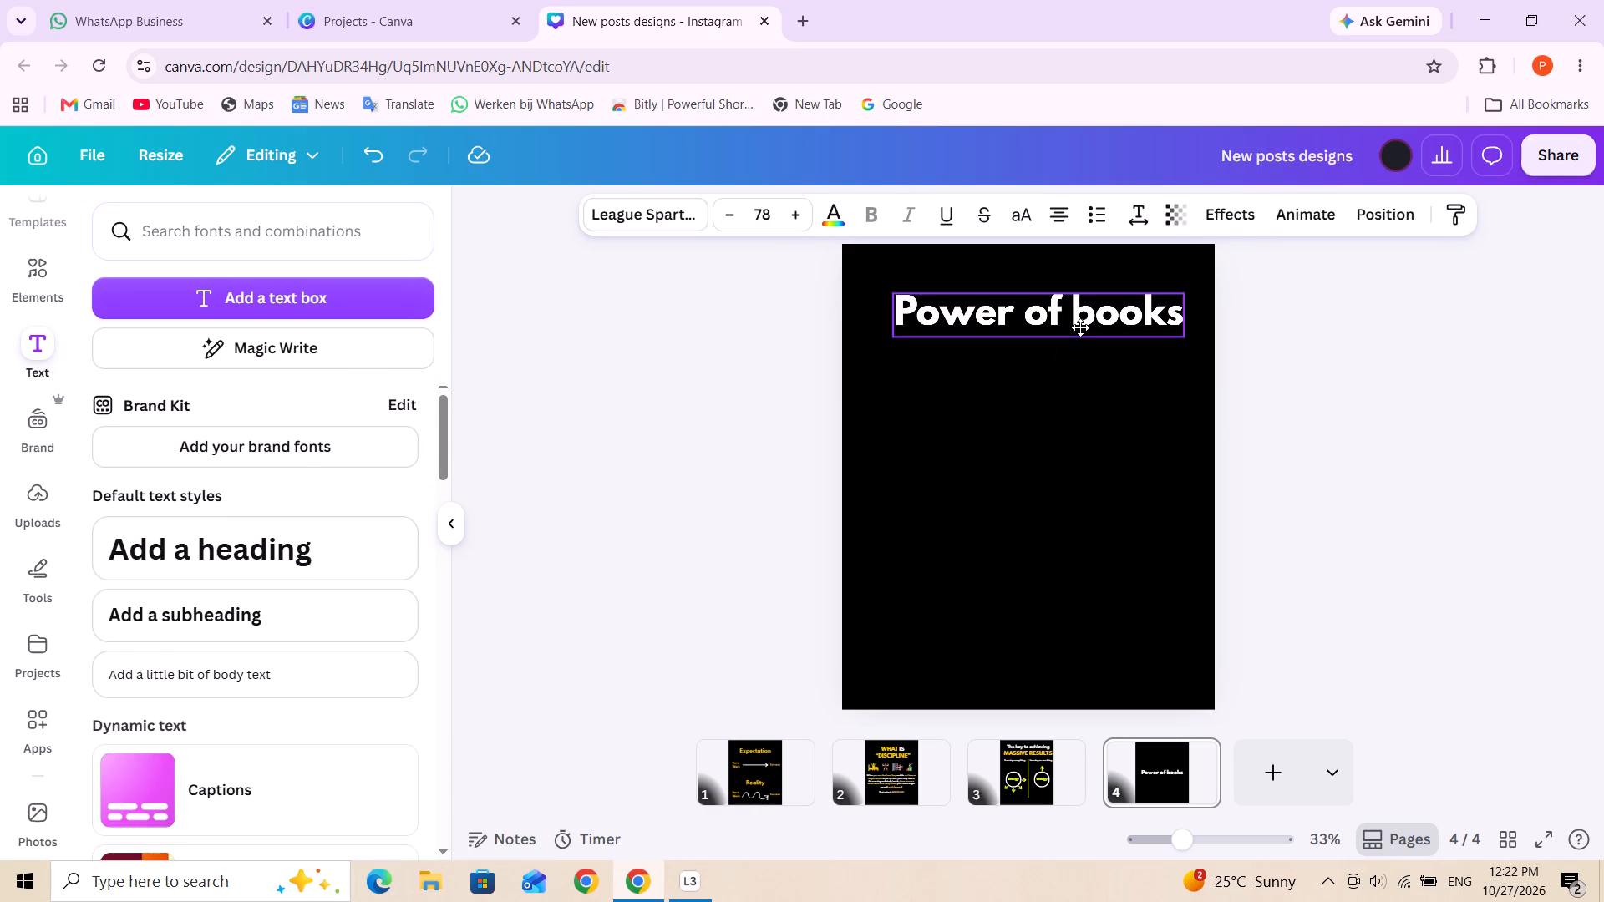
{"action": "left_click_drag", "start_coordinate": [1080, 327], "coordinate": [1074, 328]}
Recolor the "Power of books" heading vivid red, using the red among the design's existing colors.
{"action": "triple_click", "coordinate": [1079, 322]}
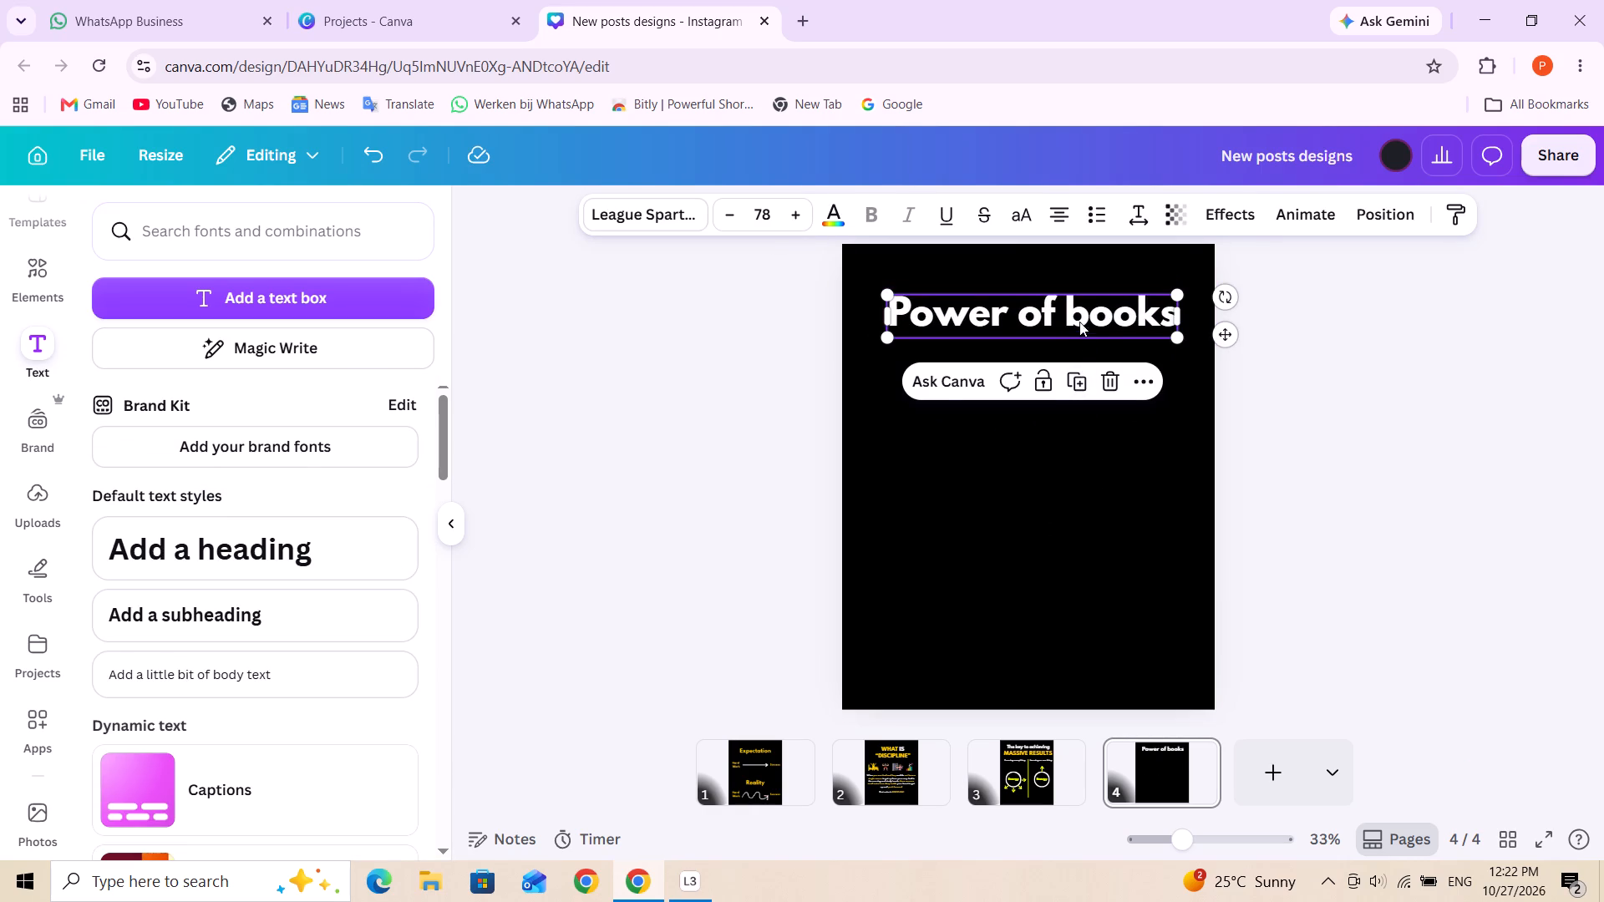
{"action": "double_click", "coordinate": [1018, 323]}
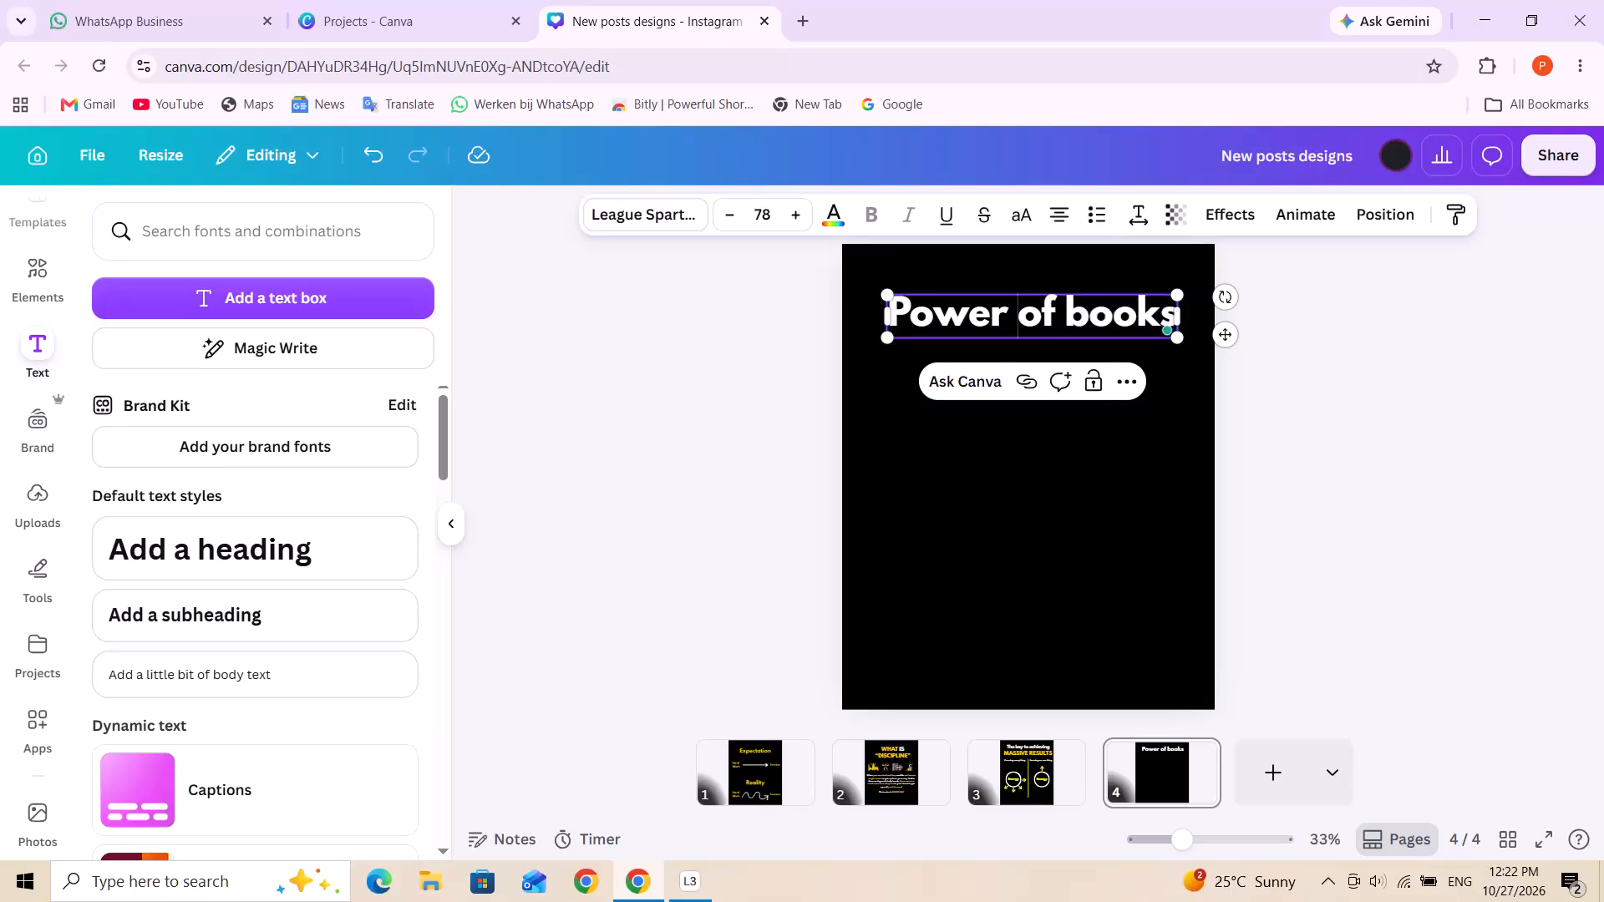
{"action": "triple_click", "coordinate": [1018, 323]}
{"action": "left_click", "coordinate": [1018, 323]}
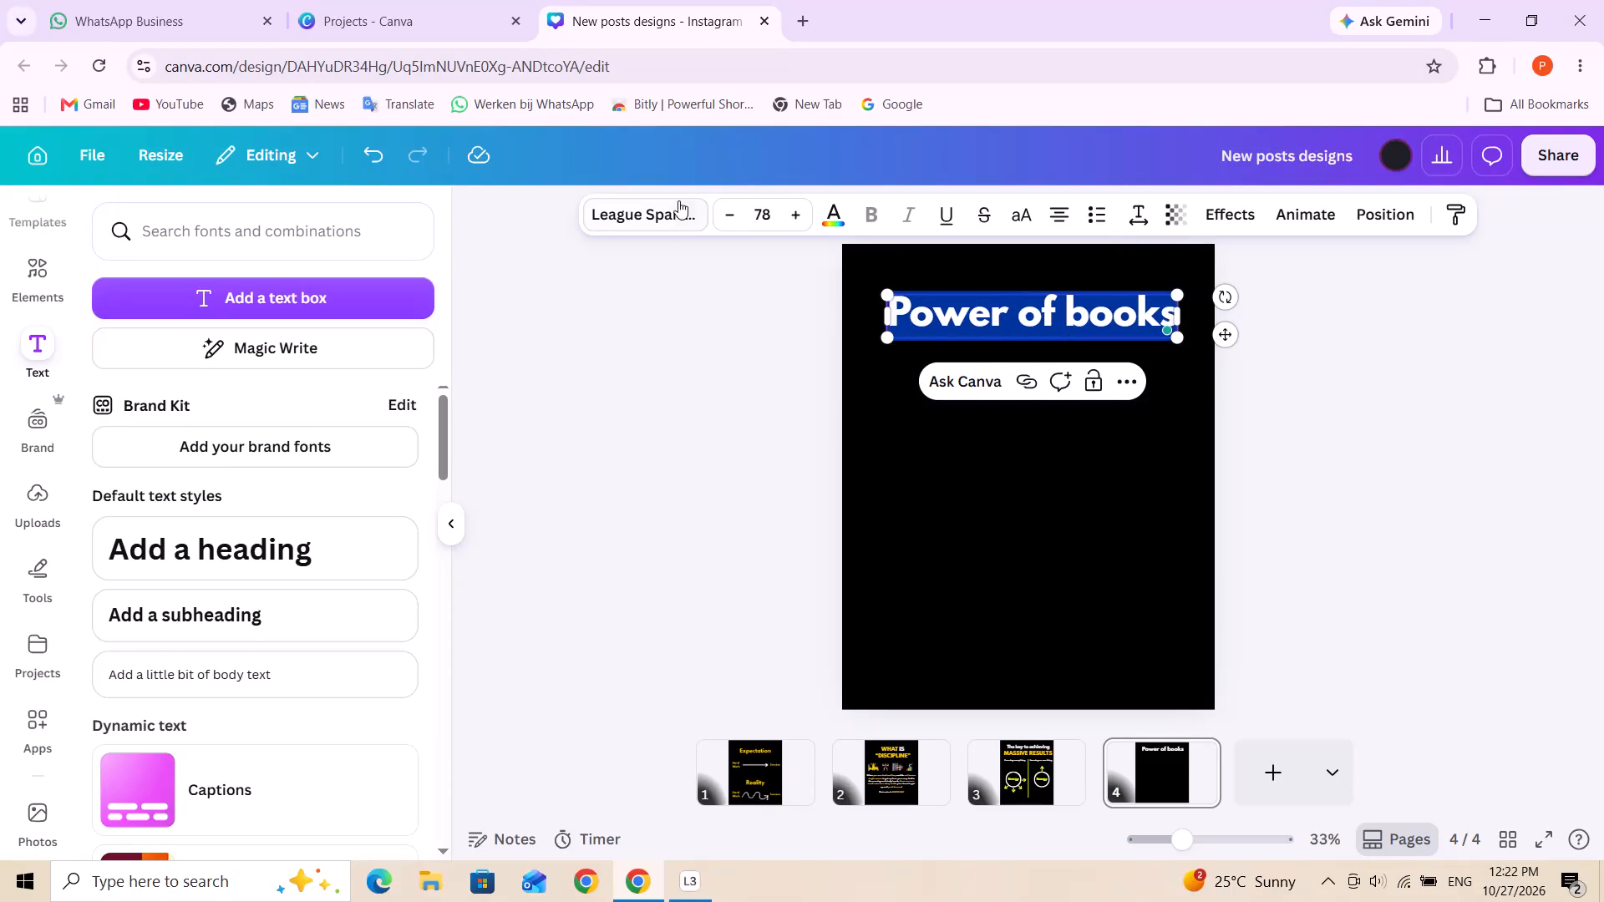
{"action": "left_click", "coordinate": [829, 222]}
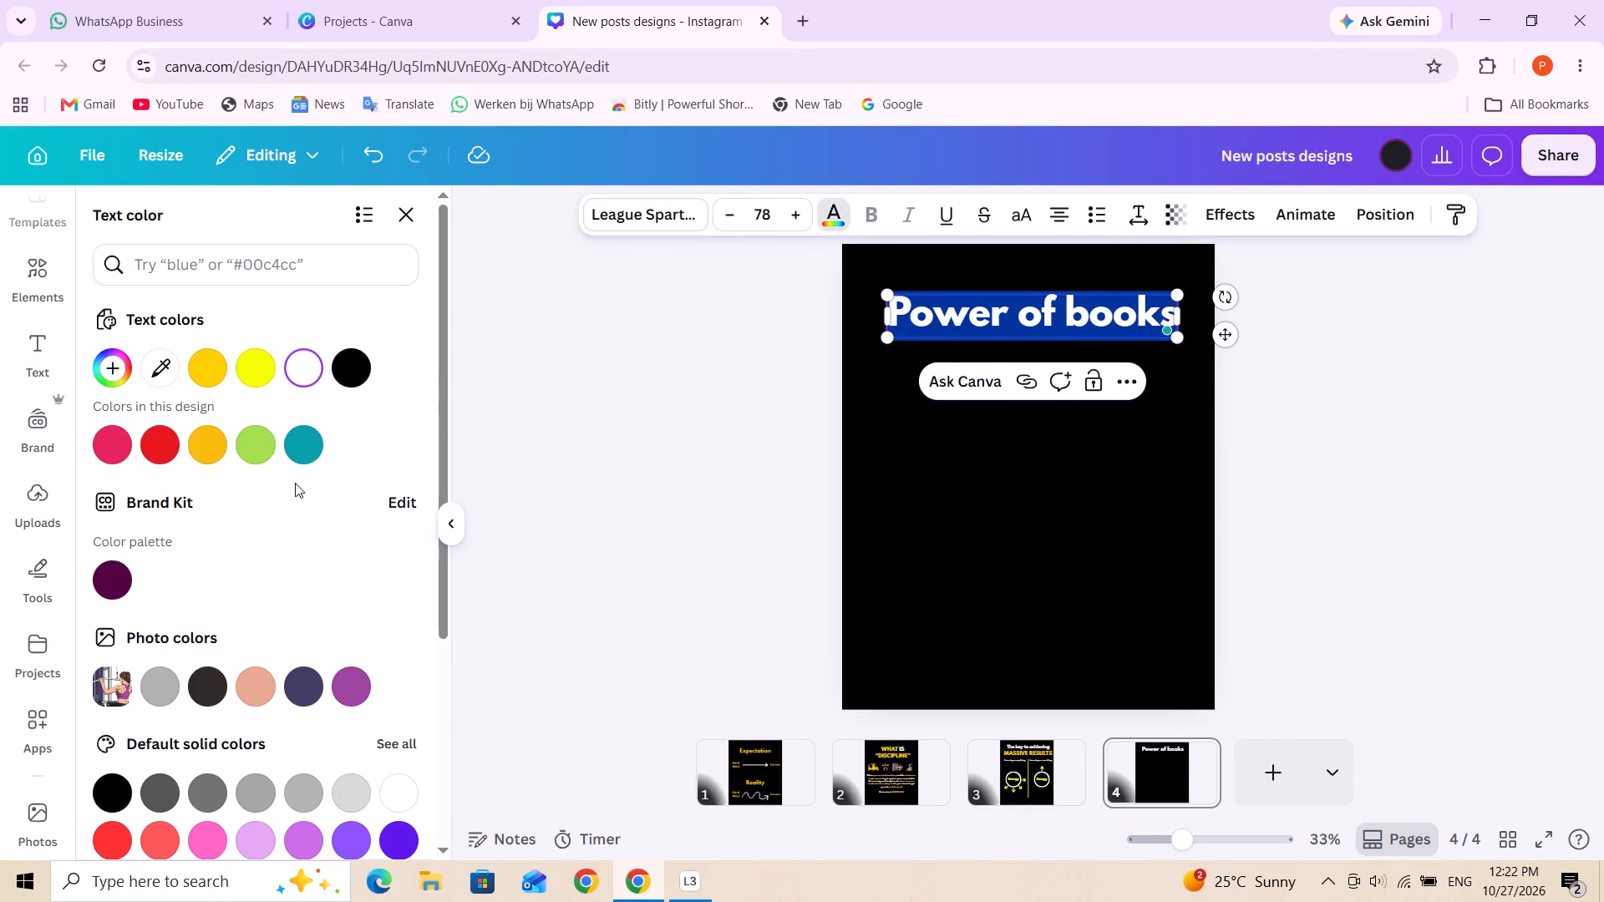
{"action": "left_click", "coordinate": [159, 444]}
{"action": "left_click", "coordinate": [942, 546]}
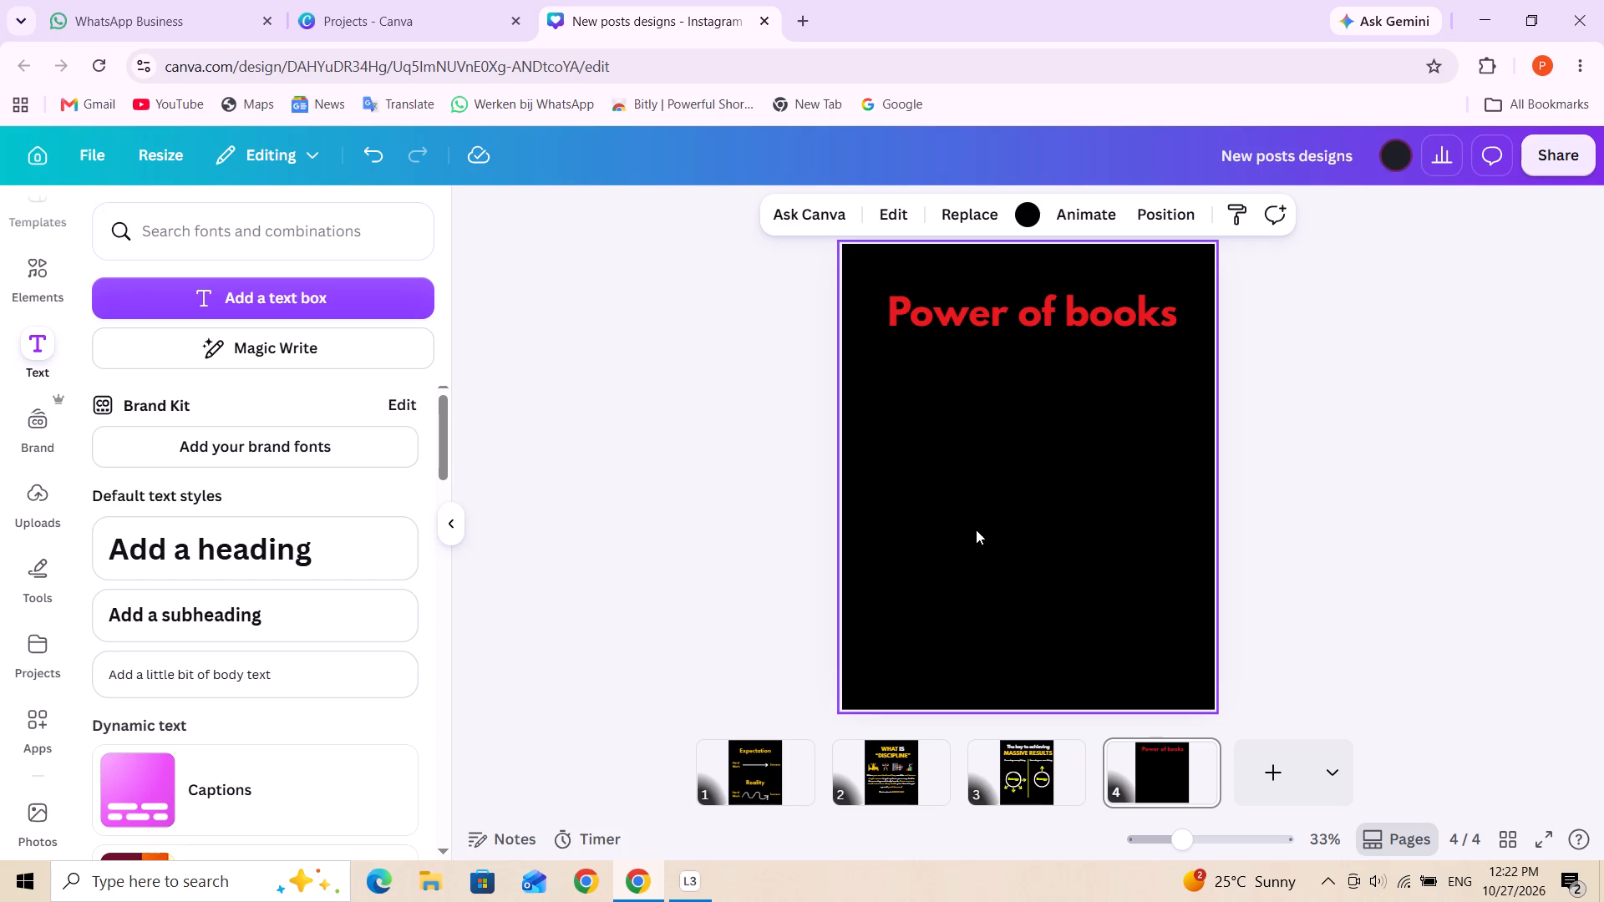
Reduce the "Power of books" heading's font size to 70 and centre it near the top of the page.
{"action": "left_click", "coordinate": [1050, 322]}
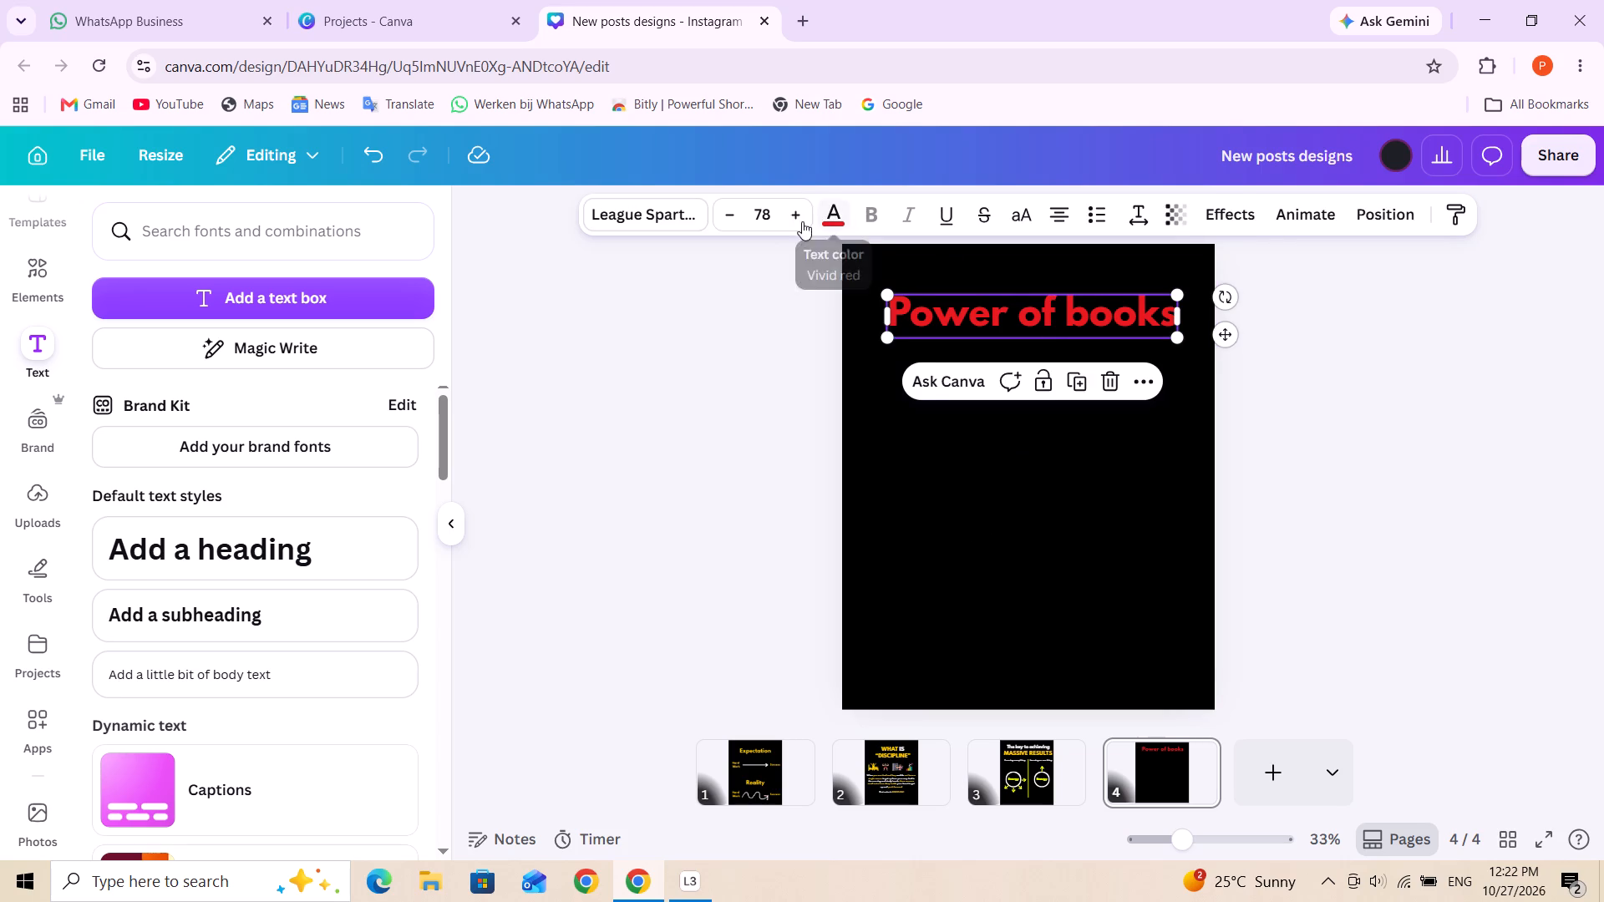
{"action": "triple_click", "coordinate": [736, 217]}
{"action": "double_click", "coordinate": [736, 217]}
{"action": "triple_click", "coordinate": [736, 217]}
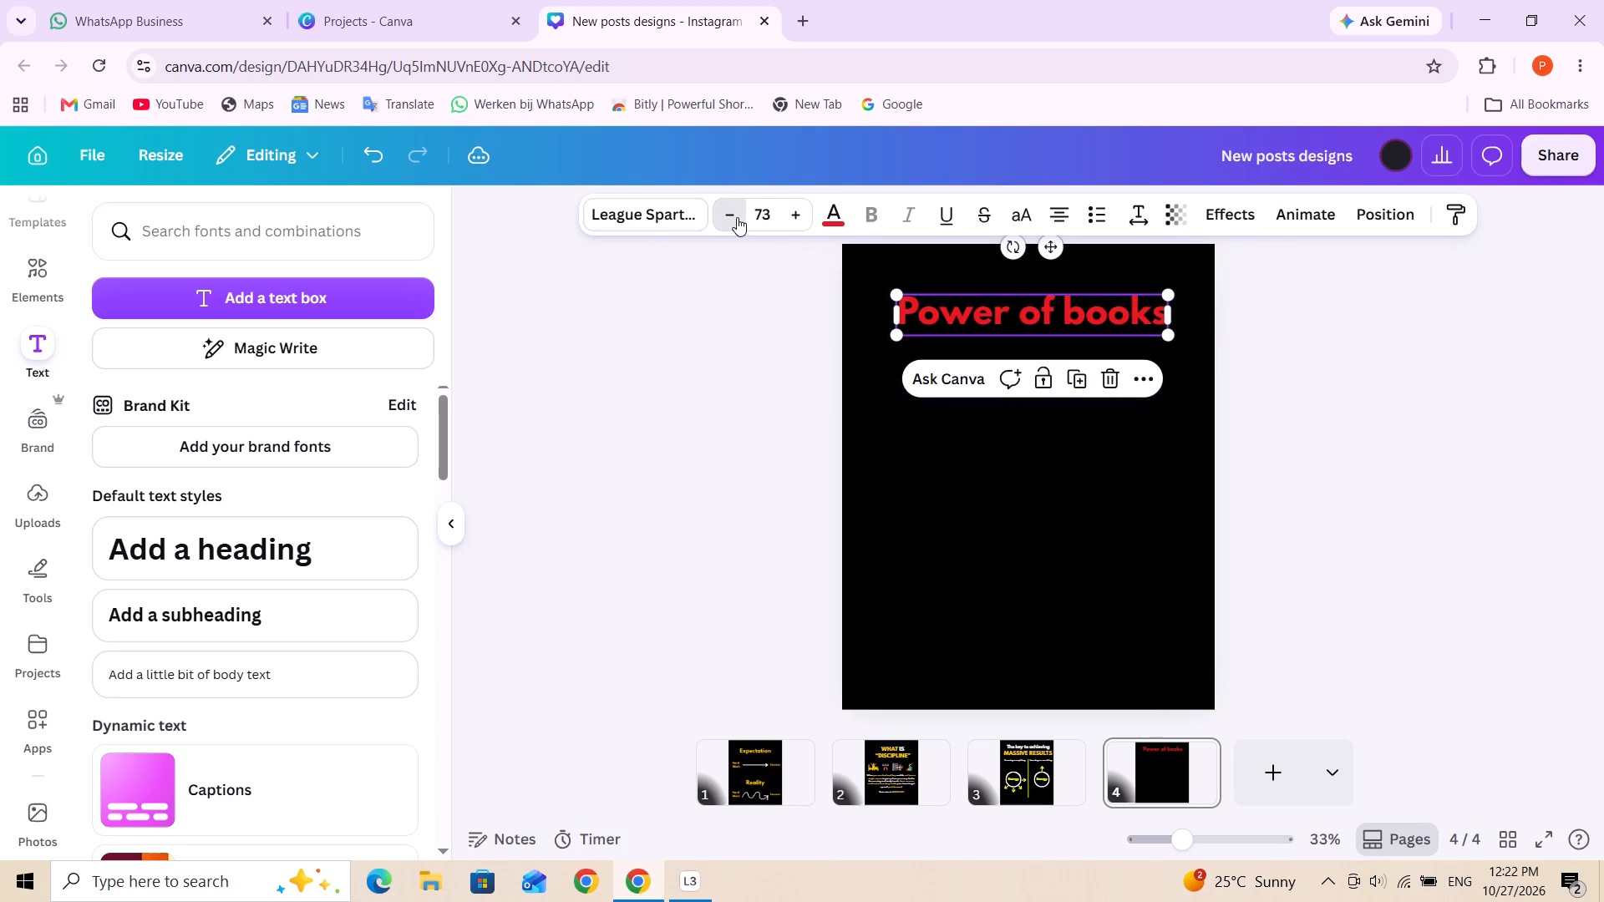
{"action": "left_click", "coordinate": [1016, 534]}
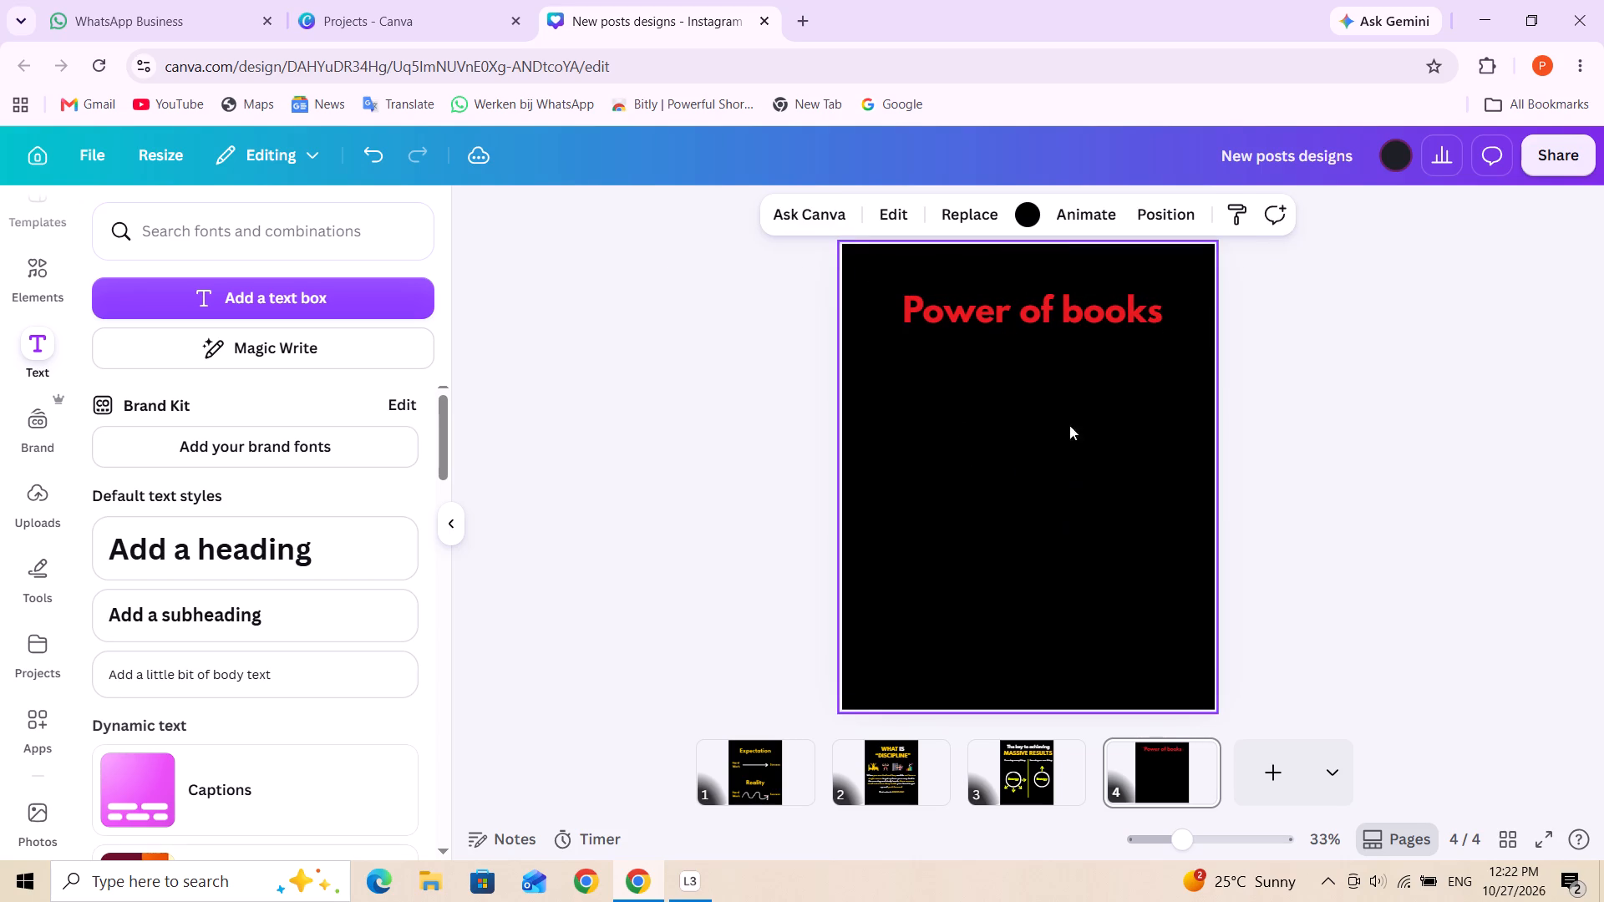
{"action": "left_click", "coordinate": [1033, 318]}
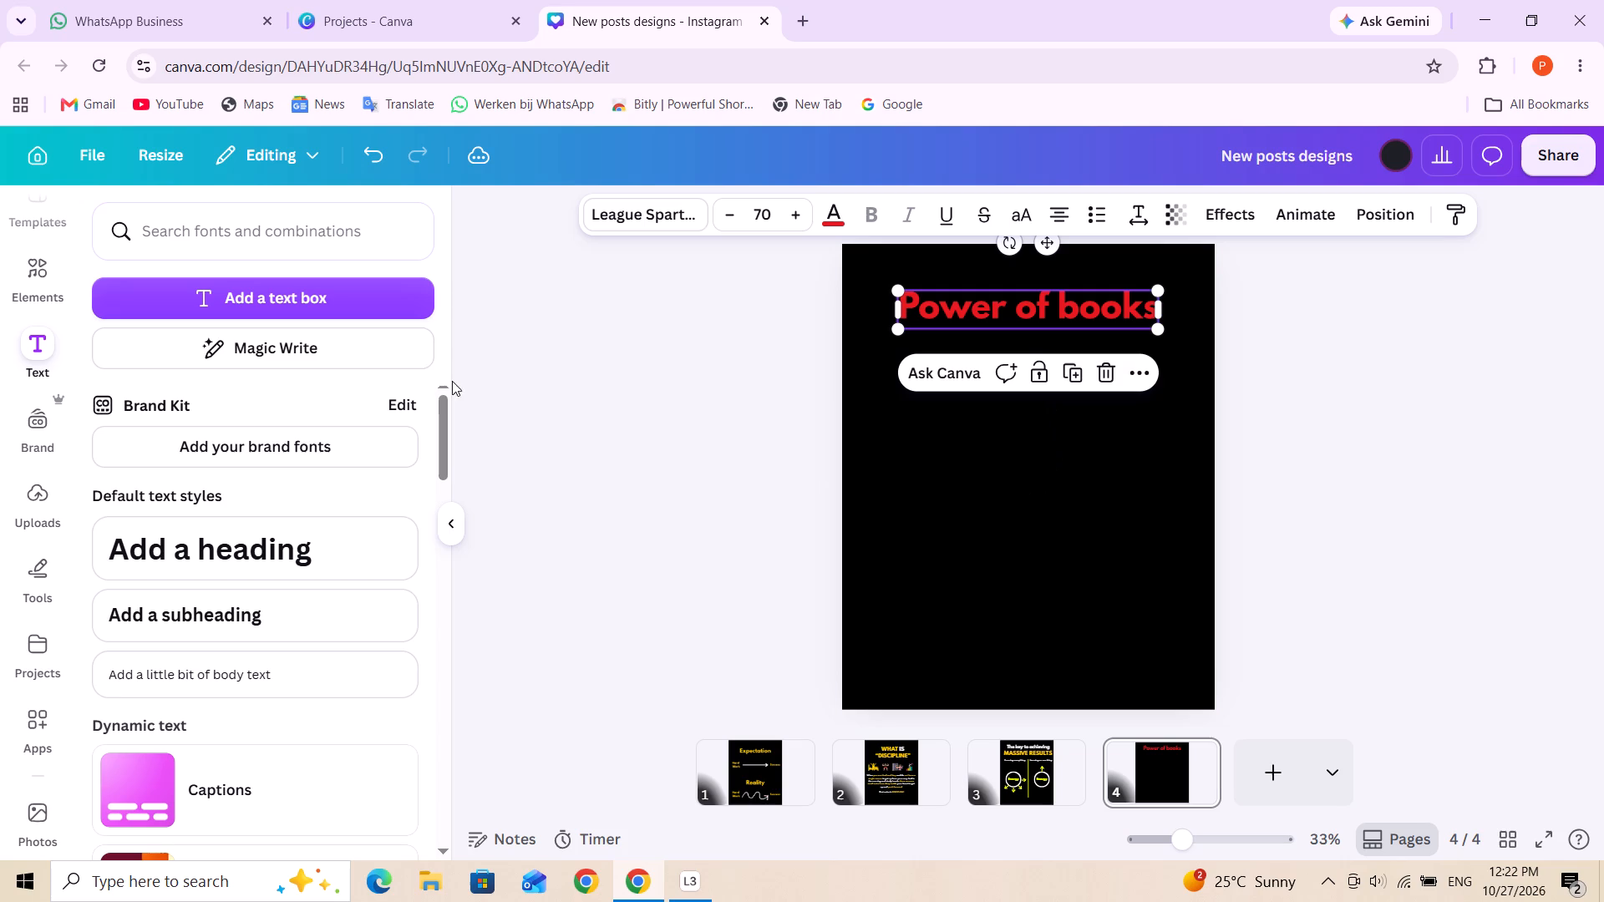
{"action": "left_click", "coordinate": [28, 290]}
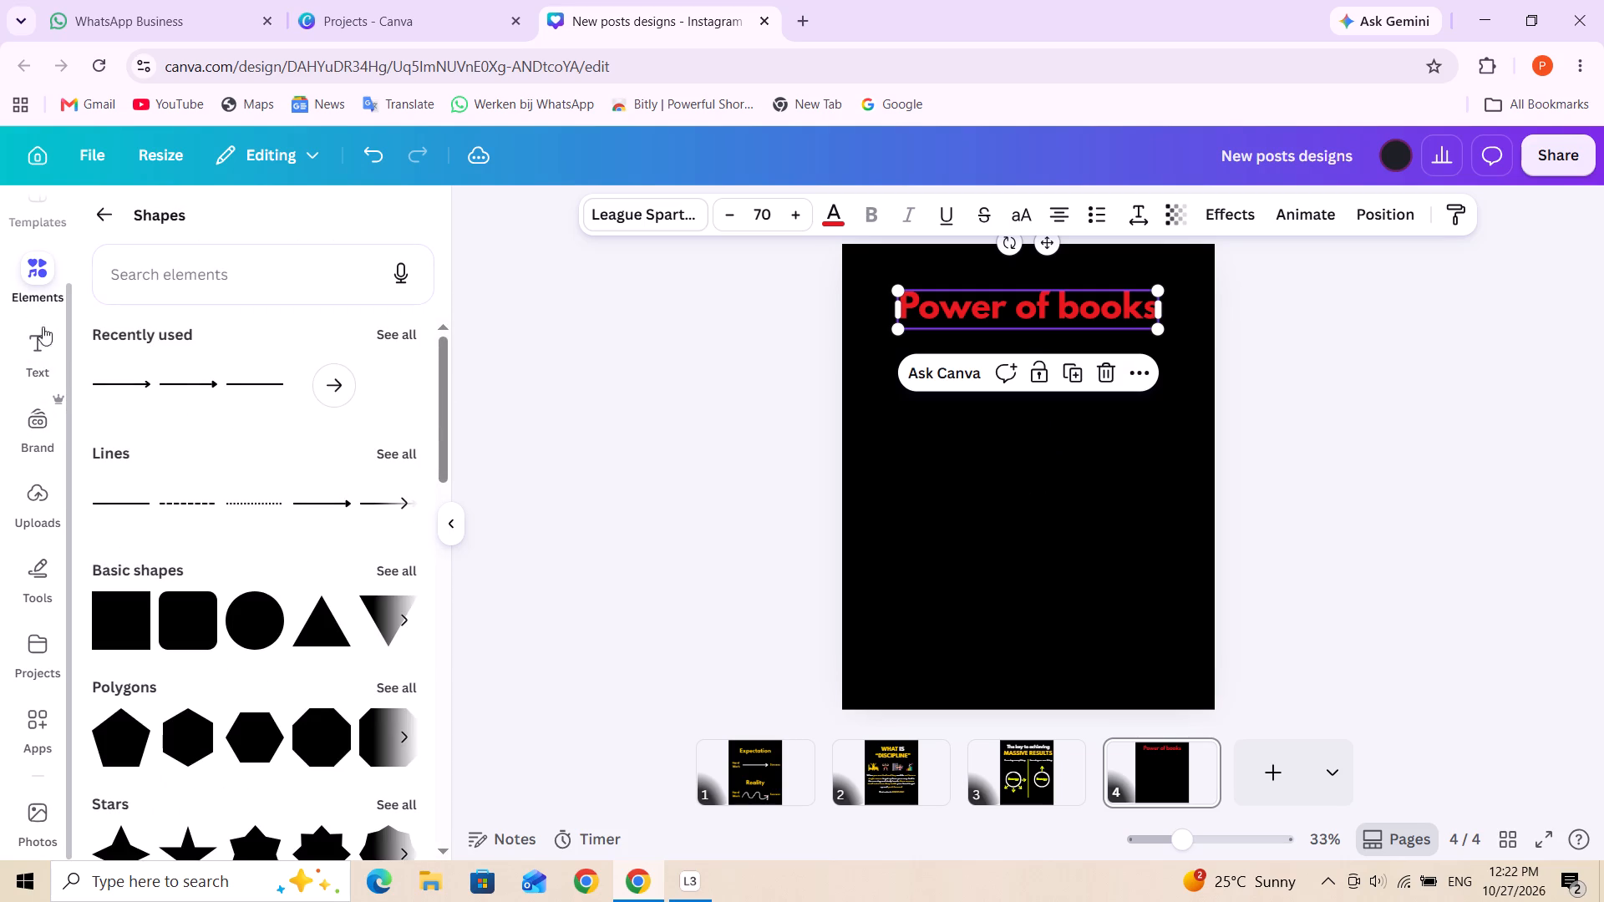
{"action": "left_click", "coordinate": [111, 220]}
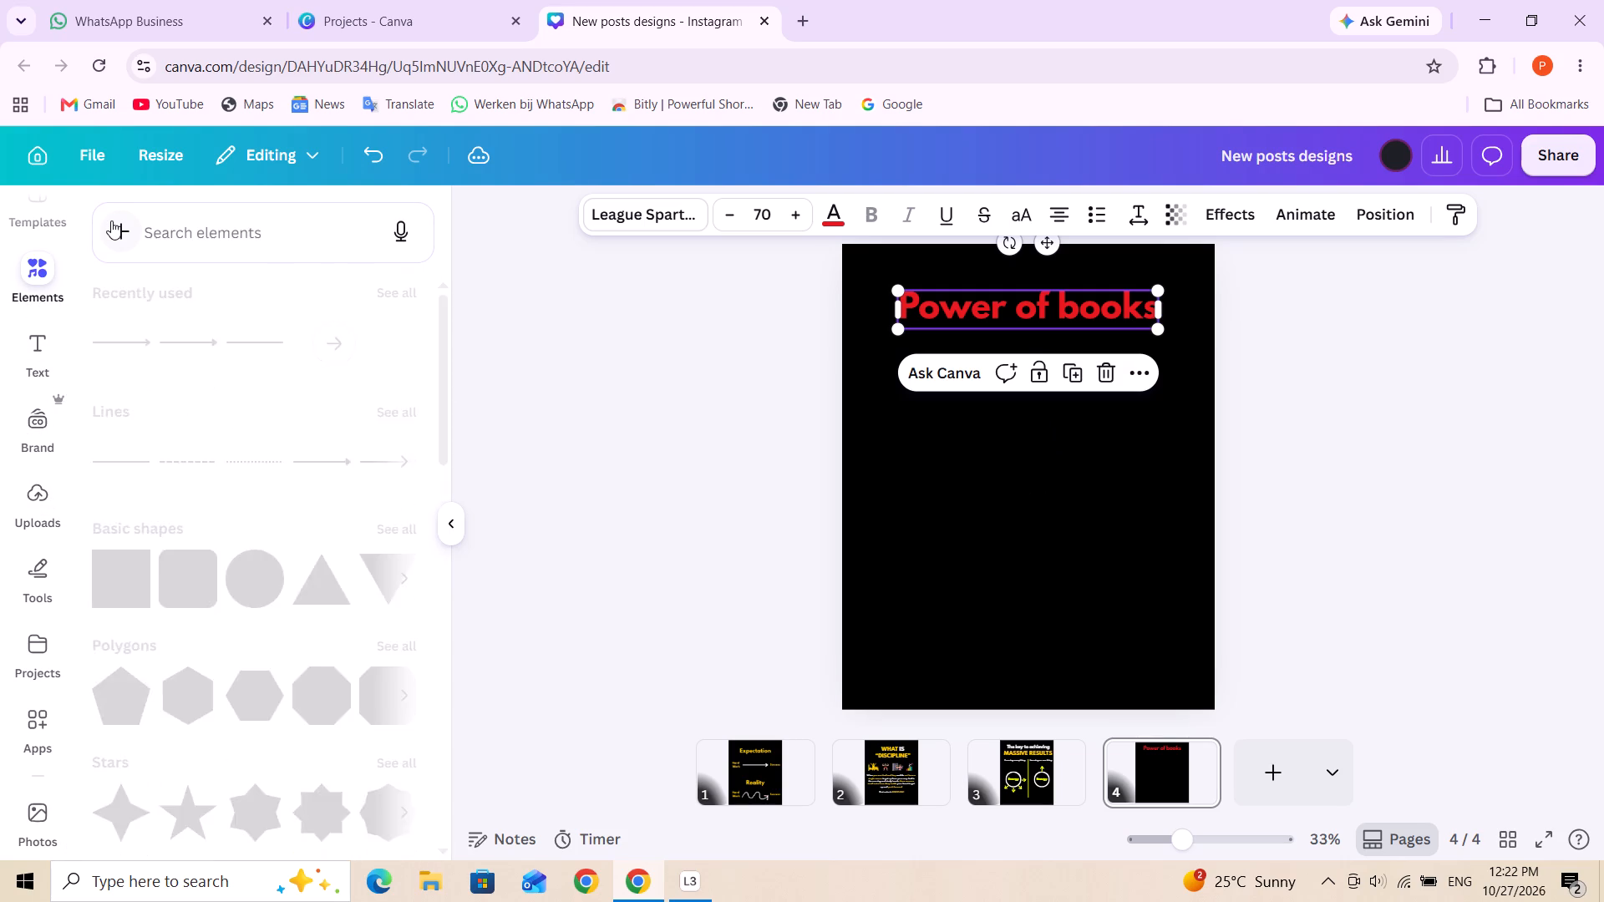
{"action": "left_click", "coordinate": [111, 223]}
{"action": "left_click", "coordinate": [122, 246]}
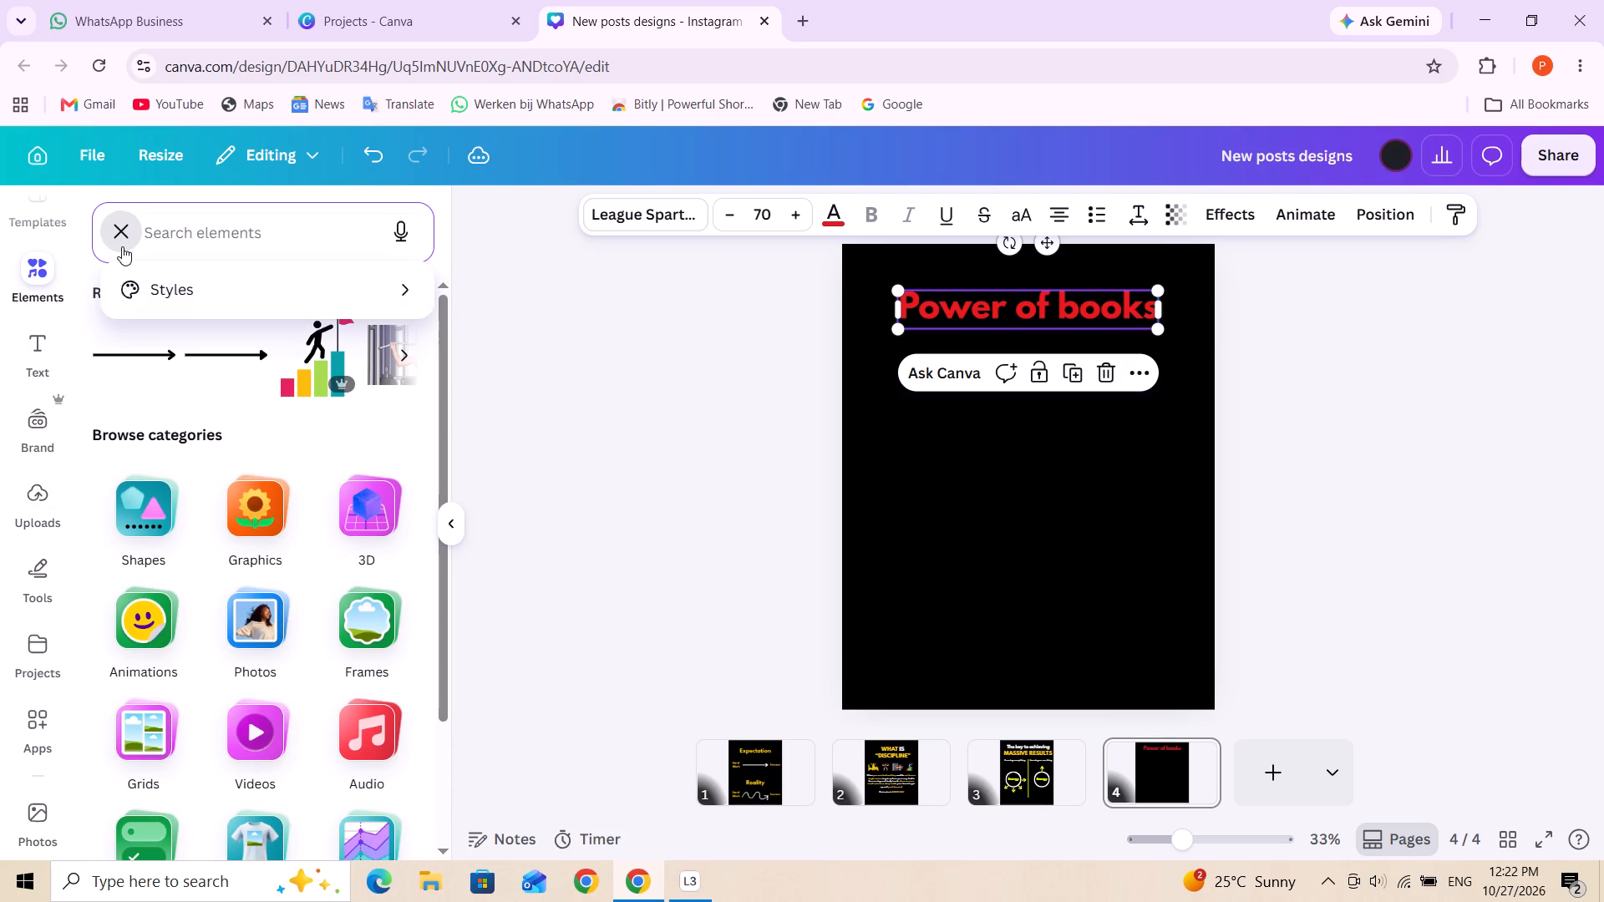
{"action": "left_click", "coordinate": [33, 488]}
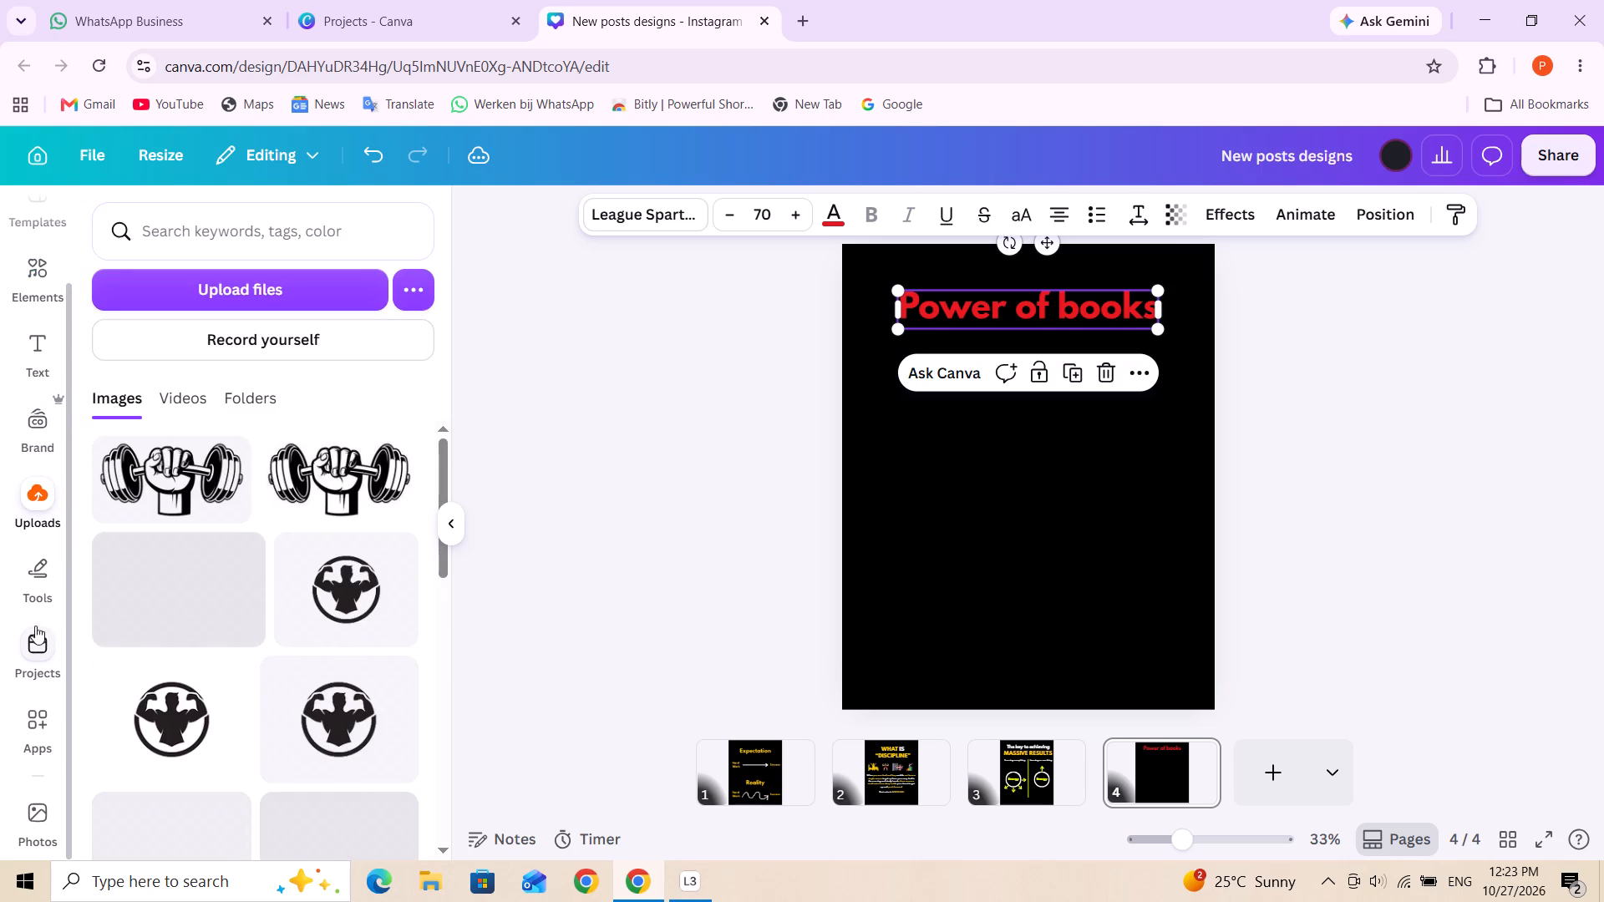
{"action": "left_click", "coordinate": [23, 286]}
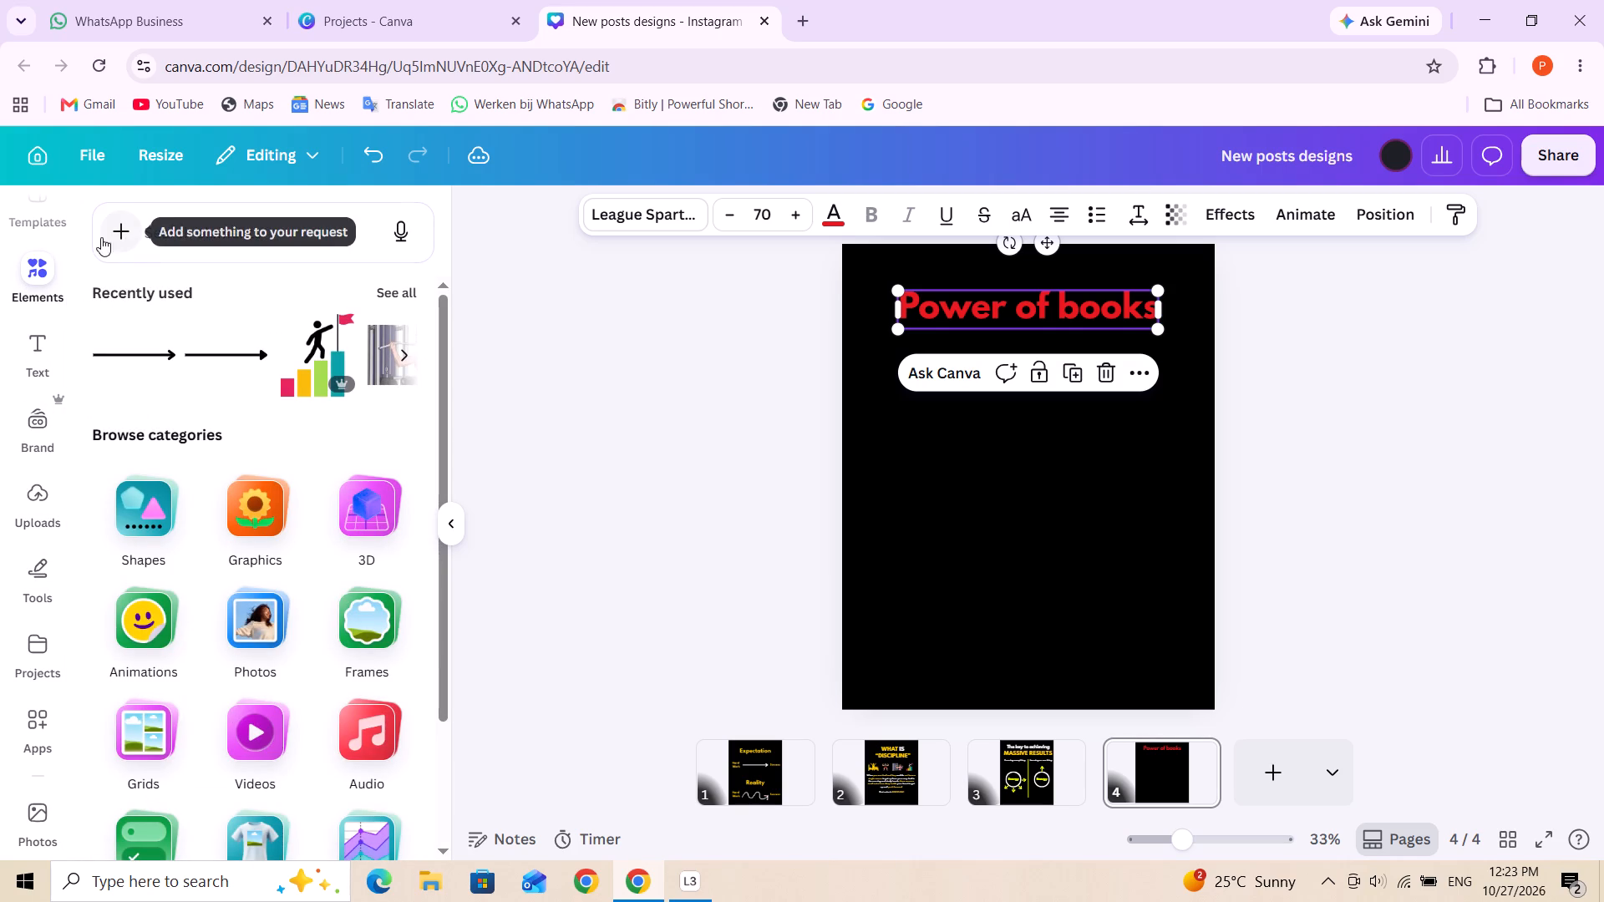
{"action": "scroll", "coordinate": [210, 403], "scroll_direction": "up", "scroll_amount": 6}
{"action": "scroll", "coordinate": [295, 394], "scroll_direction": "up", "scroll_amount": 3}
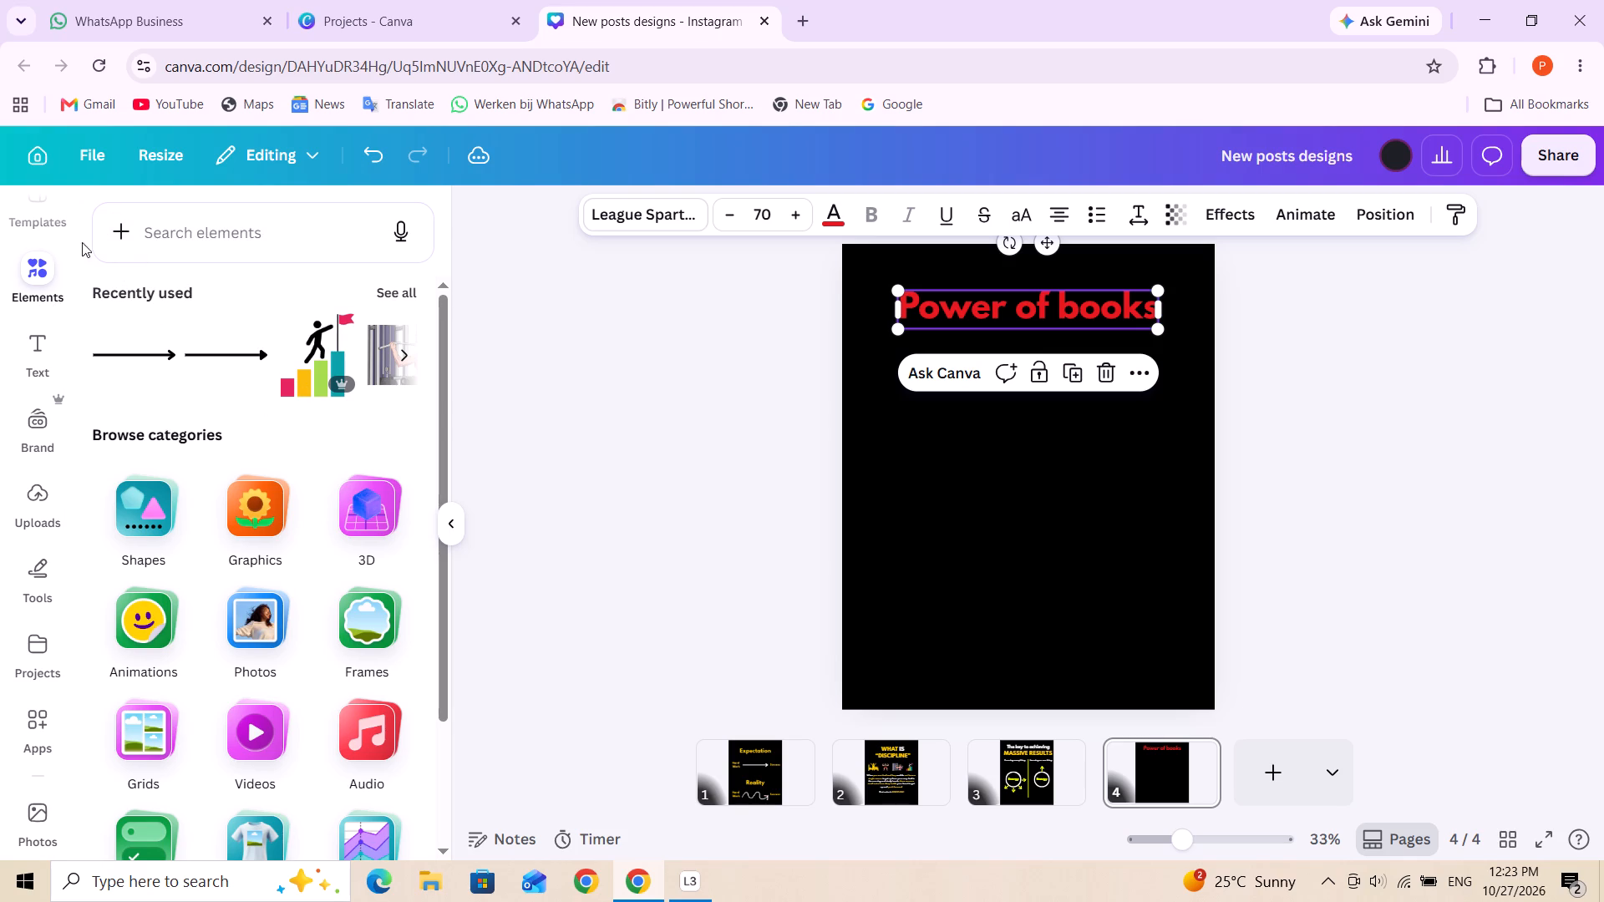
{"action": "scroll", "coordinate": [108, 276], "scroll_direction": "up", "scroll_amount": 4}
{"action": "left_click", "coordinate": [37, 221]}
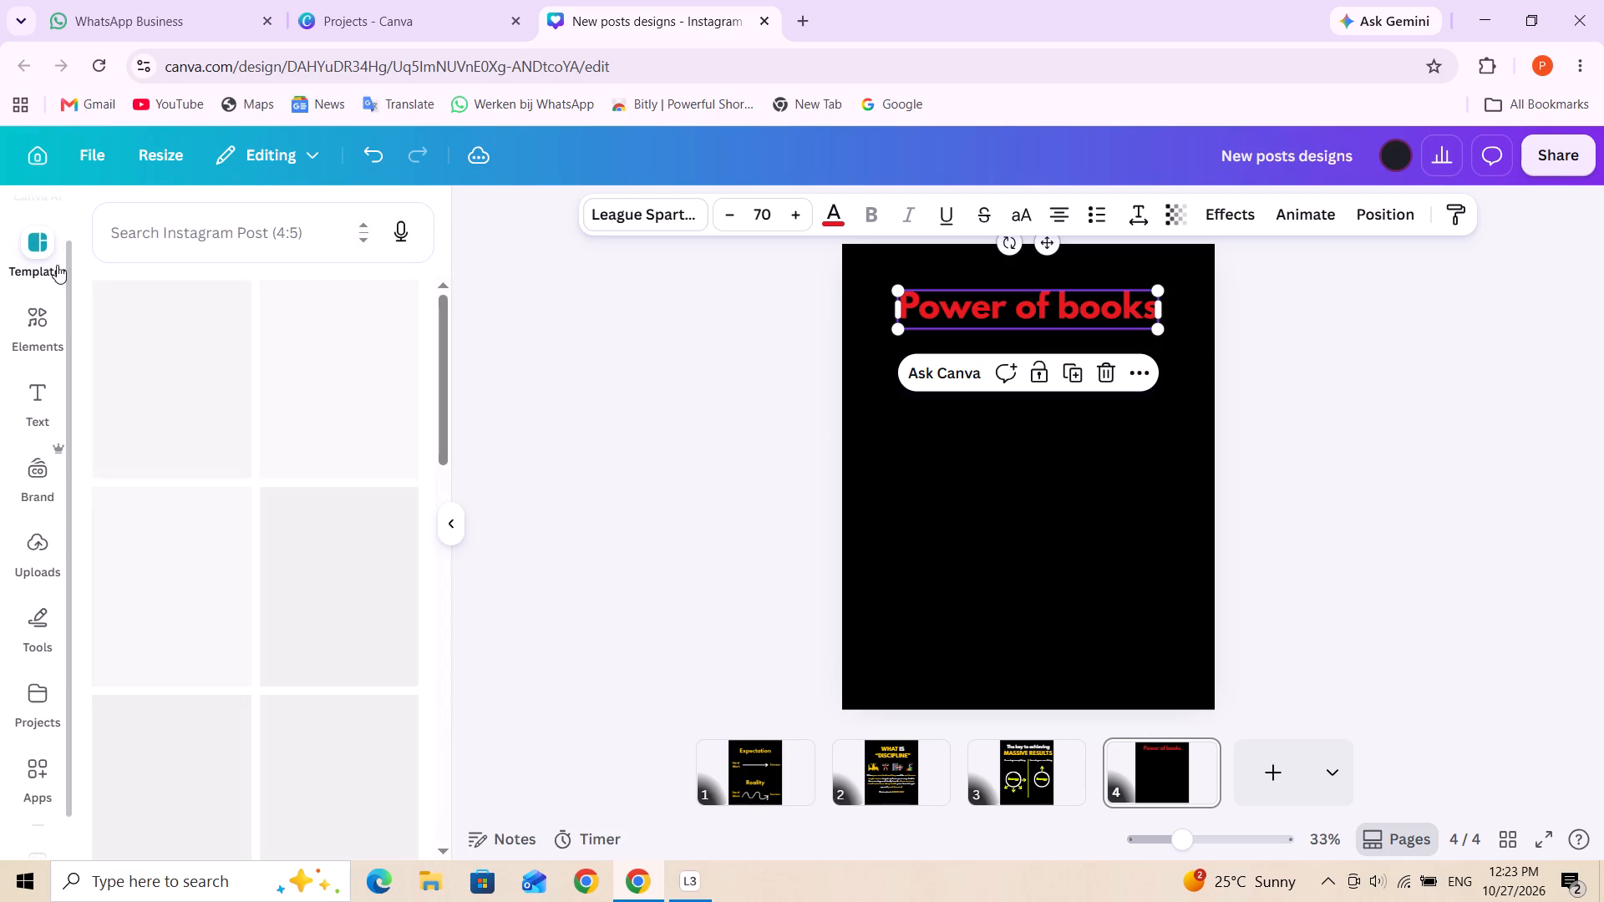
Search the design elements for Jeff Bezos and narrow the results to photos.
{"action": "left_click", "coordinate": [33, 321]}
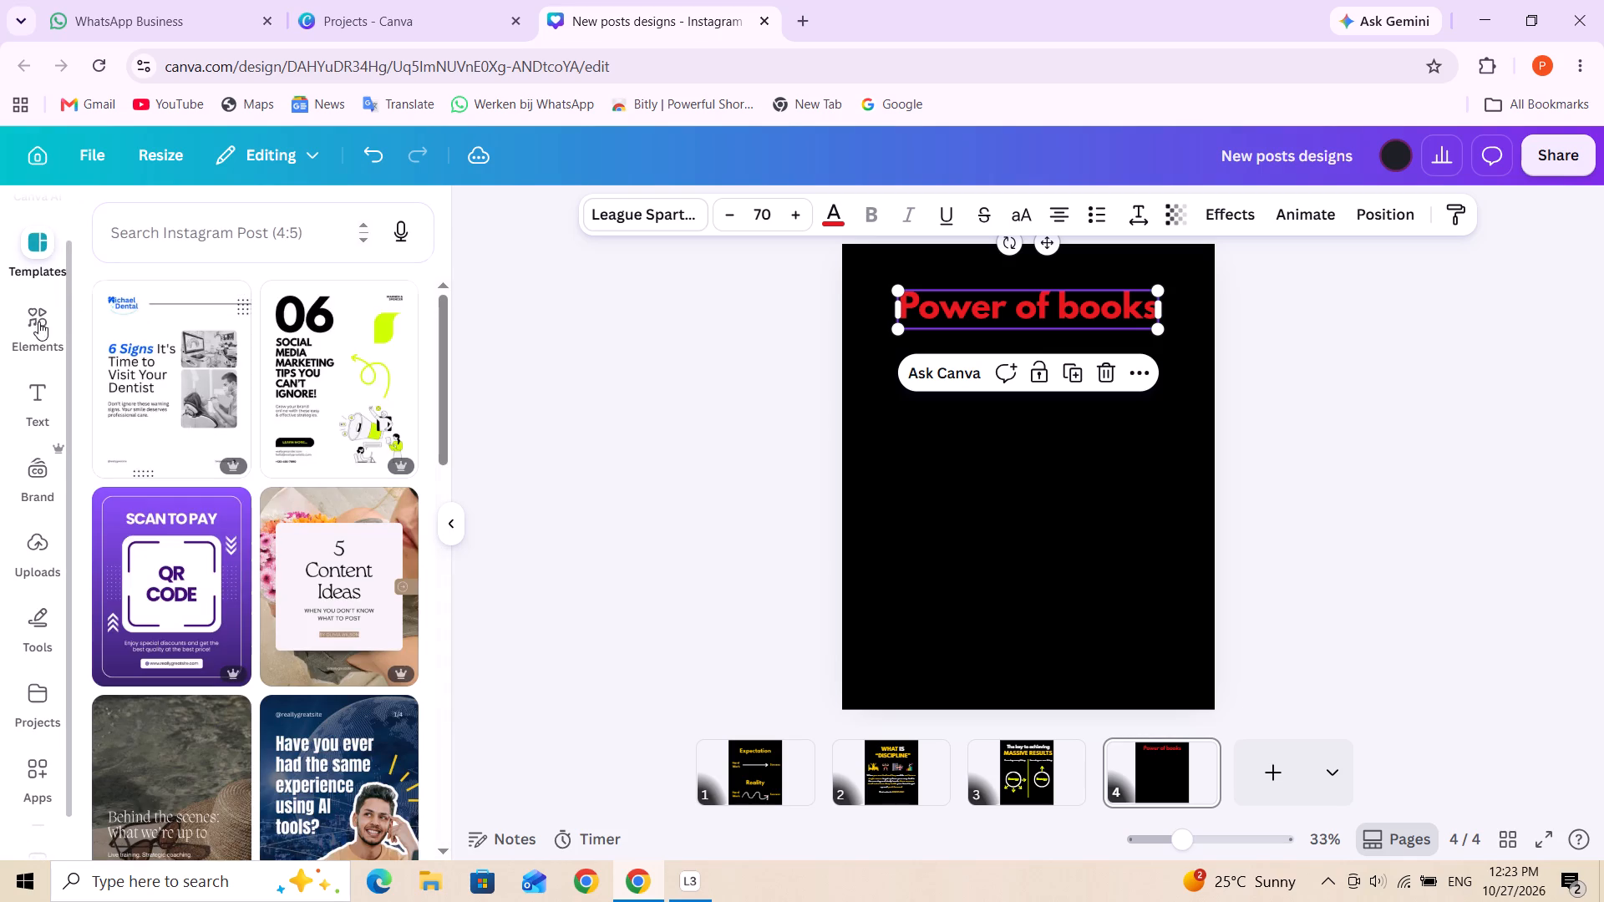
{"action": "left_click", "coordinate": [123, 238]}
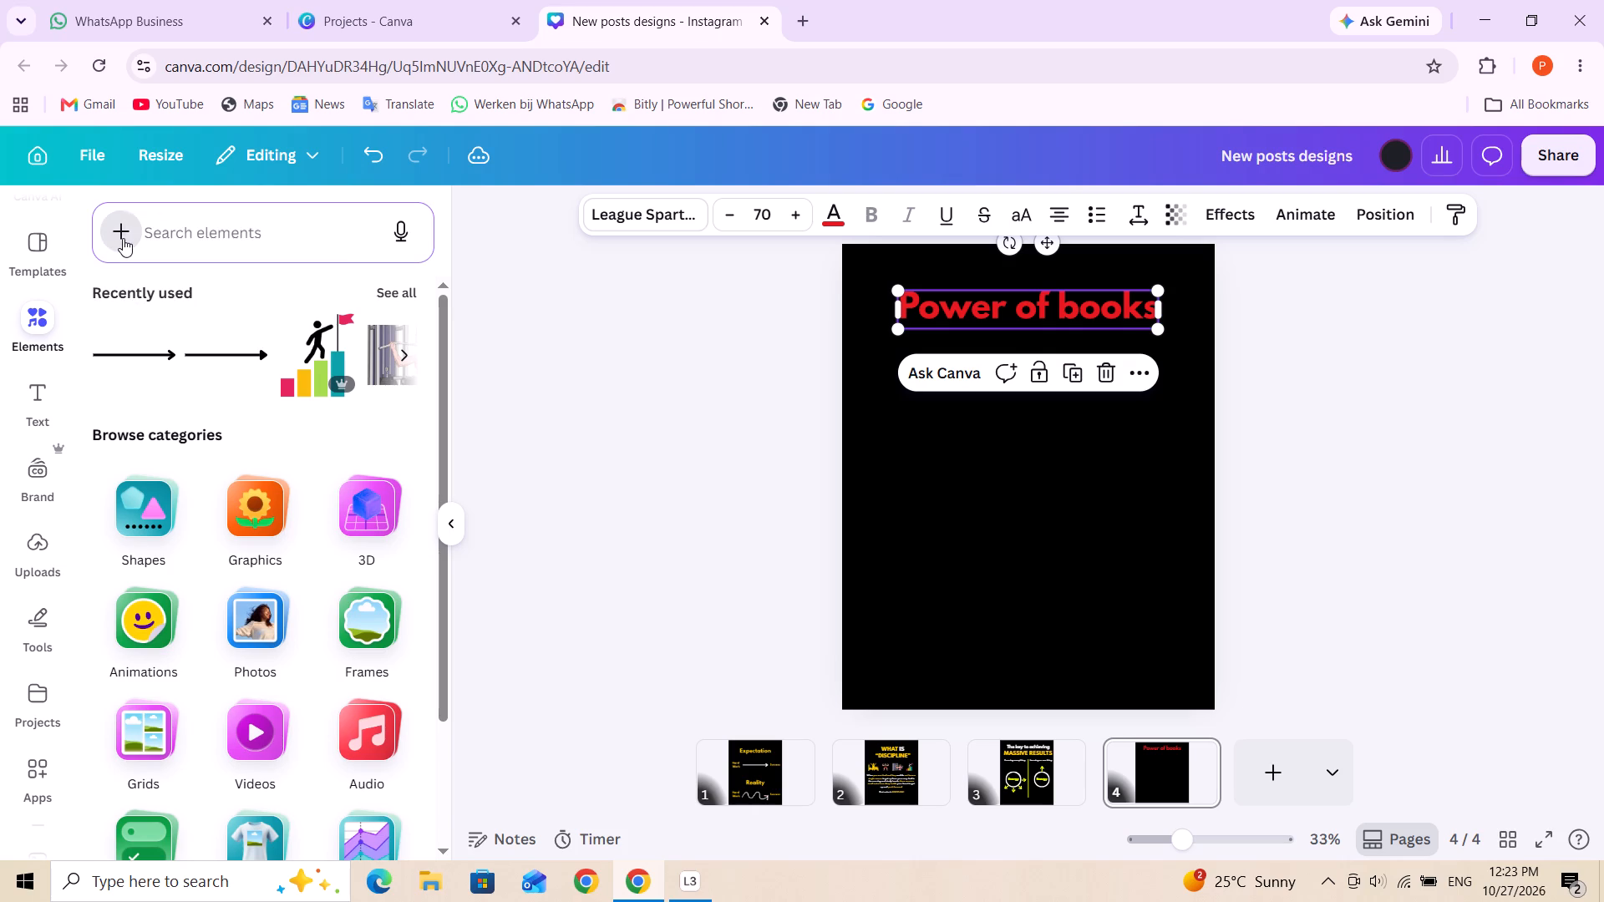
{"action": "left_click", "coordinate": [179, 236]}
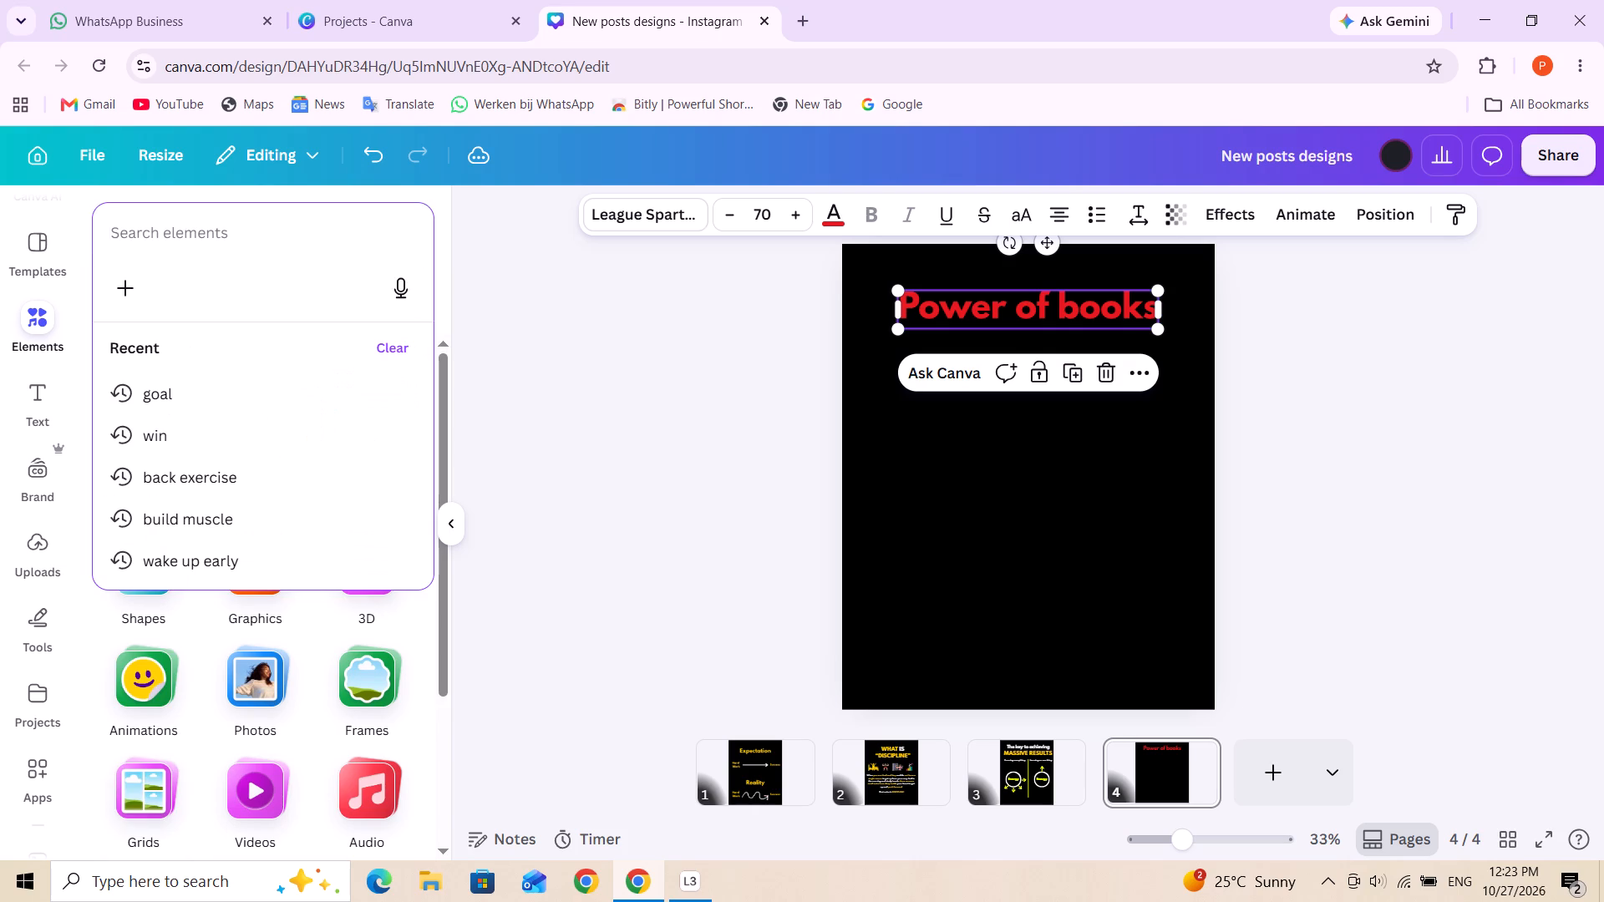
{"action": "type", "text": "eff"}
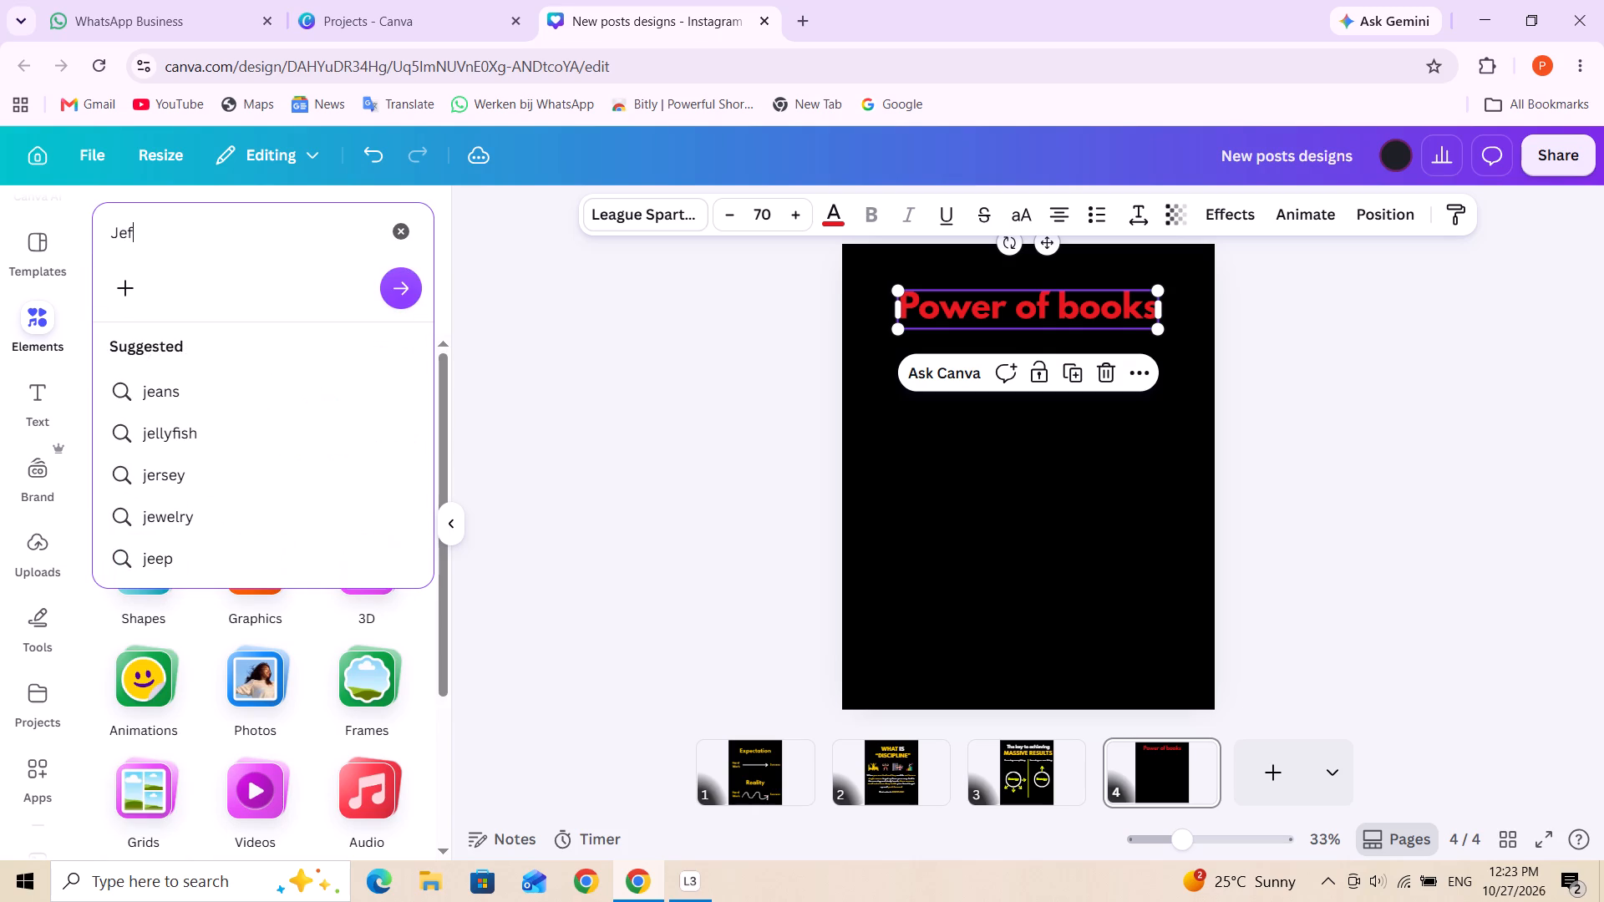
{"action": "key", "text": "space"}
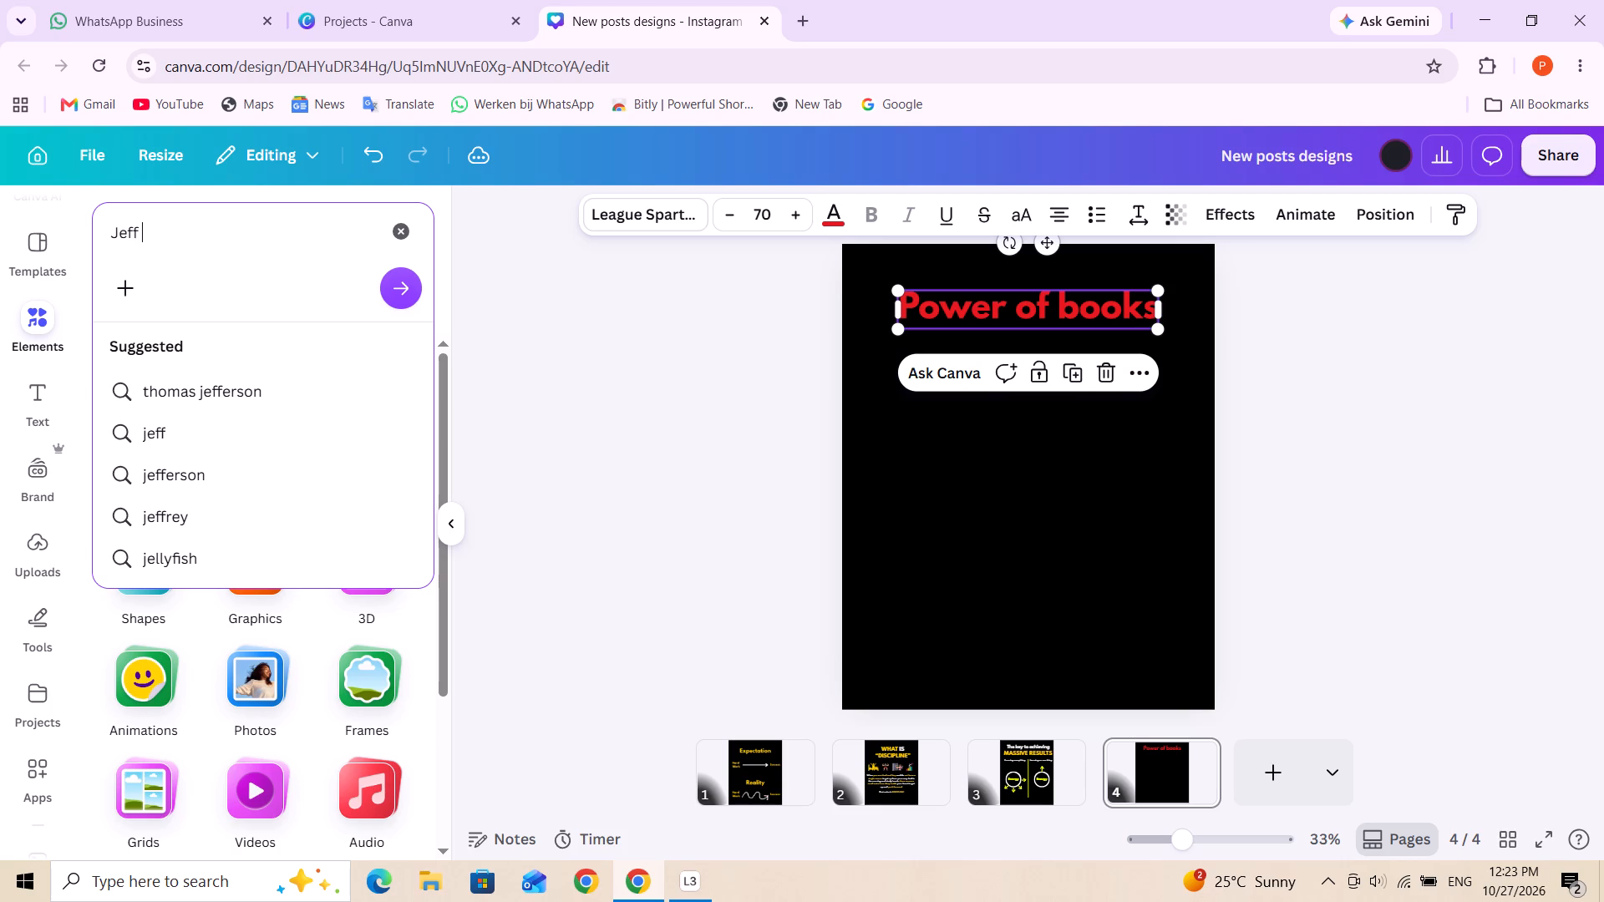
{"action": "type", "text": "EZOS"}
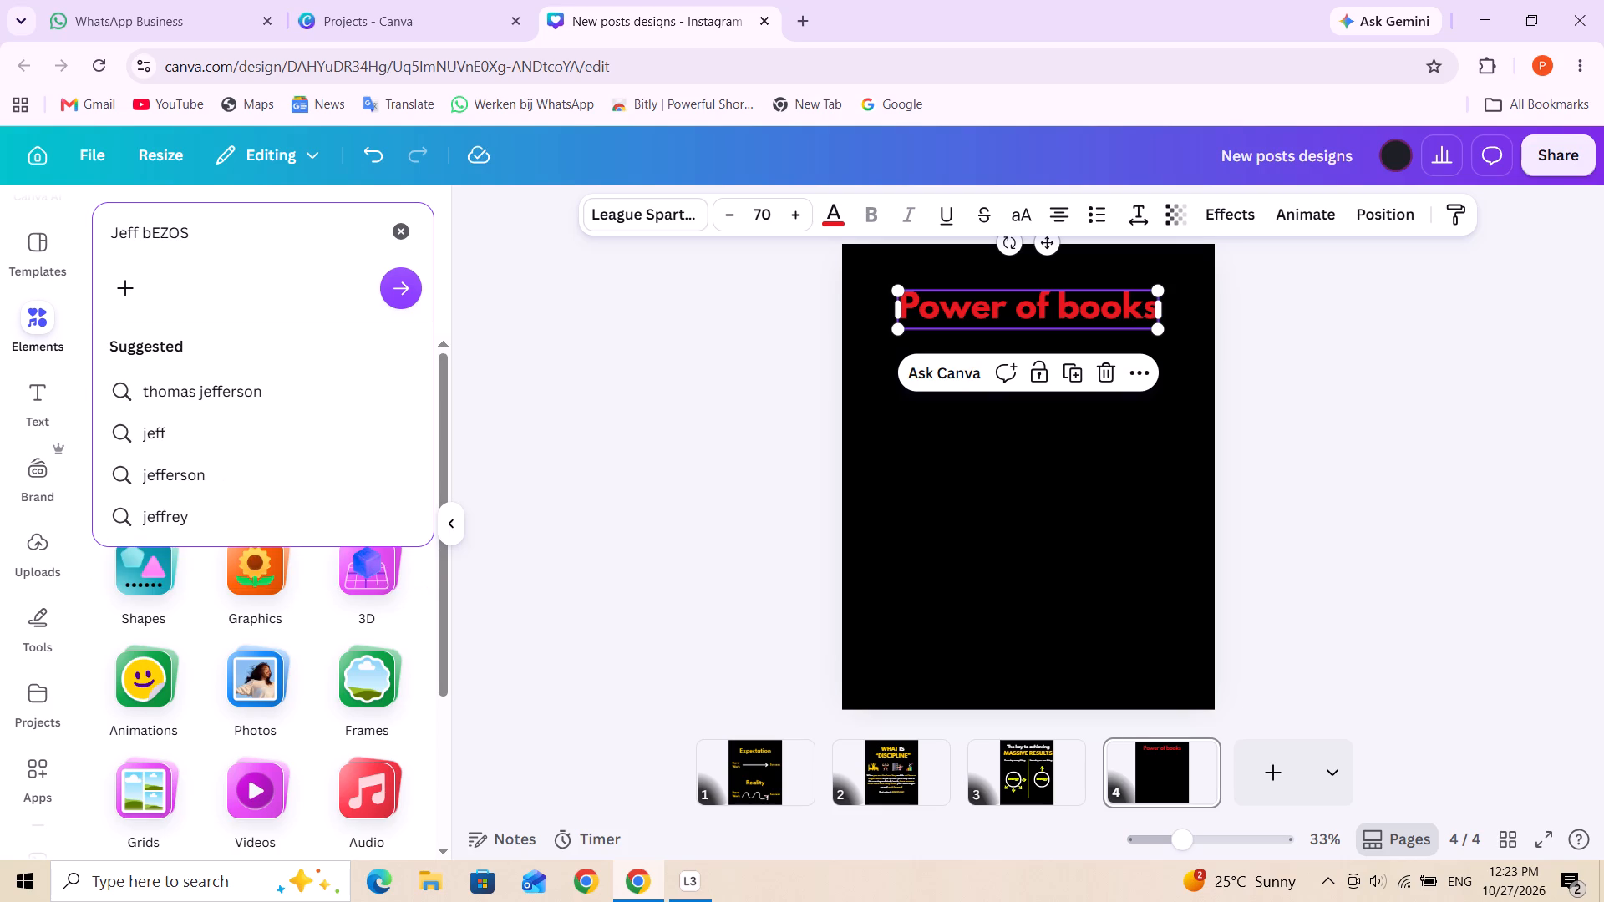
{"action": "key", "text": "Return"}
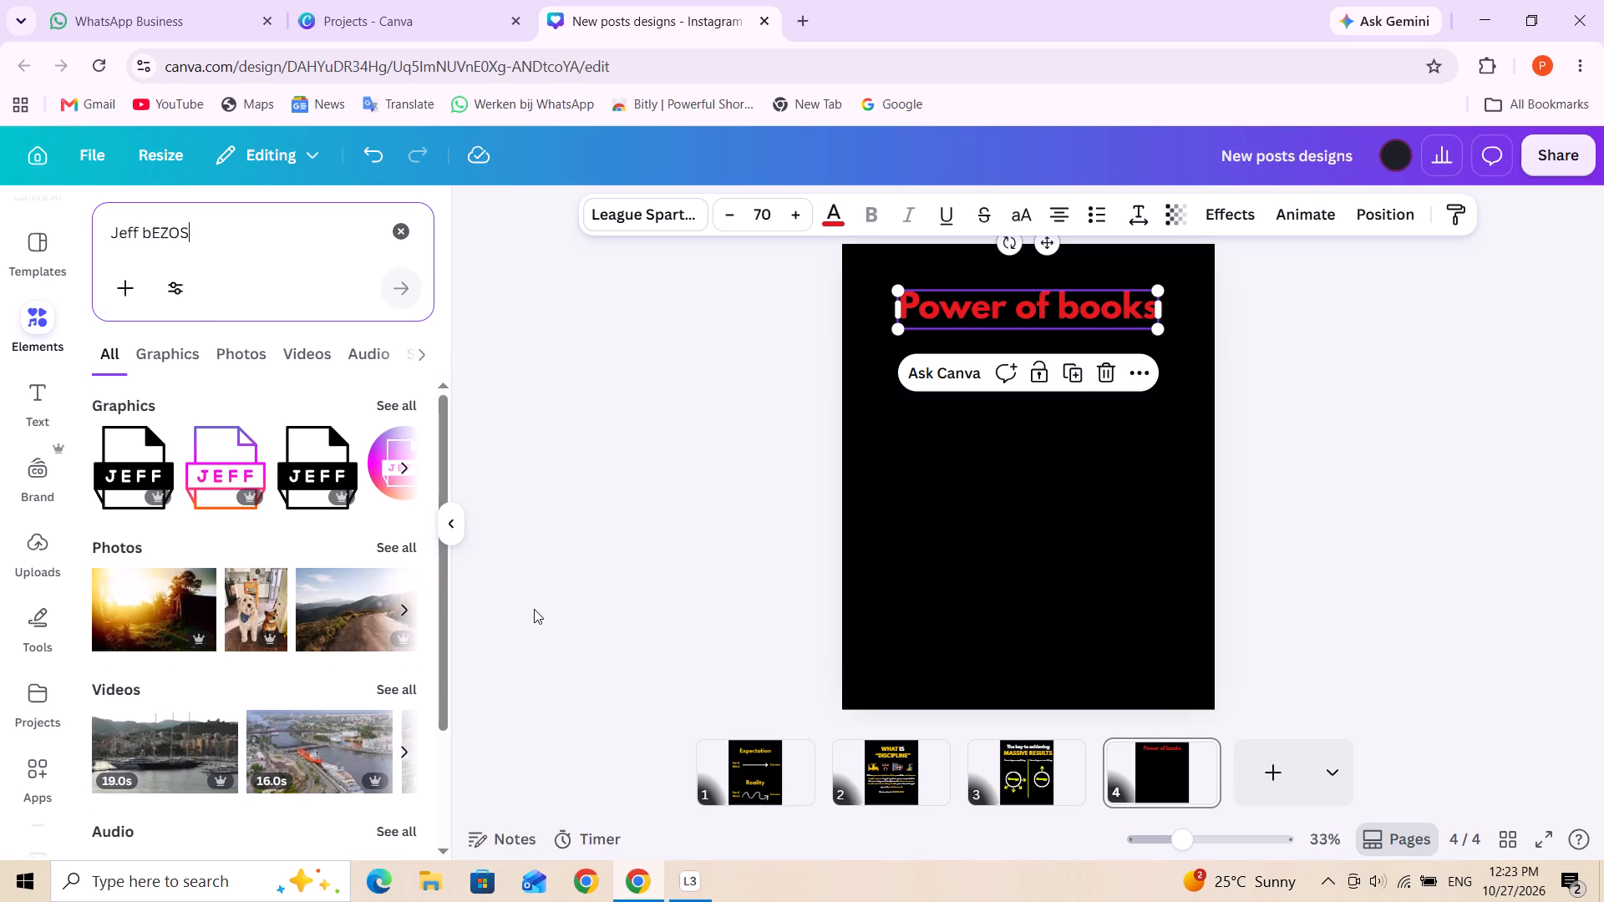
{"action": "left_click", "coordinate": [248, 336]}
{"action": "left_click", "coordinate": [247, 352]}
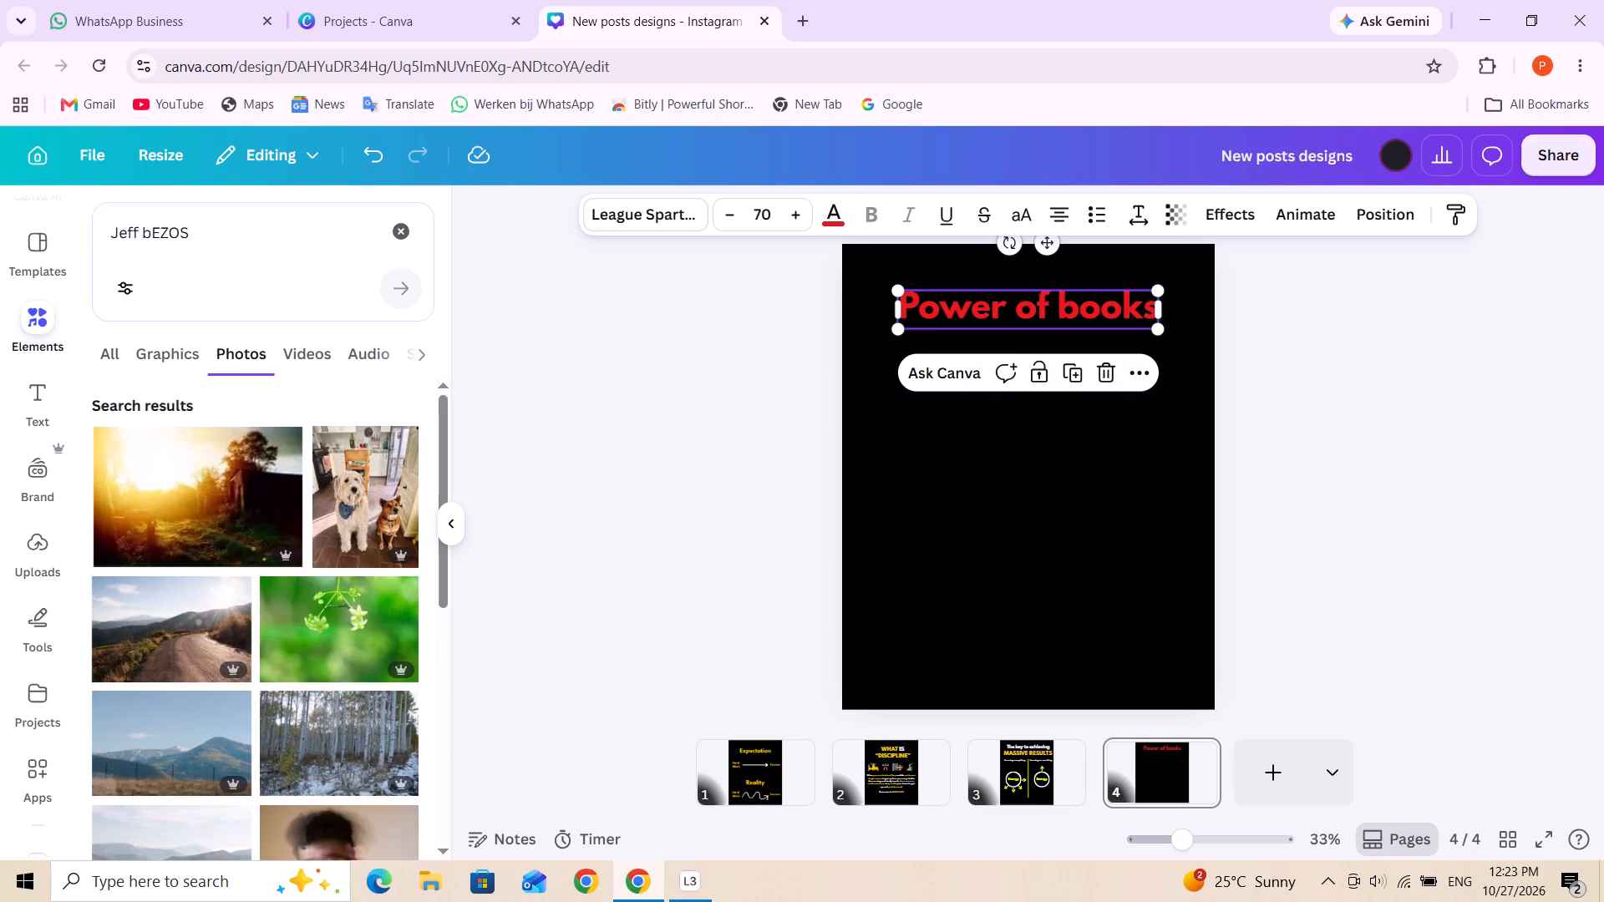
Search the photo elements again with the name respelled as "Jeff Bezose".
{"action": "left_click", "coordinate": [221, 251]}
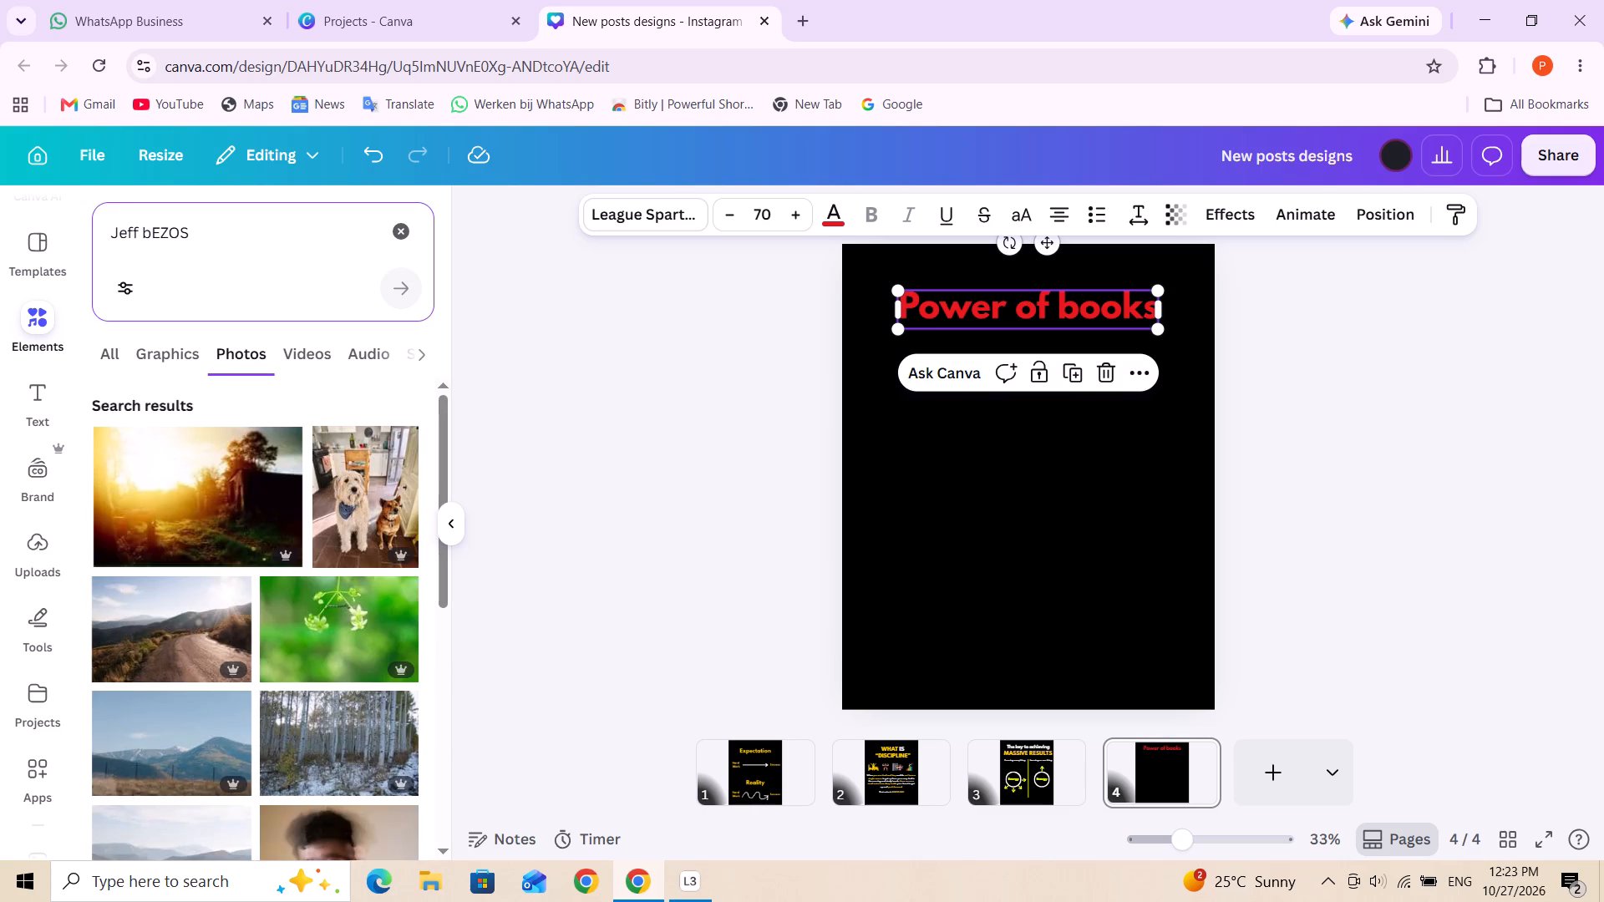
{"action": "left_click_drag", "start_coordinate": [142, 231], "coordinate": [272, 233]}
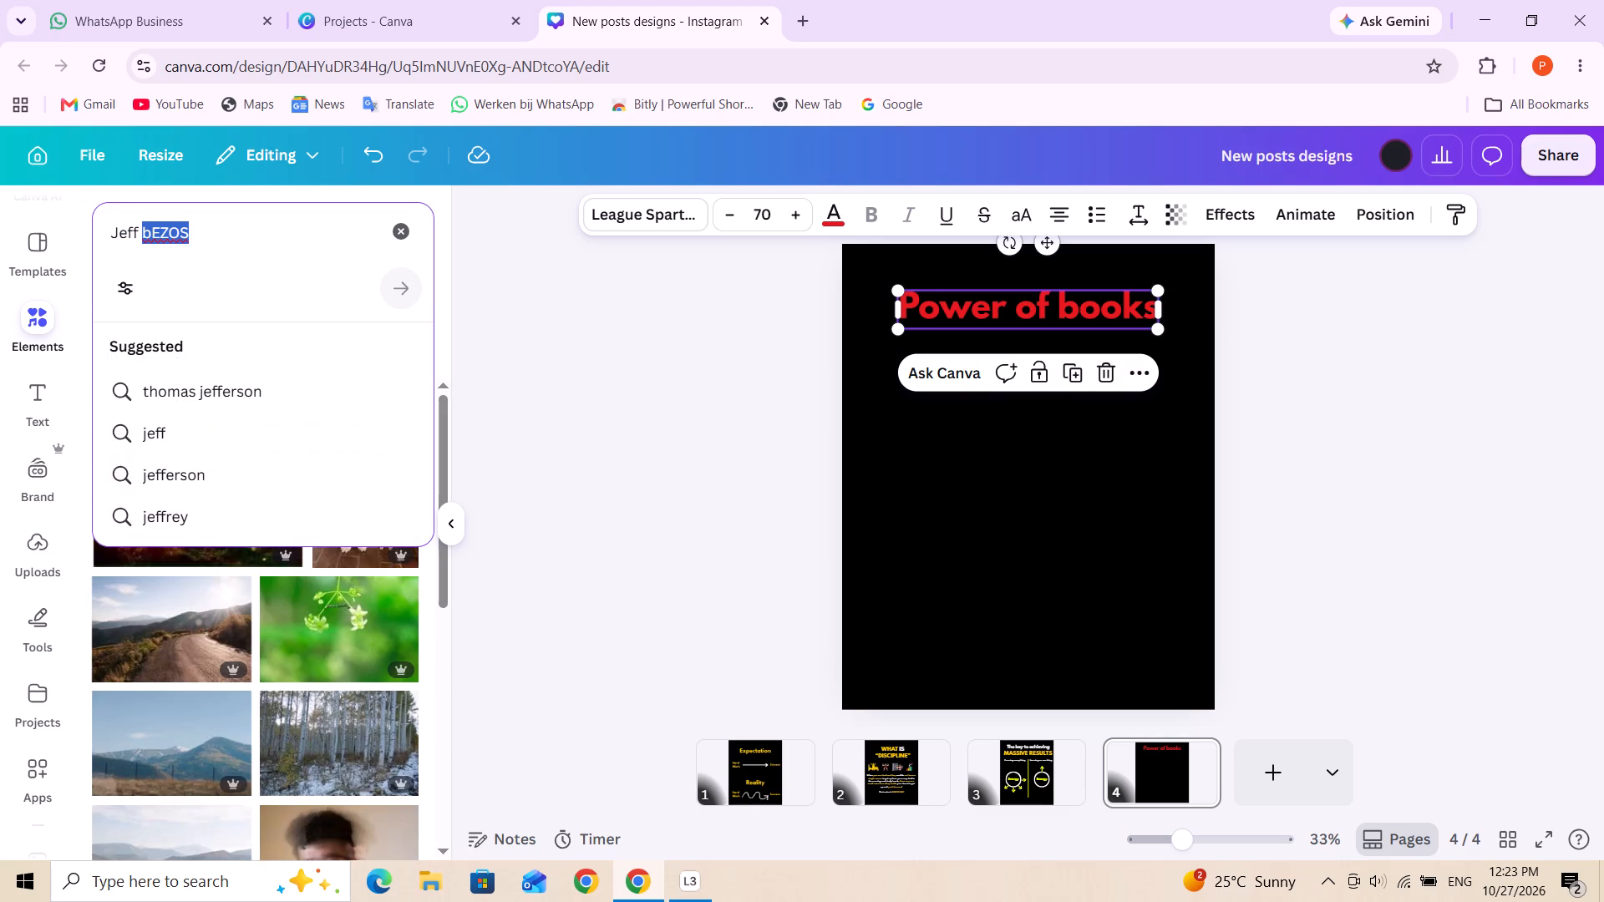
{"action": "type", "text": "ezose"}
{"action": "key", "text": "Return"}
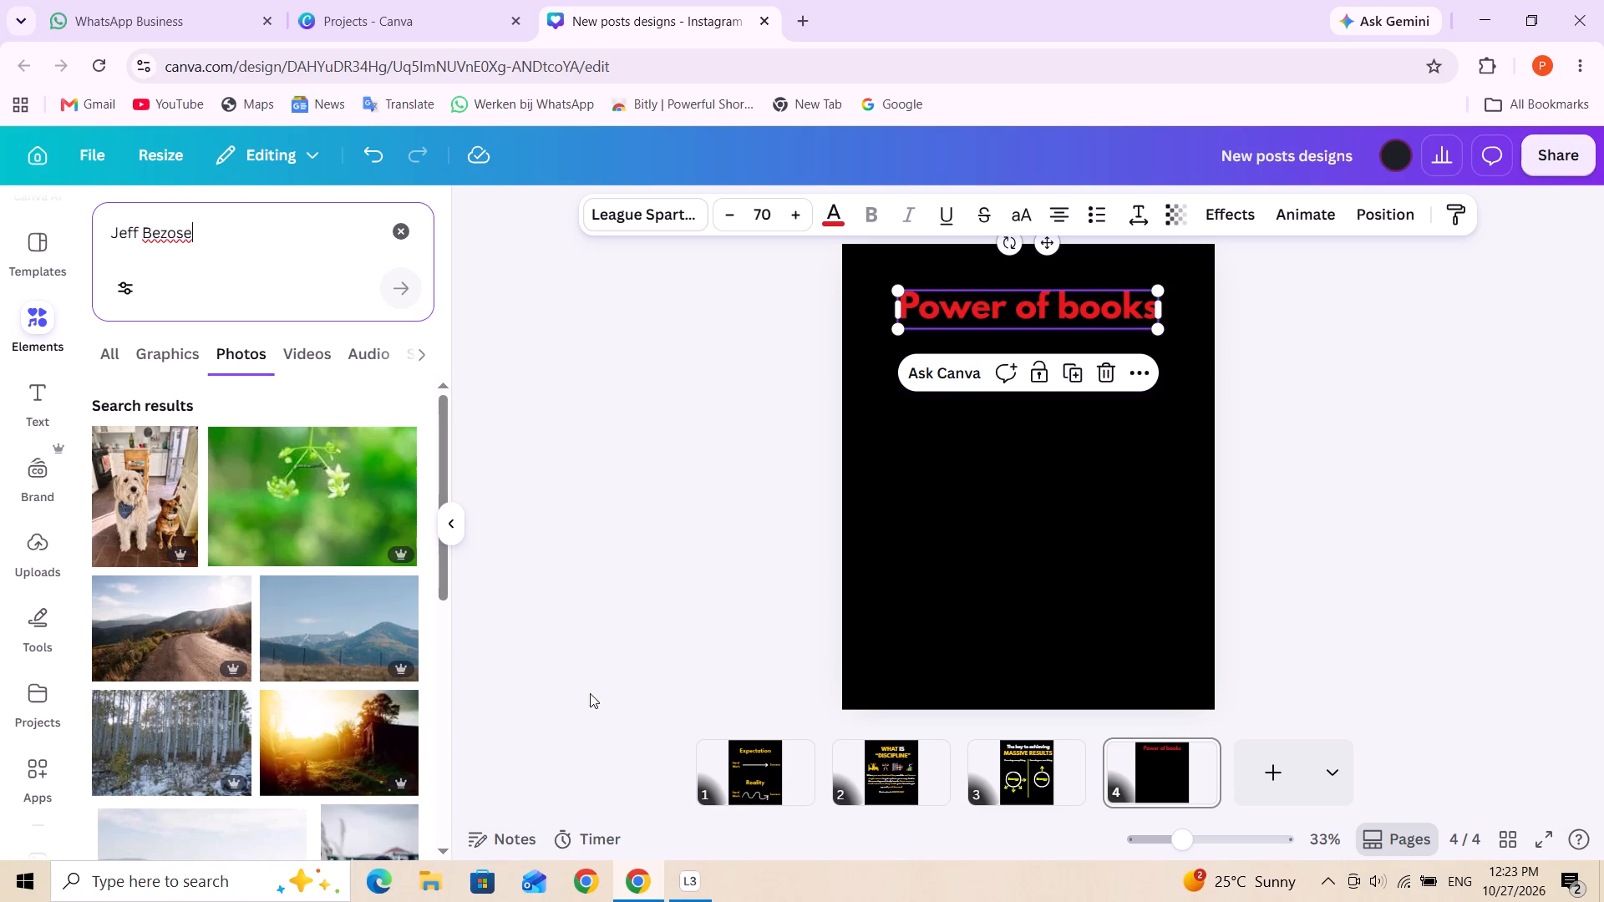
Look through the photo results for a usable picture of Jeff Bezos for the "Power of books" page.
{"action": "scroll", "coordinate": [287, 657], "scroll_direction": "down", "scroll_amount": 5}
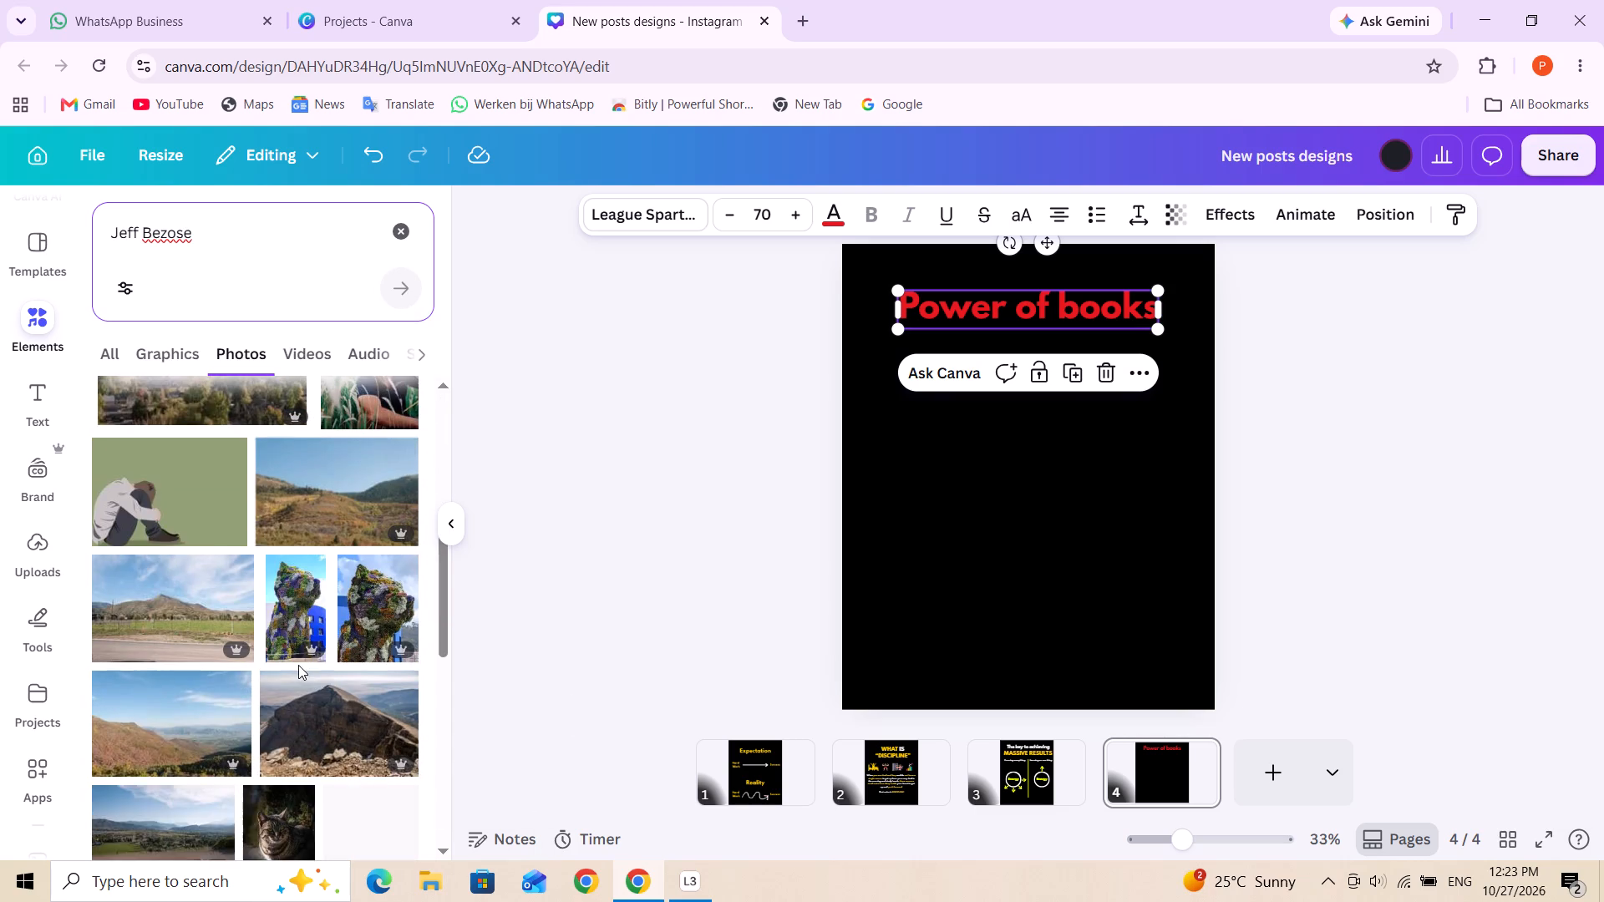
{"action": "scroll", "coordinate": [302, 667], "scroll_direction": "down", "scroll_amount": 6}
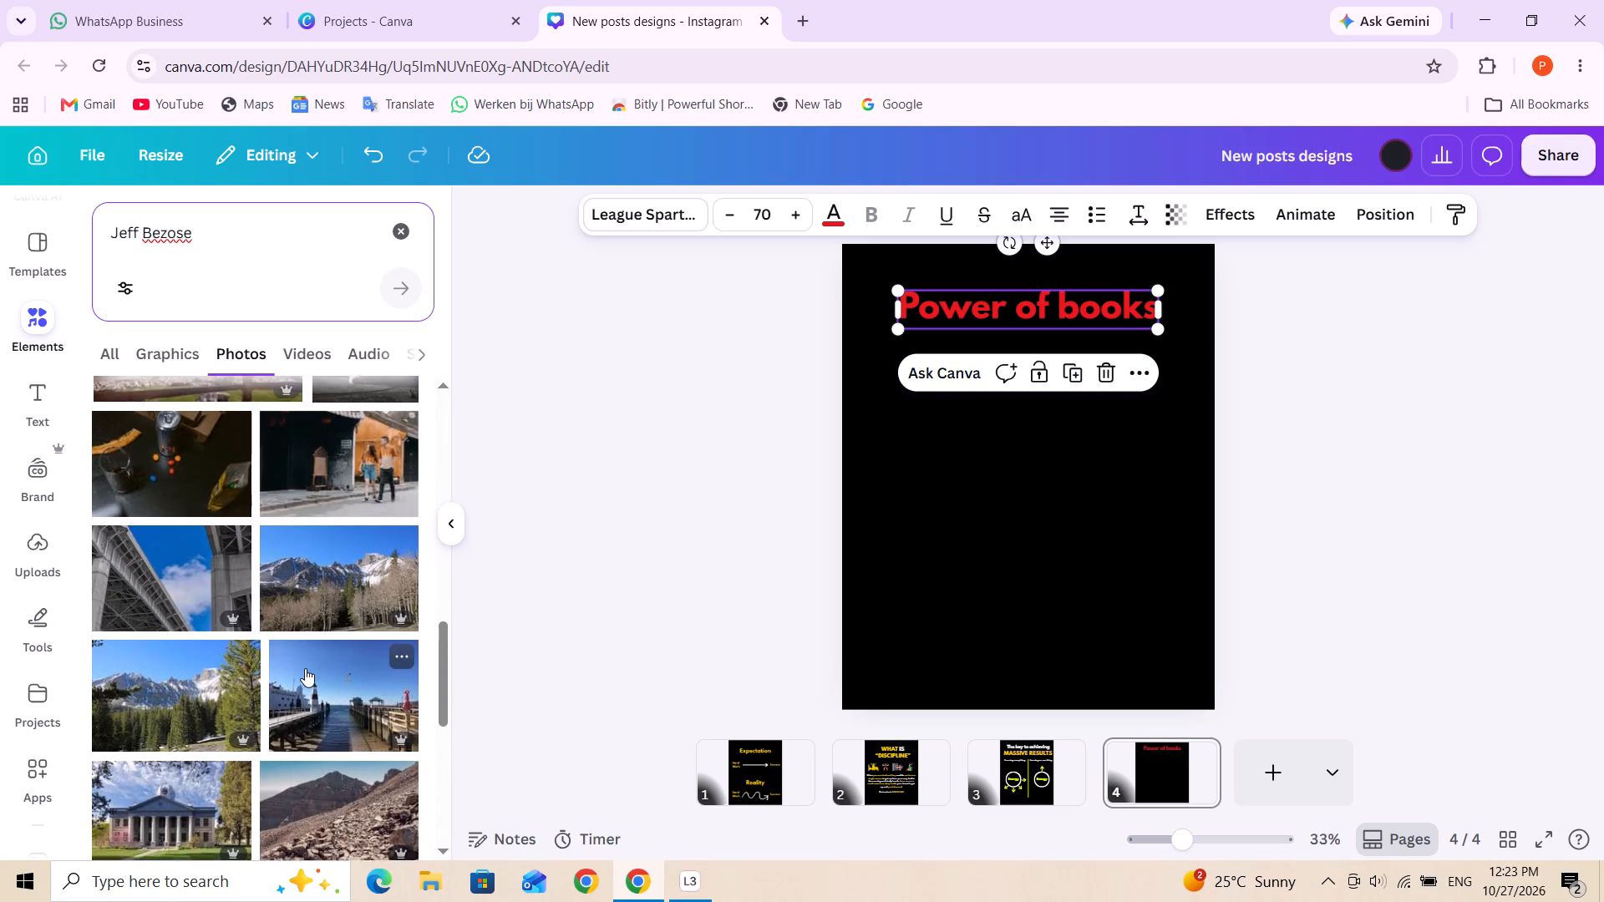
{"action": "scroll", "coordinate": [305, 668], "scroll_direction": "down", "scroll_amount": 4}
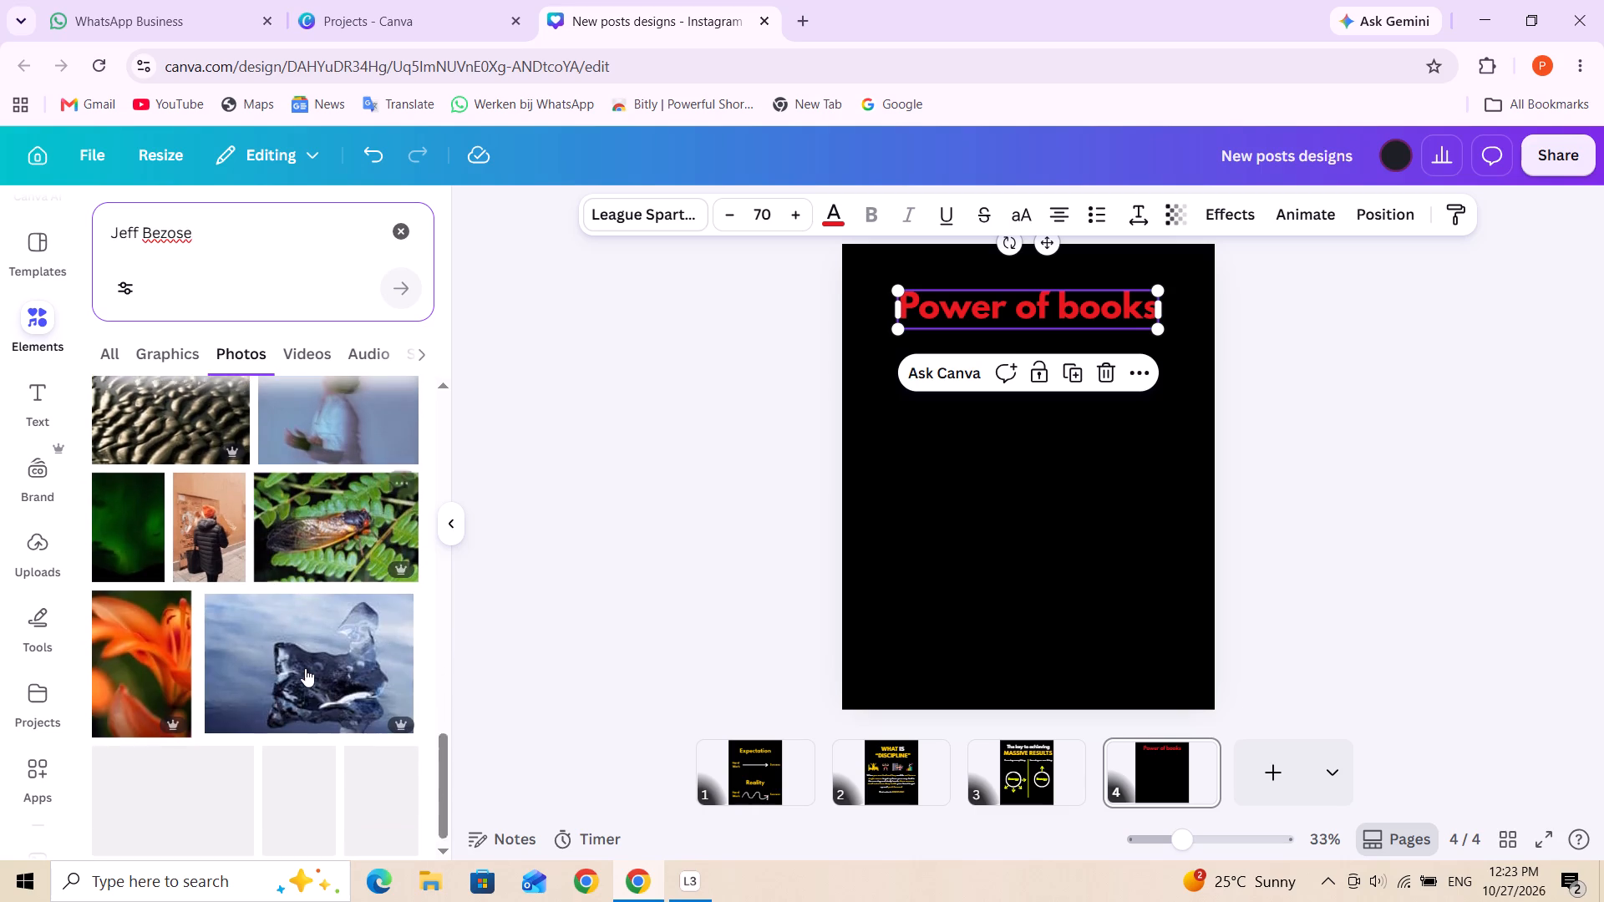
{"action": "scroll", "coordinate": [305, 668], "scroll_direction": "down", "scroll_amount": 4}
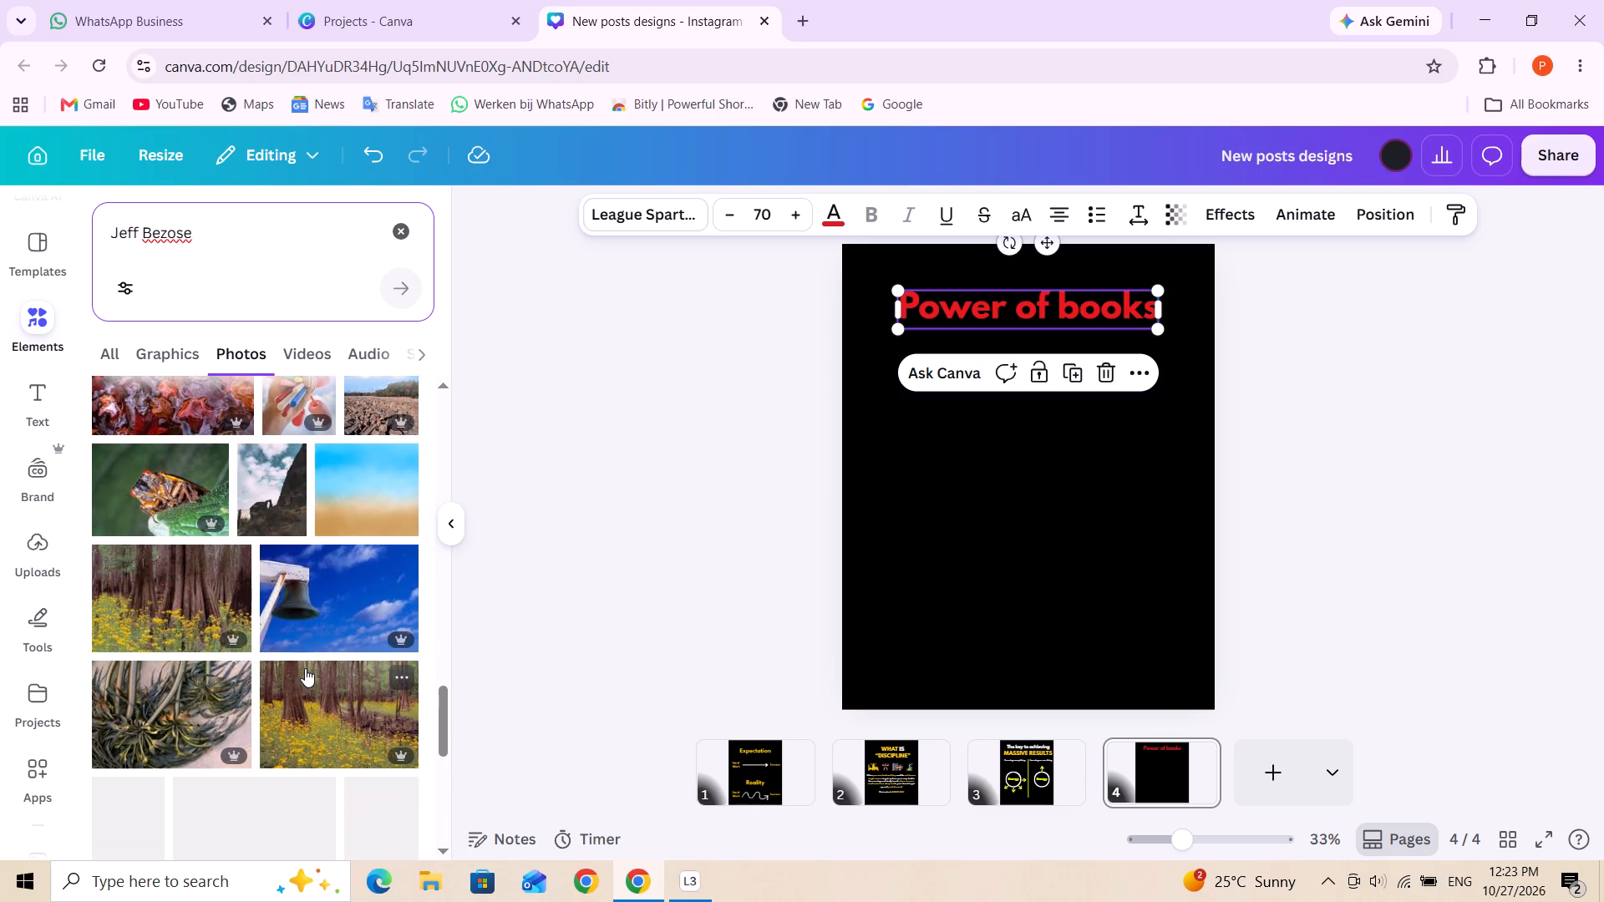
{"action": "scroll", "coordinate": [305, 668], "scroll_direction": "down", "scroll_amount": 5}
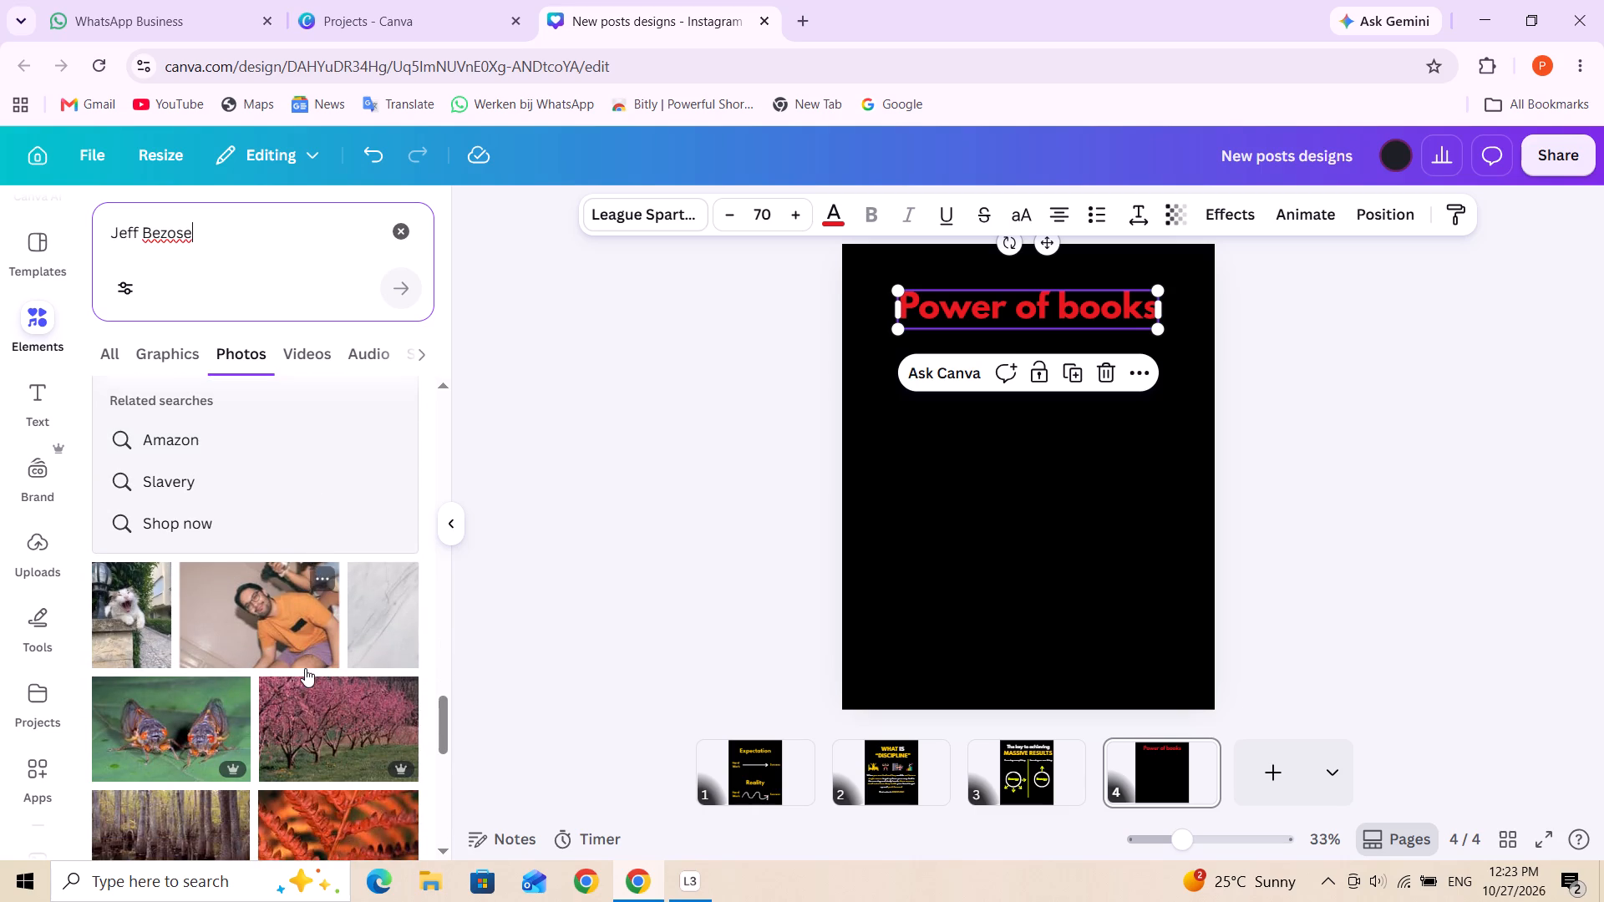
{"action": "scroll", "coordinate": [305, 668], "scroll_direction": "down", "scroll_amount": 5}
{"action": "scroll", "coordinate": [305, 668], "scroll_direction": "up", "scroll_amount": 3}
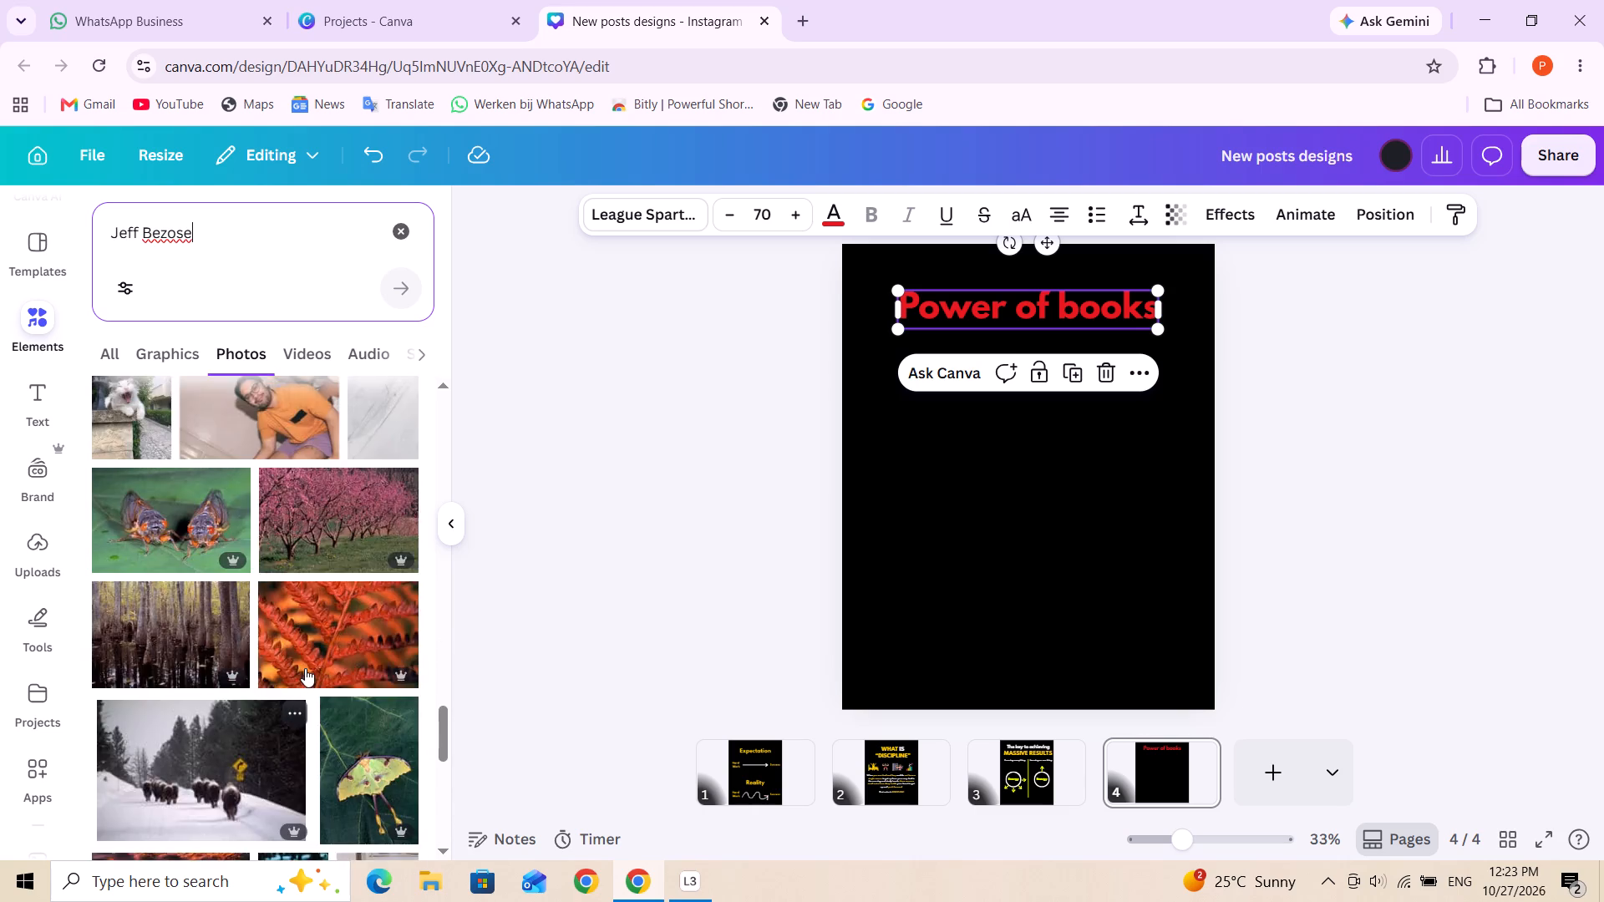
{"action": "scroll", "coordinate": [305, 668], "scroll_direction": "up", "scroll_amount": 11}
{"action": "scroll", "coordinate": [305, 668], "scroll_direction": "up", "scroll_amount": 11}
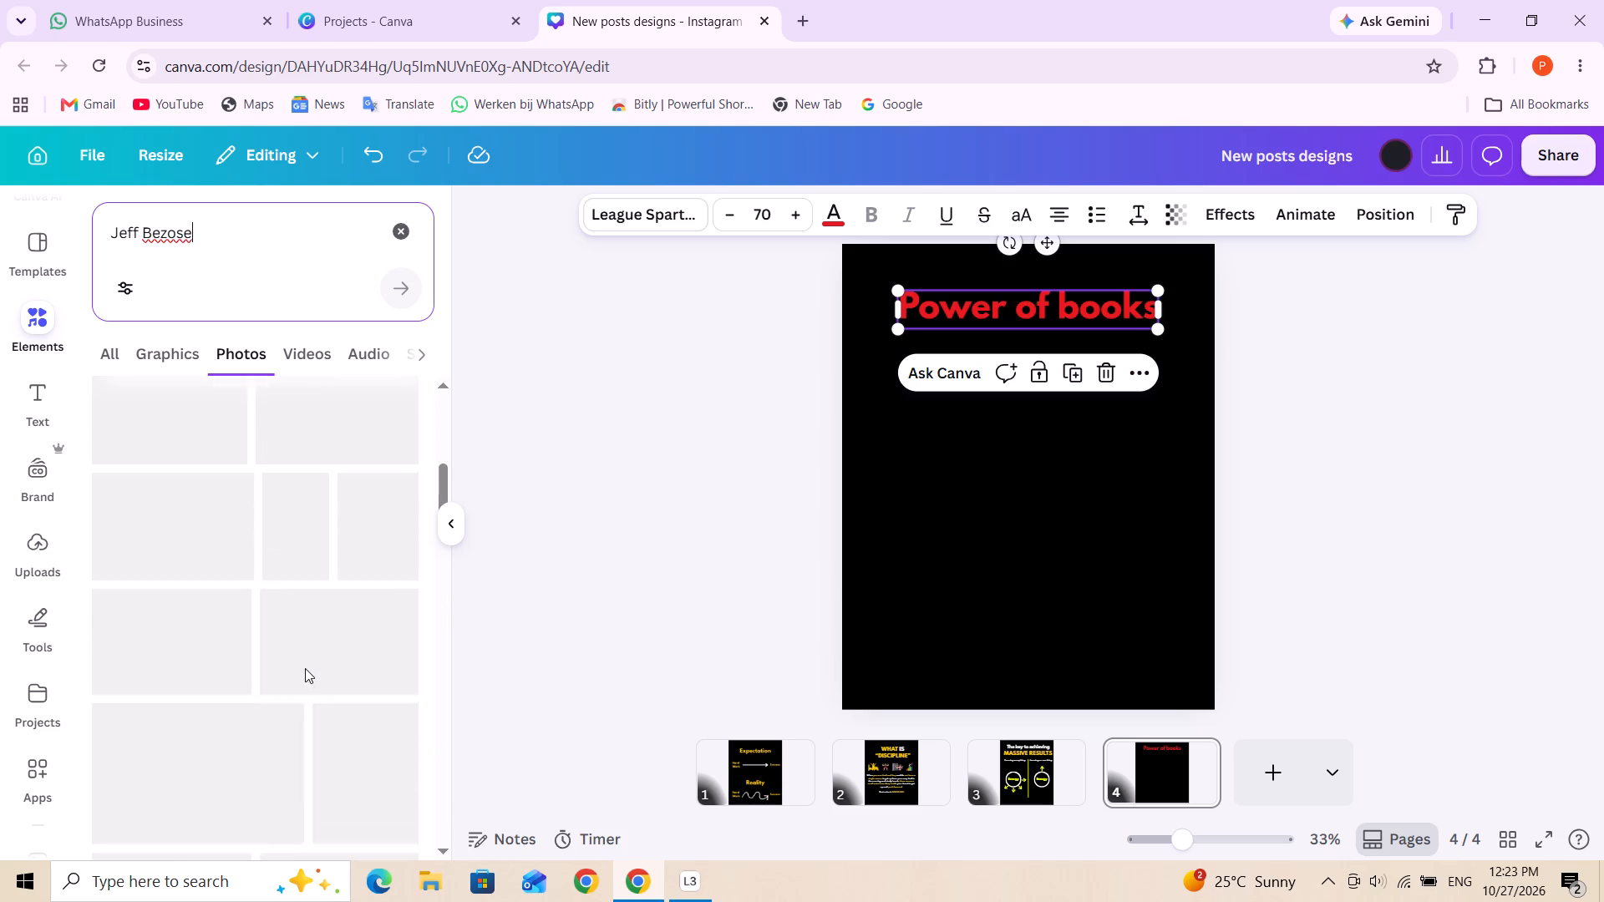
{"action": "scroll", "coordinate": [305, 668], "scroll_direction": "up", "scroll_amount": 17}
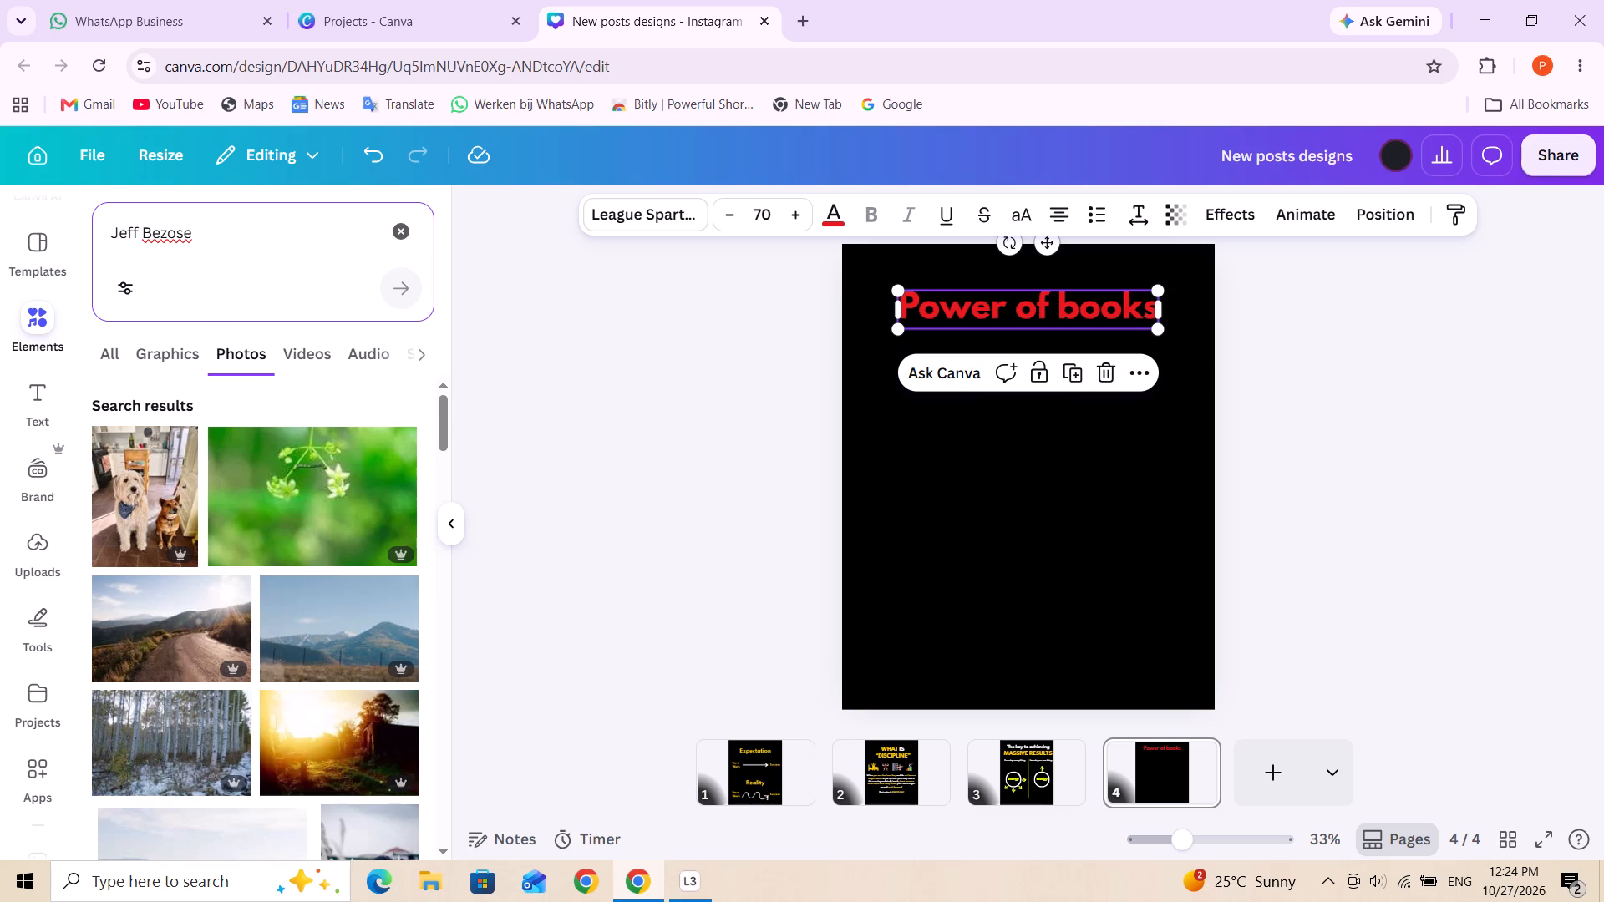
Search the photo elements for "warren buffet".
{"action": "triple_click", "coordinate": [158, 244]}
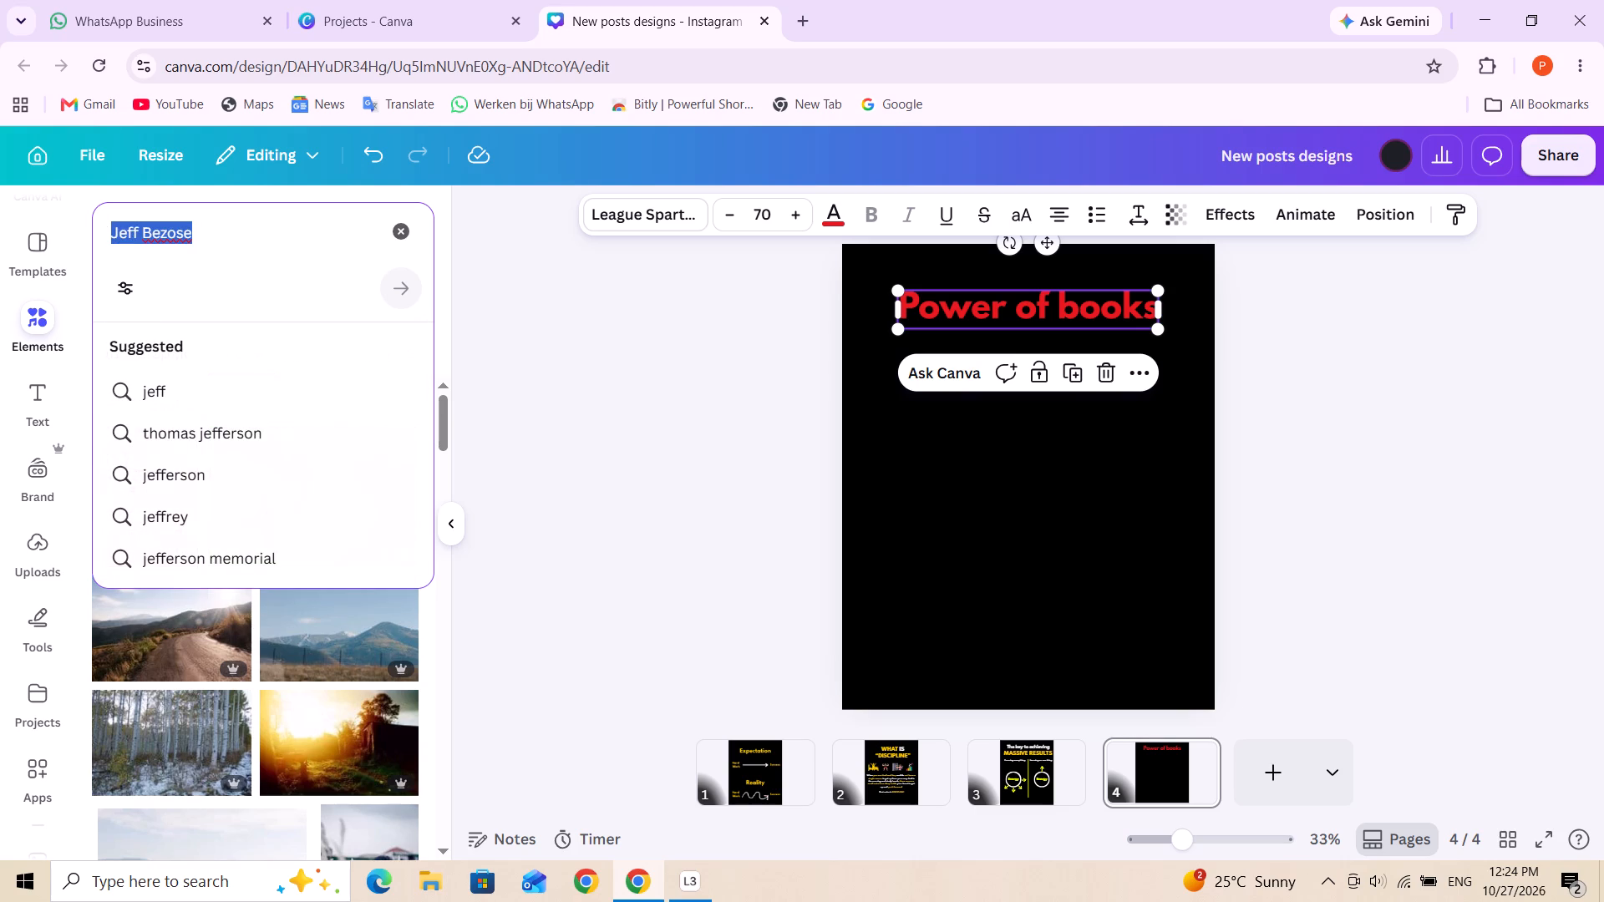
{"action": "type", "text": "warren"}
{"action": "key", "text": "space"}
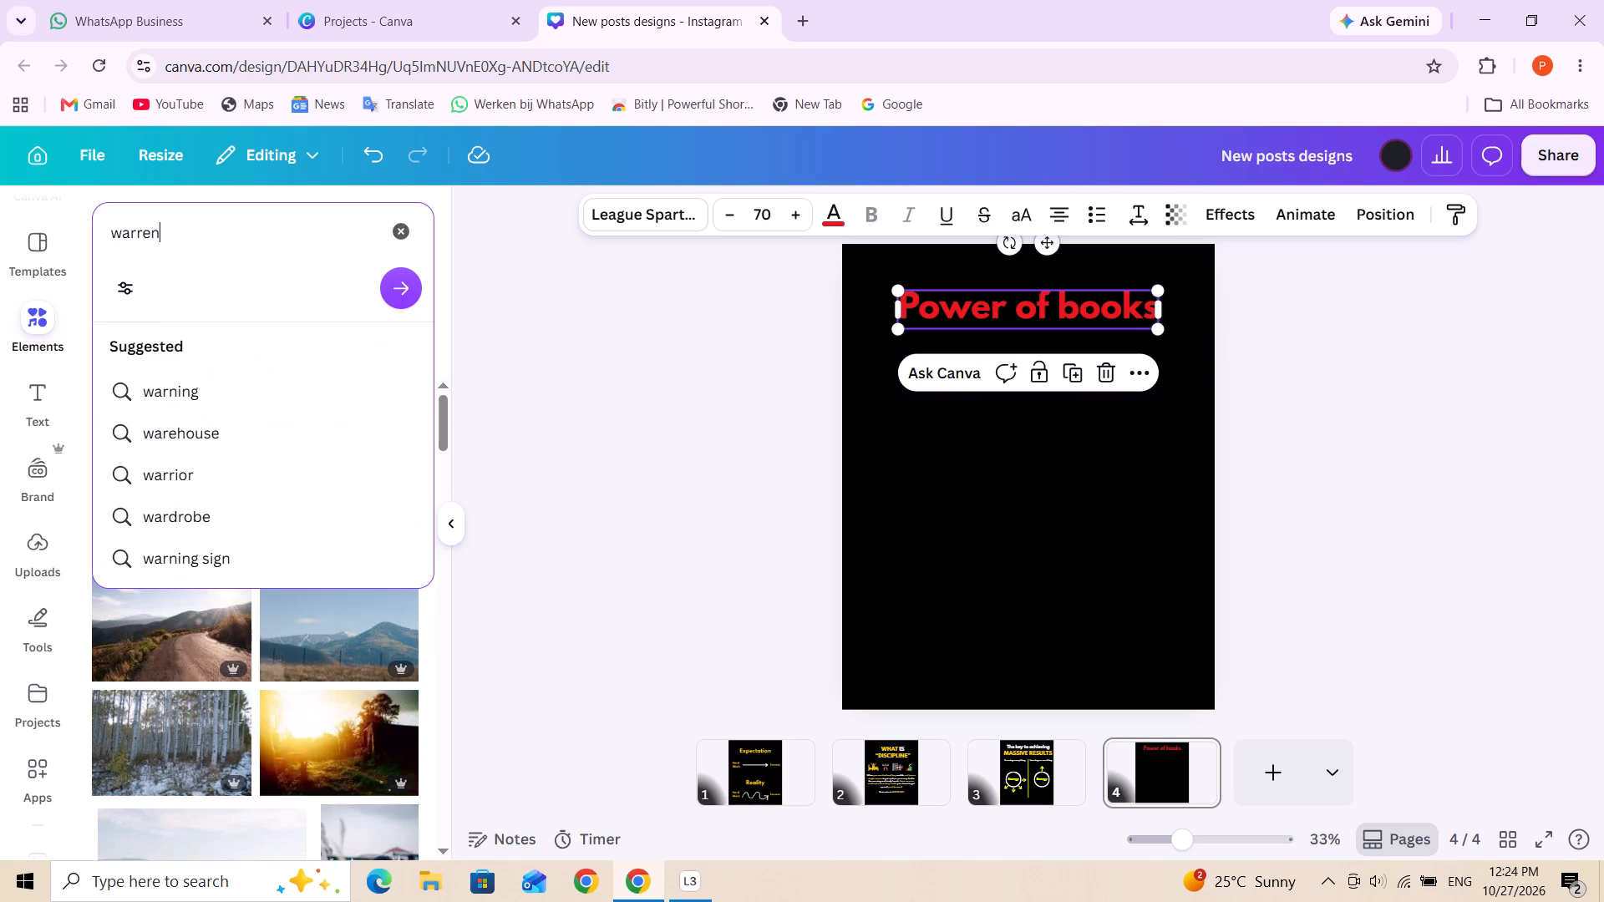
{"action": "type", "text": "bufet"}
{"action": "key", "text": "Delete"}
{"action": "key", "text": "Delete"}
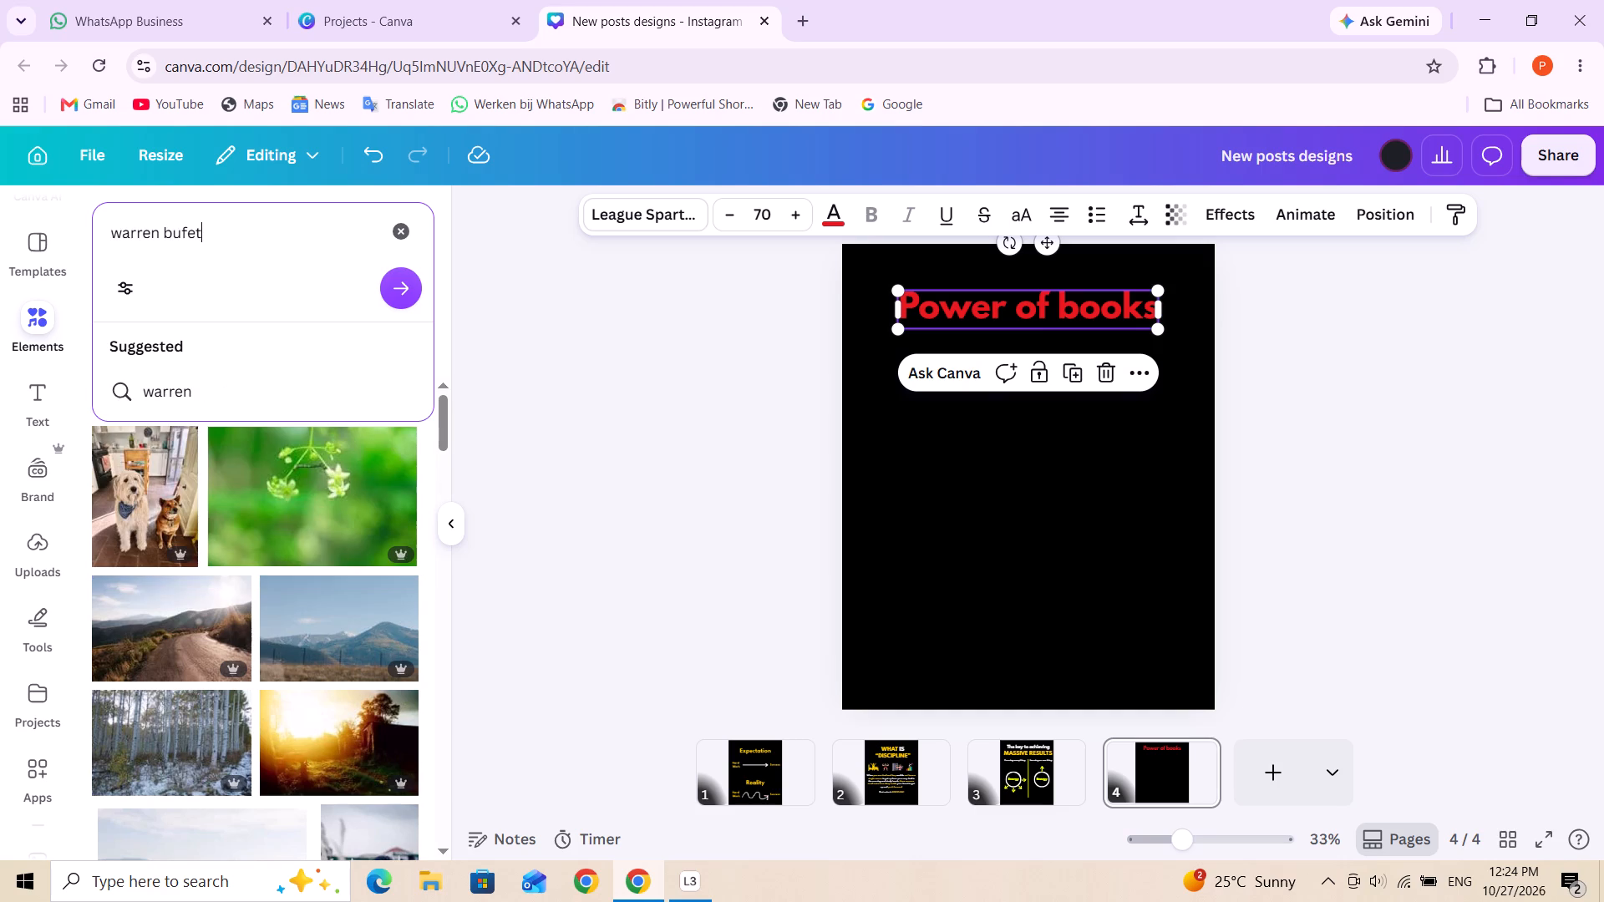
{"action": "key", "text": "Delete"}
{"action": "key", "text": "BackSpace"}
{"action": "key", "text": "BackSpace"}
{"action": "type", "text": "fet"}
{"action": "key", "text": "Return"}
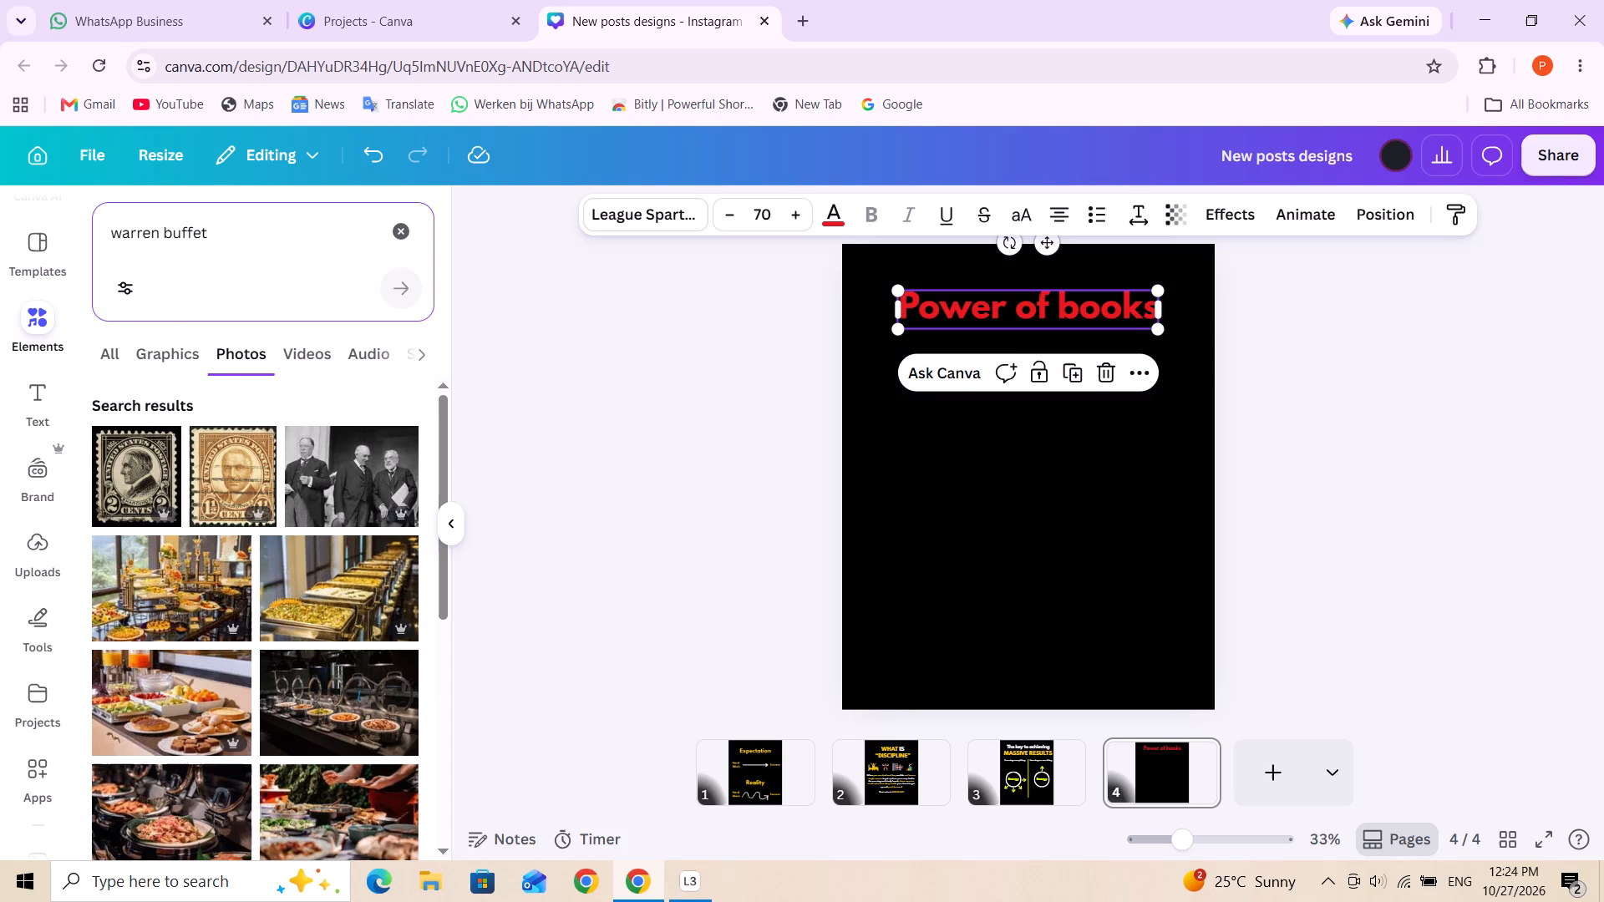
Correct the photo search to "Warren Buffett" and run it again.
{"action": "left_click_drag", "start_coordinate": [111, 232], "coordinate": [122, 232]}
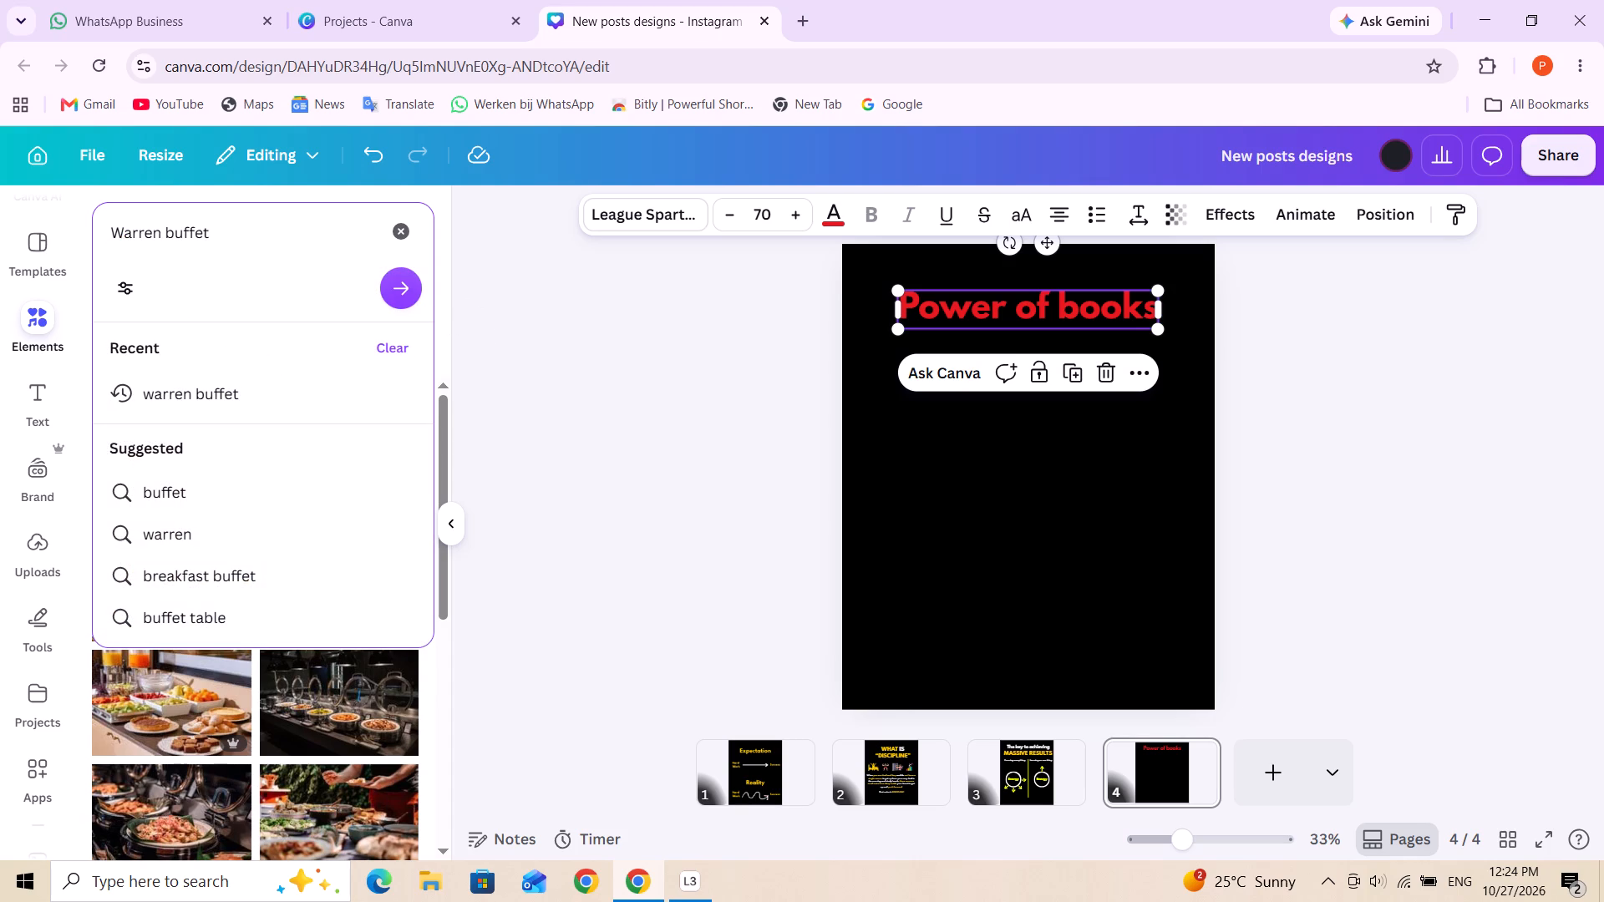
{"action": "left_click", "coordinate": [170, 233]}
{"action": "key", "text": "Right"}
{"action": "left_click", "coordinate": [242, 230]}
{"action": "key", "text": "t"}
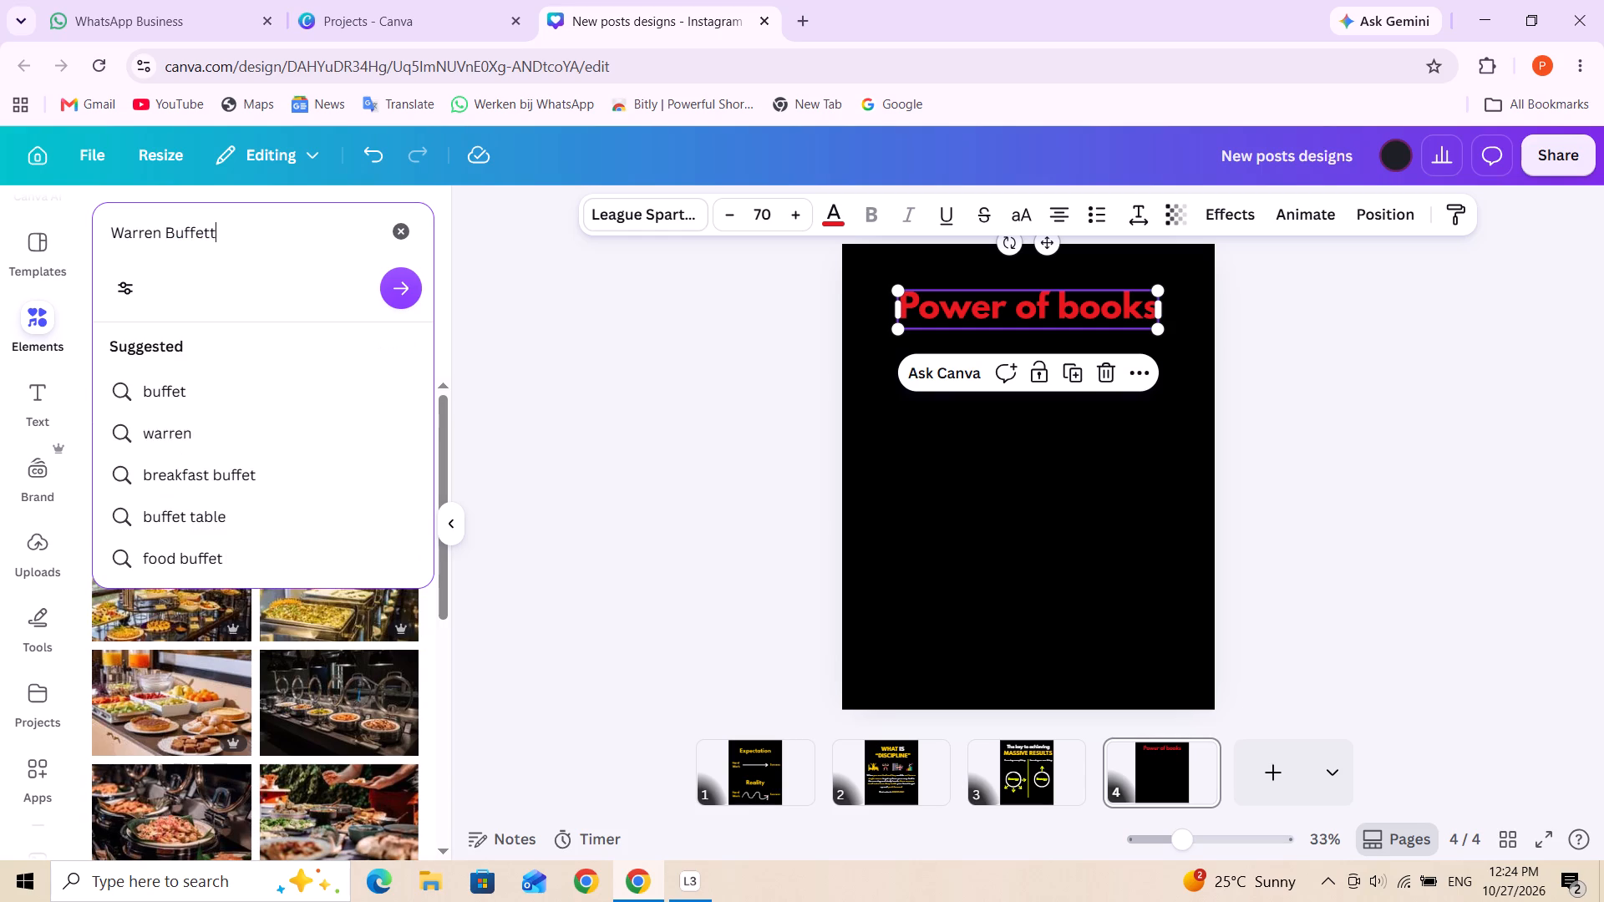
{"action": "key", "text": "Return"}
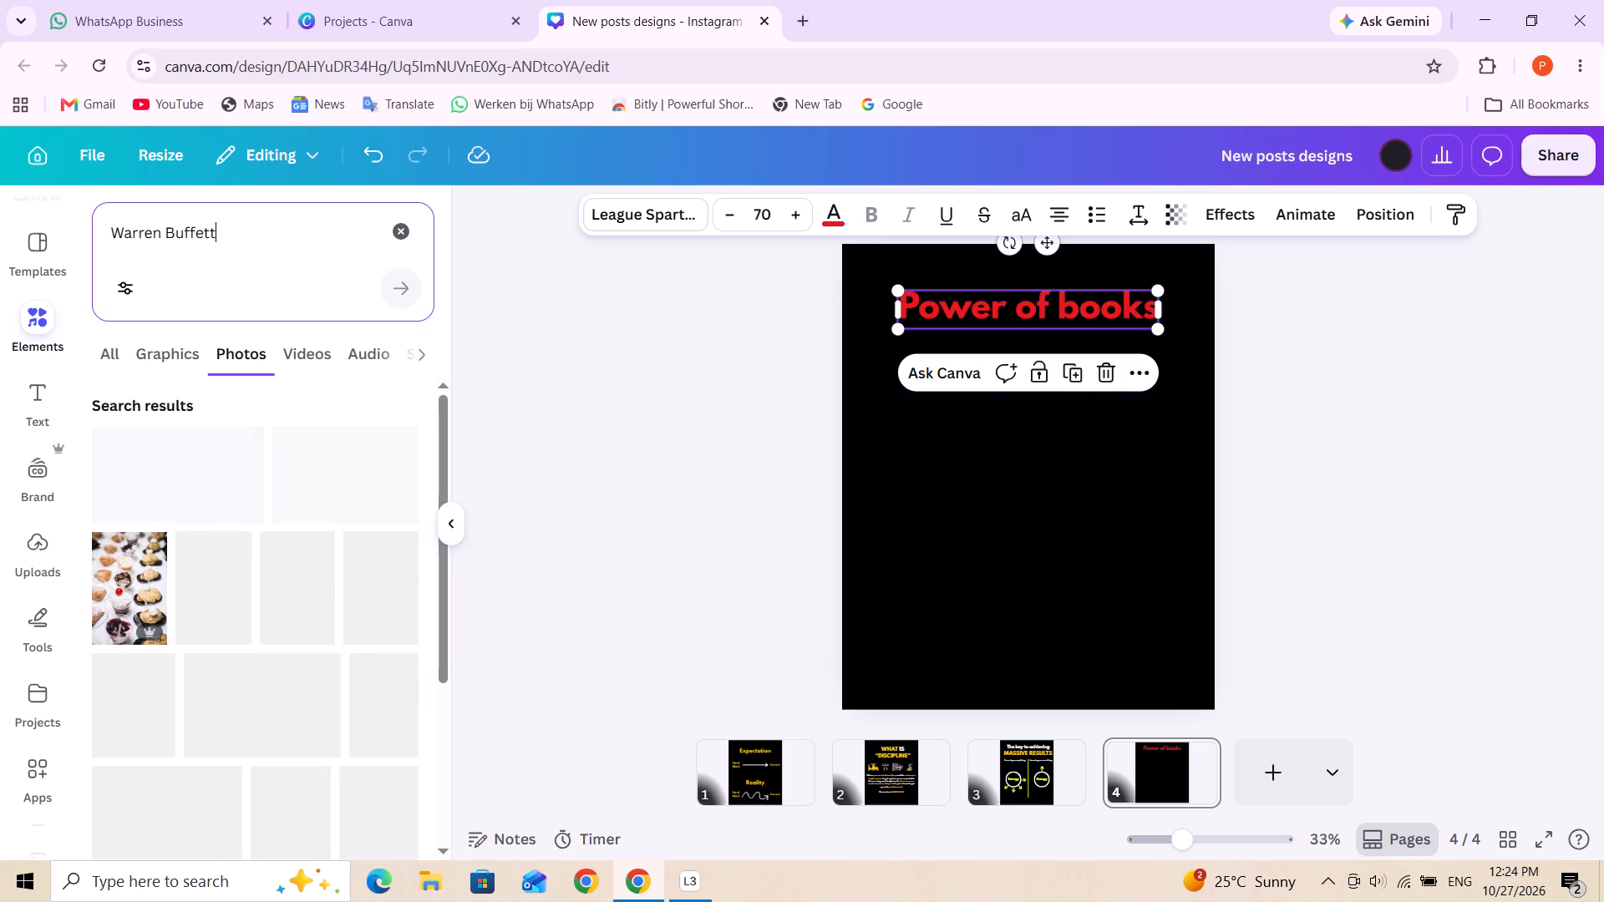
Look through the Warren Buffett photo results for a usable picture.
{"action": "scroll", "coordinate": [361, 621], "scroll_direction": "down", "scroll_amount": 7}
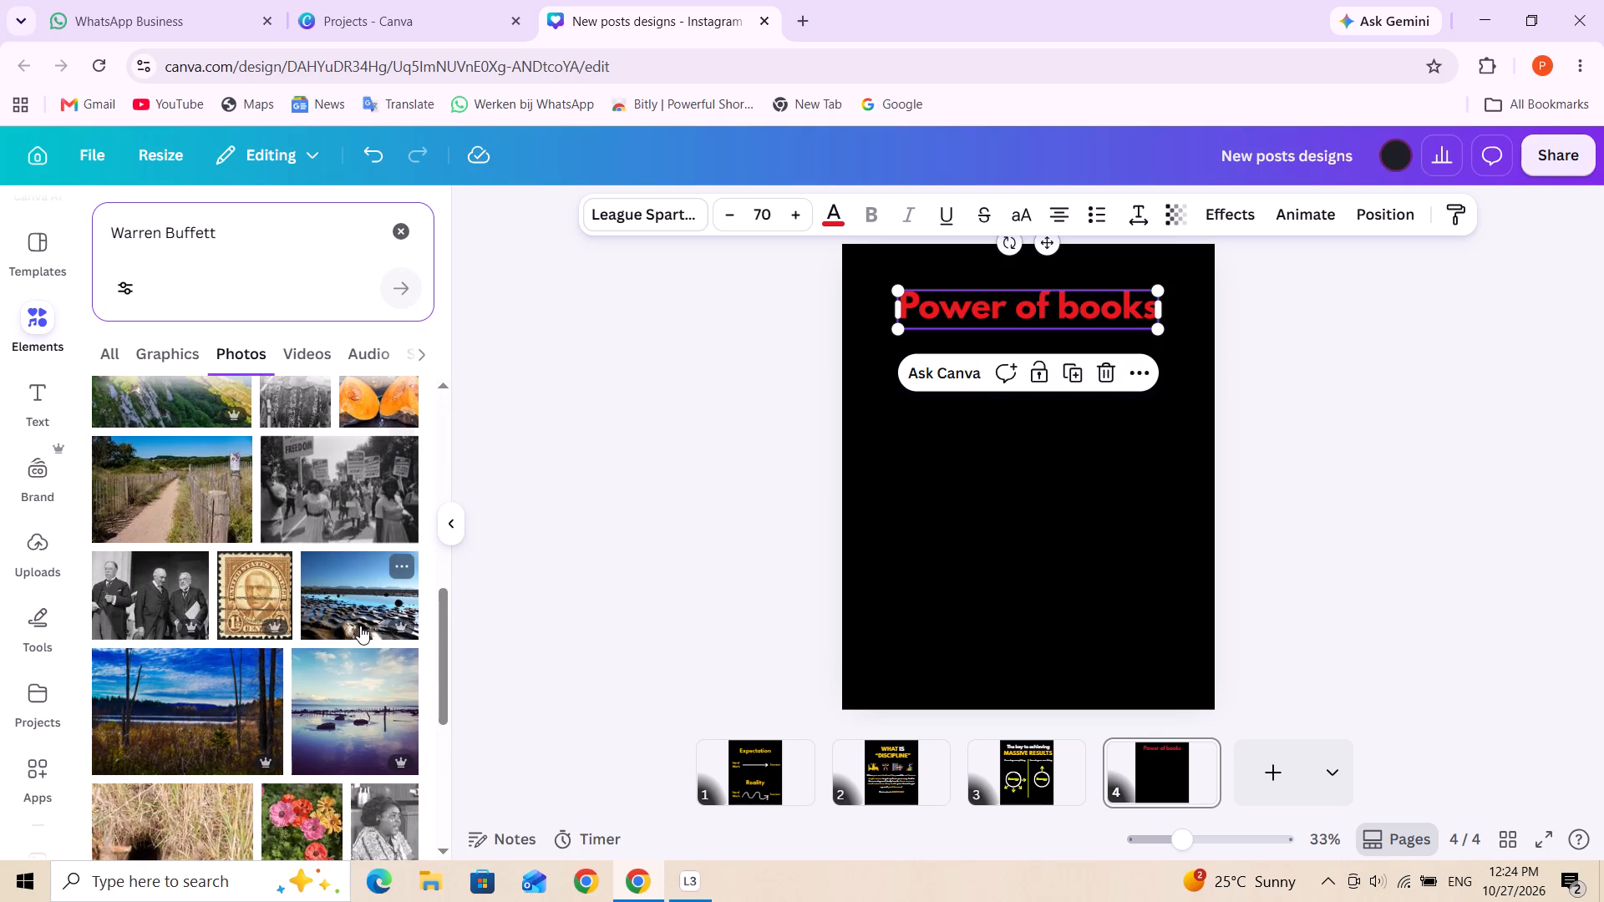
{"action": "scroll", "coordinate": [360, 626], "scroll_direction": "down", "scroll_amount": 2}
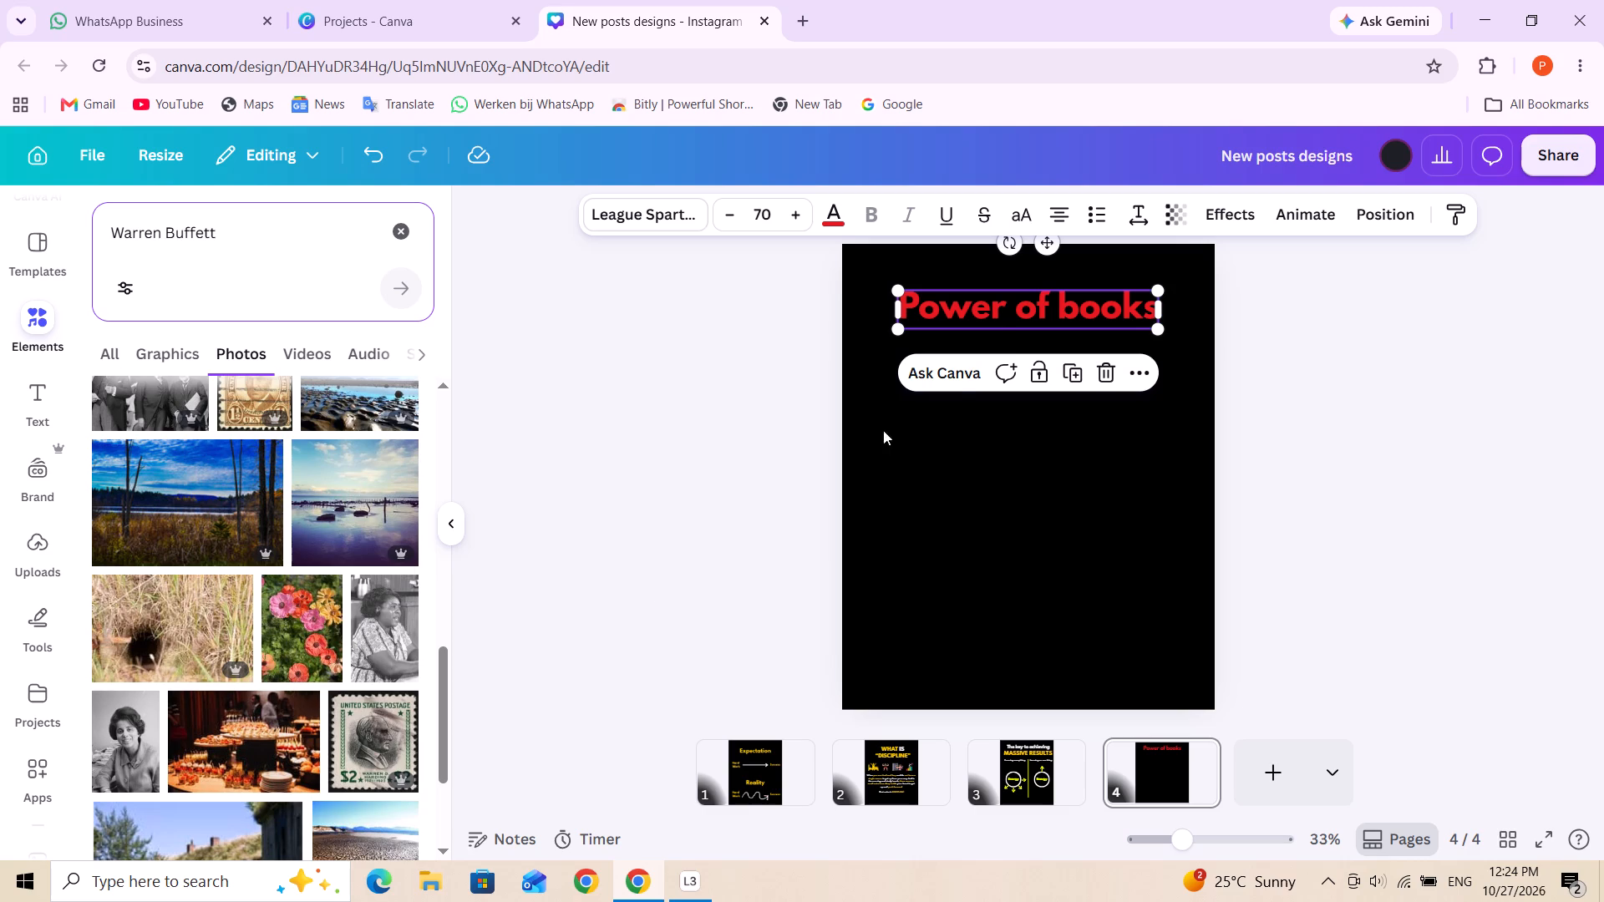
Replace the "Power of books" heading text on page 4 with "Your age matters".
{"action": "triple_click", "coordinate": [995, 307]}
{"action": "triple_click", "coordinate": [995, 307]}
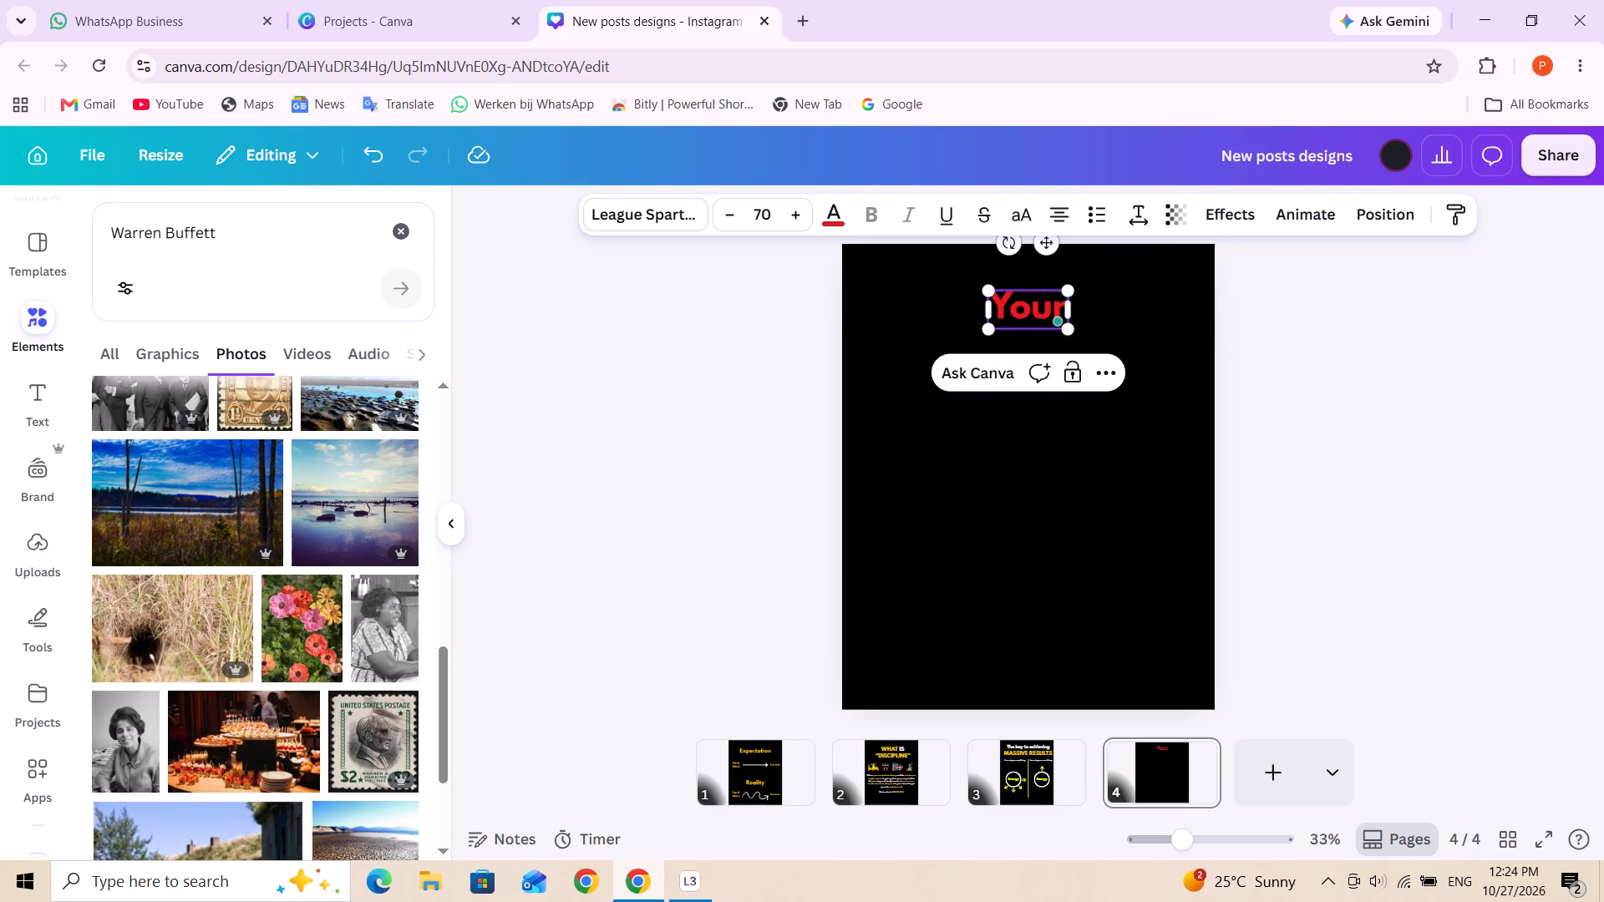
{"action": "key", "text": "space"}
{"action": "type", "text": "age matters"}
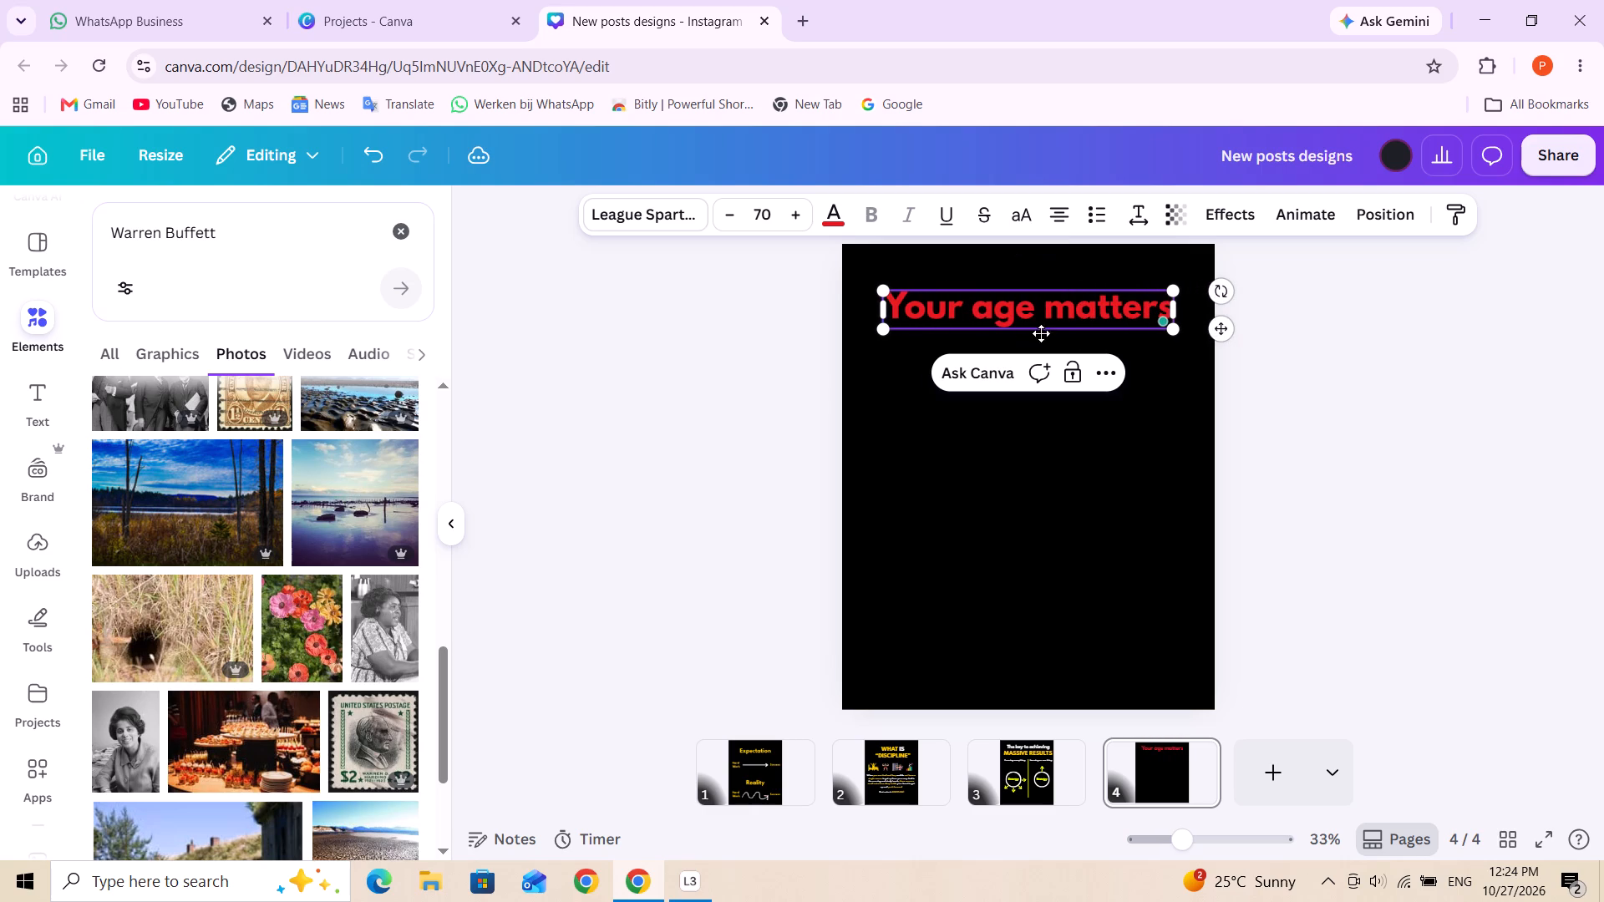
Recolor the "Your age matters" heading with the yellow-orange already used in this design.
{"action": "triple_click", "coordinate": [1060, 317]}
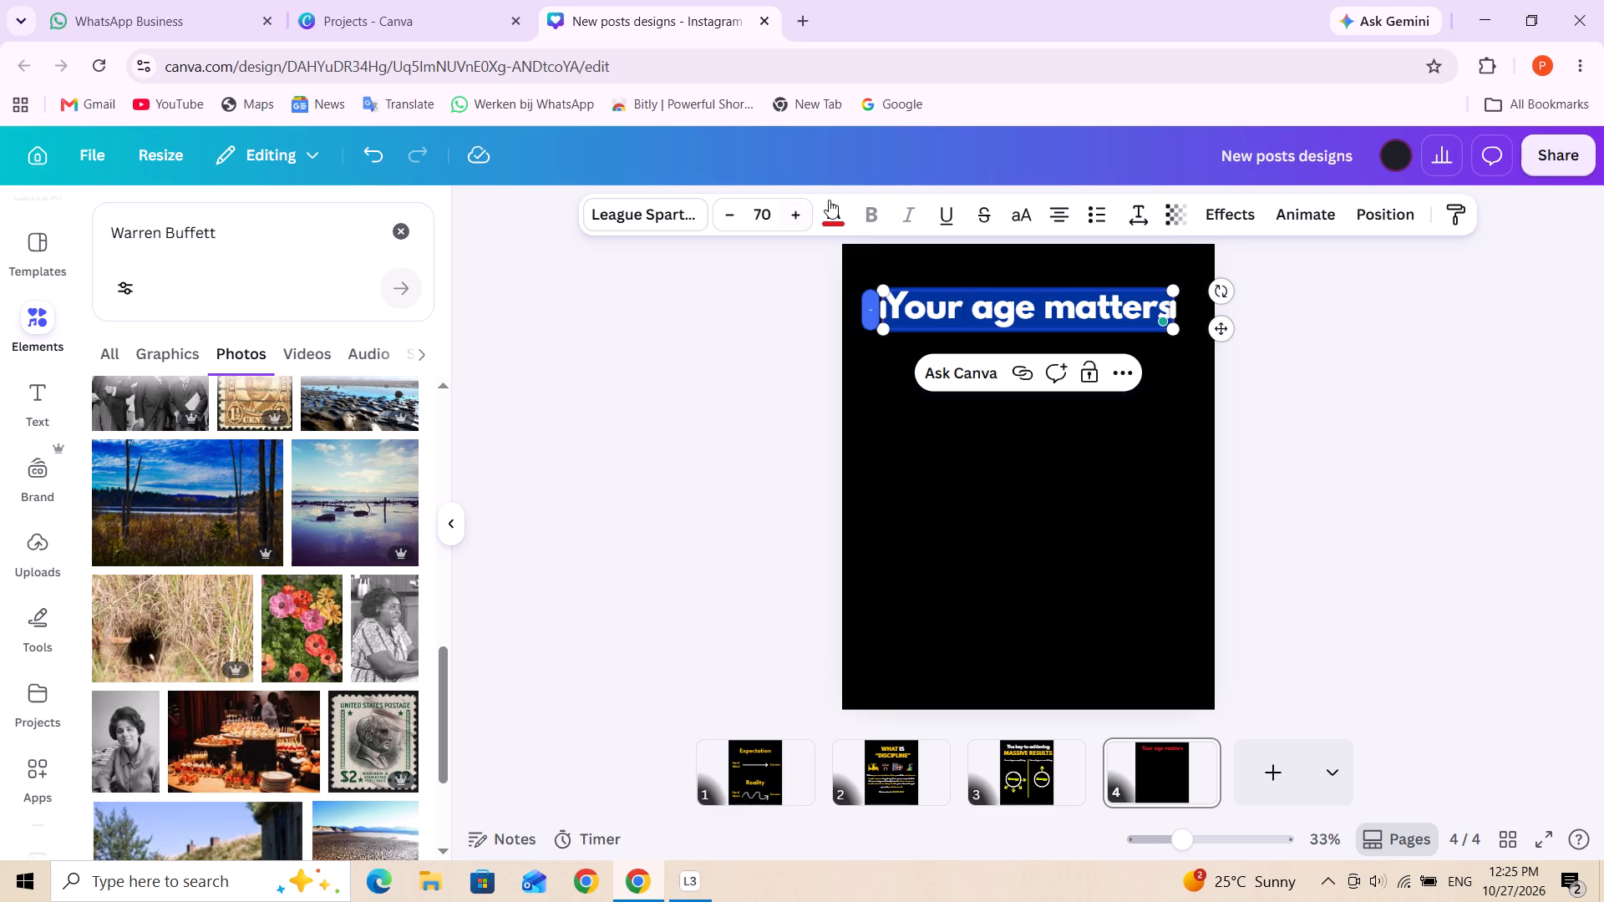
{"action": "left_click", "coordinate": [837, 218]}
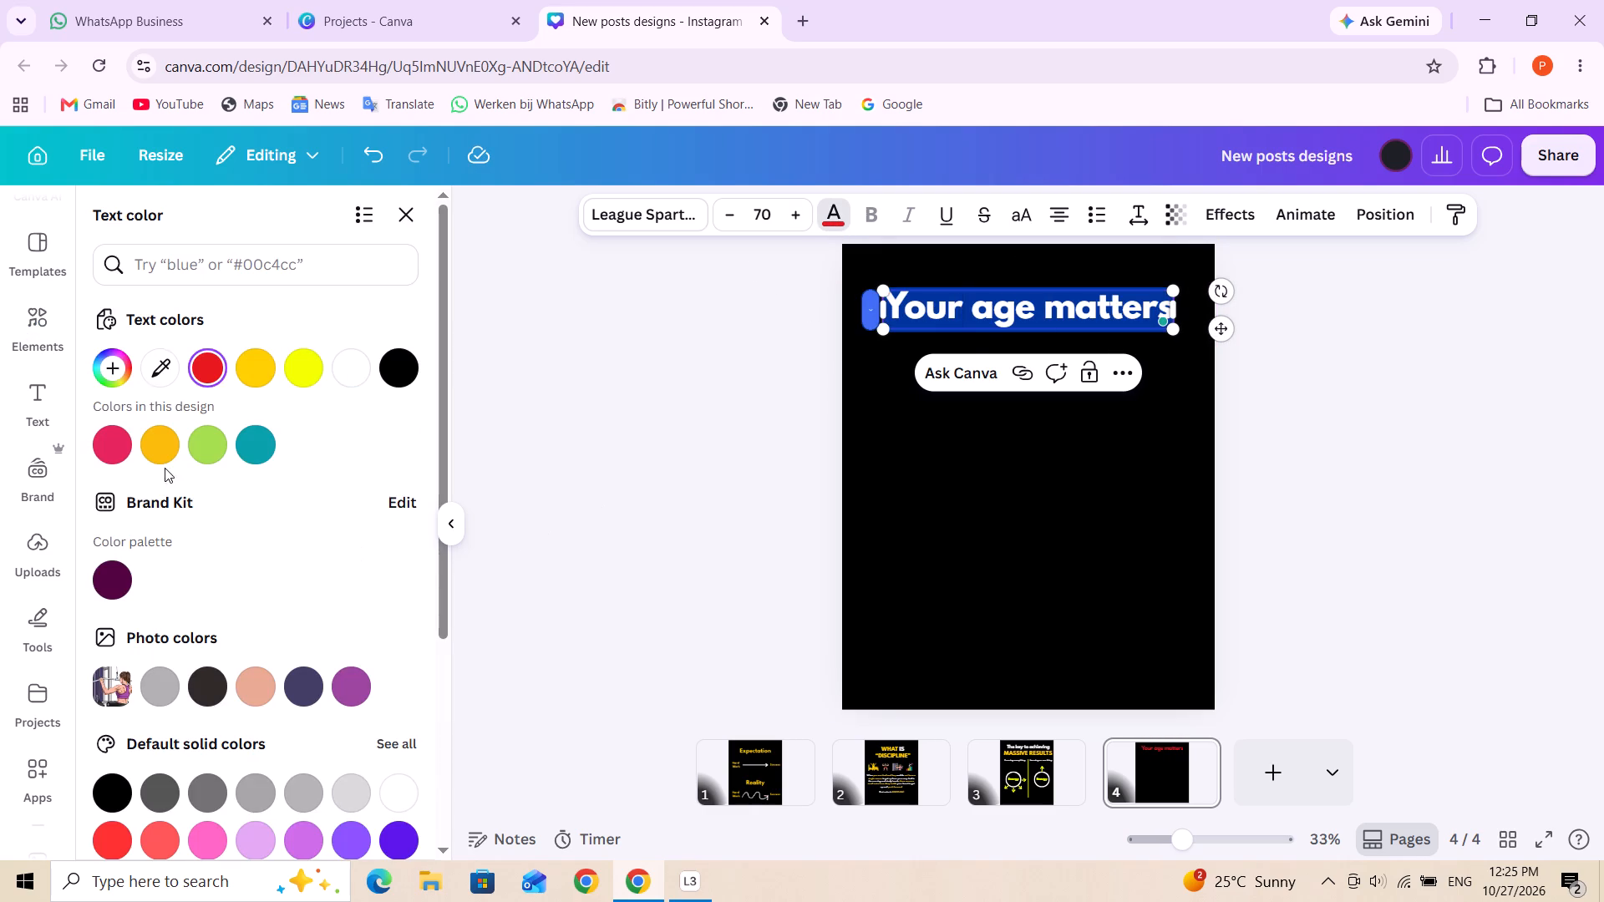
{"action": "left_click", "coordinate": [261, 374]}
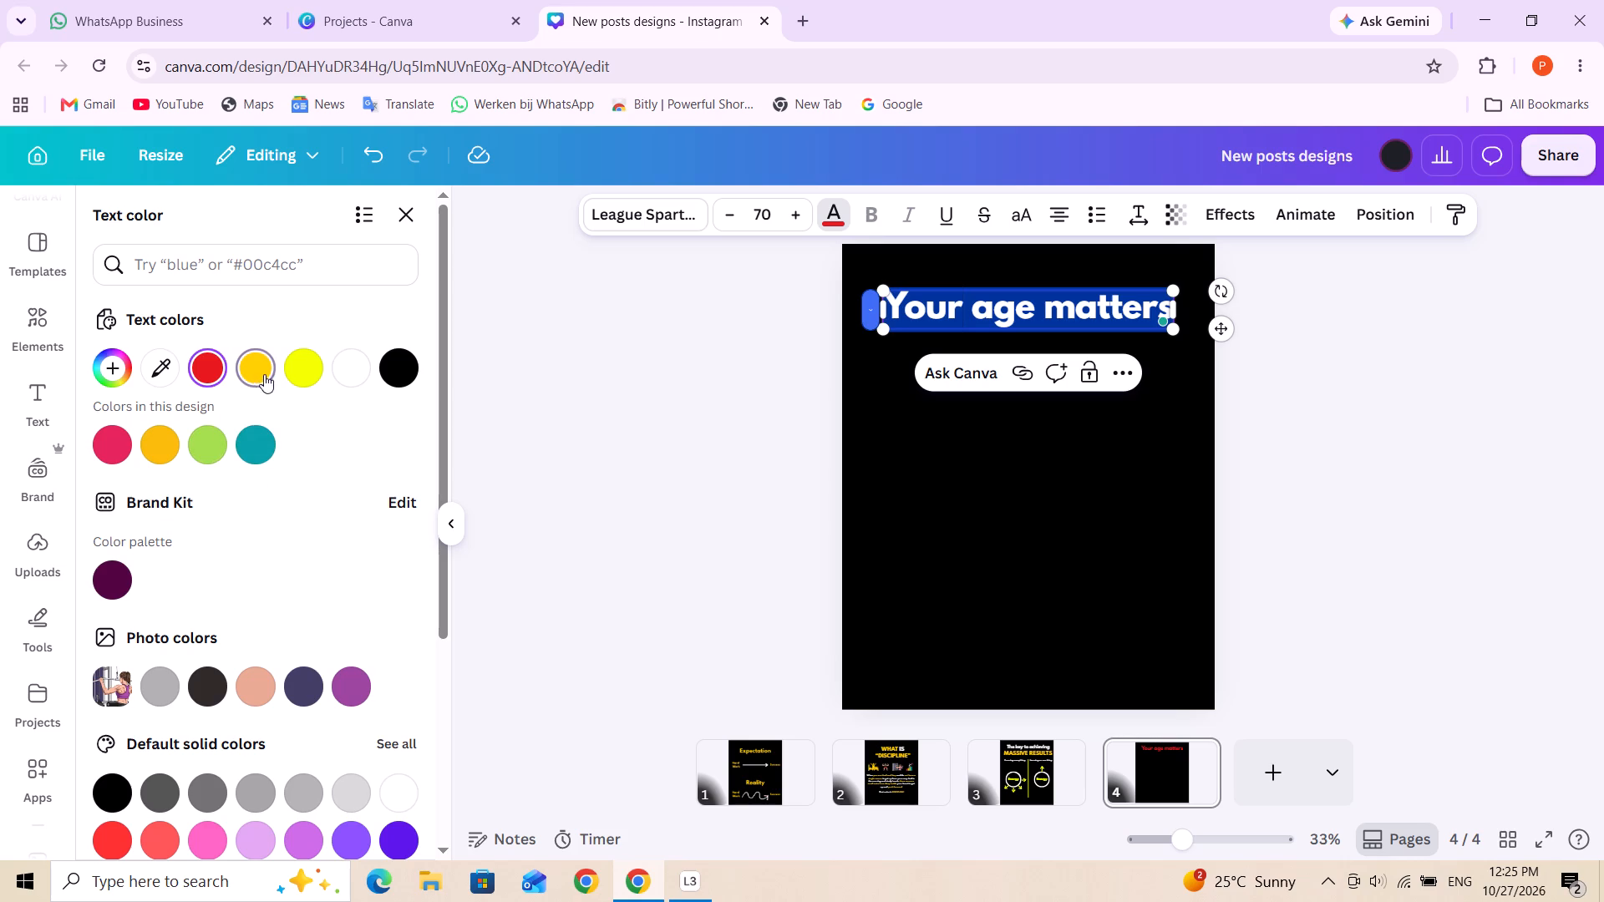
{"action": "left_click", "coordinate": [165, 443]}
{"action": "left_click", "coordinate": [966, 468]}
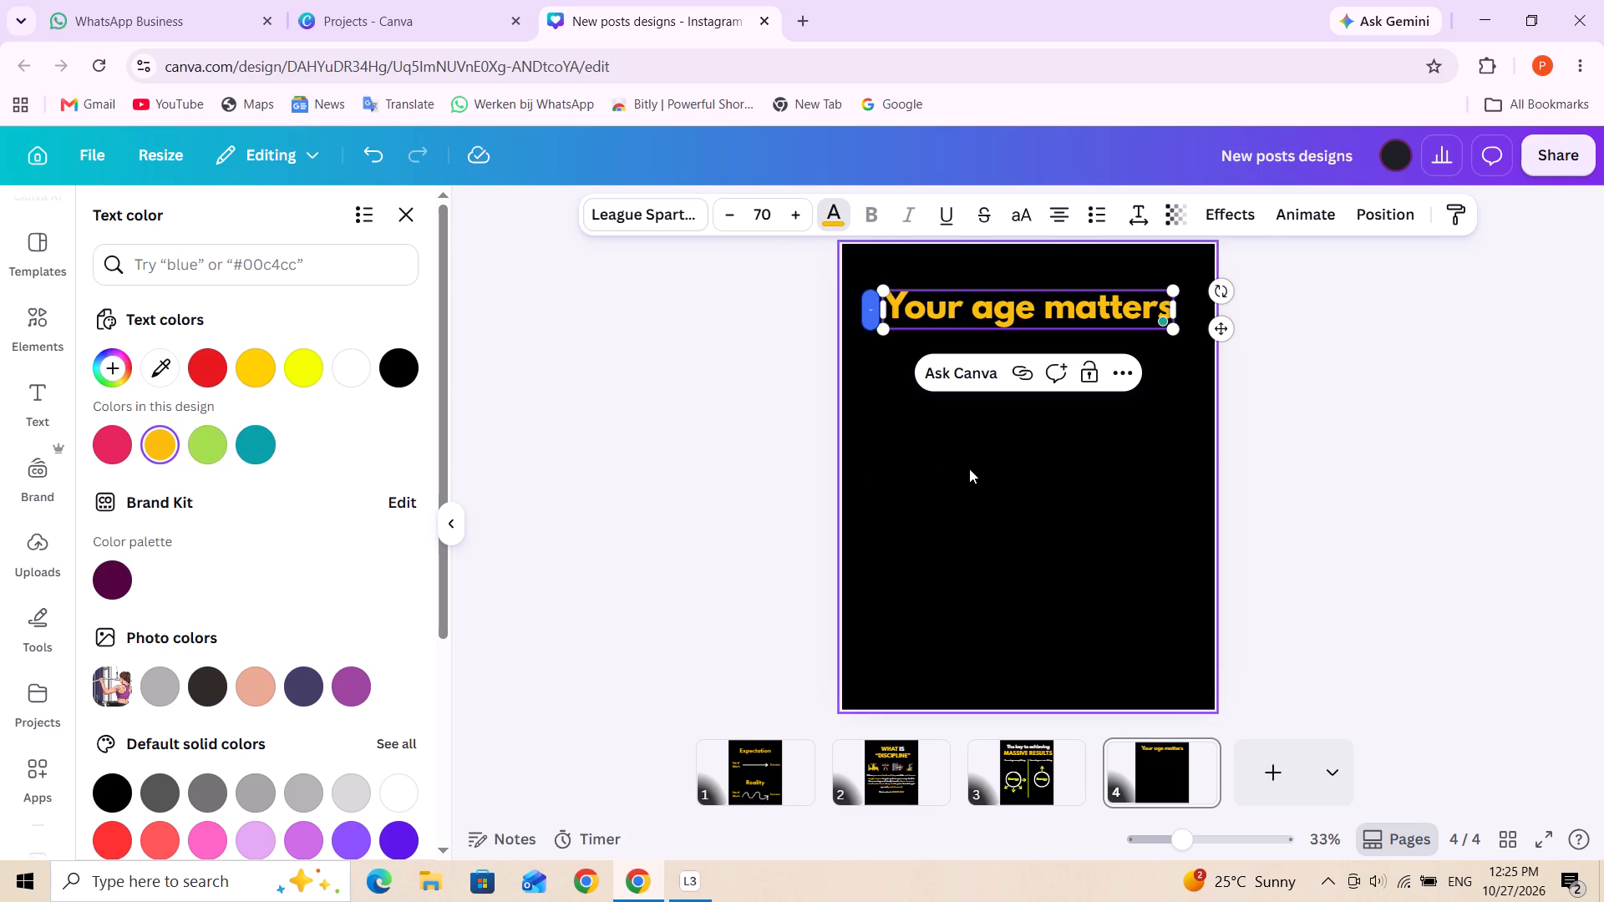
Change the "Your age matters" heading to the default solid orange #FF751F.
{"action": "triple_click", "coordinate": [1026, 307]}
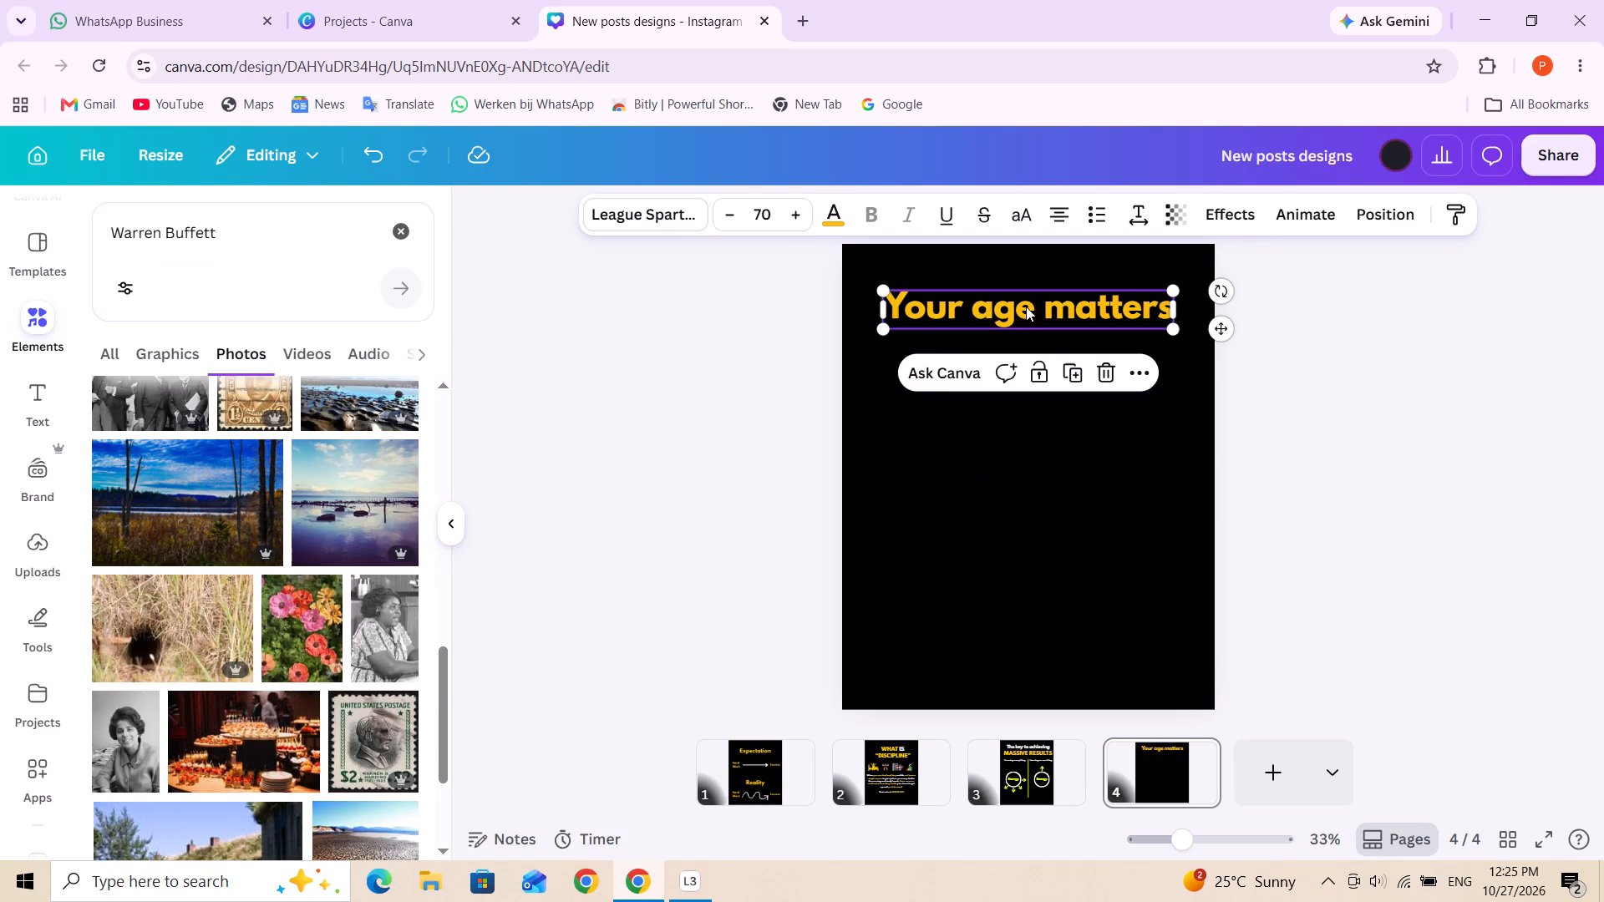
{"action": "left_click", "coordinate": [1026, 308]}
{"action": "left_click", "coordinate": [830, 219]}
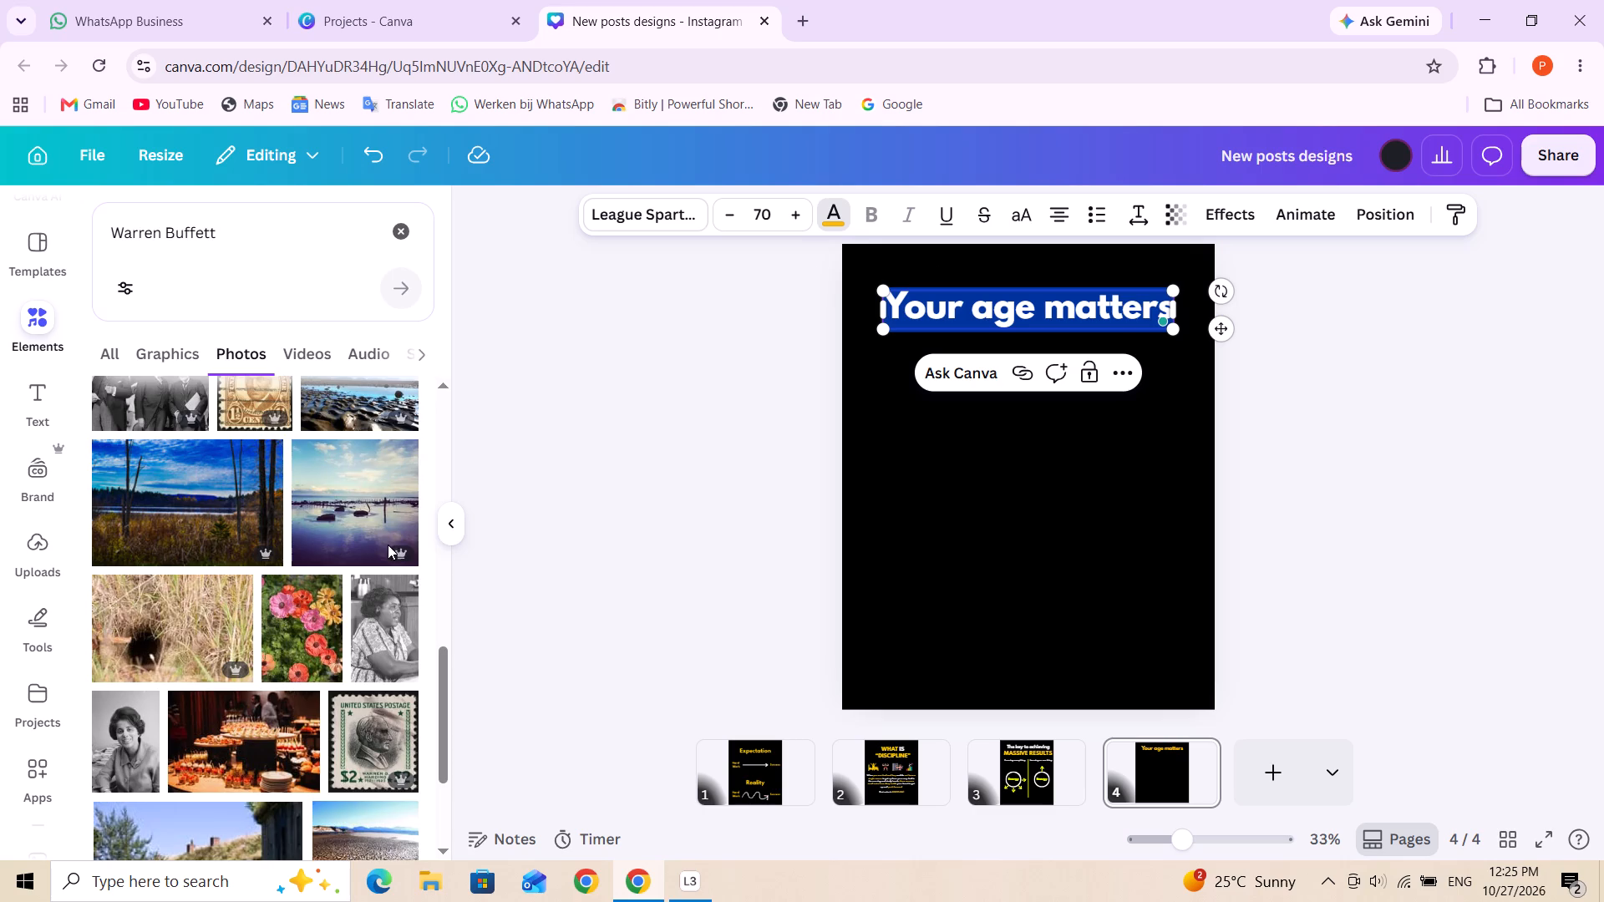
{"action": "scroll", "coordinate": [231, 679], "scroll_direction": "down", "scroll_amount": 2}
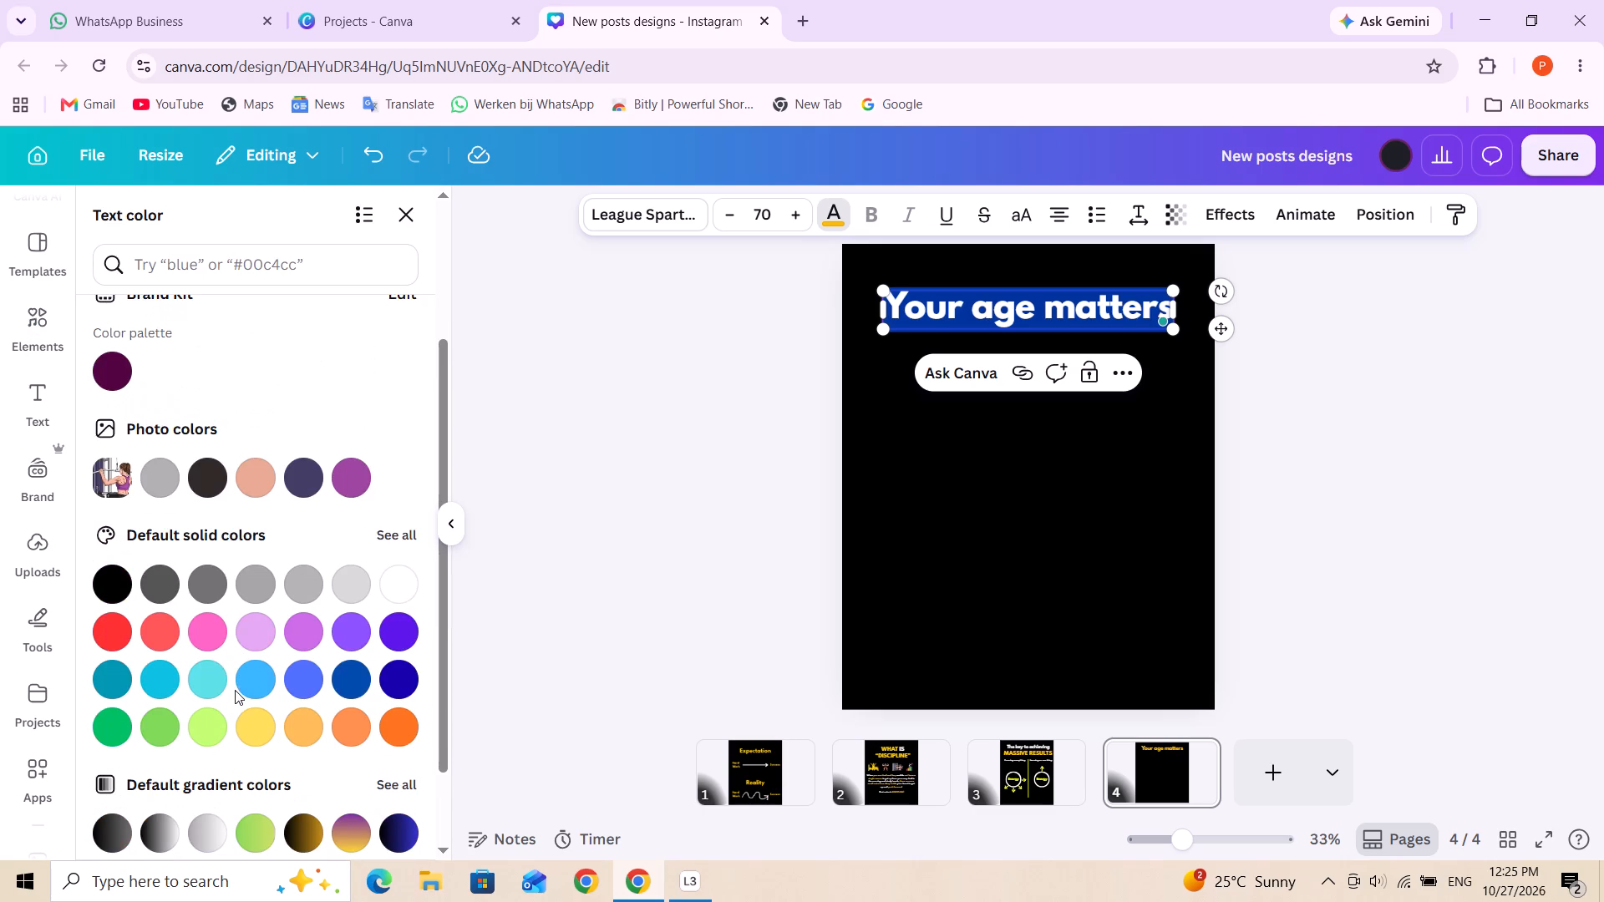
{"action": "scroll", "coordinate": [241, 694], "scroll_direction": "down", "scroll_amount": 1}
{"action": "left_click", "coordinate": [401, 631]}
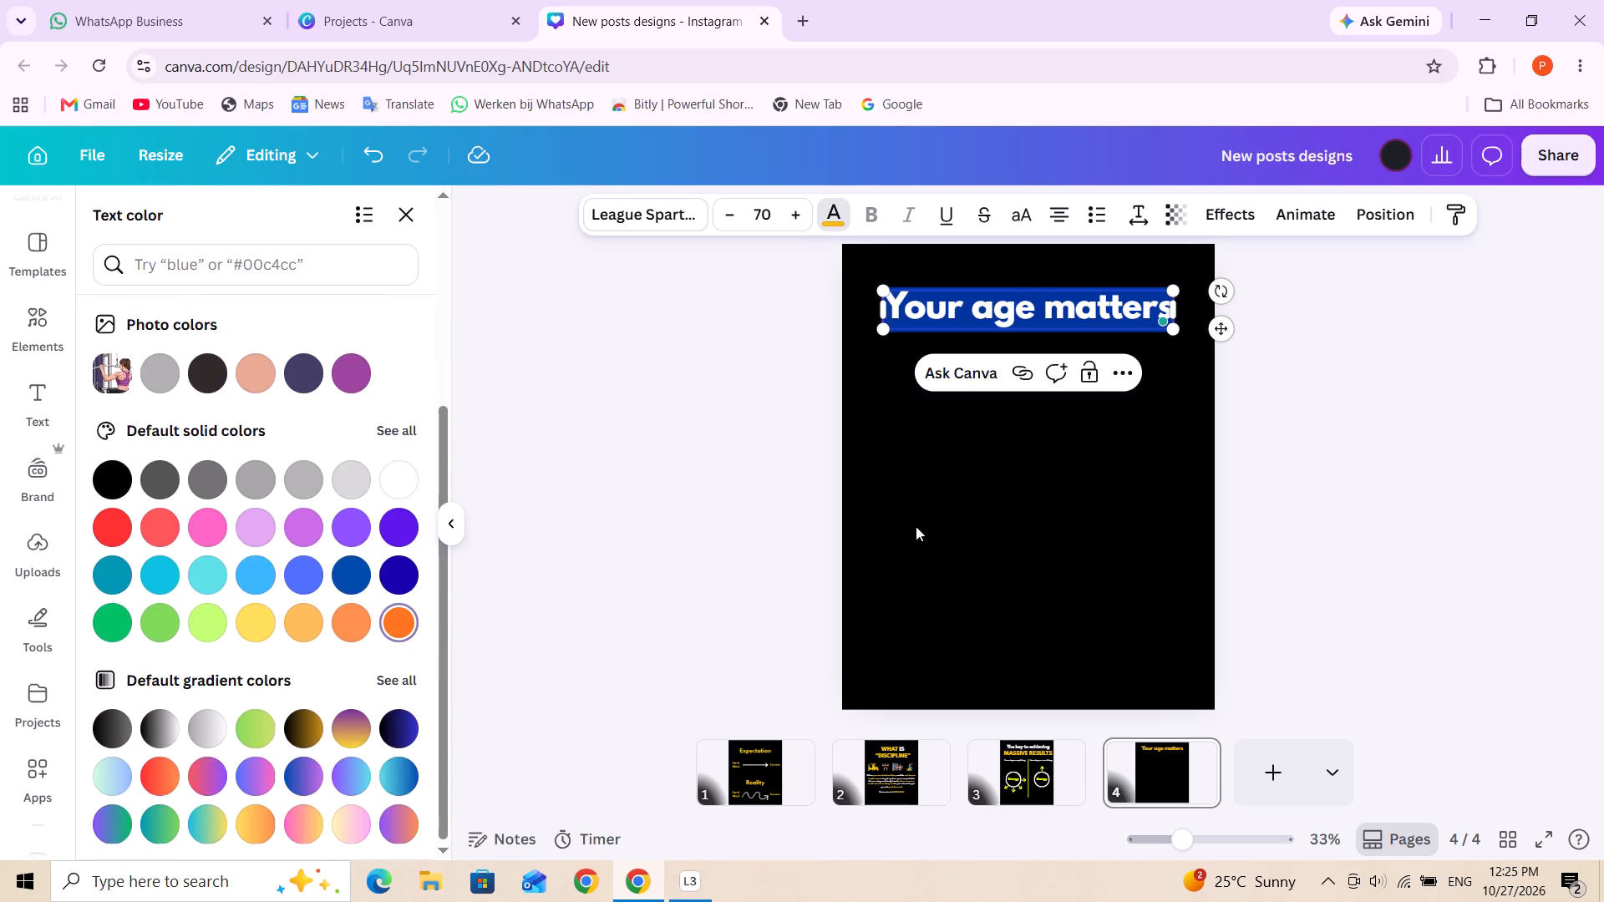
{"action": "left_click", "coordinate": [1080, 523]}
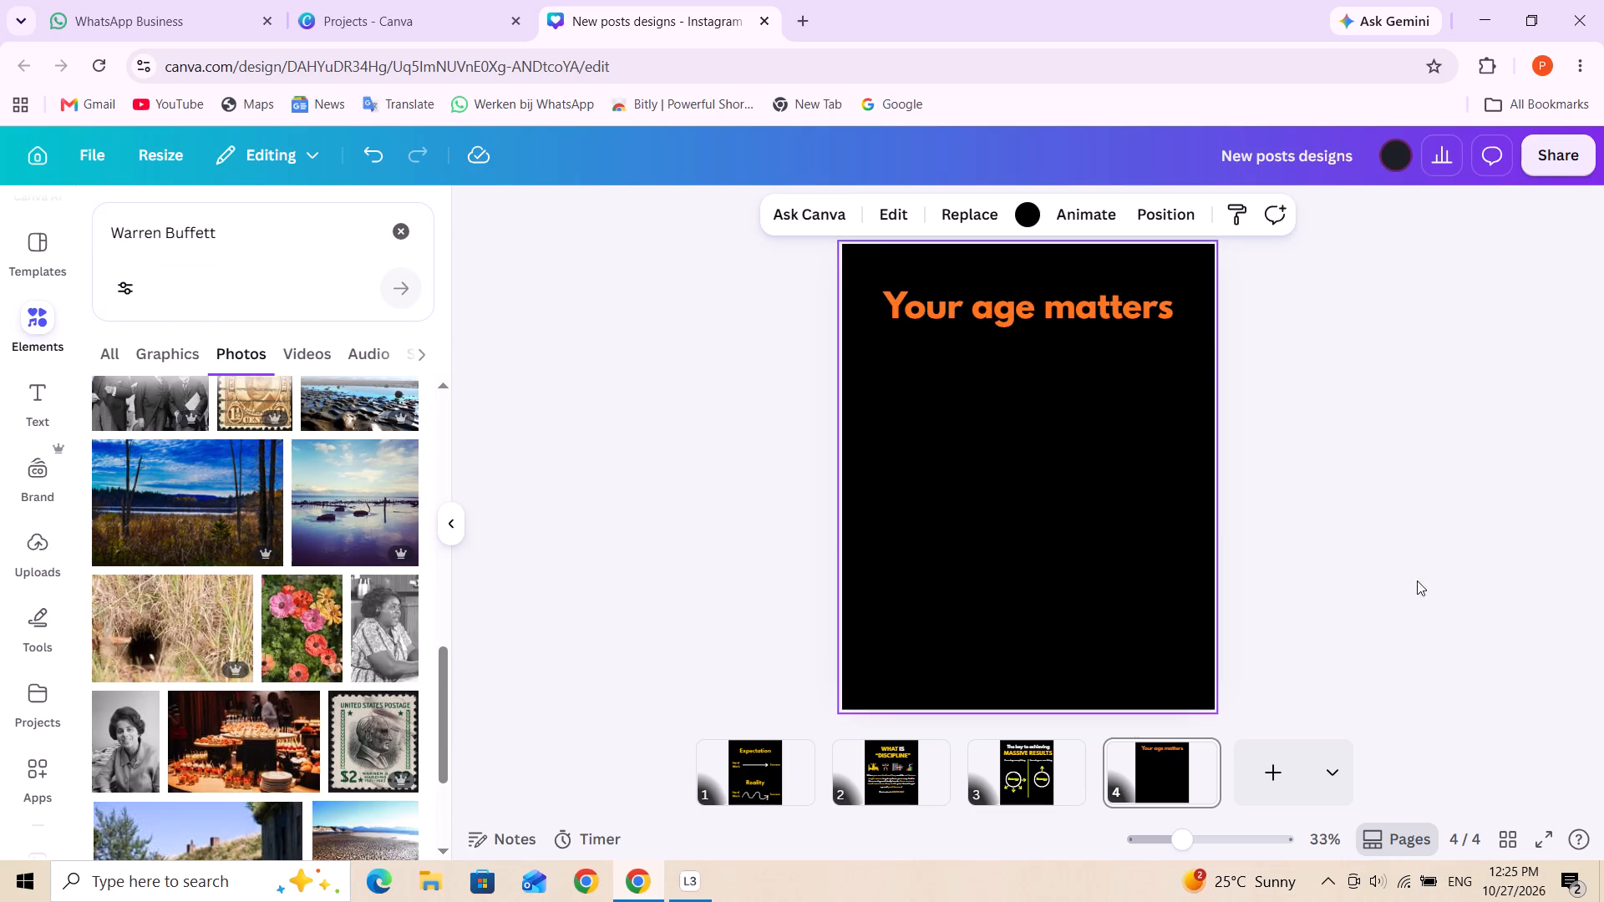
Deepen the heading's orange to a more saturated custom solid color, about #FF6200.
{"action": "left_click", "coordinate": [1140, 313]}
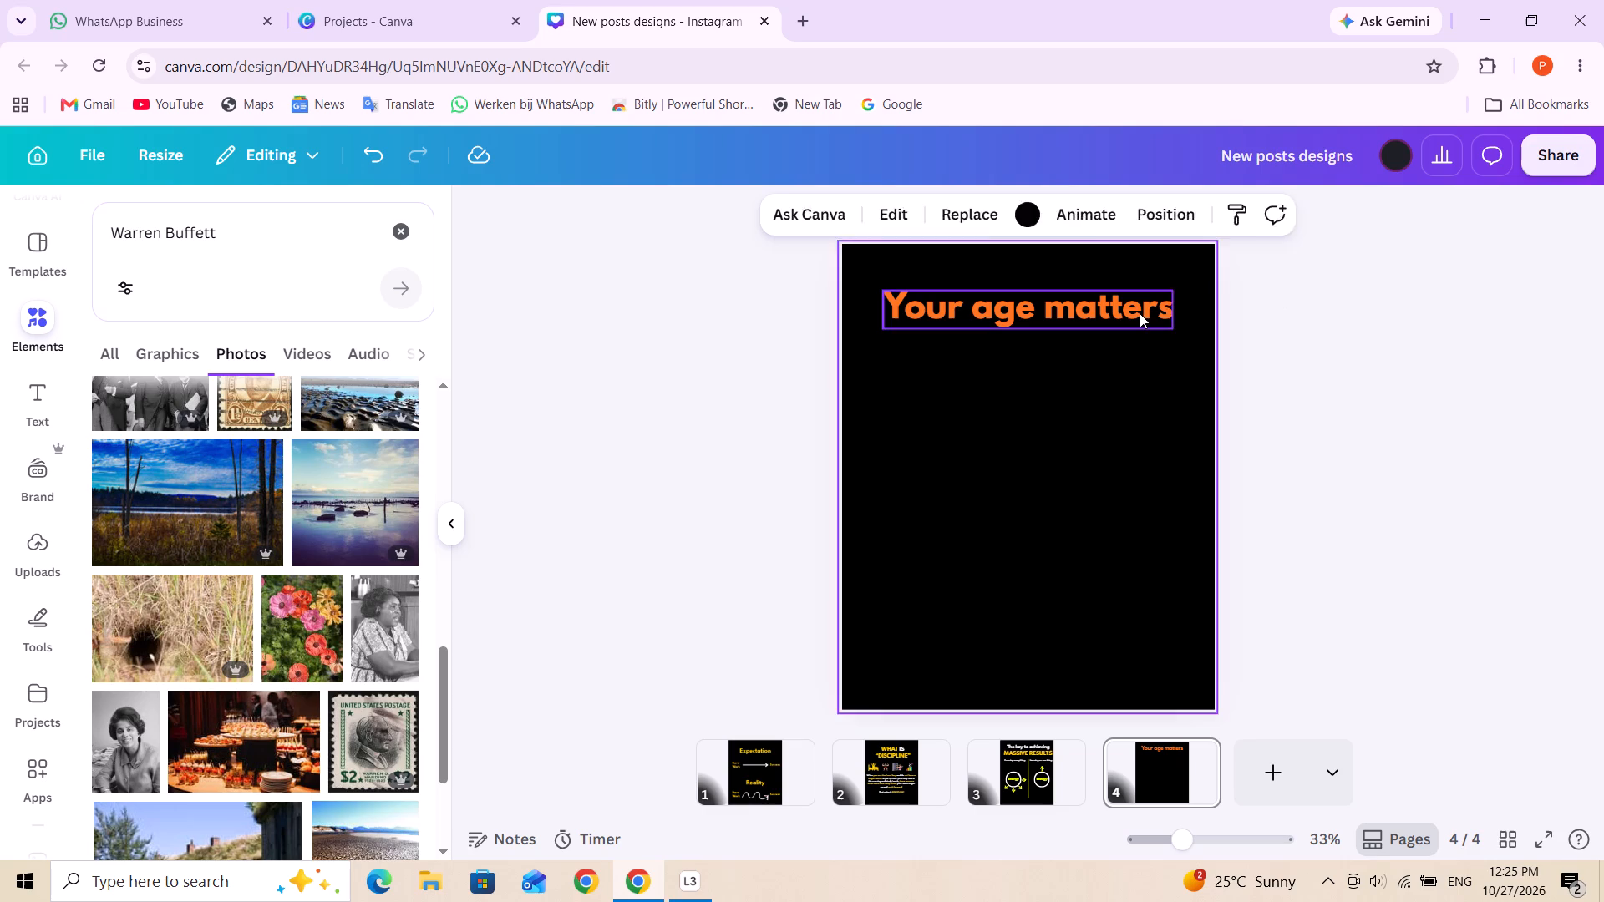
{"action": "left_click", "coordinate": [841, 218]}
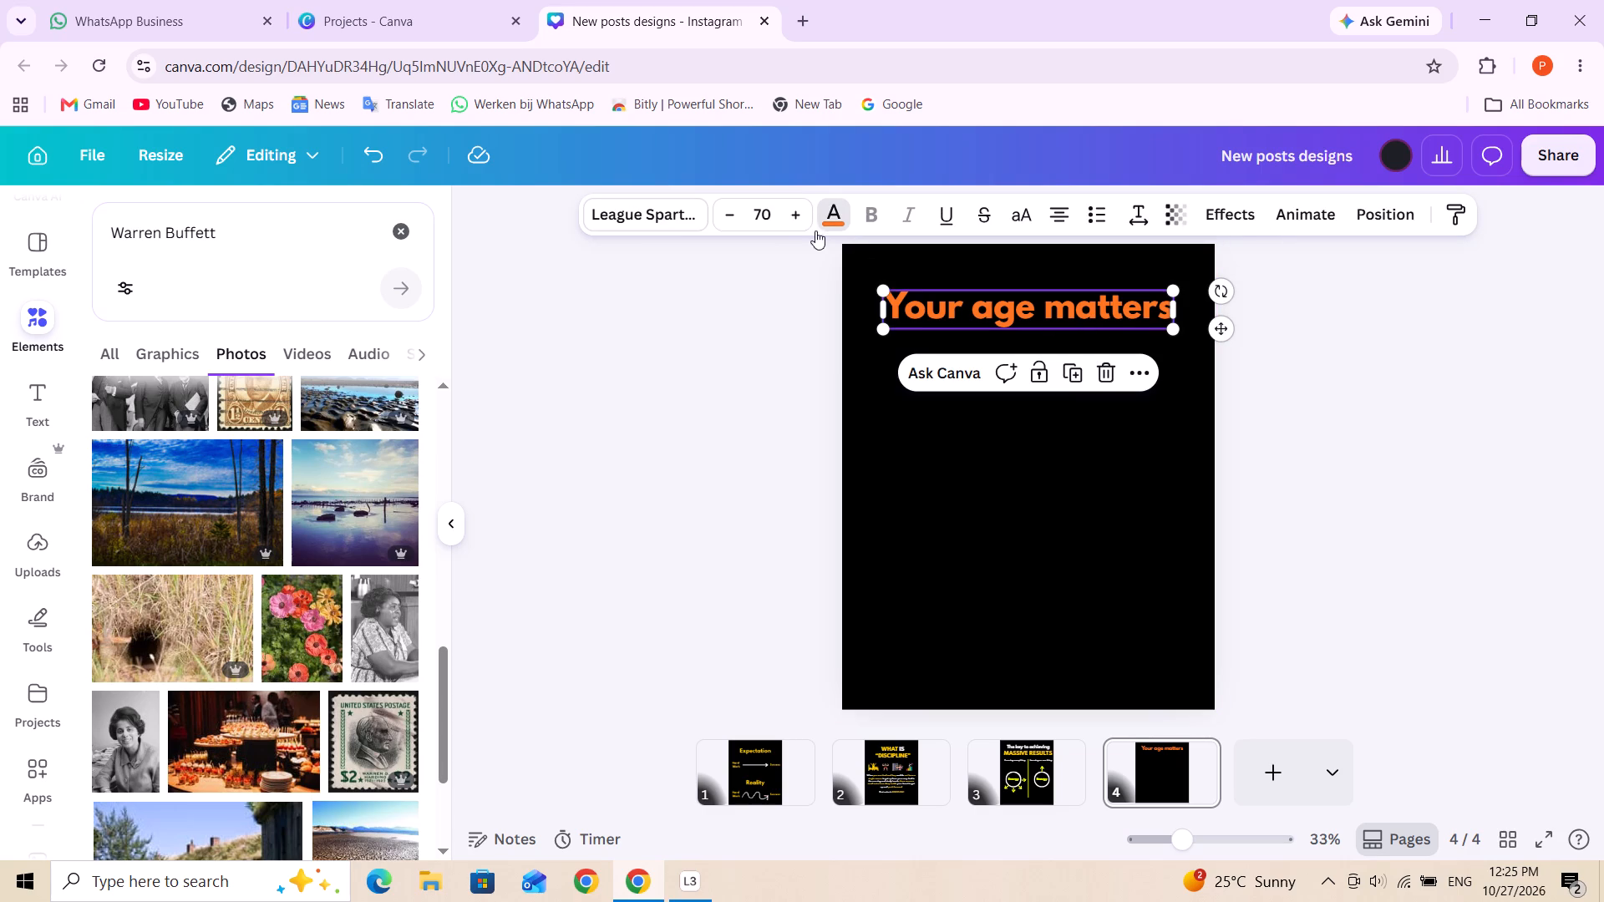
{"action": "left_click", "coordinate": [104, 370]}
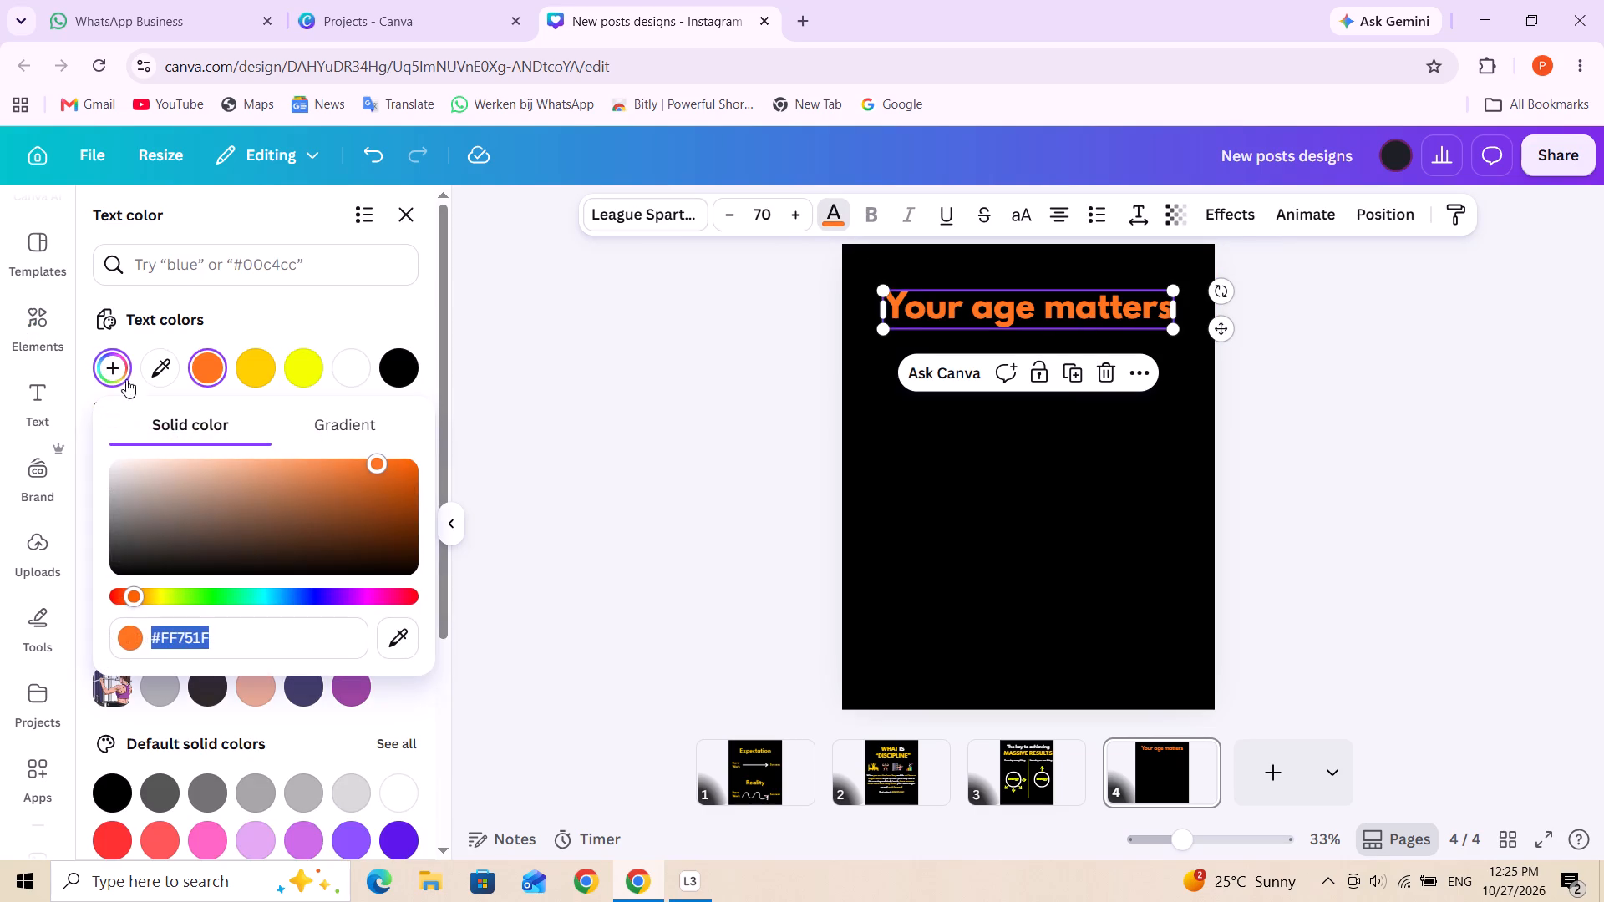
{"action": "left_click_drag", "start_coordinate": [401, 465], "coordinate": [412, 463]}
{"action": "left_click_drag", "start_coordinate": [412, 463], "coordinate": [429, 441]}
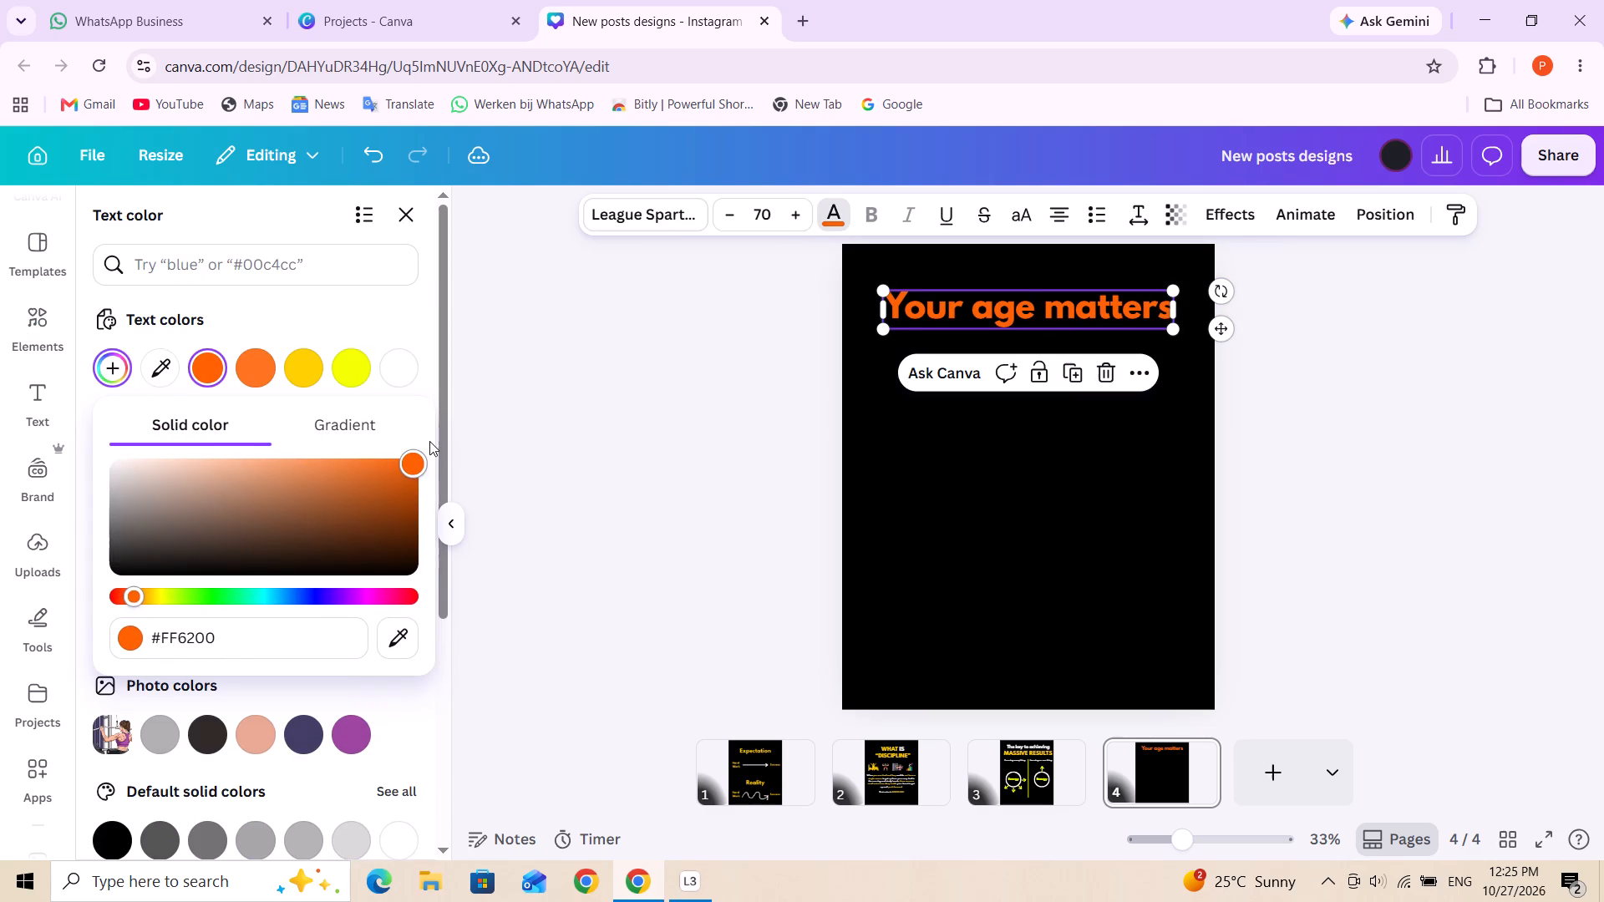
{"action": "left_click_drag", "start_coordinate": [429, 441], "coordinate": [421, 428]}
{"action": "left_click", "coordinate": [1052, 477]}
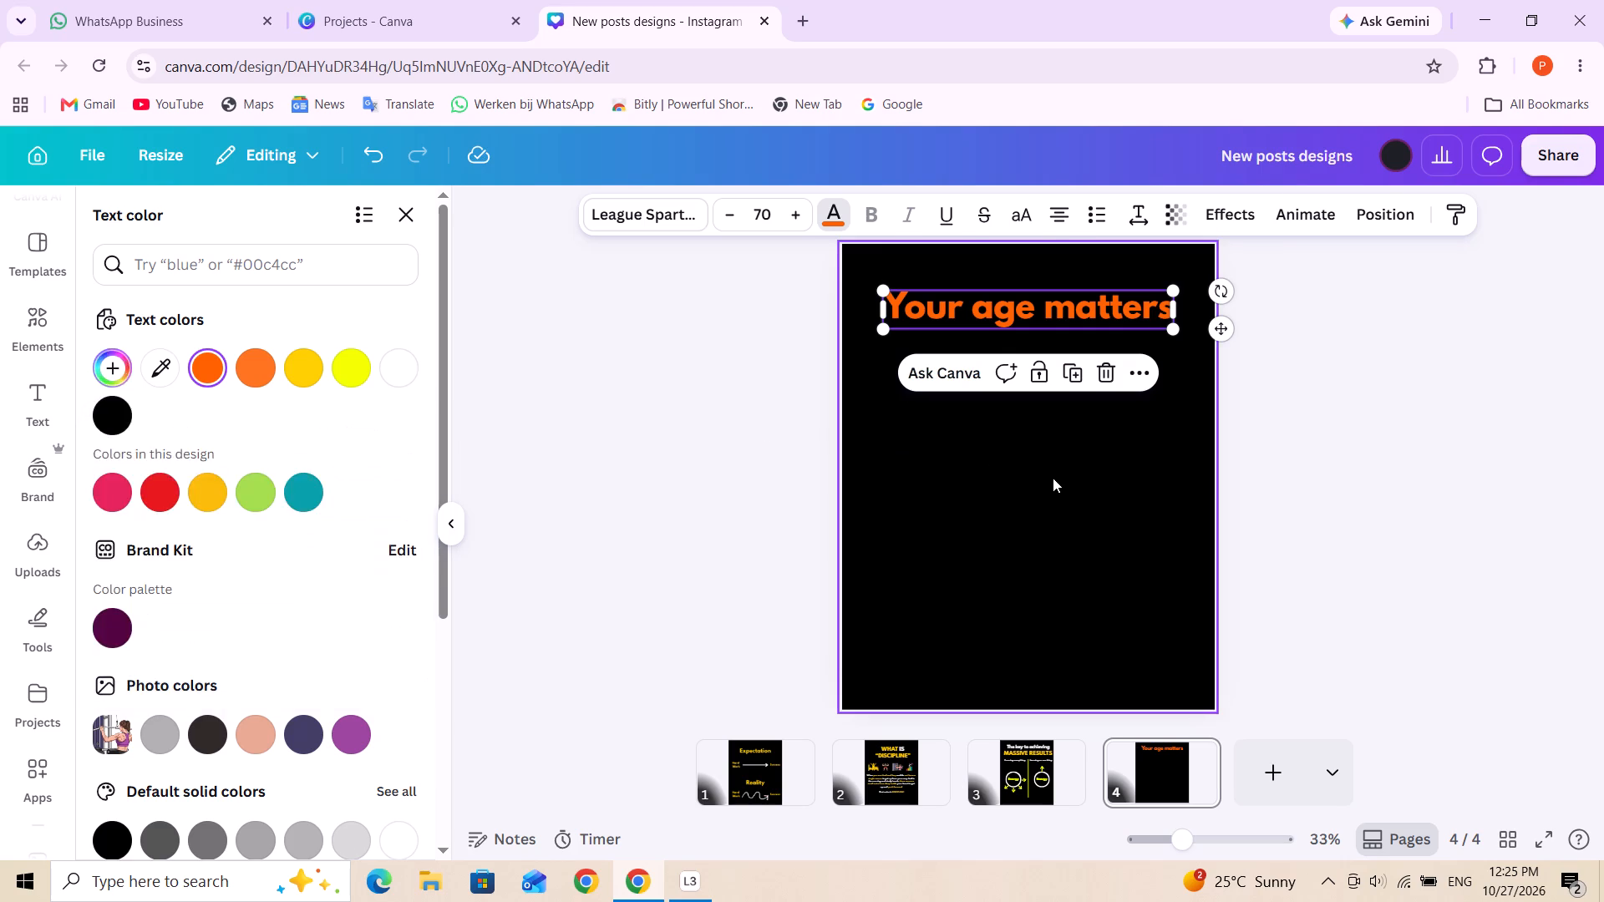
{"action": "left_click", "coordinate": [1053, 478]}
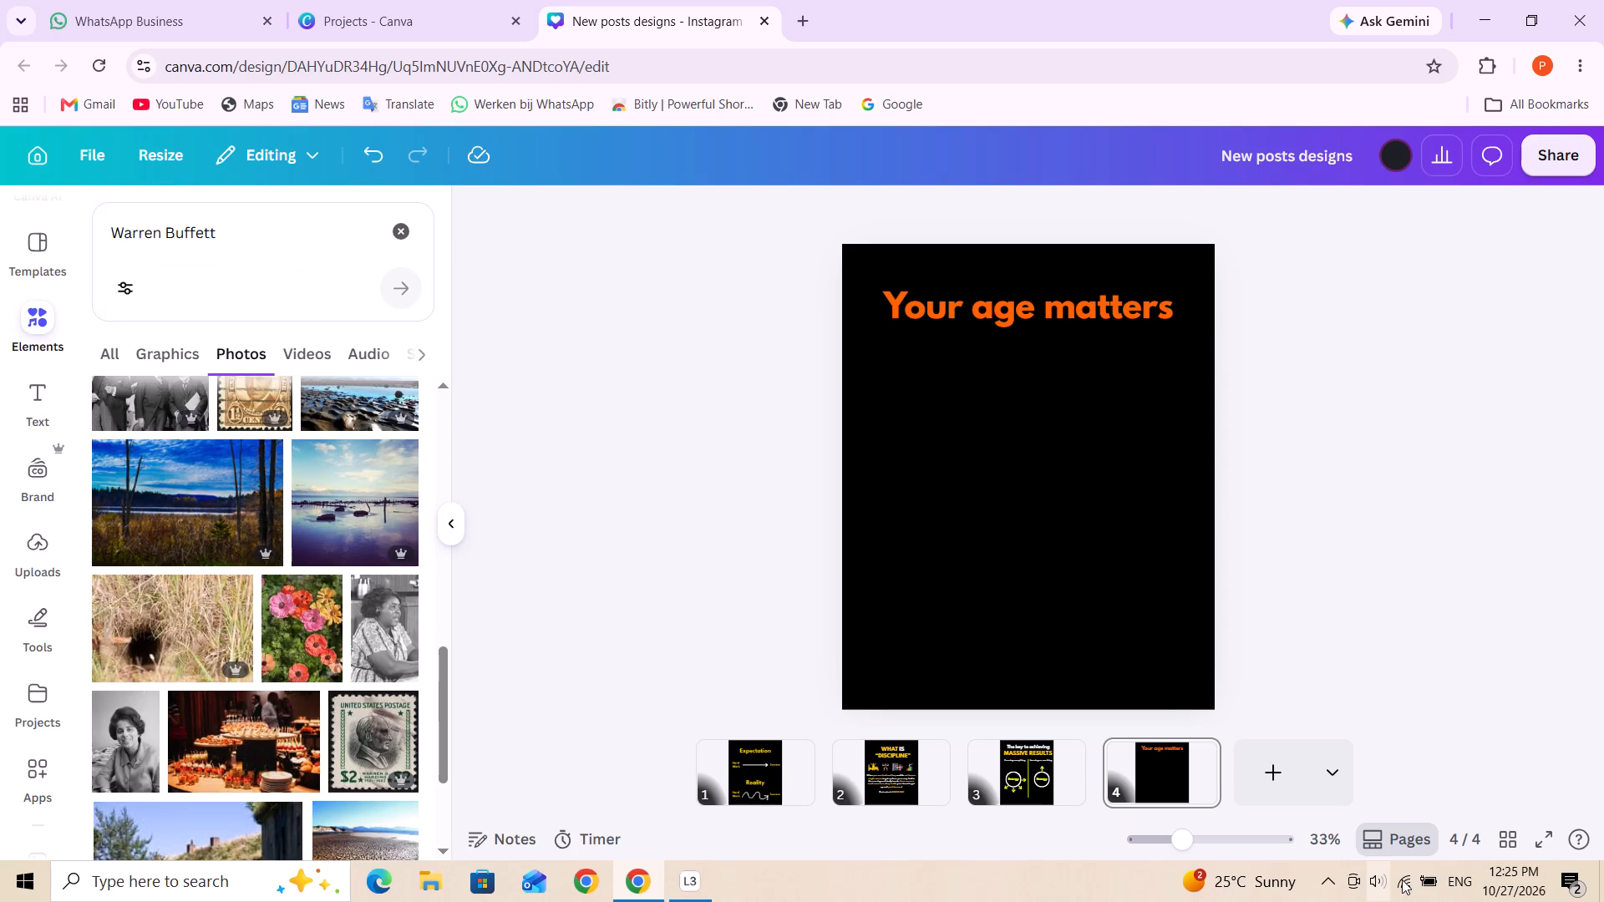
Clear the Warren Buffett search and add a plain straight line from the Shapes elements to page 4.
{"action": "left_click", "coordinate": [34, 412]}
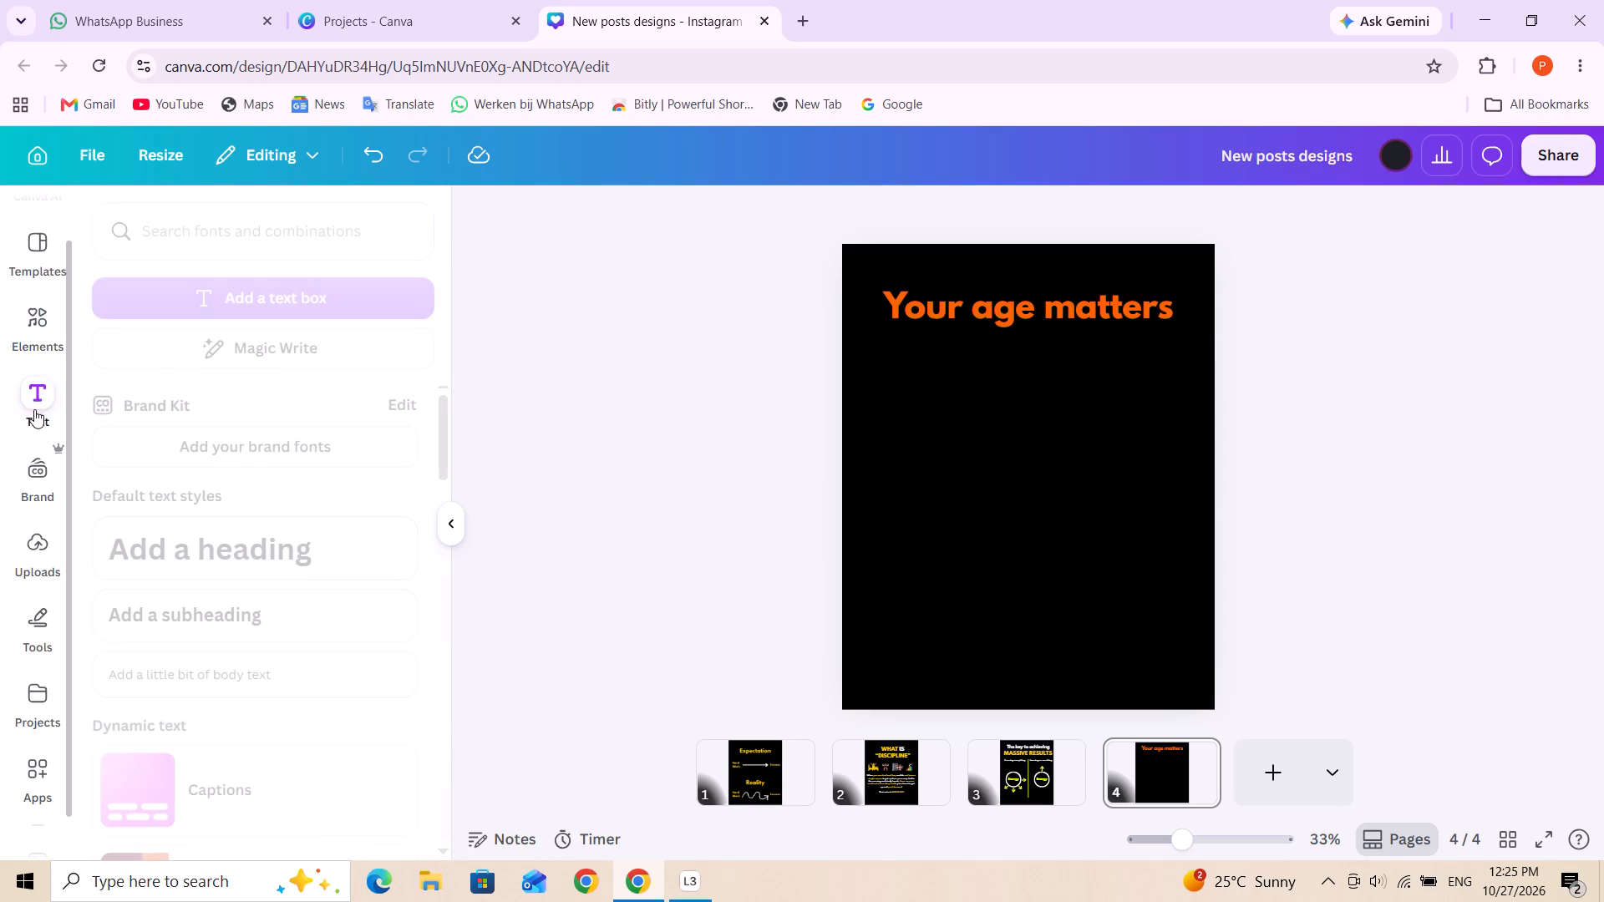
{"action": "left_click", "coordinate": [33, 353]}
{"action": "triple_click", "coordinate": [231, 235]}
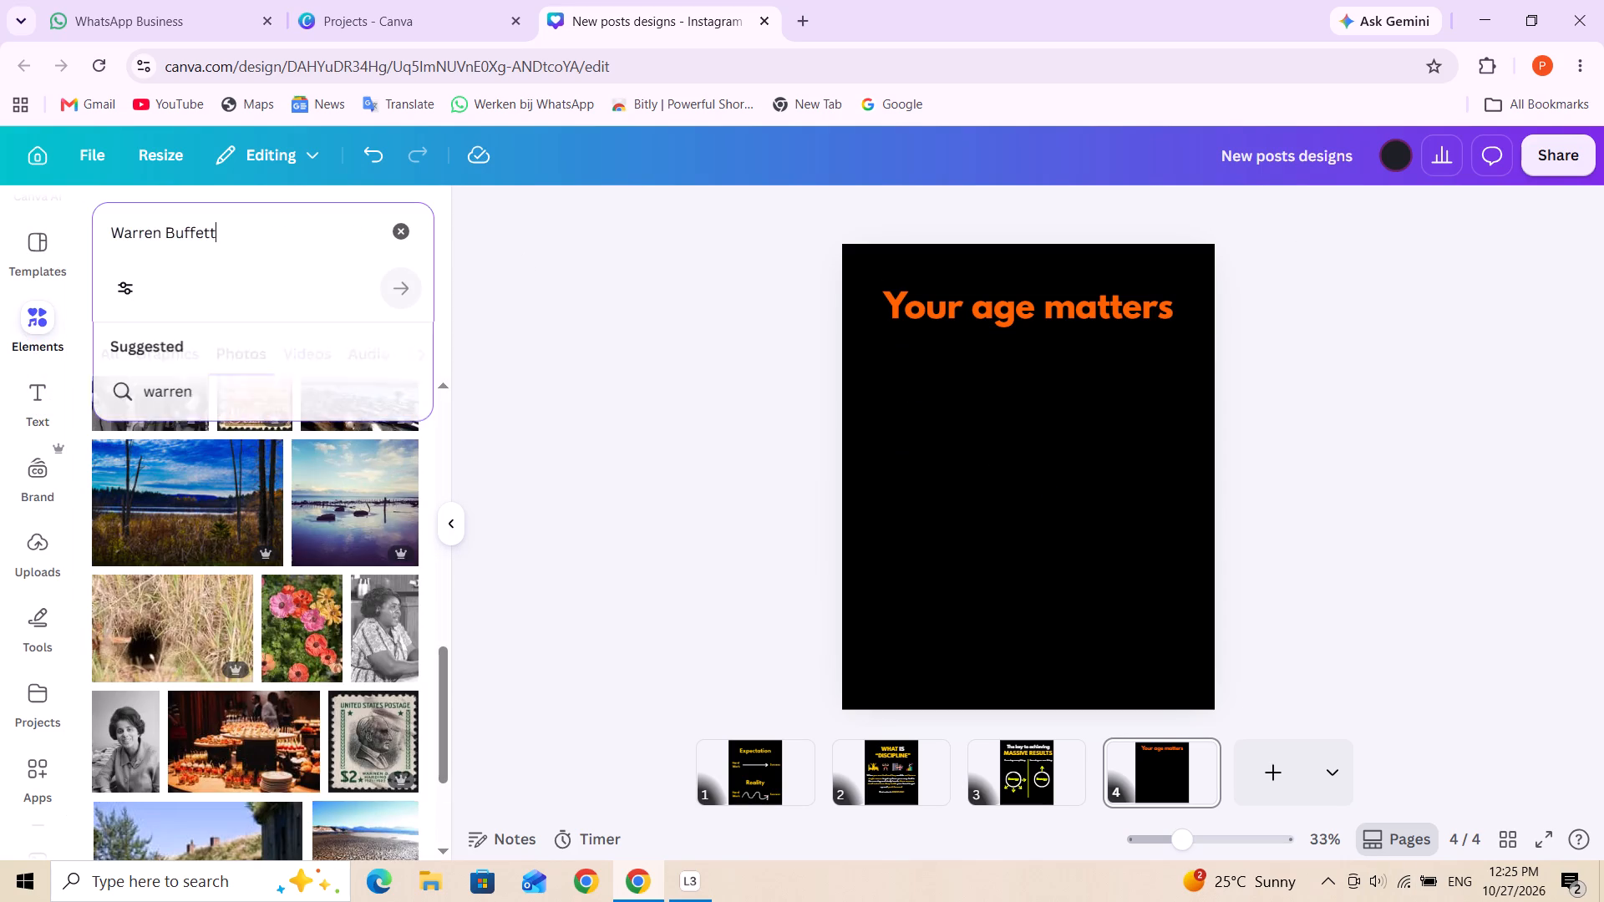
{"action": "left_click", "coordinate": [406, 227]}
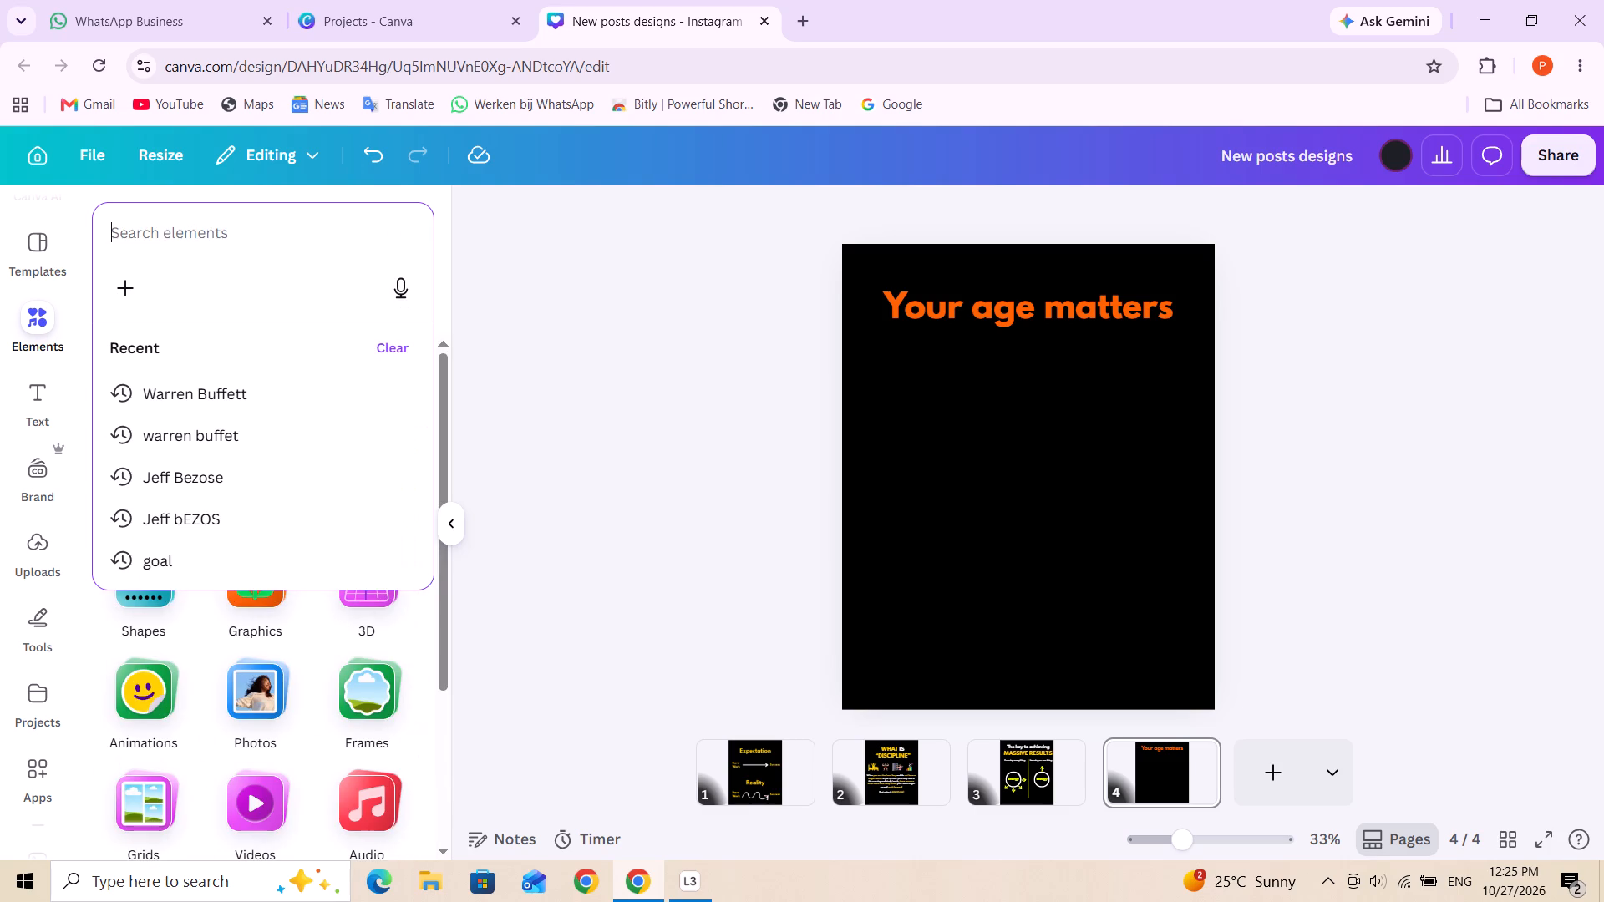
{"action": "left_click", "coordinate": [522, 517]}
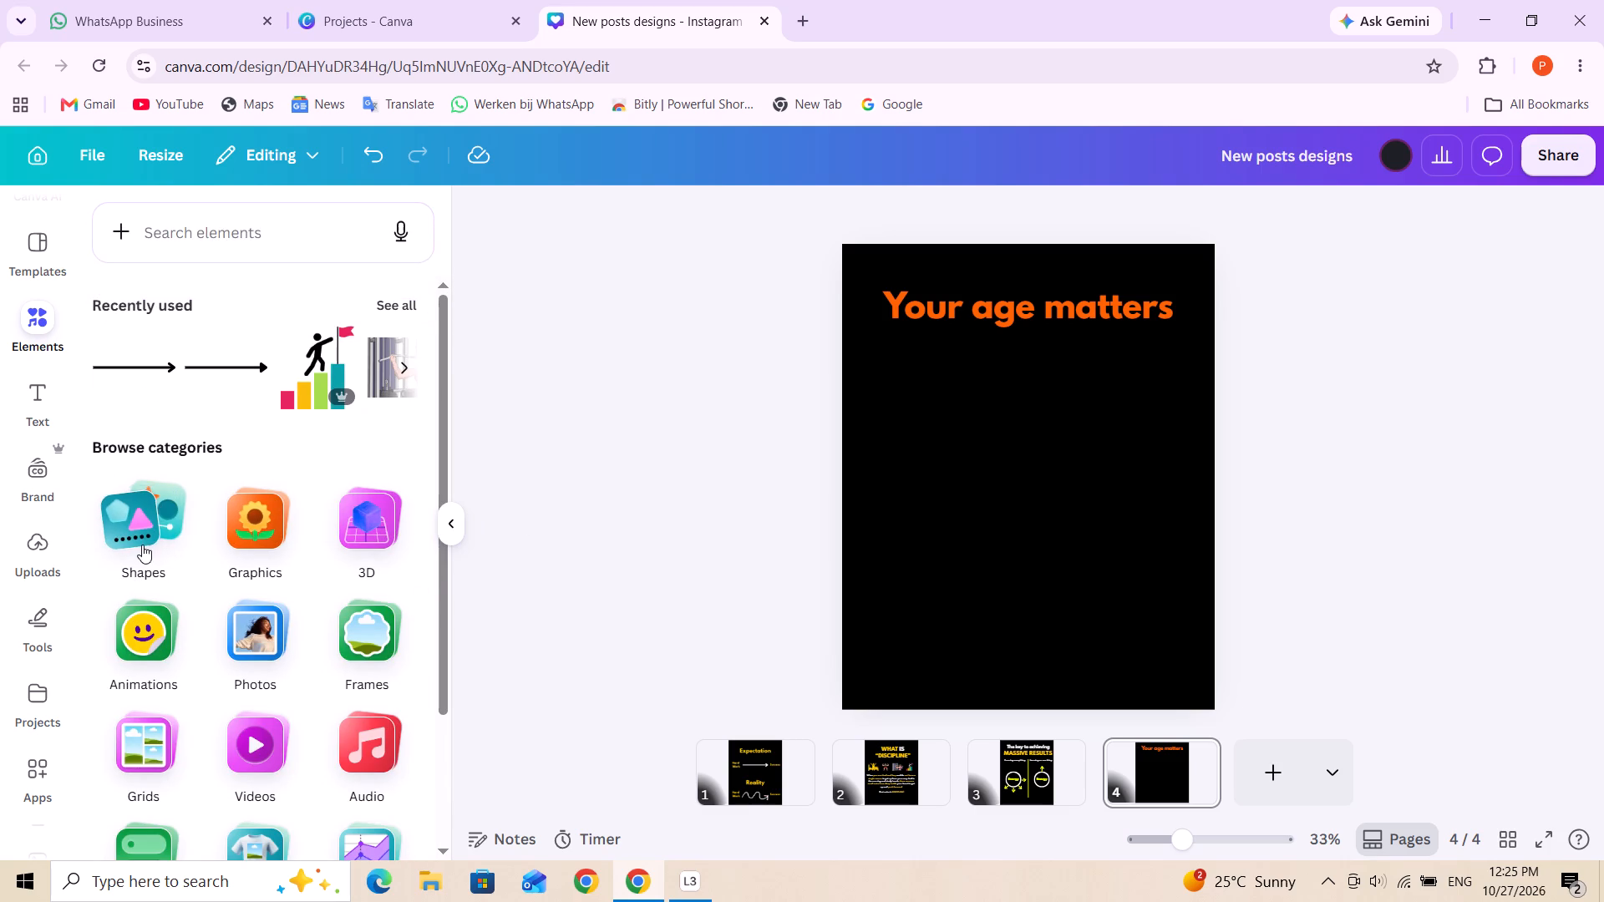
{"action": "left_click", "coordinate": [145, 540]}
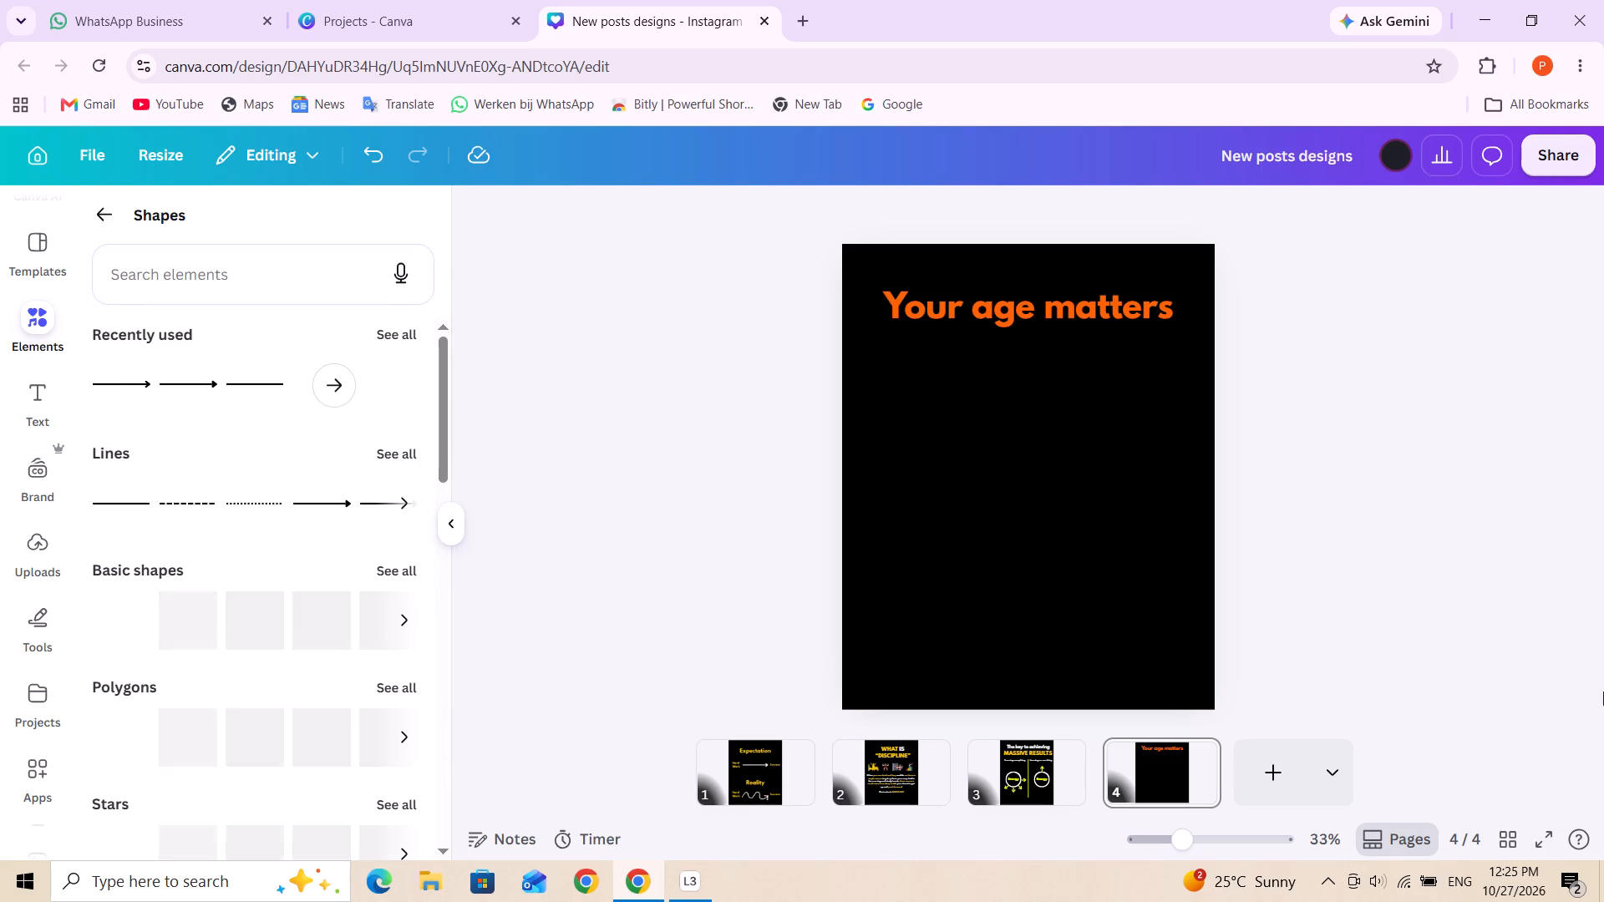
{"action": "left_click", "coordinate": [262, 382]}
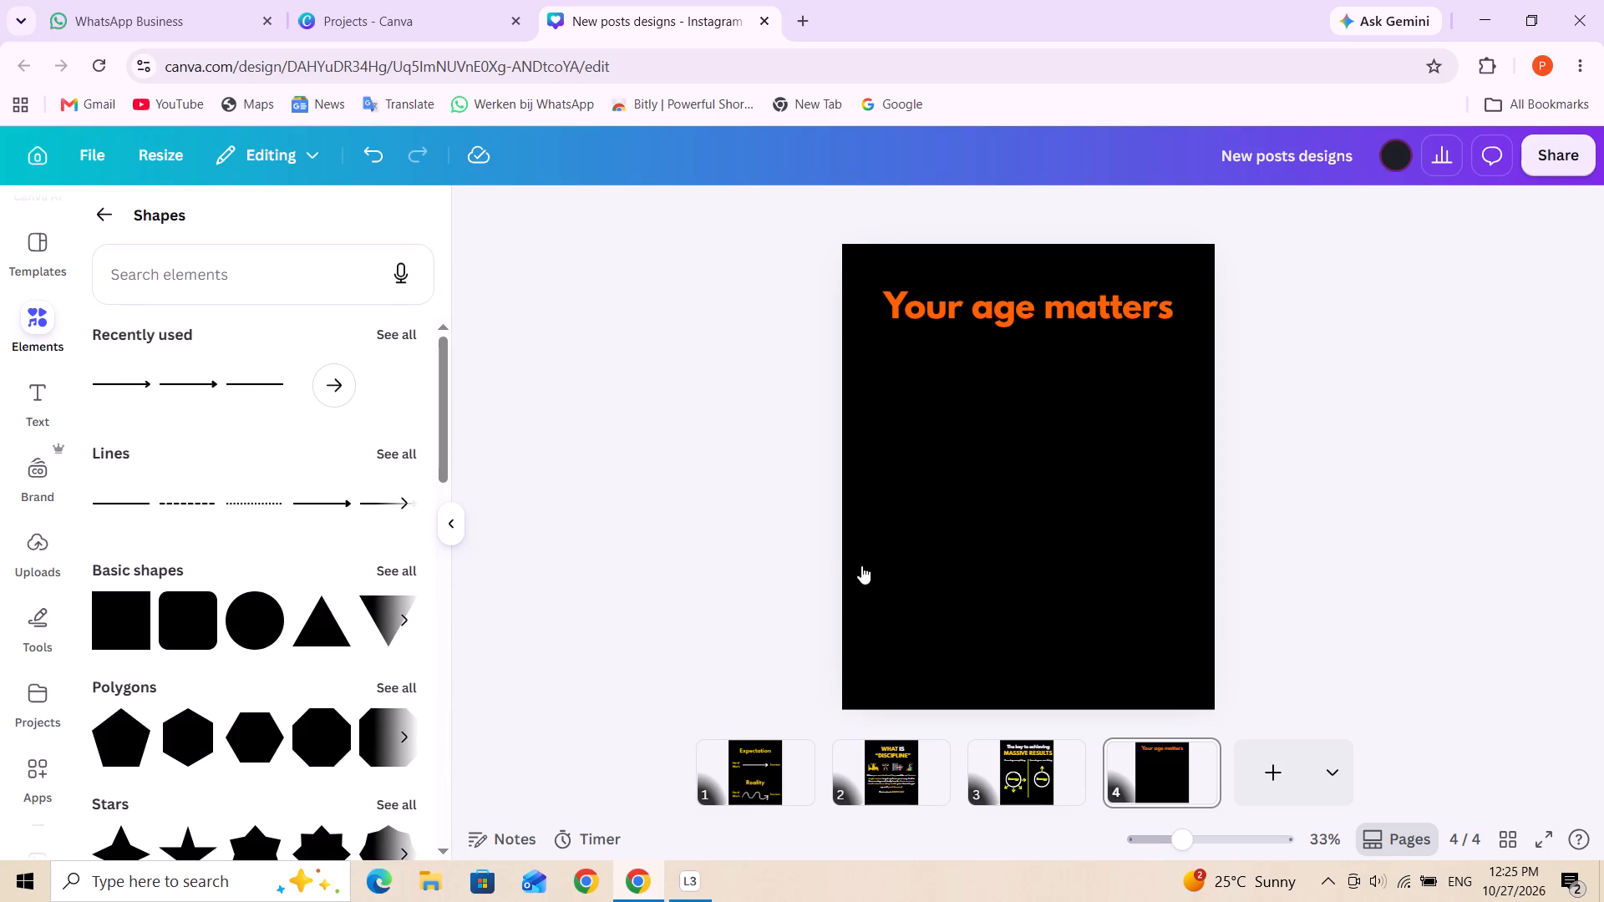
Rotate the white line on page 4 to -90° so it stands vertically below the heading.
{"action": "left_click_drag", "start_coordinate": [1004, 528], "coordinate": [1052, 568]}
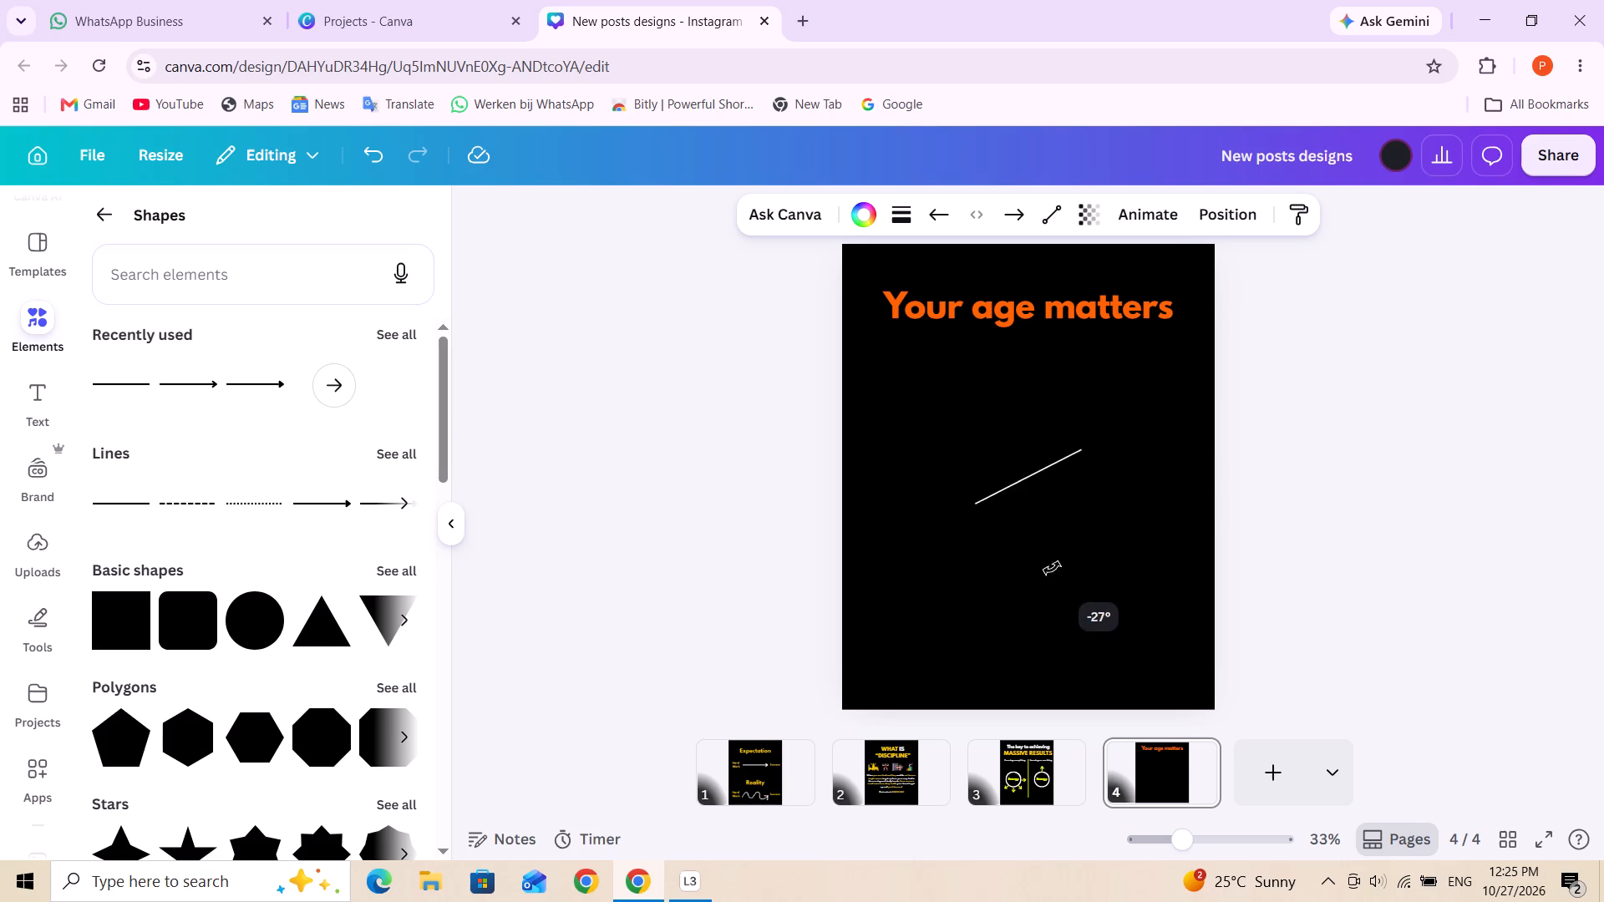
{"action": "left_click_drag", "start_coordinate": [1052, 568], "coordinate": [1124, 481]}
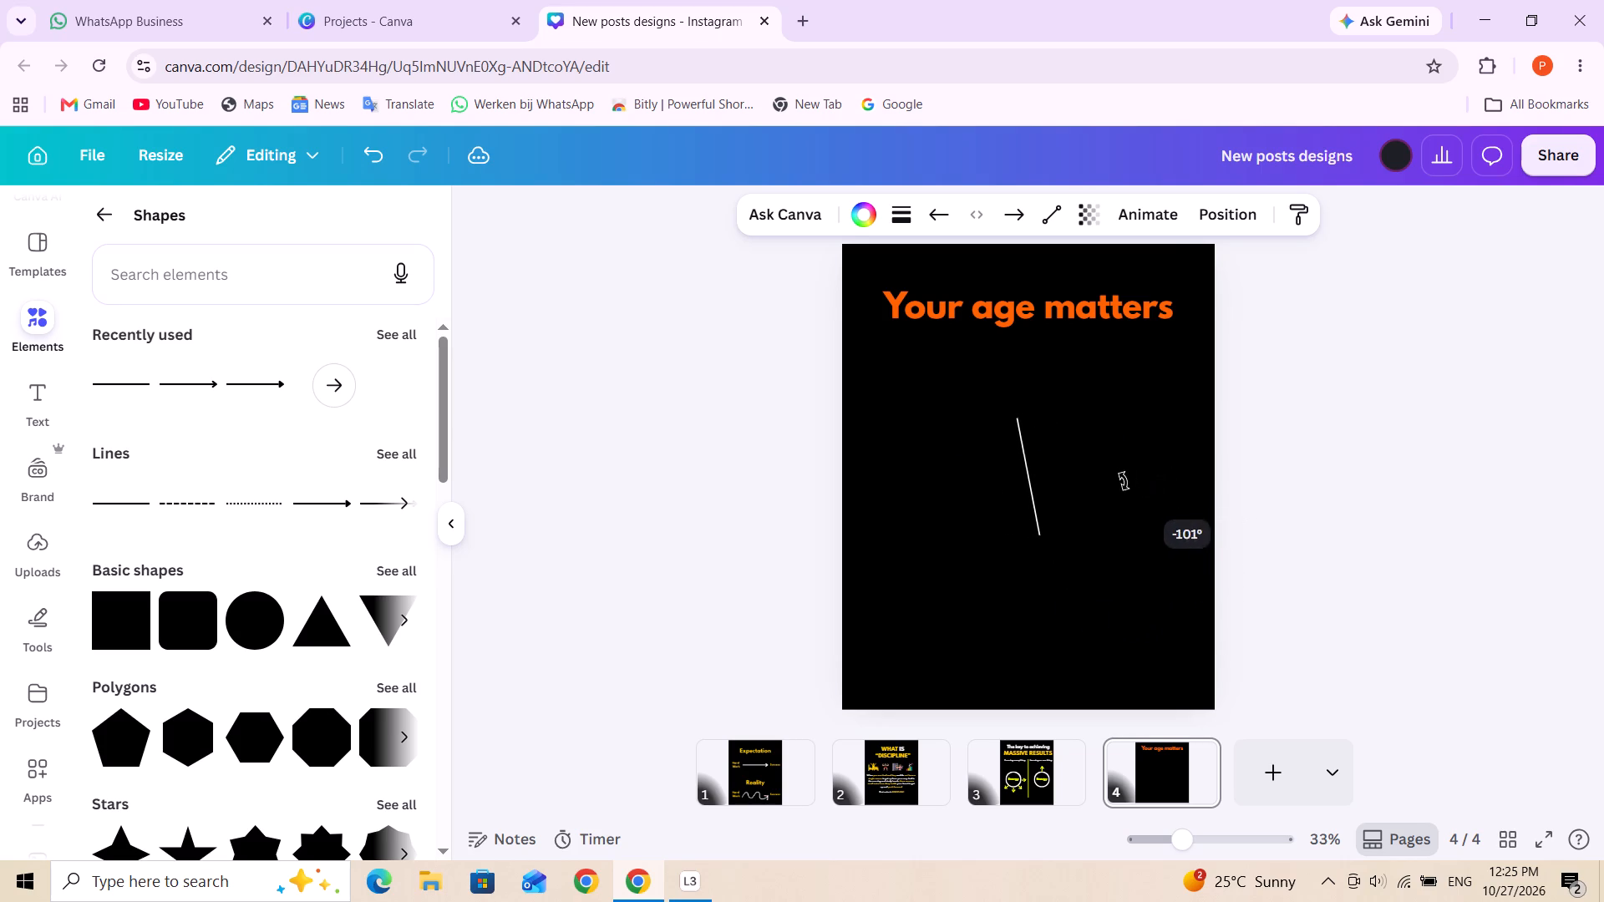
{"action": "left_click_drag", "start_coordinate": [1124, 481], "coordinate": [1110, 503]}
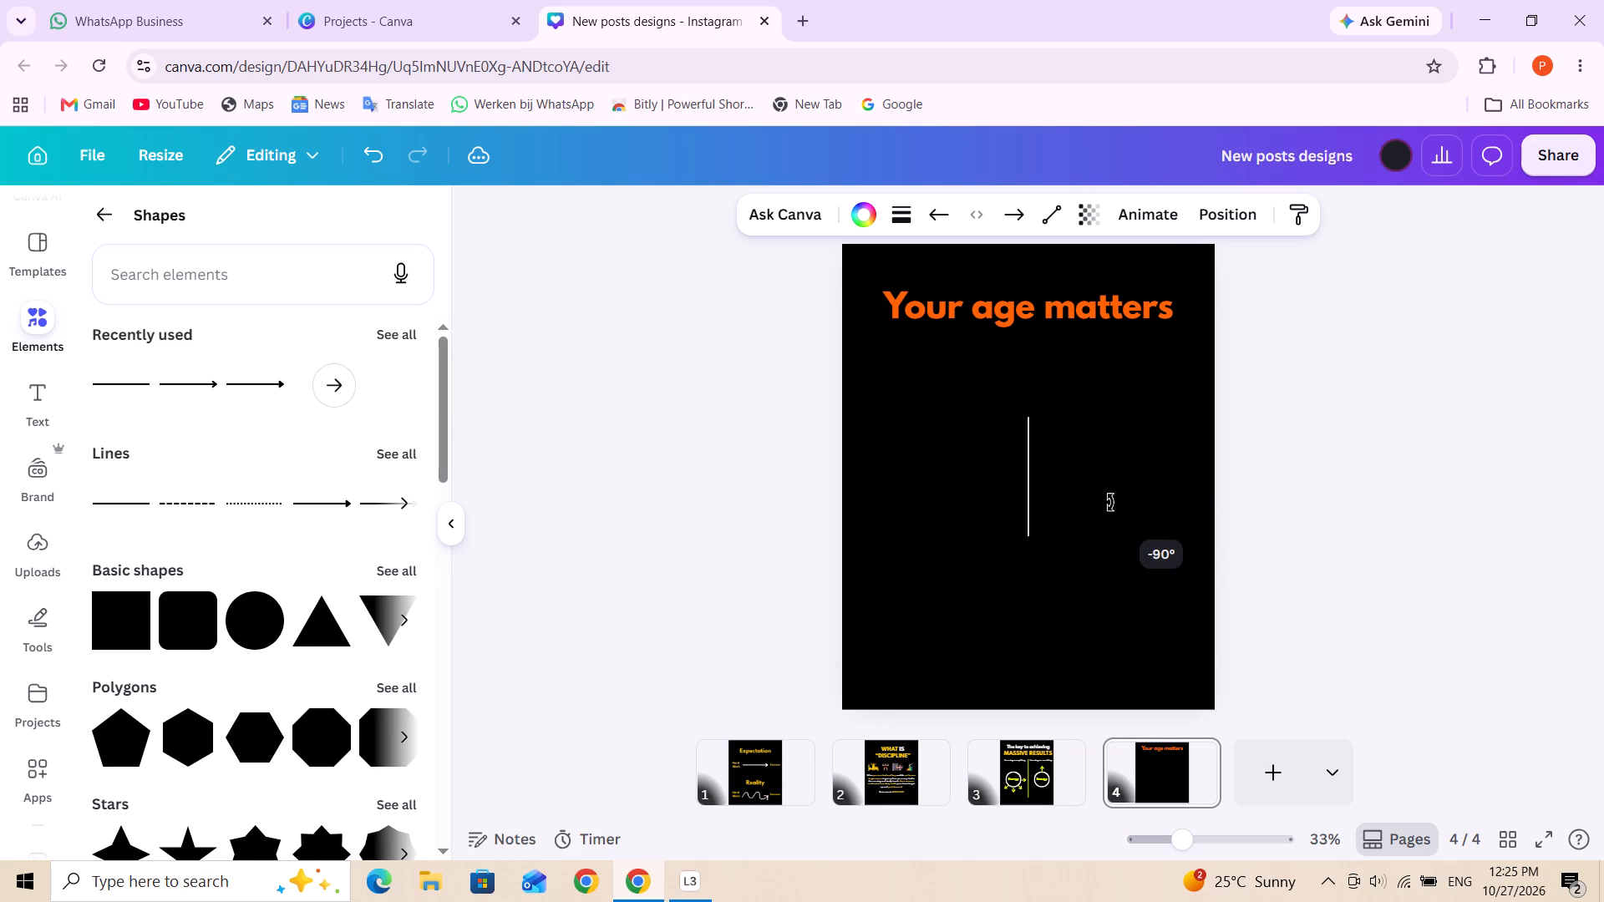
{"action": "left_click_drag", "start_coordinate": [1110, 503], "coordinate": [1113, 500]}
{"action": "left_click", "coordinate": [1110, 456]}
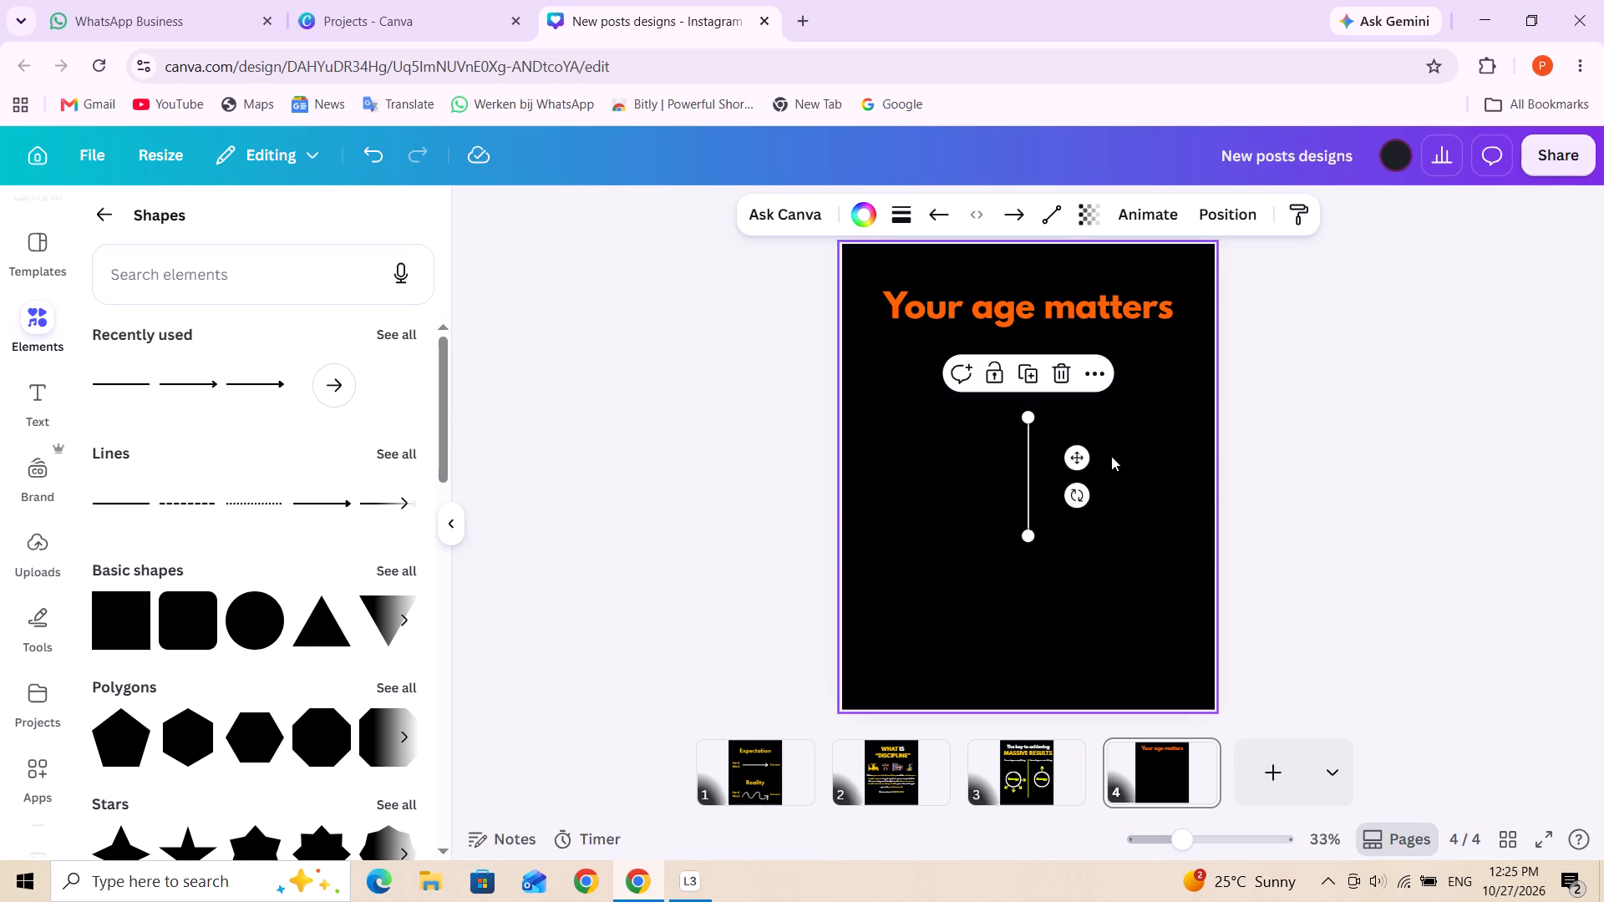
Lengthen the vertical line by extending its lower end to a length of about 585, and its upper end toward the heading.
{"action": "left_click", "coordinate": [1026, 526]}
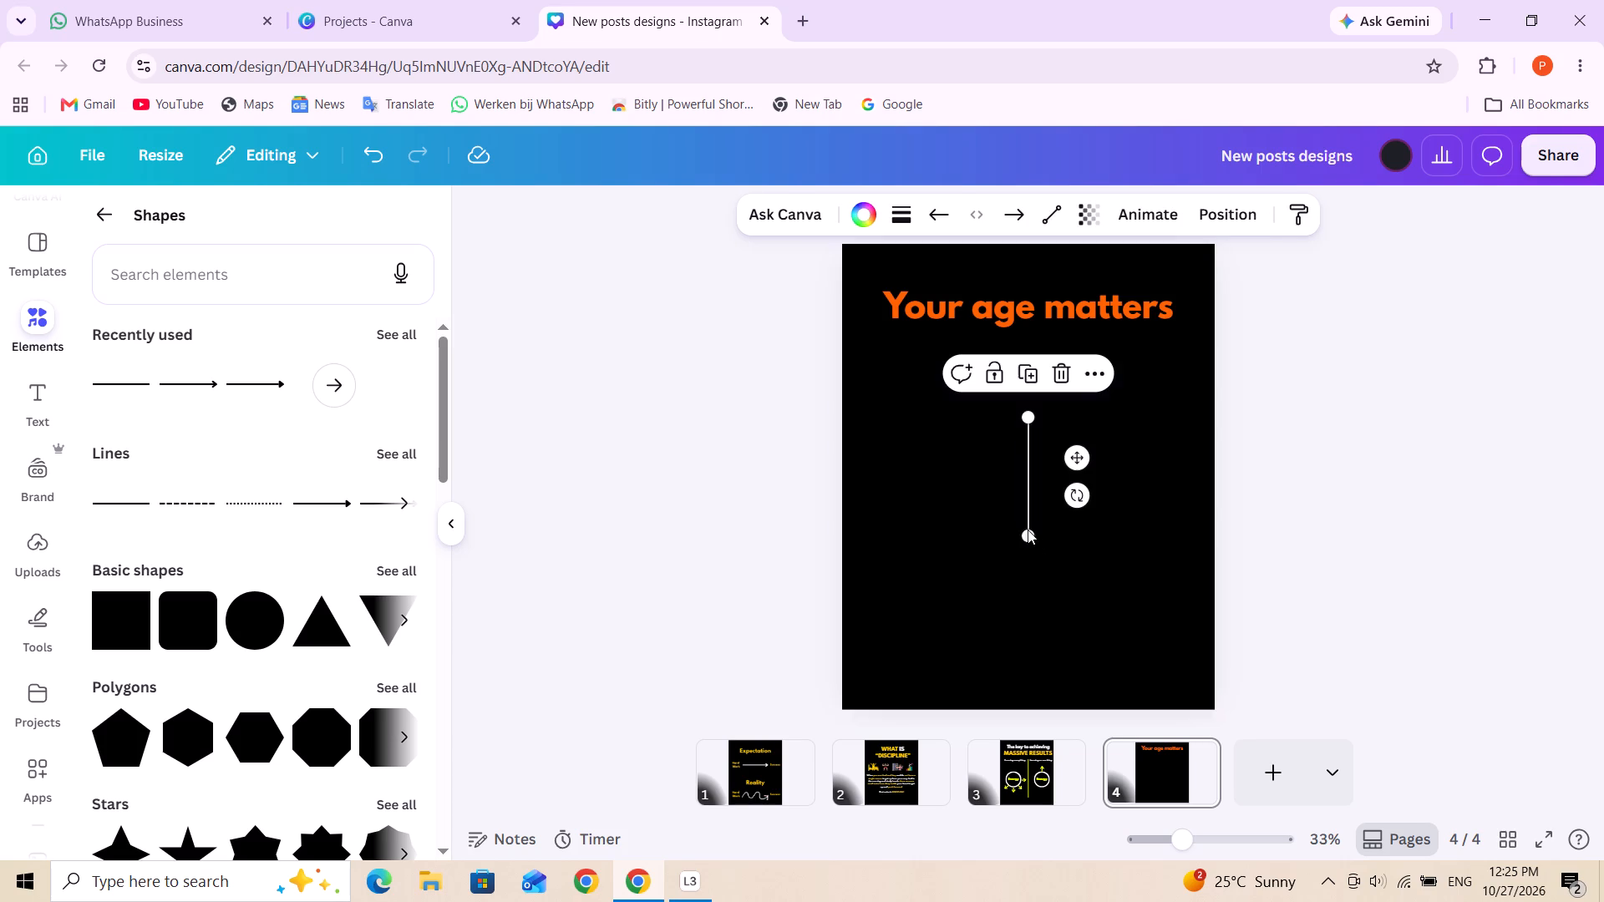
{"action": "left_click_drag", "start_coordinate": [1027, 532], "coordinate": [1026, 610]}
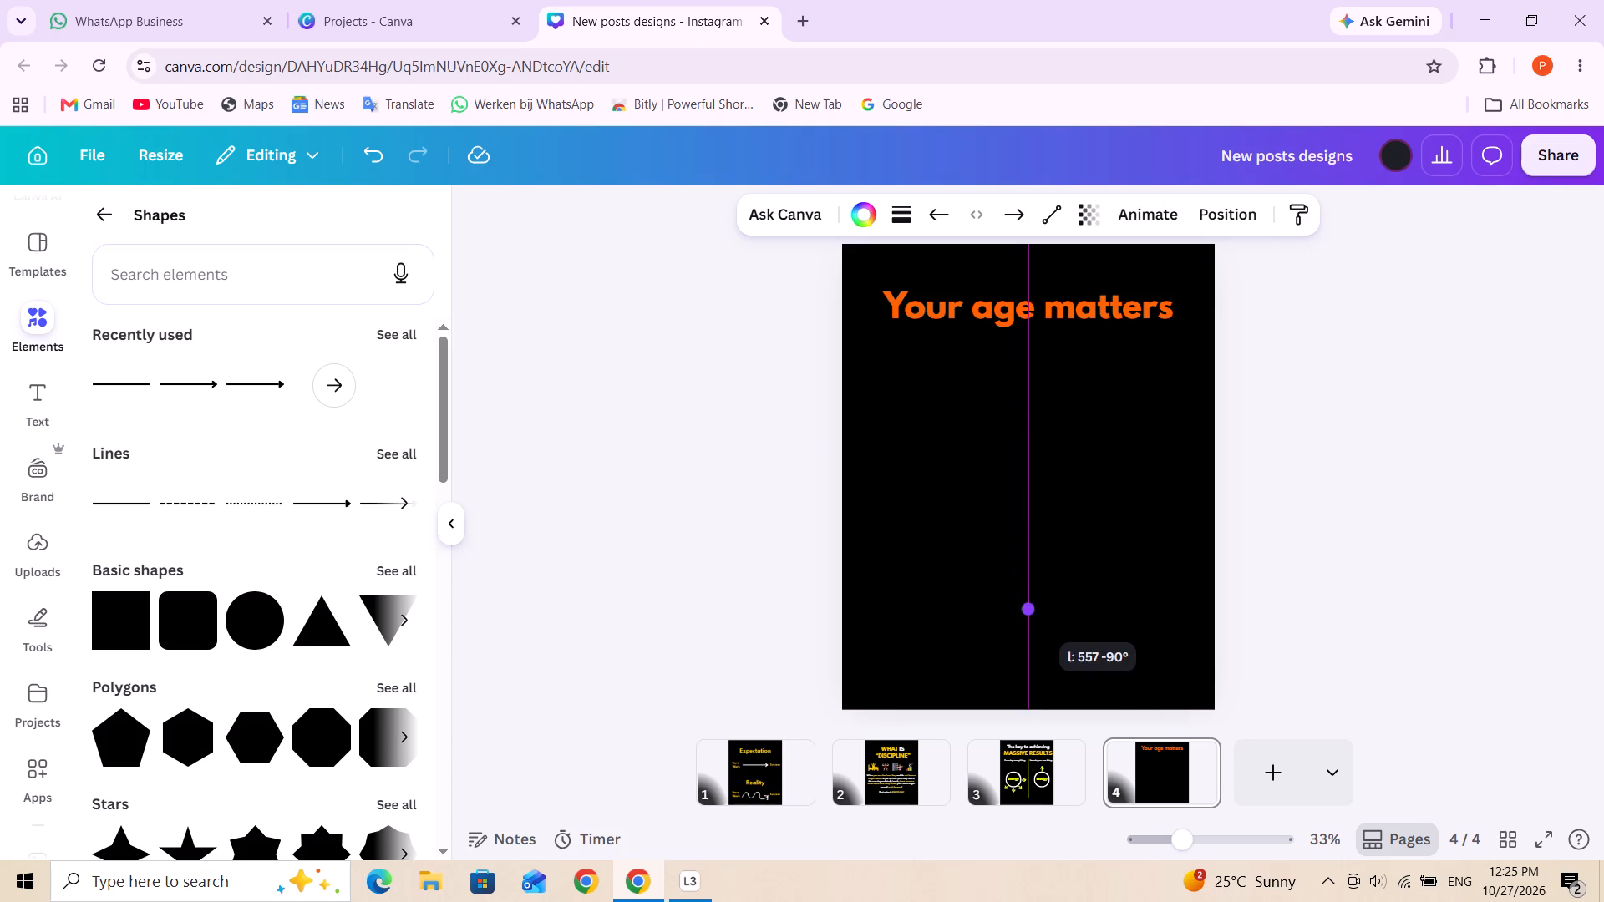
{"action": "left_click_drag", "start_coordinate": [1026, 610], "coordinate": [1026, 614]}
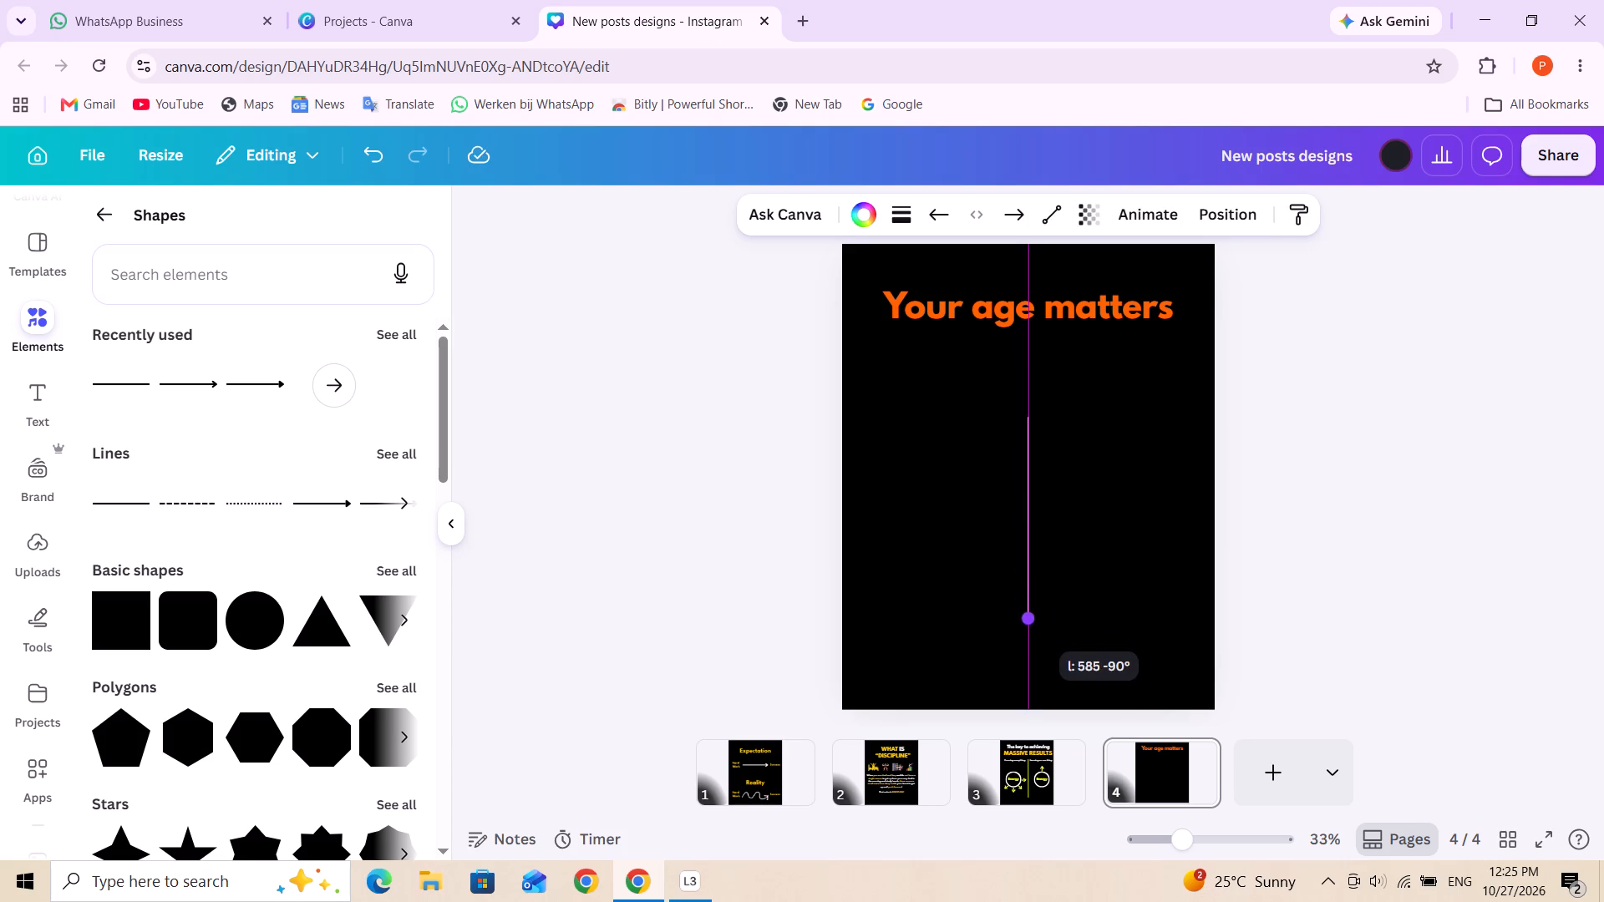
{"action": "left_click_drag", "start_coordinate": [1026, 614], "coordinate": [1027, 612]}
{"action": "left_click_drag", "start_coordinate": [1025, 418], "coordinate": [1026, 386]}
{"action": "left_click", "coordinate": [1131, 465]}
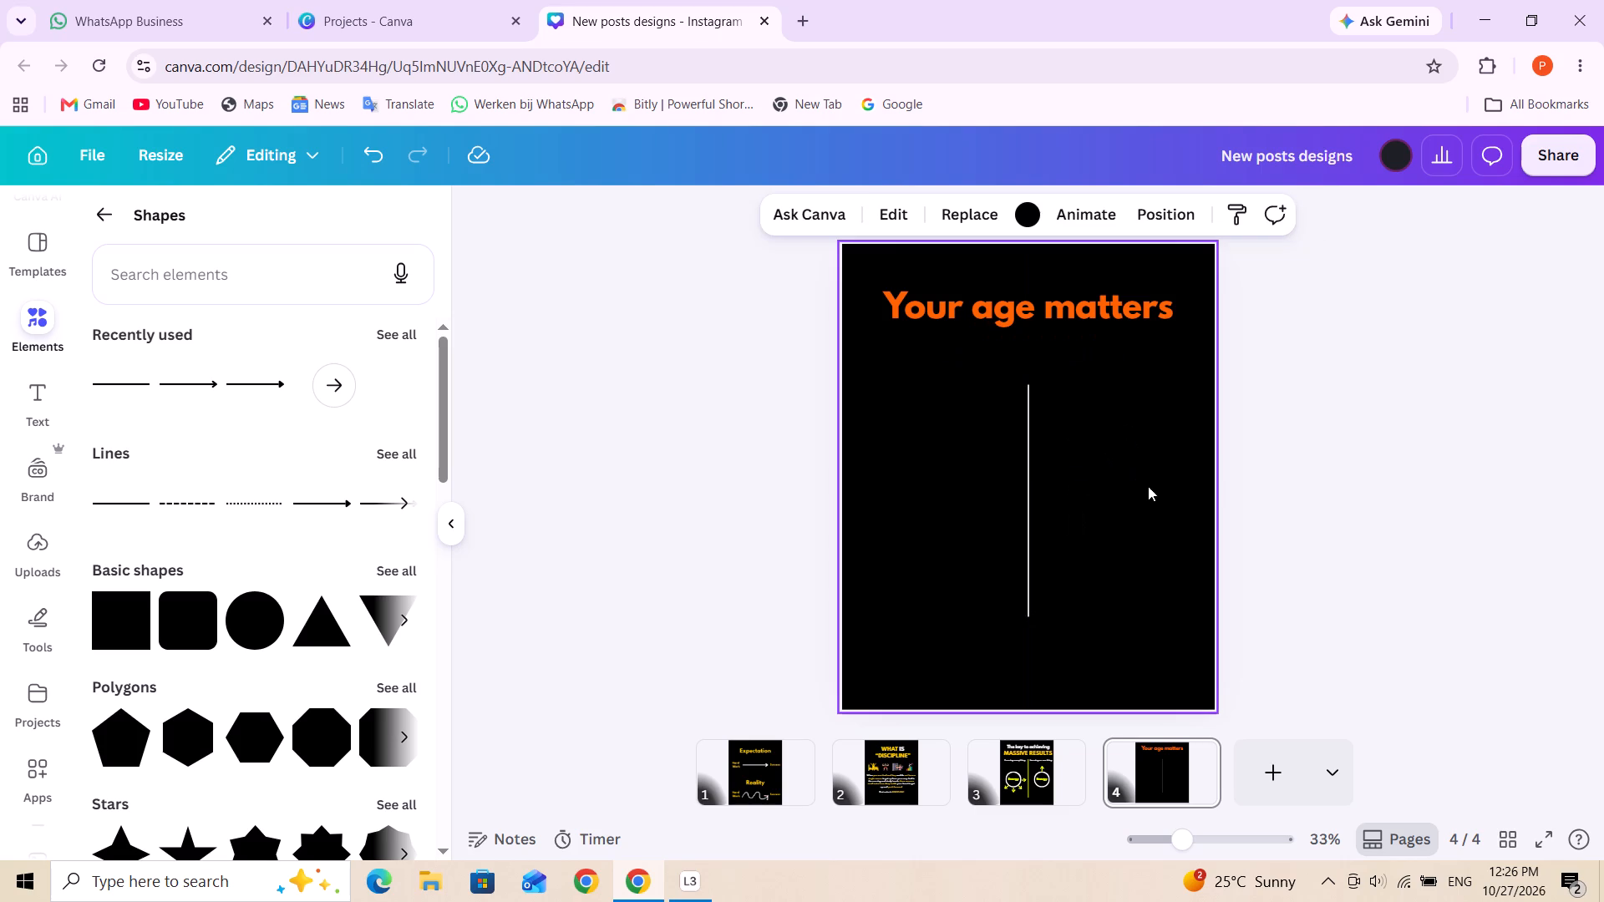
Thicken the white vertical line on page 4 to a stroke weight of about 21.
{"action": "left_click", "coordinate": [1026, 499]}
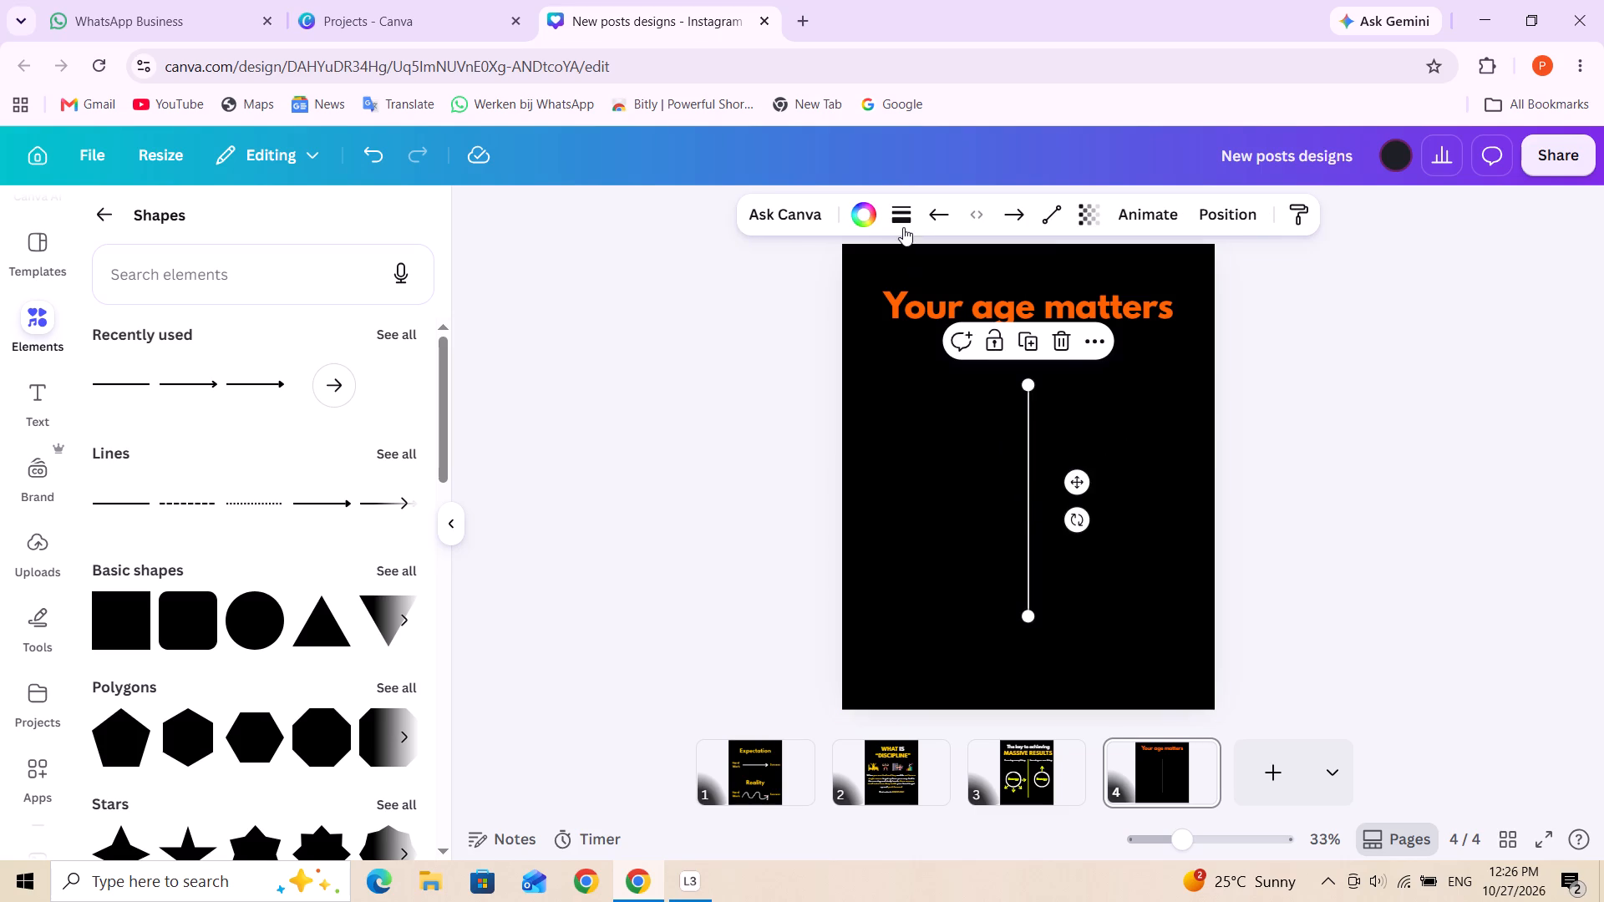
{"action": "left_click", "coordinate": [903, 227]}
{"action": "left_click_drag", "start_coordinate": [764, 401], "coordinate": [776, 399]}
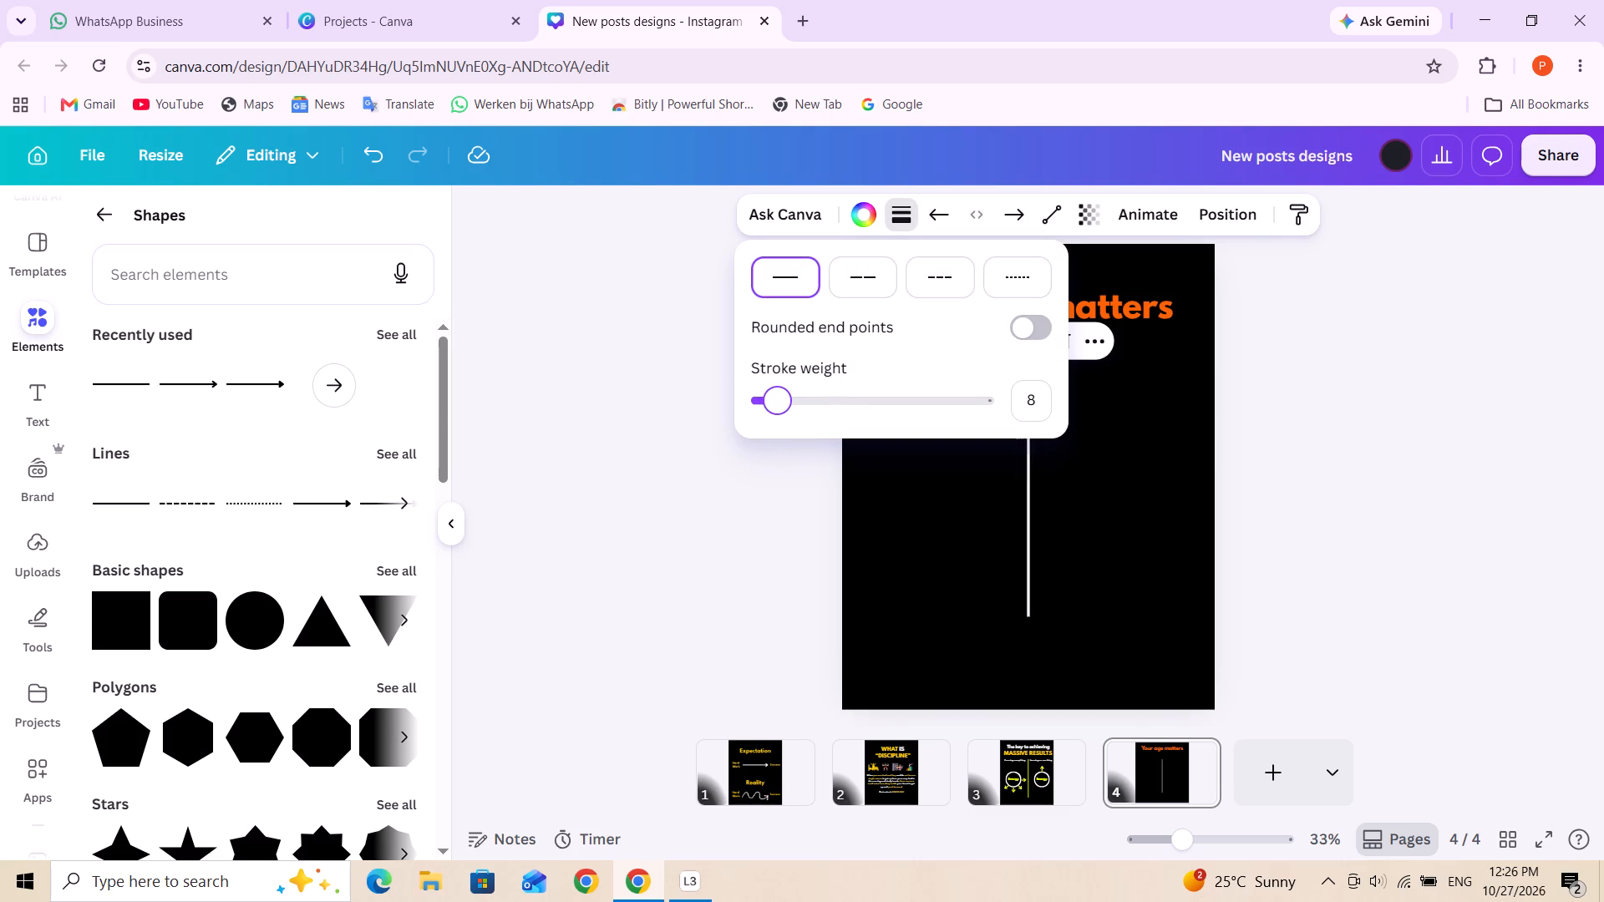
{"action": "left_click_drag", "start_coordinate": [776, 399], "coordinate": [785, 398]}
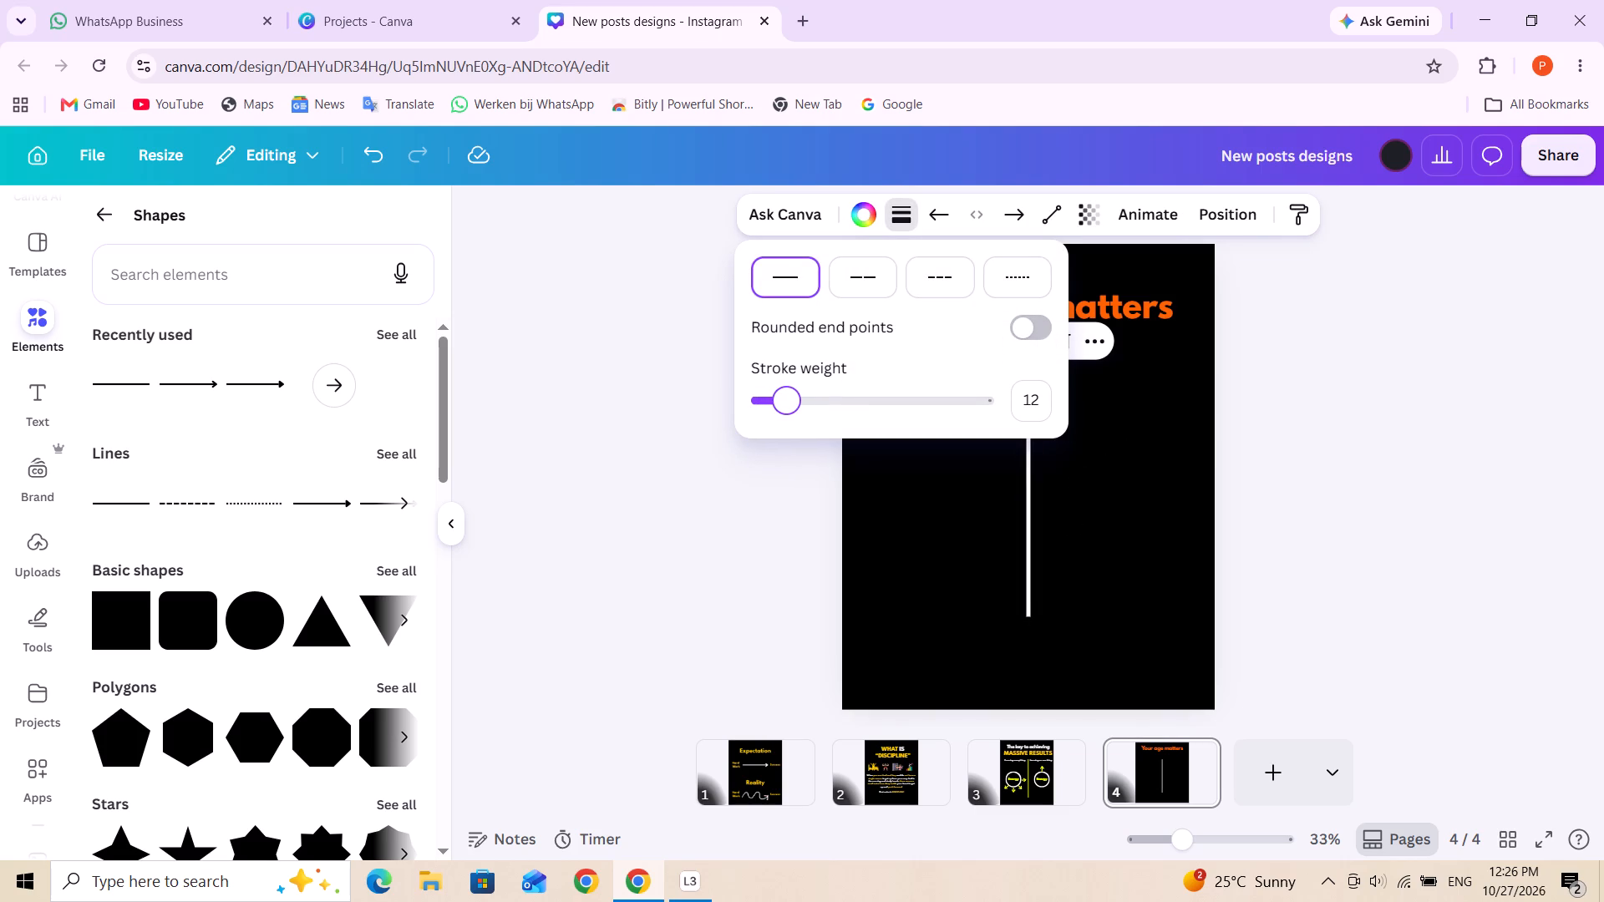
{"action": "left_click_drag", "start_coordinate": [785, 398], "coordinate": [791, 398]}
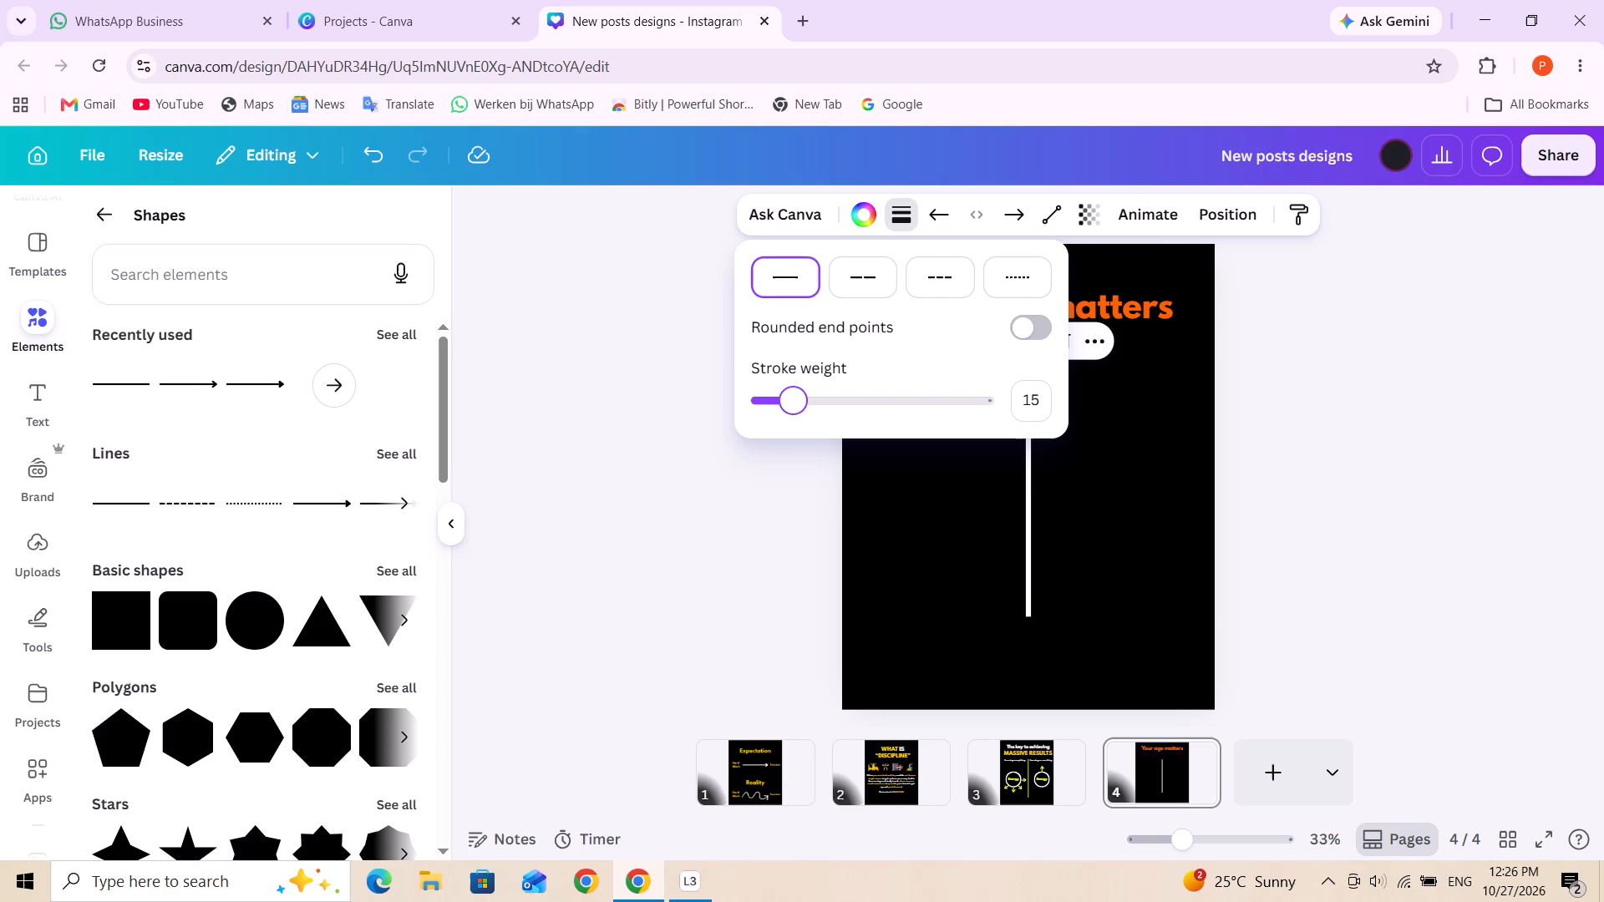
{"action": "left_click_drag", "start_coordinate": [791, 398], "coordinate": [790, 398]}
{"action": "left_click", "coordinate": [1127, 610]}
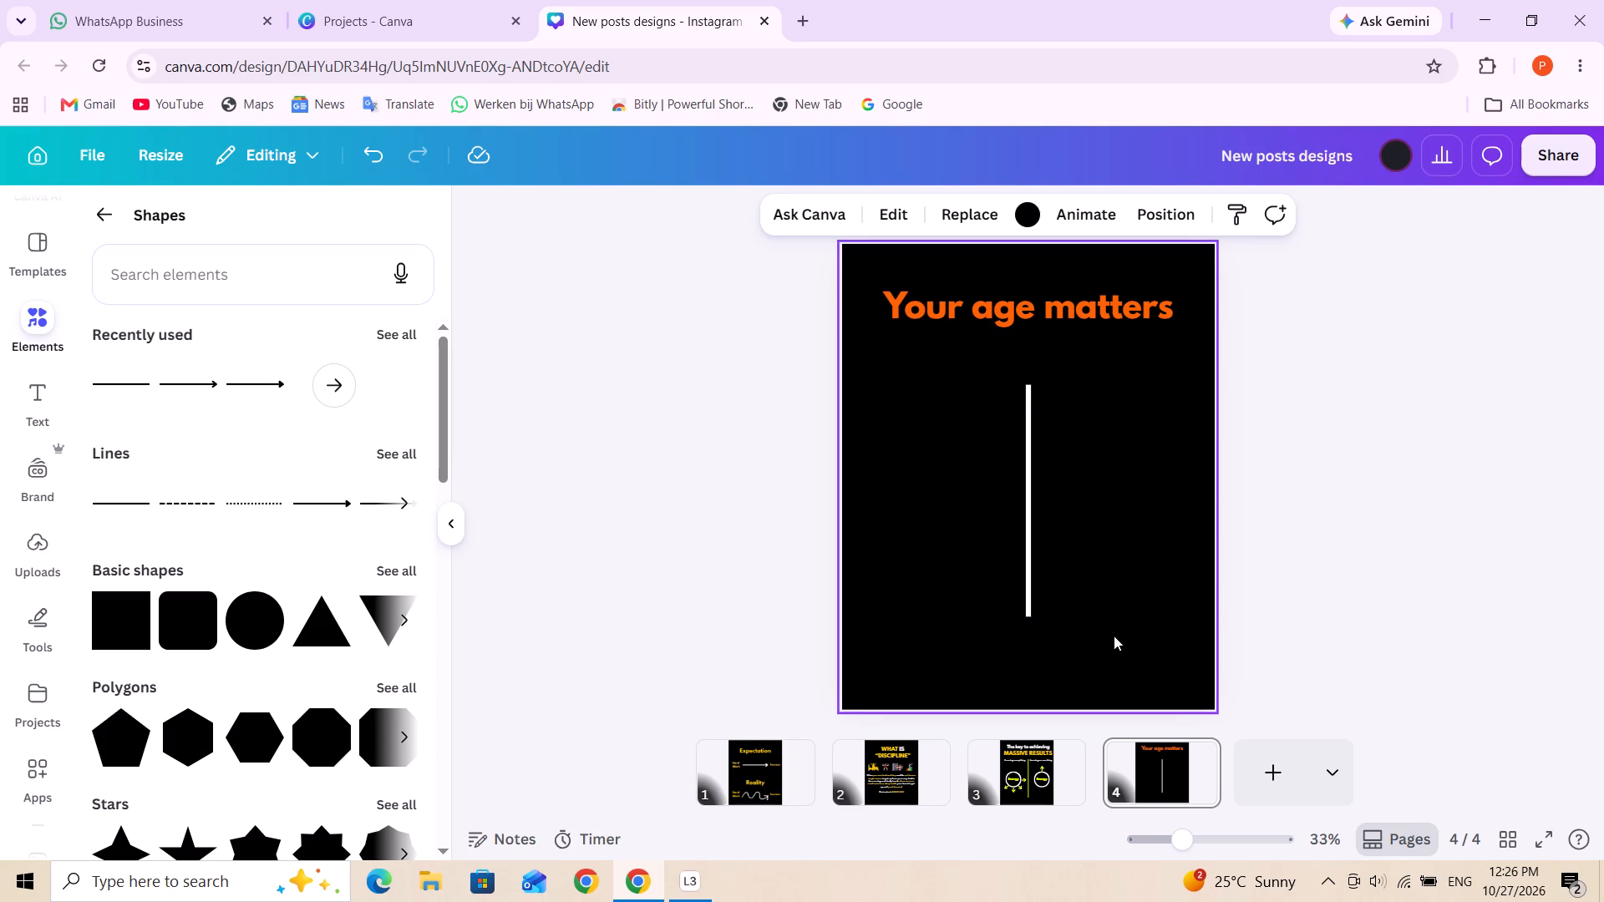
{"action": "left_click", "coordinate": [1023, 494]}
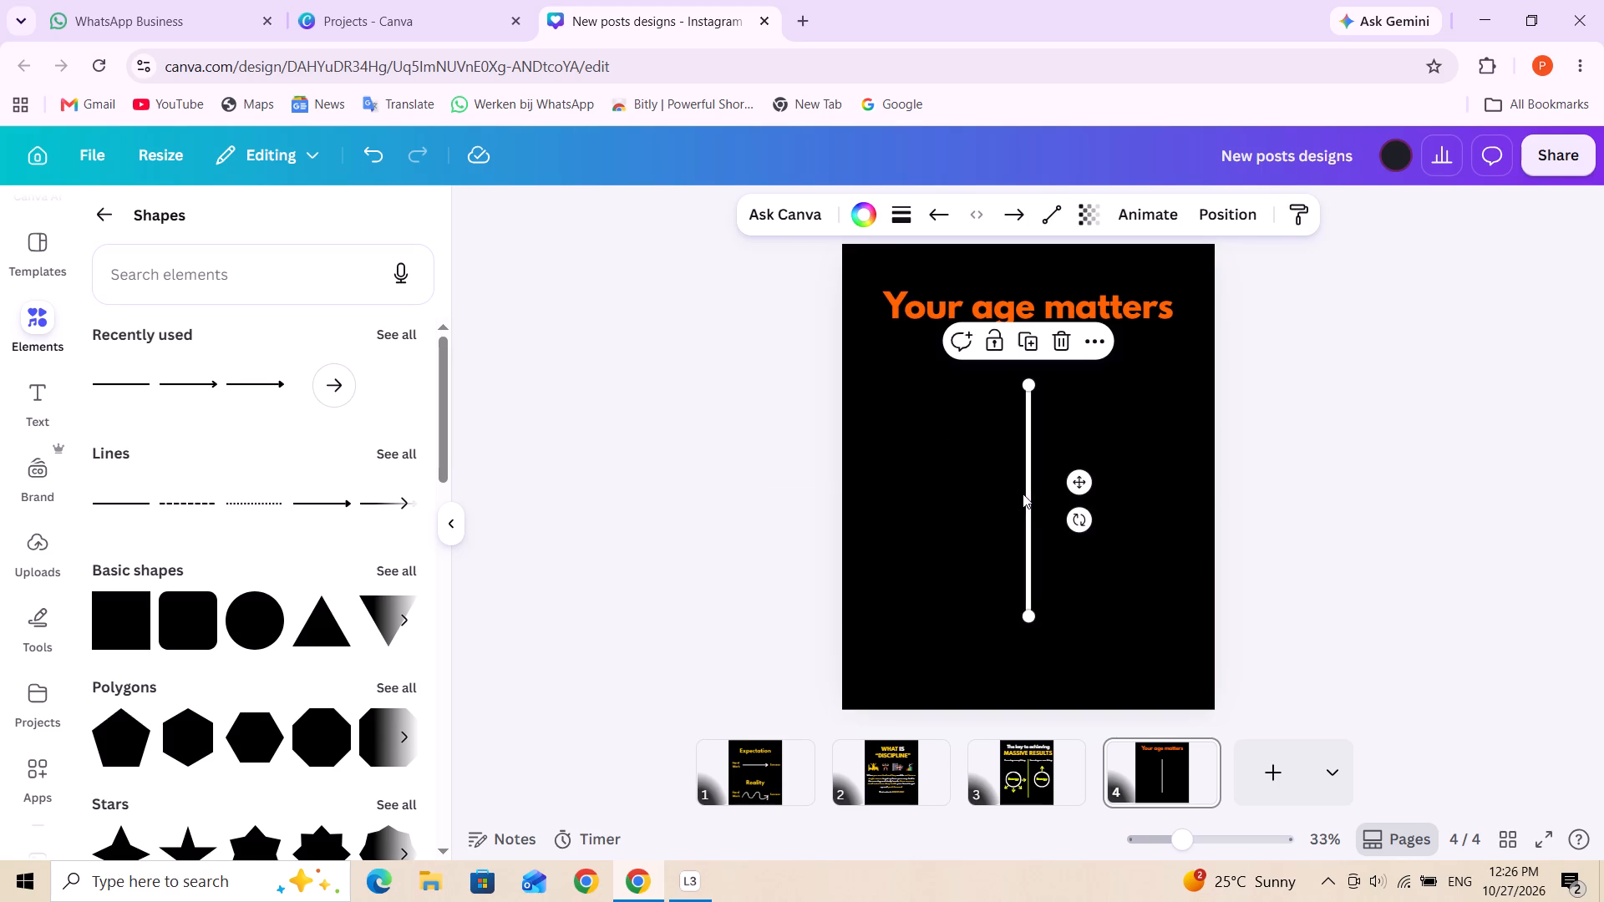
{"action": "left_click", "coordinate": [898, 215]}
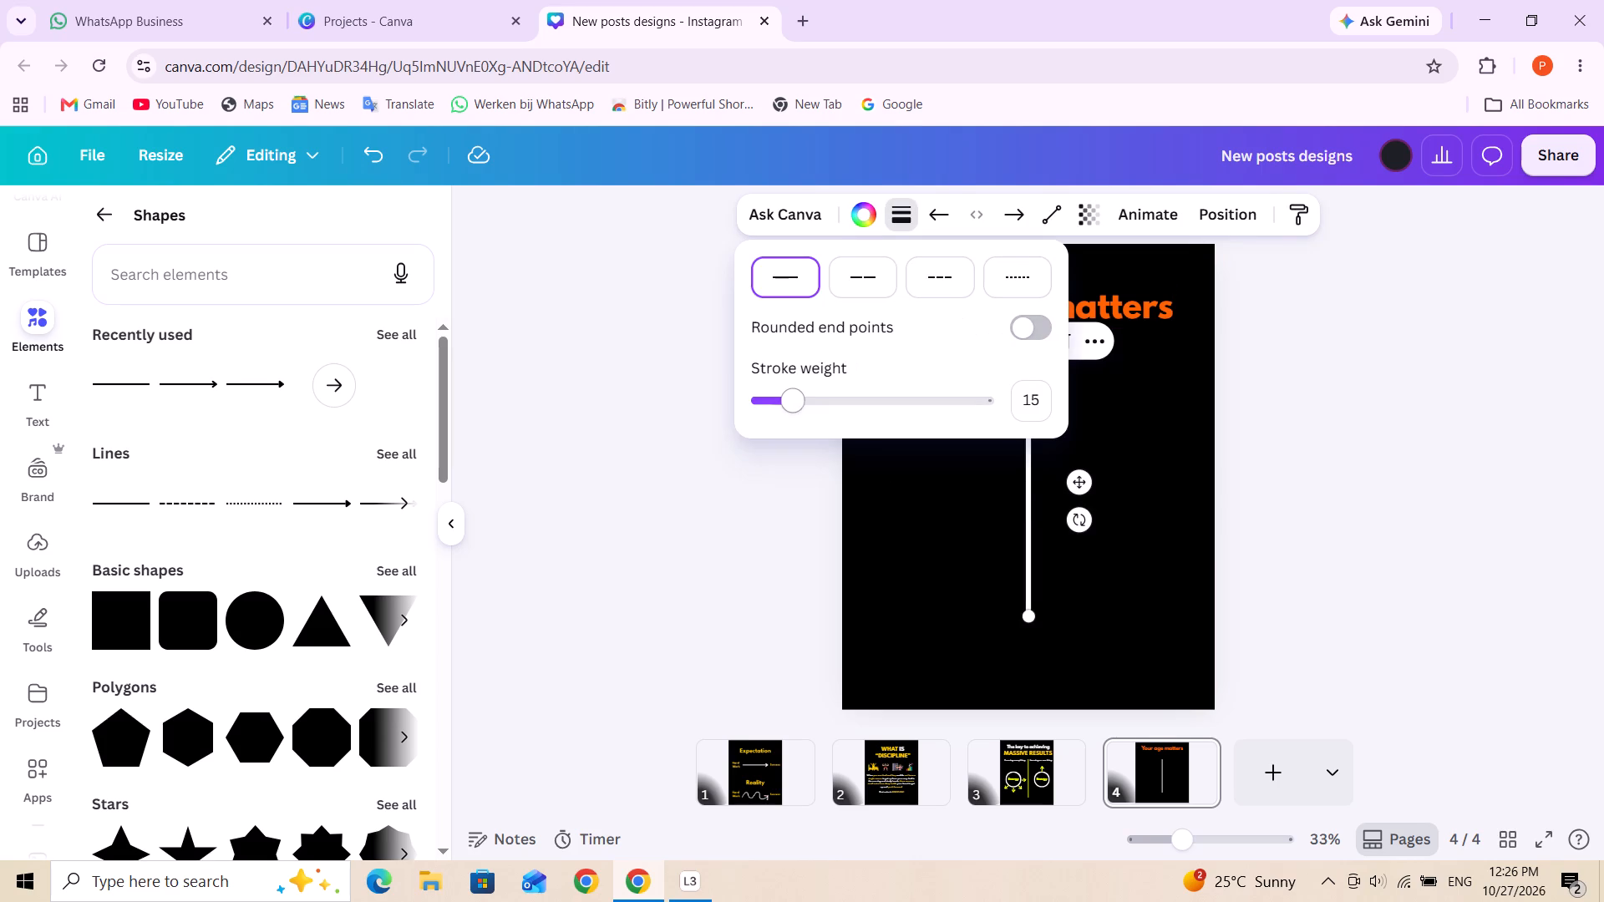
{"action": "left_click_drag", "start_coordinate": [792, 402], "coordinate": [801, 402]}
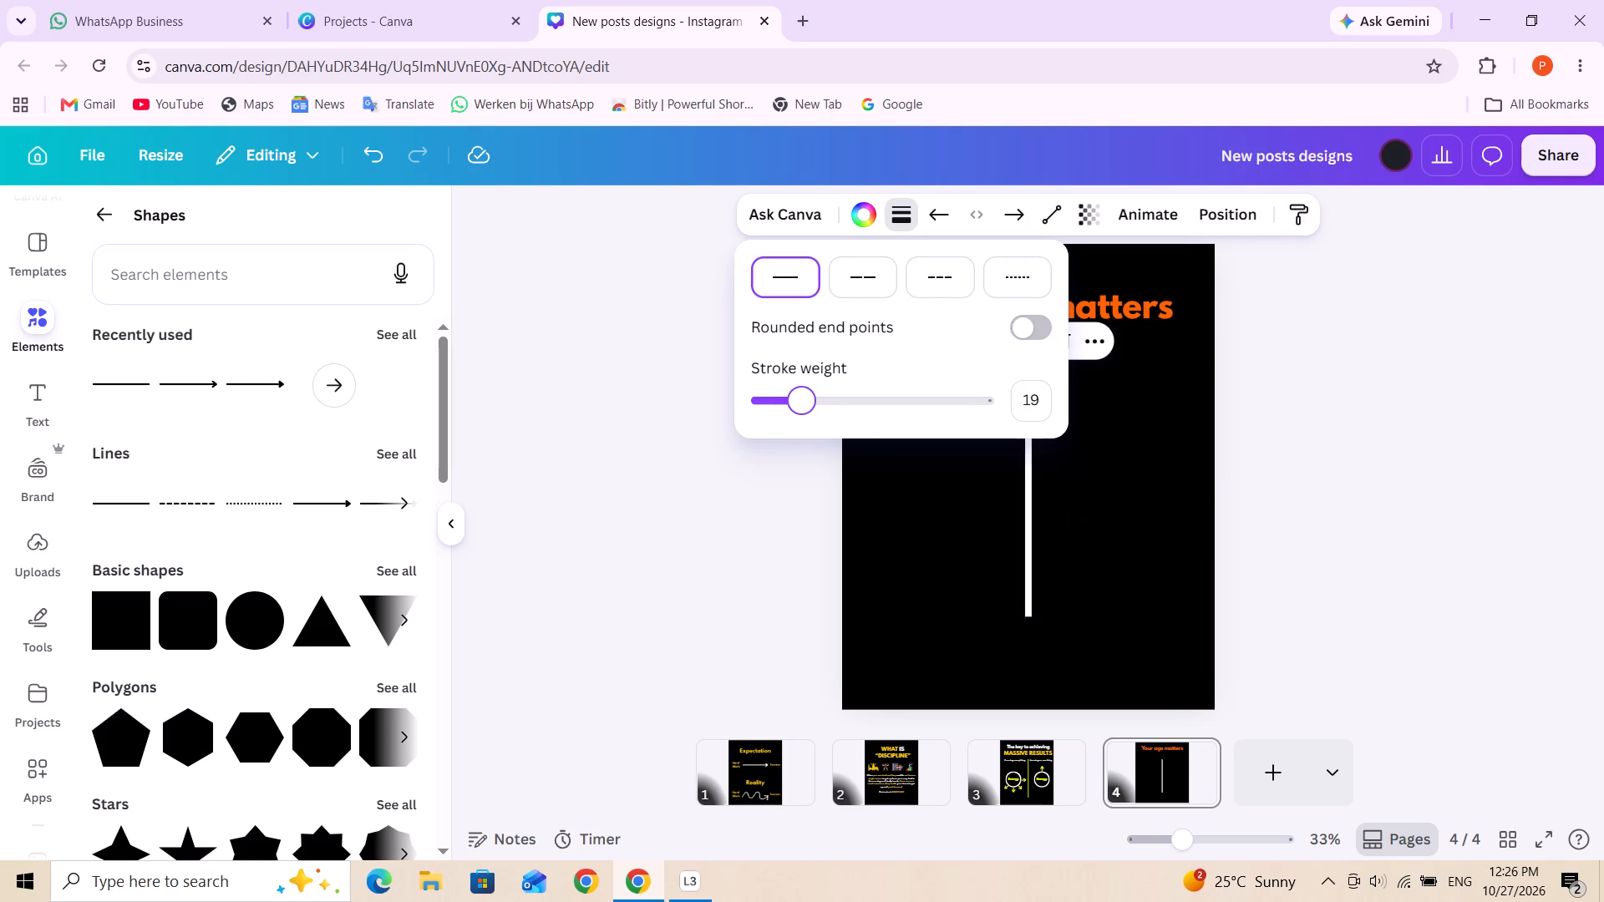
{"action": "left_click_drag", "start_coordinate": [801, 402], "coordinate": [805, 402]}
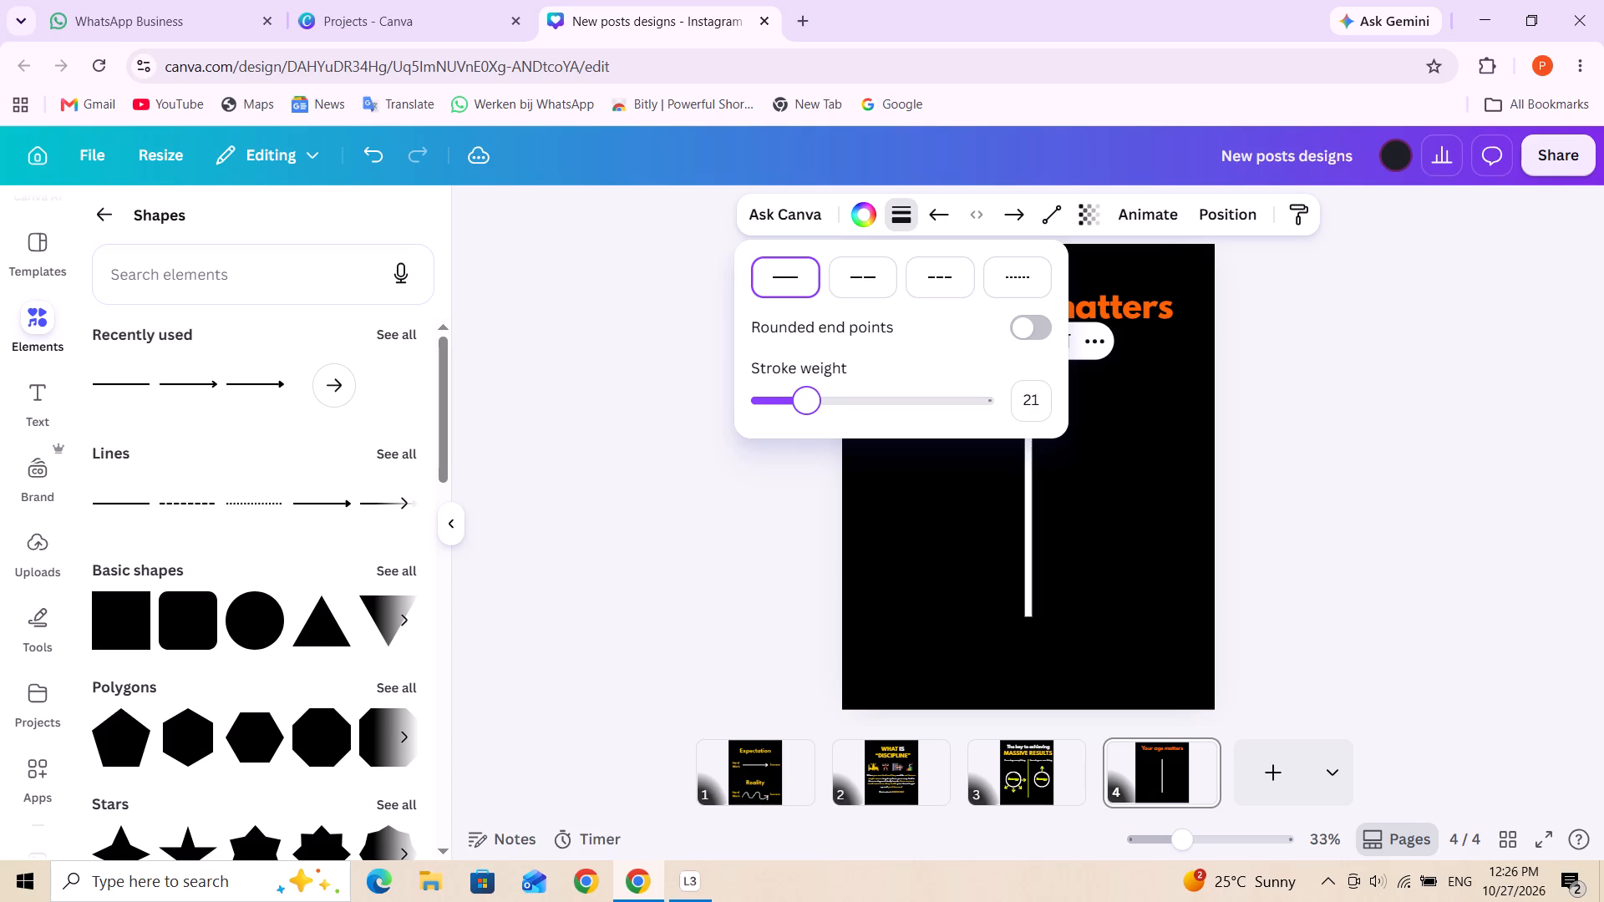
{"action": "left_click_drag", "start_coordinate": [805, 402], "coordinate": [804, 402]}
{"action": "left_click", "coordinate": [1206, 695]}
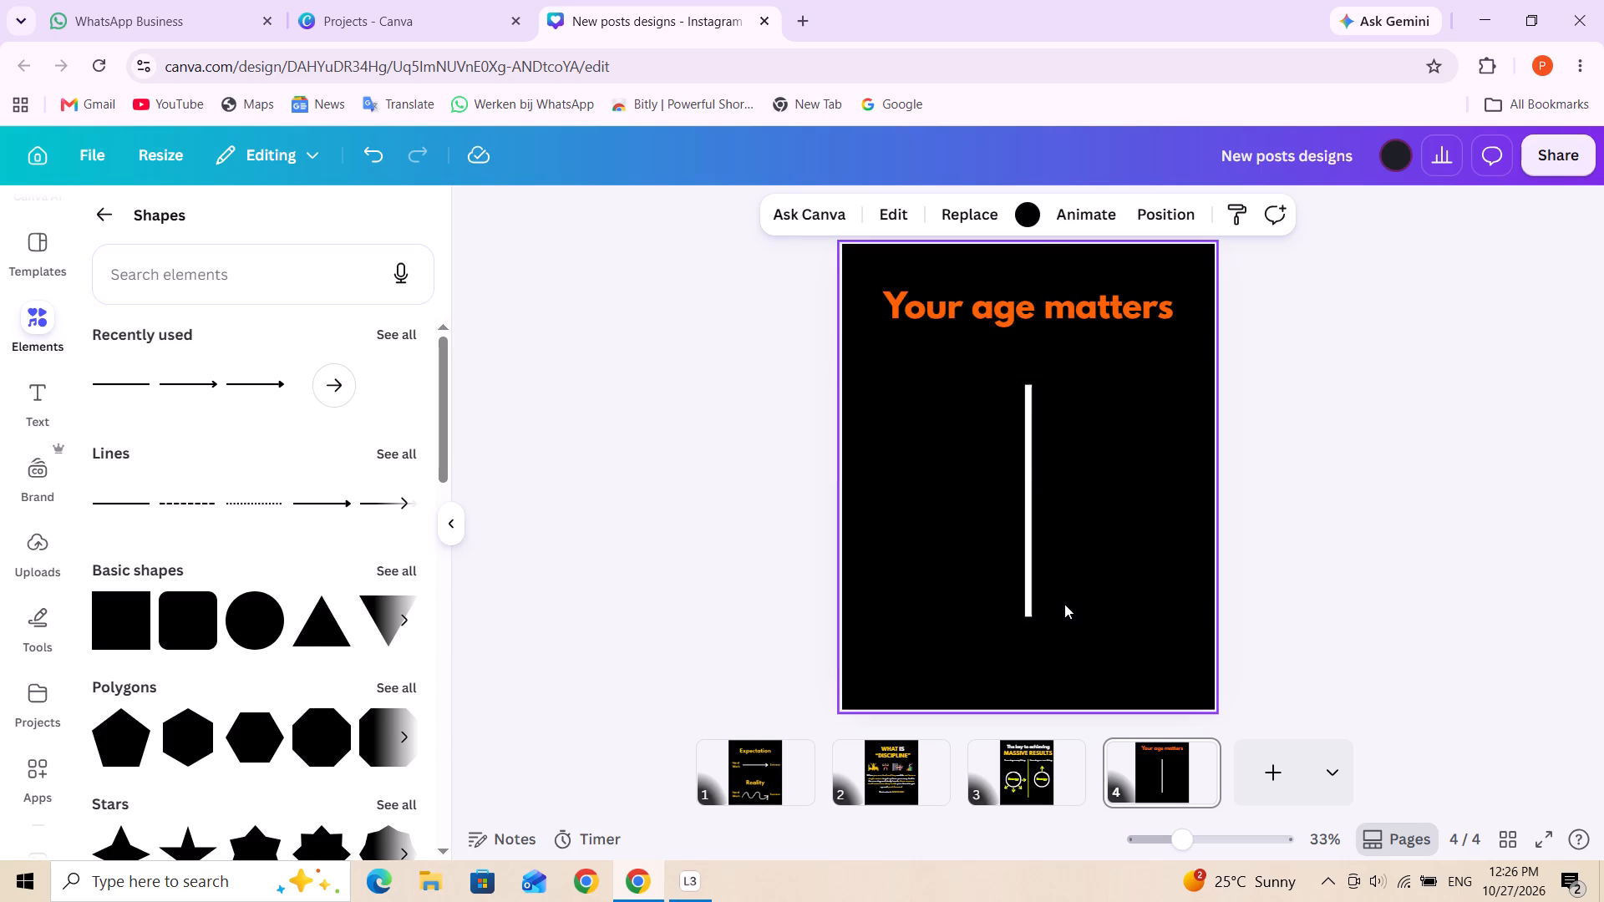
Recolor the vertical line on page 4 bright yellow.
{"action": "left_click", "coordinate": [1028, 600]}
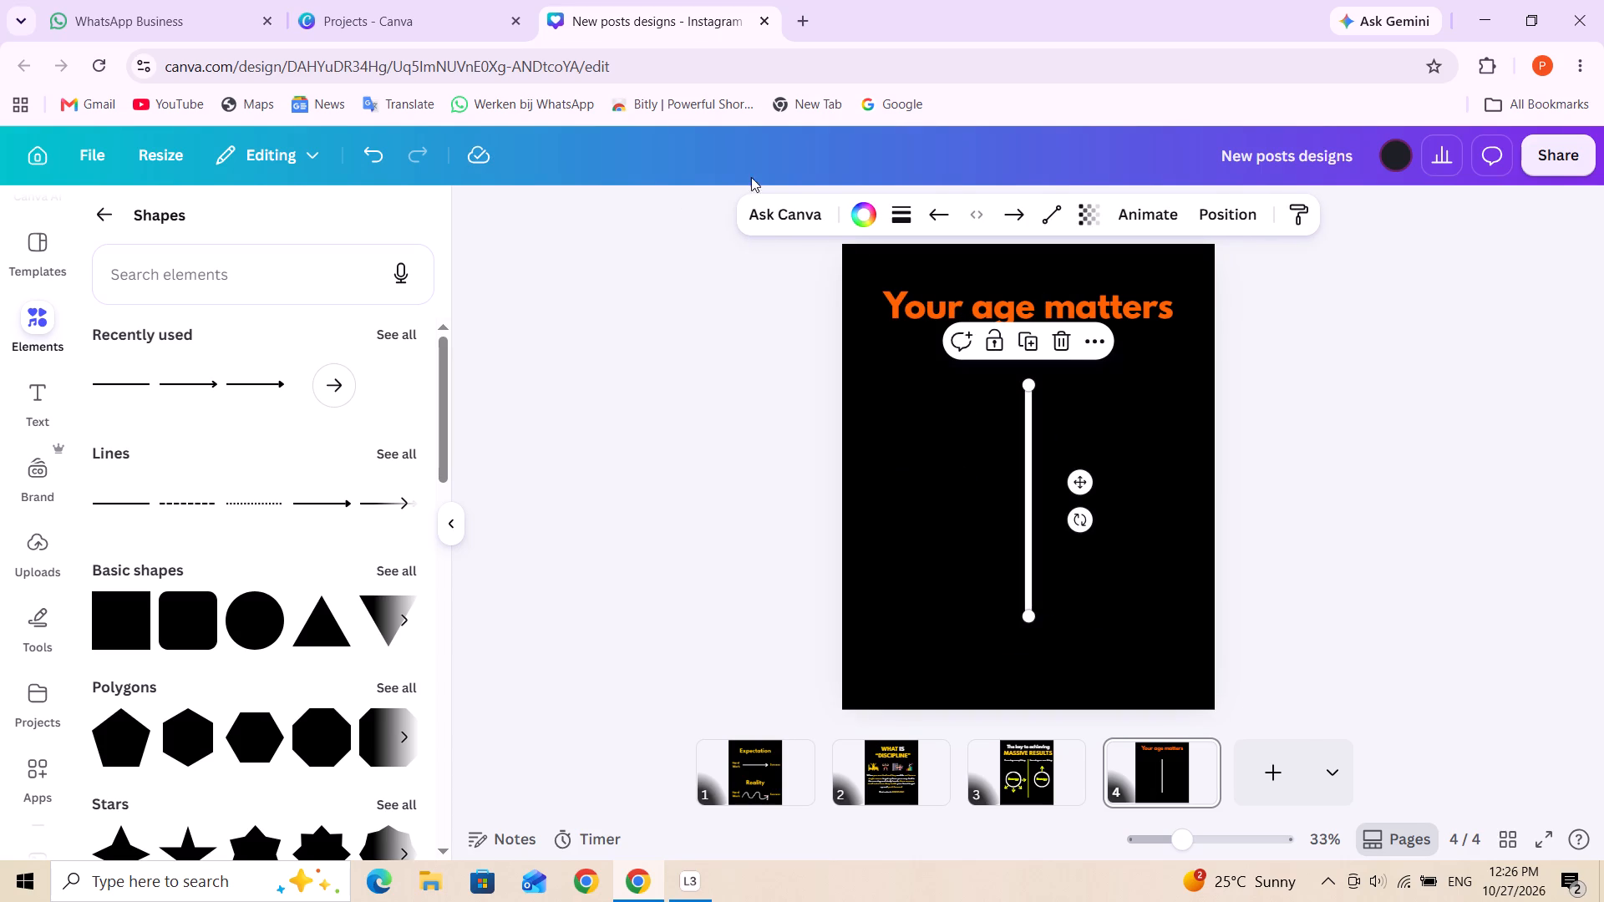
{"action": "left_click", "coordinate": [856, 219]}
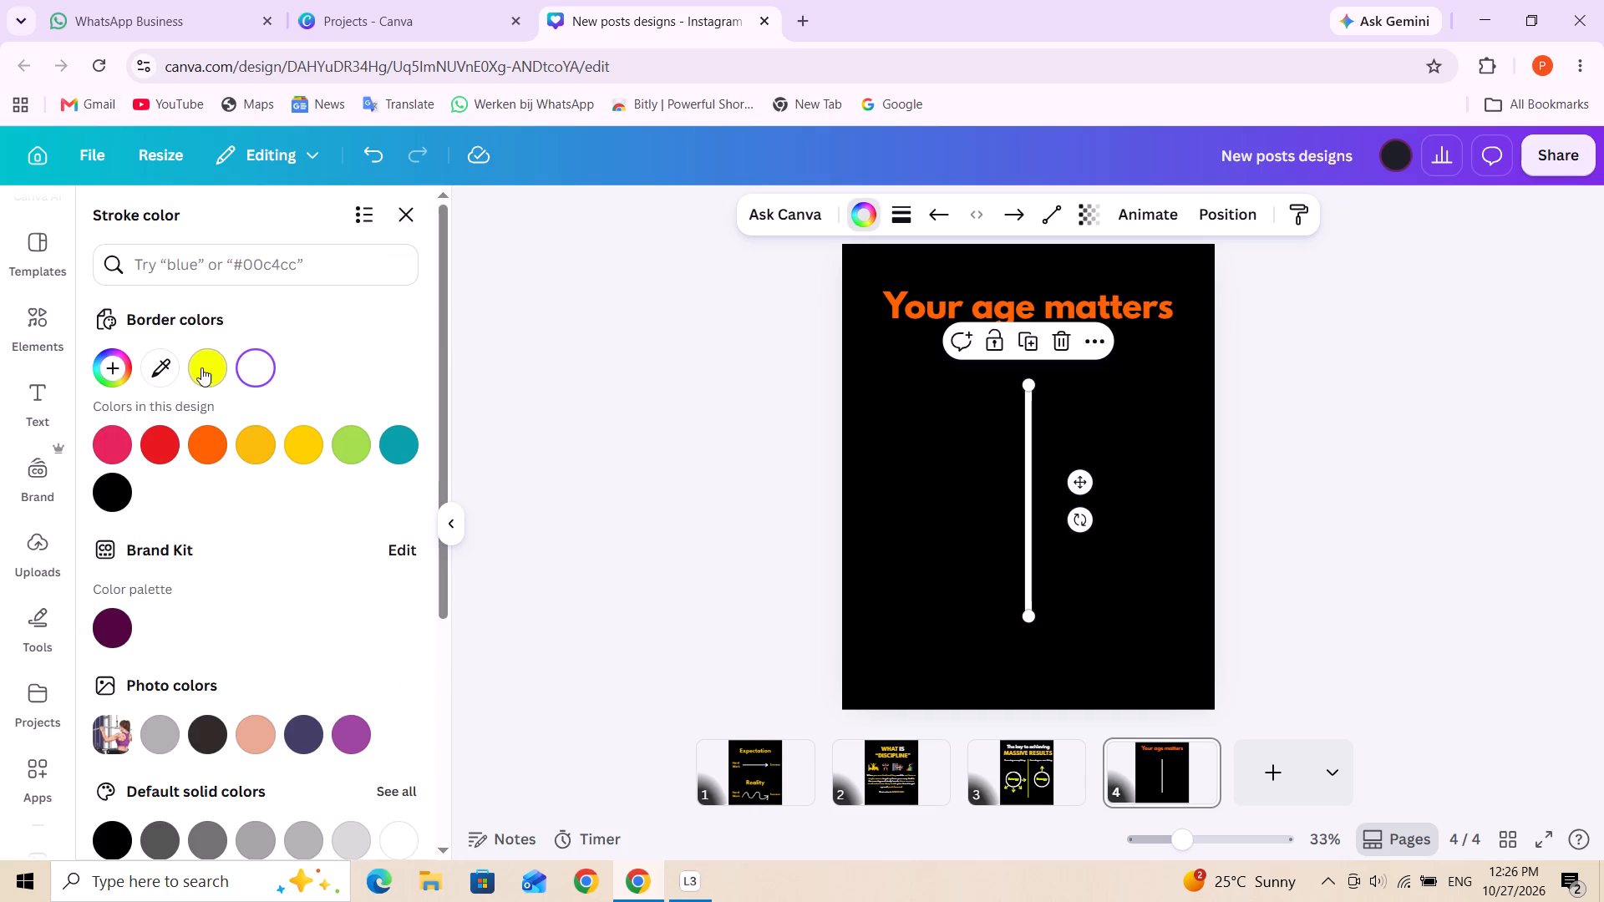
{"action": "left_click", "coordinate": [201, 367]}
{"action": "left_click", "coordinate": [1108, 586]}
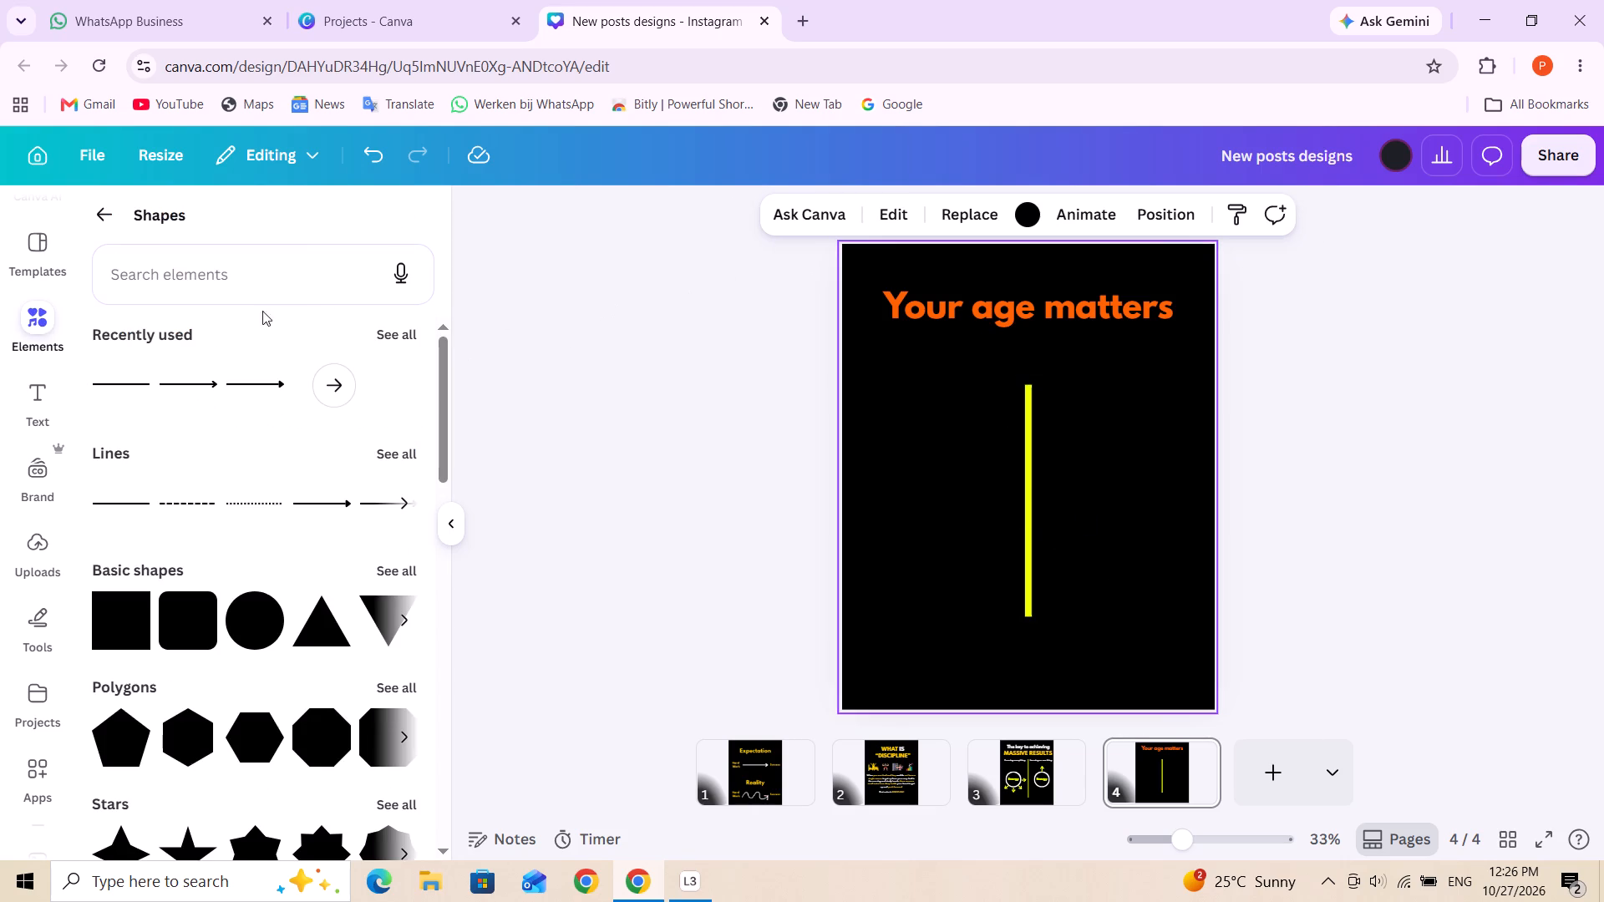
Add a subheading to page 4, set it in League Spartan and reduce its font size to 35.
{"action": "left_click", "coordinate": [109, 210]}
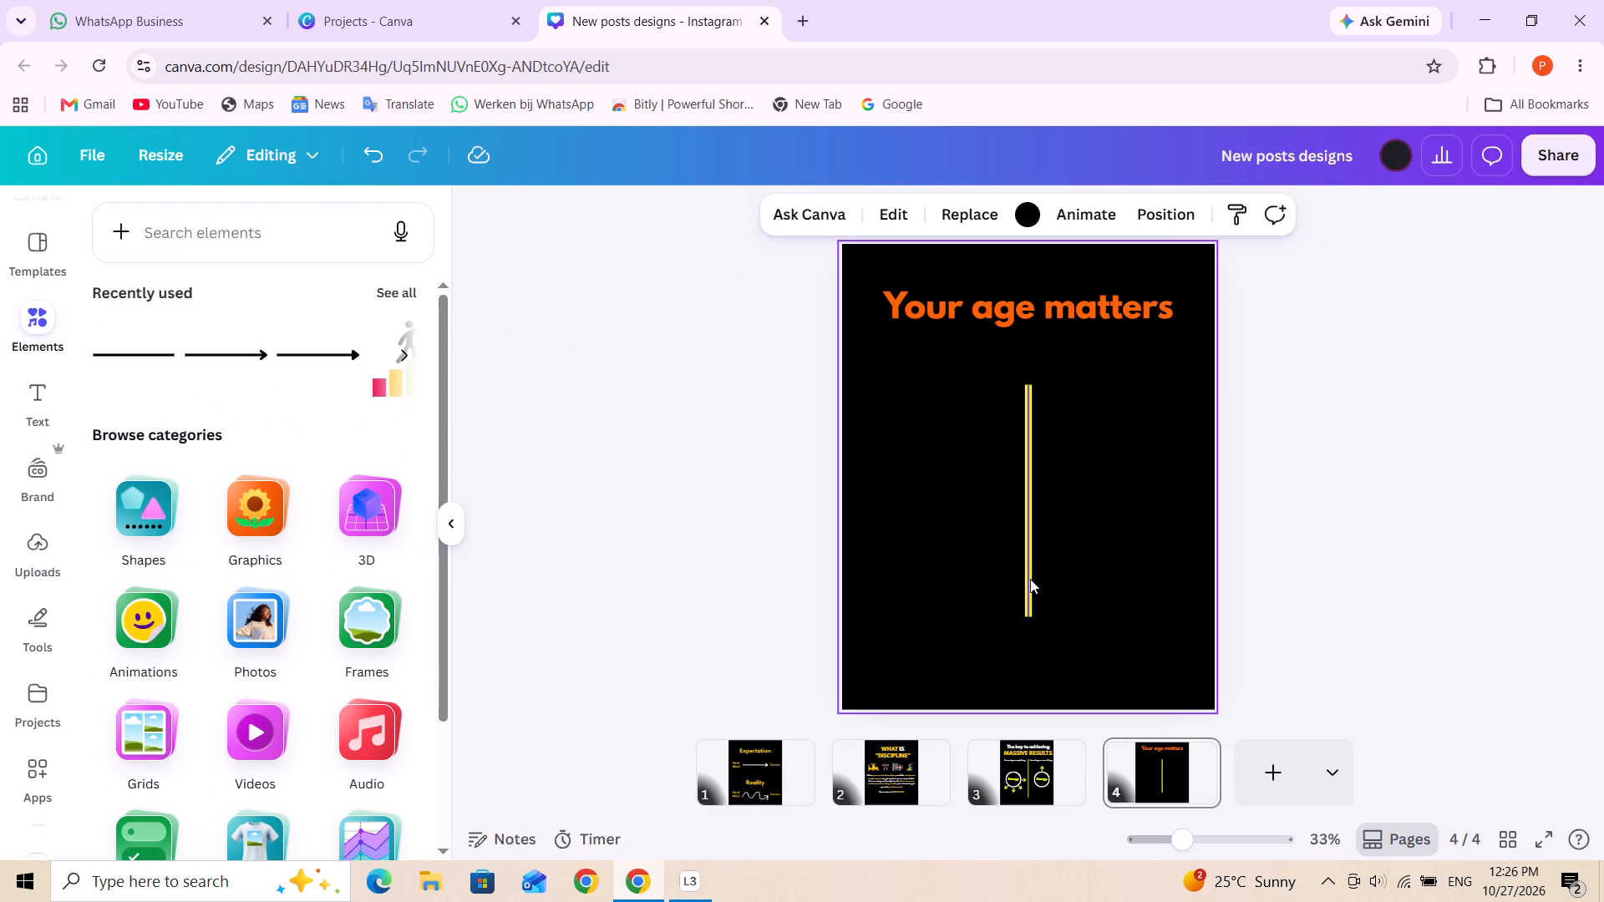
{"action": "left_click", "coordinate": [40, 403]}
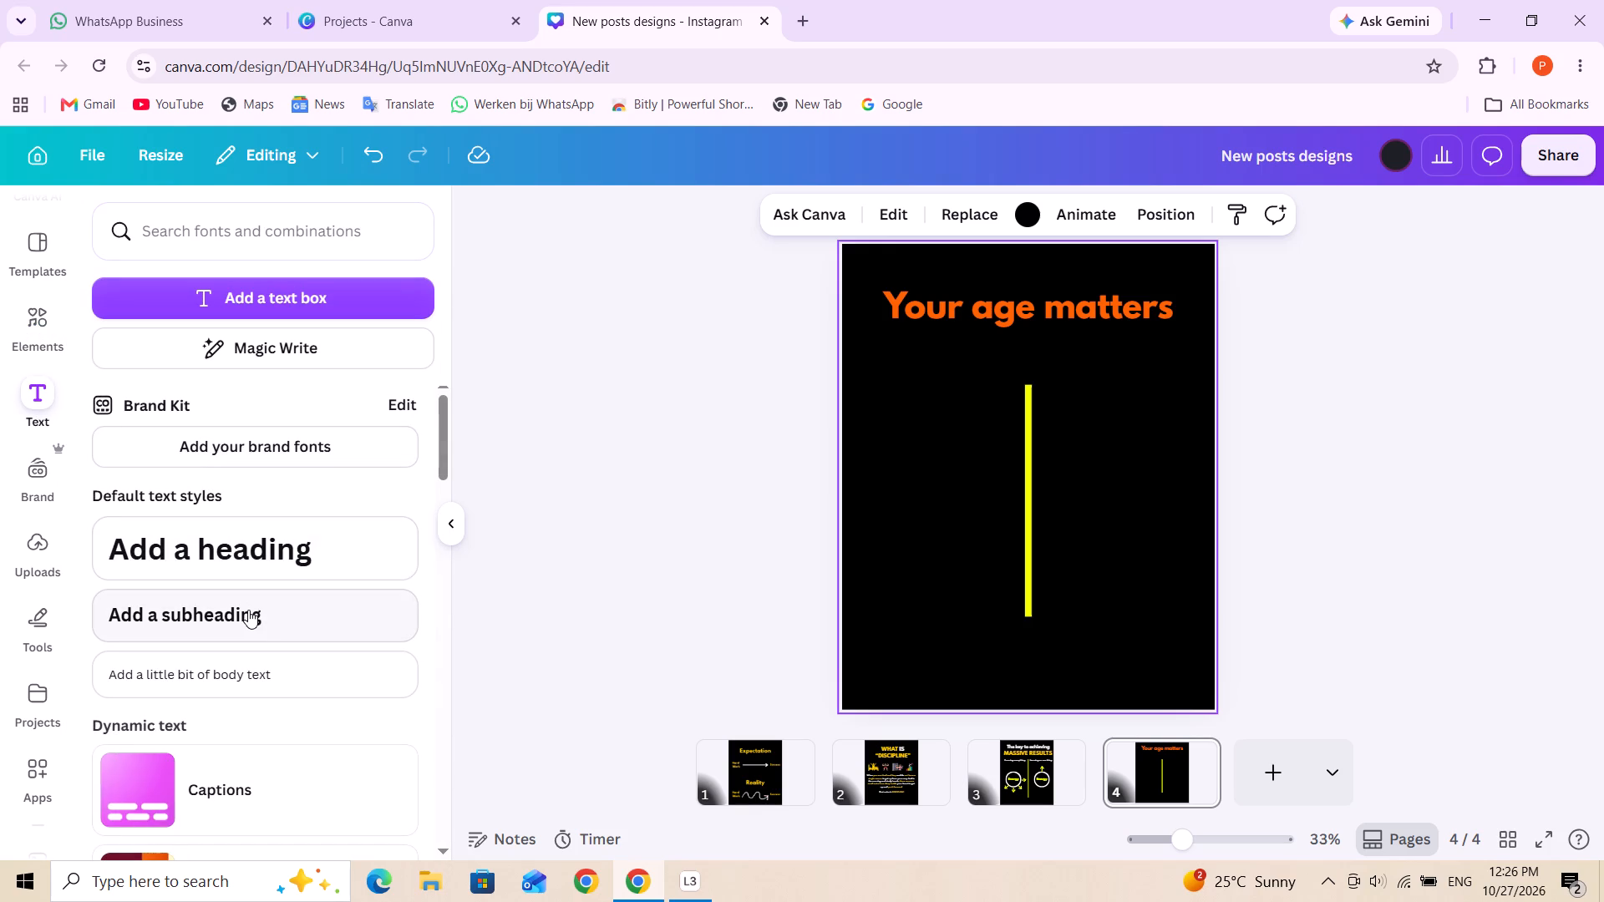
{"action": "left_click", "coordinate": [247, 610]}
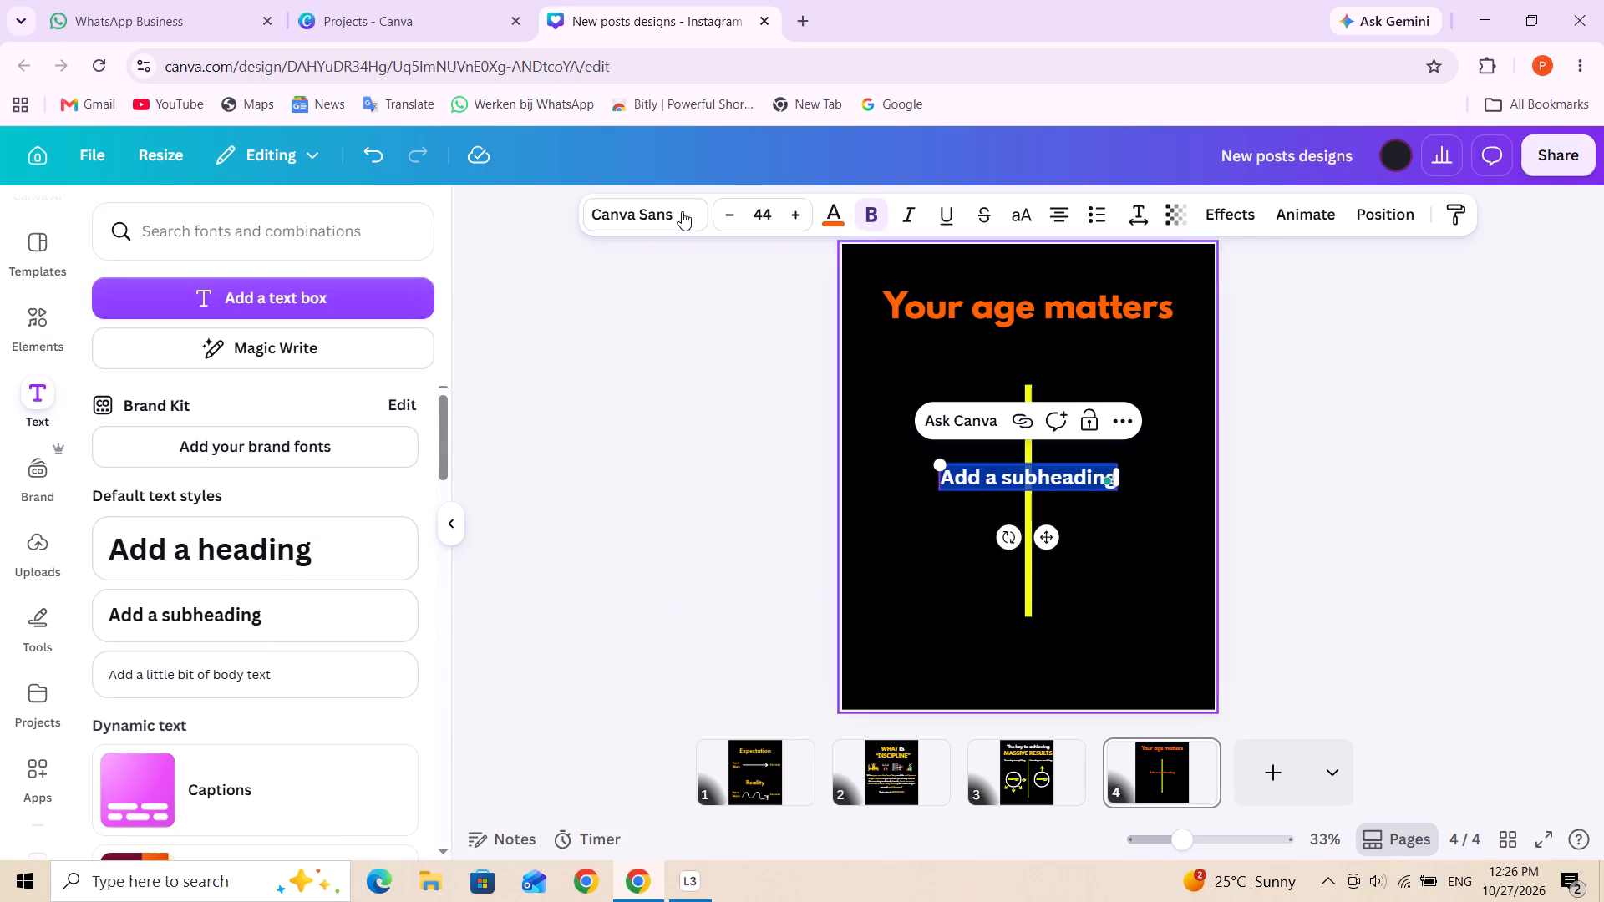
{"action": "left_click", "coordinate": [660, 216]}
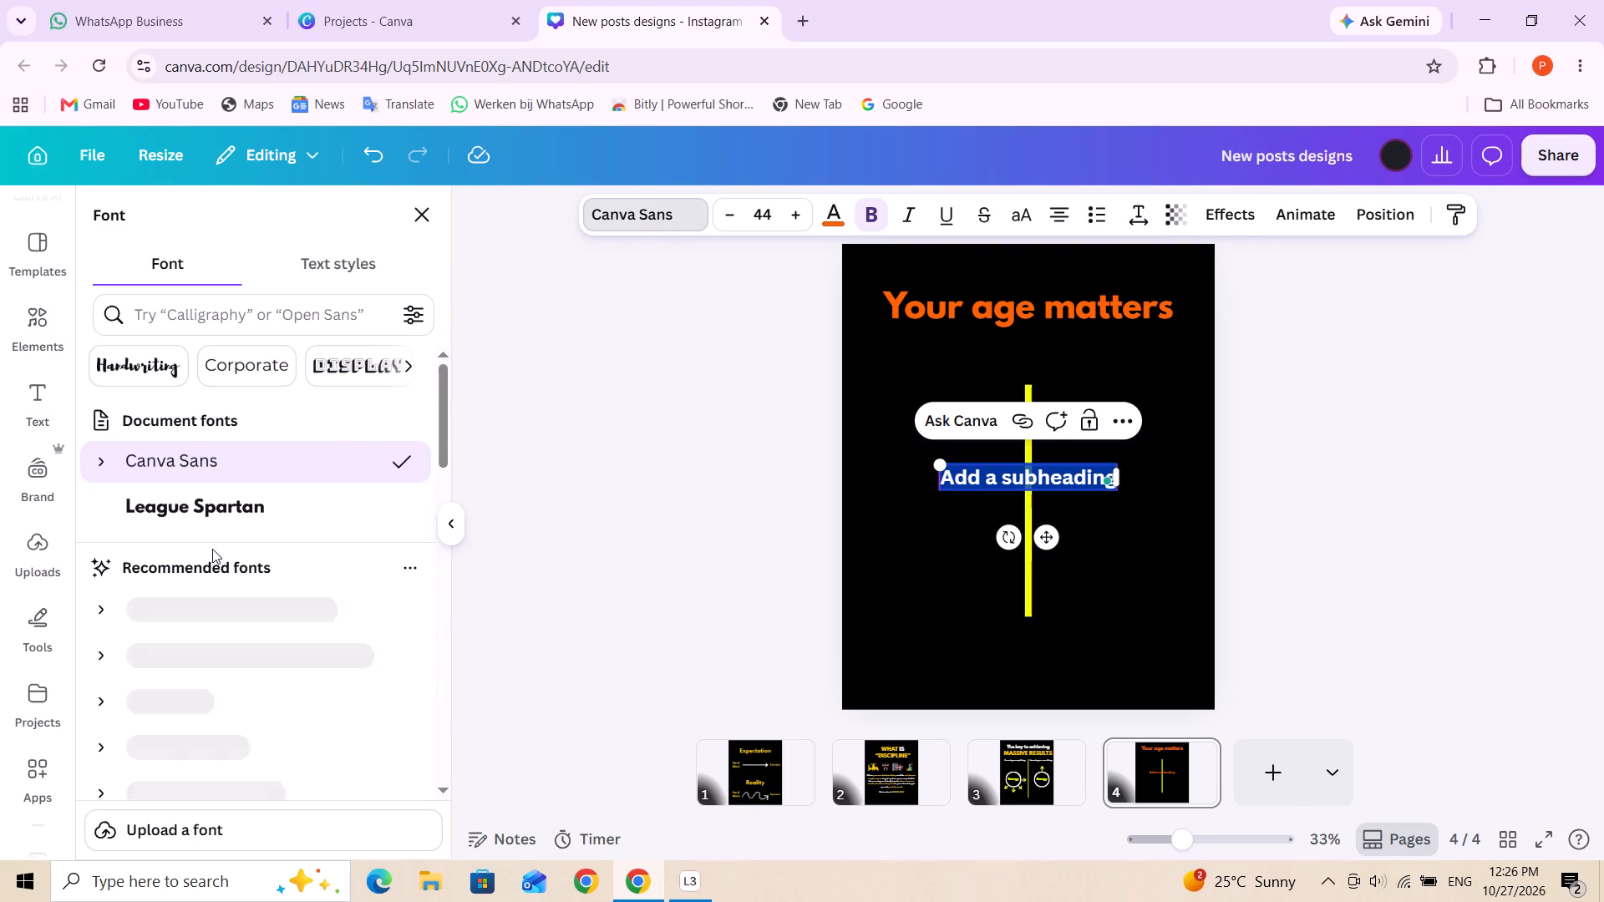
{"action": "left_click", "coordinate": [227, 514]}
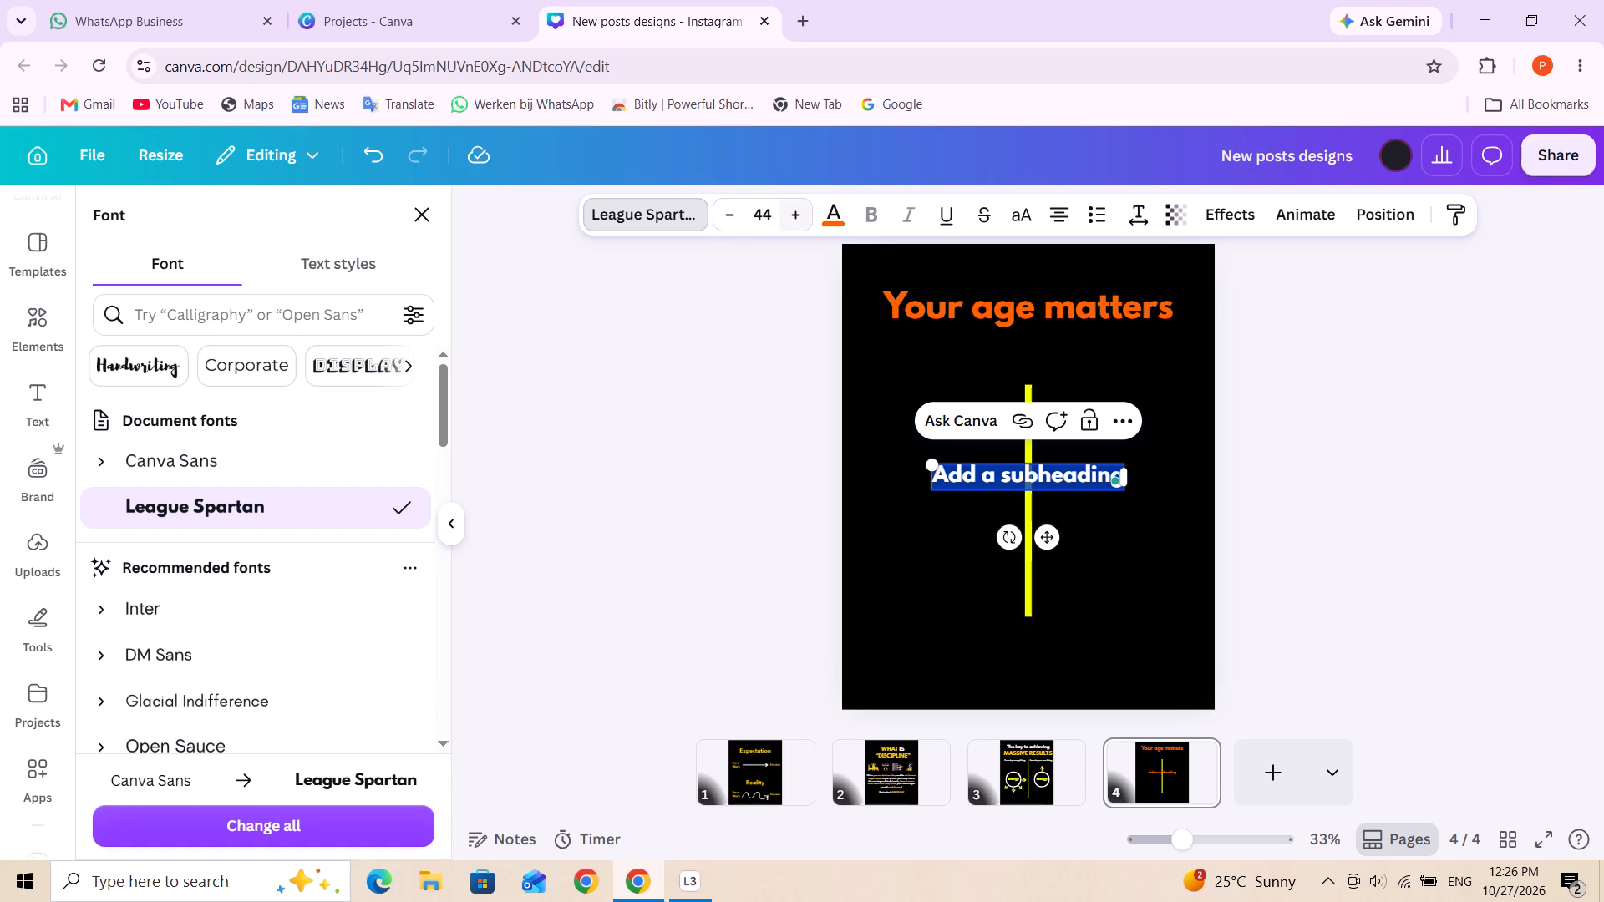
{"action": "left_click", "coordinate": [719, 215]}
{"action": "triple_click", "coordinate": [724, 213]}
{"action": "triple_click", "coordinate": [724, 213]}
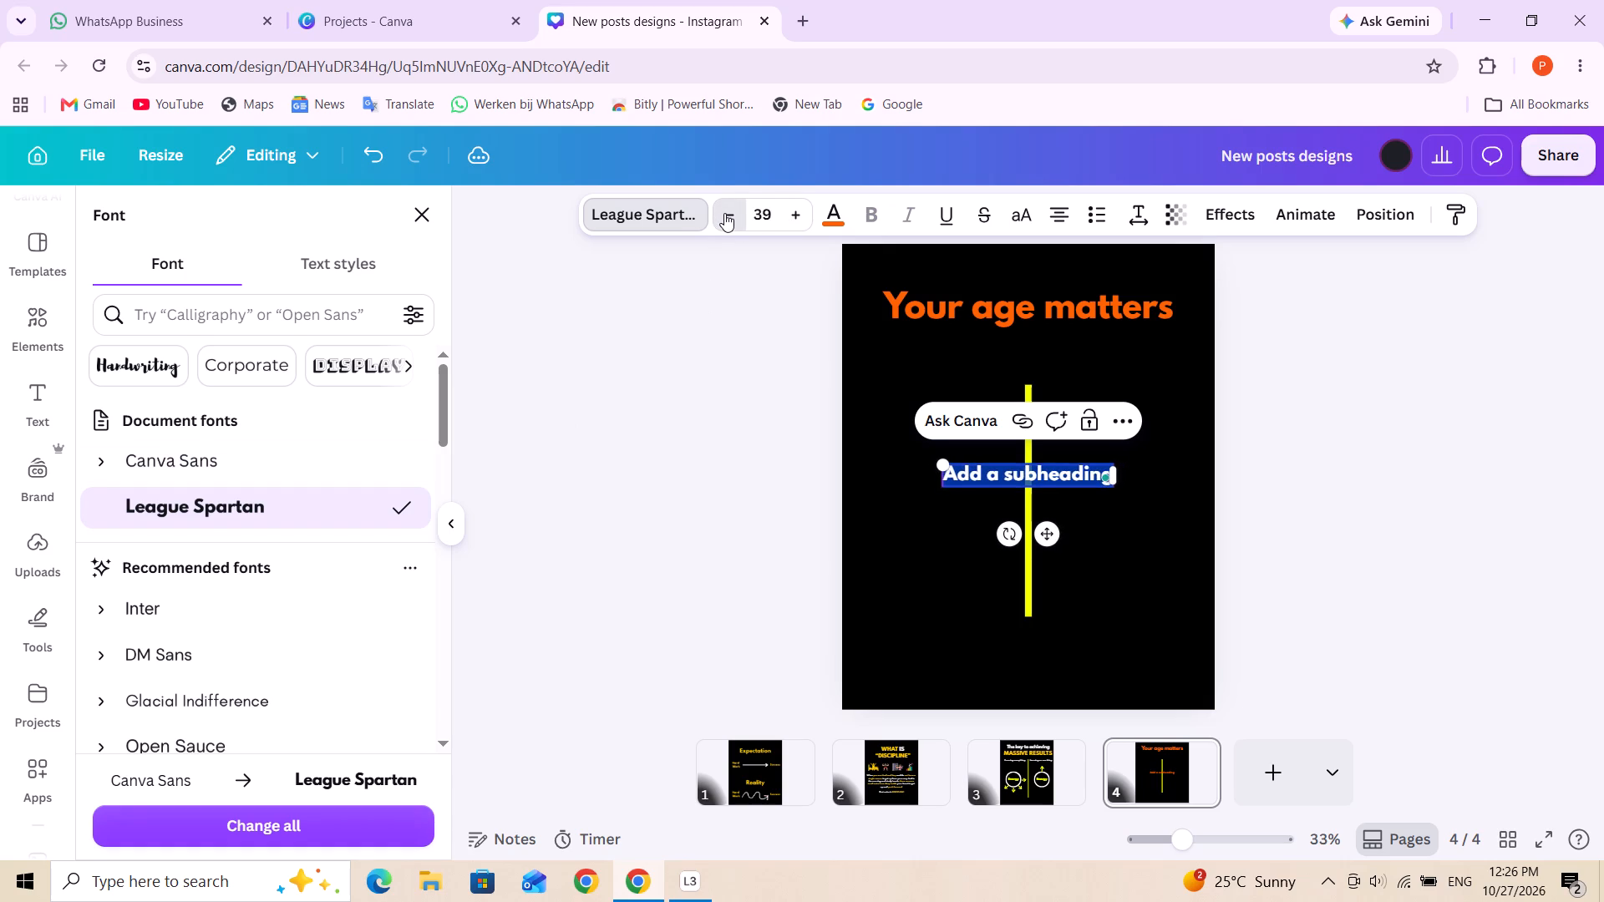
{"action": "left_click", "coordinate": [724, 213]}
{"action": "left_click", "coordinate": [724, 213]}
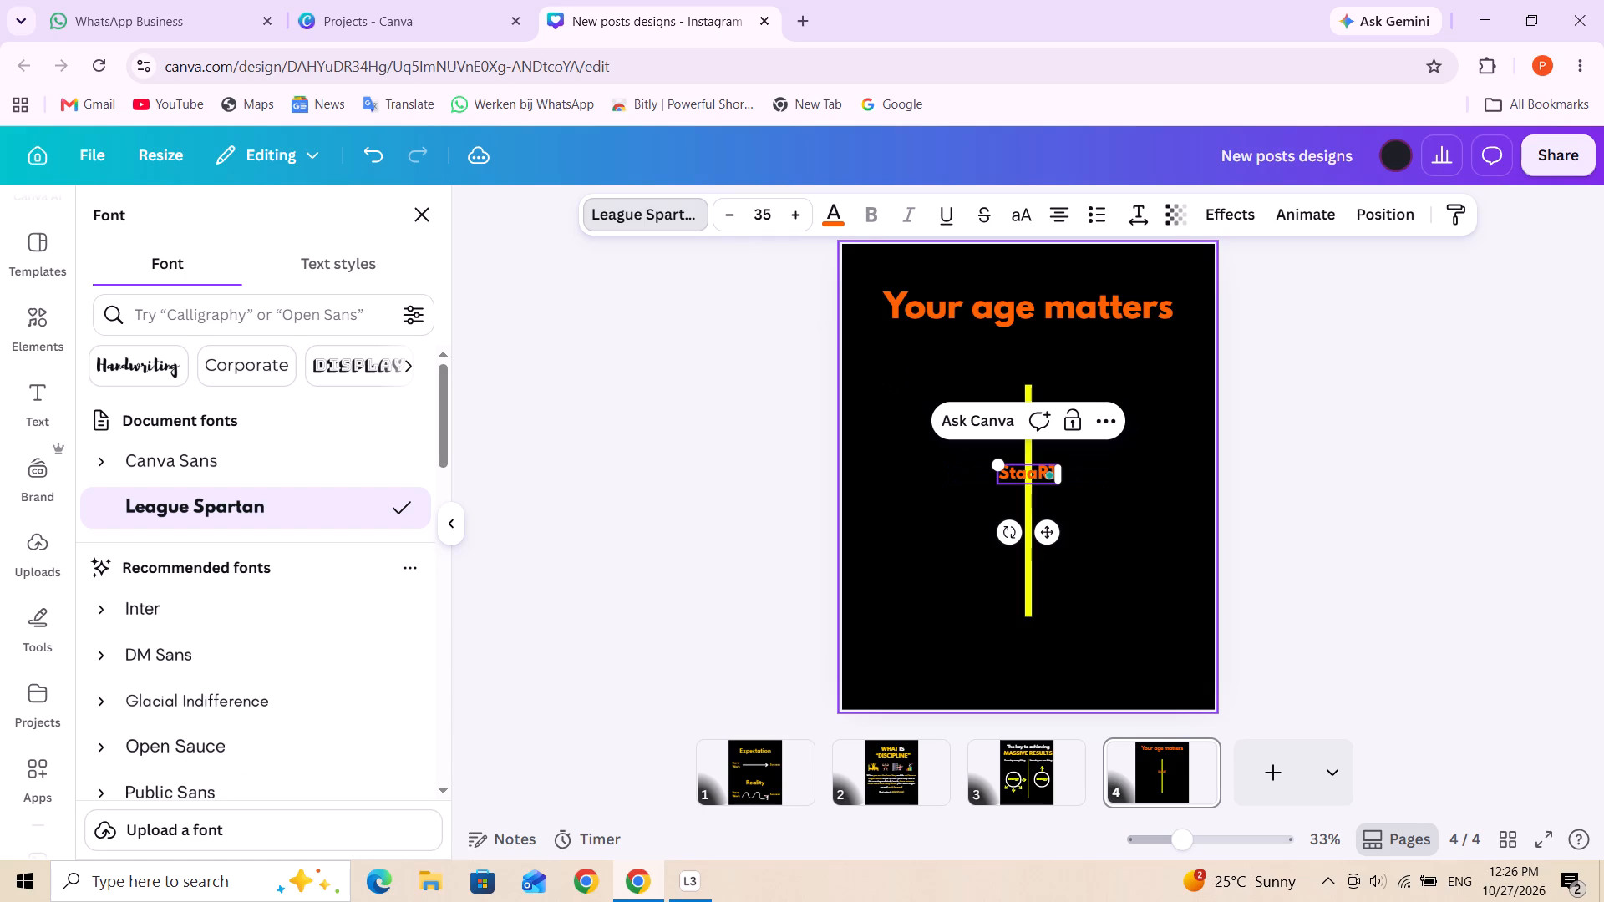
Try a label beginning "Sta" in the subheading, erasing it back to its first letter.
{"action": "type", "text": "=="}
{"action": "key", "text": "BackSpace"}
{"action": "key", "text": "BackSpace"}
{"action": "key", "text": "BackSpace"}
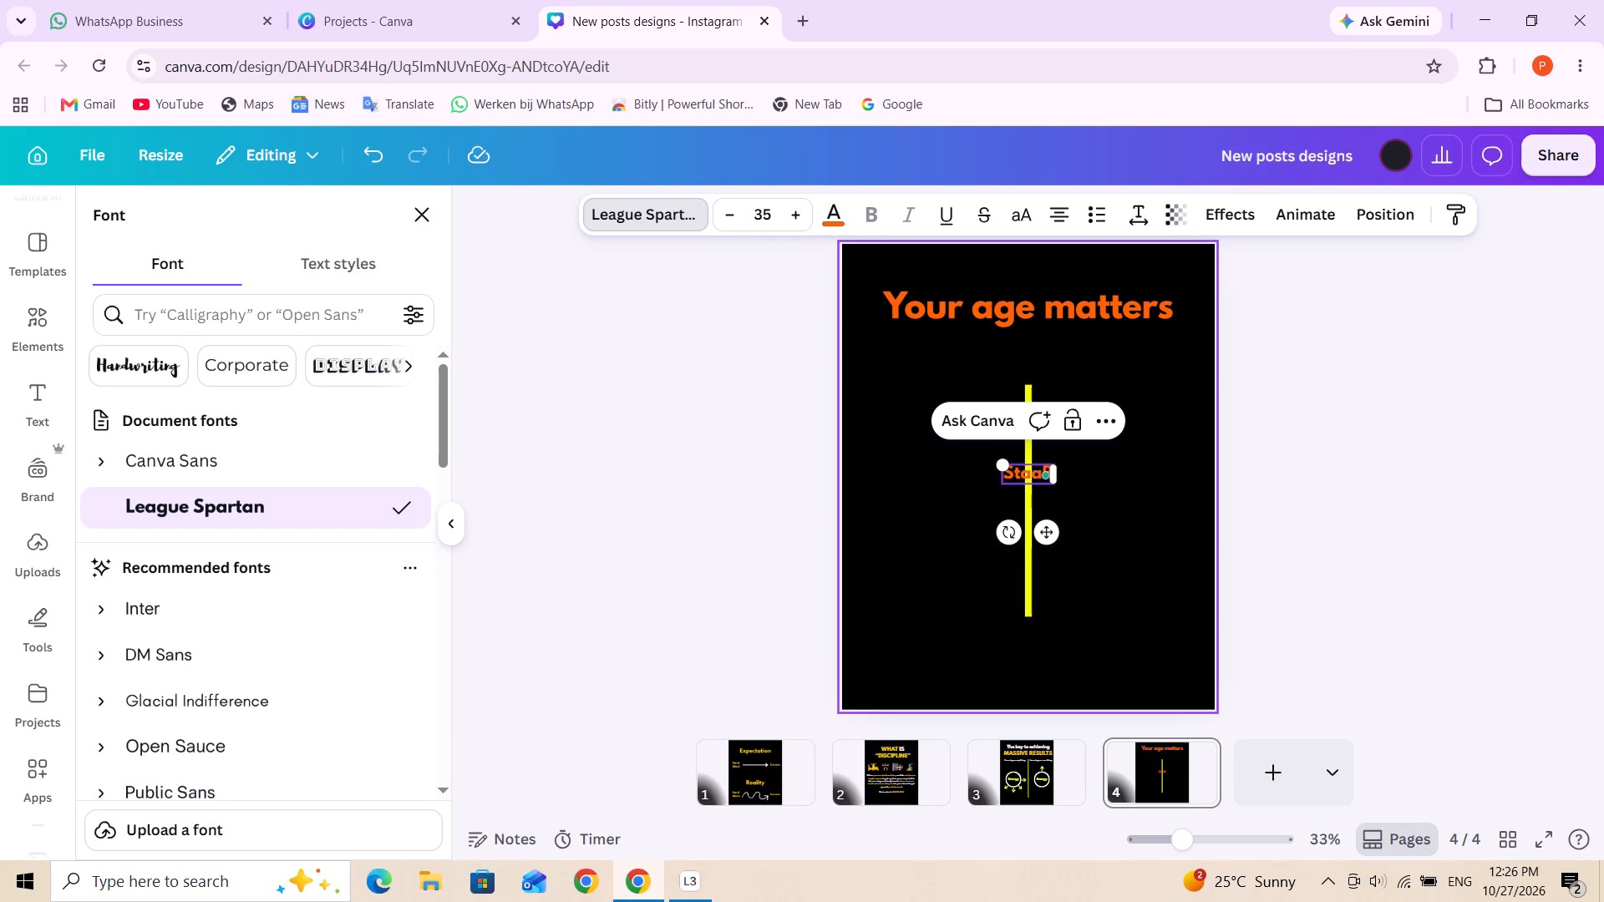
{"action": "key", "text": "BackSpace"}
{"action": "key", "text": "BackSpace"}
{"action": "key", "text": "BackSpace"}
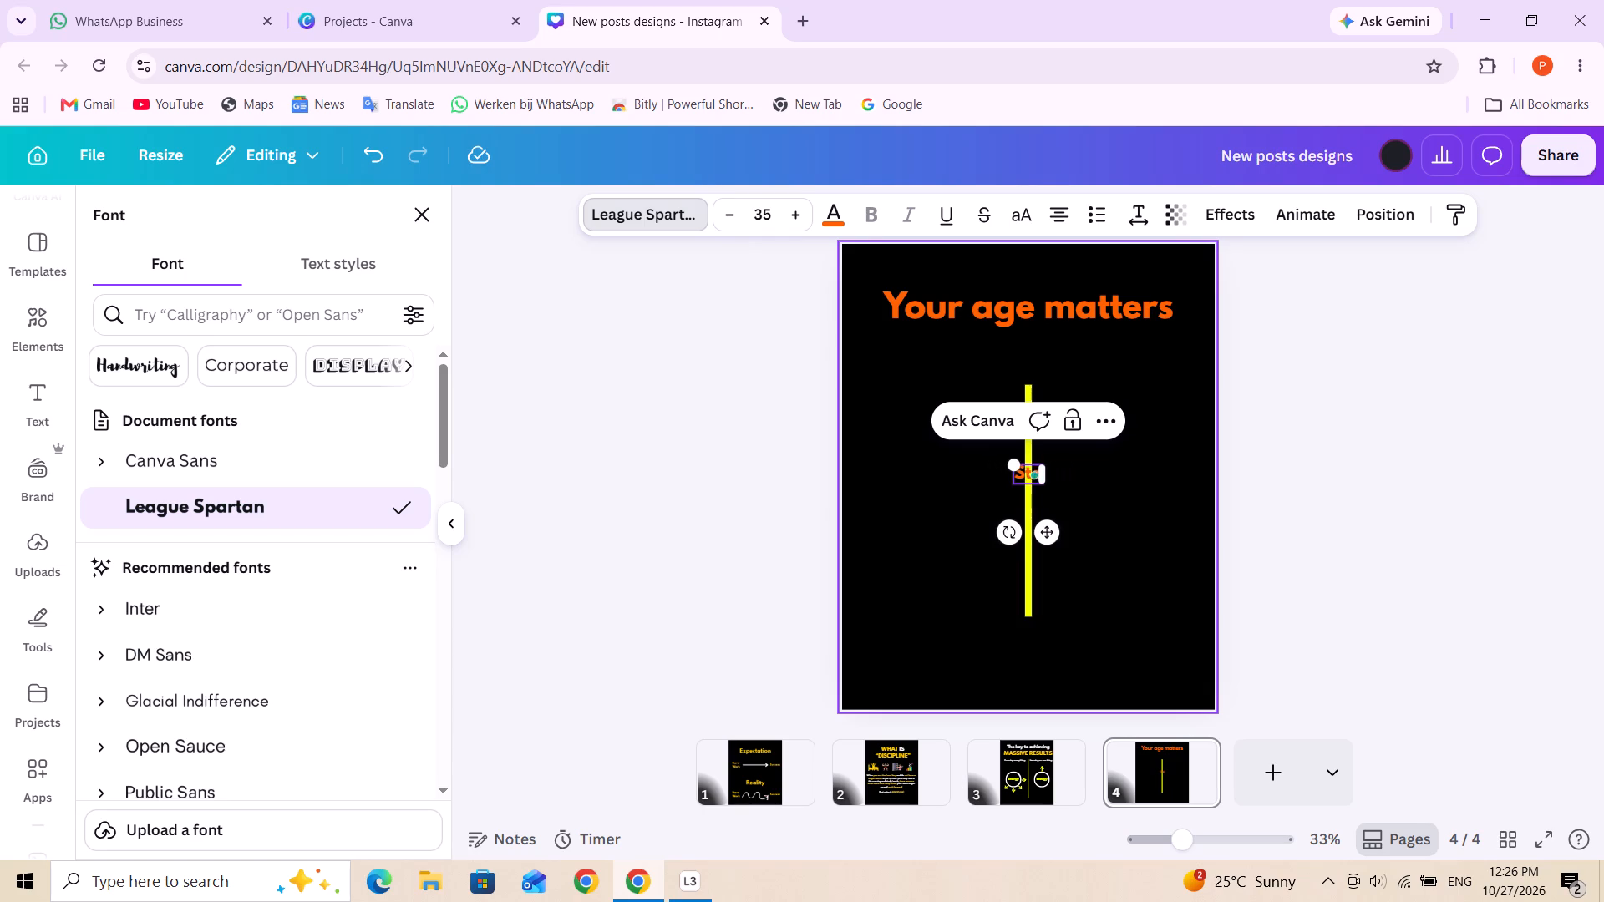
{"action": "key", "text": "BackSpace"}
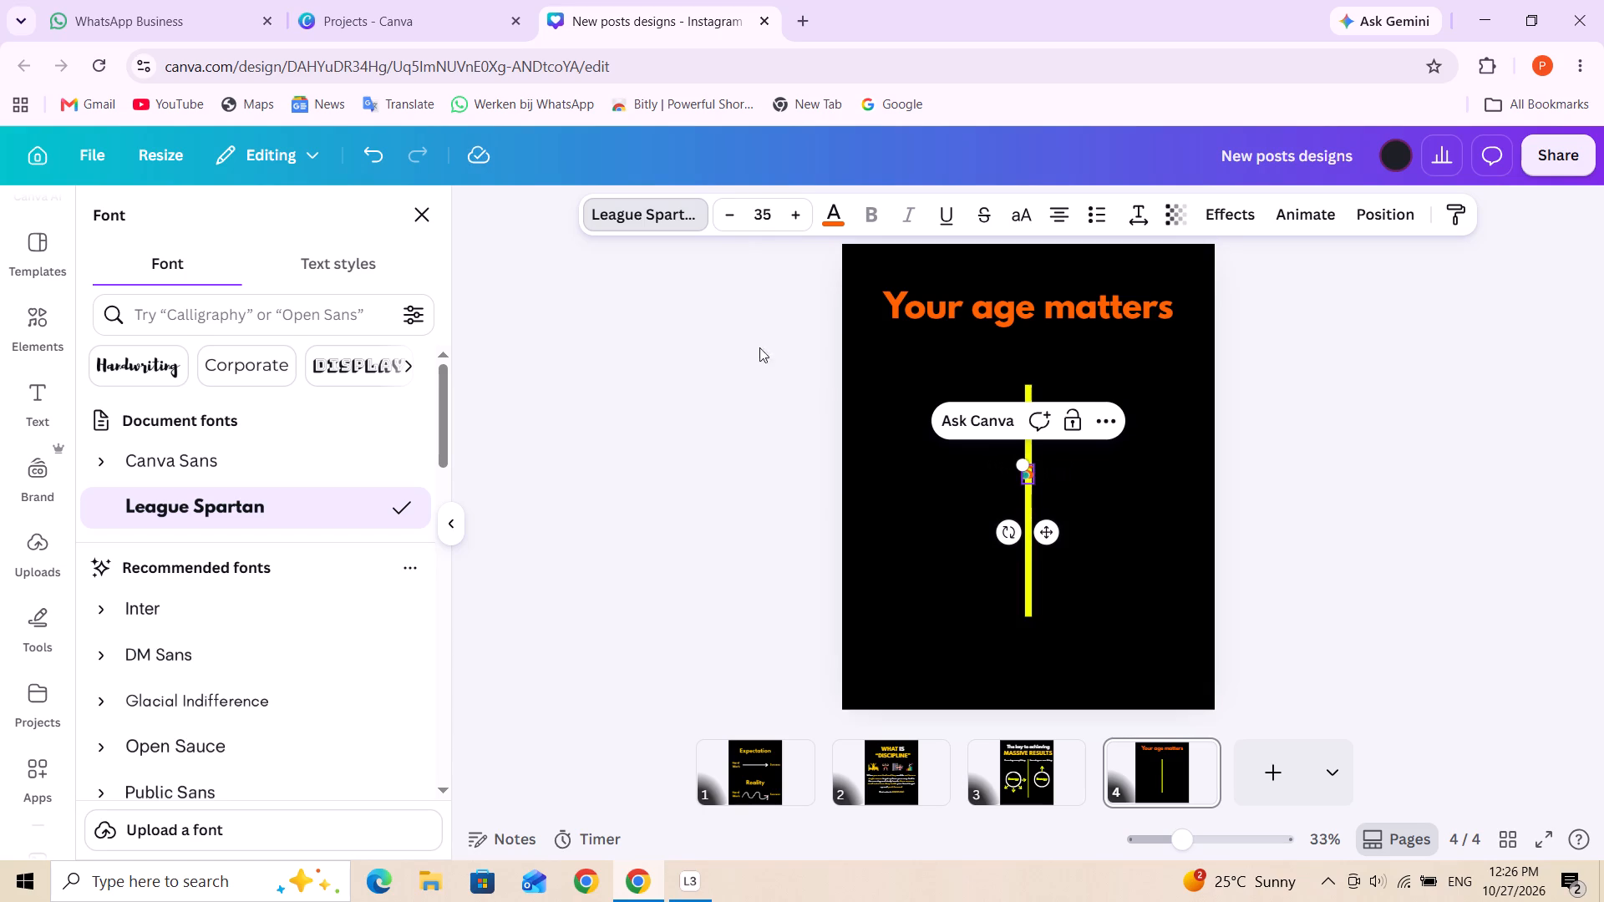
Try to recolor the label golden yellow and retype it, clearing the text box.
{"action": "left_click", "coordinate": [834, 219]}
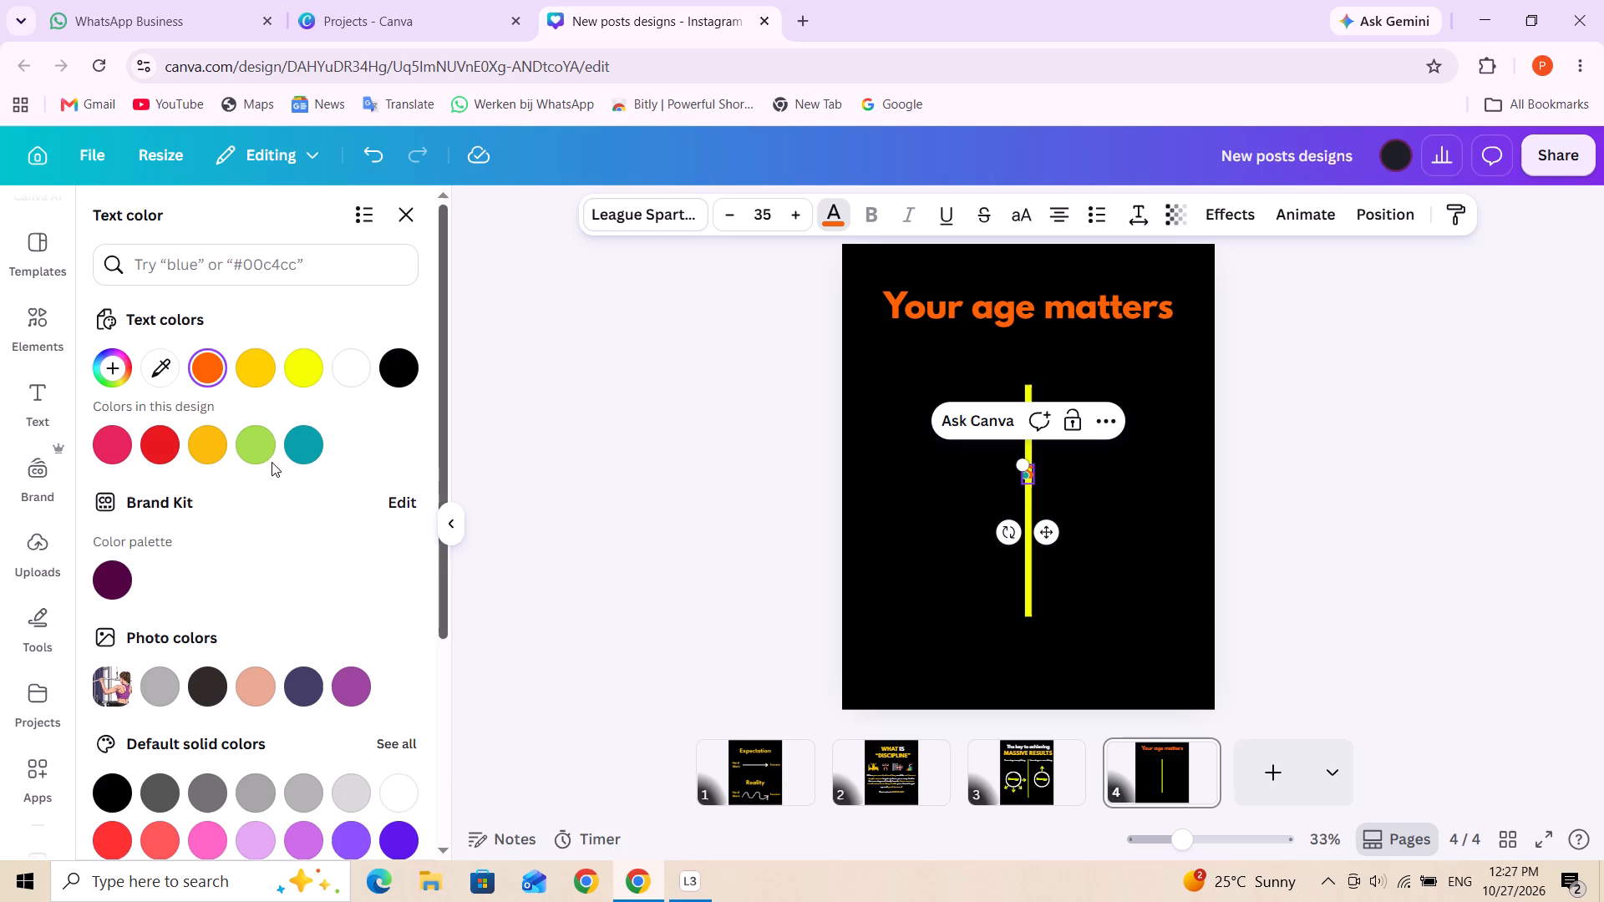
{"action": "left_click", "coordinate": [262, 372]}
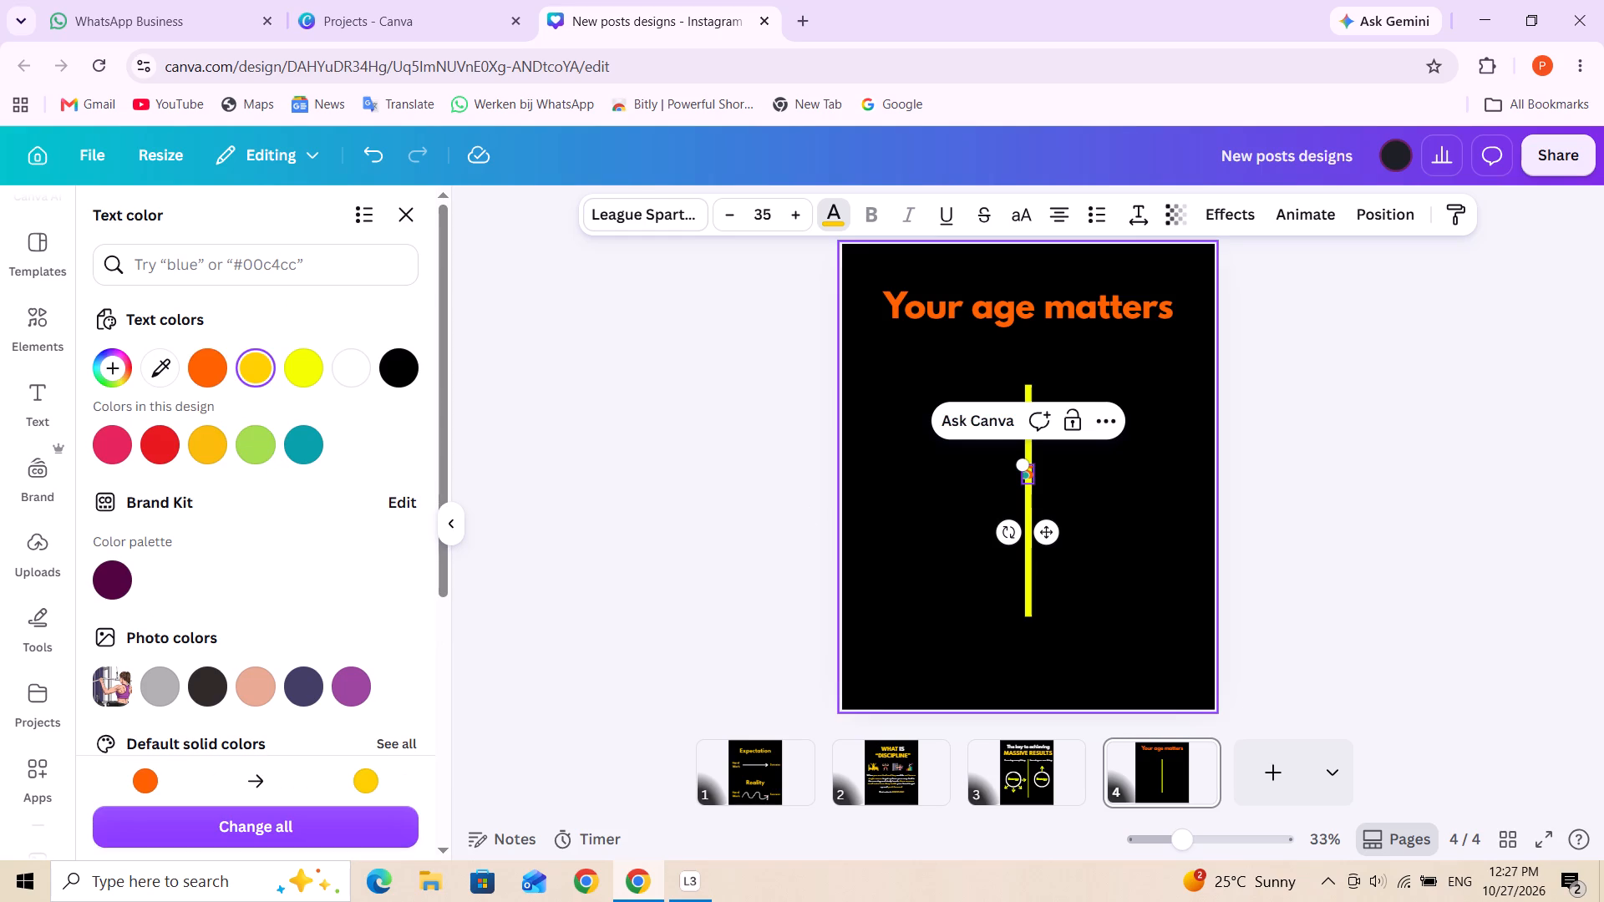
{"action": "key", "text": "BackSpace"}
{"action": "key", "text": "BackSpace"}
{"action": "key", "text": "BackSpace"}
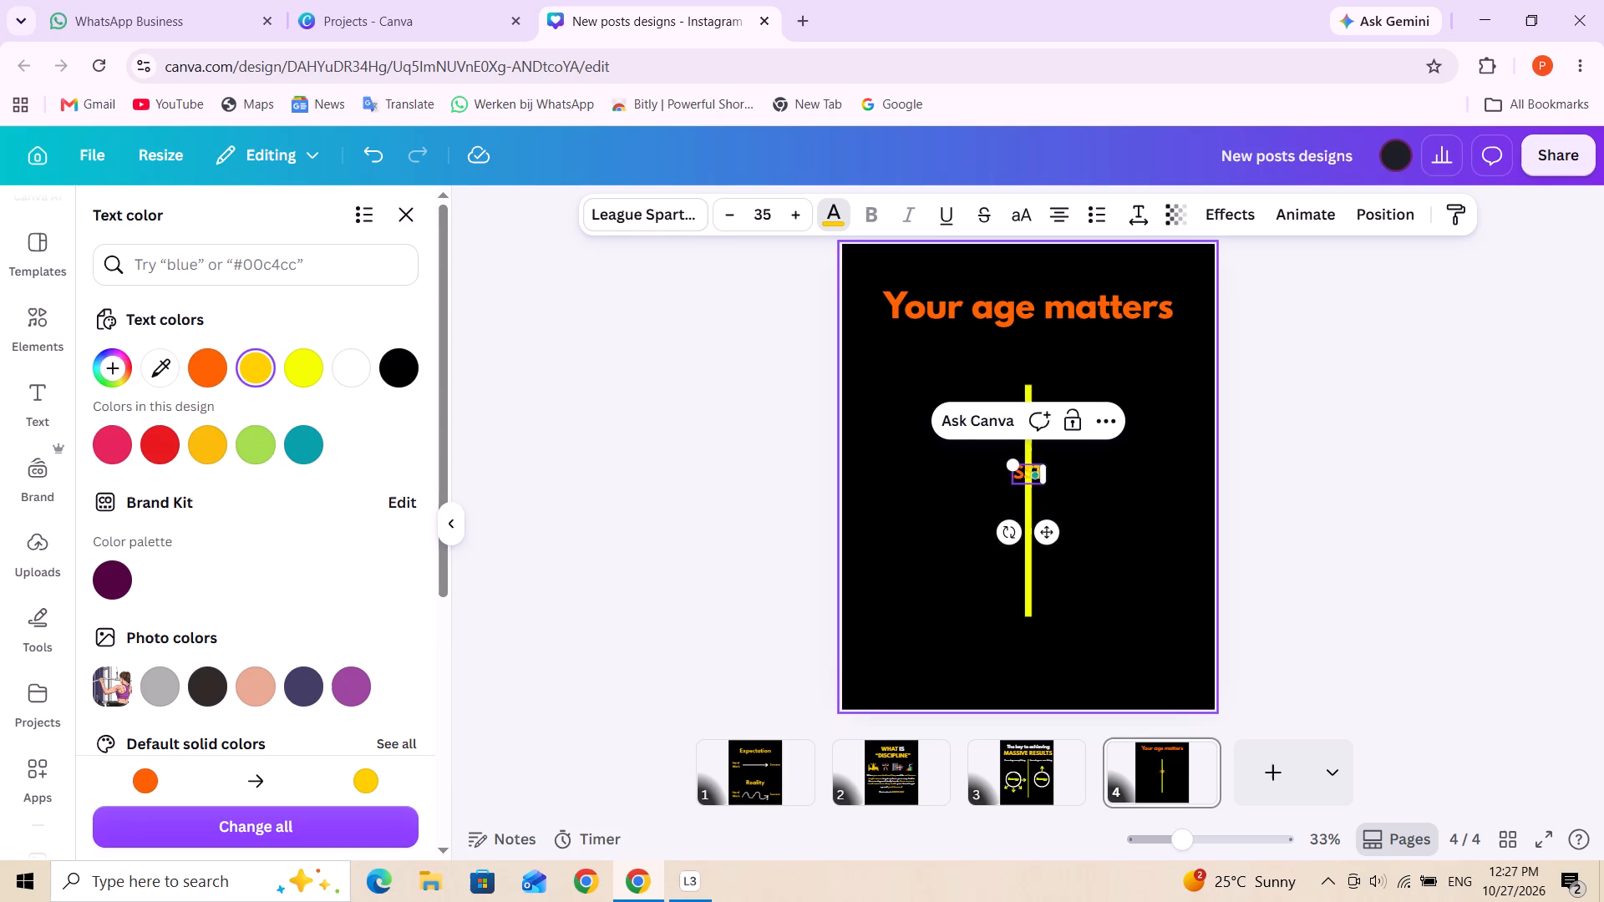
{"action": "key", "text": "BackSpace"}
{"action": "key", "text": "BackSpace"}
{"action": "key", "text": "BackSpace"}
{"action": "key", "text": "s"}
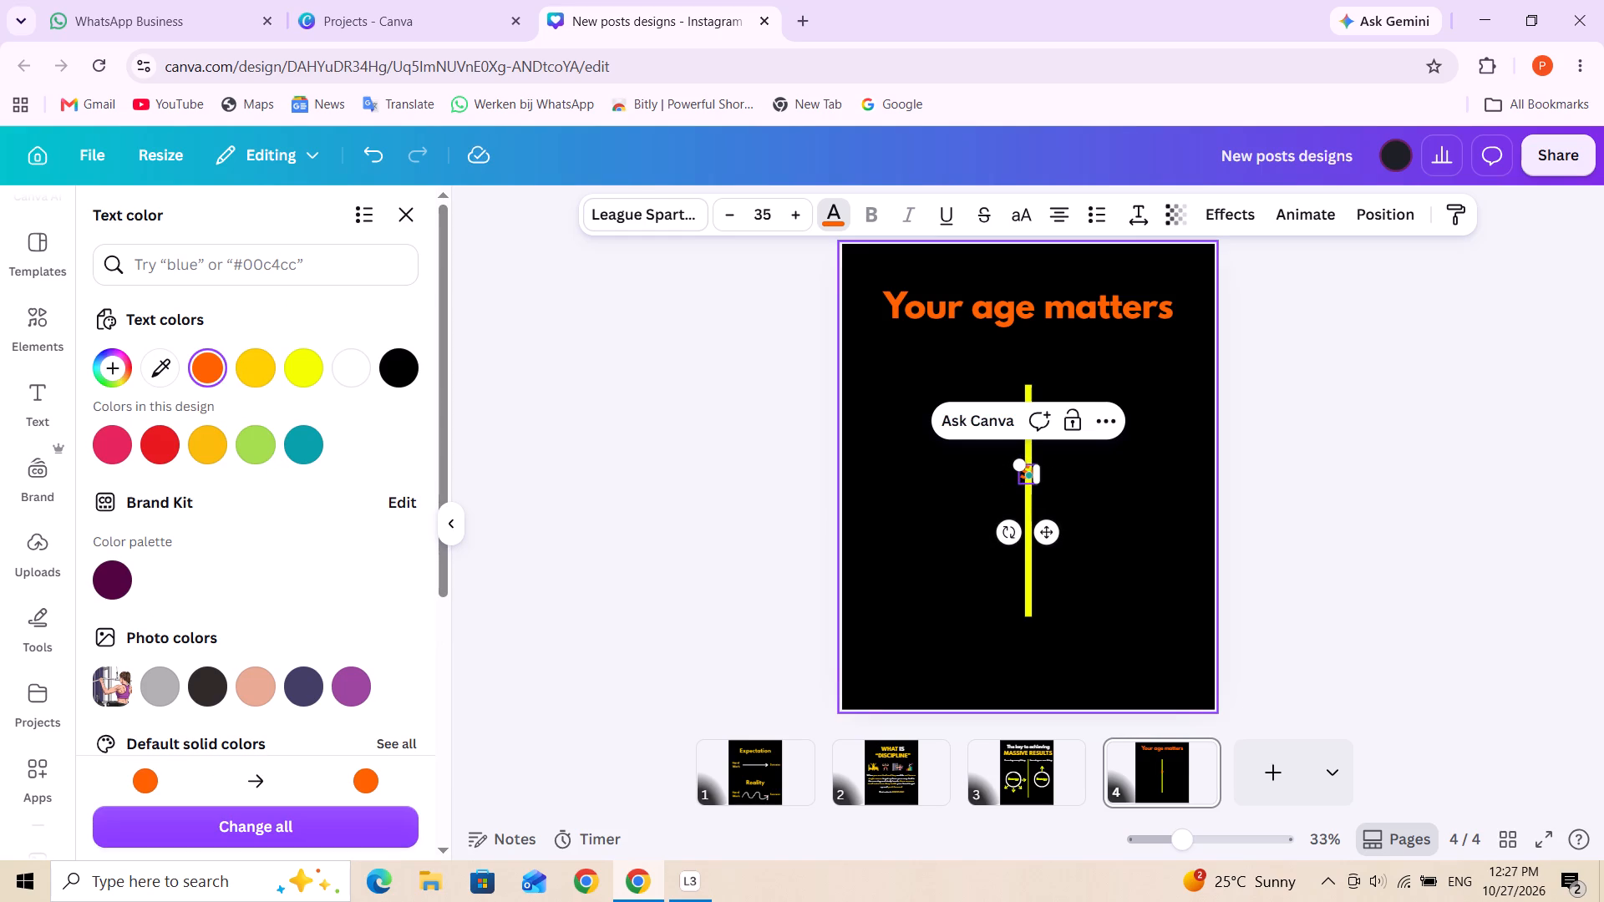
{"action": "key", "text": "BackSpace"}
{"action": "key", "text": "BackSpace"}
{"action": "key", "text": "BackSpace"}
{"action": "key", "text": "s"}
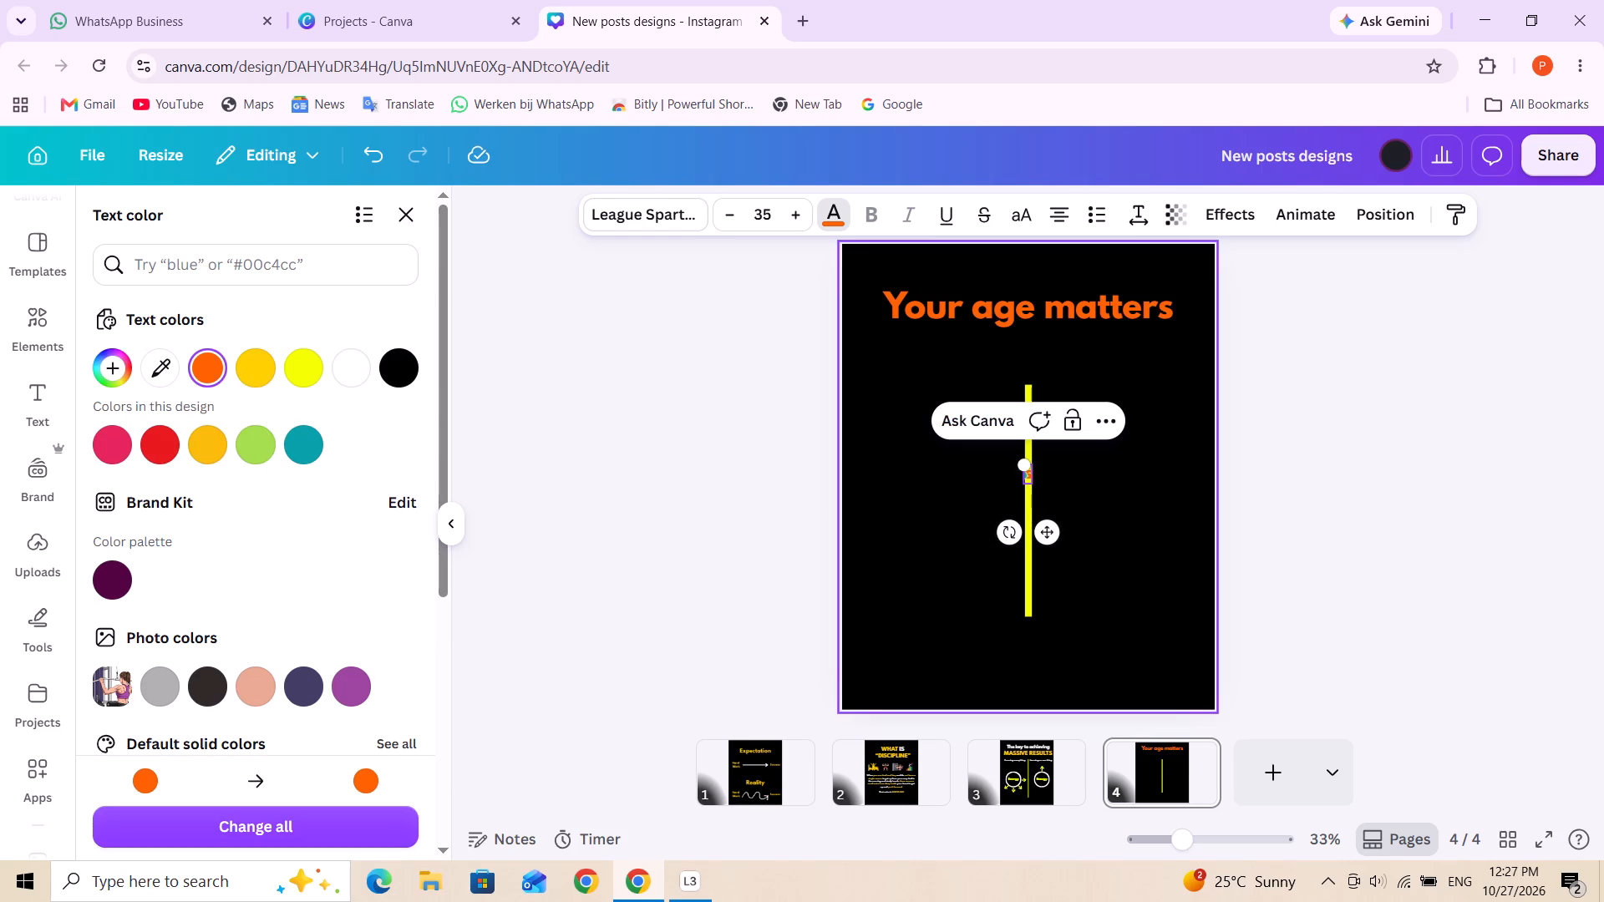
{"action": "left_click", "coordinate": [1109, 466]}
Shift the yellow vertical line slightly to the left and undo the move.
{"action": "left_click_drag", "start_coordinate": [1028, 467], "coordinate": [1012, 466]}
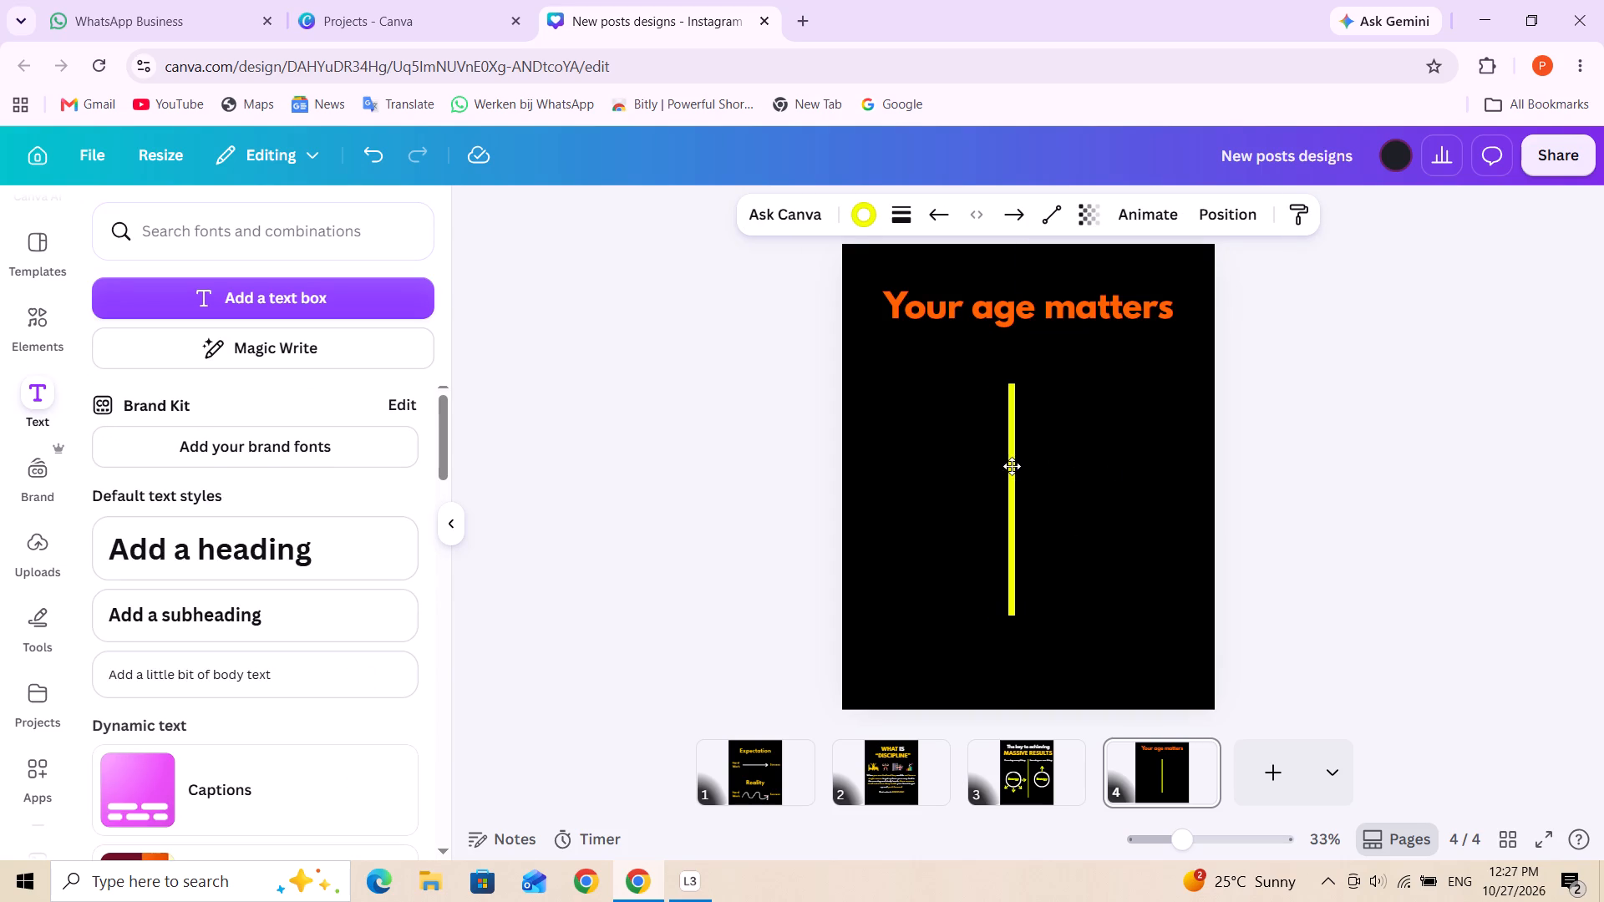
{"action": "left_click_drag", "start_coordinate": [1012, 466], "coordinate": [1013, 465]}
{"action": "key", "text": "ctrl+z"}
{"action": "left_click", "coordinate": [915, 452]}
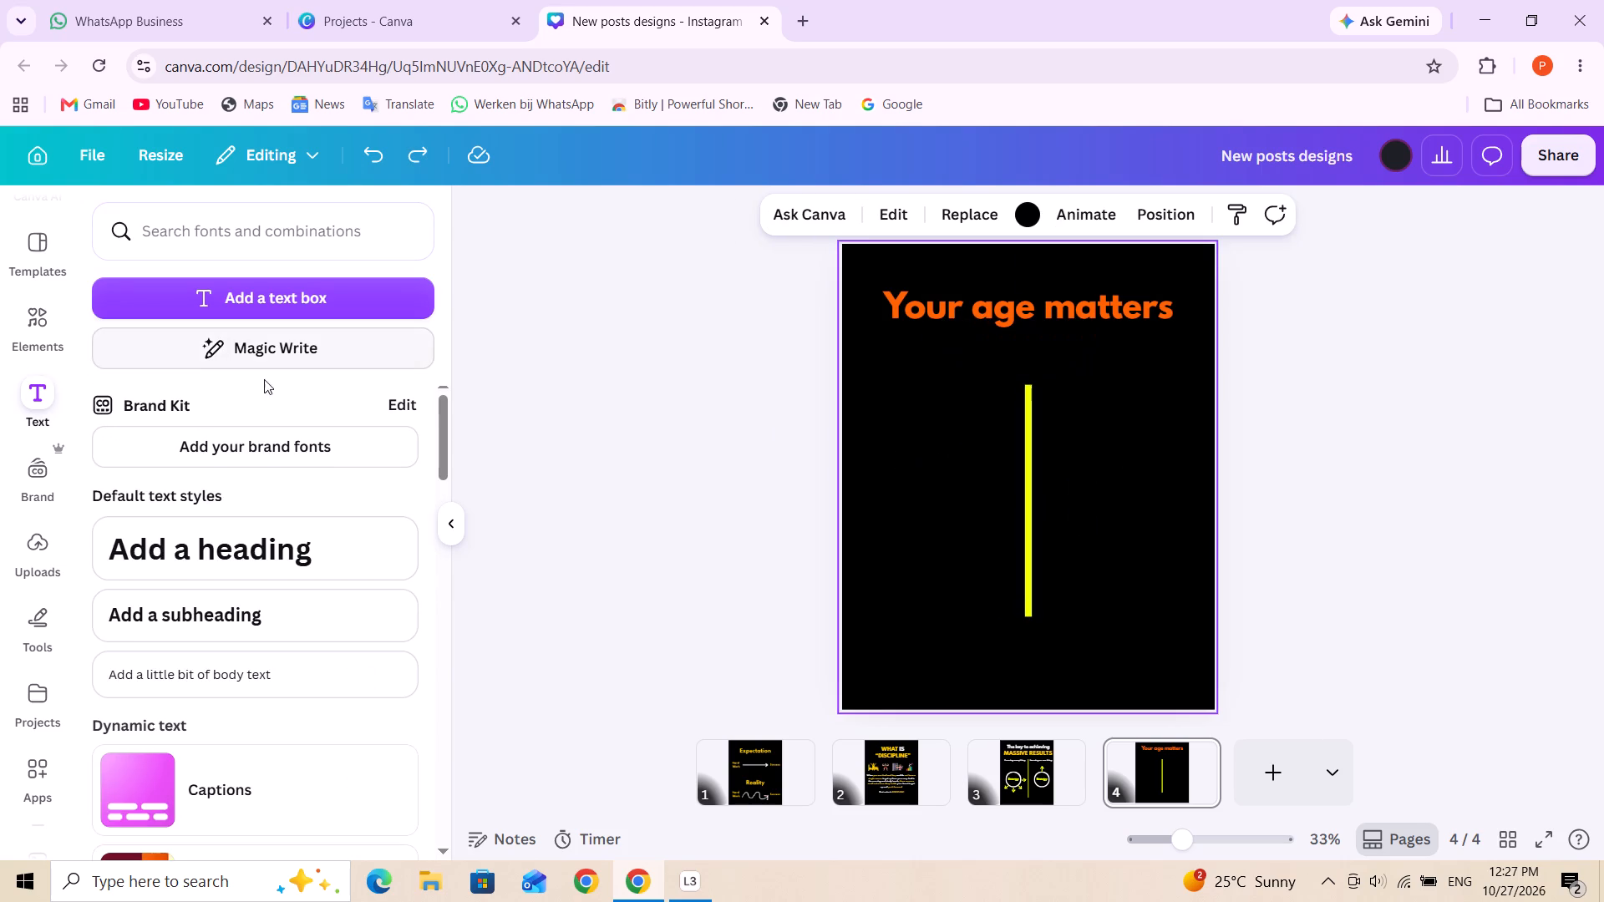
Add a subheading to page 4, set it in League Spartan and color it golden yellow.
{"action": "left_click", "coordinate": [208, 638]}
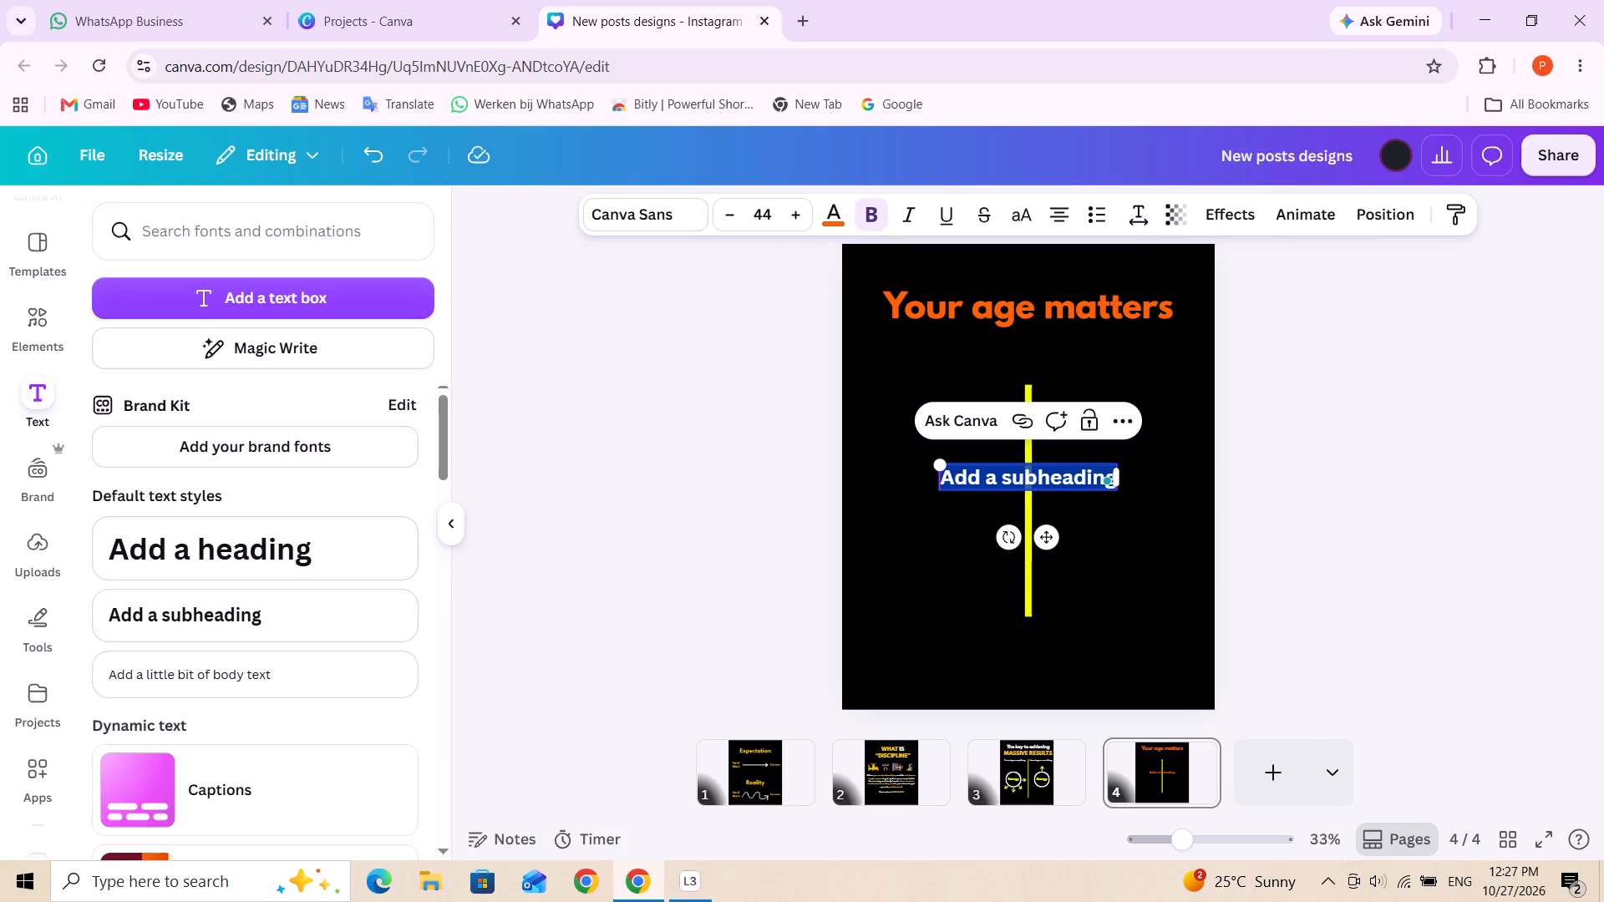
{"action": "left_click", "coordinate": [665, 219]}
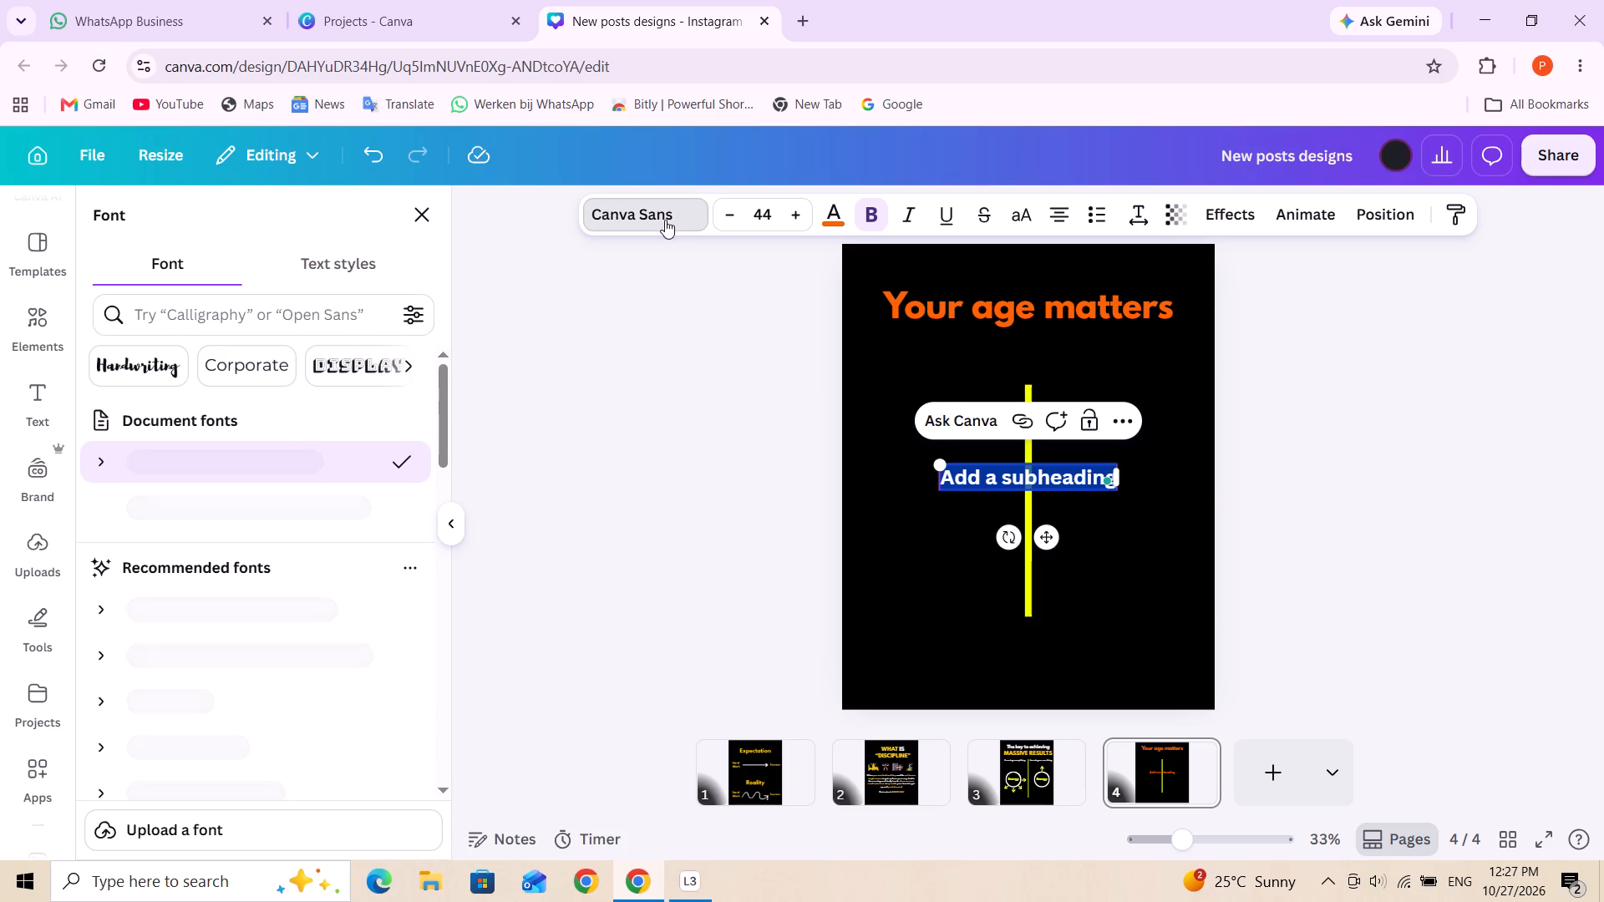
{"action": "left_click", "coordinate": [282, 504]}
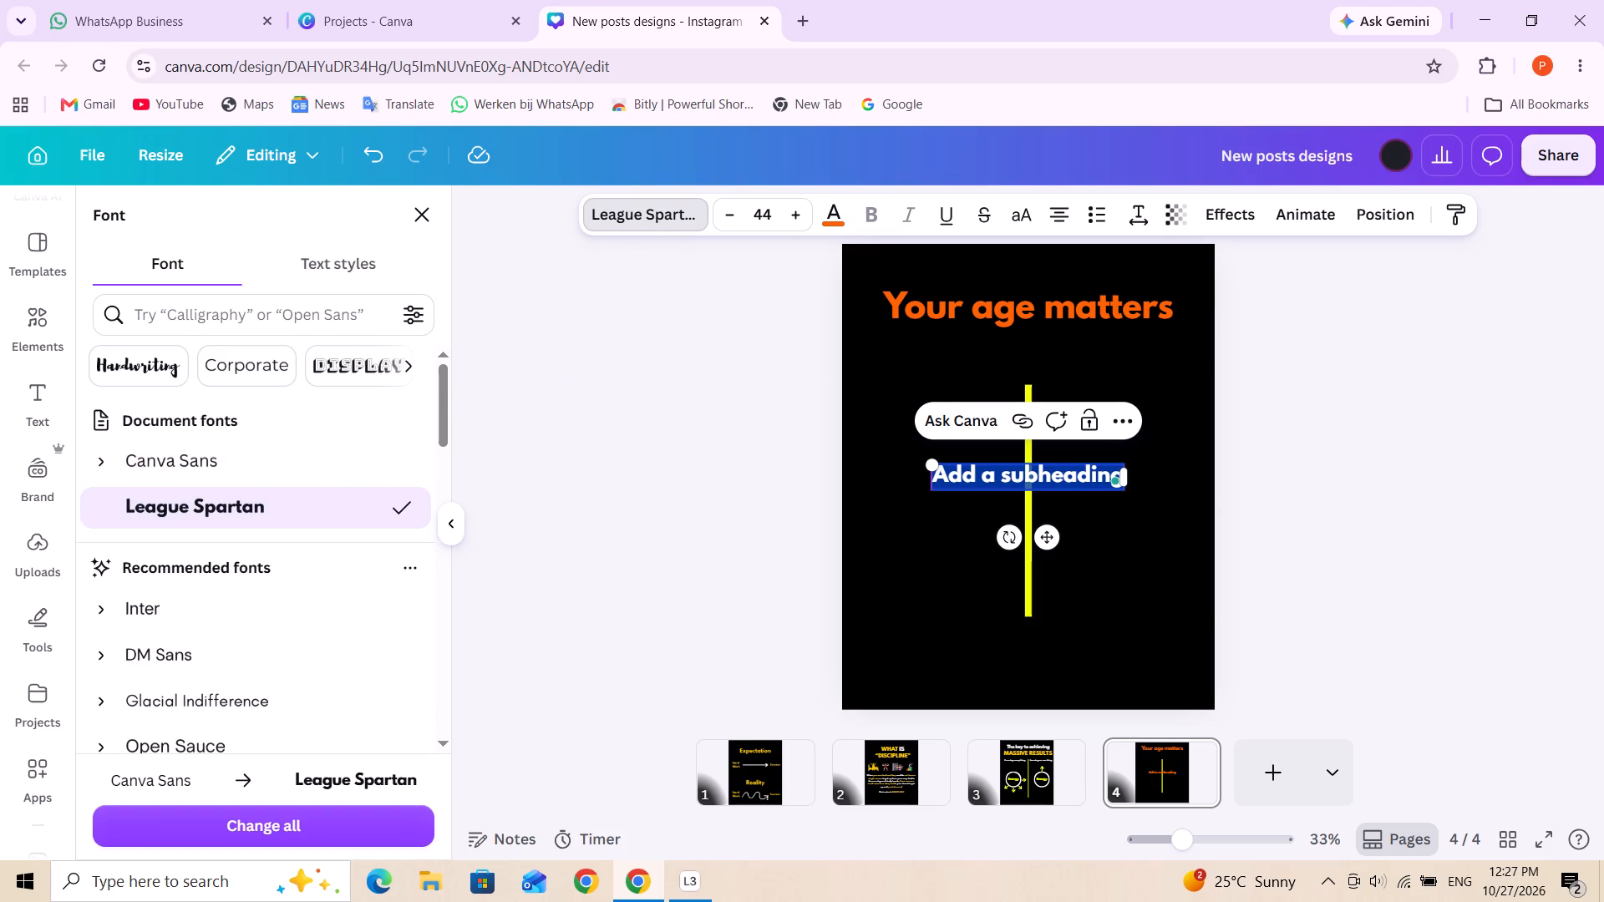
{"action": "left_click", "coordinate": [820, 209]}
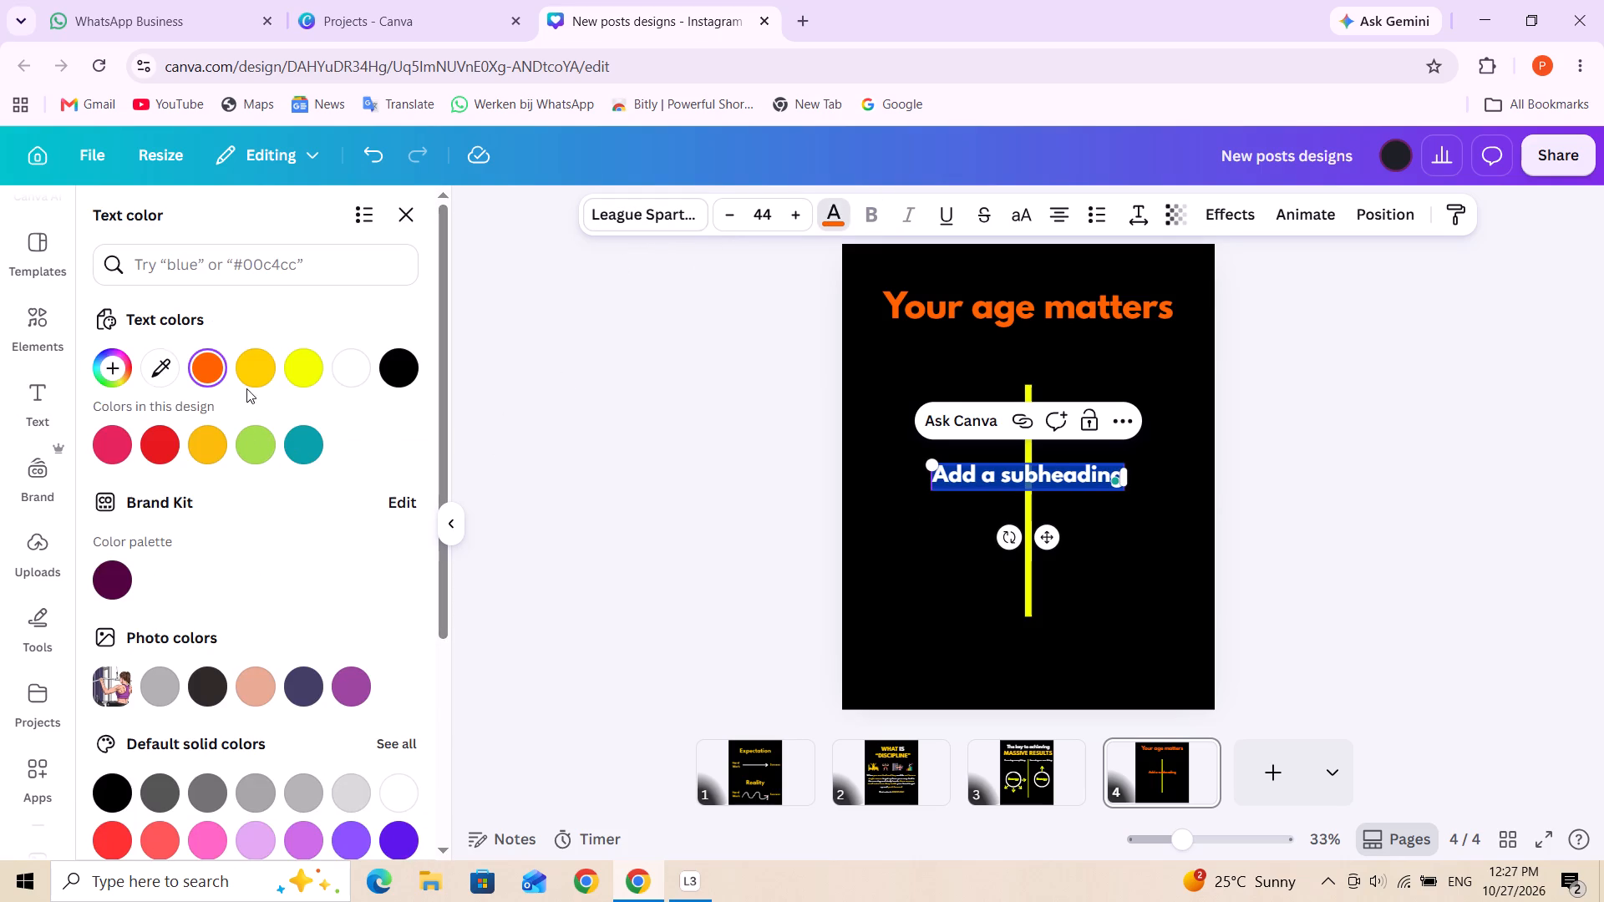
{"action": "left_click", "coordinate": [256, 366]}
{"action": "left_click", "coordinate": [1151, 535]}
Move the subheading up and to the left on the page and replace its text with "Start at age 20".
{"action": "left_click_drag", "start_coordinate": [1079, 473], "coordinate": [1079, 477]}
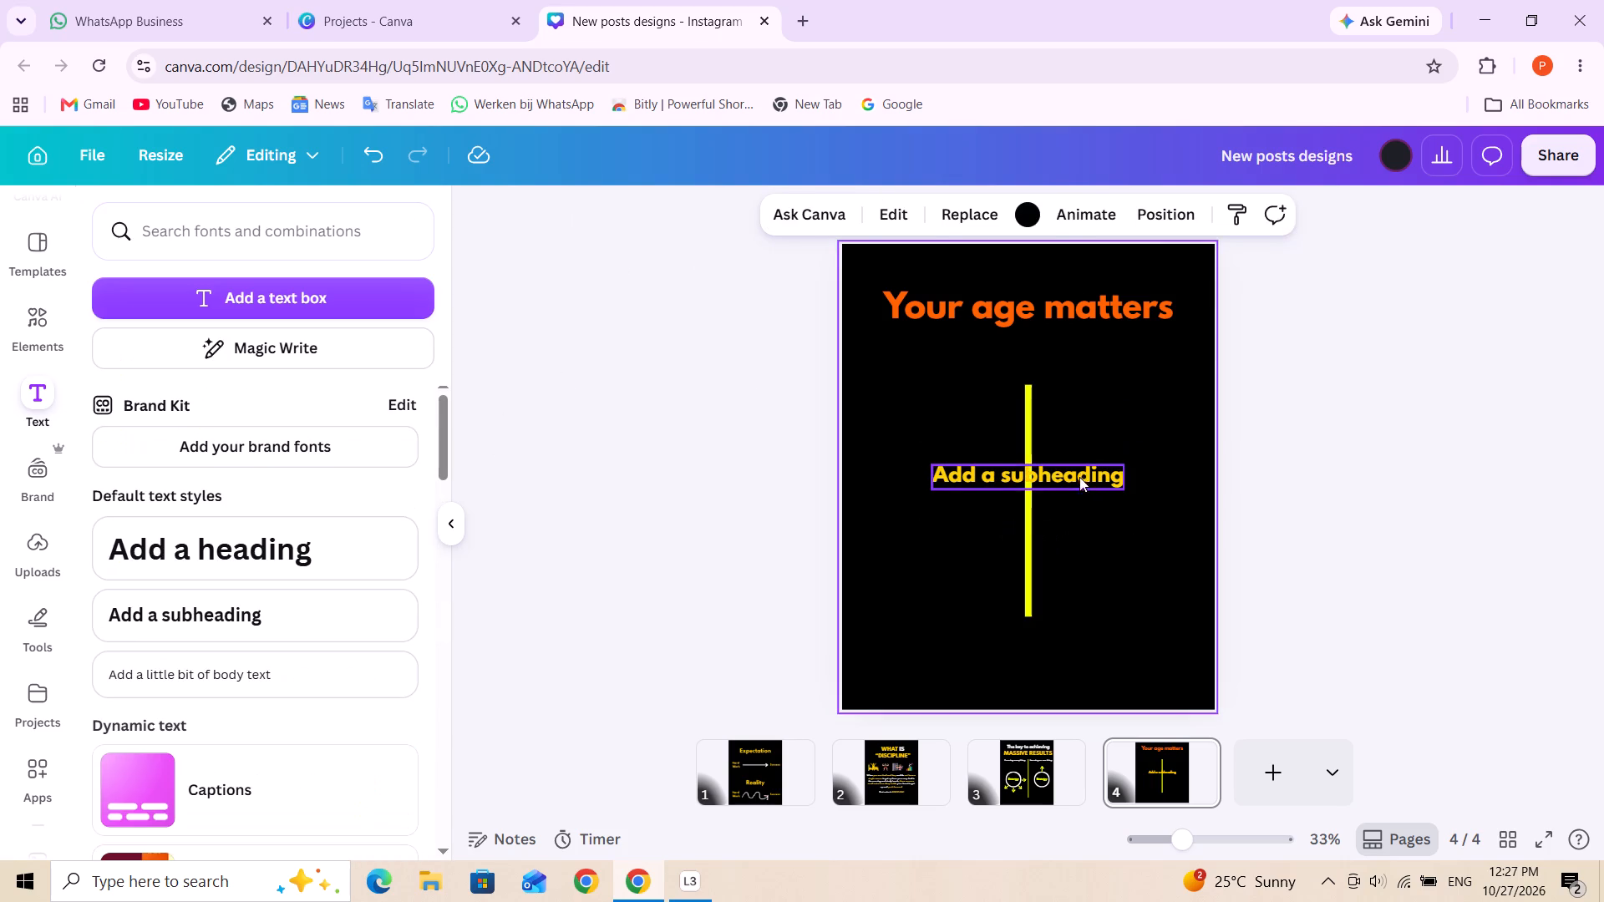
{"action": "left_click_drag", "start_coordinate": [1079, 477], "coordinate": [1007, 429]}
{"action": "triple_click", "coordinate": [955, 434]}
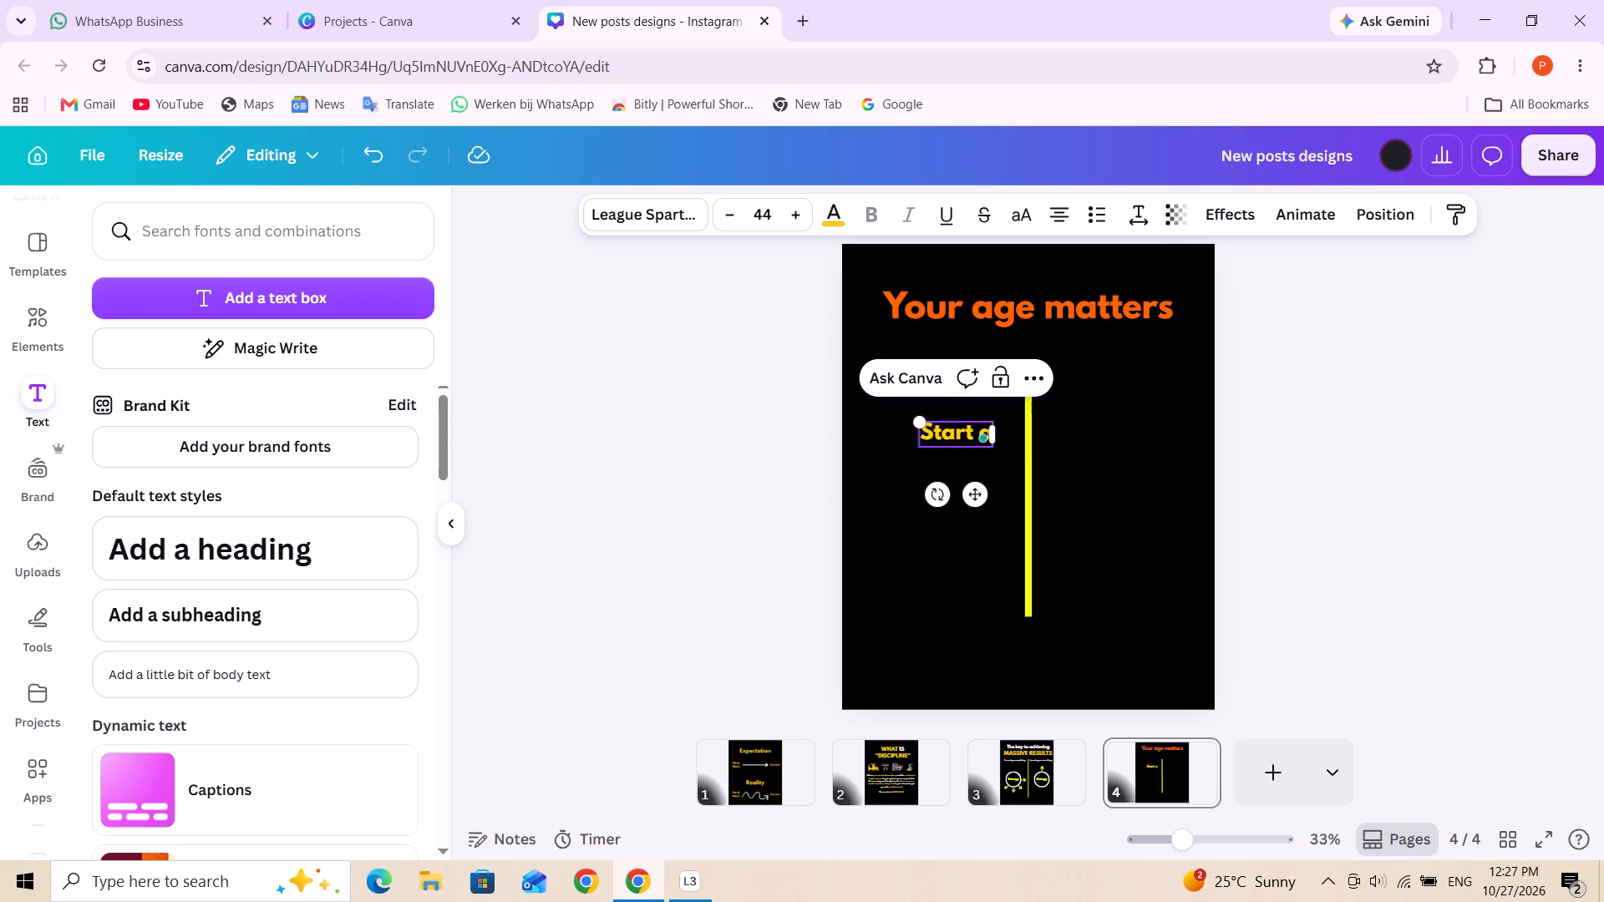
{"action": "key", "text": "BackSpace"}
{"action": "key", "text": "BackSpace"}
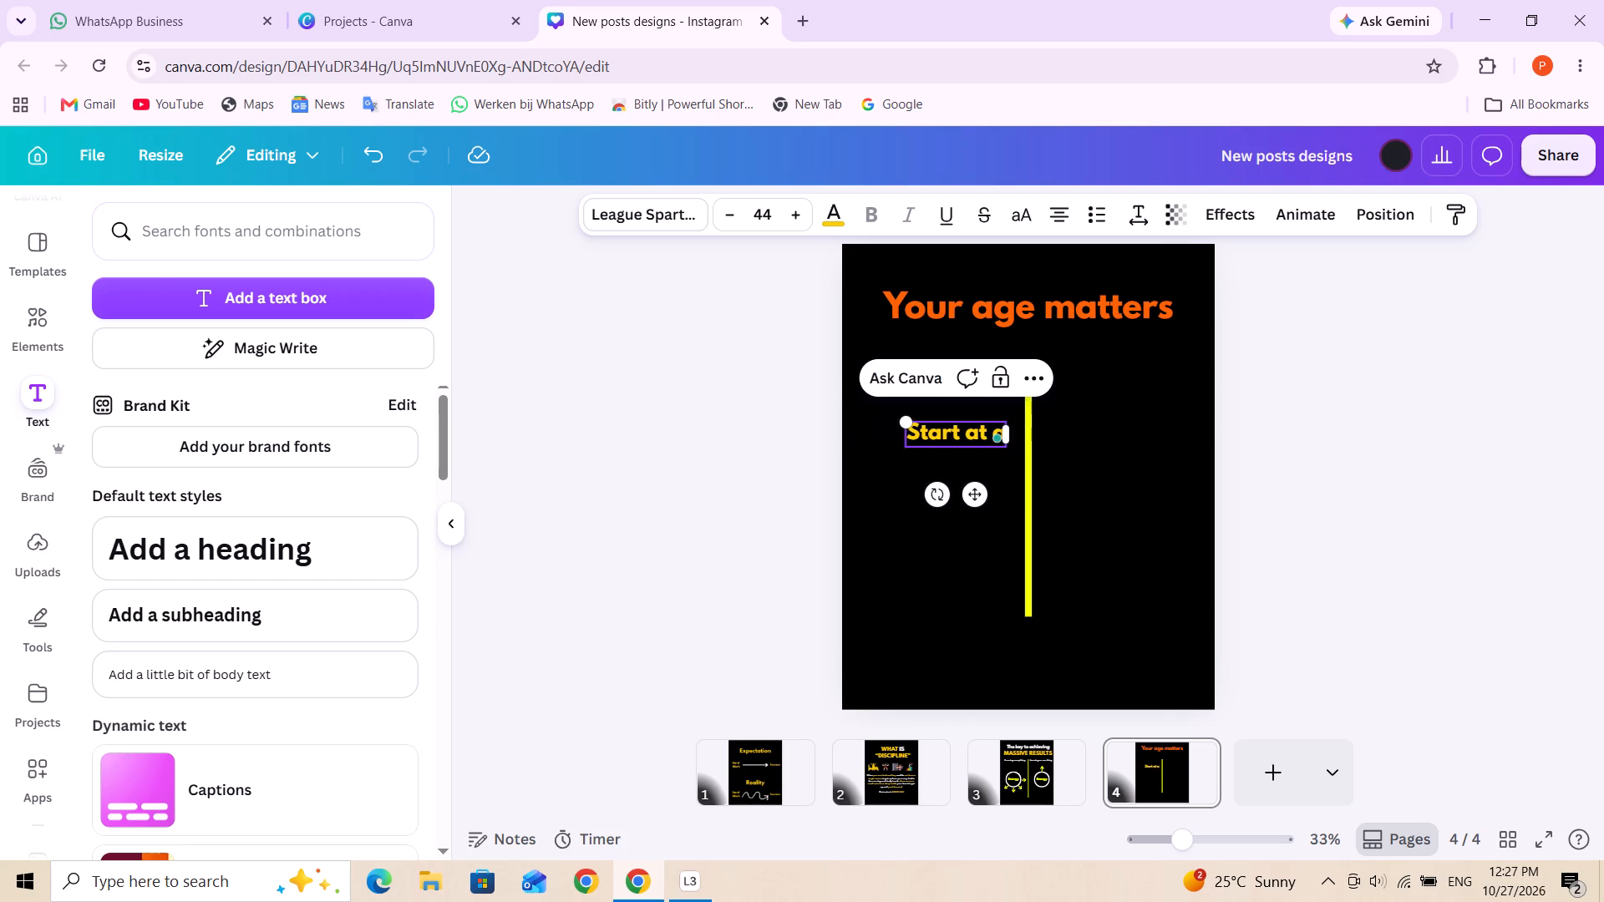
{"action": "type", "text": "ge 20"}
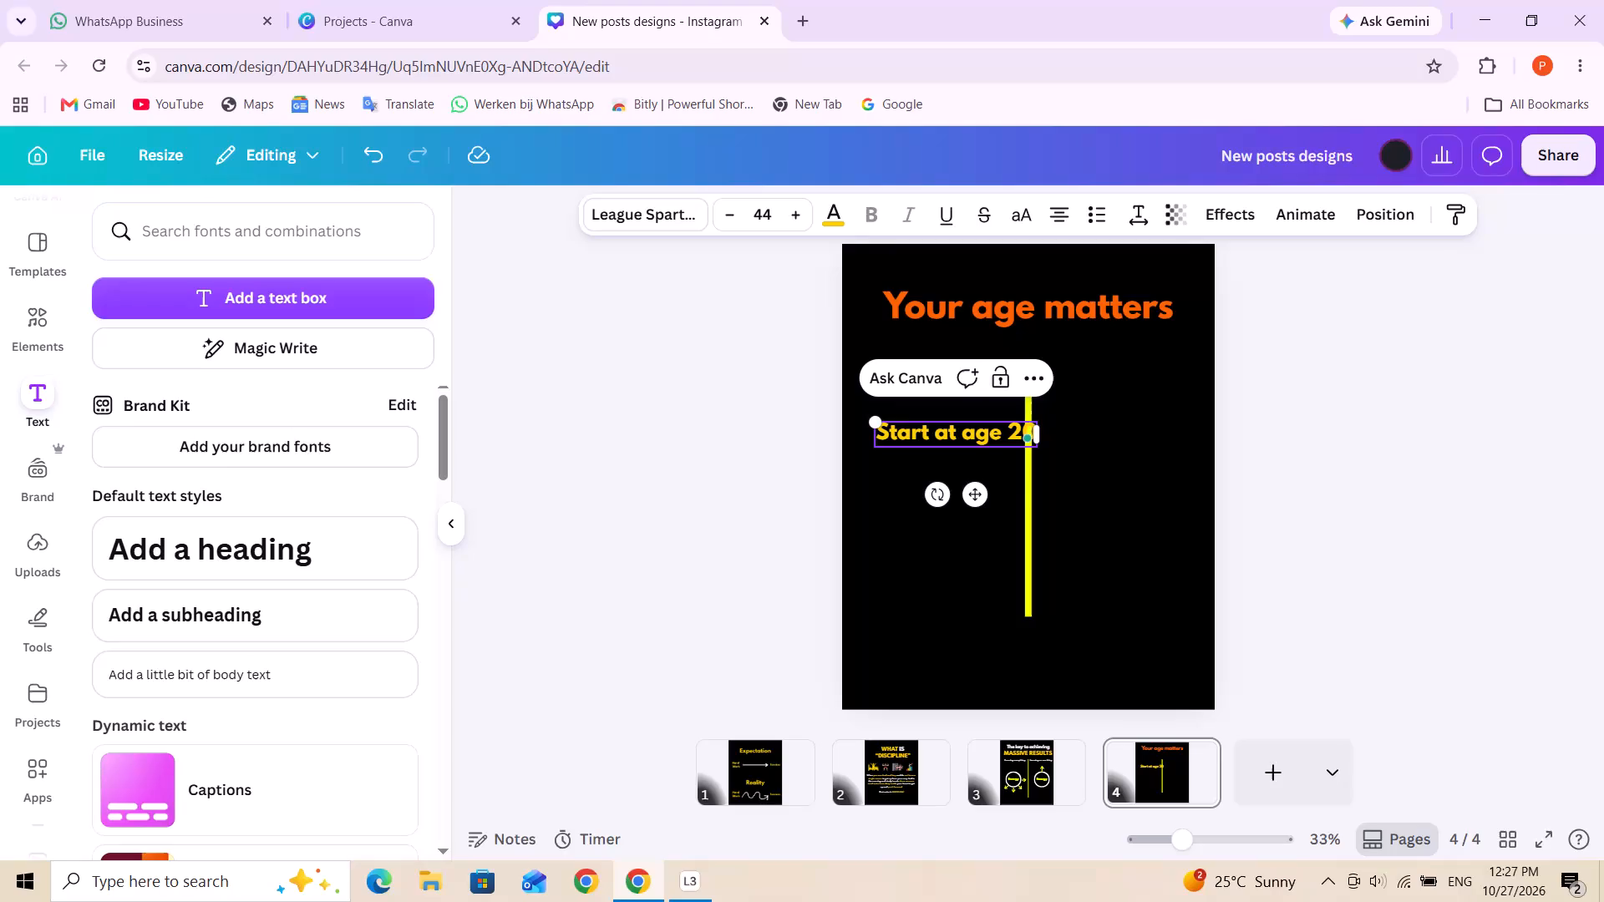
Set the "Start at age 20" label's font size to 35 and place it left of the yellow divider, near mid-height.
{"action": "left_click", "coordinate": [762, 209]}
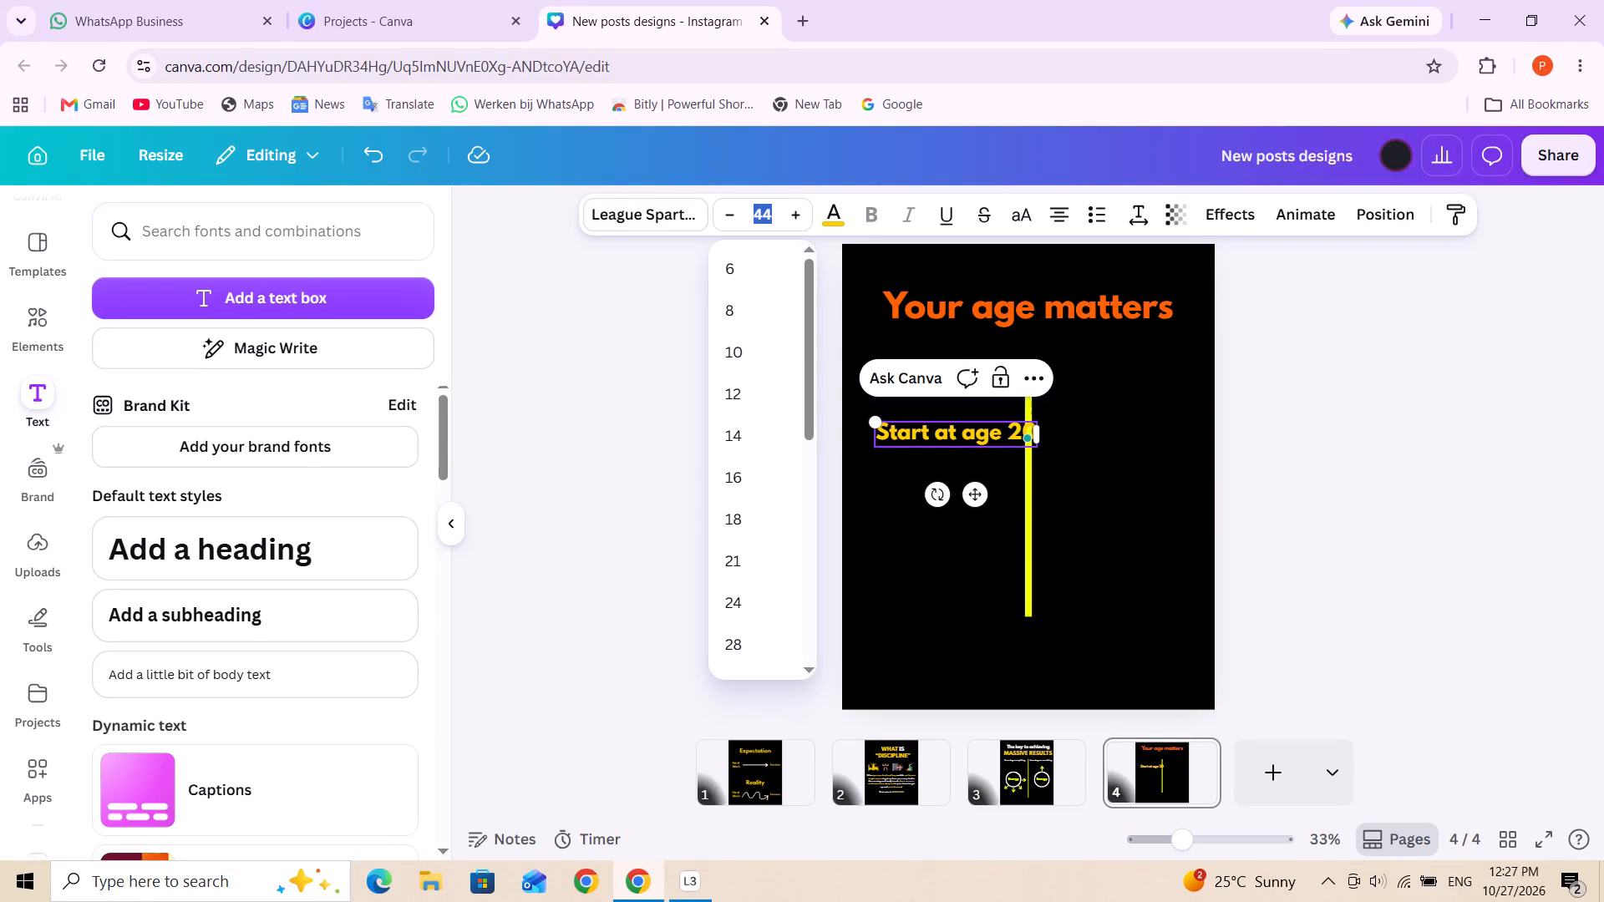
{"action": "type", "text": "35"}
{"action": "key", "text": "Return"}
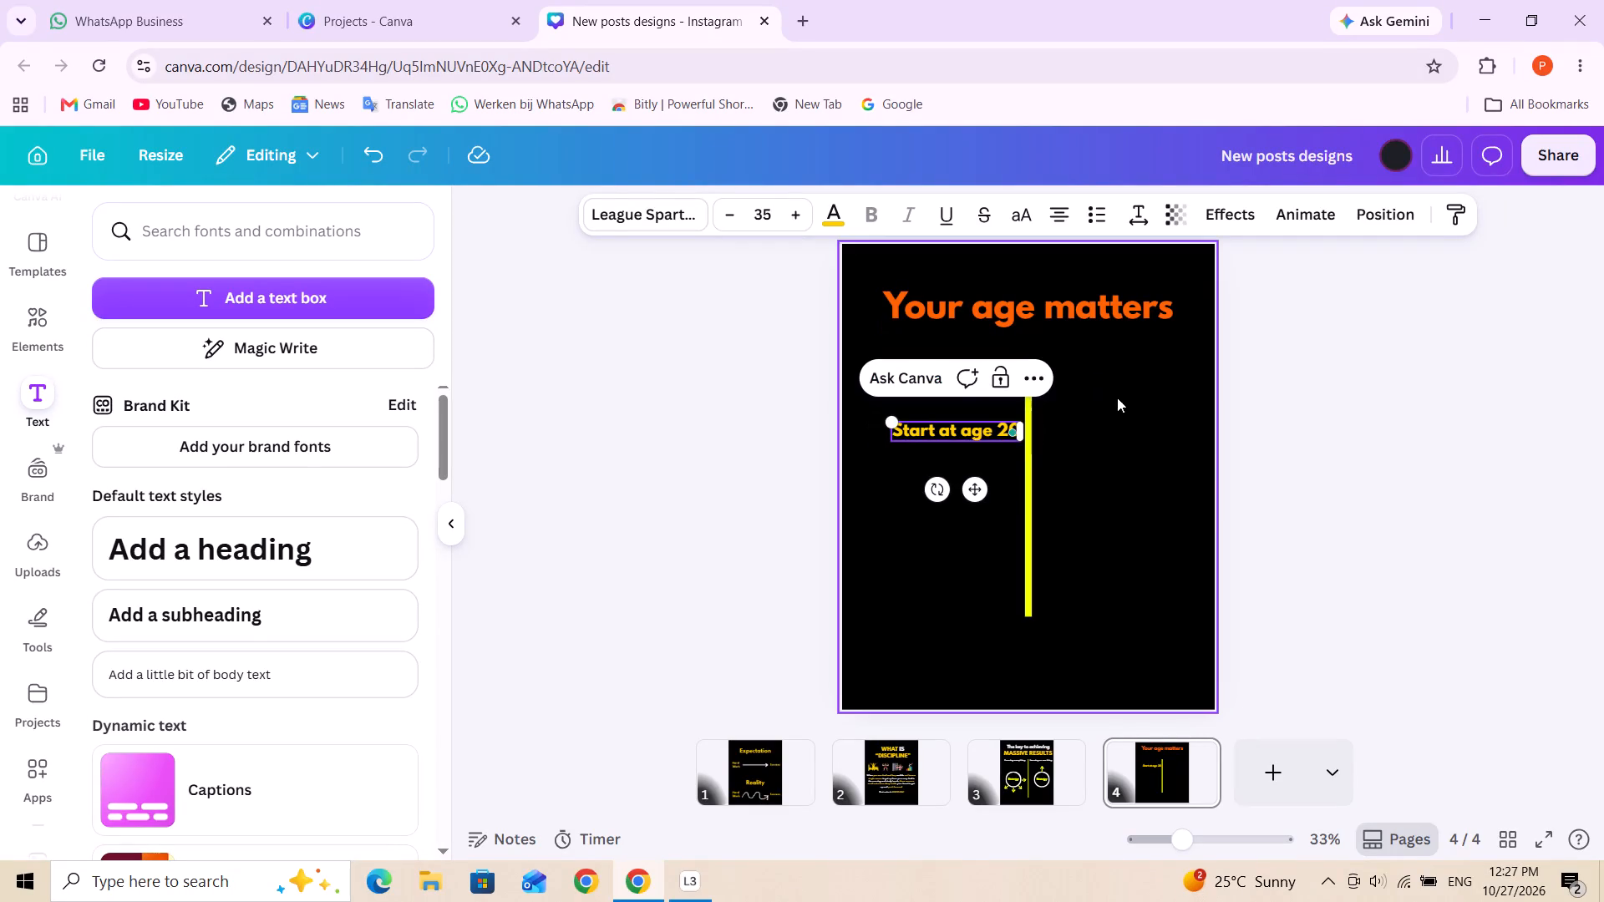
{"action": "left_click", "coordinate": [1134, 416]}
{"action": "left_click_drag", "start_coordinate": [979, 433], "coordinate": [956, 408]}
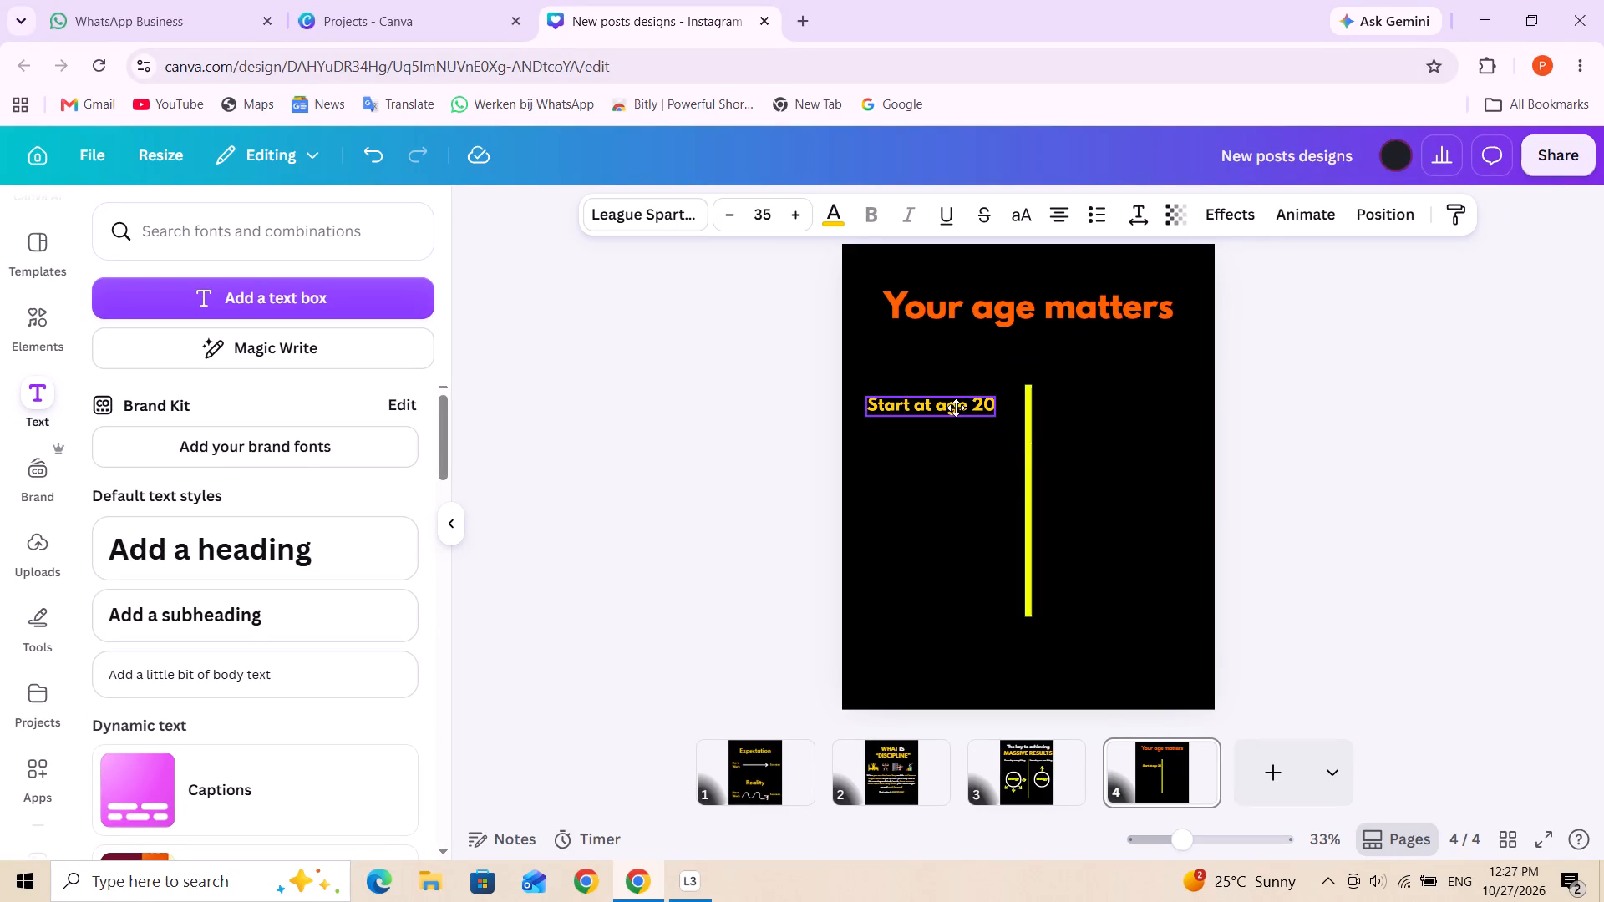
{"action": "left_click_drag", "start_coordinate": [956, 408], "coordinate": [963, 468]}
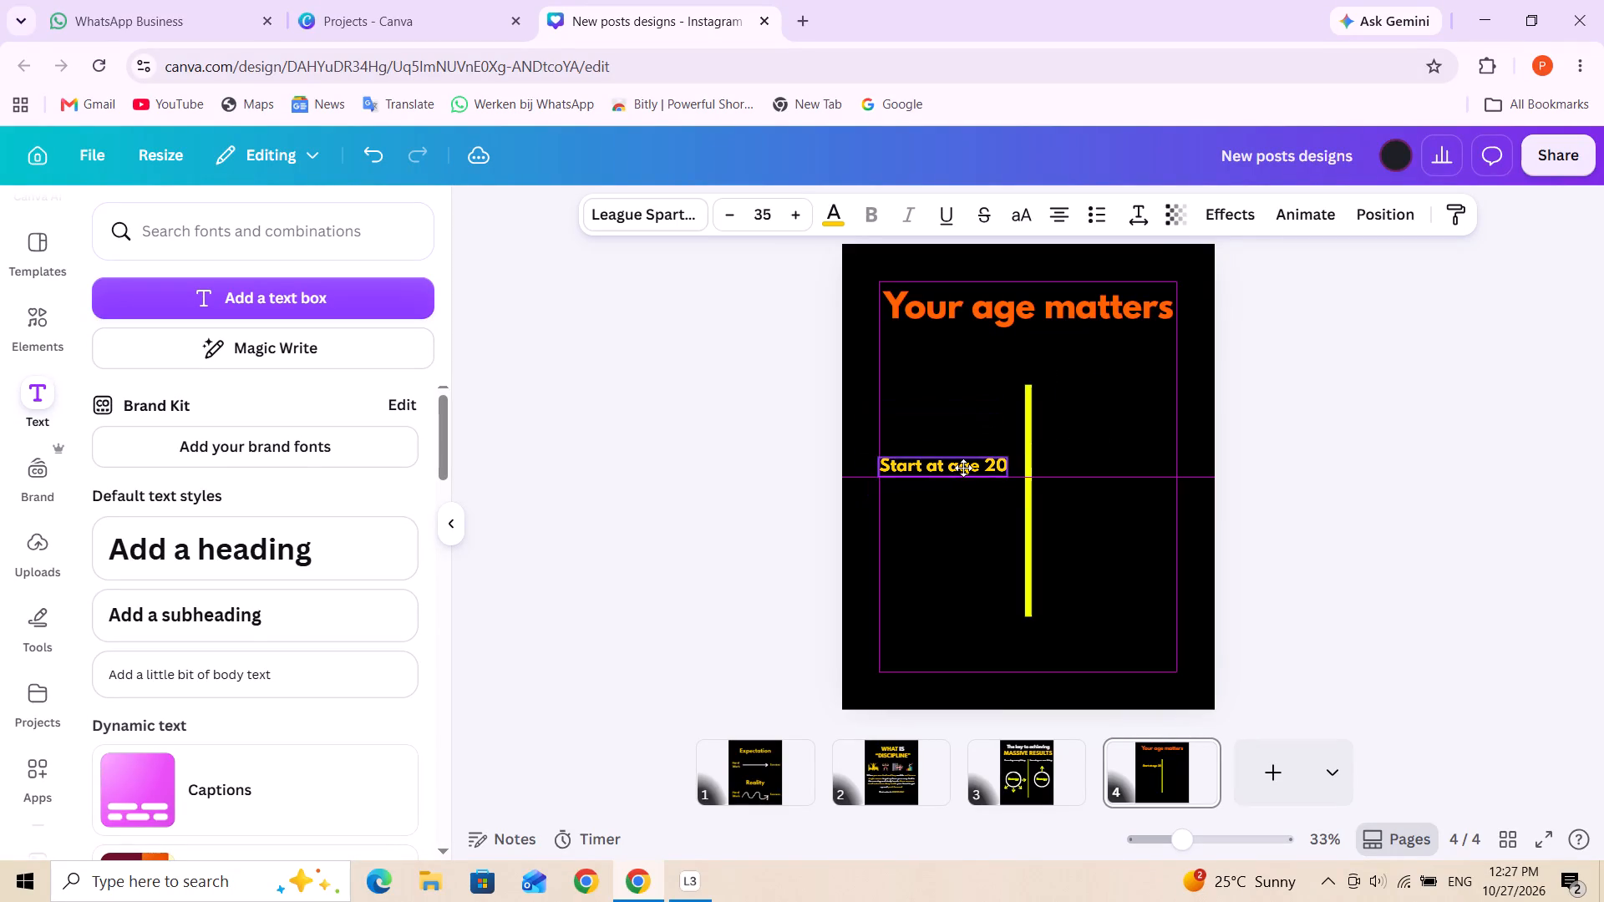
{"action": "left_click_drag", "start_coordinate": [963, 468], "coordinate": [964, 468]}
Duplicate the "Start at age 20" label and place the copy level with it, right of the yellow divider.
{"action": "left_click", "coordinate": [987, 412]}
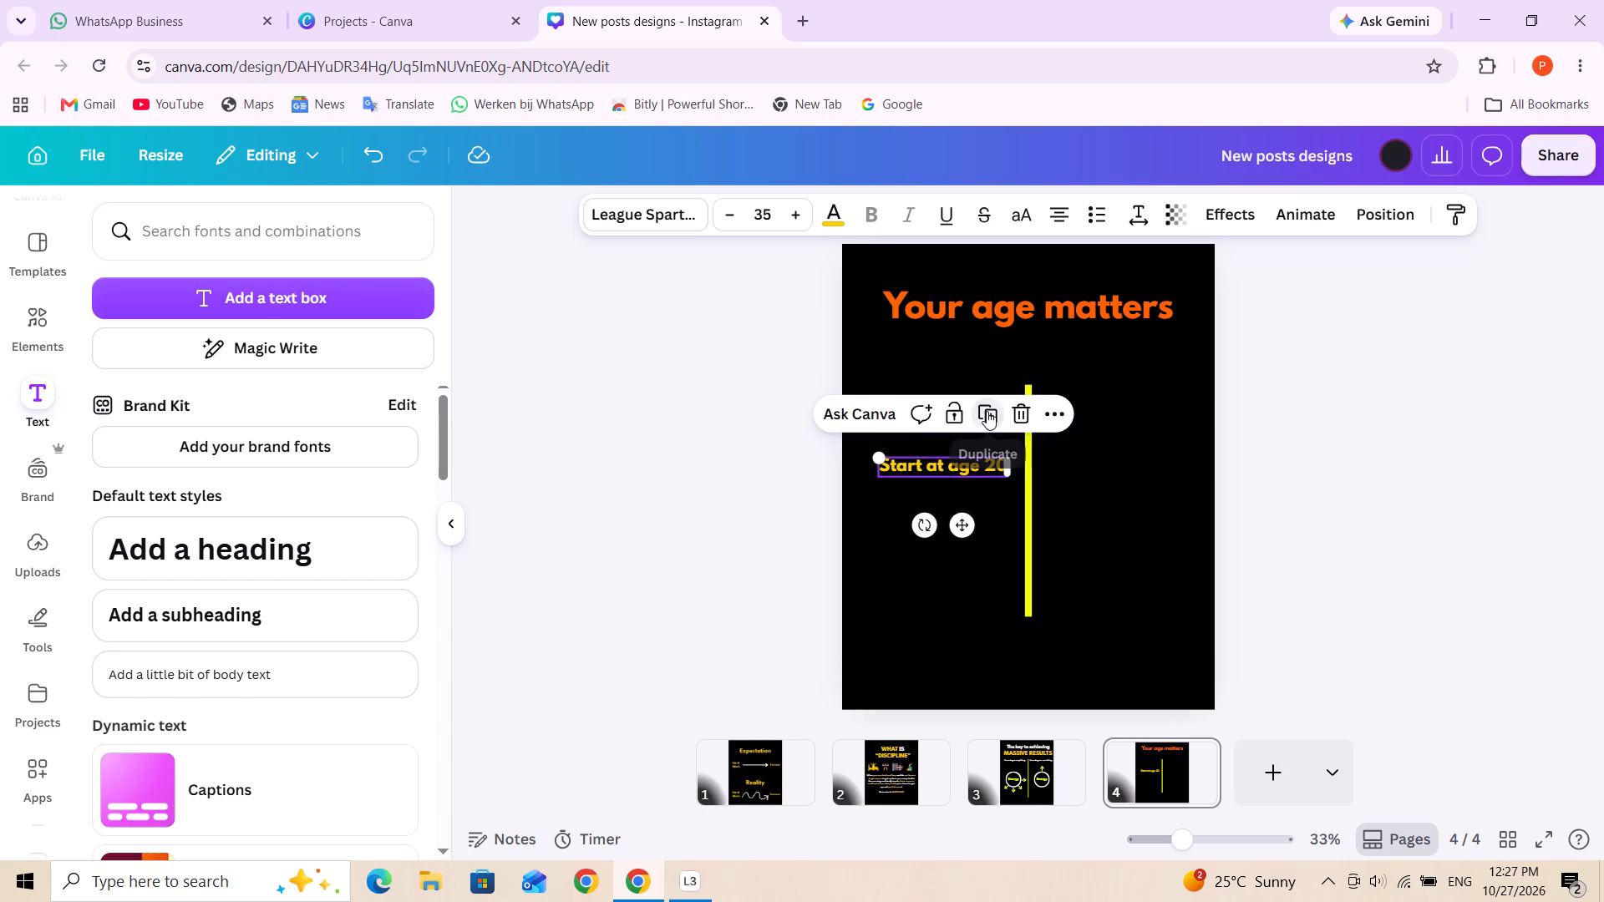
{"action": "left_click_drag", "start_coordinate": [979, 473], "coordinate": [1155, 469]}
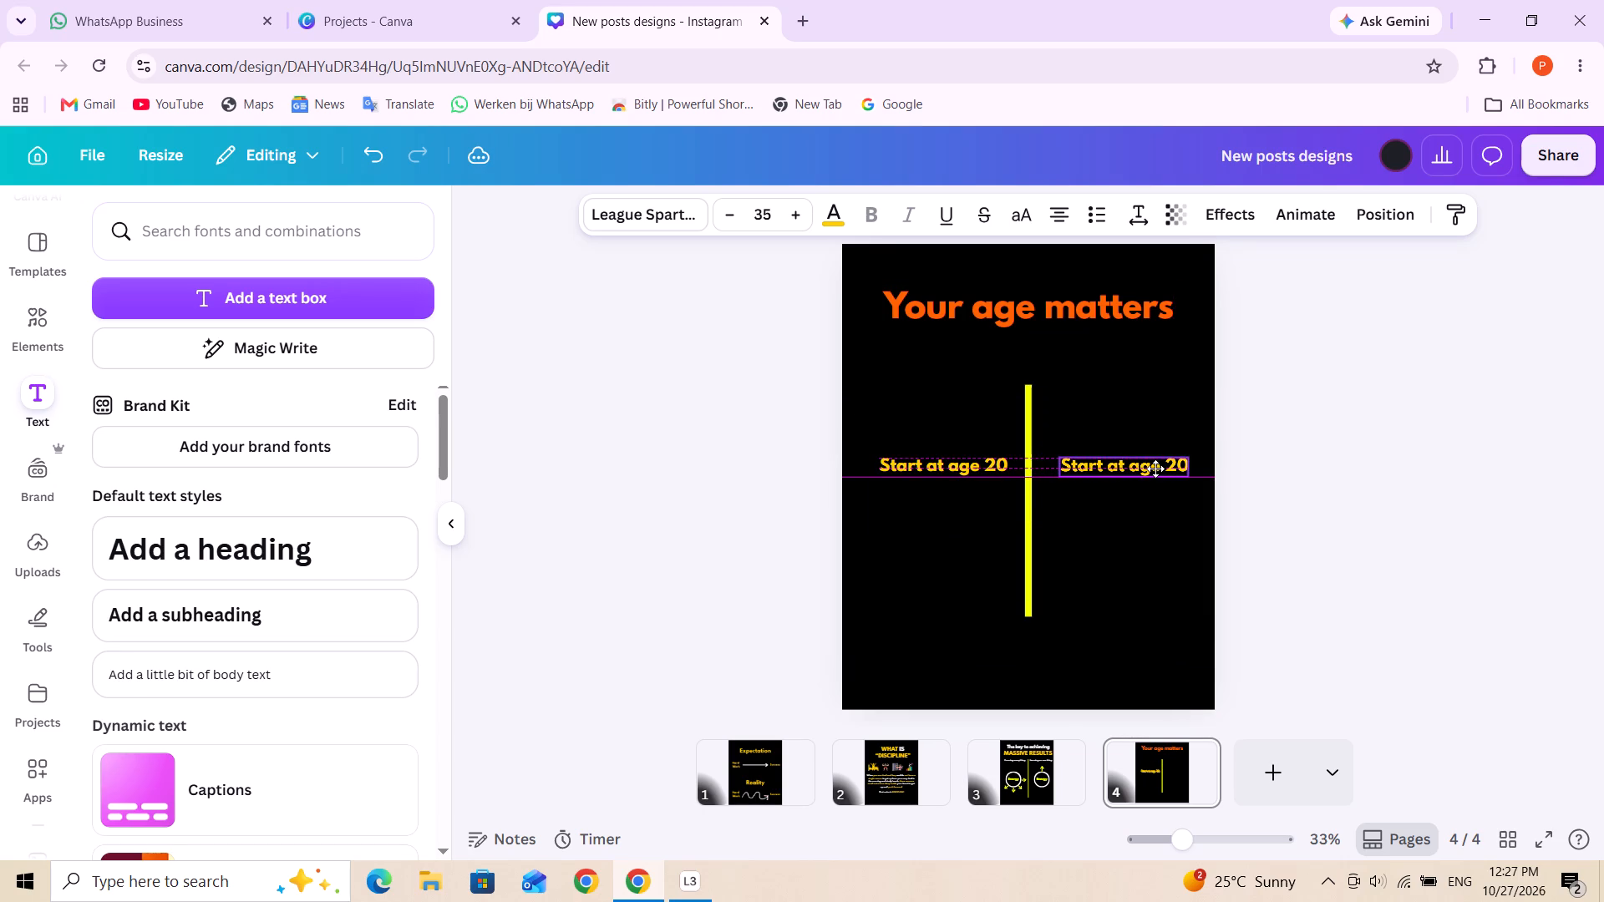
{"action": "left_click_drag", "start_coordinate": [1155, 469], "coordinate": [1155, 469]}
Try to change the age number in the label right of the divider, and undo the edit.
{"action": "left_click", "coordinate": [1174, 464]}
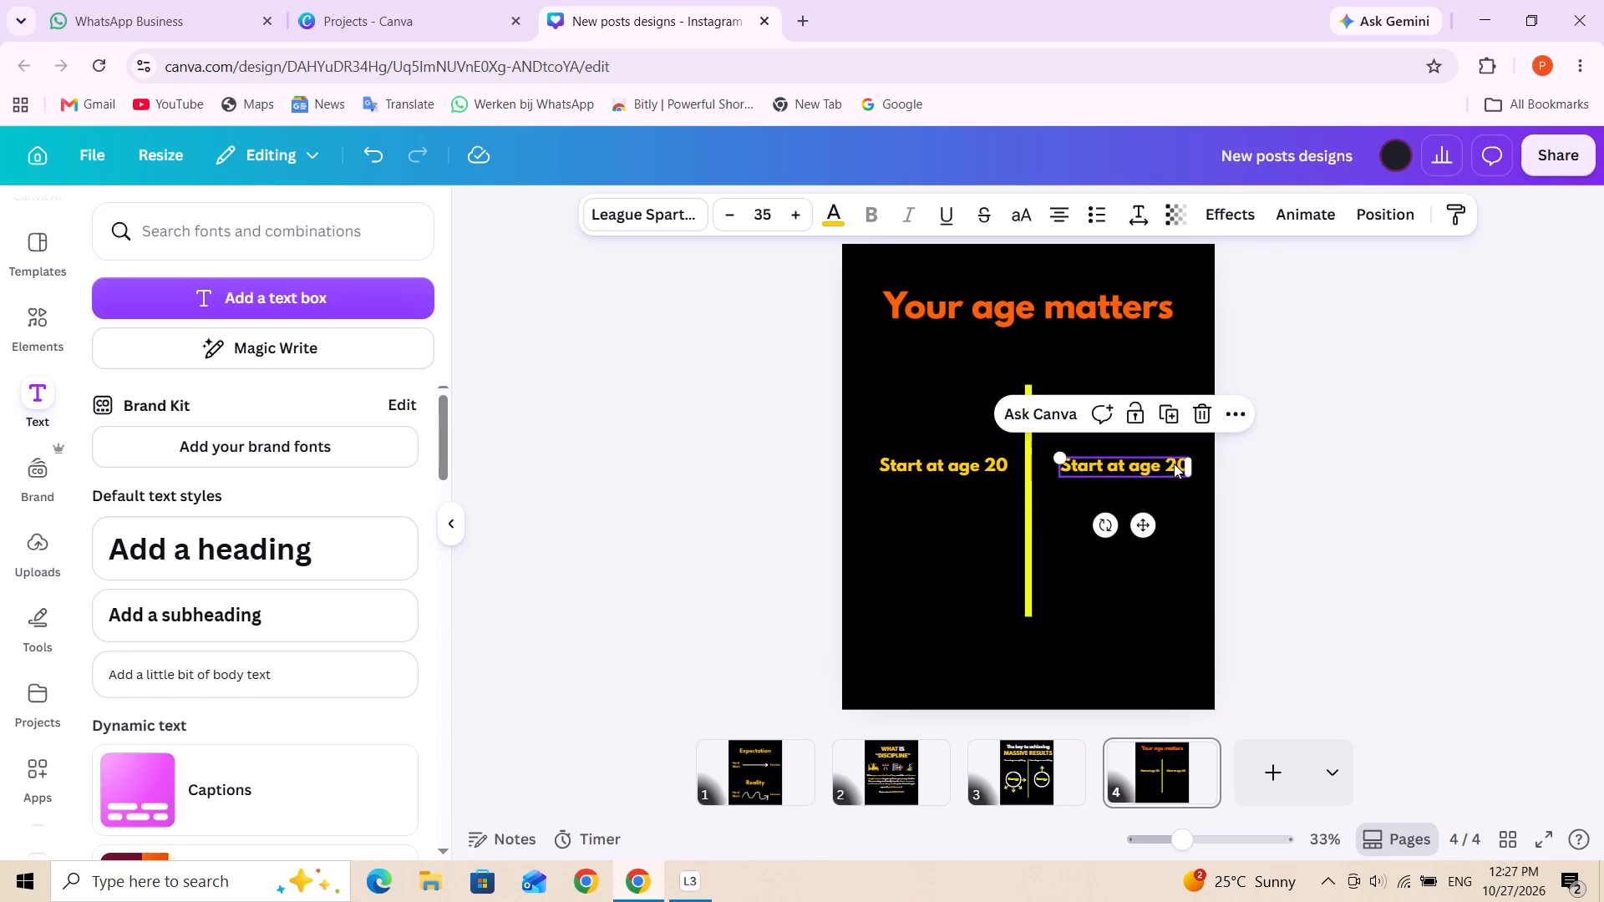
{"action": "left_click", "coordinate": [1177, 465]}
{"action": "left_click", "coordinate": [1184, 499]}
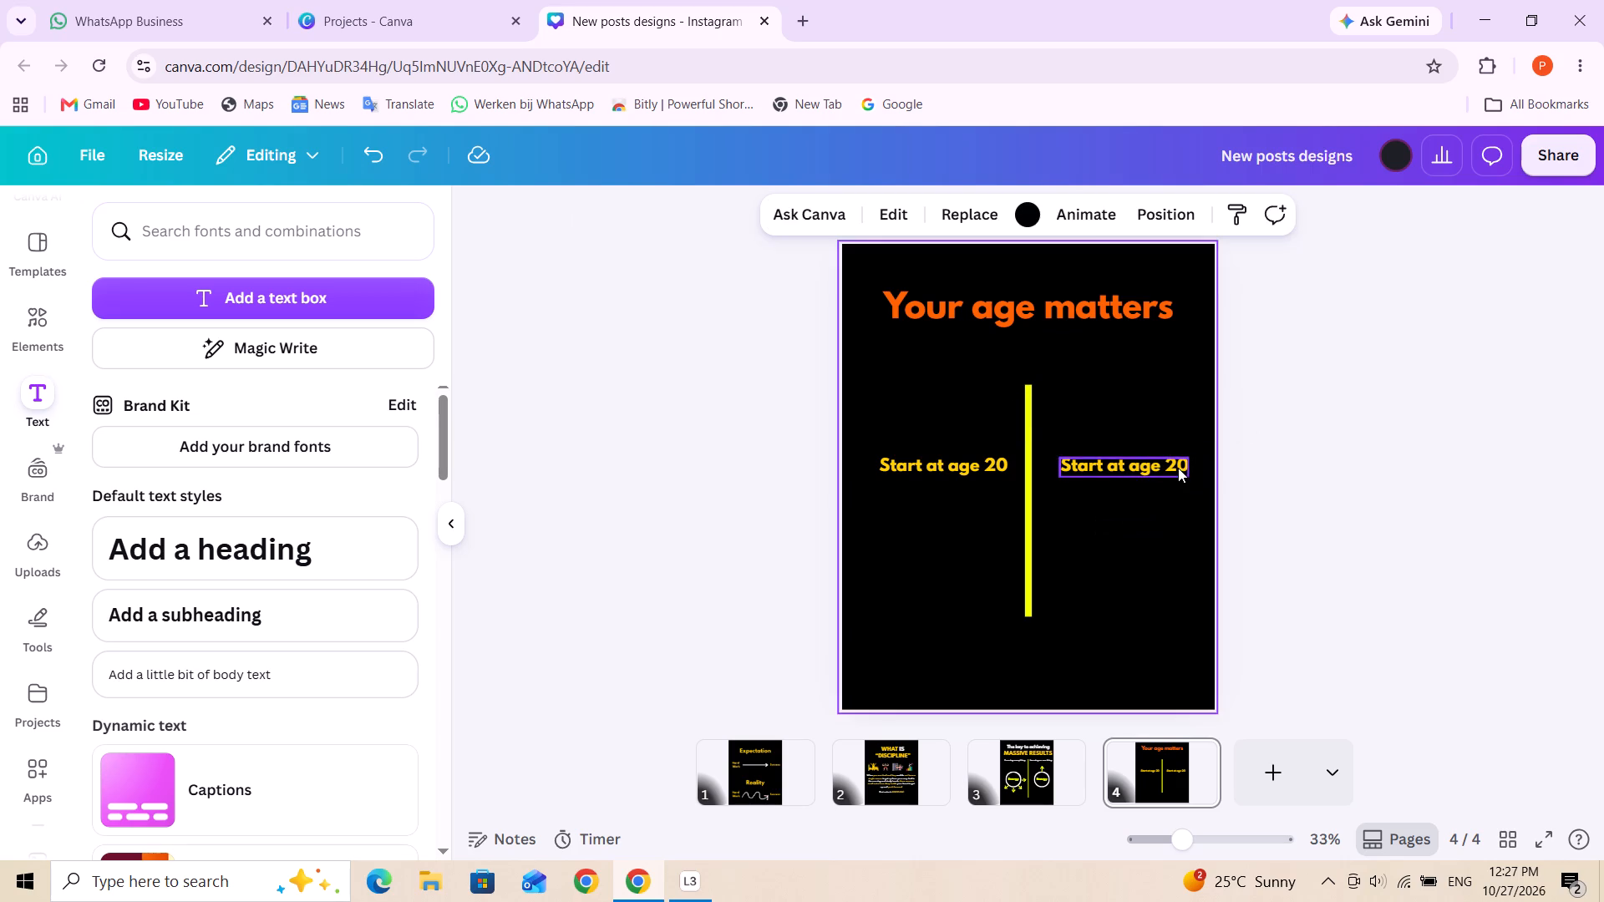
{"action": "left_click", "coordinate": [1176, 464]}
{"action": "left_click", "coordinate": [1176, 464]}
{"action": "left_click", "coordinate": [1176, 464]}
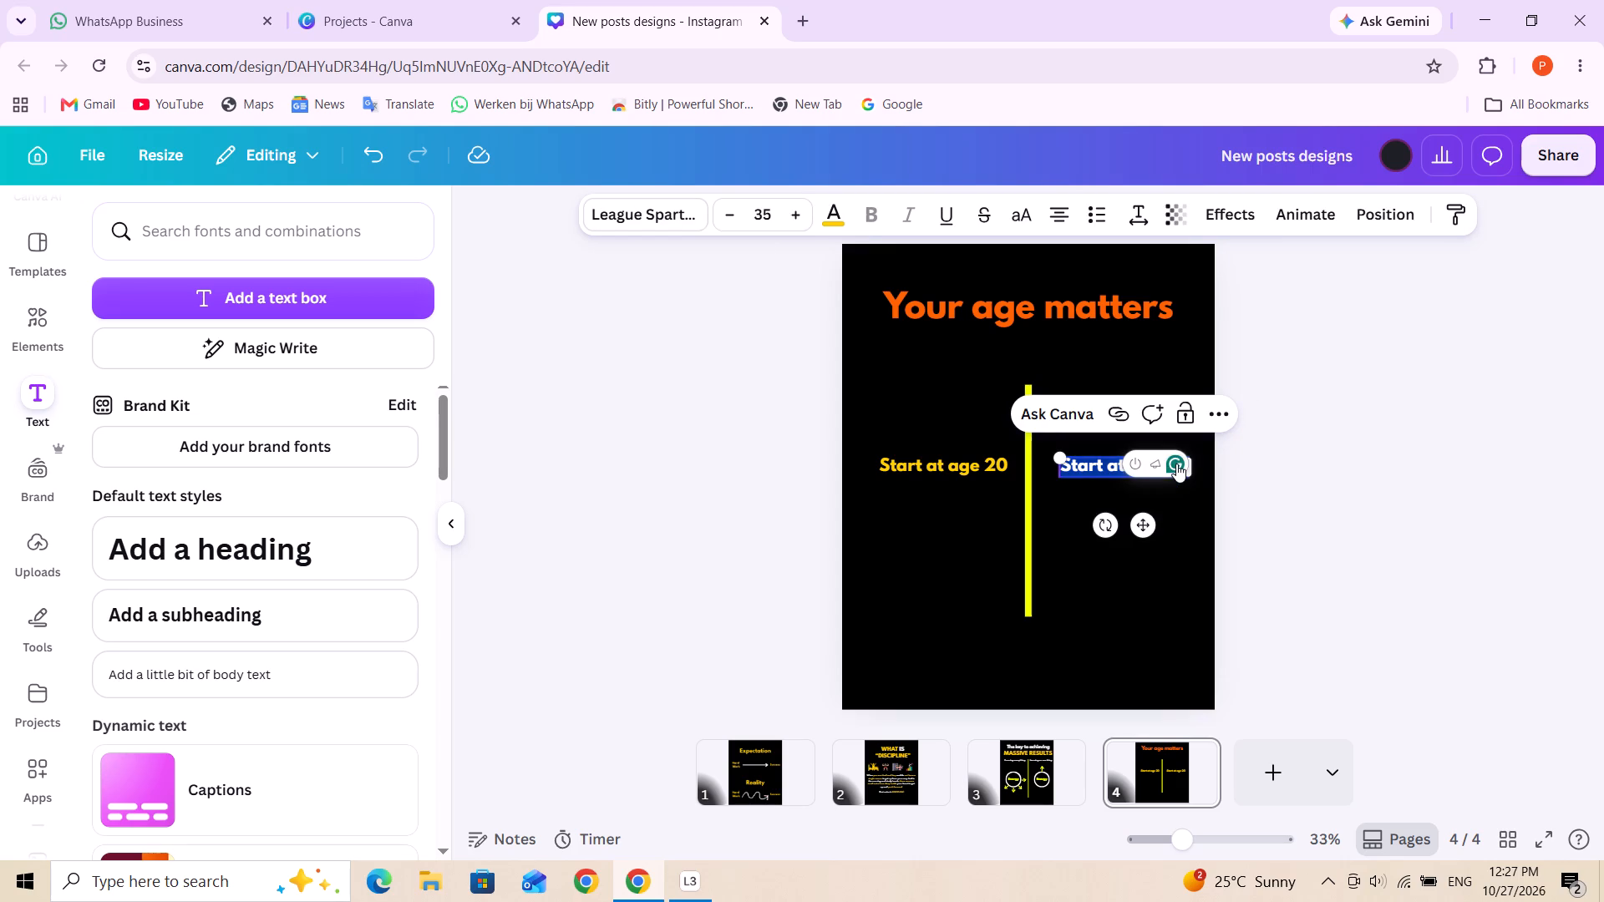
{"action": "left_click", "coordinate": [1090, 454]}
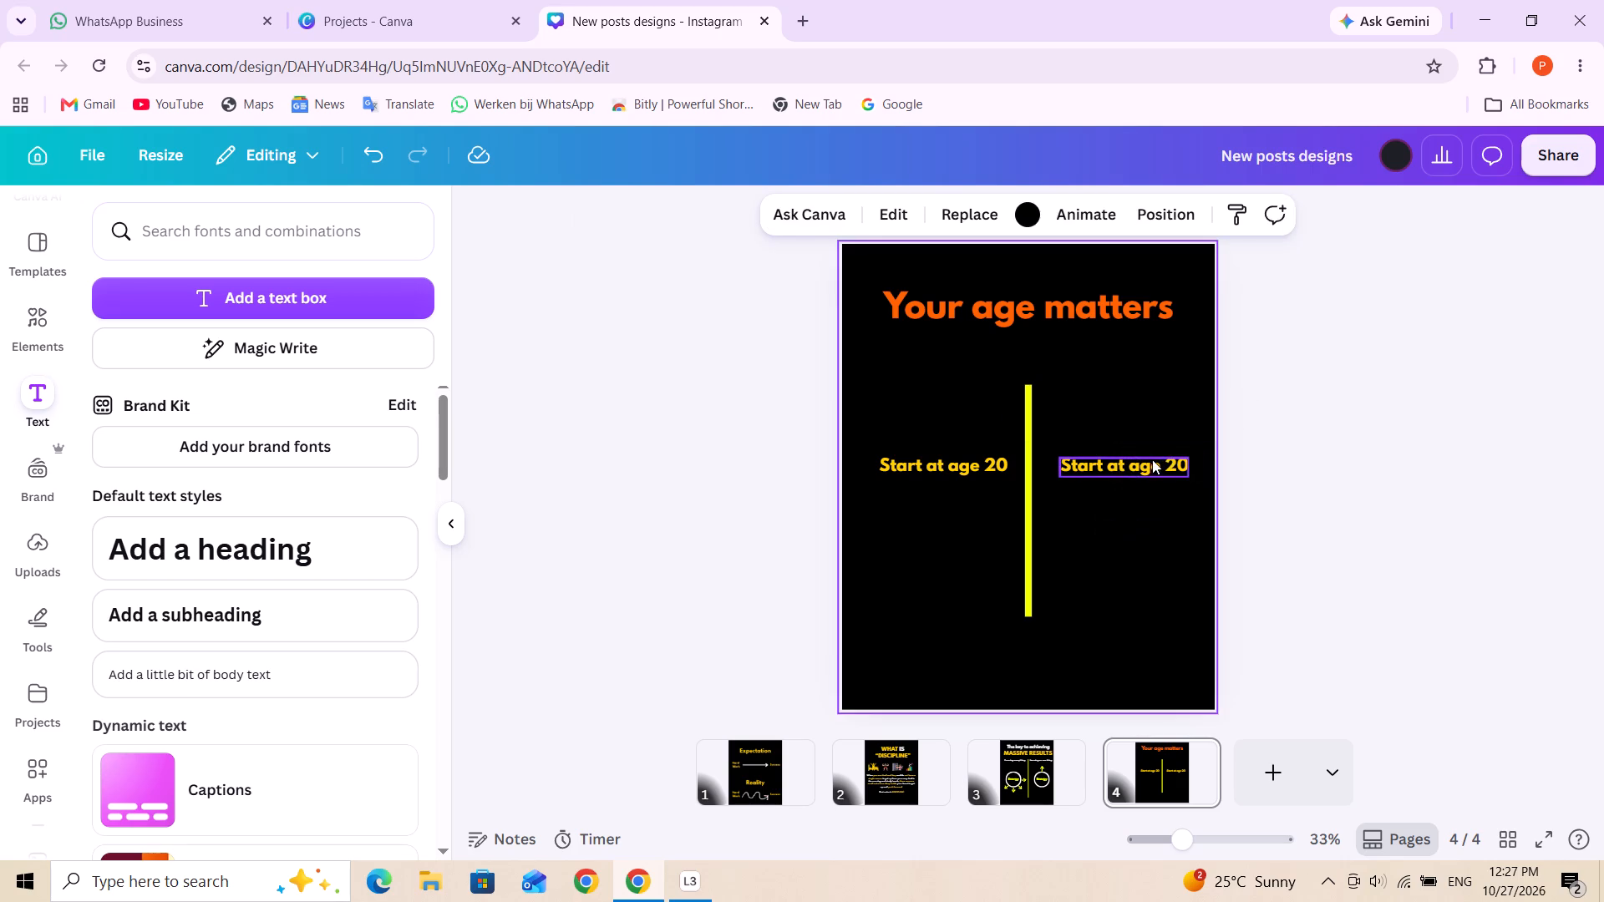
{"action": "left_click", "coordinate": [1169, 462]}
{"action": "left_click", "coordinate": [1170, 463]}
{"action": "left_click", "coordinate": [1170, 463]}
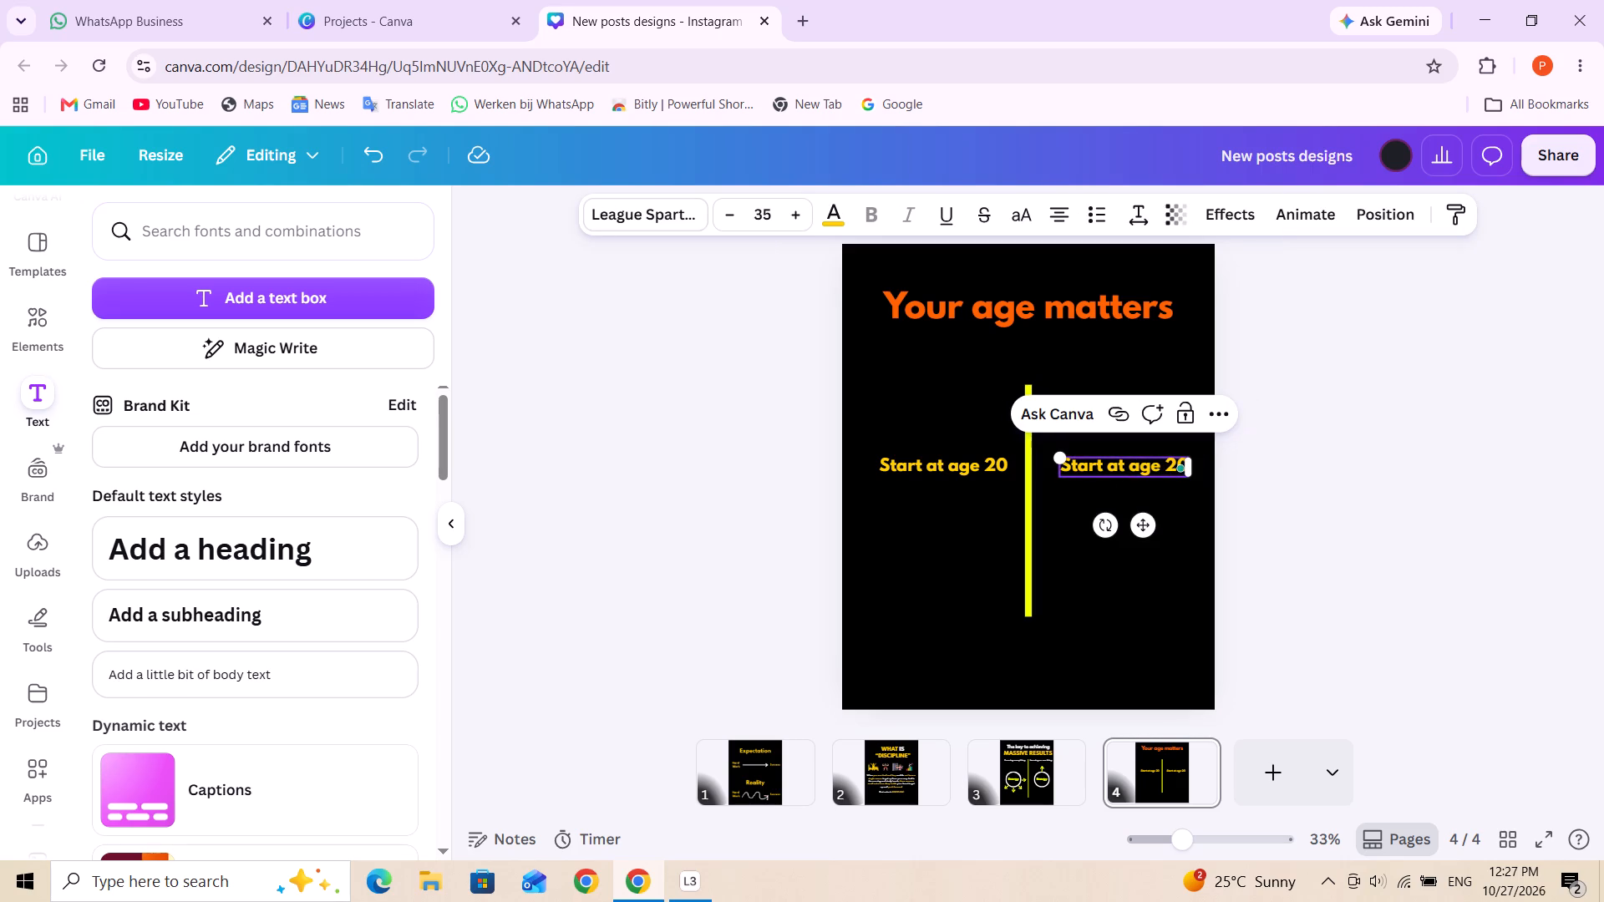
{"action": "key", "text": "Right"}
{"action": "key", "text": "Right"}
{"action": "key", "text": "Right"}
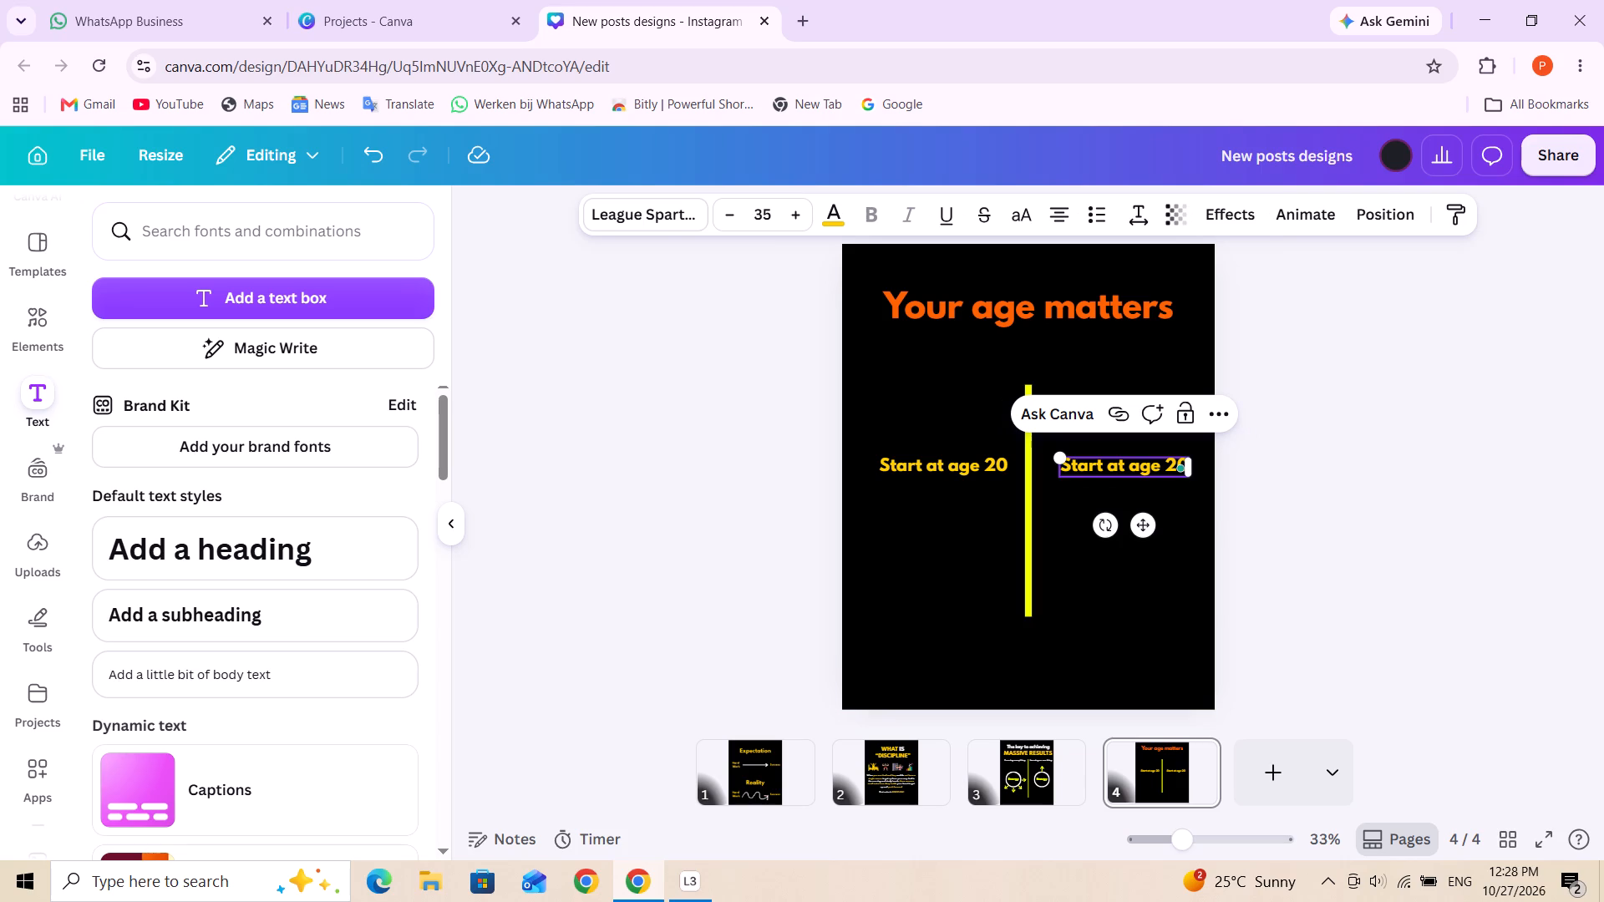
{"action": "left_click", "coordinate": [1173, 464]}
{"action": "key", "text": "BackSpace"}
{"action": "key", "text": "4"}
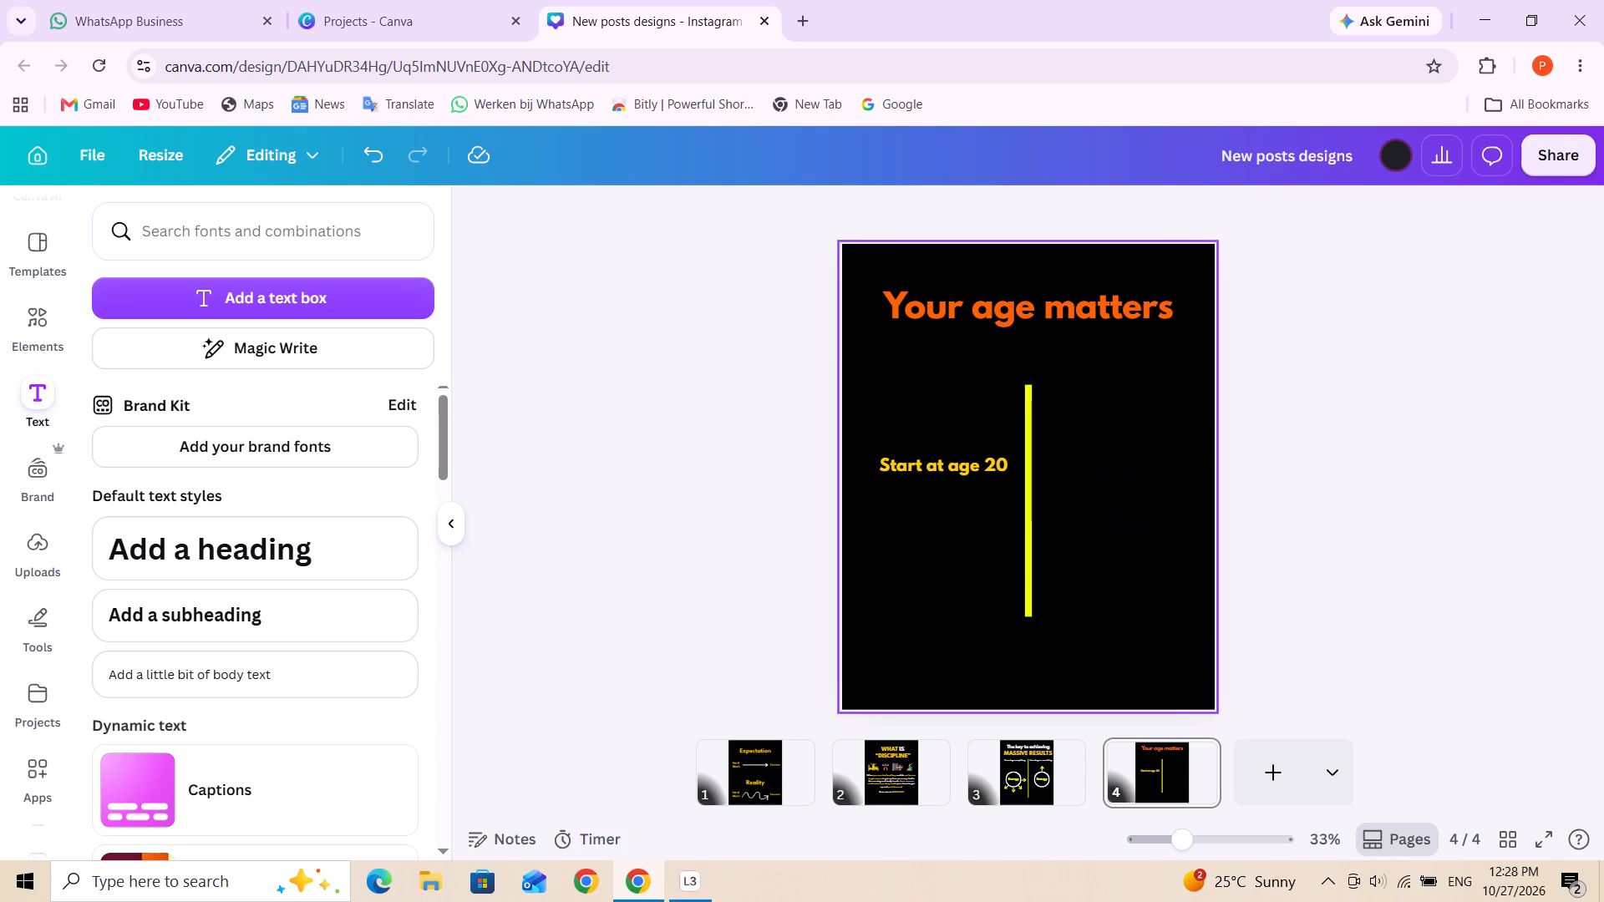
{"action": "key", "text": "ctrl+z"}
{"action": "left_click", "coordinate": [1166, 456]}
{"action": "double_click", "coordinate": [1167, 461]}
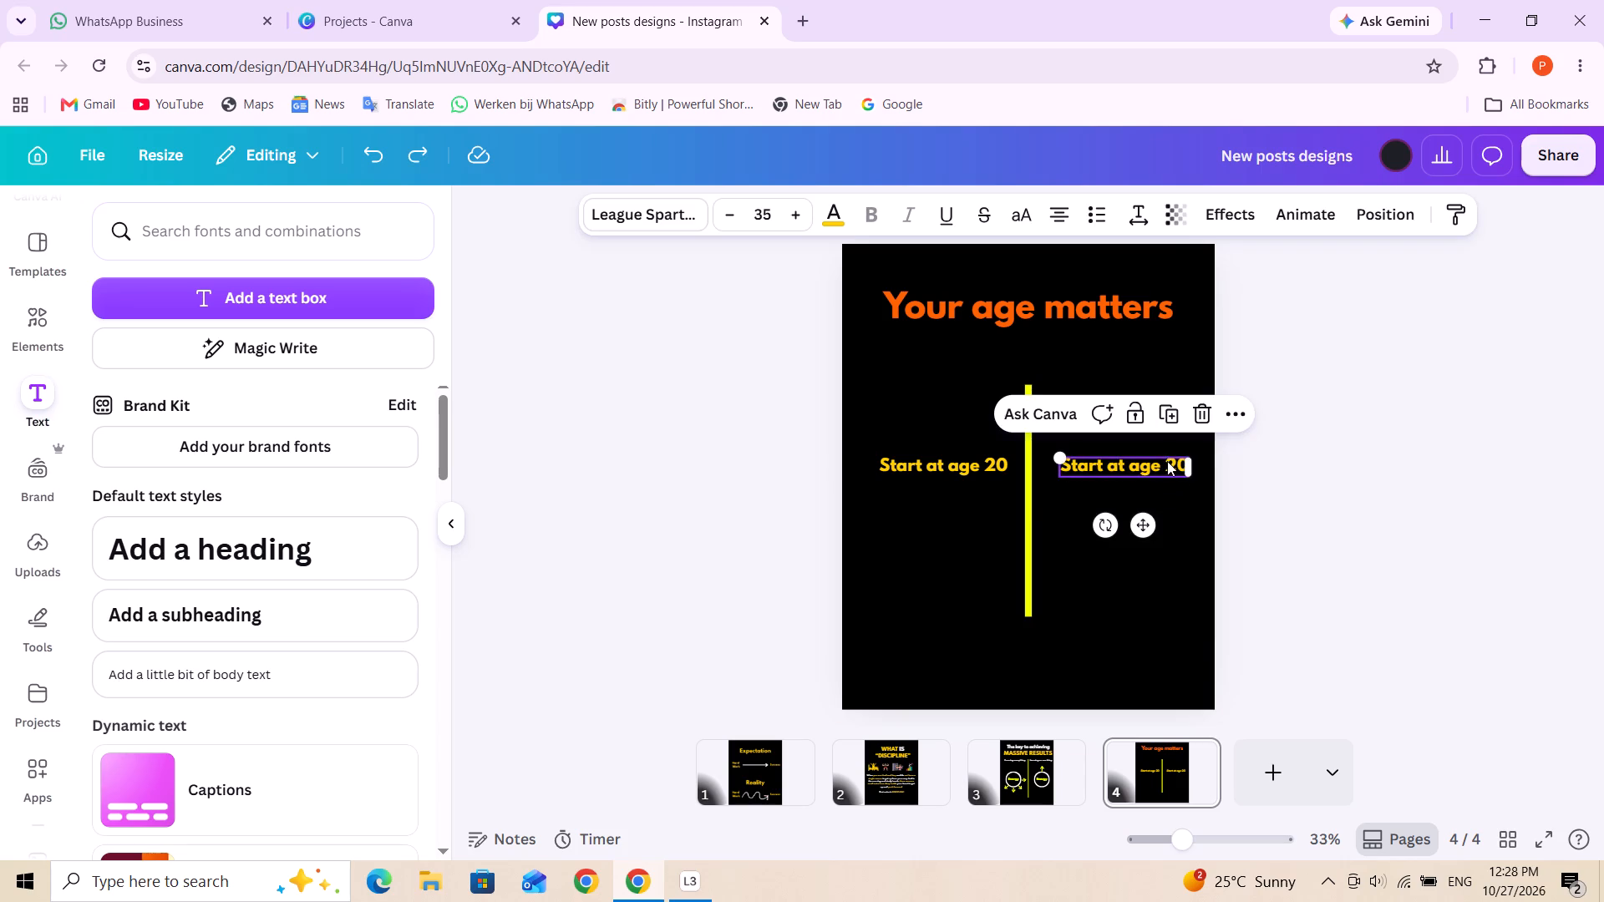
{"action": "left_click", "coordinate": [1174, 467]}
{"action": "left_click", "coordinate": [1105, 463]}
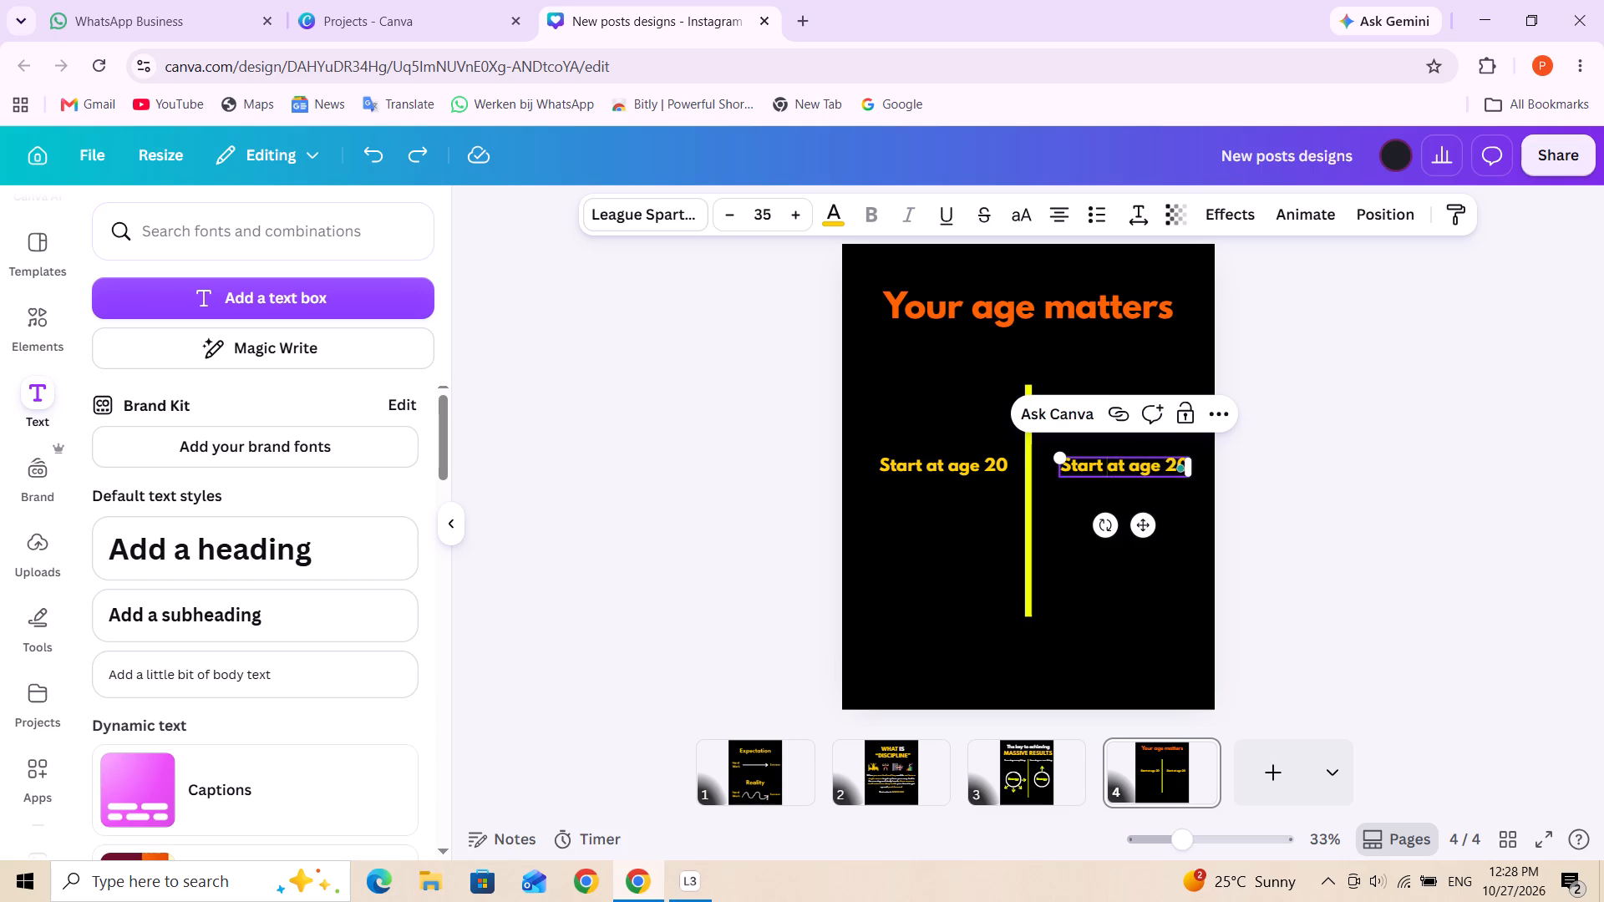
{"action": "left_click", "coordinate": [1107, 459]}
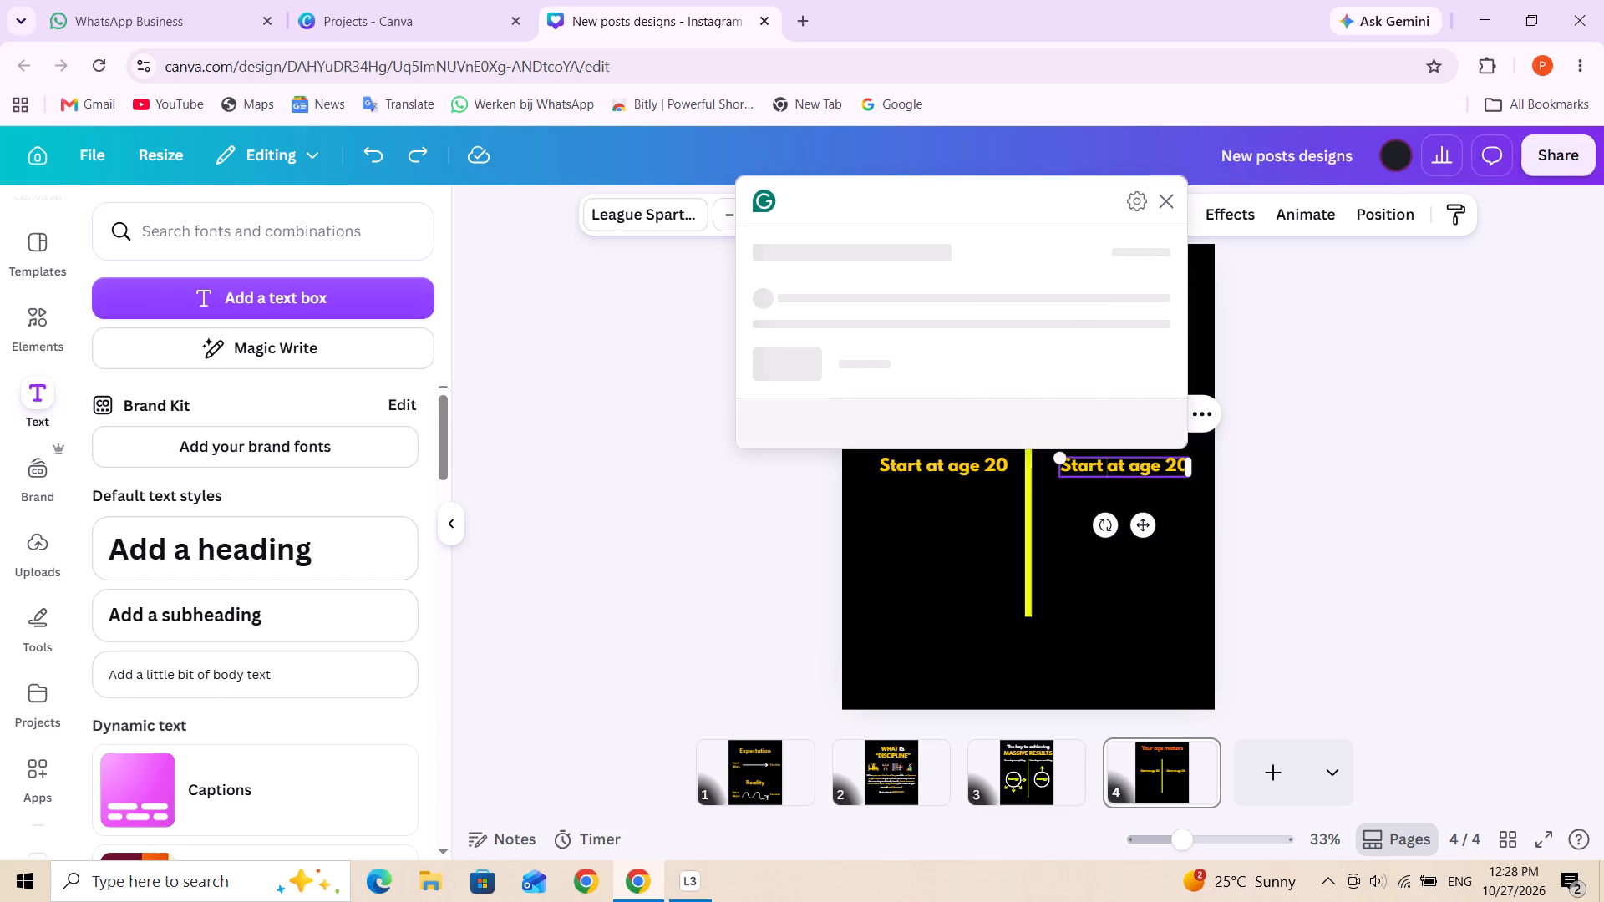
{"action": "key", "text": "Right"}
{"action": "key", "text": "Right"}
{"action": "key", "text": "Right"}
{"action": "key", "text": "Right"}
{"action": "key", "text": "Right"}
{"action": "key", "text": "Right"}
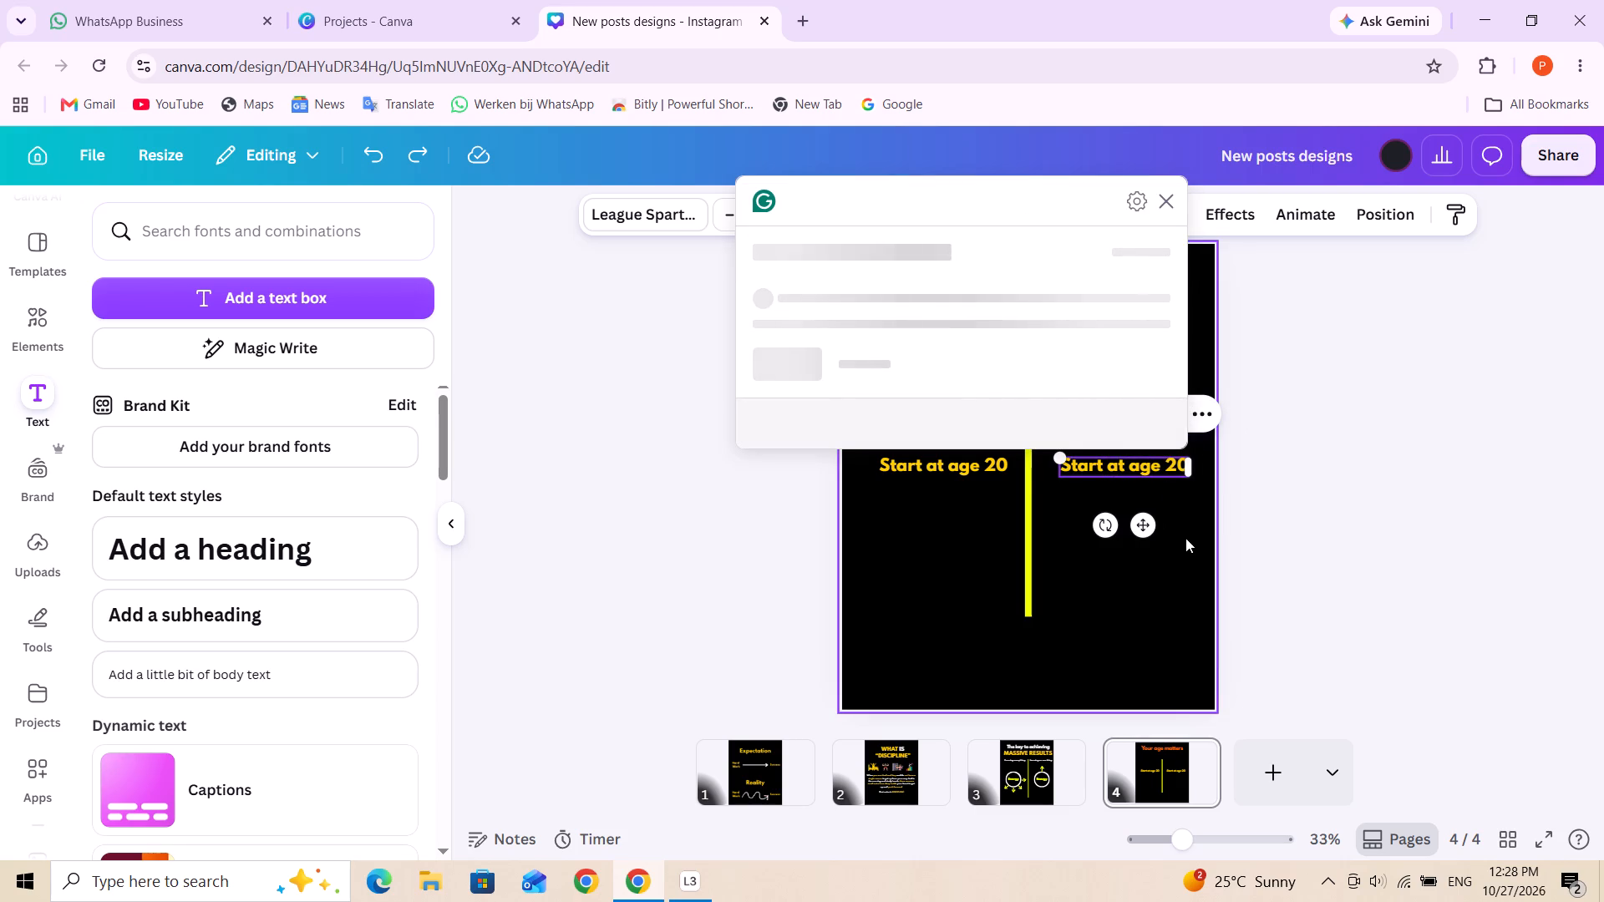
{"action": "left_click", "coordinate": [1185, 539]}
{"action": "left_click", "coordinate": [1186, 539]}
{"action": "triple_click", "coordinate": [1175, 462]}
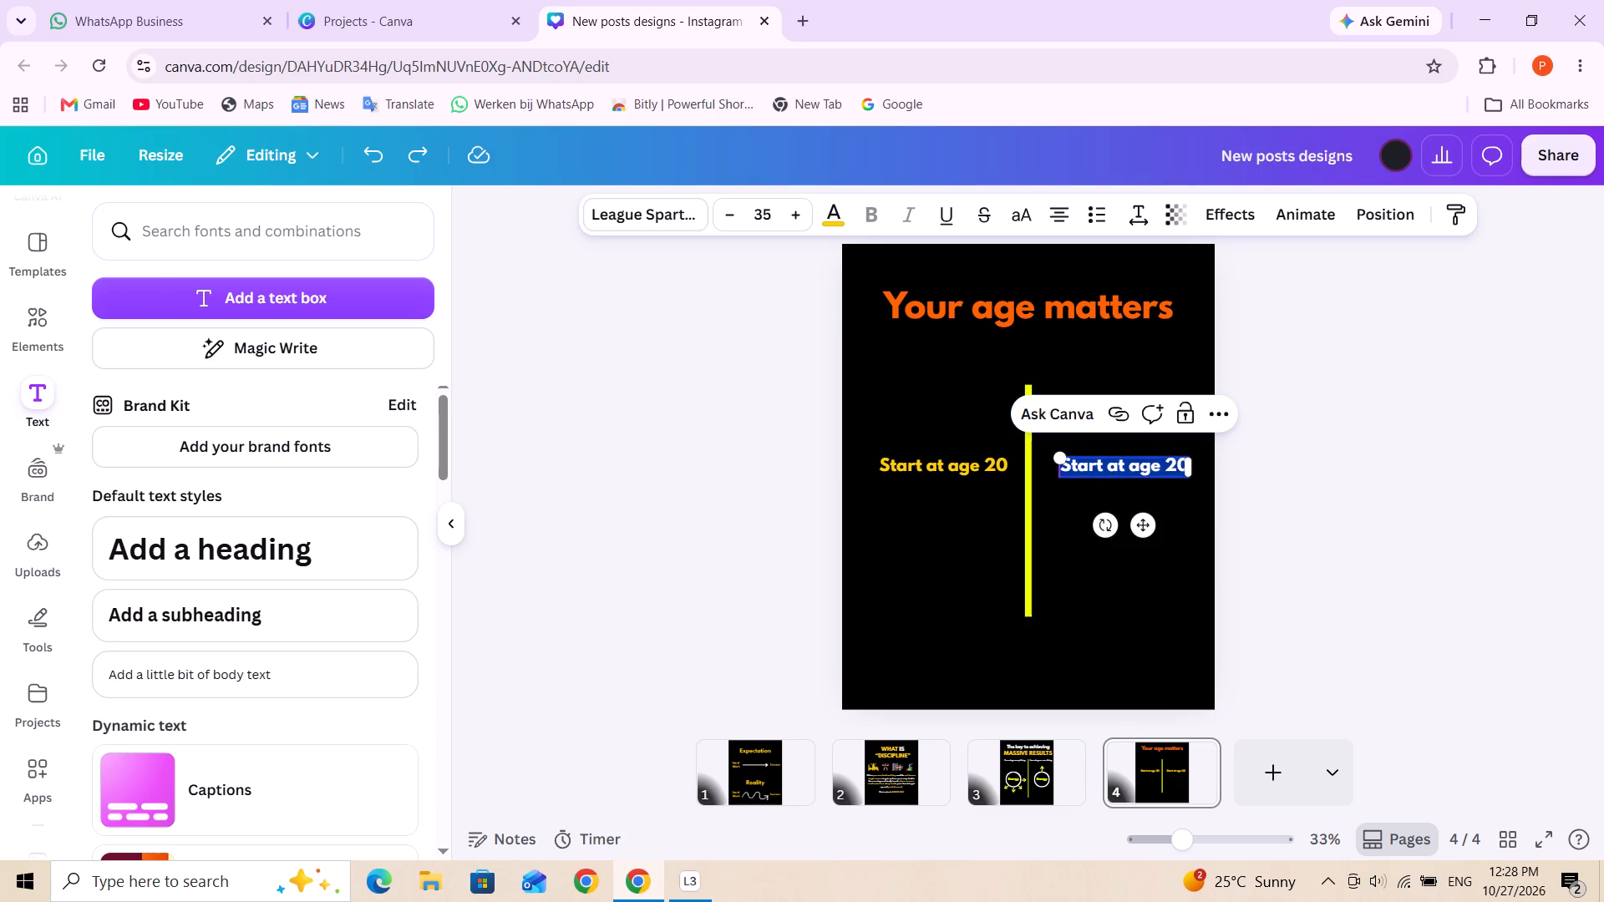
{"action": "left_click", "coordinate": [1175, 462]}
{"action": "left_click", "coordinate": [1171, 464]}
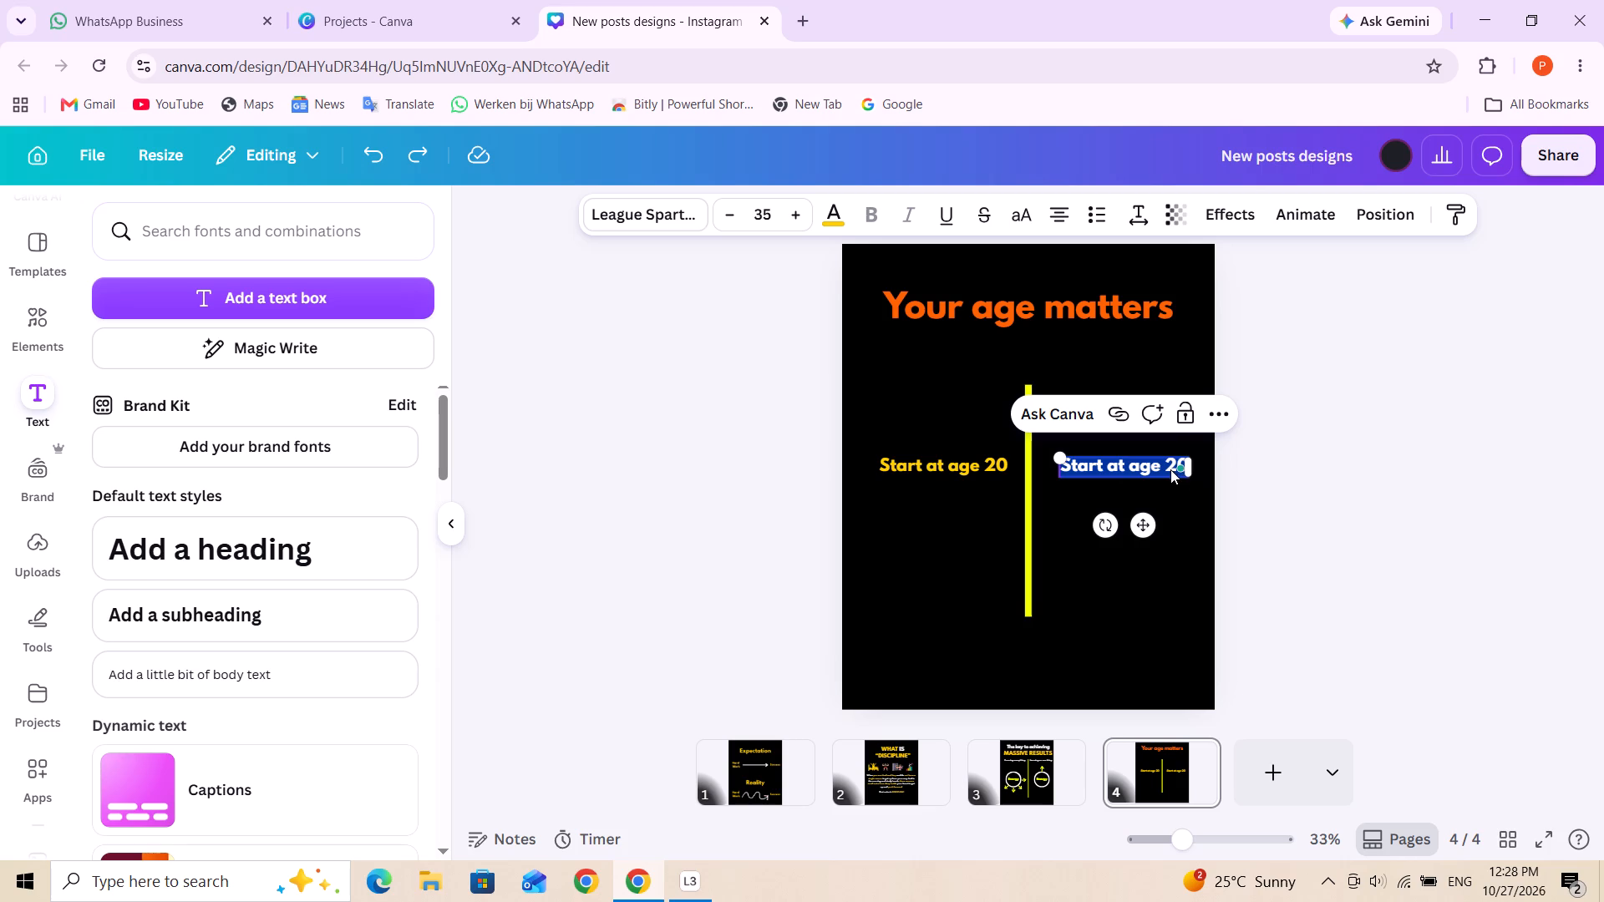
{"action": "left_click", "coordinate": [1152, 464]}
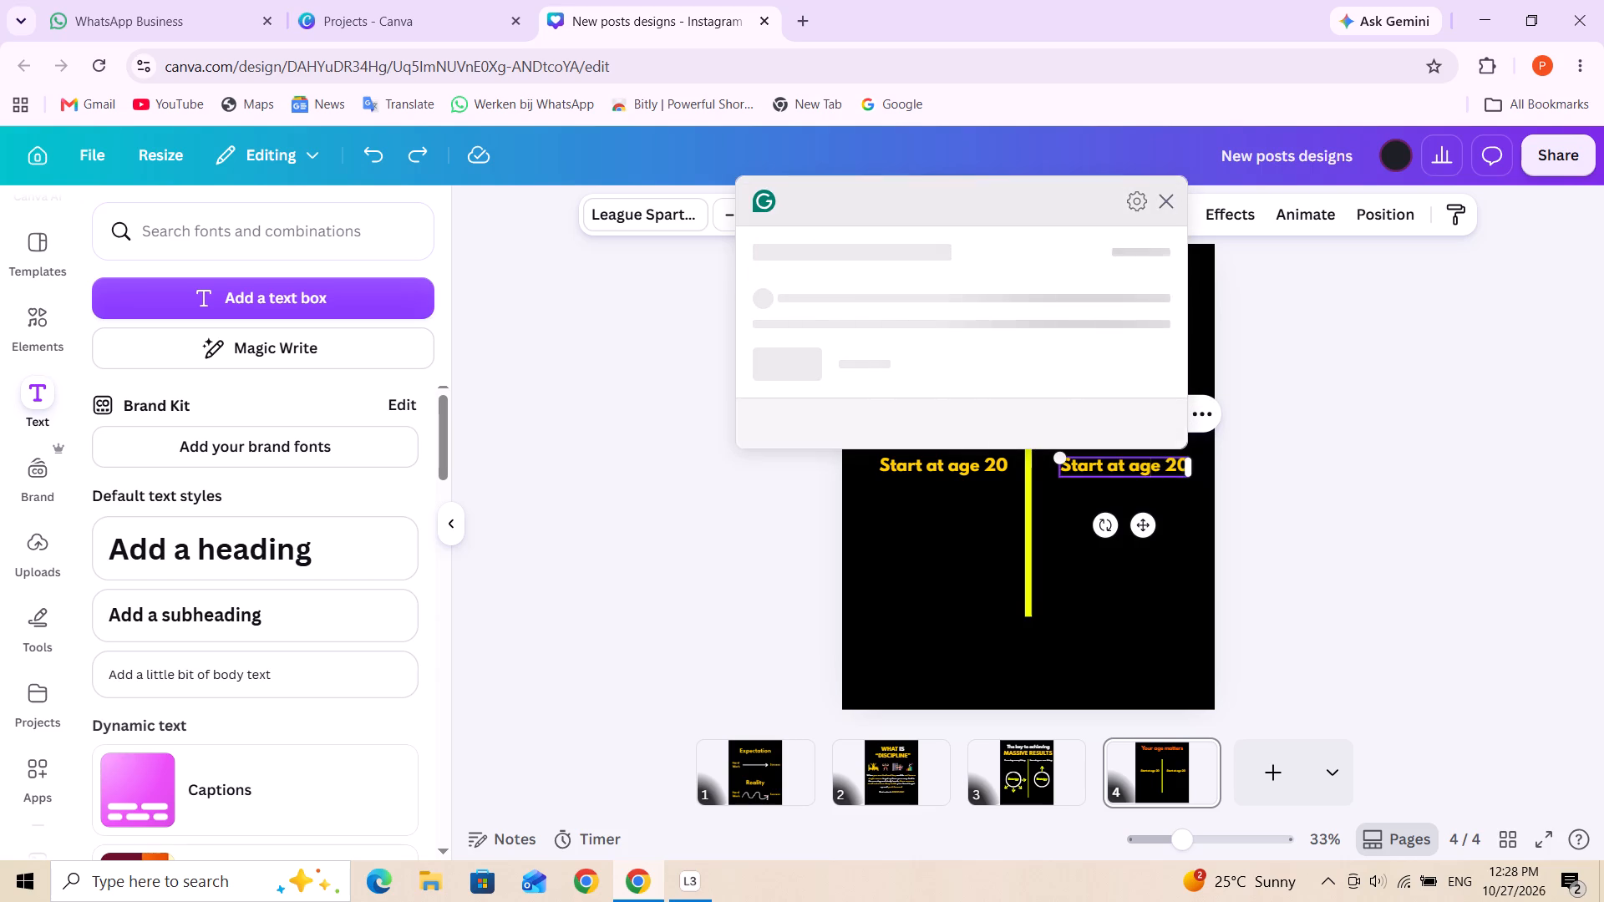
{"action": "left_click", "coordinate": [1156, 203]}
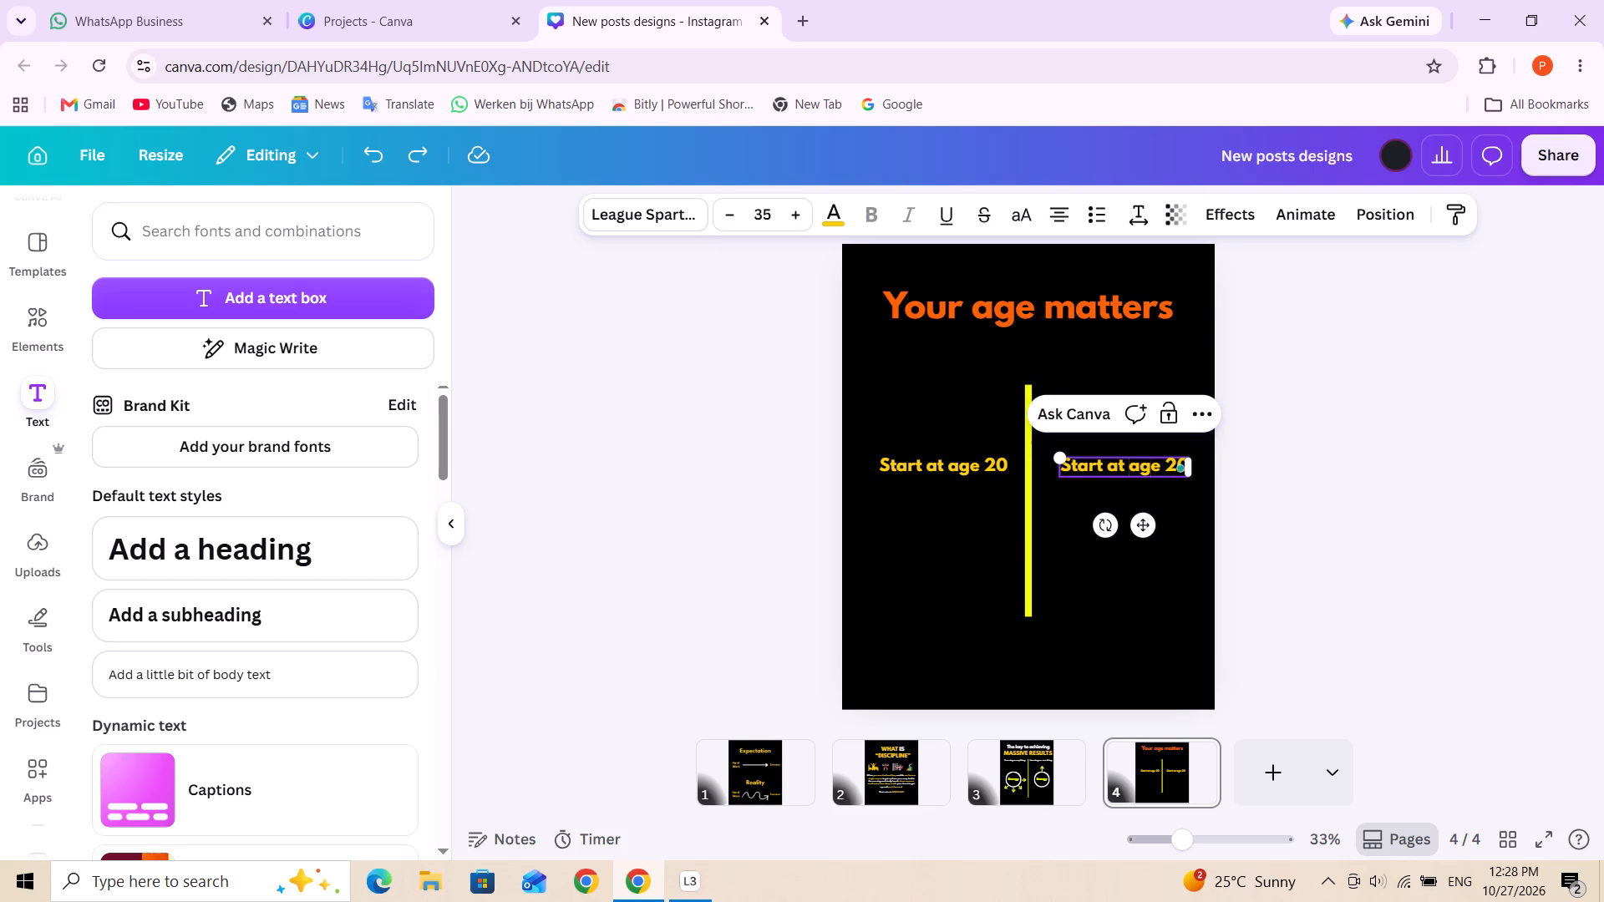
Replace the text of the label right of the divider with "Start at age 40".
{"action": "left_click", "coordinate": [1128, 464]}
{"action": "triple_click", "coordinate": [1119, 466]}
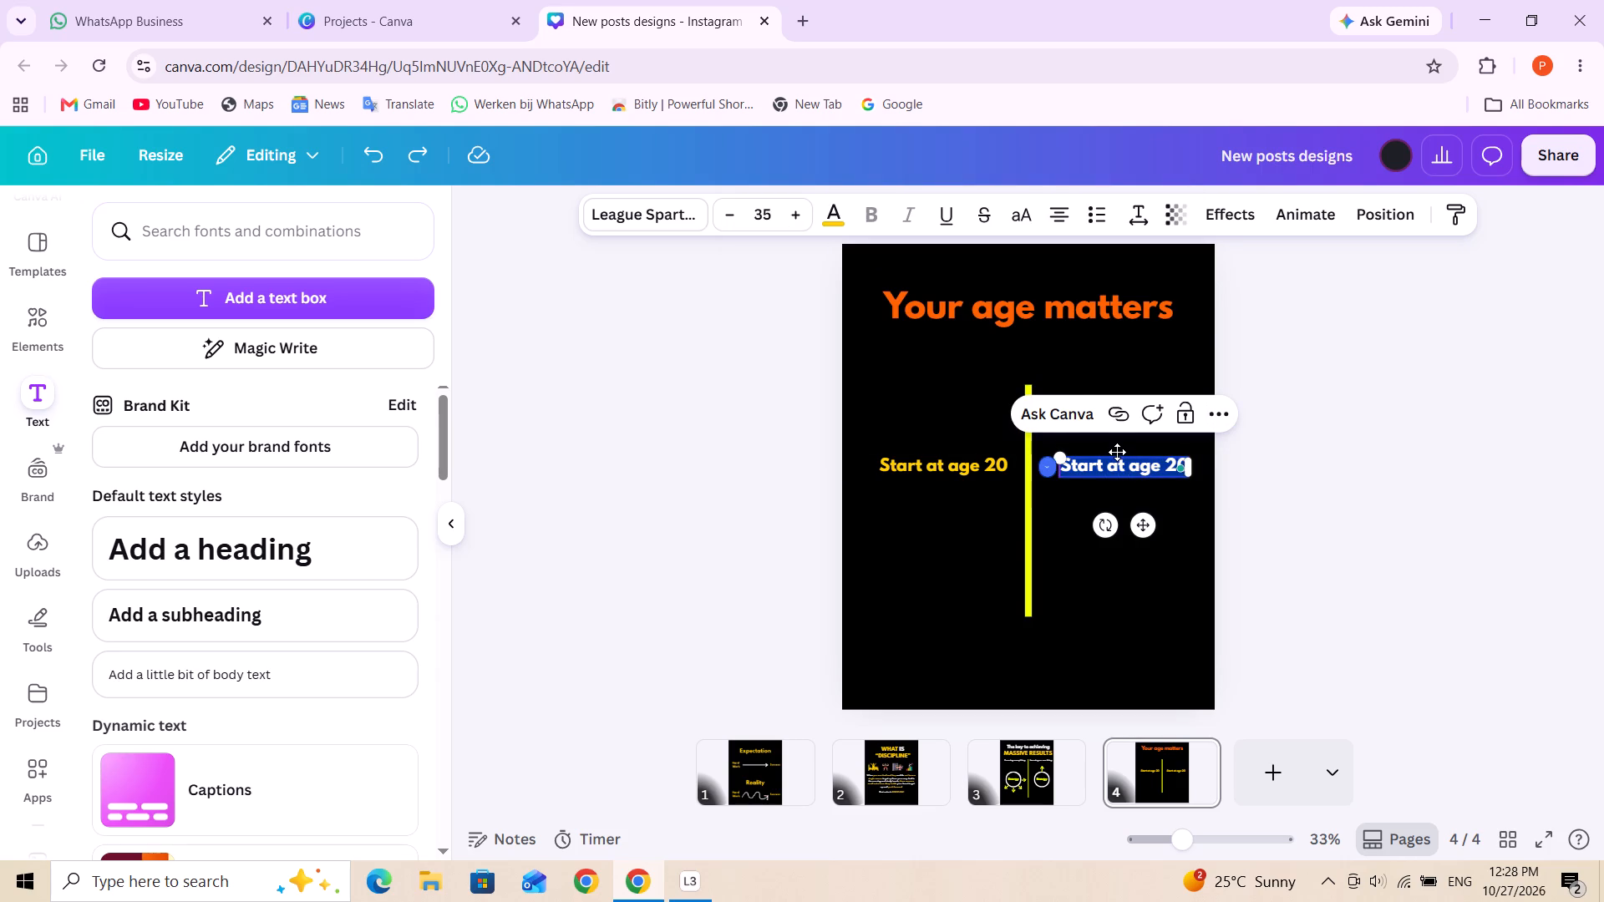
{"action": "key", "text": "BackSpace"}
{"action": "key", "text": "BackSpace"}
{"action": "key", "text": "BackSpace"}
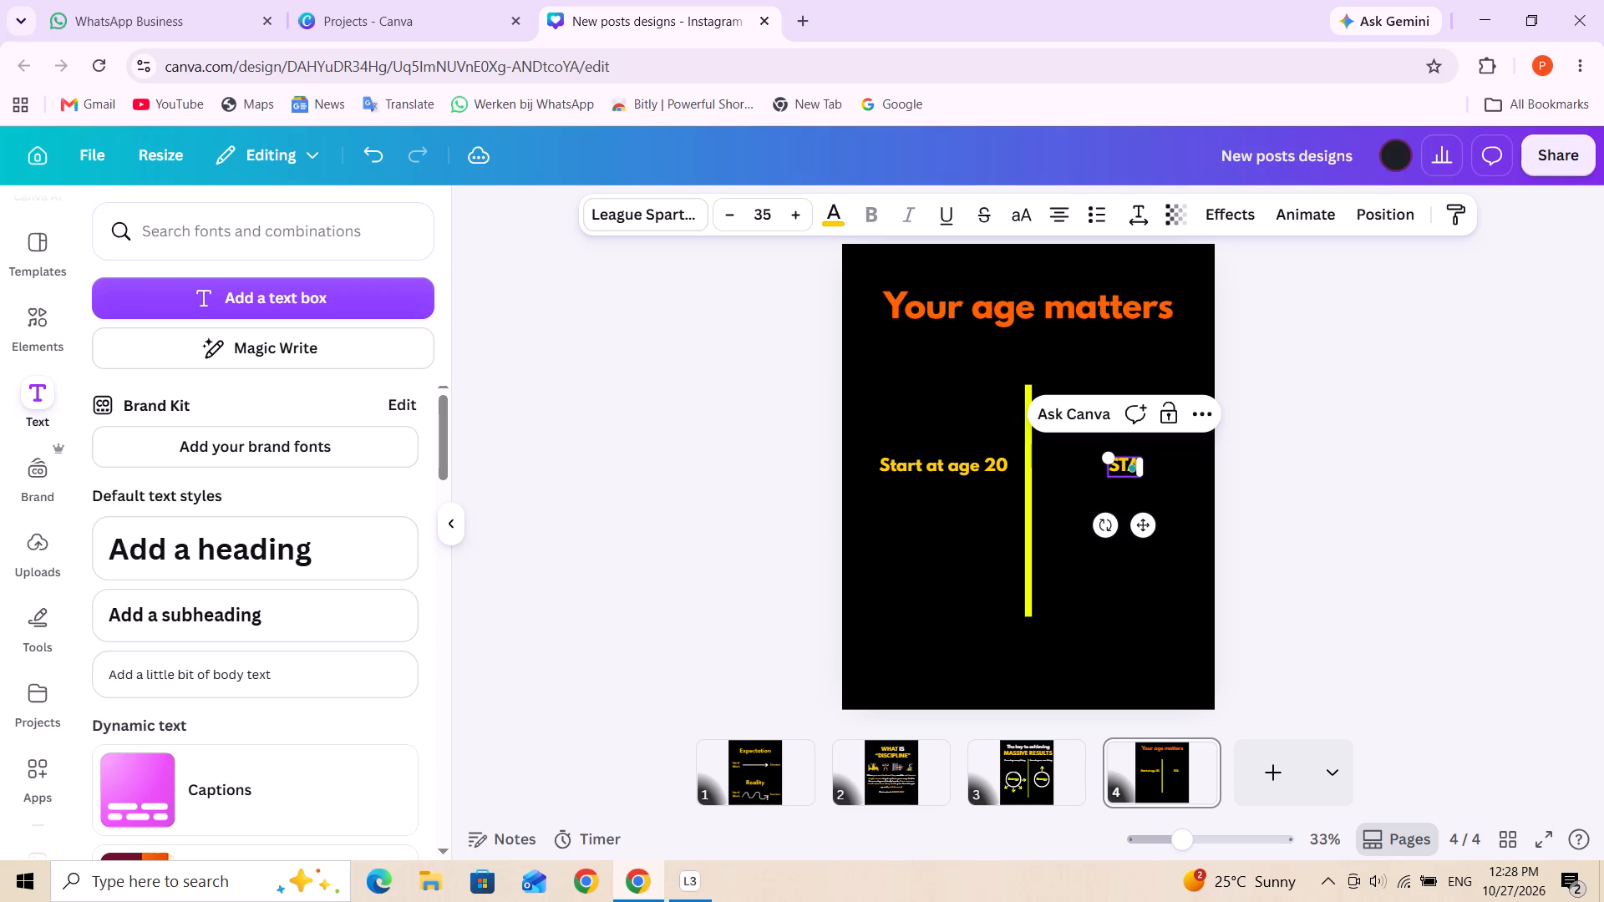
{"action": "type", "text": "tart at age 40"}
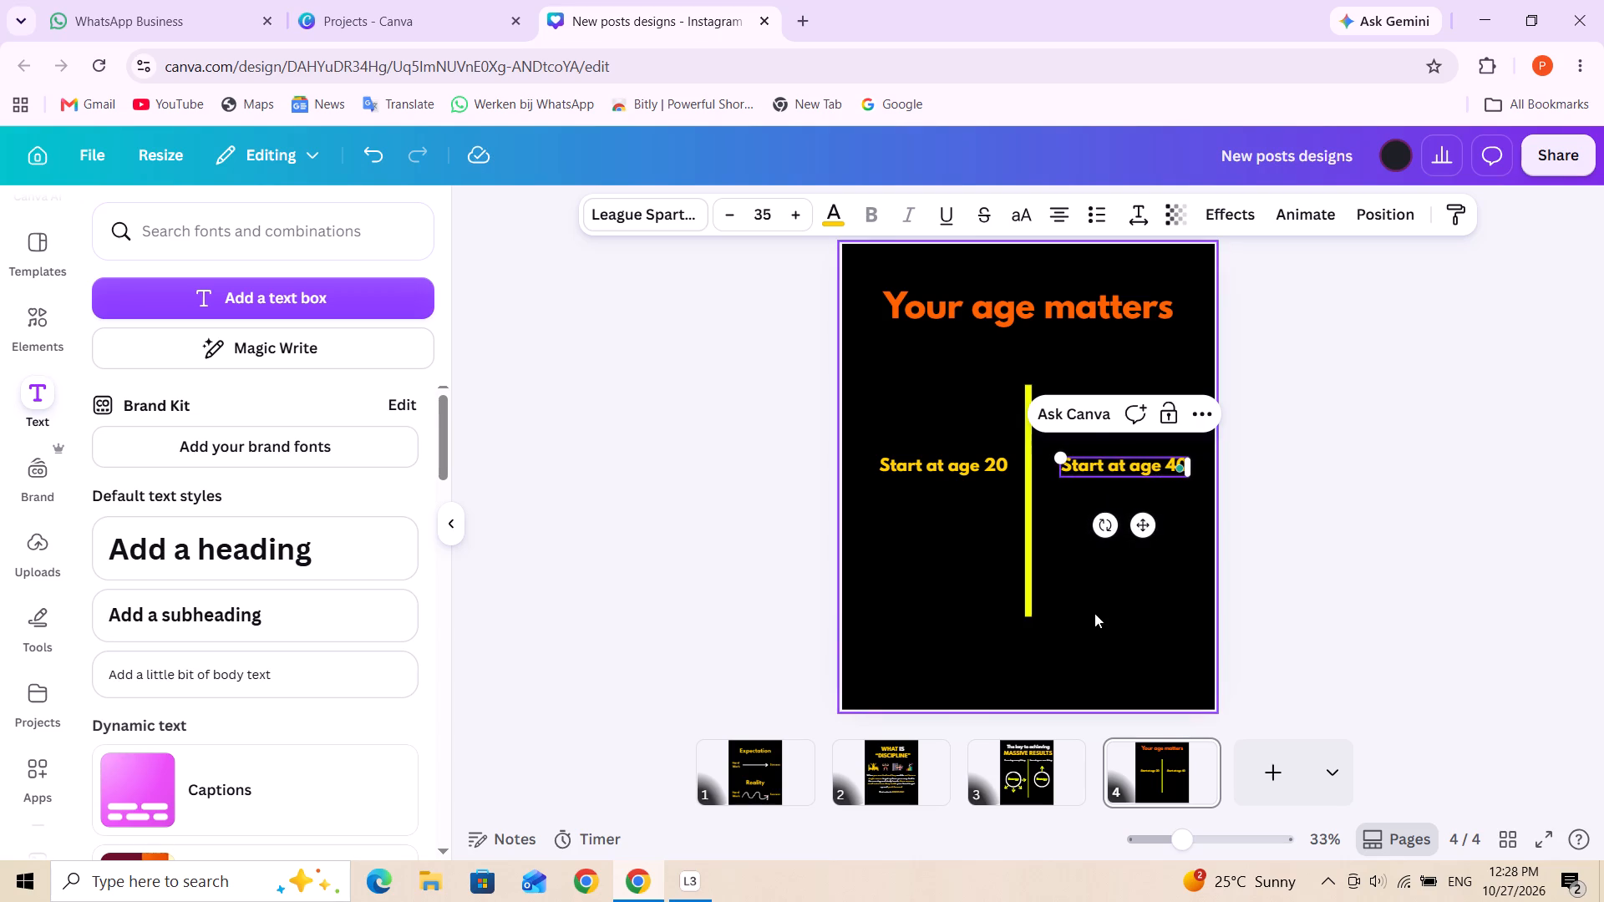
{"action": "left_click", "coordinate": [1094, 613]}
Add a subheading in League Spartan at size 40 and place it left of the divider, beneath the "Start at age 20" label.
{"action": "left_click", "coordinate": [1116, 472]}
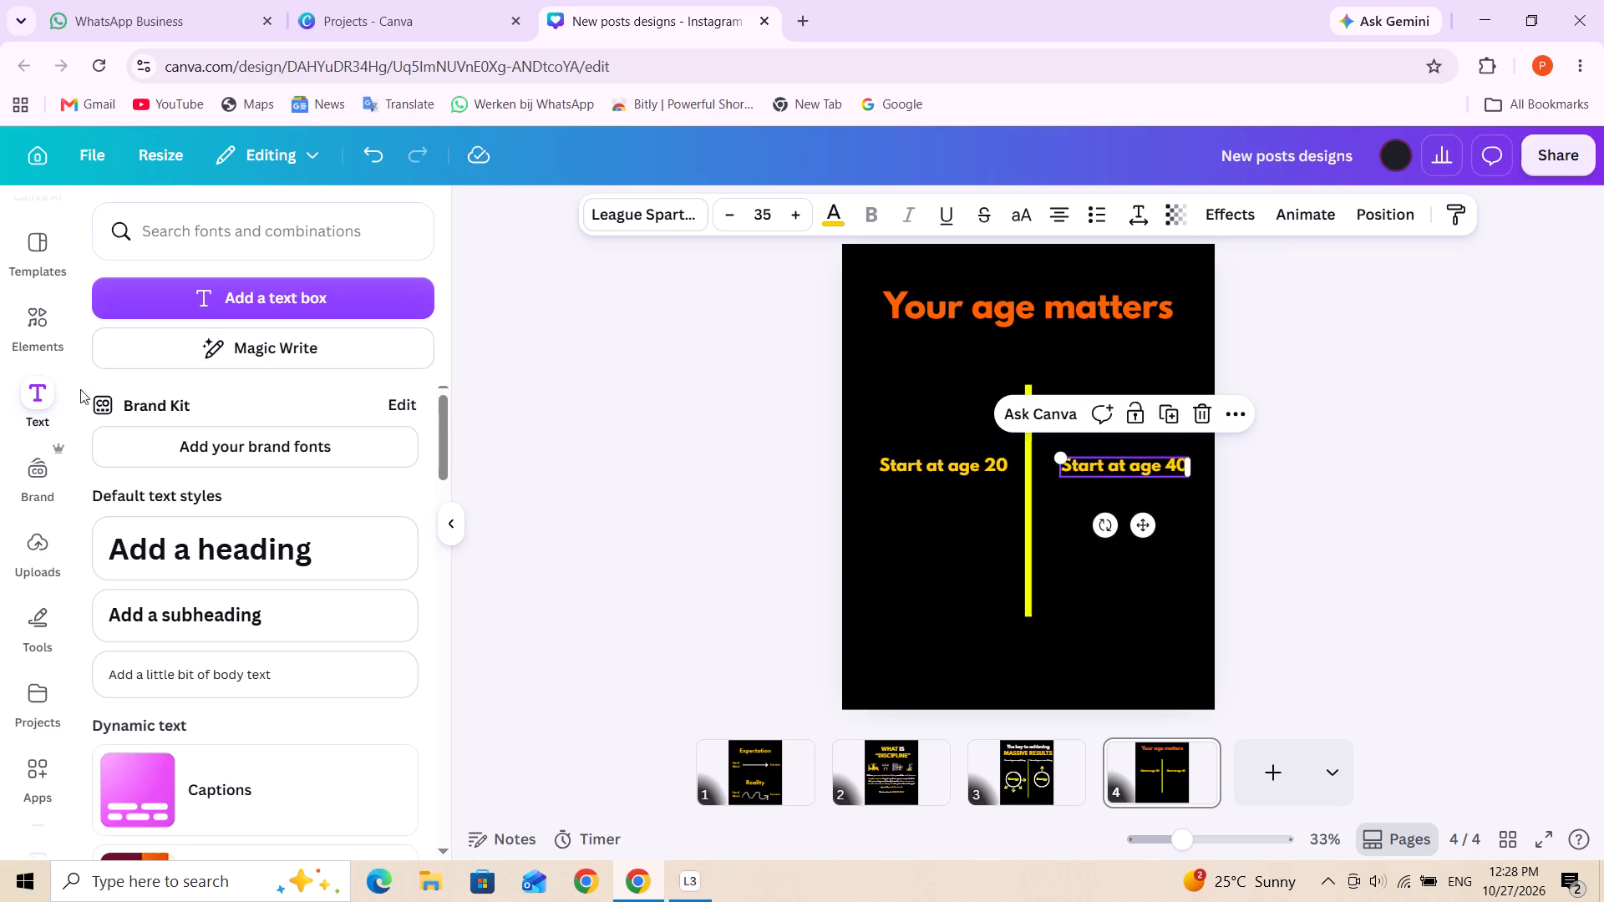
{"action": "left_click", "coordinate": [249, 611]}
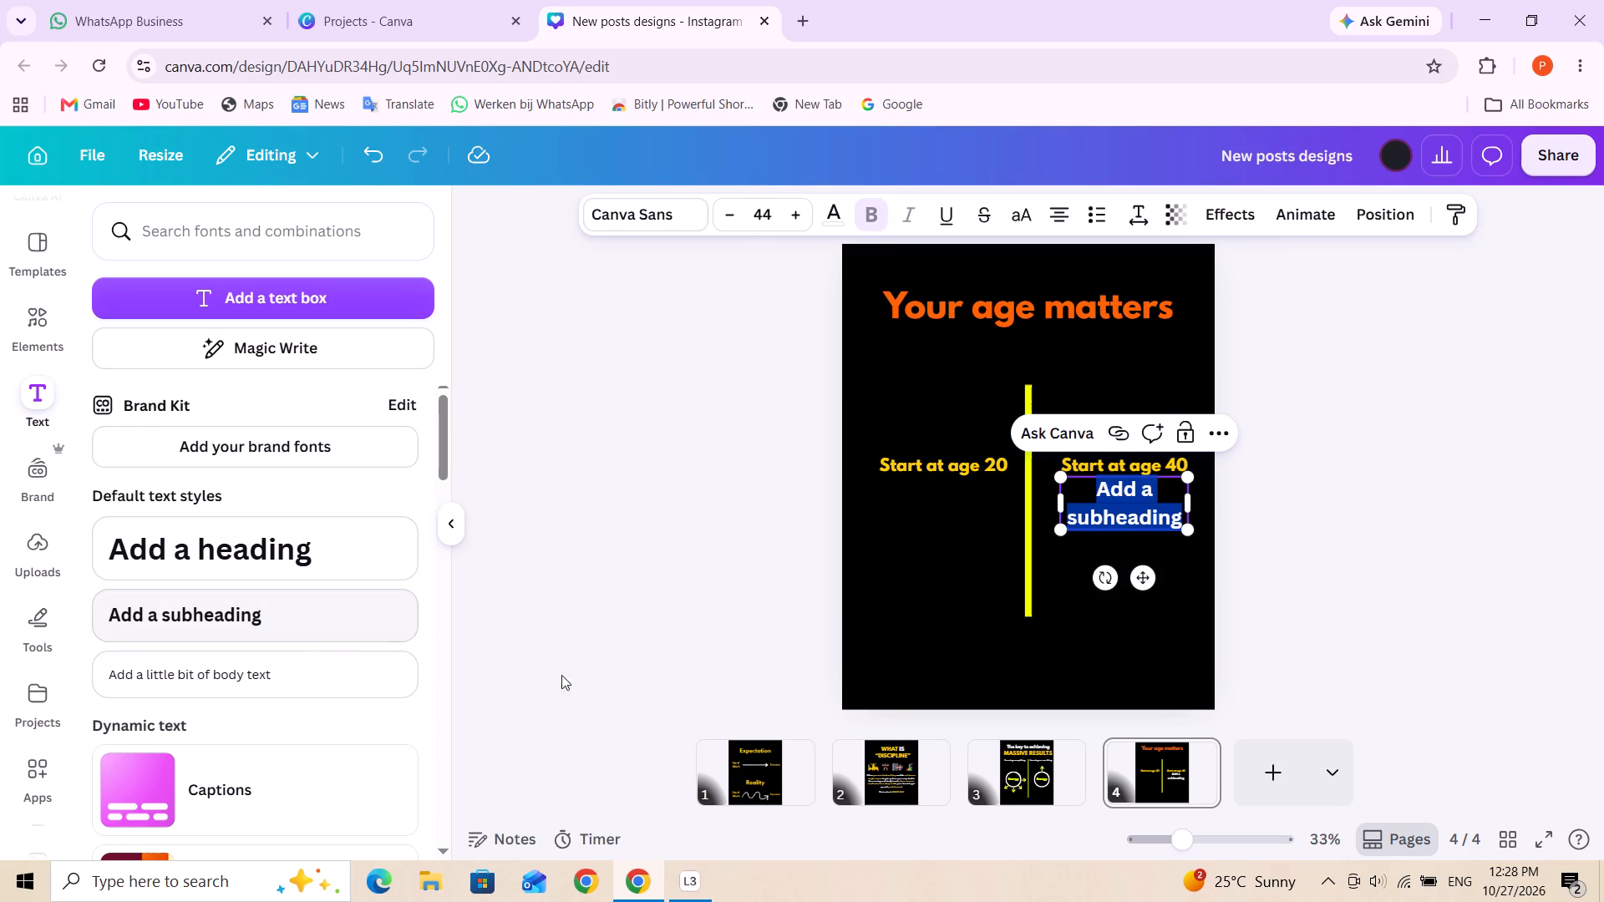
{"action": "left_click", "coordinate": [652, 212]}
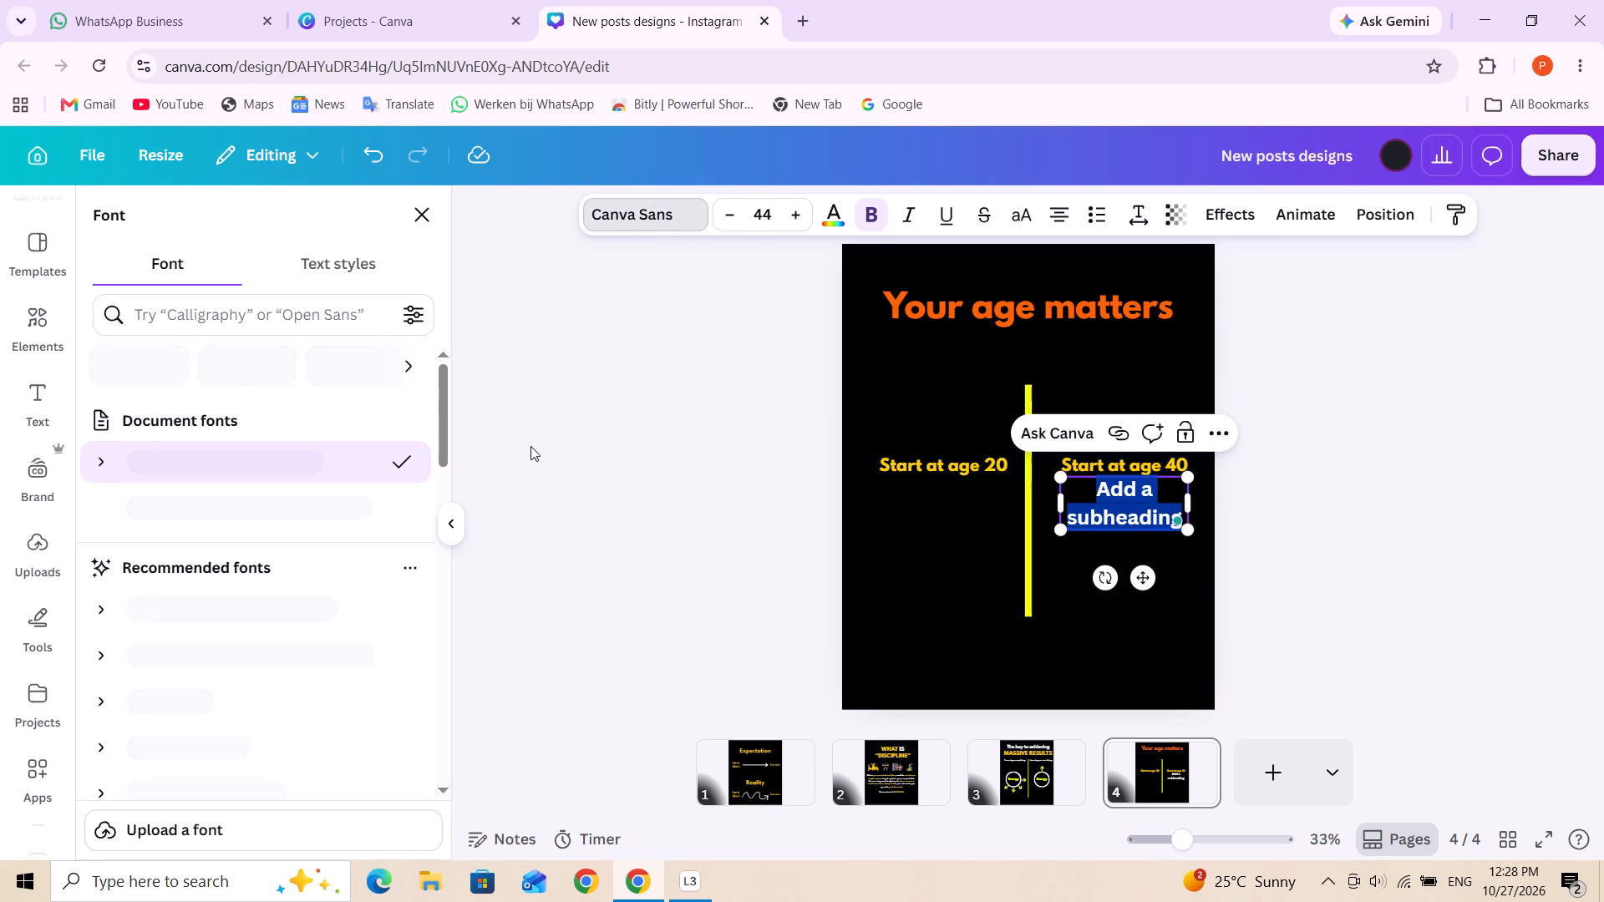
{"action": "left_click", "coordinate": [266, 508]}
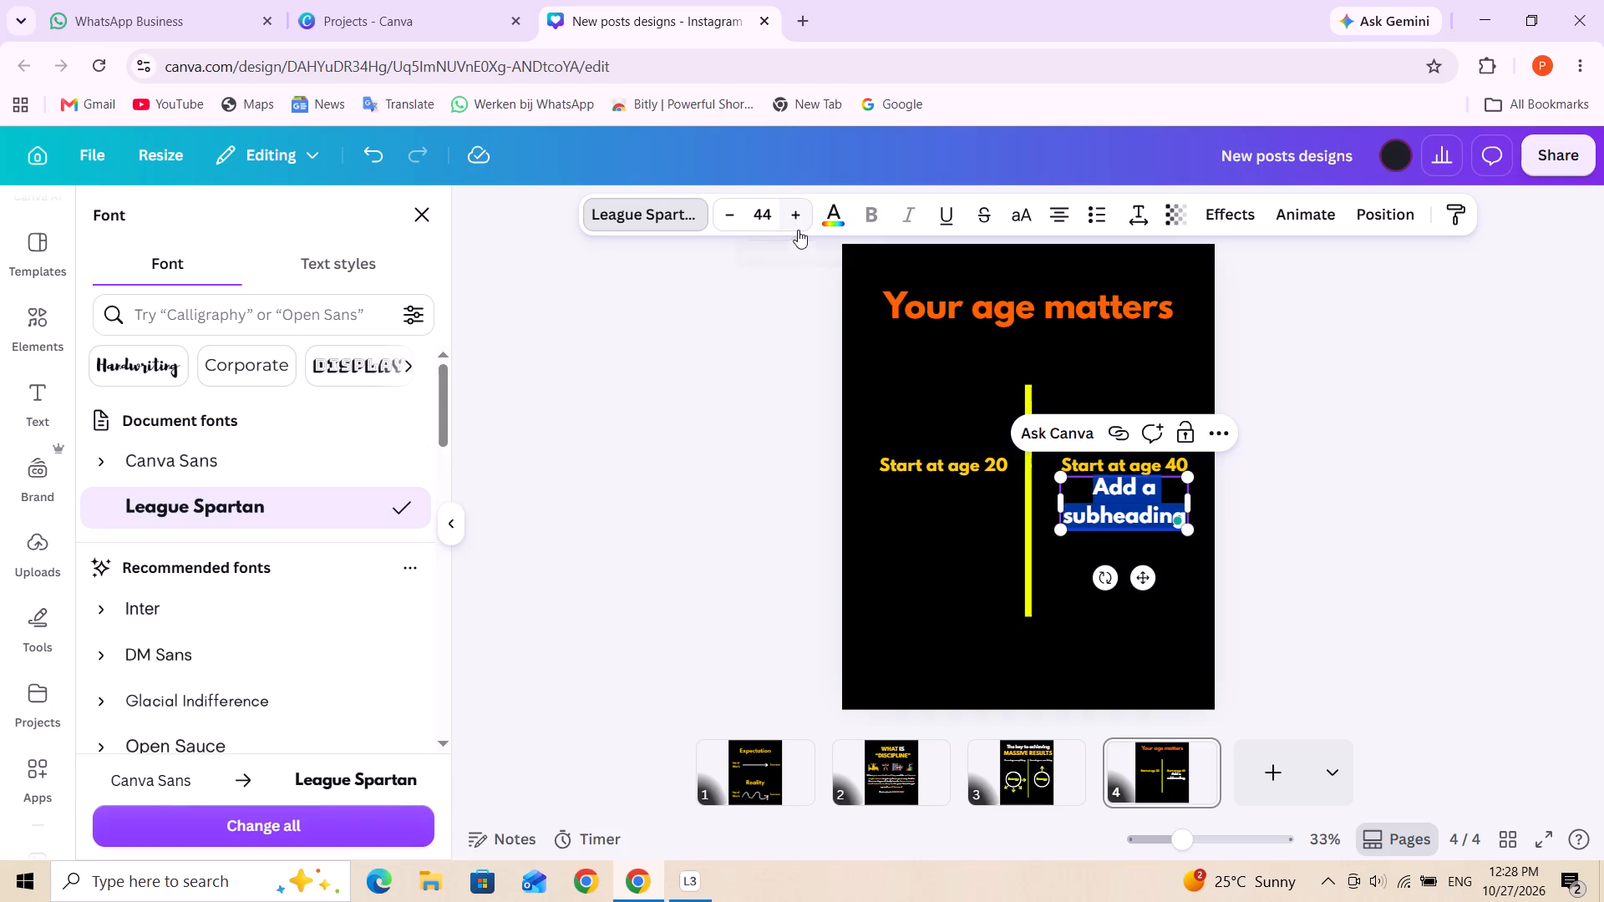
{"action": "triple_click", "coordinate": [723, 214]}
{"action": "left_click", "coordinate": [726, 214]}
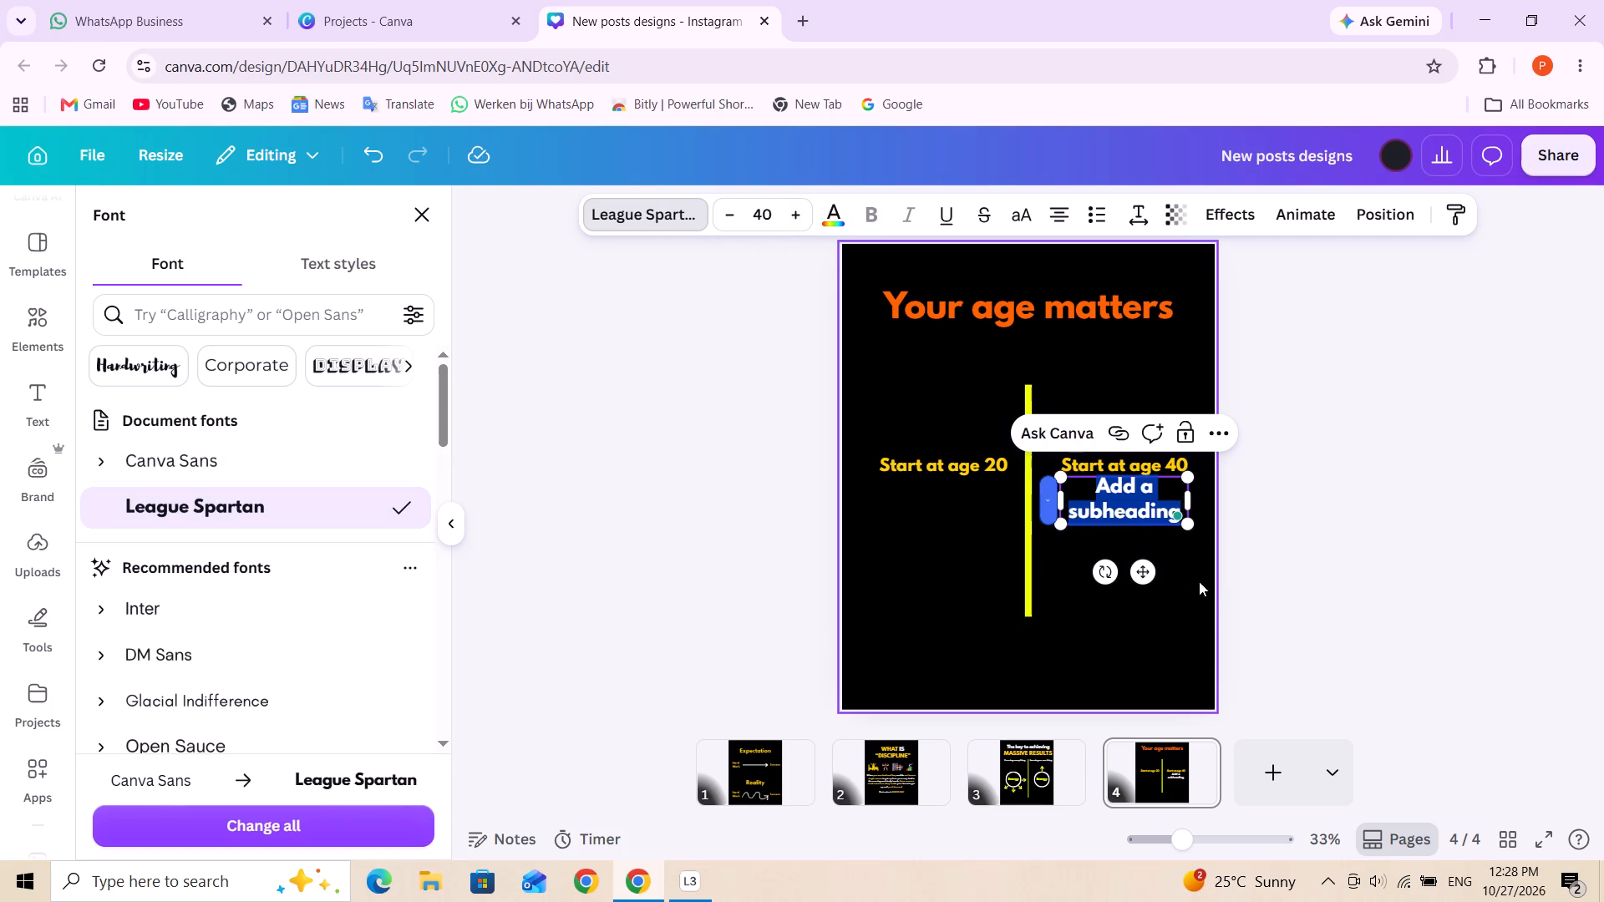
{"action": "left_click", "coordinate": [1151, 655]}
{"action": "left_click_drag", "start_coordinate": [1123, 494], "coordinate": [1104, 497]}
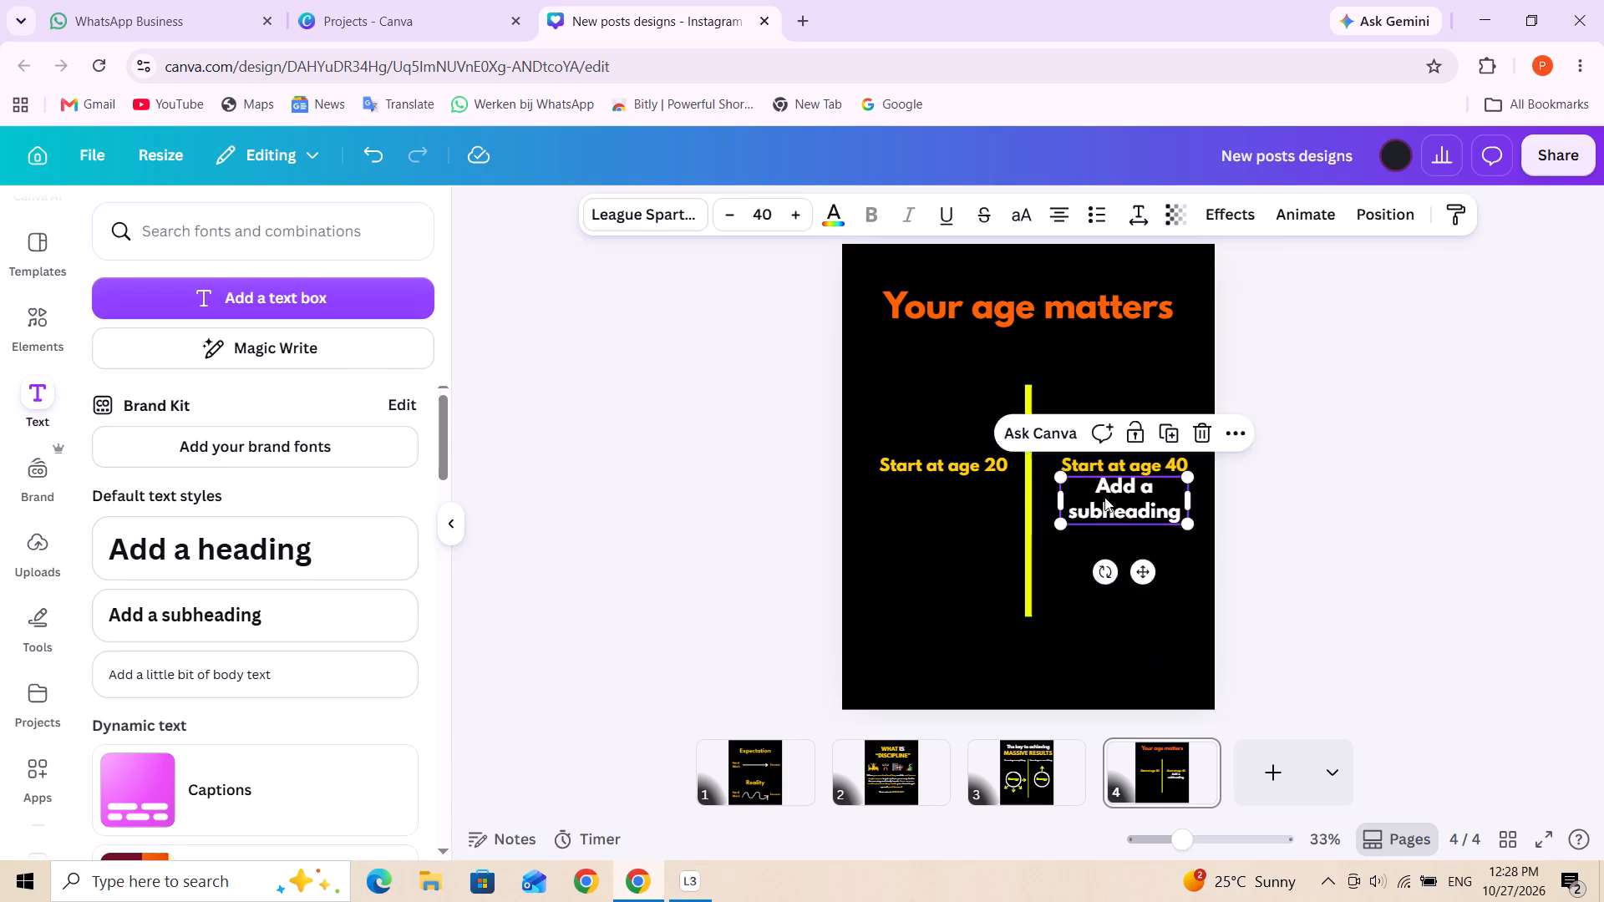
{"action": "left_click_drag", "start_coordinate": [1104, 497], "coordinate": [938, 519]}
Replace the placeholder text of the new subheading with "Invests $100 each".
{"action": "triple_click", "coordinate": [938, 519]}
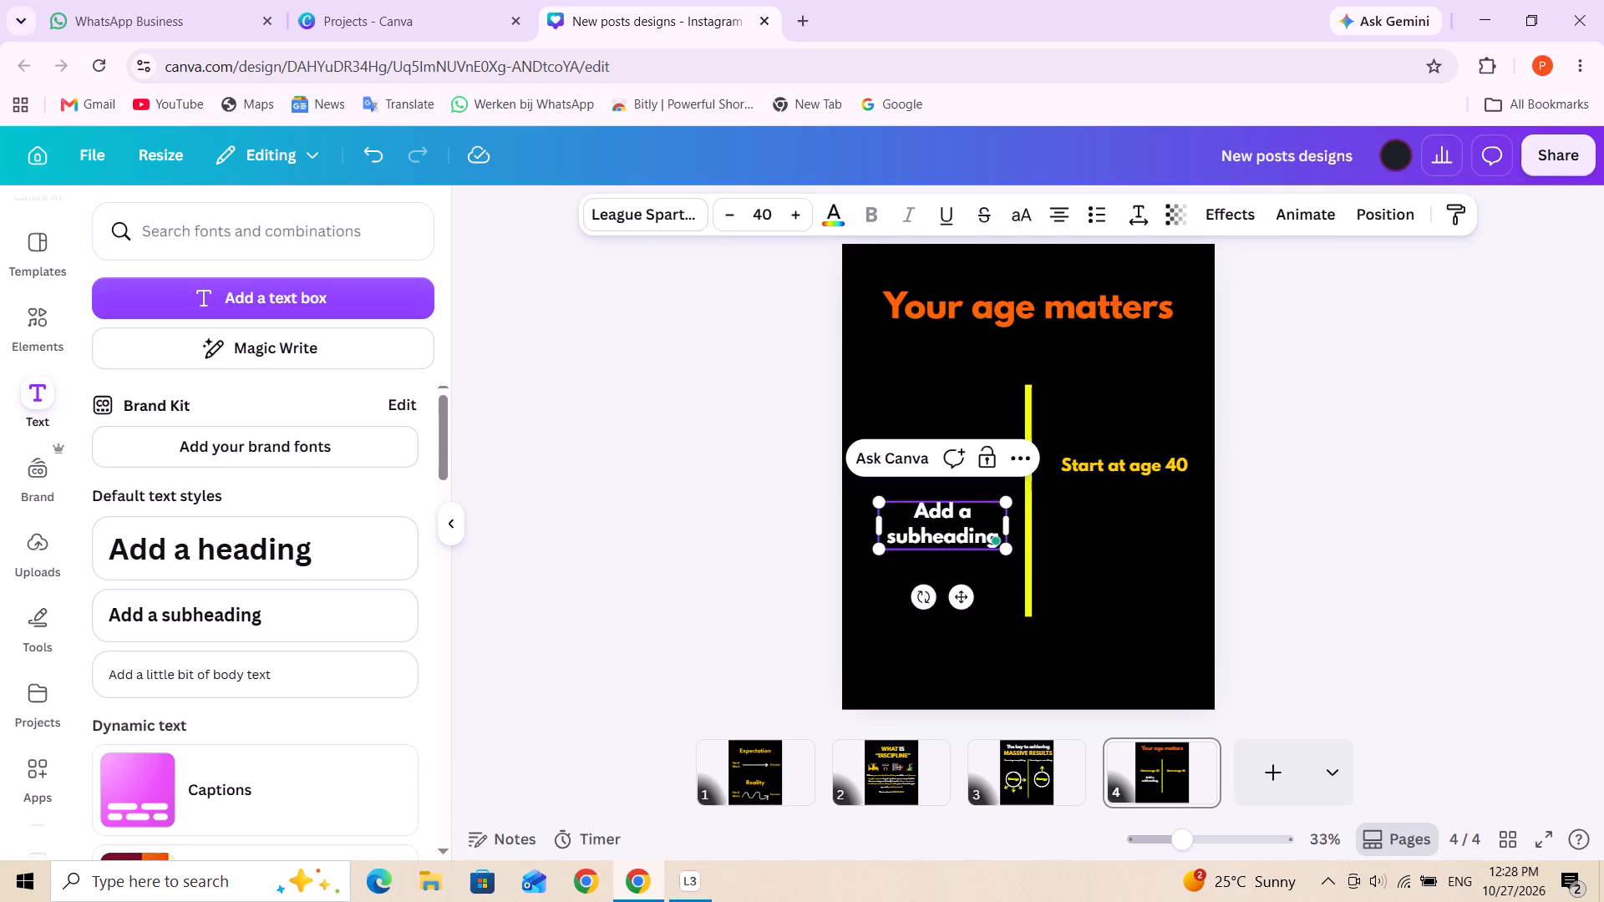
{"action": "triple_click", "coordinate": [937, 519]}
{"action": "left_click", "coordinate": [931, 518]}
{"action": "key", "text": "ctrl+a"}
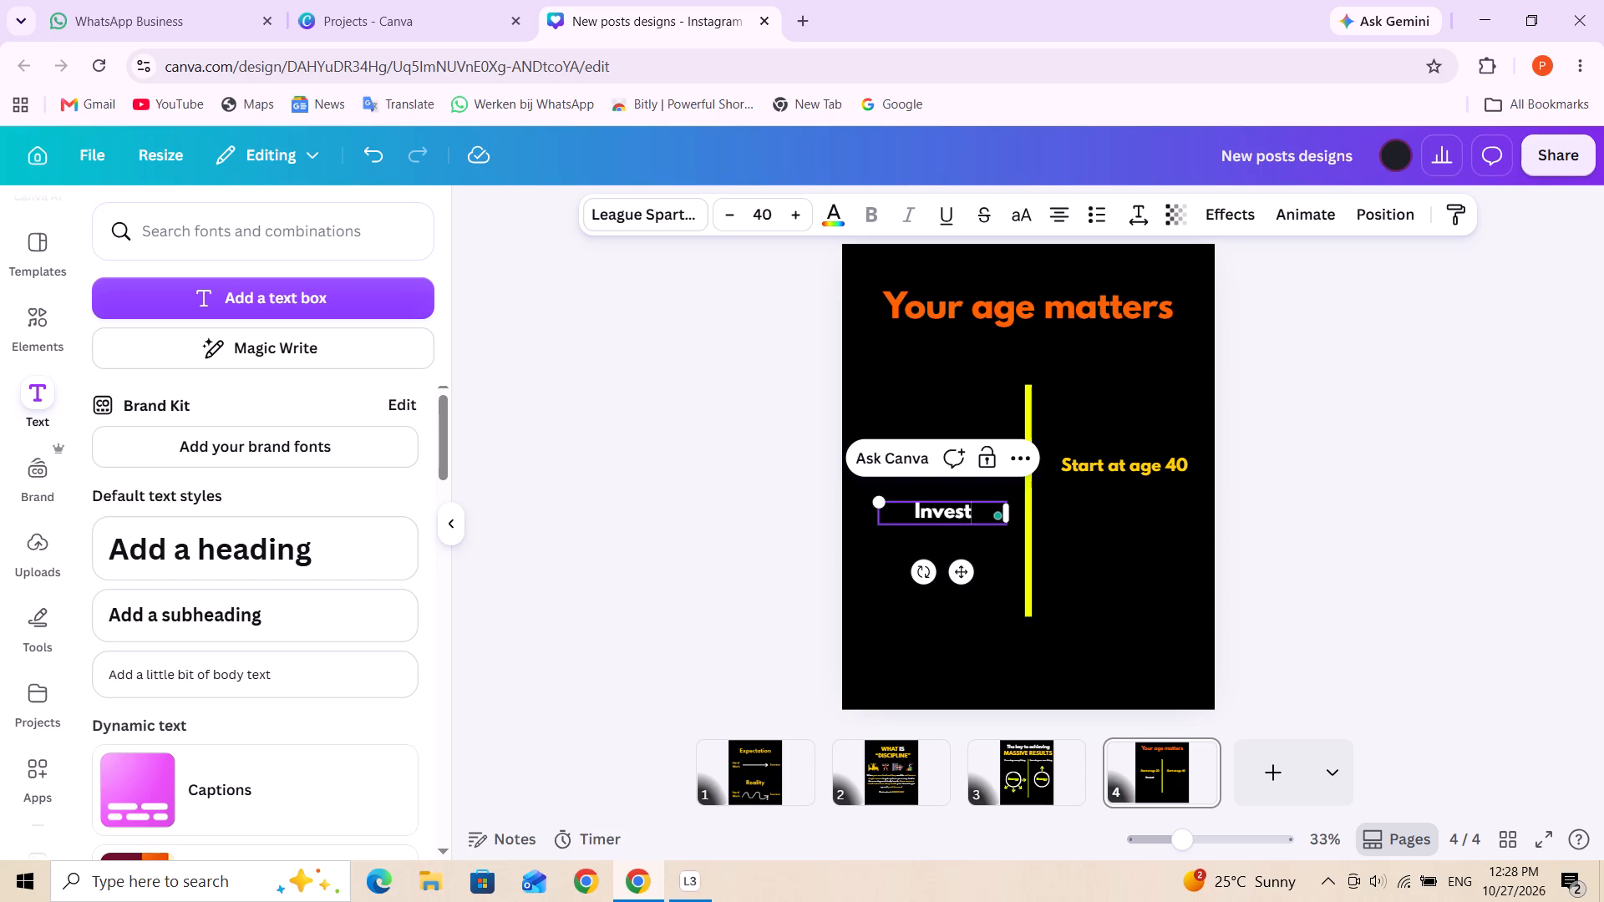
{"action": "type", "text": "s"}
{"action": "key", "text": "space"}
{"action": "type", "text": "$100"}
{"action": "key", "text": "space"}
{"action": "type", "text": "each"}
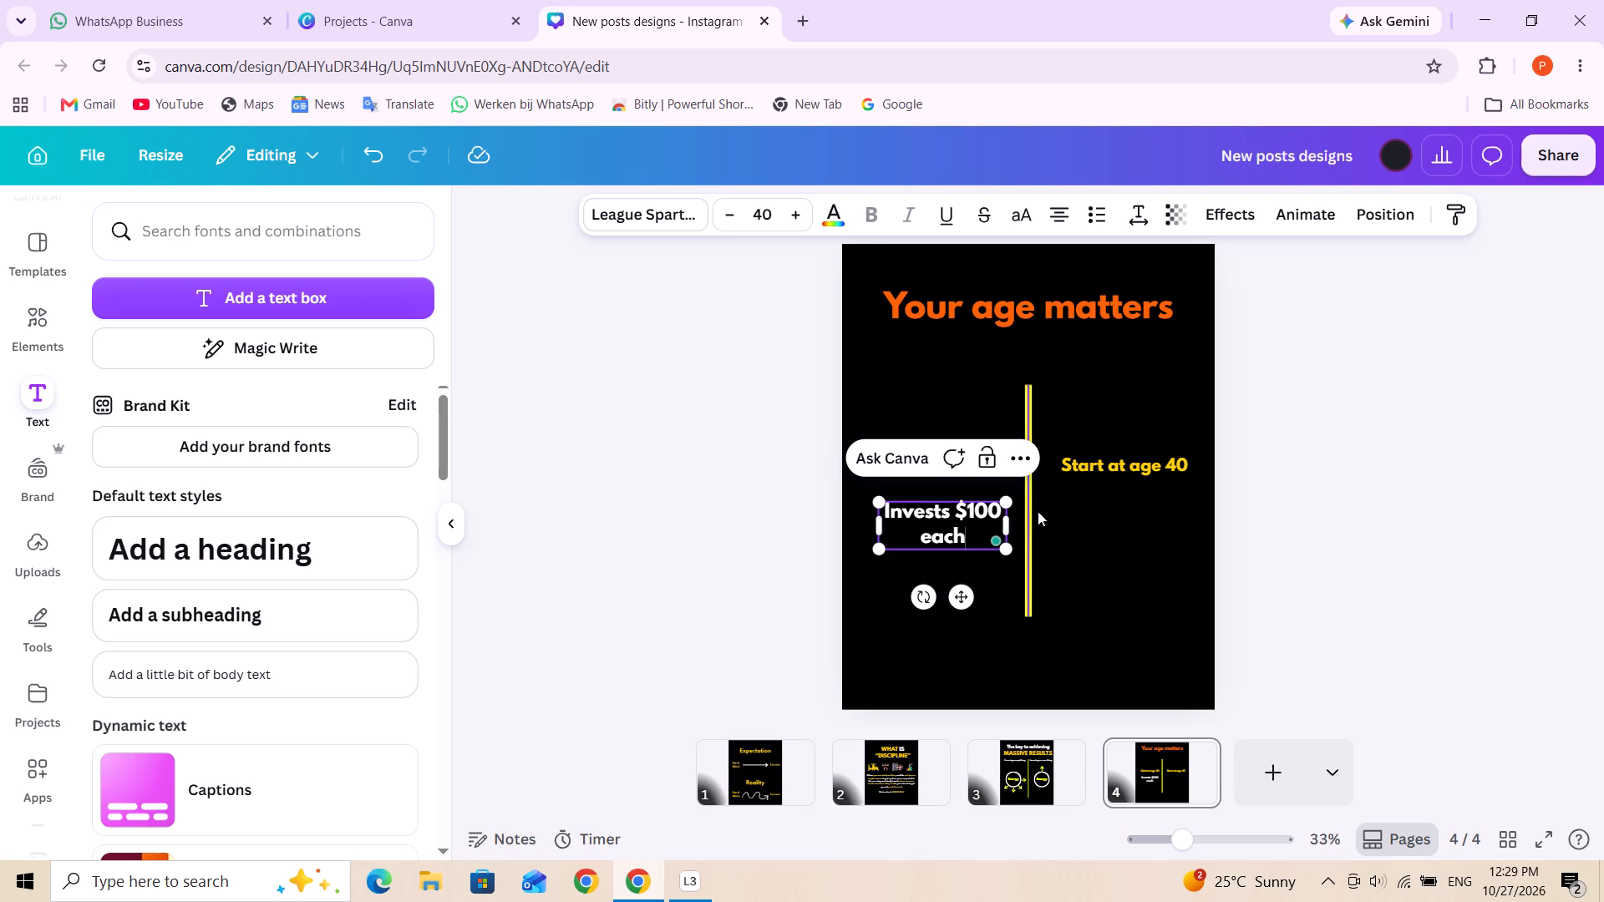
Widen the "Invests $100 each" text box to about 527 so it fits one line, and move it back left of the divider.
{"action": "left_click_drag", "start_coordinate": [1014, 531], "coordinate": [1074, 526]}
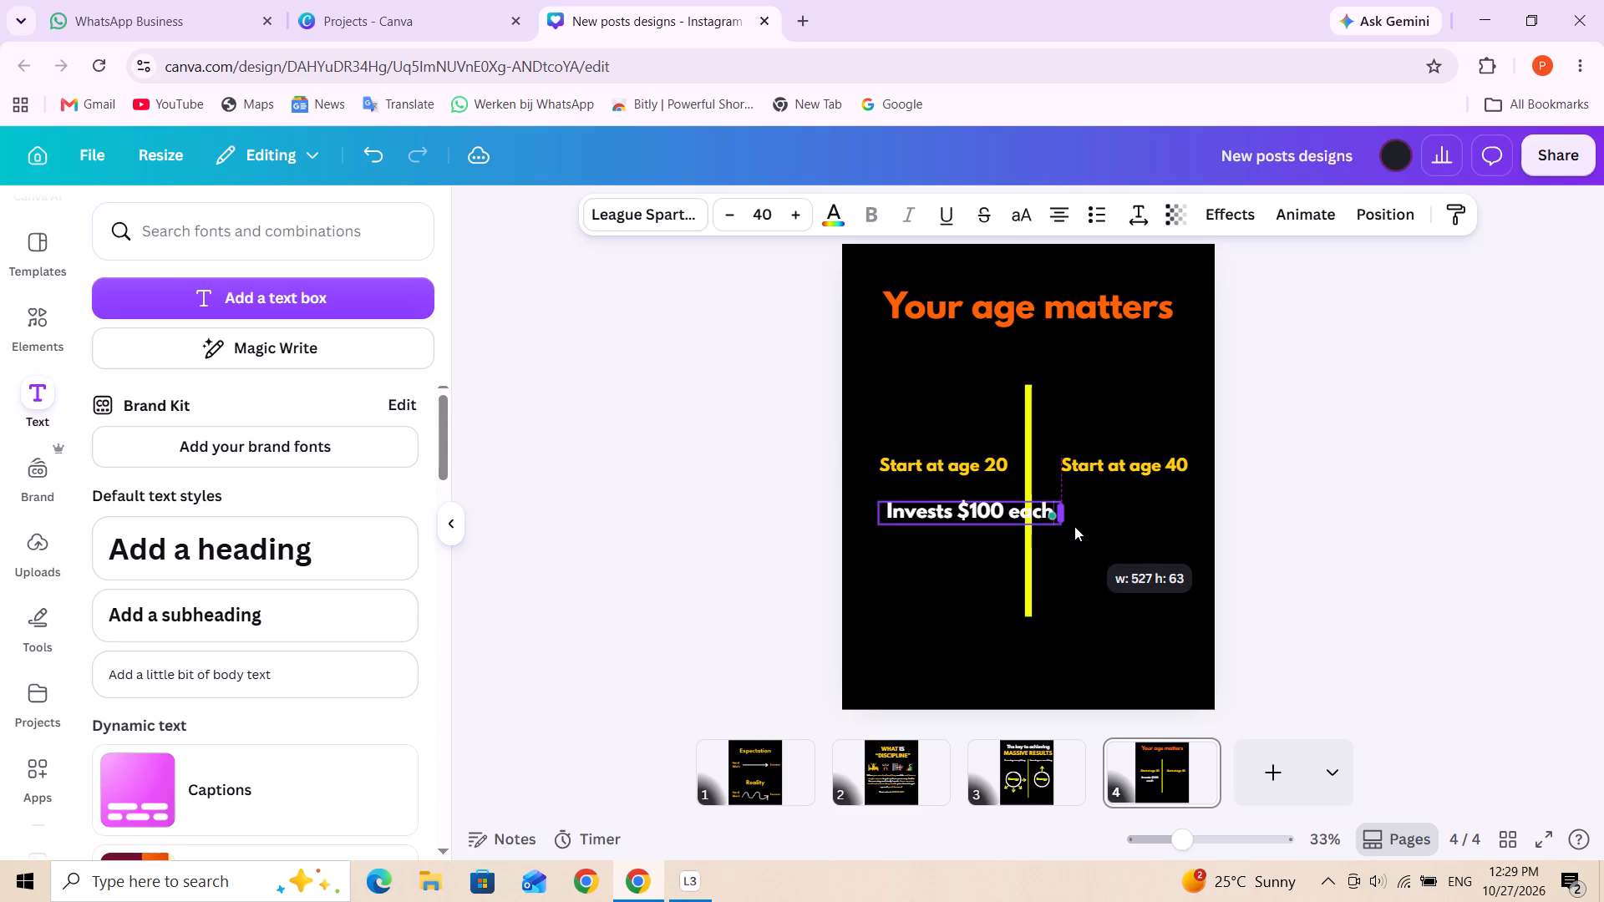
{"action": "left_click_drag", "start_coordinate": [1074, 526], "coordinate": [1074, 525]}
{"action": "left_click", "coordinate": [1176, 542]}
{"action": "left_click_drag", "start_coordinate": [970, 518], "coordinate": [943, 510]}
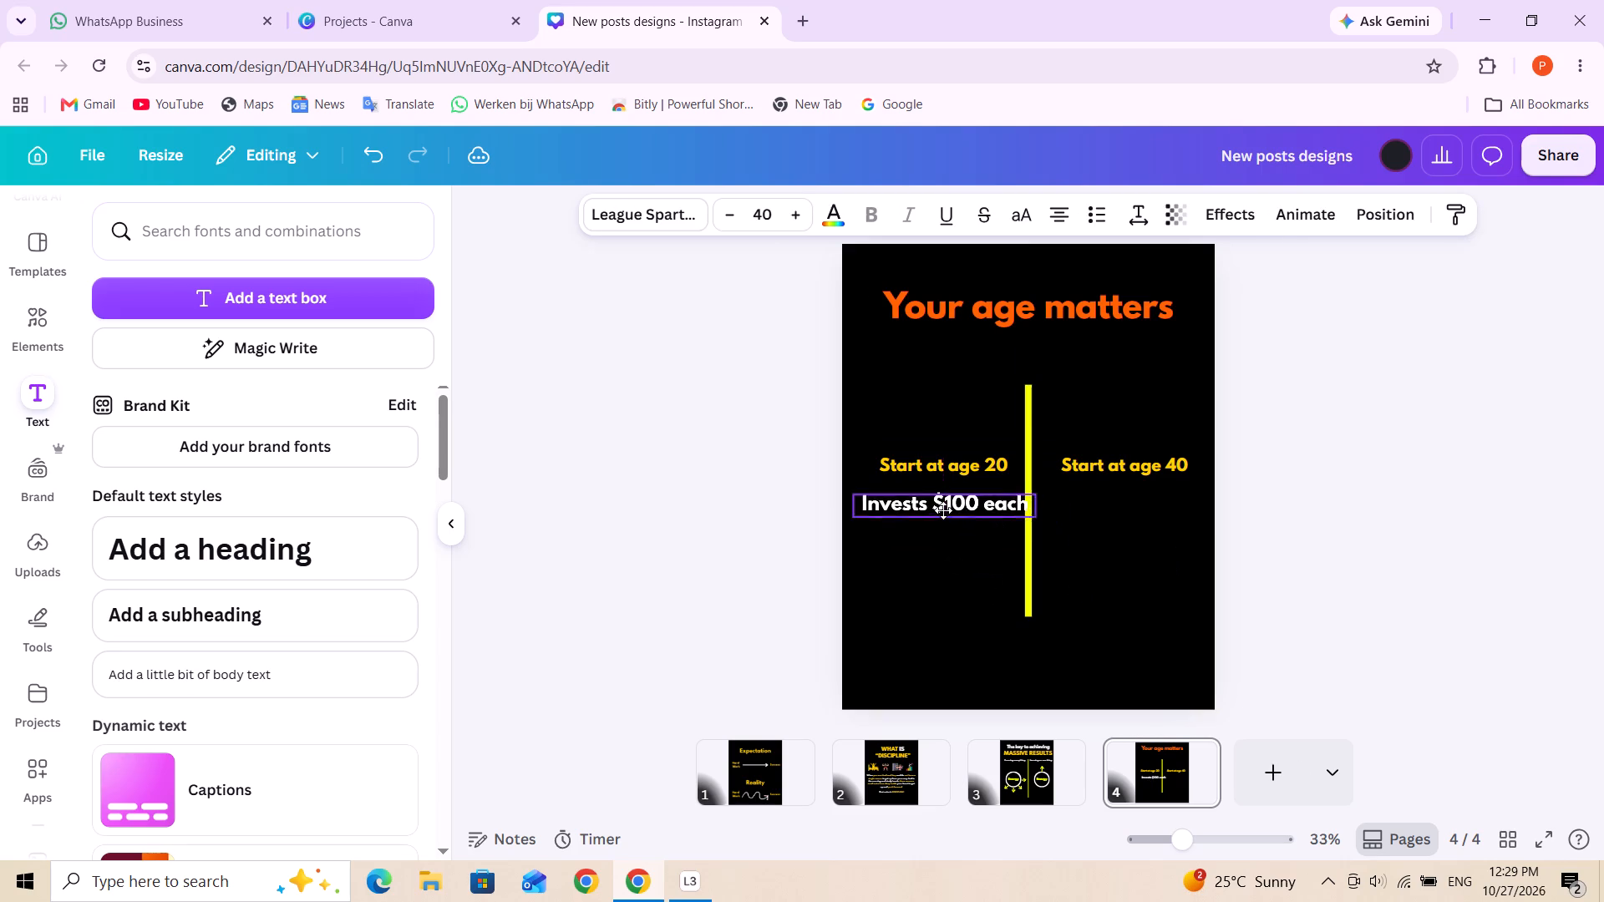
{"action": "left_click_drag", "start_coordinate": [943, 510], "coordinate": [939, 511]}
Set the font size of the "Invests $100 each" text to 35.
{"action": "triple_click", "coordinate": [939, 511]}
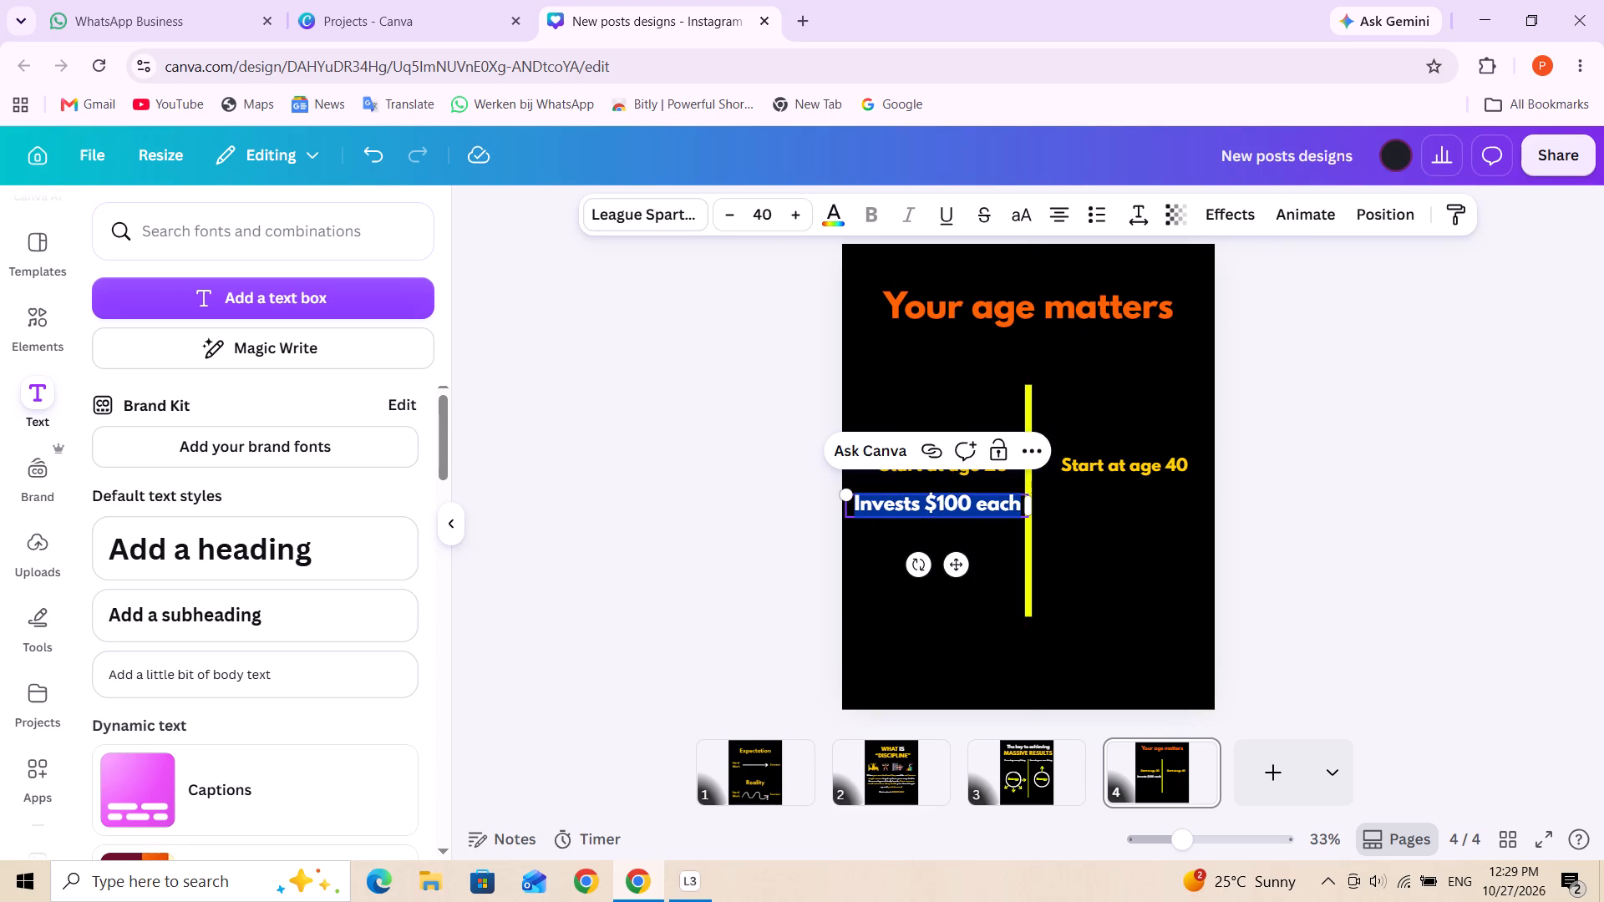
{"action": "triple_click", "coordinate": [887, 510]}
{"action": "triple_click", "coordinate": [723, 210]}
{"action": "left_click", "coordinate": [723, 210]}
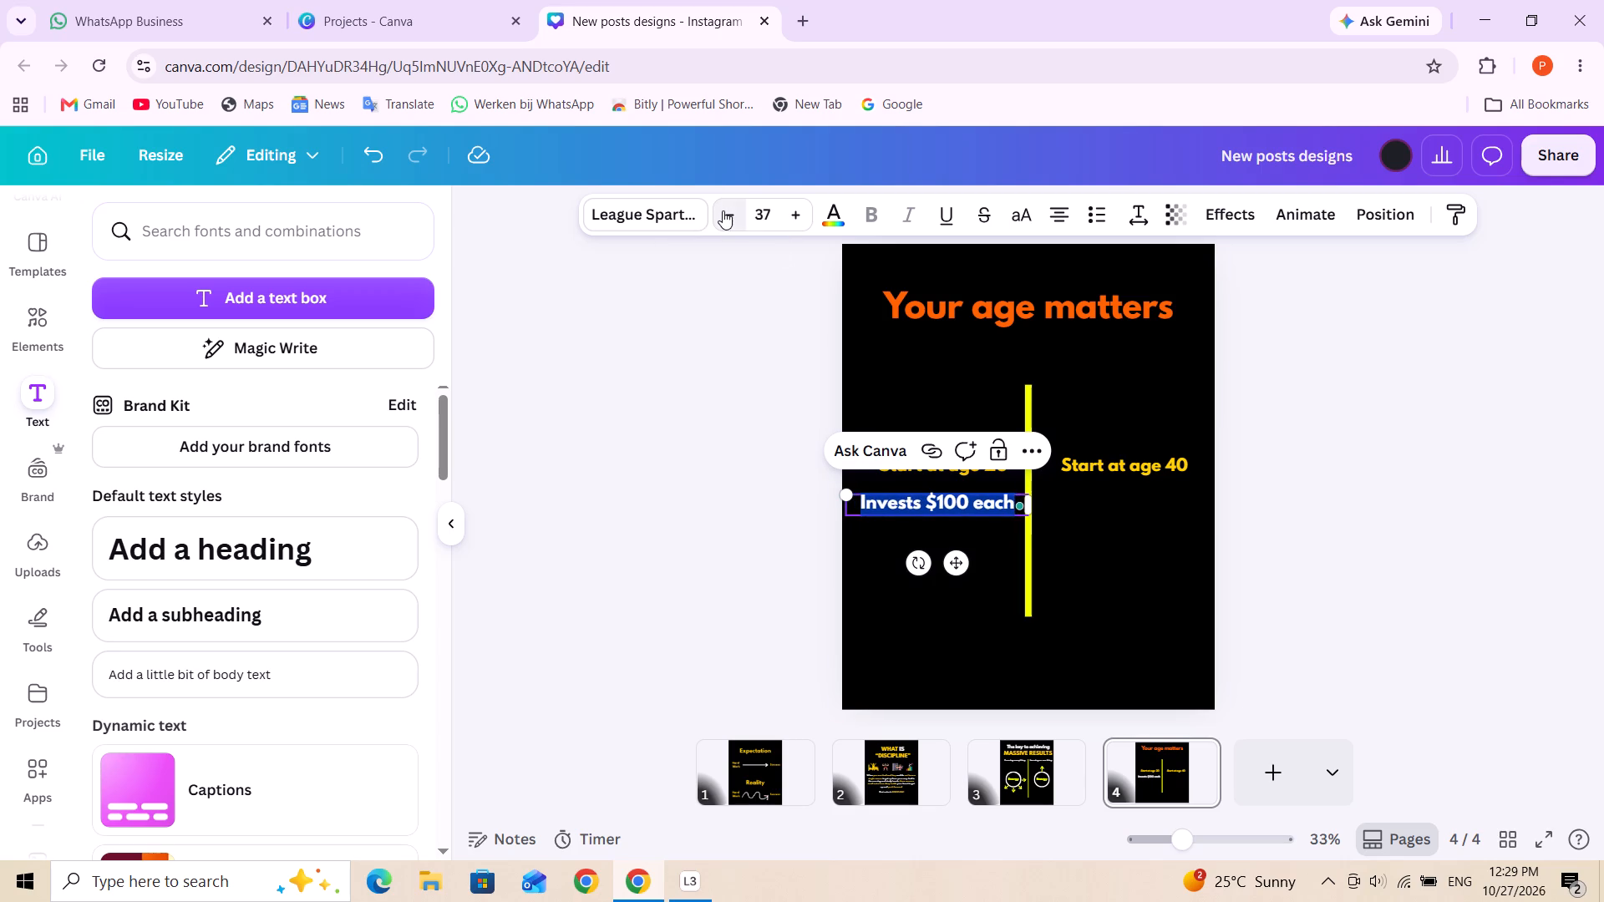
{"action": "left_click", "coordinate": [723, 210]}
{"action": "left_click", "coordinate": [1124, 517]}
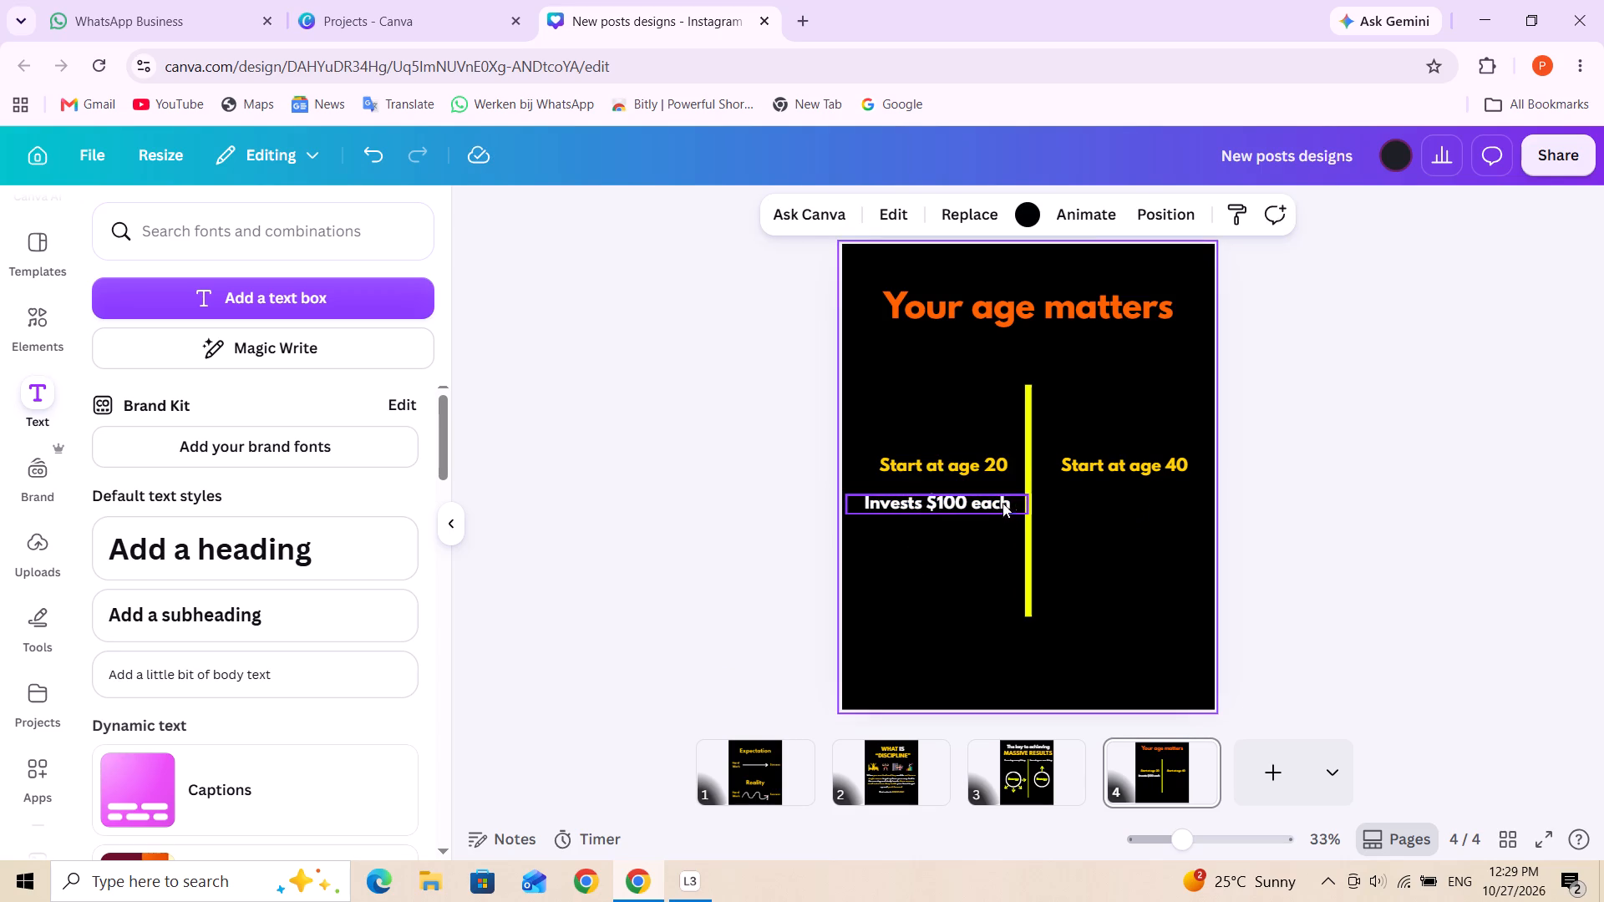
Narrow the "Invests $100 each" text box to clear the divider and position it slightly lower beneath the "Start at age 20" label.
{"action": "left_click", "coordinate": [1010, 500]}
{"action": "left_click_drag", "start_coordinate": [1029, 502], "coordinate": [1011, 502]}
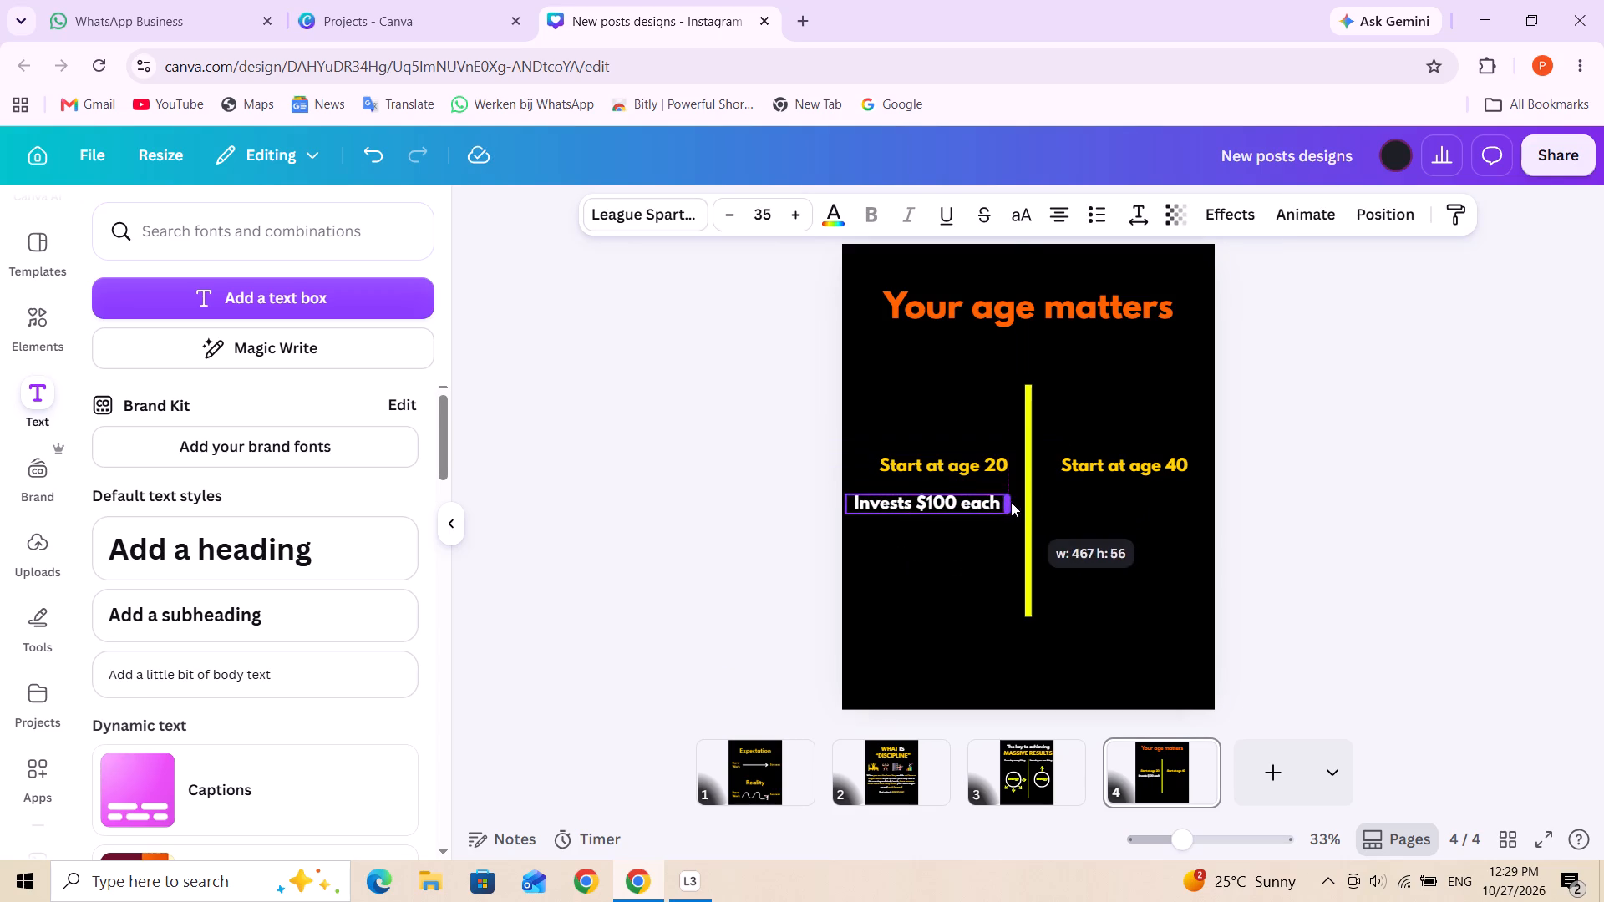
{"action": "left_click_drag", "start_coordinate": [1011, 502], "coordinate": [1008, 502]}
{"action": "left_click", "coordinate": [992, 563]}
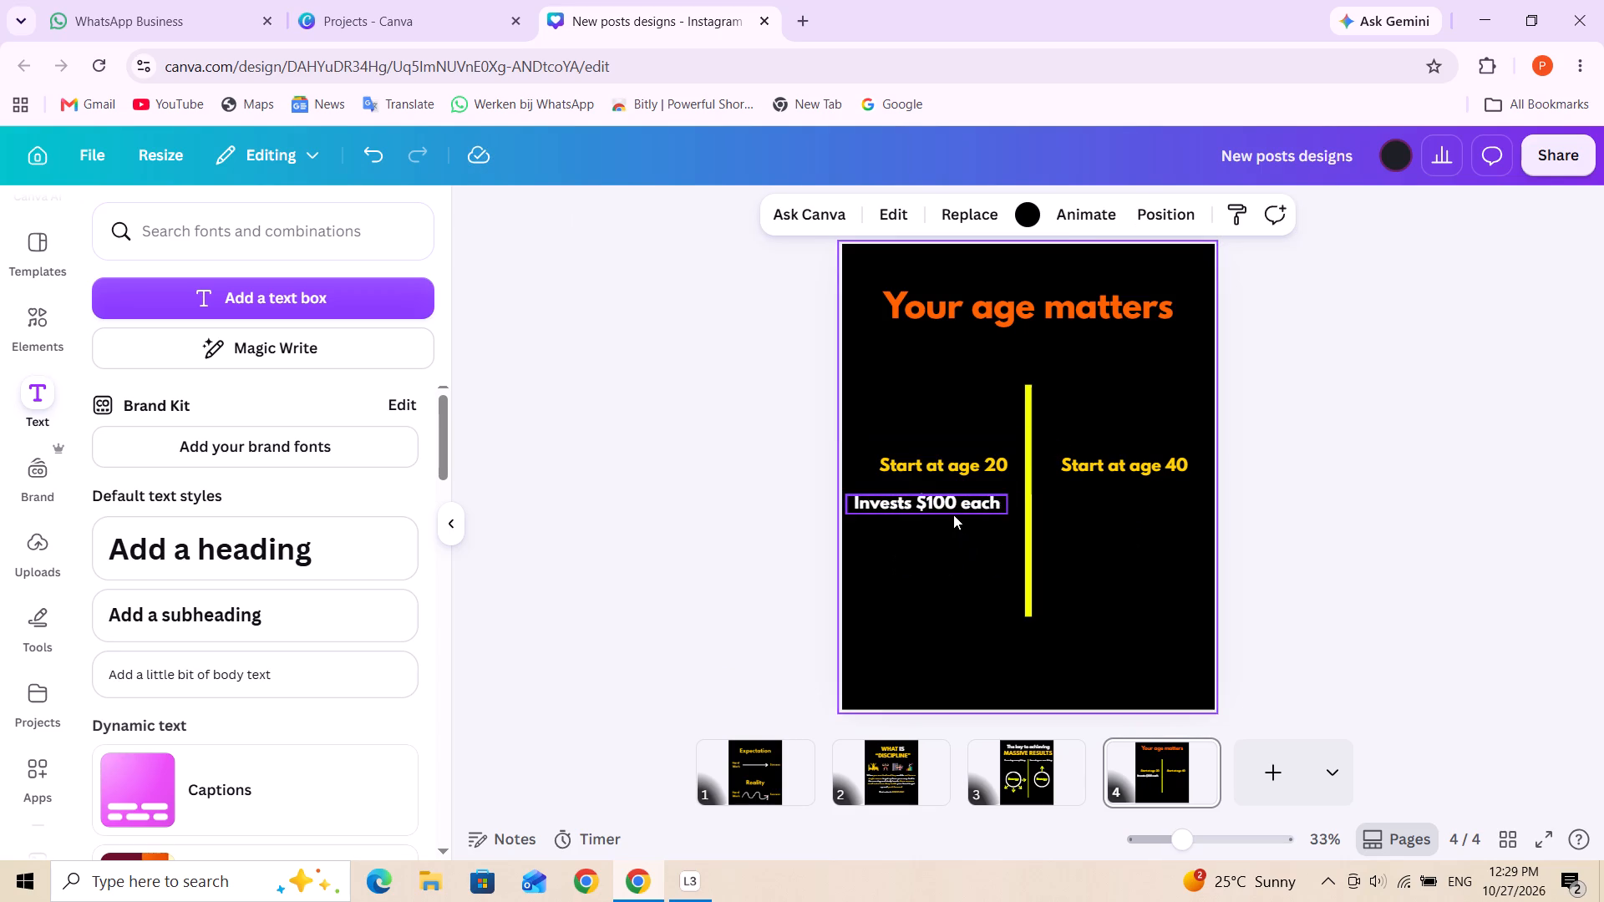
{"action": "left_click_drag", "start_coordinate": [954, 508], "coordinate": [970, 509]}
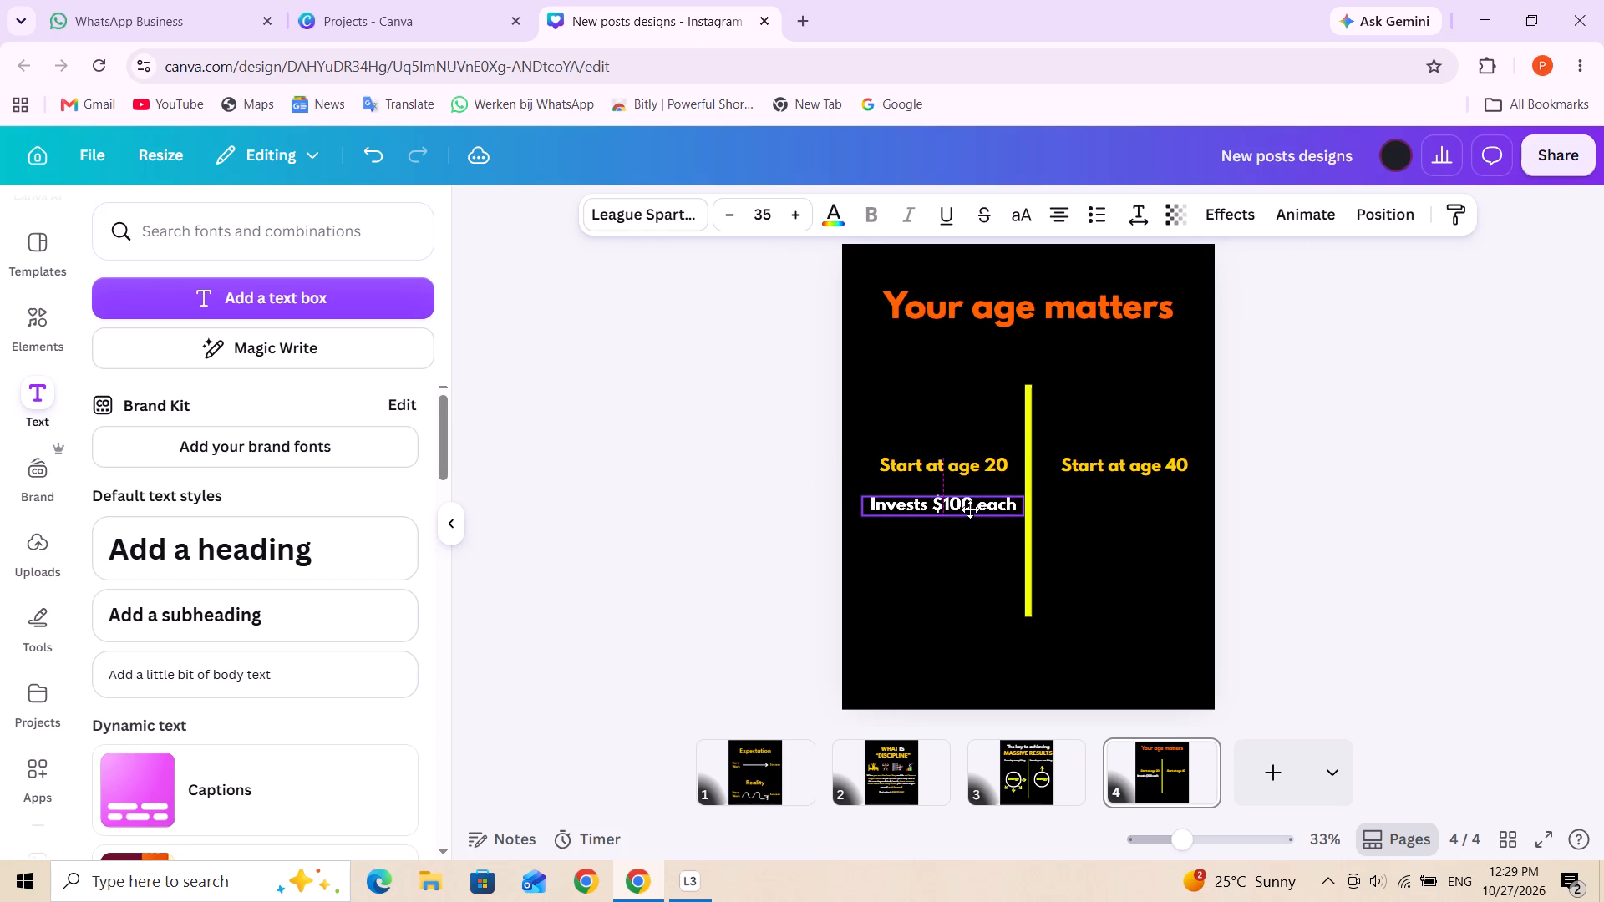
{"action": "left_click_drag", "start_coordinate": [970, 509], "coordinate": [962, 515]}
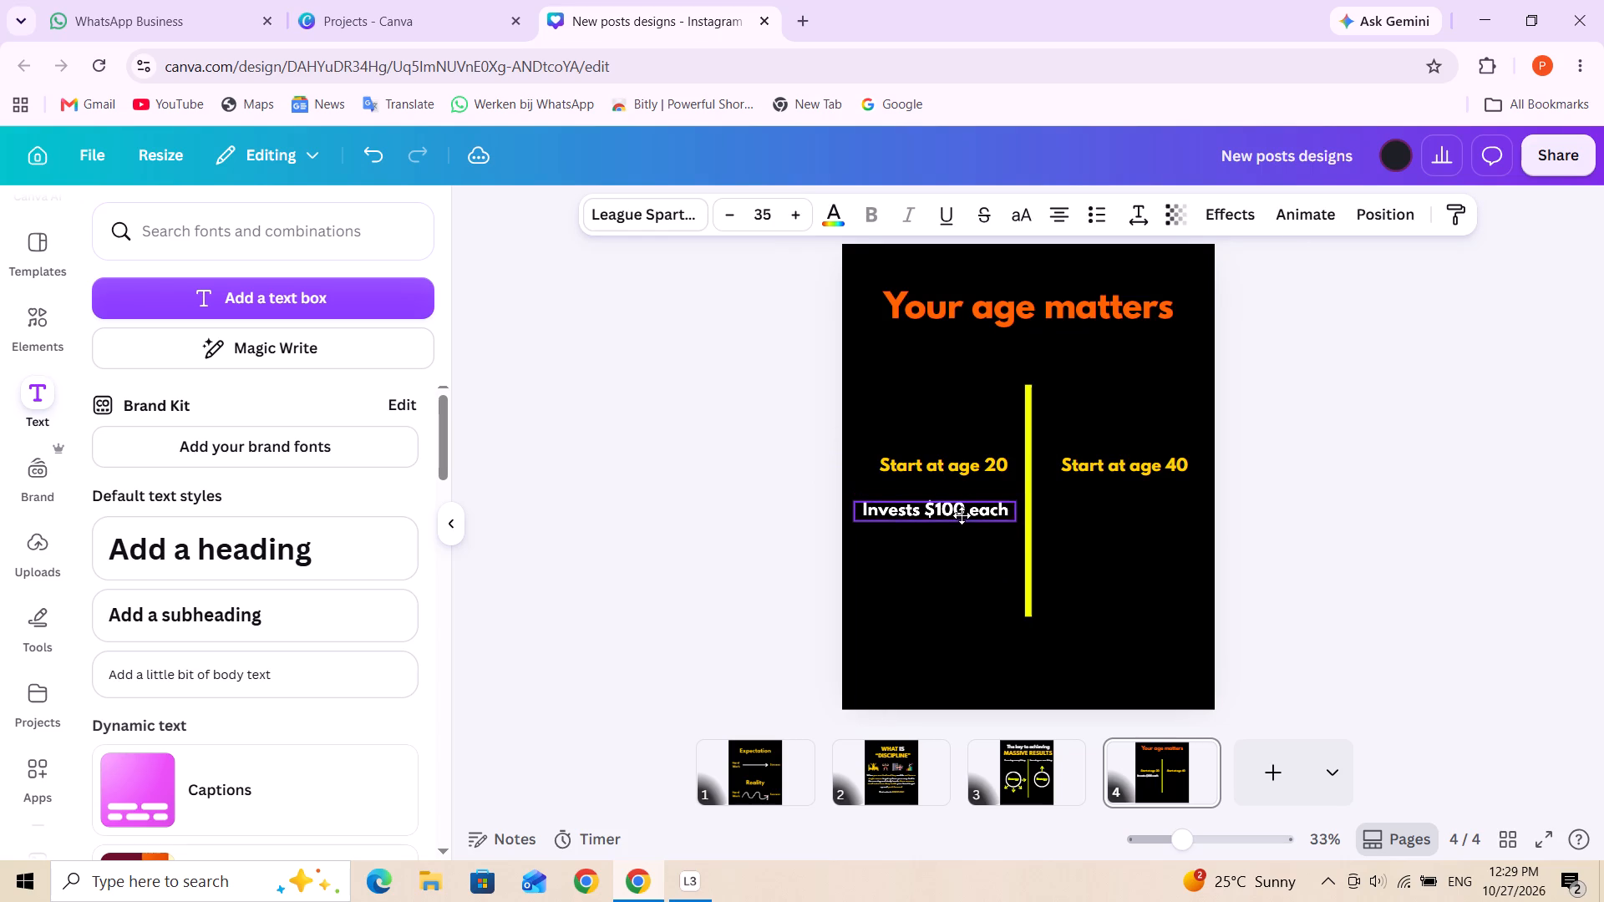
{"action": "left_click_drag", "start_coordinate": [962, 515], "coordinate": [963, 515]}
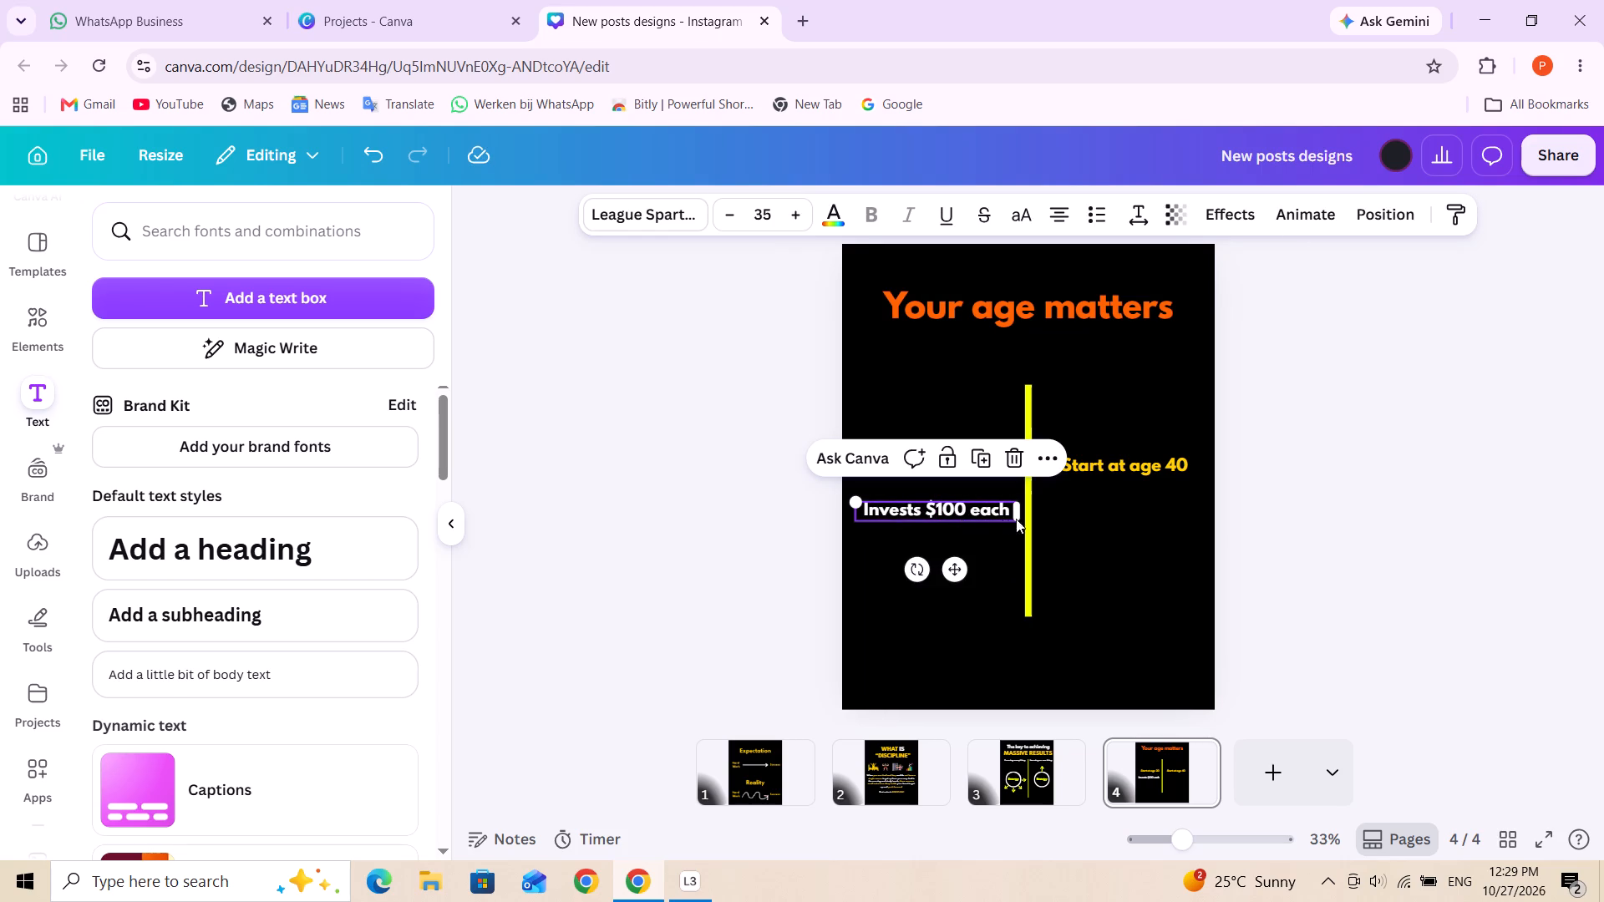
Extend the investment text onto a second line and correct its wording to read "Invest $100 each month until 60".
{"action": "left_click", "coordinate": [1007, 510]}
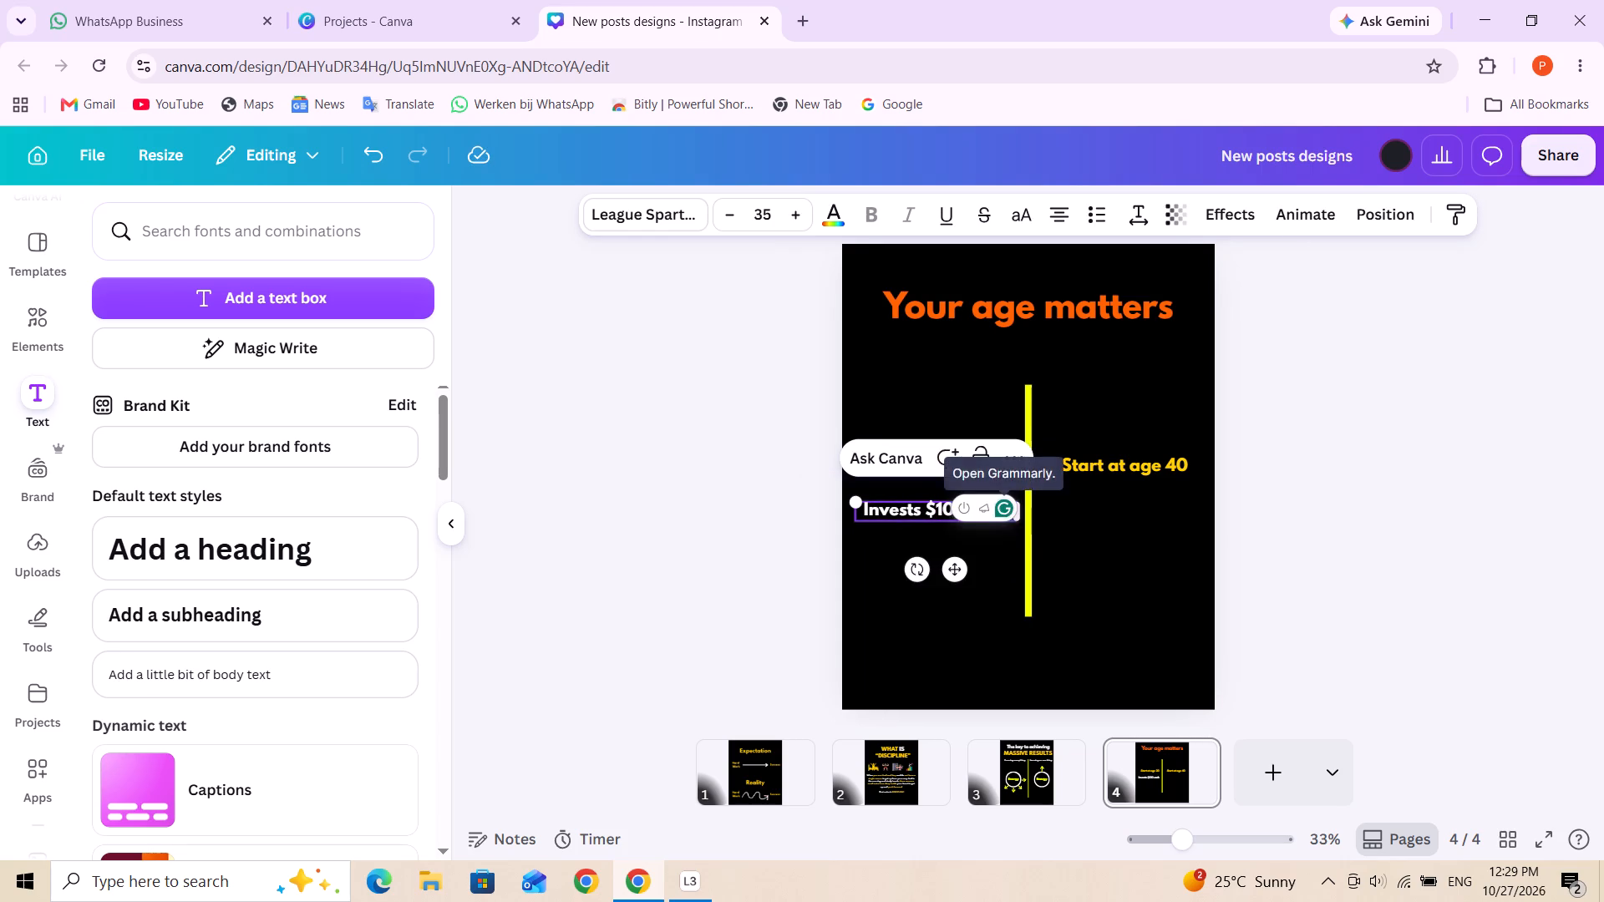
{"action": "key", "text": "Return"}
{"action": "type", "text": "month"}
{"action": "key", "text": "space"}
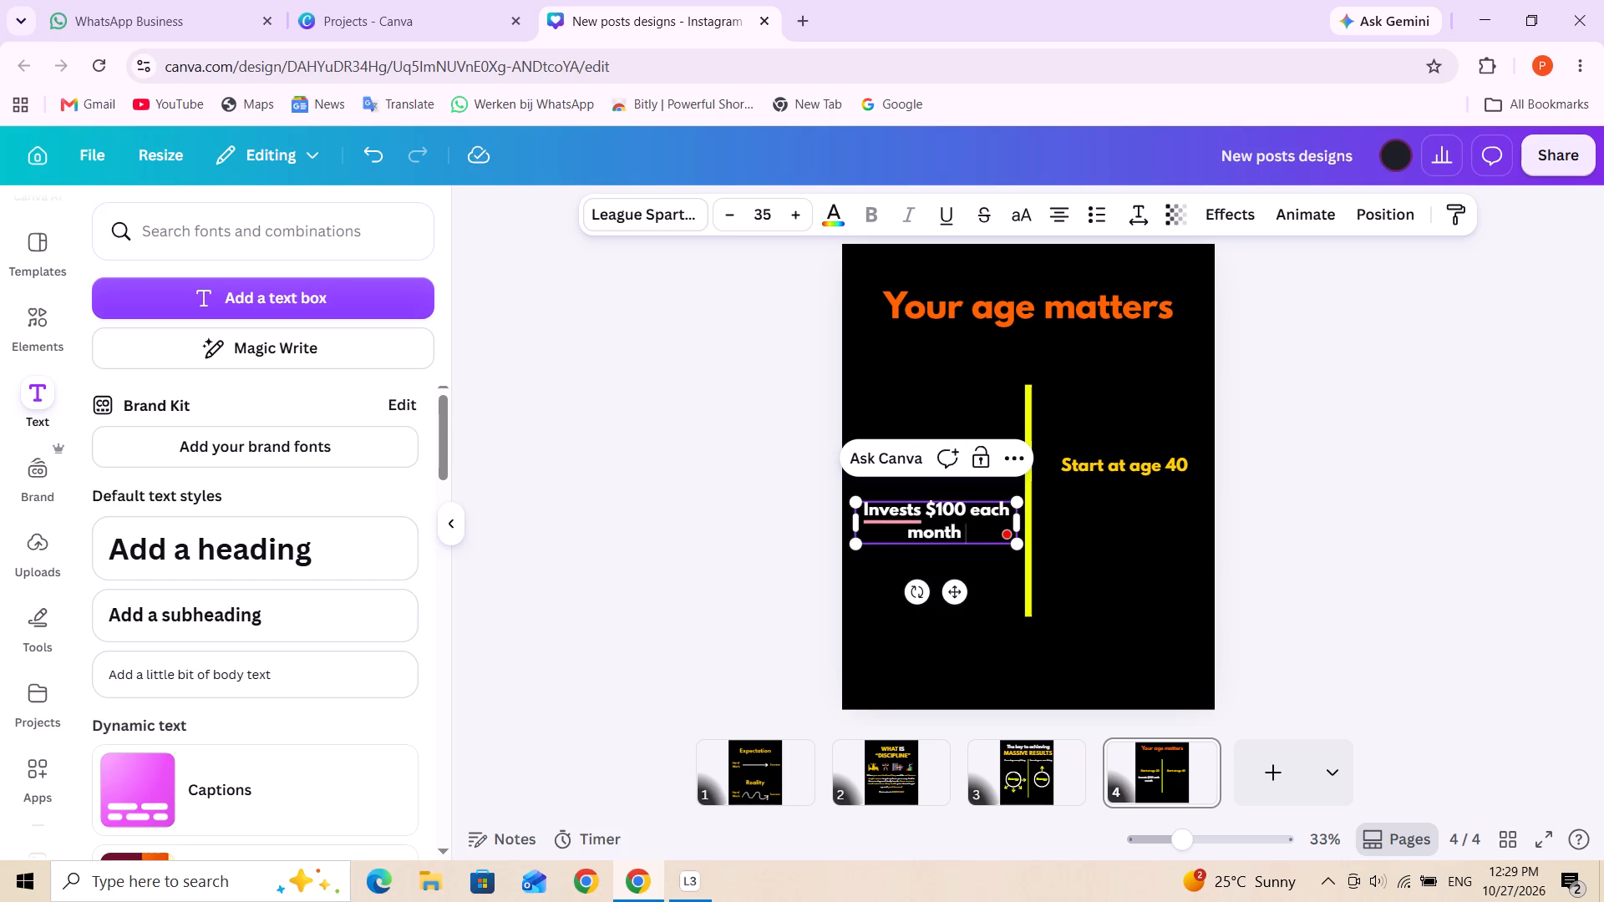
{"action": "type", "text": "untill"}
{"action": "key", "text": "space"}
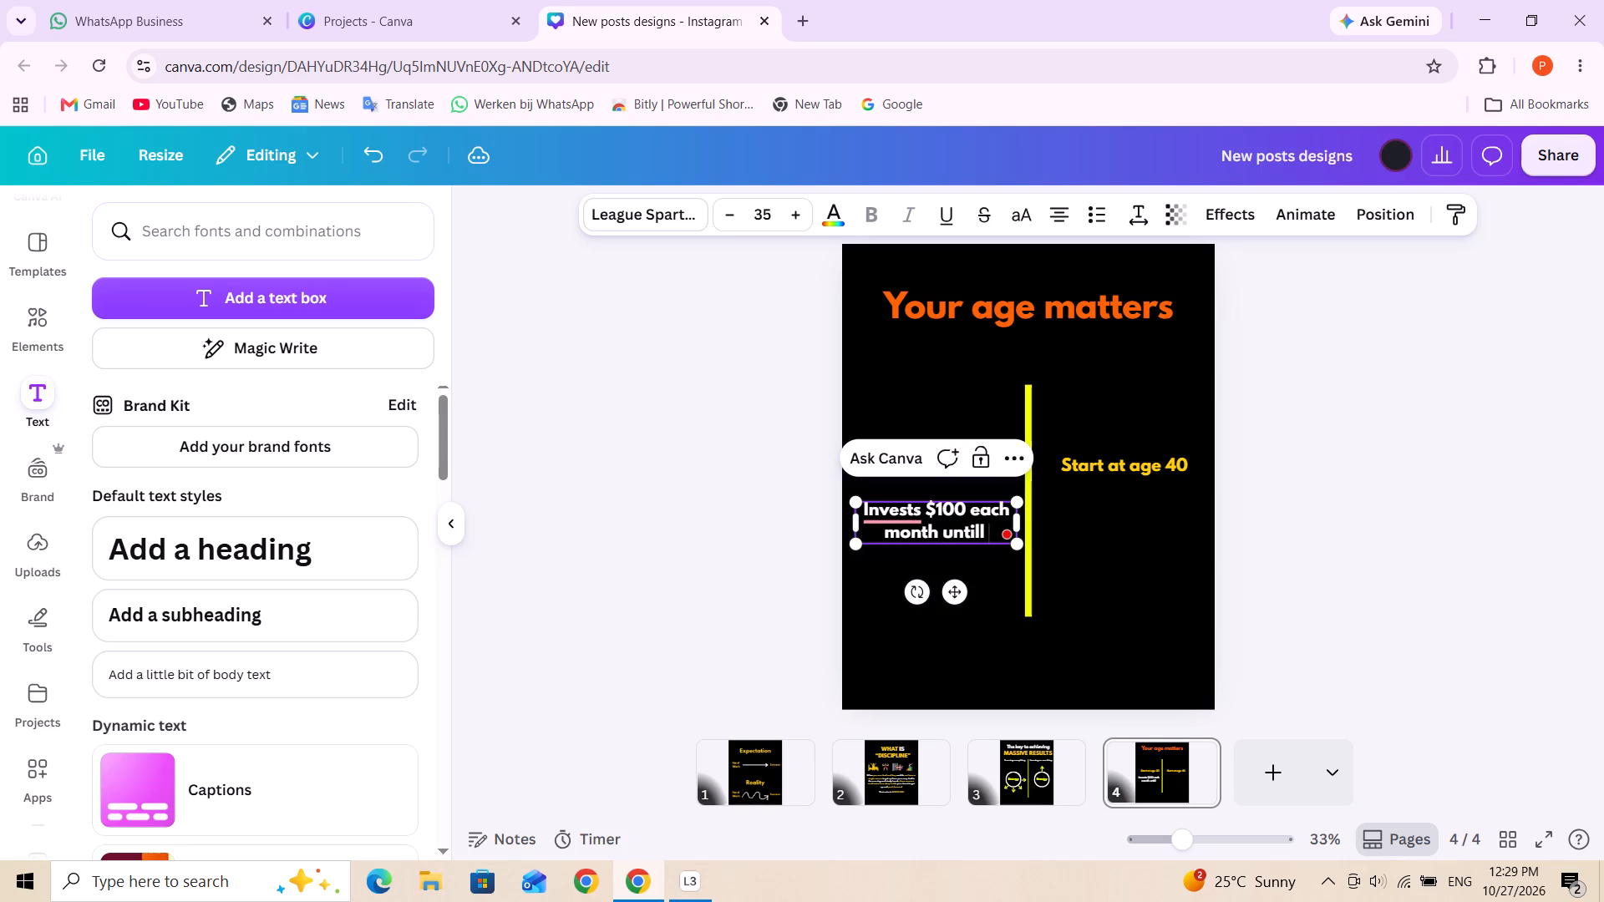
{"action": "type", "text": "60"}
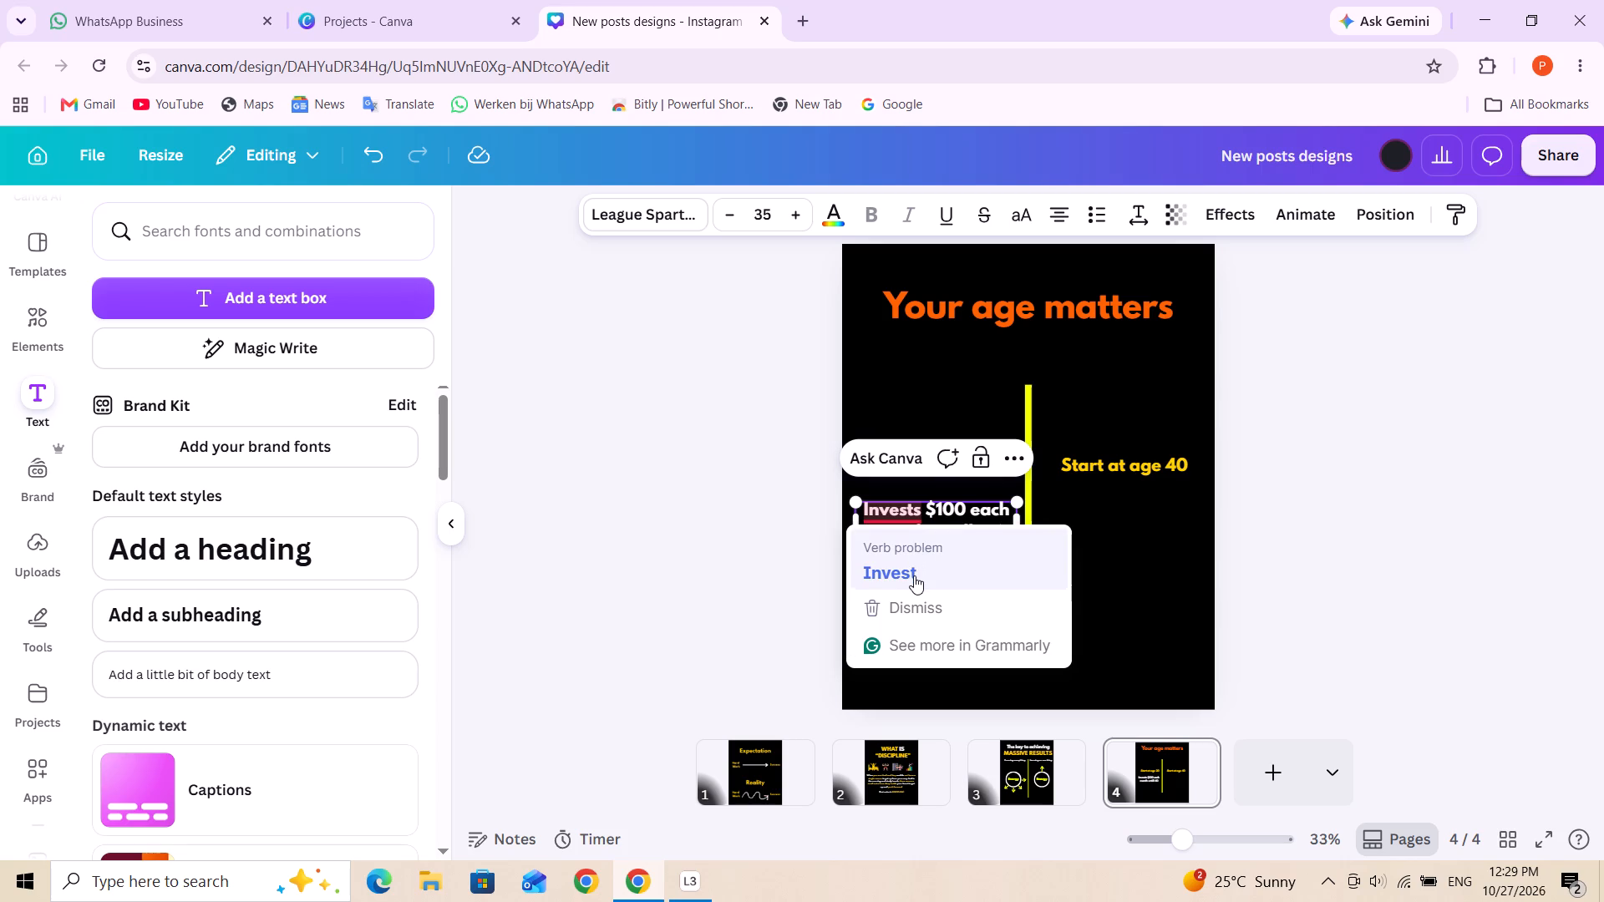
{"action": "left_click", "coordinate": [914, 575]}
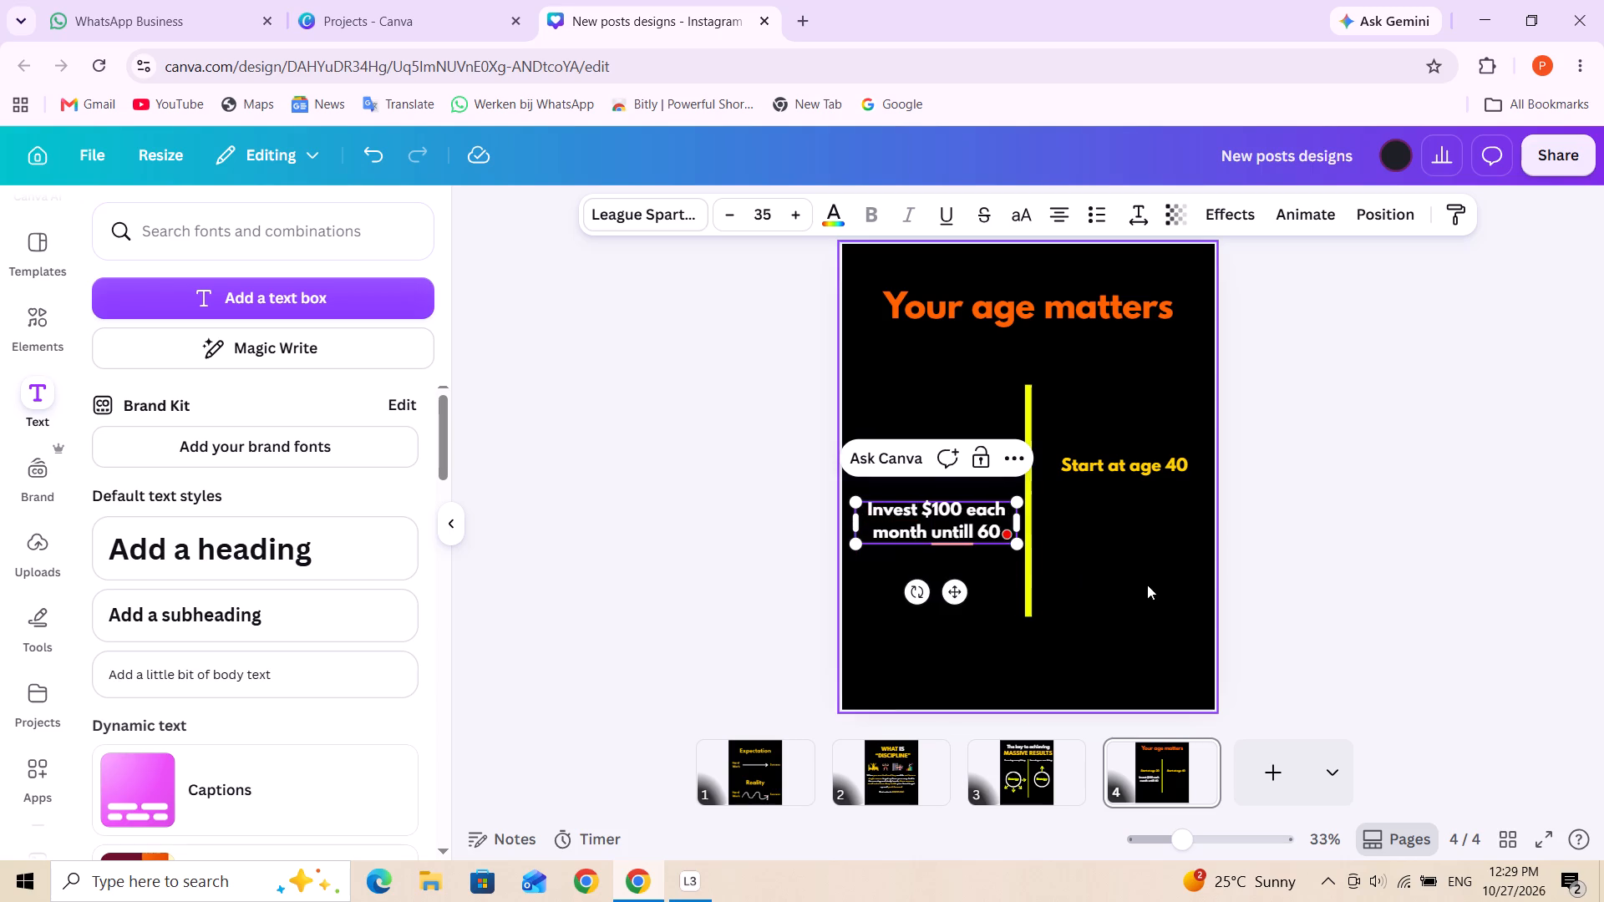
{"action": "left_click", "coordinate": [968, 601]}
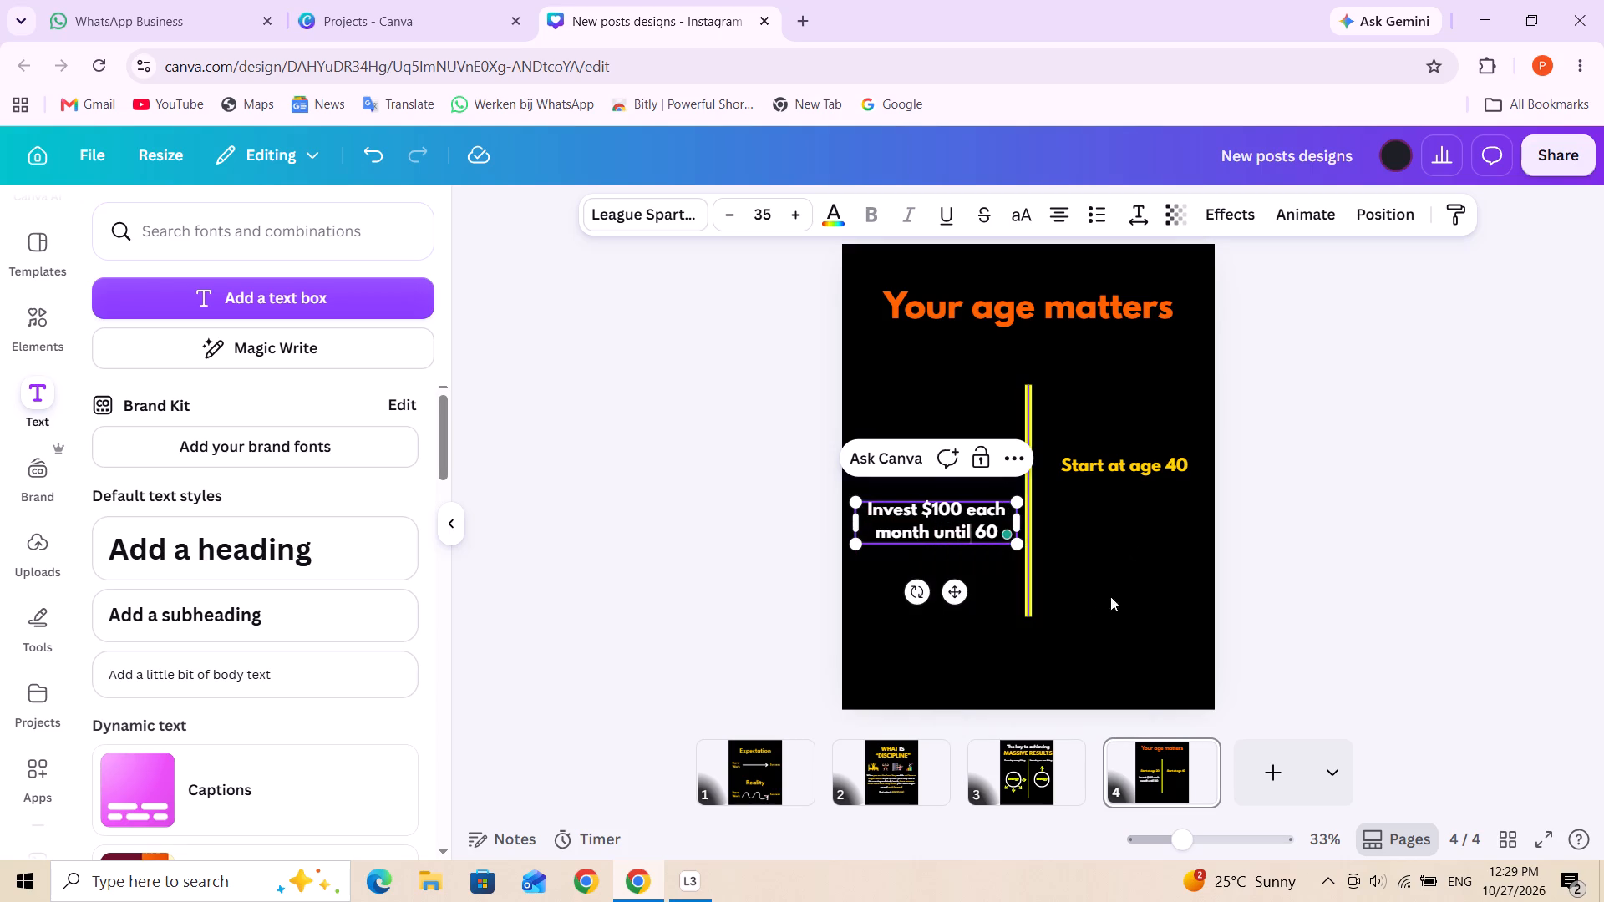
{"action": "left_click", "coordinate": [1158, 580]}
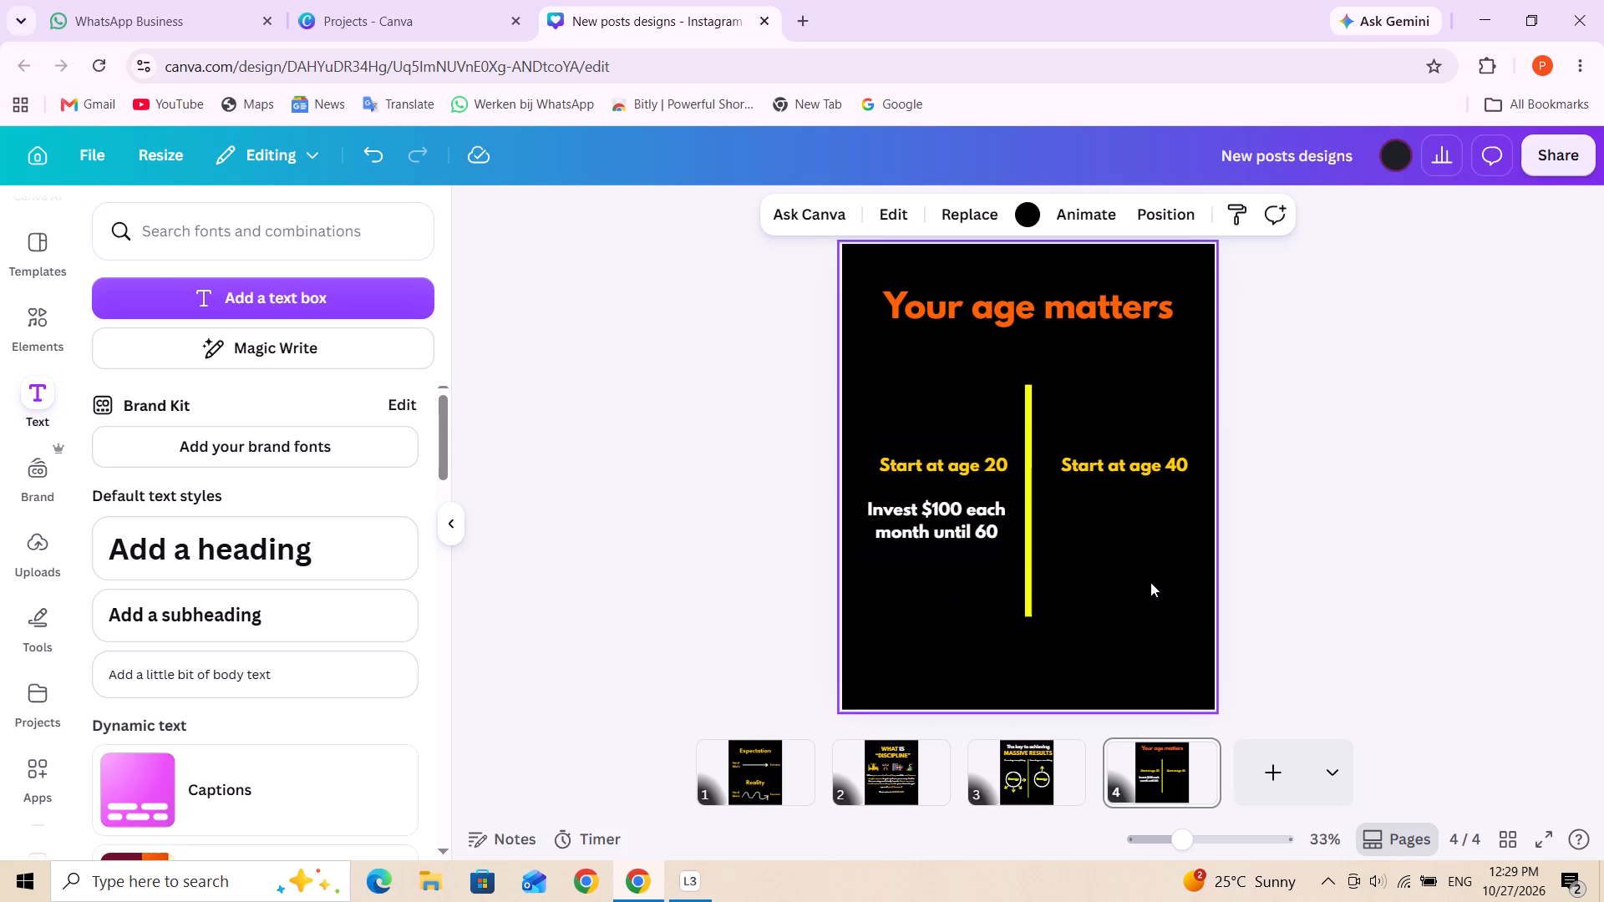
Duplicate the "Invest $100 each month until 60" text and place the copy level with it, beneath the "Start at age 40" label.
{"action": "left_click", "coordinate": [951, 519]}
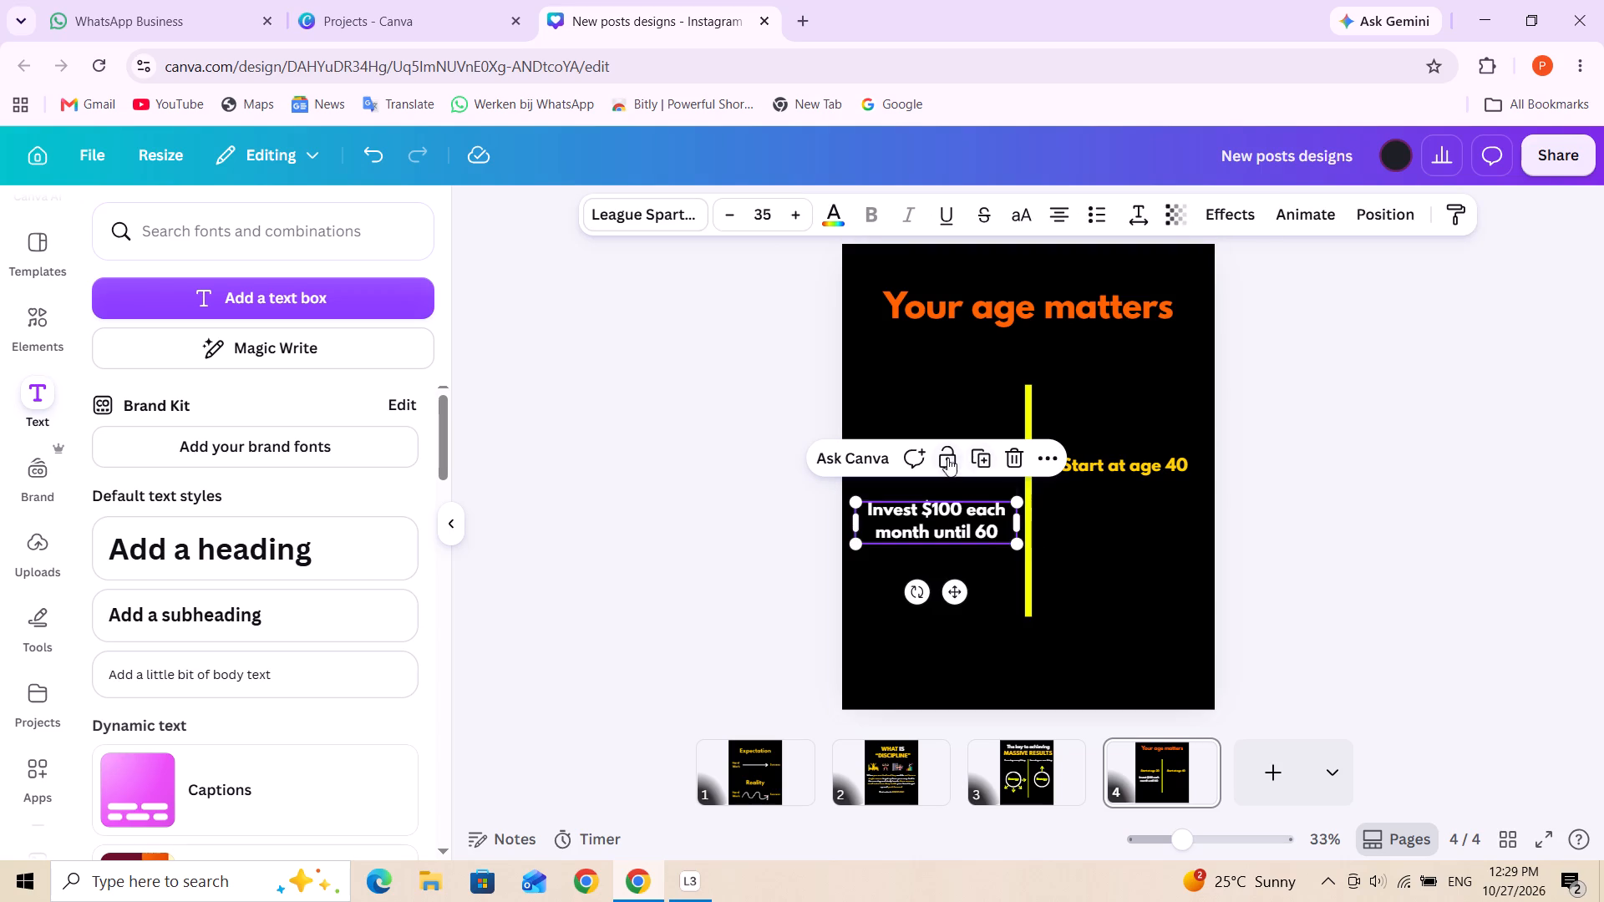
{"action": "left_click", "coordinate": [988, 454]}
{"action": "left_click_drag", "start_coordinate": [972, 524], "coordinate": [1109, 517]}
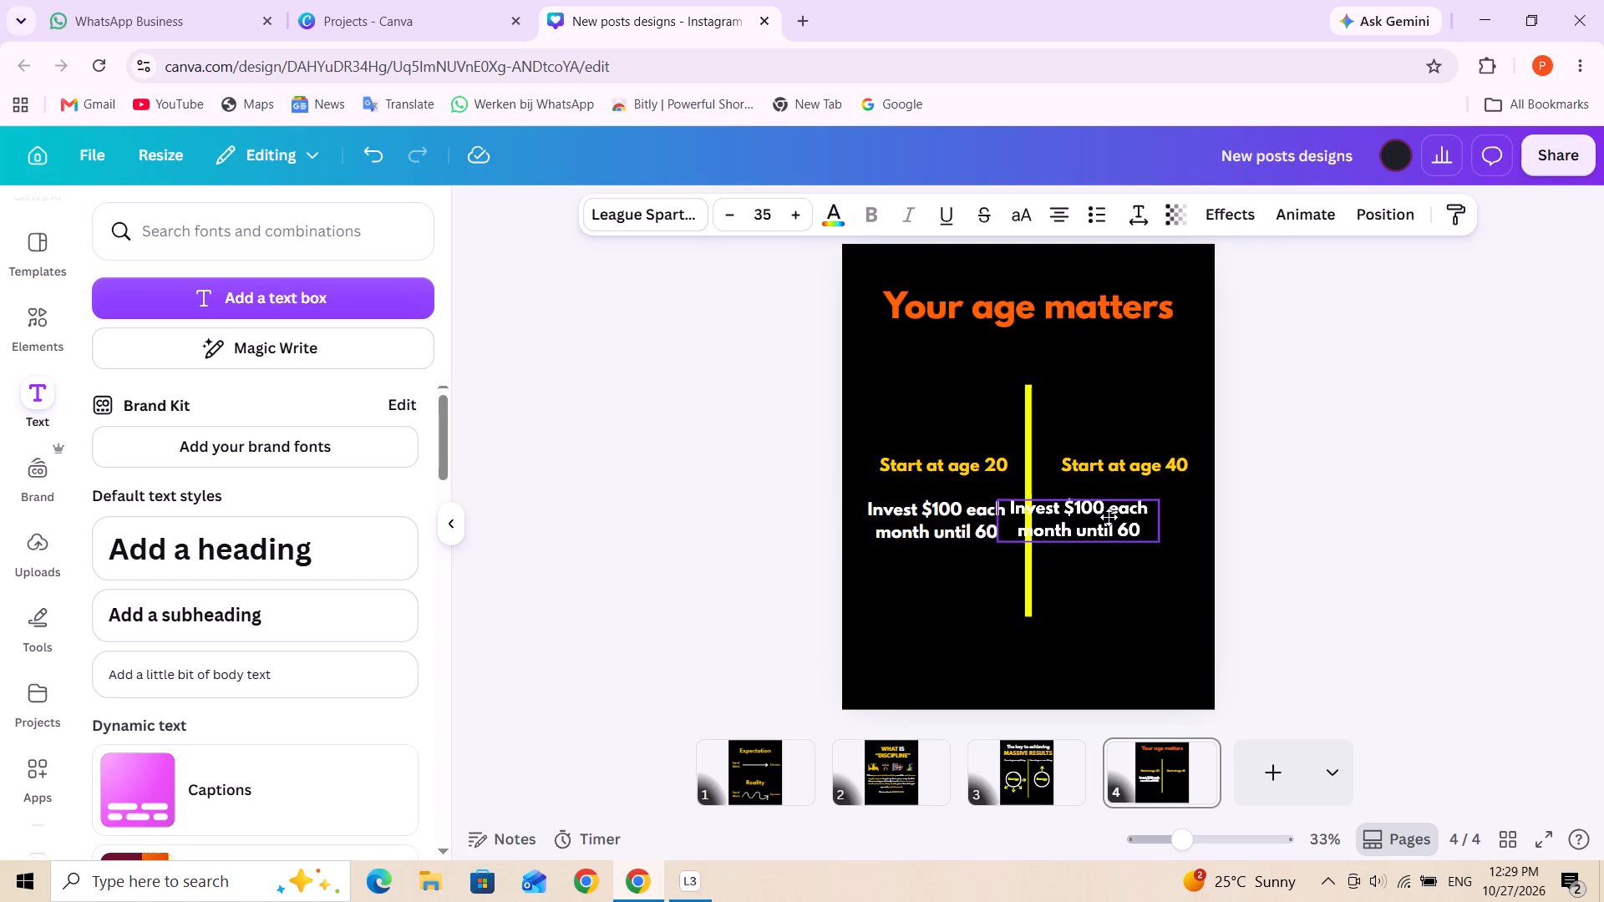
{"action": "left_click_drag", "start_coordinate": [1109, 517], "coordinate": [1156, 513]}
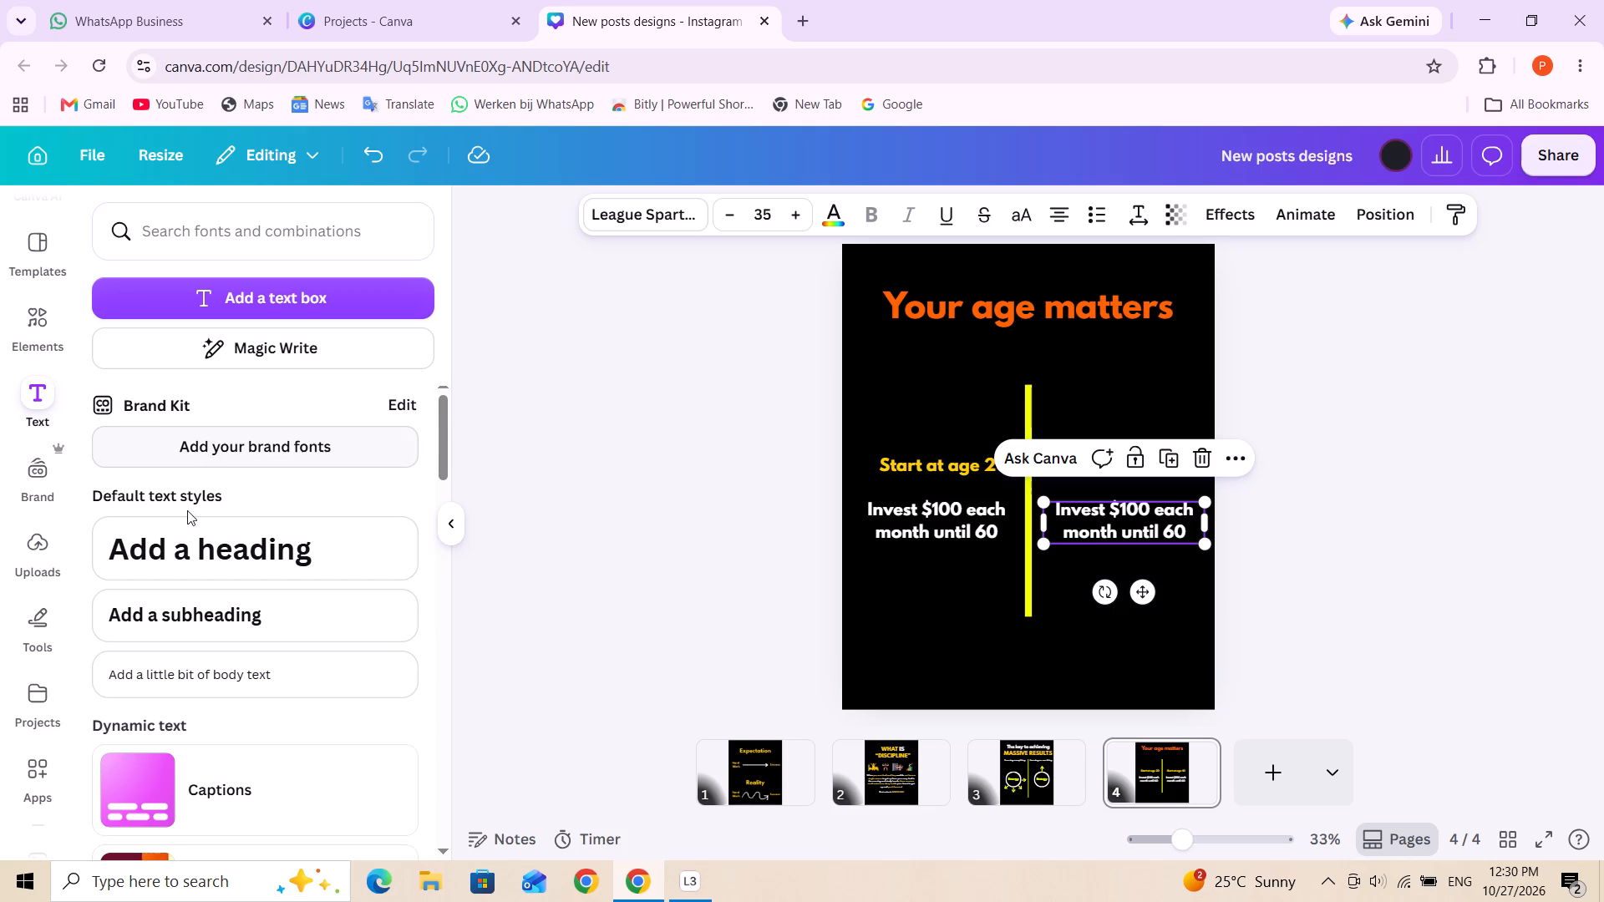
Add a heading text box below the investment text right of the divider, in League Spartan at font size 50.
{"action": "left_click", "coordinate": [218, 558]}
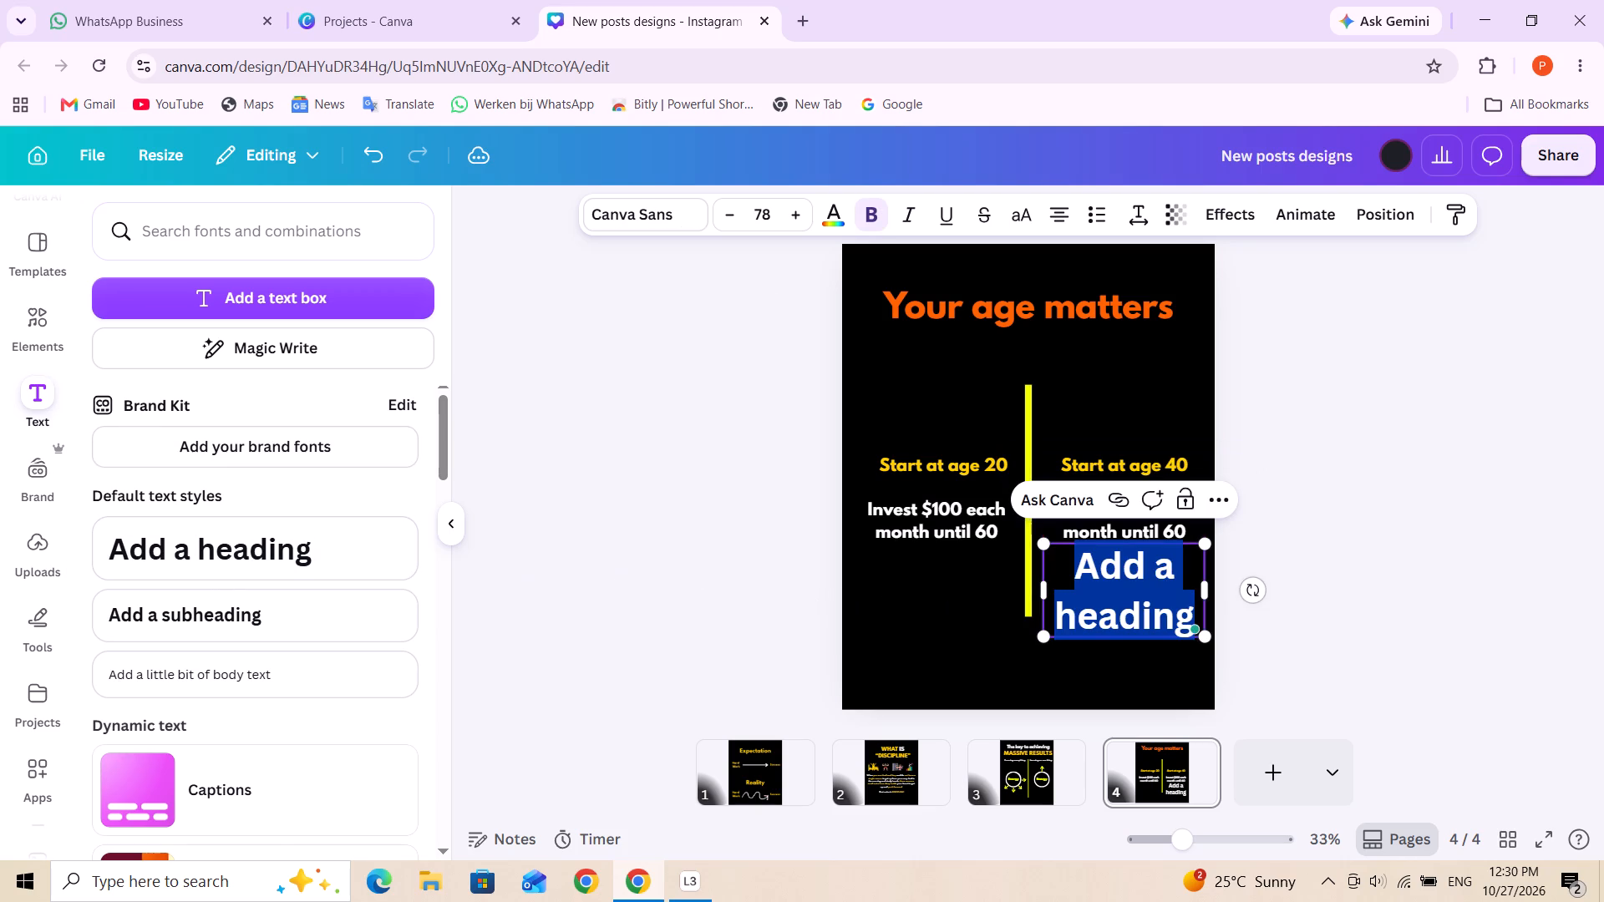
{"action": "left_click", "coordinate": [704, 213]}
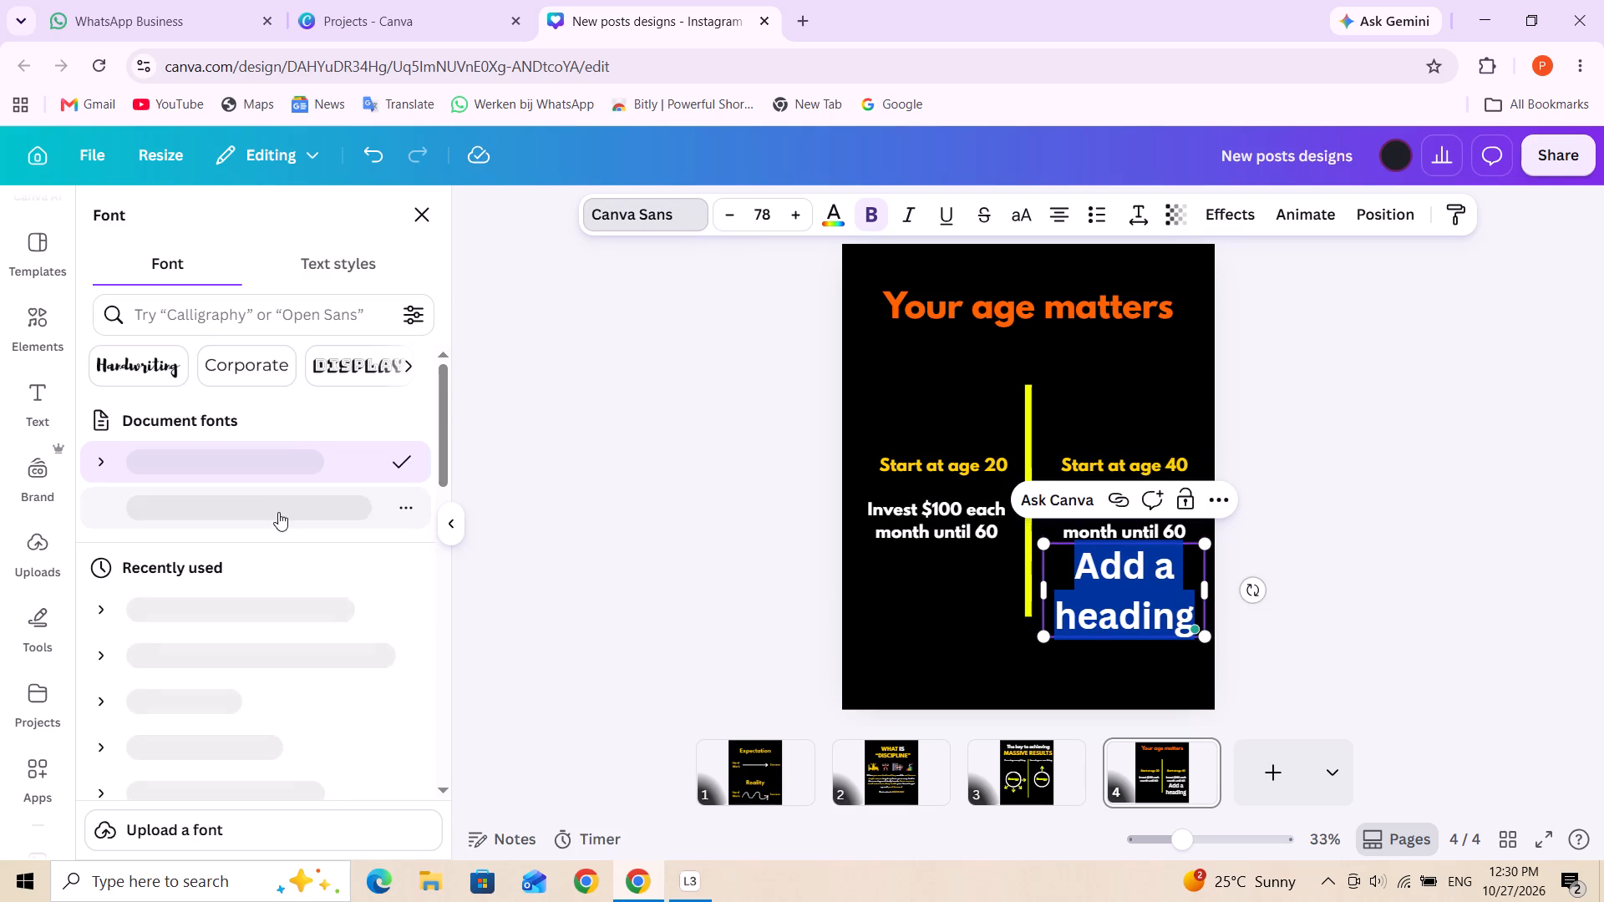
{"action": "left_click", "coordinate": [265, 519]}
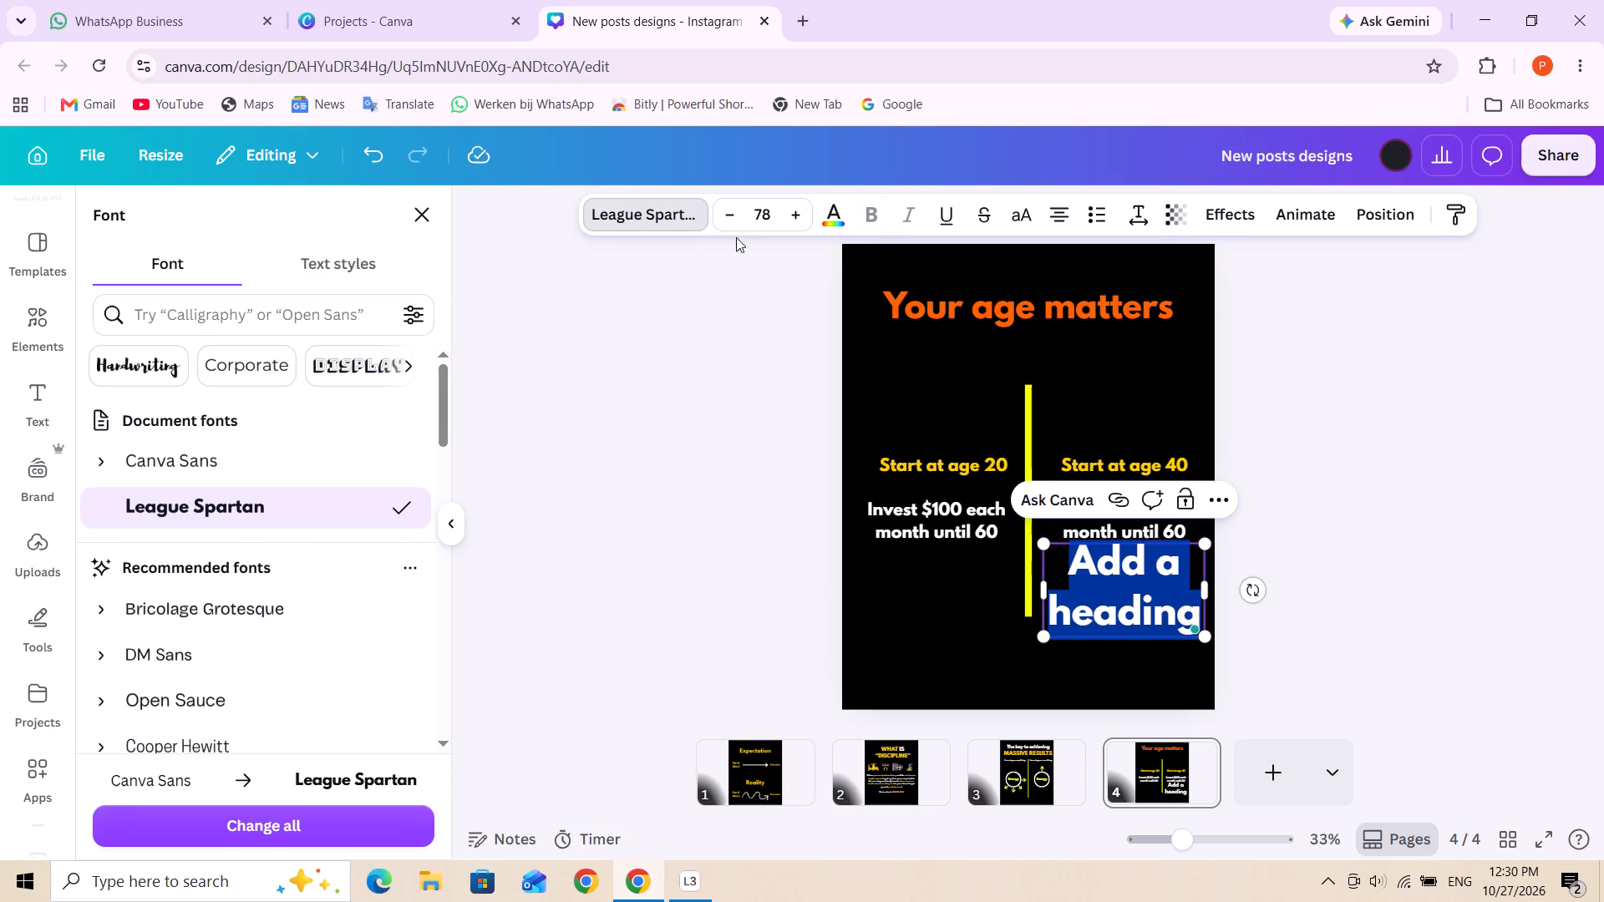
{"action": "left_click", "coordinate": [765, 210]}
{"action": "type", "text": "50"}
{"action": "key", "text": "Return"}
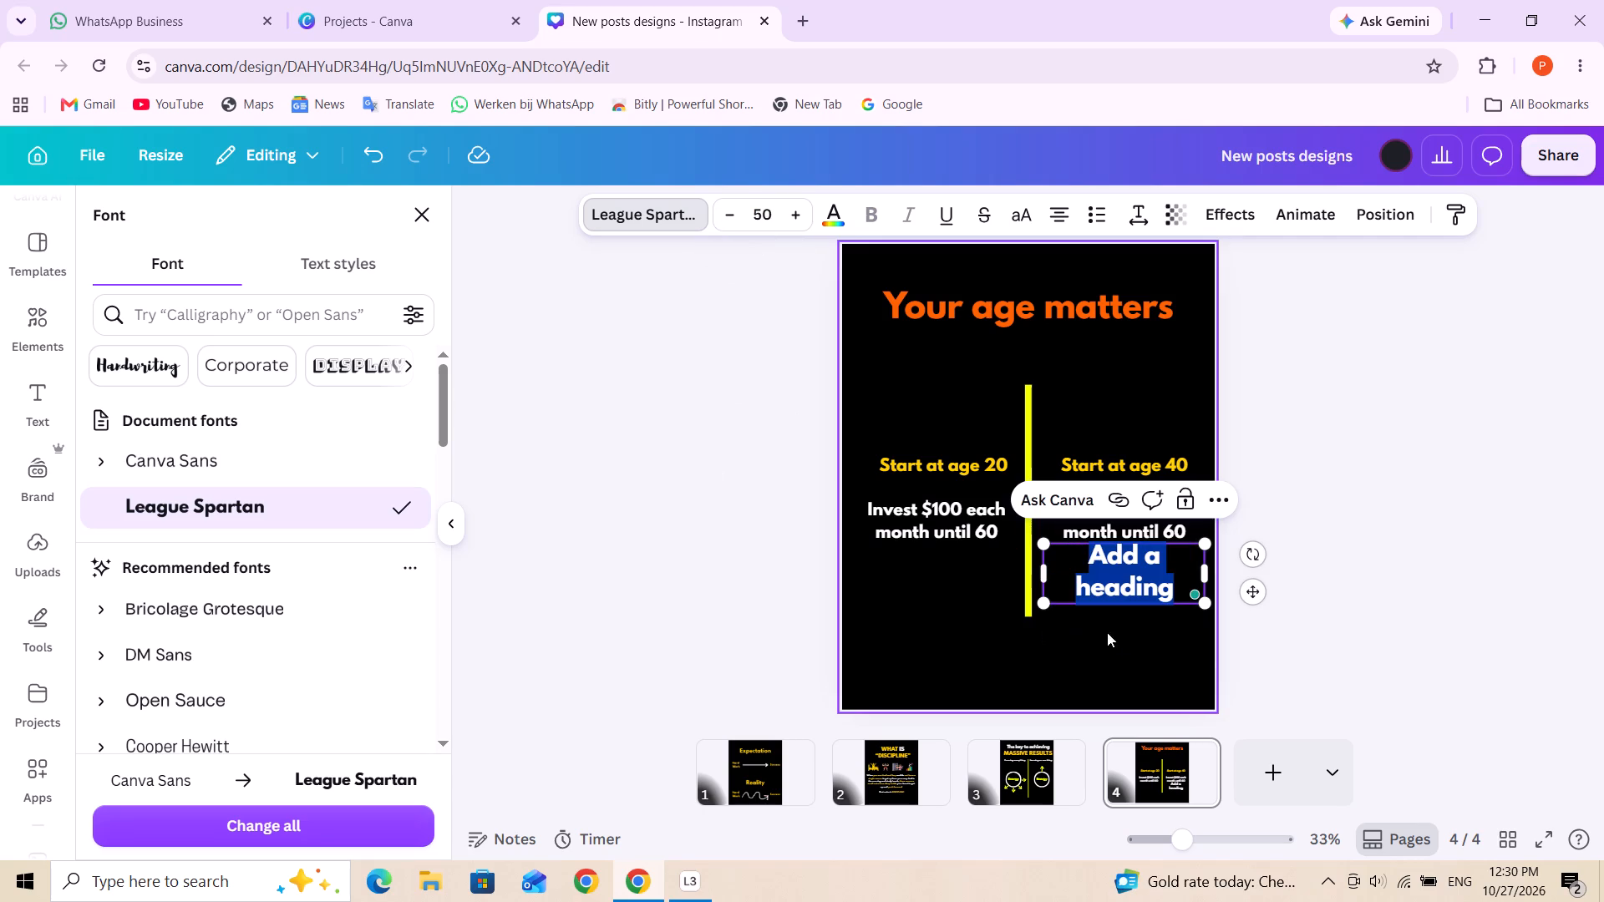
Move the new heading text box across the divider, beneath and centred on the "Start at age 20" investment text.
{"action": "left_click", "coordinate": [1128, 636]}
{"action": "left_click_drag", "start_coordinate": [1109, 577], "coordinate": [928, 600]}
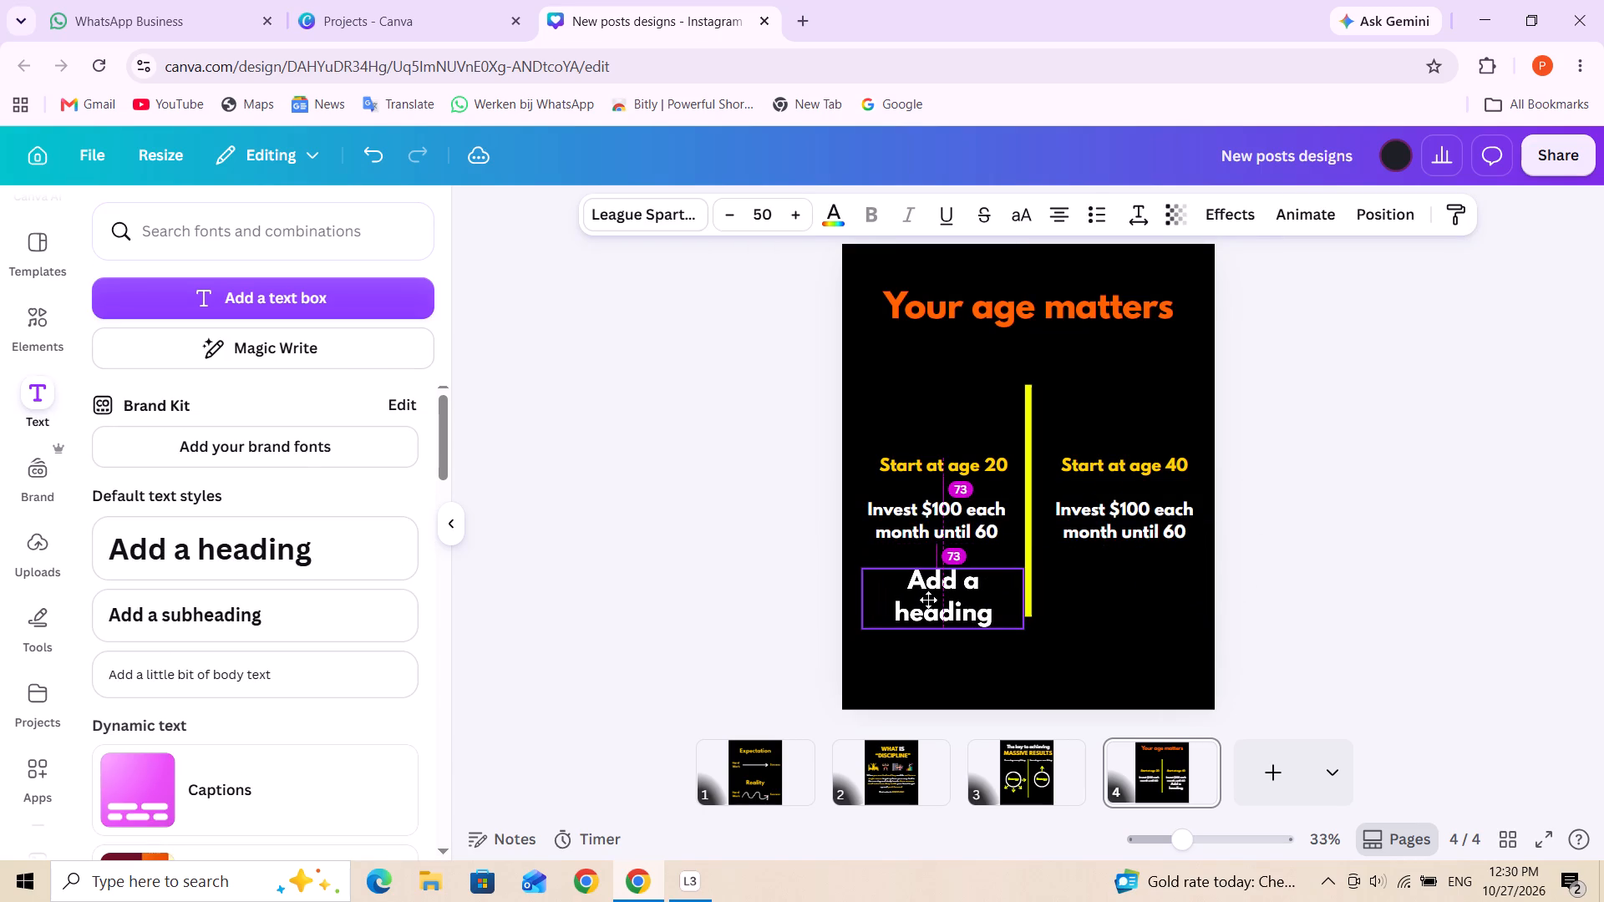
{"action": "left_click_drag", "start_coordinate": [928, 600], "coordinate": [924, 600]}
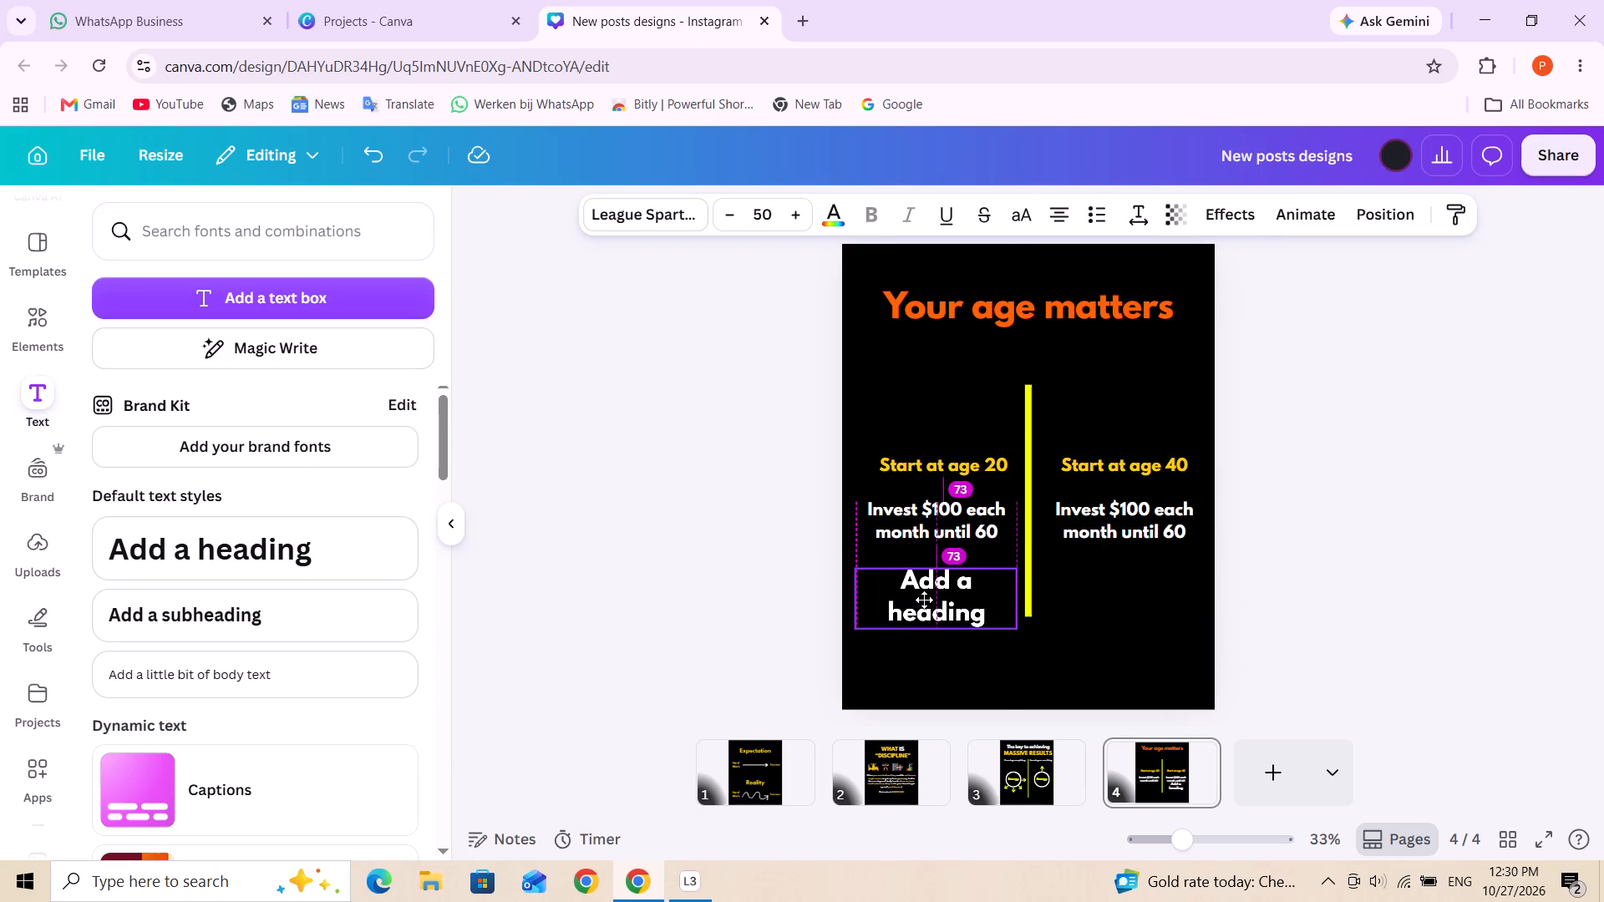
{"action": "left_click_drag", "start_coordinate": [924, 600], "coordinate": [924, 599]}
Replace the placeholder heading beneath the "Start at age 20" investment text with "$584,222".
{"action": "triple_click", "coordinate": [923, 597]}
{"action": "left_click", "coordinate": [921, 595]}
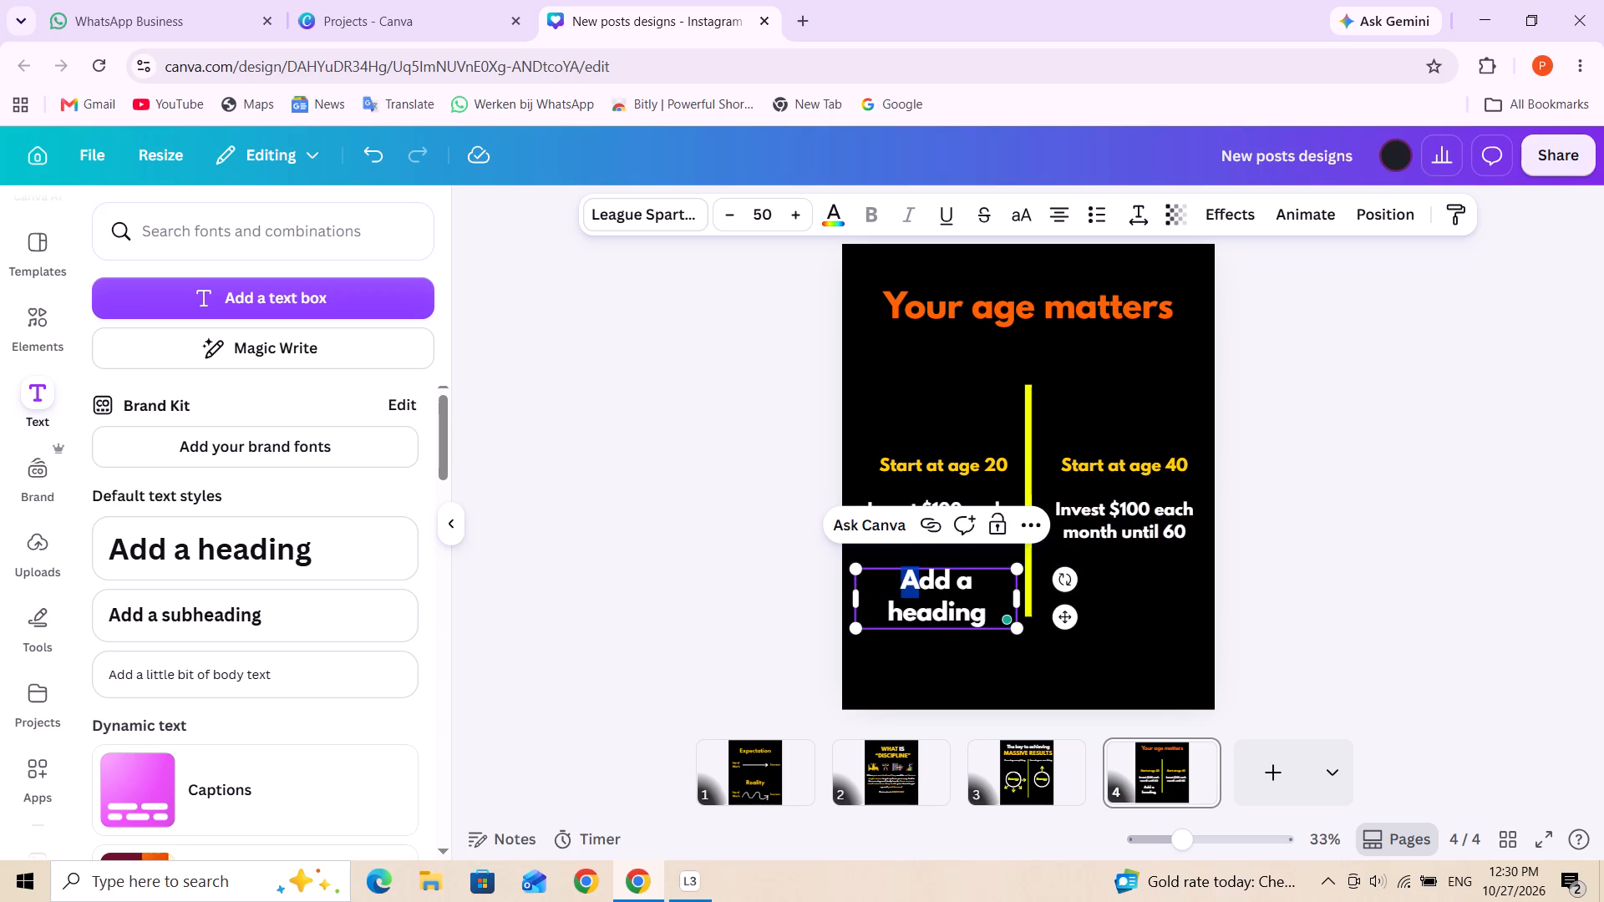
{"action": "key", "text": "ctrl+a"}
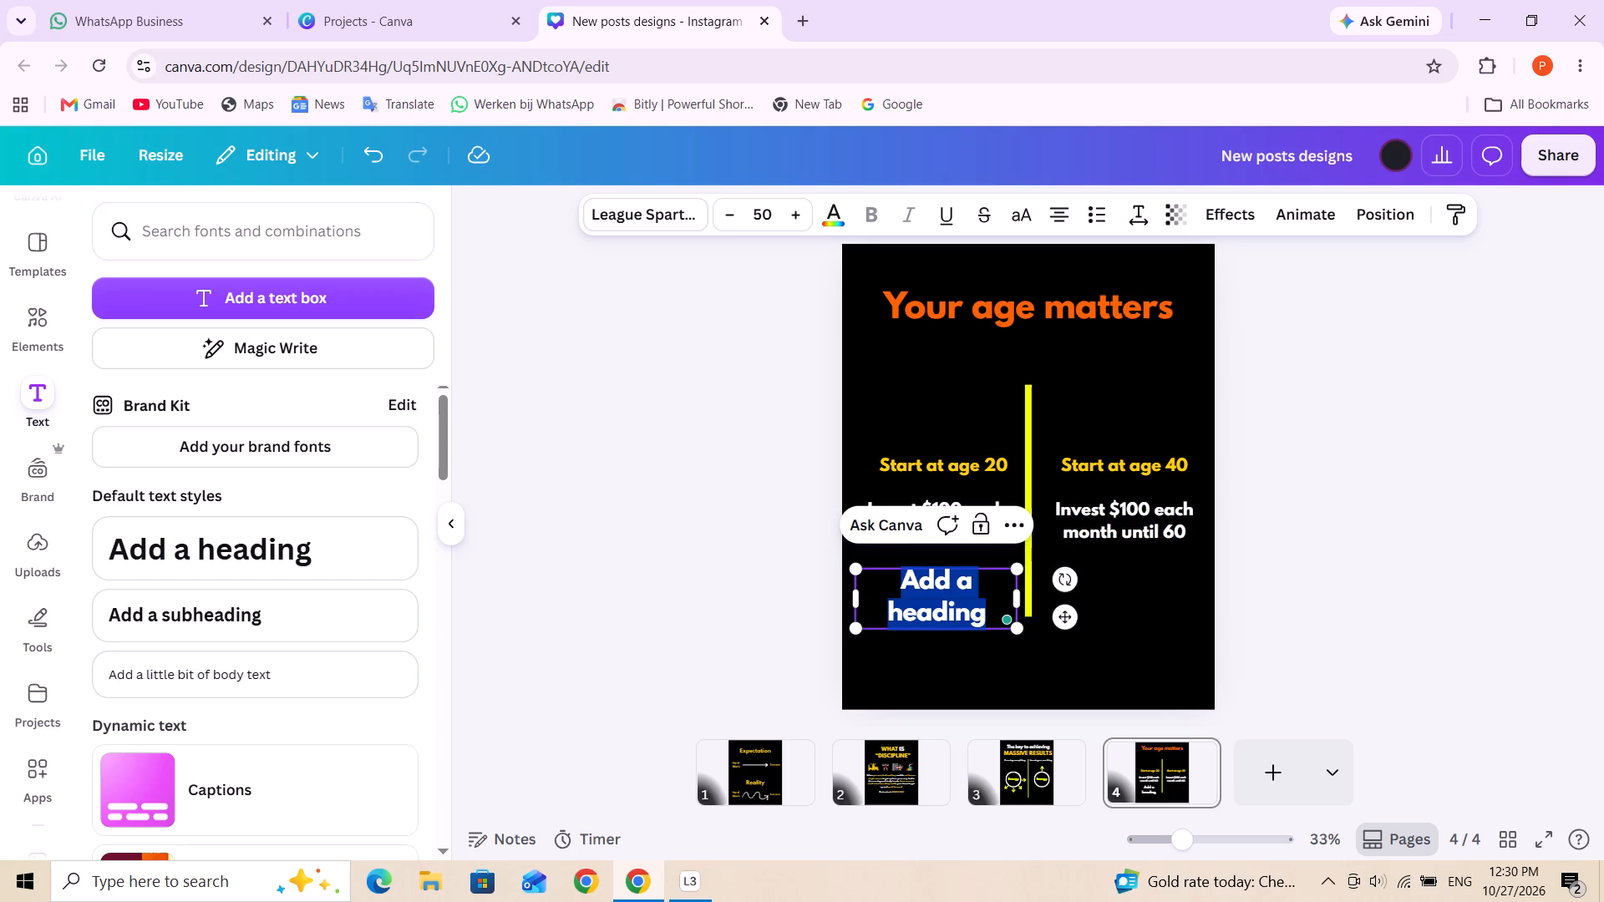
{"action": "key", "text": "shift+dollar"}
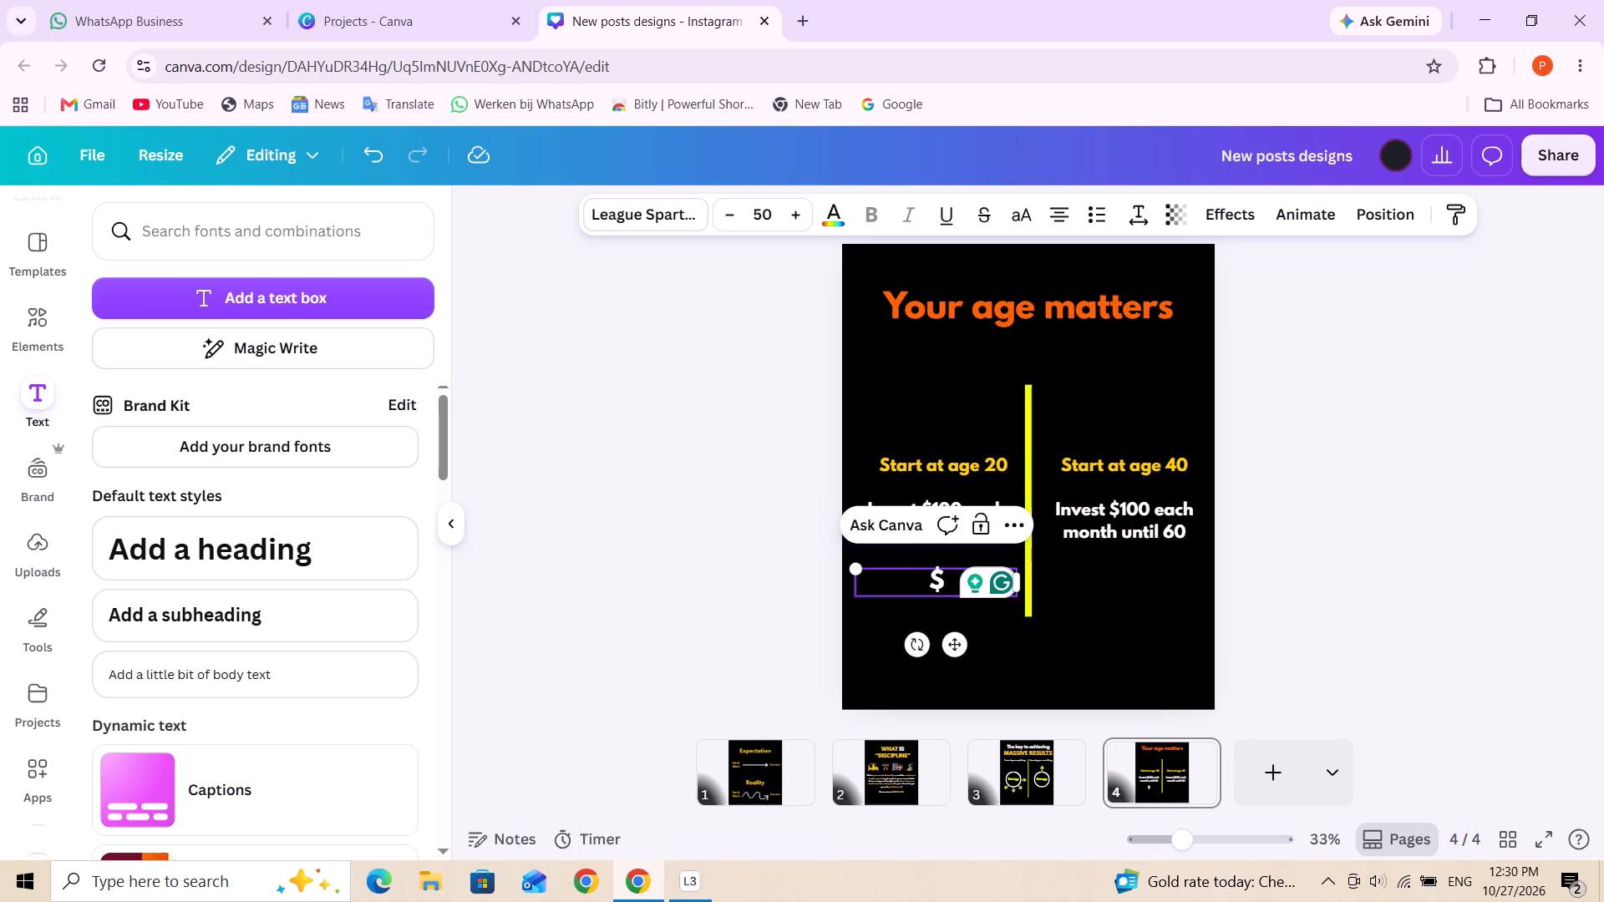
{"action": "type", "text": "584"}
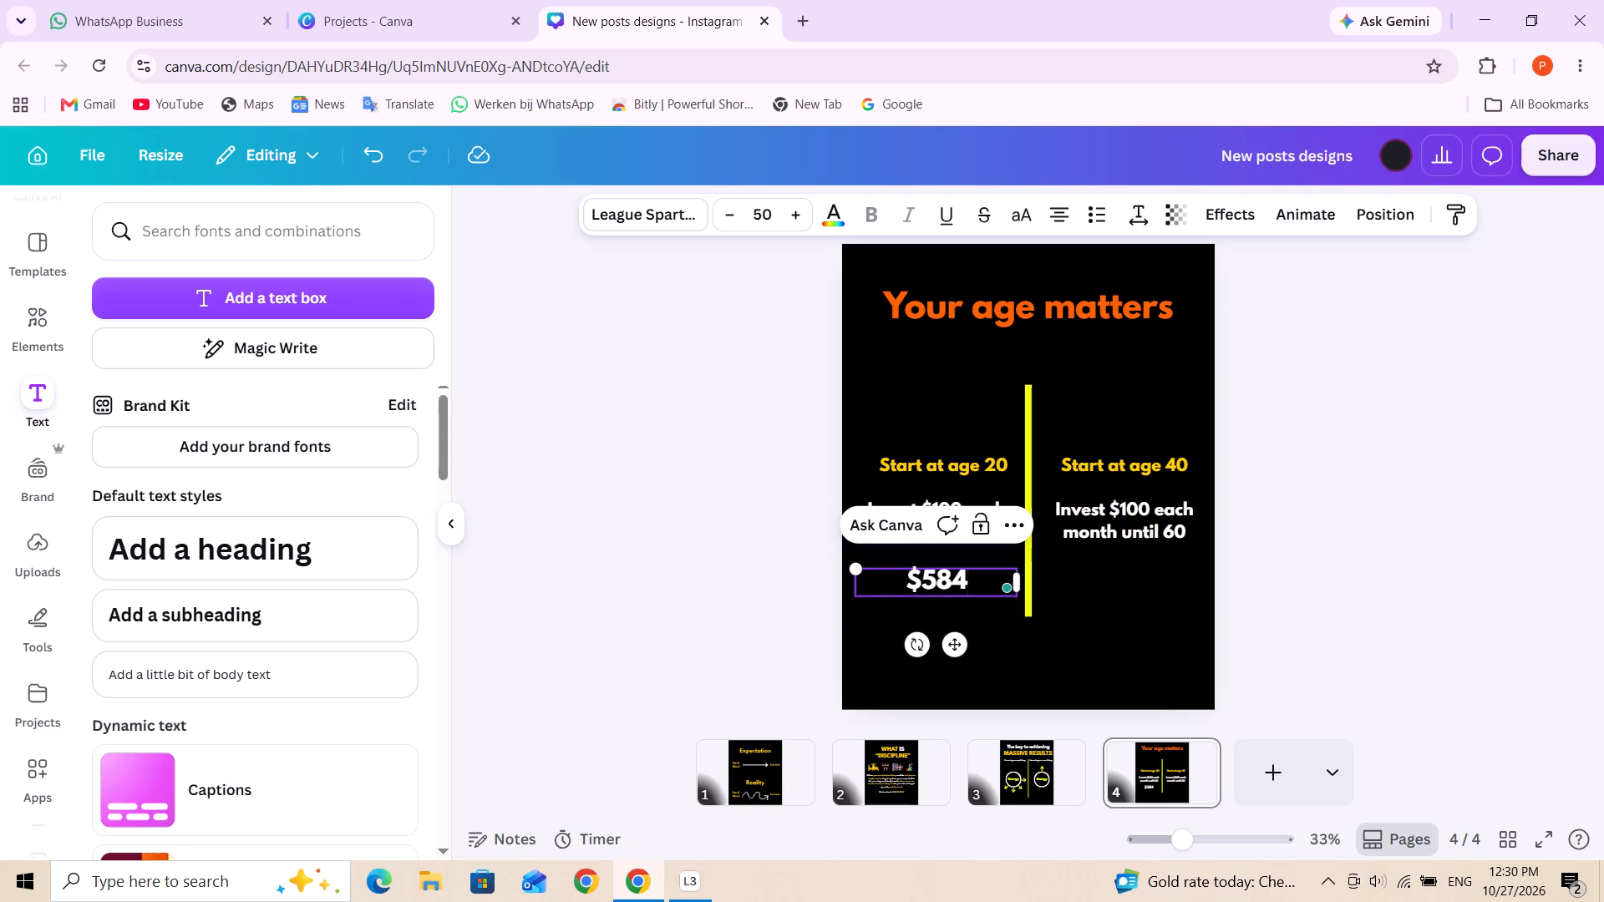
{"action": "type", "text": ",222"}
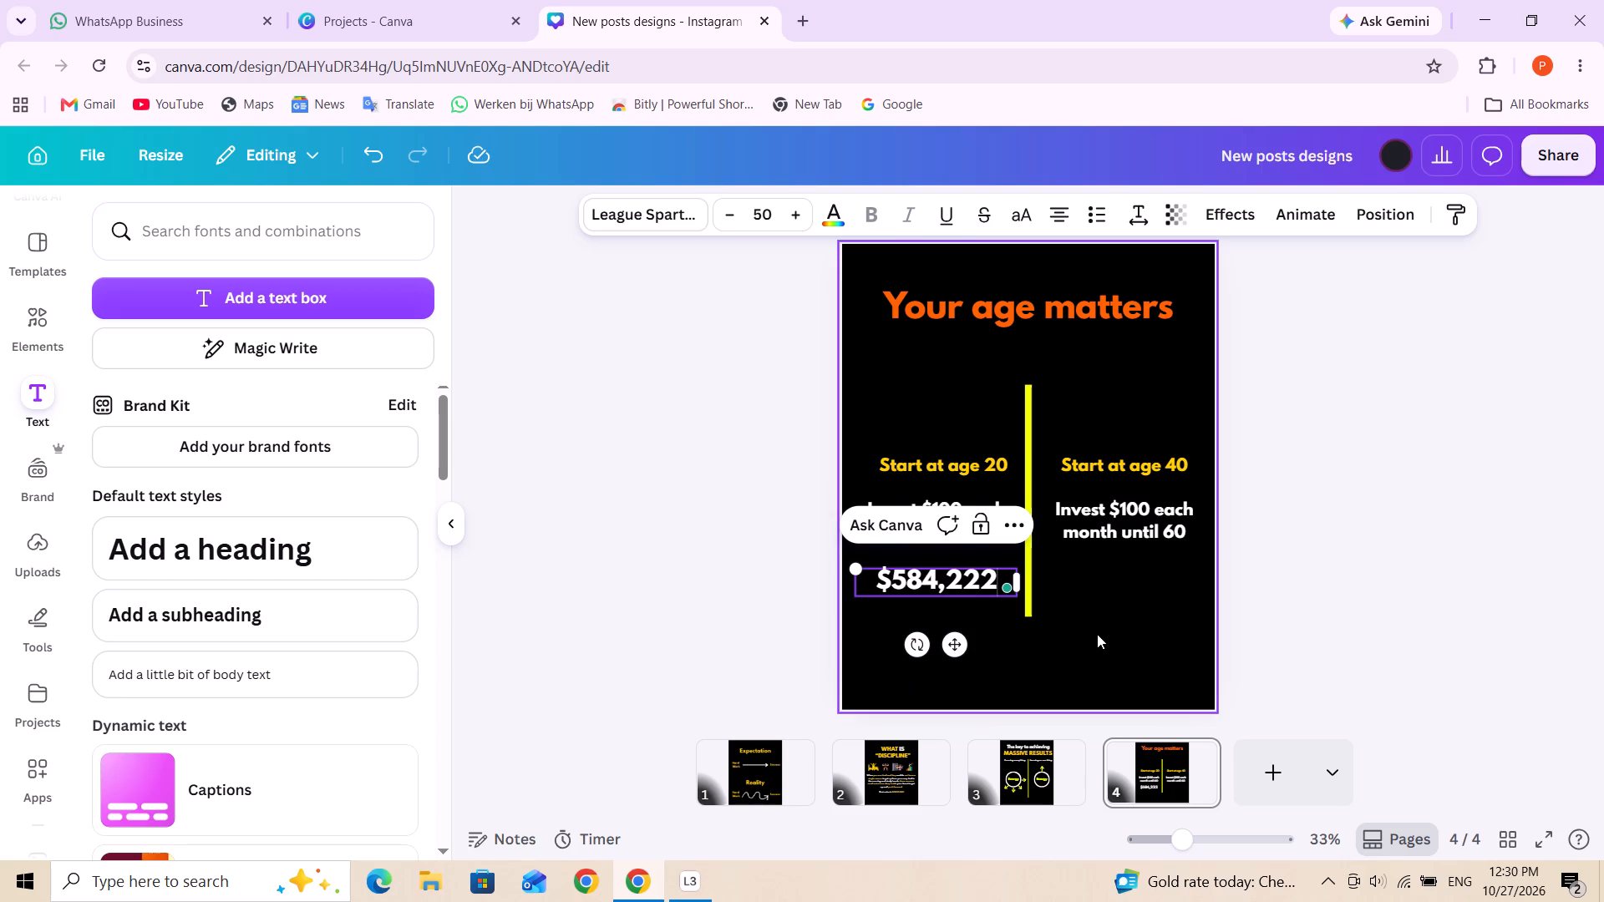
{"action": "left_click", "coordinate": [1097, 634]}
Colour the whole "$584,222" amount, including its dollar sign, yellow #f2ff00.
{"action": "left_click", "coordinate": [929, 580]}
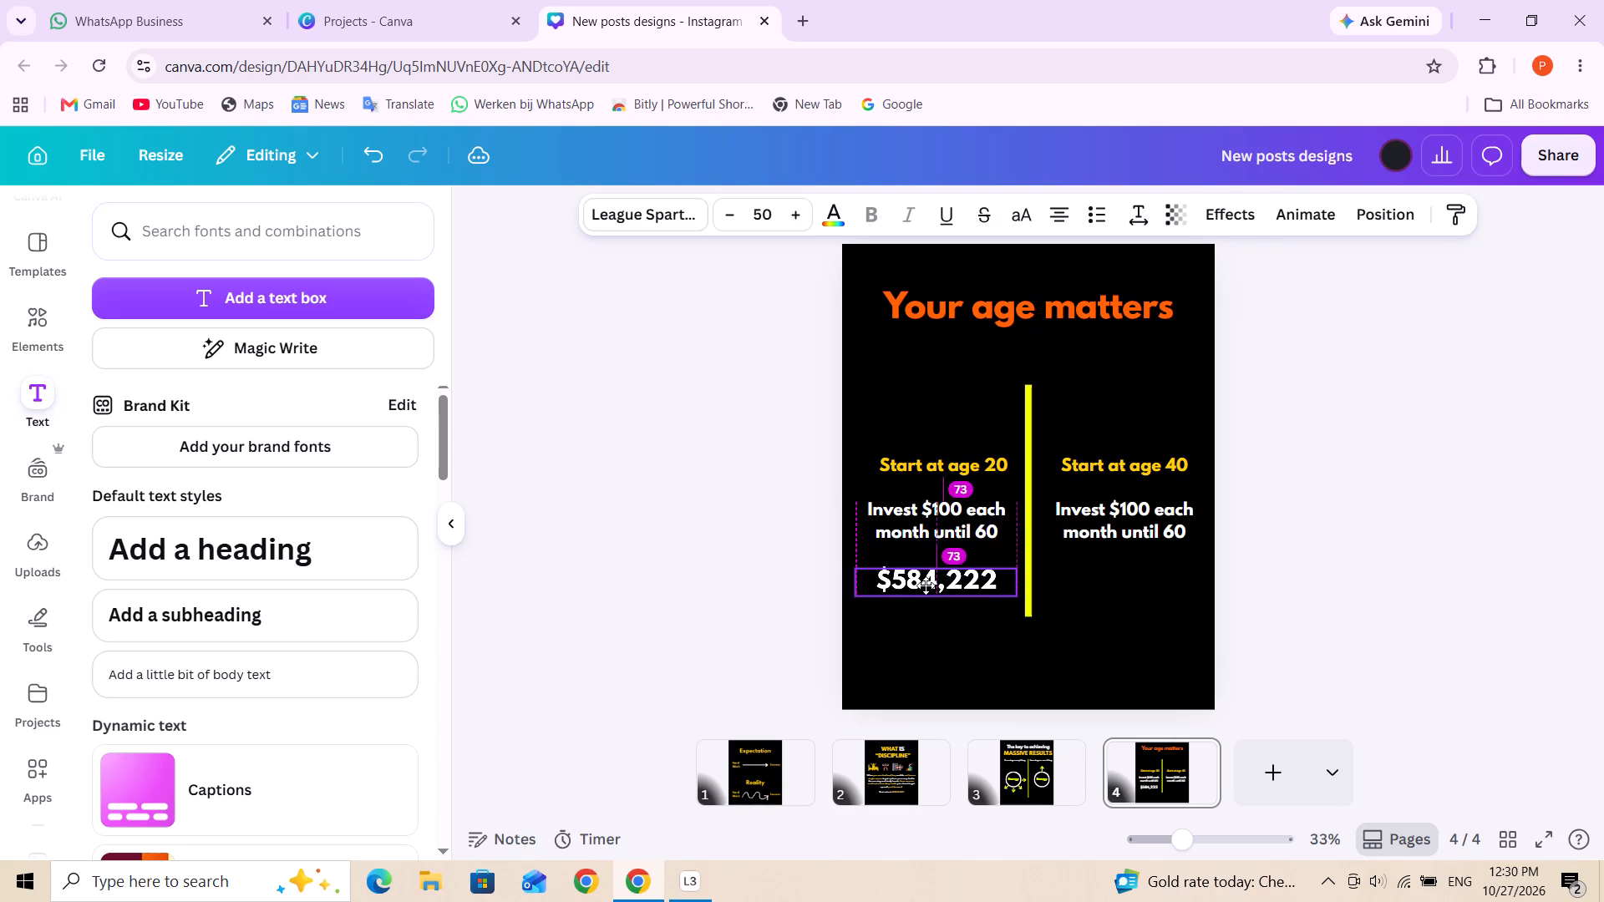
{"action": "triple_click", "coordinate": [926, 584]}
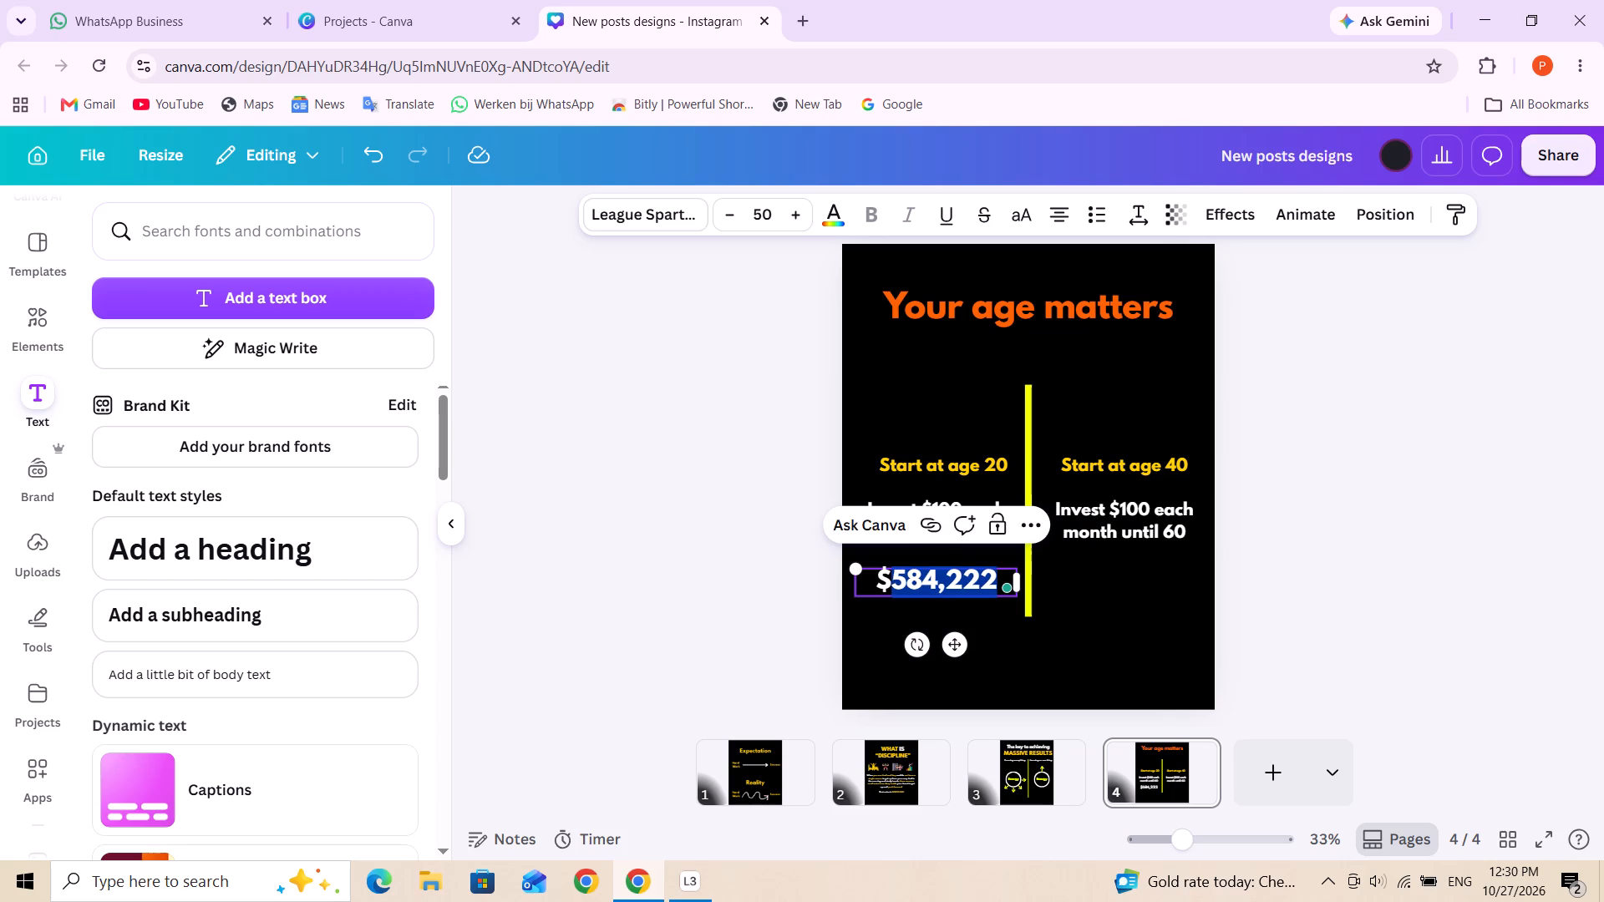
{"action": "left_click", "coordinate": [829, 216]}
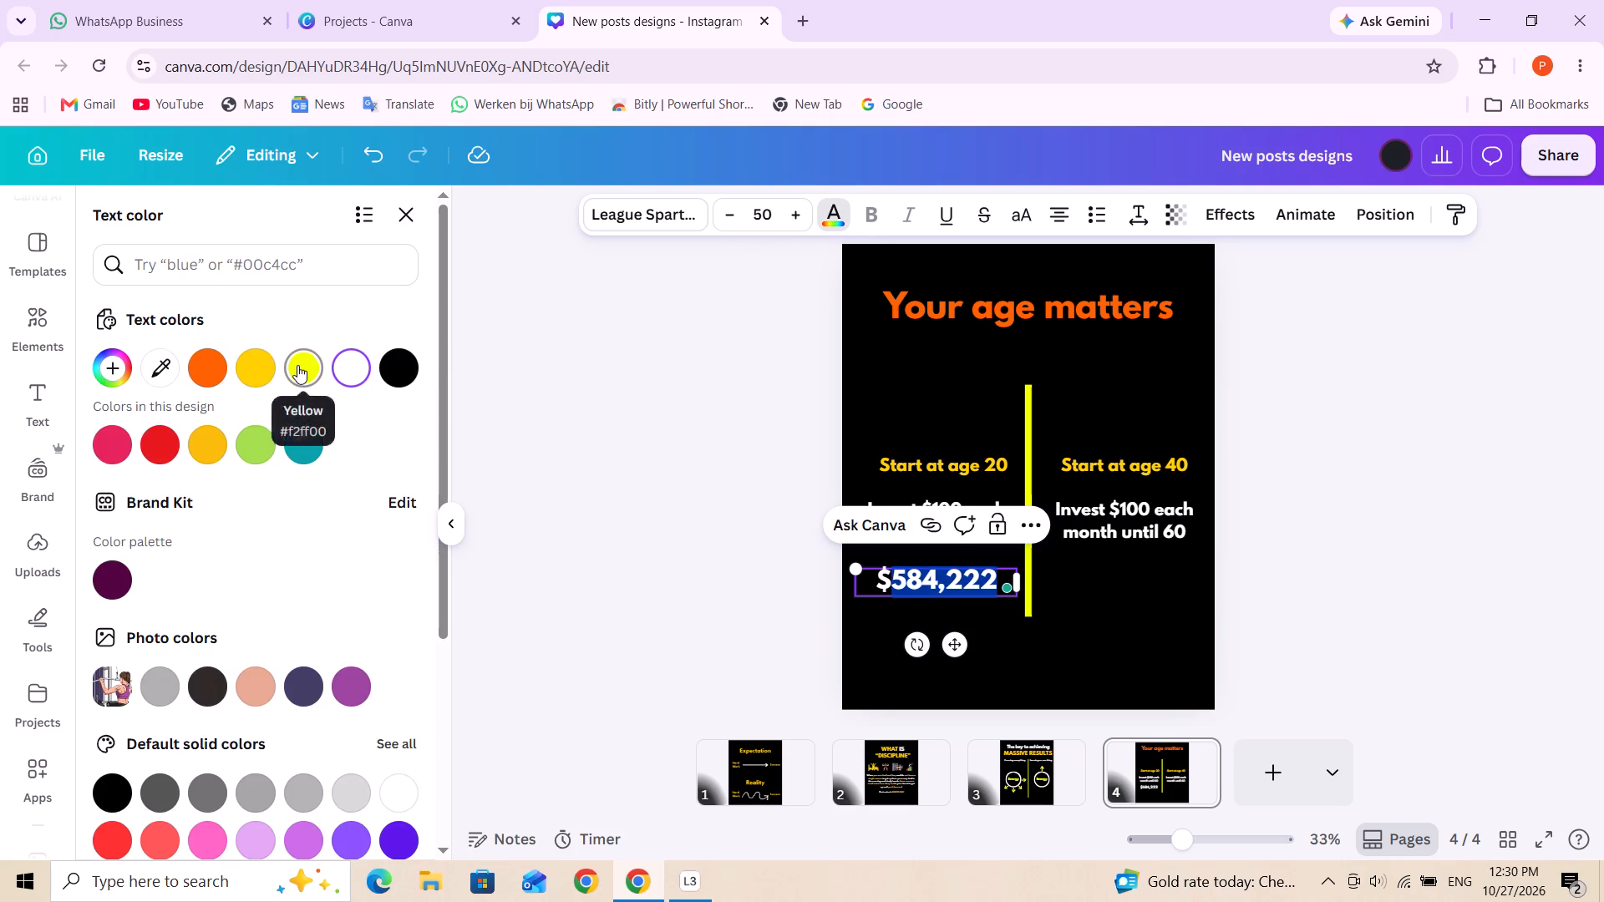
{"action": "left_click", "coordinate": [297, 365]}
{"action": "left_click", "coordinate": [1163, 631]}
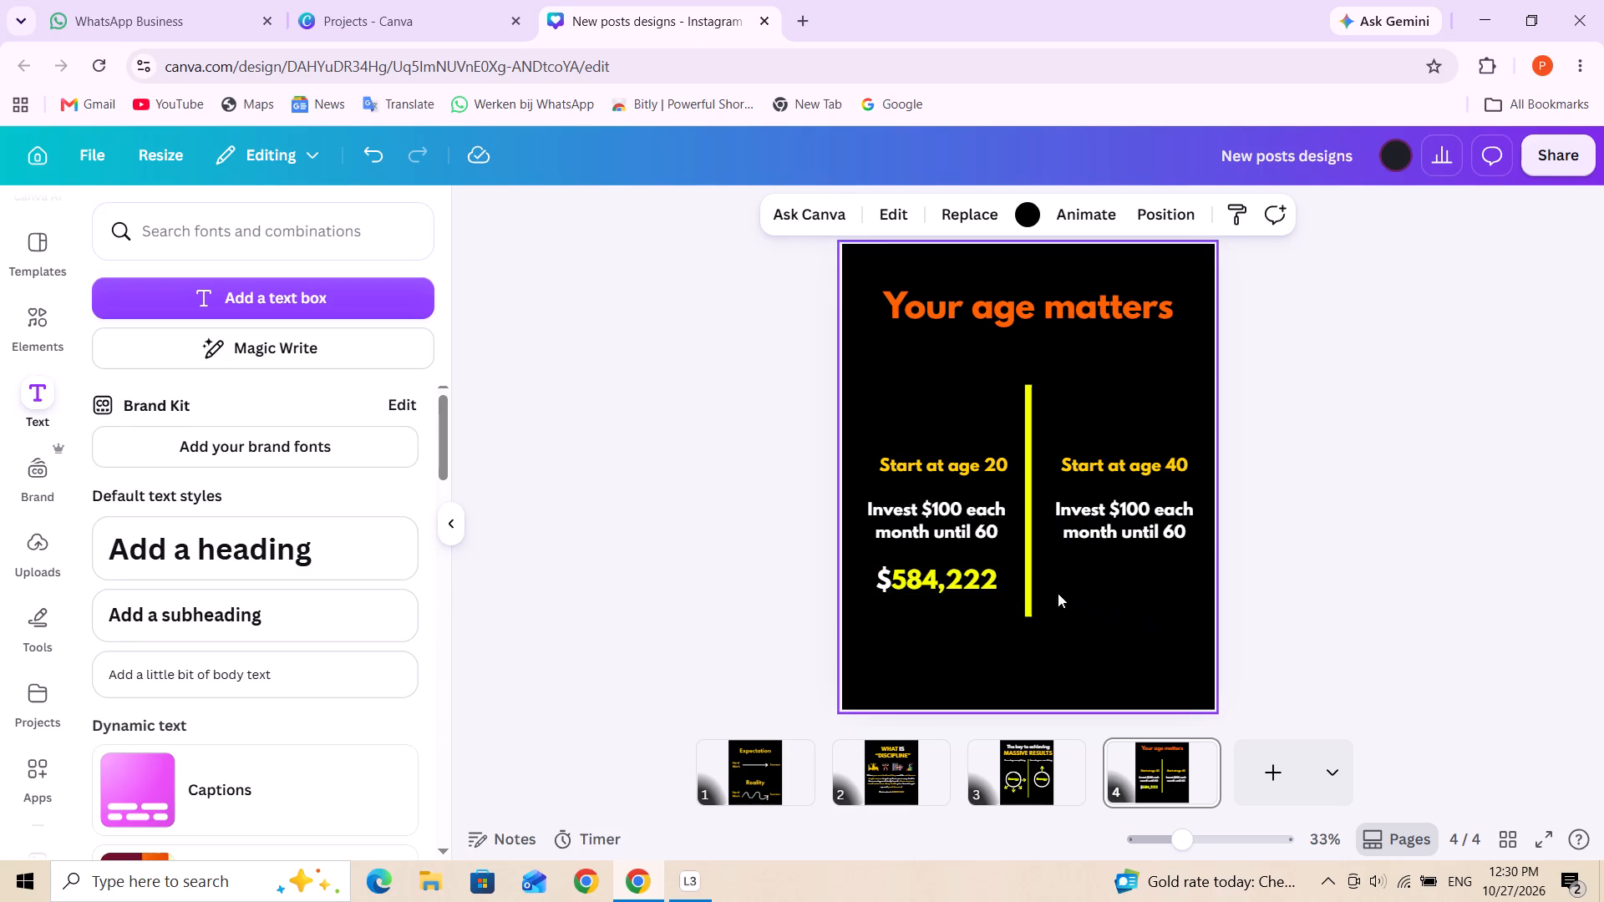
{"action": "triple_click", "coordinate": [889, 581]}
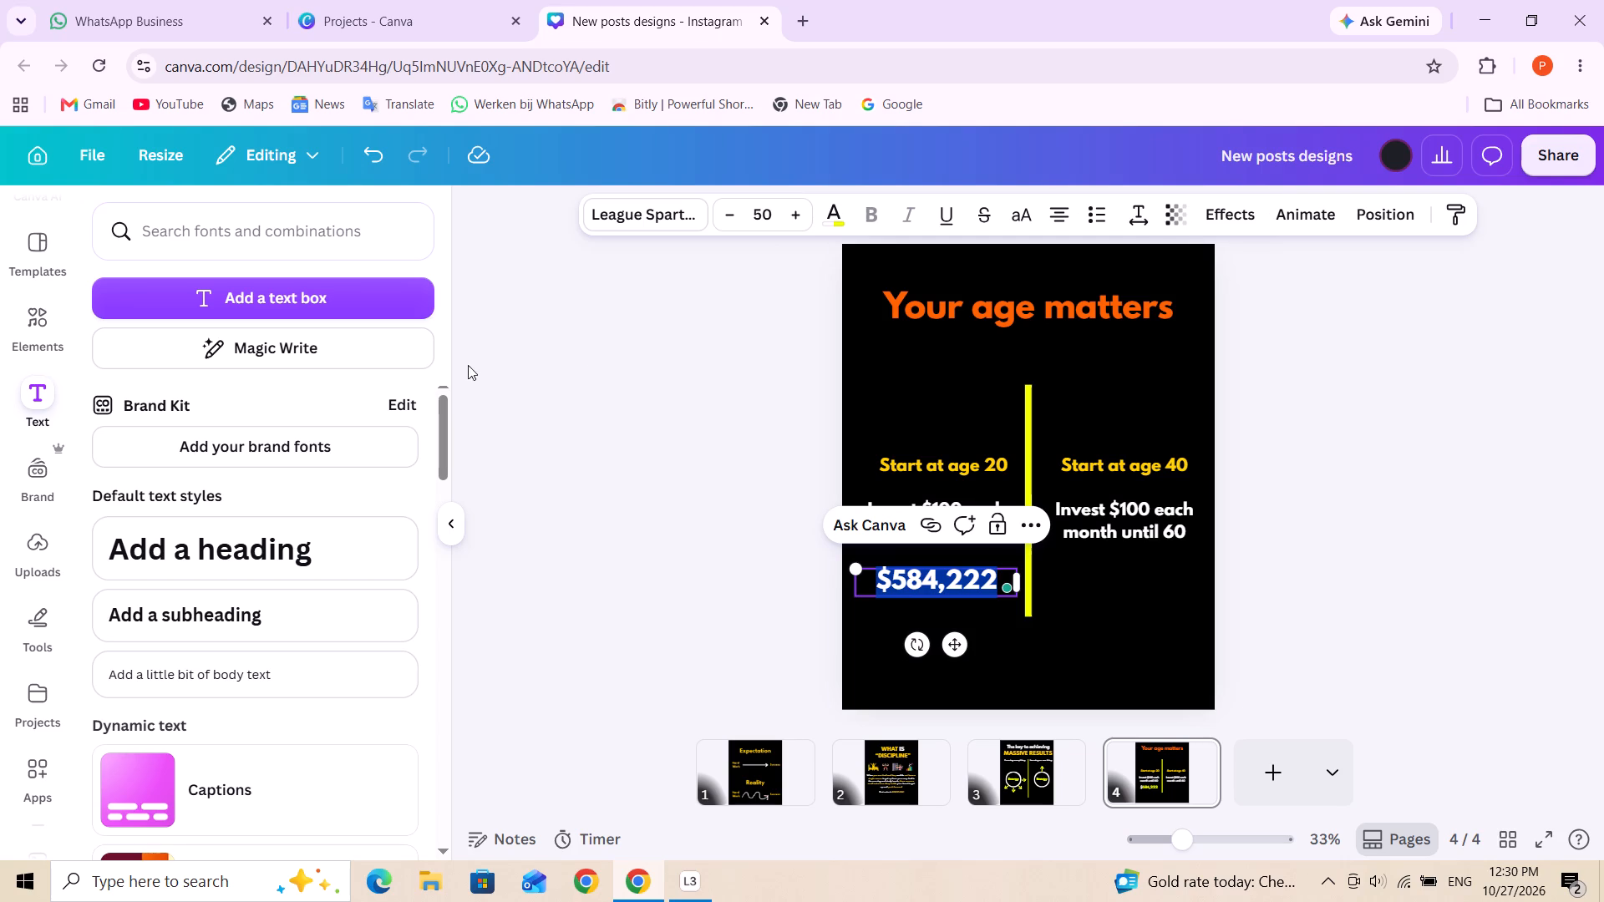
{"action": "left_click", "coordinate": [826, 220]}
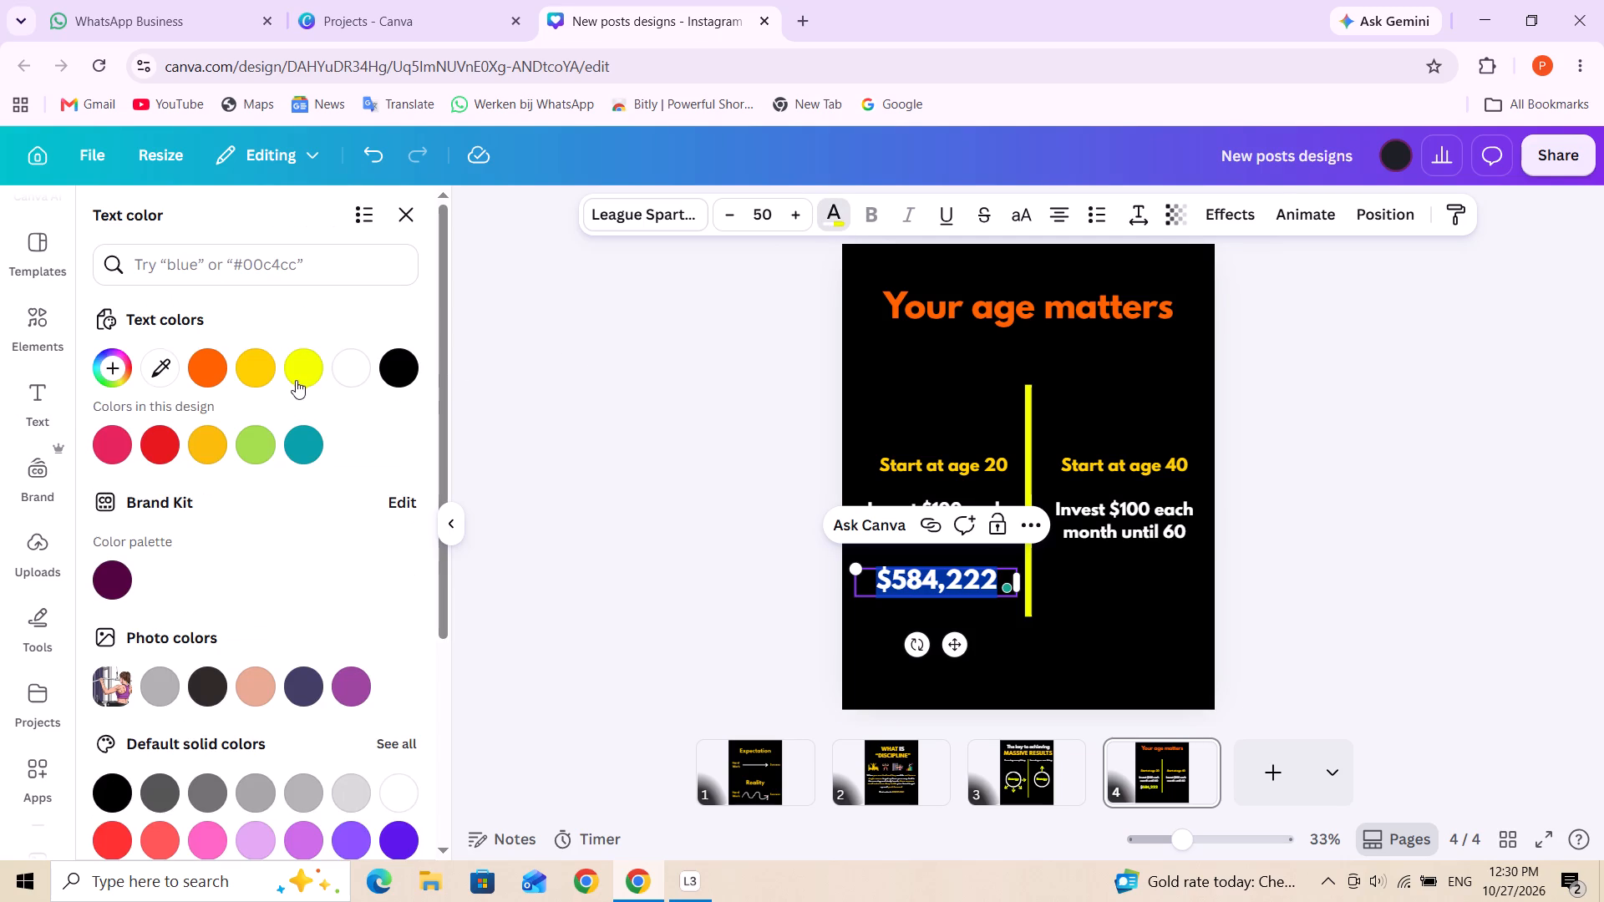
{"action": "left_click", "coordinate": [295, 378]}
{"action": "left_click", "coordinate": [1115, 598]}
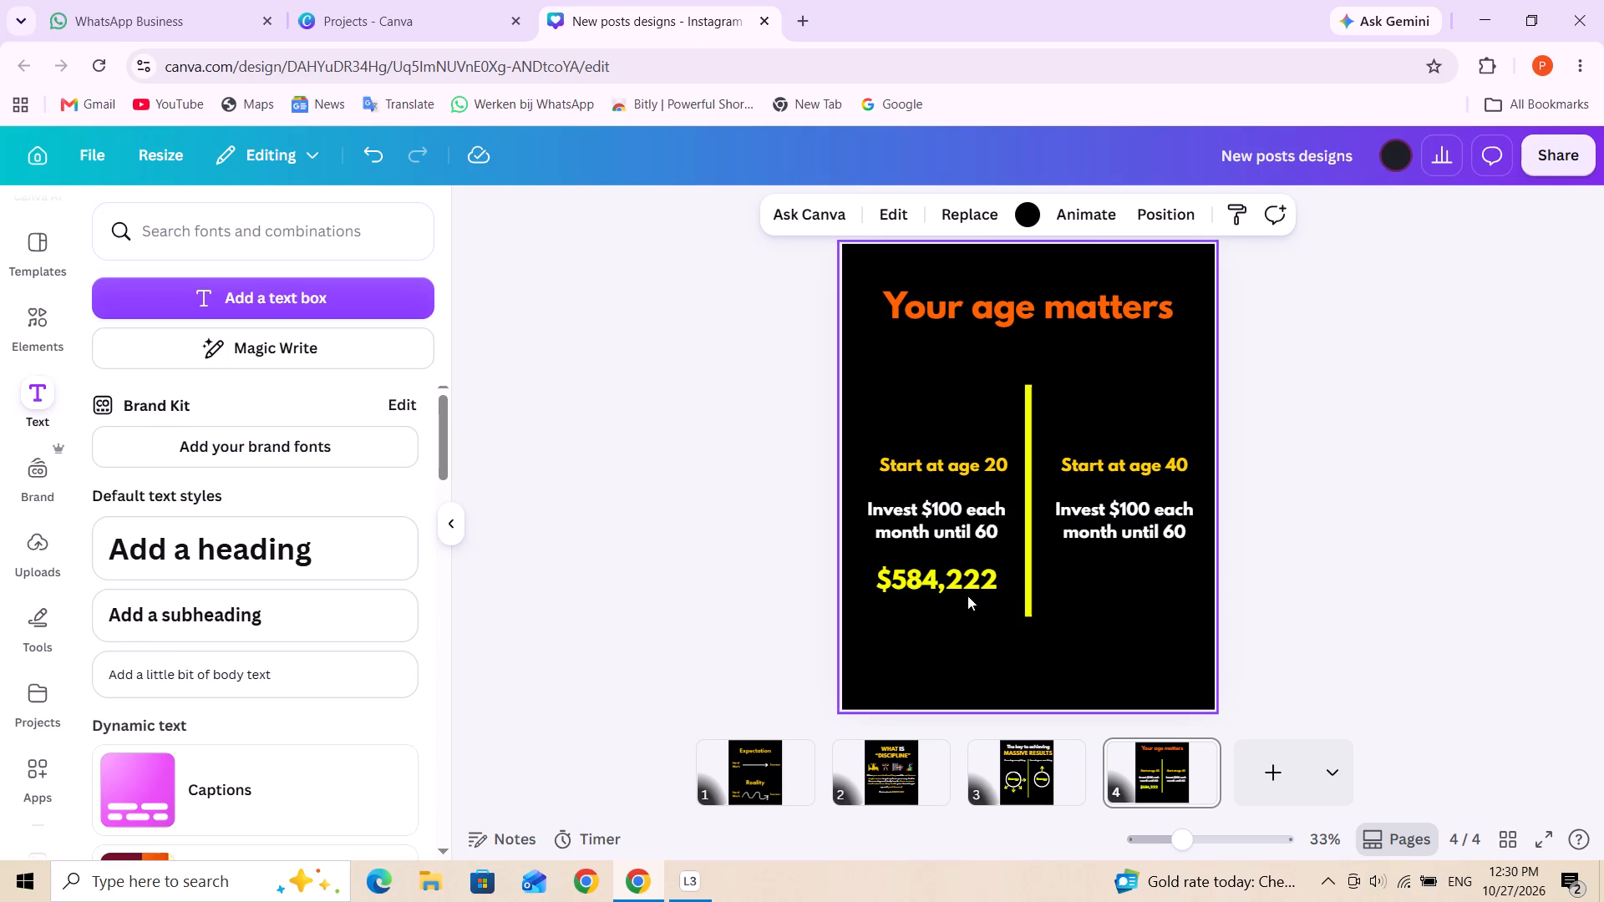
Duplicate the "$584,222" amount and place the copy level with it, beneath the "Start at age 40" investment text.
{"action": "left_click", "coordinate": [962, 587]}
{"action": "left_click", "coordinate": [979, 528]}
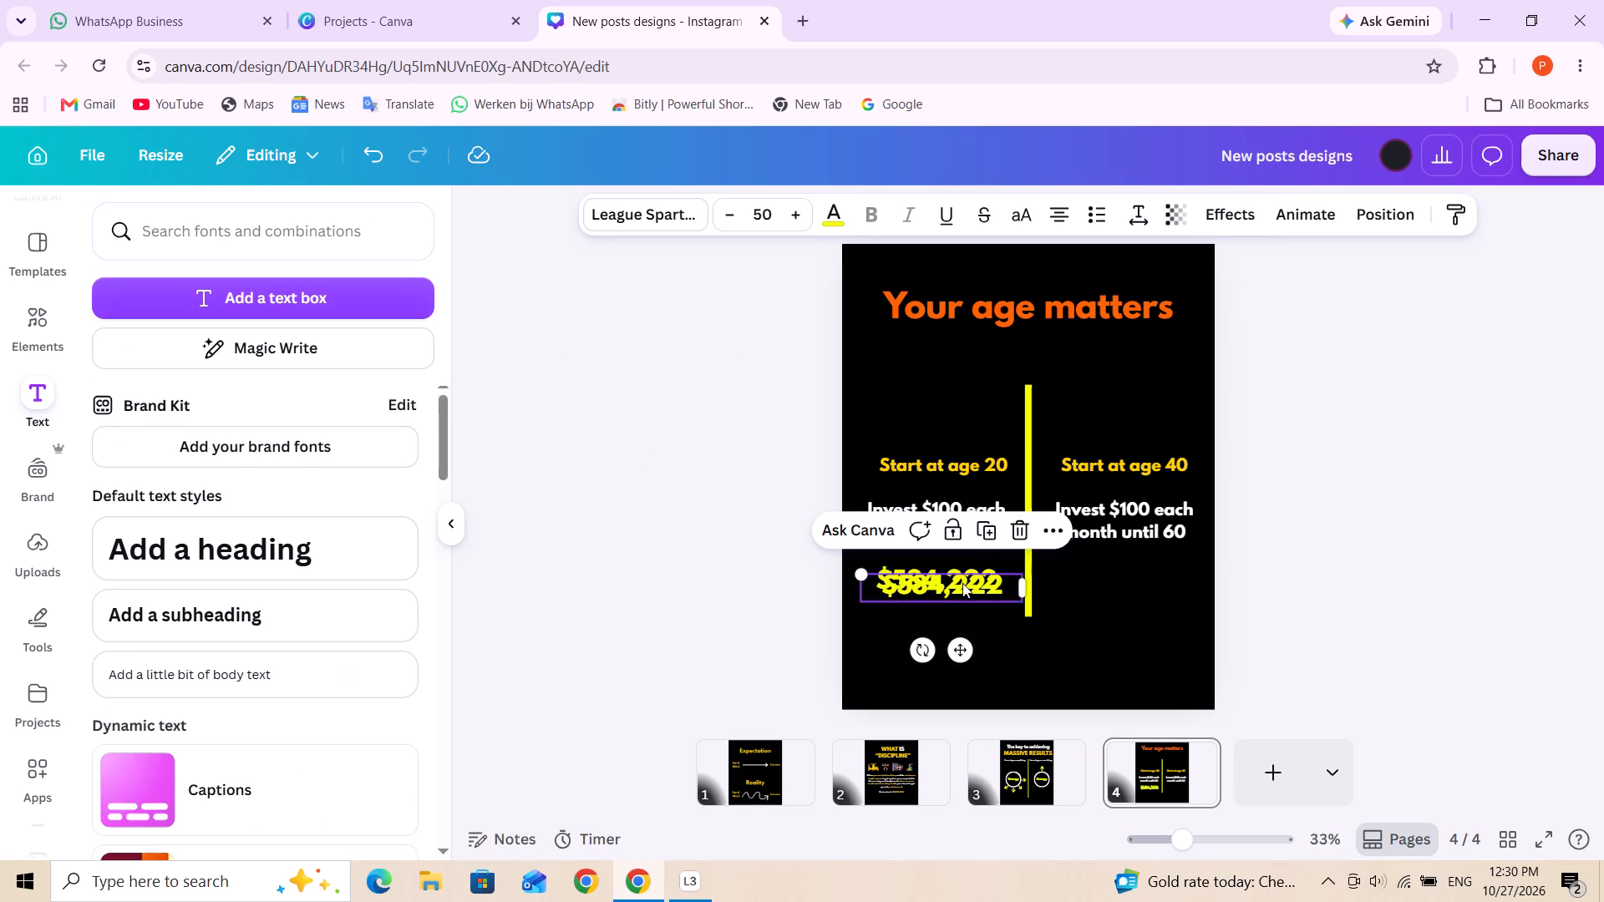
{"action": "left_click_drag", "start_coordinate": [959, 586], "coordinate": [1152, 575]}
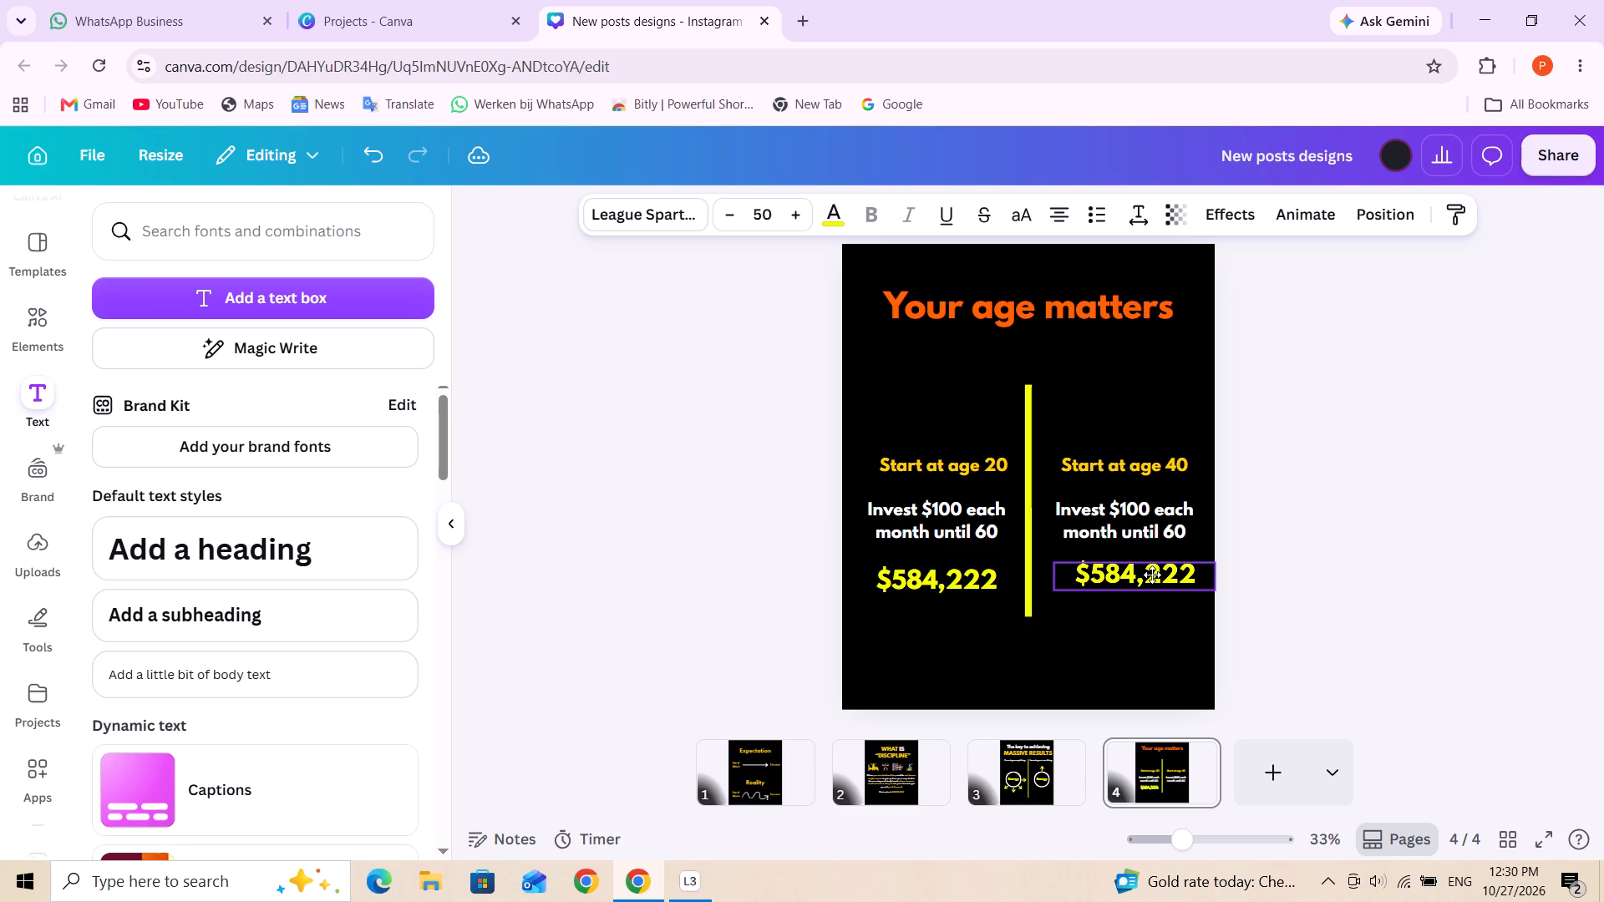
{"action": "left_click_drag", "start_coordinate": [1152, 575], "coordinate": [1148, 578]}
Narrow both amount text boxes to fit their text and recentre the one beneath the "Start at age 20" investment text.
{"action": "left_click_drag", "start_coordinate": [1216, 585], "coordinate": [1198, 586]}
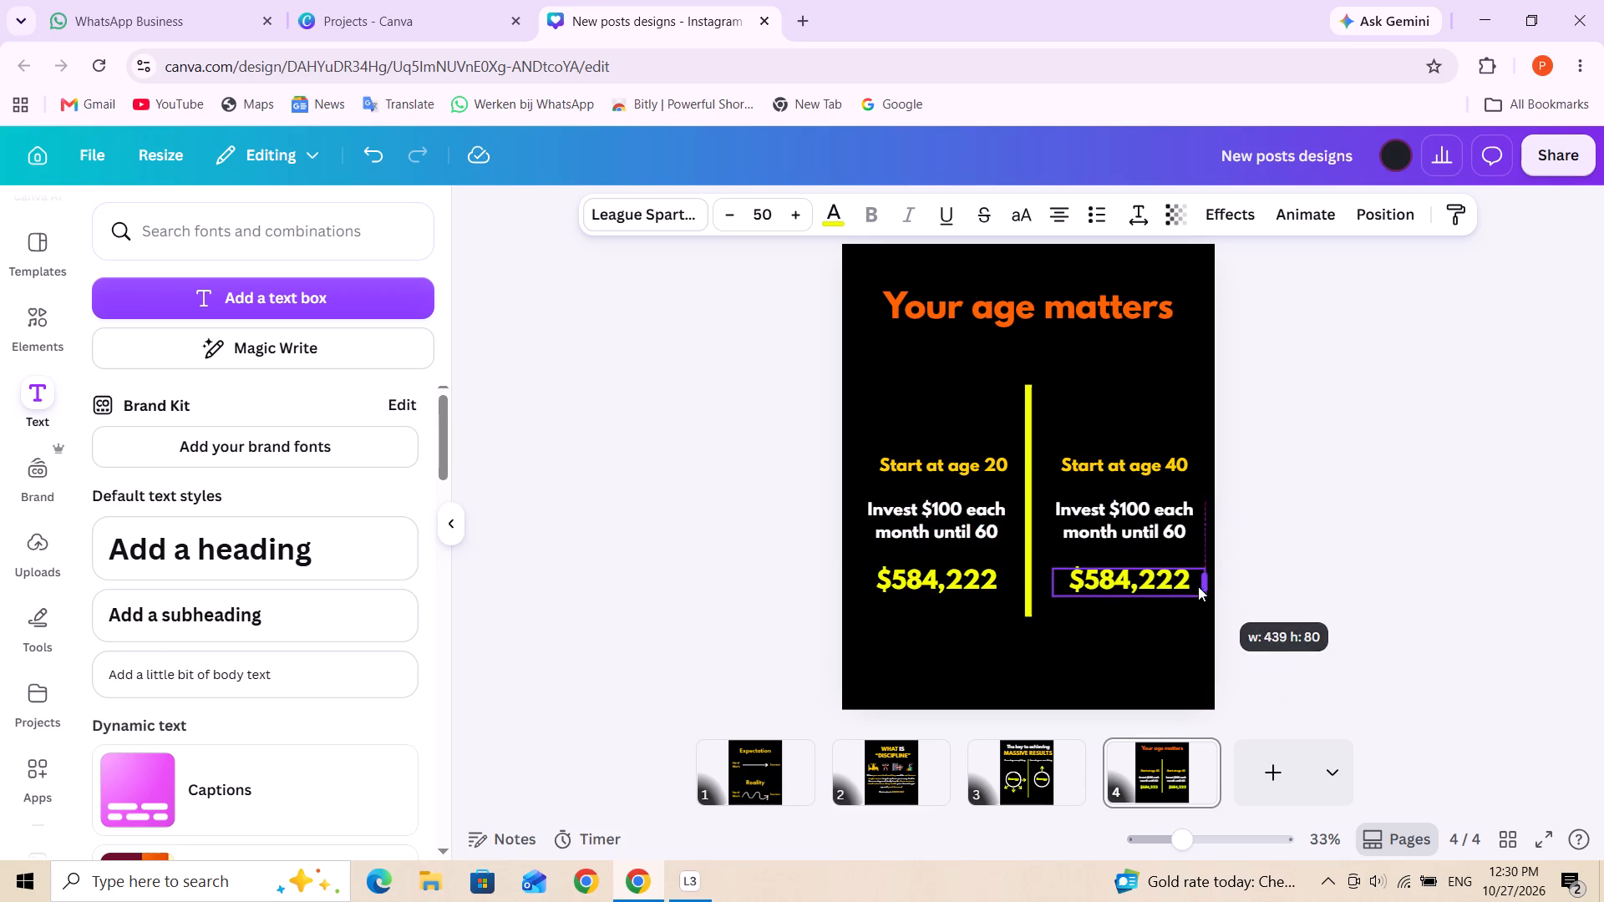
{"action": "left_click_drag", "start_coordinate": [1198, 586], "coordinate": [1191, 586]}
{"action": "left_click", "coordinate": [954, 582]}
{"action": "left_click_drag", "start_coordinate": [1018, 578], "coordinate": [982, 580]}
{"action": "left_click", "coordinate": [979, 634]}
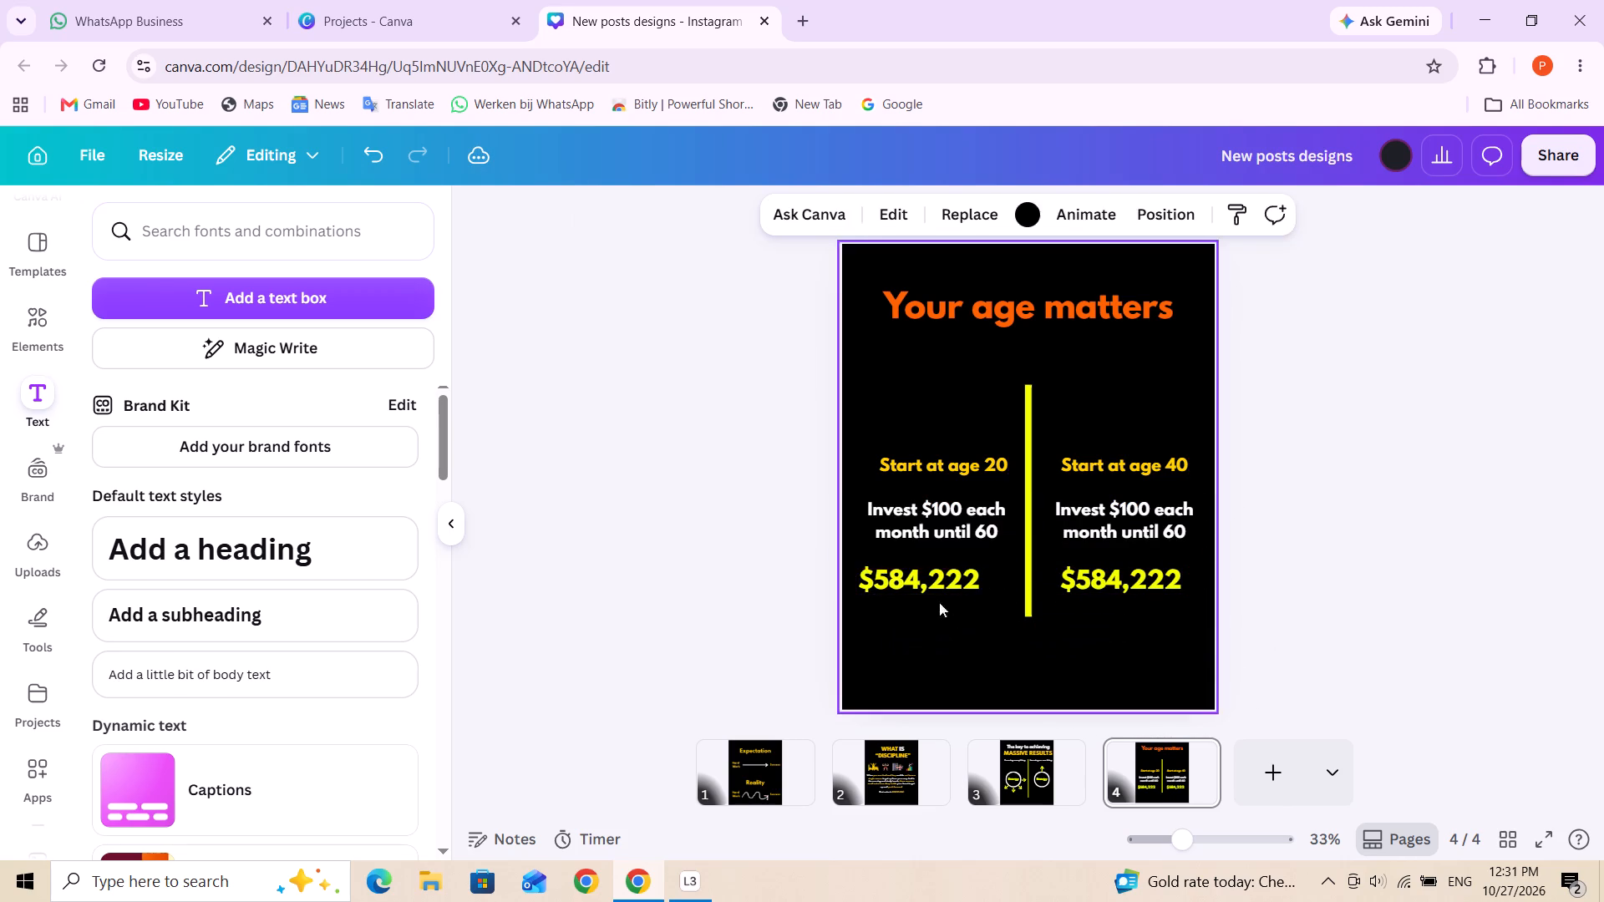
{"action": "left_click_drag", "start_coordinate": [919, 580], "coordinate": [933, 578]}
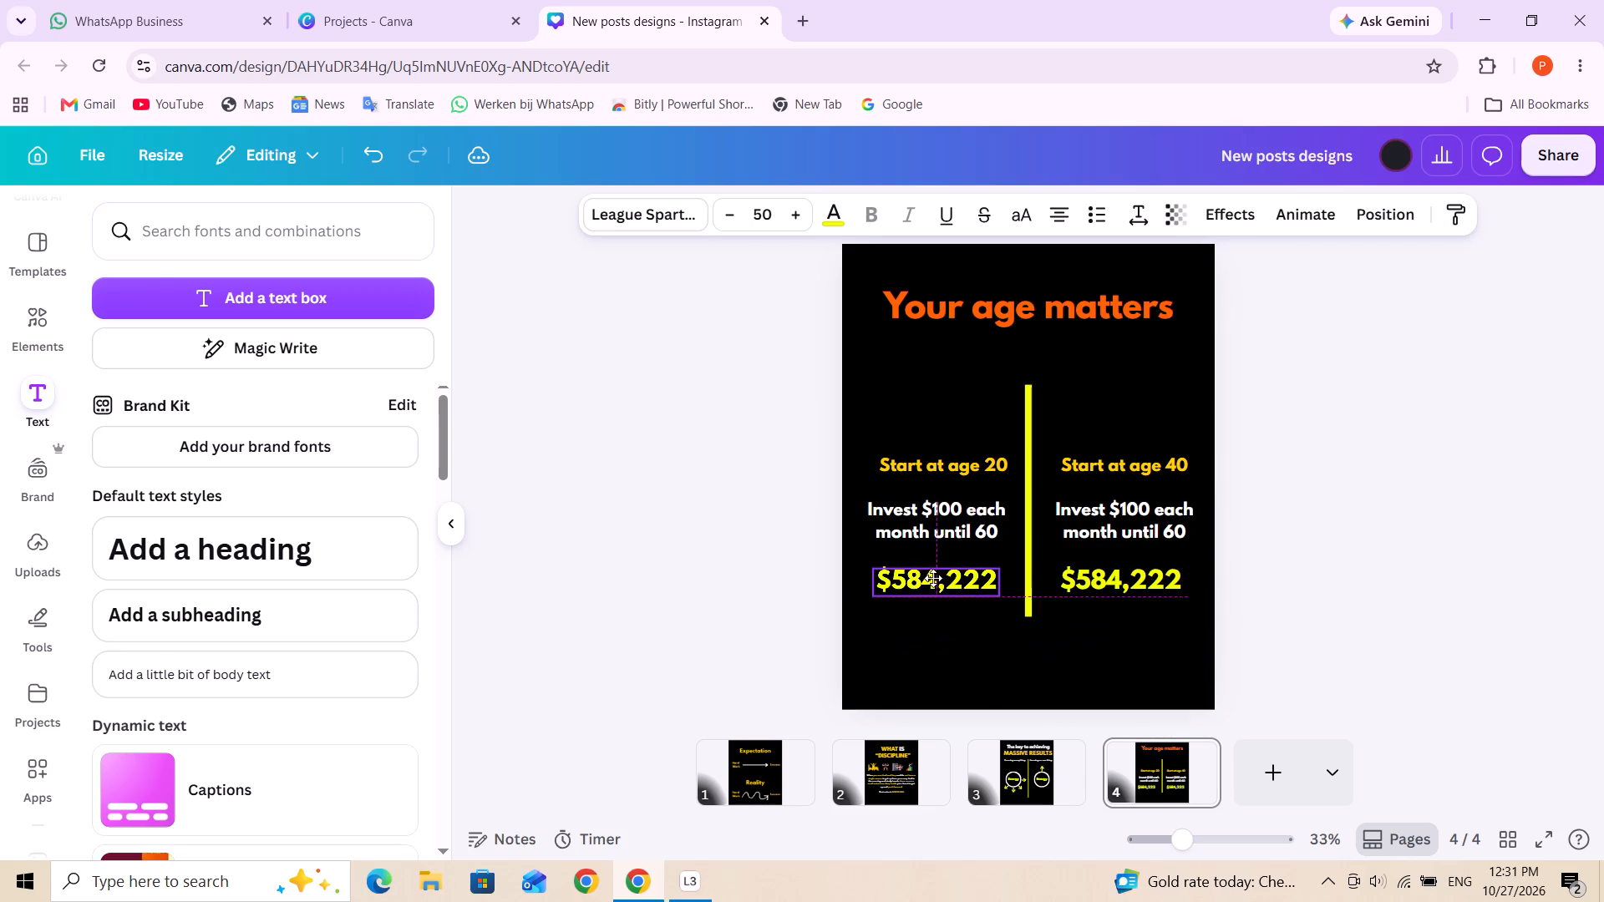
{"action": "left_click_drag", "start_coordinate": [933, 578], "coordinate": [931, 578]}
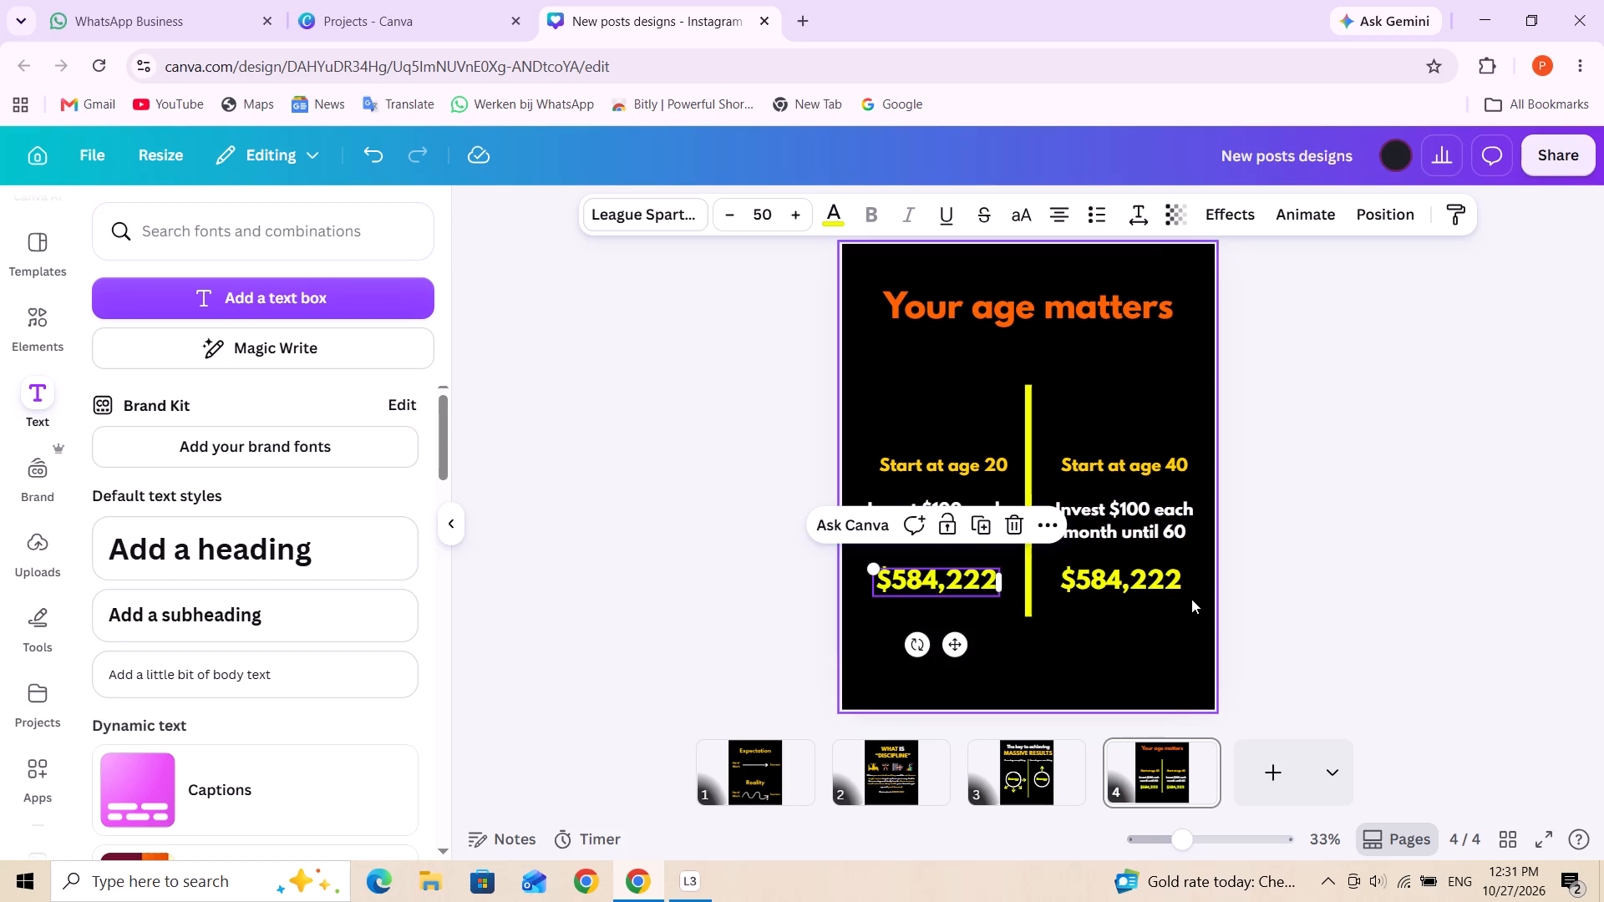
Change the amount in the "Start at age 40" column to "$75,602".
{"action": "left_click", "coordinate": [1120, 586]}
{"action": "double_click", "coordinate": [1106, 581]}
{"action": "left_click", "coordinate": [1089, 578]}
{"action": "left_click", "coordinate": [1080, 580]}
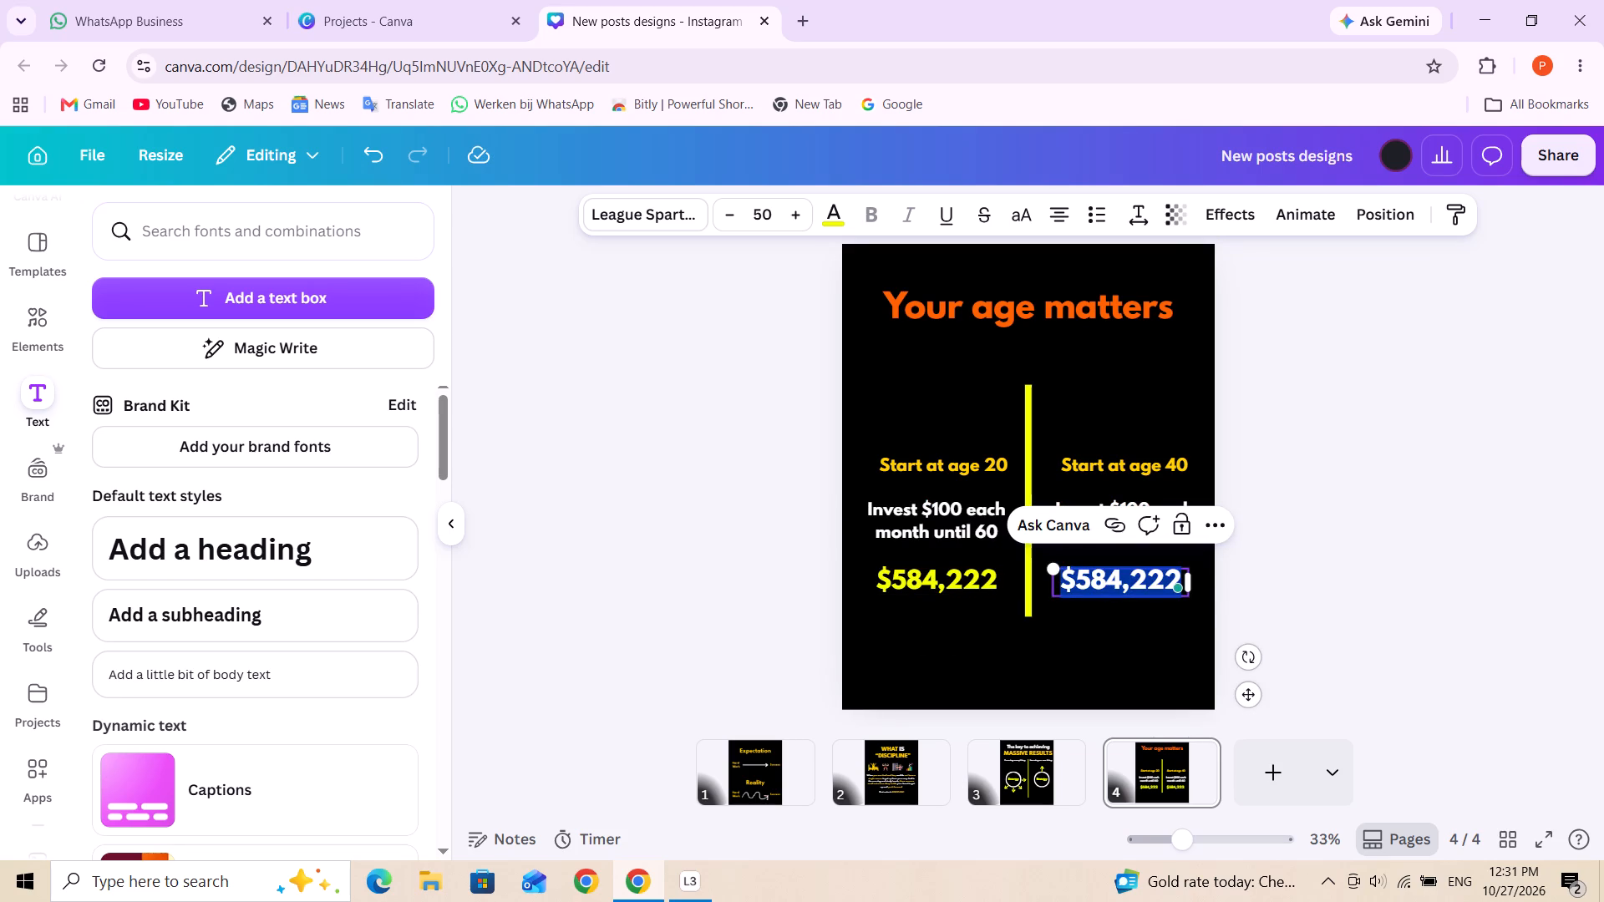
{"action": "left_click_drag", "start_coordinate": [1077, 583], "coordinate": [1175, 582]}
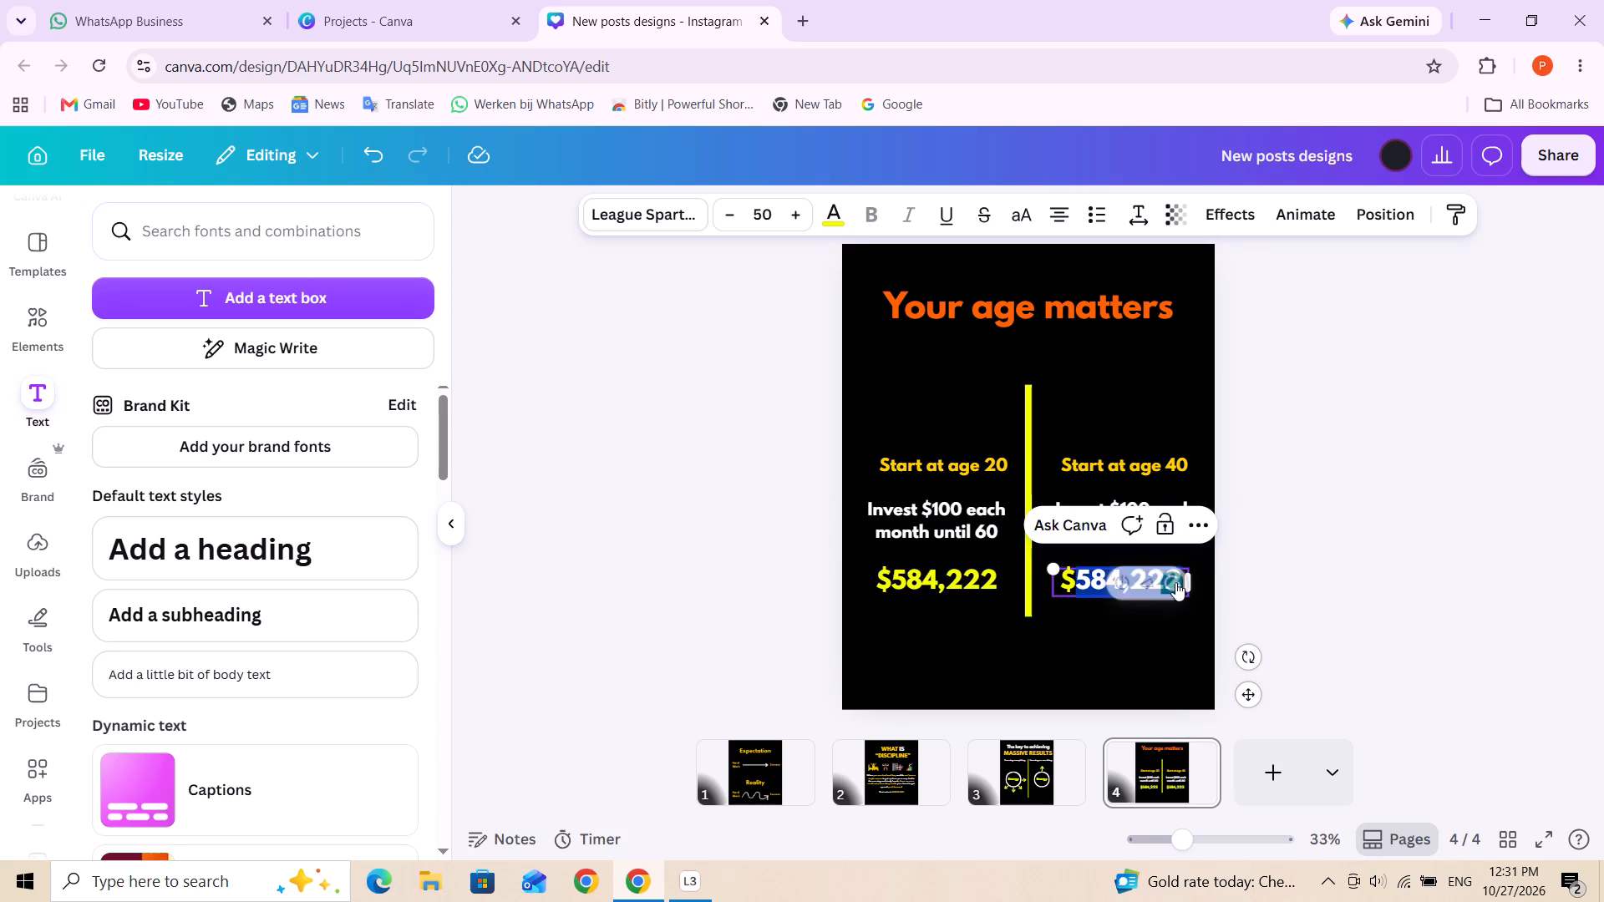
{"action": "left_click_drag", "start_coordinate": [1175, 582], "coordinate": [1190, 583]}
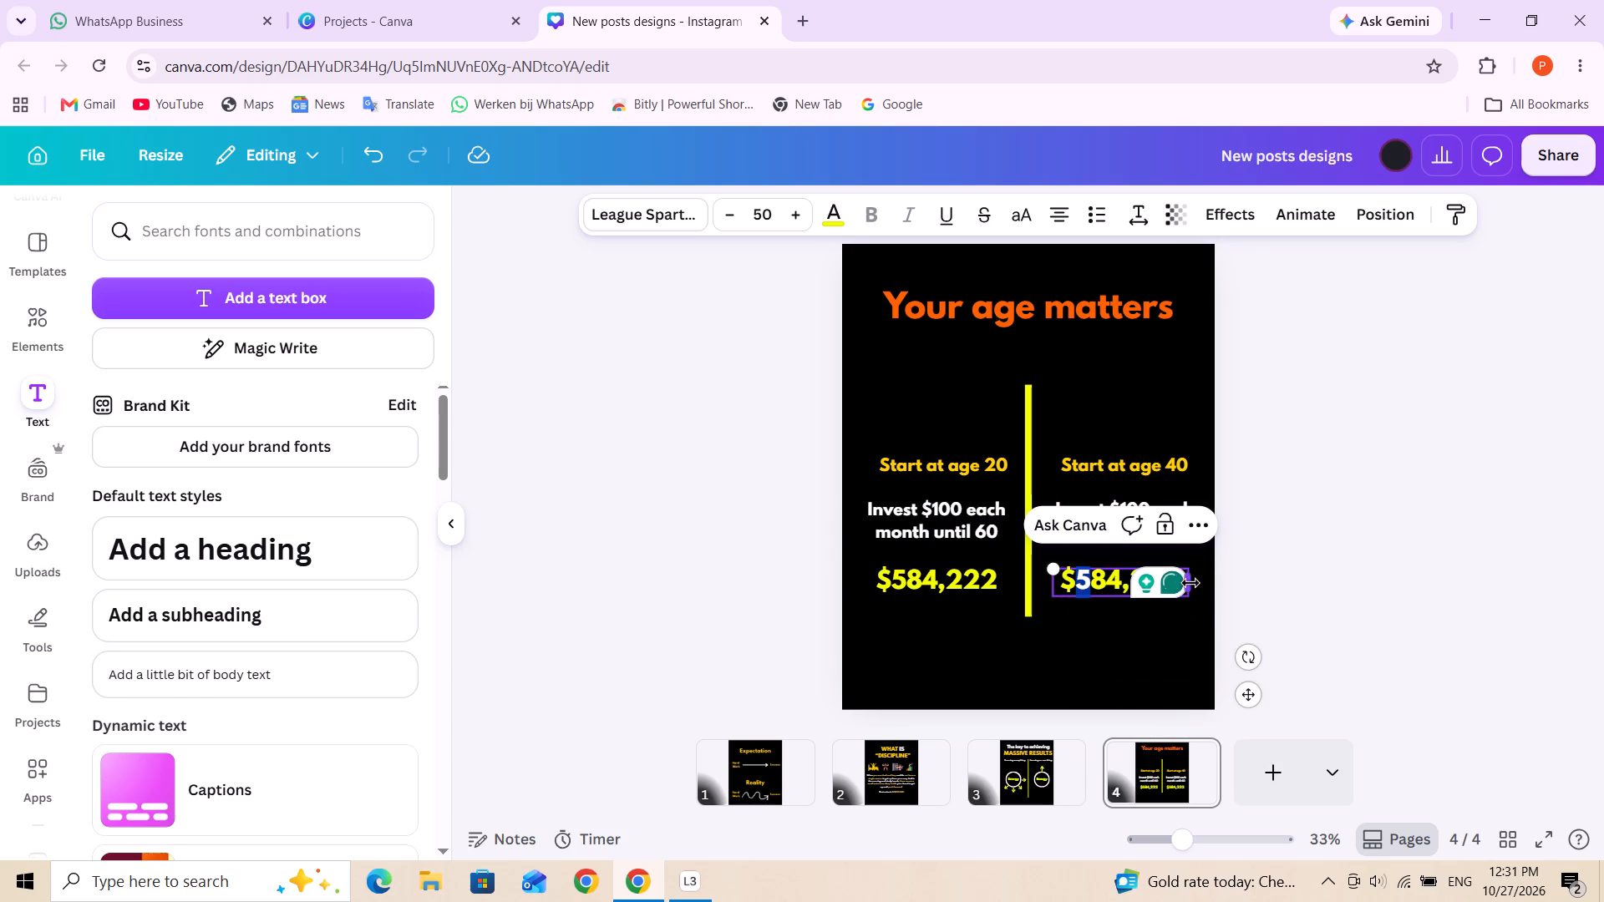
{"action": "left_click_drag", "start_coordinate": [1190, 583], "coordinate": [1201, 585]}
{"action": "triple_click", "coordinate": [1081, 576]}
{"action": "left_click", "coordinate": [1081, 576]}
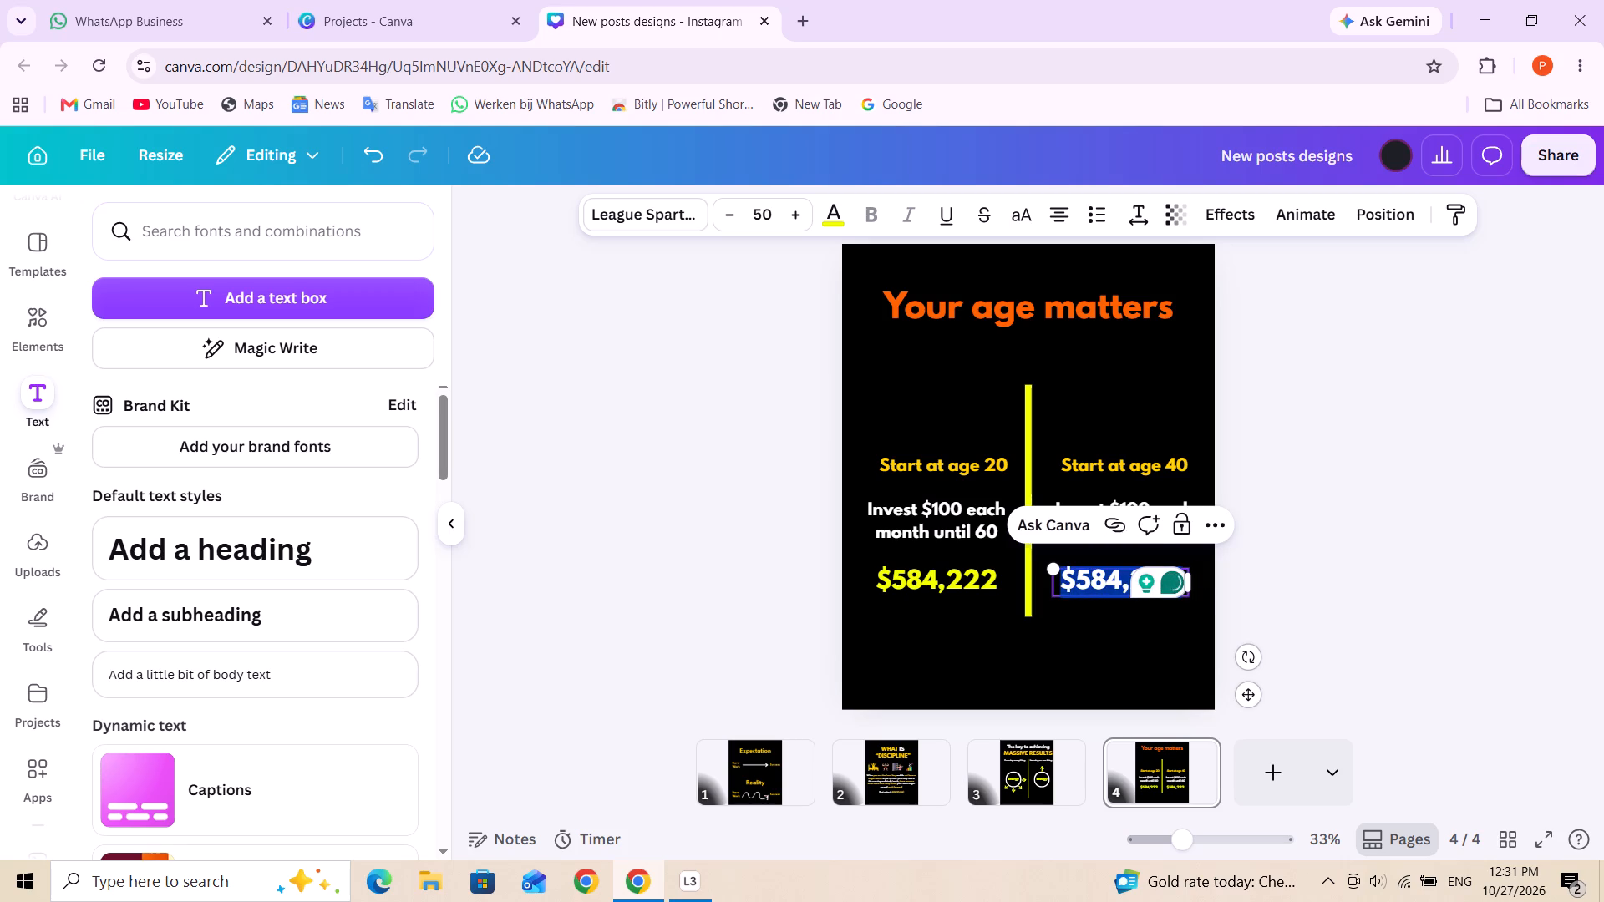
{"action": "key", "text": "shift+dollar"}
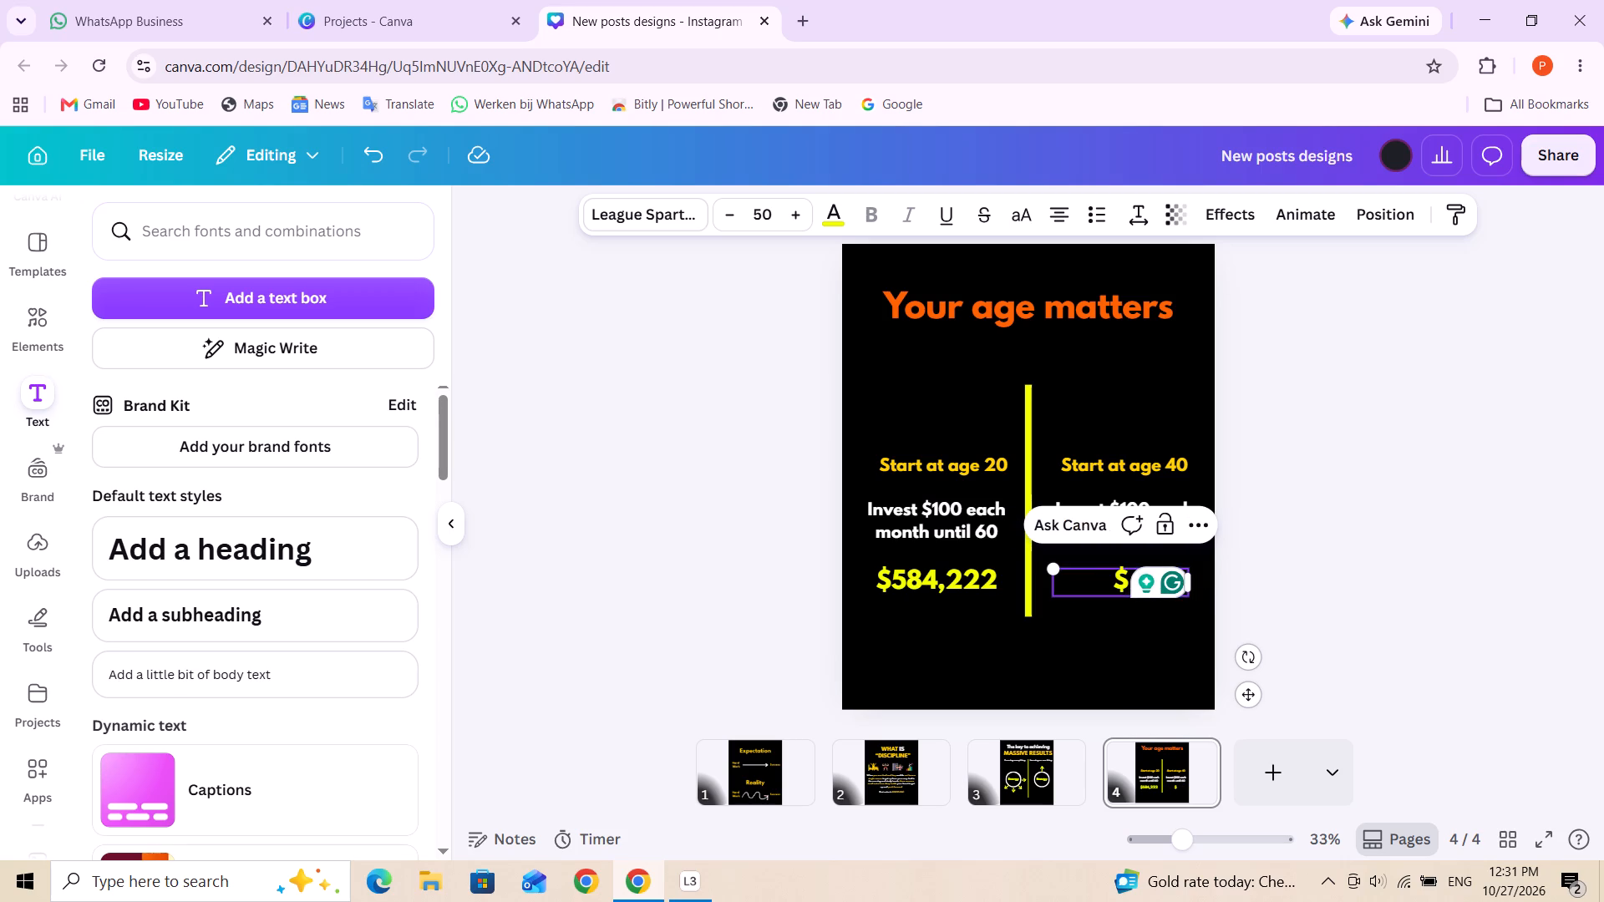
{"action": "type", "text": "75"}
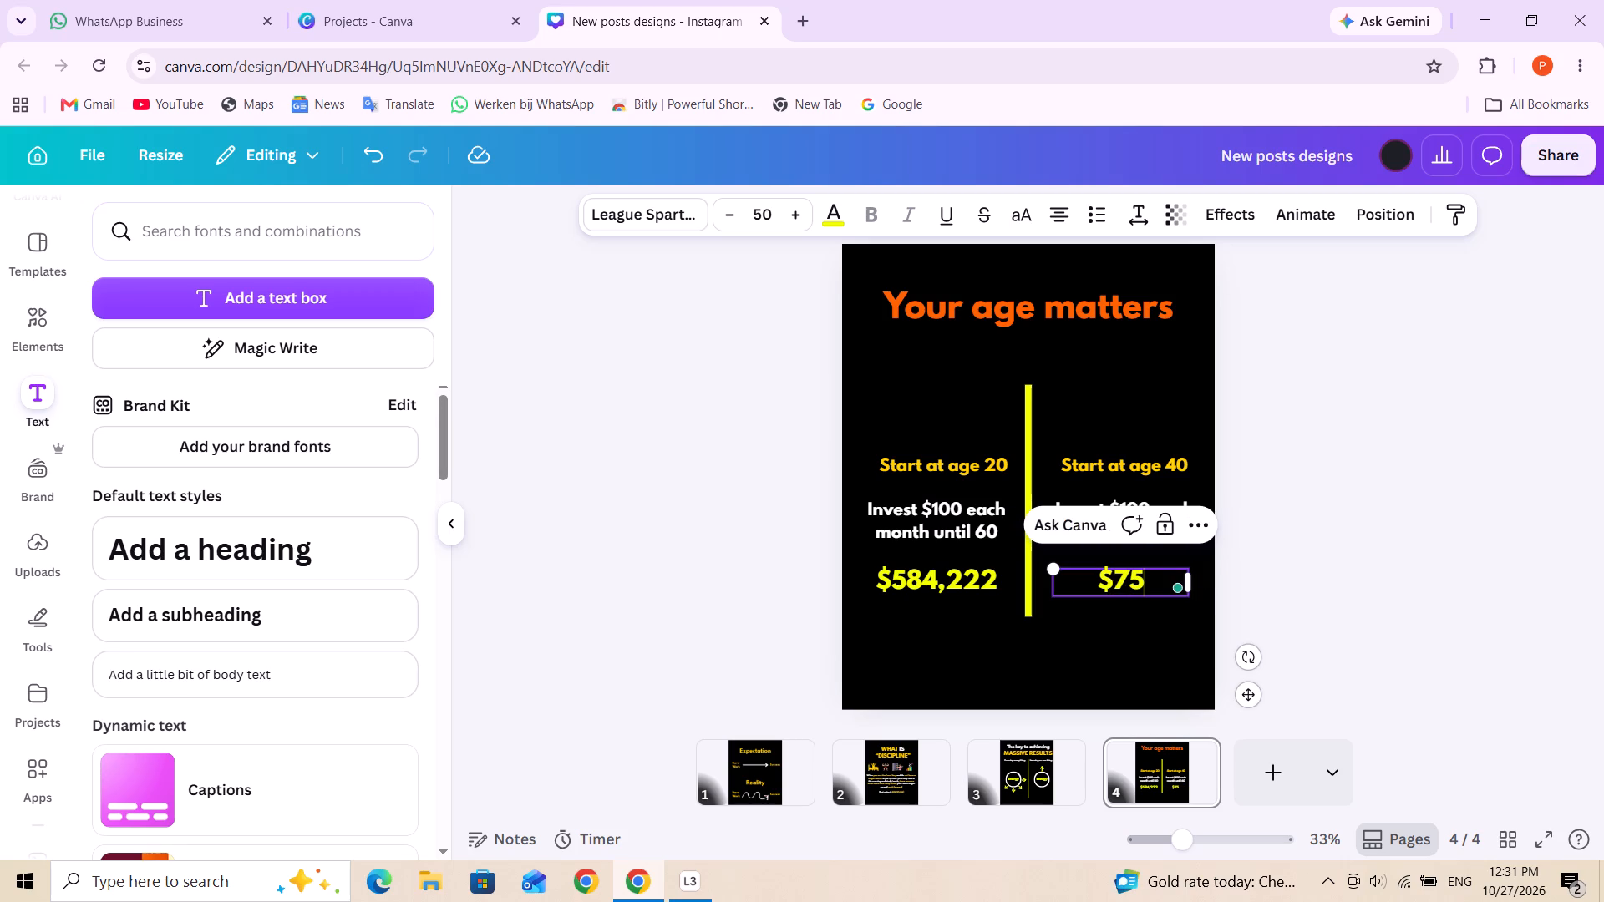
{"action": "type", "text": ",602"}
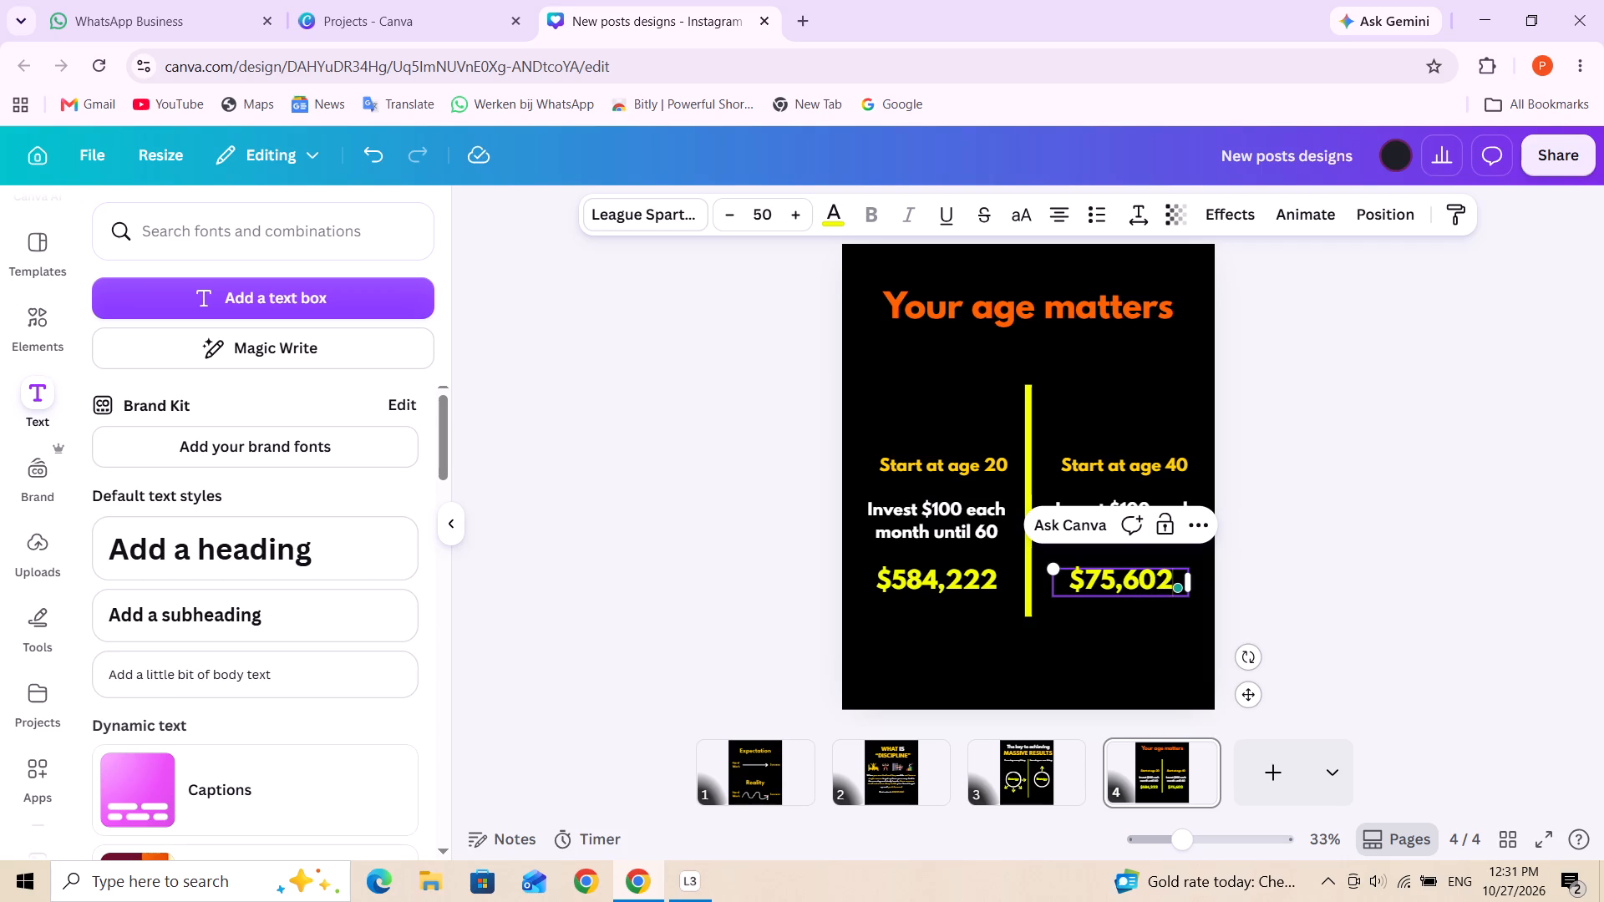
Narrow the "$75,602" text box to fit its text and centre it beneath the investment text above it.
{"action": "left_click_drag", "start_coordinate": [1191, 581], "coordinate": [1174, 581]}
{"action": "left_click", "coordinate": [1150, 636]}
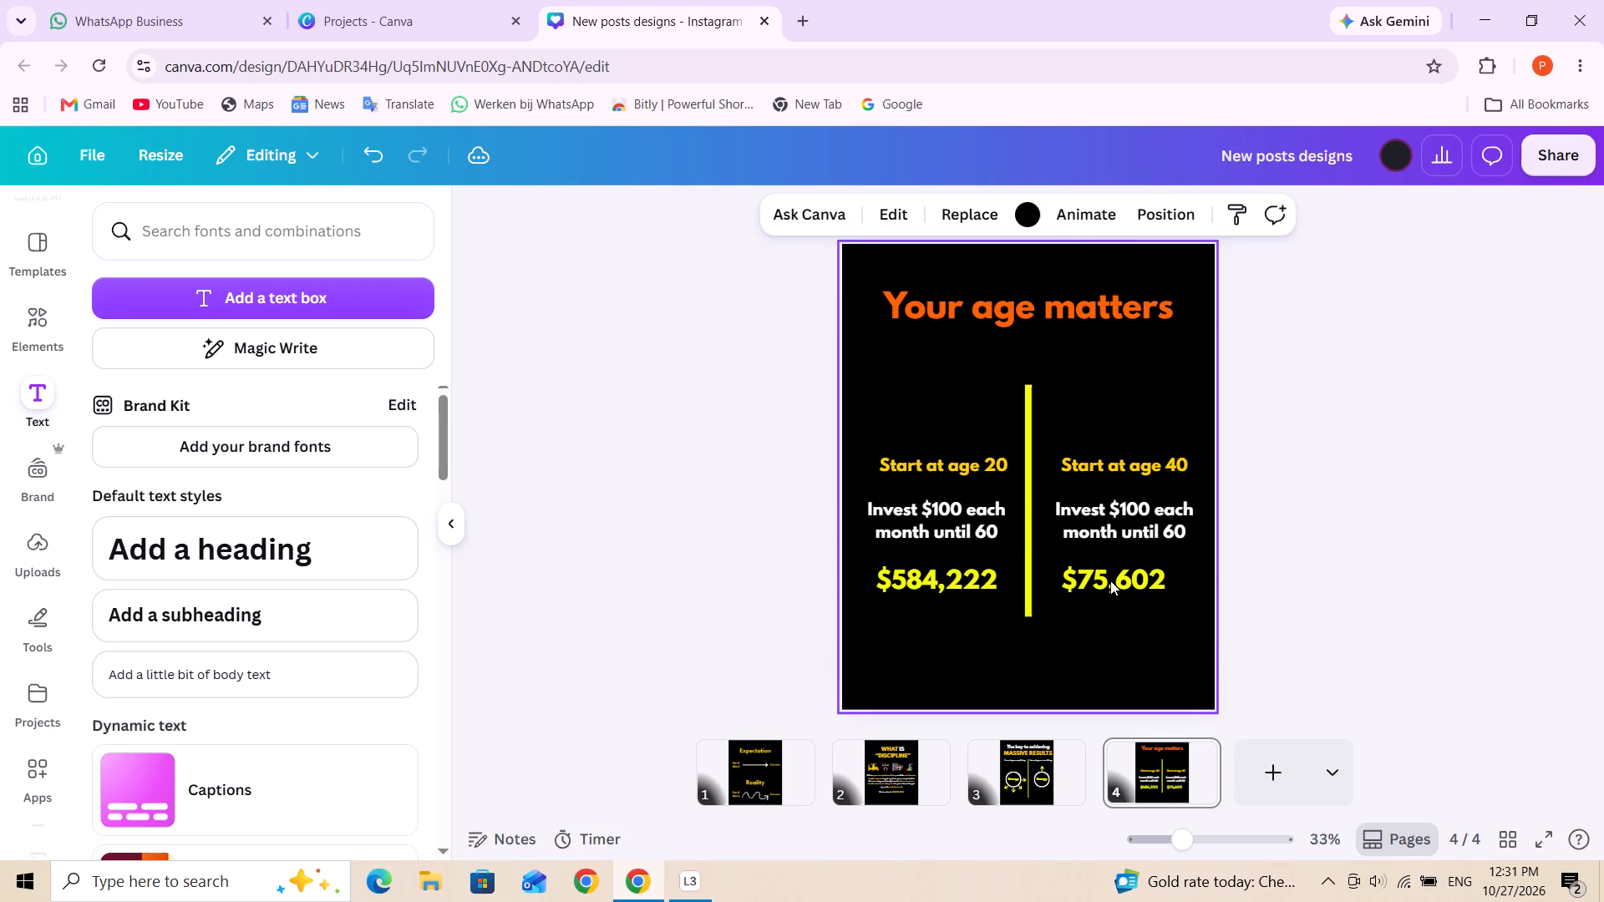
{"action": "left_click_drag", "start_coordinate": [1109, 580], "coordinate": [1121, 580]}
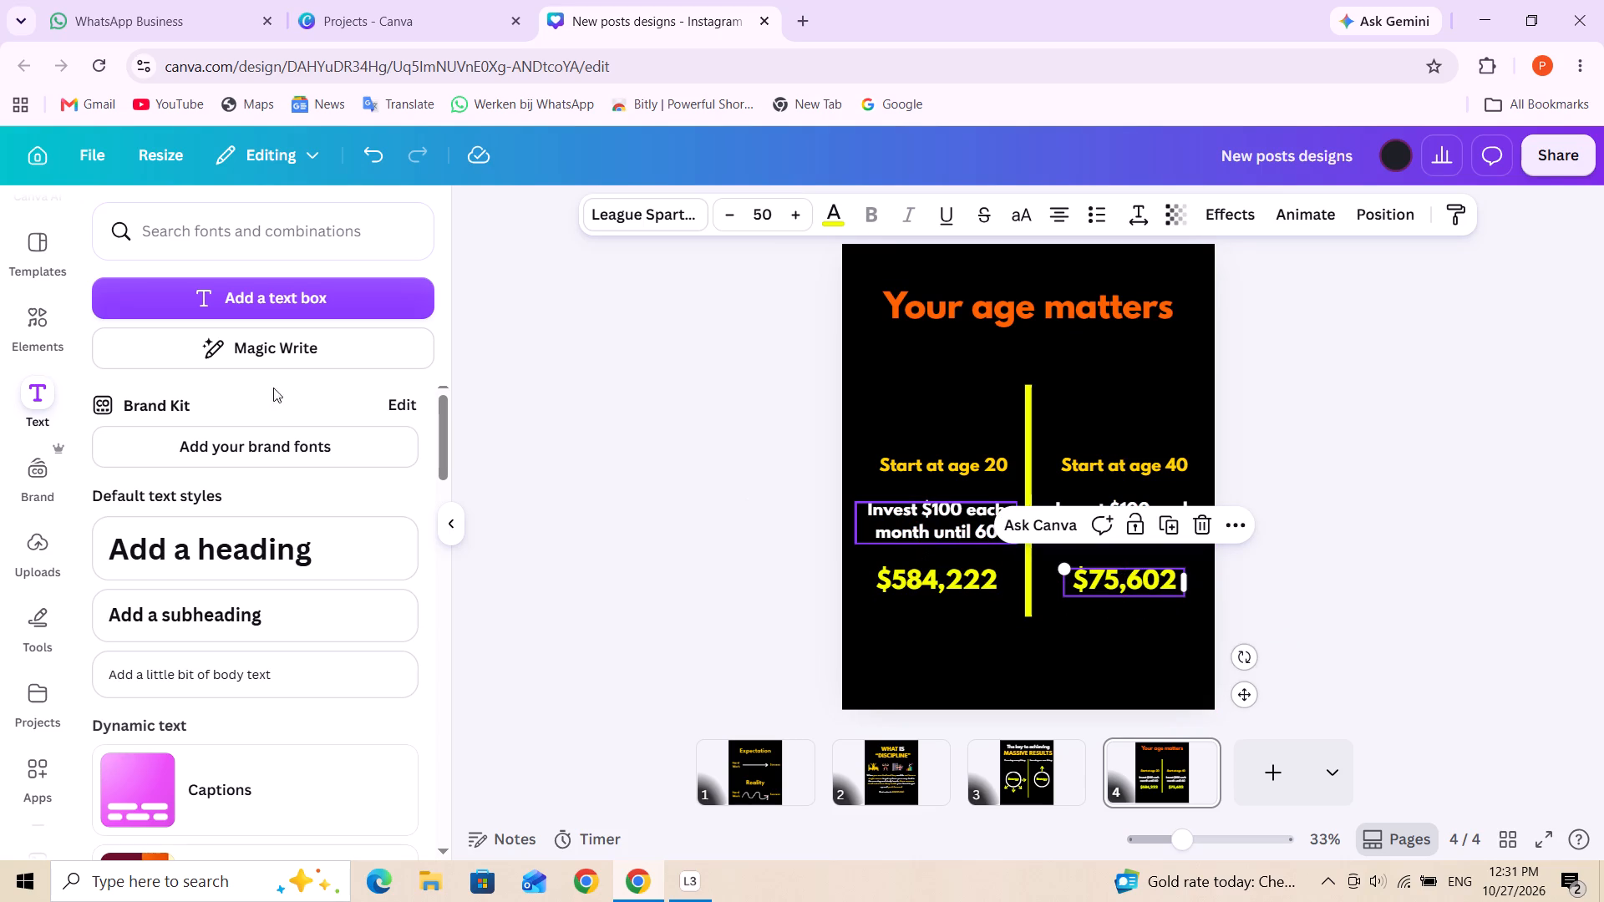
Add a subheading beneath the "$75,602" amount in League Spartan, reading "Ending value".
{"action": "left_click", "coordinate": [257, 620]}
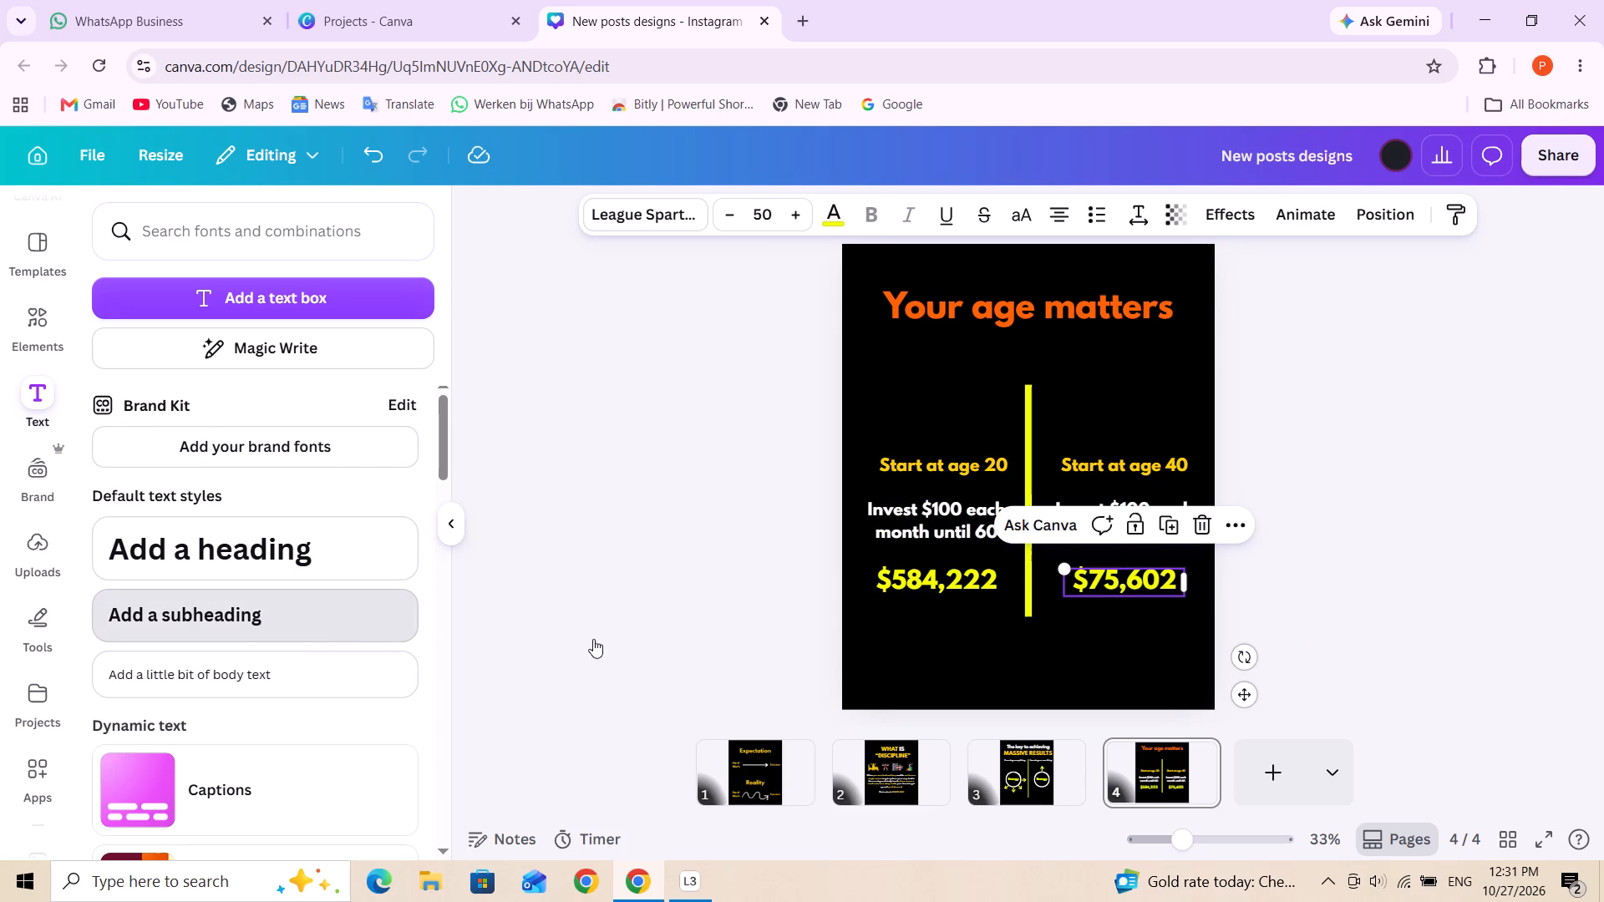
{"action": "left_click", "coordinate": [673, 201]}
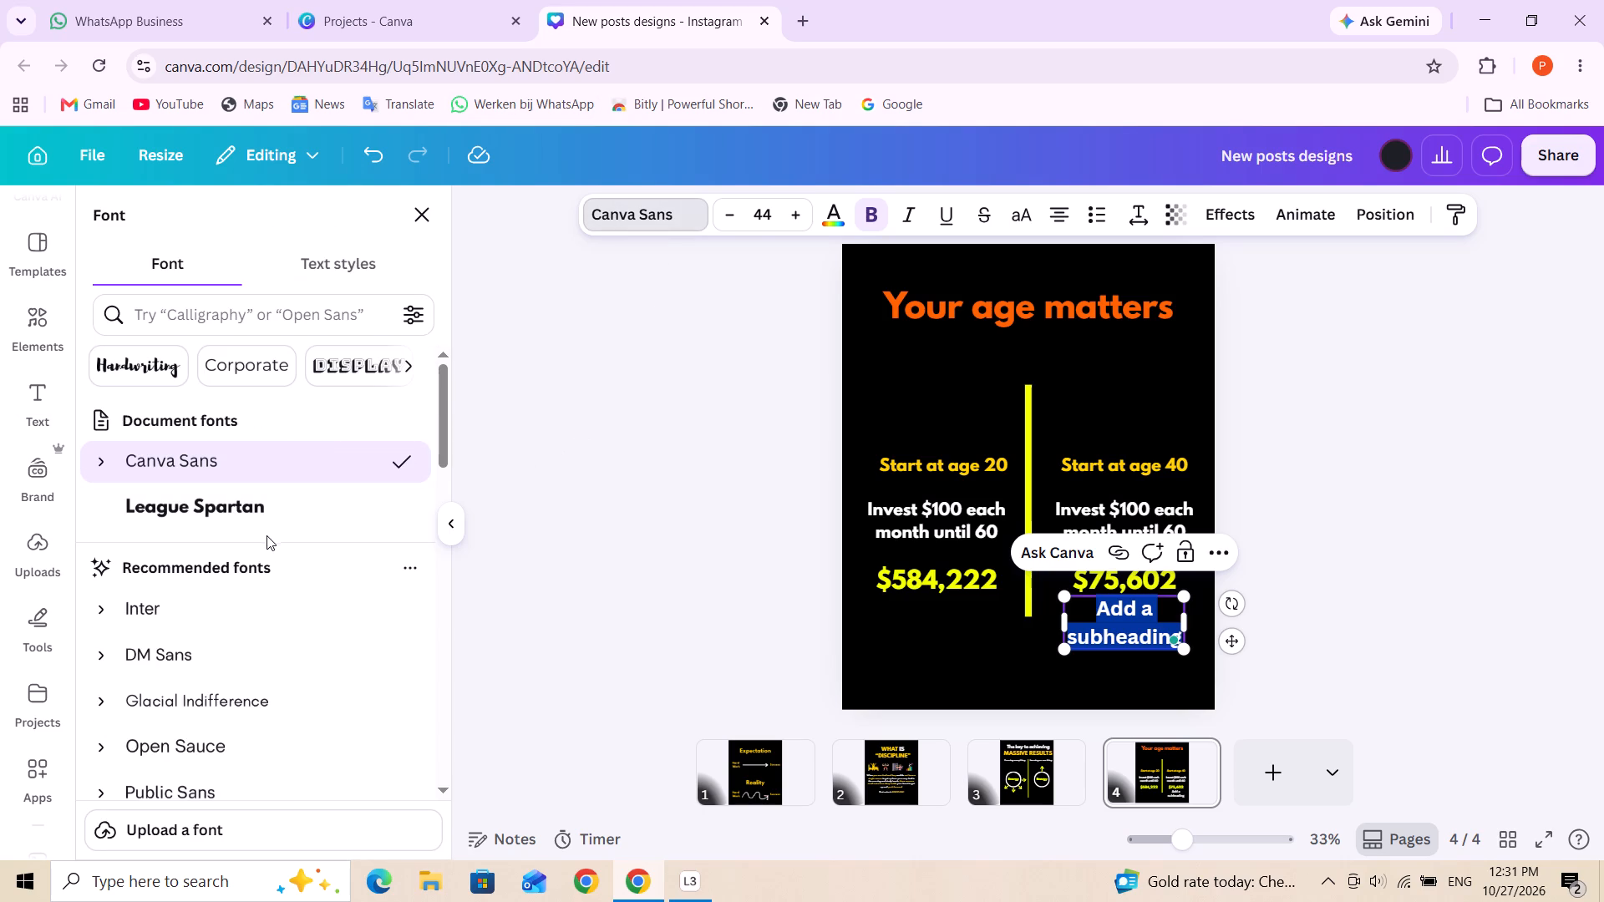
{"action": "left_click", "coordinate": [265, 514]}
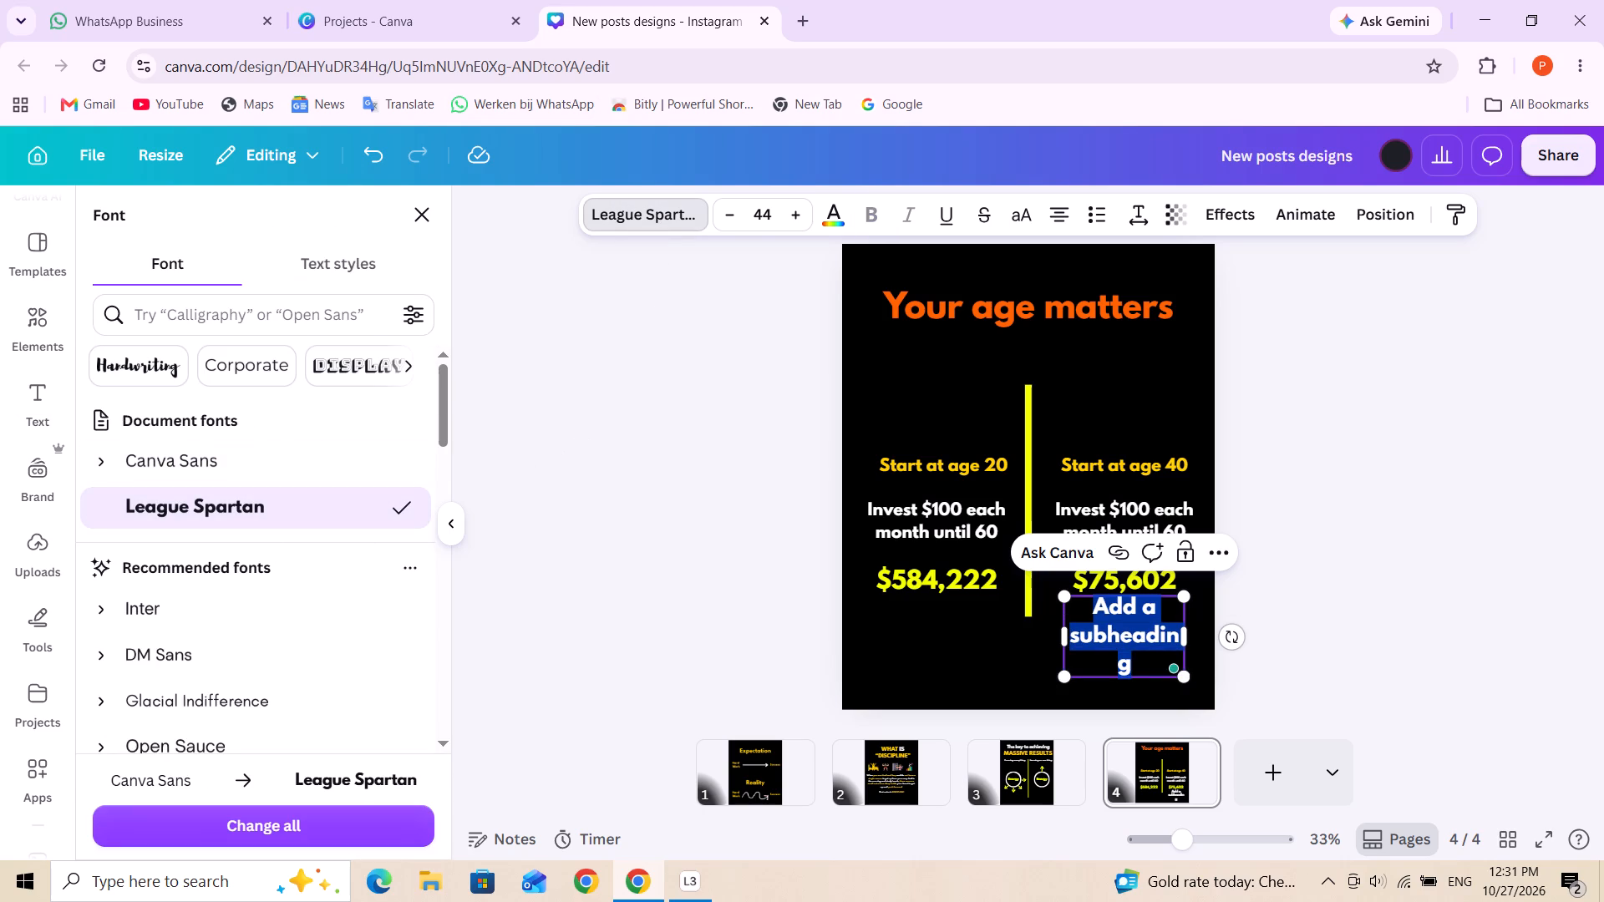
{"action": "type", "text": "RE"}
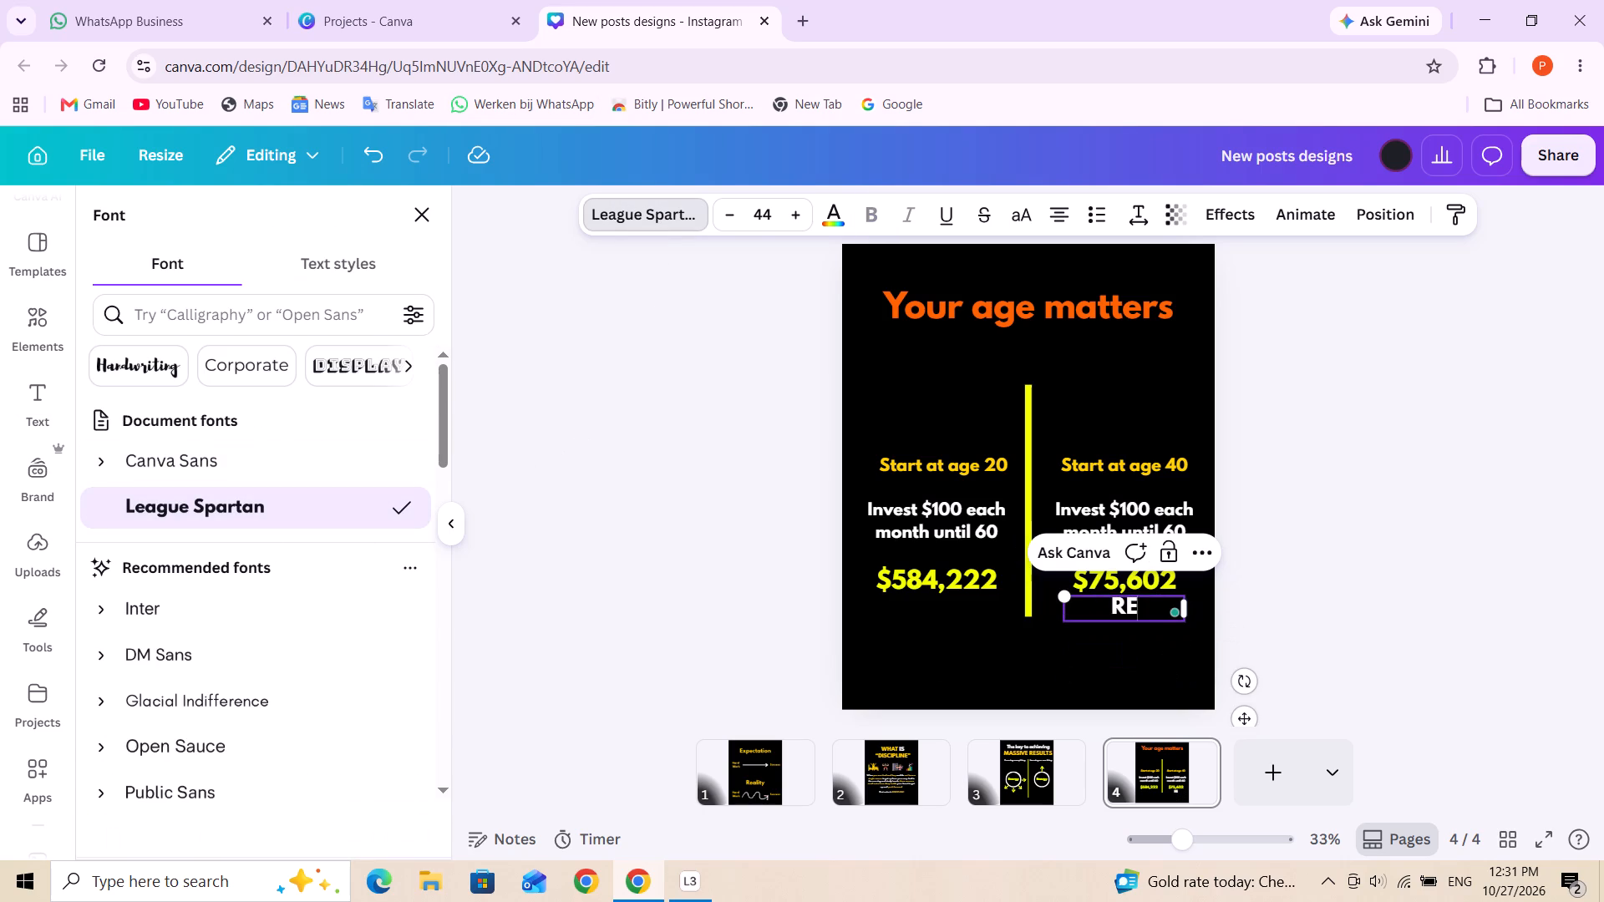
{"action": "key", "text": "BackSpace"}
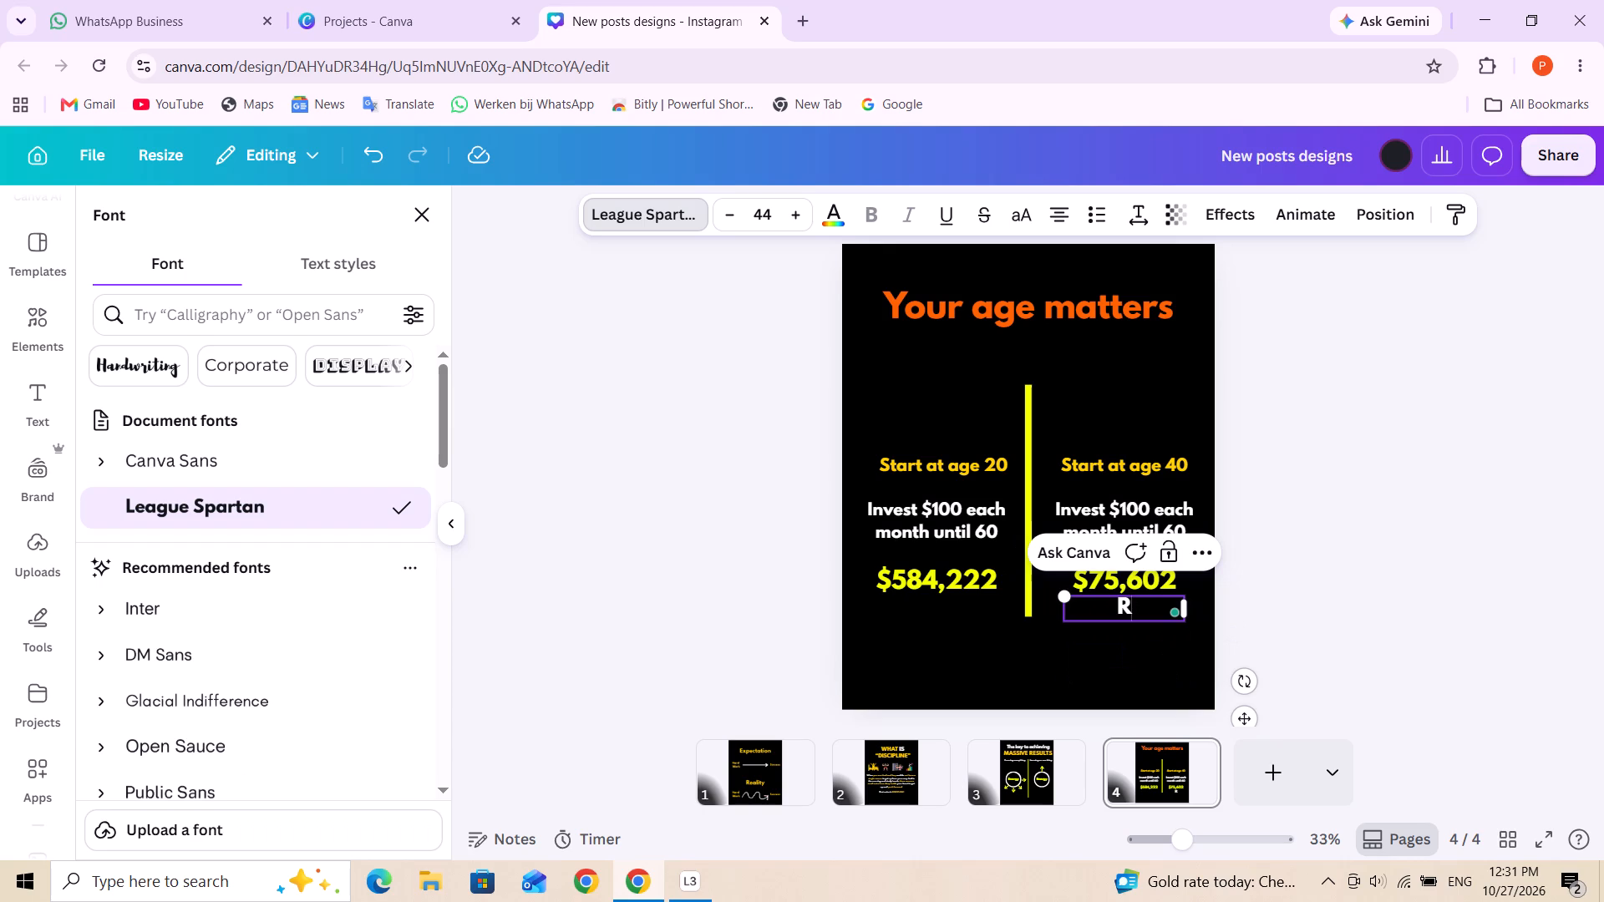
{"action": "key", "text": "BackSpace"}
{"action": "key", "text": "e"}
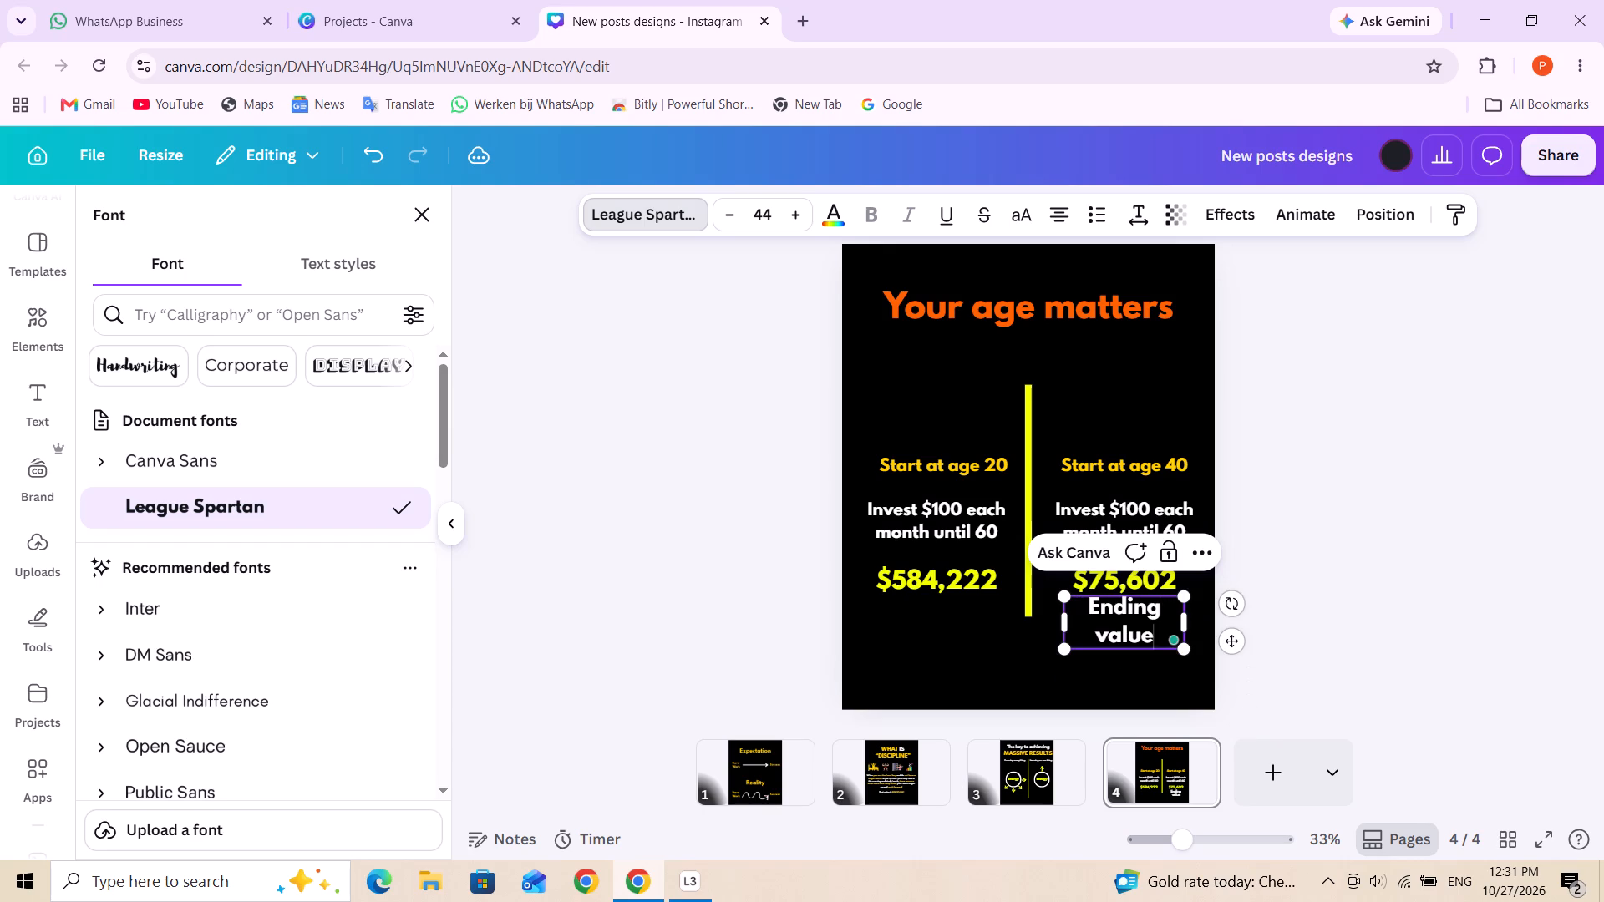
Widen the "Ending value" text box to fit on one line and move it beneath the "$584,222" amount.
{"action": "left_click_drag", "start_coordinate": [1188, 622], "coordinate": [1205, 622]}
{"action": "left_click_drag", "start_coordinate": [1205, 622], "coordinate": [1210, 616]}
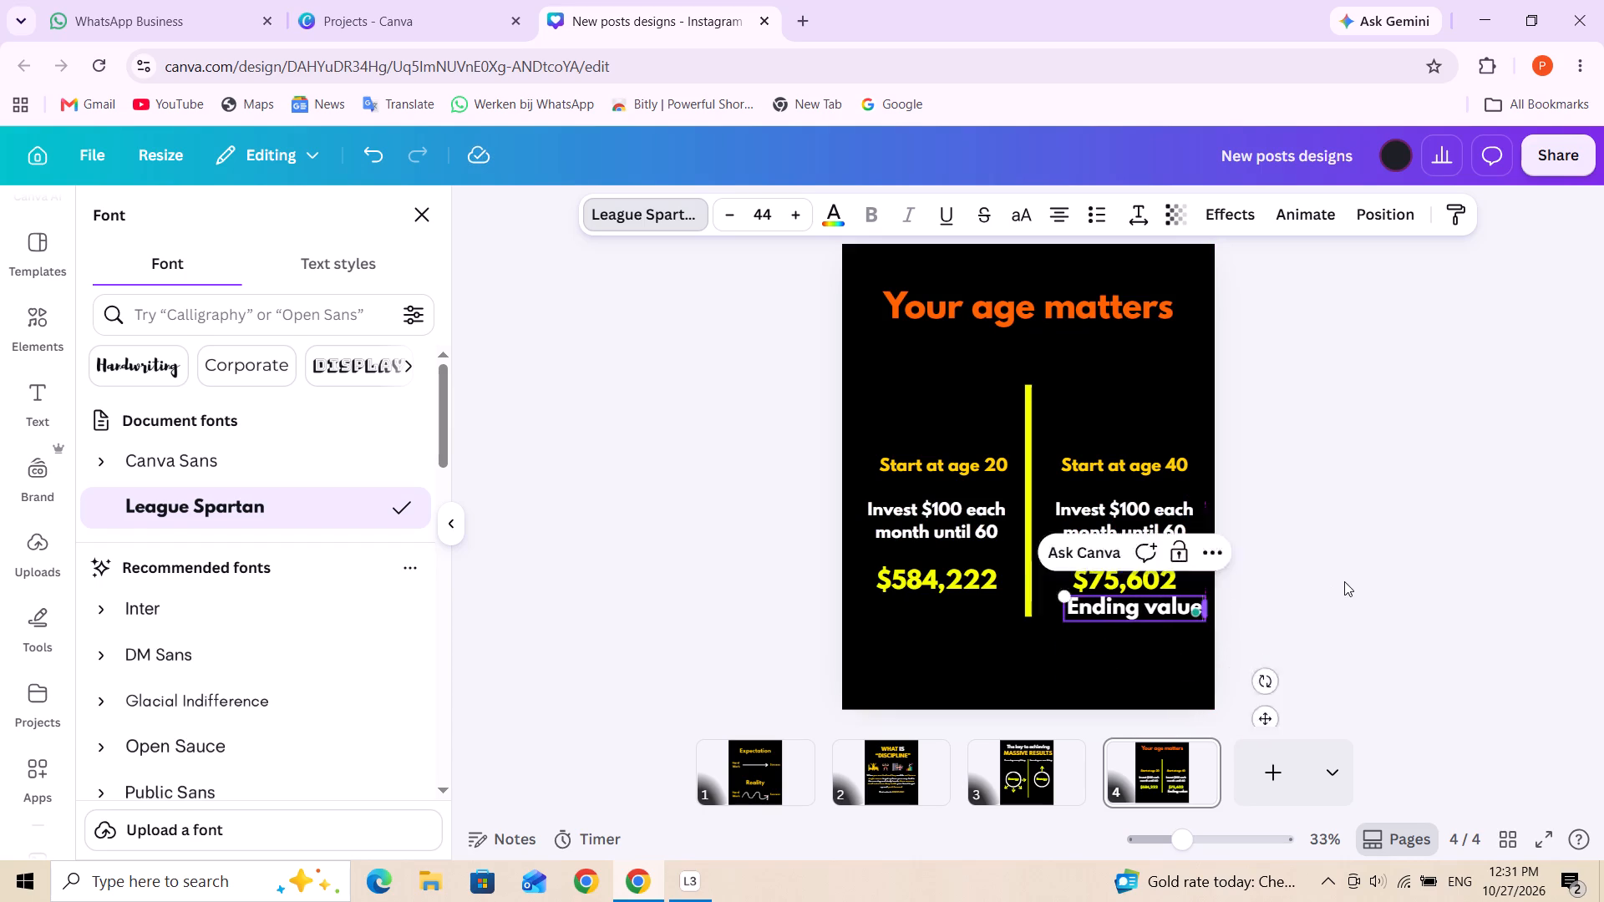
{"action": "left_click", "coordinate": [1344, 581]}
{"action": "left_click", "coordinate": [1133, 642]}
{"action": "left_click_drag", "start_coordinate": [1136, 607], "coordinate": [1074, 627]}
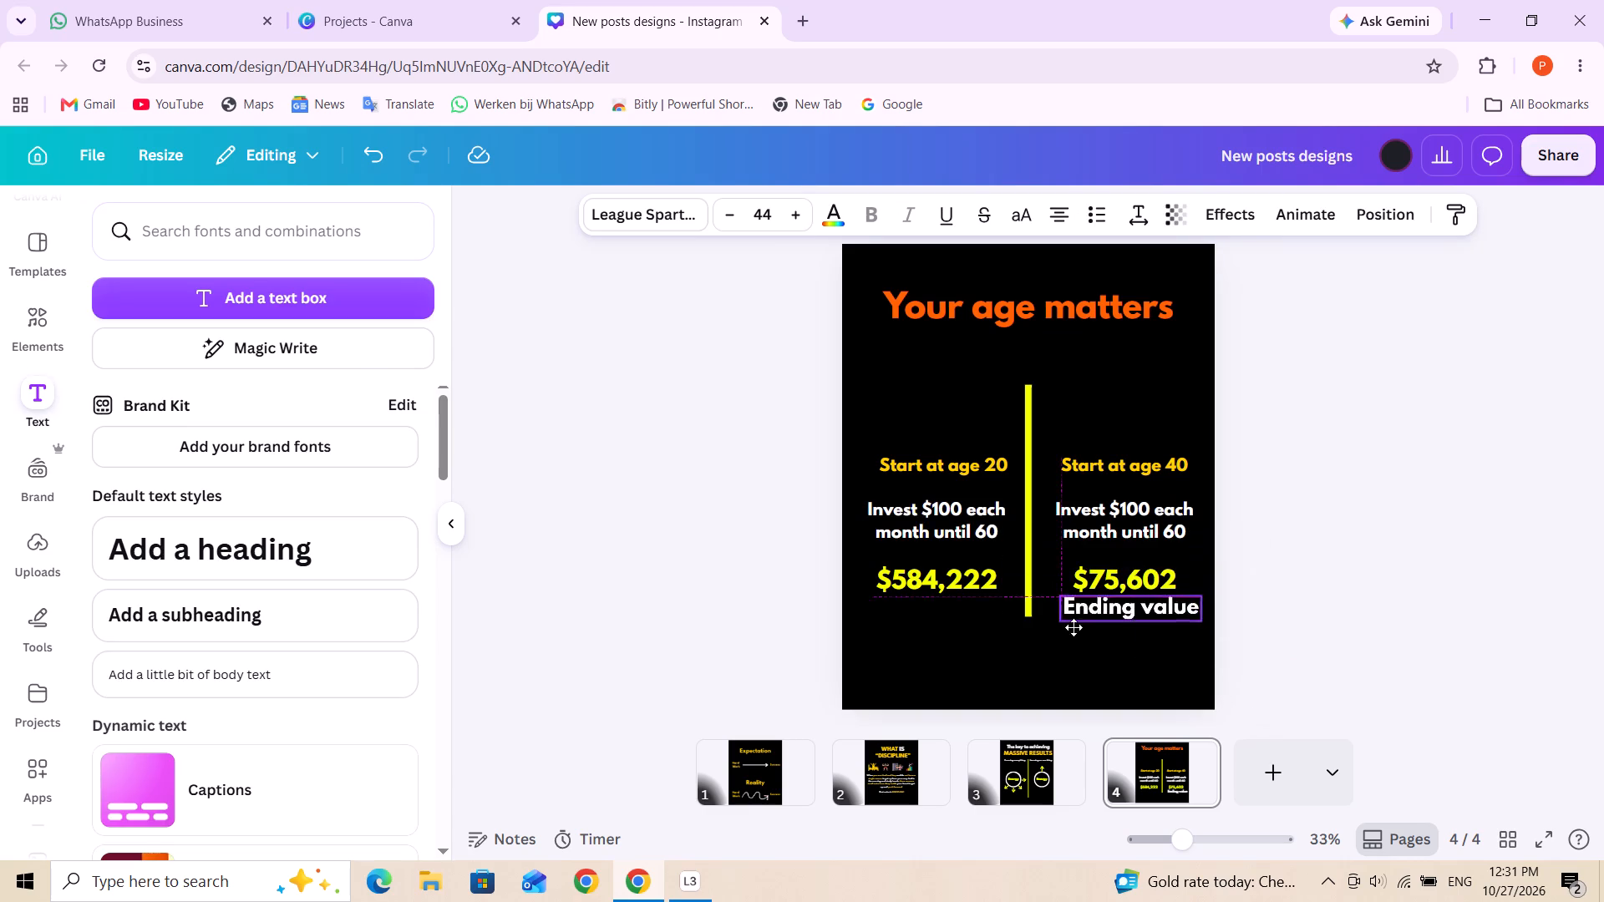
{"action": "left_click_drag", "start_coordinate": [1074, 627], "coordinate": [946, 629]}
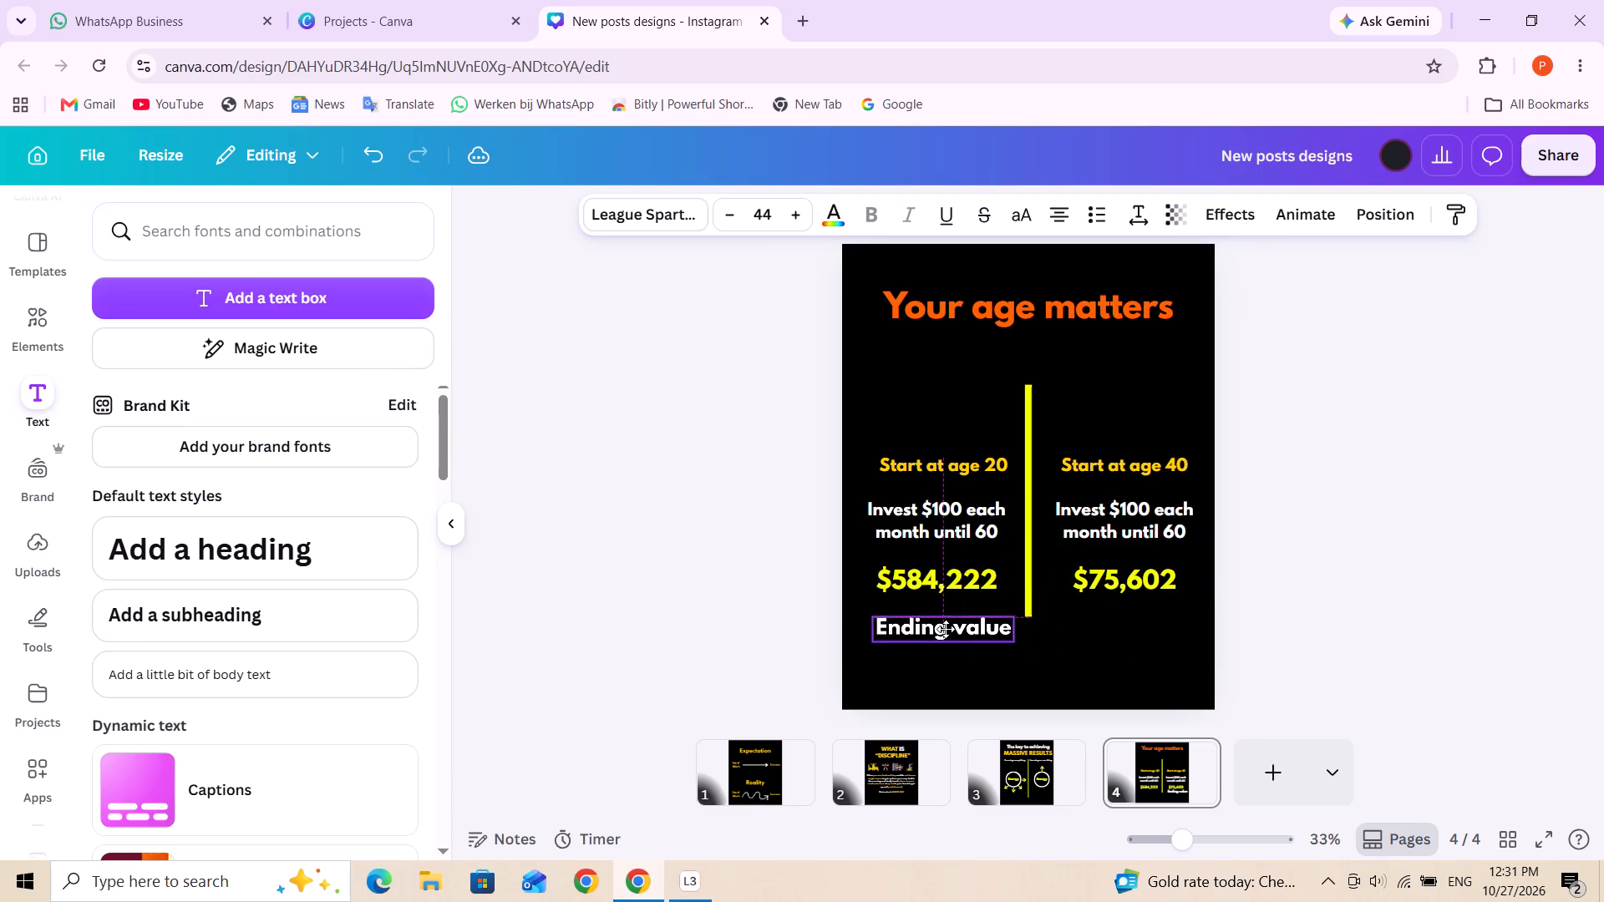
{"action": "left_click_drag", "start_coordinate": [946, 629], "coordinate": [942, 611]}
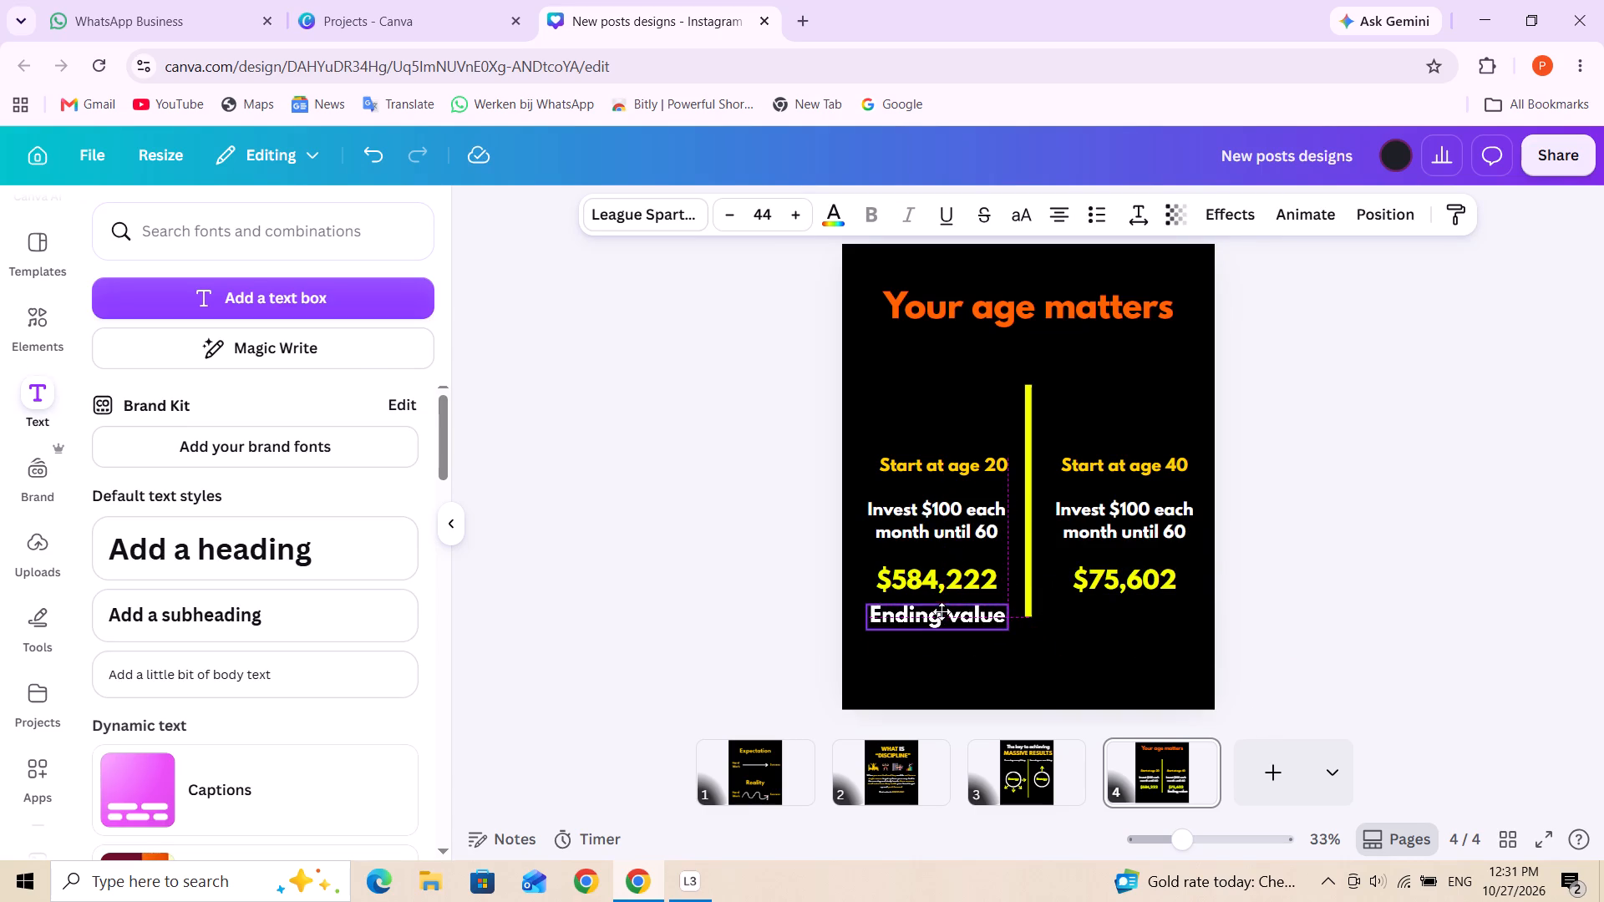
{"action": "left_click_drag", "start_coordinate": [942, 611], "coordinate": [942, 614]}
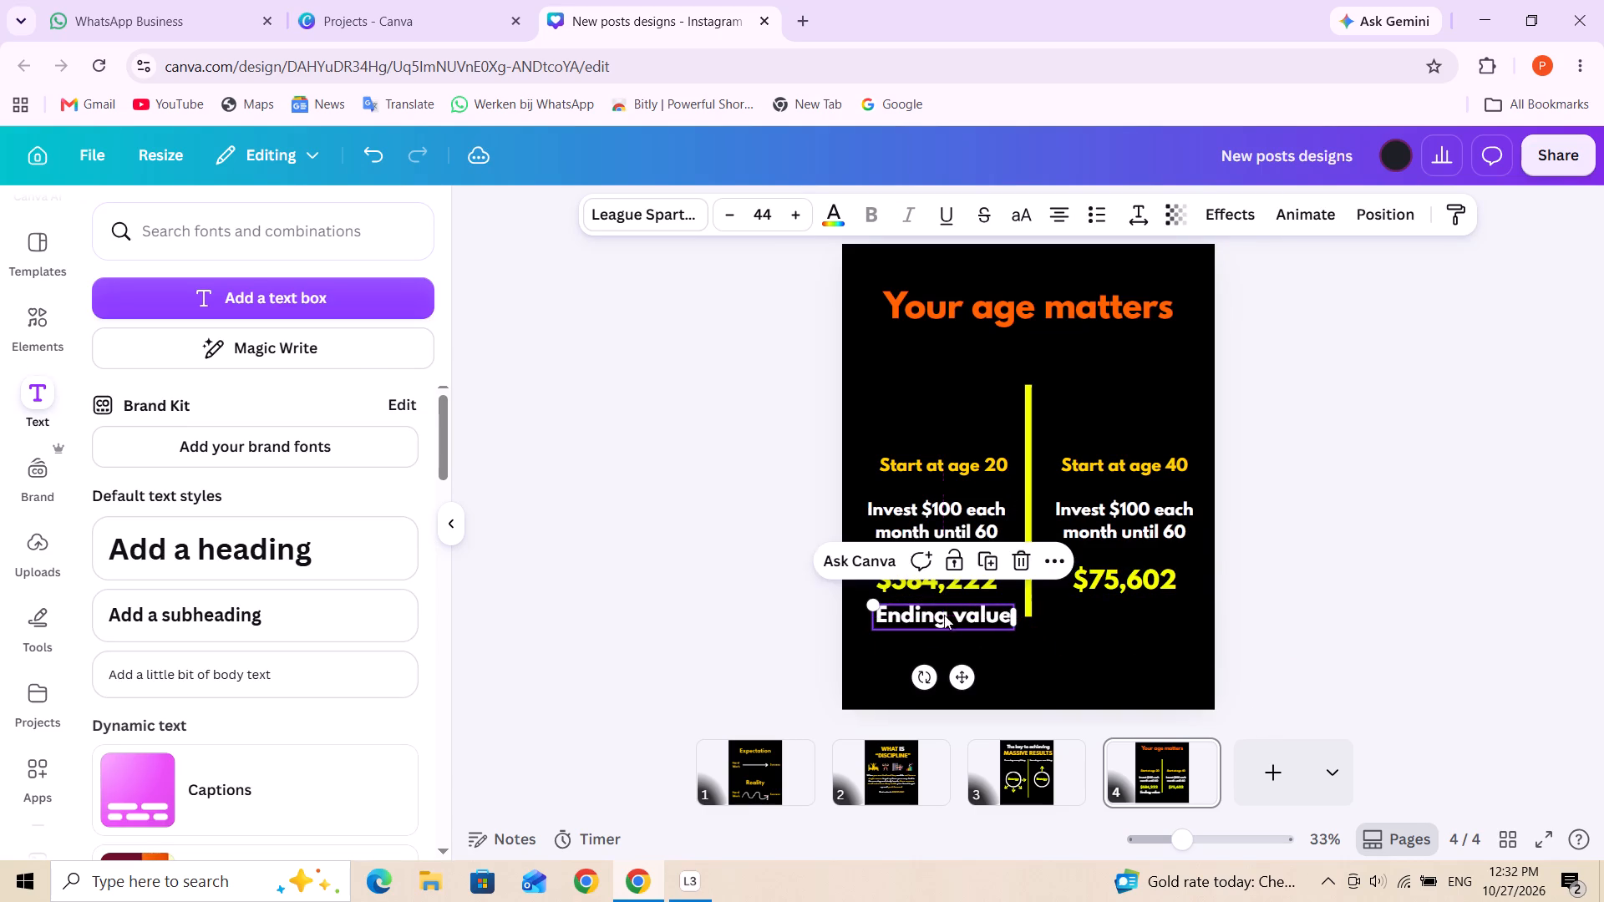
Reduce the font size of the "Ending value" text to 35.
{"action": "triple_click", "coordinate": [952, 616]}
{"action": "left_click", "coordinate": [952, 616]}
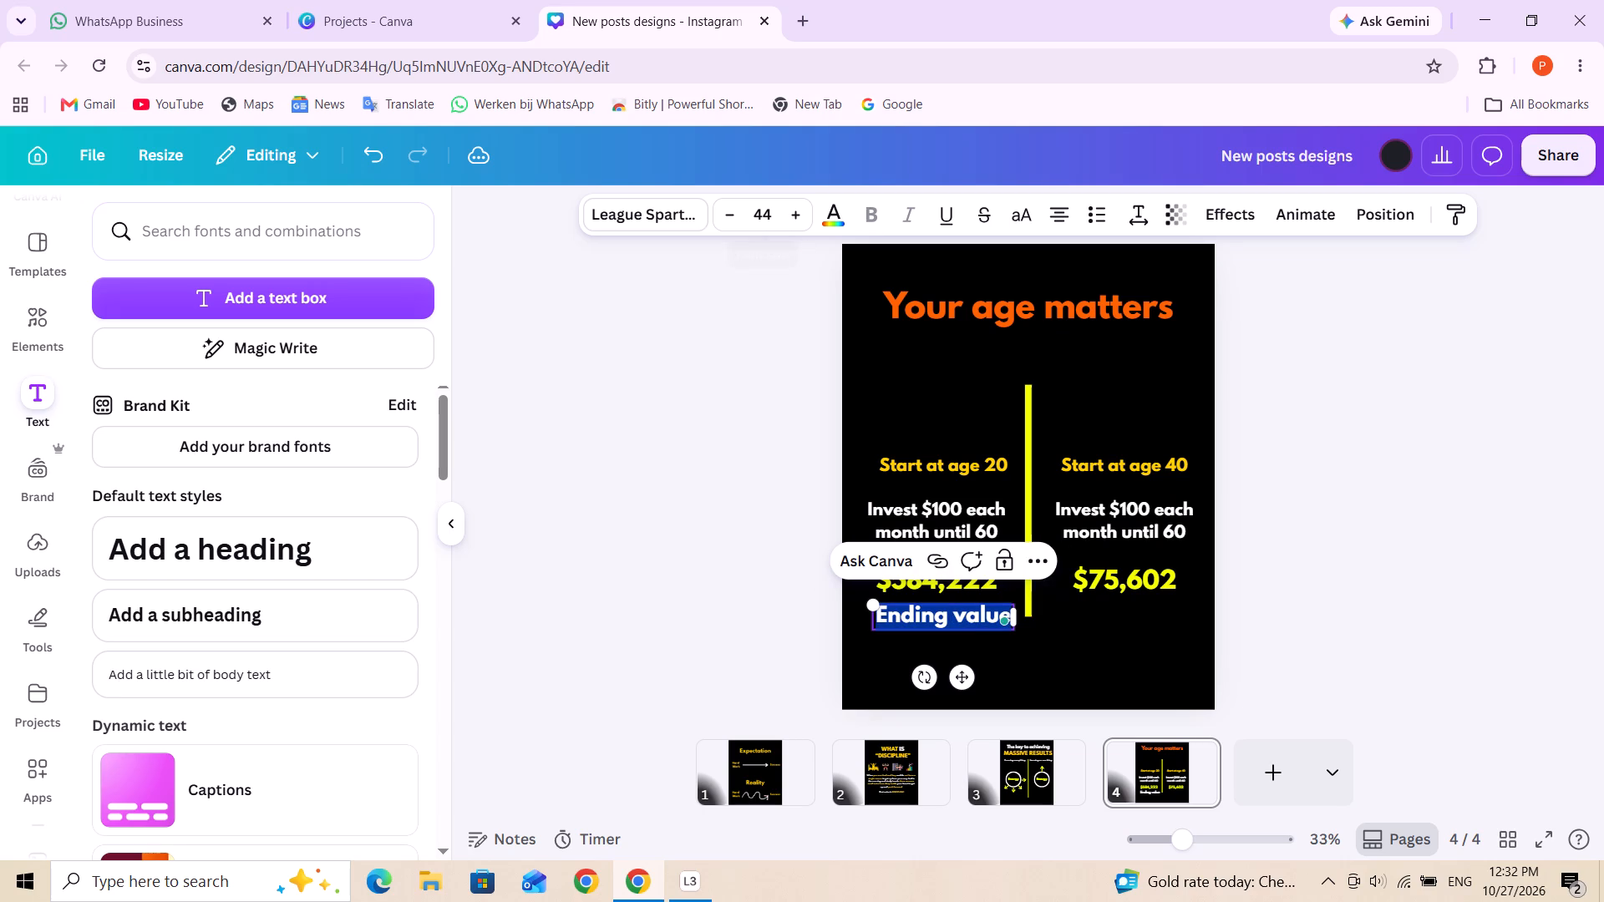
{"action": "left_click", "coordinate": [758, 221]}
{"action": "type", "text": "40"}
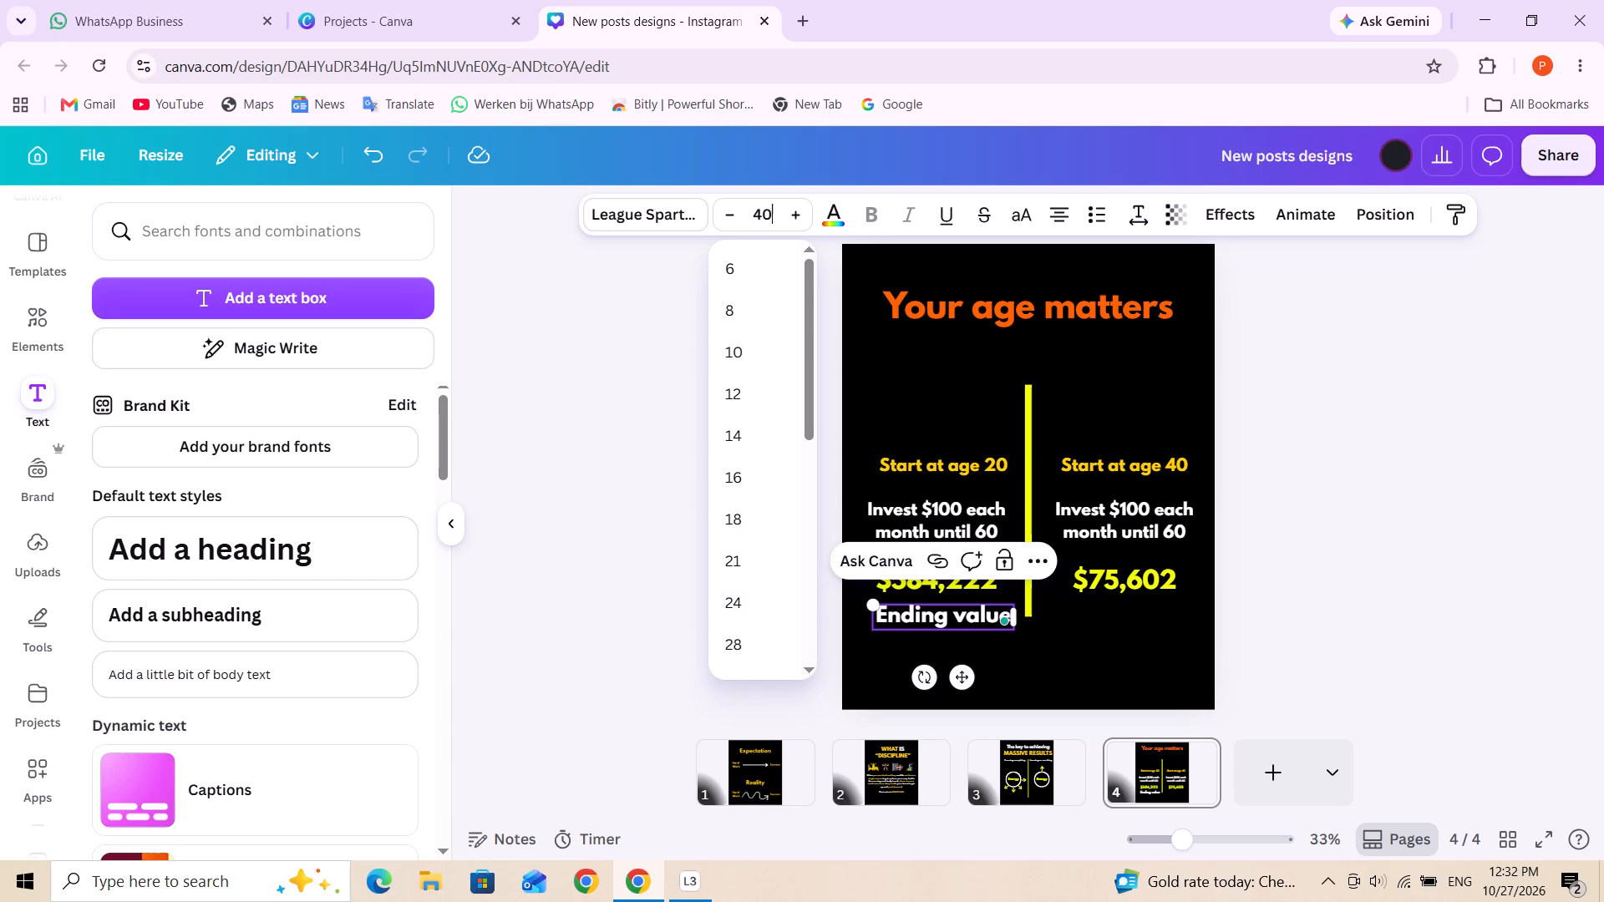
{"action": "key", "text": "Return"}
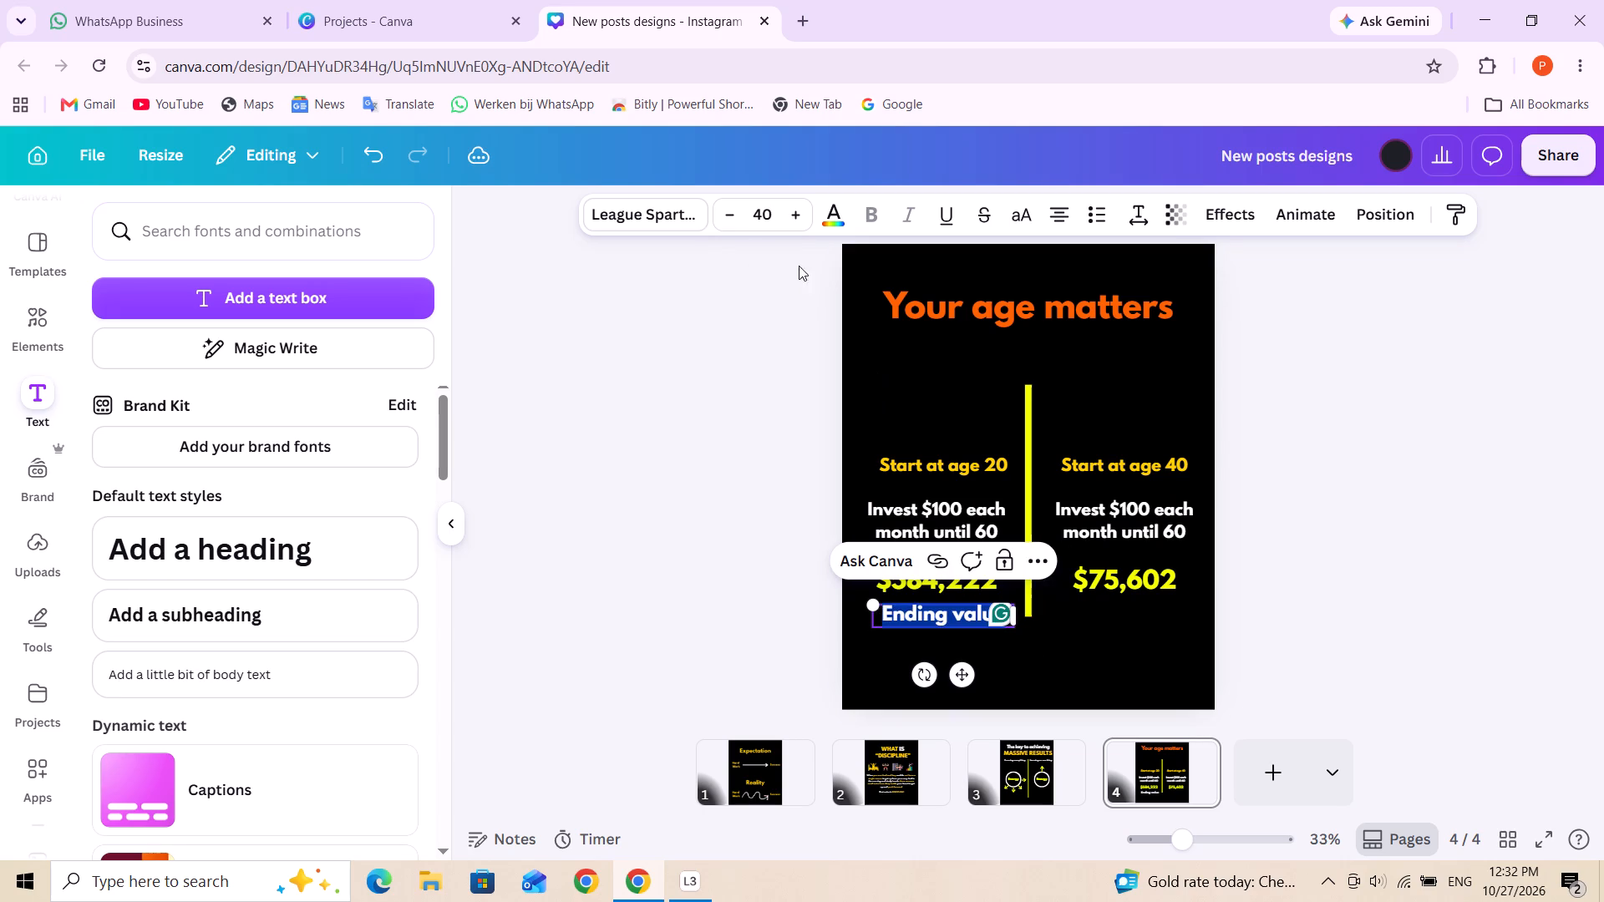
{"action": "triple_click", "coordinate": [728, 206]}
{"action": "double_click", "coordinate": [728, 206]}
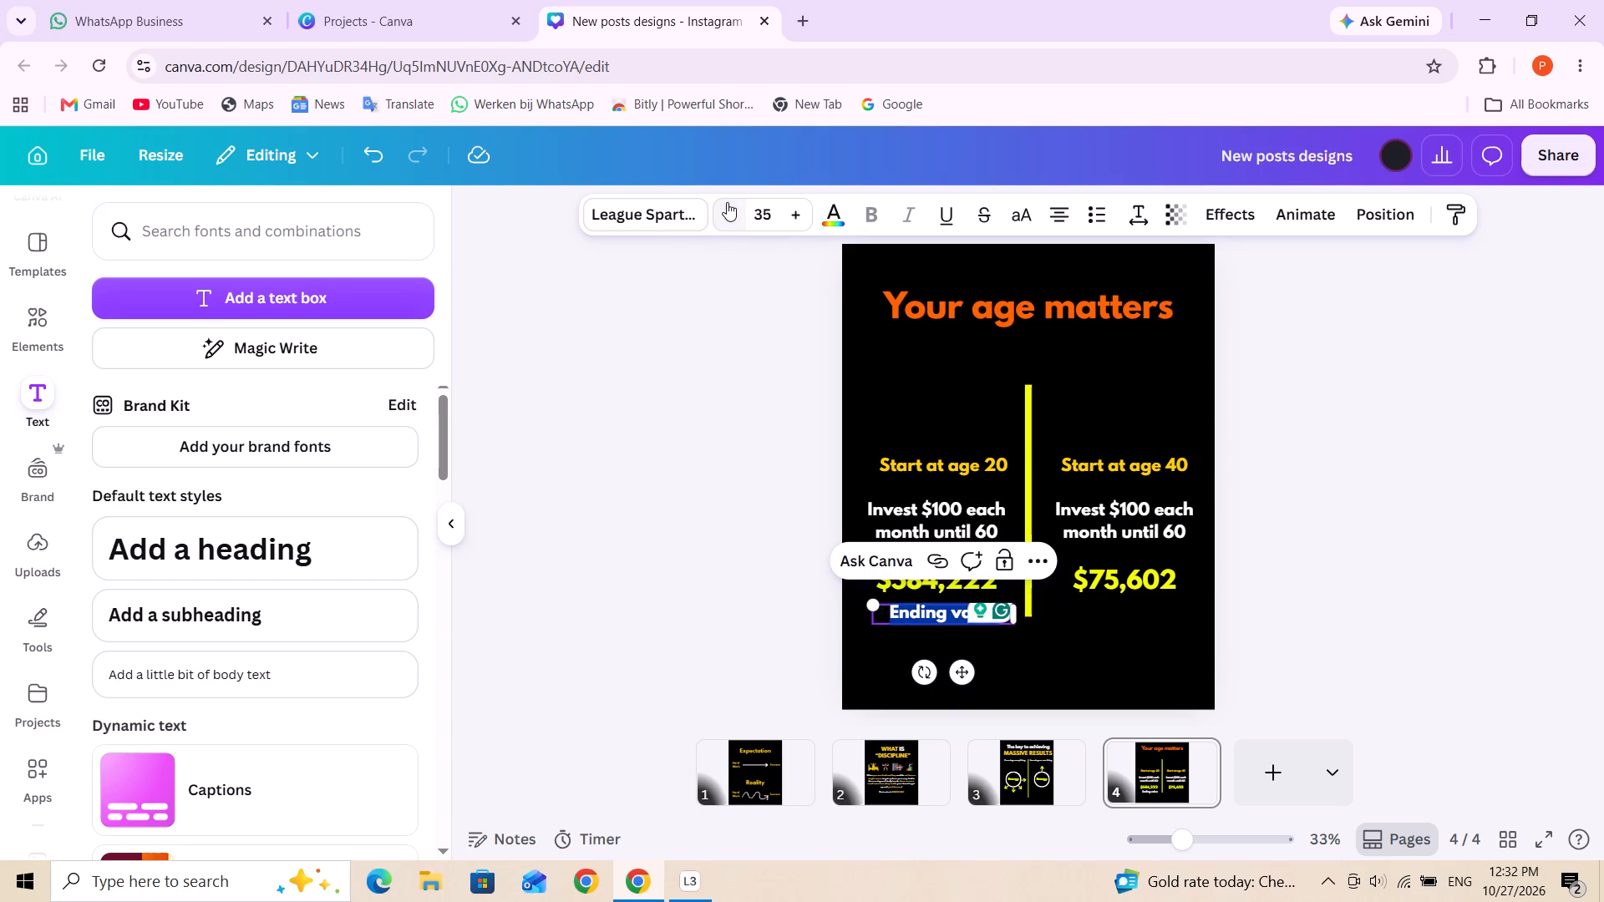
Narrow the "Ending value" text box to fit its text and centre it closely beneath the "$584,222" amount.
{"action": "left_click", "coordinate": [1150, 656]}
{"action": "left_click", "coordinate": [1064, 645]}
{"action": "left_click", "coordinate": [980, 616]}
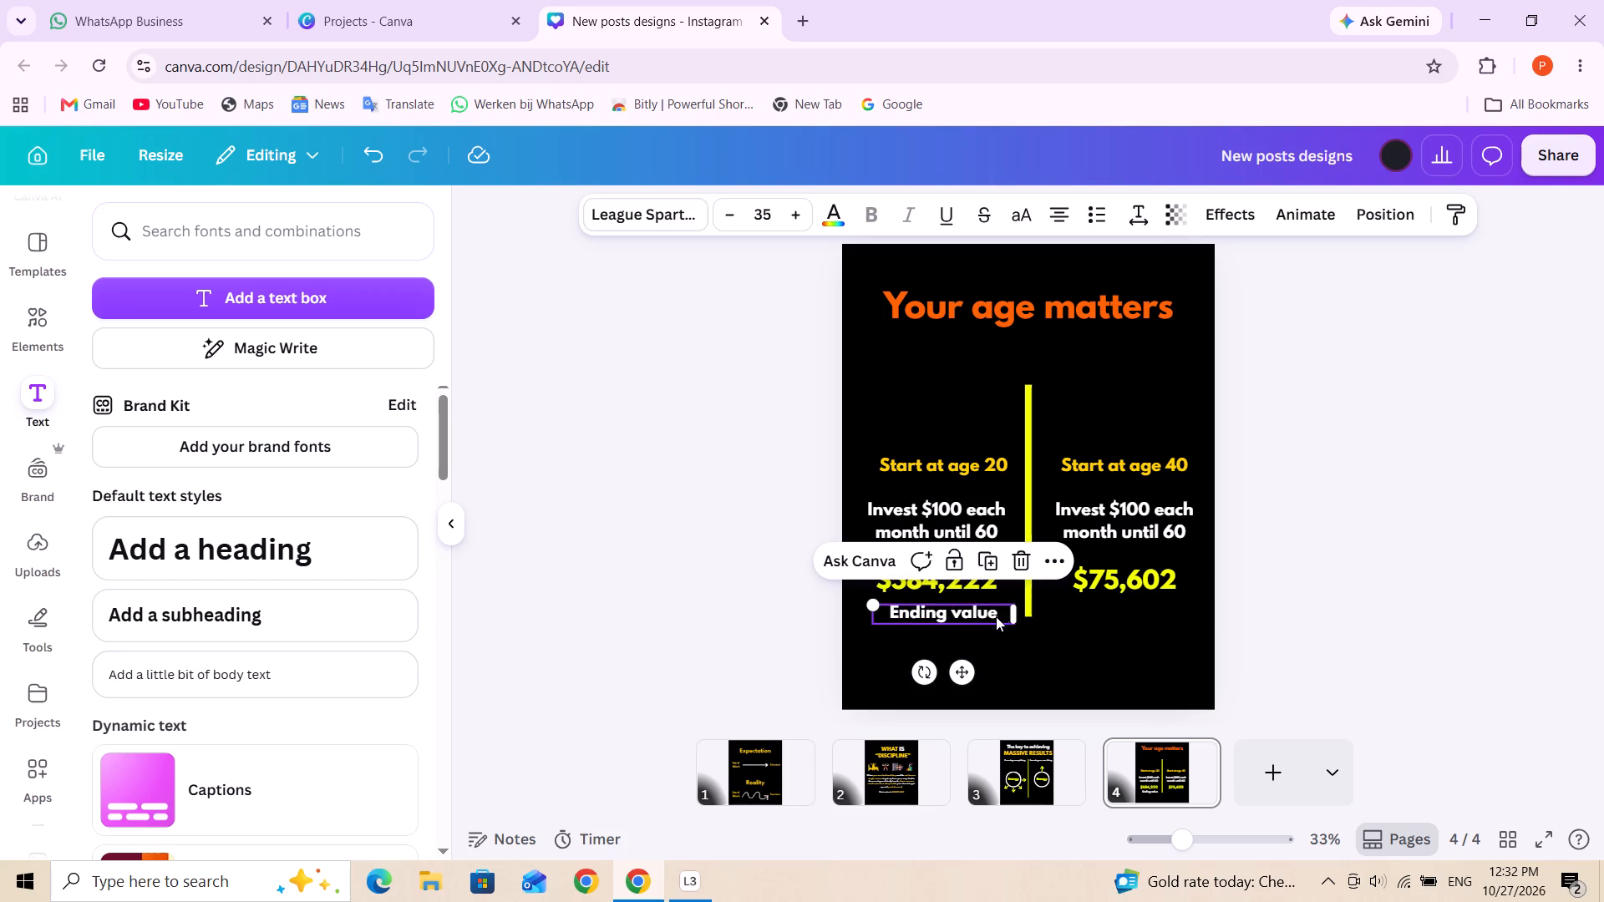
{"action": "left_click_drag", "start_coordinate": [1018, 618], "coordinate": [995, 618]}
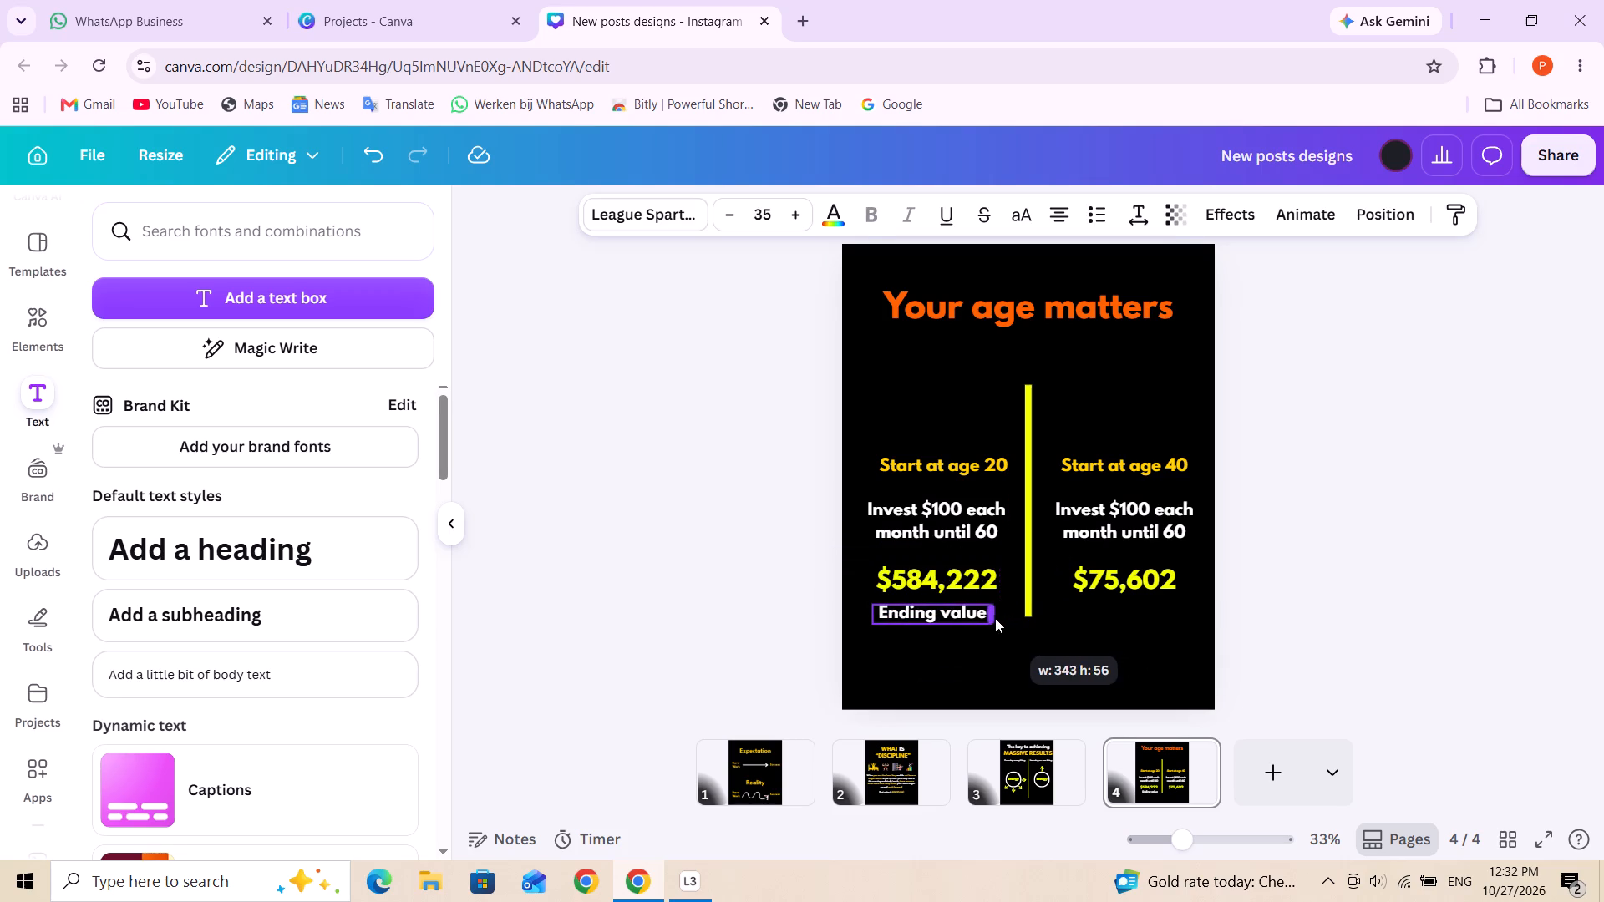
{"action": "left_click_drag", "start_coordinate": [995, 618], "coordinate": [993, 617]}
{"action": "left_click", "coordinate": [1155, 653]}
{"action": "left_click", "coordinate": [933, 615]}
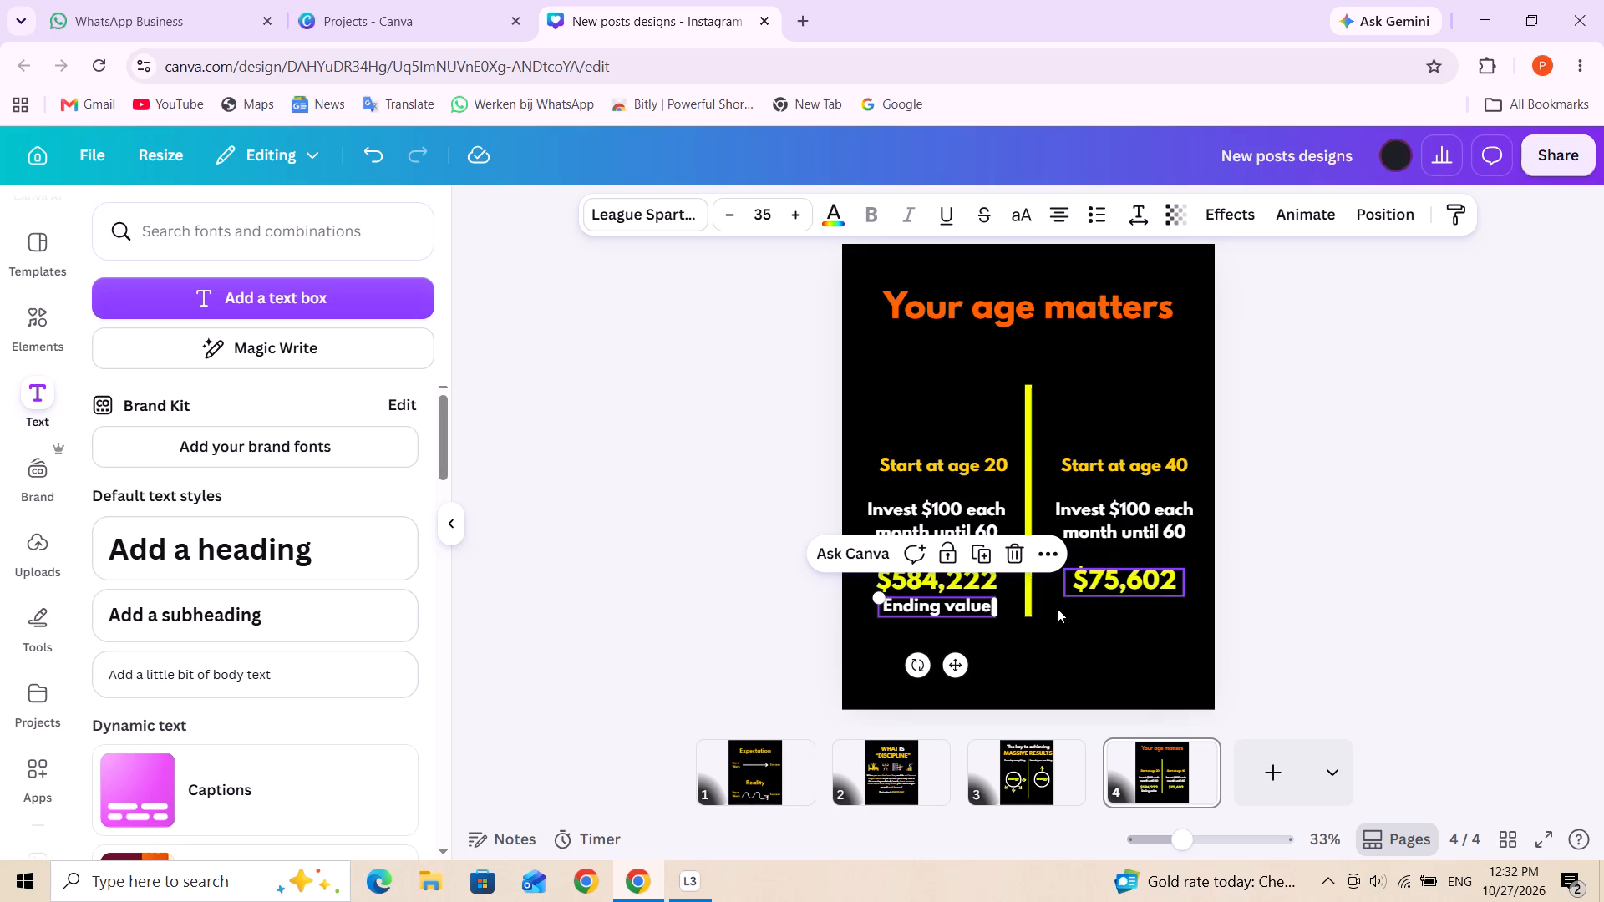
Shorten the yellow vertical divider from its lower end so it stops level with the bottom of the amounts.
{"action": "left_click", "coordinate": [1026, 606]}
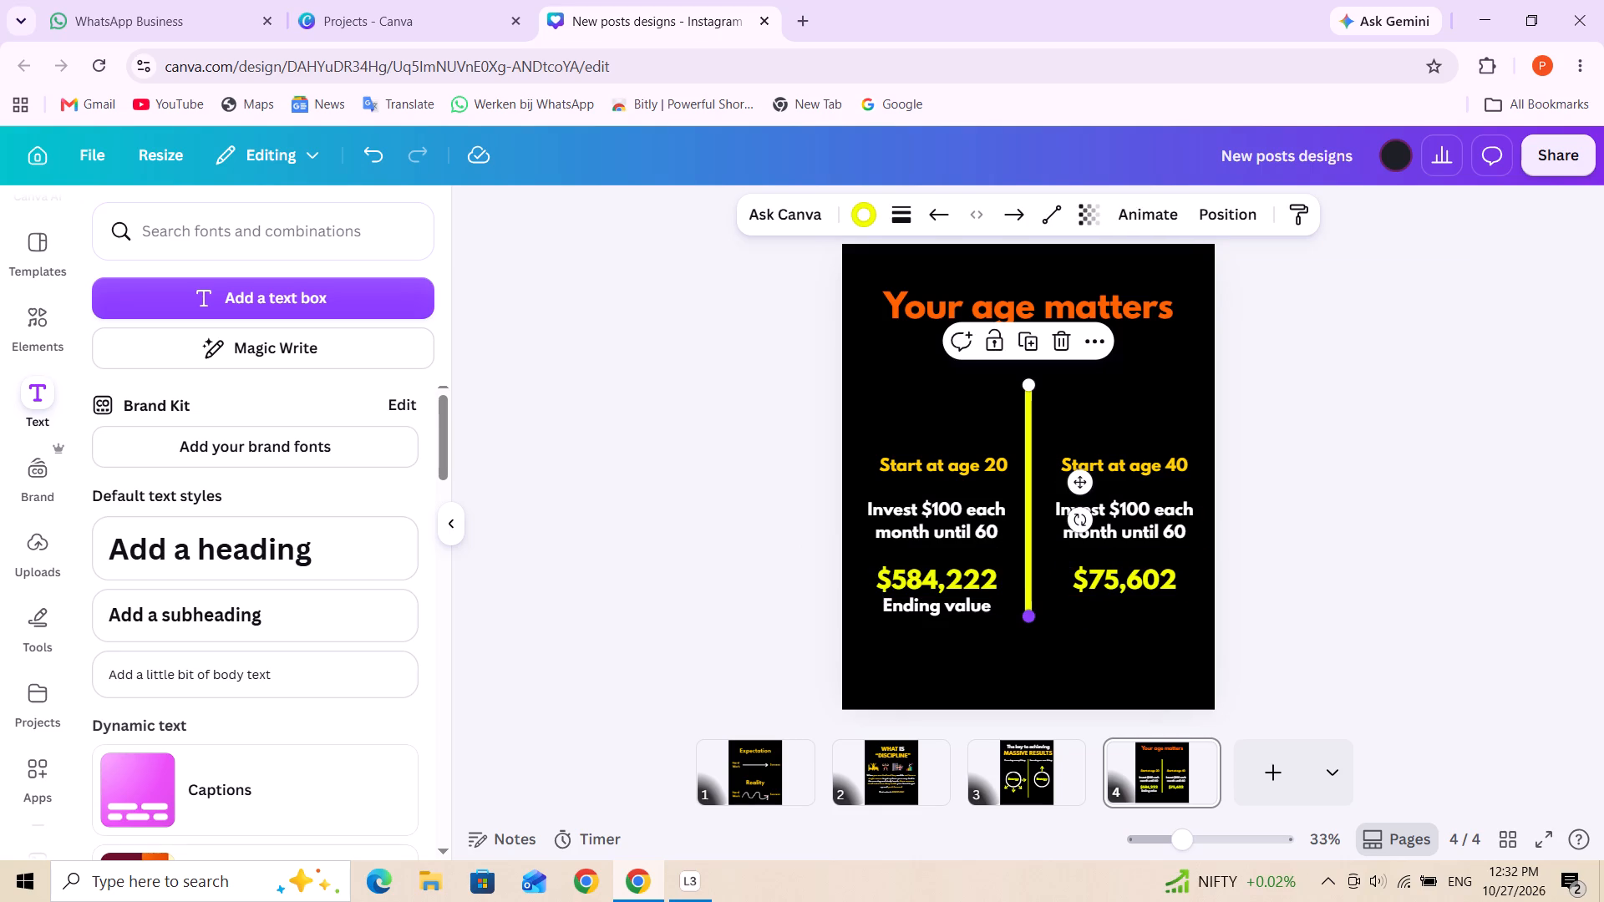
{"action": "left_click_drag", "start_coordinate": [1031, 618], "coordinate": [1029, 600]}
{"action": "left_click", "coordinate": [1122, 642]}
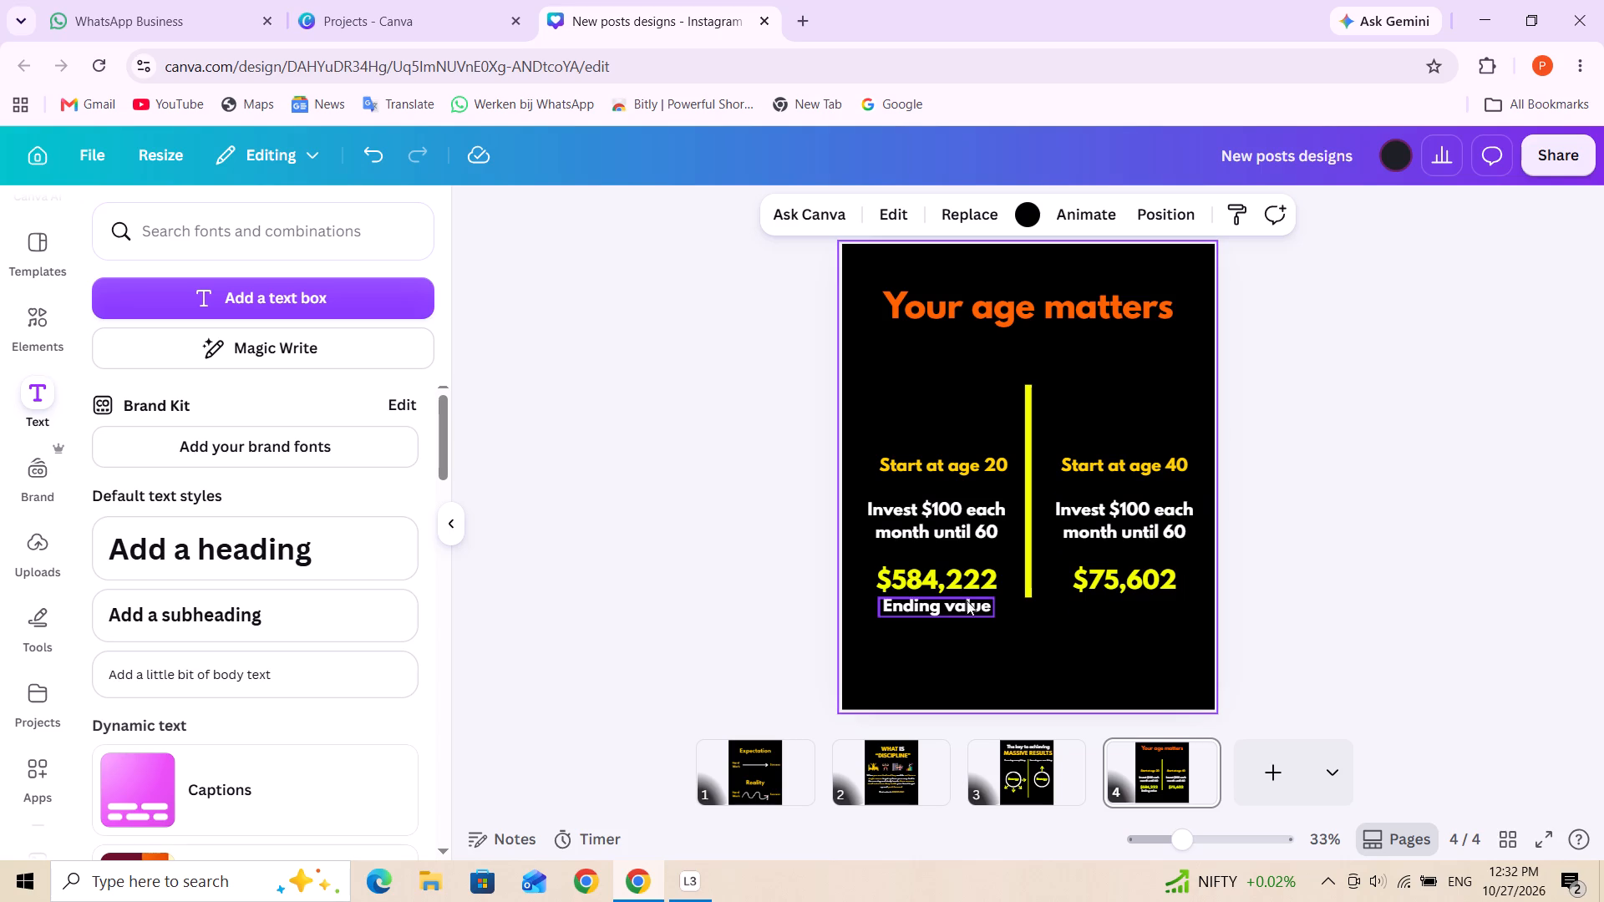
Duplicate the "Ending value" text box beneath the "$584,222" amount.
{"action": "left_click", "coordinate": [926, 605]}
{"action": "left_click", "coordinate": [978, 551]}
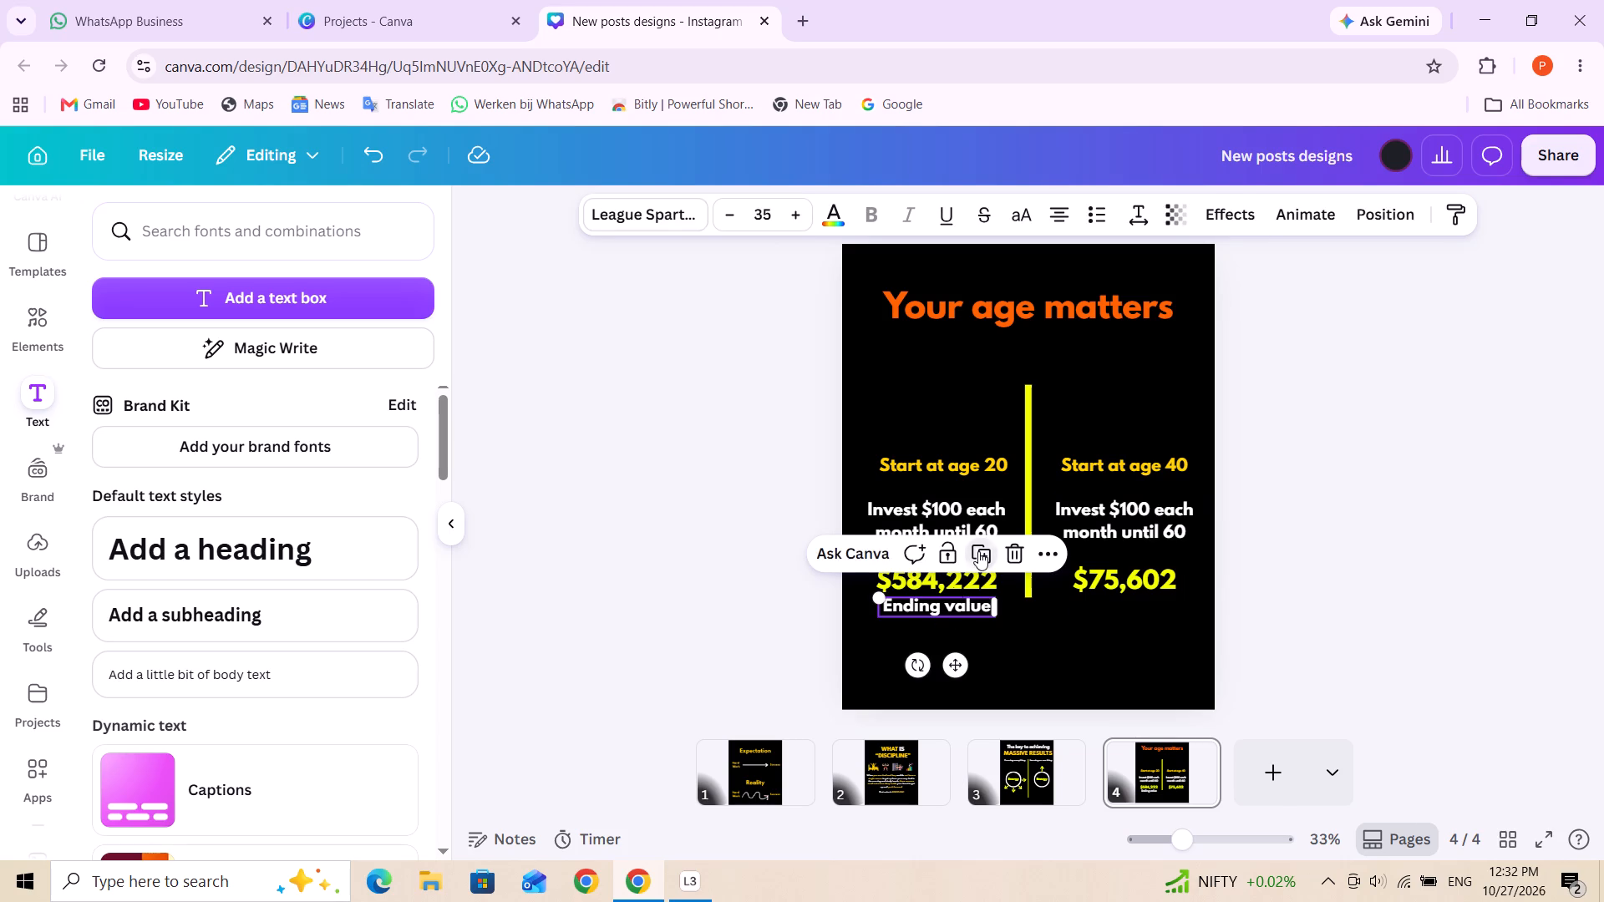
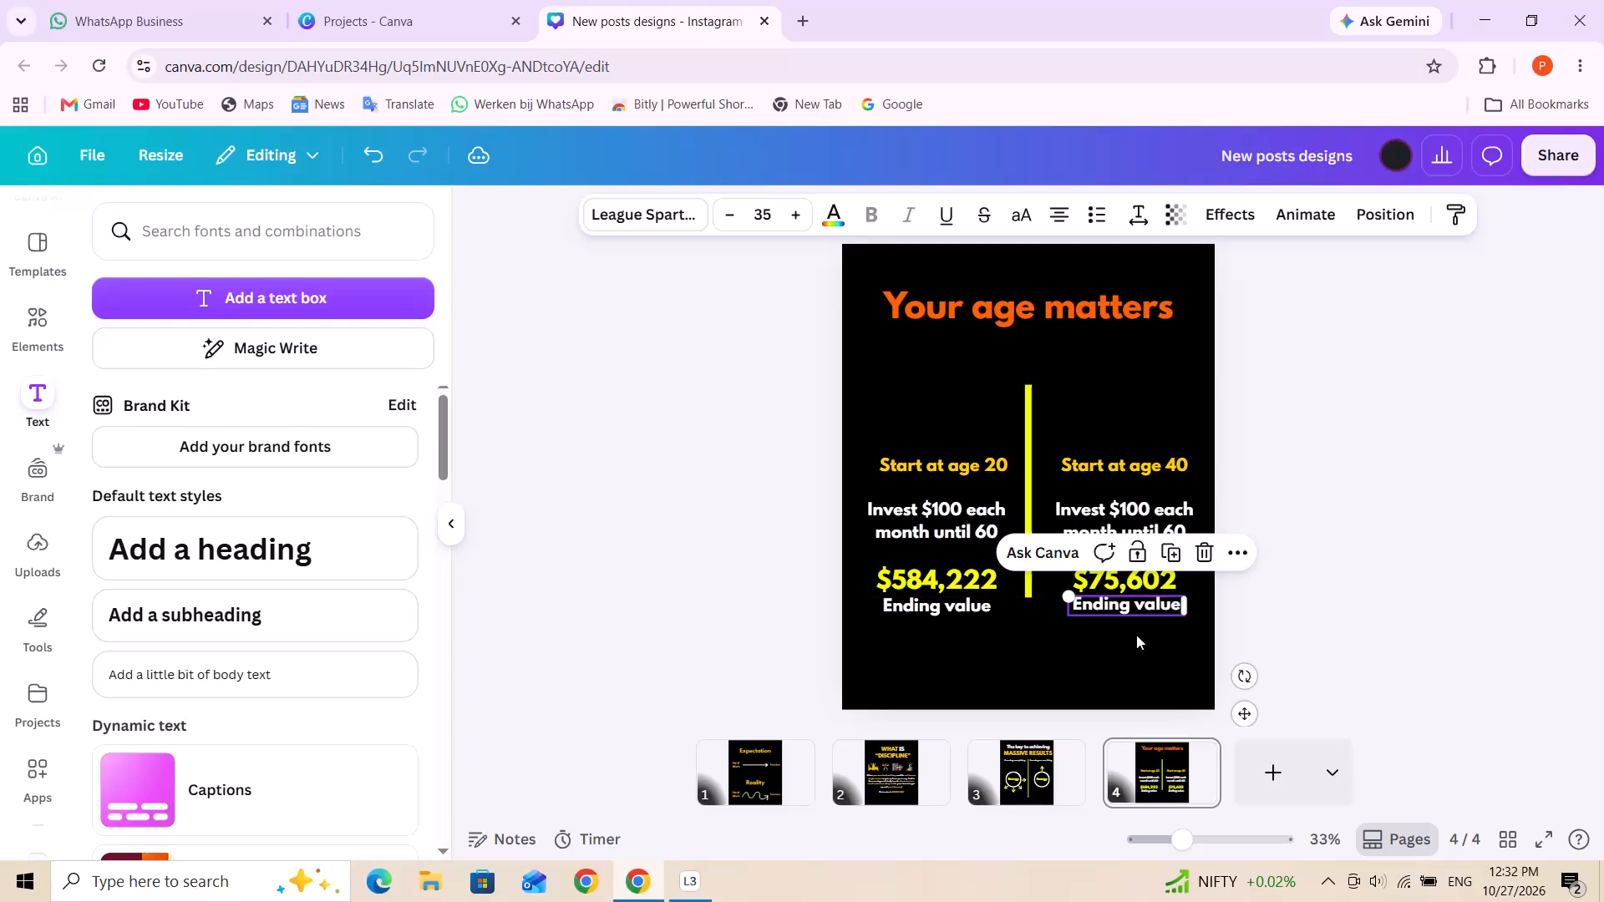
Shorten the yellow vertical divider from its lower end to a length of about 573, level with the middle of the amounts.
{"action": "left_click", "coordinate": [1149, 668]}
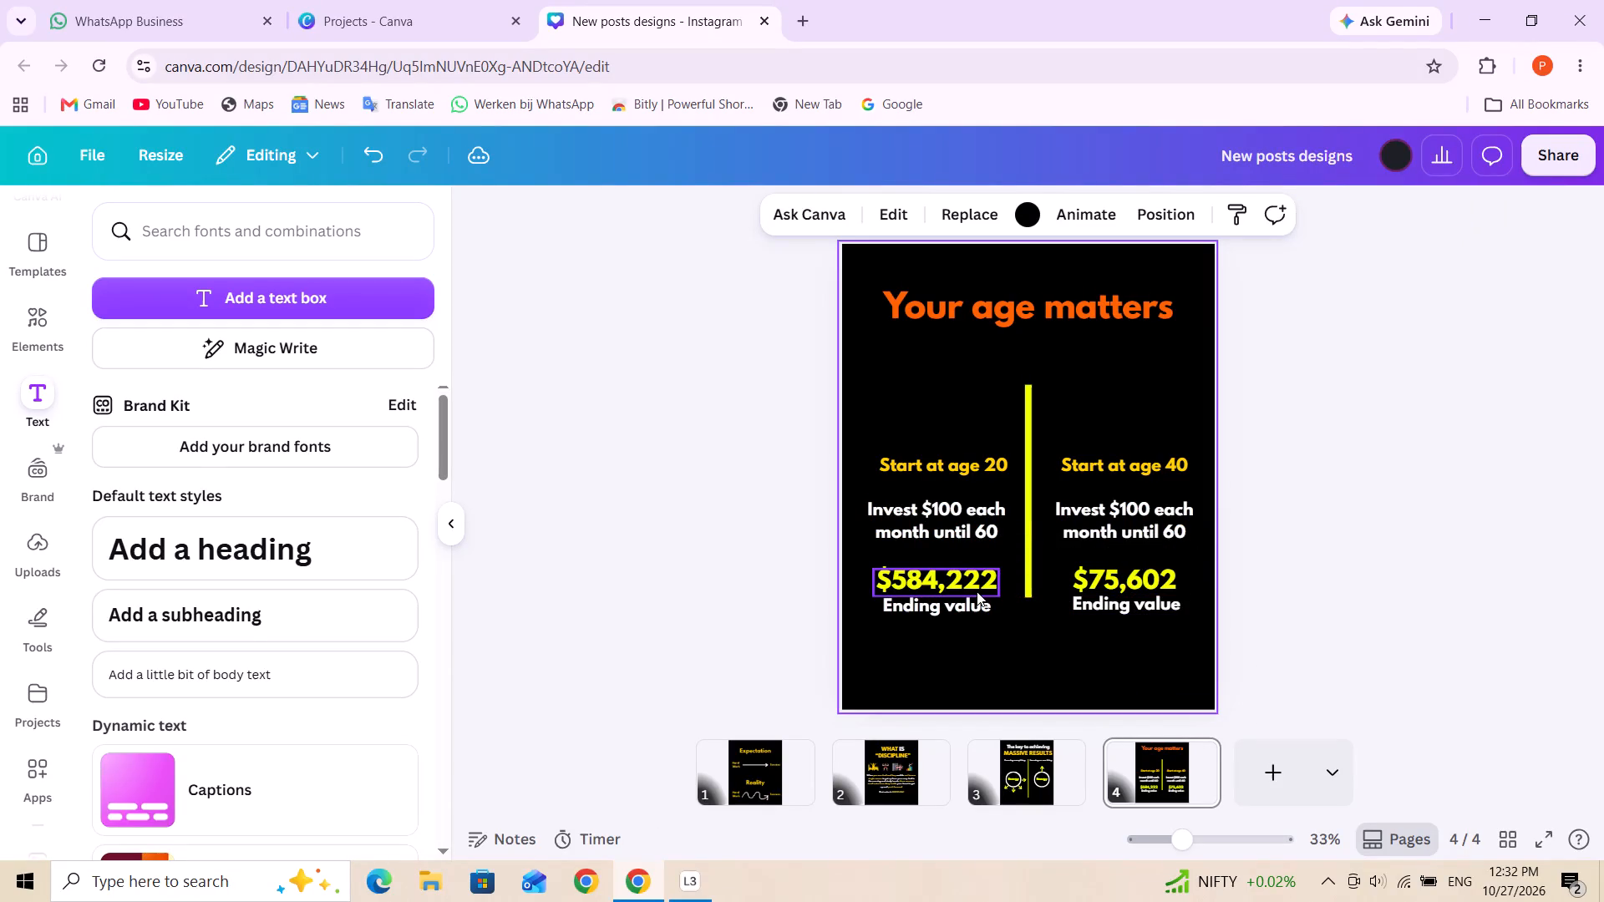
{"action": "left_click", "coordinate": [1023, 587]}
{"action": "left_click_drag", "start_coordinate": [1029, 599], "coordinate": [1028, 589]}
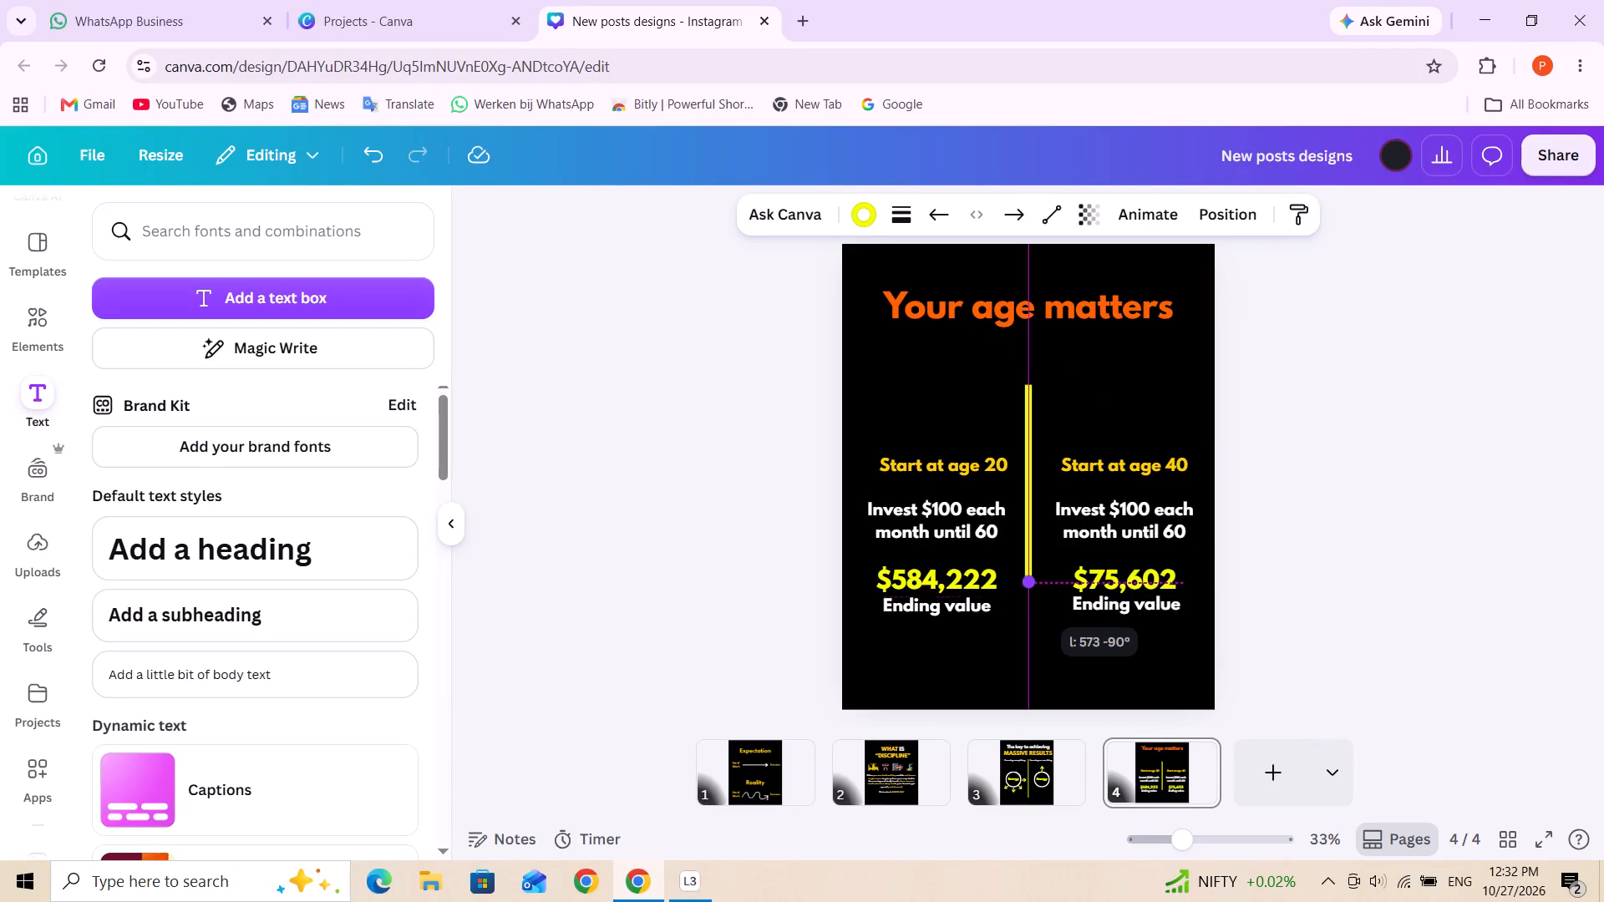
{"action": "left_click_drag", "start_coordinate": [1028, 589], "coordinate": [1024, 591]}
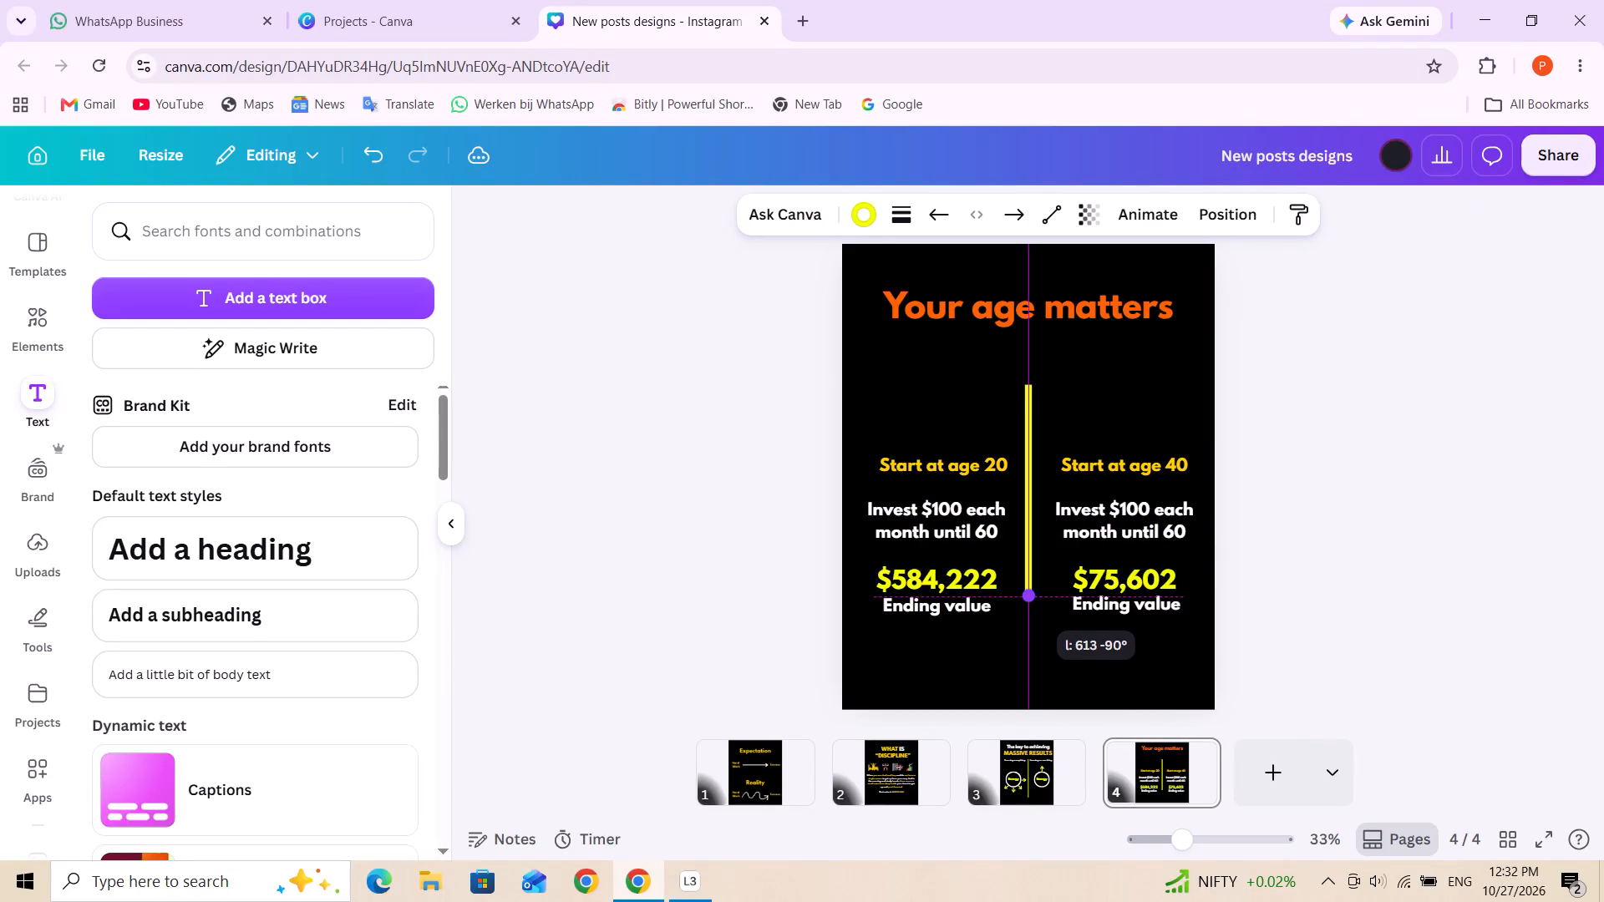
{"action": "left_click_drag", "start_coordinate": [1024, 591], "coordinate": [1024, 589]}
{"action": "left_click", "coordinate": [1052, 669]}
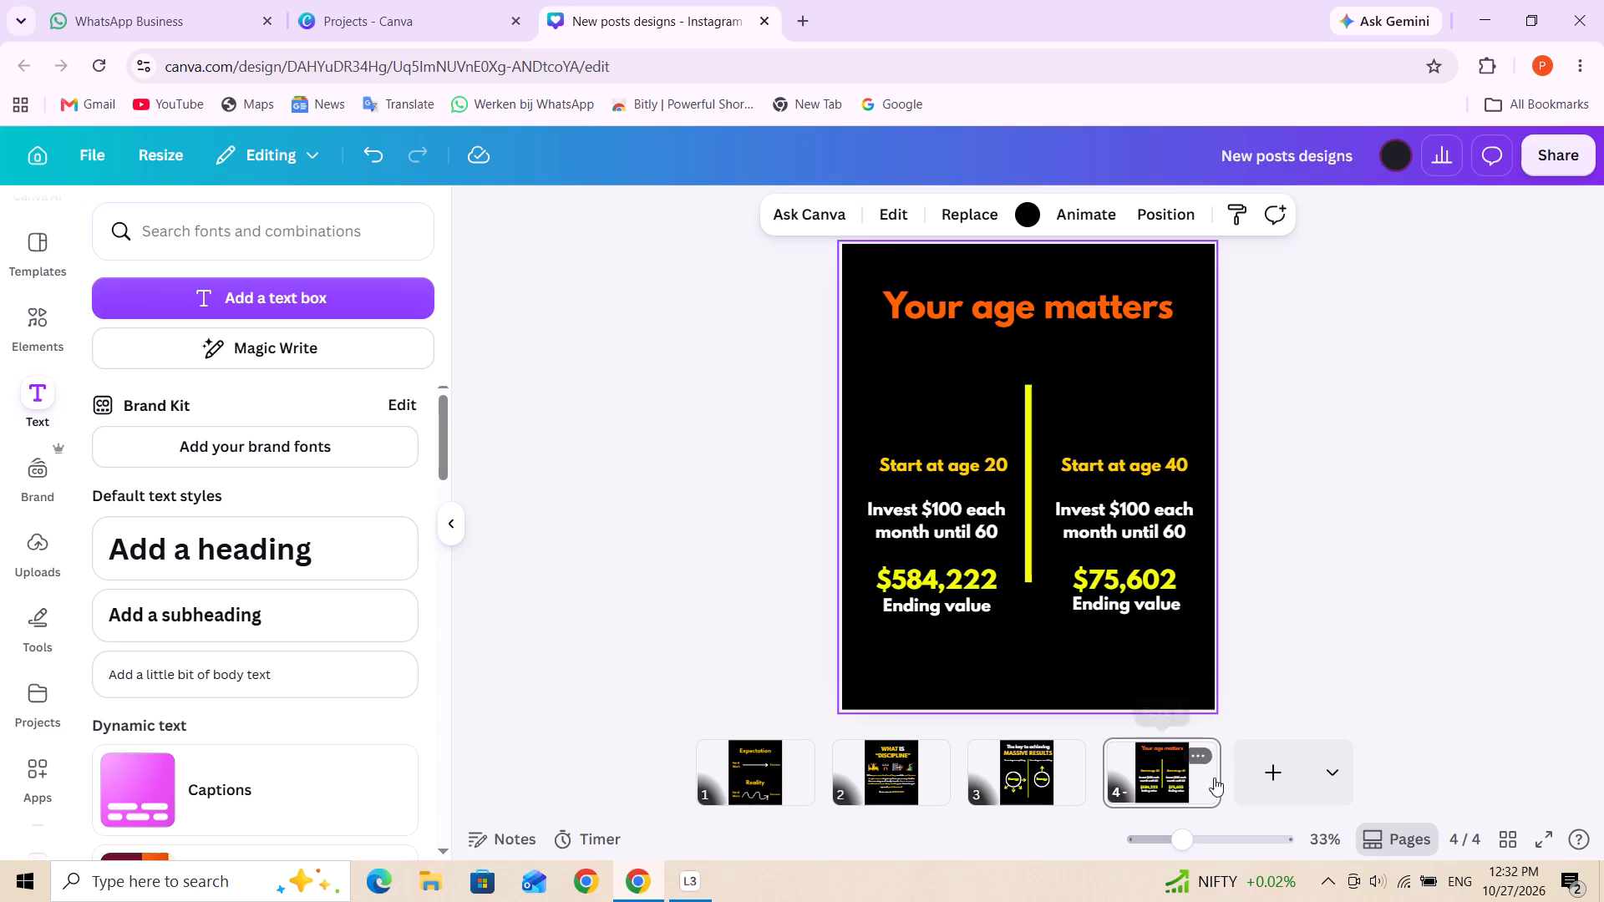
Add a new blank page 5 after the "Your age matters" page.
{"action": "left_click", "coordinate": [1268, 777]}
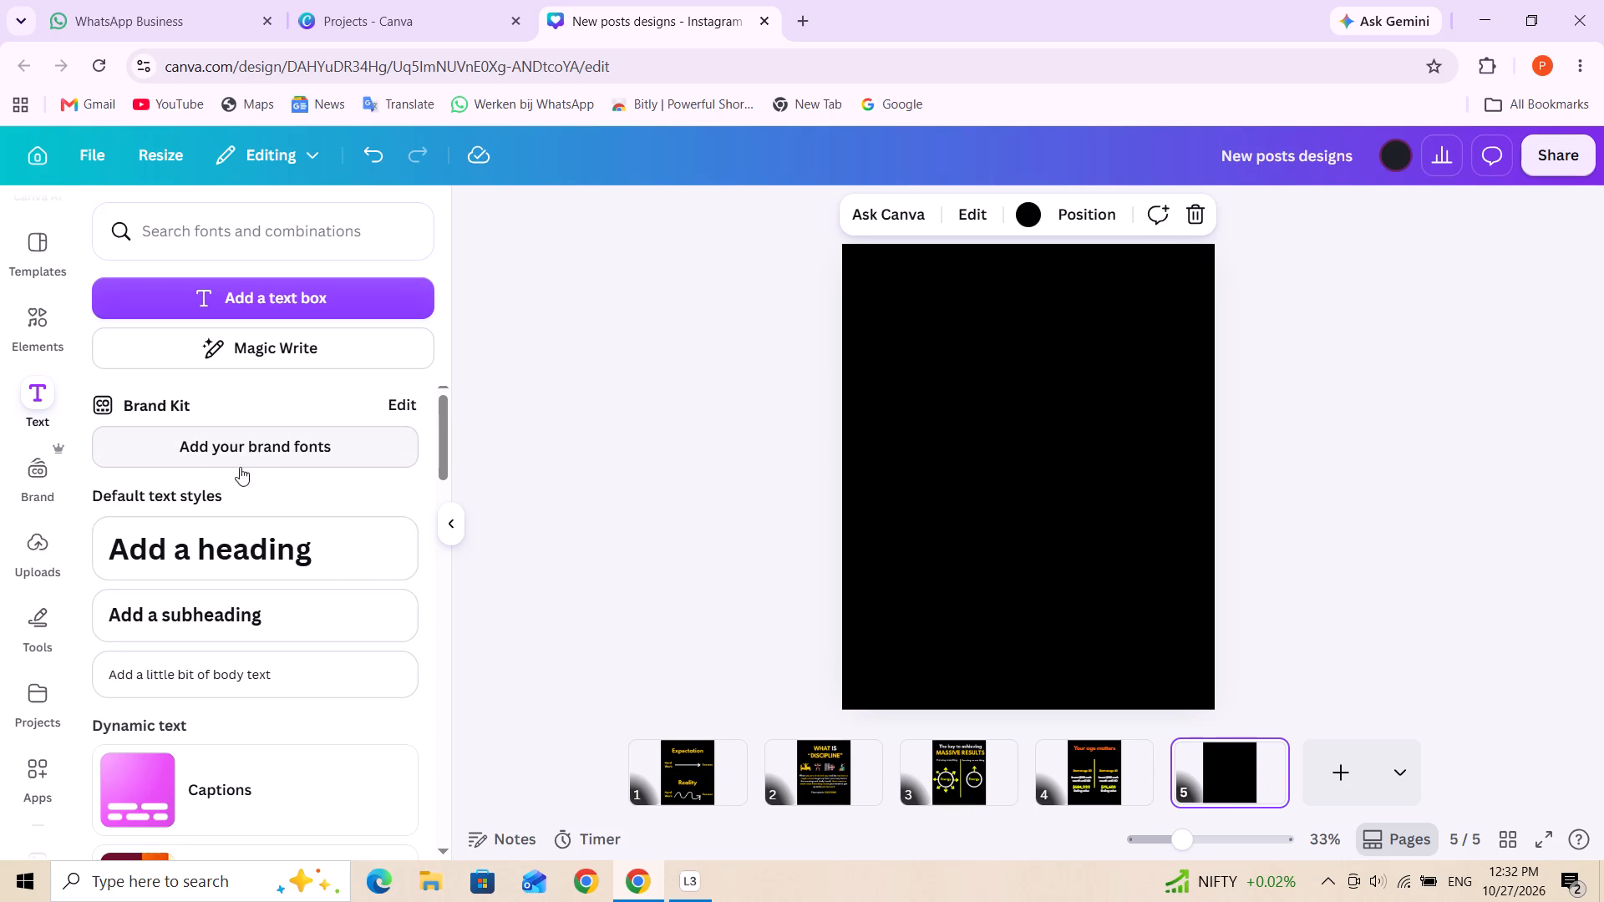
Add a heading in League Spartan on page 5 reading "Why ENTREPRENEURS ARE RICH".
{"action": "left_click", "coordinate": [266, 557]}
{"action": "left_click", "coordinate": [674, 228]}
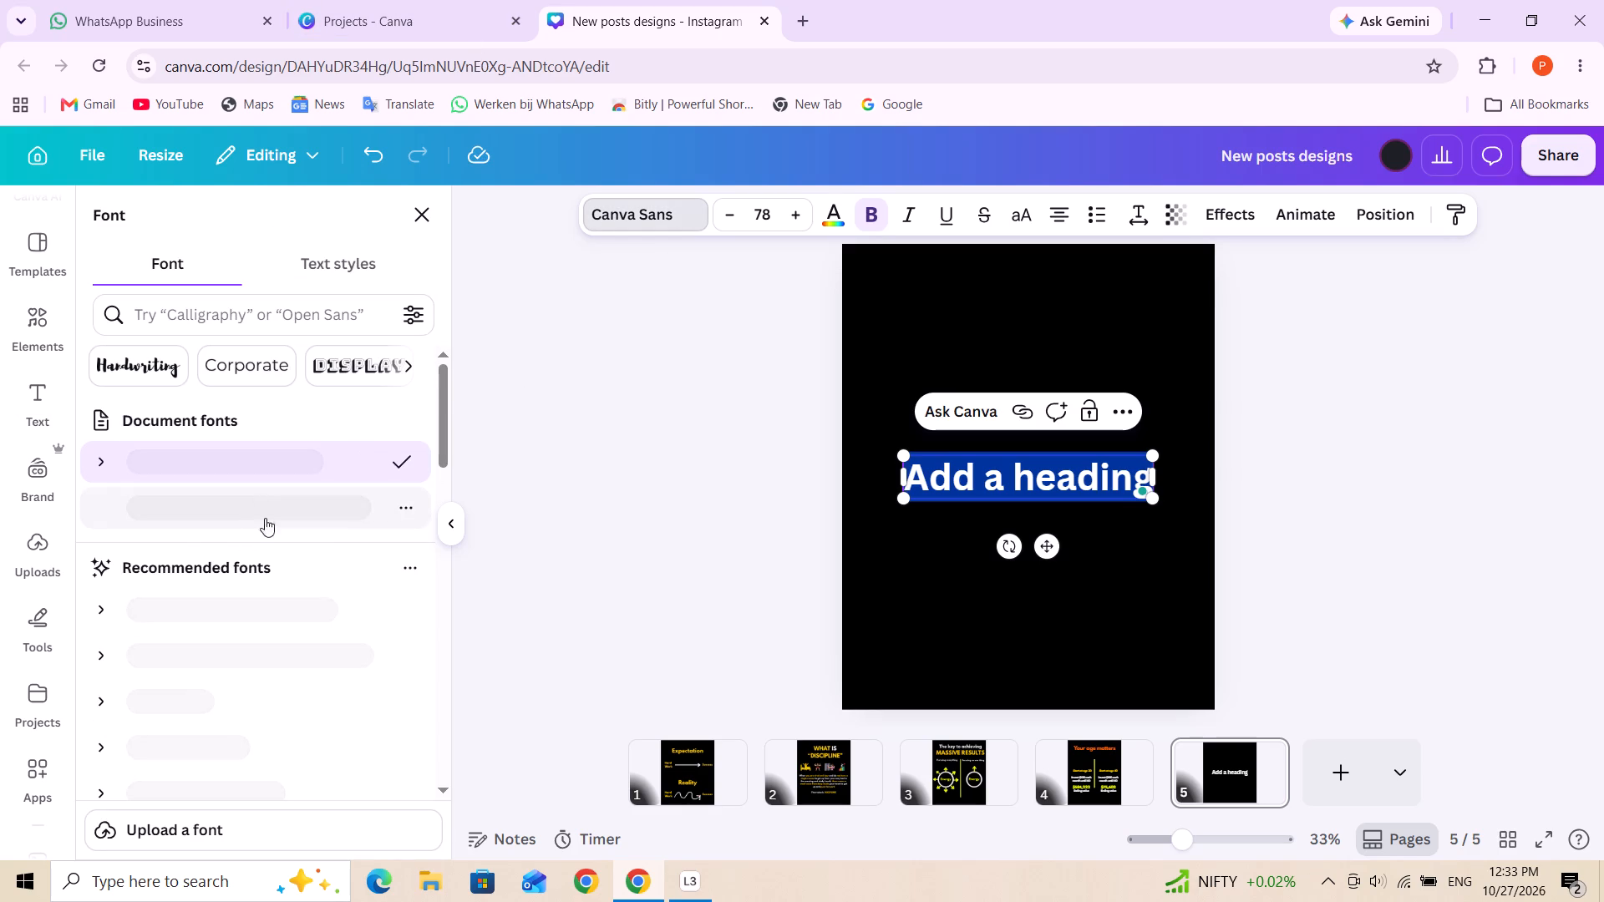
{"action": "left_click", "coordinate": [266, 513]}
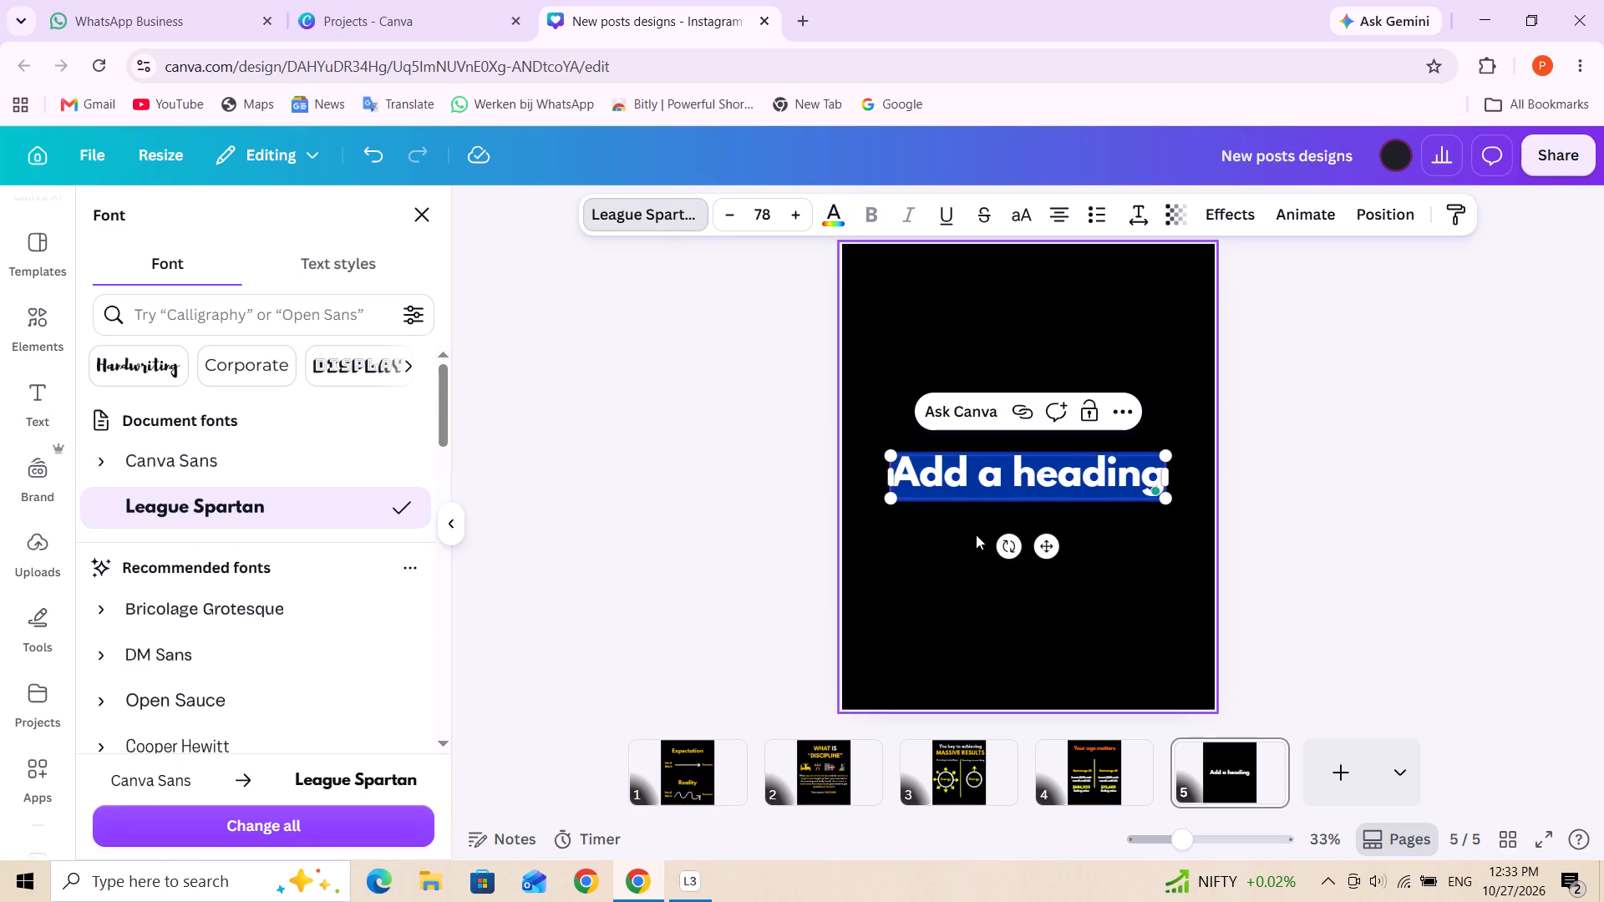
{"action": "key", "text": "e"}
{"action": "key", "text": "BackSpace"}
{"action": "key", "text": "w"}
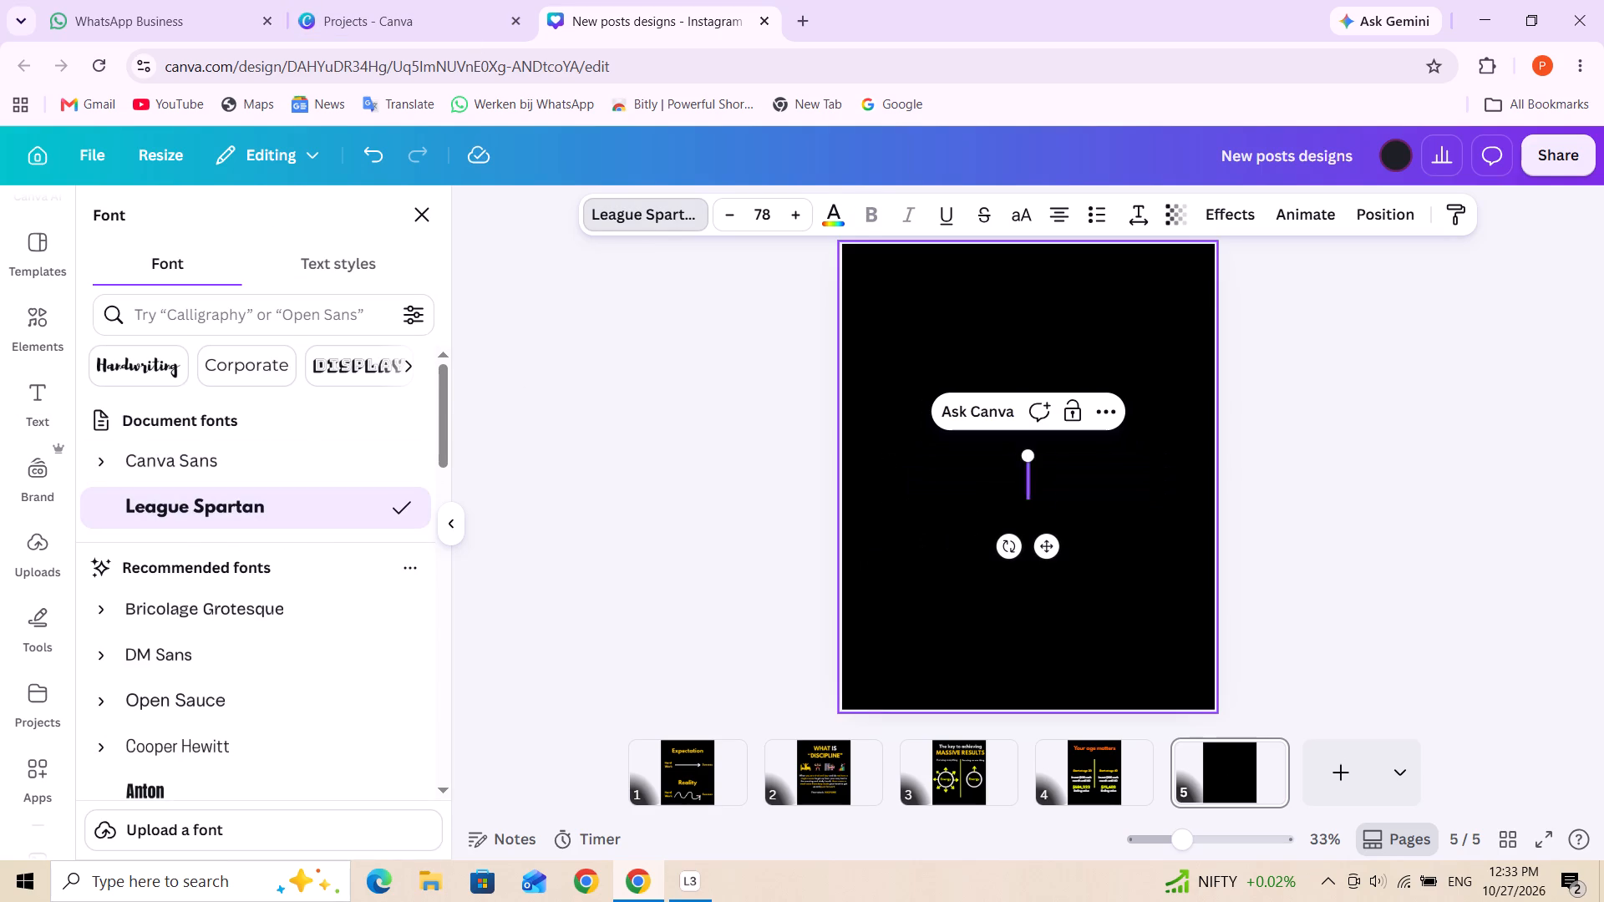
{"action": "type", "text": "hy"}
{"action": "key", "text": "space"}
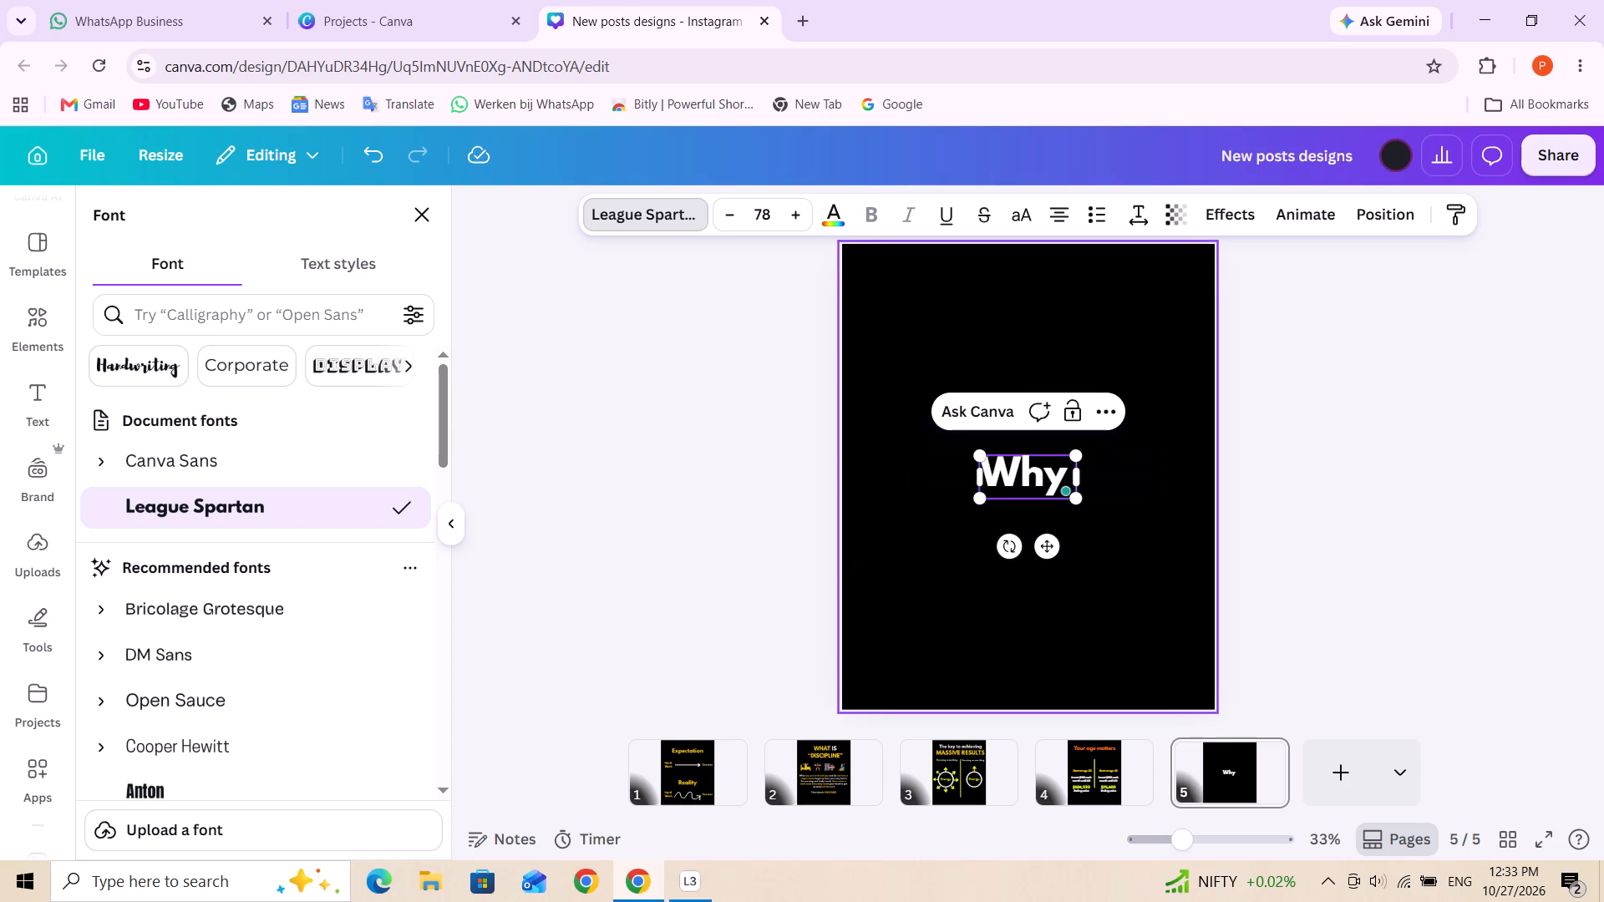
{"action": "key", "text": "e"}
{"action": "key", "text": "n"}
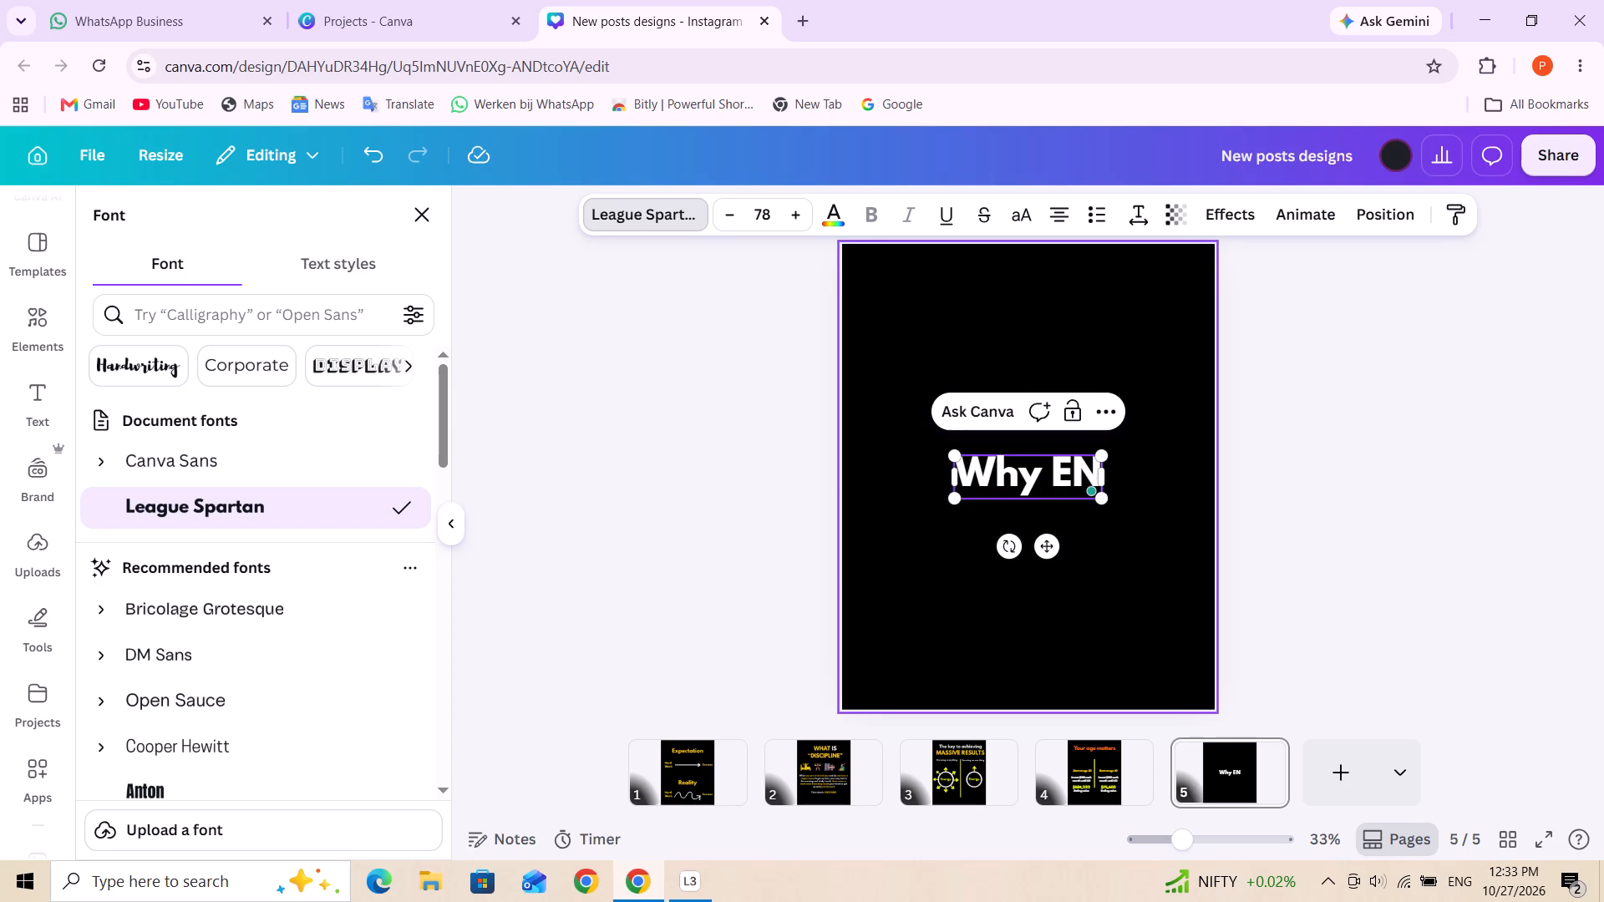
{"action": "type", "text": "TRE"}
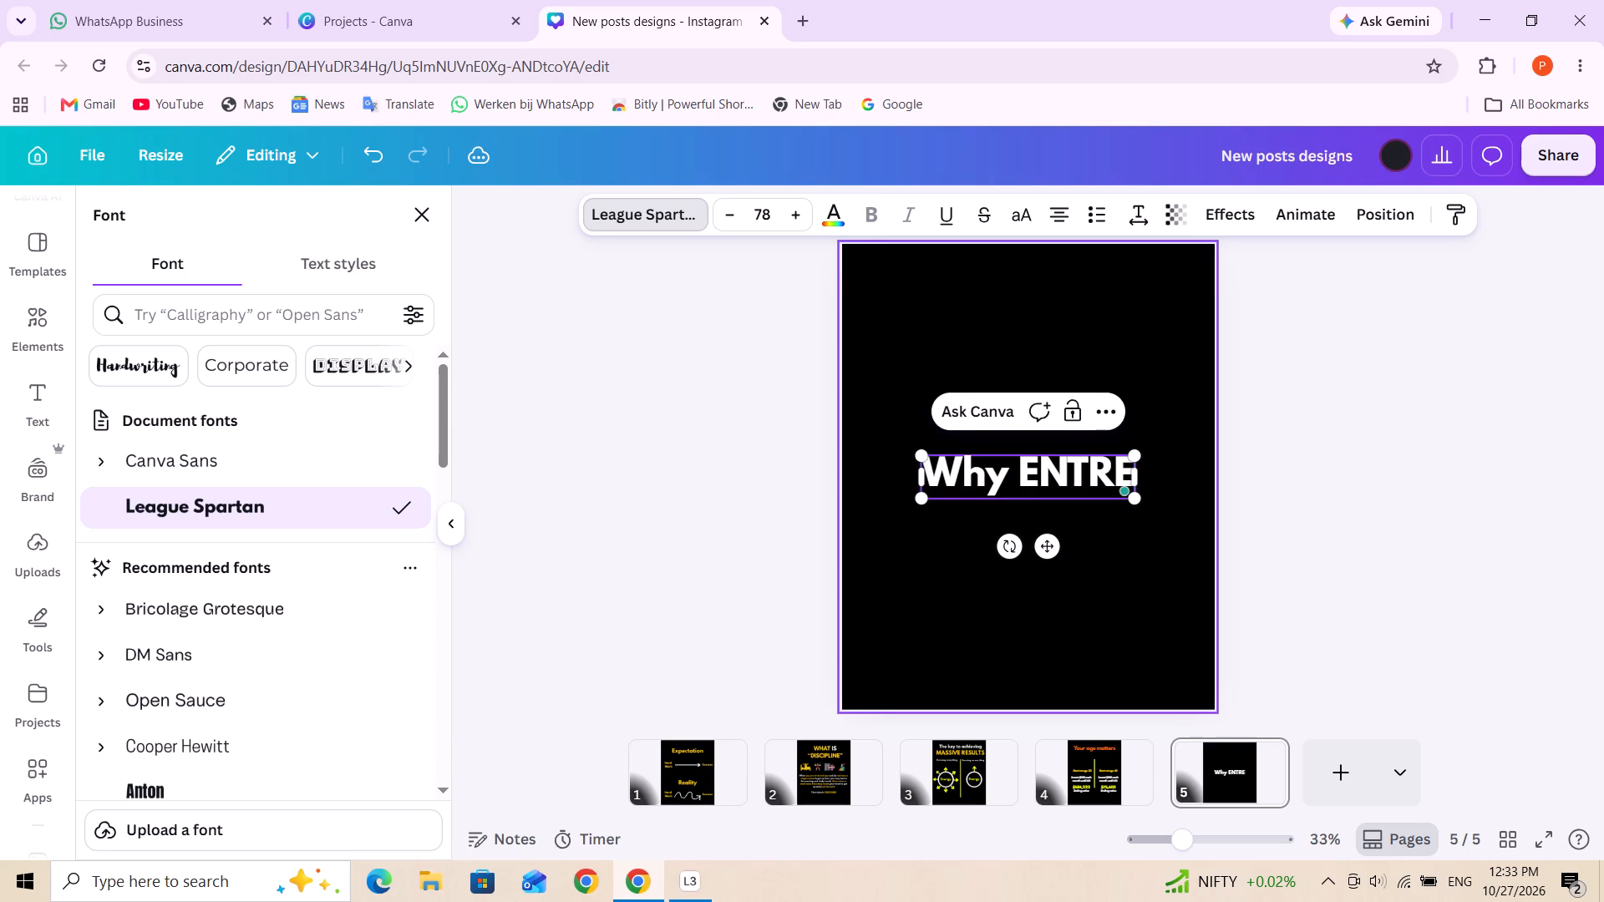
{"action": "type", "text": "PRENE"}
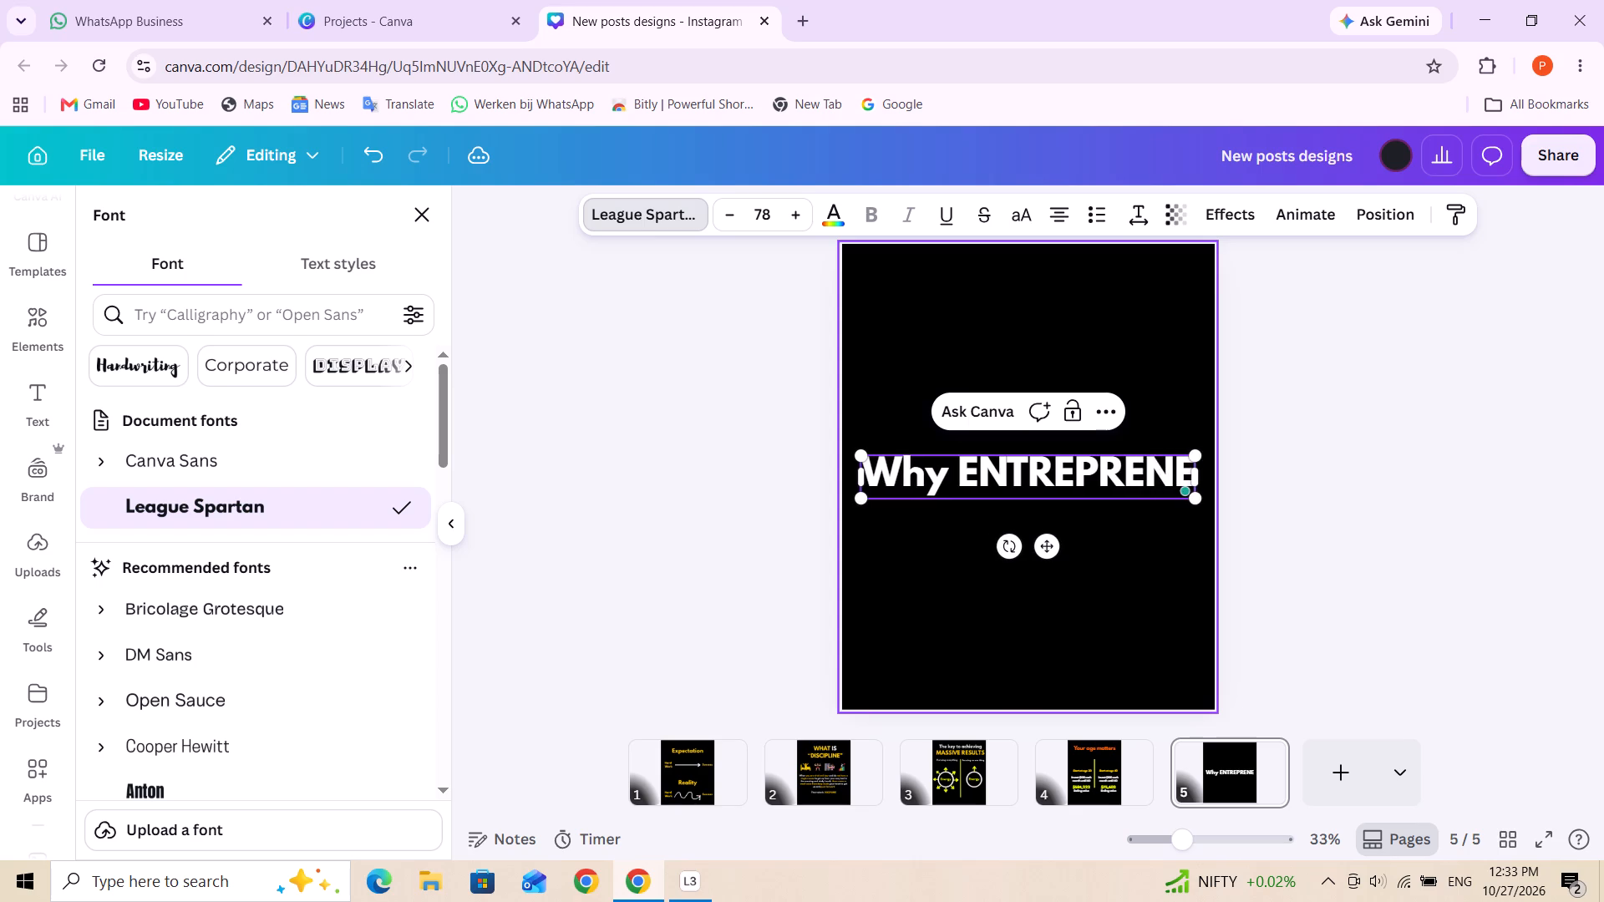
{"action": "type", "text": "URS"}
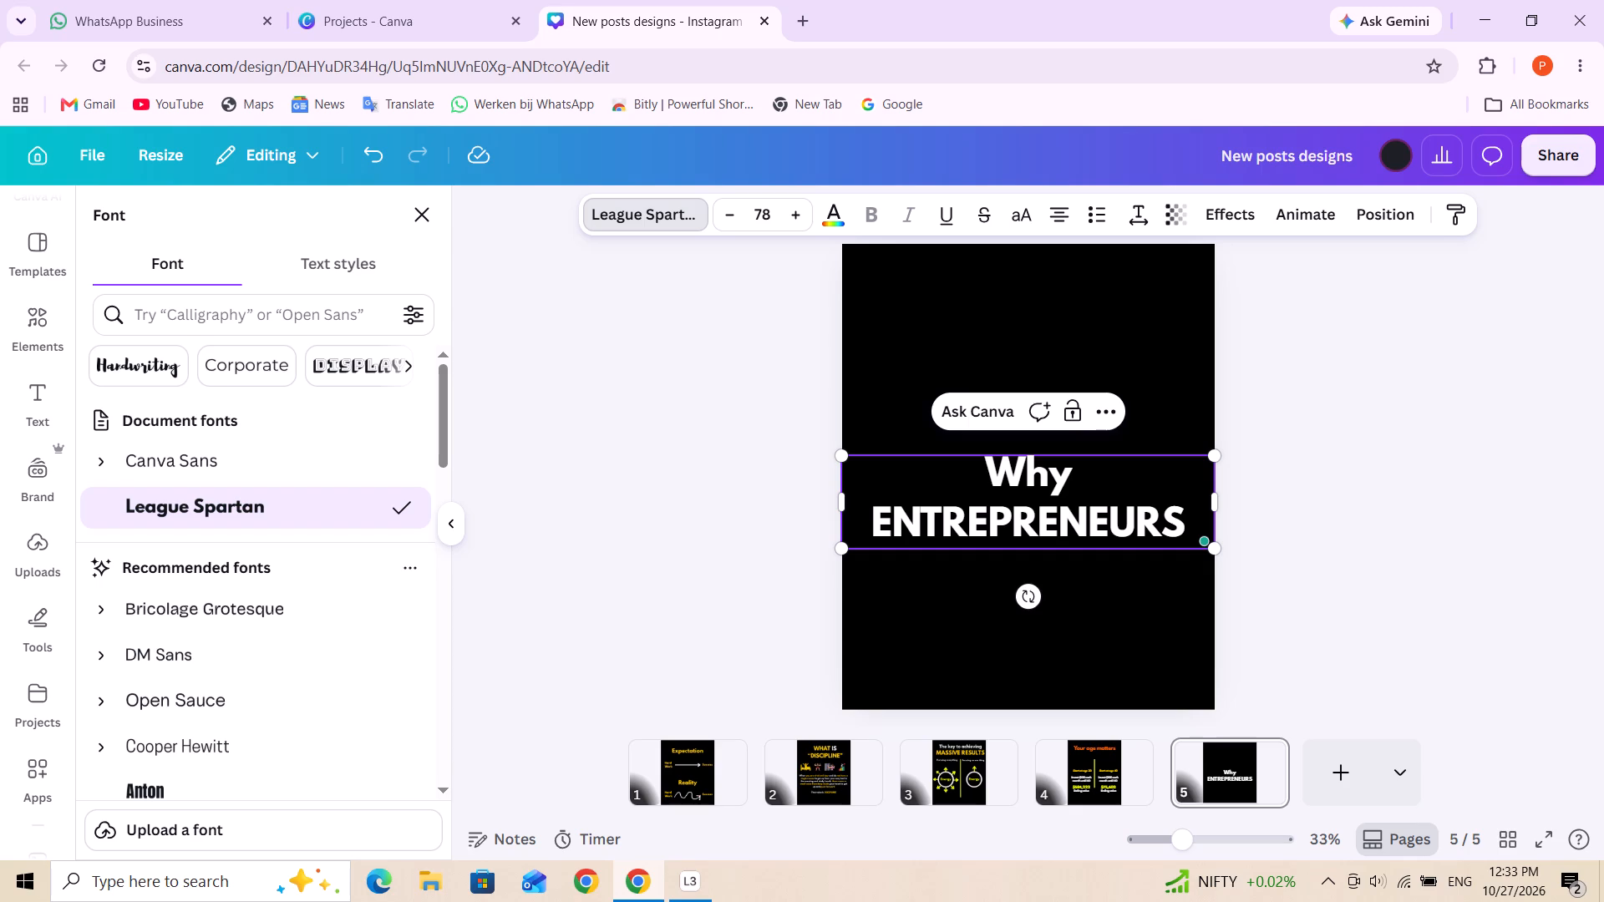
{"action": "key", "text": "space"}
{"action": "type", "text": "ARE"}
{"action": "key", "text": "space"}
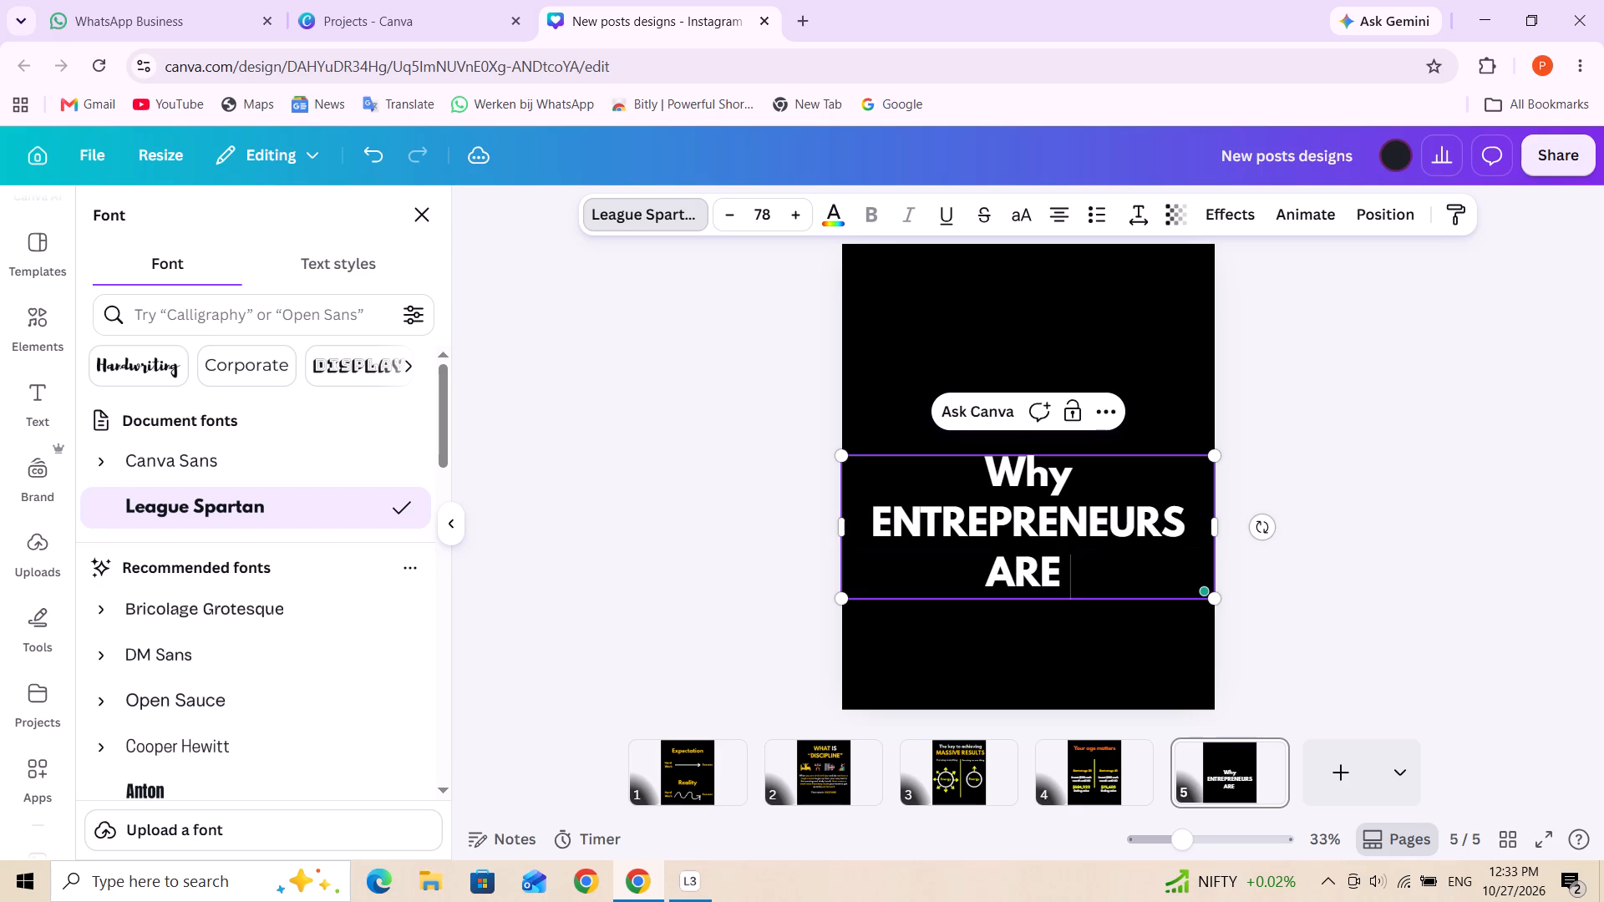
{"action": "type", "text": "RICH"}
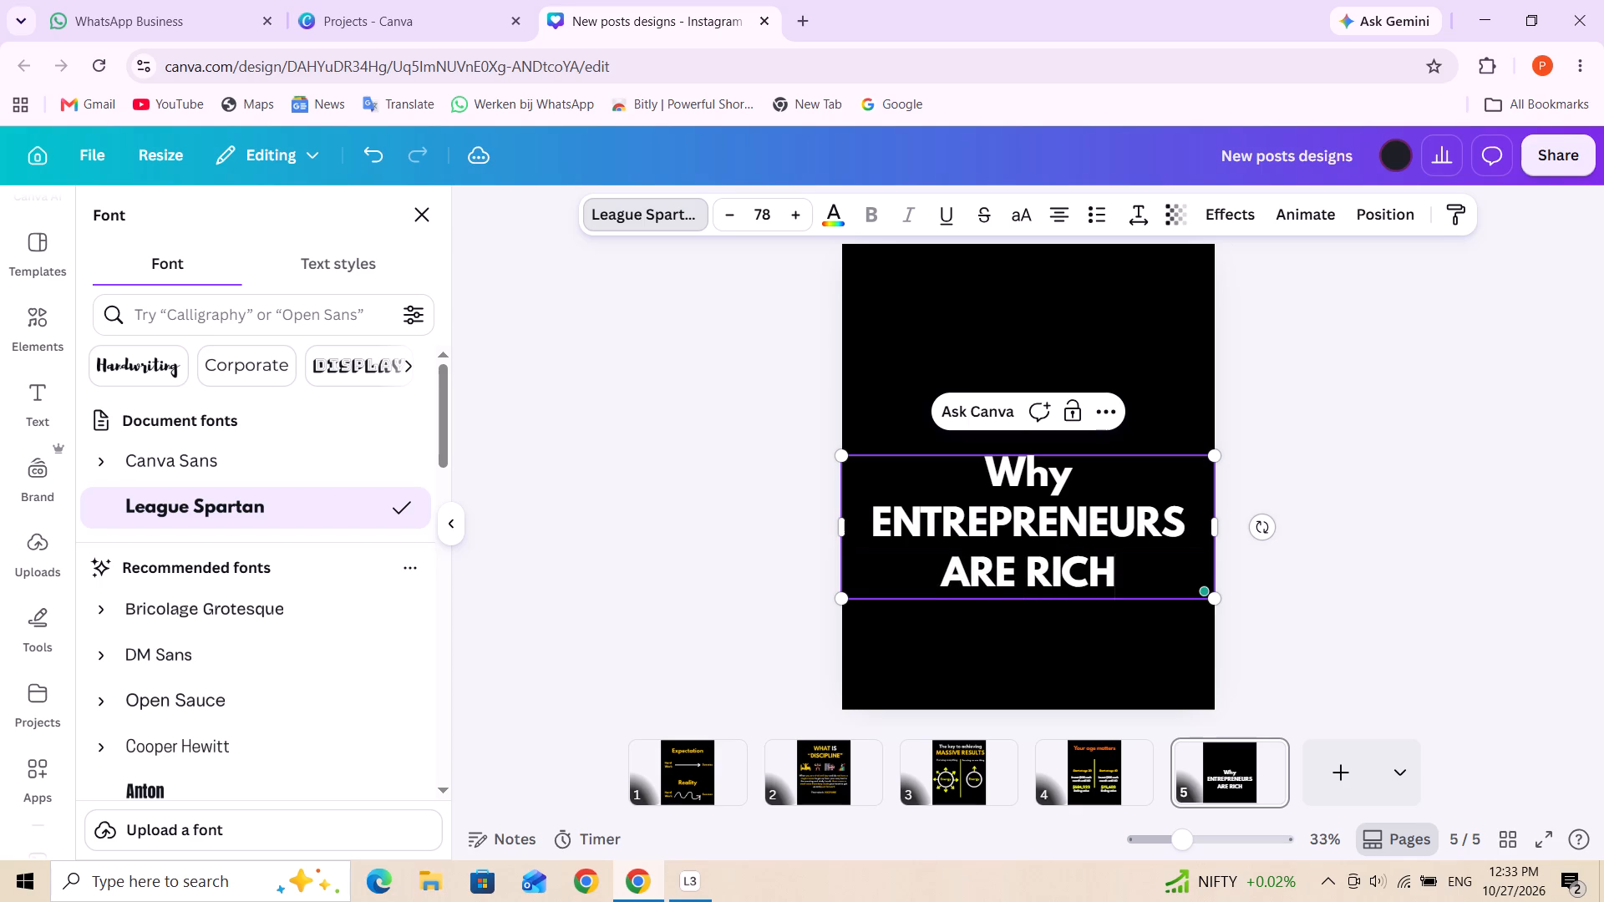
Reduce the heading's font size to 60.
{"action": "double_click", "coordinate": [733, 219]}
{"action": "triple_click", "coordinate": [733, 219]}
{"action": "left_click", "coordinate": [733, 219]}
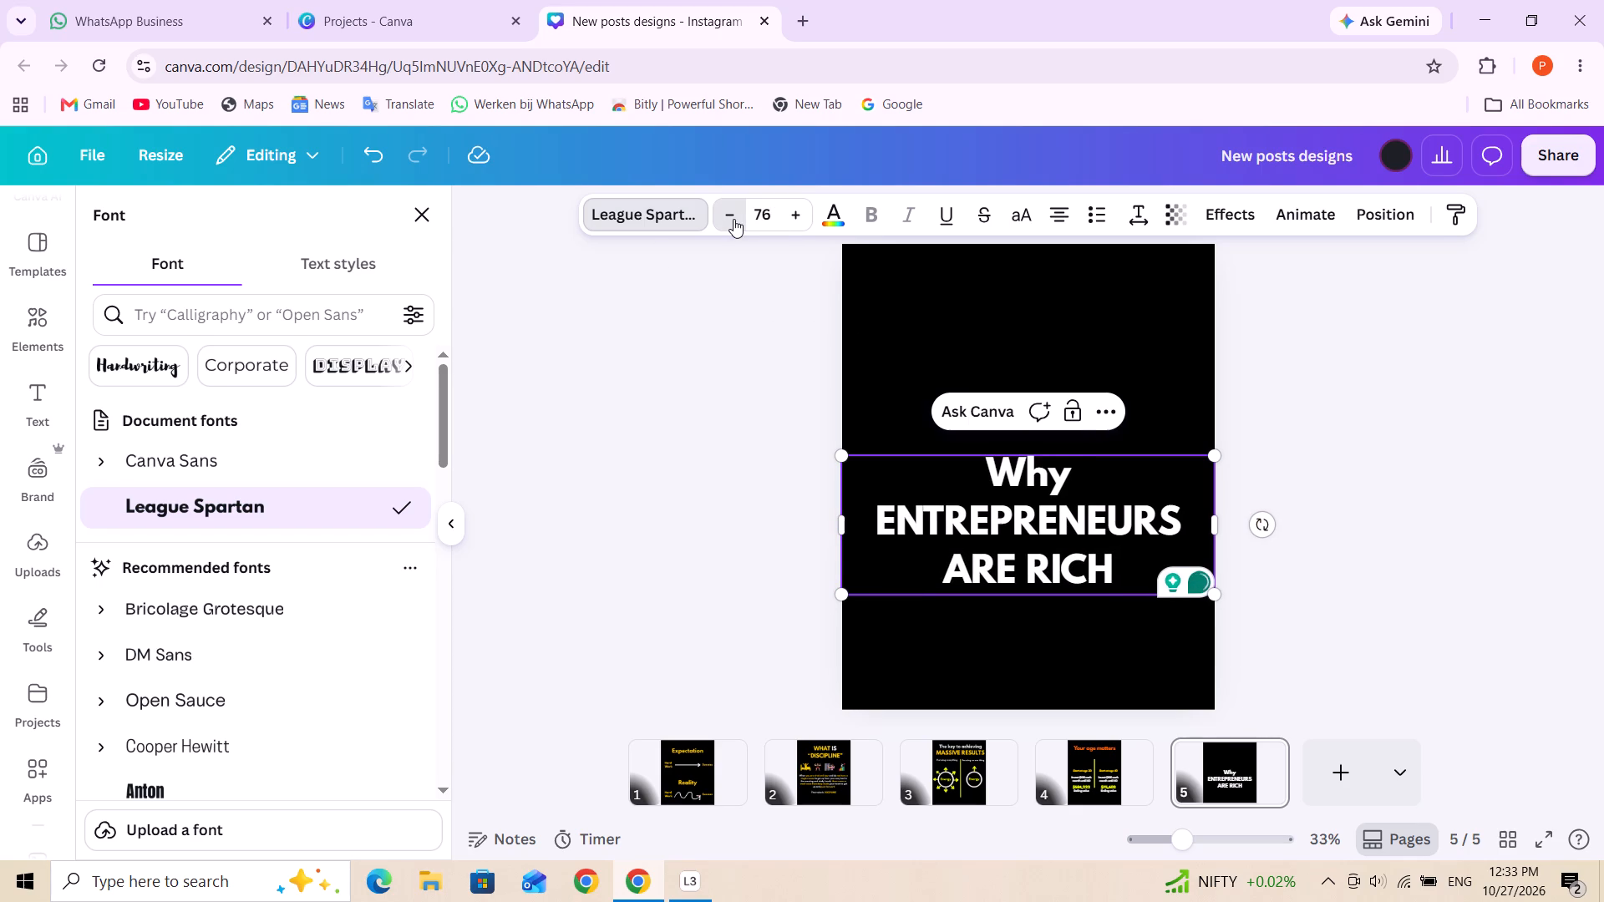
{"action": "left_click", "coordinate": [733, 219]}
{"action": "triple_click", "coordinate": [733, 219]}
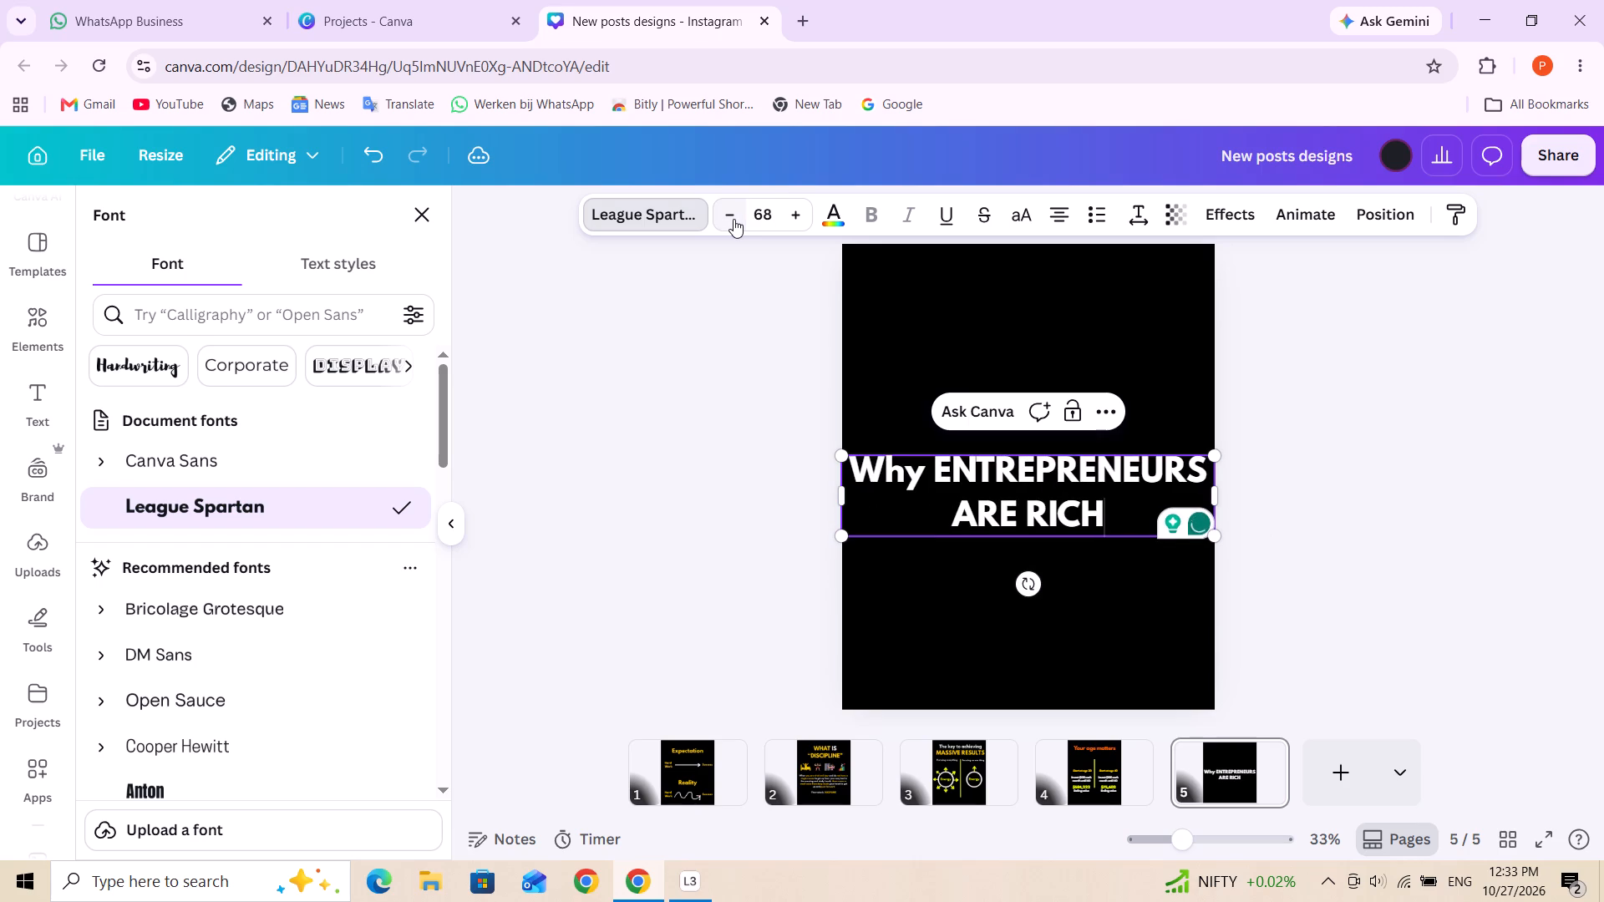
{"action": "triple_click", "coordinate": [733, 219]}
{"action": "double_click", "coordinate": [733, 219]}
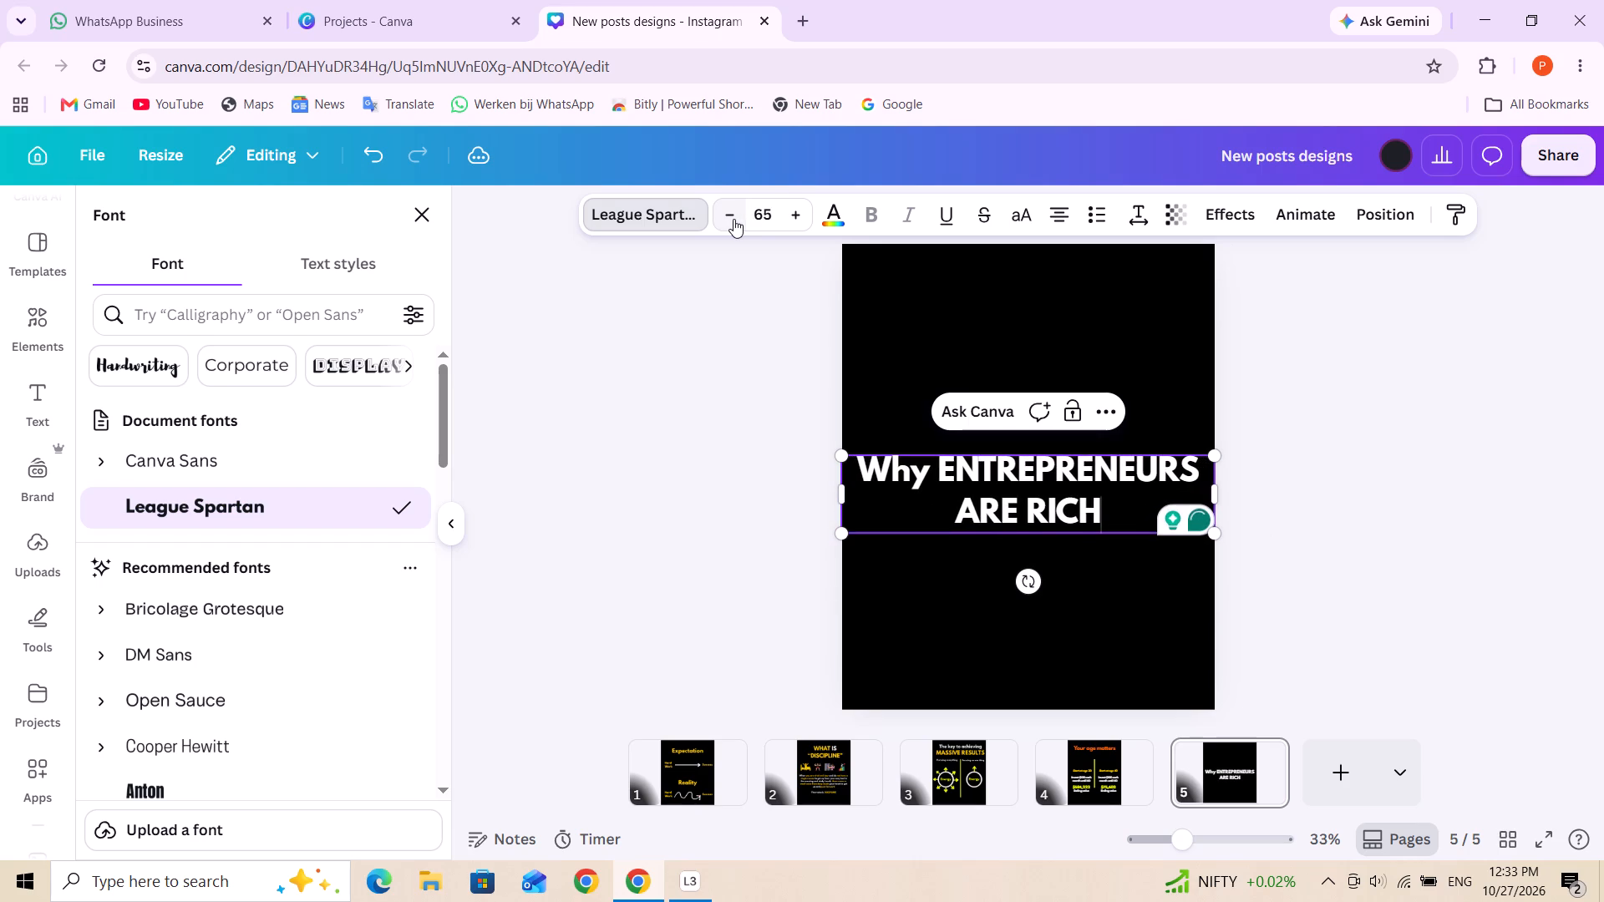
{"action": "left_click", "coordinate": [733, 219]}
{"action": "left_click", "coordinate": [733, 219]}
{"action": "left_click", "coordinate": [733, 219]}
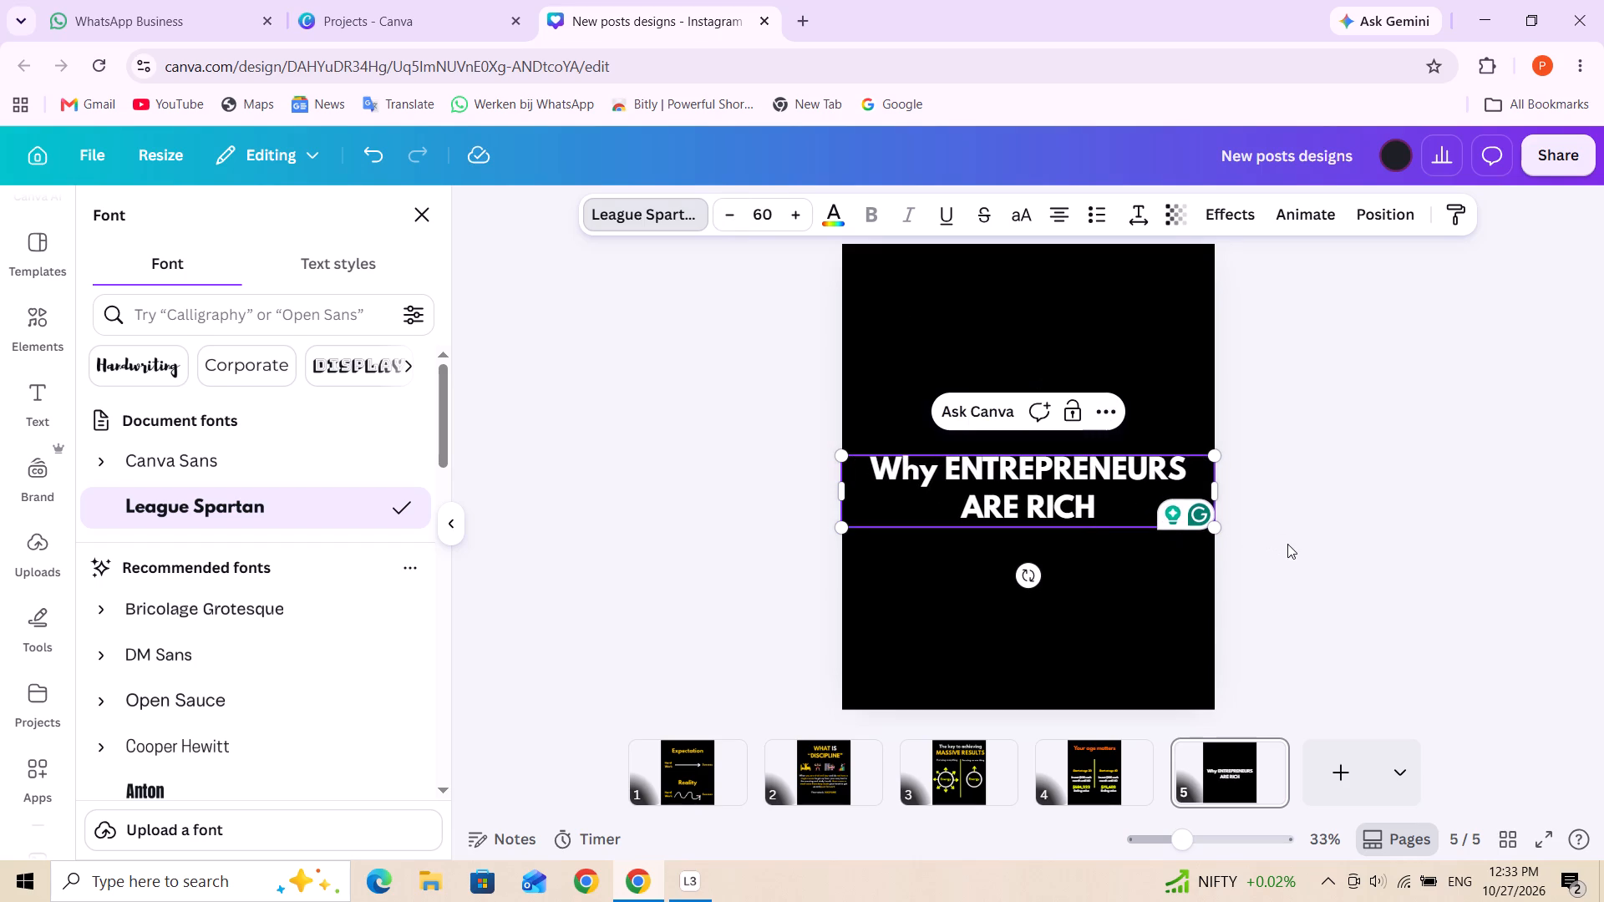
Move the "Why ENTREPRENEURS ARE RICH" heading into the upper part of page 5.
{"action": "left_click_drag", "start_coordinate": [1214, 494], "coordinate": [1202, 494]}
{"action": "left_click_drag", "start_coordinate": [1202, 494], "coordinate": [1183, 362]}
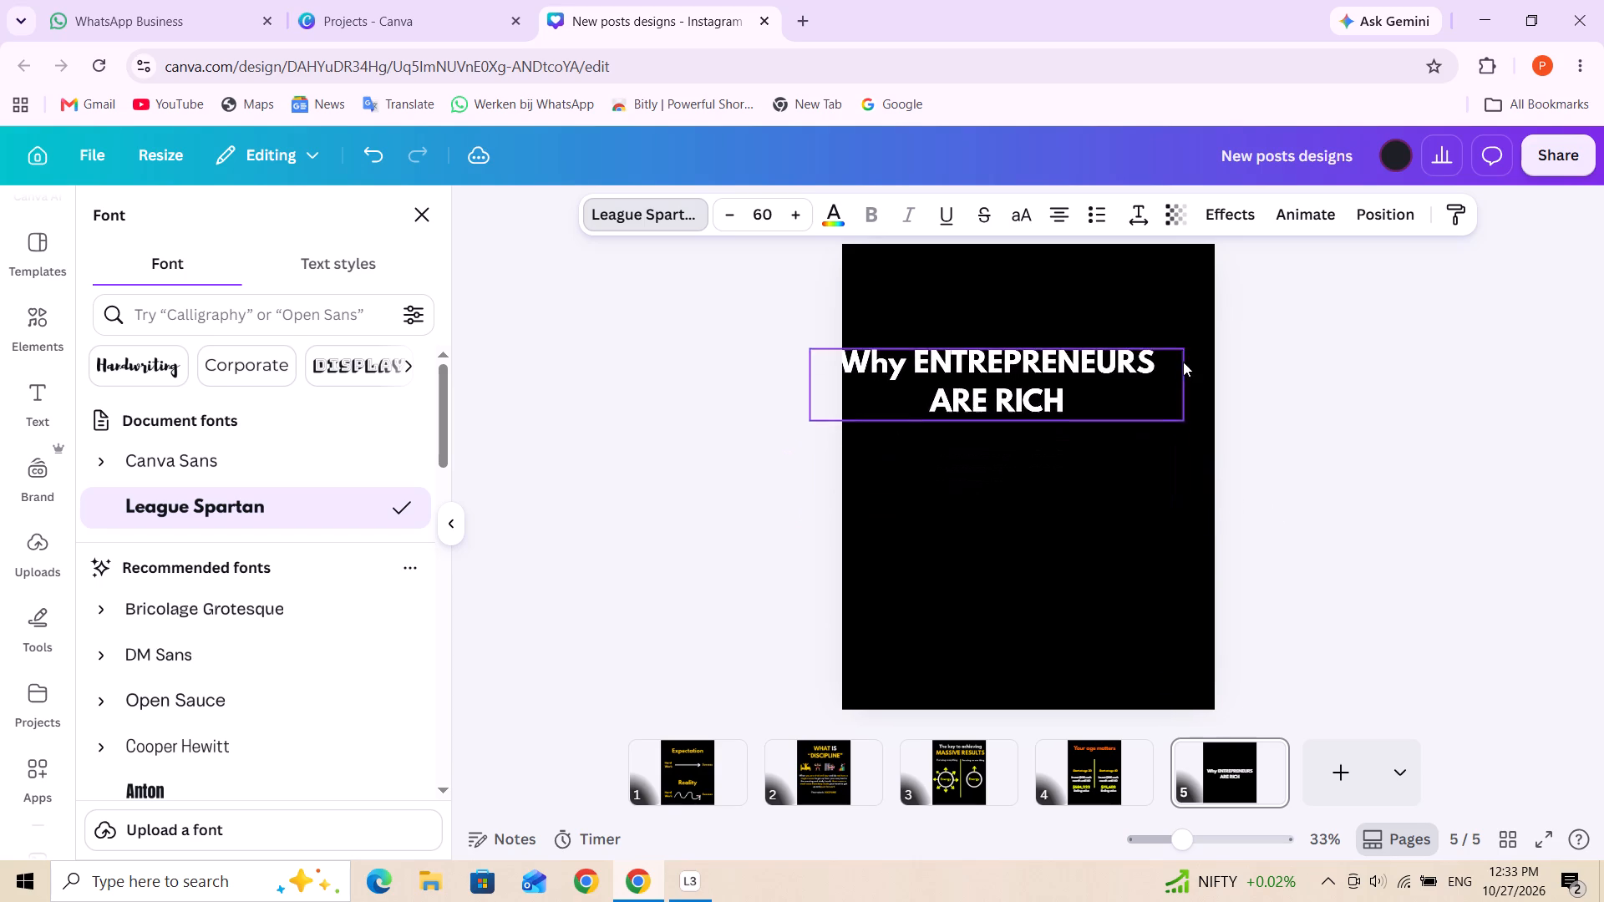
{"action": "left_click_drag", "start_coordinate": [1183, 362], "coordinate": [1198, 378]}
Set the font size of the whole "Why ENTREPRENEURS ARE RICH" heading to 50.
{"action": "triple_click", "coordinate": [1076, 367]}
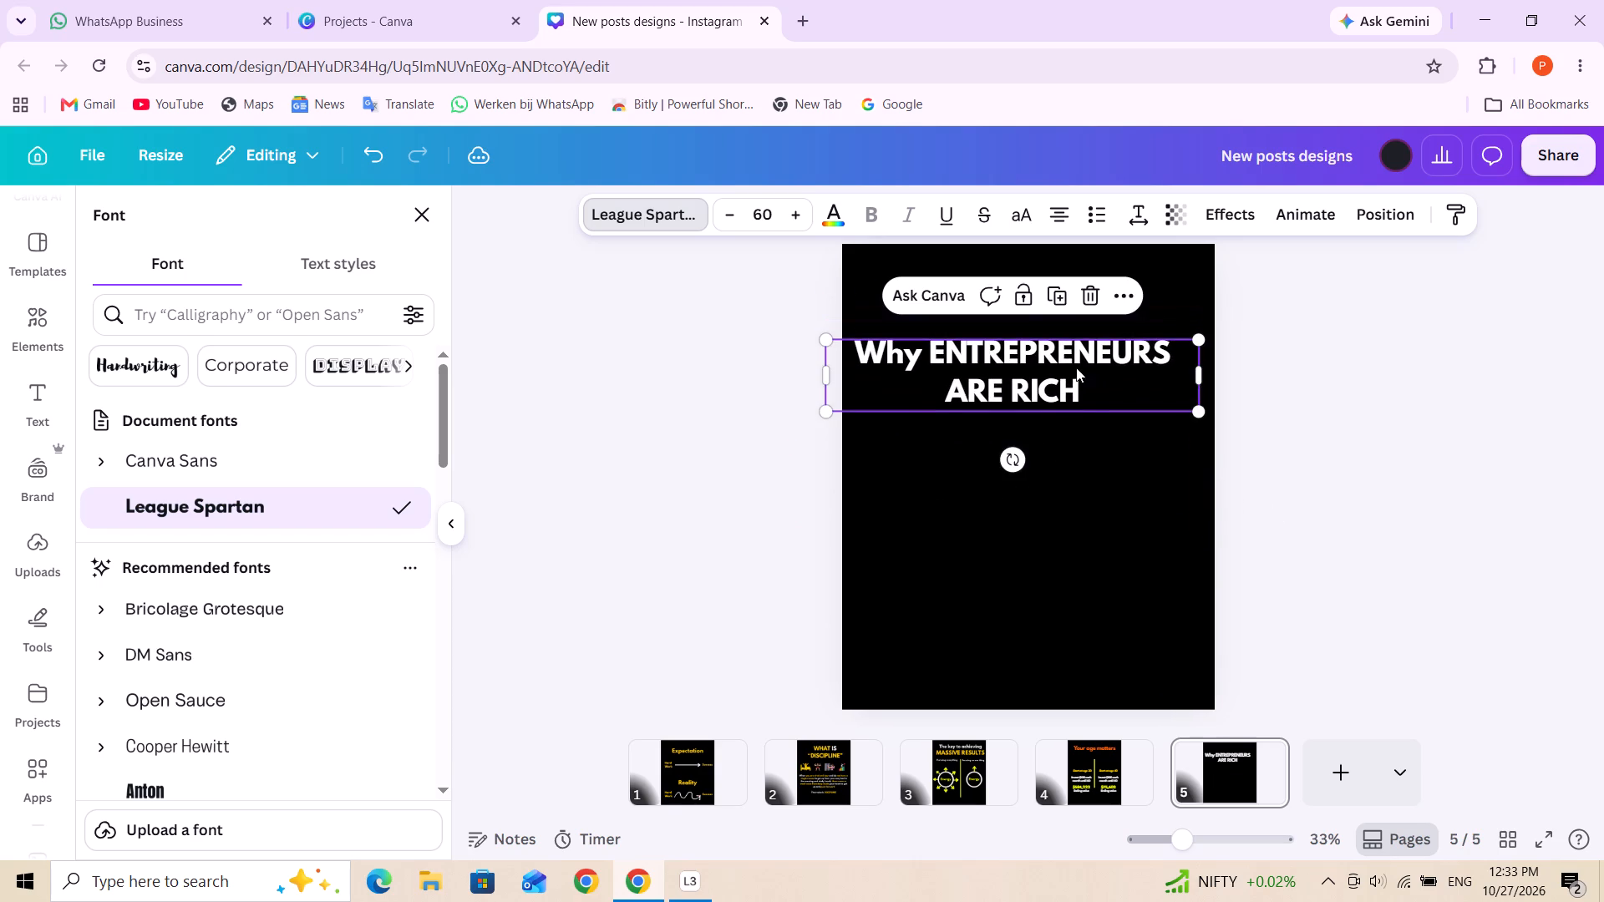
{"action": "left_click", "coordinate": [1076, 367]}
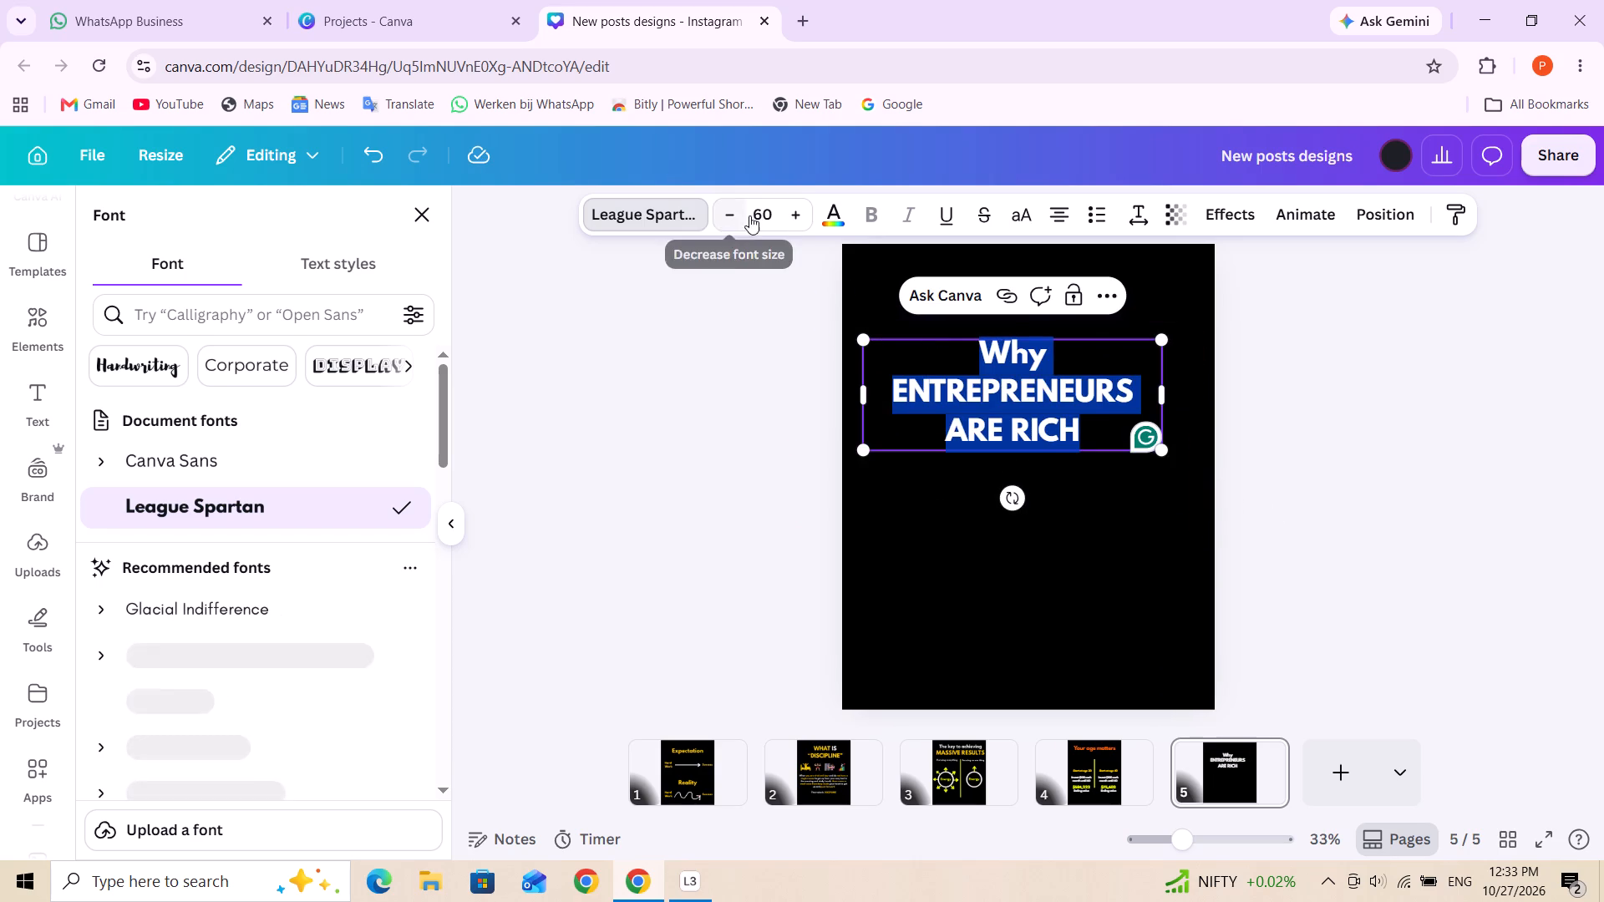
{"action": "left_click", "coordinate": [754, 213]}
{"action": "type", "text": "50"}
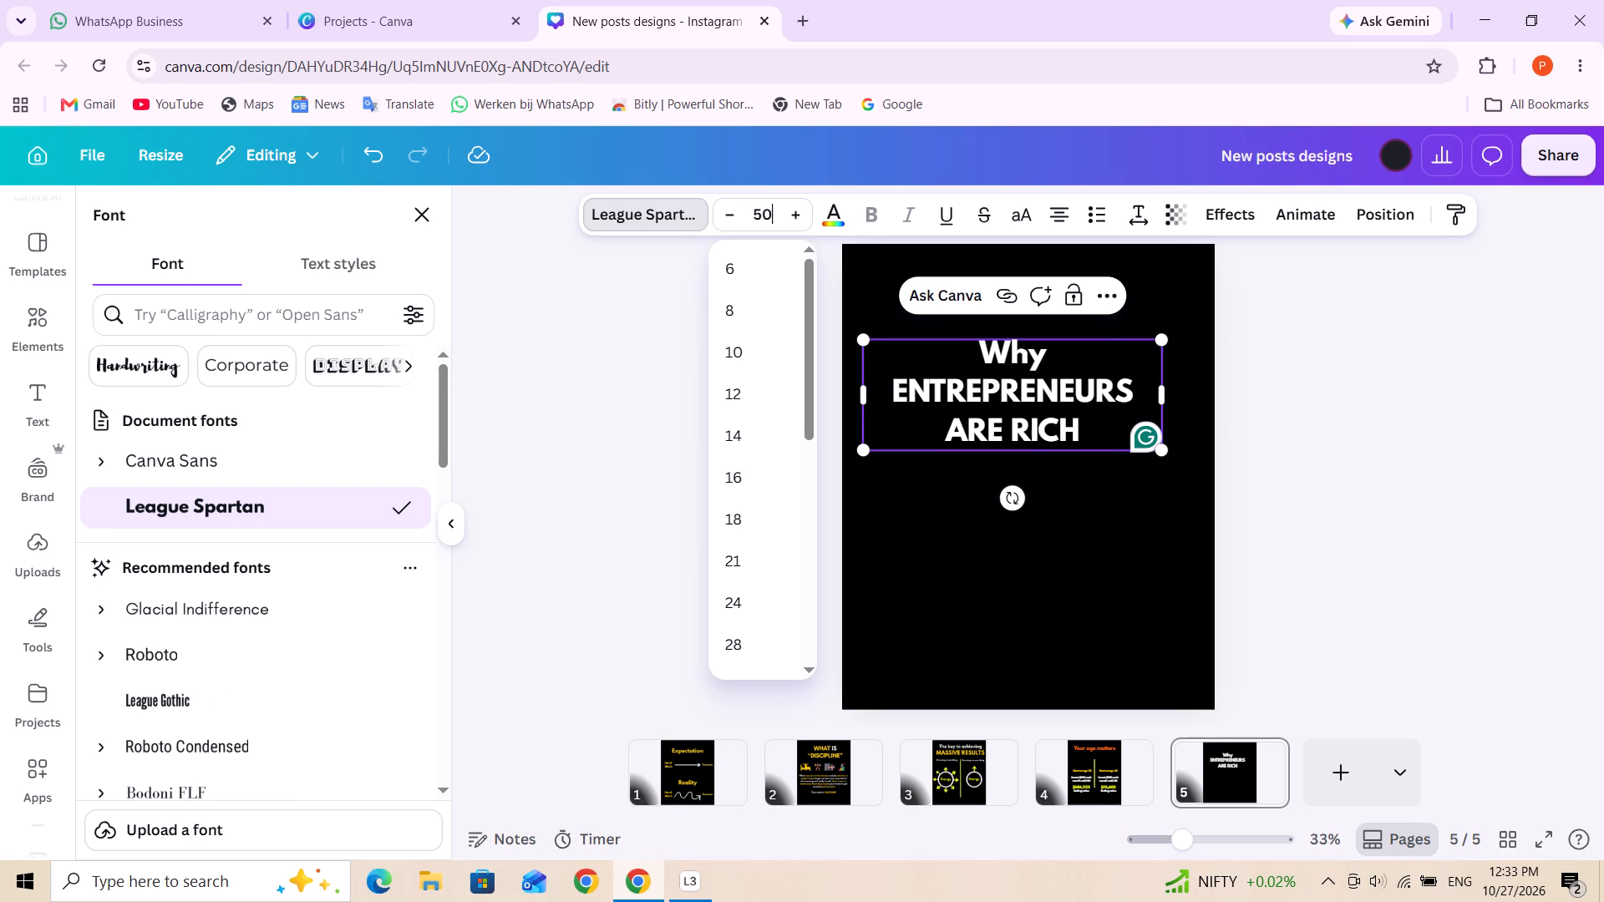
{"action": "key", "text": "Return"}
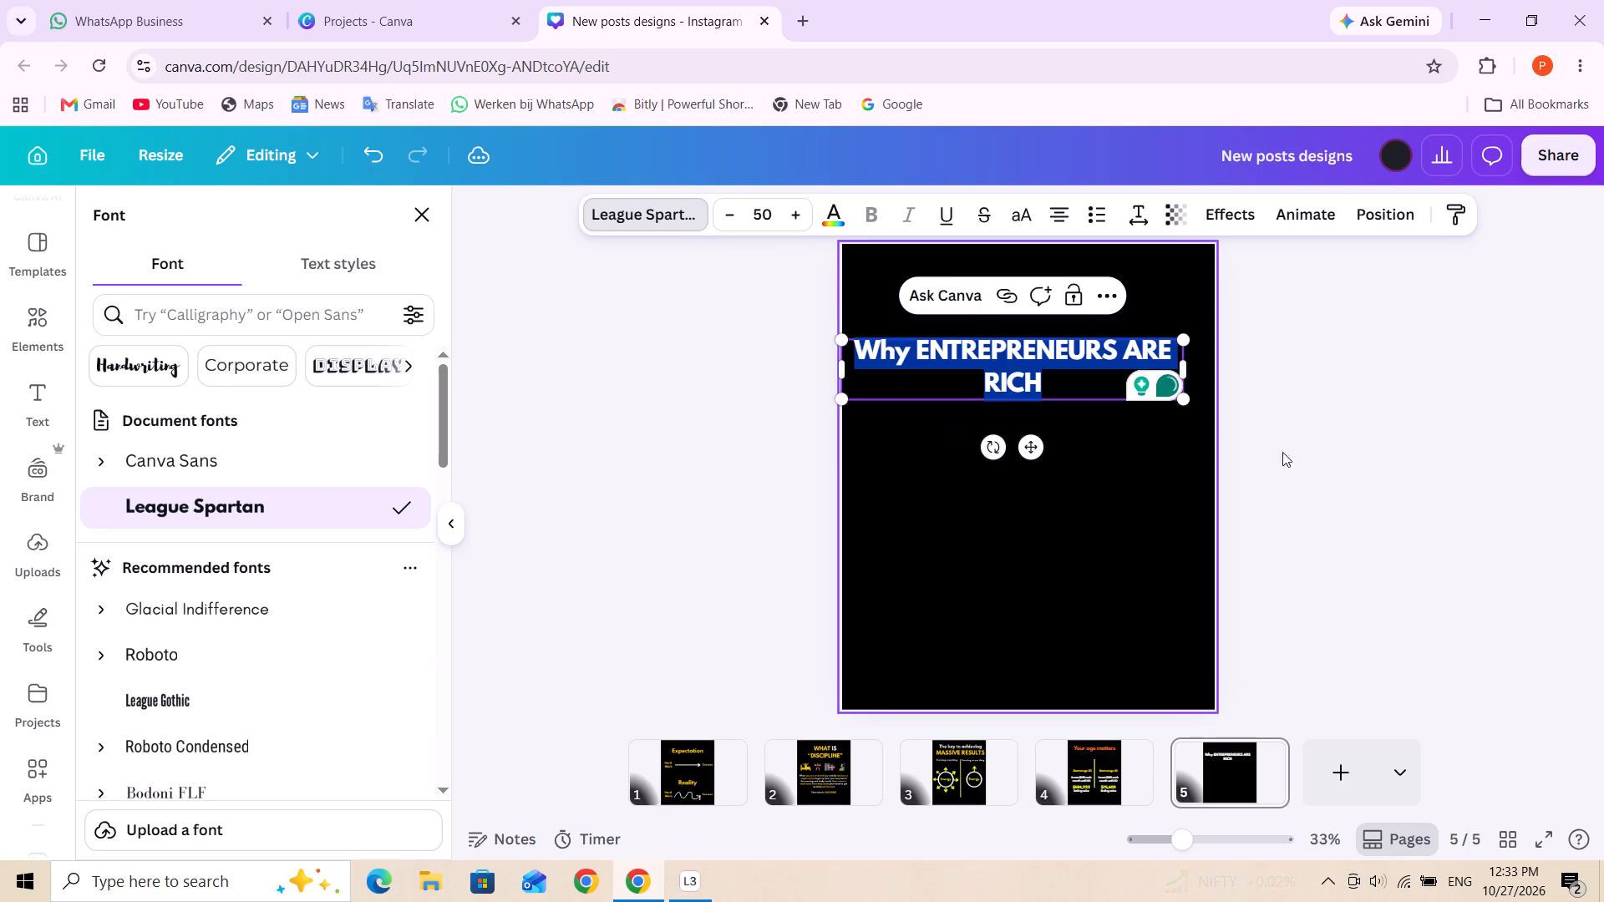
{"action": "left_click", "coordinate": [1397, 438]}
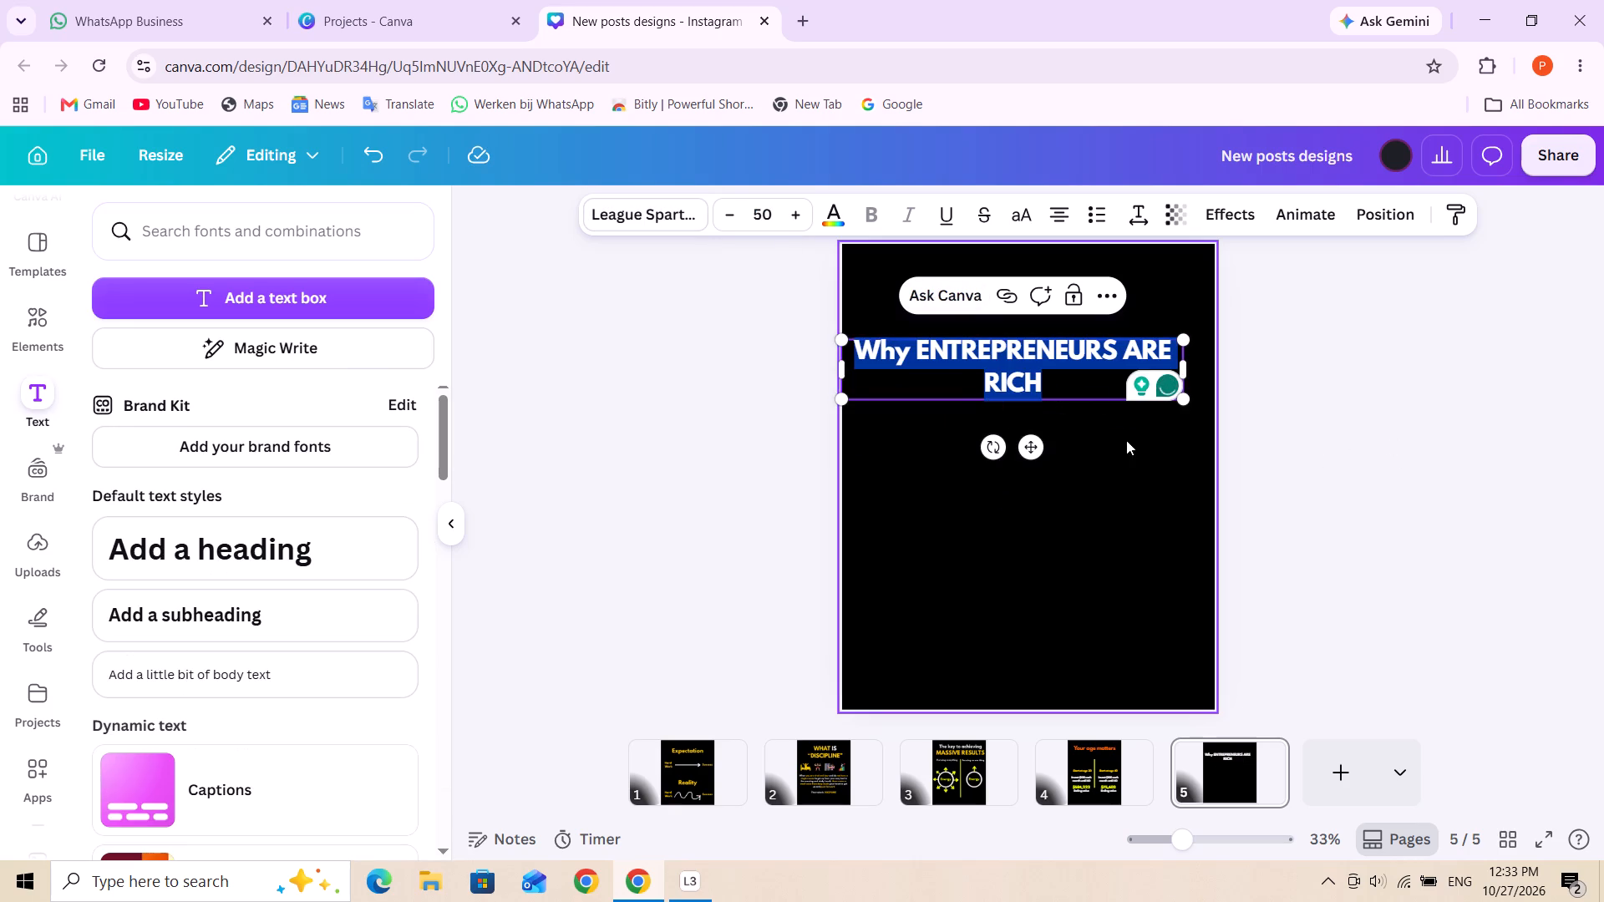
Move the heading close to the top edge of page 5 and centre it horizontally.
{"action": "left_click", "coordinate": [1116, 457]}
{"action": "left_click_drag", "start_coordinate": [1064, 388], "coordinate": [1082, 325]}
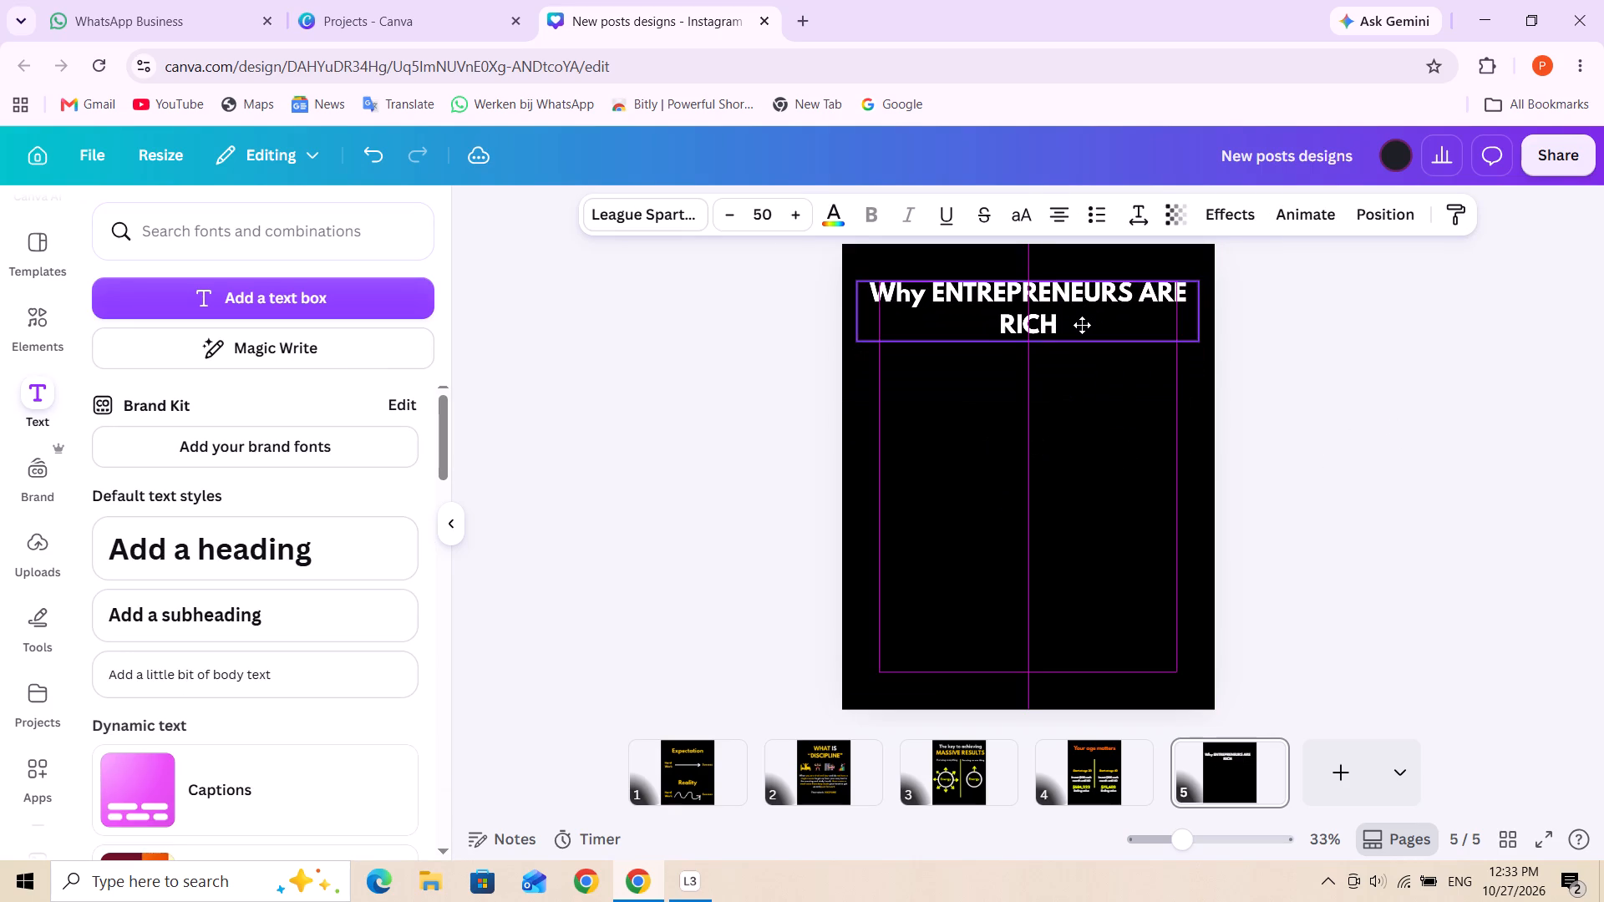
{"action": "left_click_drag", "start_coordinate": [1082, 325], "coordinate": [1084, 325]}
{"action": "left_click_drag", "start_coordinate": [1084, 325], "coordinate": [1081, 324]}
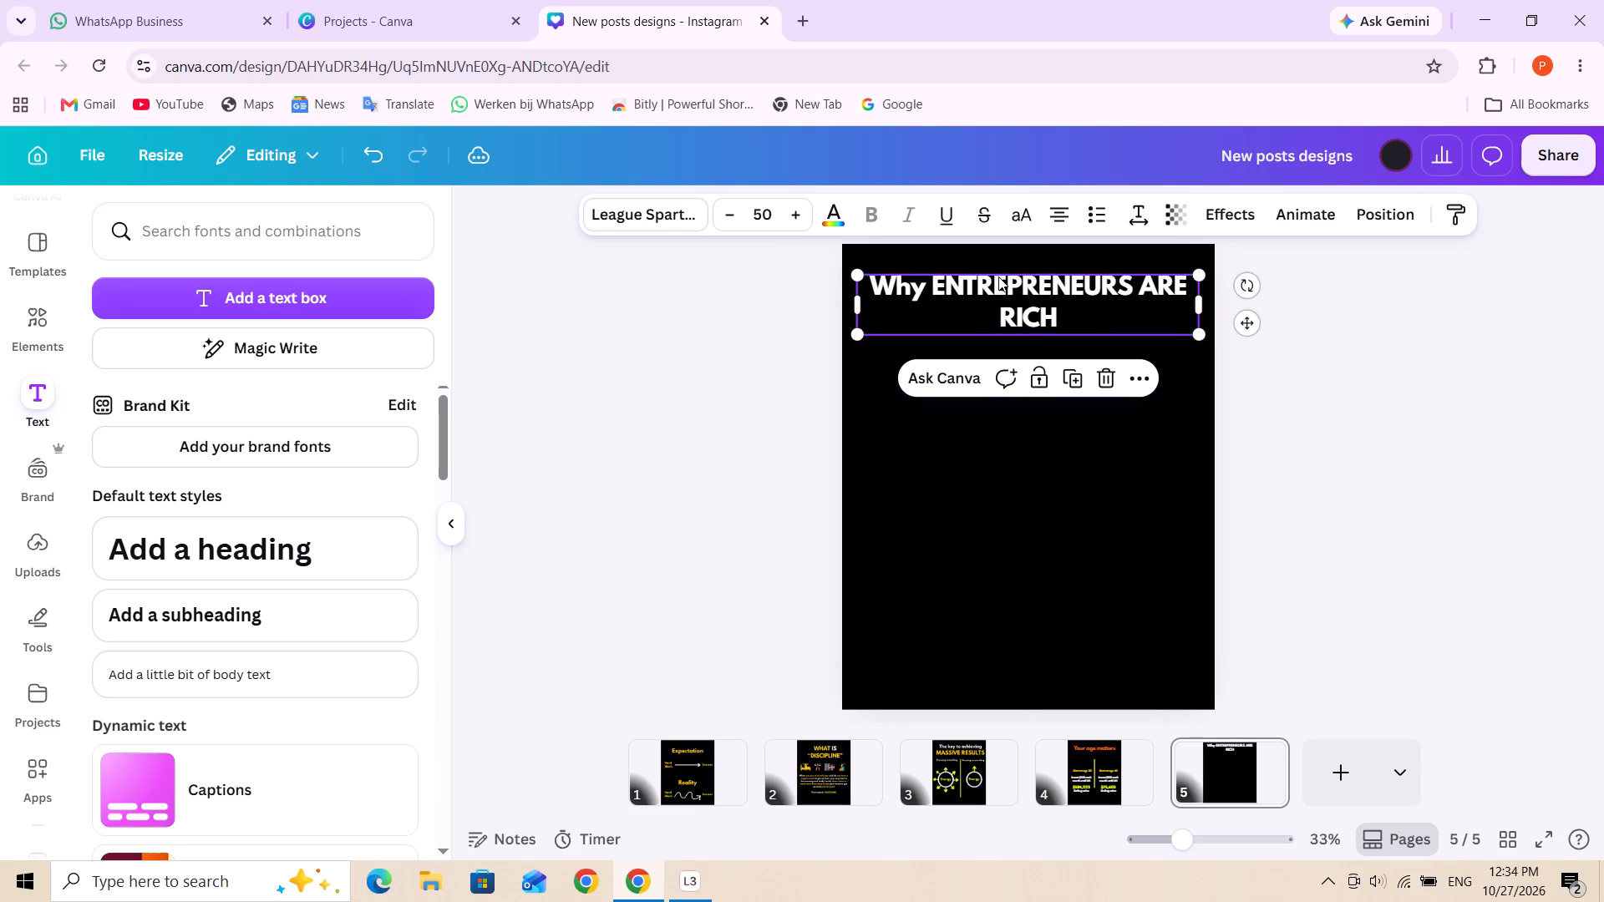
Colour the word "ENTREPRENEURS" in the heading with the orange already used in the design.
{"action": "double_click", "coordinate": [997, 276]}
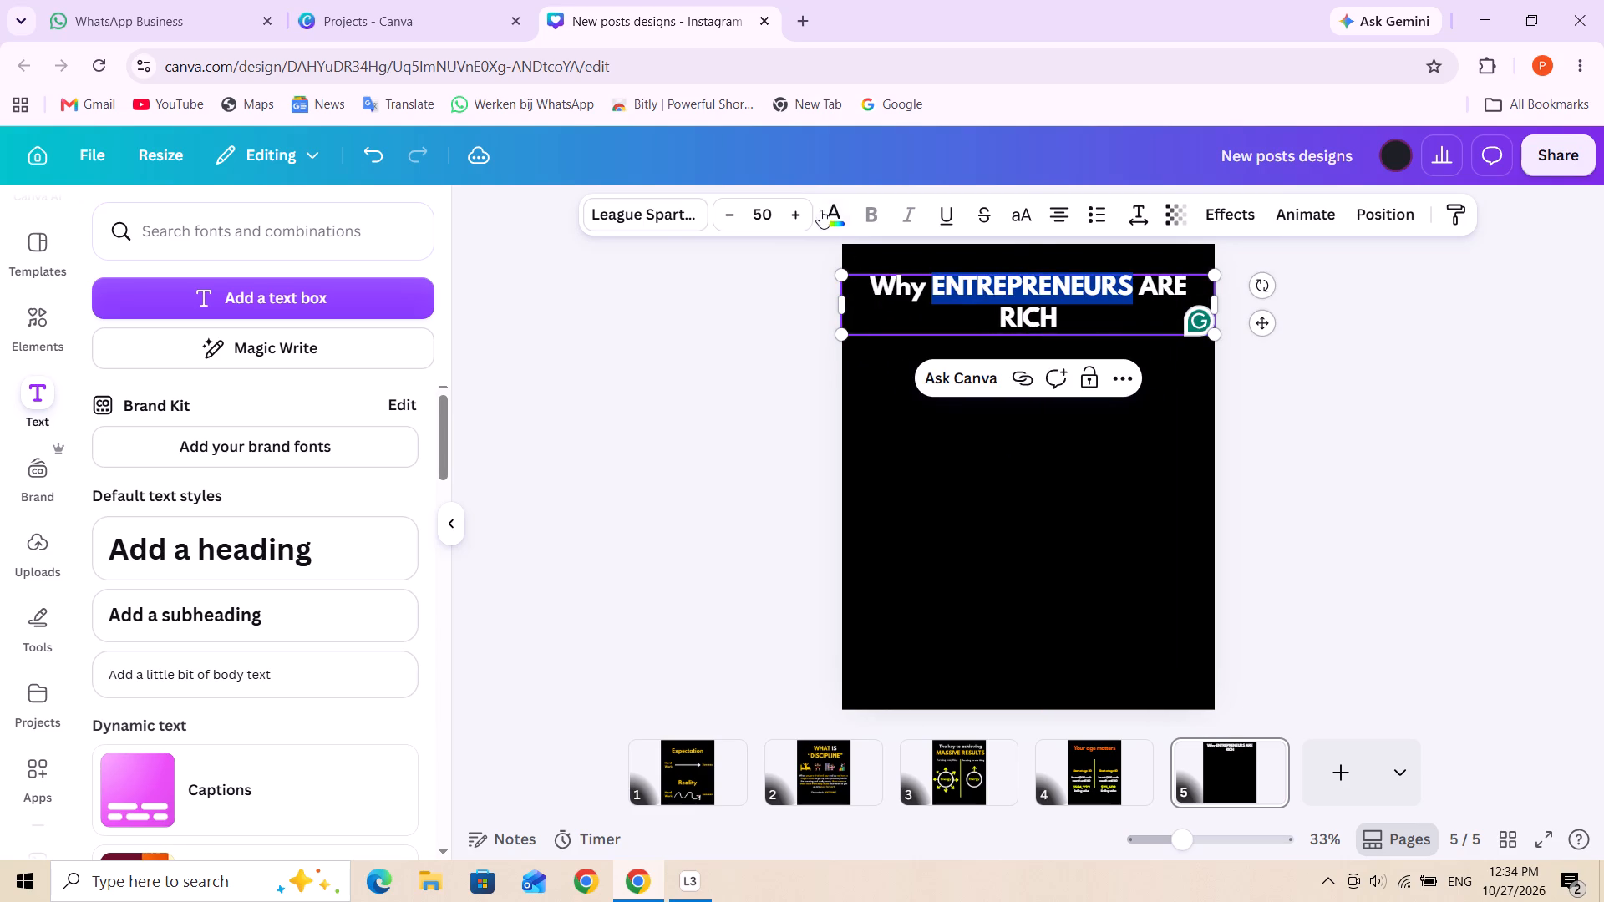
{"action": "left_click", "coordinate": [825, 210]}
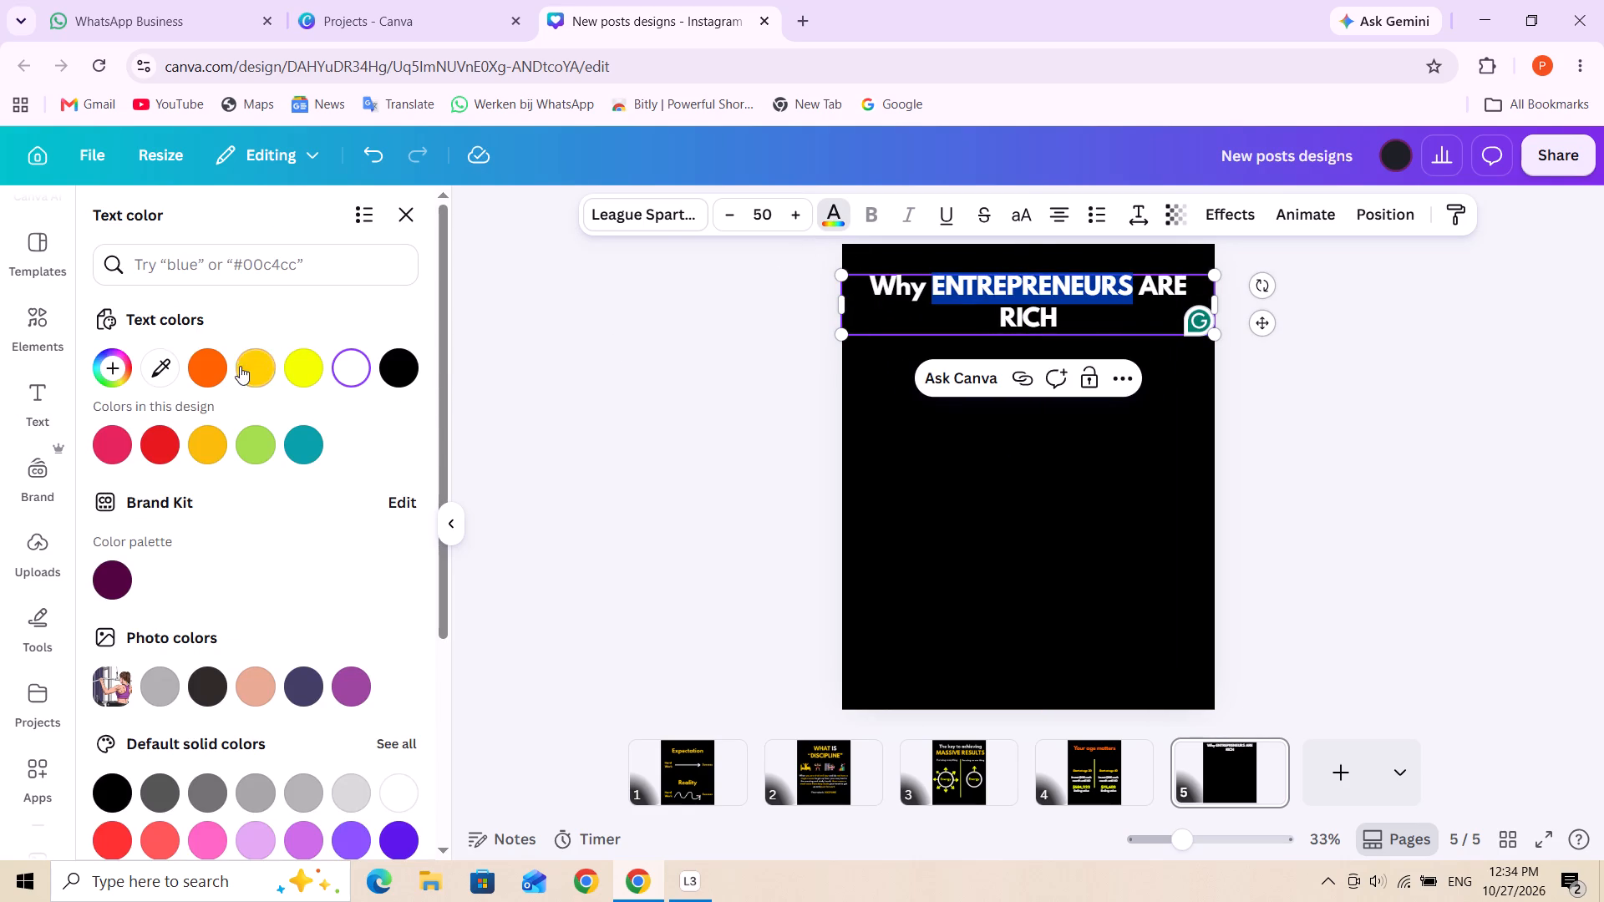
{"action": "left_click", "coordinate": [206, 373]}
{"action": "left_click", "coordinate": [977, 462]}
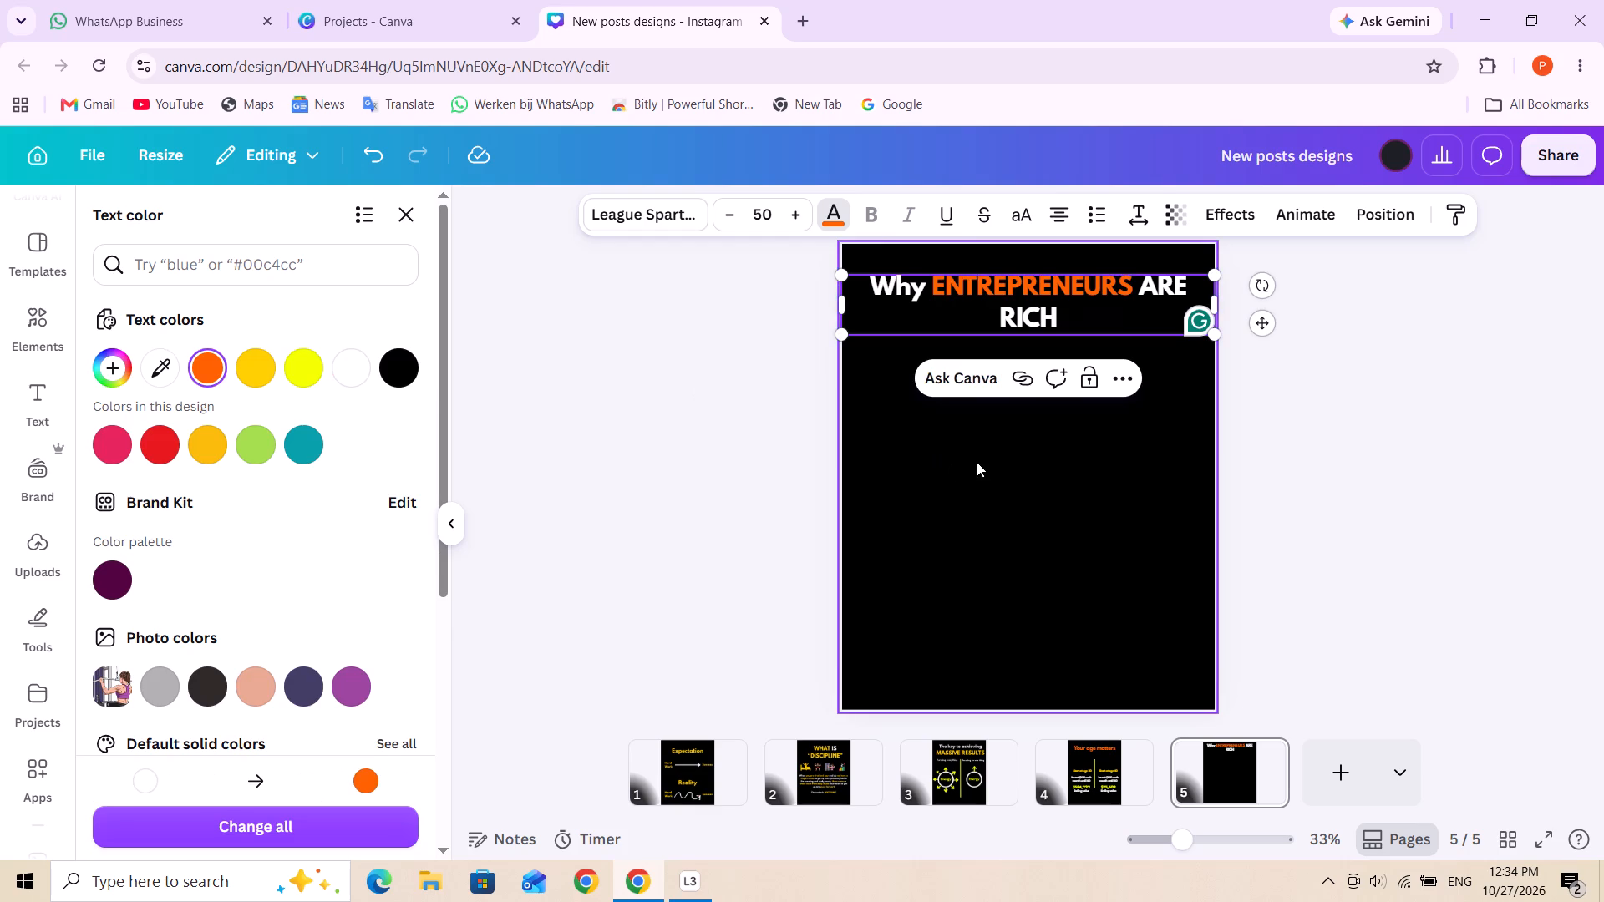
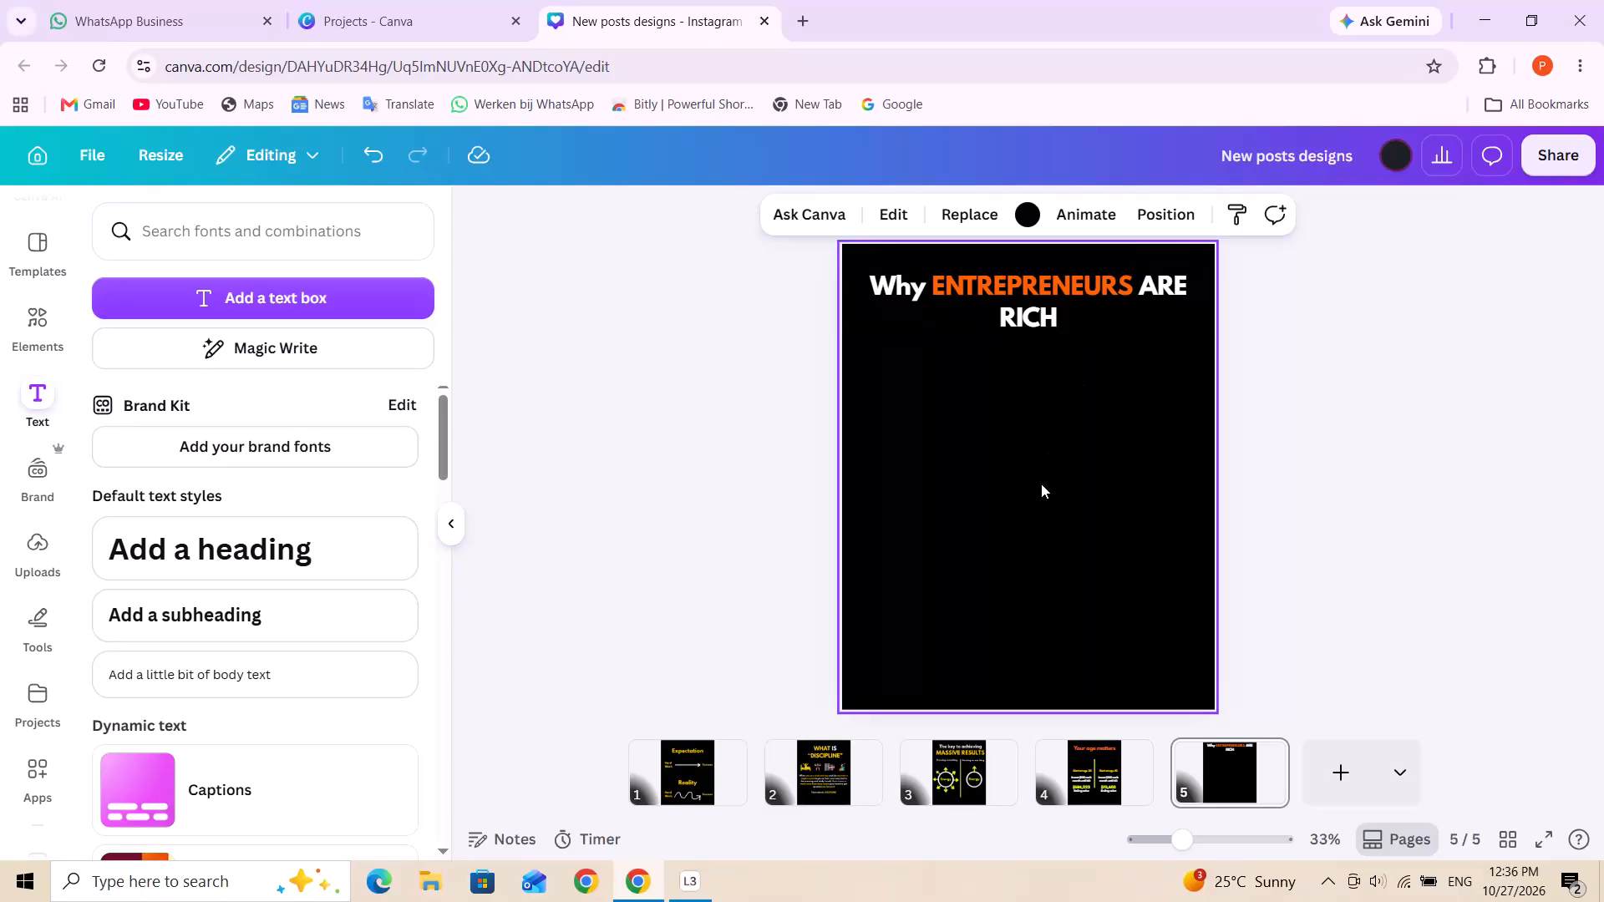
Narrow the text box of the "Why ENTREPRENEURS ARE RICH" heading and centre it horizontally on page 5 again.
{"action": "left_click", "coordinate": [1011, 307]}
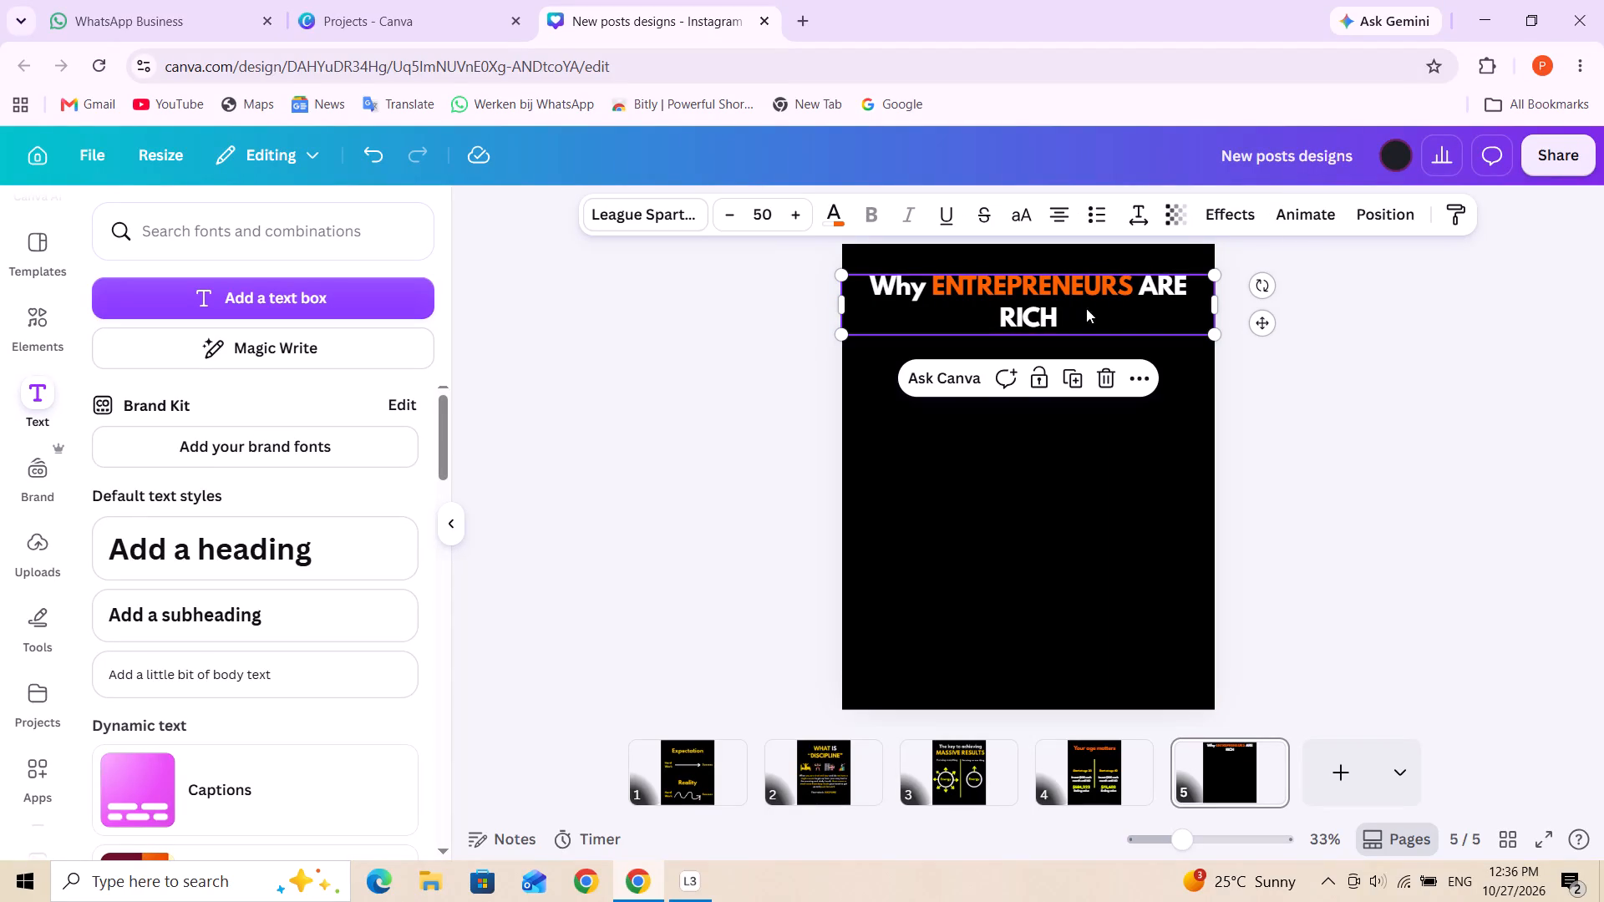
{"action": "left_click_drag", "start_coordinate": [1217, 306], "coordinate": [1185, 311]}
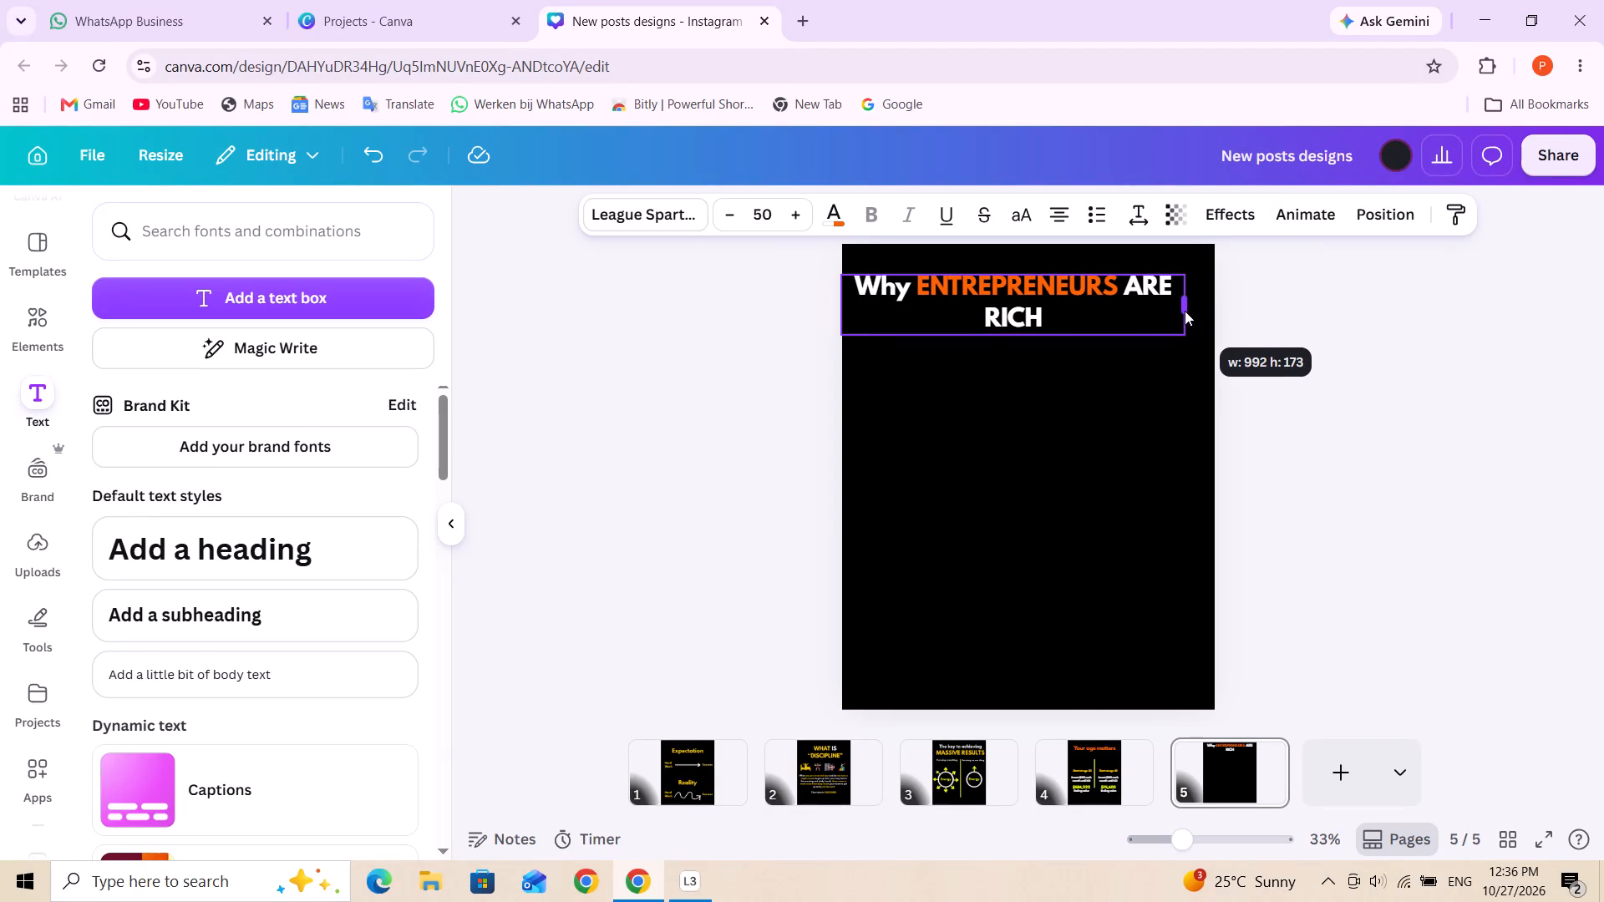
{"action": "left_click_drag", "start_coordinate": [1185, 311], "coordinate": [1183, 311]}
{"action": "left_click", "coordinate": [1487, 409]}
{"action": "left_click_drag", "start_coordinate": [1033, 315], "coordinate": [1055, 315]}
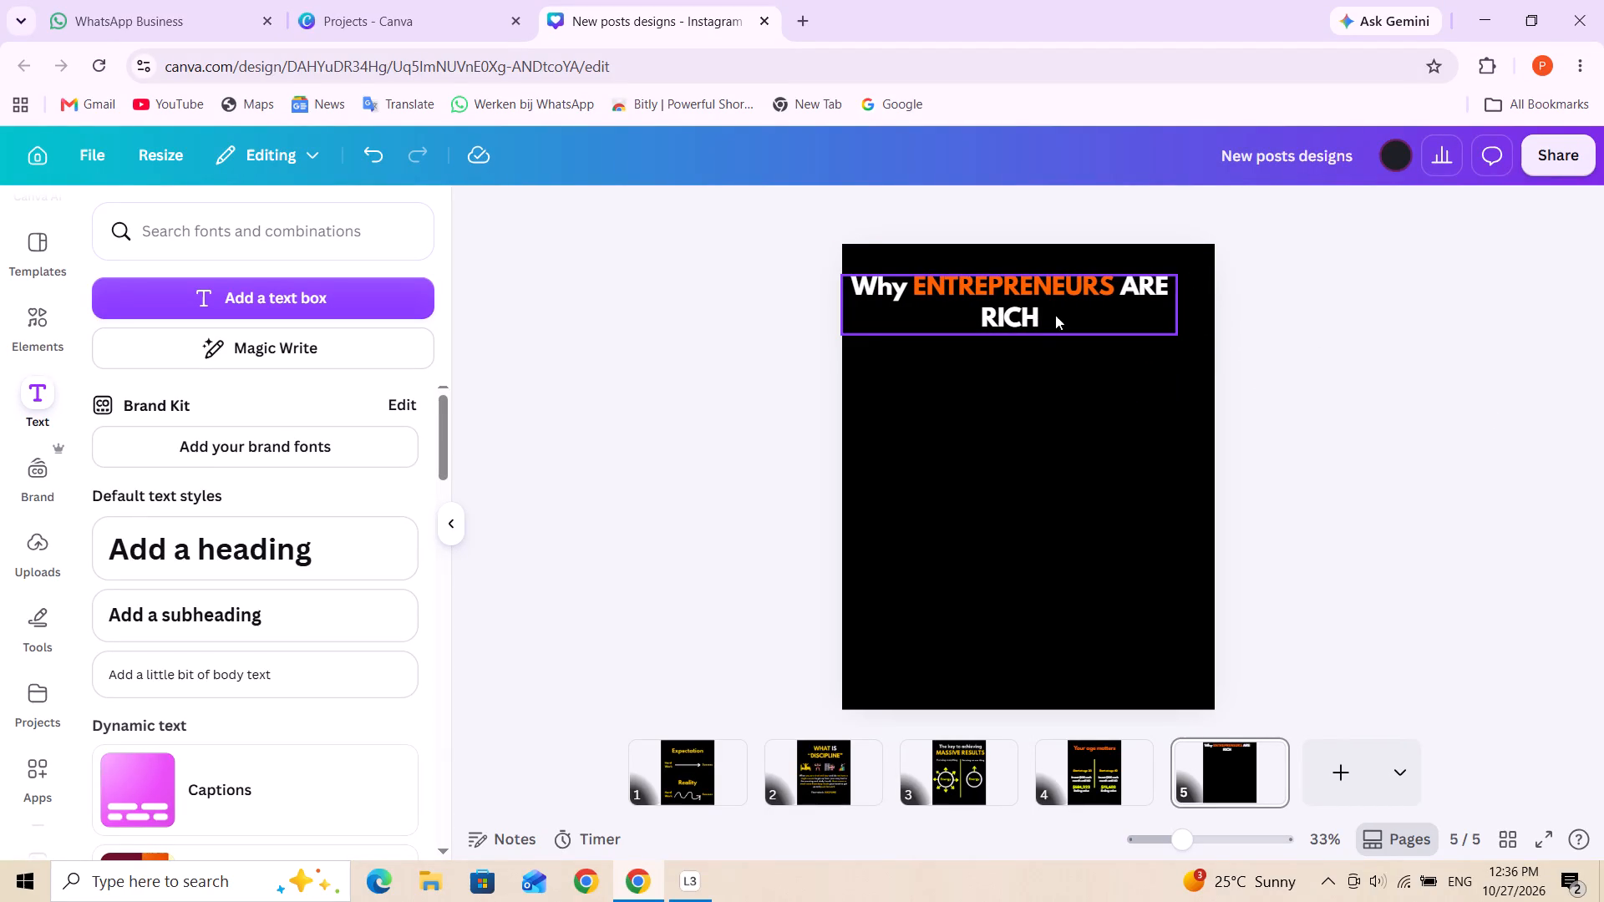
{"action": "left_click_drag", "start_coordinate": [1055, 315], "coordinate": [1057, 312]}
{"action": "left_click", "coordinate": [1038, 508]}
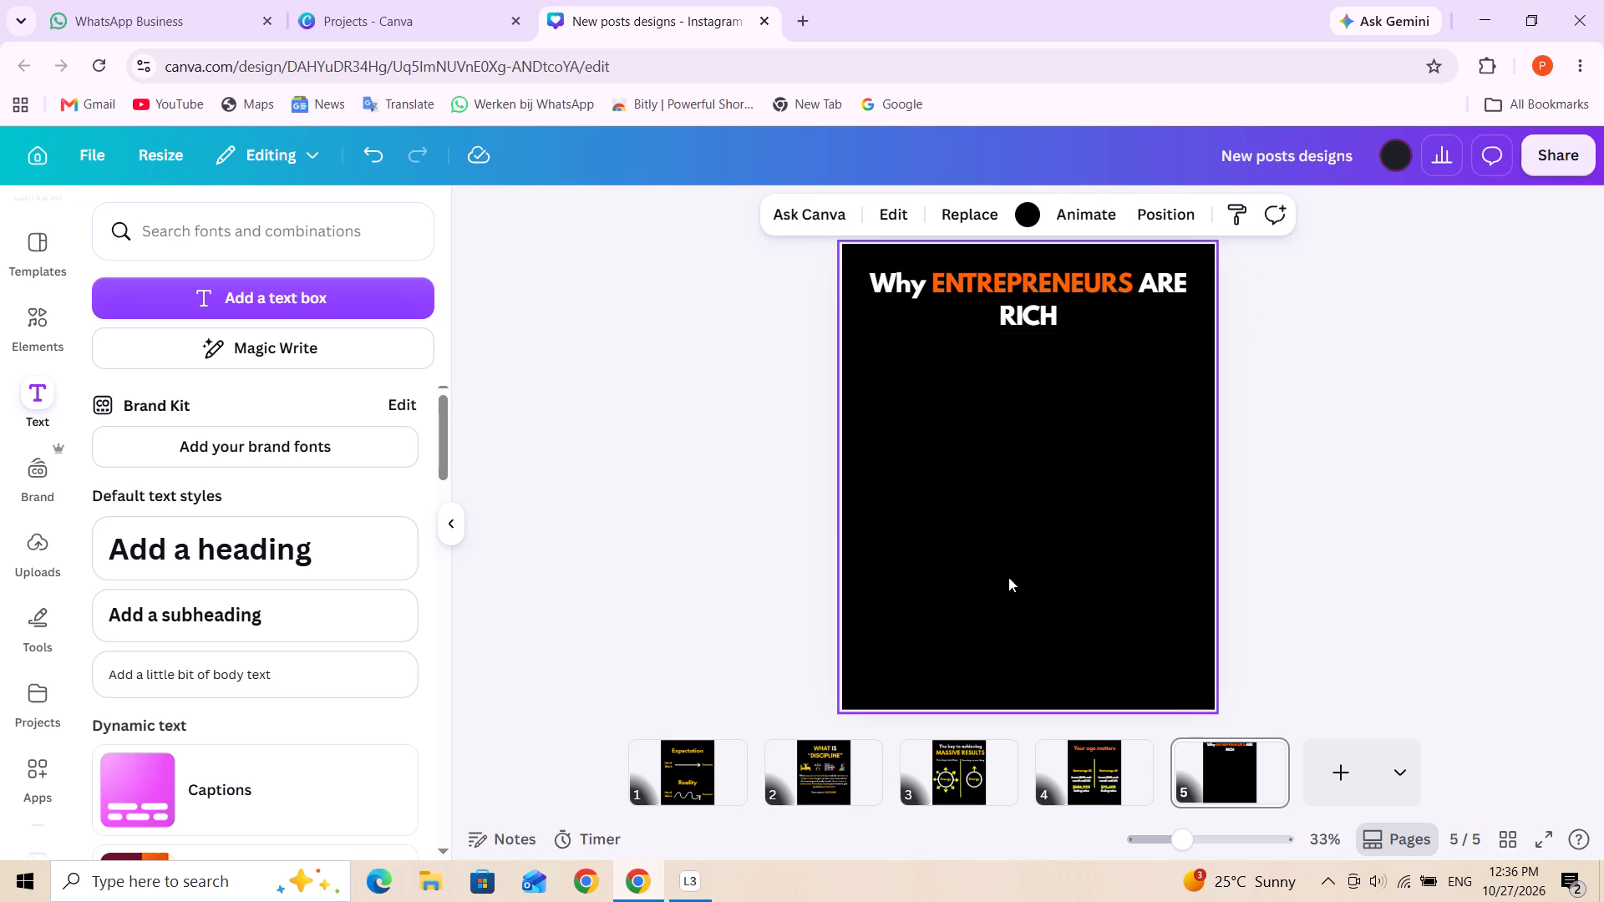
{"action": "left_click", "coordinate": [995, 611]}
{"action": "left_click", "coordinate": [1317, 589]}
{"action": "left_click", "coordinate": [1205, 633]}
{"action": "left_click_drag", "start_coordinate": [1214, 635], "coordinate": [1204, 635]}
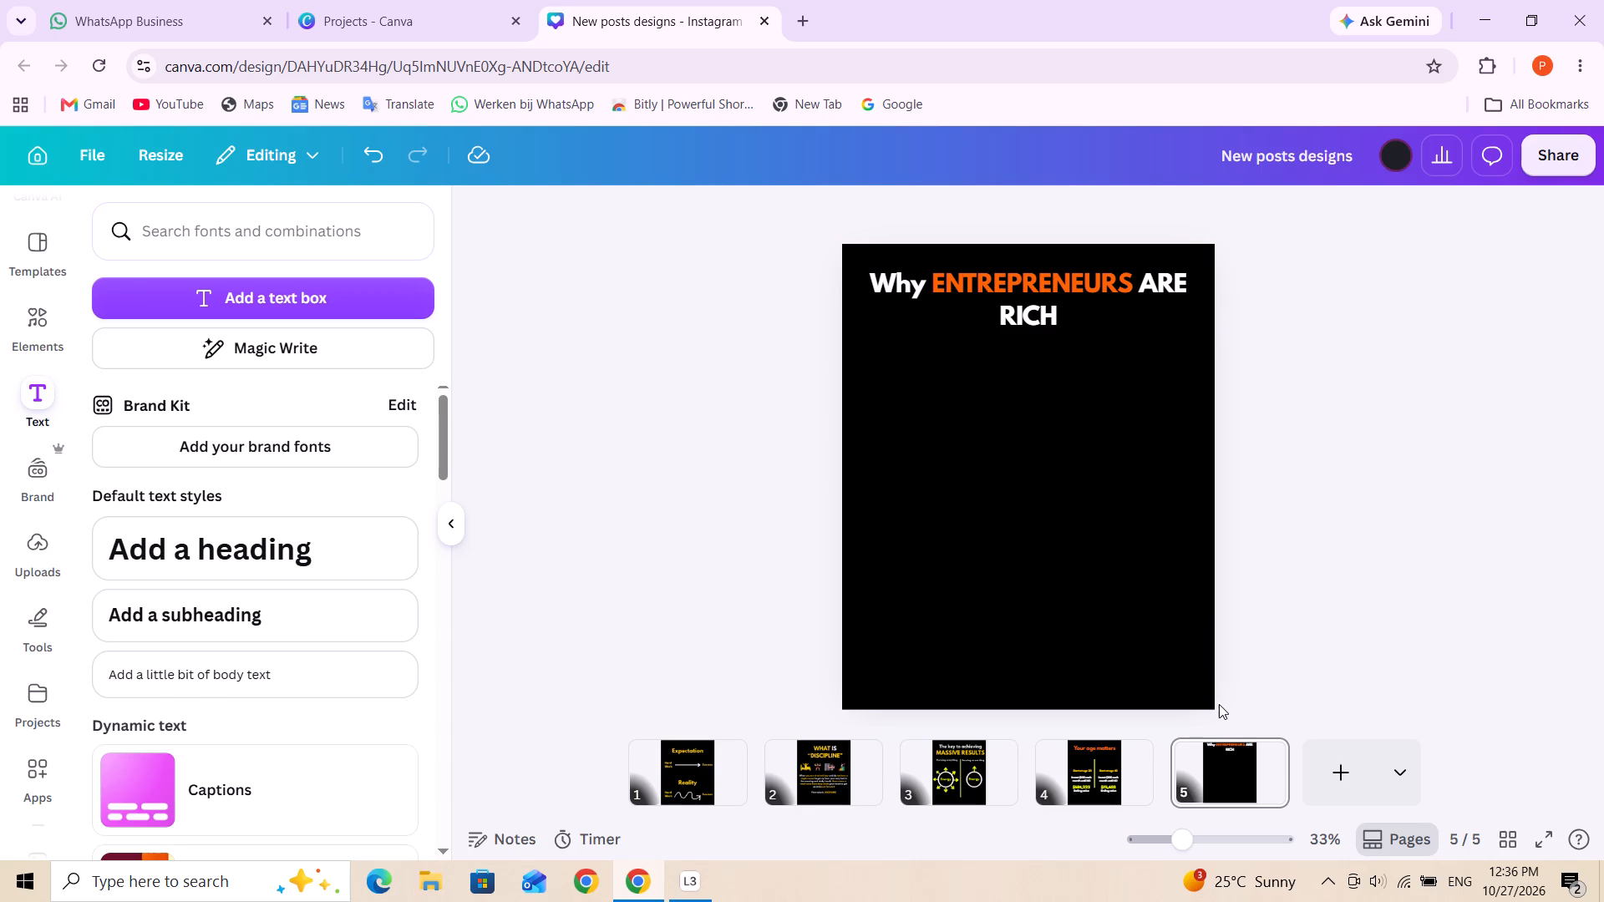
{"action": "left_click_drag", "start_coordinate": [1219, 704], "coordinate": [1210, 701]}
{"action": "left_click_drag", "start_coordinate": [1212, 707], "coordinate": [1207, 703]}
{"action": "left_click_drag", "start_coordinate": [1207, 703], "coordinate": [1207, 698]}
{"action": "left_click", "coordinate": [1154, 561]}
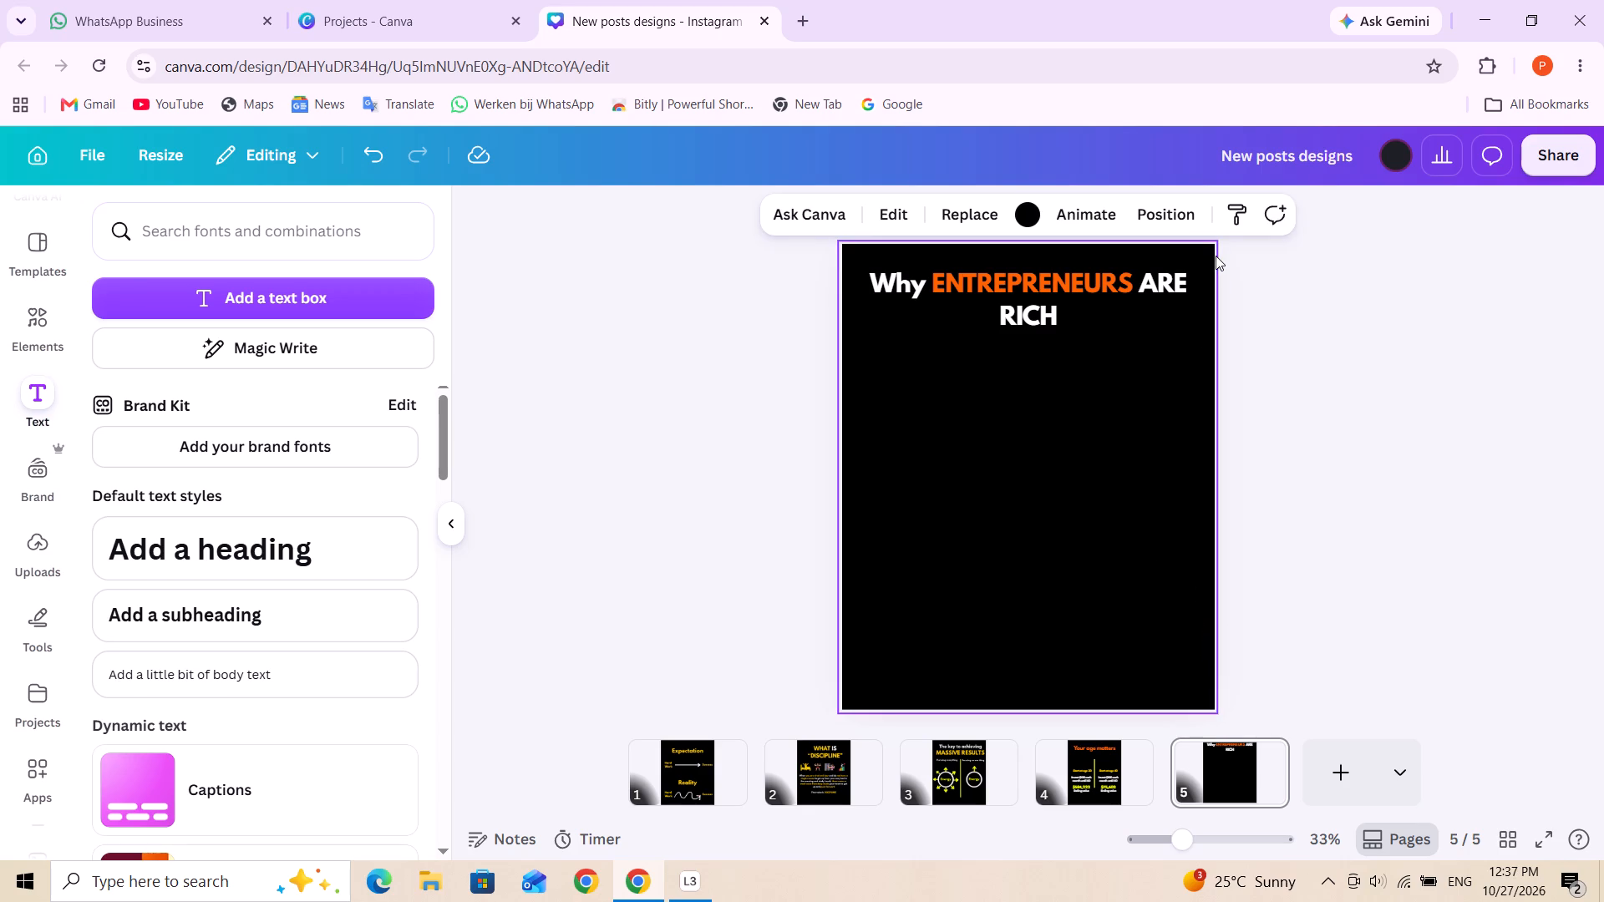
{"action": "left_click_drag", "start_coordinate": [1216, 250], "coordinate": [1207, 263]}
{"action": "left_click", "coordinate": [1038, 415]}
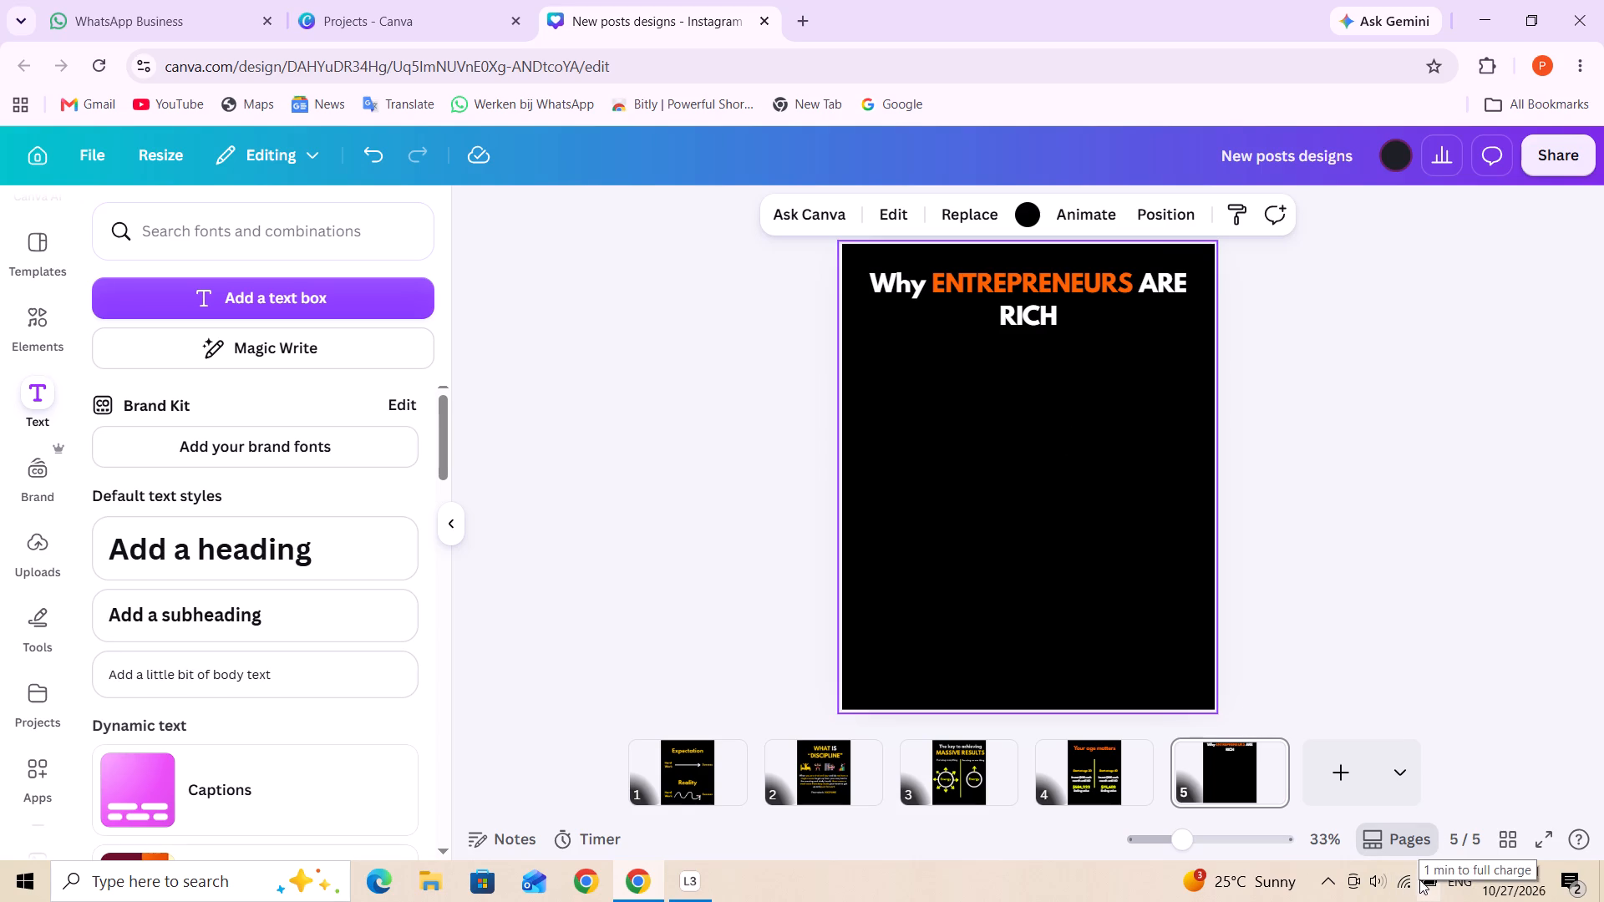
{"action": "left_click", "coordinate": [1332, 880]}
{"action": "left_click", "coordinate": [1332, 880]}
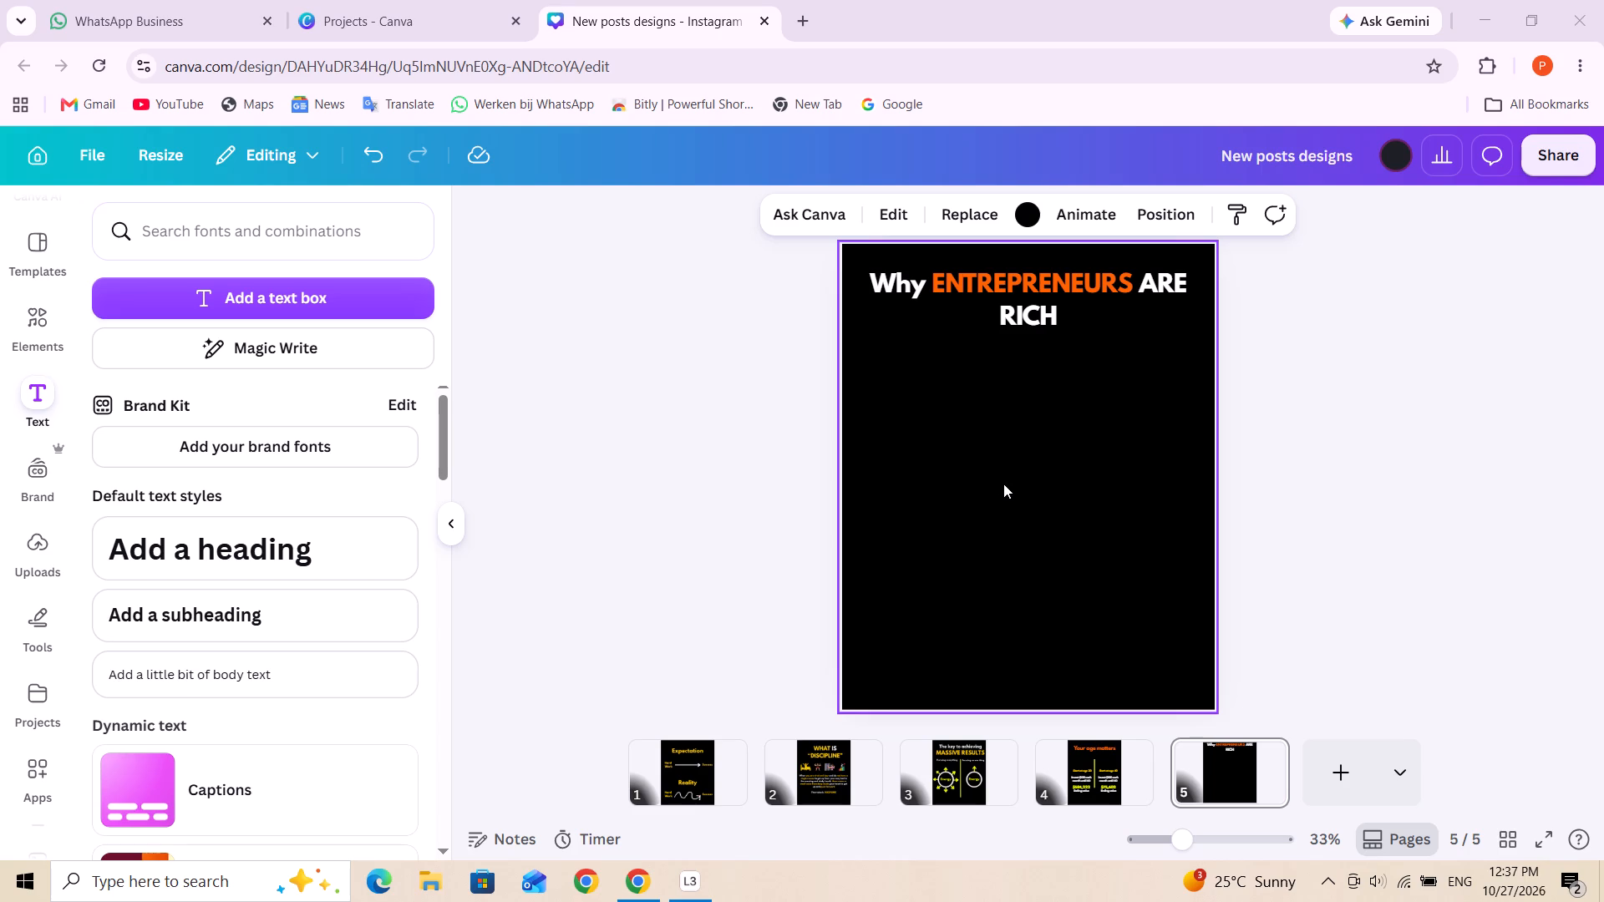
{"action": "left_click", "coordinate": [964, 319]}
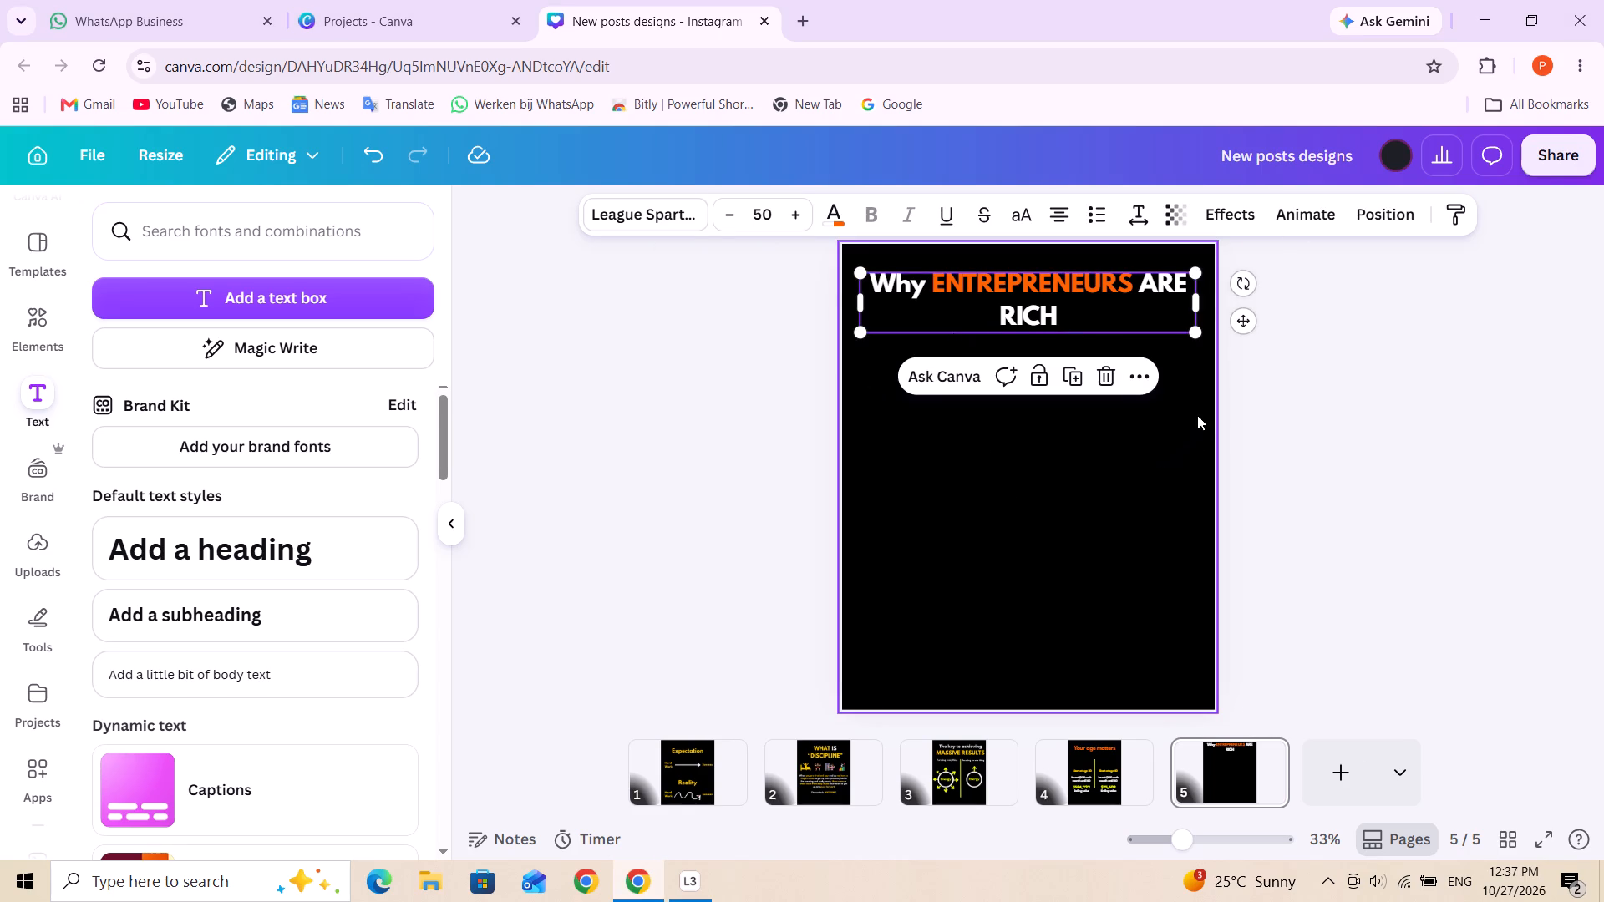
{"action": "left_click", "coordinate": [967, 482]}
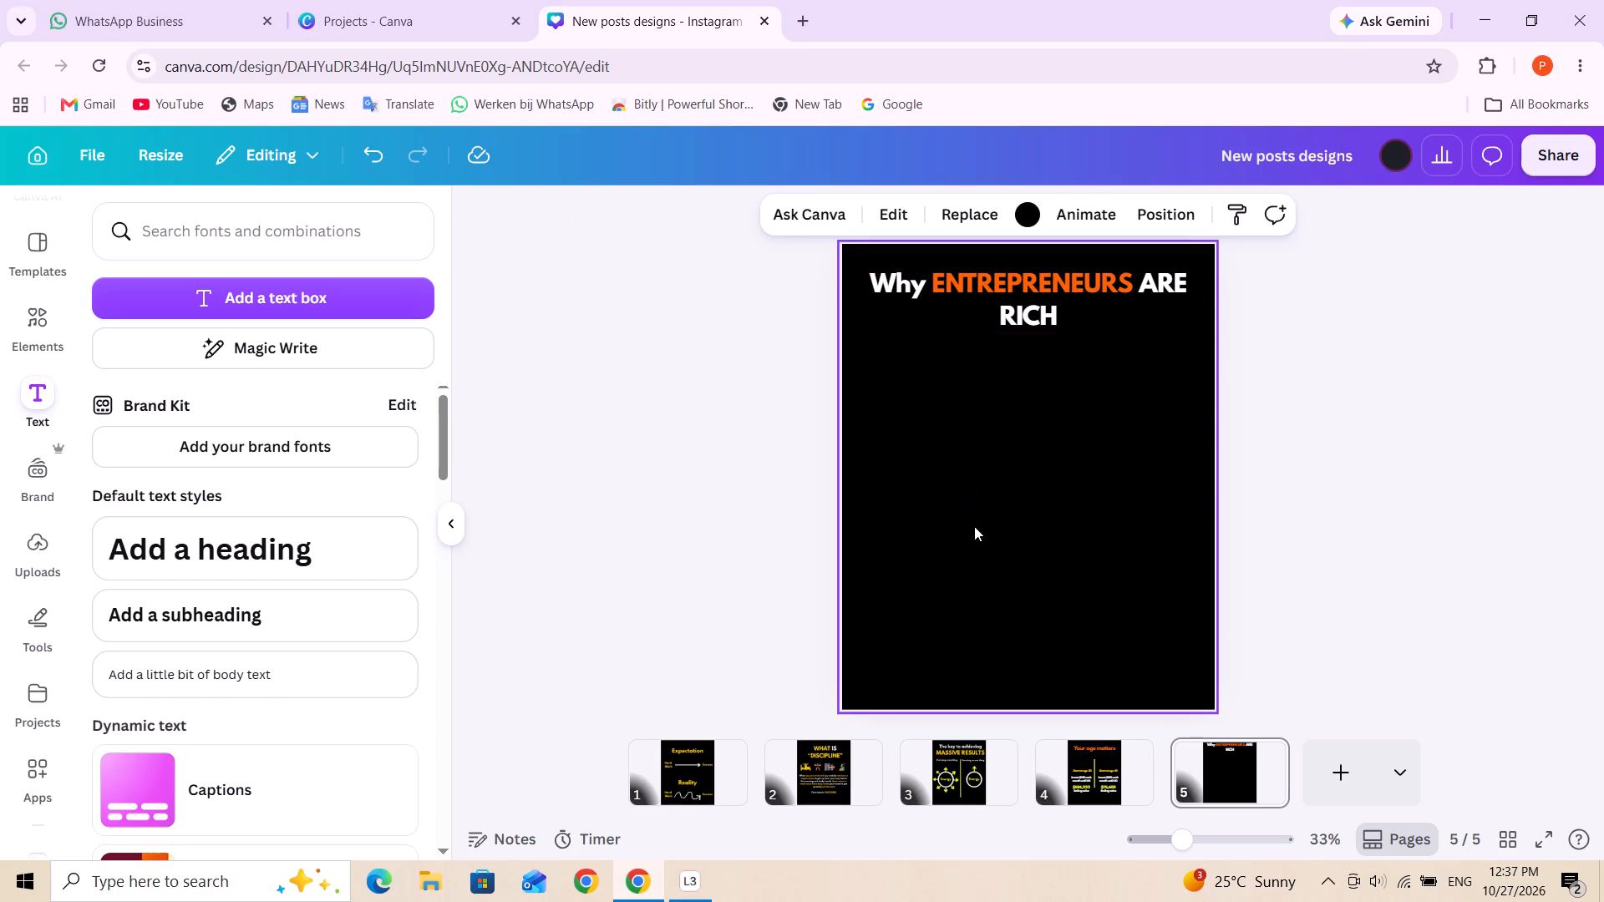
Add a subheading text box to page 5 below the "Why ENTREPRENEURS ARE RICH" heading.
{"action": "left_click", "coordinate": [242, 613]}
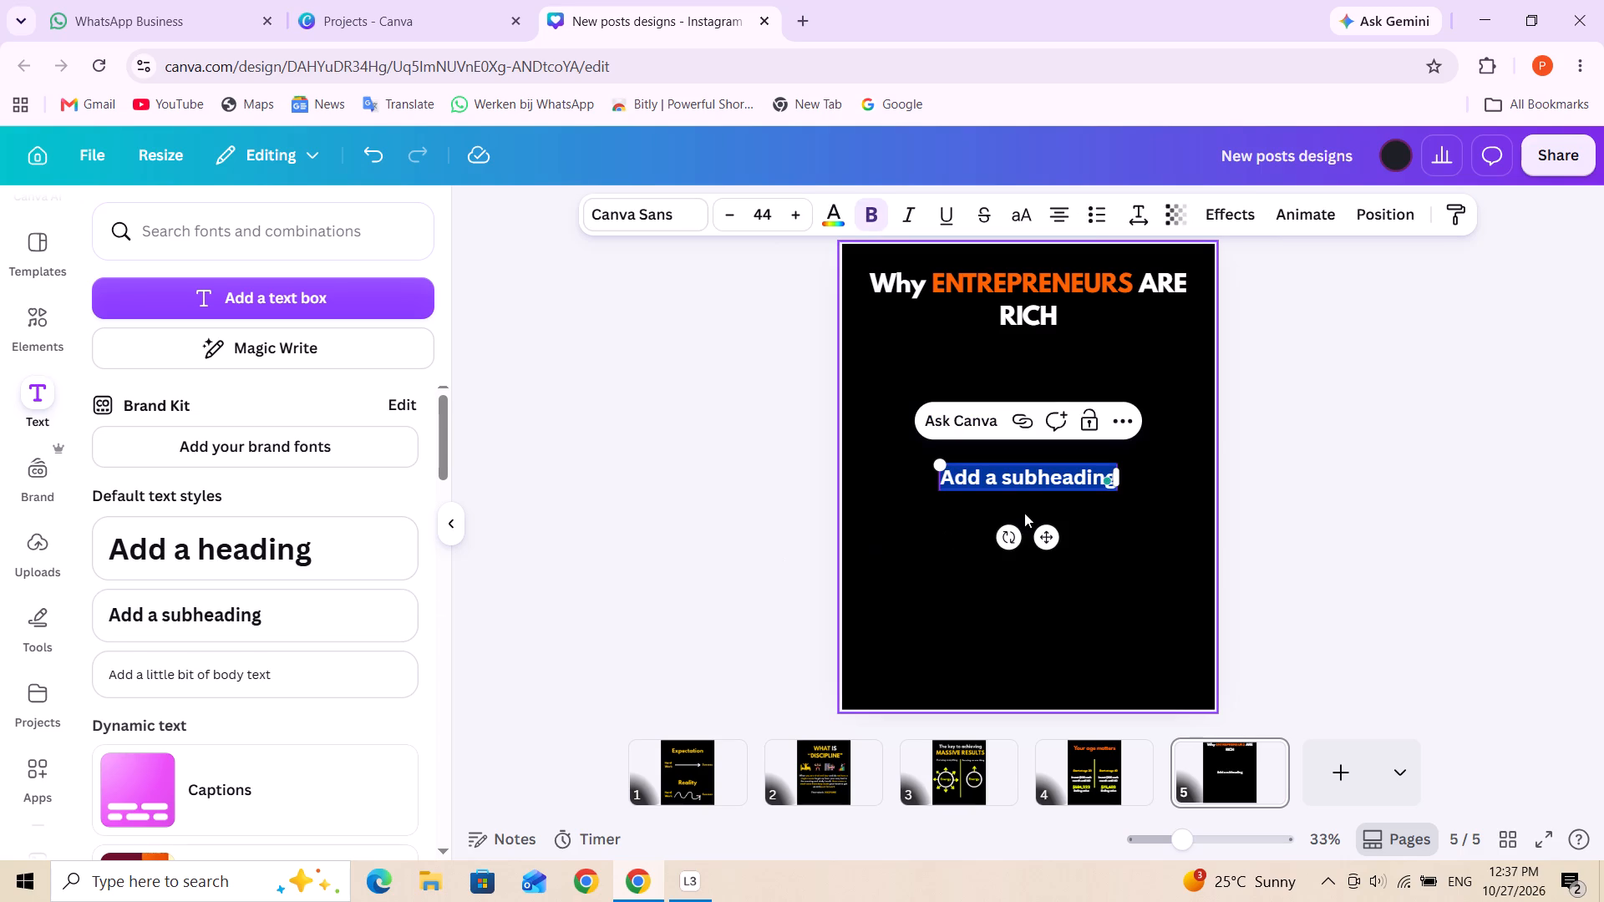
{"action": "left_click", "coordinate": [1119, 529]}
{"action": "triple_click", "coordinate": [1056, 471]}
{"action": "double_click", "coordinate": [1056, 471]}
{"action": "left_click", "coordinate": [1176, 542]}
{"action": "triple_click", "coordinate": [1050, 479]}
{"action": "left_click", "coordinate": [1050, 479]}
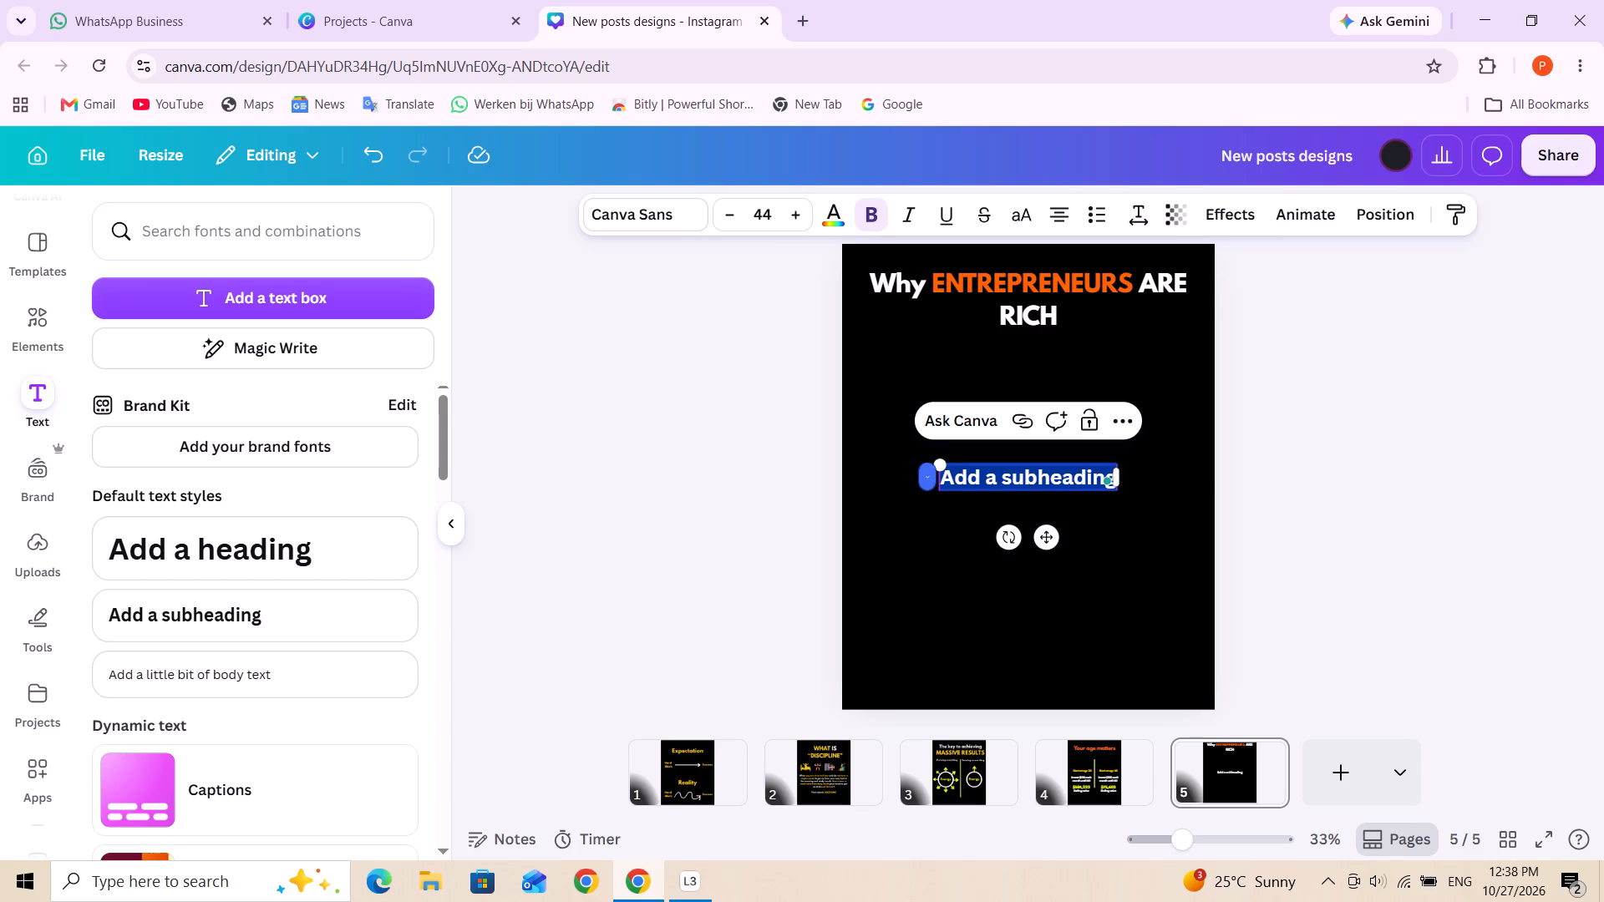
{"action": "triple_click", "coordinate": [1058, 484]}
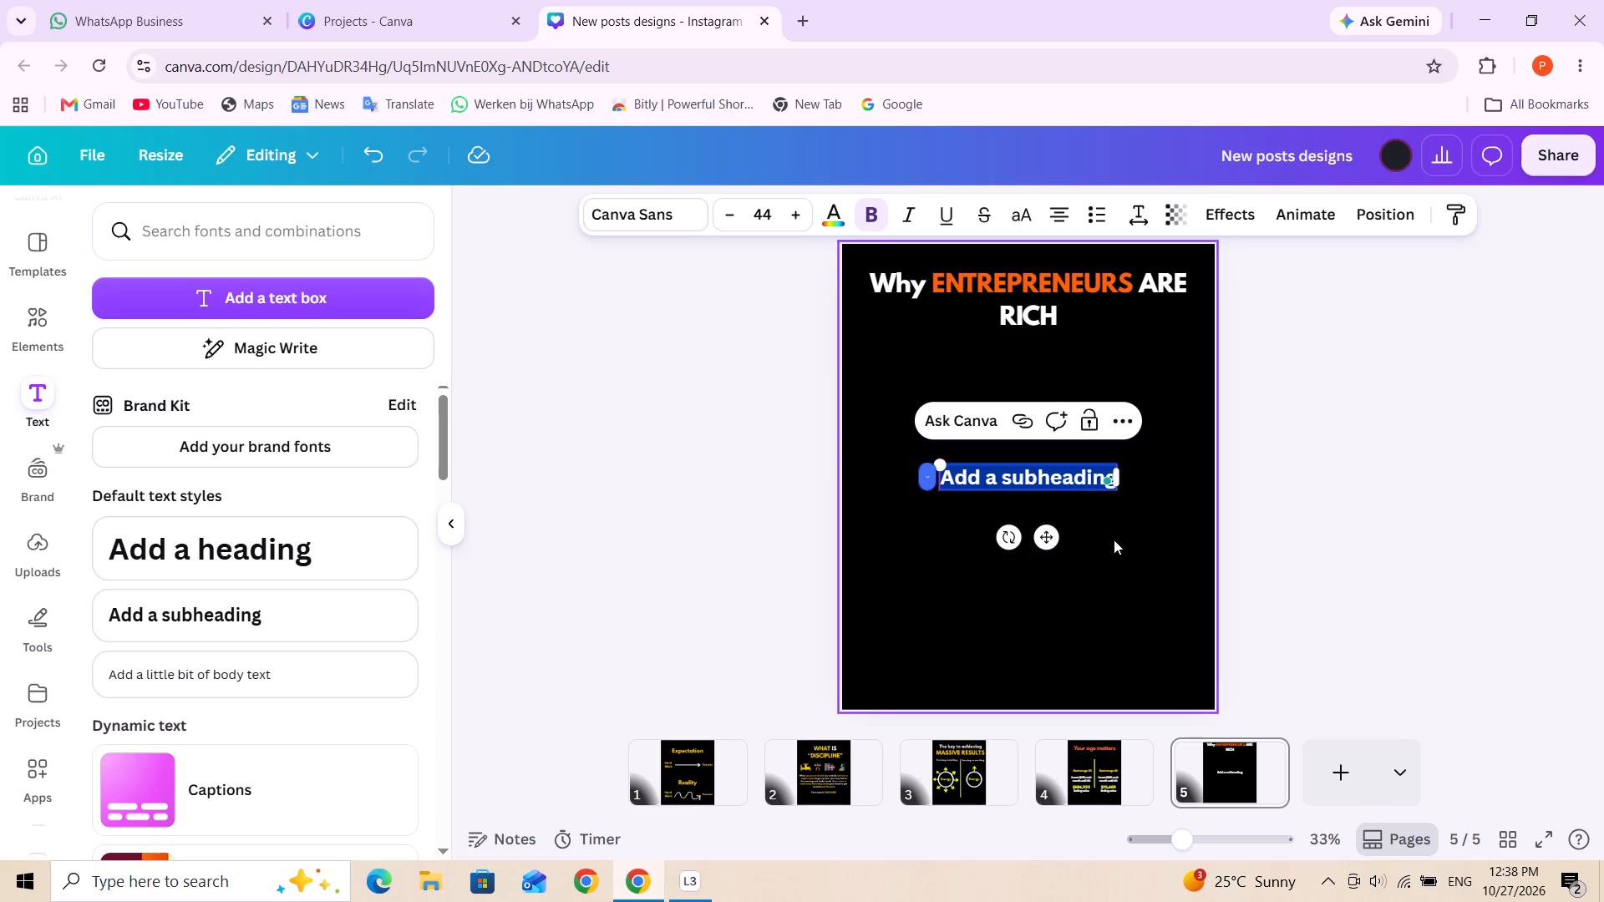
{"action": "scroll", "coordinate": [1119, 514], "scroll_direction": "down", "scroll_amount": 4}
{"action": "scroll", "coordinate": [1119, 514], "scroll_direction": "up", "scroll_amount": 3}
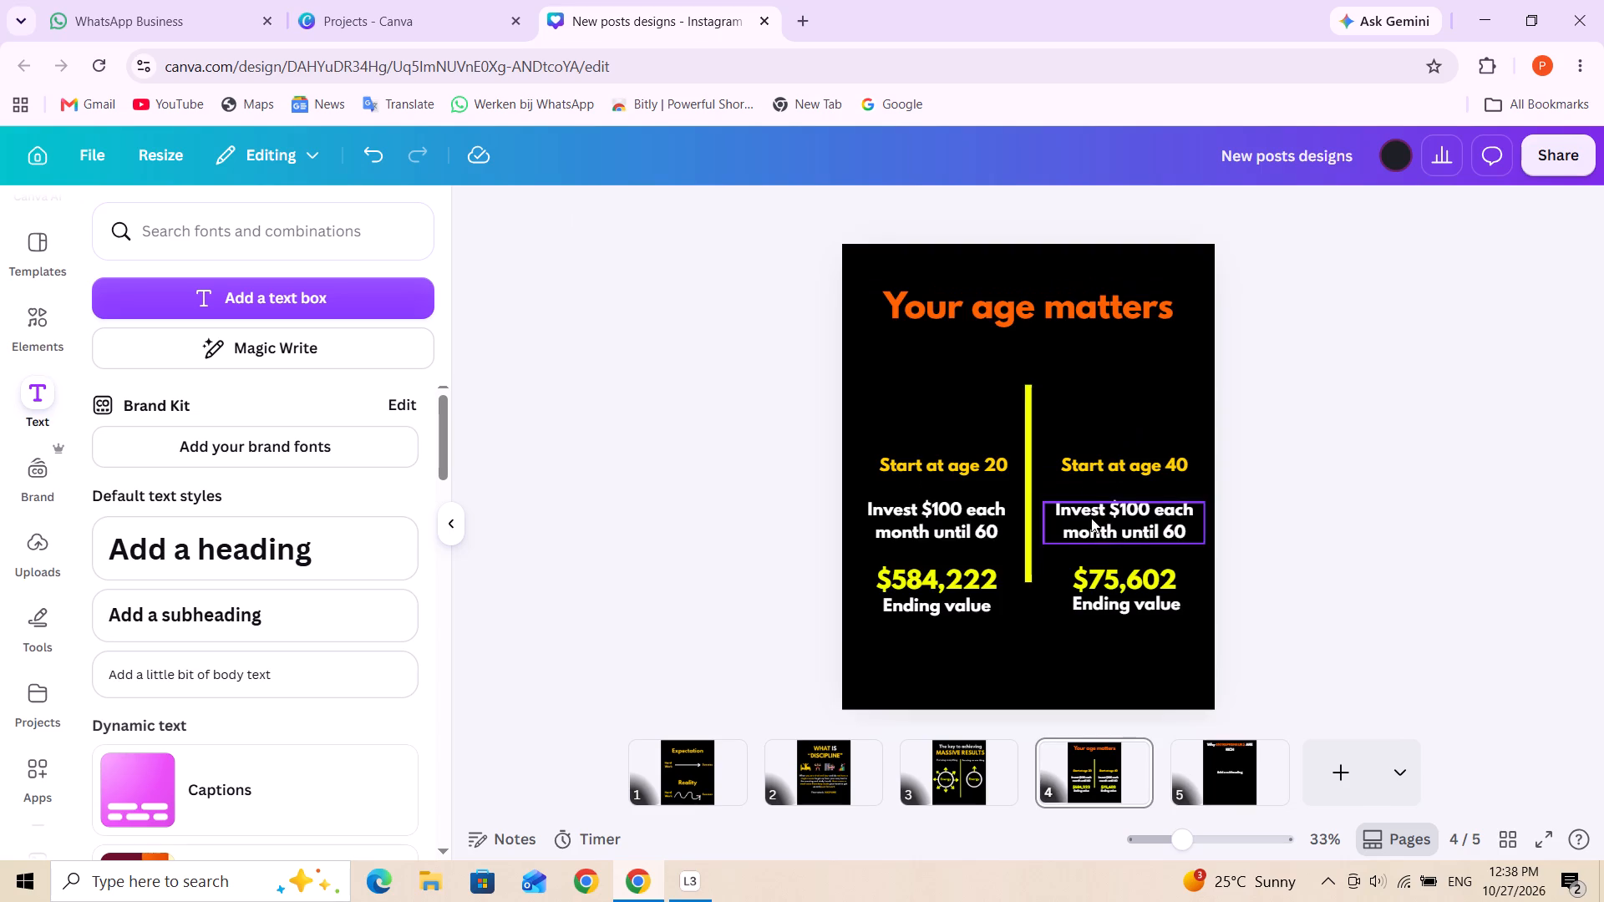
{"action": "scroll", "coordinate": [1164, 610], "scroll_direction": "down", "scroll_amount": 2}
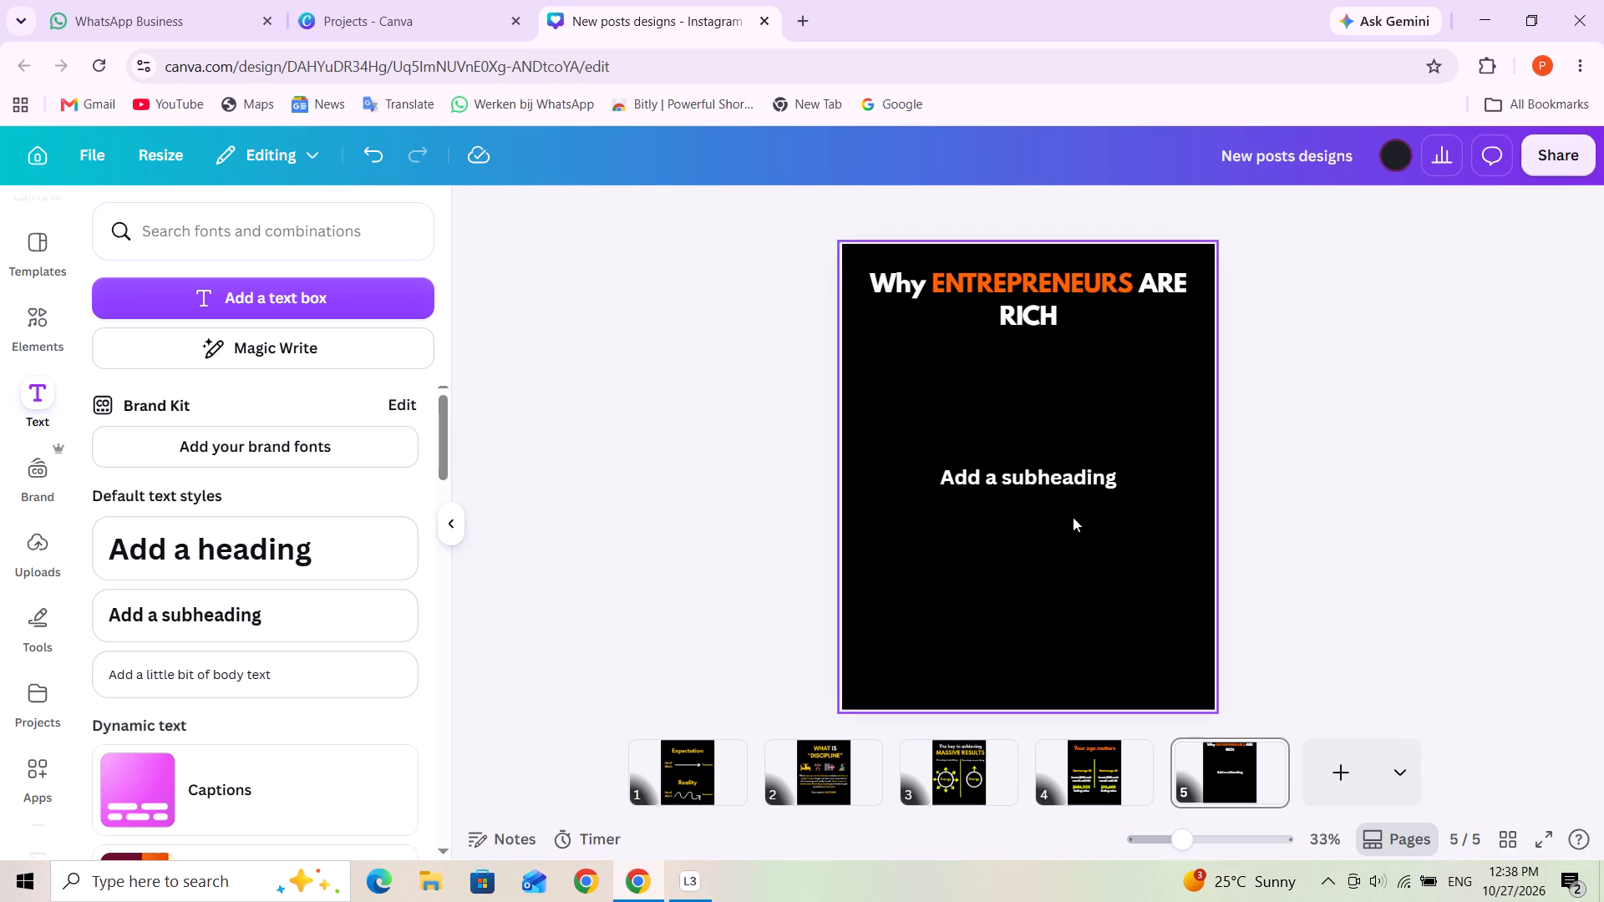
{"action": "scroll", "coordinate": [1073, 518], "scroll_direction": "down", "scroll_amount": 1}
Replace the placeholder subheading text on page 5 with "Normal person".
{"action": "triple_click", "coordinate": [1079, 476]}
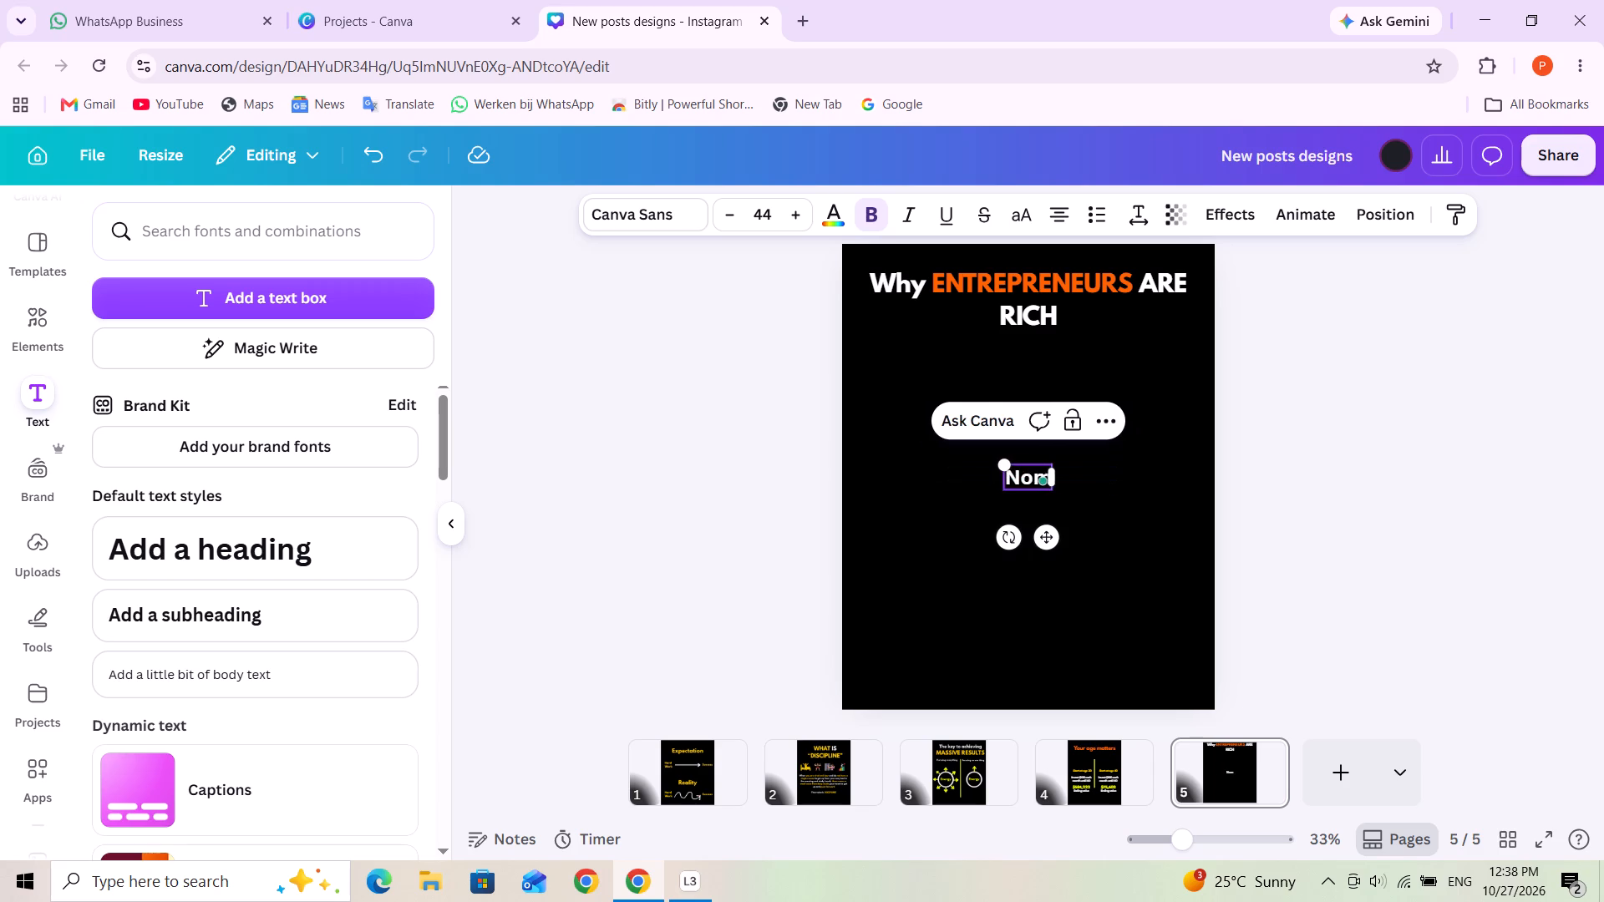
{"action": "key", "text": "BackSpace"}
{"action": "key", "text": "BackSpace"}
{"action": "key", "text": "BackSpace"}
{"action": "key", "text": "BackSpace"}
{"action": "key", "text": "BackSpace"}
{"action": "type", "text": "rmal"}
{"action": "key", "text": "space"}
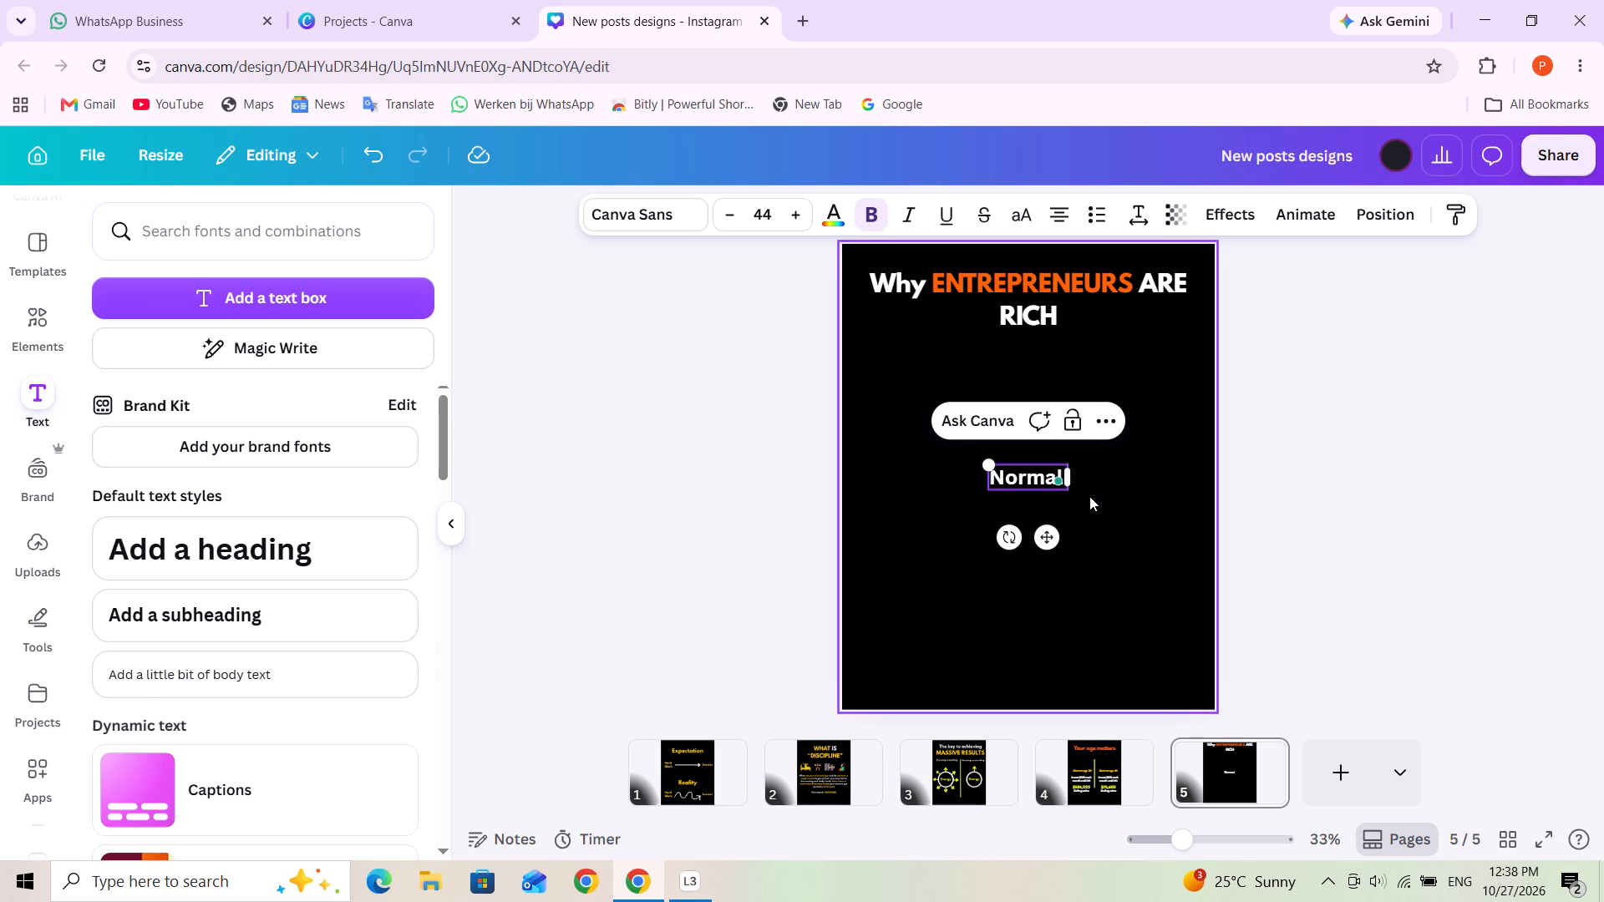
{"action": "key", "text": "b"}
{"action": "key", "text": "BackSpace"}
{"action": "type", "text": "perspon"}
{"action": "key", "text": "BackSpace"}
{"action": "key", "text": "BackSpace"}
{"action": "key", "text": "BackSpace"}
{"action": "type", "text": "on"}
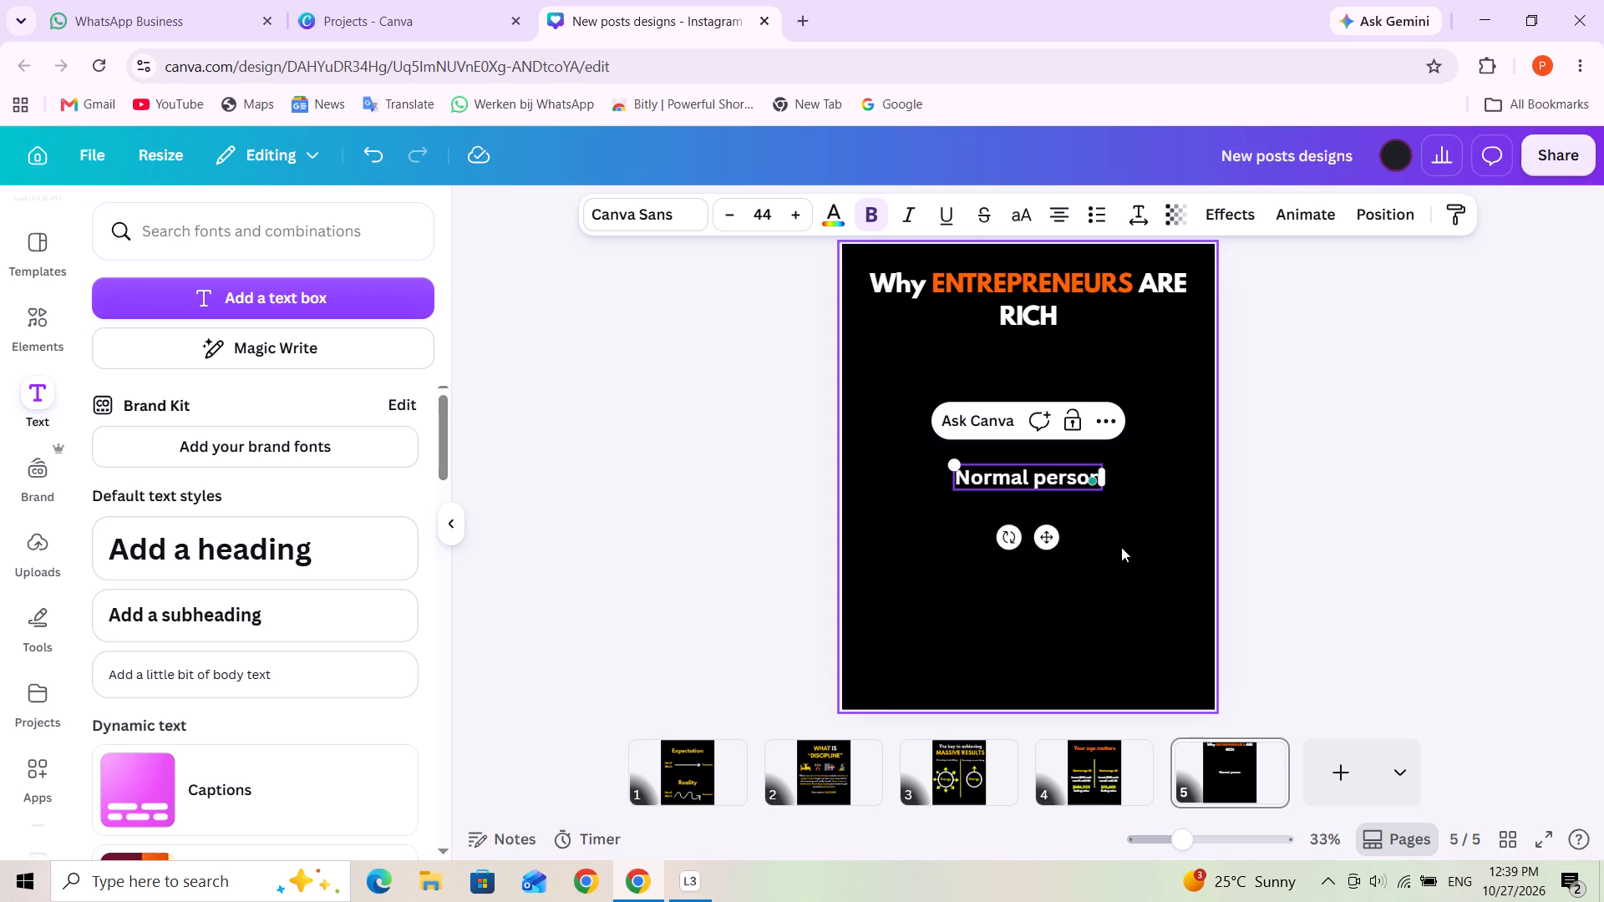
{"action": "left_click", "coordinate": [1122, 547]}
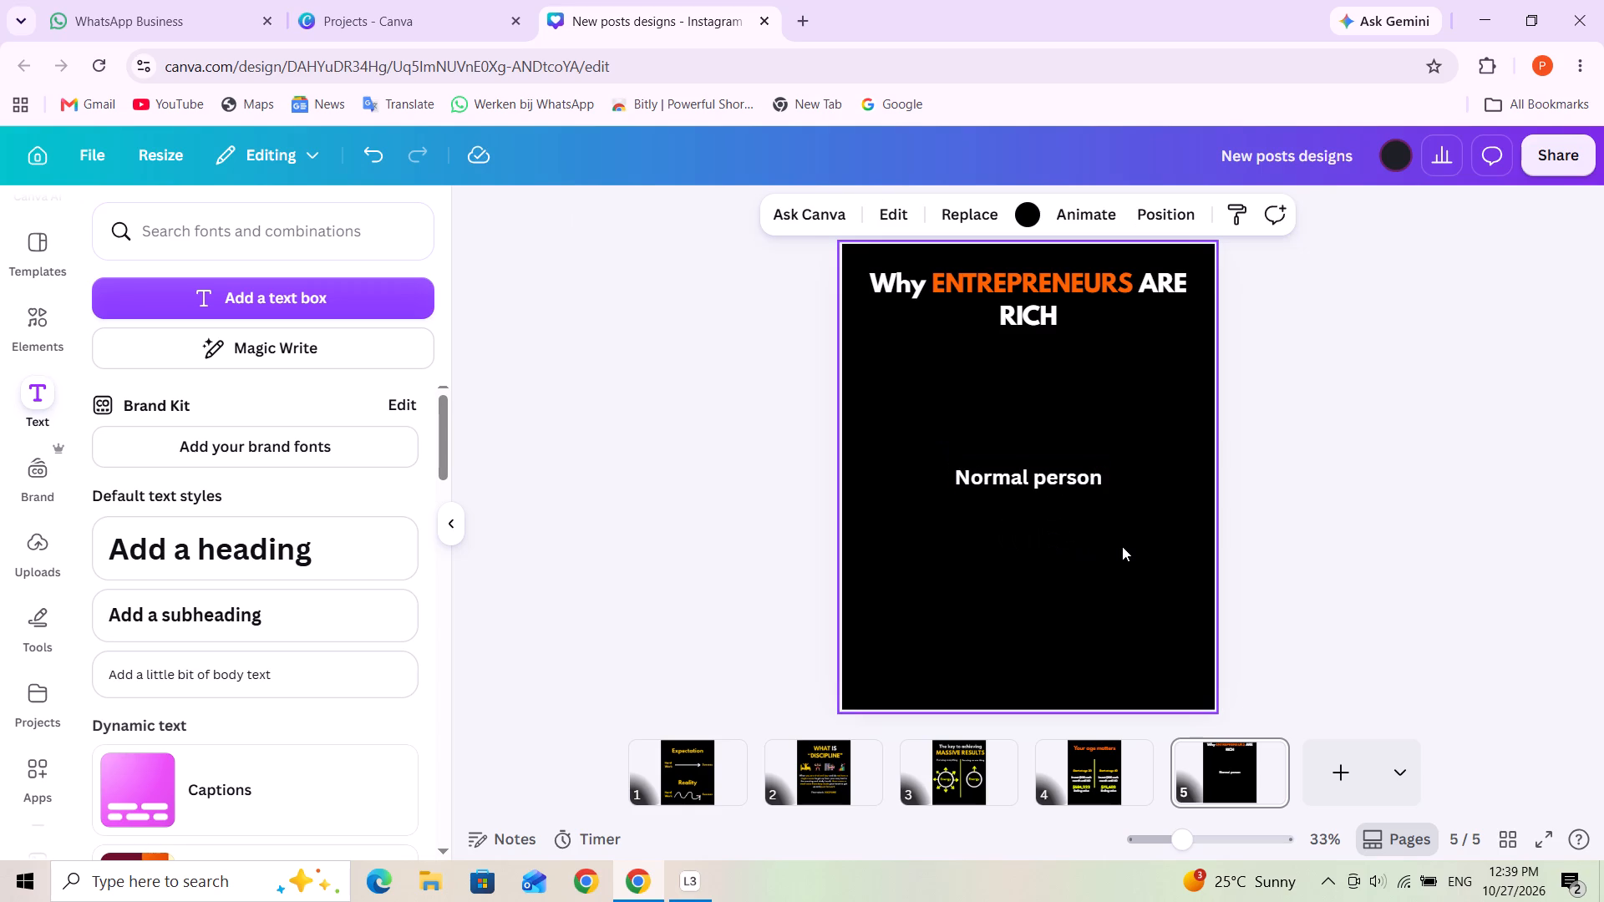
Move the "Why ENTREPRENEURS ARE RICH" heading slightly lower on page 5, keeping it horizontally centred.
{"action": "left_click", "coordinate": [1031, 299]}
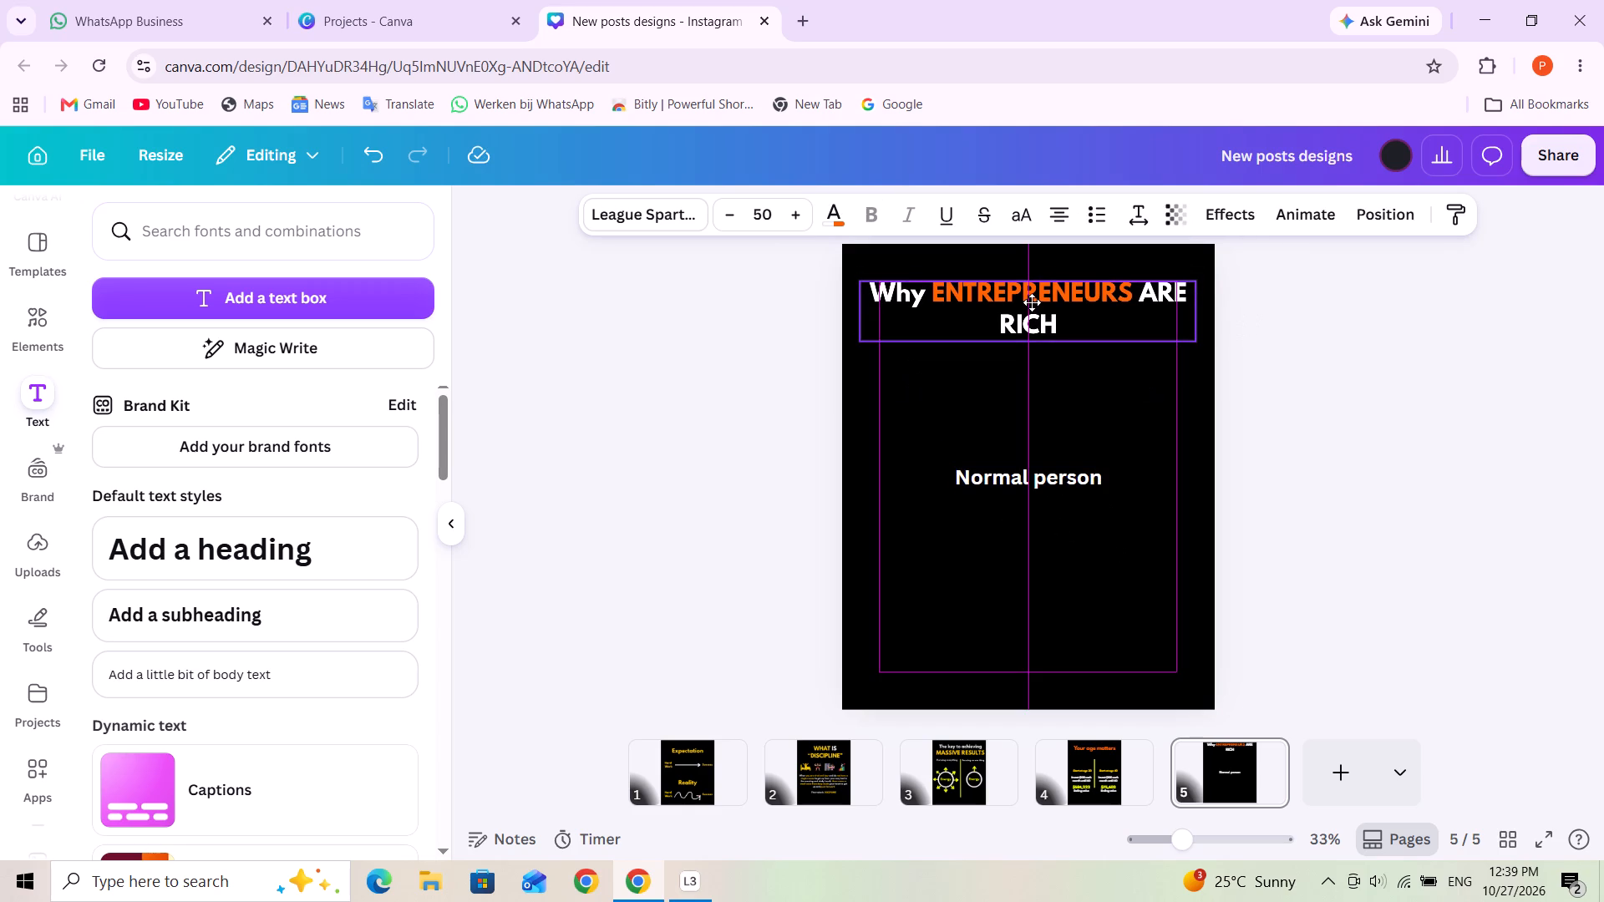
{"action": "left_click", "coordinate": [1151, 464]}
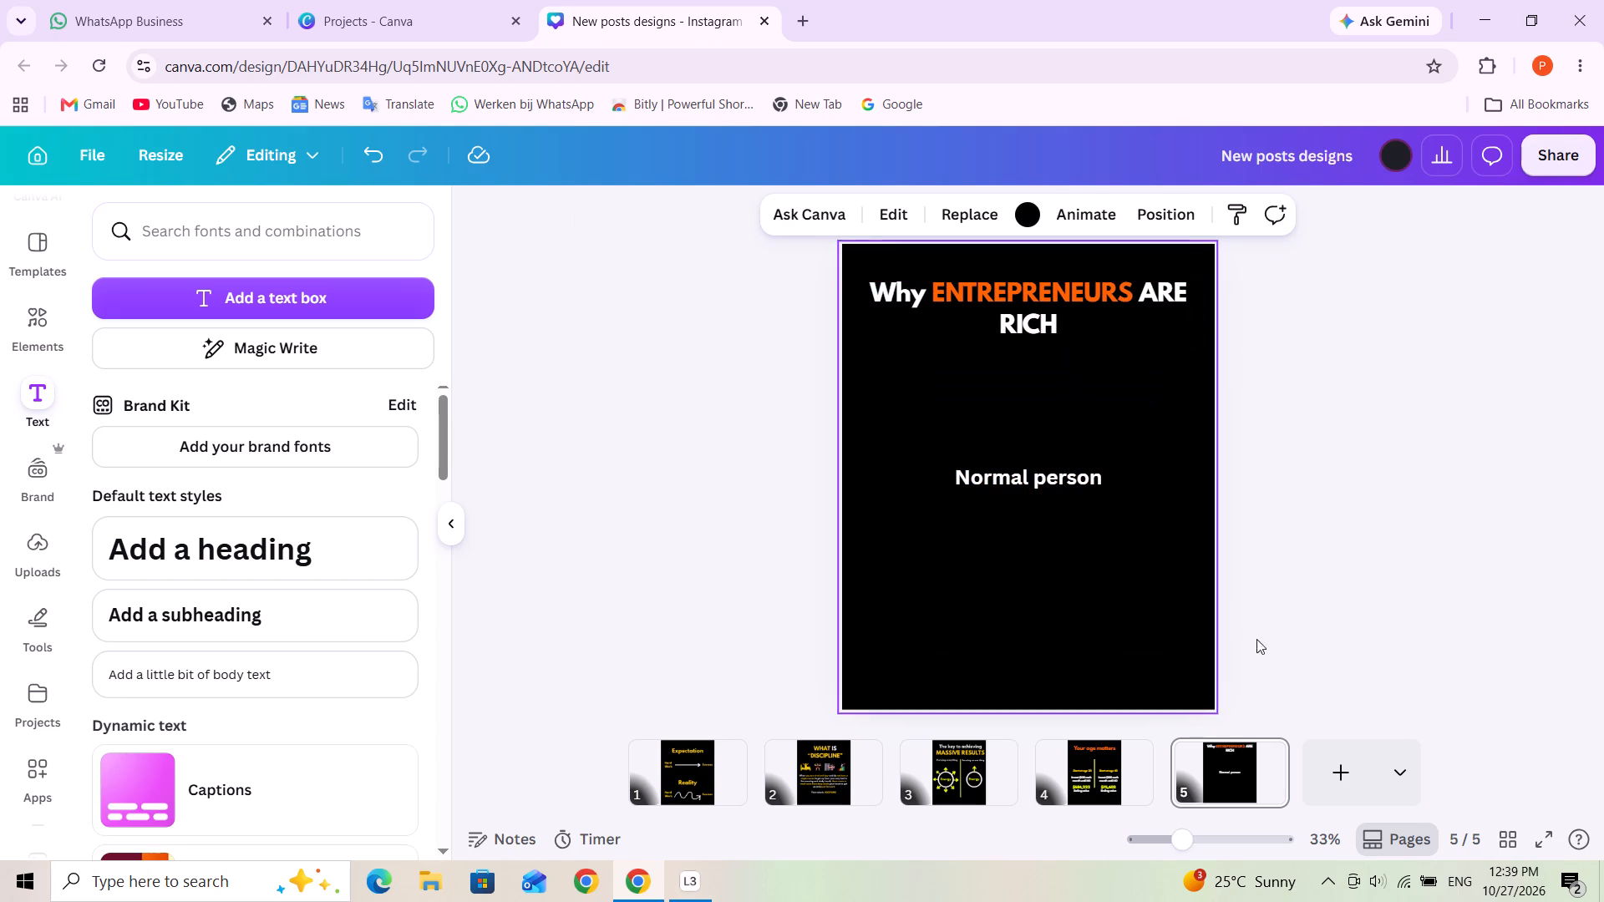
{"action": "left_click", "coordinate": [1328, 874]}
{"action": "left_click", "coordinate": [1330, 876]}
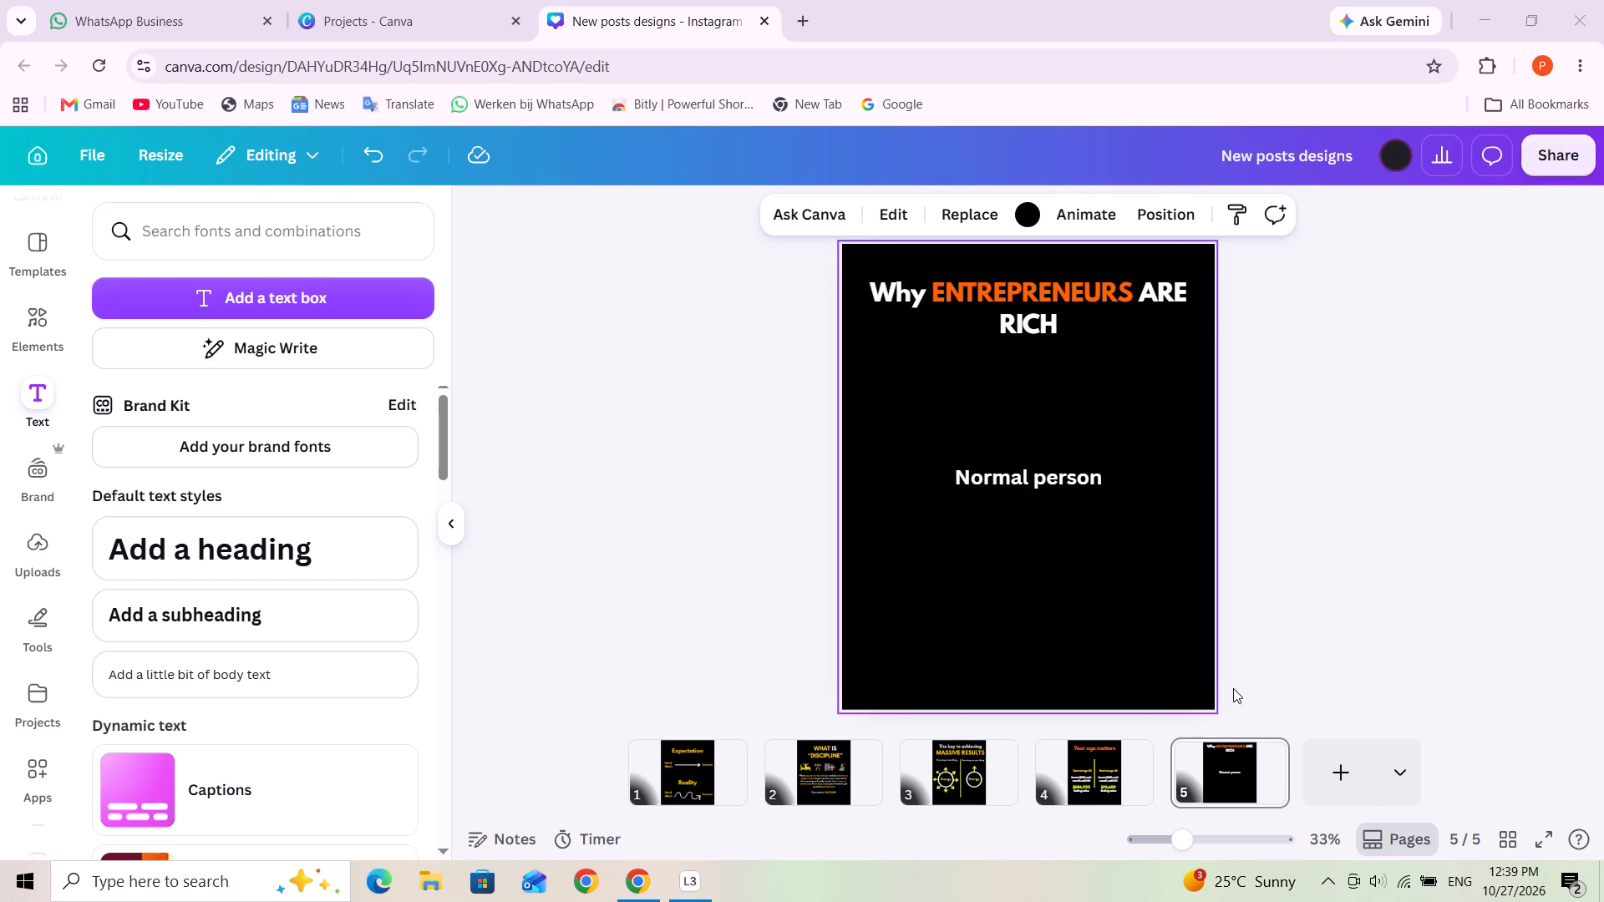
Move the "Normal person" text into the left half of page 5, slightly below the middle.
{"action": "left_click", "coordinate": [1053, 471]}
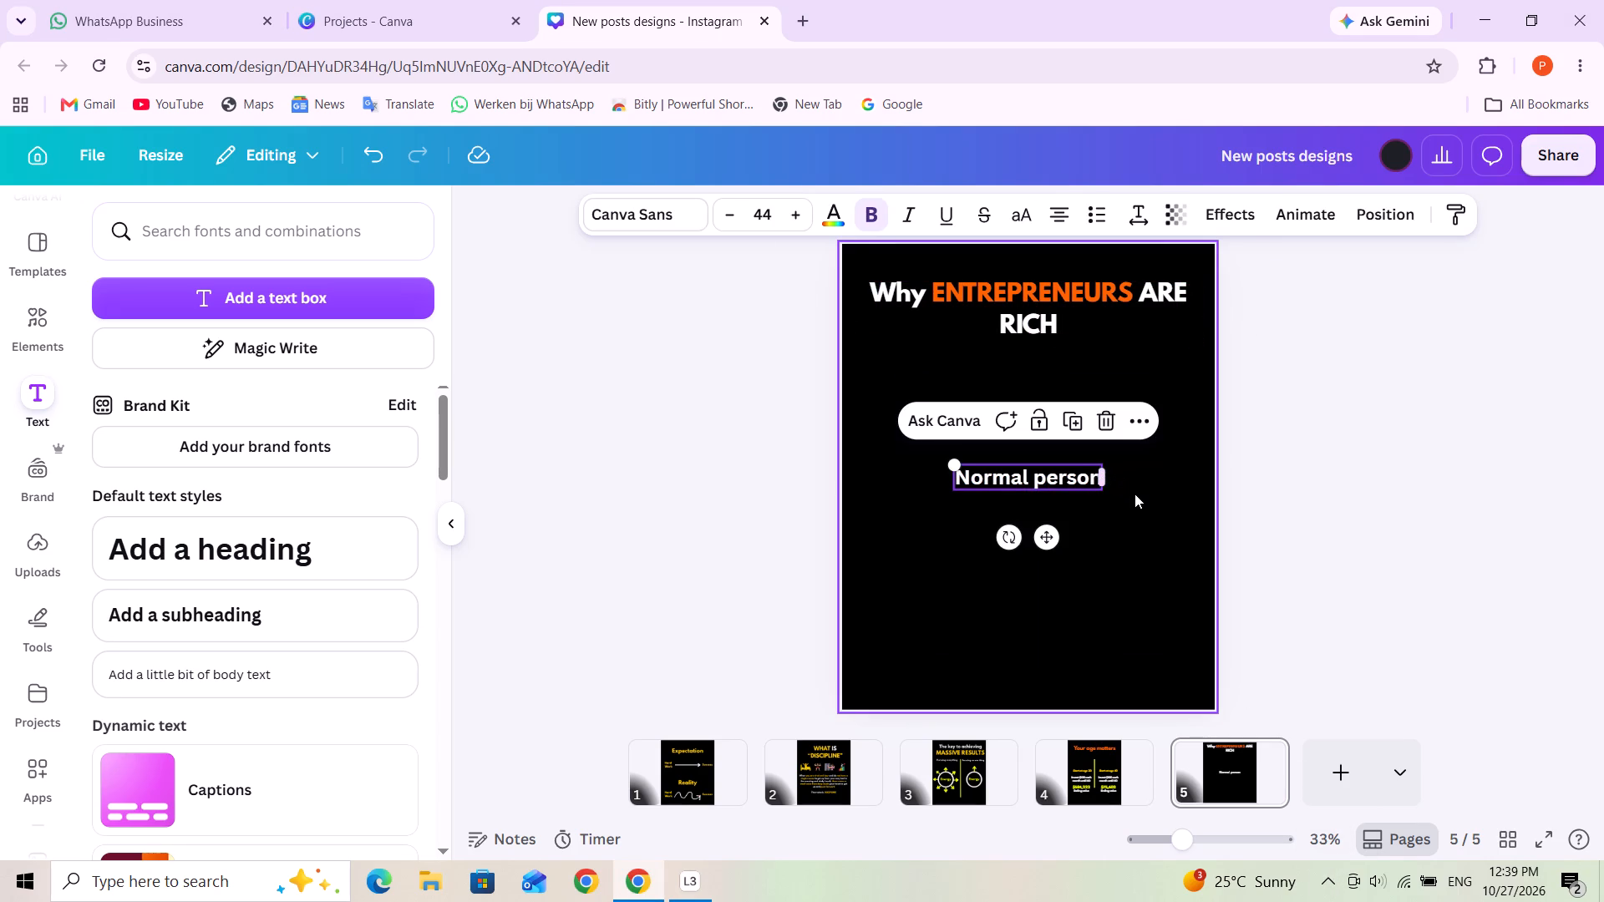
{"action": "left_click", "coordinate": [1134, 494]}
{"action": "left_click_drag", "start_coordinate": [1074, 477], "coordinate": [1031, 538]}
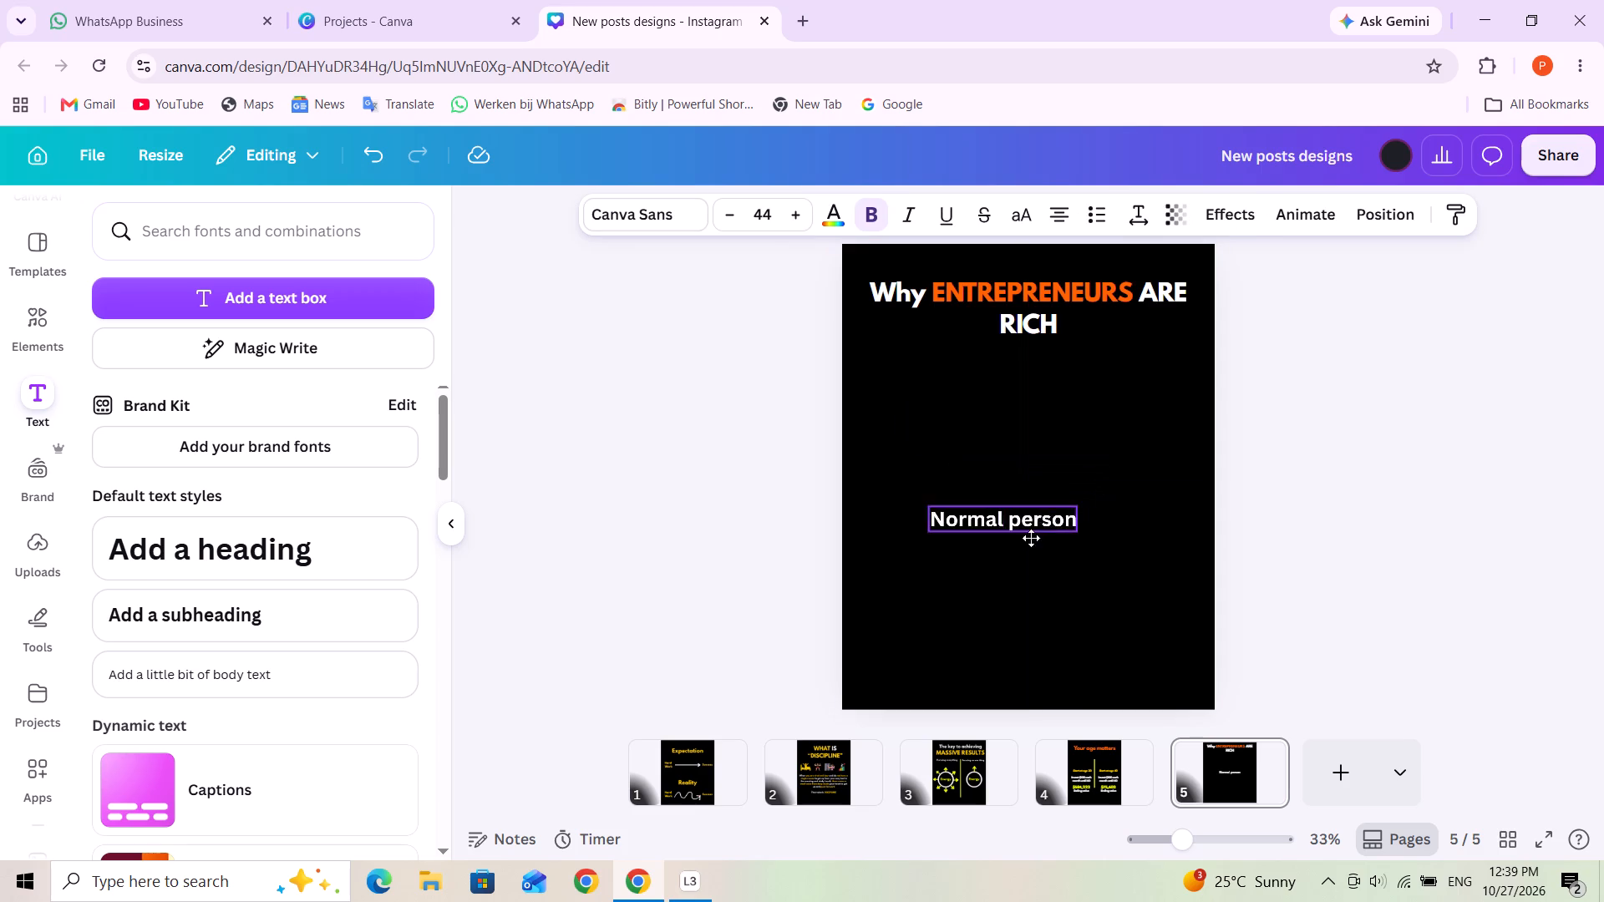
{"action": "left_click_drag", "start_coordinate": [1031, 538], "coordinate": [988, 513]}
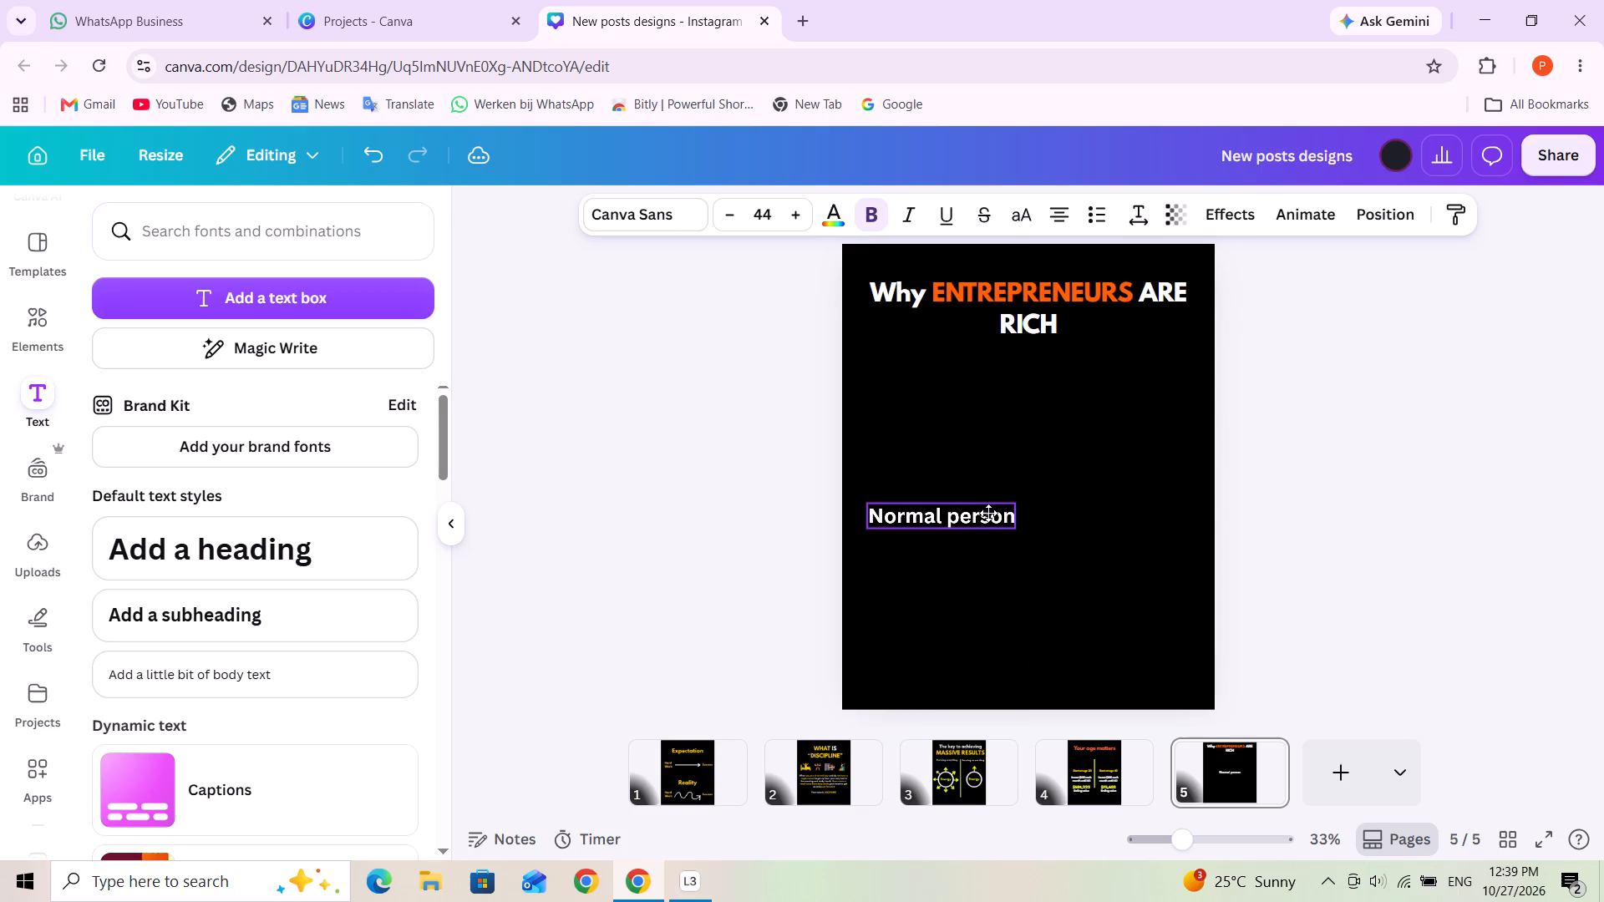
{"action": "left_click_drag", "start_coordinate": [988, 513], "coordinate": [988, 508]}
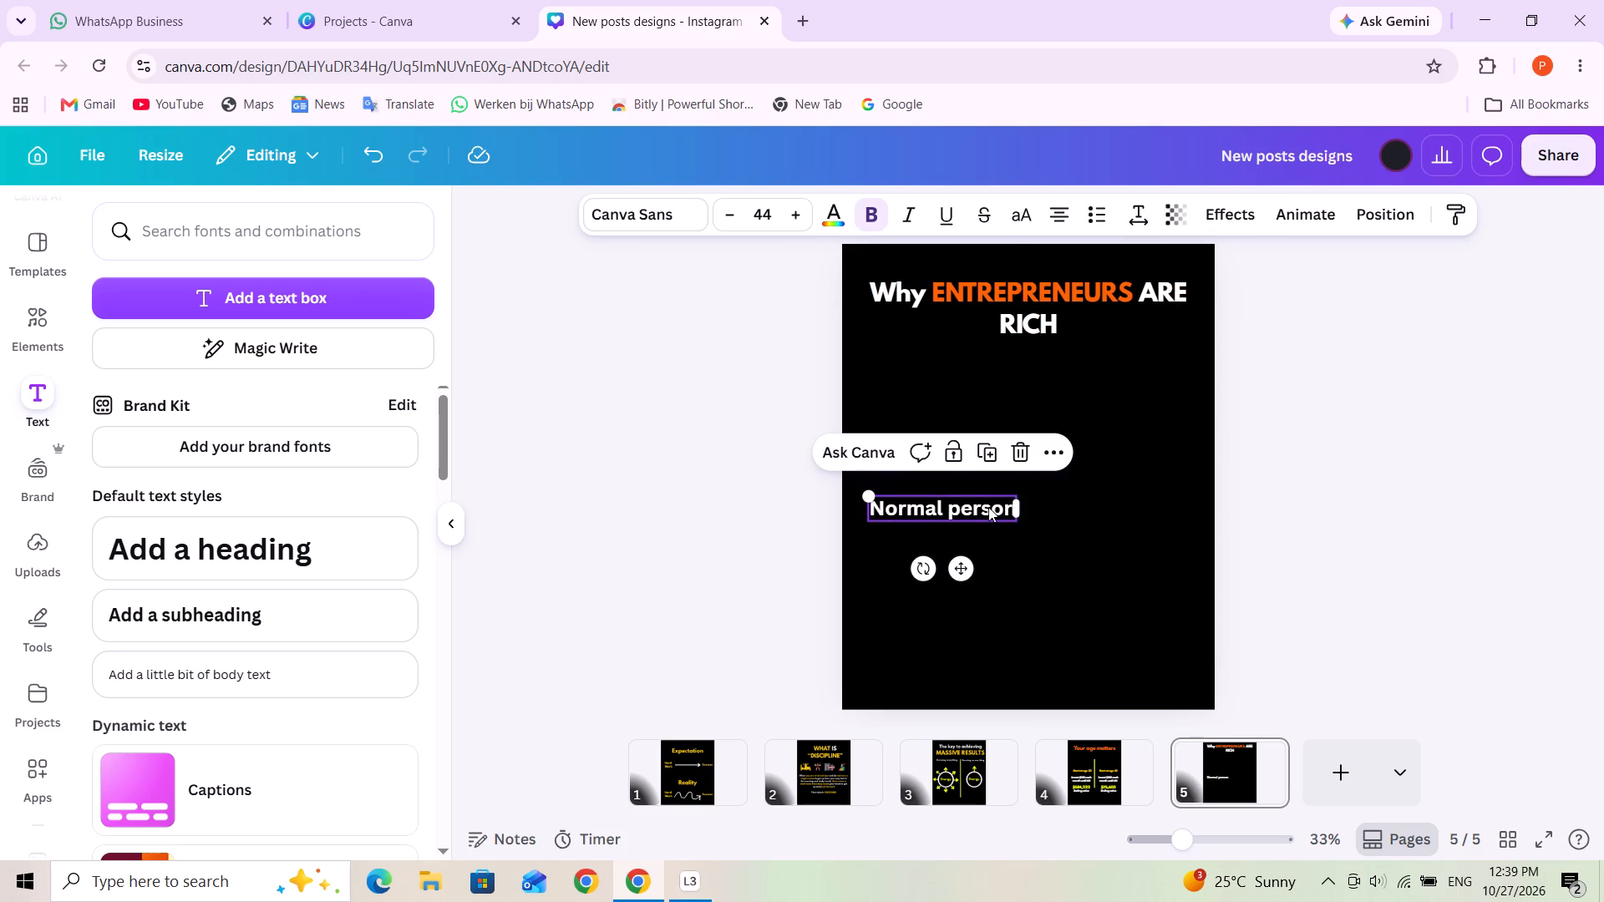
{"action": "key", "text": "Left"}
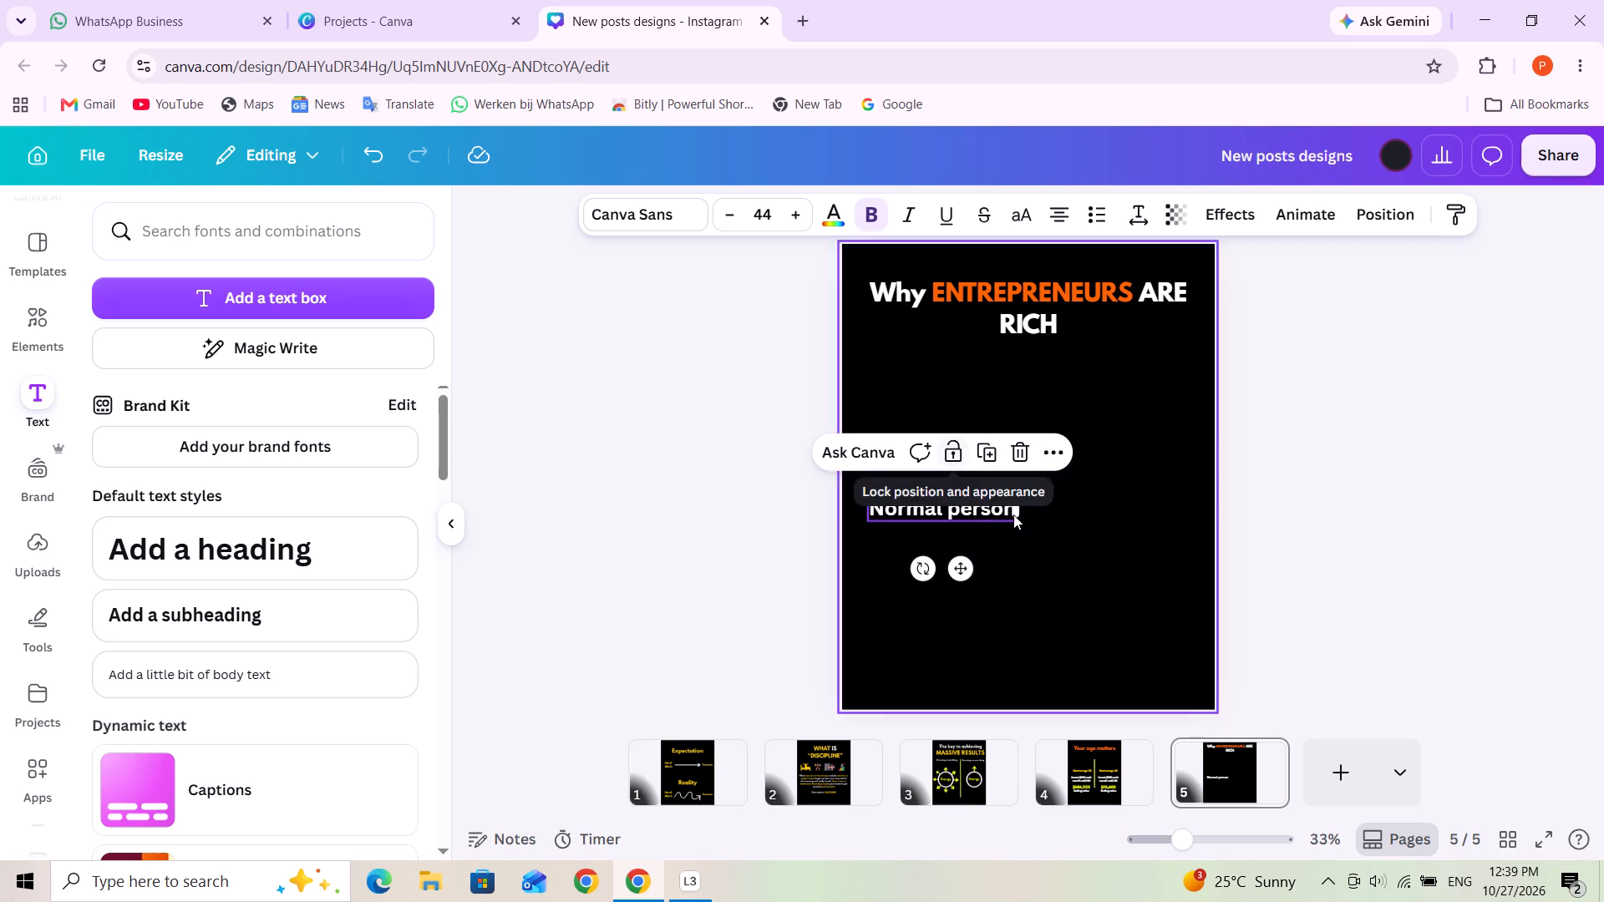
Rewrite the "Normal person" text in capitals as "NORMAL PERSON".
{"action": "triple_click", "coordinate": [972, 518]}
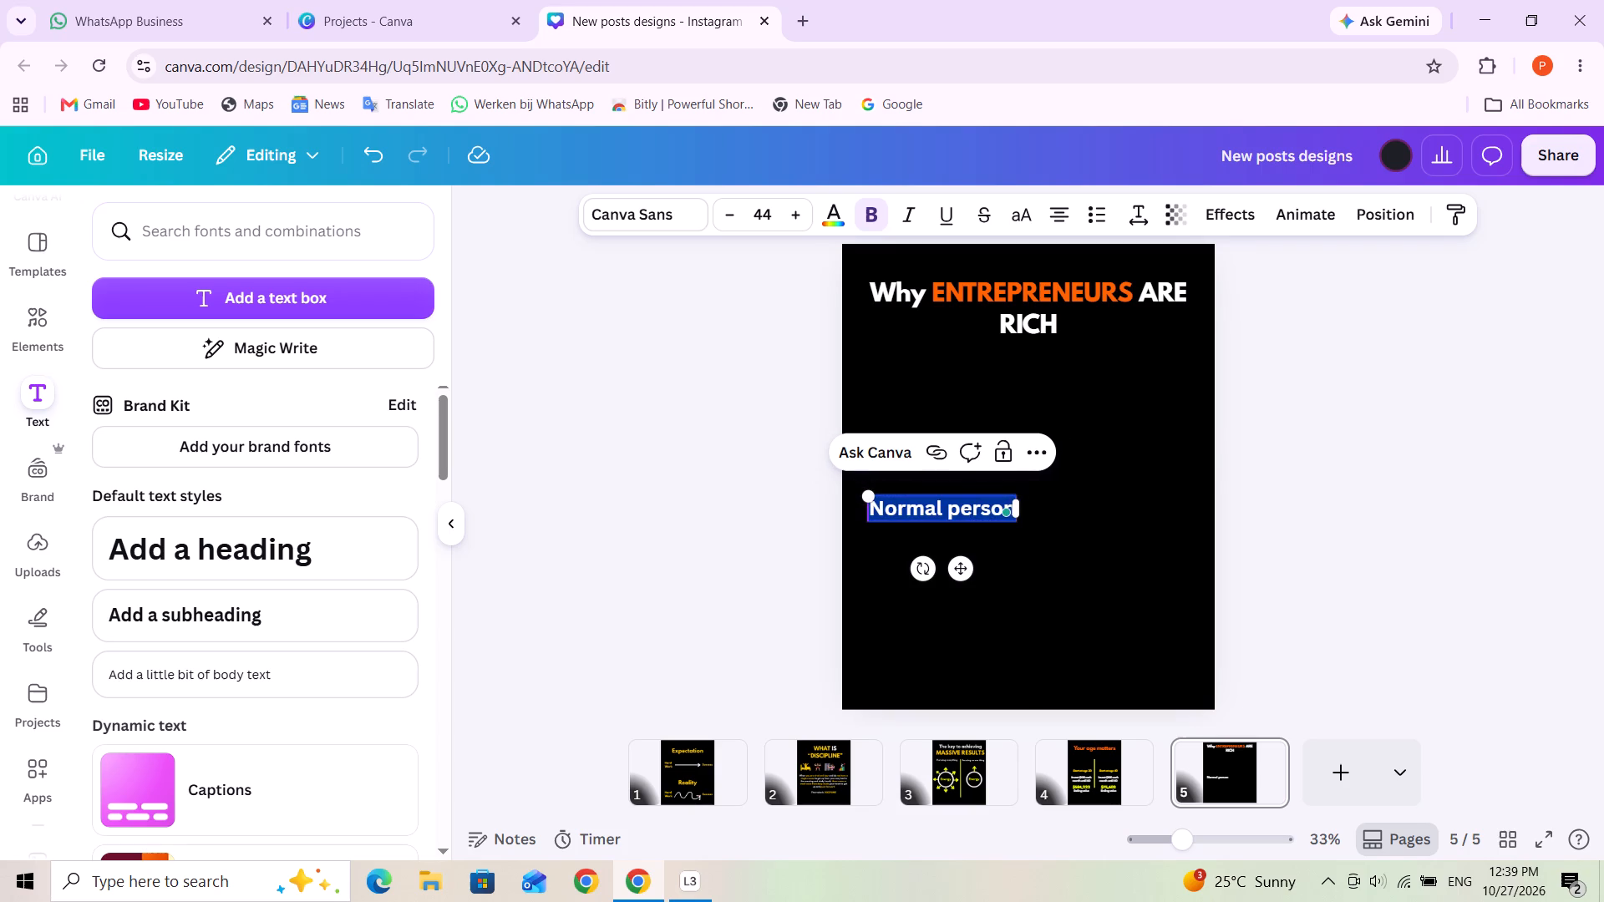
{"action": "type", "text": "NORMAL PERSON"}
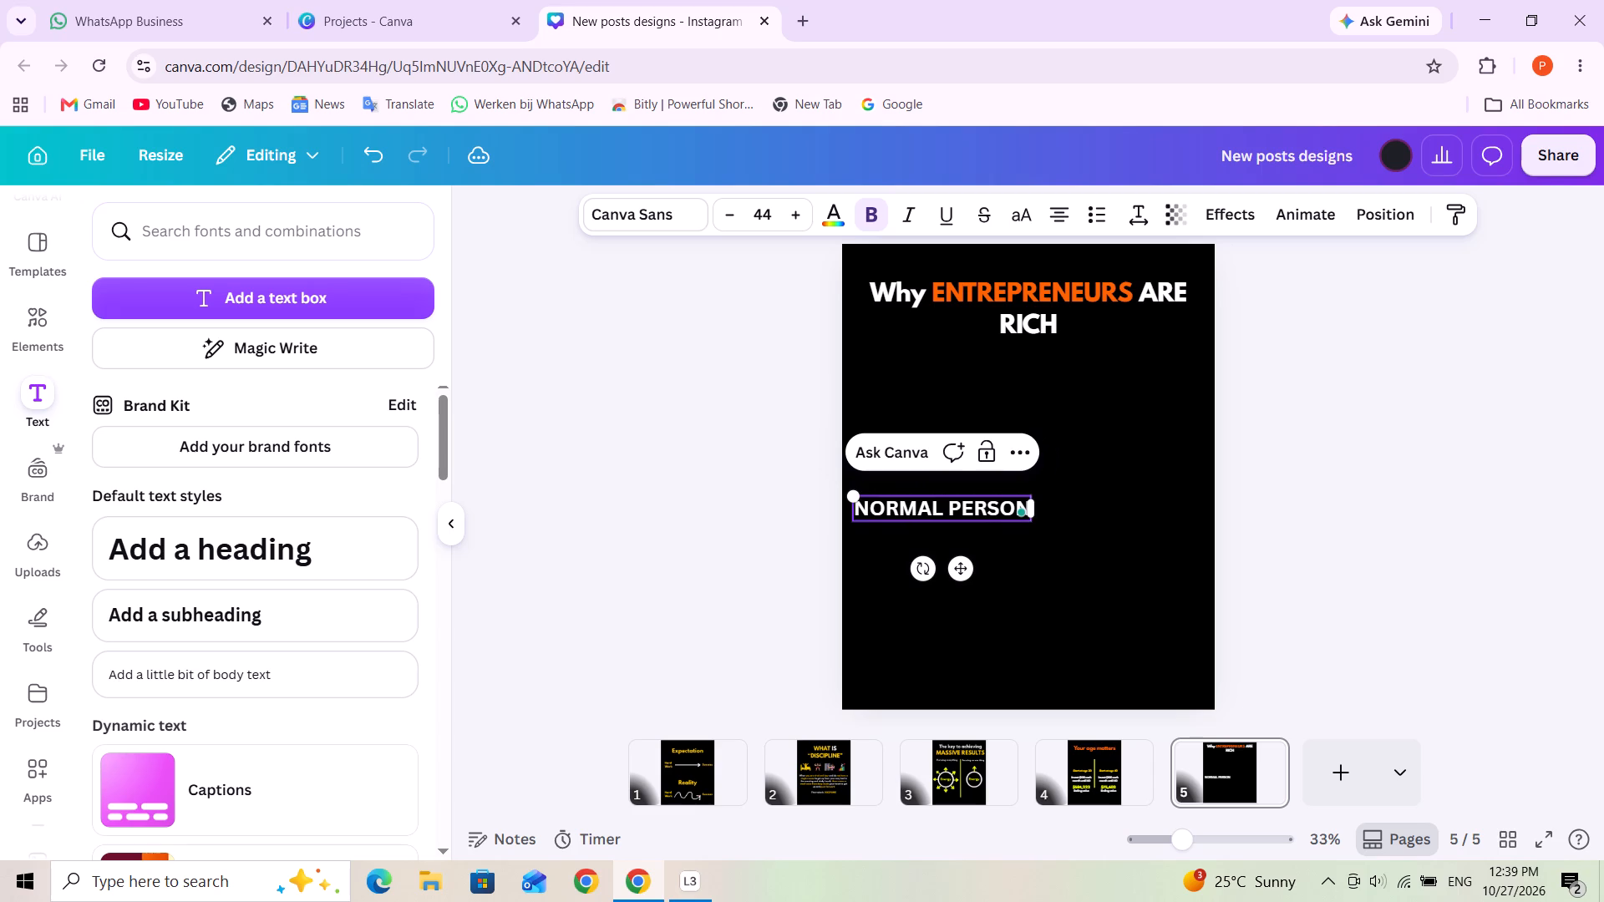
Change the "NORMAL PERSON" label's font to League Spartan and reduce its size to 34.
{"action": "triple_click", "coordinate": [980, 515]}
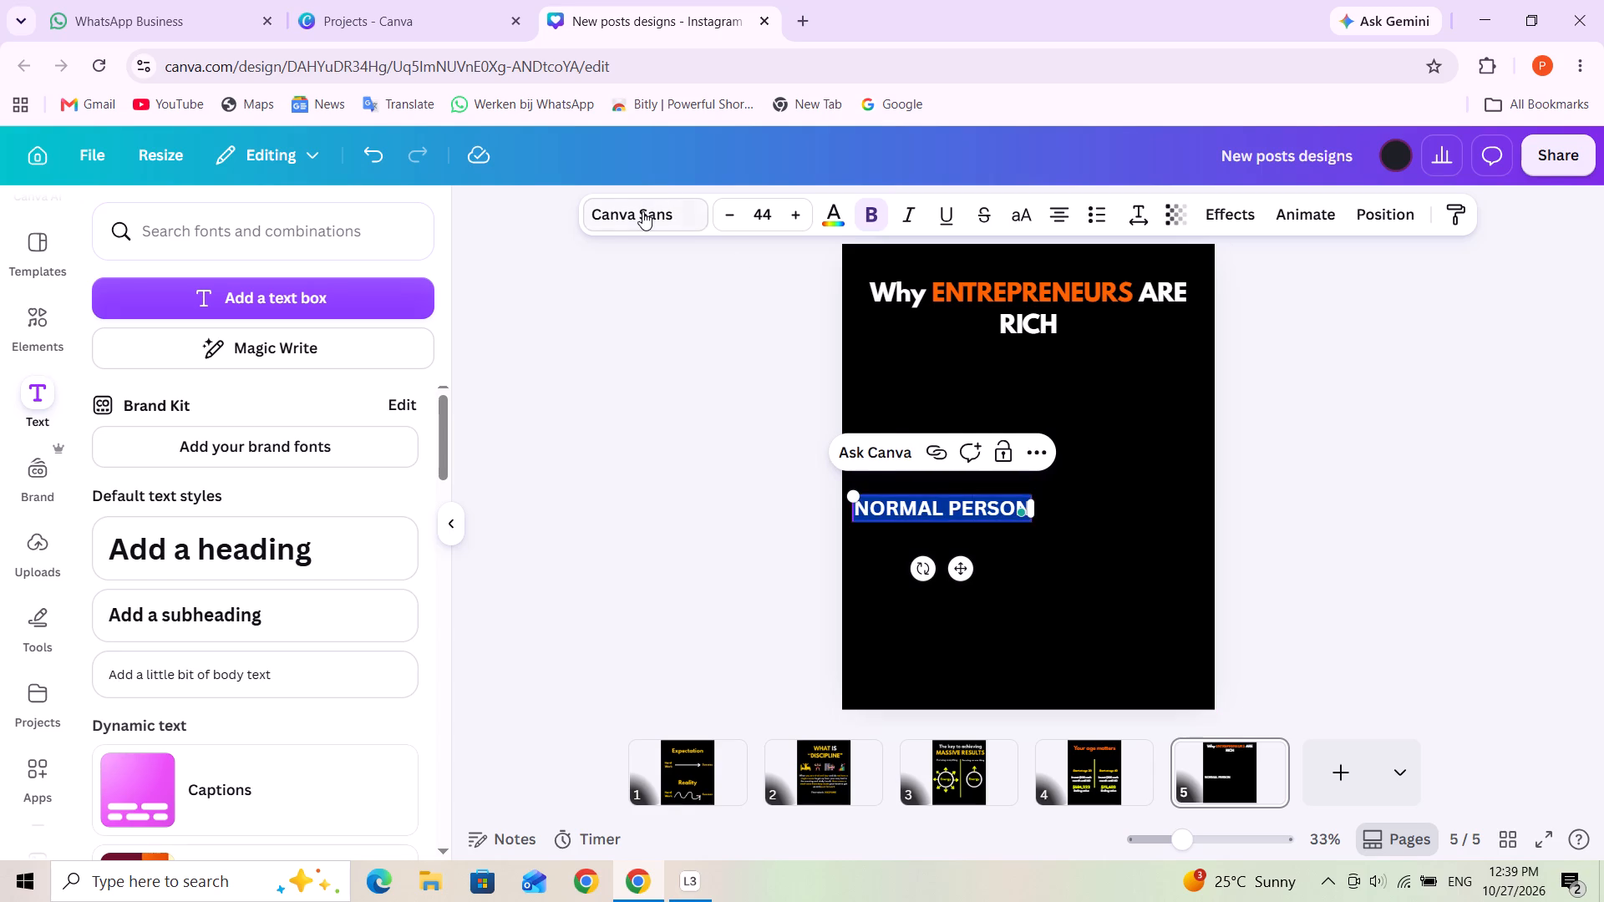
{"action": "left_click", "coordinate": [642, 211]}
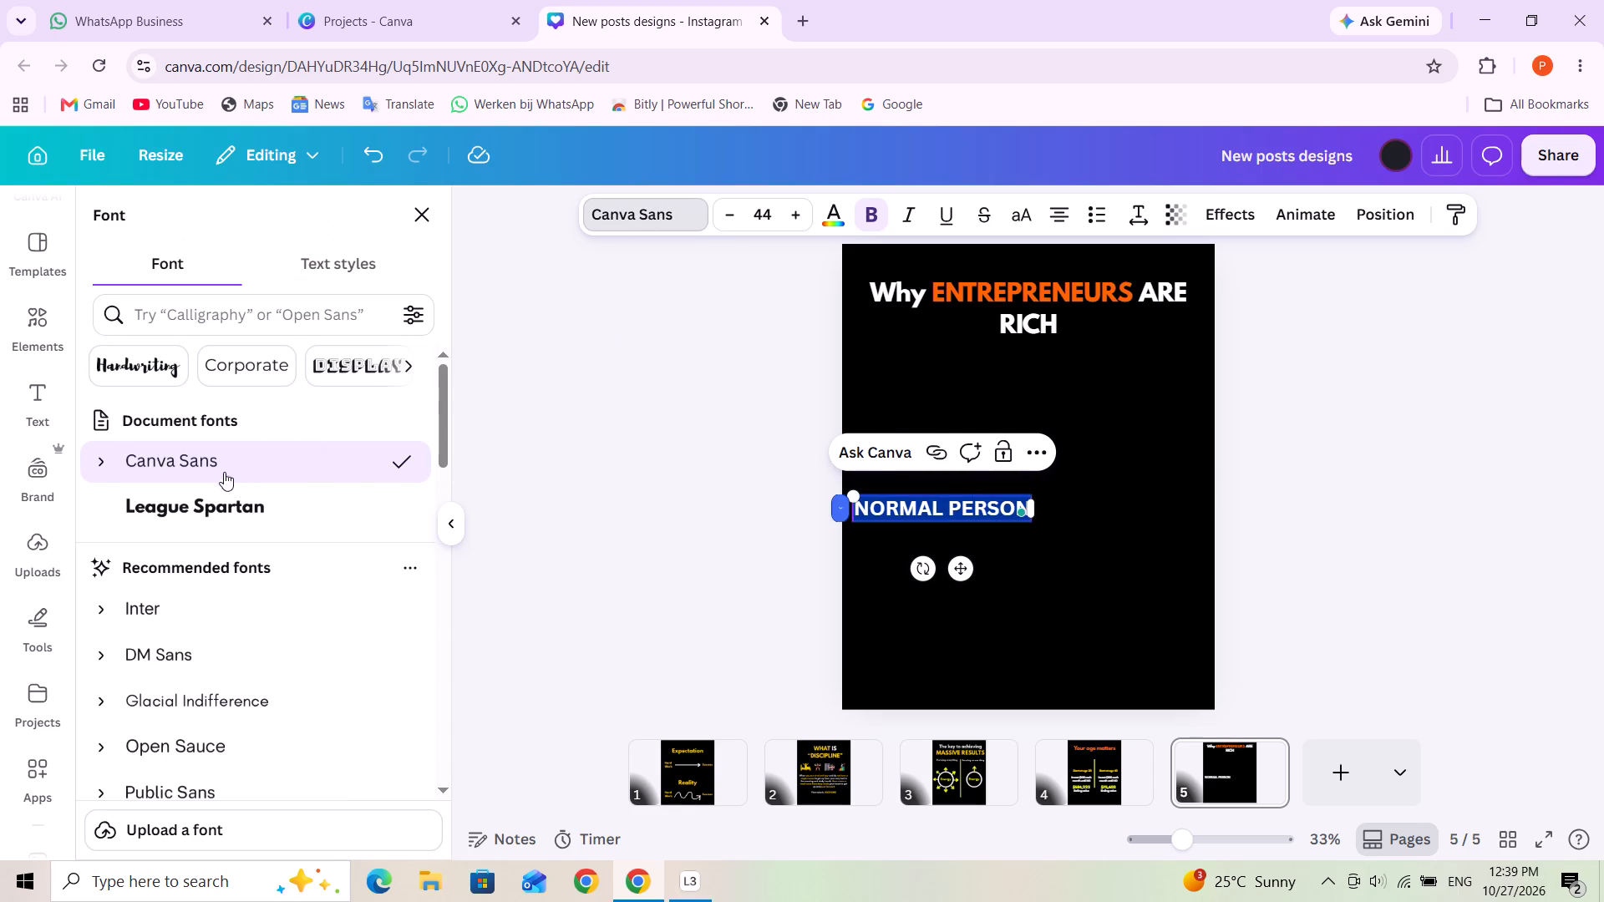
{"action": "left_click", "coordinate": [245, 500]}
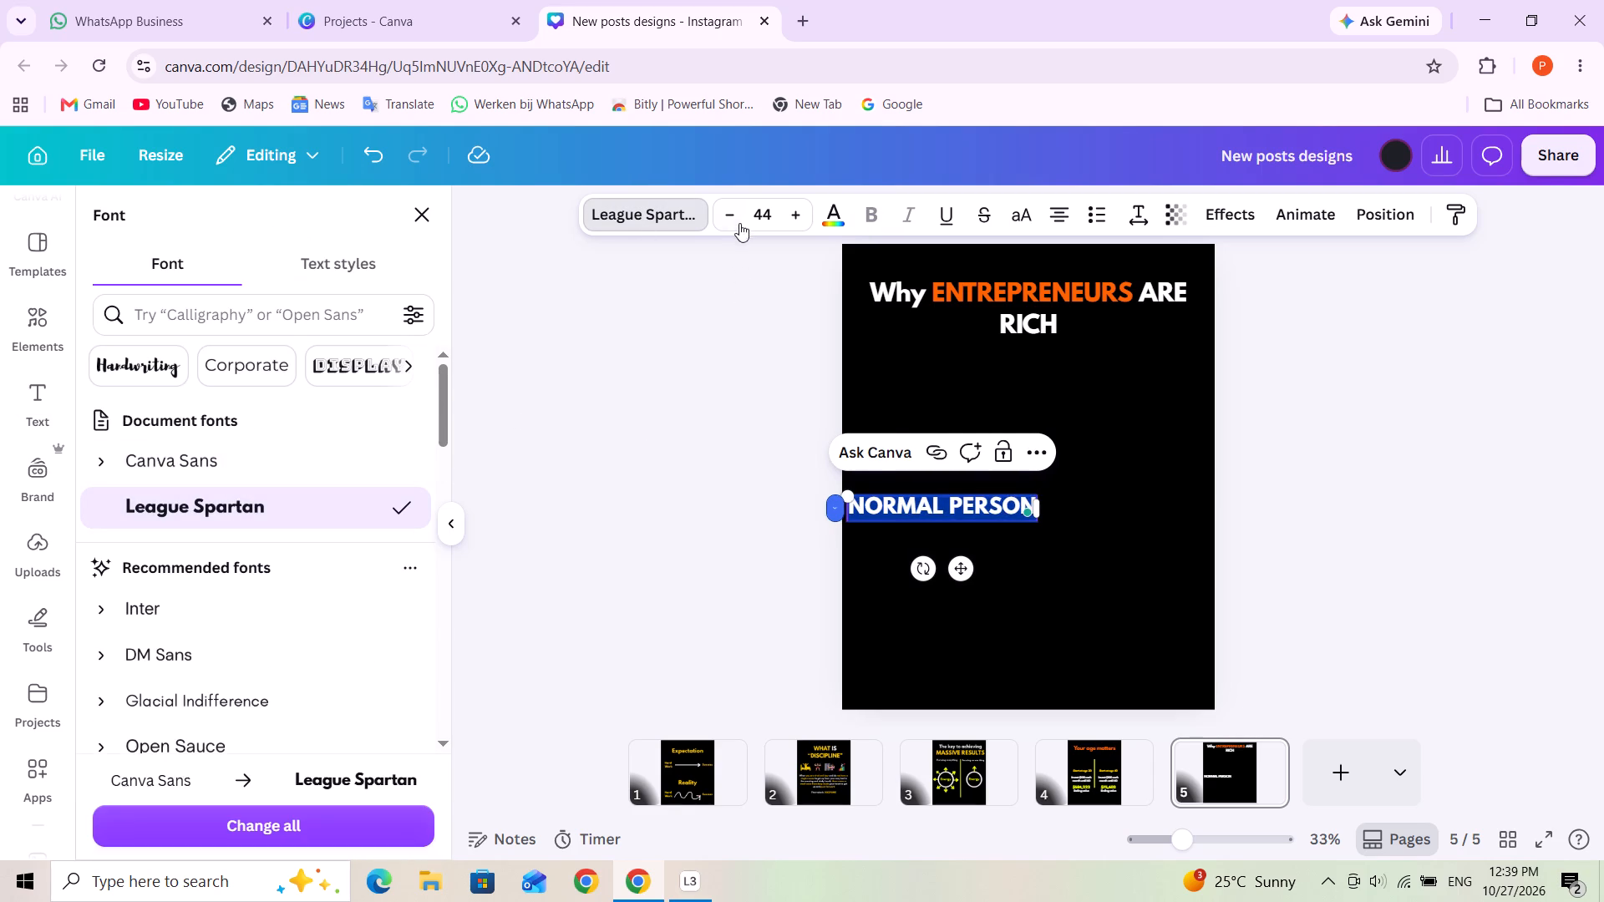
{"action": "triple_click", "coordinate": [726, 213]}
{"action": "triple_click", "coordinate": [726, 213]}
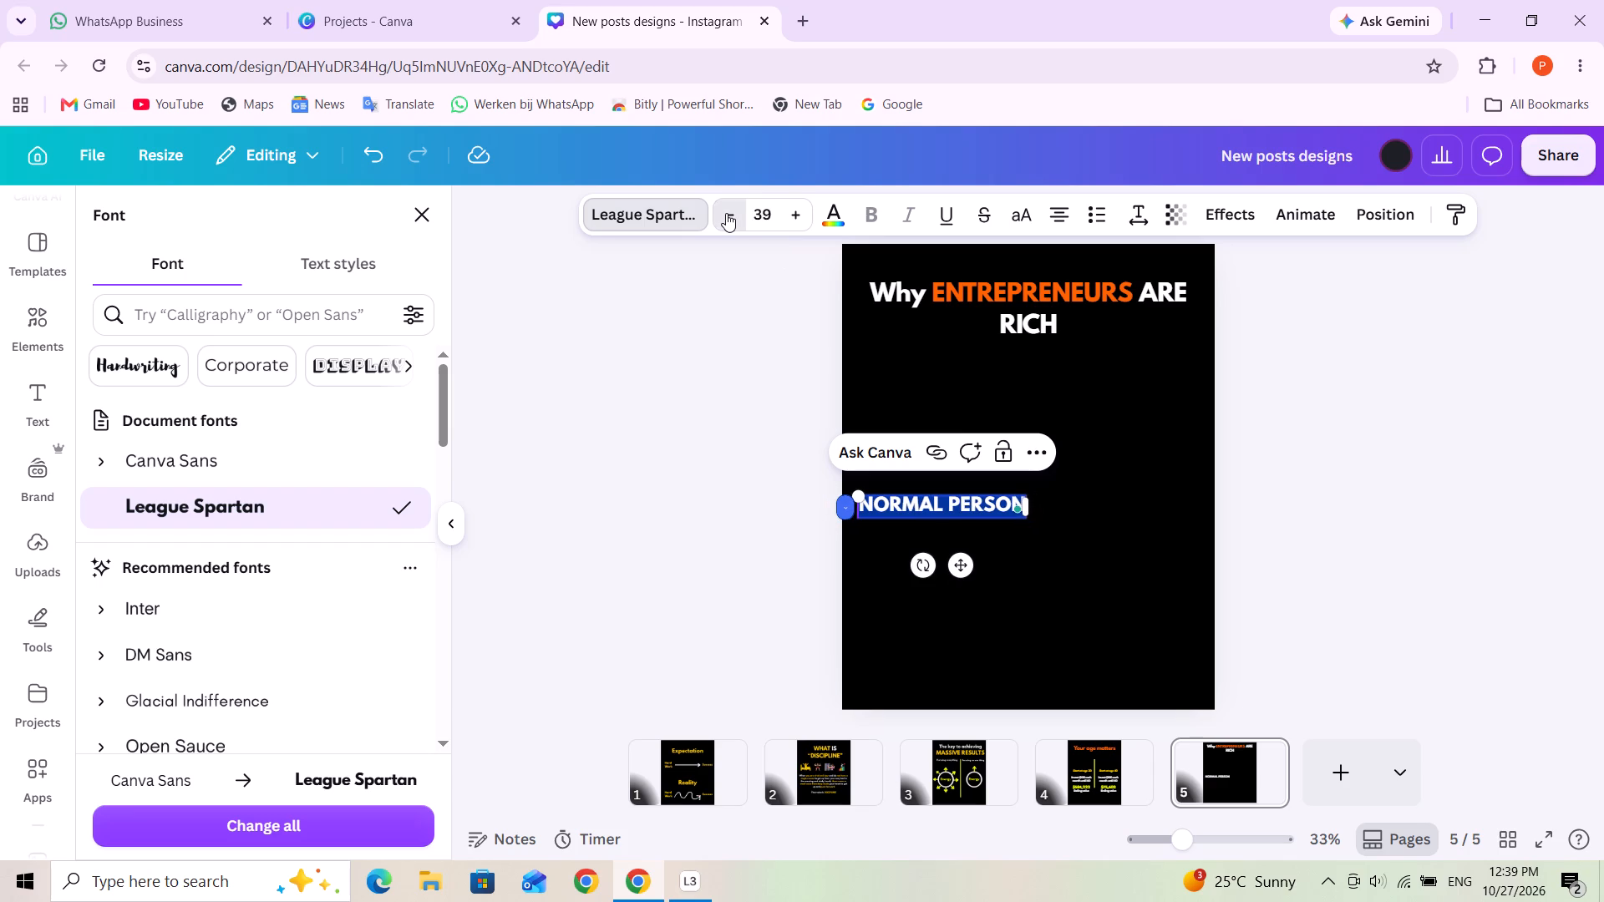
{"action": "left_click", "coordinate": [726, 213]}
{"action": "triple_click", "coordinate": [726, 213]}
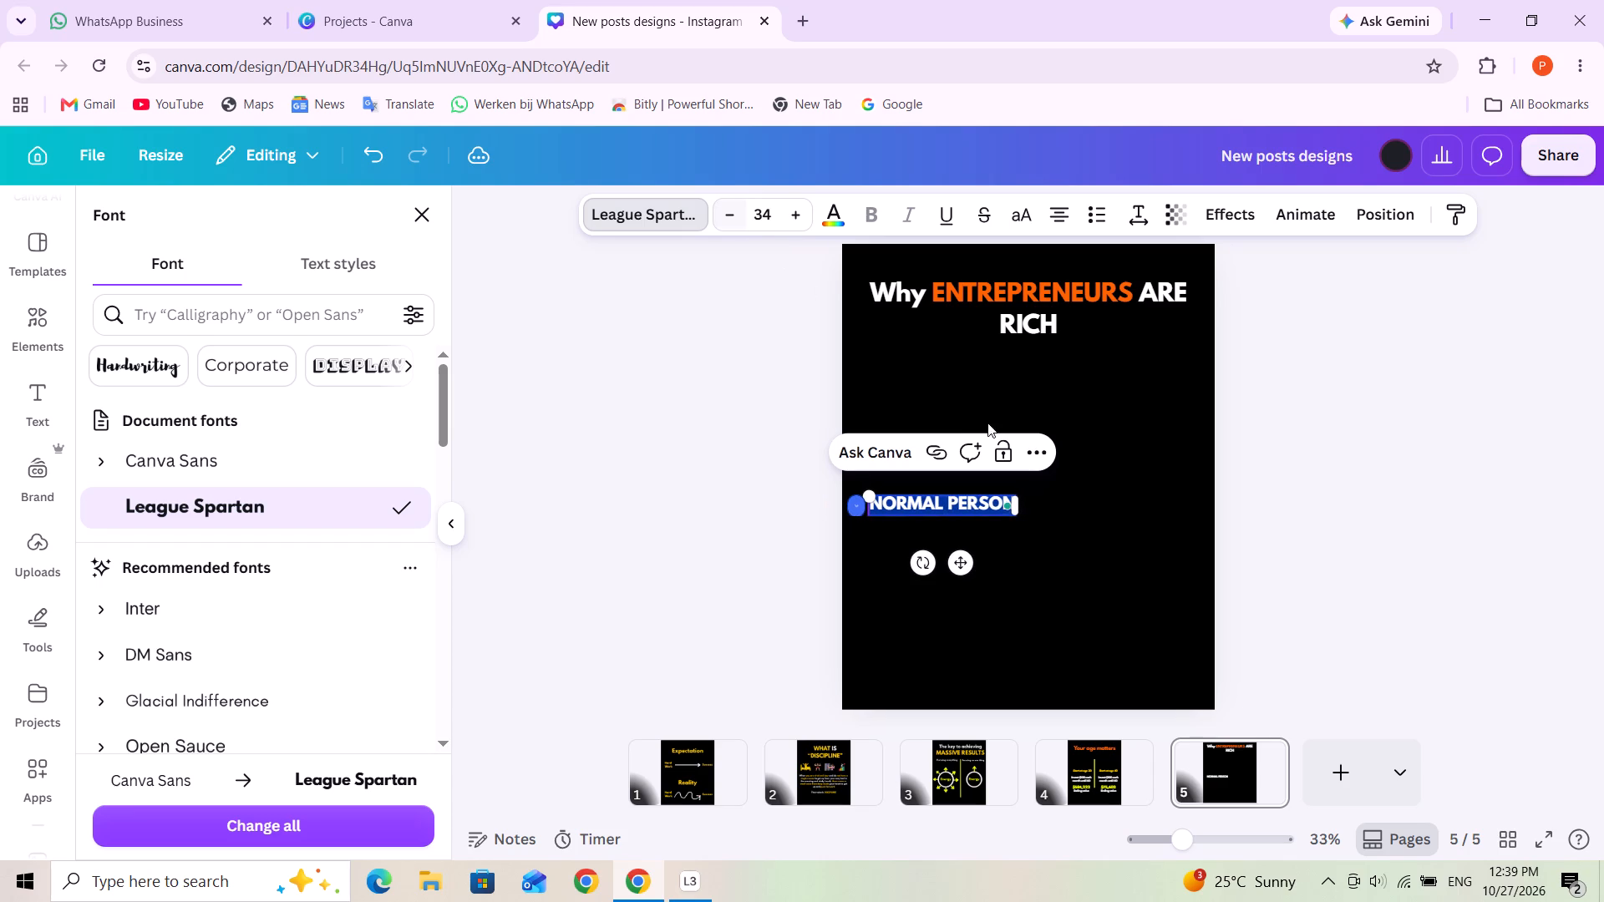
{"action": "left_click", "coordinate": [1068, 529]}
Place the "NORMAL PERSON" label near the left edge of page 5 at about mid-height.
{"action": "left_click_drag", "start_coordinate": [960, 509], "coordinate": [959, 495]}
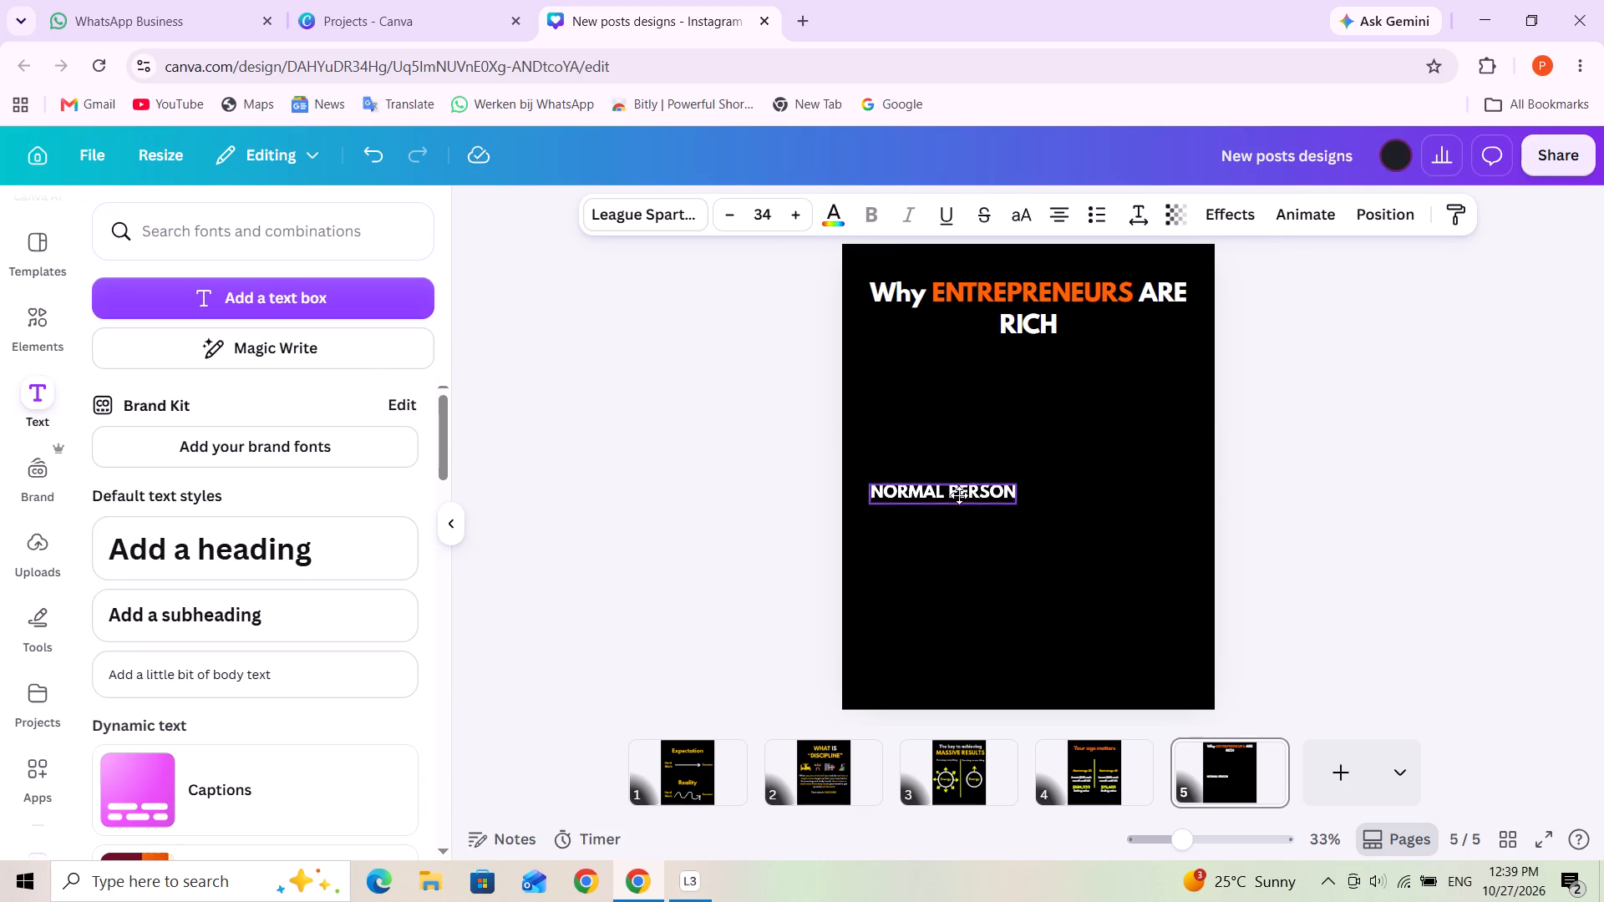
{"action": "left_click_drag", "start_coordinate": [959, 495], "coordinate": [945, 420]}
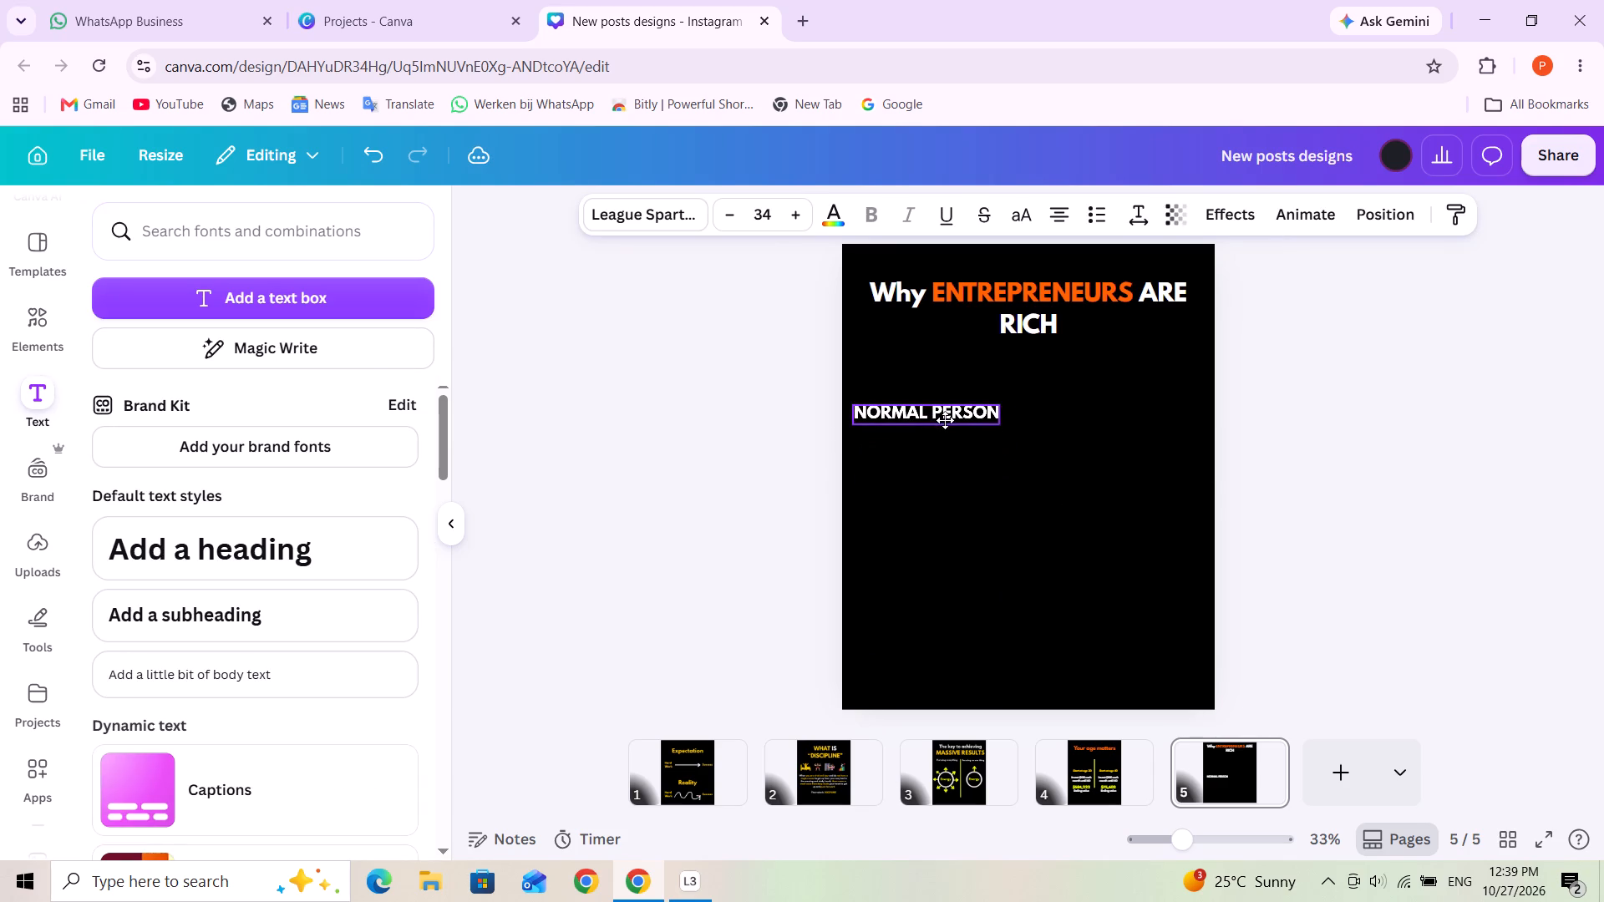
{"action": "left_click_drag", "start_coordinate": [945, 420], "coordinate": [948, 480]}
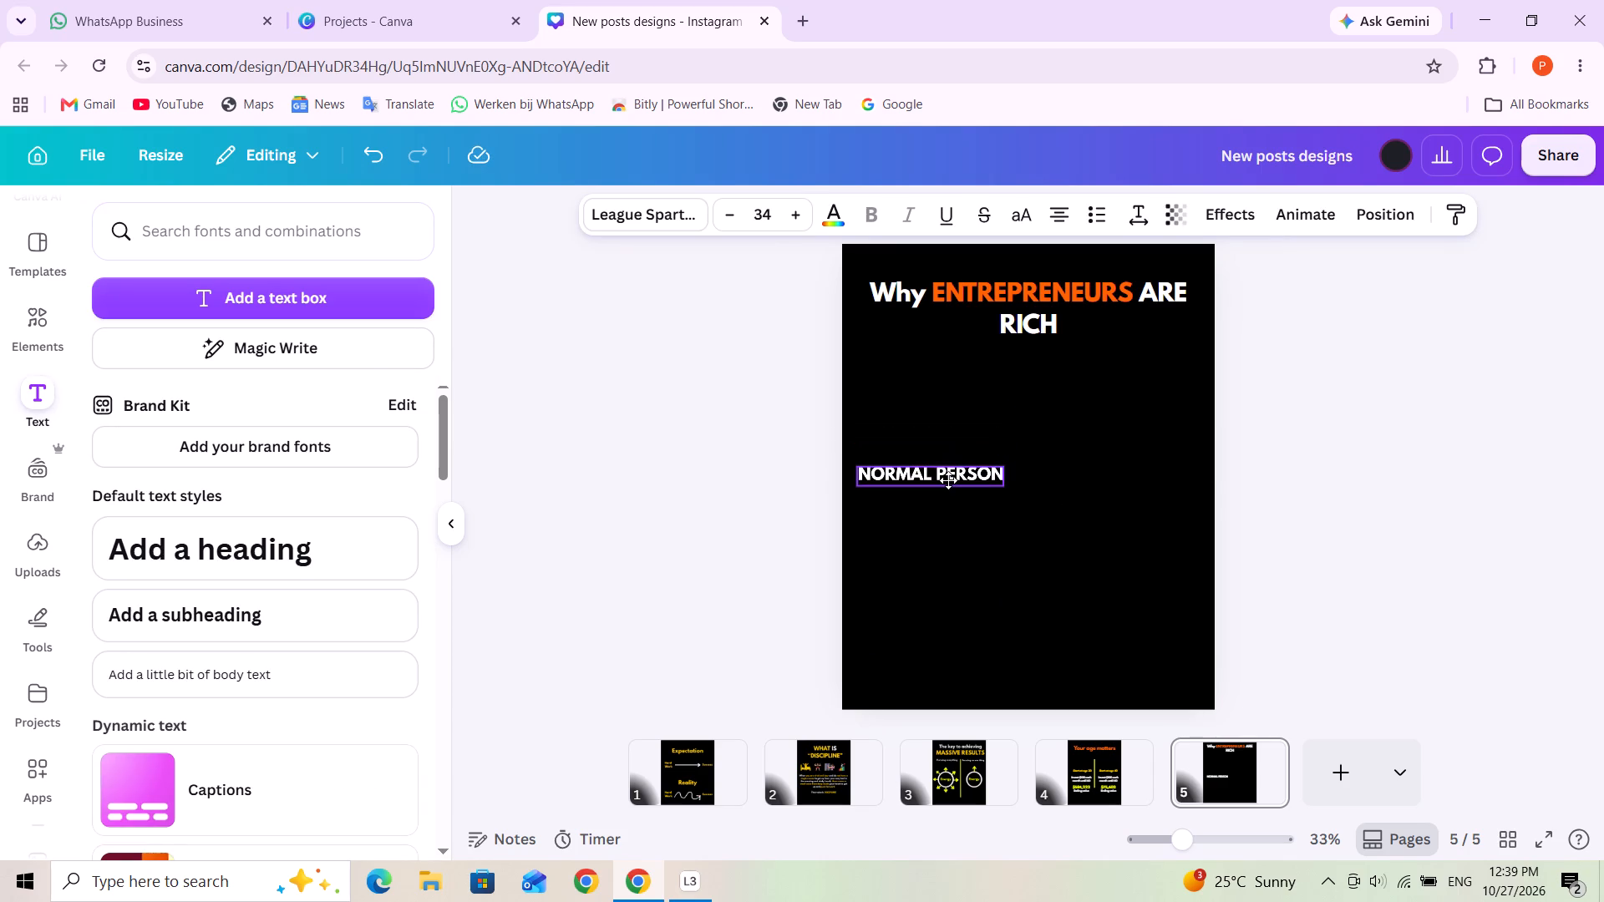
{"action": "left_click_drag", "start_coordinate": [948, 480], "coordinate": [948, 479]}
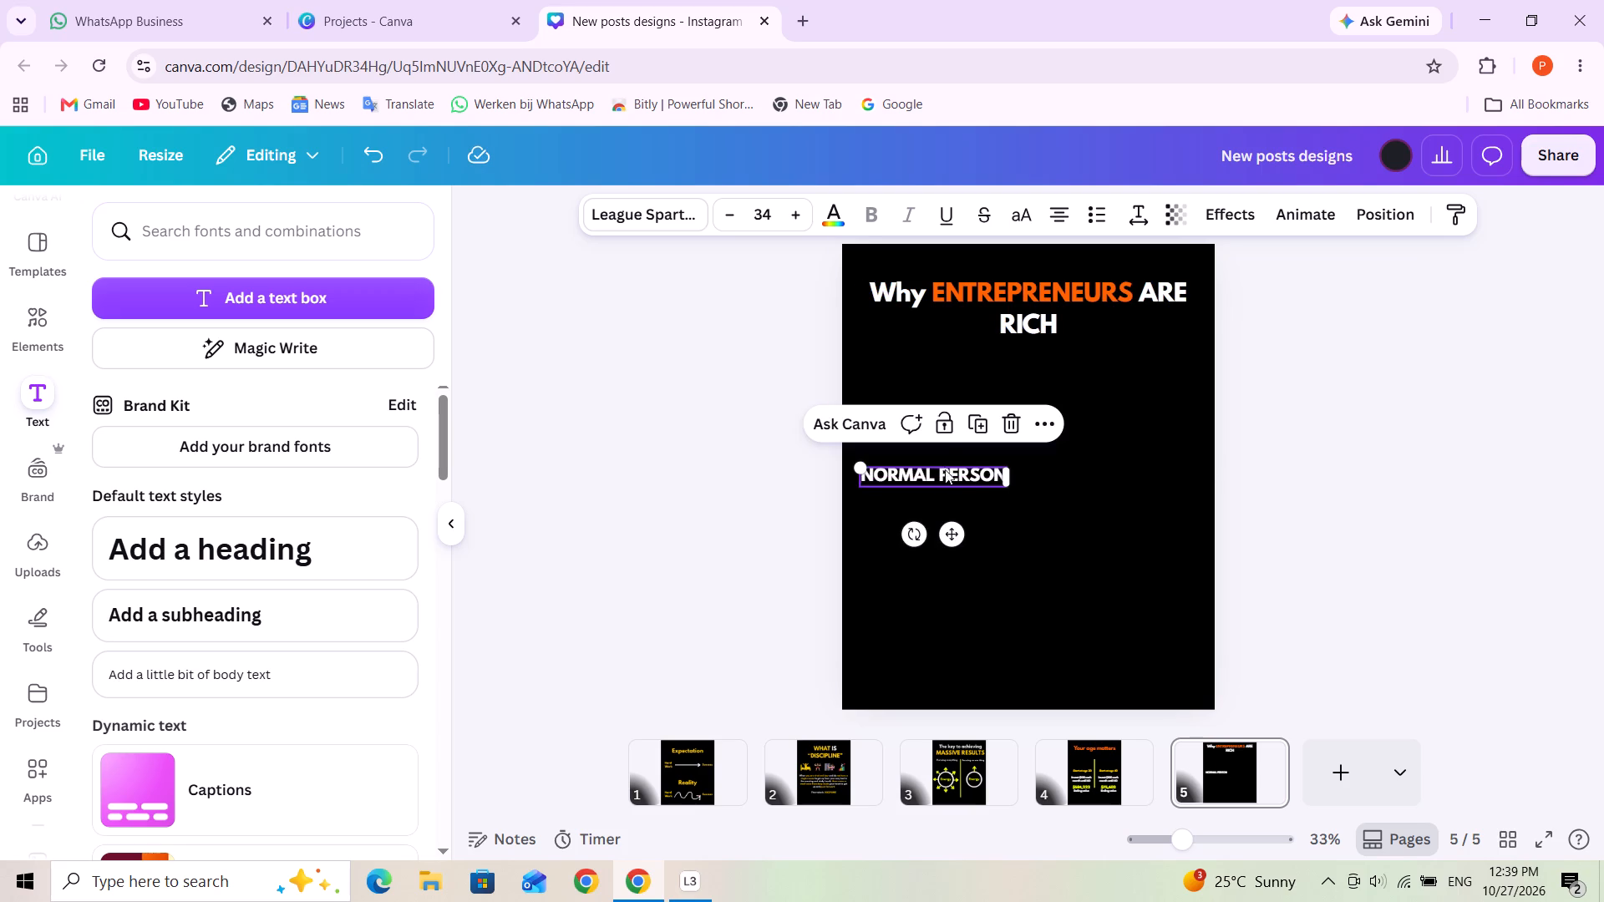
Duplicate the "NORMAL PERSON" label and place the copy in the right half of the page, level with the original.
{"action": "left_click", "coordinate": [981, 420]}
{"action": "left_click_drag", "start_coordinate": [960, 472], "coordinate": [1125, 470]}
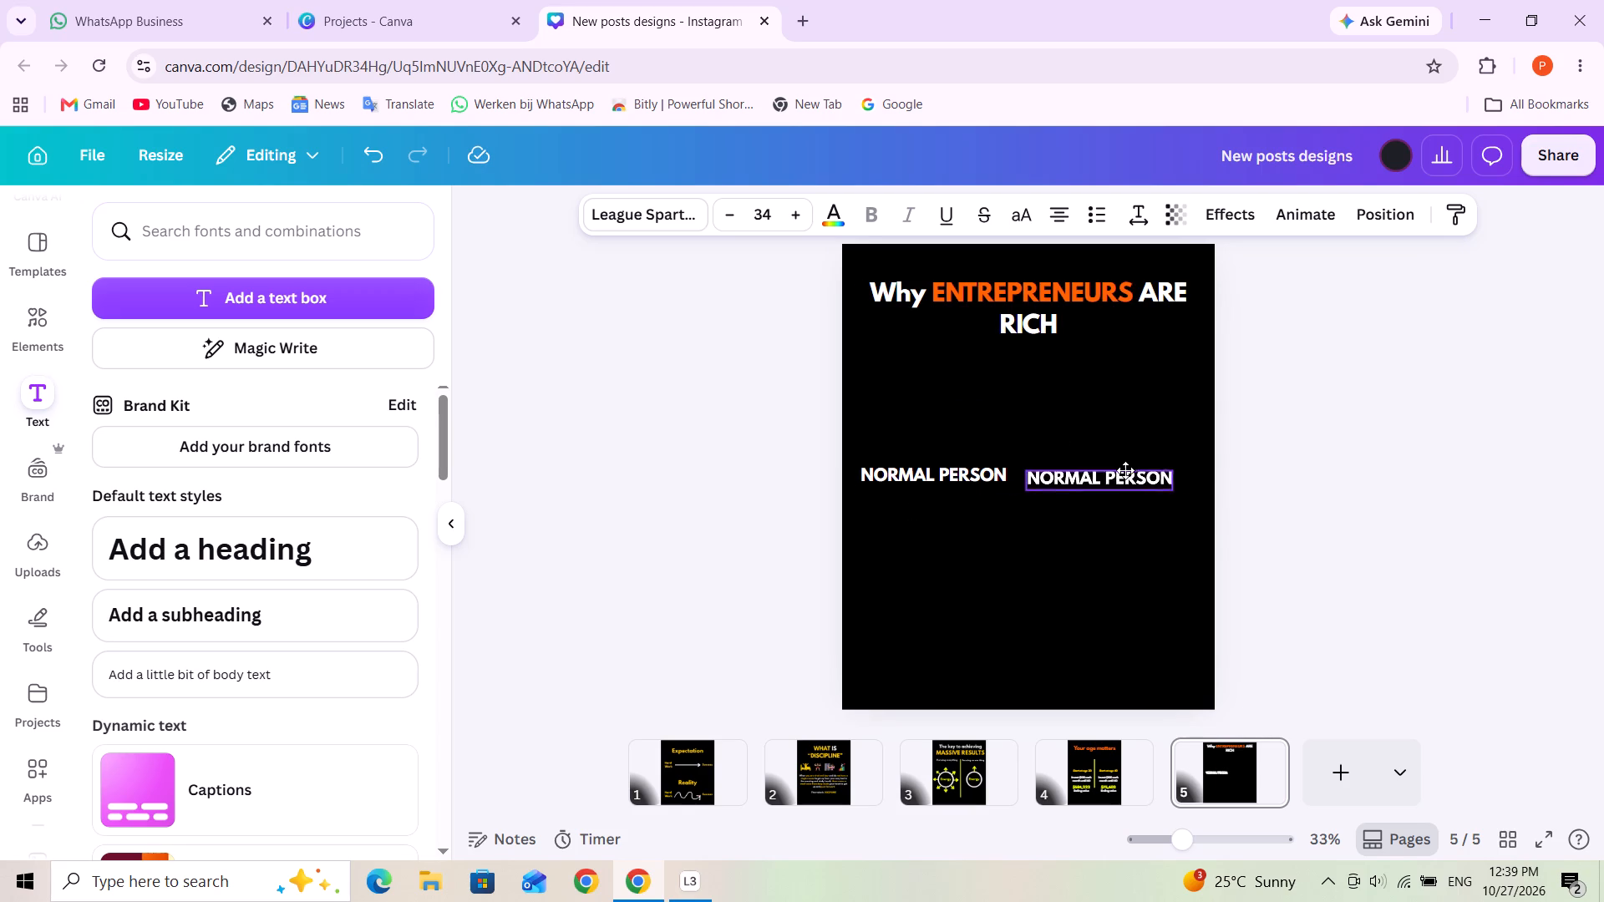
{"action": "left_click_drag", "start_coordinate": [1125, 470], "coordinate": [1150, 464]}
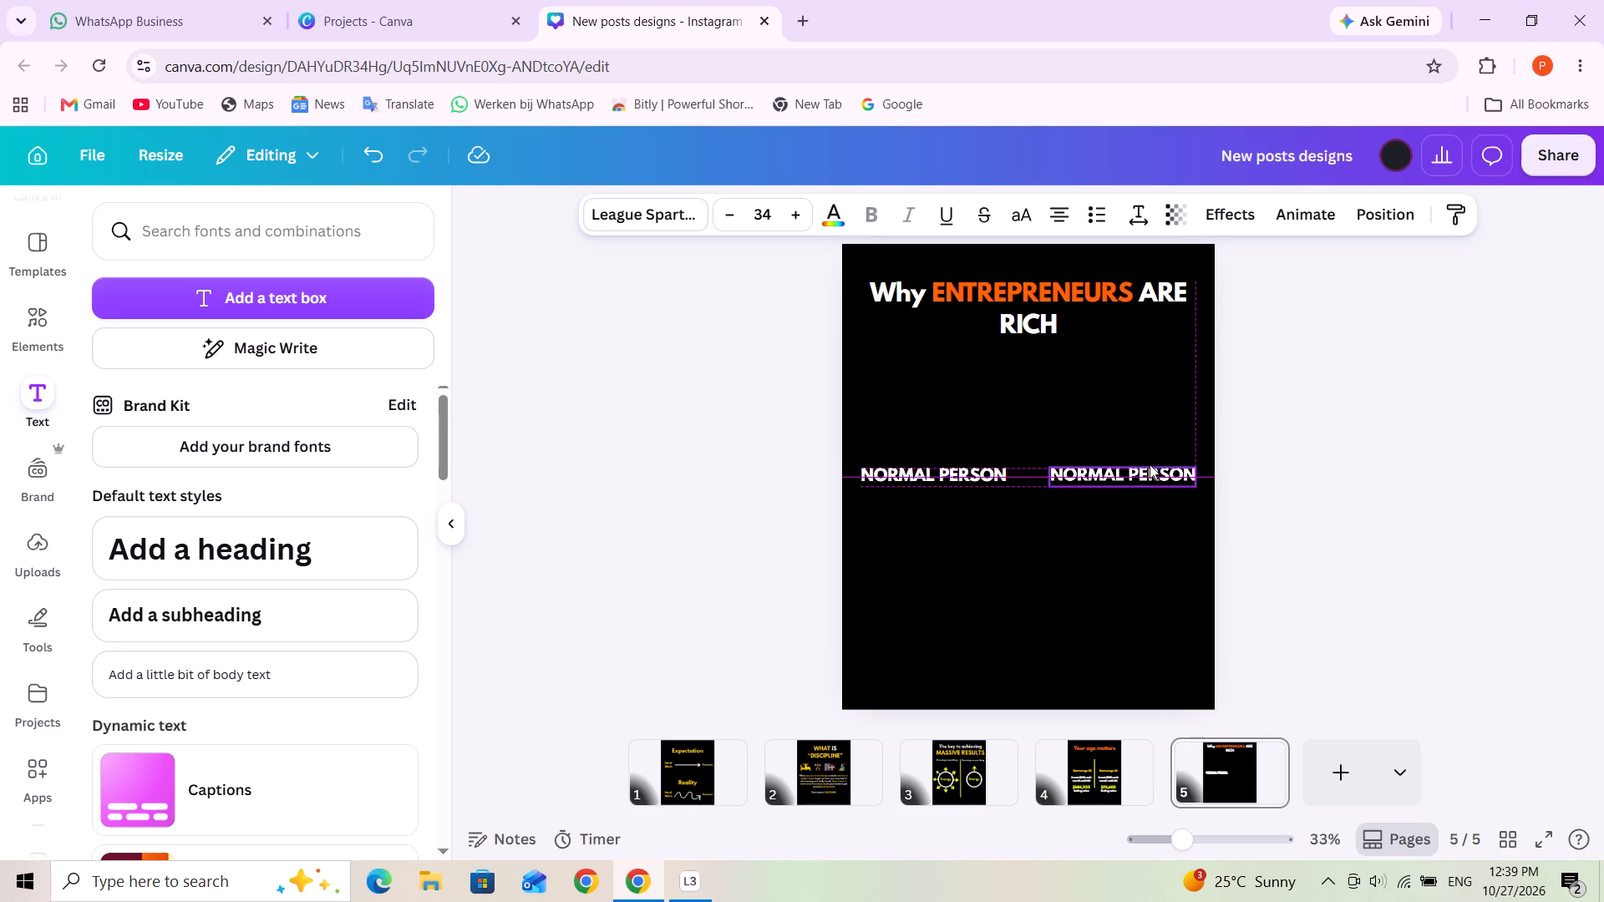
Replace the text of the copied label in the right half of page 5 with "ENTREPRENEURS".
{"action": "triple_click", "coordinate": [1148, 469]}
{"action": "type", "text": "ENTREPRENEURS"}
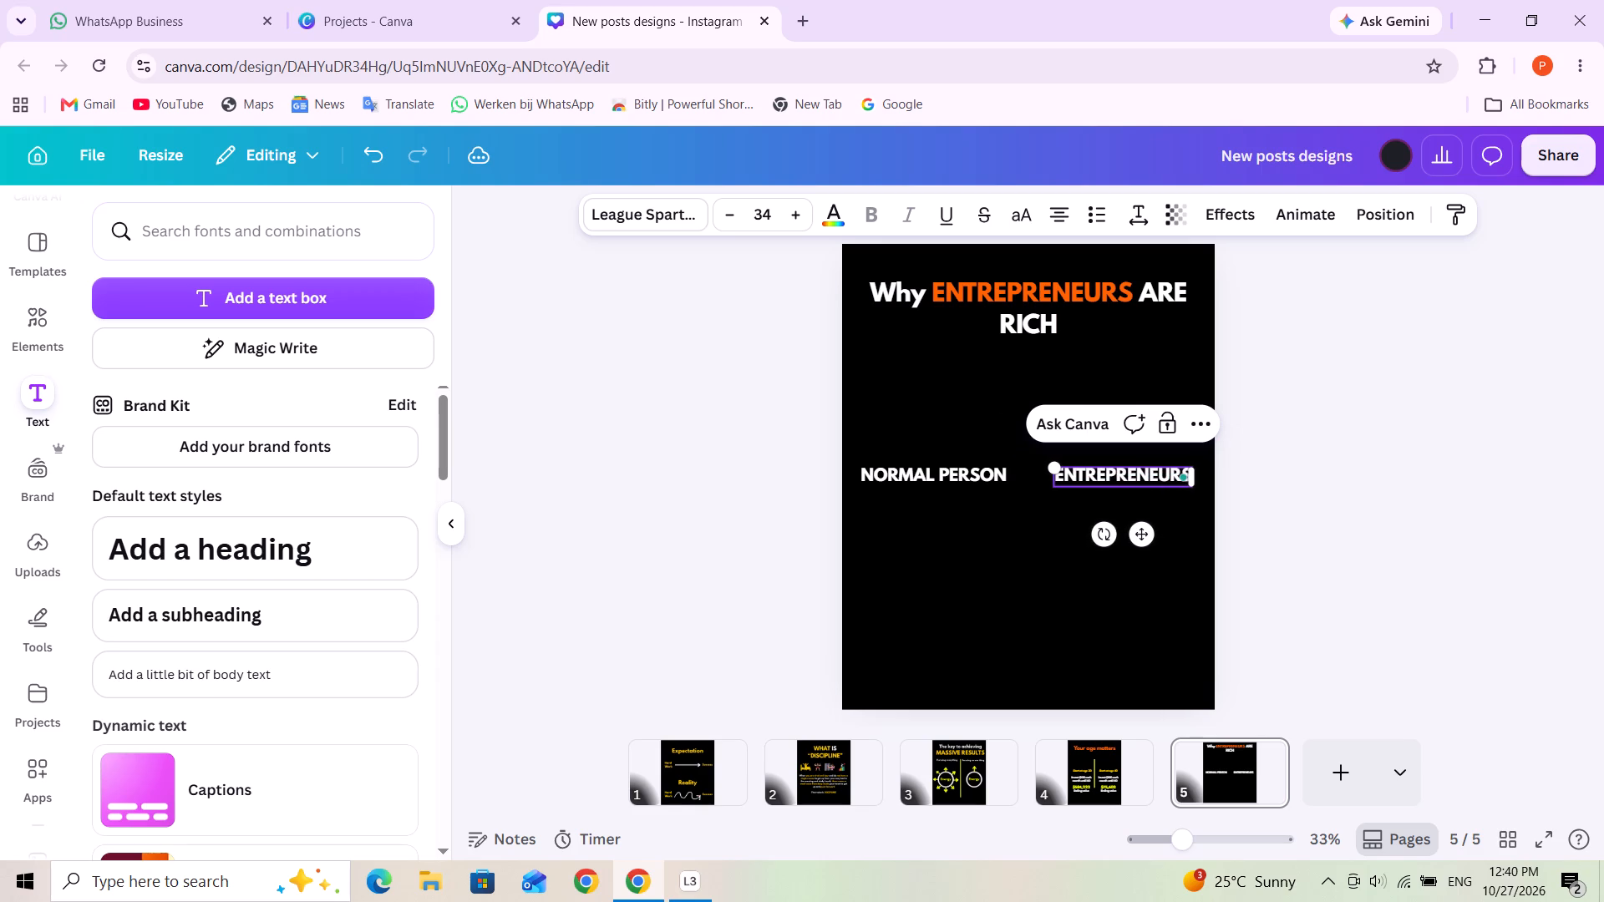
{"action": "left_click", "coordinate": [1066, 634]}
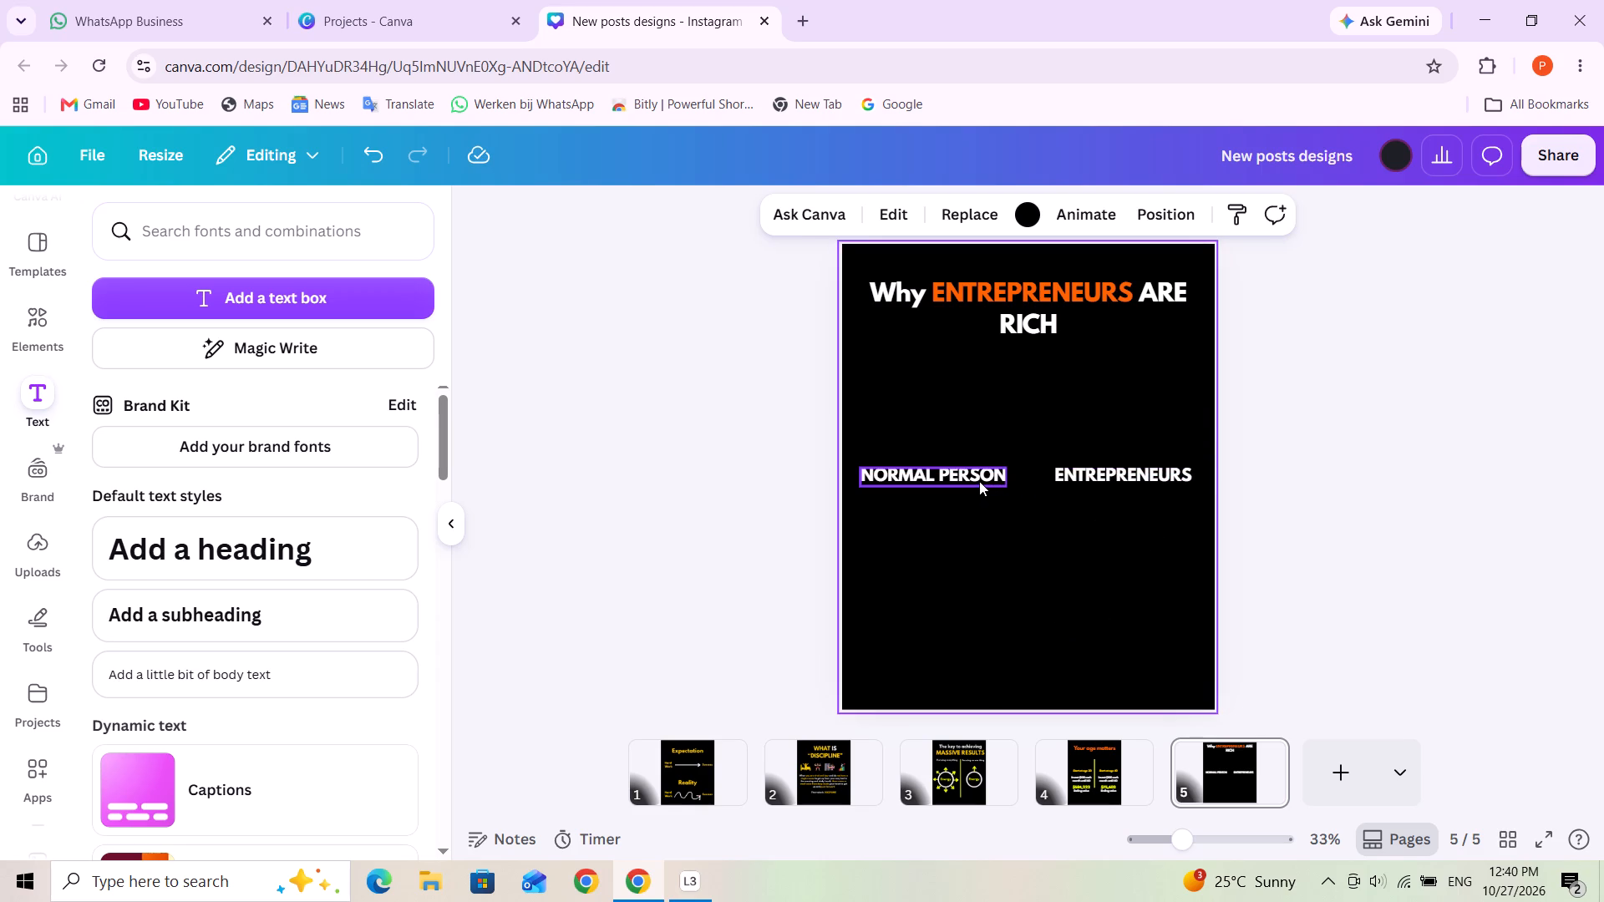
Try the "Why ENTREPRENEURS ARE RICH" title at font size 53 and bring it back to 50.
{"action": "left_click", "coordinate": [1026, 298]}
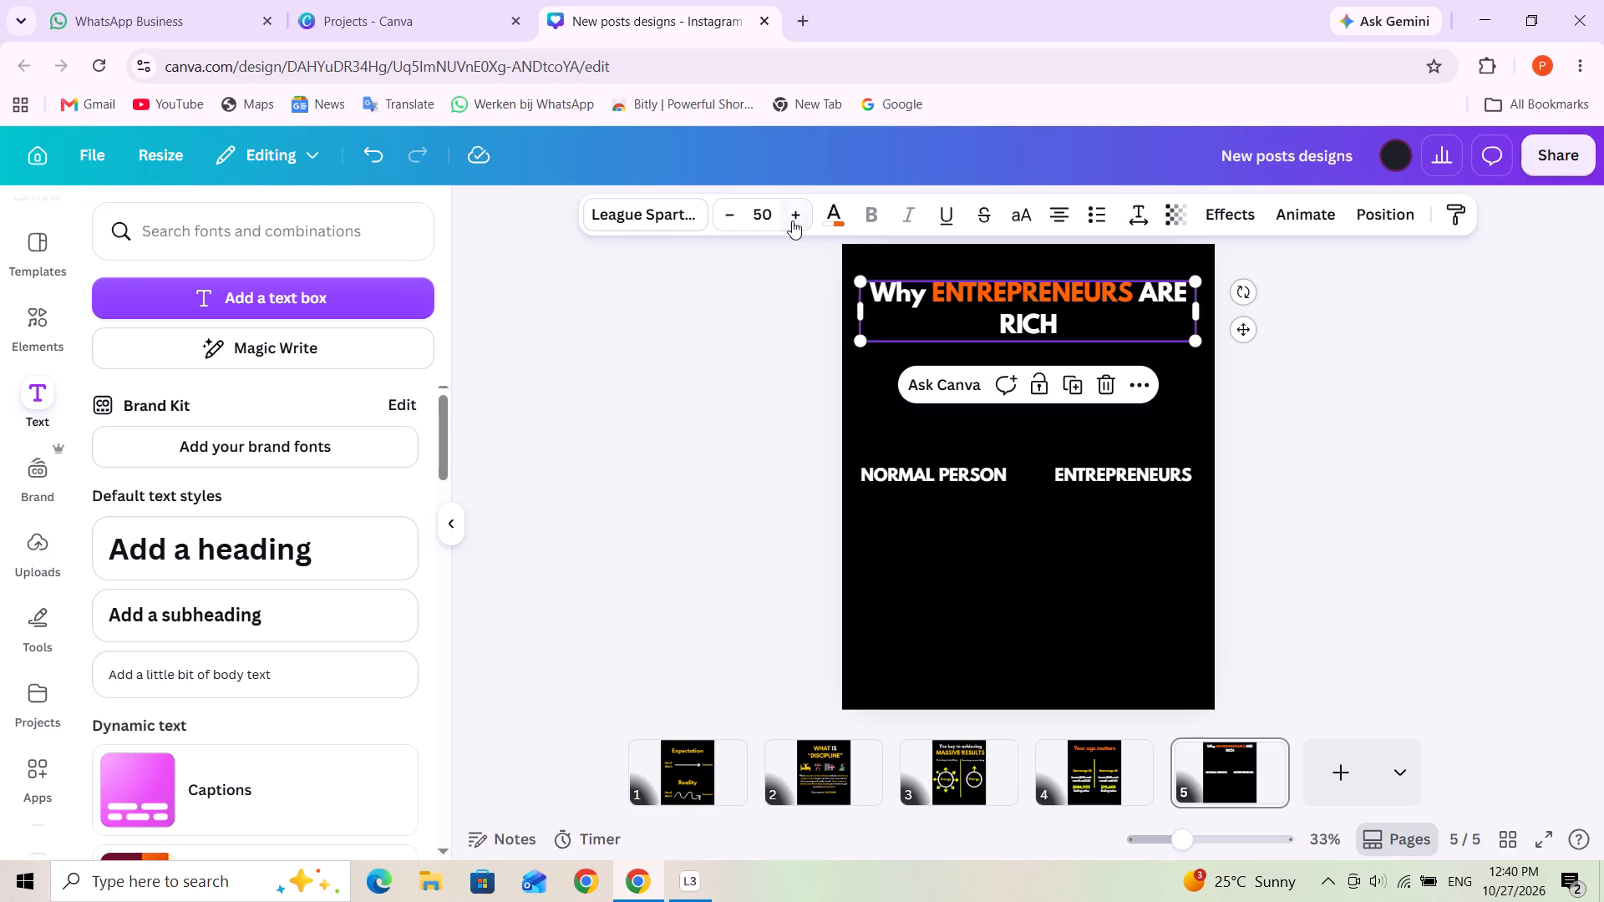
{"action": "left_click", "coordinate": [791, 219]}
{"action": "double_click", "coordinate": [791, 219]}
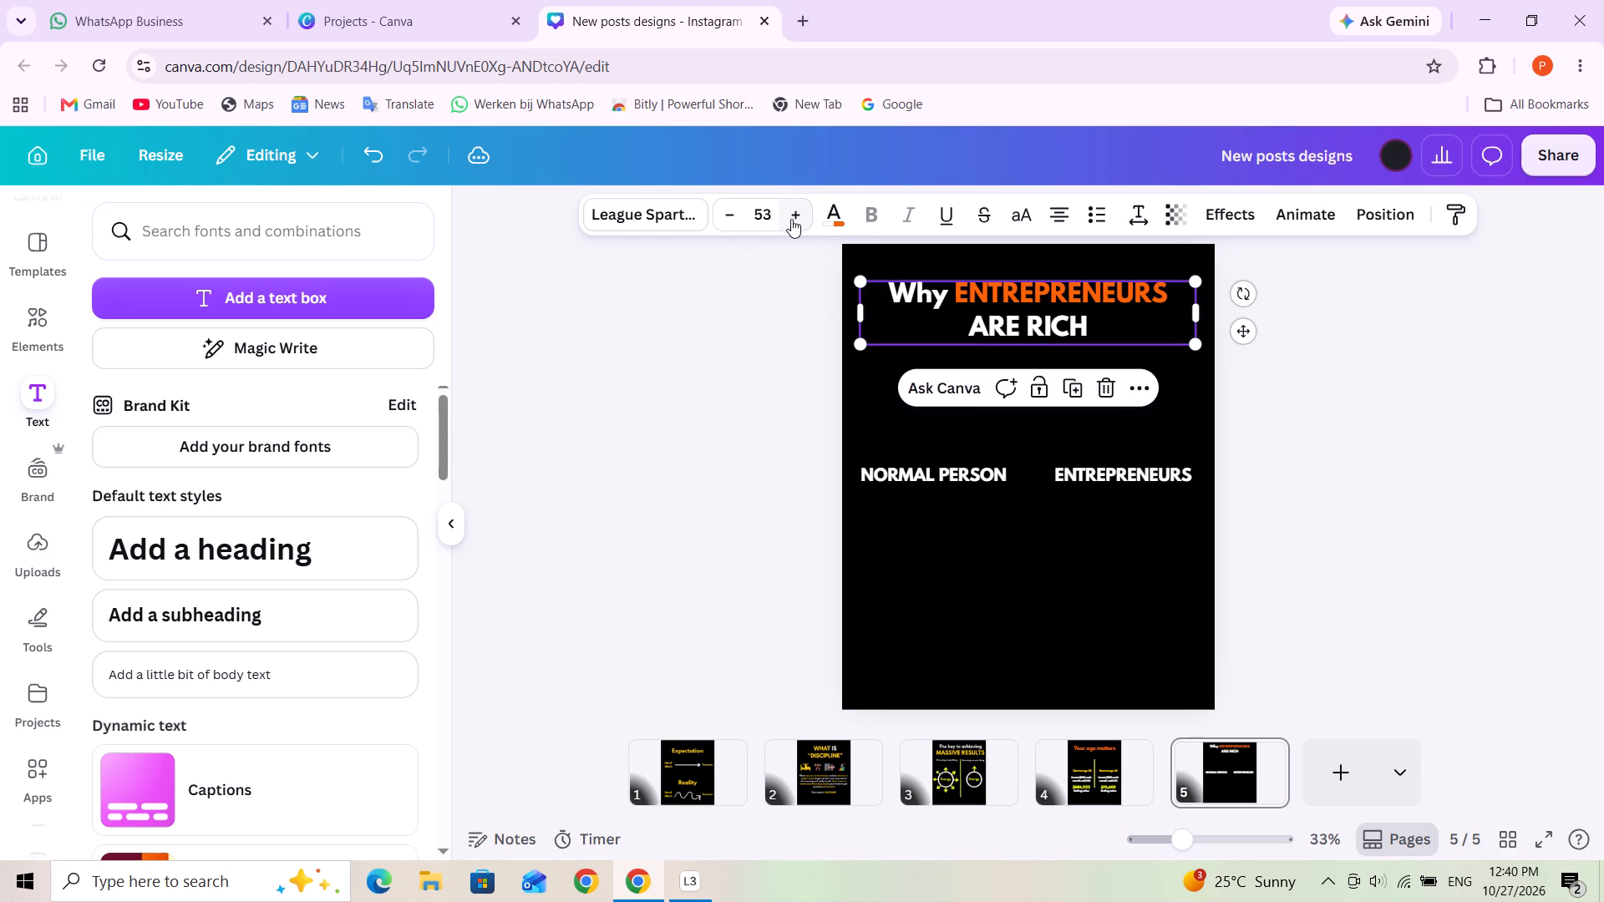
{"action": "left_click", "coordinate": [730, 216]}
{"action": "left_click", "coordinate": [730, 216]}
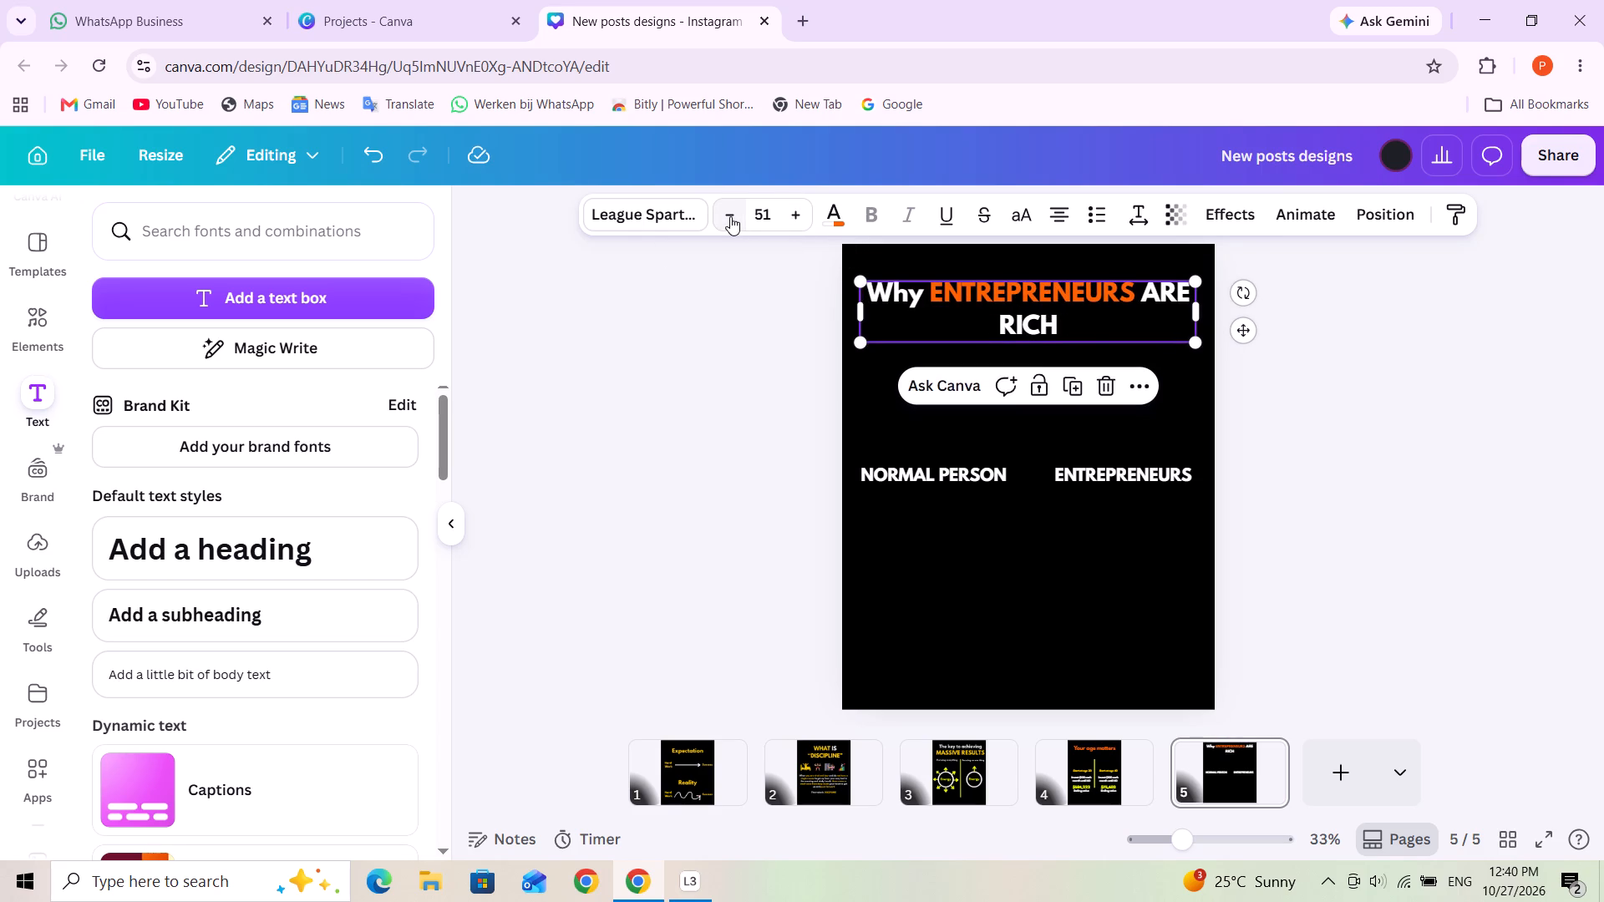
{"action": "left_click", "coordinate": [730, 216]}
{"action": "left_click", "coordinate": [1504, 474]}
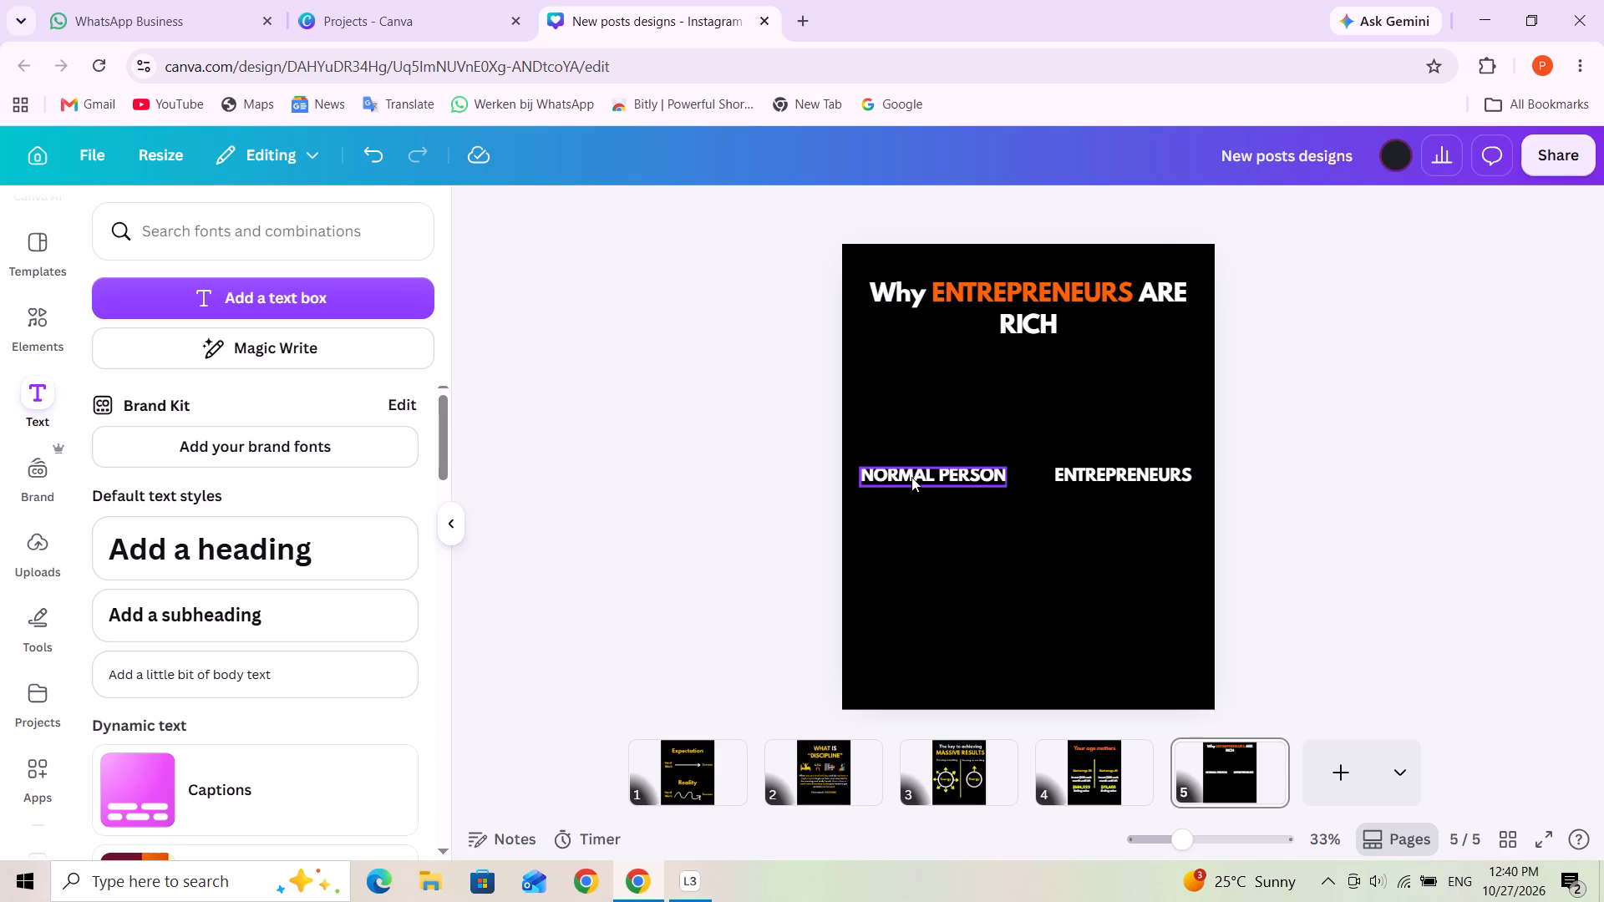
Move the "NORMAL PERSON" and "ENTREPRENEURS" labels up below the title, level with each other near opposite page margins.
{"action": "left_click_drag", "start_coordinate": [894, 476], "coordinate": [897, 393]}
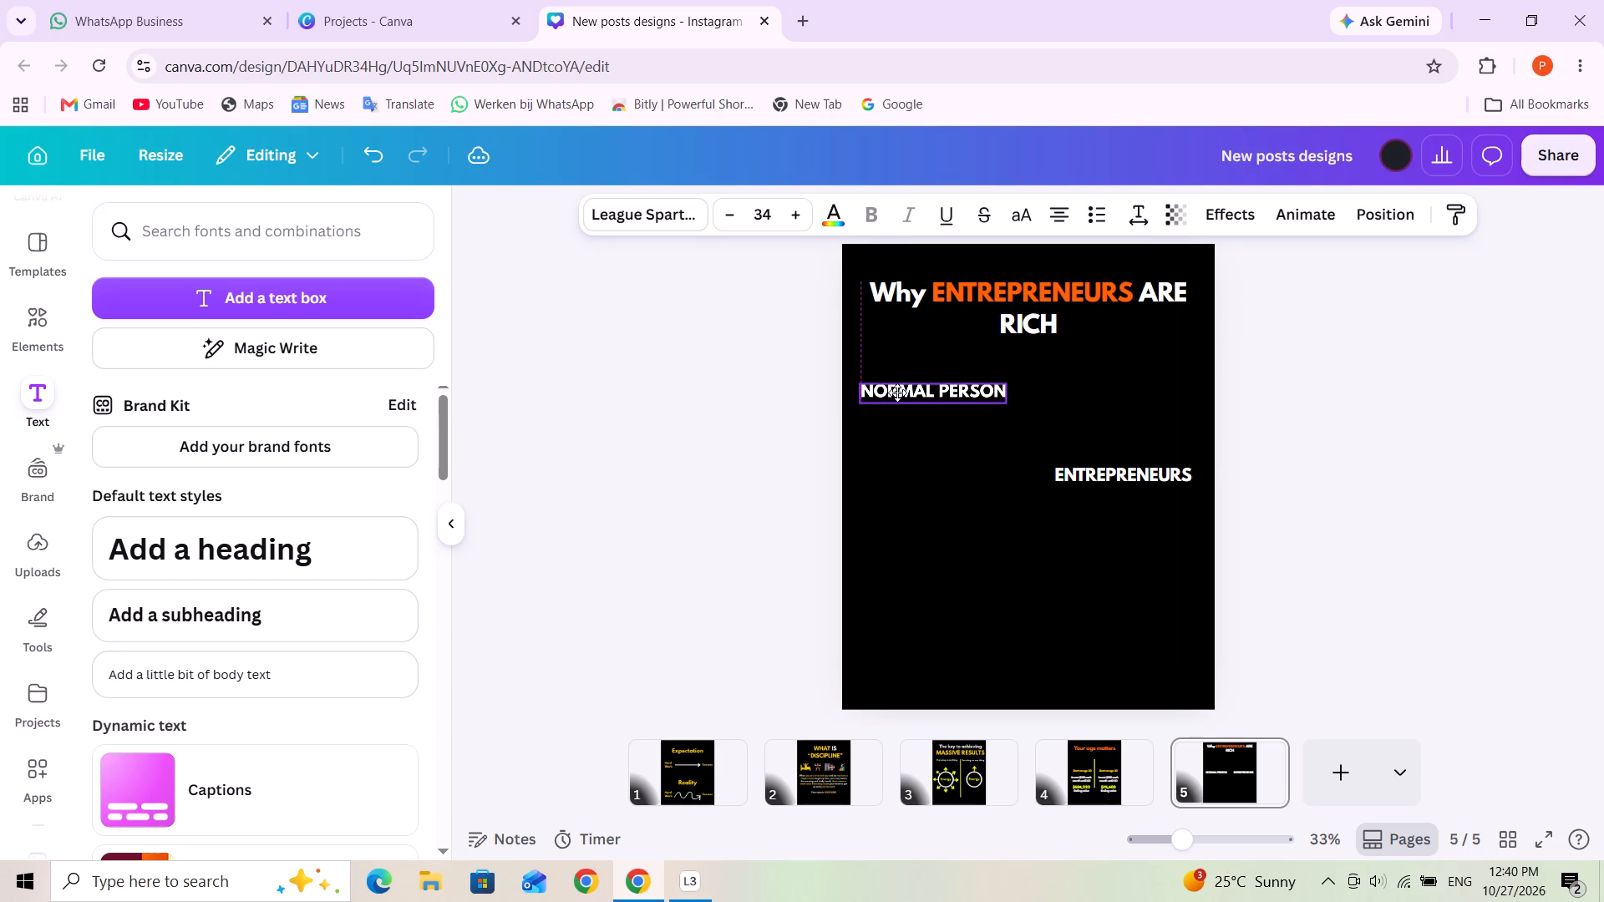
{"action": "left_click_drag", "start_coordinate": [897, 393], "coordinate": [896, 403]}
{"action": "left_click_drag", "start_coordinate": [1112, 471], "coordinate": [1111, 403]}
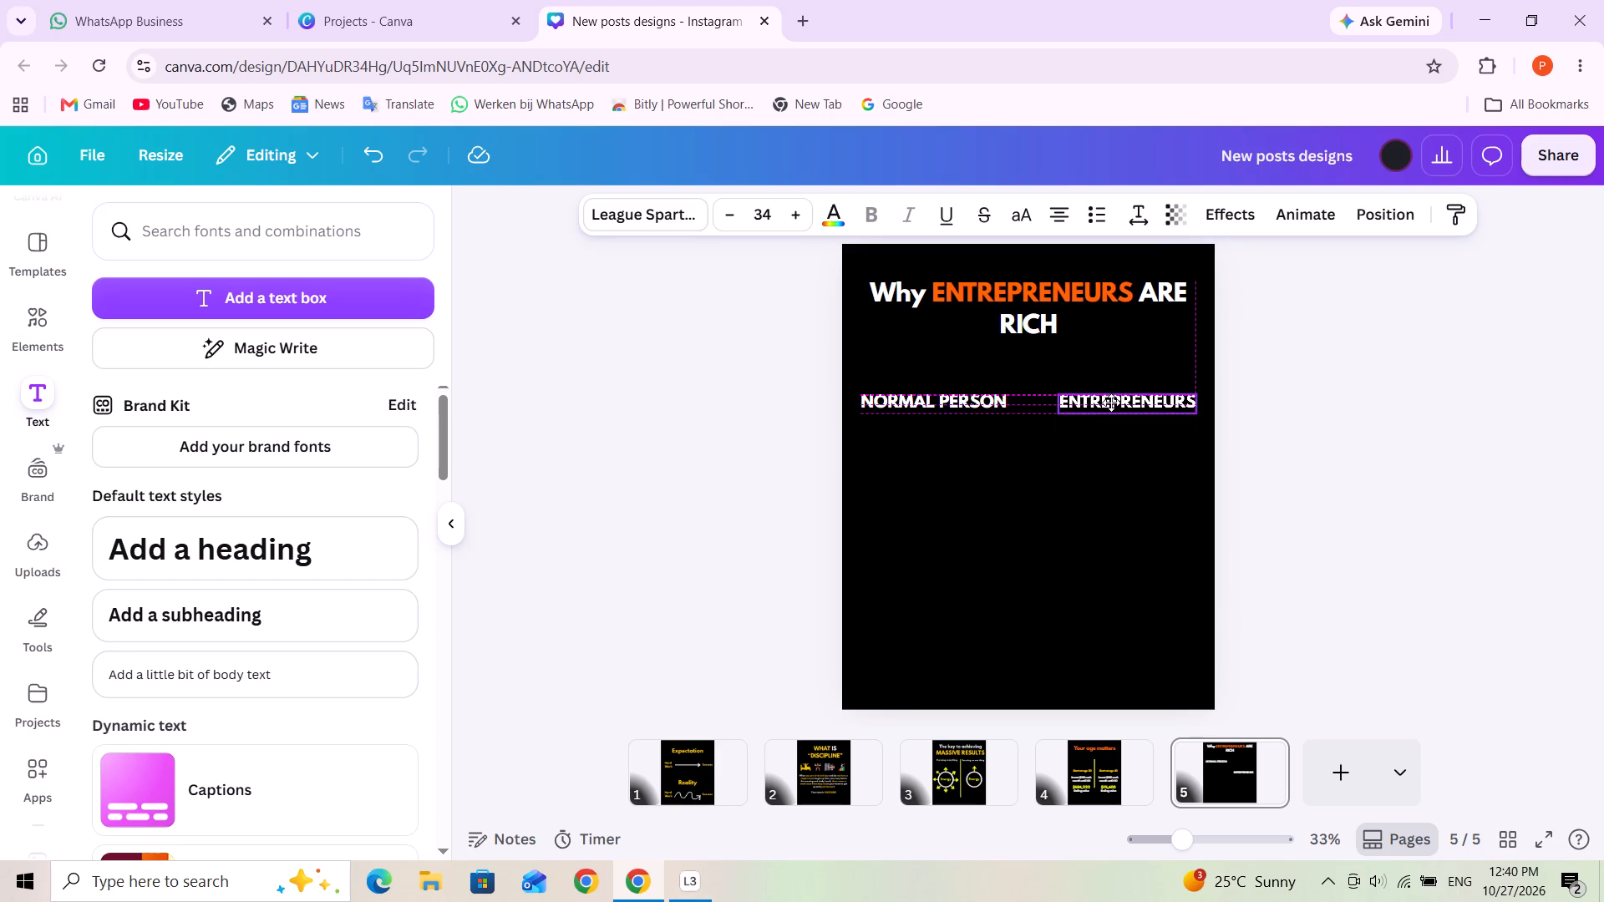
{"action": "left_click_drag", "start_coordinate": [1111, 403], "coordinate": [1111, 402]}
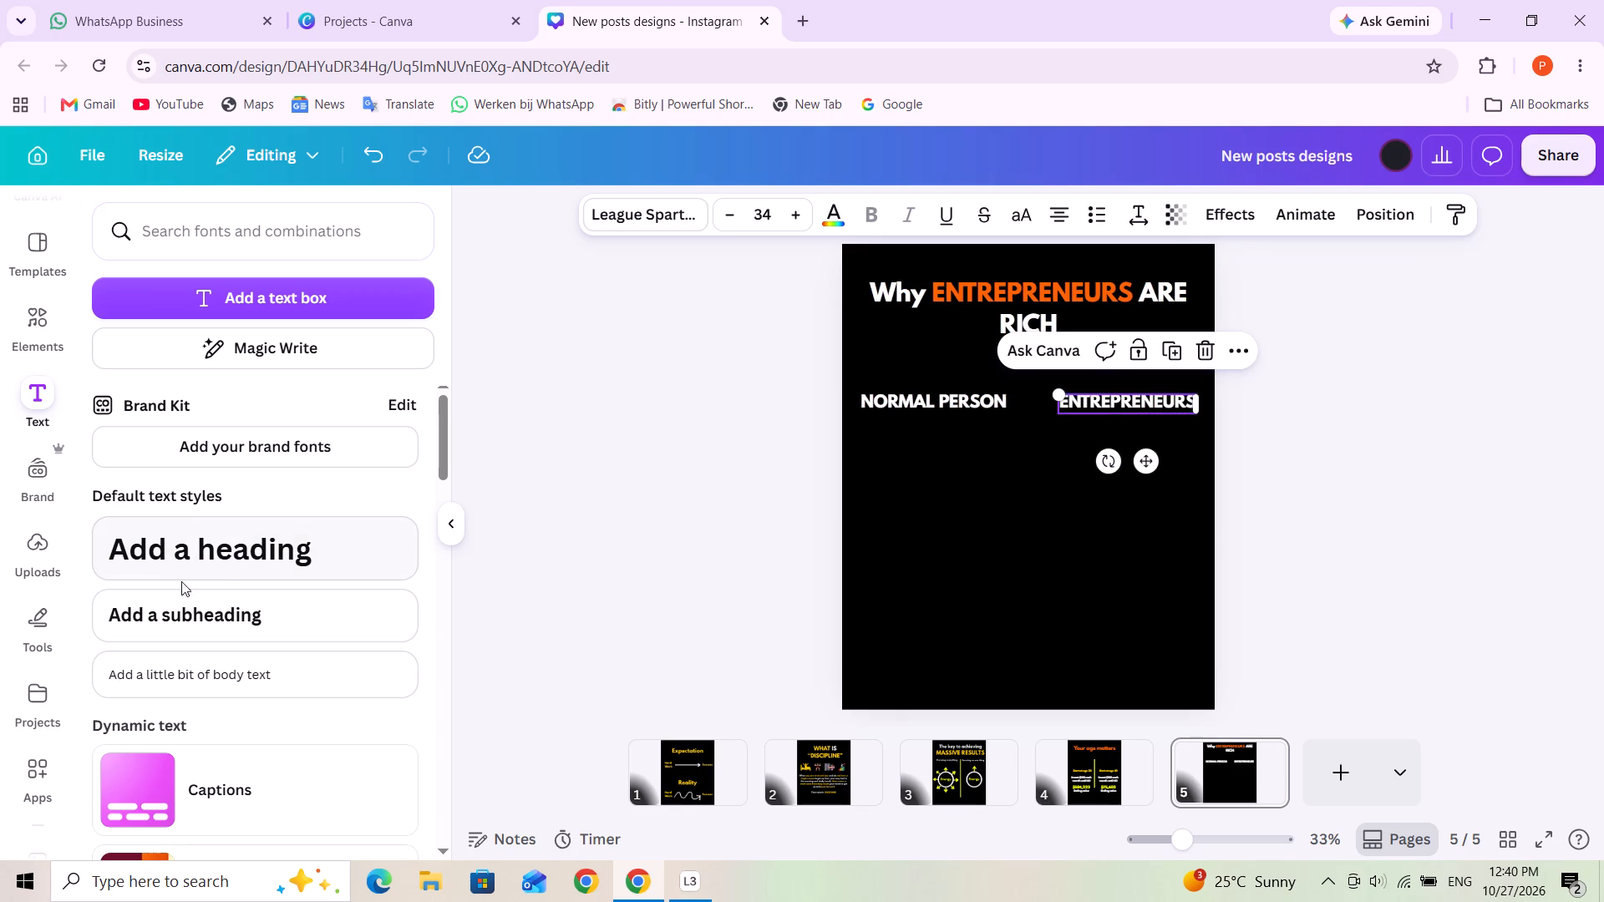
Add a subheading to page 5 with the text "DRINKS".
{"action": "left_click", "coordinate": [223, 629]}
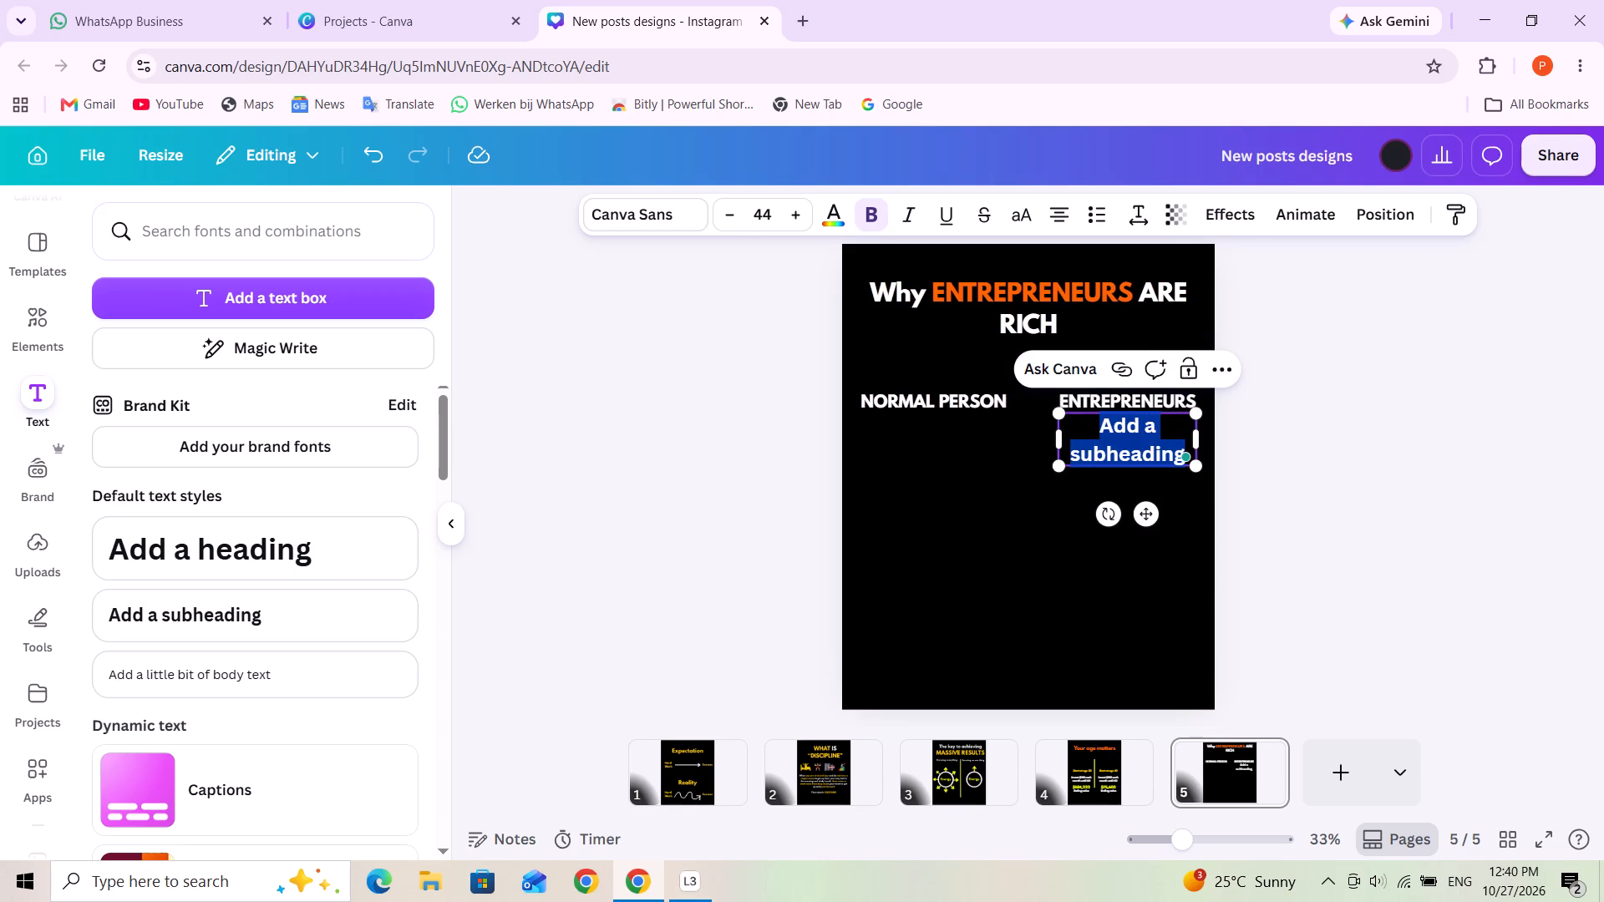
{"action": "type", "text": "DRINKS"}
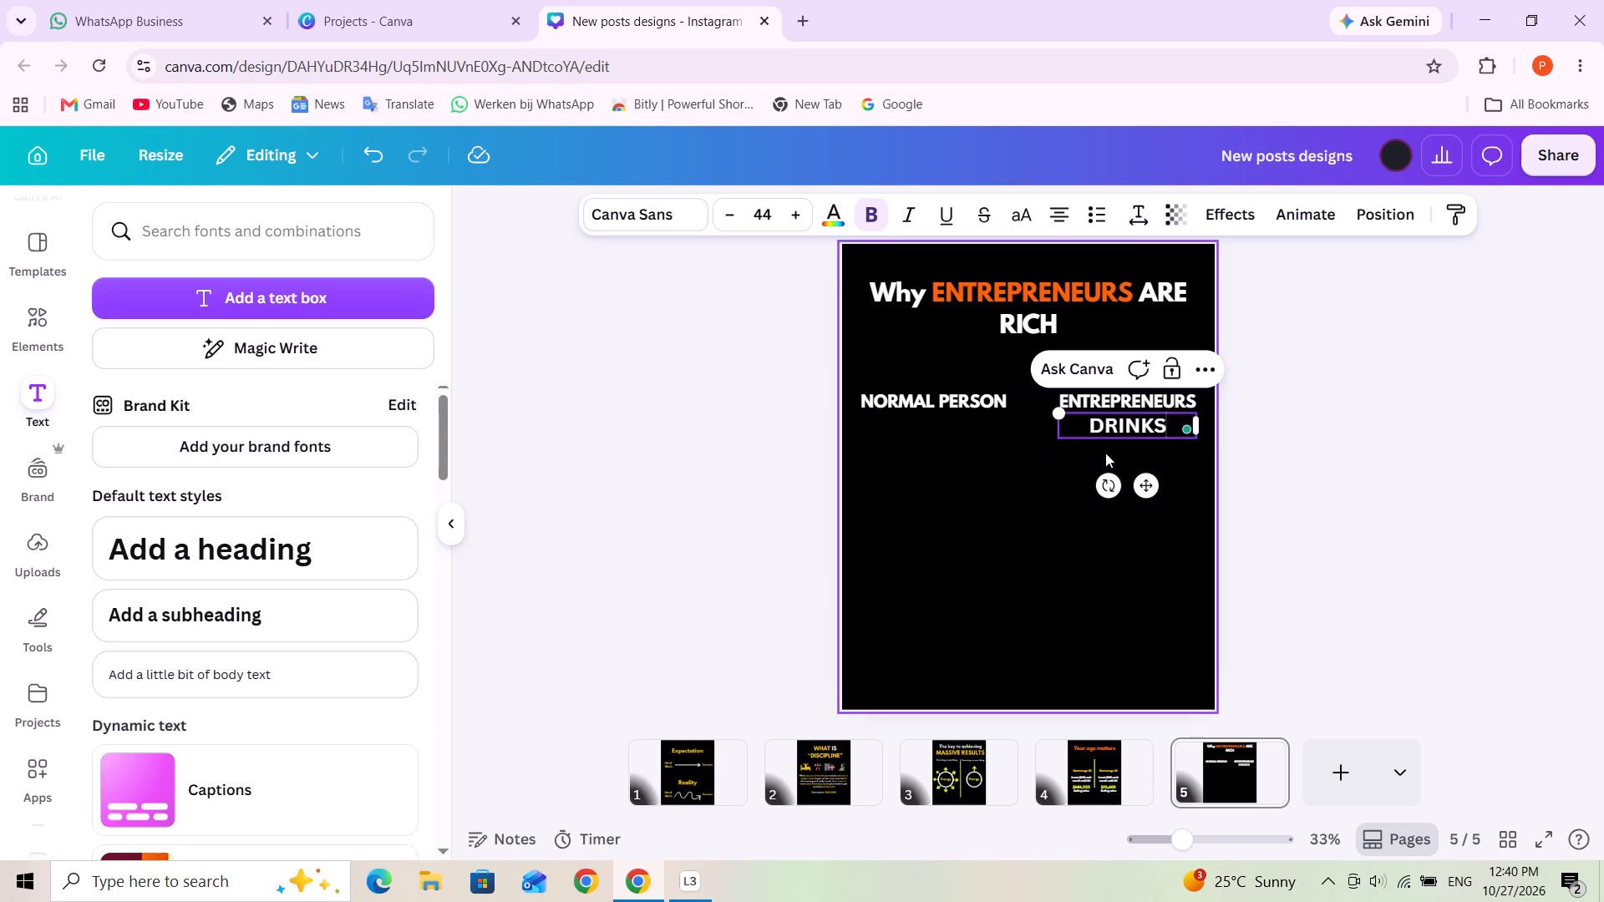
Change the "DRINKS" text's font to League Spartan and reduce its size to 35.
{"action": "left_click", "coordinate": [675, 221]}
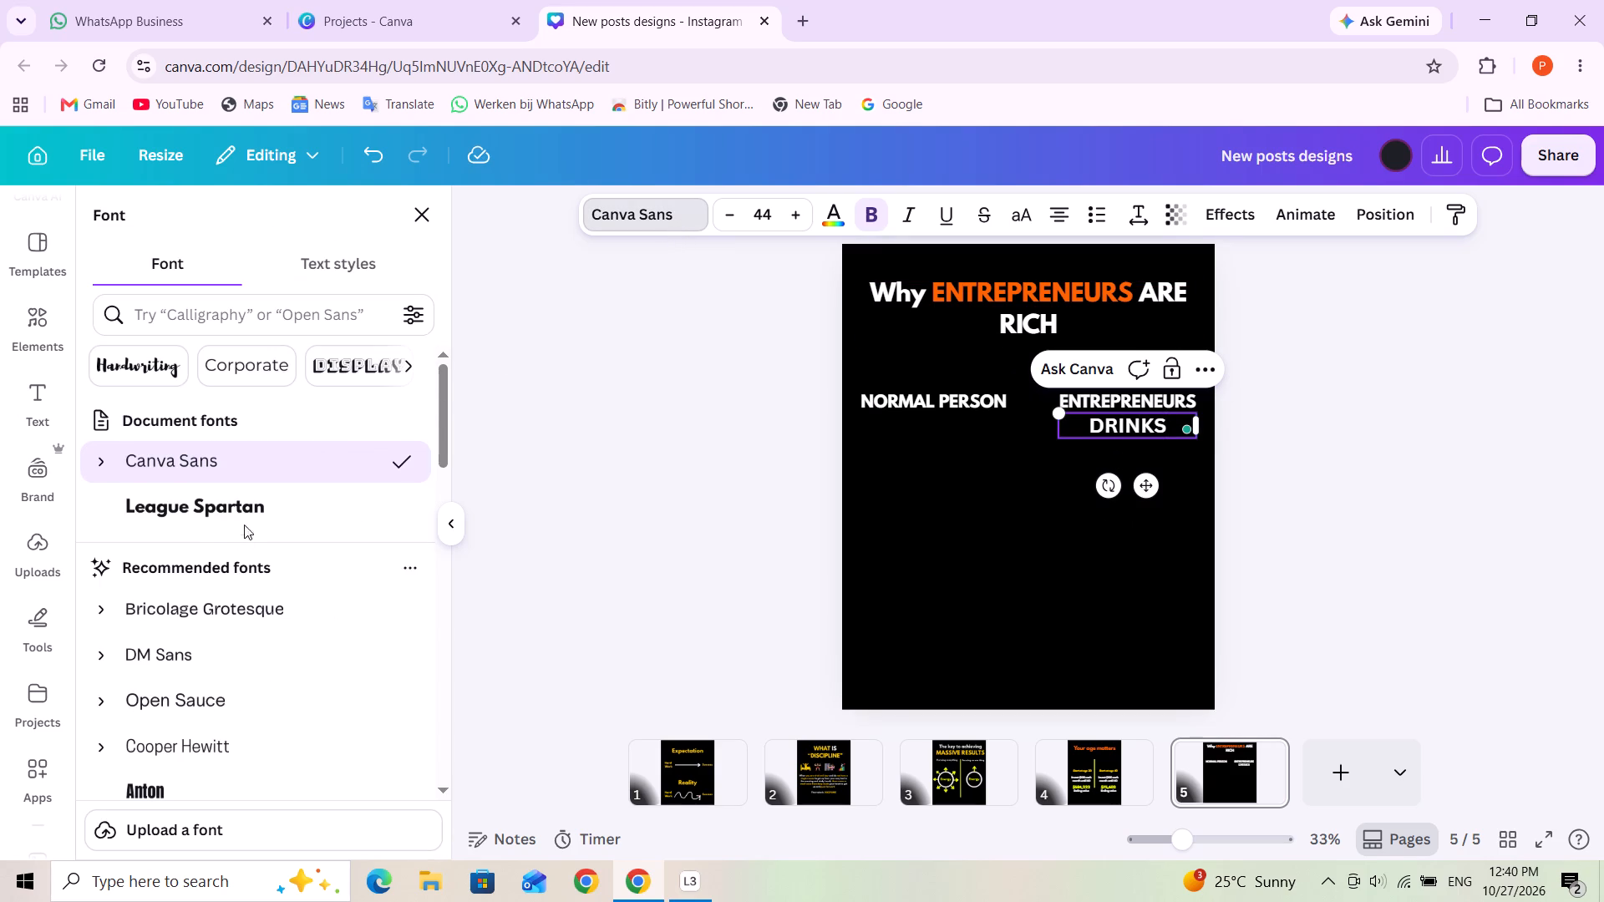
{"action": "left_click", "coordinate": [248, 512]}
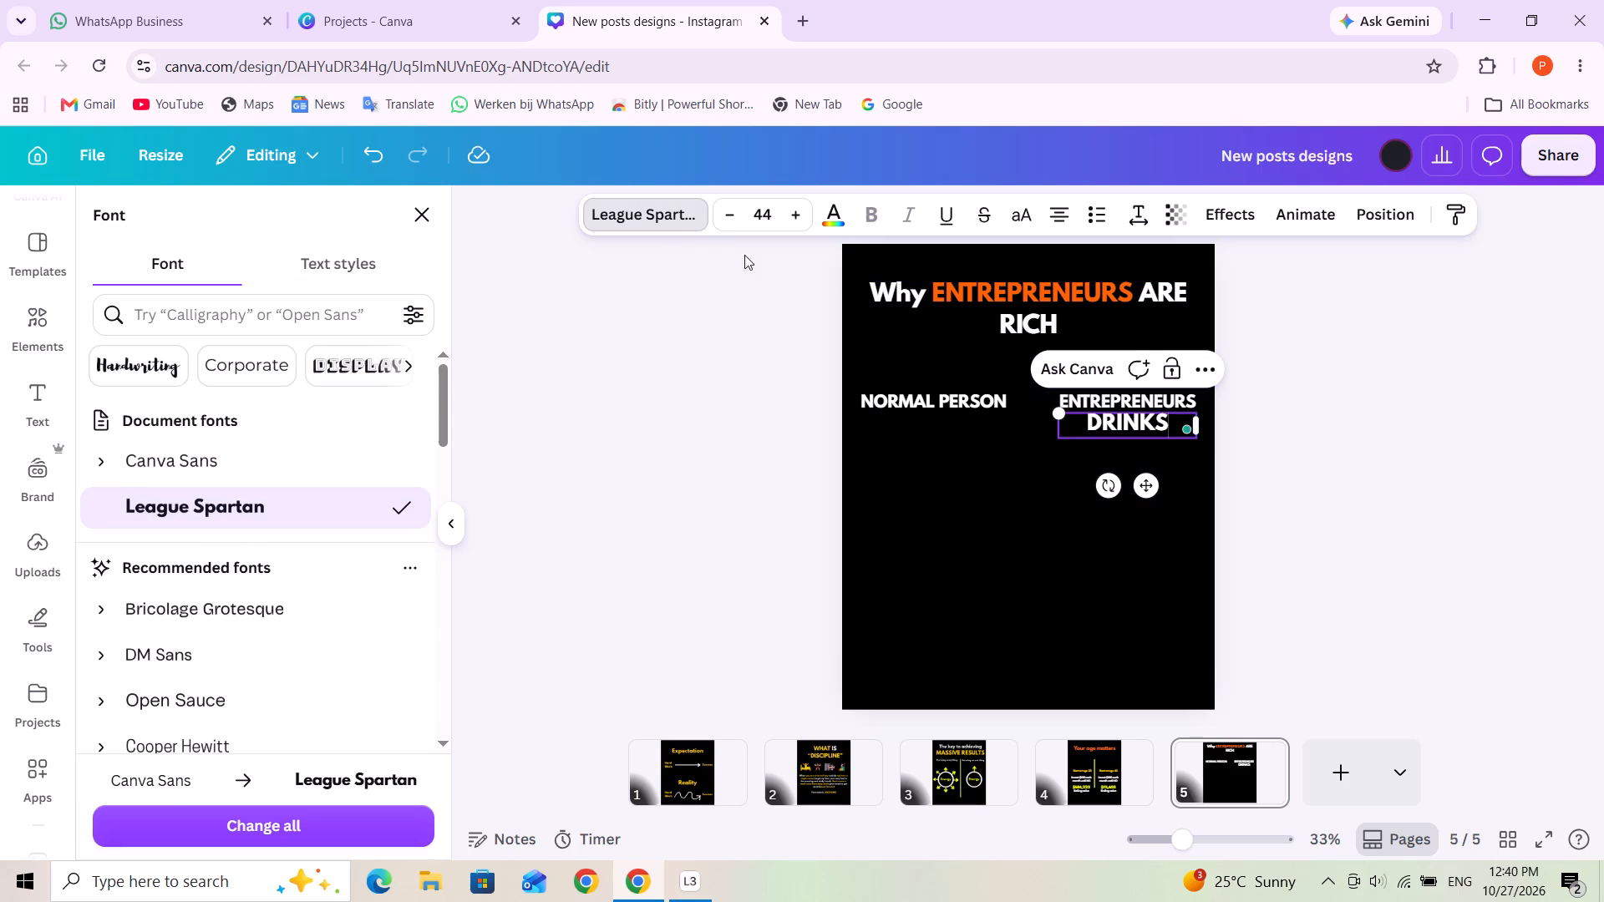
{"action": "left_click", "coordinate": [723, 215]}
{"action": "triple_click", "coordinate": [723, 215]}
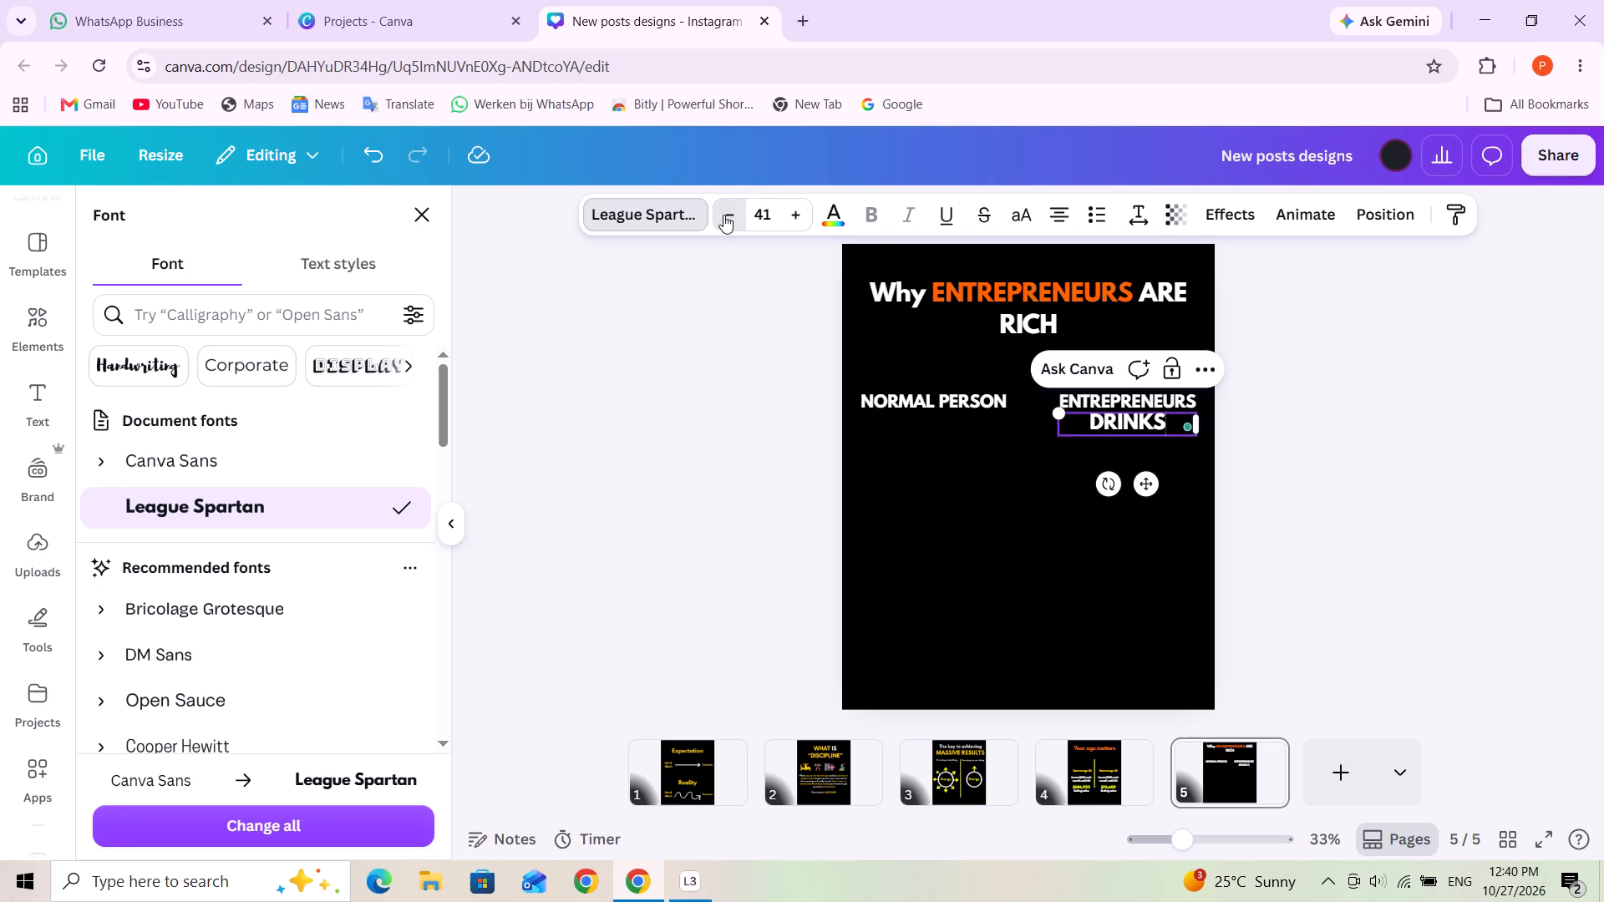
{"action": "triple_click", "coordinate": [723, 215]}
{"action": "left_click", "coordinate": [723, 215]}
{"action": "left_click", "coordinate": [723, 215]}
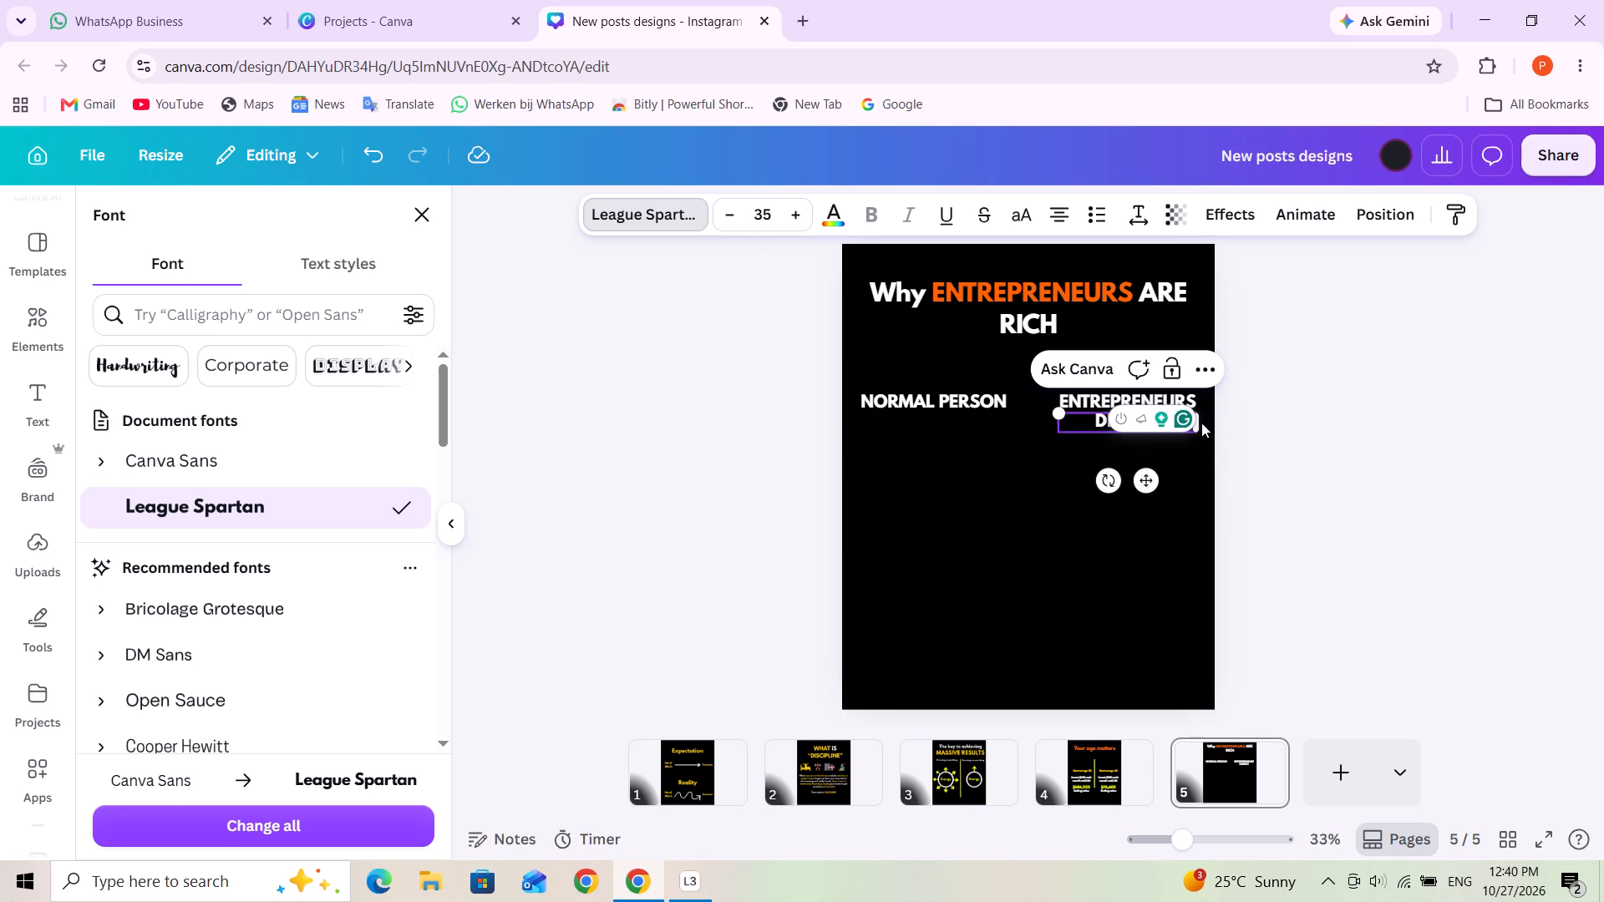
{"action": "left_click", "coordinate": [1189, 448]}
Narrow the "DRINKS" text box to fit its word and place it under the start of the "NORMAL PERSON" label.
{"action": "left_click", "coordinate": [1168, 421]}
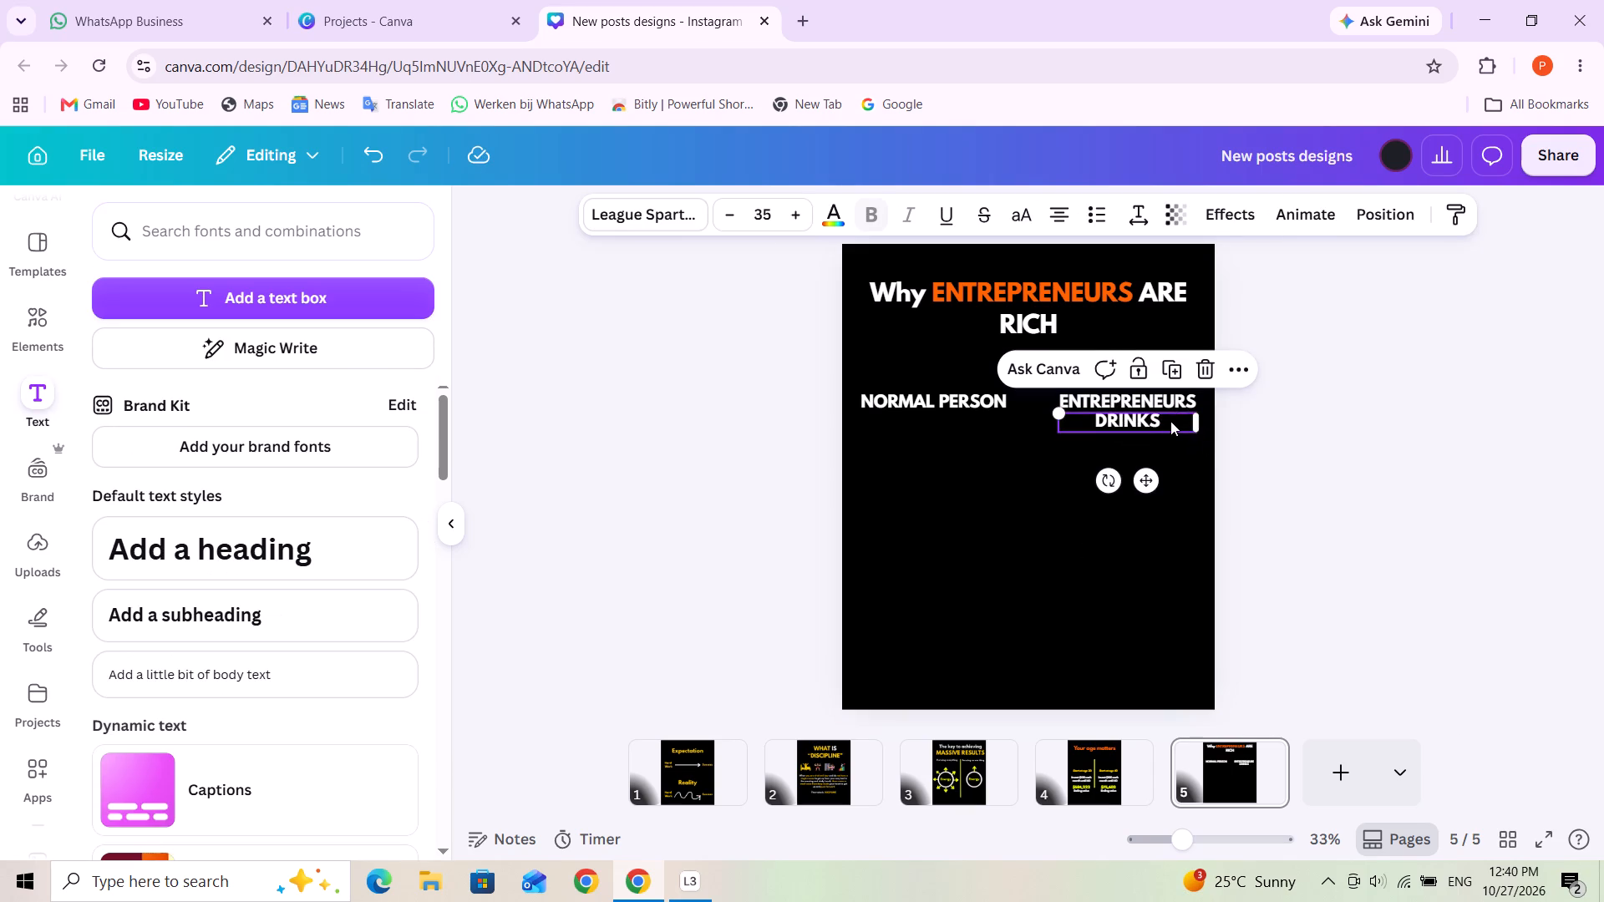
{"action": "left_click_drag", "start_coordinate": [1201, 423], "coordinate": [1144, 423]}
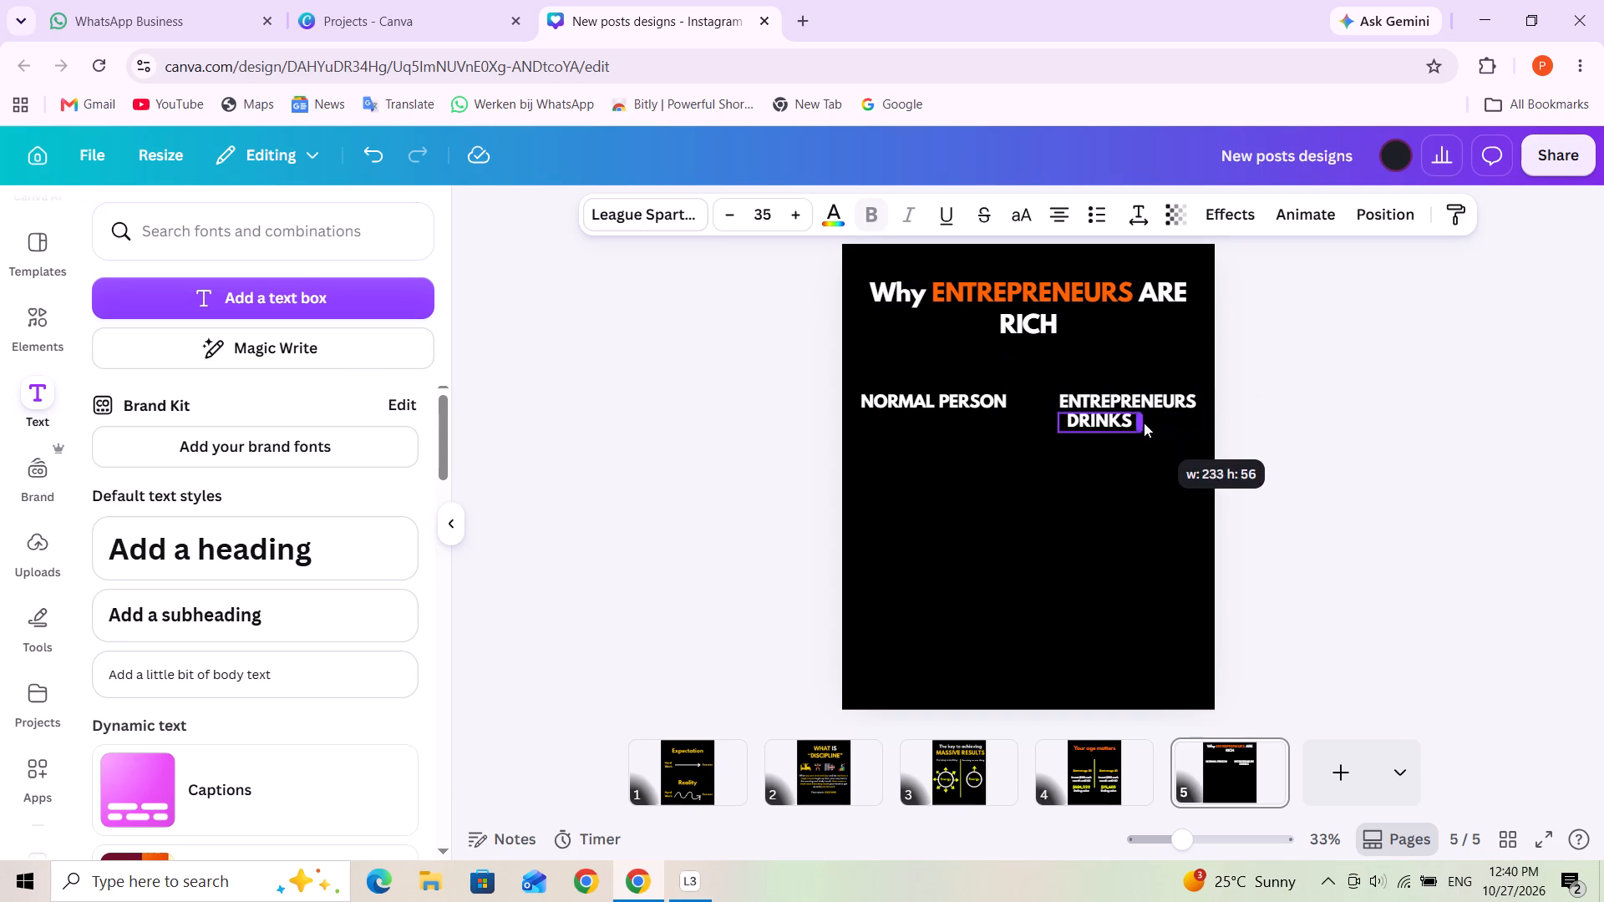
{"action": "left_click_drag", "start_coordinate": [1144, 423], "coordinate": [1135, 423]}
{"action": "left_click", "coordinate": [1171, 479]}
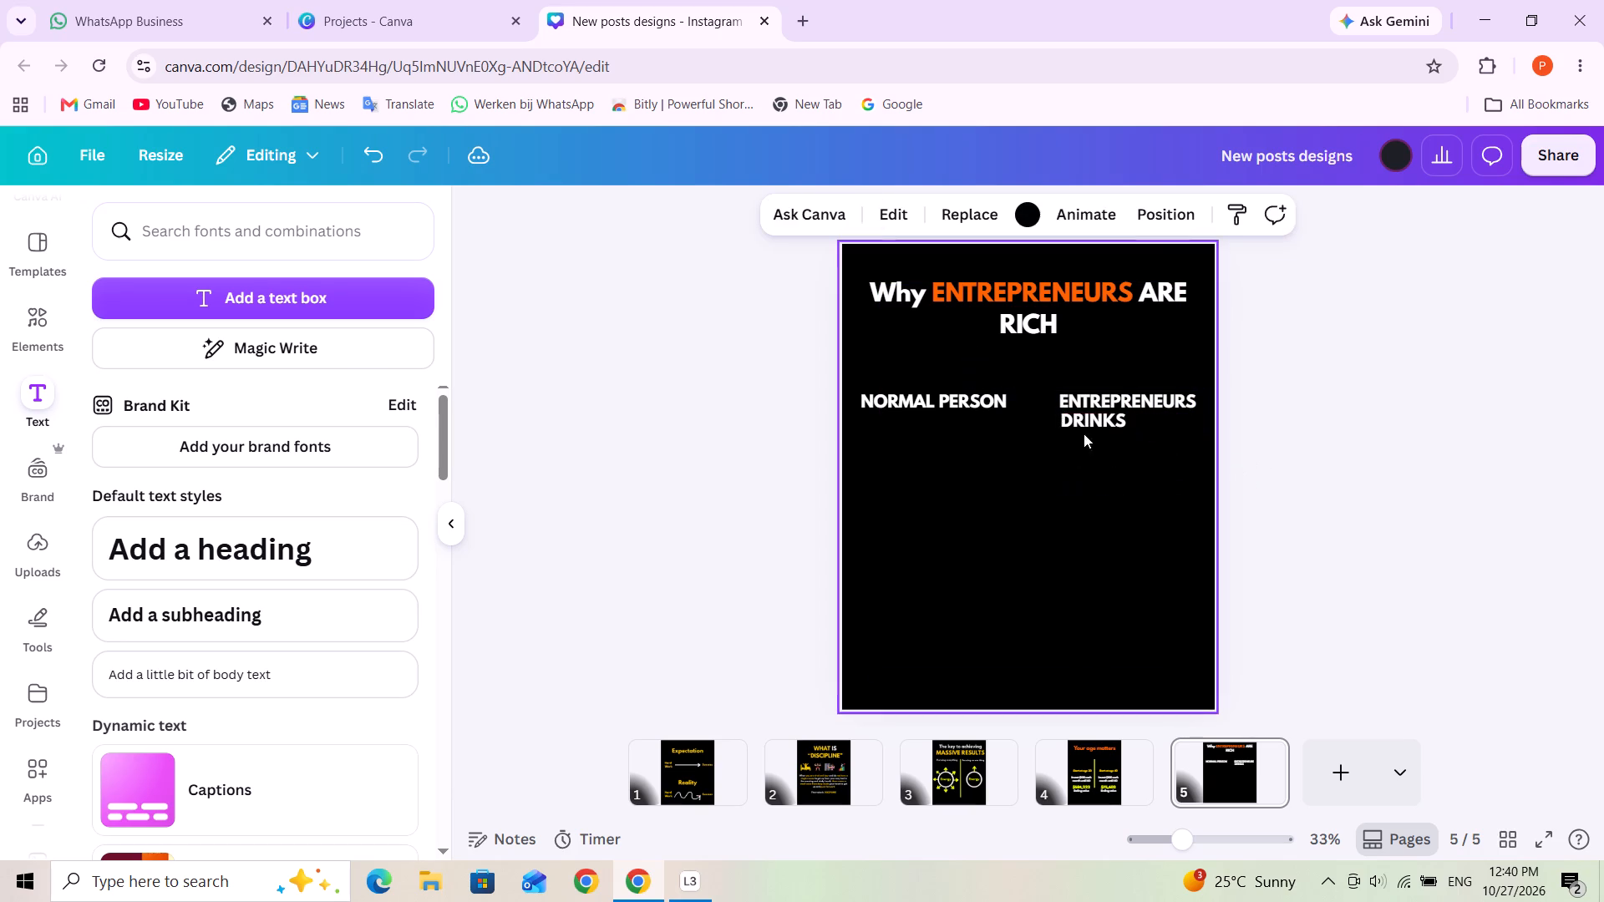
{"action": "left_click_drag", "start_coordinate": [1096, 423], "coordinate": [906, 448]}
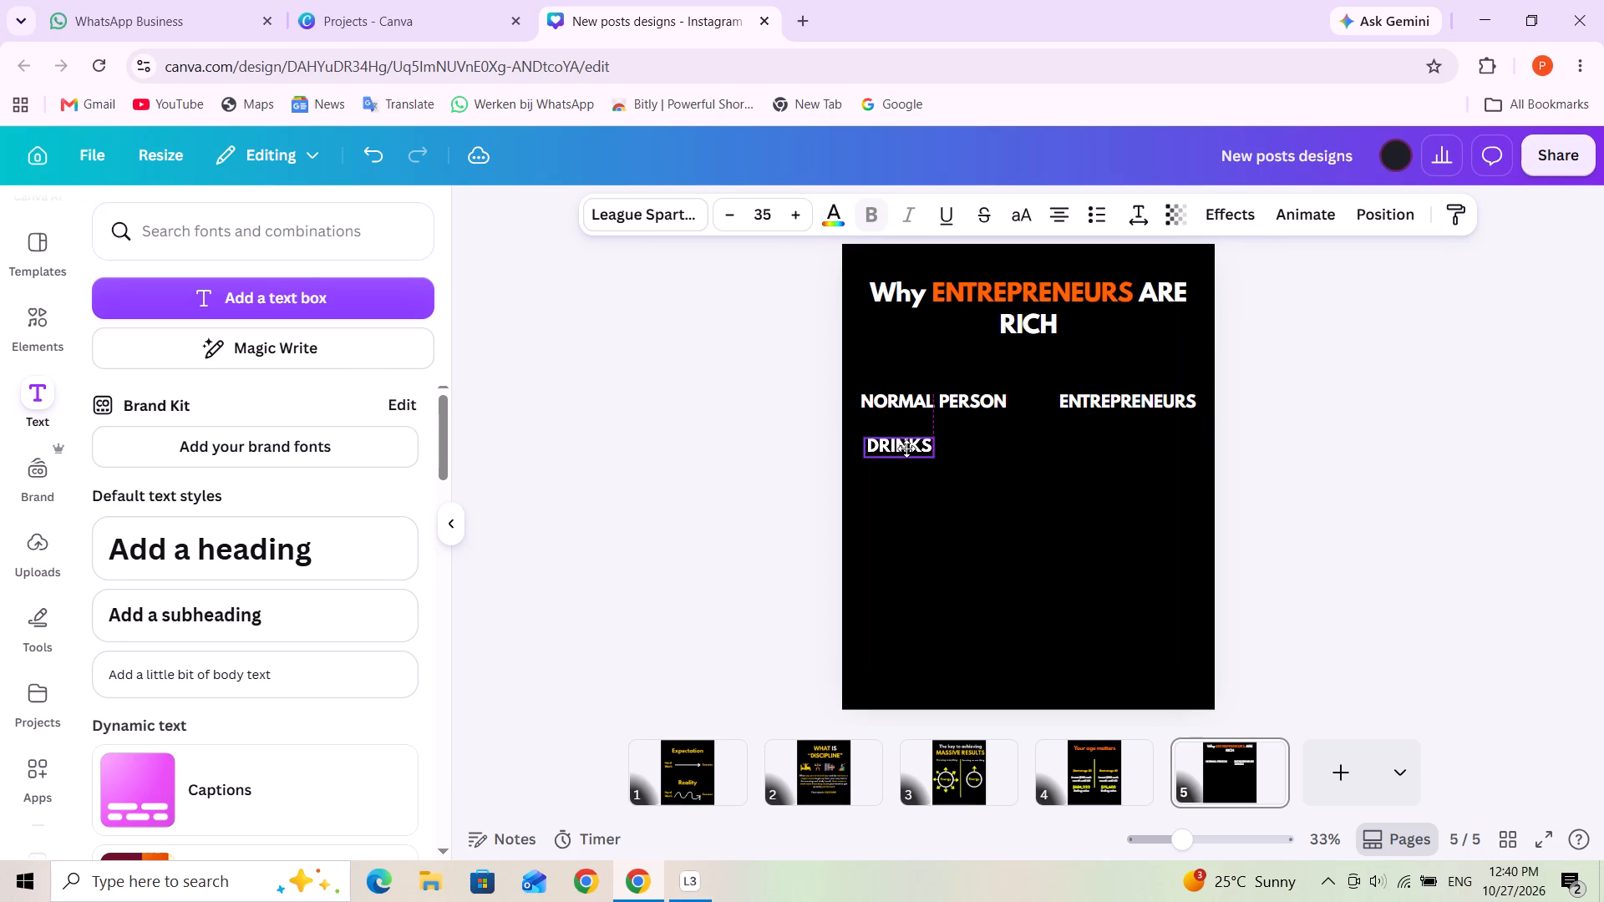
{"action": "left_click_drag", "start_coordinate": [906, 448], "coordinate": [896, 443]}
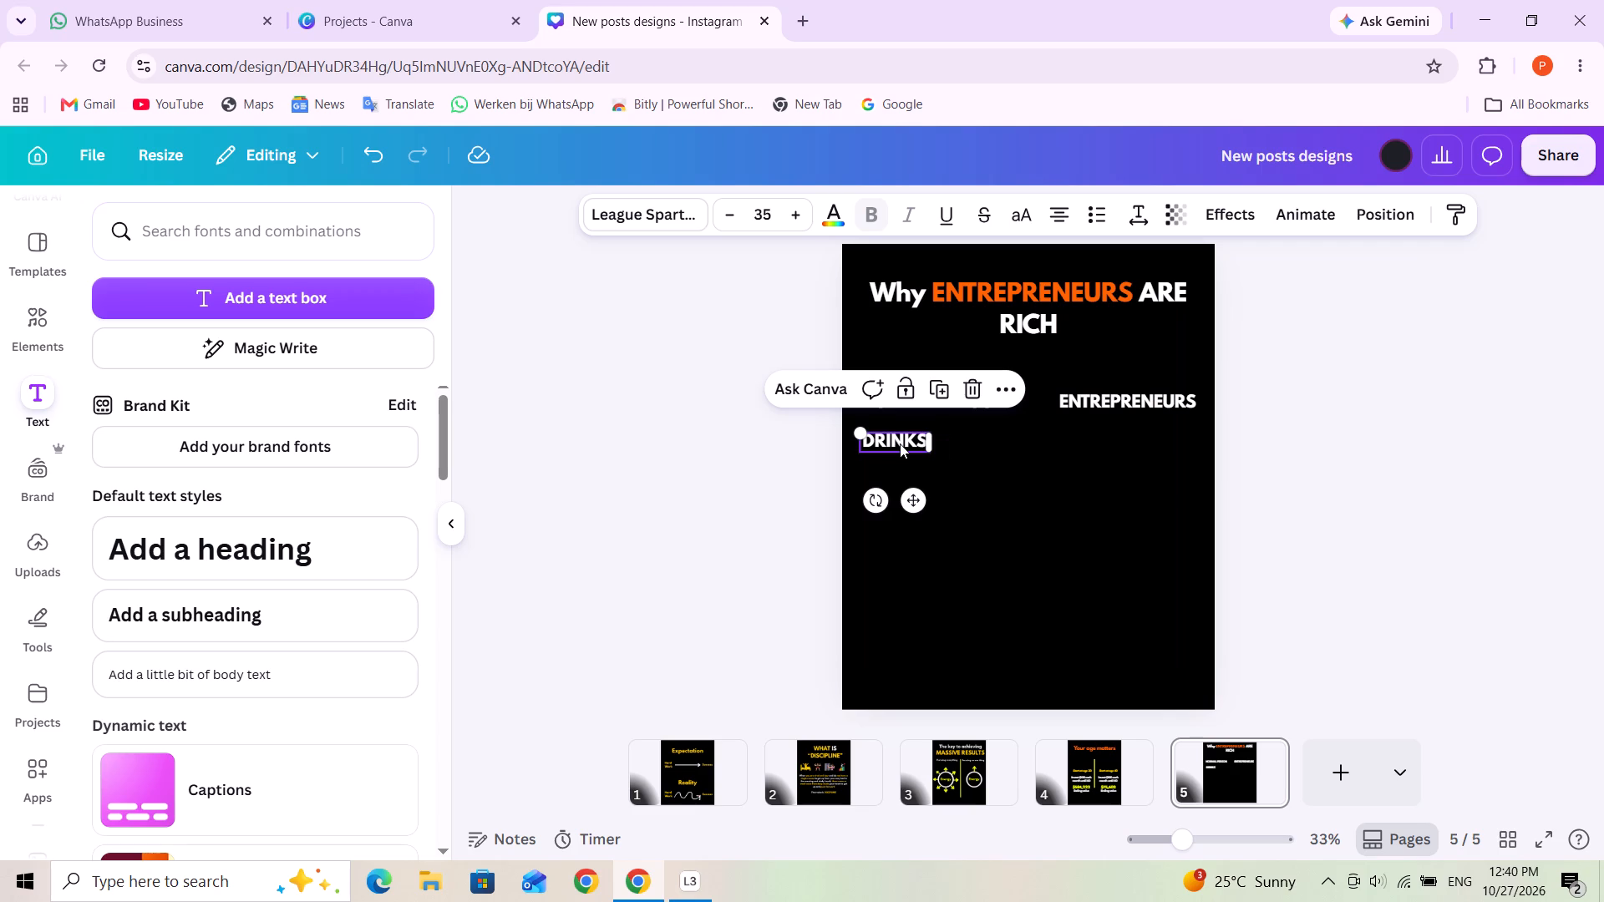
Duplicate the "DRINKS" text and place the copy directly below the original.
{"action": "left_click", "coordinate": [940, 395]}
{"action": "left_click_drag", "start_coordinate": [892, 443], "coordinate": [891, 467]}
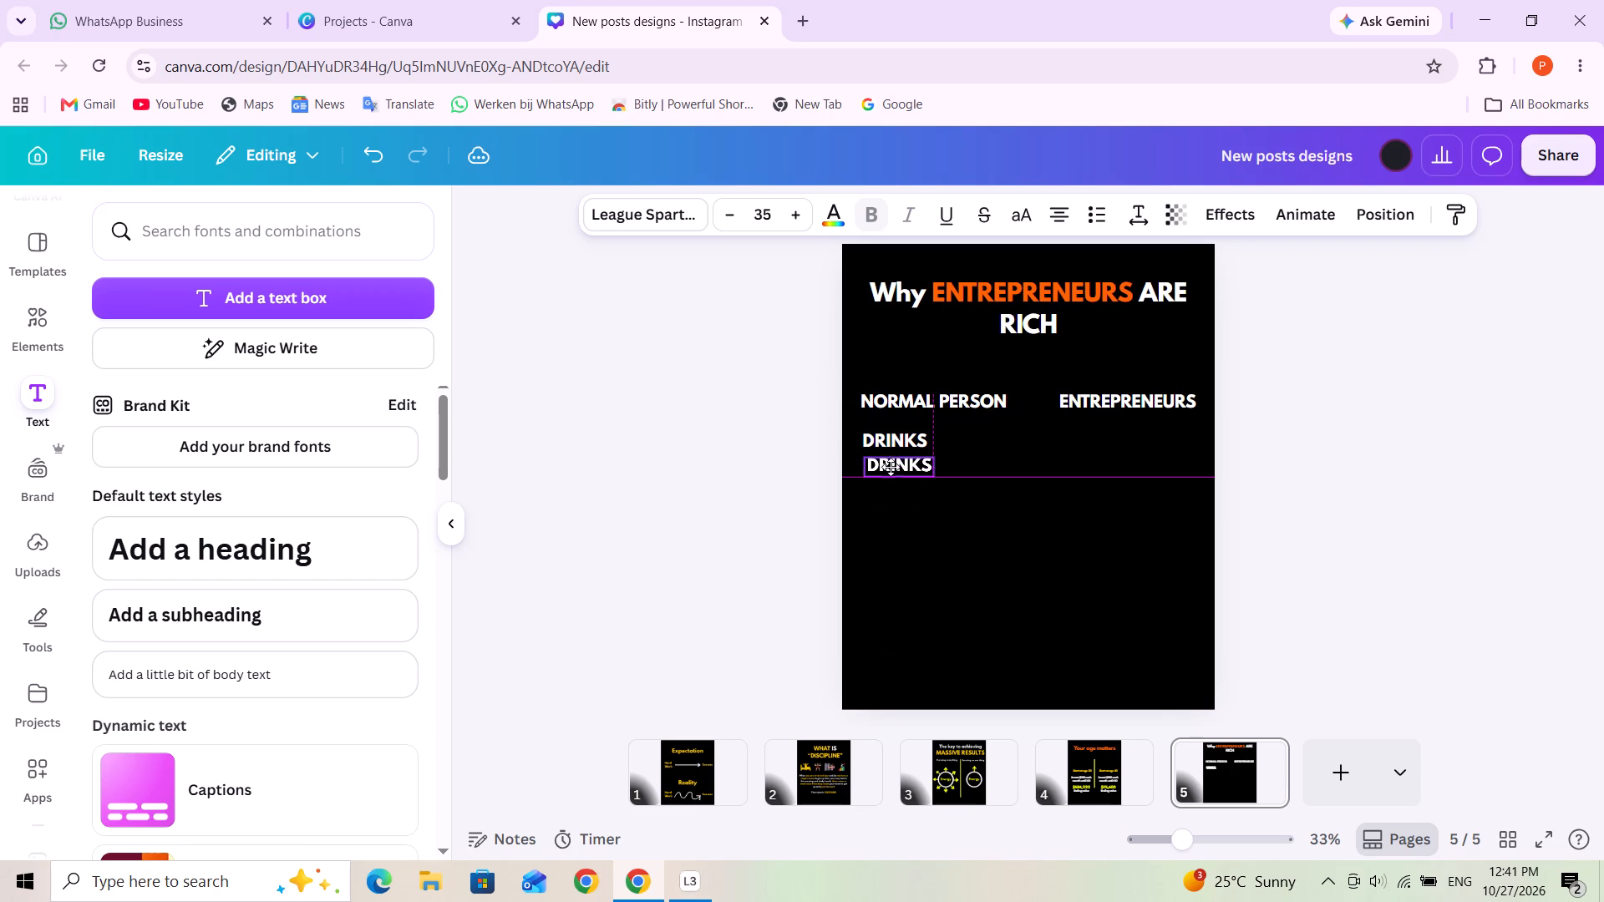
{"action": "left_click_drag", "start_coordinate": [891, 467], "coordinate": [888, 469]}
Rewrite the lower "DRINKS" copy as "CLOTHES" and widen its box so the word fits on one line.
{"action": "triple_click", "coordinate": [888, 469]}
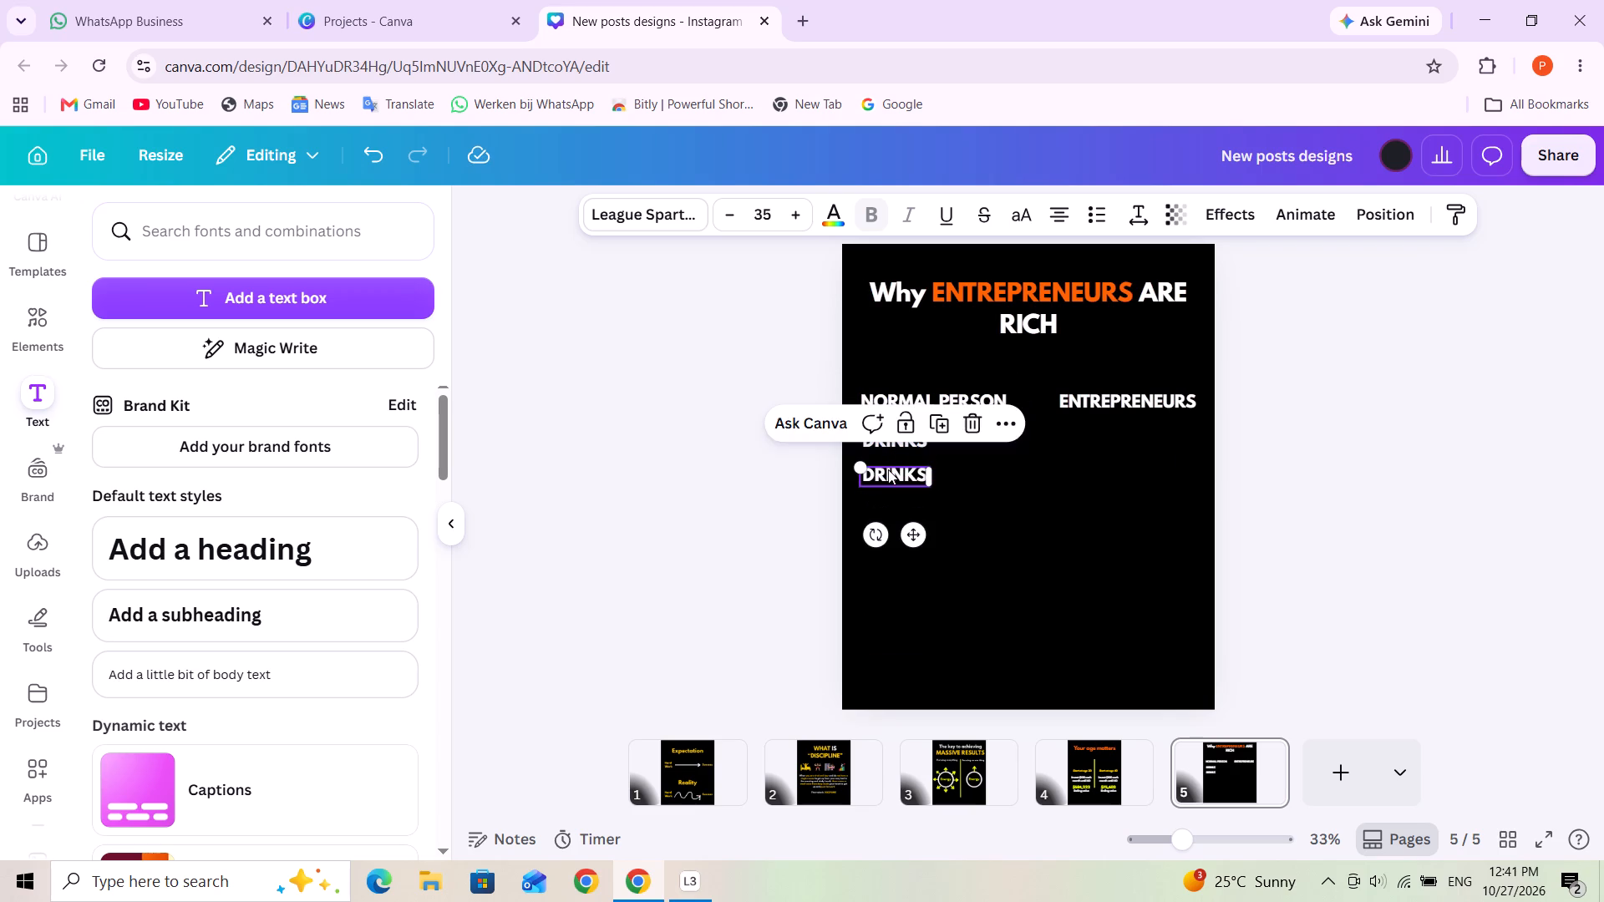
{"action": "type", "text": "CLOTH"}
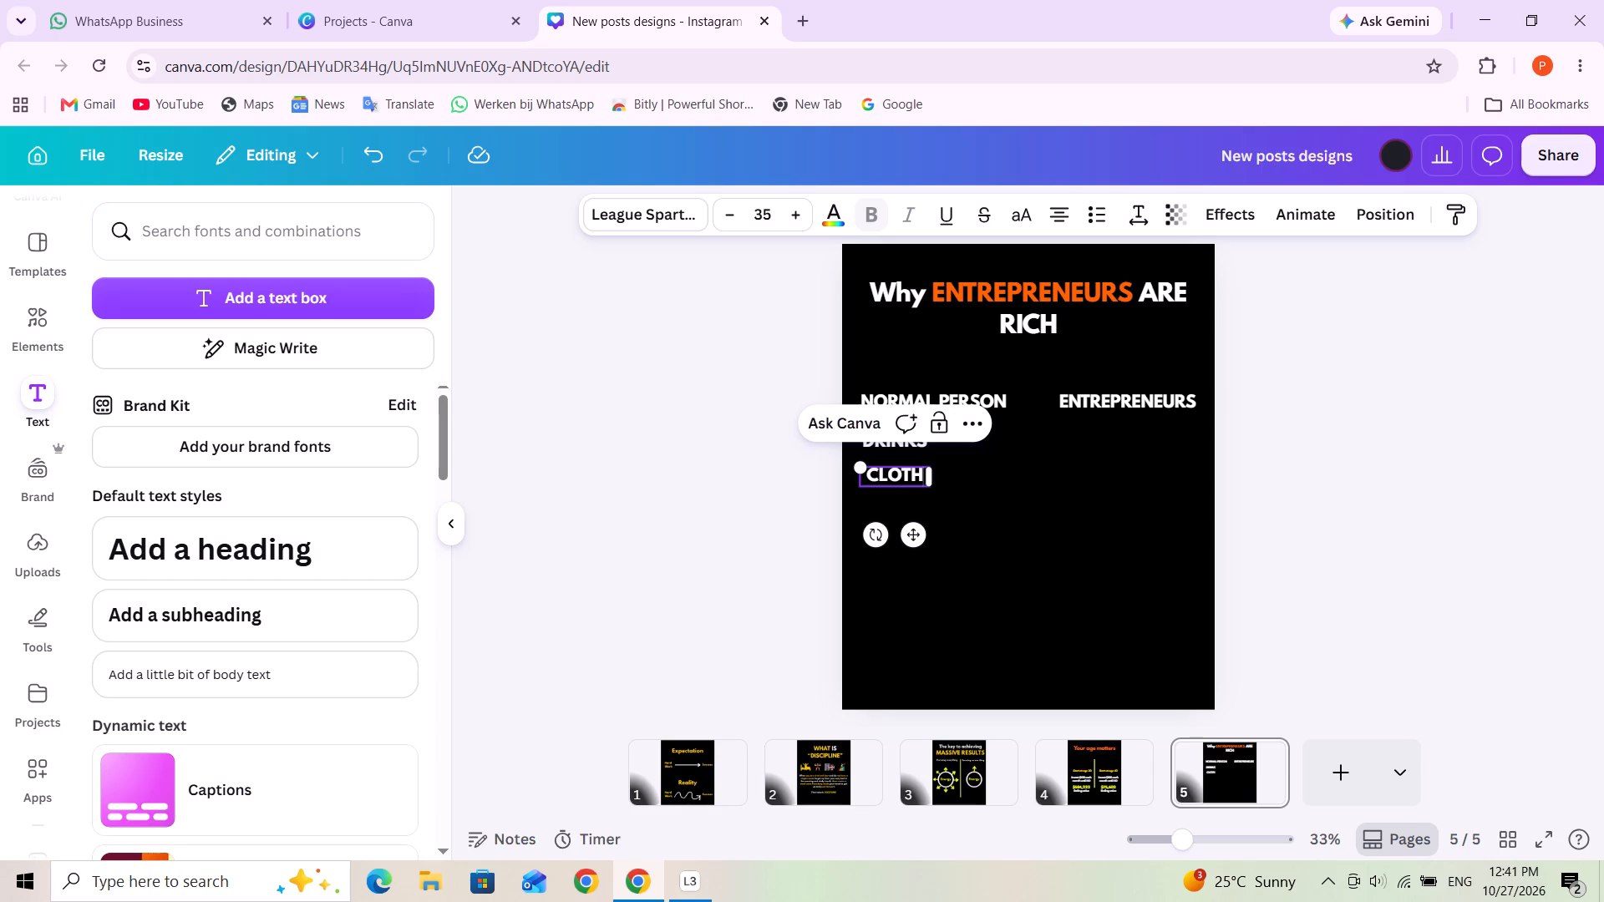
{"action": "type", "text": "ERS"}
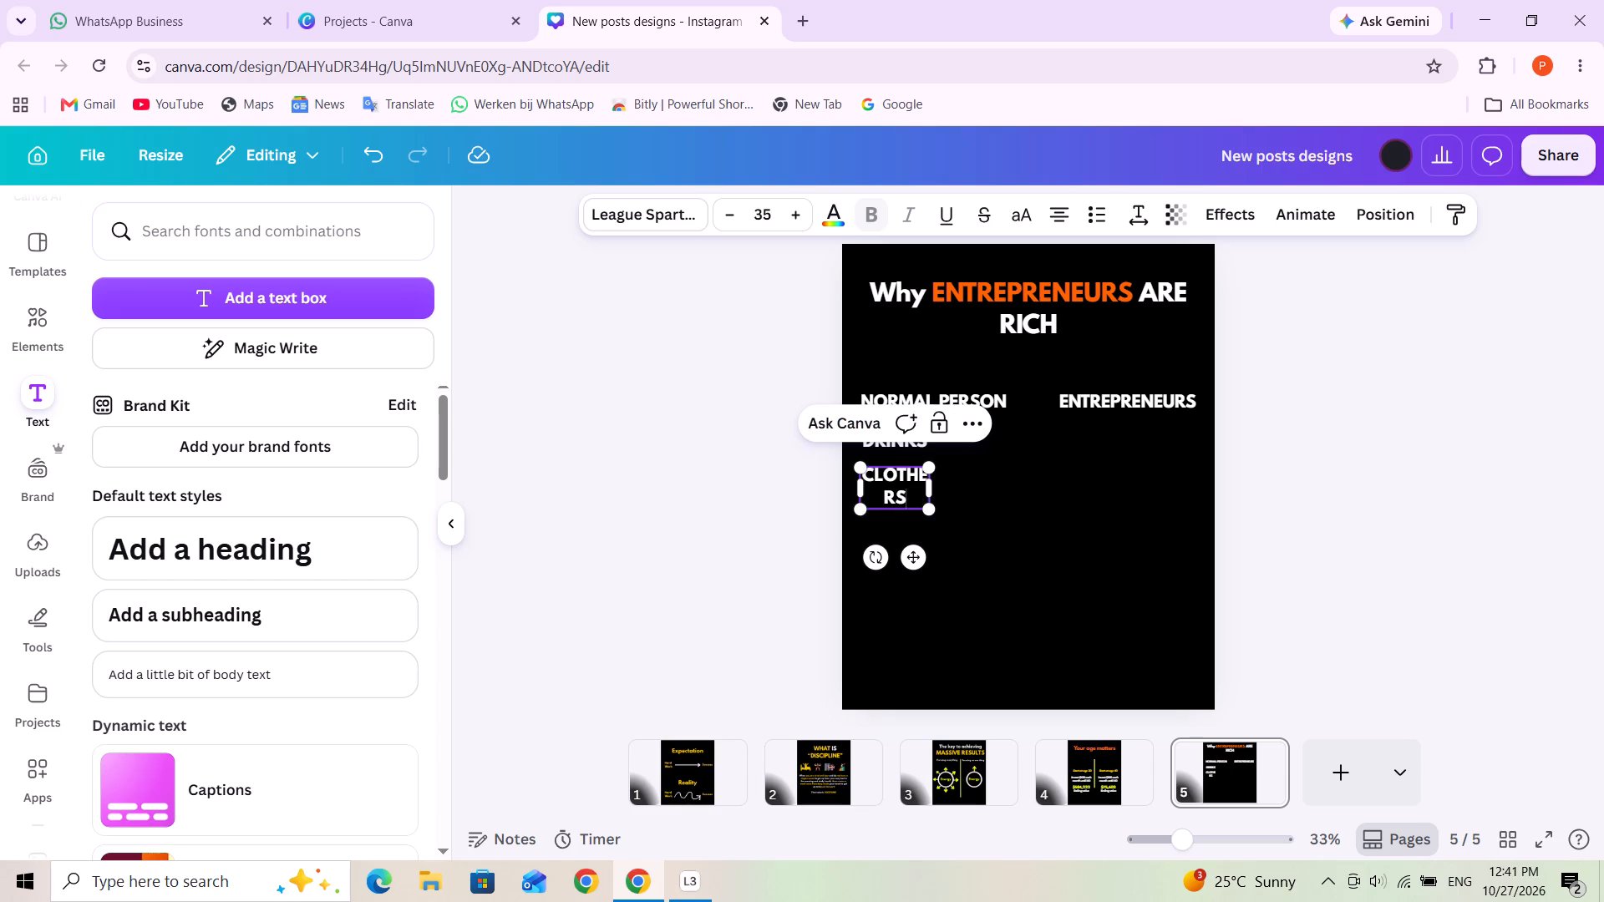
{"action": "key", "text": "BackSpace"}
{"action": "key", "text": "BackSpace"}
{"action": "key", "text": "s"}
{"action": "left_click_drag", "start_coordinate": [937, 499], "coordinate": [949, 496]}
{"action": "left_click", "coordinate": [977, 502]}
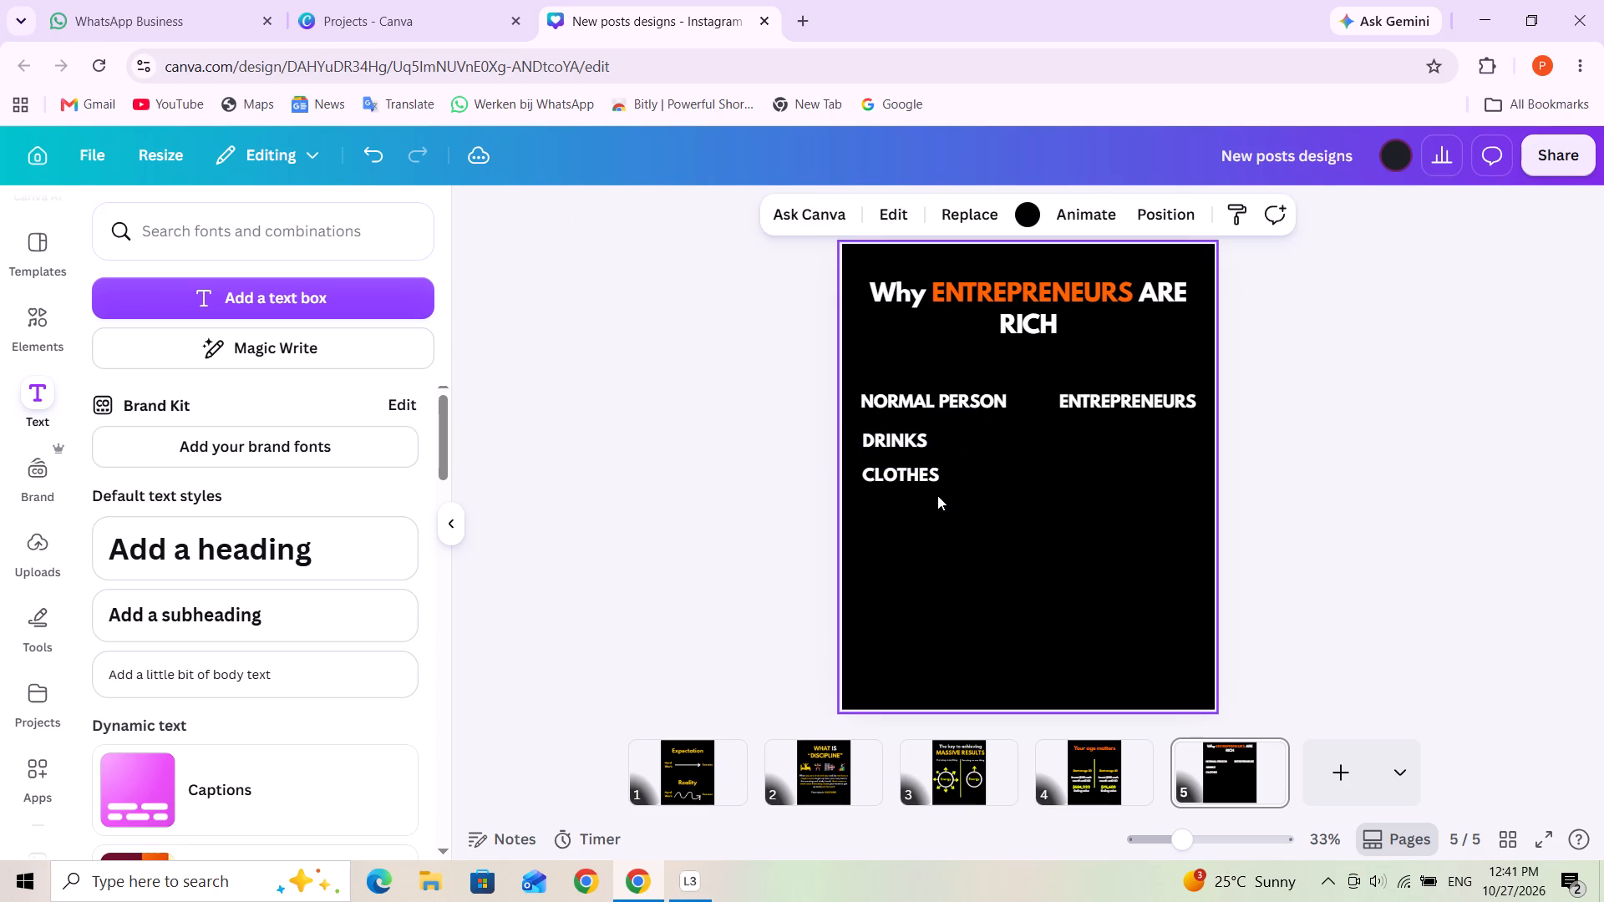
Set the "ENTREPRENEURS" and "NORMAL PERSON" labels to font size 35, matching the "DRINKS" text.
{"action": "left_click", "coordinate": [903, 439]}
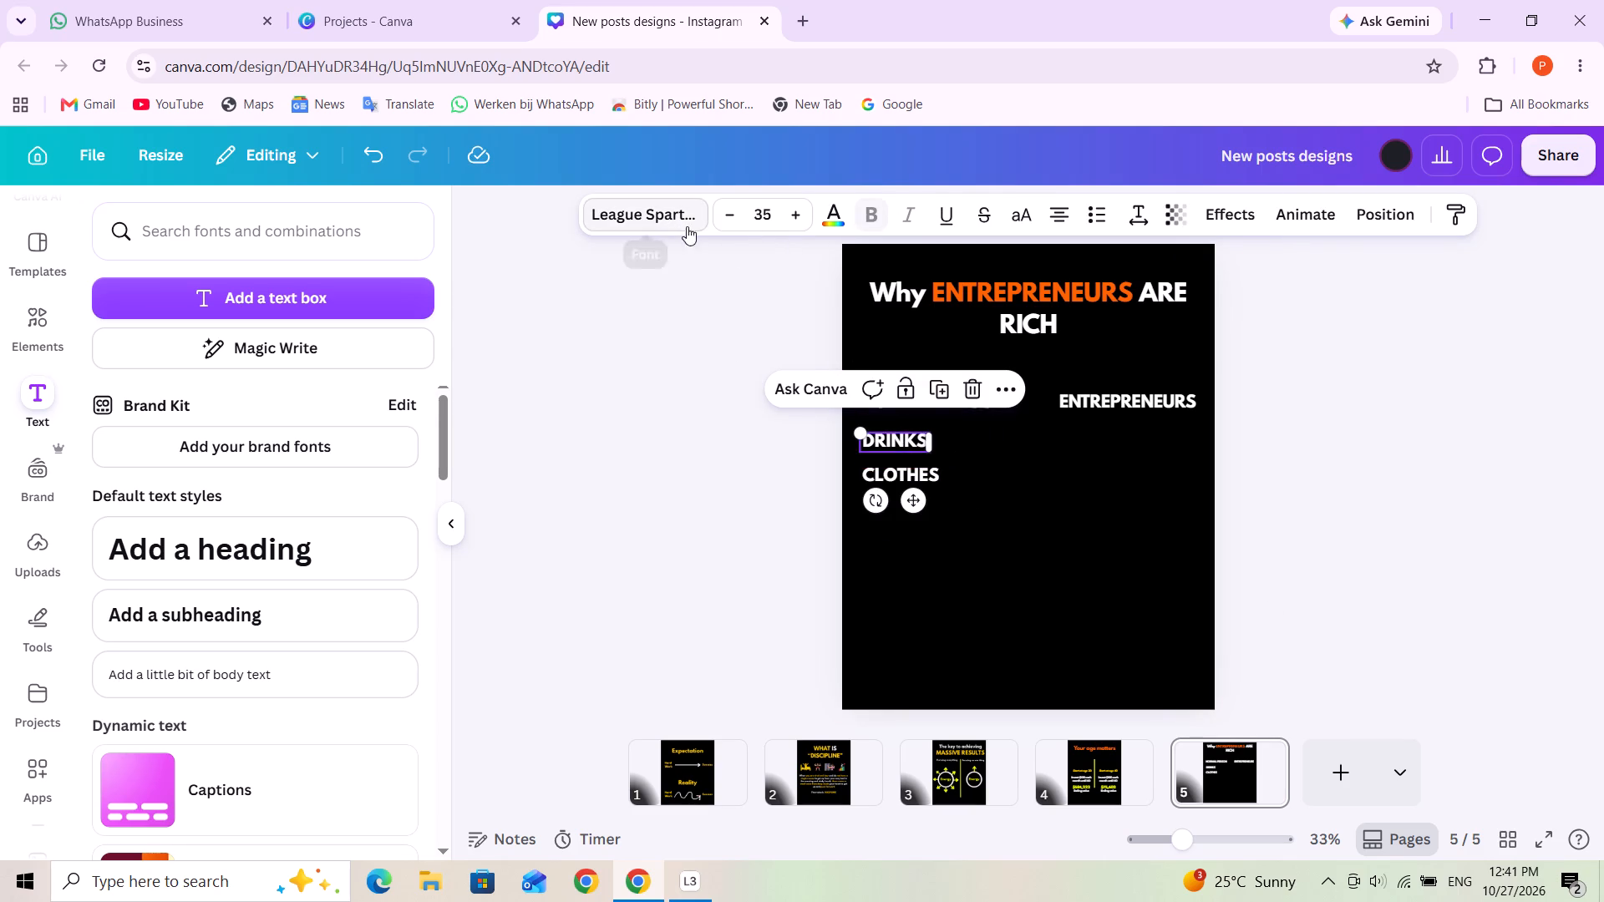
{"action": "left_click", "coordinate": [1163, 398]}
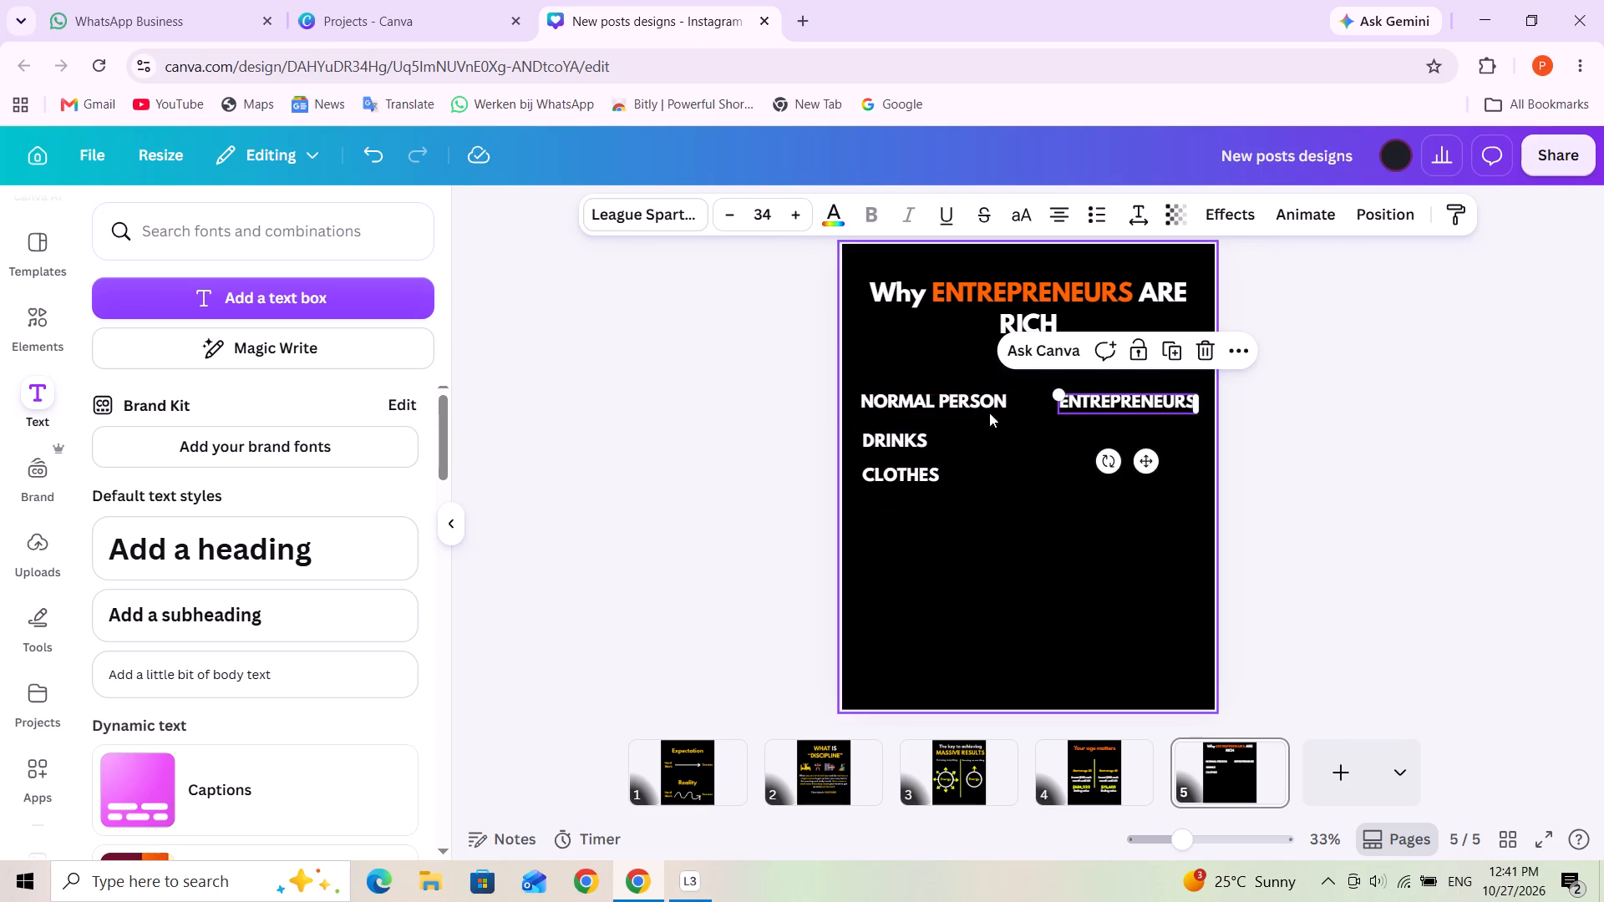
{"action": "left_click", "coordinate": [797, 216]}
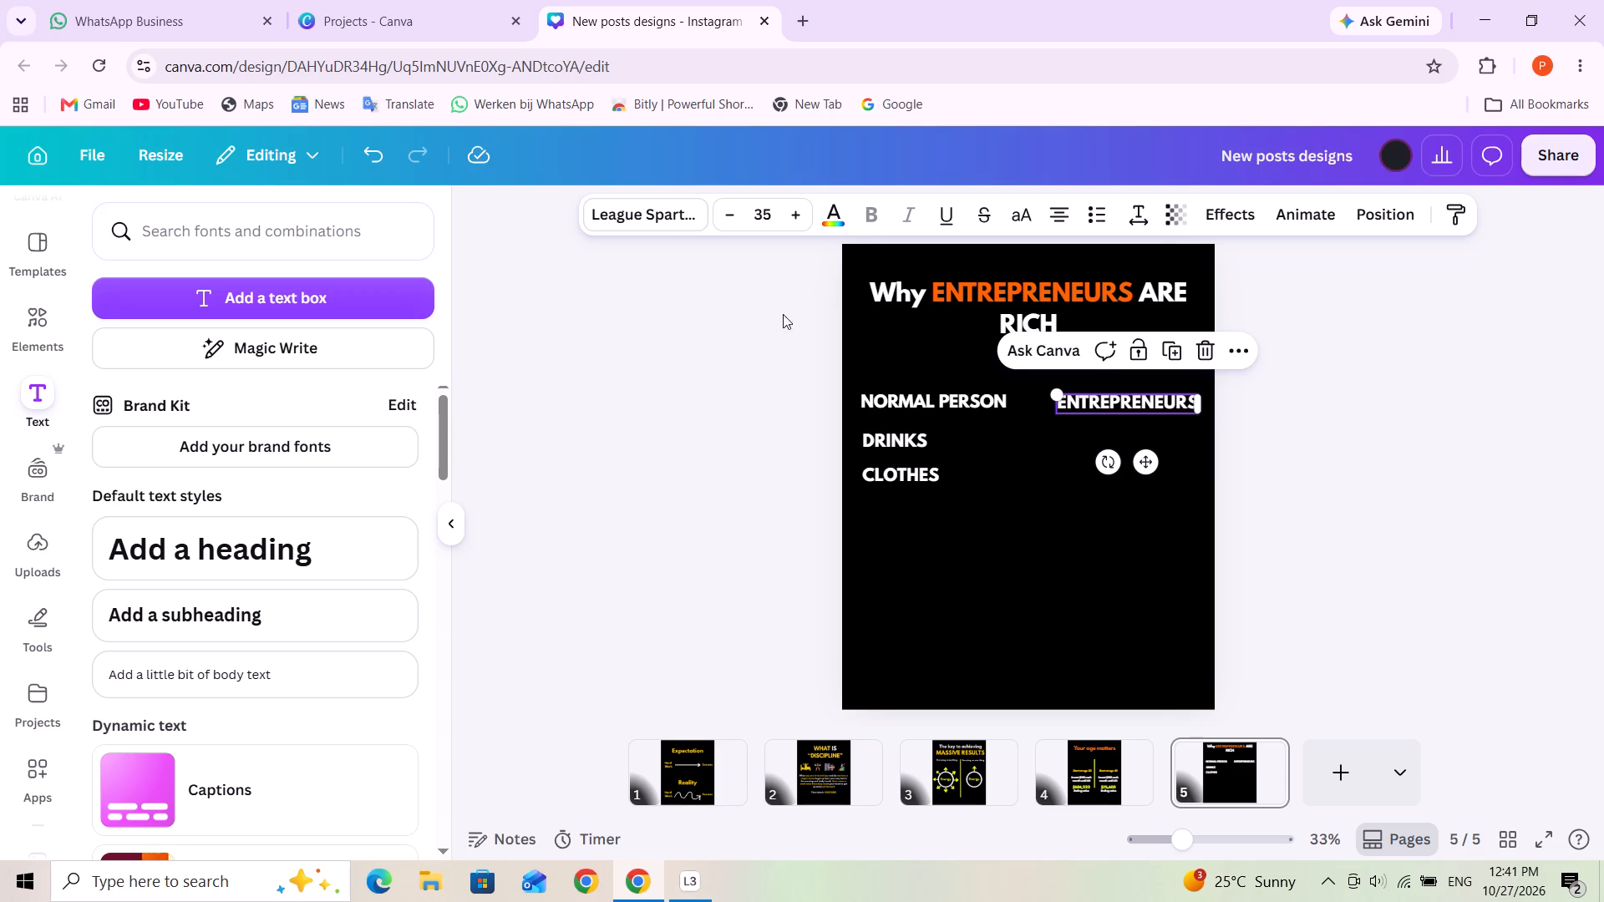
{"action": "left_click", "coordinate": [936, 407]}
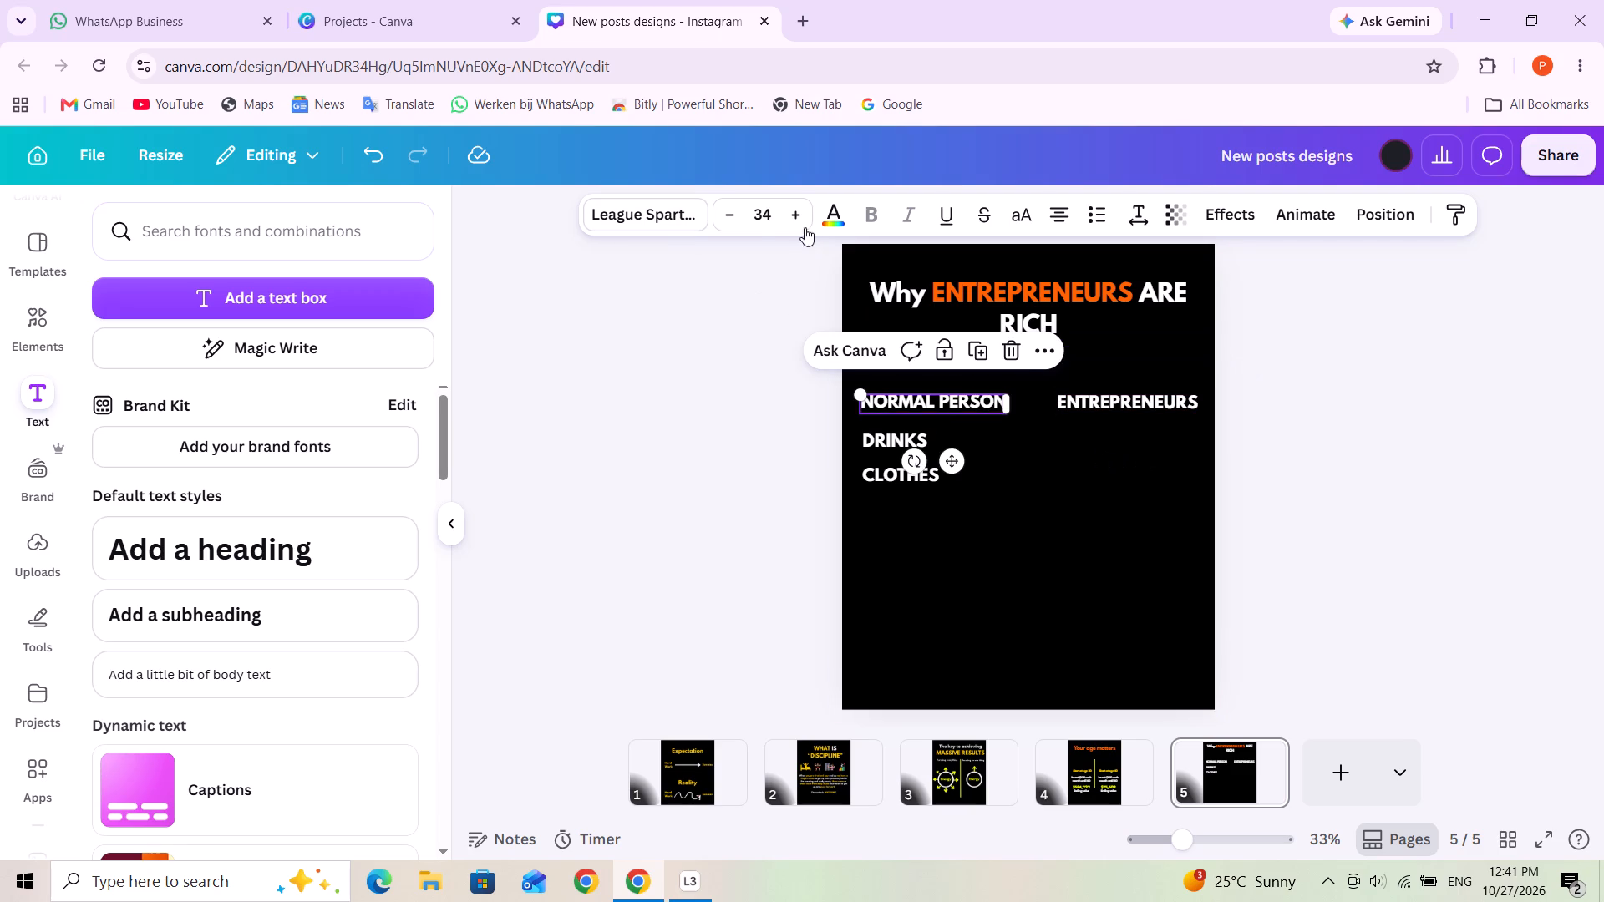
{"action": "left_click", "coordinate": [792, 217]}
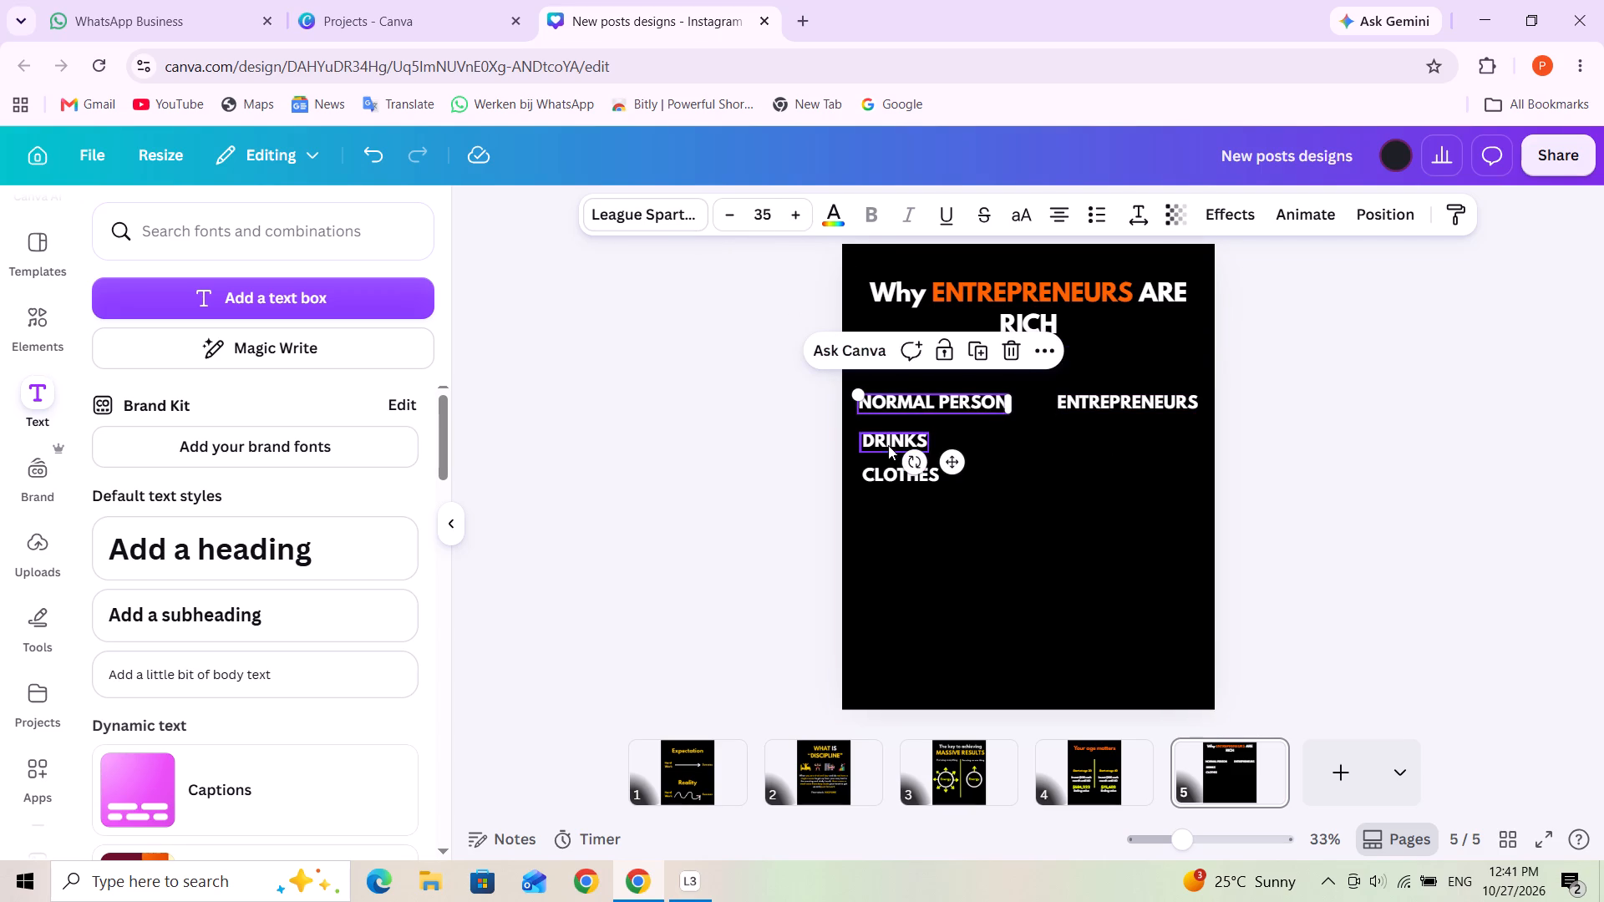
Move the "DRINKS" text up slightly so it sits evenly spaced between "NORMAL PERSON" and "CLOTHES".
{"action": "left_click", "coordinate": [887, 444]}
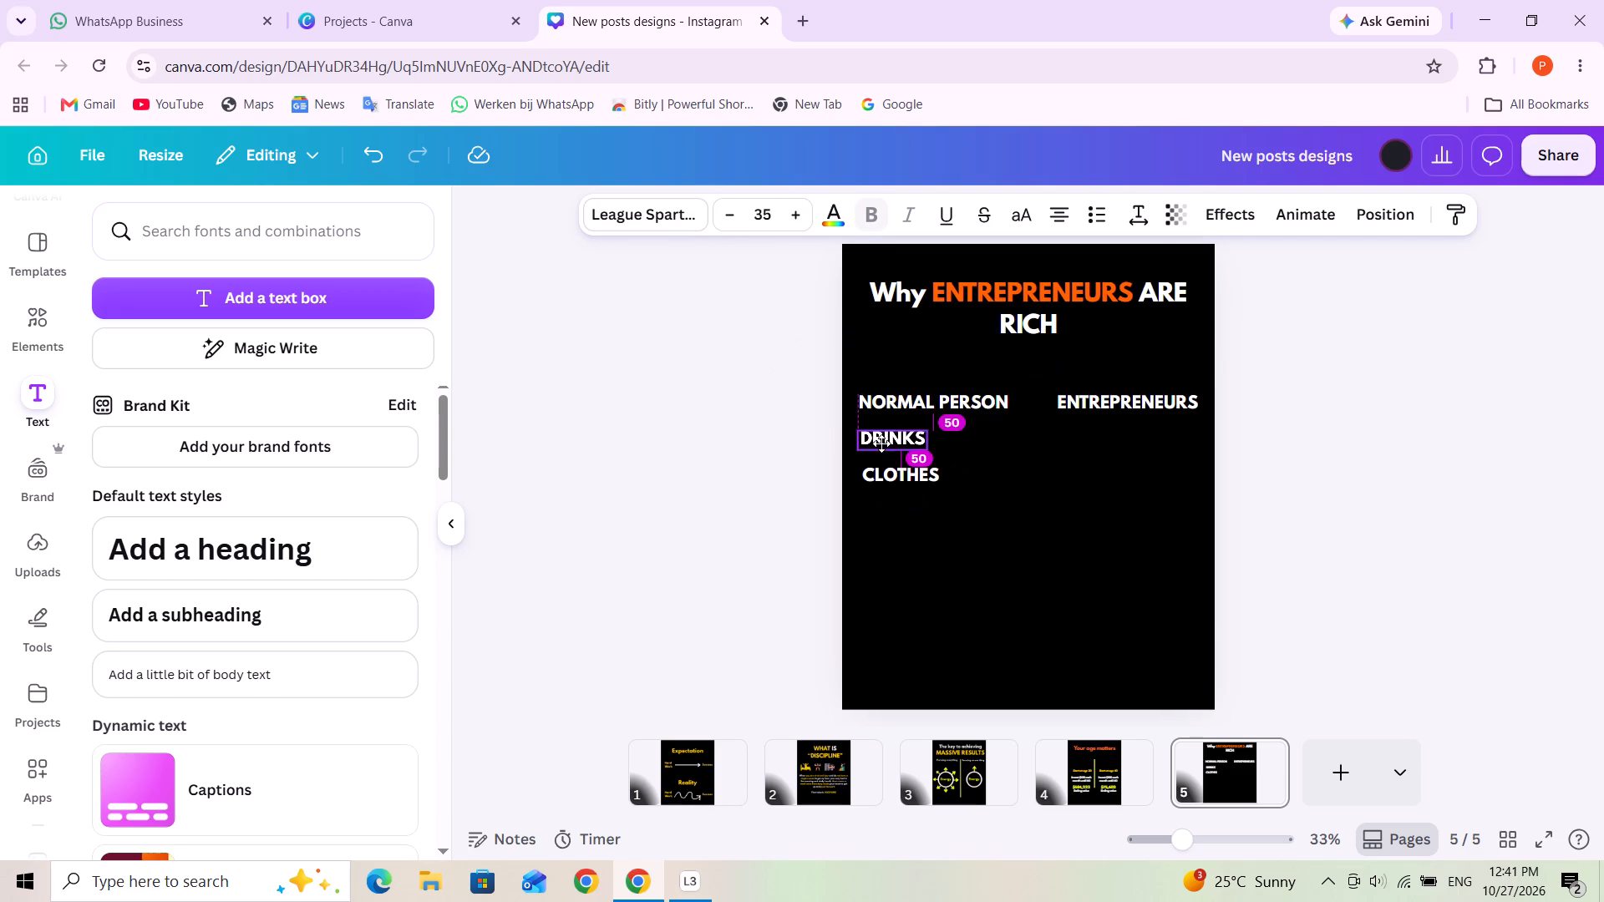
Reduce the "CLOTHES" text to font size 30.
{"action": "left_click", "coordinate": [896, 474]}
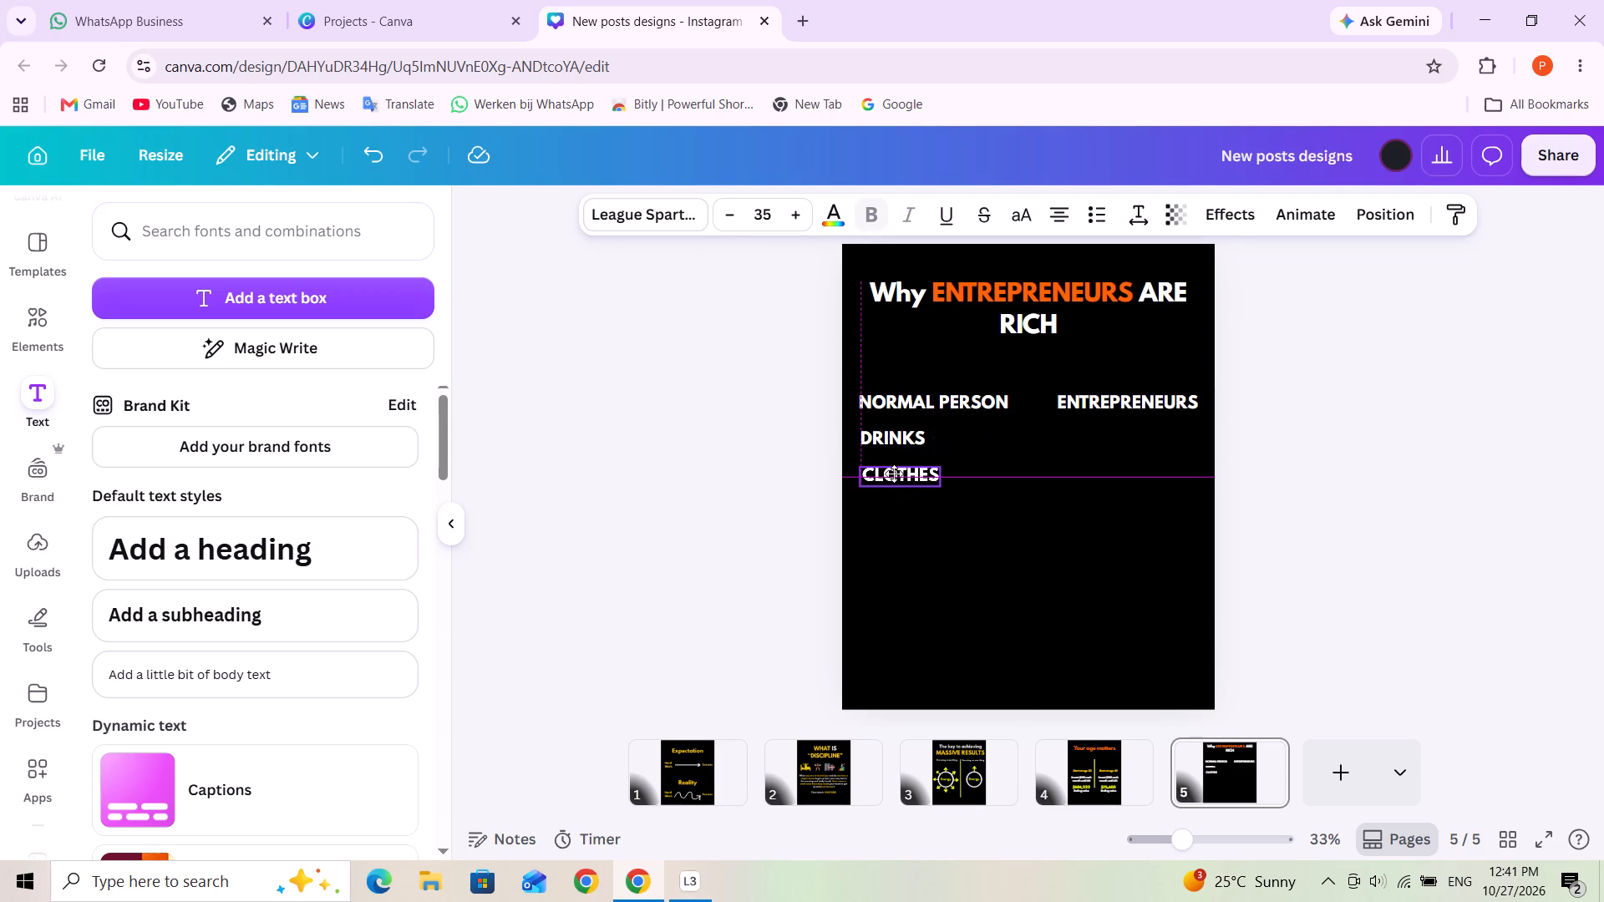
{"action": "triple_click", "coordinate": [728, 225]}
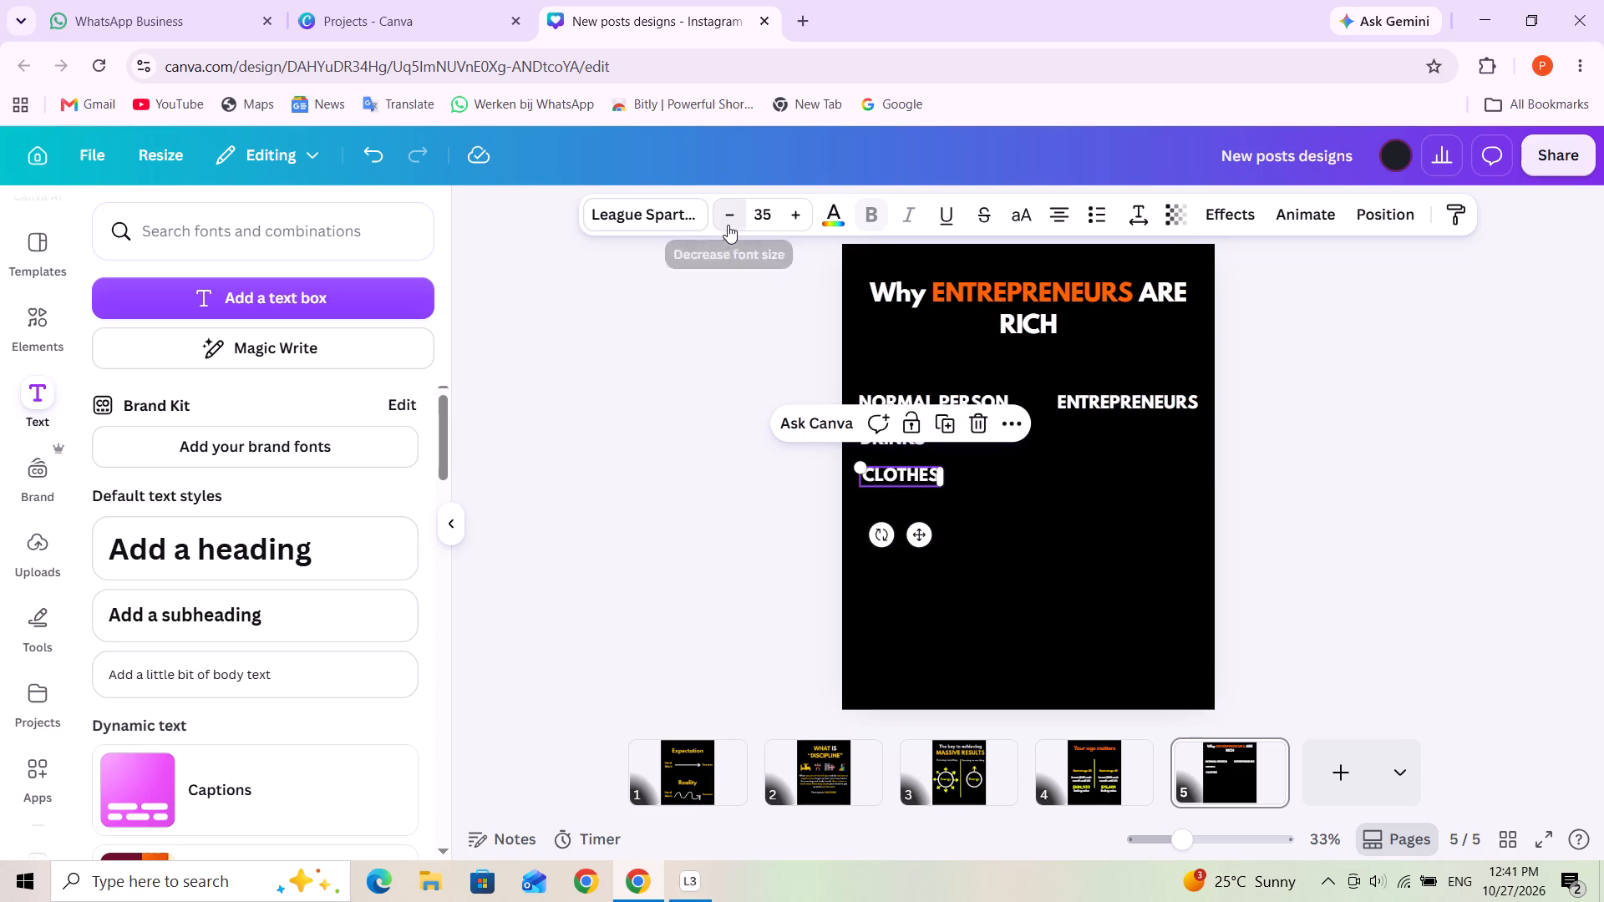
{"action": "triple_click", "coordinate": [728, 225]}
{"action": "left_click", "coordinate": [728, 225]}
{"action": "left_click", "coordinate": [728, 225]}
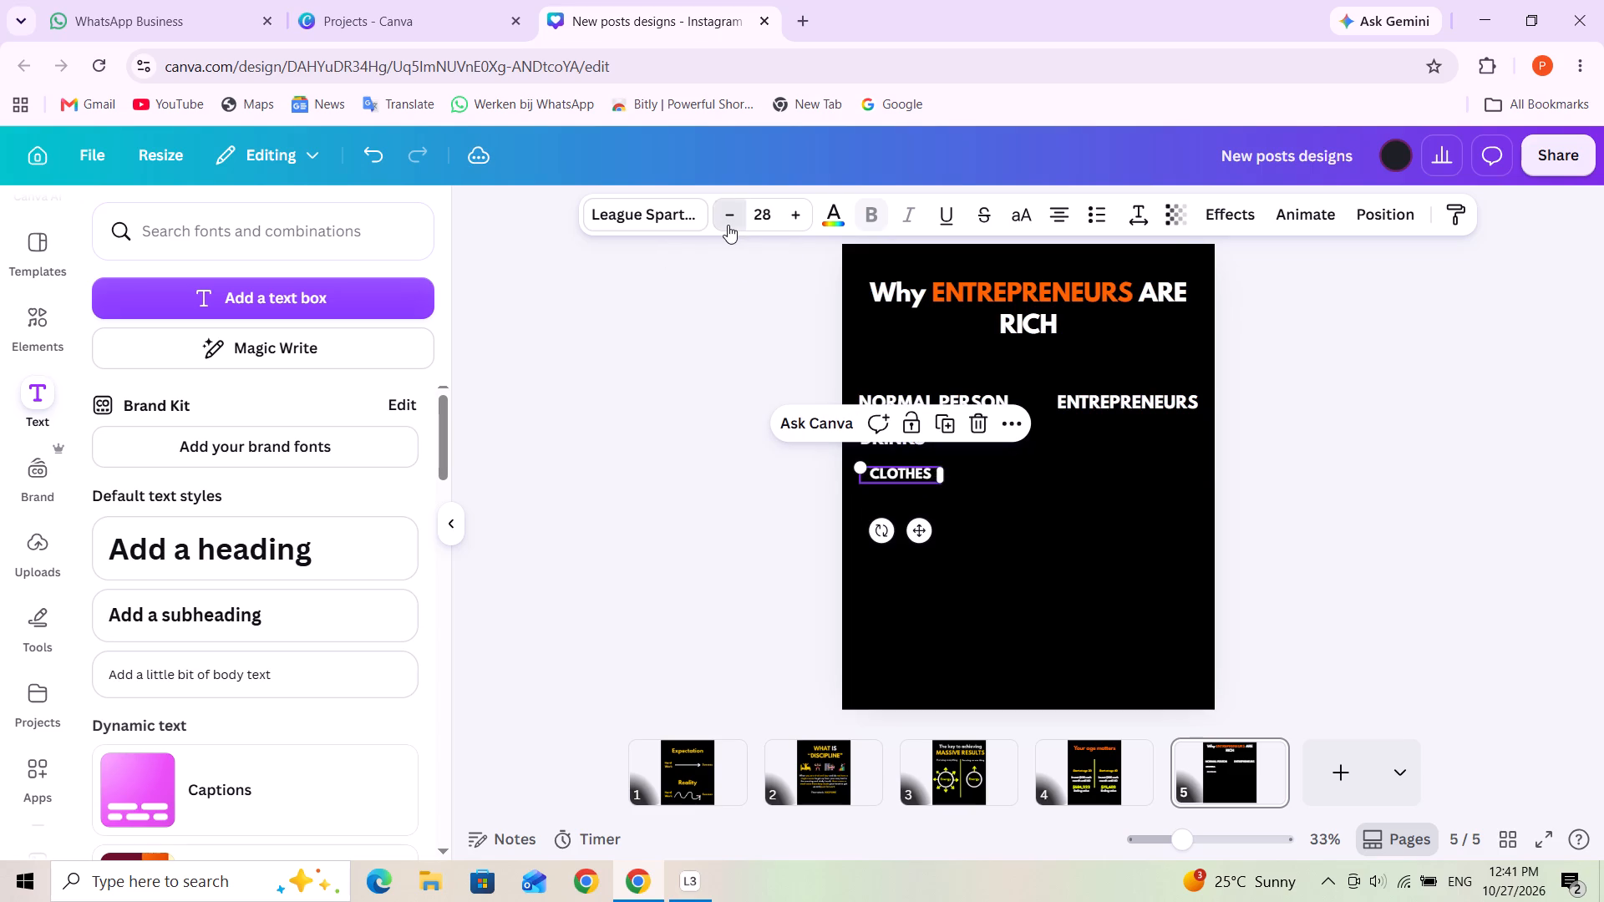
{"action": "double_click", "coordinate": [728, 225]}
{"action": "left_click", "coordinate": [728, 225]}
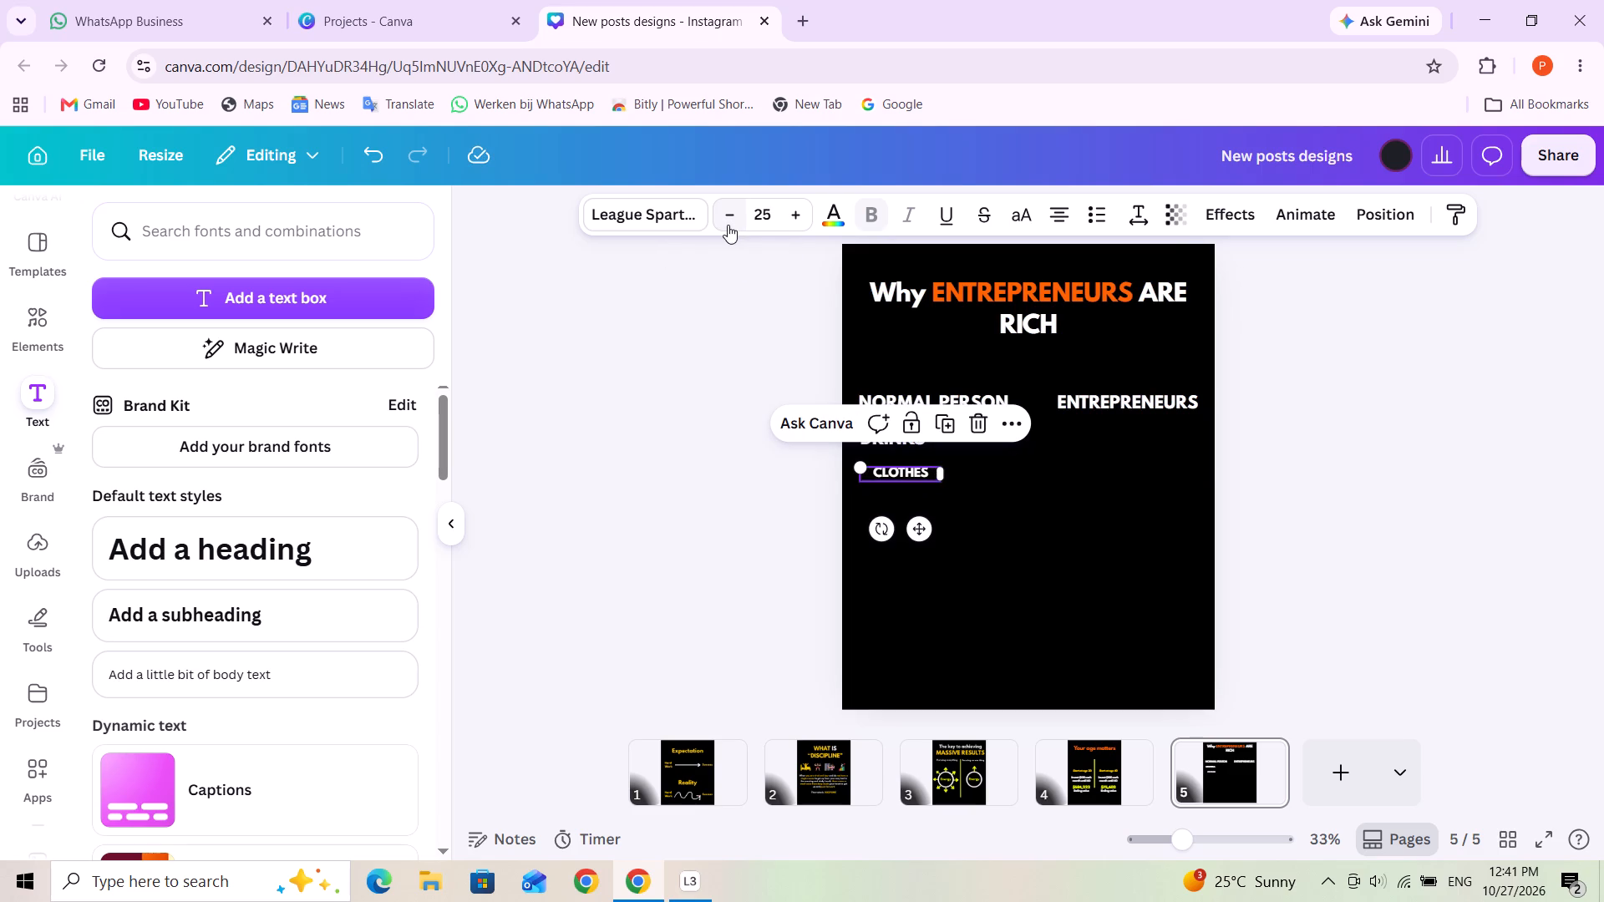
{"action": "left_click", "coordinate": [785, 215]}
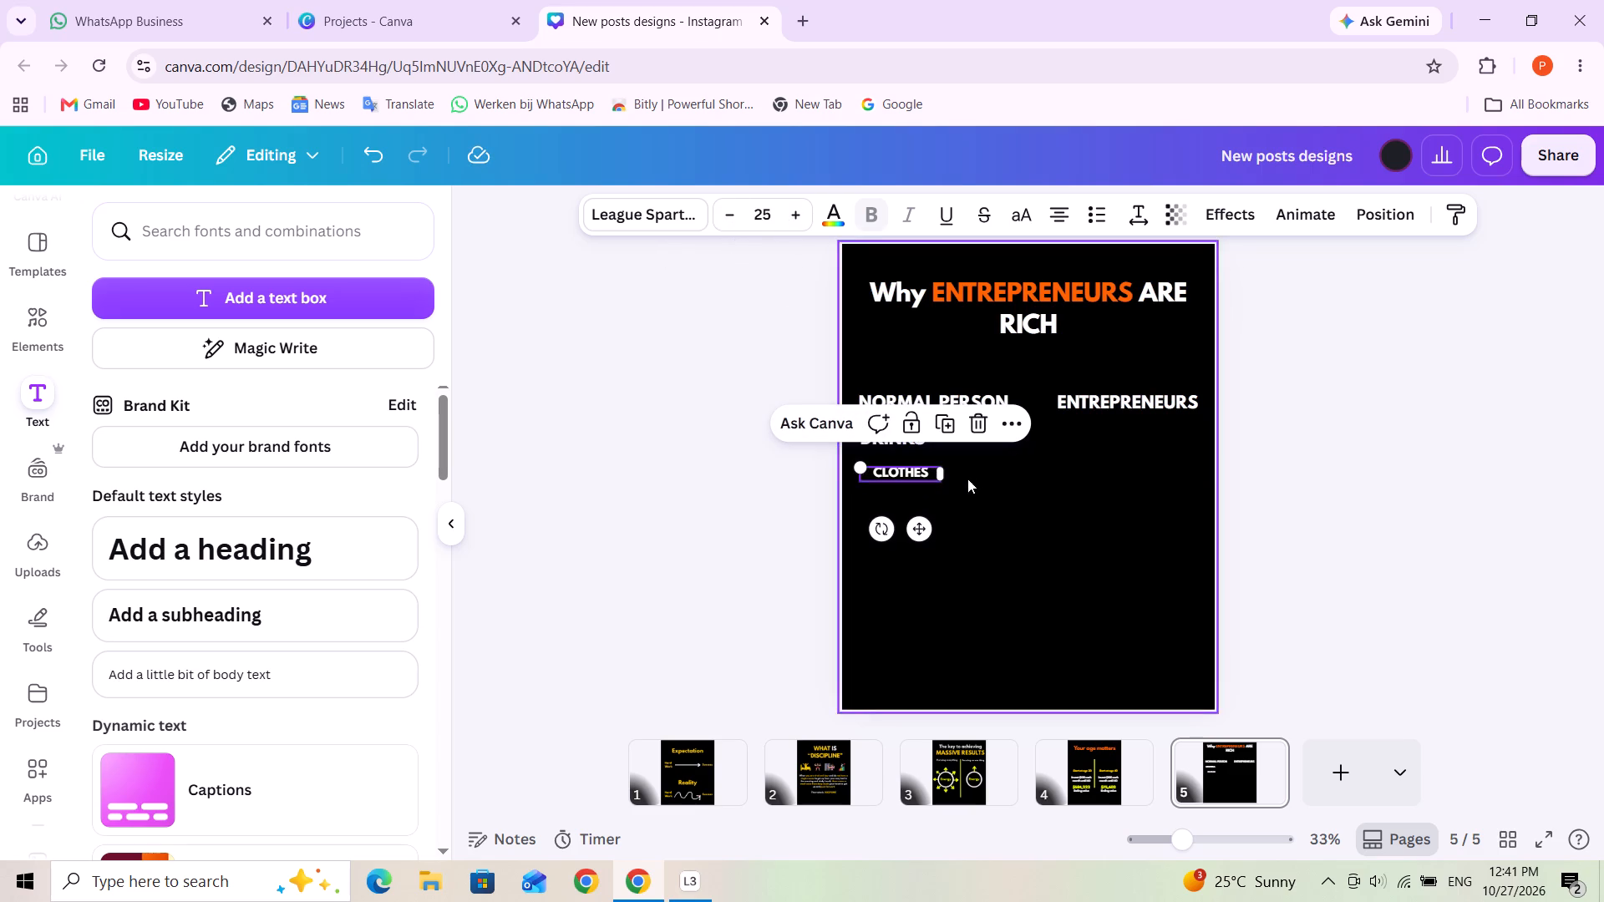
{"action": "left_click", "coordinate": [939, 473]}
{"action": "left_click", "coordinate": [990, 477]}
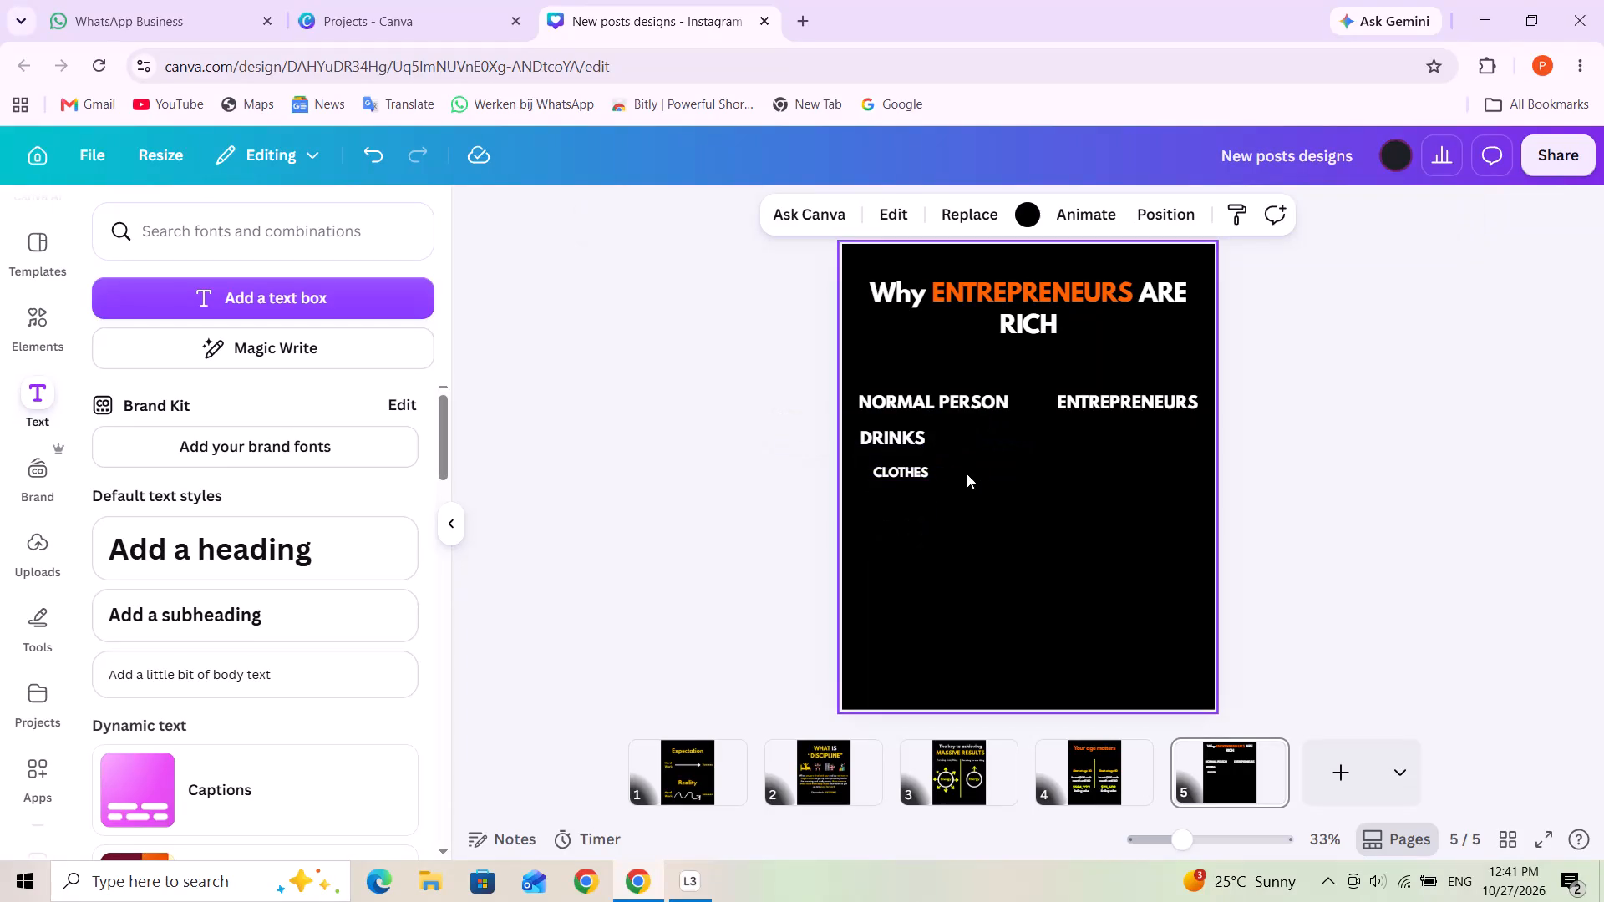
{"action": "triple_click", "coordinate": [924, 470]}
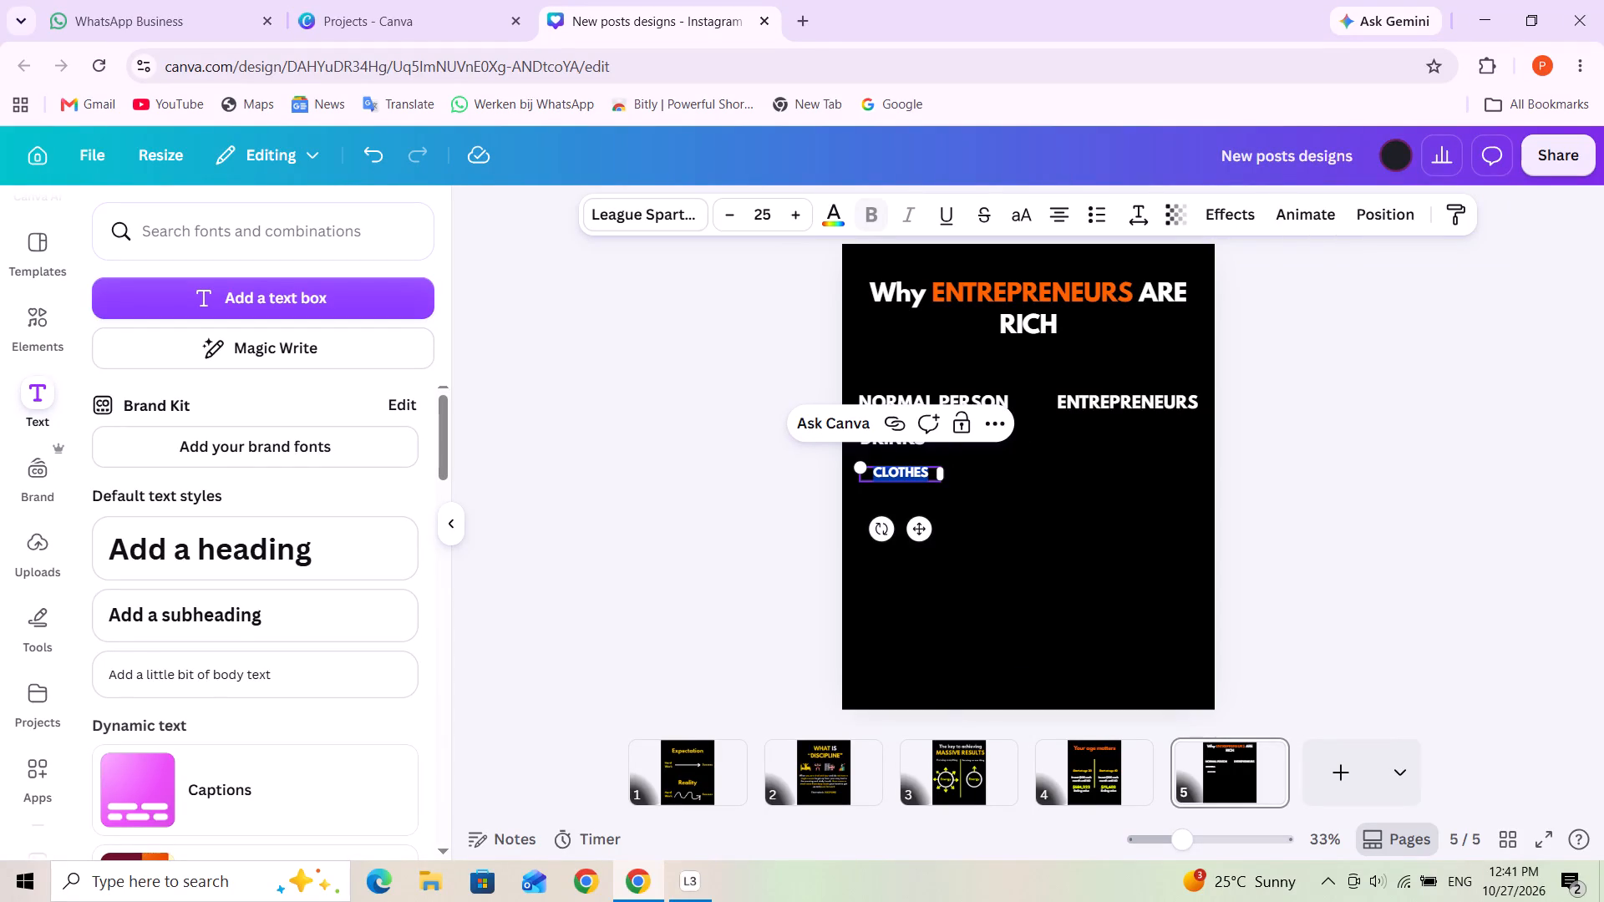
{"action": "triple_click", "coordinate": [793, 220]}
{"action": "left_click", "coordinate": [793, 220]}
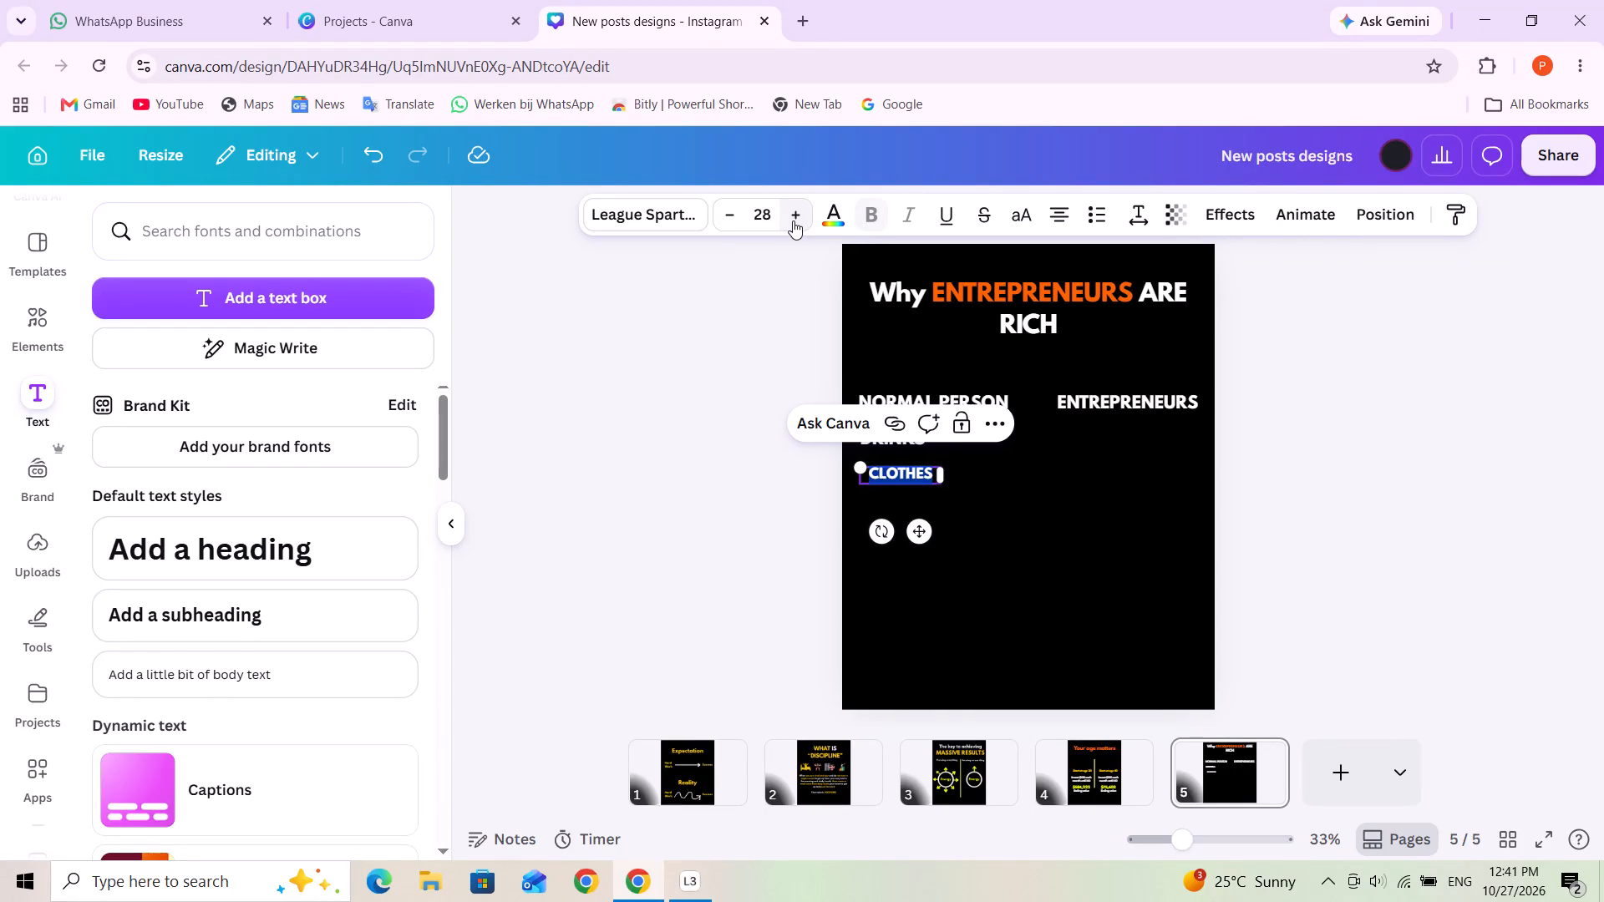
{"action": "left_click", "coordinate": [793, 220]}
{"action": "left_click", "coordinate": [1010, 478]}
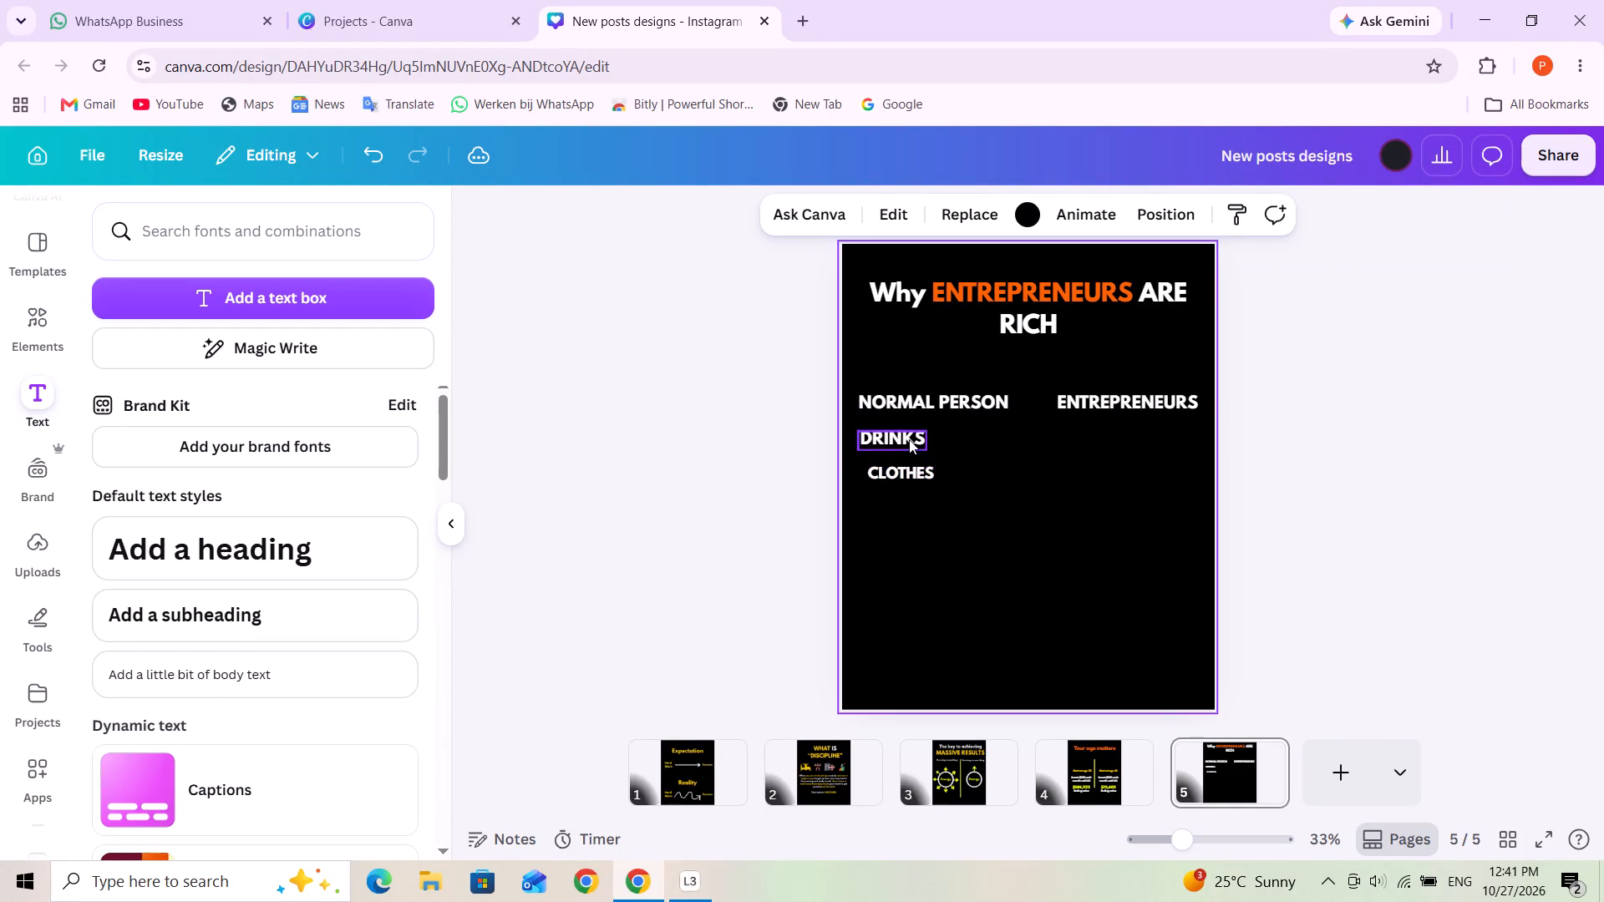
Narrow the "CLOTHES" text box to about 198 wide so it fits its word.
{"action": "left_click", "coordinate": [902, 470]}
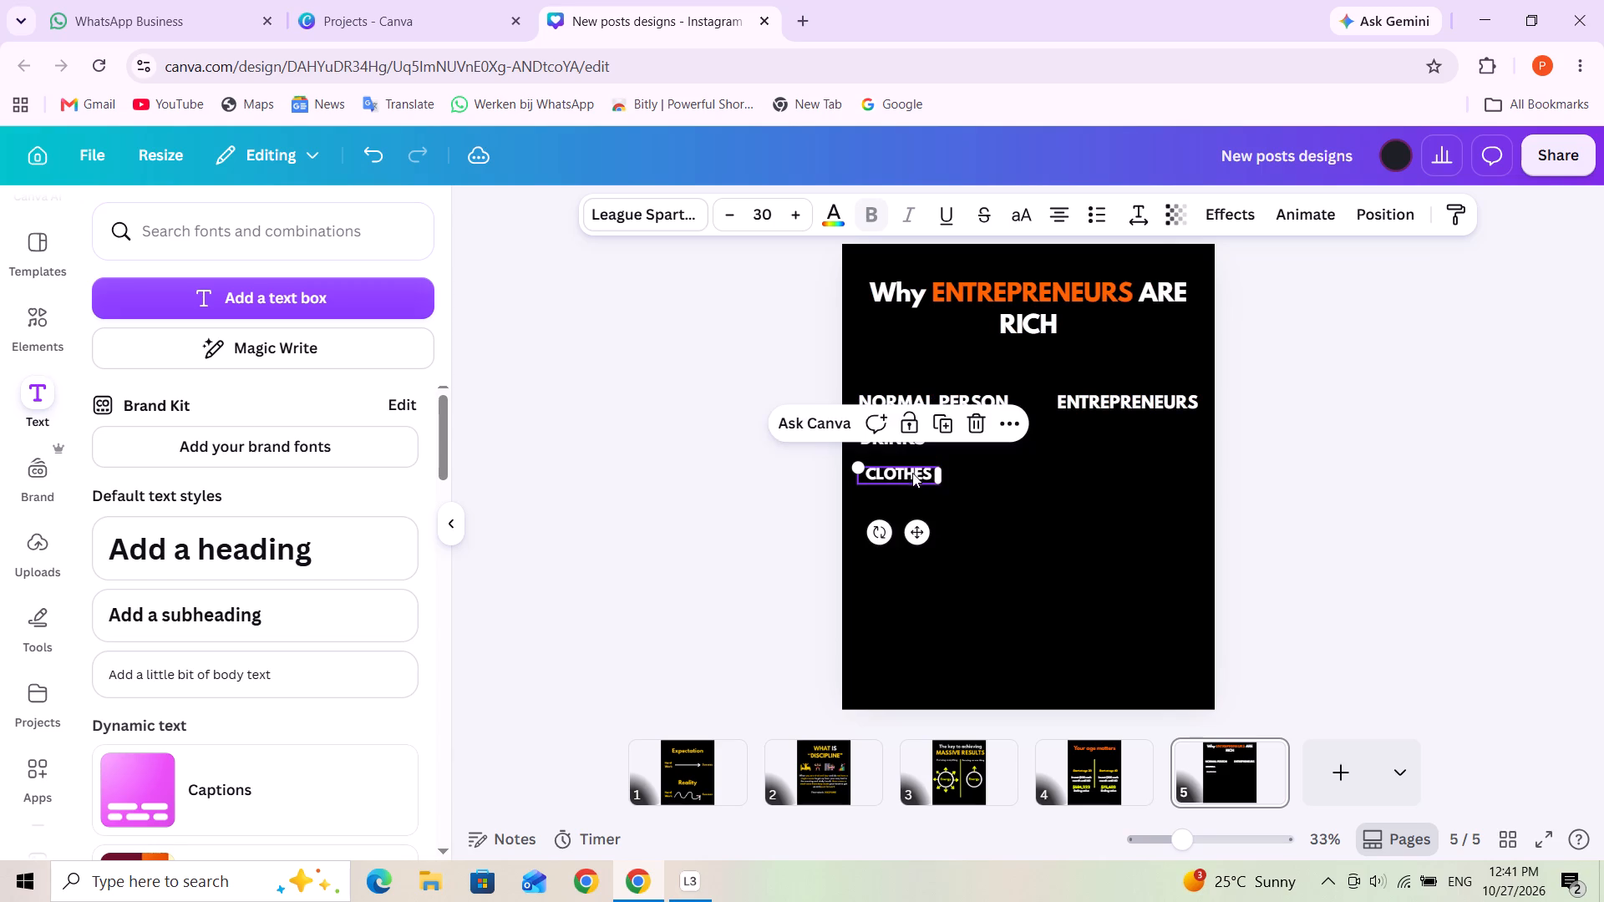
{"action": "left_click_drag", "start_coordinate": [941, 474], "coordinate": [931, 474]}
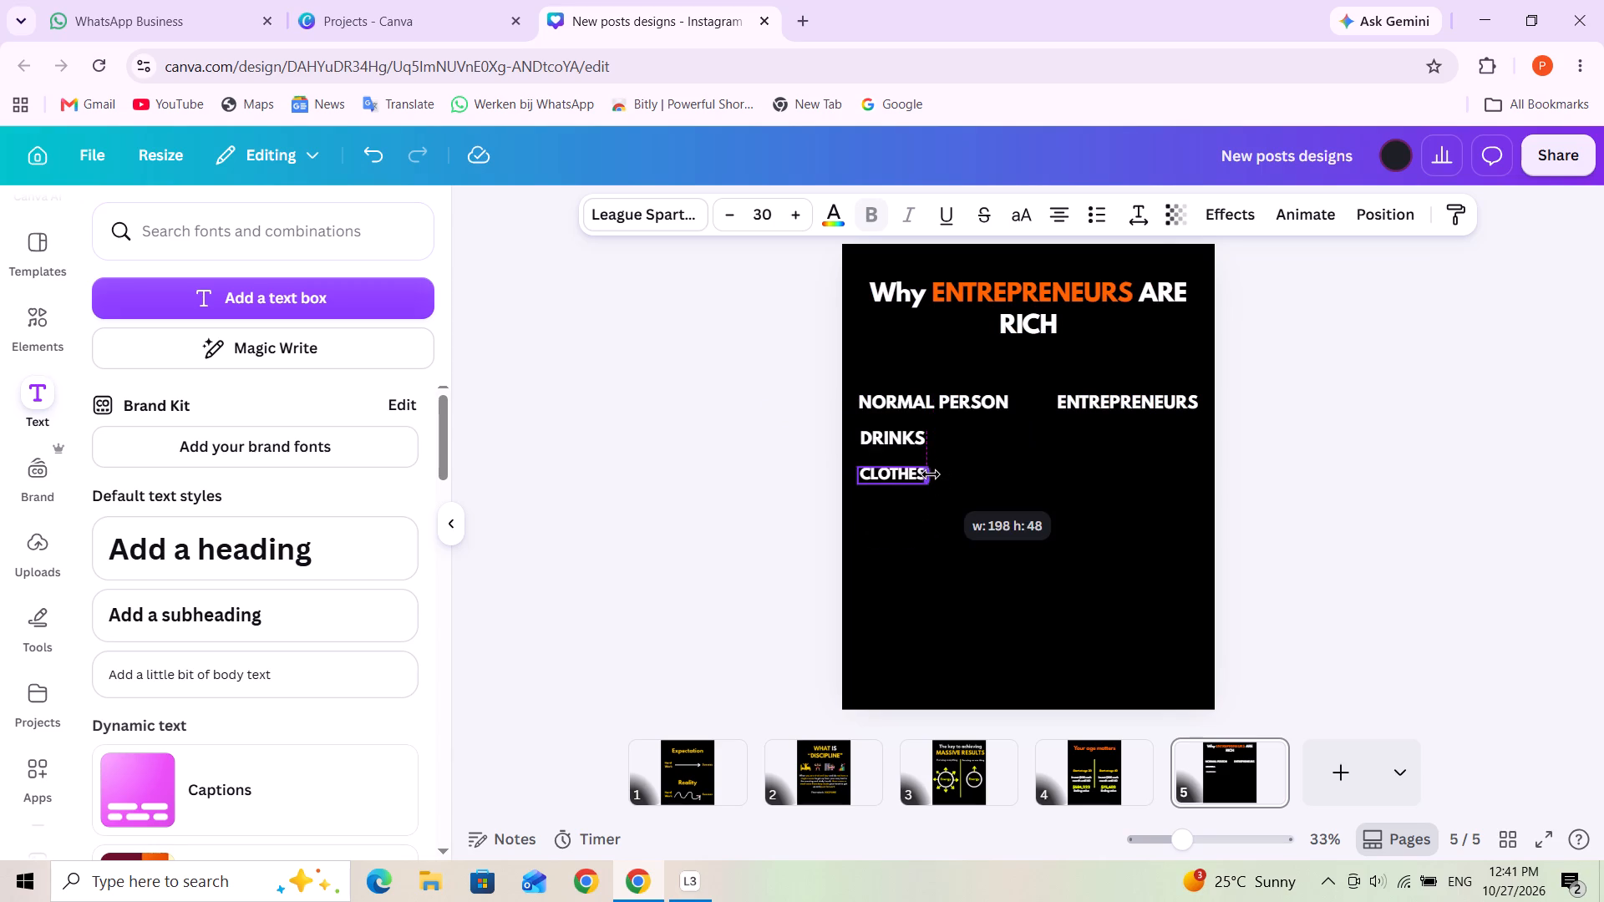
{"action": "left_click", "coordinate": [997, 476]}
Reposition "DRINKS" and "CLOTHES" so both words start at the same left edge under "NORMAL PERSON" with even vertical spacing.
{"action": "left_click", "coordinate": [896, 474]}
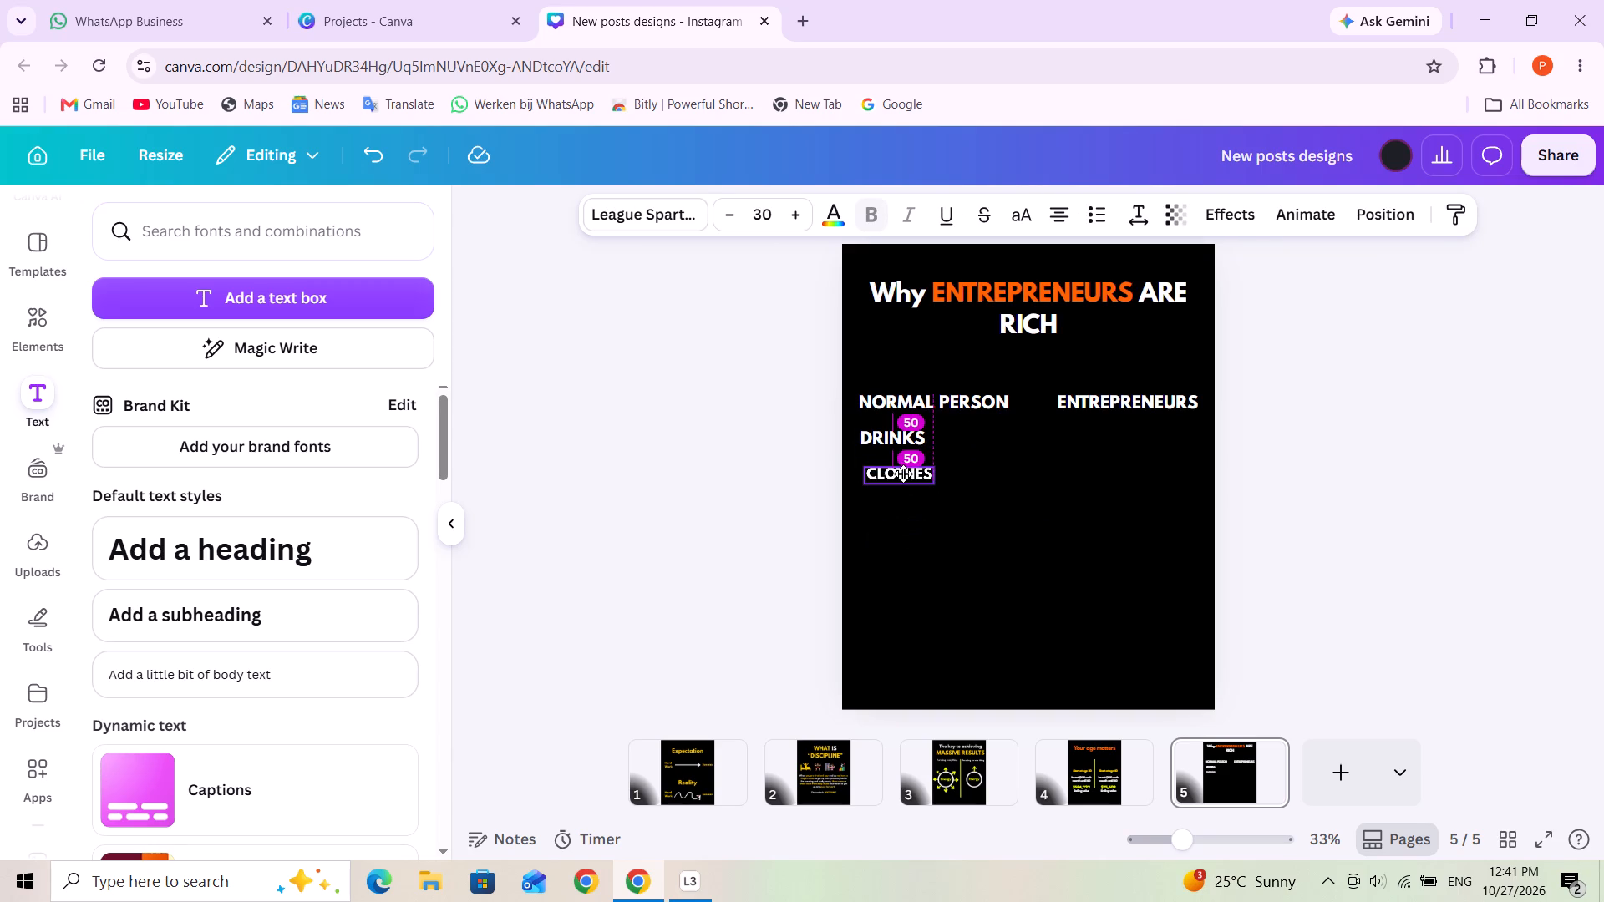
{"action": "left_click", "coordinate": [1037, 471]}
{"action": "left_click", "coordinate": [897, 432]}
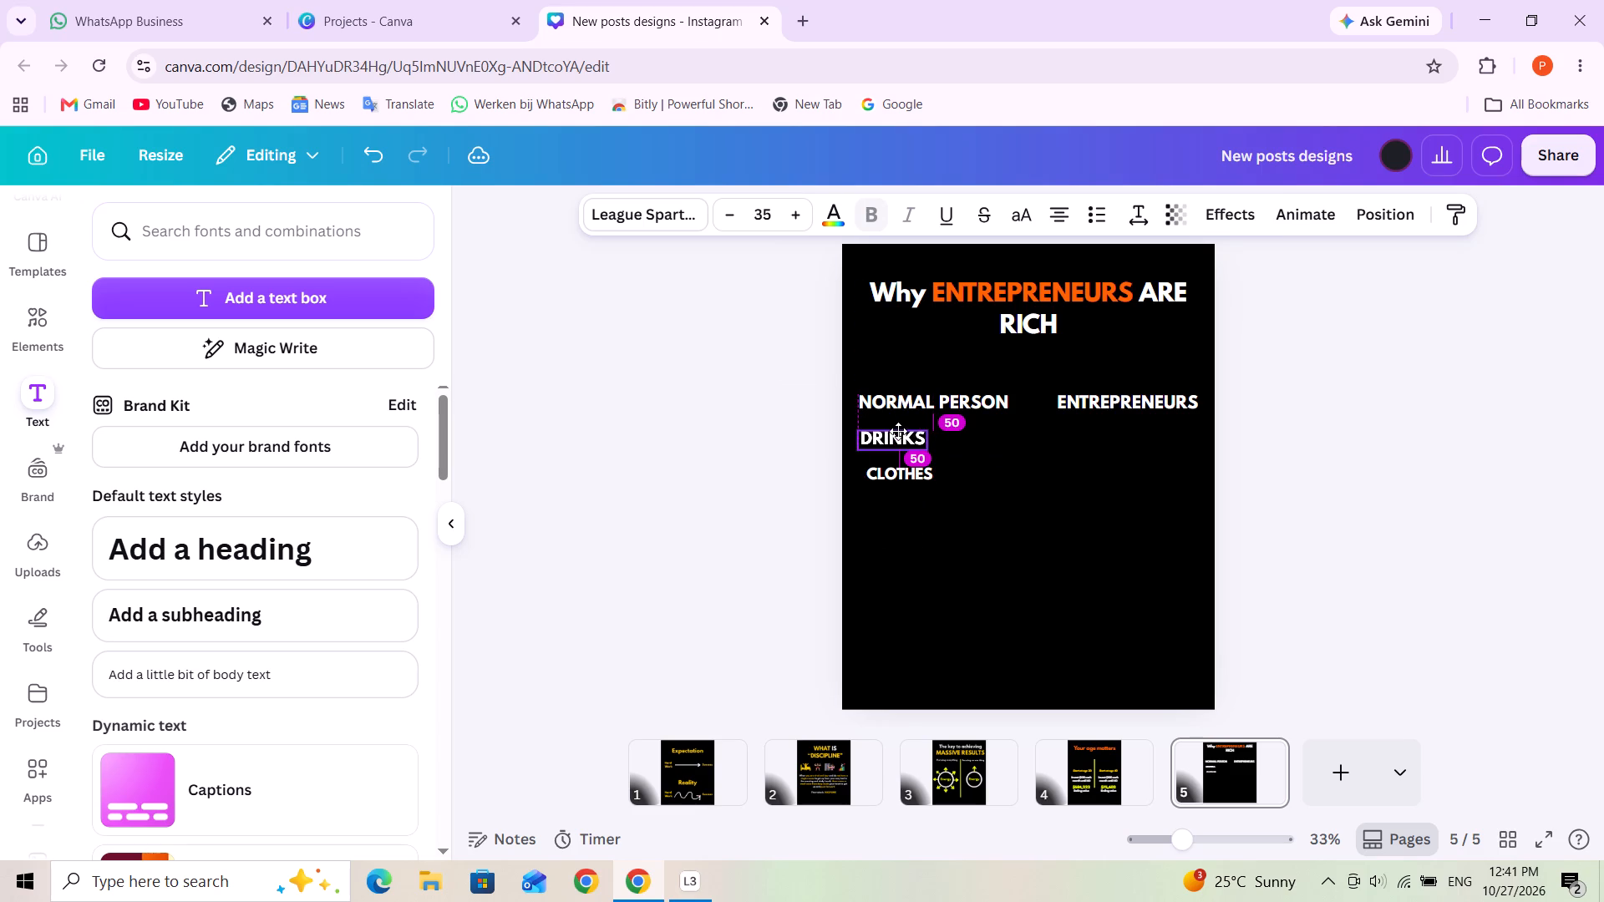
{"action": "left_click", "coordinate": [999, 462]}
{"action": "left_click", "coordinate": [926, 469]}
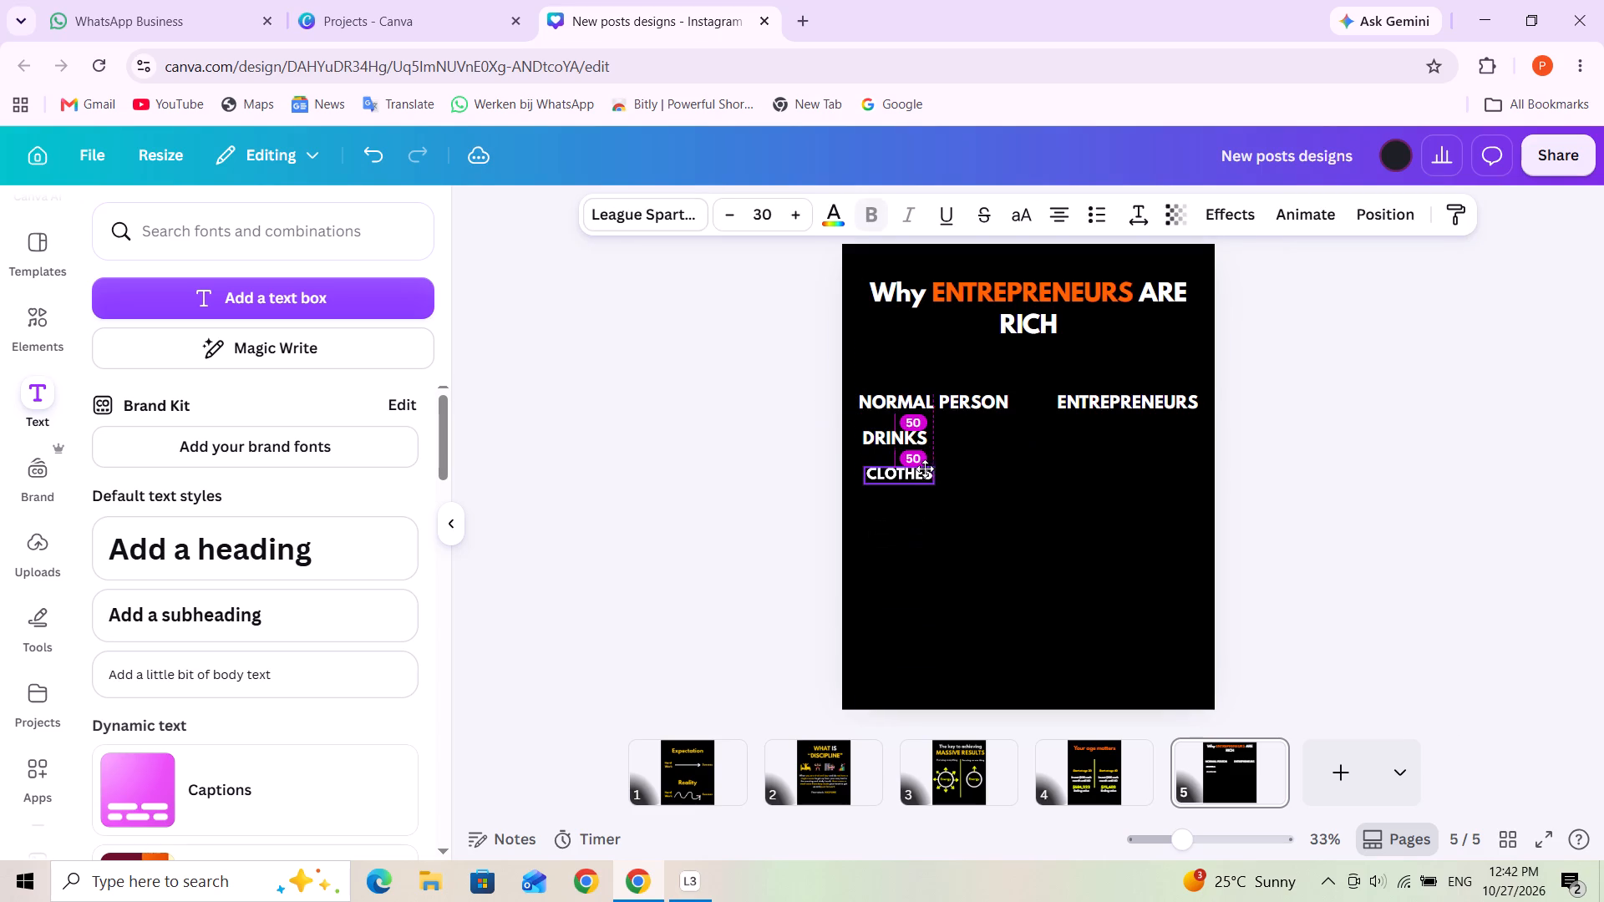
{"action": "left_click", "coordinate": [989, 459]}
Set the "DRINKS" text to font size 30, matching "CLOTHES".
{"action": "left_click", "coordinate": [916, 444]}
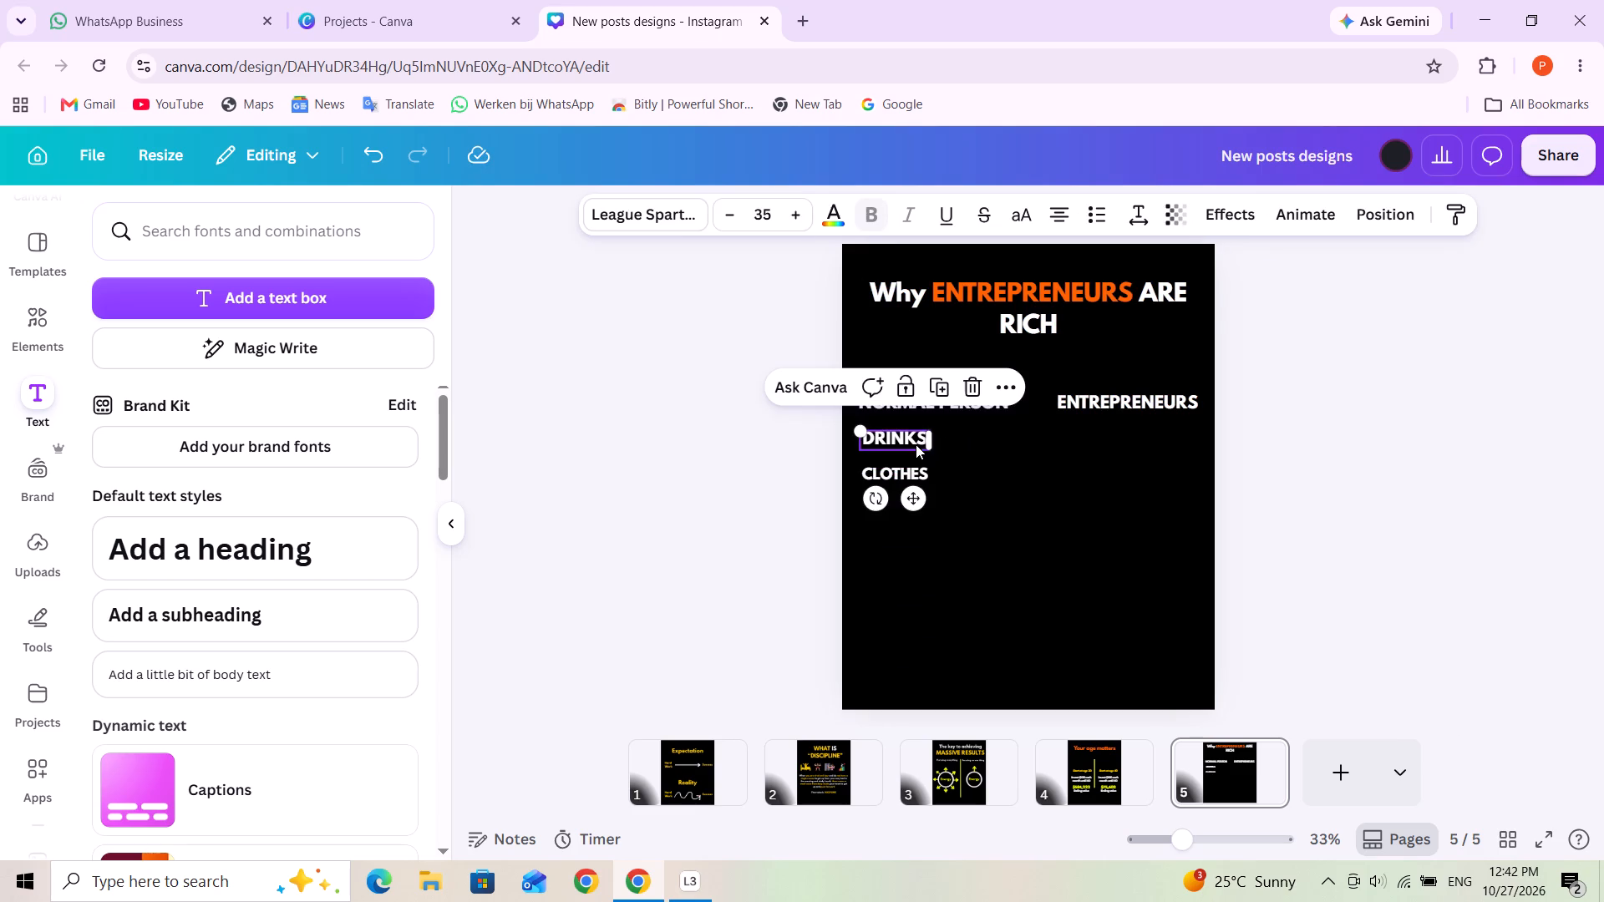
{"action": "left_click", "coordinate": [906, 483]}
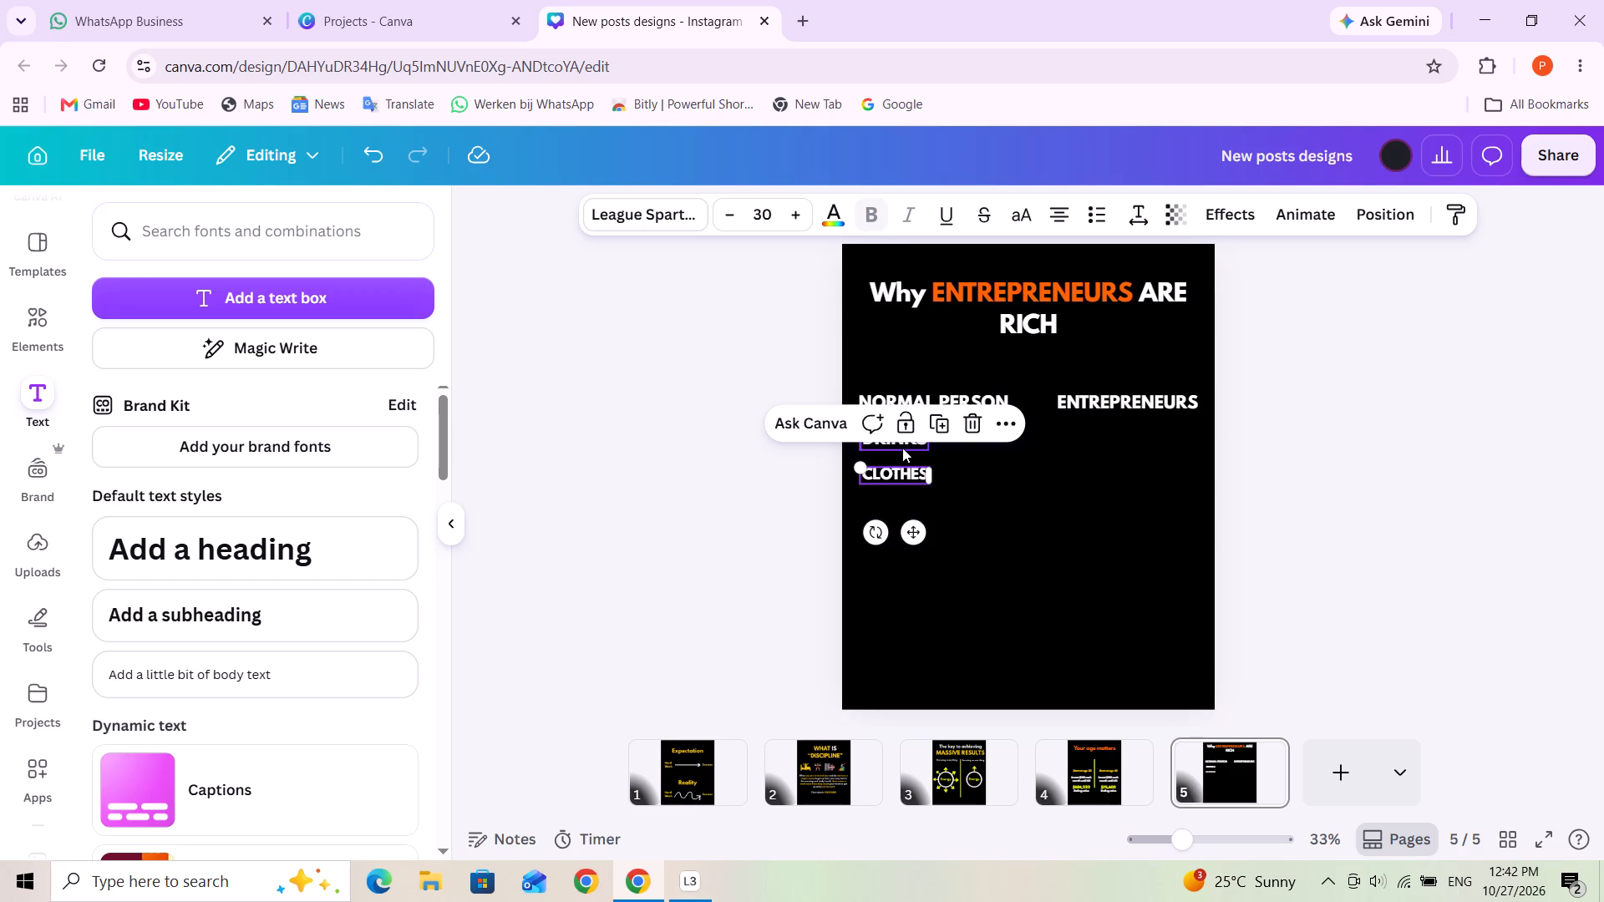
{"action": "left_click", "coordinate": [903, 447]}
{"action": "left_click", "coordinate": [713, 211]}
{"action": "triple_click", "coordinate": [724, 218]}
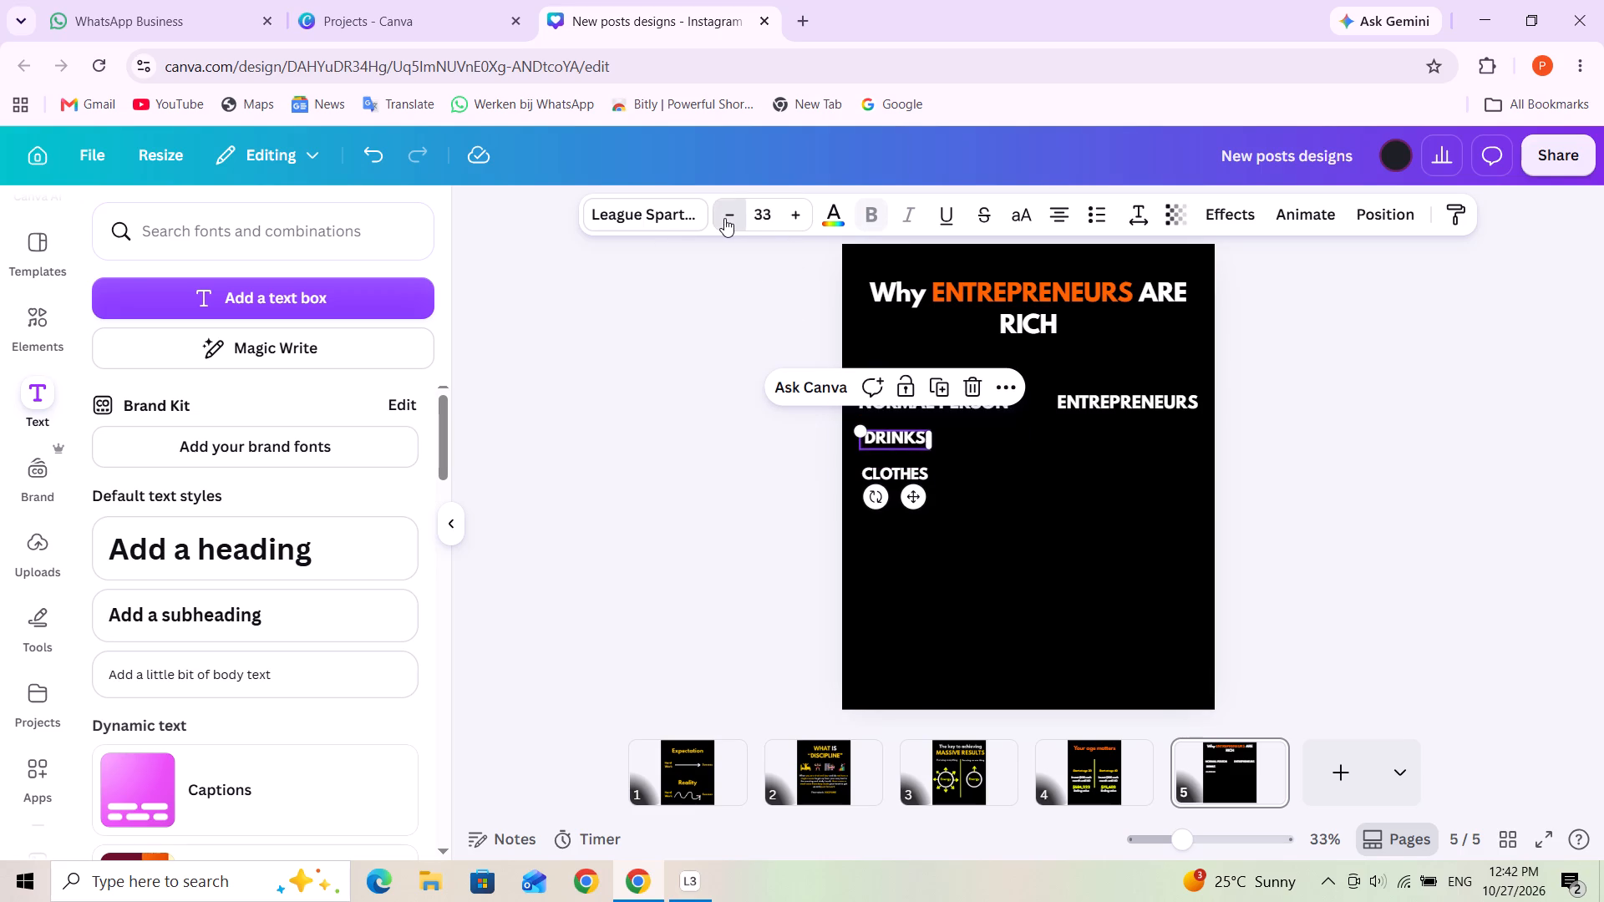
{"action": "left_click", "coordinate": [724, 218]}
{"action": "left_click", "coordinate": [962, 454]}
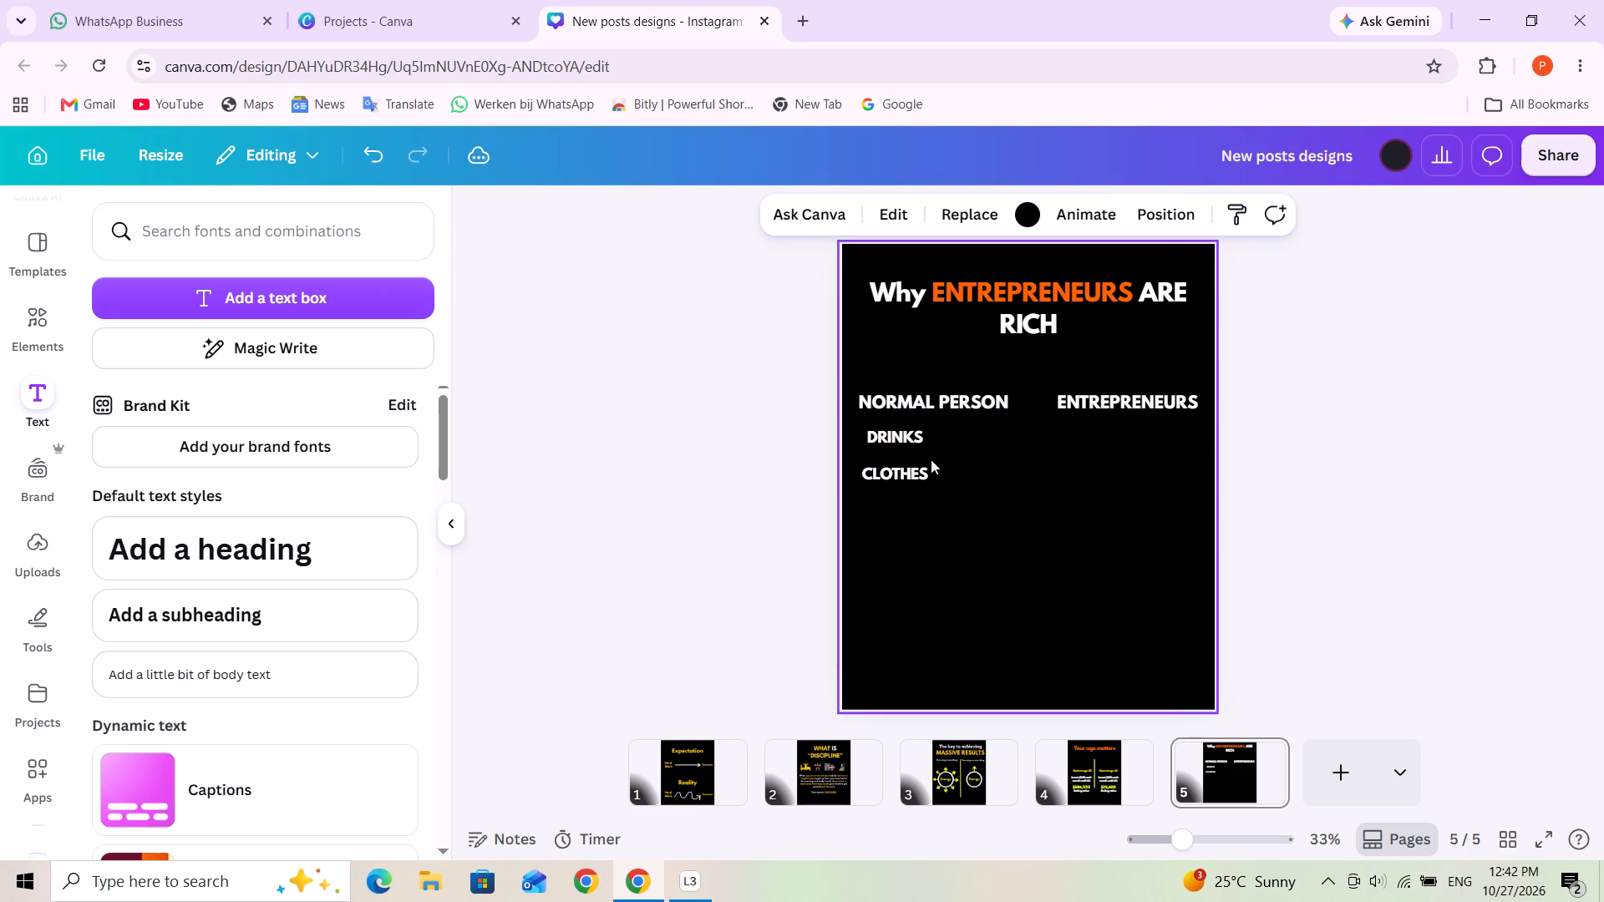
Narrow the "DRINKS" text box to fit its word so it starts in line with "CLOTHES".
{"action": "left_click", "coordinate": [913, 446]}
{"action": "left_click_drag", "start_coordinate": [932, 441], "coordinate": [925, 441]}
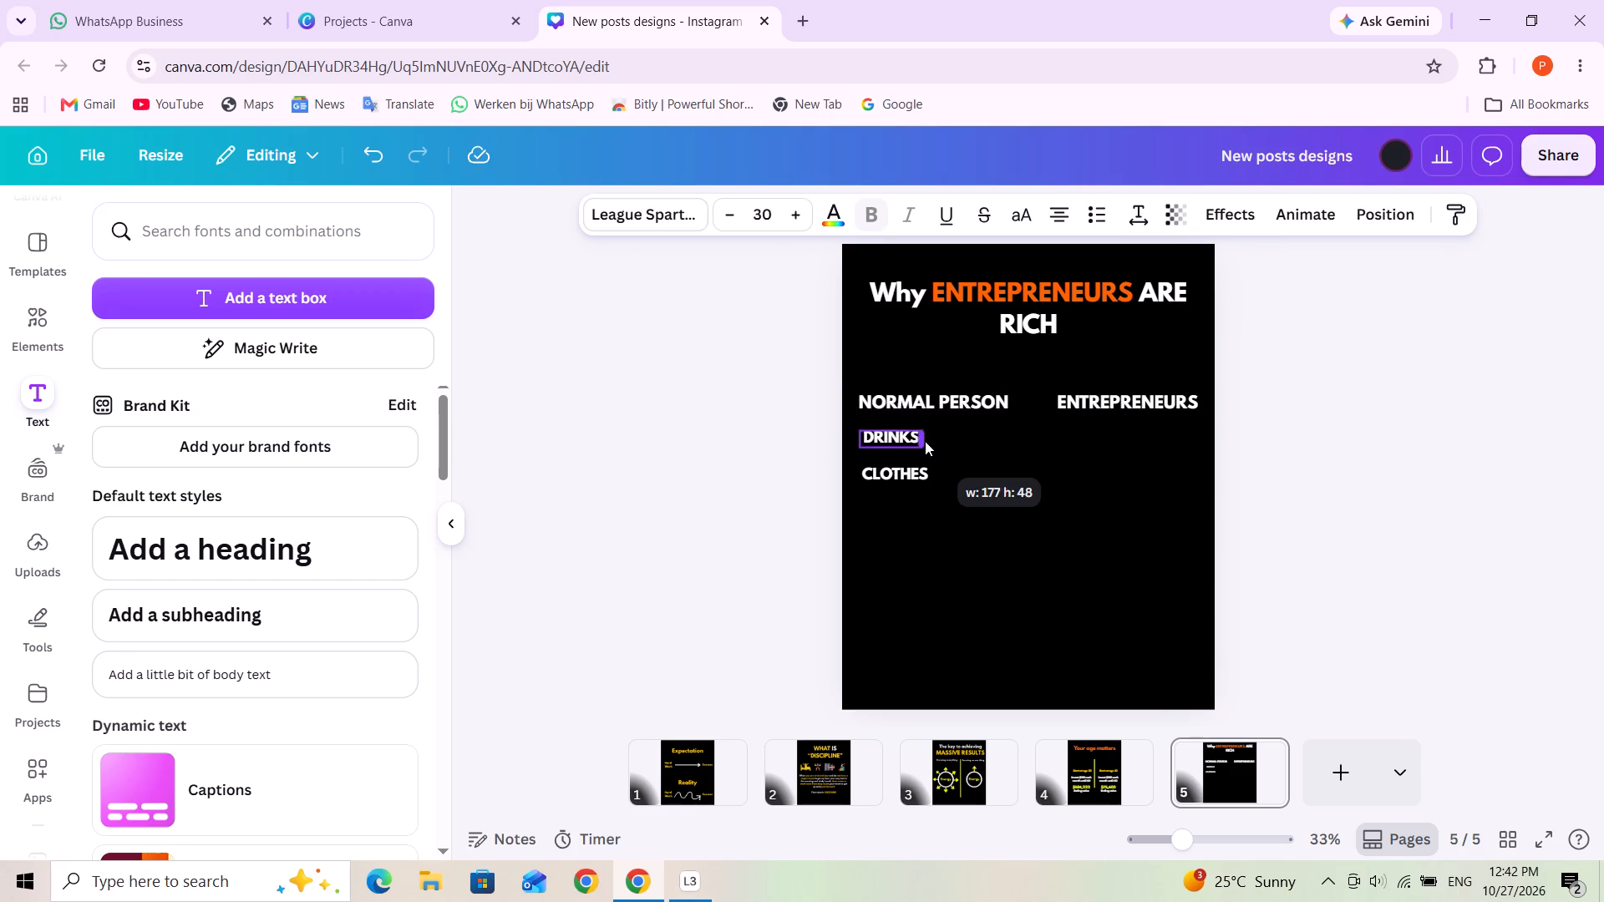
{"action": "left_click_drag", "start_coordinate": [925, 441], "coordinate": [923, 441]}
{"action": "left_click", "coordinate": [1021, 447]}
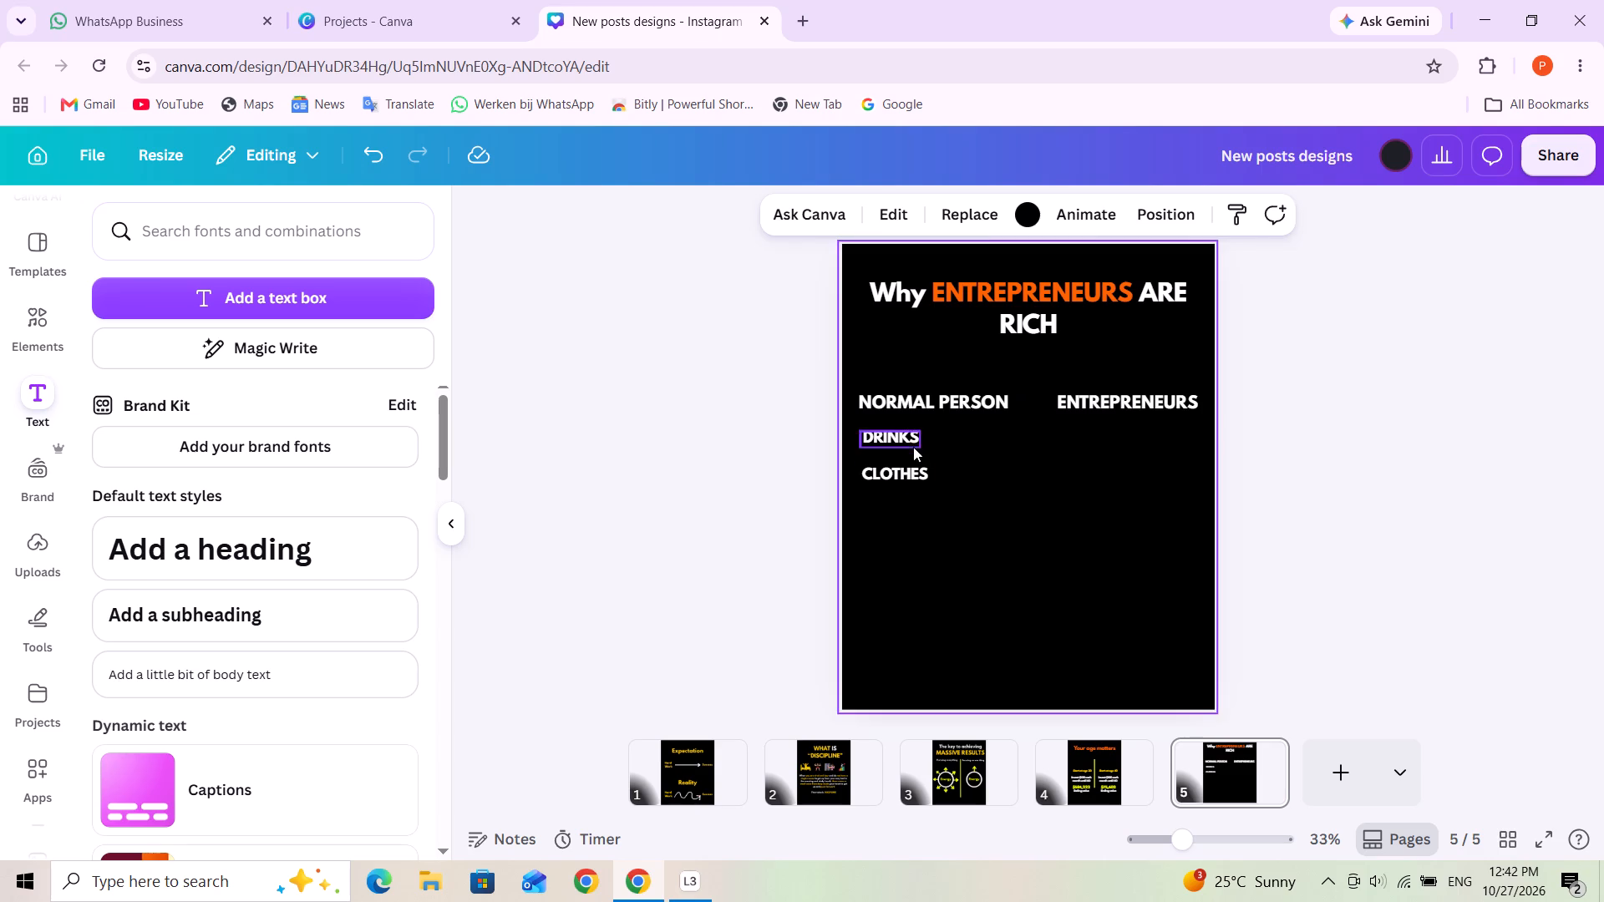
{"action": "left_click", "coordinate": [911, 443]}
{"action": "left_click", "coordinate": [910, 474]}
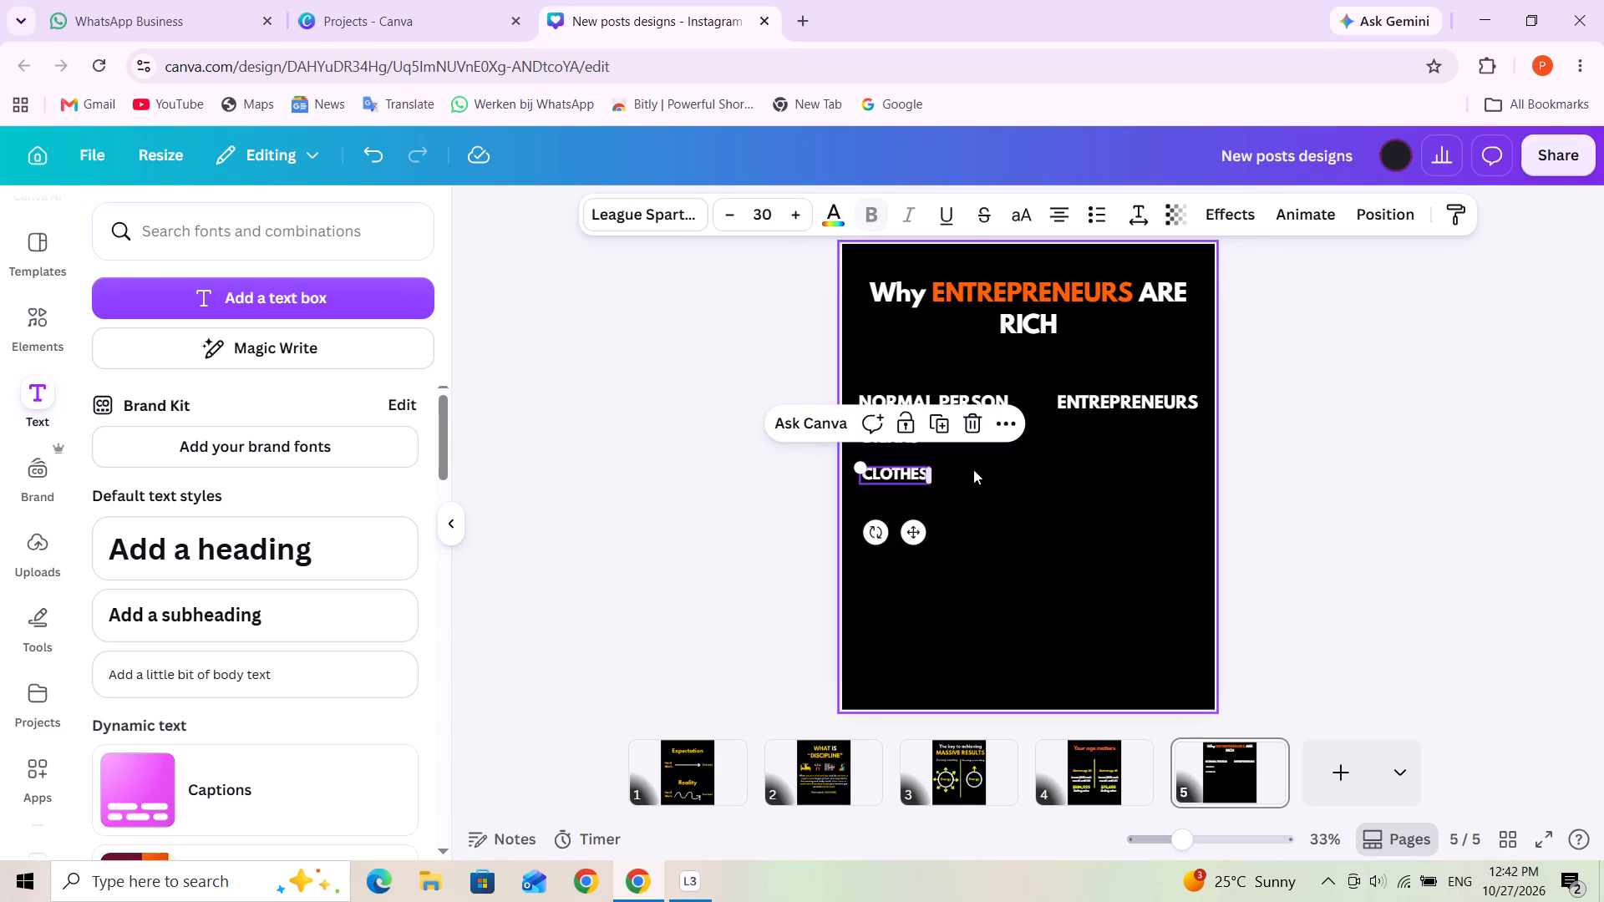
{"action": "left_click", "coordinate": [1013, 474]}
Add "SHOES" below "CLOTHES" by rewriting a duplicate of "CLOTHES", and narrow the new text's box.
{"action": "left_click", "coordinate": [907, 481]}
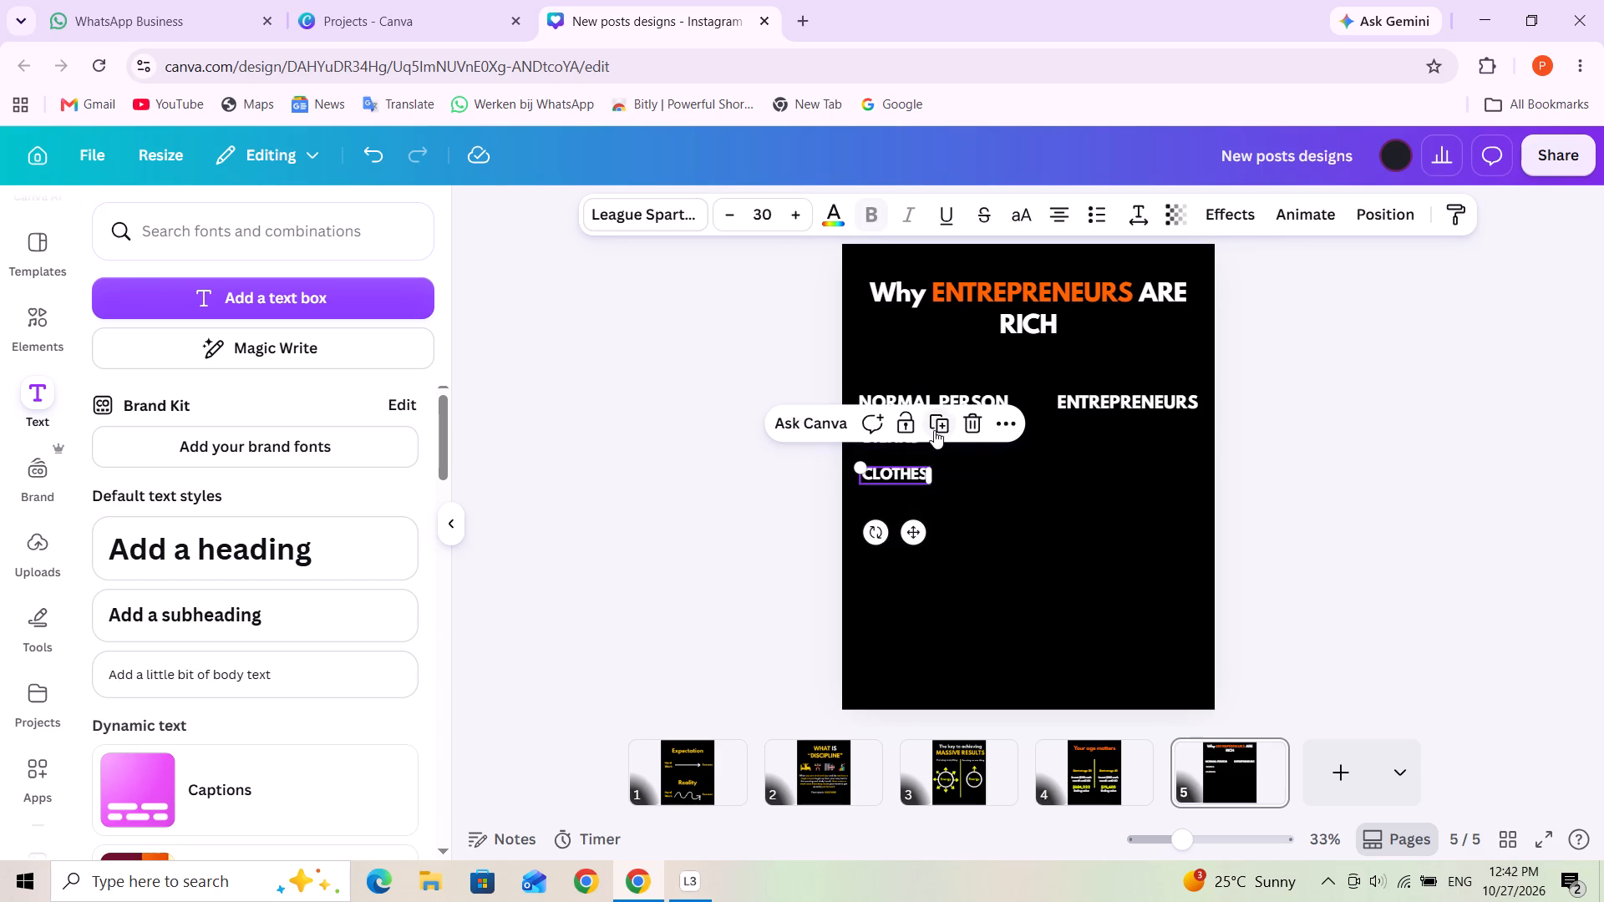
{"action": "left_click", "coordinate": [937, 428]}
{"action": "left_click", "coordinate": [976, 516]}
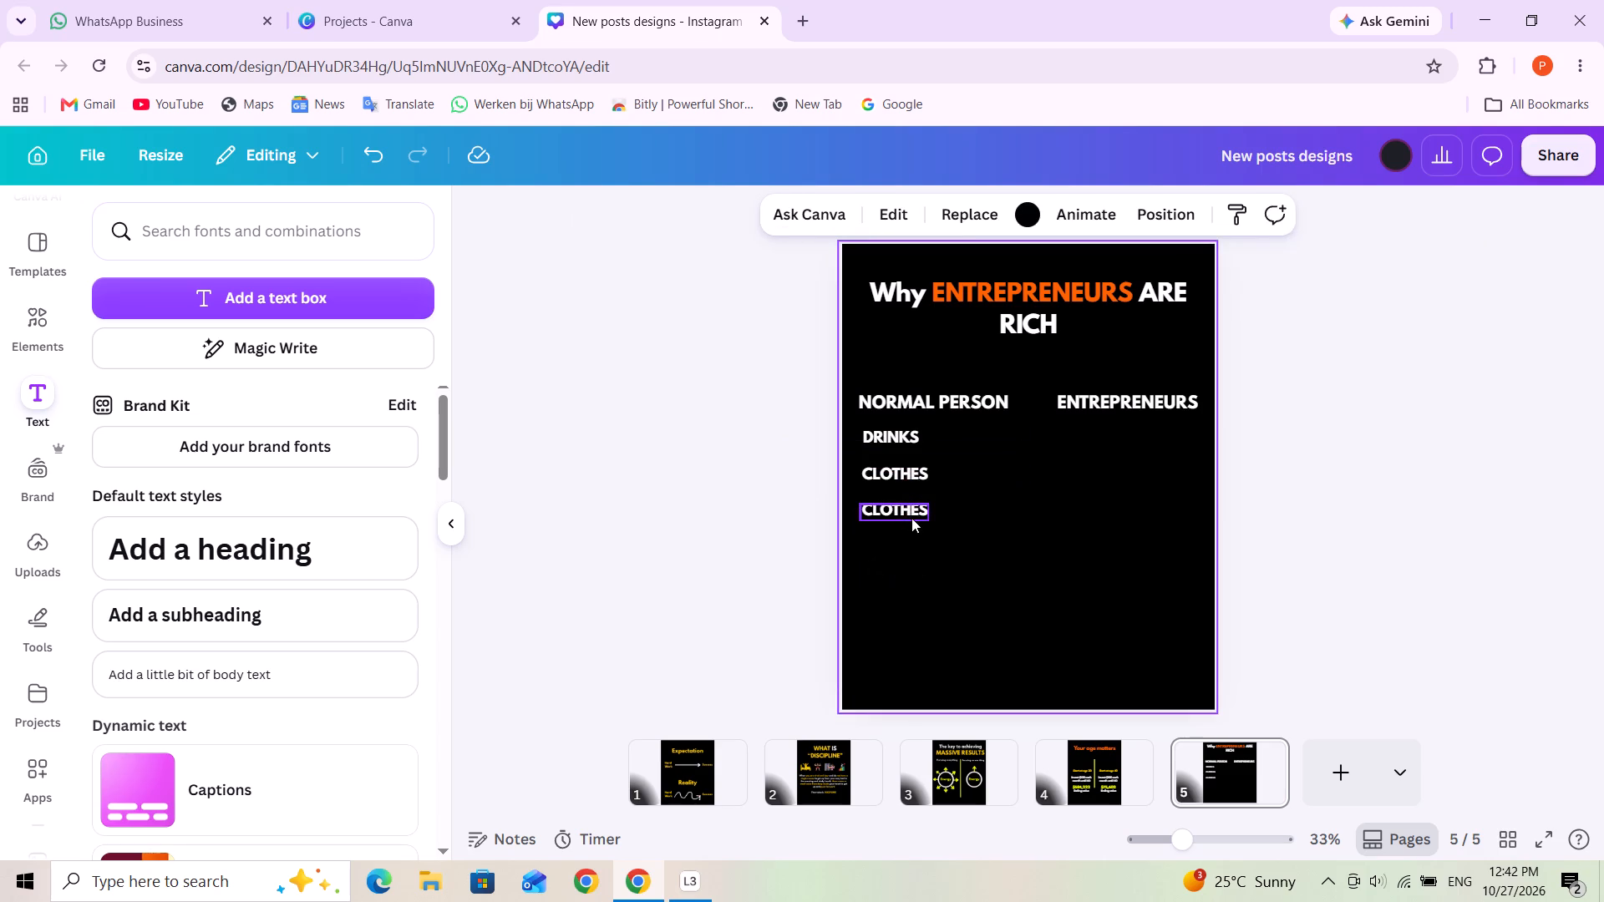
{"action": "triple_click", "coordinate": [903, 517]}
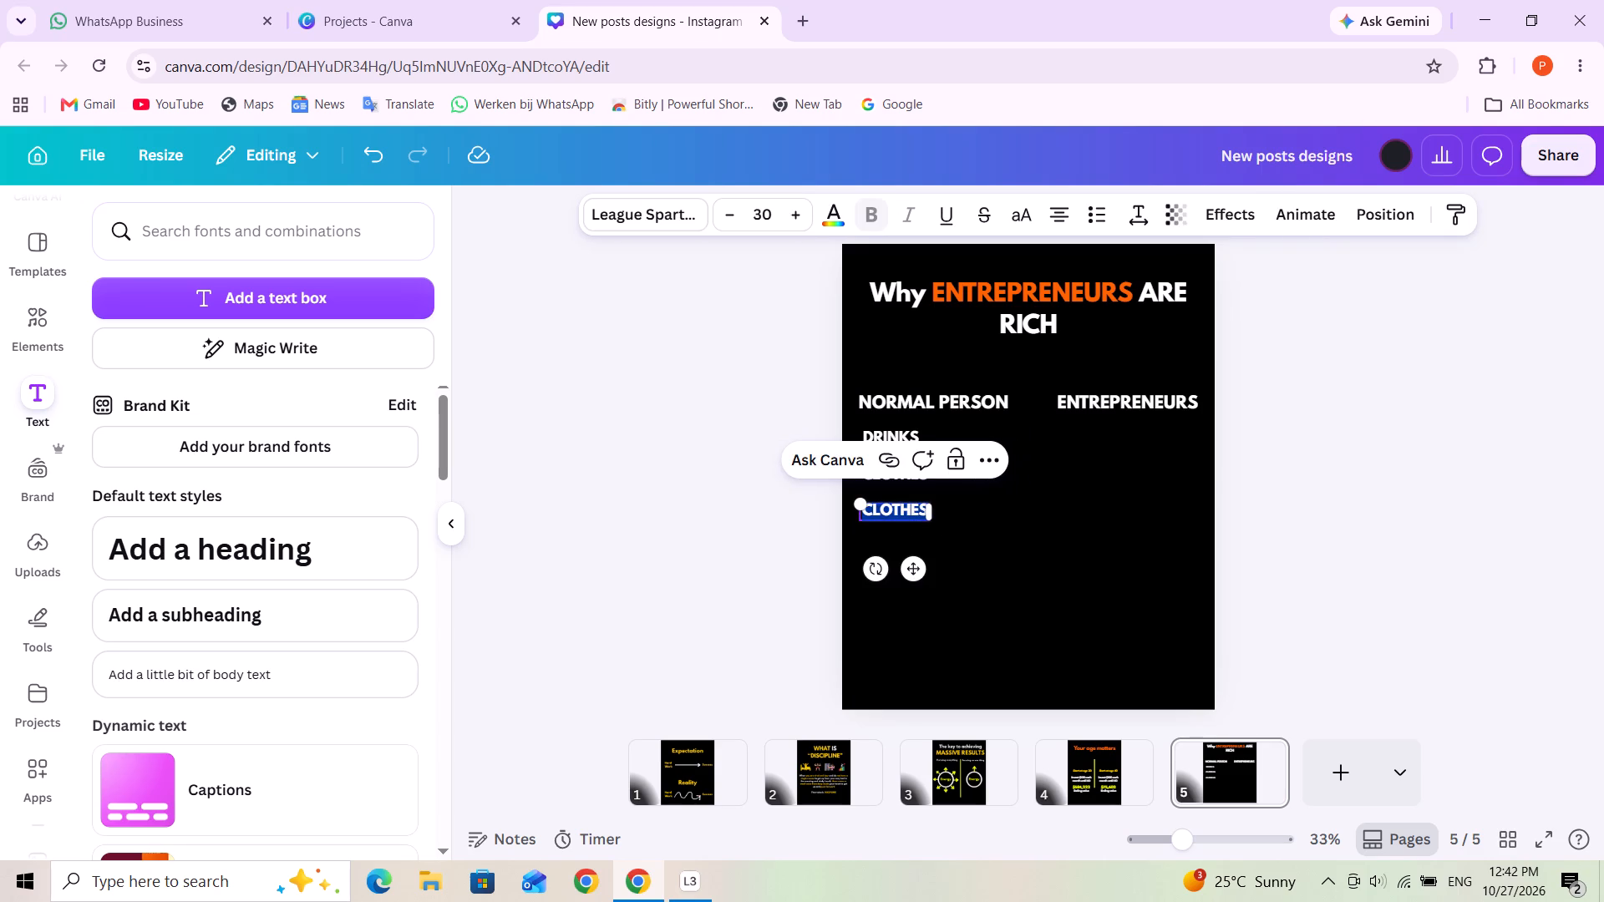
{"action": "type", "text": "SHOES"}
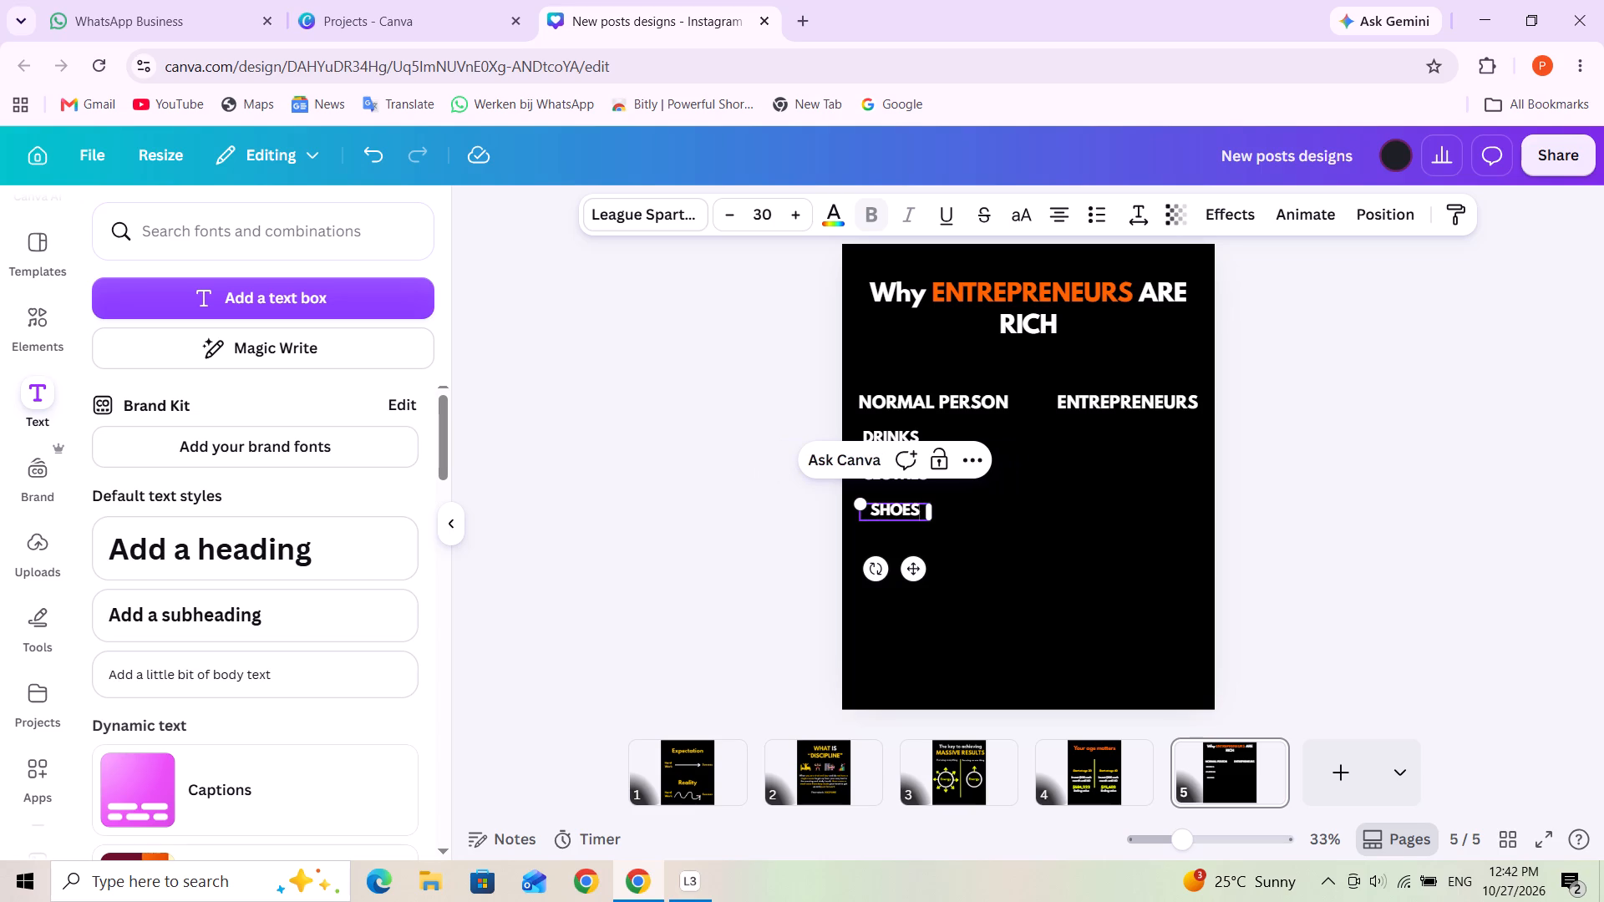
{"action": "left_click", "coordinate": [1046, 545]}
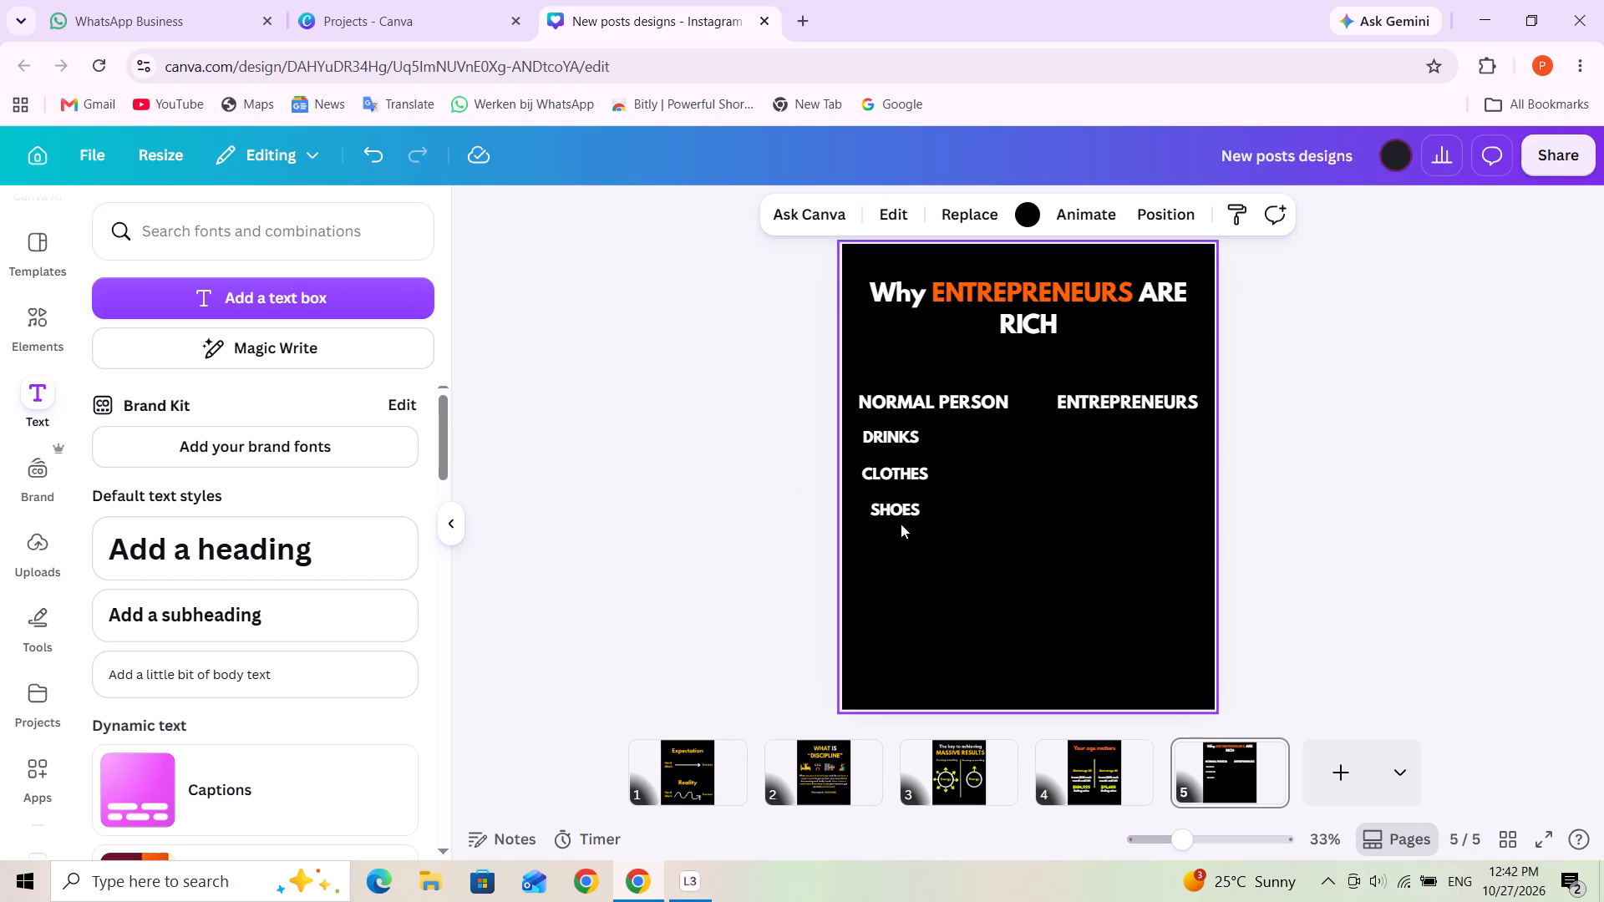
{"action": "left_click", "coordinate": [896, 516]}
{"action": "left_click_drag", "start_coordinate": [929, 513], "coordinate": [920, 514]}
{"action": "left_click", "coordinate": [972, 502]}
Add "VIDEO GAMES" below "SHOES" by rewriting a duplicate of "SHOES", with its box widened to hold one line.
{"action": "left_click", "coordinate": [900, 514]}
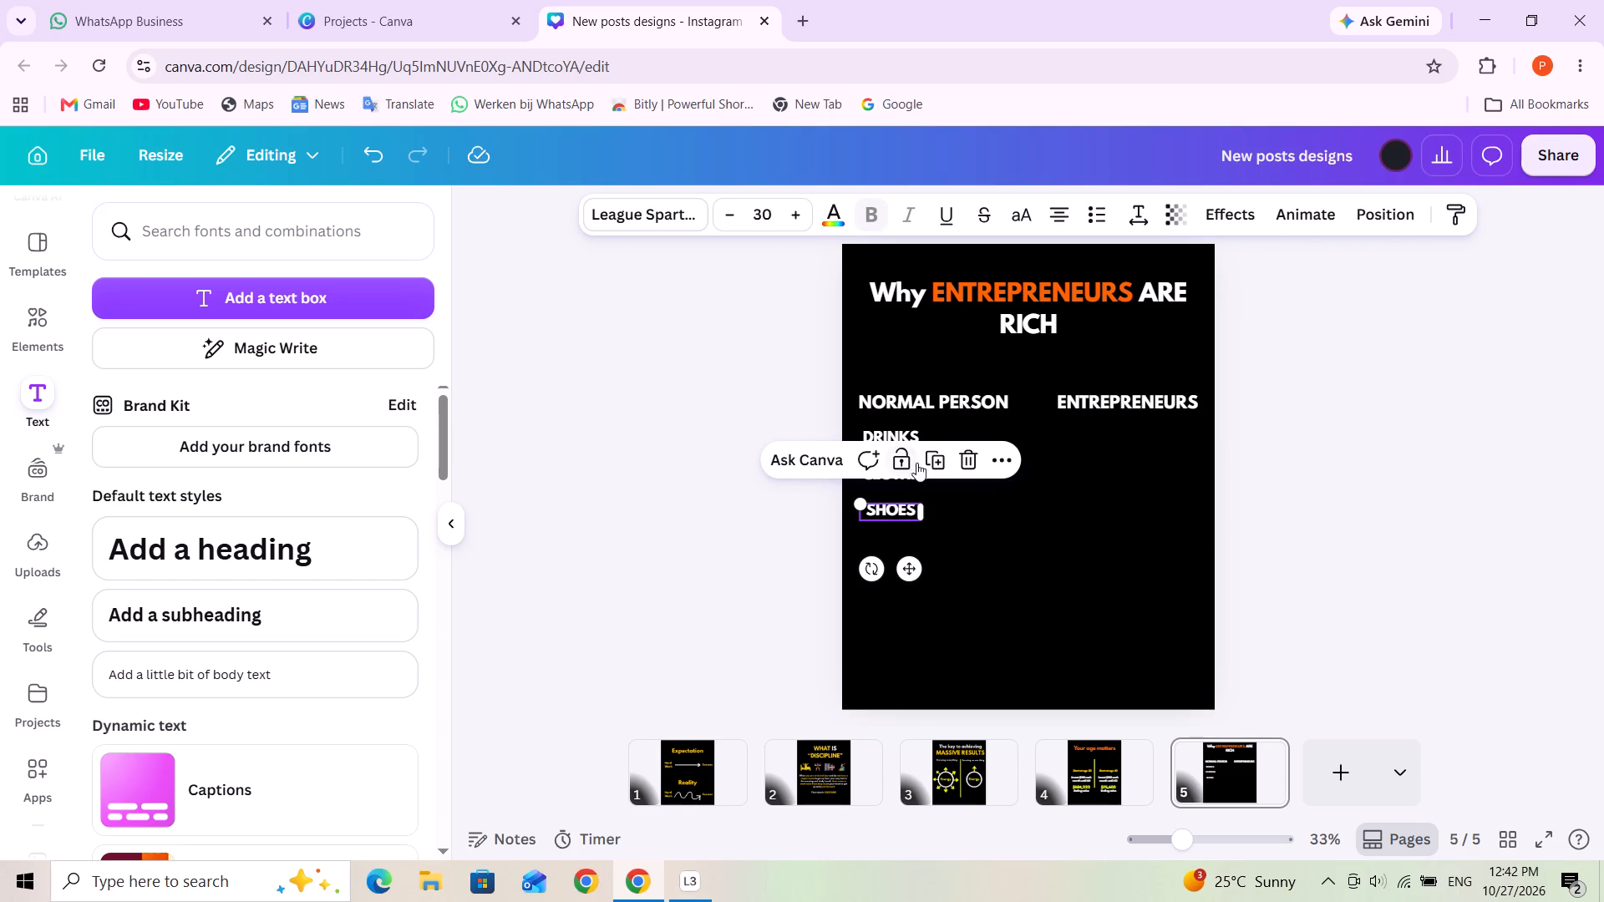
{"action": "left_click", "coordinate": [930, 461]}
{"action": "triple_click", "coordinate": [897, 545]}
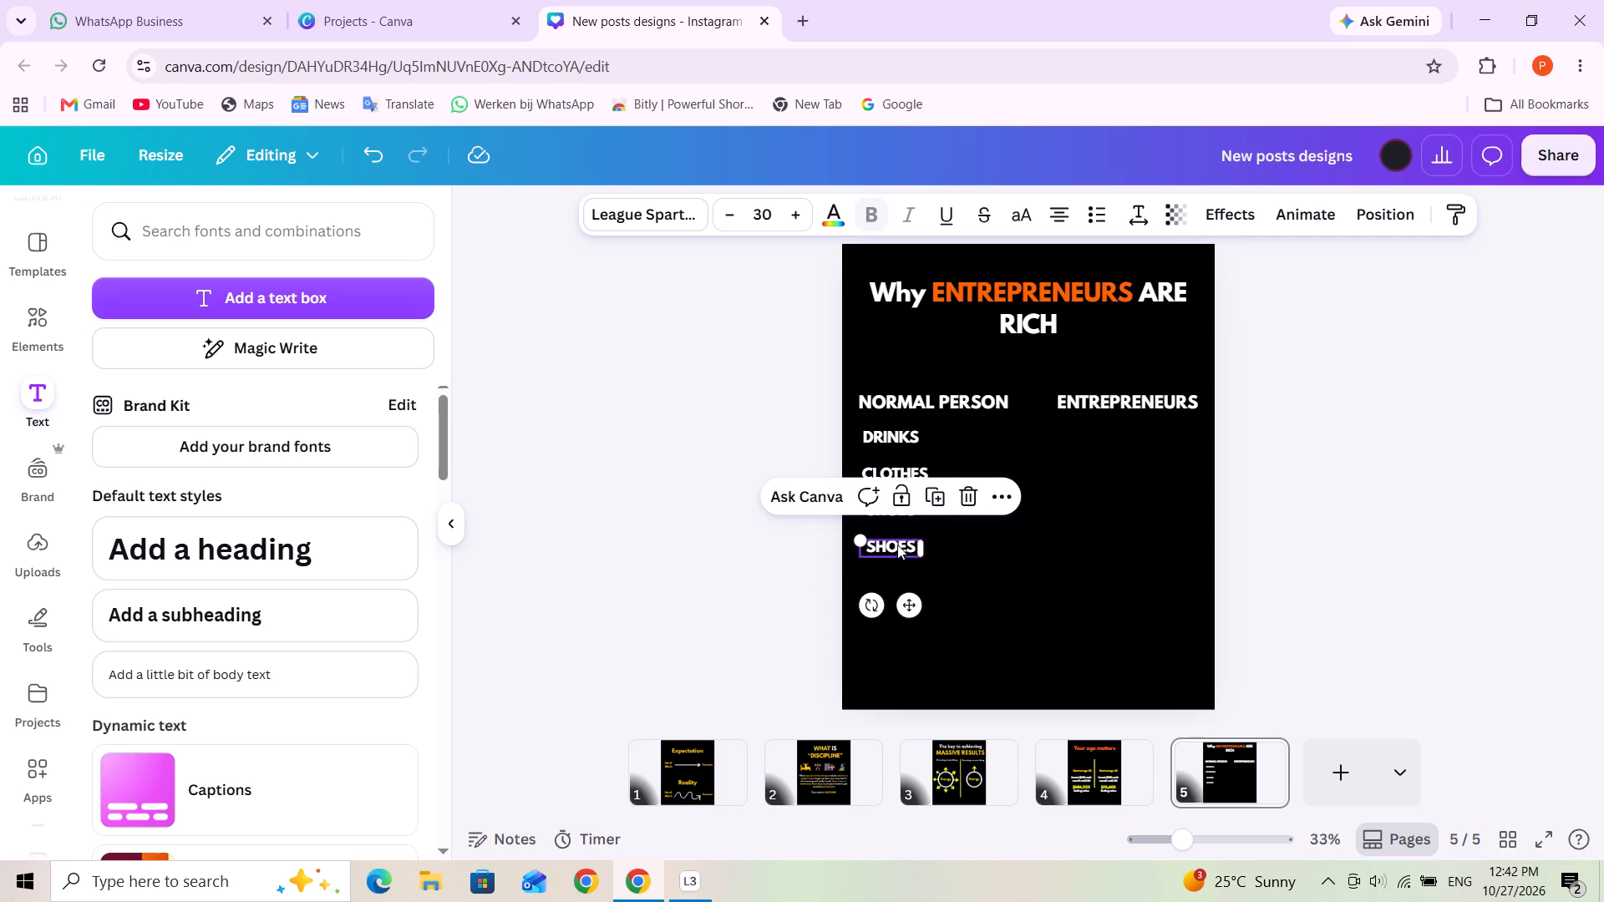
{"action": "type", "text": "VIDEO"}
{"action": "key", "text": "space"}
{"action": "type", "text": "GAMES"}
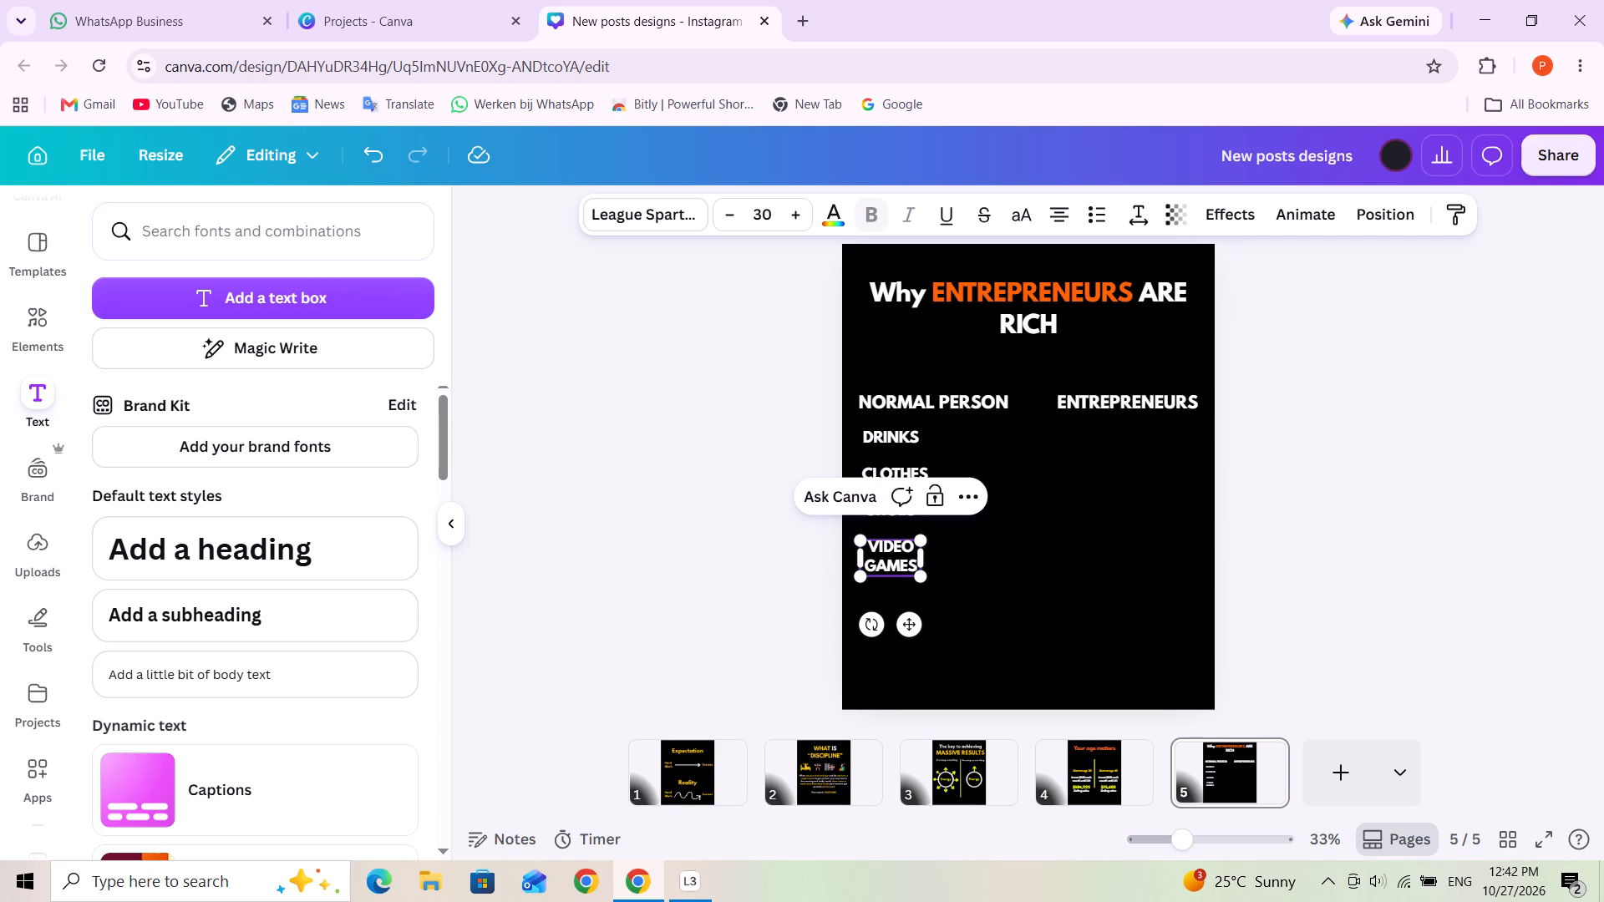
{"action": "left_click_drag", "start_coordinate": [926, 560], "coordinate": [980, 555]}
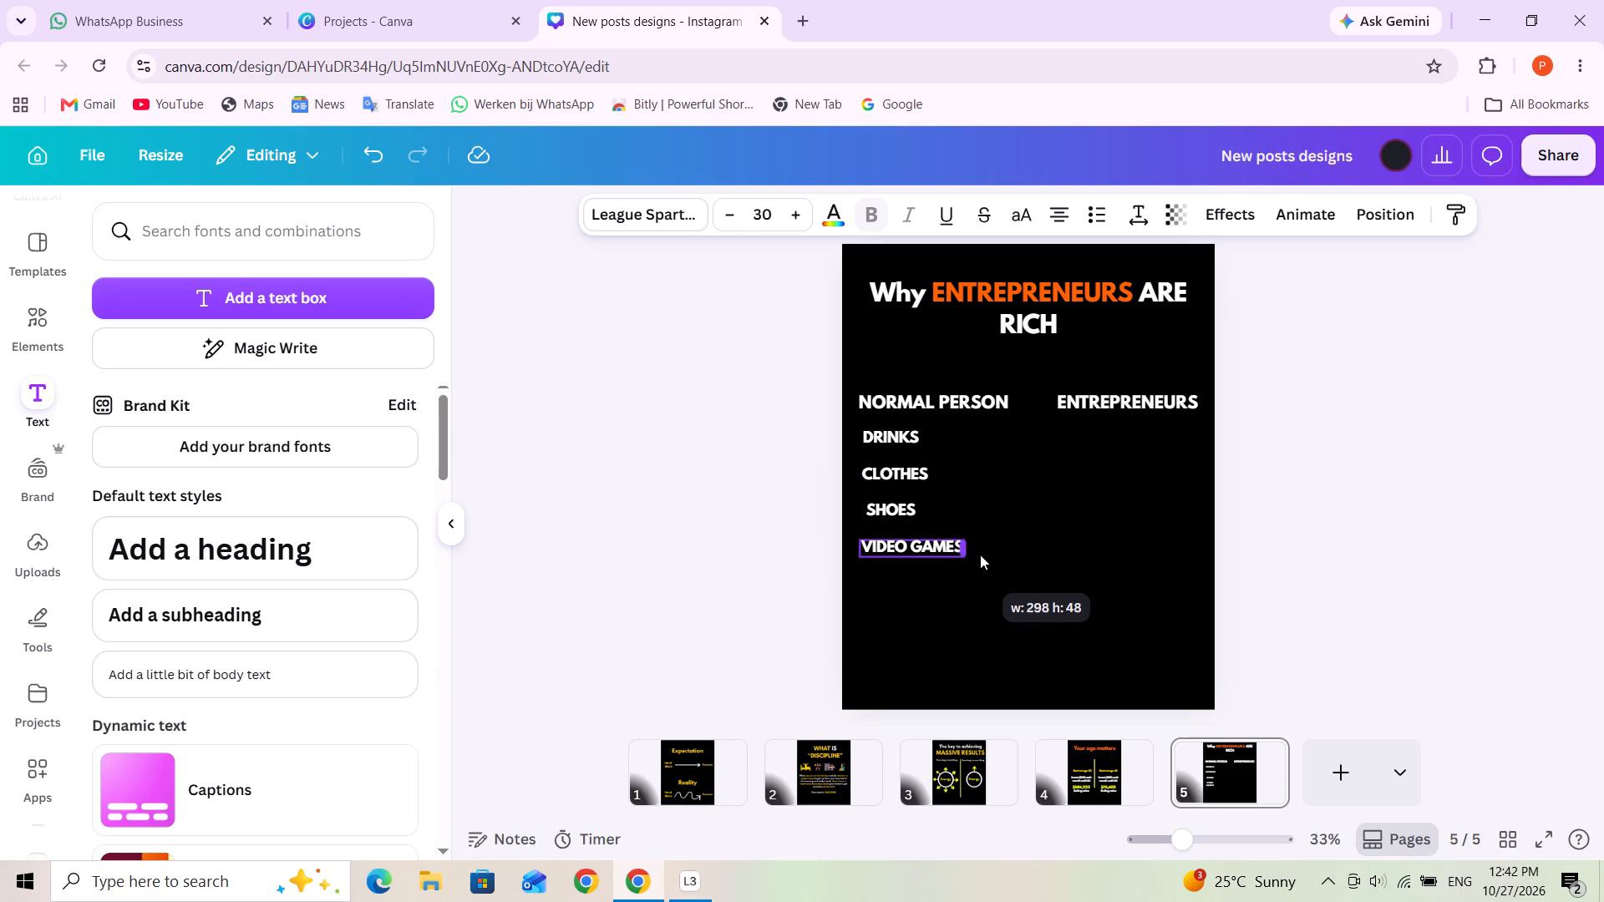
{"action": "left_click_drag", "start_coordinate": [980, 555], "coordinate": [973, 555]}
{"action": "left_click", "coordinate": [1041, 559]}
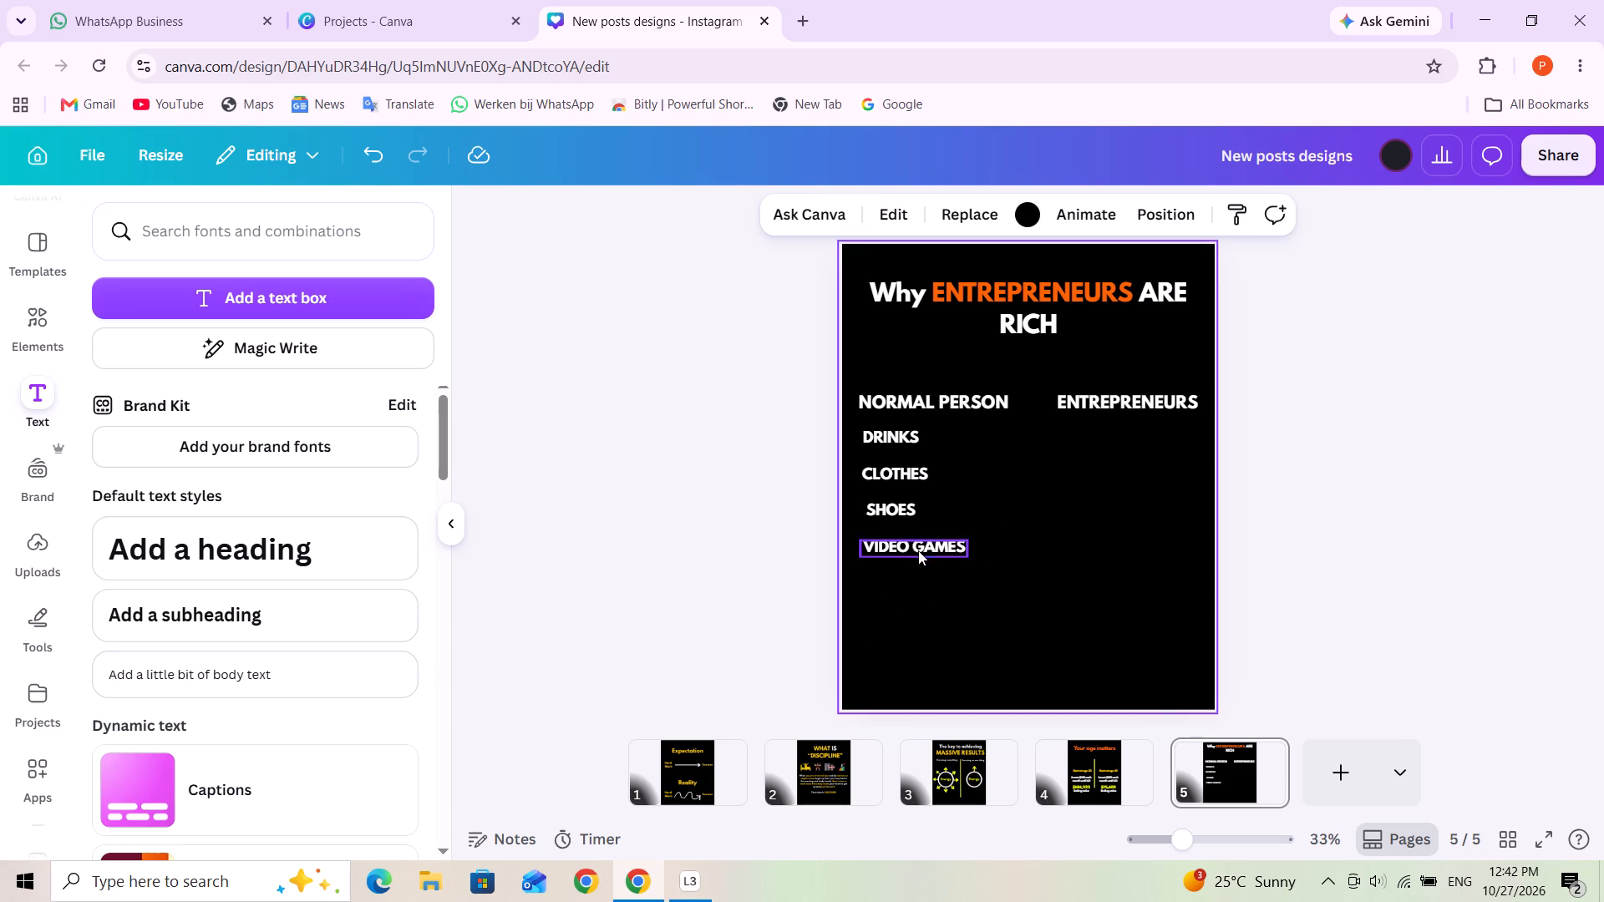
Narrow the "SHOES" text box further so the word lines up with the start of the other list items.
{"action": "left_click", "coordinate": [908, 514]}
{"action": "left_click_drag", "start_coordinate": [924, 511], "coordinate": [923, 511]}
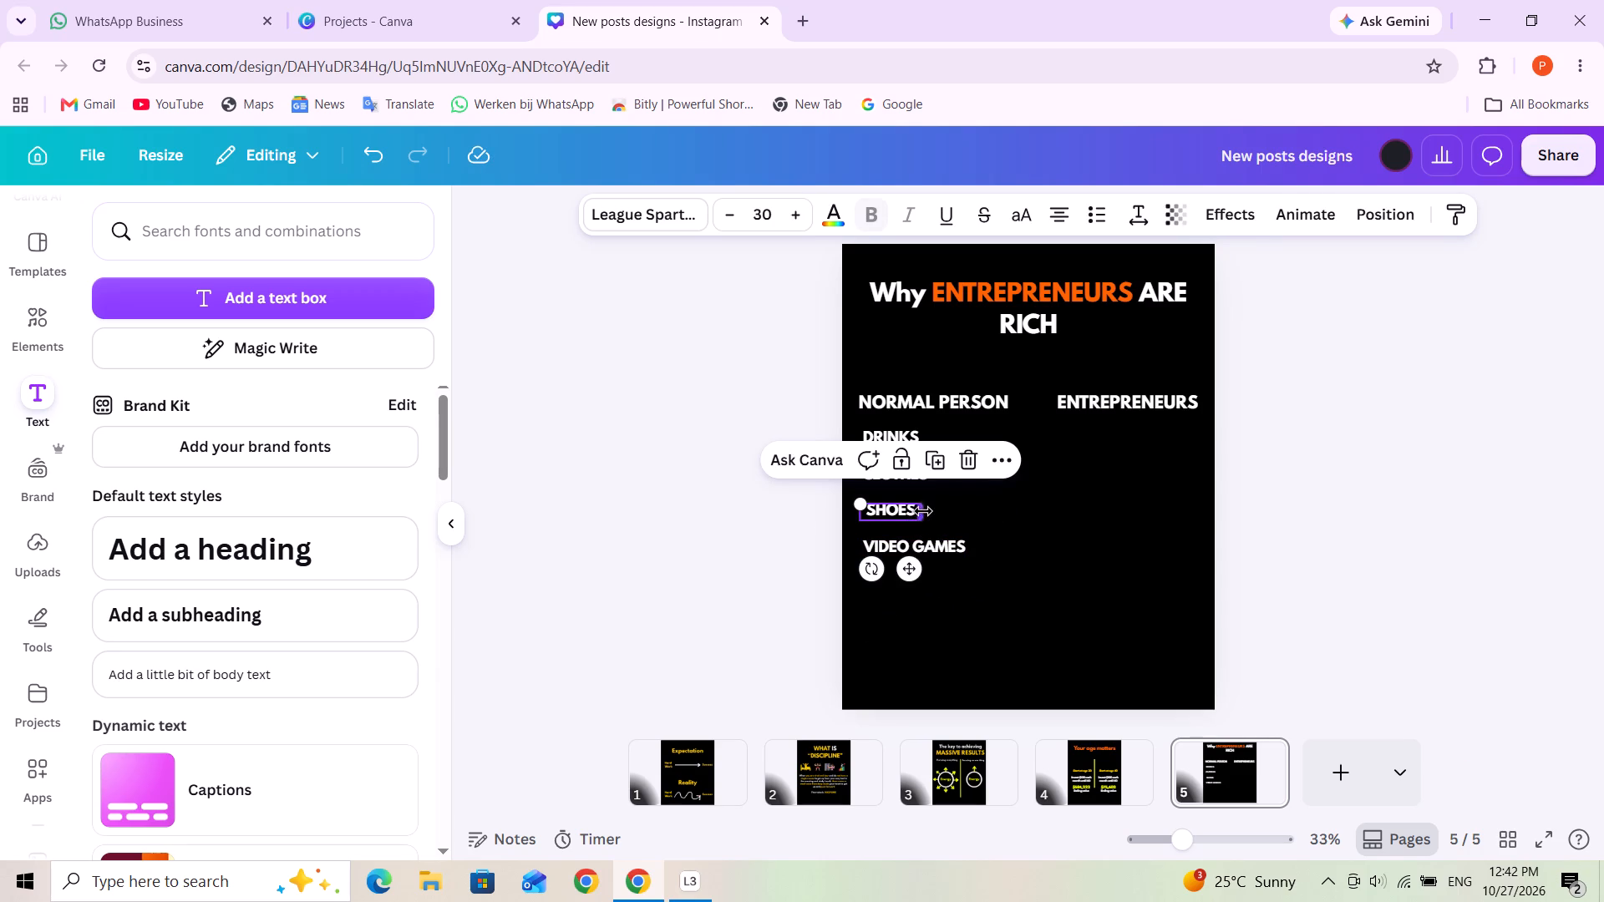
{"action": "left_click_drag", "start_coordinate": [923, 511], "coordinate": [915, 511]}
{"action": "left_click", "coordinate": [982, 507]}
Add "MUSIC CONCERT" below "VIDEO GAMES" by rewriting a duplicate of "VIDEO GAMES", with its box widened to hold one line.
{"action": "left_click", "coordinate": [933, 548]}
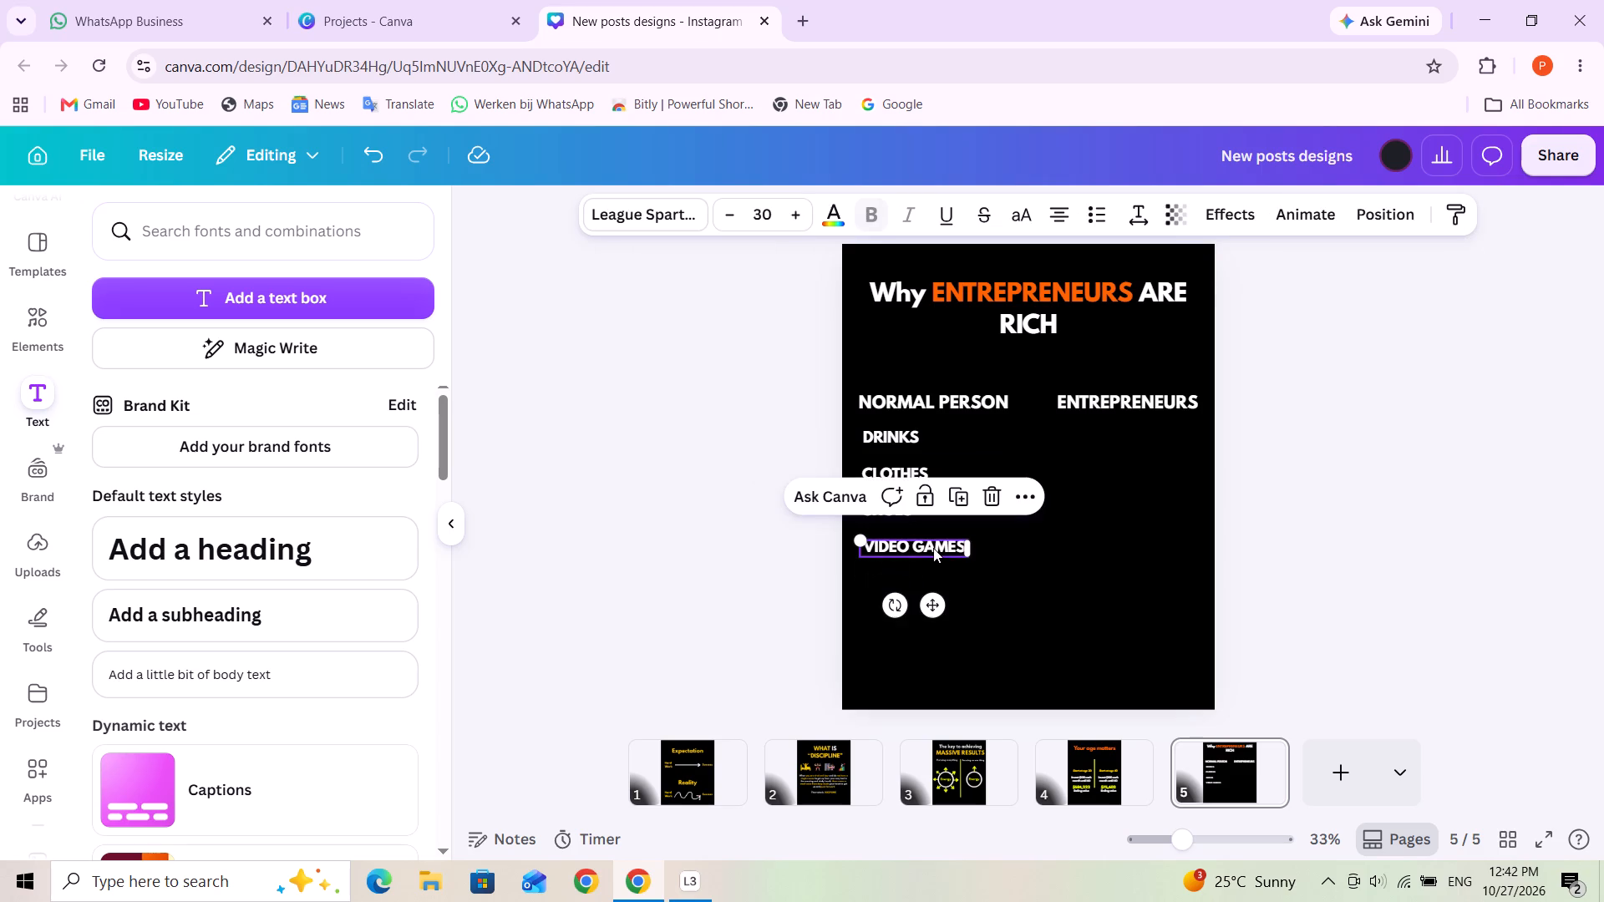
{"action": "left_click", "coordinate": [954, 498]}
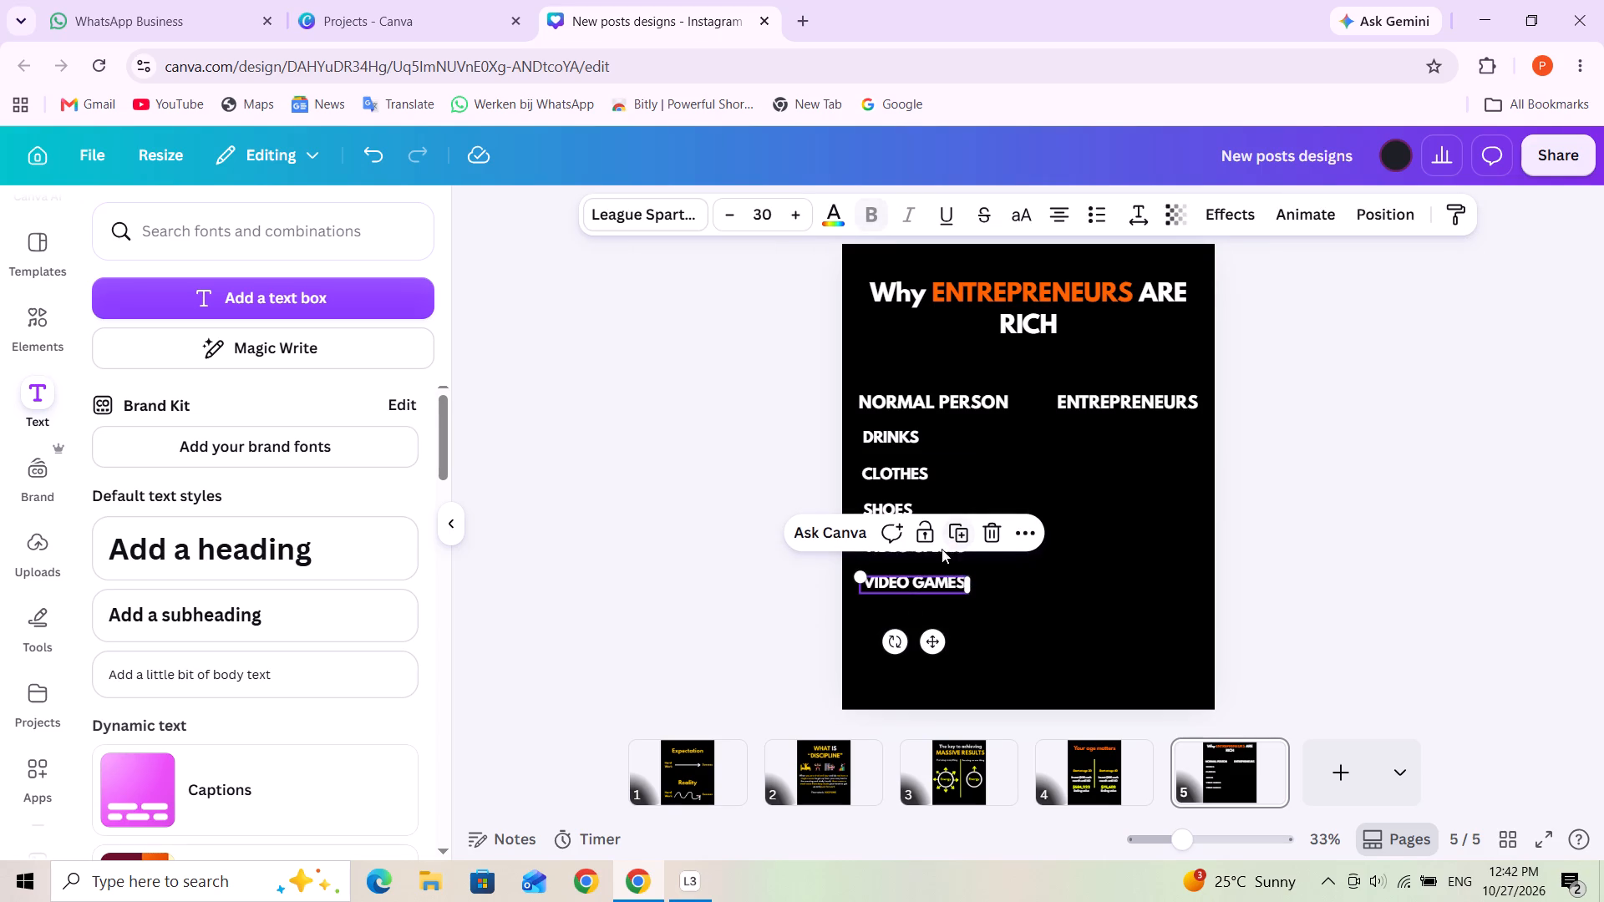
{"action": "triple_click", "coordinate": [933, 587]}
{"action": "left_click", "coordinate": [933, 587]}
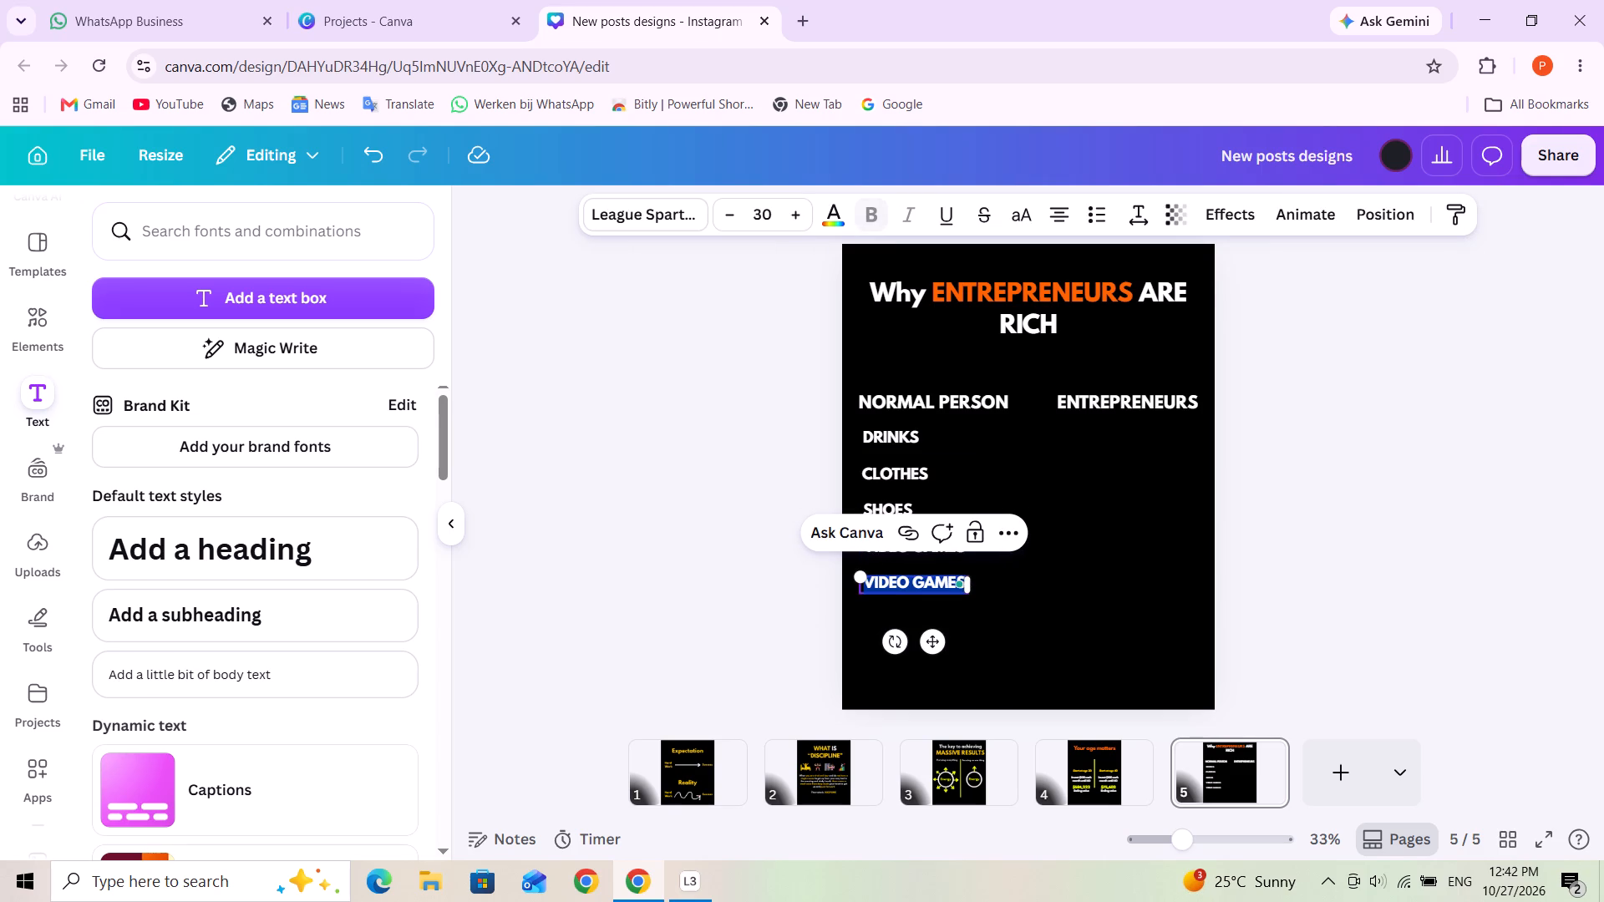
{"action": "key", "text": "m"}
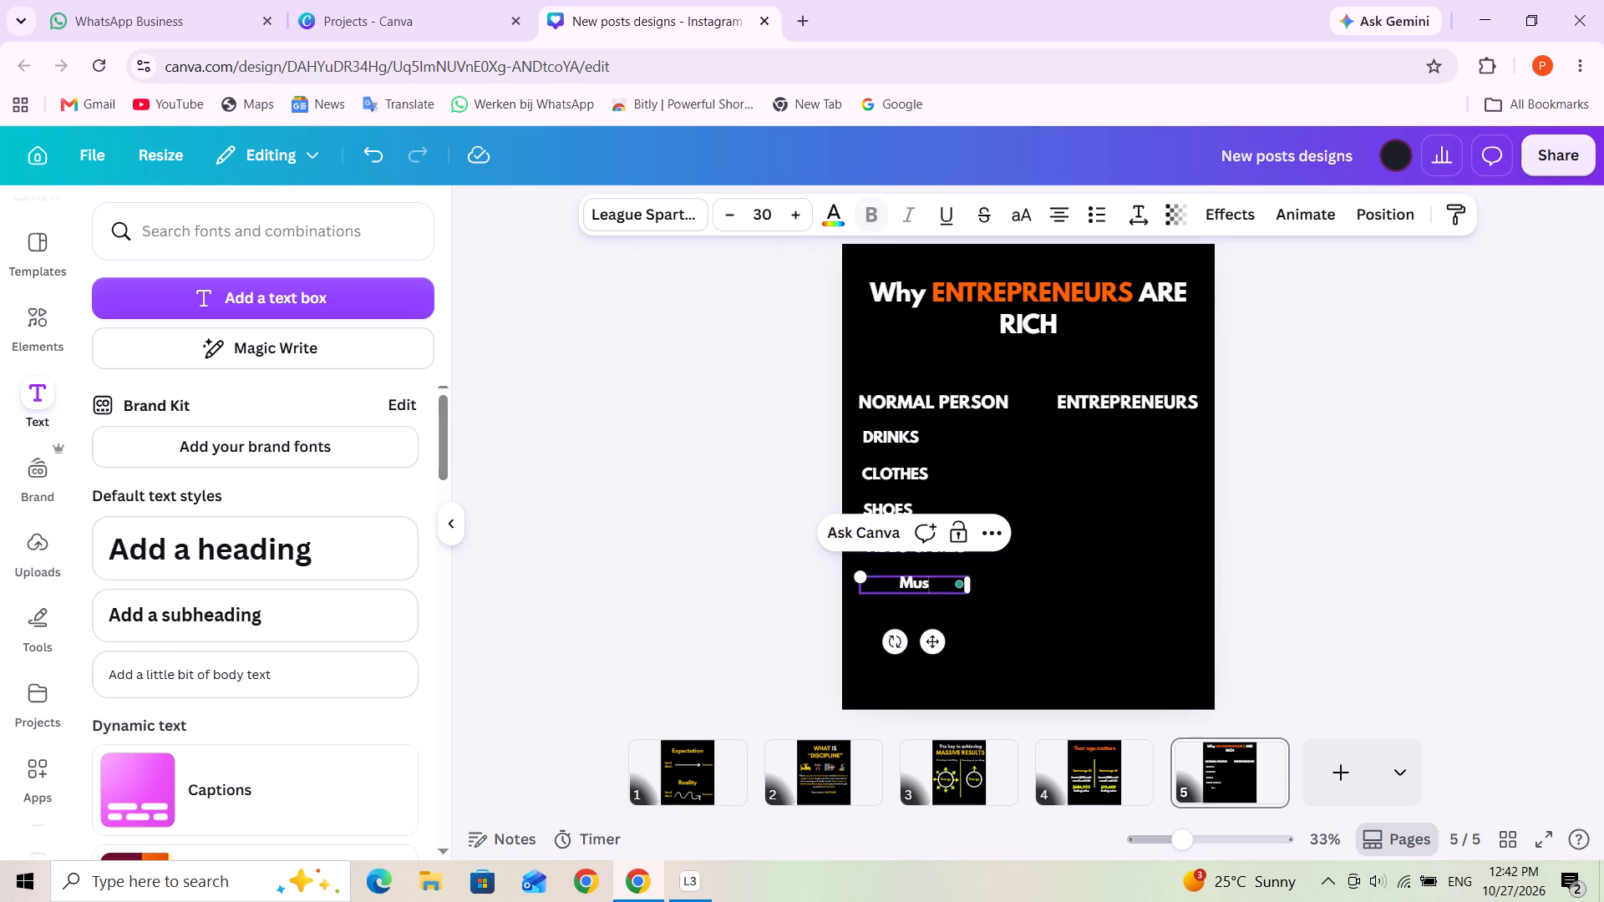
{"action": "key", "text": "BackSpace"}
{"action": "key", "text": "BackSpace"}
{"action": "key", "text": "BackSpace"}
{"action": "key", "text": "space"}
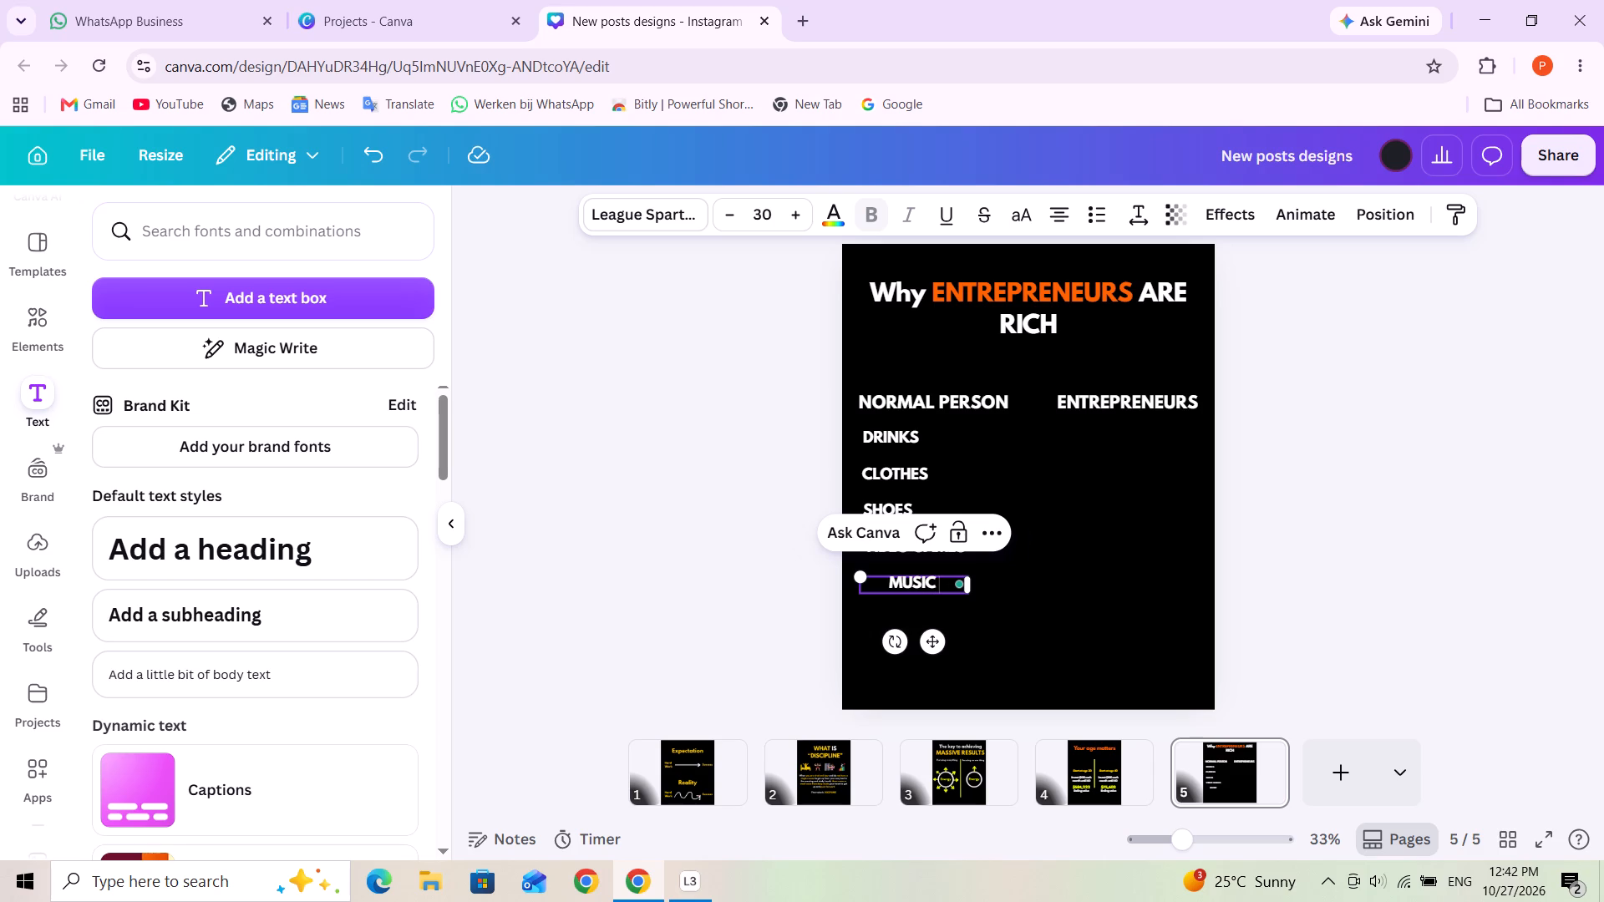
{"action": "type", "text": "CONCERT"}
{"action": "left_click_drag", "start_coordinate": [974, 596], "coordinate": [987, 595]}
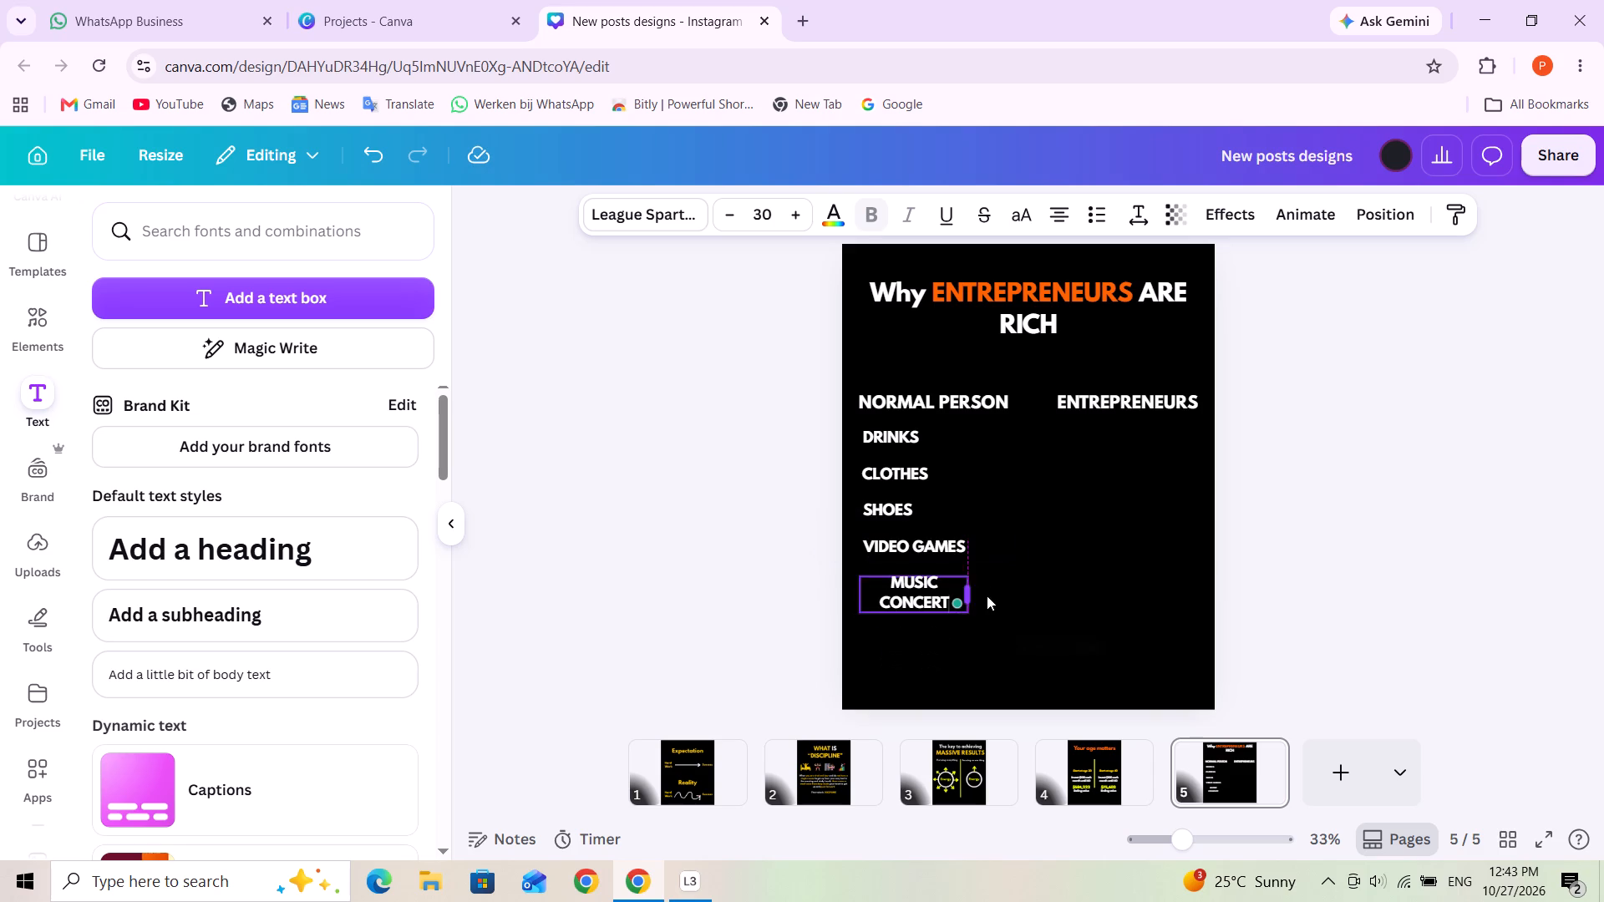
{"action": "left_click_drag", "start_coordinate": [987, 595], "coordinate": [987, 594]}
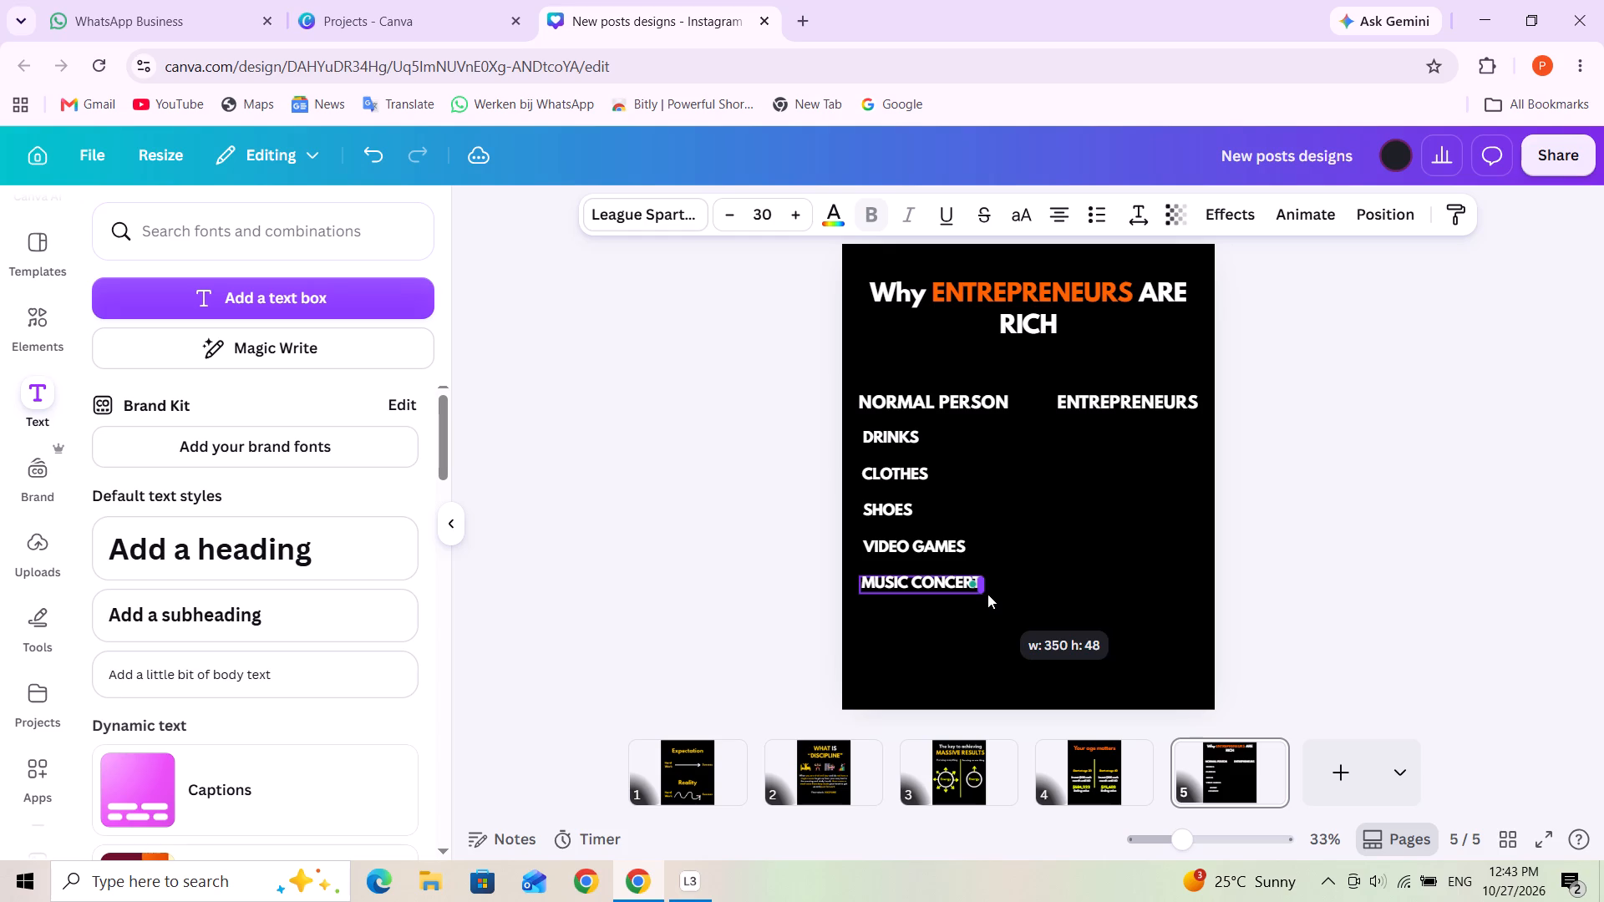
{"action": "left_click", "coordinate": [1074, 571]}
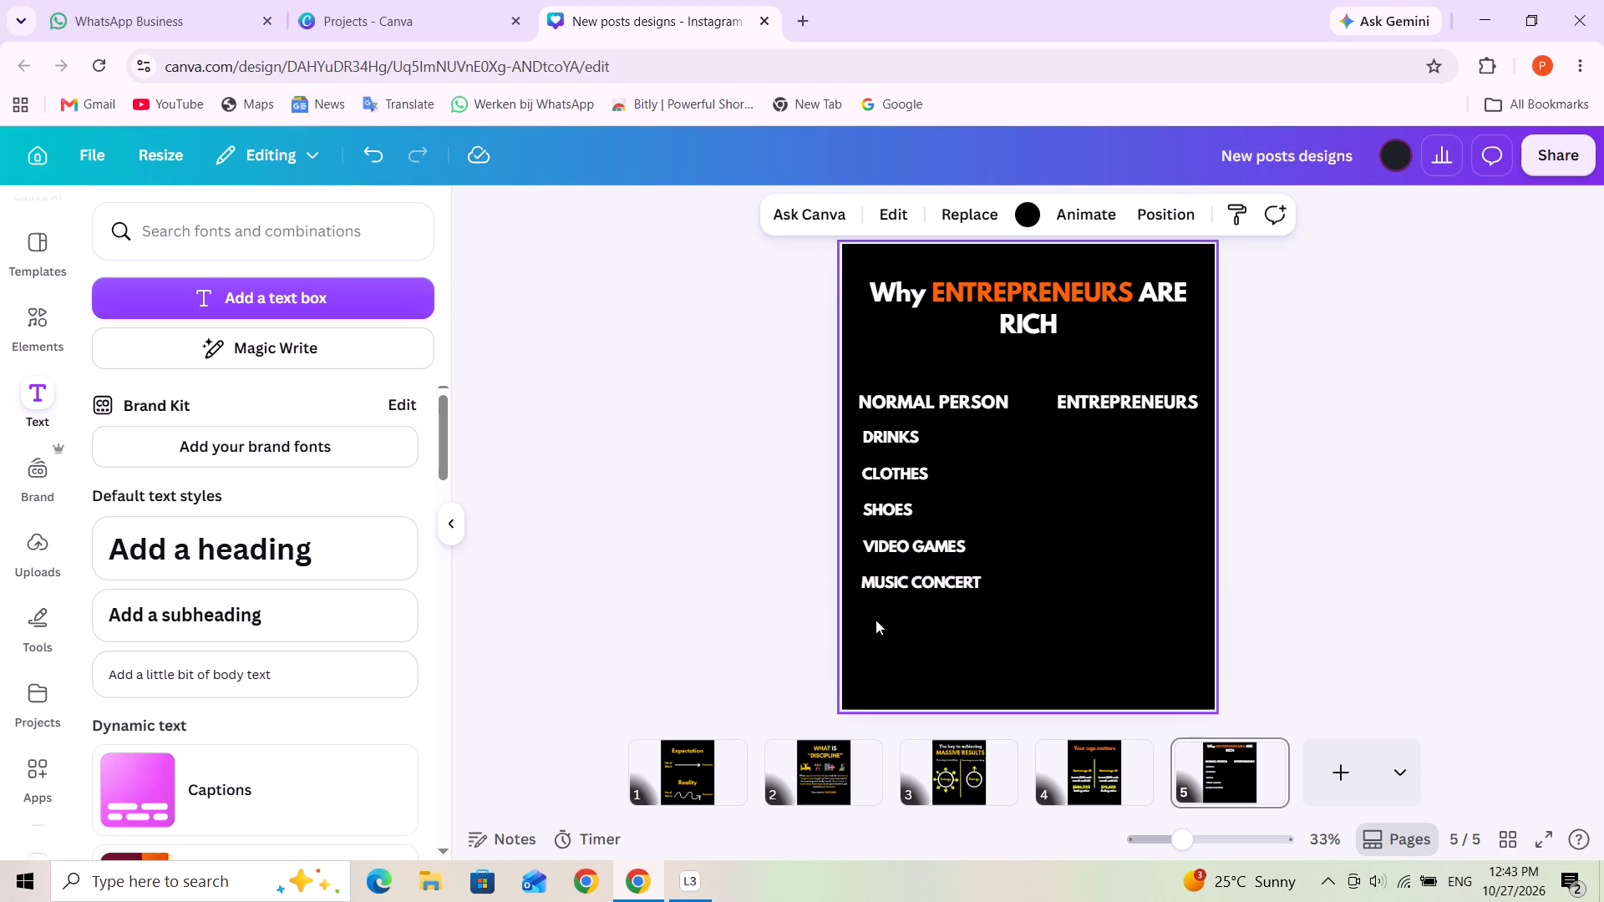
Add "EATING OUT" below "MUSIC CONCERT" by rewriting a duplicate of it, and narrow the new text's box to fit one line.
{"action": "left_click", "coordinate": [910, 585]}
{"action": "left_click", "coordinate": [967, 525]}
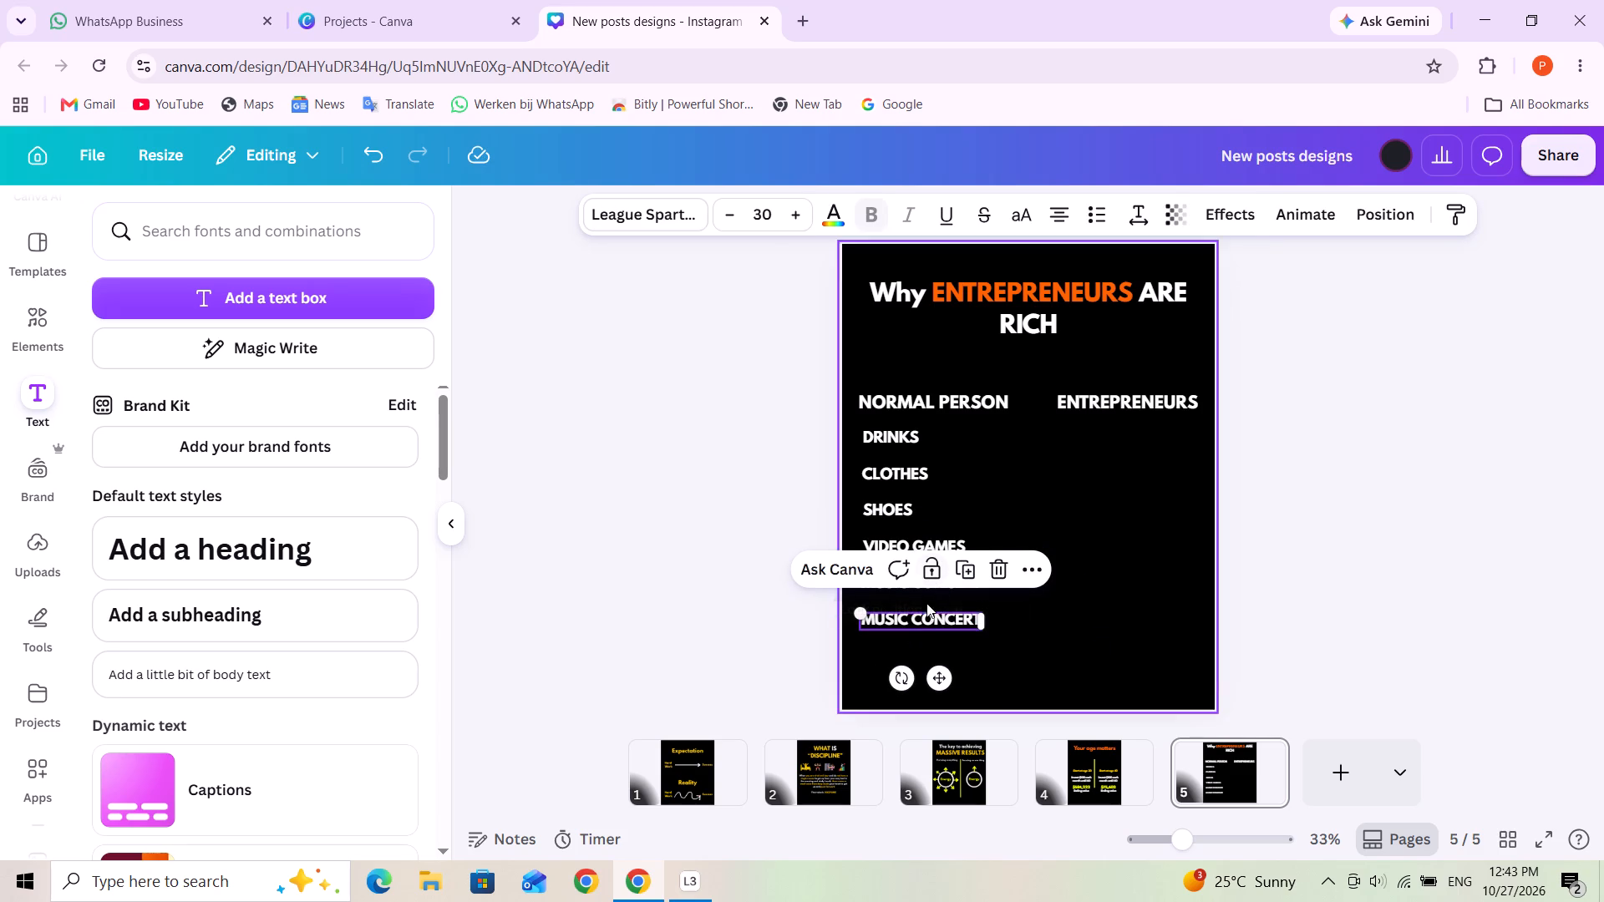
{"action": "triple_click", "coordinate": [926, 621]}
{"action": "type", "text": "EATING OUT"}
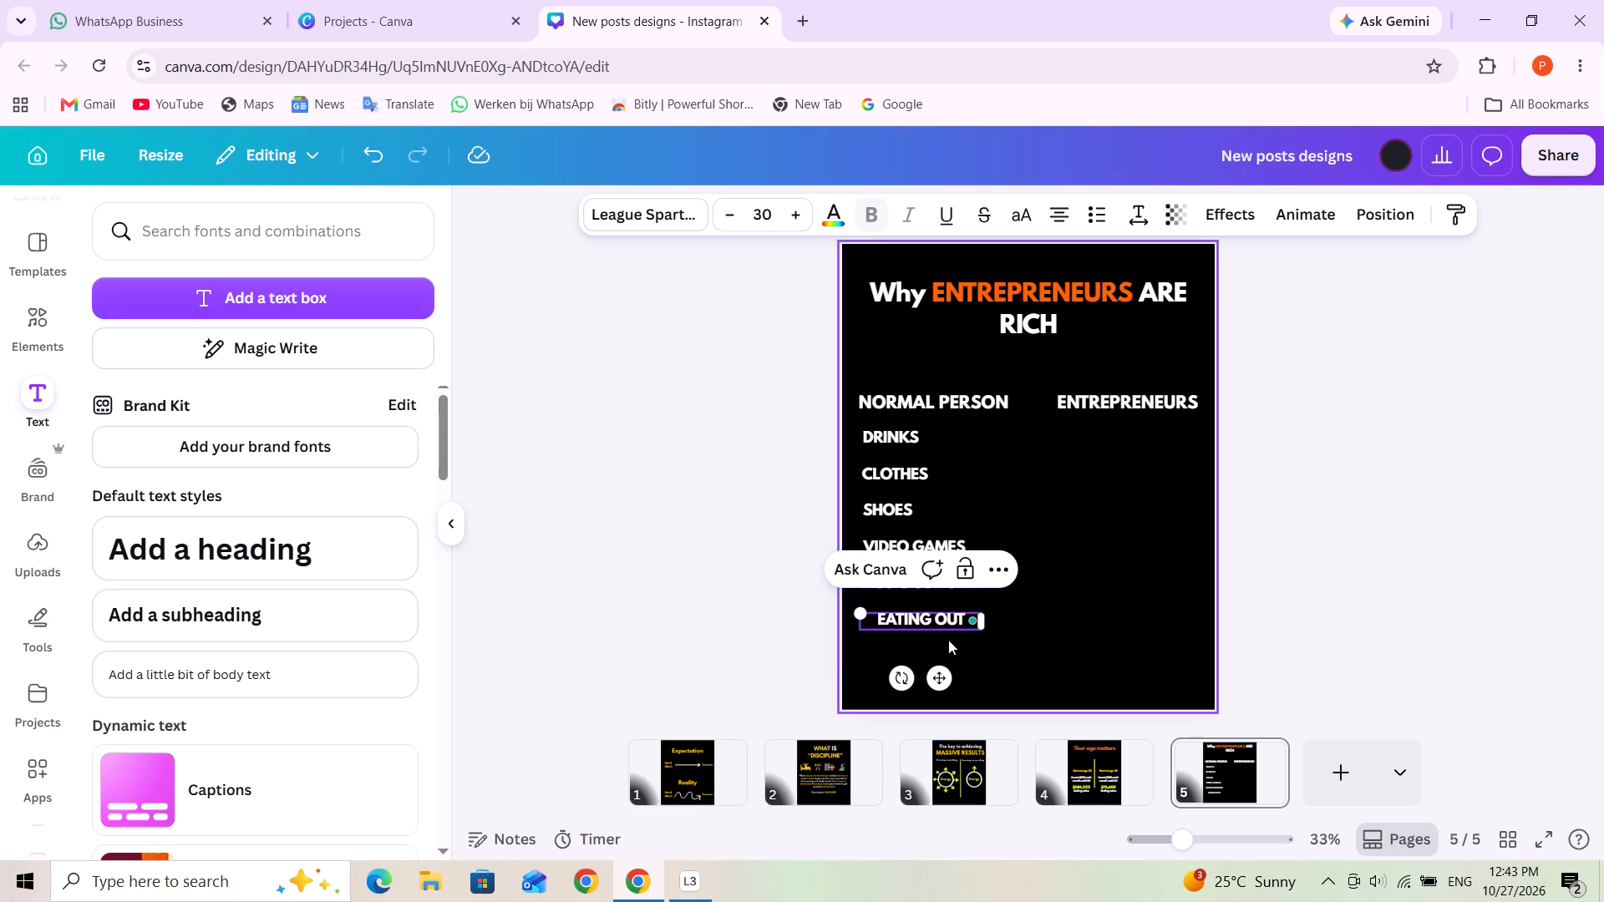
{"action": "left_click_drag", "start_coordinate": [982, 626], "coordinate": [947, 626]}
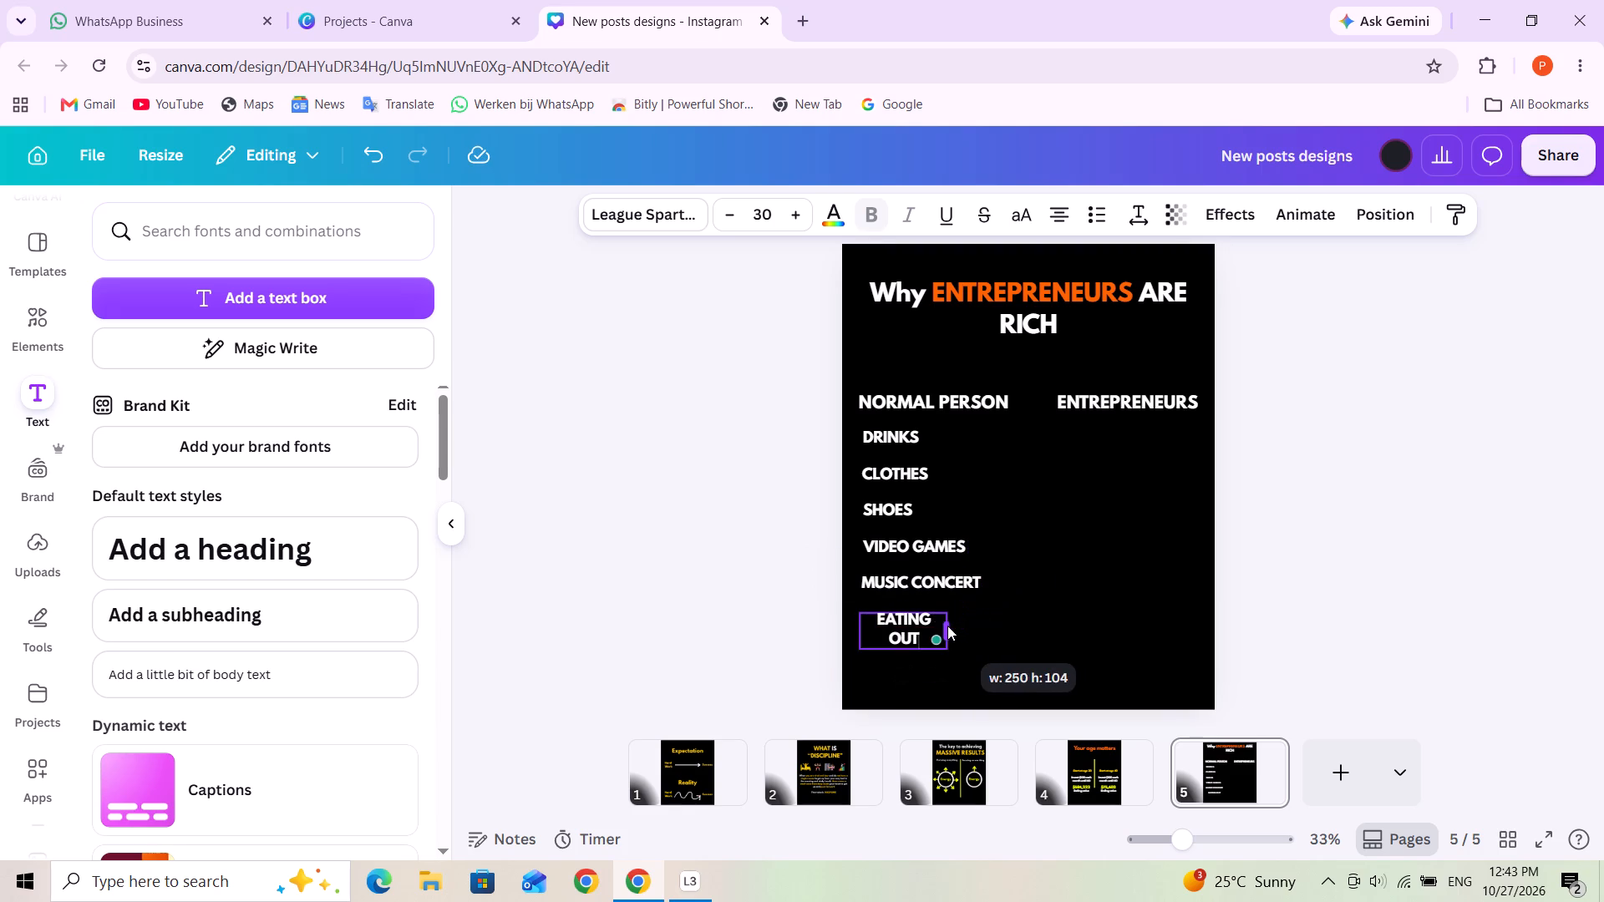
{"action": "left_click_drag", "start_coordinate": [947, 626], "coordinate": [953, 626]}
{"action": "left_click", "coordinate": [1018, 615]}
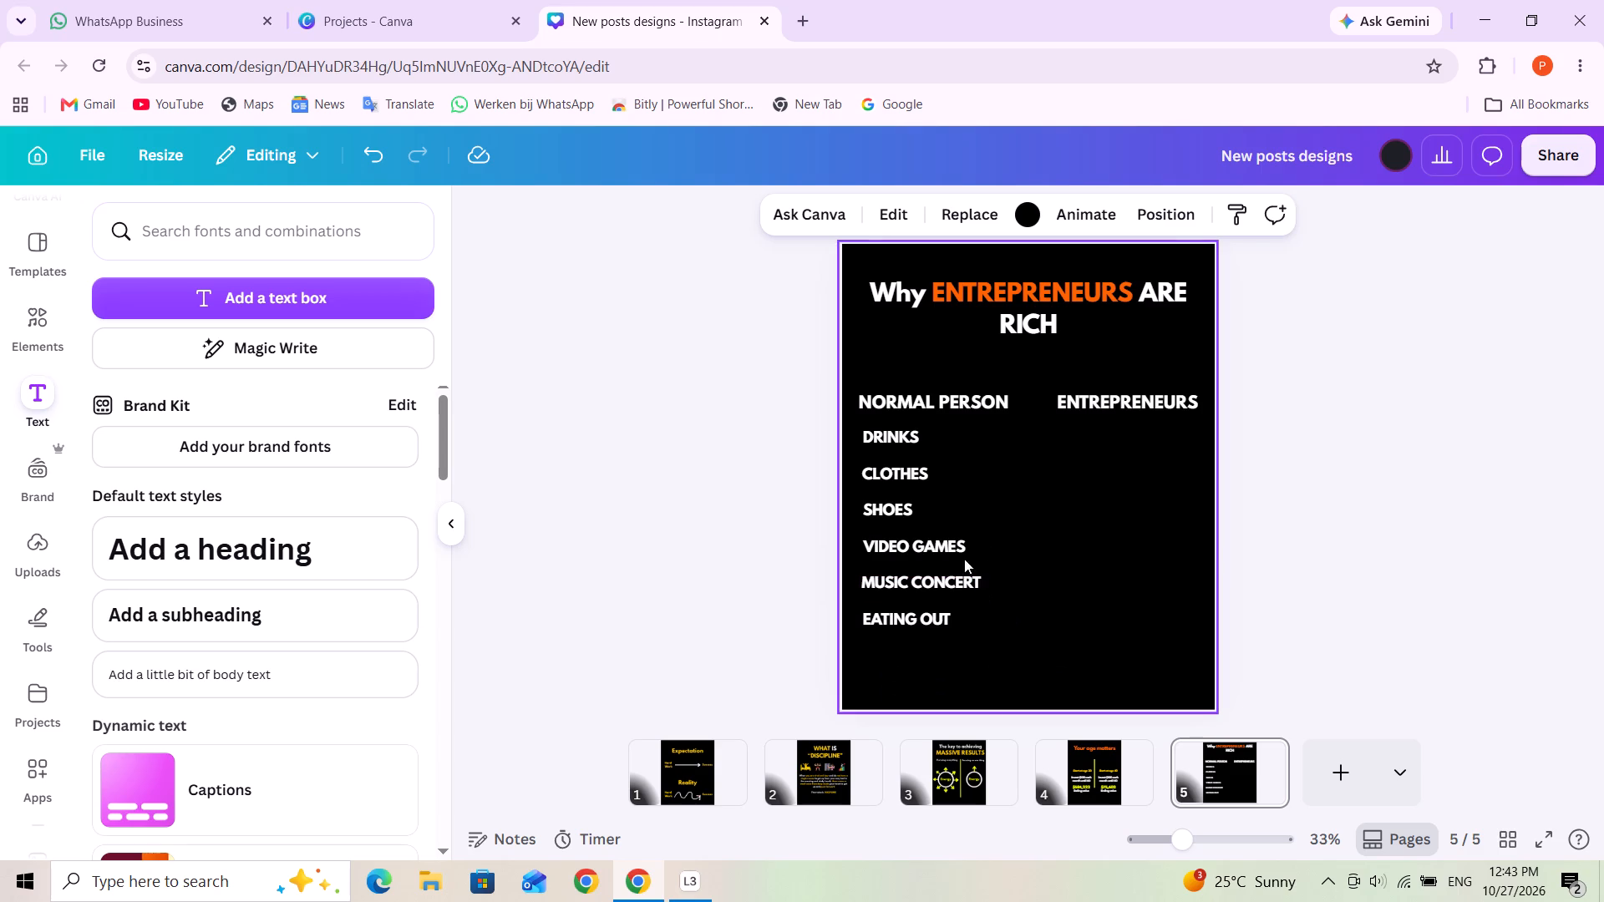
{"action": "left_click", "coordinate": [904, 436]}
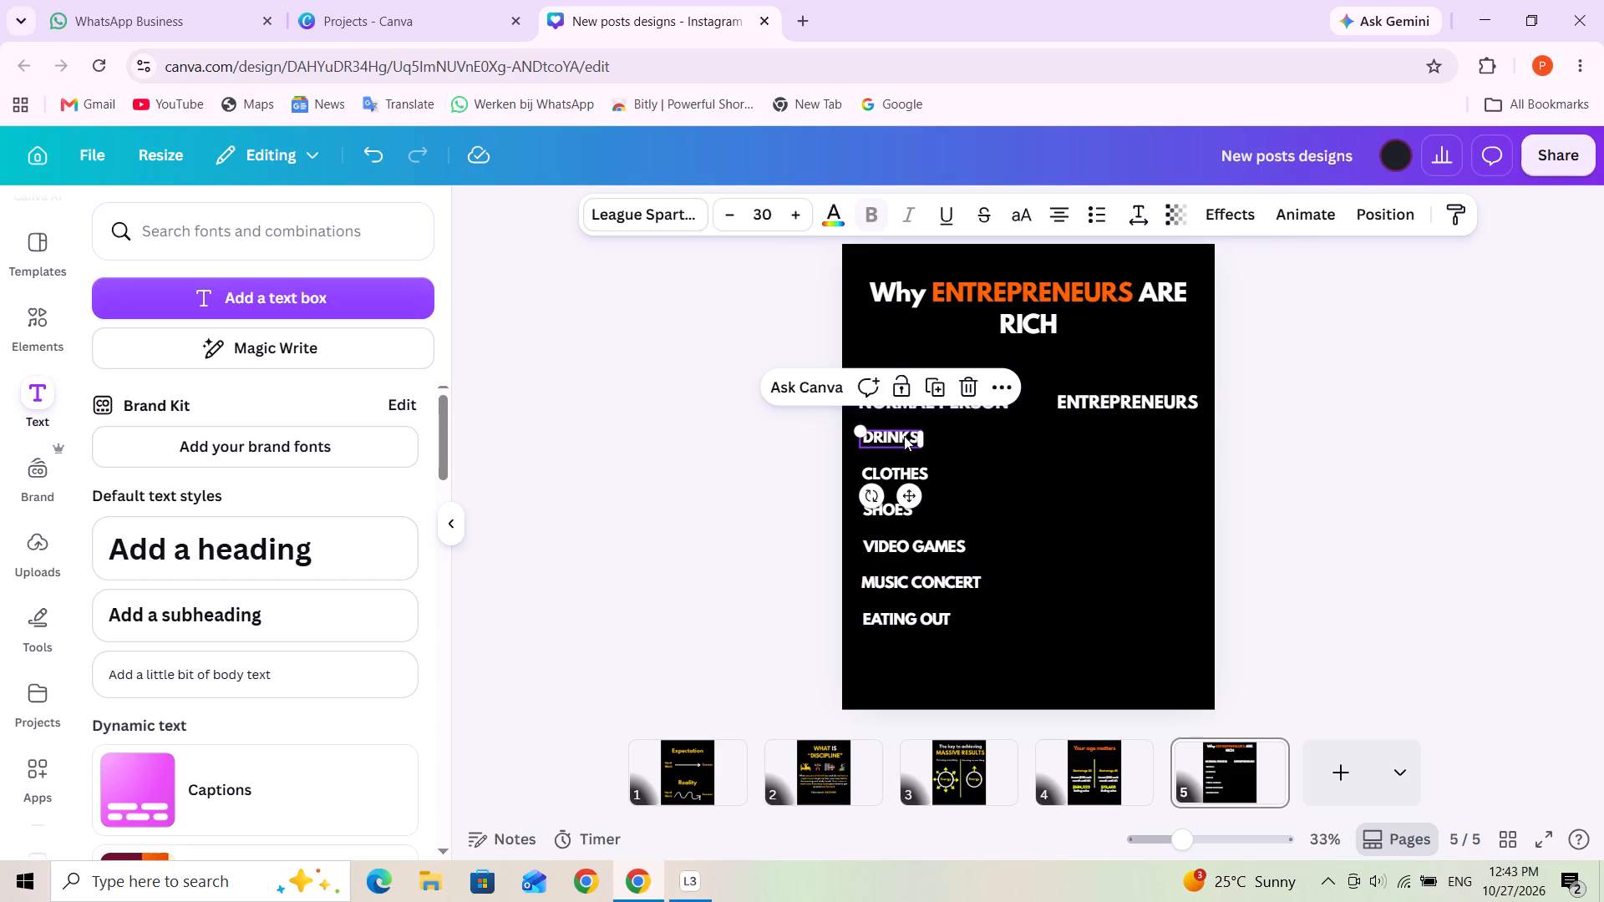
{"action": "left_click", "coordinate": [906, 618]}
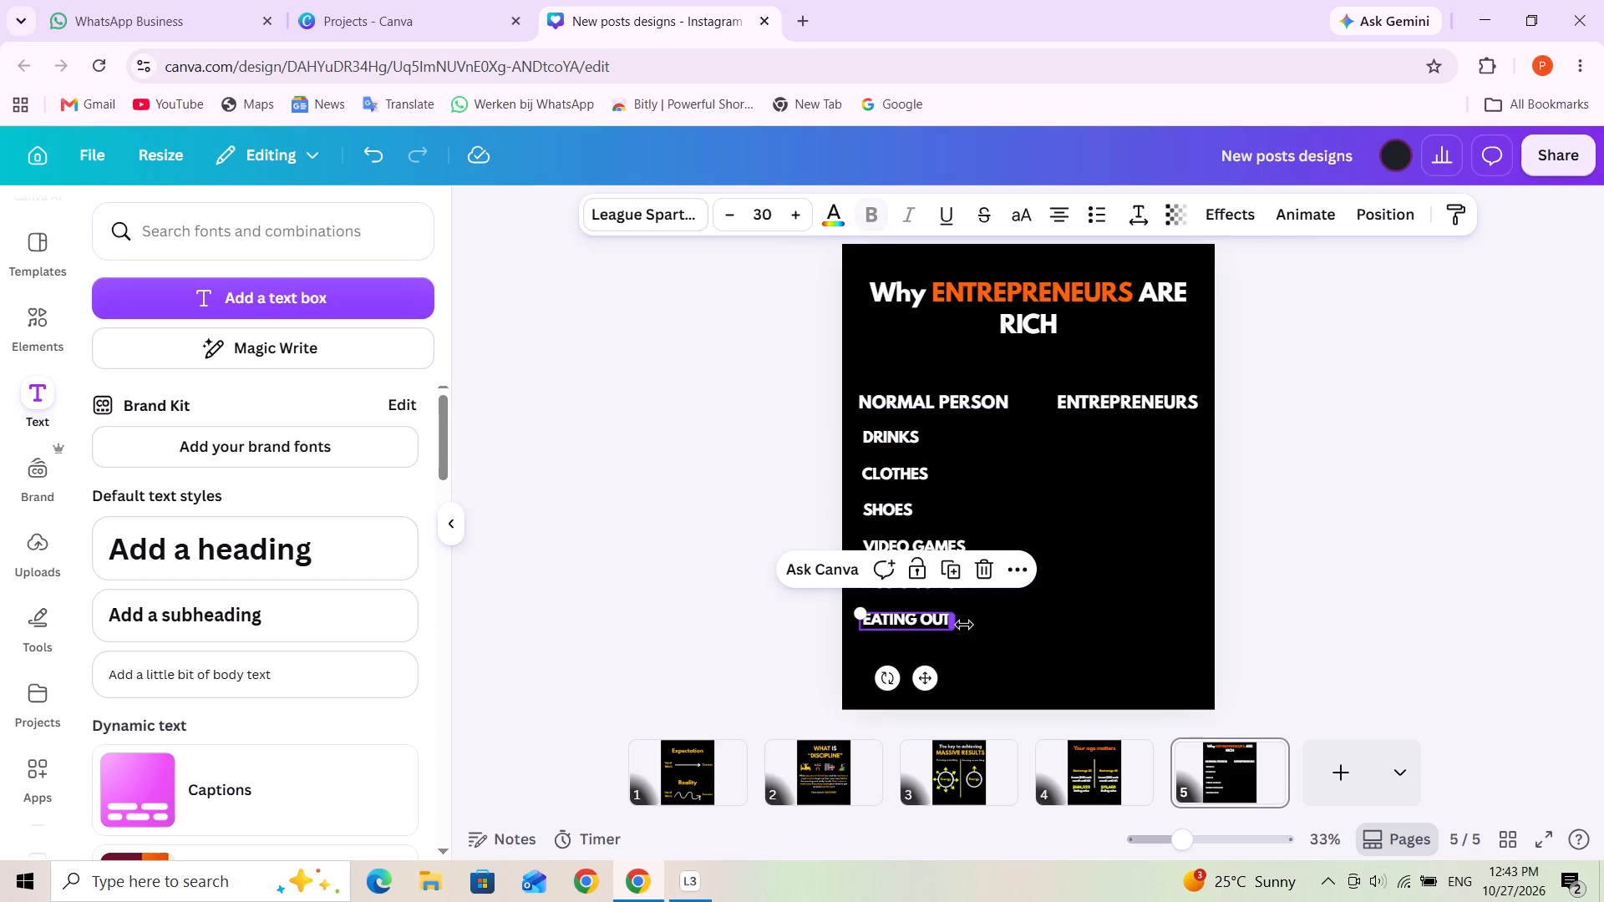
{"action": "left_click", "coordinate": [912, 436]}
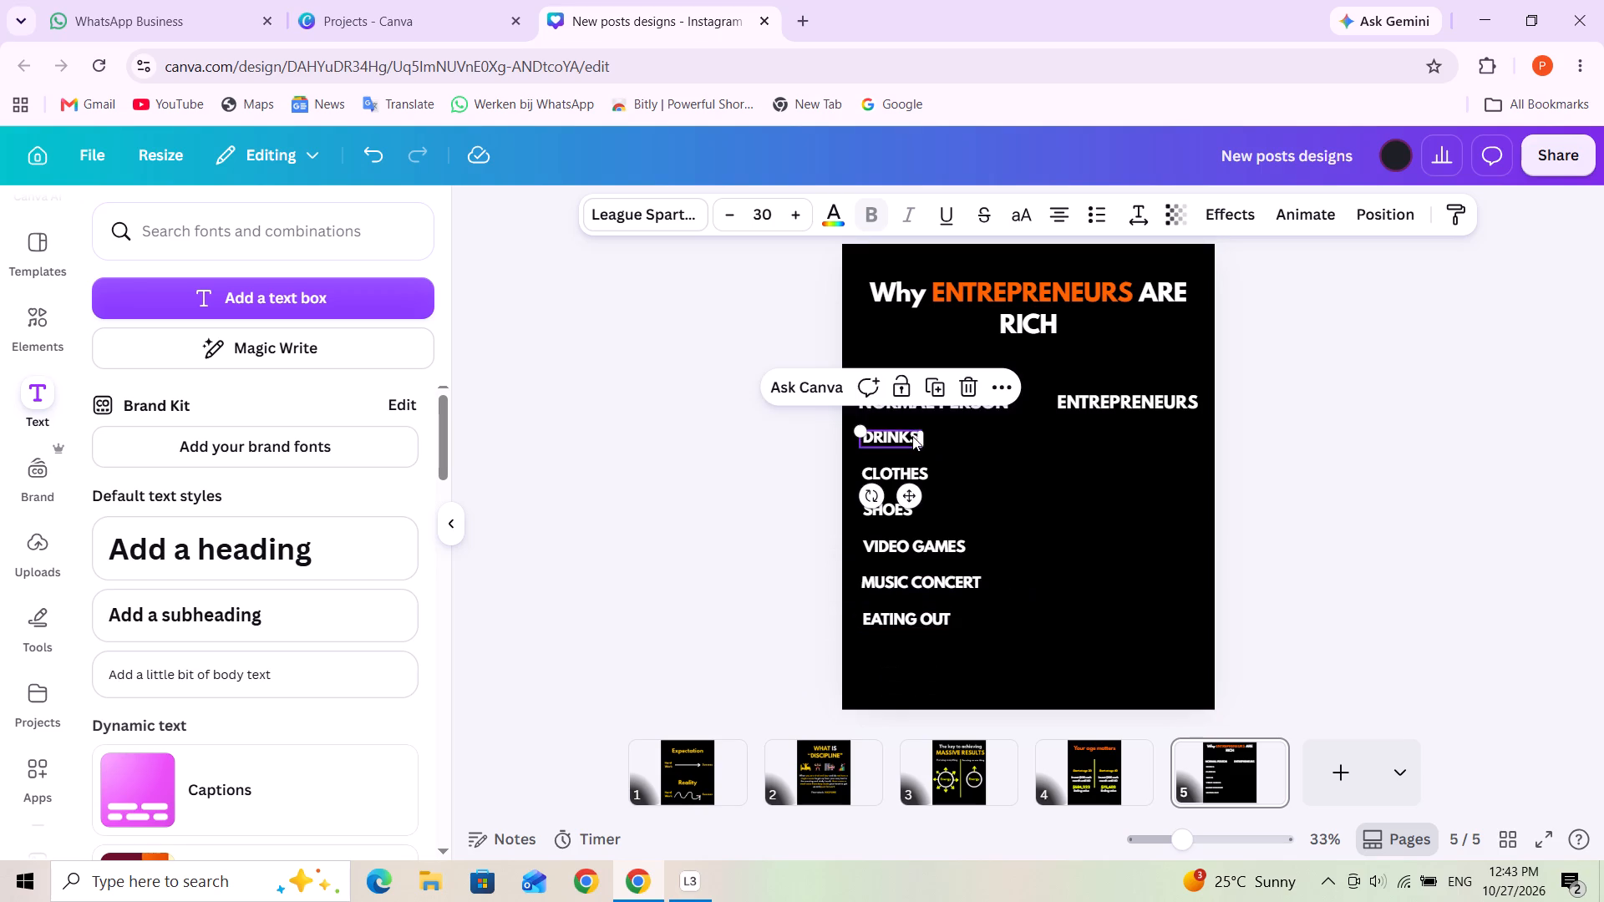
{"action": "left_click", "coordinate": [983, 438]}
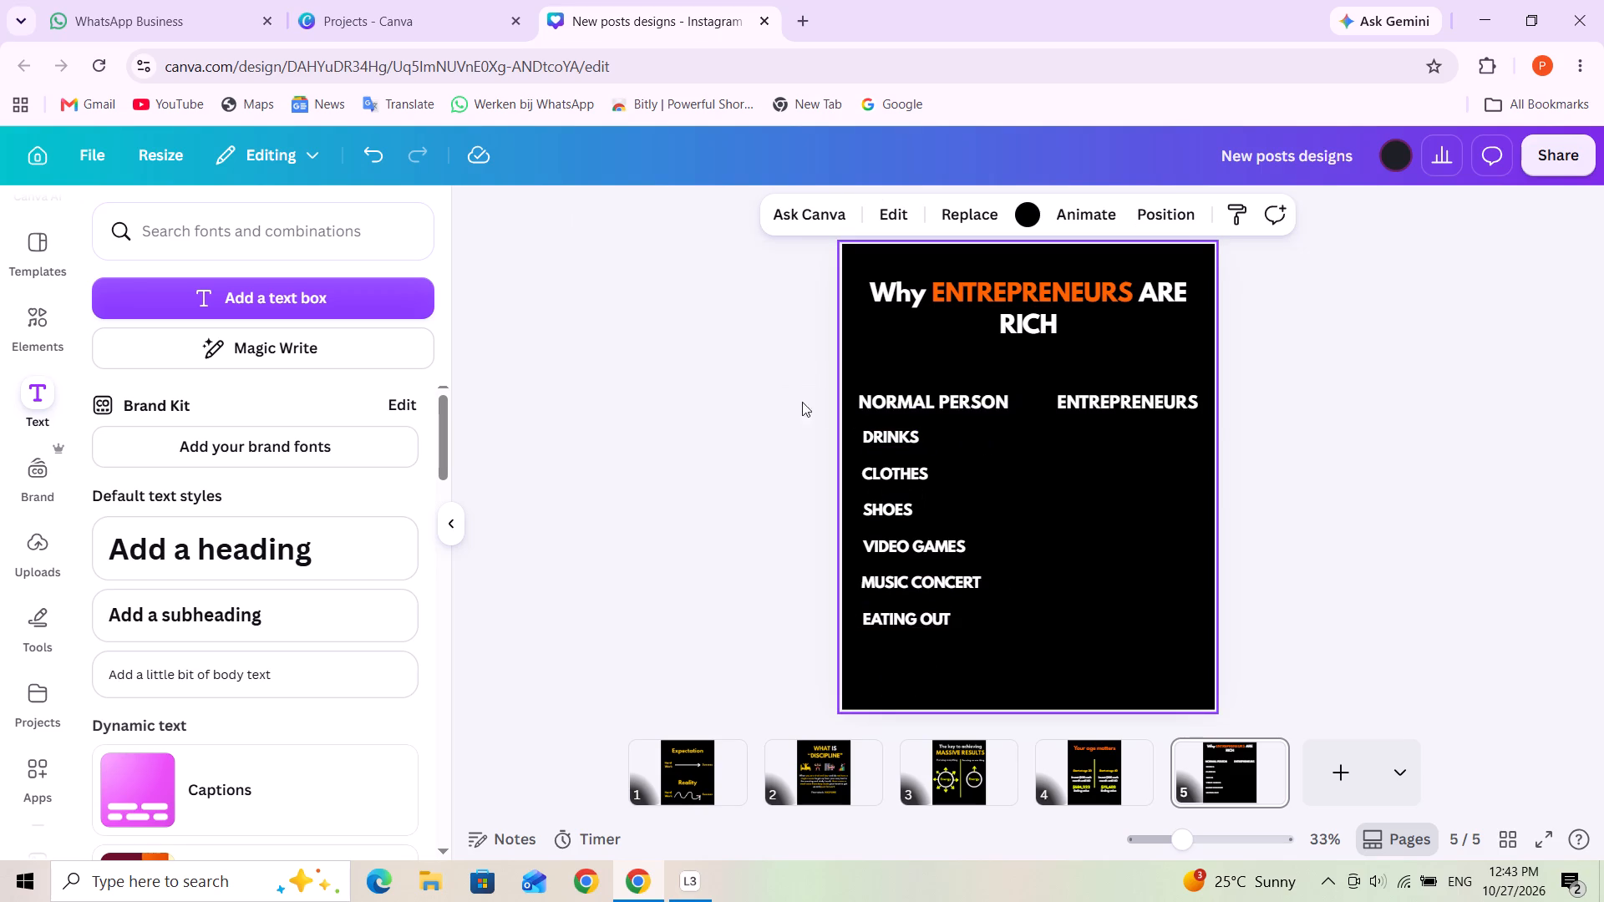
Add a subheading text to the page and make it read "$200".
{"action": "left_click", "coordinate": [237, 625]}
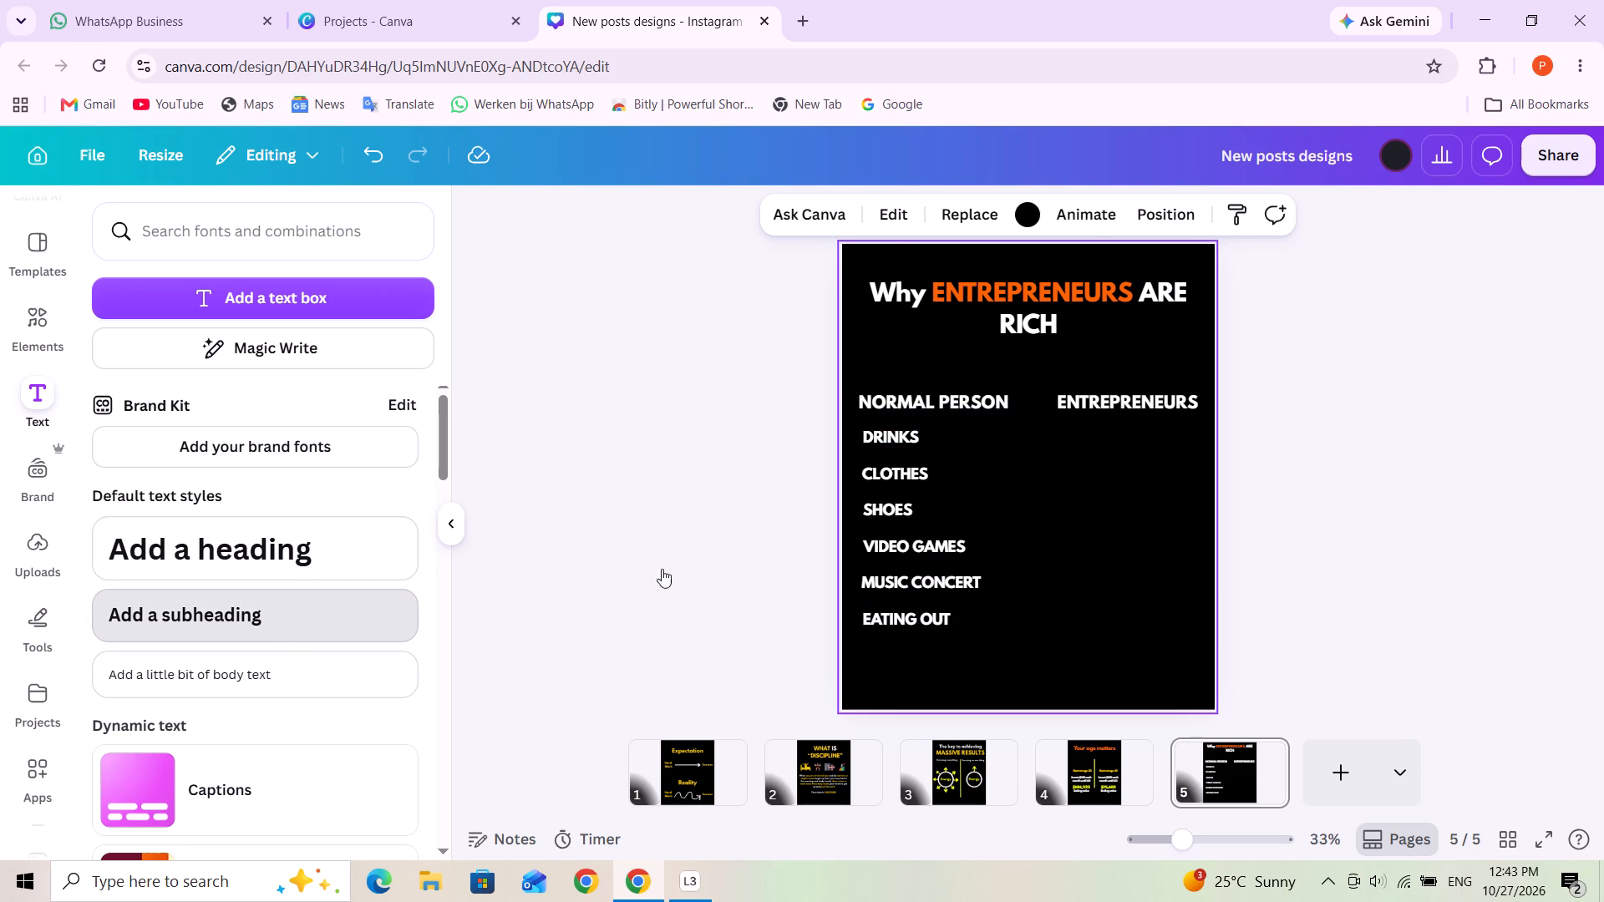
{"action": "triple_click", "coordinate": [992, 479]}
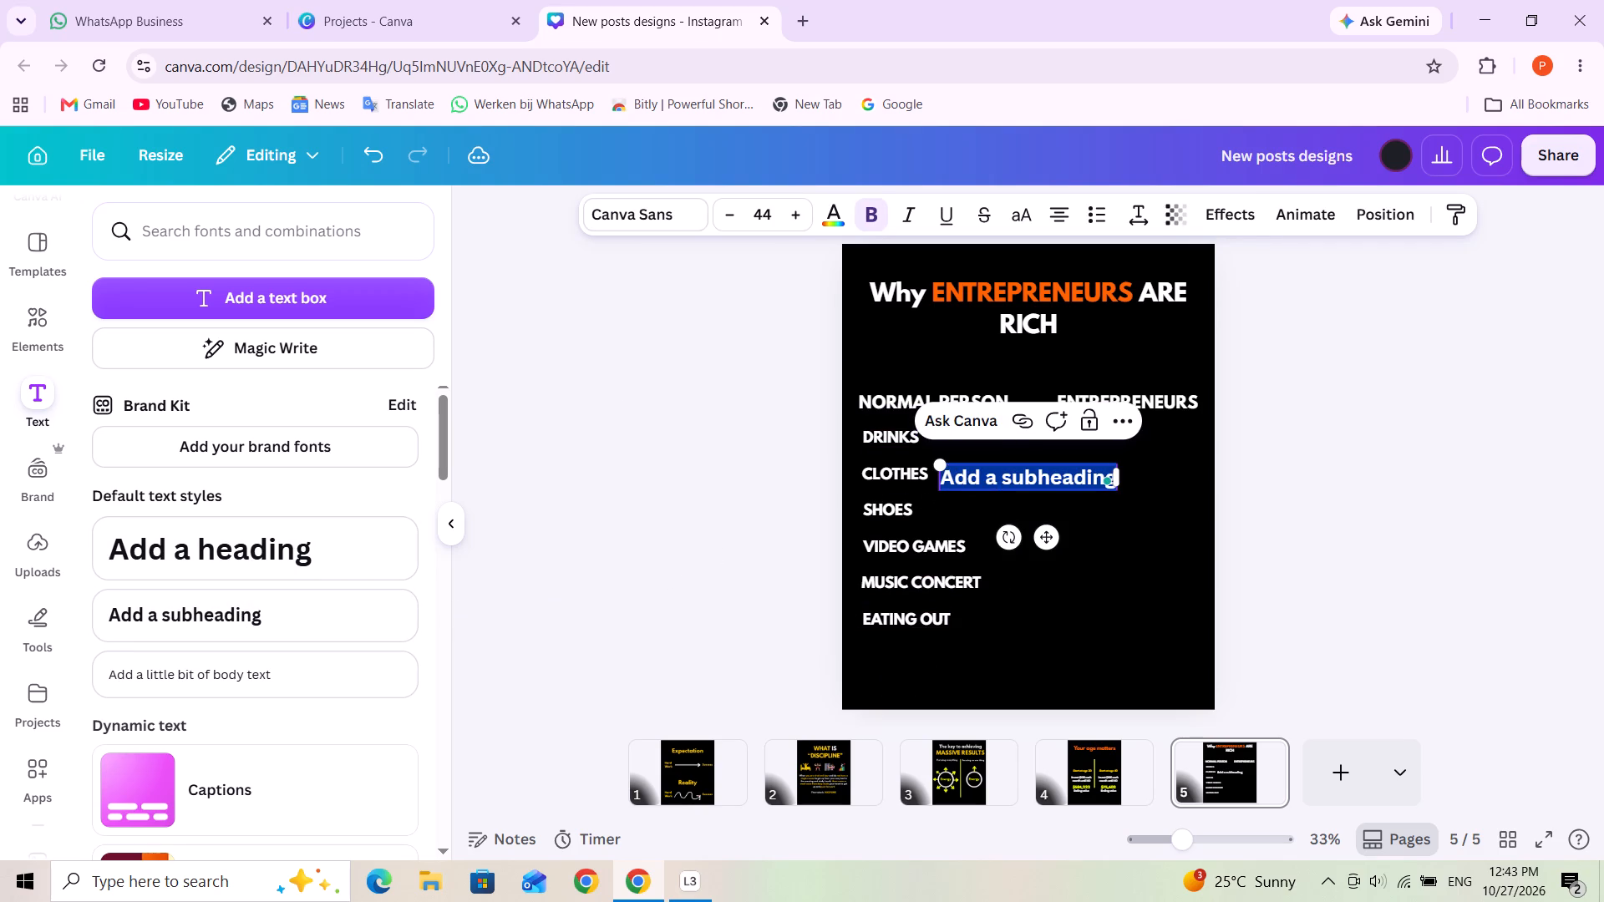
{"action": "key", "text": "2"}
{"action": "key", "text": "BackSpace"}
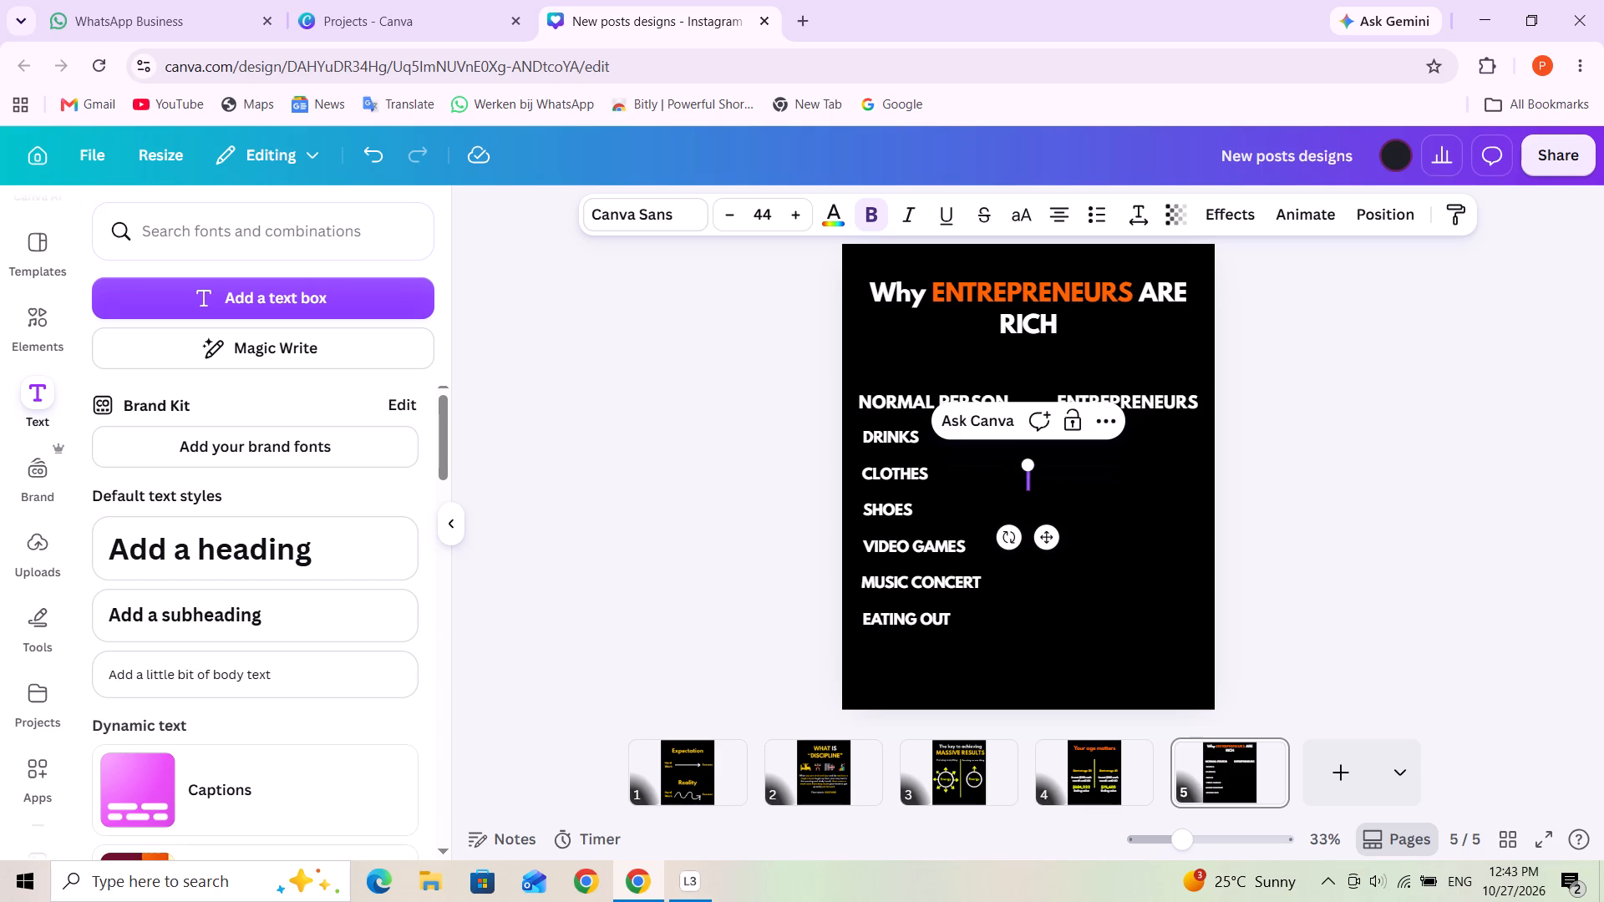
{"action": "type", "text": "$200"}
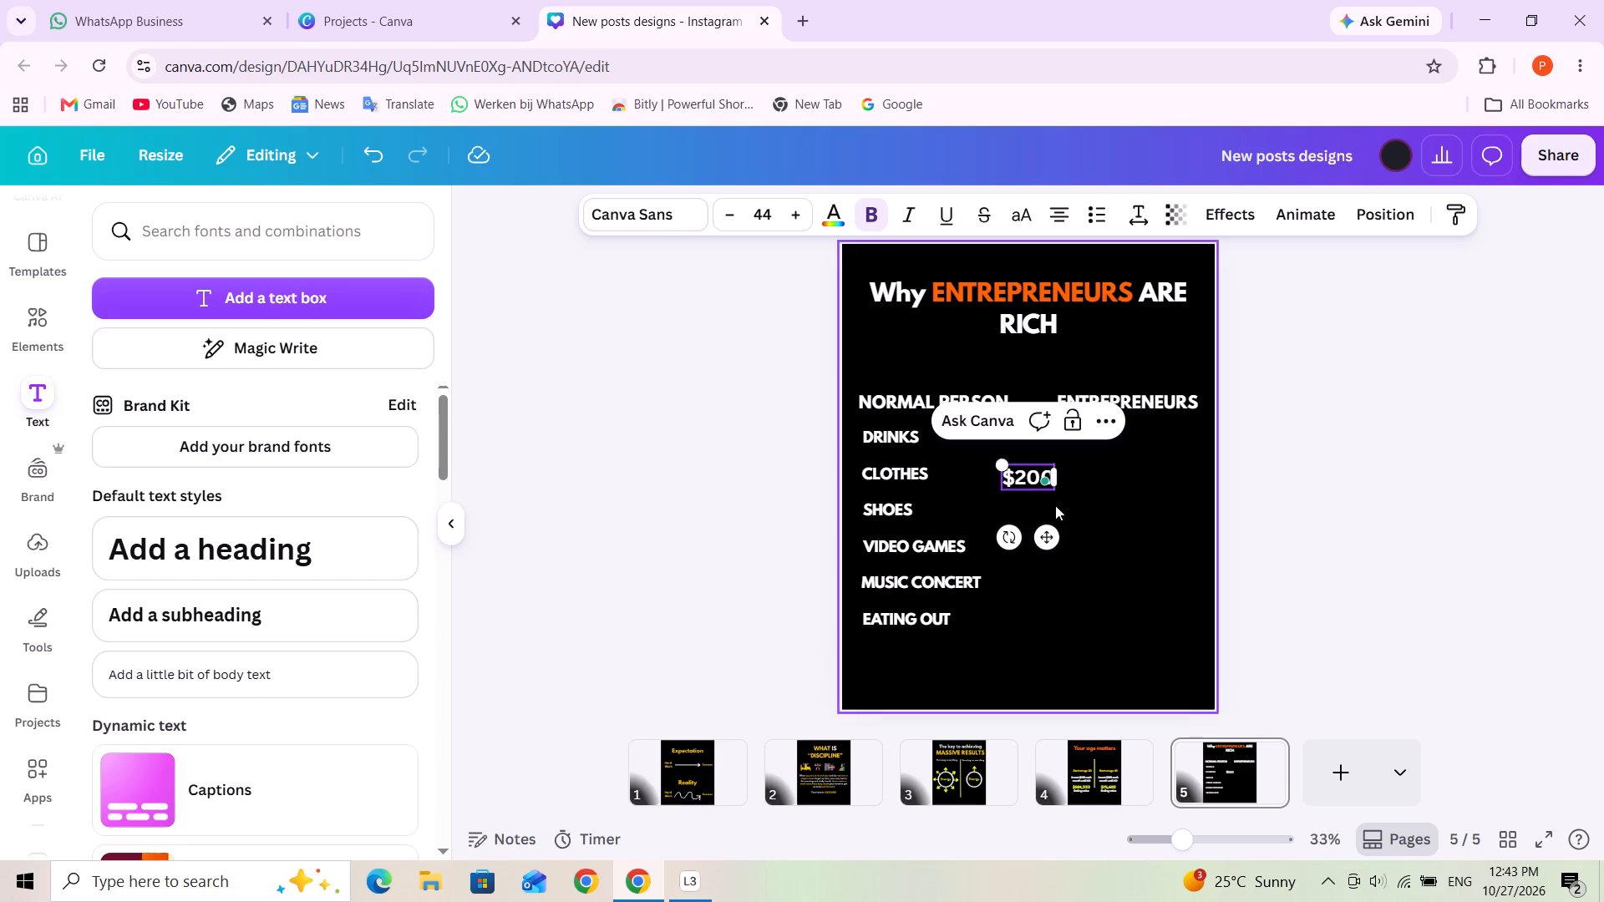
Format the "$200" text in yellow with the League Spartan font.
{"action": "triple_click", "coordinate": [1035, 474]}
{"action": "left_click", "coordinate": [1114, 495]}
{"action": "double_click", "coordinate": [1023, 487]}
{"action": "triple_click", "coordinate": [1023, 479]}
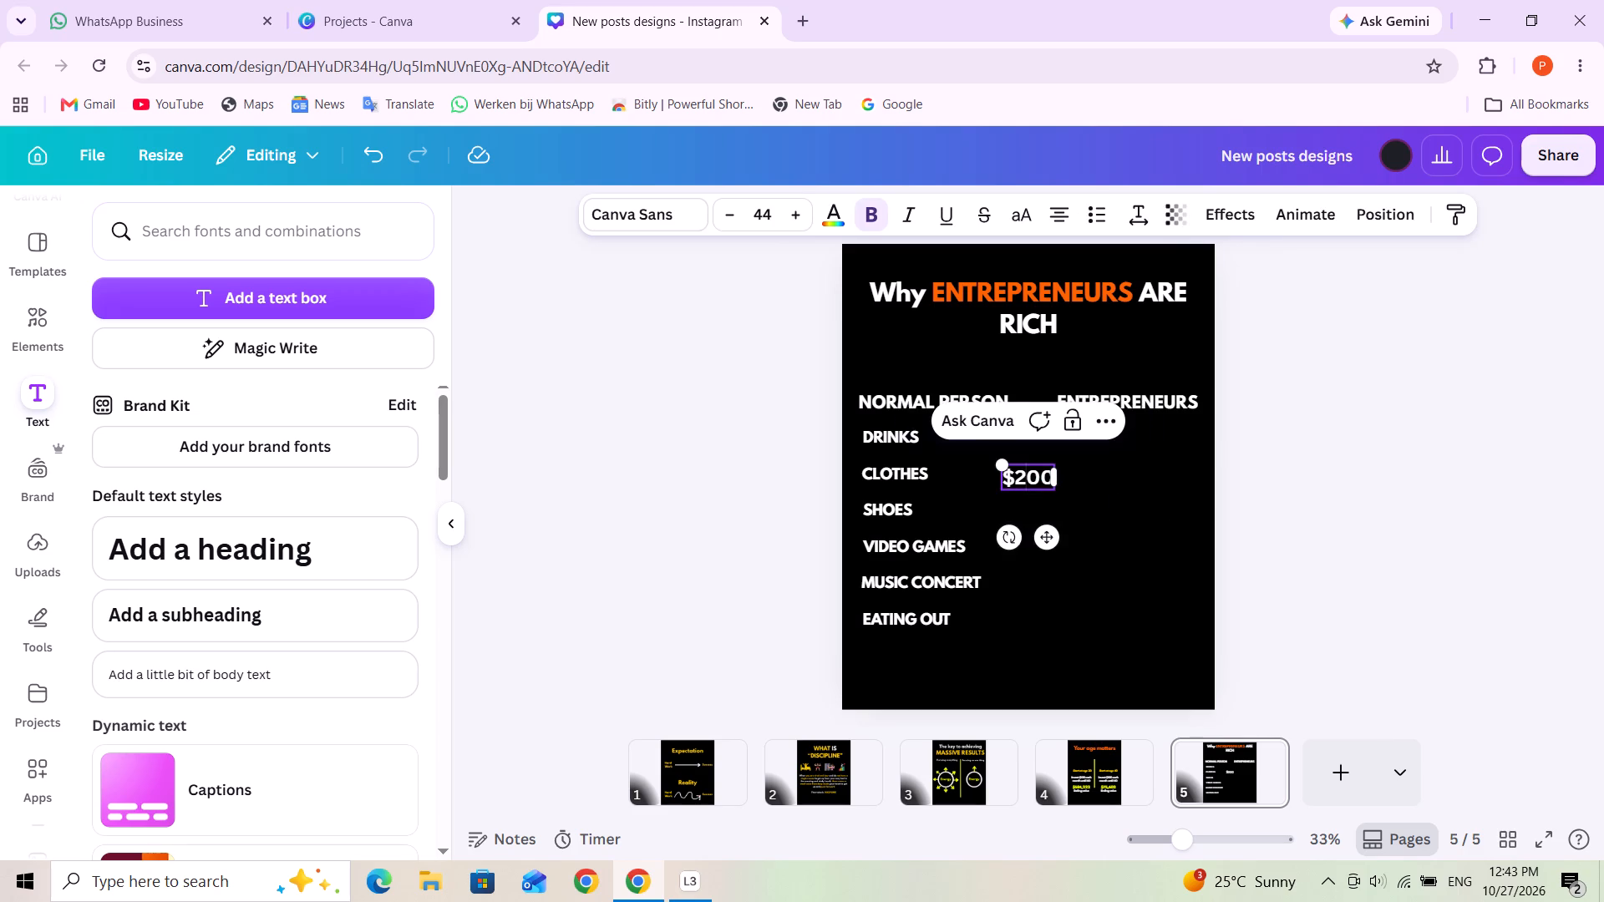
{"action": "left_click", "coordinate": [830, 213]}
{"action": "left_click", "coordinate": [295, 363]}
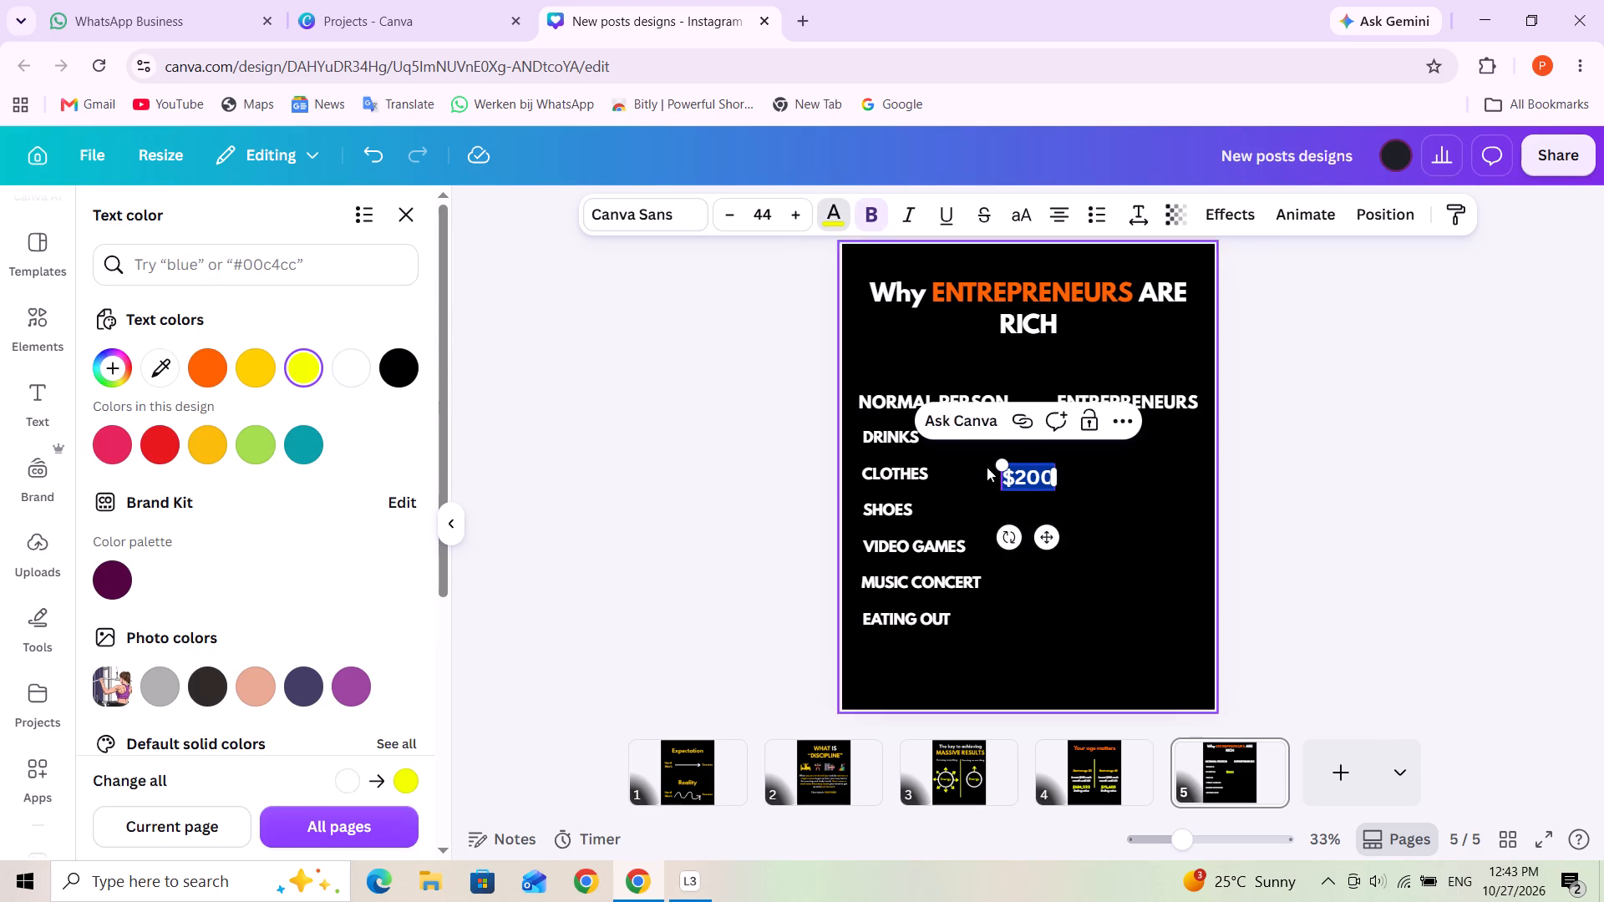
{"action": "left_click", "coordinate": [679, 211]}
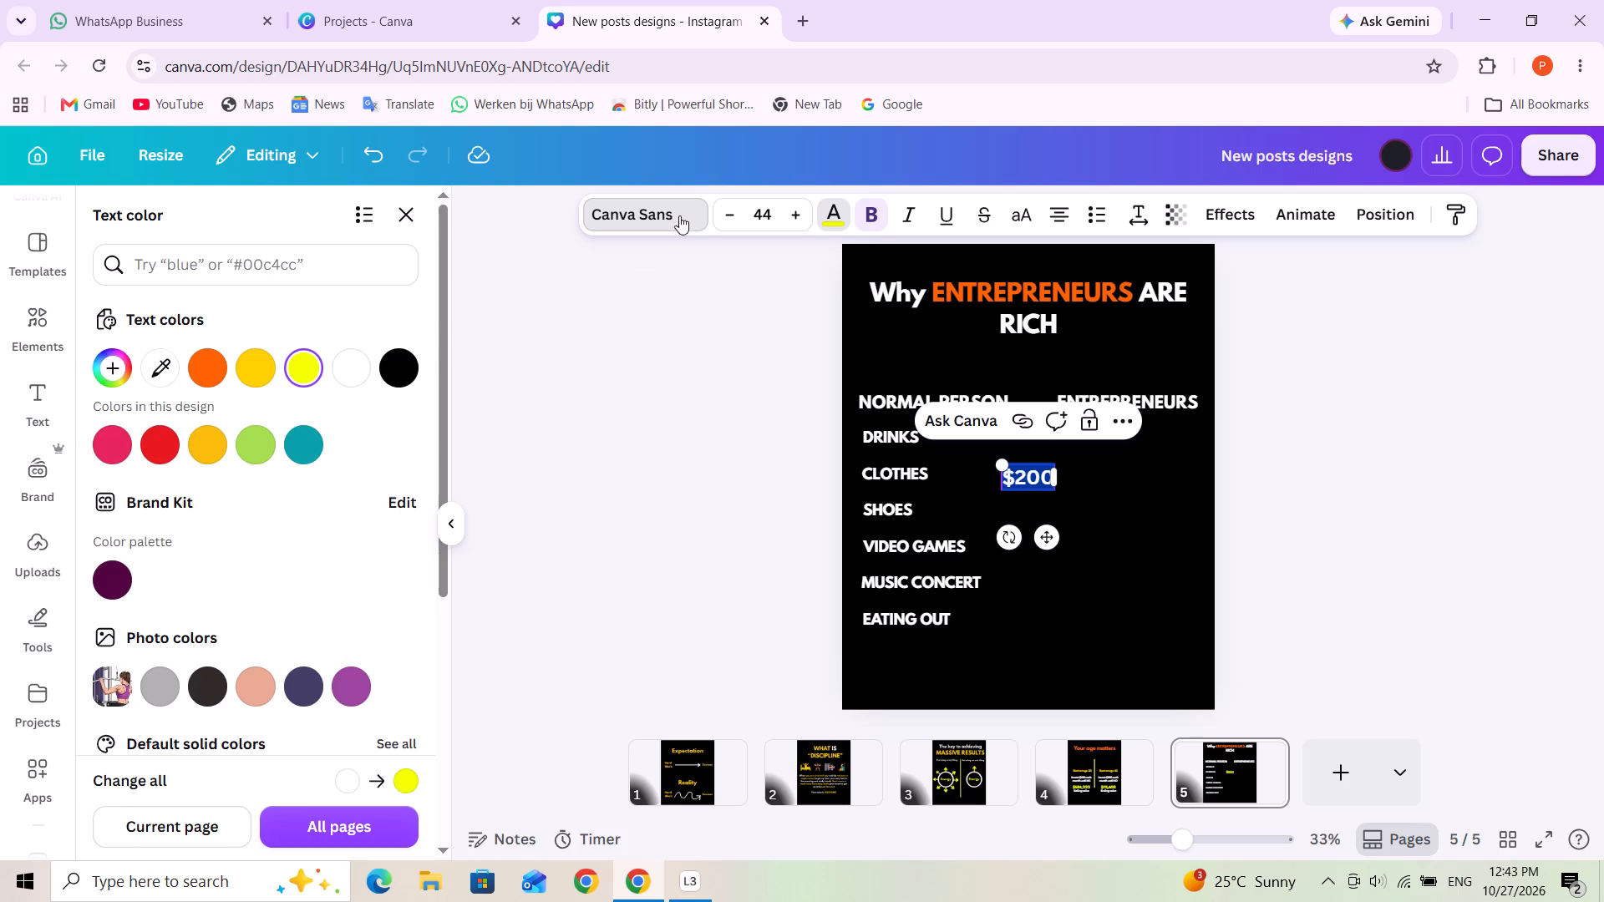
{"action": "left_click", "coordinate": [270, 506]}
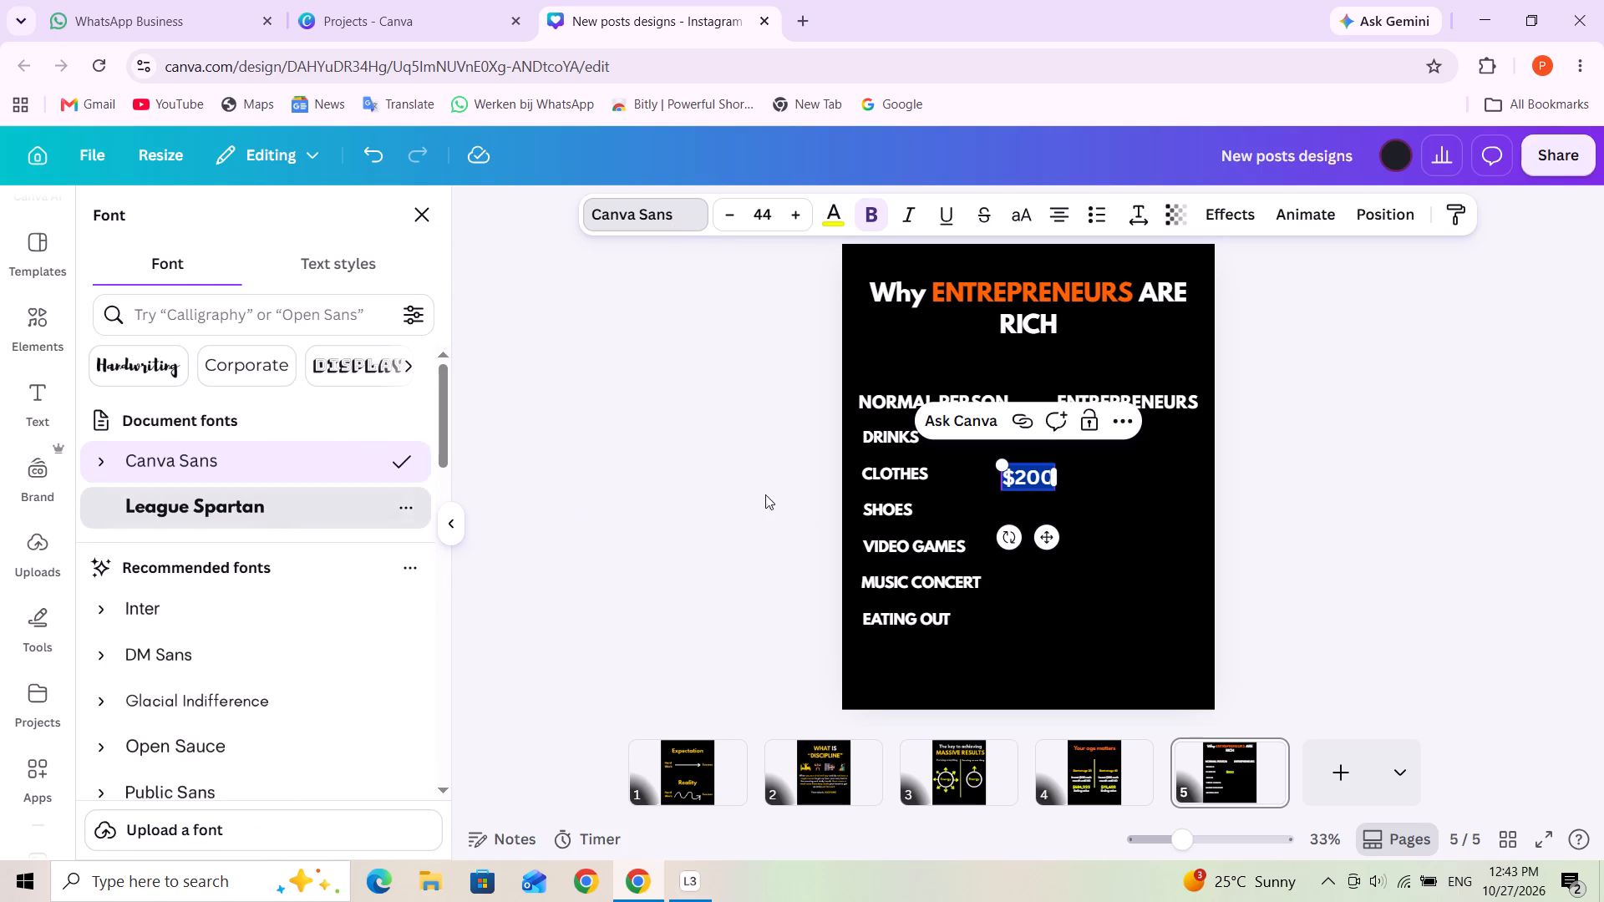
{"action": "left_click", "coordinate": [1106, 500]}
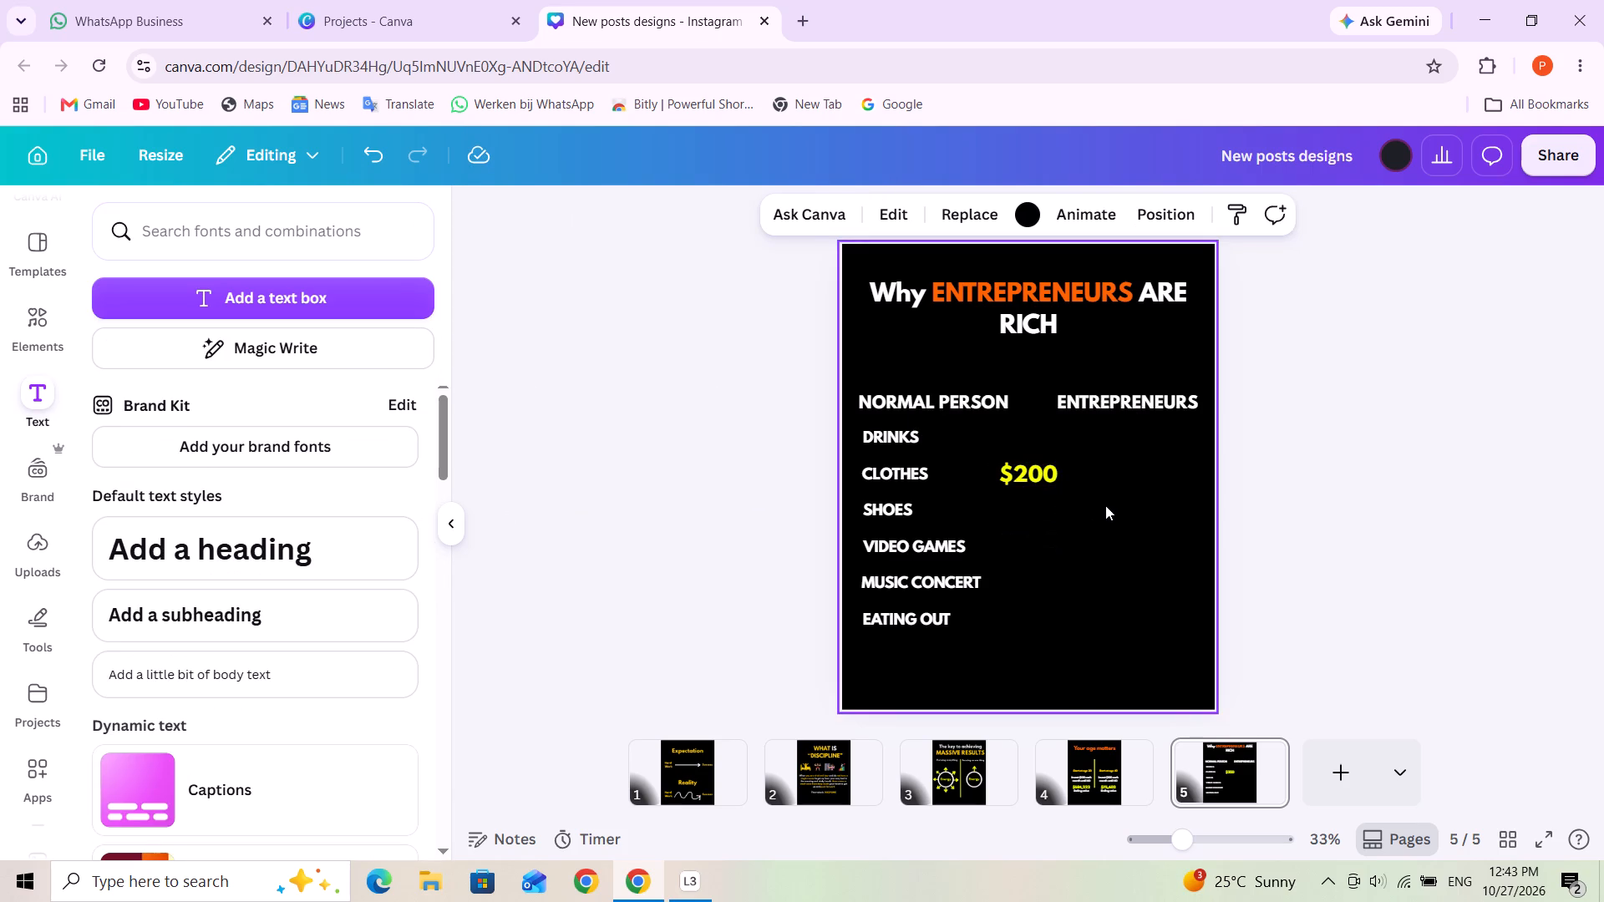
Move "$200" beside "DRINKS" and reduce its font size to 30.
{"action": "left_click_drag", "start_coordinate": [1043, 477], "coordinate": [1034, 443]}
{"action": "triple_click", "coordinate": [1034, 442]}
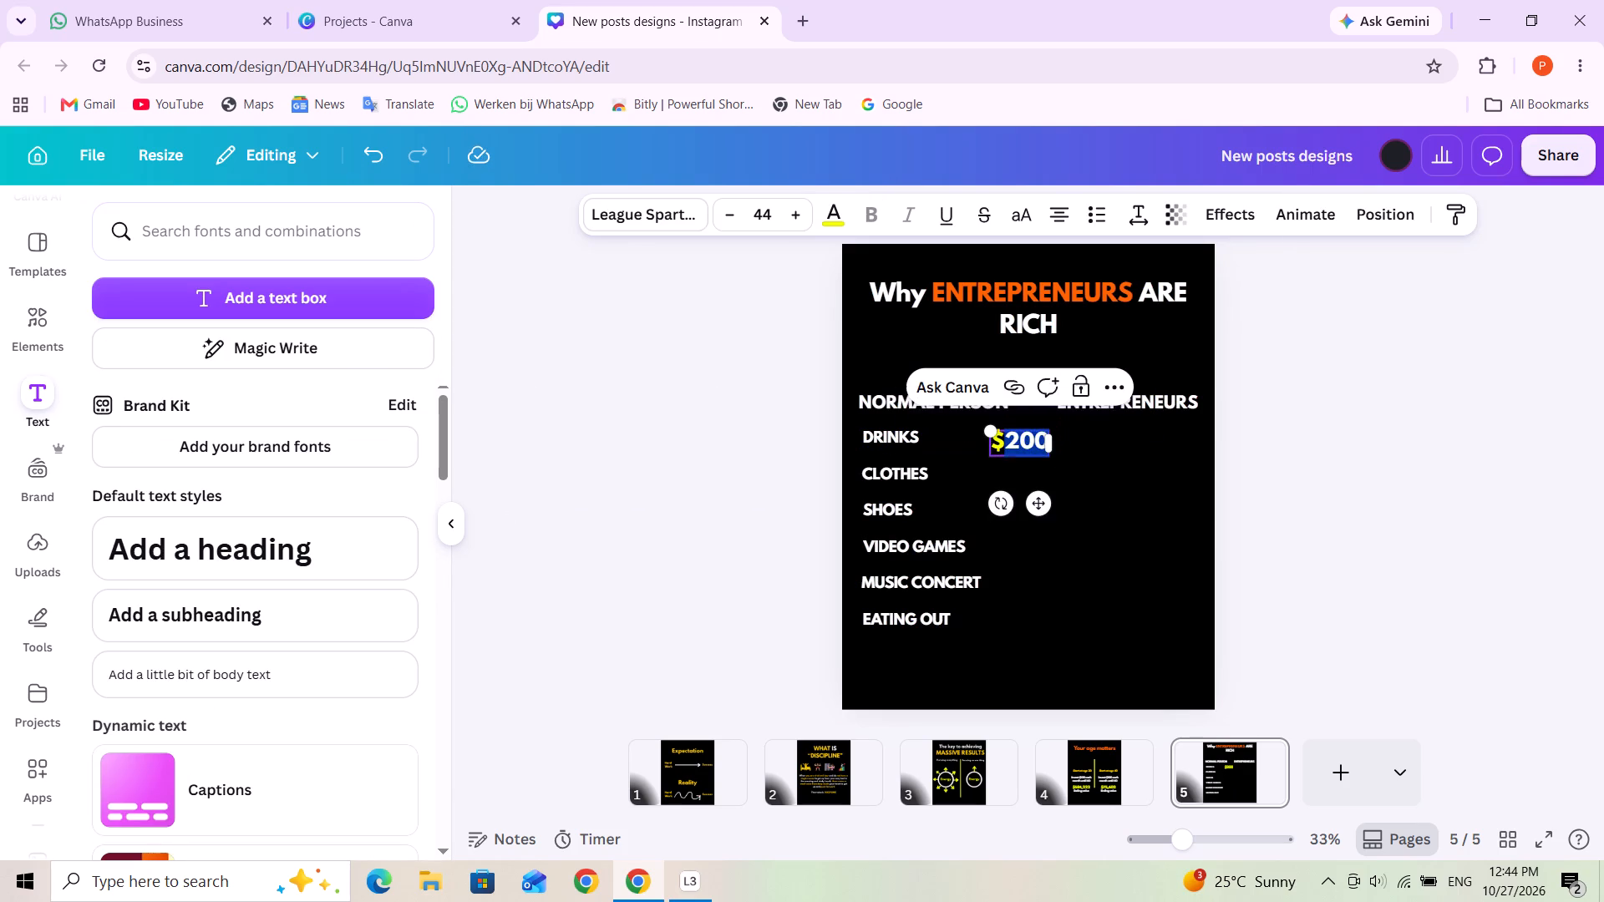
{"action": "triple_click", "coordinate": [724, 205]}
{"action": "triple_click", "coordinate": [724, 205]}
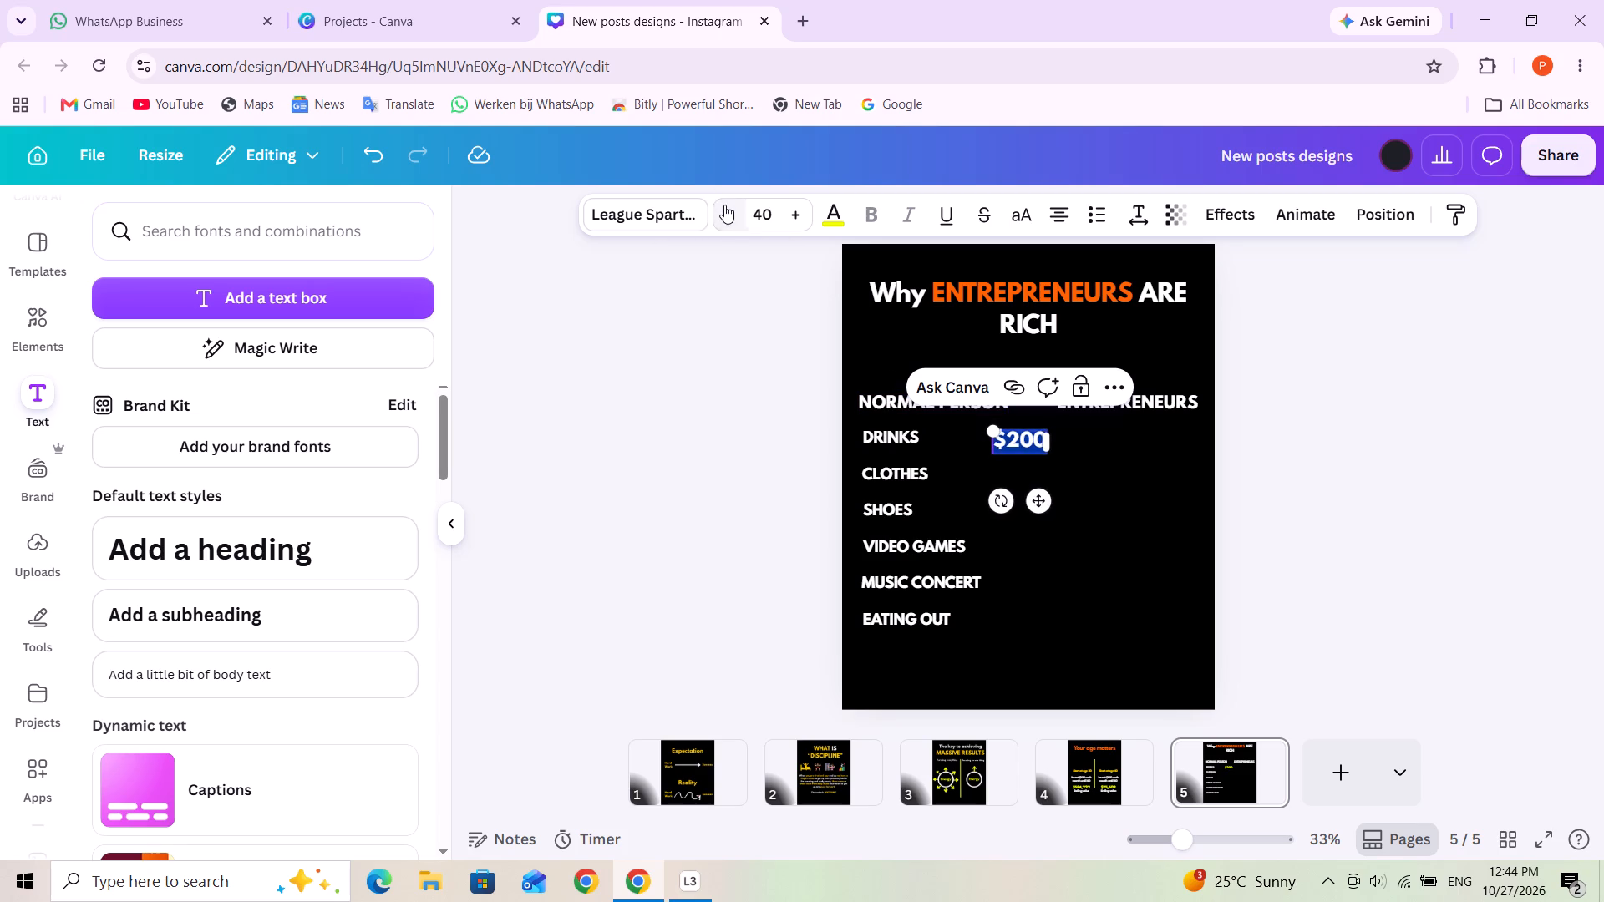
{"action": "triple_click", "coordinate": [724, 205]}
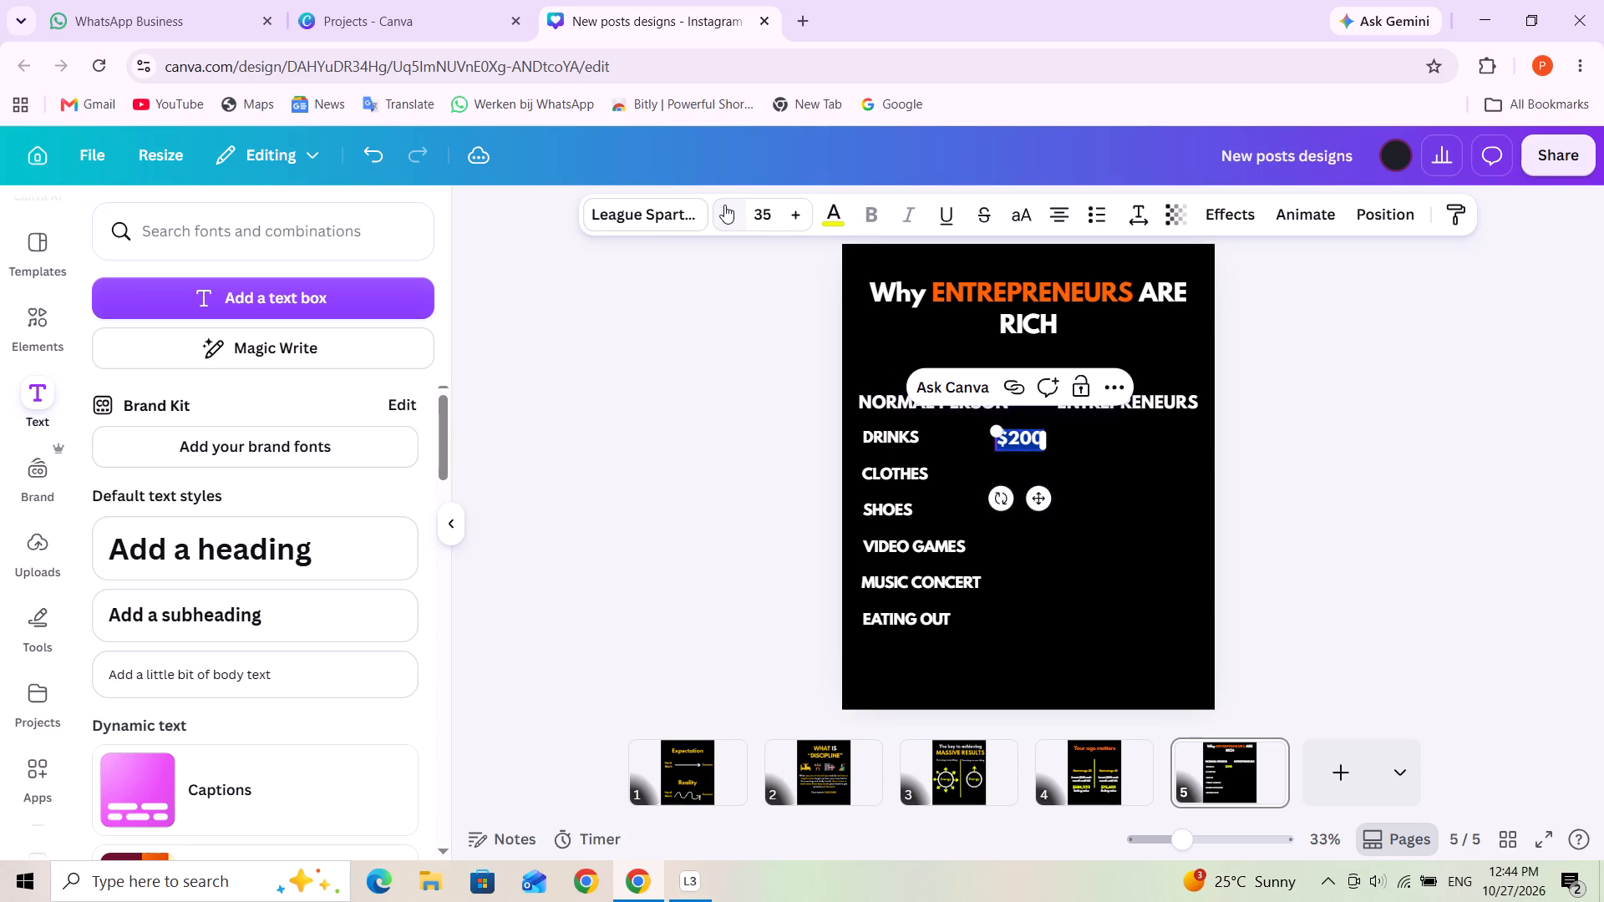
{"action": "triple_click", "coordinate": [724, 205]}
{"action": "left_click", "coordinate": [724, 205]}
{"action": "left_click", "coordinate": [724, 205]}
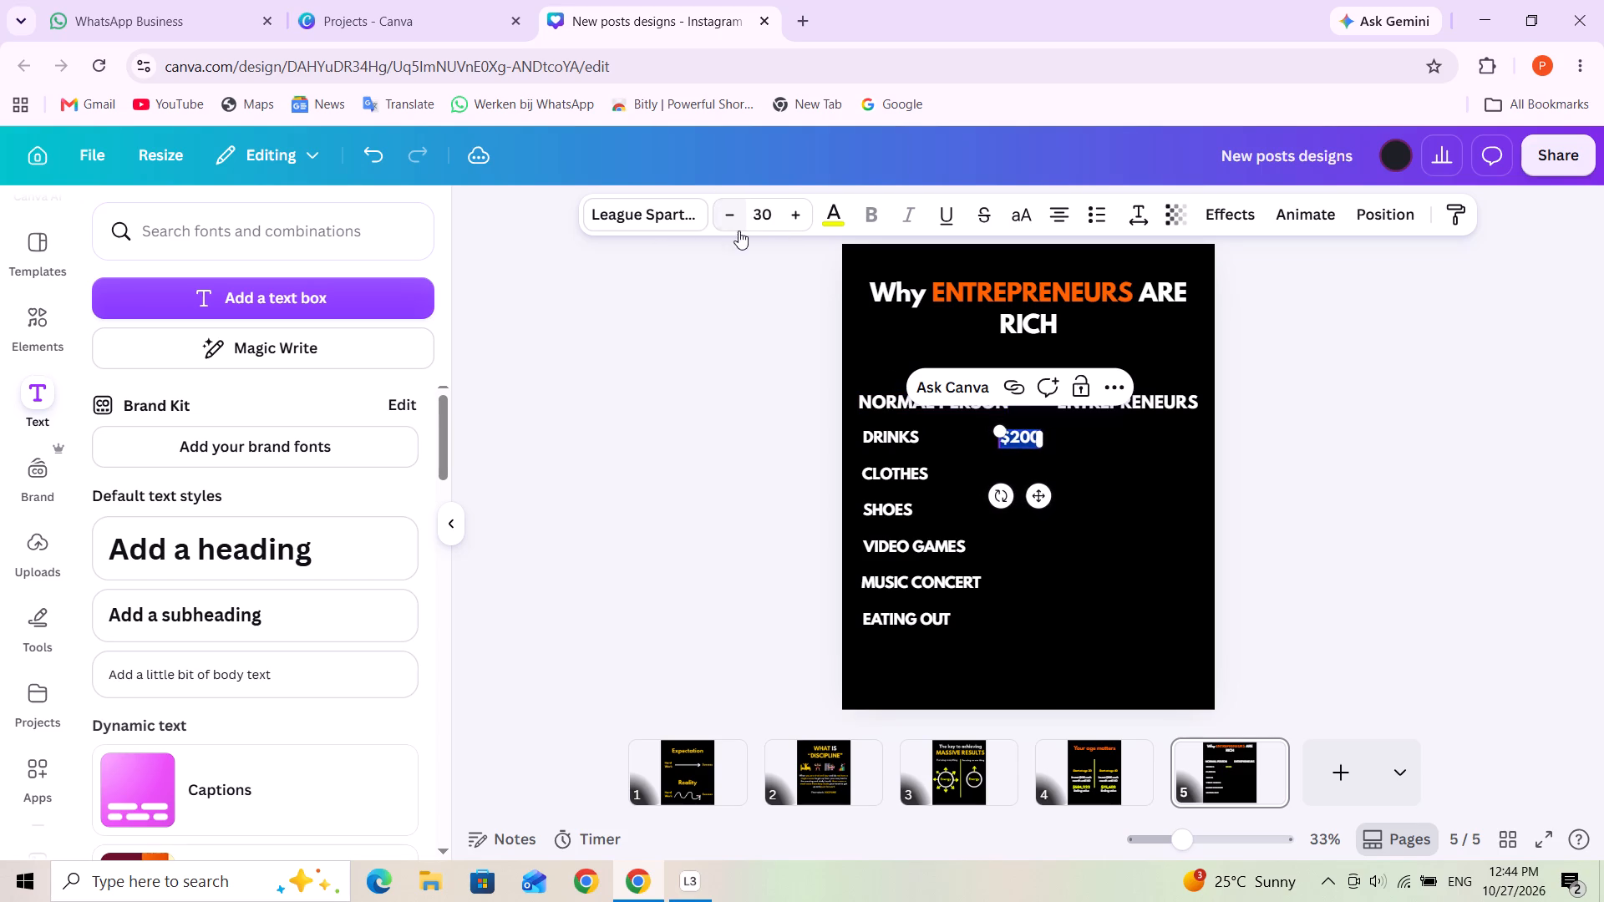
{"action": "left_click", "coordinate": [1099, 469]}
Duplicate the "$200" text and place the copy beside "CLOTHES", aligned directly under the first amount.
{"action": "left_click", "coordinate": [1020, 441]}
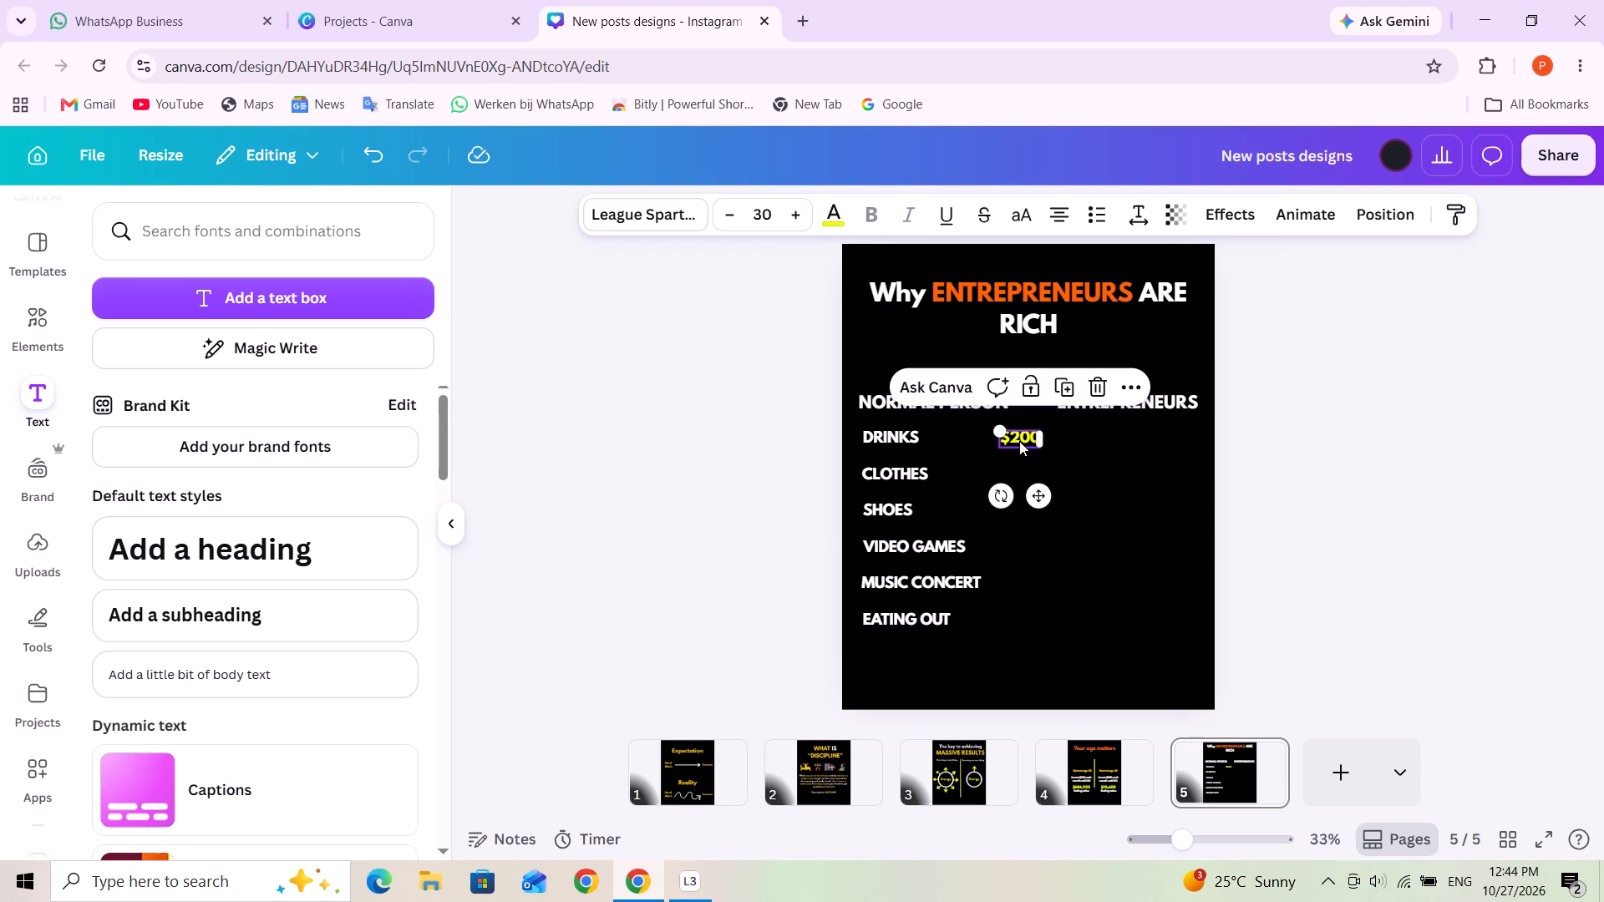
{"action": "left_click", "coordinate": [1061, 385]}
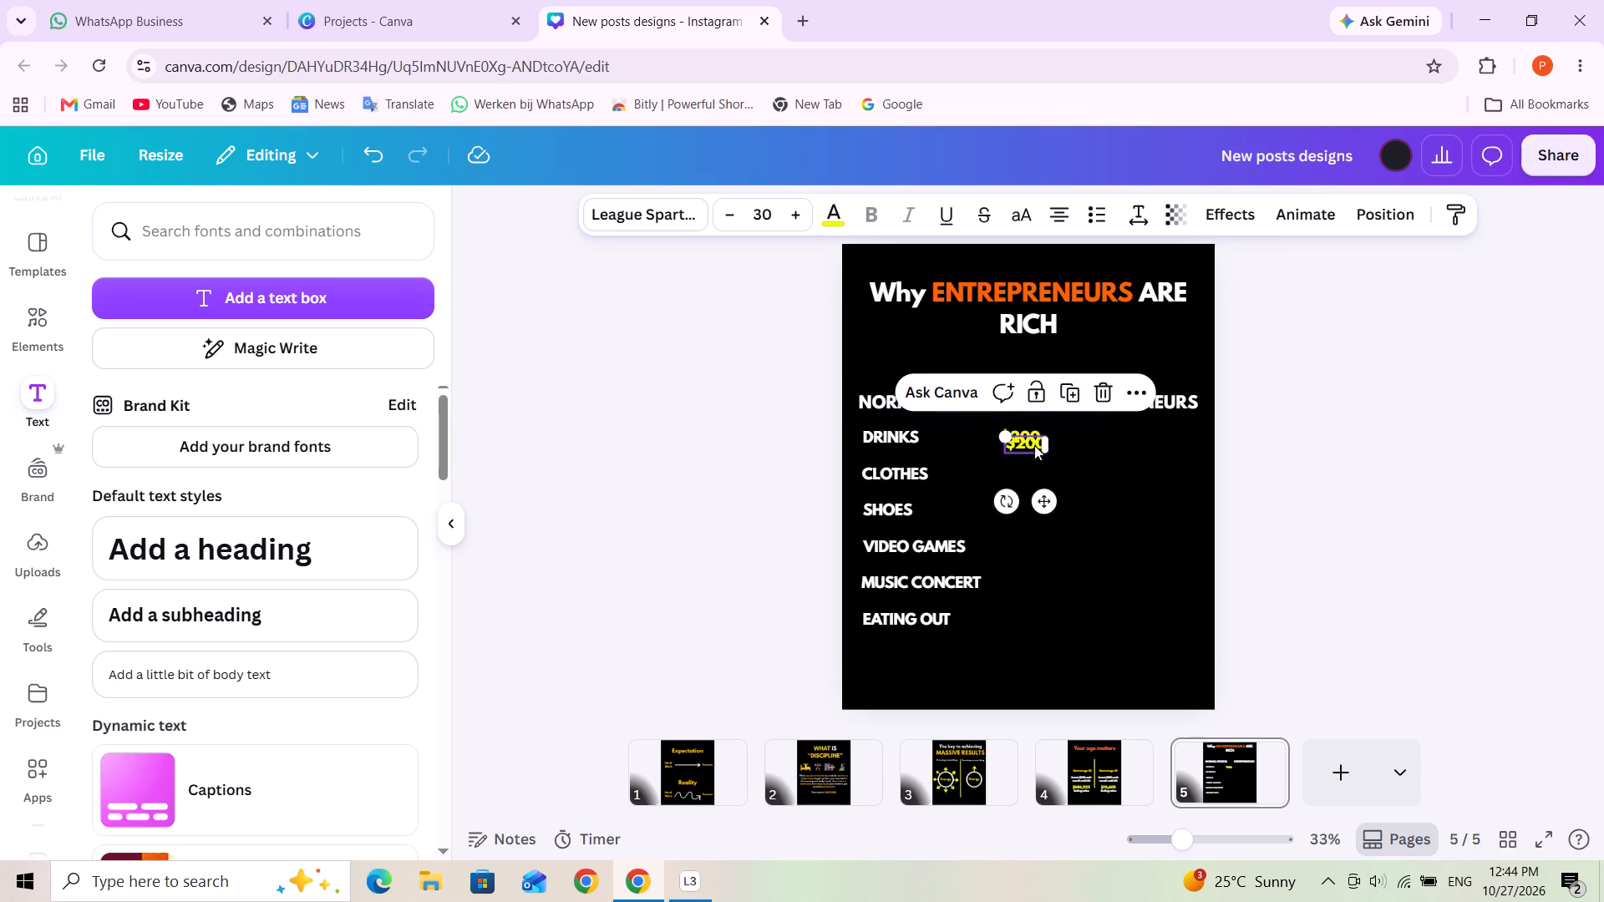
{"action": "left_click_drag", "start_coordinate": [1026, 443], "coordinate": [1027, 477]}
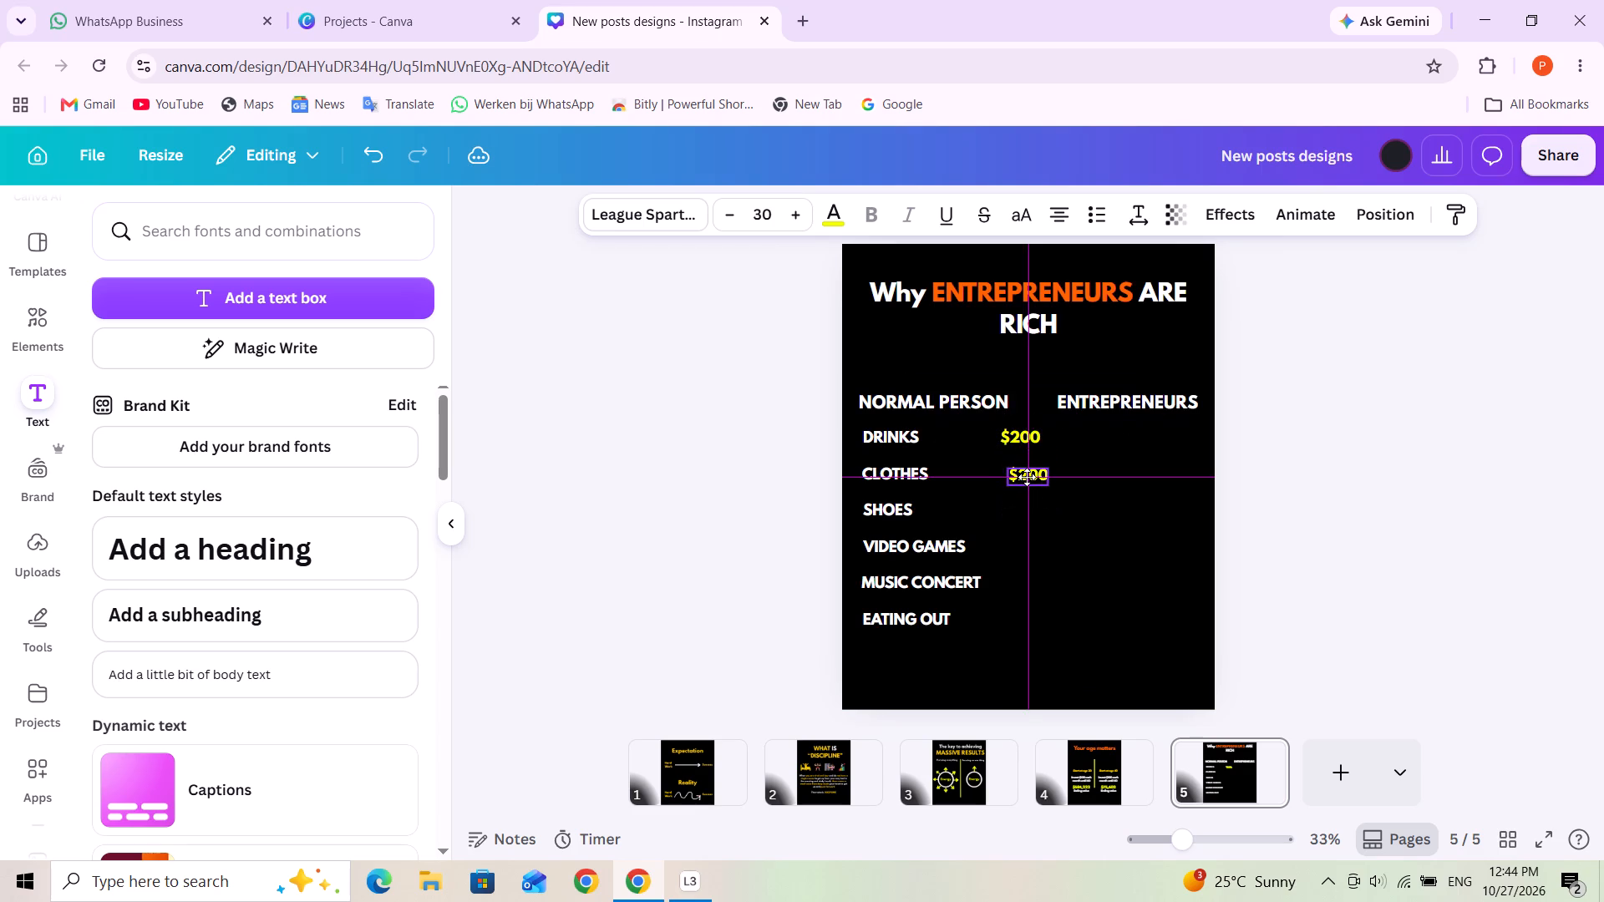
{"action": "left_click_drag", "start_coordinate": [1027, 477], "coordinate": [1020, 475]}
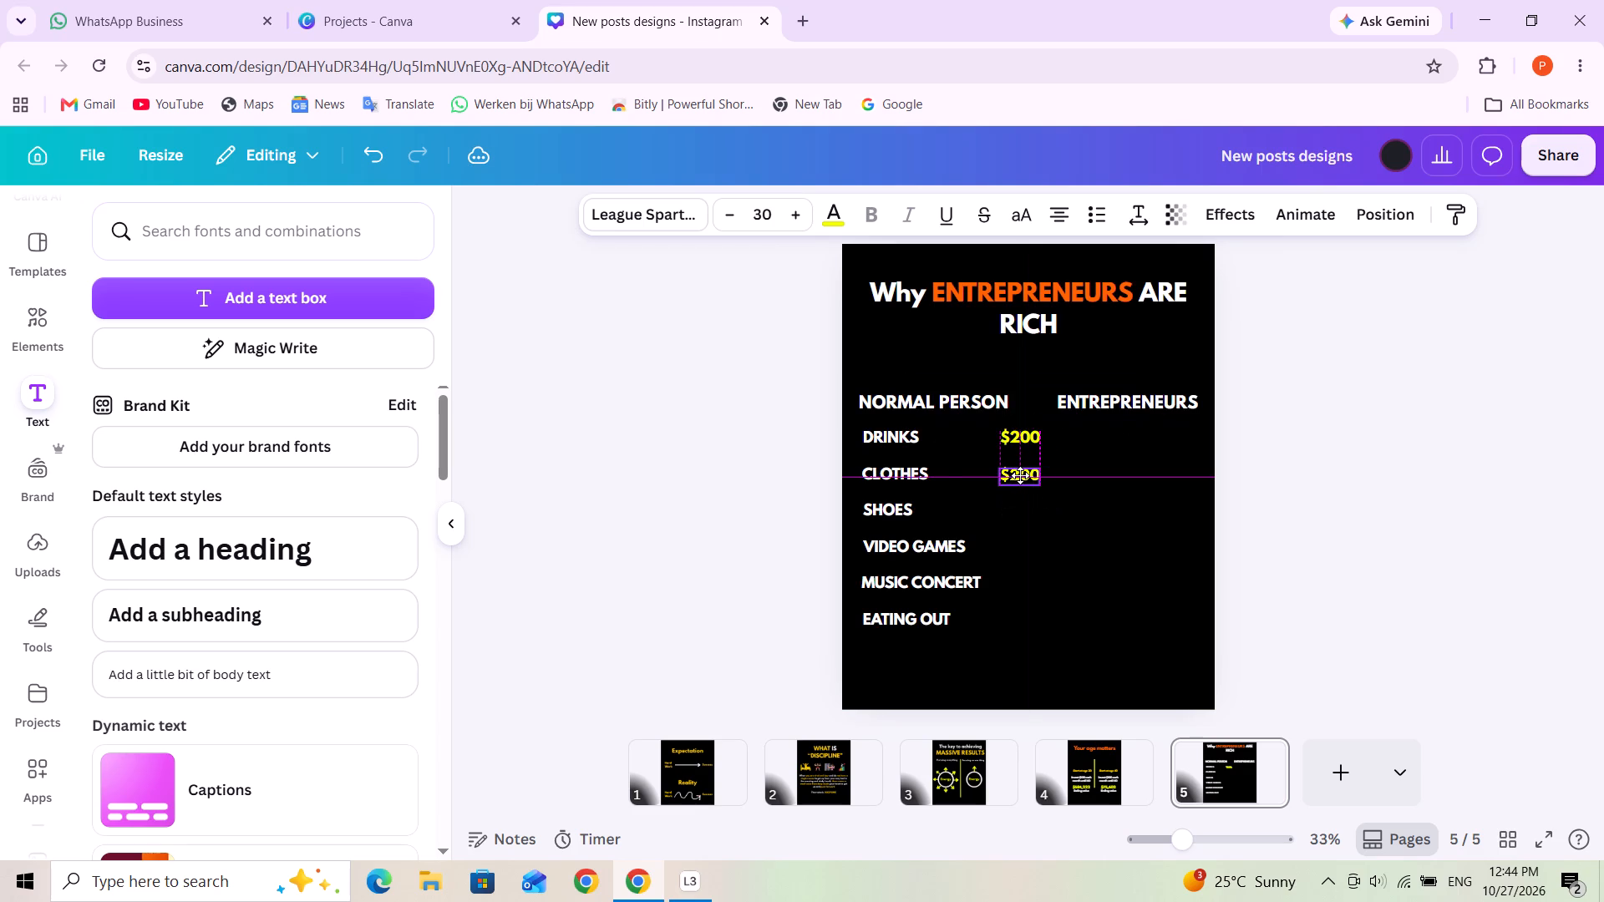
Change the copied amount beside "CLOTHES" to read "$300".
{"action": "left_click_drag", "start_coordinate": [1020, 475], "coordinate": [1022, 474]}
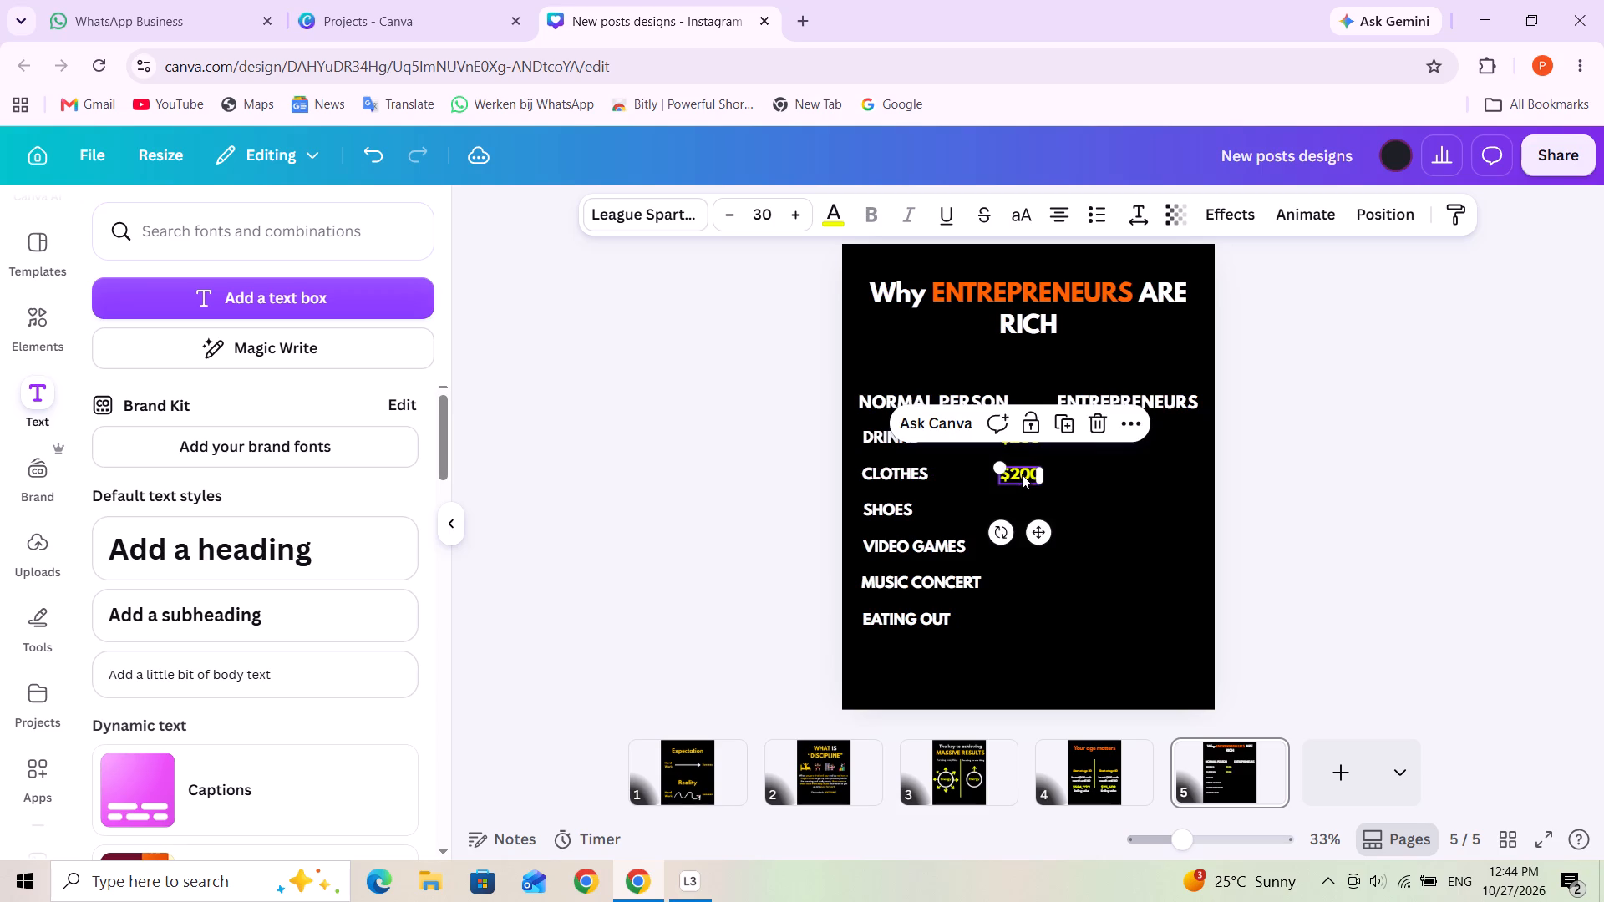
{"action": "double_click", "coordinate": [1022, 474]}
{"action": "left_click", "coordinate": [1027, 475]}
{"action": "left_click", "coordinate": [1013, 470]}
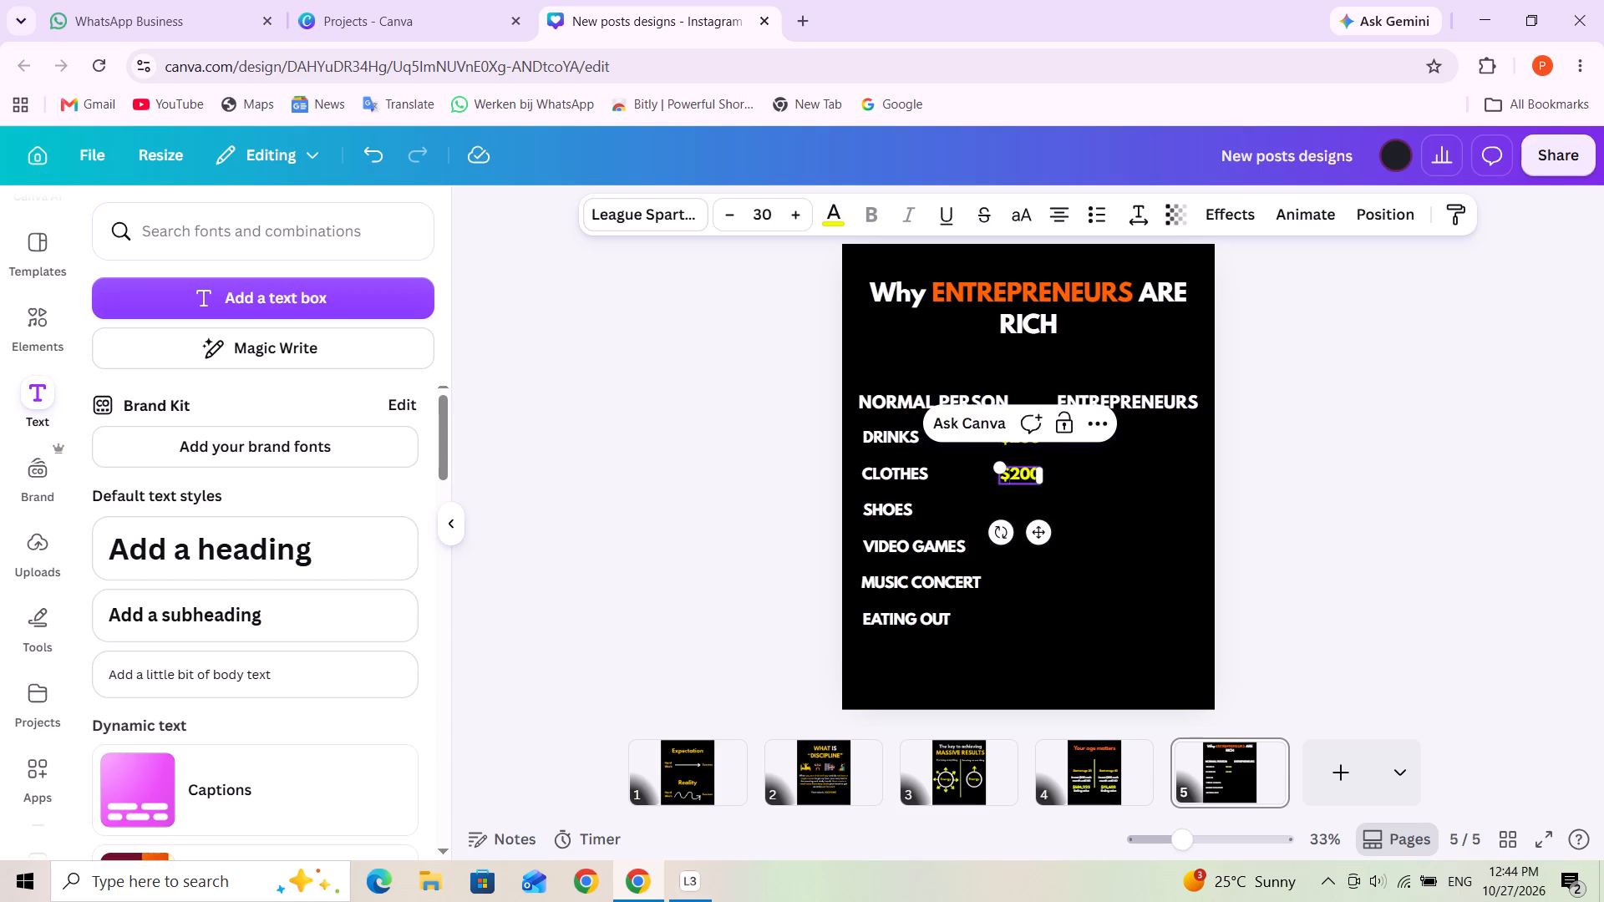
{"action": "left_click", "coordinate": [1018, 471]}
{"action": "key", "text": "BackSpace"}
{"action": "key", "text": "3"}
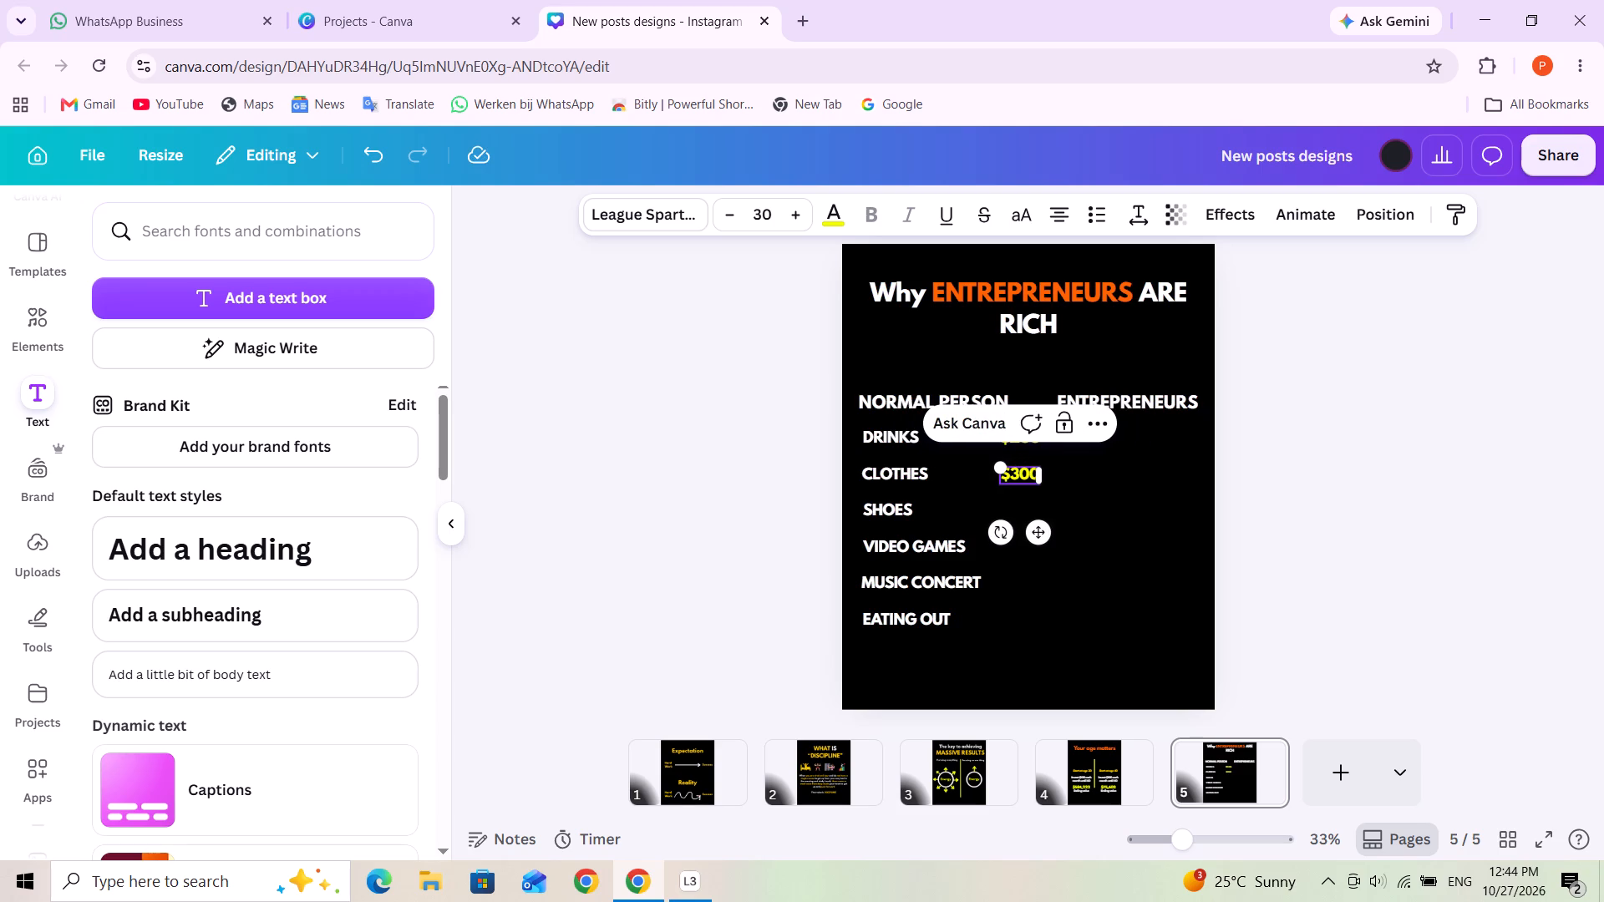
{"action": "left_click", "coordinate": [1077, 502]}
Duplicate the "CLOTHES" amount to the row beside "SHOES" and change the copy to "$150".
{"action": "left_click", "coordinate": [1013, 474]}
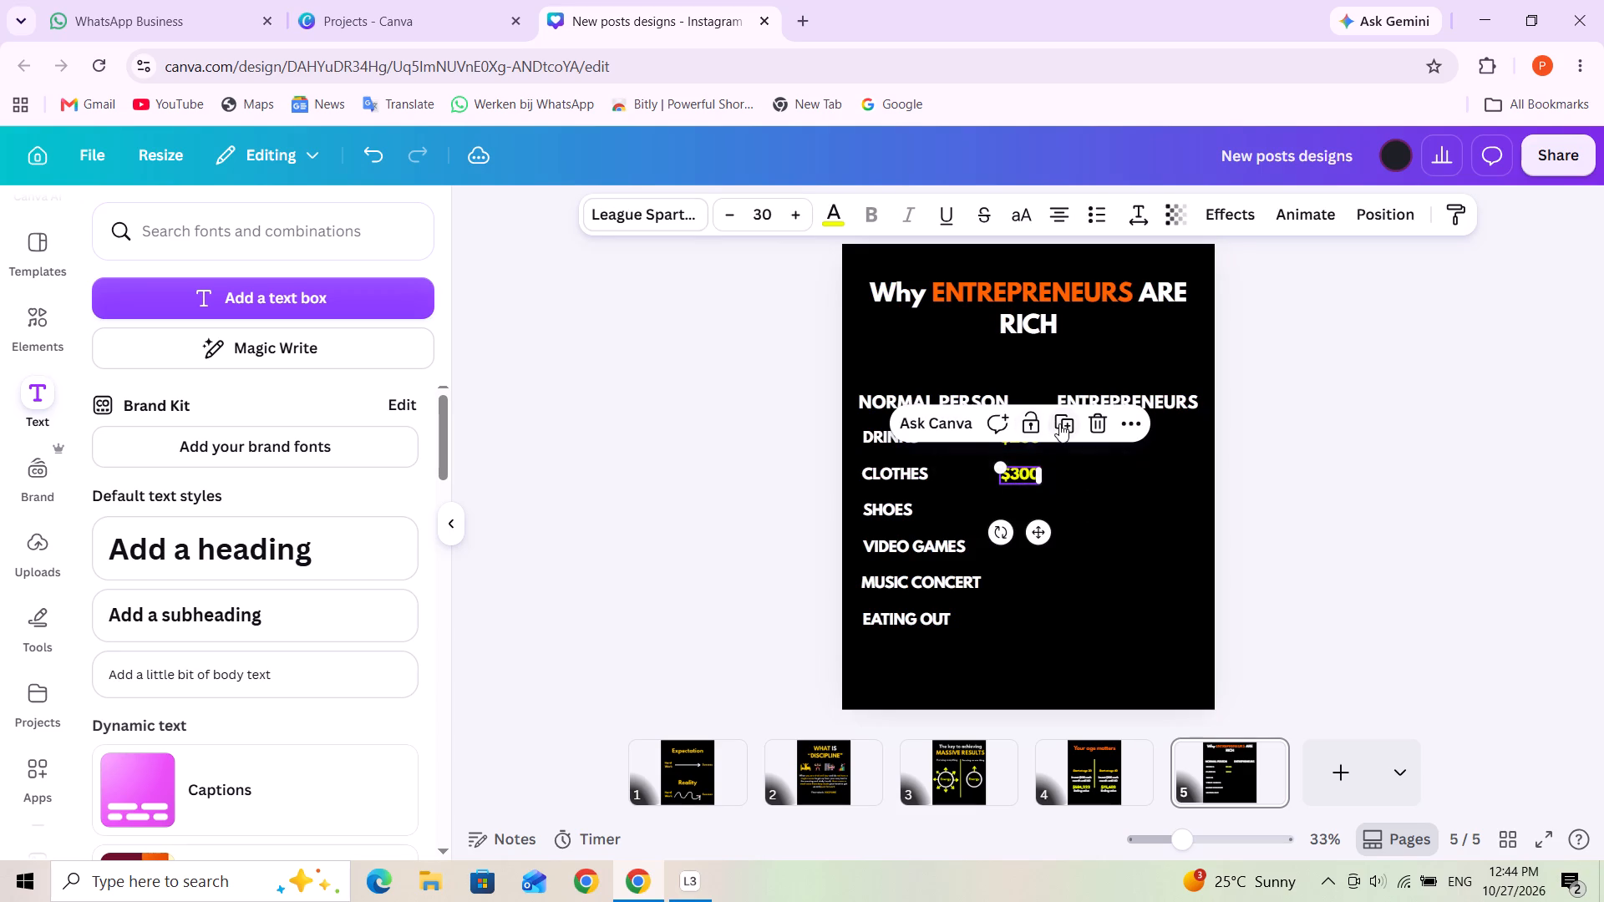
{"action": "left_click", "coordinate": [1059, 423]}
{"action": "left_click", "coordinate": [1021, 510]}
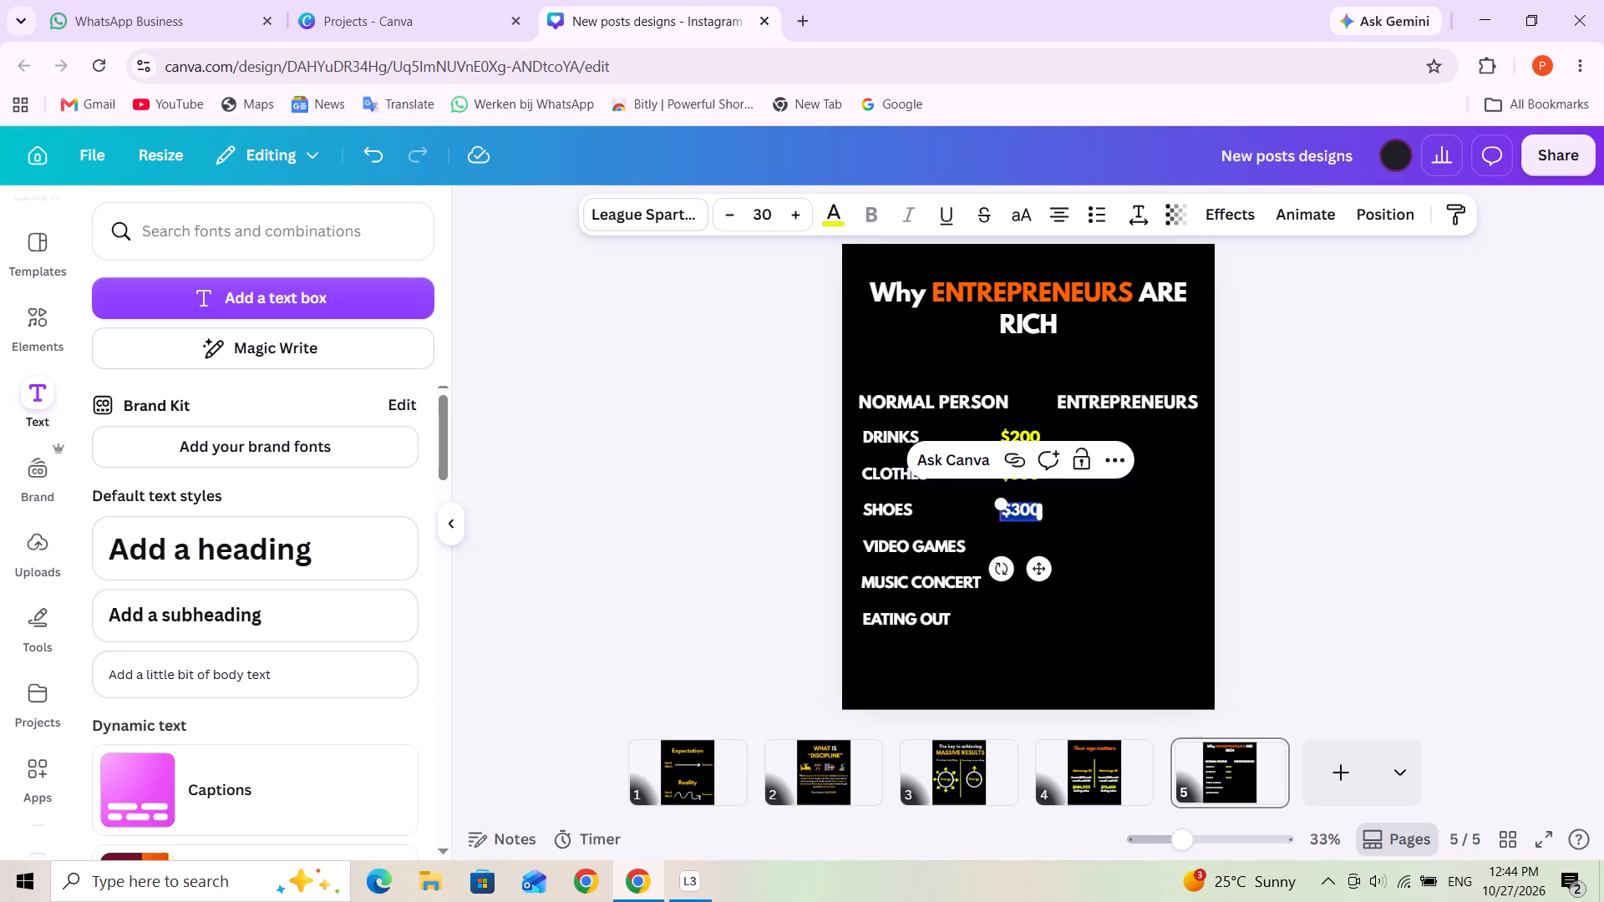
{"action": "triple_click", "coordinate": [1021, 510]}
{"action": "type", "text": "$150"}
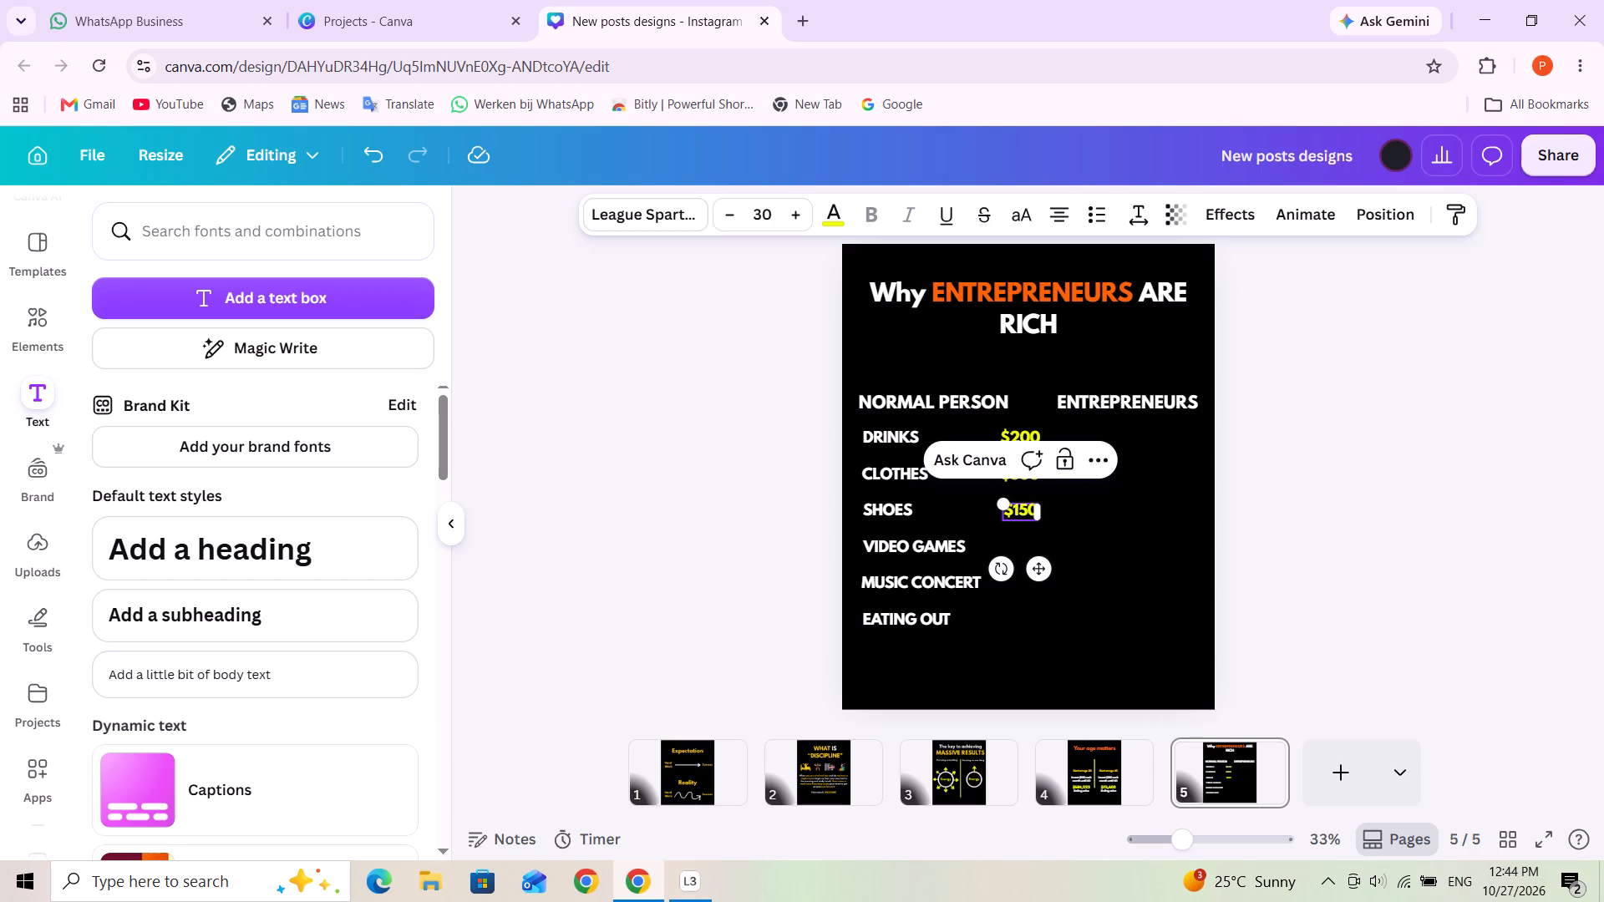
{"action": "left_click", "coordinate": [1068, 509]}
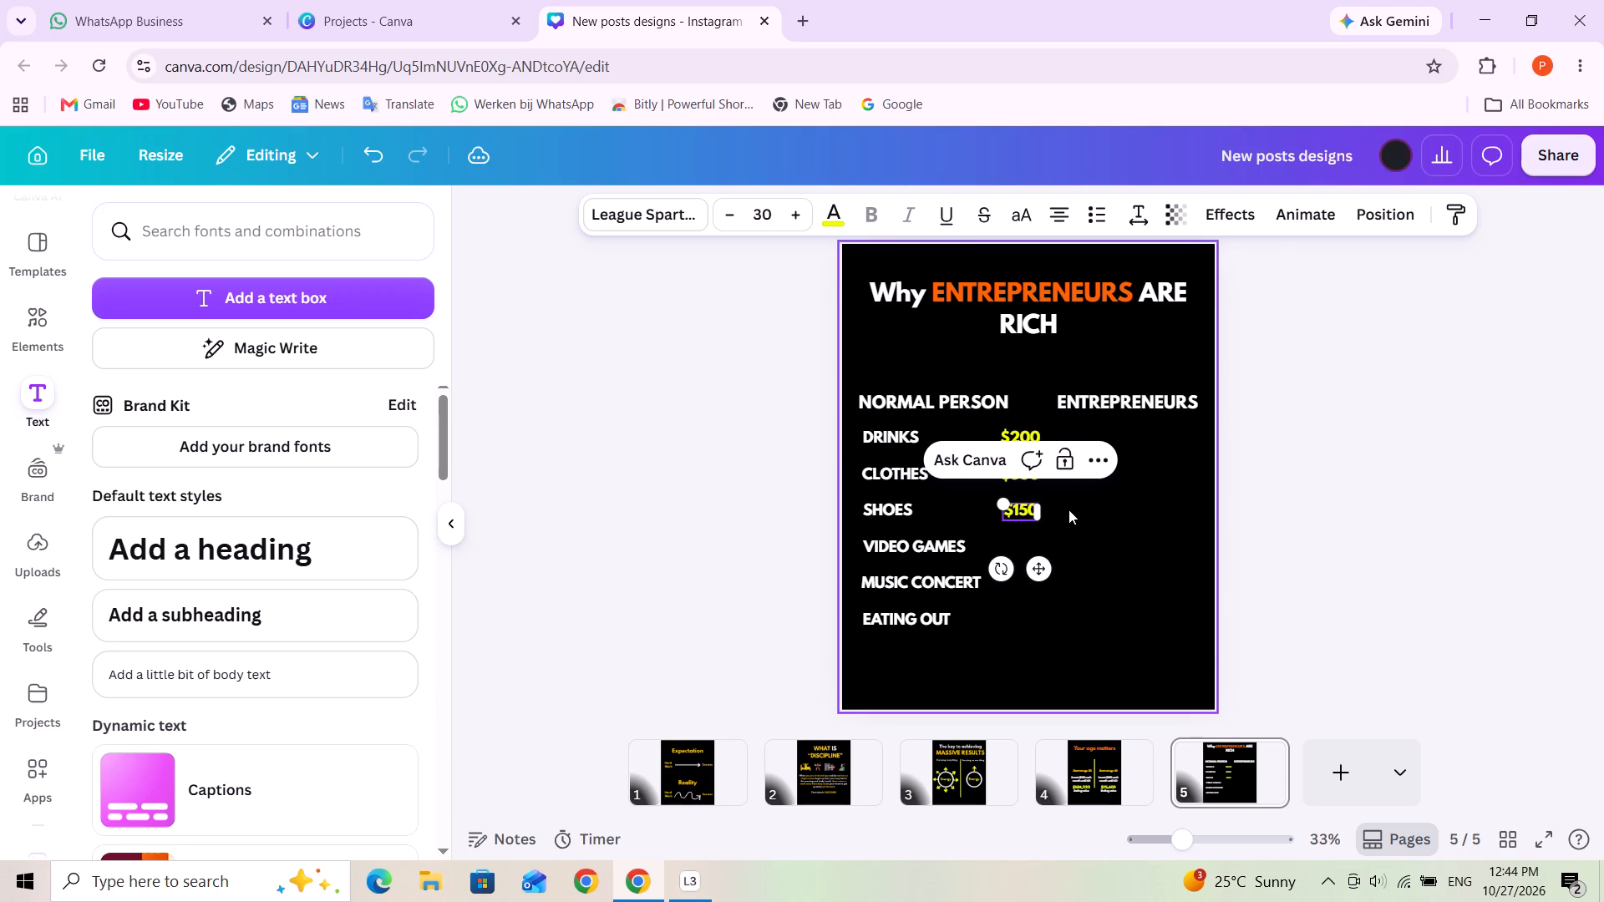
Duplicate the "SHOES" amount to the row beside "VIDEO GAMES" and change the copy to "$100".
{"action": "left_click", "coordinate": [1023, 506]}
{"action": "left_click", "coordinate": [1062, 467]}
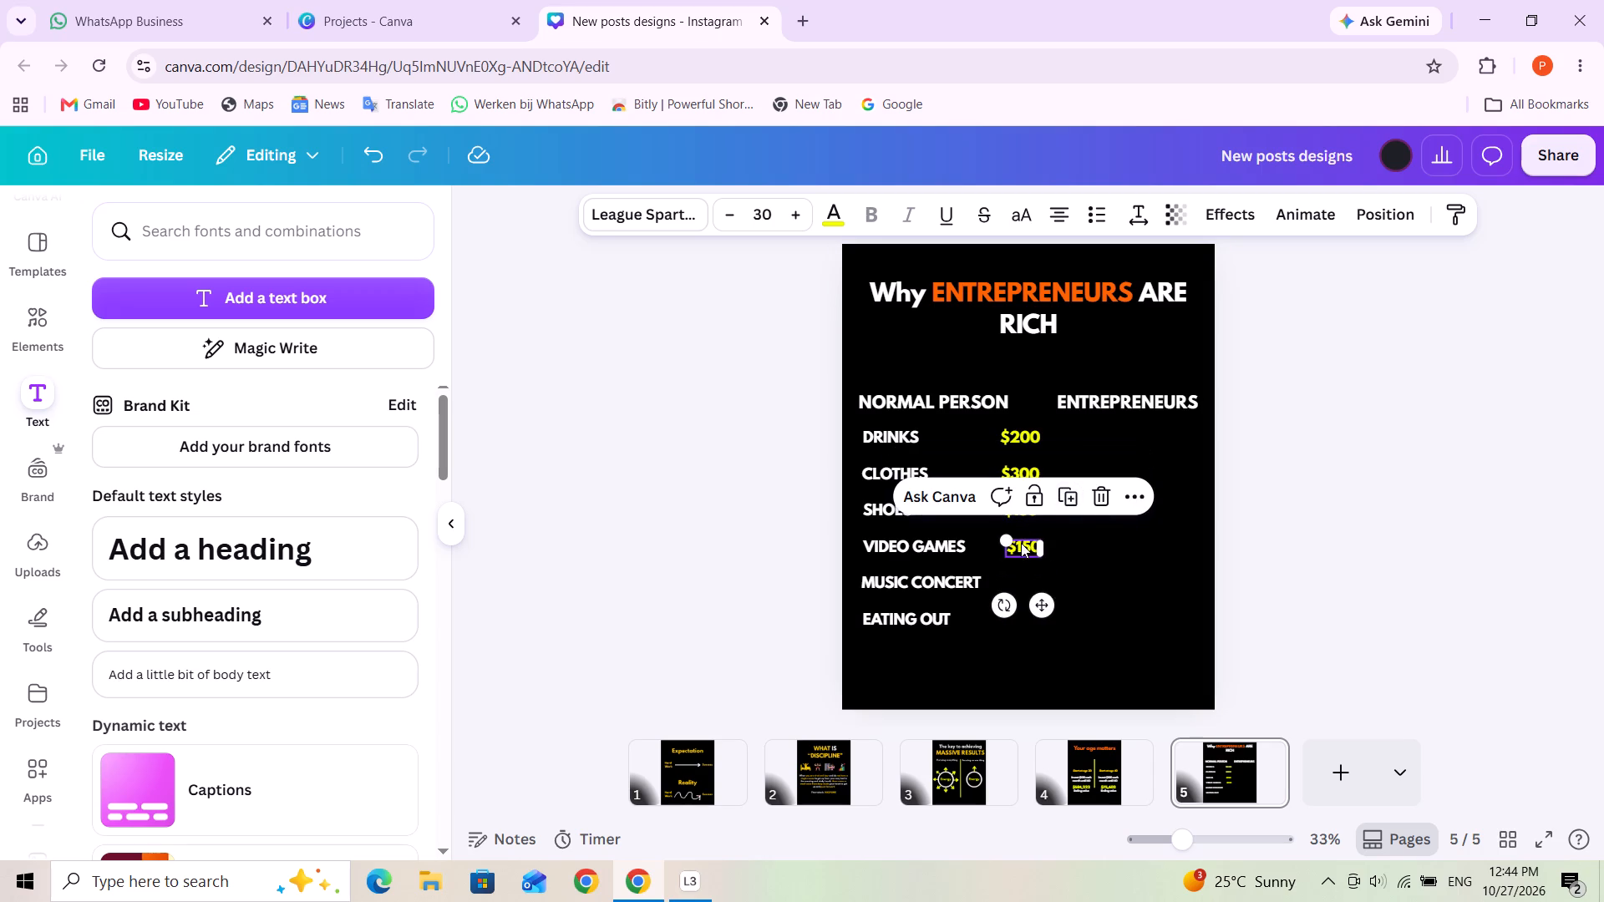
{"action": "triple_click", "coordinate": [1017, 545]}
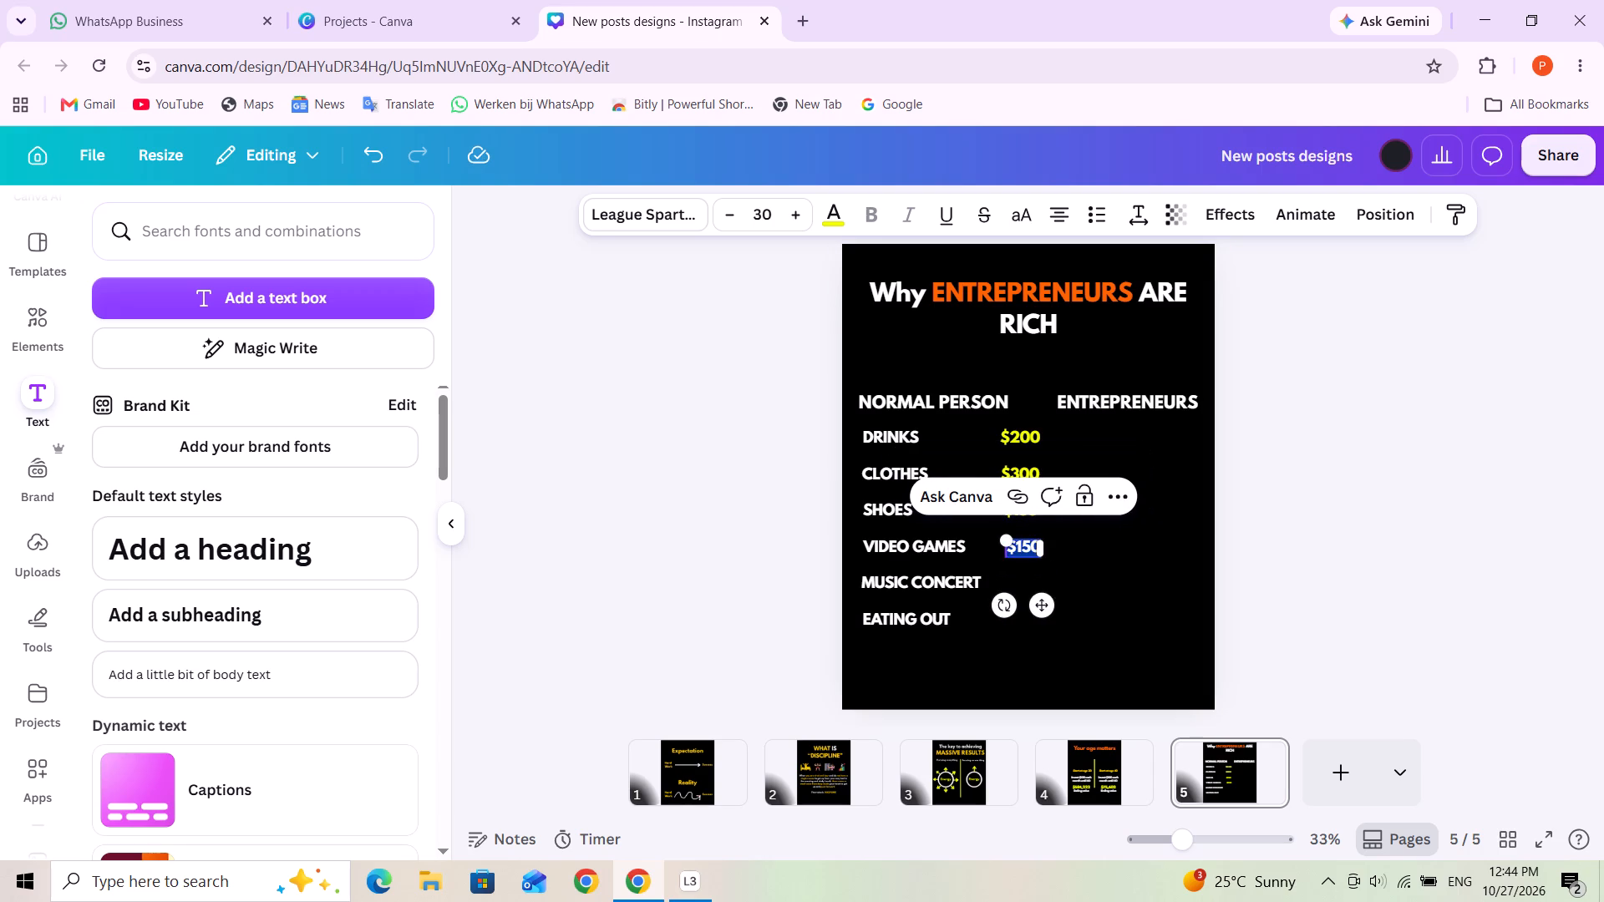
{"action": "type", "text": "$100"}
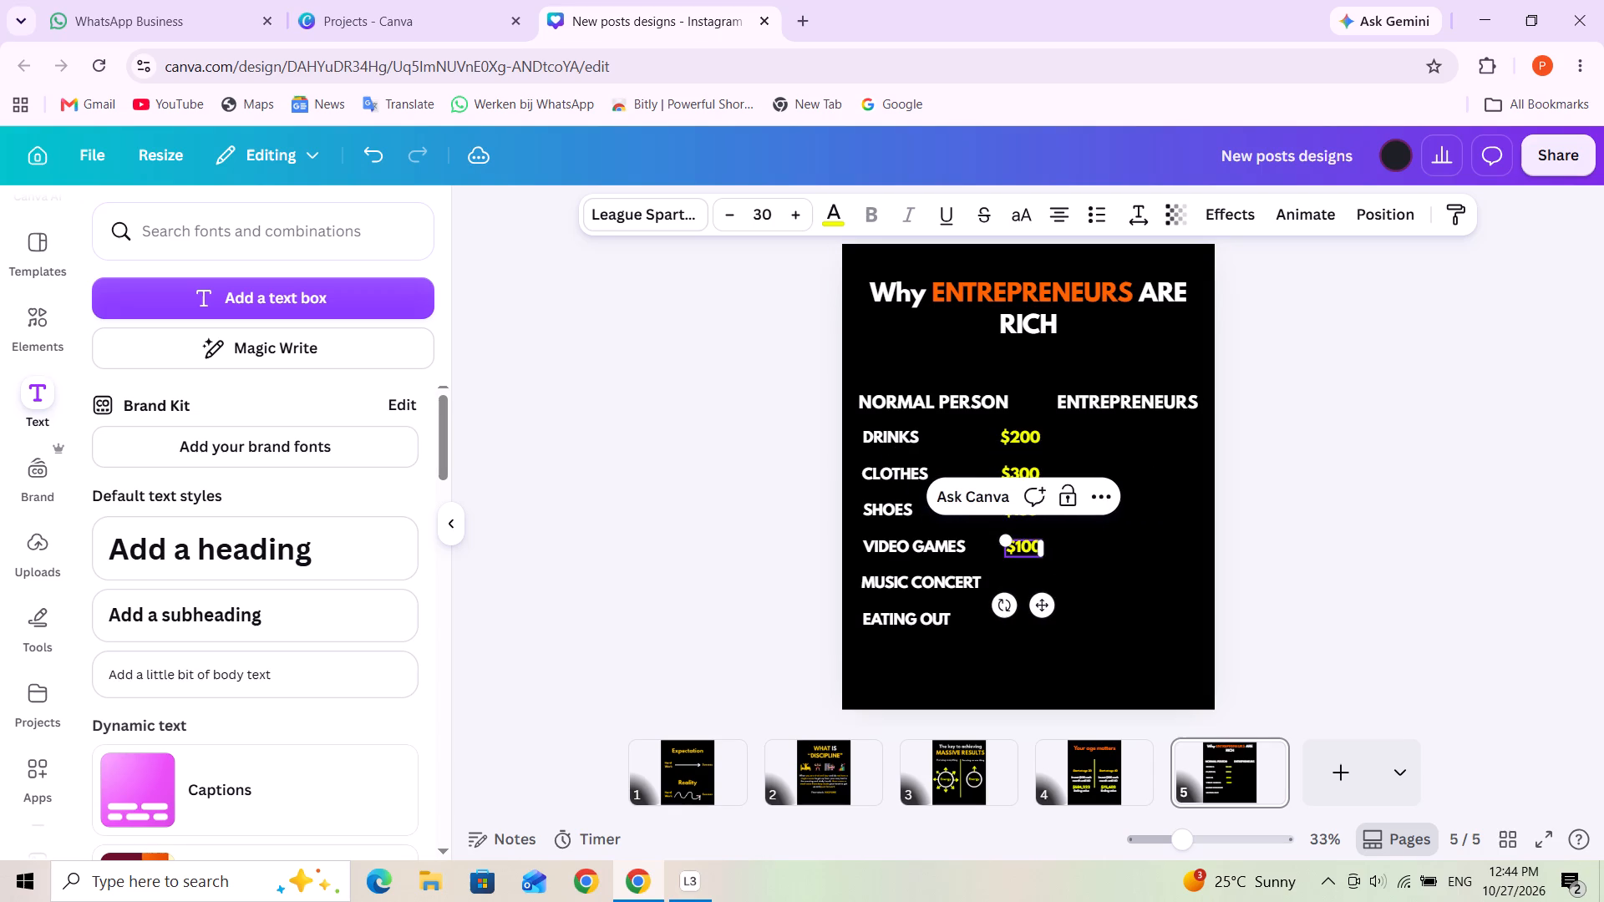
{"action": "left_click", "coordinate": [1068, 549]}
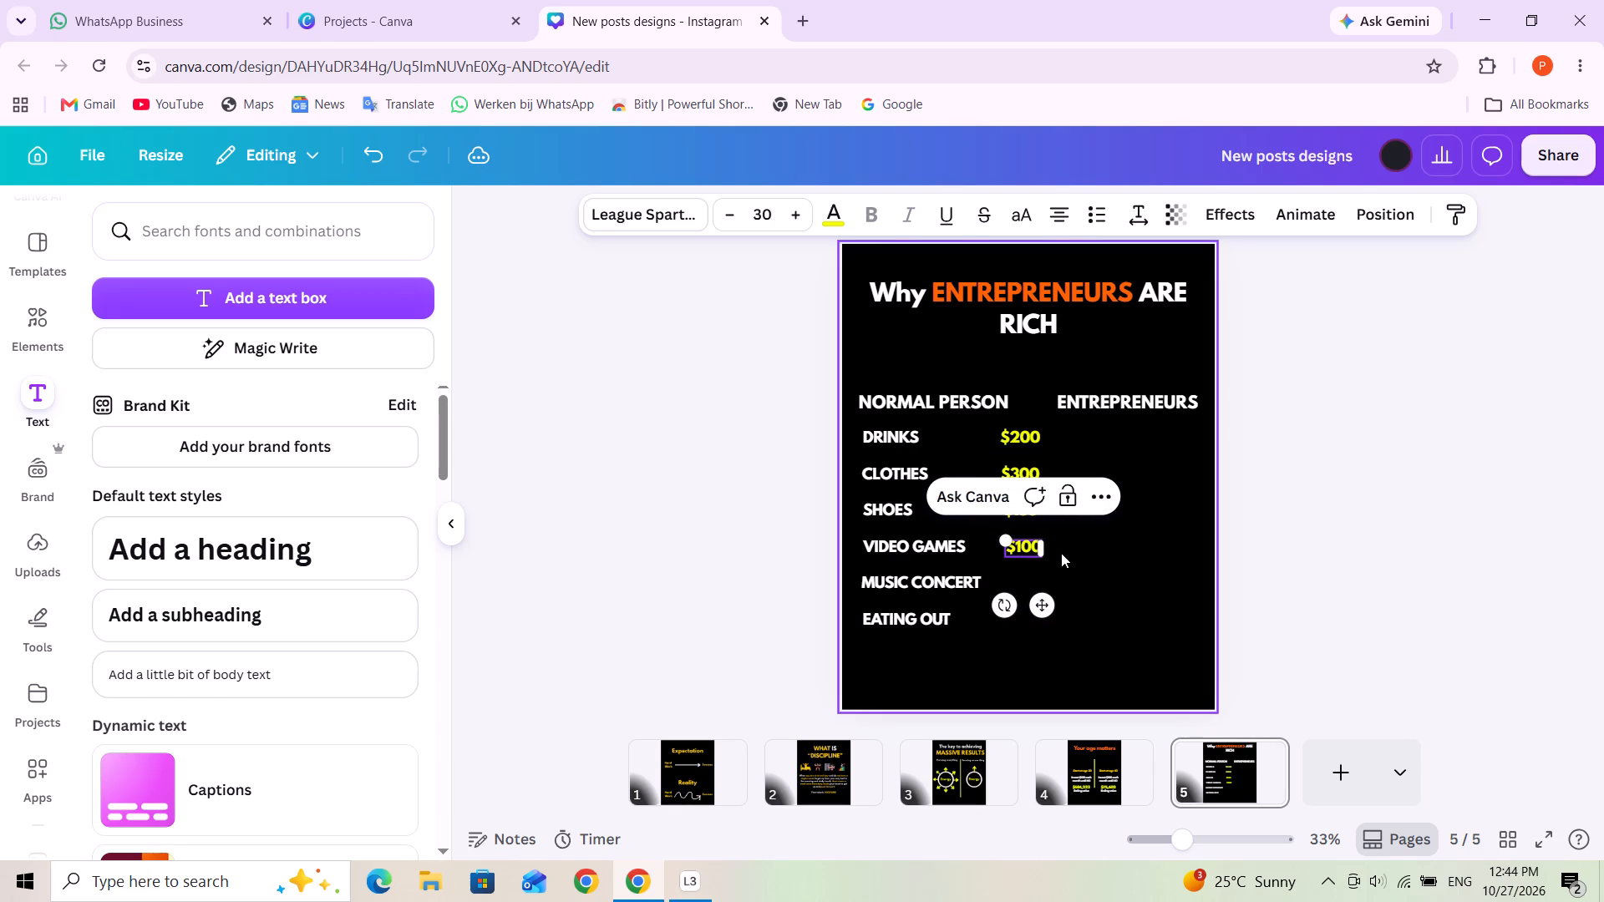
Duplicate the "VIDEO GAMES" amount to the row beside "MUSIC CONCERT" and change the copy to "$400".
{"action": "left_click", "coordinate": [1019, 545]}
{"action": "left_click", "coordinate": [1069, 494]}
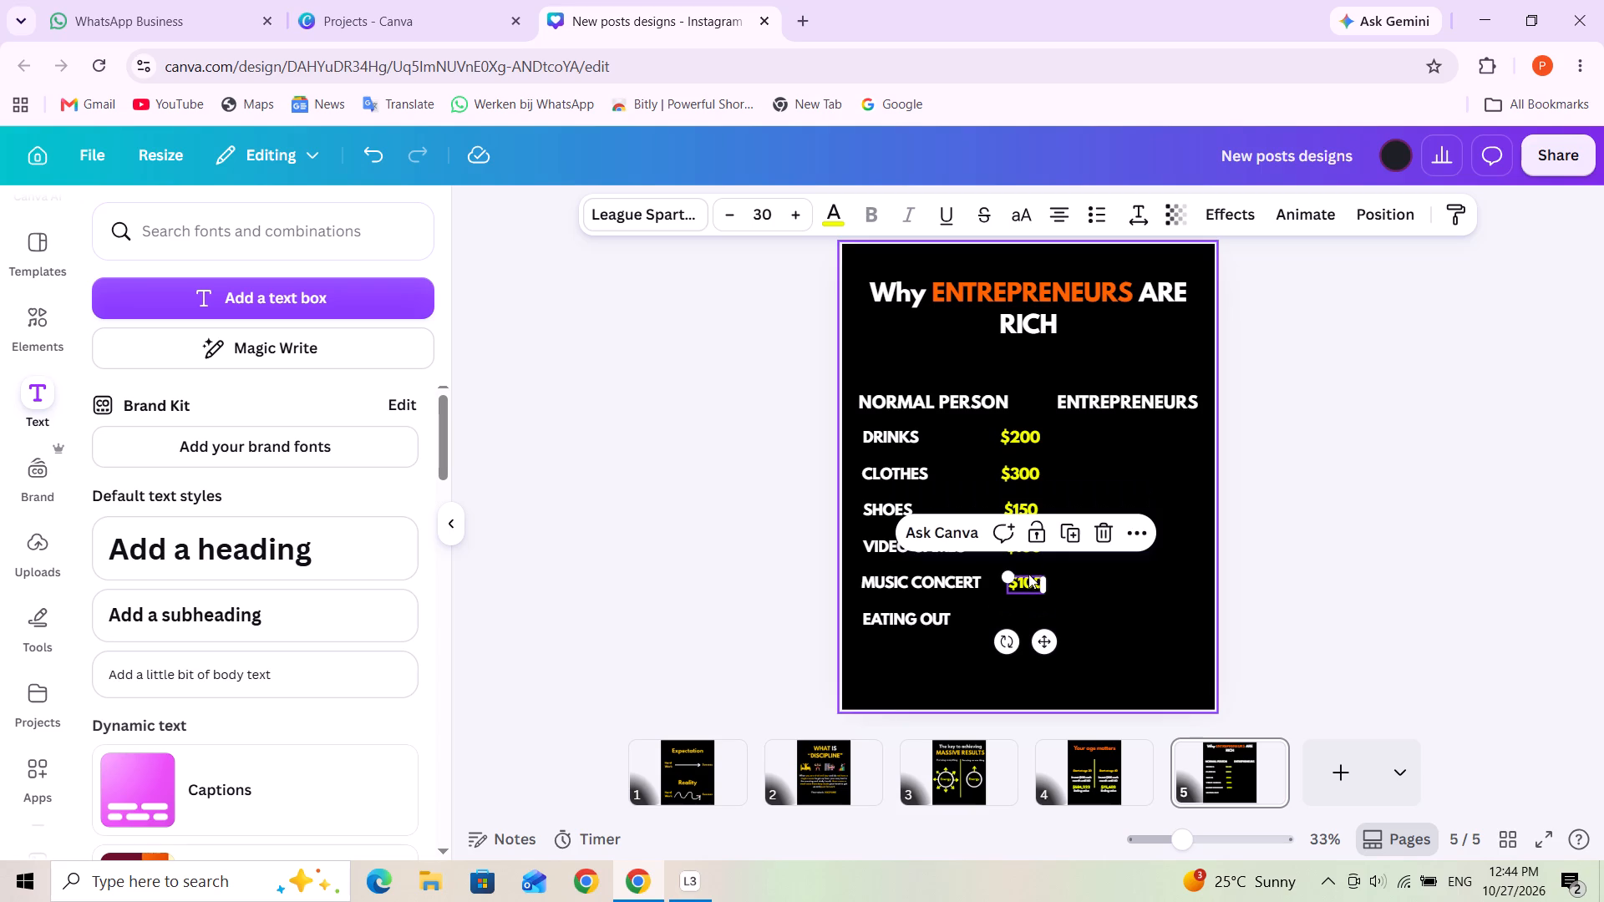
{"action": "triple_click", "coordinate": [1027, 586]}
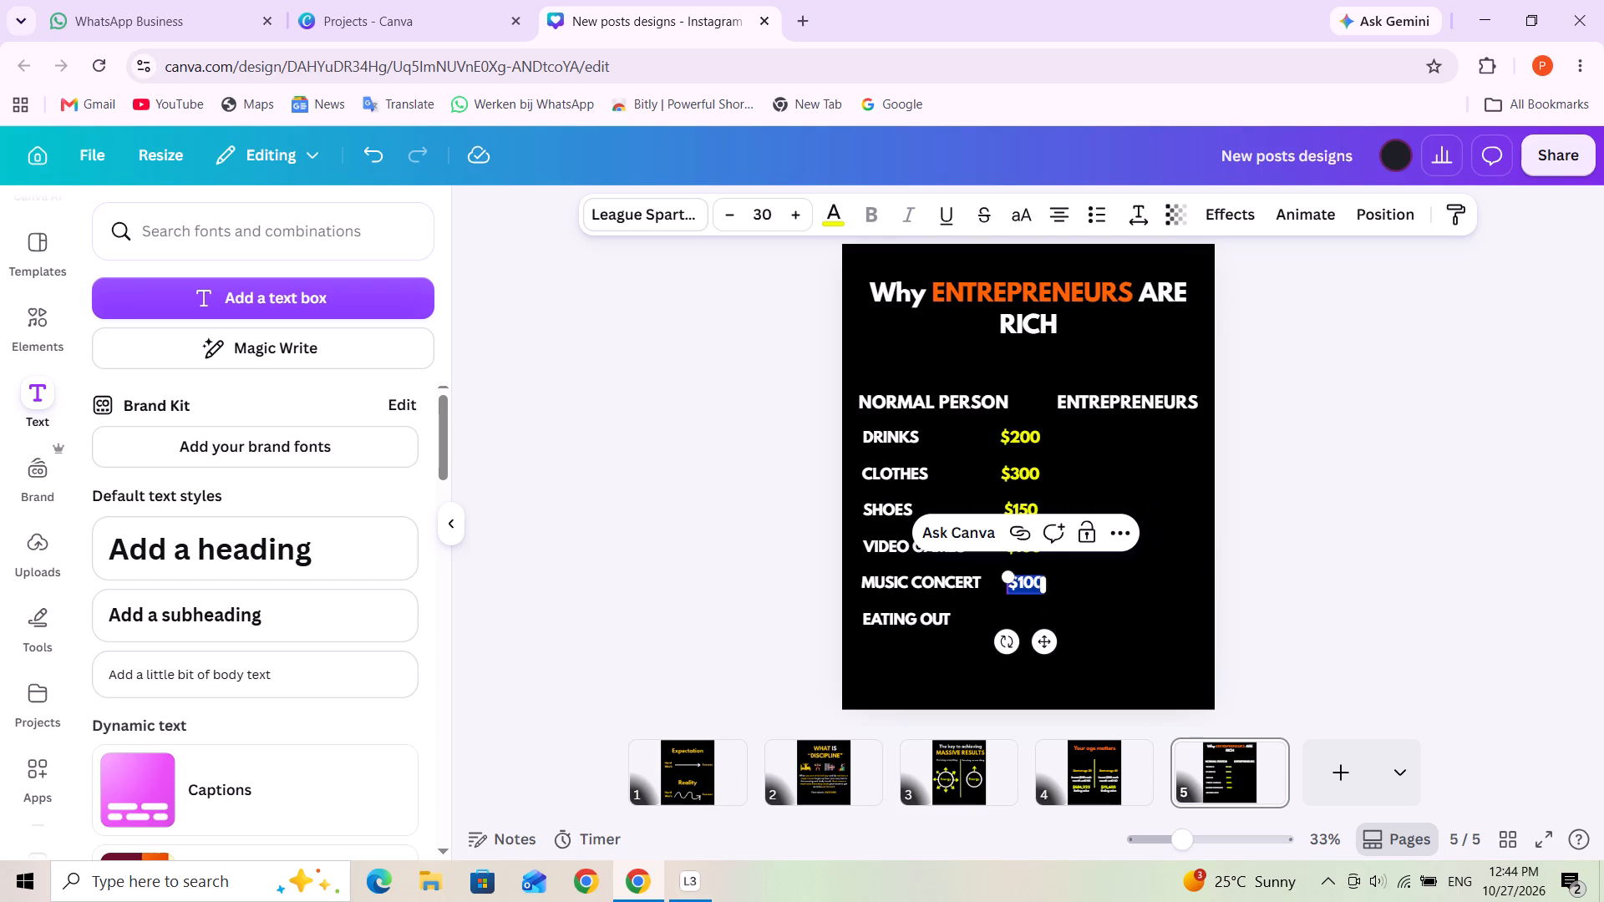
{"action": "type", "text": "$400"}
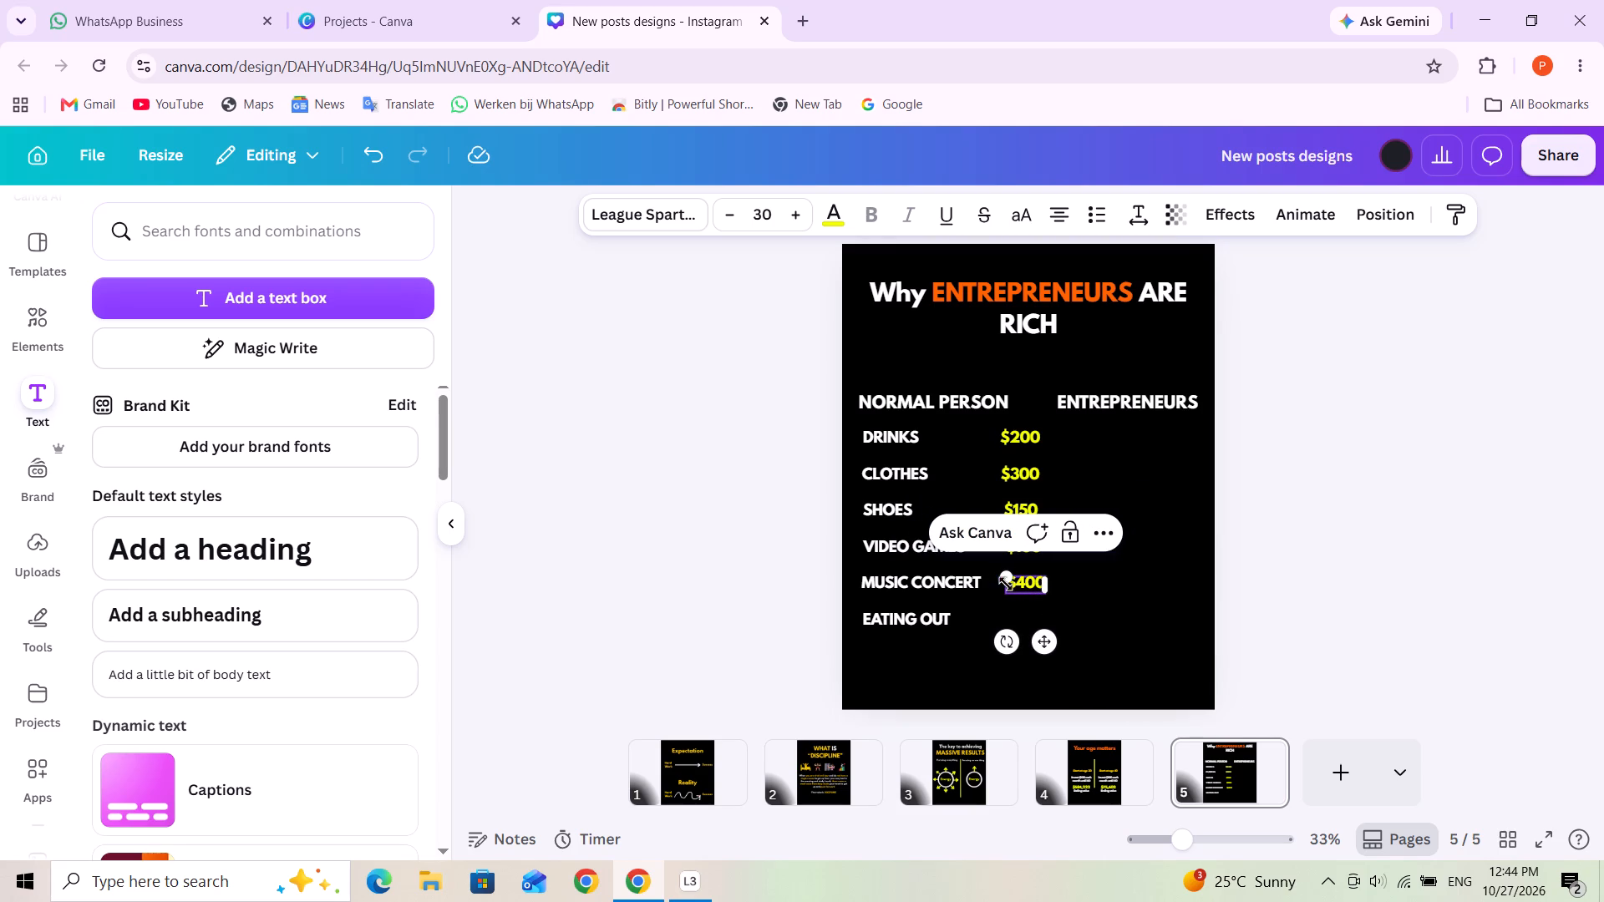
{"action": "left_click", "coordinate": [1086, 588]}
Duplicate the "MUSIC CONCERT" amount to the row beside "EATING OUT" and change the copy to "$300".
{"action": "left_click", "coordinate": [1033, 584]}
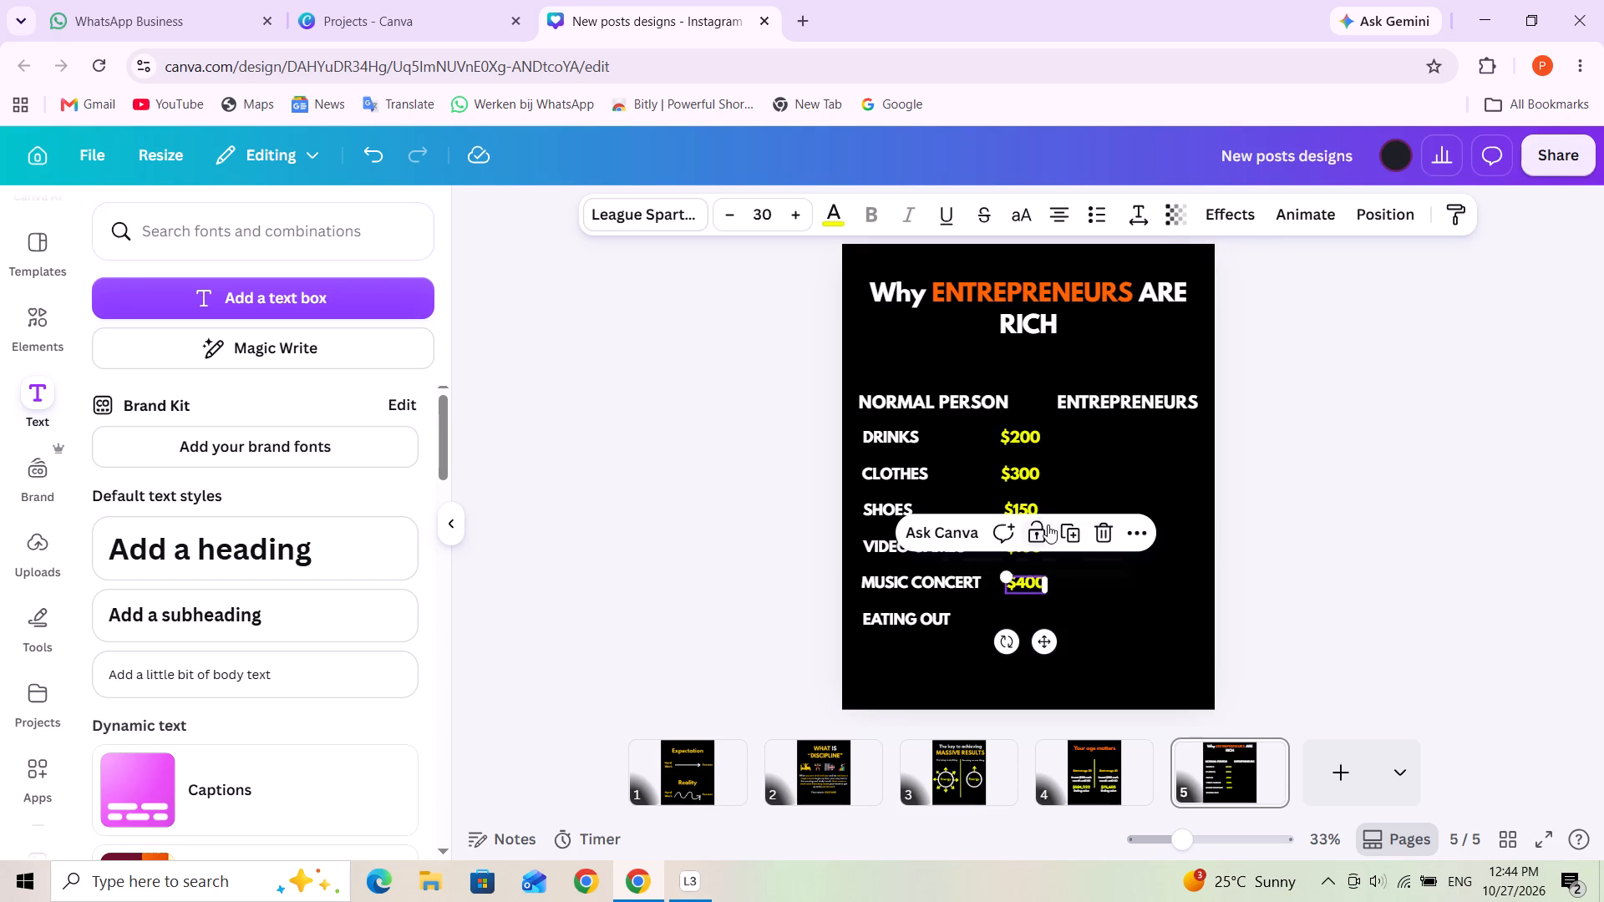
{"action": "left_click", "coordinate": [1069, 532]}
{"action": "triple_click", "coordinate": [1026, 615]}
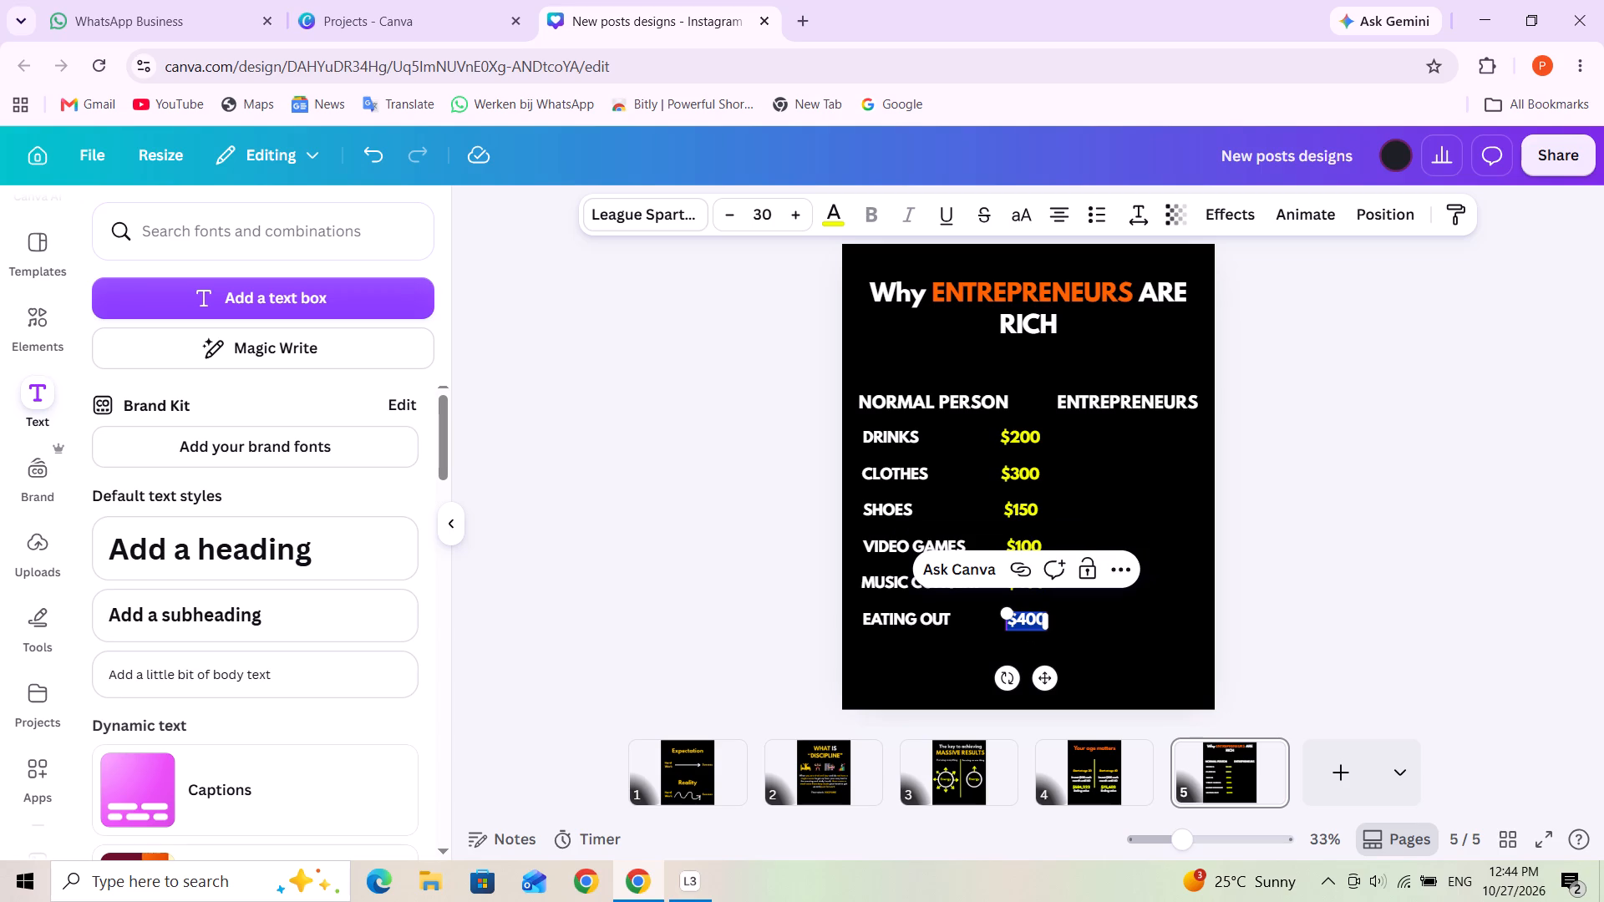
{"action": "key", "text": "shift+numbersign"}
{"action": "key", "text": "BackSpace"}
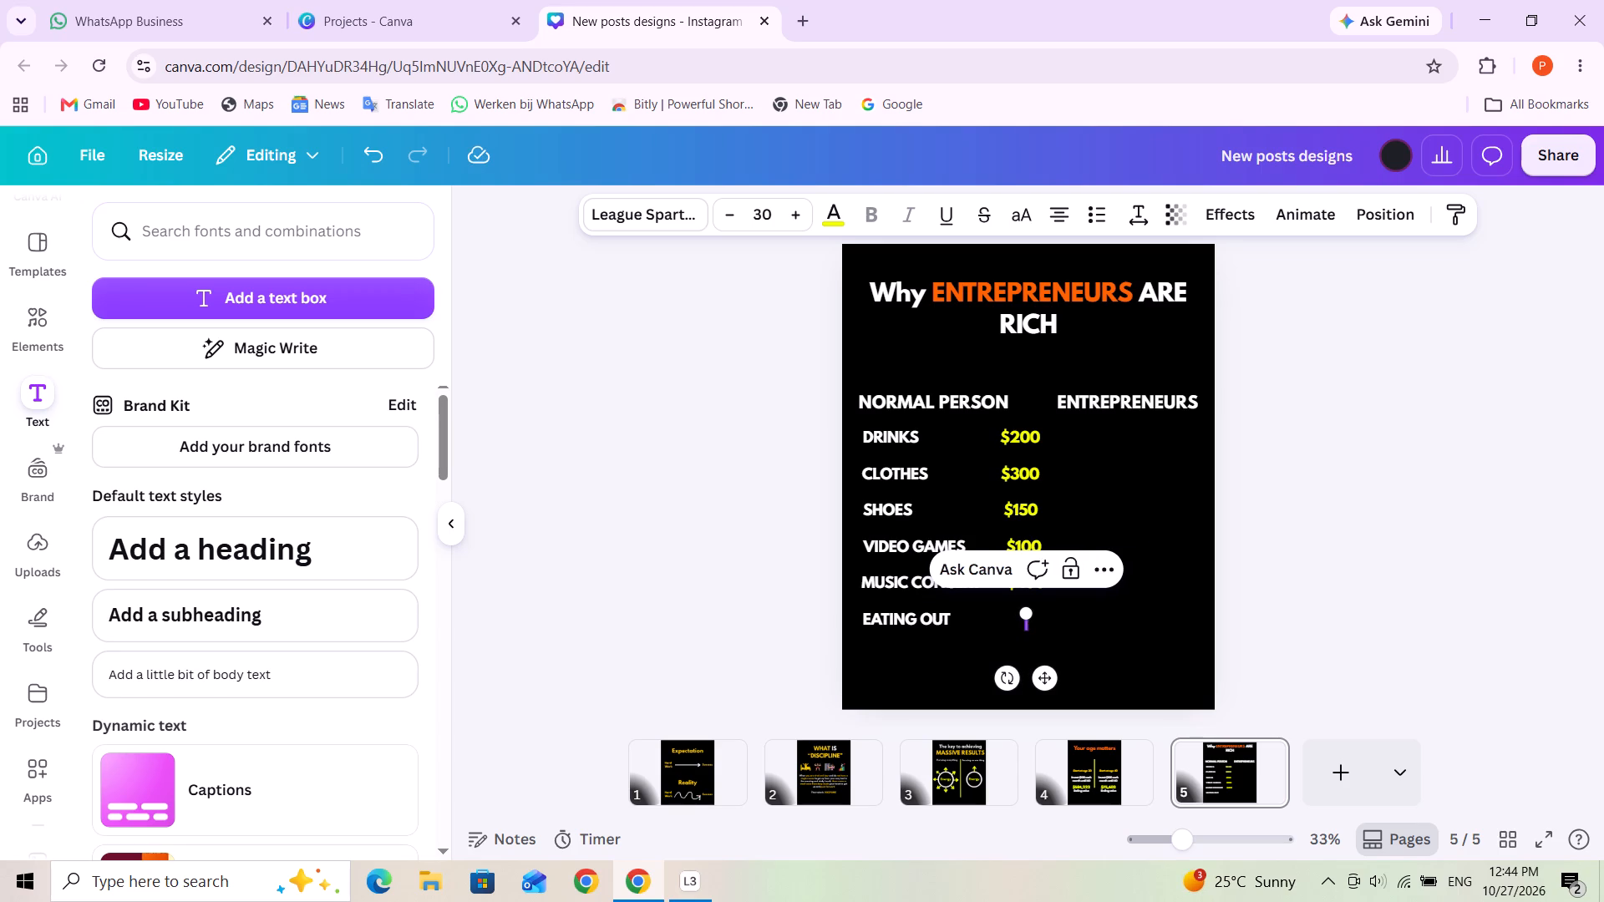
{"action": "type", "text": "$300"}
{"action": "left_click", "coordinate": [1101, 648]}
Reduce the font size of "DRINKS" and its "$200" amount to 25.
{"action": "left_click", "coordinate": [887, 435]}
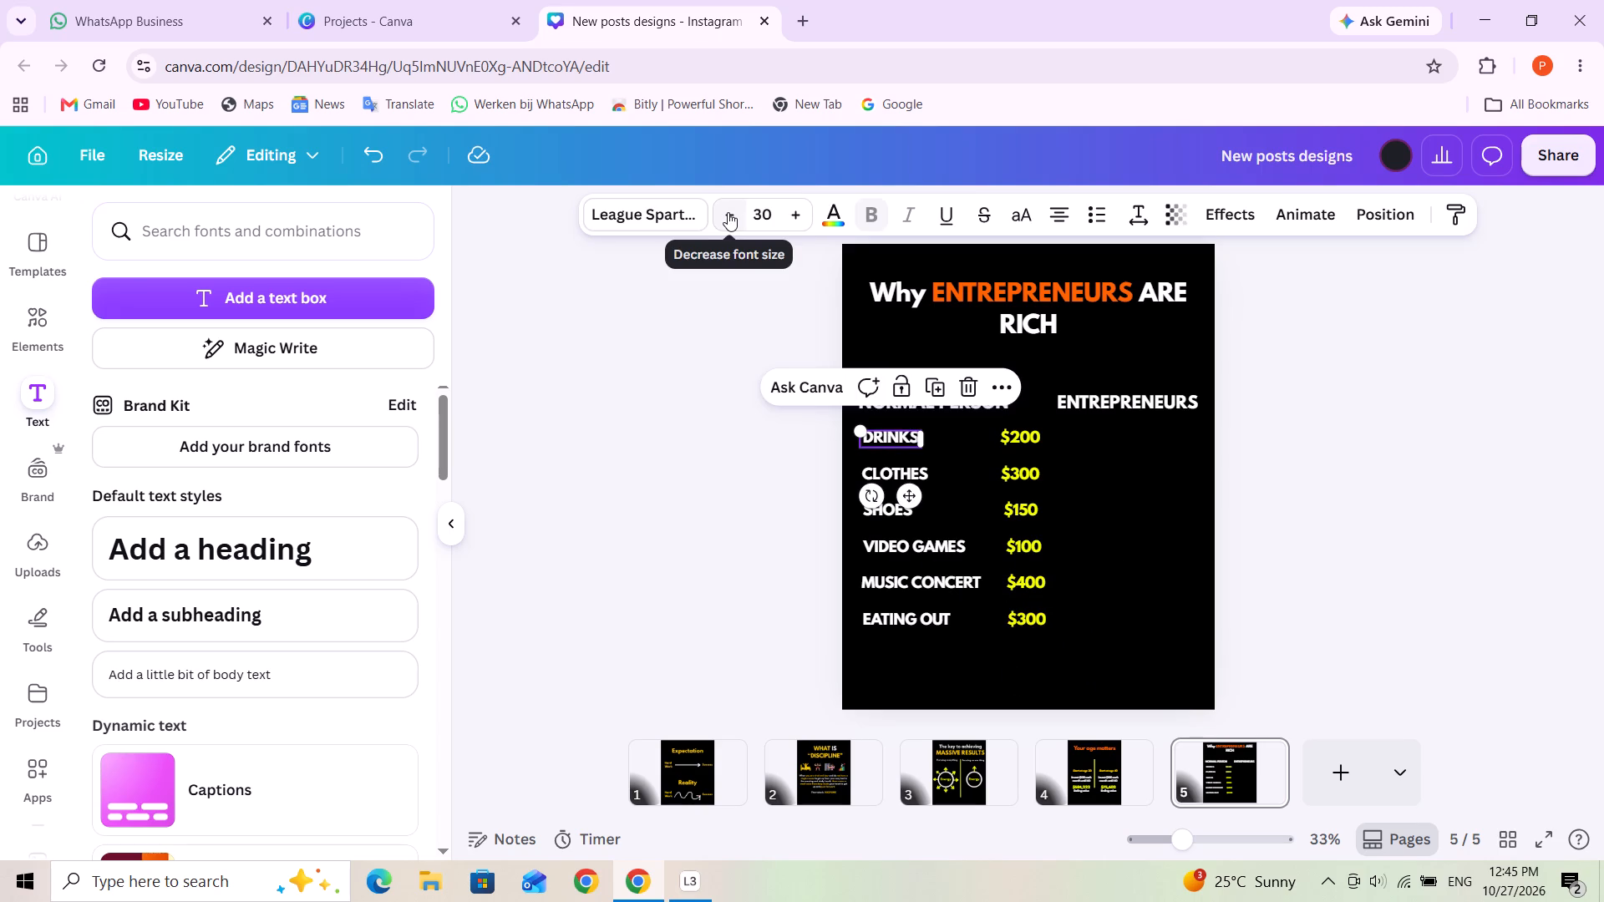
{"action": "triple_click", "coordinate": [728, 212]}
{"action": "left_click", "coordinate": [728, 212]}
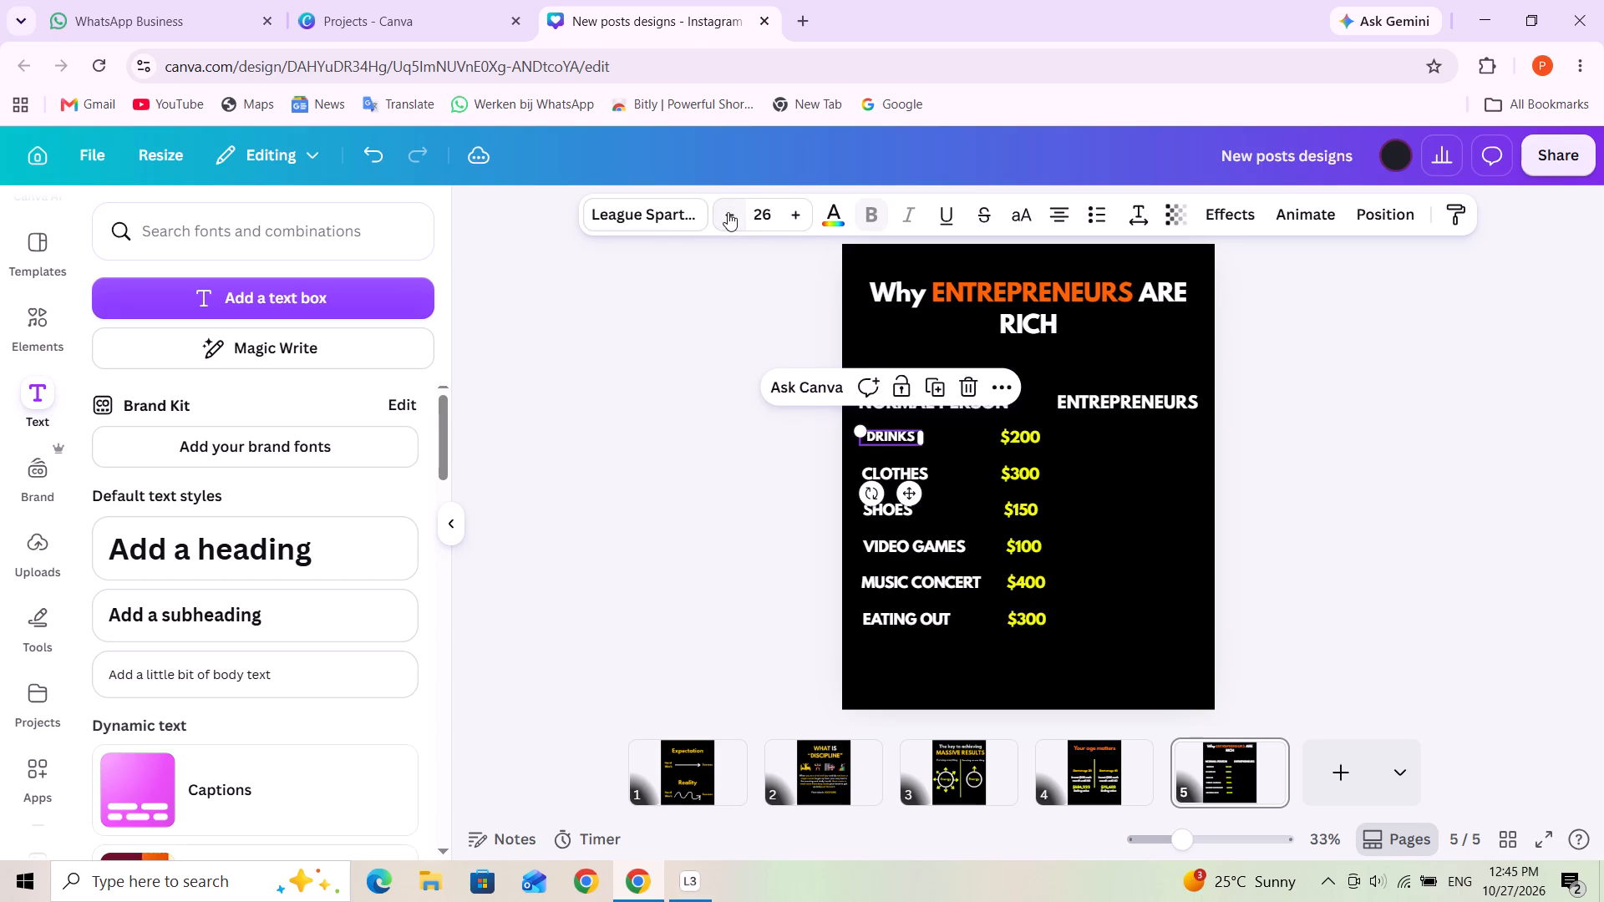
{"action": "left_click", "coordinate": [728, 212]}
{"action": "left_click", "coordinate": [1013, 444]}
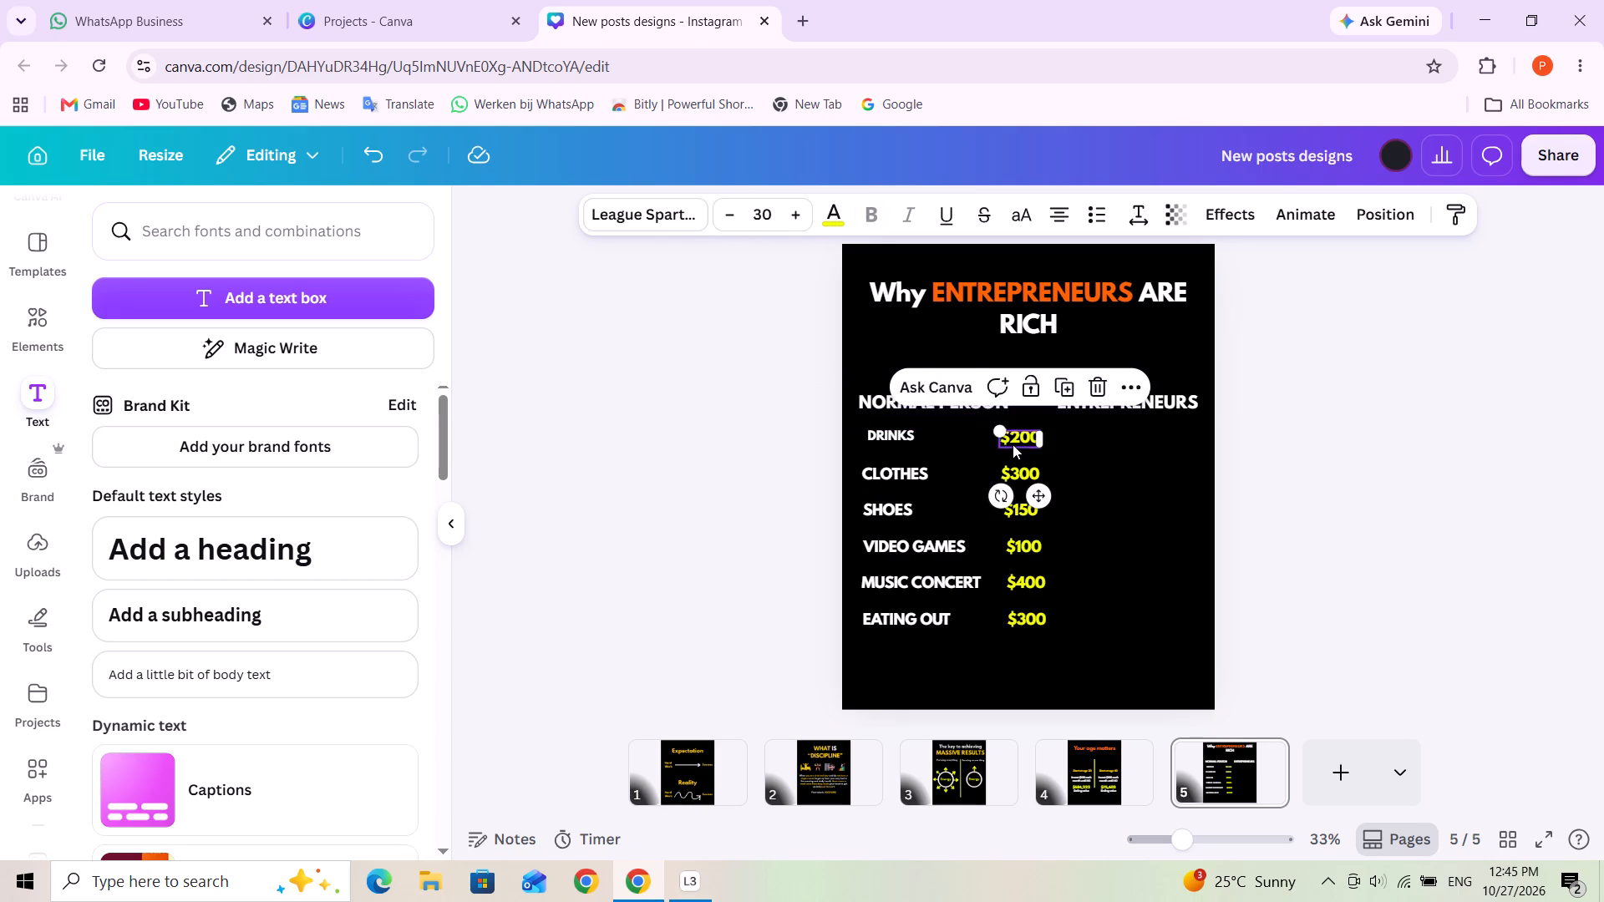
{"action": "triple_click", "coordinate": [731, 215]}
{"action": "left_click", "coordinate": [730, 215]}
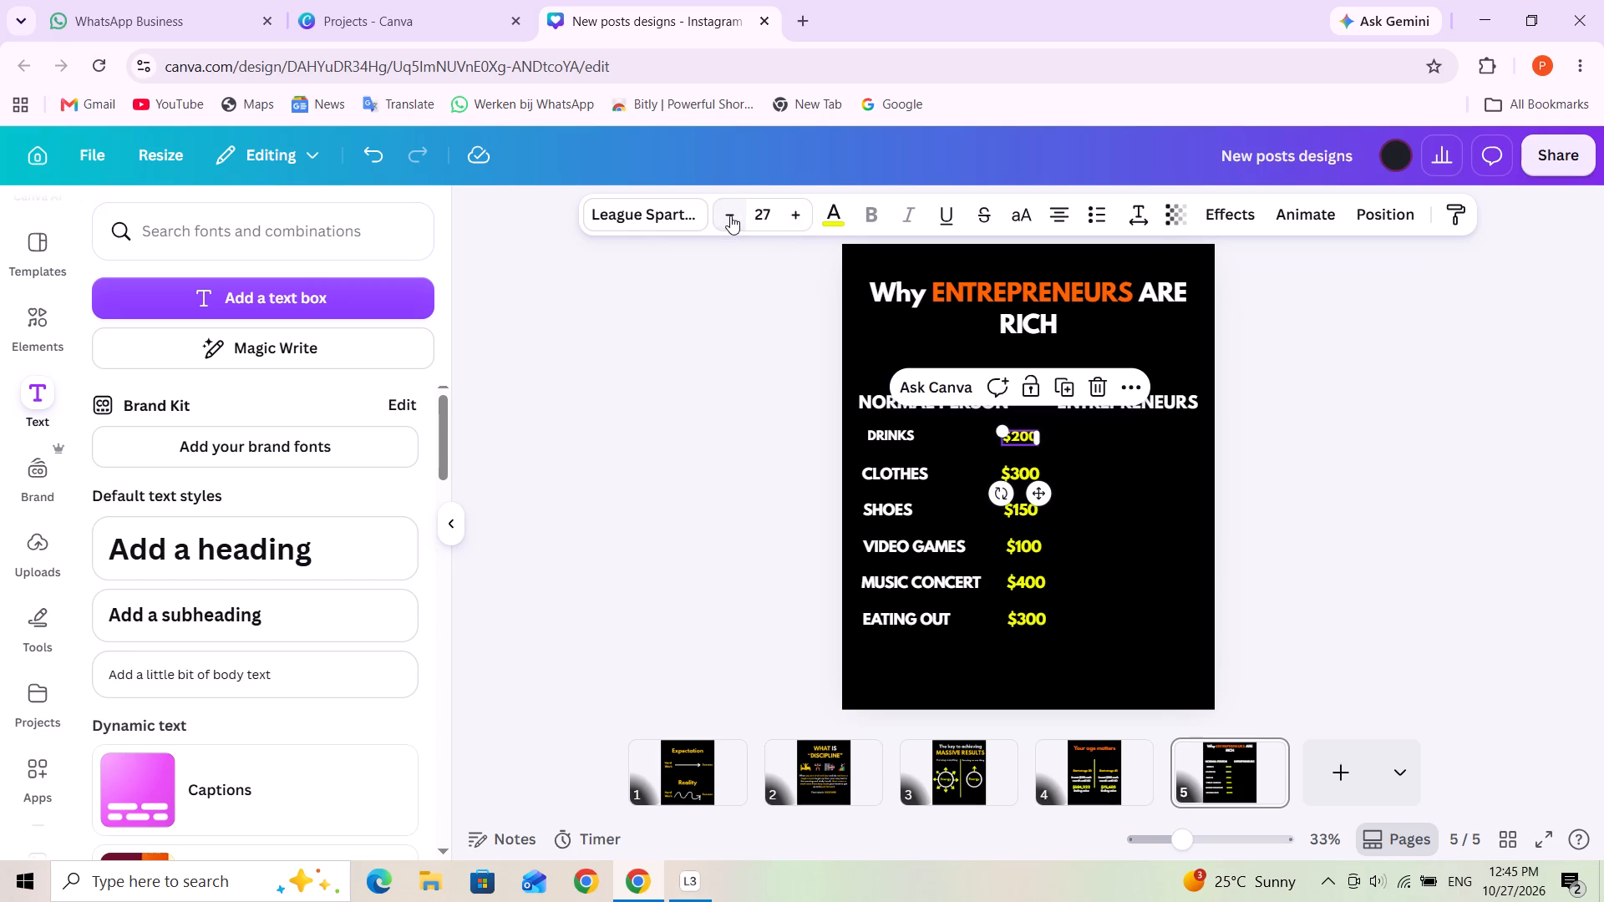
{"action": "left_click", "coordinate": [730, 215]}
Reduce the font size of "CLOTHES" and its "$300" amount to 25.
{"action": "left_click", "coordinate": [916, 466]}
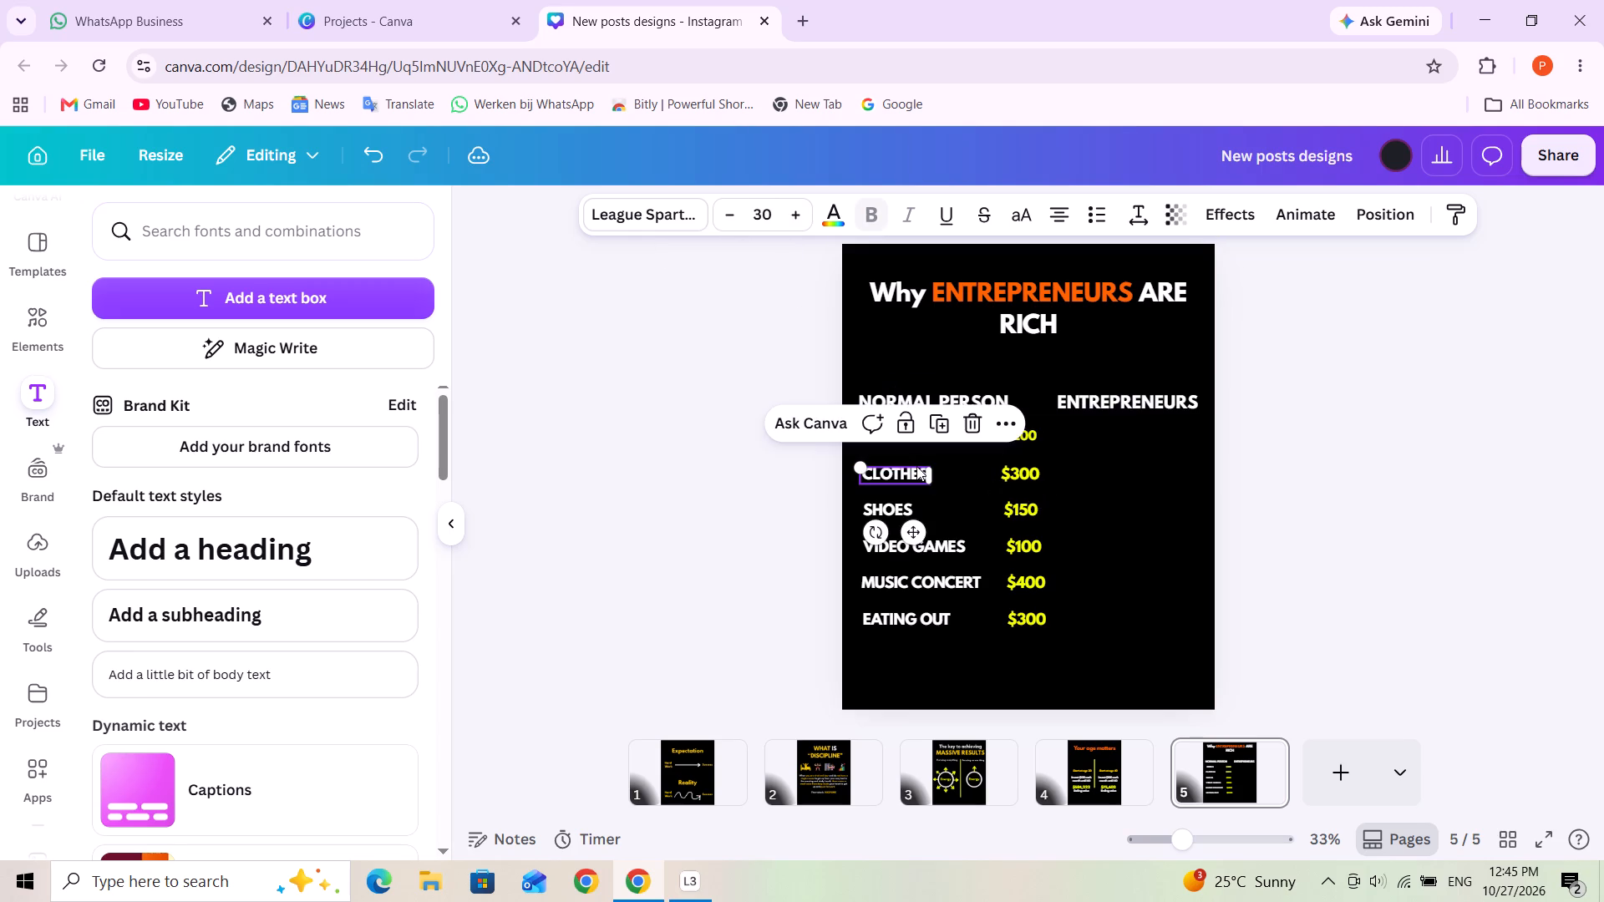
{"action": "triple_click", "coordinate": [727, 218]}
{"action": "left_click", "coordinate": [727, 218]}
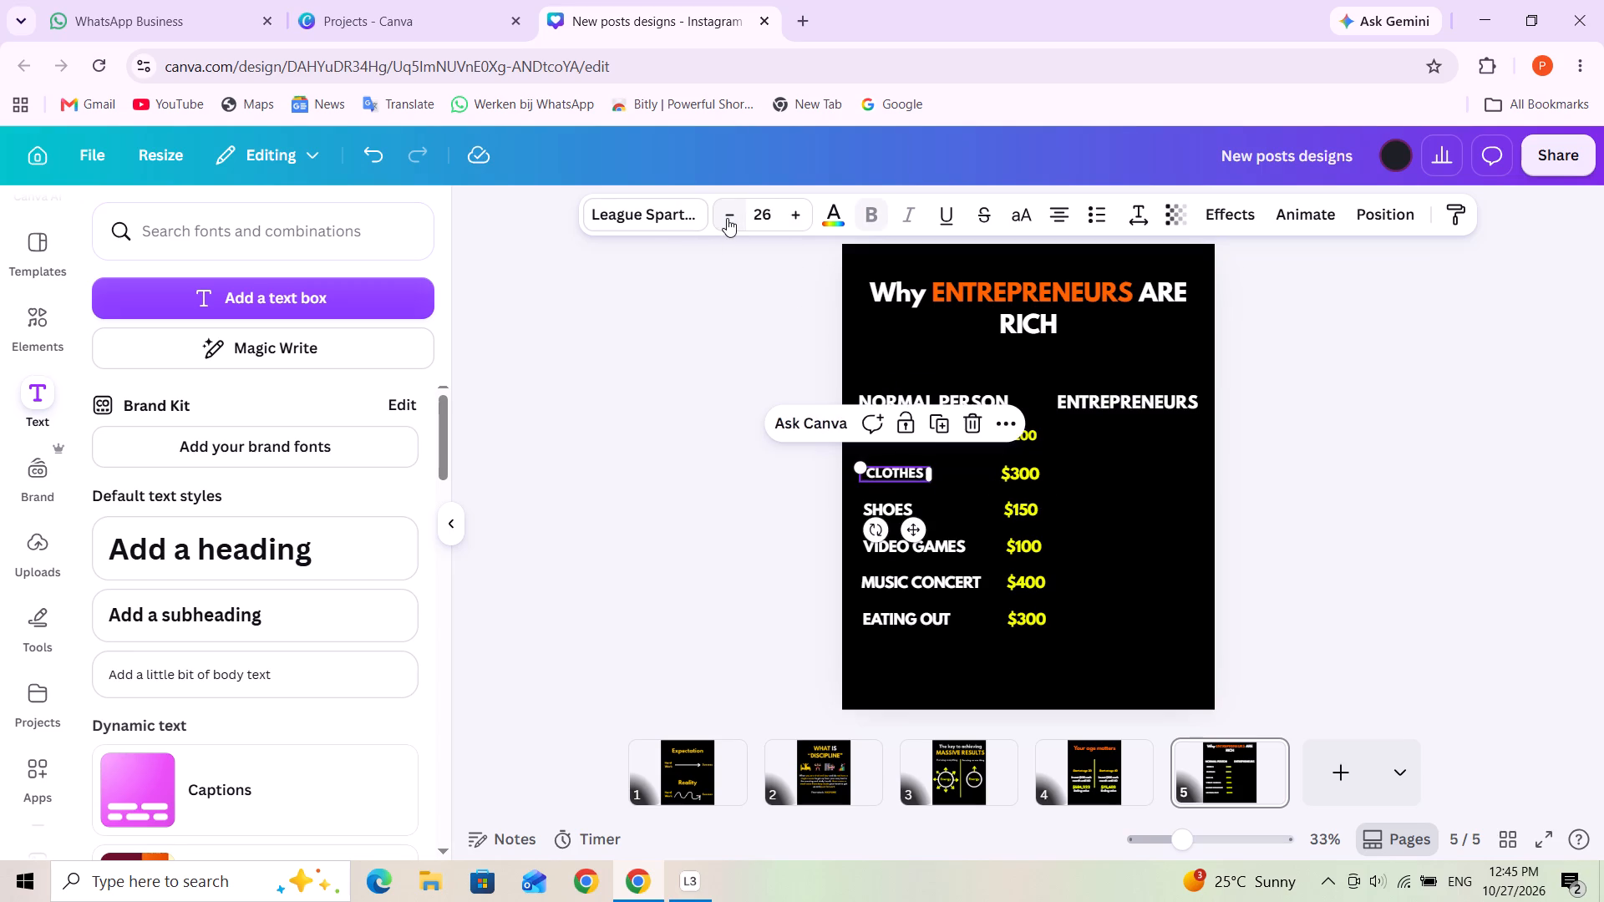
{"action": "left_click", "coordinate": [727, 218]}
{"action": "left_click", "coordinate": [1025, 482]}
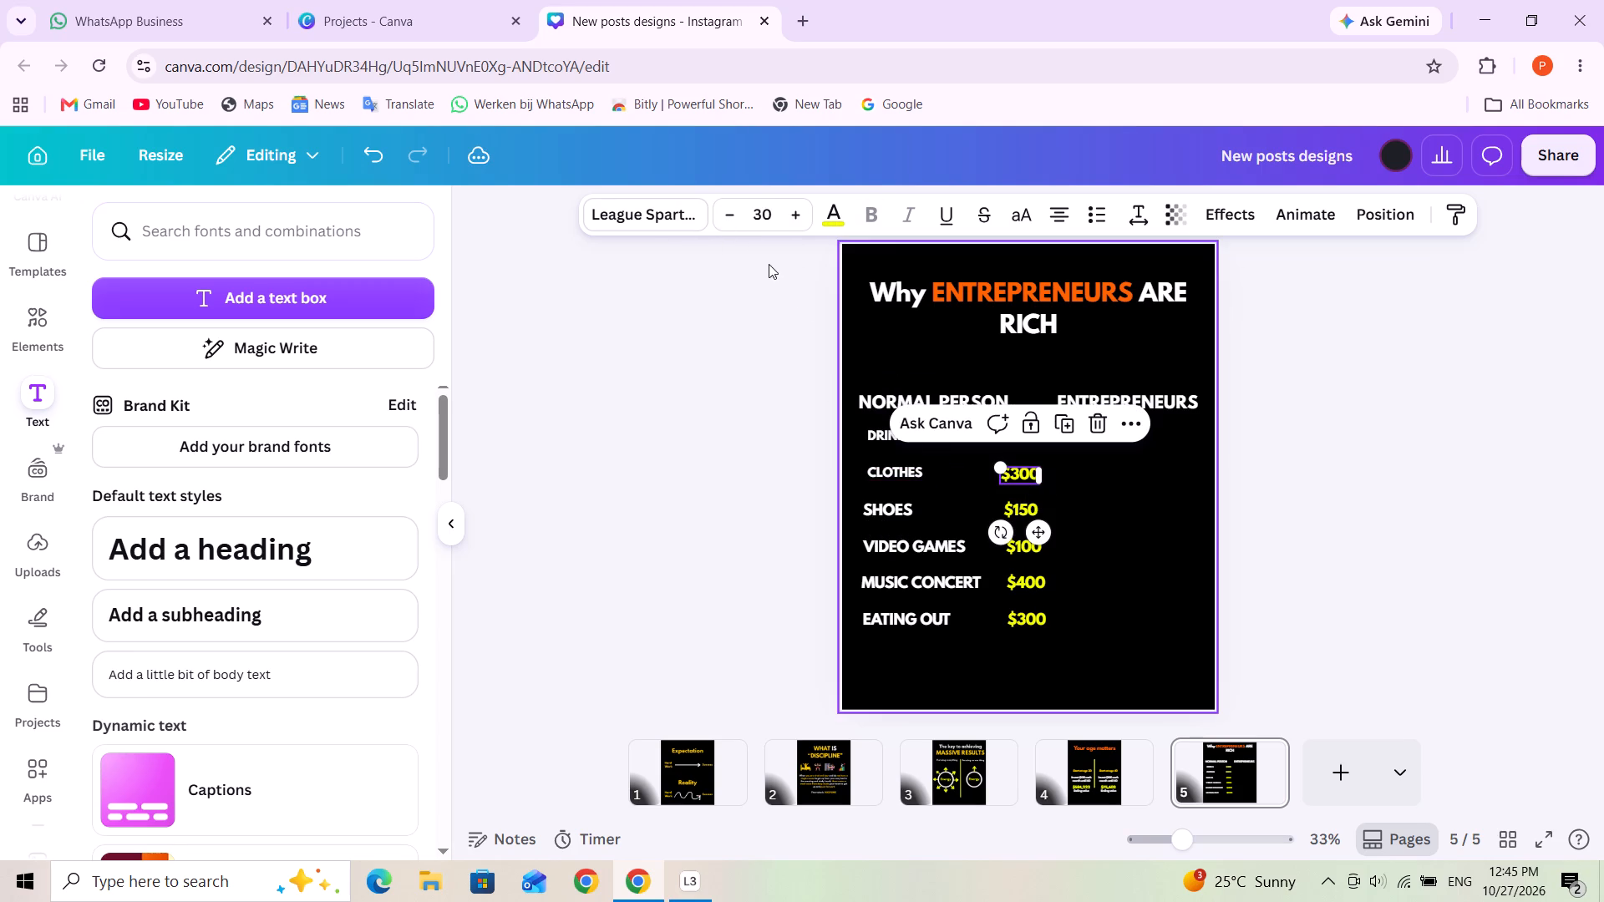
{"action": "triple_click", "coordinate": [737, 219]}
{"action": "left_click", "coordinate": [736, 219]}
{"action": "left_click", "coordinate": [736, 219]}
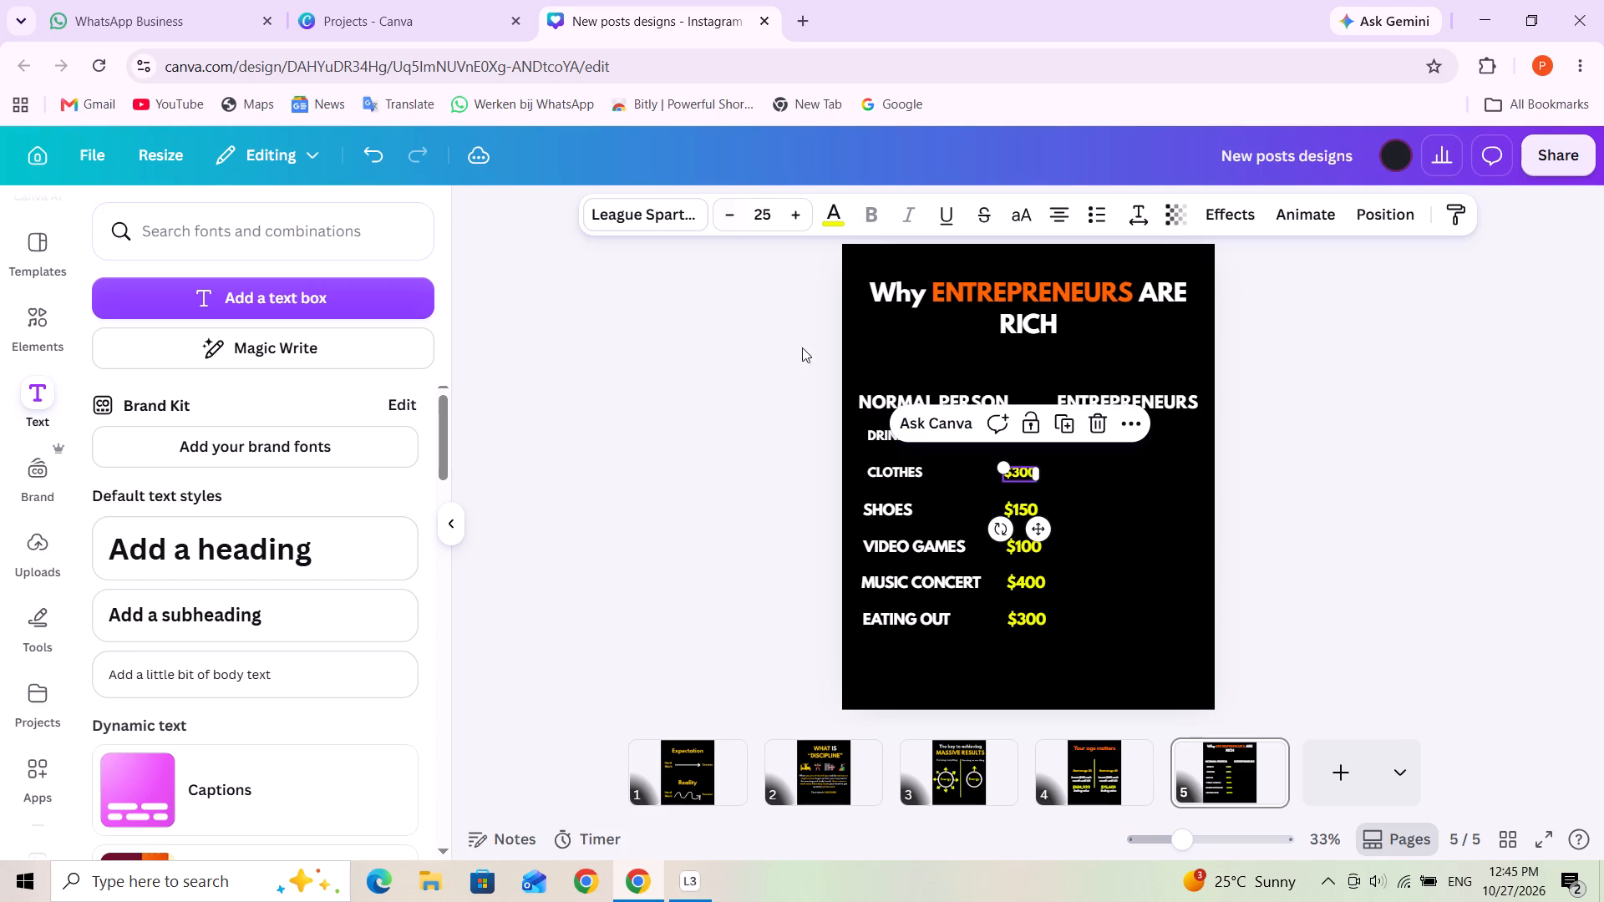
Set the font size of the four rows from "SHOES" to "EATING OUT", amounts included, to 25.
{"action": "left_click_drag", "start_coordinate": [849, 501], "coordinate": [935, 521]}
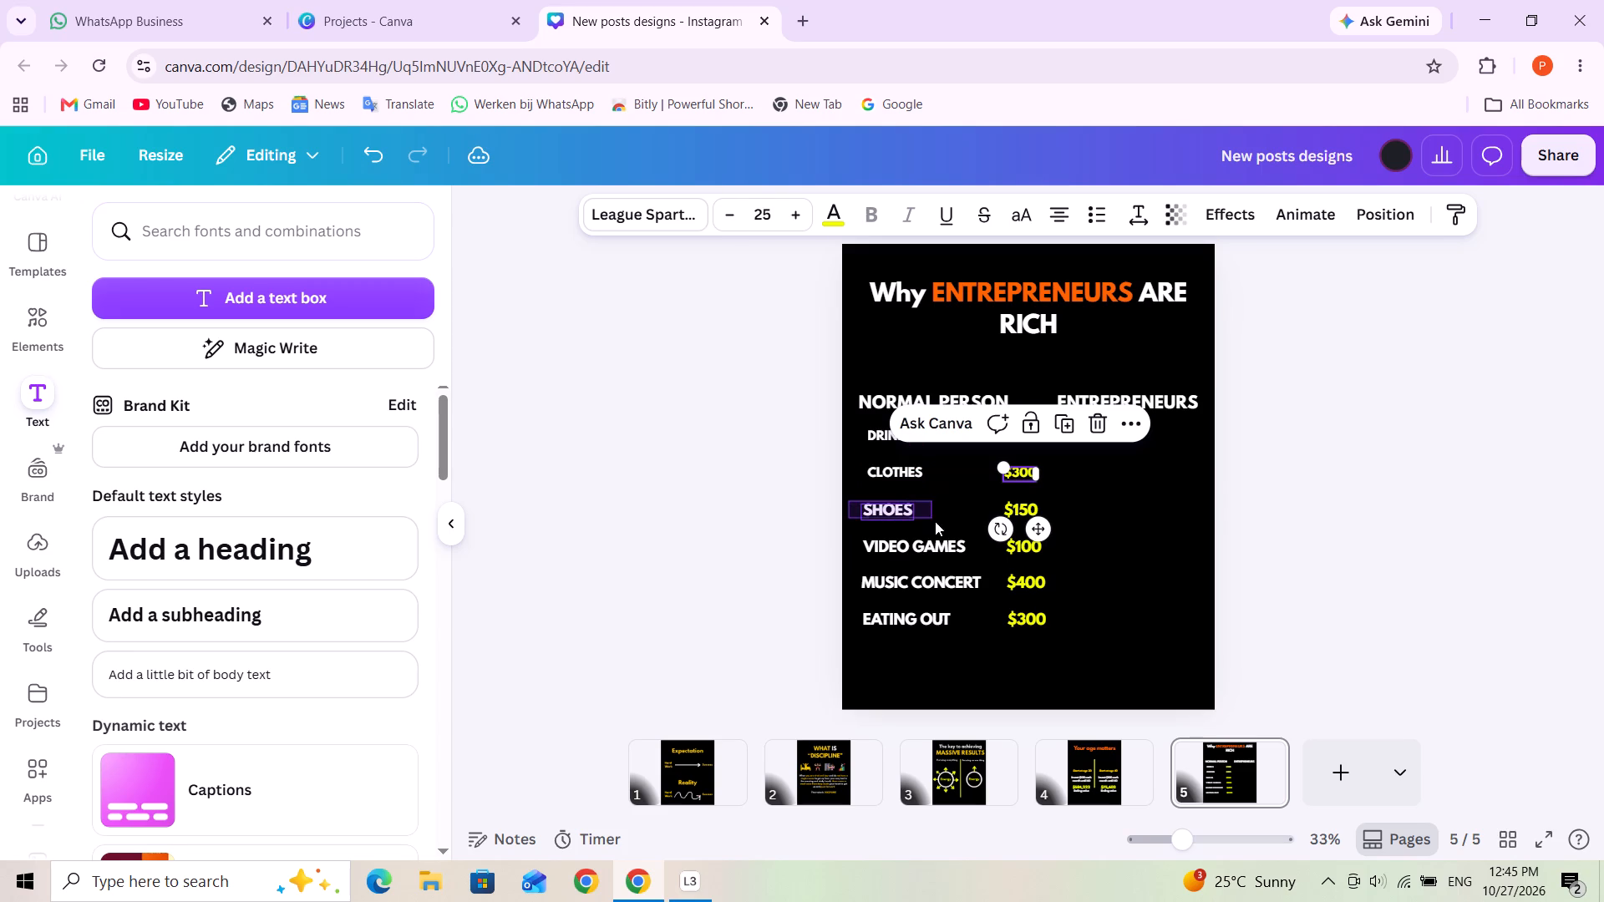
{"action": "left_click_drag", "start_coordinate": [935, 521], "coordinate": [1064, 630]}
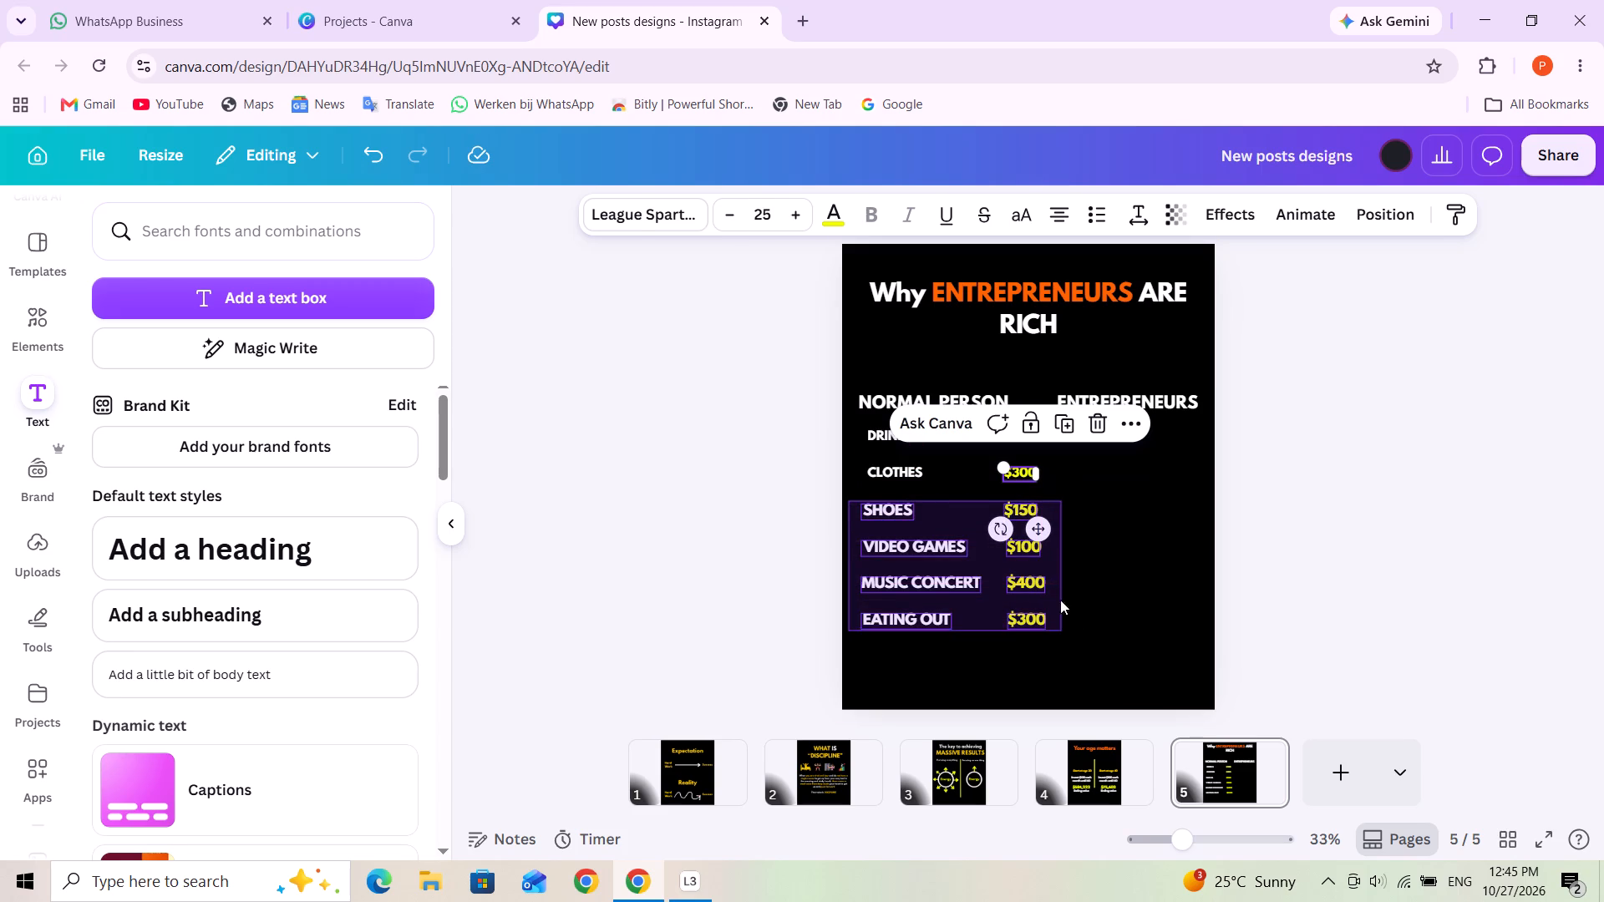
{"action": "double_click", "coordinate": [781, 216]}
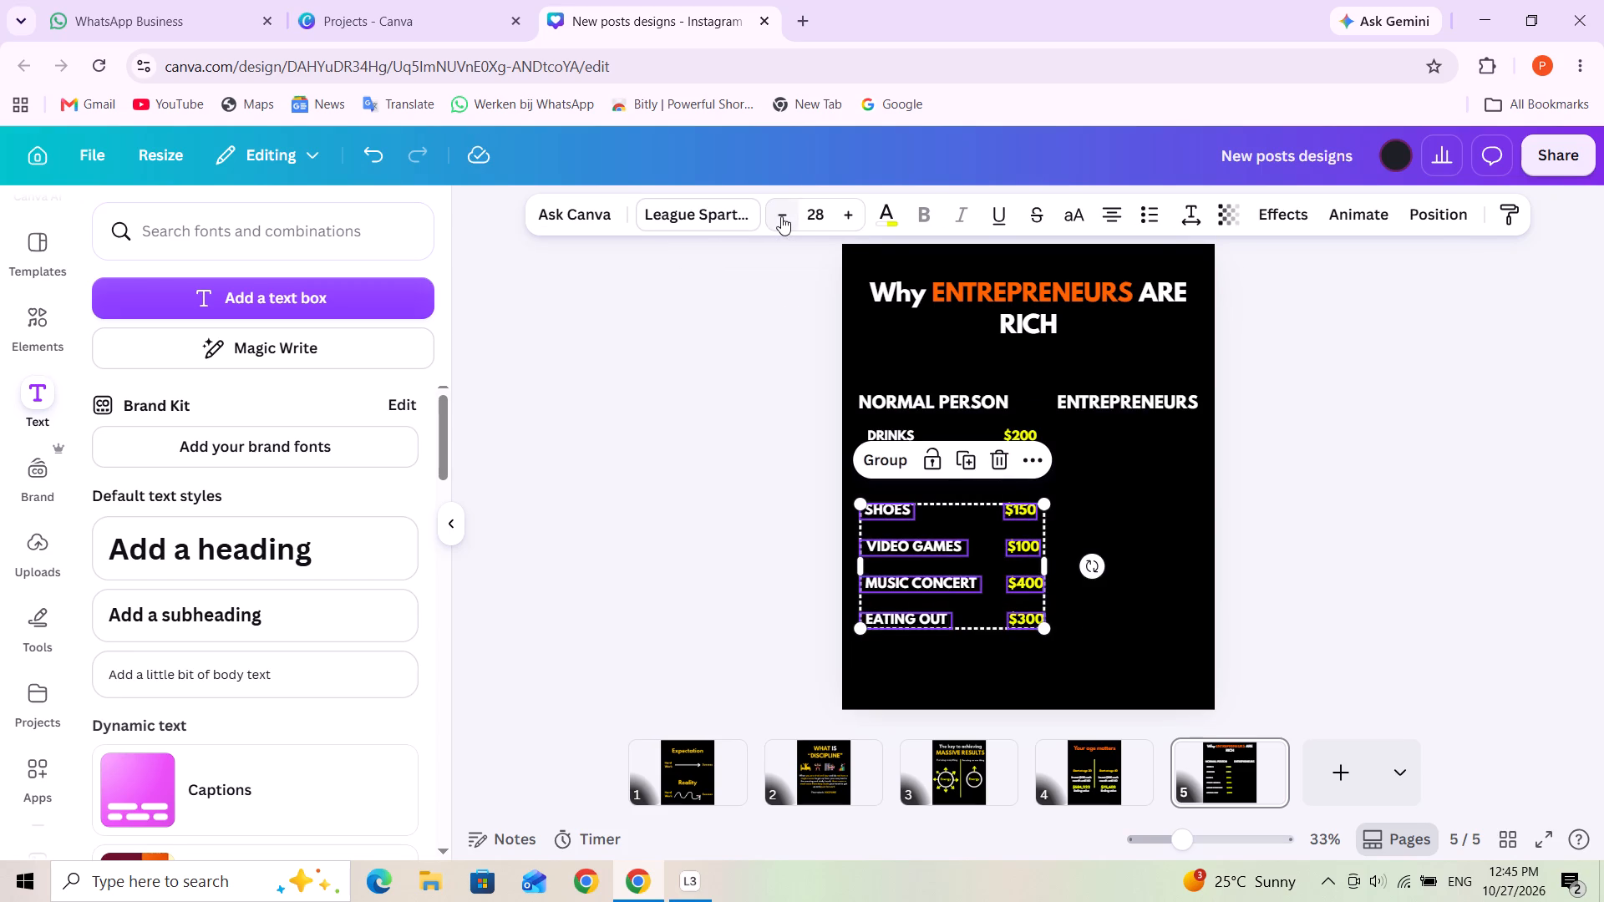
{"action": "left_click", "coordinate": [781, 216]}
{"action": "left_click", "coordinate": [781, 216]}
{"action": "left_click", "coordinate": [781, 216]}
{"action": "left_click", "coordinate": [781, 216]}
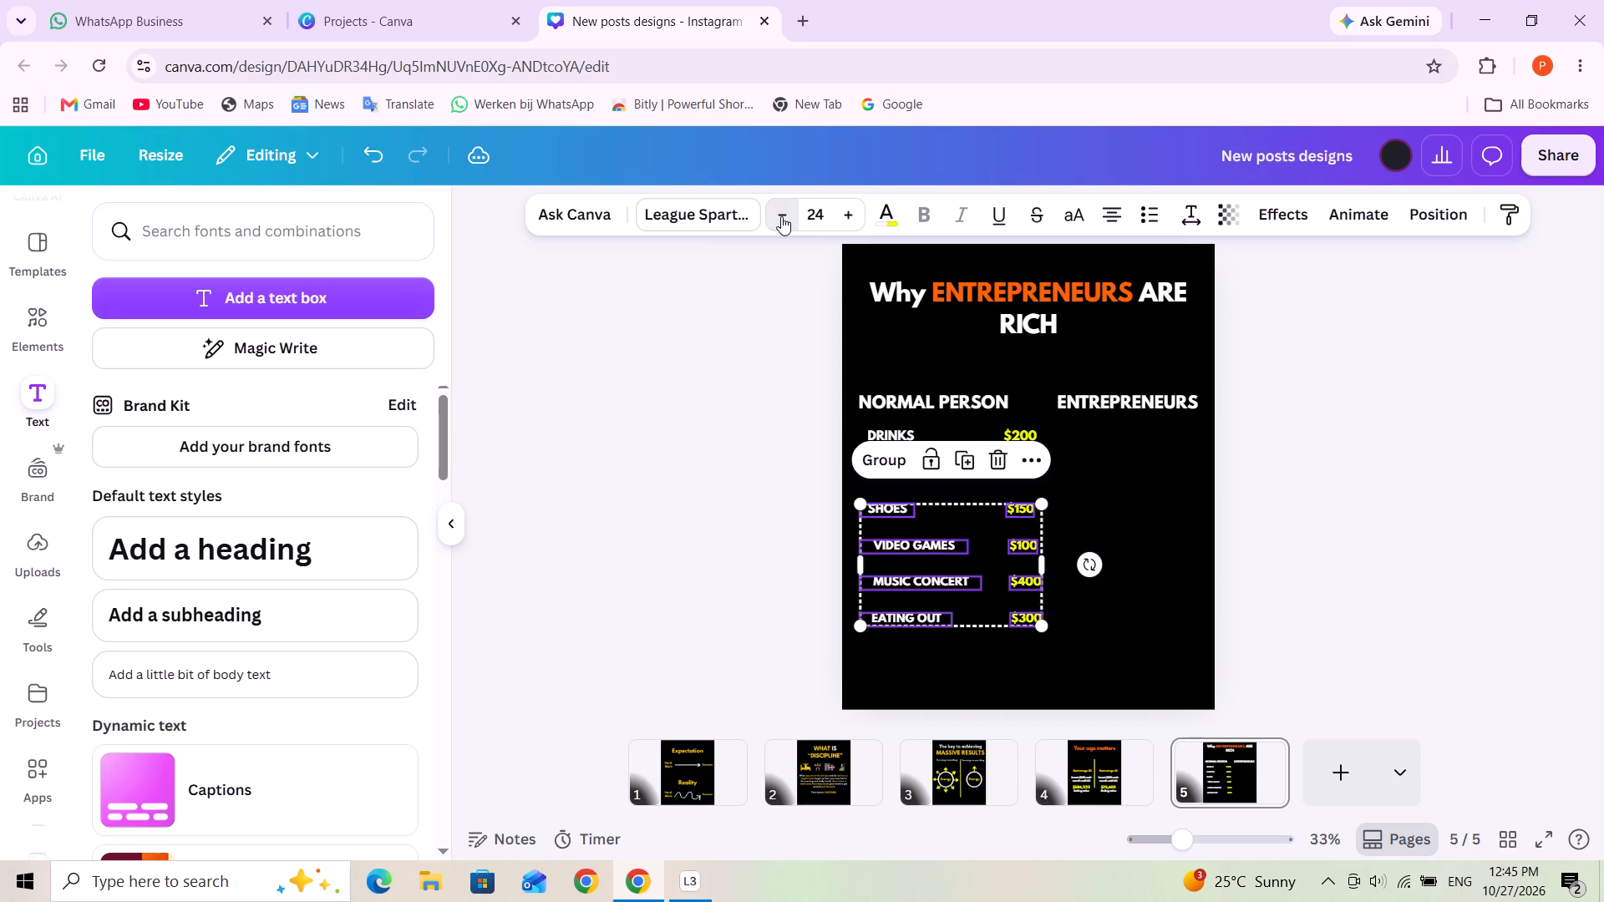
{"action": "left_click", "coordinate": [846, 214]}
{"action": "left_click", "coordinate": [1145, 524]}
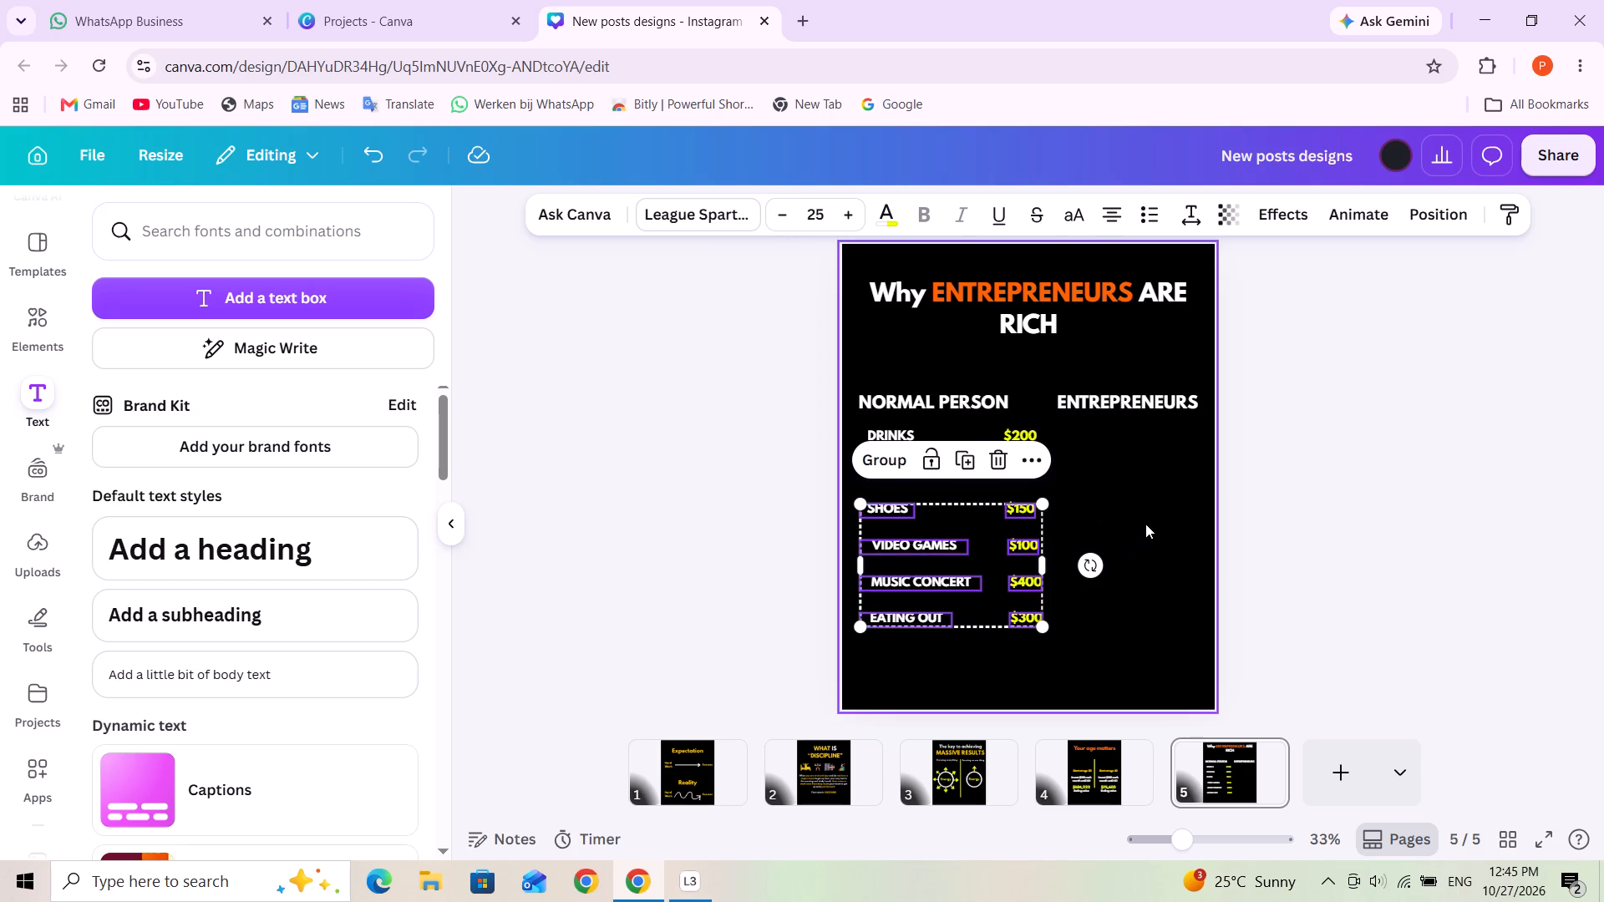
Narrow the "VIDEO GAMES" text box to about 265 wide, keeping the text on one line.
{"action": "left_click", "coordinate": [900, 548]}
{"action": "left_click_drag", "start_coordinate": [963, 550], "coordinate": [947, 550]}
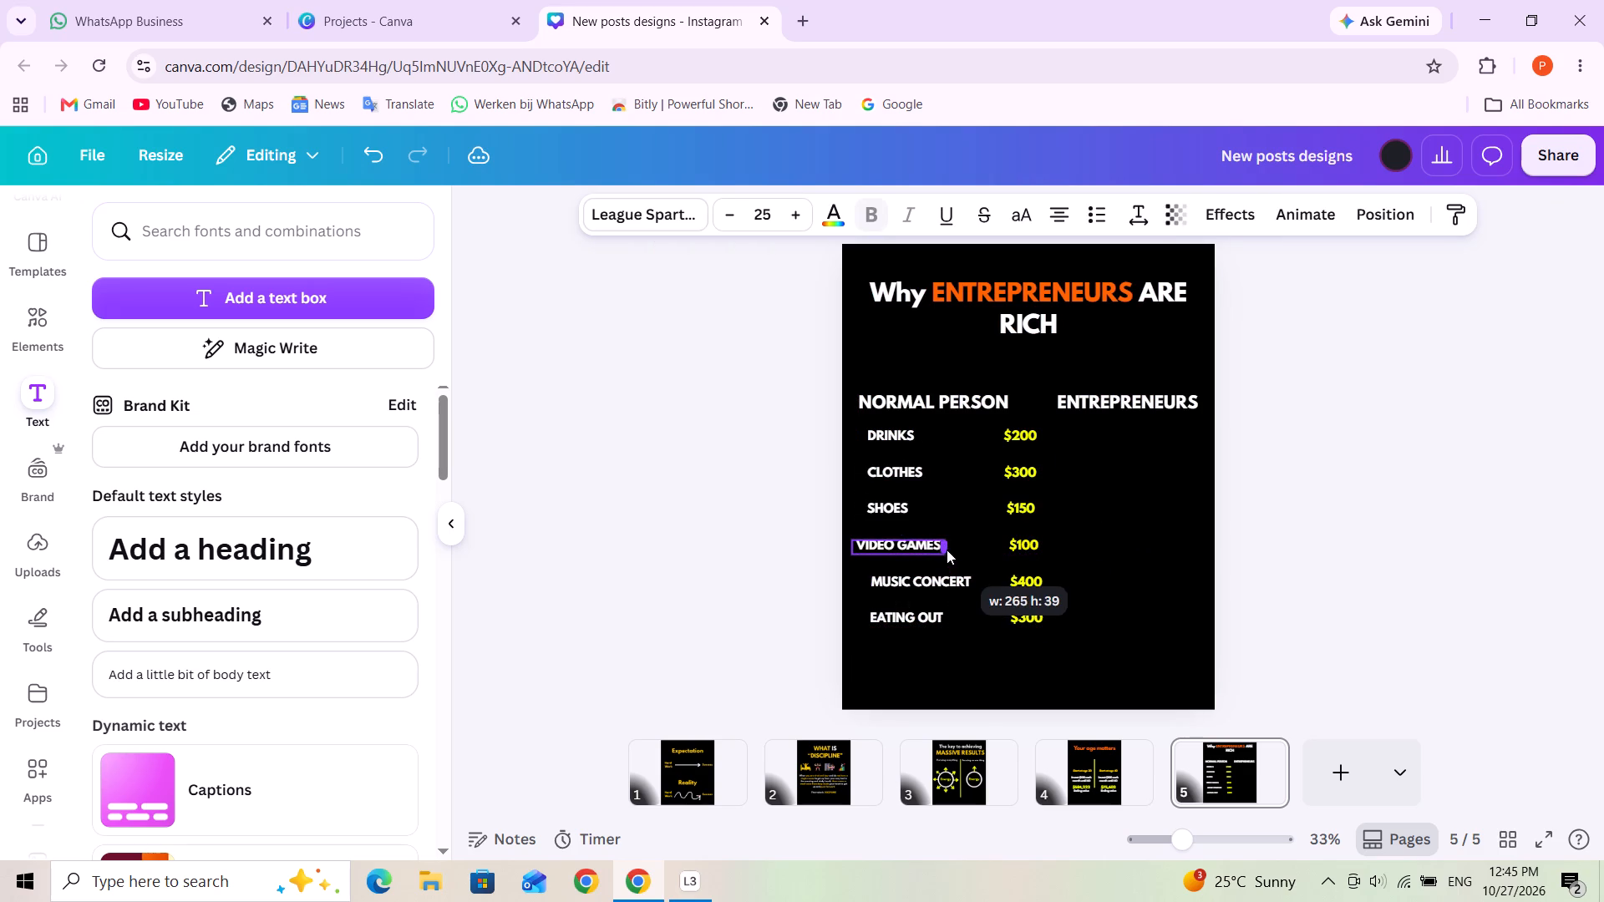
{"action": "left_click_drag", "start_coordinate": [947, 550], "coordinate": [947, 550]}
{"action": "left_click", "coordinate": [965, 500]}
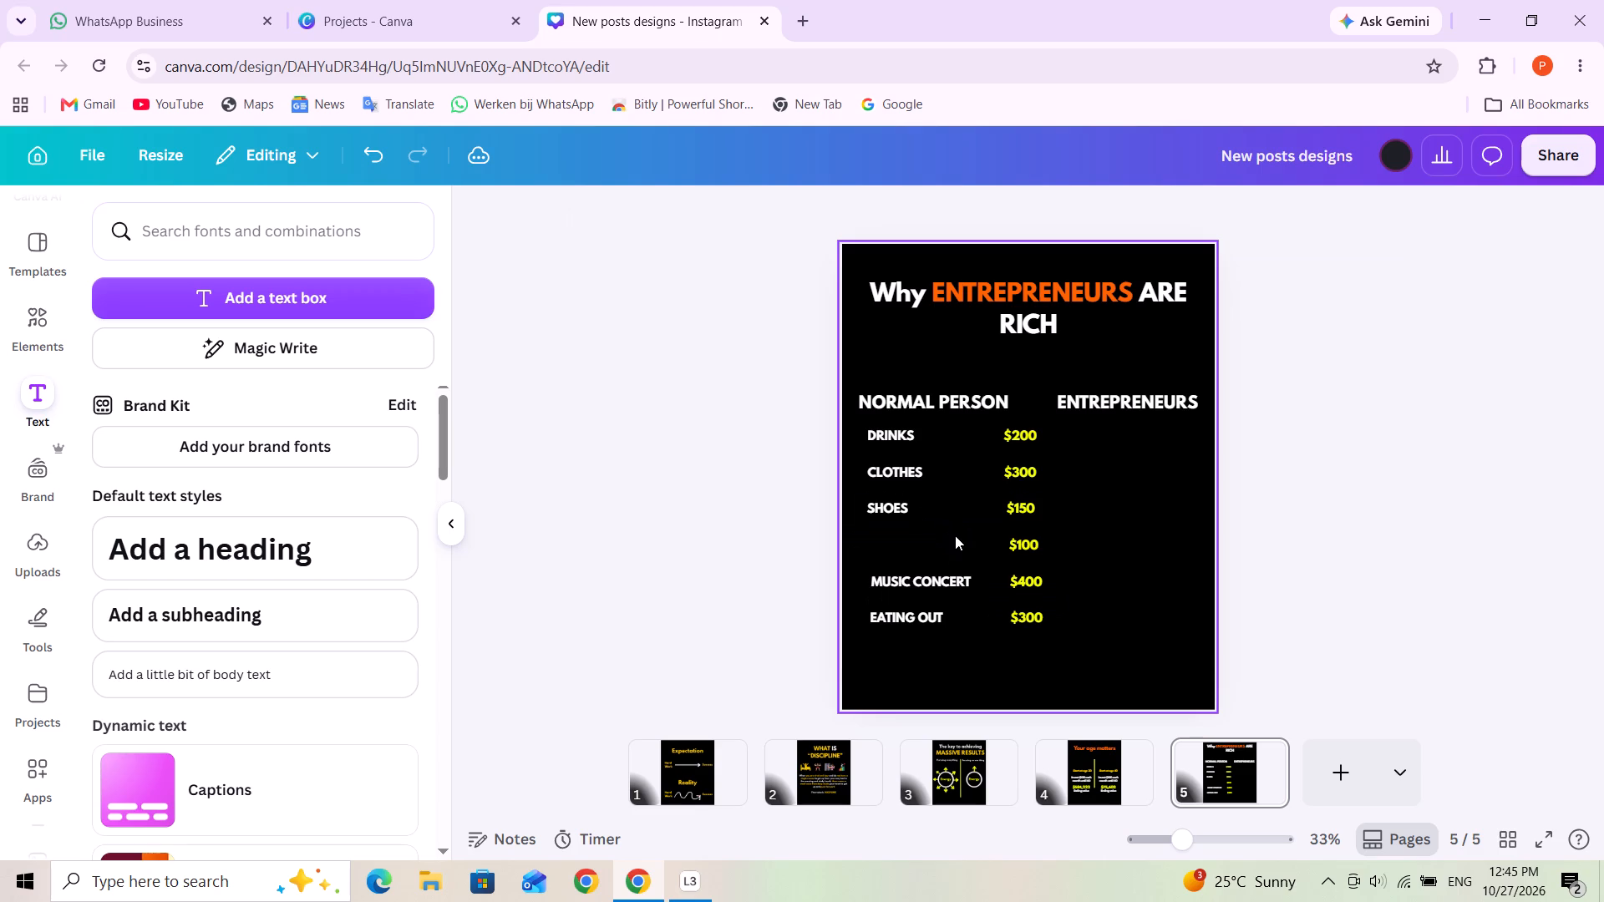
{"action": "key", "text": "ctrl+z"}
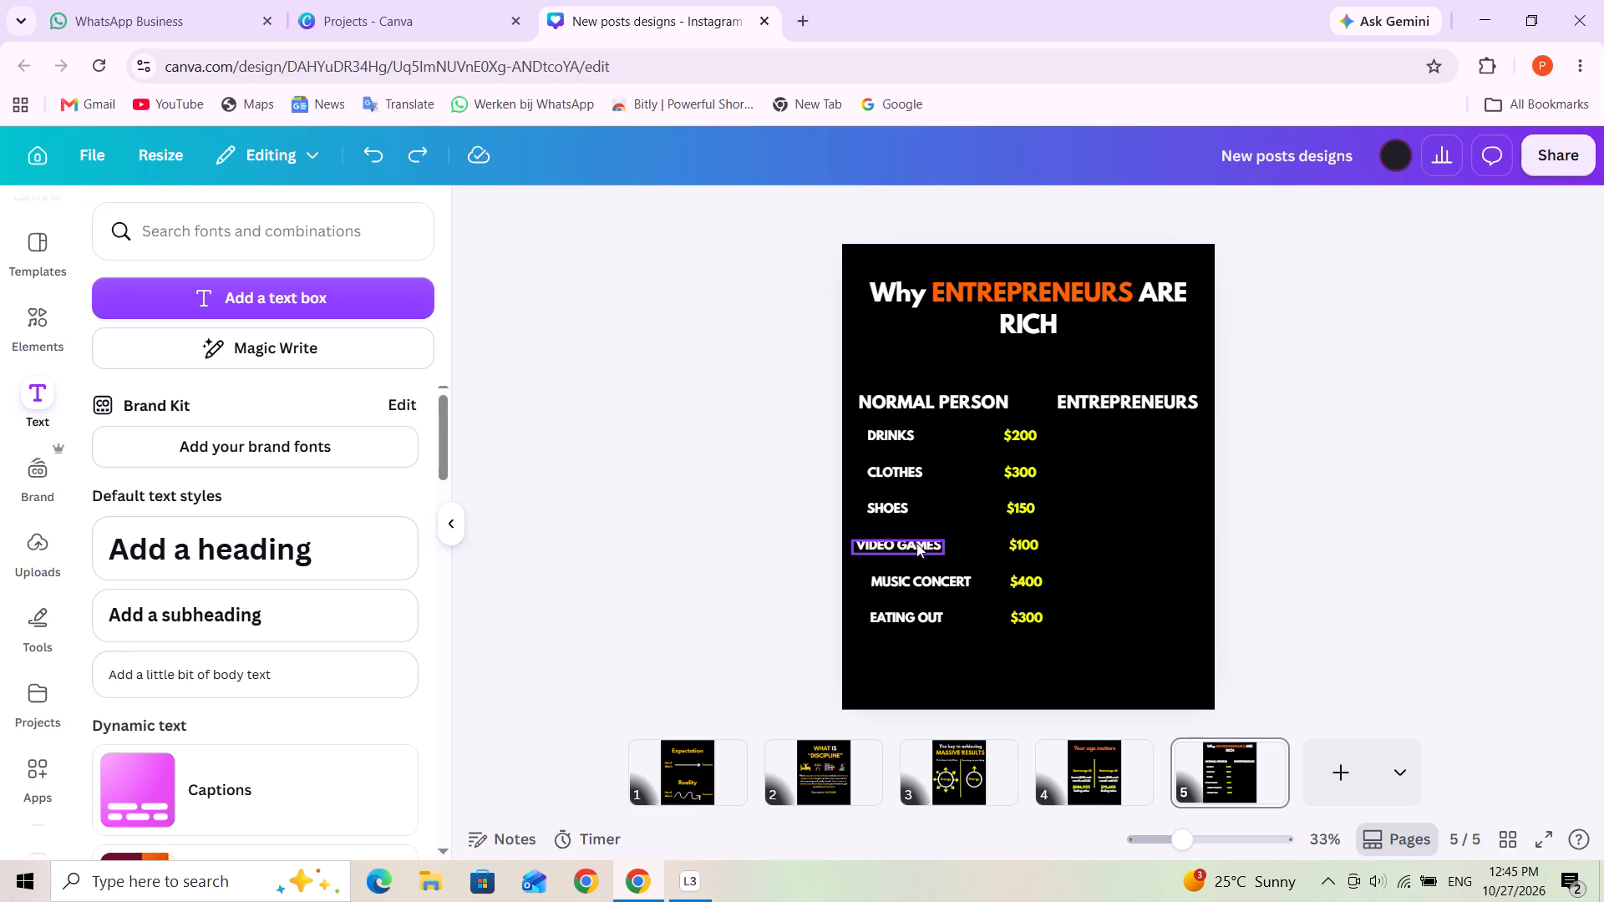
Shift "VIDEO GAMES" right so its text lines up more closely with the other "NORMAL PERSON" expense labels.
{"action": "left_click_drag", "start_coordinate": [914, 543], "coordinate": [922, 541]}
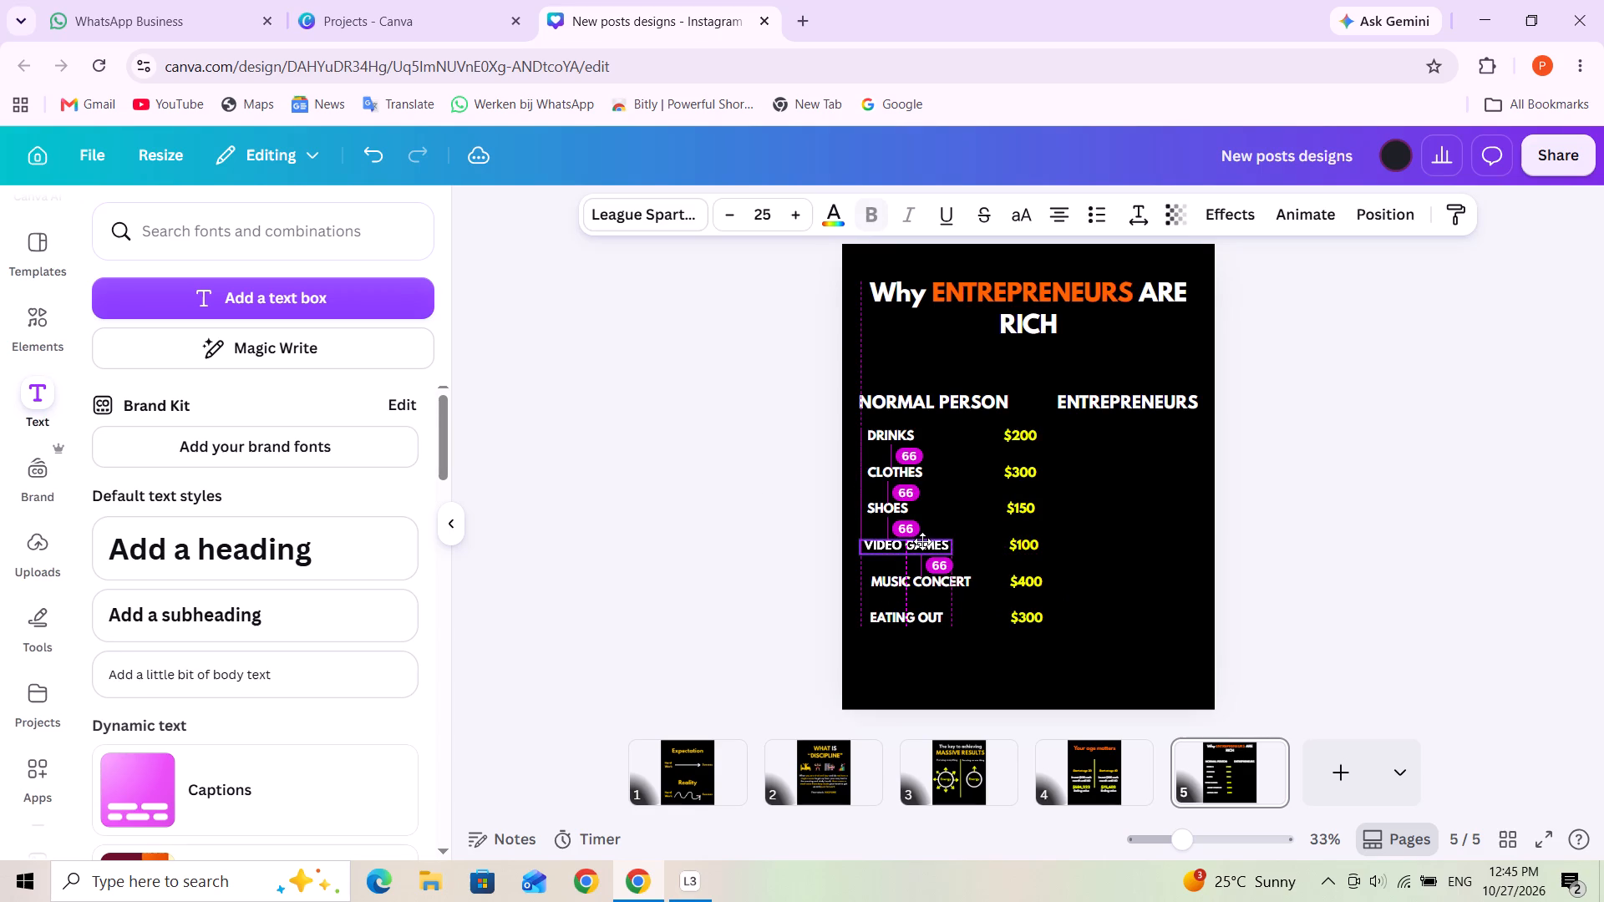
{"action": "left_click_drag", "start_coordinate": [922, 541], "coordinate": [925, 541]}
{"action": "left_click_drag", "start_coordinate": [925, 541], "coordinate": [927, 541]}
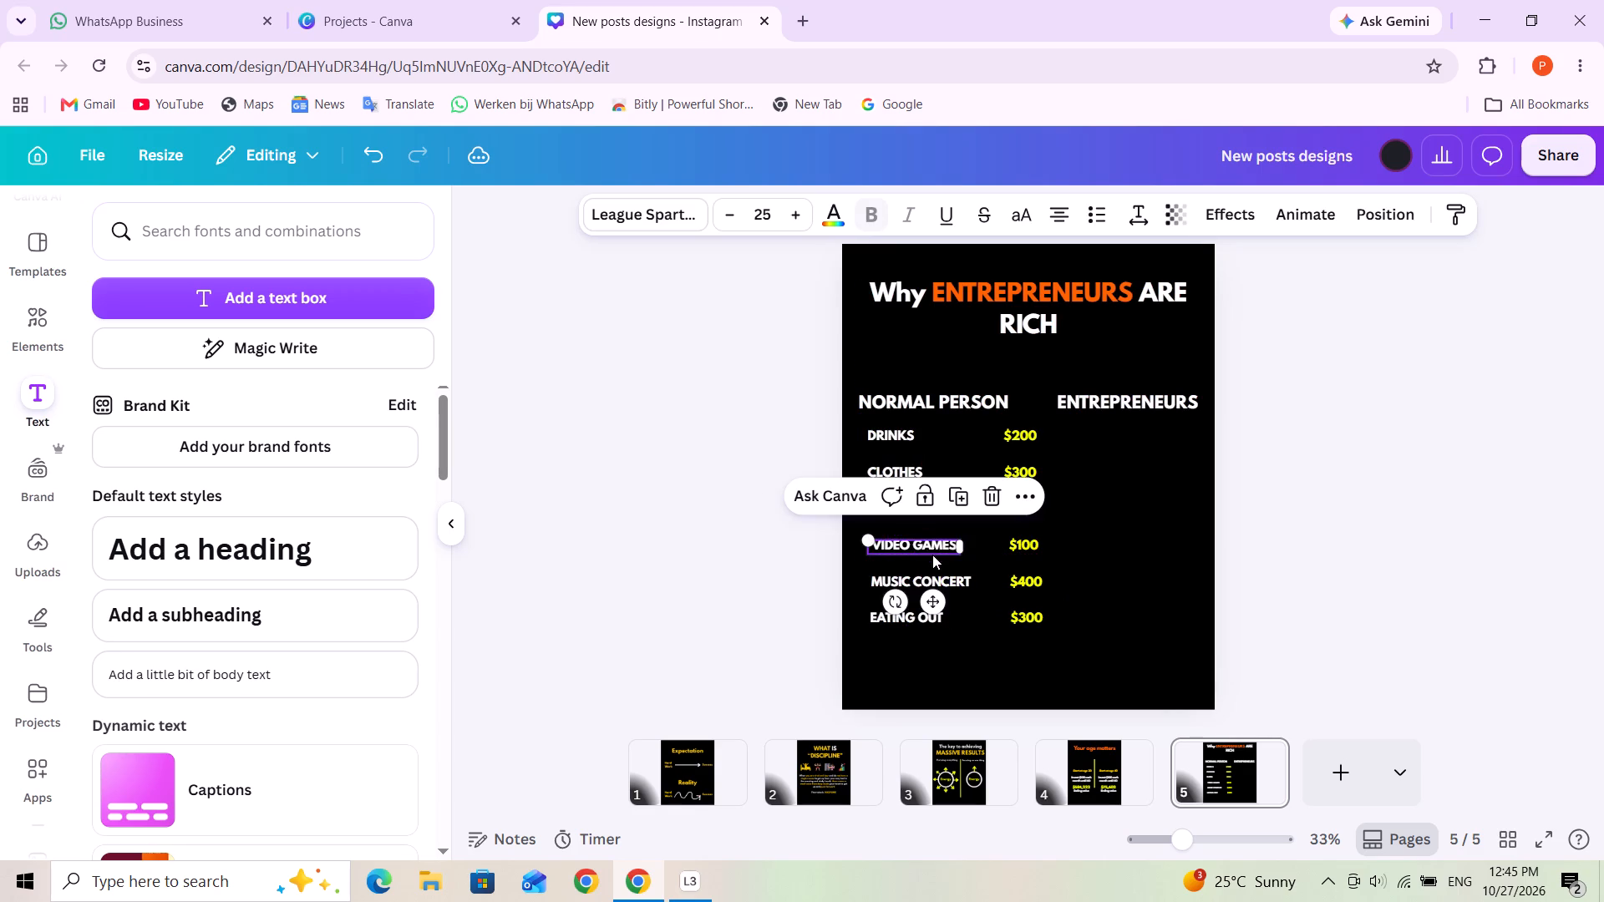
Narrow the "MUSIC CONCERT" text box to fit its words on one line, bringing the text near the heading's left edge.
{"action": "left_click", "coordinate": [956, 585]}
{"action": "left_click_drag", "start_coordinate": [984, 586], "coordinate": [977, 586]}
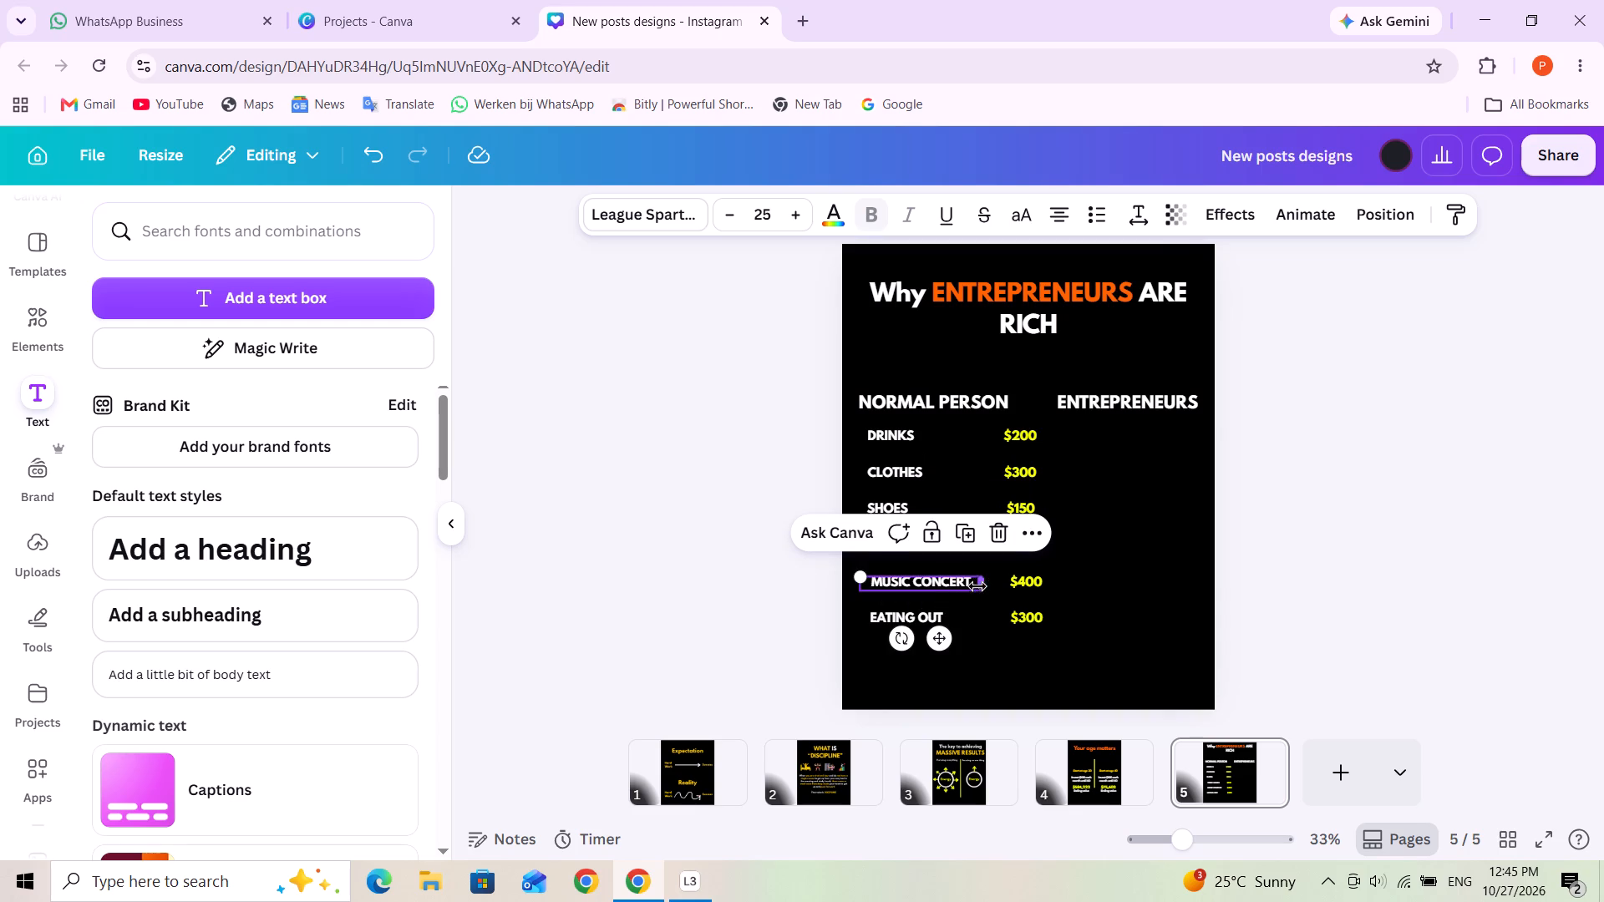
{"action": "left_click_drag", "start_coordinate": [977, 586], "coordinate": [965, 586]}
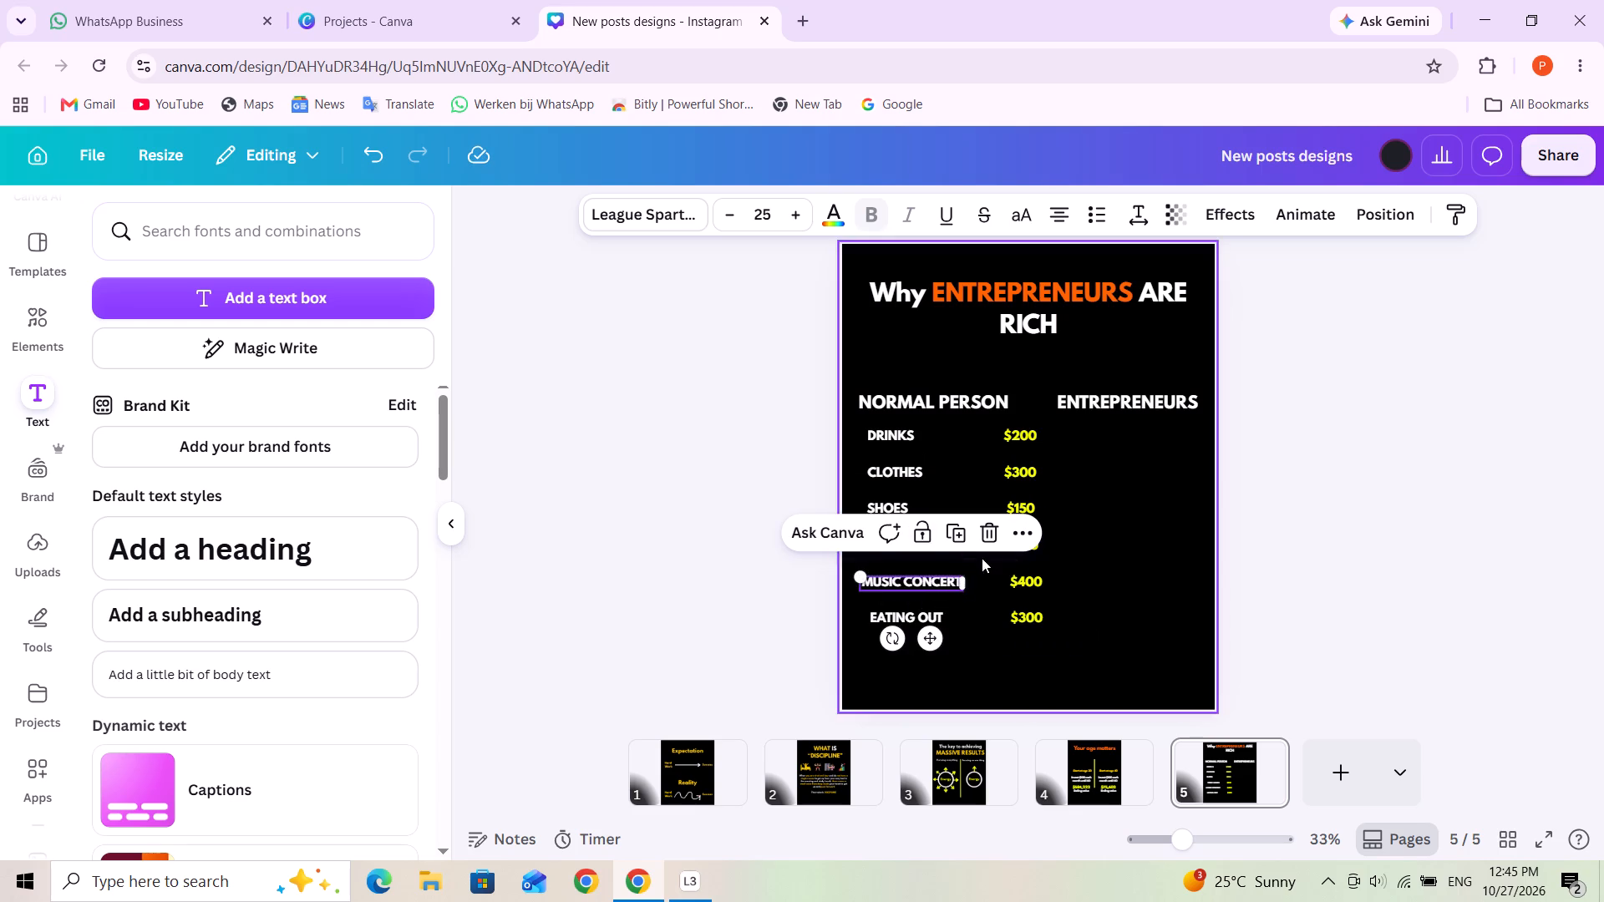
{"action": "left_click", "coordinate": [1007, 474]}
Narrow the "VIDEO GAMES" text box slightly and shift it left, keeping only one copy of the label.
{"action": "left_click", "coordinate": [937, 545]}
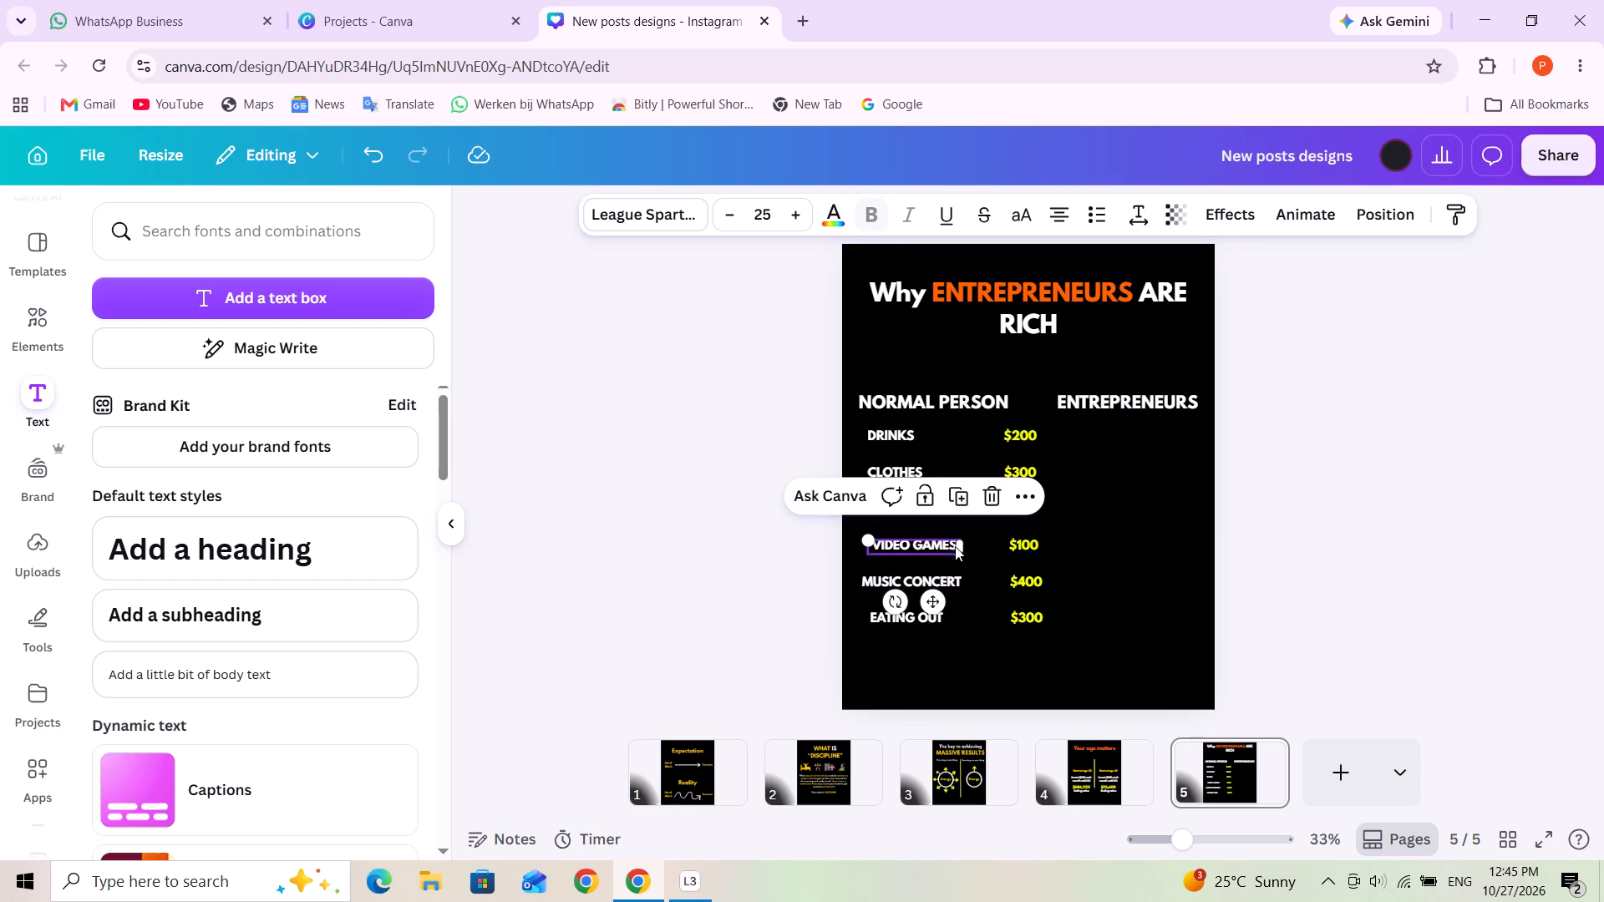
{"action": "left_click", "coordinate": [962, 546]}
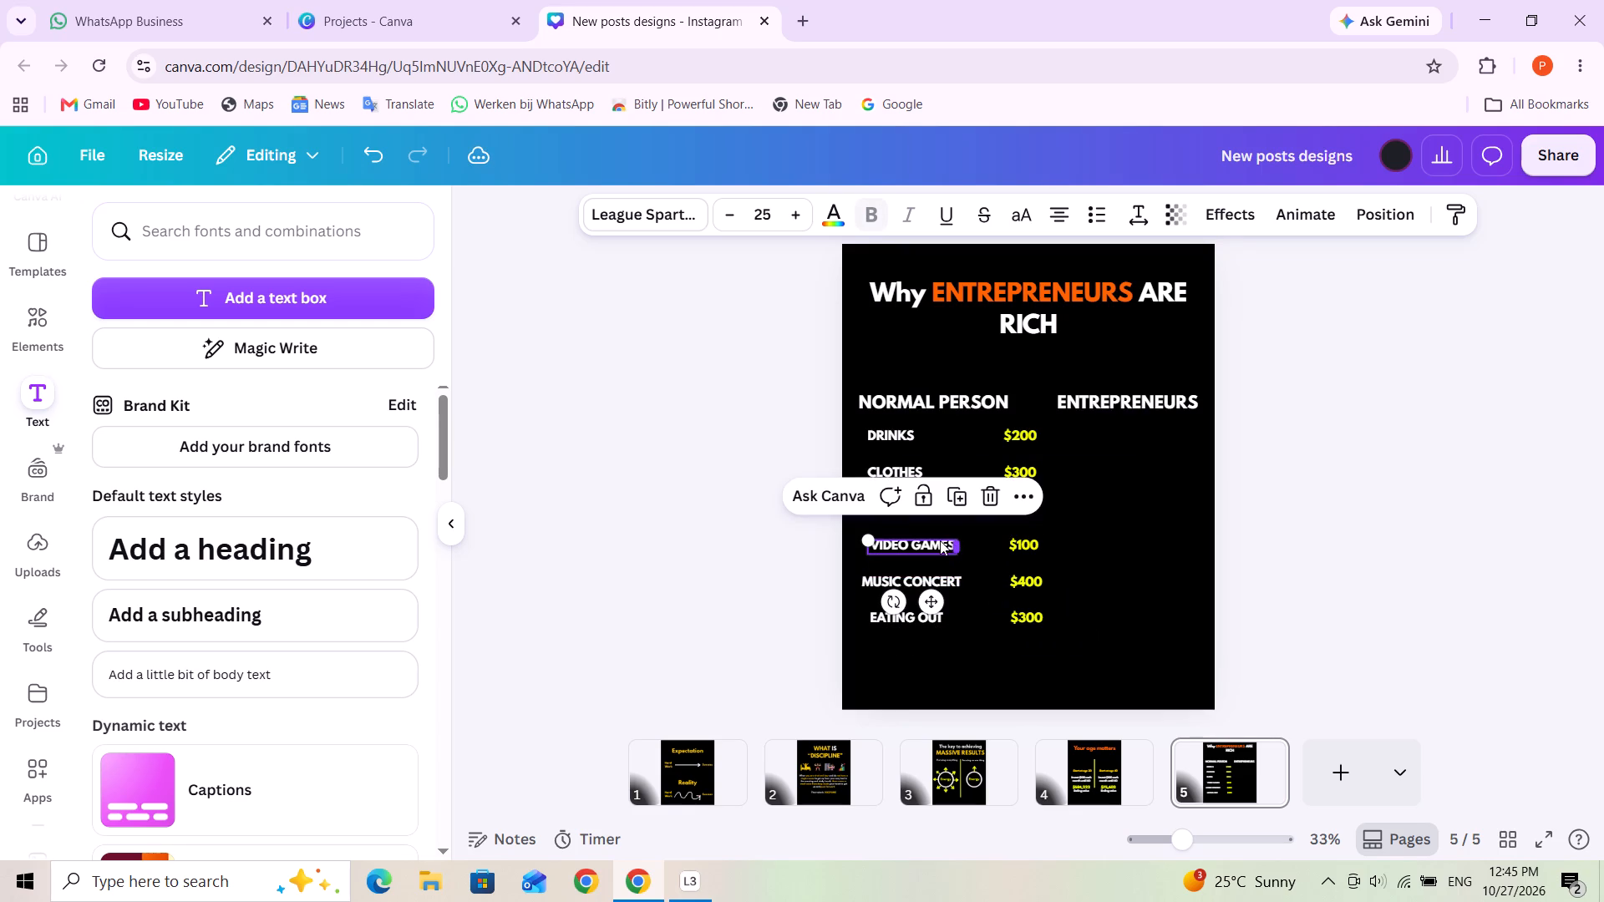
{"action": "left_click", "coordinate": [936, 540]}
{"action": "left_click", "coordinate": [952, 505]}
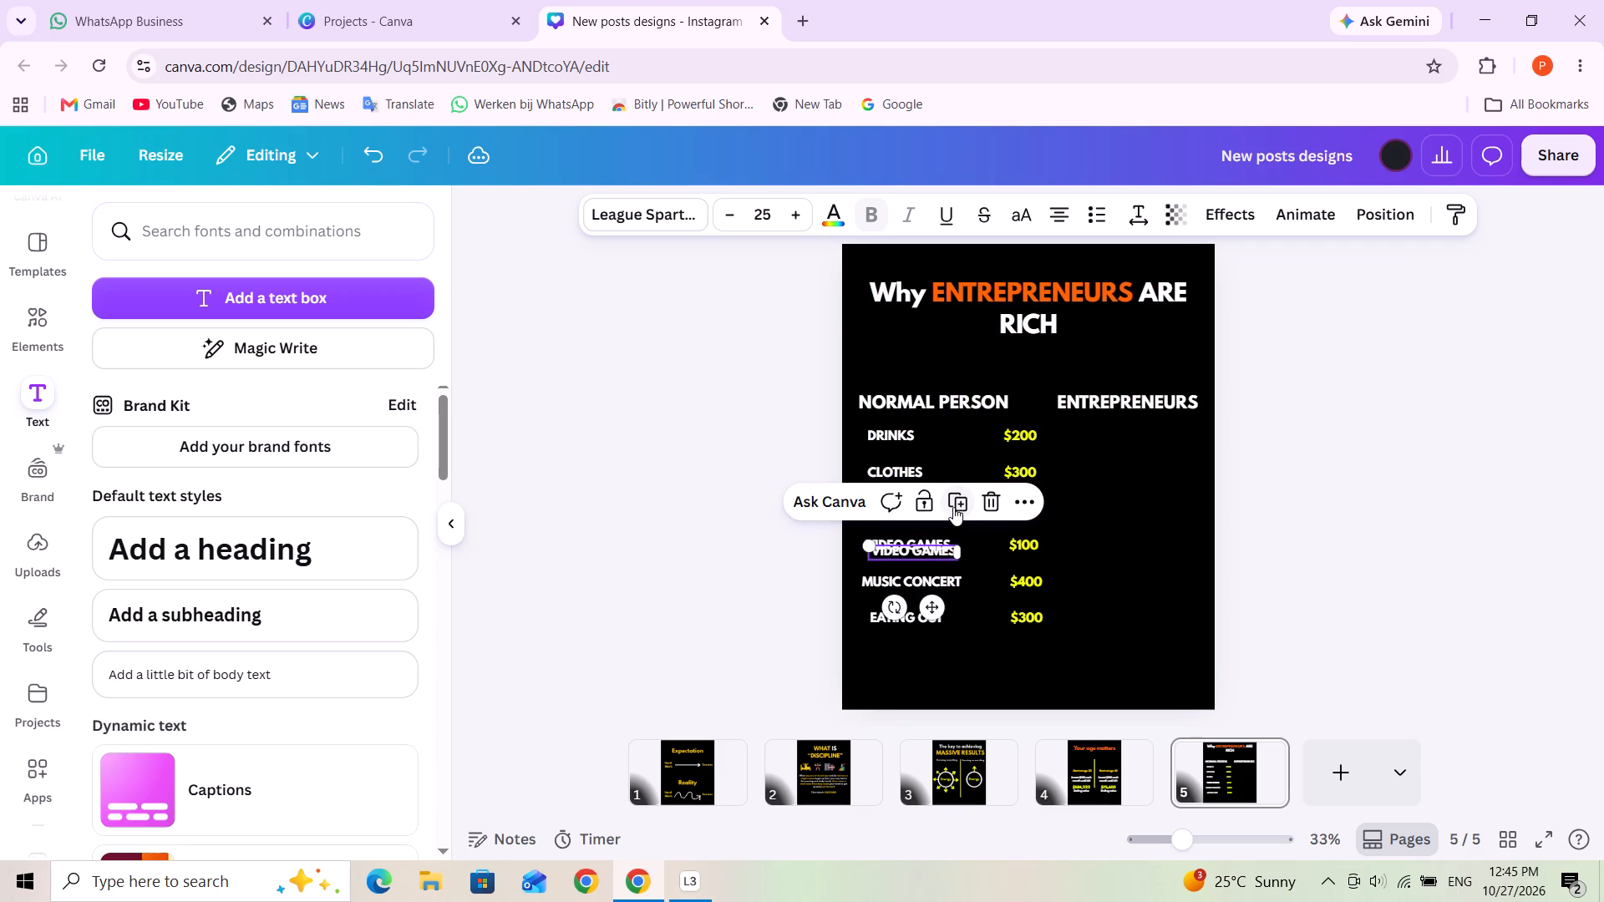
{"action": "key", "text": "ctrl+z"}
{"action": "left_click", "coordinate": [1137, 540]}
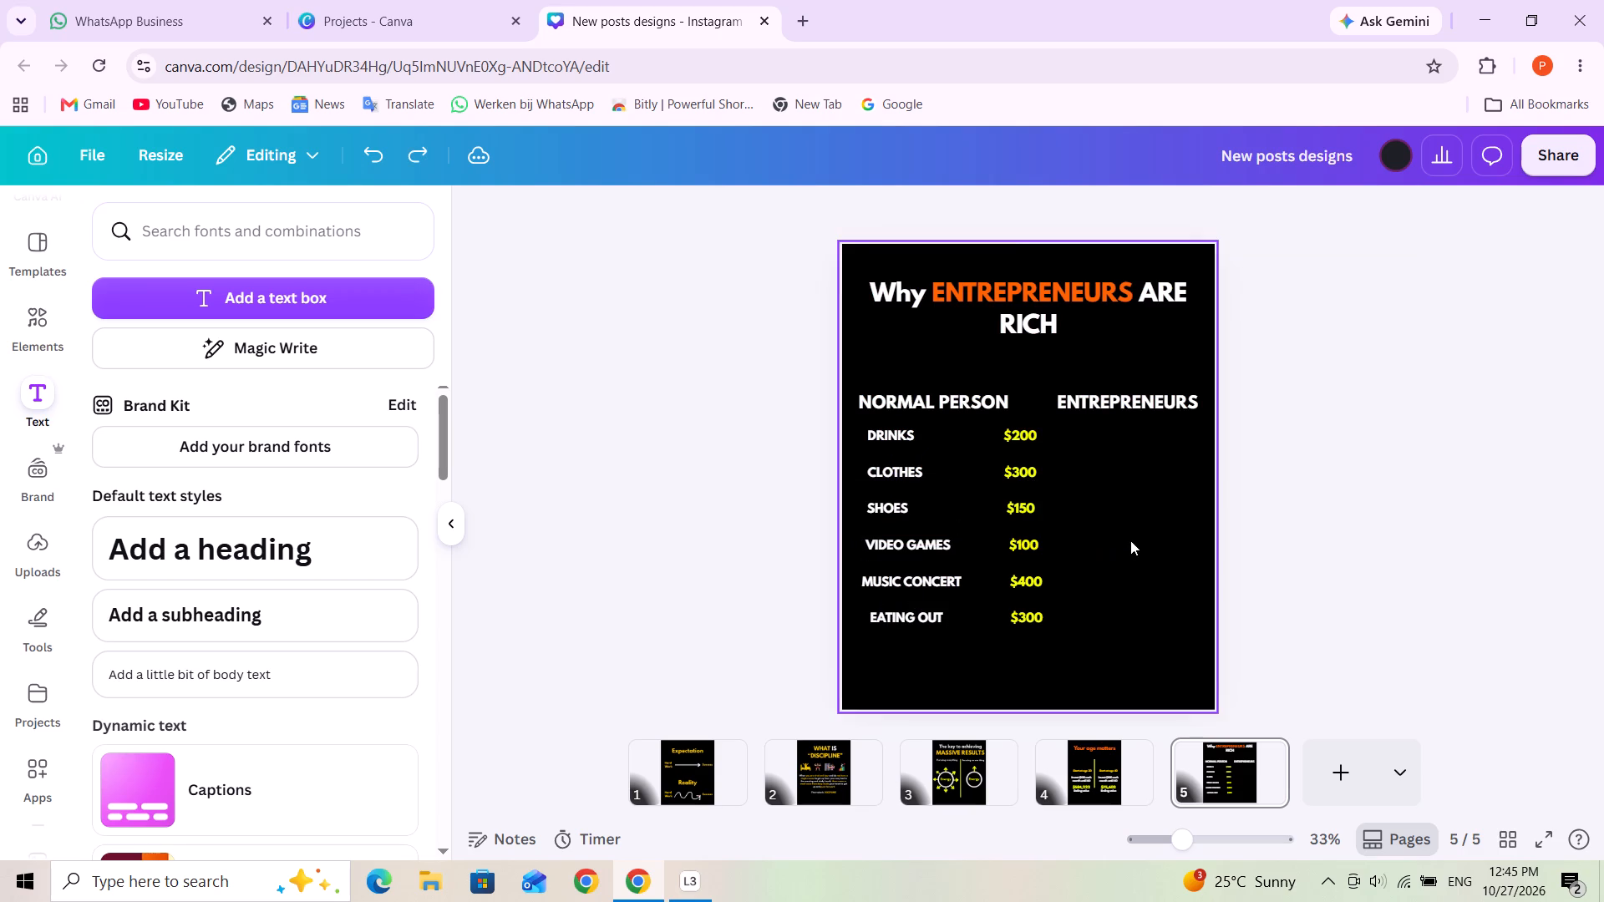
{"action": "left_click_drag", "start_coordinate": [918, 538], "coordinate": [911, 538]}
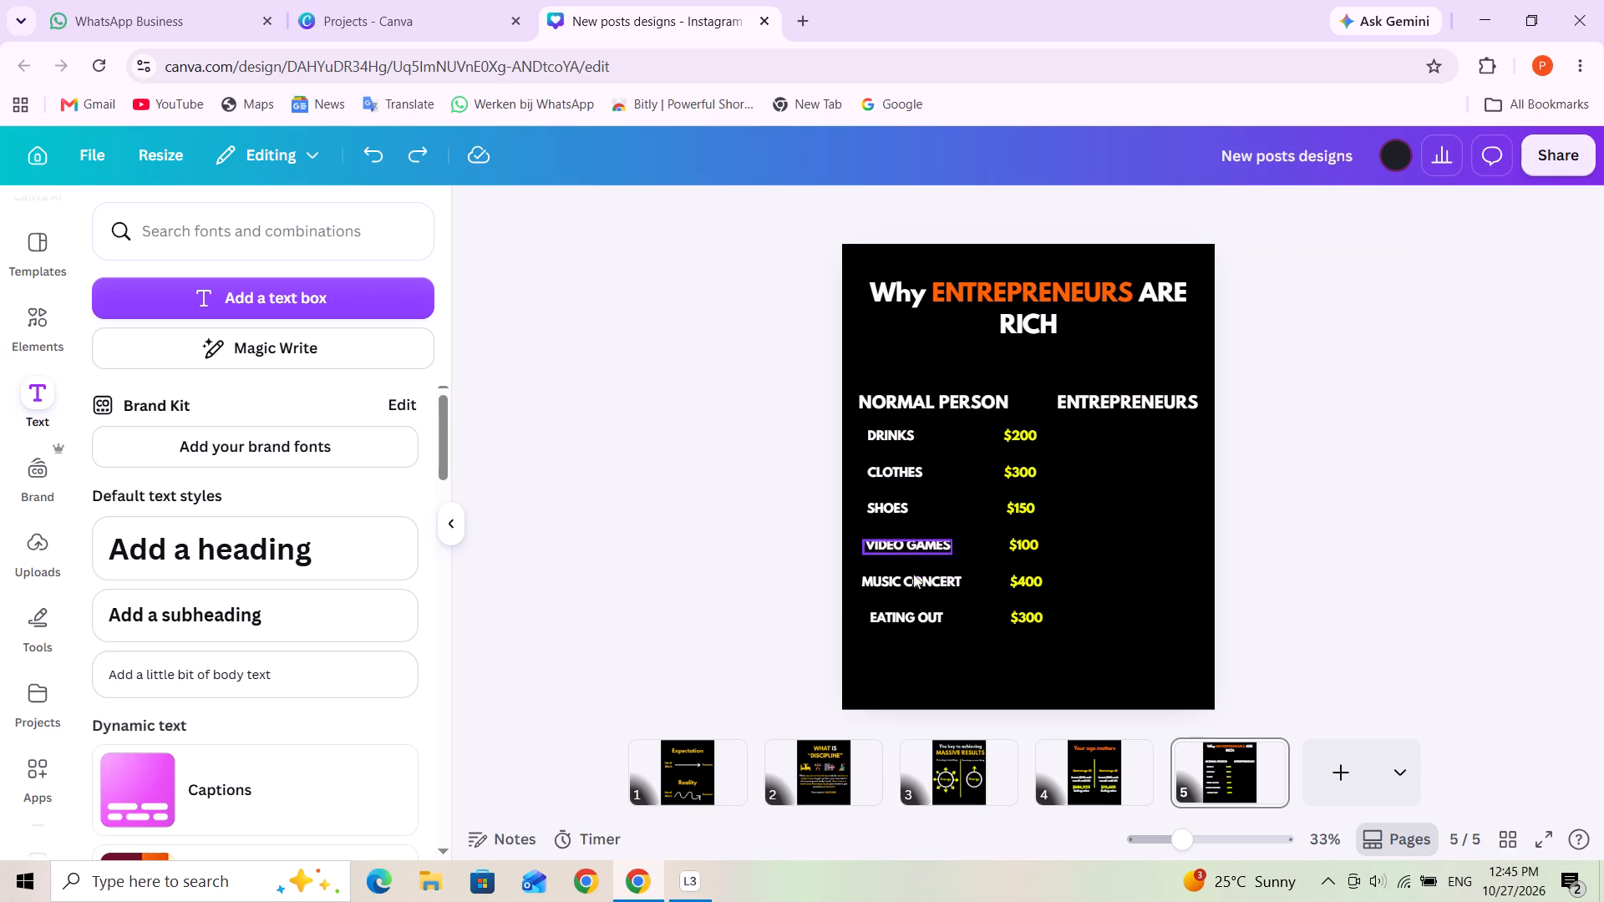
Narrow the "EATING OUT" text box to fit its words and align its left edge with "VIDEO GAMES".
{"action": "left_click", "coordinate": [914, 612]}
{"action": "left_click", "coordinate": [911, 616]}
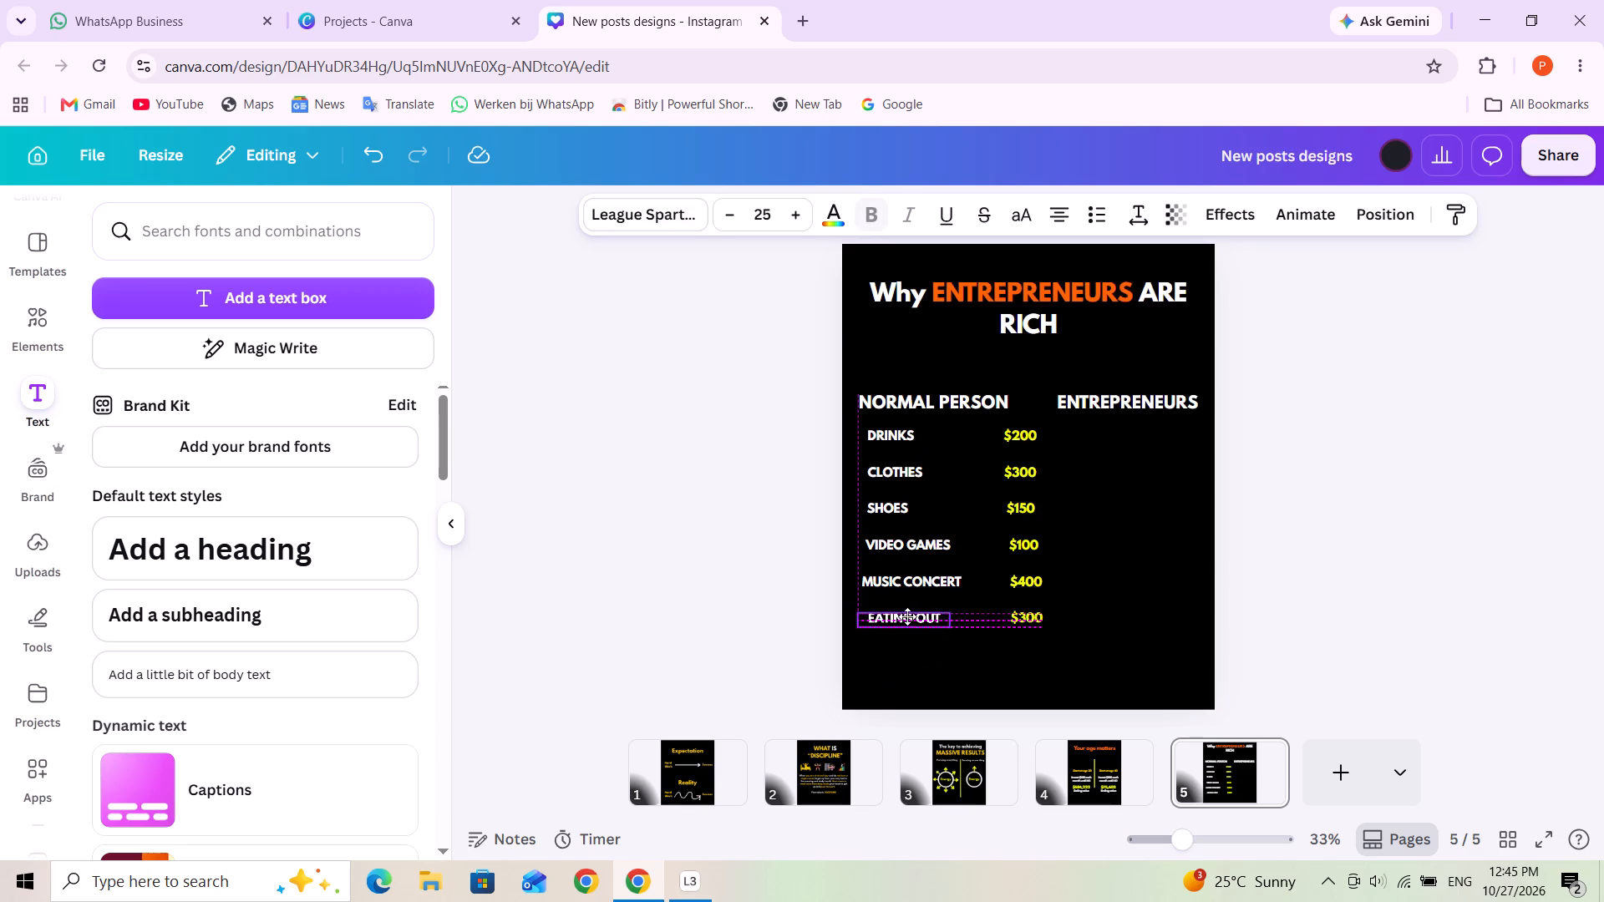
{"action": "left_click_drag", "start_coordinate": [949, 623], "coordinate": [935, 623]}
{"action": "left_click", "coordinate": [969, 632]}
{"action": "left_click_drag", "start_coordinate": [899, 615], "coordinate": [906, 615]}
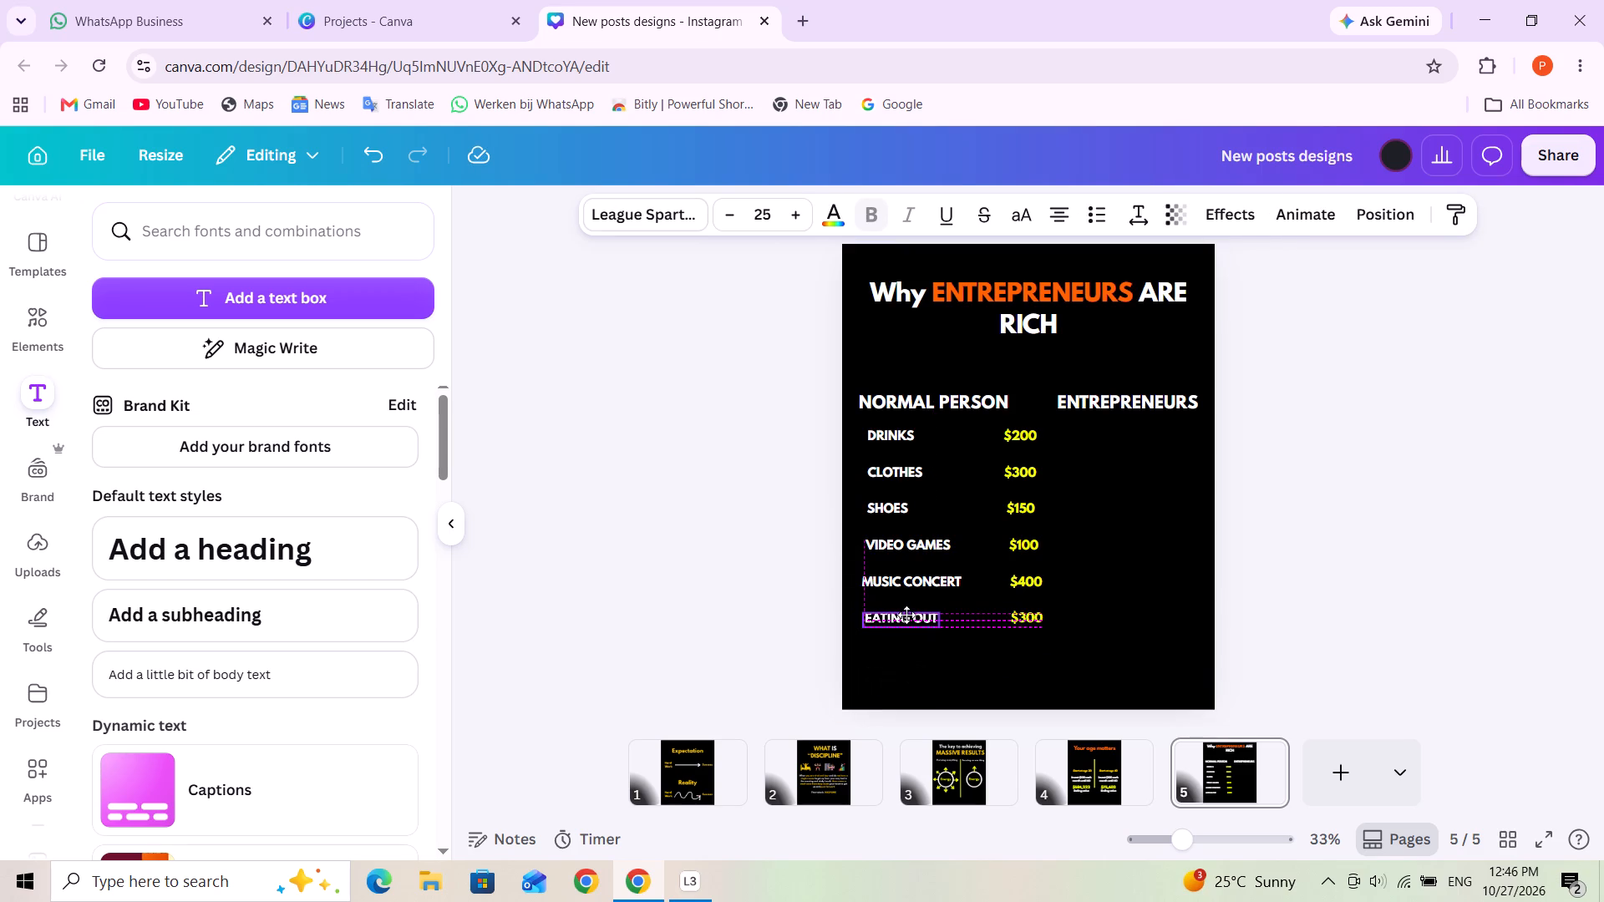
{"action": "left_click_drag", "start_coordinate": [906, 615], "coordinate": [906, 614]}
{"action": "left_click", "coordinate": [939, 494]}
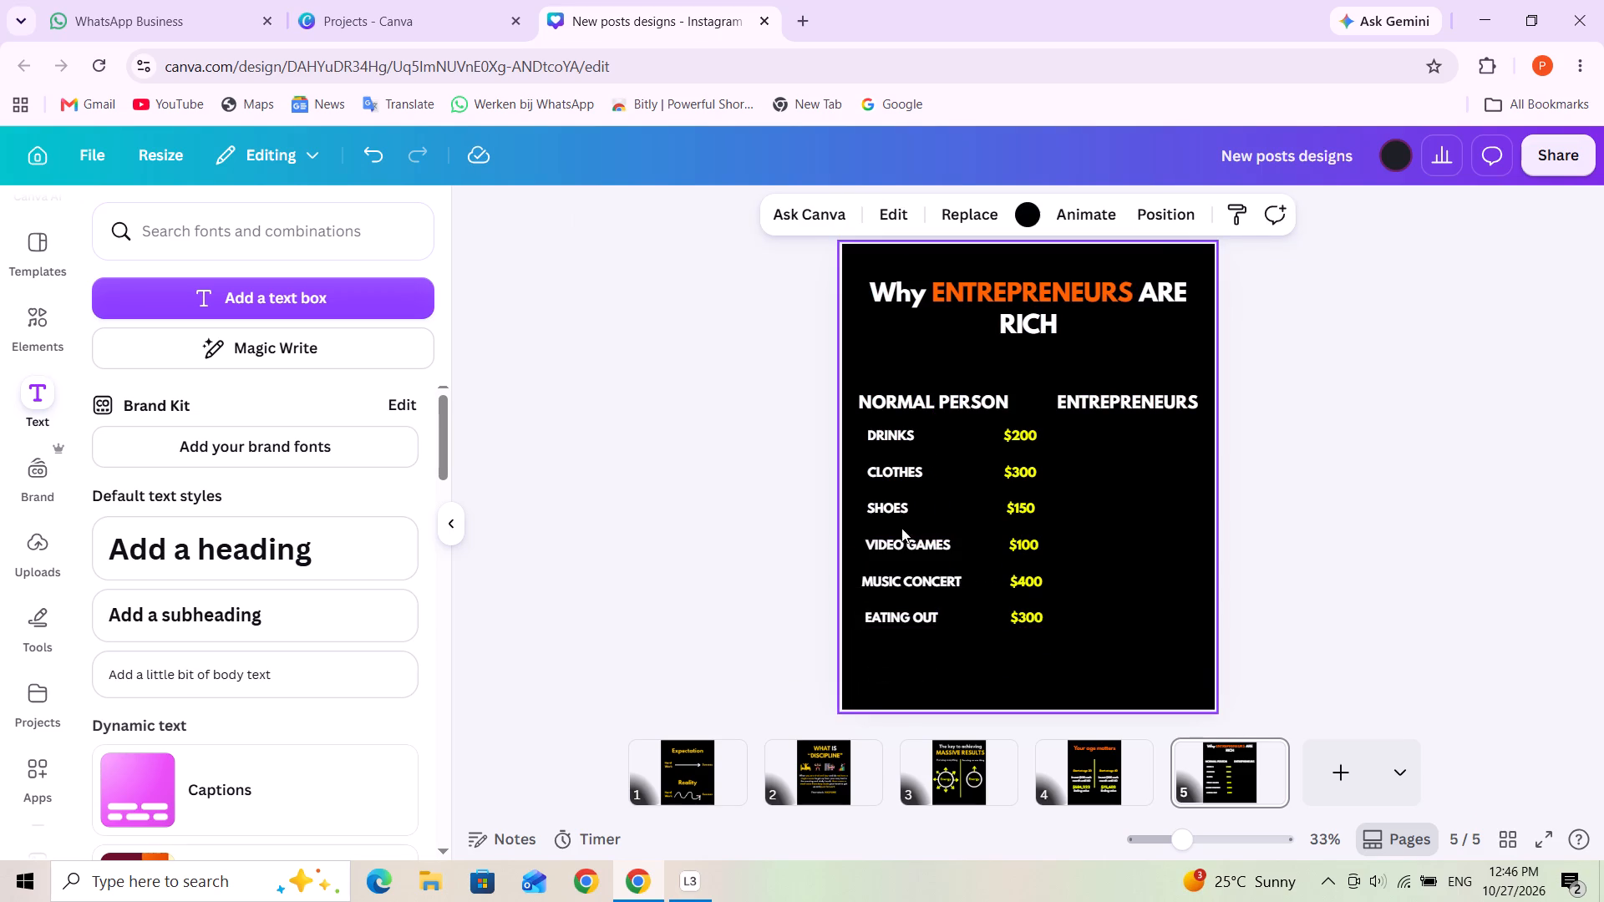
Shift "VIDEO GAMES" and "EATING OUT" slightly left to line up with the start of "MUSIC CONCERT".
{"action": "left_click", "coordinate": [896, 539]}
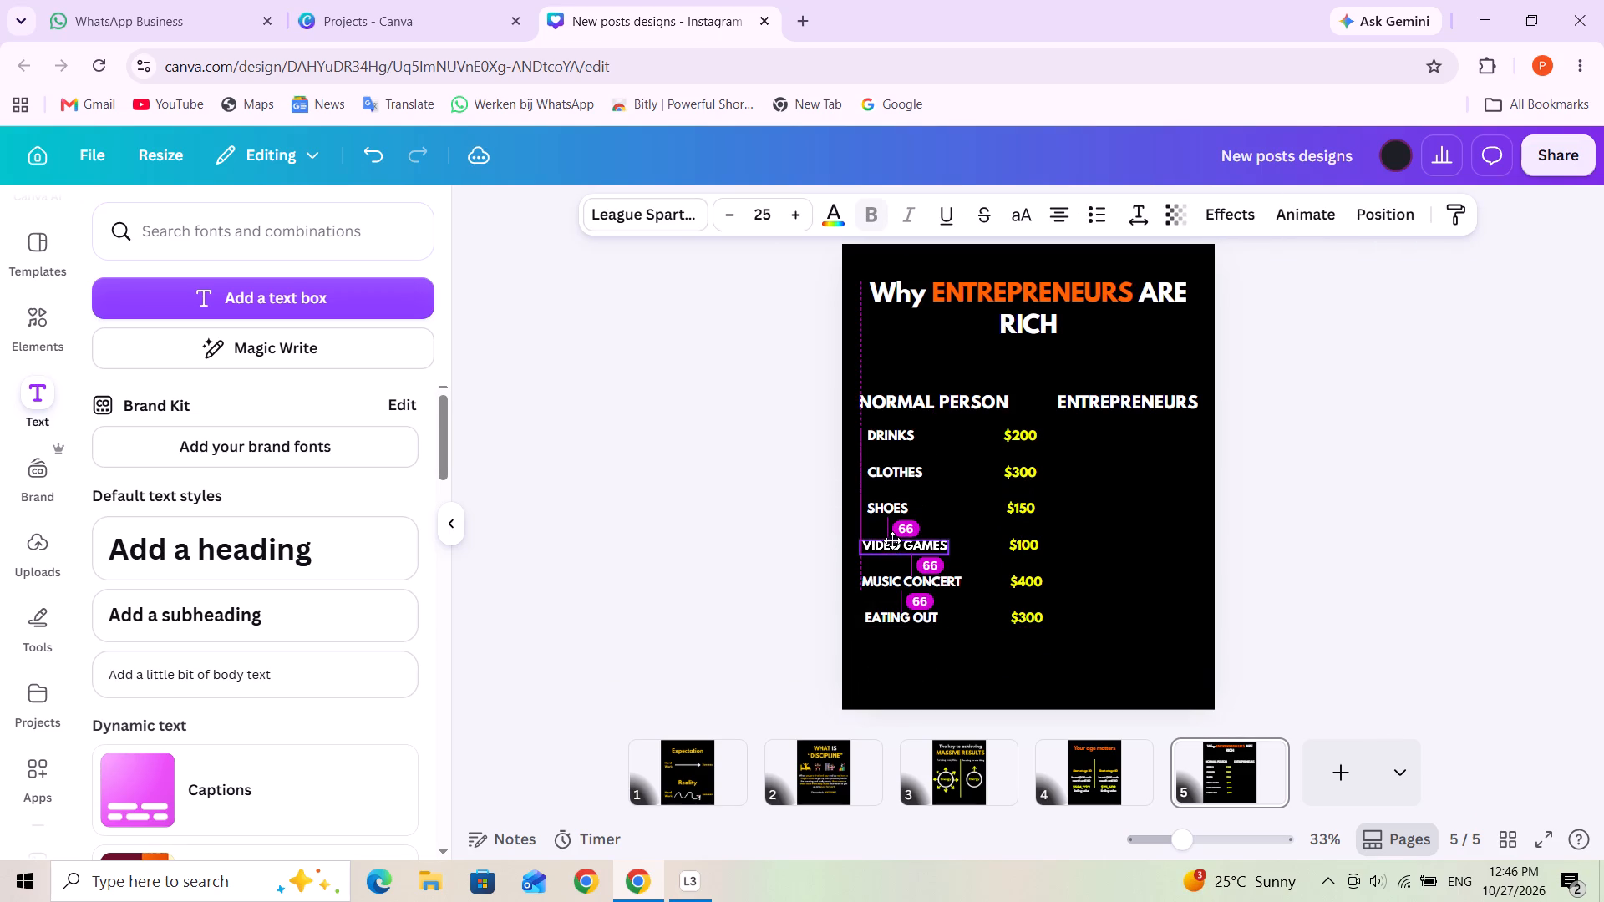
{"action": "left_click", "coordinate": [887, 621]}
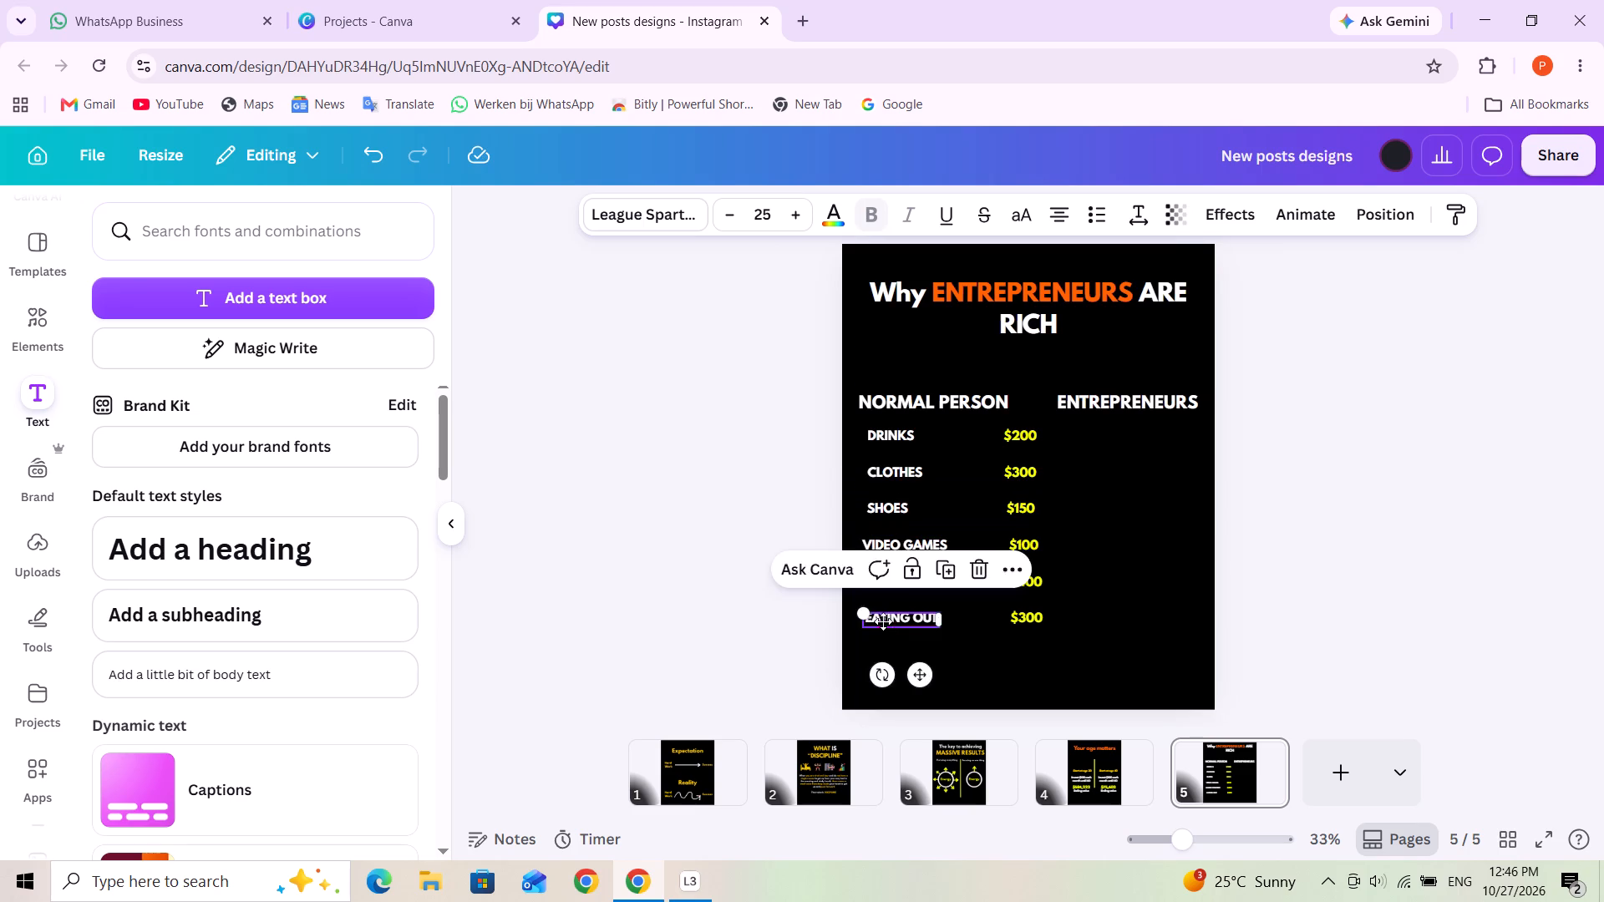
Narrow the "SHOES" text box to fit its word and line it up with the start of "VIDEO GAMES".
{"action": "left_click", "coordinate": [874, 512]}
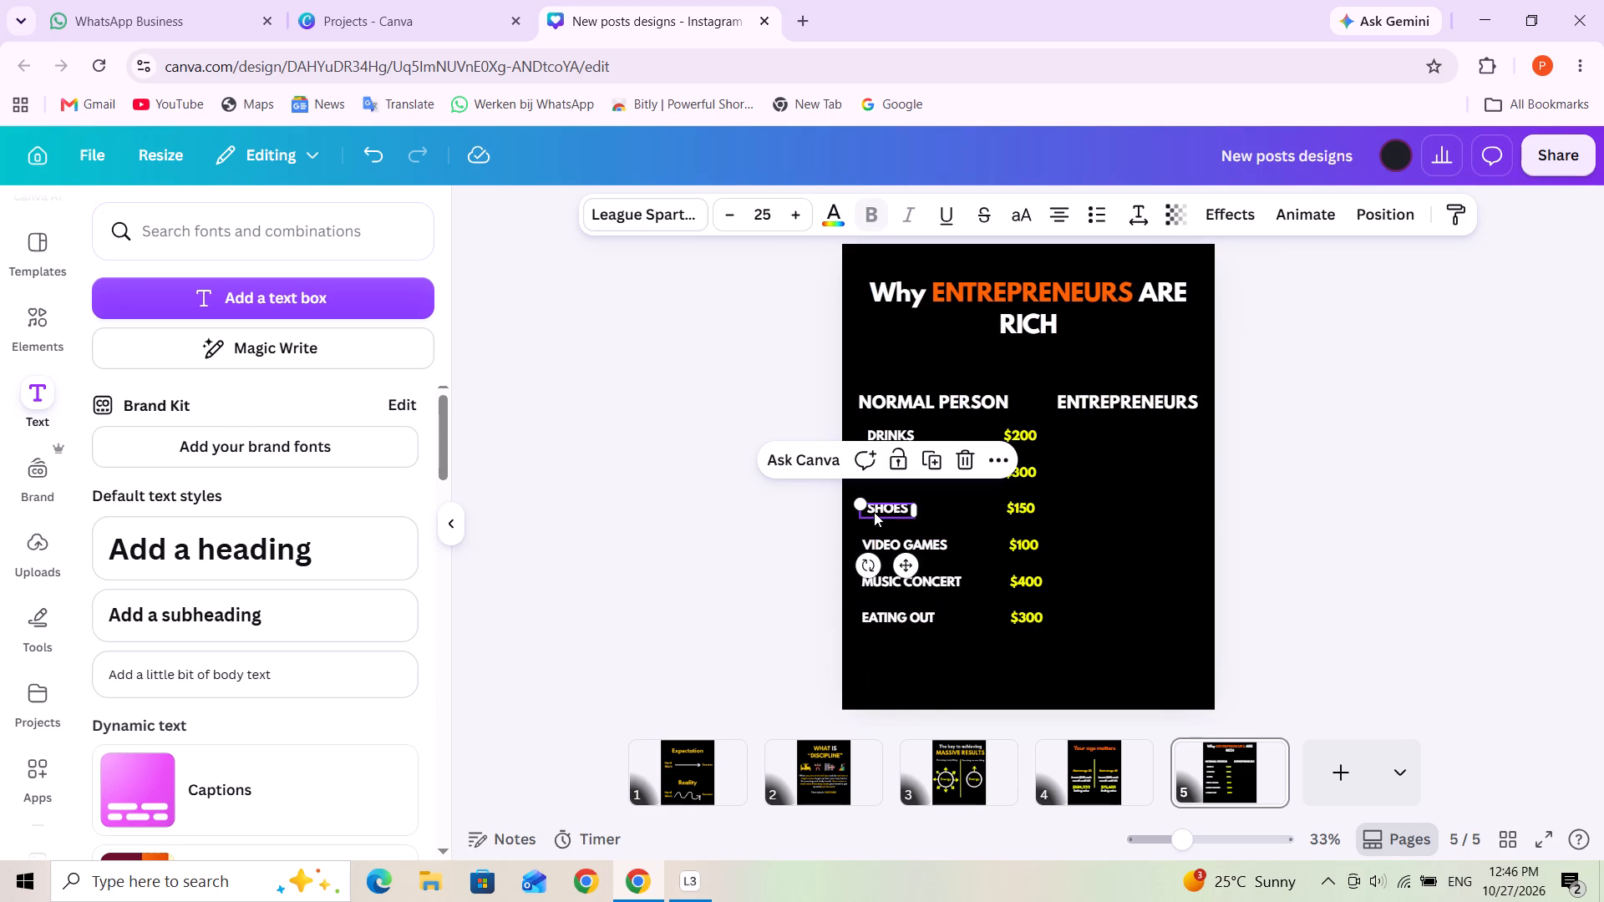
{"action": "left_click_drag", "start_coordinate": [918, 509], "coordinate": [906, 509]}
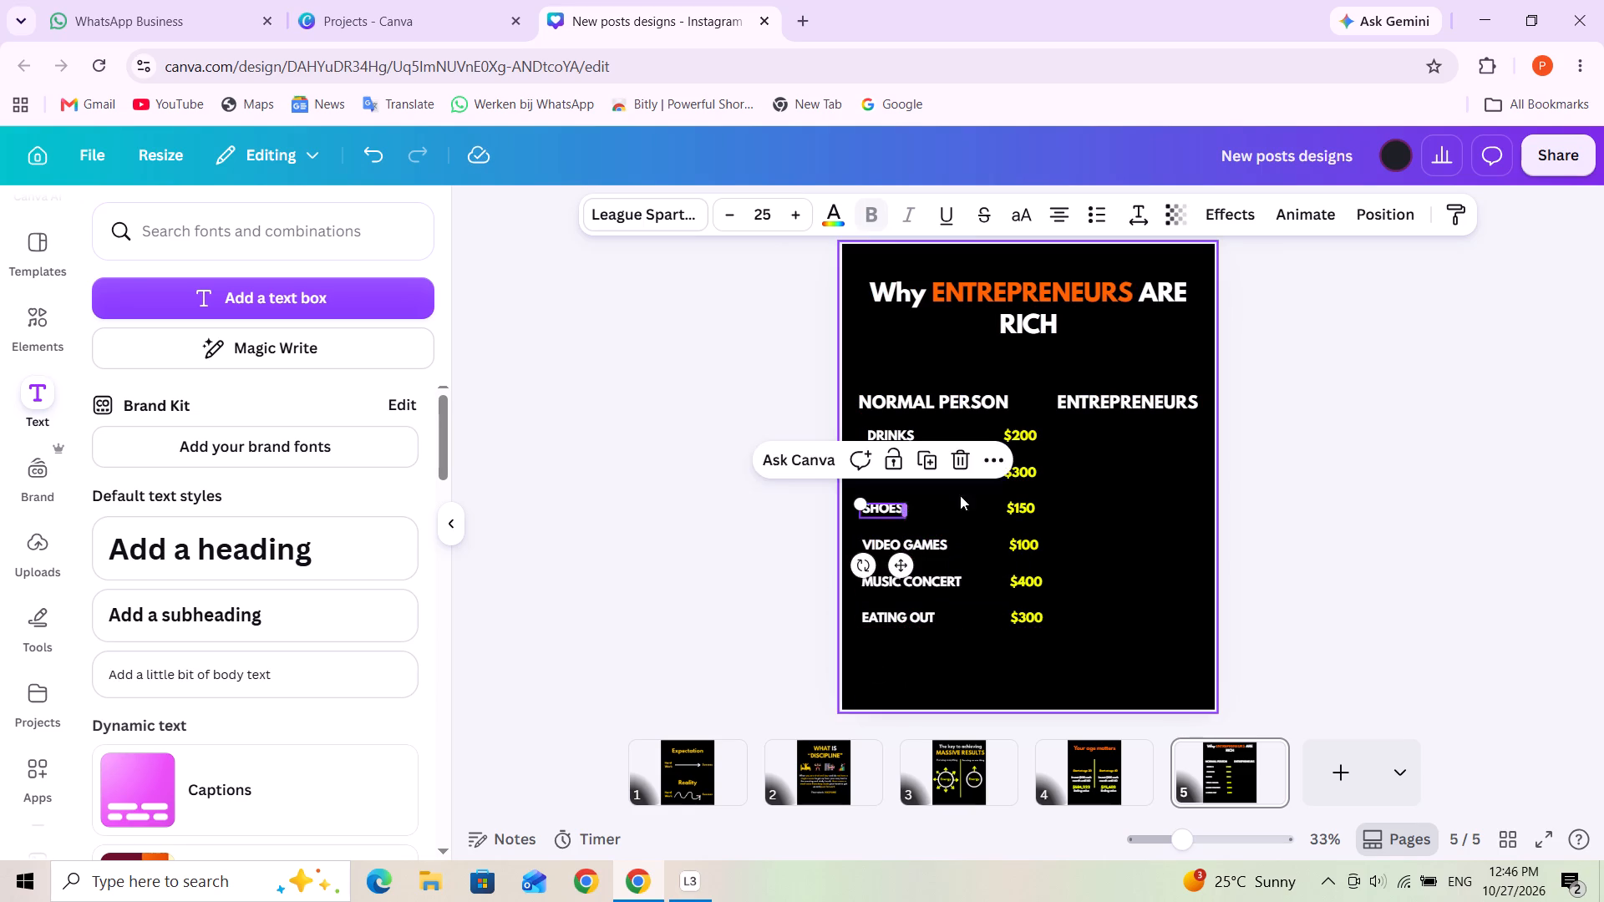
{"action": "left_click", "coordinate": [968, 494]}
{"action": "left_click", "coordinate": [878, 509]}
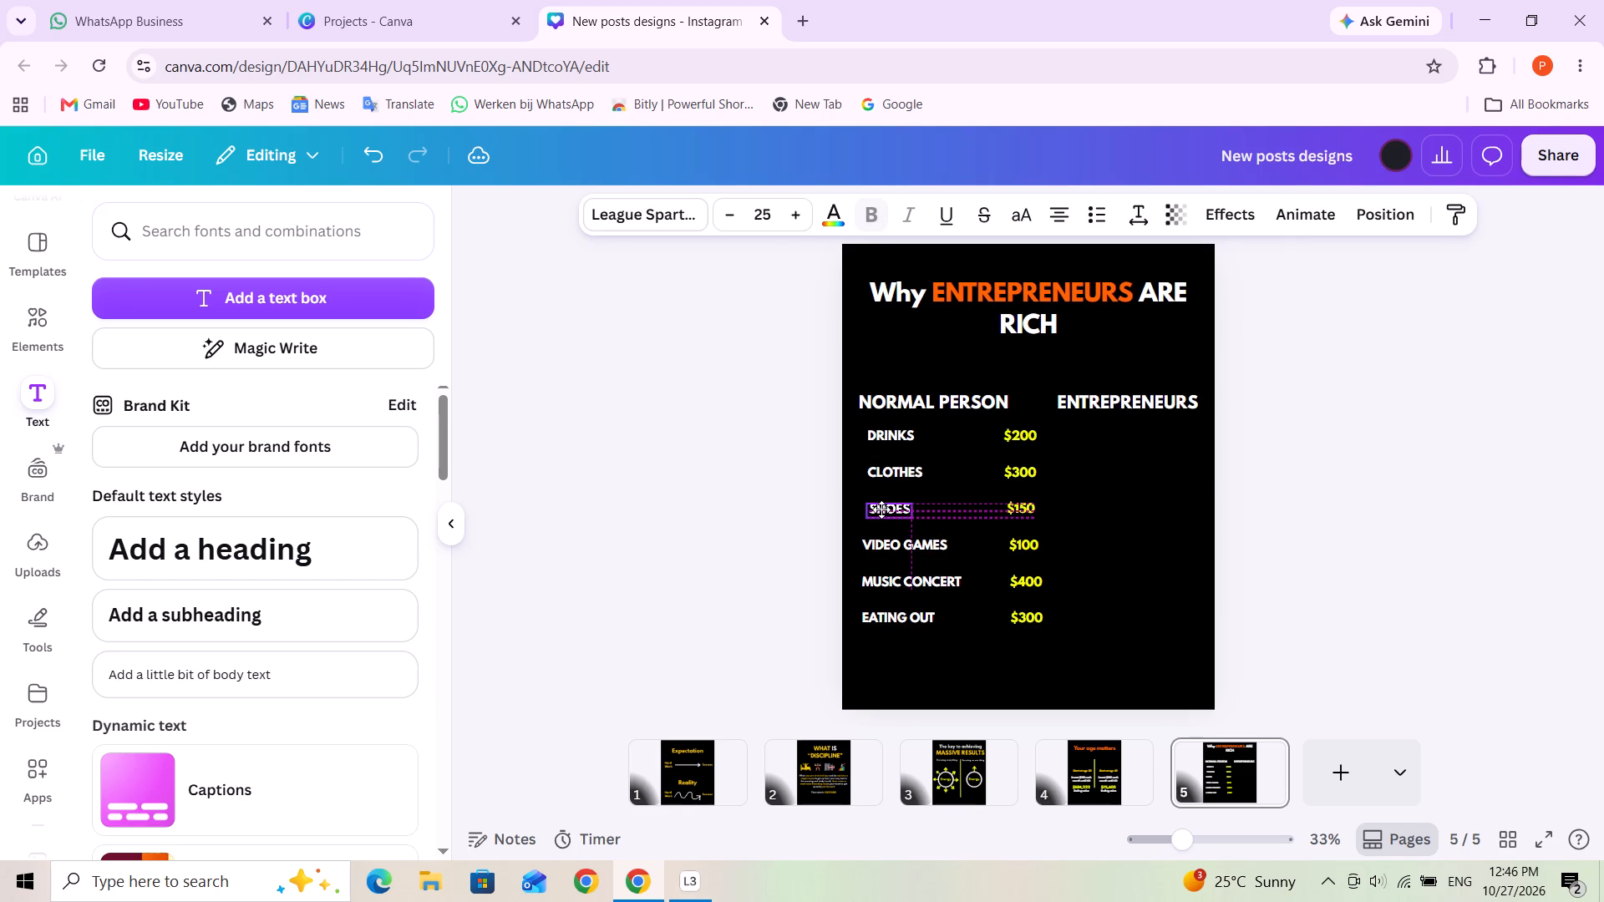
{"action": "left_click", "coordinate": [985, 503]}
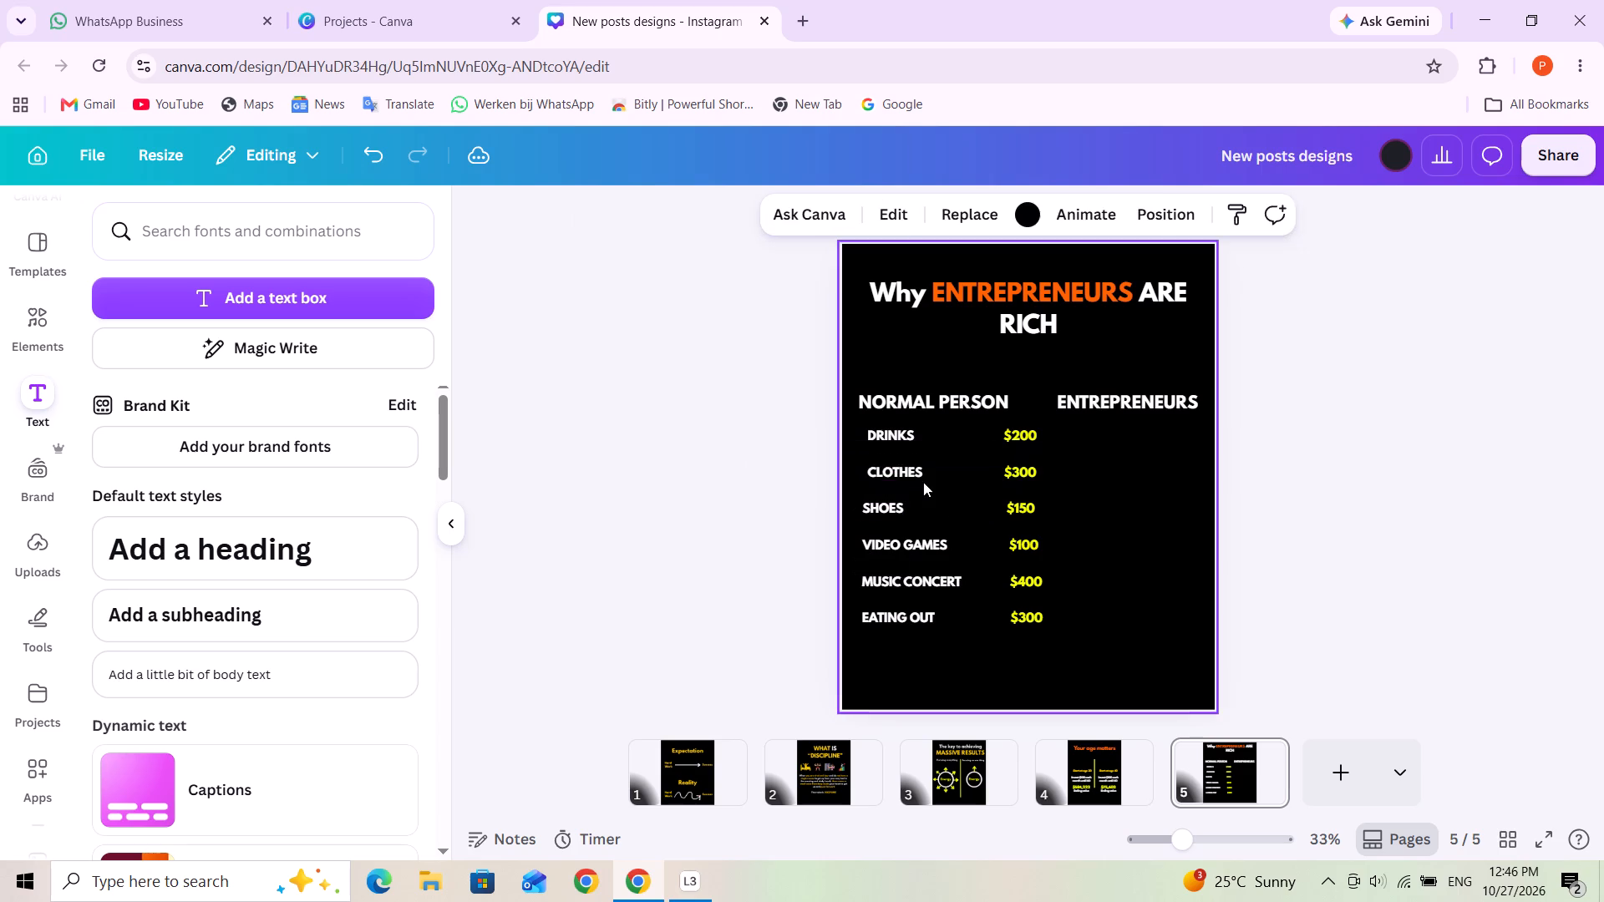
Narrow the "CLOTHES" text box to about 174 wide and line its text up with the start of "SHOES".
{"action": "left_click", "coordinate": [913, 474]}
{"action": "left_click_drag", "start_coordinate": [931, 474], "coordinate": [921, 474]}
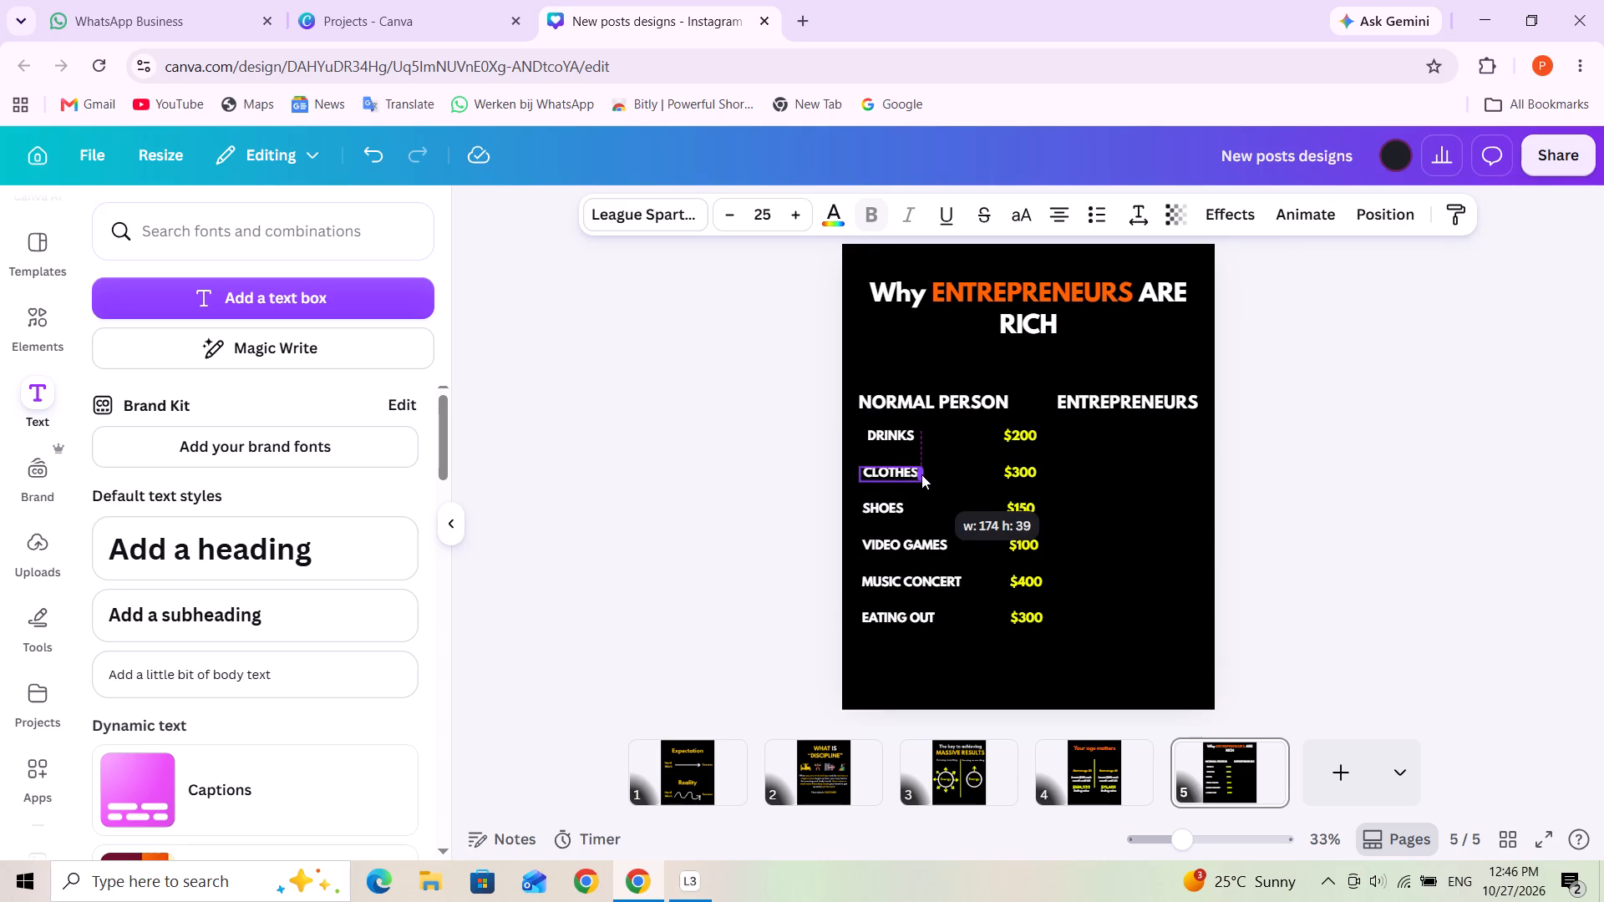
{"action": "left_click_drag", "start_coordinate": [921, 474], "coordinate": [918, 474]}
{"action": "left_click", "coordinate": [977, 495]}
{"action": "left_click", "coordinate": [881, 470]}
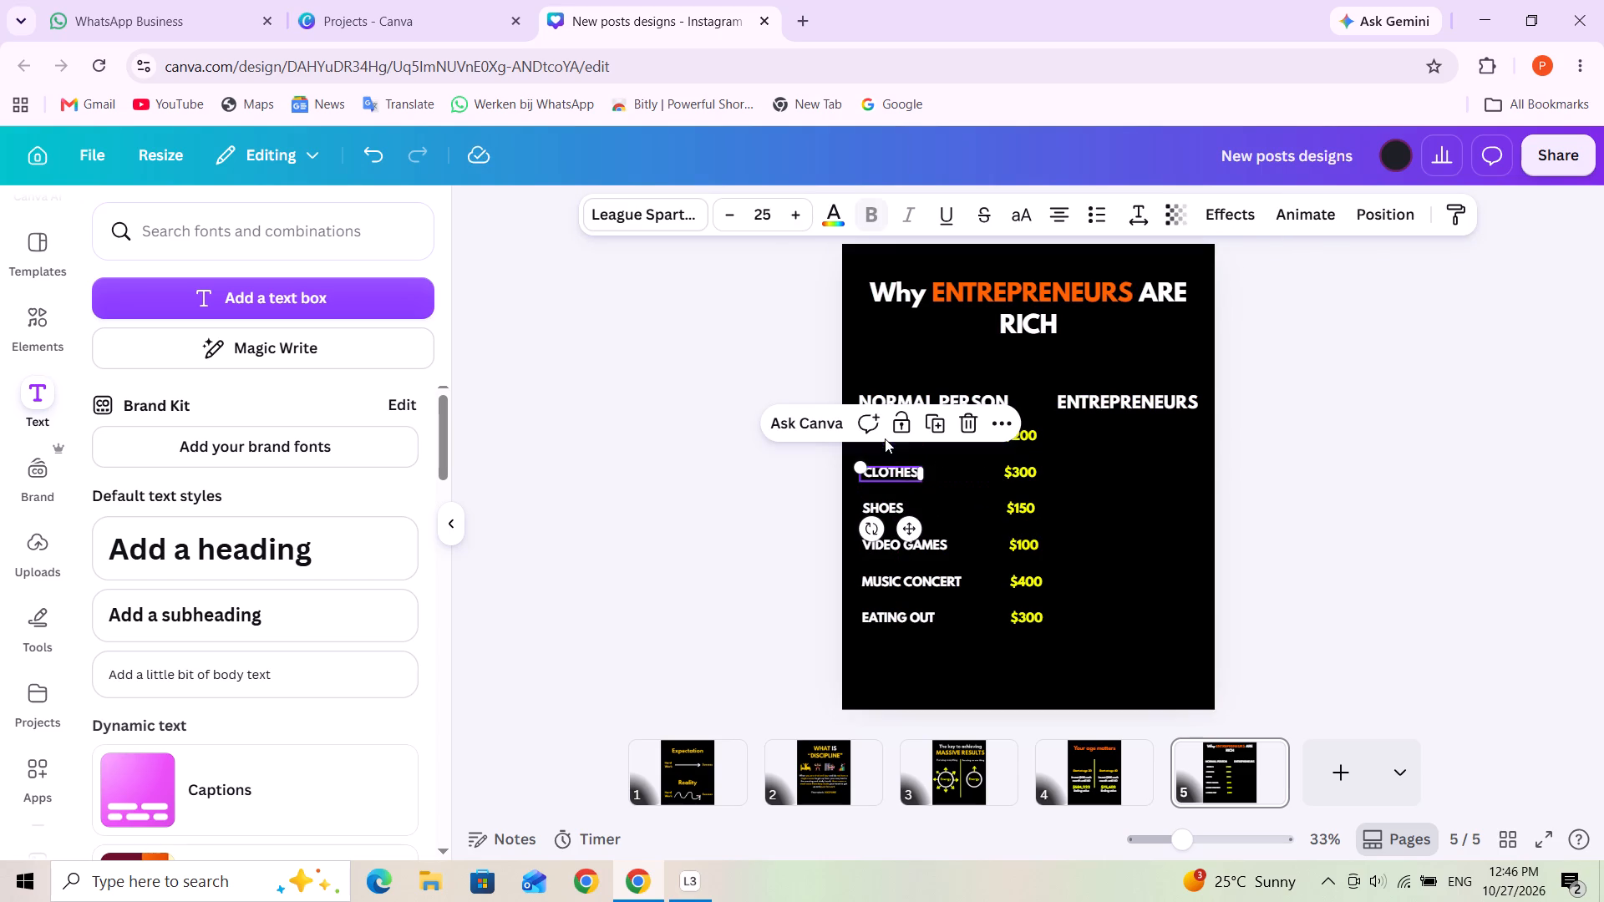
{"action": "left_click", "coordinate": [966, 463]}
Narrow the "DRINKS" text box to fit its word and adjust its horizontal position under "NORMAL PERSON".
{"action": "left_click", "coordinate": [899, 436]}
{"action": "left_click_drag", "start_coordinate": [922, 437], "coordinate": [921, 438]}
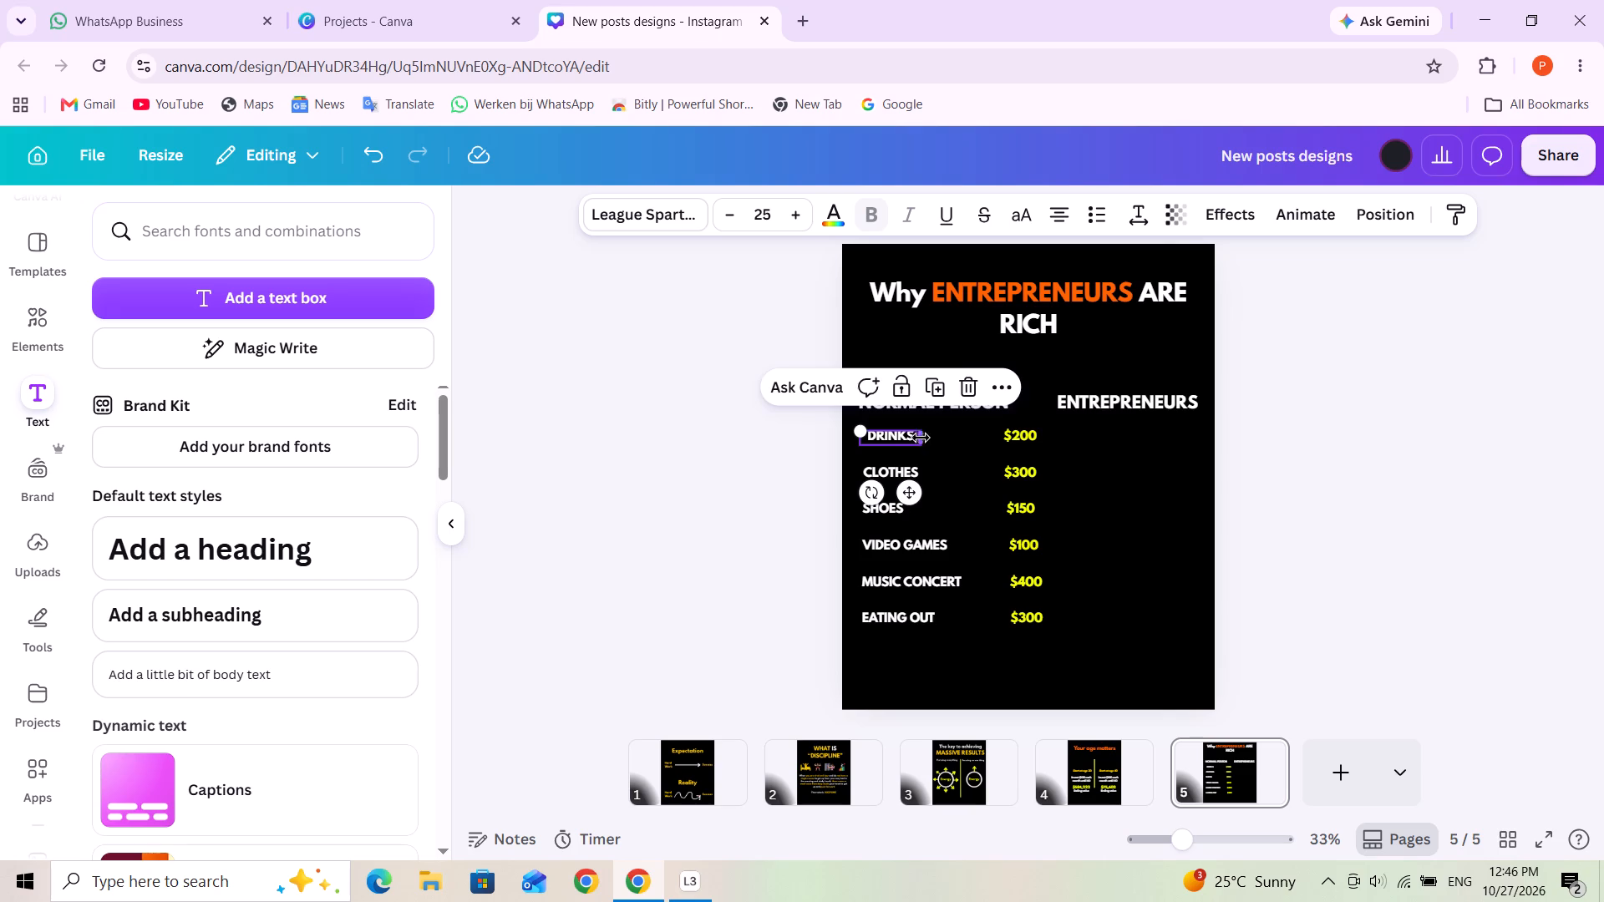
{"action": "left_click_drag", "start_coordinate": [921, 438], "coordinate": [911, 438]}
{"action": "left_click", "coordinate": [970, 446]}
{"action": "left_click", "coordinate": [879, 438]}
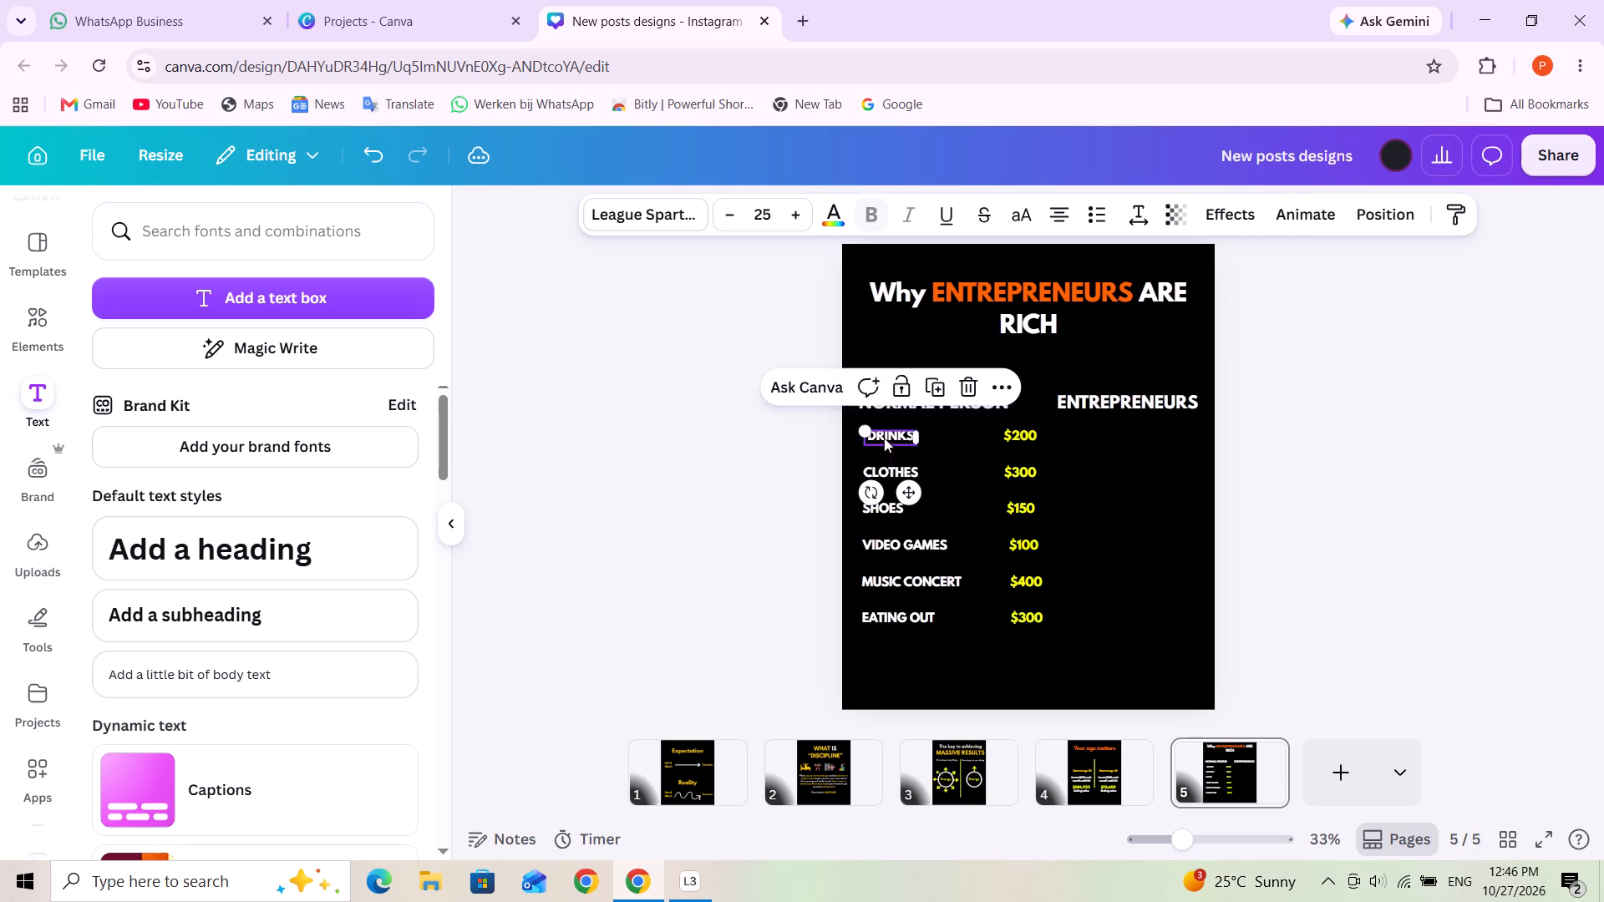
Shift the "$300" amount for "EATING OUT" and the "$400" for "MUSIC CONCERT" left into line with the amounts above.
{"action": "left_click", "coordinate": [1033, 618]}
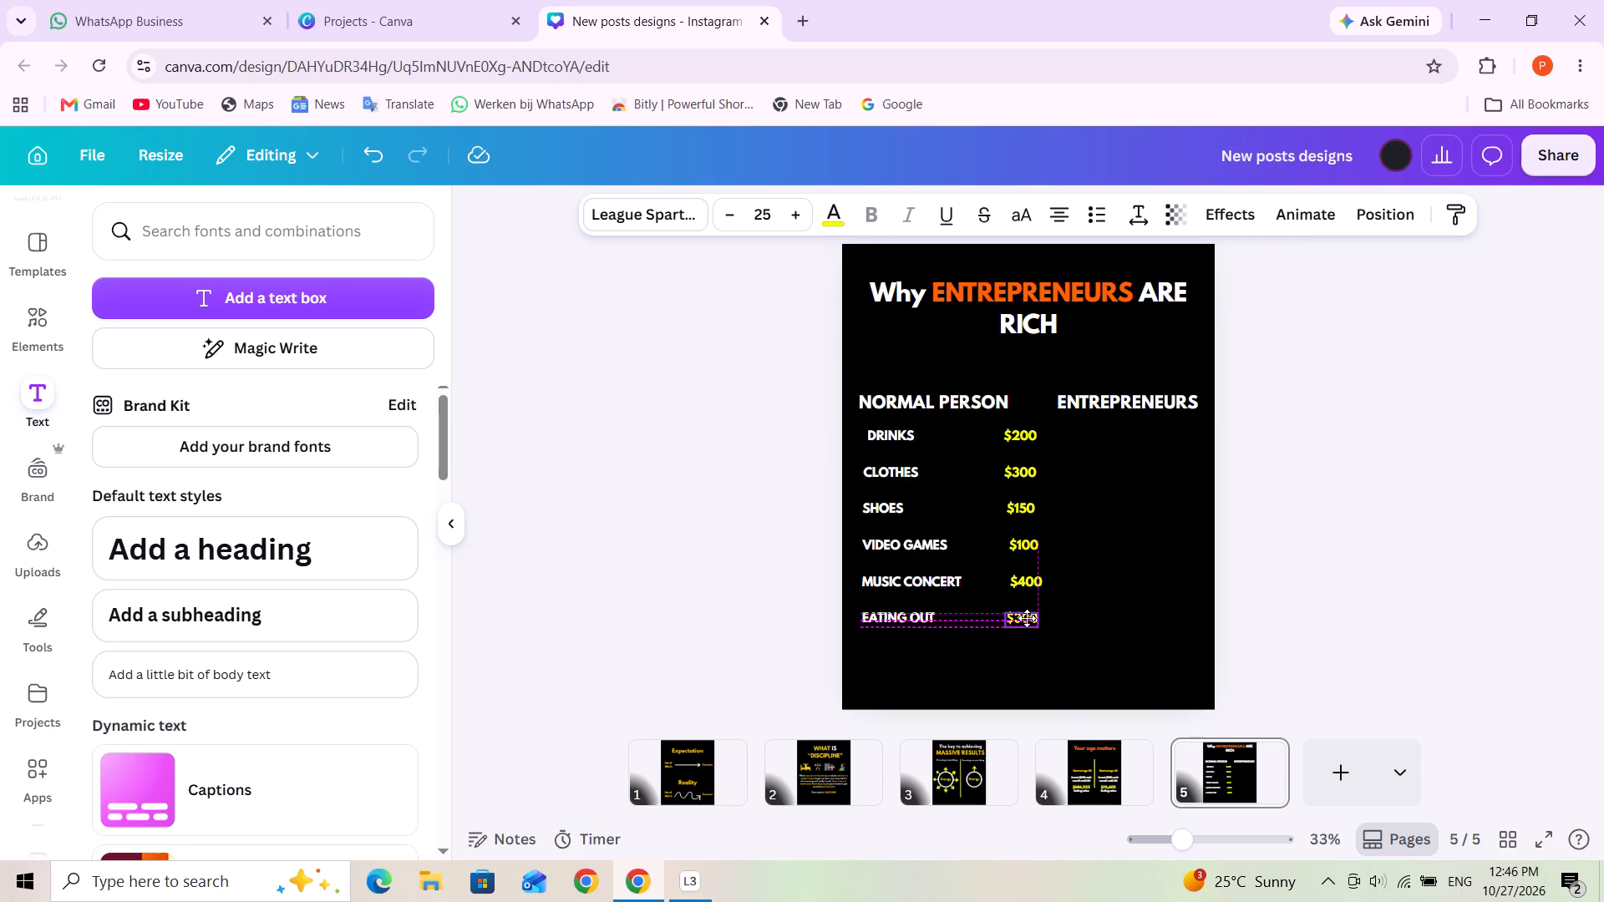
{"action": "left_click", "coordinate": [1083, 616]}
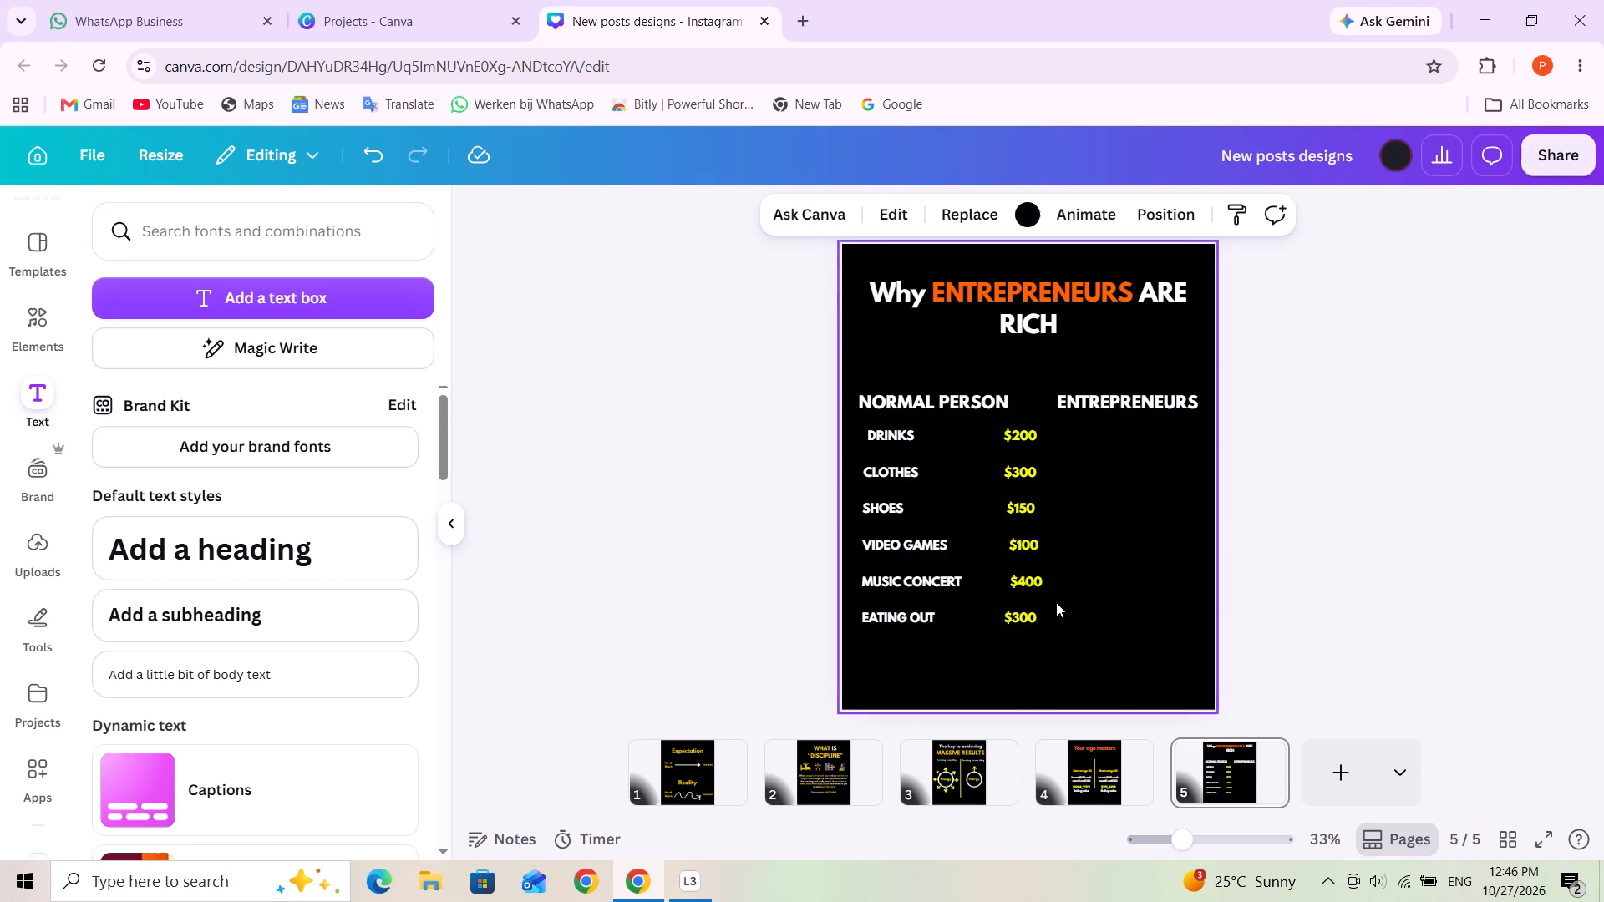
{"action": "left_click", "coordinate": [1029, 585]}
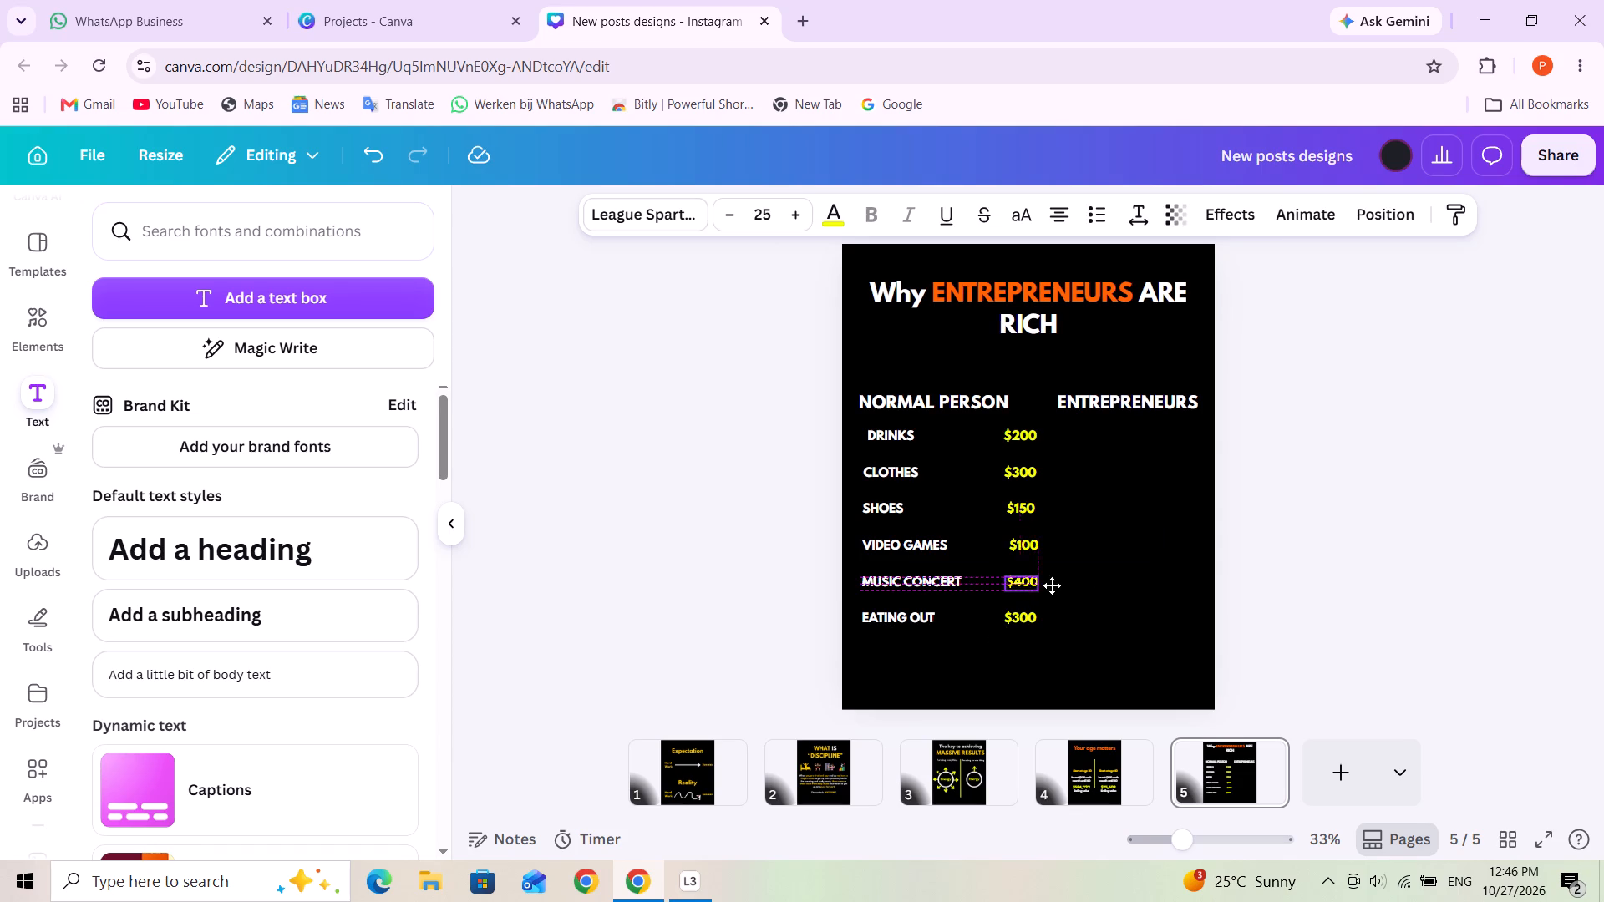
{"action": "left_click", "coordinate": [1020, 576]}
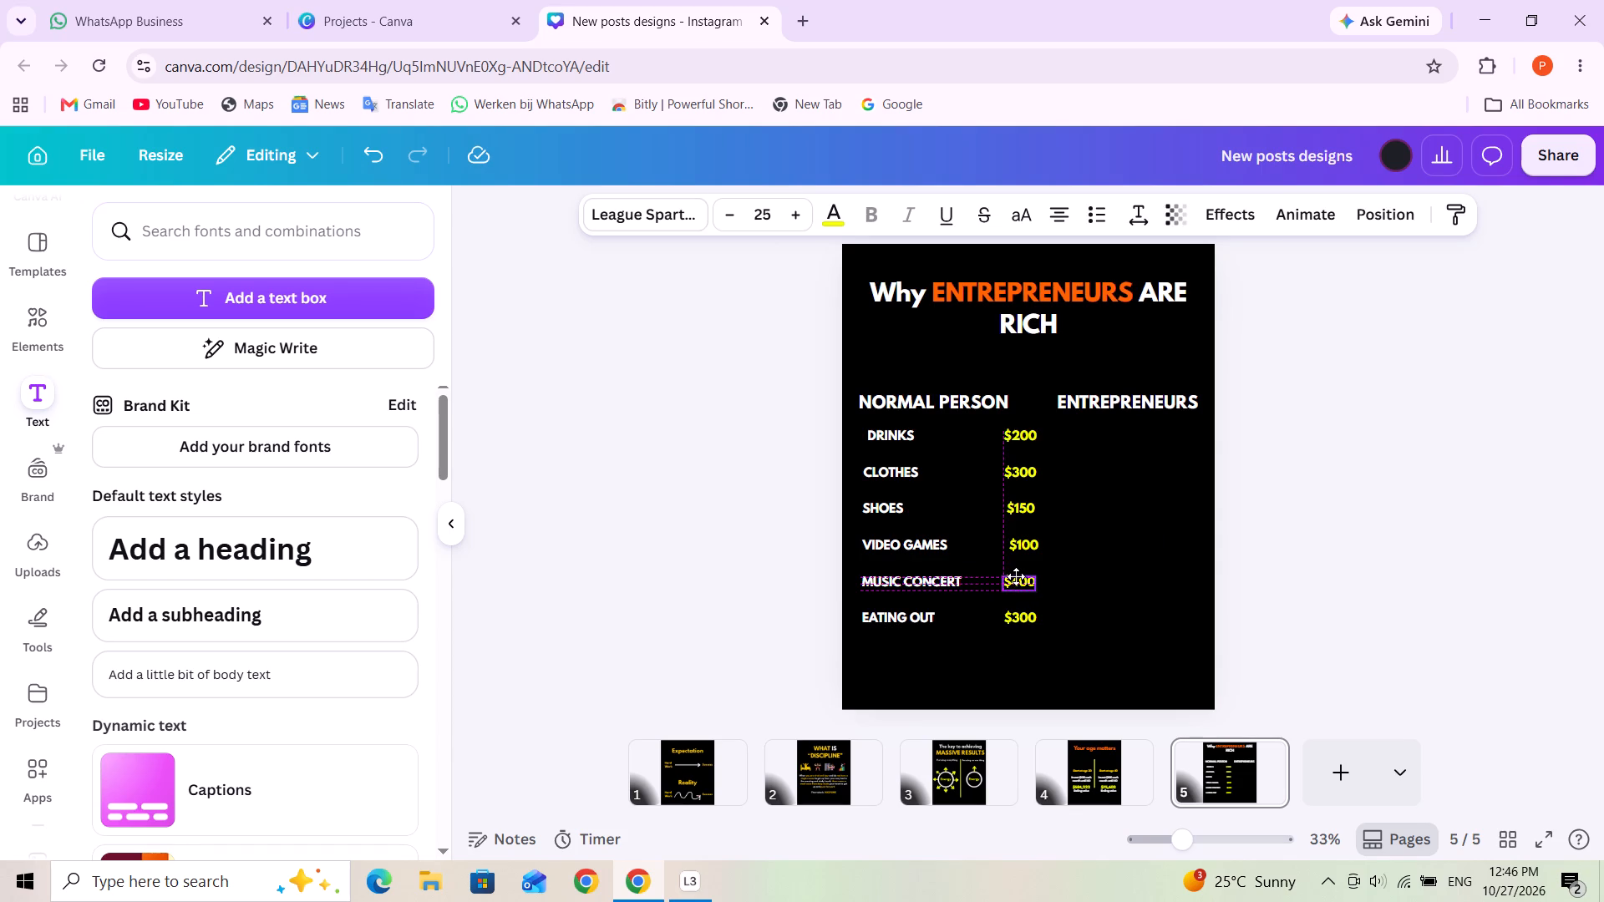
{"action": "left_click", "coordinate": [1103, 597]}
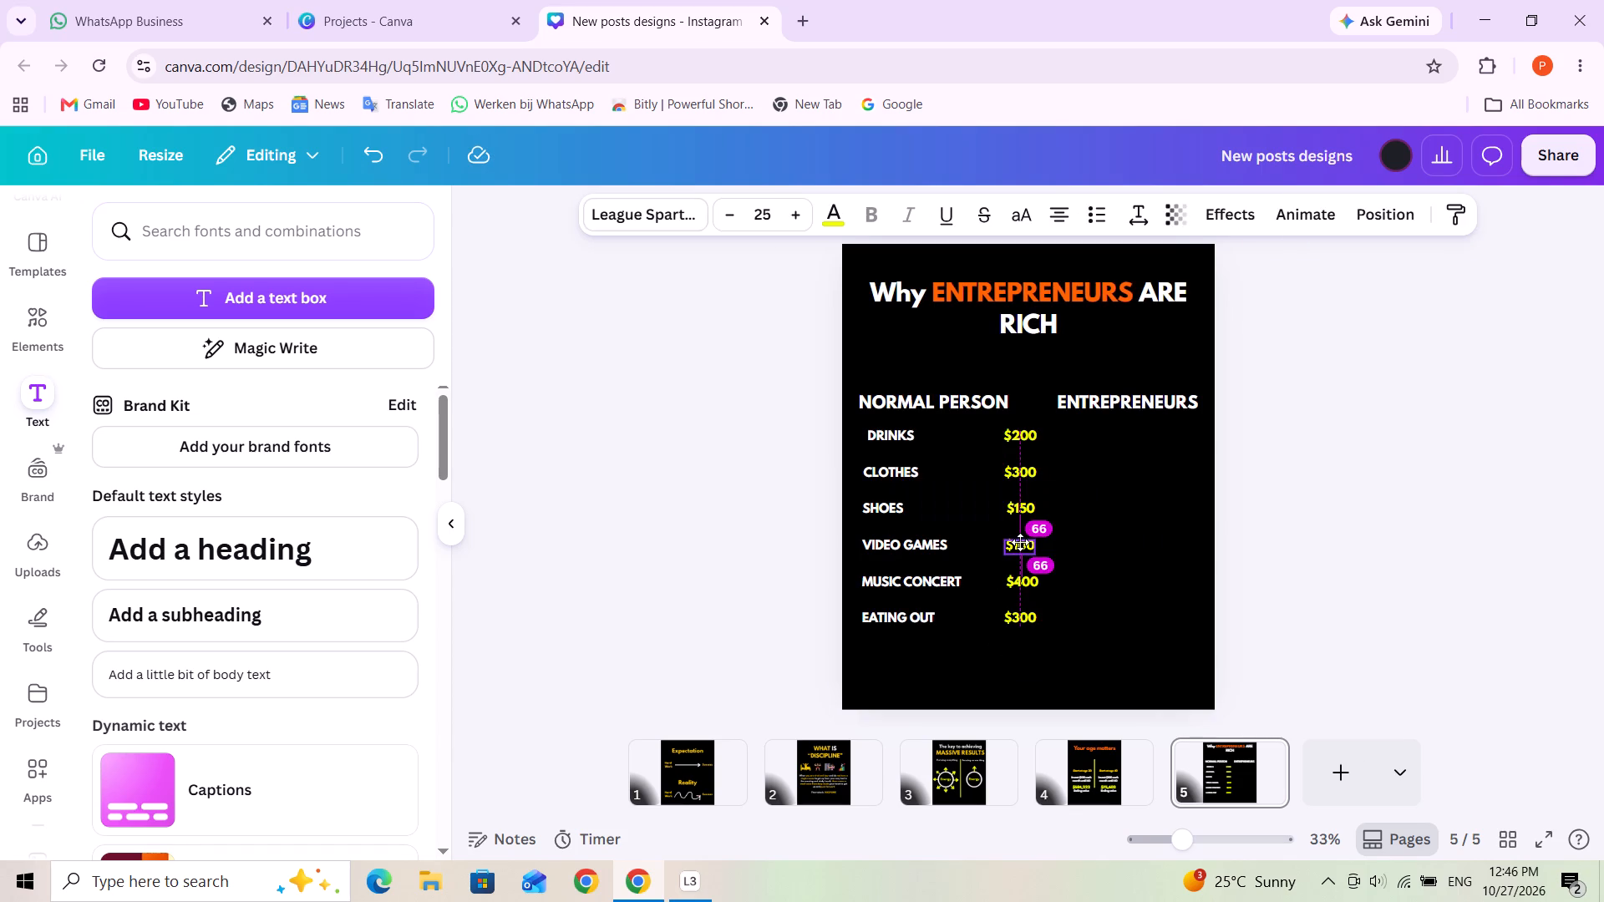
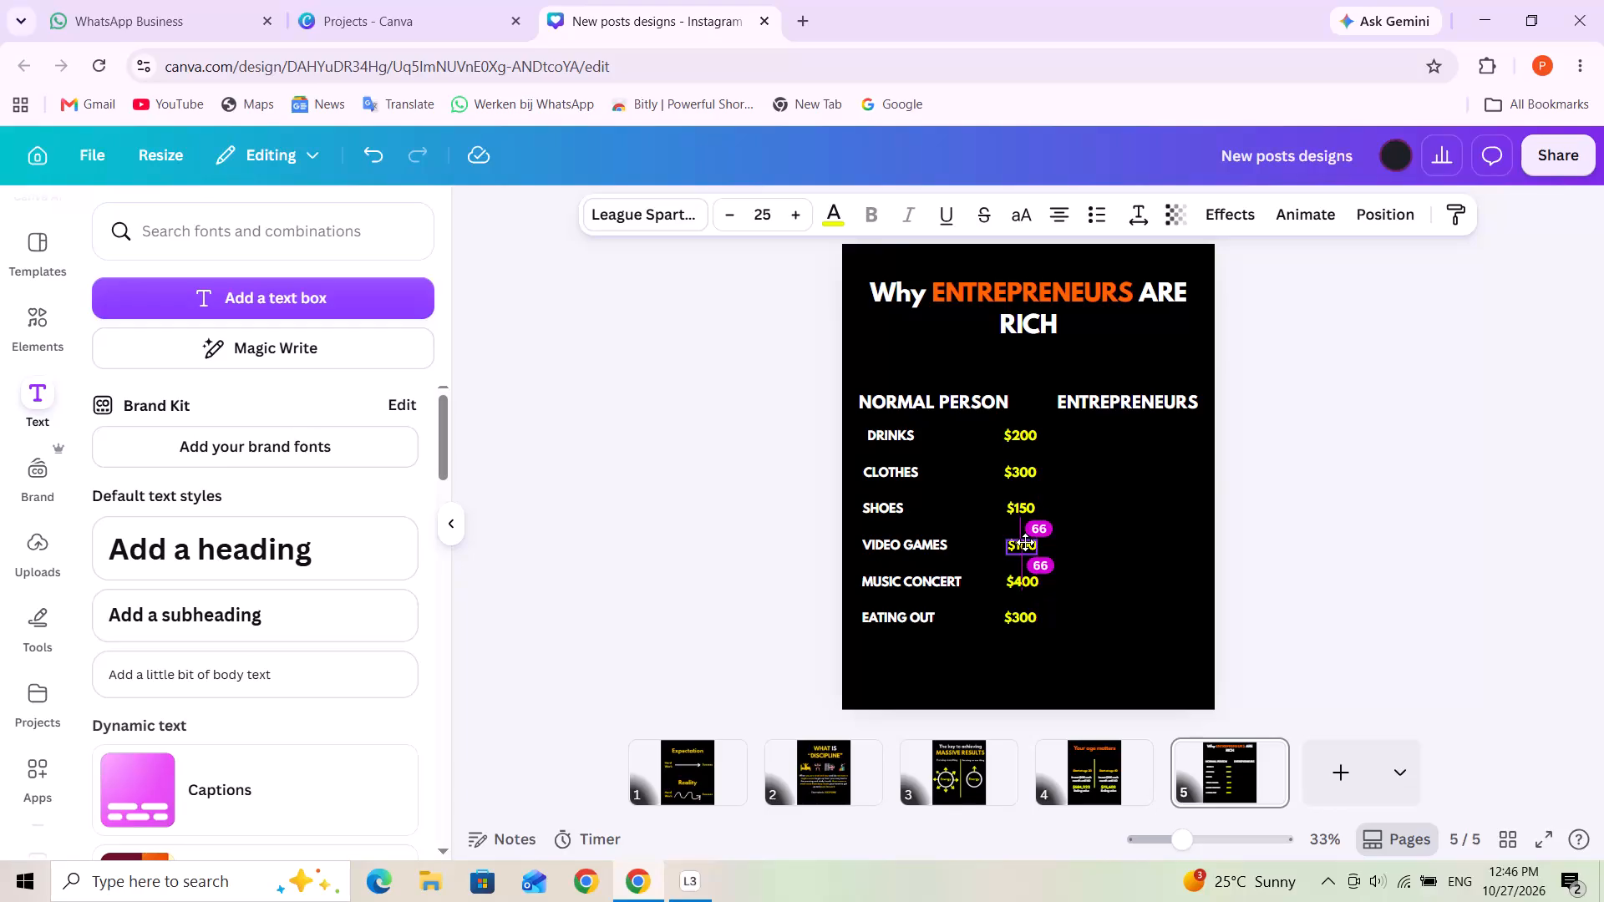
Nudge the SHOES, CLOTHES and DRINKS prices slightly right to line up the price column.
{"action": "left_click", "coordinate": [1110, 558]}
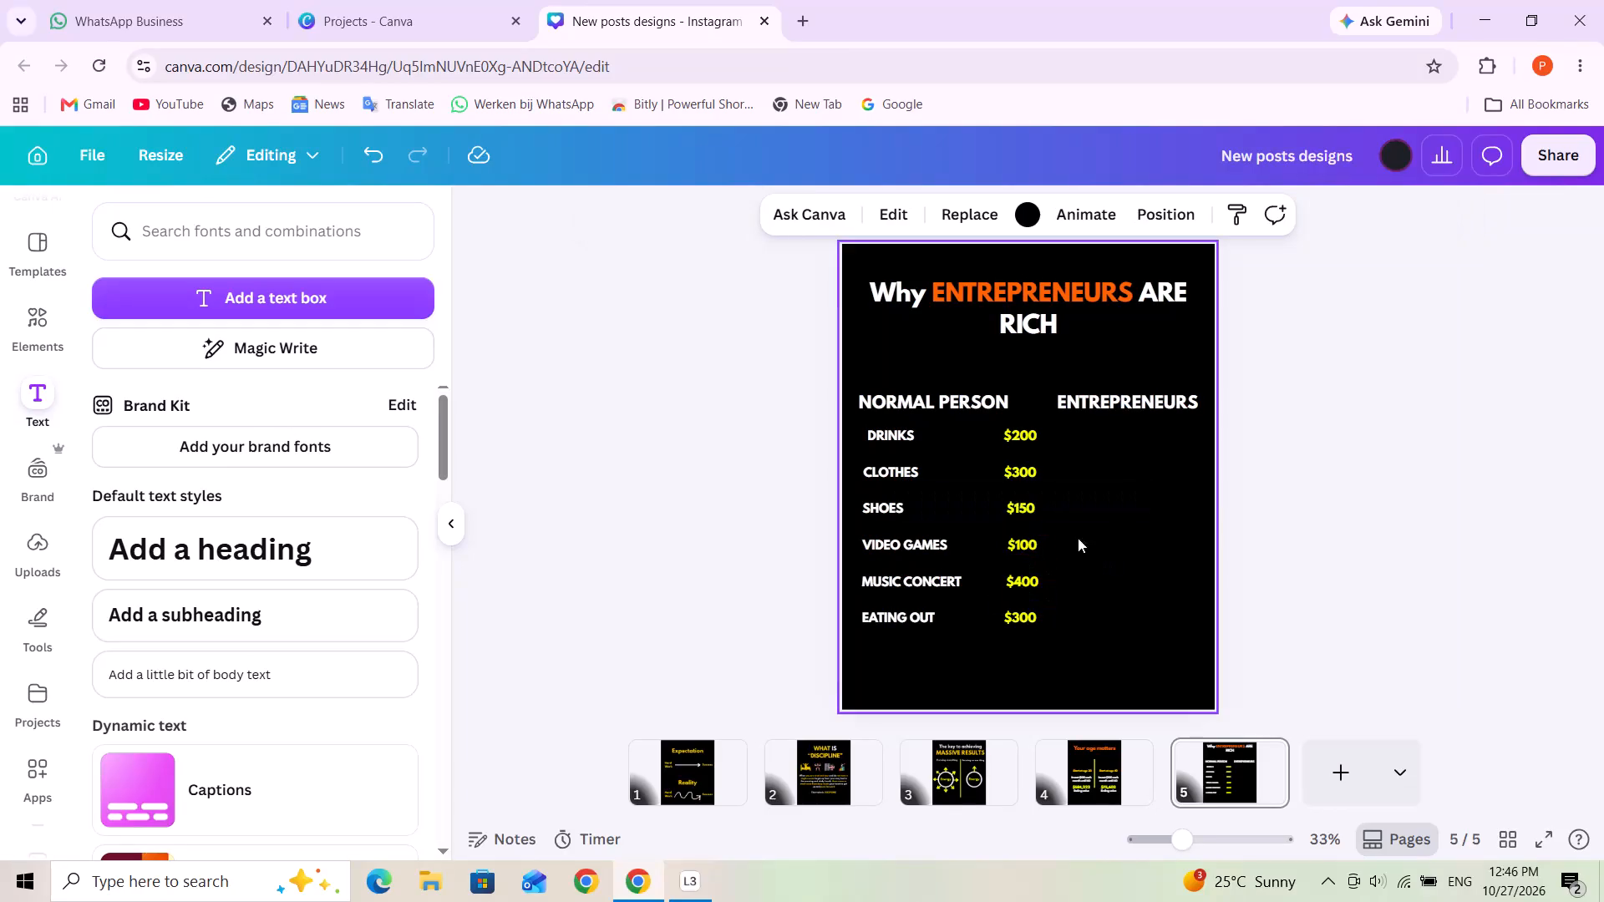
{"action": "left_click", "coordinate": [1030, 507]}
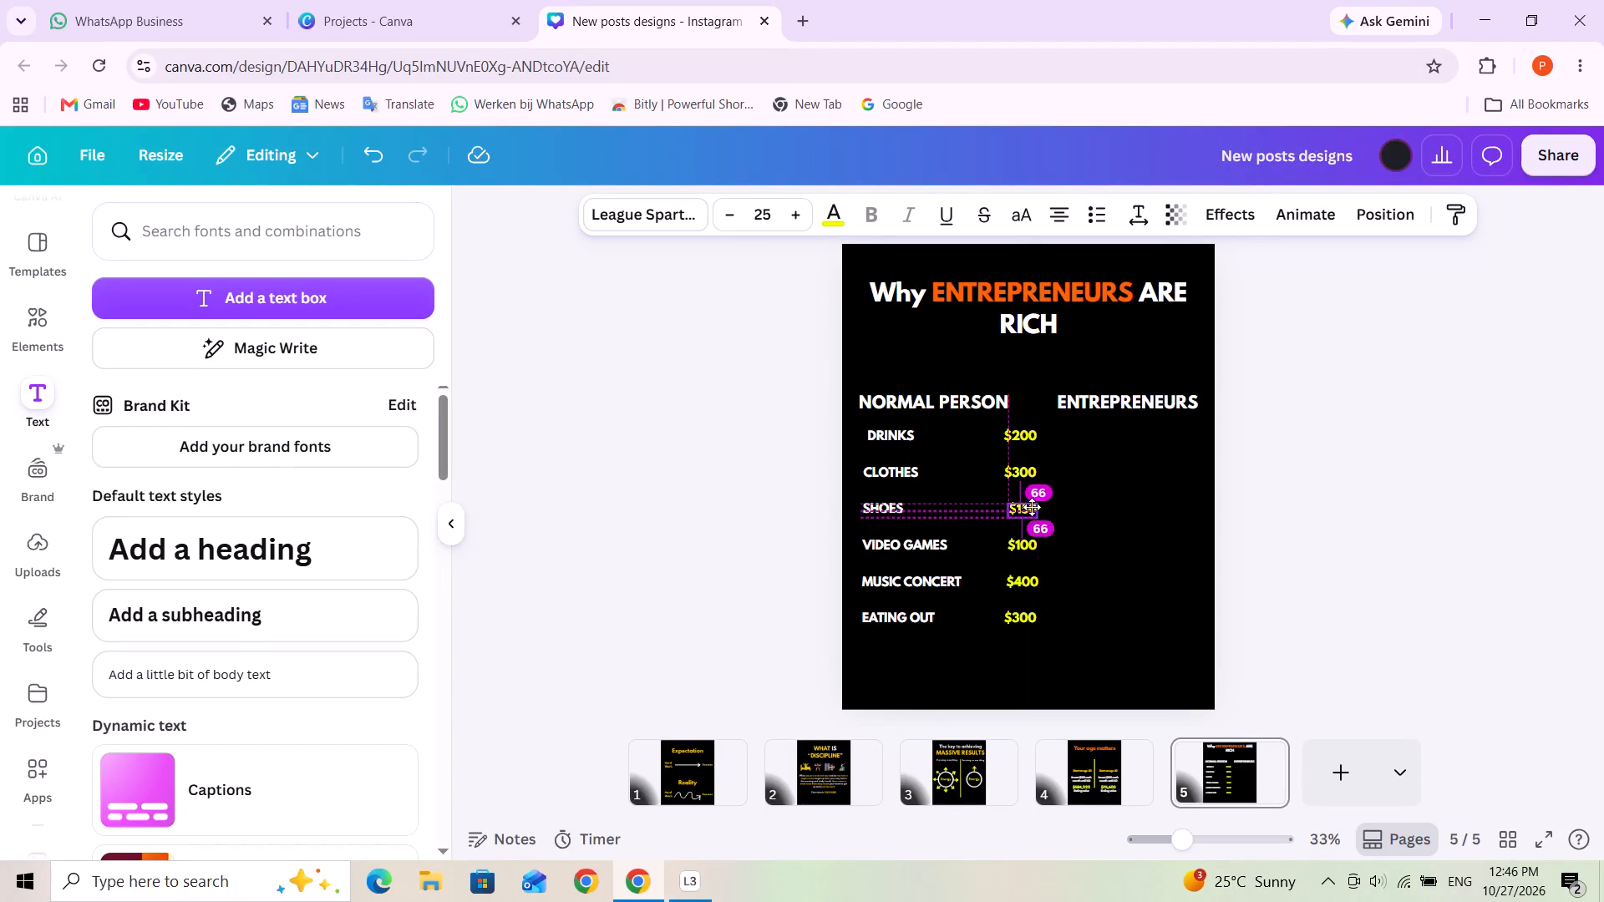
{"action": "left_click", "coordinate": [1119, 522]}
{"action": "left_click", "coordinate": [1015, 469]}
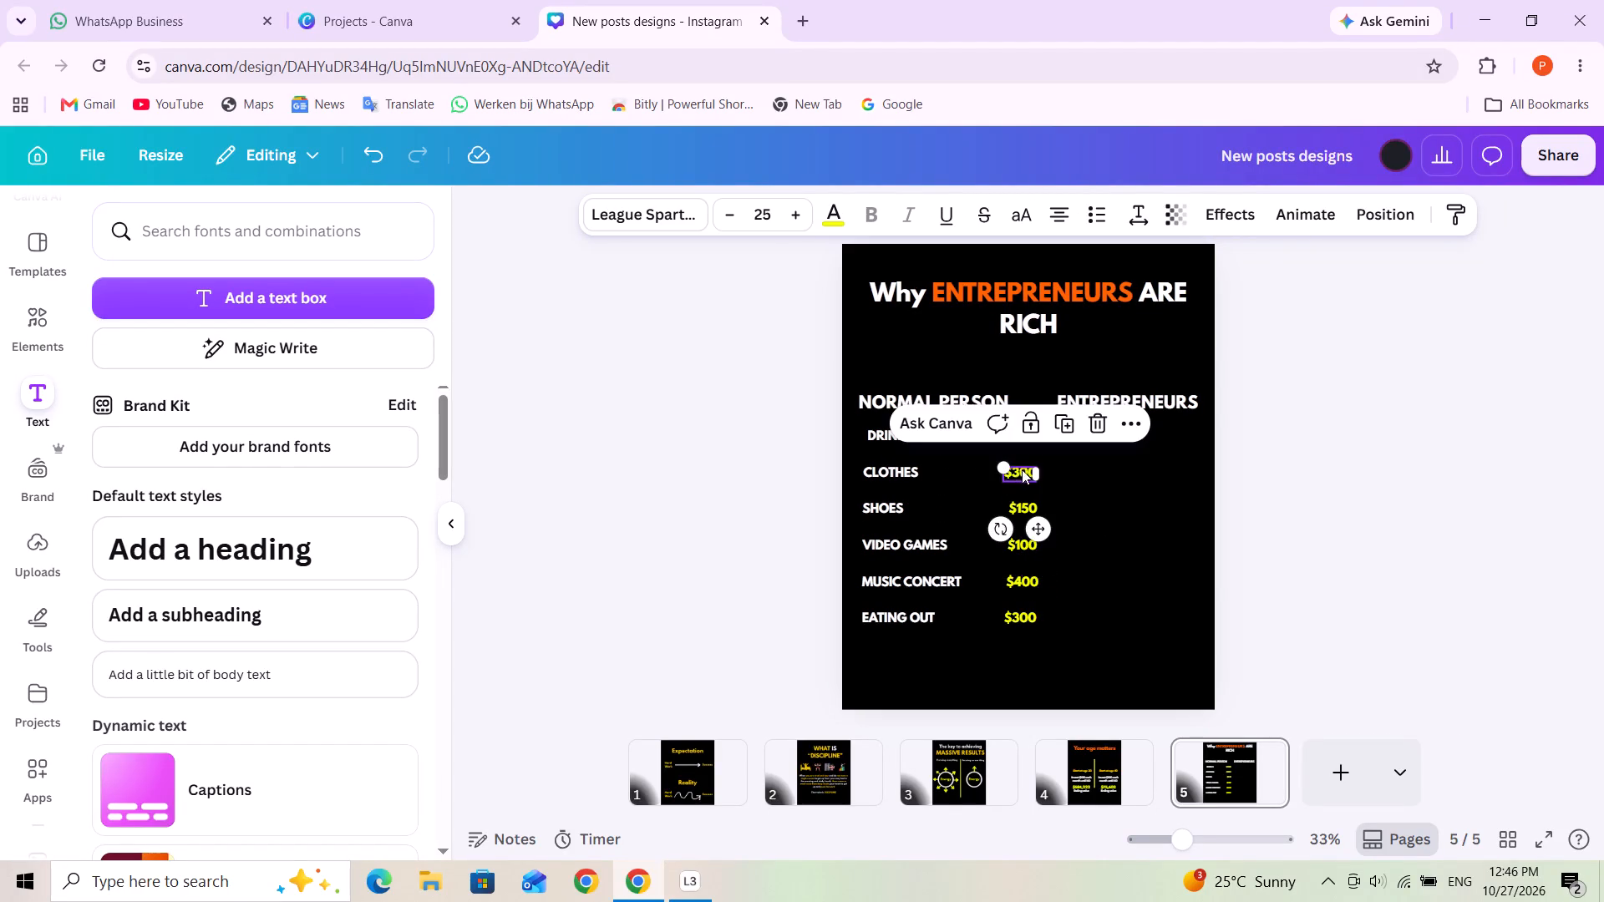
{"action": "left_click", "coordinate": [1104, 494]}
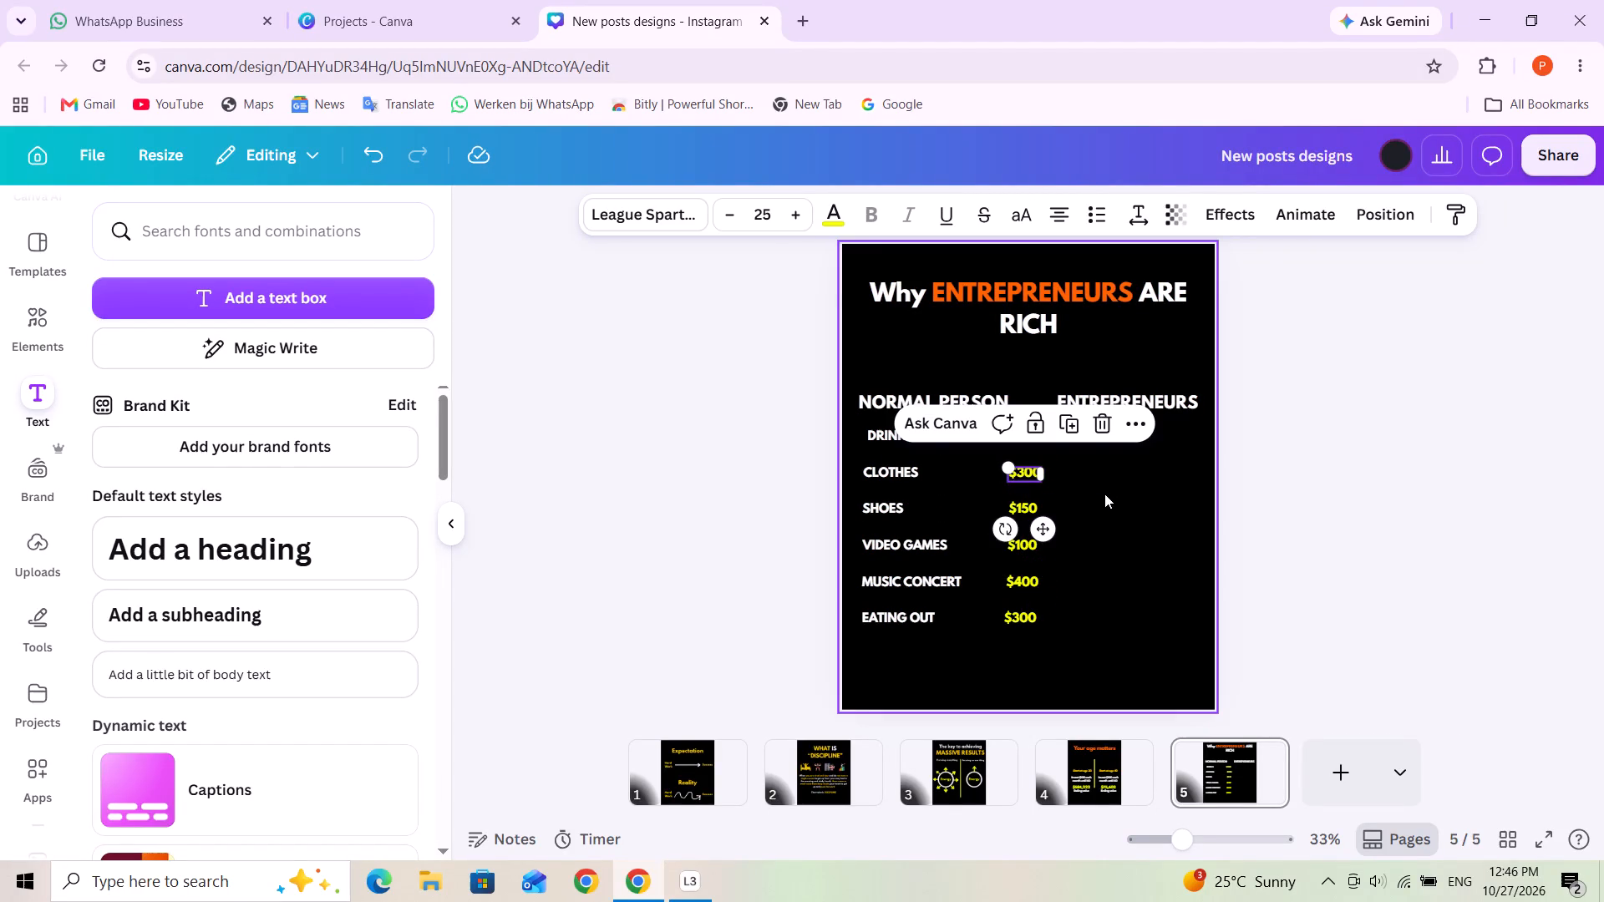
{"action": "left_click", "coordinate": [1019, 438]}
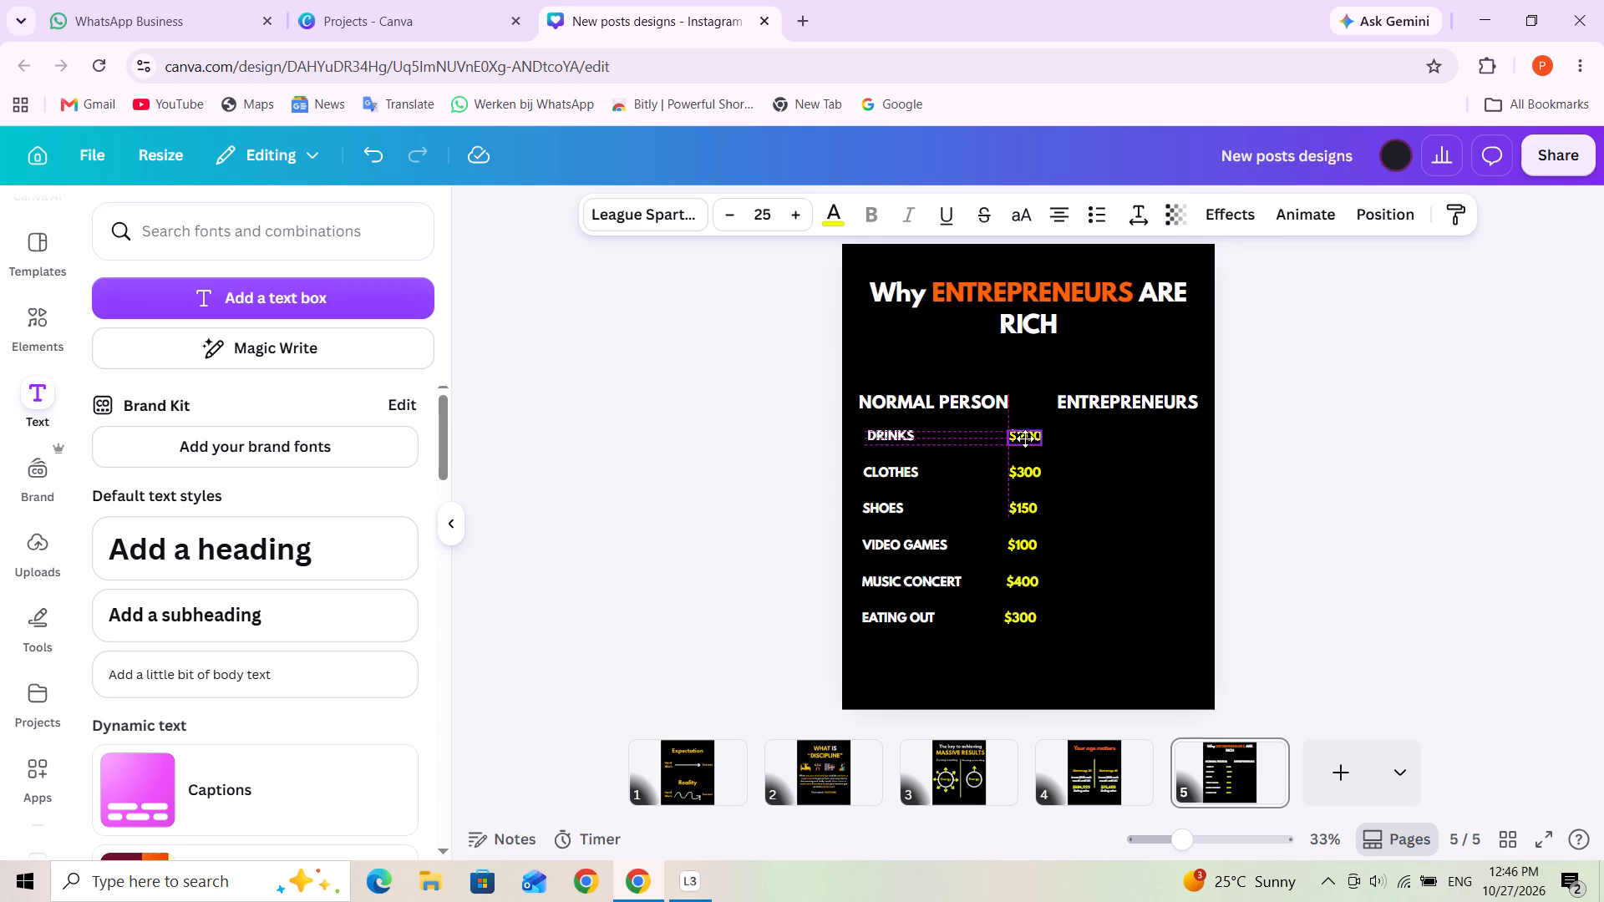
{"action": "left_click", "coordinate": [1154, 550]}
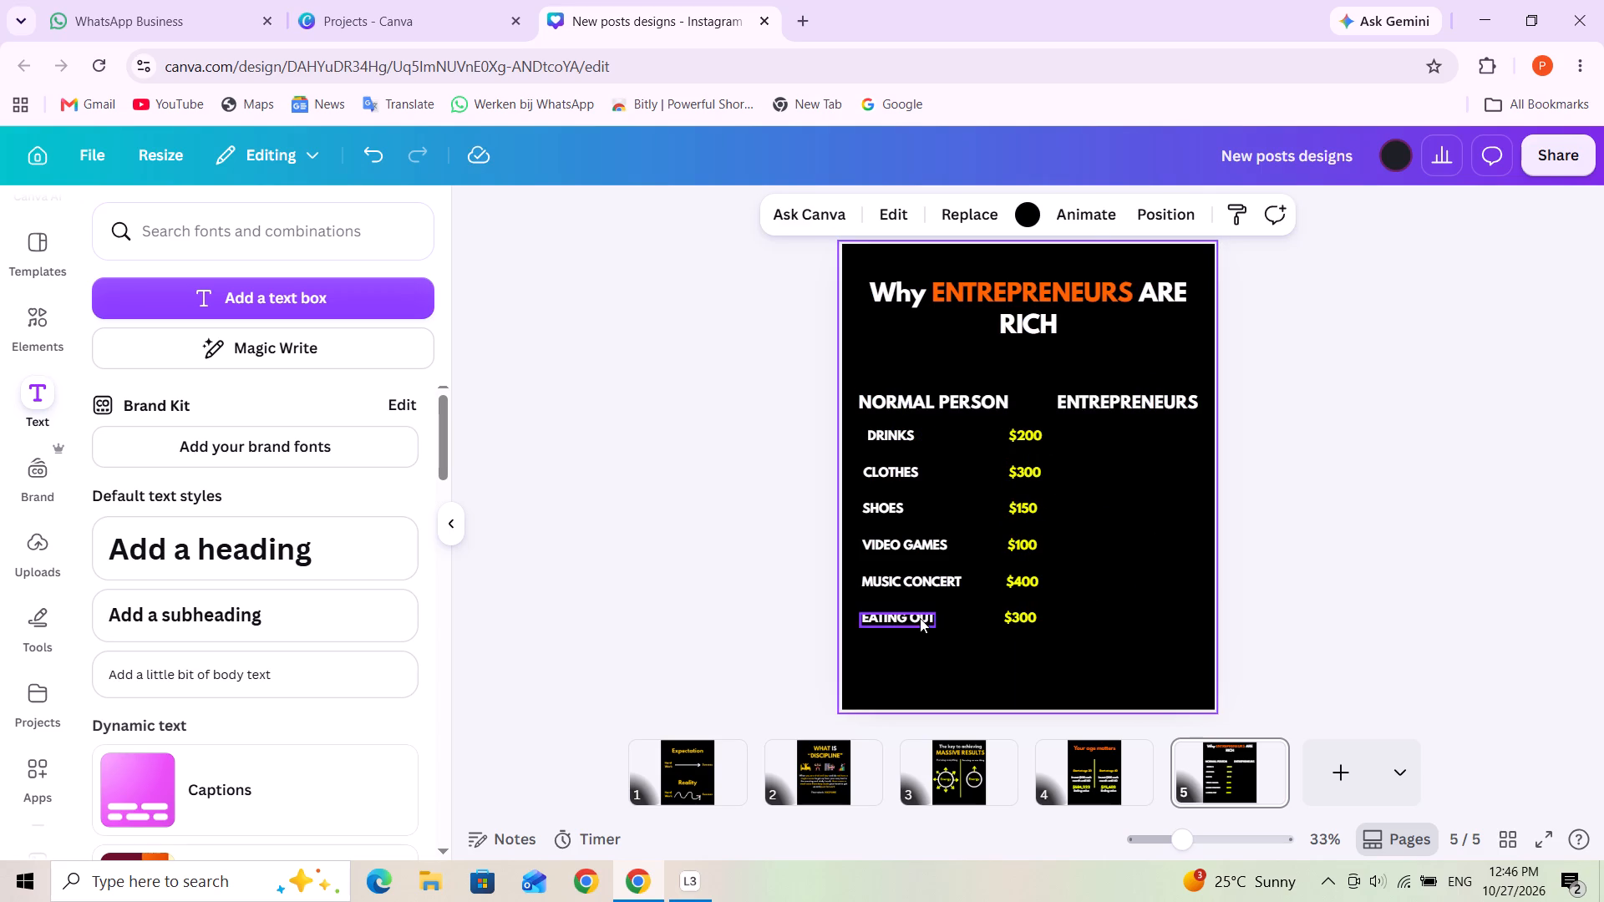
Raise the EATING OUT, CLOTHES and SHOES labels, spacing CLOTHES and SHOES evenly beneath DRINKS, about 50 apart.
{"action": "left_click_drag", "start_coordinate": [904, 616], "coordinate": [901, 603]}
{"action": "left_click_drag", "start_coordinate": [886, 479], "coordinate": [894, 466]}
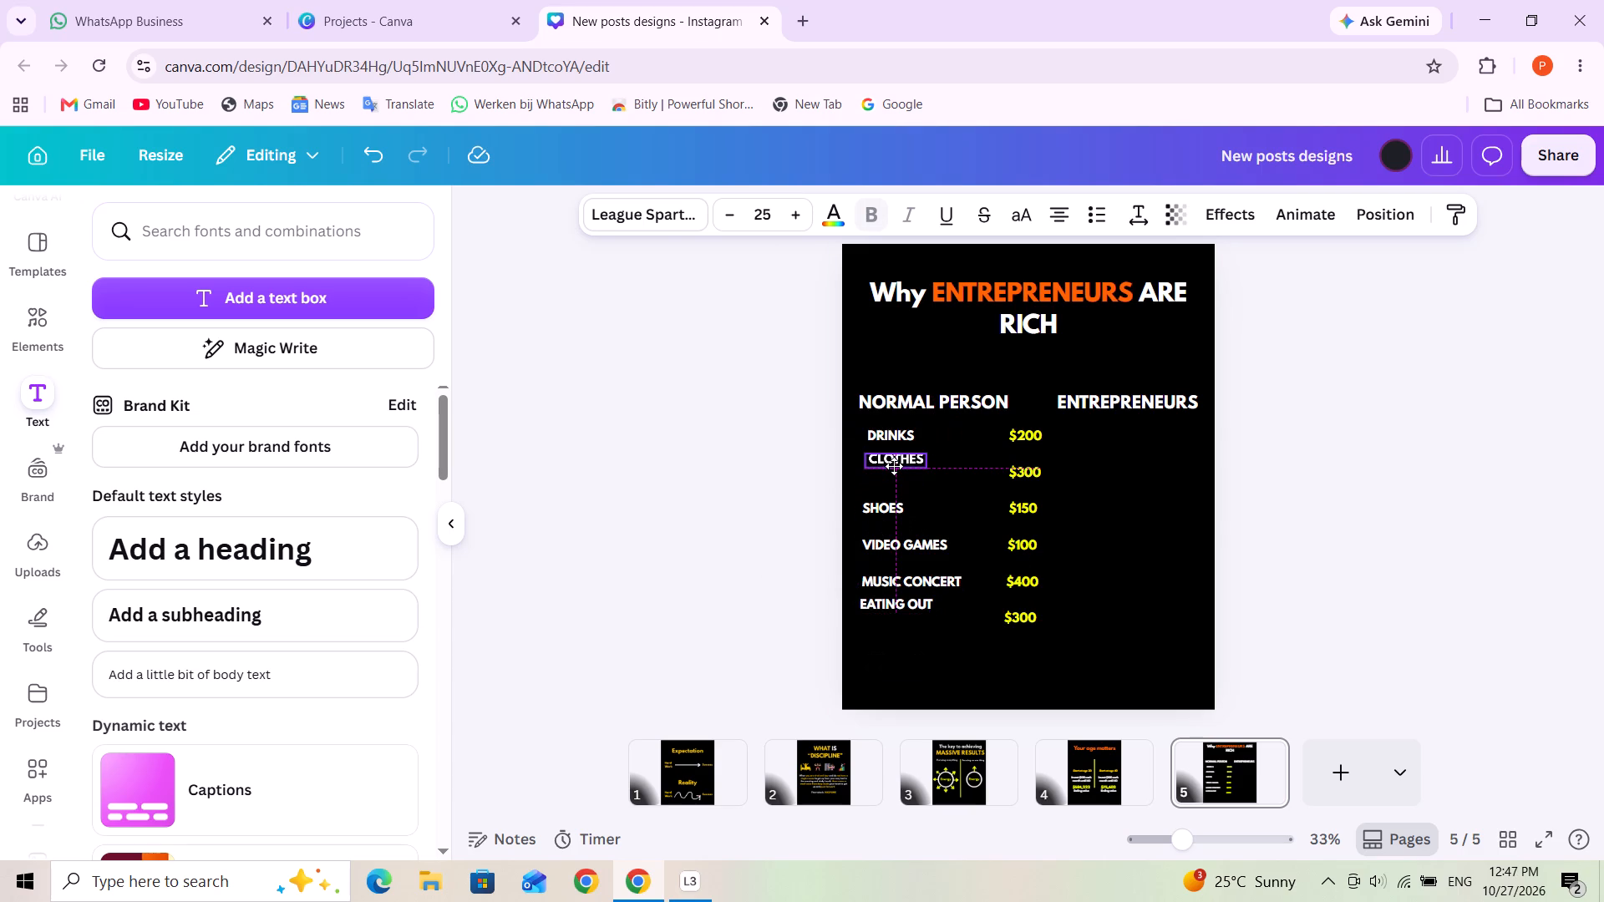
{"action": "left_click_drag", "start_coordinate": [894, 466], "coordinate": [892, 471]}
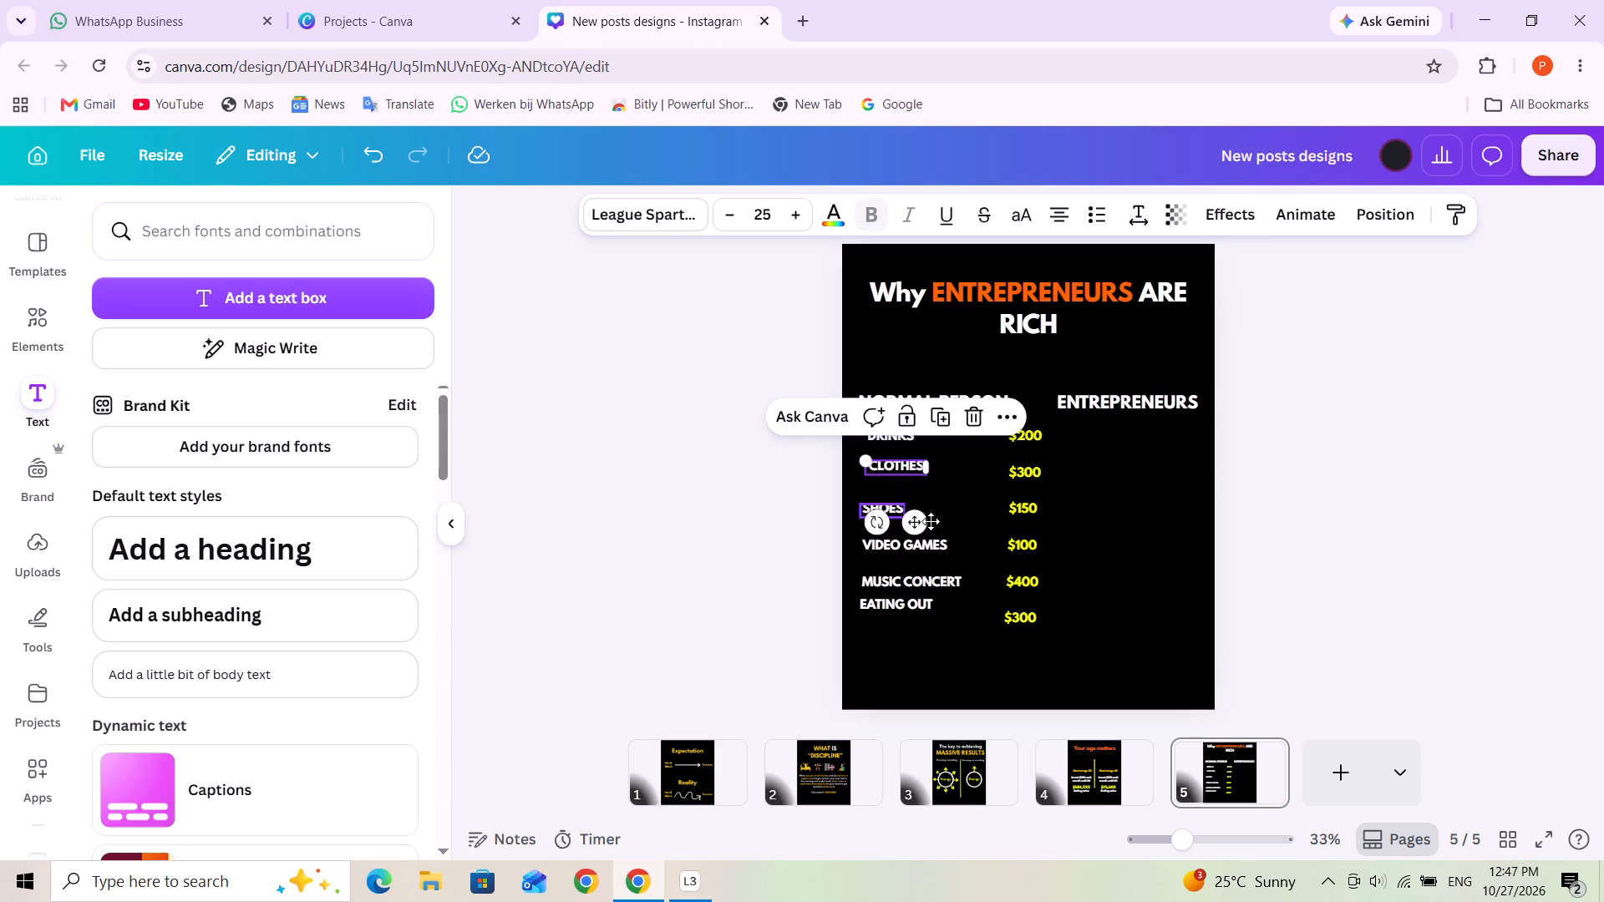
{"action": "left_click", "coordinate": [959, 513]}
{"action": "left_click_drag", "start_coordinate": [891, 507], "coordinate": [901, 499]}
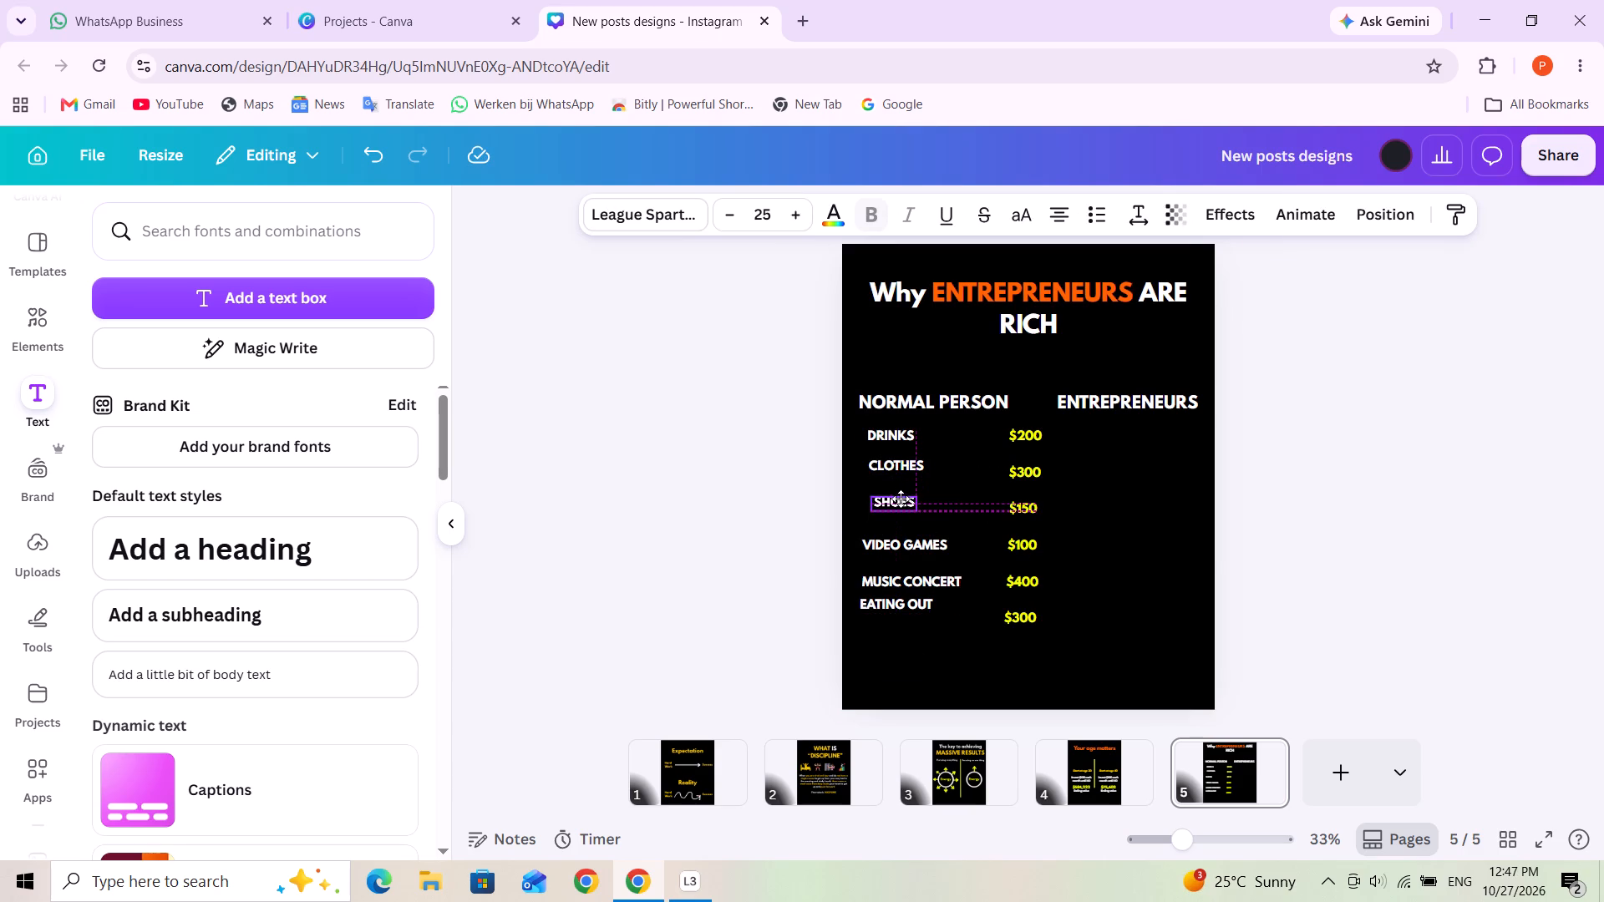
{"action": "left_click_drag", "start_coordinate": [901, 499], "coordinate": [899, 496]}
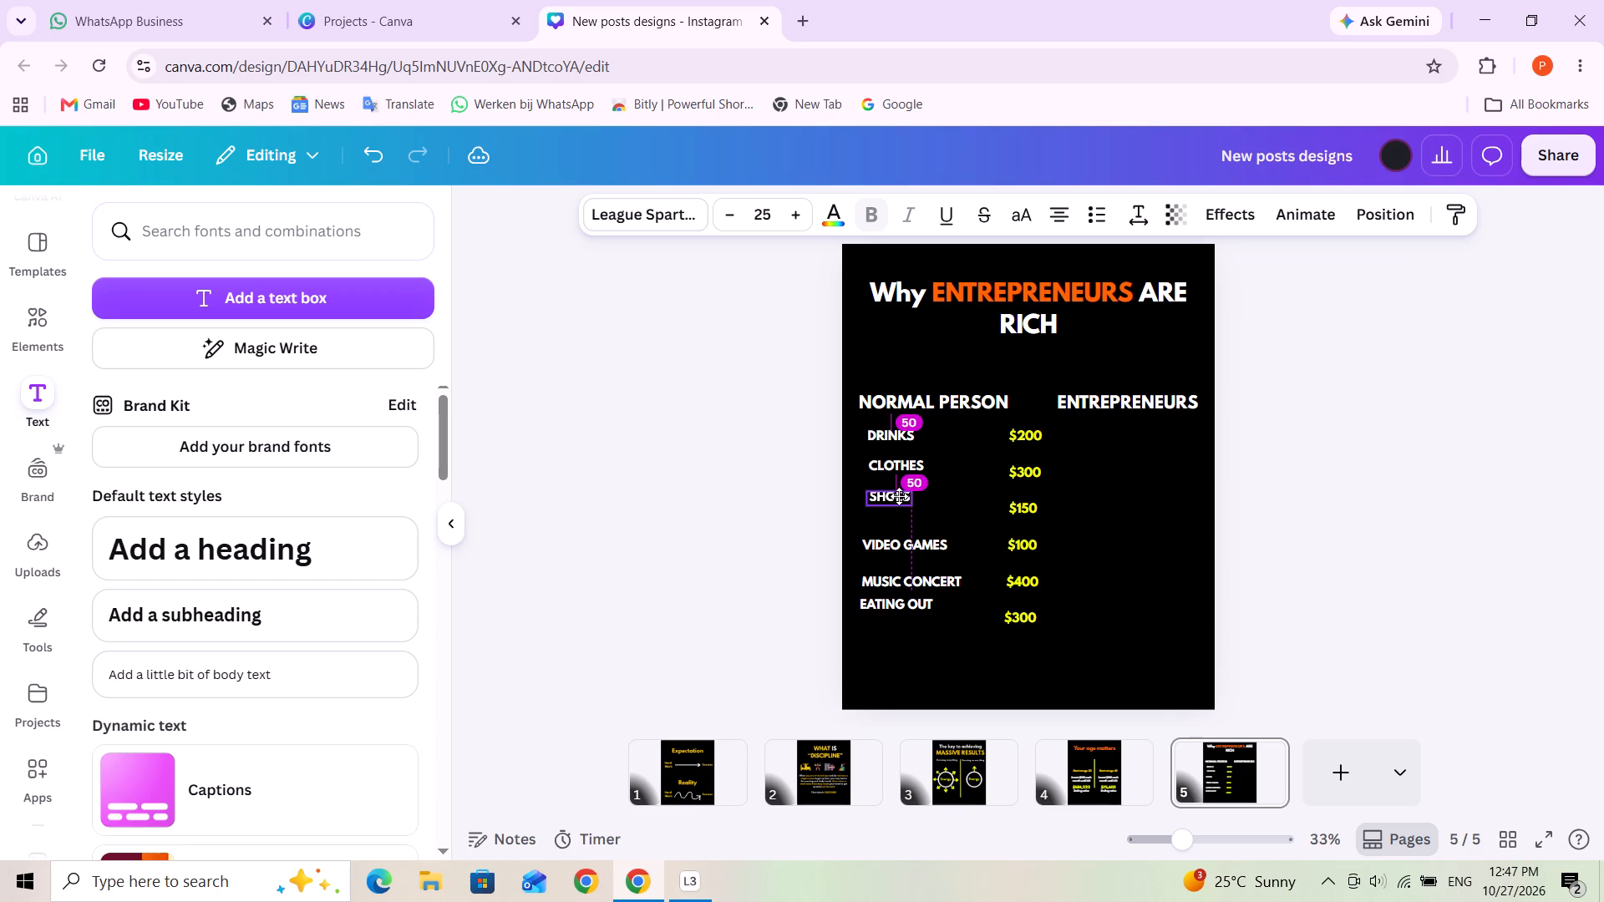
{"action": "left_click_drag", "start_coordinate": [899, 496], "coordinate": [899, 493]}
{"action": "left_click", "coordinate": [961, 513]}
{"action": "left_click", "coordinate": [905, 470]}
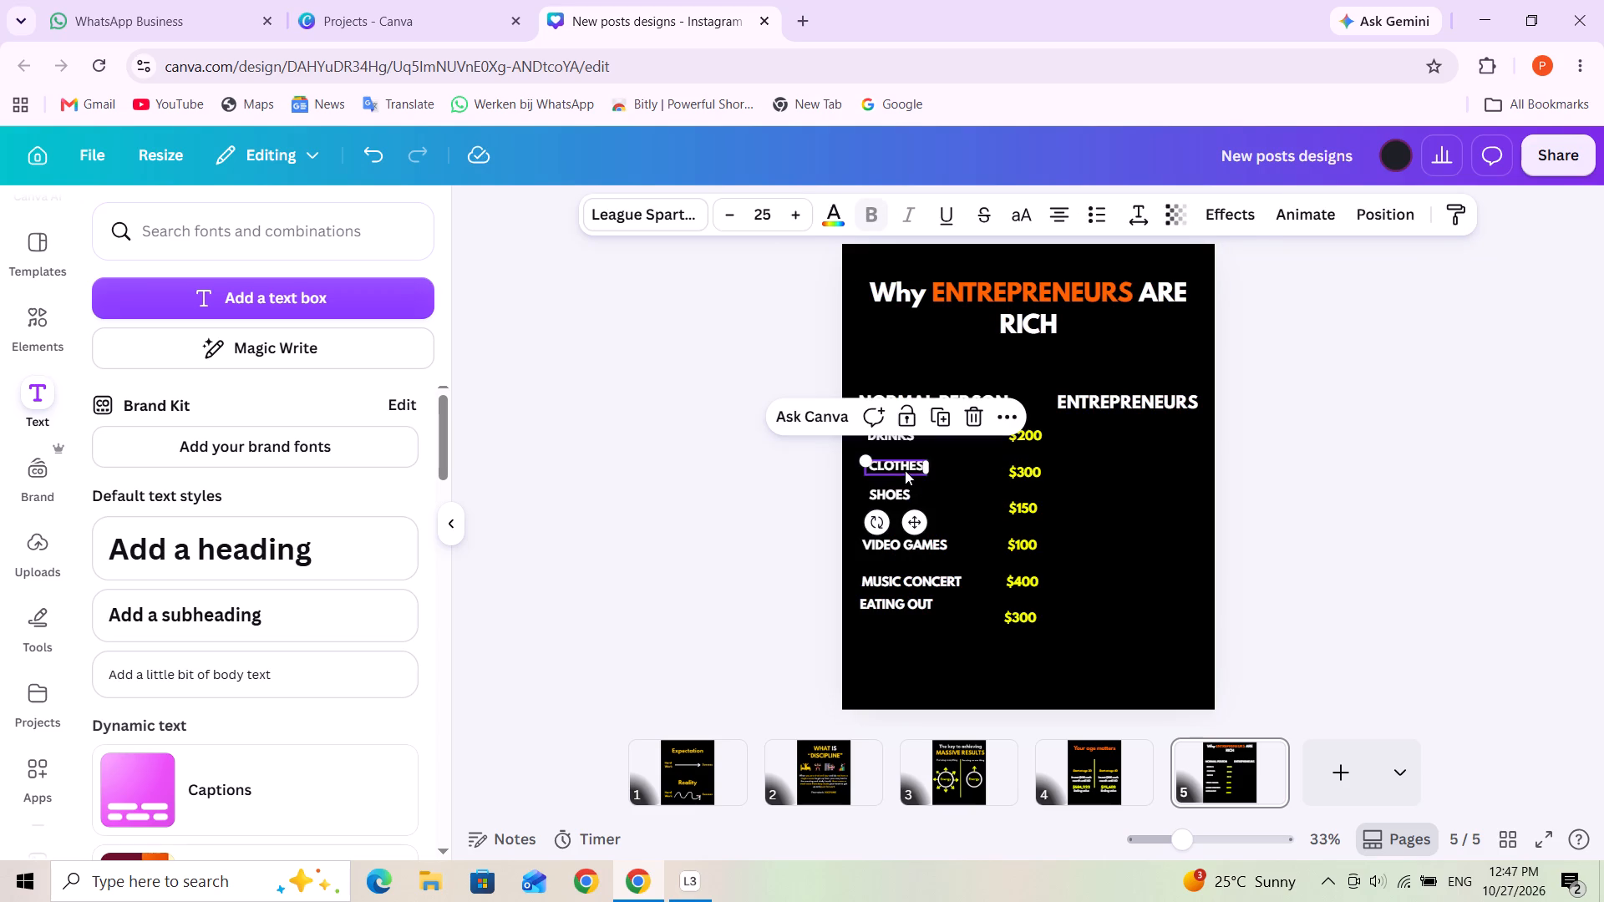
Move the VIDEO GAMES, MUSIC CONCERT and EATING OUT labels up beneath SHOES with even gaps of about 50.
{"action": "left_click_drag", "start_coordinate": [898, 550], "coordinate": [899, 550]}
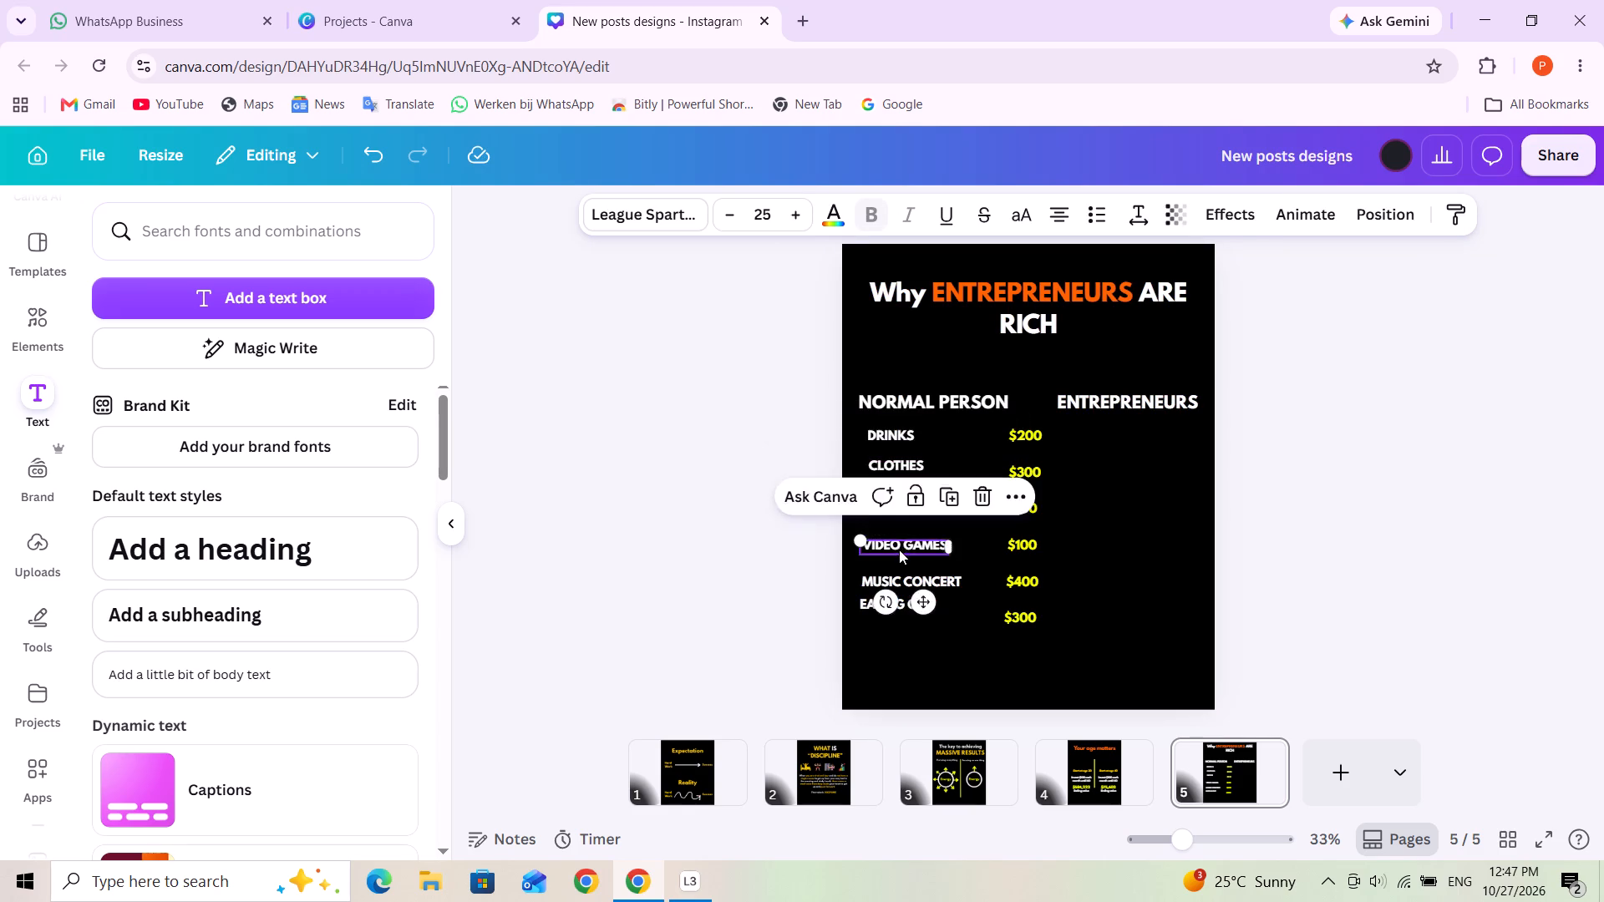
{"action": "left_click_drag", "start_coordinate": [899, 550], "coordinate": [900, 533]}
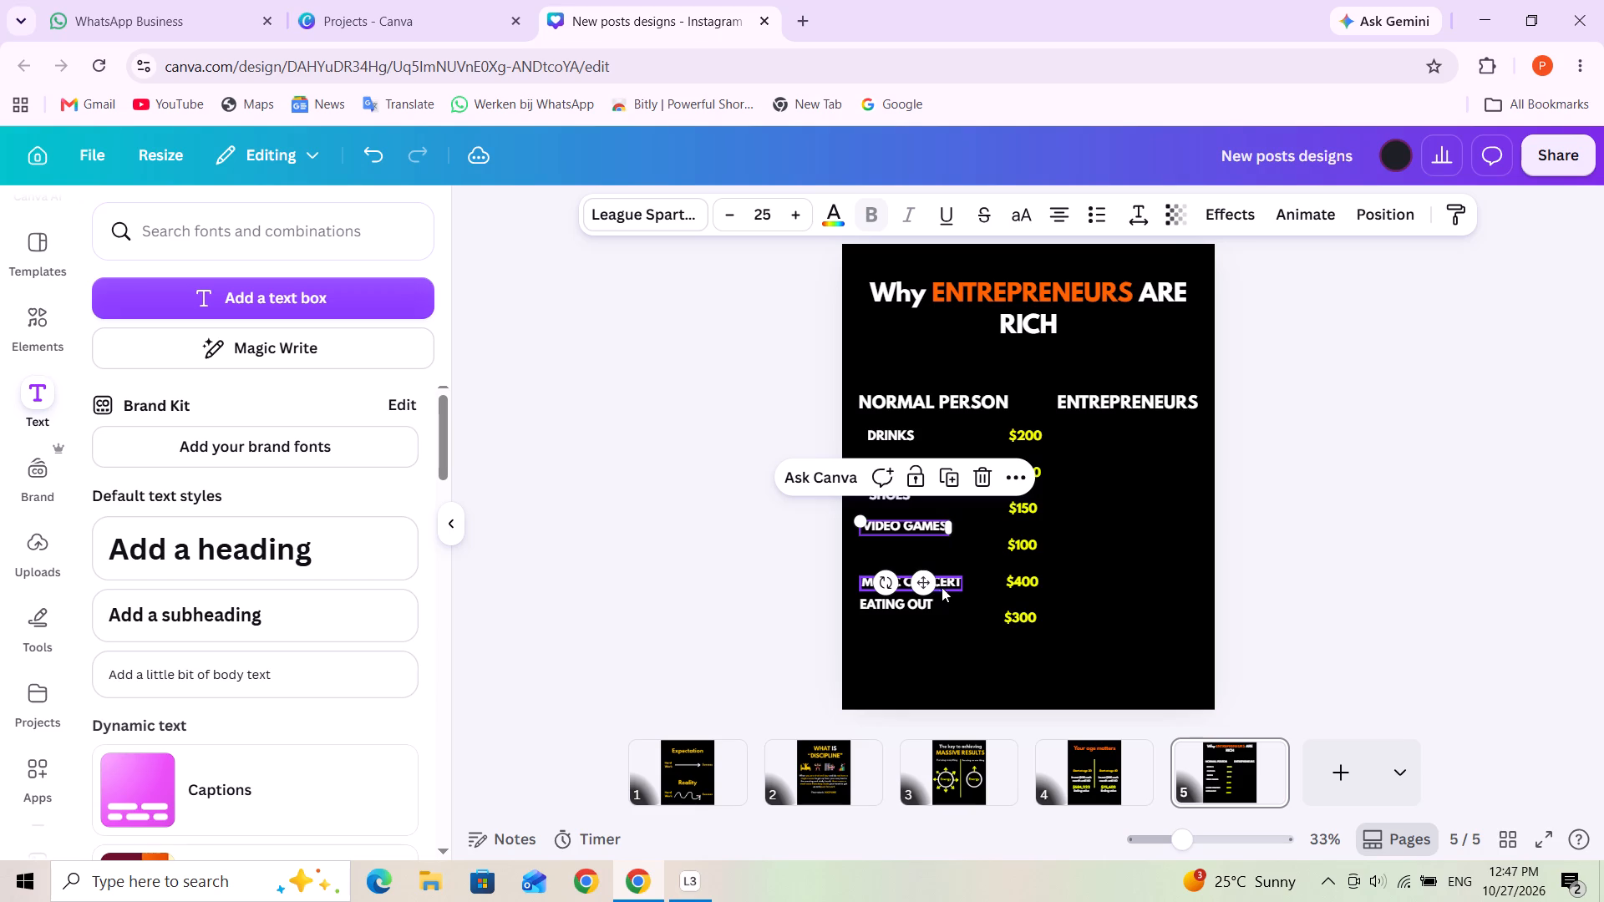
{"action": "left_click", "coordinate": [971, 585]}
{"action": "left_click_drag", "start_coordinate": [943, 580], "coordinate": [943, 561]}
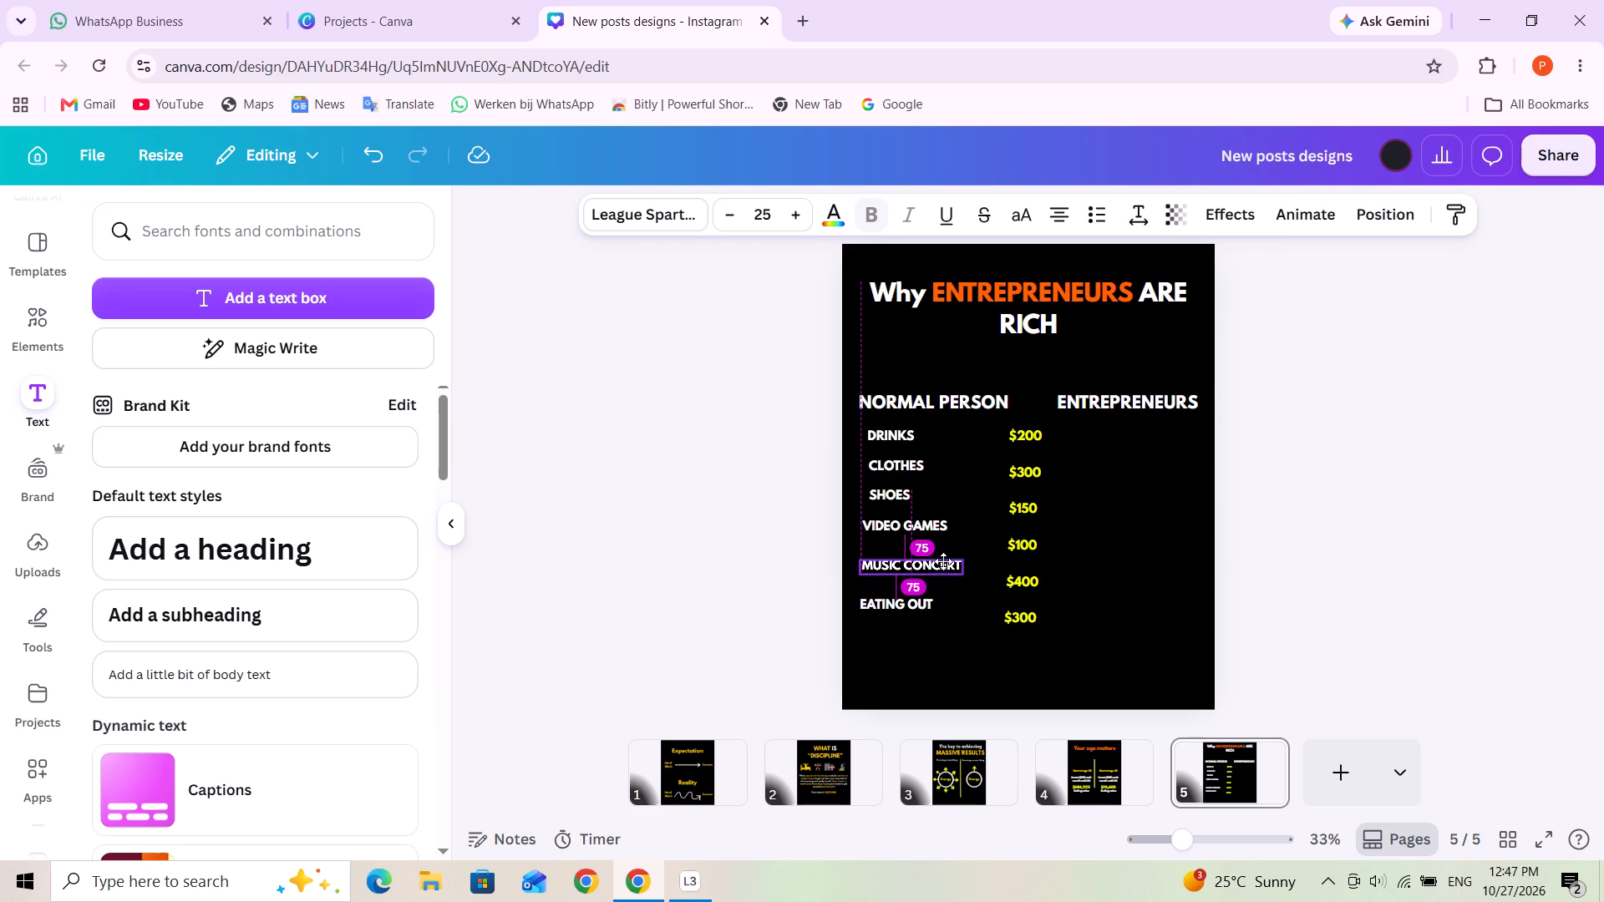
{"action": "left_click_drag", "start_coordinate": [943, 561], "coordinate": [944, 555]}
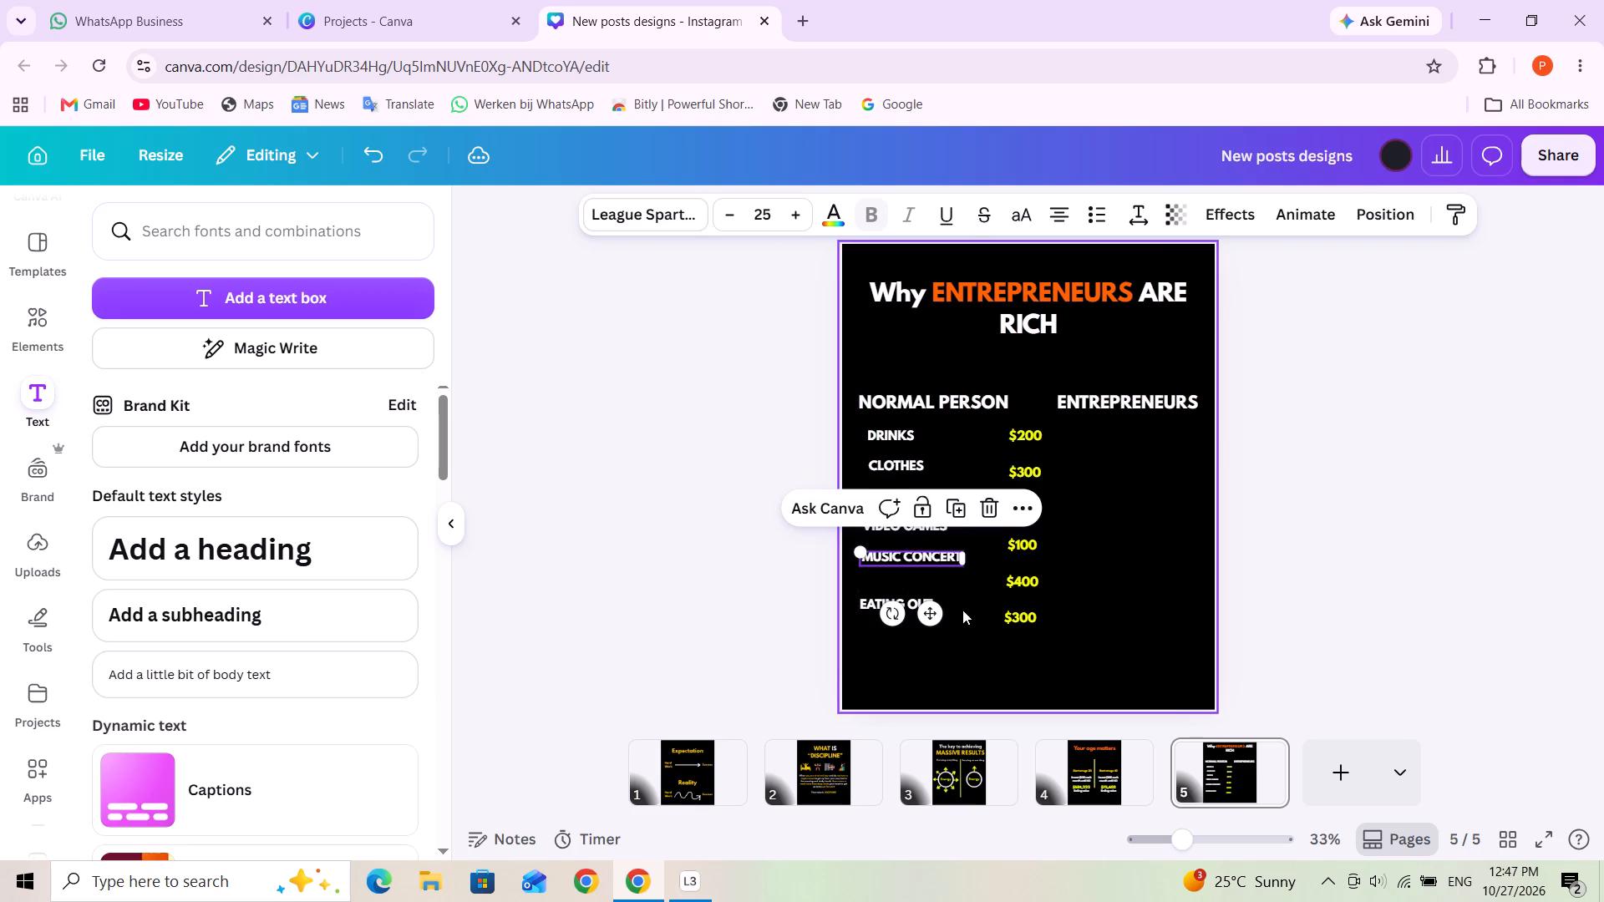
{"action": "left_click", "coordinate": [962, 610]}
{"action": "left_click_drag", "start_coordinate": [906, 606], "coordinate": [910, 589]}
{"action": "left_click", "coordinate": [991, 565]}
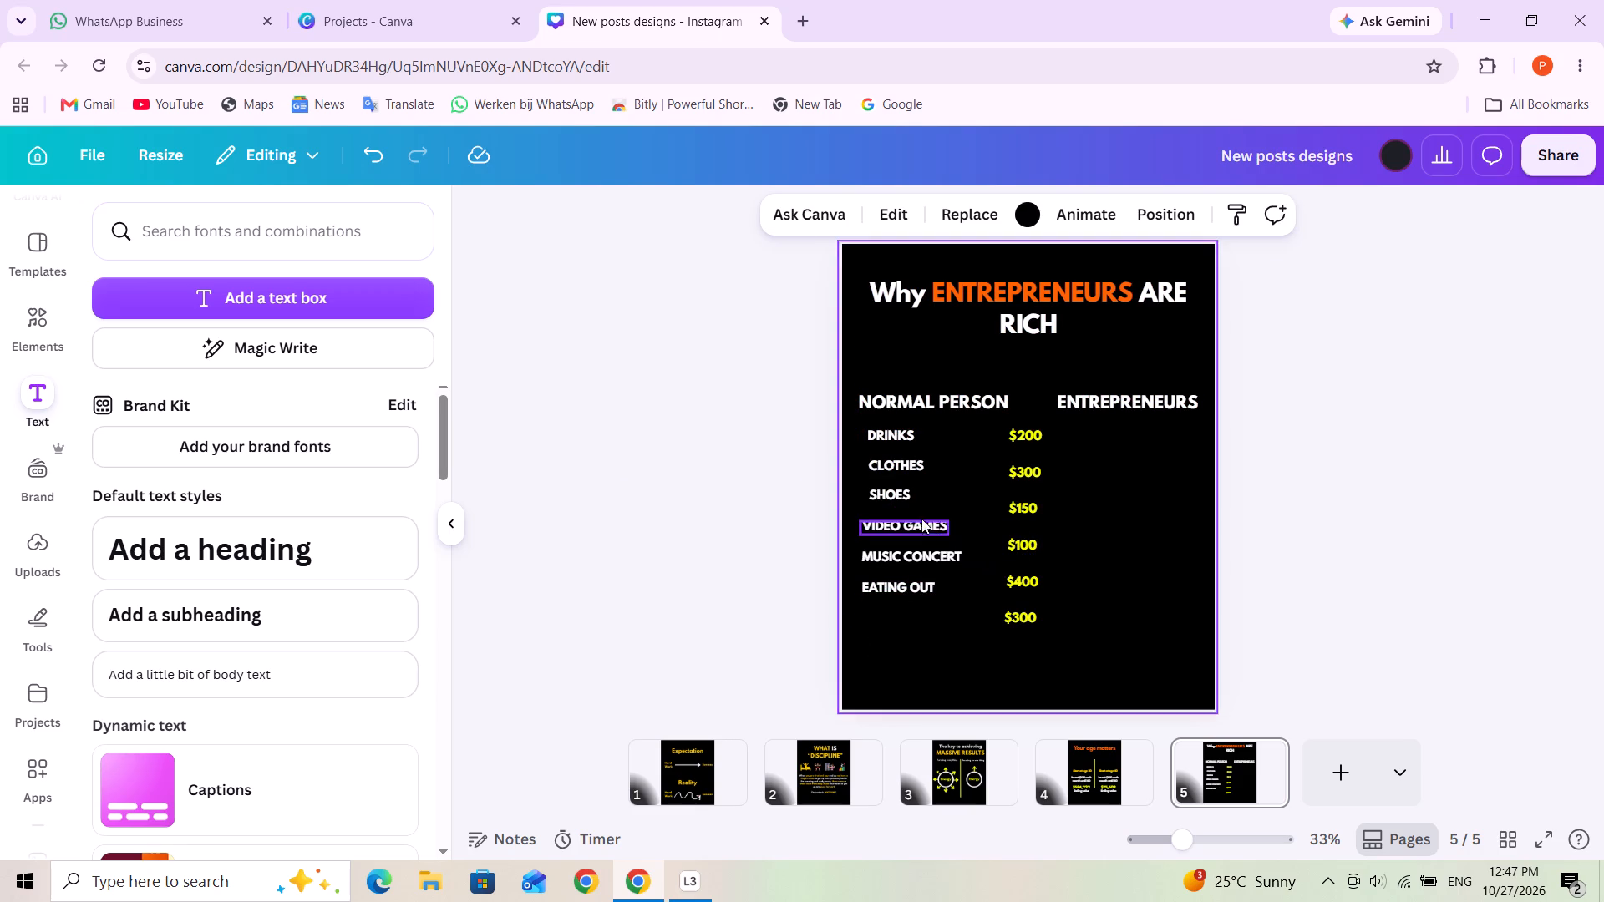
Shift the SHOES, CLOTHES and DRINKS labels left to align their left edges with the labels below.
{"action": "left_click", "coordinate": [891, 493]}
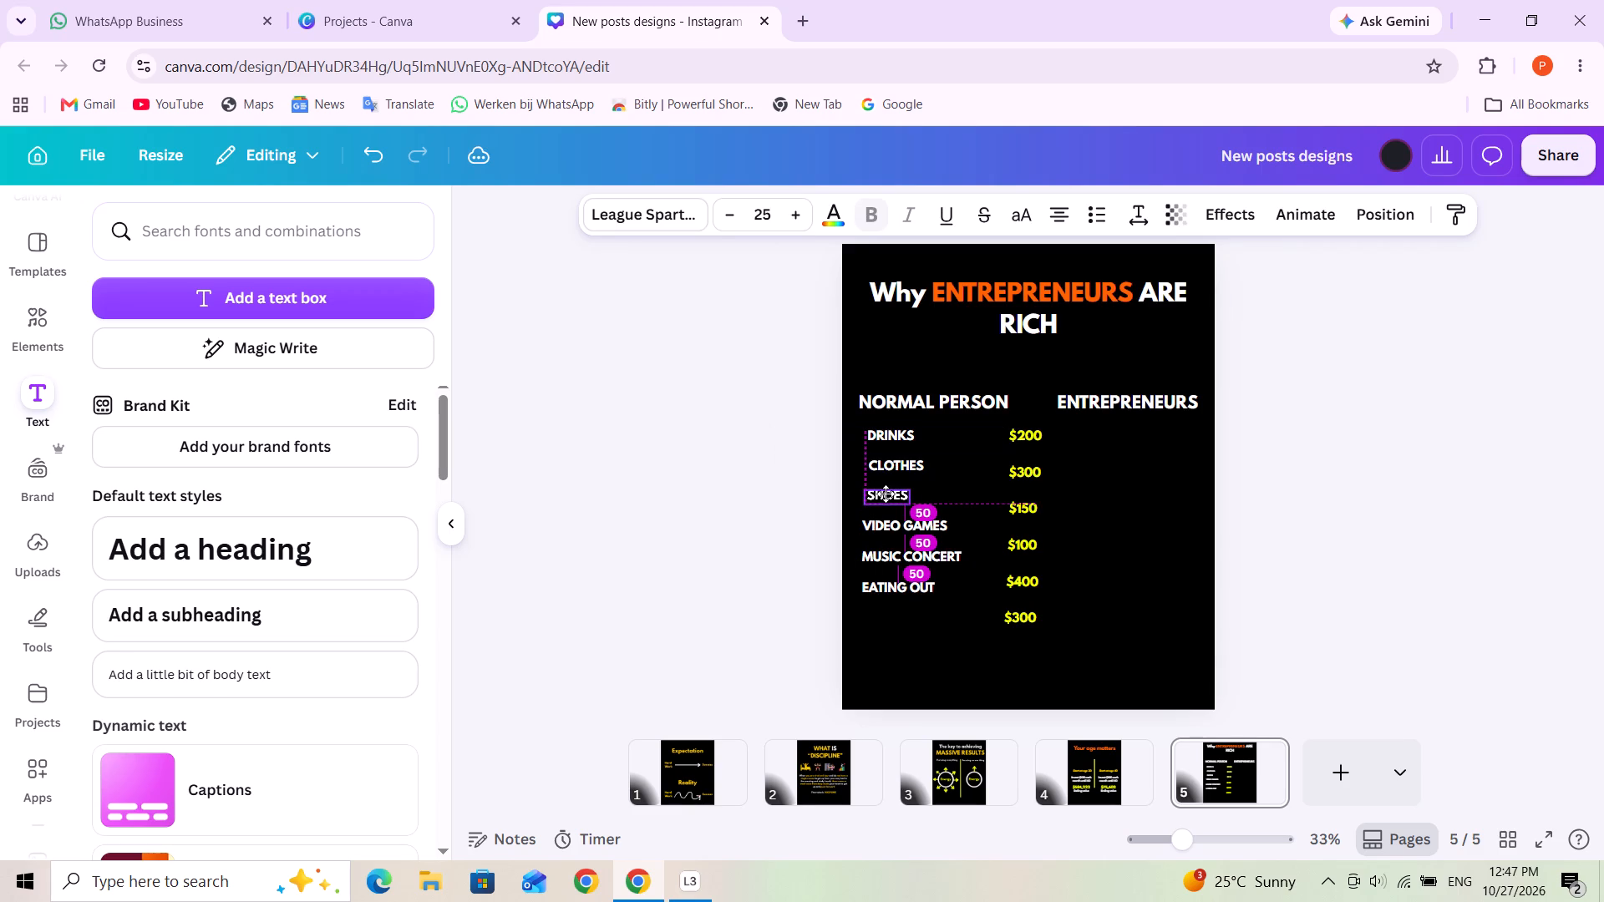
{"action": "left_click", "coordinate": [987, 490]}
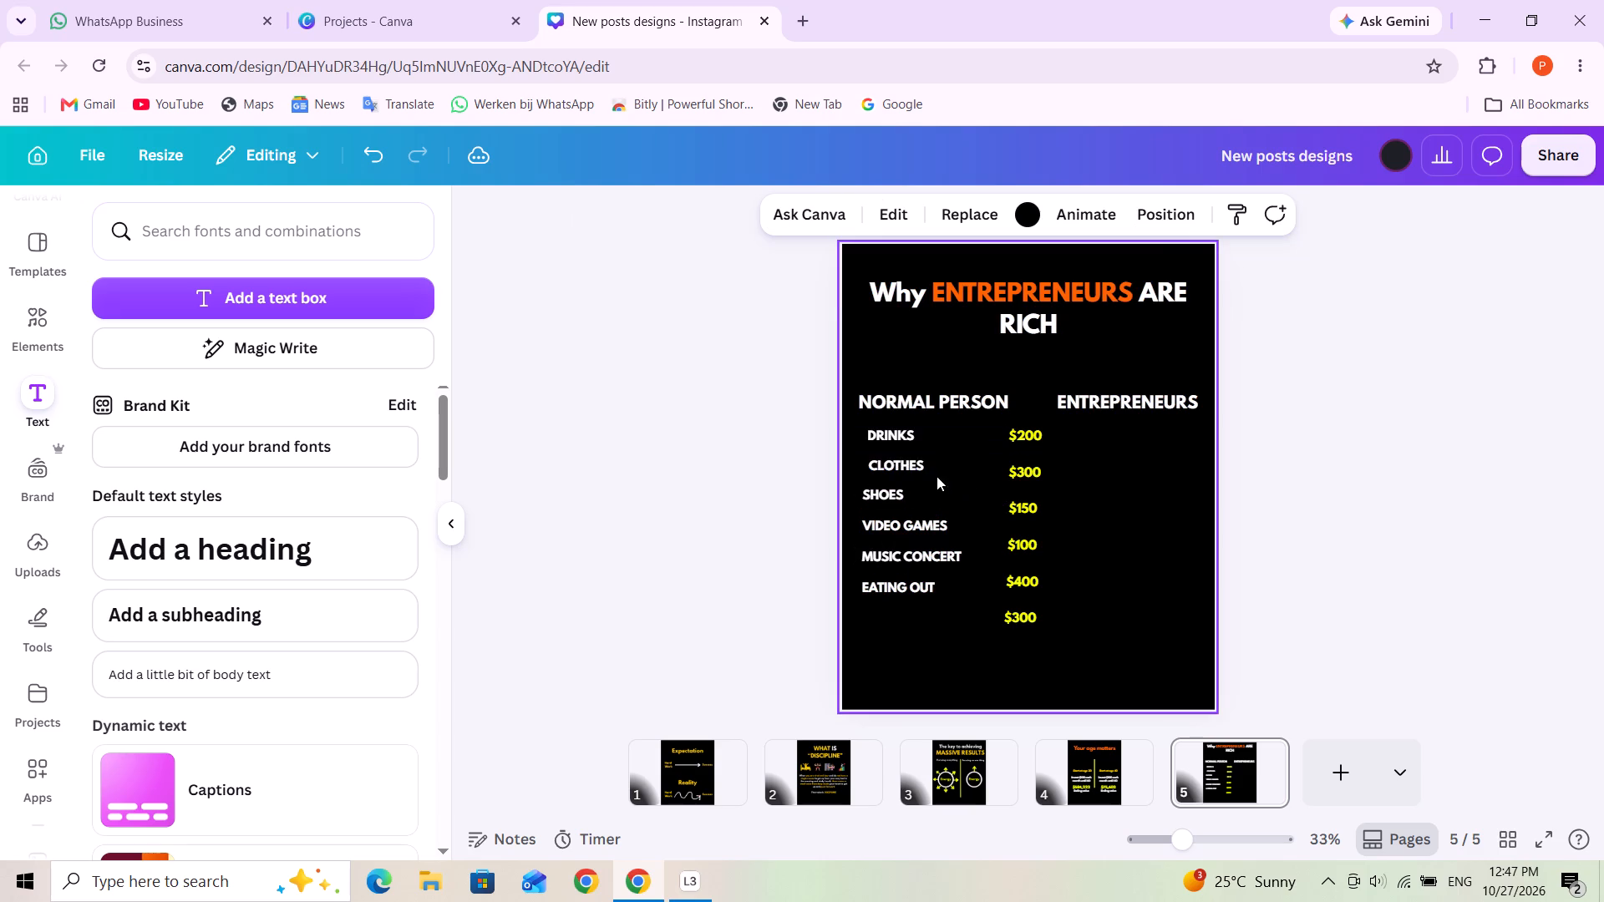
{"action": "left_click", "coordinate": [916, 468]}
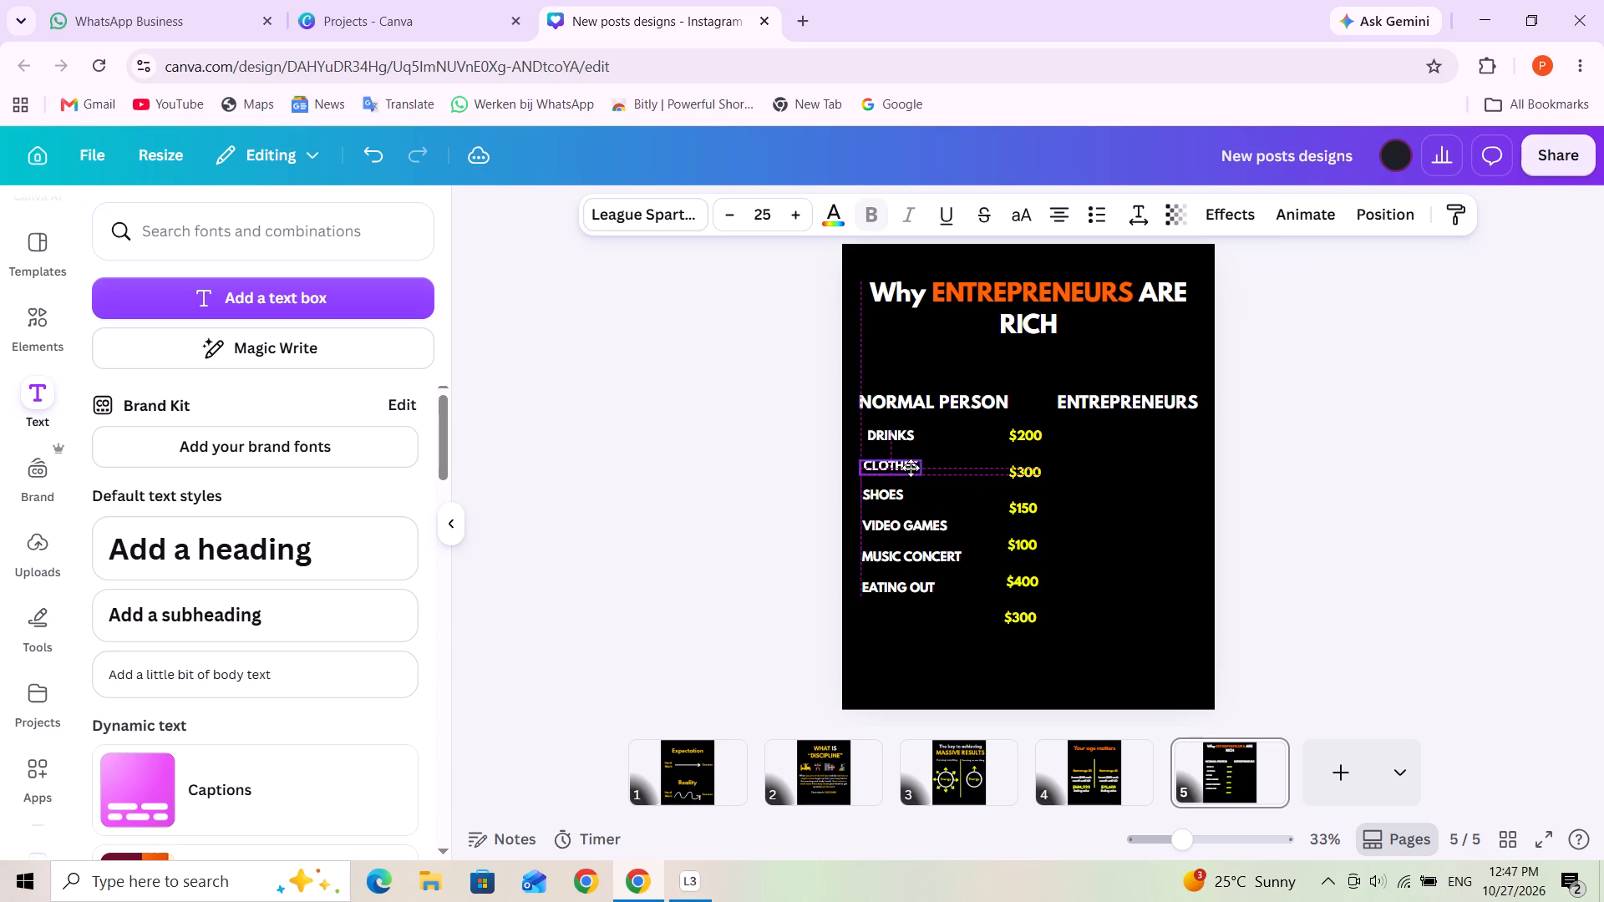
{"action": "left_click", "coordinate": [1023, 454]}
{"action": "left_click", "coordinate": [901, 435]}
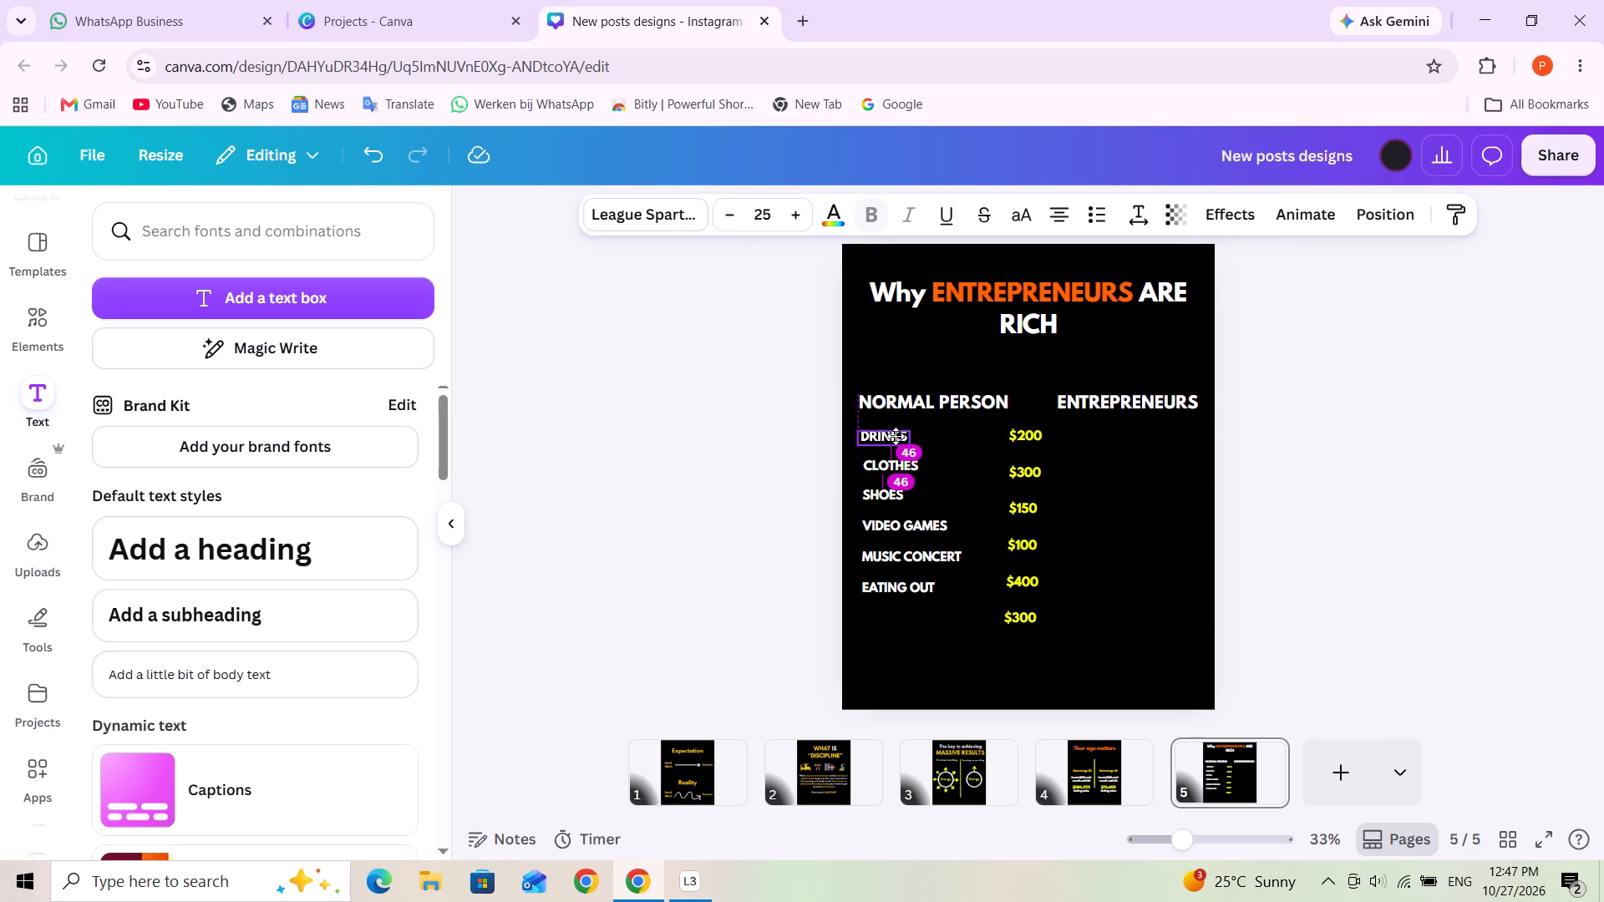
{"action": "left_click", "coordinate": [987, 465]}
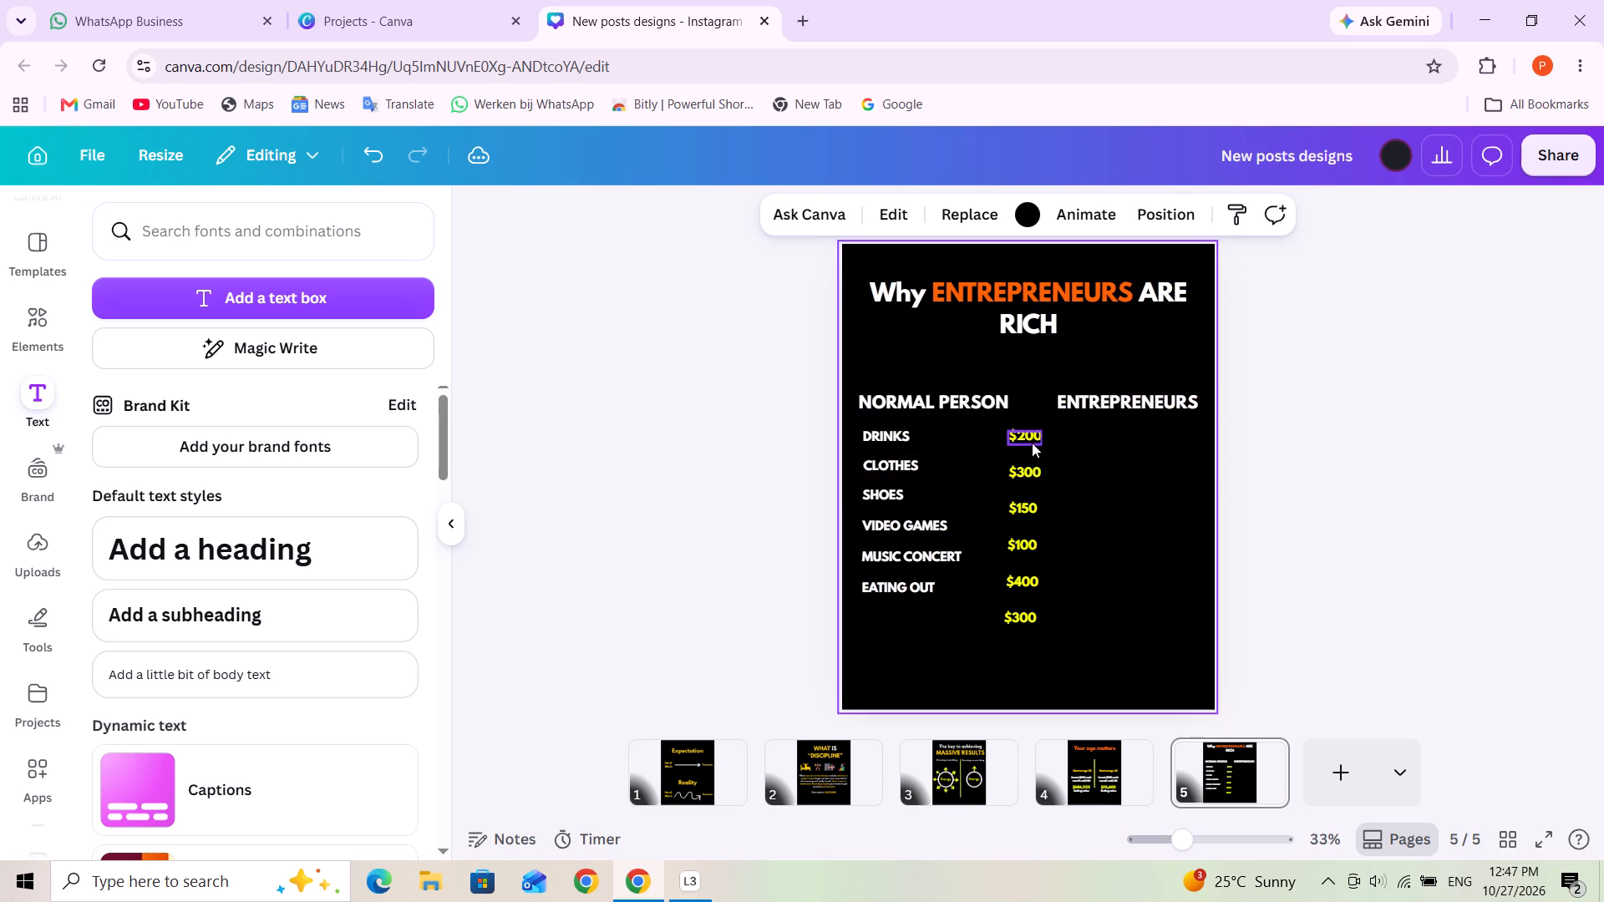
Move the $300 and $150 prices up level with CLOTHES and SHOES, beneath the DRINKS price.
{"action": "left_click_drag", "start_coordinate": [1028, 474], "coordinate": [1028, 465]}
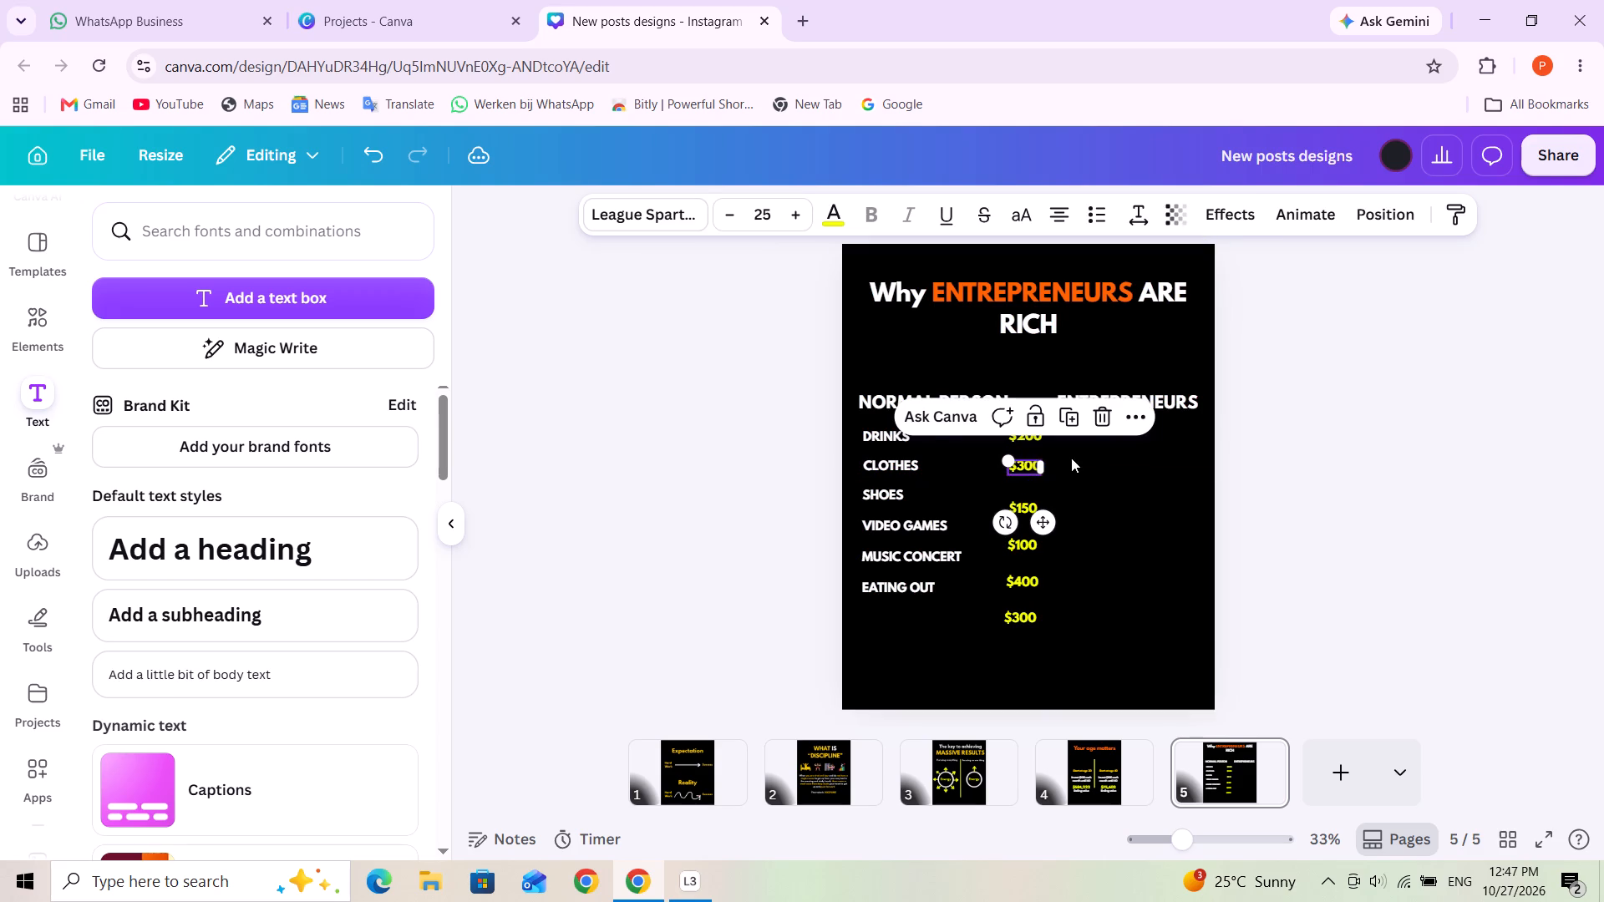
{"action": "left_click", "coordinate": [1071, 458]}
{"action": "left_click", "coordinate": [1033, 435]}
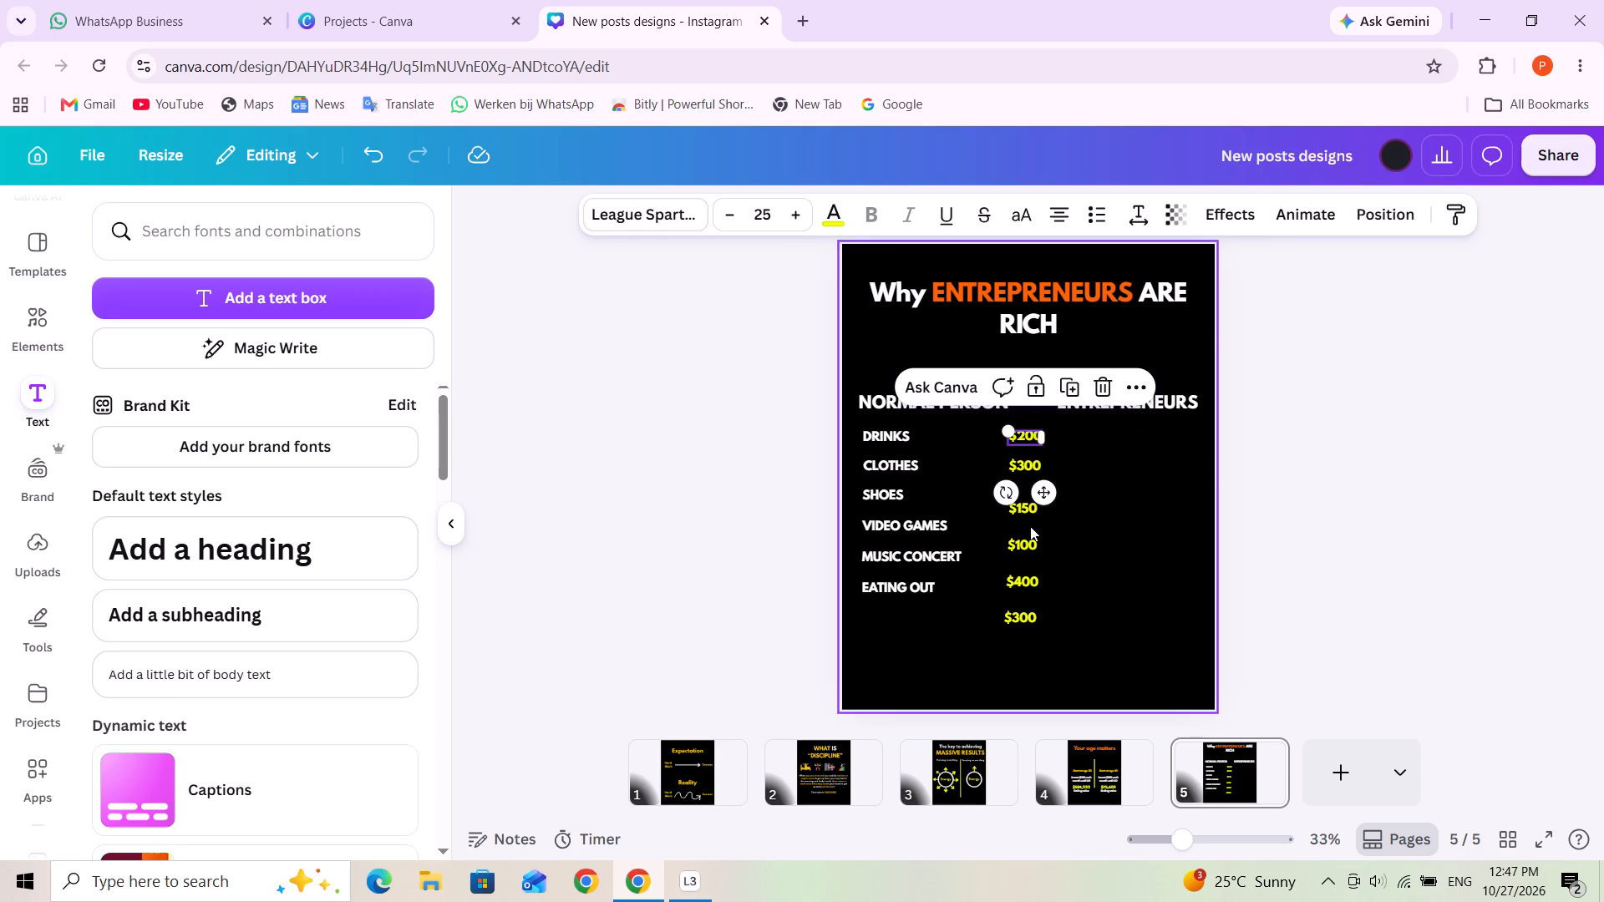
{"action": "left_click_drag", "start_coordinate": [1022, 514], "coordinate": [1020, 502]}
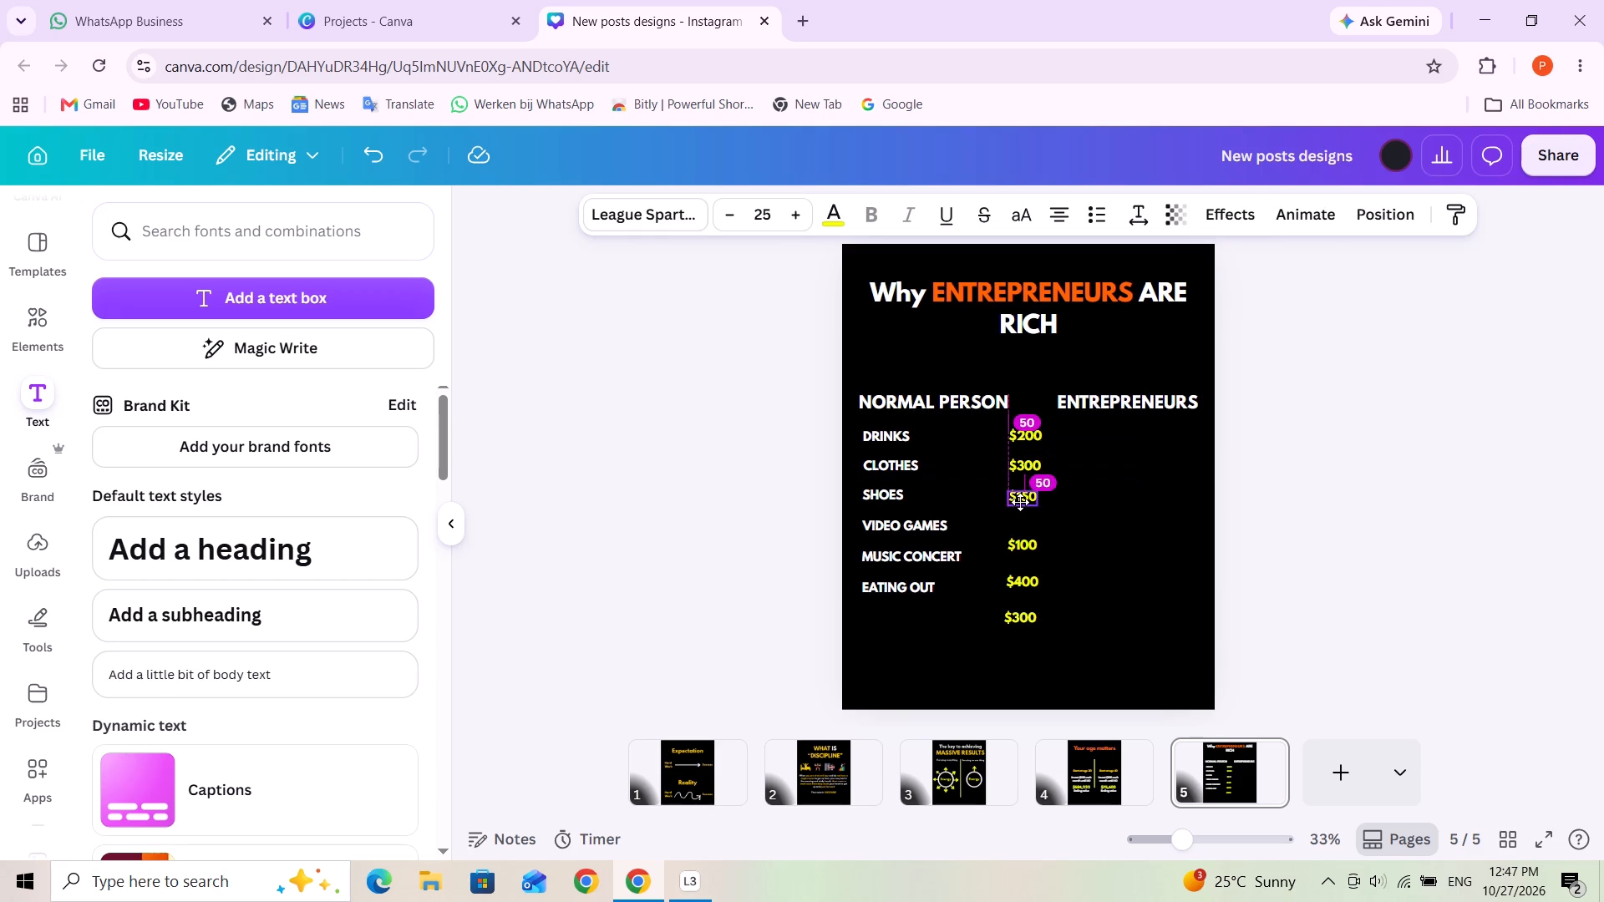
{"action": "left_click_drag", "start_coordinate": [1020, 502], "coordinate": [1021, 500]}
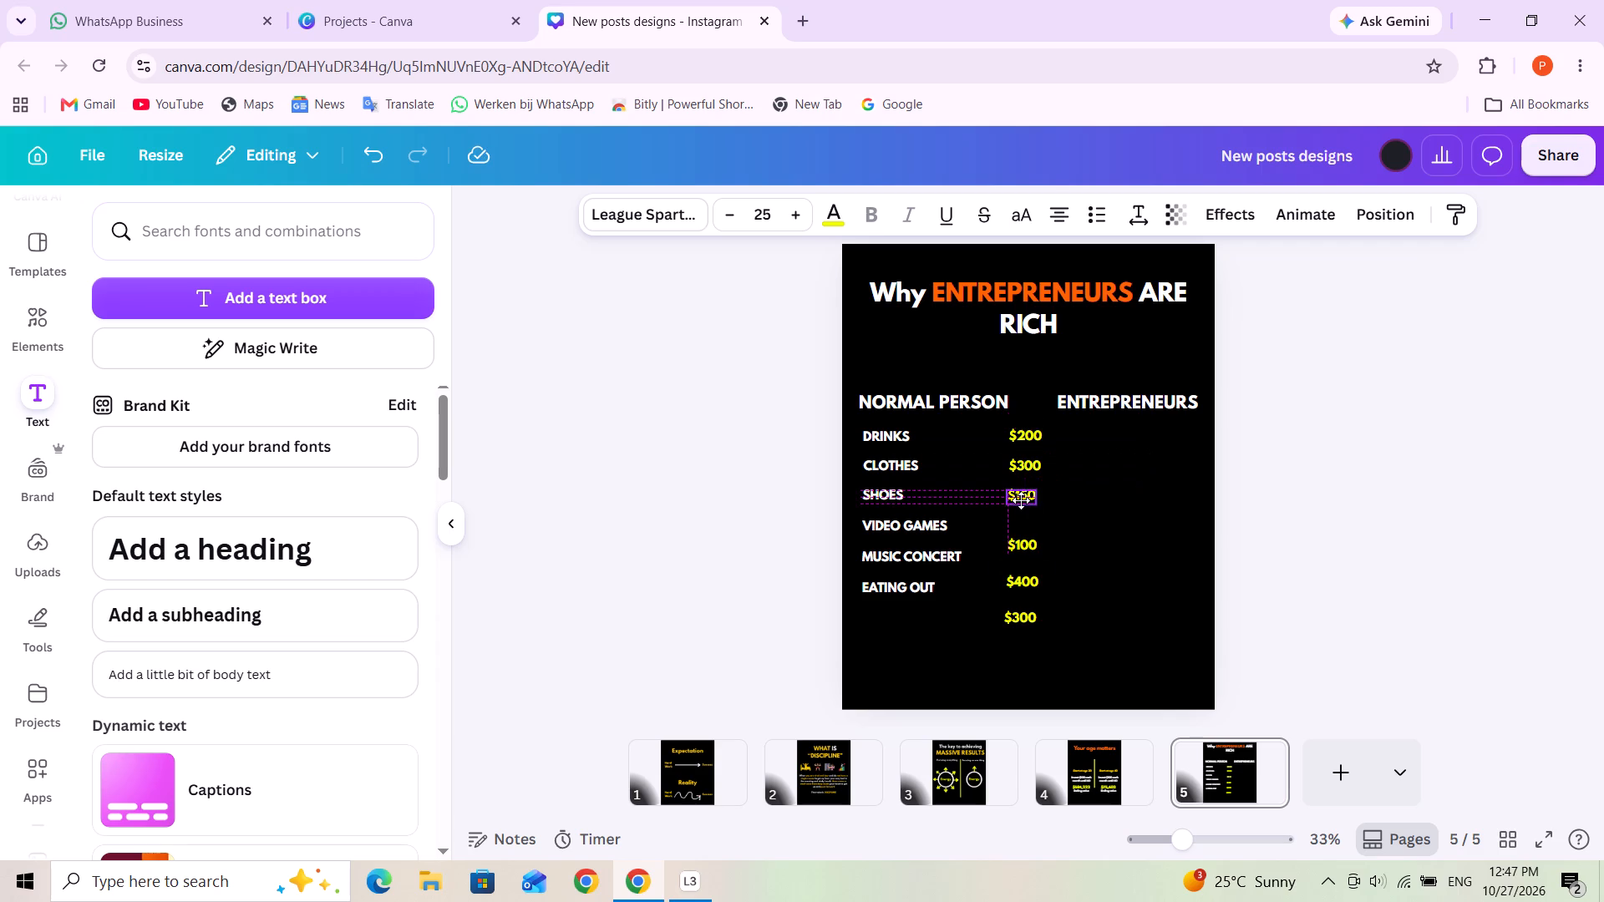
{"action": "left_click_drag", "start_coordinate": [1021, 500], "coordinate": [1027, 500]}
{"action": "left_click_drag", "start_coordinate": [1027, 500], "coordinate": [1026, 500]}
{"action": "left_click", "coordinate": [1079, 561]}
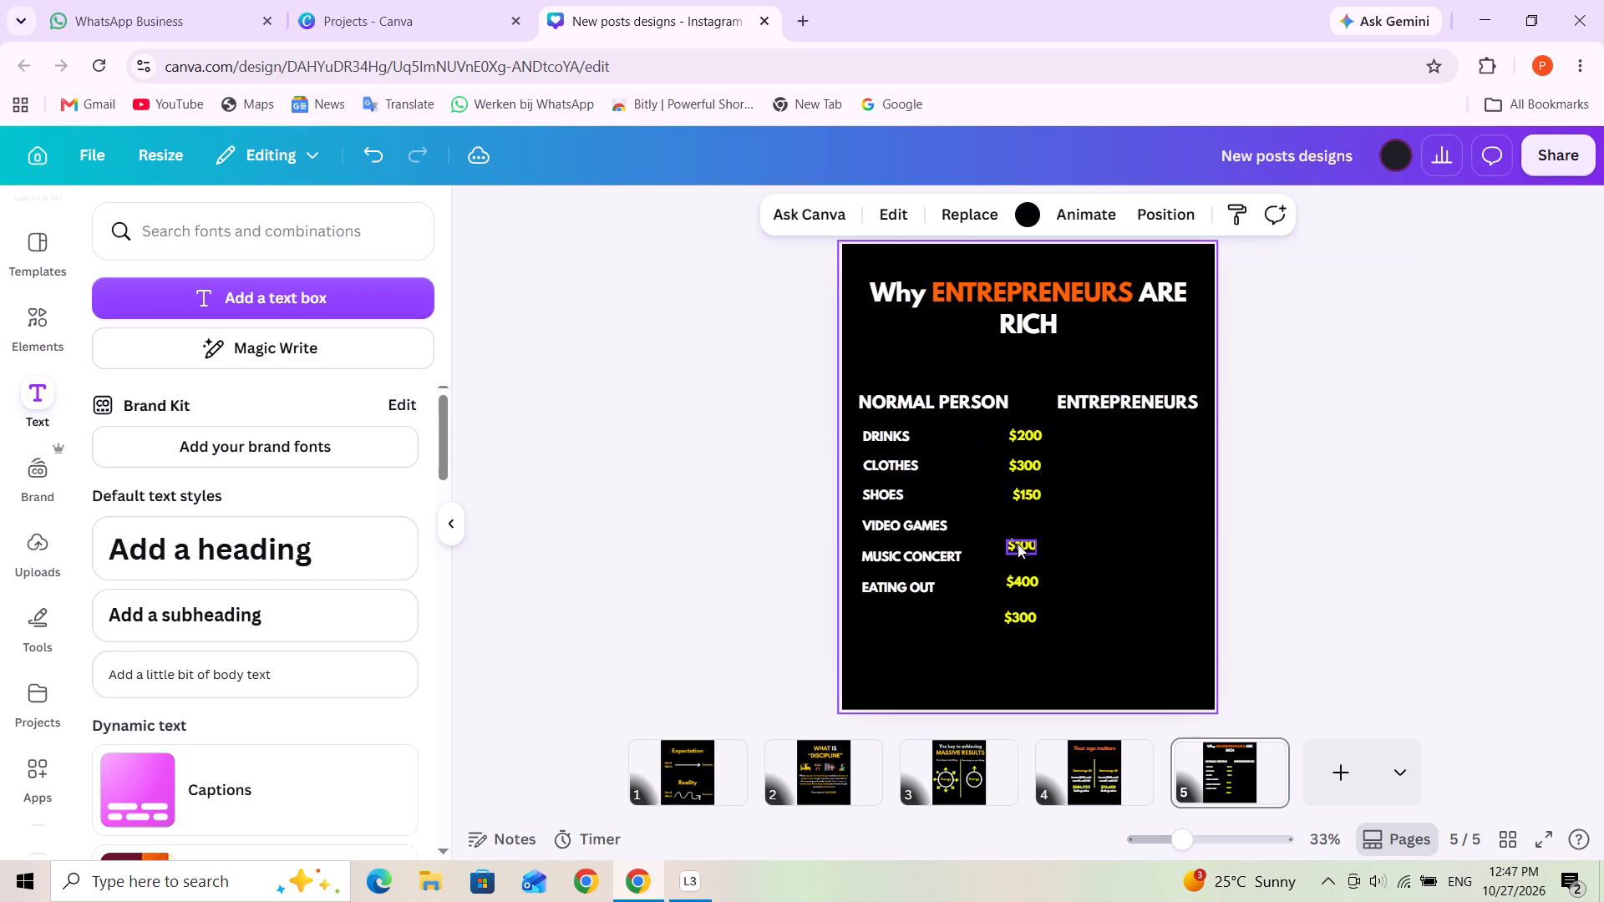
Move the $100, $400 and lower $300 prices up level with VIDEO GAMES, MUSIC CONCERT and EATING OUT.
{"action": "left_click_drag", "start_coordinate": [1018, 542], "coordinate": [1026, 524]}
{"action": "left_click", "coordinate": [1084, 559]}
{"action": "left_click_drag", "start_coordinate": [1021, 579], "coordinate": [1026, 576]}
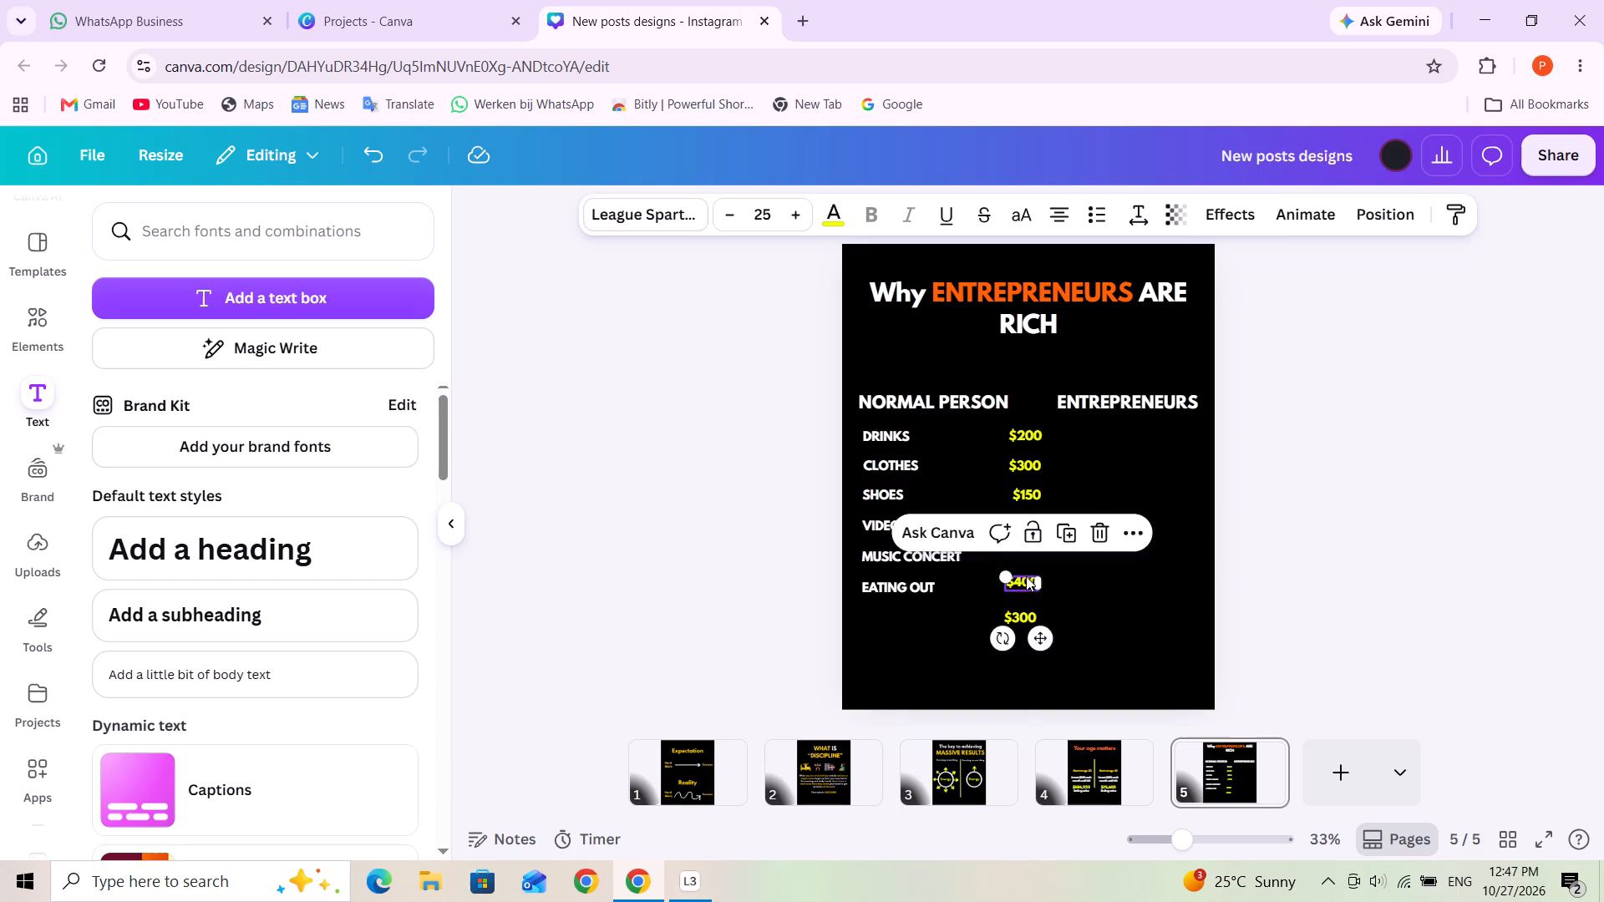
{"action": "left_click_drag", "start_coordinate": [1026, 576], "coordinate": [1030, 555]}
{"action": "left_click", "coordinate": [1082, 632]}
{"action": "left_click_drag", "start_coordinate": [1023, 621], "coordinate": [1029, 616]}
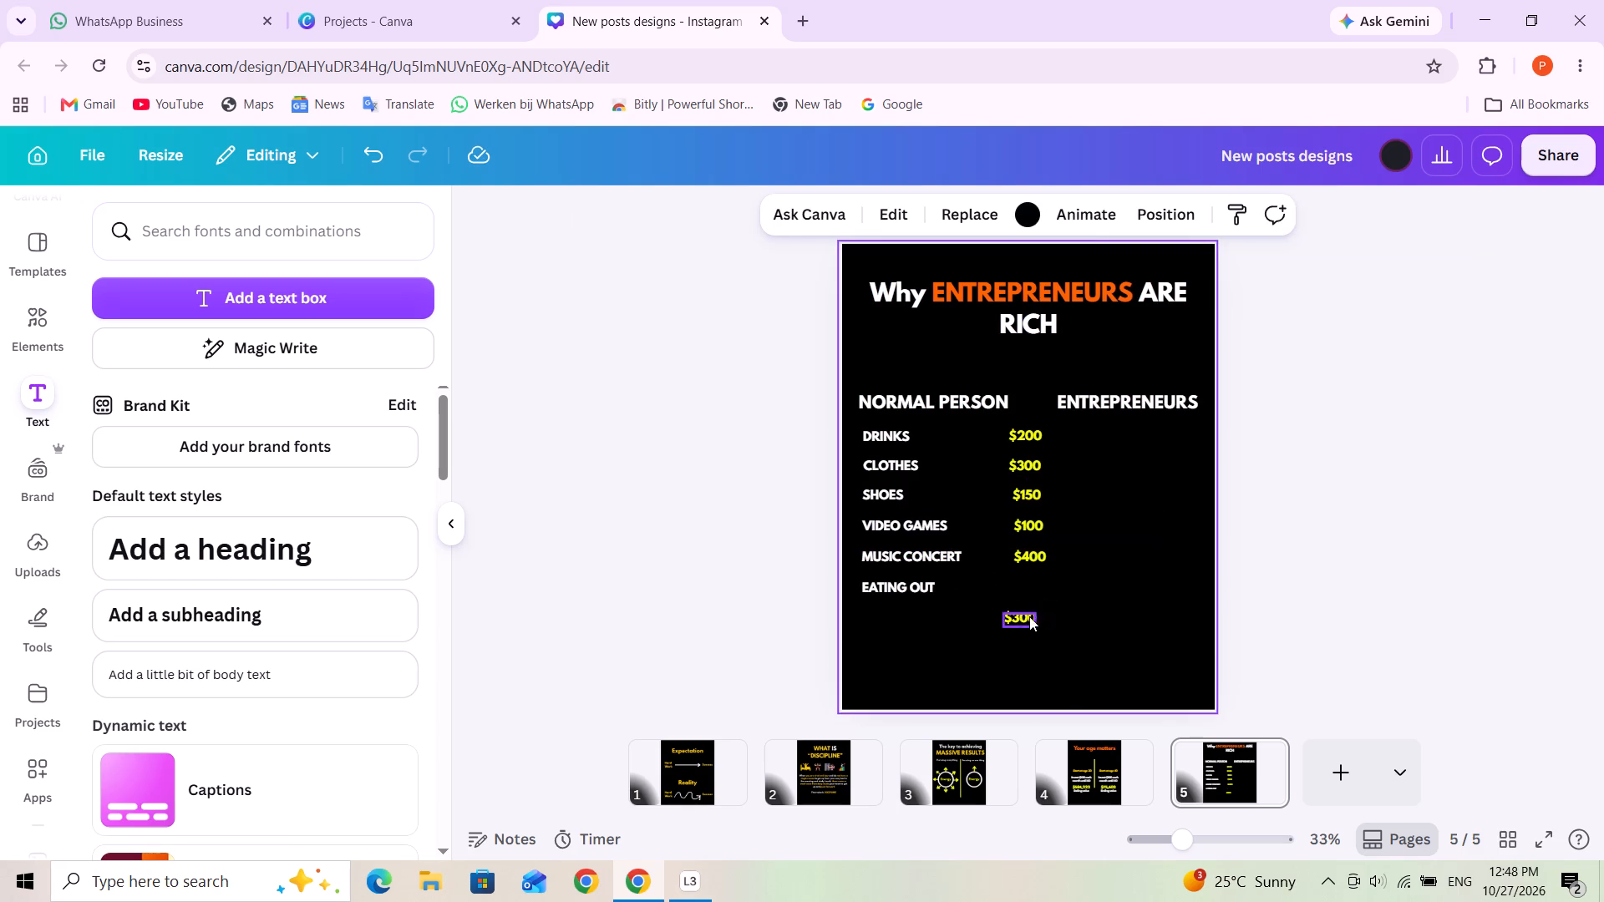
{"action": "left_click_drag", "start_coordinate": [1029, 616], "coordinate": [1033, 592]}
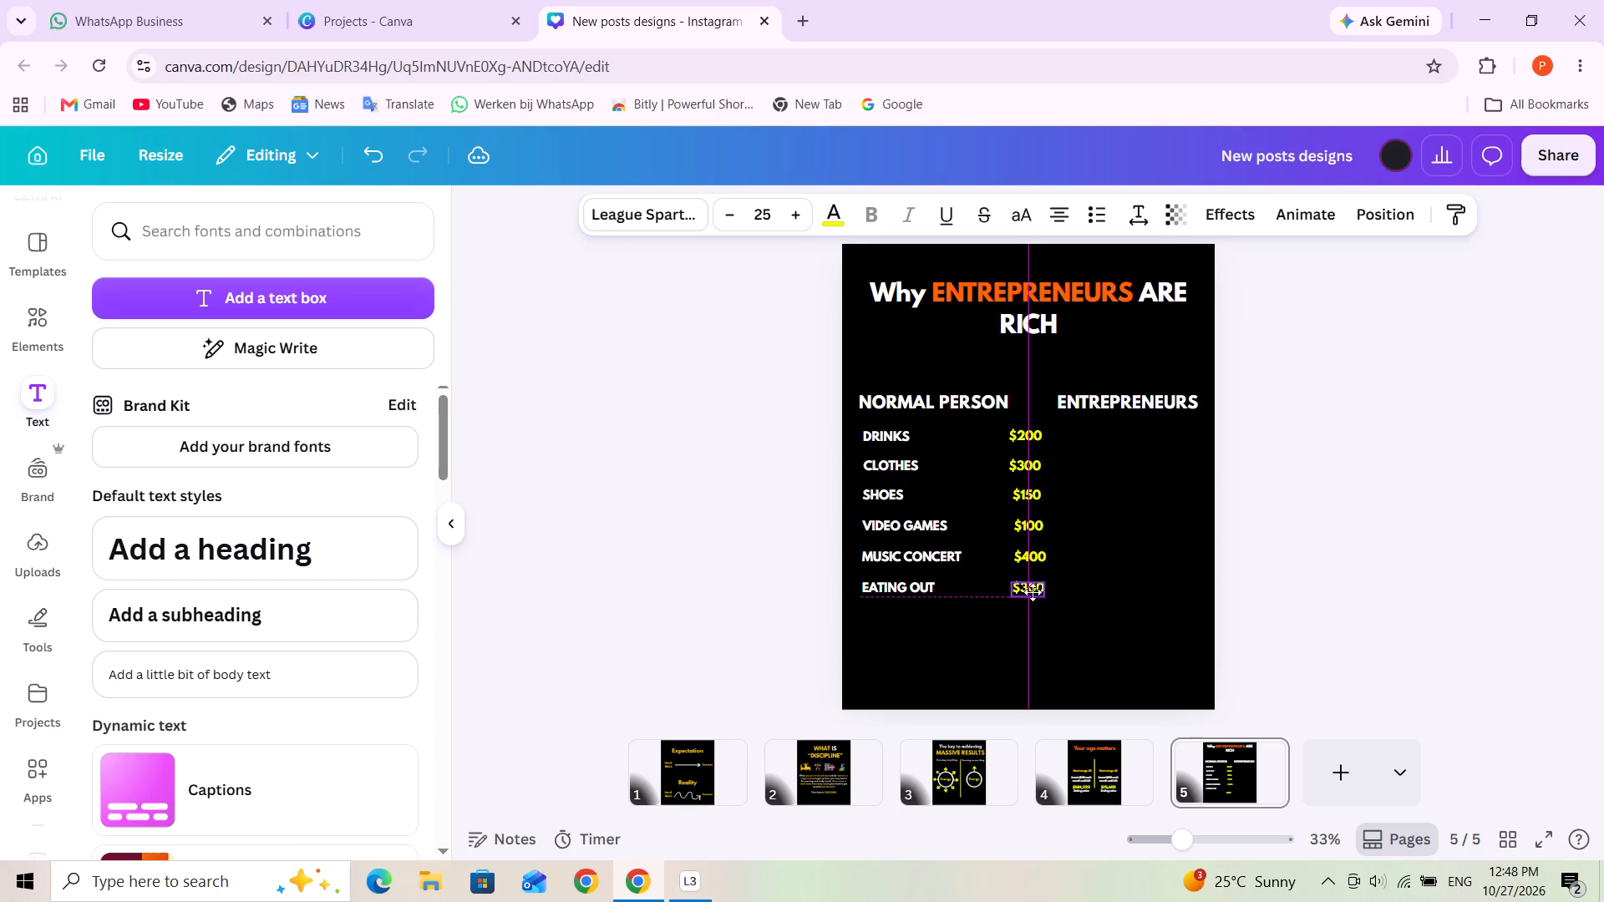
{"action": "left_click_drag", "start_coordinate": [1033, 592], "coordinate": [1033, 592]}
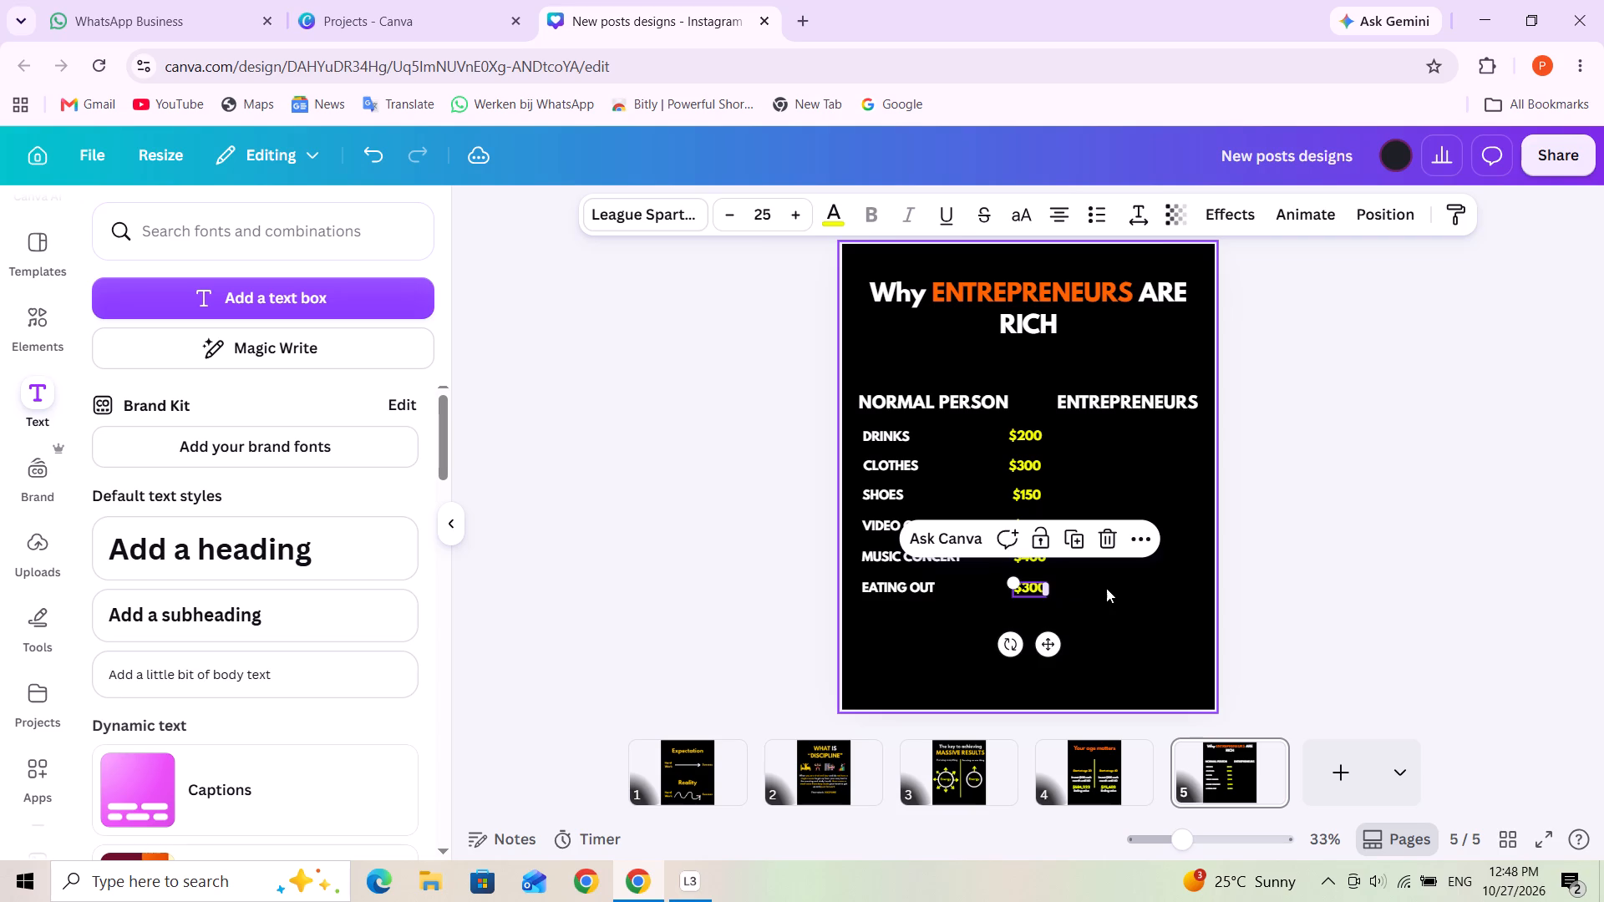
{"action": "left_click", "coordinate": [1106, 588]}
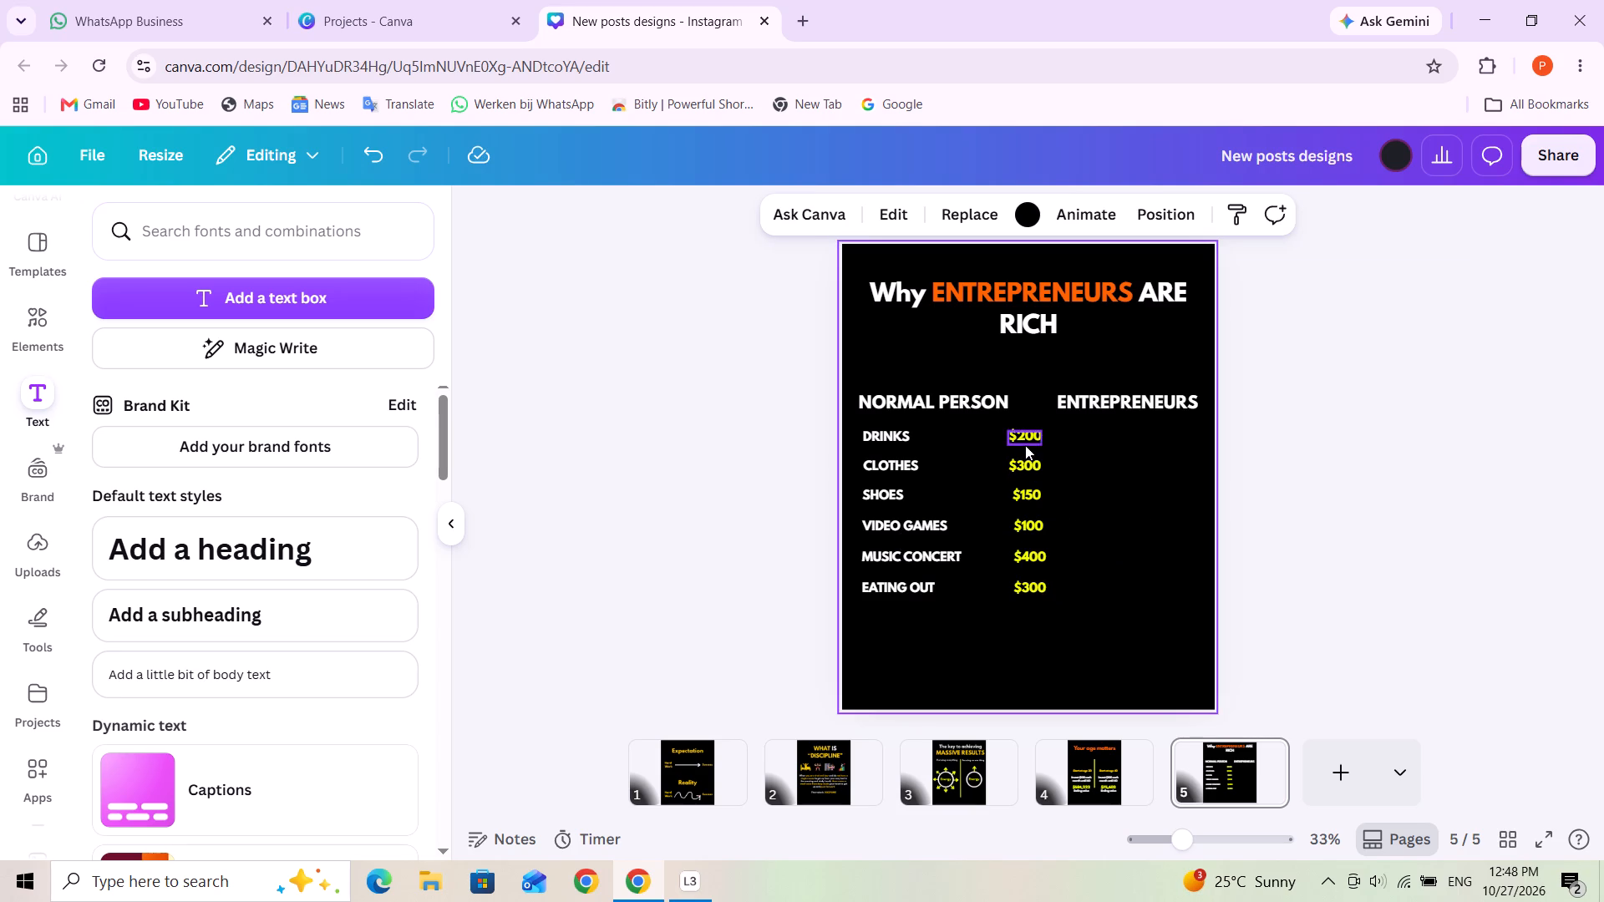
Shift the $200, $300 and $150 prices beside DRINKS, CLOTHES and SHOES left, closer to their labels and lined up in one column.
{"action": "left_click_drag", "start_coordinate": [1027, 438], "coordinate": [1008, 438]}
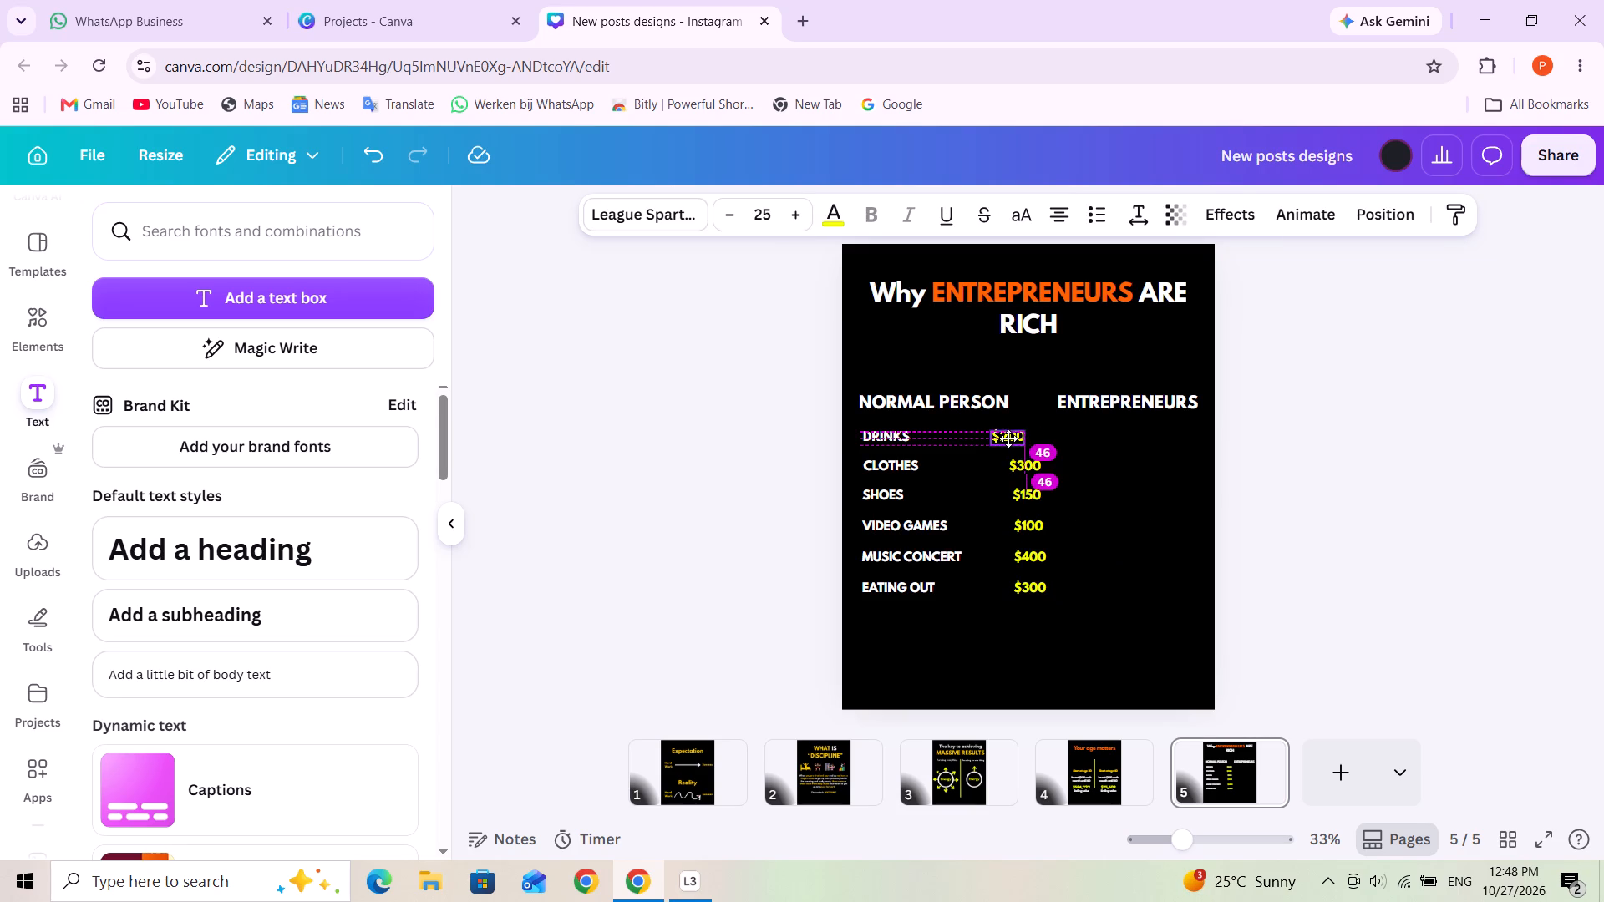
{"action": "left_click_drag", "start_coordinate": [1008, 438], "coordinate": [1001, 438]}
{"action": "left_click", "coordinate": [1126, 493]}
{"action": "left_click_drag", "start_coordinate": [1032, 468], "coordinate": [1031, 468]}
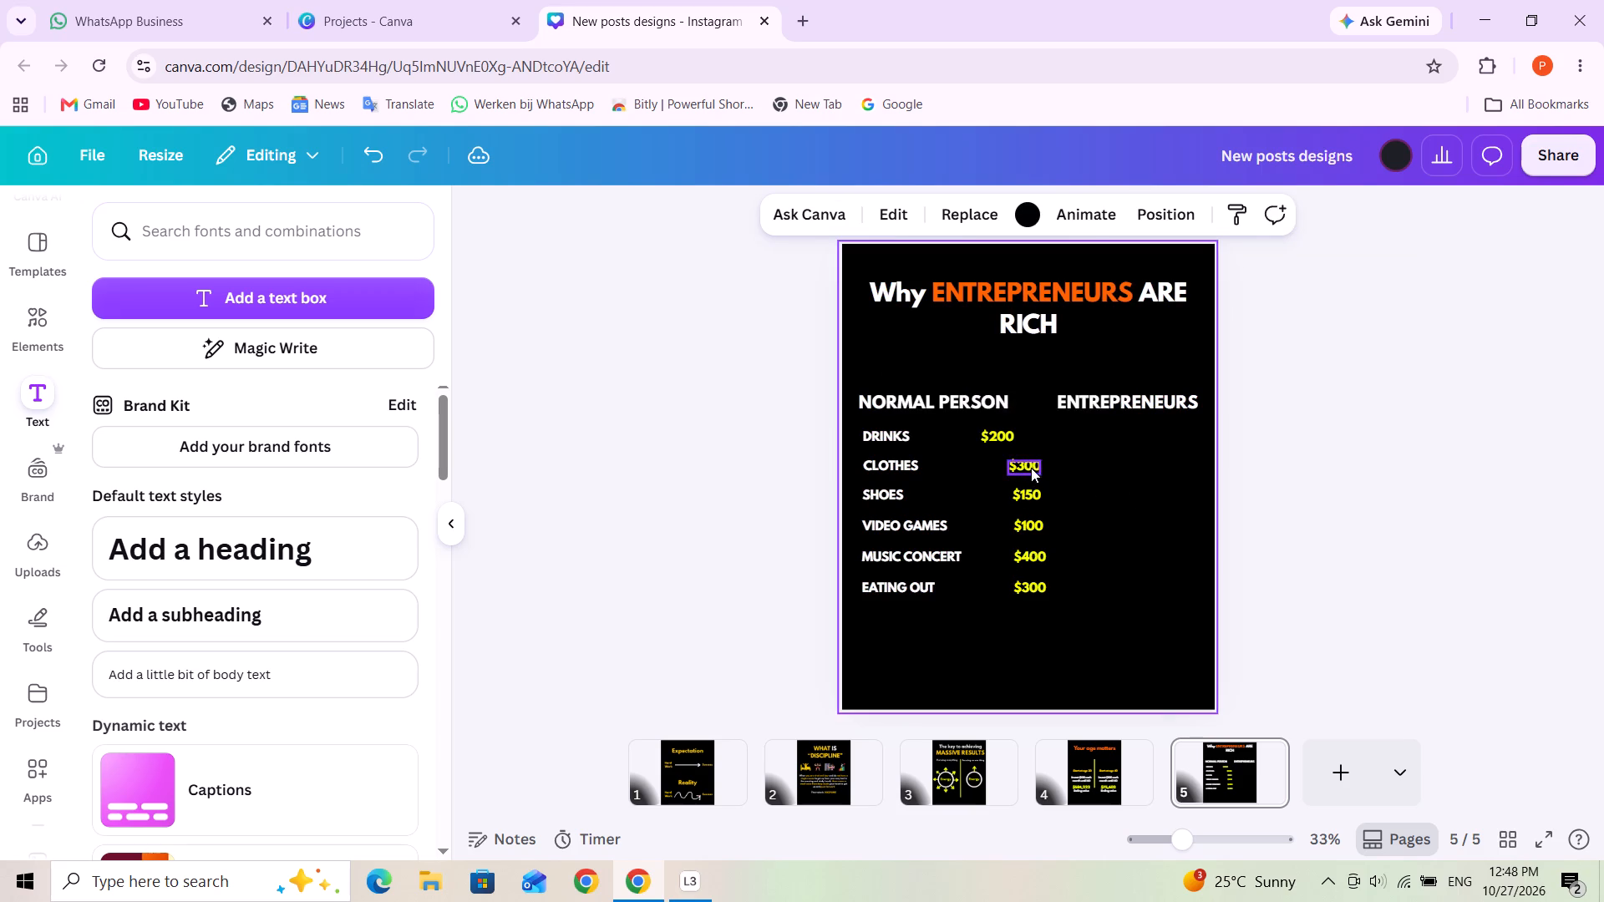
{"action": "left_click_drag", "start_coordinate": [1031, 468], "coordinate": [1013, 466]}
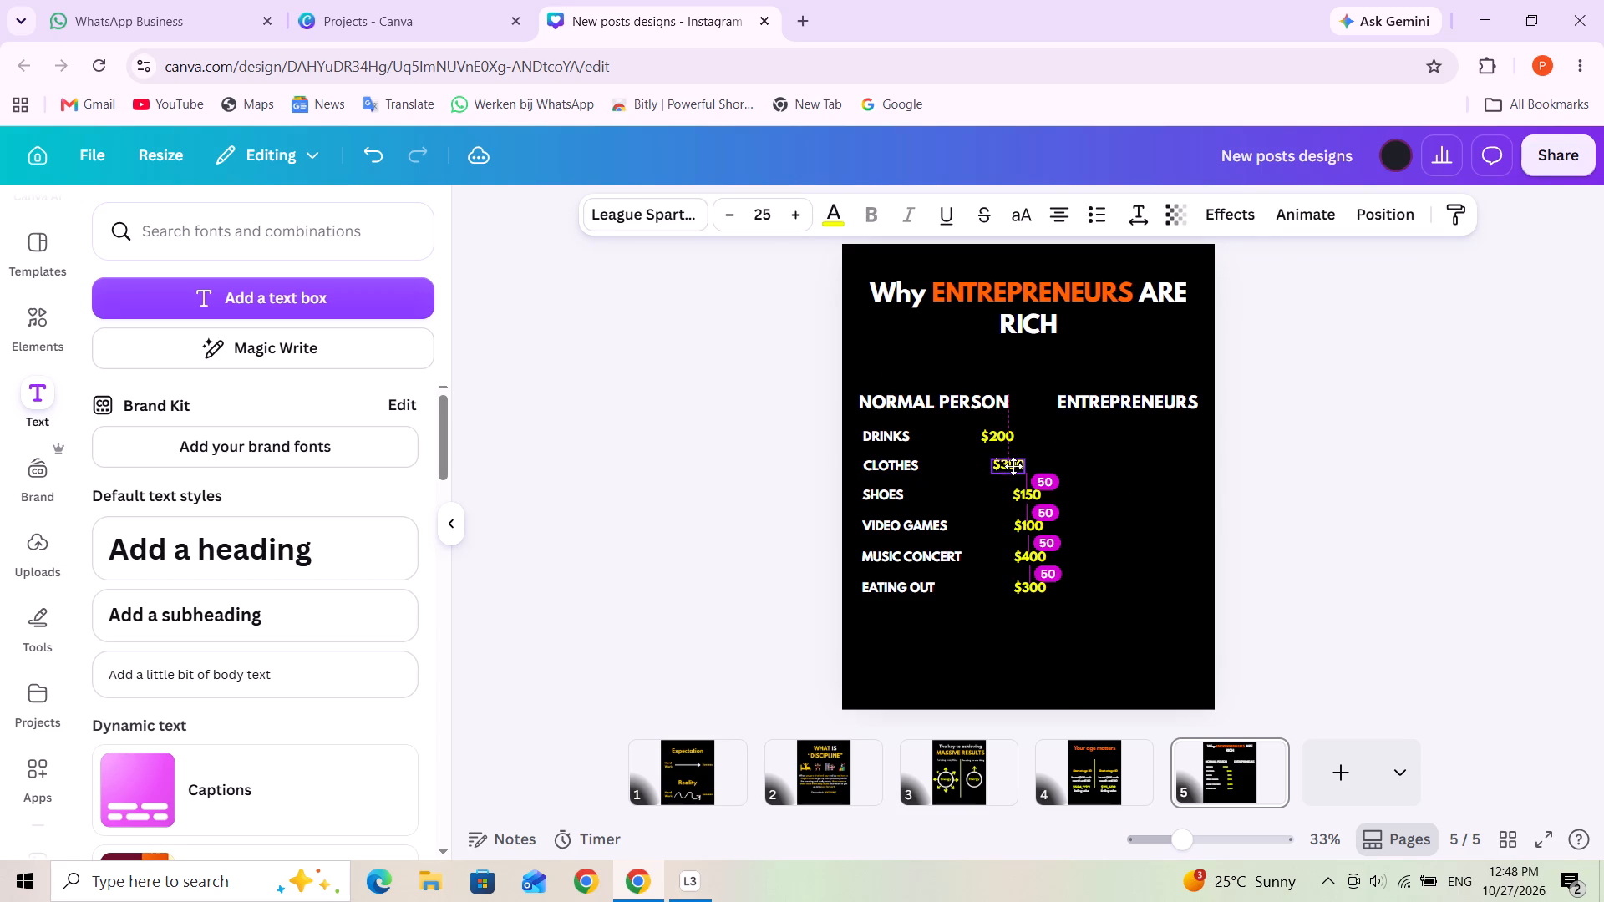
{"action": "left_click_drag", "start_coordinate": [1013, 466], "coordinate": [1010, 466]}
{"action": "left_click", "coordinate": [1092, 477]}
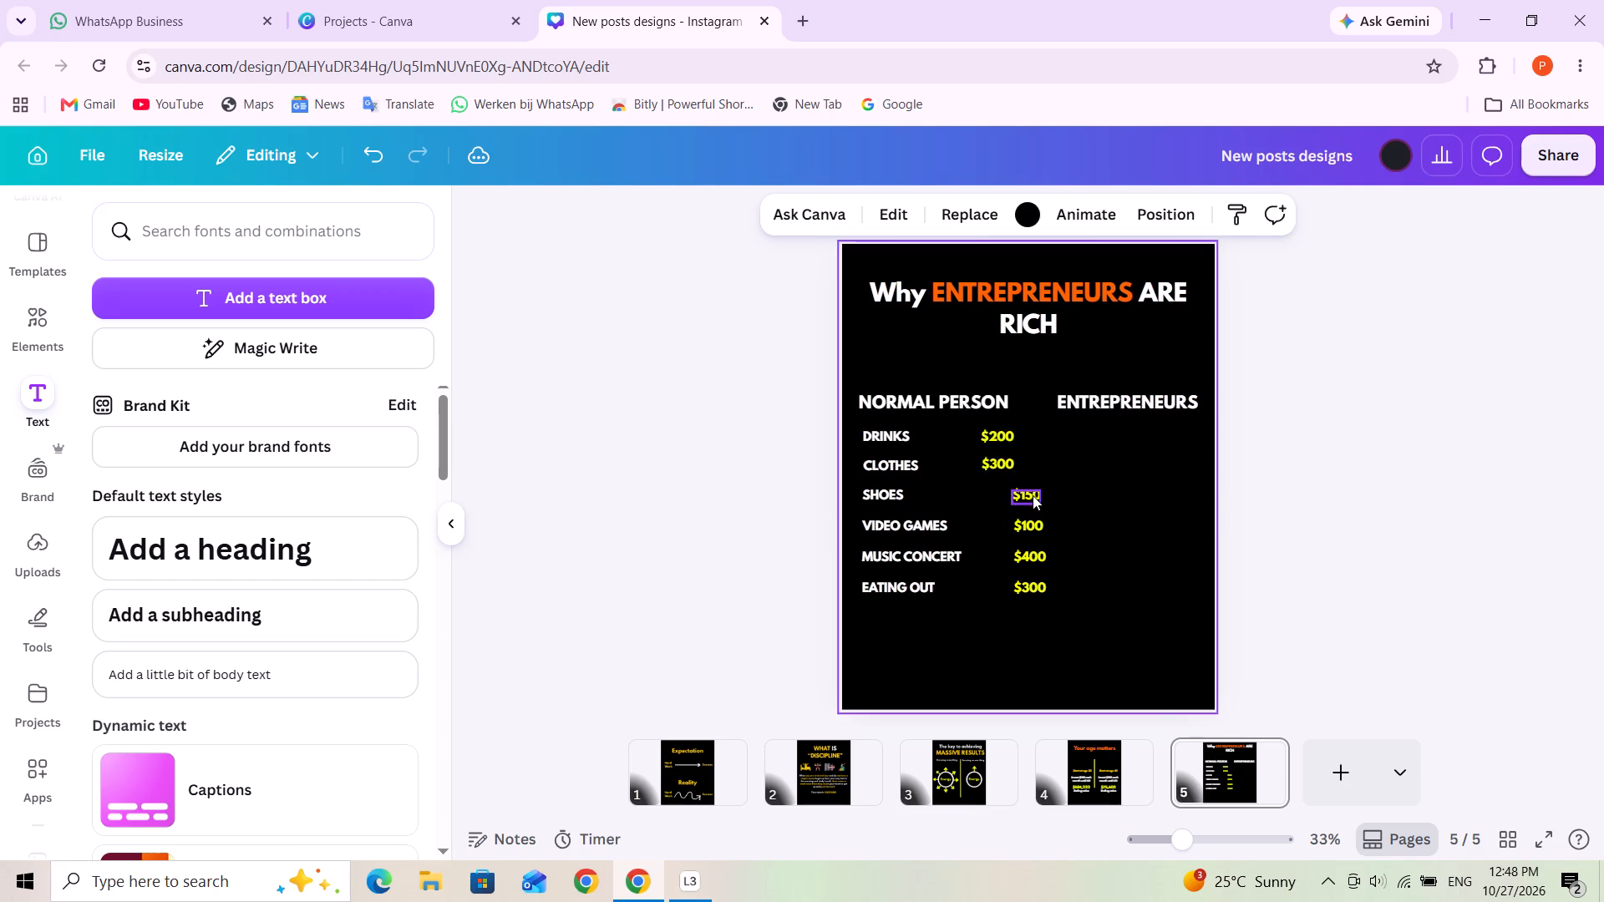
{"action": "left_click_drag", "start_coordinate": [1028, 494], "coordinate": [1000, 488]}
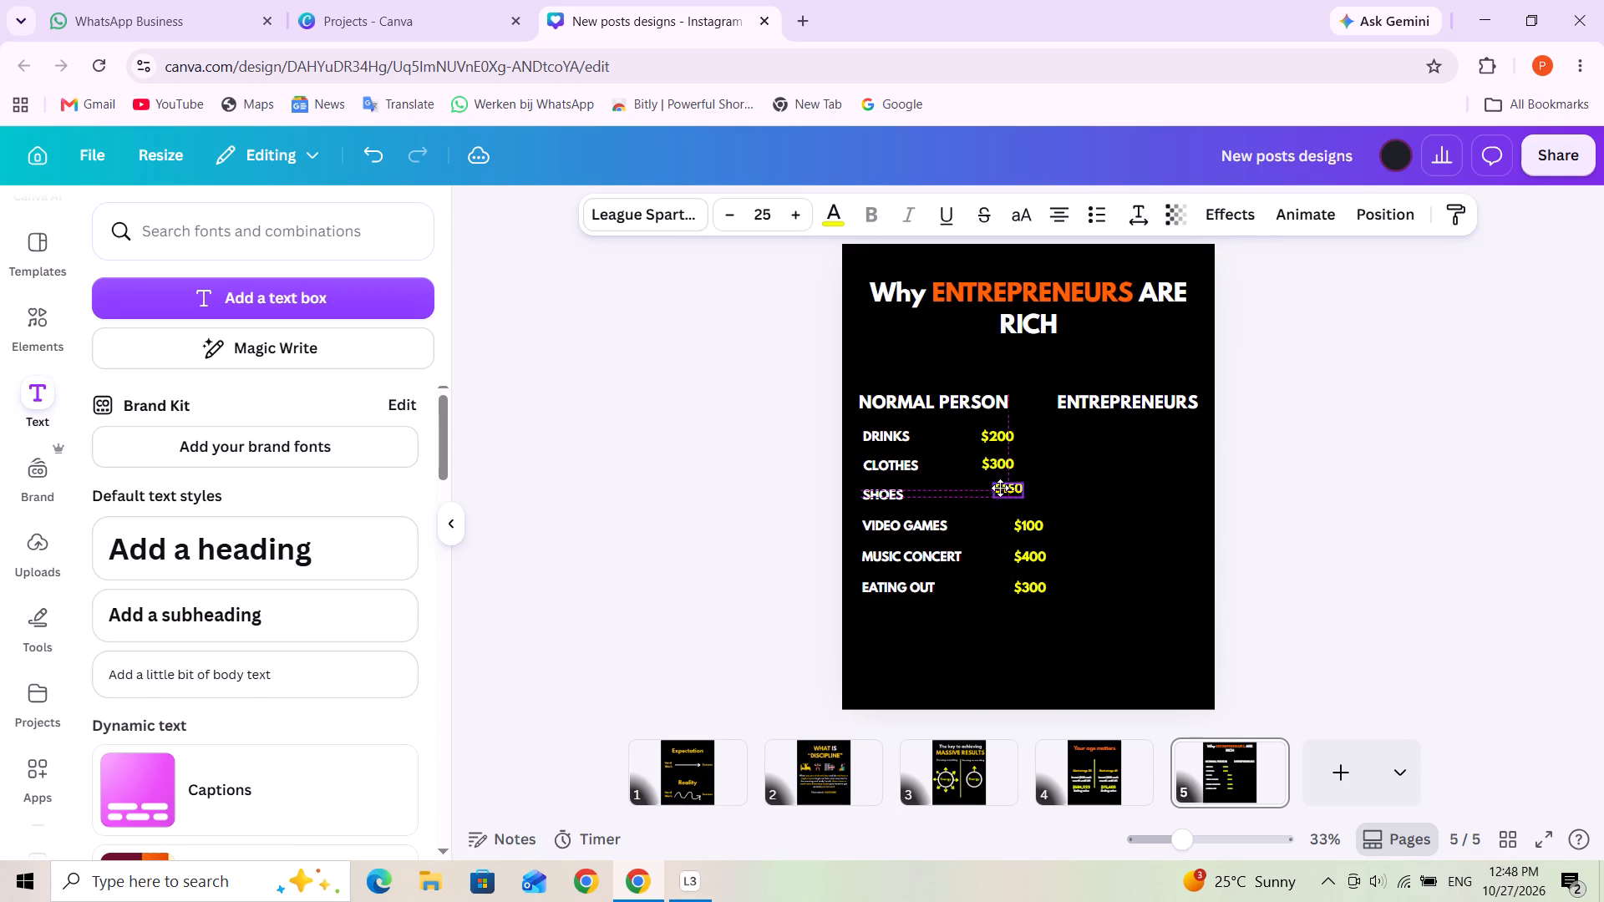
{"action": "left_click_drag", "start_coordinate": [1000, 488], "coordinate": [999, 488]}
{"action": "left_click", "coordinate": [1099, 492]}
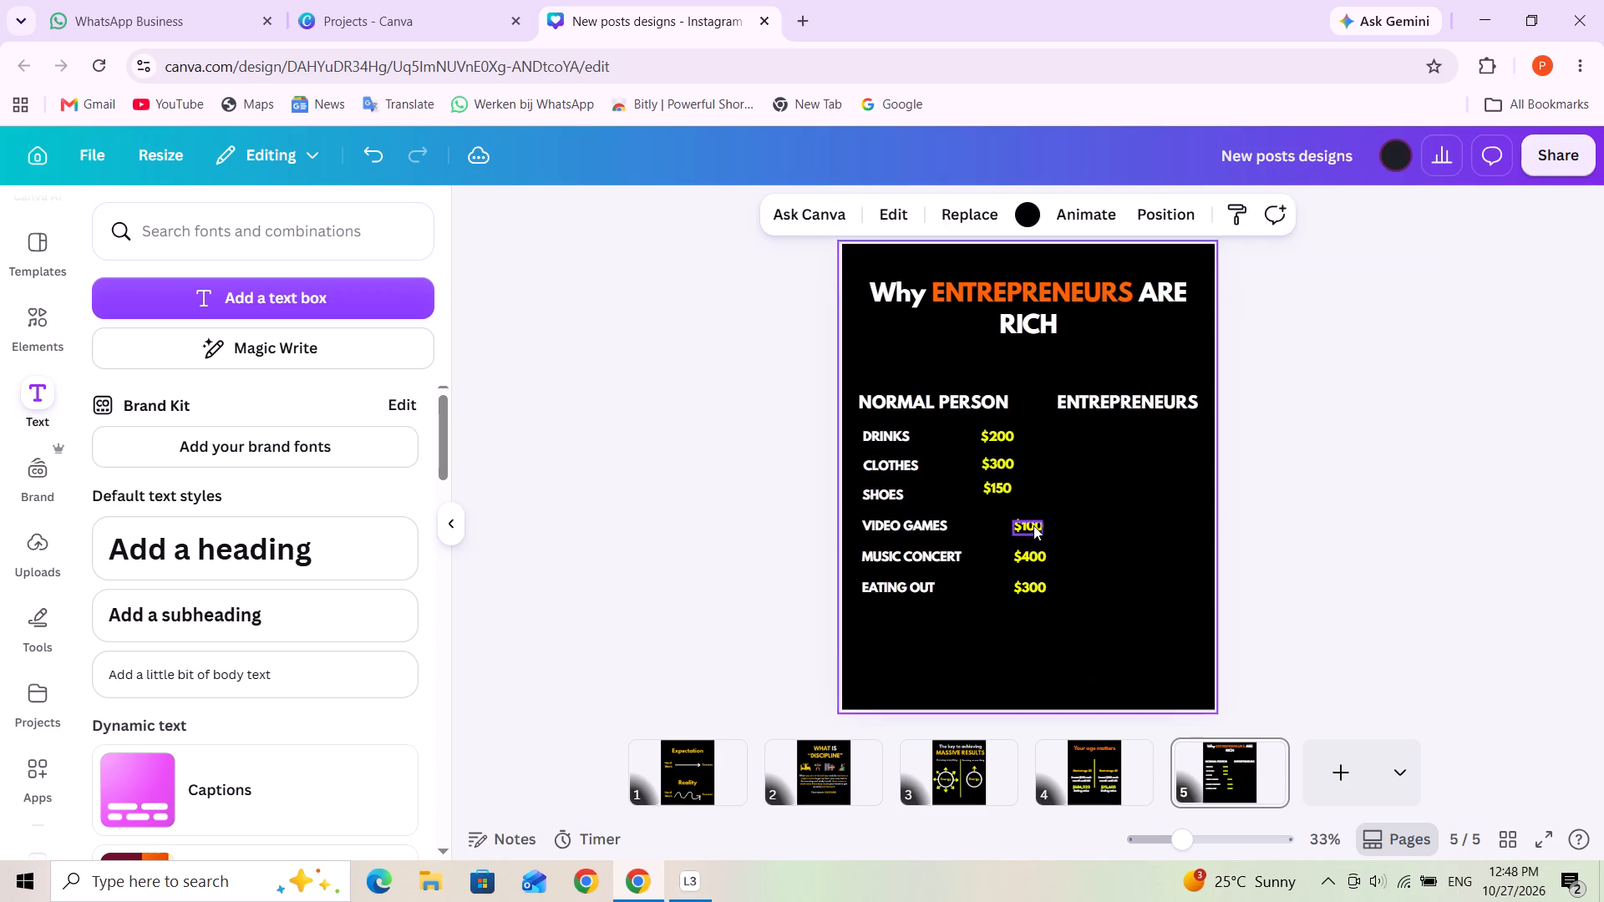
Shift the $100, $400 and lower $300 prices left to line up beneath the $200, $300 and $150 prices.
{"action": "left_click_drag", "start_coordinate": [1031, 525], "coordinate": [1002, 520]}
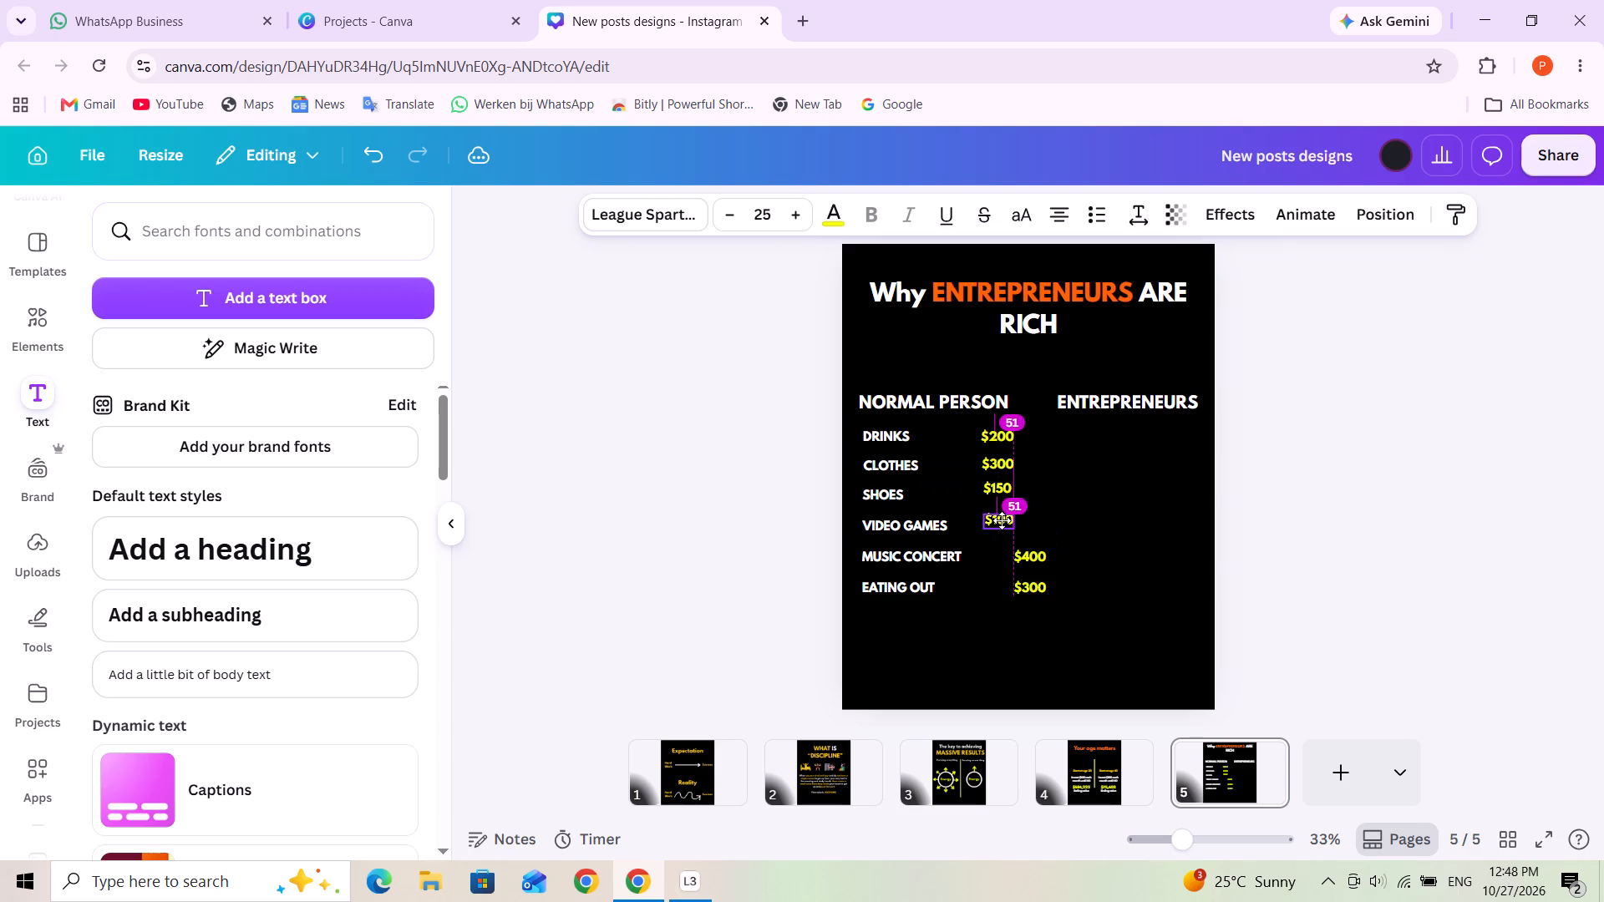
{"action": "left_click_drag", "start_coordinate": [1002, 520], "coordinate": [1003, 520]}
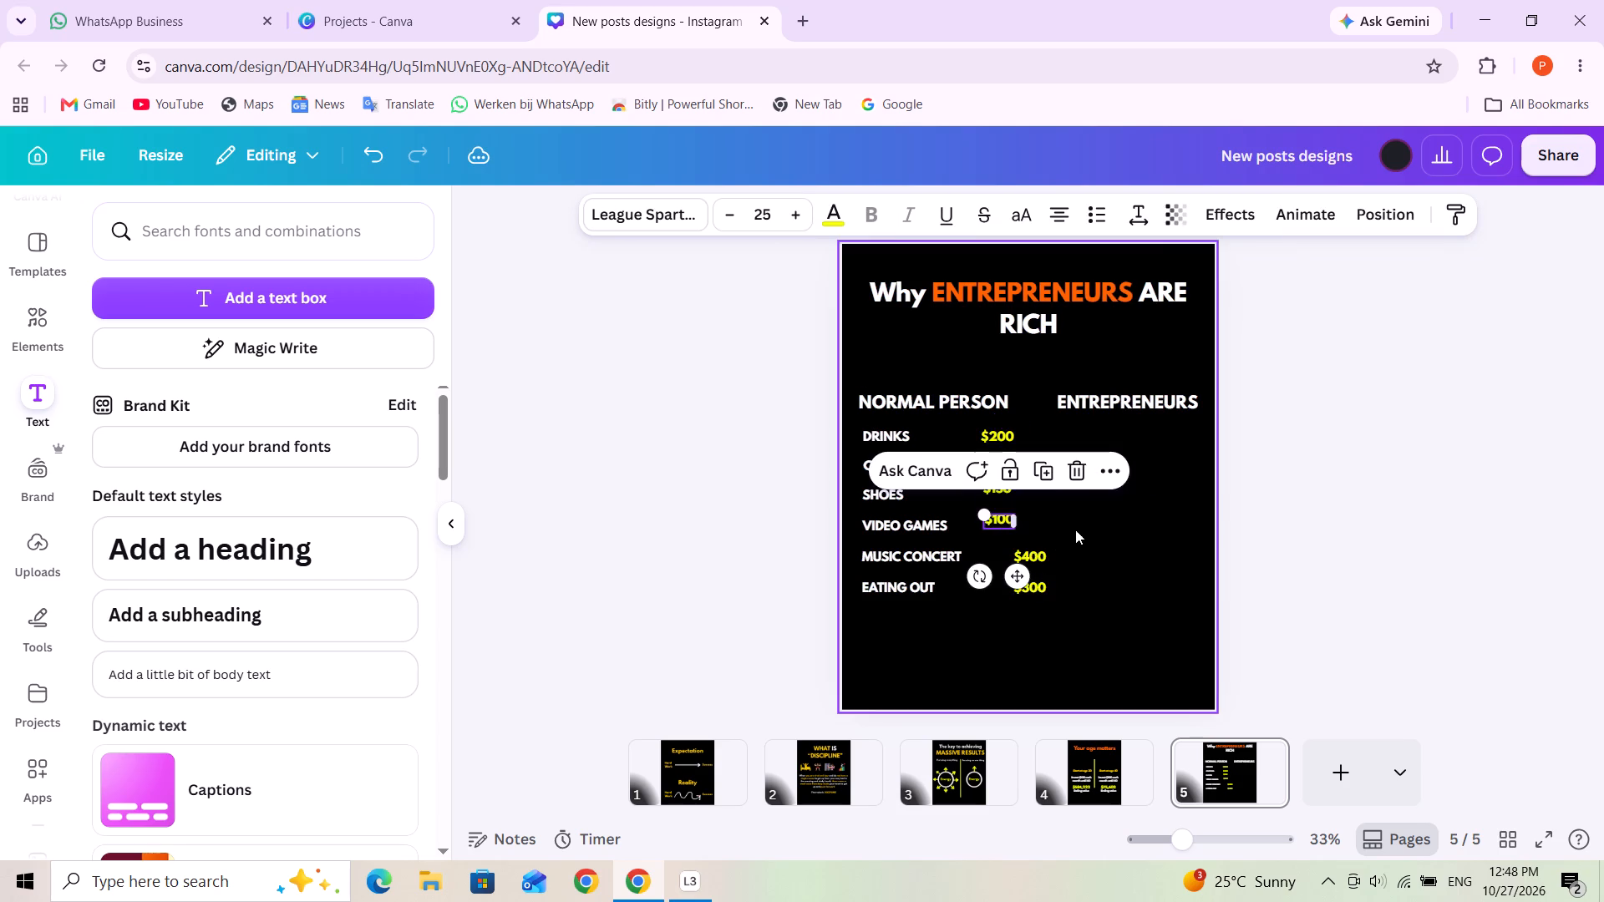
{"action": "left_click", "coordinate": [1077, 530]}
{"action": "left_click_drag", "start_coordinate": [1038, 557], "coordinate": [1009, 556]}
{"action": "left_click", "coordinate": [1072, 553]}
{"action": "left_click_drag", "start_coordinate": [1028, 585], "coordinate": [1000, 585]}
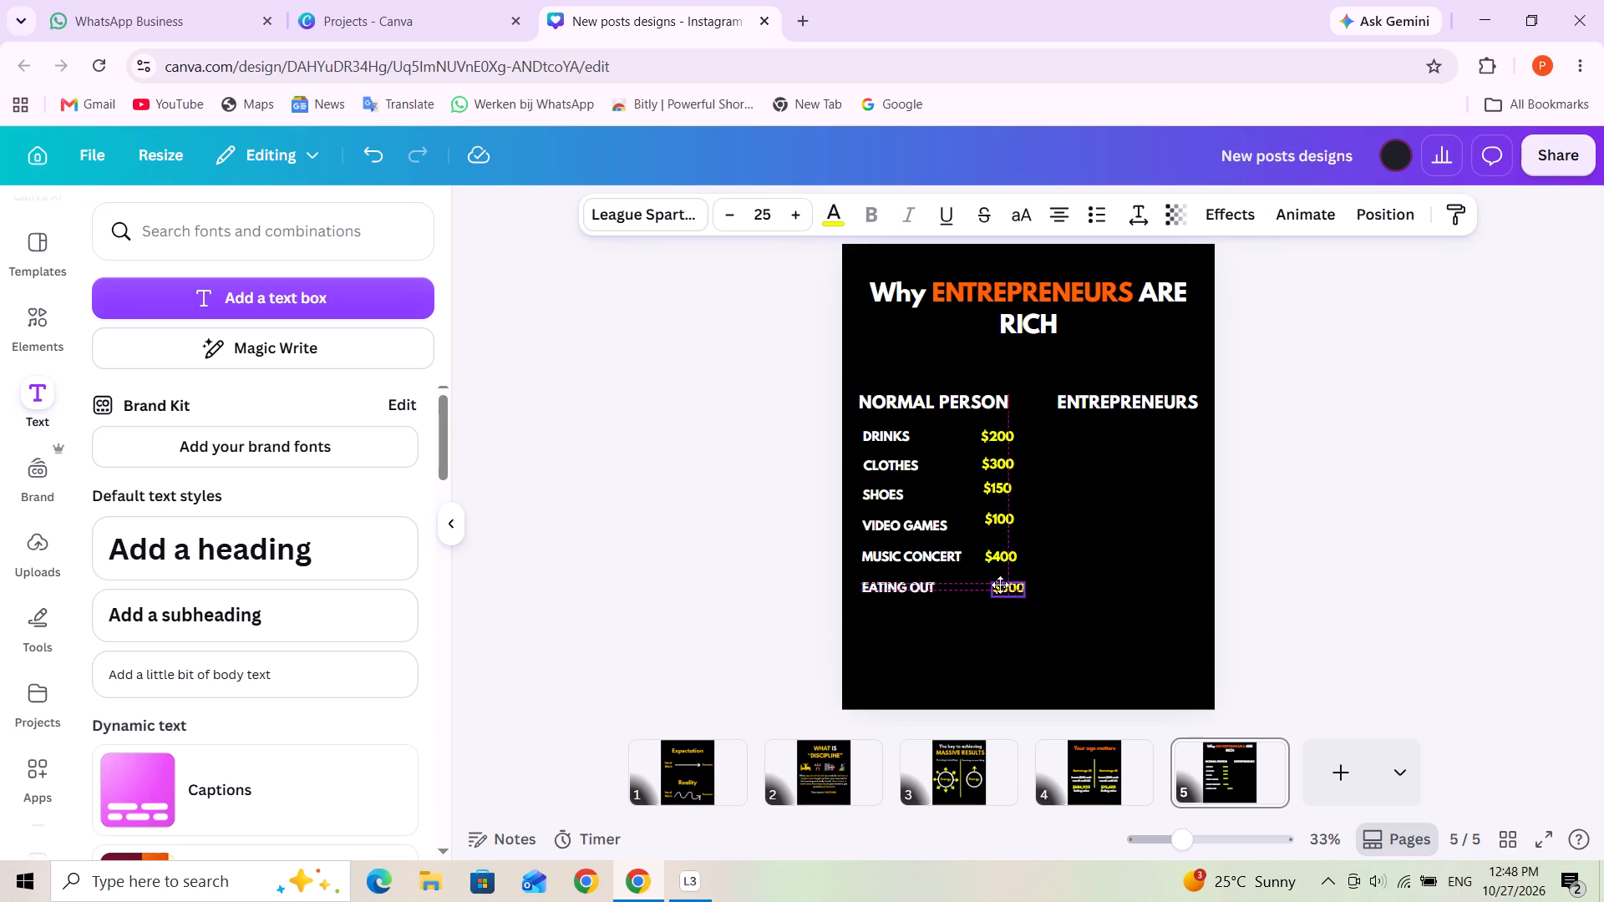
{"action": "left_click_drag", "start_coordinate": [1000, 585], "coordinate": [1002, 583]}
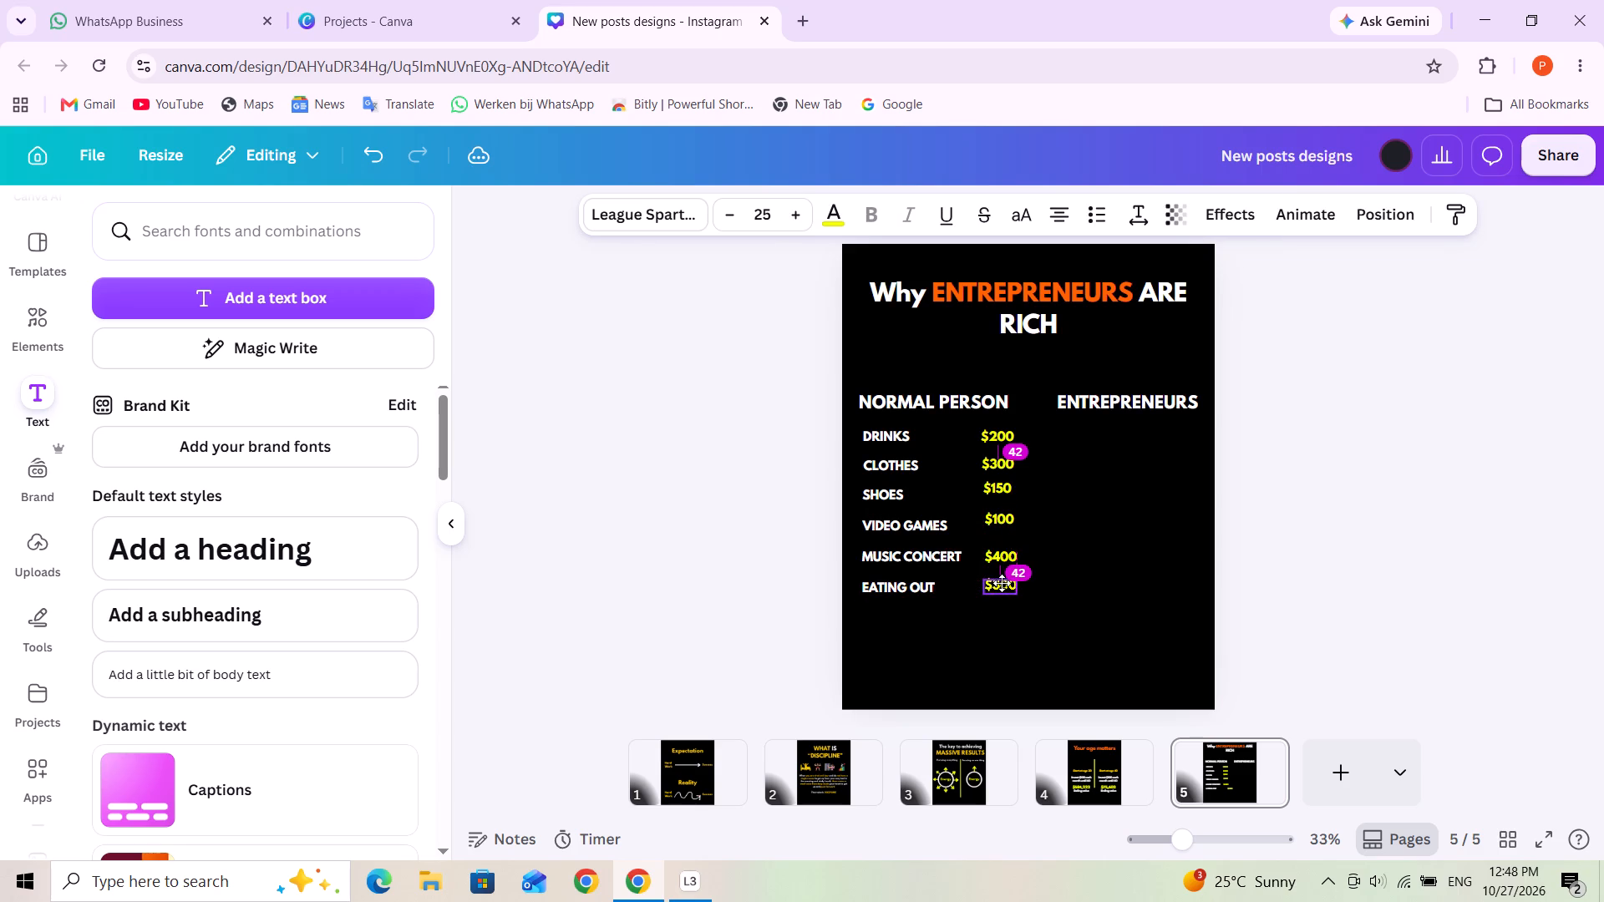
{"action": "left_click_drag", "start_coordinate": [1002, 583], "coordinate": [998, 583]}
{"action": "left_click_drag", "start_coordinate": [998, 583], "coordinate": [999, 583]}
{"action": "left_click", "coordinate": [1068, 571]}
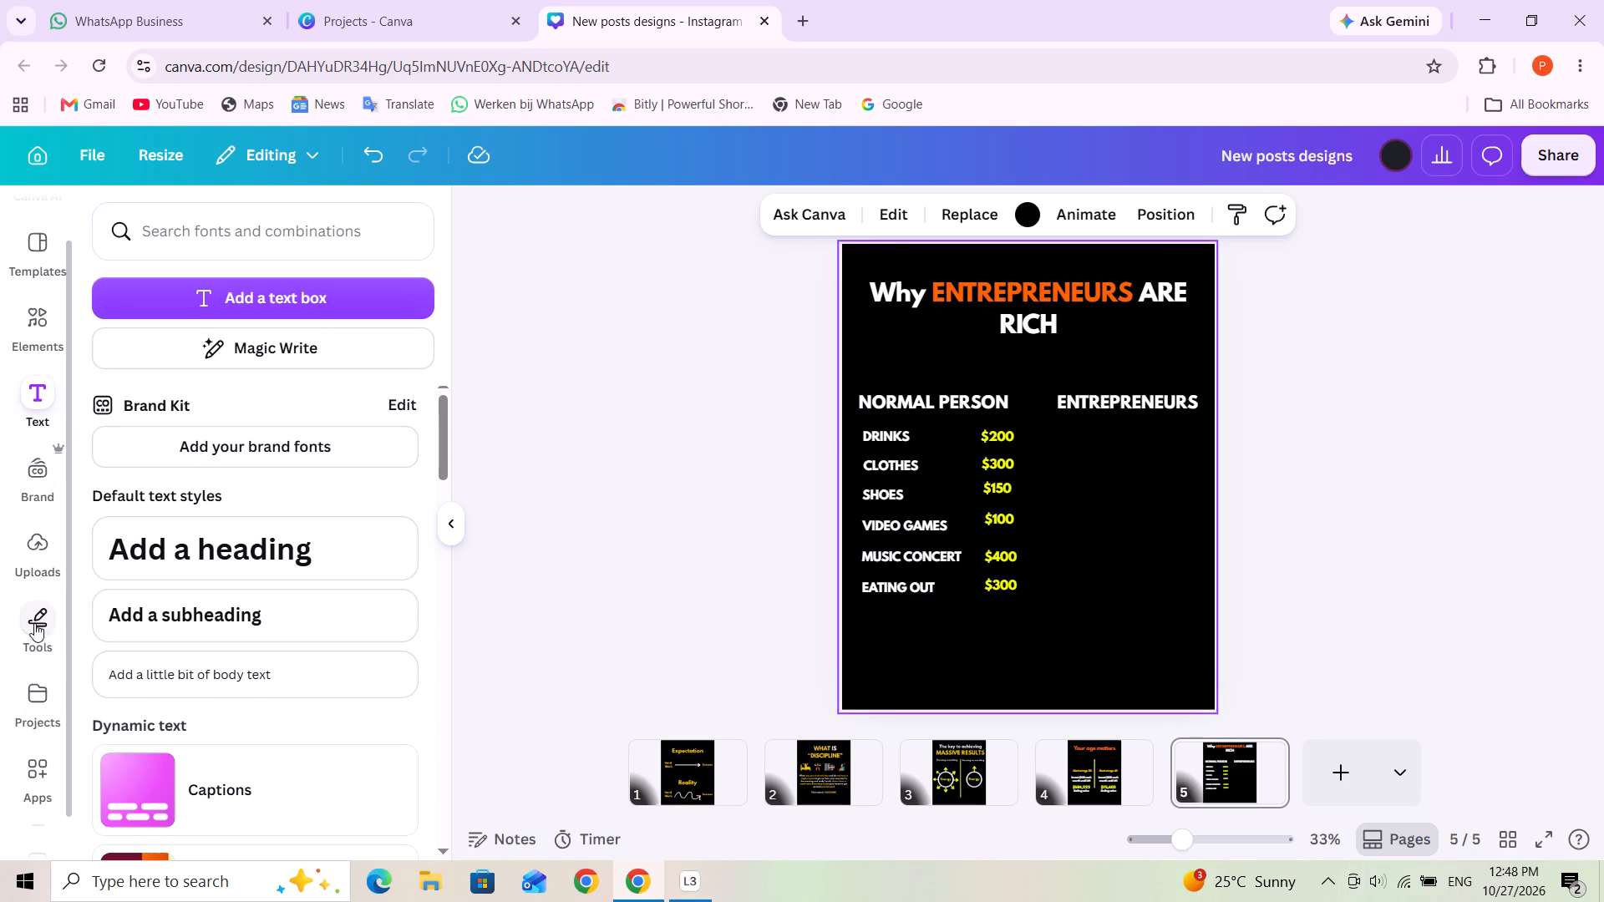
Add a plain straight line from the shape elements to the page.
{"action": "scroll", "coordinate": [53, 611], "scroll_direction": "down", "scroll_amount": 3}
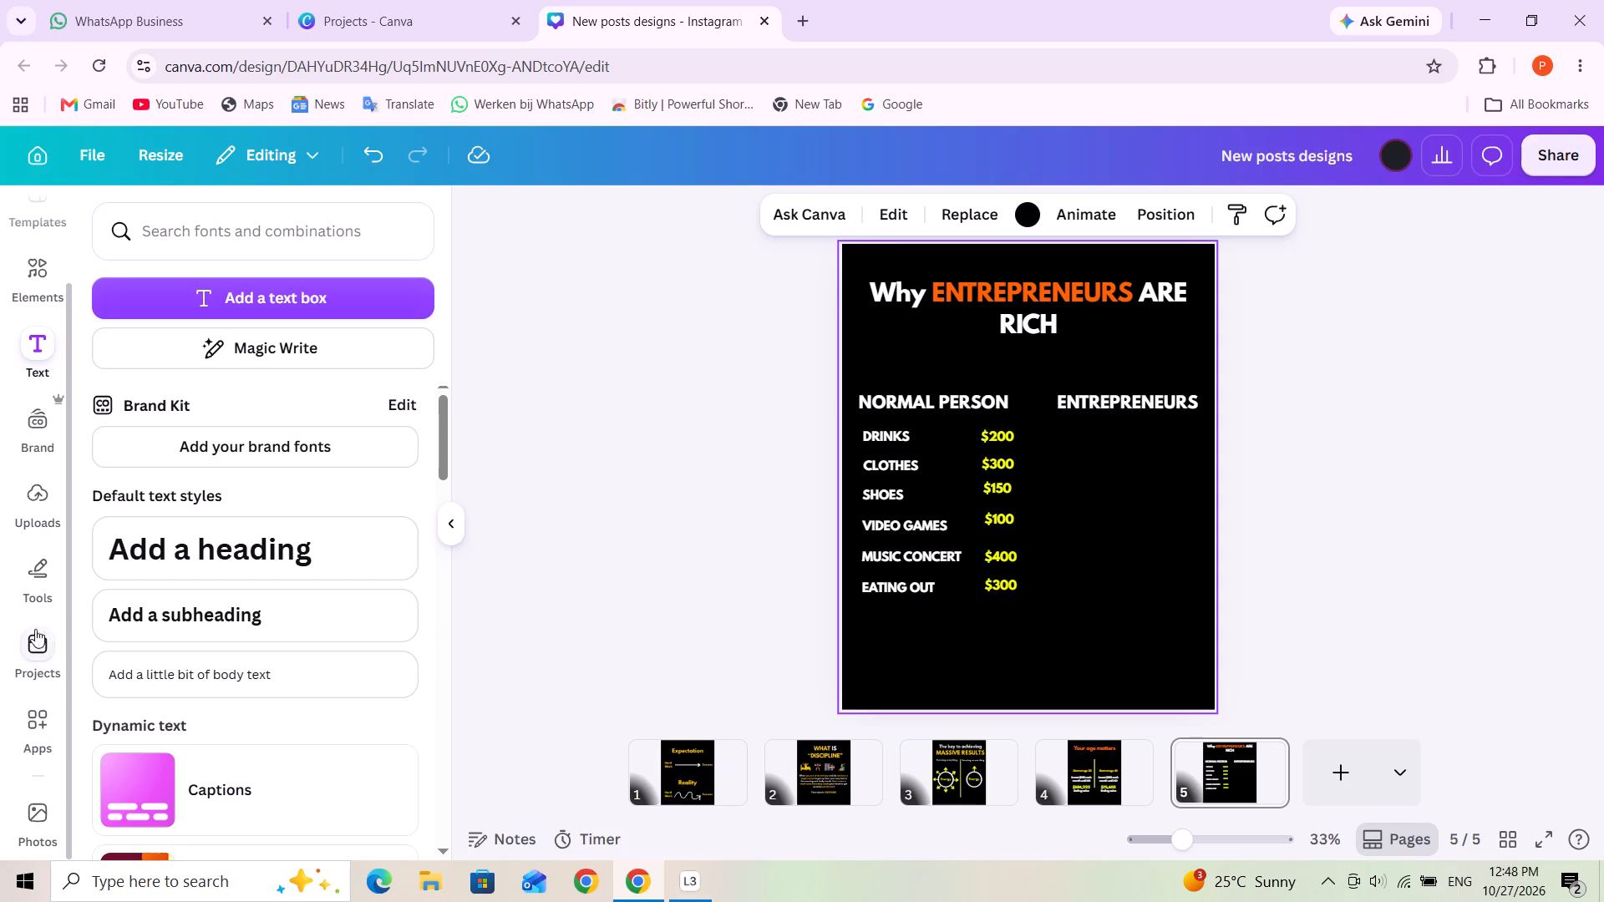
{"action": "left_click", "coordinate": [31, 590]}
{"action": "left_click", "coordinate": [51, 280]}
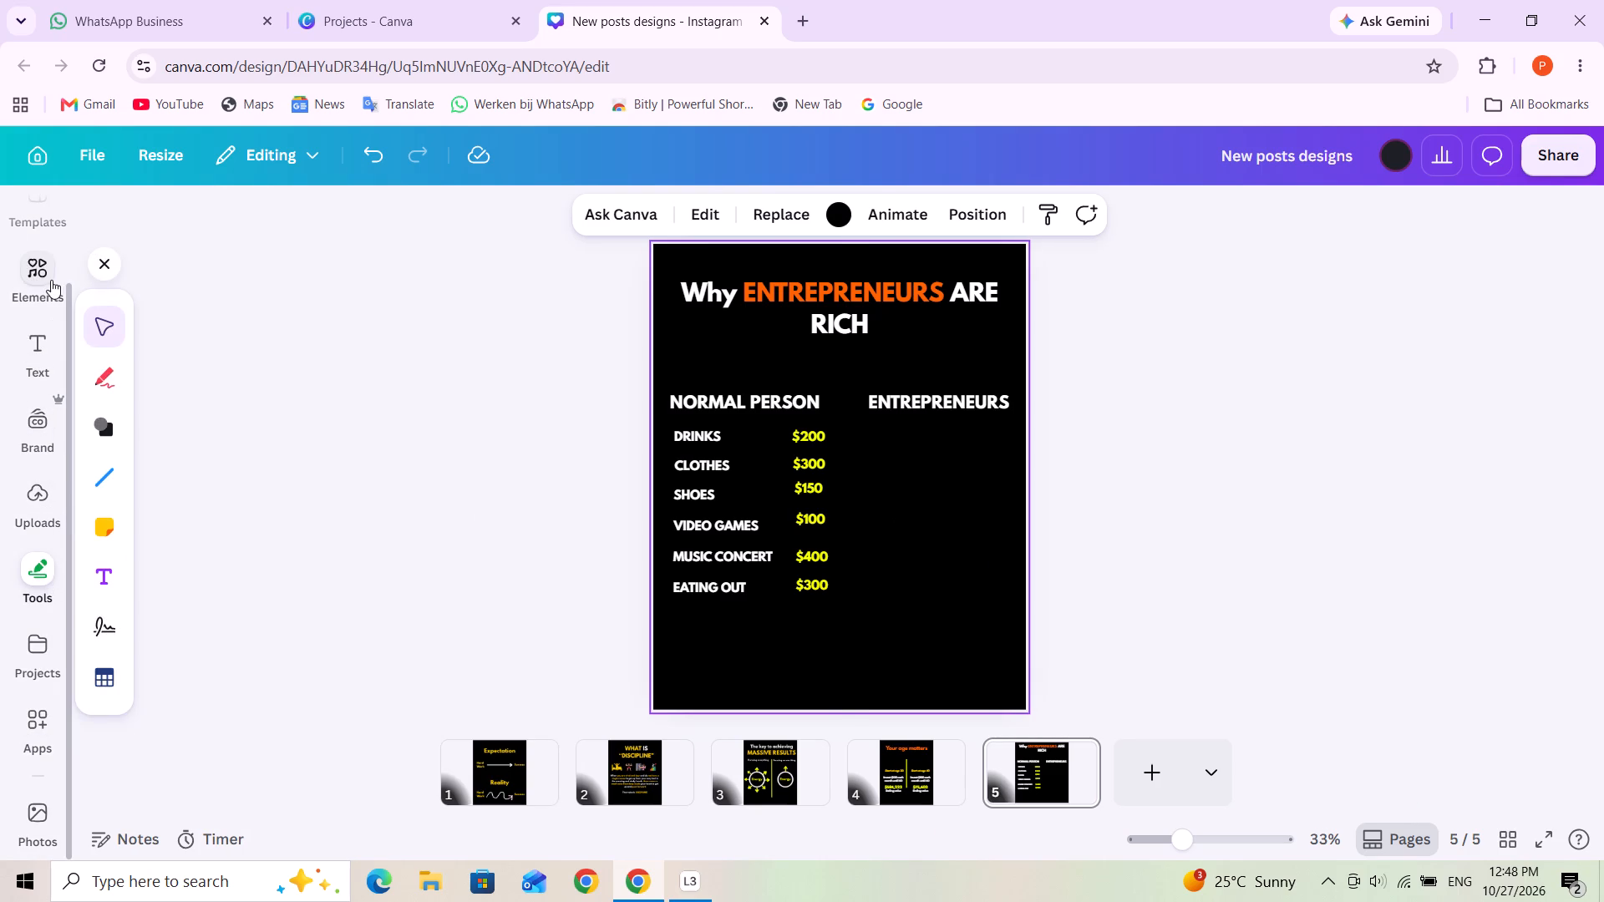
{"action": "left_click", "coordinate": [140, 513]}
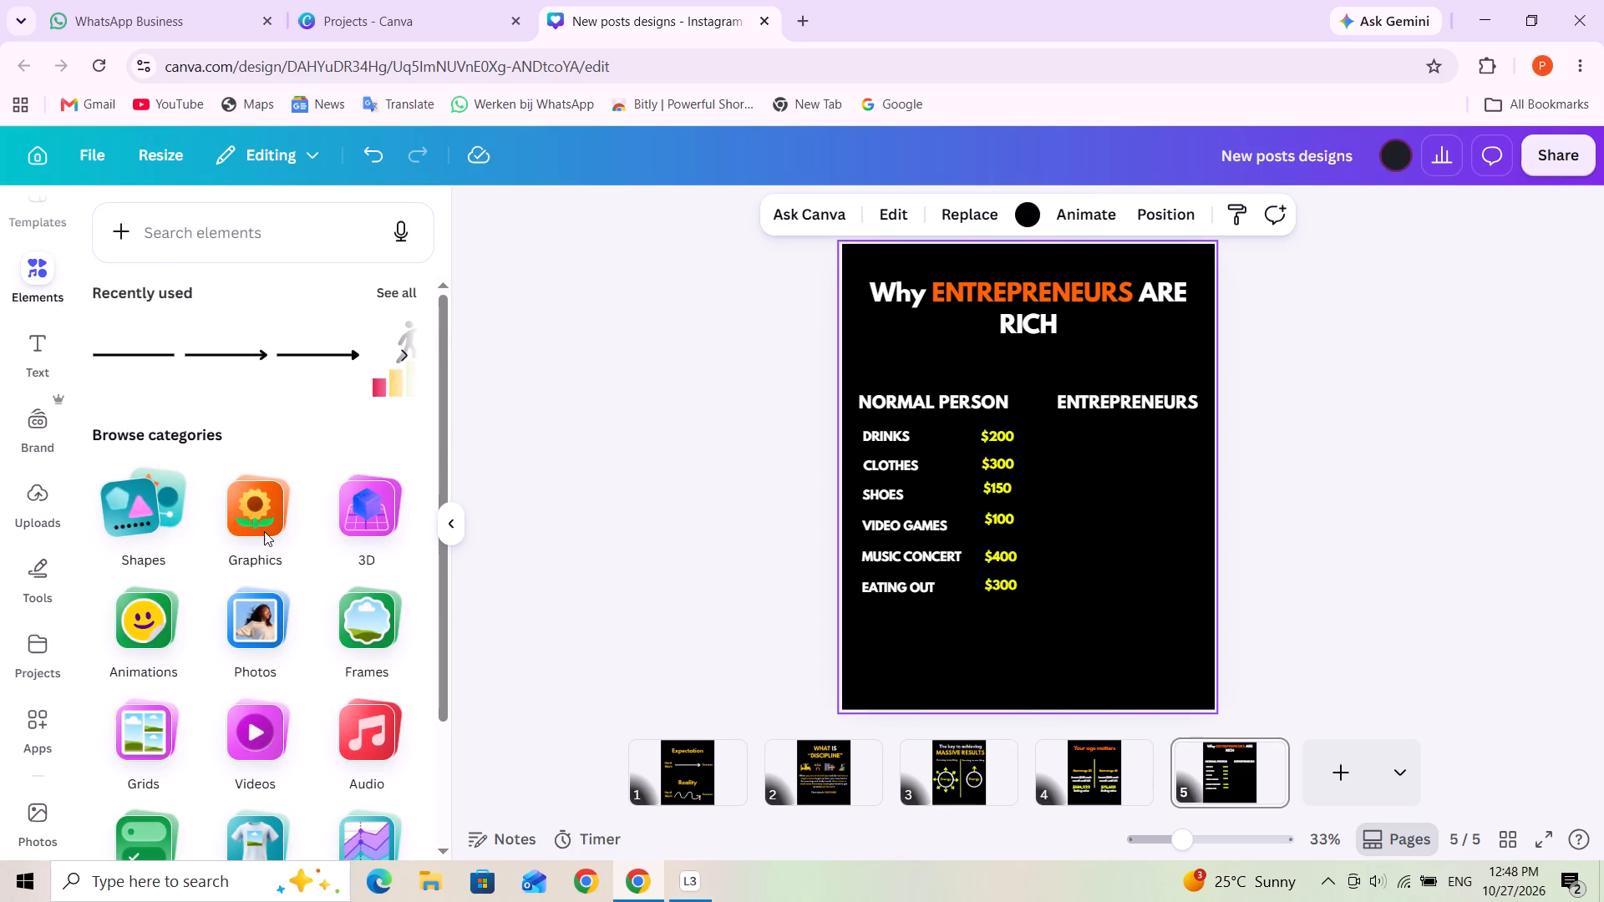
{"action": "left_click", "coordinate": [130, 384]}
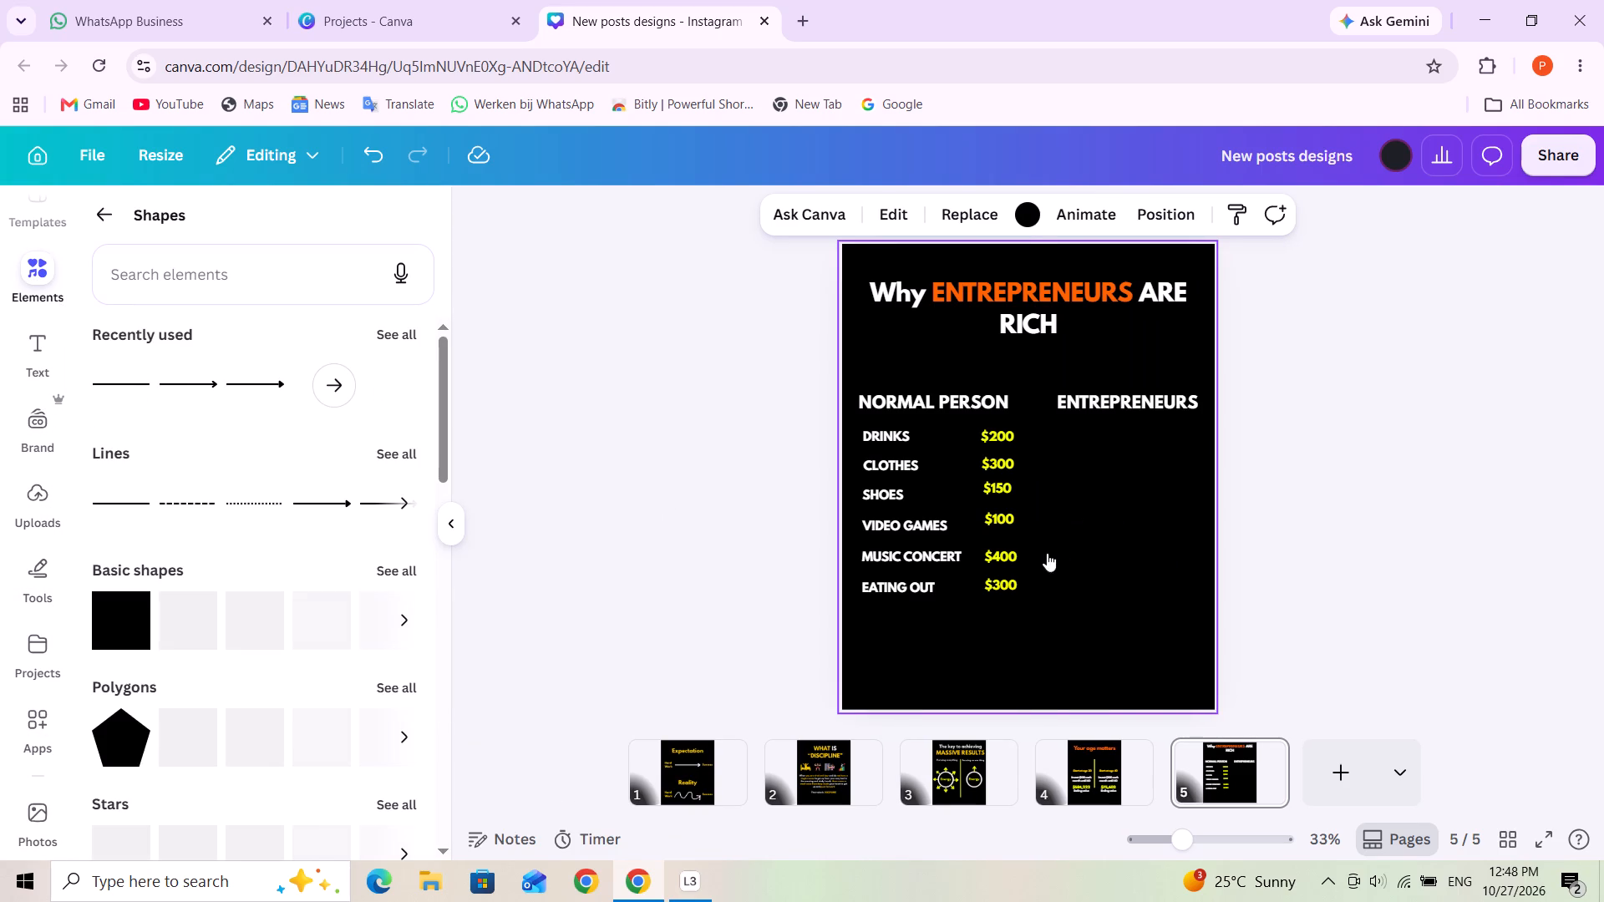
Rotate the new line to nearly vertical between the NORMAL PERSON and ENTREPRENEURS columns.
{"action": "left_click_drag", "start_coordinate": [1013, 524], "coordinate": [1013, 525]}
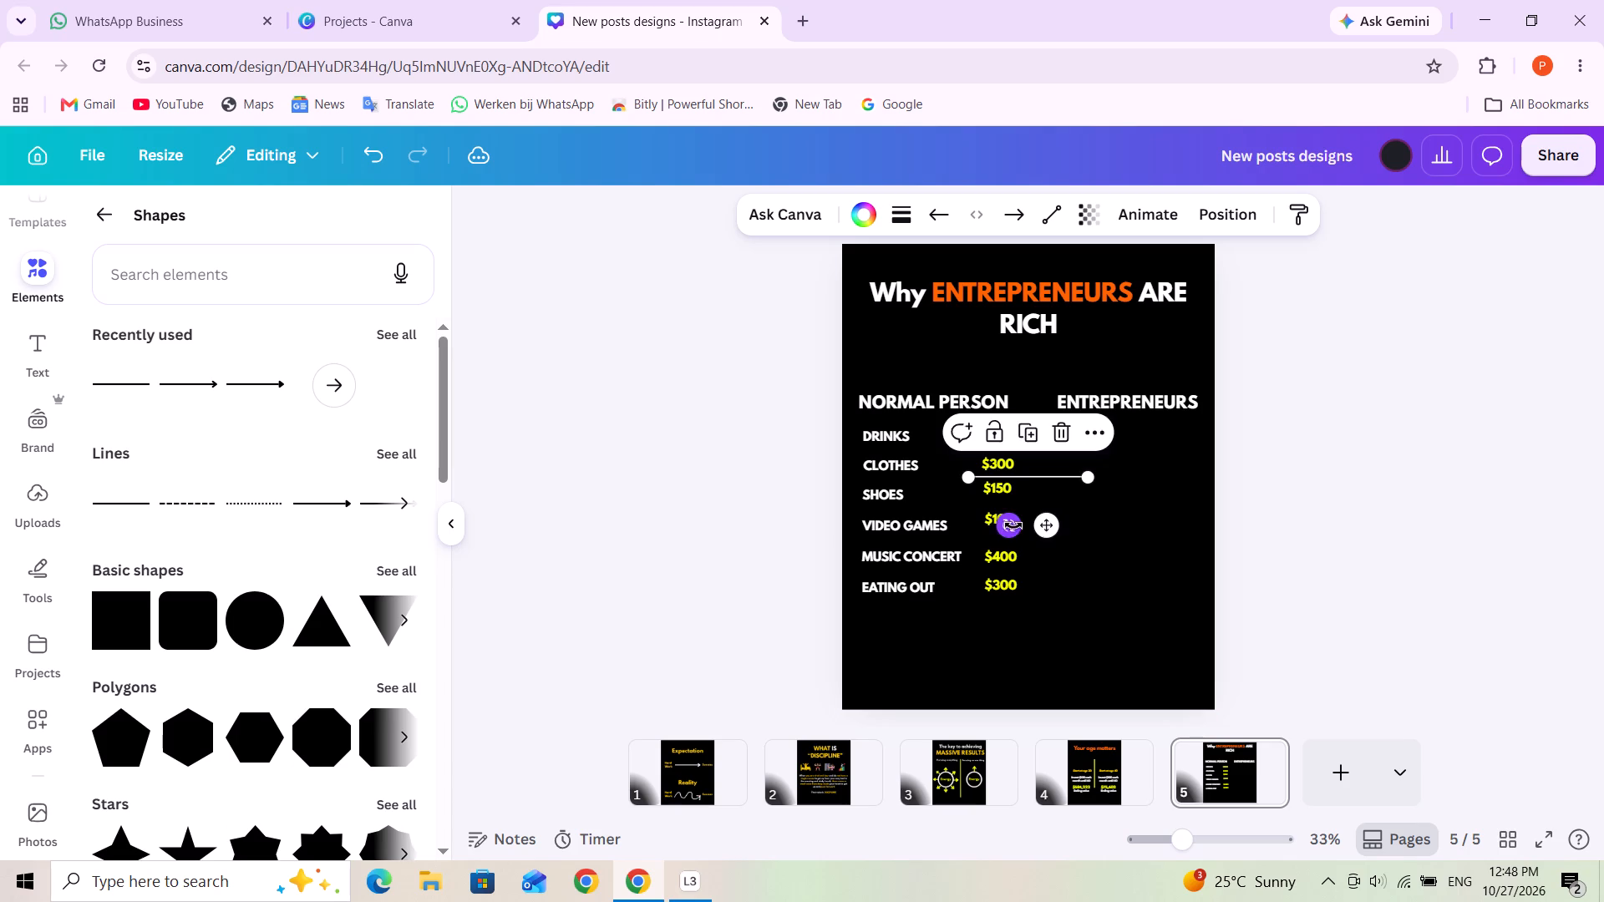
{"action": "left_click_drag", "start_coordinate": [1013, 525], "coordinate": [1241, 560]}
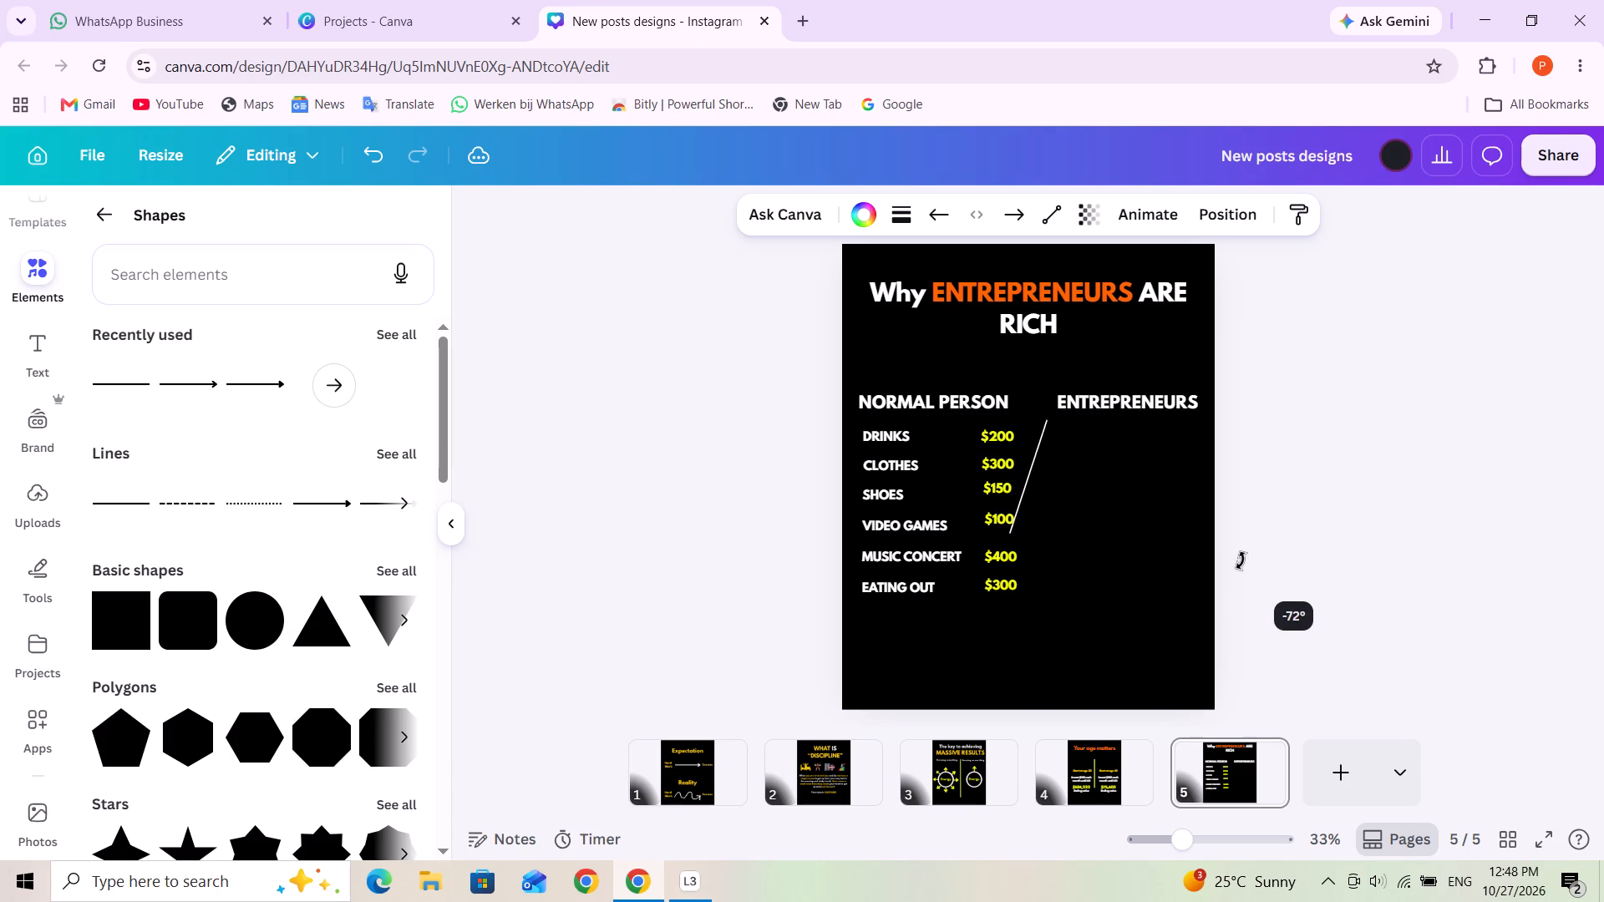
{"action": "left_click_drag", "start_coordinate": [1241, 560], "coordinate": [1209, 479]}
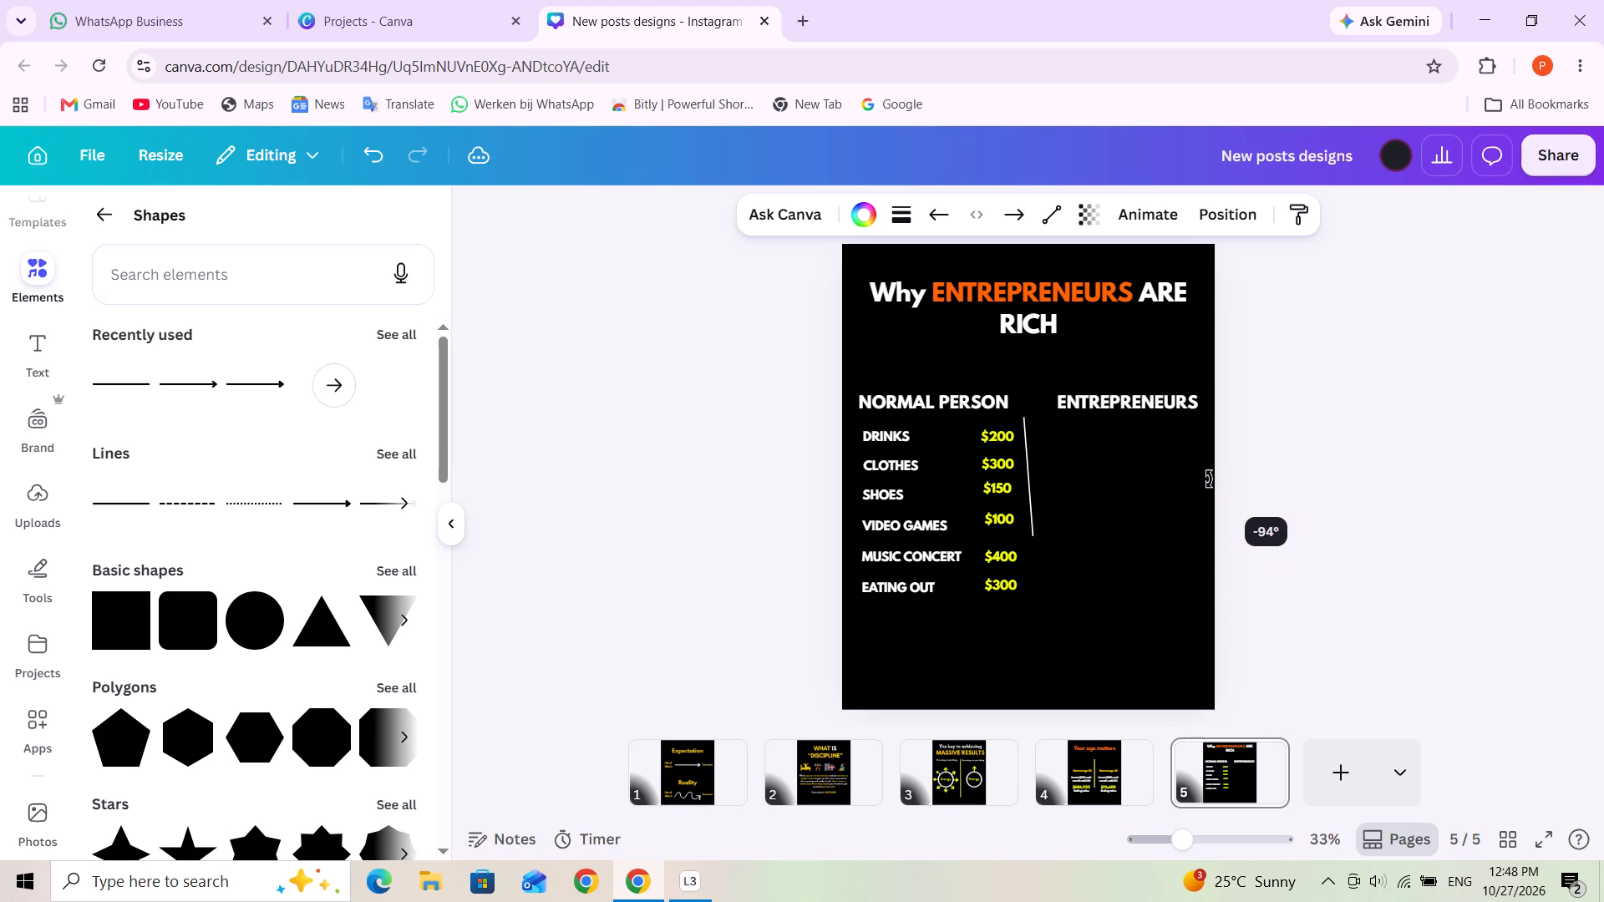
{"action": "left_click_drag", "start_coordinate": [1209, 479], "coordinate": [1080, 488]}
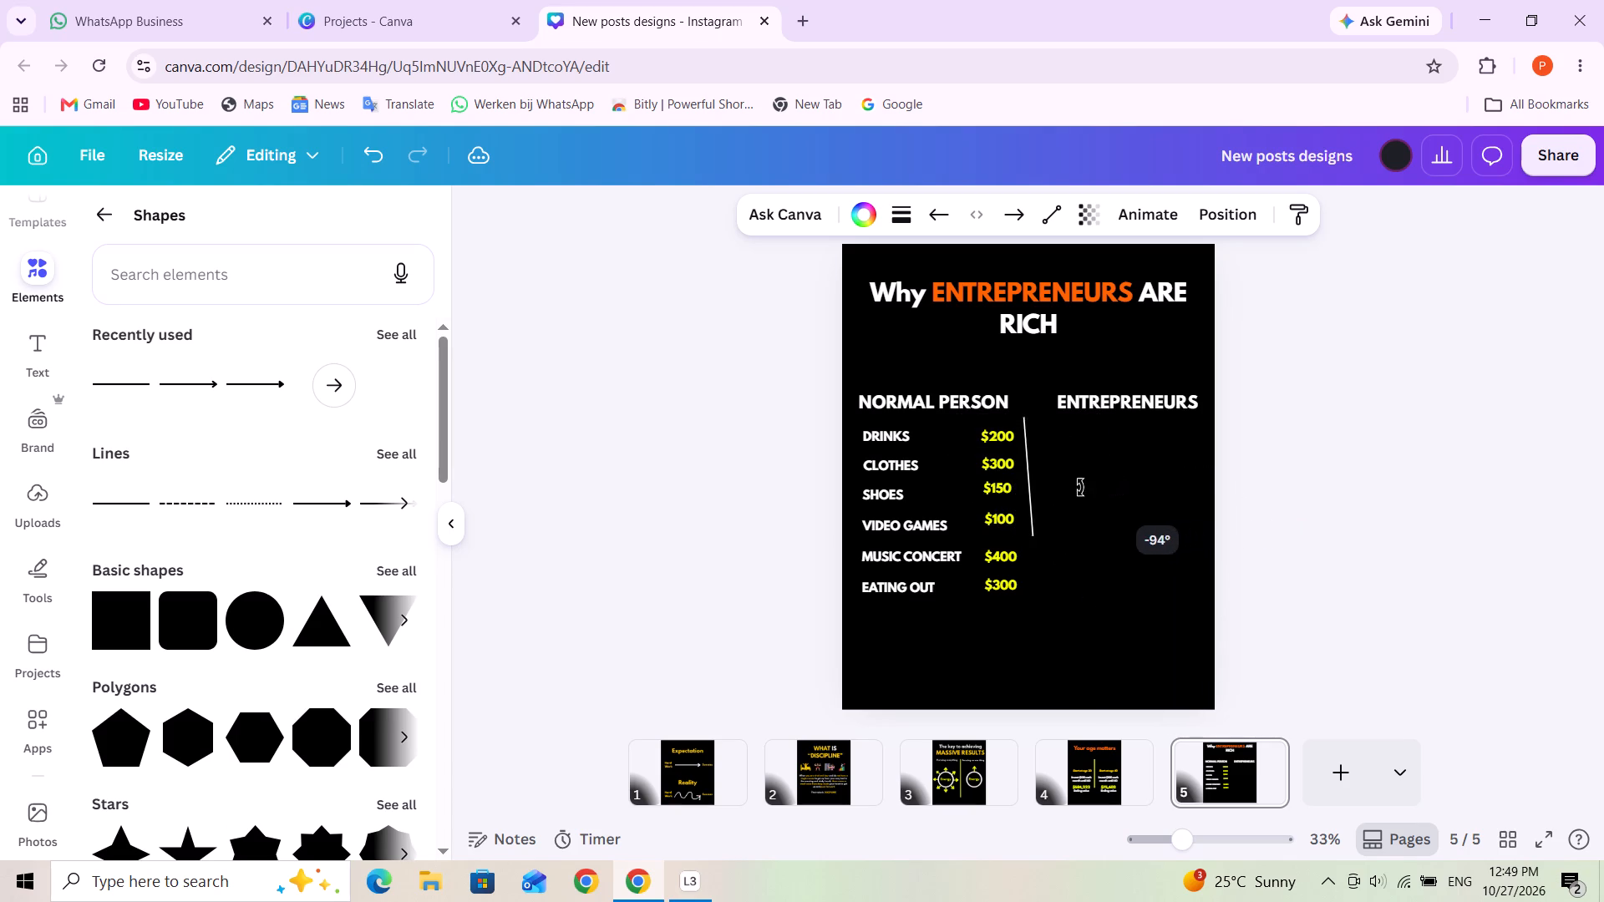
{"action": "left_click_drag", "start_coordinate": [1080, 488], "coordinate": [1056, 469]}
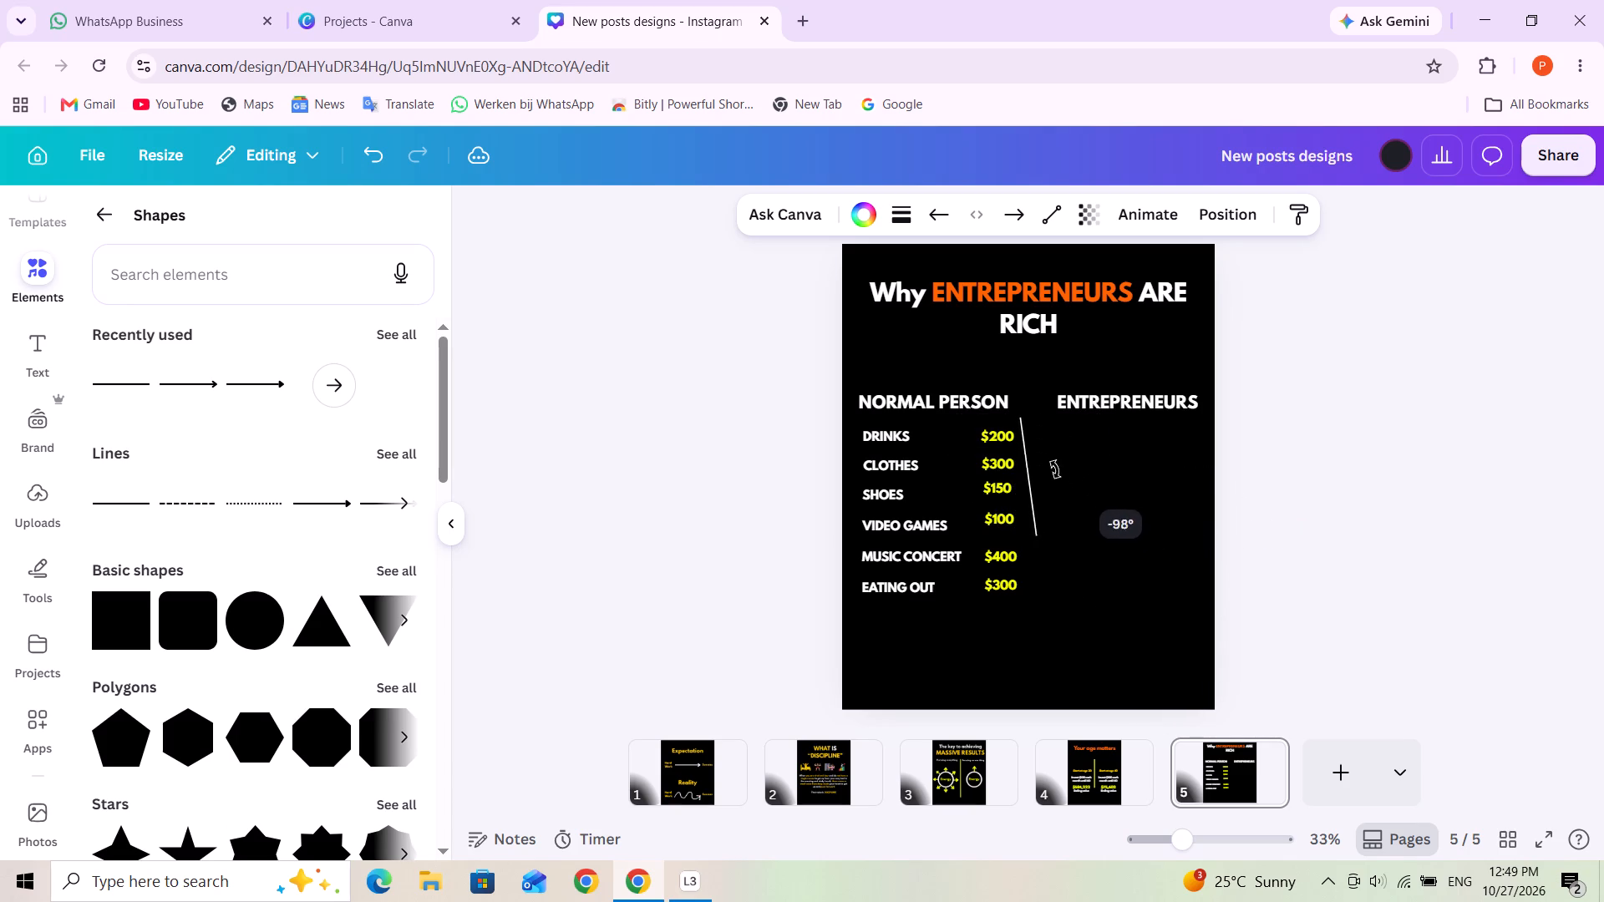
{"action": "left_click_drag", "start_coordinate": [1056, 469], "coordinate": [1077, 495]}
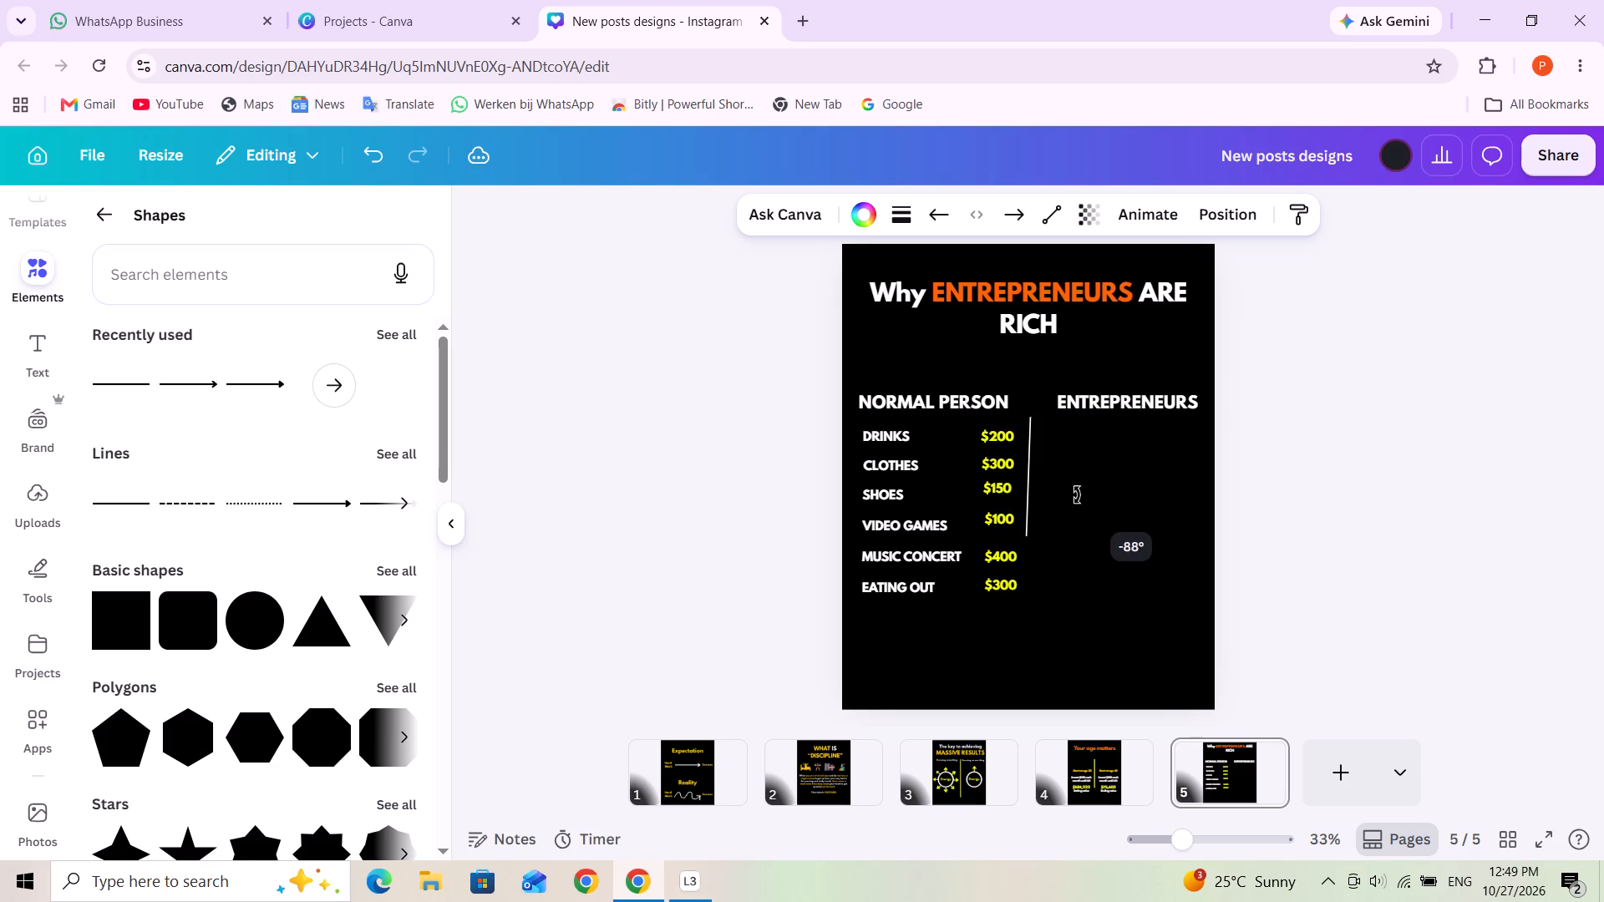
{"action": "left_click_drag", "start_coordinate": [1077, 495], "coordinate": [1079, 491]}
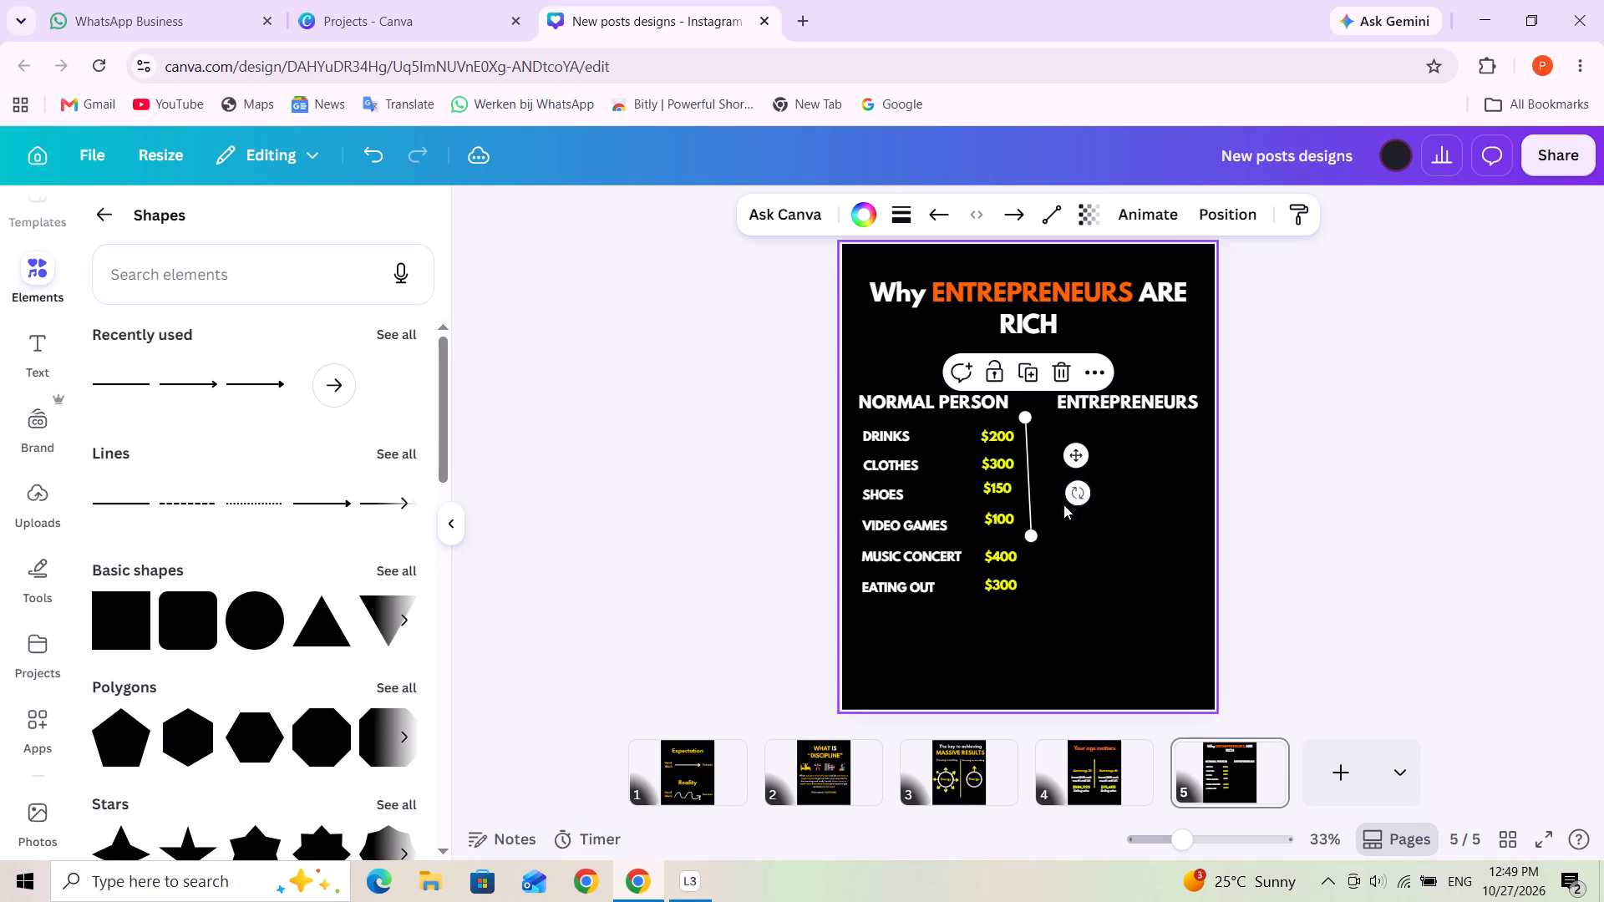
Shift the line's upper and lower end points slightly right, clear of the prices, in the gap between the two columns.
{"action": "left_click_drag", "start_coordinate": [1030, 413], "coordinate": [1041, 415]}
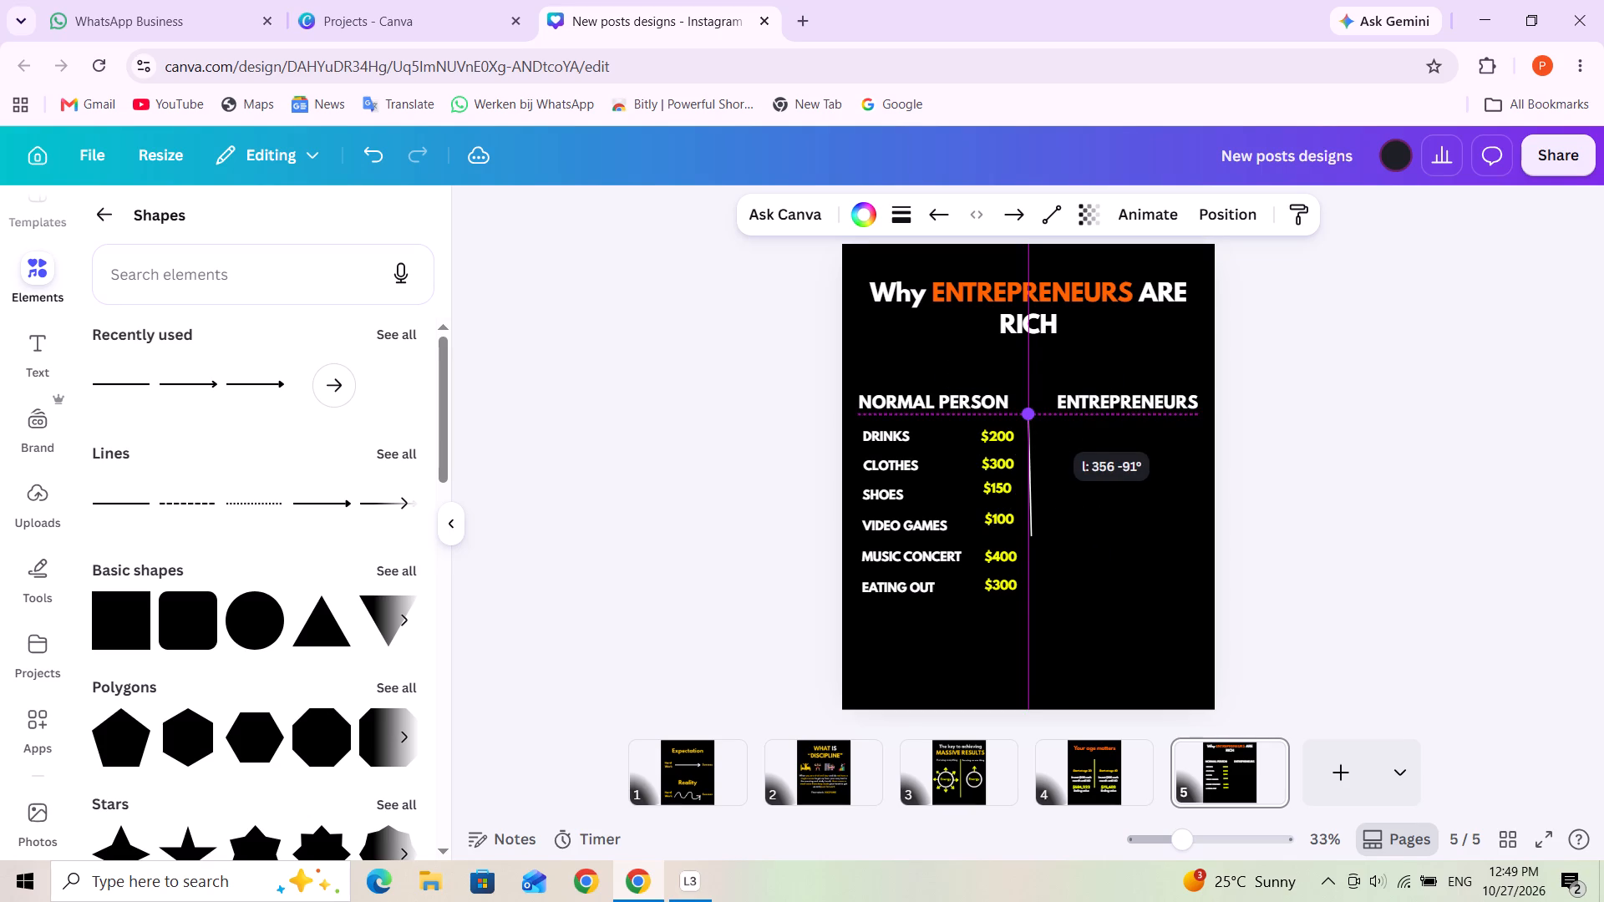
{"action": "left_click_drag", "start_coordinate": [1041, 415], "coordinate": [1036, 418]}
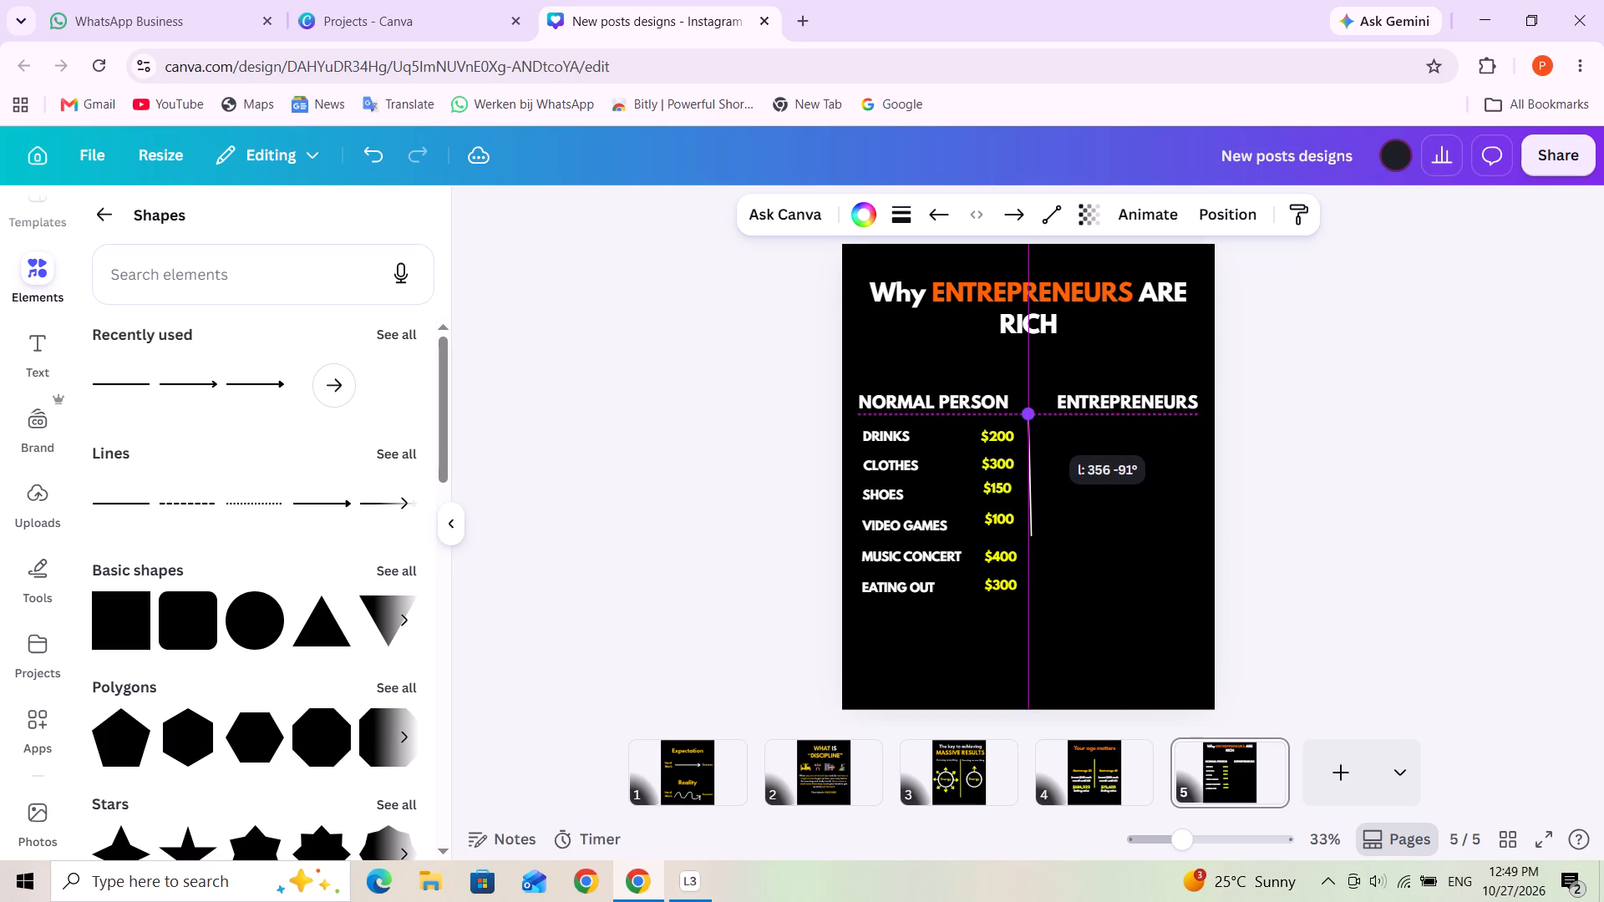
{"action": "left_click_drag", "start_coordinate": [1036, 418], "coordinate": [1041, 418]}
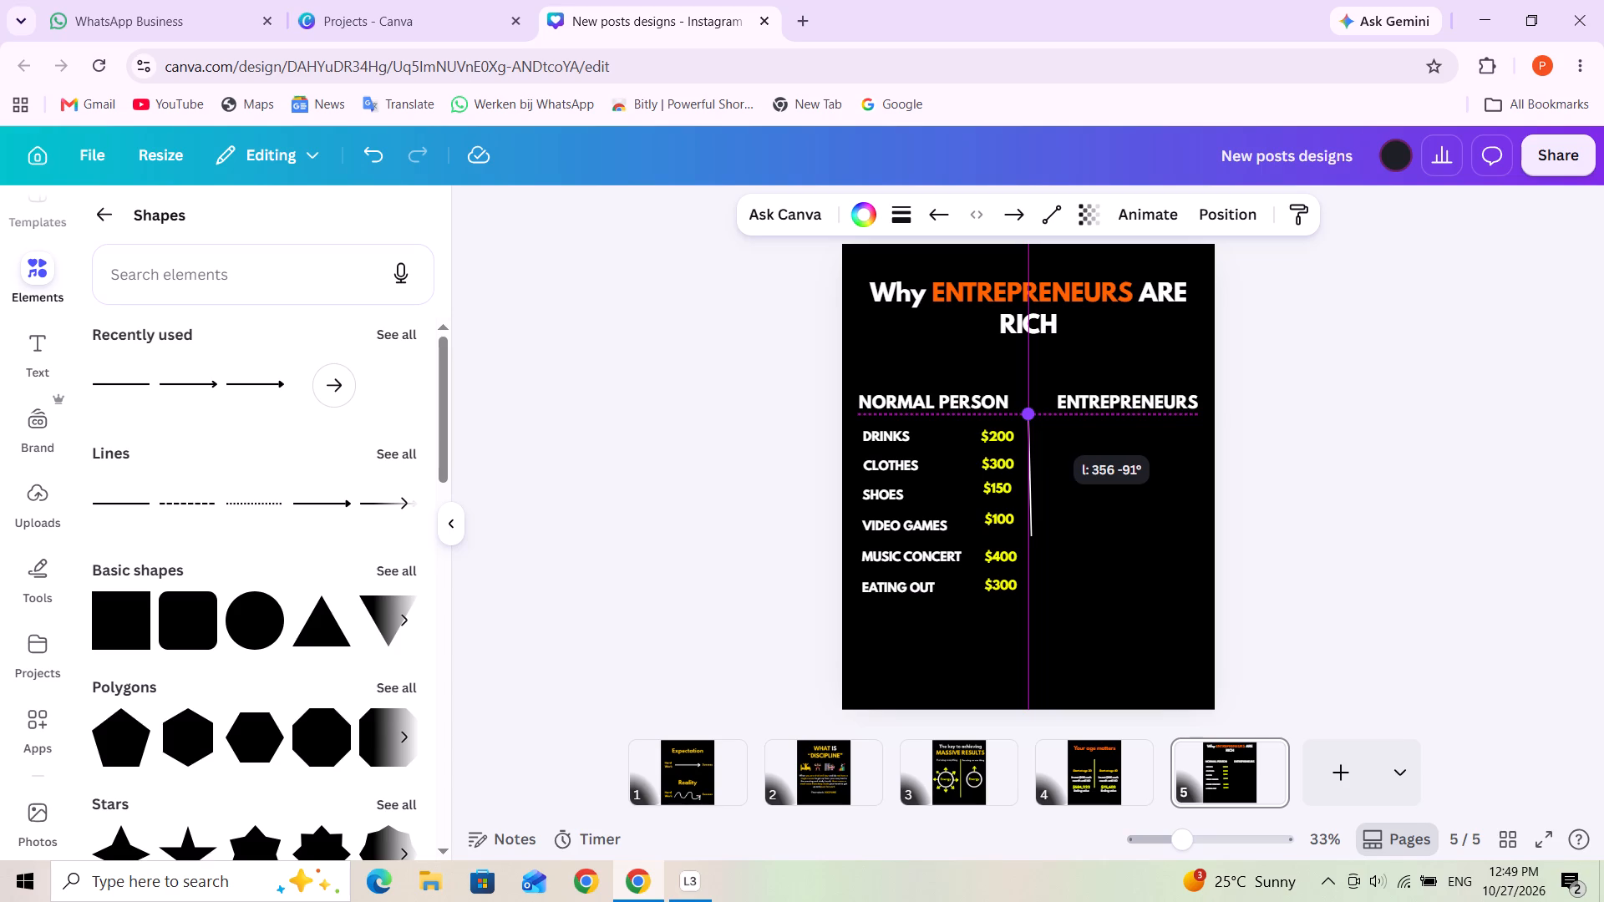
{"action": "left_click_drag", "start_coordinate": [1041, 418], "coordinate": [1042, 418]}
{"action": "left_click_drag", "start_coordinate": [1034, 538], "coordinate": [1038, 538]}
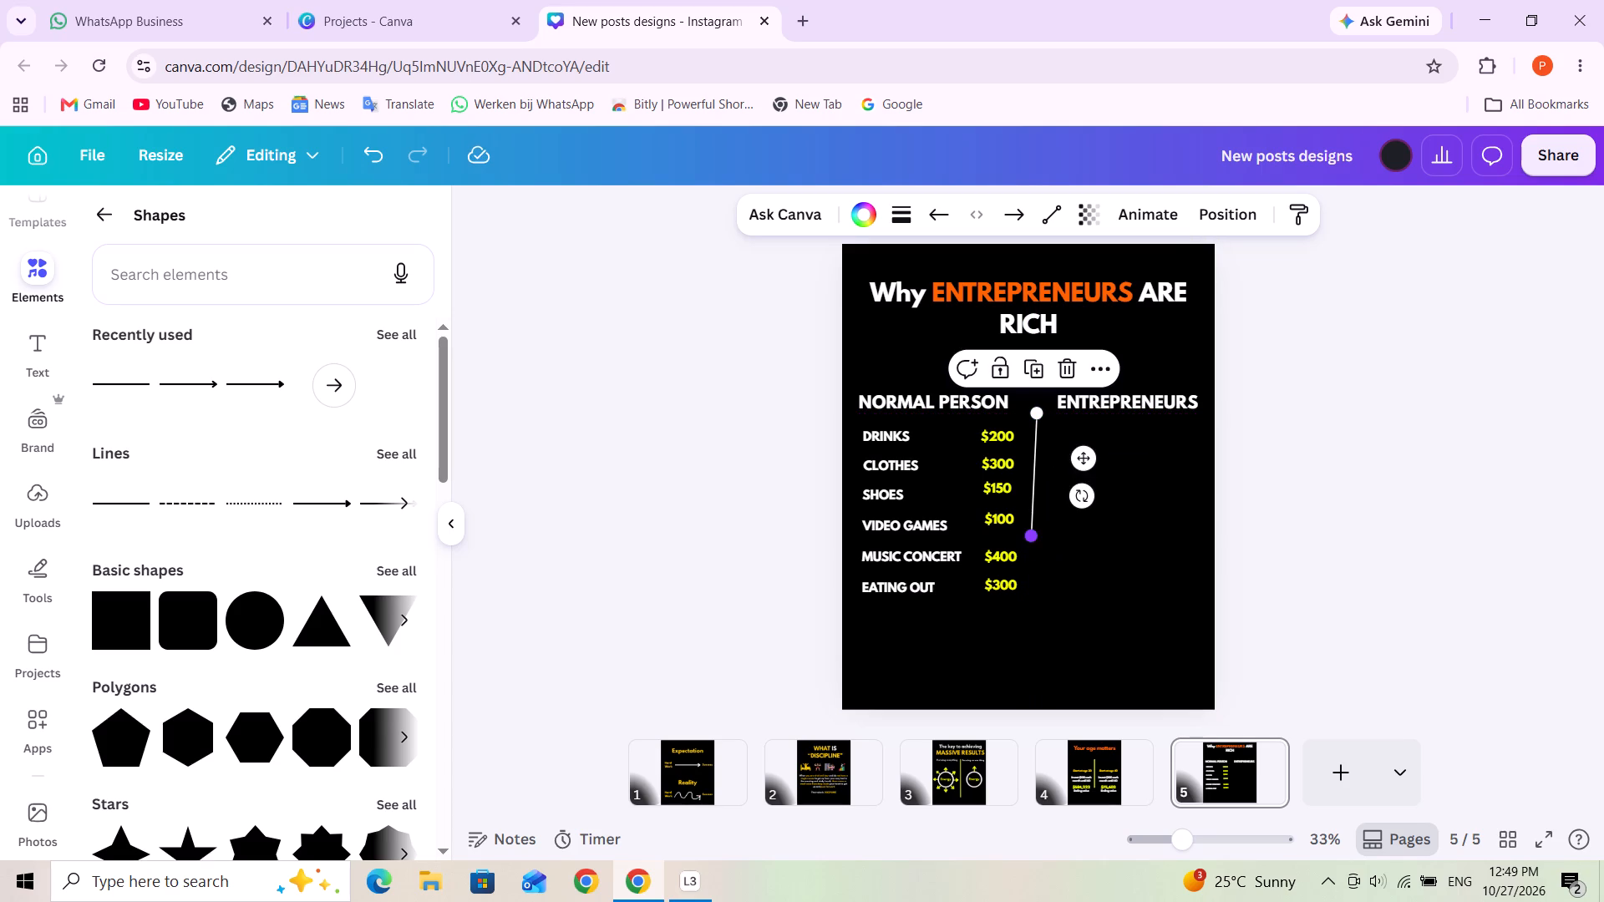
{"action": "left_click_drag", "start_coordinate": [1038, 538], "coordinate": [1046, 537]}
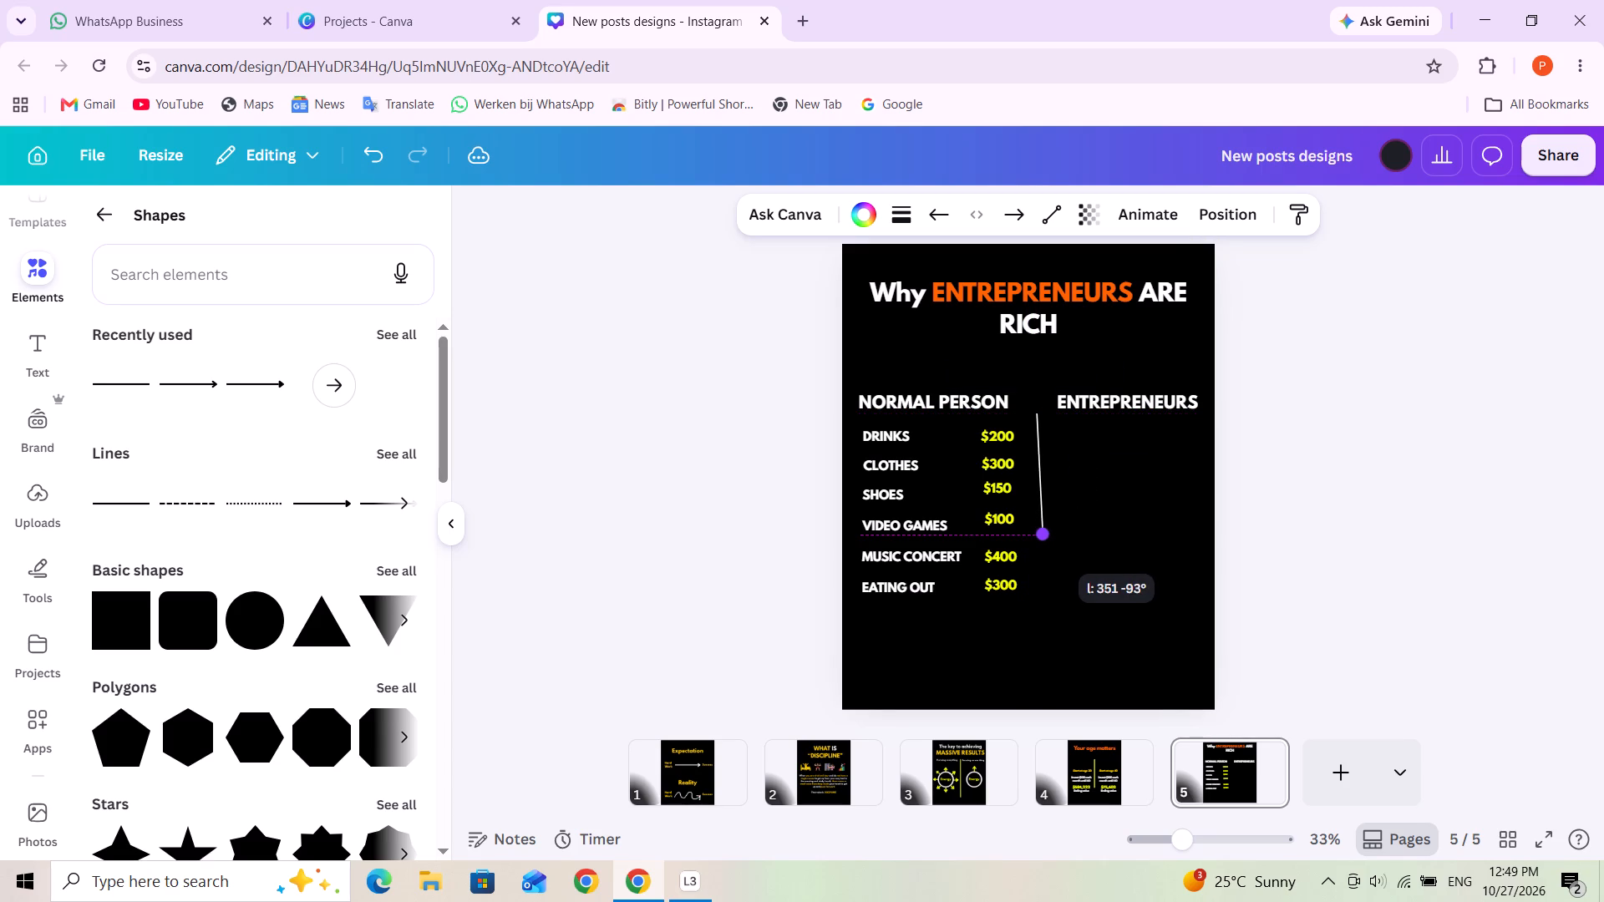
{"action": "left_click_drag", "start_coordinate": [1046, 537], "coordinate": [1043, 536]}
{"action": "left_click", "coordinate": [1151, 537]}
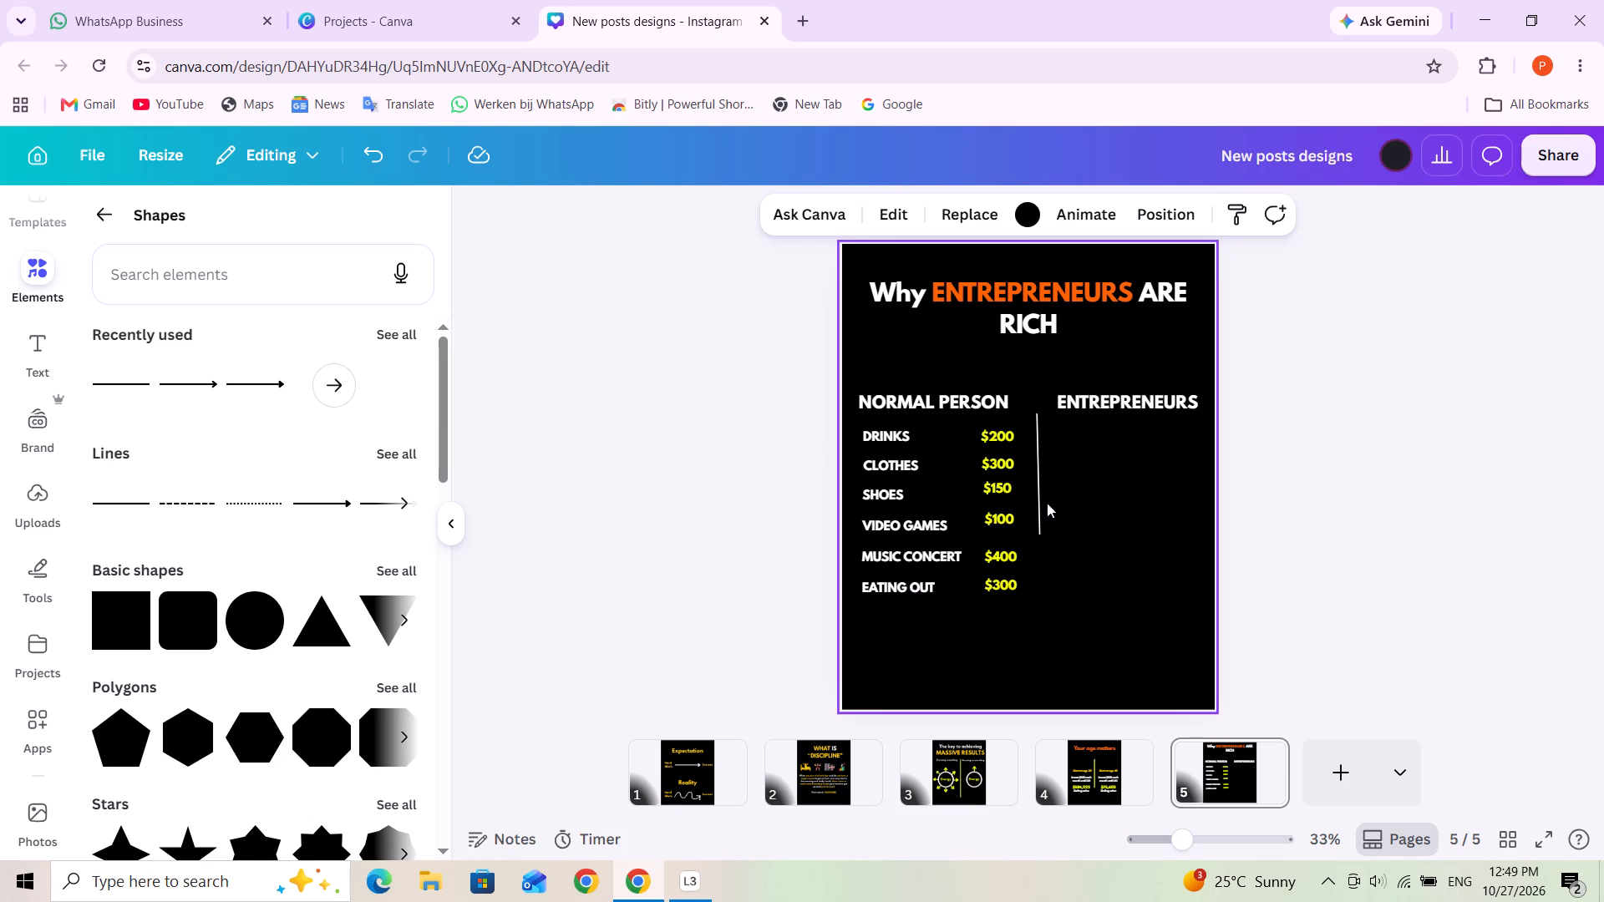
Move the divider line down below the headings and extend its lower end past EATING OUT, vertical at -90° and about 550 long.
{"action": "left_click_drag", "start_coordinate": [1037, 502], "coordinate": [1038, 519]}
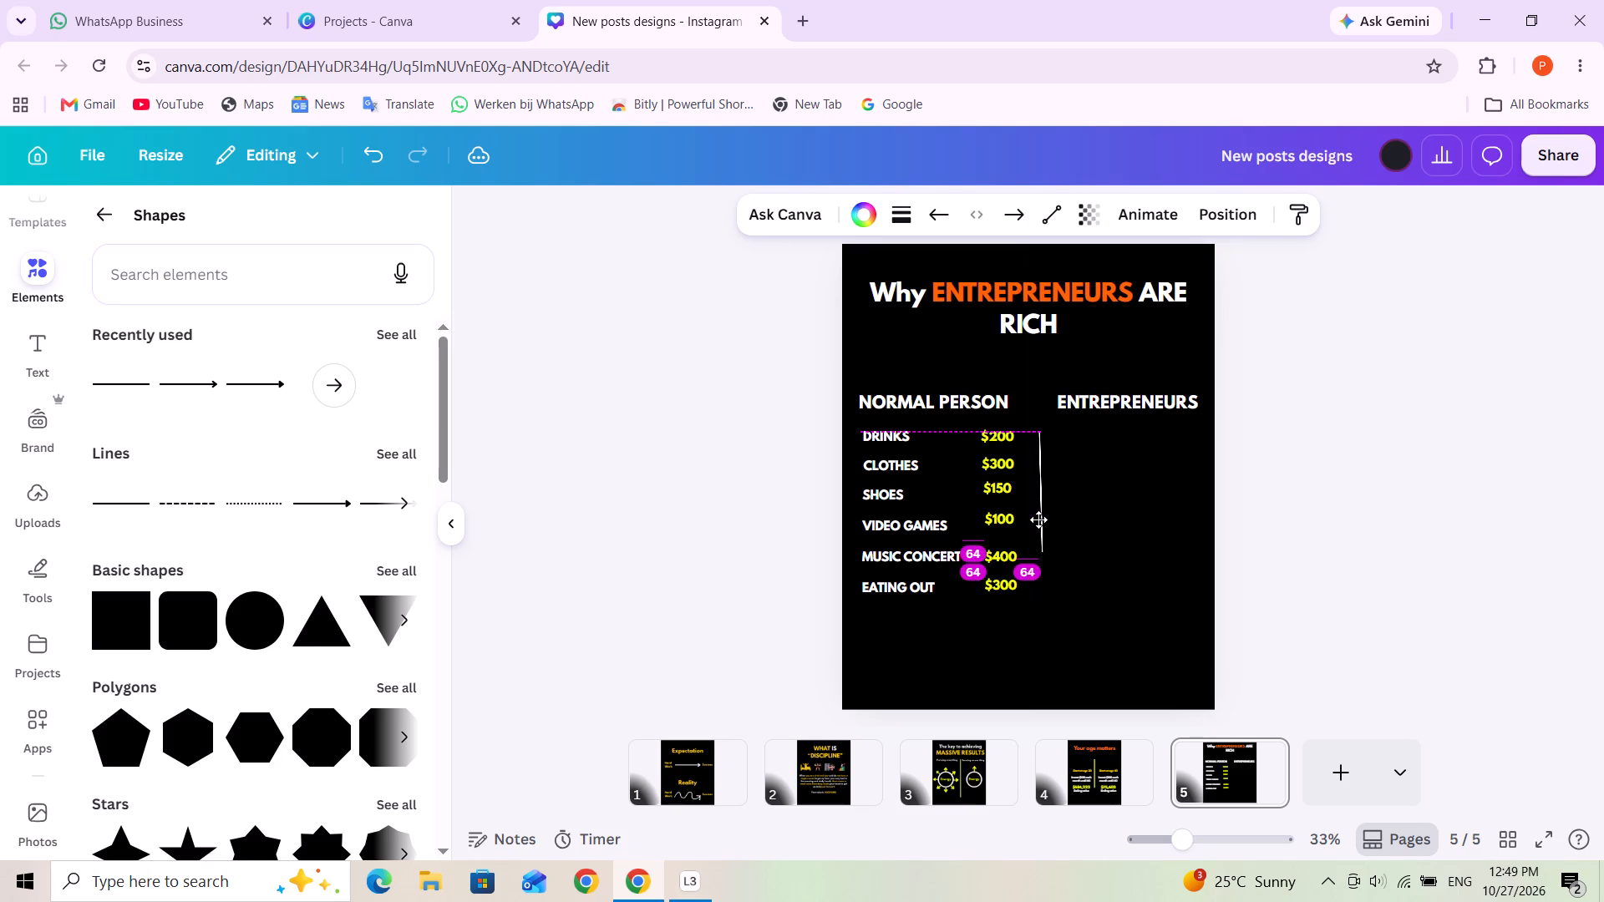
{"action": "left_click_drag", "start_coordinate": [1038, 519], "coordinate": [1038, 517]}
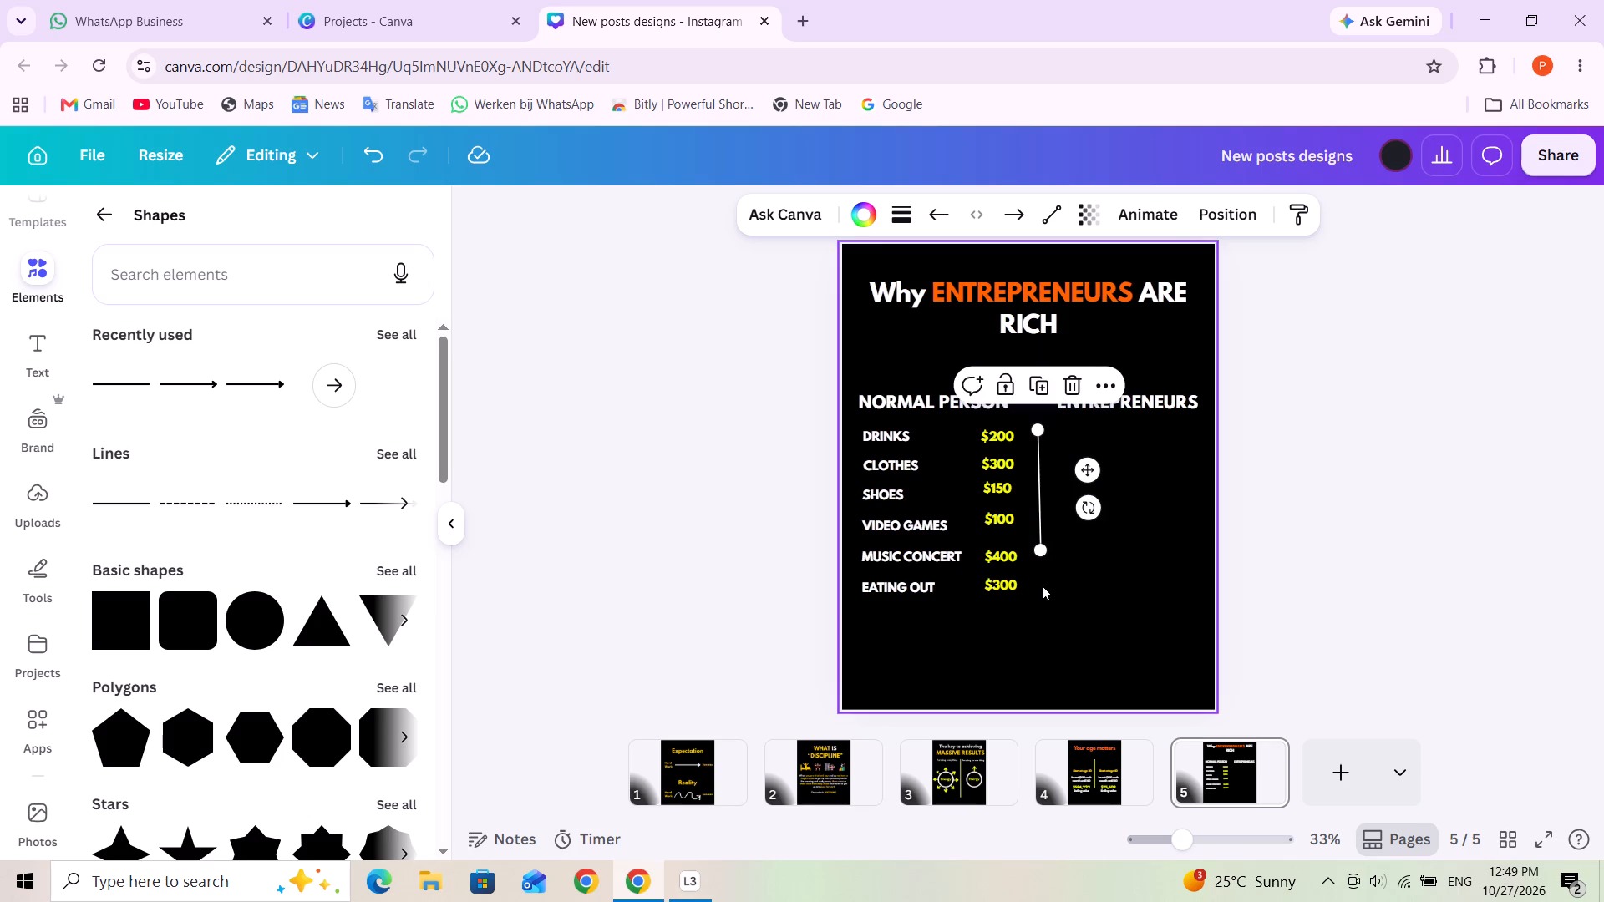
{"action": "left_click_drag", "start_coordinate": [1038, 550], "coordinate": [1026, 624]}
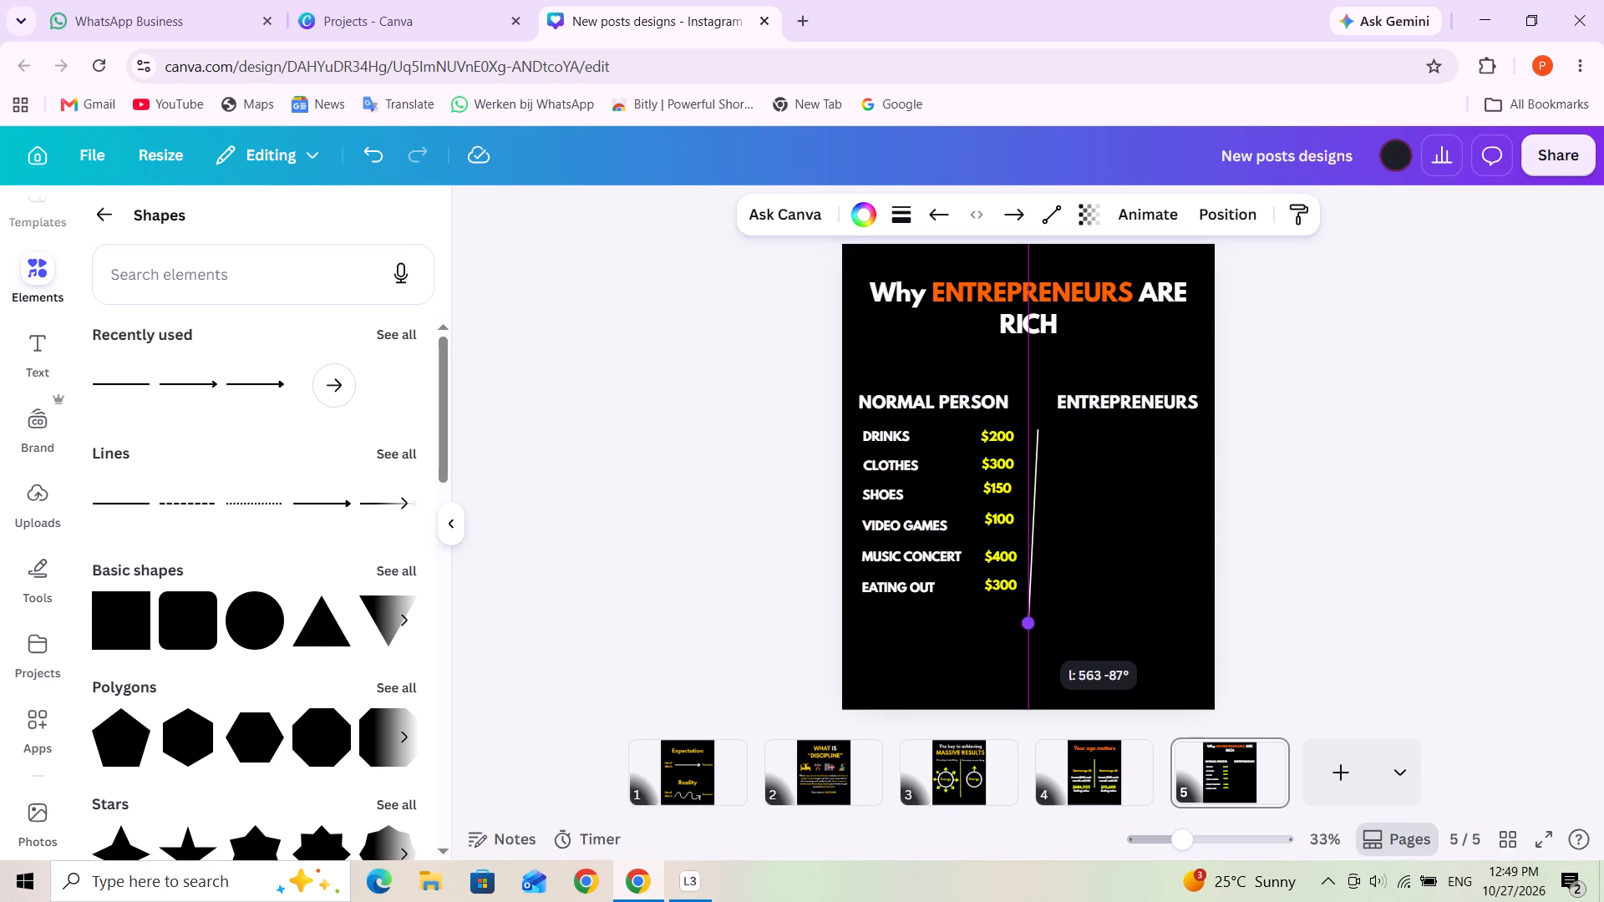
{"action": "left_click_drag", "start_coordinate": [1026, 624], "coordinate": [1033, 619]}
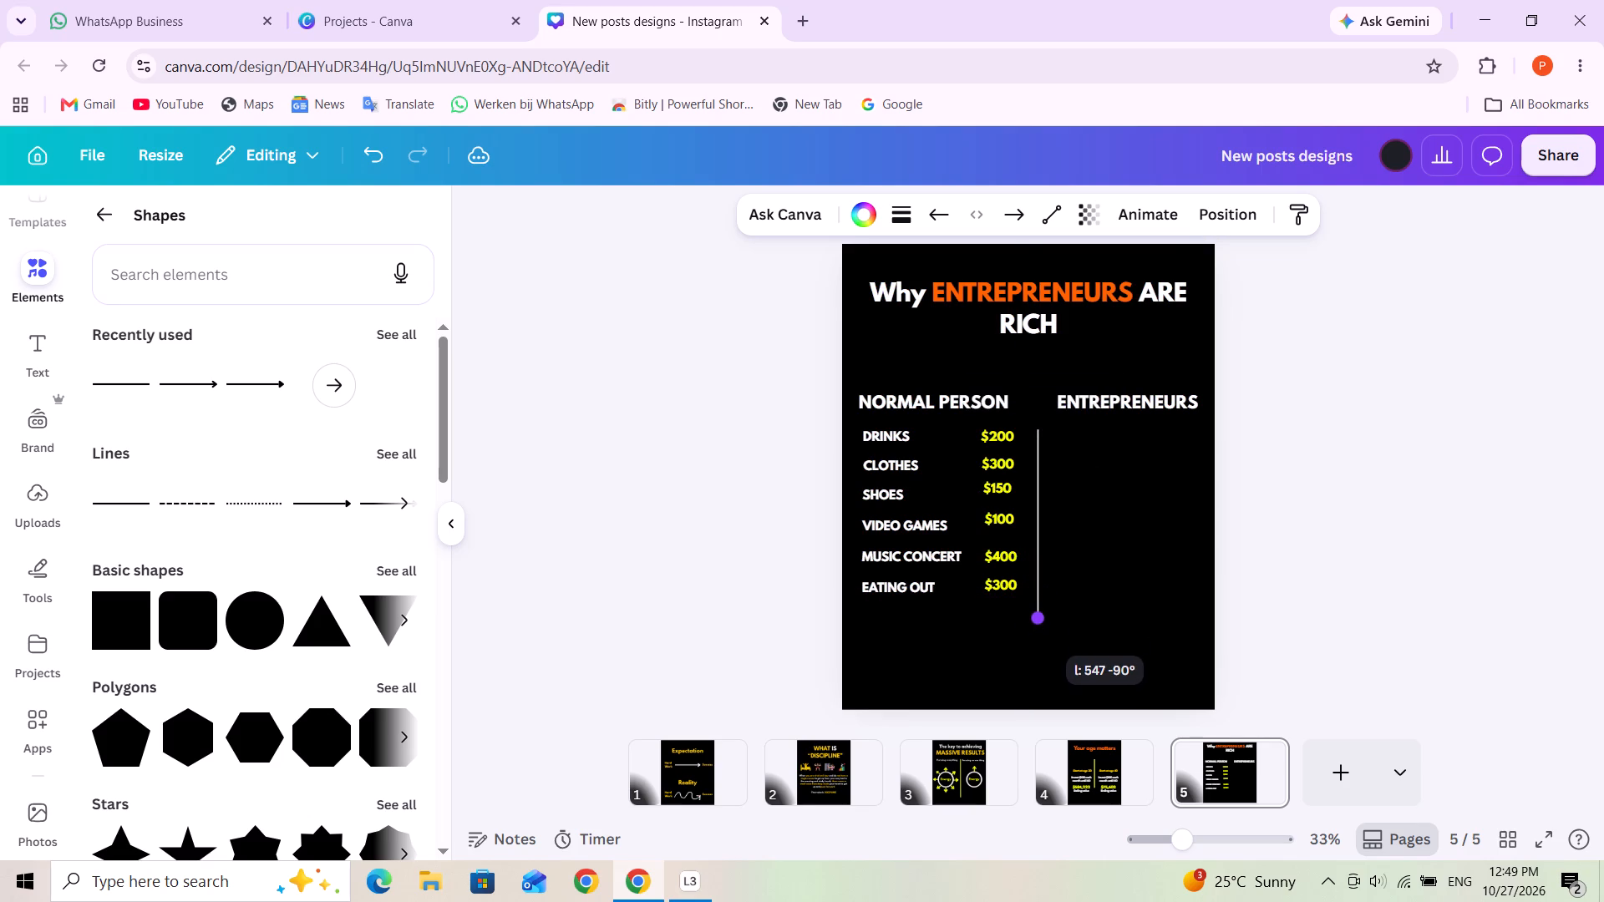
{"action": "left_click_drag", "start_coordinate": [1033, 619], "coordinate": [1035, 622]}
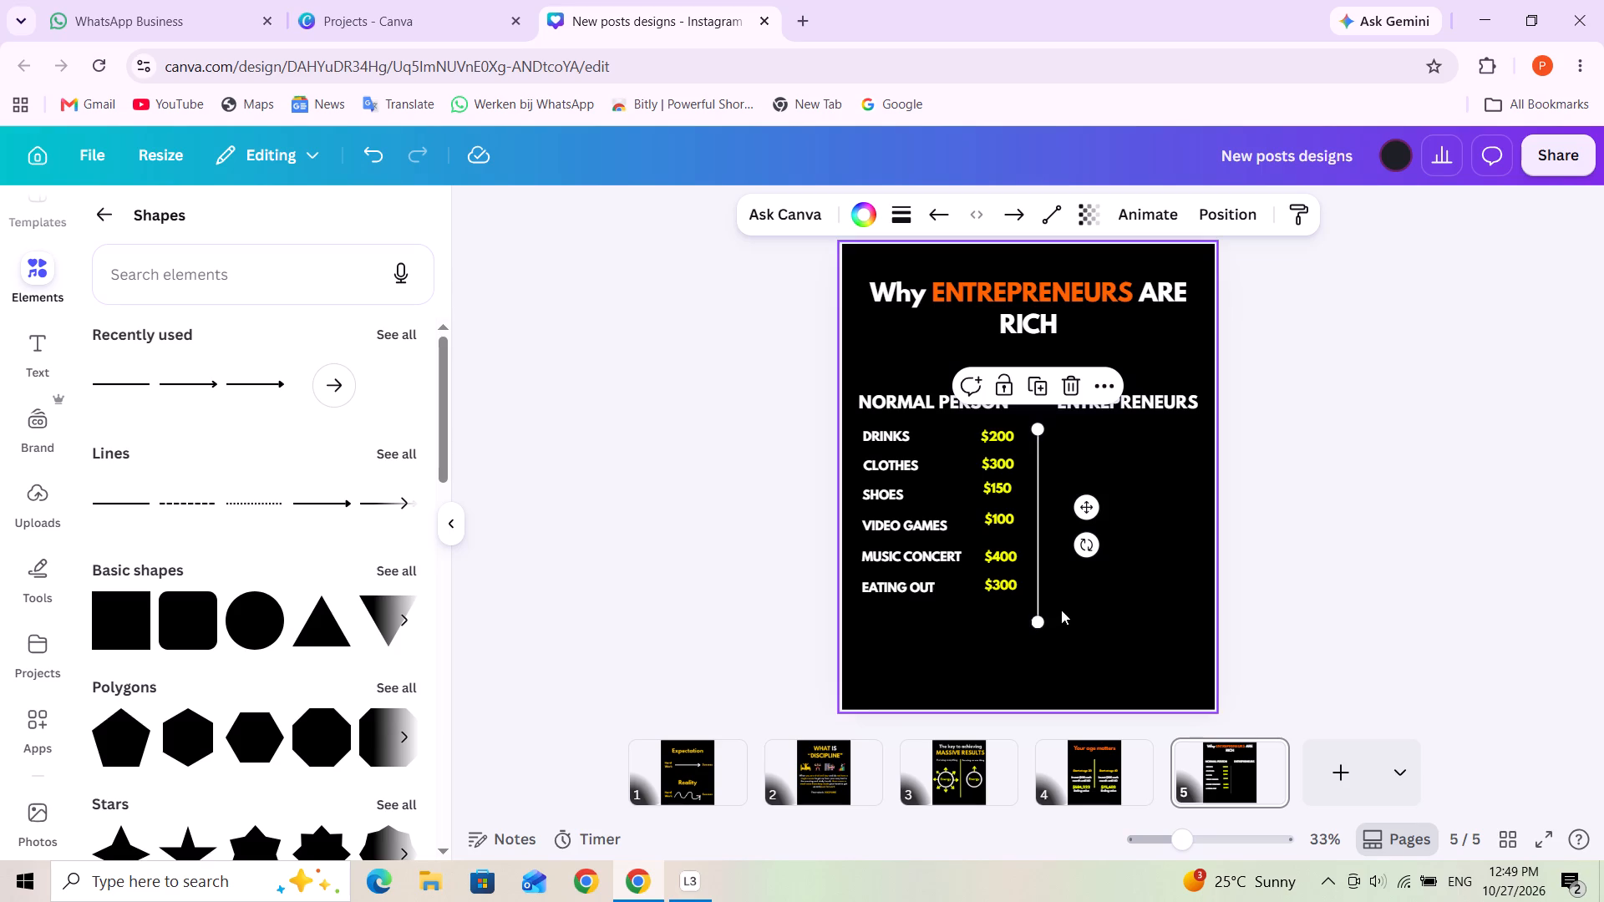
Thicken the stroke of the vertical divider line between the two columns, keeping it solid.
{"action": "left_click", "coordinate": [890, 220]}
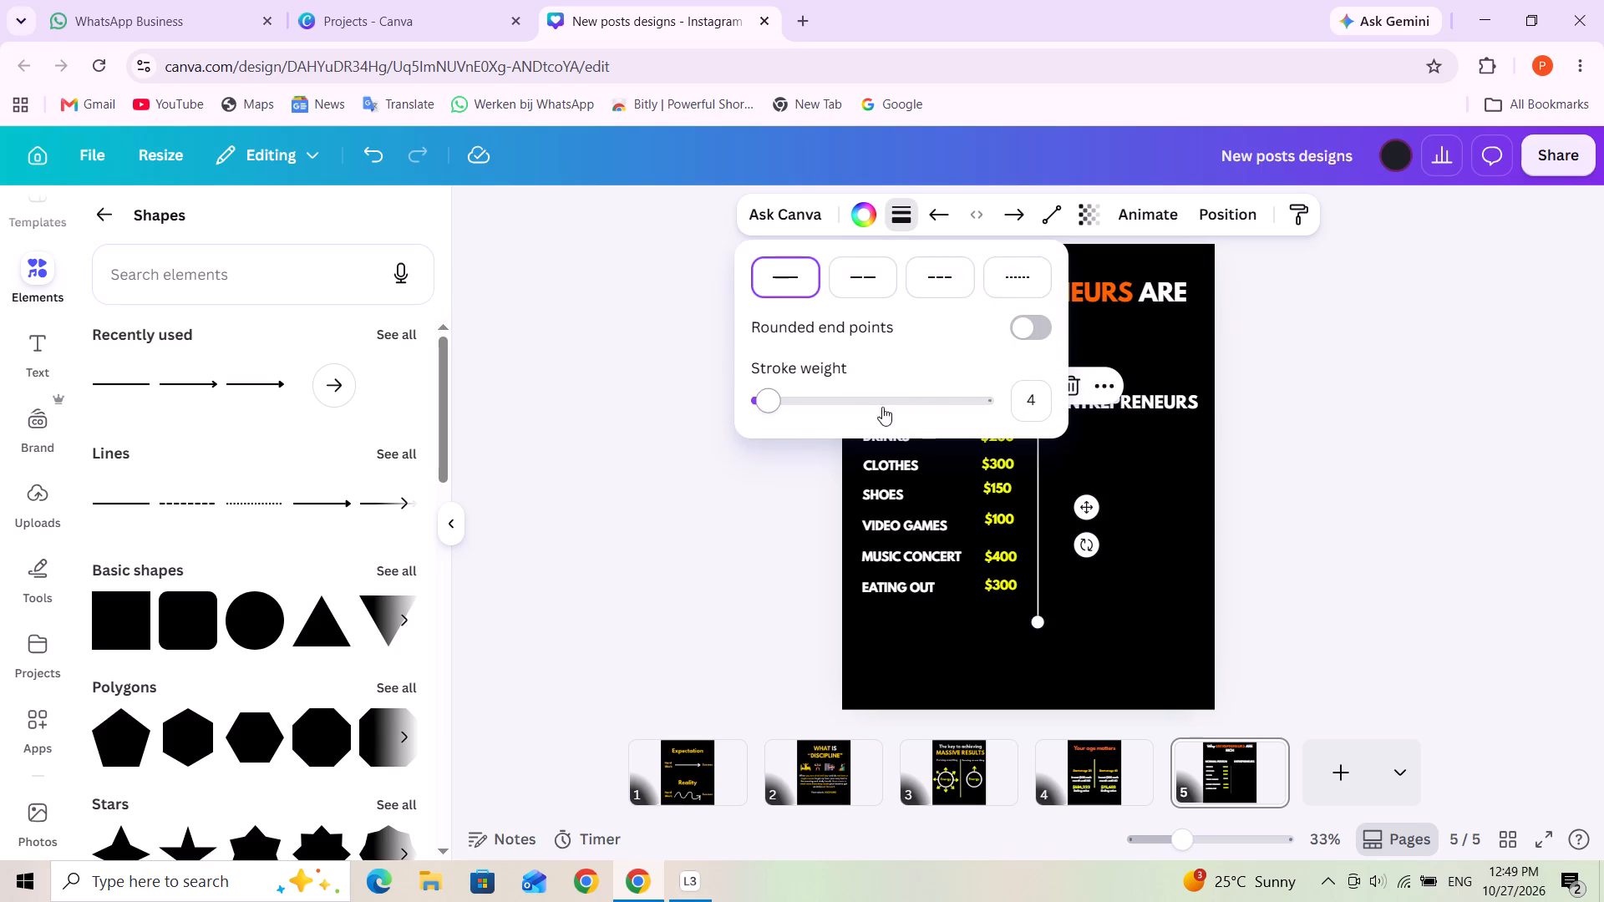
{"action": "left_click_drag", "start_coordinate": [766, 403], "coordinate": [802, 404]}
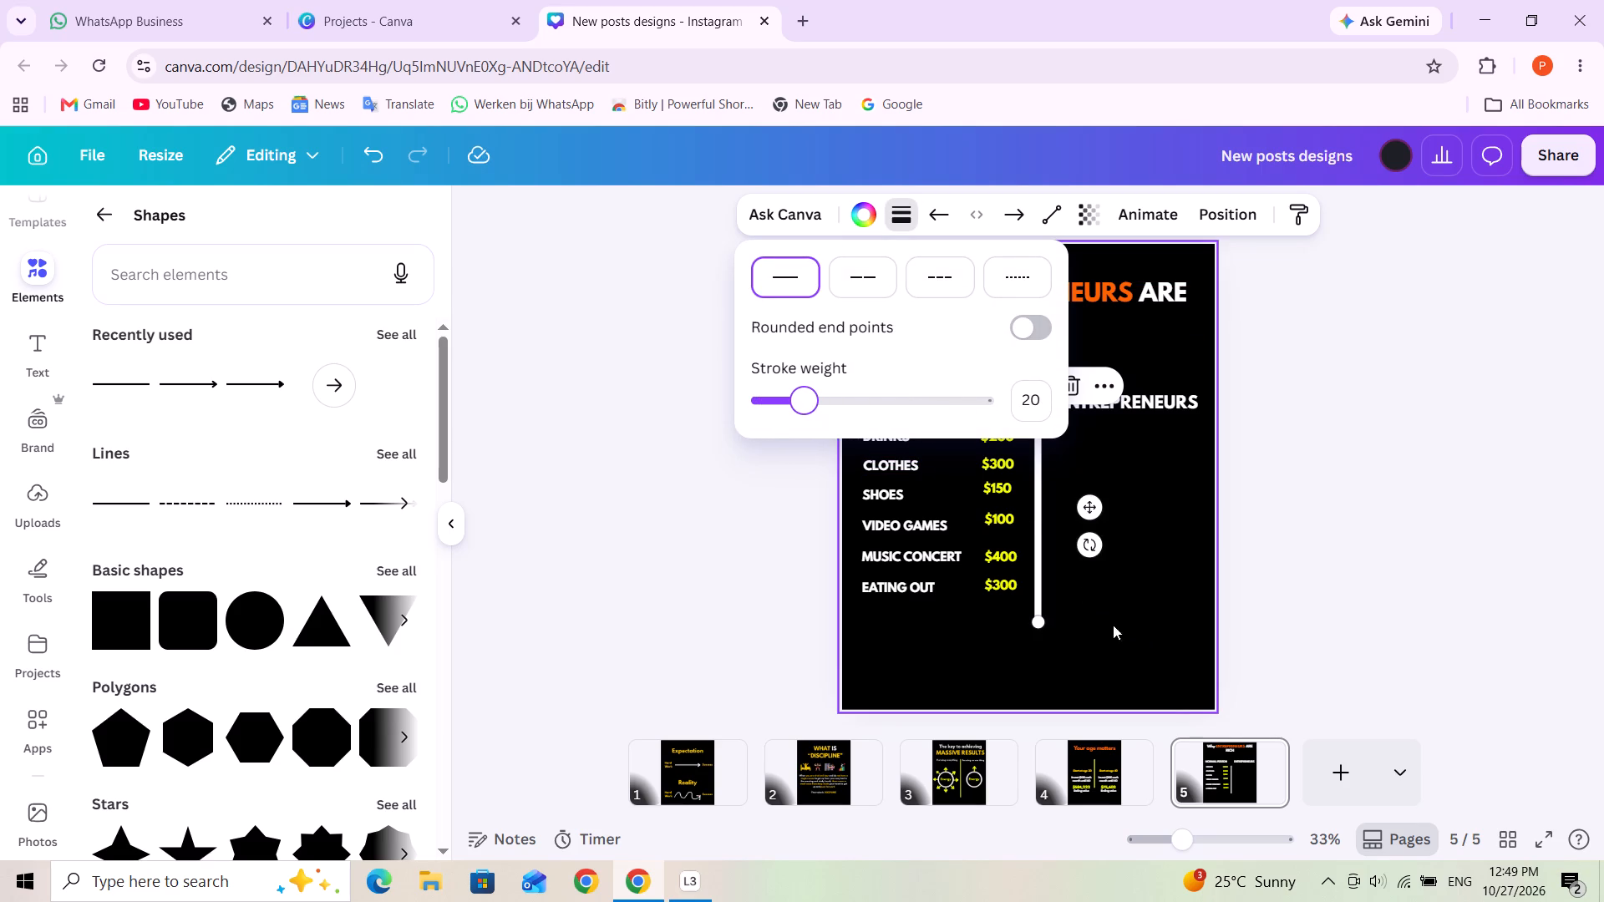
{"action": "left_click_drag", "start_coordinate": [799, 408], "coordinate": [786, 410]}
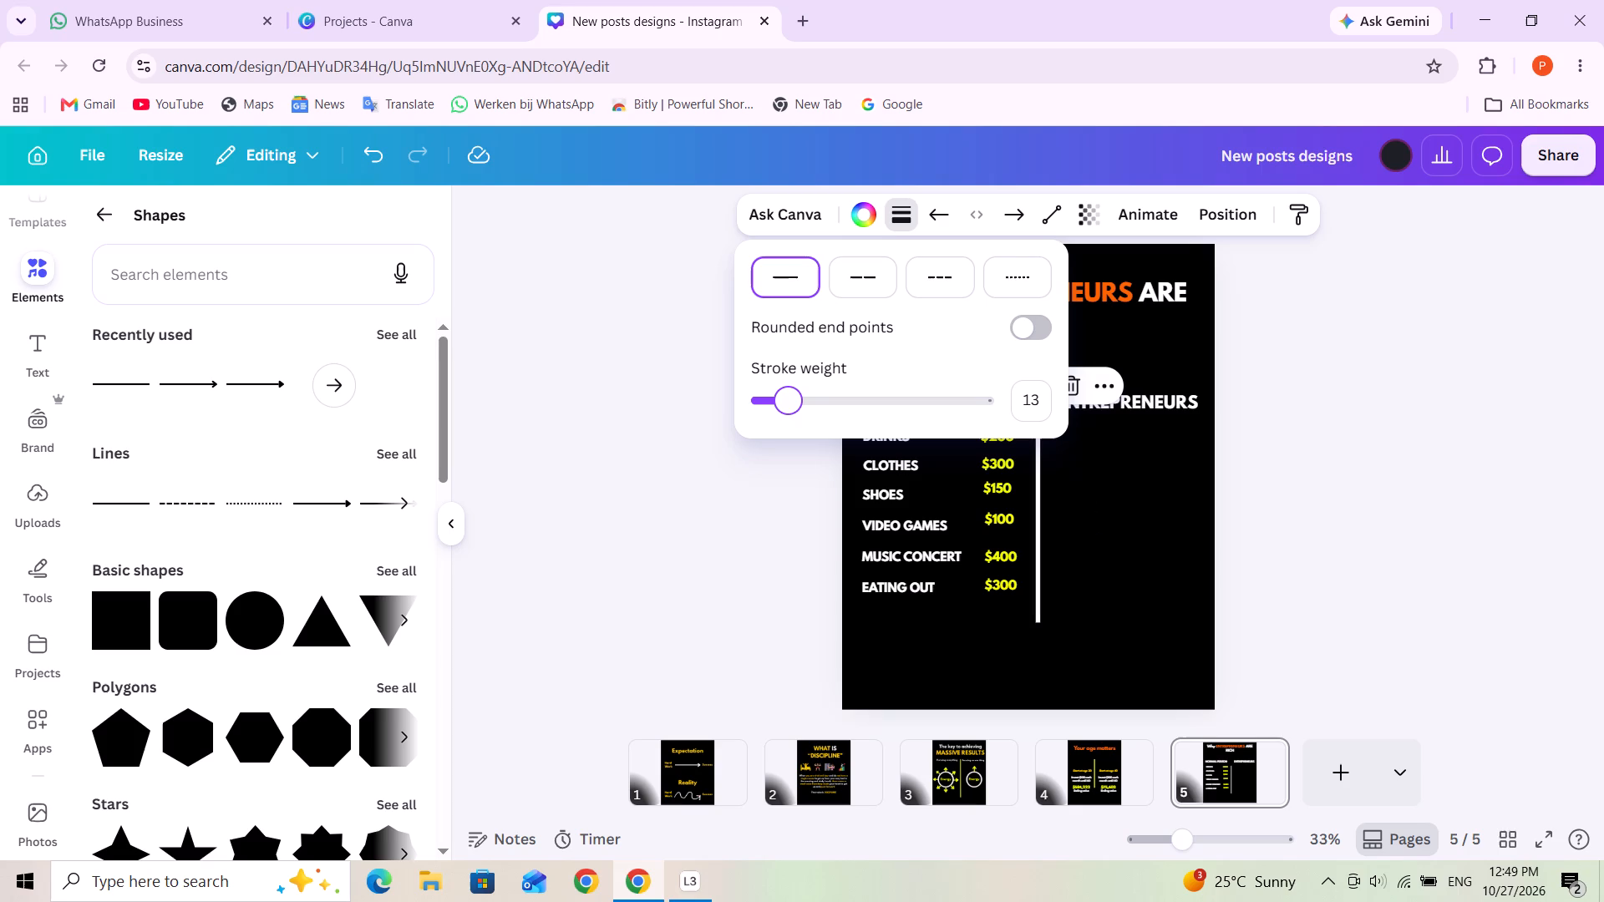
{"action": "left_click_drag", "start_coordinate": [786, 410], "coordinate": [792, 410]}
{"action": "left_click", "coordinate": [1109, 640]}
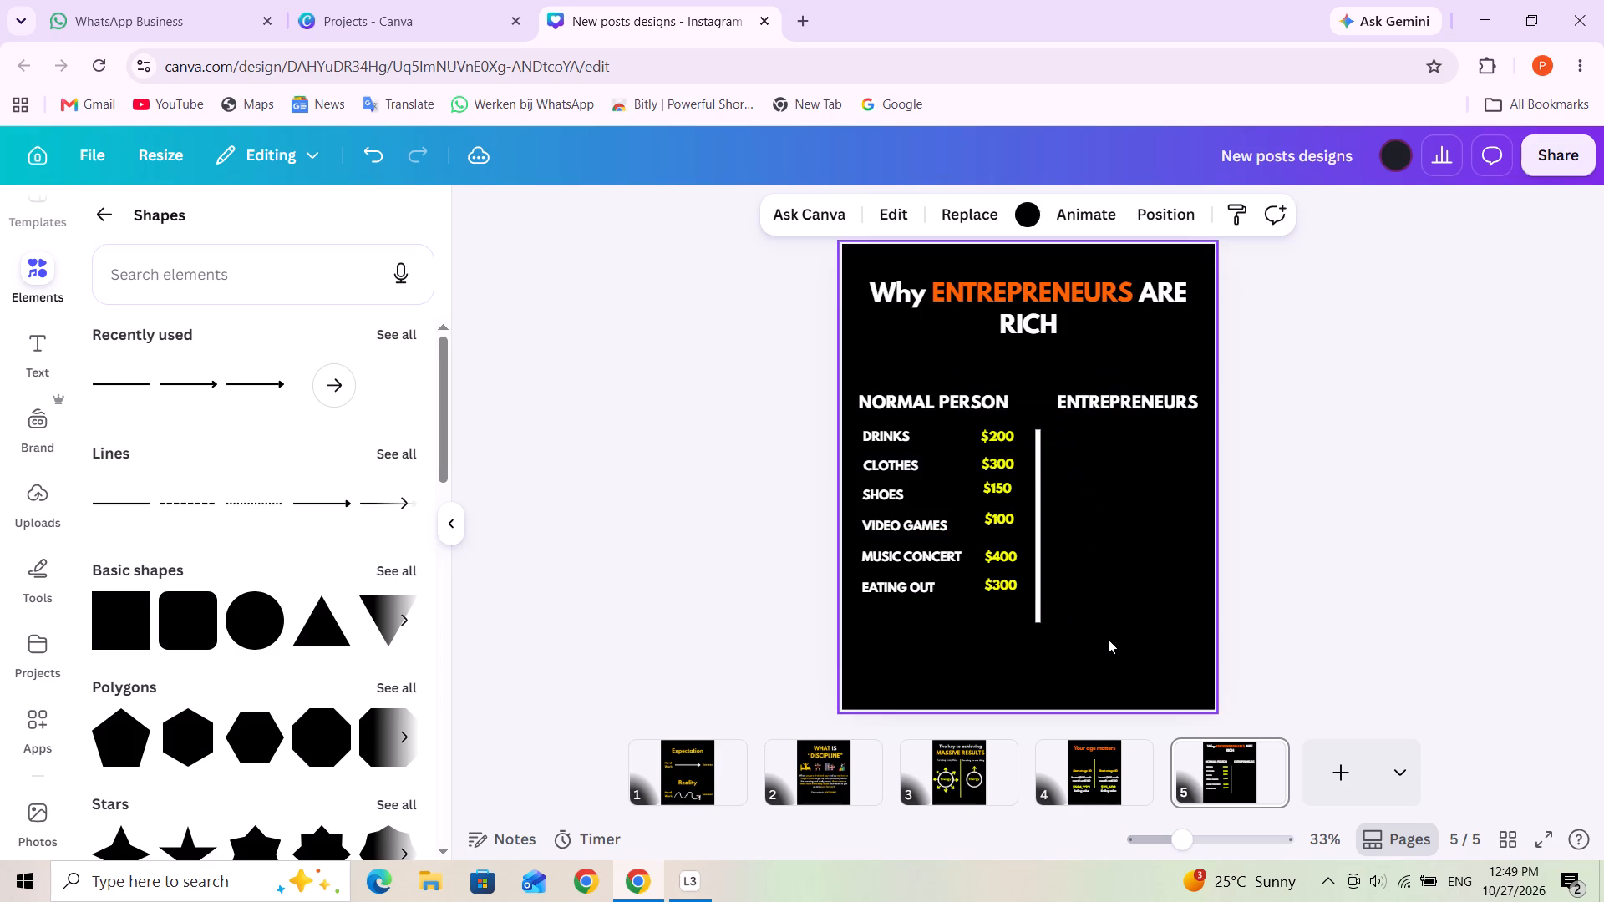
{"action": "left_click", "coordinate": [1035, 599]}
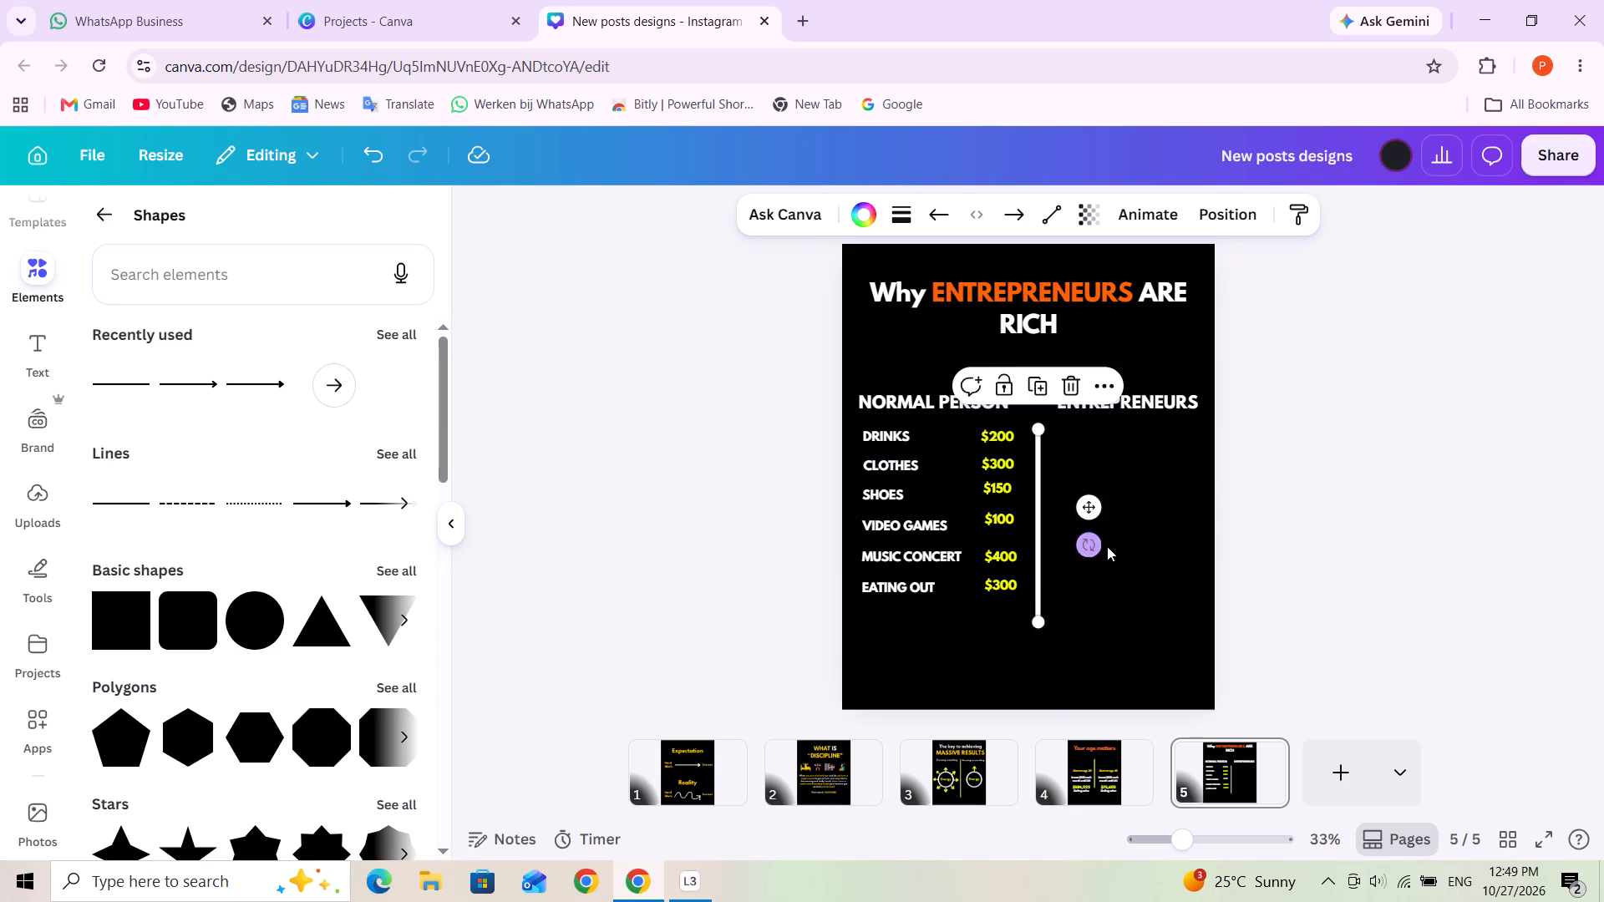
Duplicate the DRINKS label, place the copy under ENTREPRENEURS level with the DRINKS row, and change its text to "BOOKS".
{"action": "left_click", "coordinate": [890, 435]}
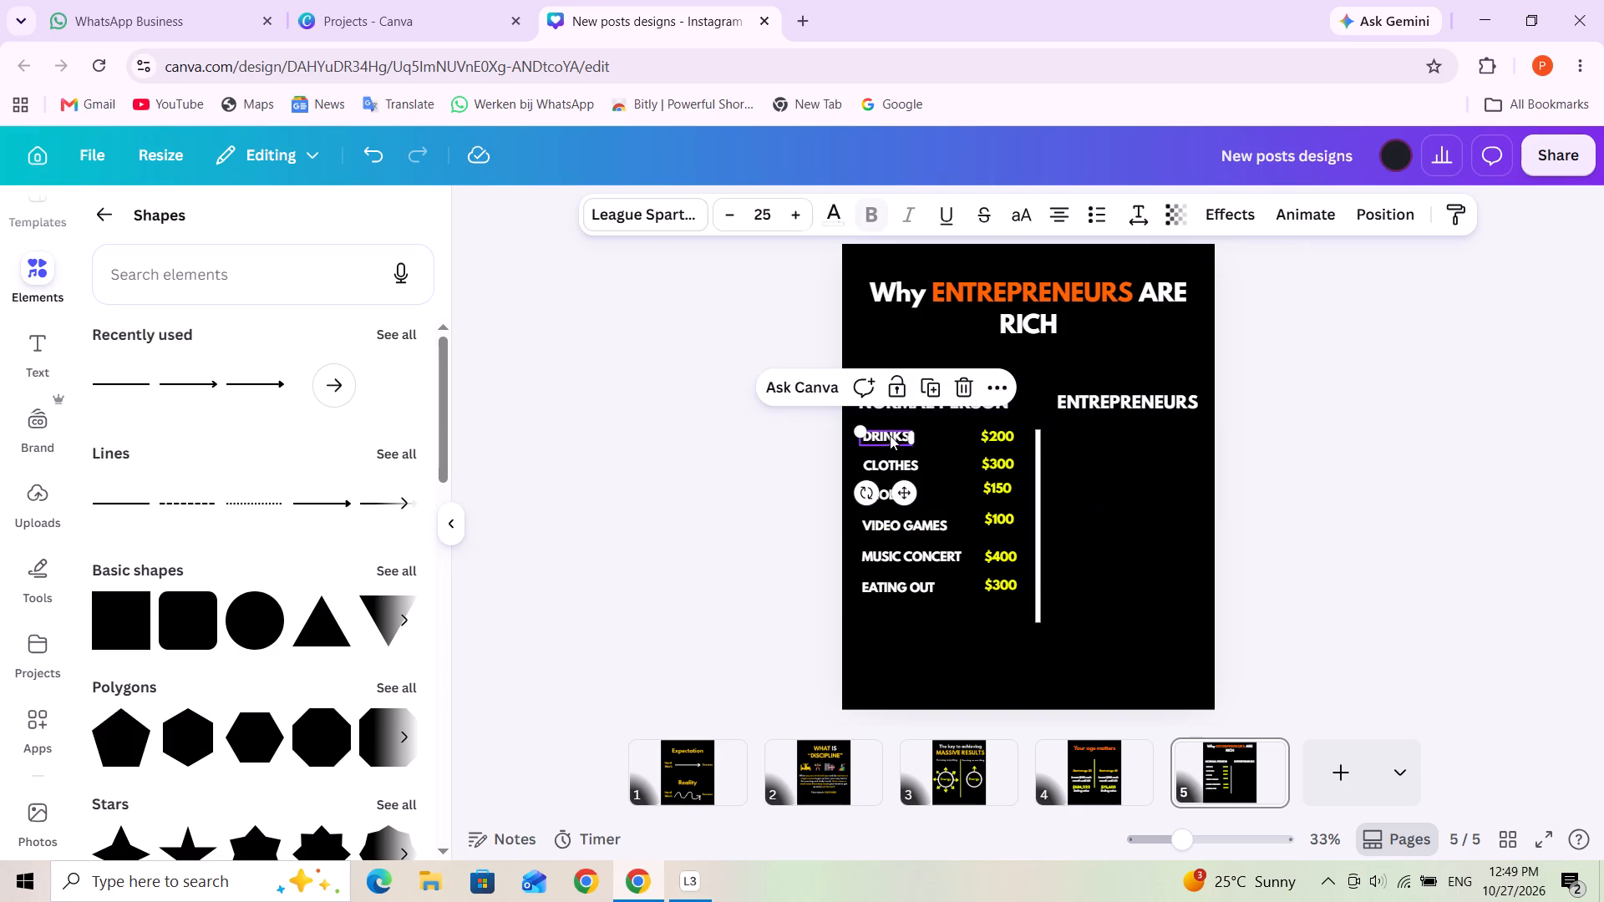
{"action": "left_click", "coordinate": [932, 391]}
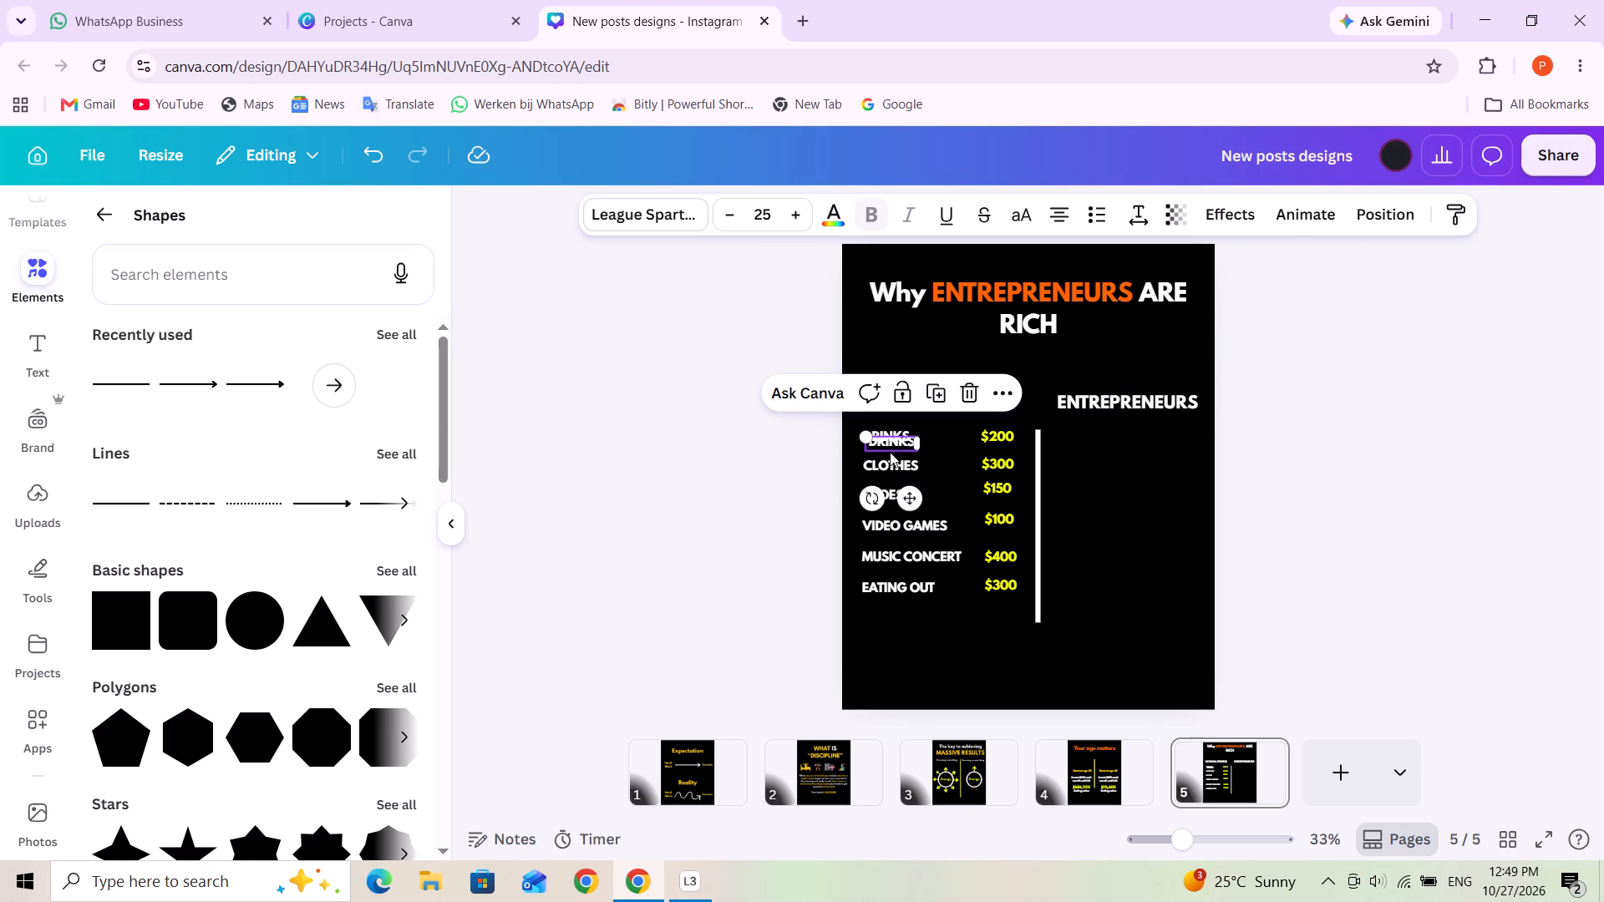
{"action": "left_click_drag", "start_coordinate": [890, 440], "coordinate": [1113, 437]}
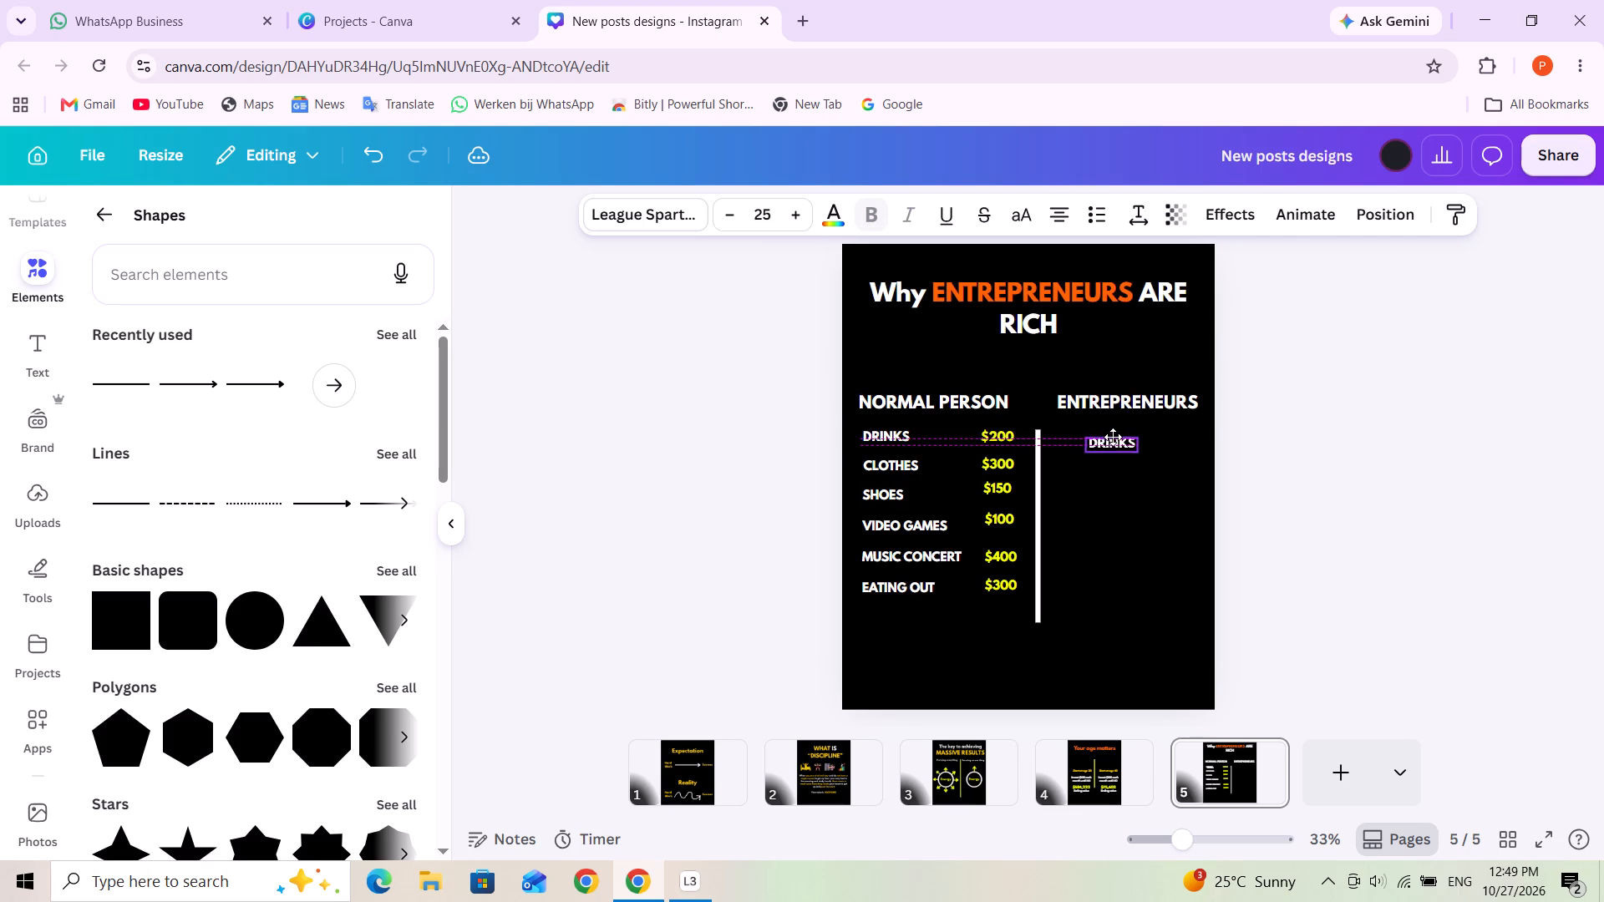
{"action": "left_click_drag", "start_coordinate": [1113, 437], "coordinate": [1105, 436]}
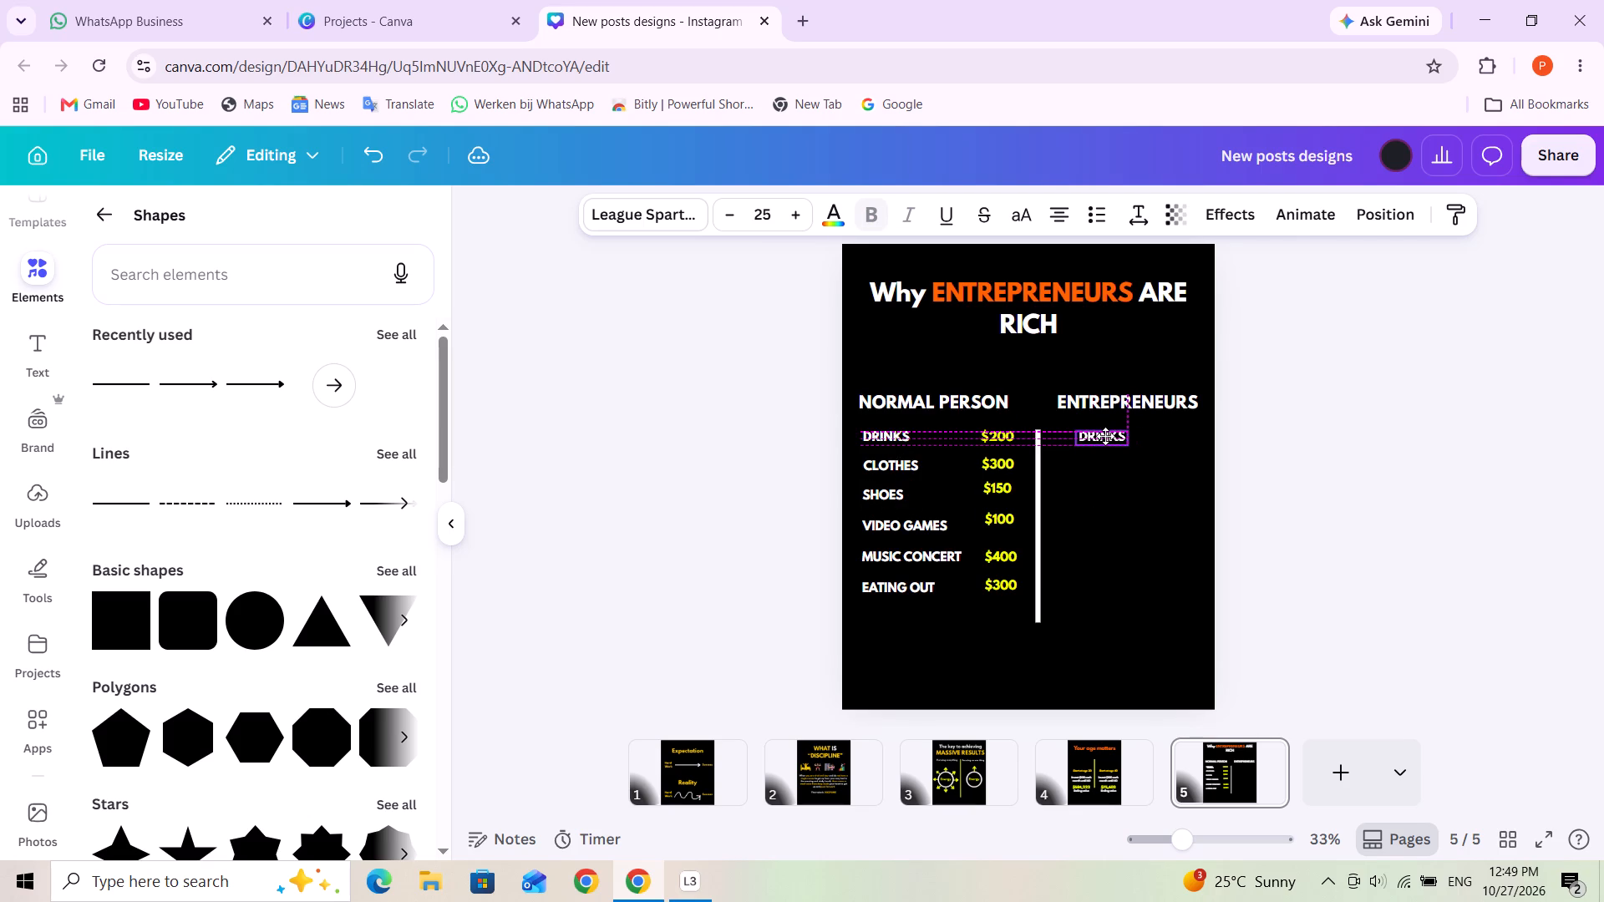
{"action": "left_click_drag", "start_coordinate": [1105, 436], "coordinate": [1091, 437]}
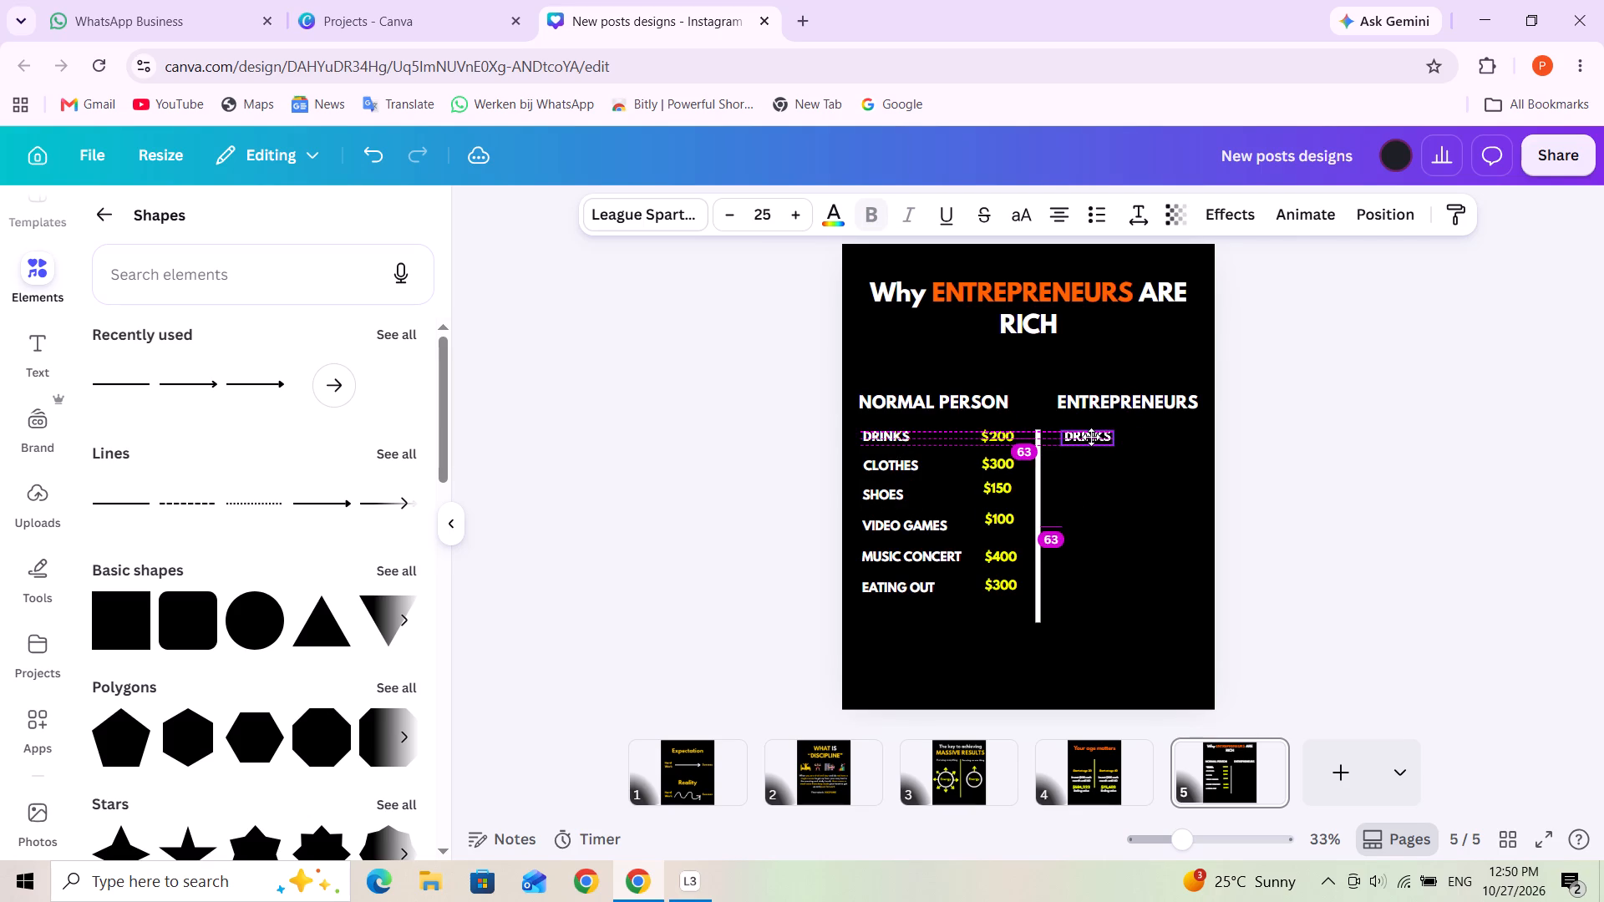
{"action": "left_click_drag", "start_coordinate": [1091, 437], "coordinate": [1086, 437]}
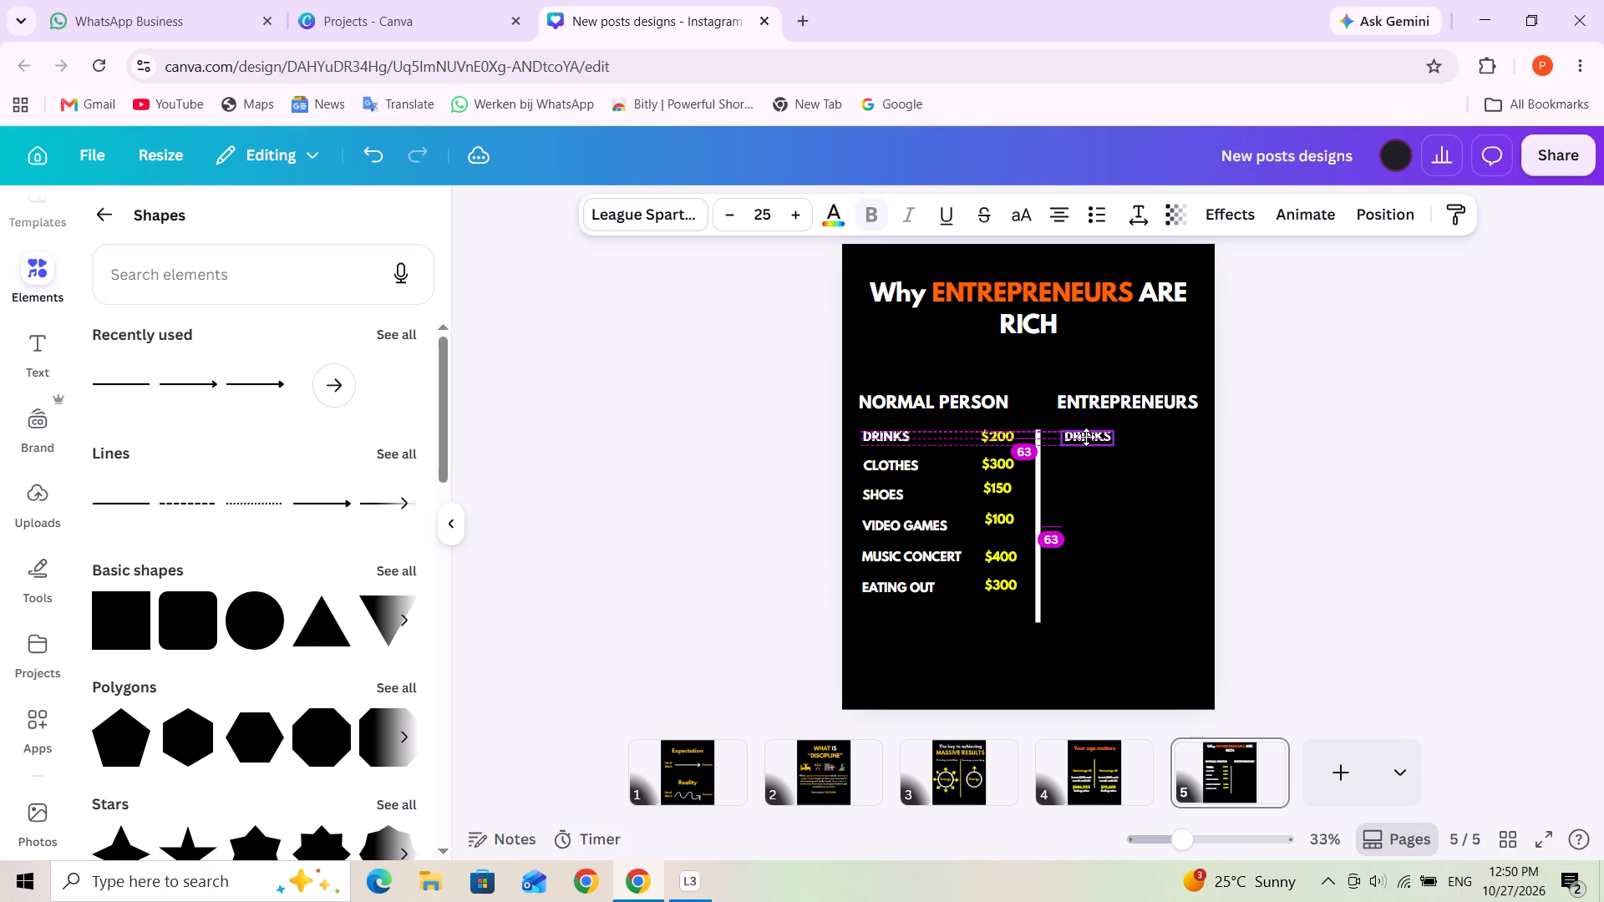
{"action": "left_click_drag", "start_coordinate": [1086, 437], "coordinate": [1084, 437]}
{"action": "triple_click", "coordinate": [1084, 438]}
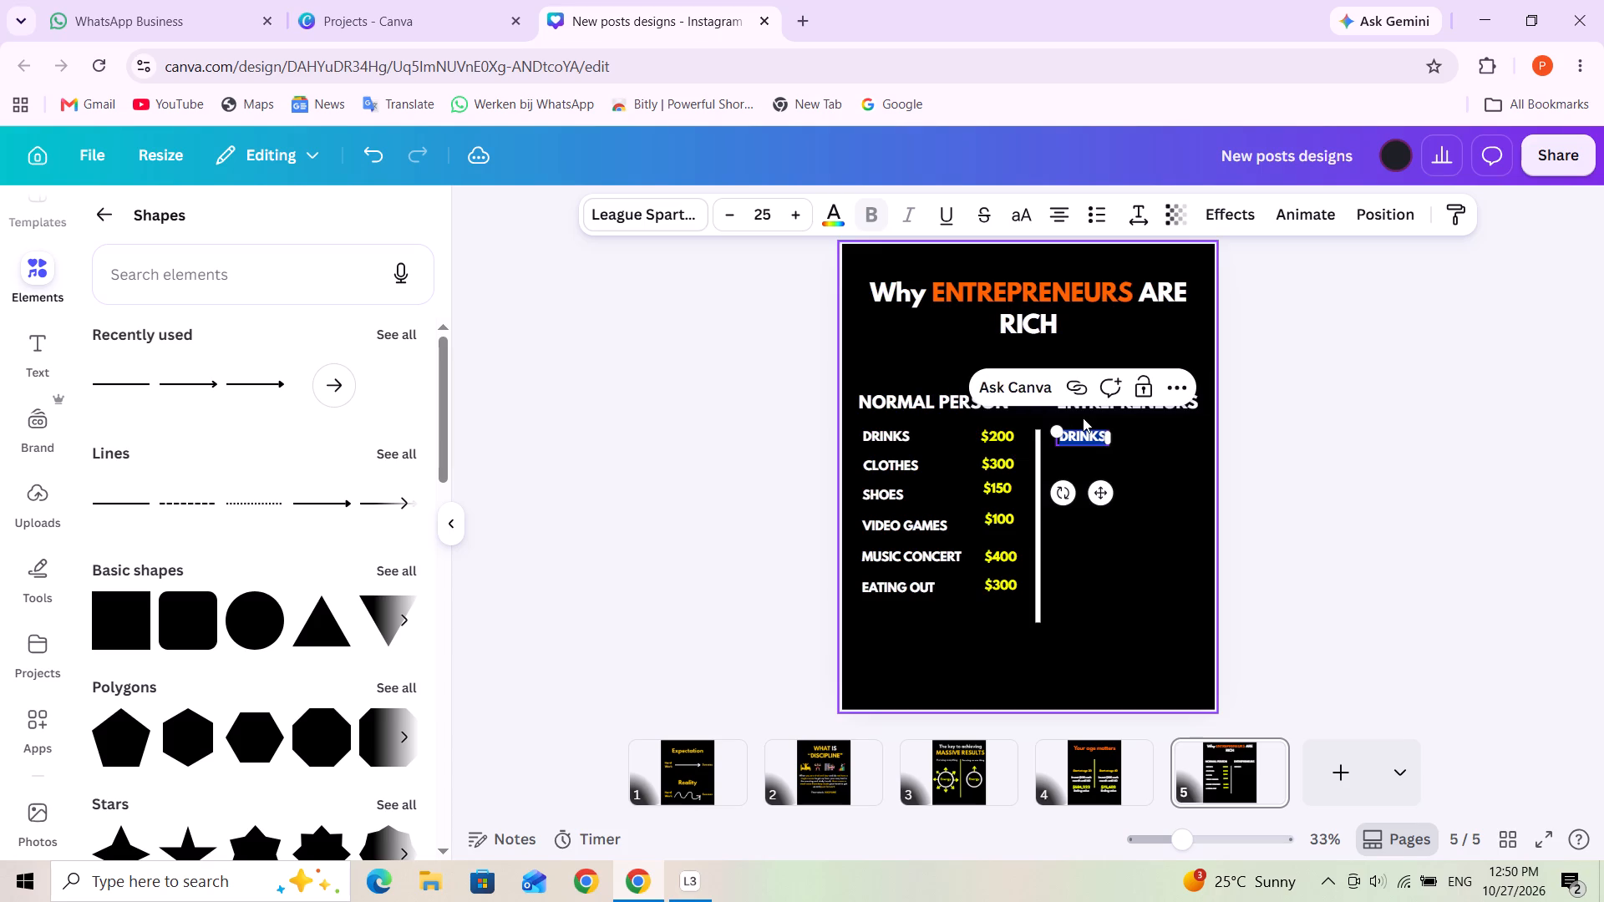
{"action": "type", "text": "BOOKS"}
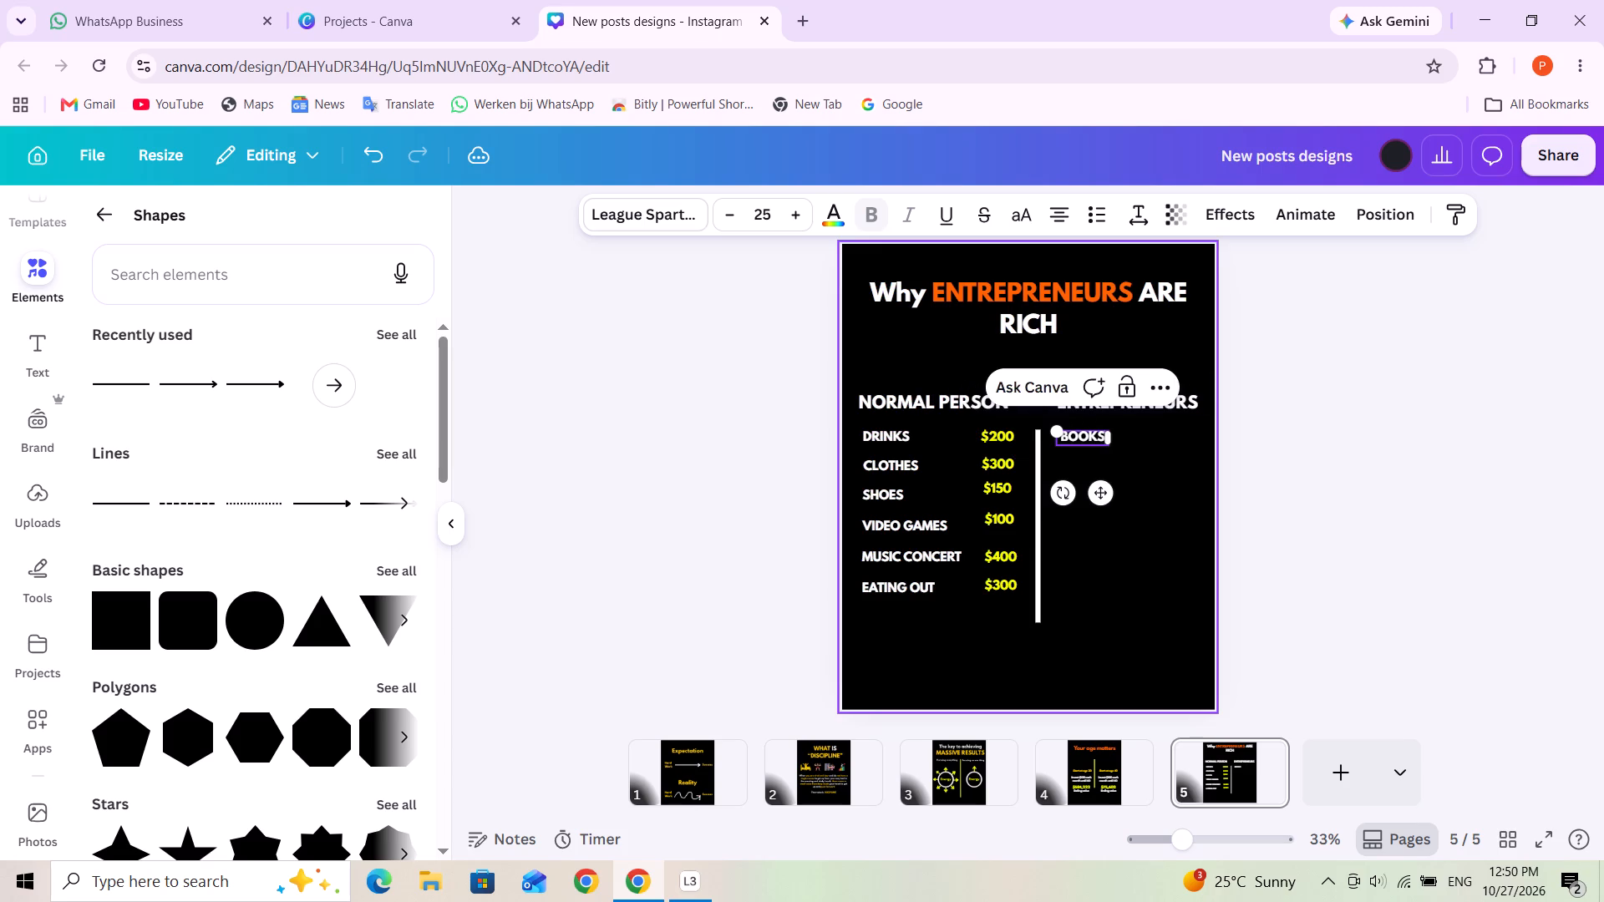
{"action": "left_click", "coordinate": [1144, 448]}
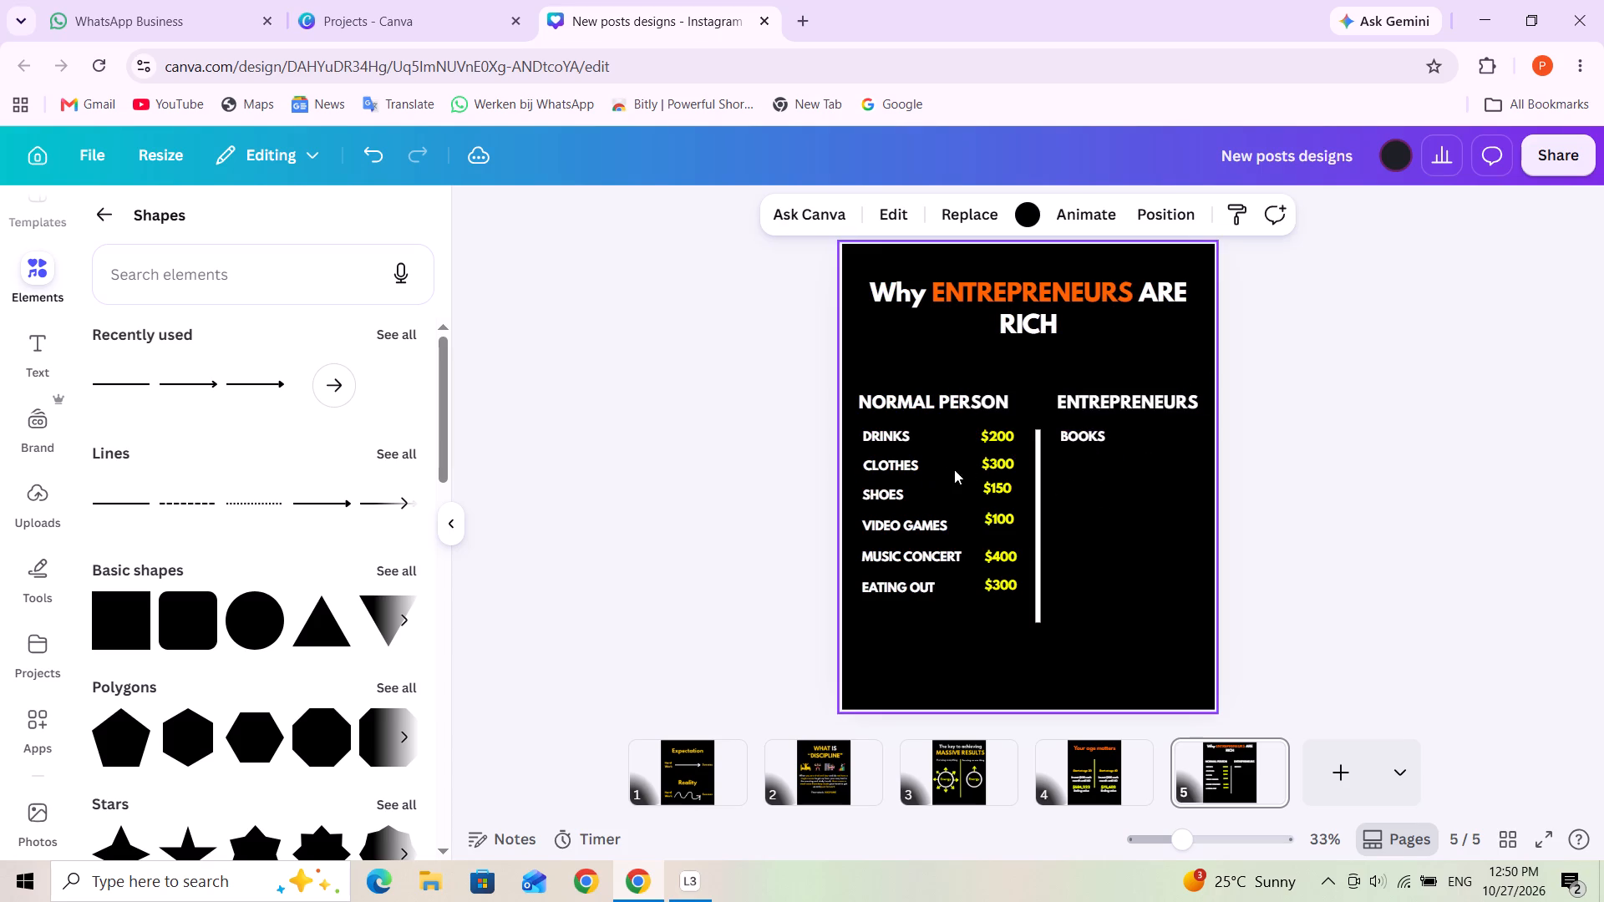
Duplicate the CLOTHES label, place the copy below BOOKS level with the CLOTHES row, and change its text to "COURSES".
{"action": "left_click", "coordinate": [901, 464]}
{"action": "left_click", "coordinate": [936, 418]}
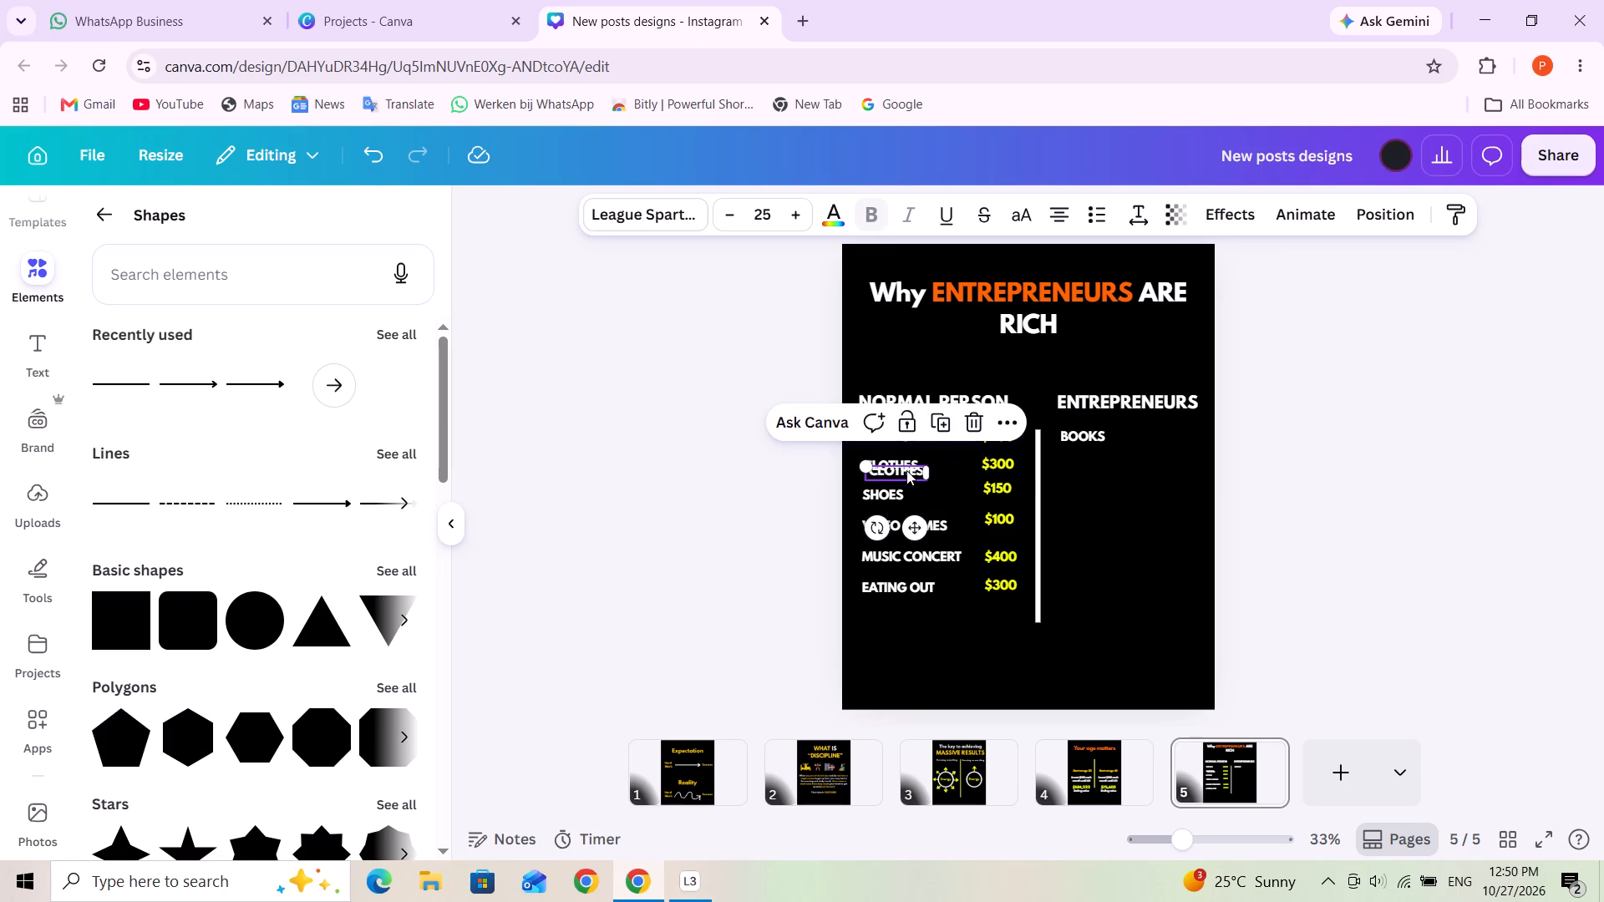
{"action": "left_click_drag", "start_coordinate": [899, 468], "coordinate": [1100, 458]}
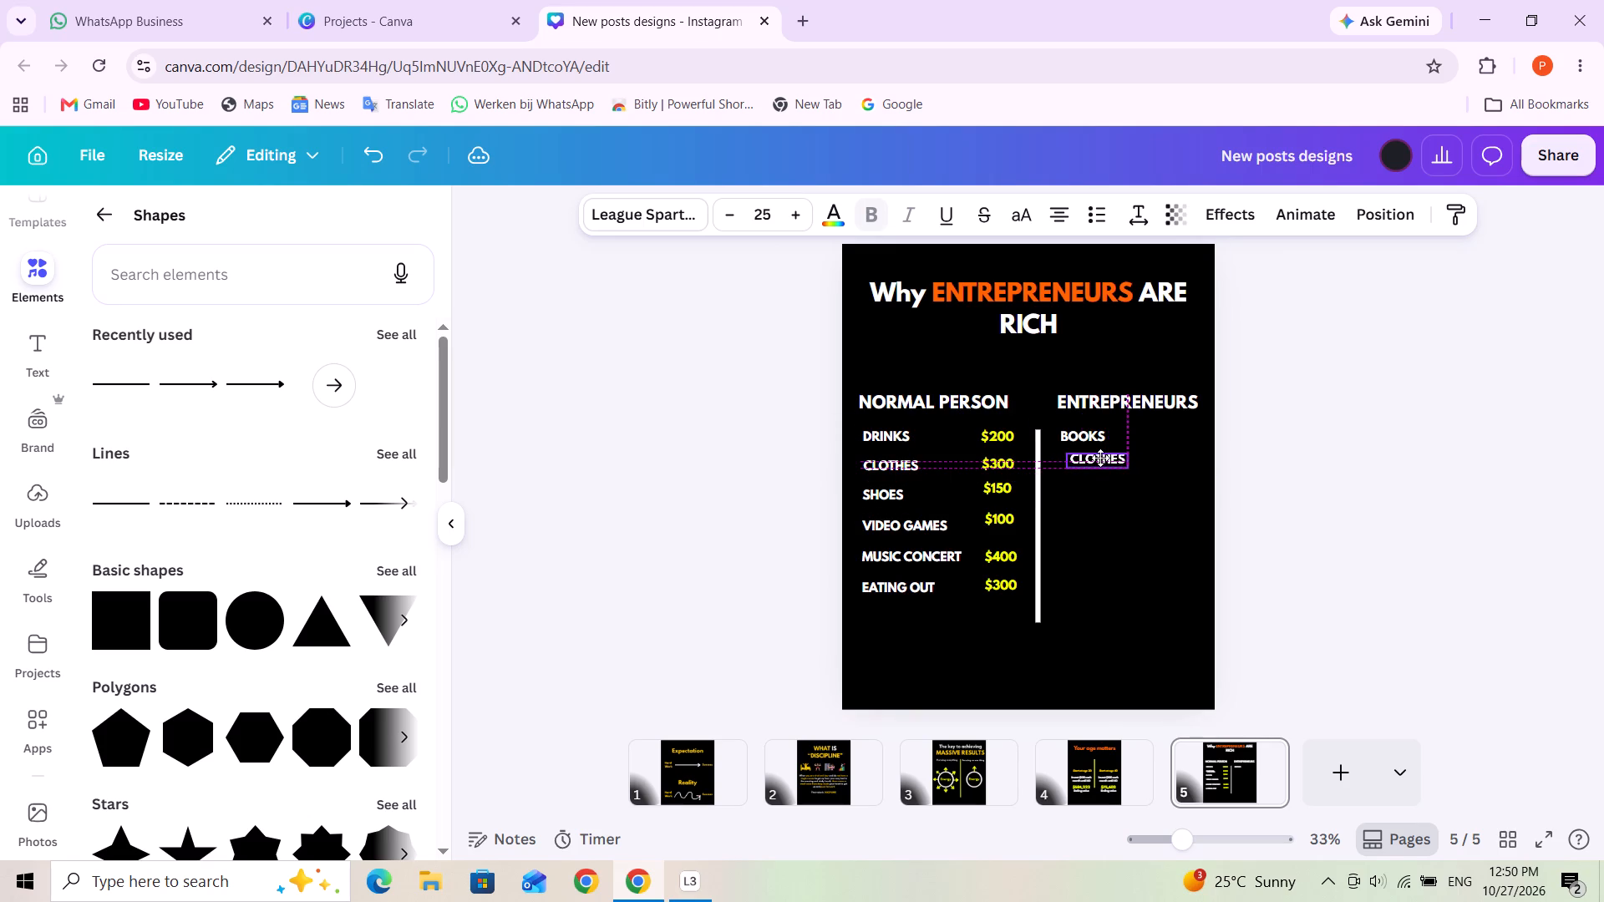
{"action": "left_click_drag", "start_coordinate": [1100, 458], "coordinate": [1093, 459]}
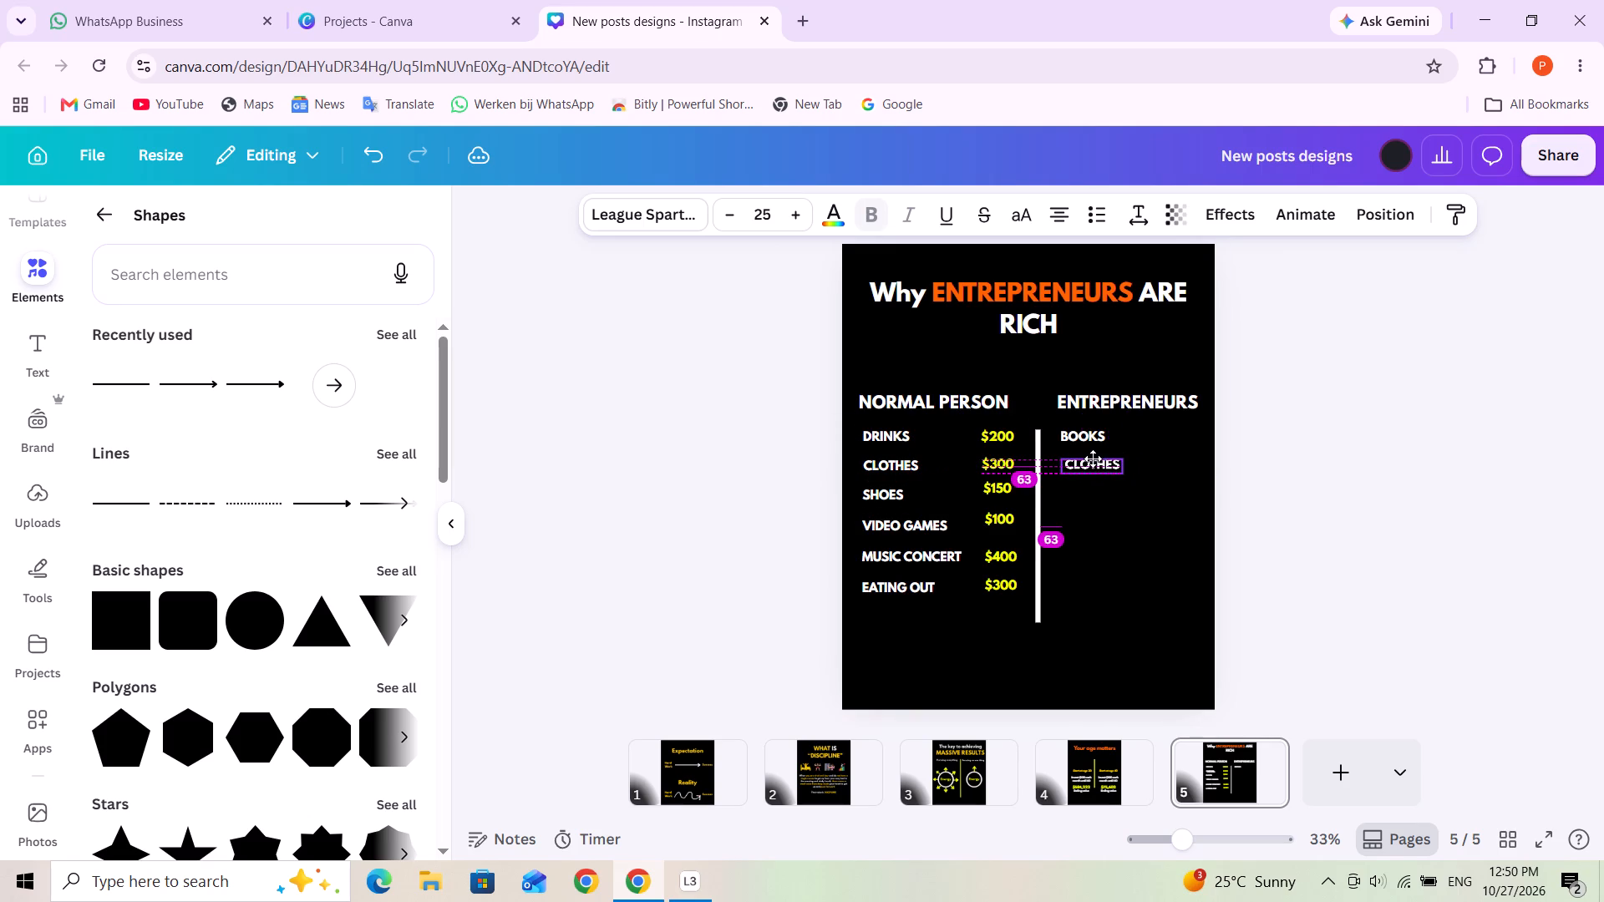
{"action": "left_click_drag", "start_coordinate": [1093, 459], "coordinate": [1092, 459]}
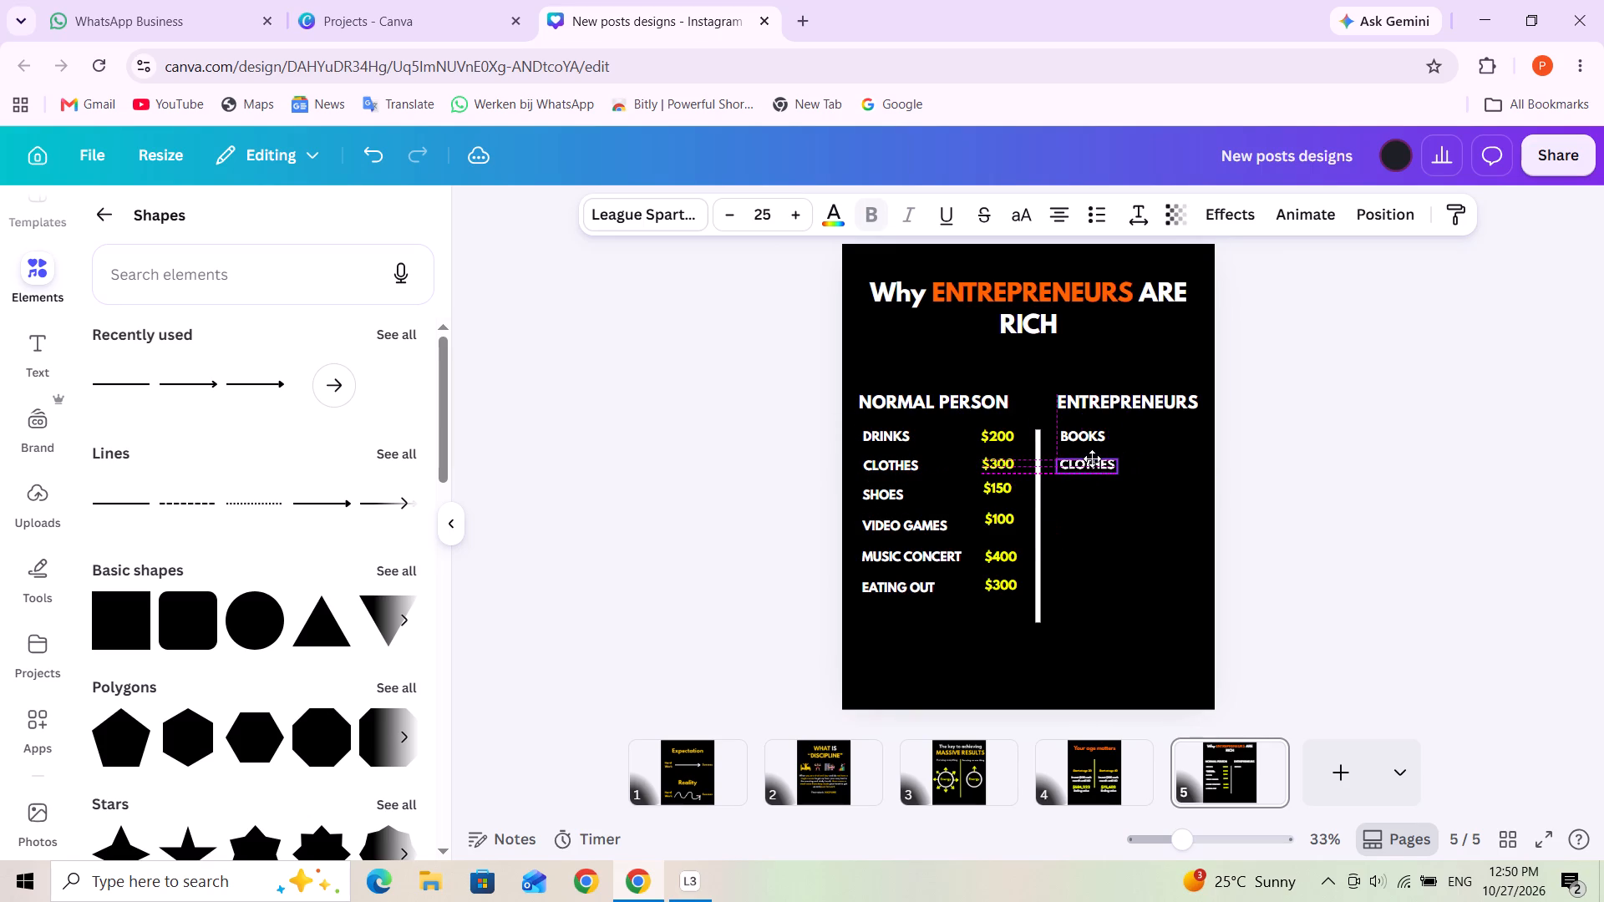
{"action": "left_click_drag", "start_coordinate": [1092, 459], "coordinate": [1094, 459]}
{"action": "triple_click", "coordinate": [1089, 460]}
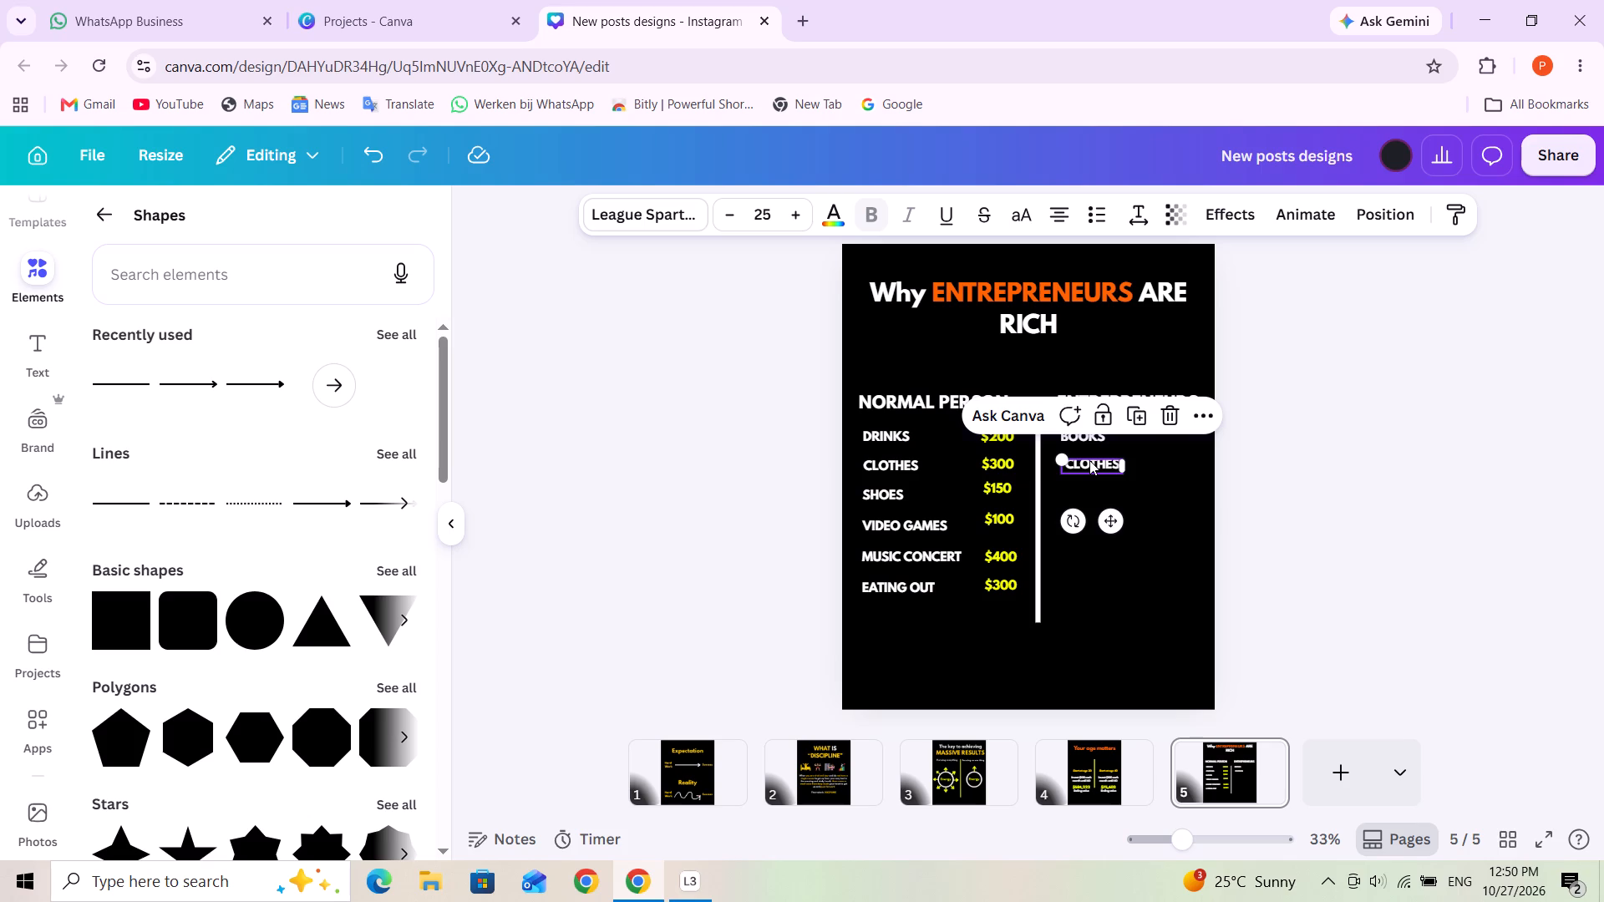
{"action": "type", "text": "COURSES"}
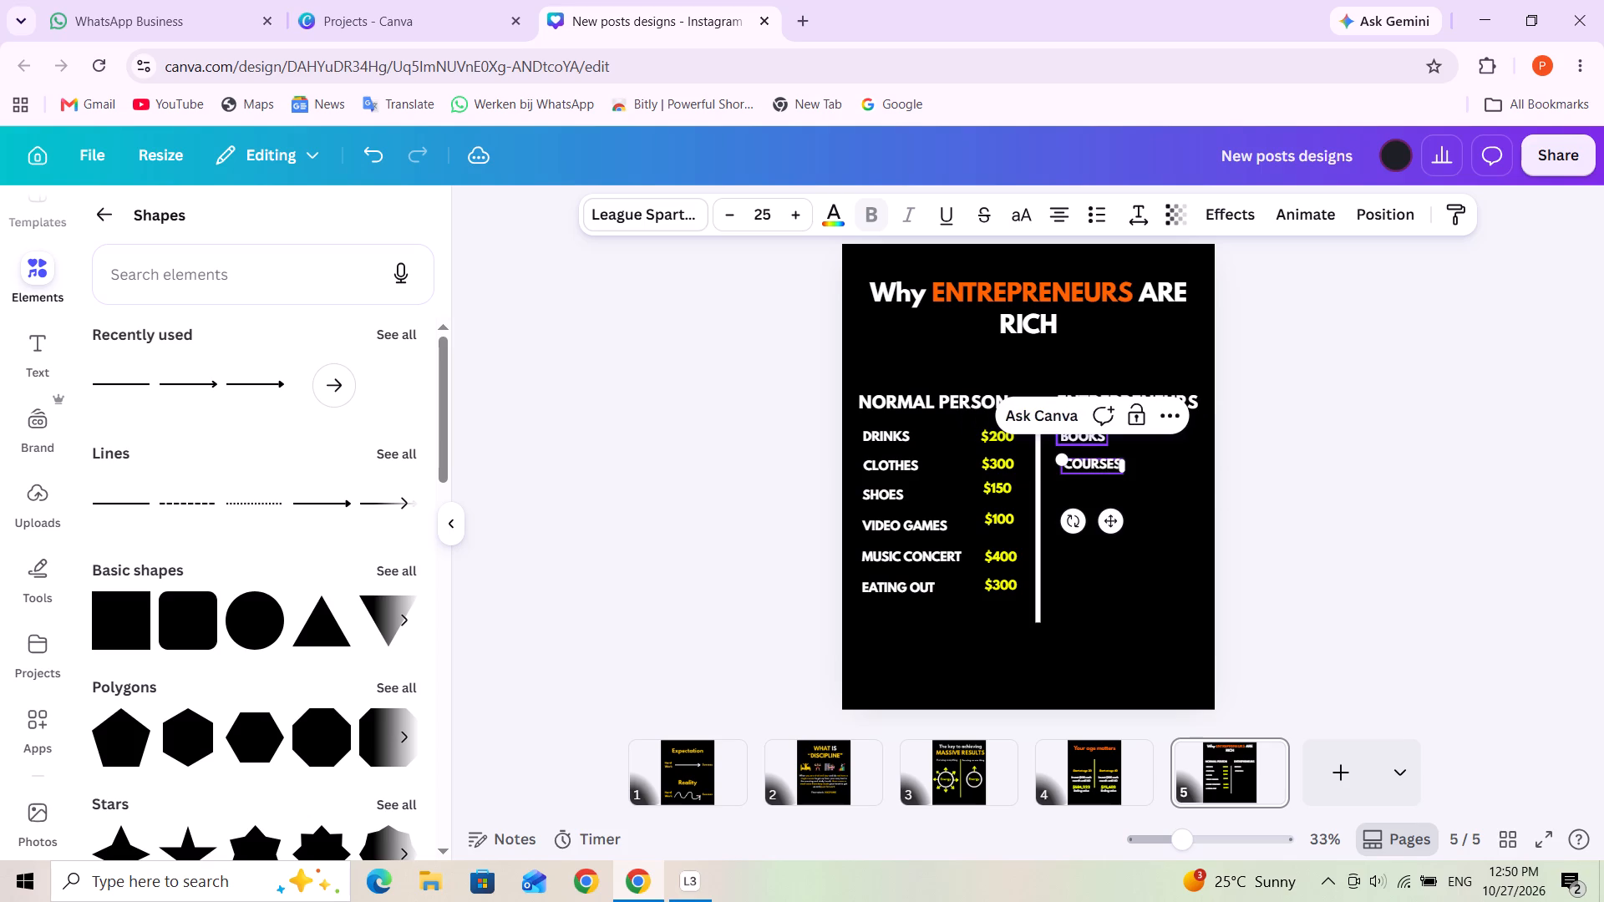
{"action": "left_click", "coordinate": [1200, 488]}
Shift the COURSES label slightly left to align its left edge with BOOKS.
{"action": "left_click", "coordinate": [1105, 472]}
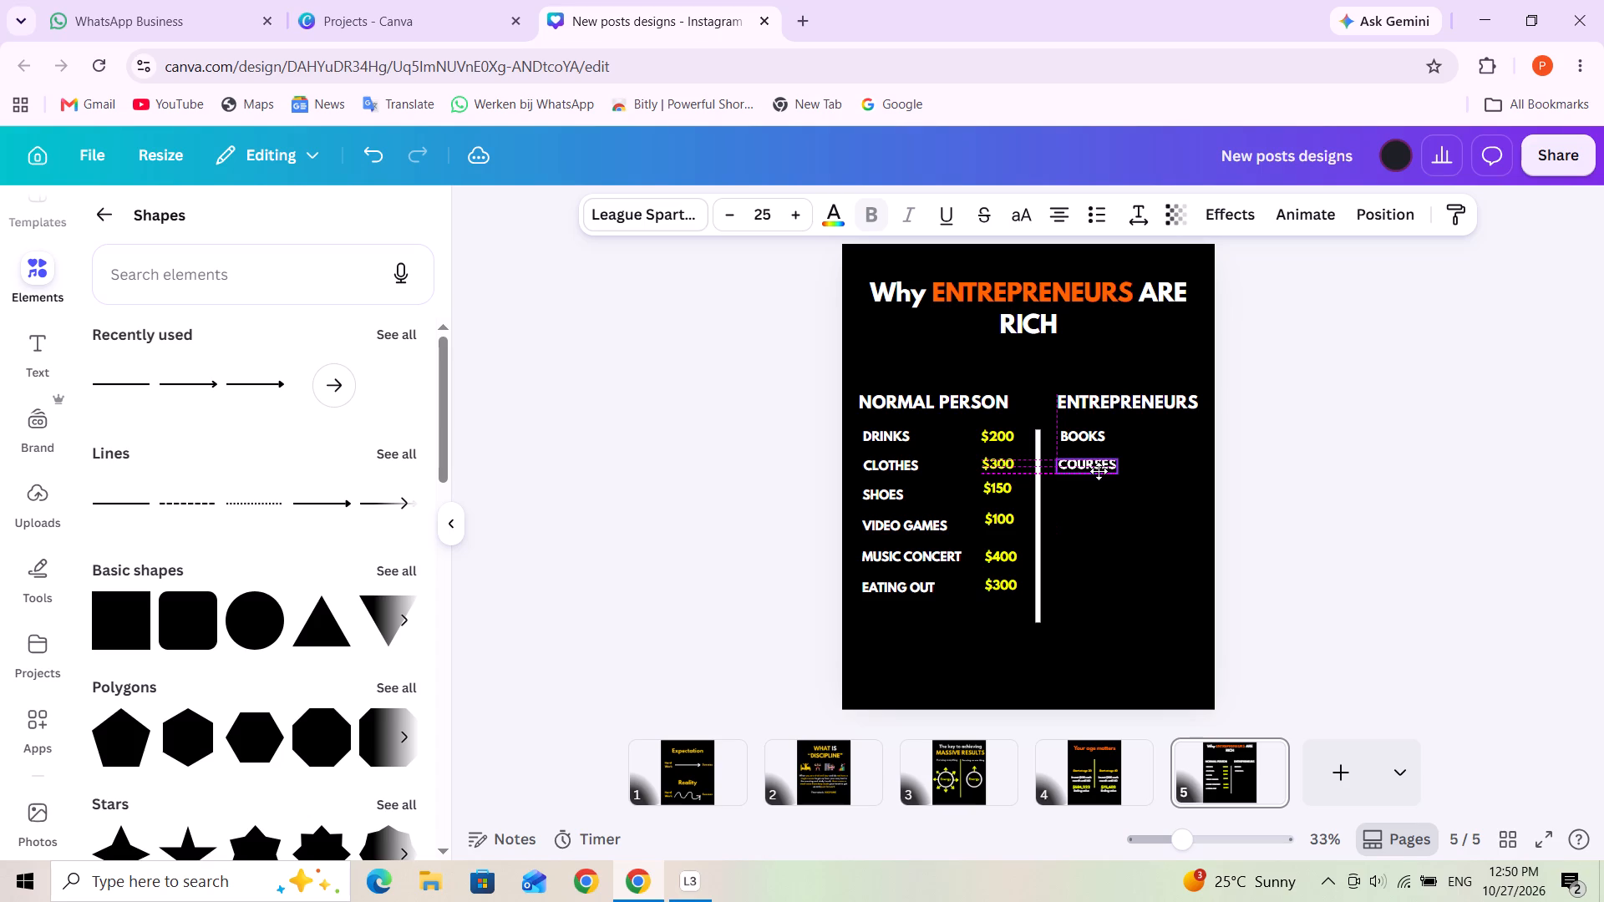
{"action": "left_click", "coordinate": [1151, 468]}
{"action": "left_click", "coordinate": [1085, 437]}
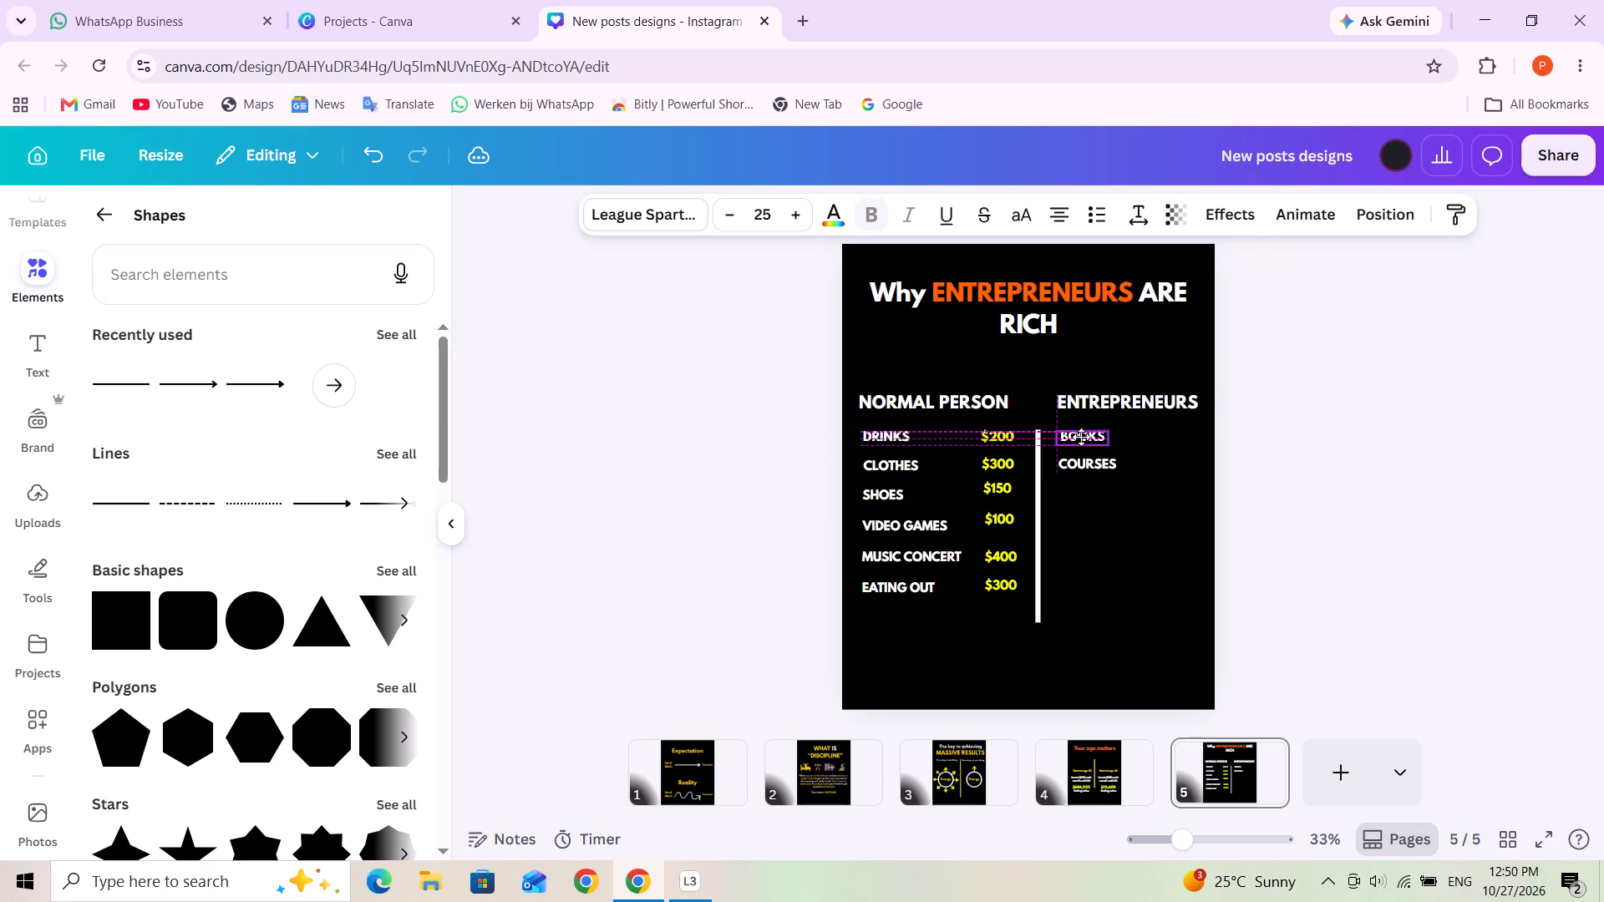
Duplicate the COURSES label, place the copy directly below it level with the SHOES row, and change its text to "STOCKS".
{"action": "left_click", "coordinate": [1087, 459]}
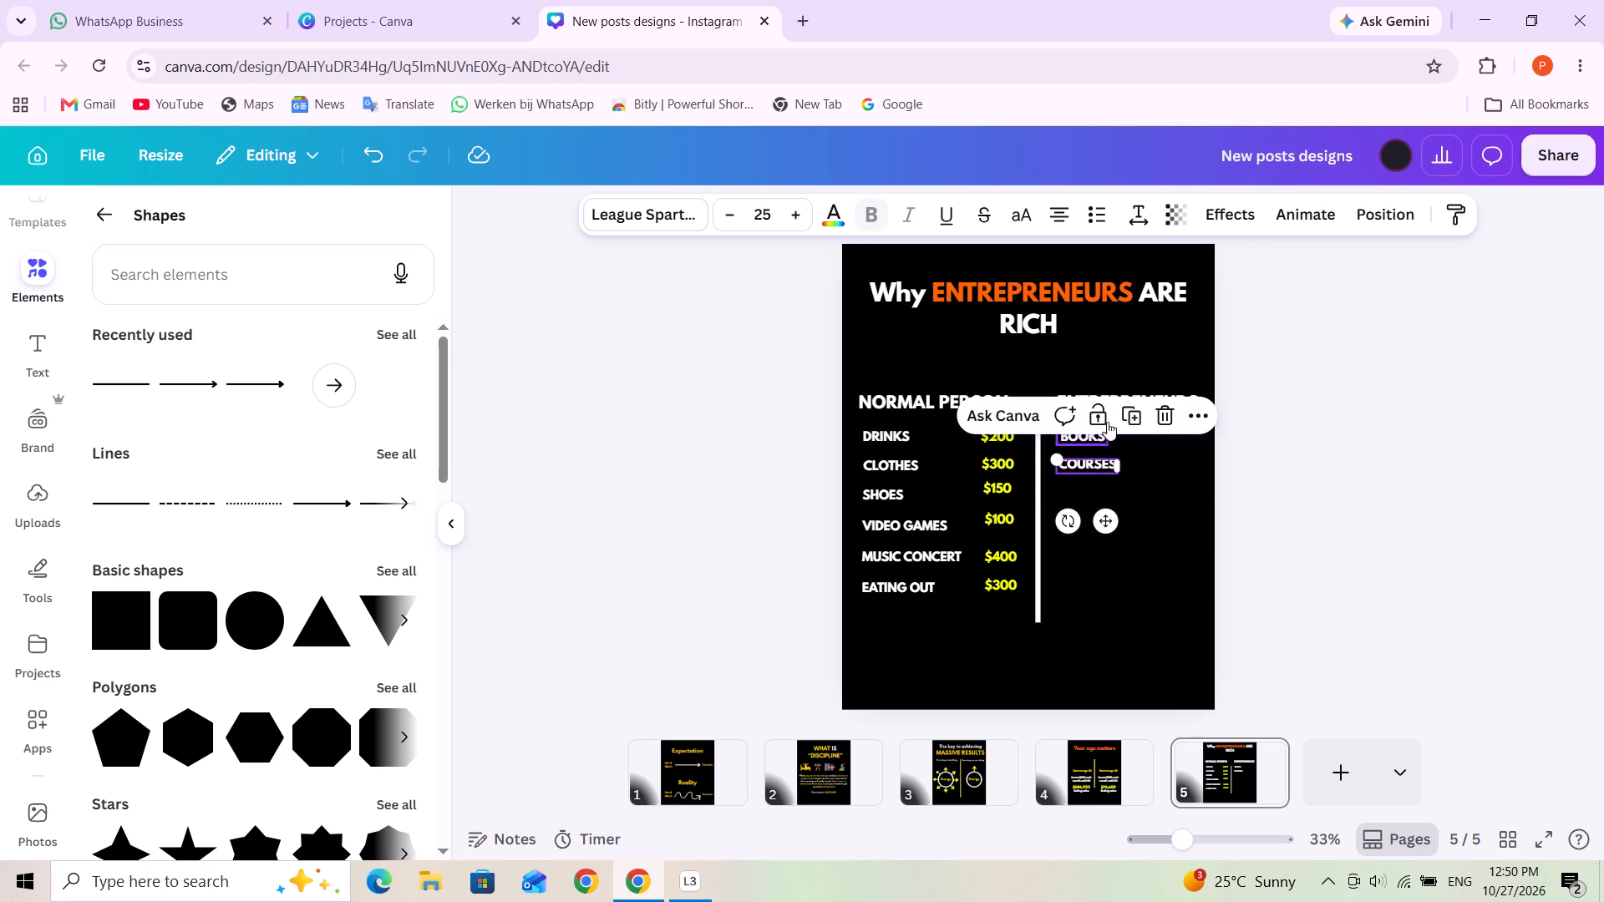
{"action": "left_click", "coordinate": [1126, 413]}
{"action": "left_click_drag", "start_coordinate": [1089, 472], "coordinate": [1084, 496]}
{"action": "triple_click", "coordinate": [1084, 496]}
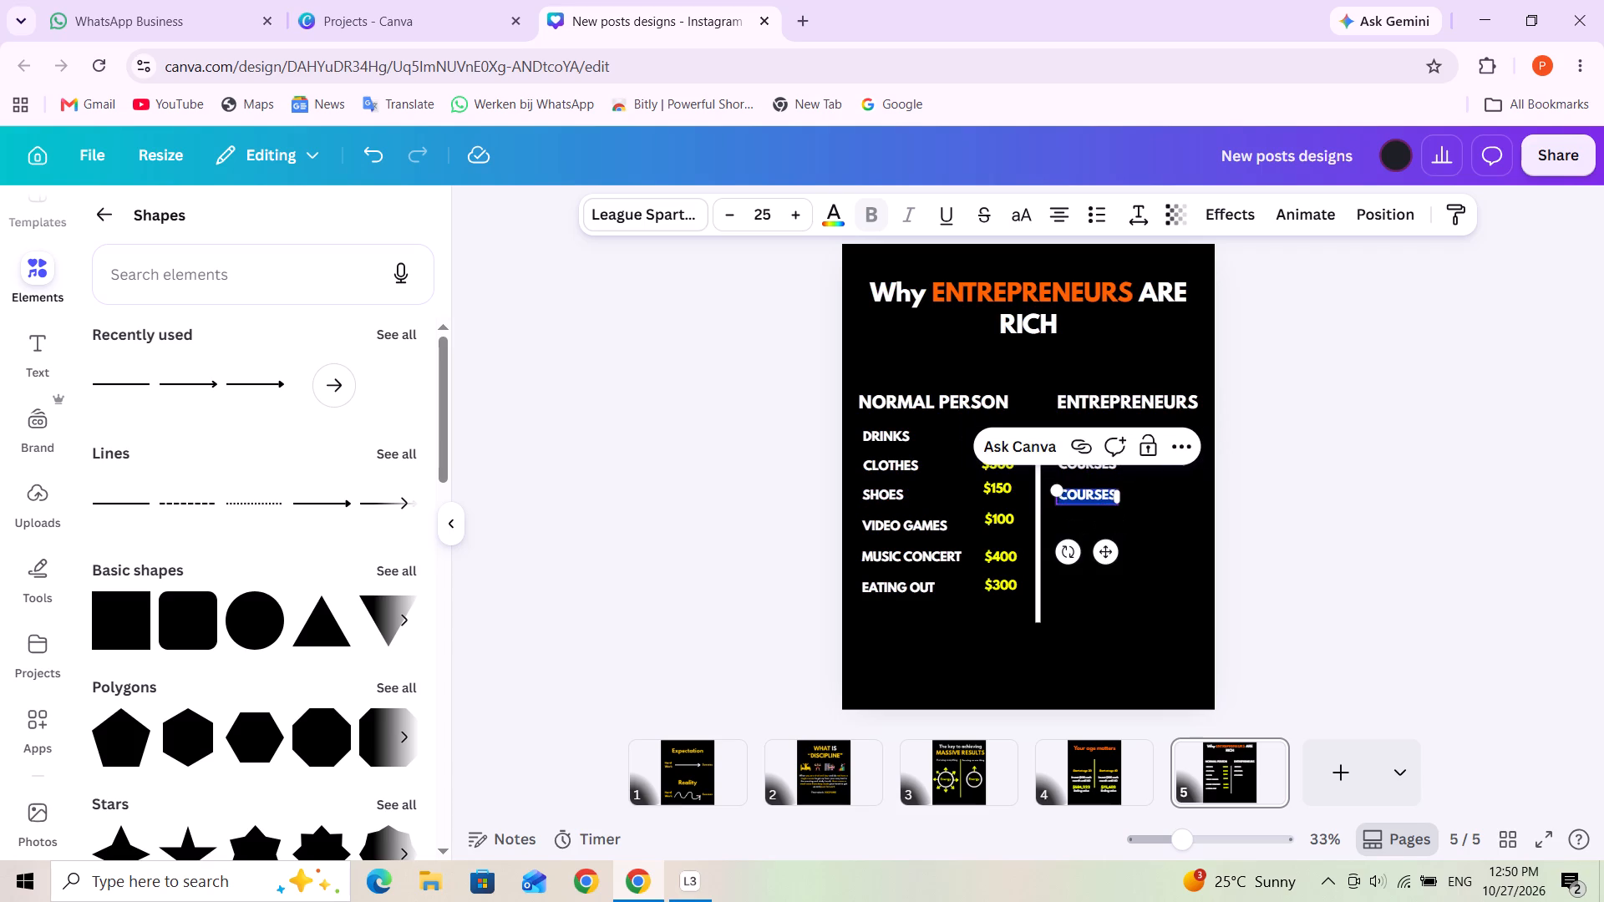
{"action": "type", "text": "STOCKS"}
{"action": "left_click", "coordinate": [1180, 534]}
Align the NORMAL PERSON prices with their rows, lowering $150 level with SHOES and $100 level with VIDEO GAMES.
{"action": "left_click", "coordinate": [1000, 491]}
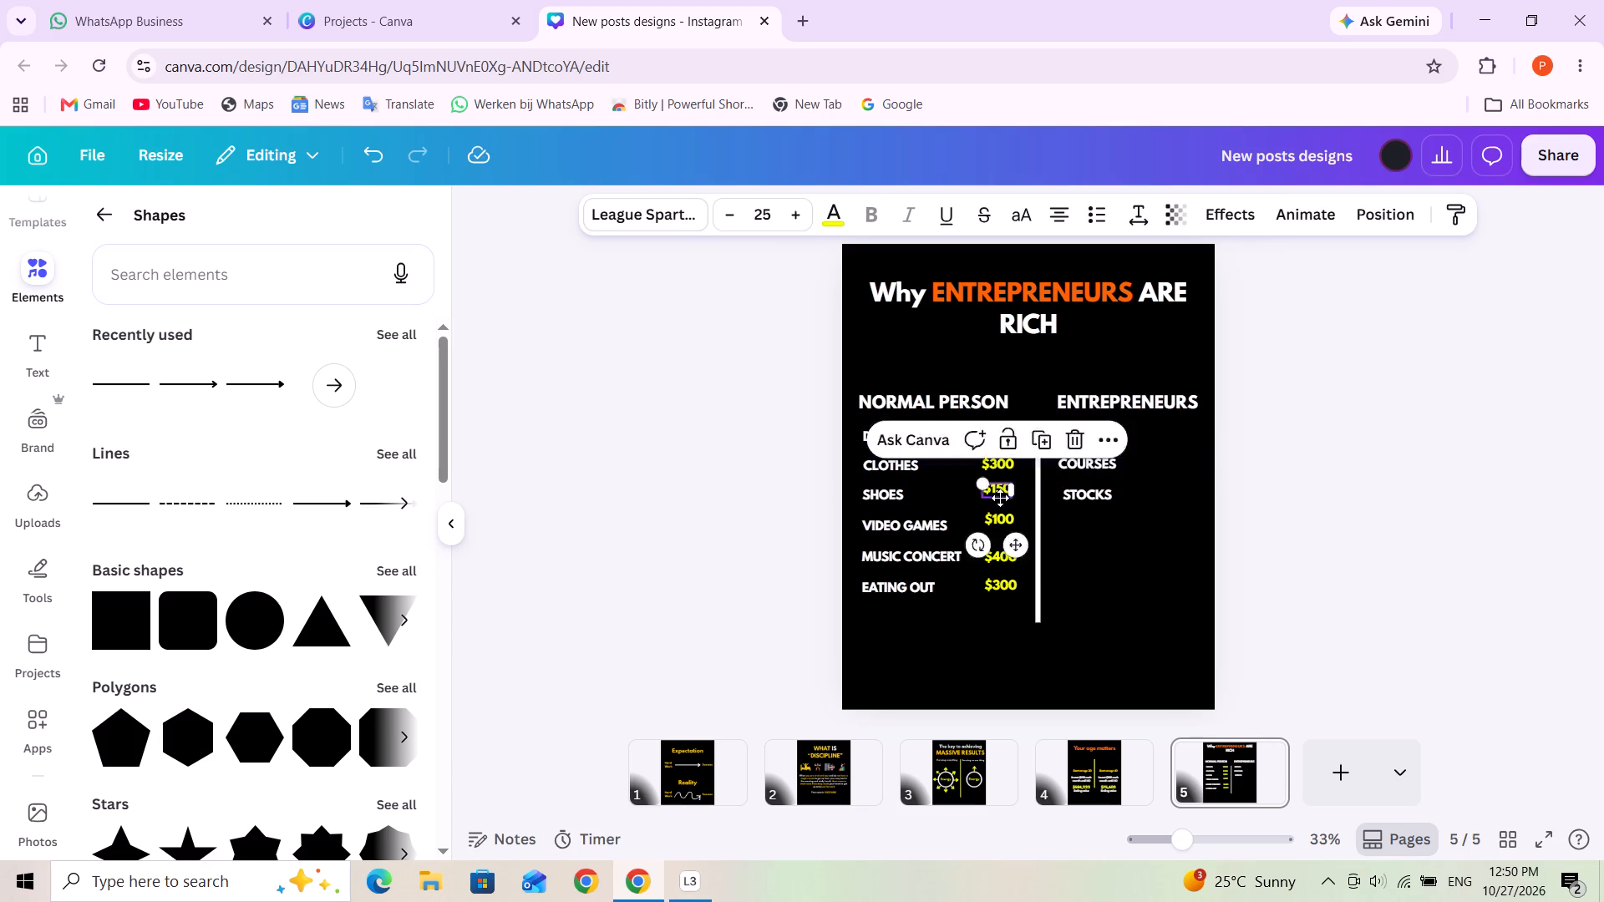
{"action": "left_click", "coordinate": [996, 522]}
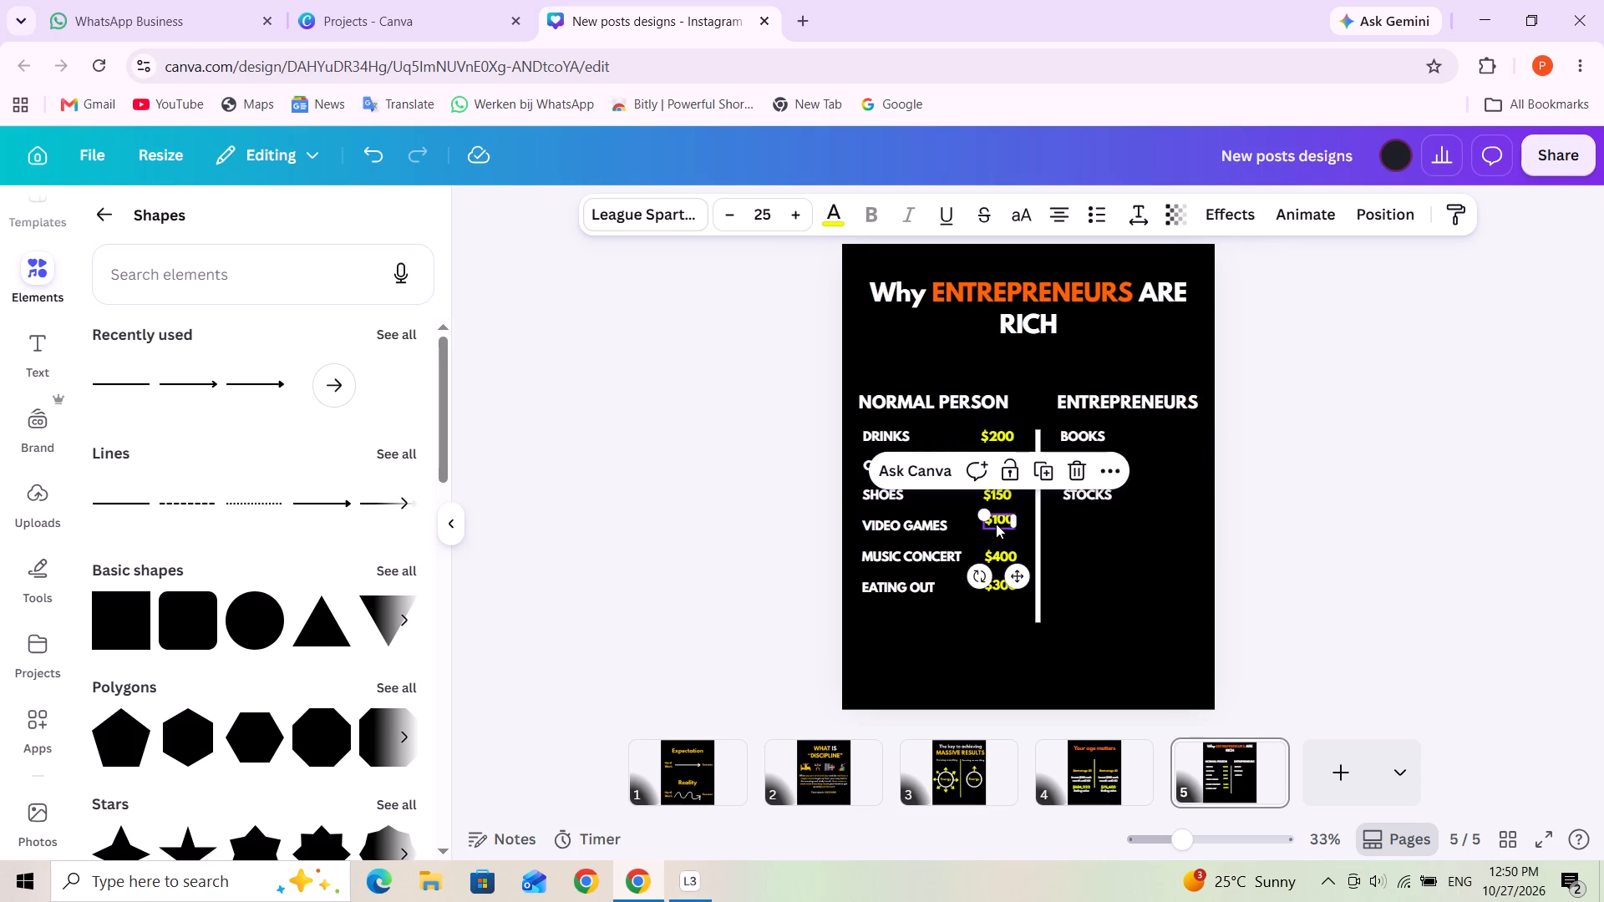
{"action": "left_click", "coordinate": [1142, 556]}
{"action": "left_click", "coordinate": [992, 560]}
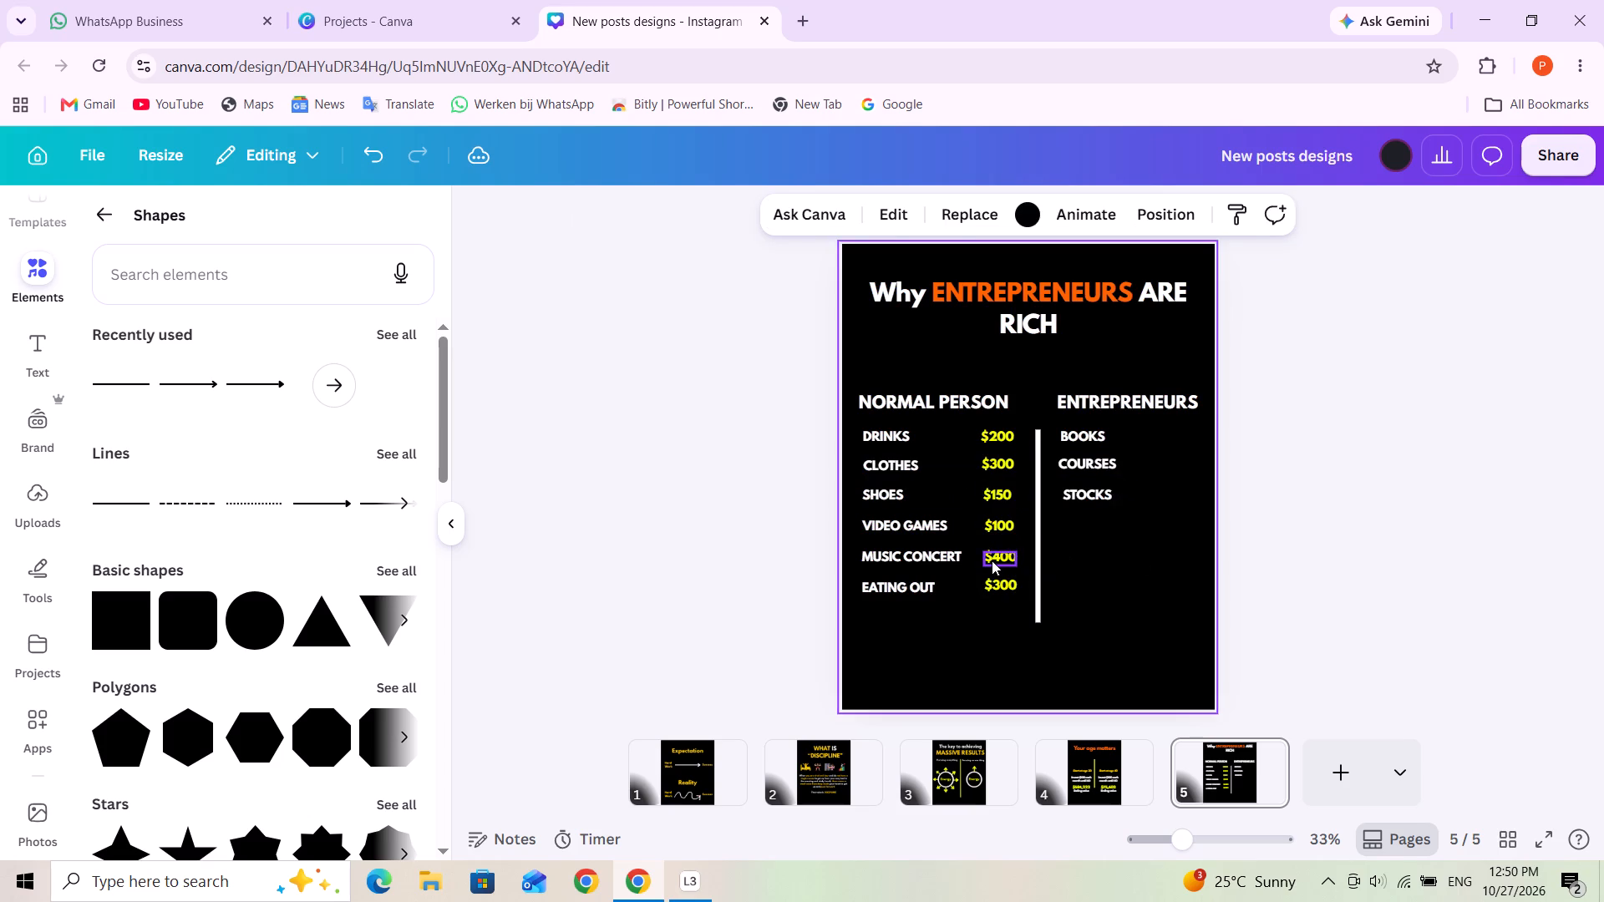
{"action": "left_click", "coordinate": [1096, 575]}
{"action": "left_click", "coordinate": [1004, 587]}
{"action": "left_click", "coordinate": [1150, 574]}
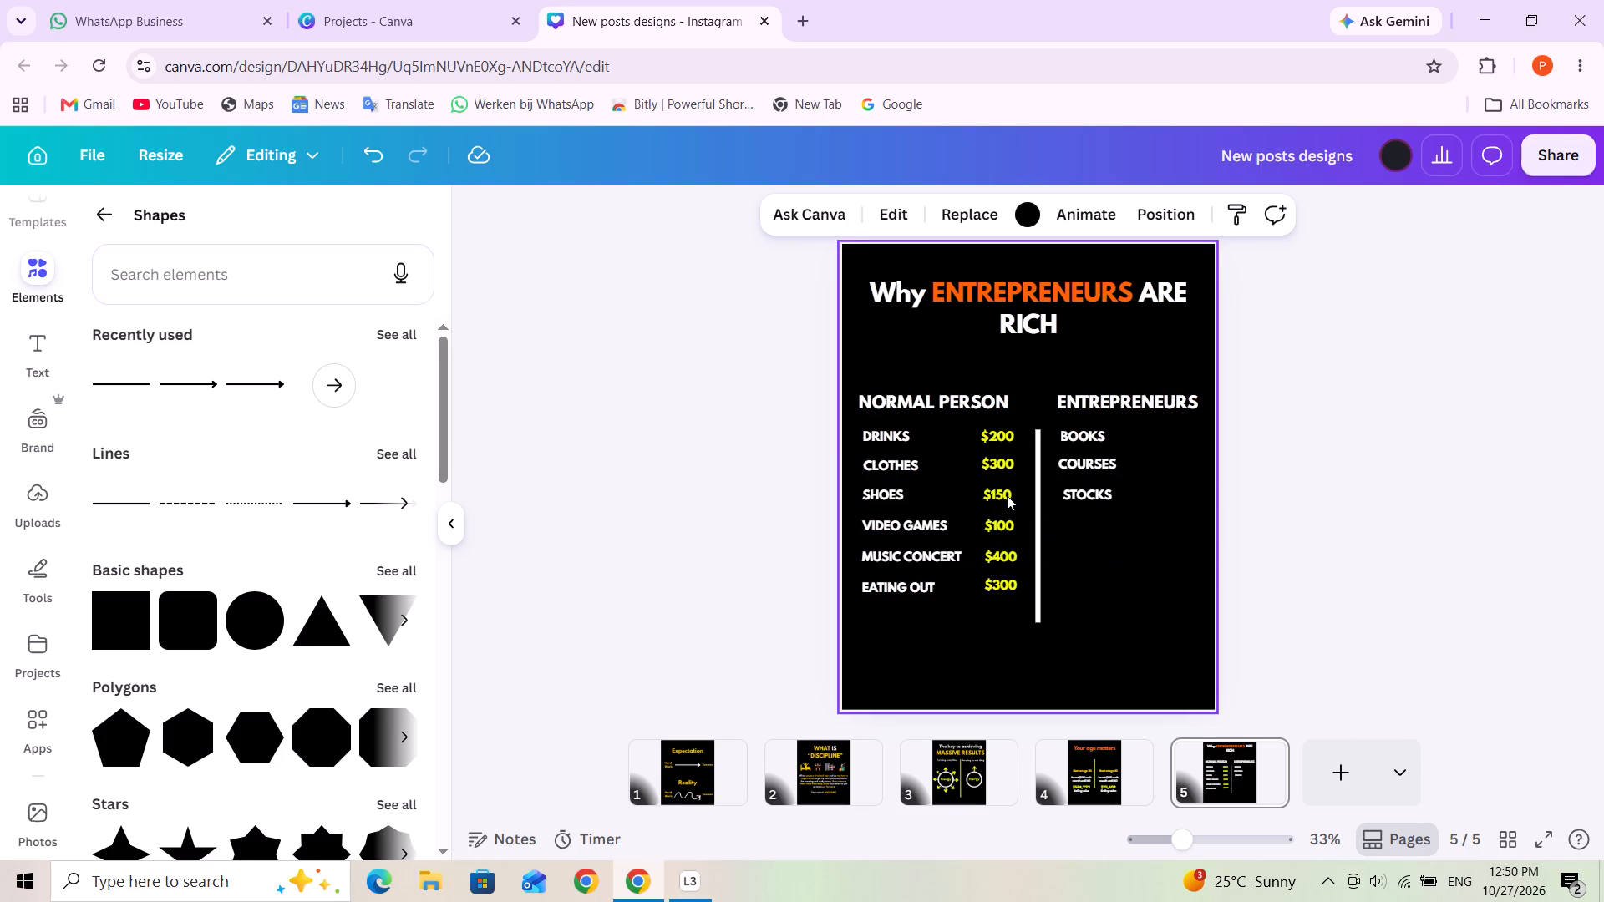
Duplicate the STOCKS label one row down, change the copy's text to "GORCERIES", and widen its text box to fit one line.
{"action": "left_click", "coordinate": [1084, 494]}
{"action": "left_click", "coordinate": [1129, 444]}
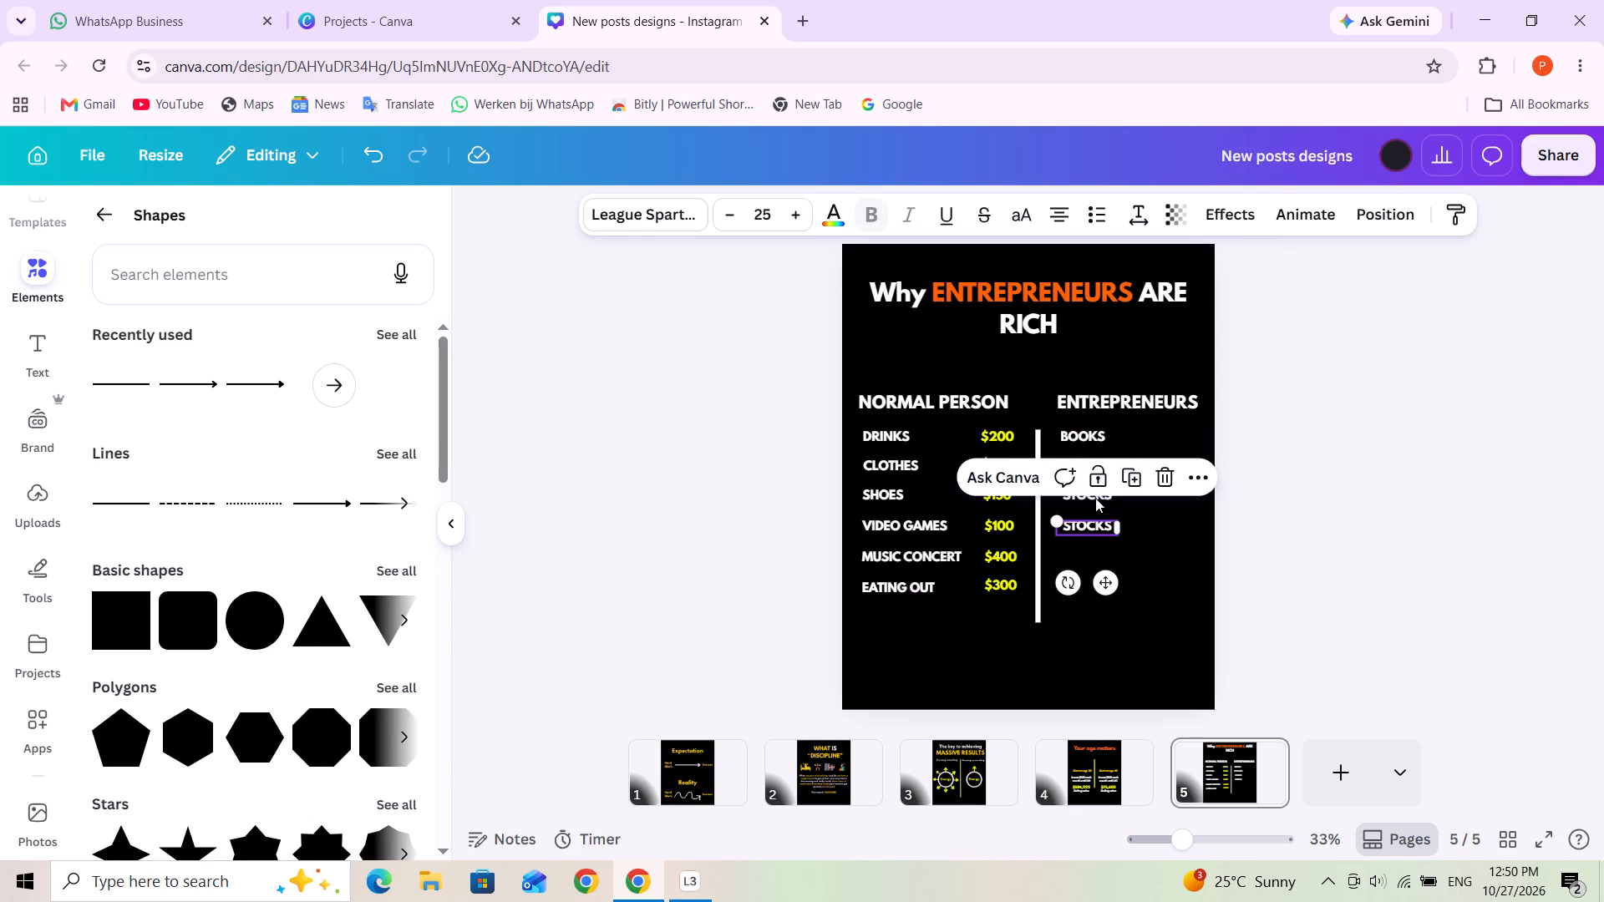
{"action": "triple_click", "coordinate": [1087, 524]}
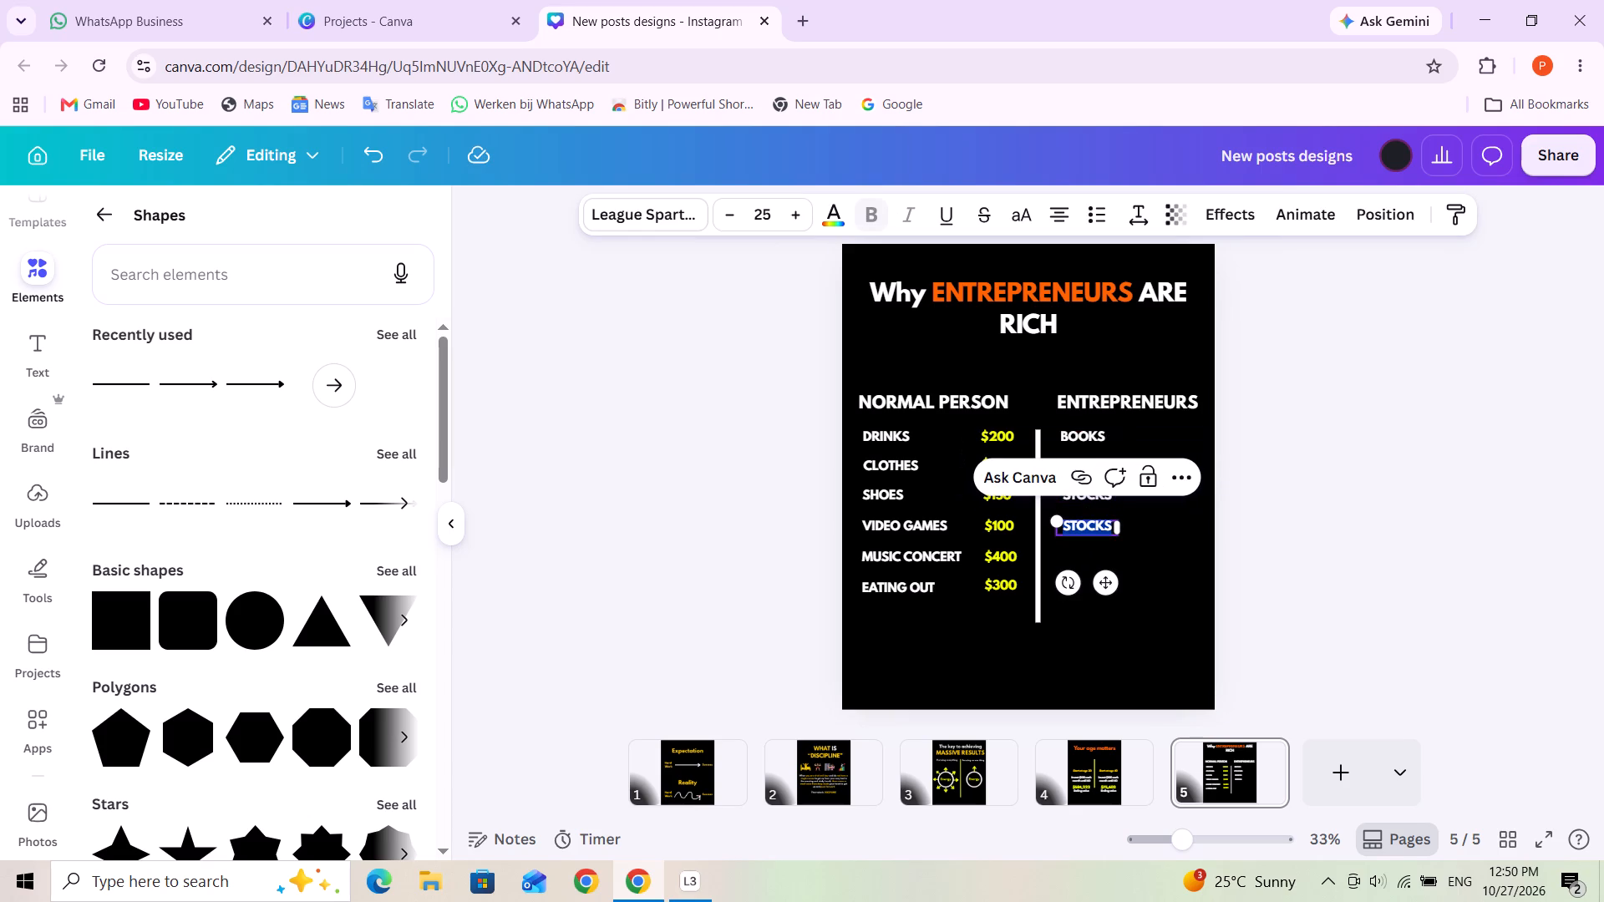
{"action": "type", "text": "GORCERIES"}
{"action": "left_click_drag", "start_coordinate": [1123, 535], "coordinate": [1136, 532]}
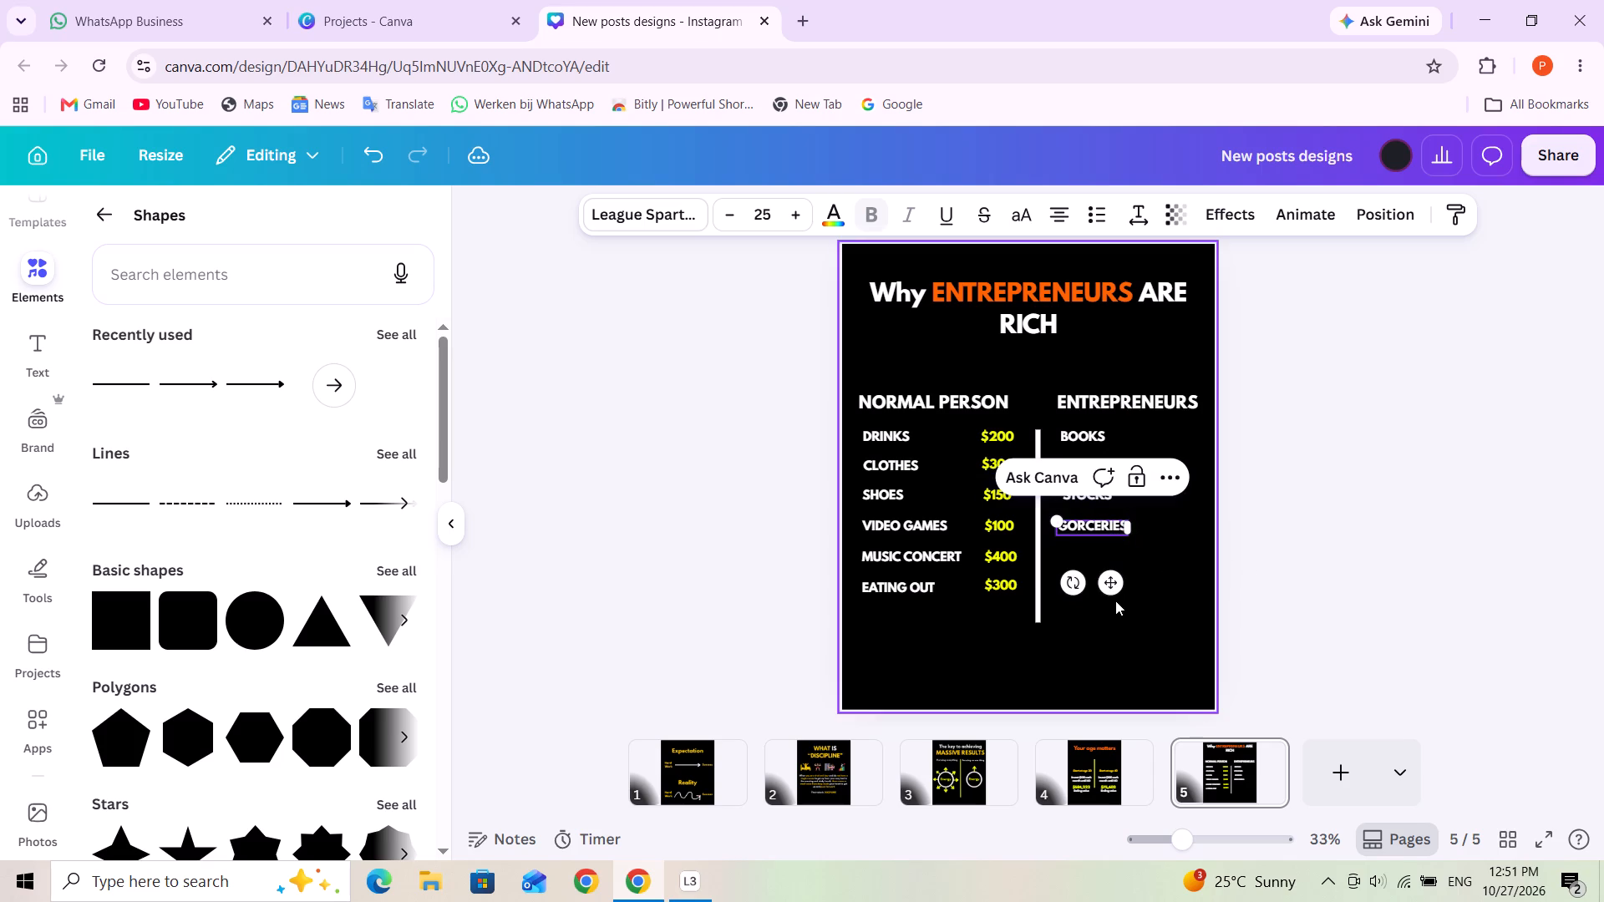
{"action": "left_click", "coordinate": [1166, 602]}
Duplicate the GORCERIES label one row down, change the copy's text to "BUSINESS SEMINAR", and widen its box to fit one line.
{"action": "left_click", "coordinate": [1104, 529]}
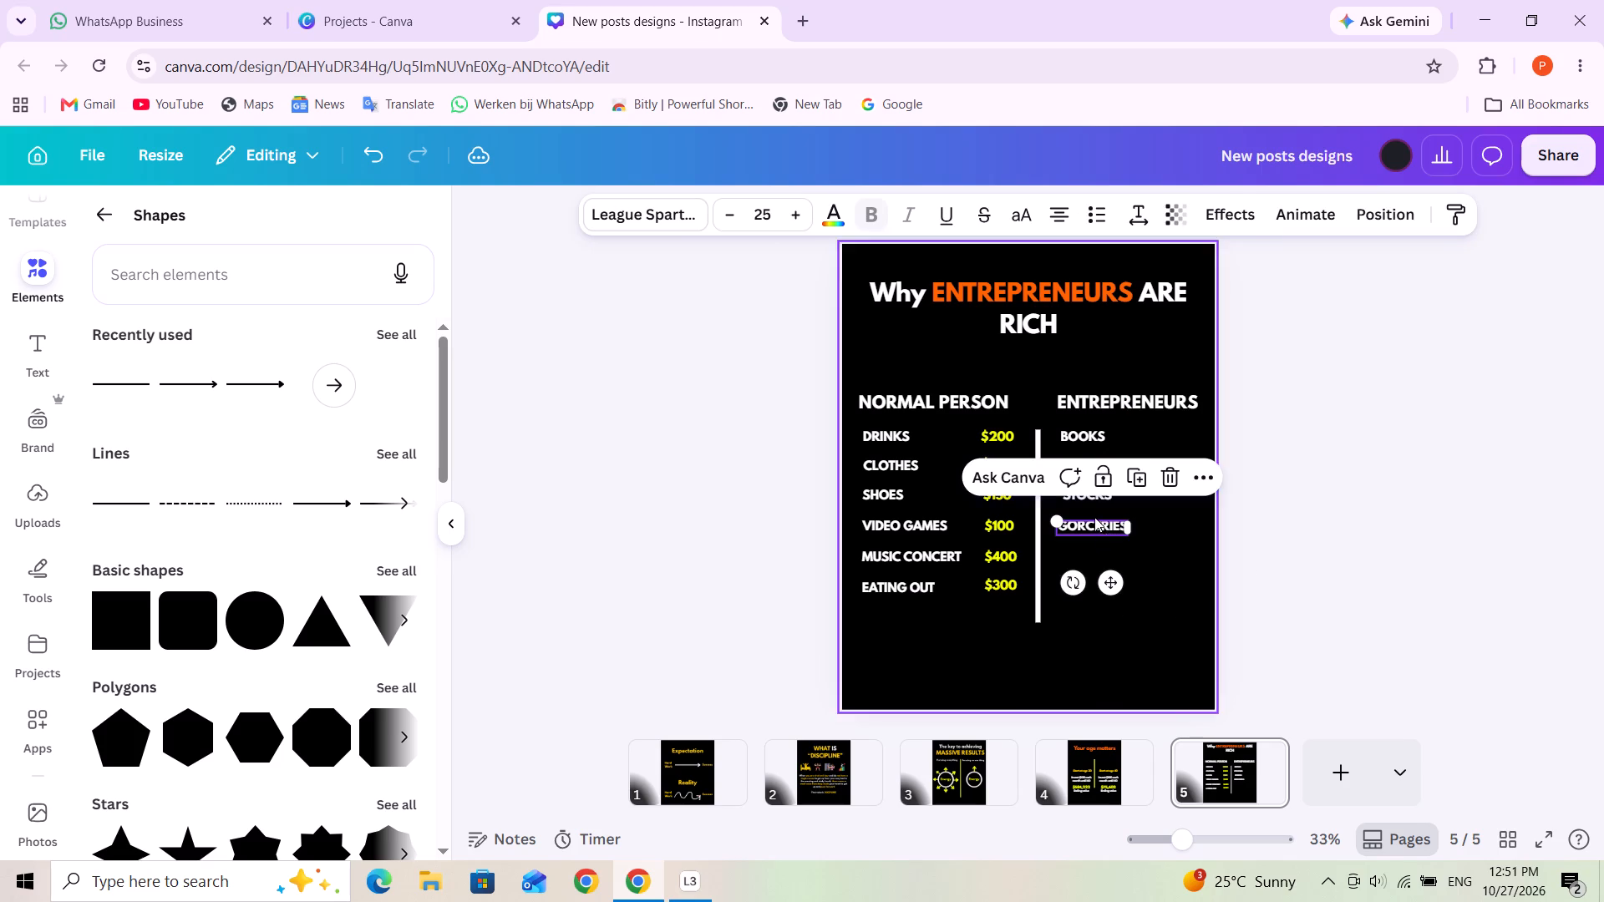
{"action": "left_click", "coordinate": [1138, 469]}
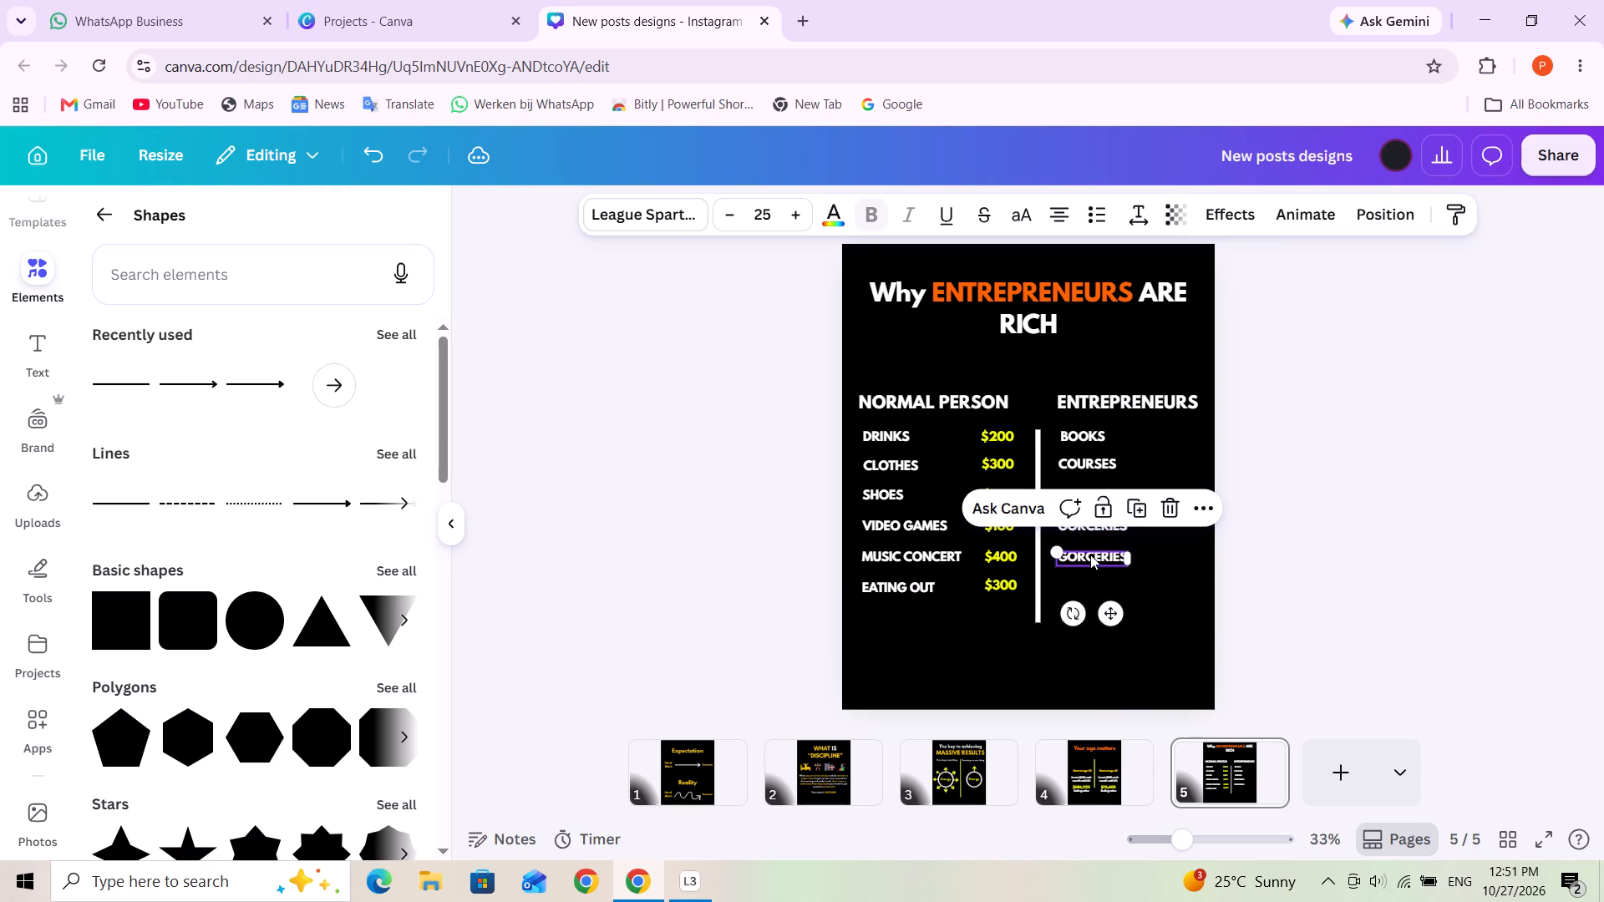
{"action": "triple_click", "coordinate": [1090, 555]}
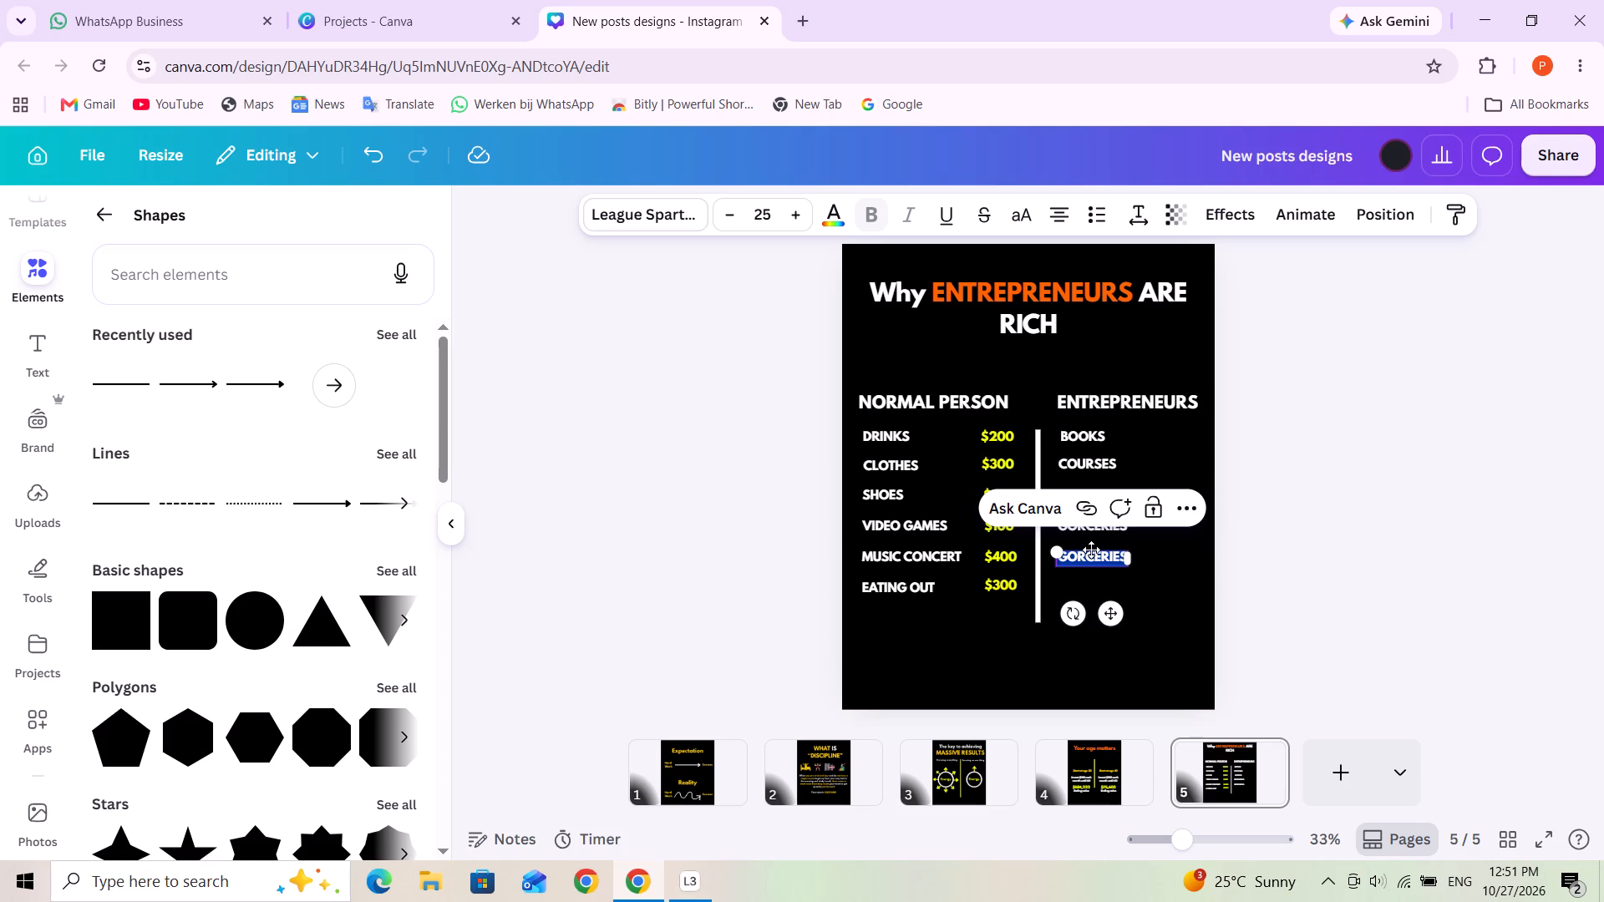
{"action": "type", "text": "BUSINESS"}
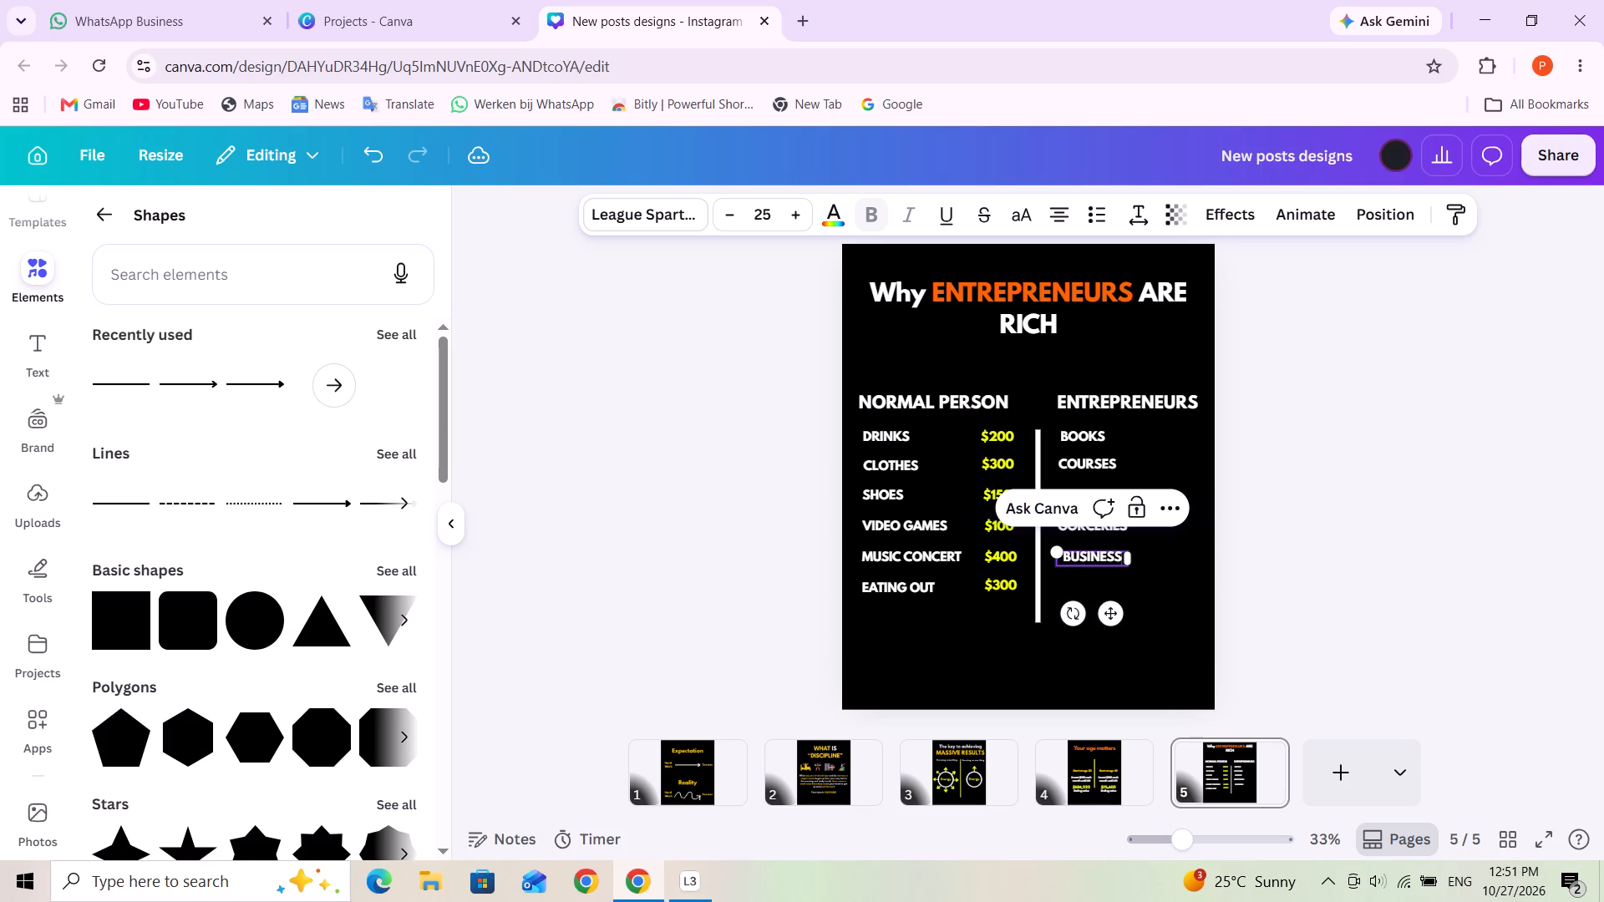
{"action": "key", "text": "space"}
{"action": "type", "text": "SEMINAR"}
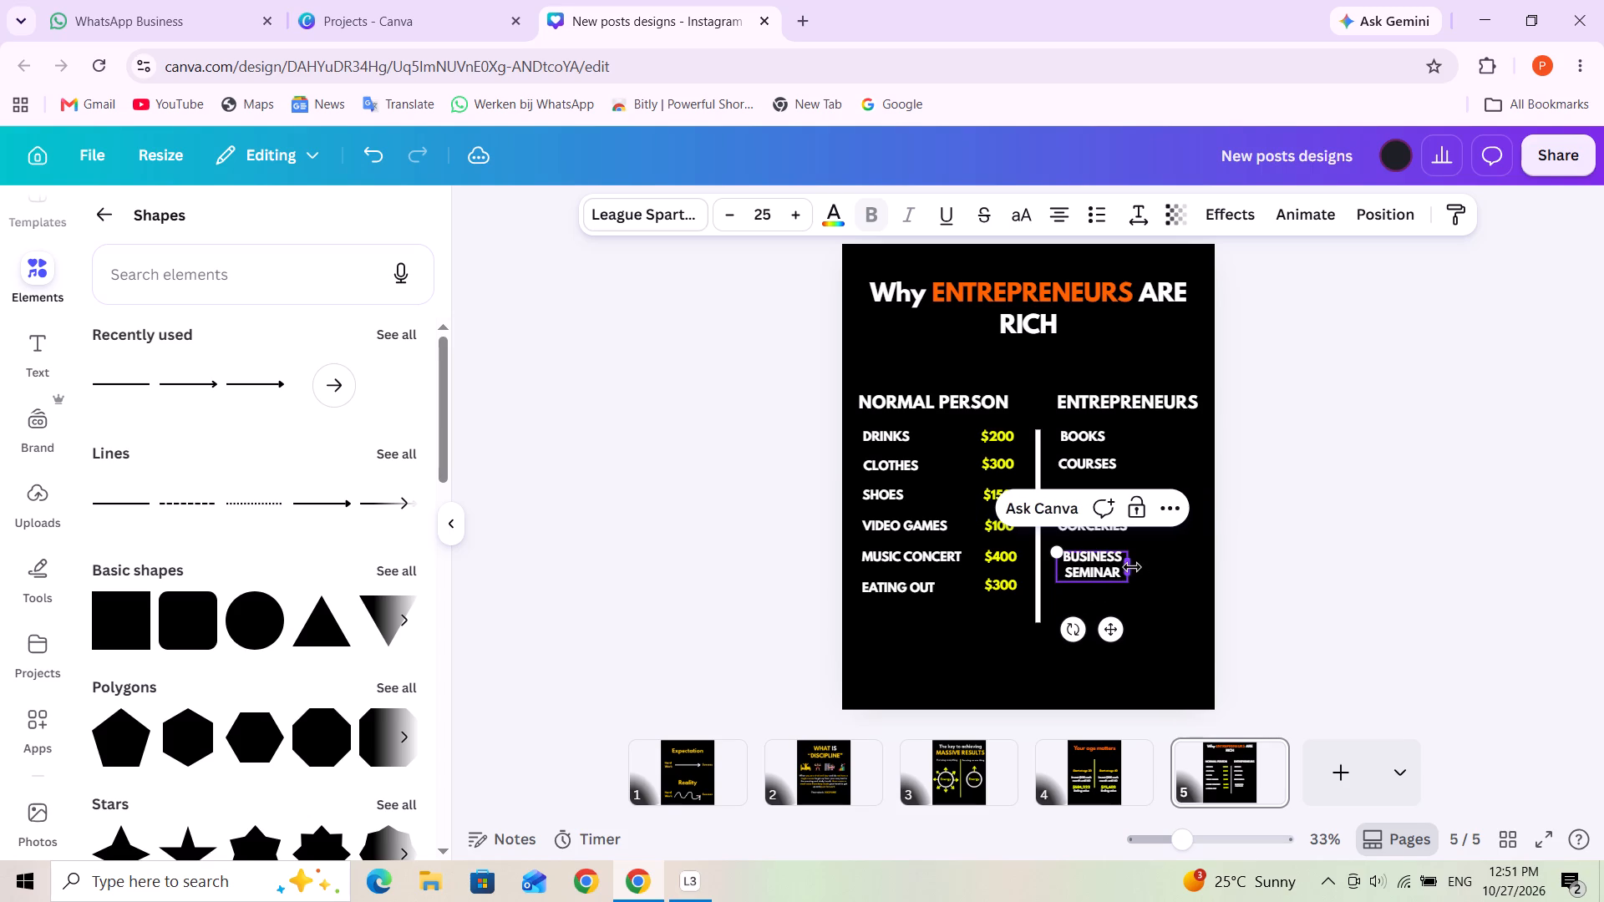
{"action": "left_click_drag", "start_coordinate": [1132, 567], "coordinate": [1183, 562]}
{"action": "left_click", "coordinate": [1168, 609]}
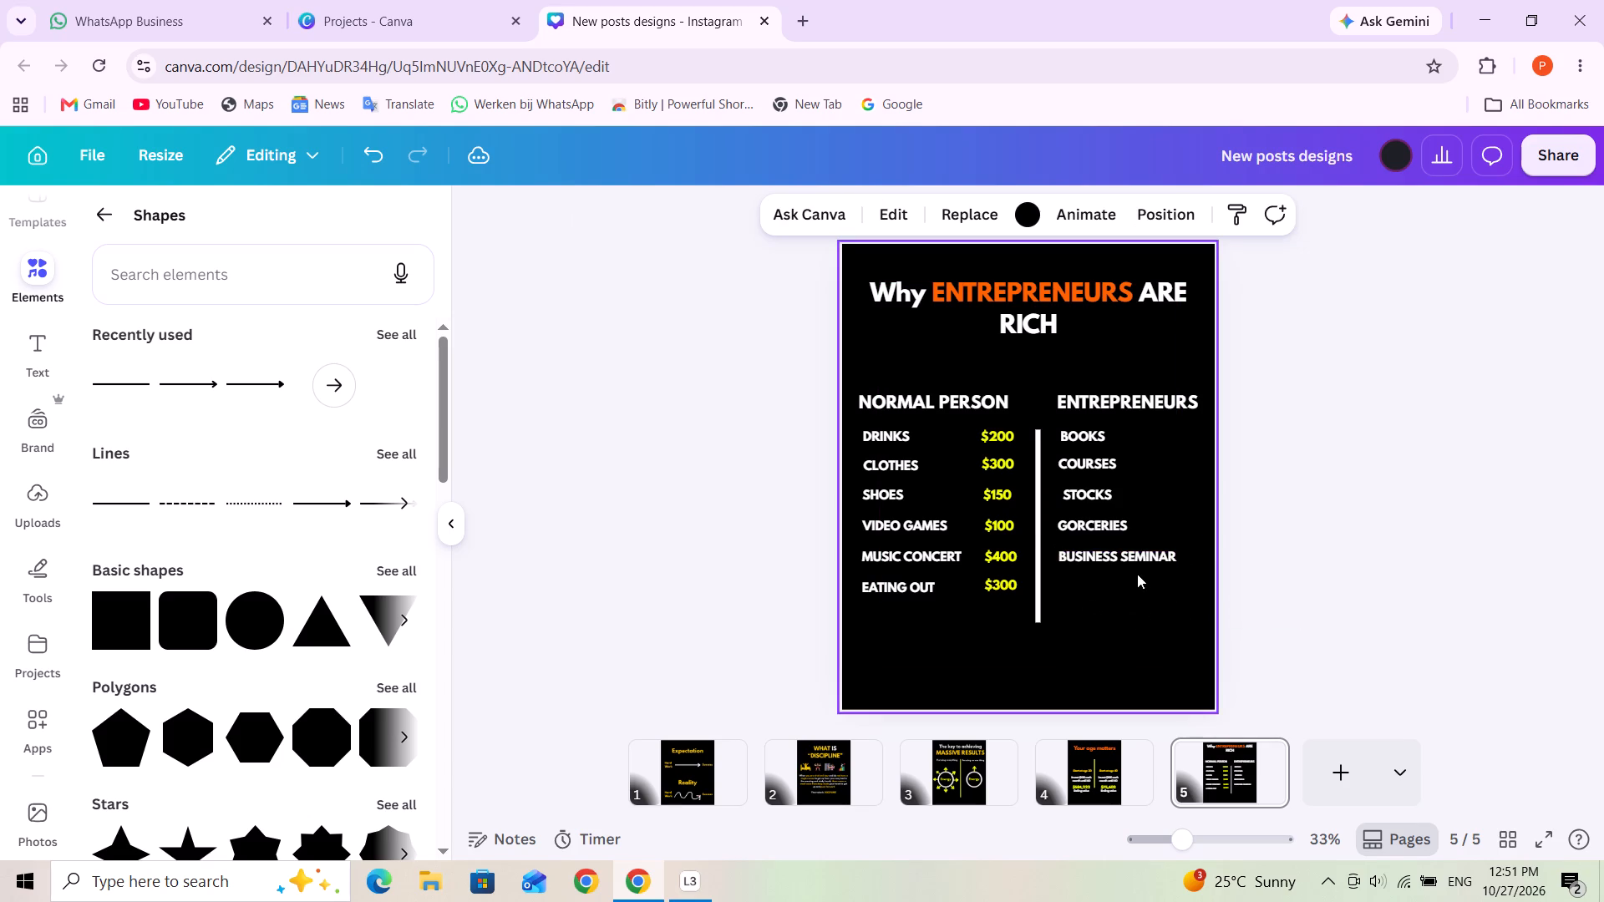
Shift the BUSINESS SEMINAR, GORCERIES, STOCKS and COURSES labels slightly left toward the vertical divider.
{"action": "left_click", "coordinate": [1133, 557]}
{"action": "left_click", "coordinate": [1169, 594]}
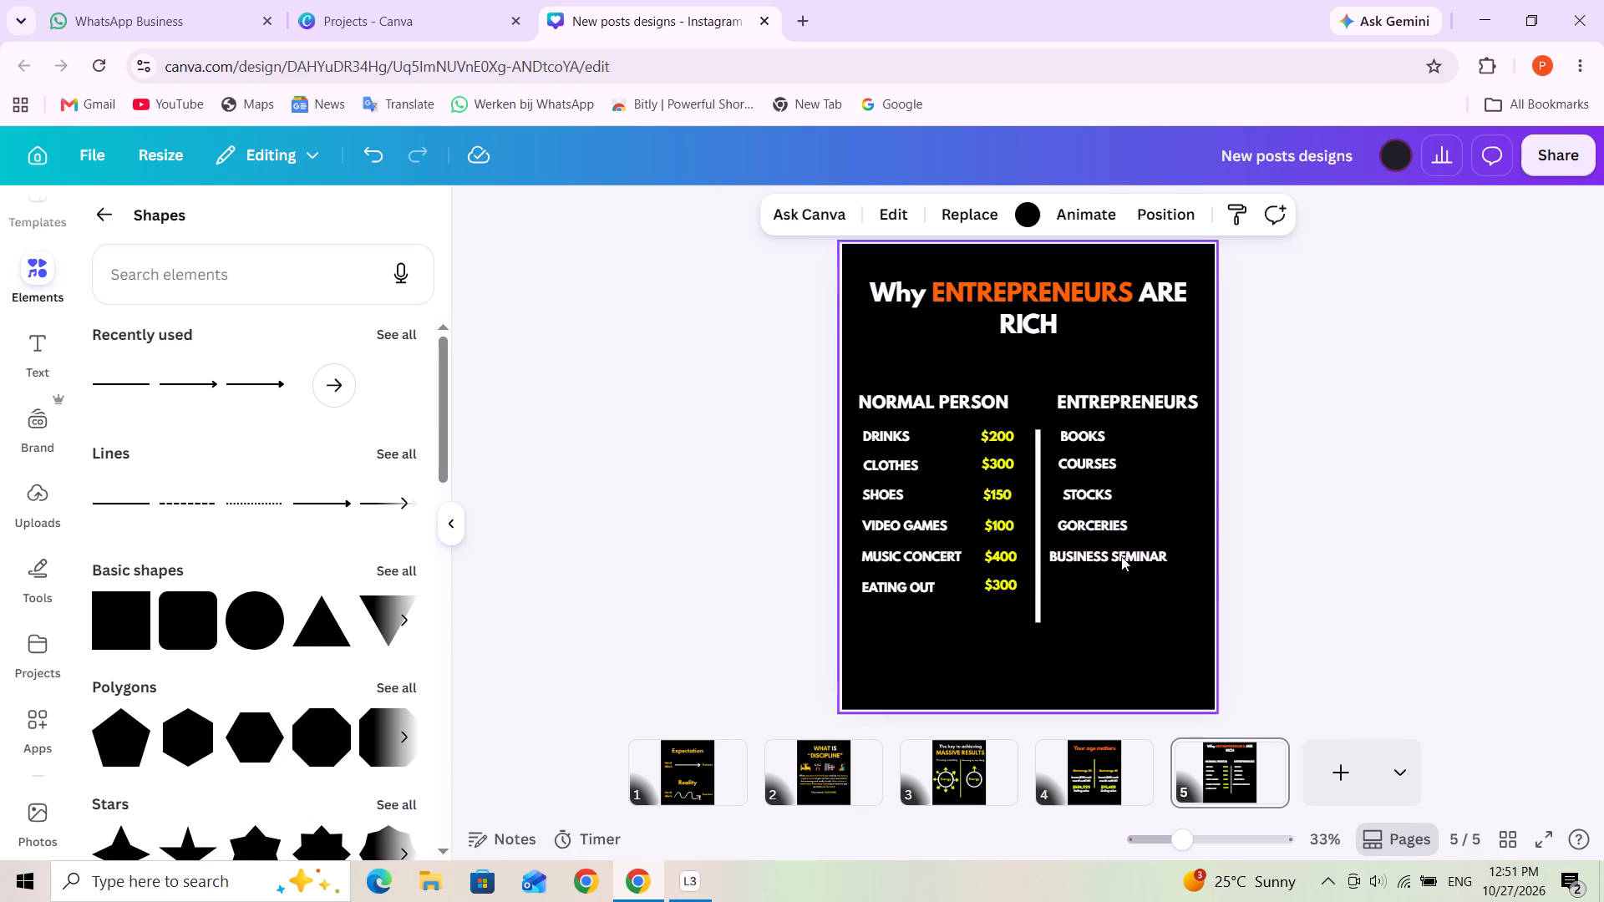
{"action": "left_click", "coordinate": [1090, 528]}
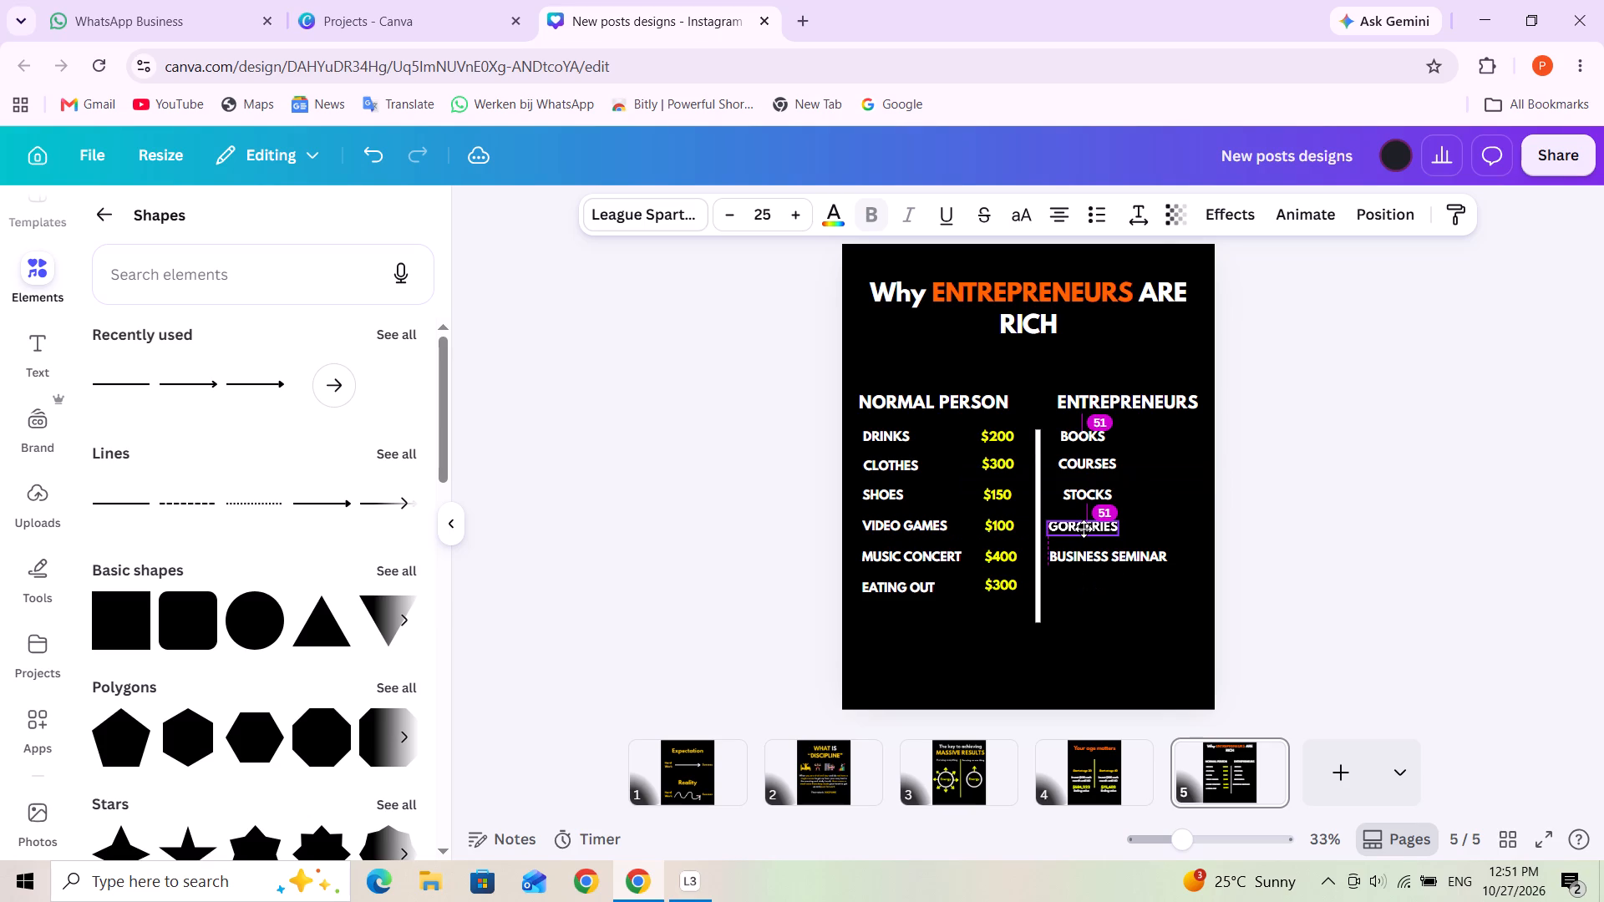
{"action": "left_click", "coordinate": [1181, 506]}
{"action": "left_click_drag", "start_coordinate": [1099, 494], "coordinate": [1085, 494]}
{"action": "left_click", "coordinate": [1180, 470]}
{"action": "left_click", "coordinate": [1099, 467]}
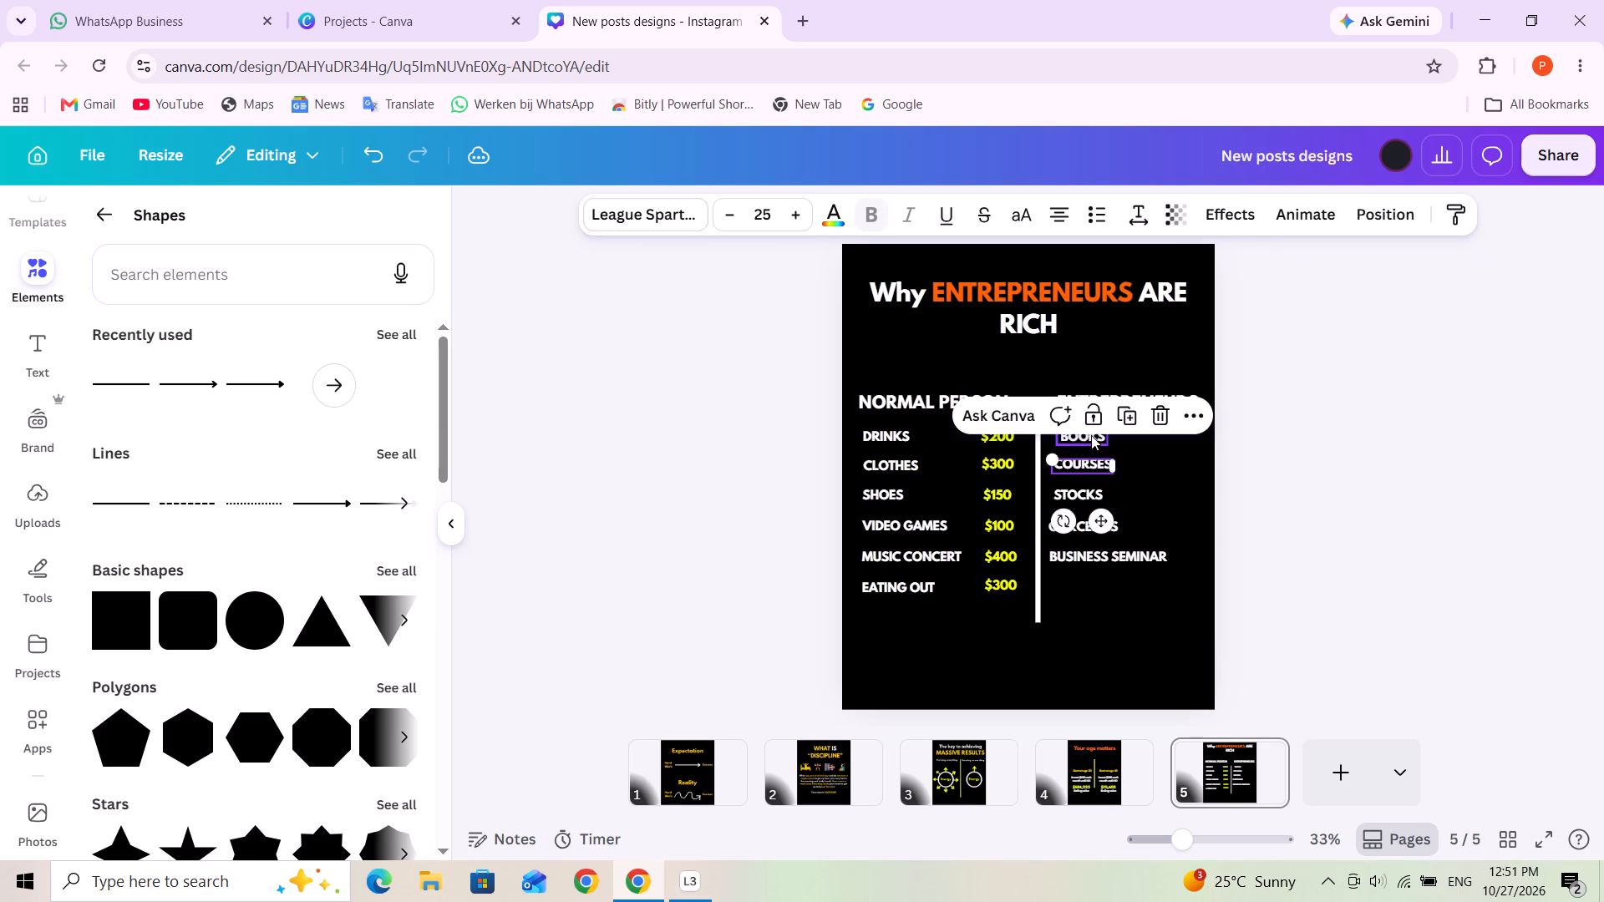
{"action": "left_click", "coordinate": [1192, 465]}
Move the BOOKS, COURSES and STOCKS labels left to align their left edges with GORCERIES and BUSINESS SEMINAR.
{"action": "left_click_drag", "start_coordinate": [1100, 438], "coordinate": [1096, 438]}
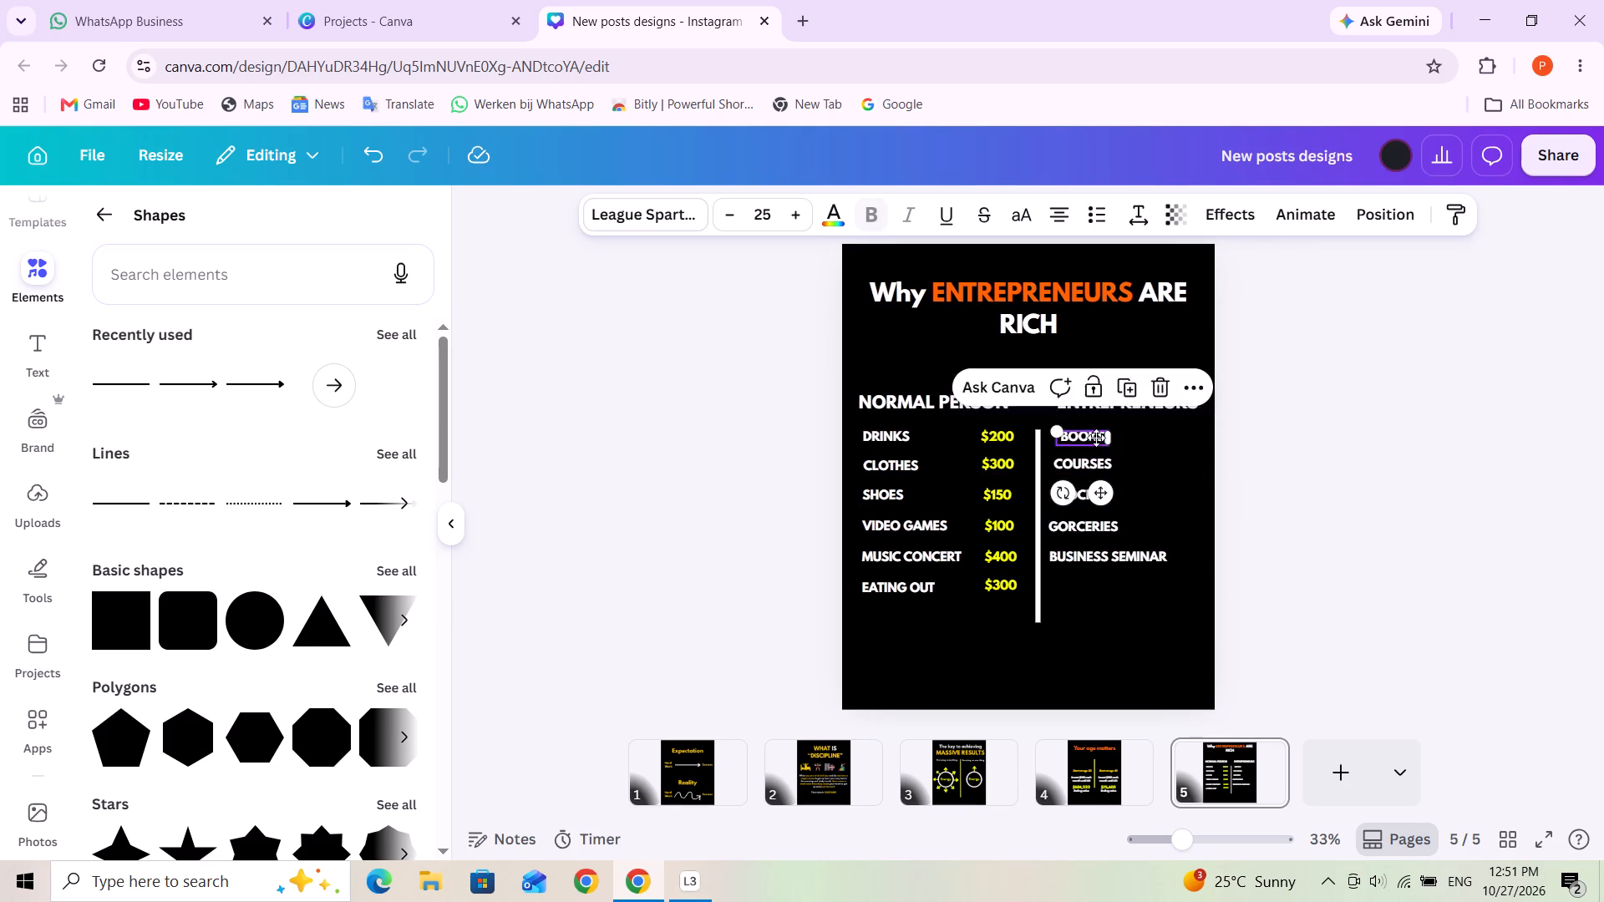
{"action": "left_click_drag", "start_coordinate": [1096, 438], "coordinate": [1094, 438]}
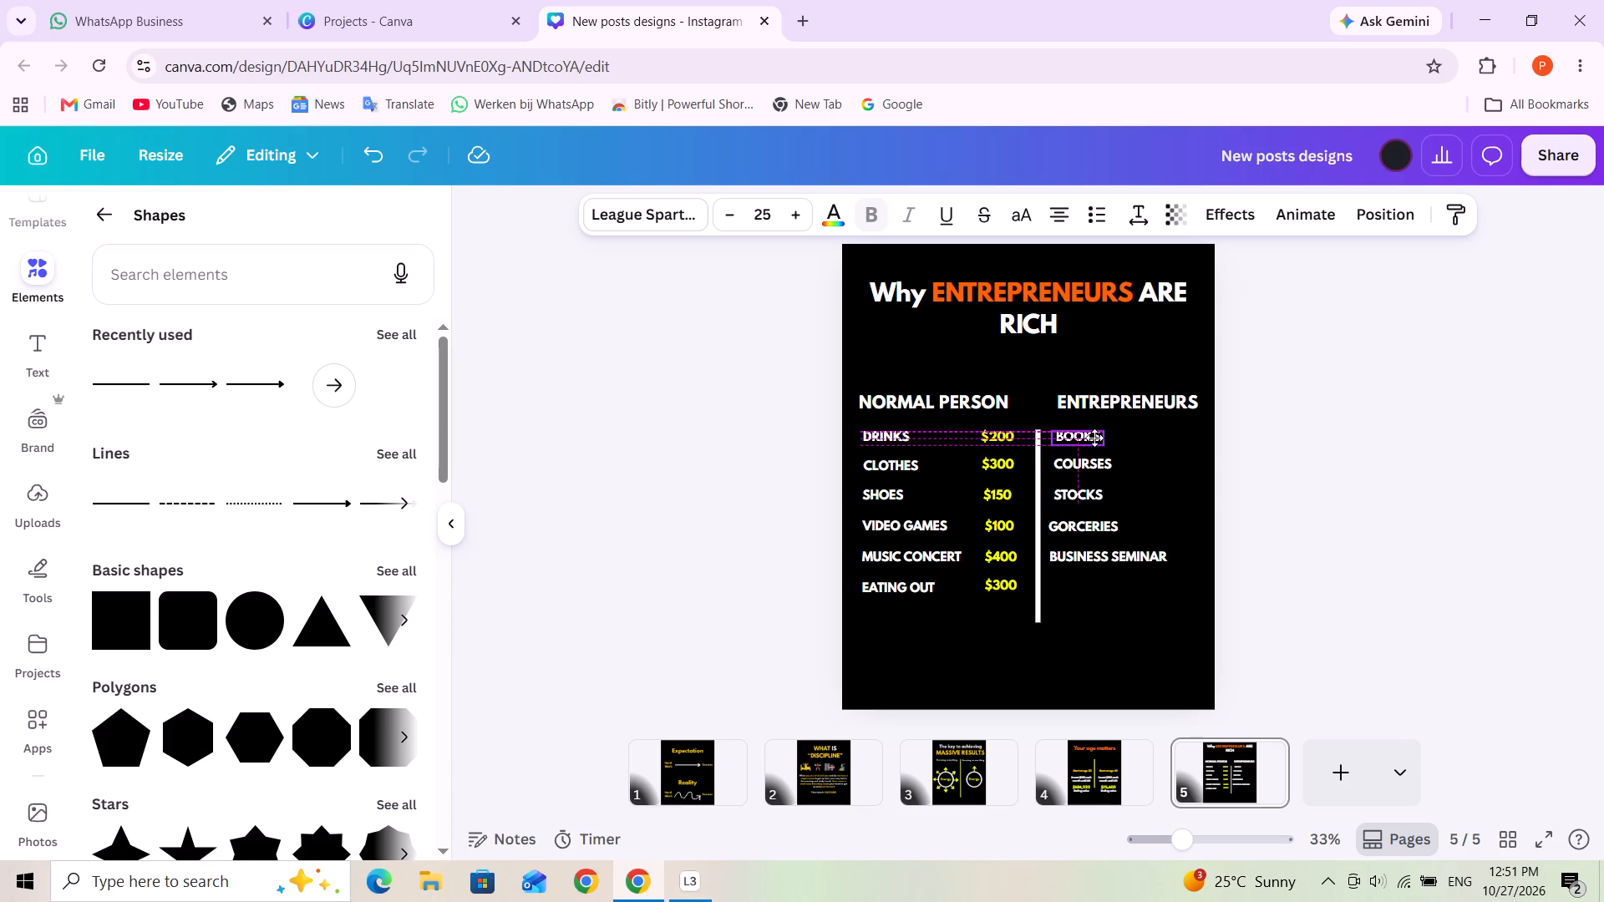
{"action": "left_click_drag", "start_coordinate": [1094, 438], "coordinate": [1092, 438]}
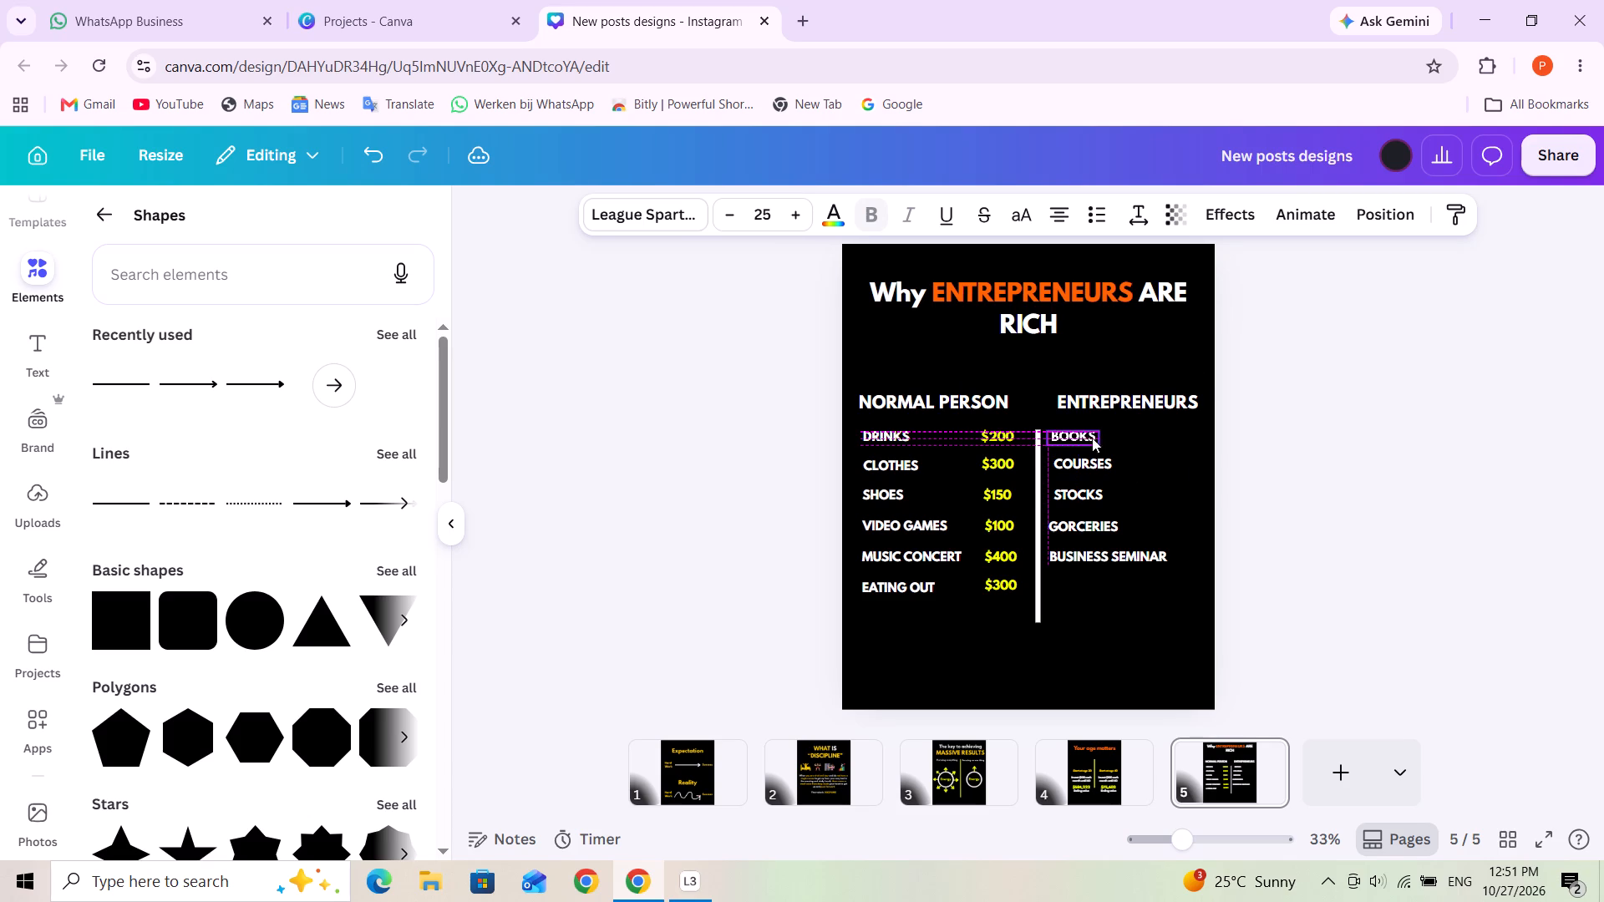
{"action": "left_click", "coordinate": [1183, 482]}
{"action": "left_click", "coordinate": [1104, 462]}
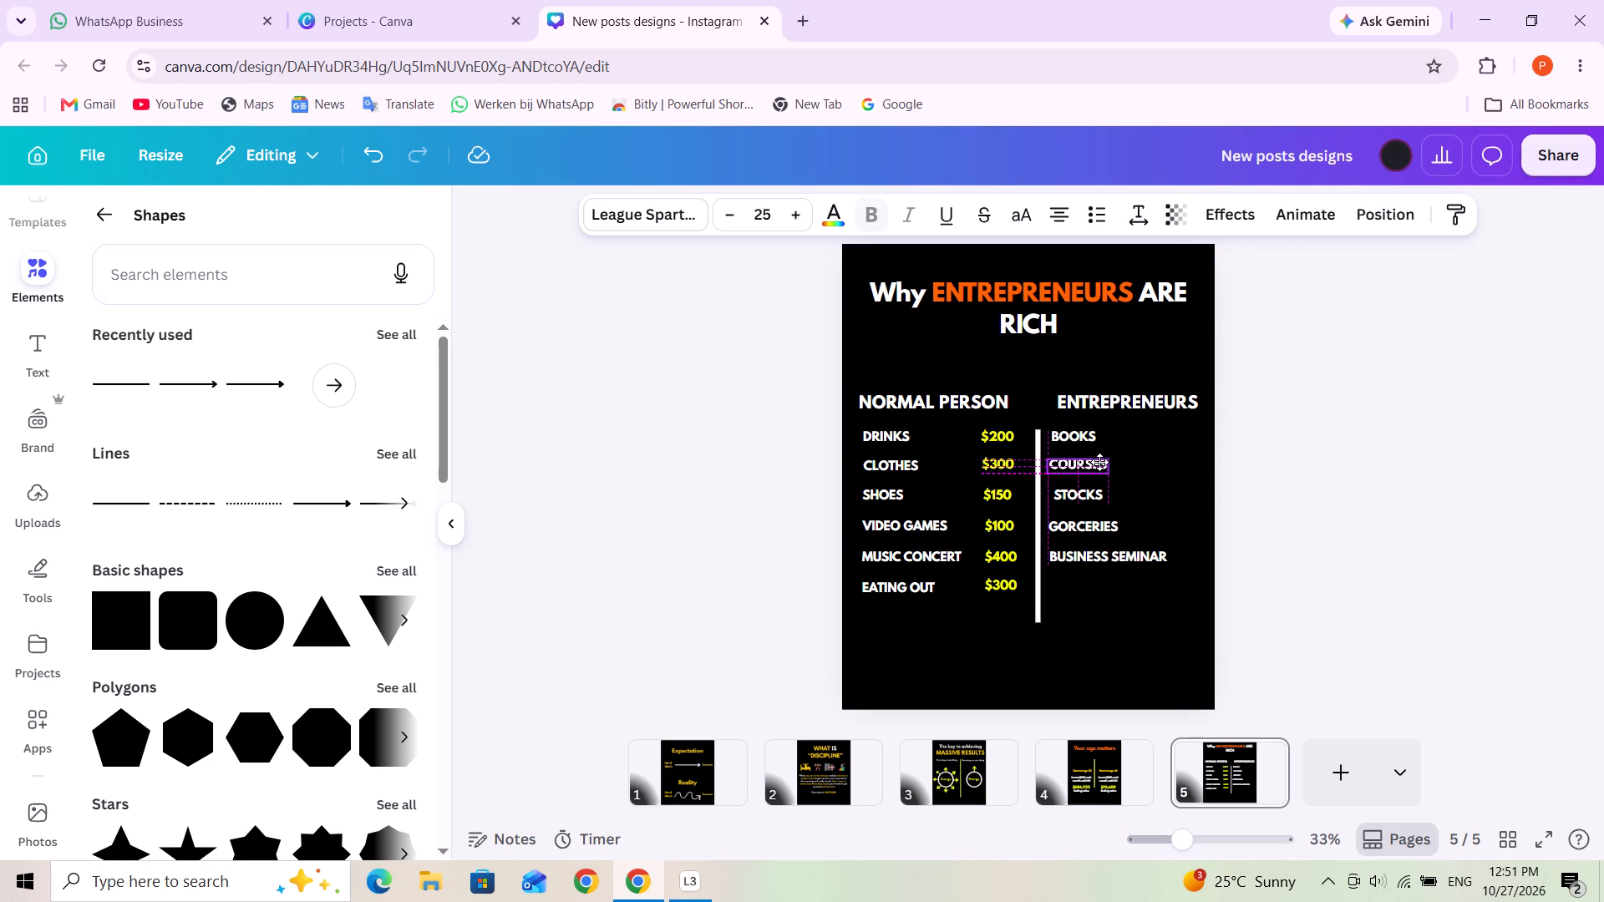
{"action": "left_click", "coordinate": [1179, 506]}
{"action": "left_click", "coordinate": [1094, 494]}
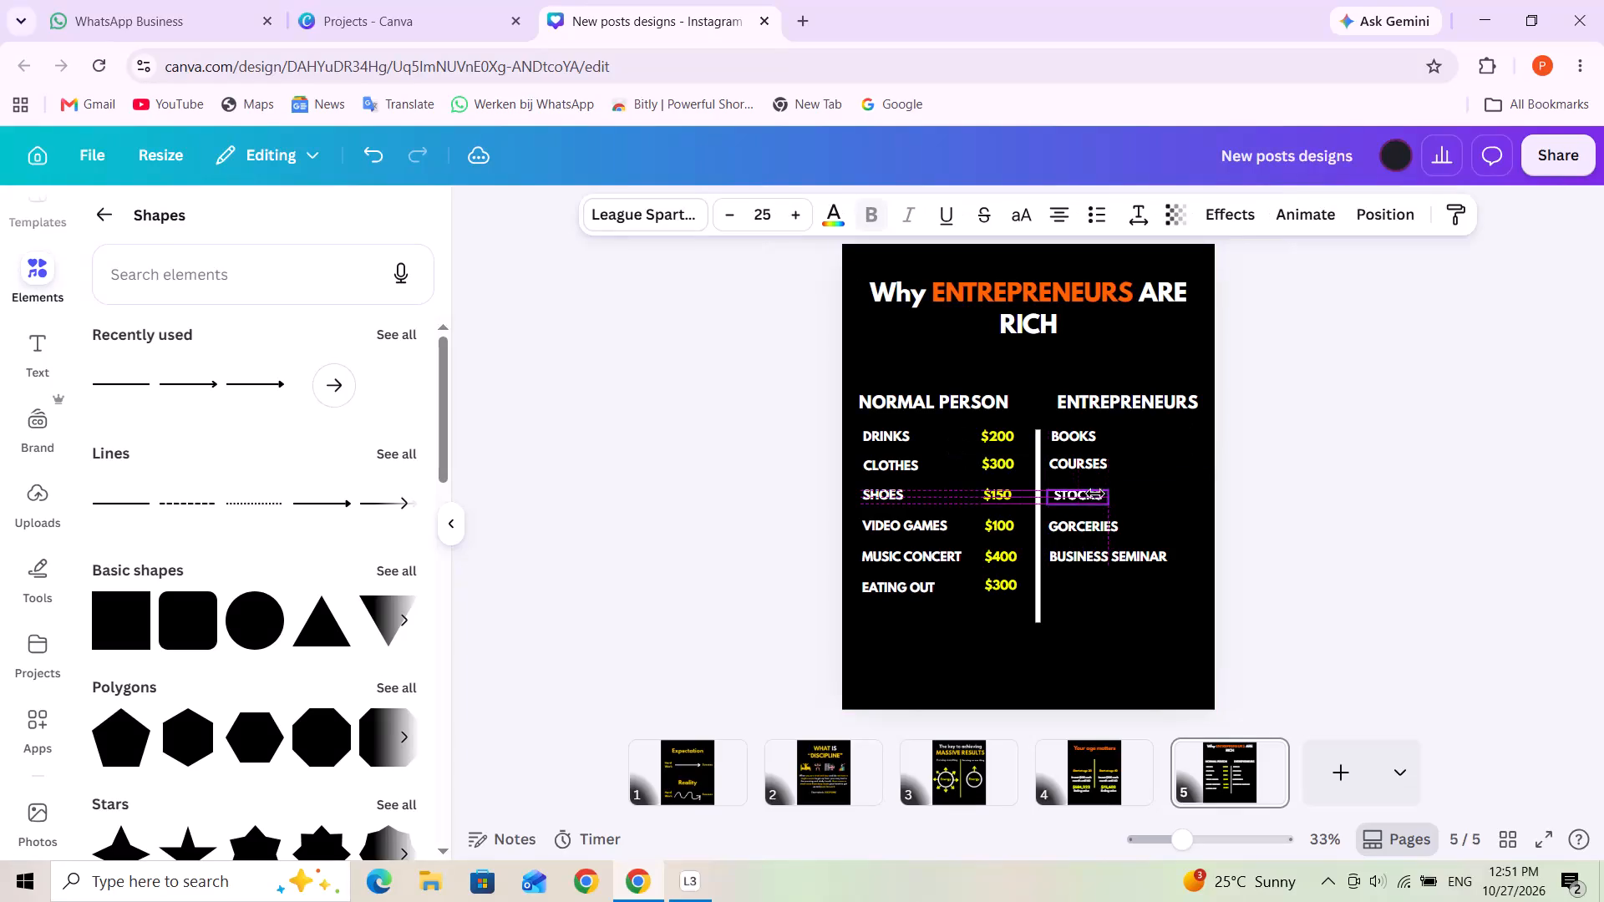
{"action": "left_click_drag", "start_coordinate": [1112, 498], "coordinate": [1104, 499]}
{"action": "left_click", "coordinate": [1174, 508]}
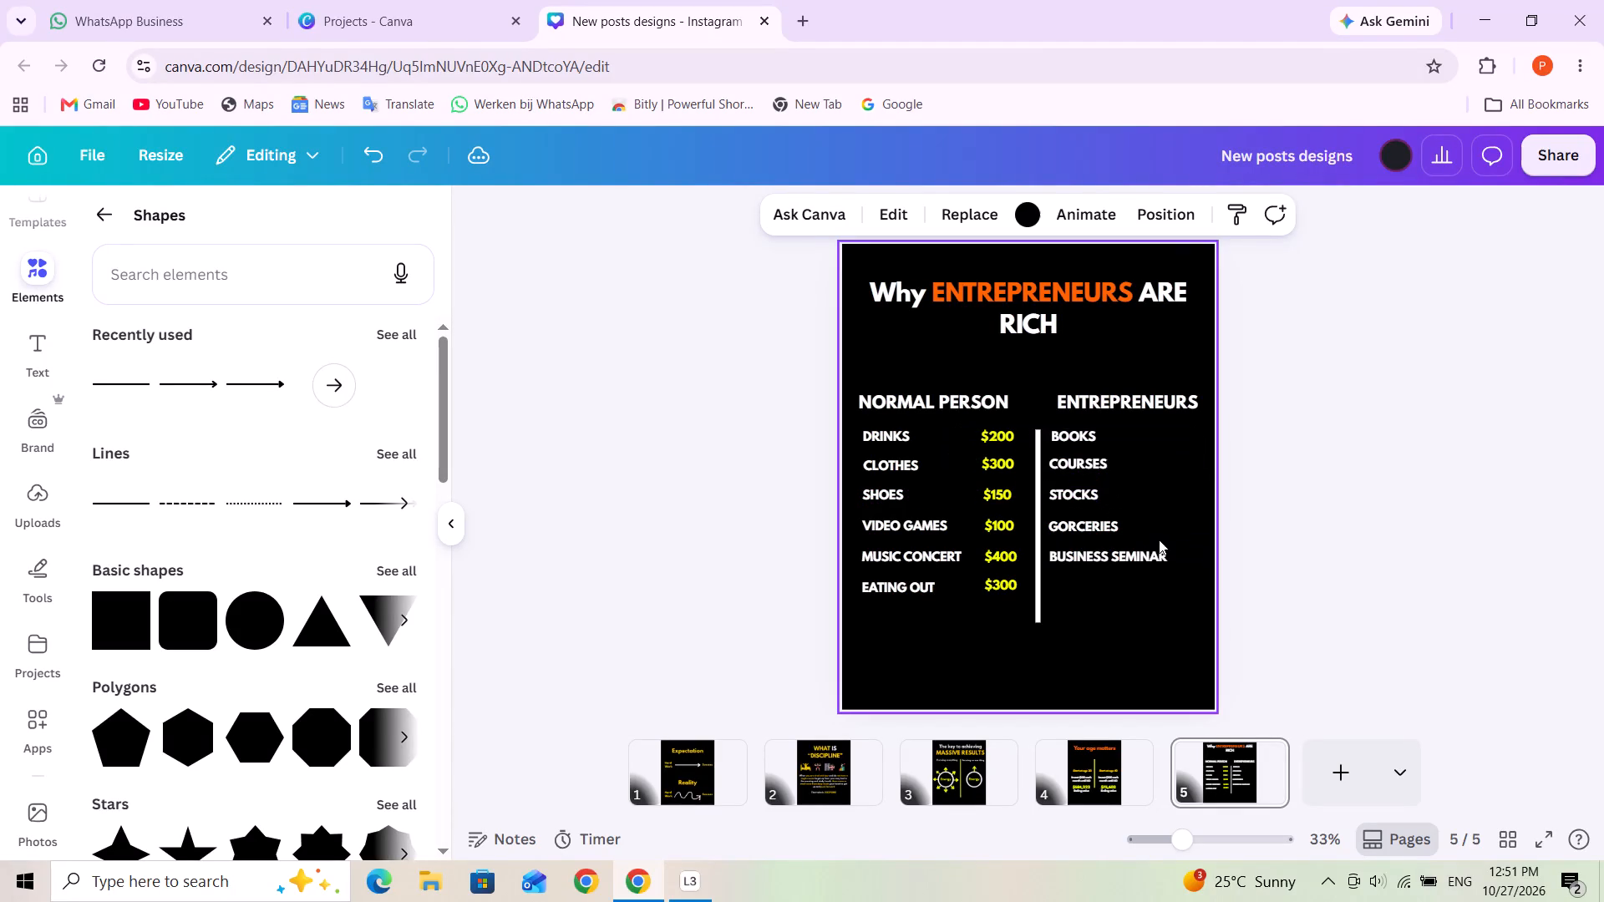
Duplicate the BUSINESS SEMINAR label one row down, level with EATING OUT, and change the copy's text to "GYM MEMBERSHIP".
{"action": "left_click", "coordinate": [1106, 561]}
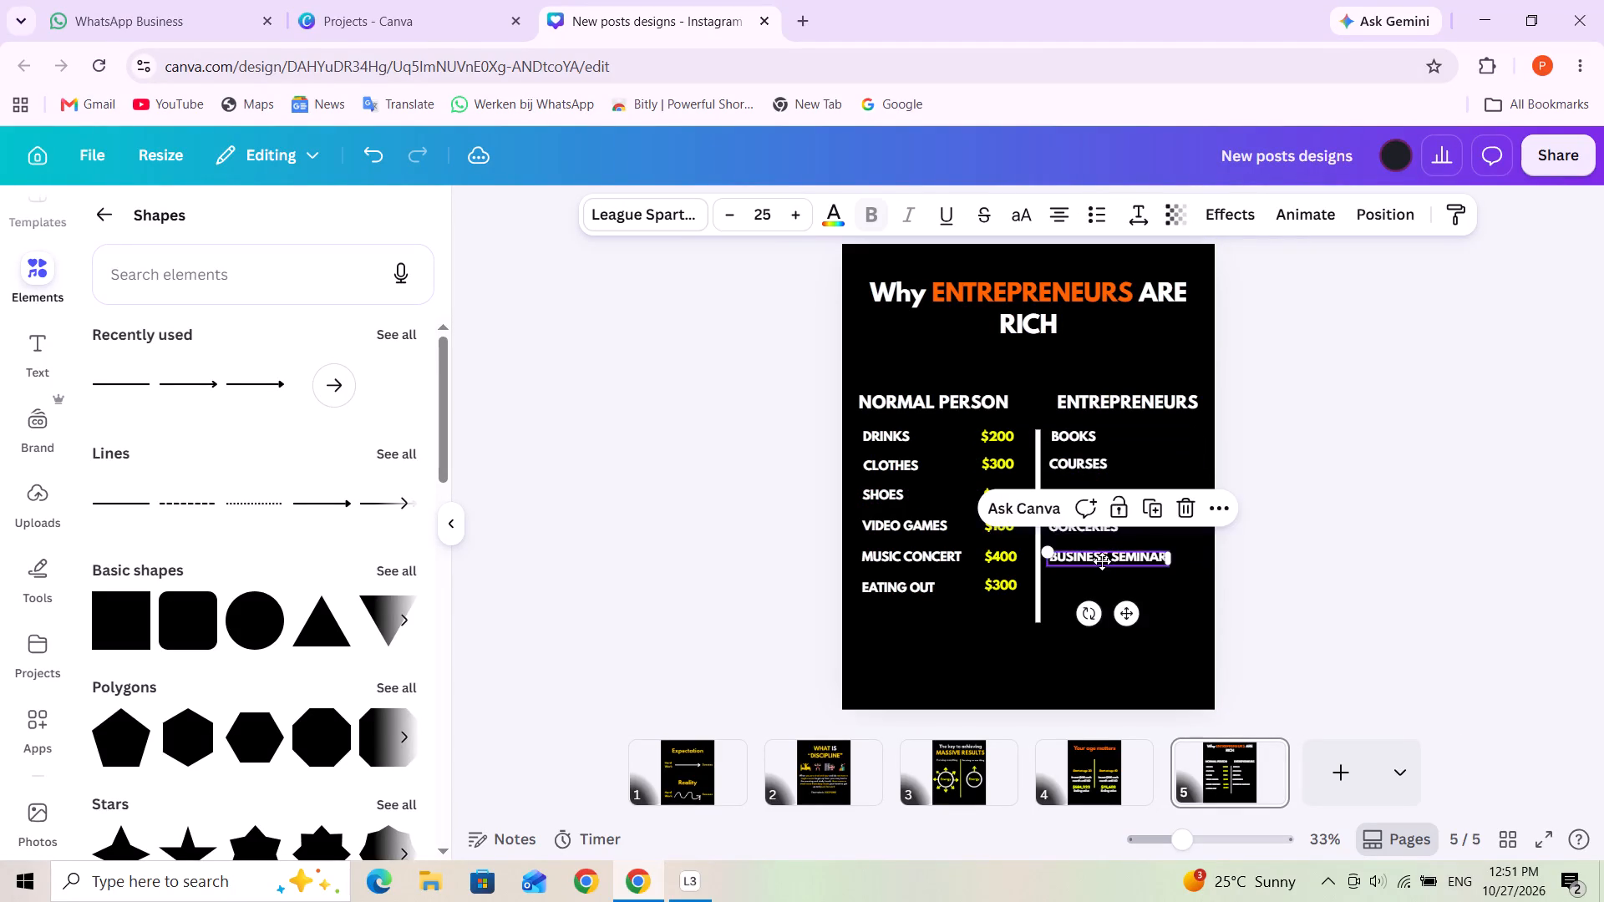
{"action": "left_click", "coordinate": [1150, 500]}
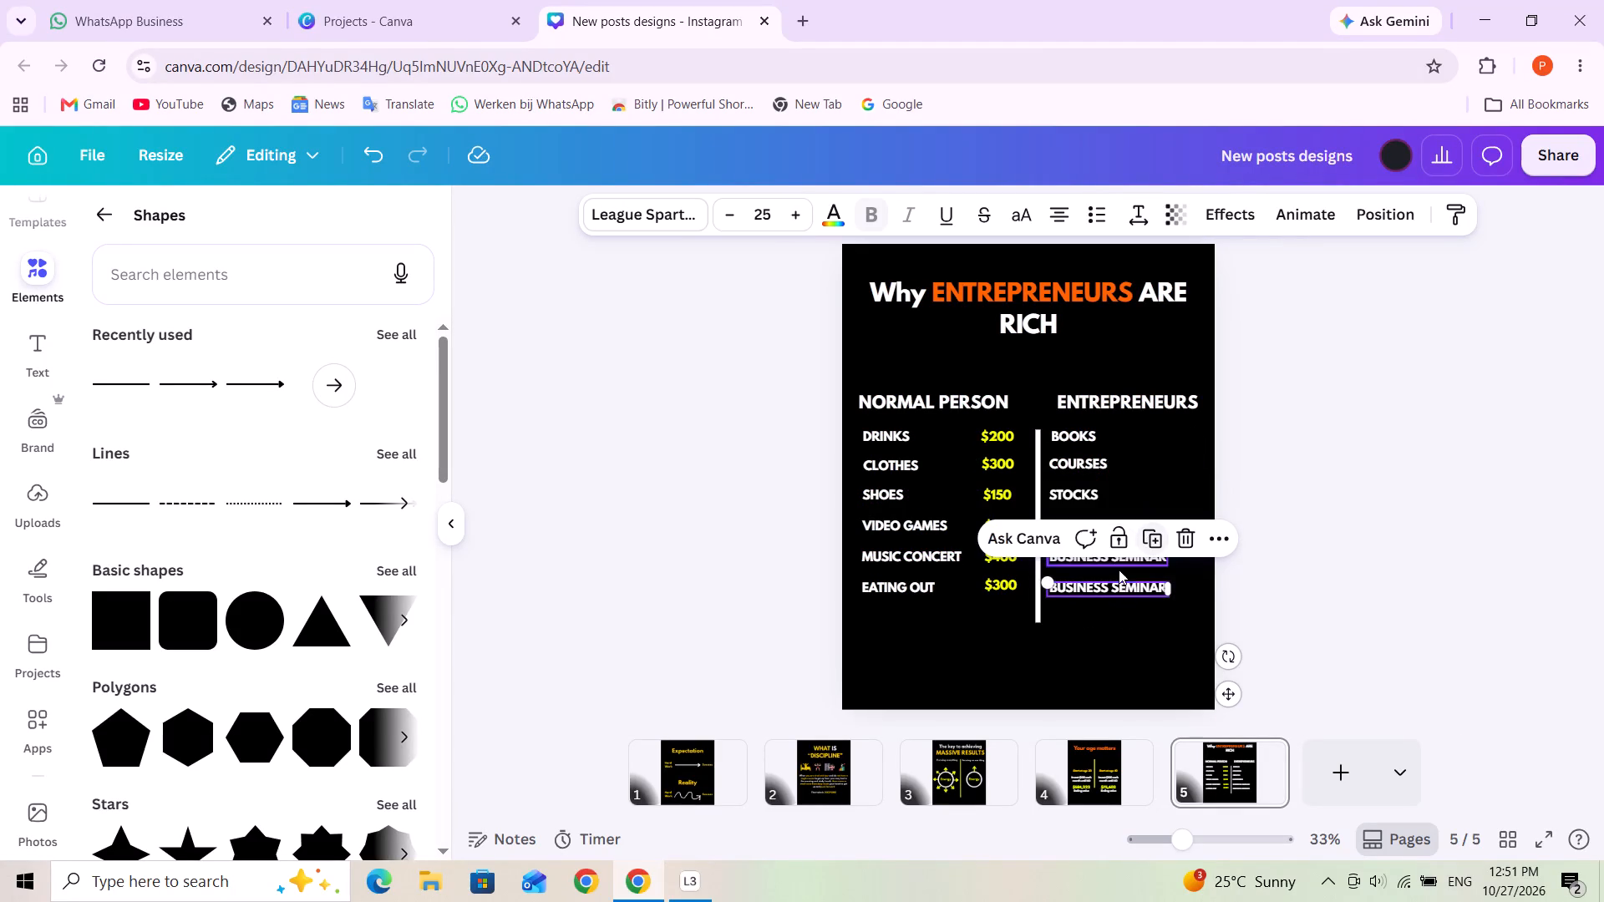
{"action": "triple_click", "coordinate": [1119, 587]}
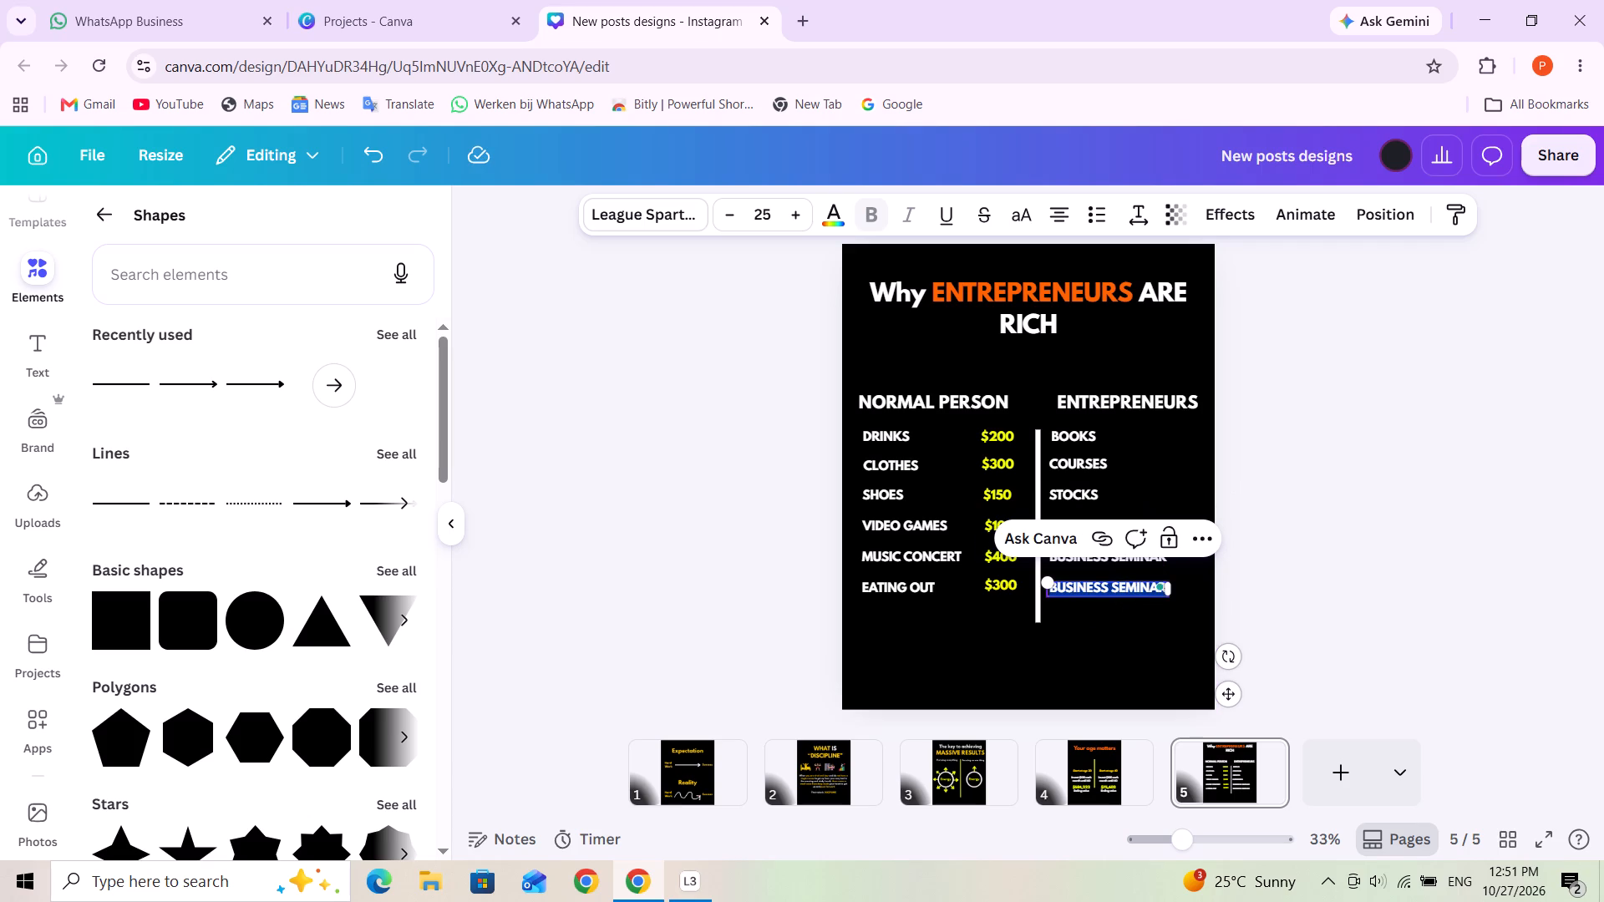
{"action": "type", "text": "GYM MEMBERSHIP"}
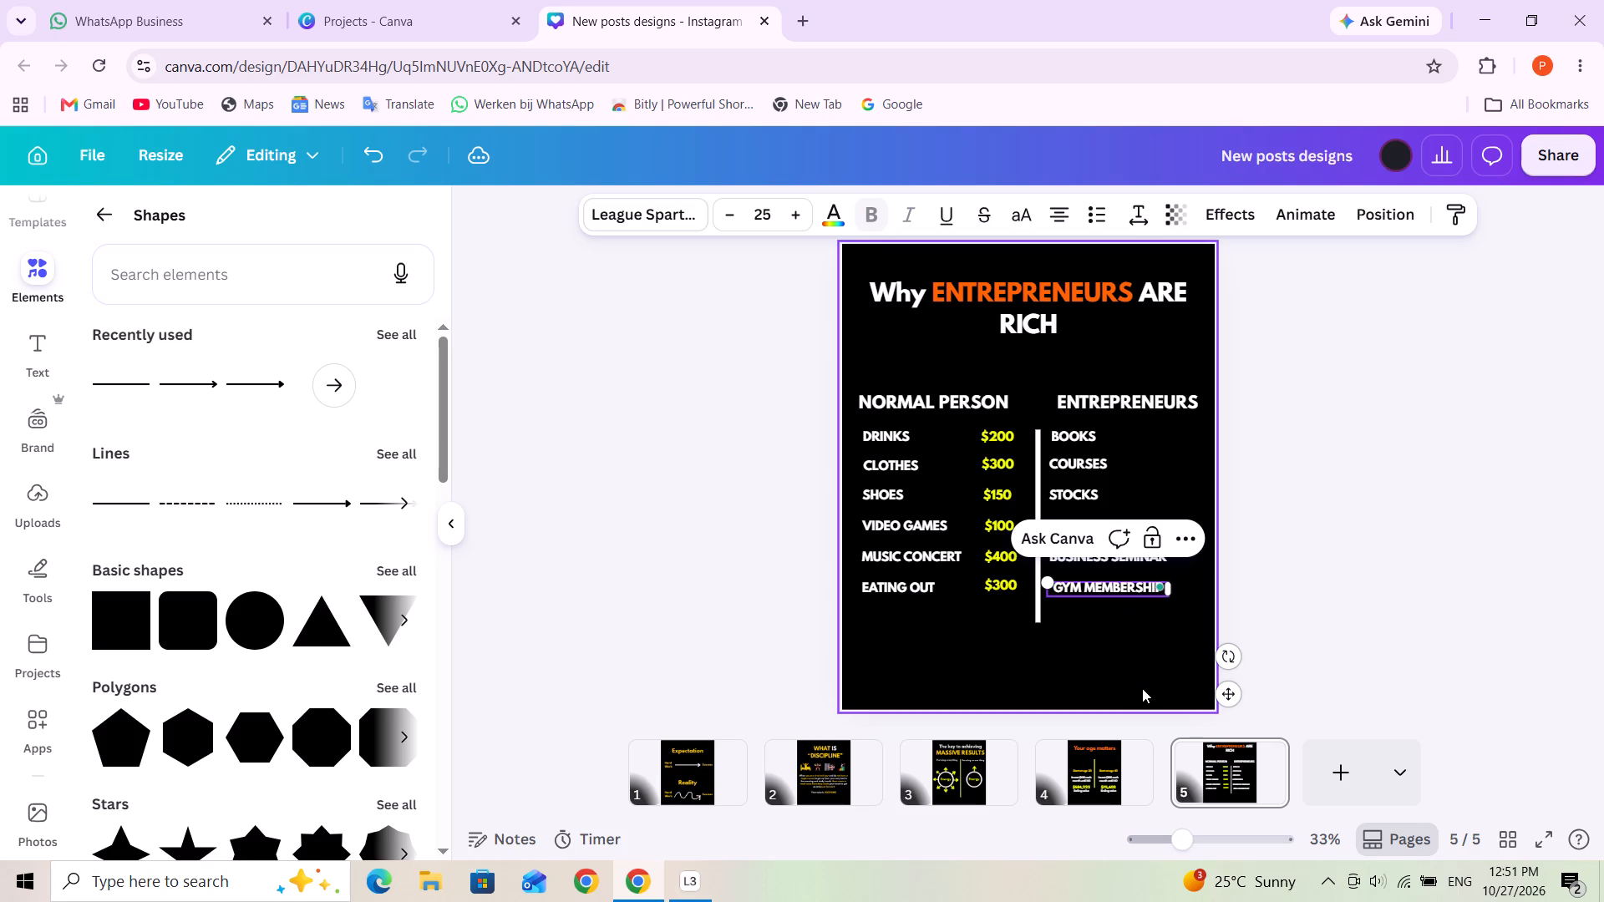
Duplicate the $200 DRINKS price, place the copy on the BOOKS row under the end of the ENTREPRENEURS heading, and change it to "$300".
{"action": "left_click", "coordinate": [992, 438]}
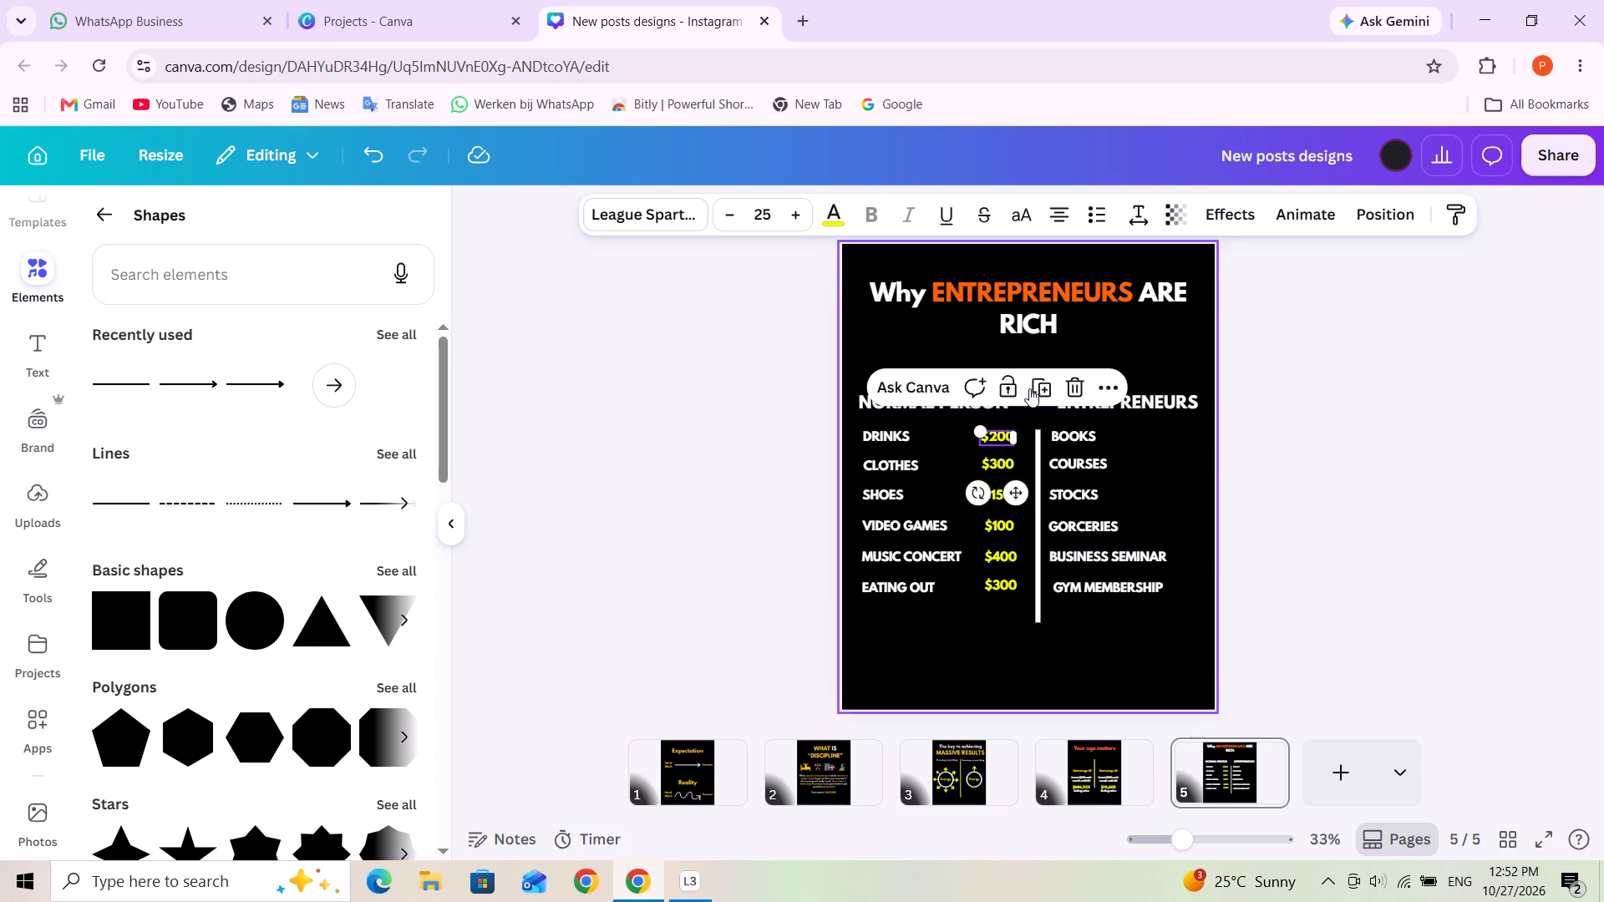
{"action": "left_click", "coordinate": [1034, 387]}
{"action": "left_click_drag", "start_coordinate": [1002, 441], "coordinate": [1162, 438]}
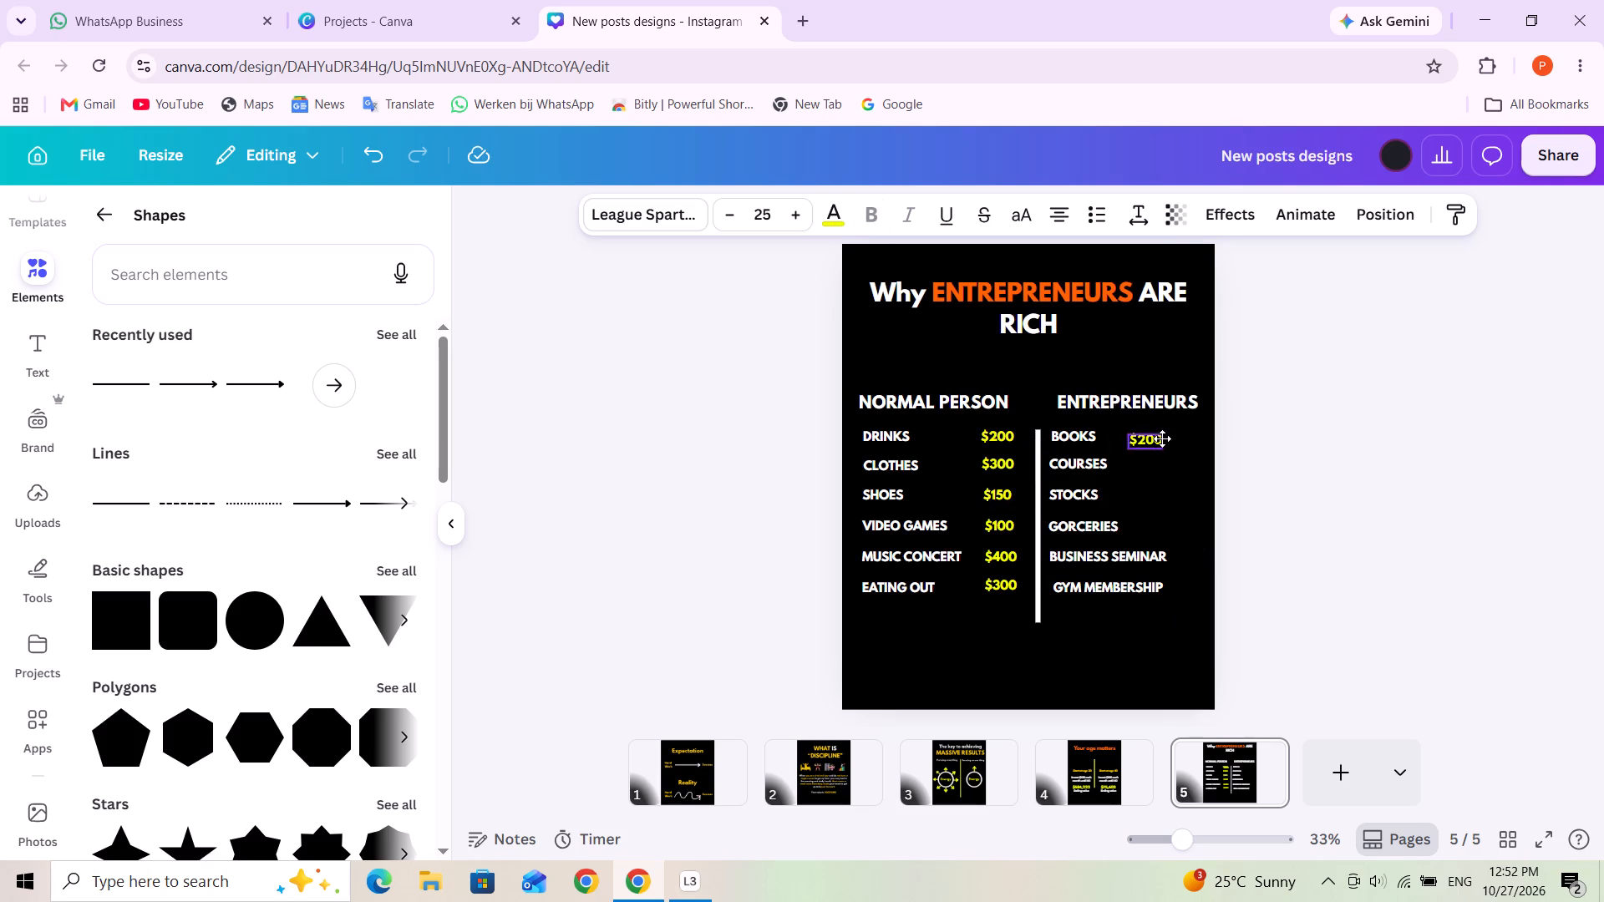
{"action": "left_click_drag", "start_coordinate": [1162, 438], "coordinate": [1180, 433]}
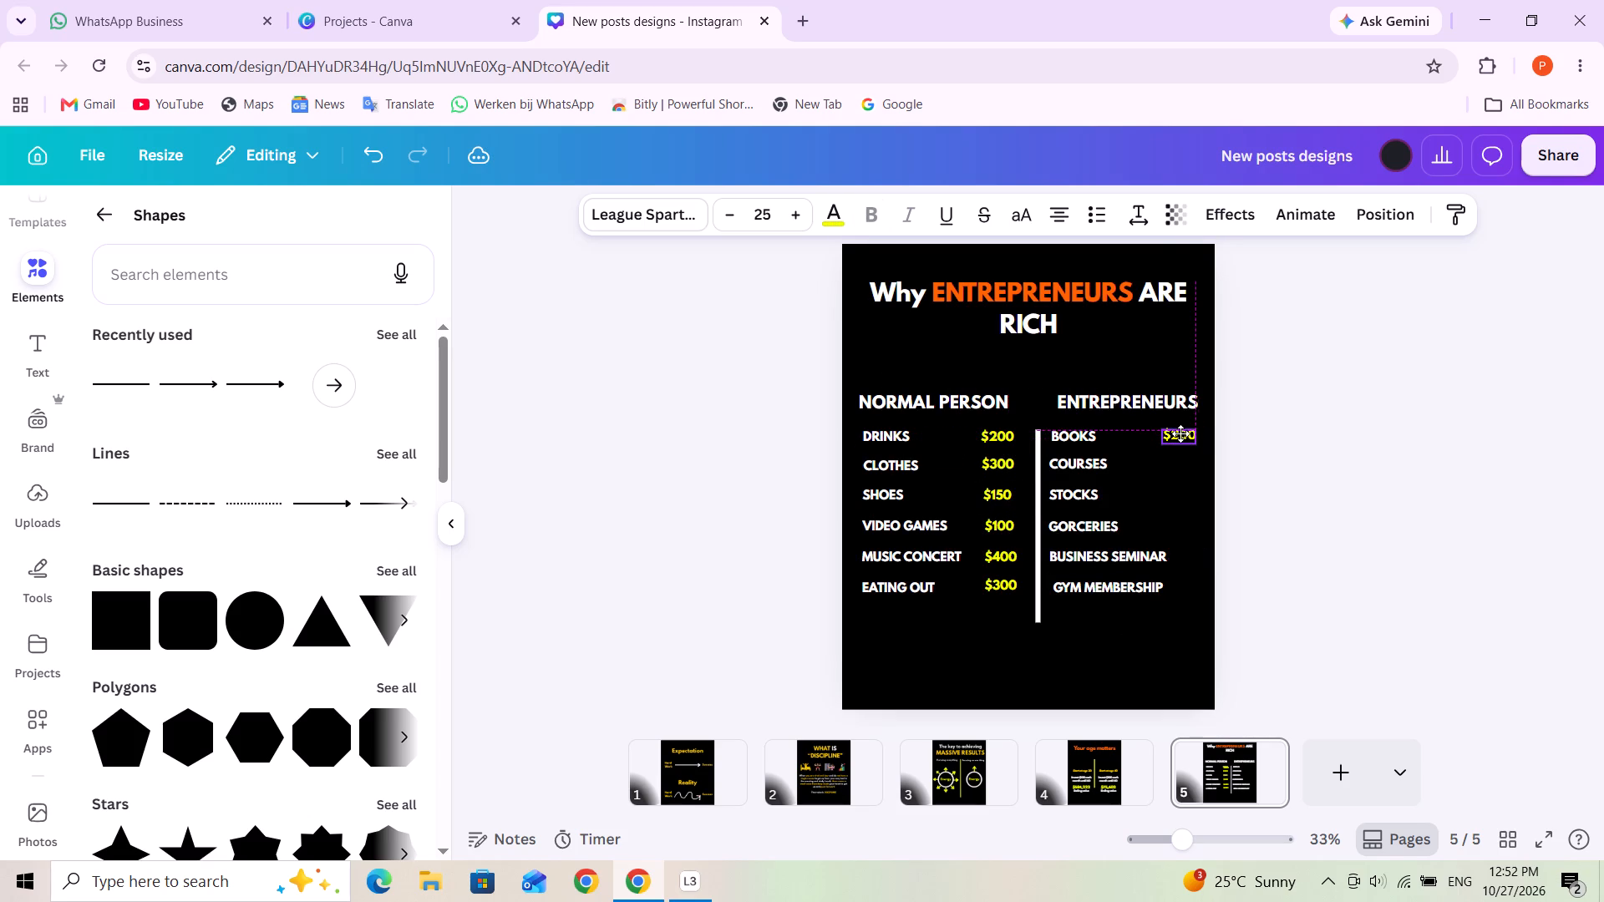
{"action": "left_click_drag", "start_coordinate": [1180, 433], "coordinate": [1180, 437]}
{"action": "triple_click", "coordinate": [1177, 437]}
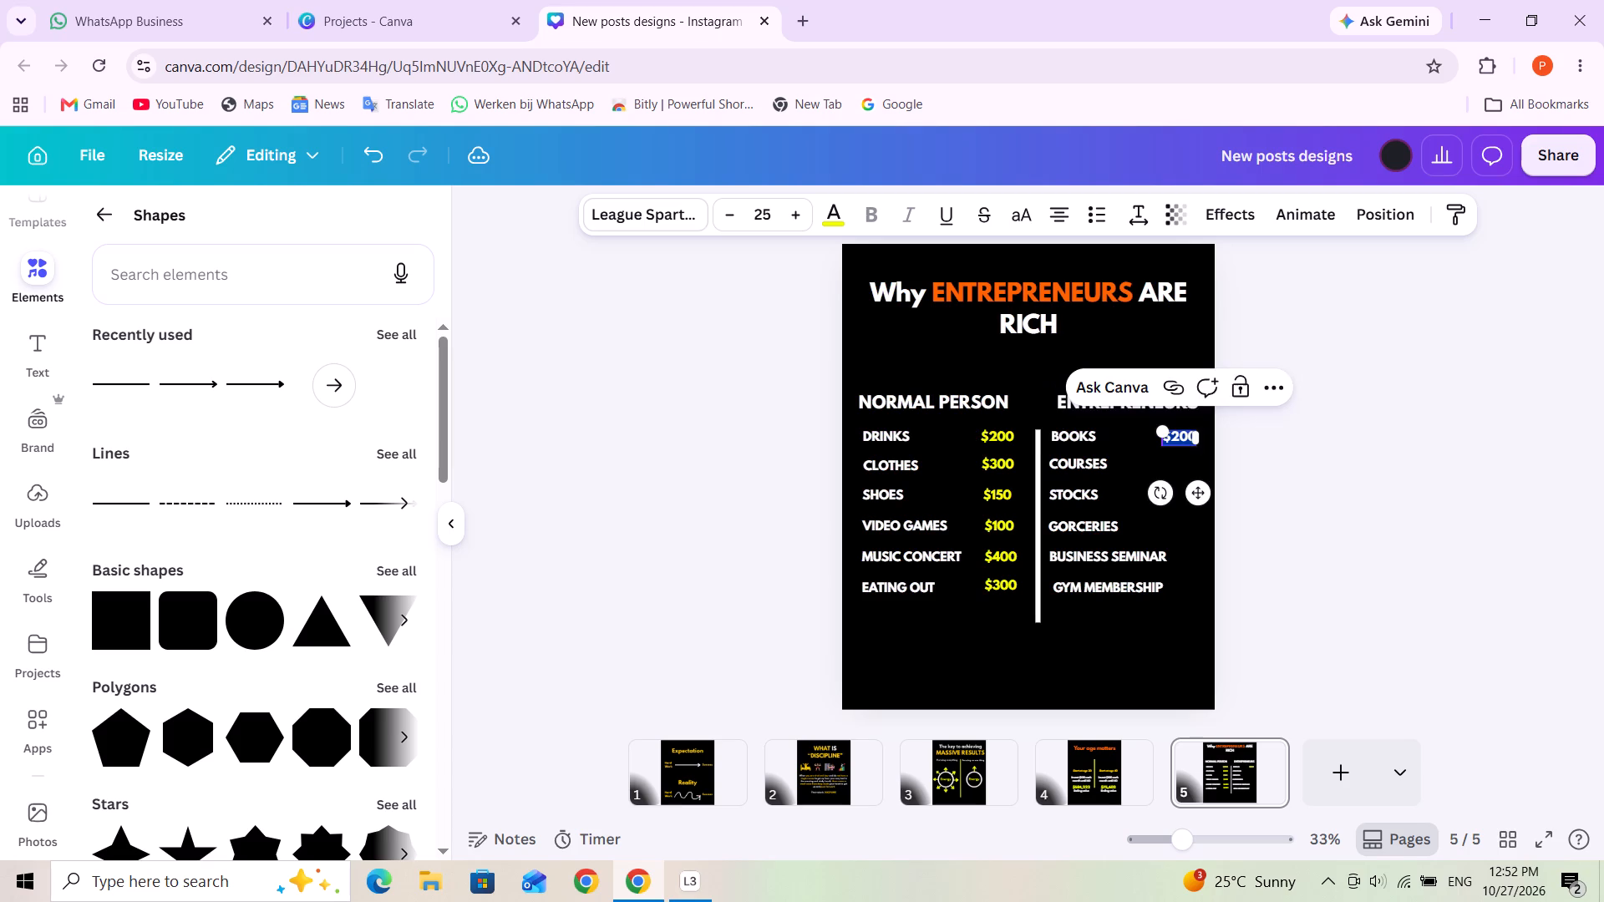
{"action": "type", "text": "#300"}
{"action": "key", "text": "BackSpace"}
{"action": "key", "text": "BackSpace"}
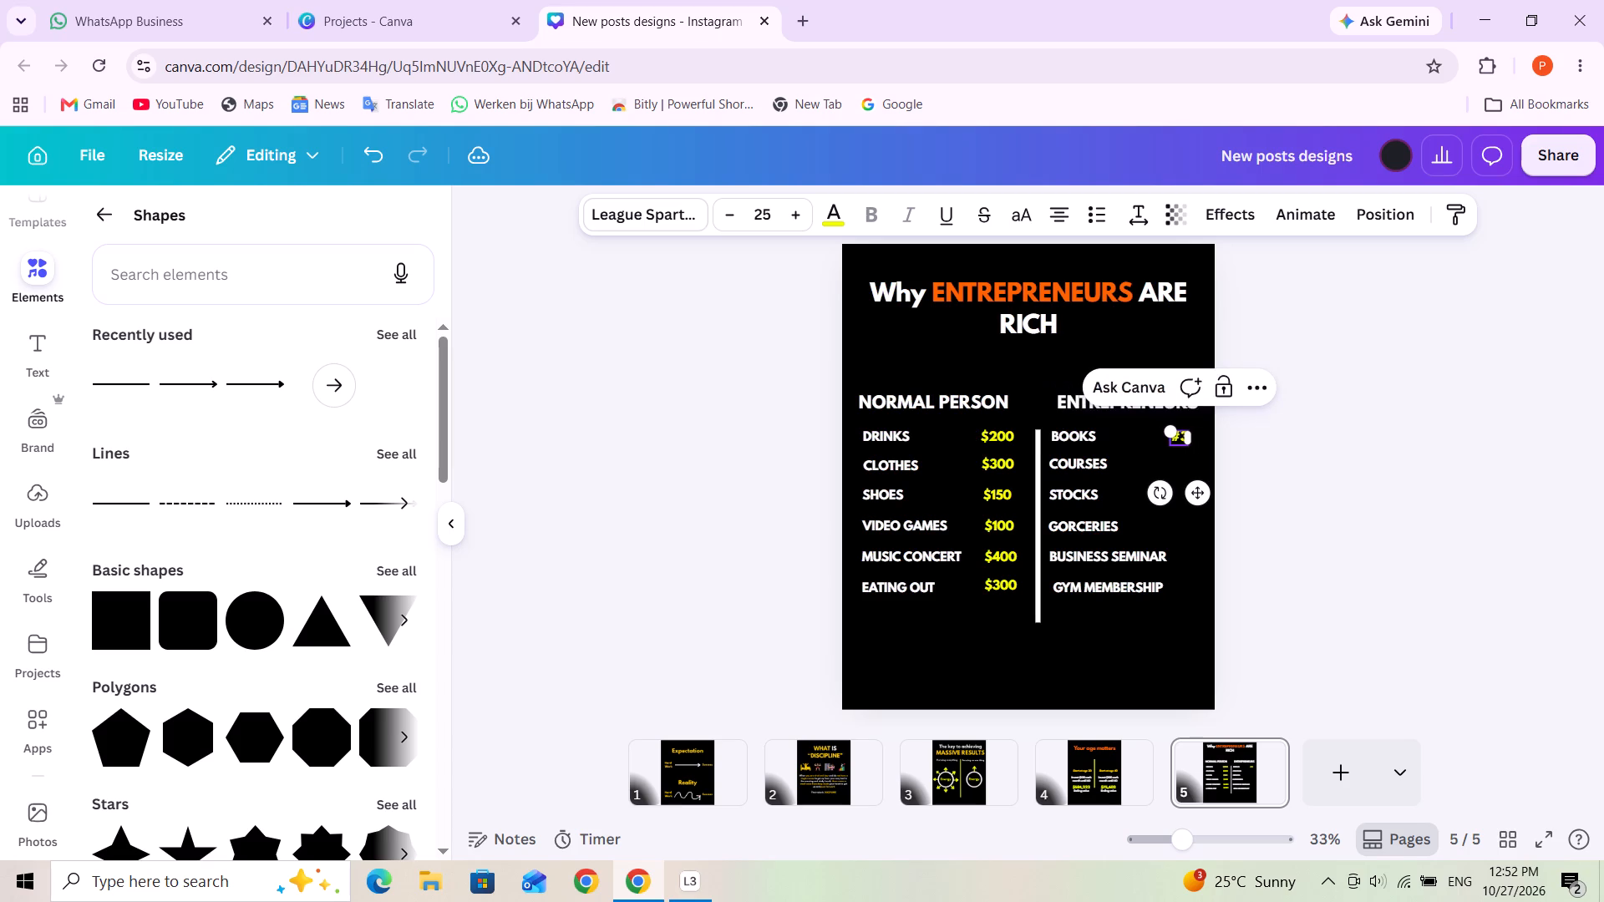
{"action": "key", "text": "BackSpace"}
{"action": "key", "text": "BackSpace"}
{"action": "type", "text": "$300"}
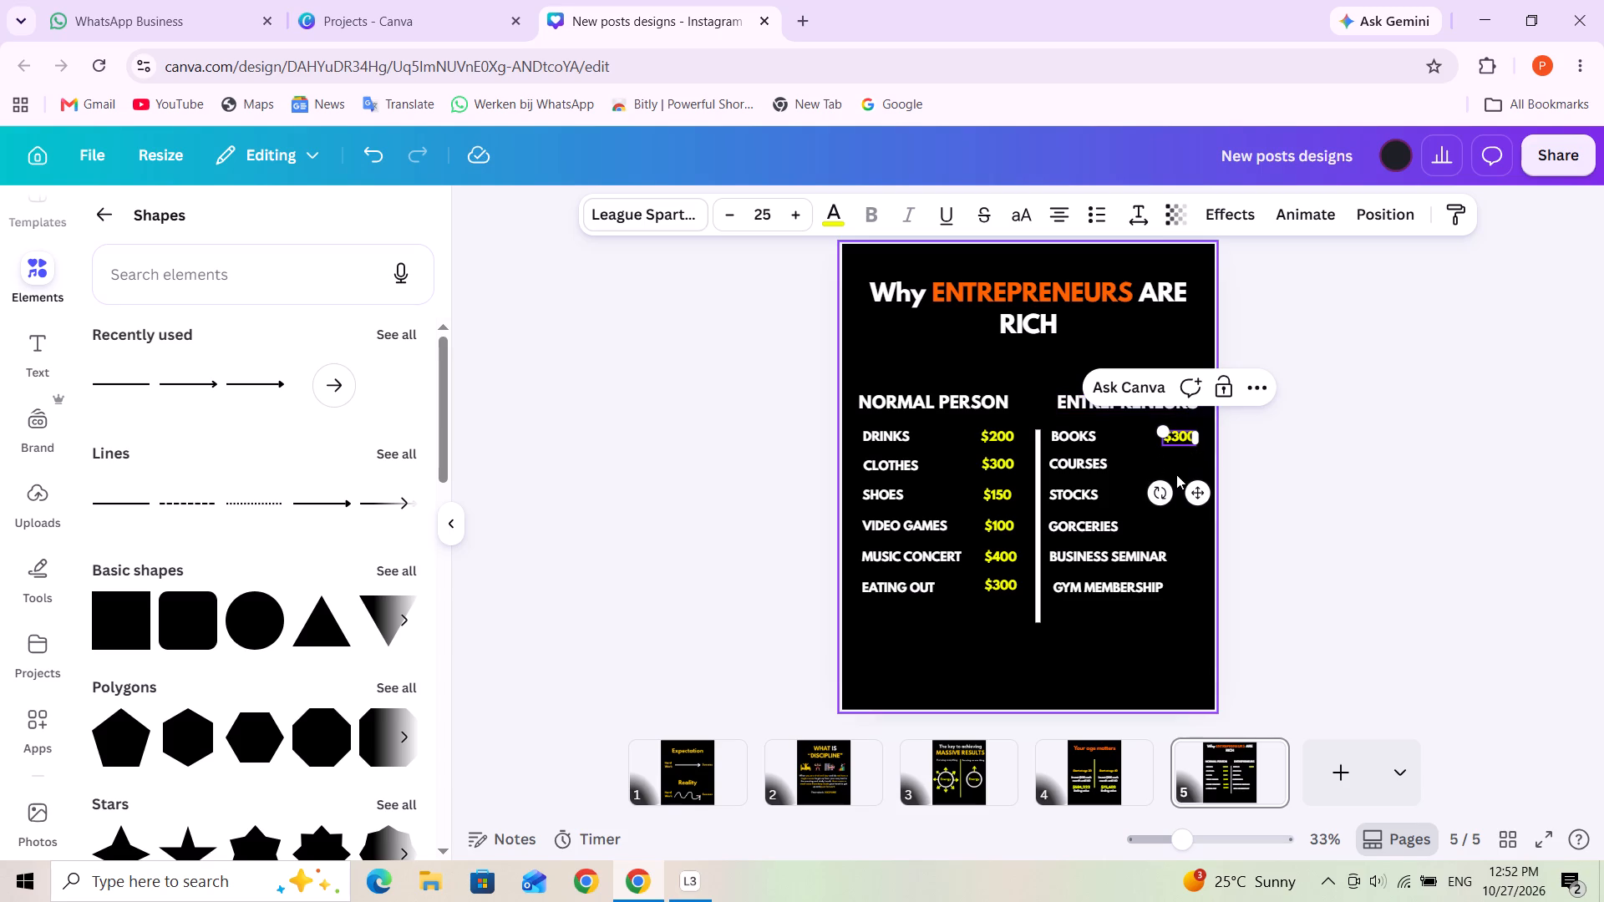
{"action": "left_click", "coordinate": [1176, 474]}
Duplicate the $300 BOOKS price down the column to give the COURSES and STOCKS rows their own $300 prices.
{"action": "left_click", "coordinate": [1180, 435]}
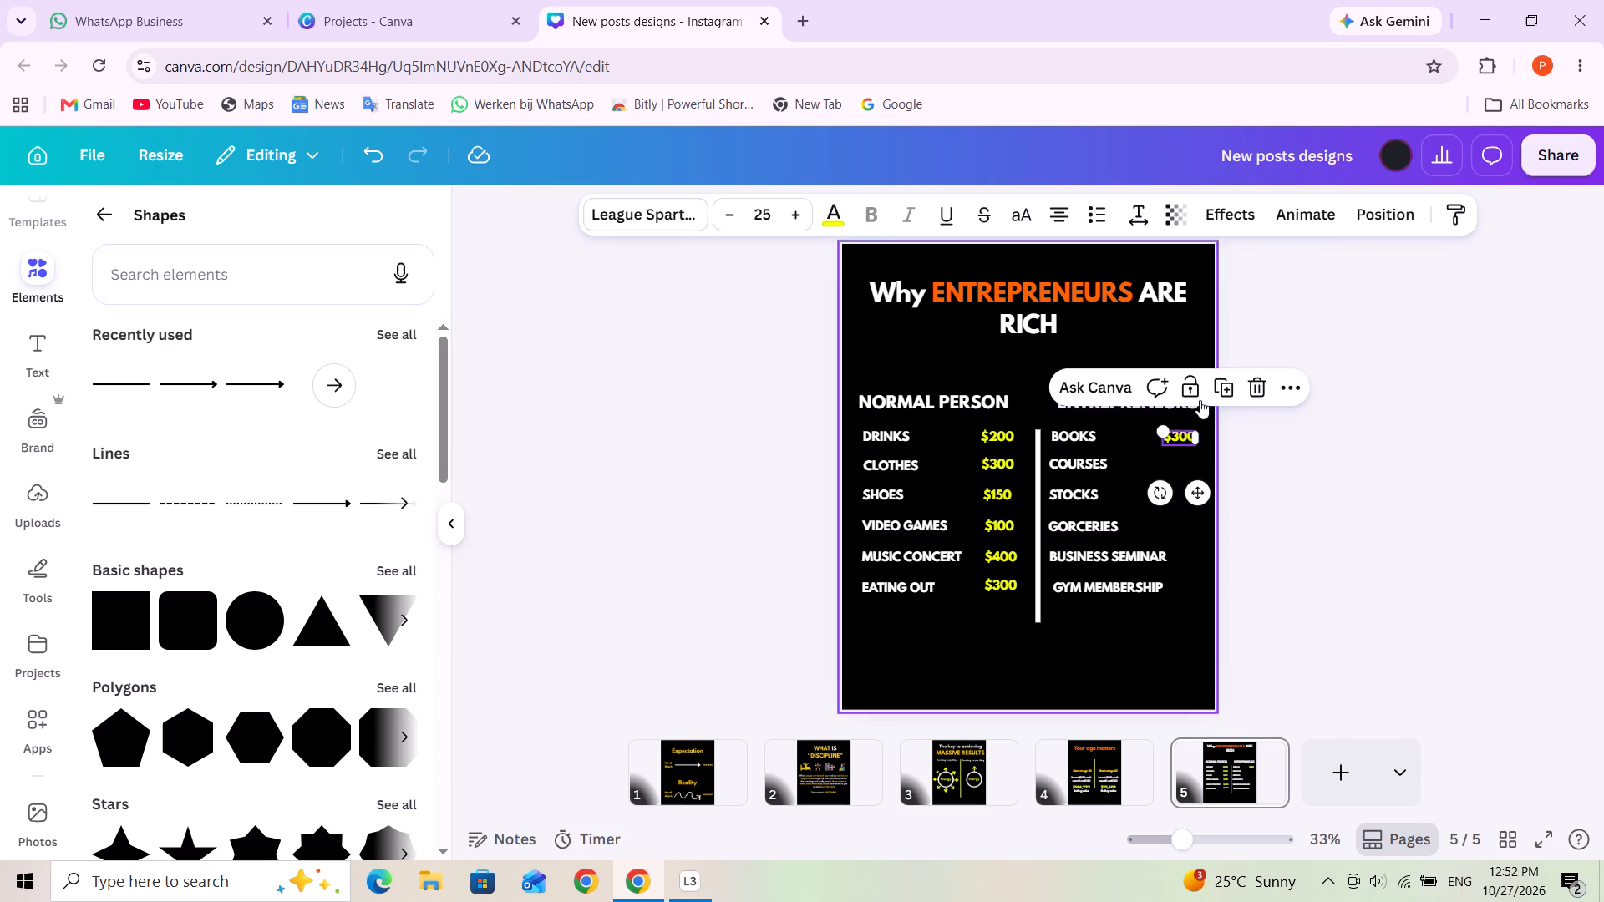
{"action": "left_click", "coordinate": [1221, 387]}
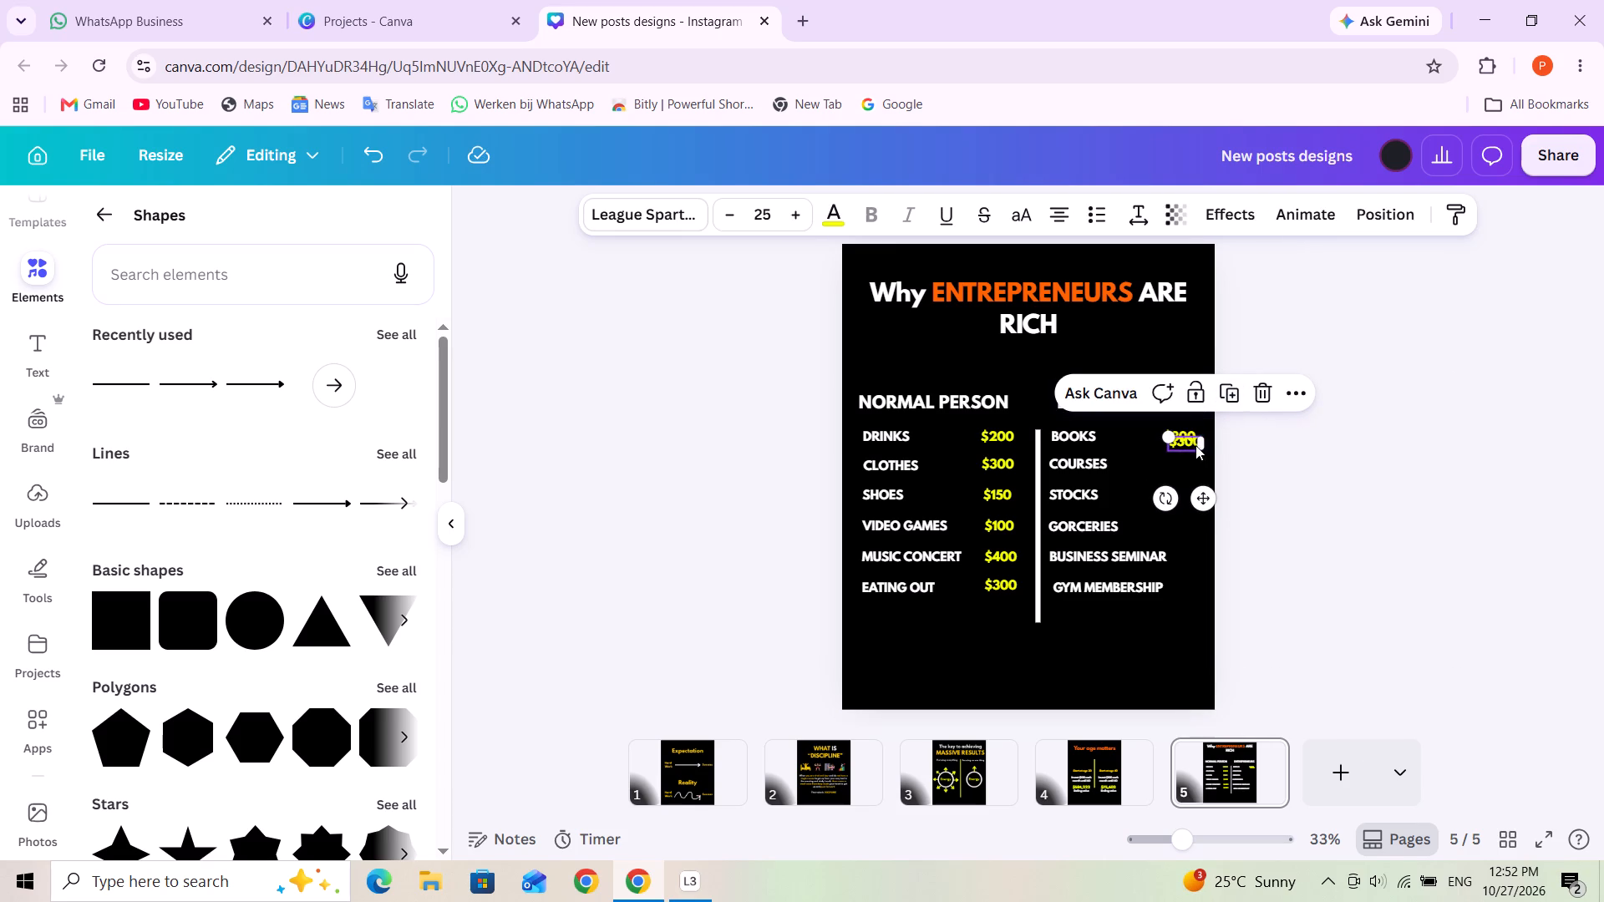
{"action": "left_click_drag", "start_coordinate": [1185, 441], "coordinate": [1181, 462]}
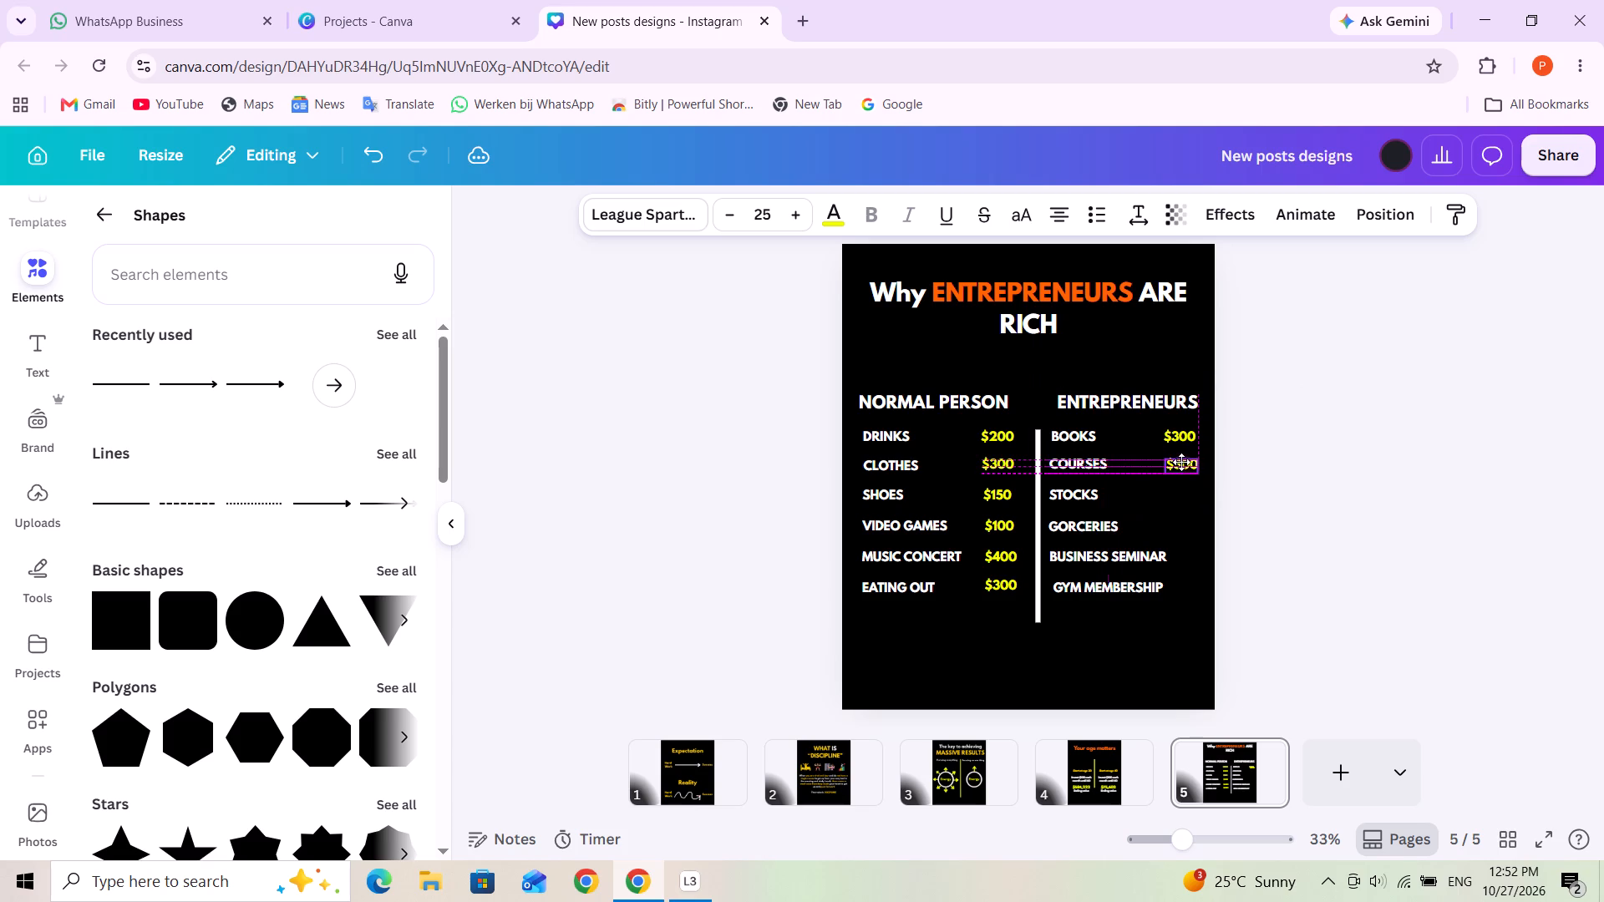
{"action": "left_click_drag", "start_coordinate": [1181, 462], "coordinate": [1181, 463]}
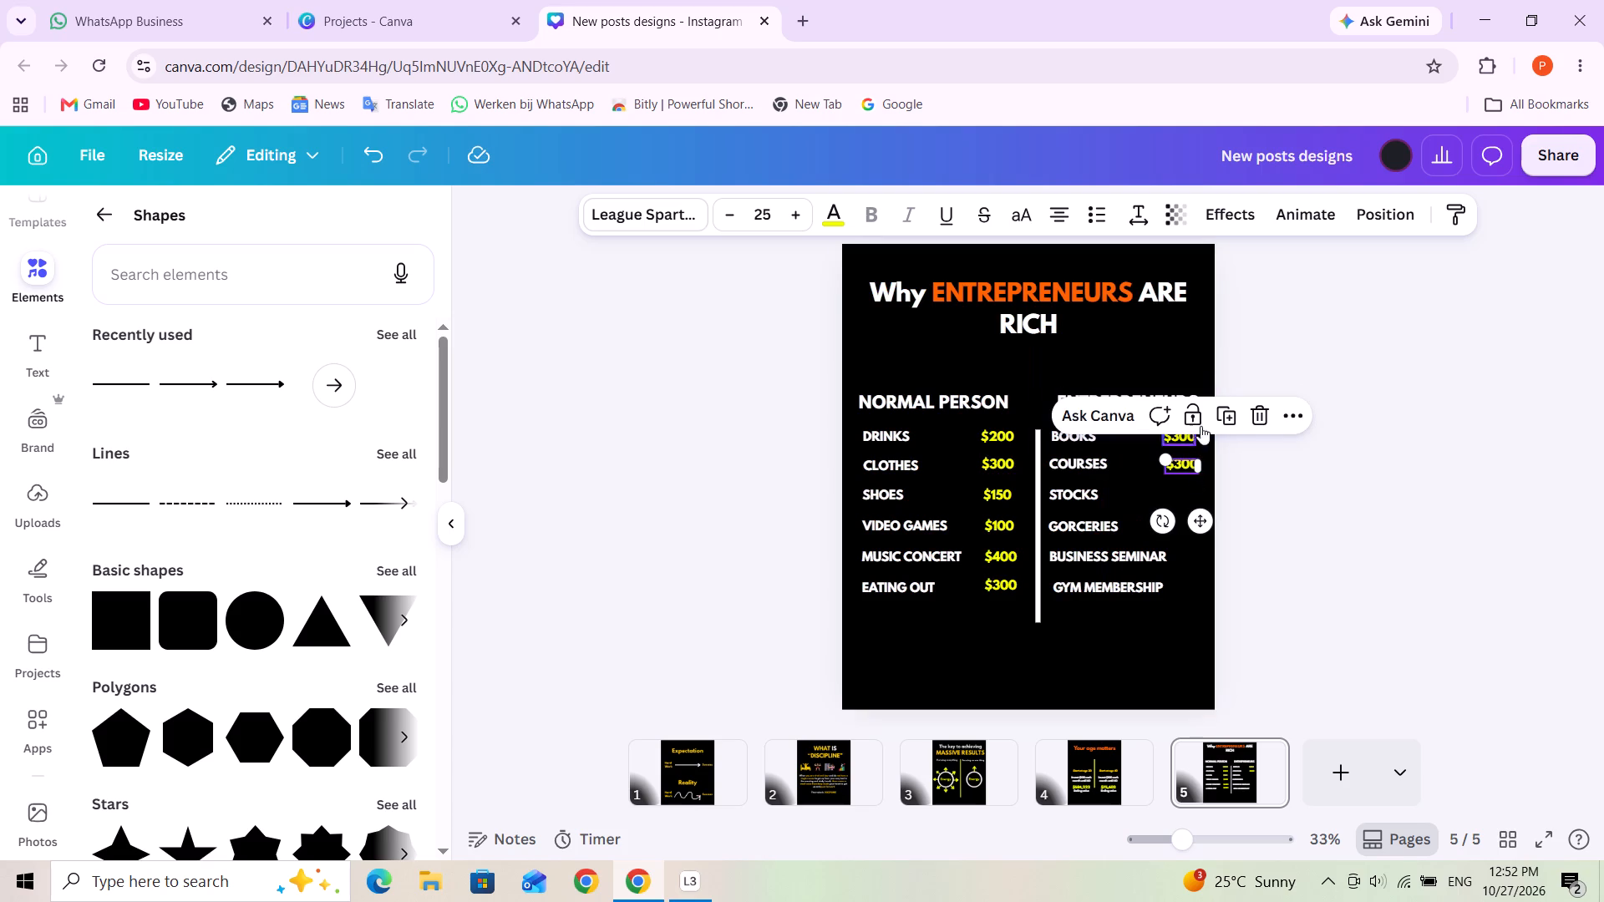
{"action": "left_click", "coordinate": [1225, 412]}
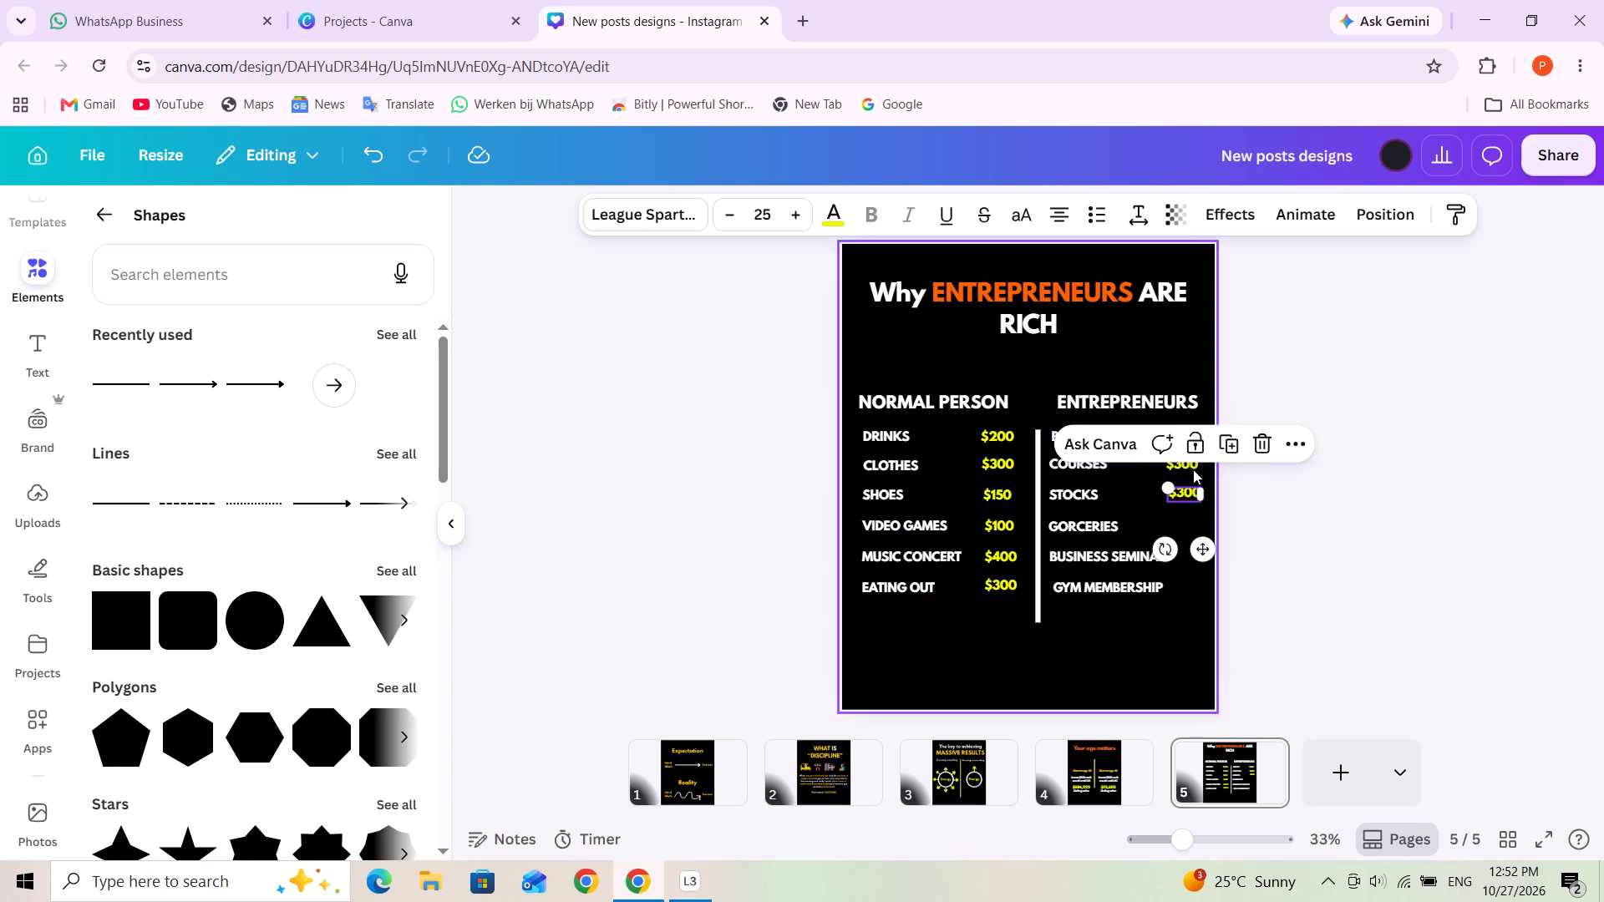
Duplicate the STOCKS price down to the GORCERIES row and change the copy's text to "$100".
{"action": "left_click", "coordinate": [1231, 441]}
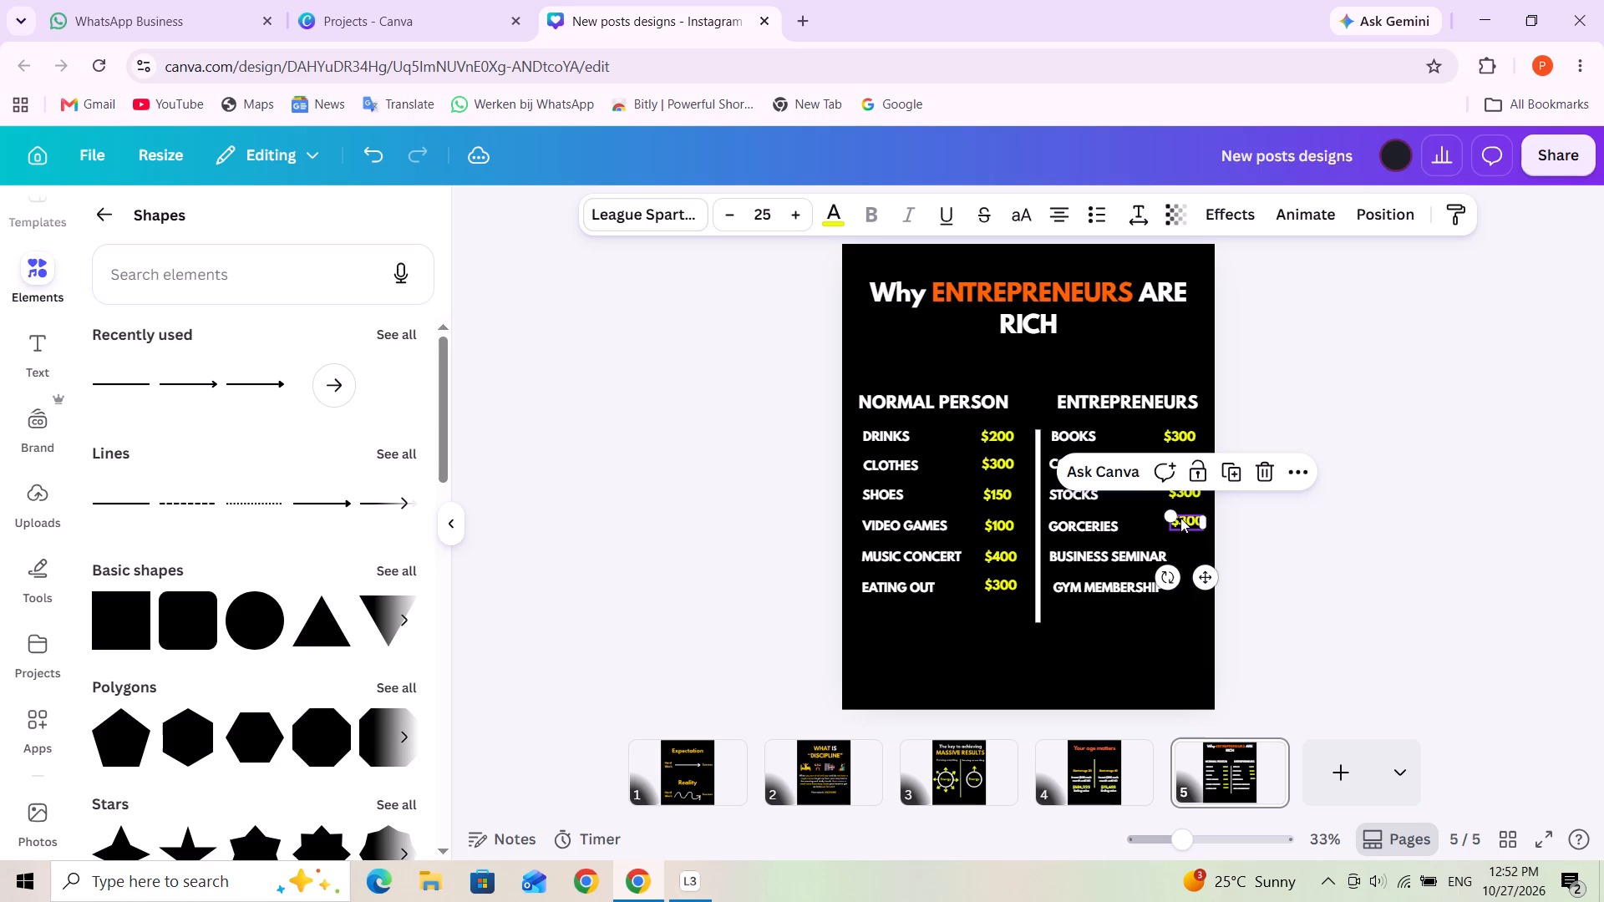
{"action": "triple_click", "coordinate": [1180, 518]}
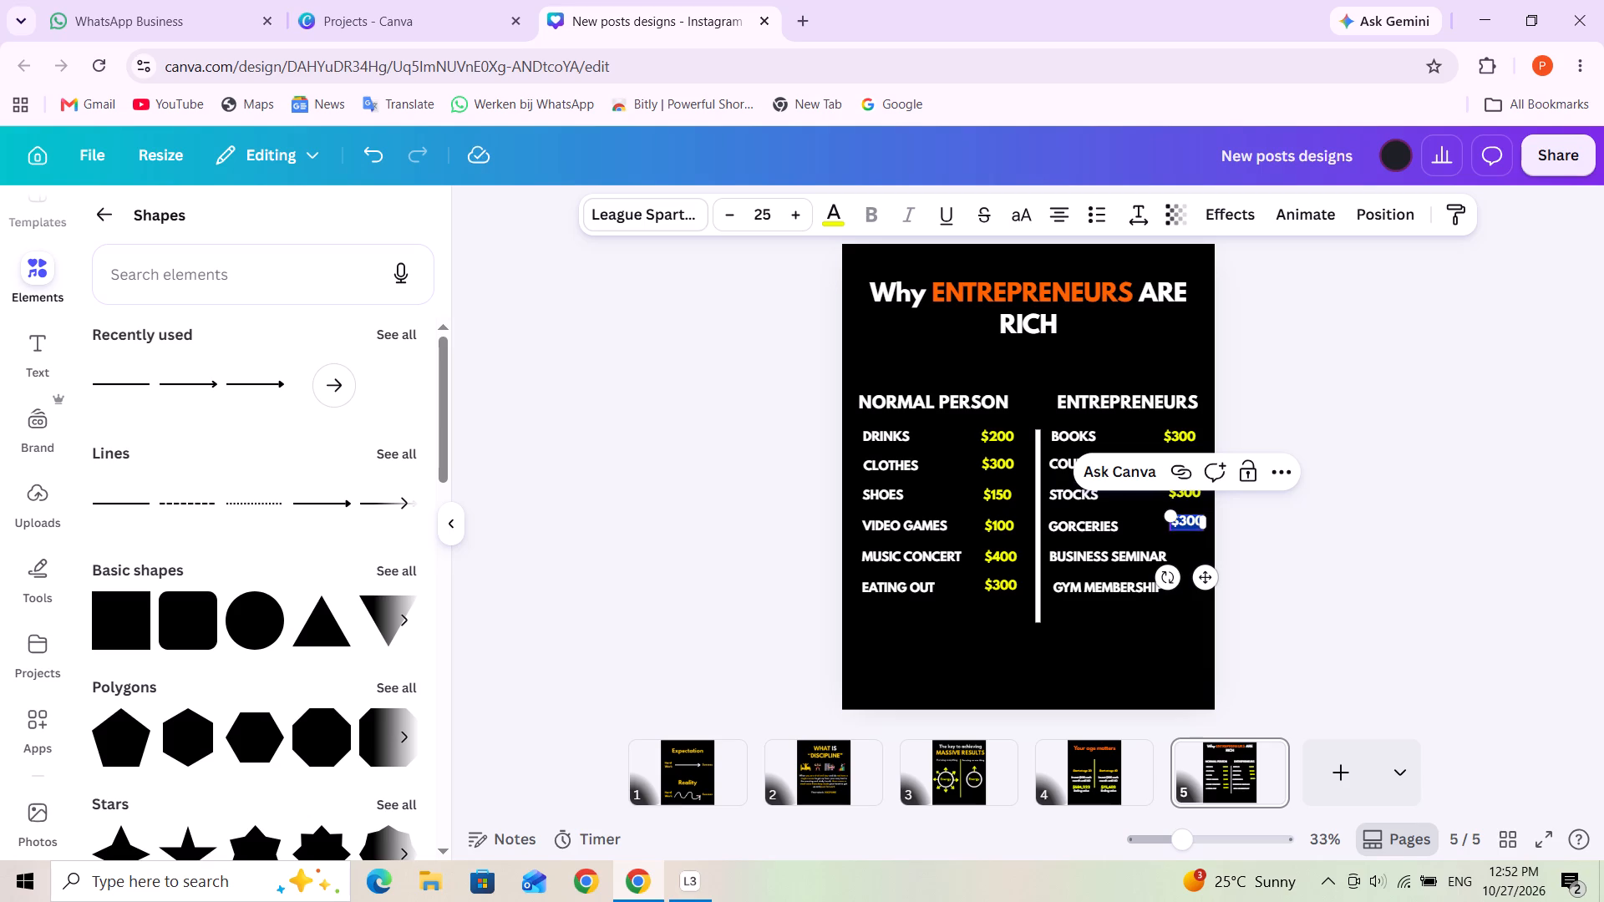
{"action": "type", "text": "$100"}
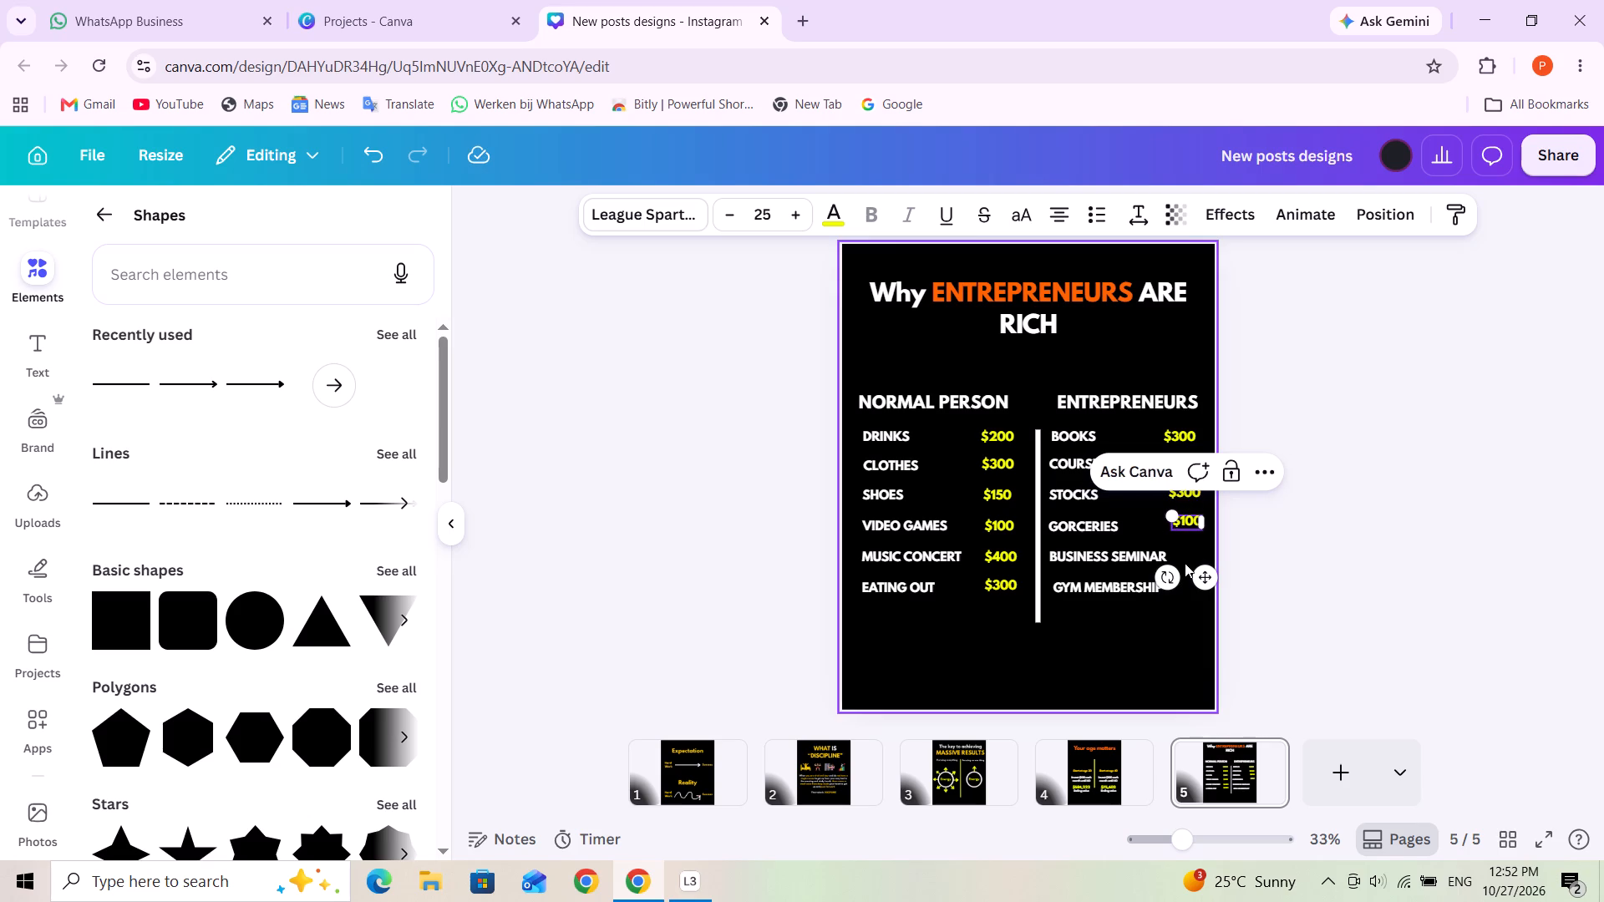
{"action": "left_click", "coordinate": [1183, 557]}
Duplicate the $100 GORCERIES price down to the BUSINESS SEMINAR row and change the copy's text to "$400".
{"action": "left_click", "coordinate": [1190, 523]}
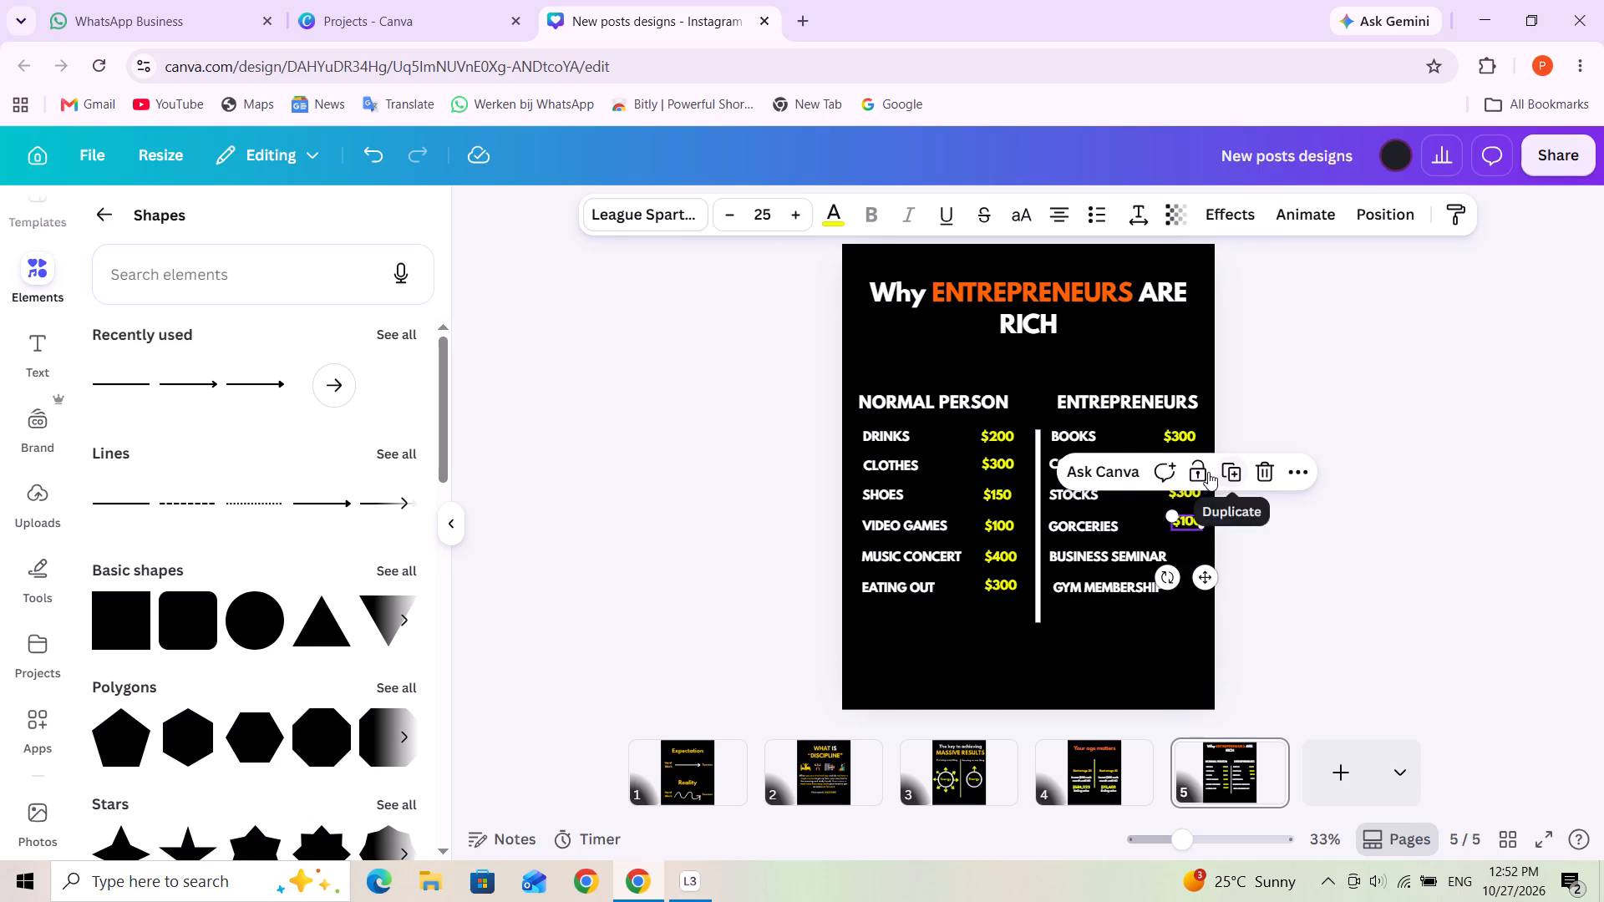
{"action": "left_click", "coordinate": [1191, 468]}
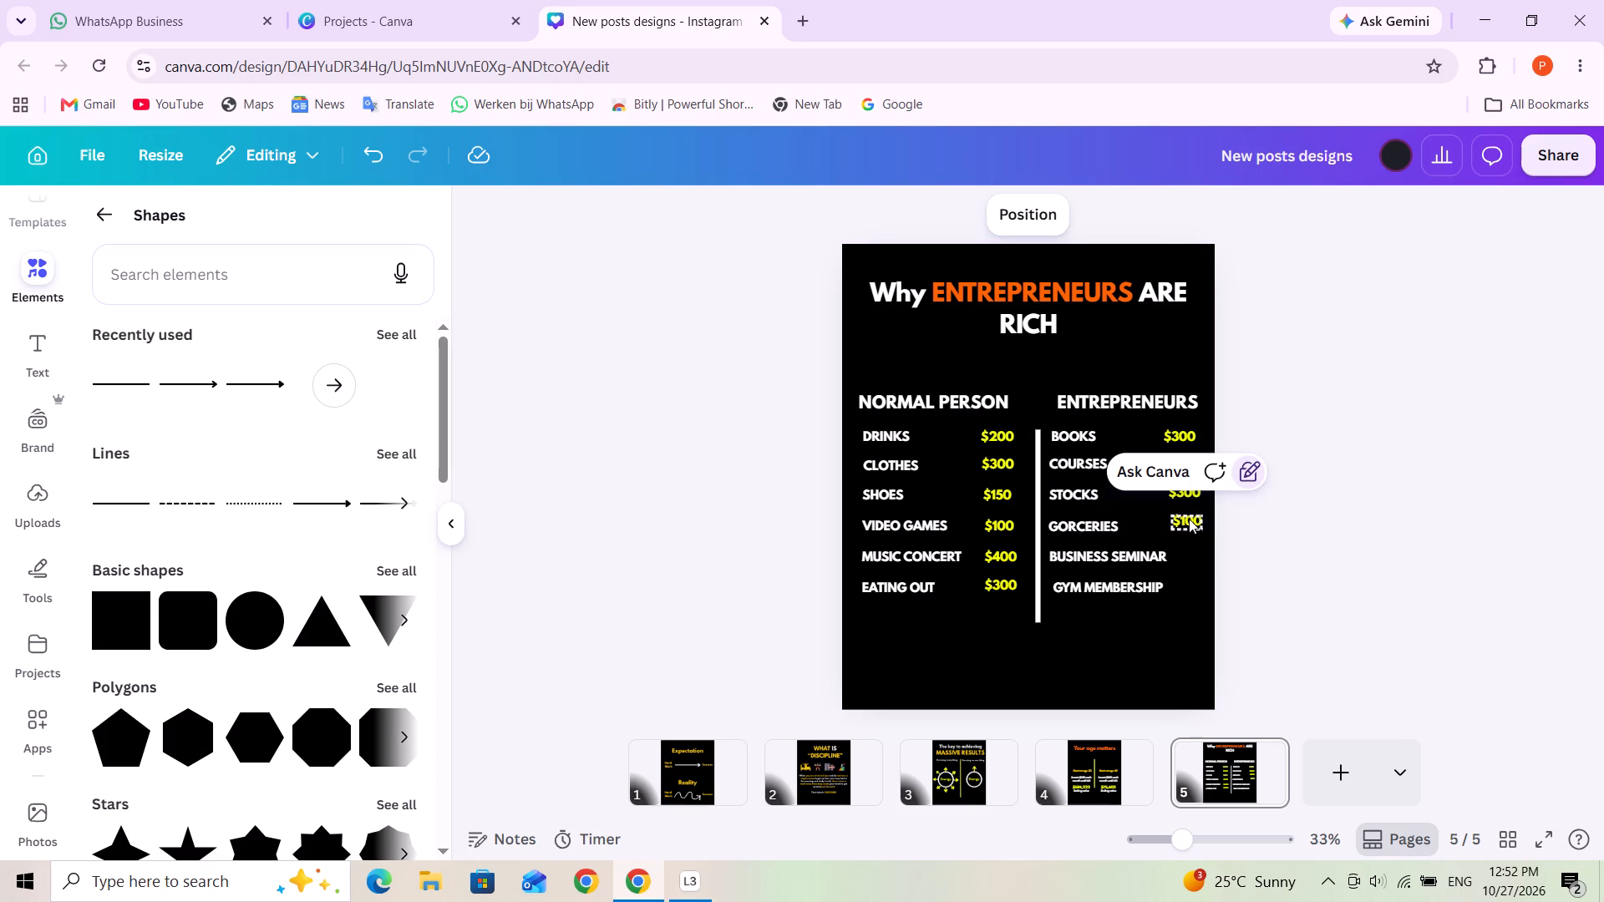
{"action": "key", "text": "ctrl+z"}
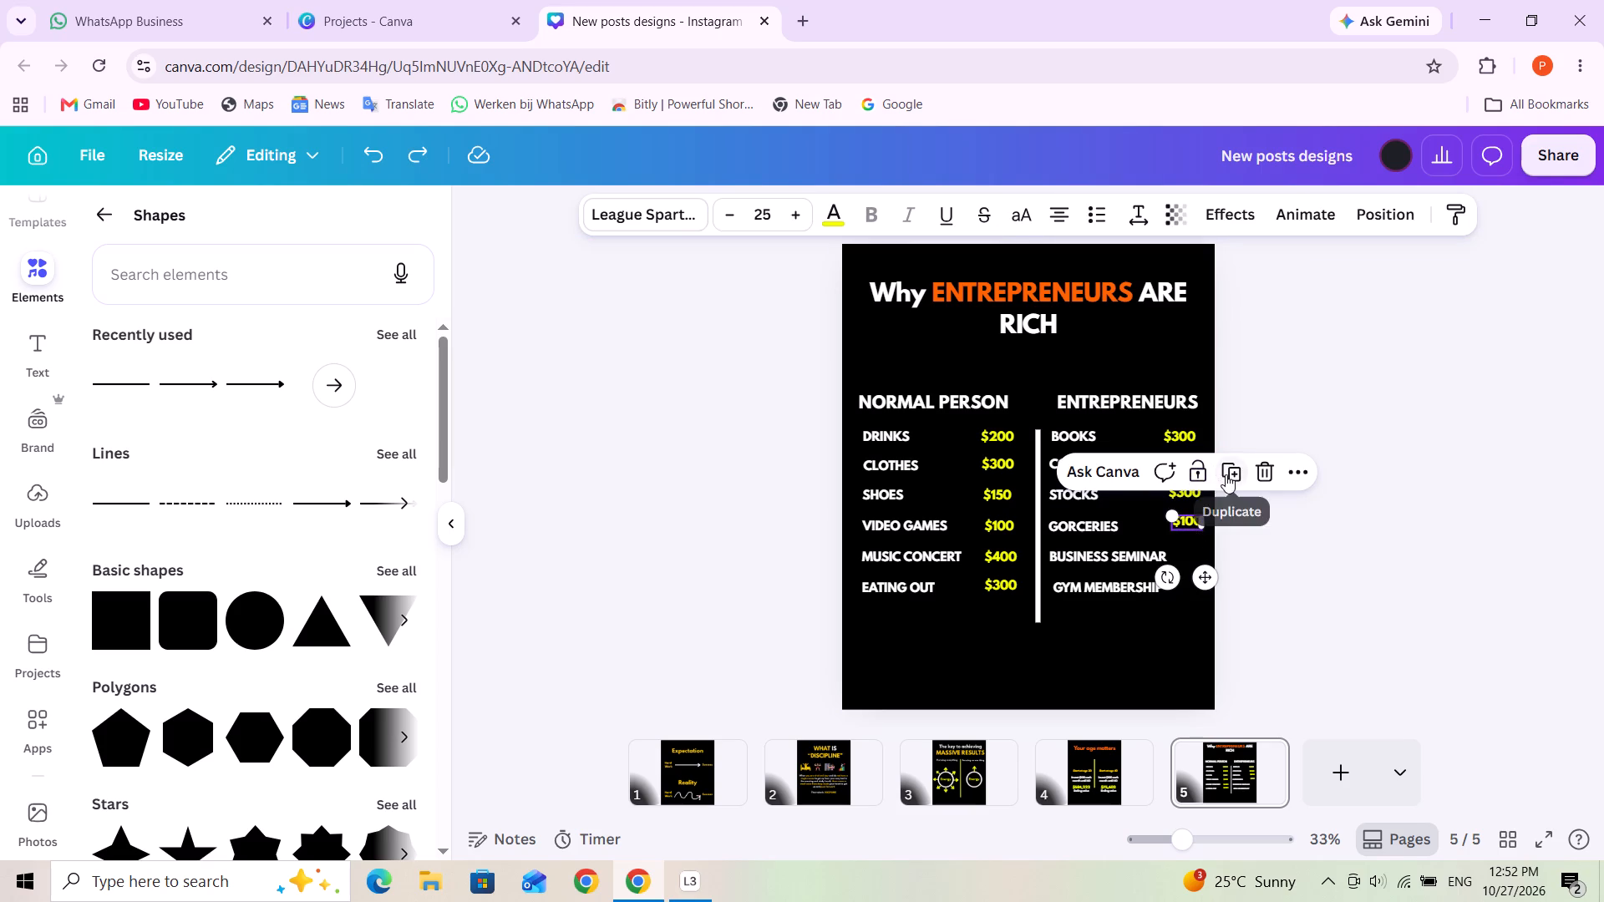
{"action": "left_click", "coordinate": [1228, 473]}
{"action": "left_click_drag", "start_coordinate": [1188, 546], "coordinate": [1188, 556]}
{"action": "triple_click", "coordinate": [1188, 556]}
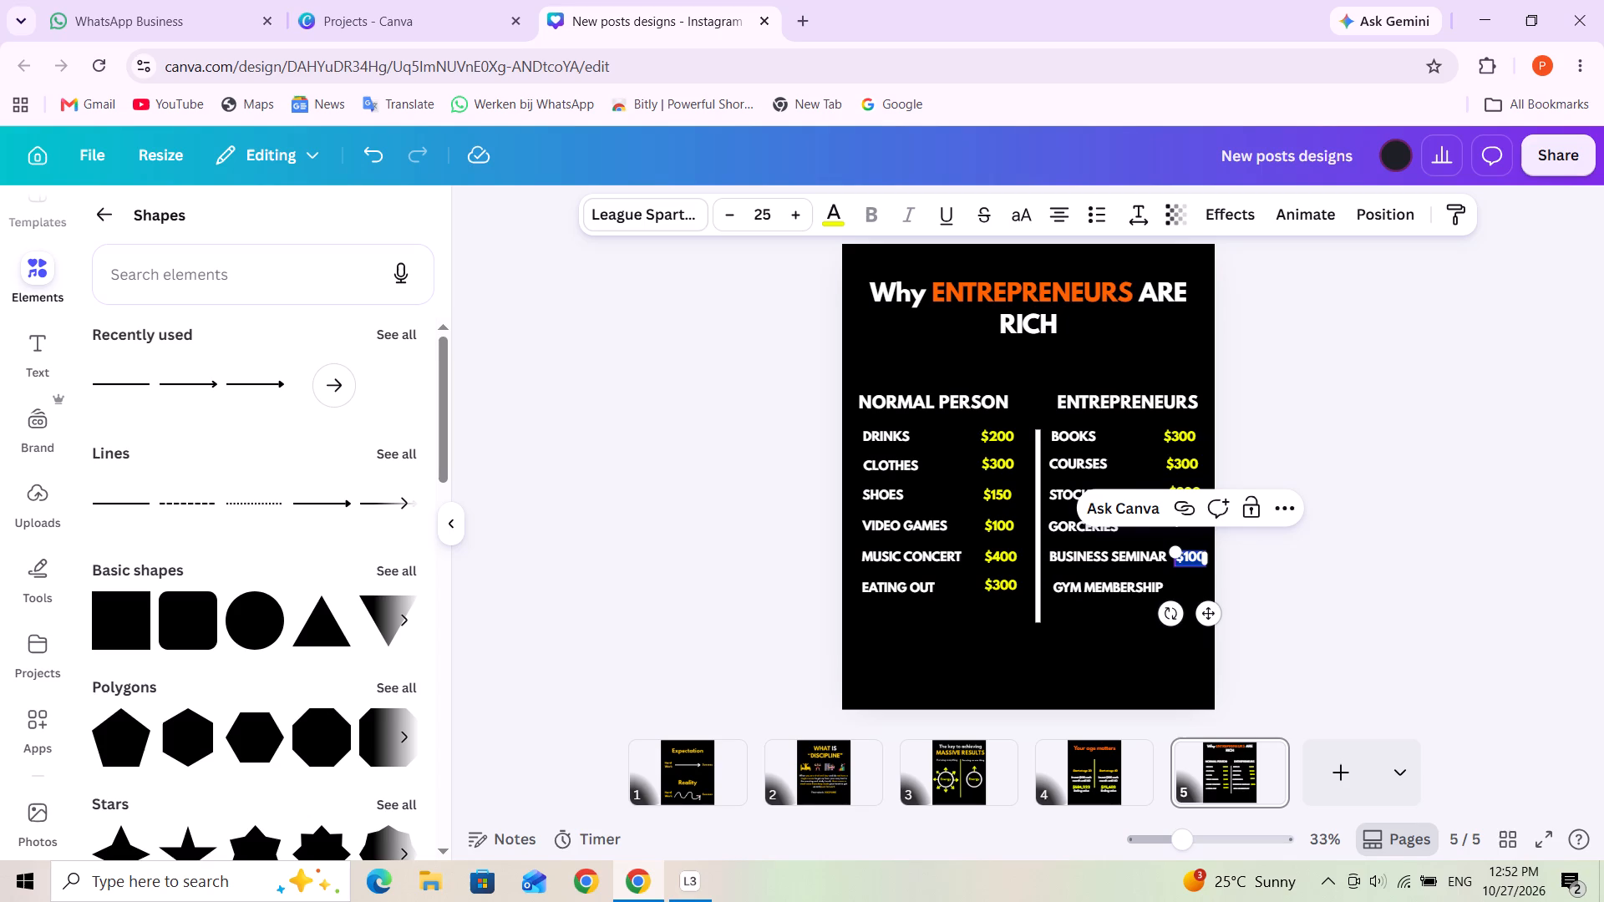
{"action": "type", "text": "$400"}
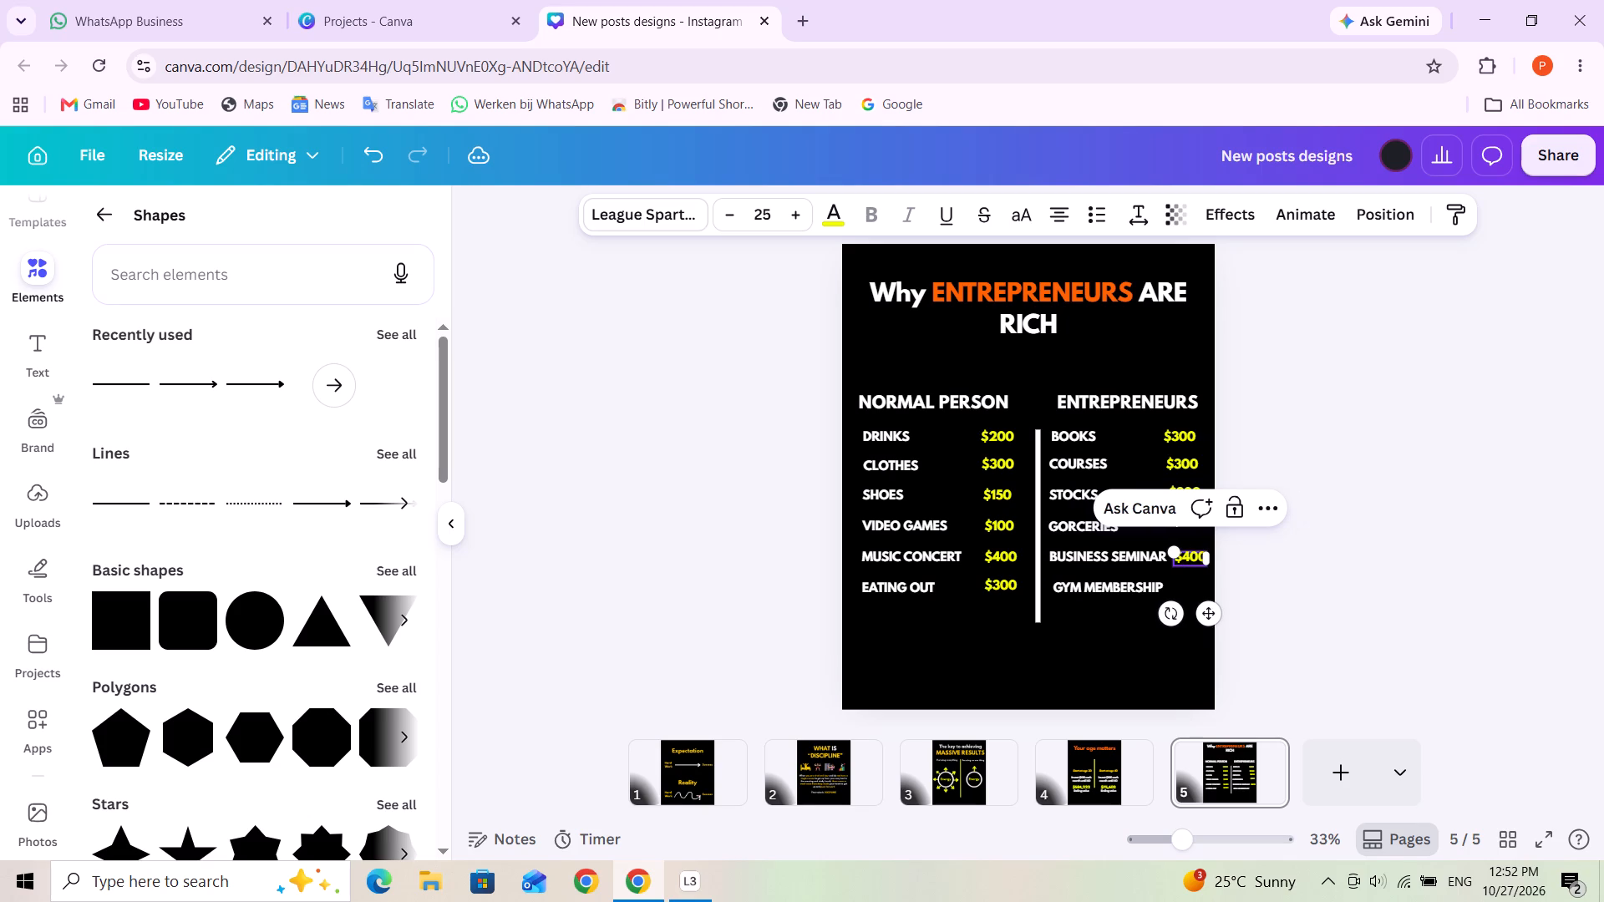
{"action": "left_click", "coordinate": [1170, 636]}
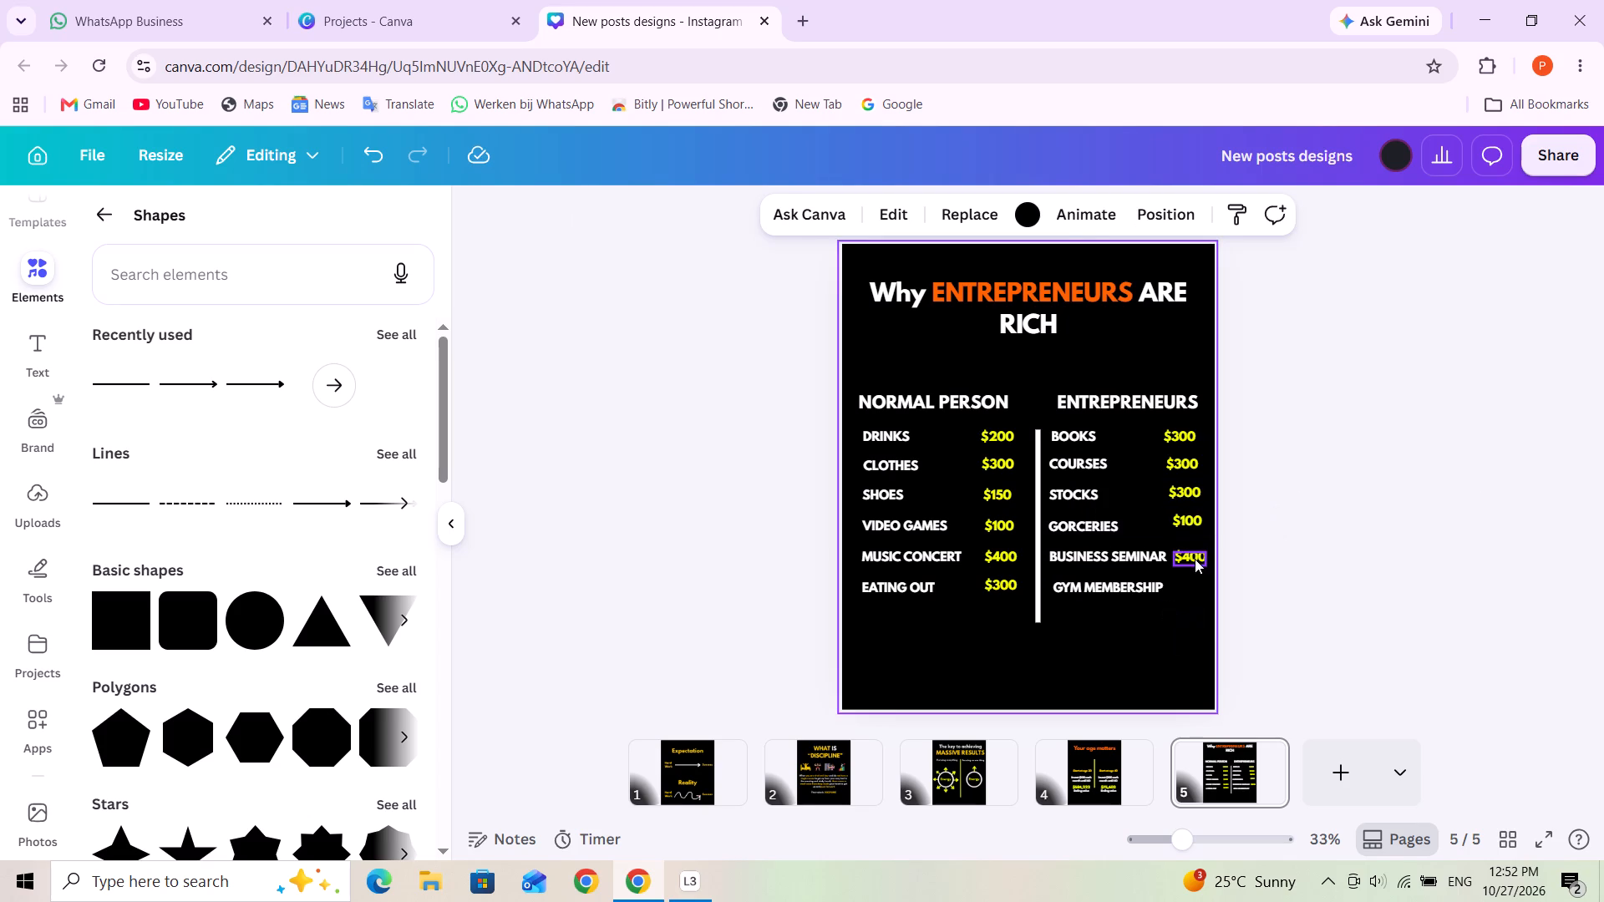
{"action": "left_click", "coordinate": [1195, 559]}
{"action": "left_click", "coordinate": [1313, 550]}
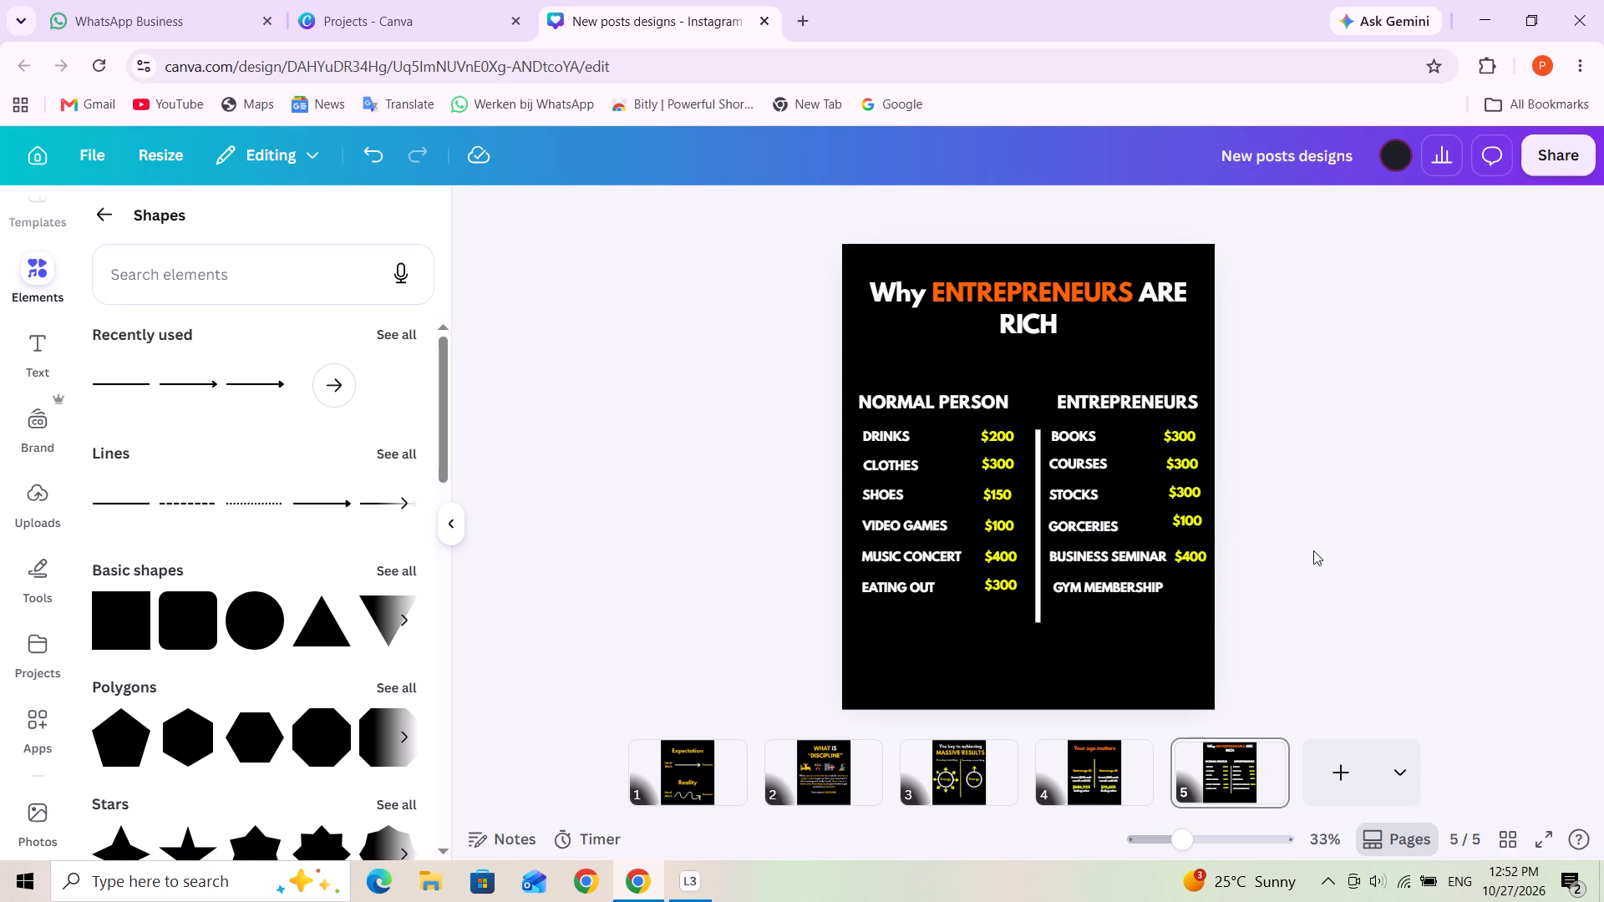
Align the GORCERIES, STOCKS, COURSES and BOOKS prices with their rows and in one column above the $400 BUSINESS SEMINAR price.
{"action": "left_click_drag", "start_coordinate": [1188, 522], "coordinate": [1187, 530]}
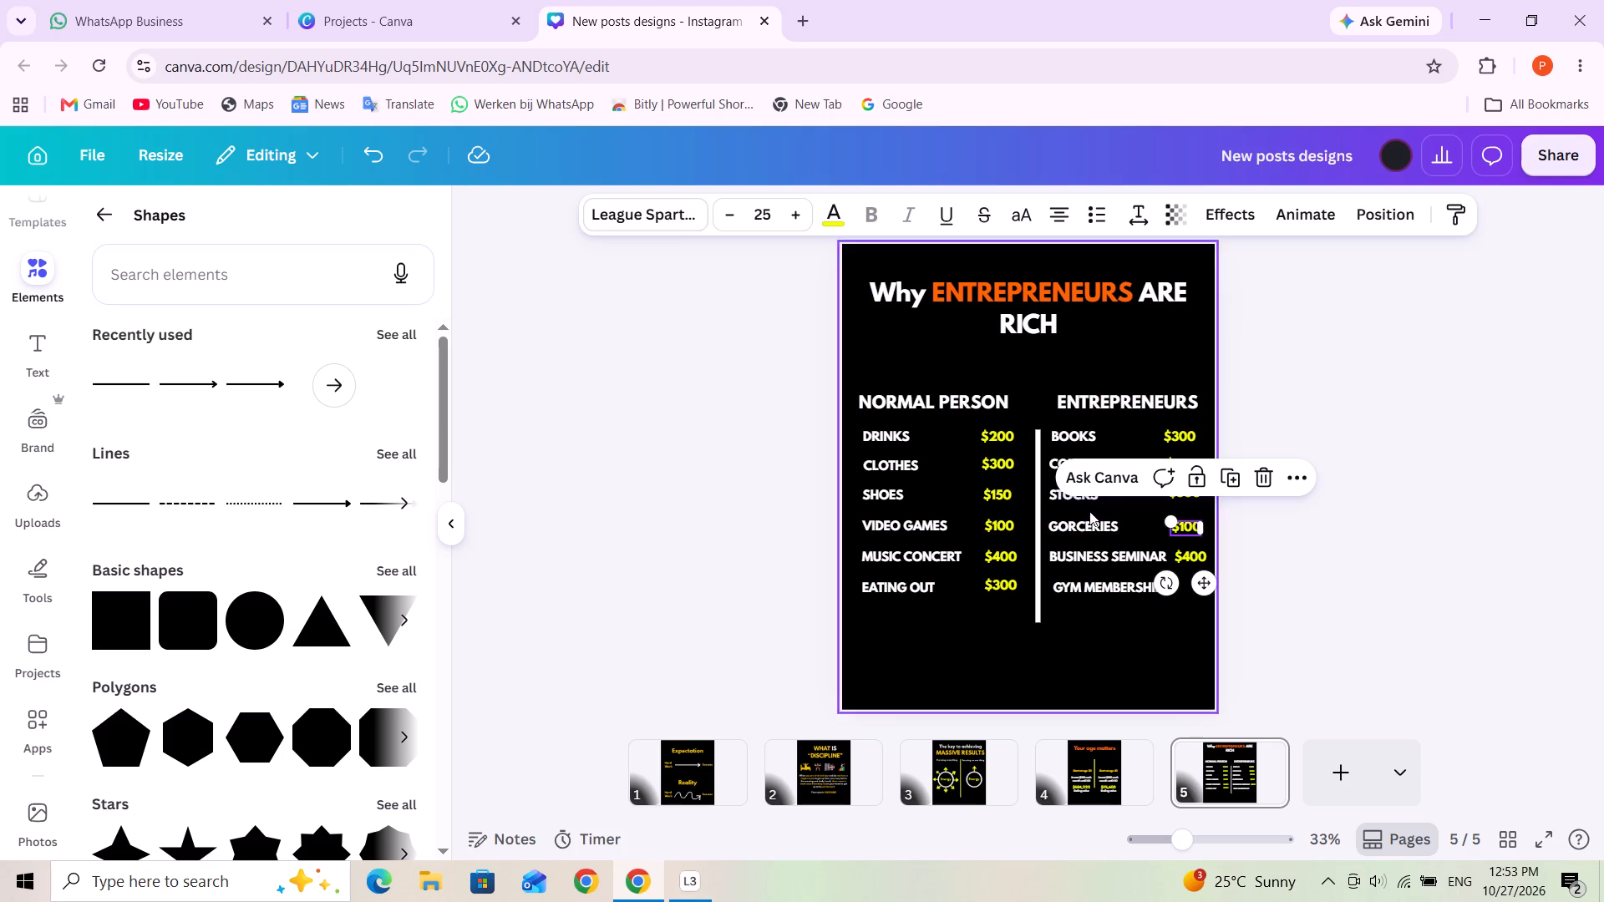
{"action": "left_click", "coordinate": [1381, 565]}
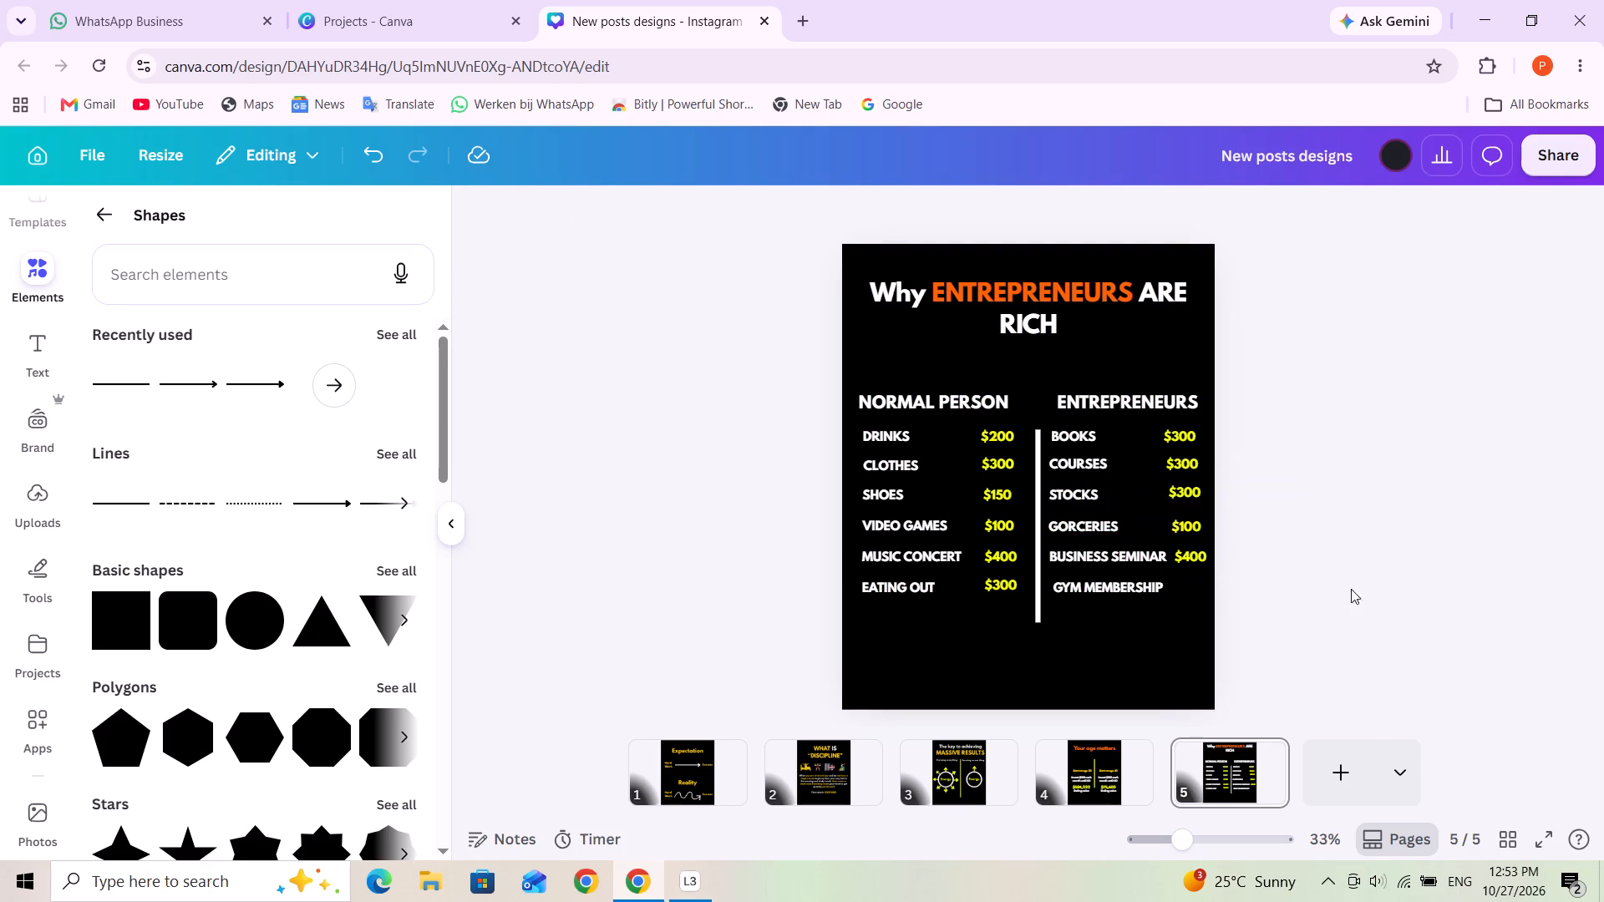
{"action": "left_click", "coordinate": [1185, 489]}
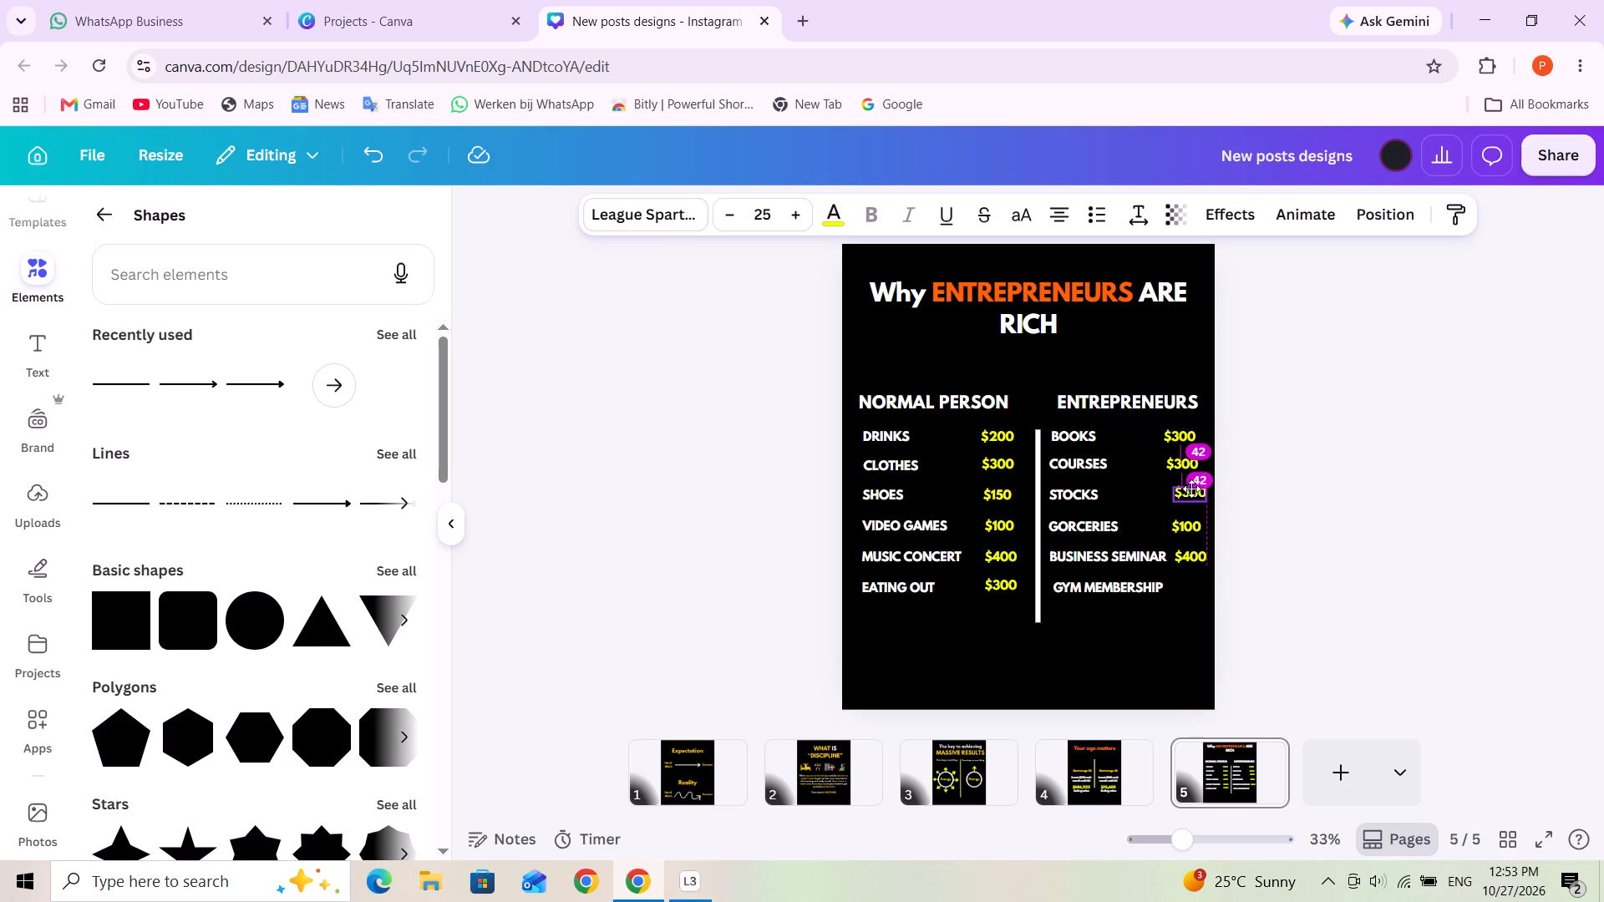
{"action": "left_click", "coordinate": [1180, 521]}
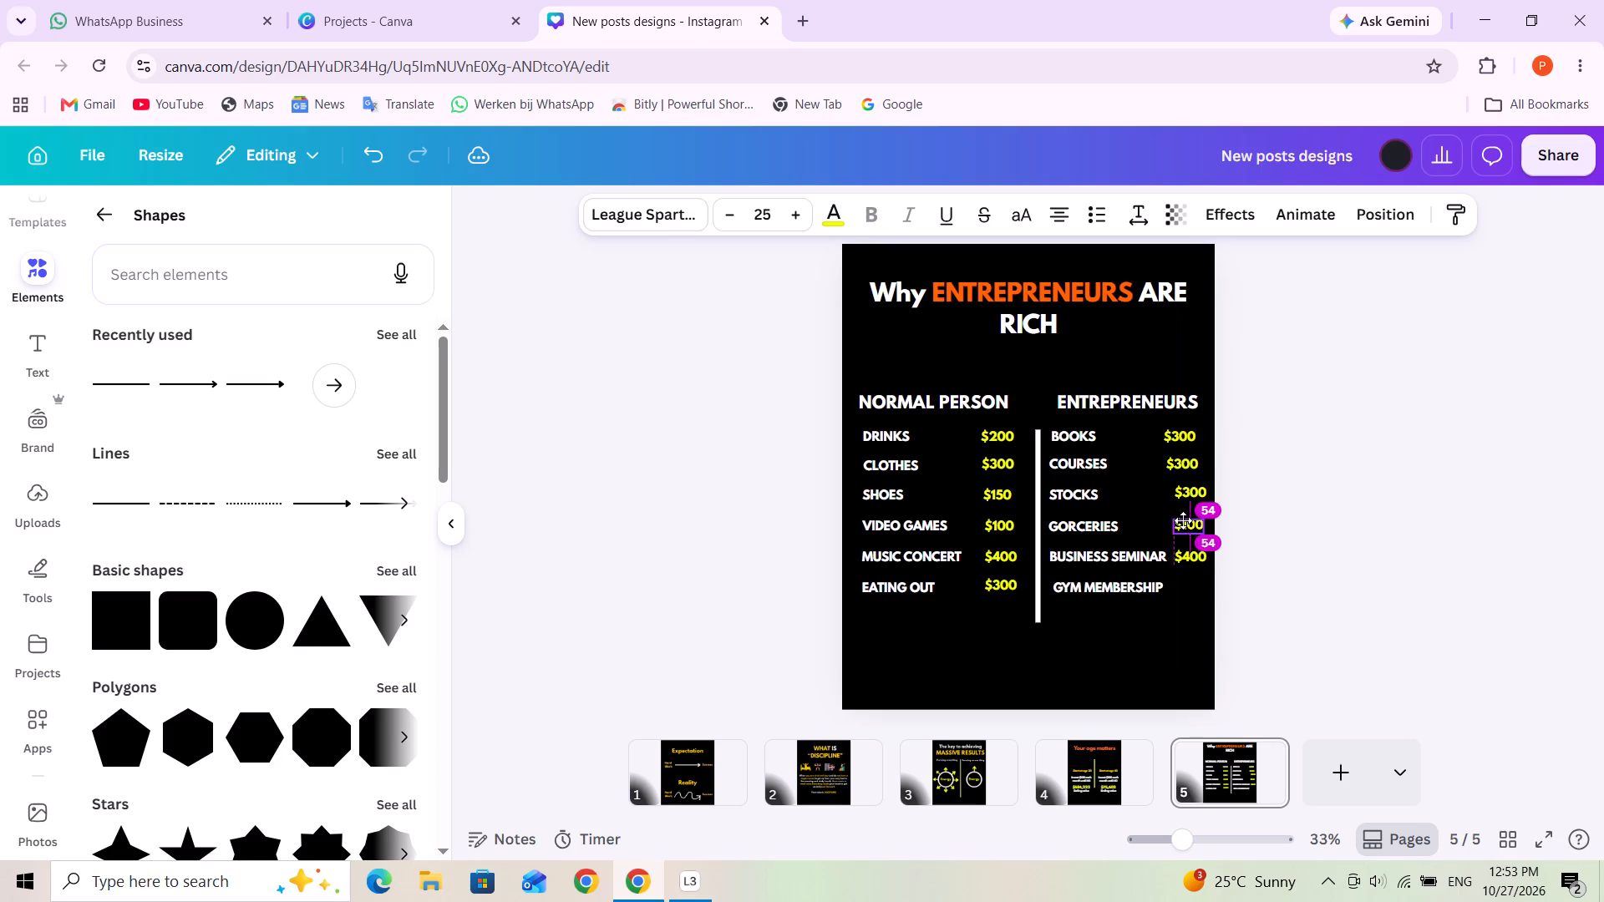
{"action": "left_click", "coordinate": [1319, 489]}
{"action": "left_click_drag", "start_coordinate": [1180, 458], "coordinate": [1185, 458]}
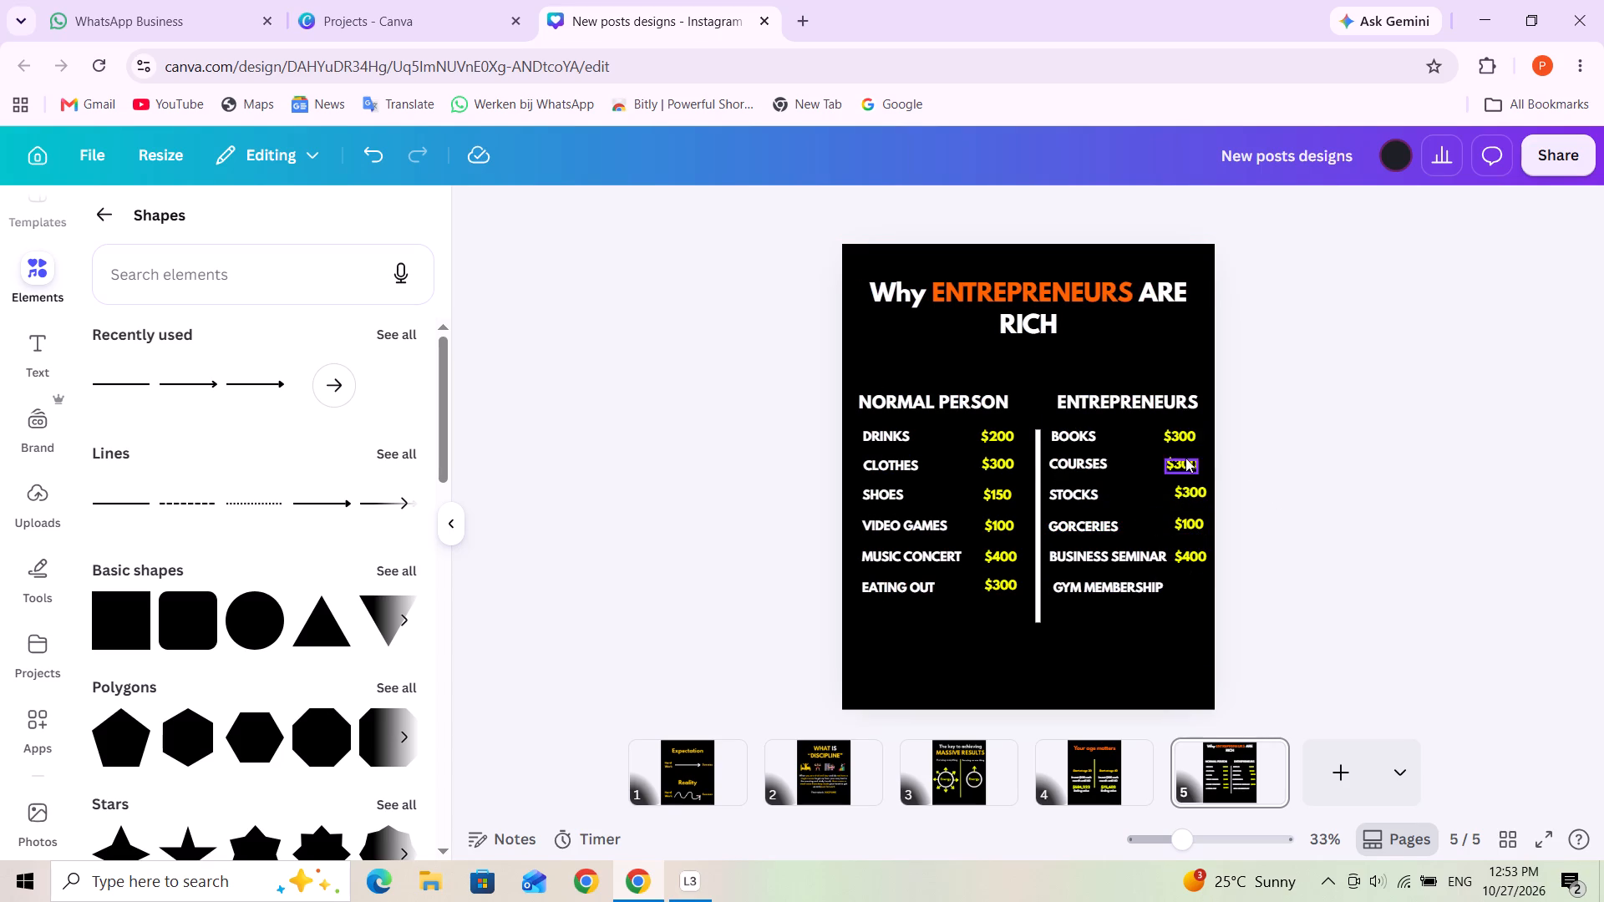
{"action": "left_click_drag", "start_coordinate": [1185, 458], "coordinate": [1189, 458]}
{"action": "left_click", "coordinate": [1363, 462]}
{"action": "left_click_drag", "start_coordinate": [1174, 429], "coordinate": [1181, 429]}
{"action": "left_click_drag", "start_coordinate": [1171, 436], "coordinate": [1183, 436]}
{"action": "left_click", "coordinate": [1272, 472]}
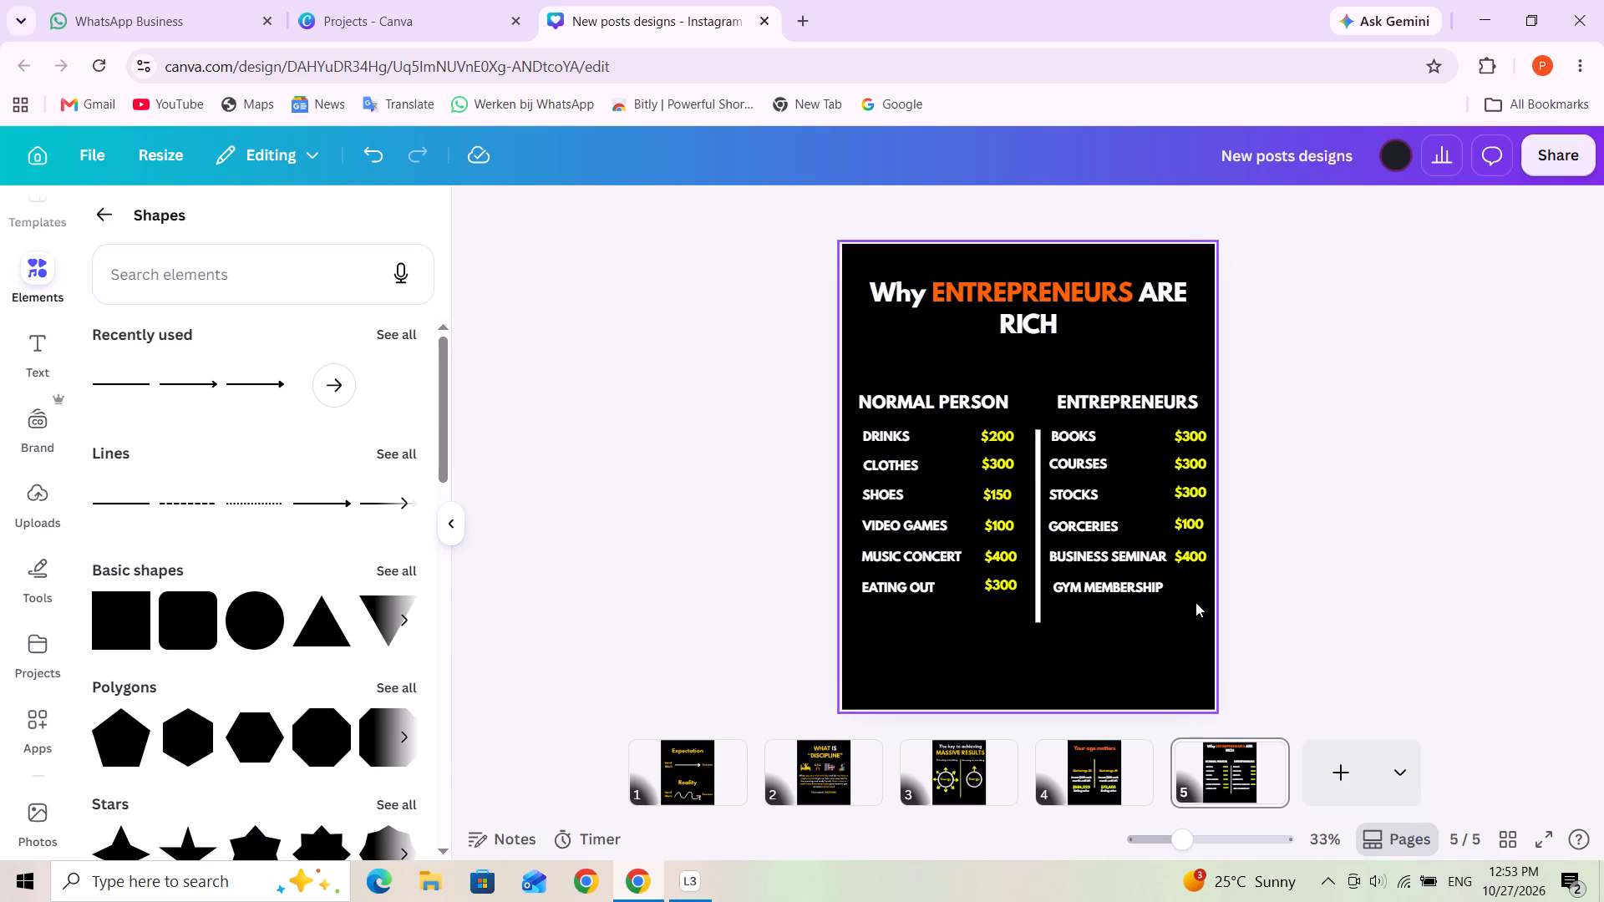
Duplicate the $100 GORCERIES price down to the GYM MEMBERSHIP row and change the copy's text to "$50".
{"action": "left_click", "coordinate": [1186, 525]}
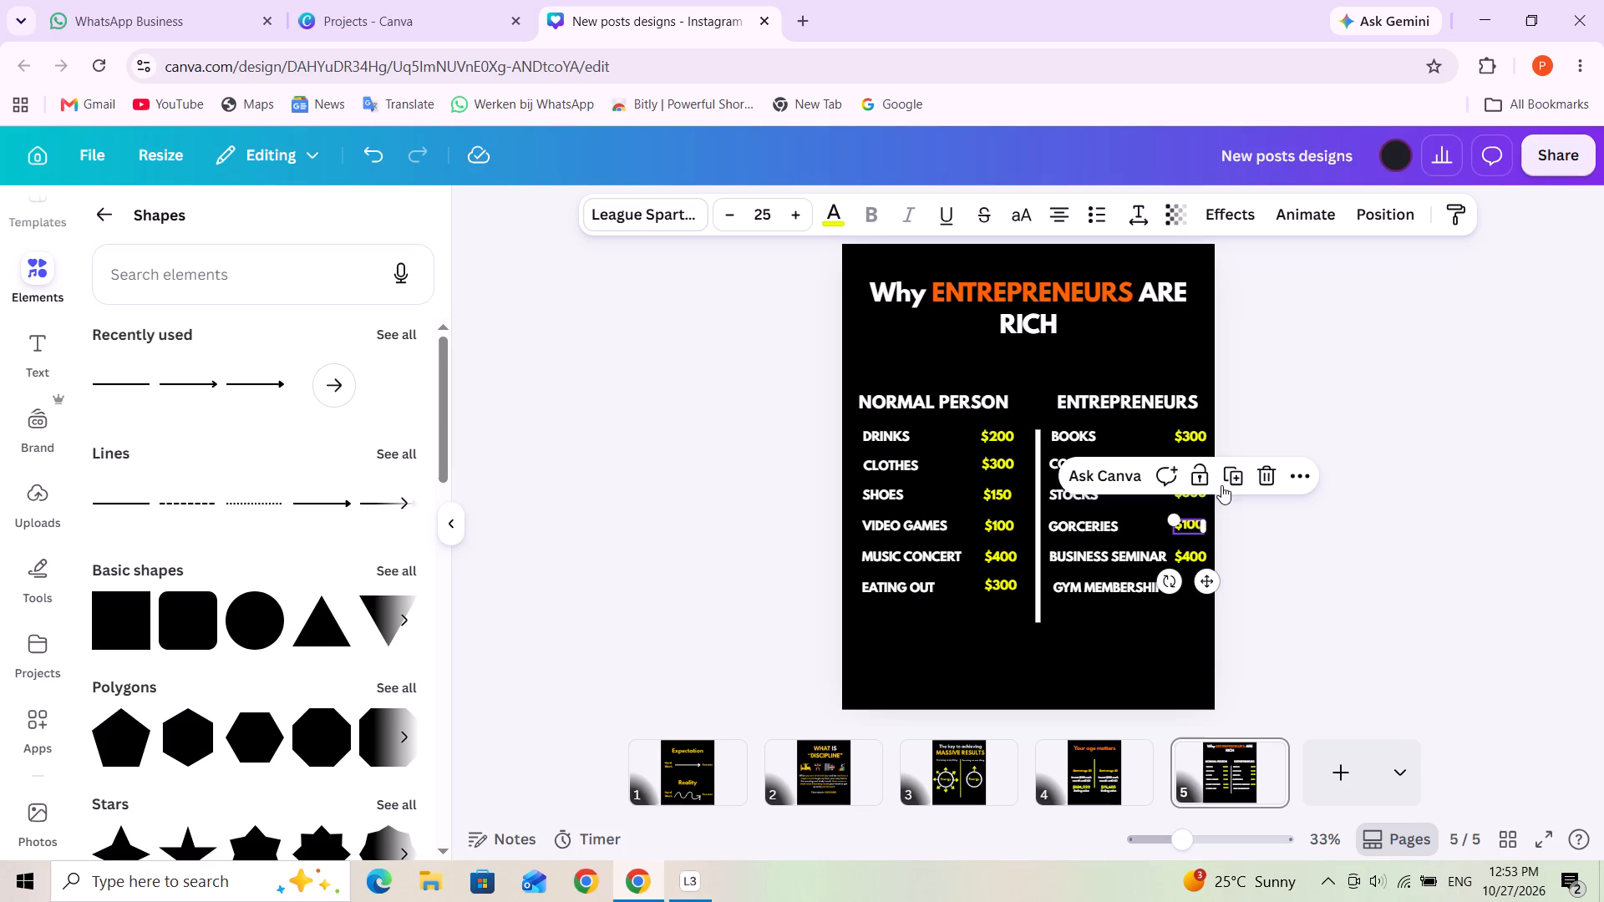
{"action": "left_click", "coordinate": [1235, 479]}
{"action": "left_click_drag", "start_coordinate": [1191, 530], "coordinate": [1192, 590]}
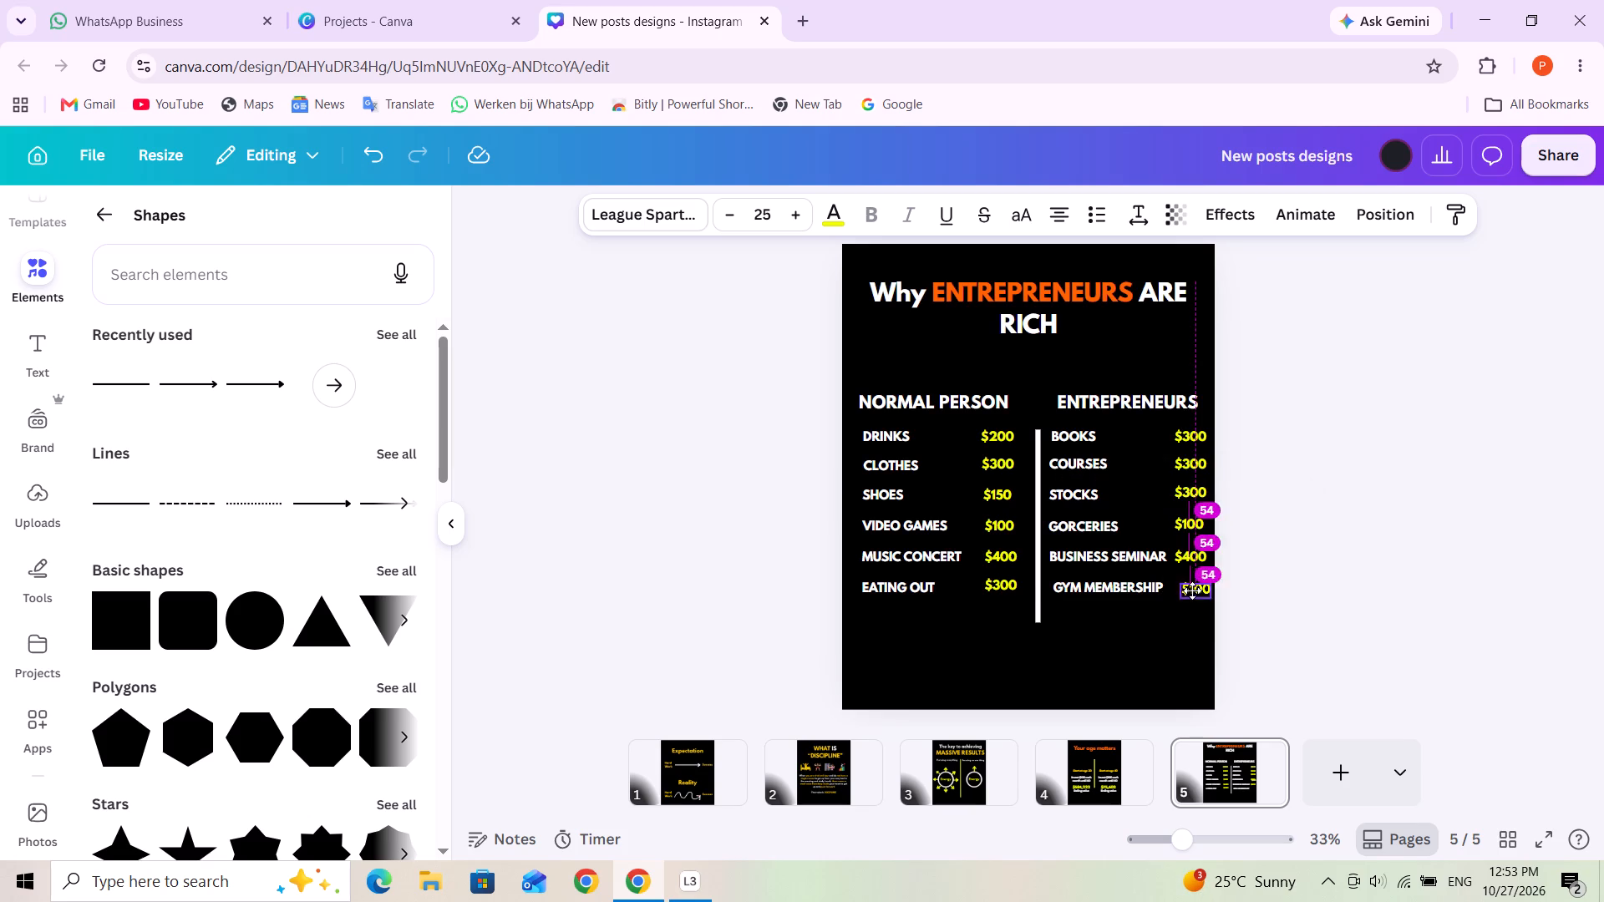
{"action": "left_click_drag", "start_coordinate": [1192, 590], "coordinate": [1188, 585]}
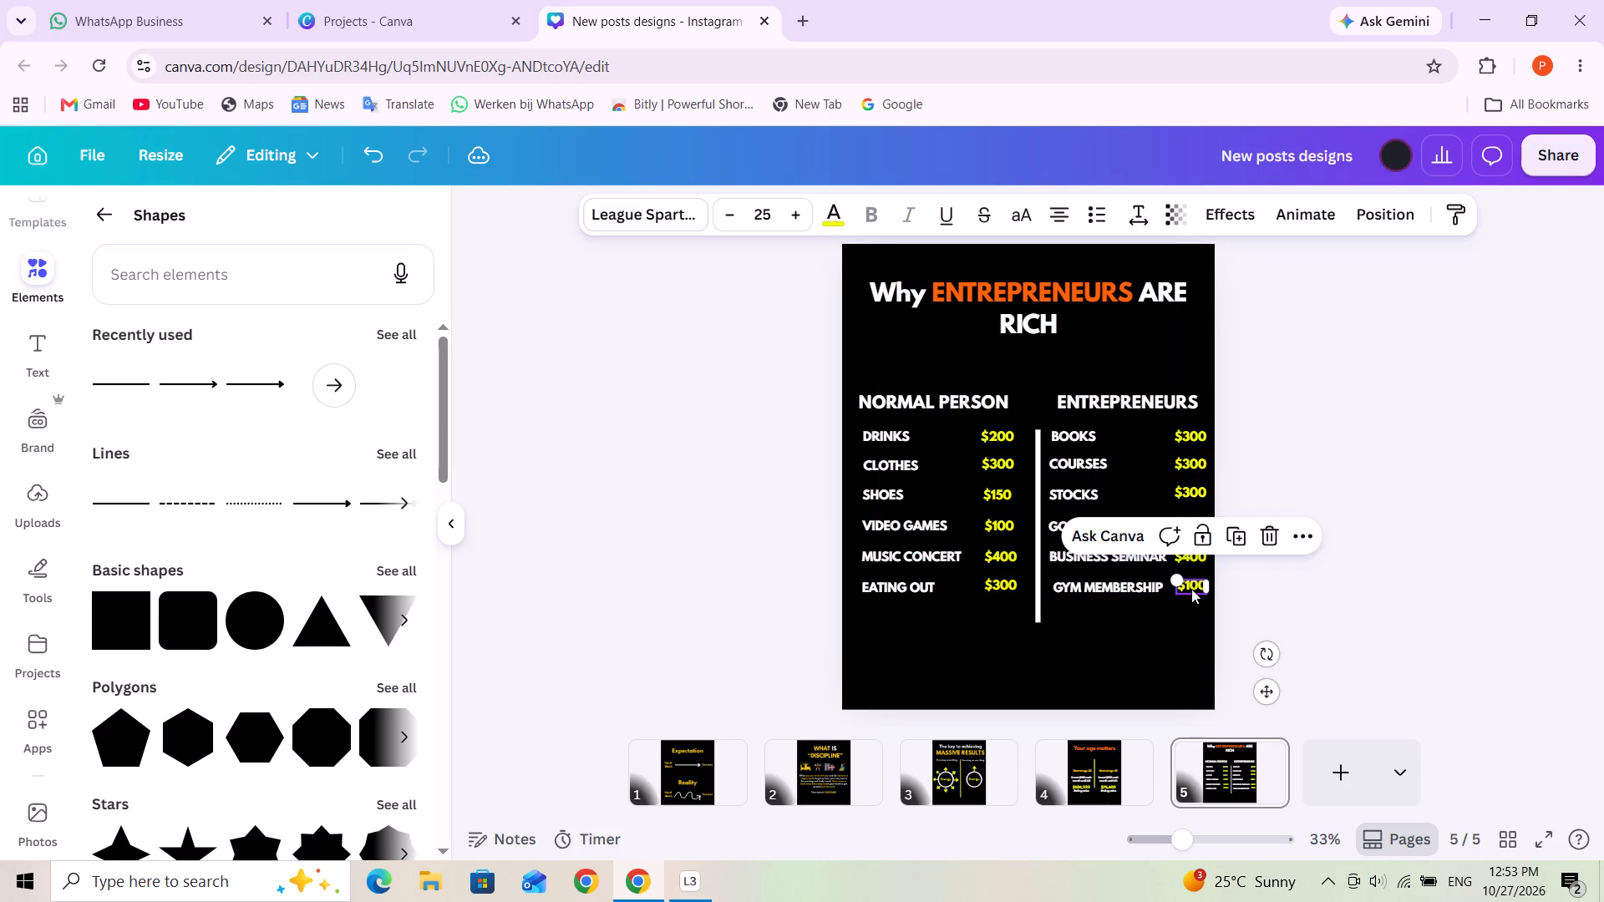
{"action": "left_click", "coordinate": [1189, 587]}
{"action": "double_click", "coordinate": [1187, 585]}
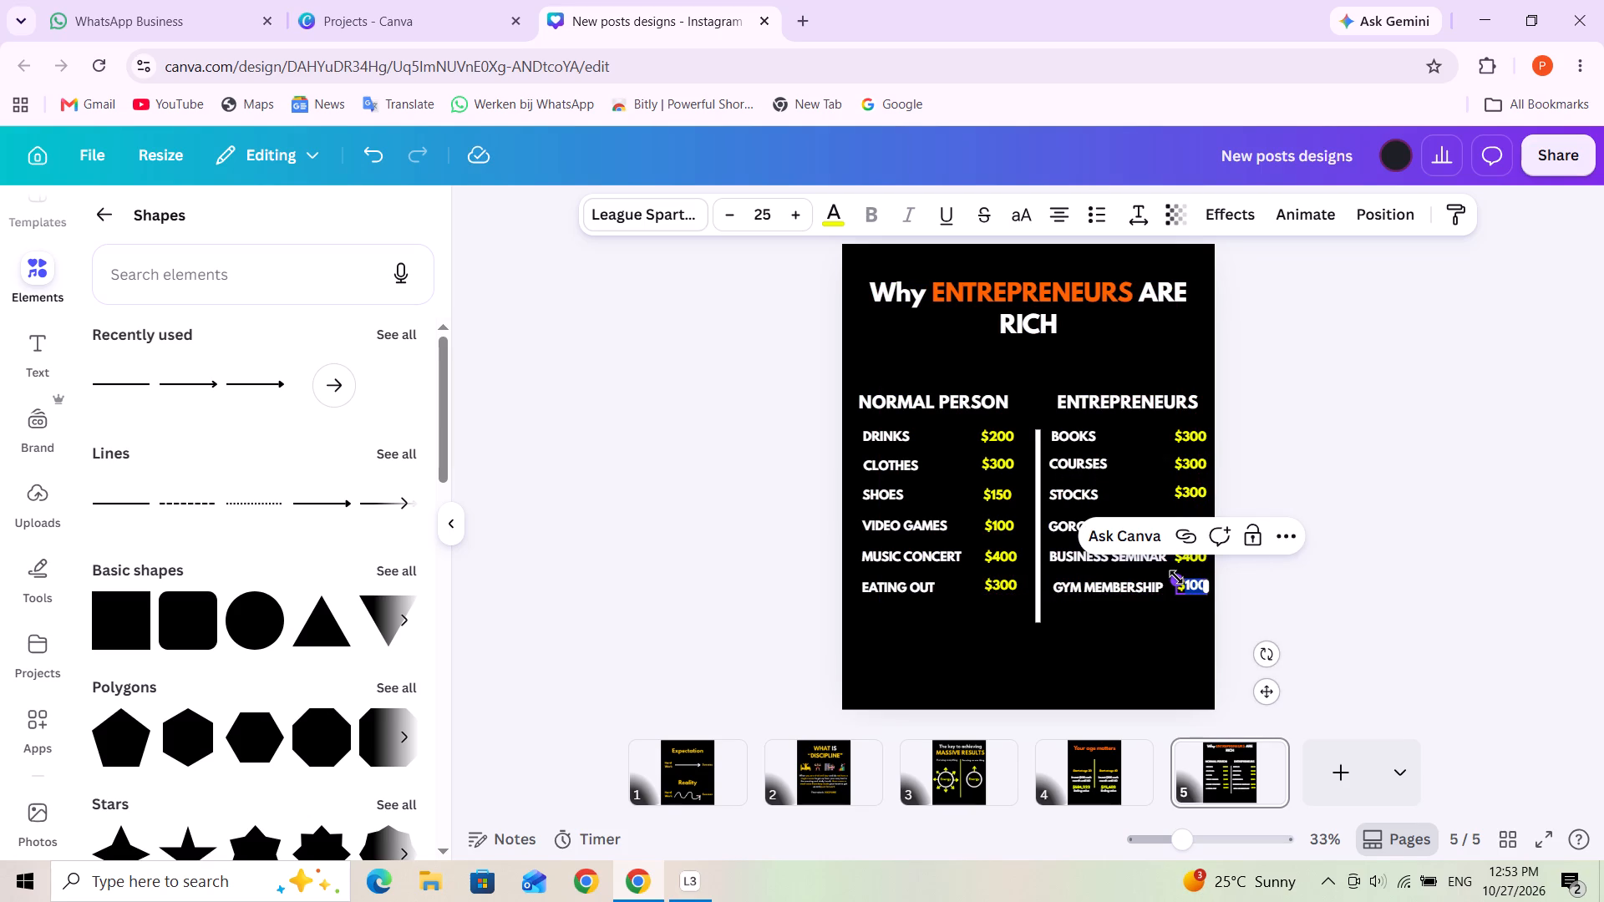
{"action": "type", "text": "50"}
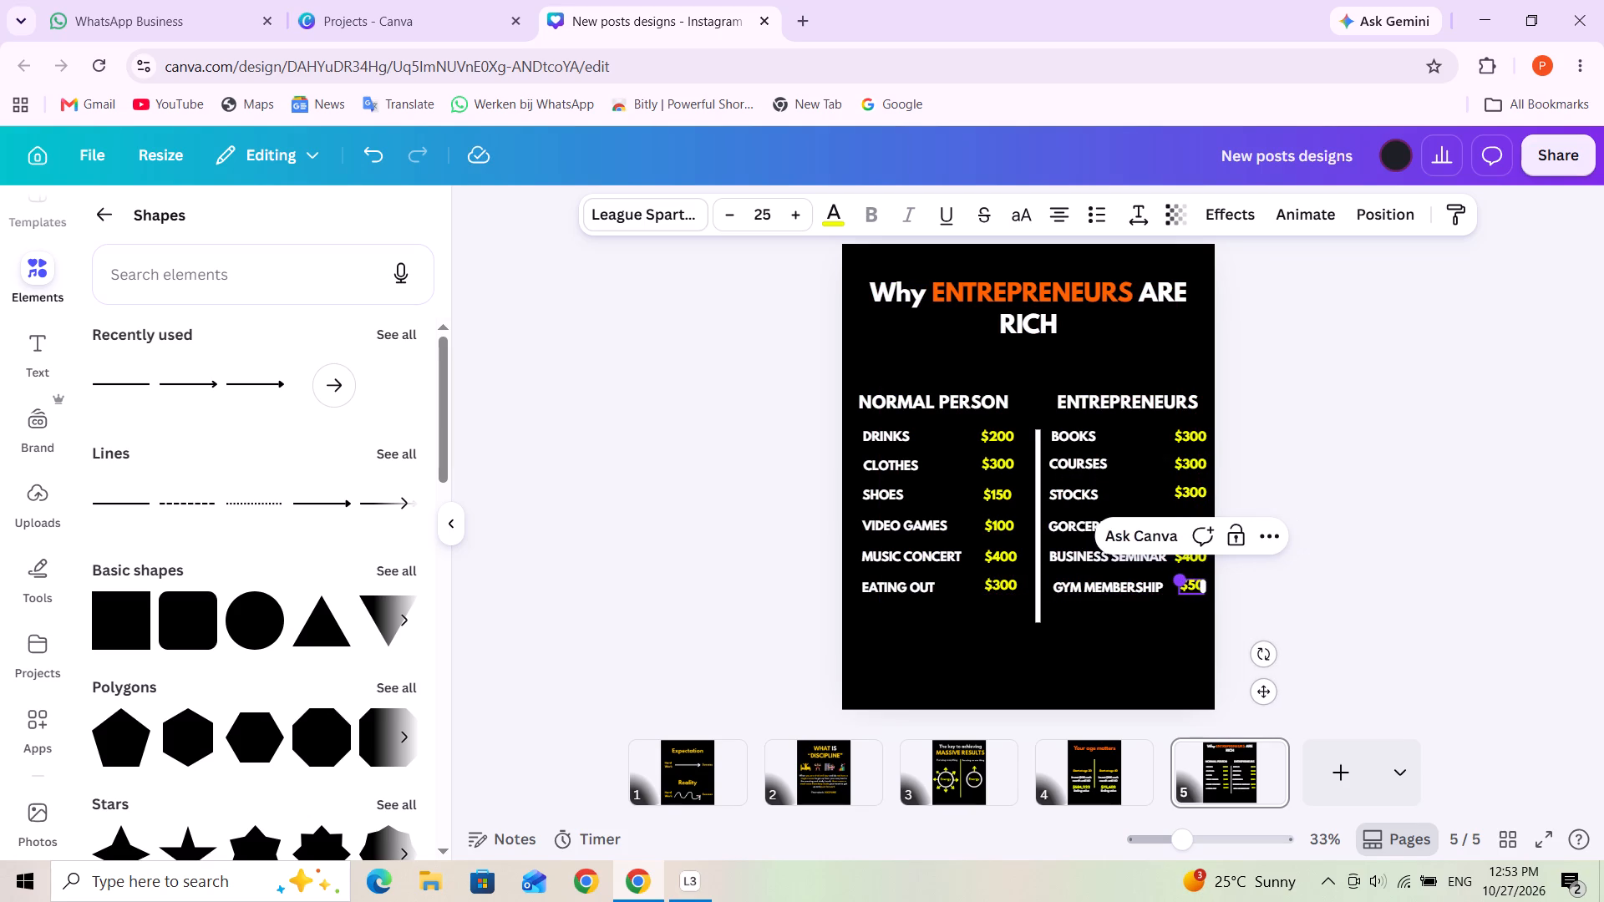
{"action": "left_click", "coordinate": [1341, 634]}
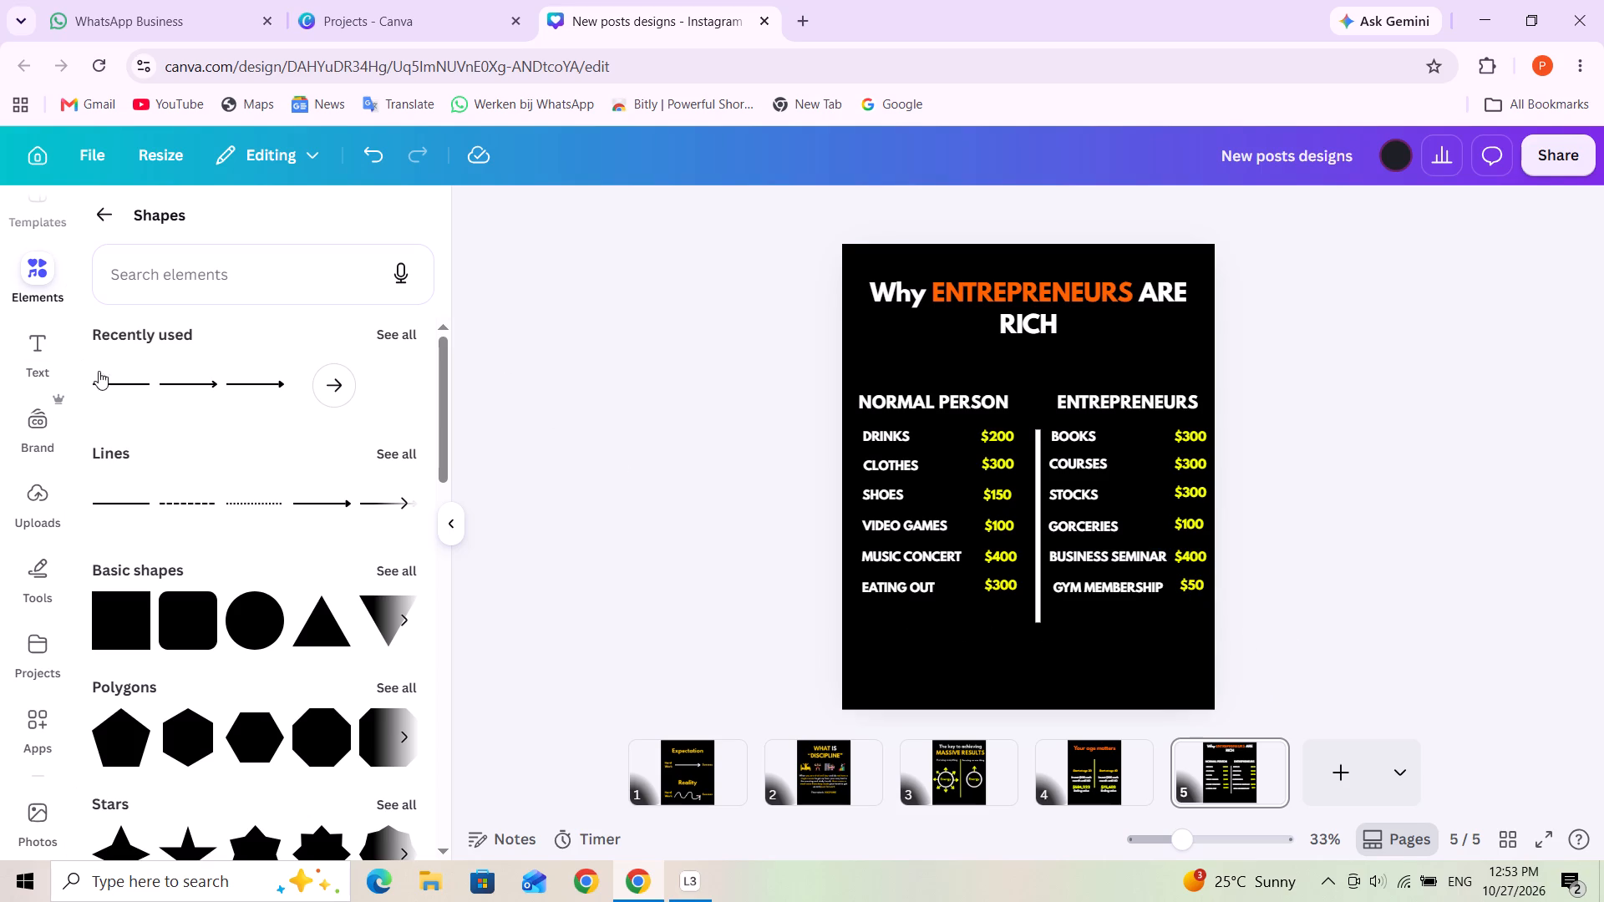
Add a horizontal line below the EATING OUT row and lengthen it to span the NORMAL PERSON labels and prices.
{"action": "left_click", "coordinate": [122, 384]}
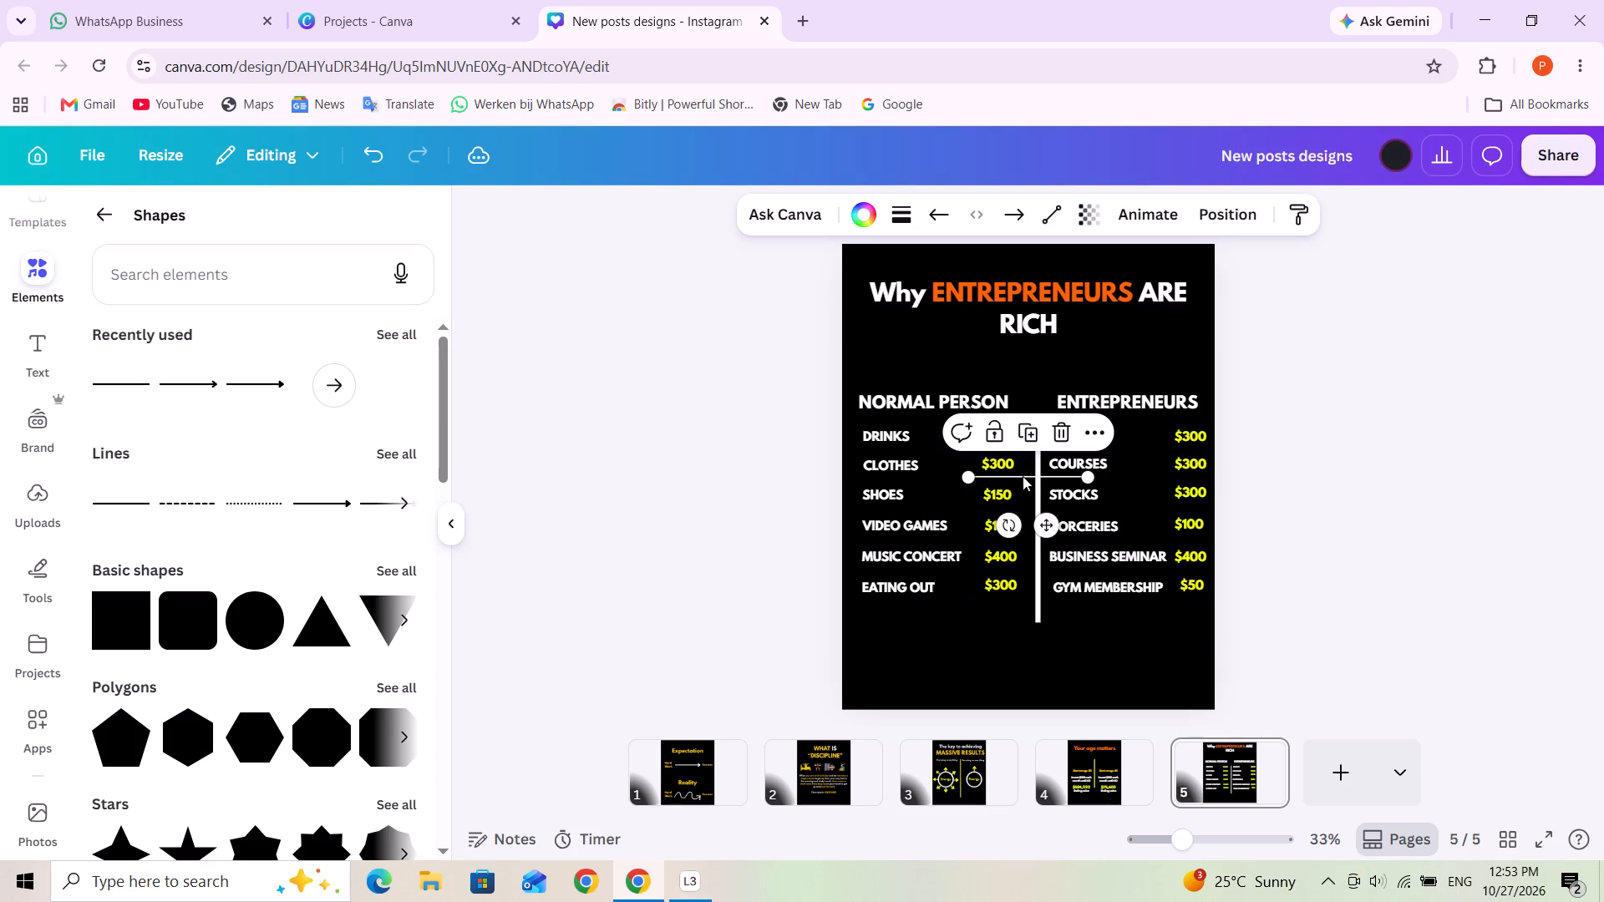
{"action": "left_click_drag", "start_coordinate": [1023, 476], "coordinate": [913, 615]}
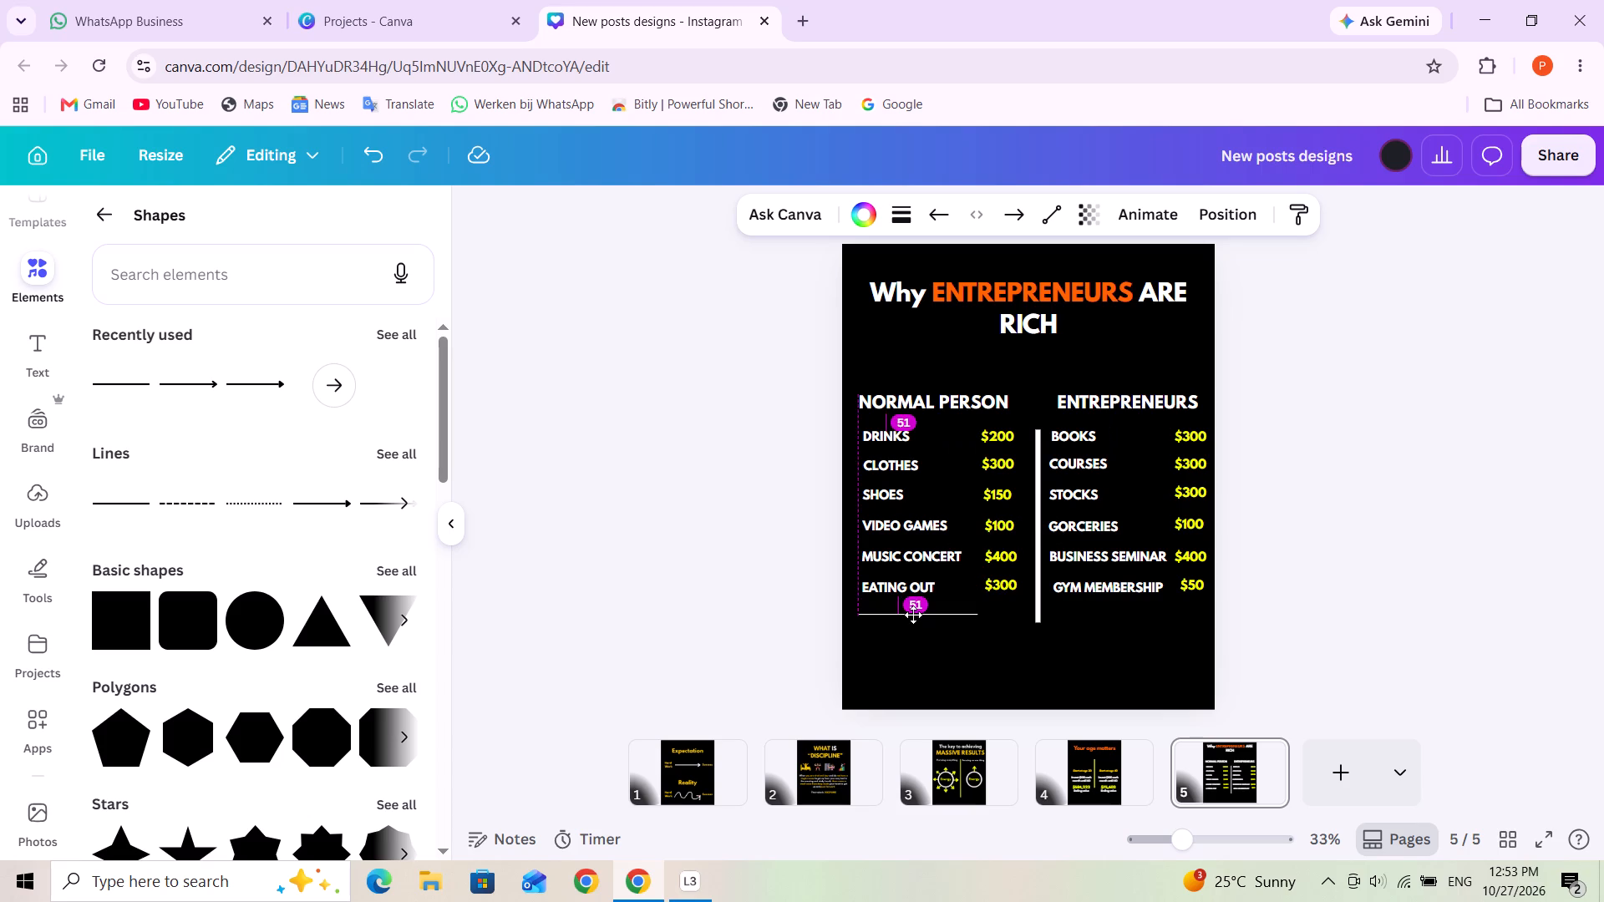
{"action": "left_click_drag", "start_coordinate": [913, 615], "coordinate": [904, 616]}
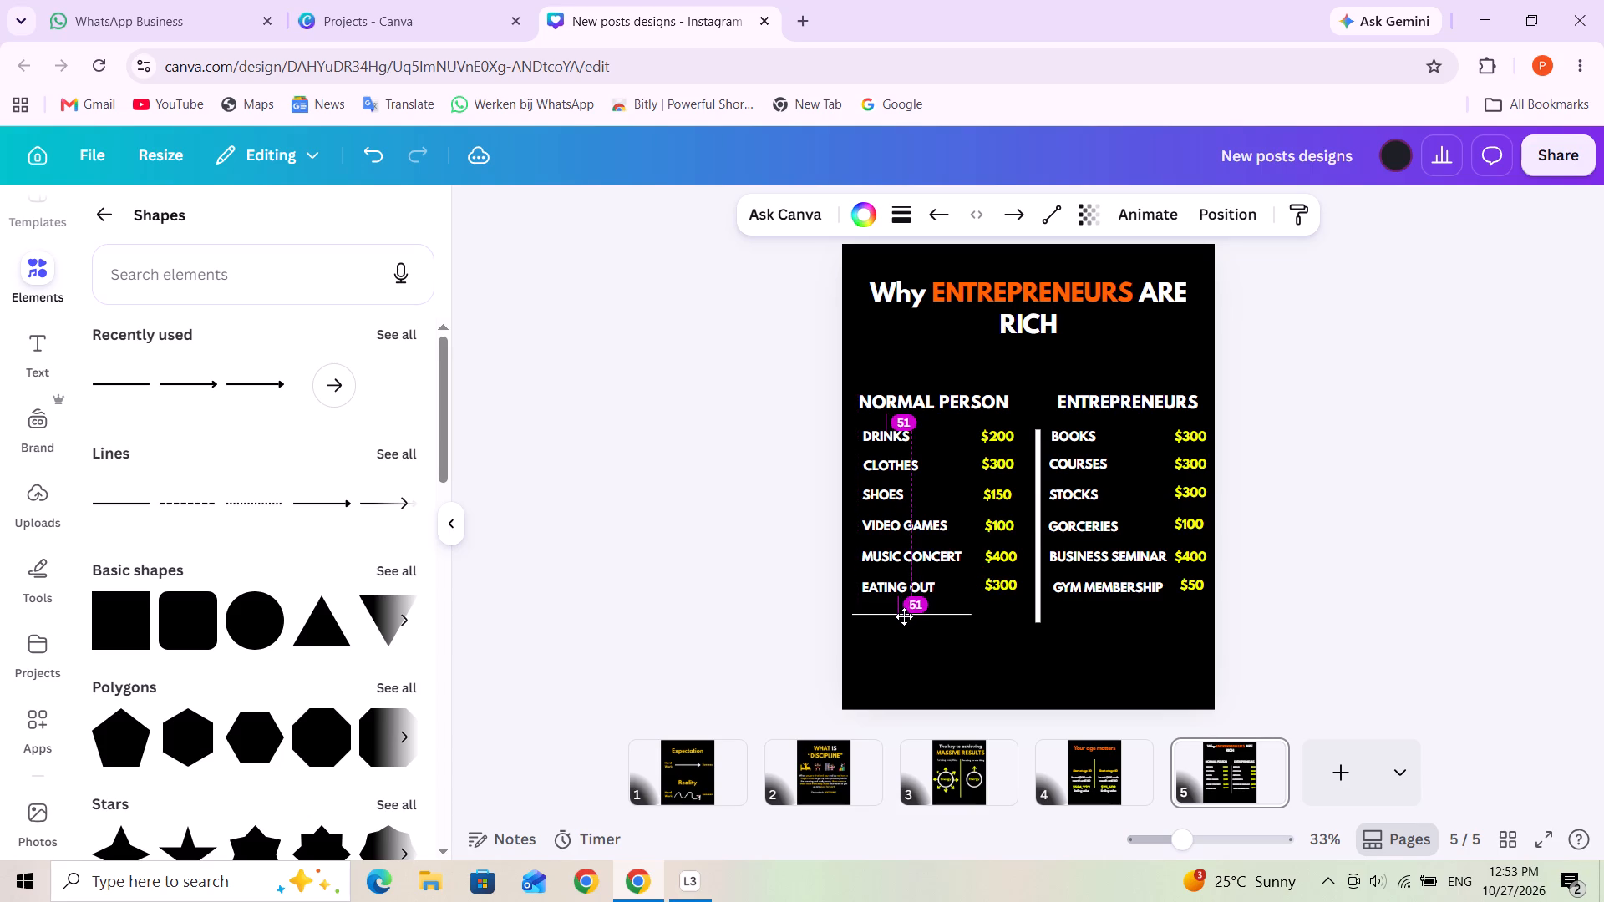
{"action": "left_click_drag", "start_coordinate": [904, 616], "coordinate": [905, 616]}
{"action": "left_click_drag", "start_coordinate": [905, 616], "coordinate": [905, 618]}
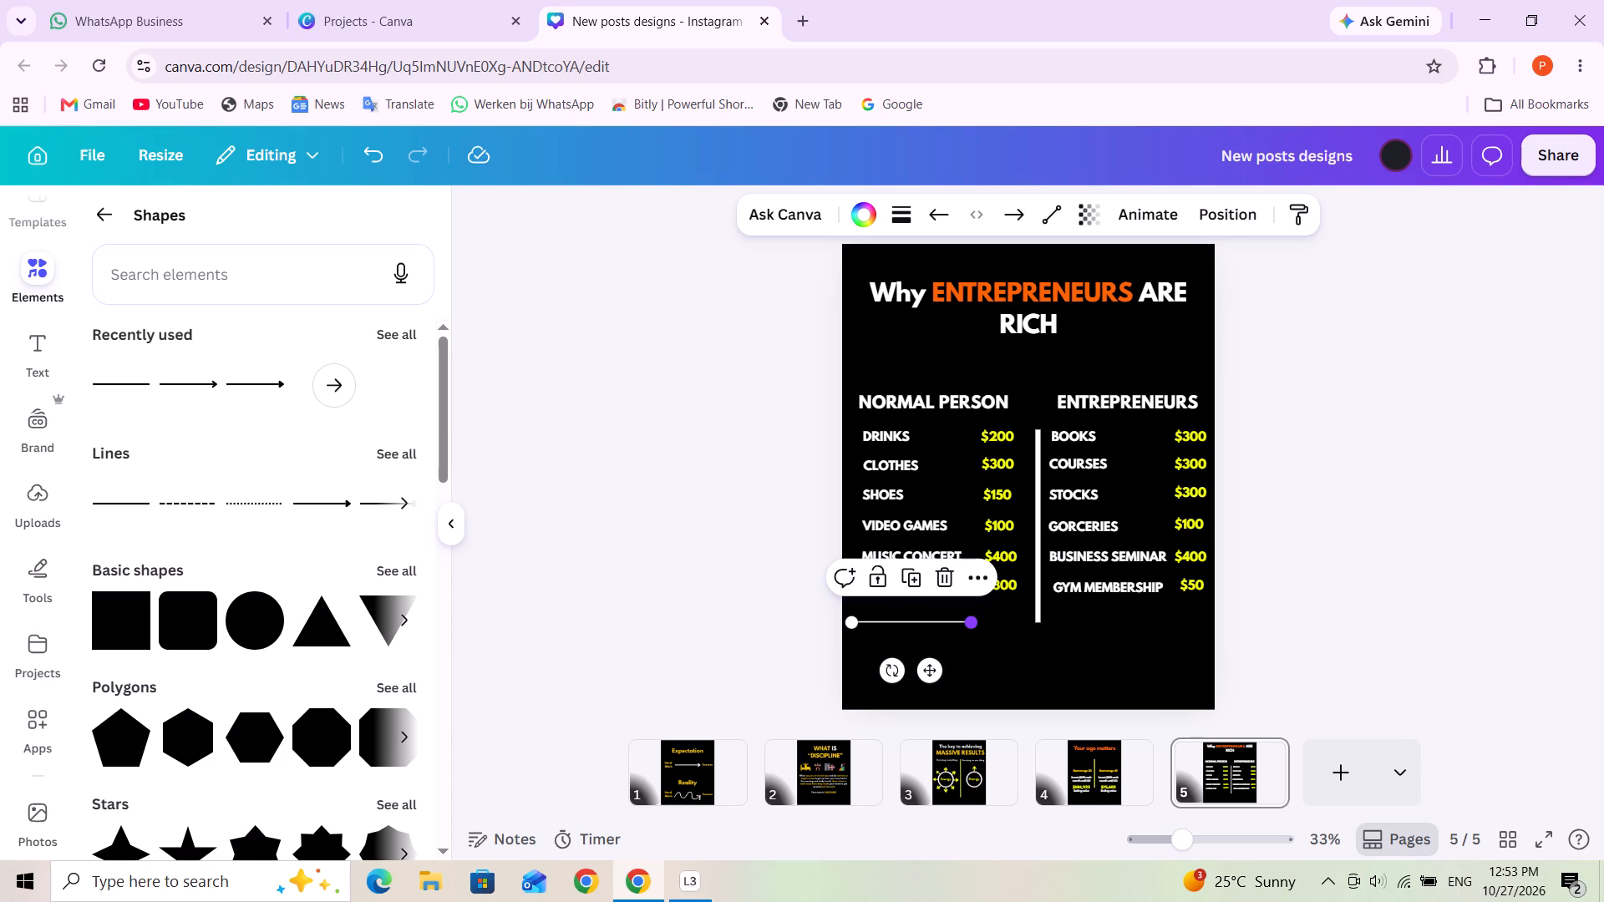
{"action": "left_click_drag", "start_coordinate": [974, 621], "coordinate": [1023, 618]}
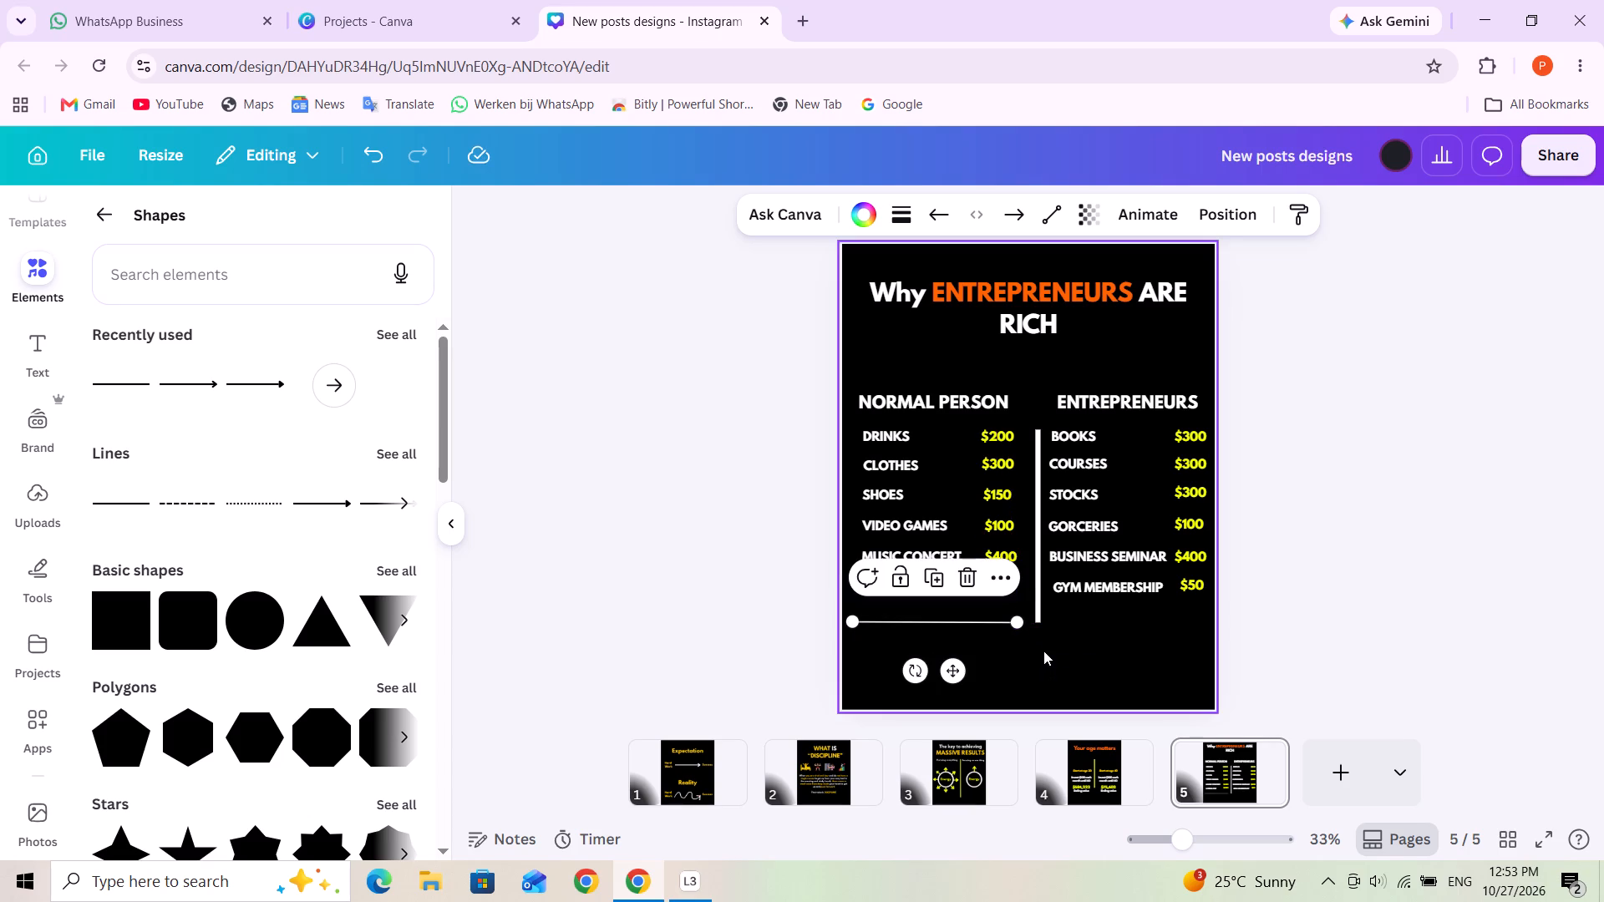
Set the horizontal line's stroke weight to 10 and move it slightly up, closer to the EATING OUT row.
{"action": "left_click", "coordinate": [894, 215]}
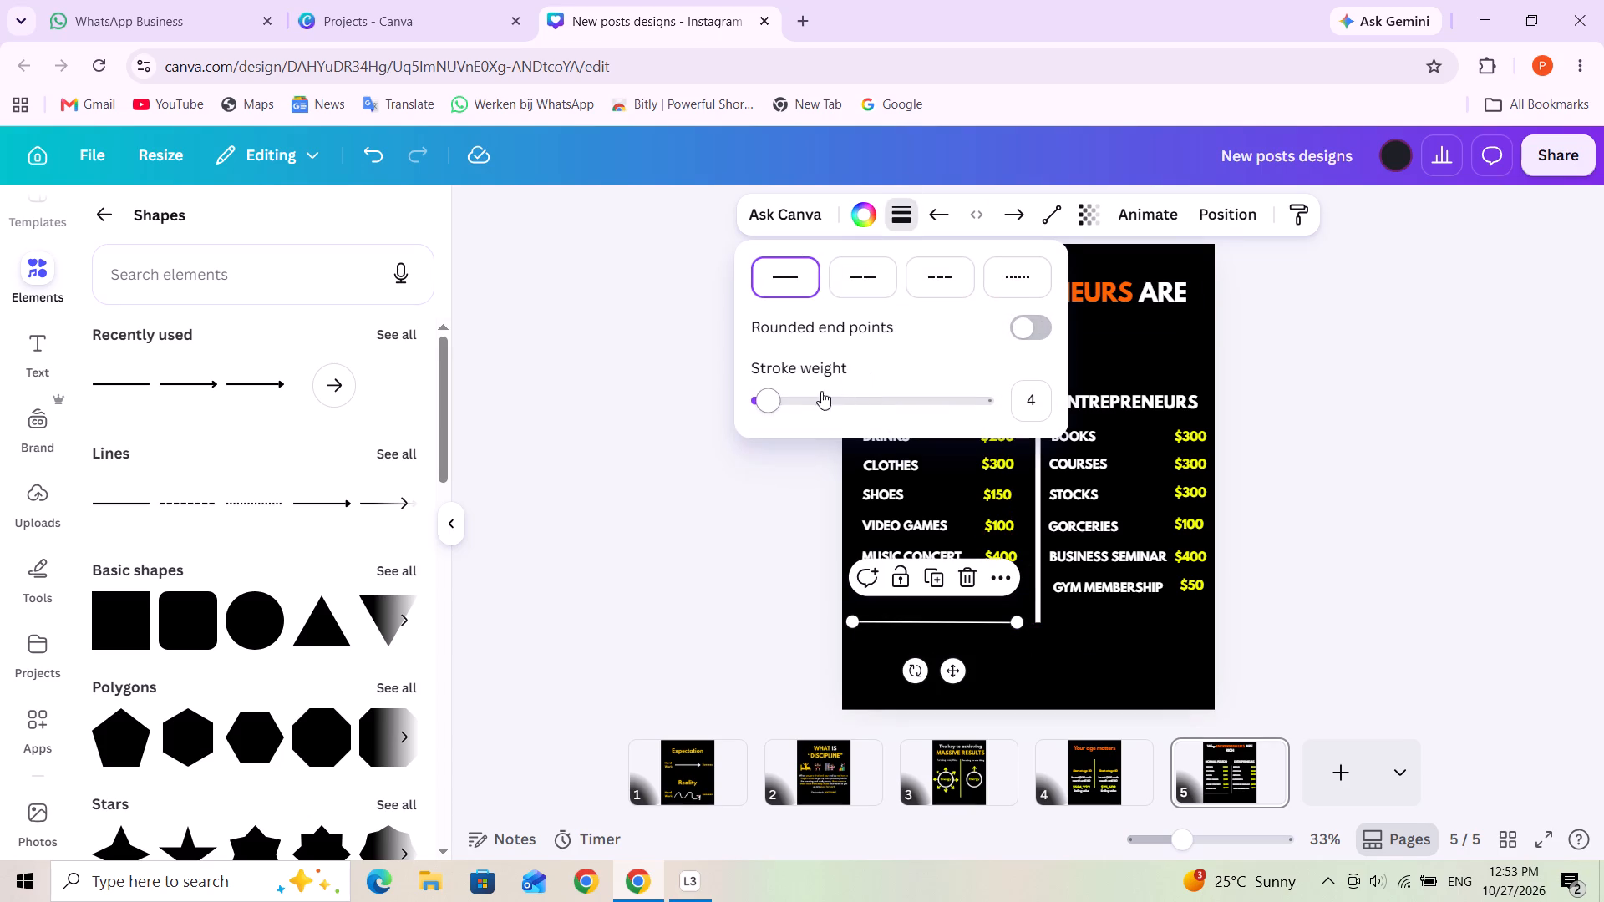
{"action": "left_click_drag", "start_coordinate": [768, 401], "coordinate": [784, 402]}
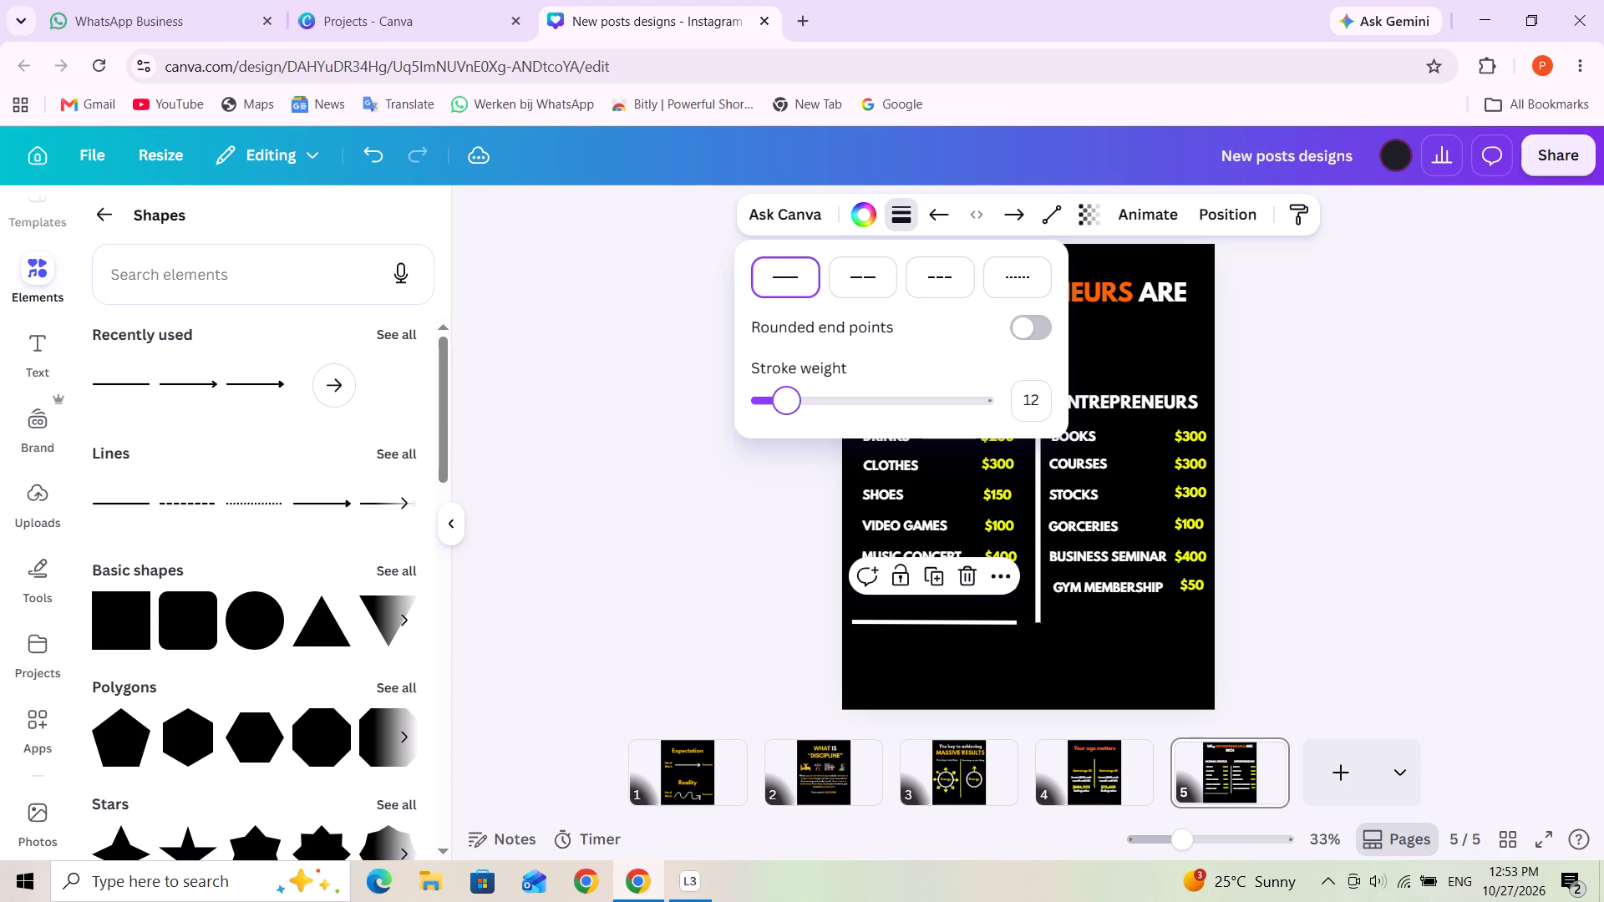
{"action": "left_click_drag", "start_coordinate": [784, 402], "coordinate": [780, 402]}
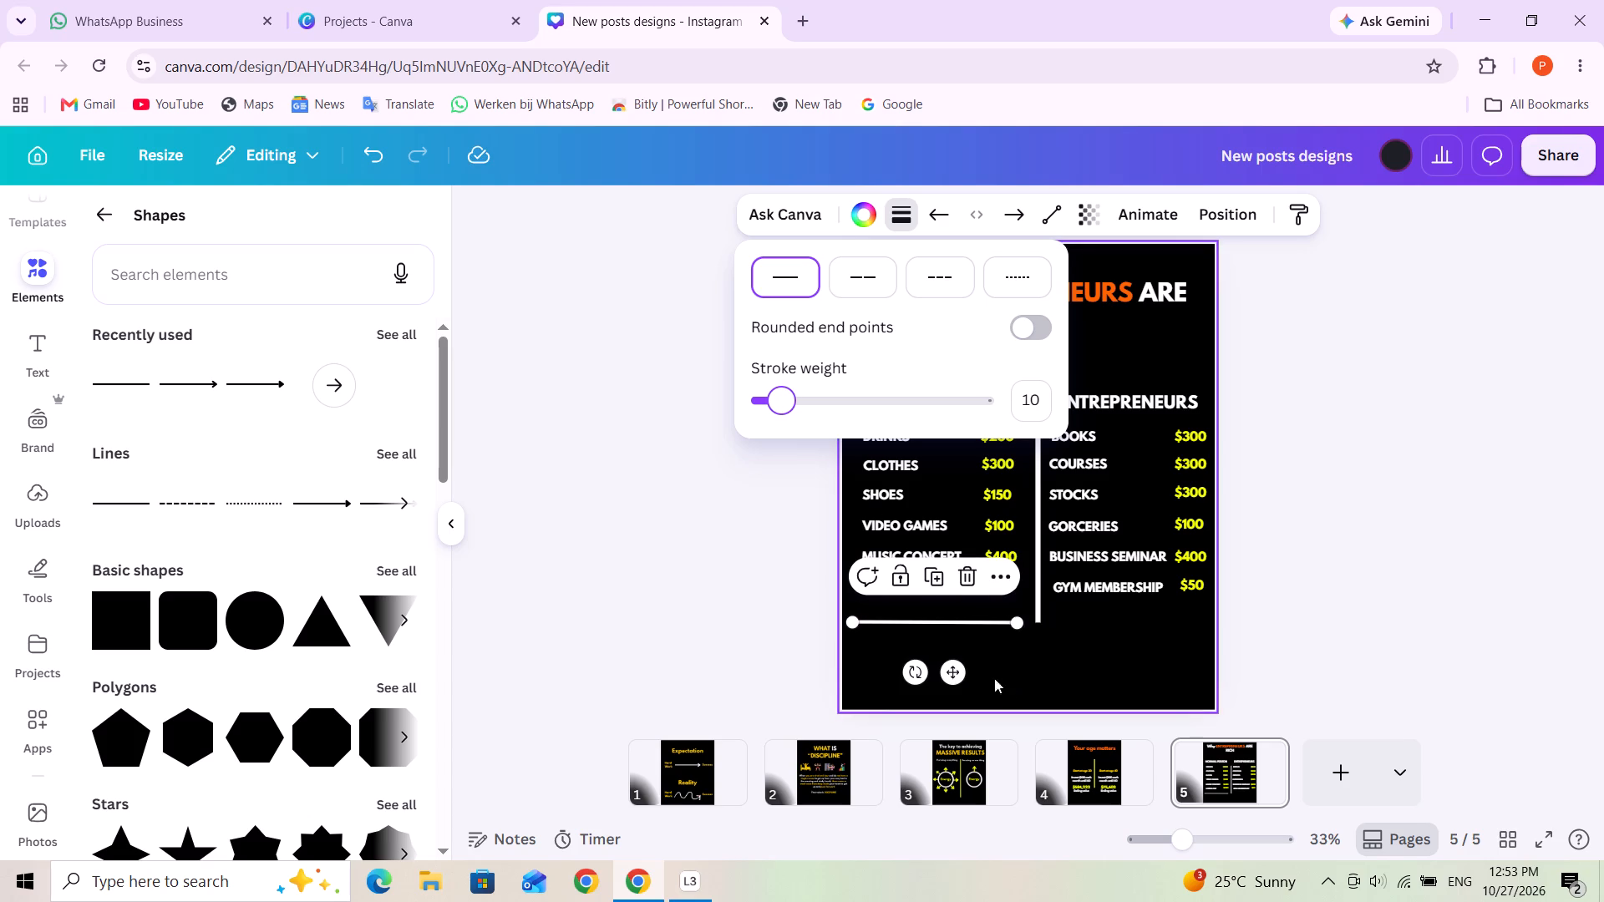
{"action": "left_click", "coordinate": [979, 646]}
{"action": "left_click_drag", "start_coordinate": [974, 619], "coordinate": [975, 608]}
Duplicate the horizontal line, place the copy level with it below GYM MEMBERSHIP, and shorten it to end under the price column.
{"action": "left_click", "coordinate": [937, 568]}
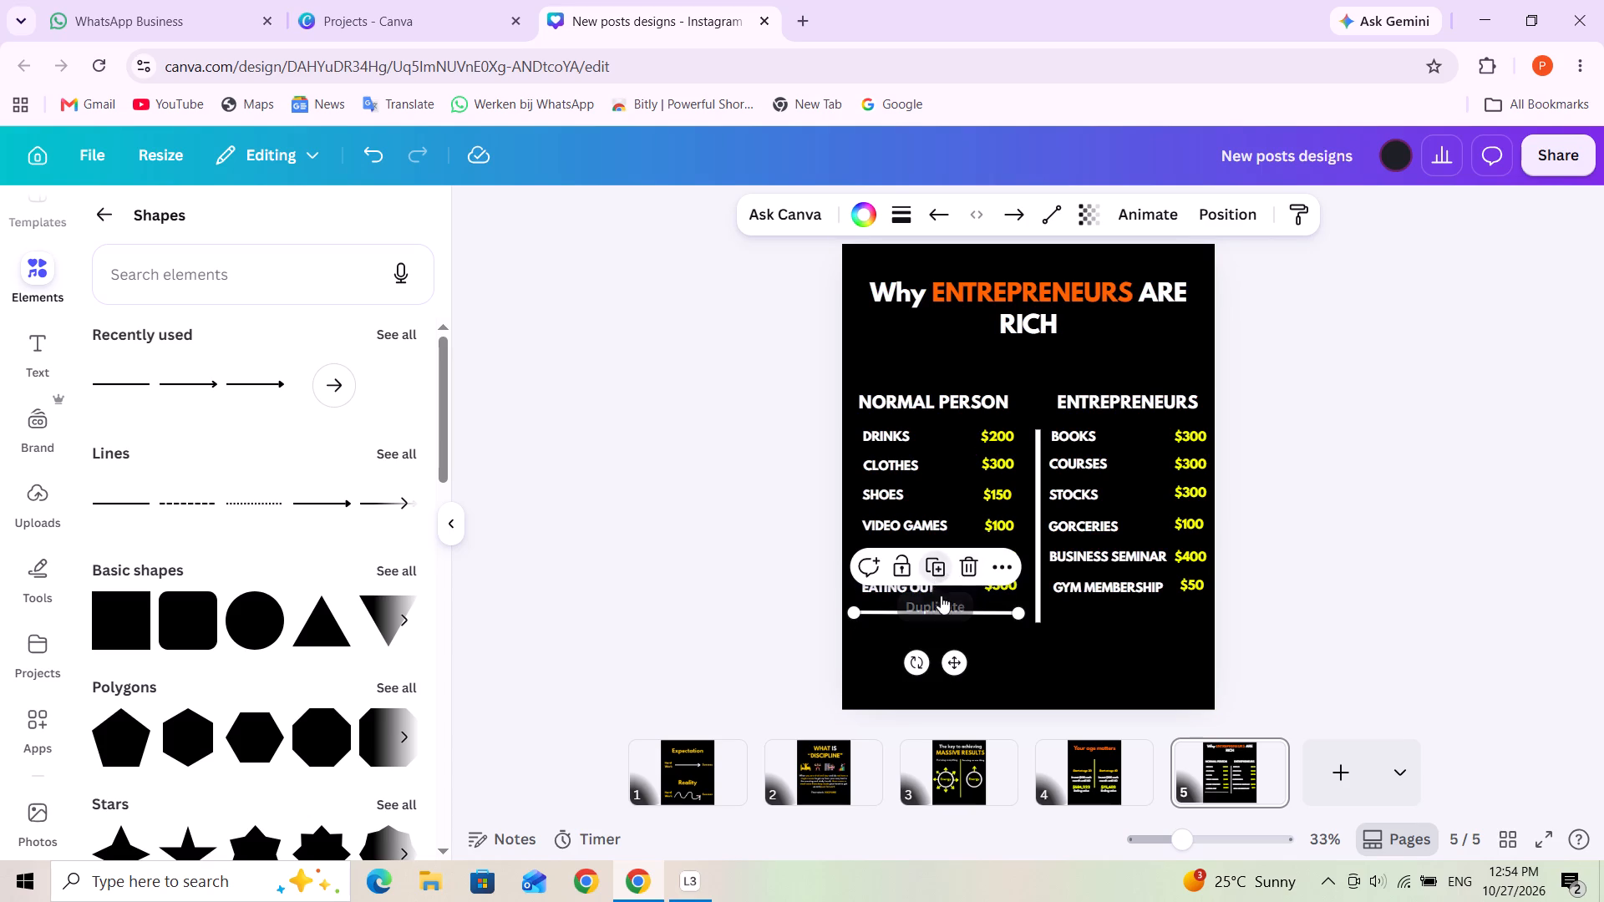
{"action": "left_click_drag", "start_coordinate": [951, 616], "coordinate": [1150, 606]}
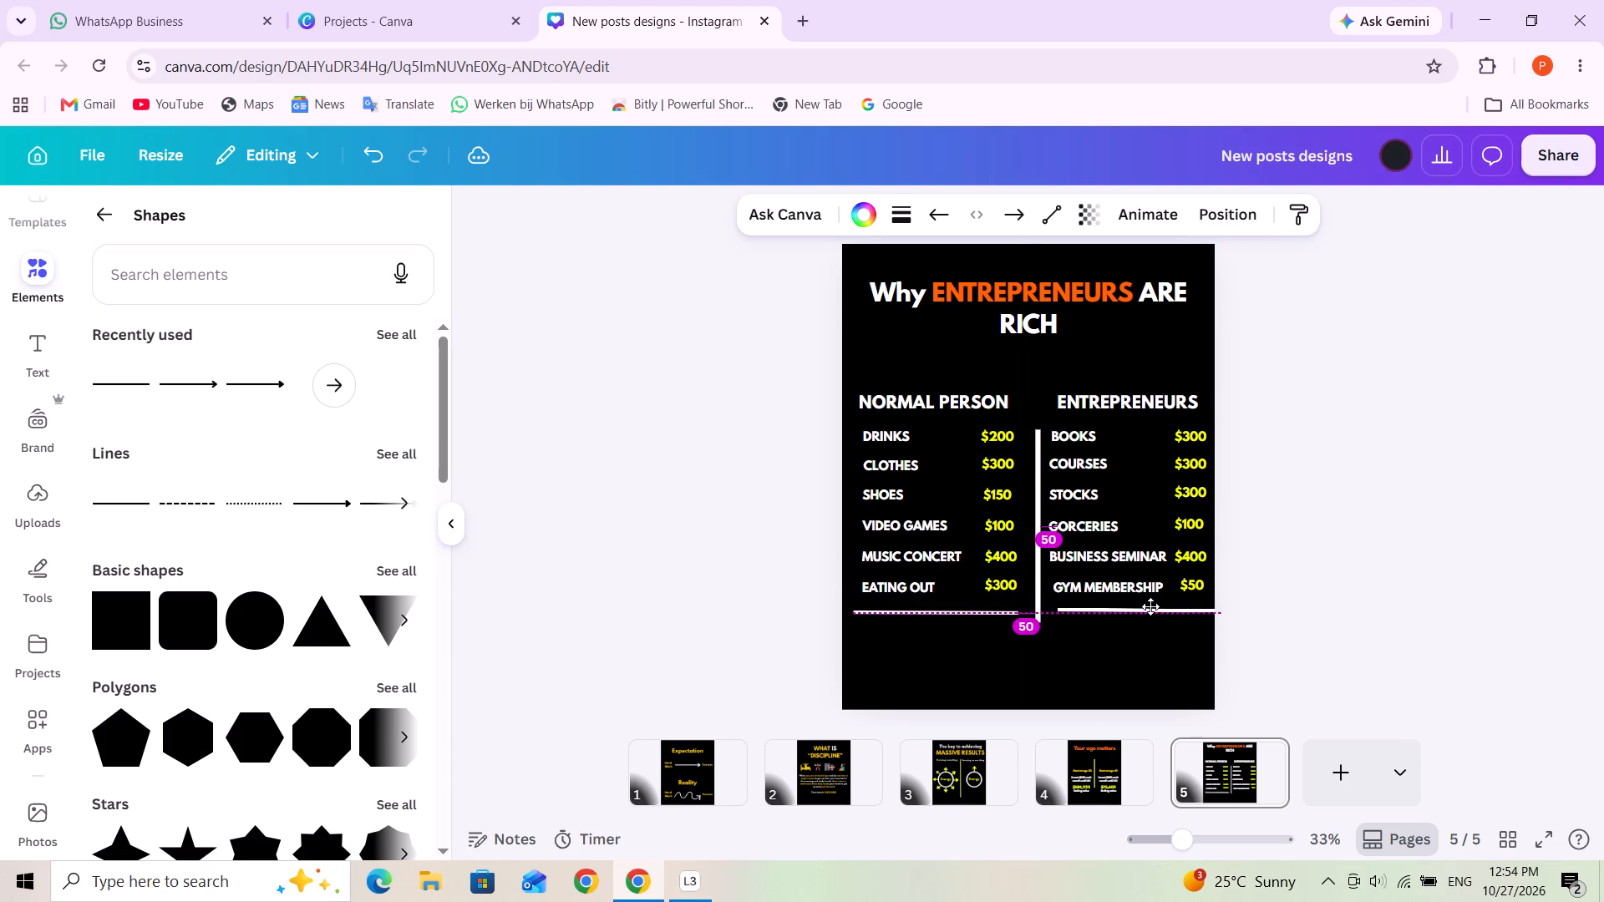
{"action": "left_click_drag", "start_coordinate": [1150, 606], "coordinate": [1142, 611]}
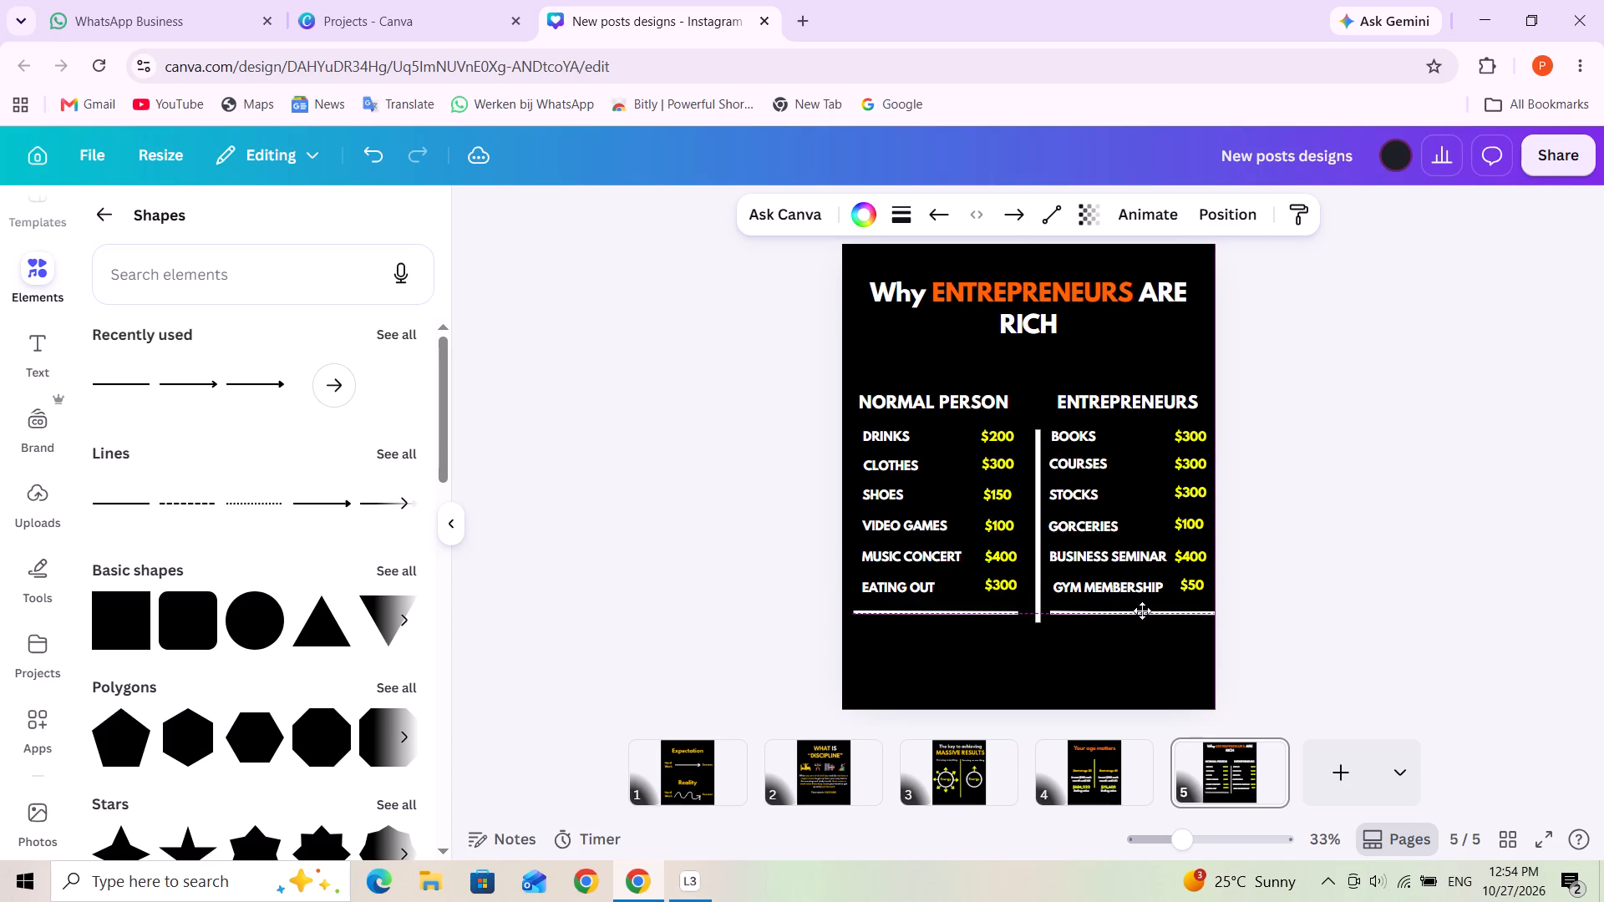
{"action": "left_click_drag", "start_coordinate": [1142, 611], "coordinate": [1140, 611]}
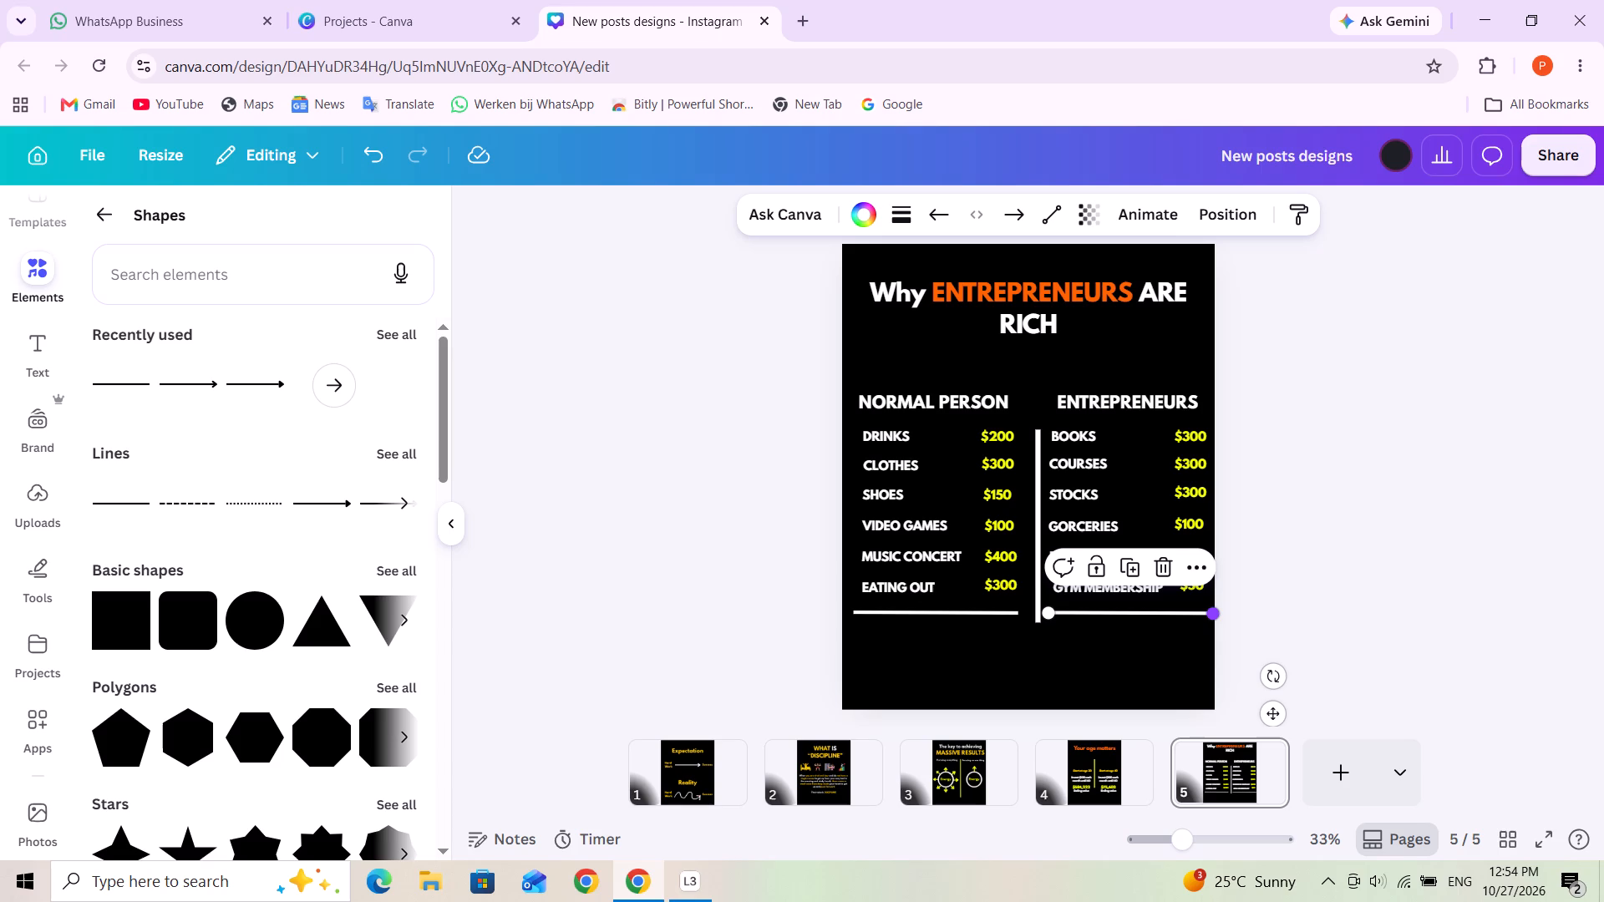
{"action": "left_click_drag", "start_coordinate": [1213, 616], "coordinate": [1208, 616]}
{"action": "left_click_drag", "start_coordinate": [1208, 616], "coordinate": [1202, 616]}
{"action": "left_click", "coordinate": [1192, 648]}
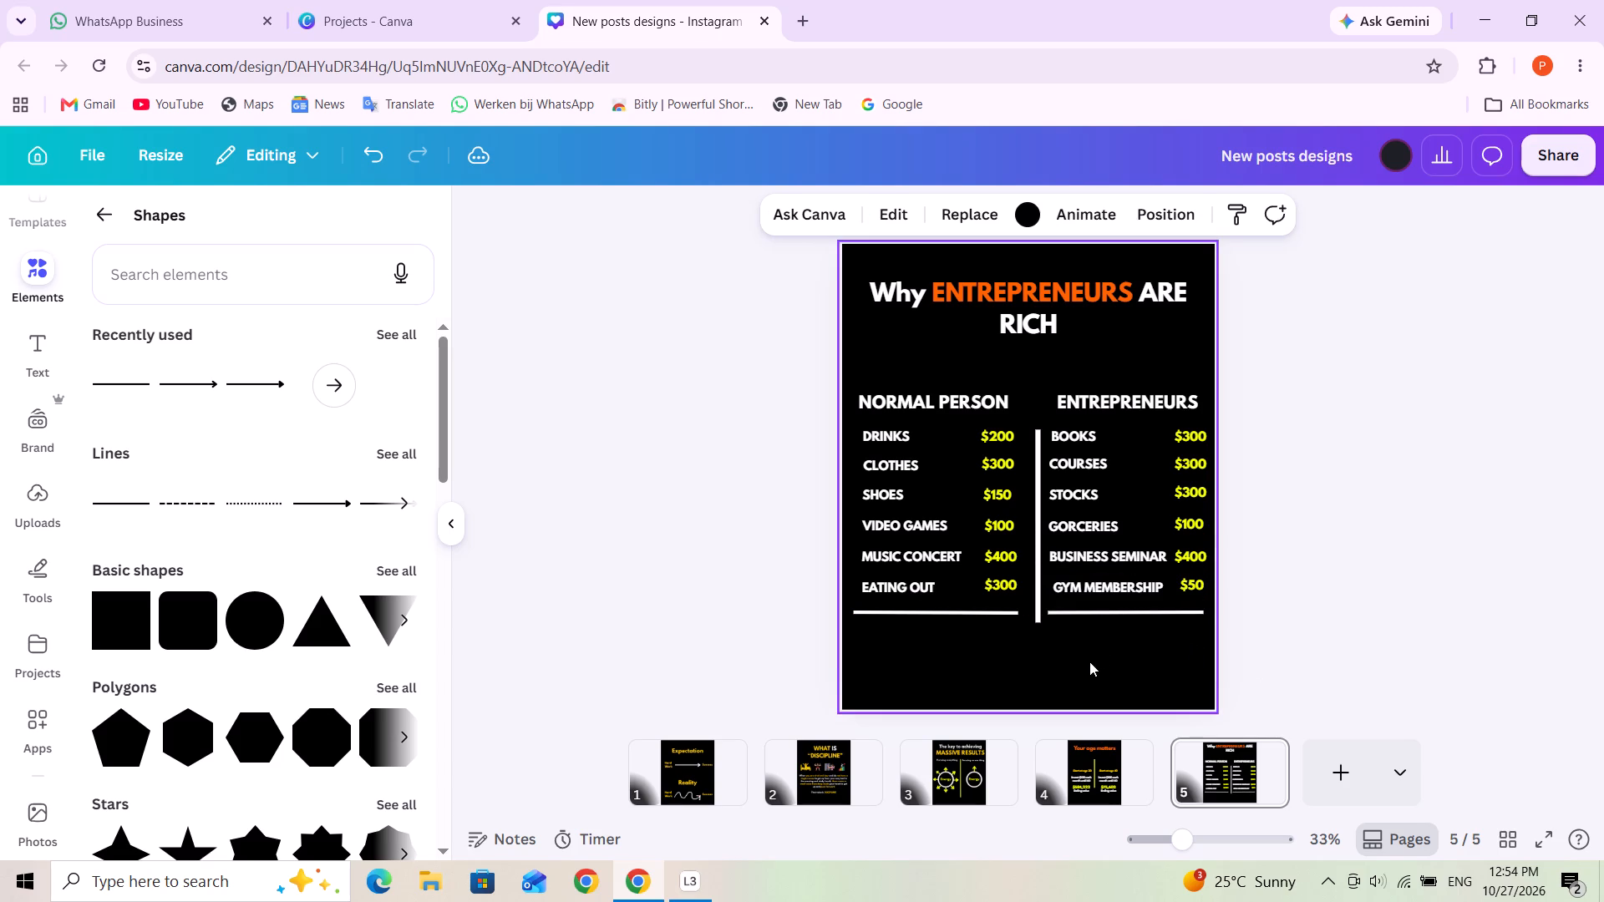
{"action": "left_click", "coordinate": [904, 606]}
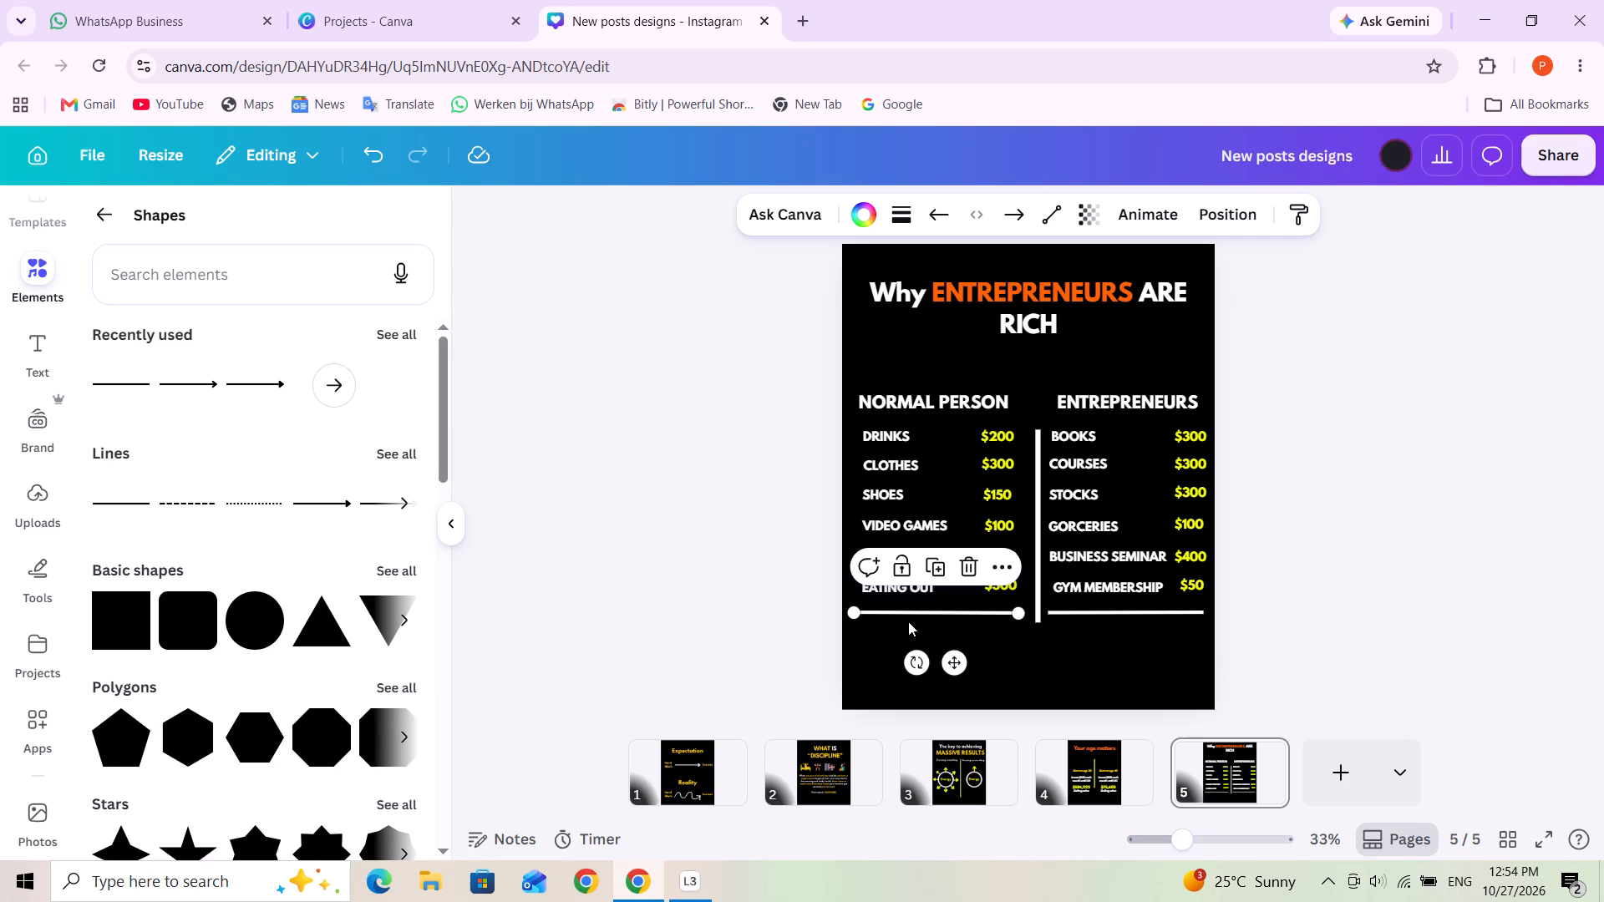
Add a subheading text box reading "TOTAL" below the horizontal line in the NORMAL PERSON column.
{"action": "left_click", "coordinate": [32, 355]}
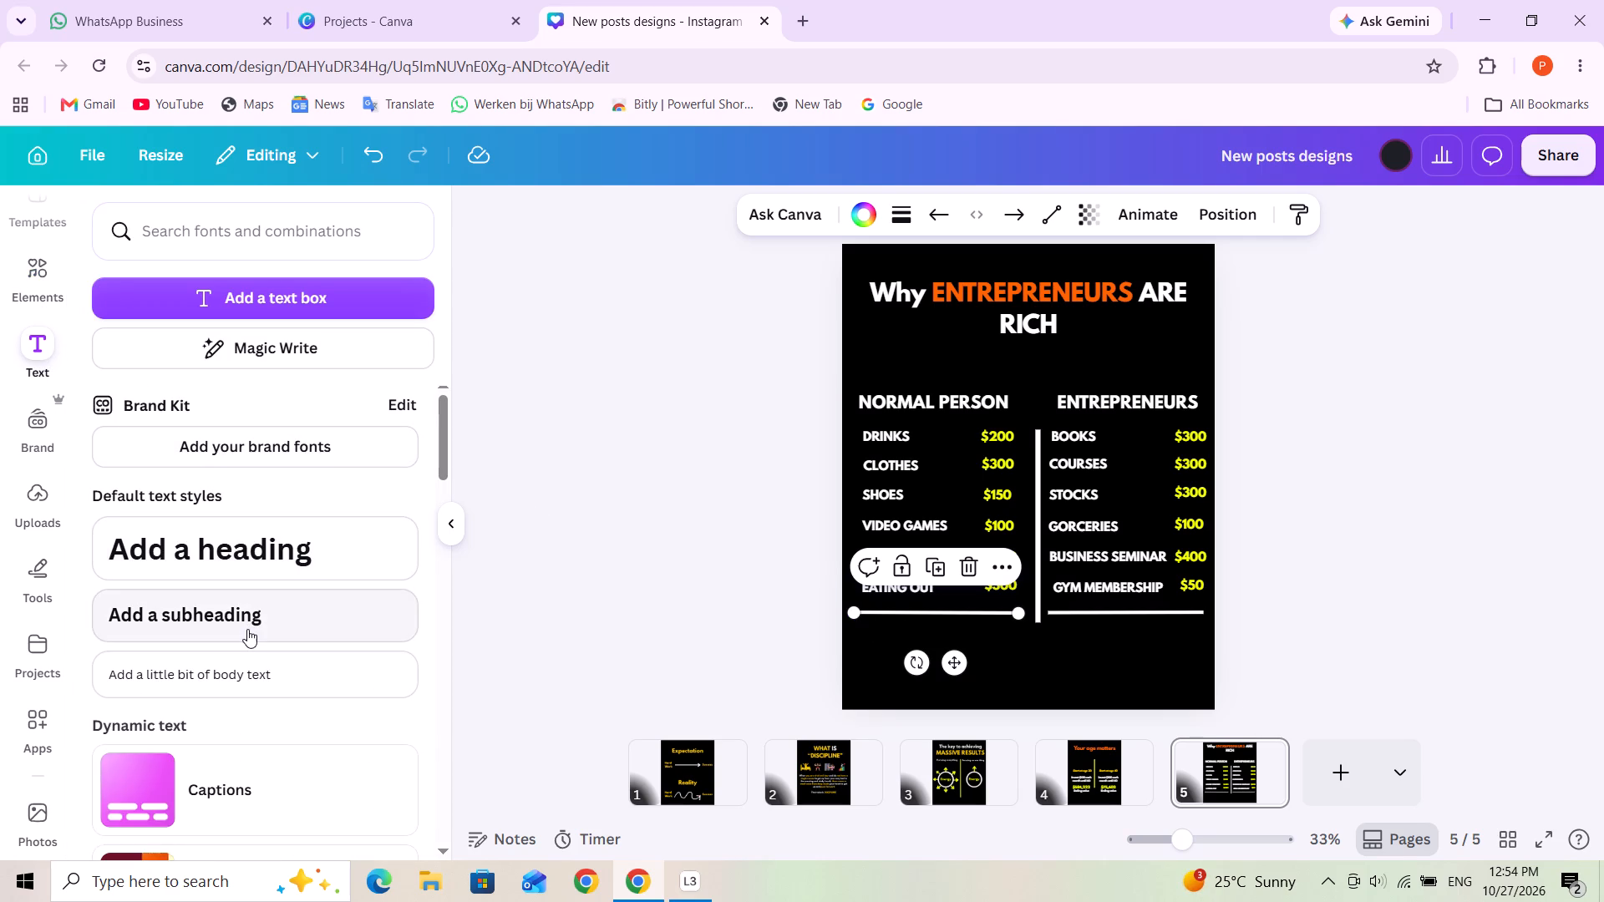
{"action": "left_click", "coordinate": [247, 629]}
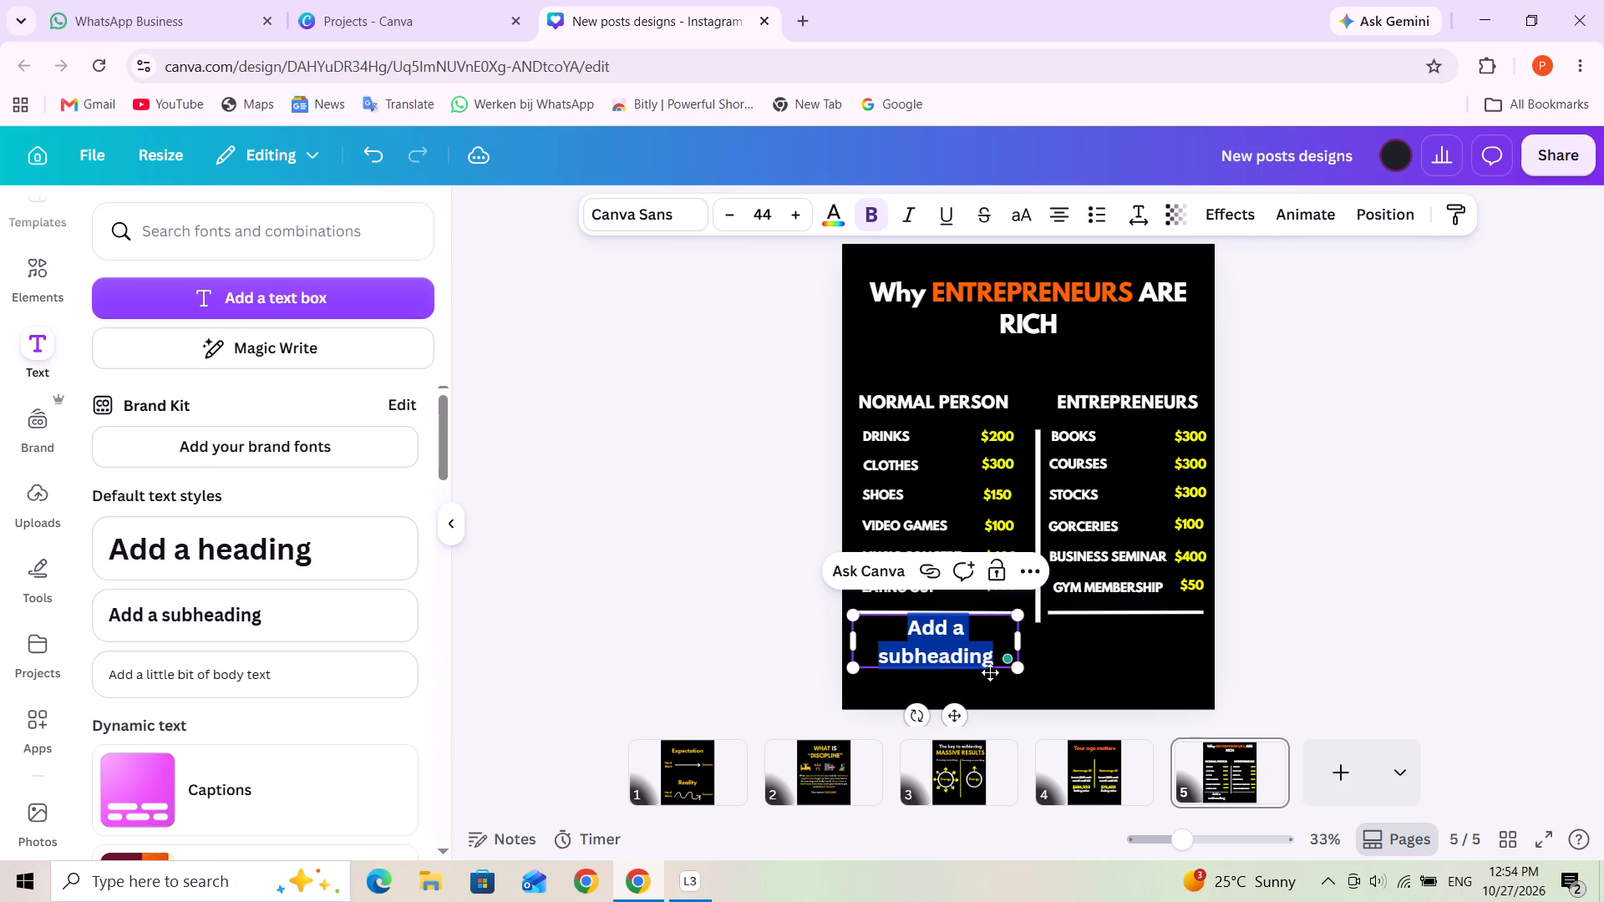
{"action": "key", "text": "t"}
{"action": "type", "text": "OTAL"}
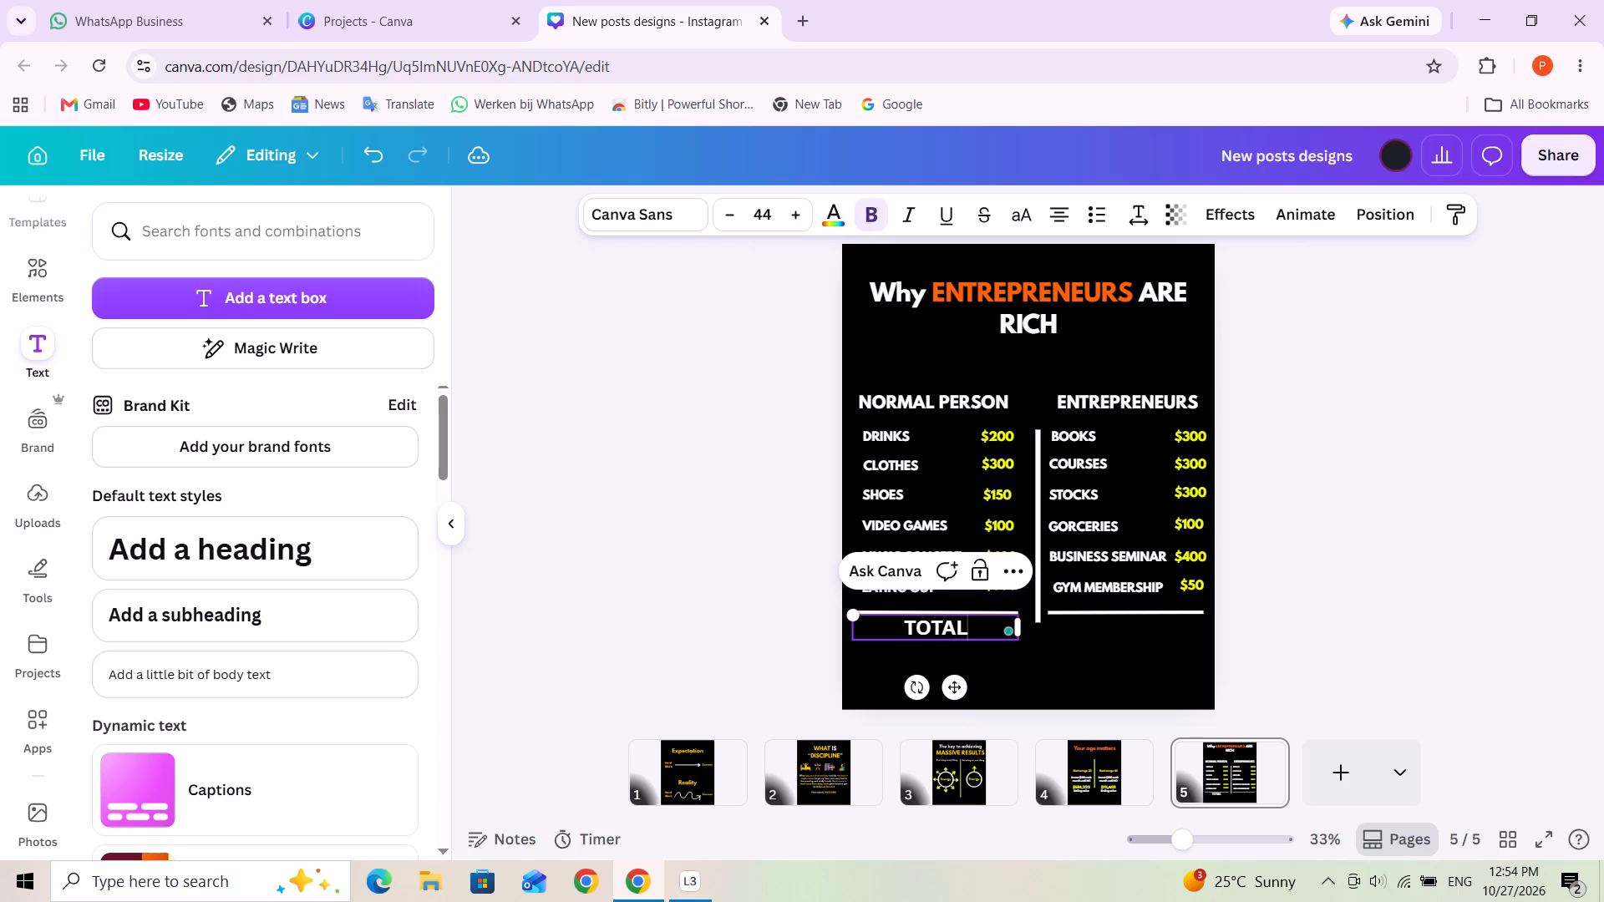
Set the TOTAL text's font to League Spartan and its size to 25.
{"action": "left_click", "coordinate": [610, 219]}
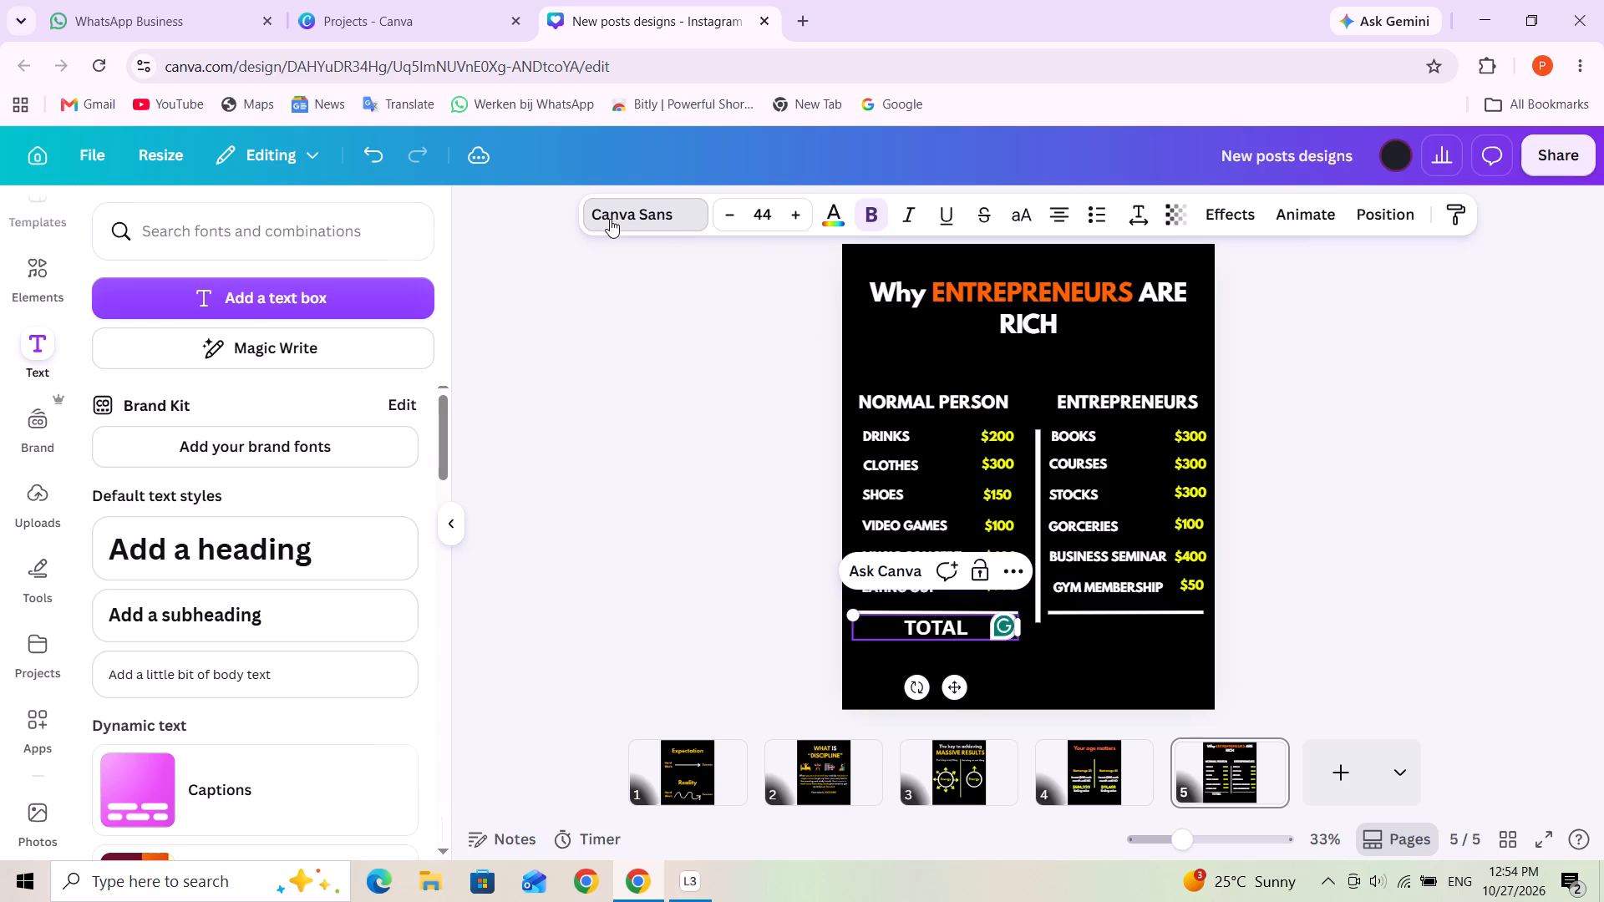
{"action": "double_click", "coordinate": [923, 630]}
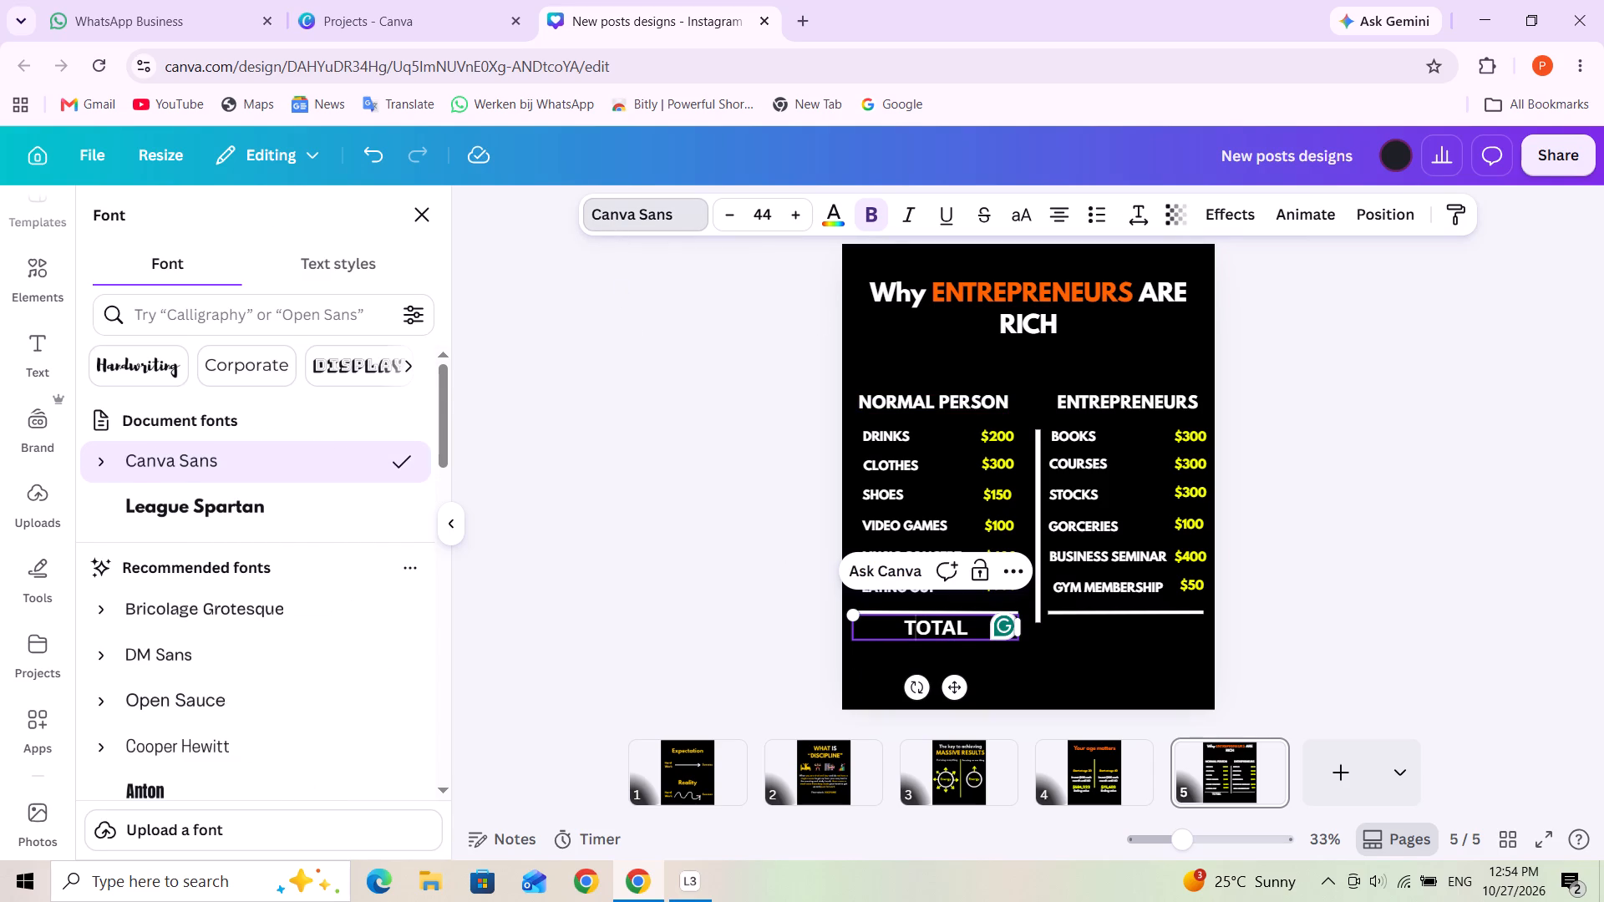
{"action": "triple_click", "coordinate": [920, 627]}
{"action": "left_click", "coordinate": [323, 511]}
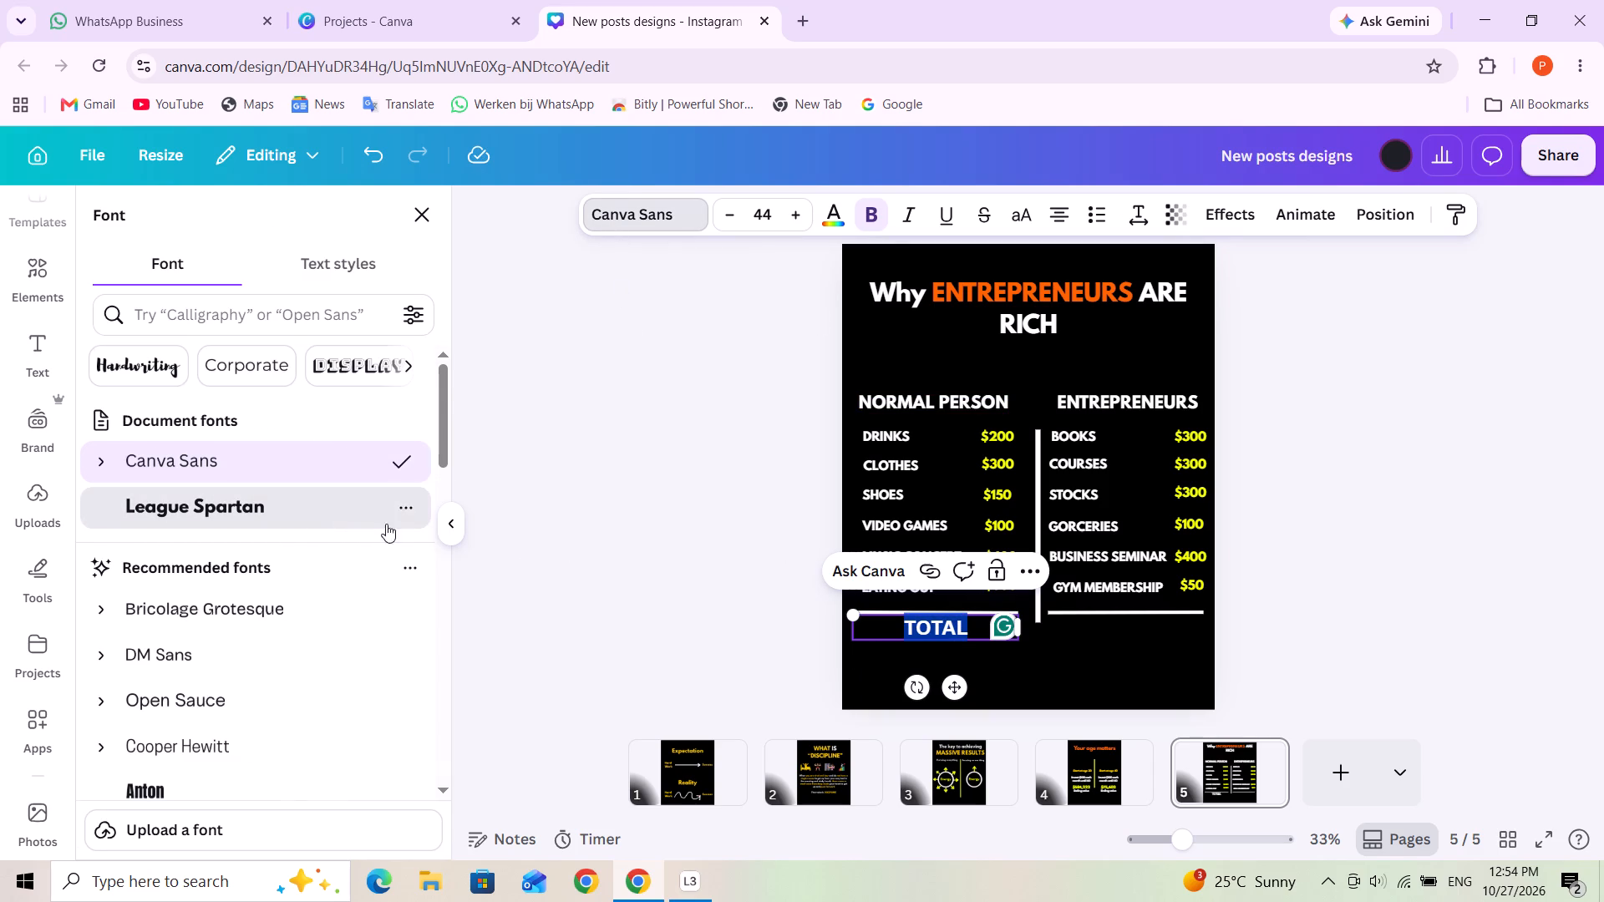
{"action": "triple_click", "coordinate": [729, 214]}
{"action": "triple_click", "coordinate": [729, 214]}
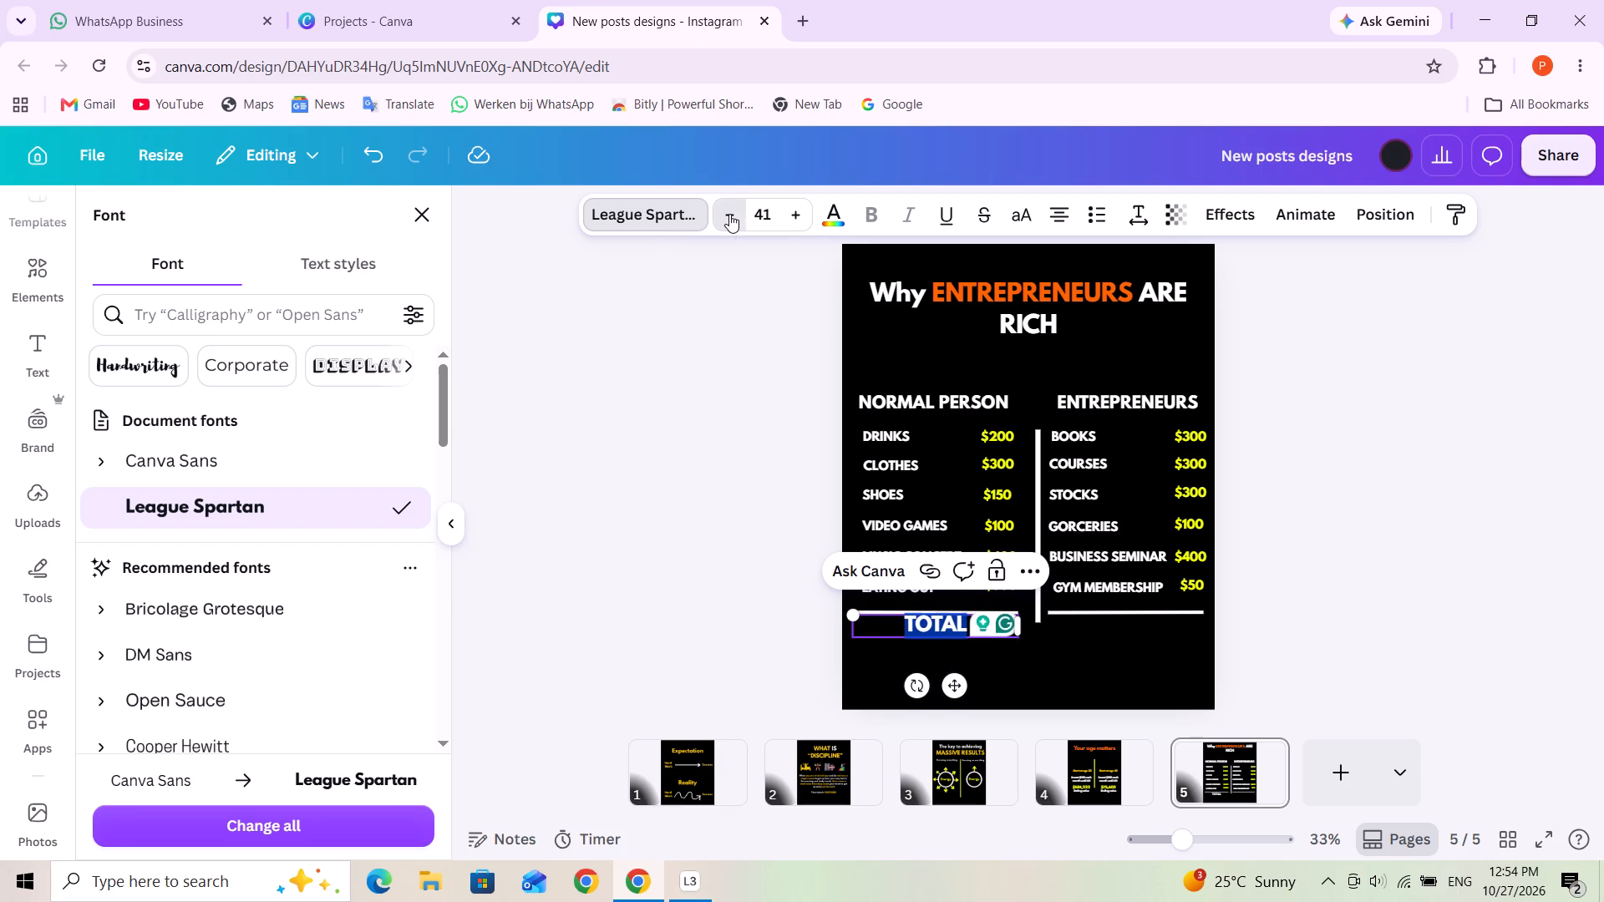
{"action": "double_click", "coordinate": [729, 214]}
{"action": "triple_click", "coordinate": [729, 214]}
{"action": "triple_click", "coordinate": [729, 214]}
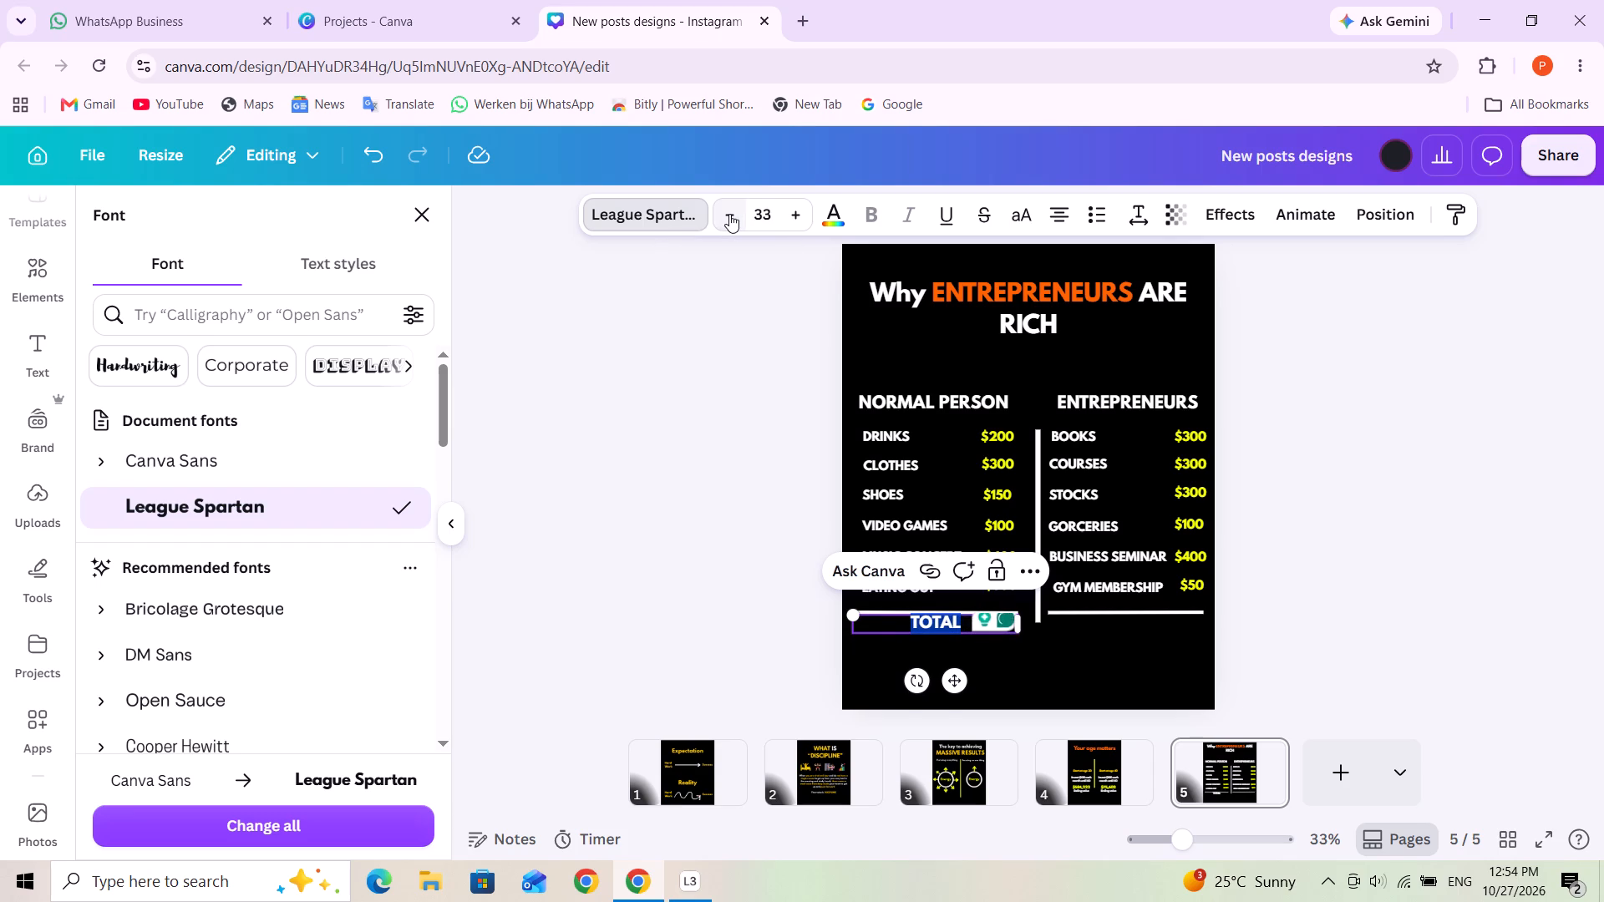
{"action": "triple_click", "coordinate": [729, 214]}
{"action": "left_click", "coordinate": [729, 214]}
{"action": "left_click", "coordinate": [729, 214]}
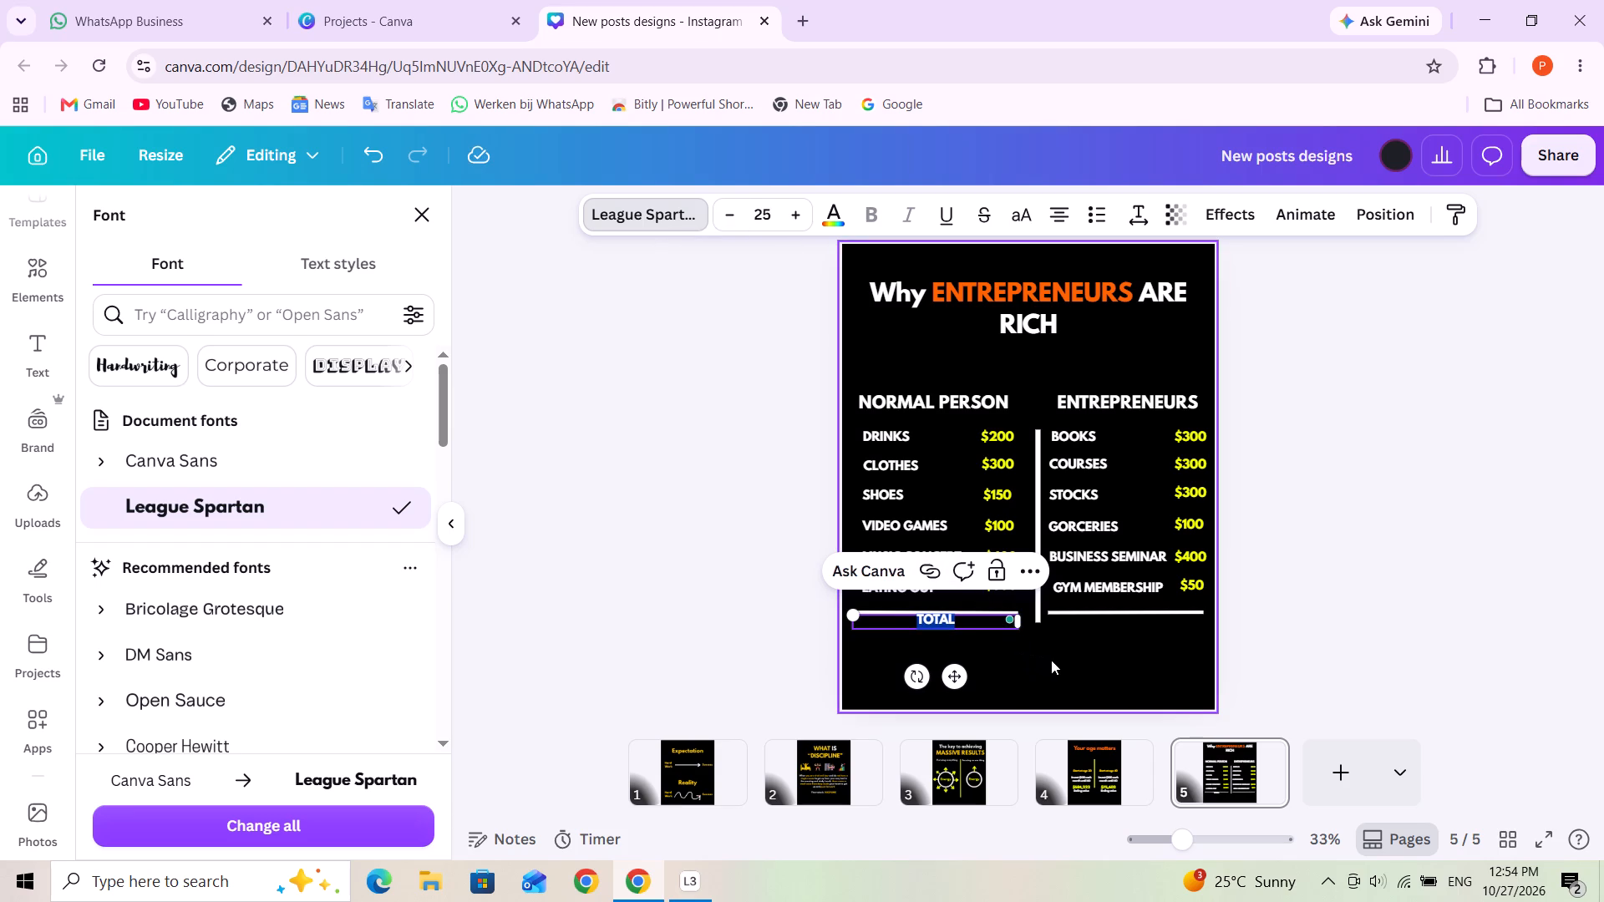
Narrow the TOTAL text box to fit its word and shift it slightly down from the horizontal line.
{"action": "left_click_drag", "start_coordinate": [1023, 626], "coordinate": [920, 619]}
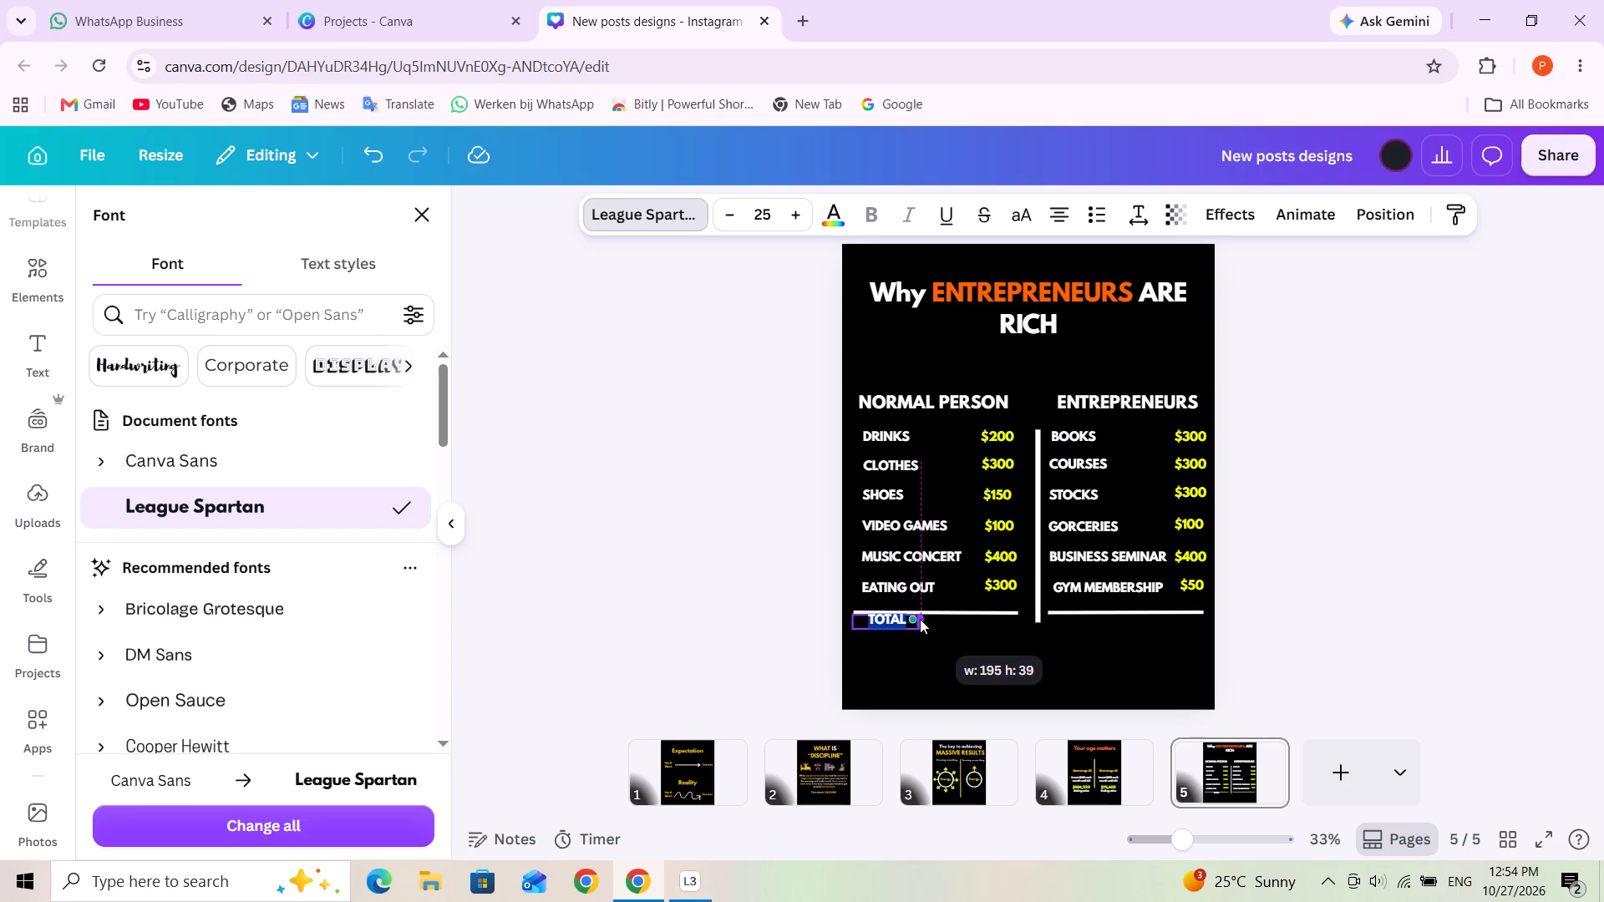
{"action": "left_click_drag", "start_coordinate": [920, 619], "coordinate": [903, 620]}
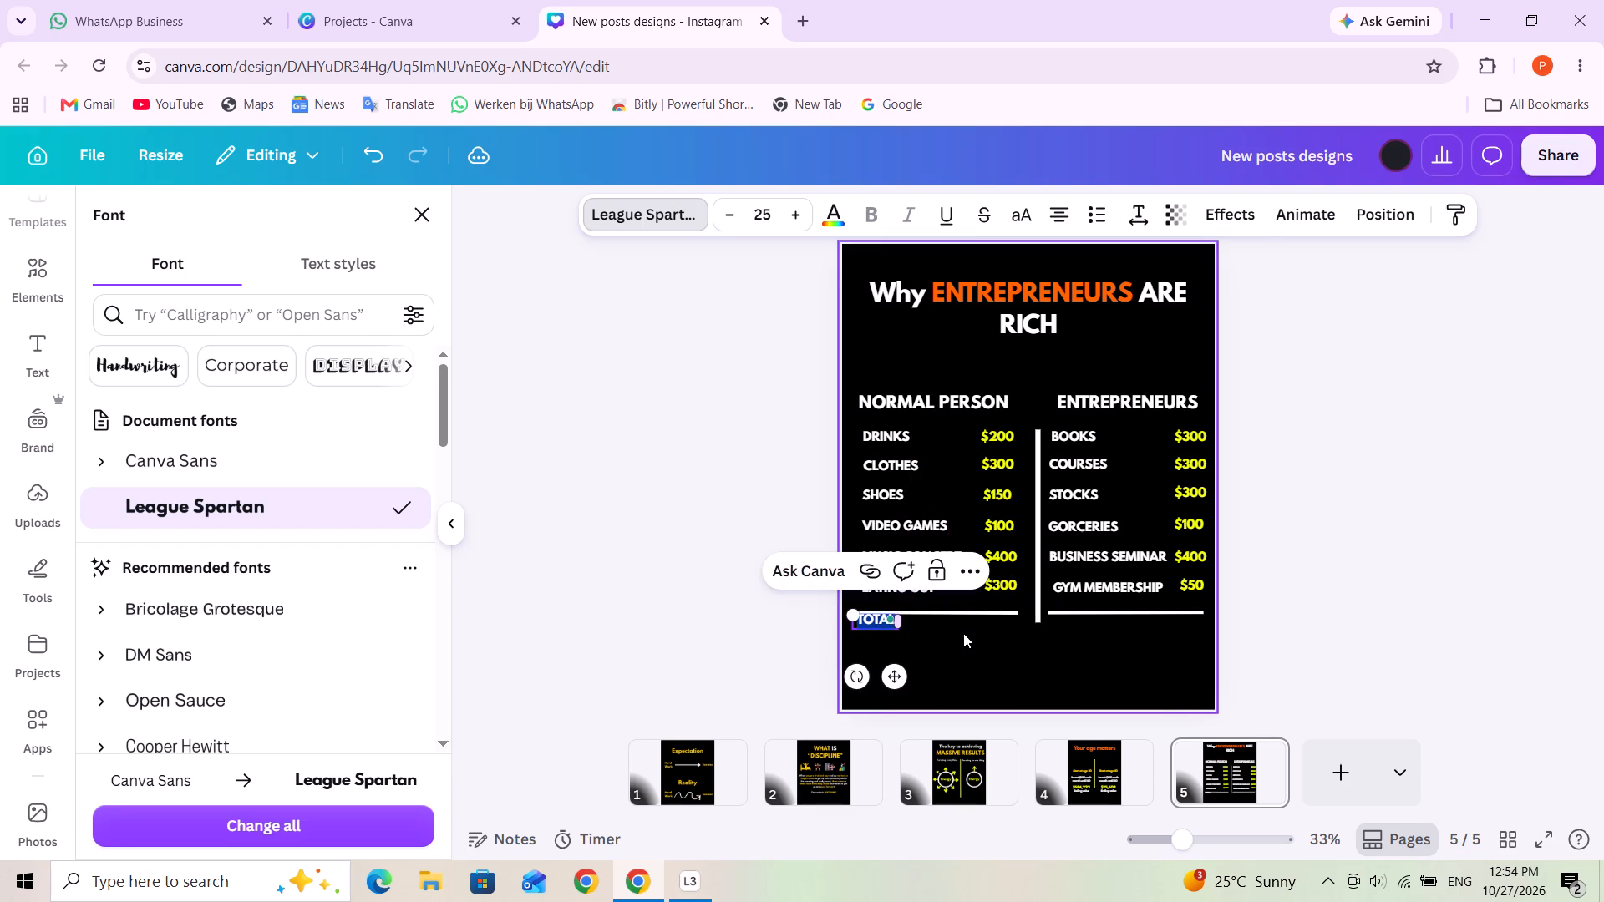
{"action": "left_click", "coordinate": [963, 633]}
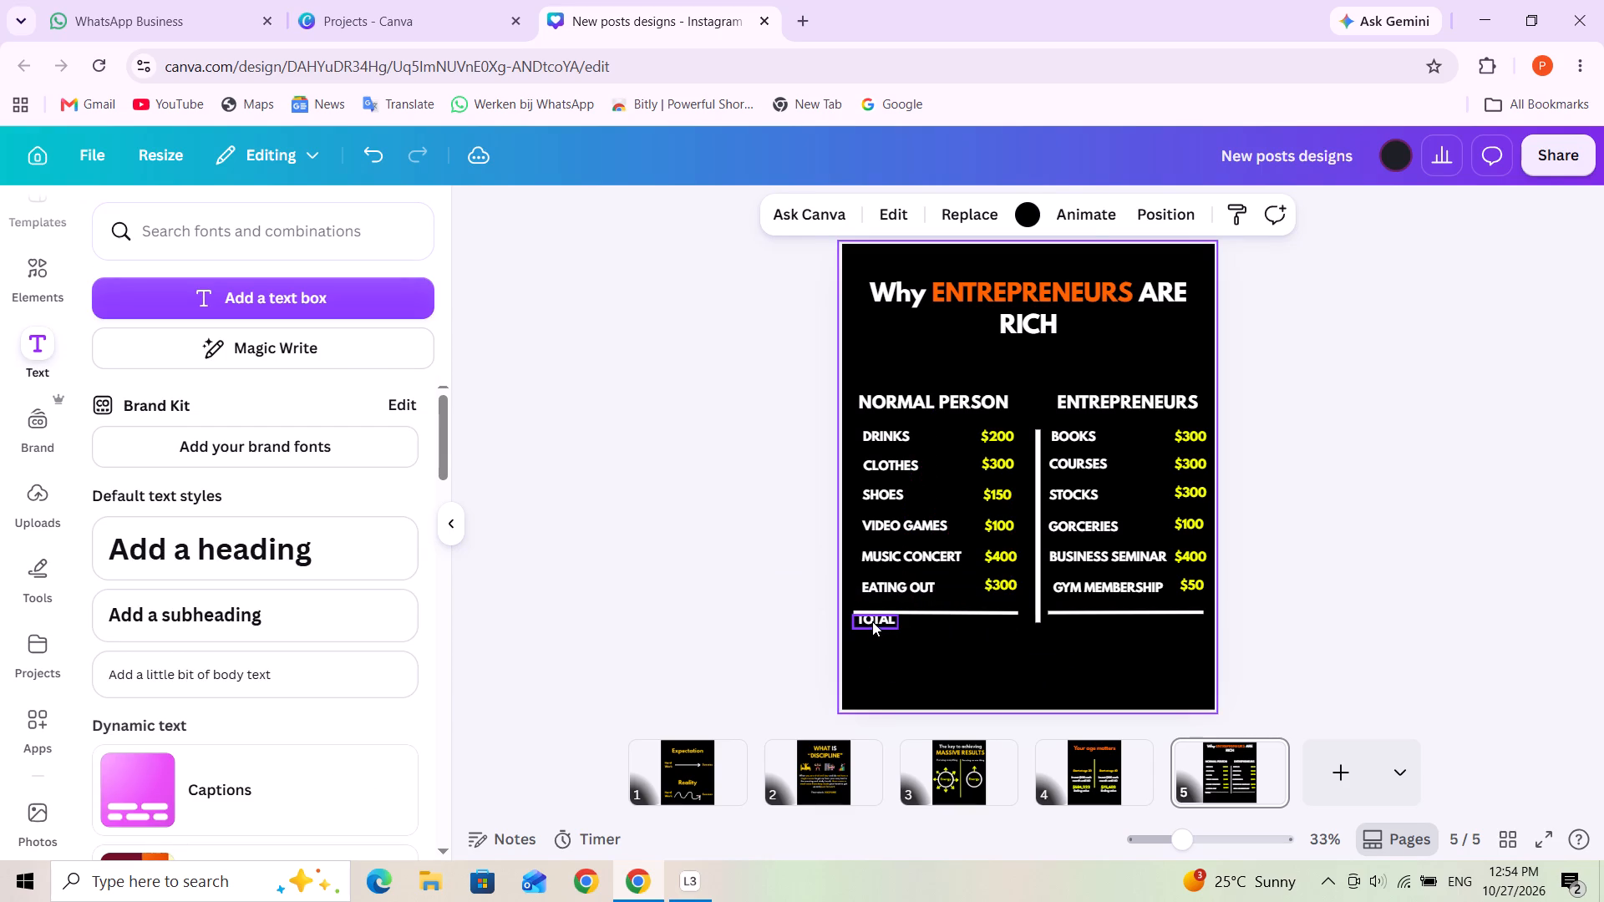
{"action": "left_click", "coordinate": [872, 621]}
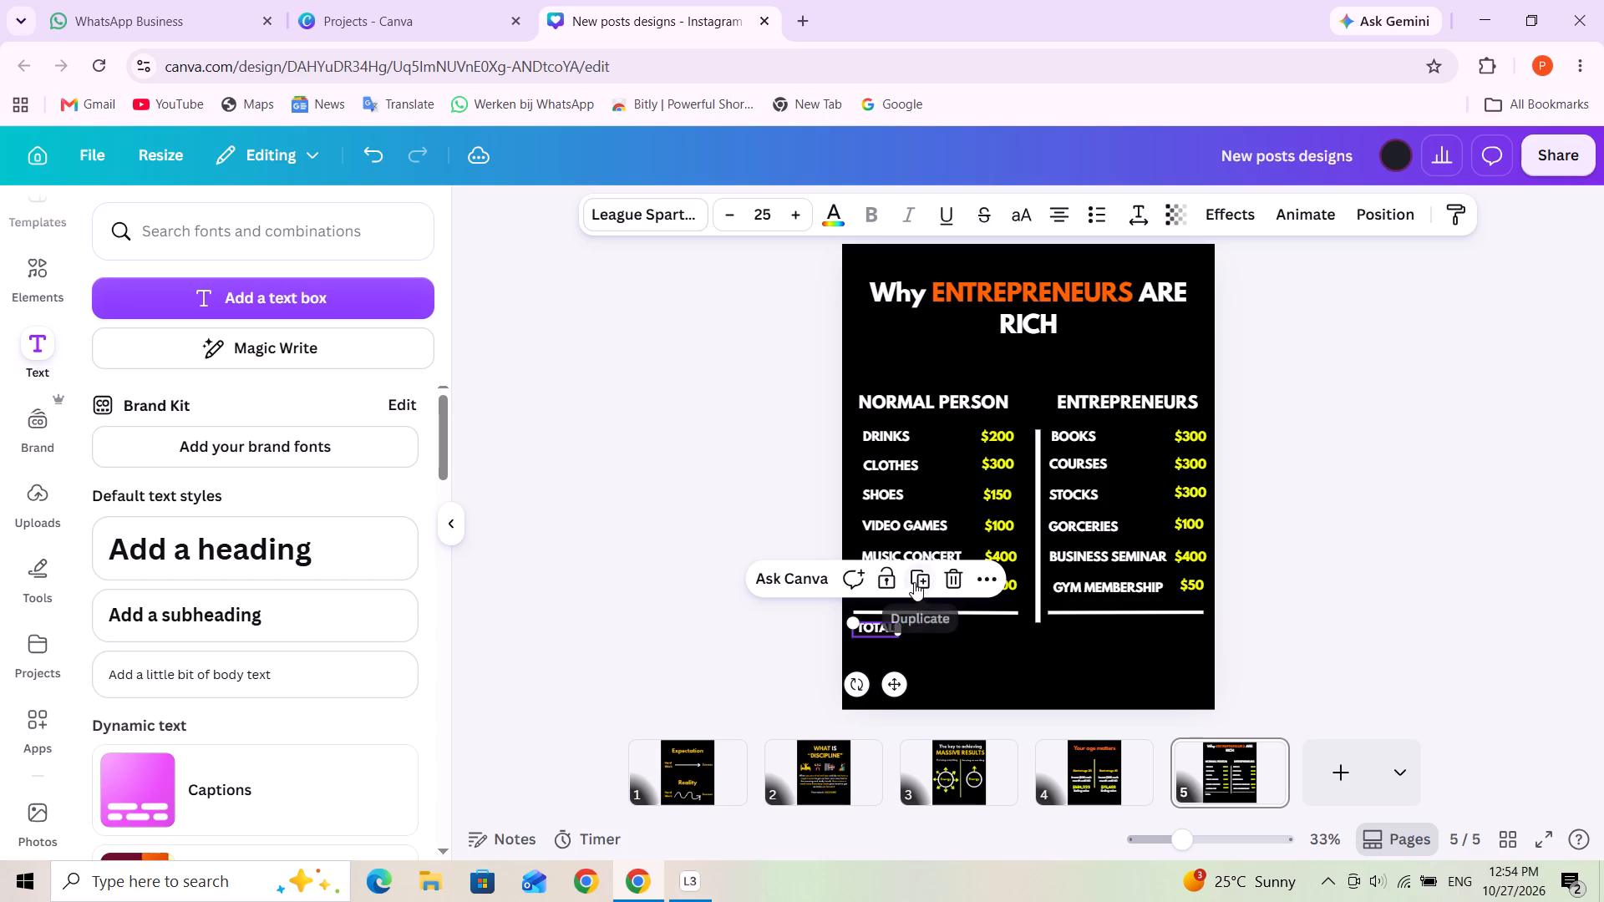
Duplicate the TOTAL label and place the copy level with it, below the line in the ENTREPRENEURS column.
{"action": "left_click", "coordinate": [914, 582]}
{"action": "left_click_drag", "start_coordinate": [886, 636], "coordinate": [1084, 631]}
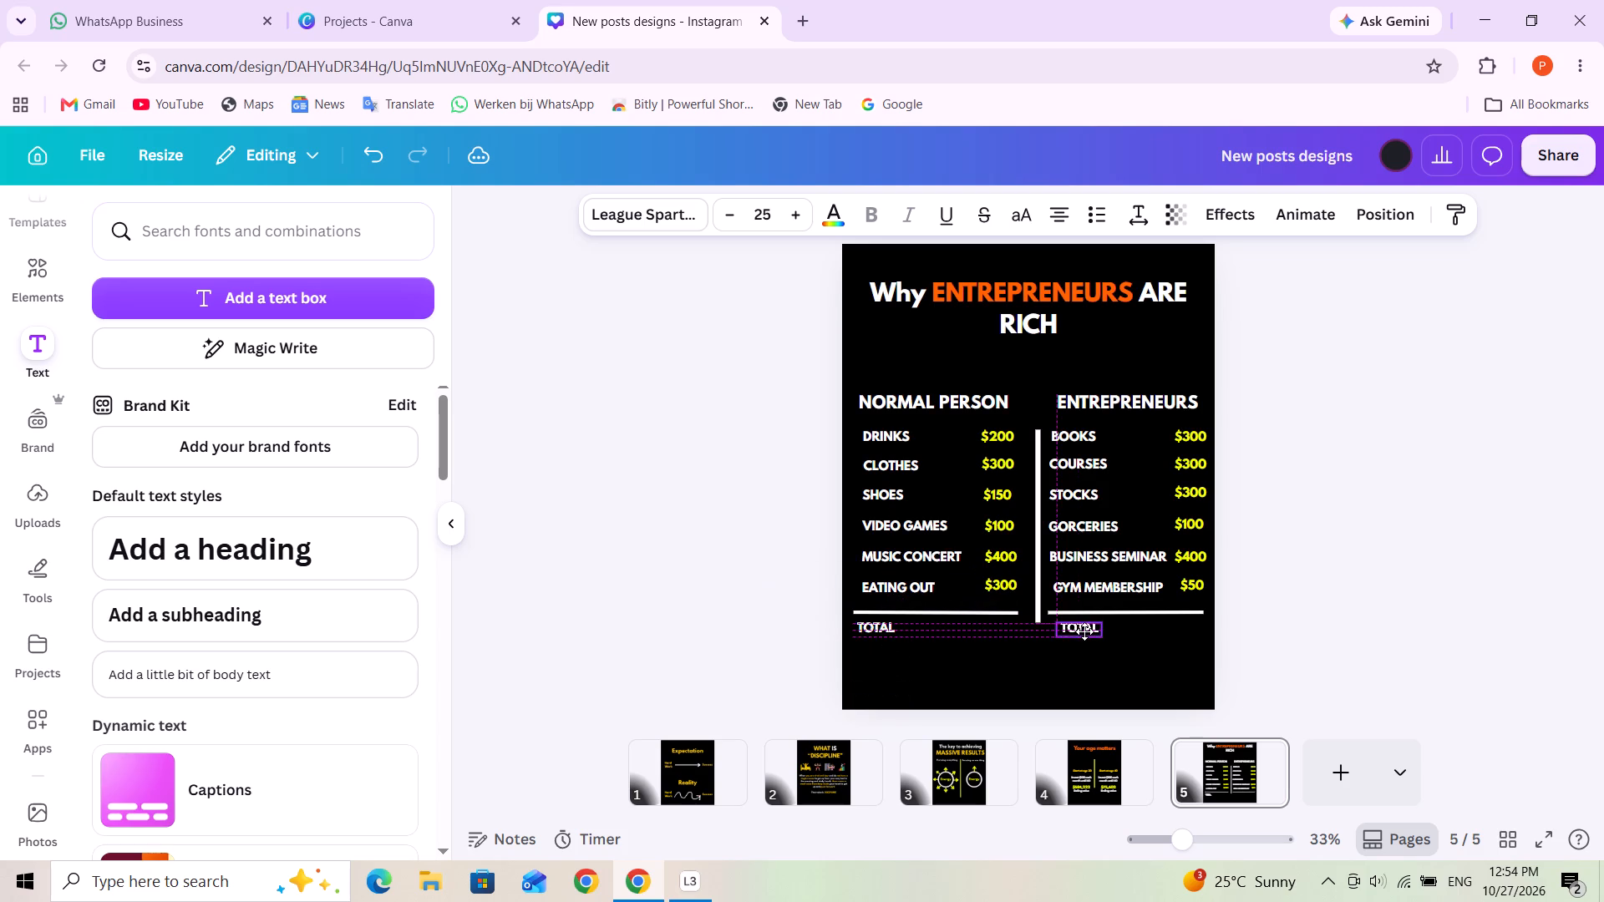
{"action": "left_click_drag", "start_coordinate": [1084, 631], "coordinate": [1079, 631]}
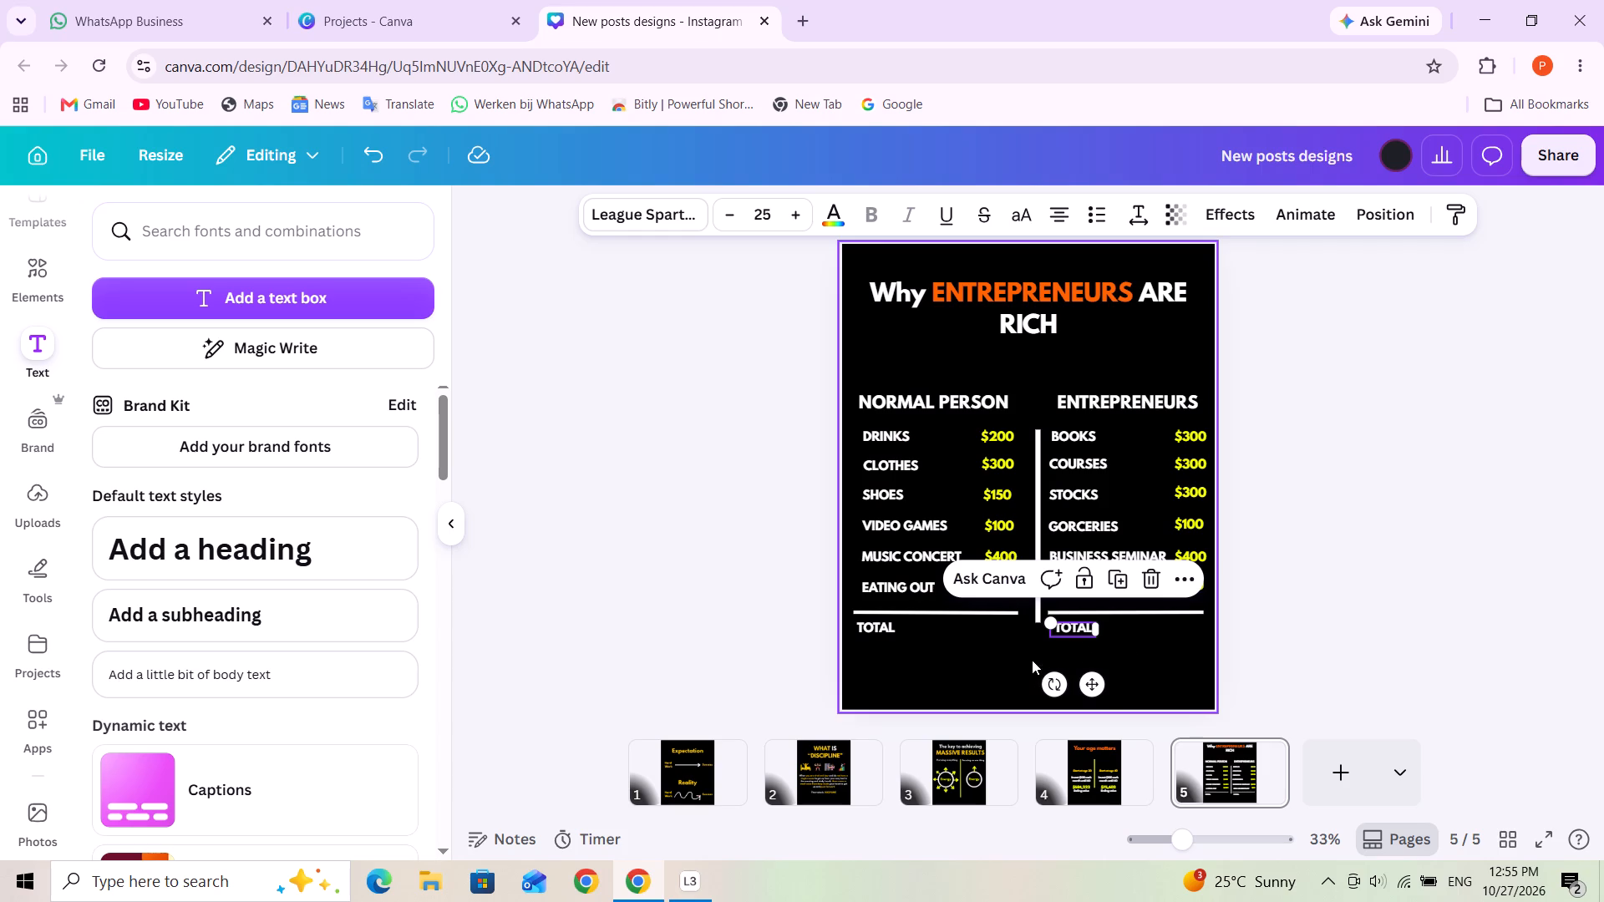
Duplicate the NORMAL PERSON TOTAL label into that column's price position and change the copy's text to "$1450".
{"action": "left_click", "coordinate": [874, 631]}
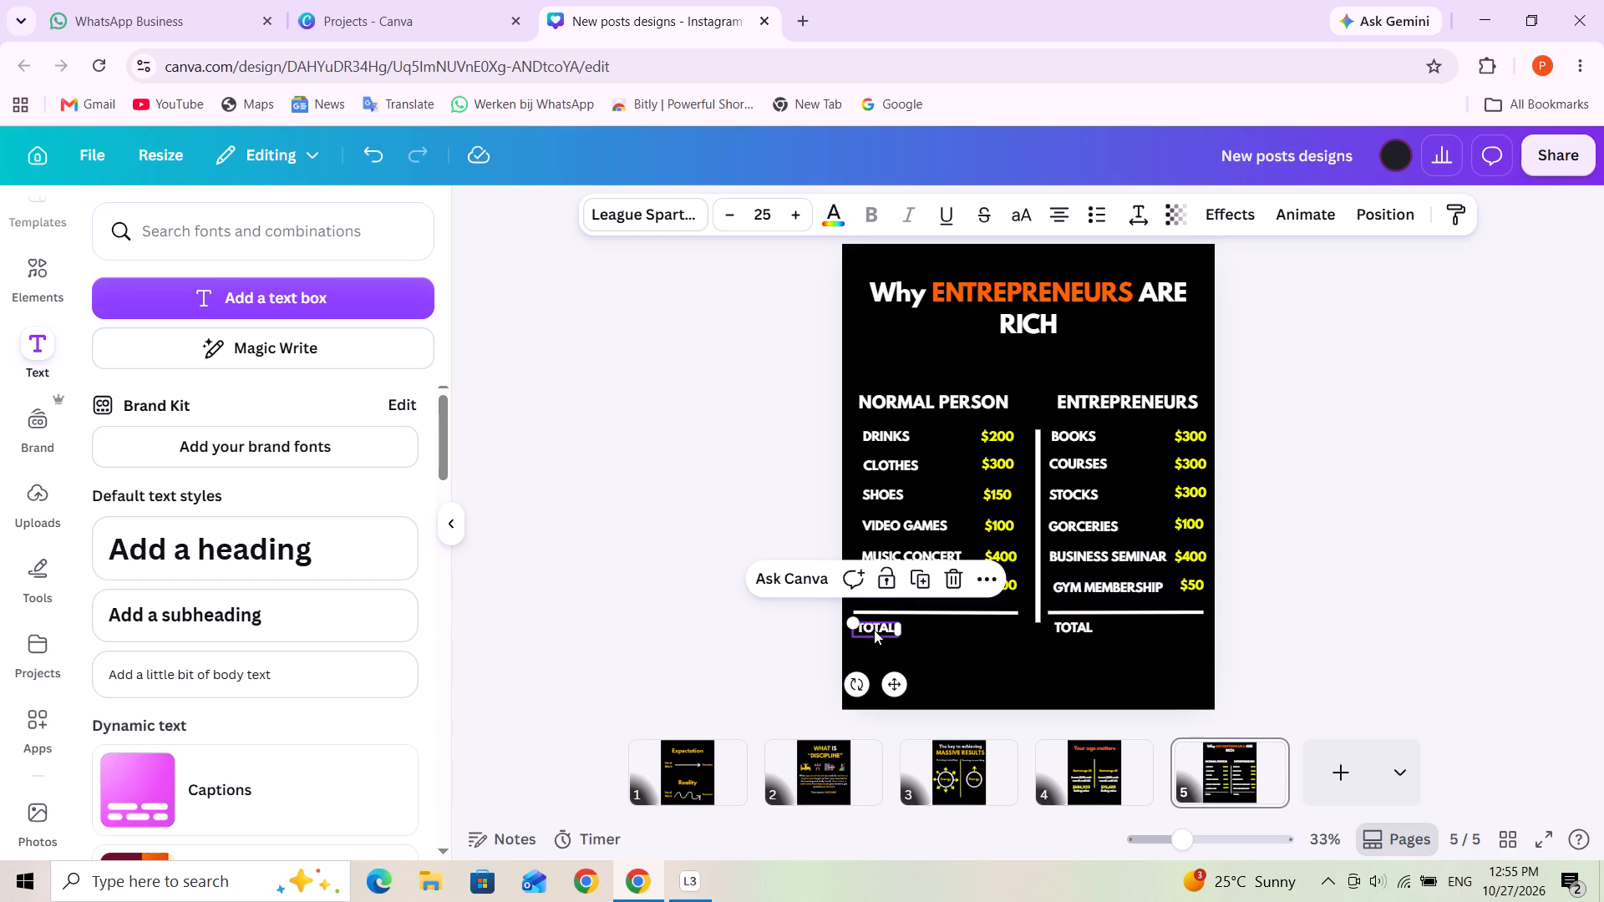
{"action": "left_click", "coordinate": [928, 631]}
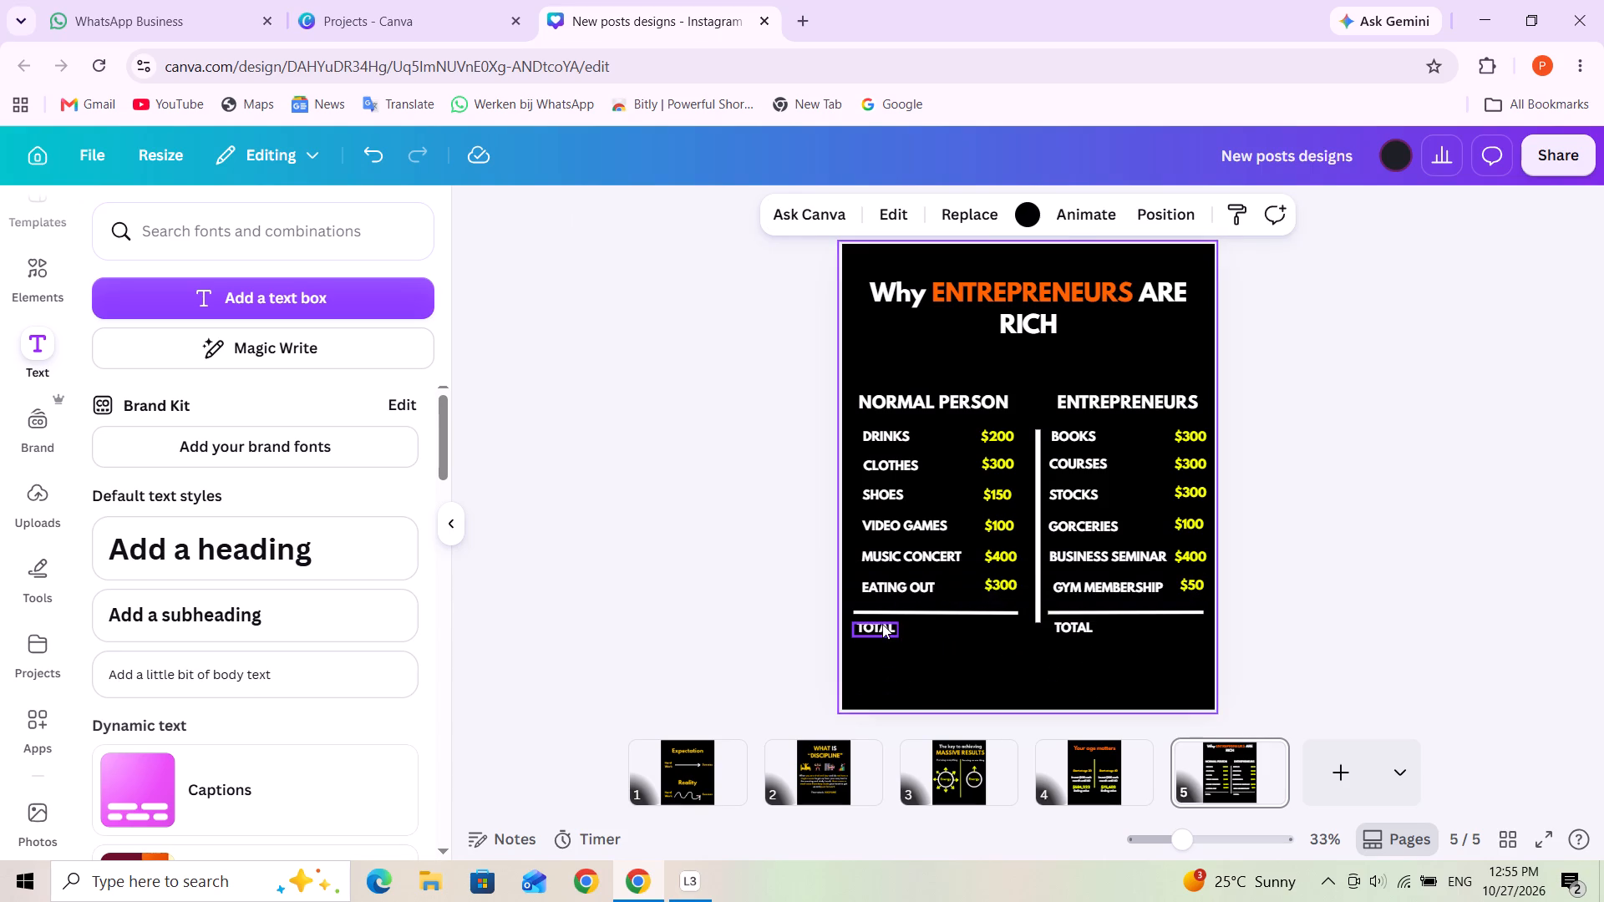
{"action": "left_click", "coordinate": [881, 624]}
{"action": "left_click", "coordinate": [919, 579]}
{"action": "left_click_drag", "start_coordinate": [884, 632], "coordinate": [997, 626]}
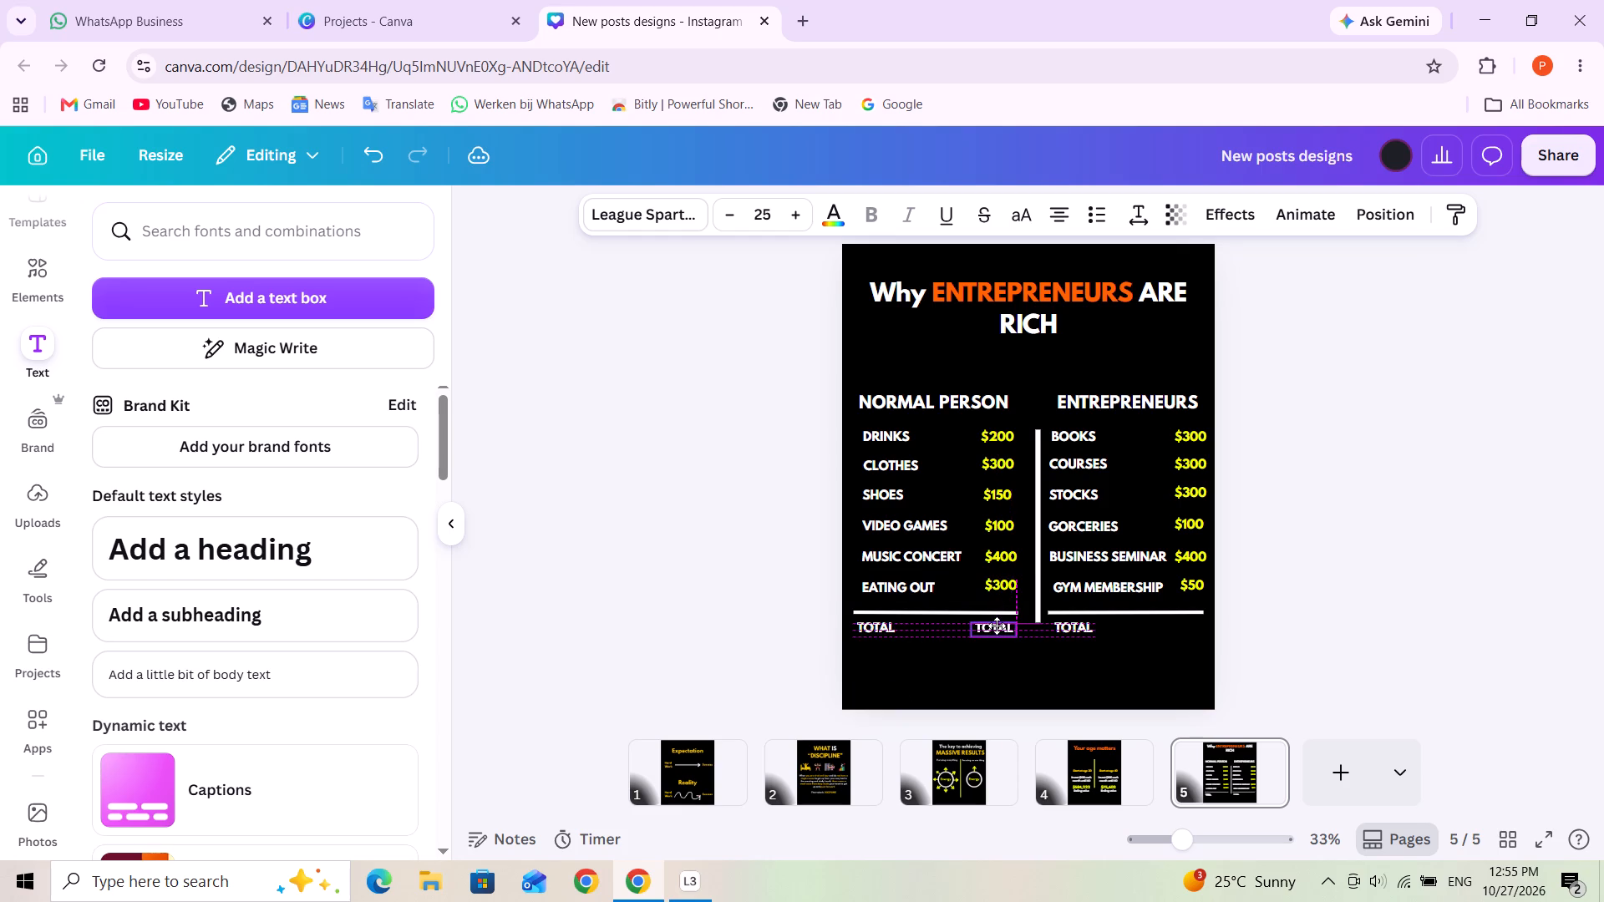
{"action": "left_click_drag", "start_coordinate": [997, 626], "coordinate": [1002, 625]}
{"action": "triple_click", "coordinate": [1001, 625]}
{"action": "key", "text": "shift+dollar"}
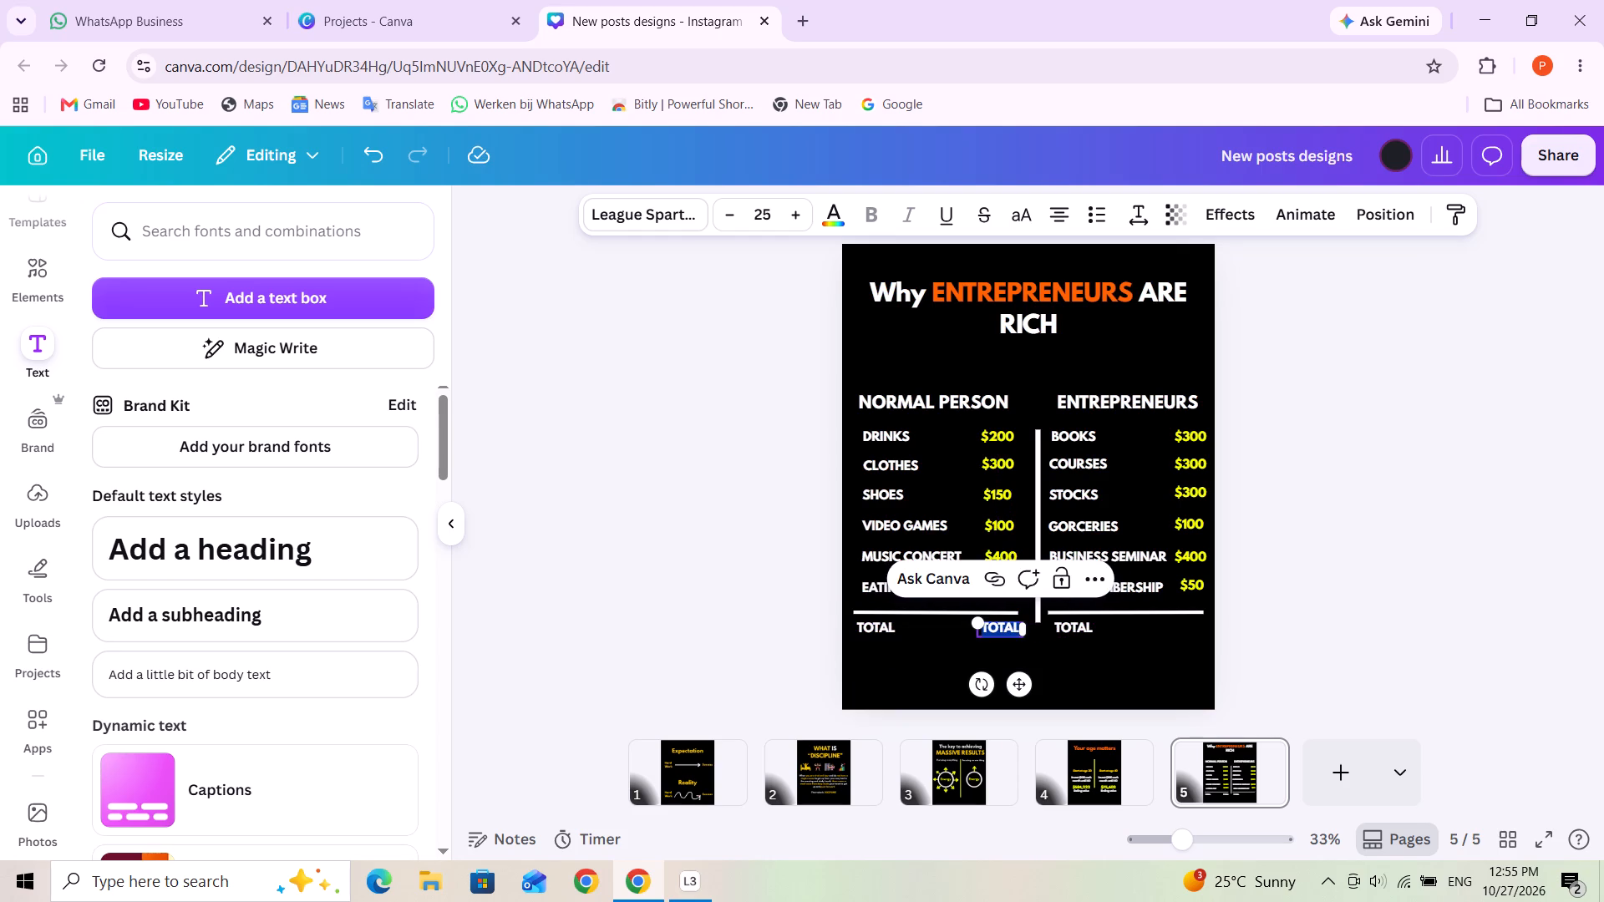
{"action": "type", "text": "1450"}
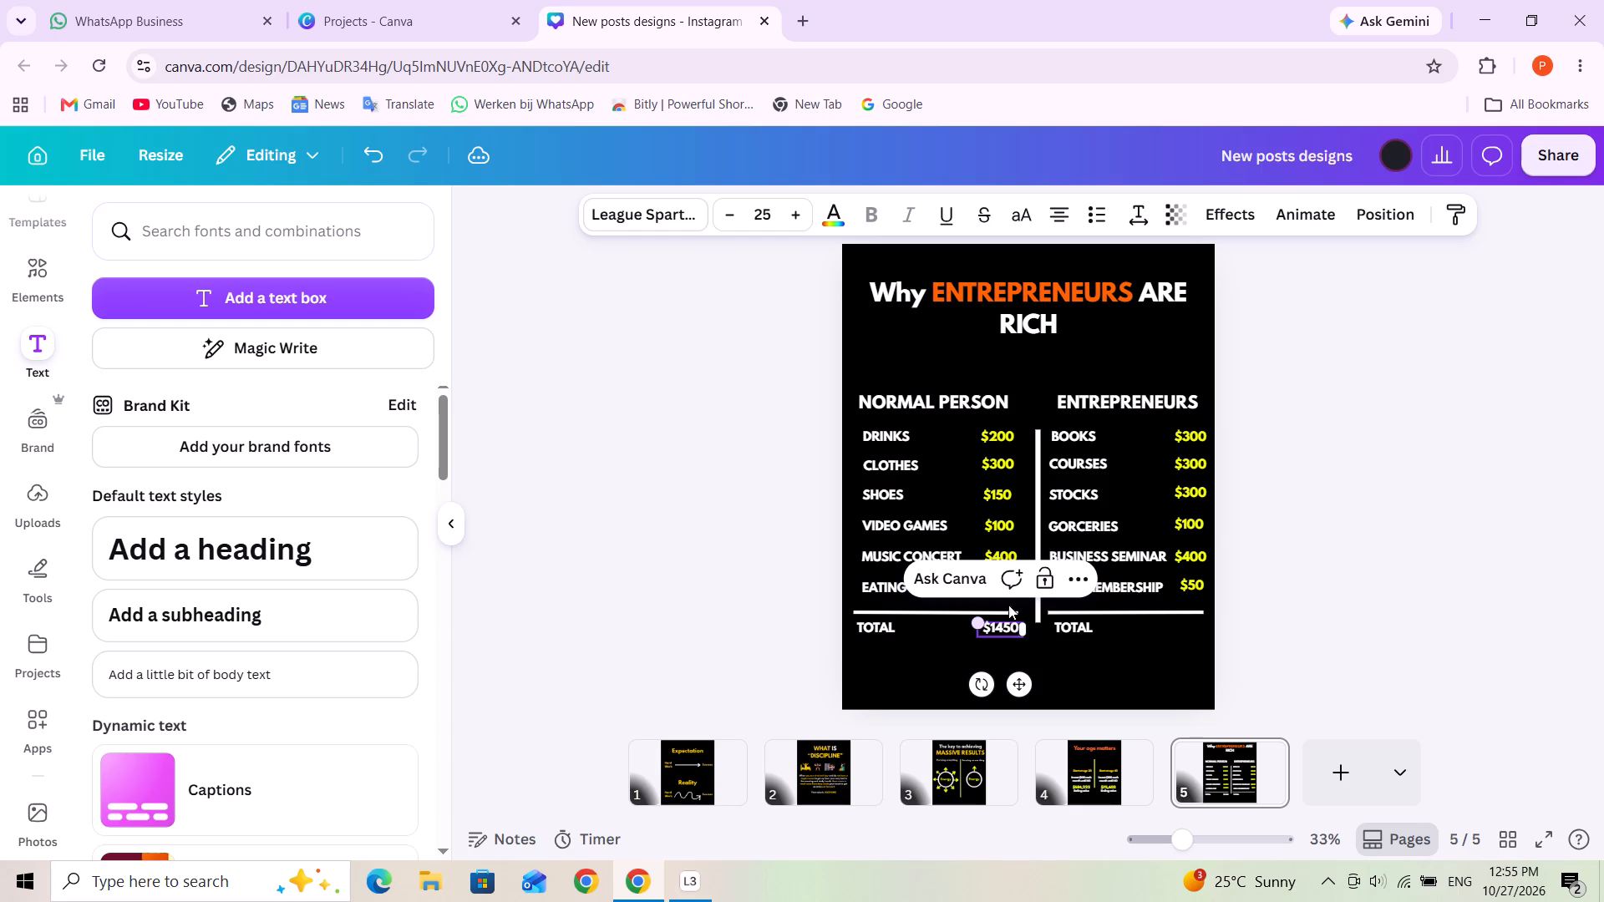
{"action": "left_click", "coordinate": [1079, 660]}
Duplicate the $1450 amount and place the copy level with it under the ENTREPRENEURS prices.
{"action": "left_click", "coordinate": [998, 630]}
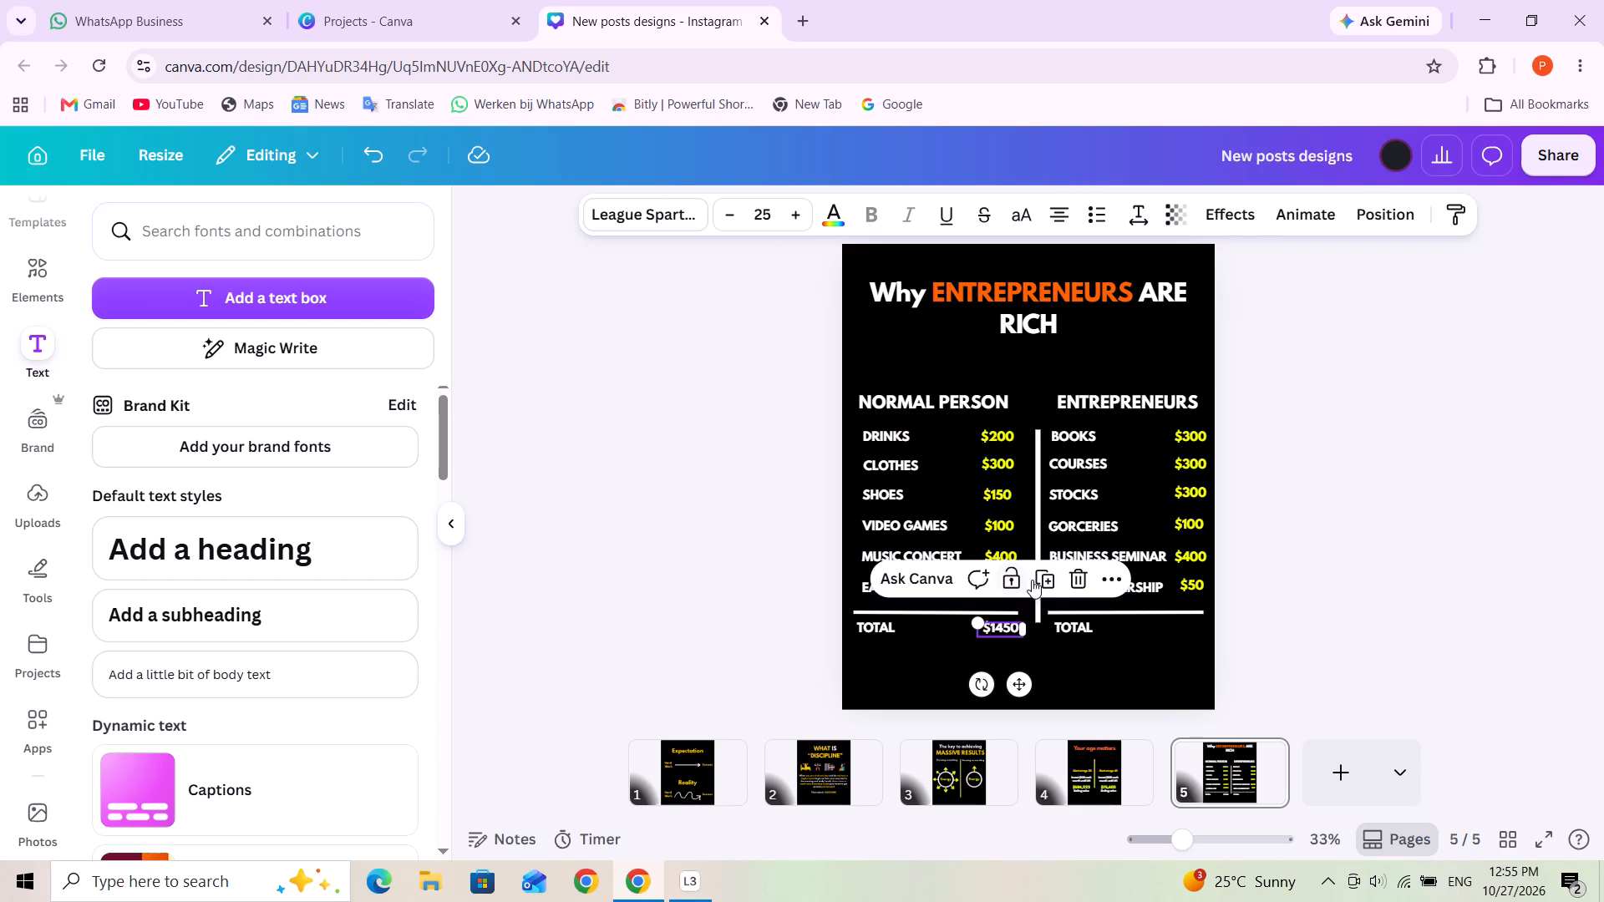
{"action": "left_click", "coordinate": [1038, 576]}
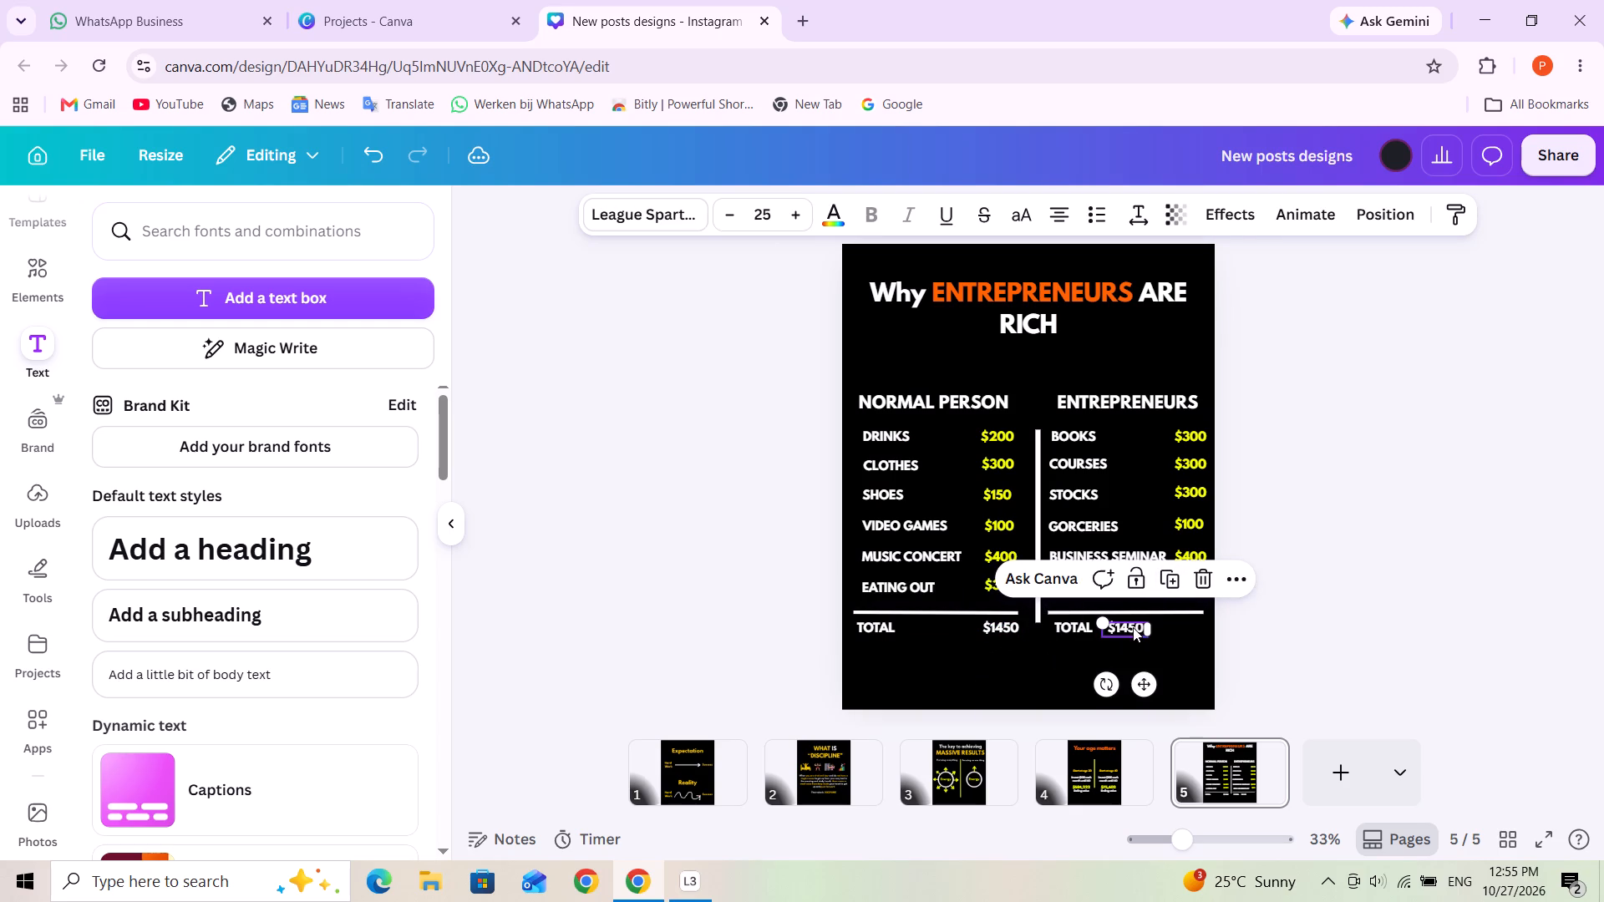
{"action": "left_click_drag", "start_coordinate": [1122, 627], "coordinate": [1175, 626]}
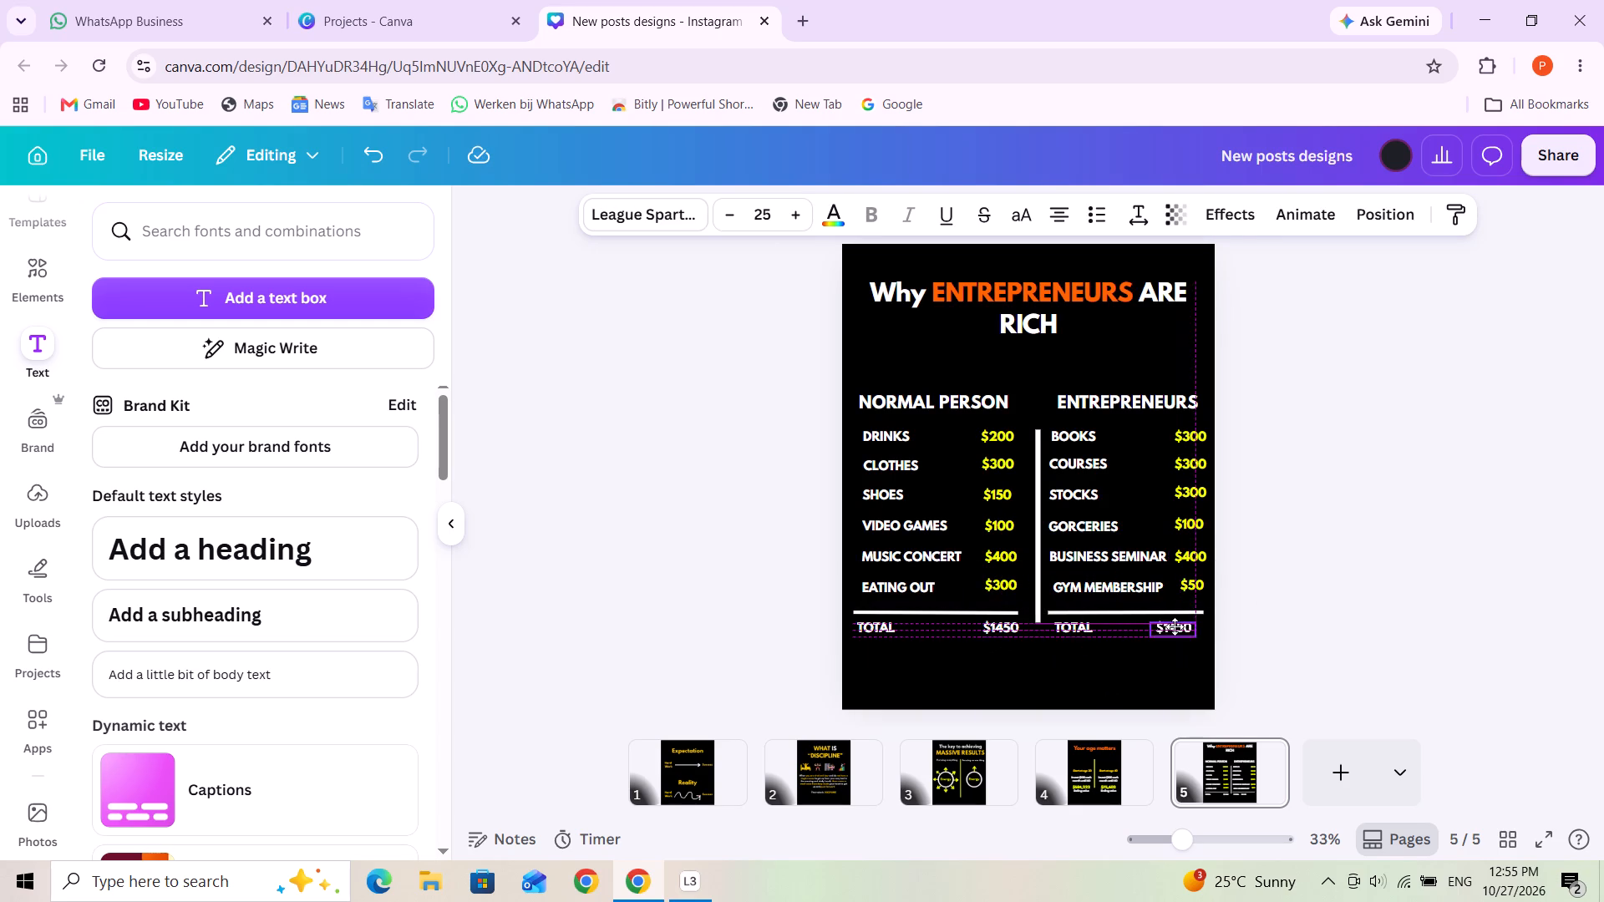
{"action": "left_click_drag", "start_coordinate": [1175, 626], "coordinate": [1180, 626]}
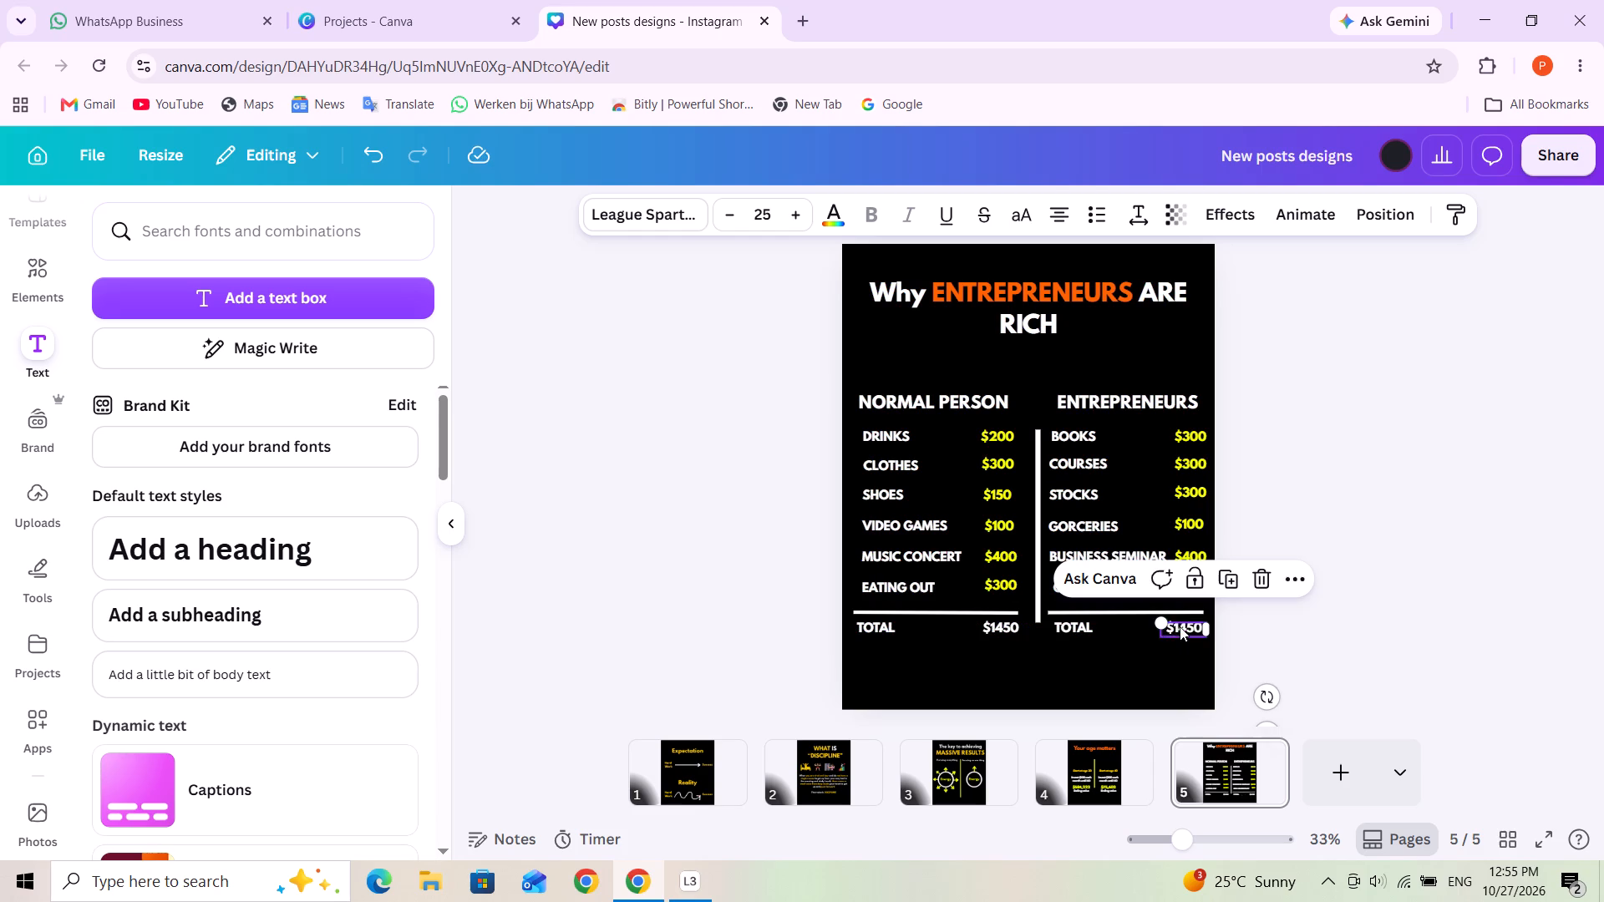
Change the text color of both $1450 amounts to the bright yellow used for the prices.
{"action": "triple_click", "coordinate": [1186, 626]}
{"action": "left_click", "coordinate": [828, 218]}
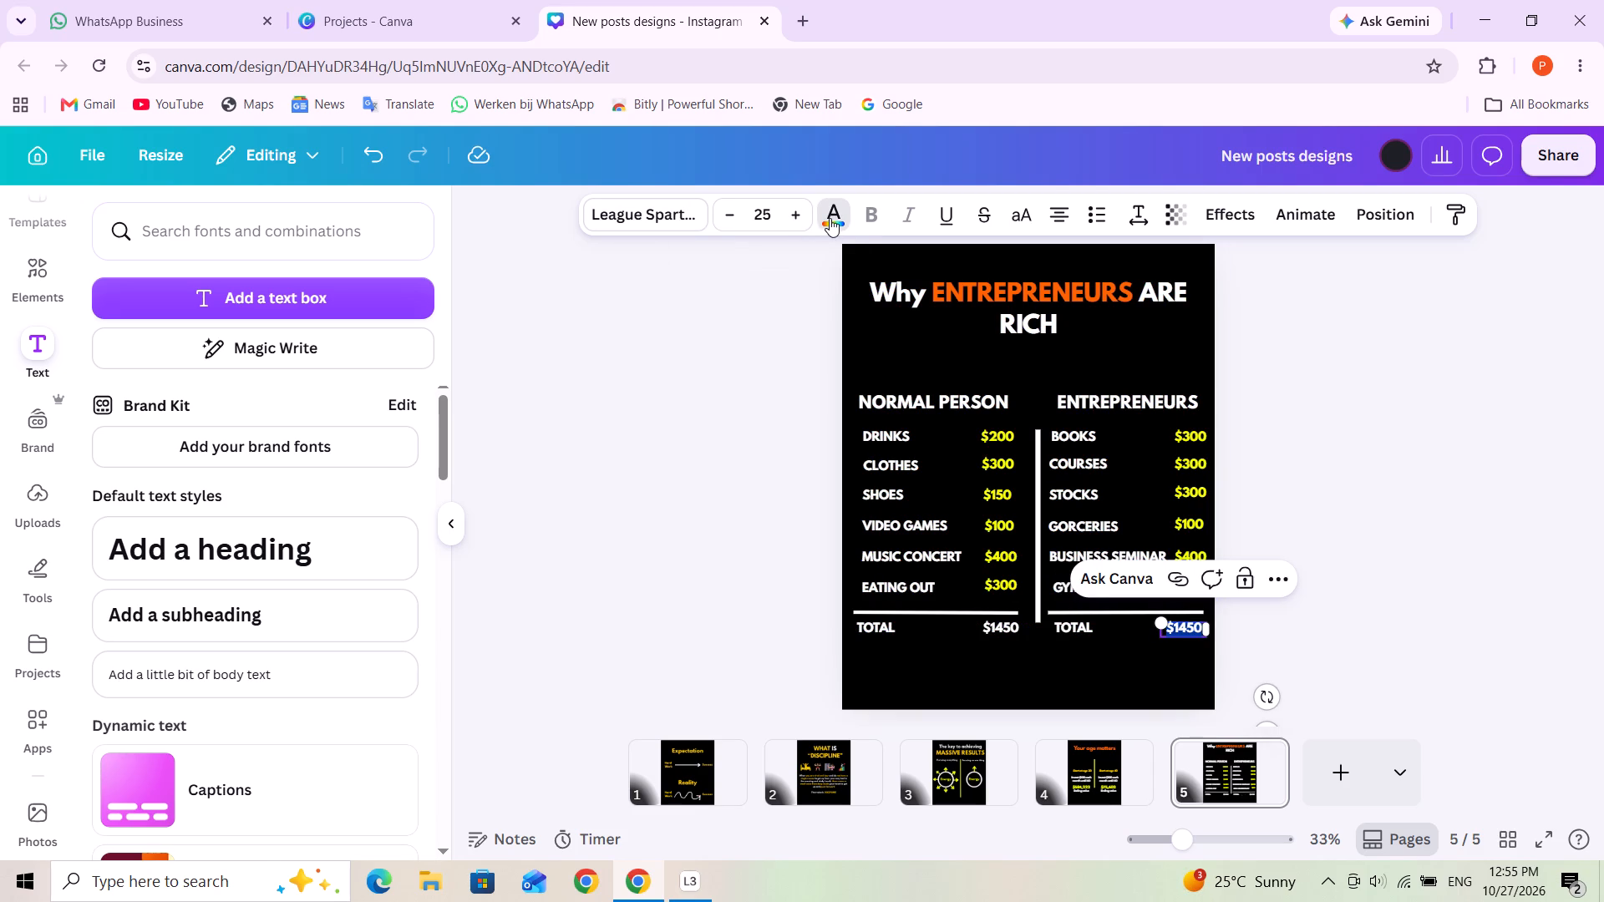
{"action": "left_click", "coordinate": [312, 373]}
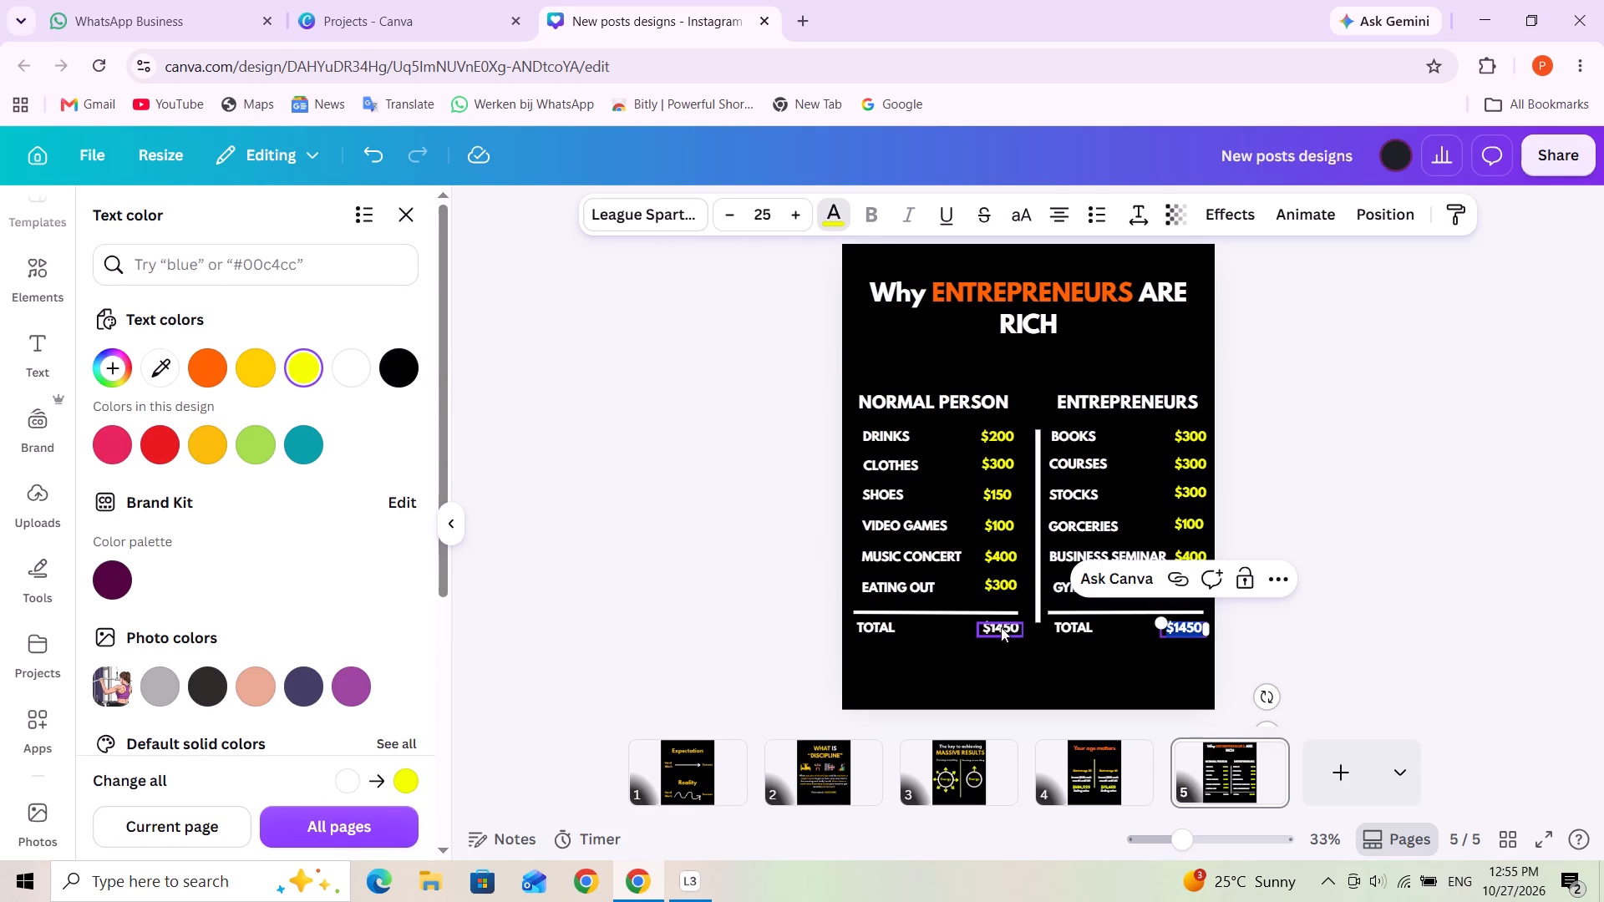
{"action": "left_click", "coordinate": [995, 623]}
{"action": "left_click", "coordinate": [309, 371]}
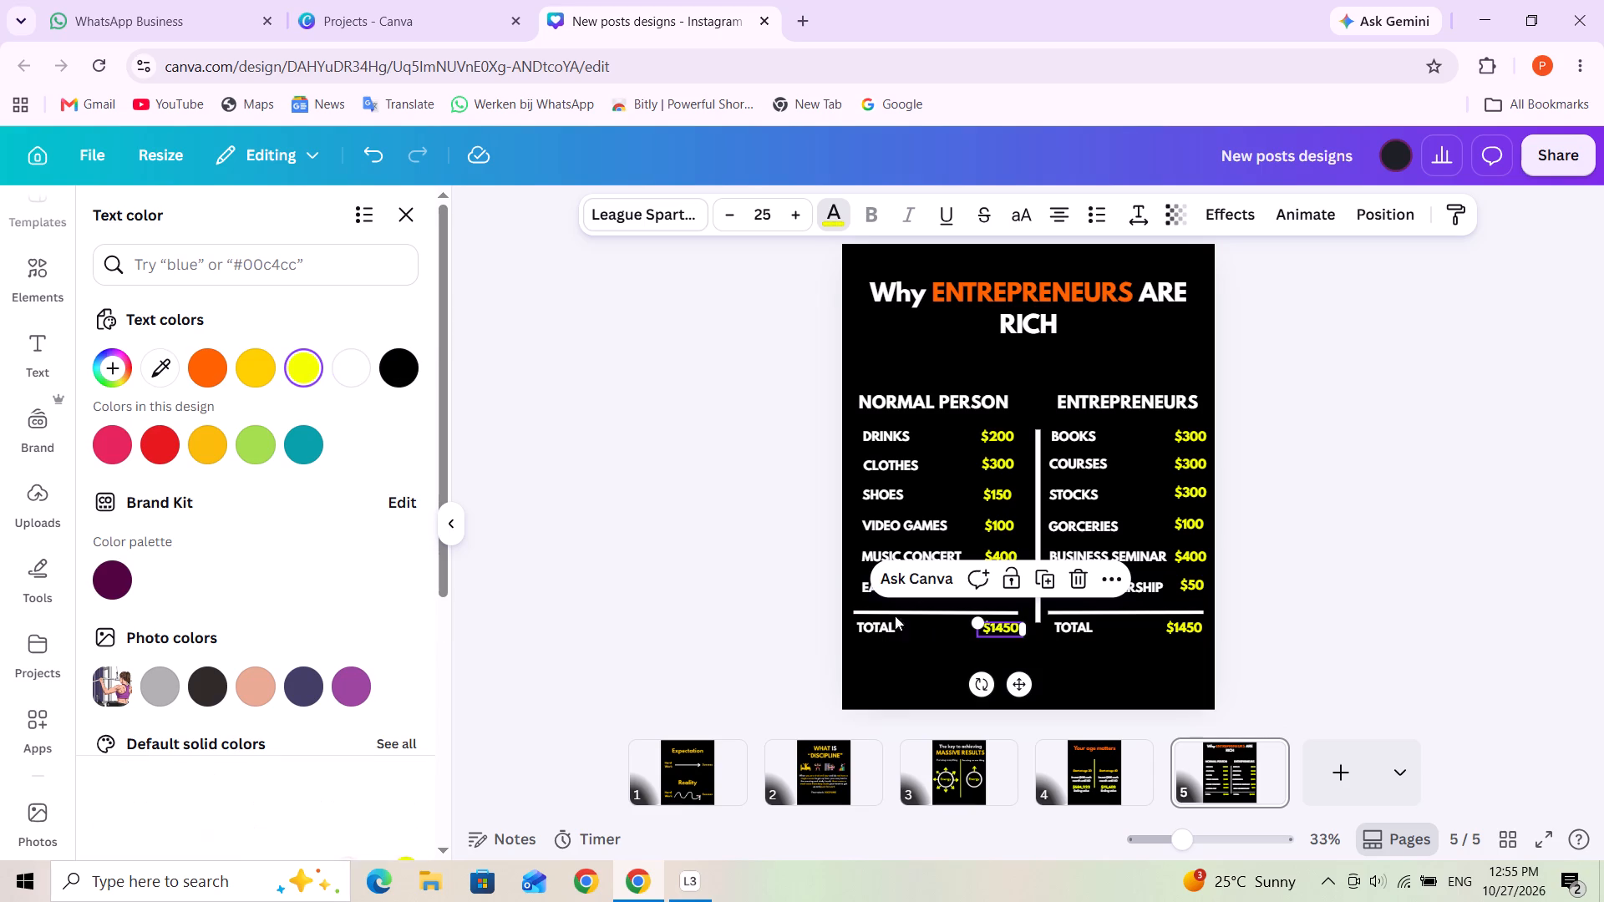
{"action": "left_click", "coordinate": [1121, 668]}
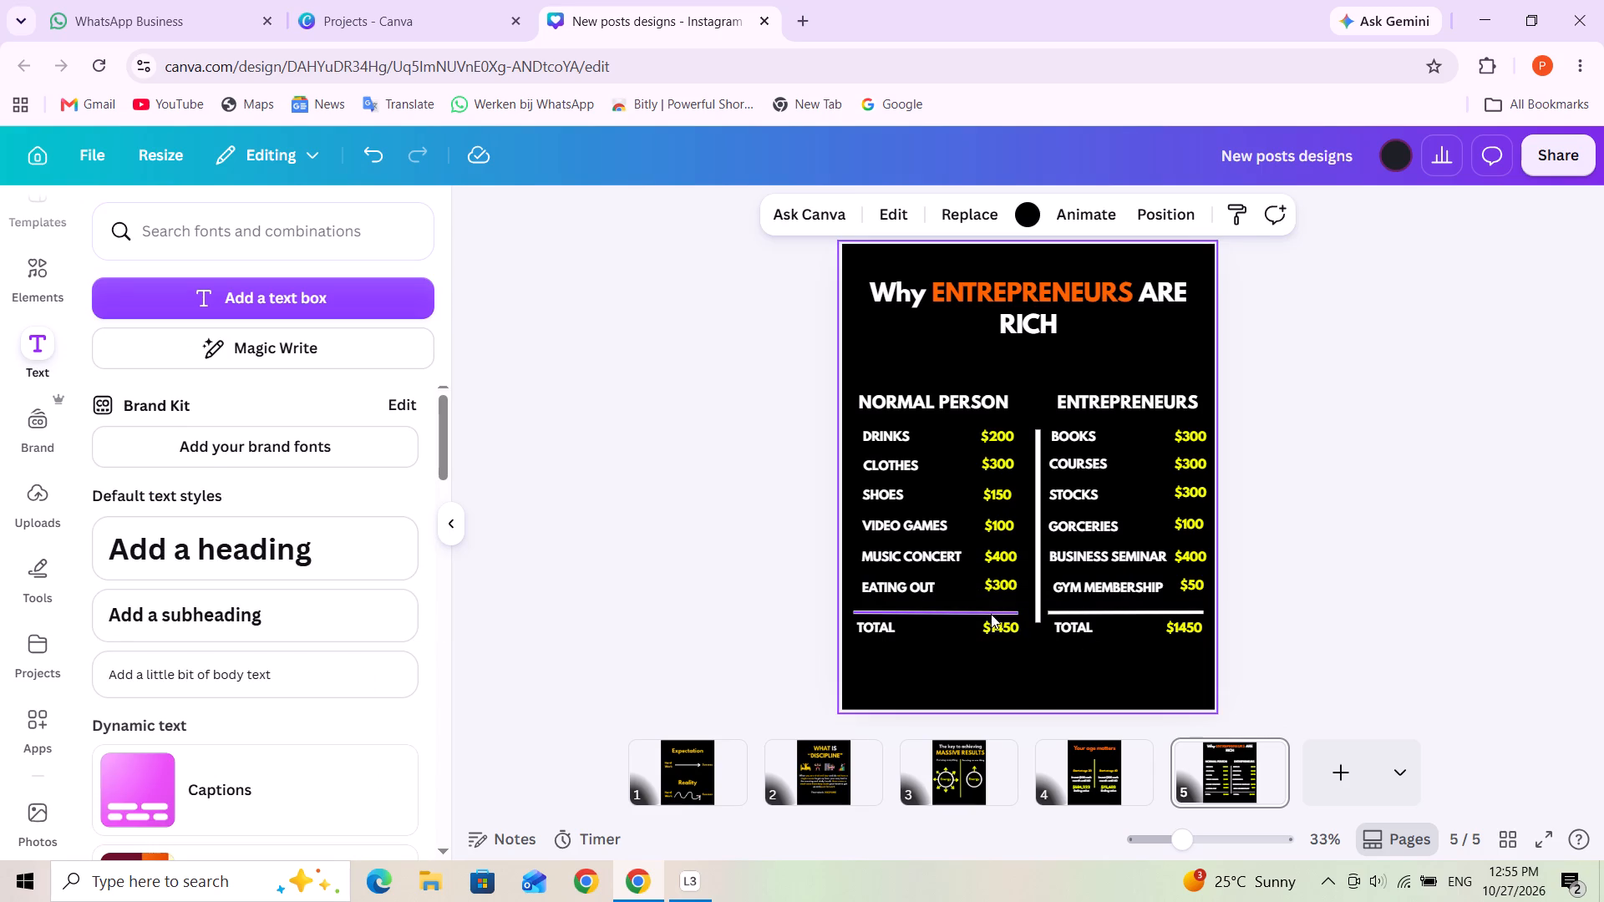
Duplicate the horizontal line under EATING OUT and place the copy directly below the NORMAL PERSON TOTAL row.
{"action": "left_click", "coordinate": [964, 611]}
{"action": "left_click", "coordinate": [937, 565]}
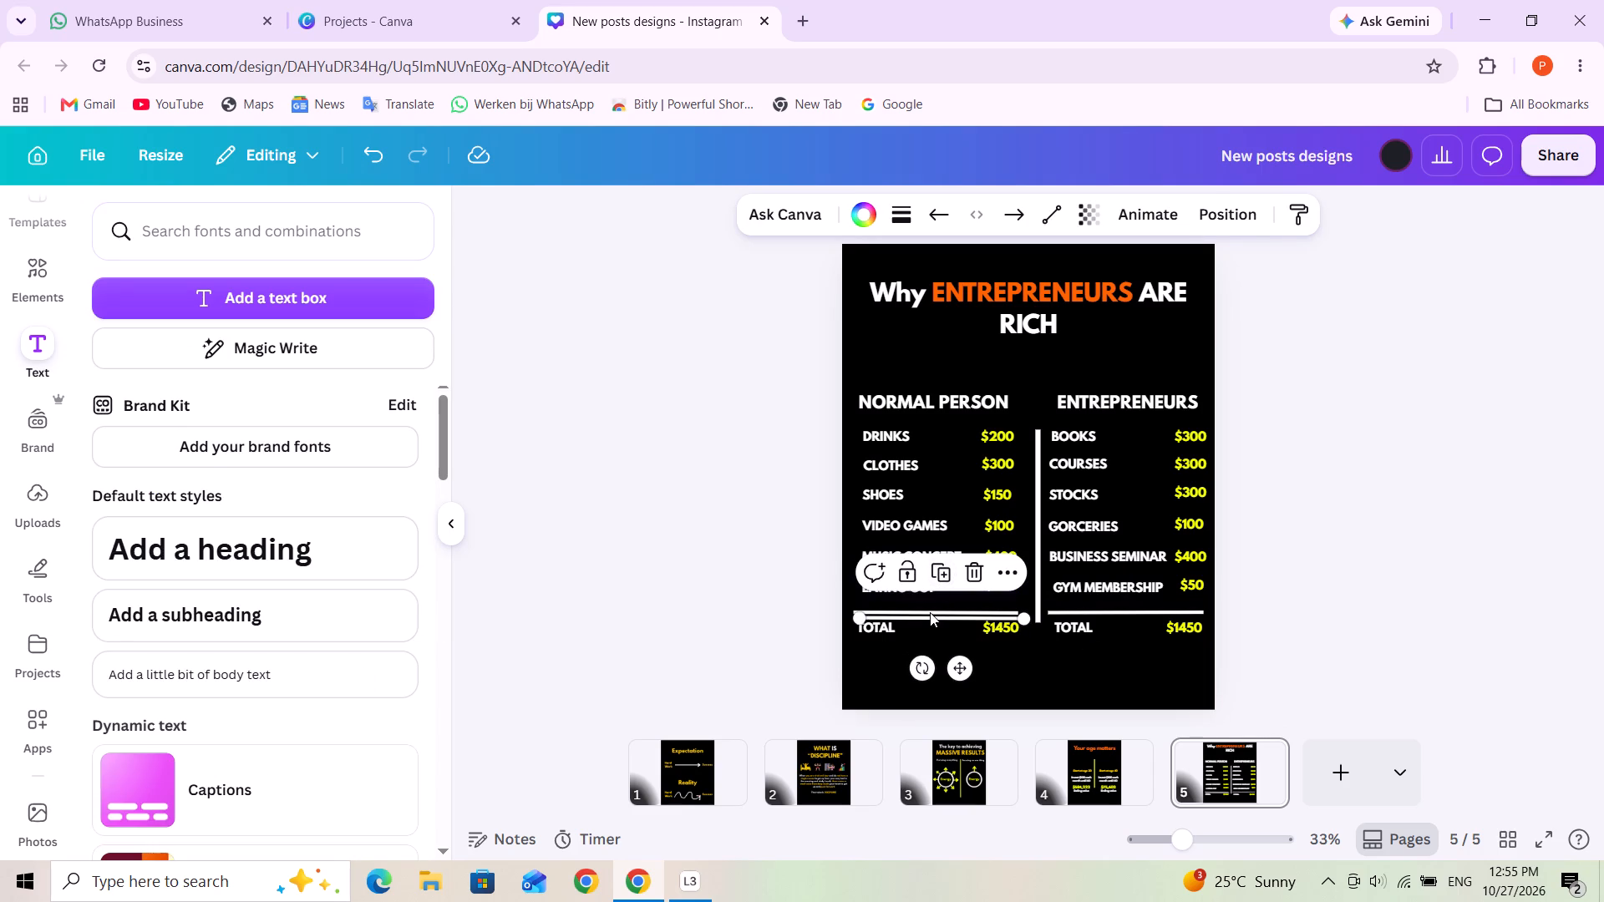
{"action": "left_click_drag", "start_coordinate": [930, 612], "coordinate": [926, 641]}
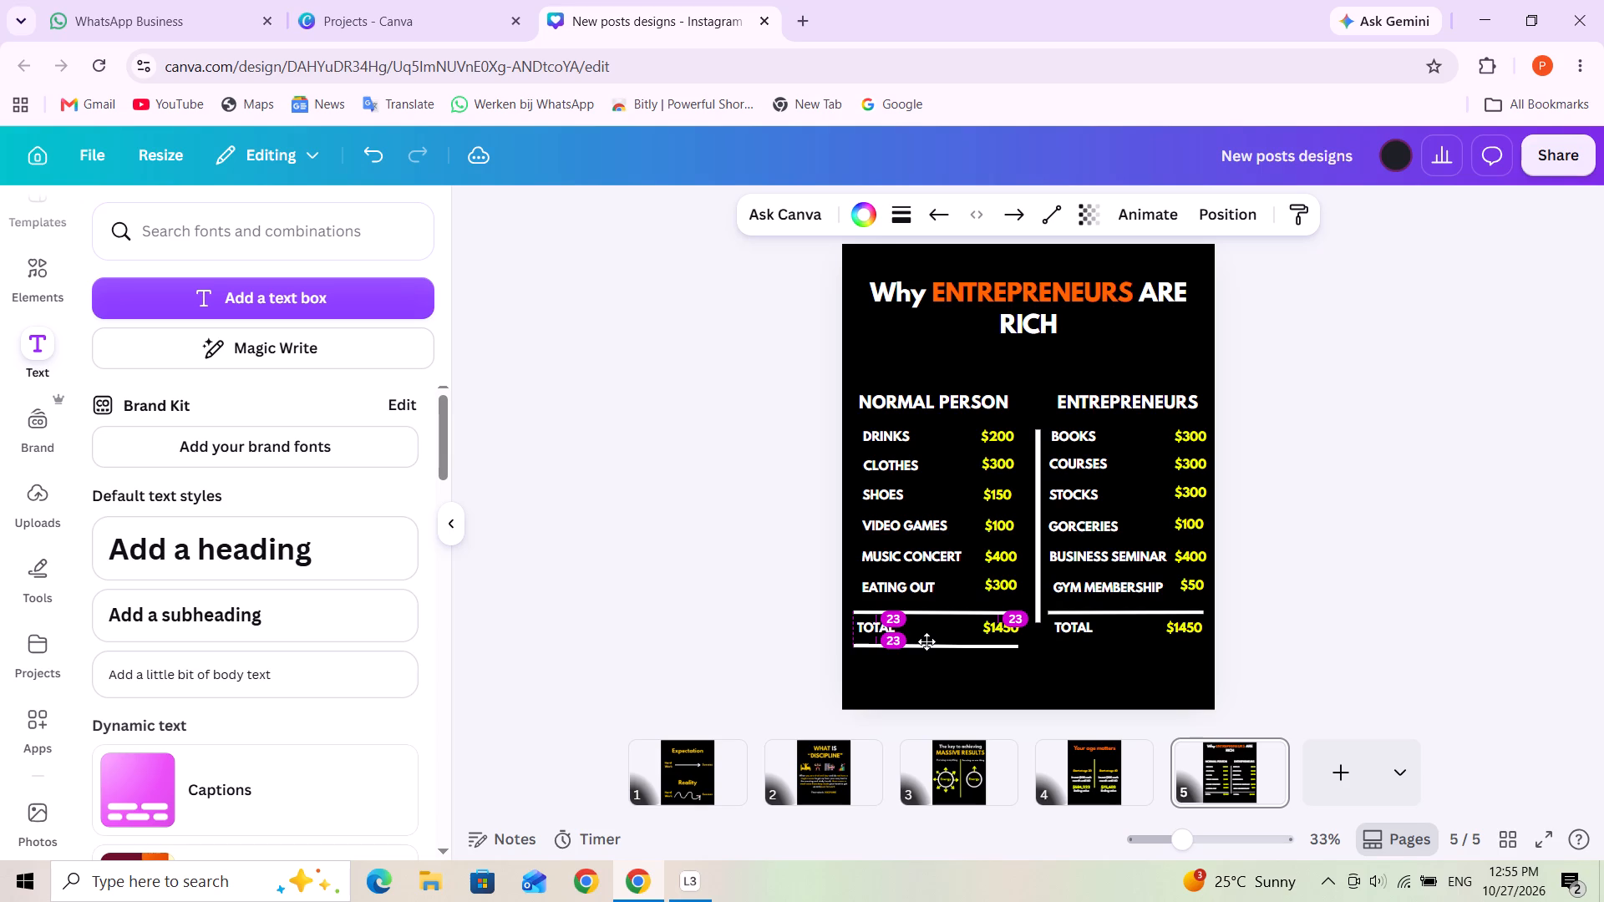
{"action": "left_click_drag", "start_coordinate": [926, 641], "coordinate": [926, 641]}
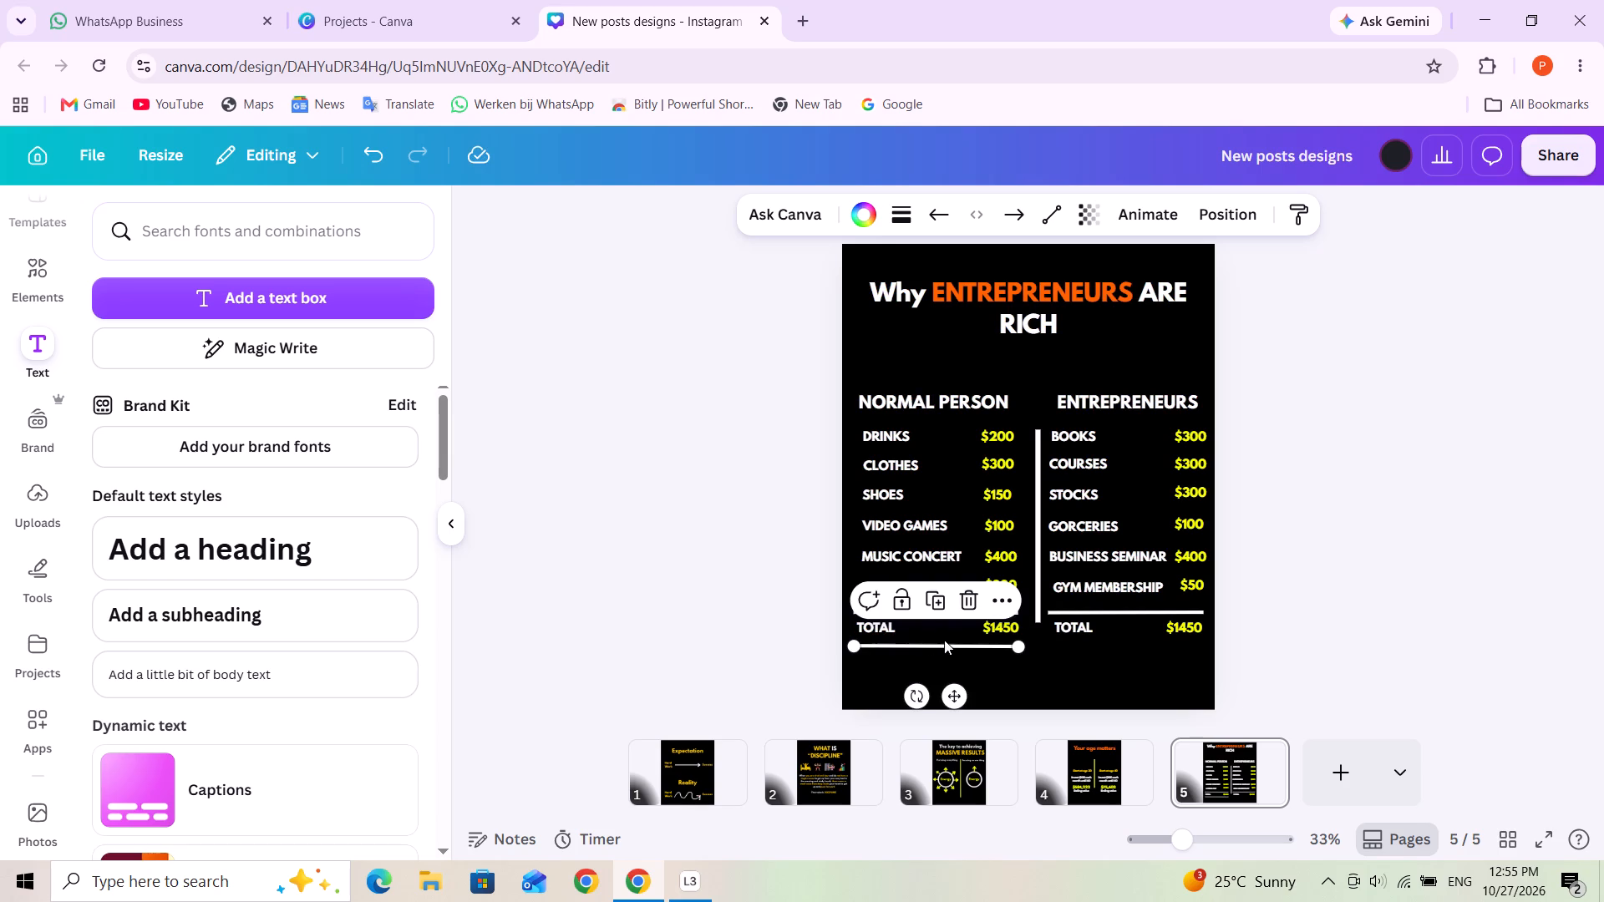
Duplicate the line below the NORMAL PERSON TOTAL row and move the copy below the ENTREPRENEURS TOTAL row.
{"action": "left_click", "coordinate": [941, 598]}
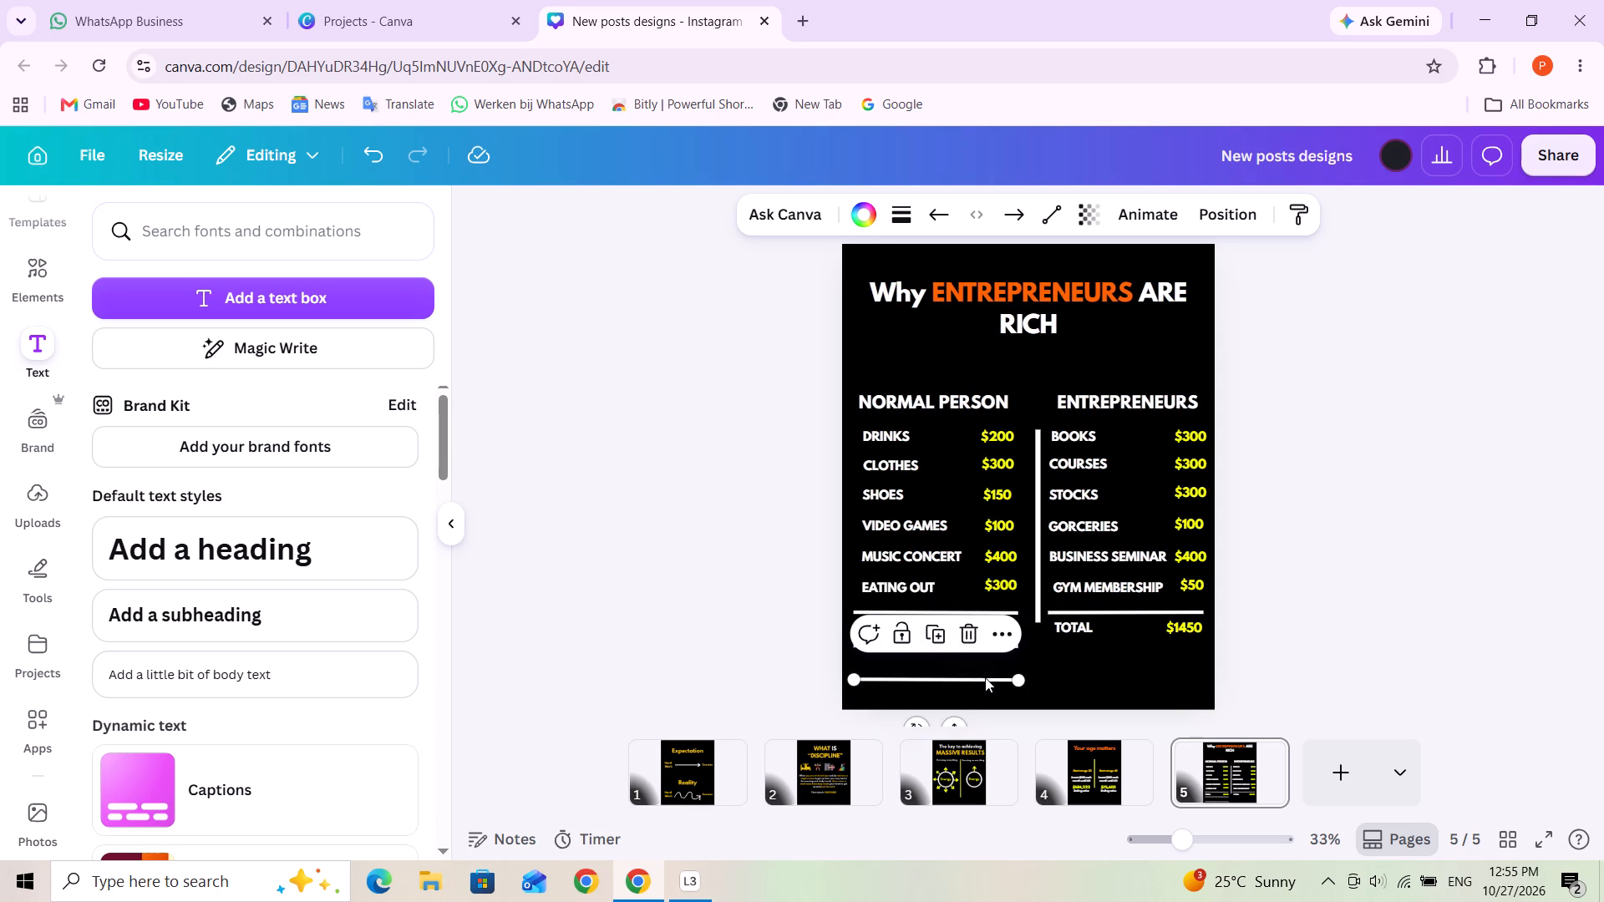
{"action": "left_click", "coordinate": [1072, 670]}
{"action": "left_click_drag", "start_coordinate": [977, 680], "coordinate": [1165, 651]}
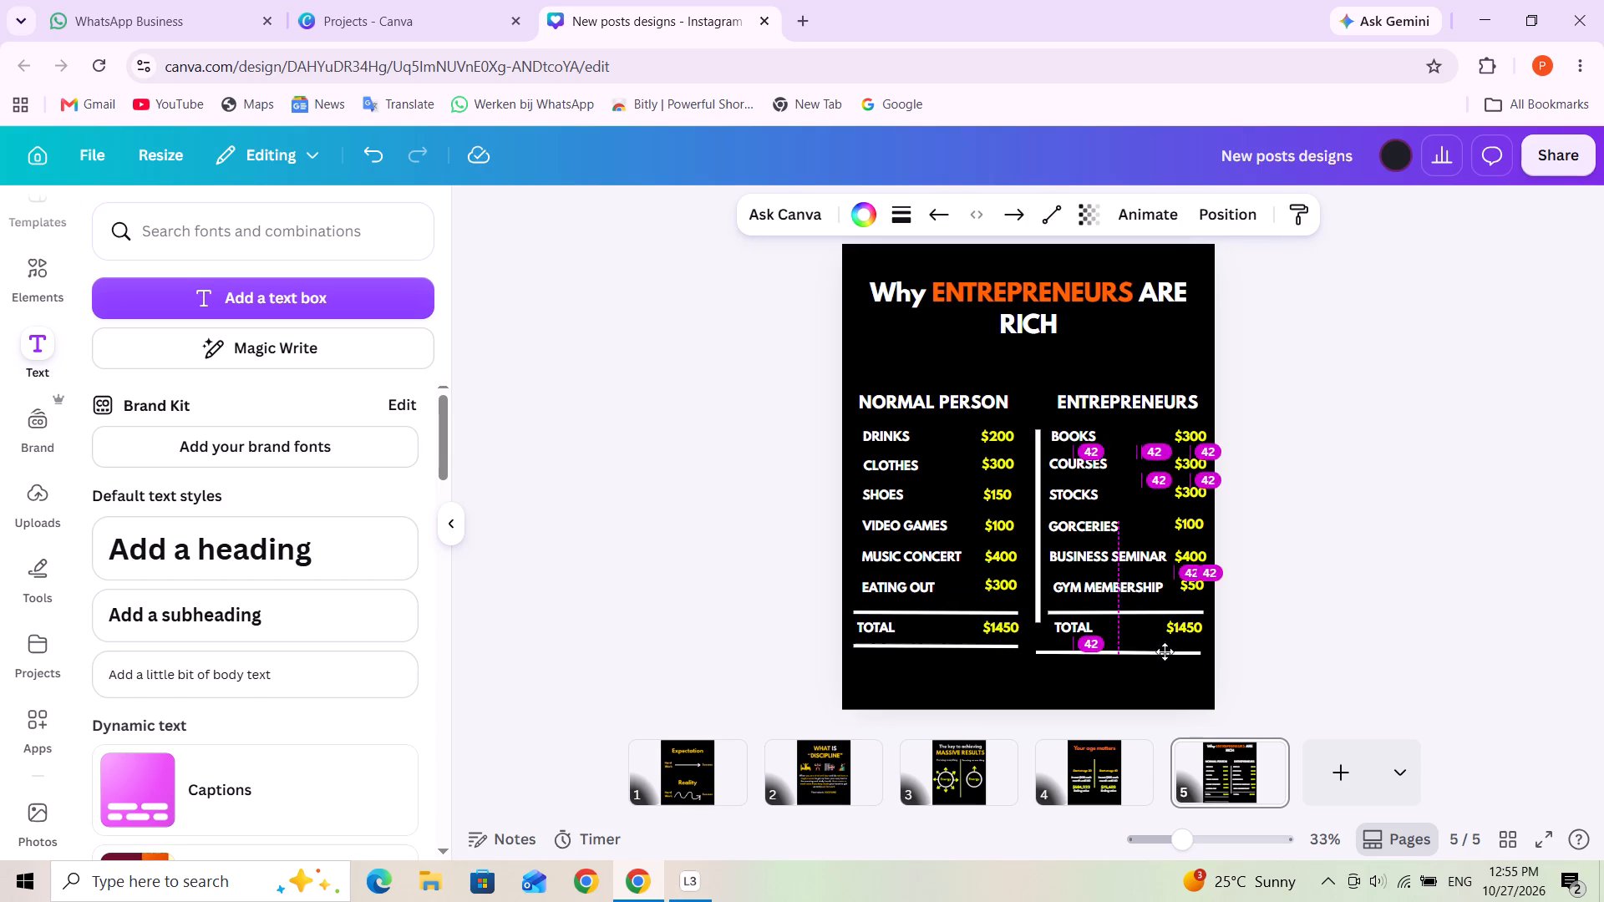
{"action": "left_click_drag", "start_coordinate": [1165, 651], "coordinate": [1165, 651]}
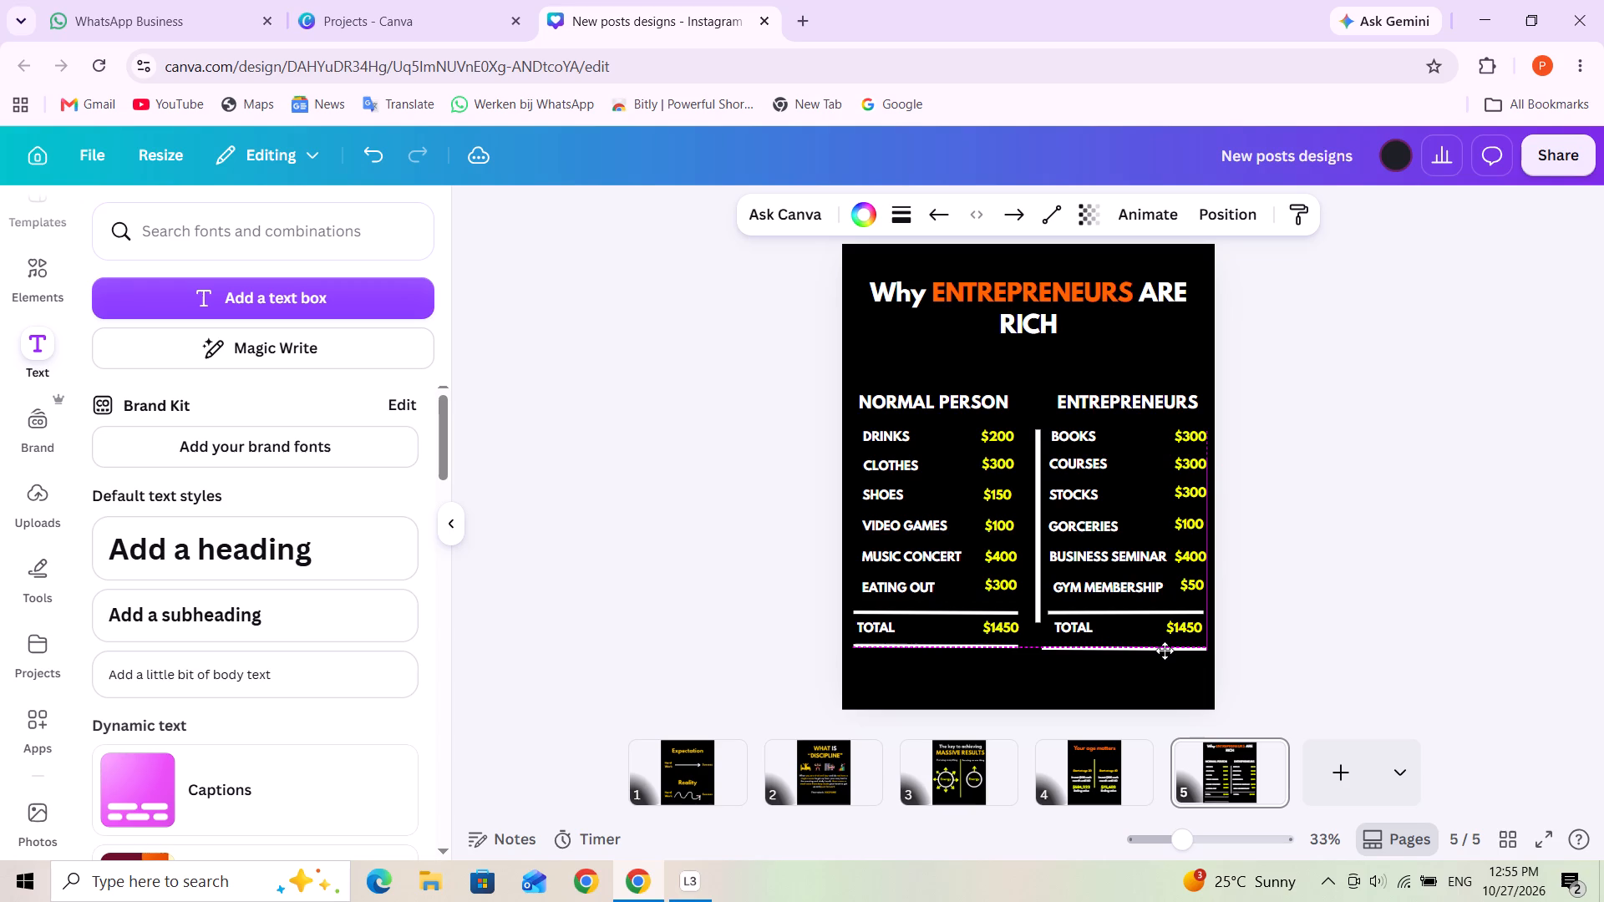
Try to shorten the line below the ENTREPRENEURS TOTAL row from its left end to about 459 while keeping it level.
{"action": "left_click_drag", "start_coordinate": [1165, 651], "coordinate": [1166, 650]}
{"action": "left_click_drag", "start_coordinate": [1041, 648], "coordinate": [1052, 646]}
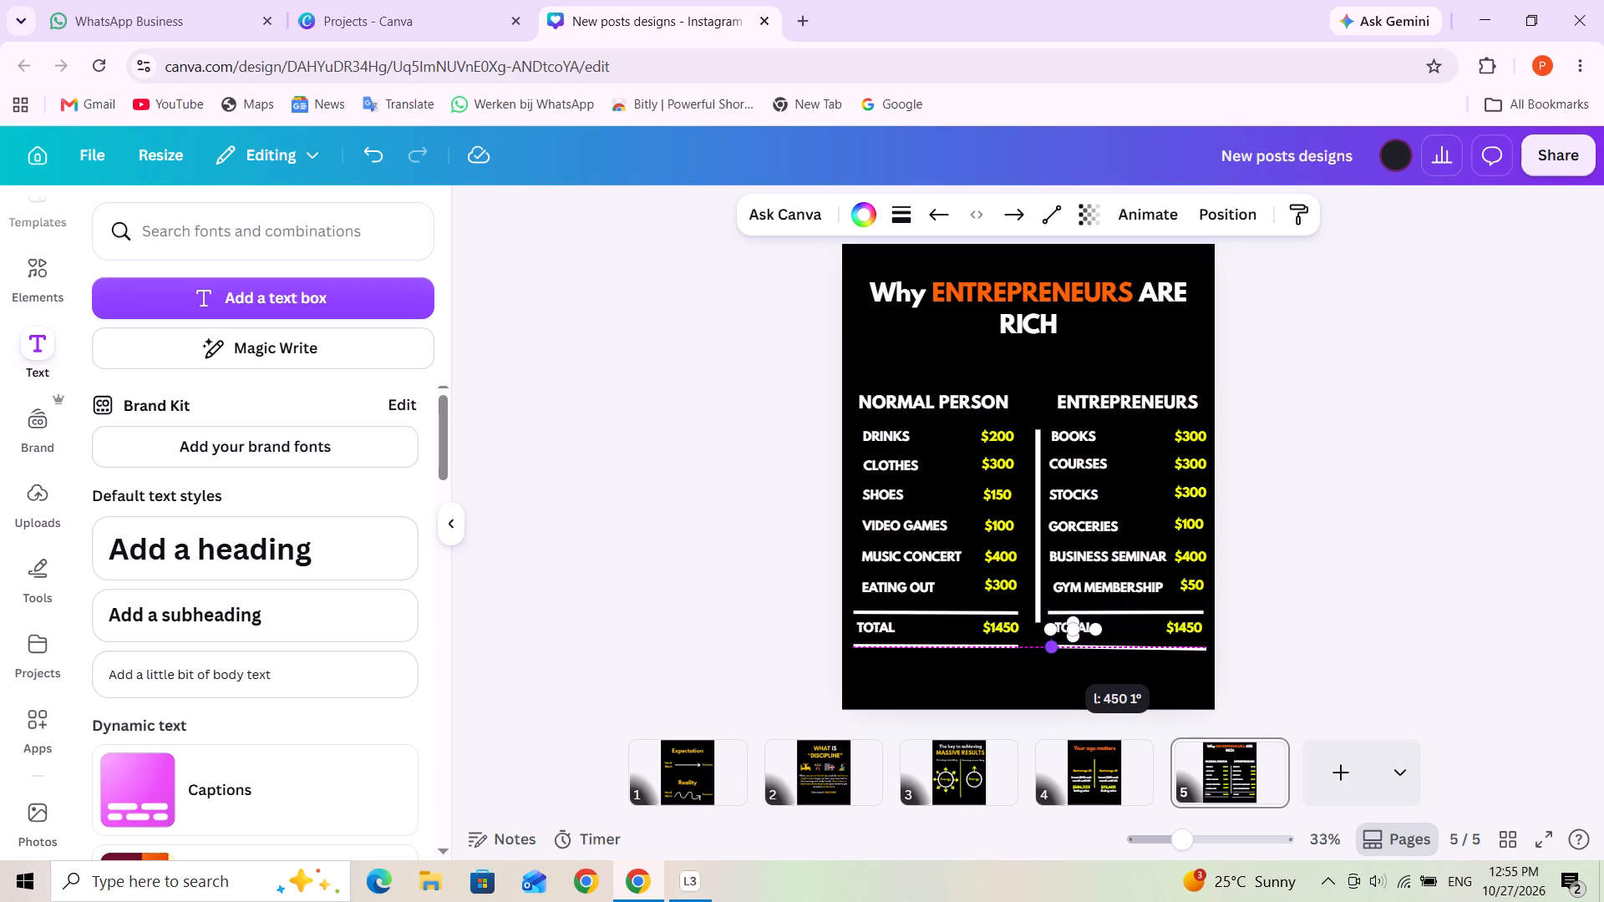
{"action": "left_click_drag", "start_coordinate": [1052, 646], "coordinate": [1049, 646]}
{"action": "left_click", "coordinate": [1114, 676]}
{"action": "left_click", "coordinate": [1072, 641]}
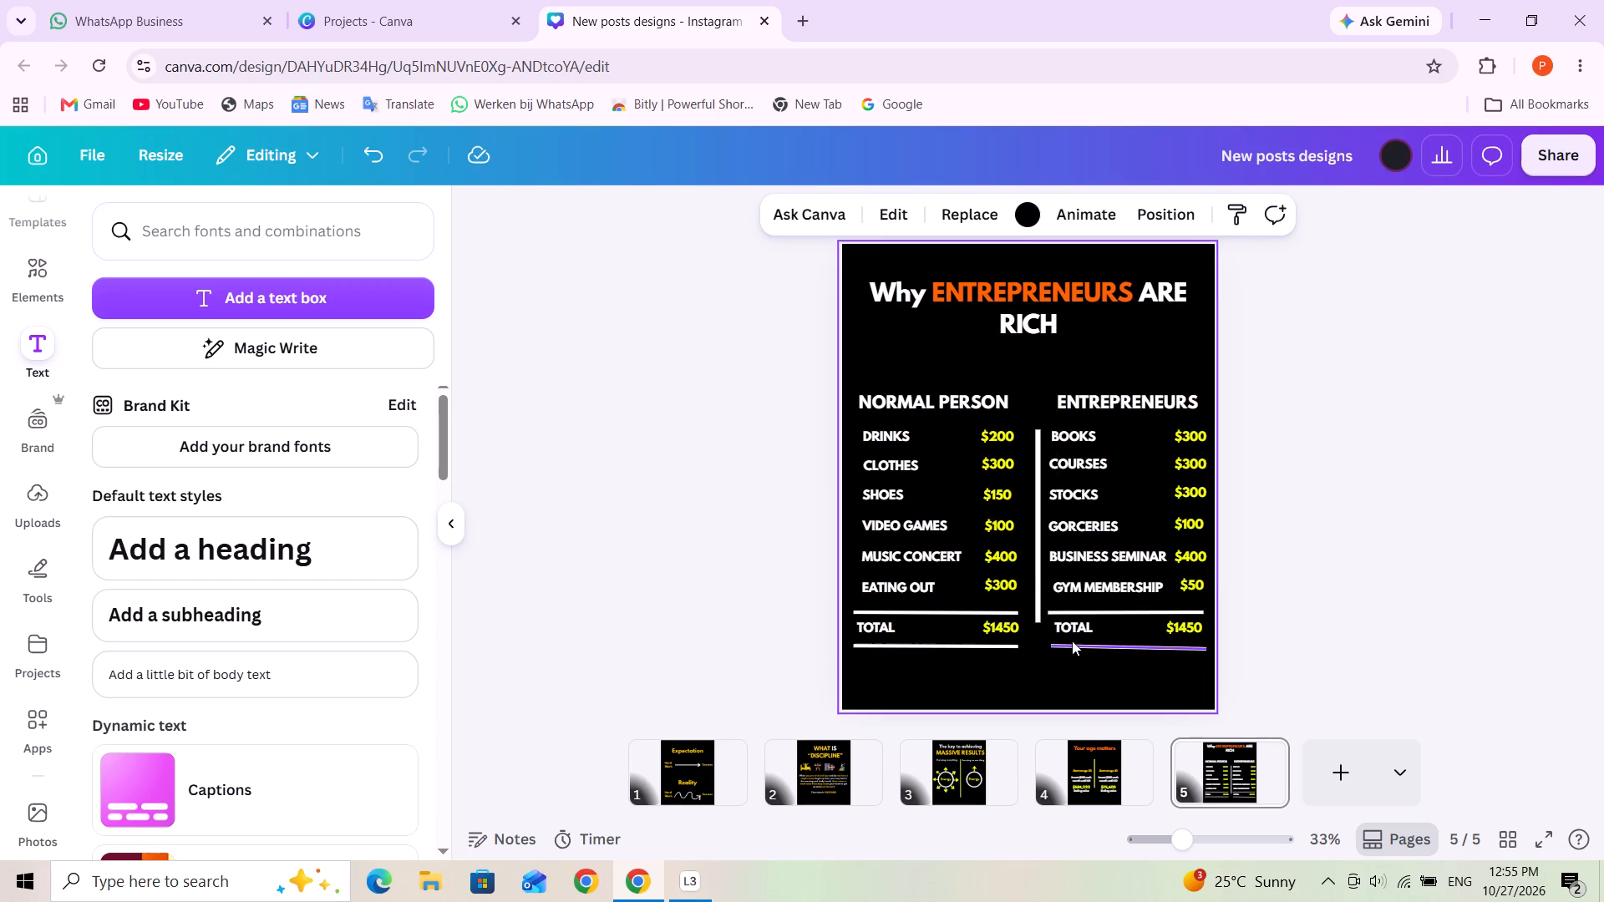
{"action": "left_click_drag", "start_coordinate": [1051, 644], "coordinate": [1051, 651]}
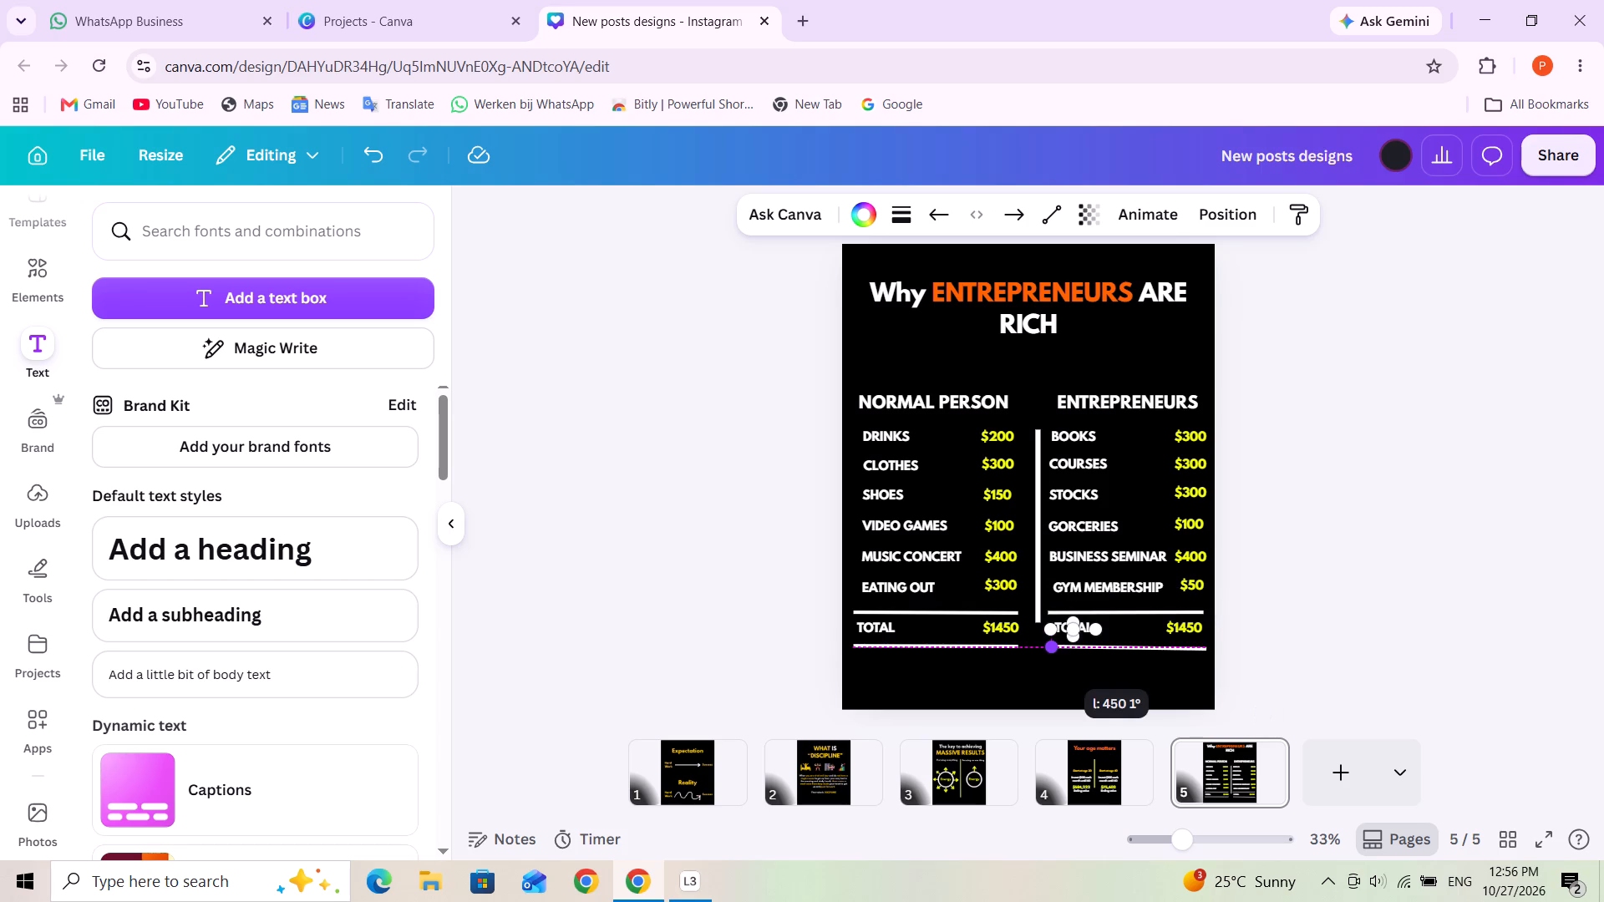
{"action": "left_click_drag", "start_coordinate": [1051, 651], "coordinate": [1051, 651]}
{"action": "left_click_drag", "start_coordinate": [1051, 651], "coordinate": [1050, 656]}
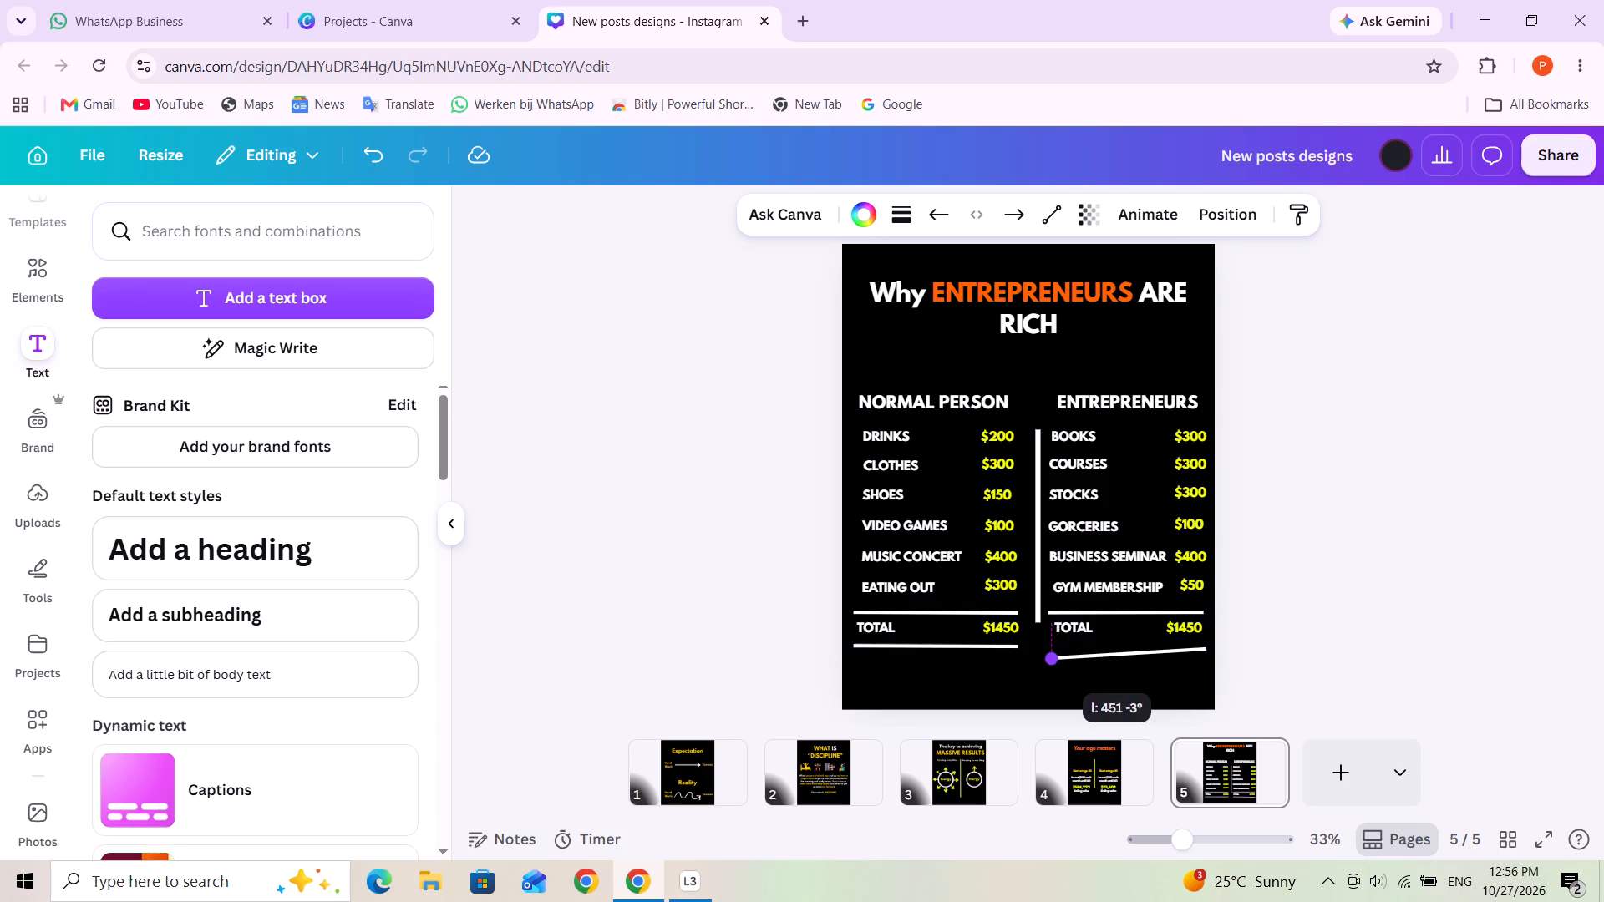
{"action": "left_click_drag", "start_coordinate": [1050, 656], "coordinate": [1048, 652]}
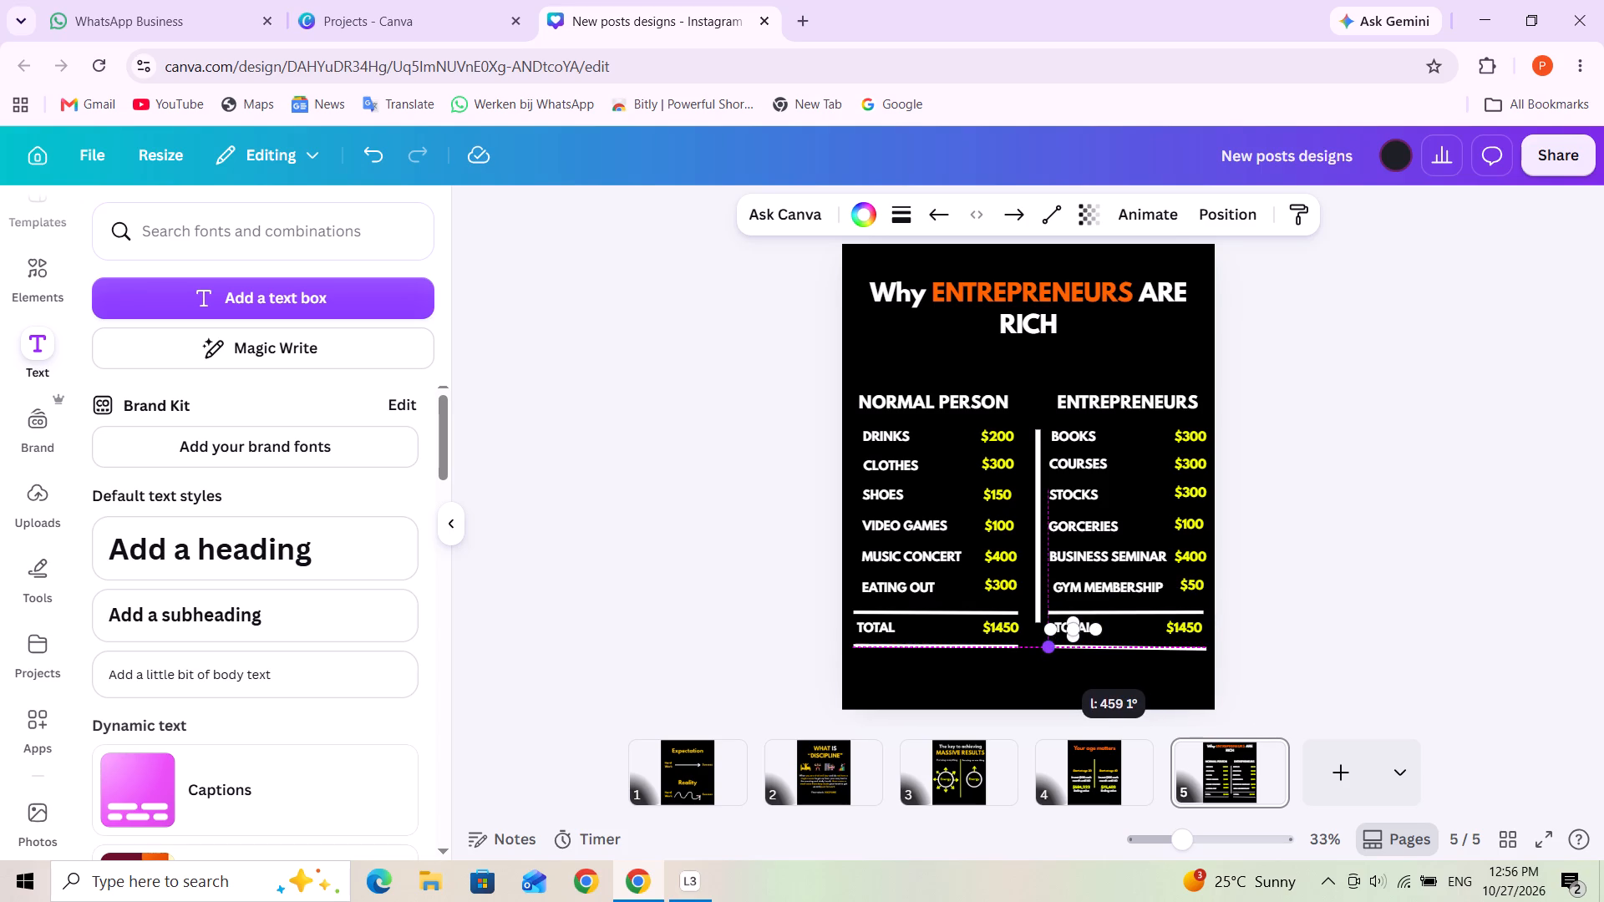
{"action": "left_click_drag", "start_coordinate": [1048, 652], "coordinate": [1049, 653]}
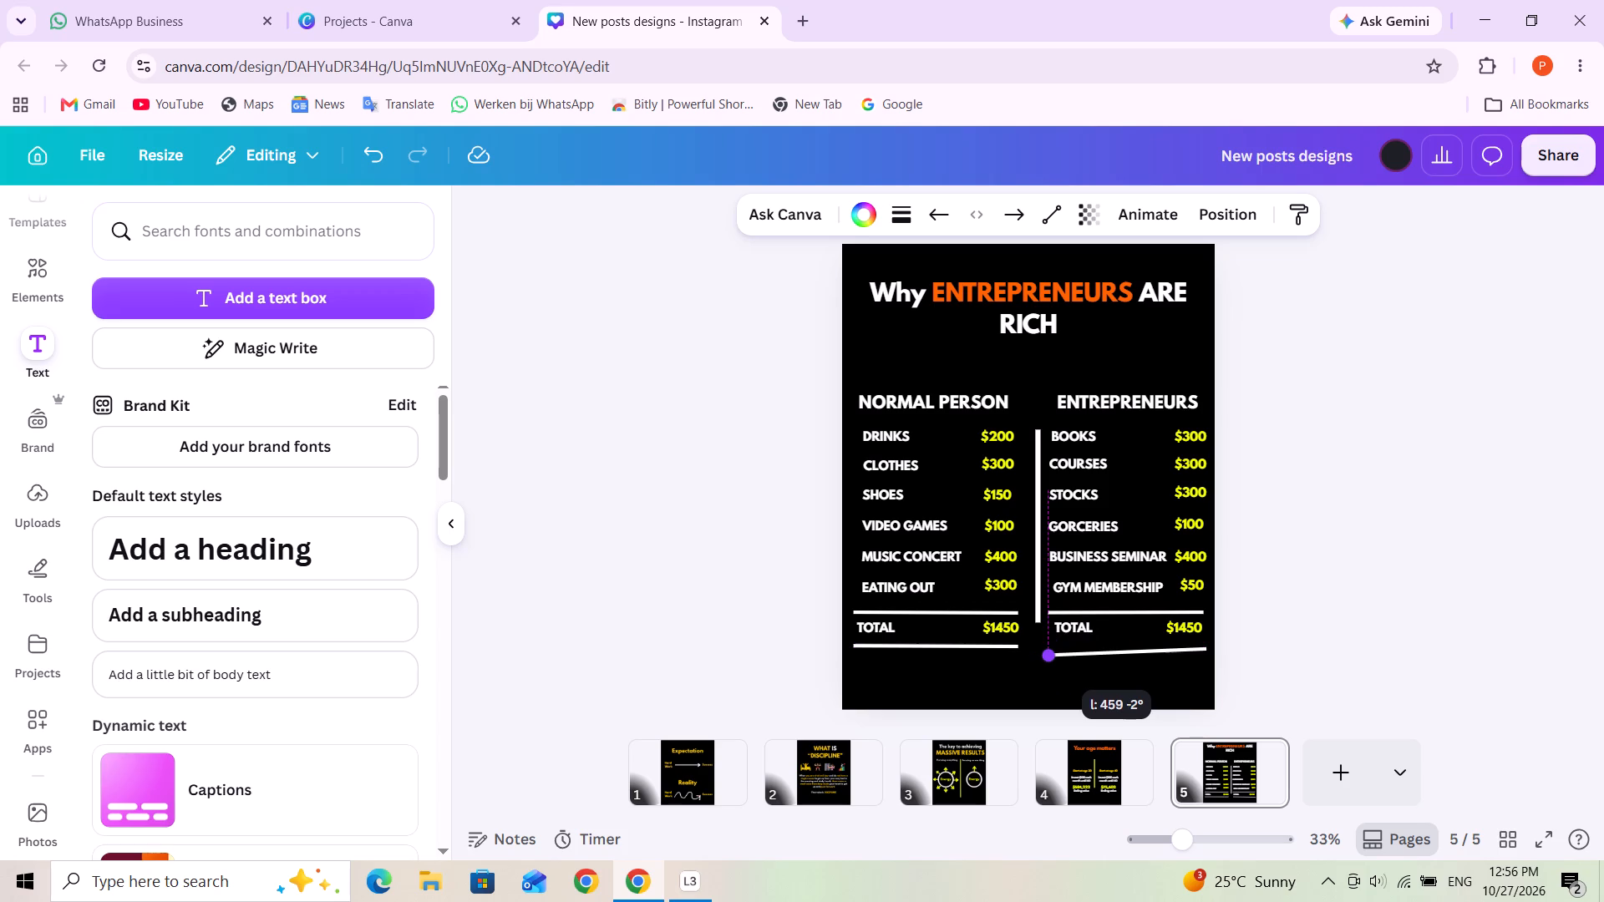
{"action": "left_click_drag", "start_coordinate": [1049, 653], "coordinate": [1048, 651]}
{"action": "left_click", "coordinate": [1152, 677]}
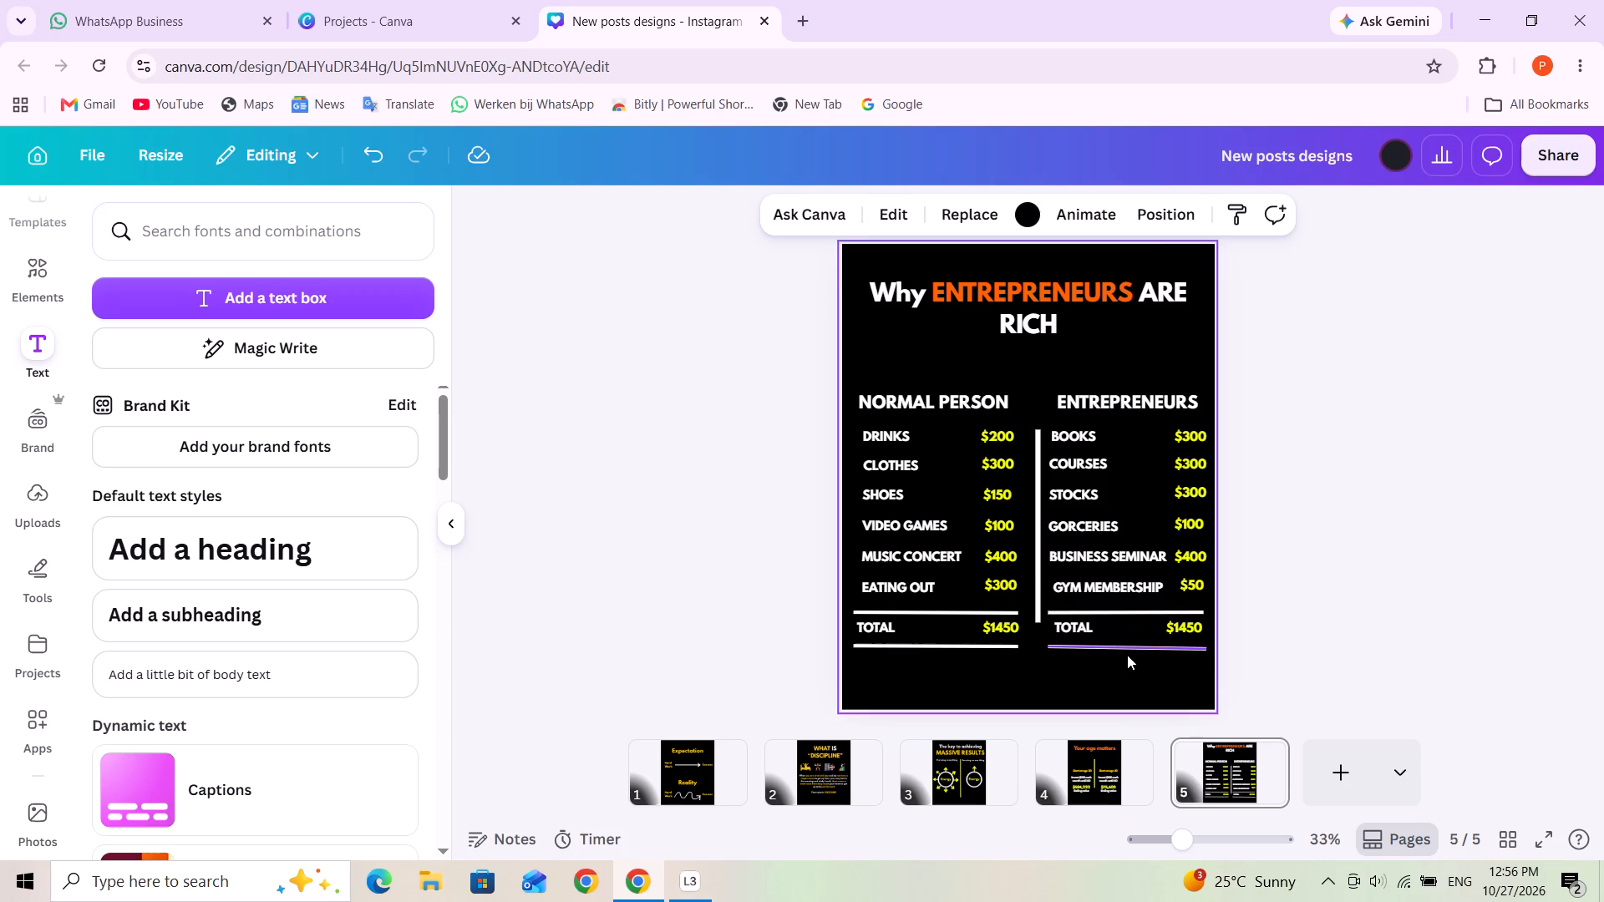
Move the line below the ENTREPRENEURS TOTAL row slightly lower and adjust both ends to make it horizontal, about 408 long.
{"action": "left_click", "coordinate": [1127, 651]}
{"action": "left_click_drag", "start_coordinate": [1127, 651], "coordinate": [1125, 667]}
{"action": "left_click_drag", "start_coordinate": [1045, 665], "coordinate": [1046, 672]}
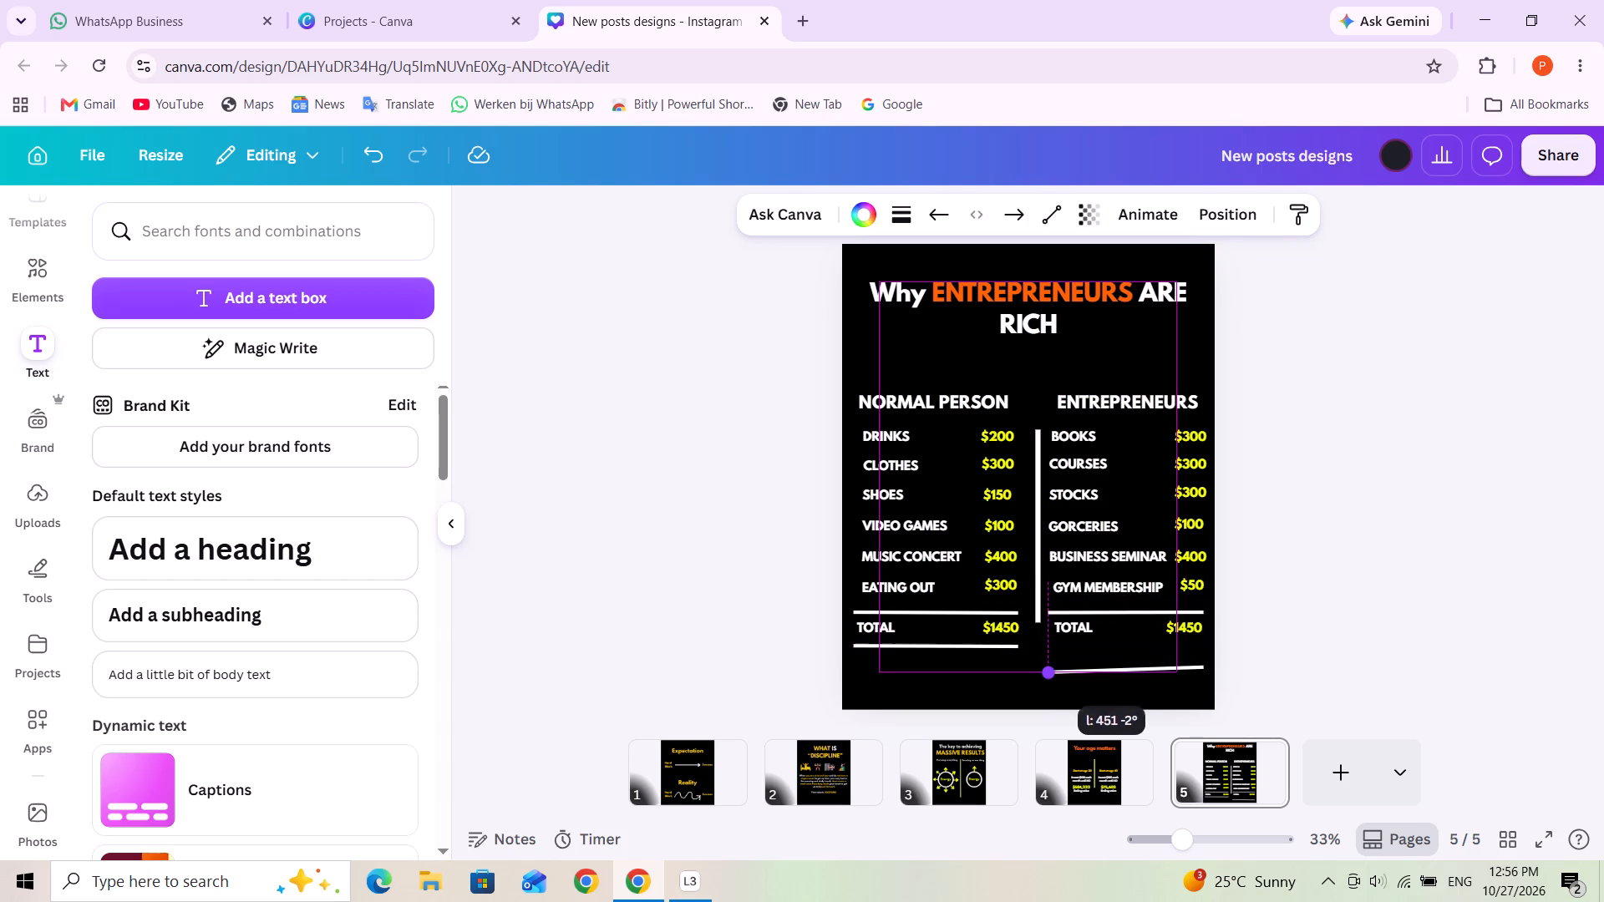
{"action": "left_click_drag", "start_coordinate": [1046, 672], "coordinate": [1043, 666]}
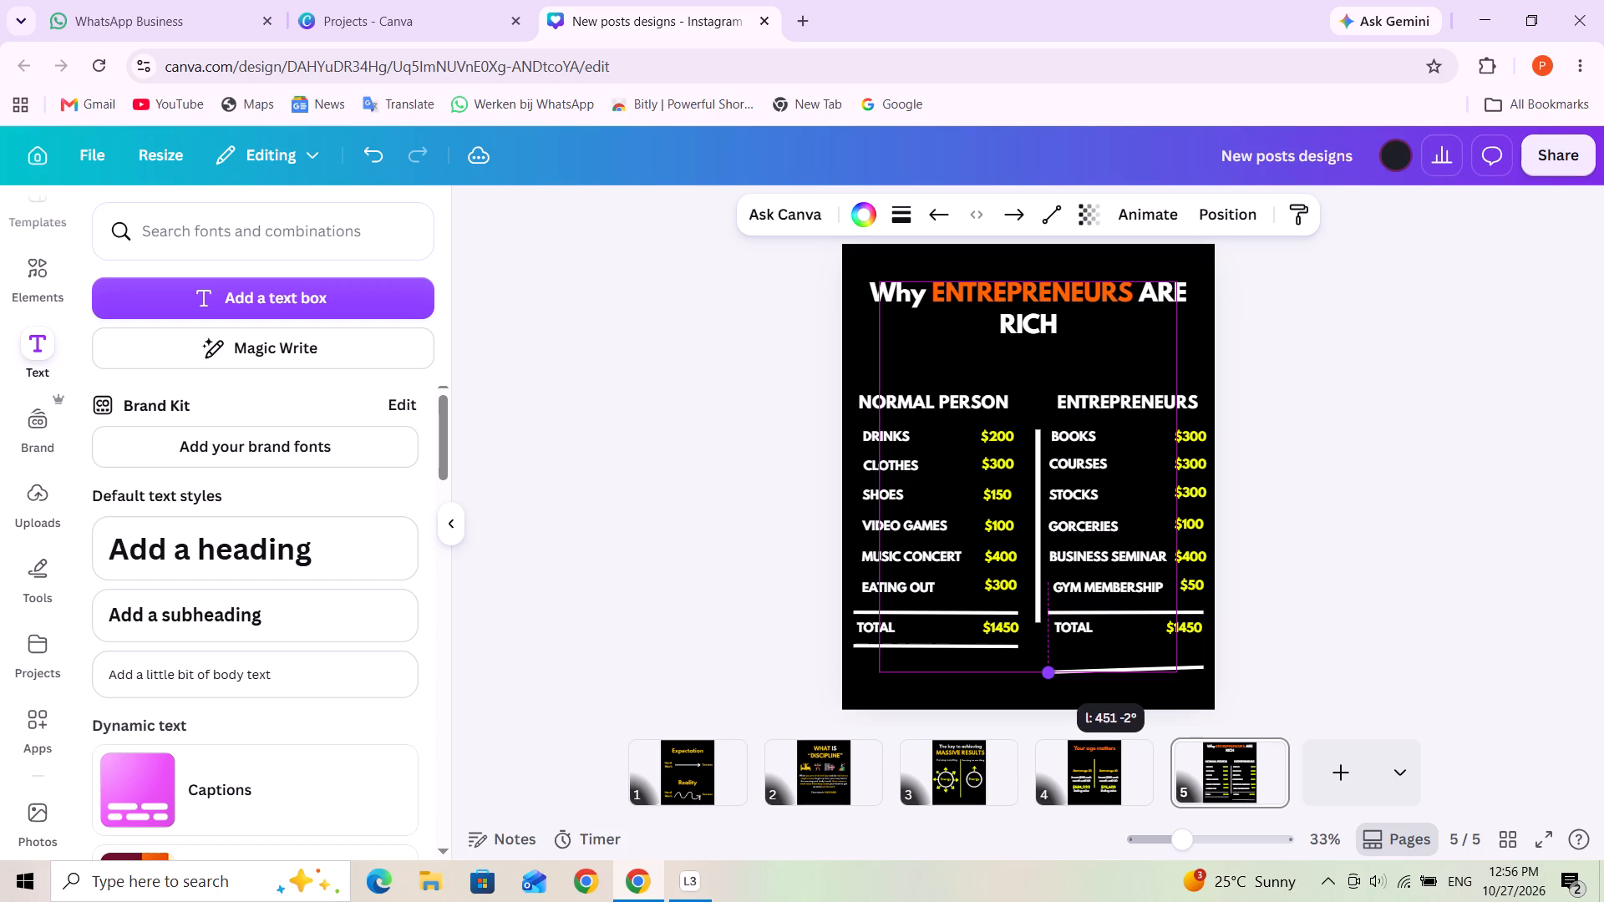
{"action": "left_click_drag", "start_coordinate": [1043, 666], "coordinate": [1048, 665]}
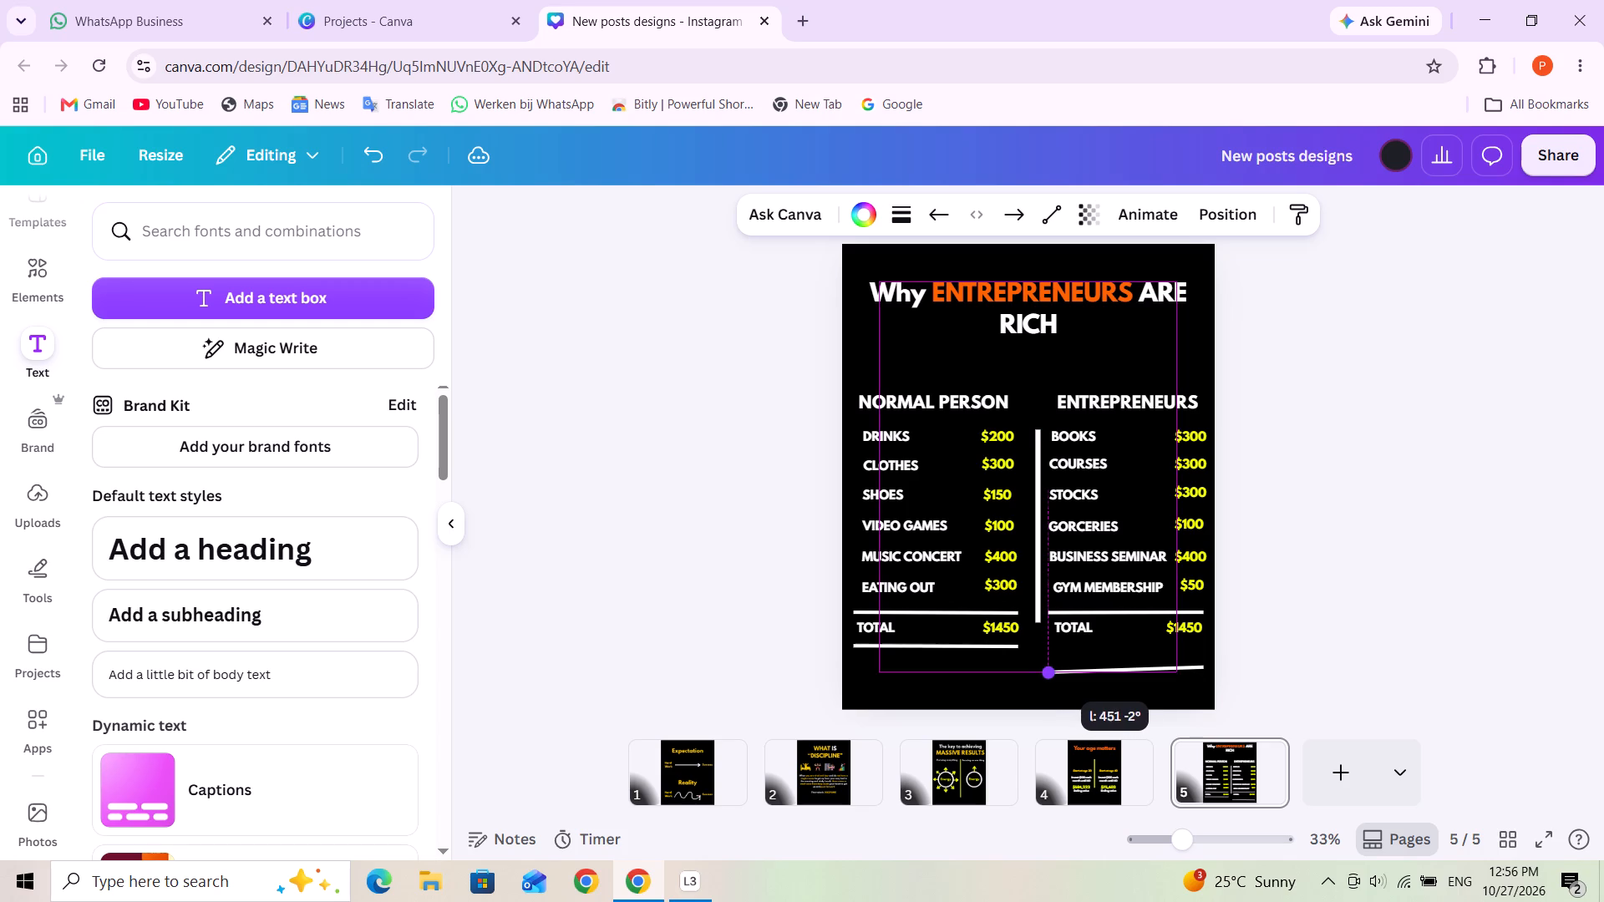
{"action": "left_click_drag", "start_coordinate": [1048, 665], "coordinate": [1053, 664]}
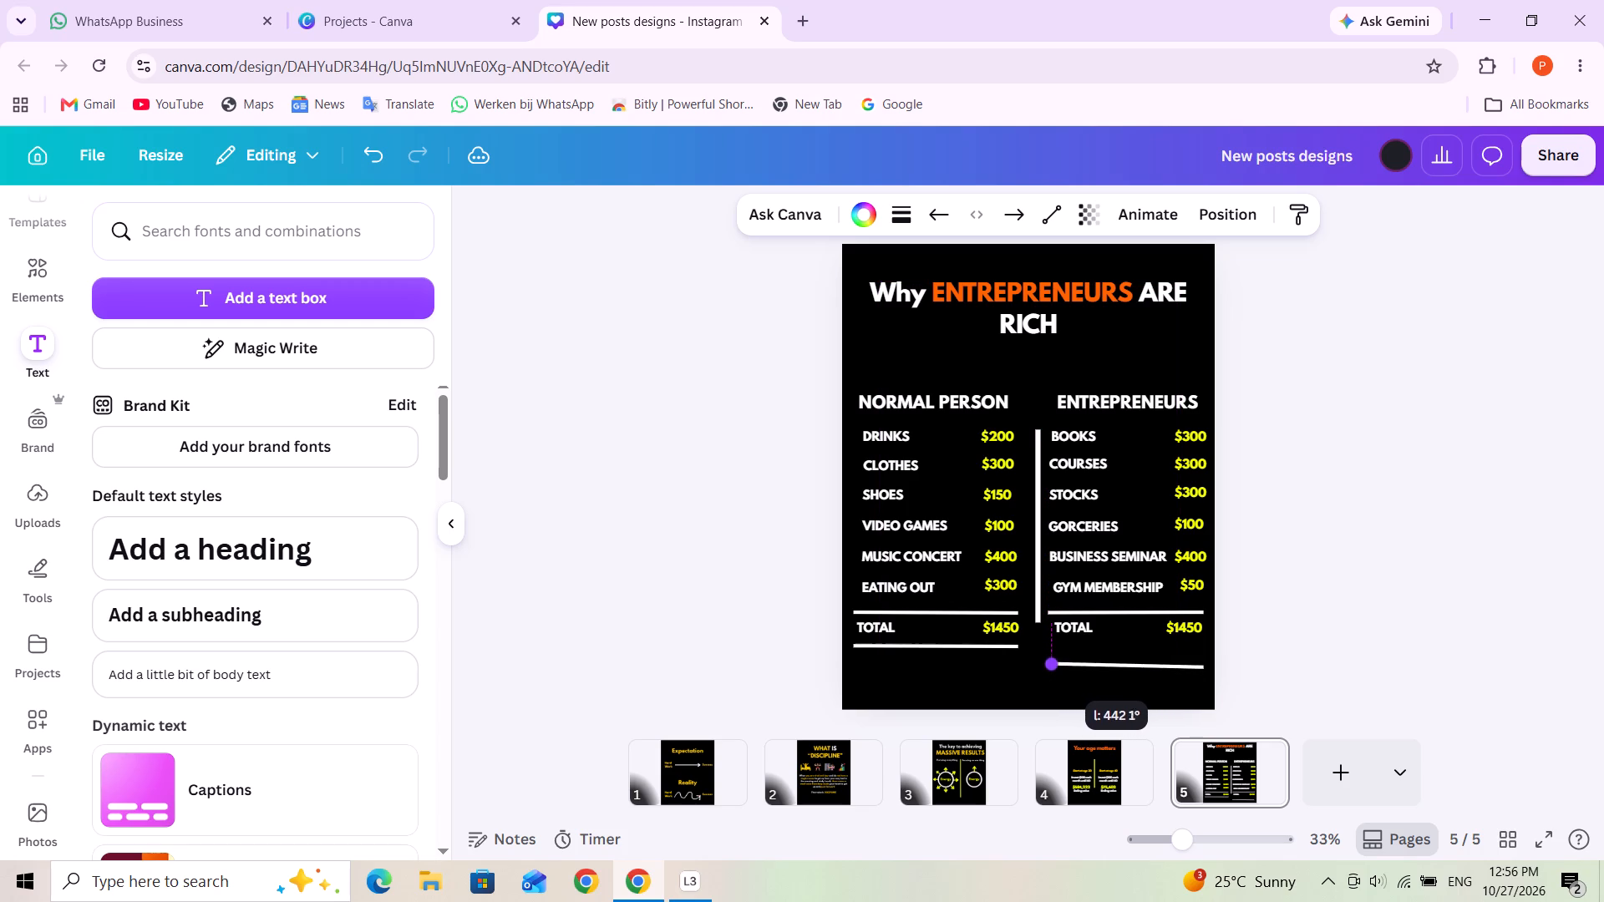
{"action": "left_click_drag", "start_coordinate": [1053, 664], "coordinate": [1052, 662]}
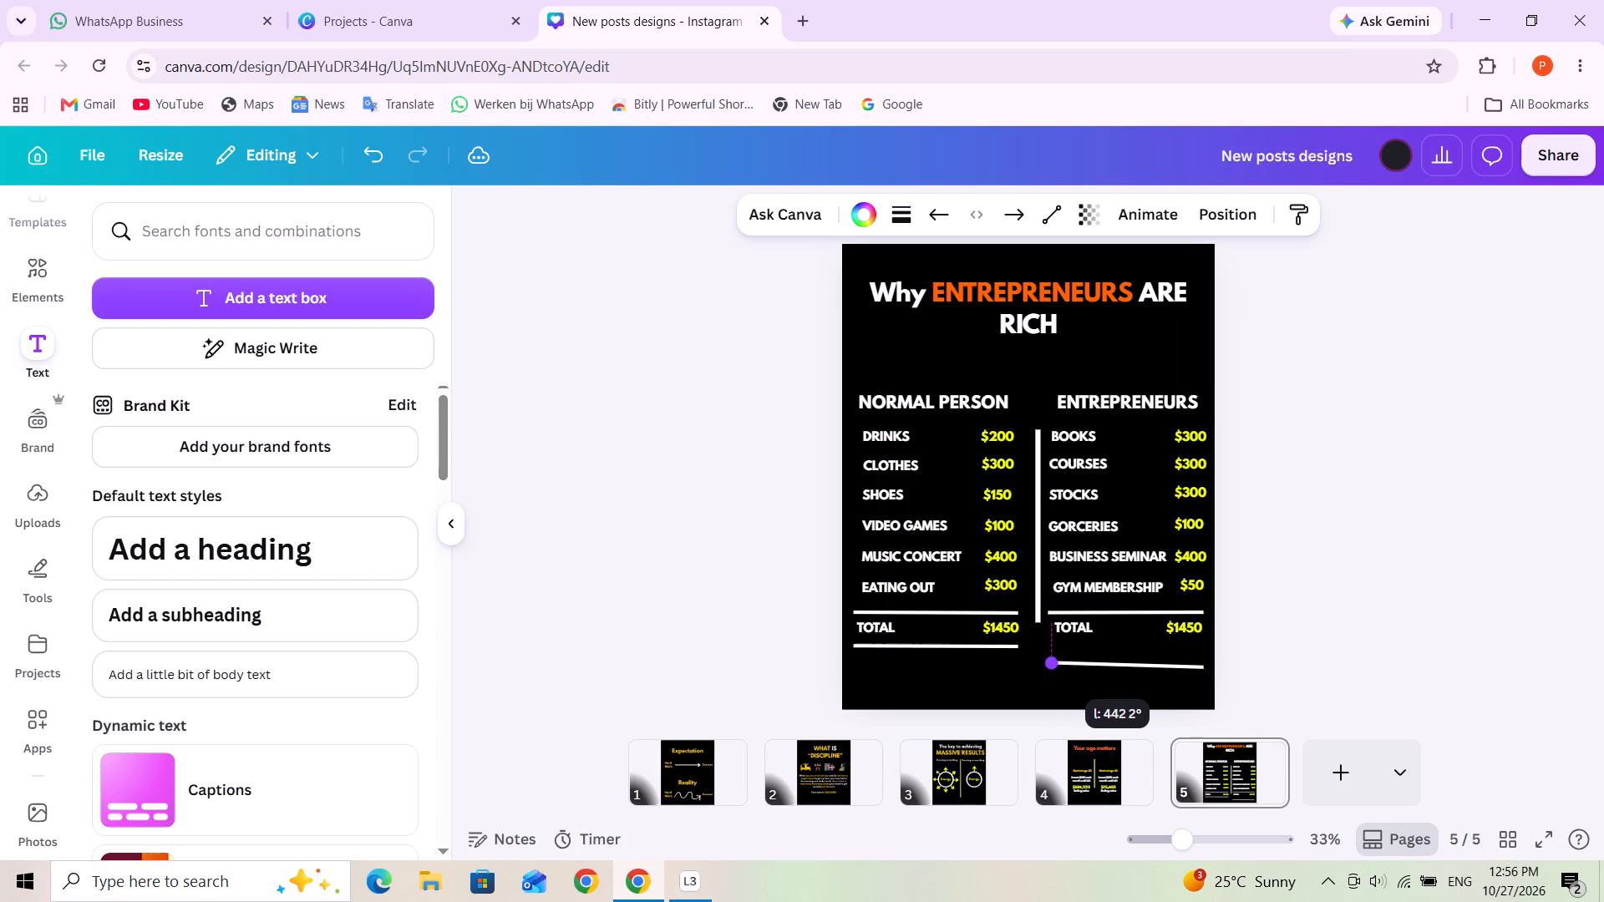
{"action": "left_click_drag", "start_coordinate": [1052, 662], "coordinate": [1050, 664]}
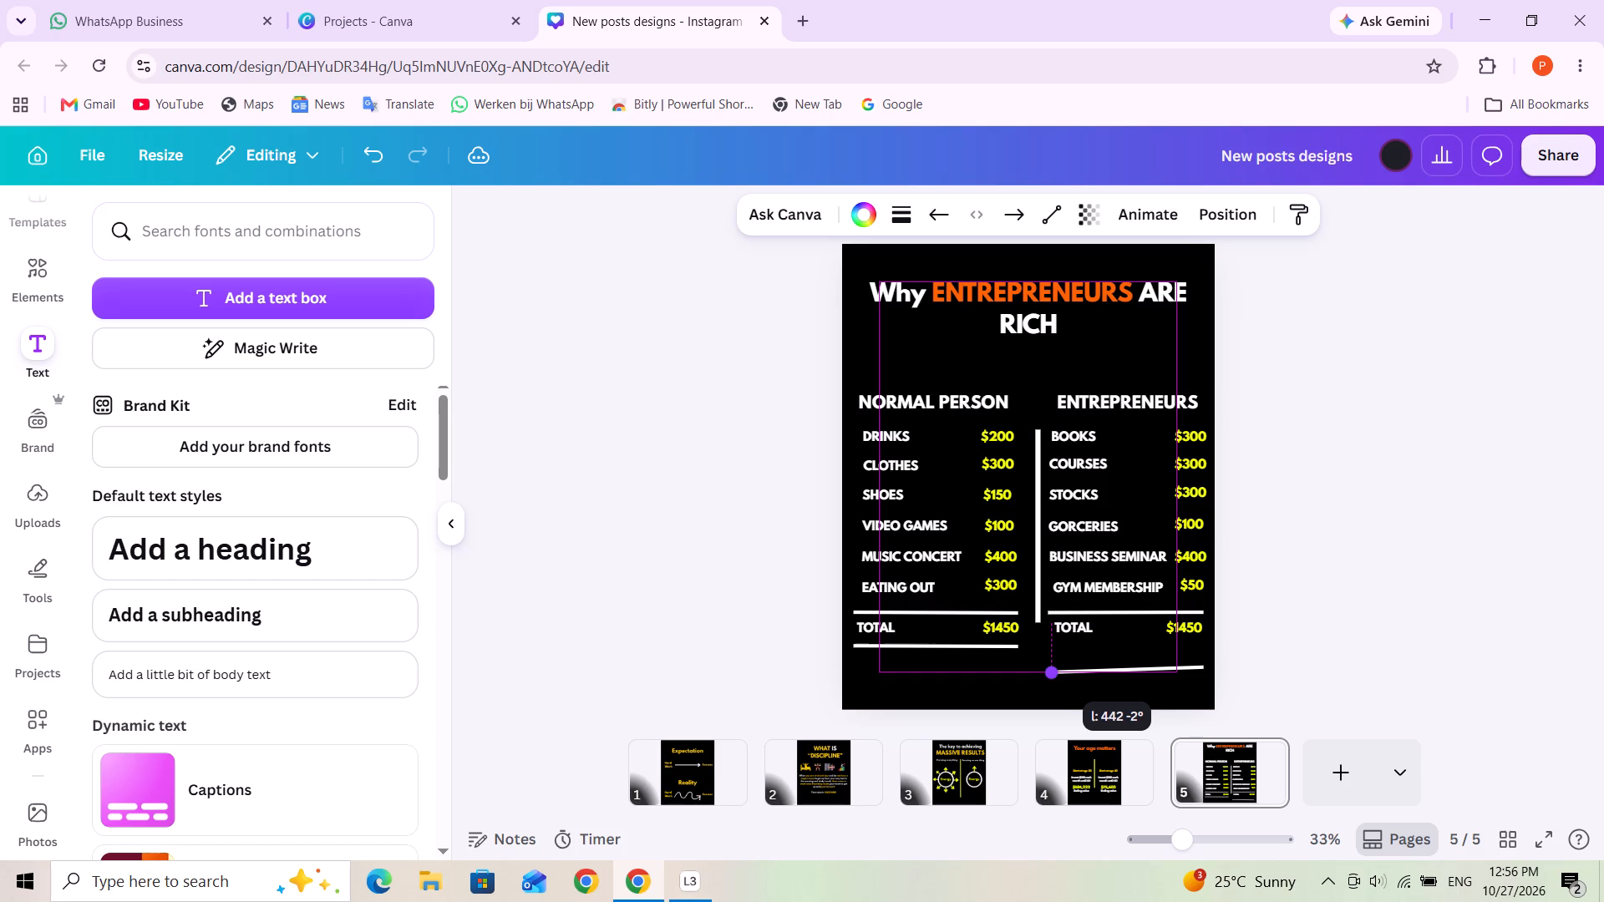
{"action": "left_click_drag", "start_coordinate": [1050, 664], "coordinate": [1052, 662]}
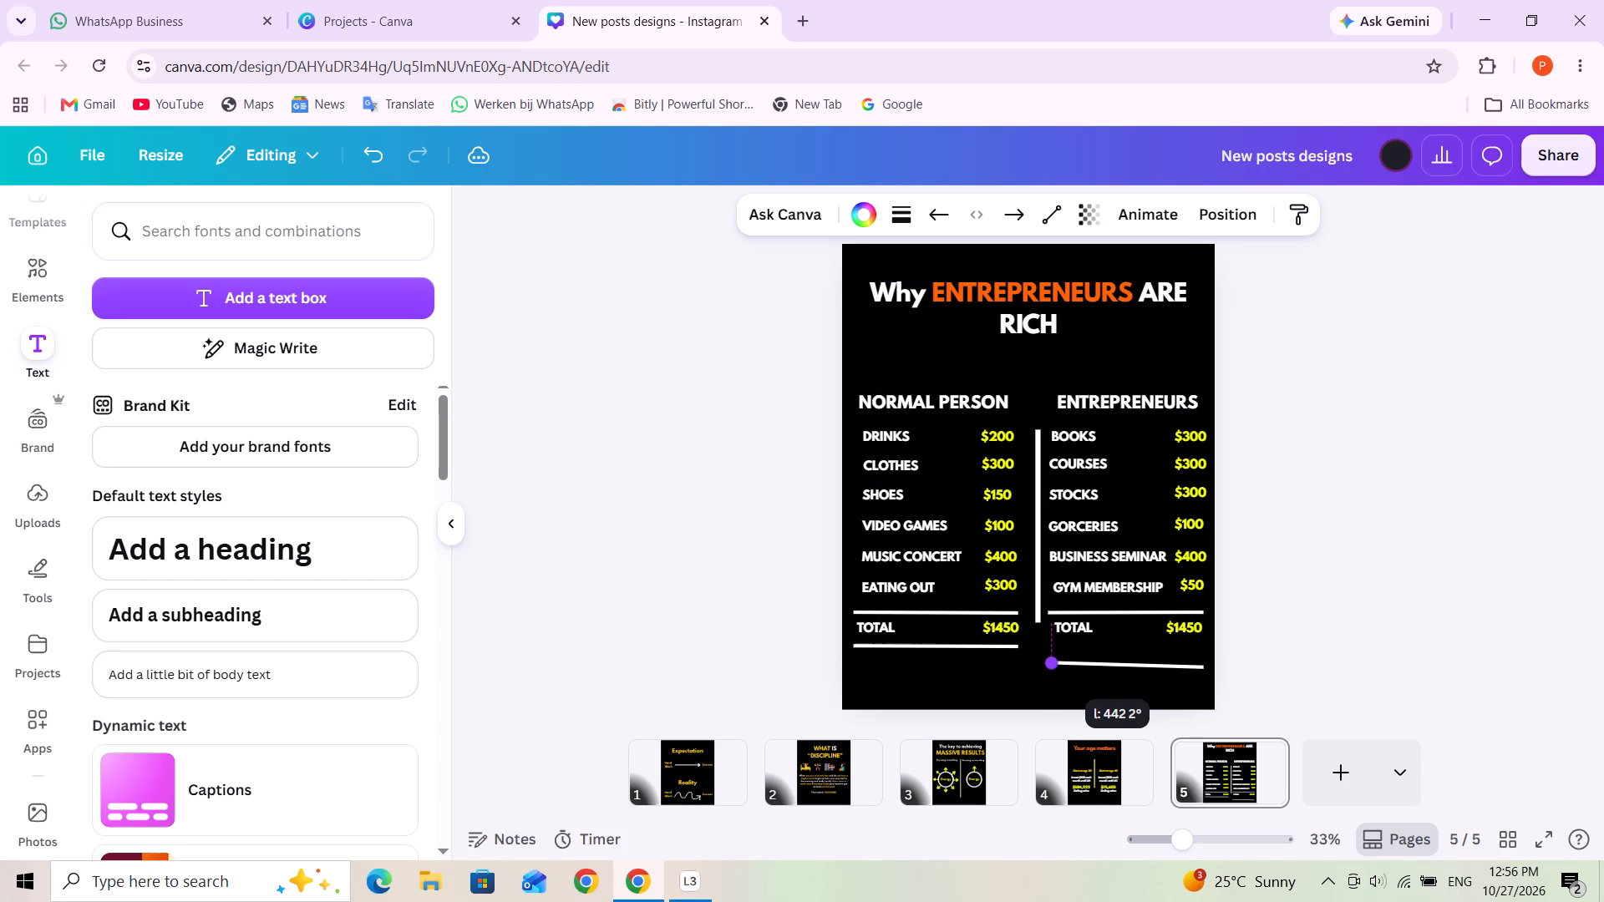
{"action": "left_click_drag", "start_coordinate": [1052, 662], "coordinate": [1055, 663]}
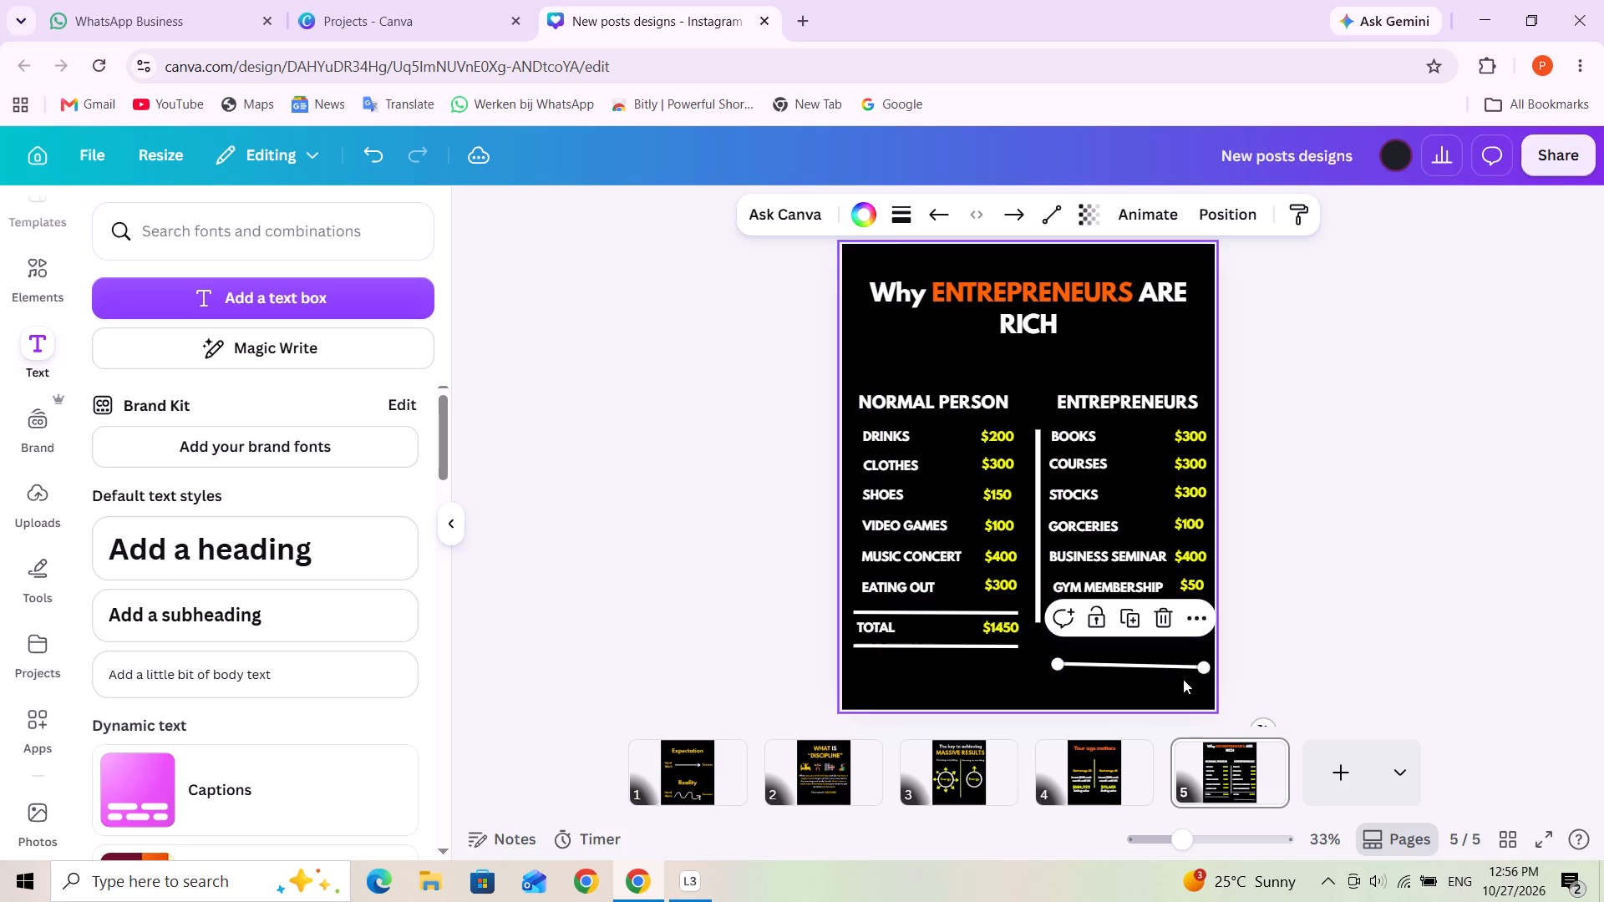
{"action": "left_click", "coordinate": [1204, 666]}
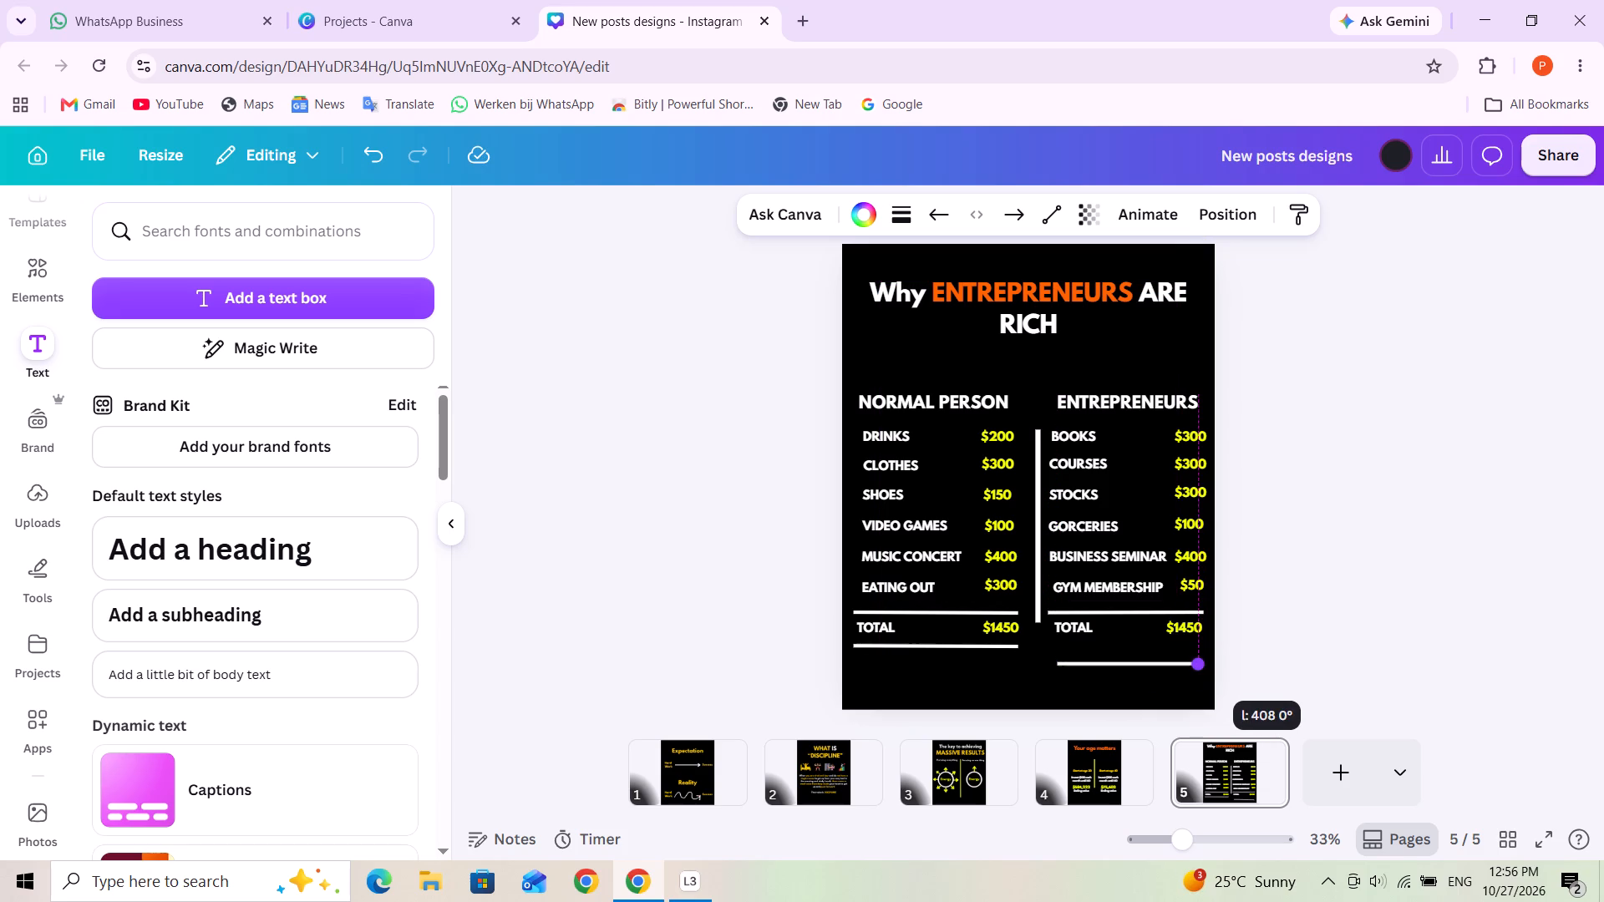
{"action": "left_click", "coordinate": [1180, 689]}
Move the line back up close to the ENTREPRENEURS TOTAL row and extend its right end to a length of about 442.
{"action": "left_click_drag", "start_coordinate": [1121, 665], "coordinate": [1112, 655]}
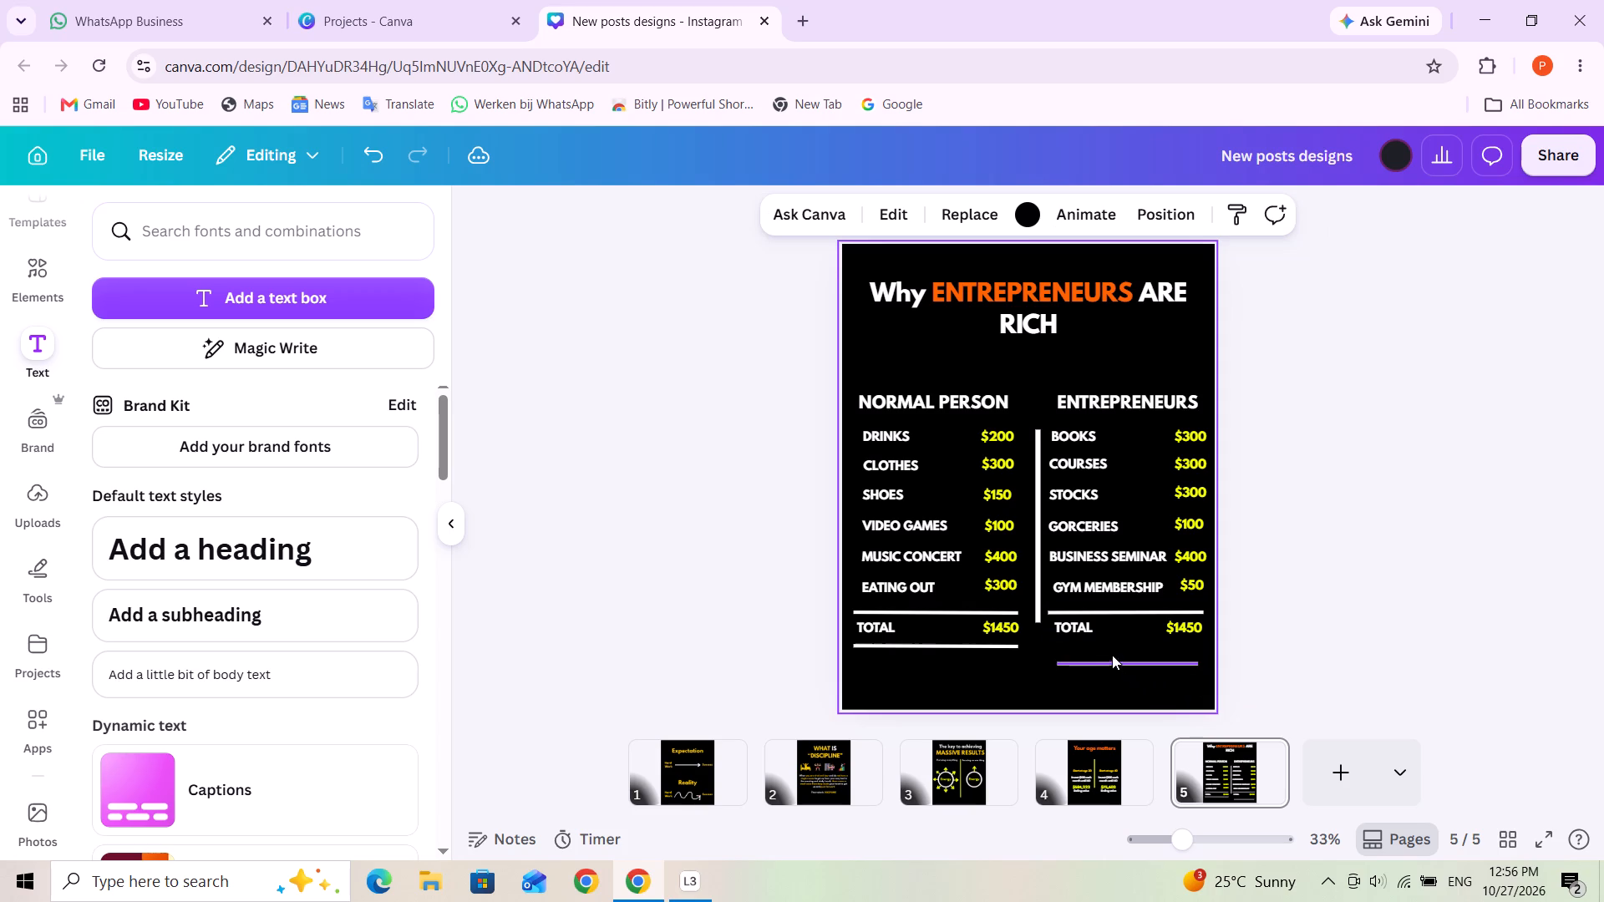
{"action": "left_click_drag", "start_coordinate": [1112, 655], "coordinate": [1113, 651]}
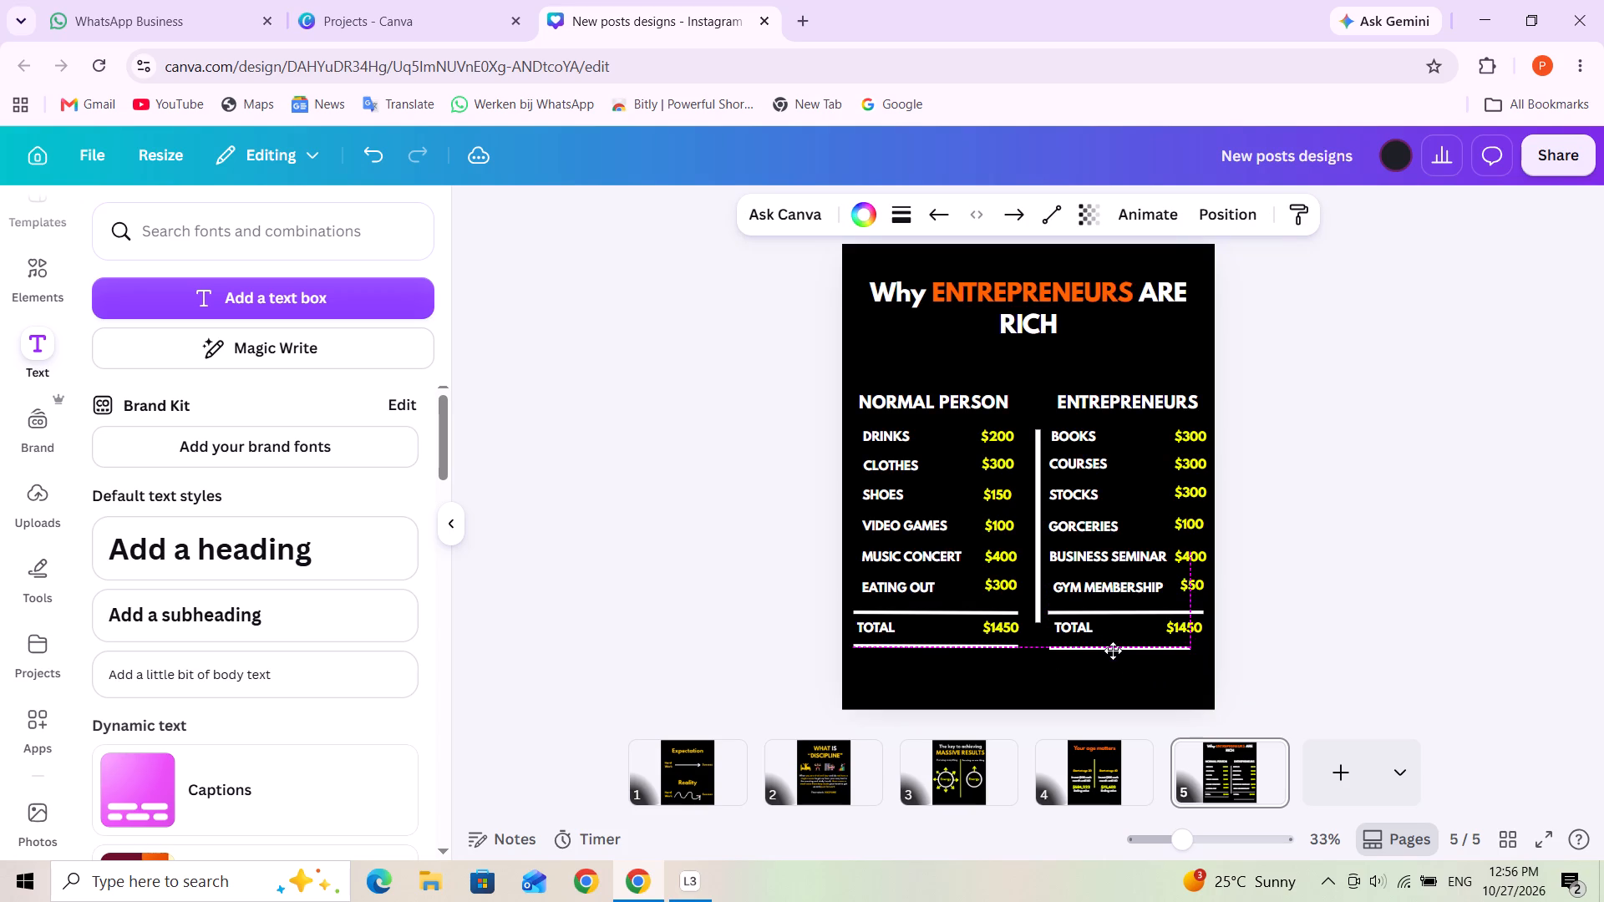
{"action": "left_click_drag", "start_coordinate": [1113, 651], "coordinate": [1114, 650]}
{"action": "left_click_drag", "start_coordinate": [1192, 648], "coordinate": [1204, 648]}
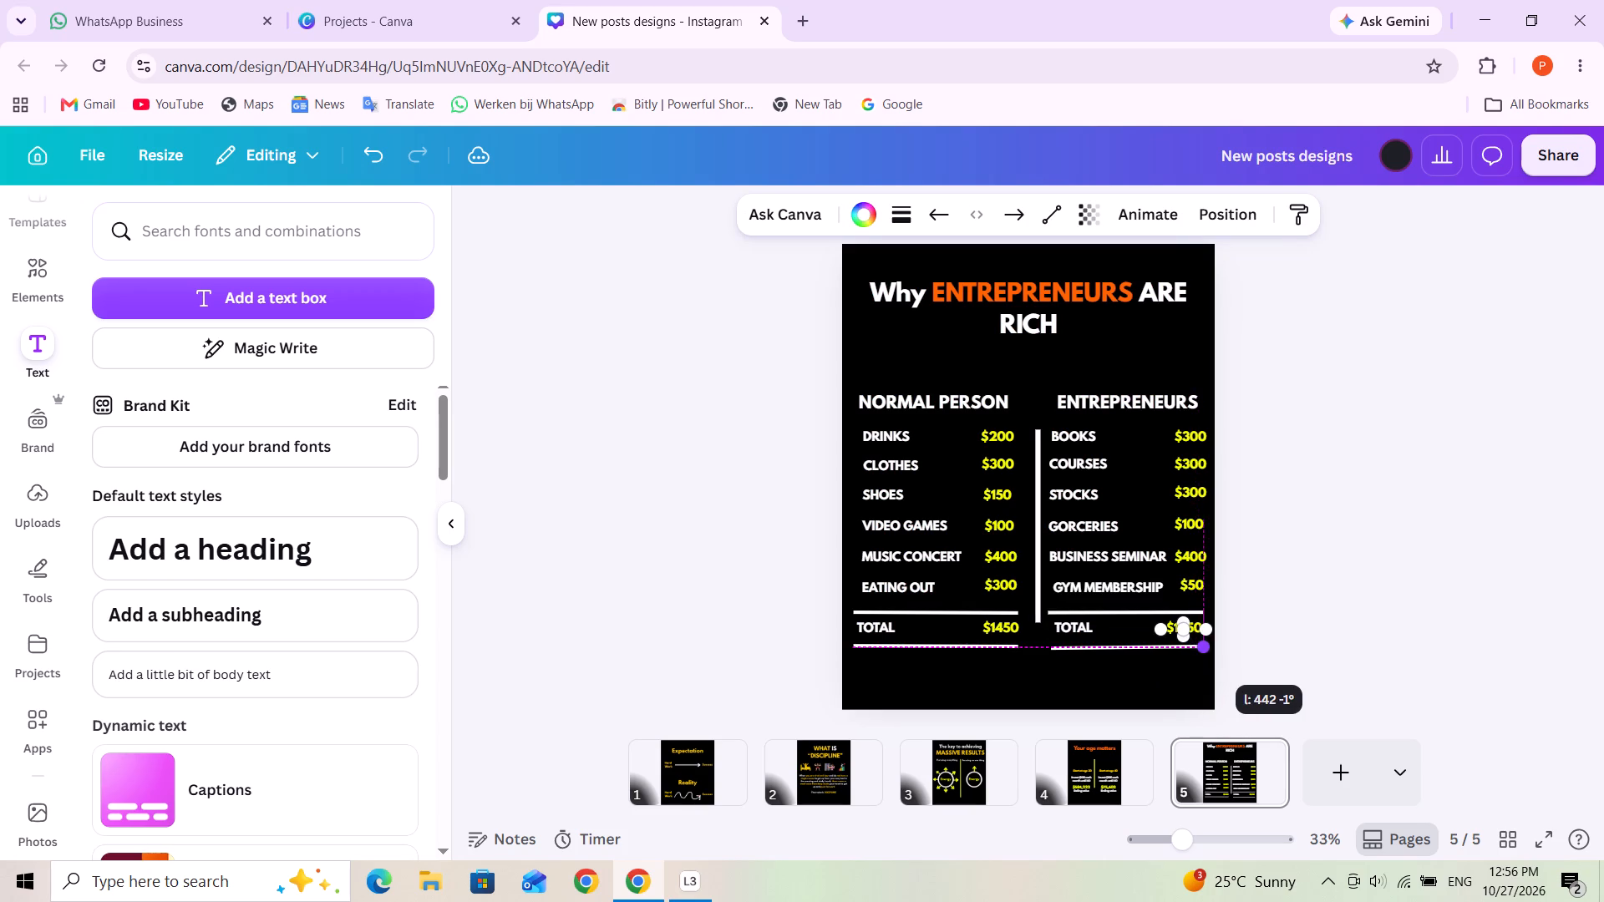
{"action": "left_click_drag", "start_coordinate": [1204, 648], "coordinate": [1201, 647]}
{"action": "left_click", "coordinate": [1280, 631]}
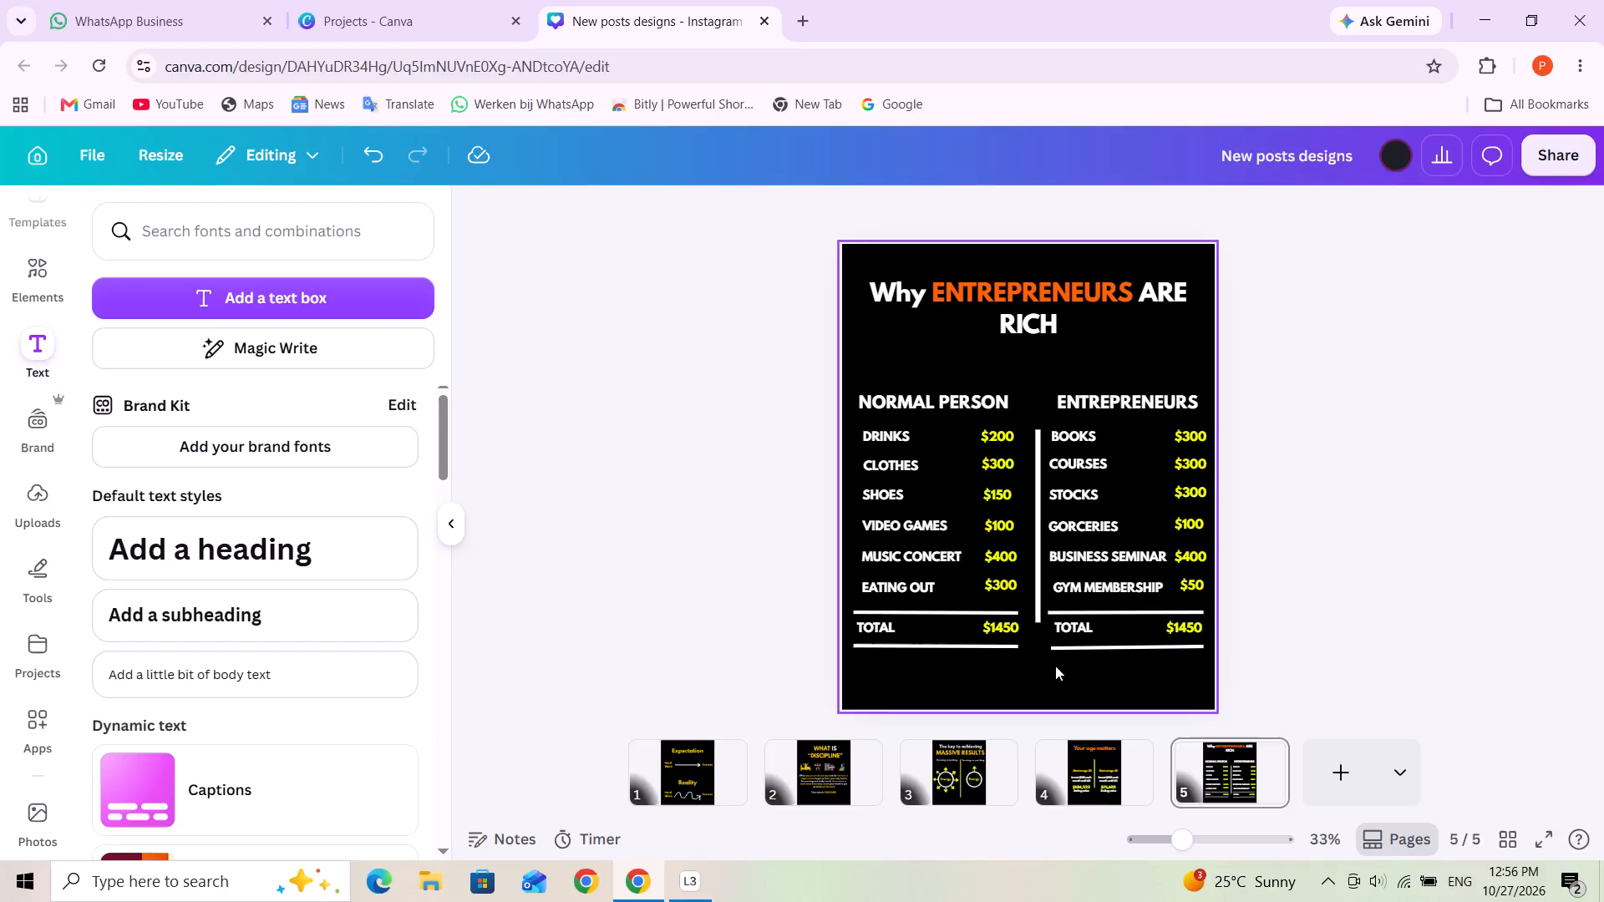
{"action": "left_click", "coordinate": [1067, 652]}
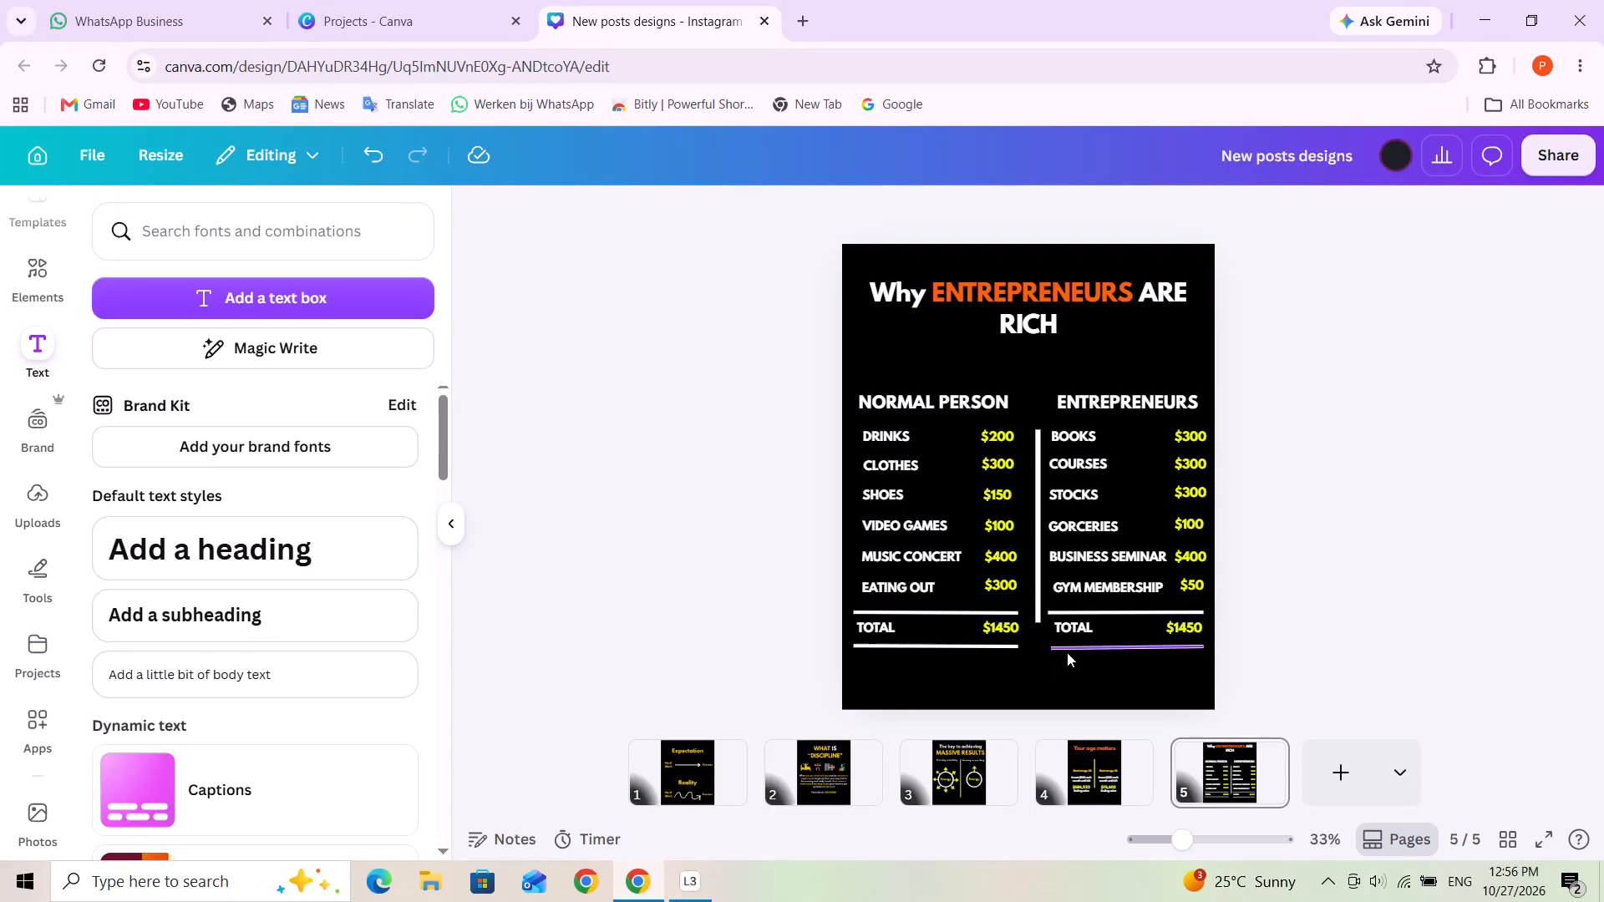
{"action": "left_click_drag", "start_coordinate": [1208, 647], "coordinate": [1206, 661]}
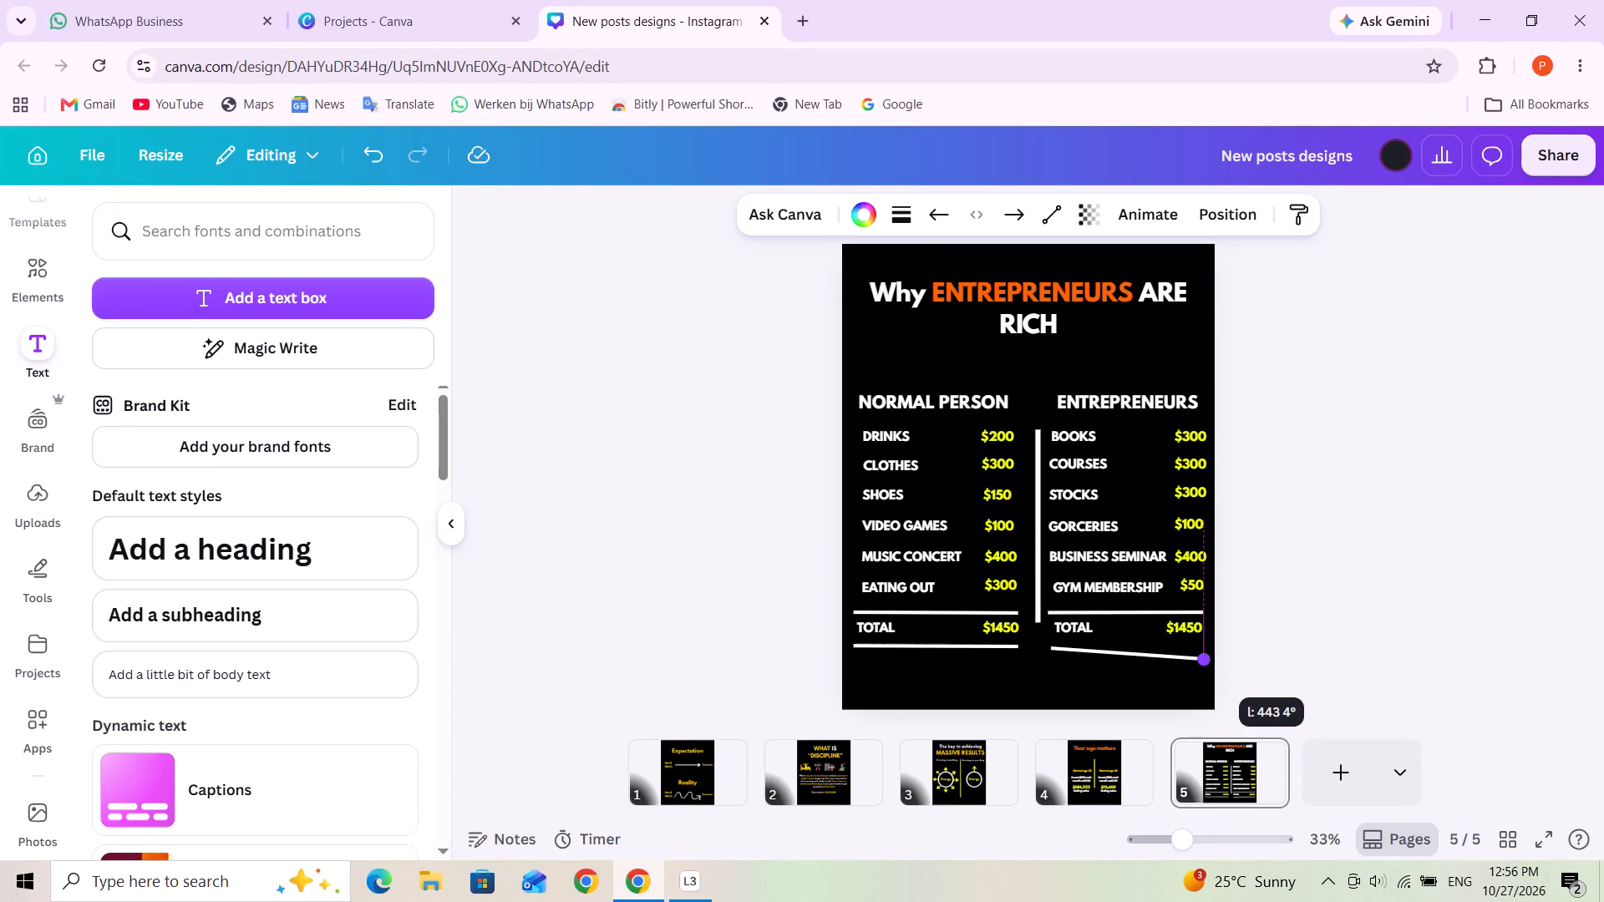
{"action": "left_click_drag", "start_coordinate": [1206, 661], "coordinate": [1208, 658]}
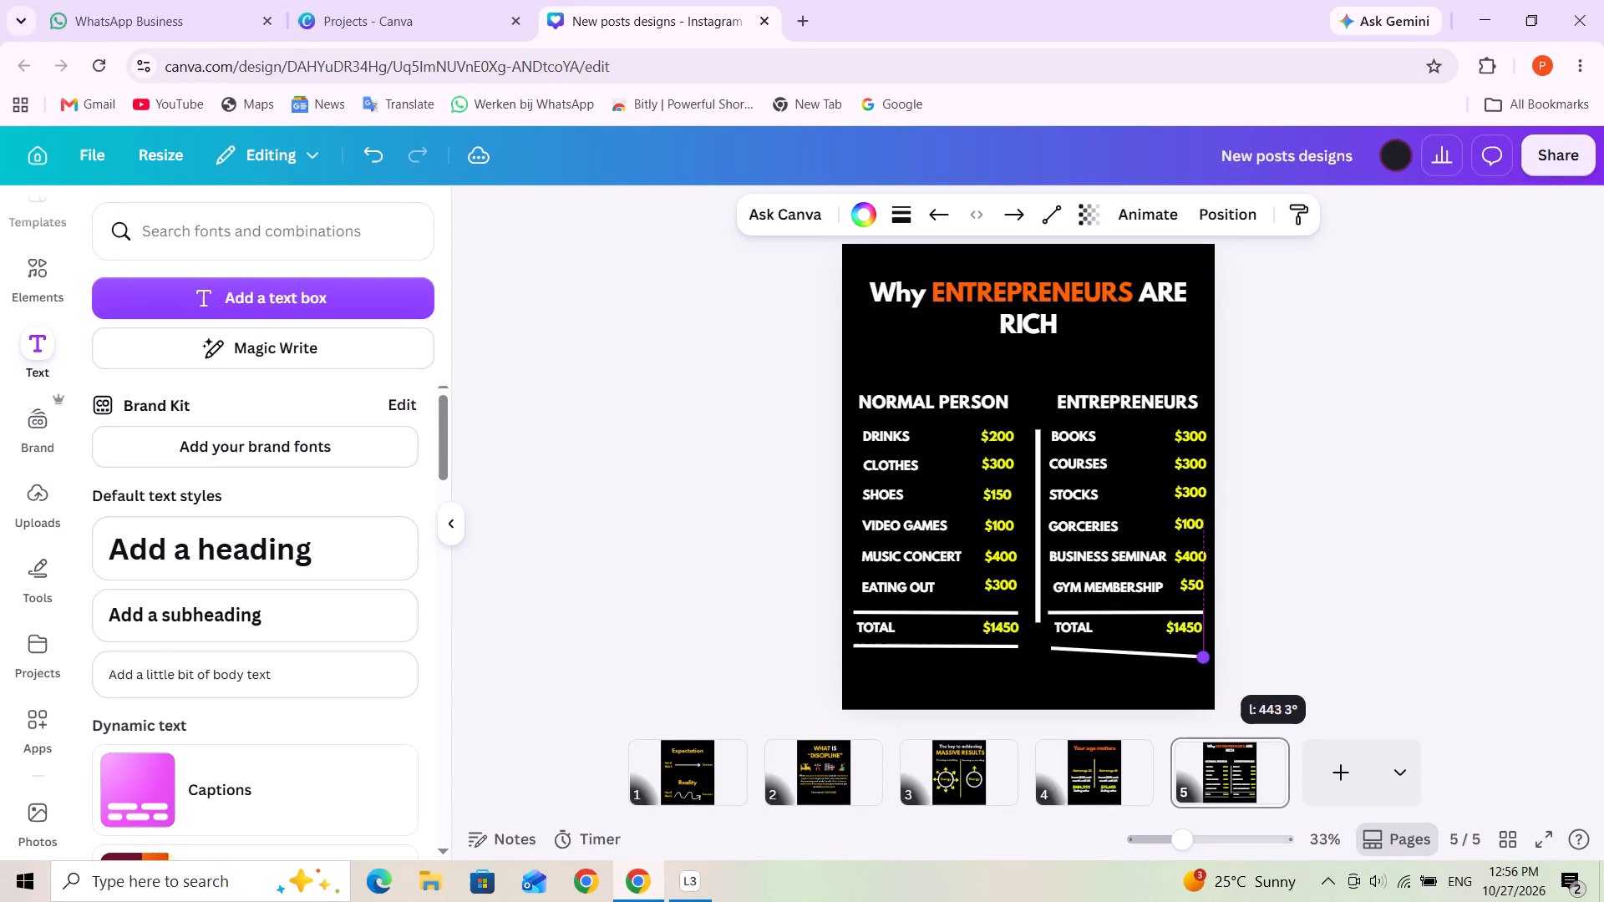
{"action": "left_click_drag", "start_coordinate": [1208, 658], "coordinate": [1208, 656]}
Delete the horizontal line below the ENTREPRENEURS TOTAL row.
{"action": "left_click", "coordinate": [1150, 647]}
{"action": "left_click", "coordinate": [1144, 641]}
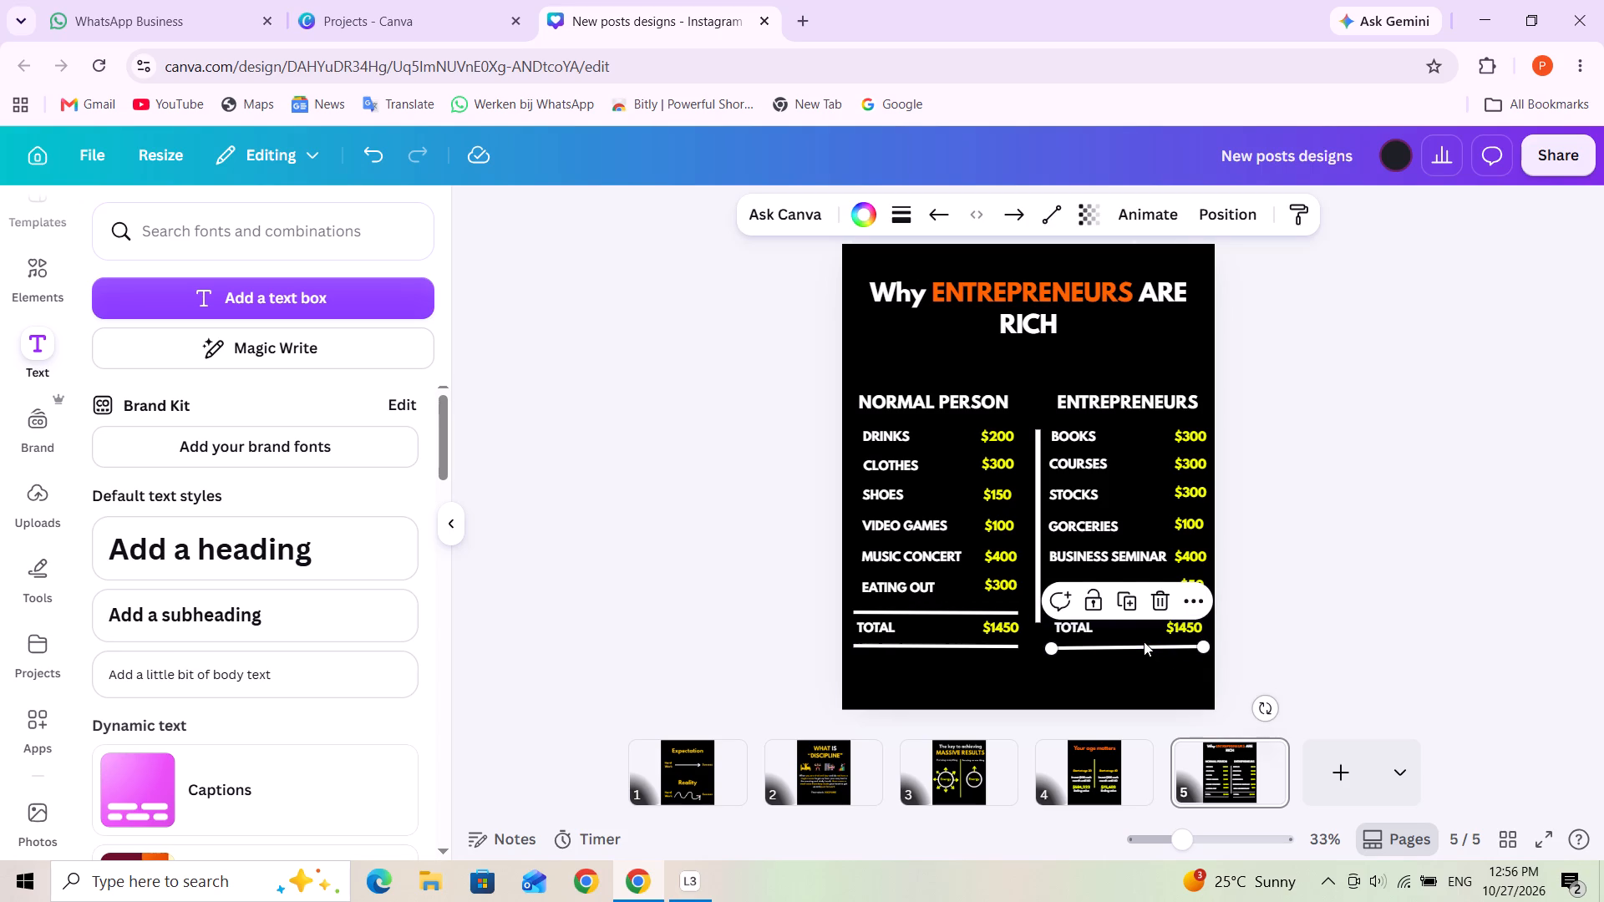
{"action": "key", "text": "Delete"}
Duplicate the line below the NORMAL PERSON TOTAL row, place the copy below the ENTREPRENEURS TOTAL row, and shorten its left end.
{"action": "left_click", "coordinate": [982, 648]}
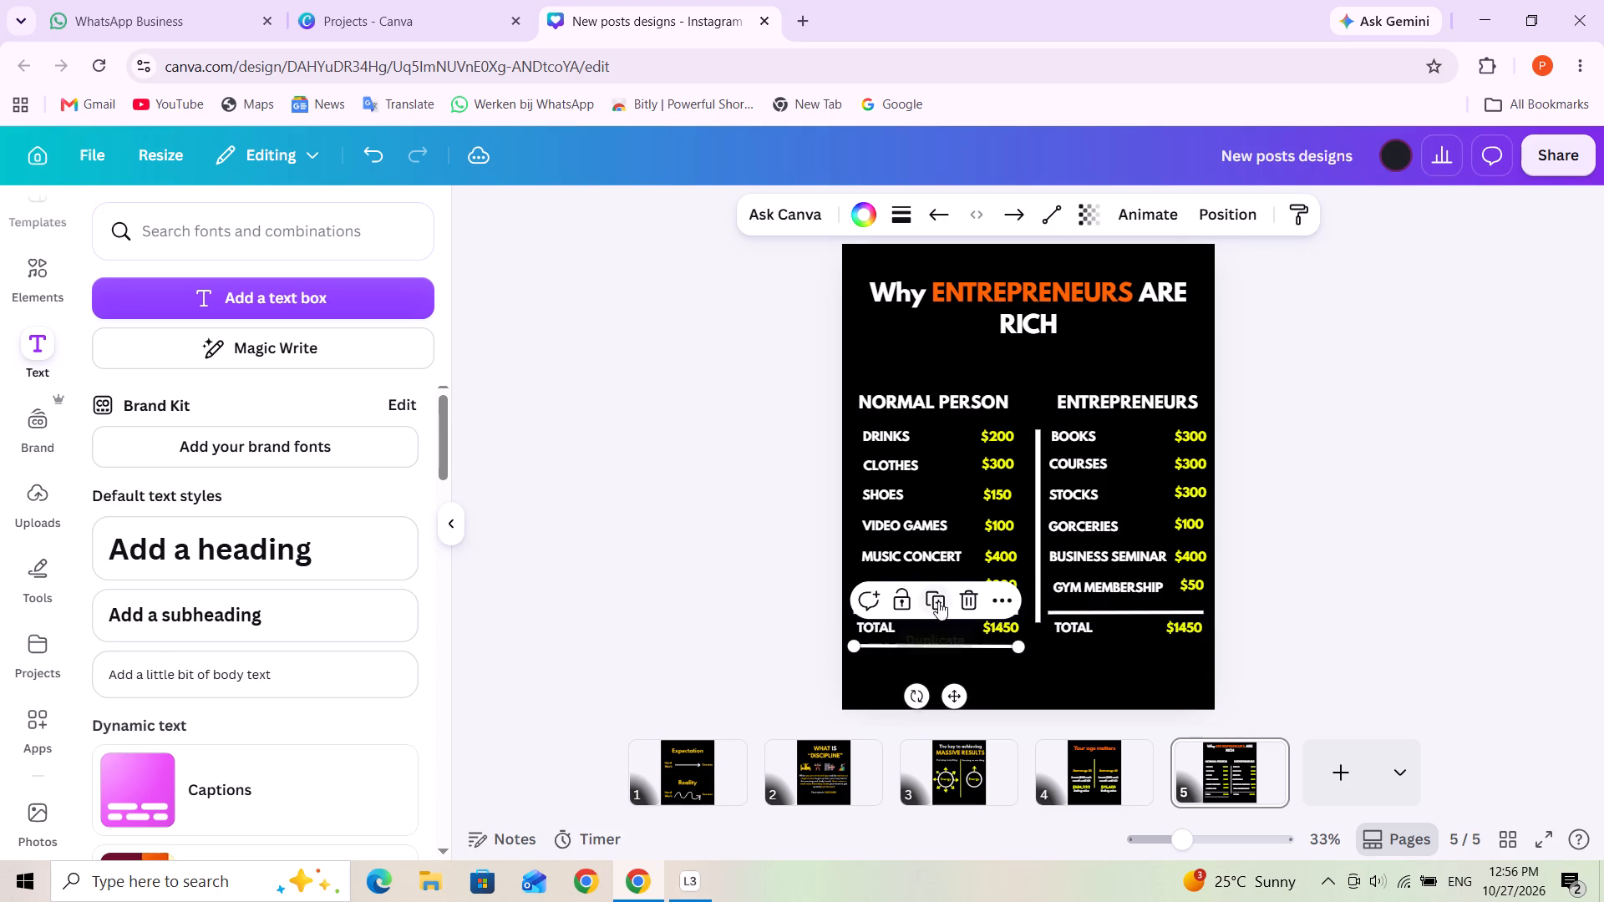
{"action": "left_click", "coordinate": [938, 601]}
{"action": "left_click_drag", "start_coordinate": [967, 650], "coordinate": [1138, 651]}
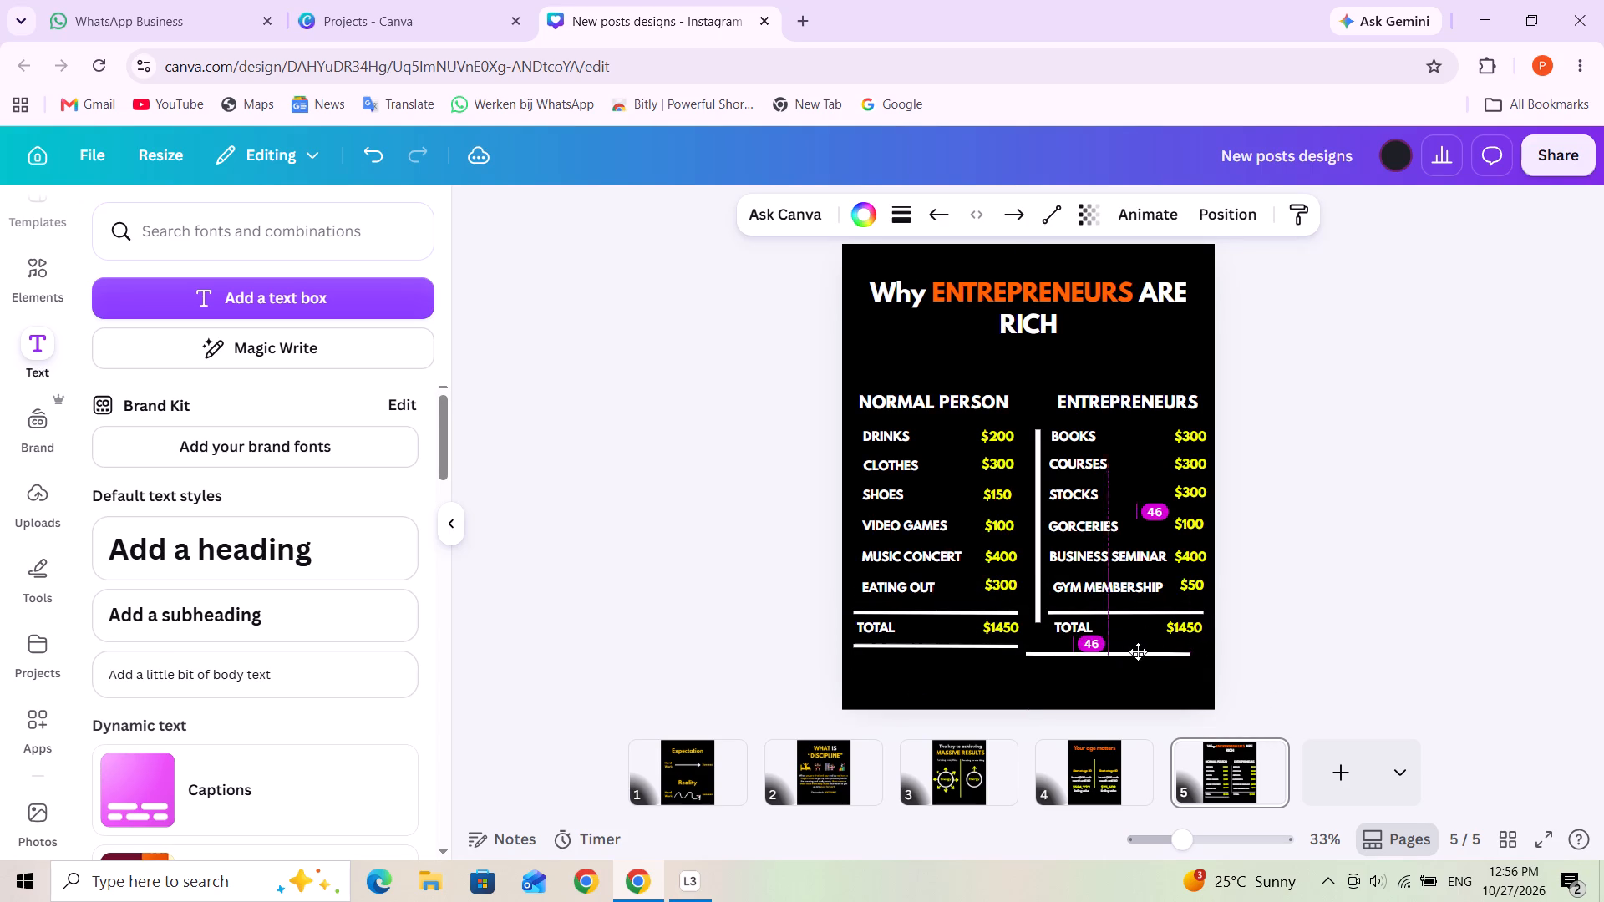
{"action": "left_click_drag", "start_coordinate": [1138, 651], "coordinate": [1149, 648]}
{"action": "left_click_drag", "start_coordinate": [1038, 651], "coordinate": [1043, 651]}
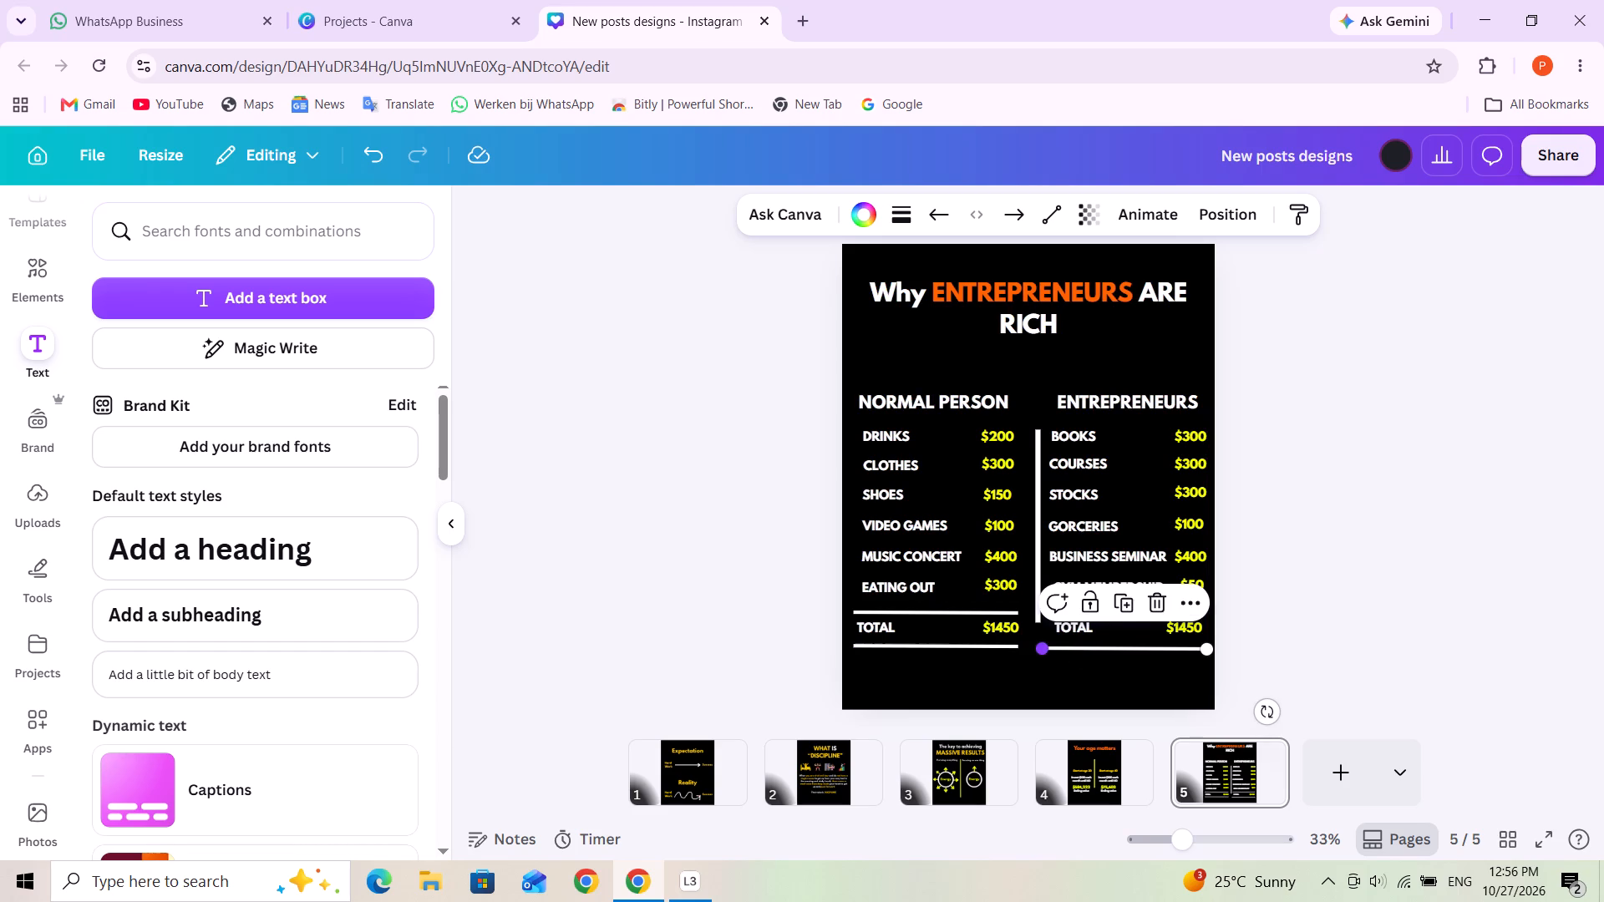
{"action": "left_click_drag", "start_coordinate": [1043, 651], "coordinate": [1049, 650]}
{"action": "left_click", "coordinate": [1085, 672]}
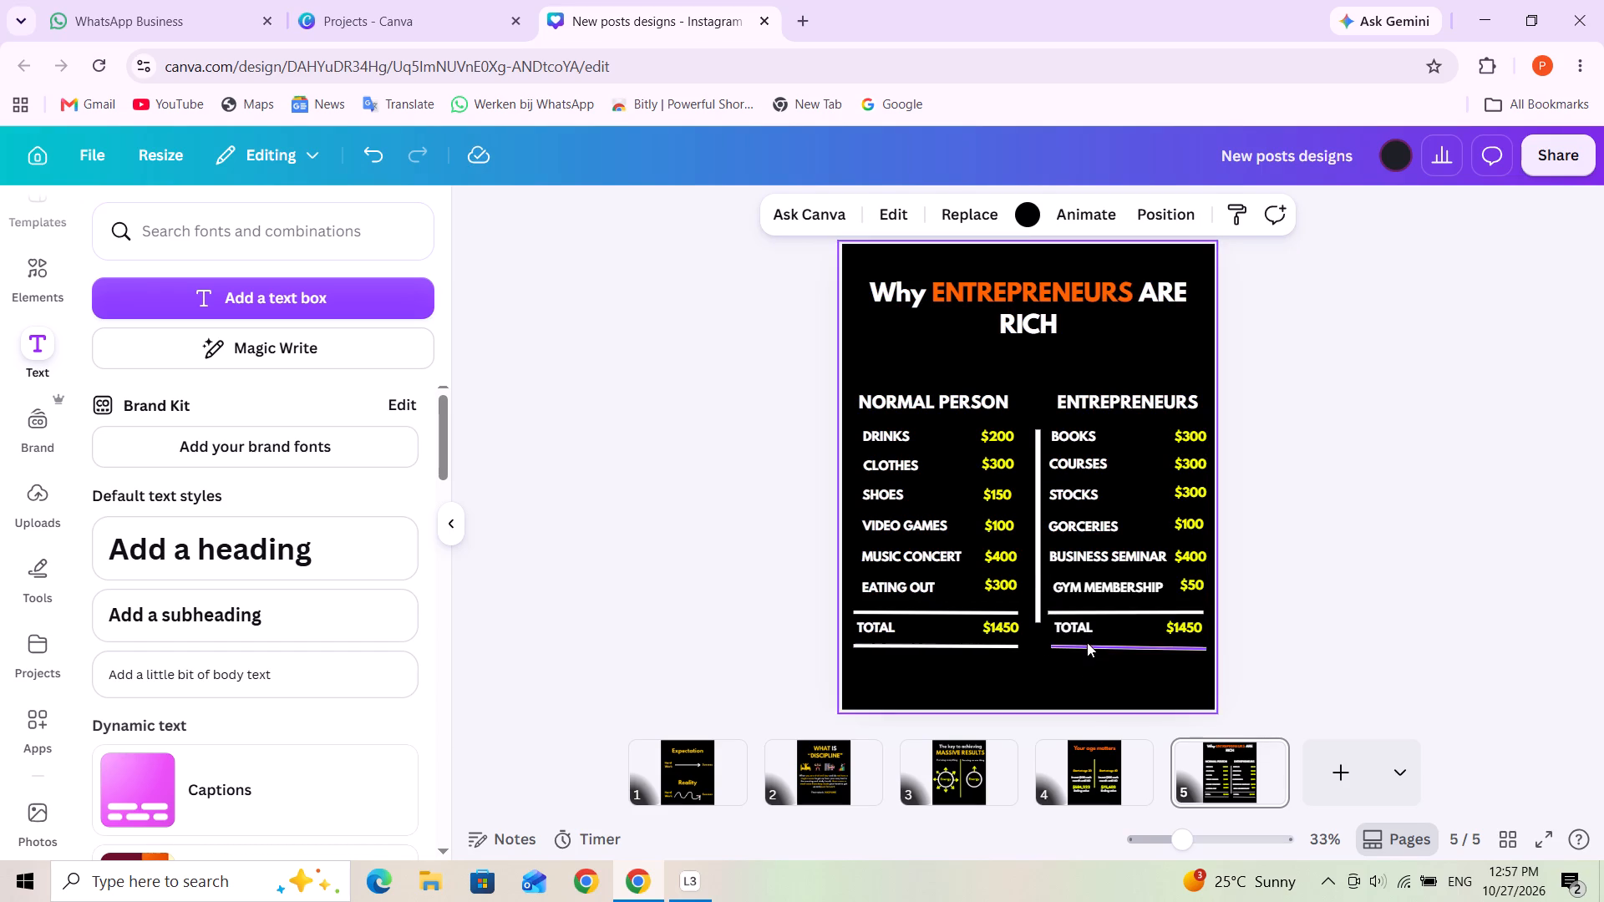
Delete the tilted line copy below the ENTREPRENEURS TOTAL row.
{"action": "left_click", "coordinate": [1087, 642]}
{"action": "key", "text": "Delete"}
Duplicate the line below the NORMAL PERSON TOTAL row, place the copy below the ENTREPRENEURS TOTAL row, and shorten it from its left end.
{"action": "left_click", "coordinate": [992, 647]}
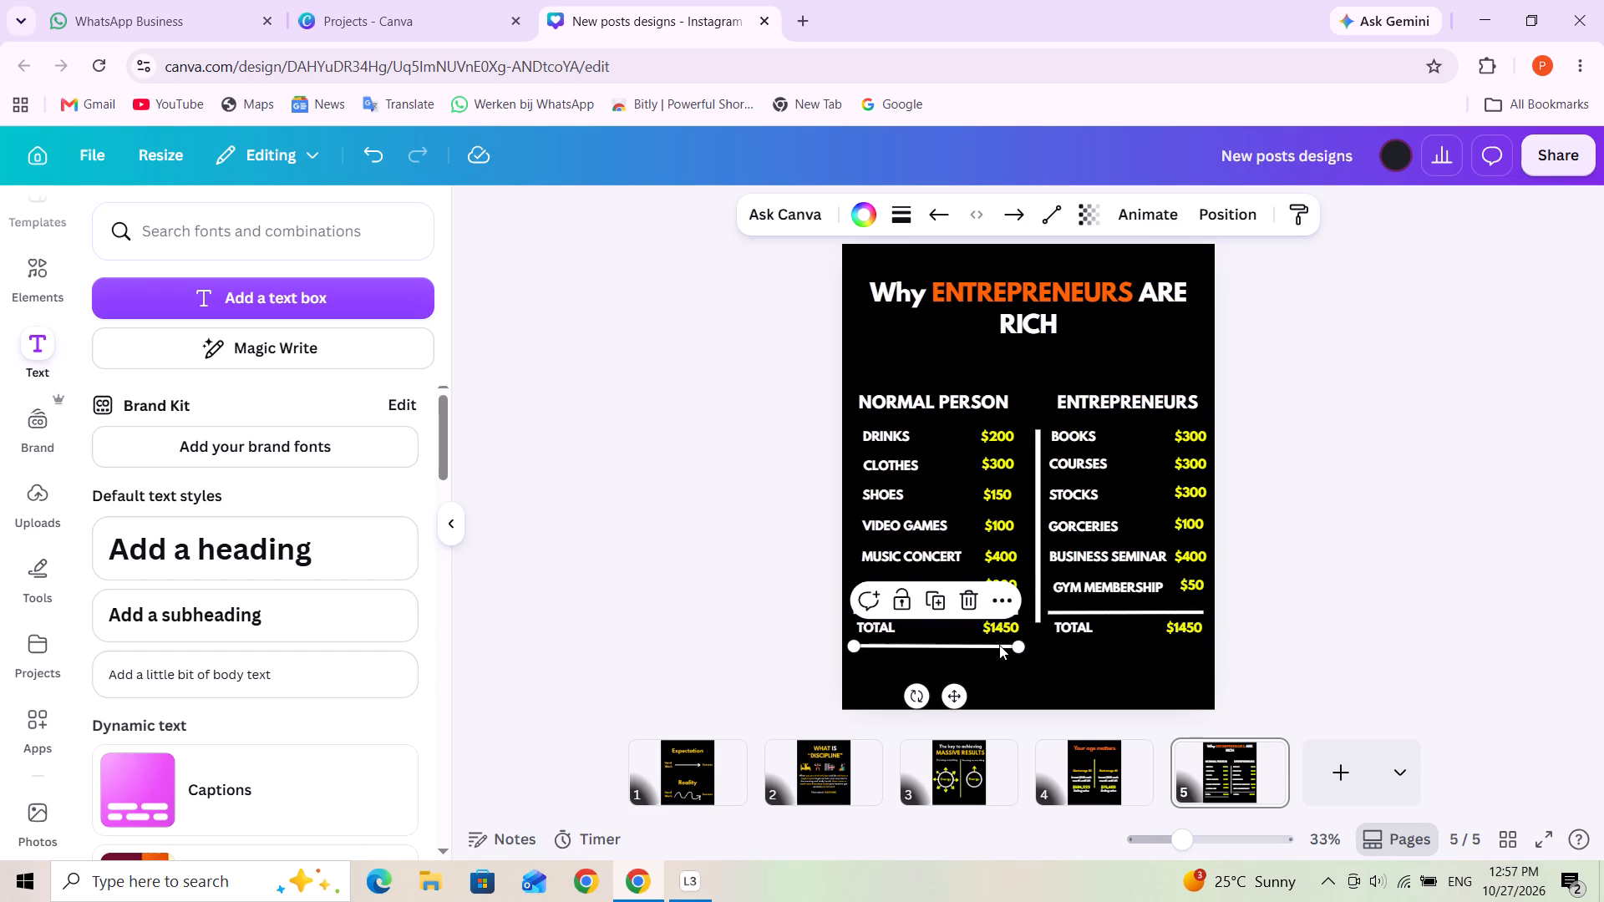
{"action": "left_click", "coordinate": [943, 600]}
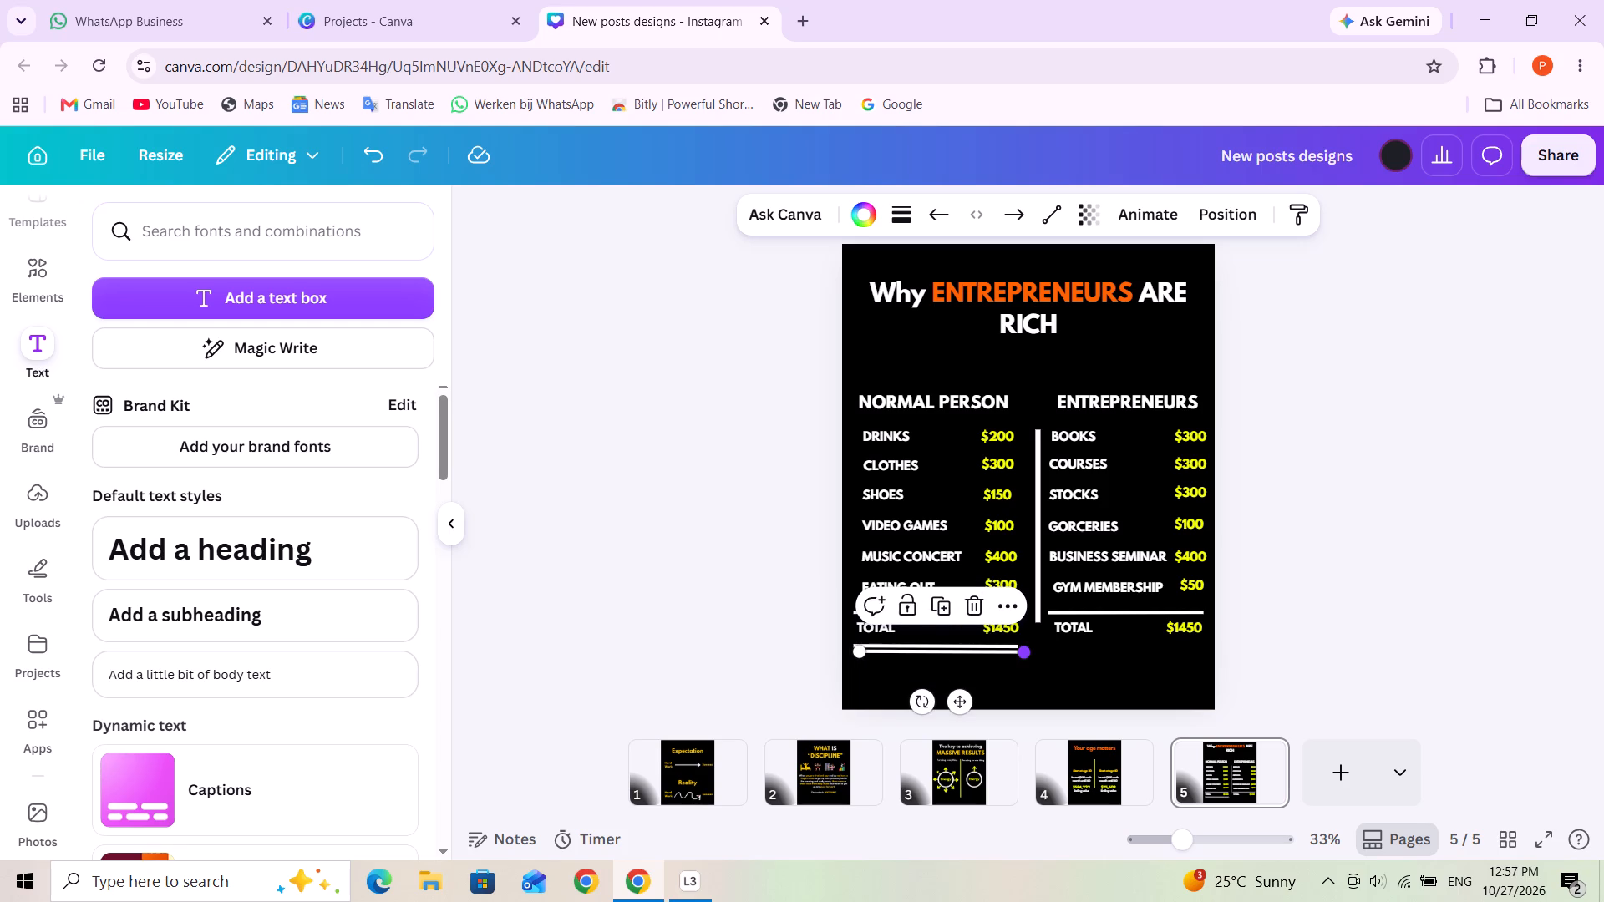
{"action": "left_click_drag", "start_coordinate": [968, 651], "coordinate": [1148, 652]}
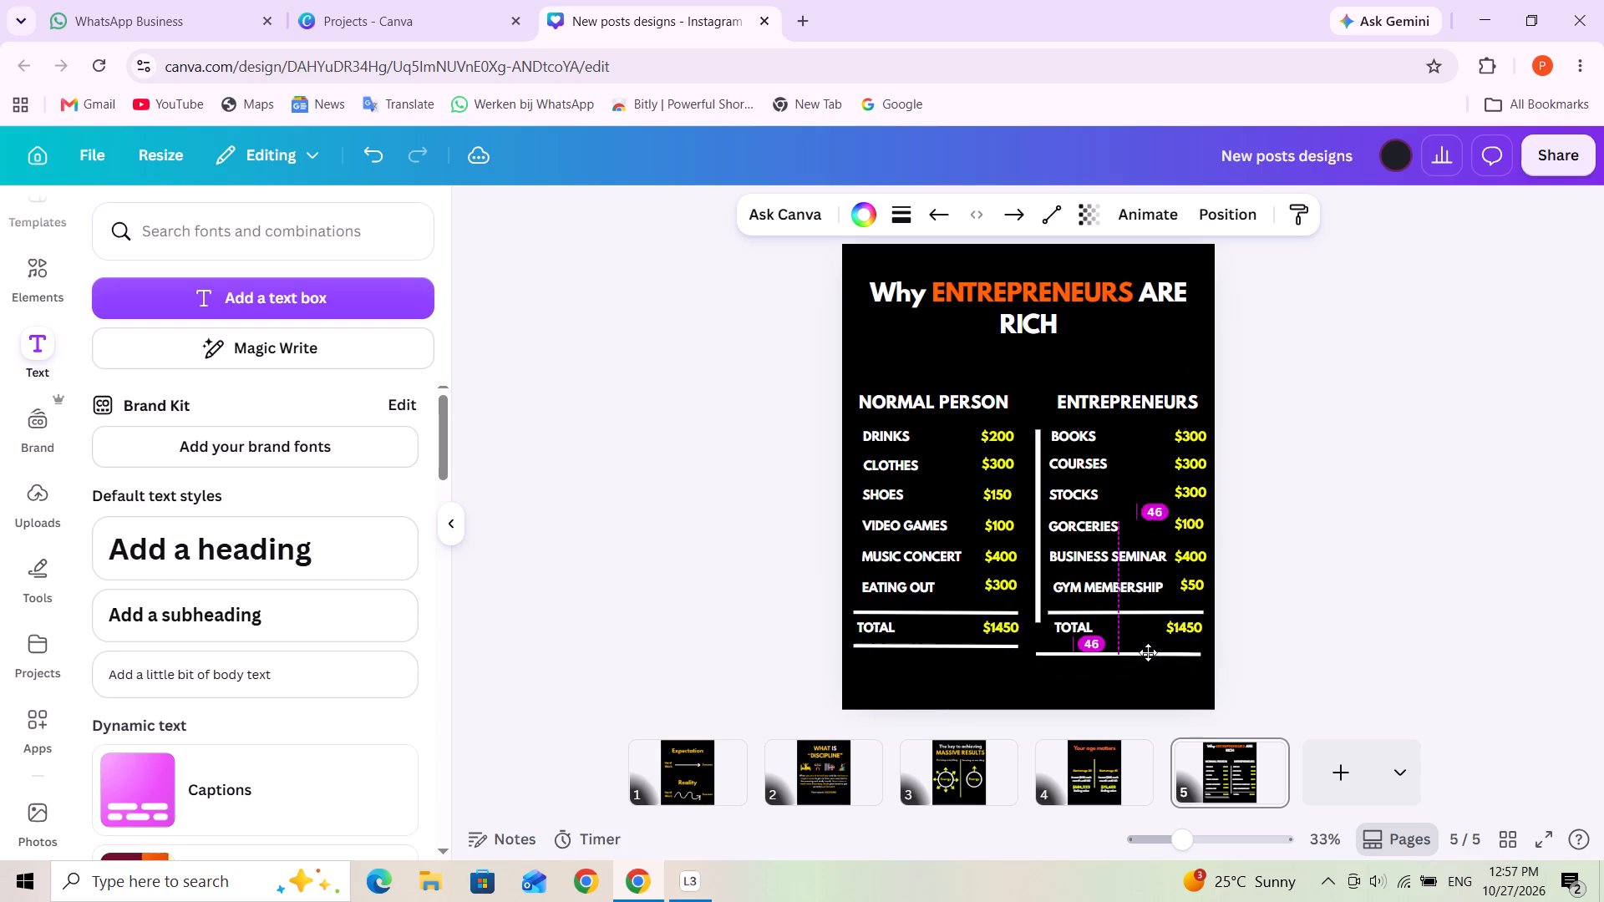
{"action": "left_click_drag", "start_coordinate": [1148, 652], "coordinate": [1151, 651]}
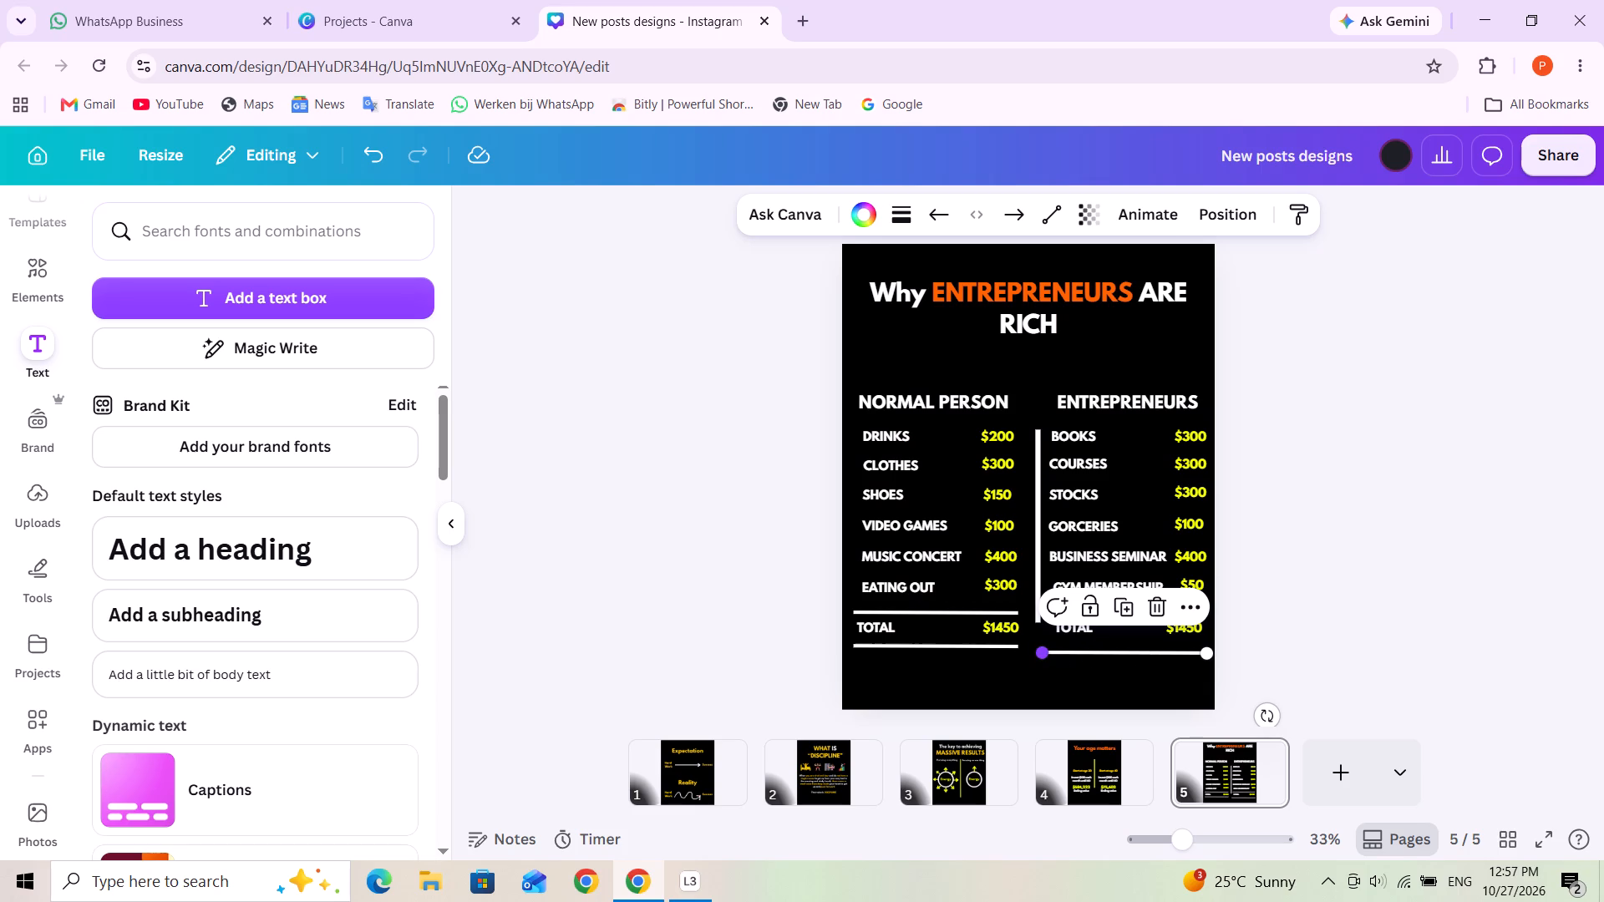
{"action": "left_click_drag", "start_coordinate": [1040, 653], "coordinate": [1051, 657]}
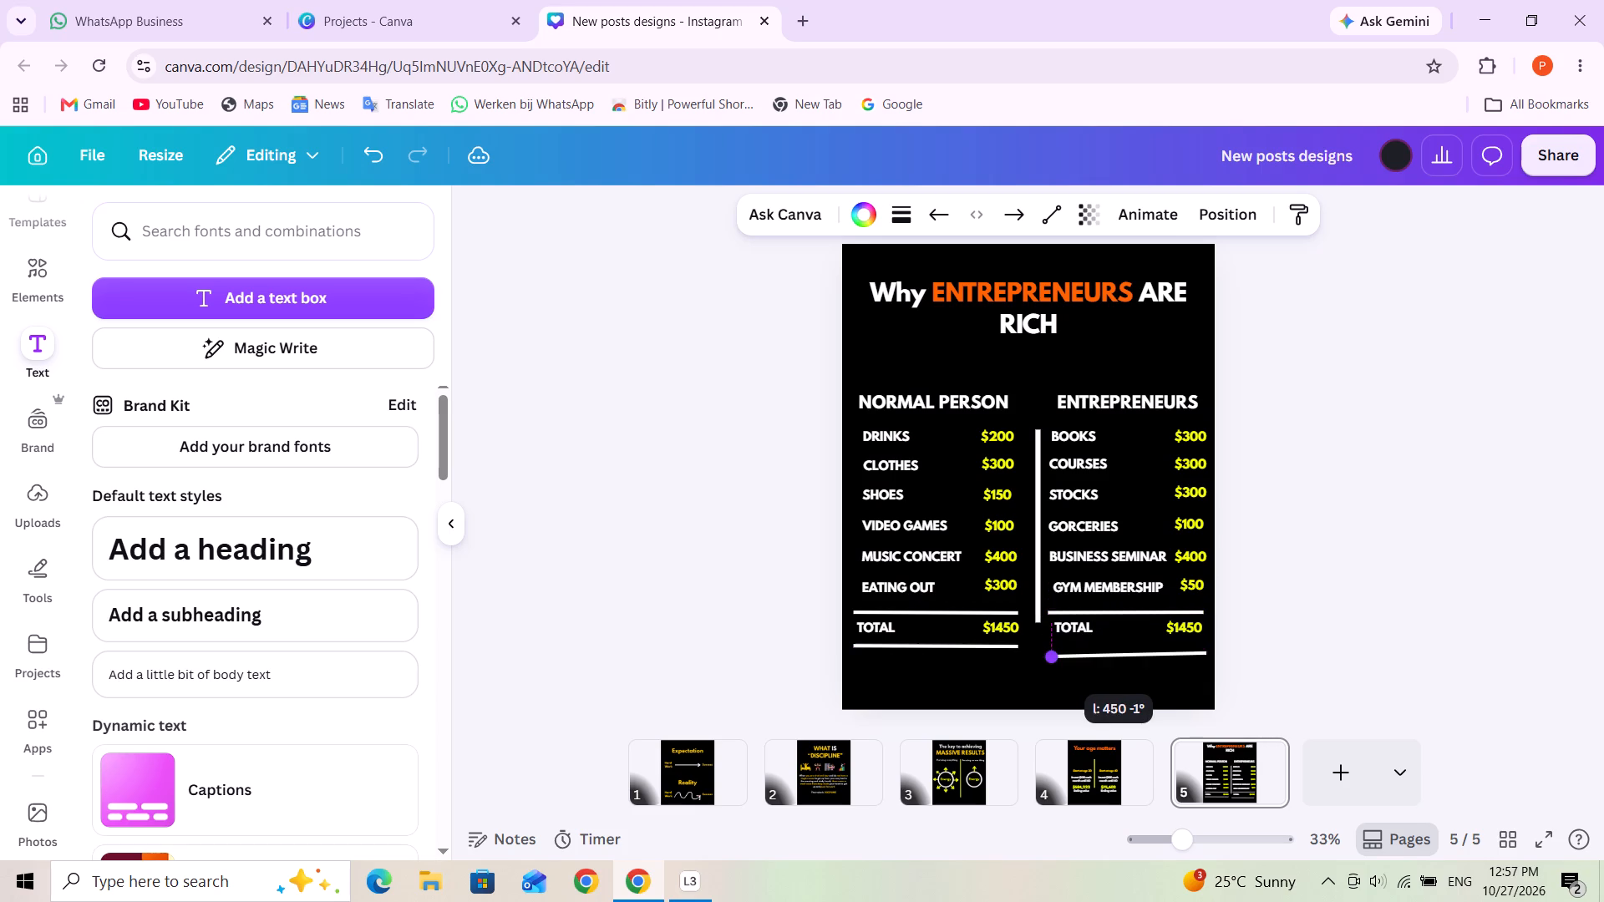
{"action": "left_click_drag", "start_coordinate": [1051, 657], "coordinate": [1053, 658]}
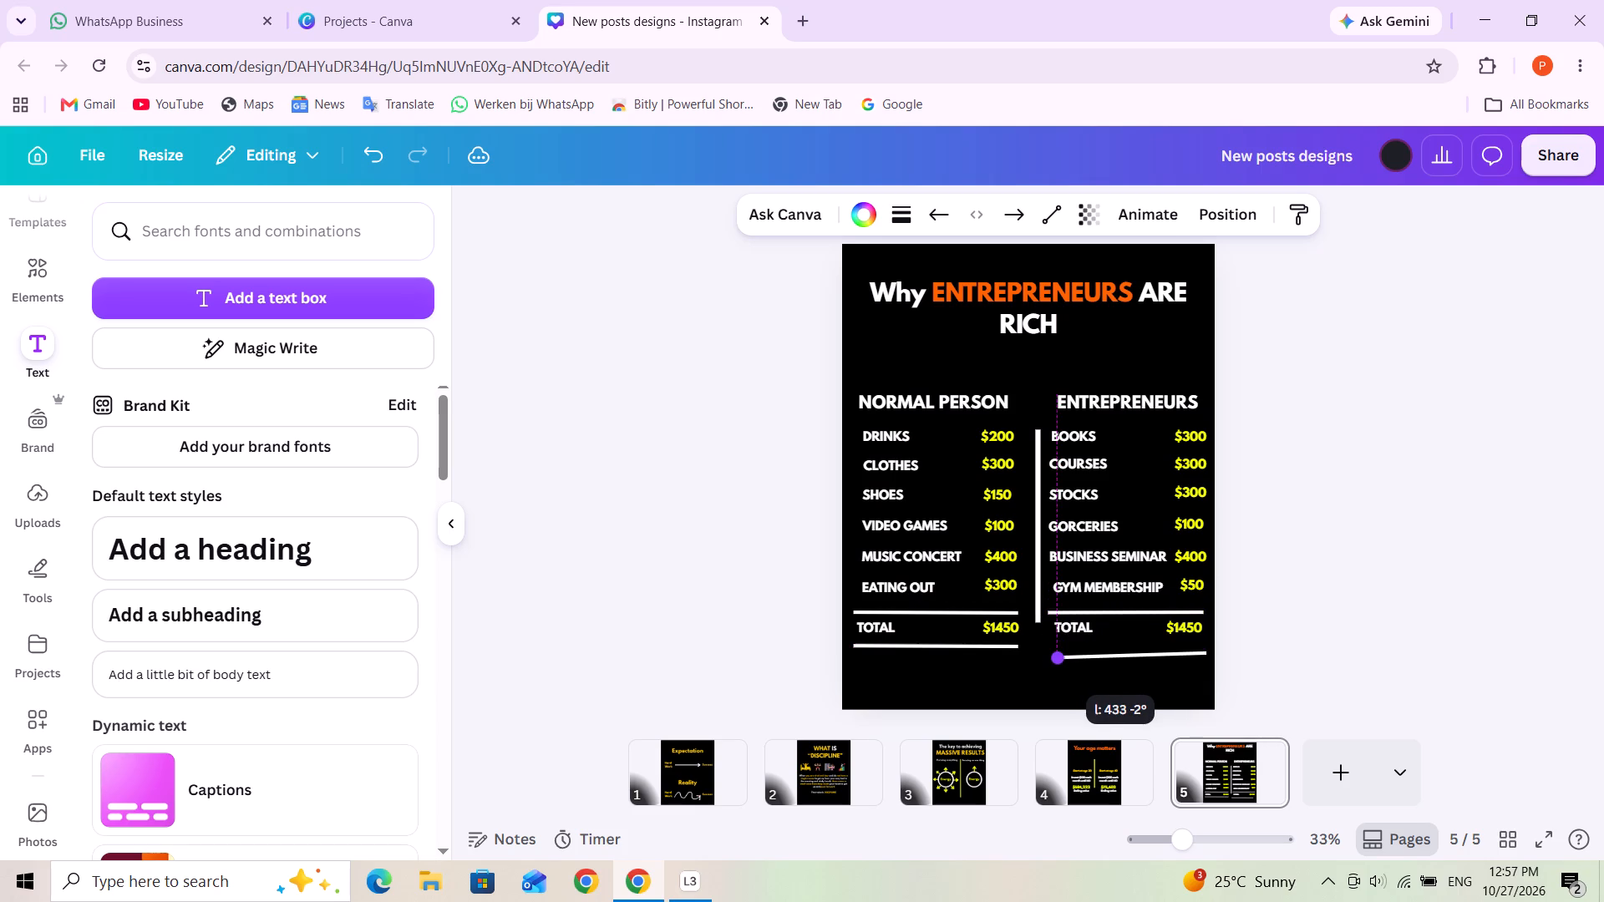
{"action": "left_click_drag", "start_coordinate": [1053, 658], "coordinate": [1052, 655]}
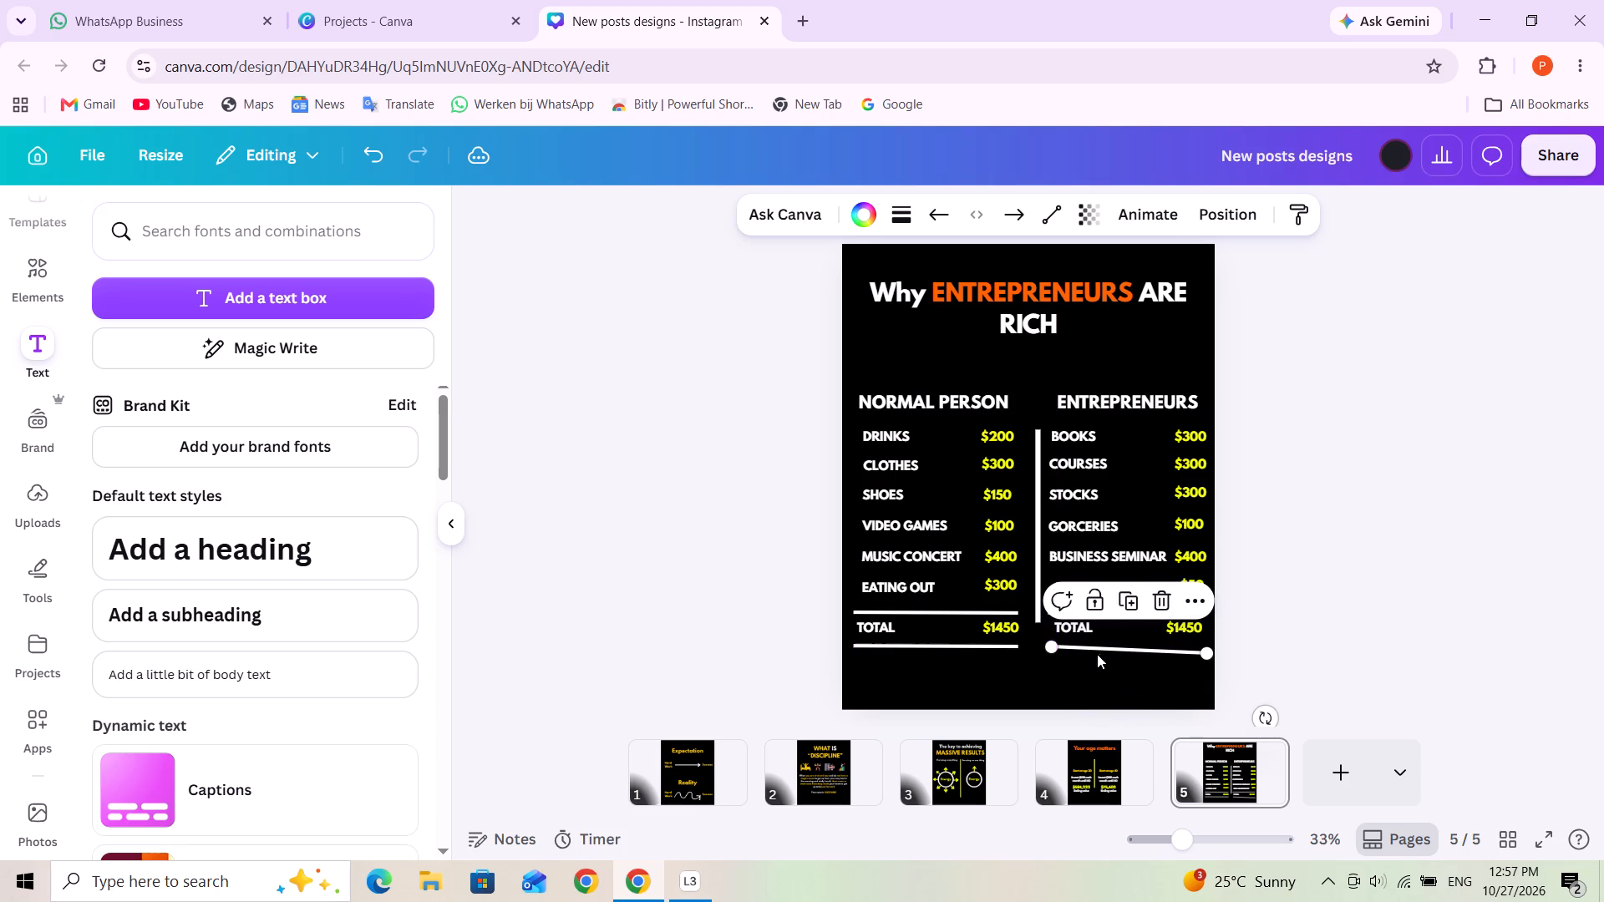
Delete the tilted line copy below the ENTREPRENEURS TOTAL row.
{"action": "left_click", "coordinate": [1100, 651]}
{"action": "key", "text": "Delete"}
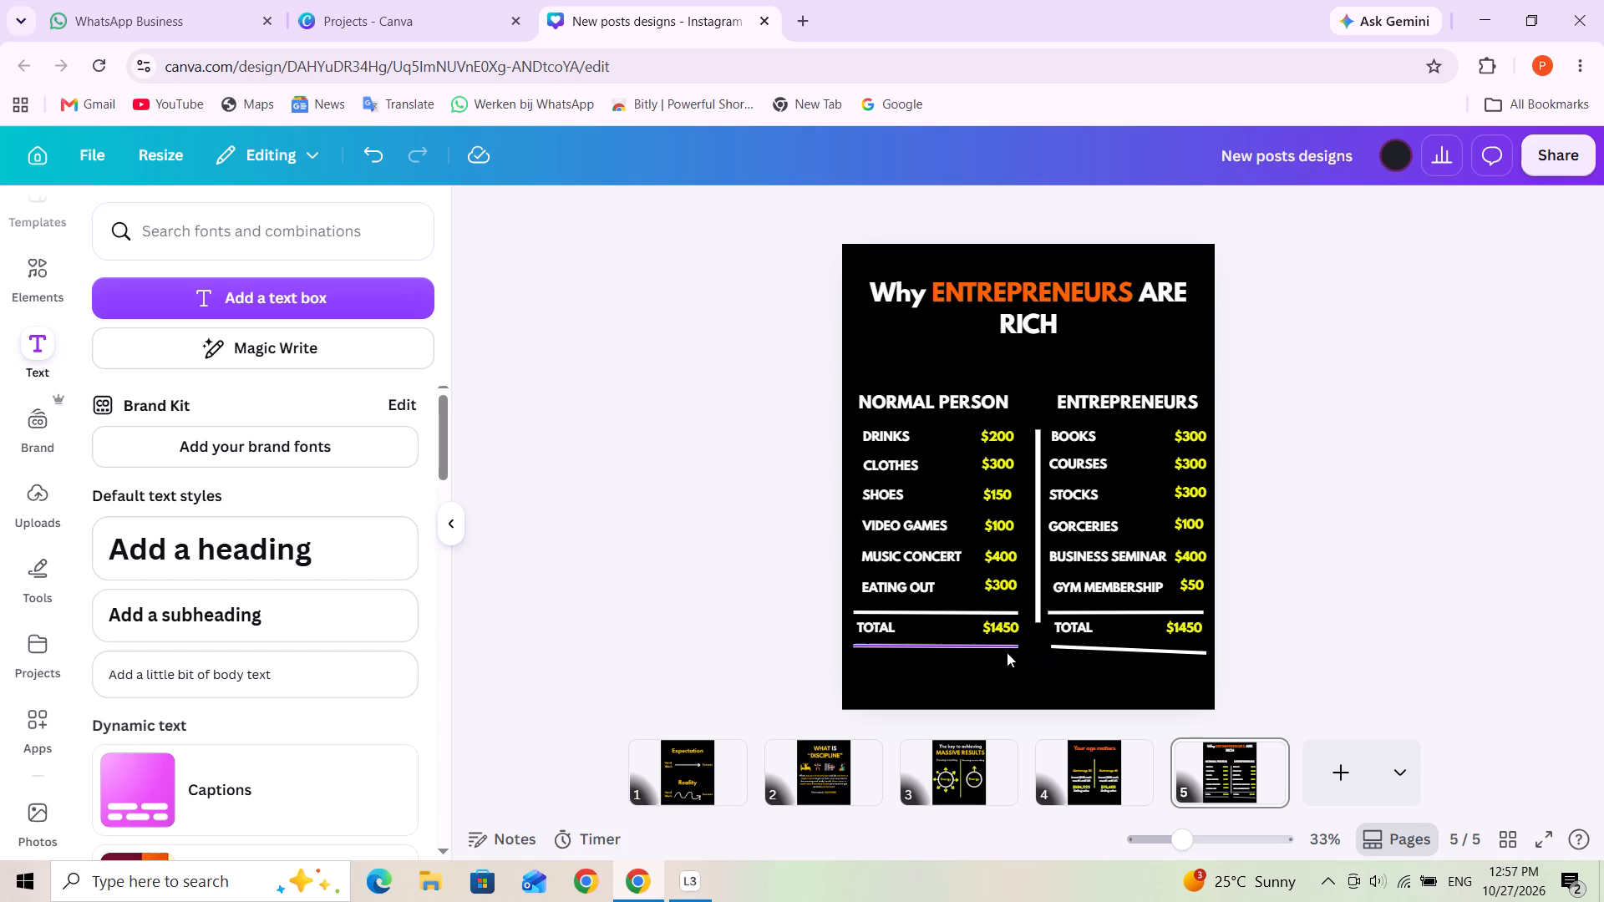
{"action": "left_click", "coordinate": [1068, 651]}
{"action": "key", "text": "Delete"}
Duplicate the line below the NORMAL PERSON TOTAL row, place the copy below the ENTREPRENEURS TOTAL row, and shorten its right end to about 459.
{"action": "left_click", "coordinate": [957, 648]}
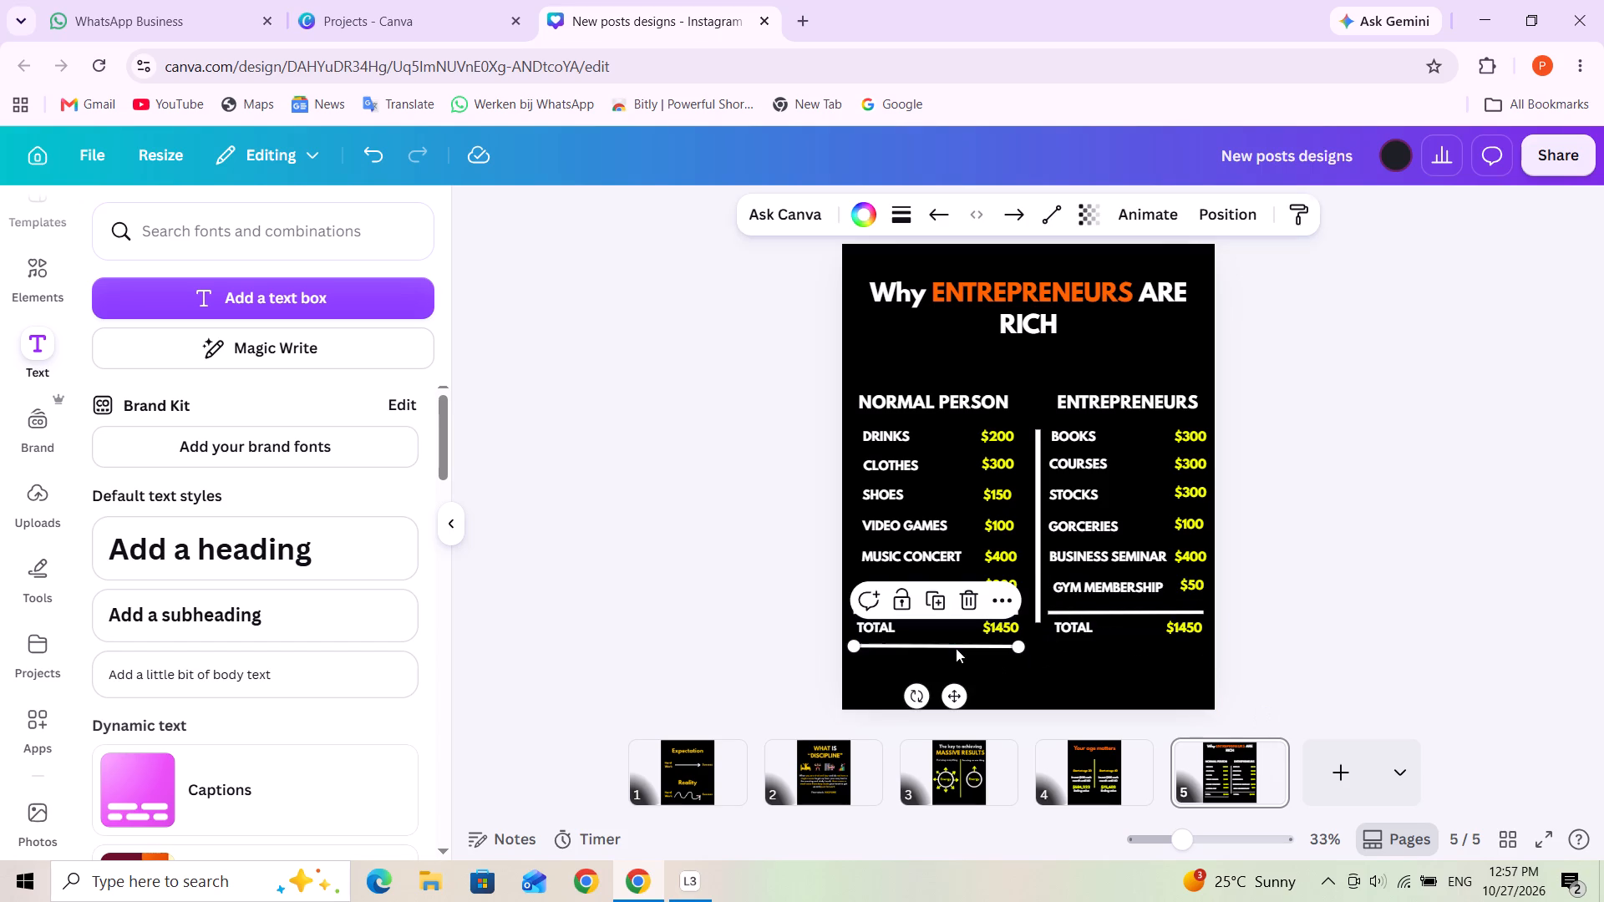
{"action": "left_click", "coordinate": [934, 600]}
{"action": "left_click_drag", "start_coordinate": [951, 651], "coordinate": [1006, 678]}
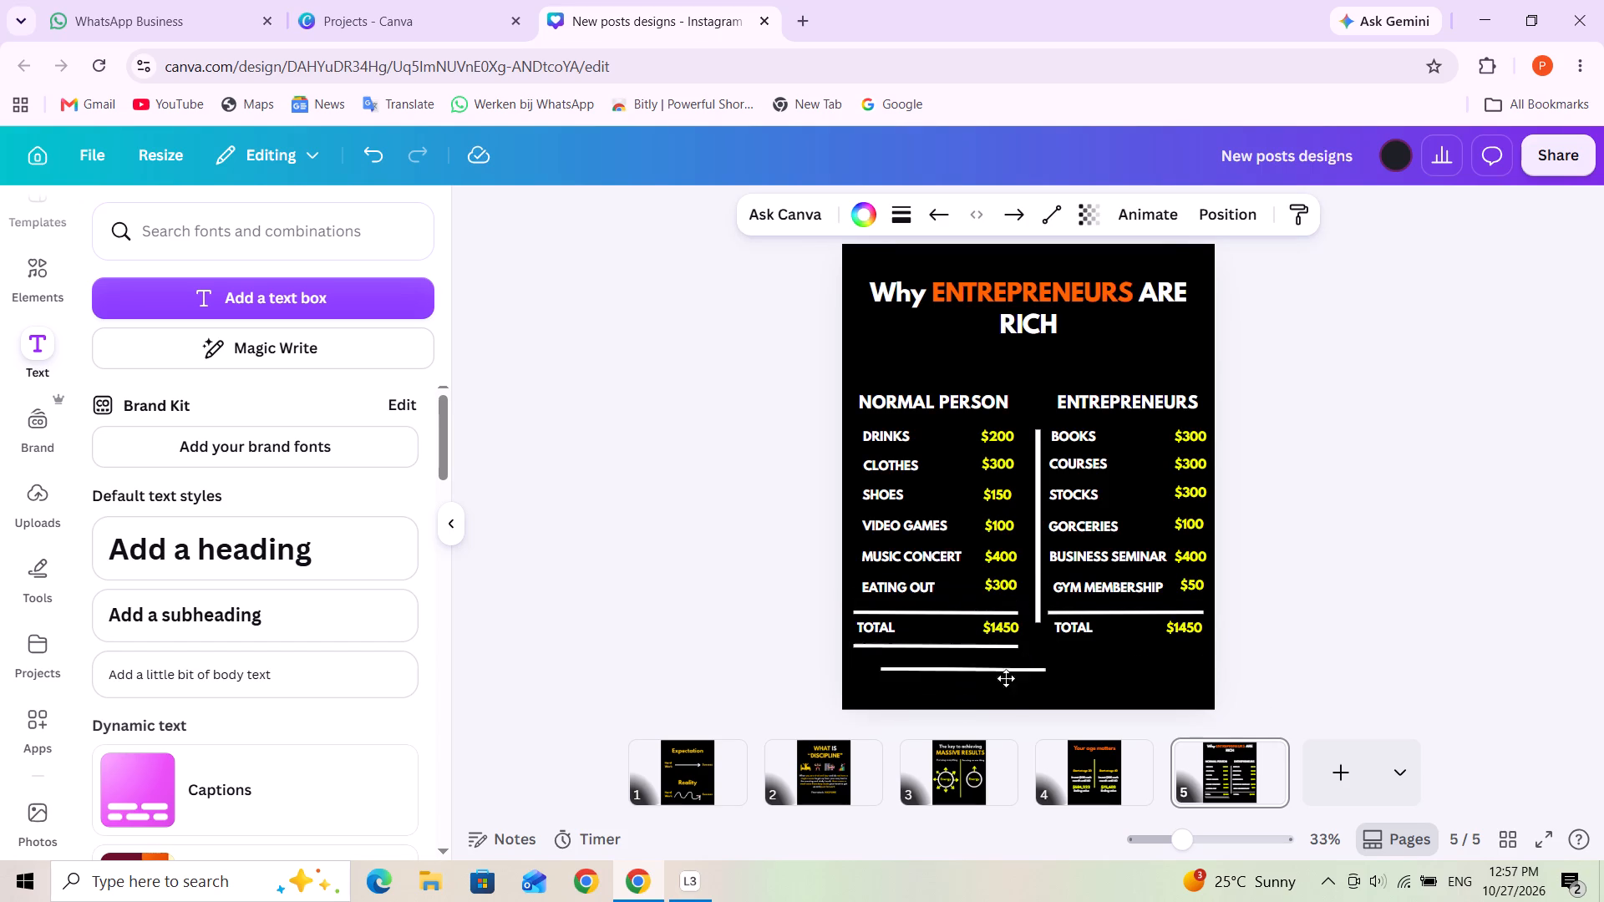
{"action": "left_click_drag", "start_coordinate": [1006, 678], "coordinate": [1135, 656]}
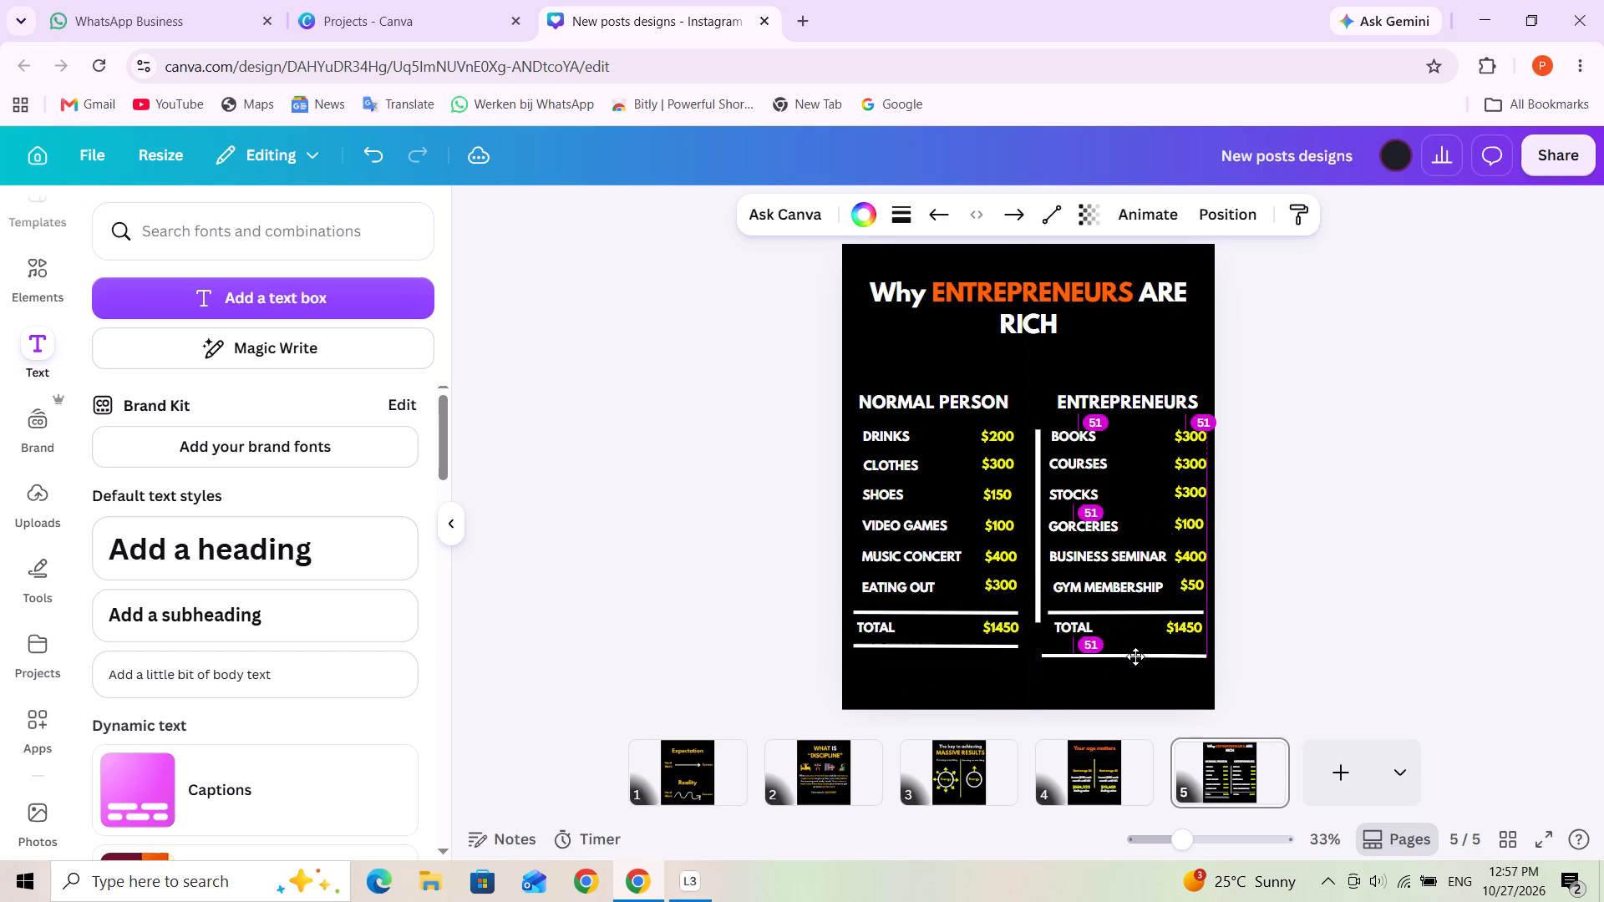
{"action": "left_click_drag", "start_coordinate": [1135, 656], "coordinate": [1138, 656]}
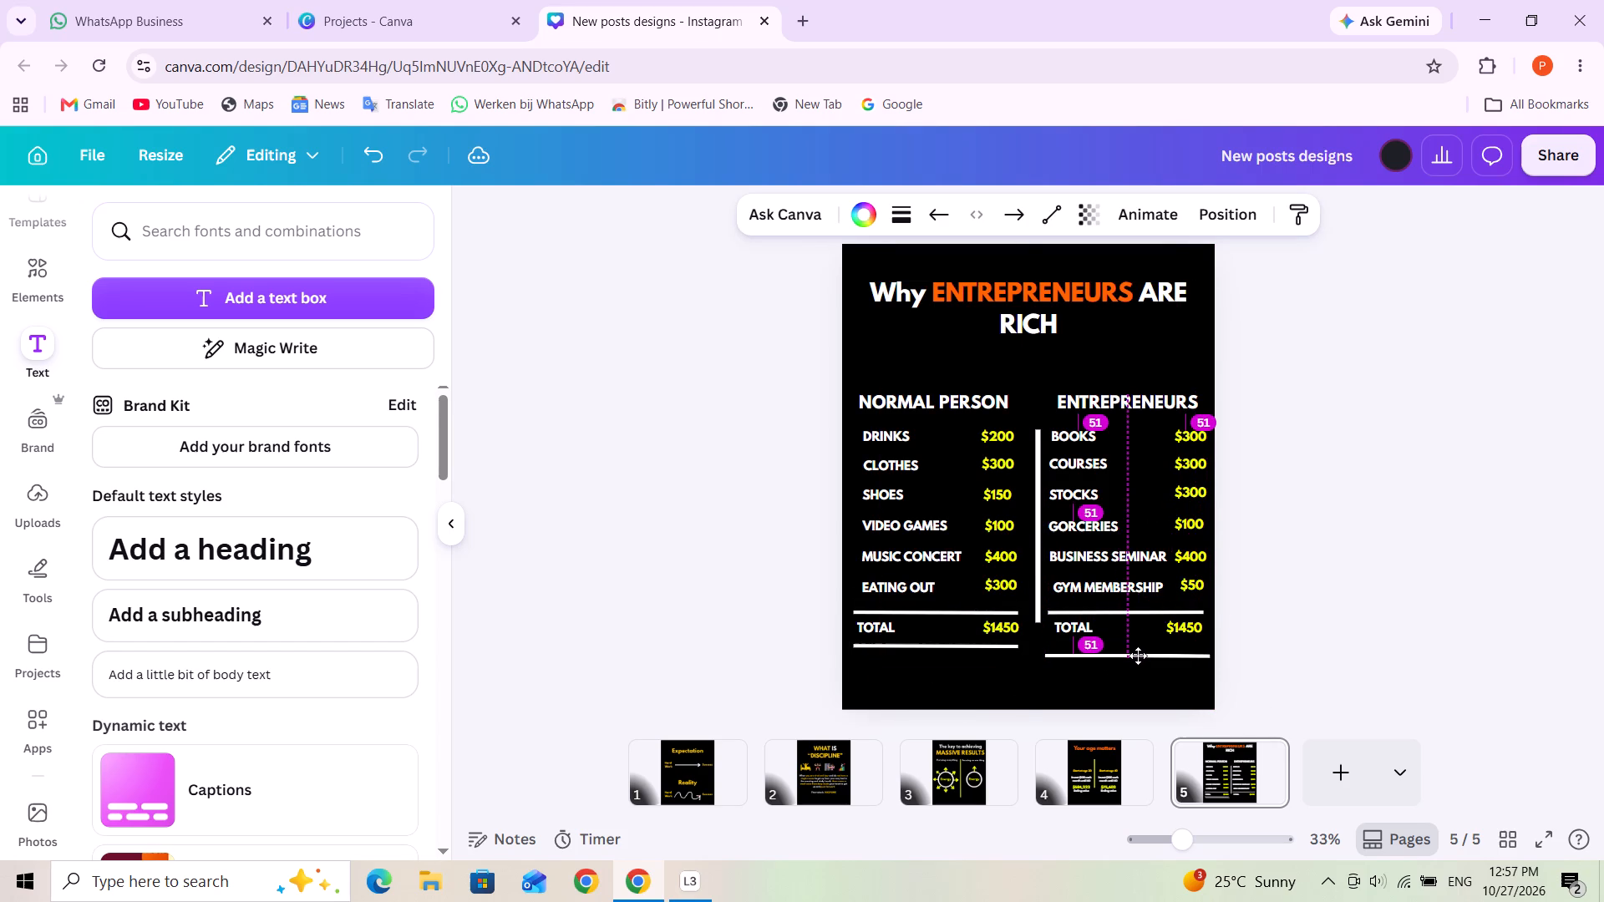
{"action": "left_click_drag", "start_coordinate": [1138, 656], "coordinate": [1137, 651]}
{"action": "right_click", "coordinate": [1137, 651]}
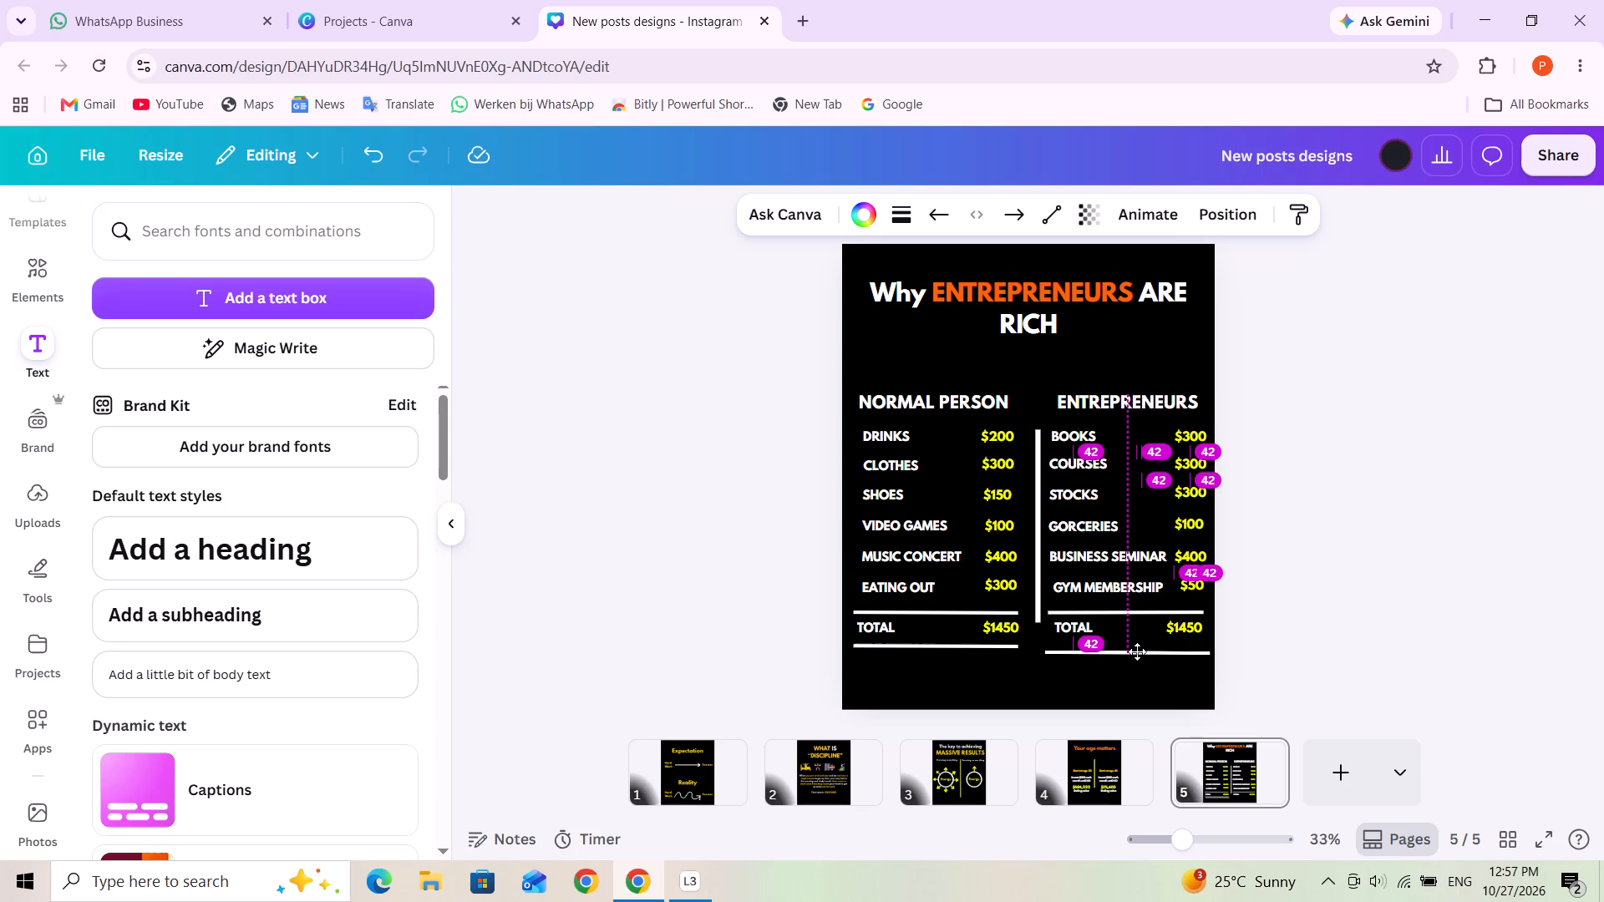
{"action": "left_click_drag", "start_coordinate": [1137, 651], "coordinate": [1137, 647]}
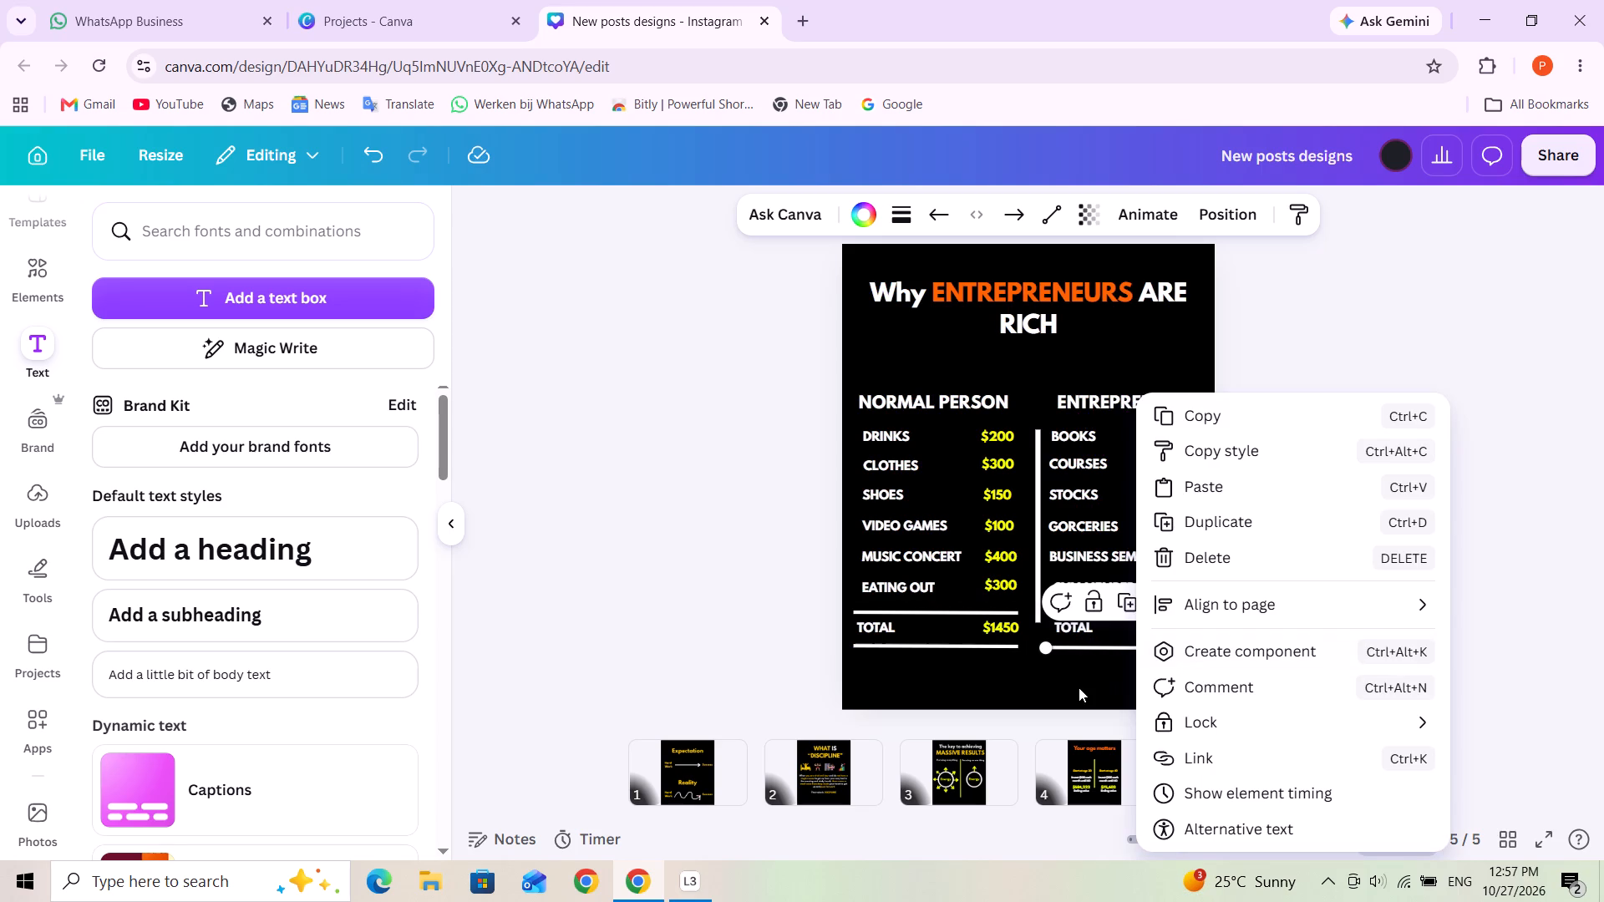
{"action": "left_click", "coordinate": [1070, 677]}
{"action": "left_click", "coordinate": [1211, 650]}
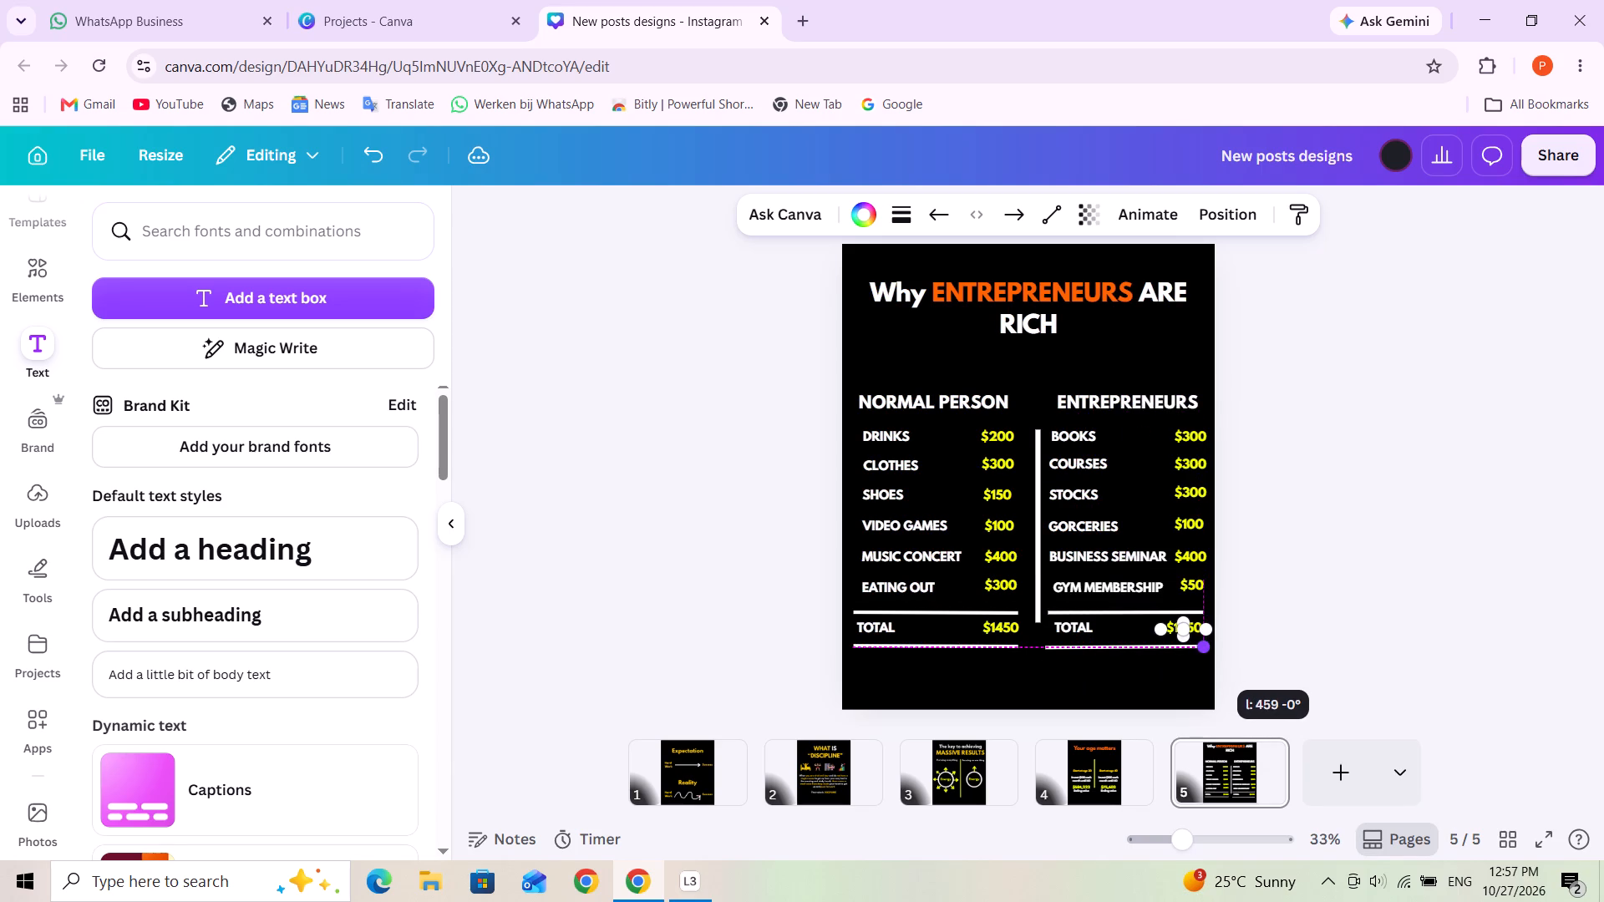
{"action": "left_click", "coordinate": [1307, 655]}
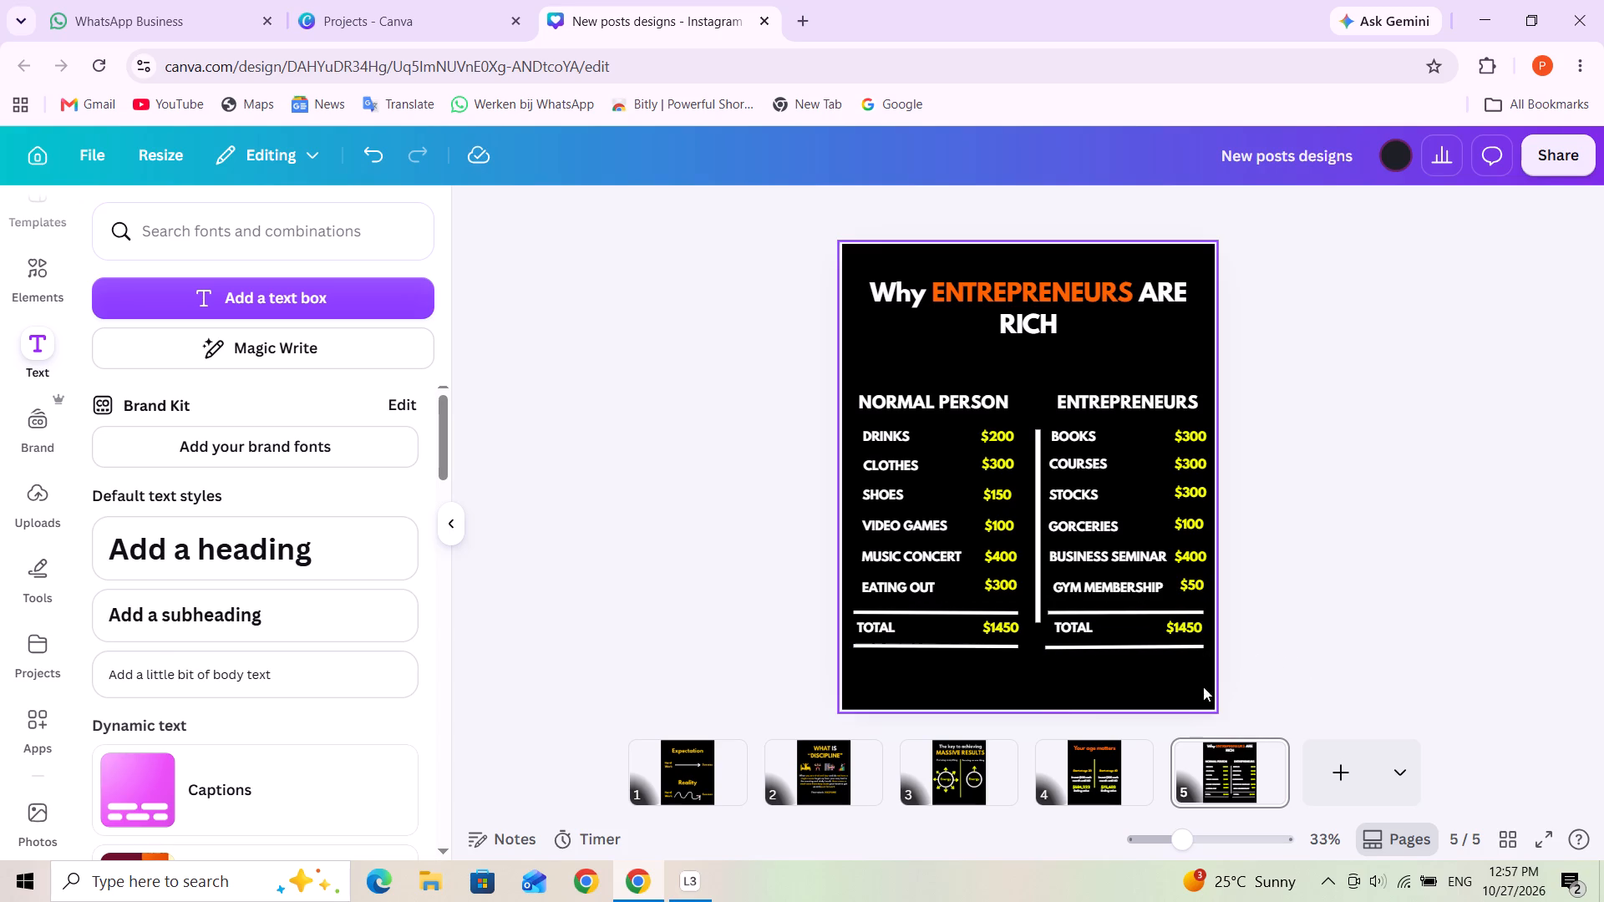
Duplicate the NORMAL PERSON TOTAL label below the bottom line, change its text to ROI, and narrow its text box.
{"action": "left_click", "coordinate": [883, 623]}
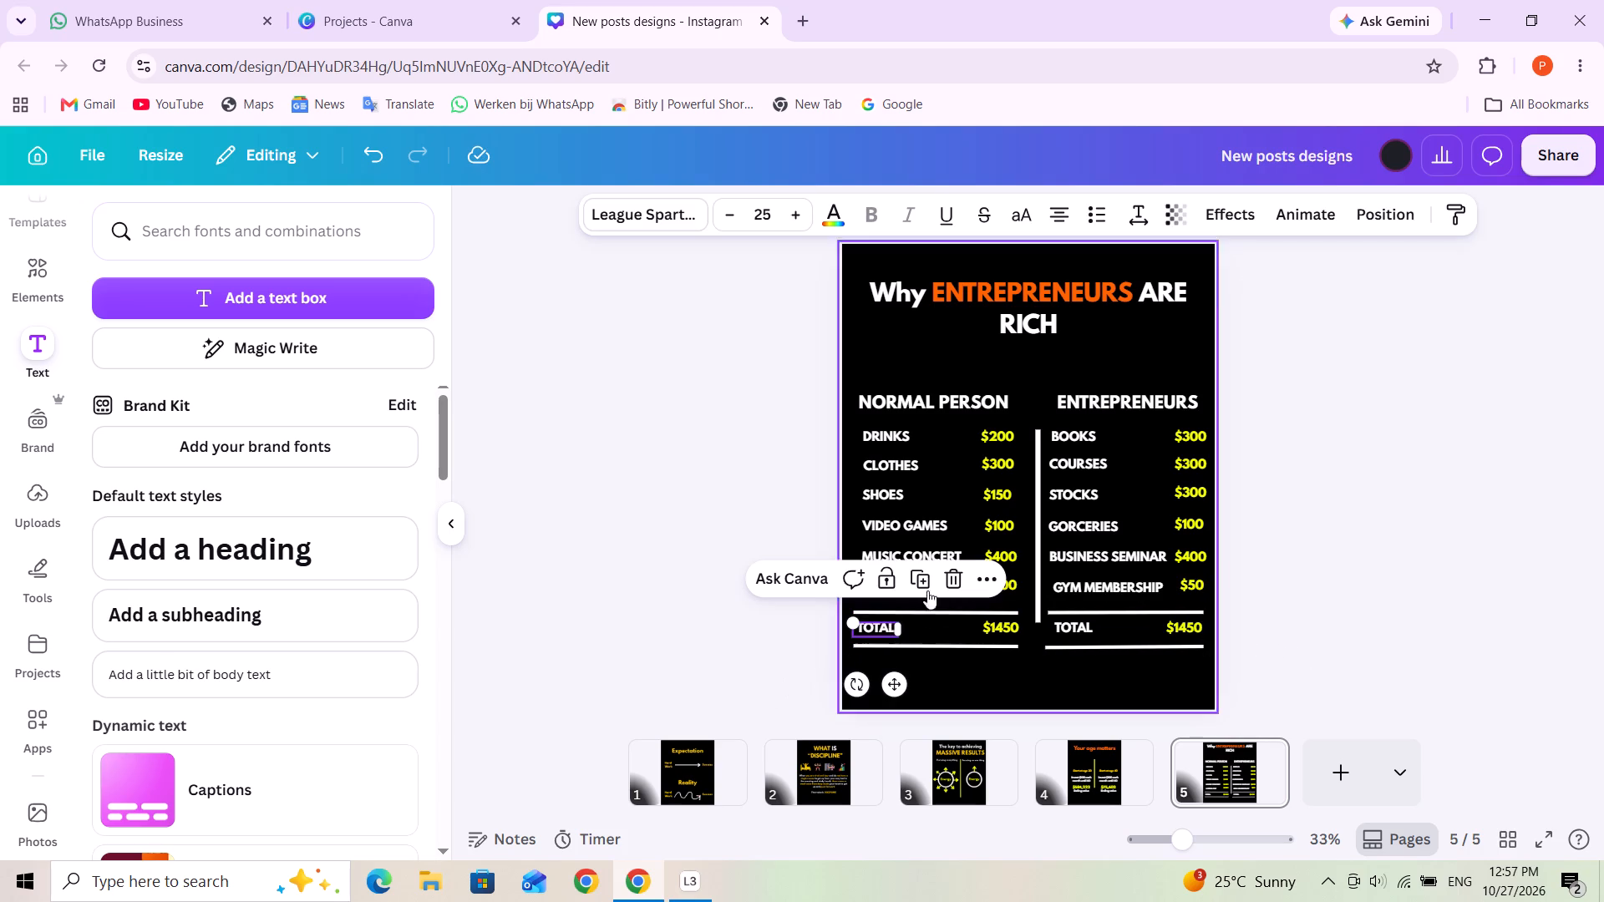
{"action": "left_click", "coordinate": [925, 577]}
{"action": "left_click_drag", "start_coordinate": [891, 637], "coordinate": [891, 670]}
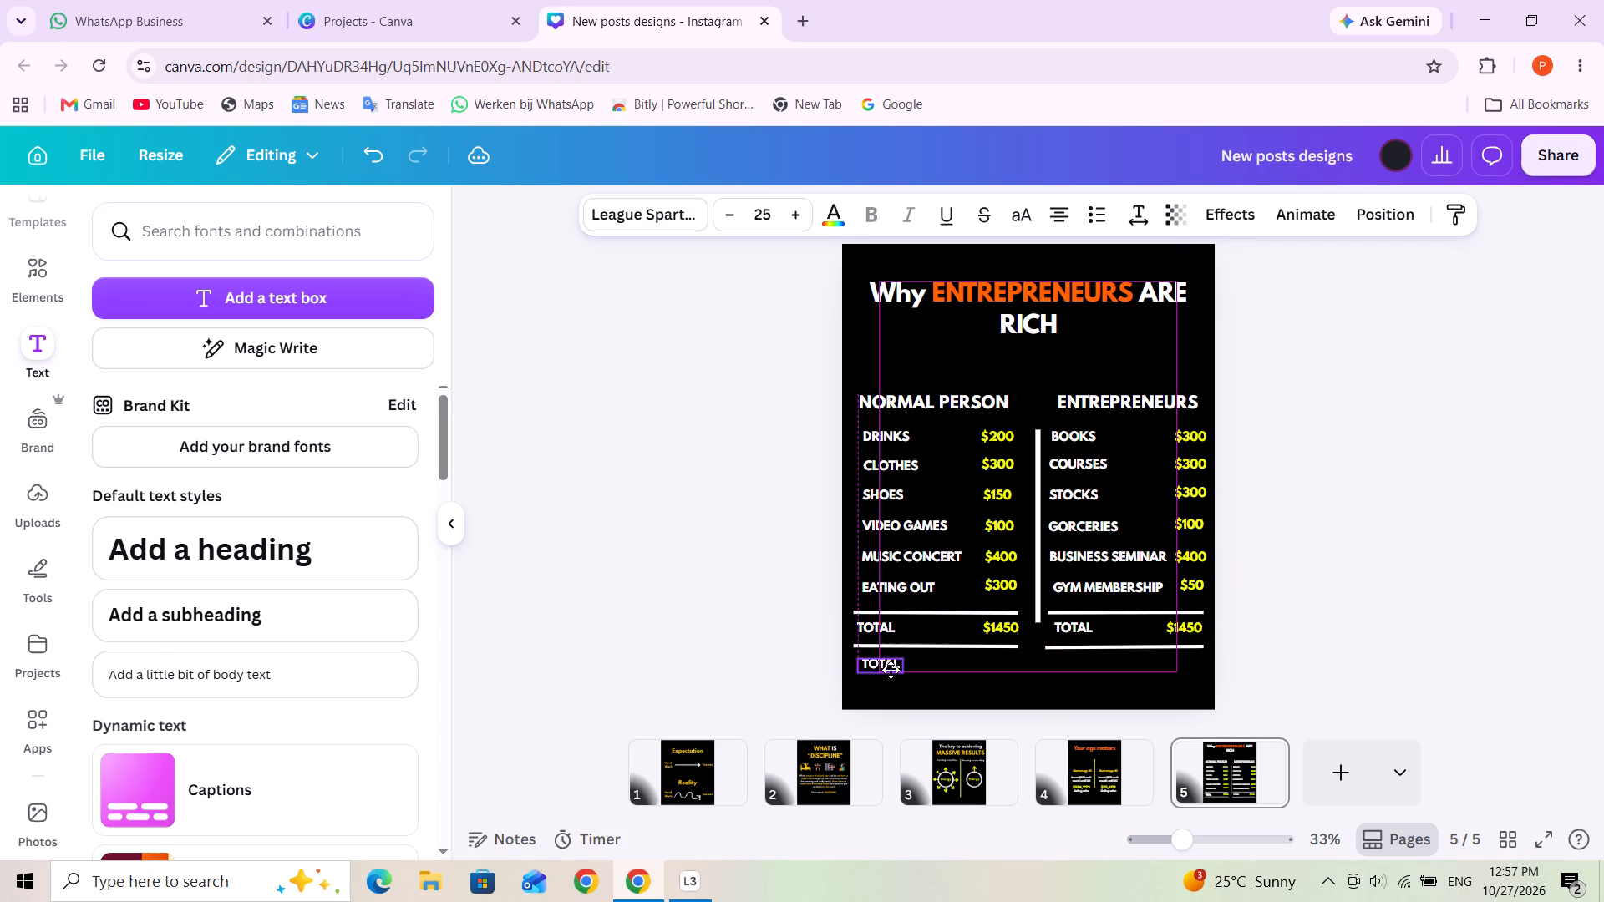
{"action": "left_click_drag", "start_coordinate": [891, 670], "coordinate": [891, 673]}
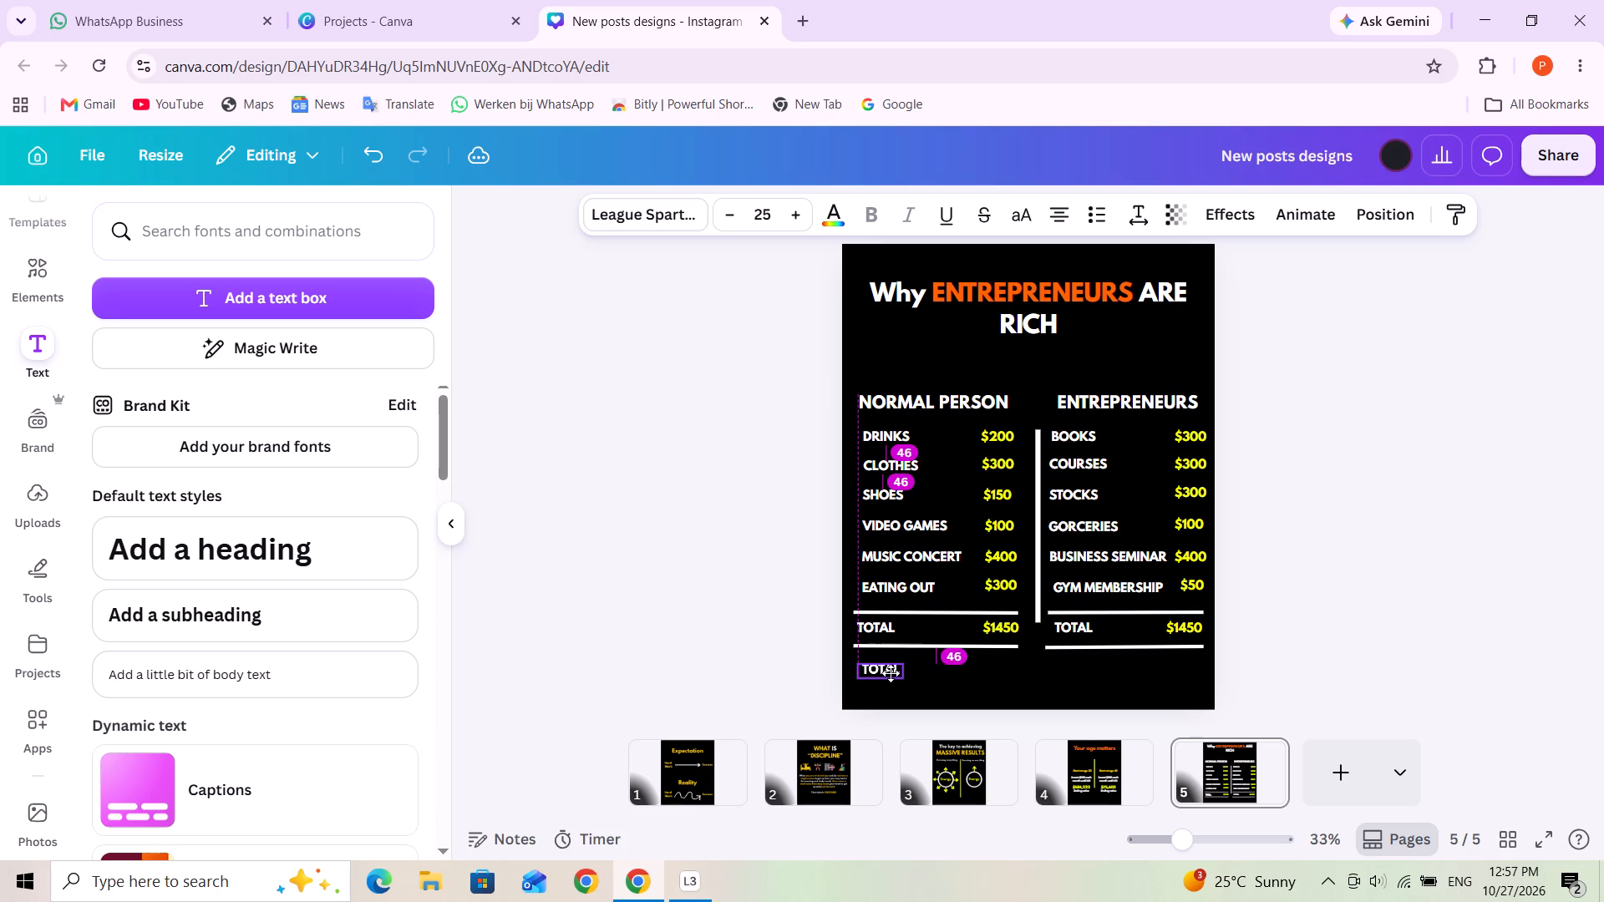
{"action": "left_click_drag", "start_coordinate": [891, 673], "coordinate": [895, 673]}
{"action": "triple_click", "coordinate": [895, 673]}
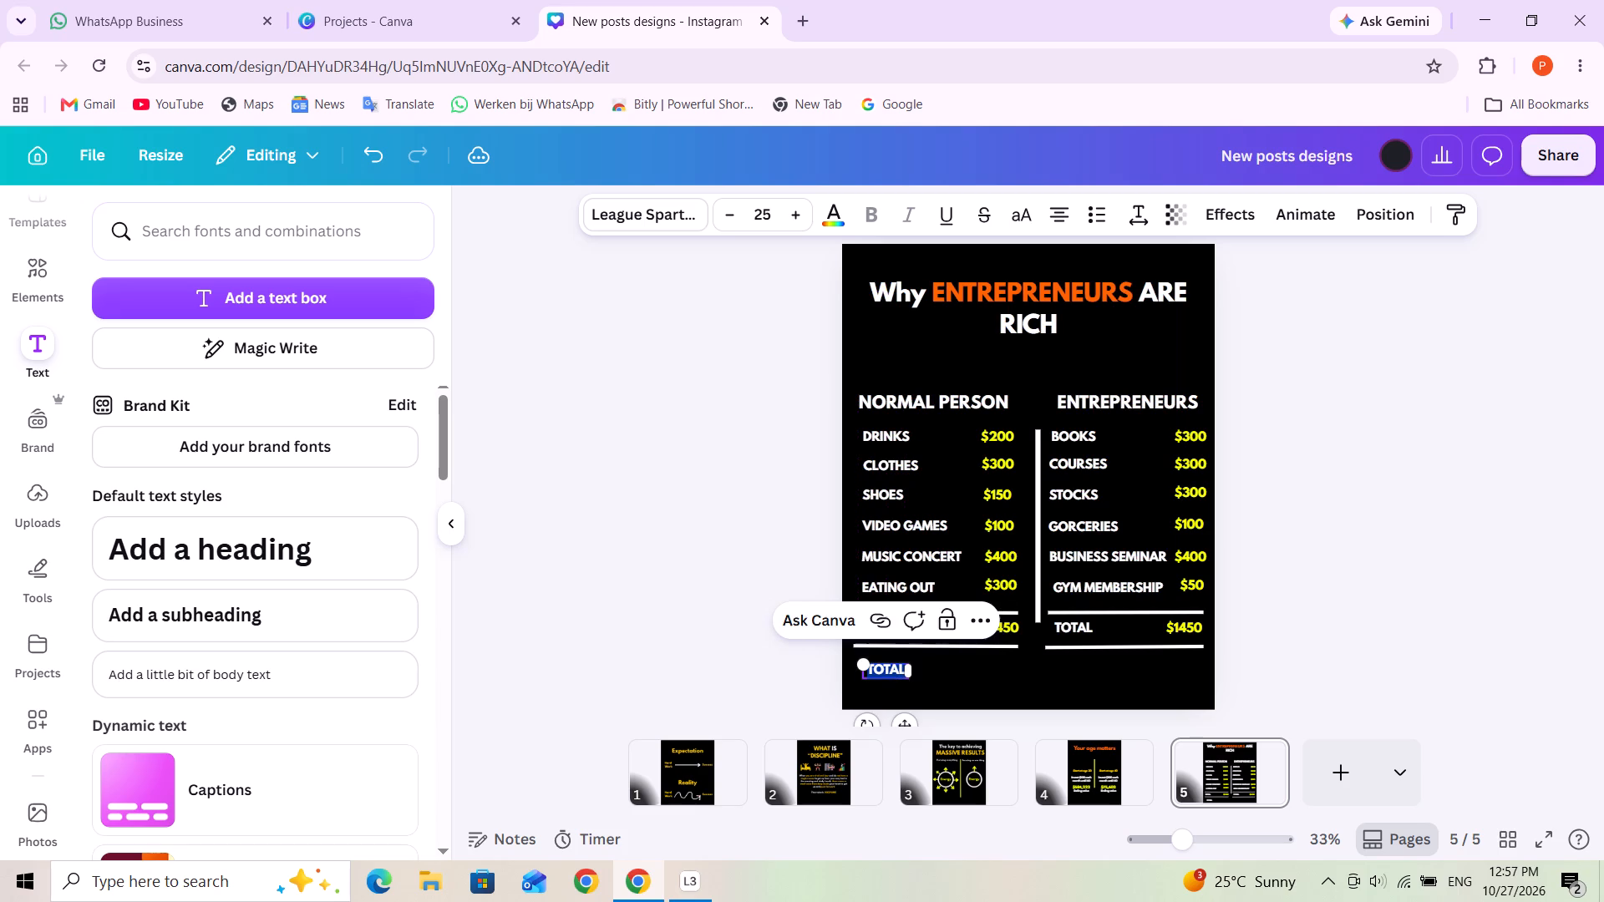
{"action": "type", "text": "ROI"}
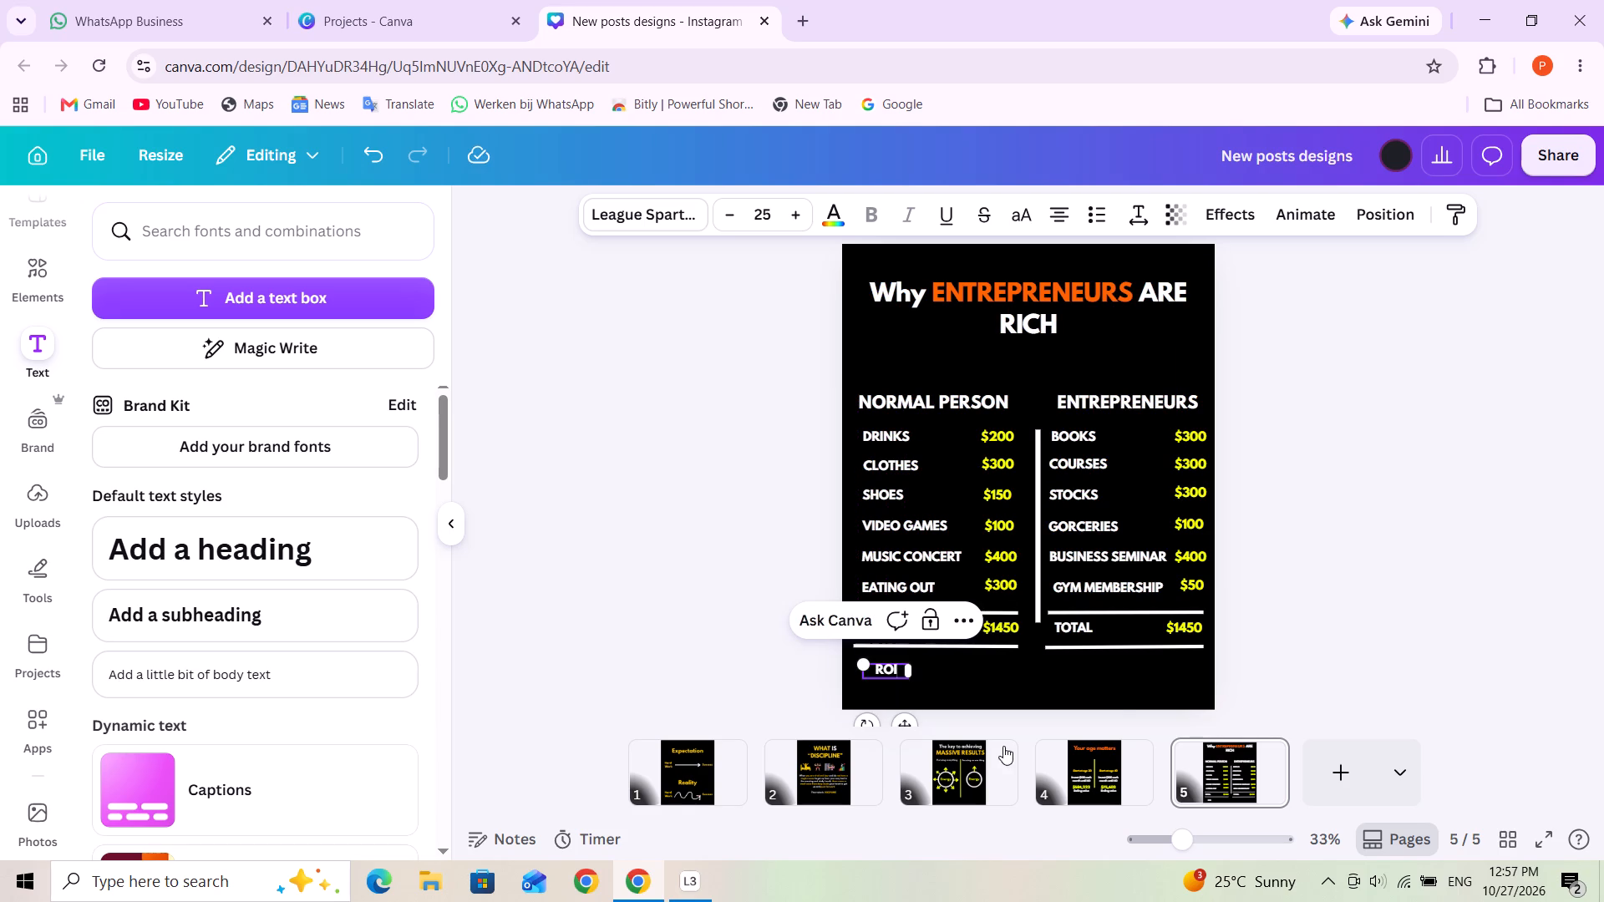
{"action": "left_click_drag", "start_coordinate": [912, 671], "coordinate": [901, 673]}
{"action": "left_click", "coordinate": [928, 662]}
Duplicate the ROI label and place the copy below the ENTREPRENEURS TOTAL row, level with the original.
{"action": "left_click", "coordinate": [882, 671]}
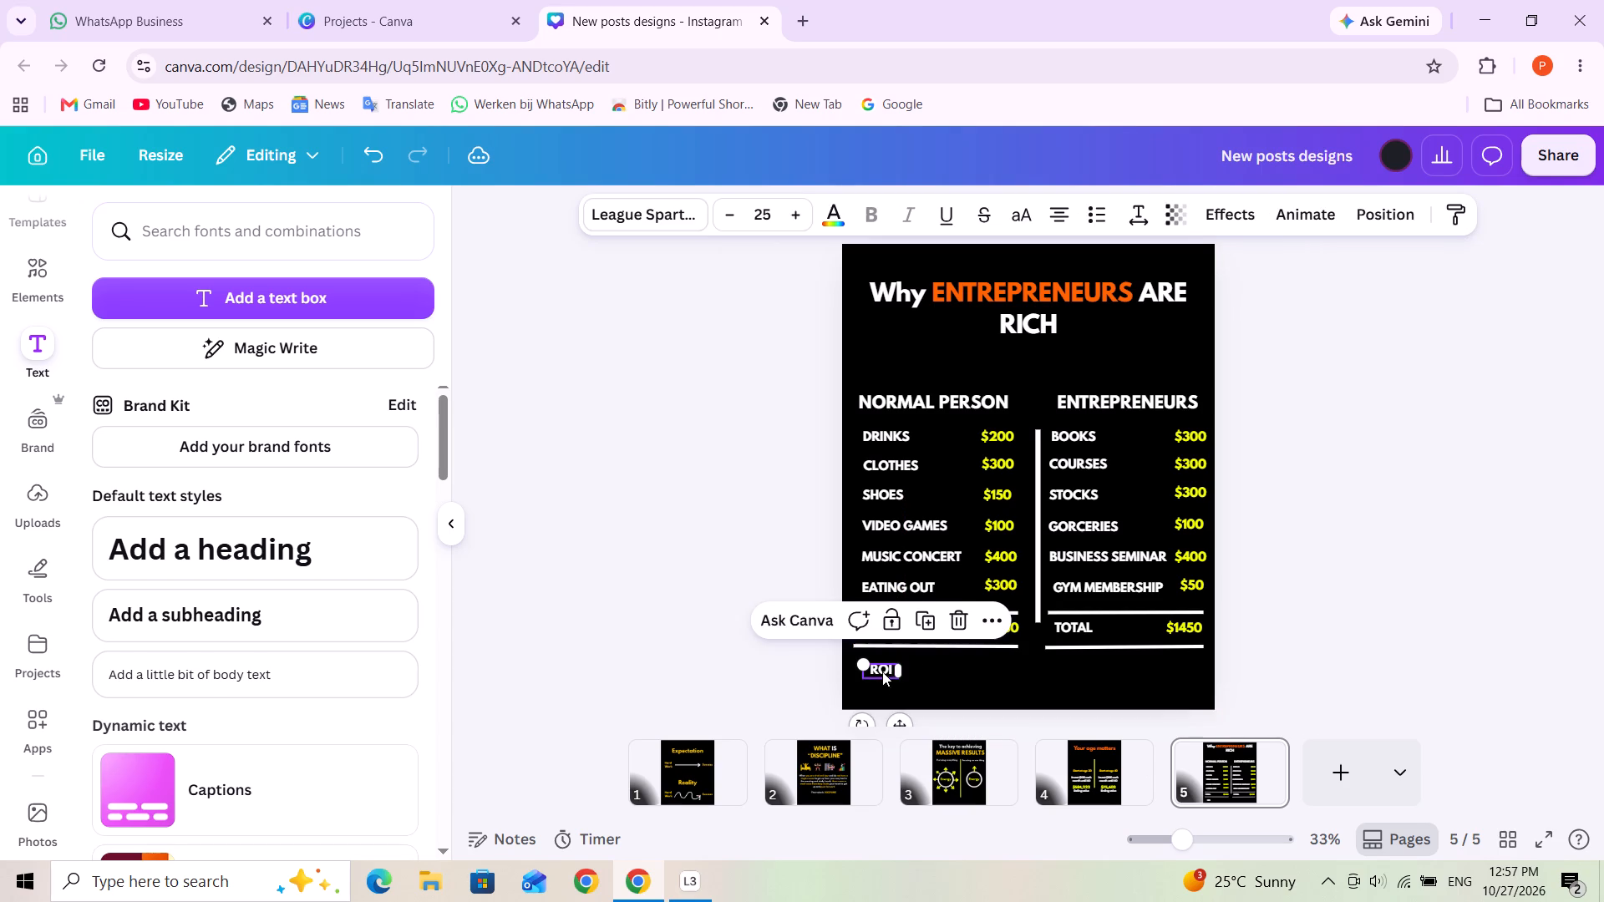
{"action": "left_click", "coordinate": [921, 622]}
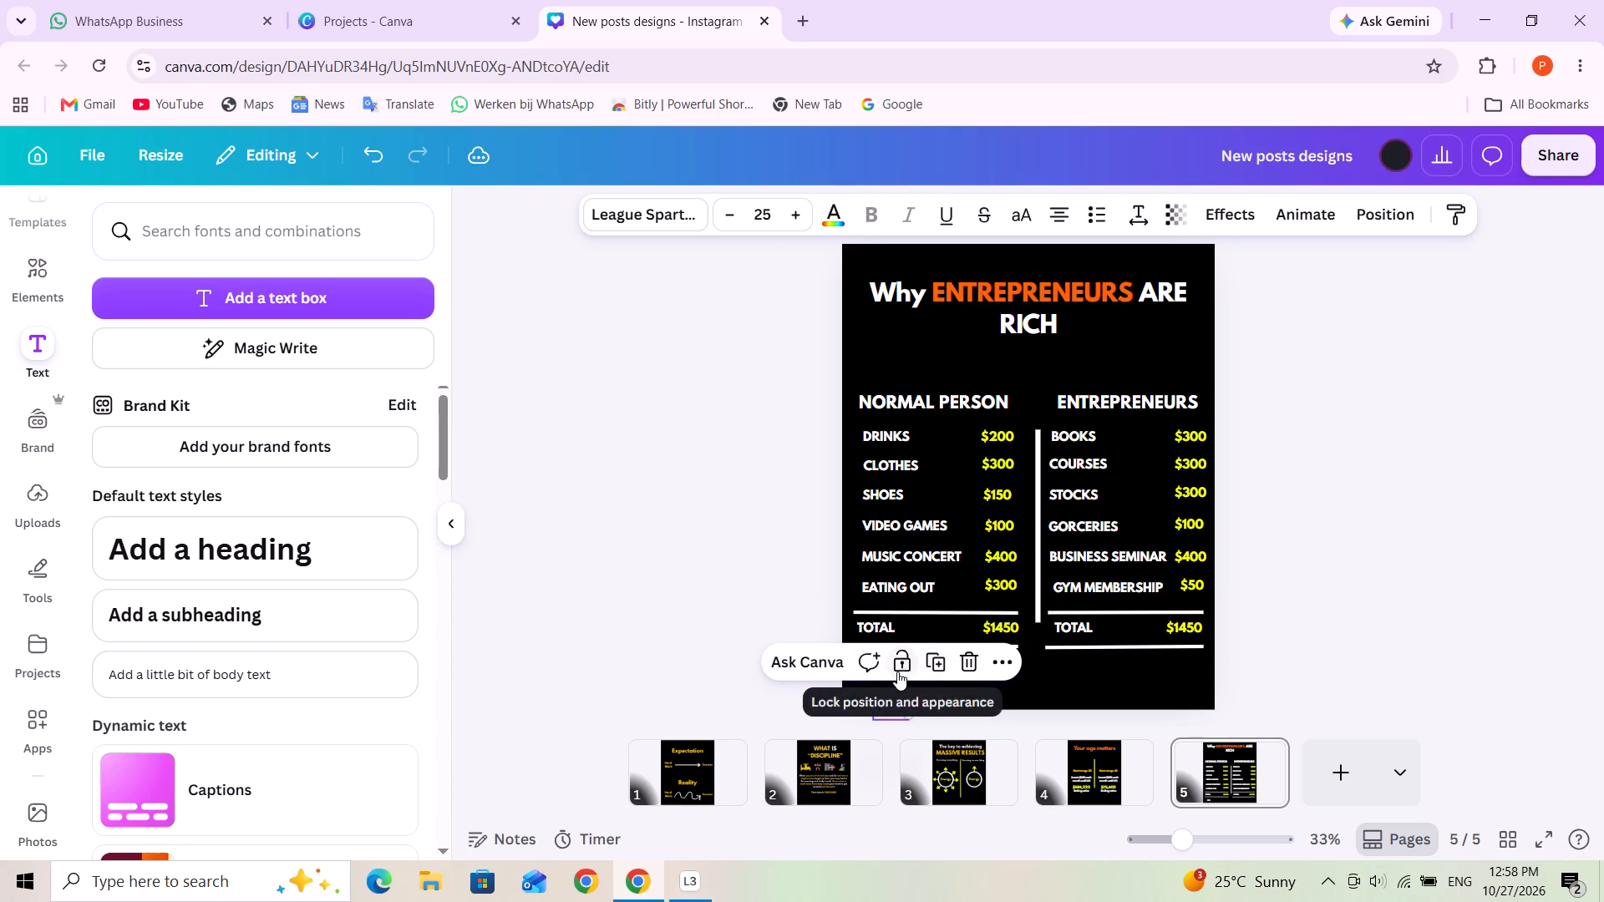
{"action": "left_click", "coordinate": [1027, 689]}
{"action": "left_click_drag", "start_coordinate": [892, 705], "coordinate": [992, 691]}
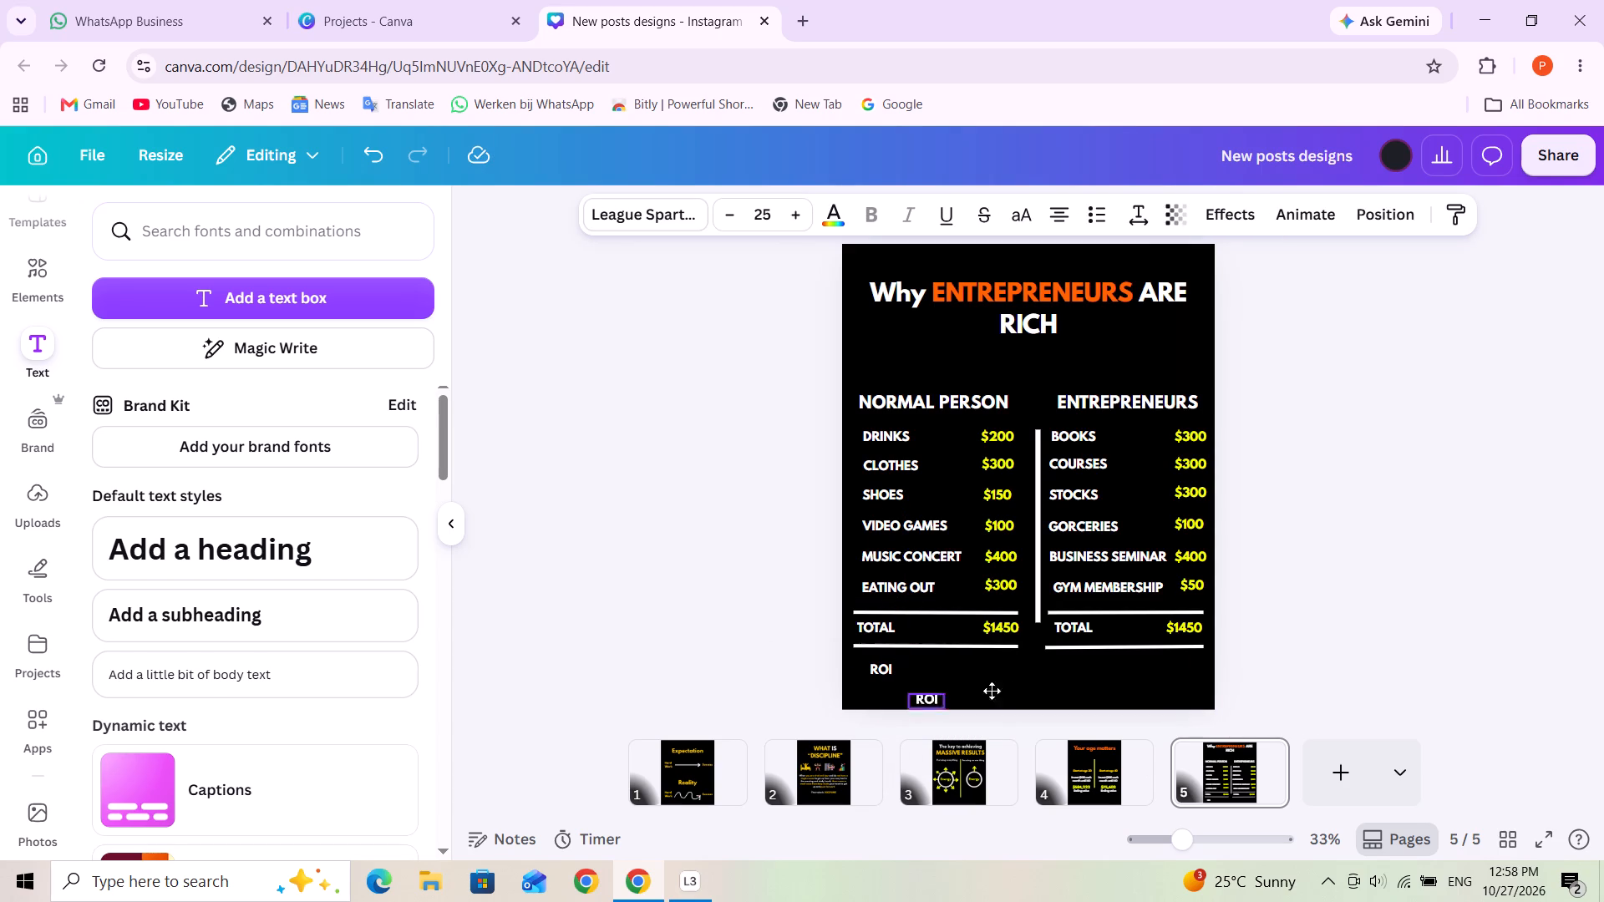
{"action": "left_click_drag", "start_coordinate": [992, 691], "coordinate": [1069, 666]}
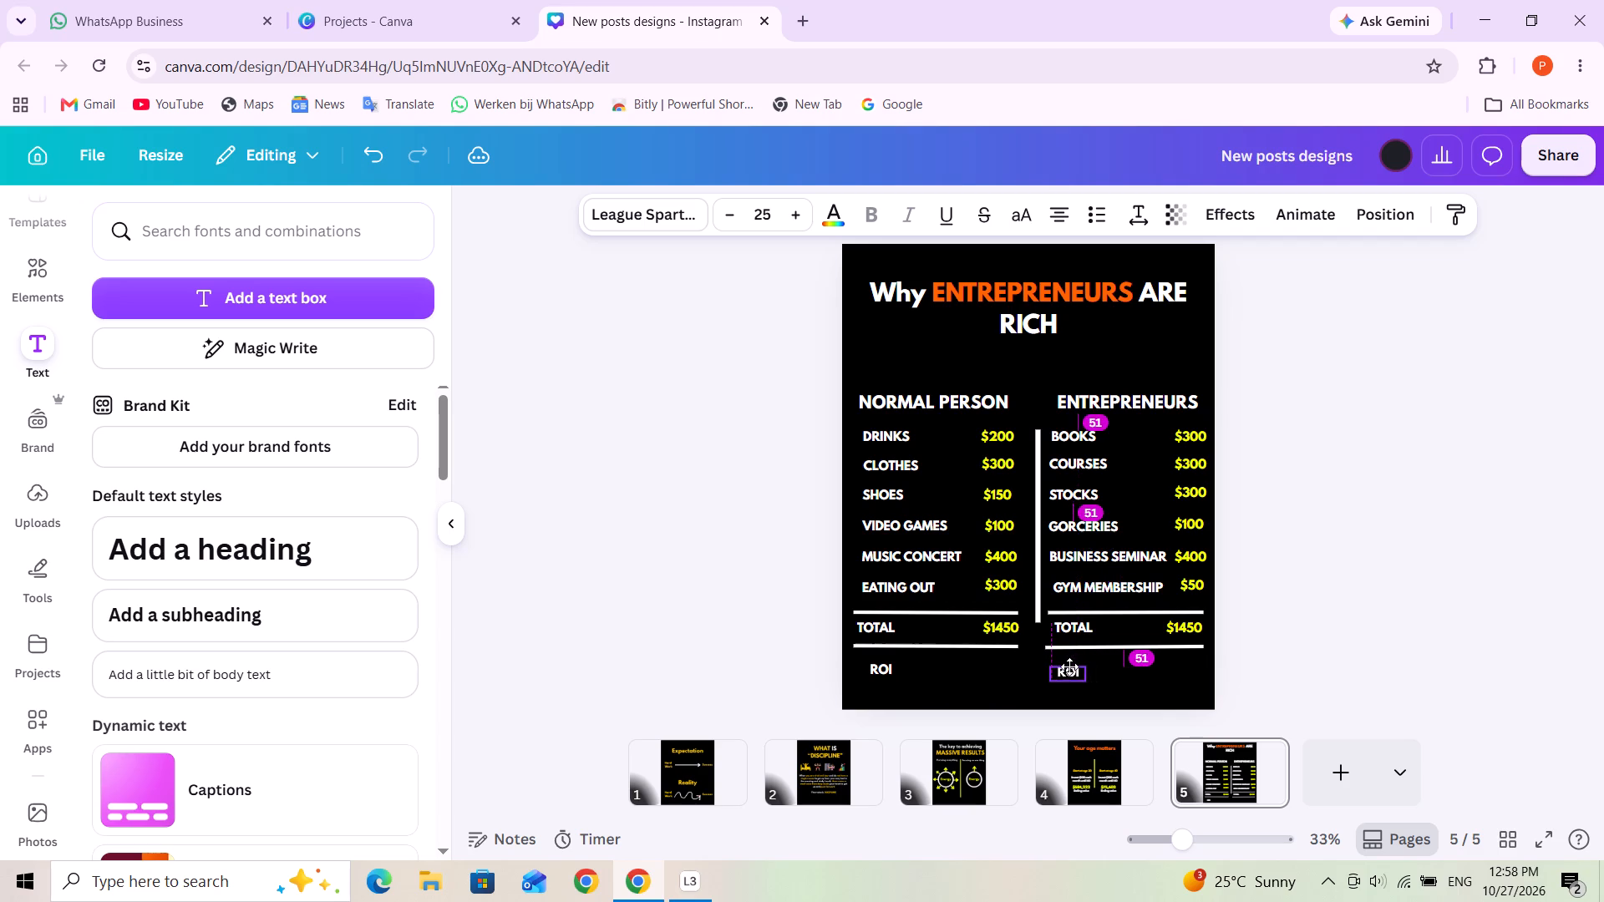
{"action": "left_click_drag", "start_coordinate": [1069, 666], "coordinate": [1056, 668]}
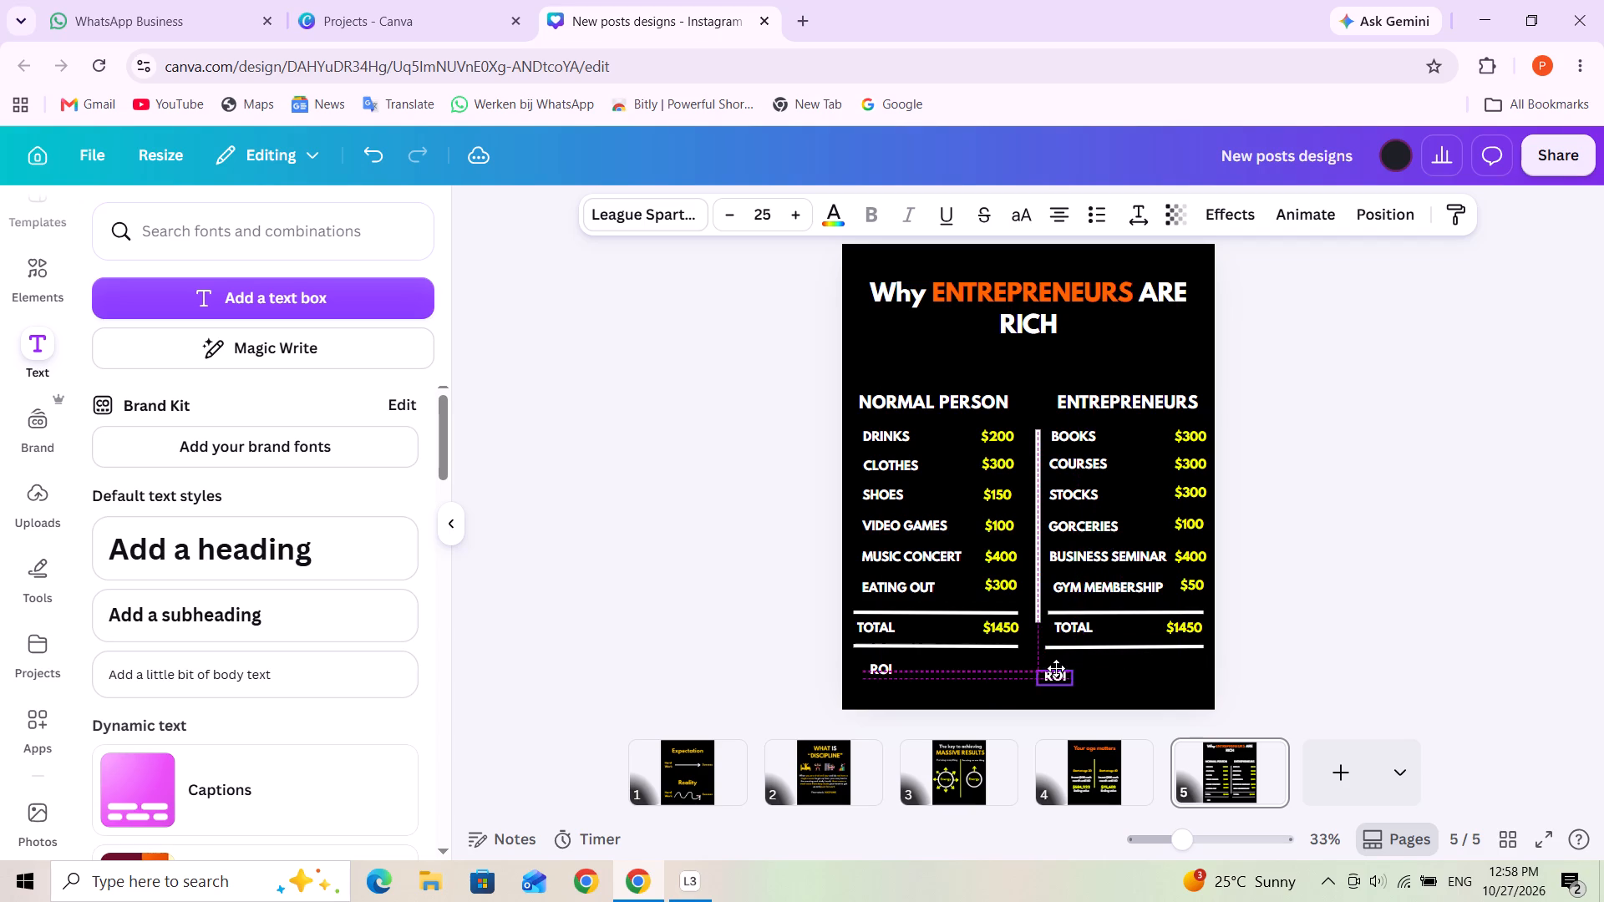
{"action": "left_click_drag", "start_coordinate": [1056, 668], "coordinate": [1073, 666]}
{"action": "left_click", "coordinate": [1117, 683]}
{"action": "left_click", "coordinate": [1075, 669]}
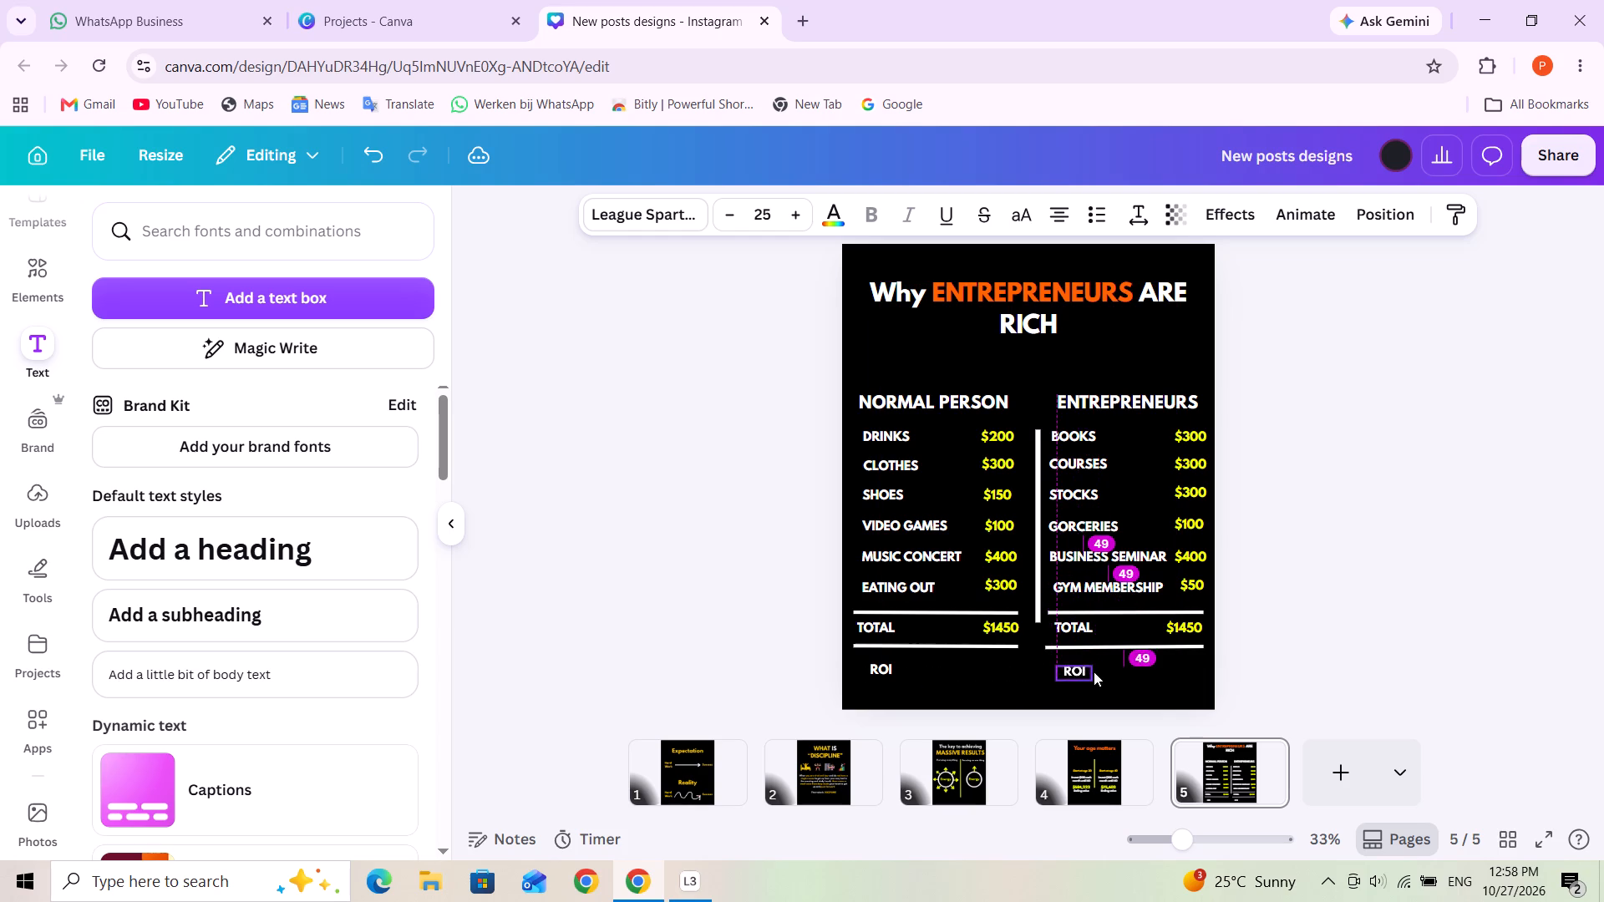
{"action": "left_click", "coordinate": [1152, 700]}
{"action": "left_click", "coordinate": [1071, 670]}
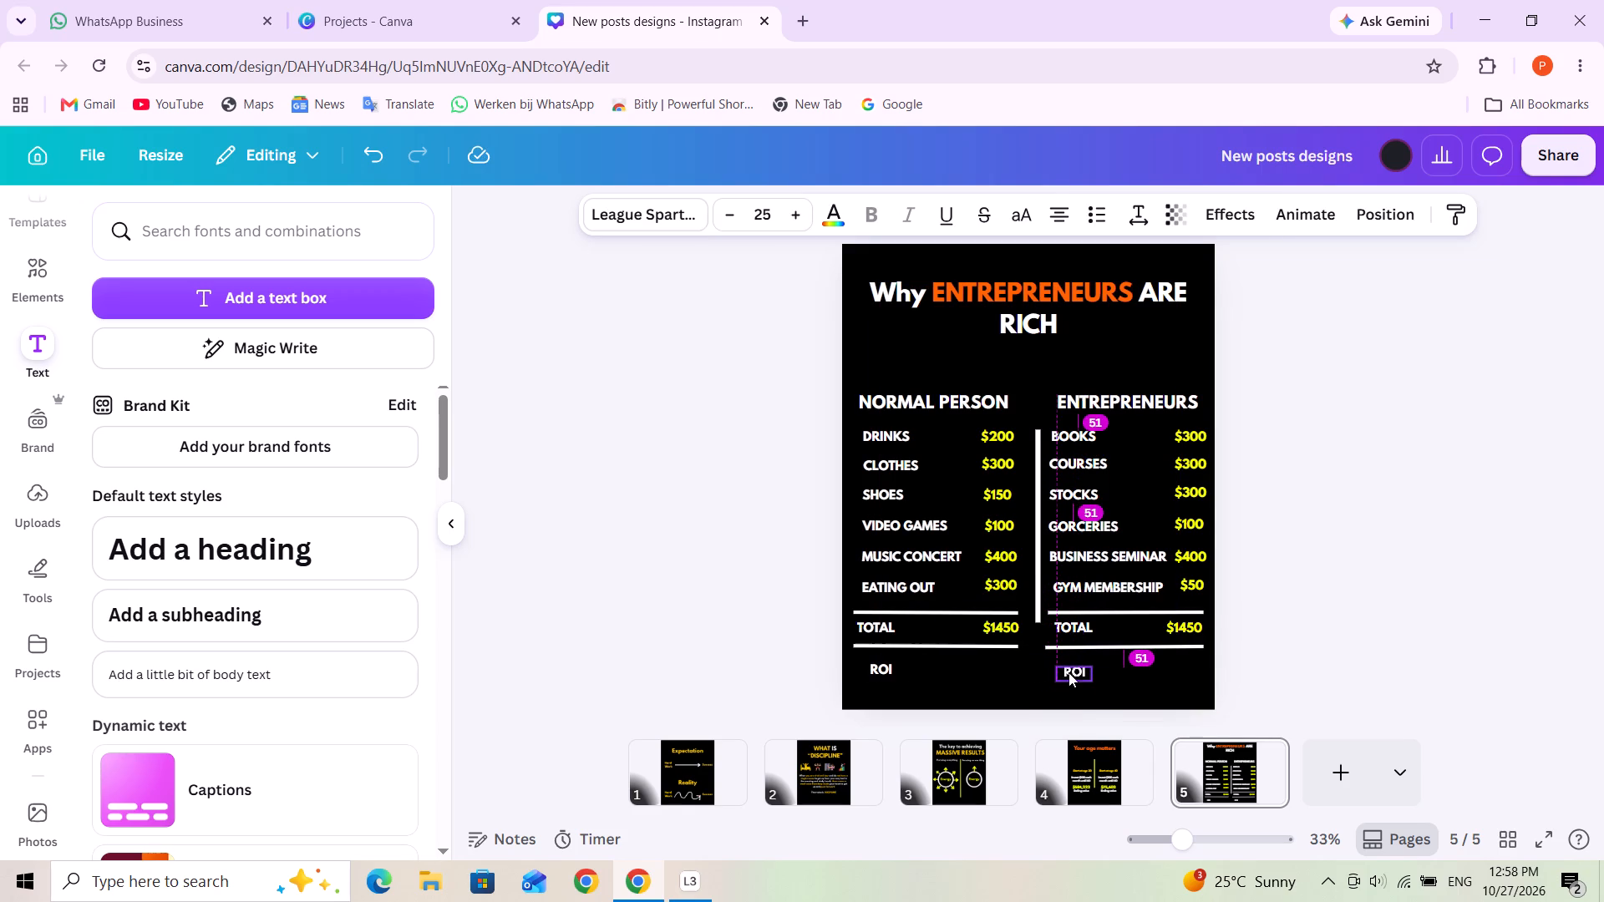
{"action": "double_click", "coordinate": [1072, 674]}
{"action": "left_click", "coordinate": [1140, 679]}
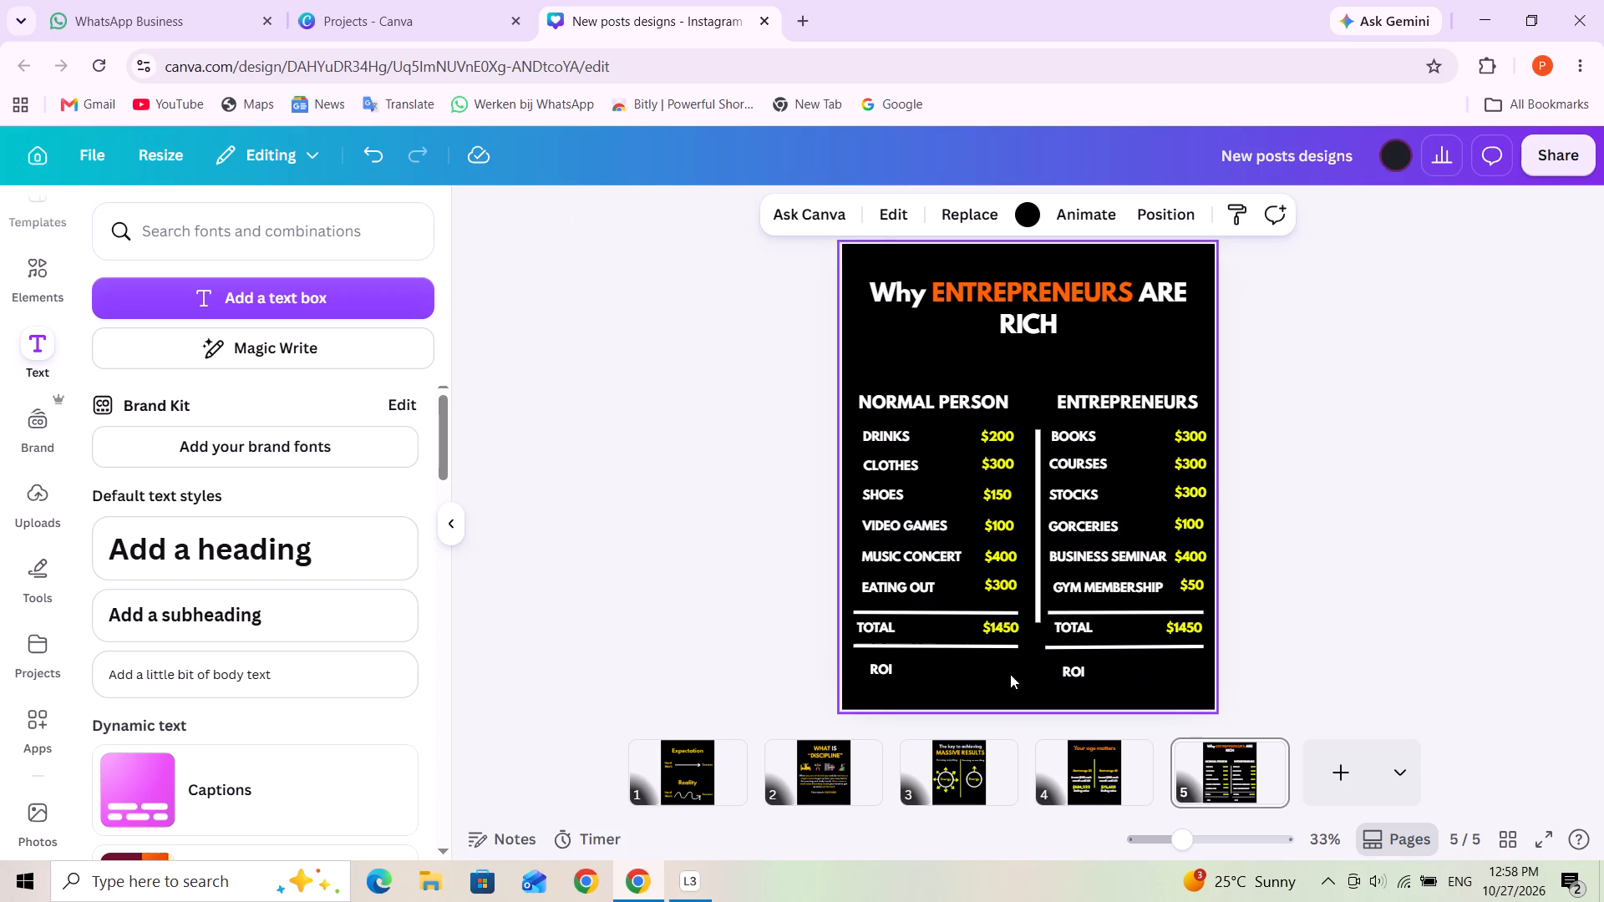
Duplicate the NORMAL PERSON $1450 amount into the ROI row and change the copy to $0.
{"action": "left_click", "coordinate": [1003, 623]}
{"action": "left_click", "coordinate": [1046, 580]}
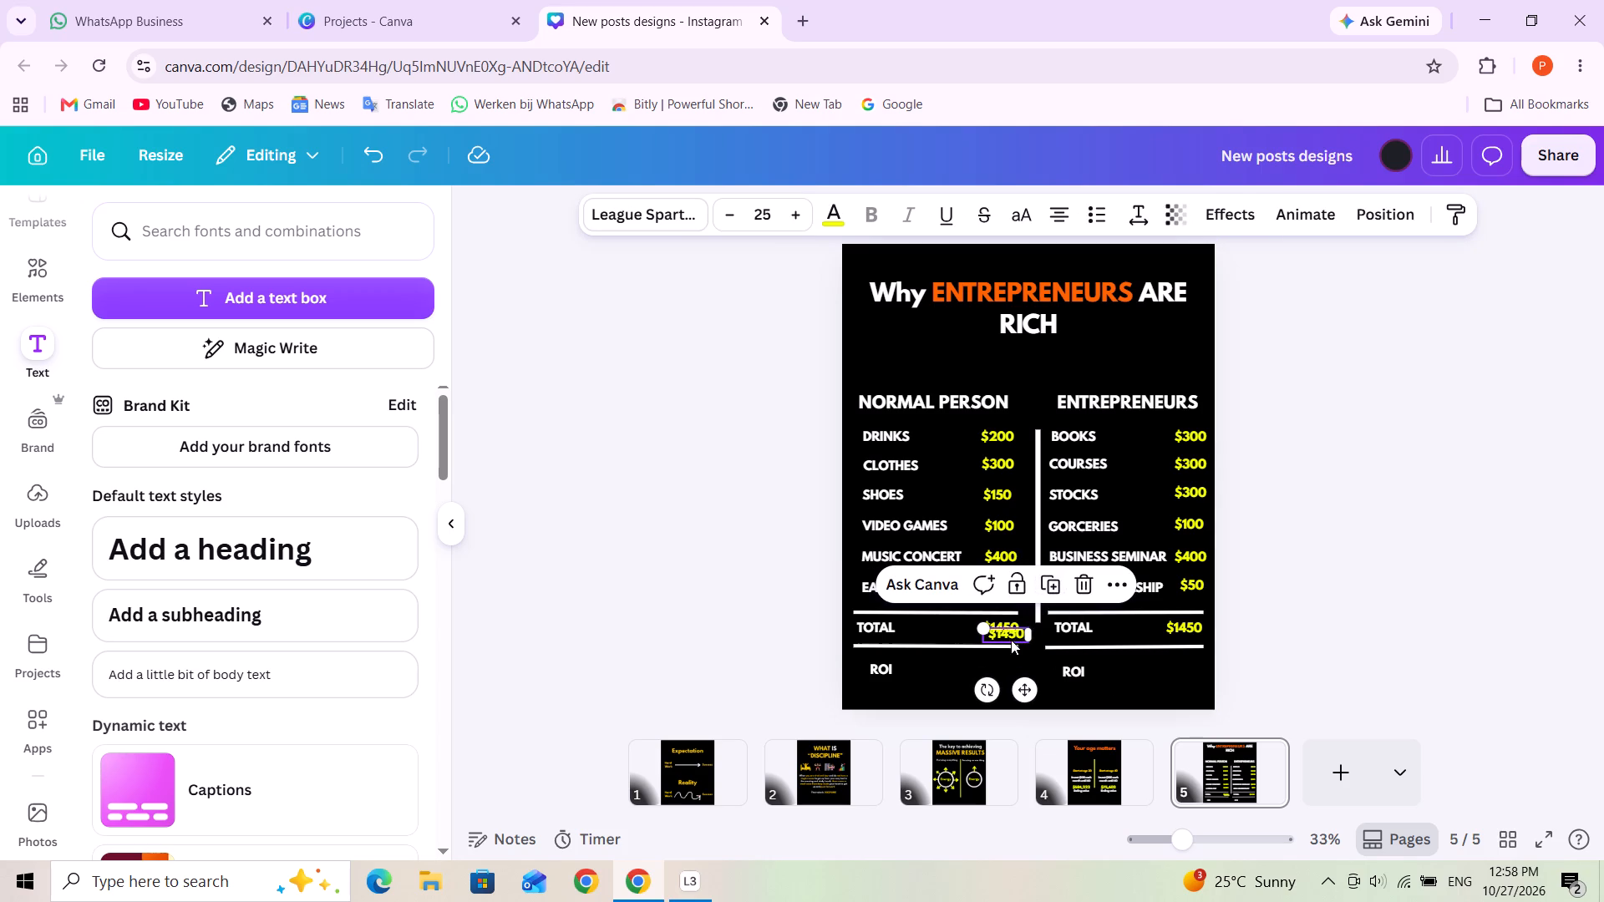
{"action": "left_click_drag", "start_coordinate": [1002, 628], "coordinate": [990, 662]}
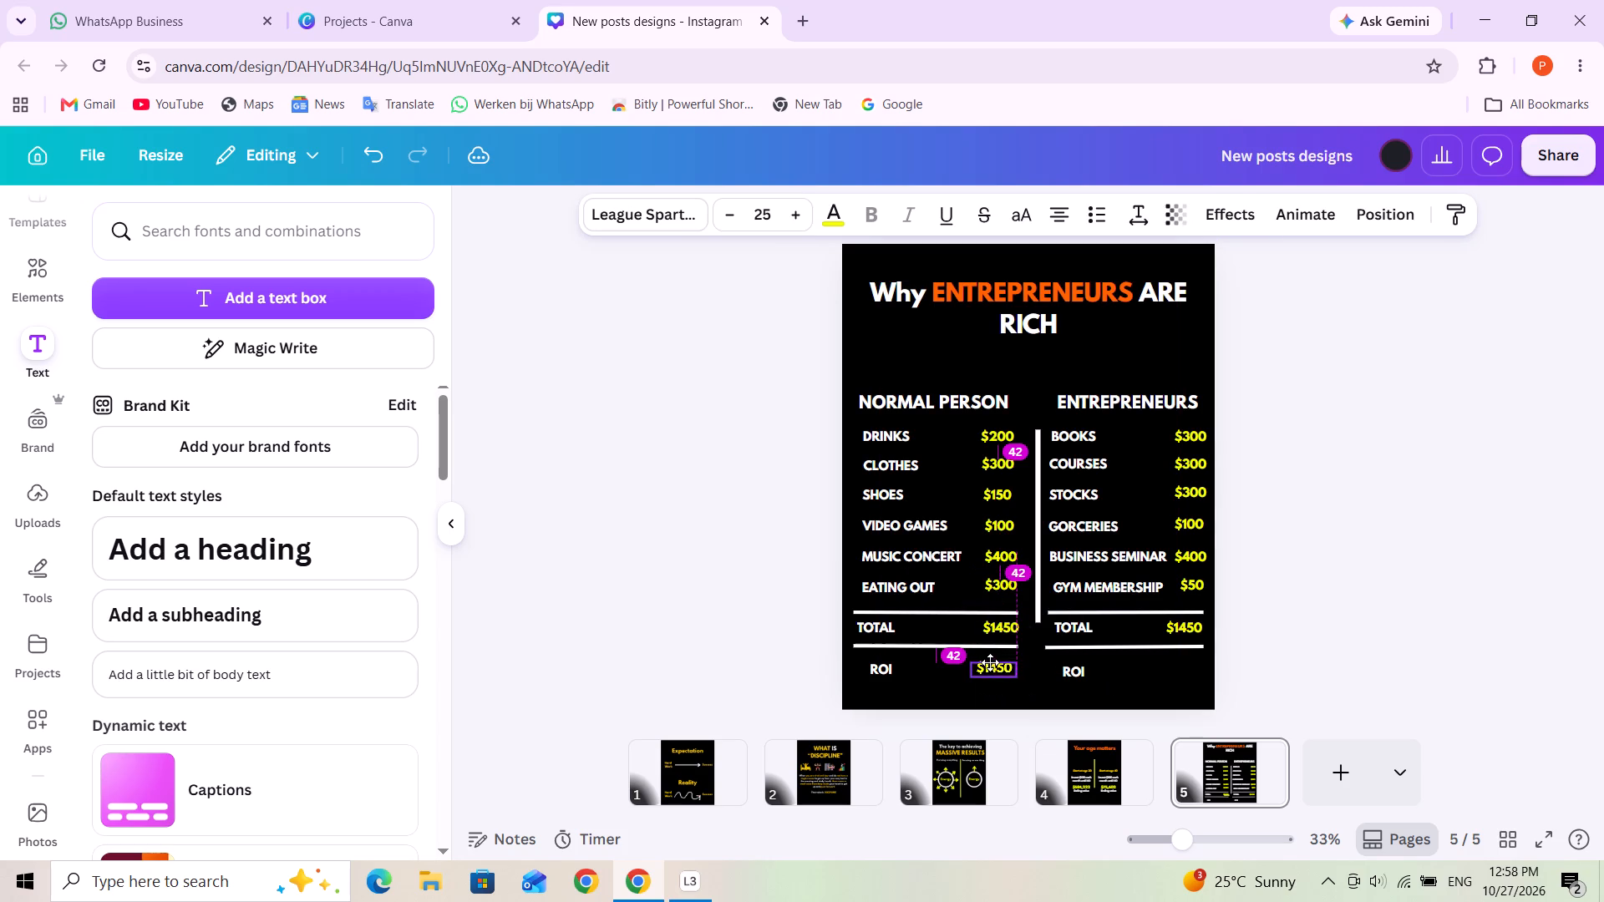
{"action": "left_click_drag", "start_coordinate": [990, 662], "coordinate": [993, 662]}
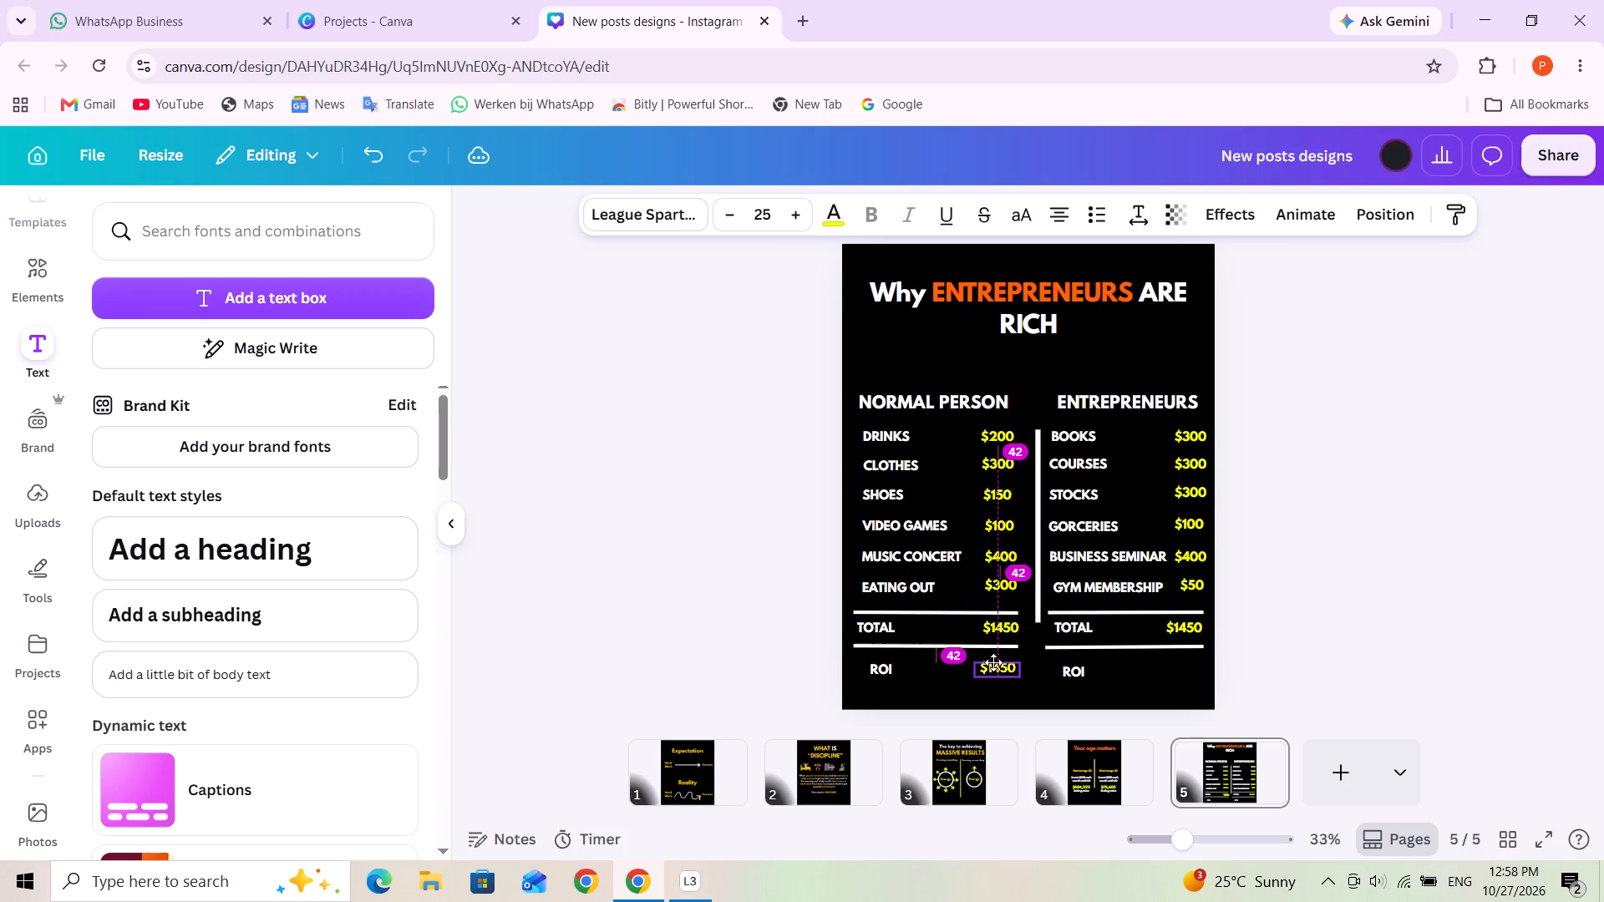
{"action": "left_click_drag", "start_coordinate": [993, 662], "coordinate": [993, 665]}
{"action": "triple_click", "coordinate": [999, 670]}
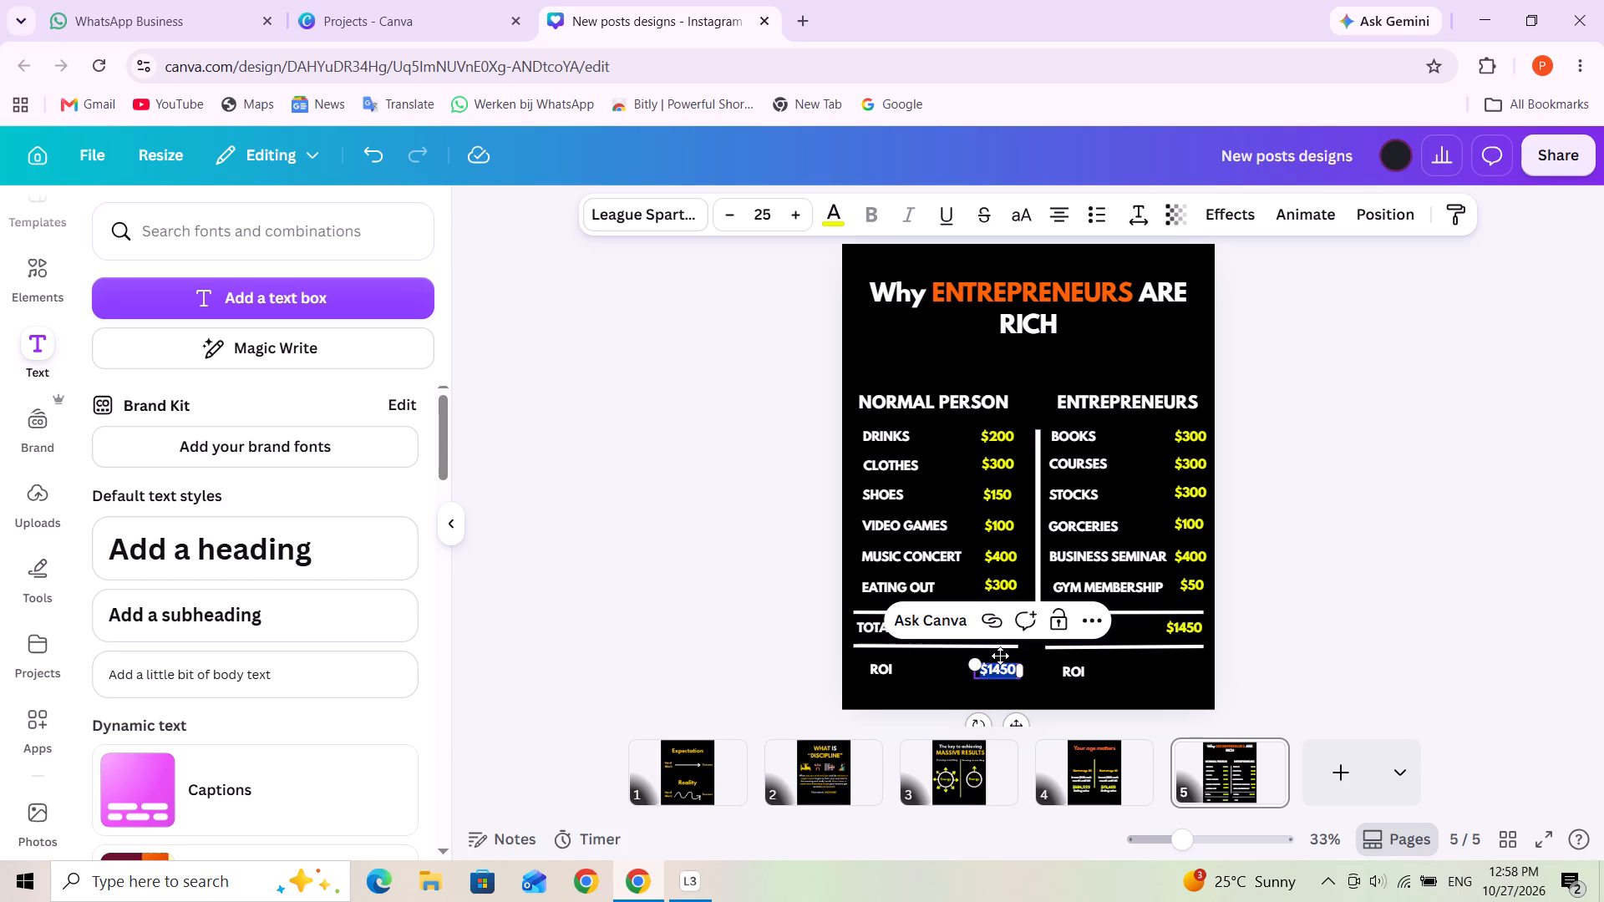
{"action": "type", "text": "$0"}
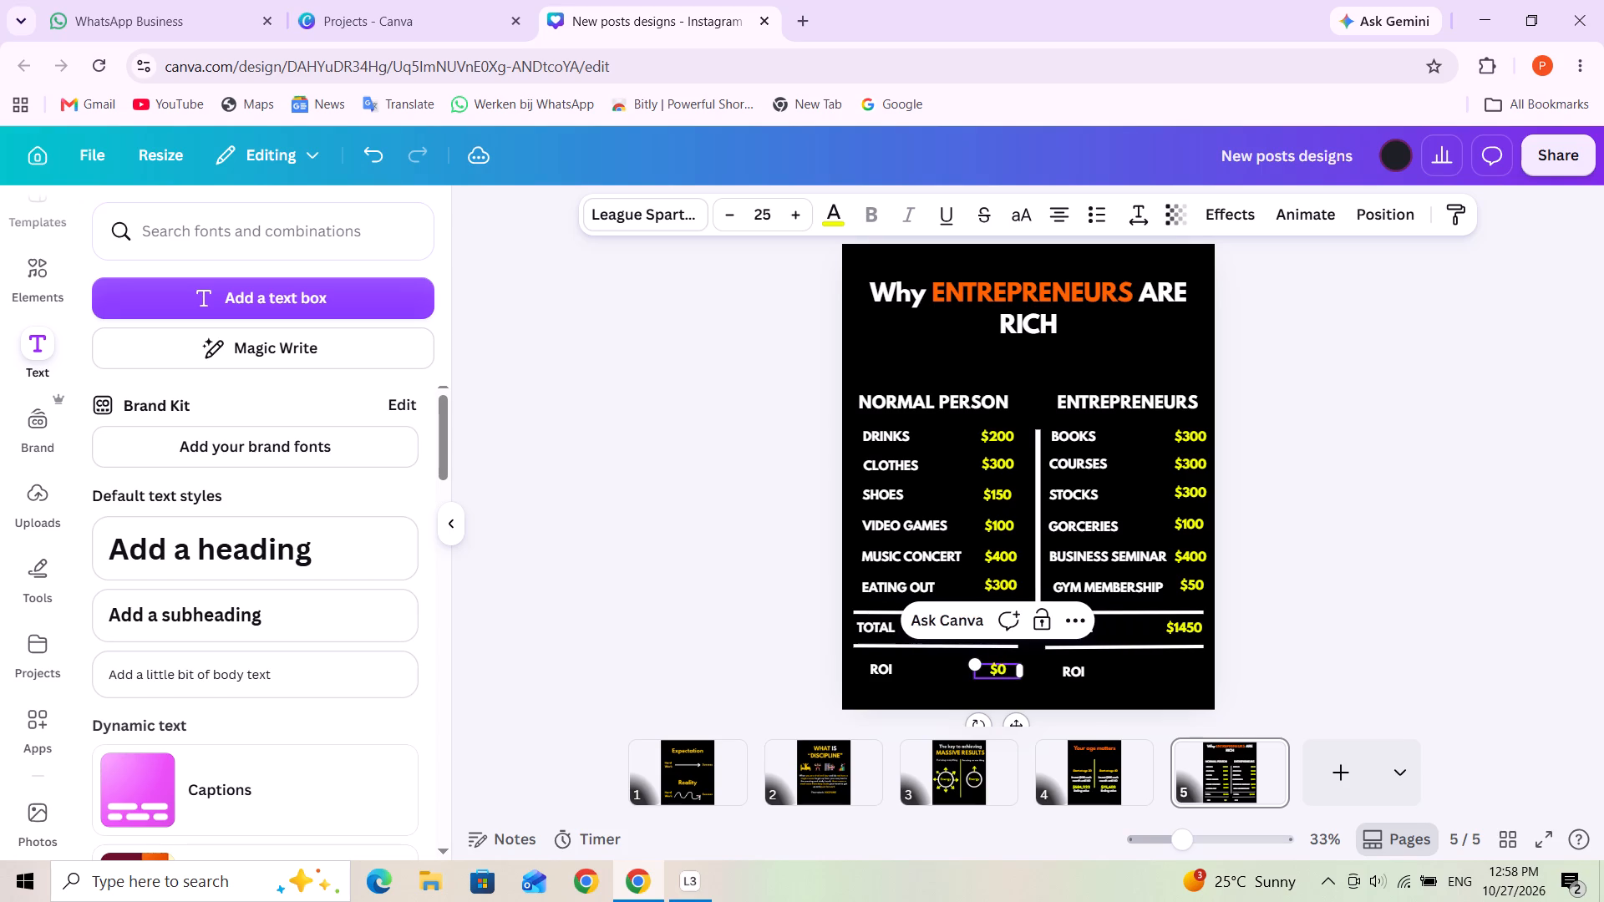
Duplicate the ENTREPRENEURS $1450 total, place the copy in that column's ROI row, and change its text to $INFINITE.
{"action": "left_click", "coordinate": [1179, 626]}
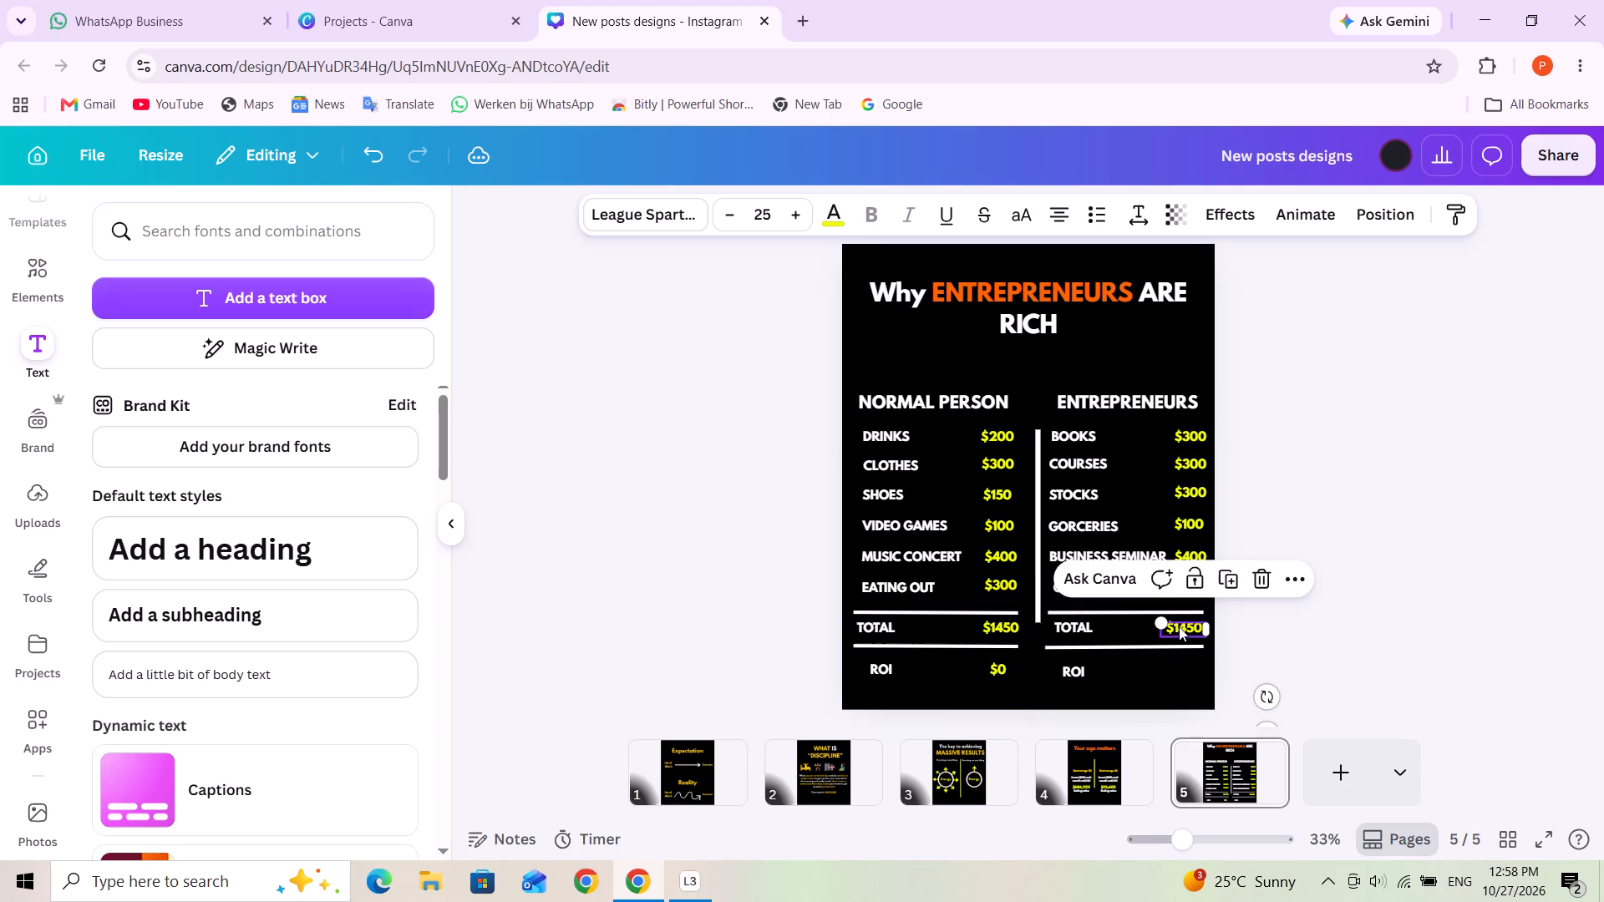
{"action": "left_click", "coordinate": [1226, 573]}
{"action": "left_click_drag", "start_coordinate": [1190, 636], "coordinate": [1187, 661]}
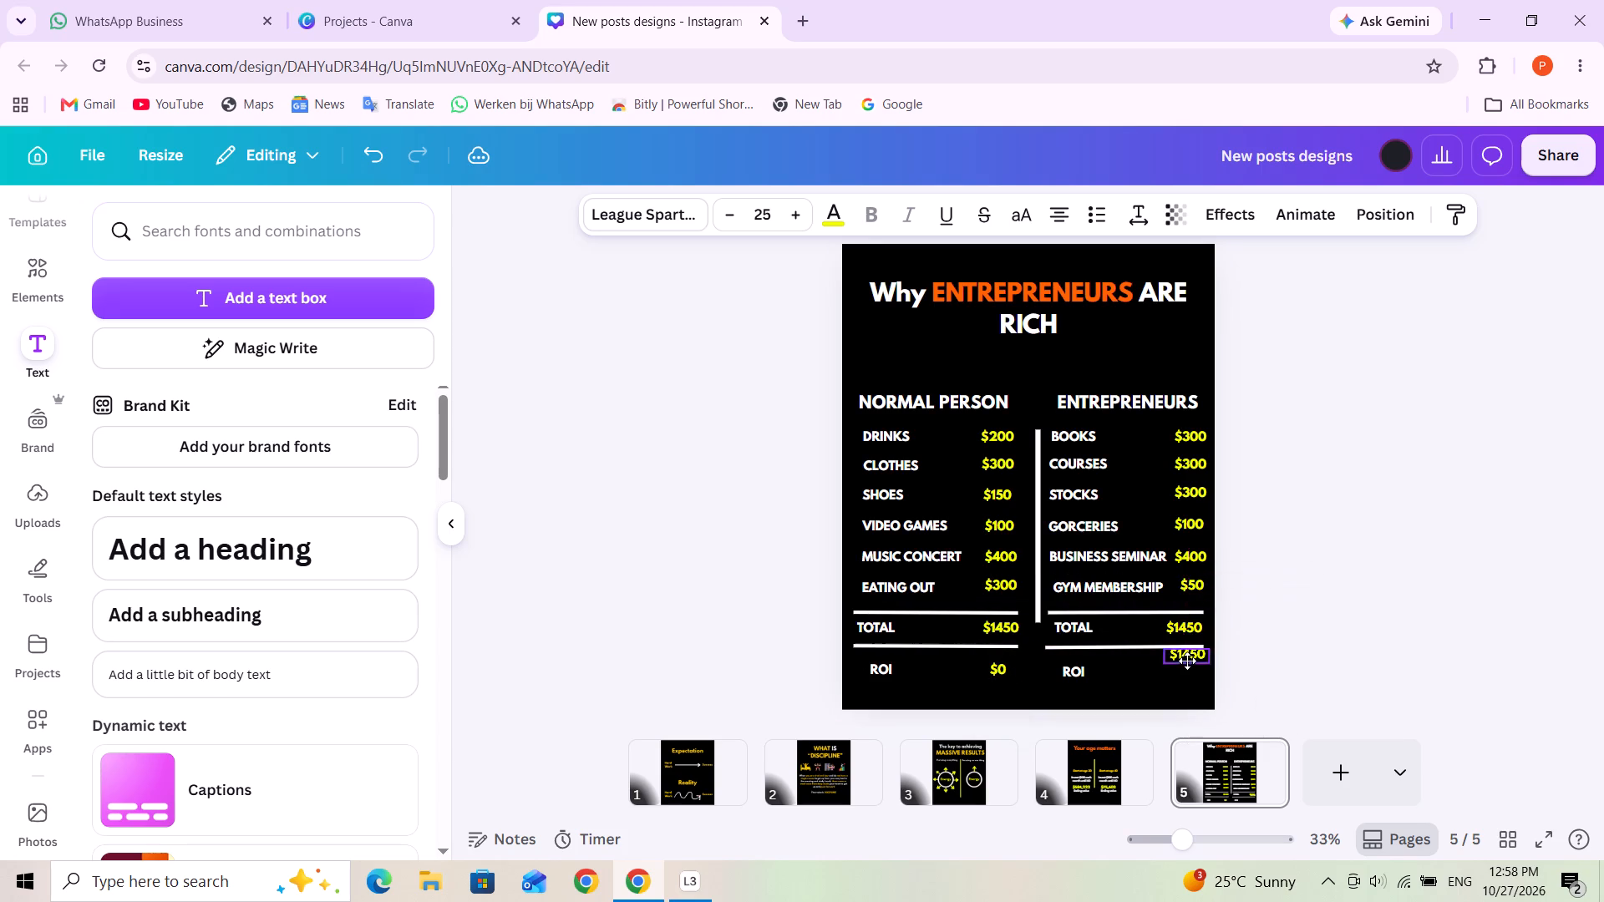
{"action": "left_click_drag", "start_coordinate": [1187, 661], "coordinate": [1182, 671]}
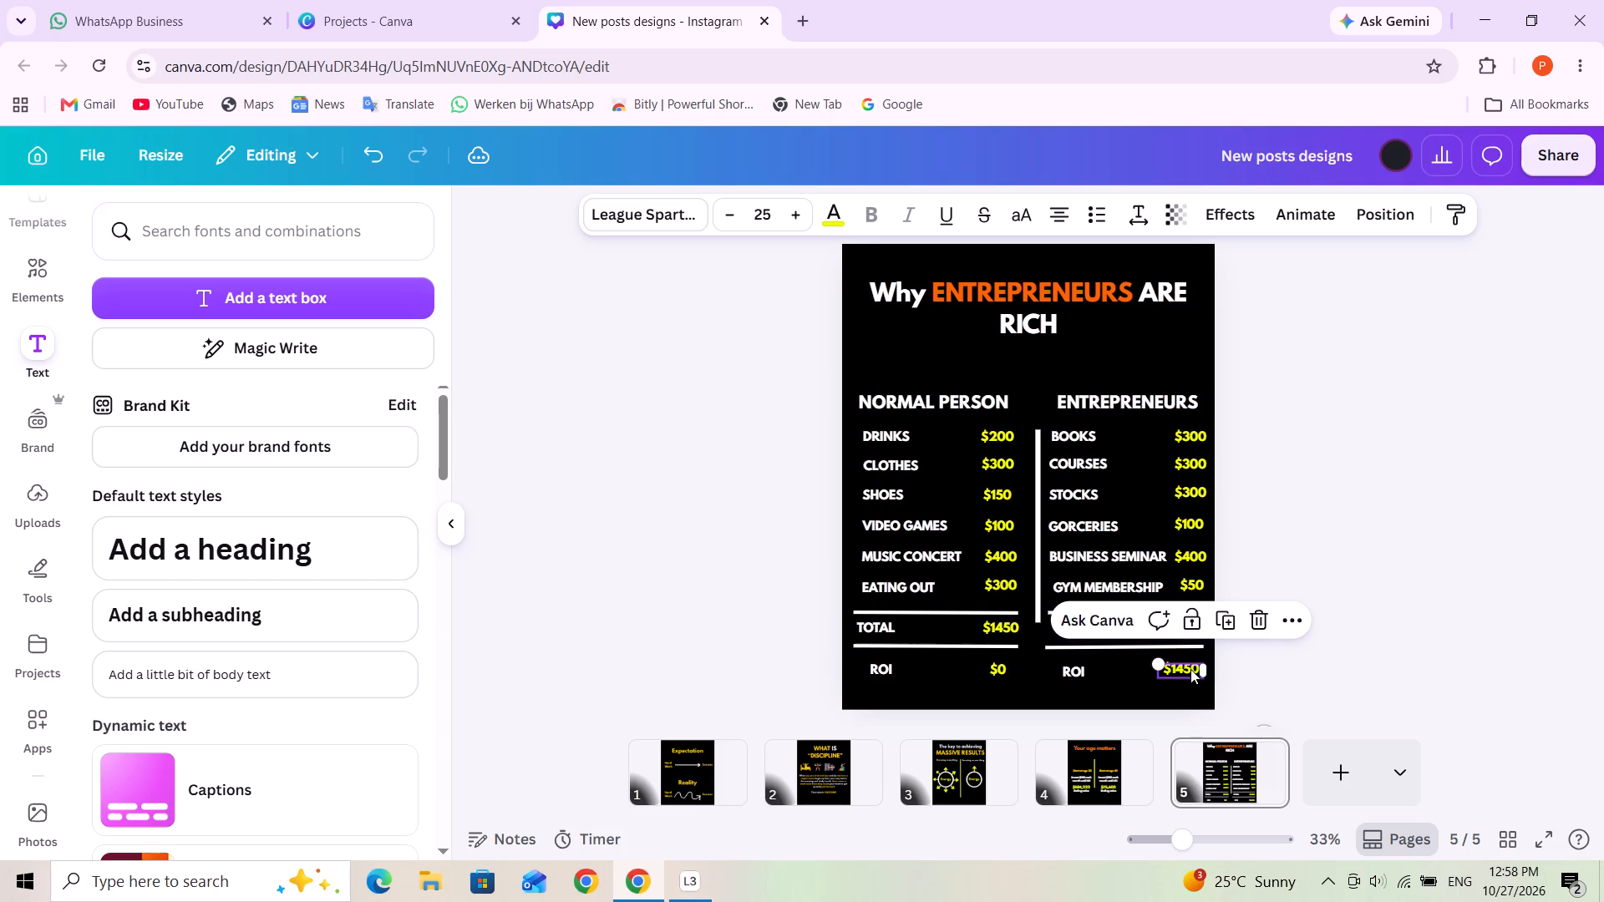
{"action": "left_click", "coordinate": [1192, 676]}
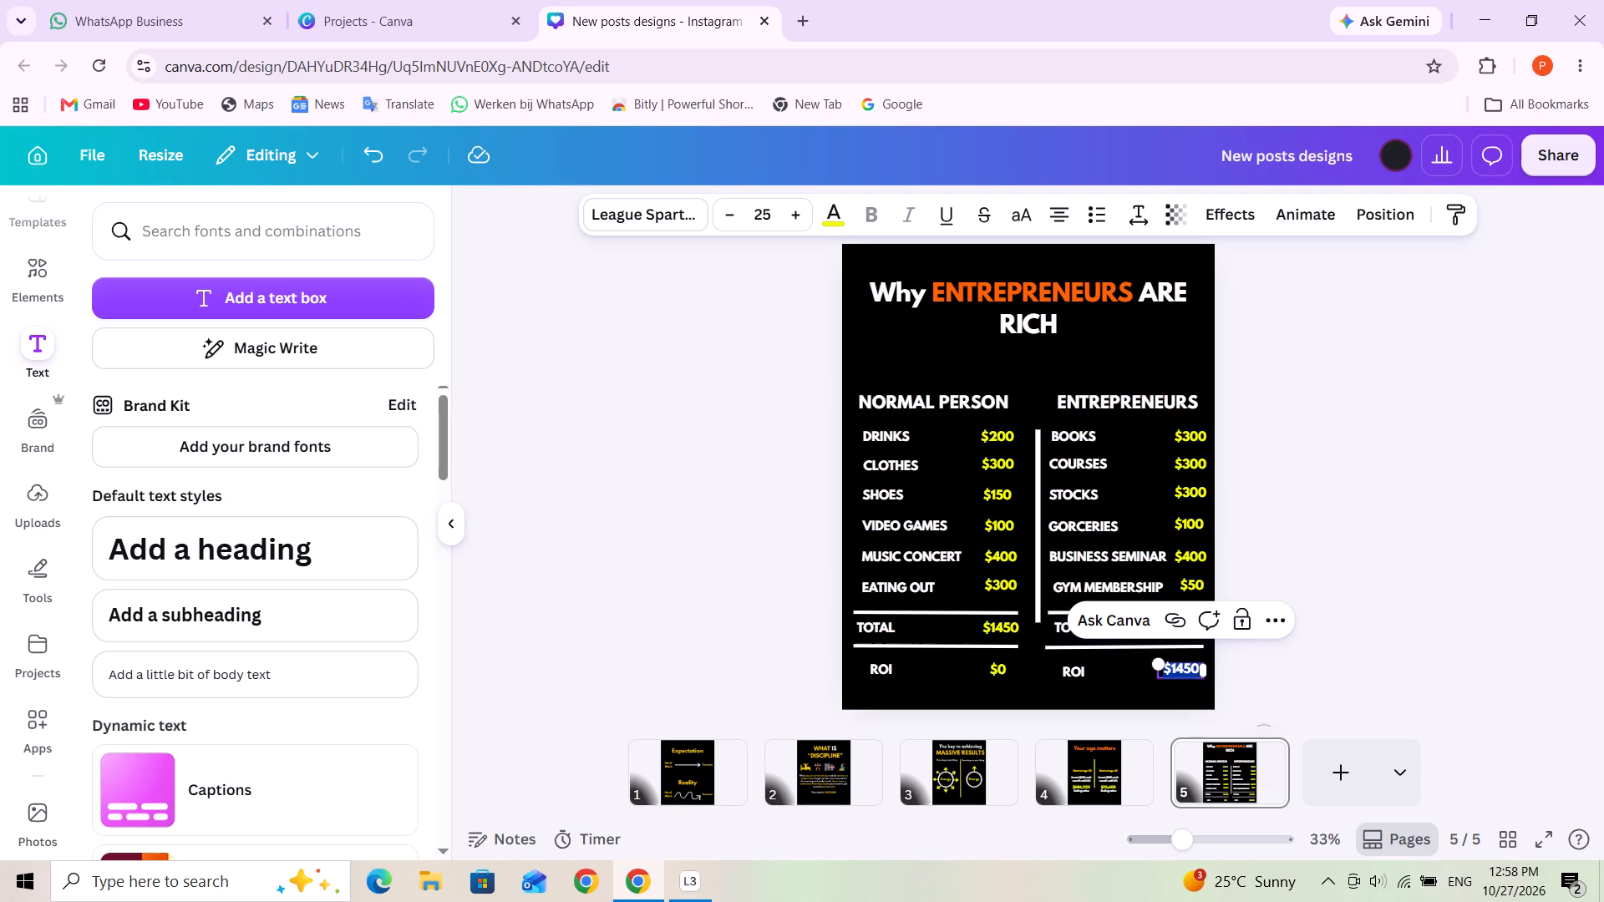
{"action": "key", "text": "shift+dollar"}
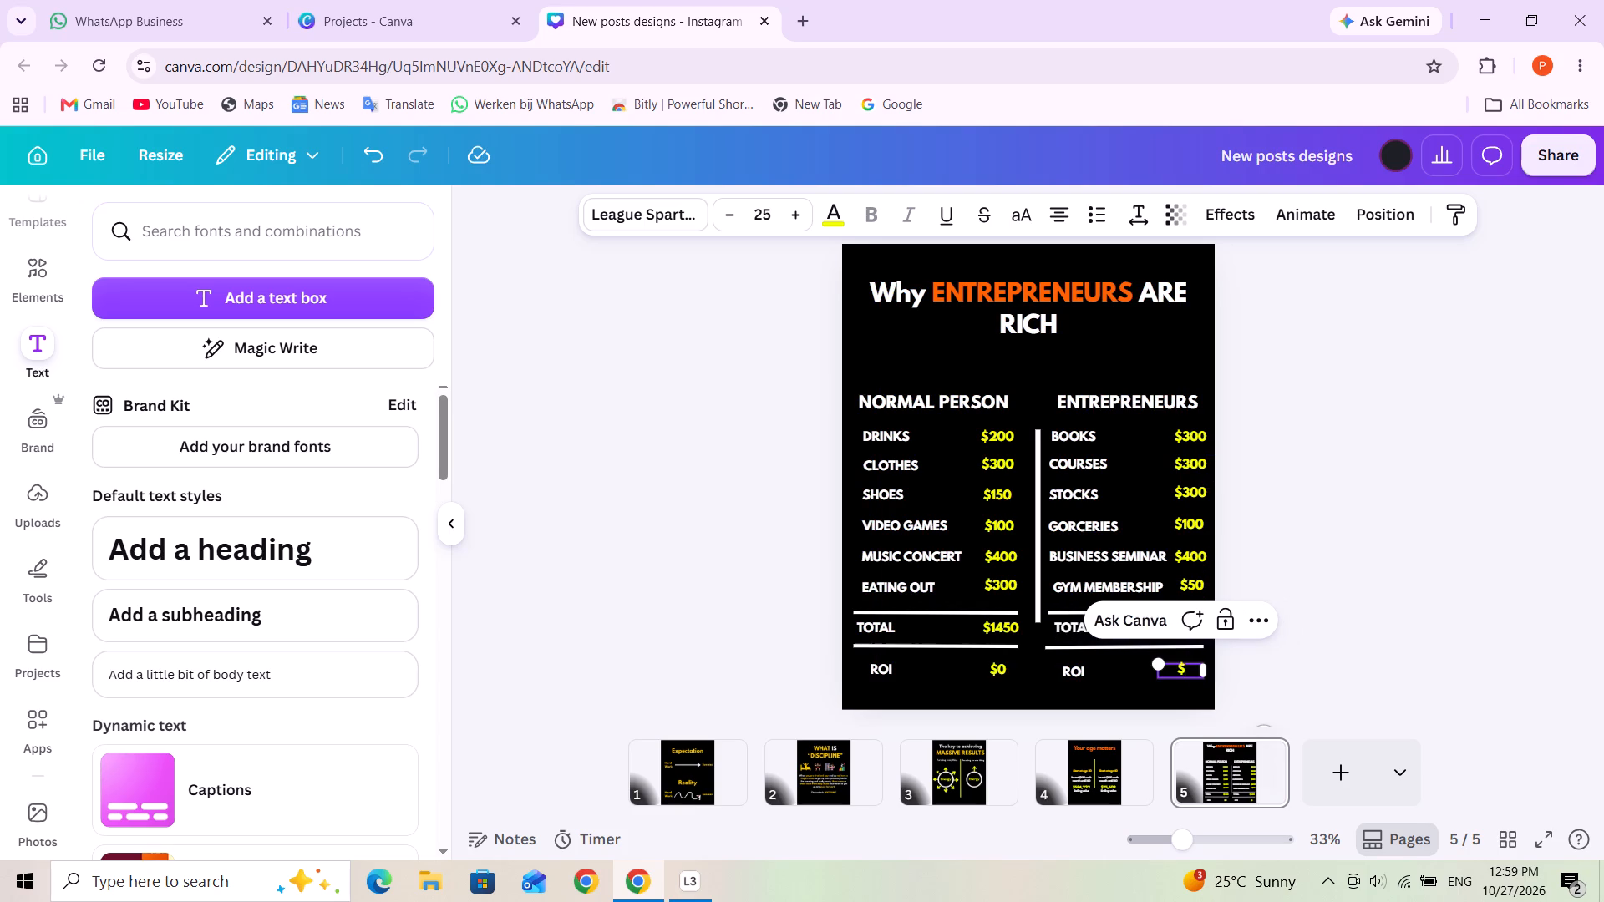
{"action": "type", "text": "INFINITE"}
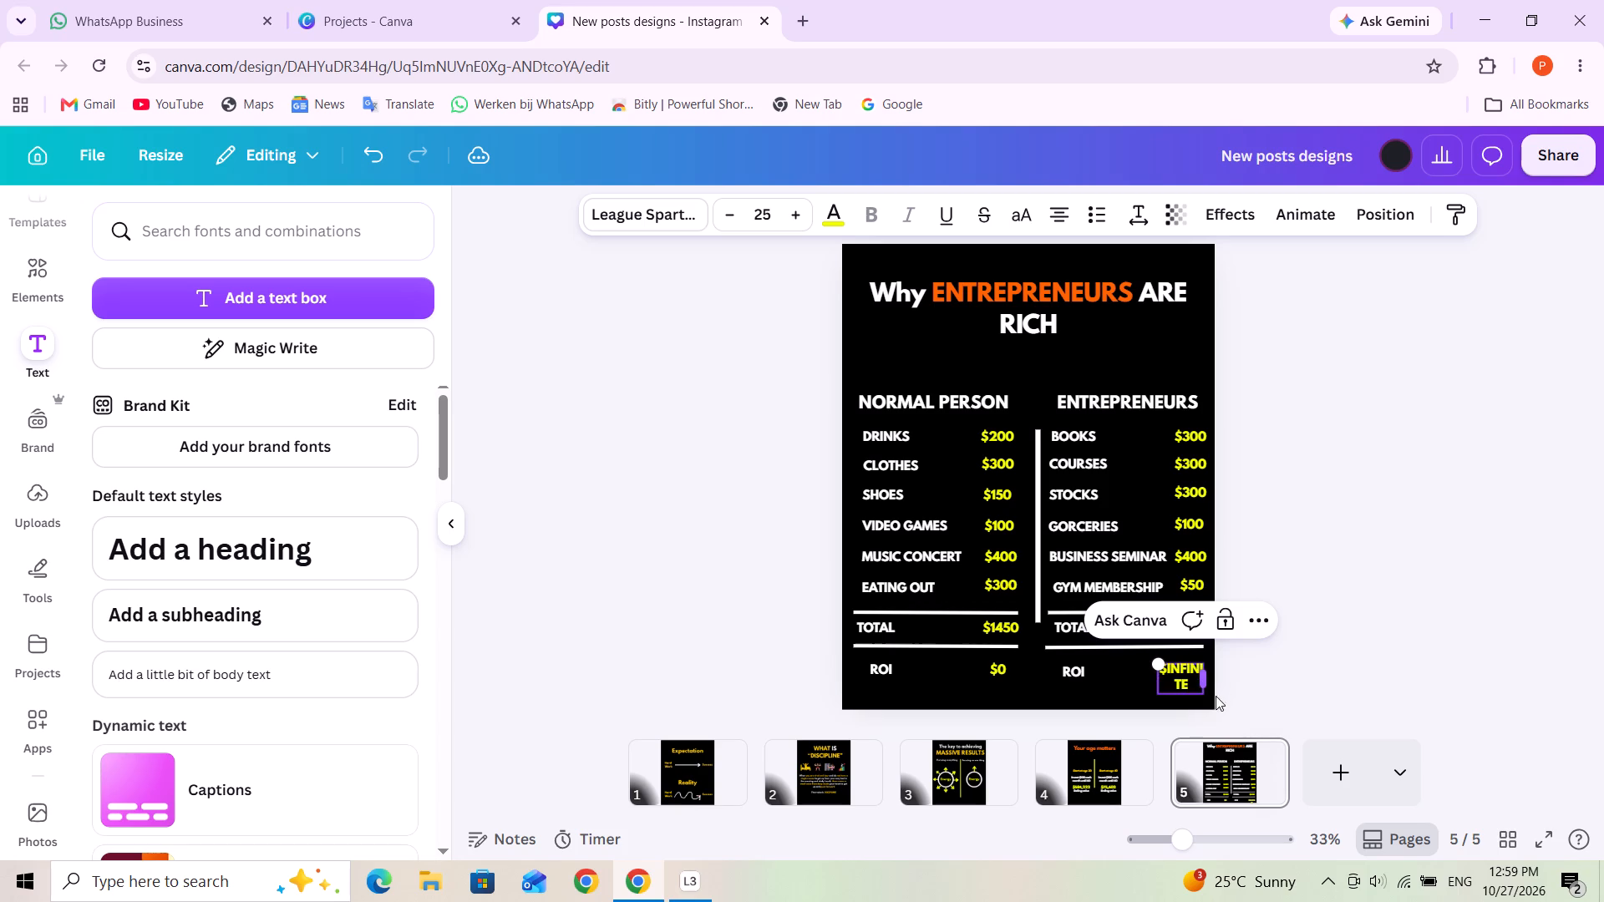
Widen the $INFINITE text box until the text fits on one line, and align it with the amounts above.
{"action": "left_click", "coordinate": [1140, 685]}
{"action": "left_click", "coordinate": [1168, 676]}
{"action": "left_click_drag", "start_coordinate": [1154, 680], "coordinate": [1143, 680]}
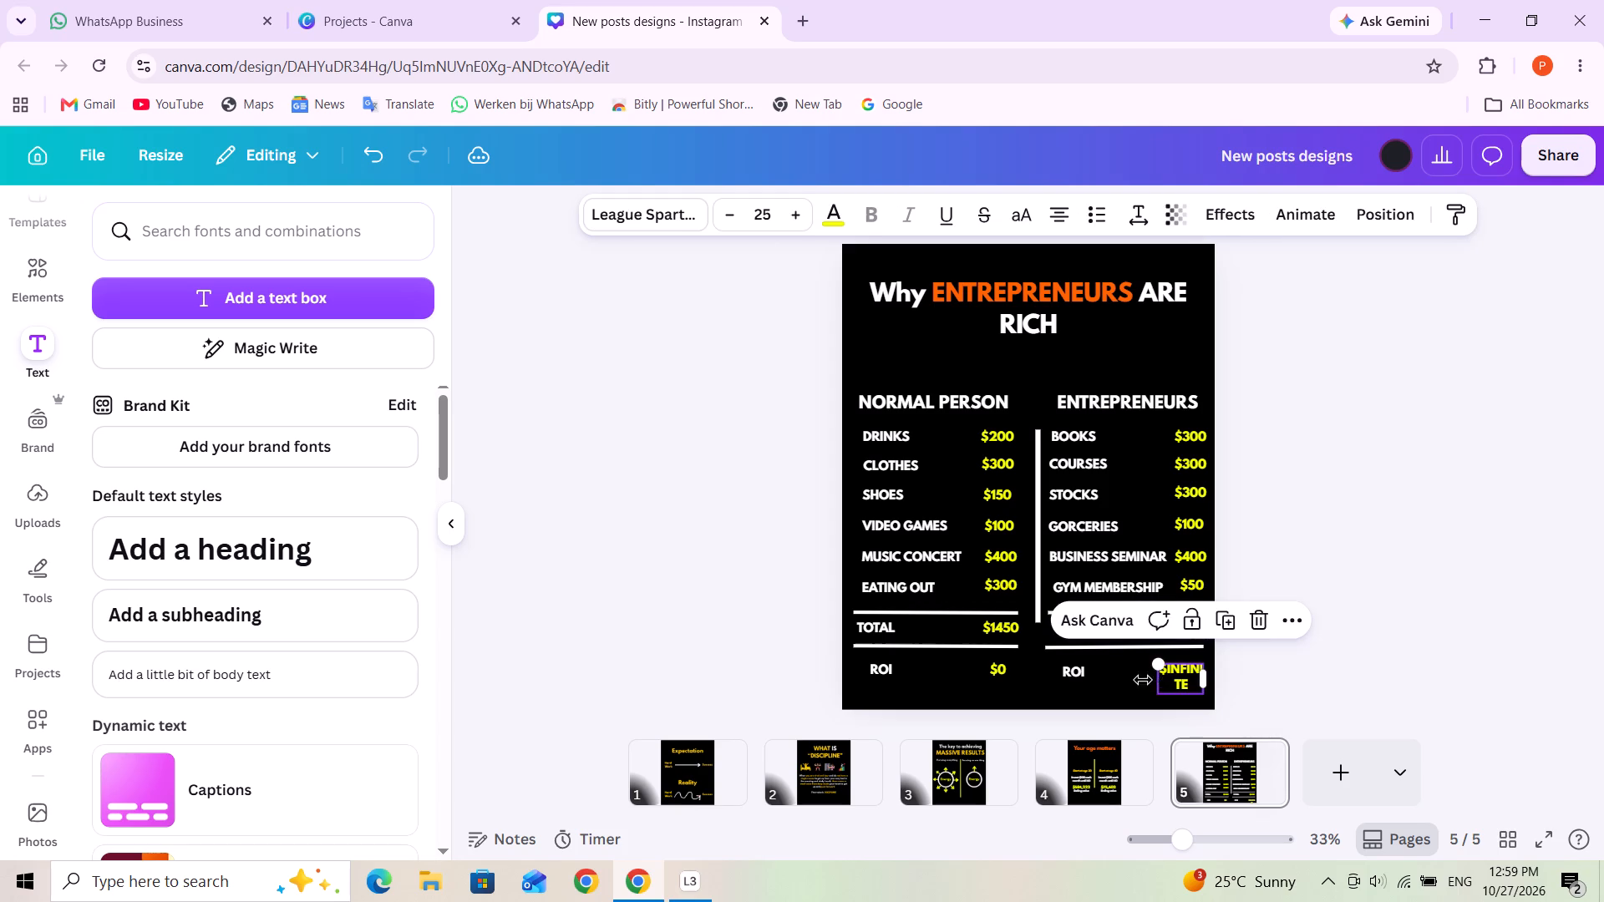
{"action": "left_click_drag", "start_coordinate": [1143, 680], "coordinate": [1146, 678]}
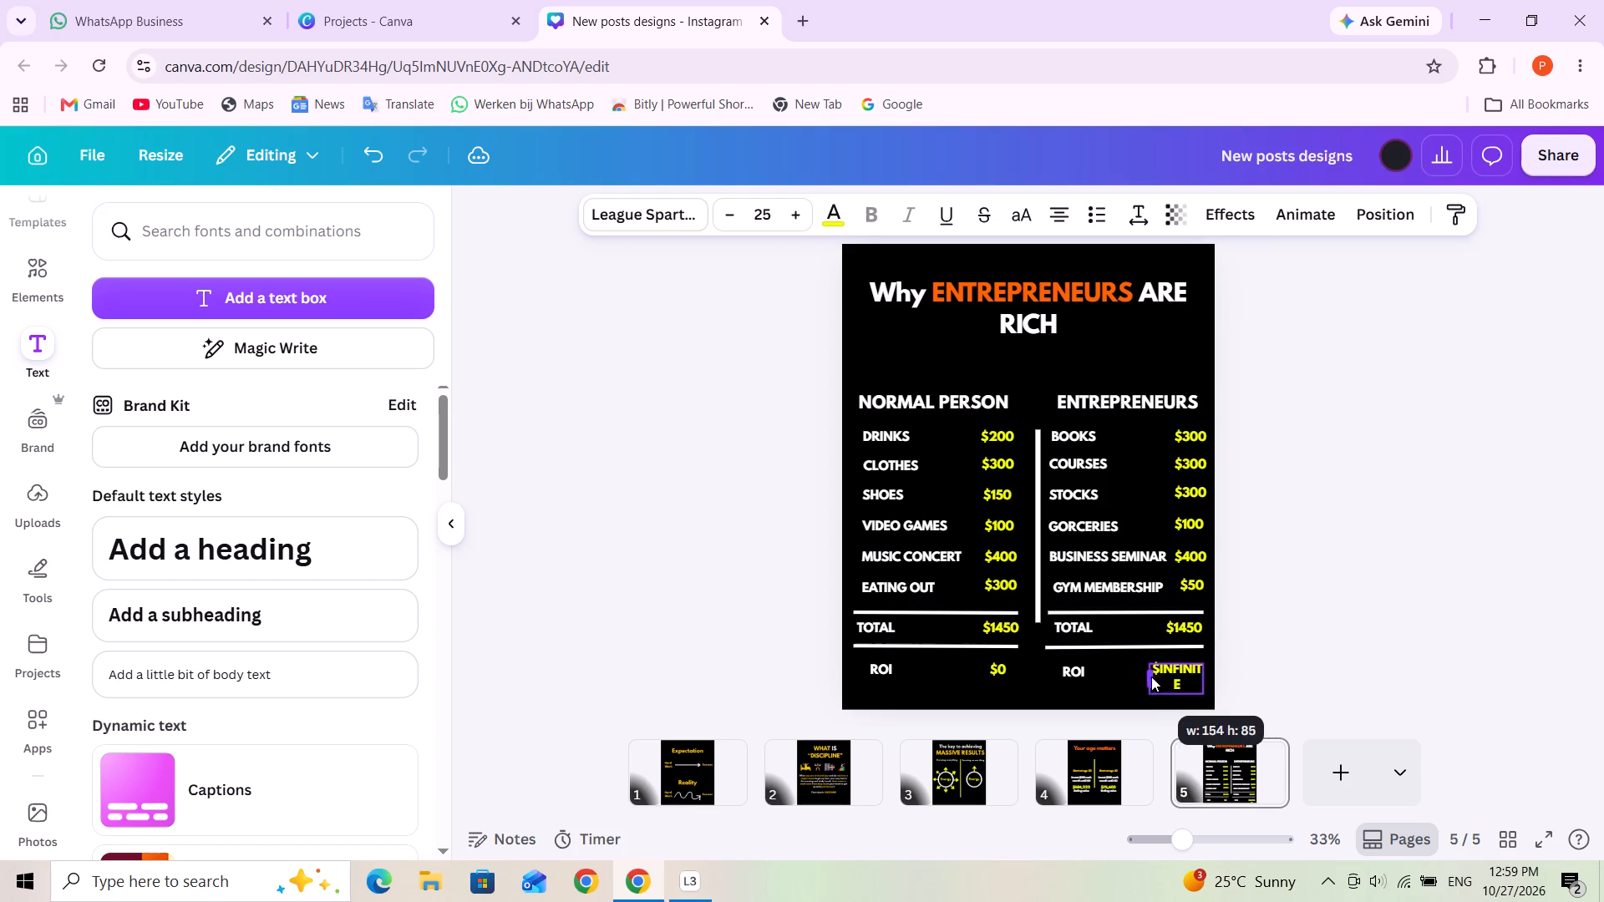
{"action": "left_click", "coordinate": [1331, 641]}
{"action": "left_click", "coordinate": [1160, 678]}
{"action": "left_click_drag", "start_coordinate": [1150, 678], "coordinate": [1148, 678]}
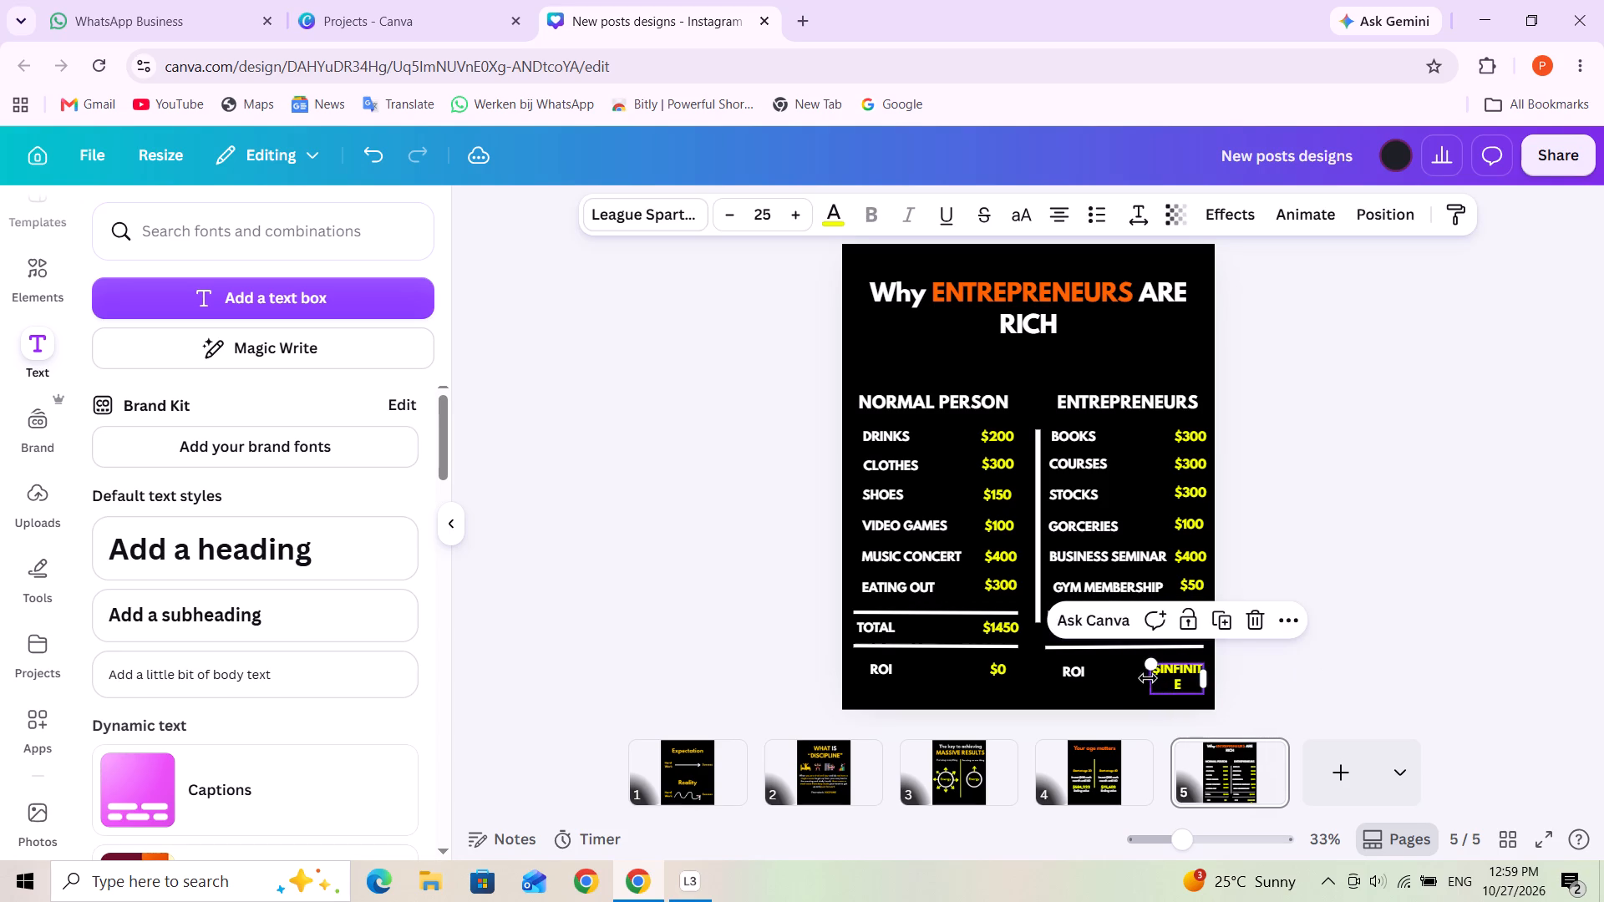
{"action": "left_click_drag", "start_coordinate": [1148, 678], "coordinate": [1137, 678]}
{"action": "left_click", "coordinate": [1361, 662]}
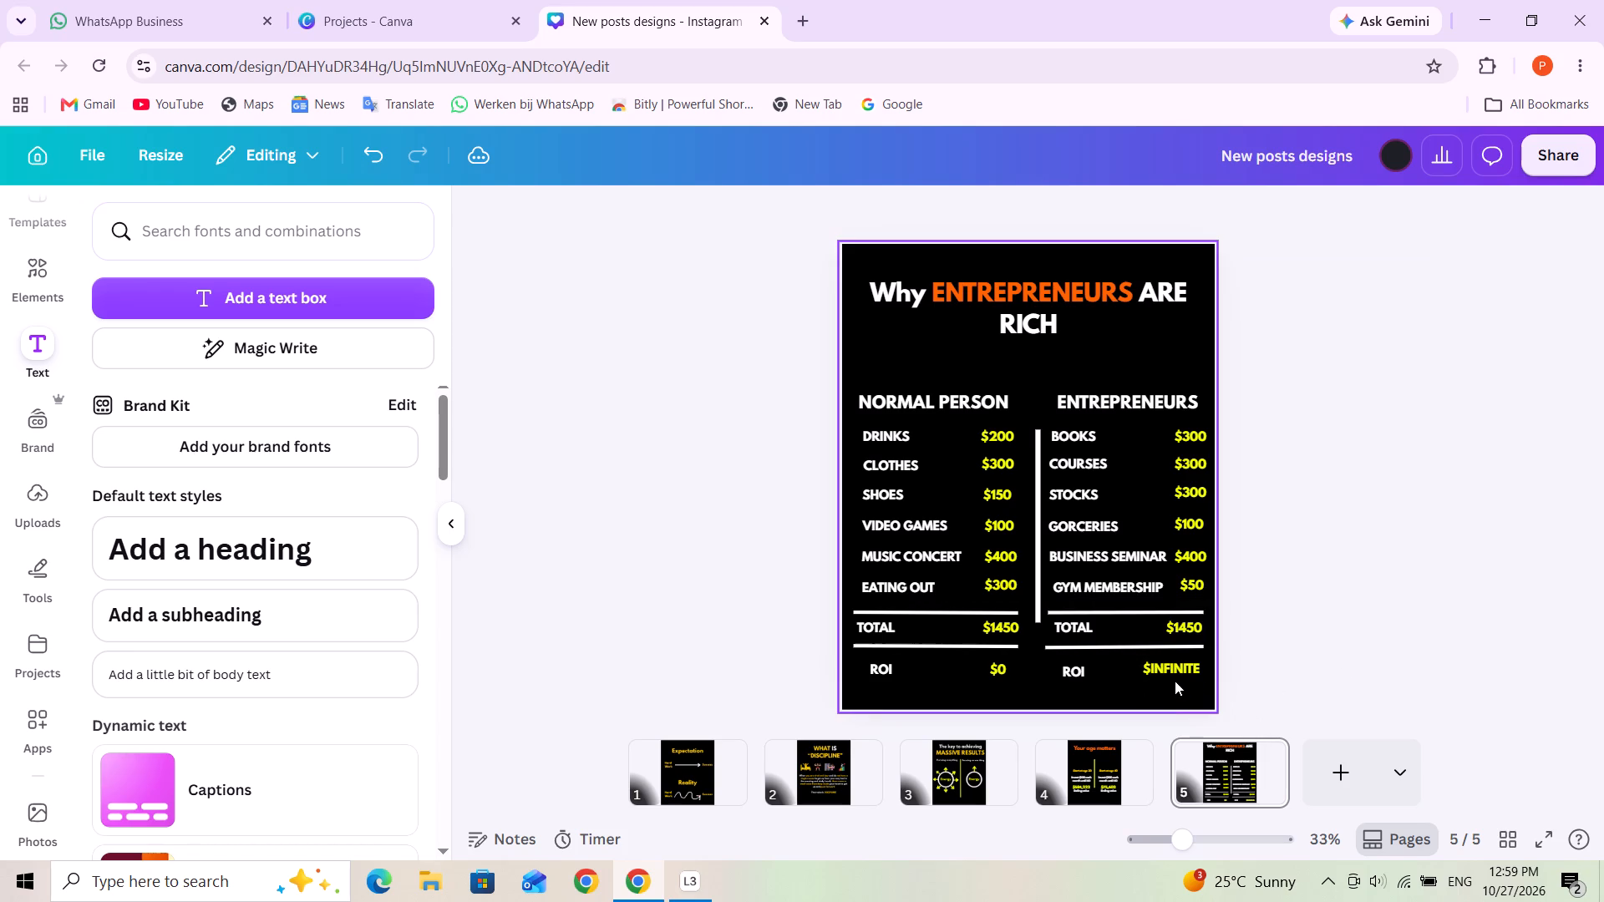
{"action": "left_click", "coordinate": [1171, 668]}
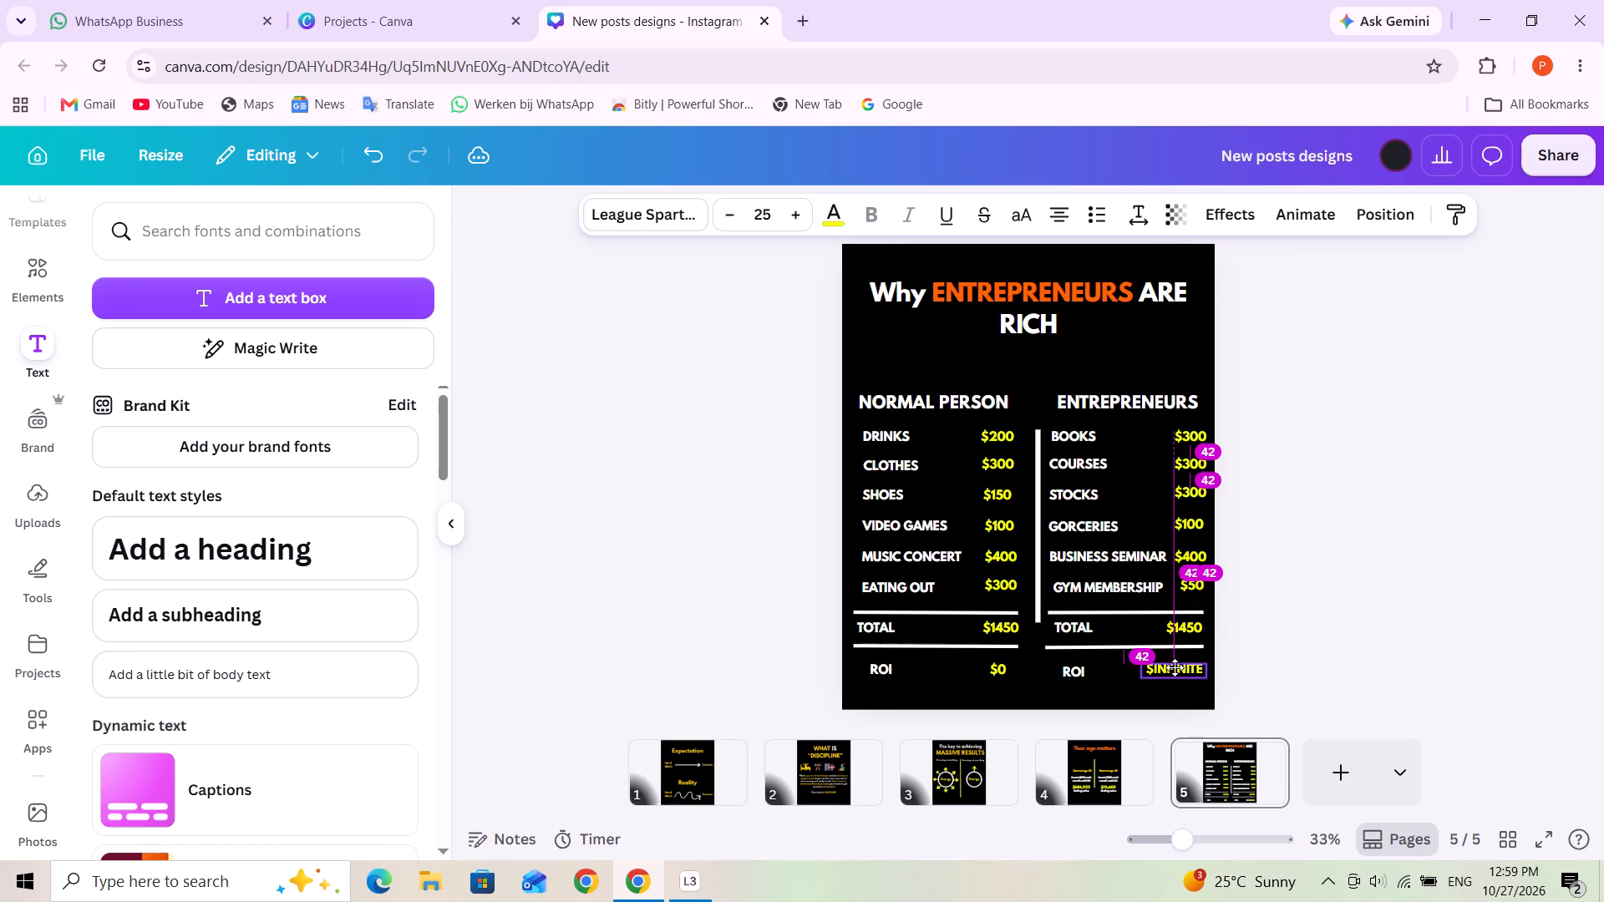
{"action": "left_click", "coordinate": [1304, 642]}
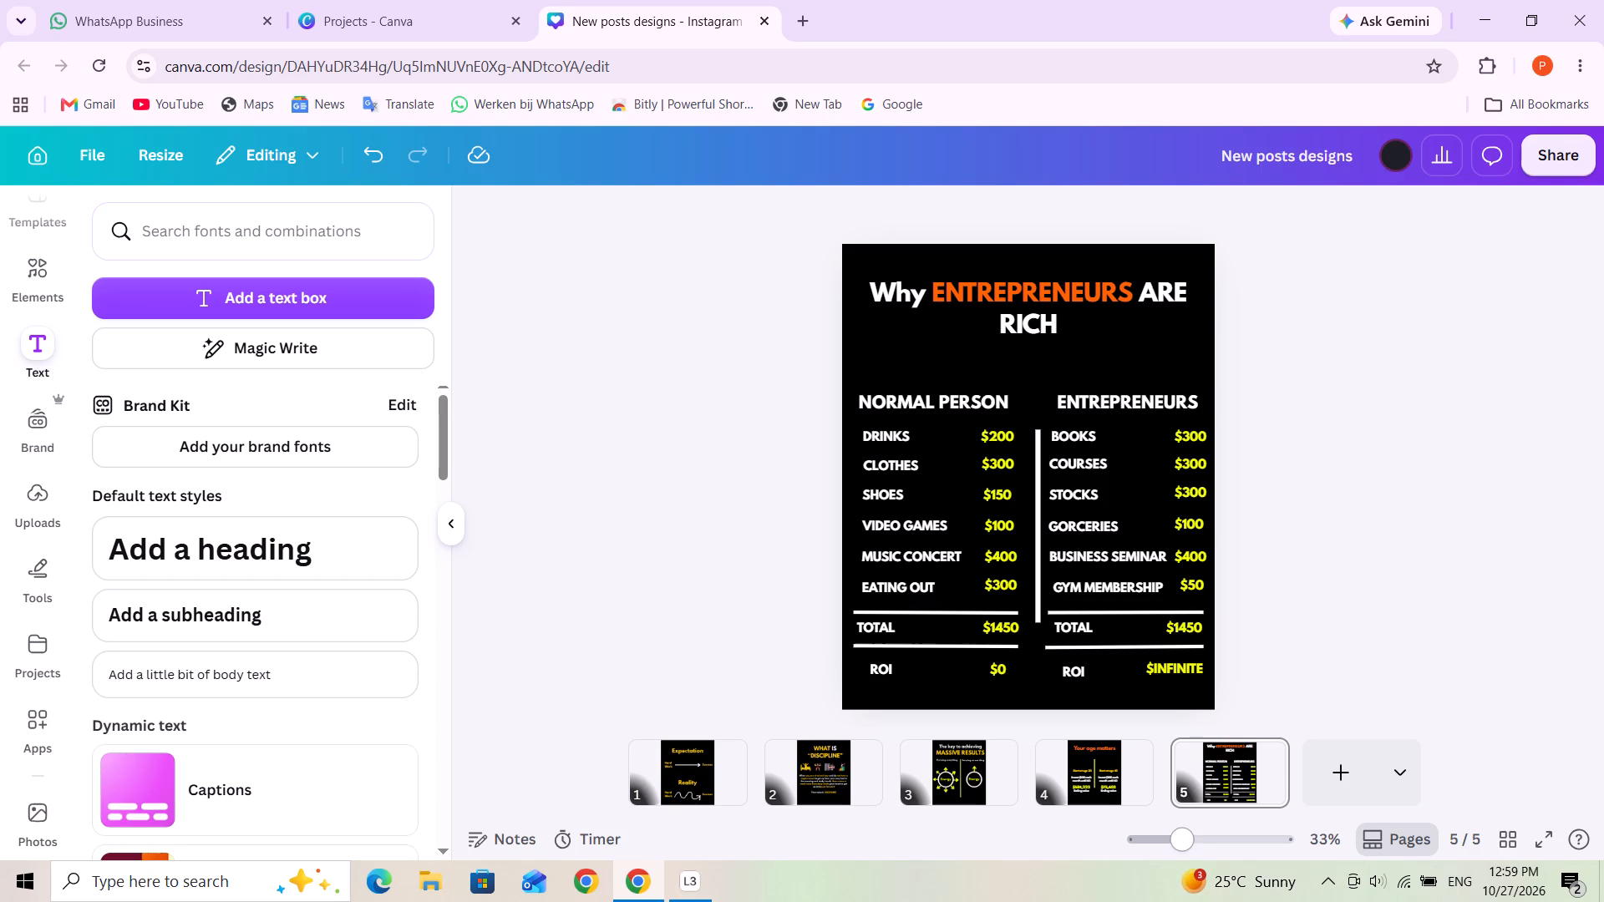
Change the ENTREPRENEURS column heading to ENTREPRENEUR.
{"action": "left_click", "coordinate": [1174, 404]}
{"action": "left_click", "coordinate": [1188, 400]}
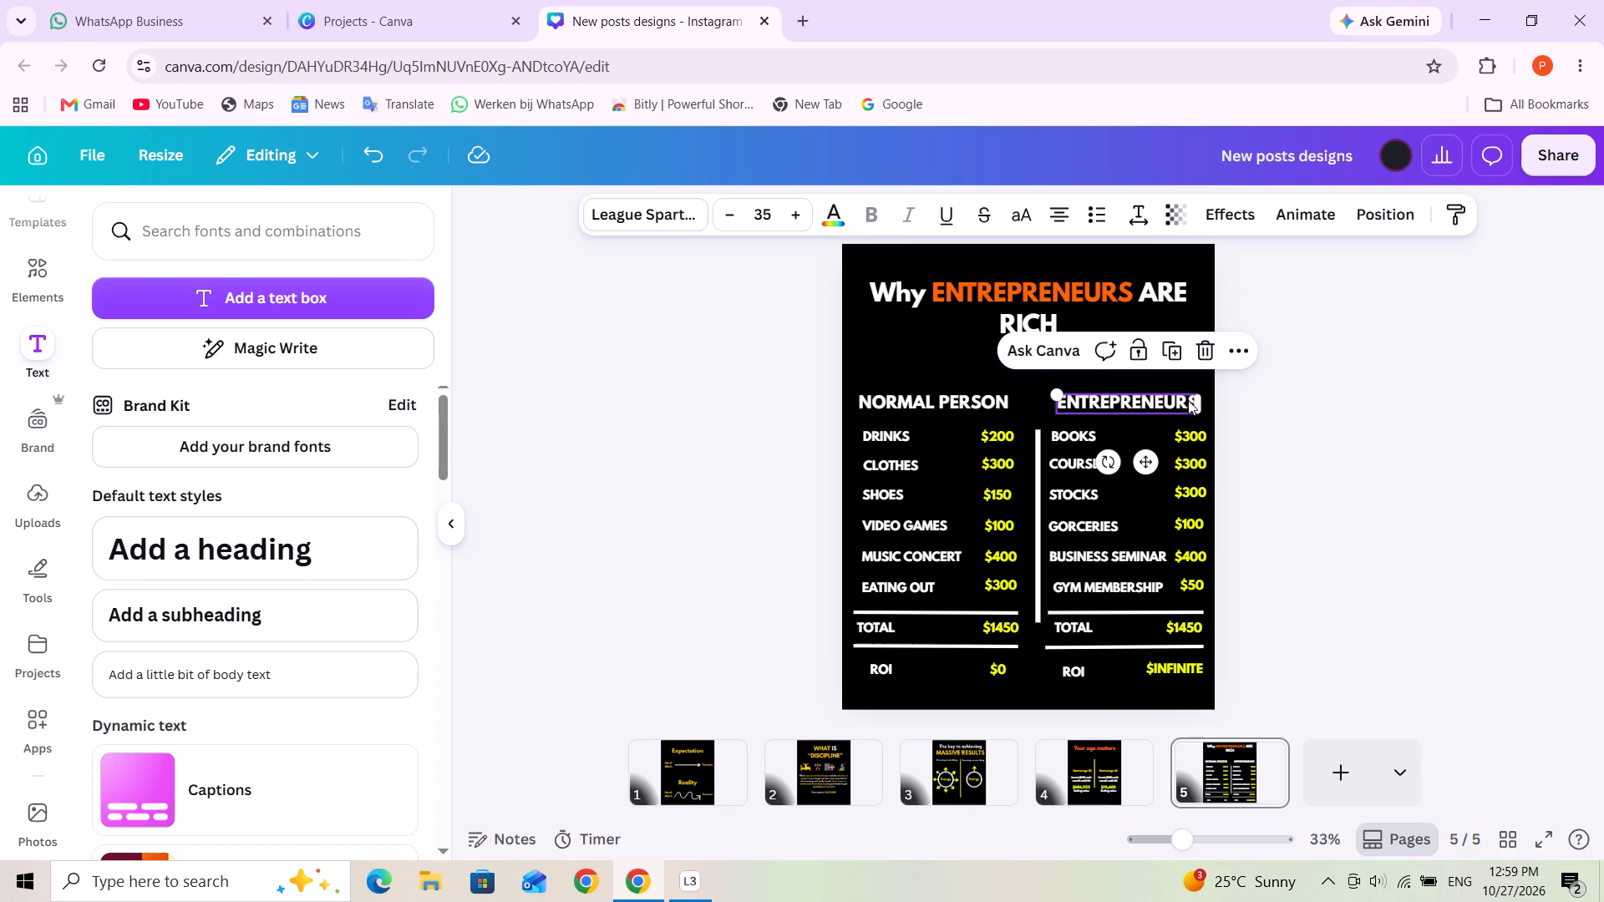
{"action": "left_click", "coordinate": [1110, 401]}
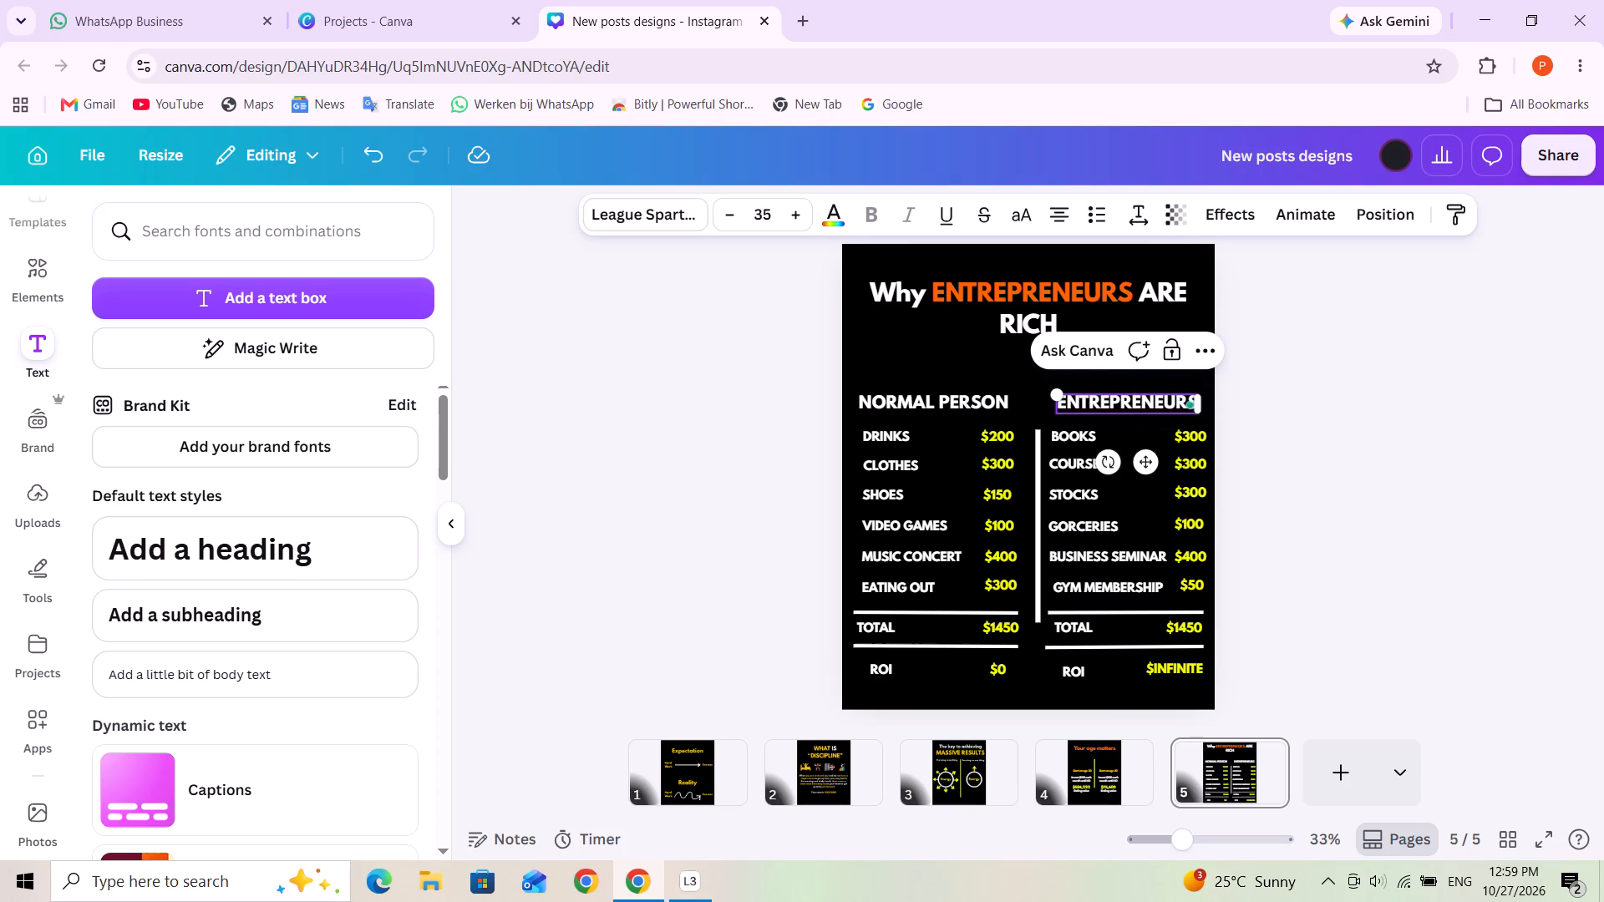
{"action": "left_click", "coordinate": [1181, 402]}
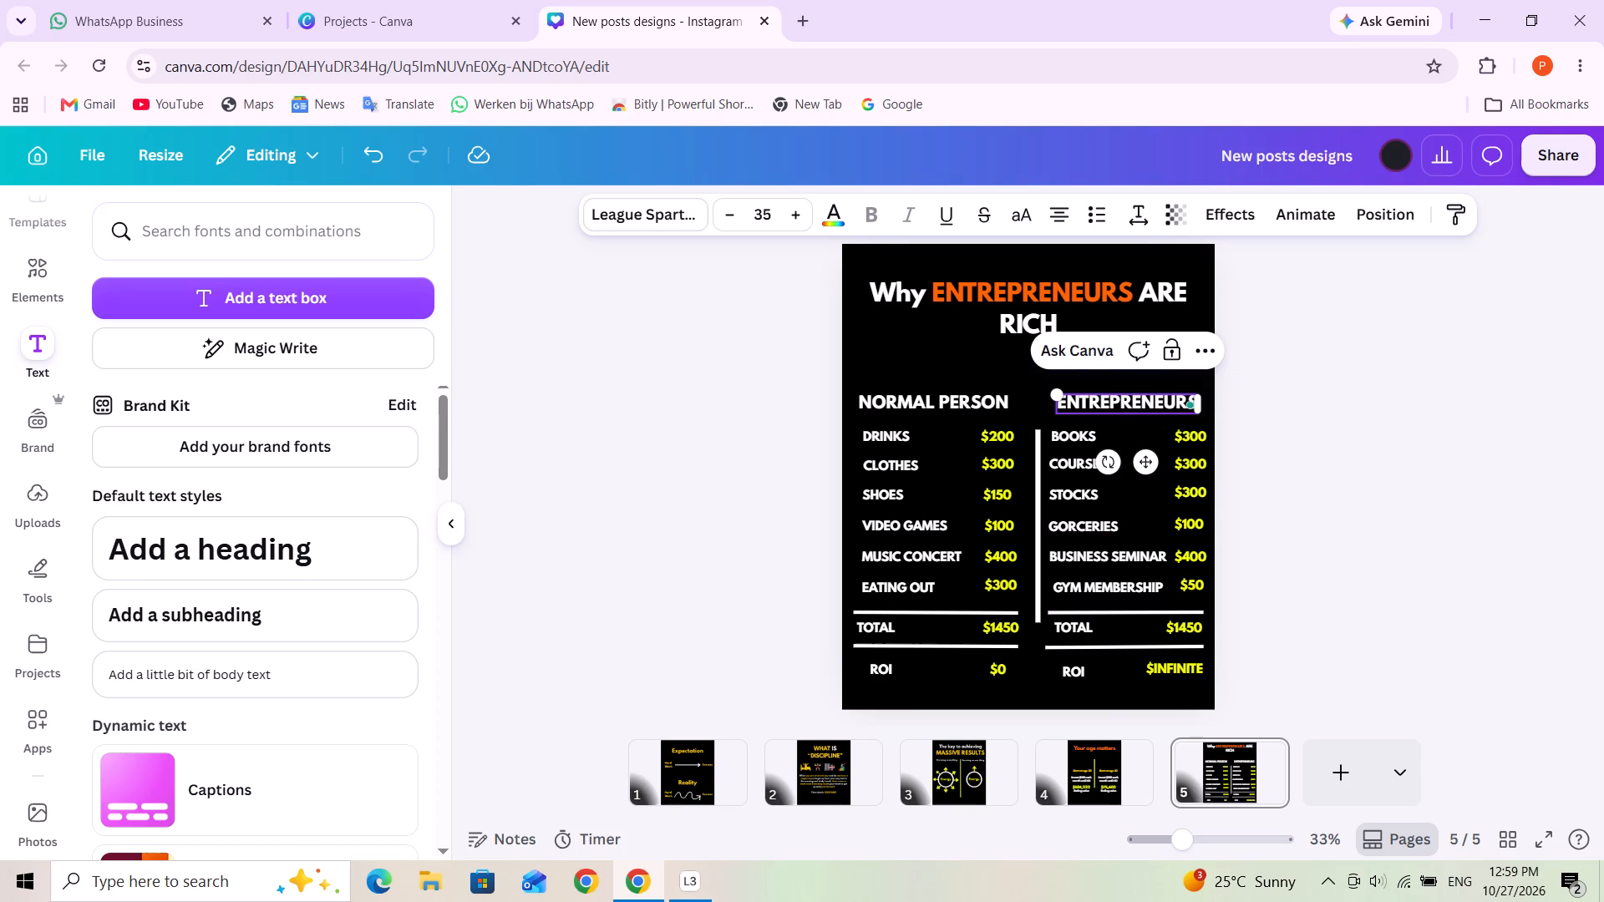
{"action": "left_click", "coordinate": [1172, 399]}
{"action": "key", "text": "Right"}
{"action": "key", "text": "Right"}
{"action": "key", "text": "Right"}
{"action": "key", "text": "Right"}
{"action": "key", "text": "BackSpace"}
{"action": "left_click", "coordinate": [1358, 432]}
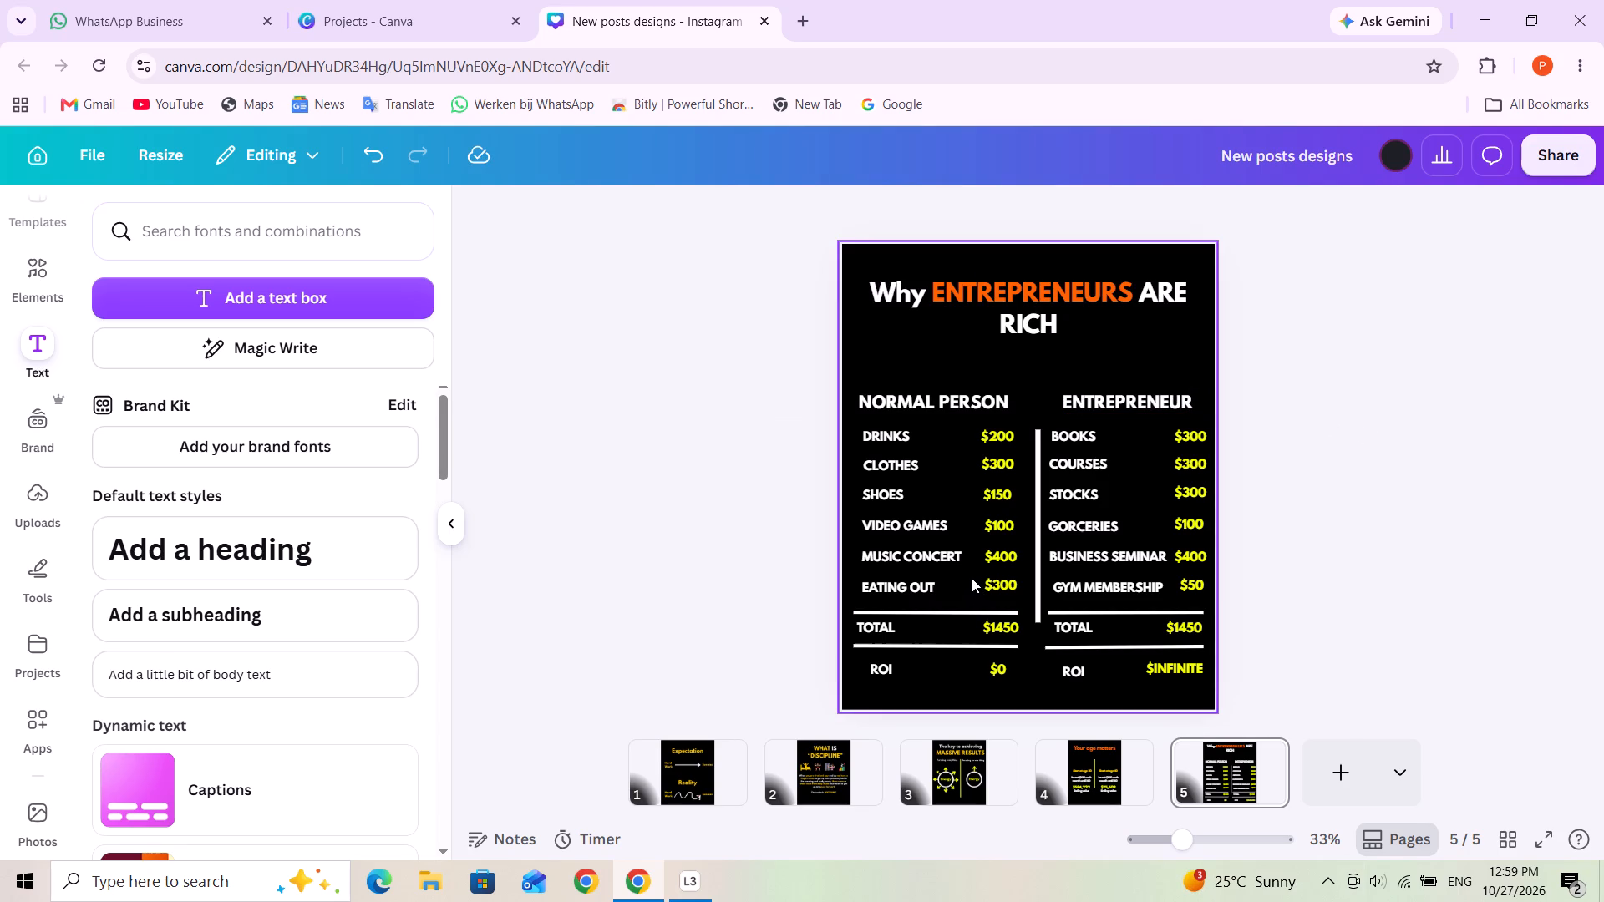
Move the NORMAL PERSON and ENTREPRENEUR headings up to just below the title, level with each other.
{"action": "left_click_drag", "start_coordinate": [935, 406], "coordinate": [933, 375]}
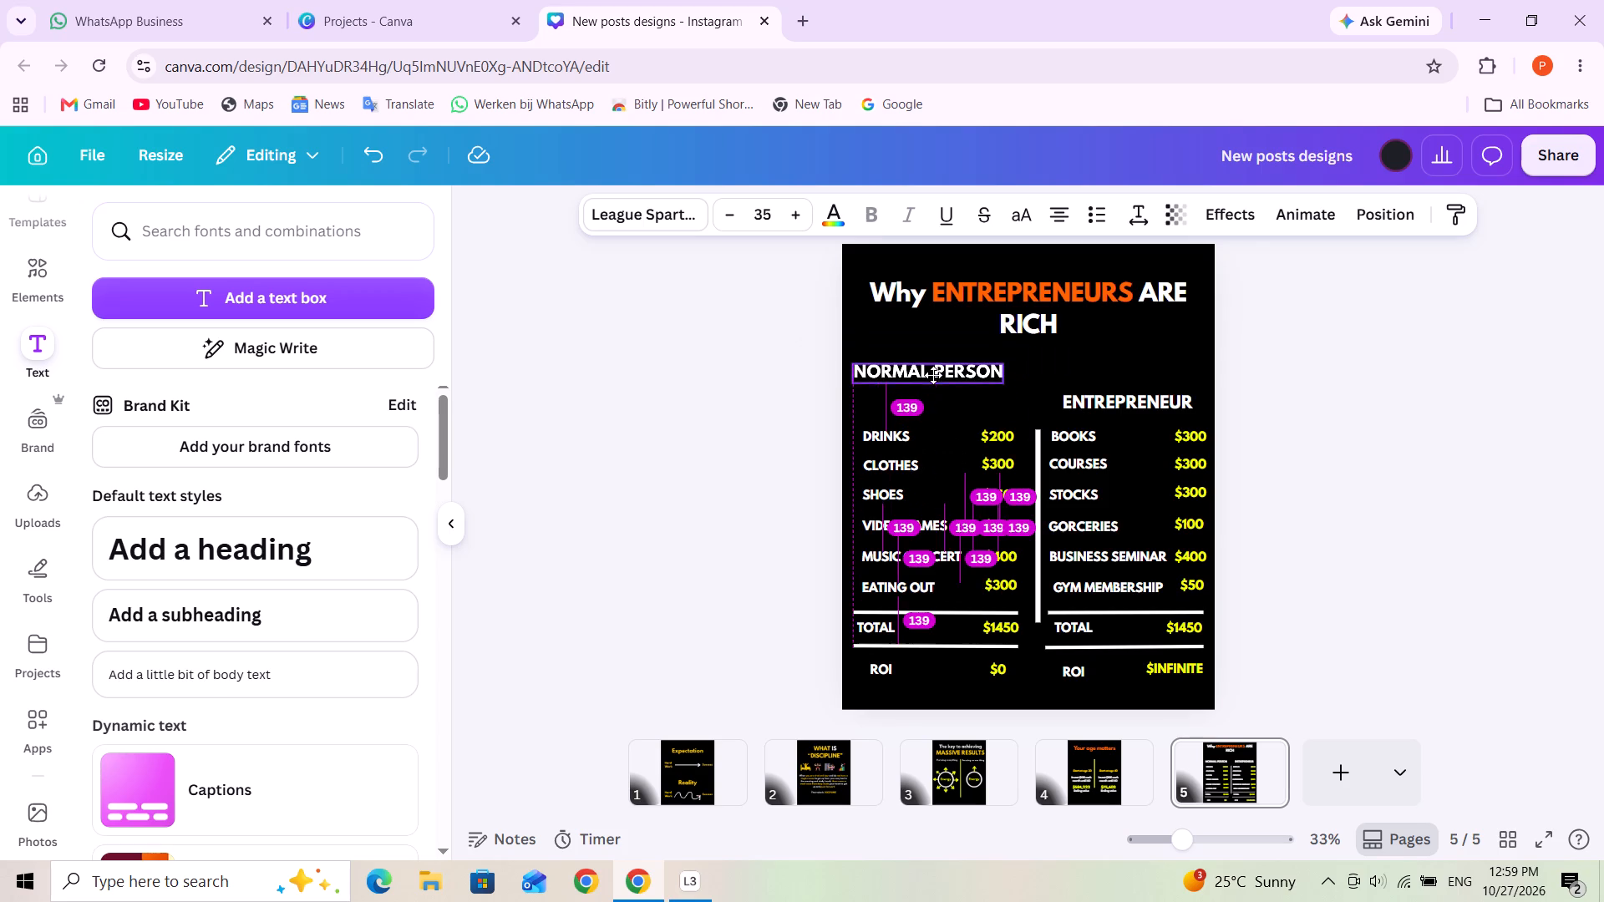
{"action": "left_click_drag", "start_coordinate": [933, 375], "coordinate": [938, 373]}
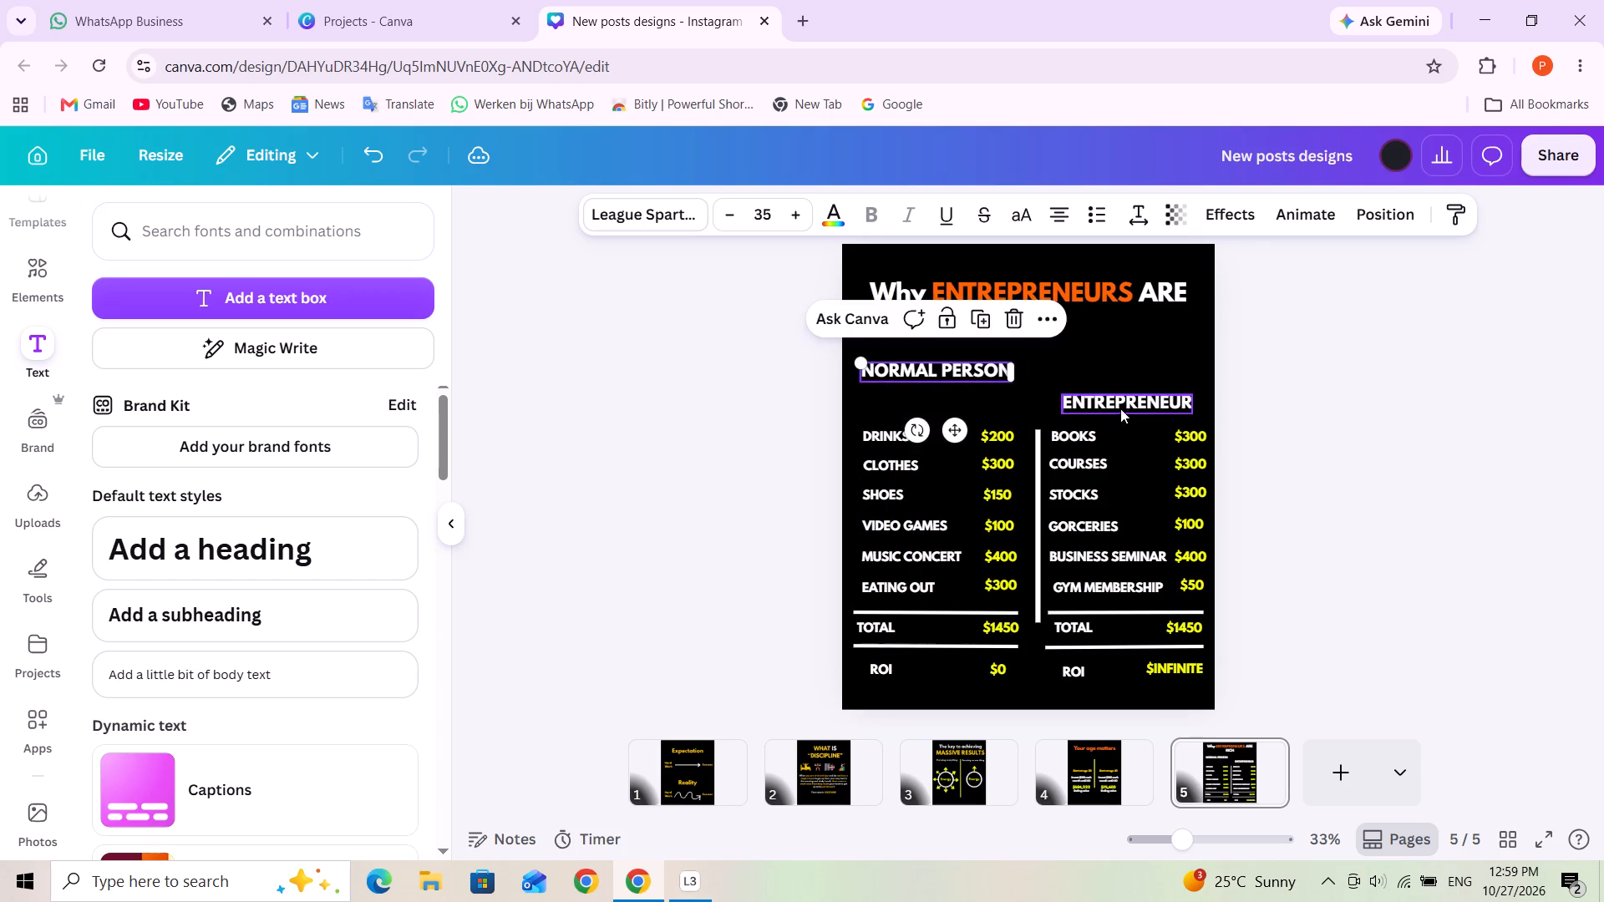
{"action": "left_click_drag", "start_coordinate": [1122, 405], "coordinate": [1123, 372]}
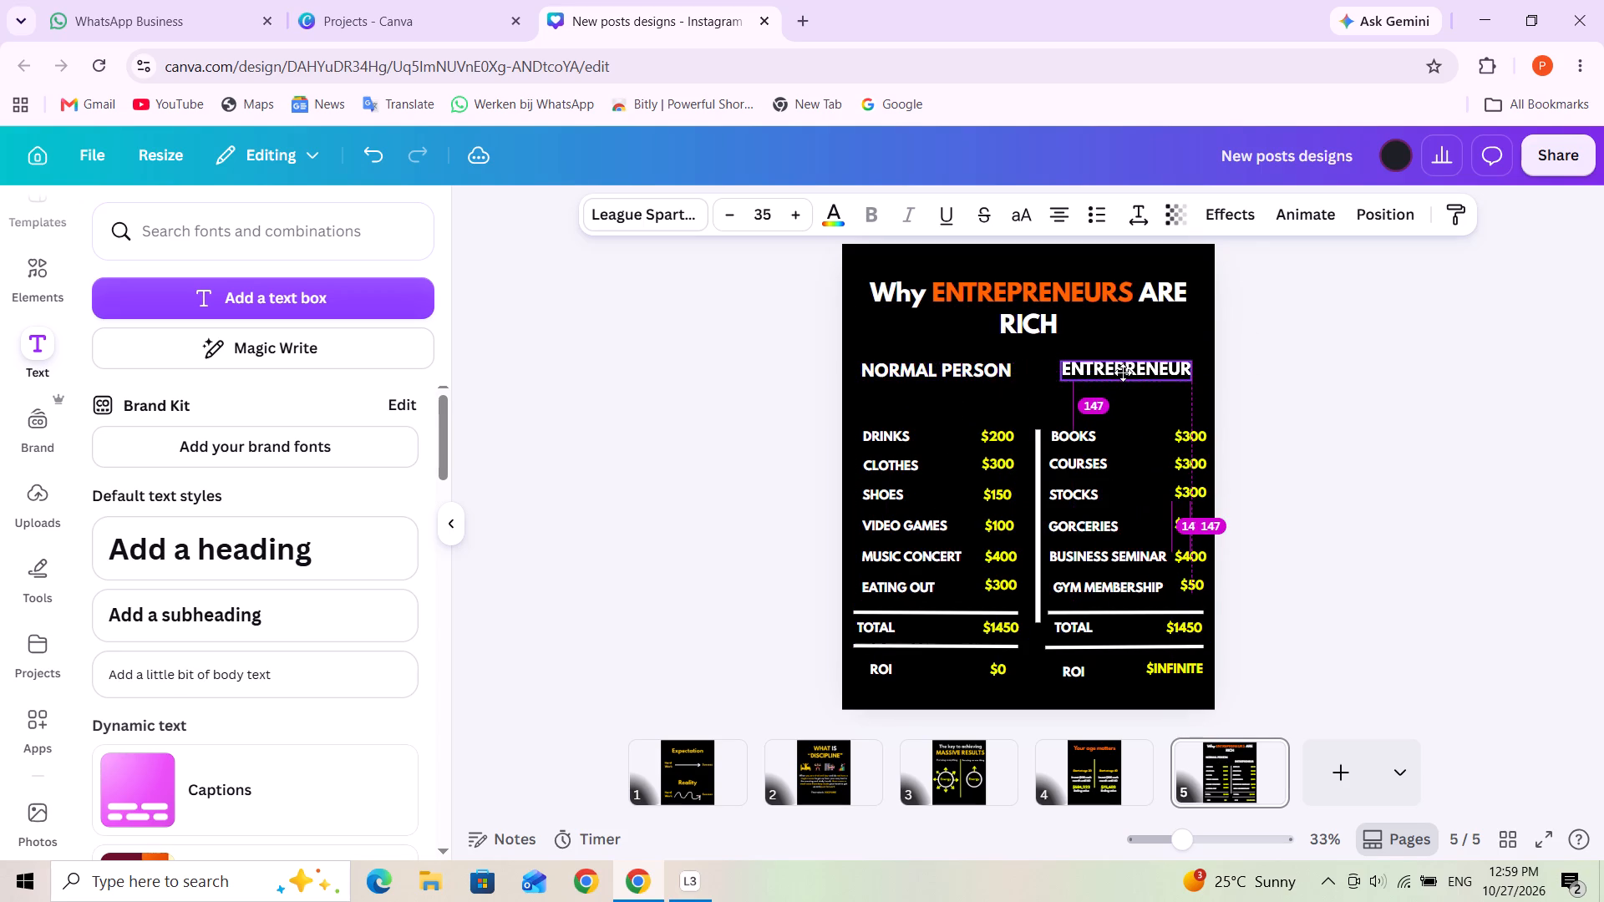
{"action": "left_click_drag", "start_coordinate": [1123, 372], "coordinate": [1118, 373]}
{"action": "left_click", "coordinate": [1308, 402]}
Move the DRINKS and CLOTHES labels and their $200 and $300 amounts up beneath the NORMAL PERSON heading, keeping each row aligned.
{"action": "left_click_drag", "start_coordinate": [880, 433], "coordinate": [881, 429]}
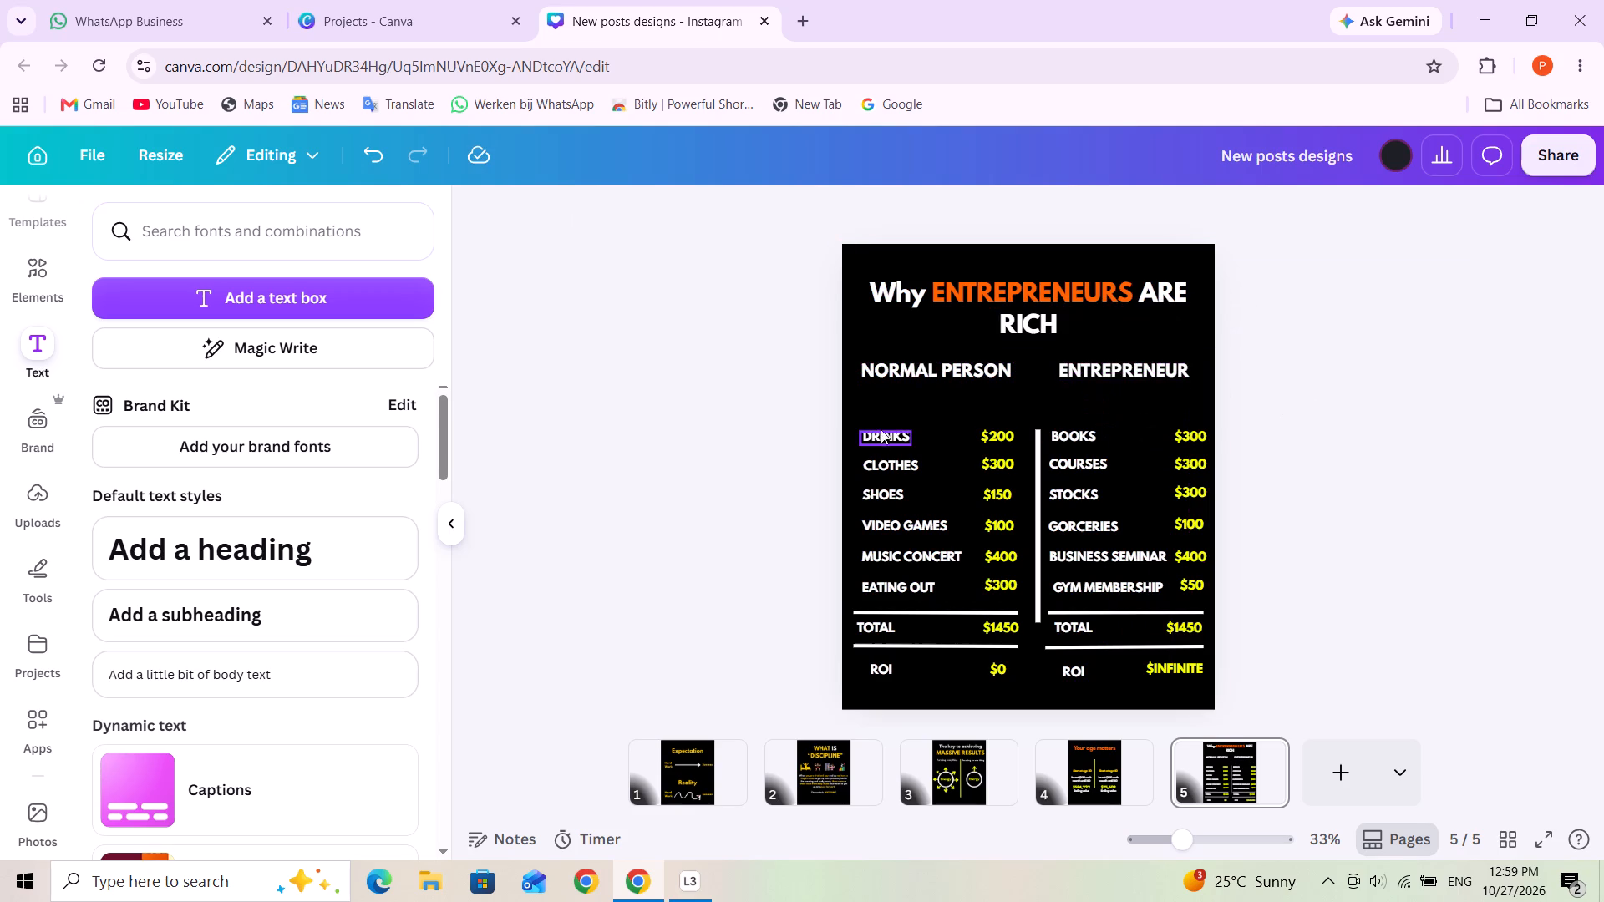
{"action": "left_click_drag", "start_coordinate": [881, 429], "coordinate": [883, 403]}
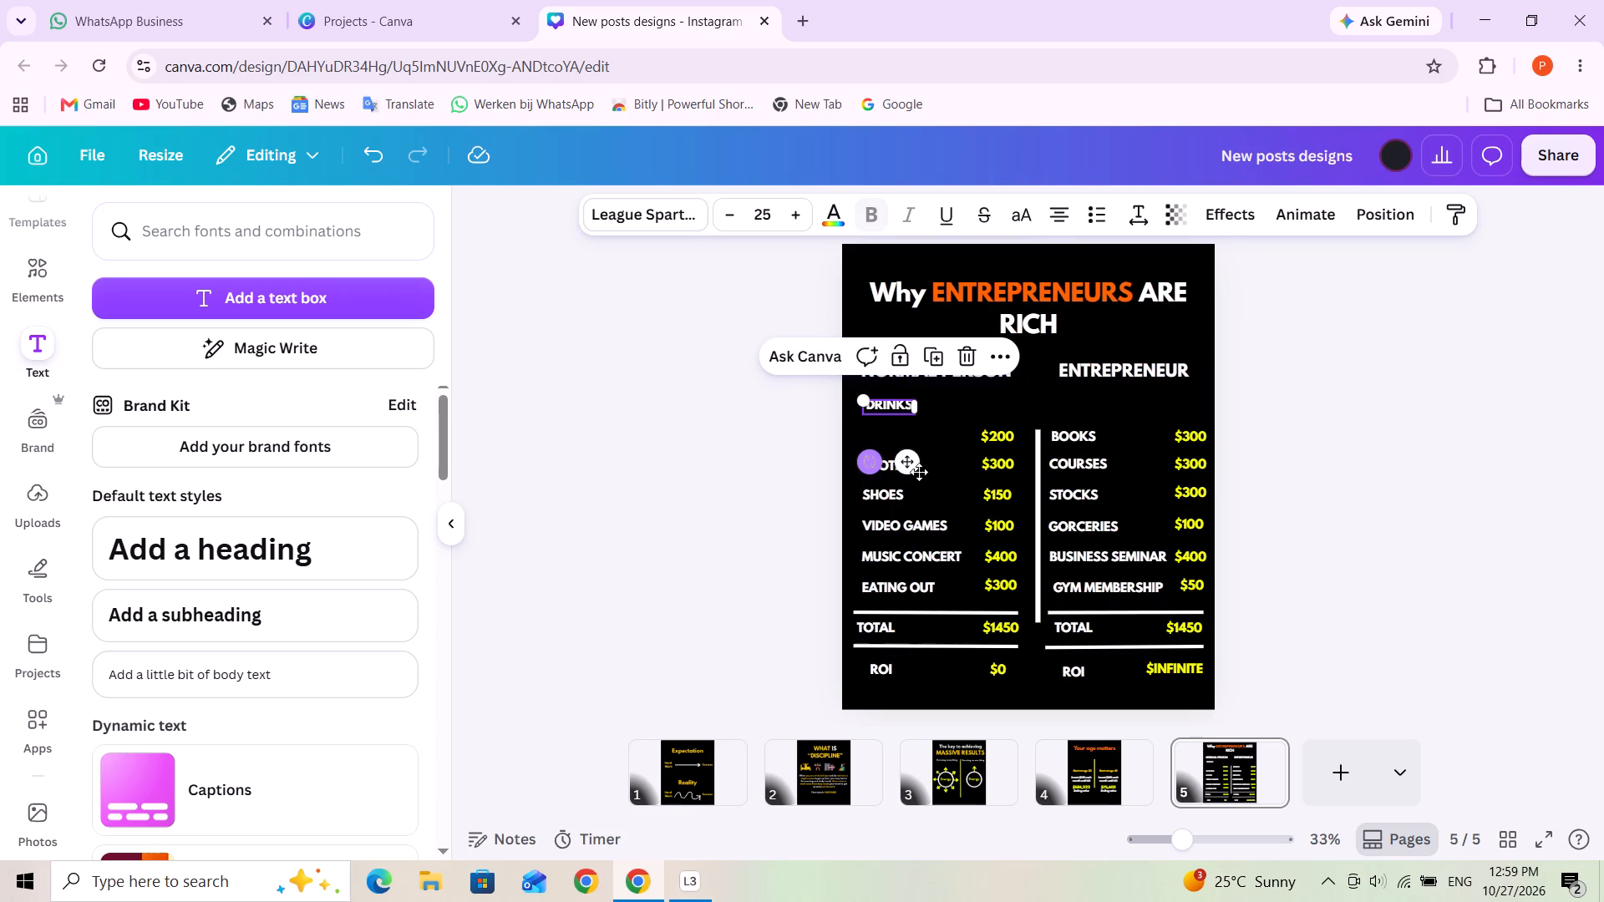
{"action": "left_click", "coordinate": [957, 477]}
{"action": "left_click_drag", "start_coordinate": [892, 469], "coordinate": [893, 448]}
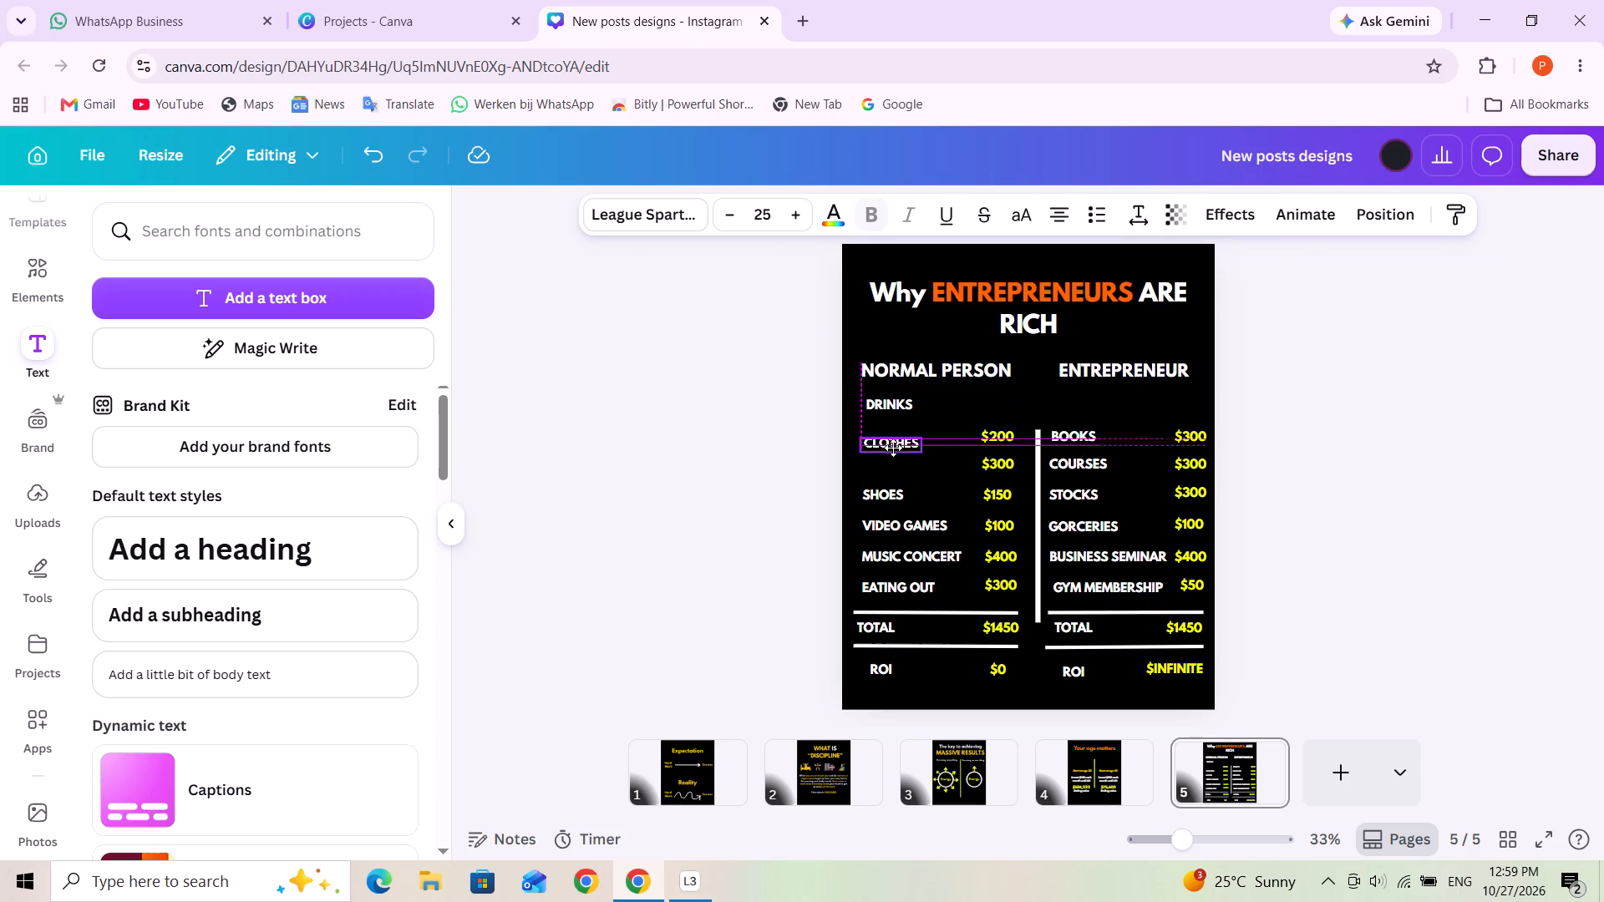
{"action": "left_click_drag", "start_coordinate": [893, 448], "coordinate": [895, 443]}
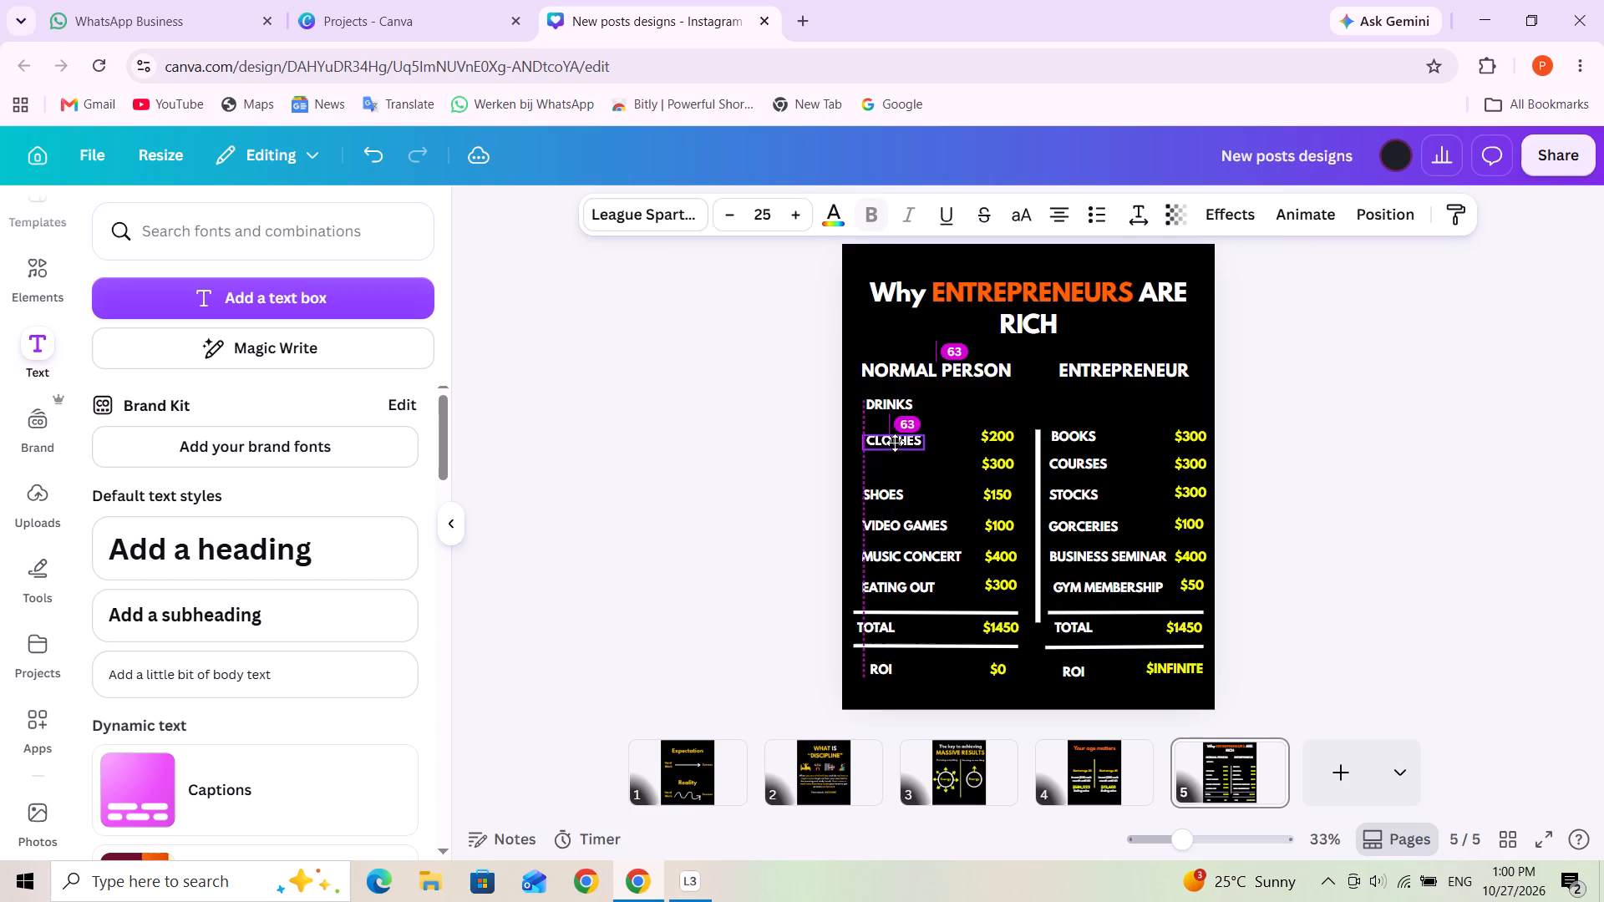
{"action": "left_click_drag", "start_coordinate": [895, 443], "coordinate": [896, 440]}
{"action": "left_click_drag", "start_coordinate": [1002, 434], "coordinate": [998, 428]}
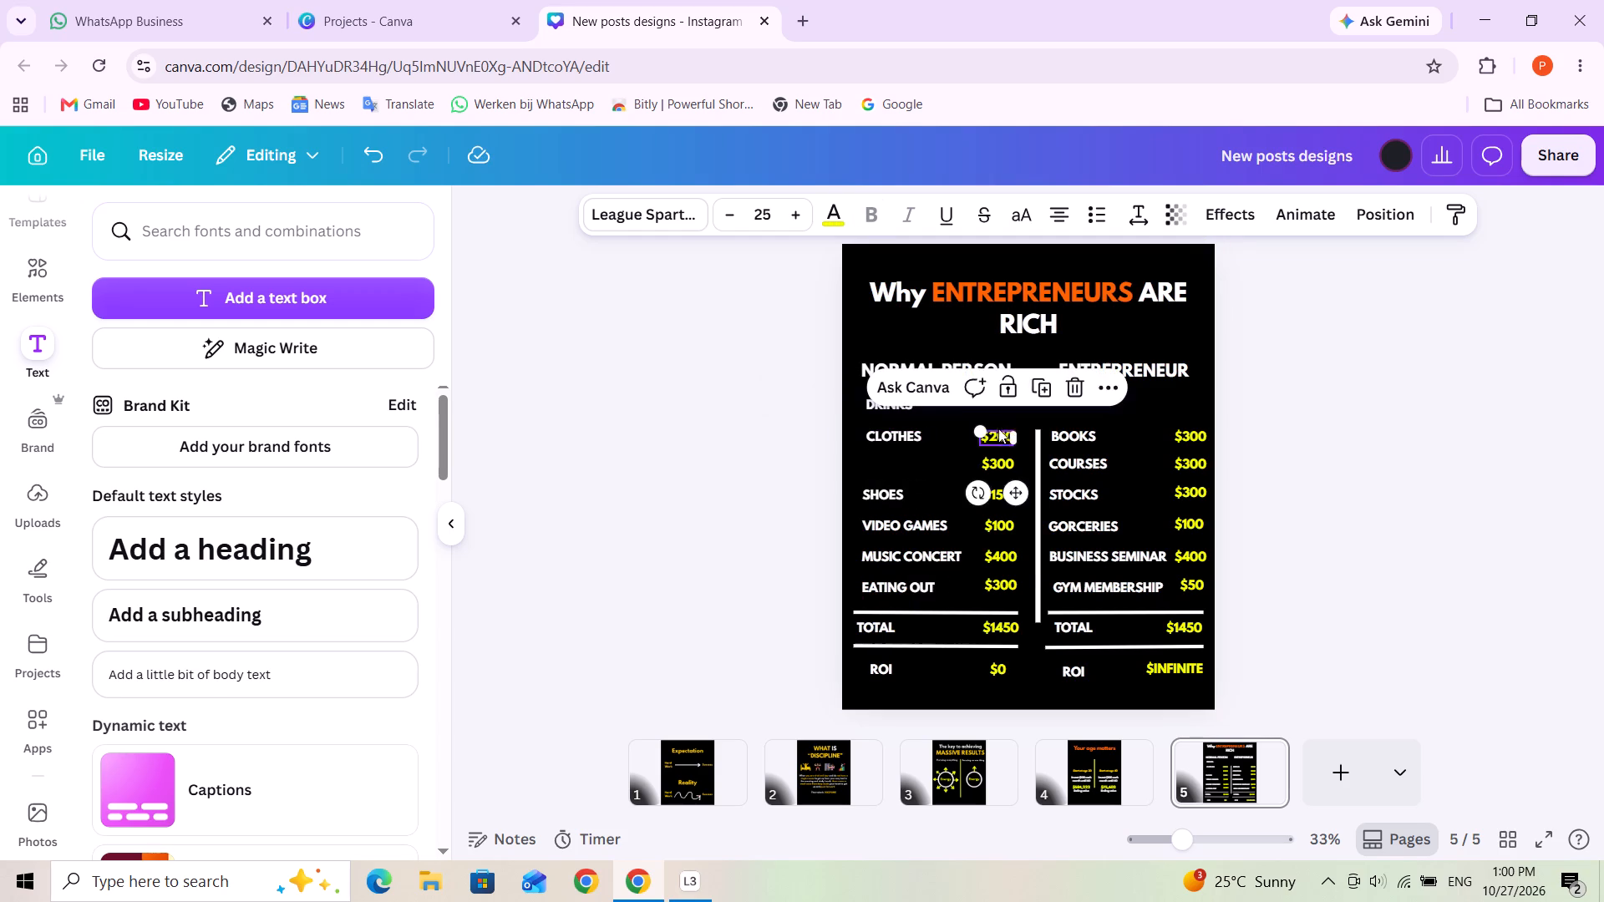
{"action": "left_click_drag", "start_coordinate": [998, 428], "coordinate": [998, 406]}
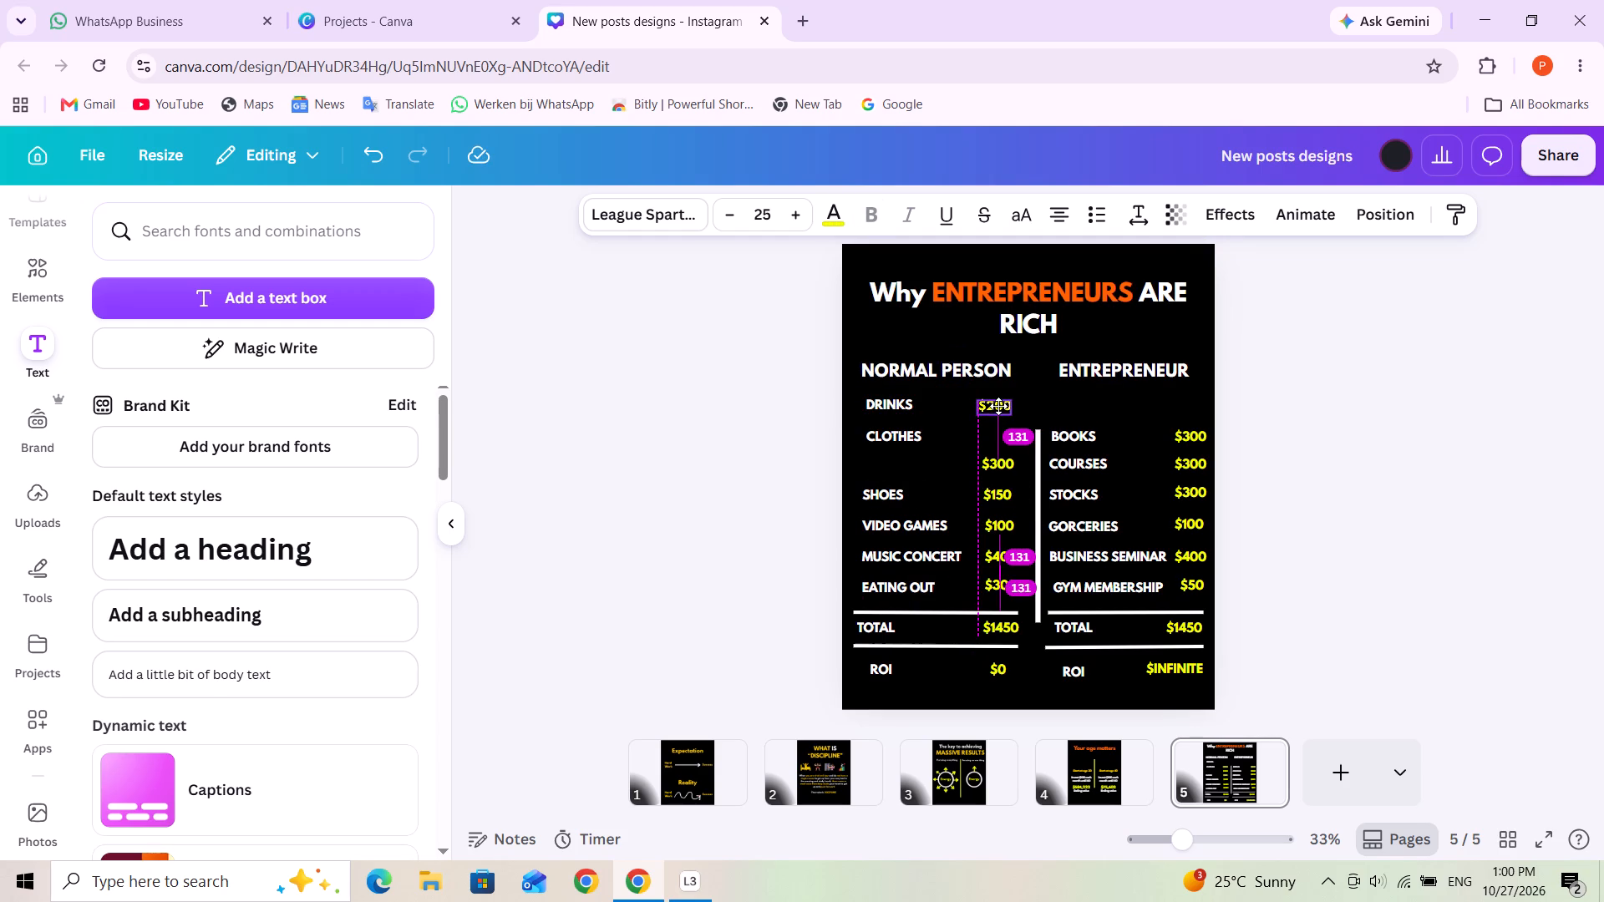
{"action": "left_click_drag", "start_coordinate": [998, 406], "coordinate": [998, 403]}
{"action": "left_click", "coordinate": [976, 494]}
{"action": "left_click_drag", "start_coordinate": [988, 467], "coordinate": [984, 436]}
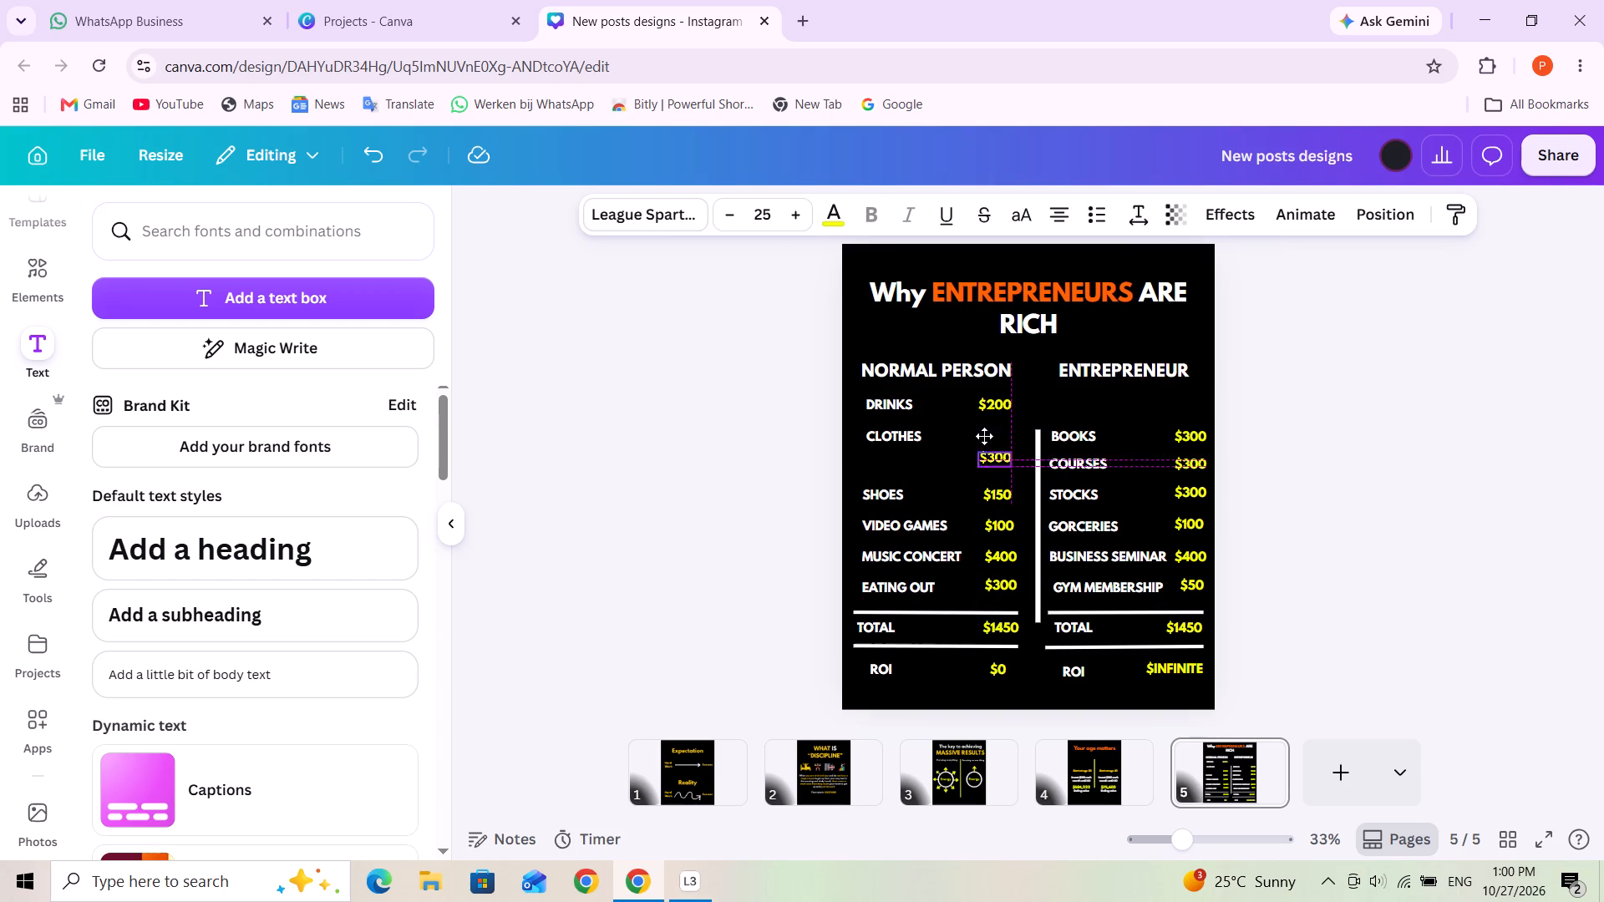
{"action": "left_click_drag", "start_coordinate": [984, 436], "coordinate": [984, 438]}
Move the SHOES and VIDEO GAMES labels and their $150 and $100 amounts up beneath the CLOTHES row, aligned with the rows above.
{"action": "left_click_drag", "start_coordinate": [877, 495], "coordinate": [886, 464]}
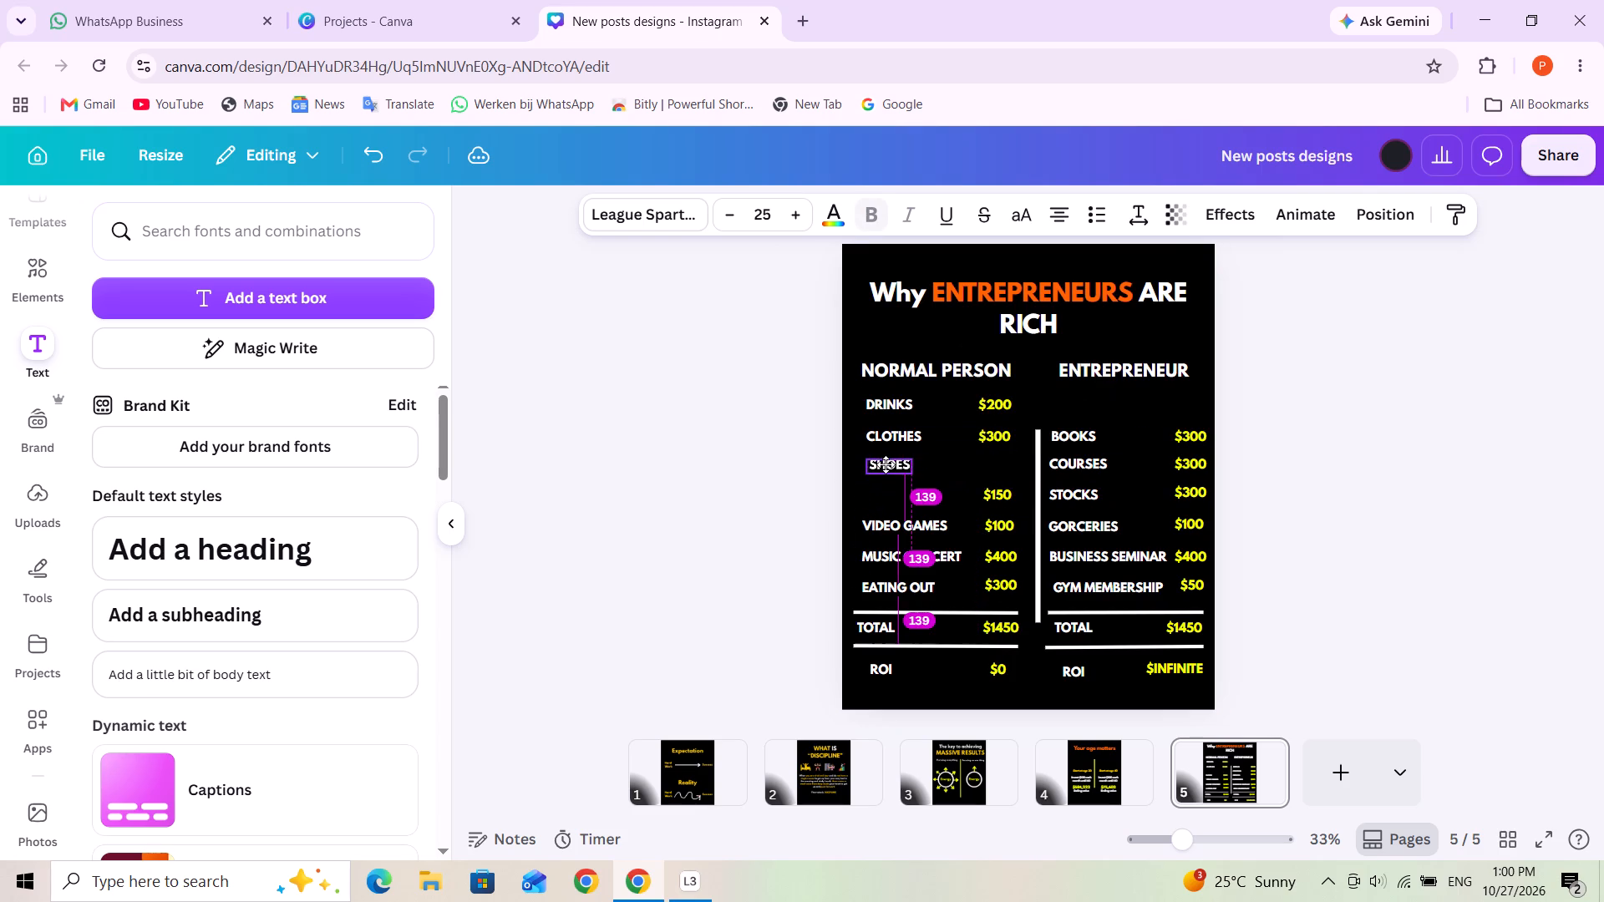
{"action": "left_click_drag", "start_coordinate": [886, 464], "coordinate": [884, 464]}
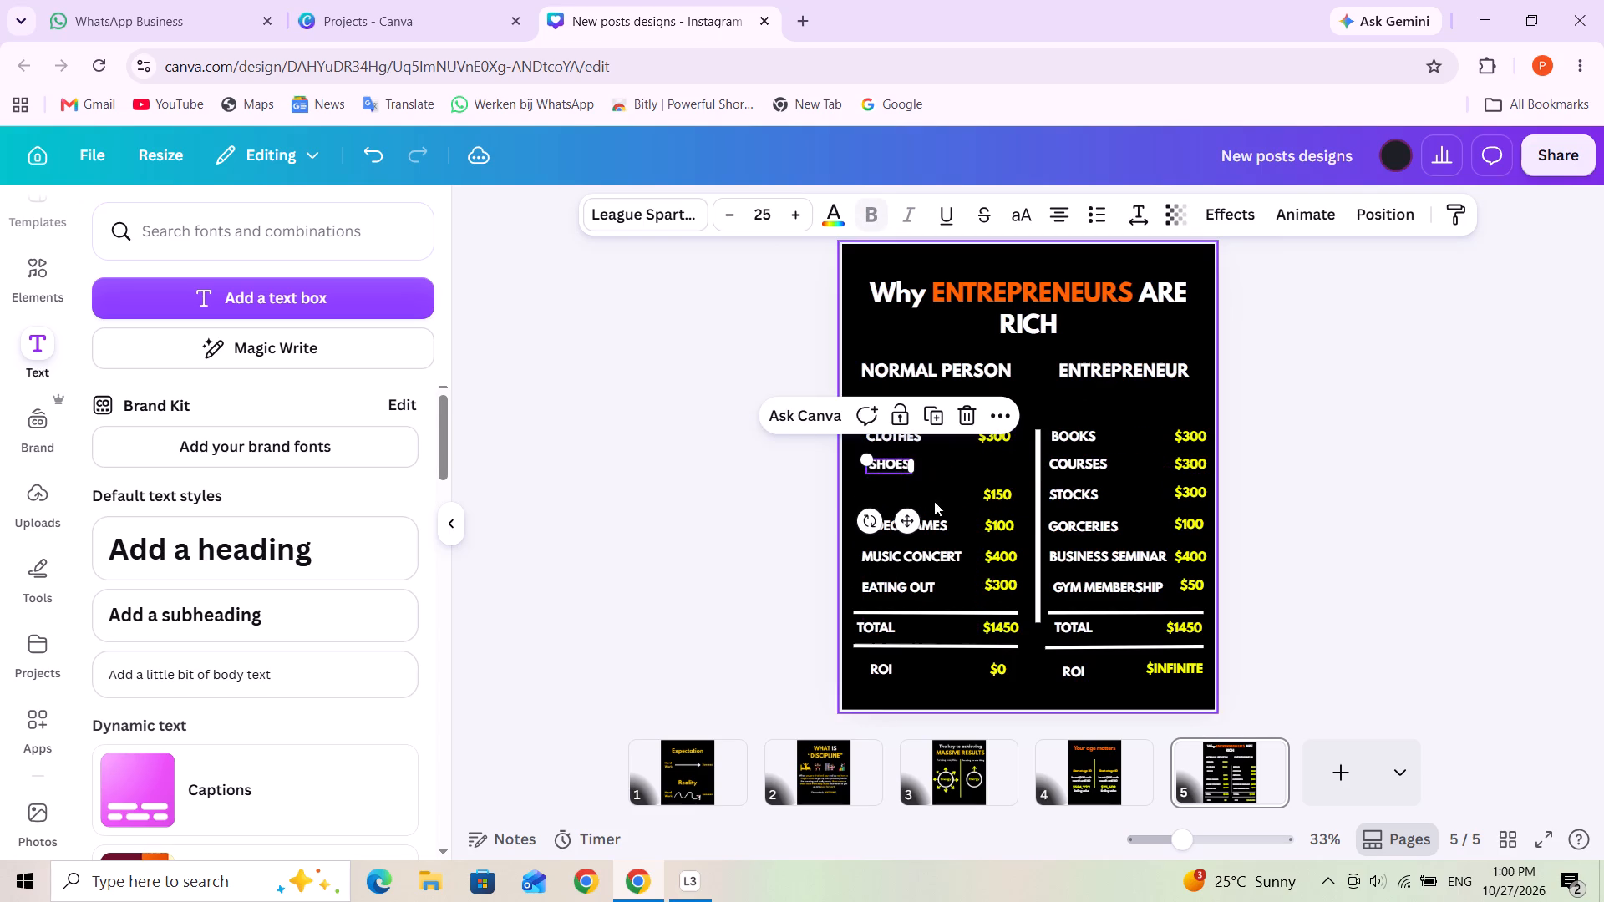
{"action": "left_click_drag", "start_coordinate": [986, 494], "coordinate": [983, 465]}
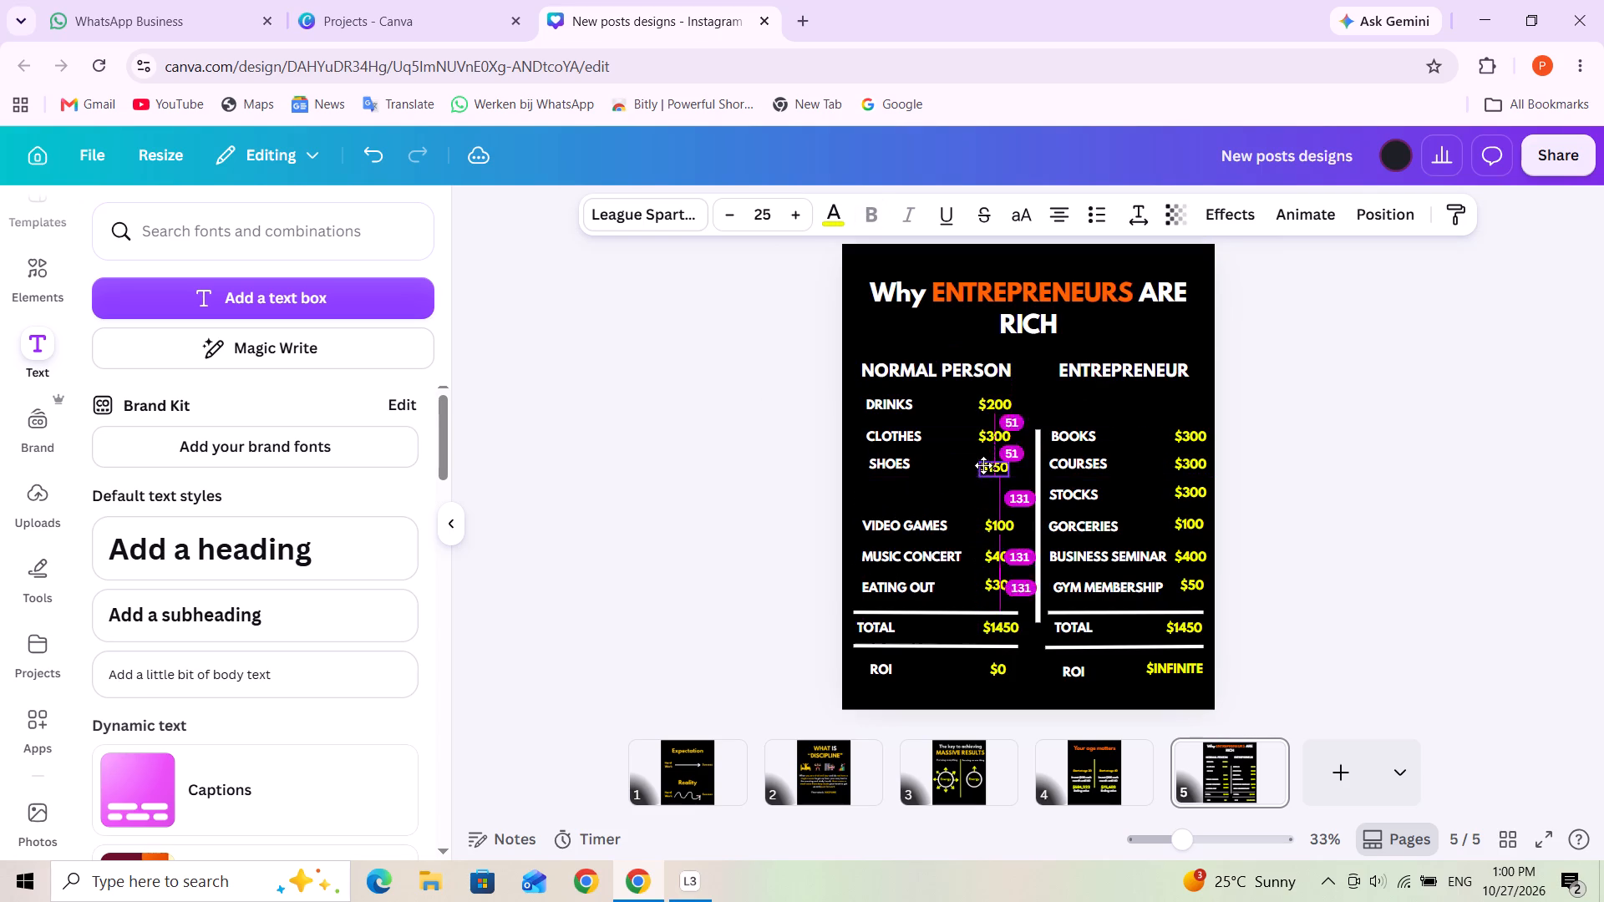
{"action": "left_click_drag", "start_coordinate": [983, 465], "coordinate": [983, 464]}
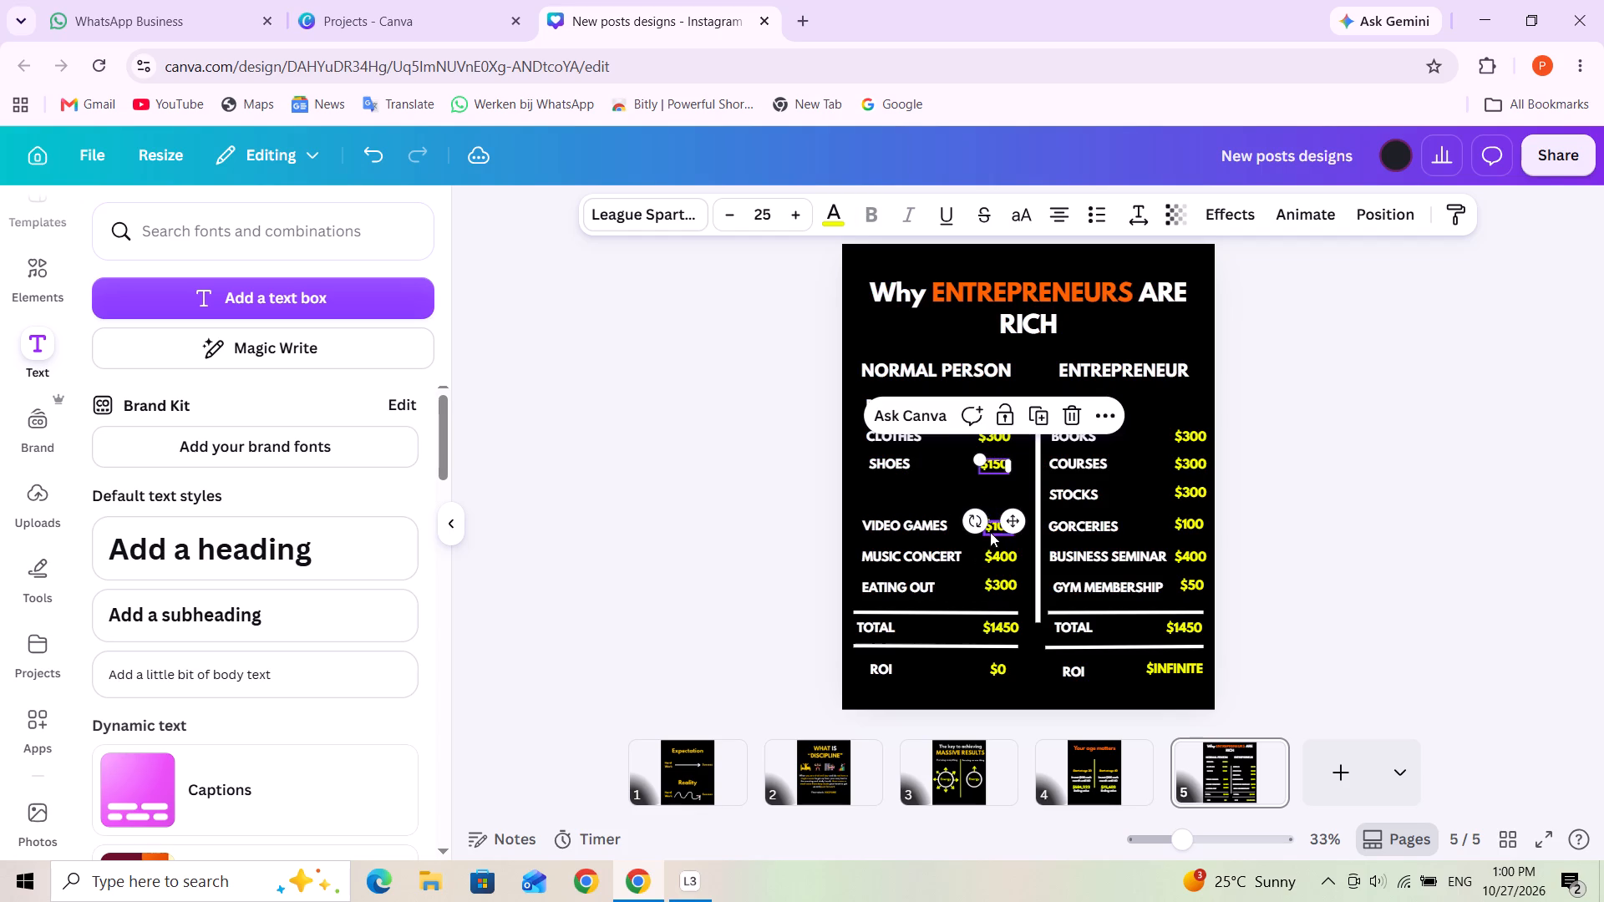
{"action": "left_click_drag", "start_coordinate": [889, 527], "coordinate": [894, 499]}
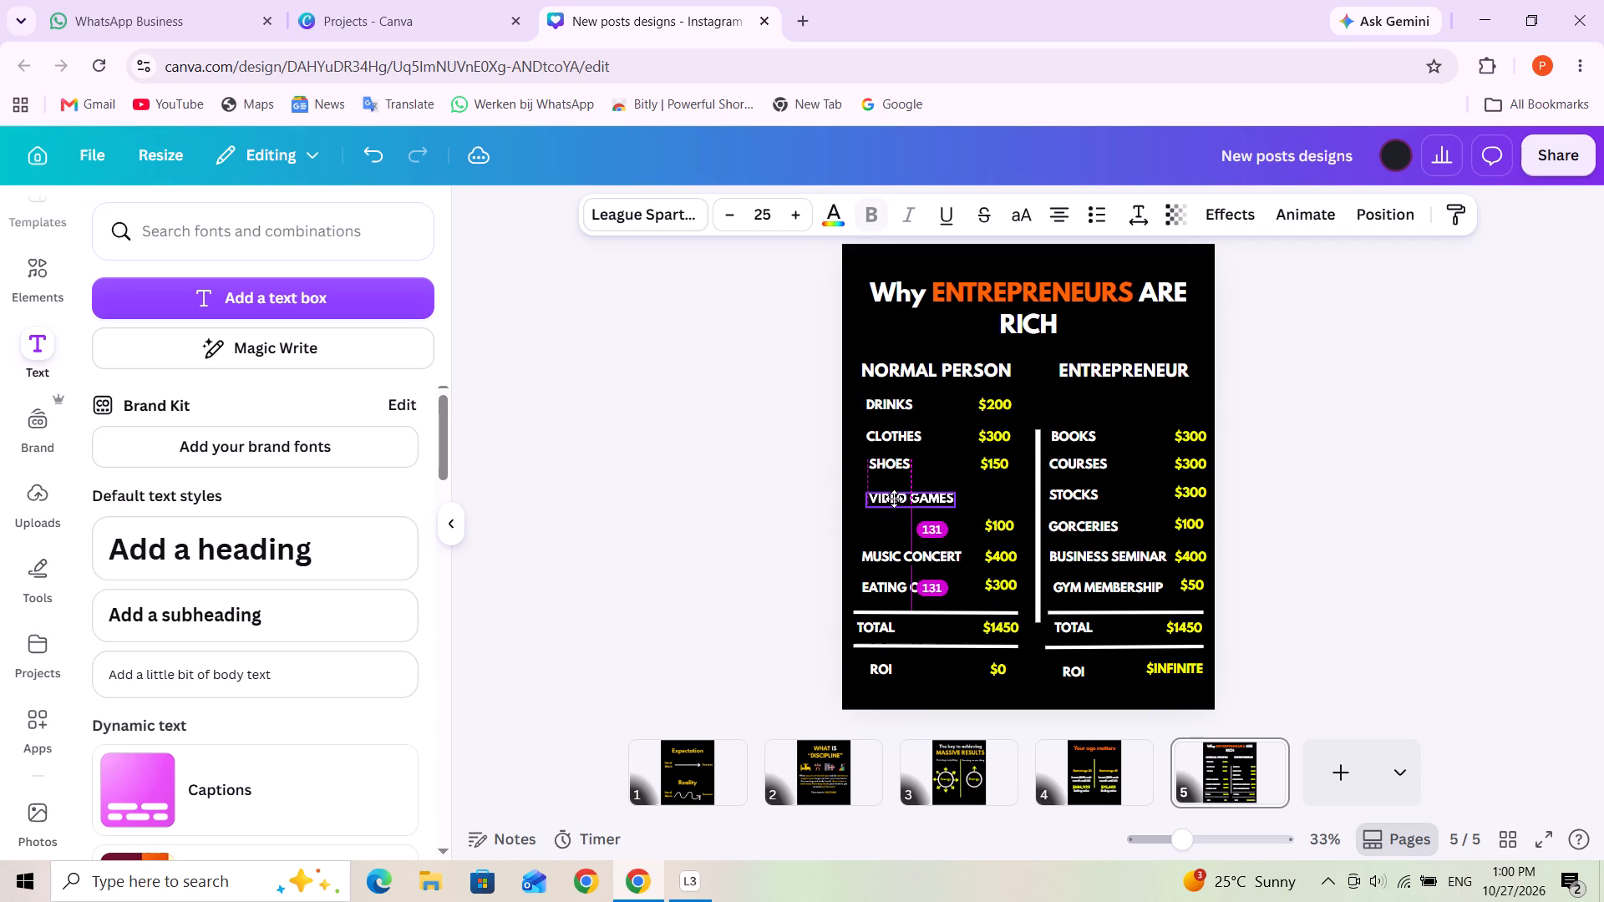
{"action": "left_click_drag", "start_coordinate": [894, 499], "coordinate": [894, 497]}
{"action": "left_click_drag", "start_coordinate": [992, 527], "coordinate": [988, 498]}
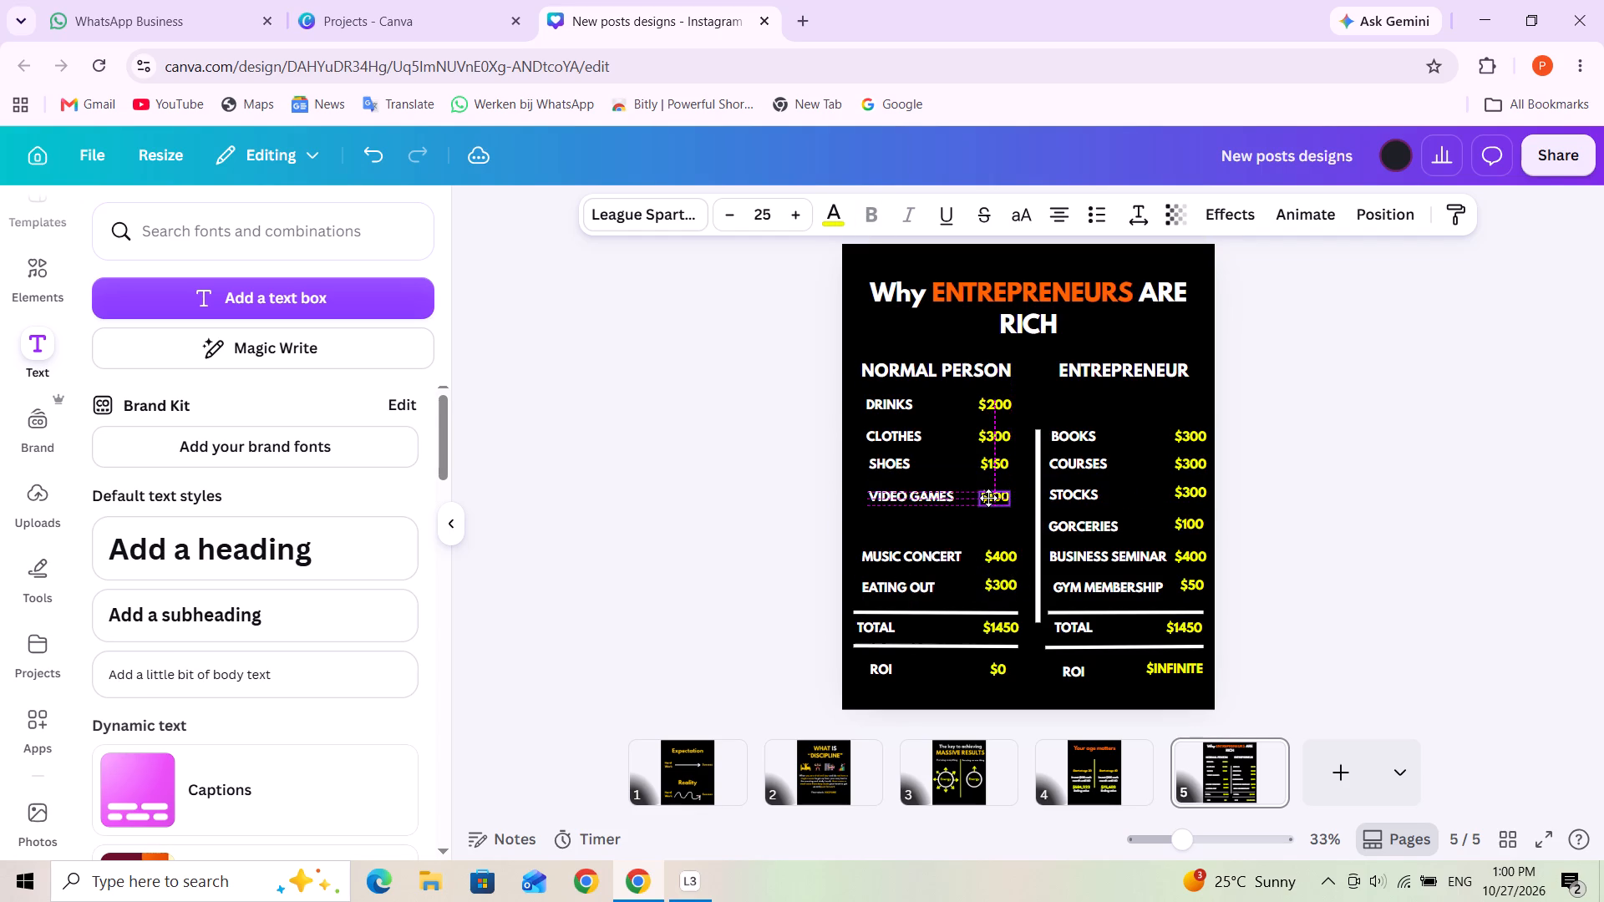
{"action": "left_click_drag", "start_coordinate": [988, 498], "coordinate": [990, 497]}
Align $100 with VIDEO GAMES and move the MUSIC CONCERT and EATING OUT labels with their $400 and $300 amounts up beneath that row.
{"action": "left_click_drag", "start_coordinate": [990, 497], "coordinate": [988, 495]}
{"action": "left_click_drag", "start_coordinate": [902, 556], "coordinate": [908, 531]}
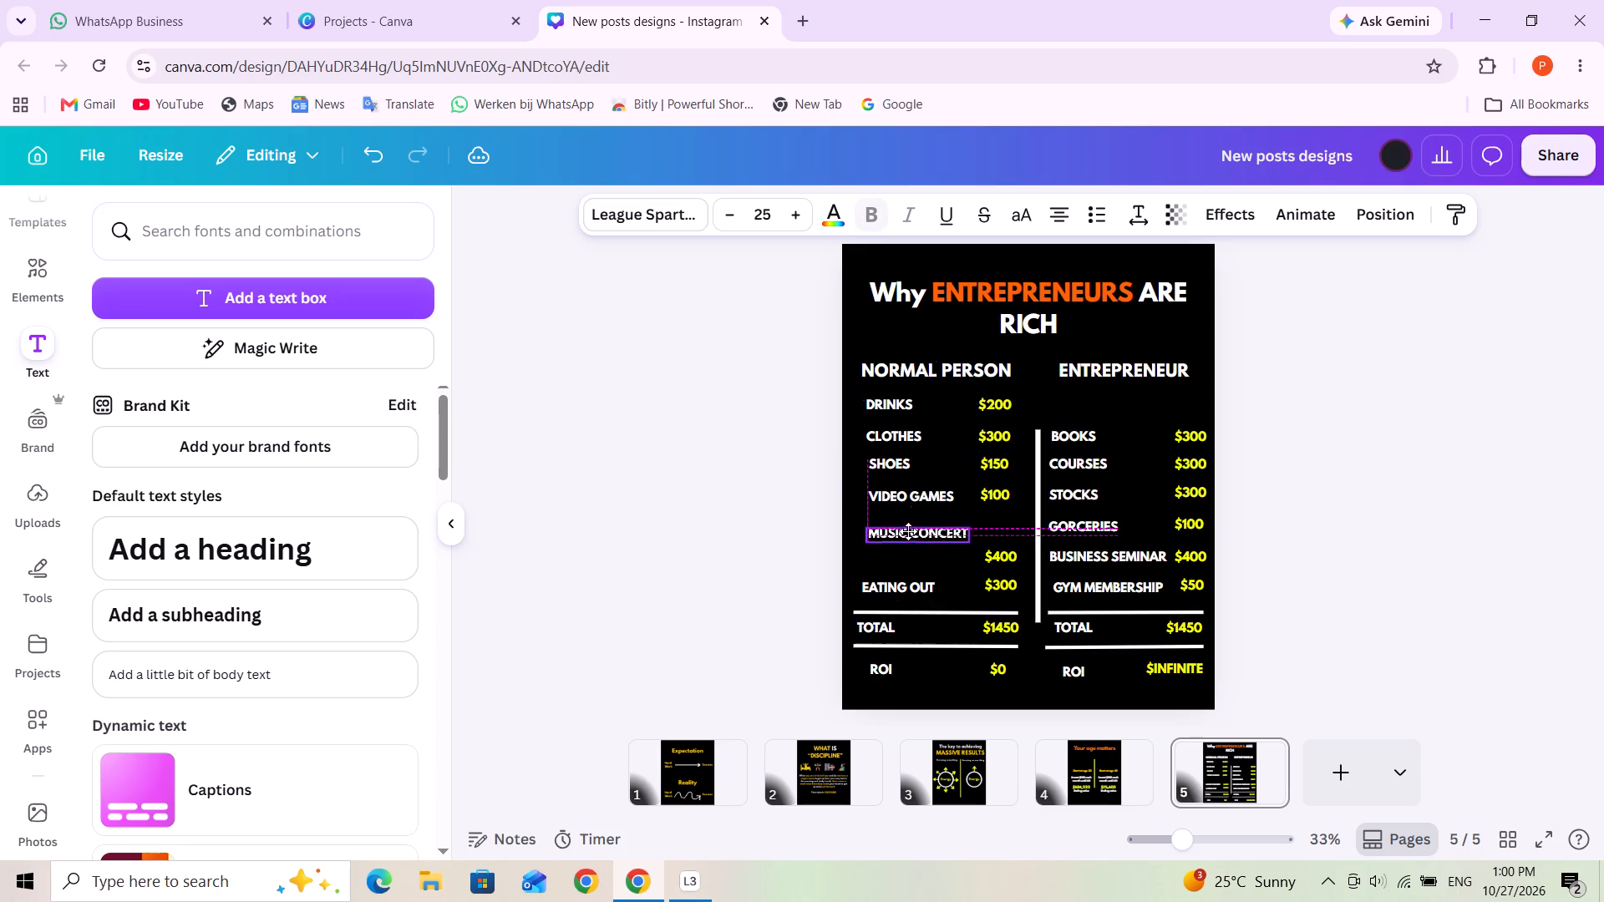
{"action": "left_click_drag", "start_coordinate": [908, 531], "coordinate": [906, 528]}
{"action": "left_click_drag", "start_coordinate": [996, 555], "coordinate": [996, 531]}
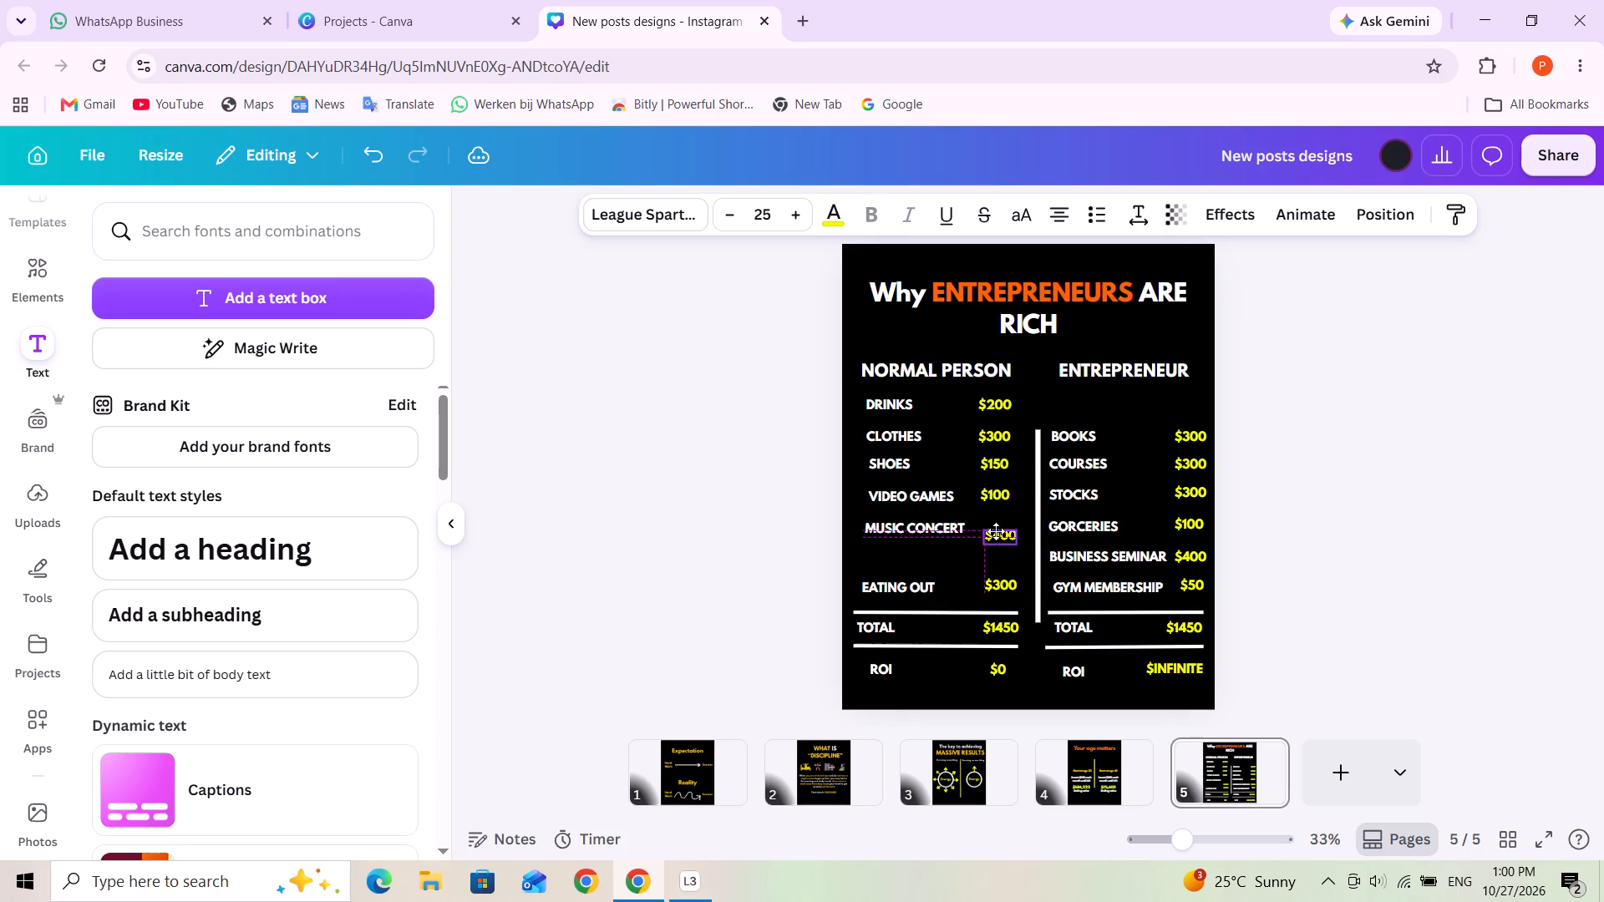
{"action": "left_click_drag", "start_coordinate": [996, 531], "coordinate": [989, 524]}
{"action": "left_click_drag", "start_coordinate": [900, 585], "coordinate": [907, 562]}
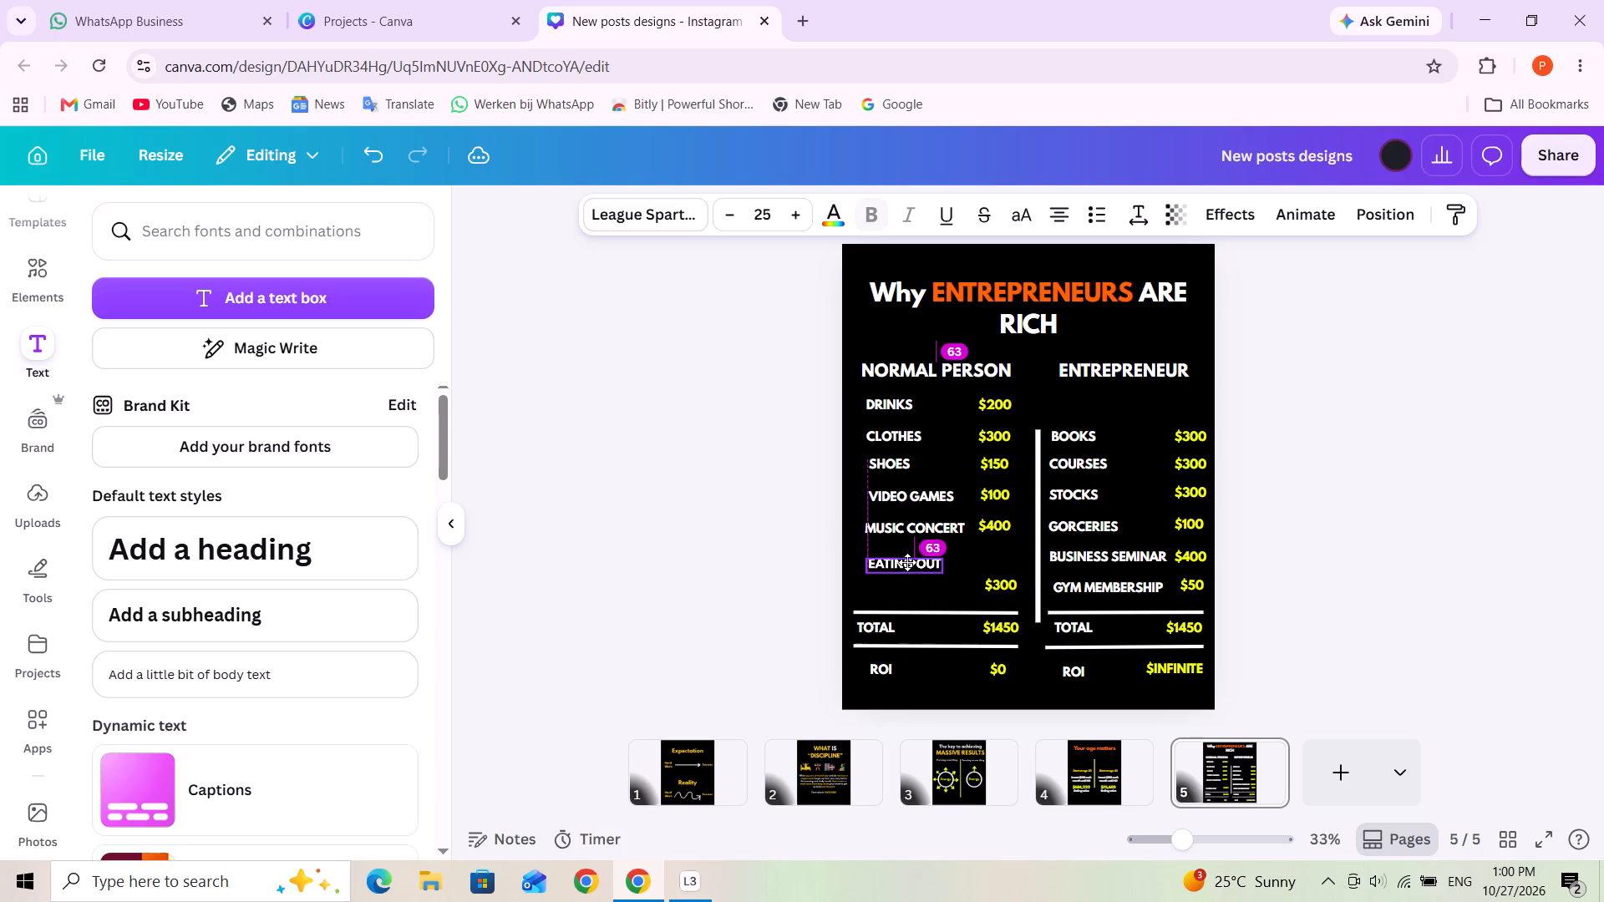
{"action": "left_click_drag", "start_coordinate": [907, 562], "coordinate": [906, 555]}
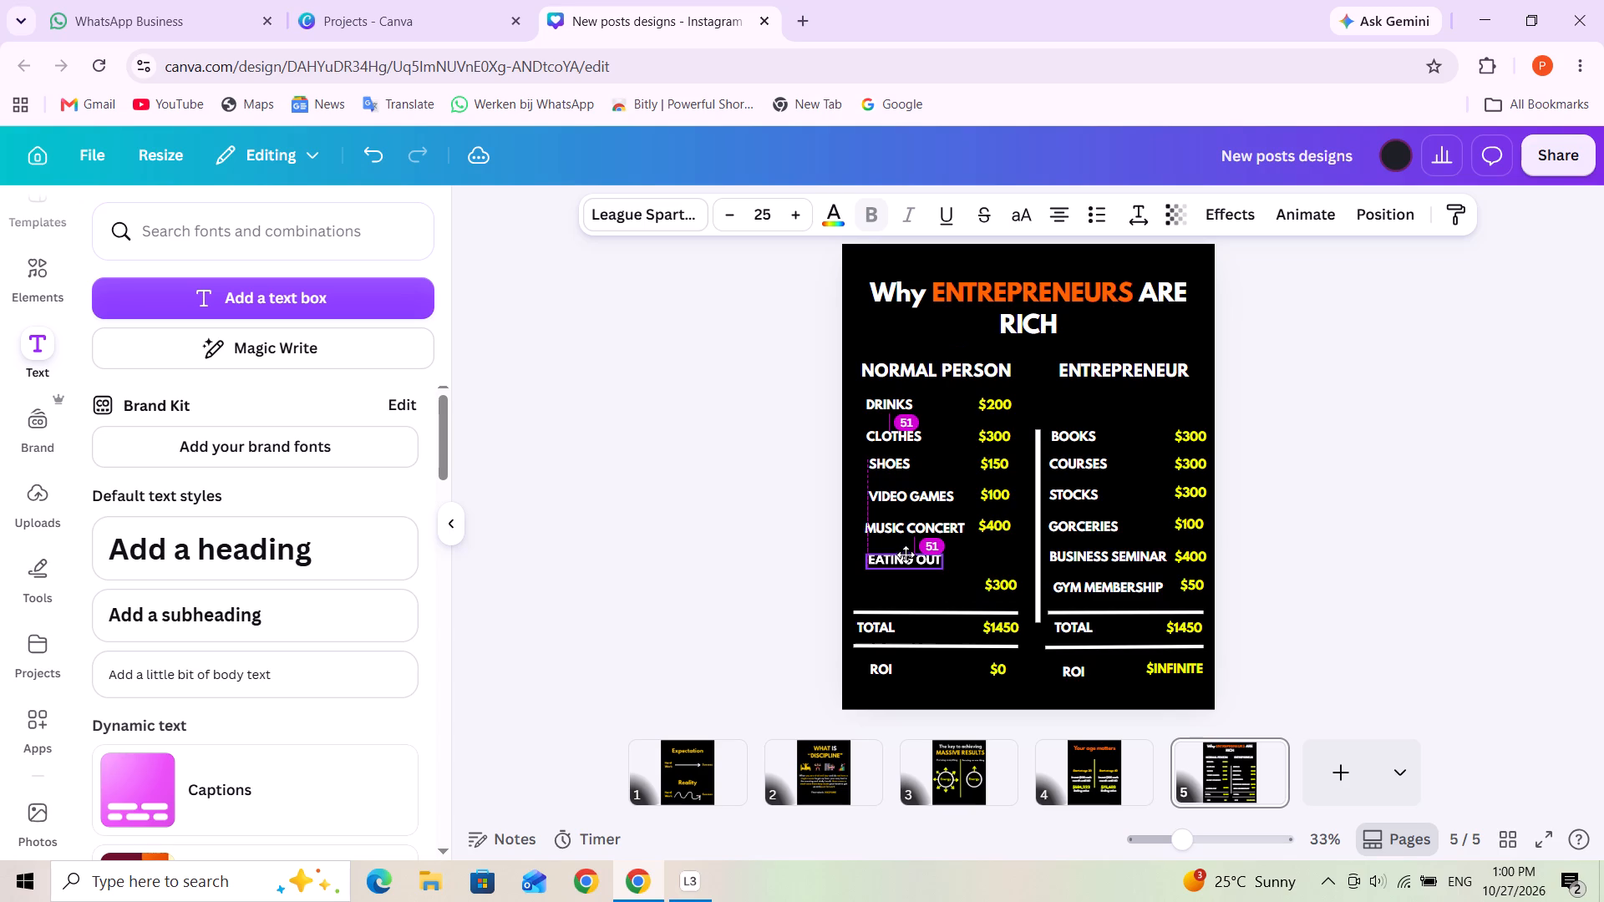
{"action": "left_click_drag", "start_coordinate": [906, 555], "coordinate": [906, 554]}
{"action": "left_click_drag", "start_coordinate": [1002, 582], "coordinate": [1000, 559]}
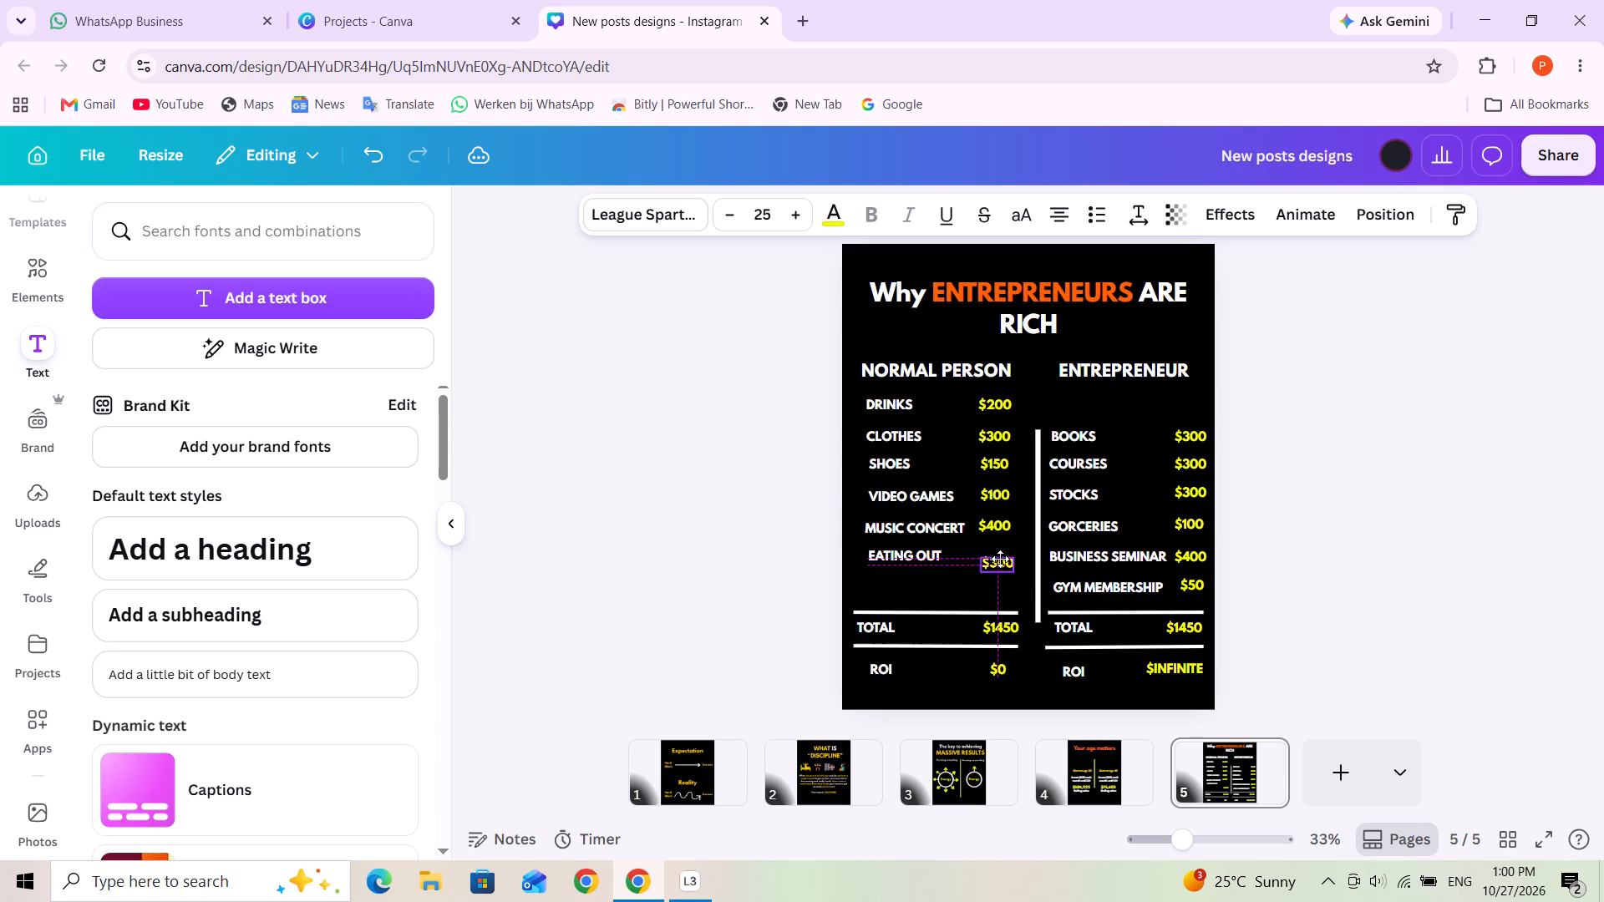
{"action": "left_click_drag", "start_coordinate": [1000, 559], "coordinate": [998, 554]}
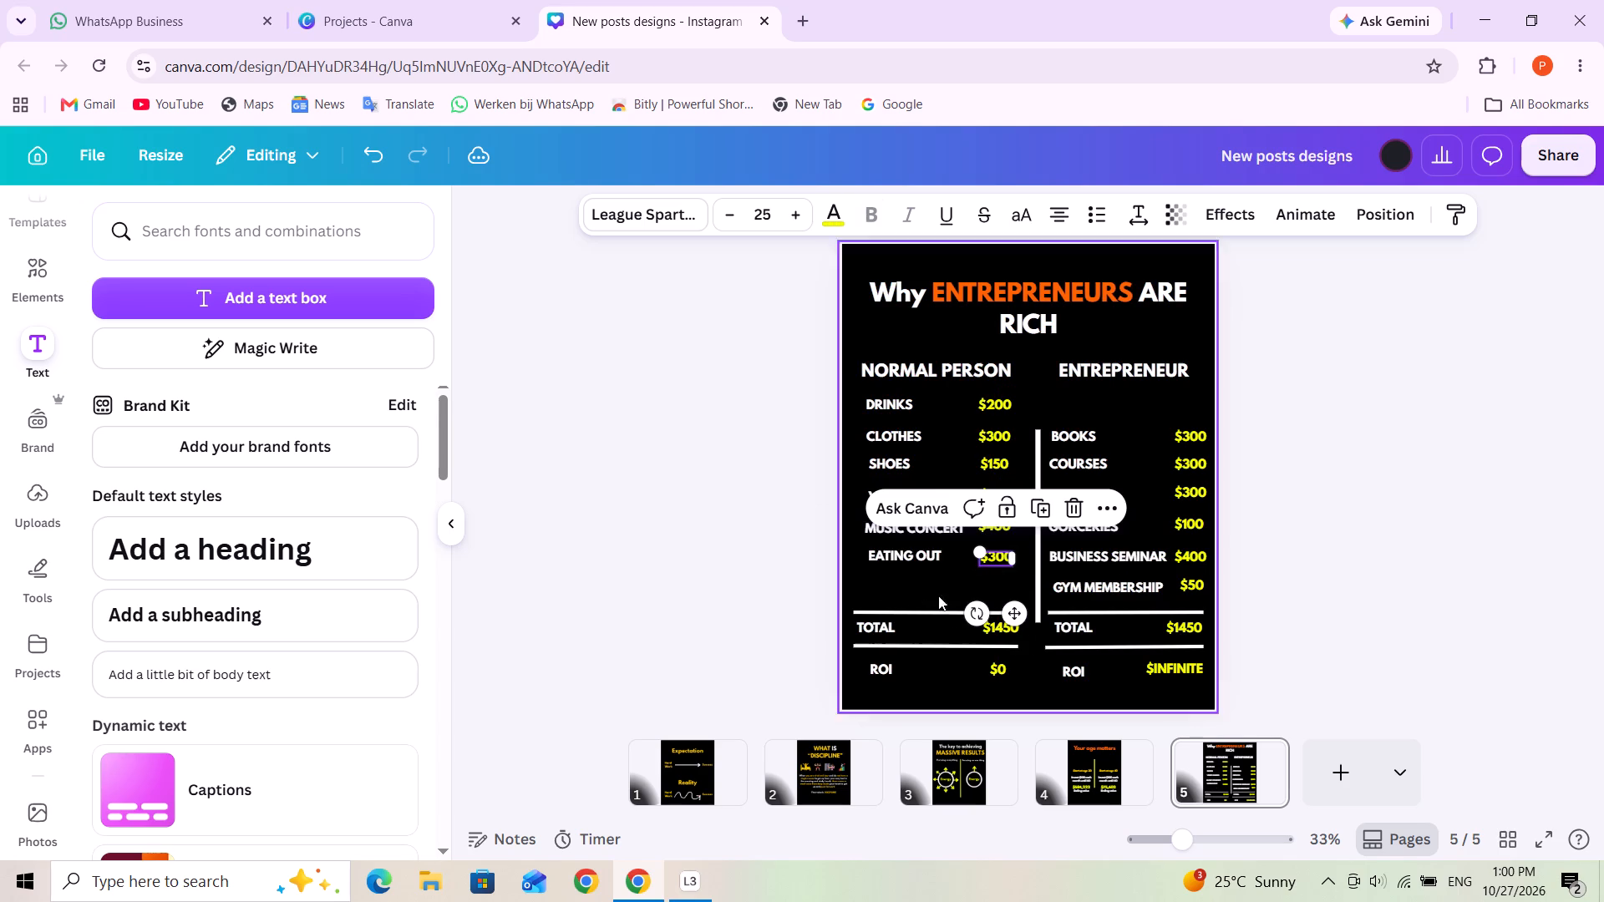
Move the NORMAL PERSON column's TOTAL label, its $1450 amount and the lines above and below them up beneath the EATING OUT row.
{"action": "left_click_drag", "start_coordinate": [910, 611], "coordinate": [918, 577]}
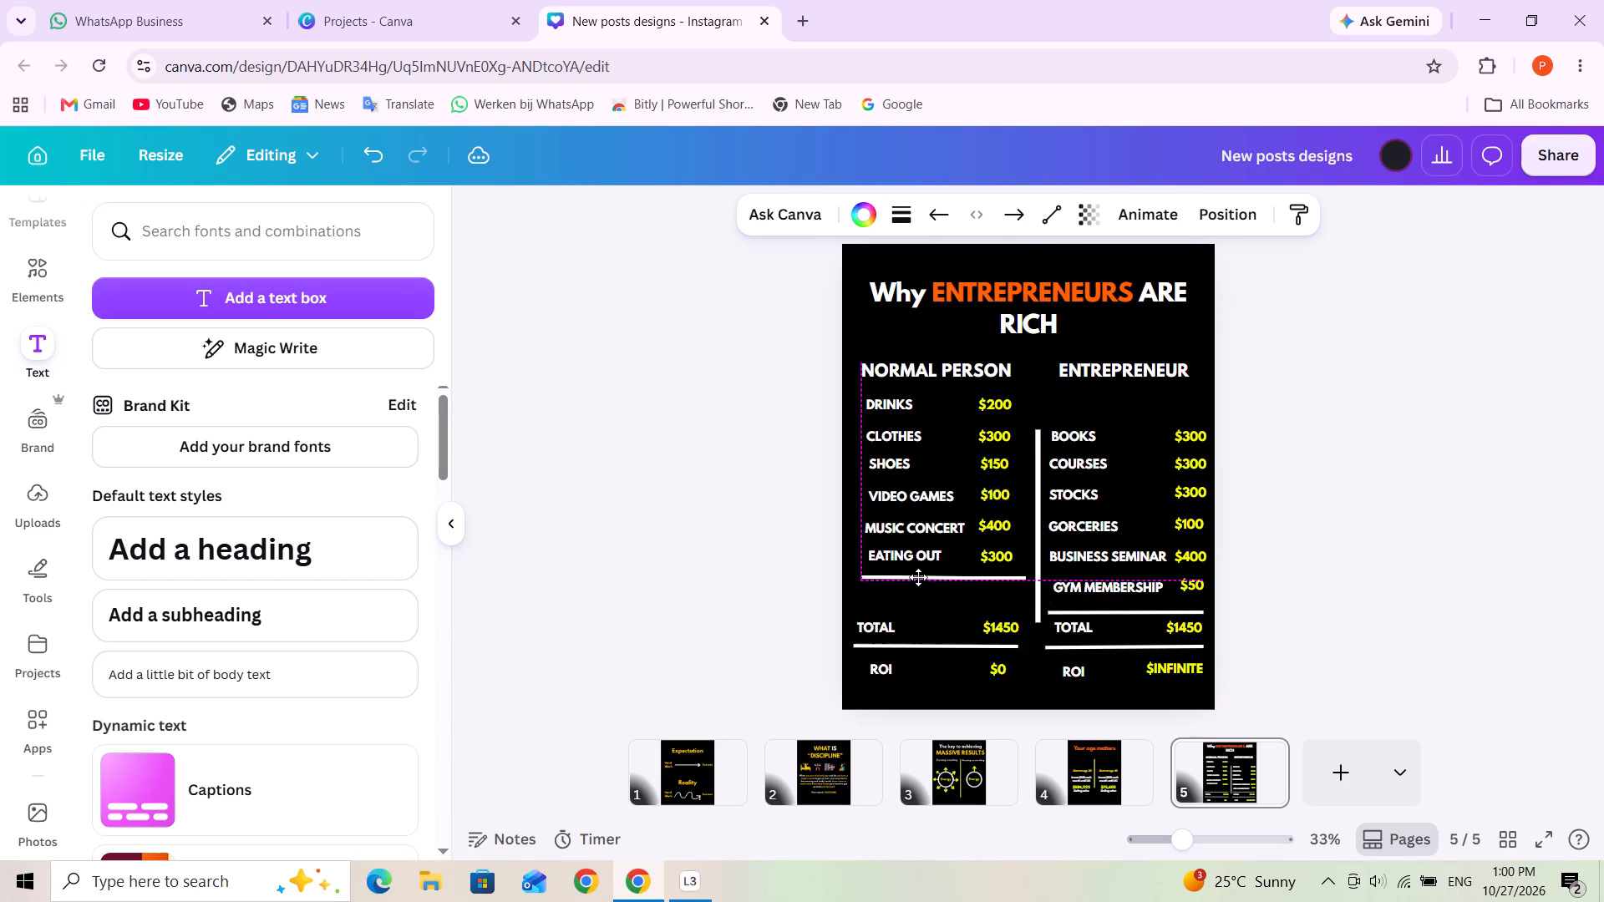
{"action": "left_click_drag", "start_coordinate": [918, 577], "coordinate": [917, 577]}
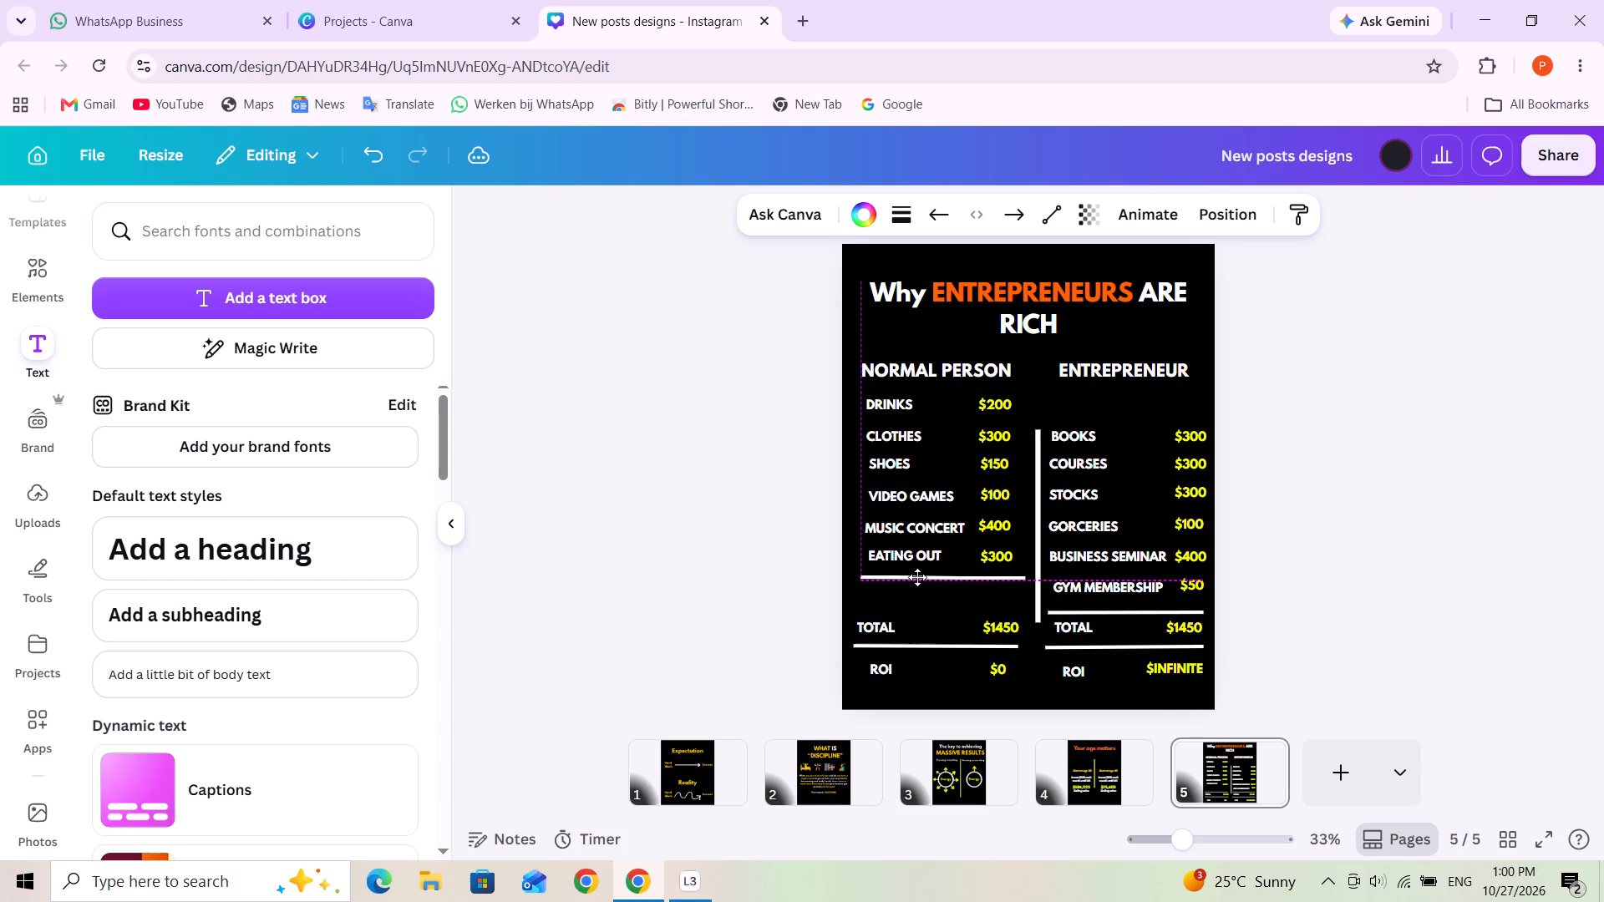
{"action": "left_click_drag", "start_coordinate": [917, 577], "coordinate": [911, 577]}
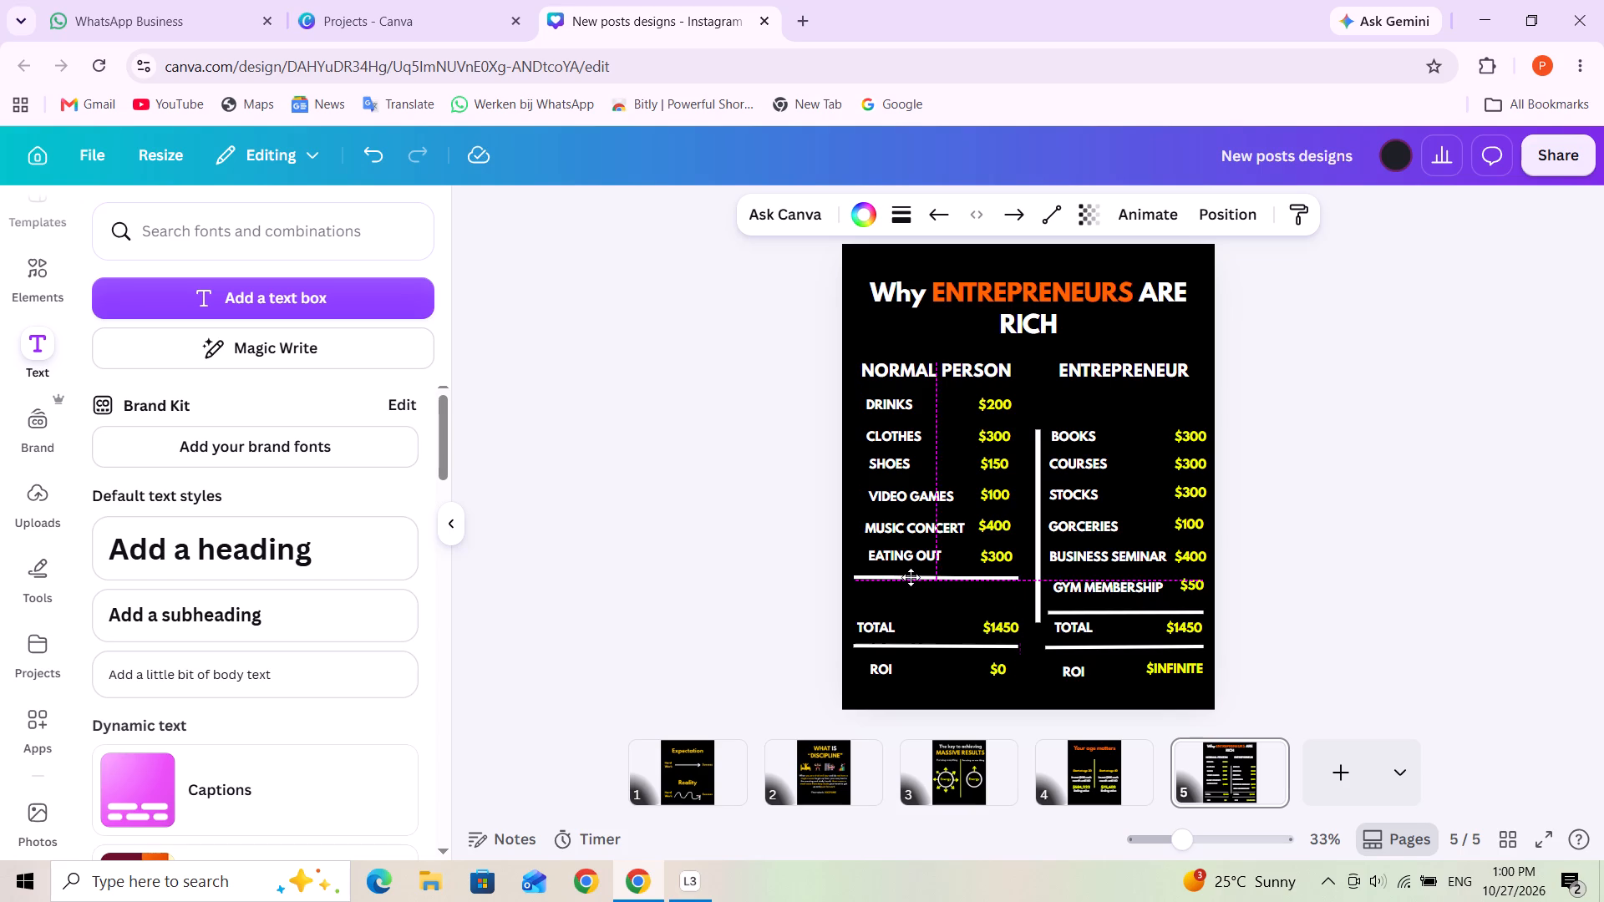
{"action": "left_click_drag", "start_coordinate": [911, 577], "coordinate": [910, 577]}
{"action": "left_click_drag", "start_coordinate": [872, 625], "coordinate": [876, 594]}
{"action": "left_click_drag", "start_coordinate": [999, 624], "coordinate": [989, 596]}
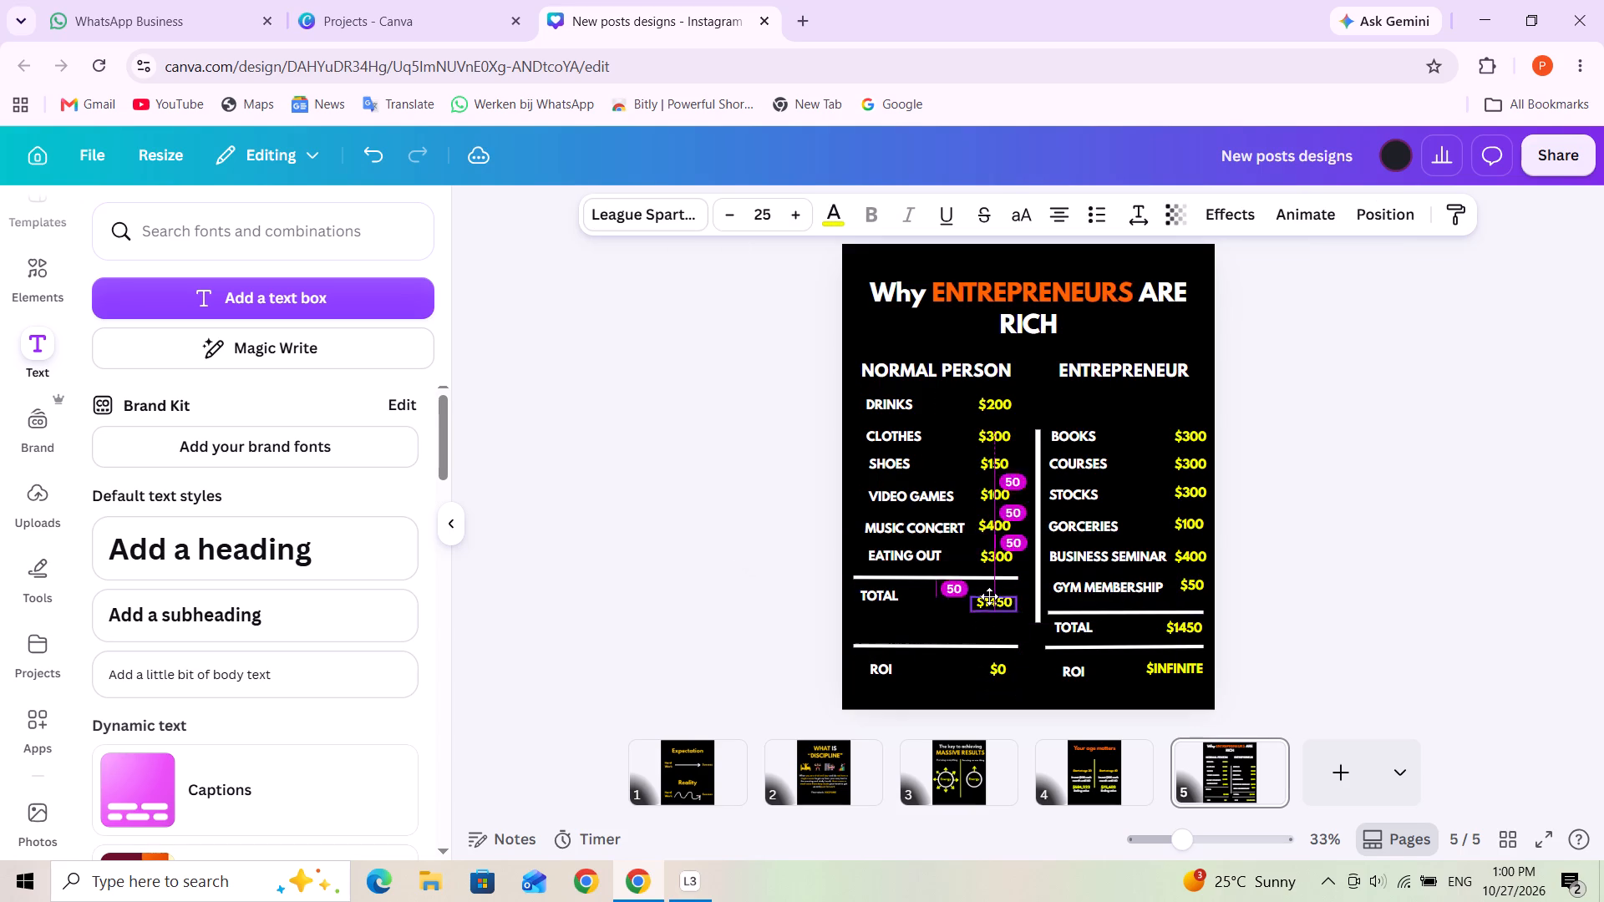
{"action": "left_click_drag", "start_coordinate": [989, 596], "coordinate": [992, 590]}
{"action": "left_click_drag", "start_coordinate": [947, 644], "coordinate": [946, 618]}
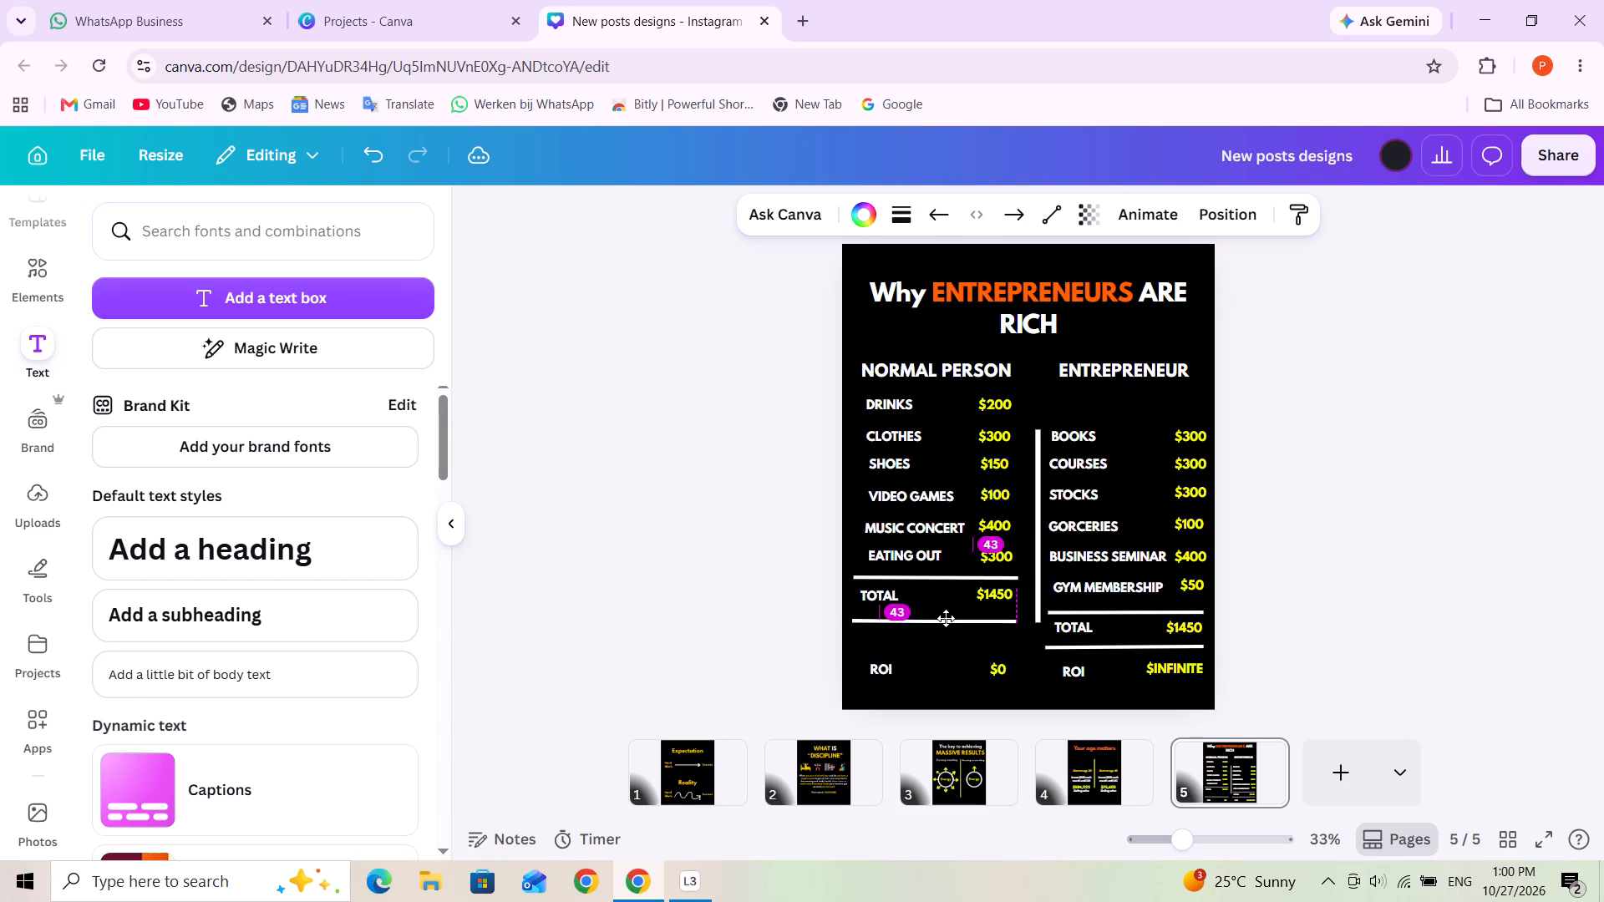
{"action": "left_click_drag", "start_coordinate": [946, 618], "coordinate": [947, 613]}
Move the NORMAL PERSON column's ROI label and $0 amount up beneath the lower line, level with each other.
{"action": "left_click_drag", "start_coordinate": [881, 674], "coordinate": [879, 652]}
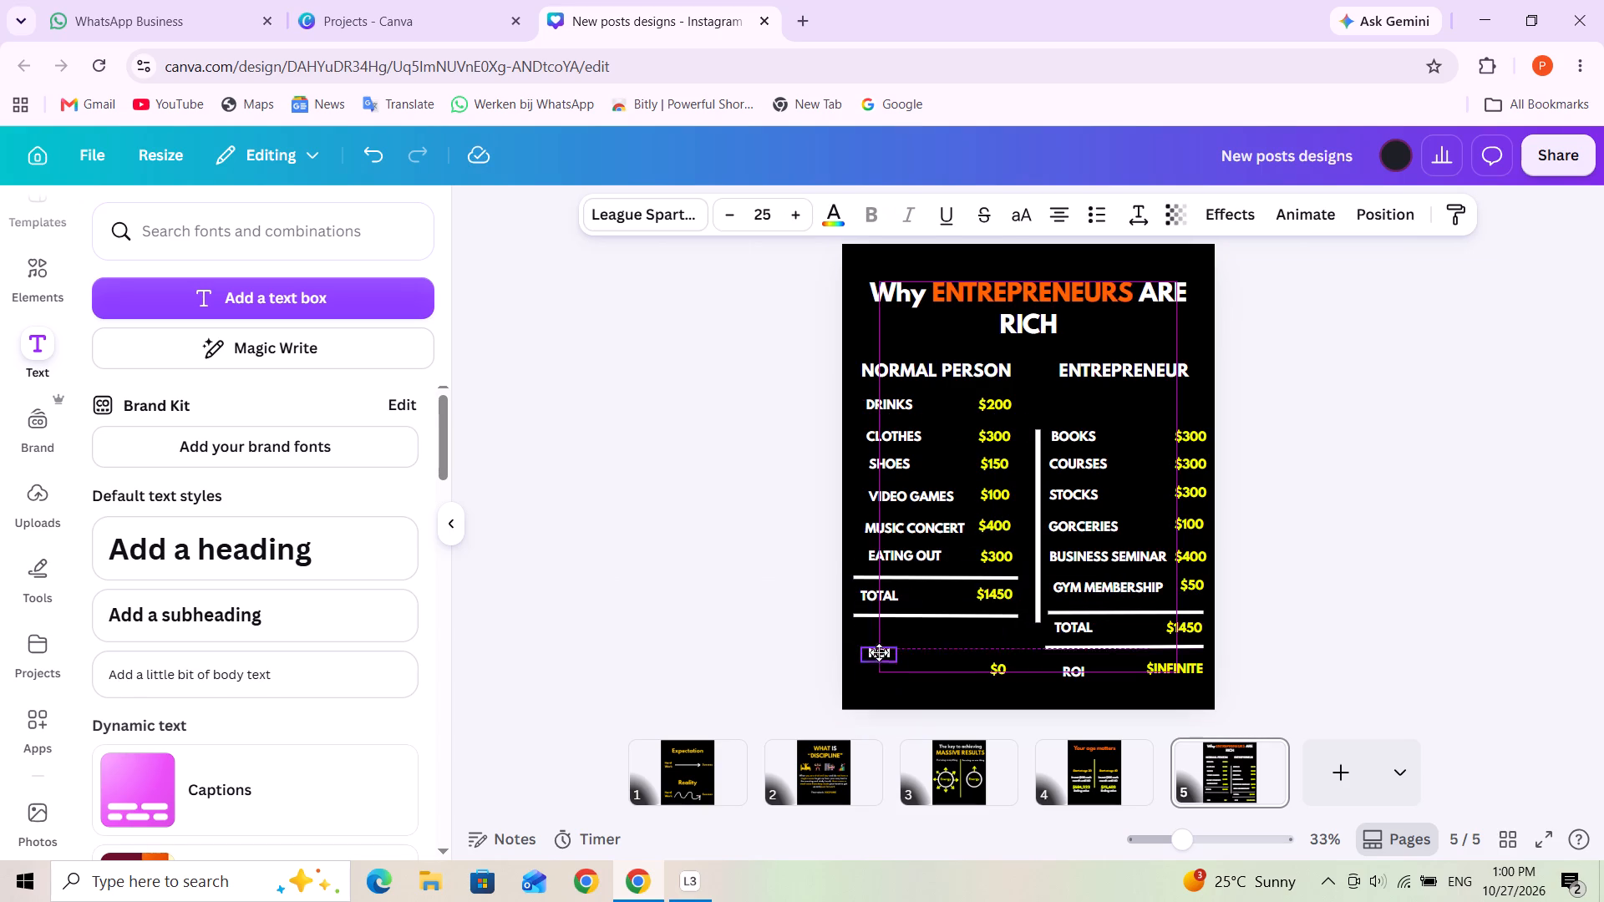
{"action": "left_click_drag", "start_coordinate": [879, 652], "coordinate": [879, 641]}
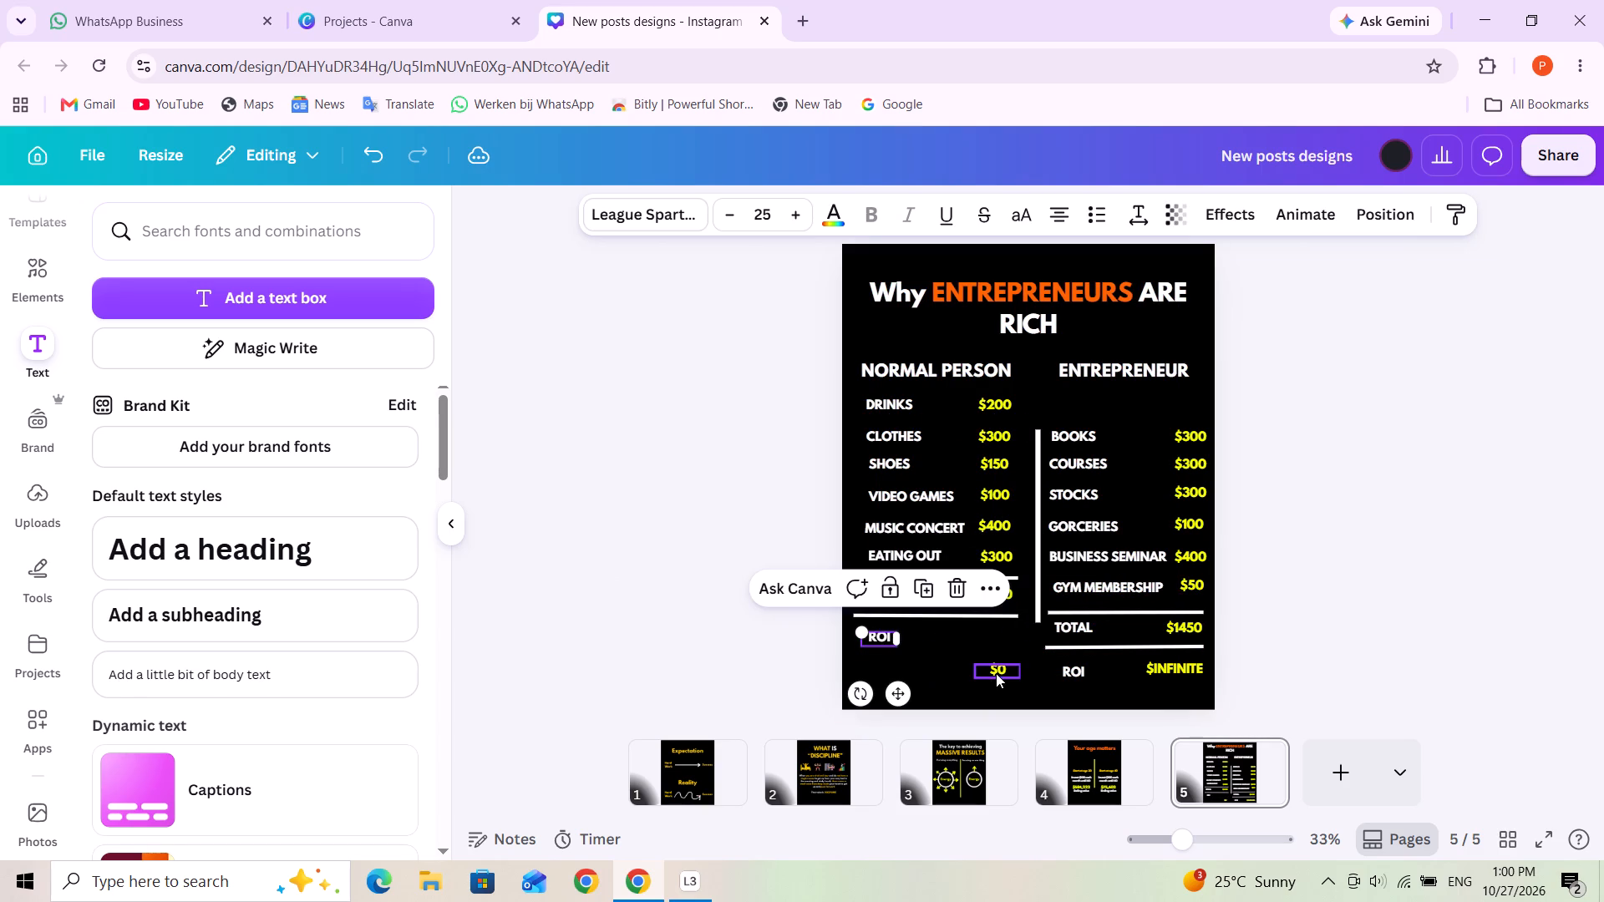
{"action": "left_click_drag", "start_coordinate": [996, 673], "coordinate": [996, 641]}
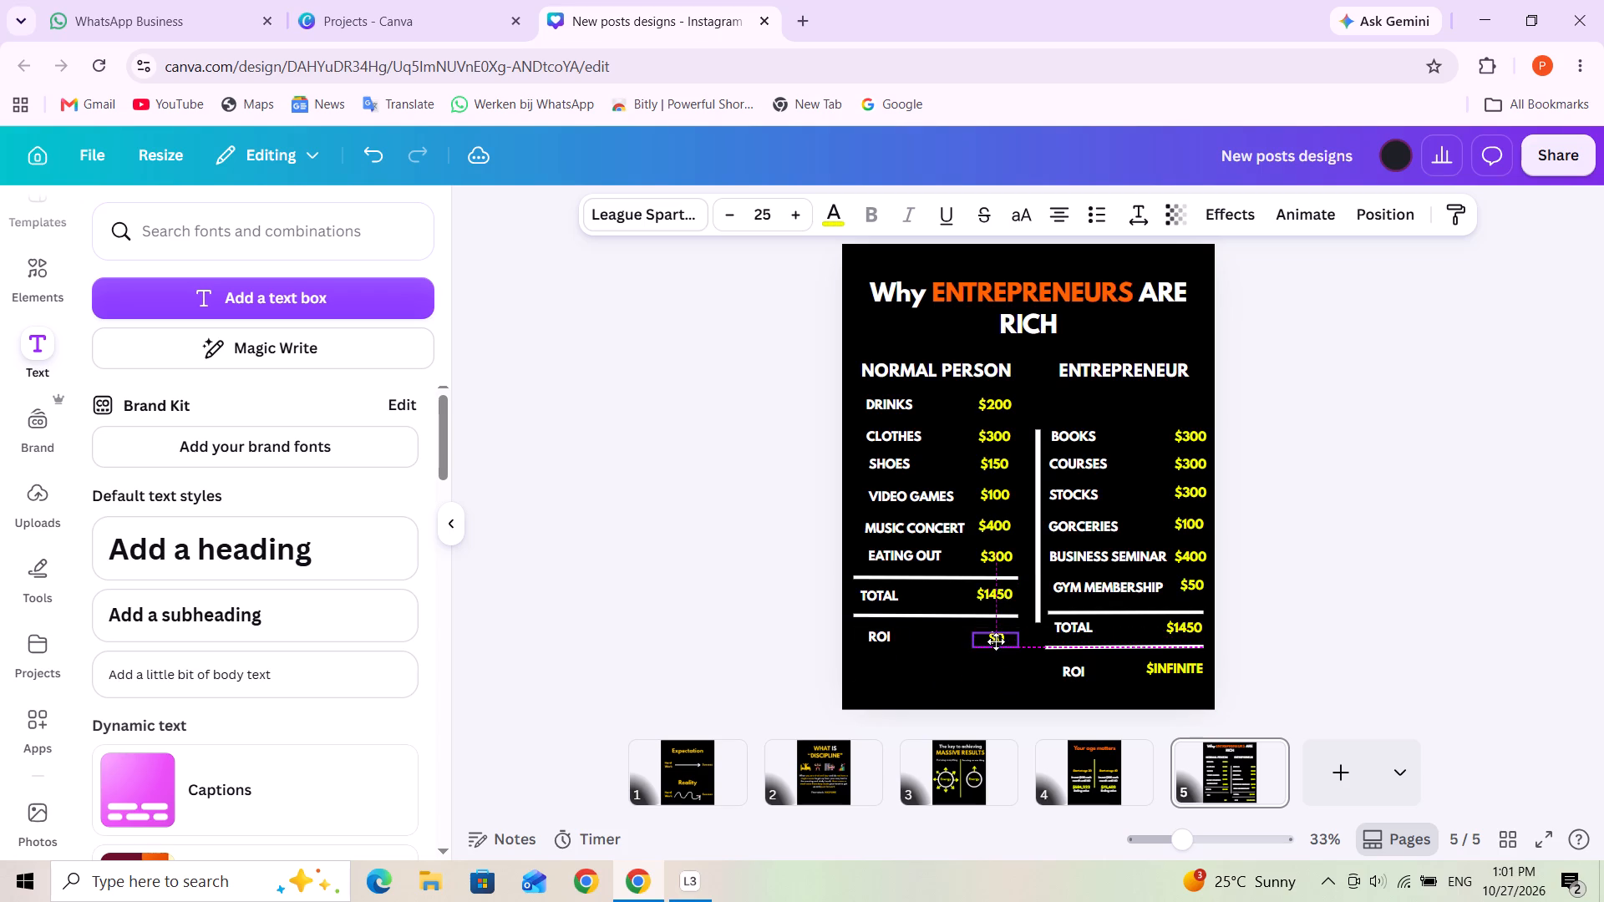
{"action": "left_click_drag", "start_coordinate": [996, 641], "coordinate": [996, 639]}
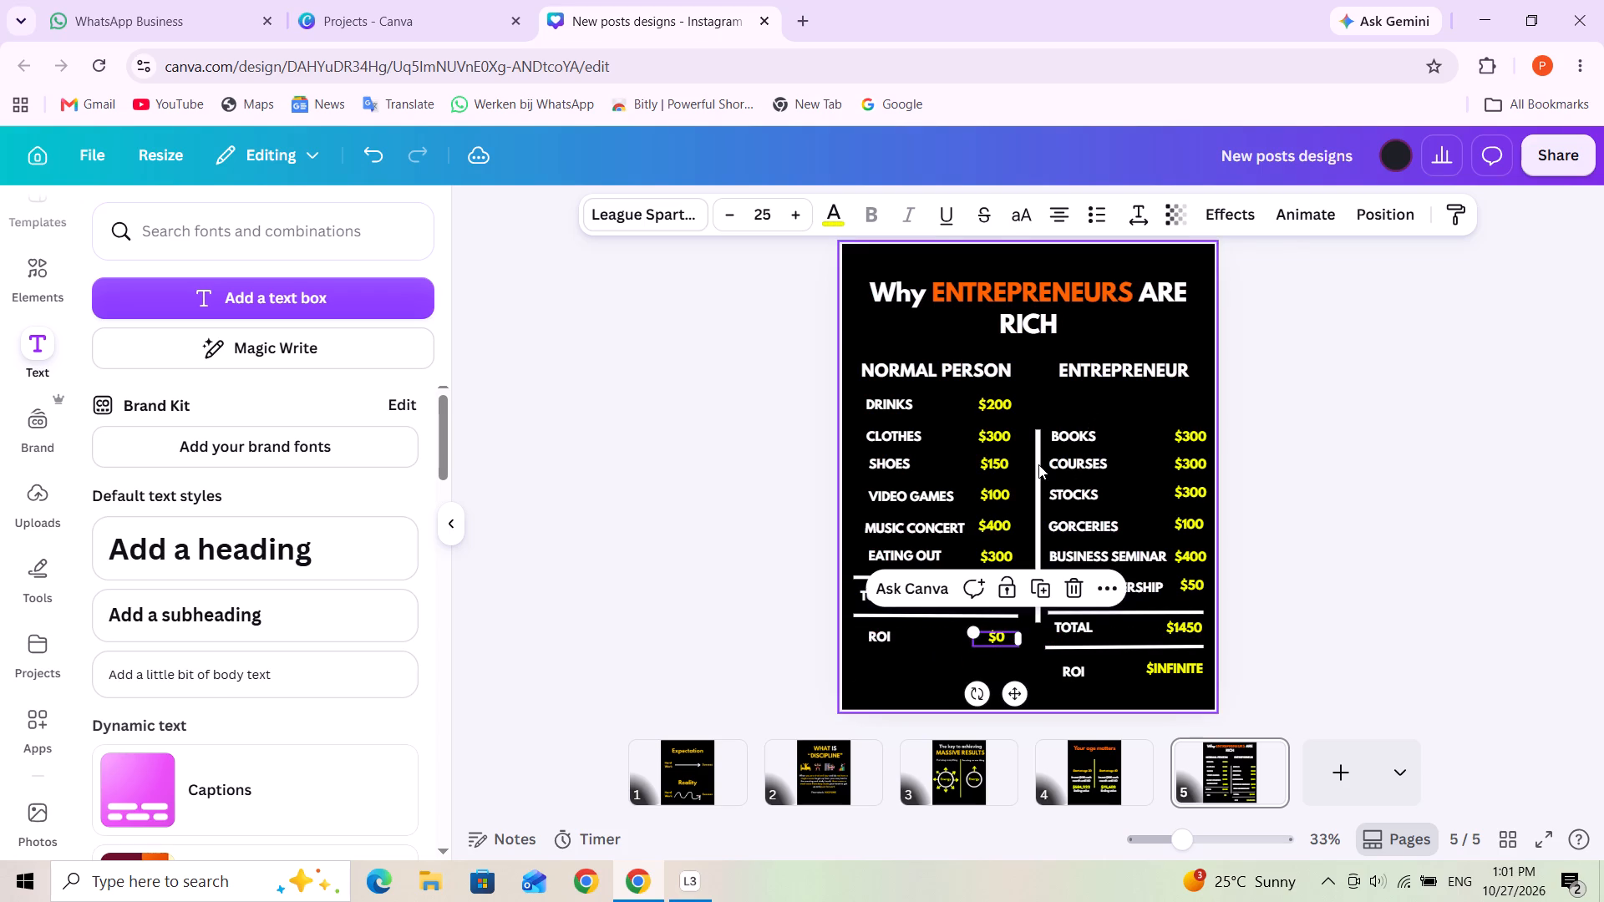
Move the vertical divider between the two columns up so its upper end is level with the DRINKS row.
{"action": "left_click_drag", "start_coordinate": [1038, 464], "coordinate": [1038, 461]}
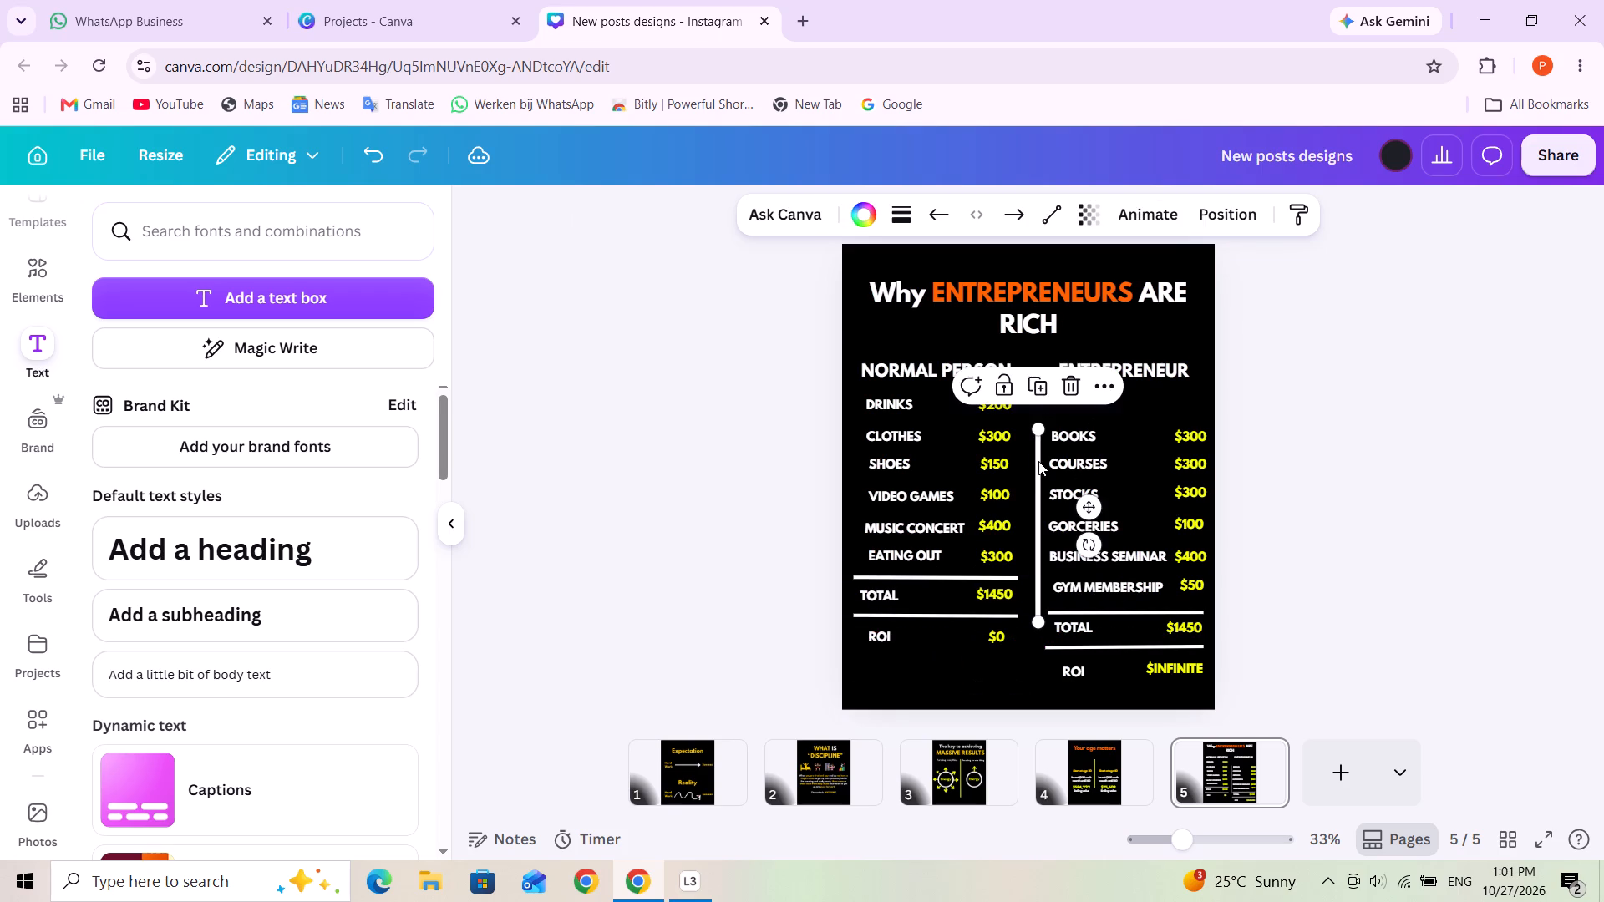
{"action": "left_click_drag", "start_coordinate": [1038, 461], "coordinate": [1036, 433]}
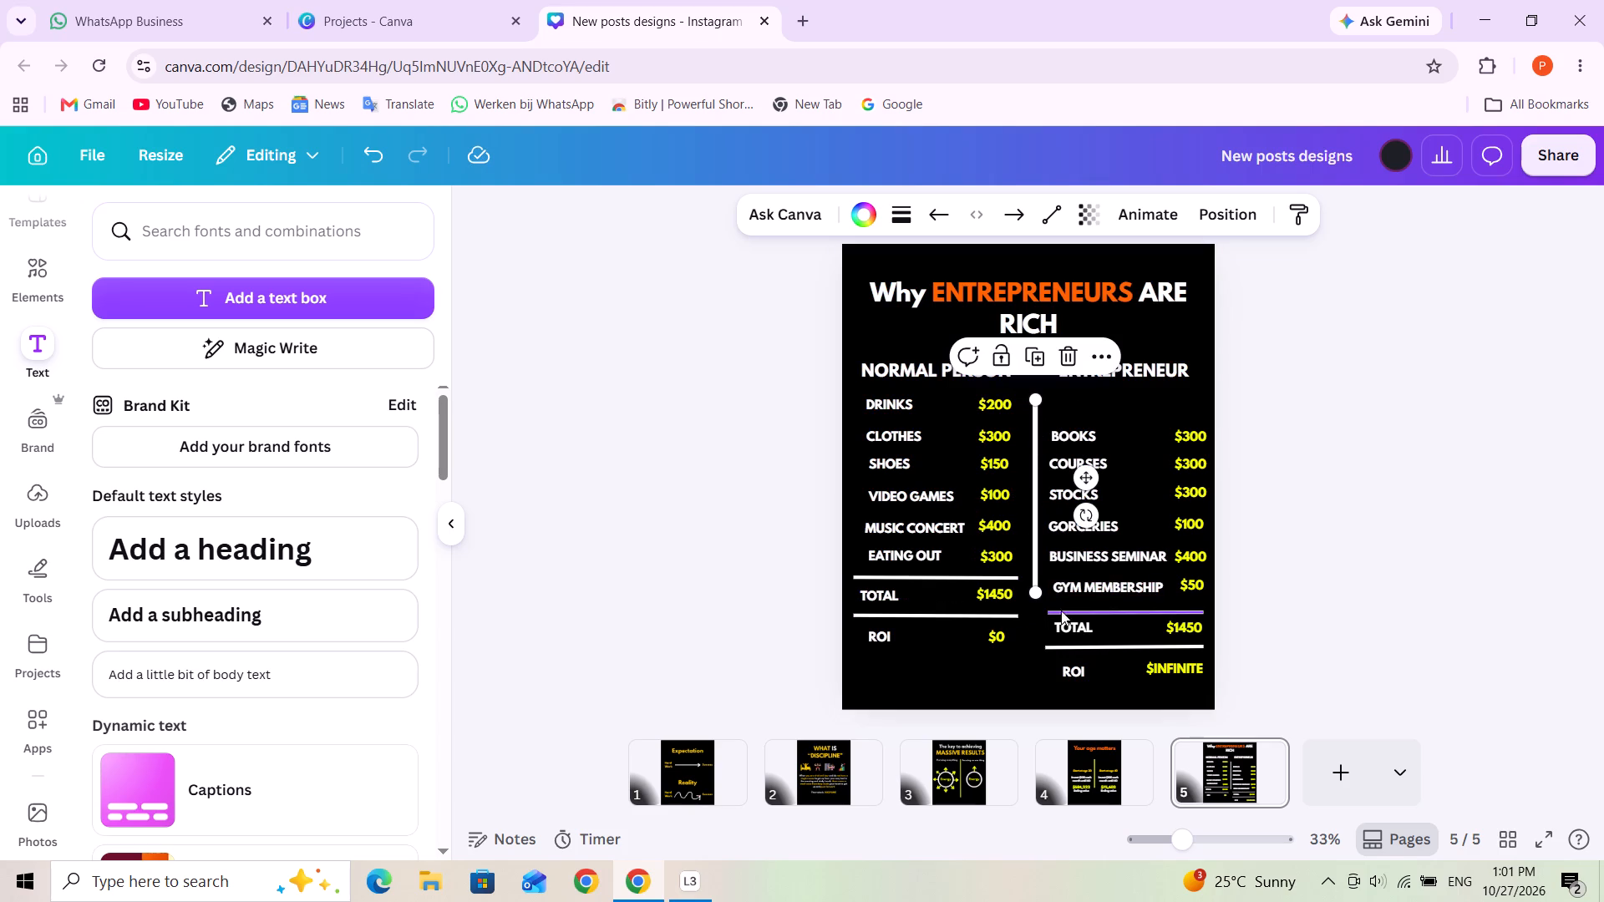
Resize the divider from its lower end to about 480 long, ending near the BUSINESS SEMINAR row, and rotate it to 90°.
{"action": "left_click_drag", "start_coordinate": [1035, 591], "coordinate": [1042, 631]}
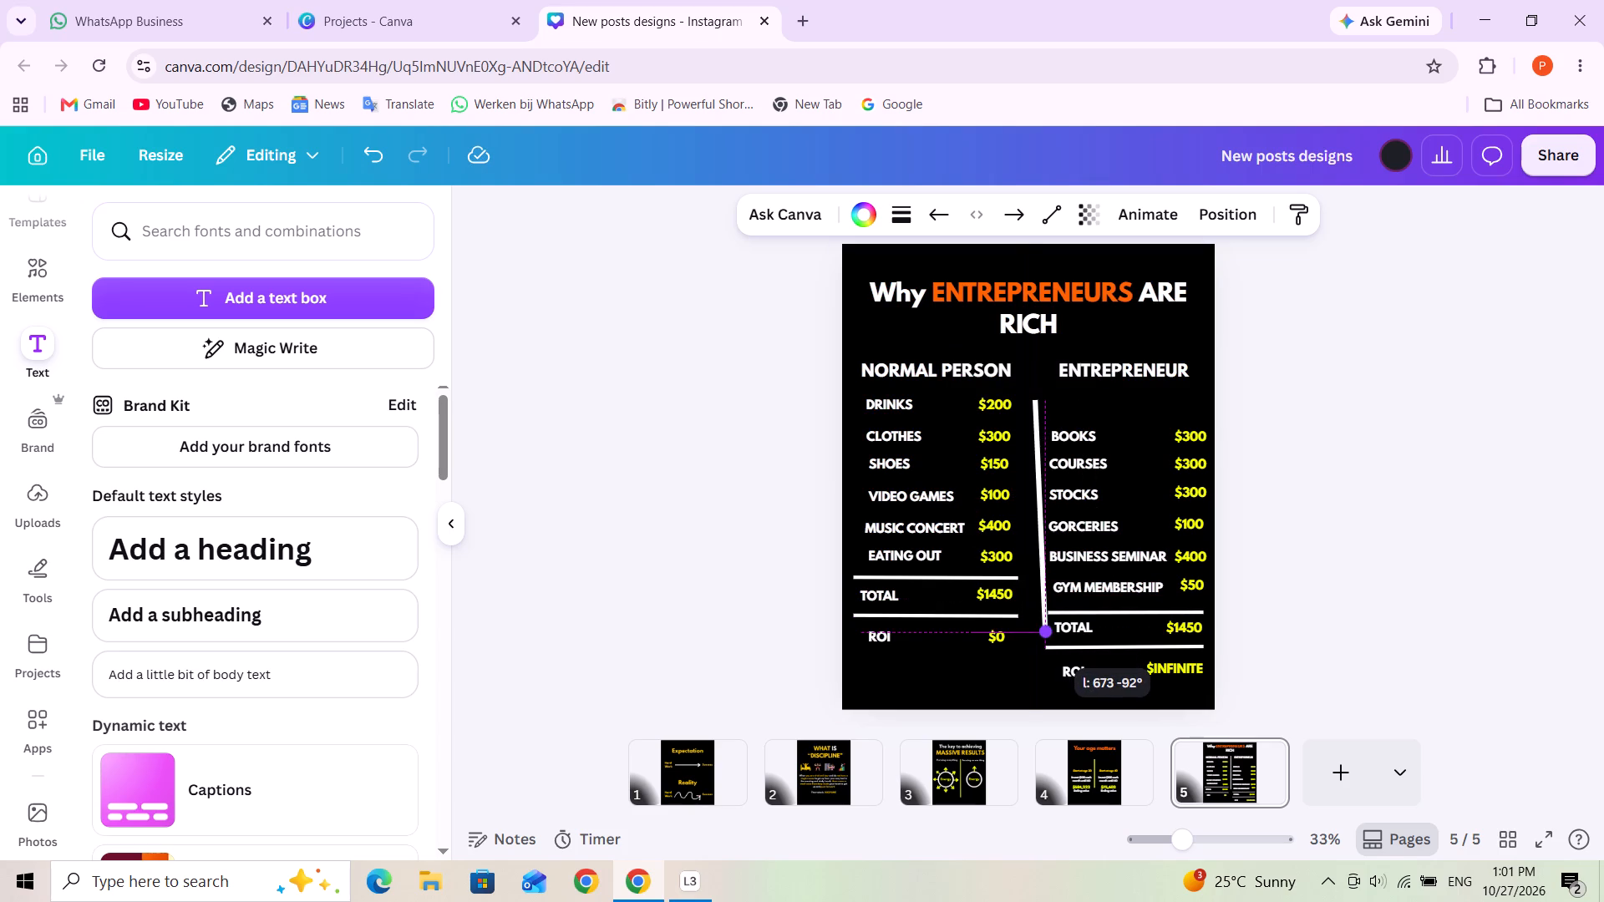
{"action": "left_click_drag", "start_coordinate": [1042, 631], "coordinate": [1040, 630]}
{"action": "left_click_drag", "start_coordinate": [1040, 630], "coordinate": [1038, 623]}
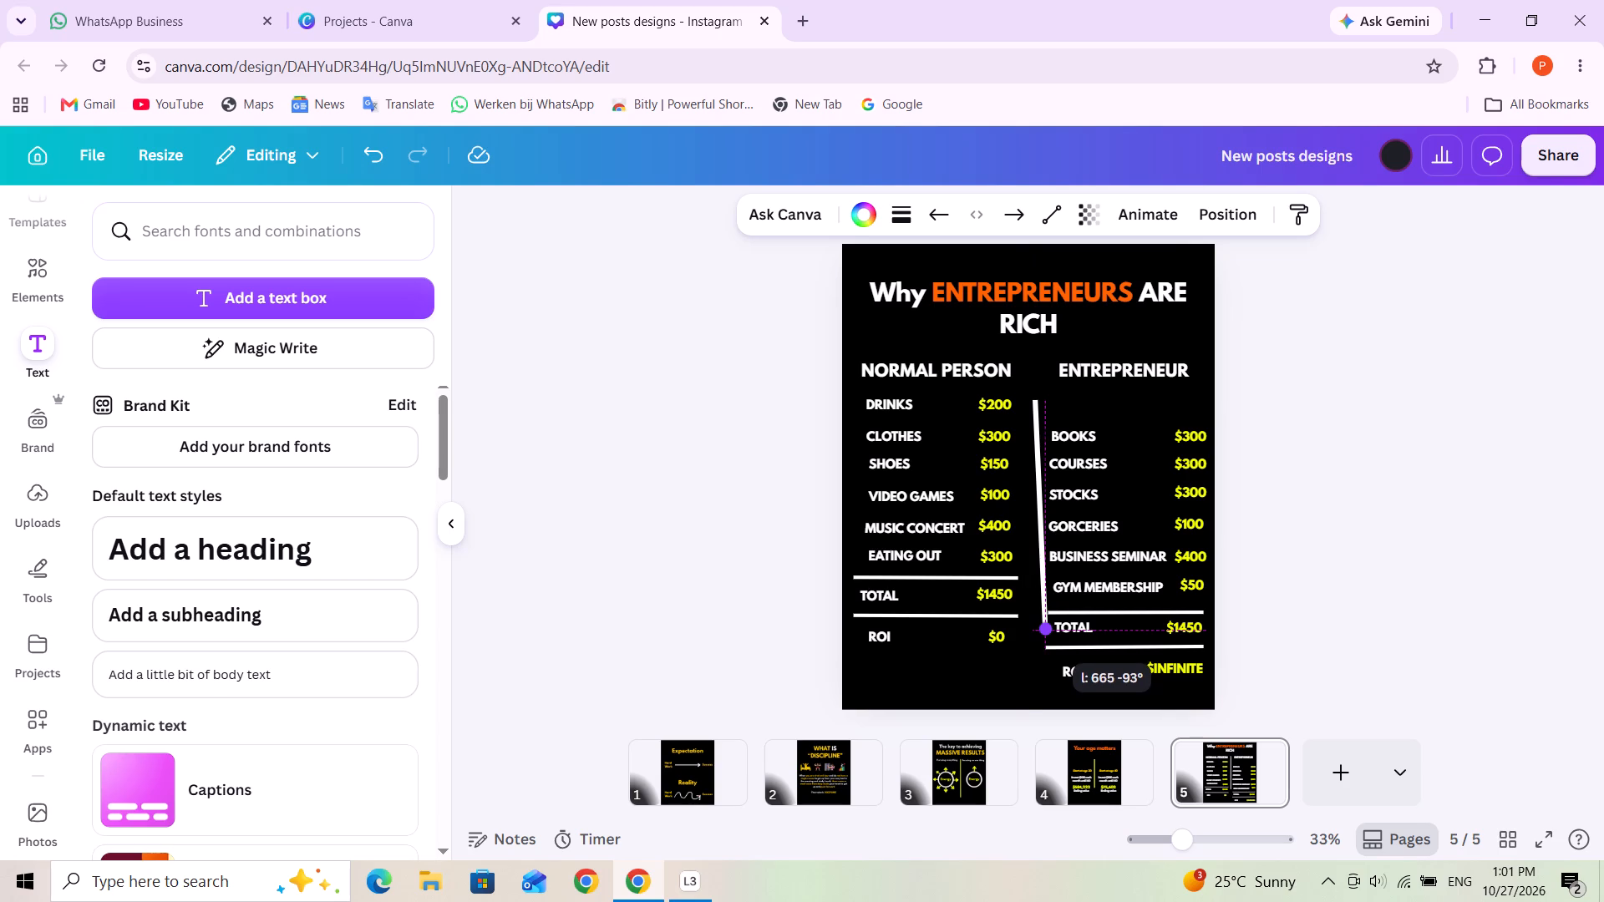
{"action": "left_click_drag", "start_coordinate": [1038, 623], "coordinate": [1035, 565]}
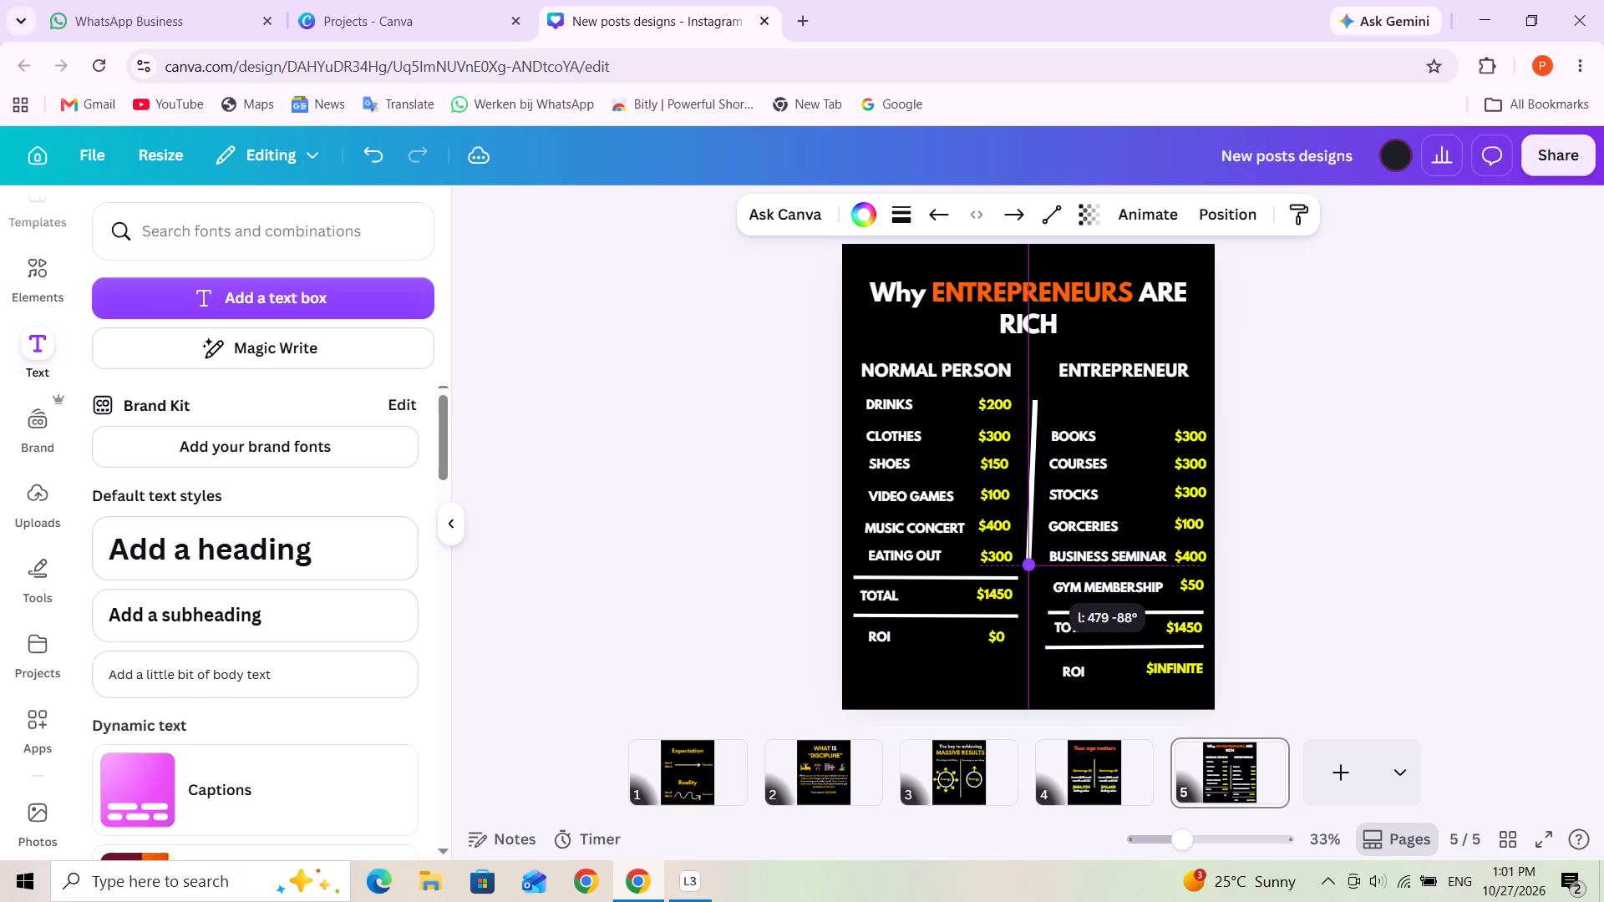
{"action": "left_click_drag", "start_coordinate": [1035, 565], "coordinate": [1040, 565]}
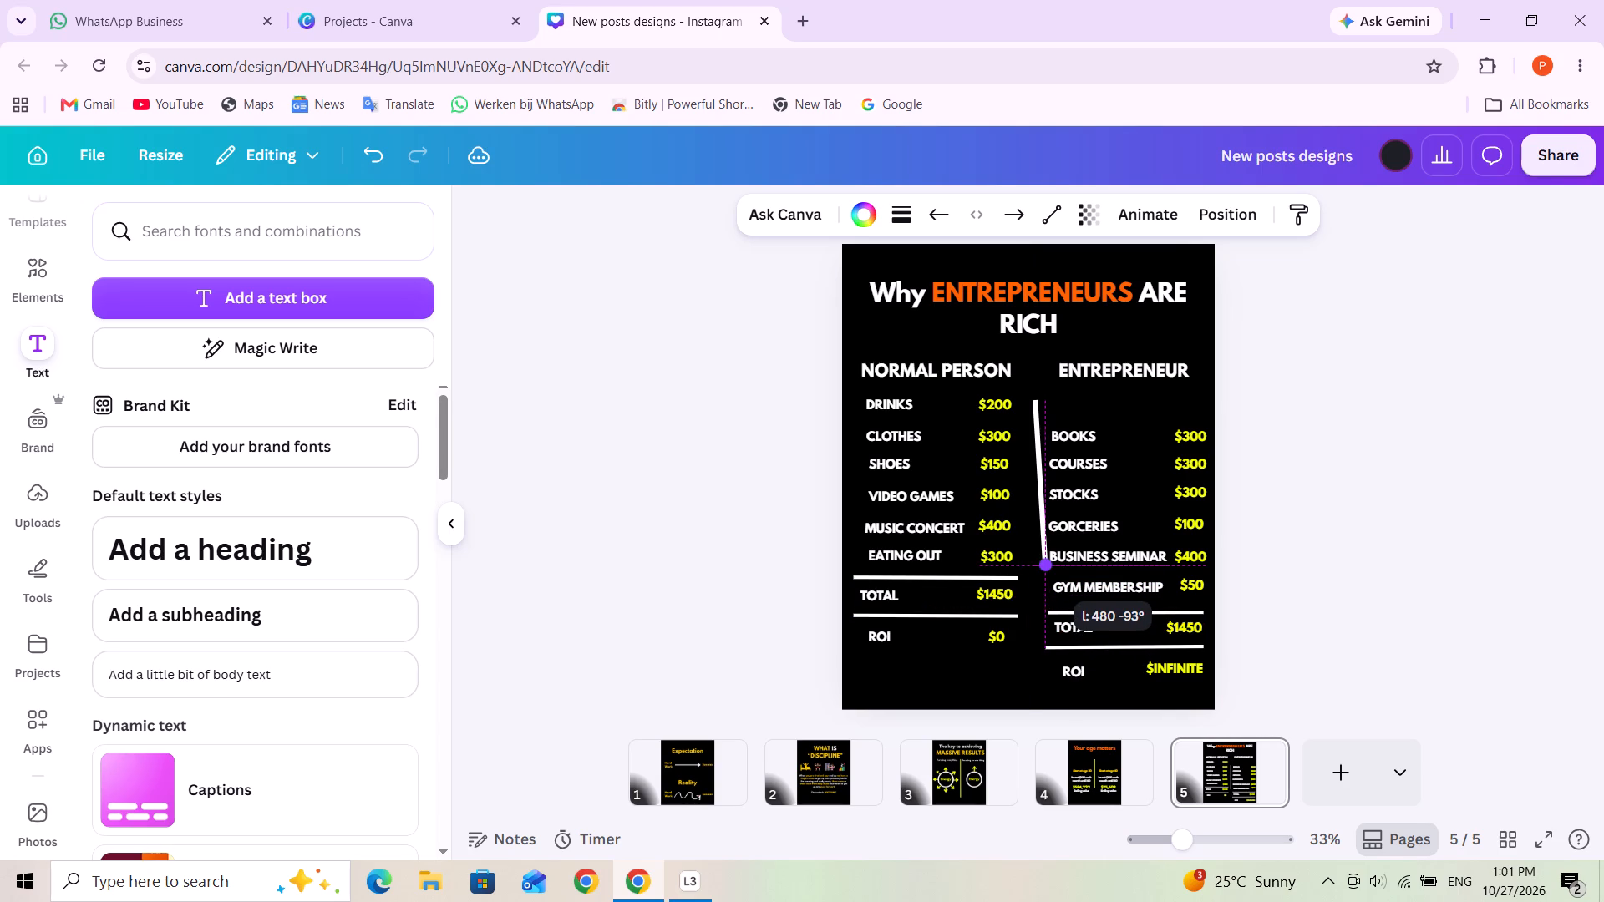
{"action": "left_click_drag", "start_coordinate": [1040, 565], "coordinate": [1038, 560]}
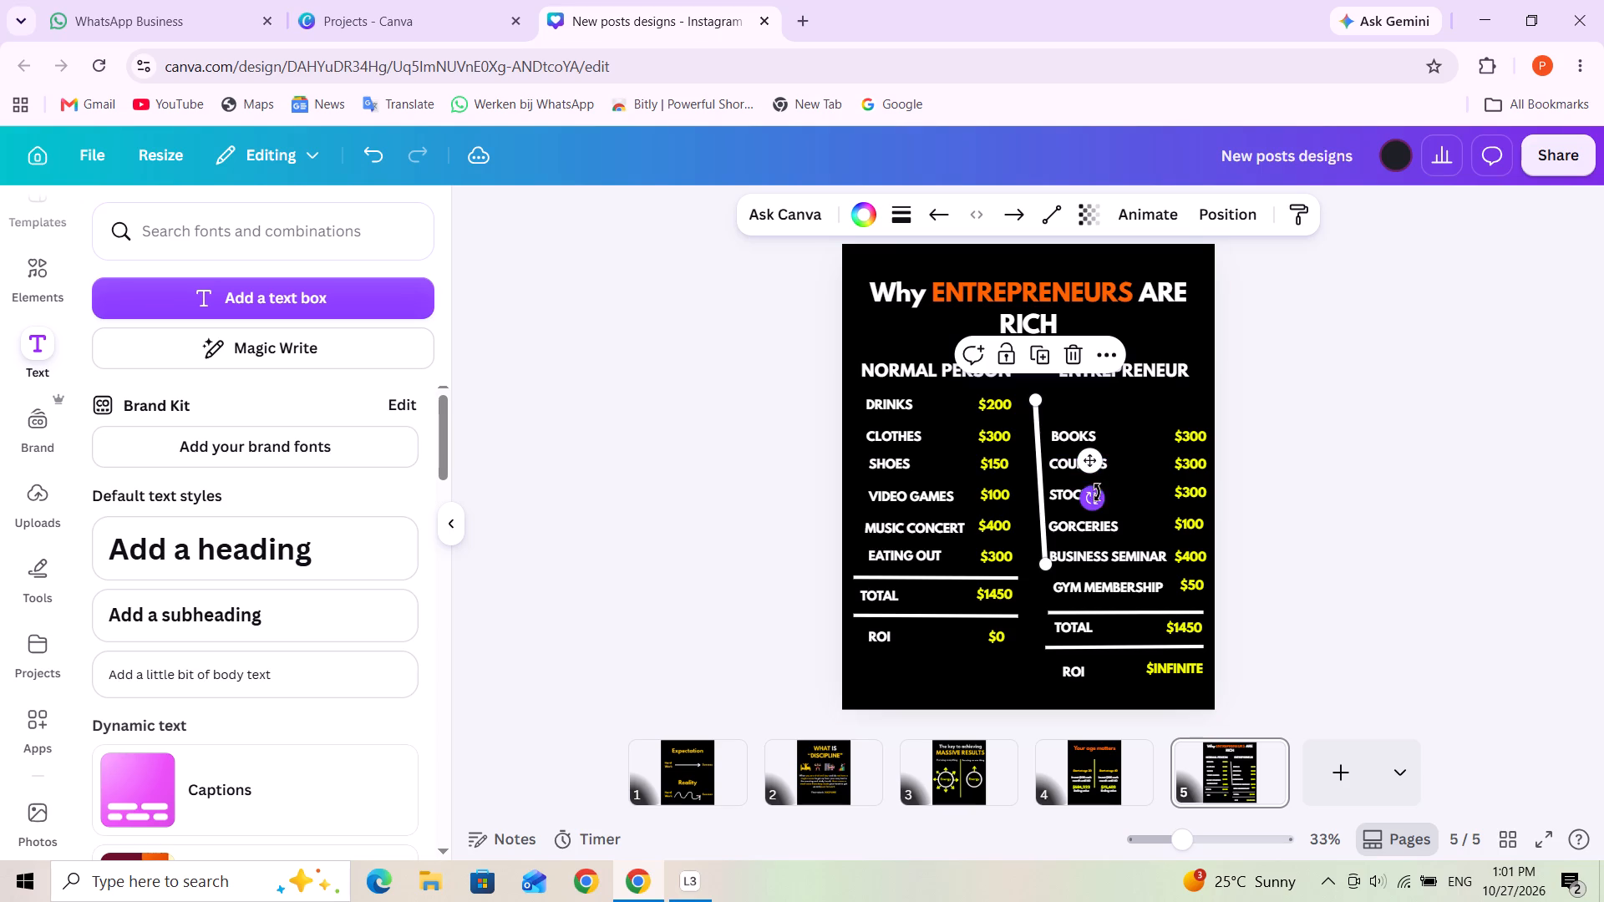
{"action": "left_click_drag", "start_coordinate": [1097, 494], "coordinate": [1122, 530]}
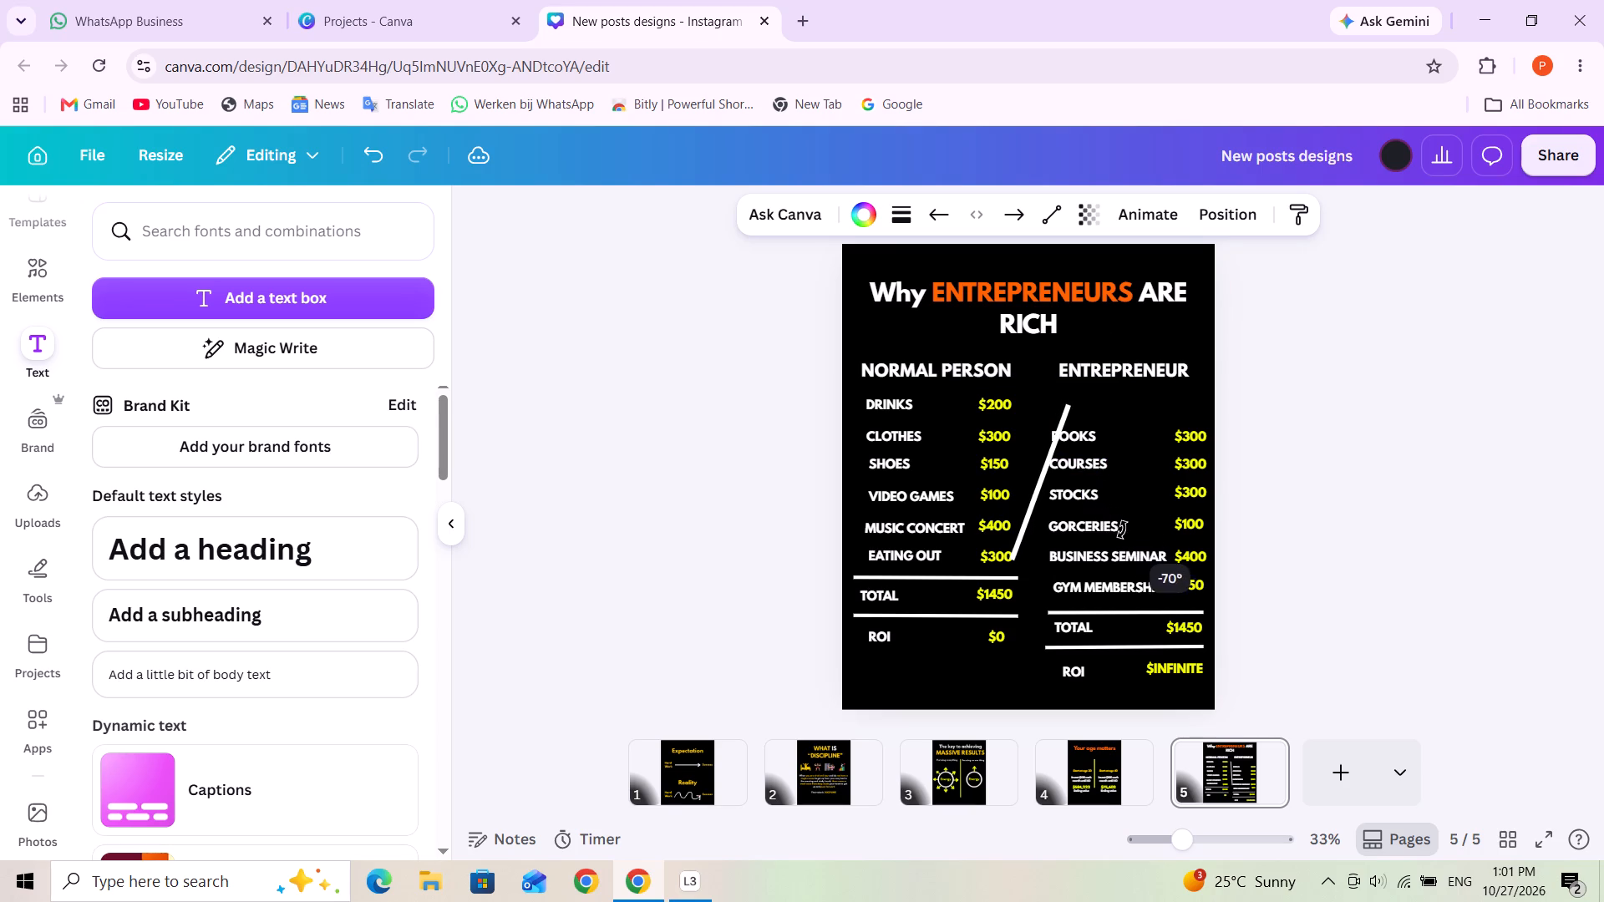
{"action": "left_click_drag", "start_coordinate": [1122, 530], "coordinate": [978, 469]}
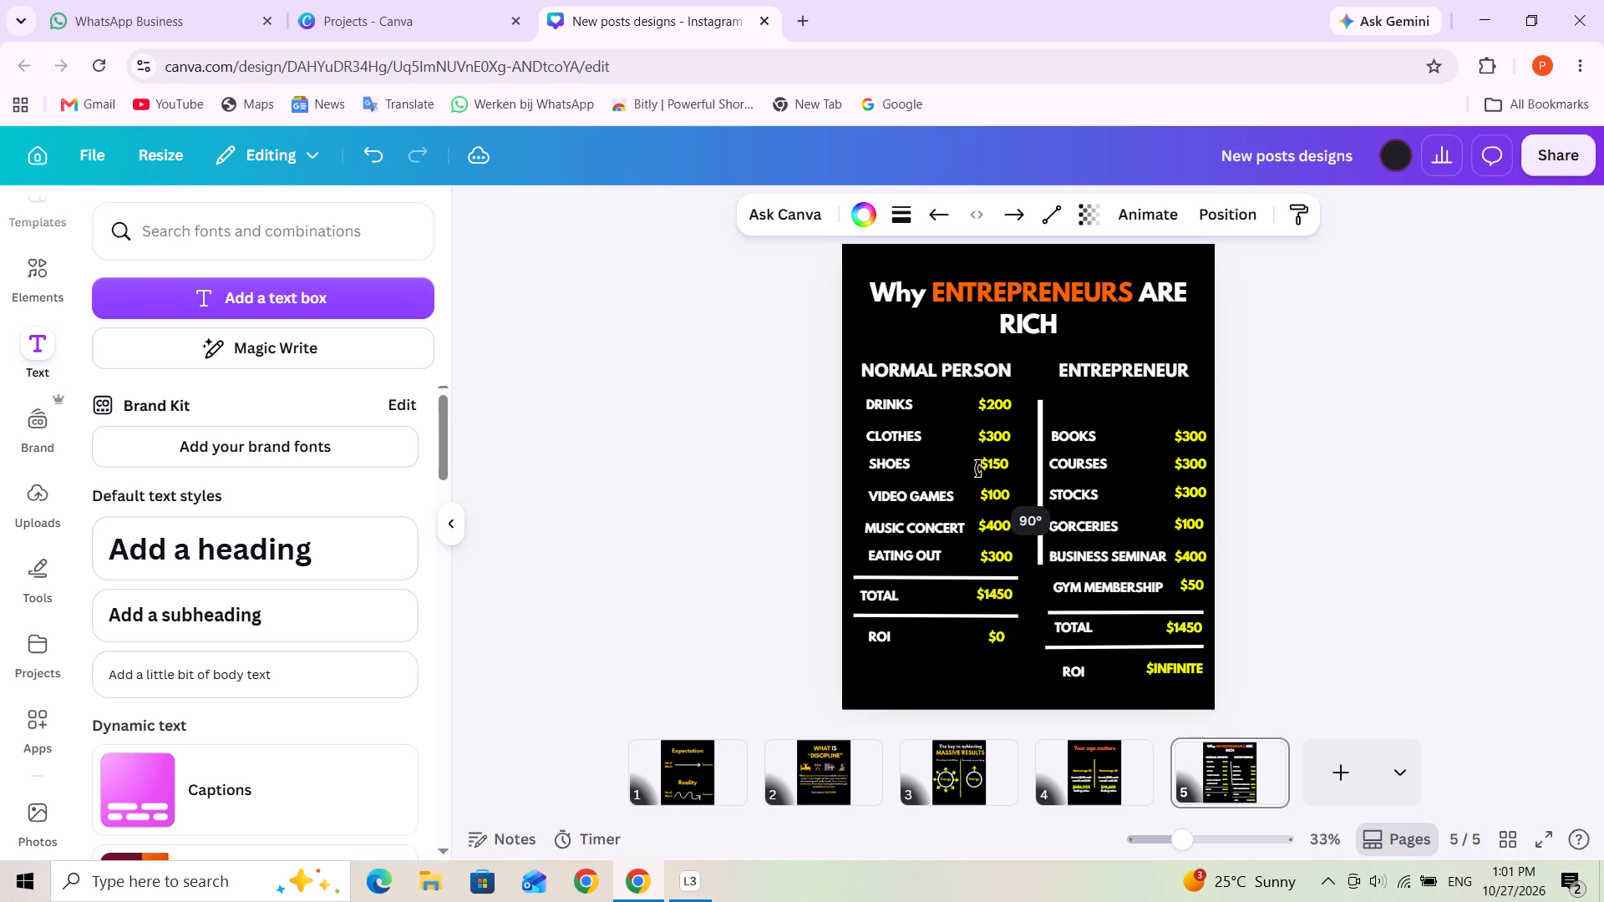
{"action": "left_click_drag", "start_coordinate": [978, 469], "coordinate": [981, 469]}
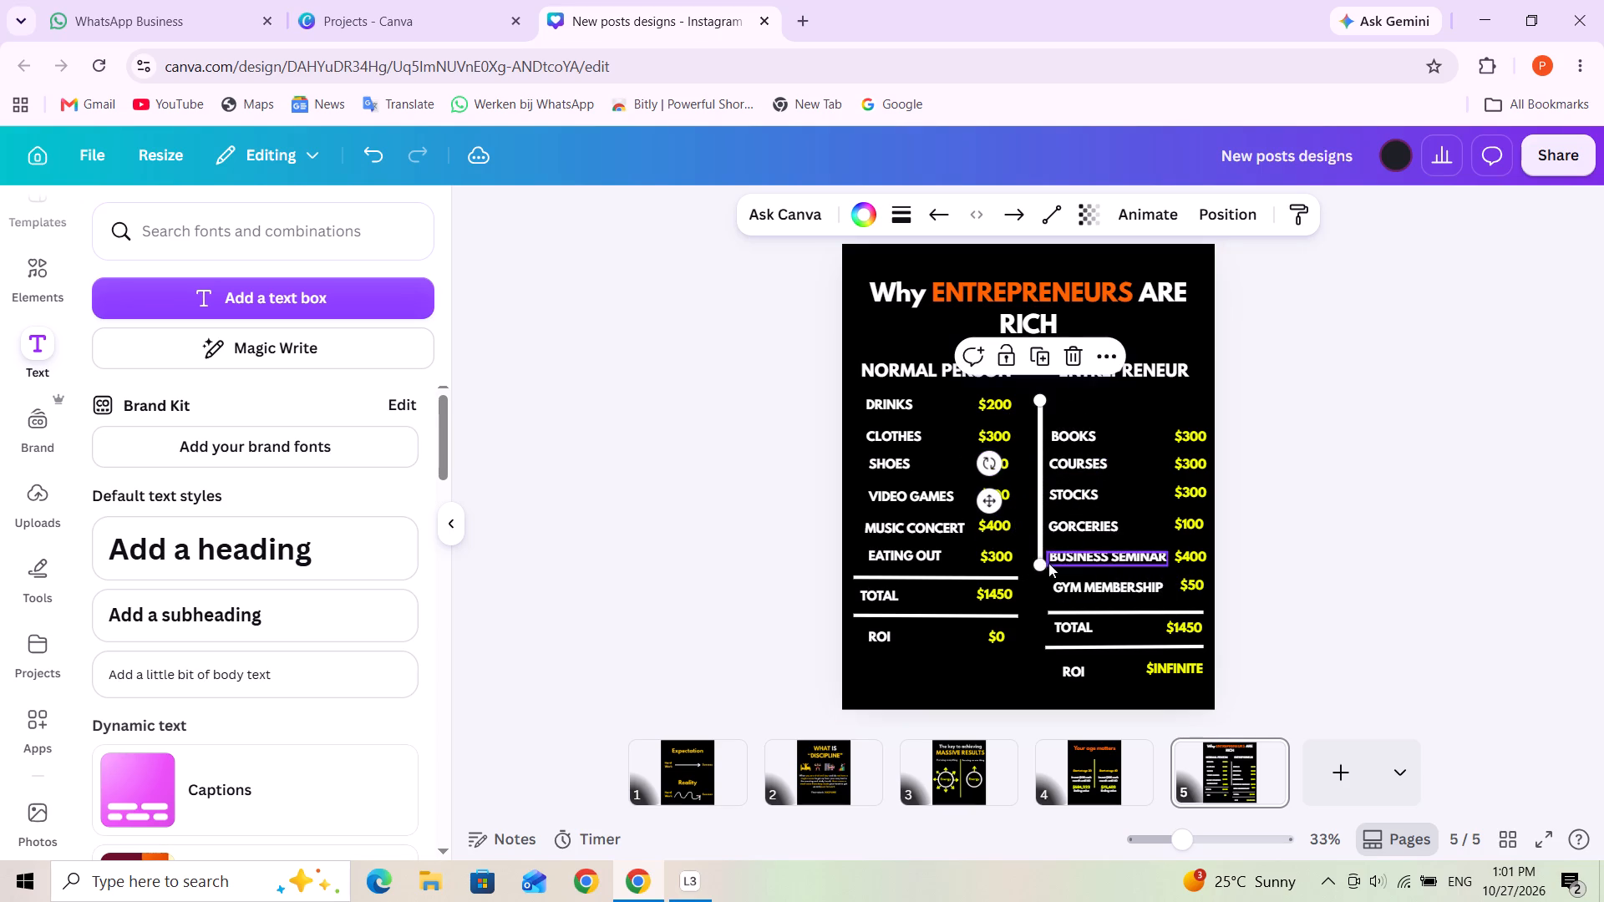
Lengthen the divider from its lower end to about 666, ending at the ENTREPRENEUR column's TOTAL row, and shift it slightly toward the NORMAL PERSON column.
{"action": "left_click_drag", "start_coordinate": [1045, 568], "coordinate": [1045, 633]}
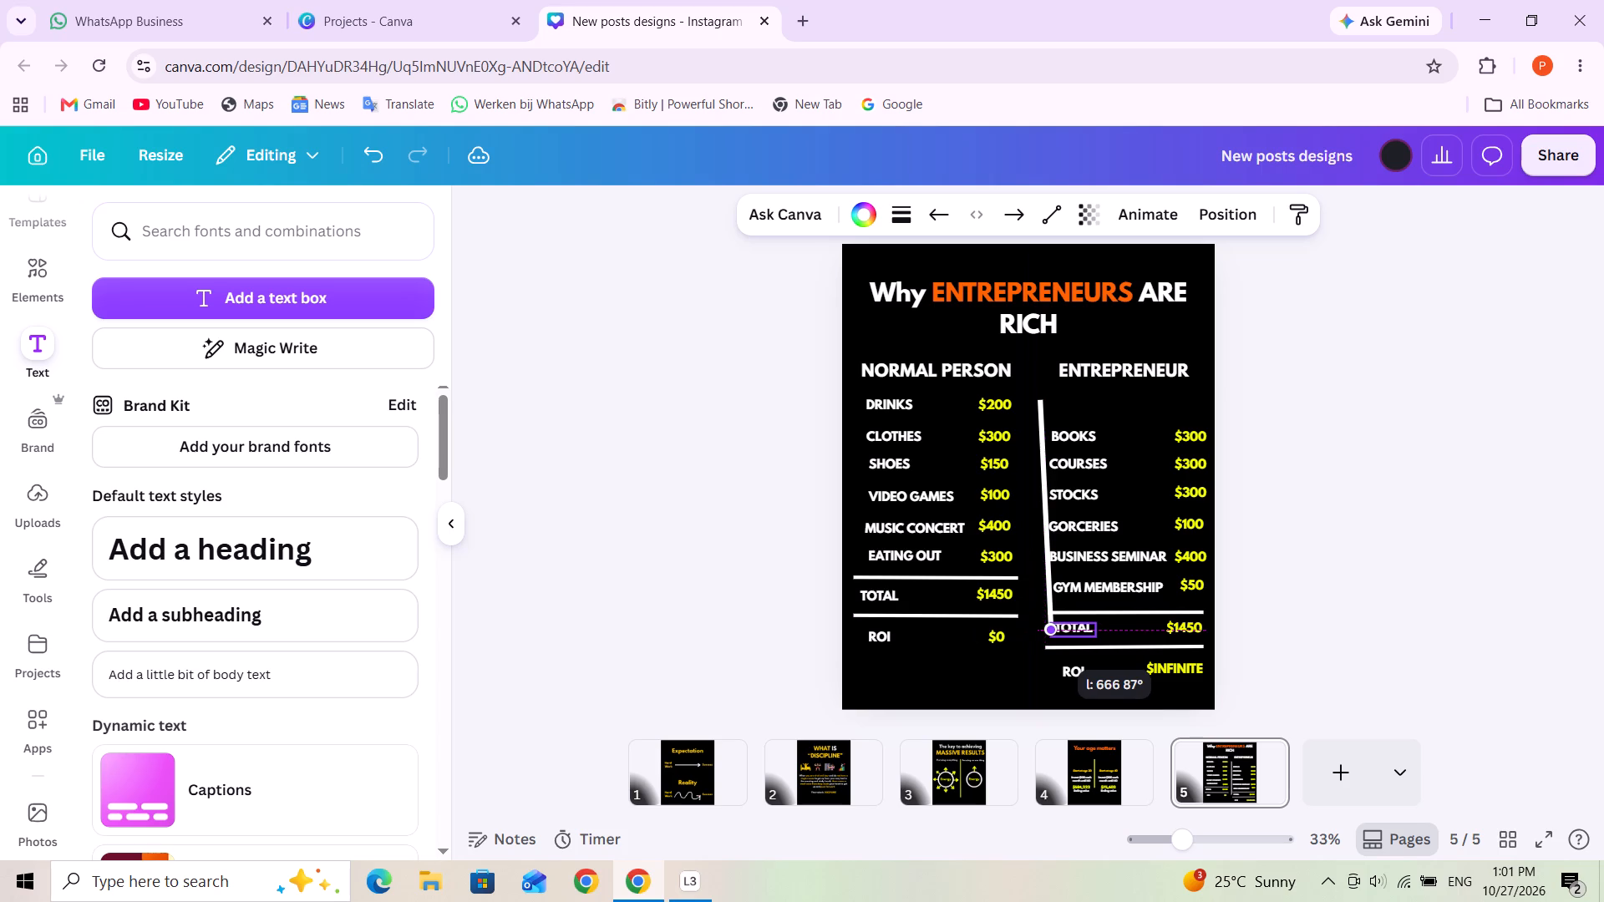
{"action": "left_click_drag", "start_coordinate": [1045, 633], "coordinate": [1044, 650]}
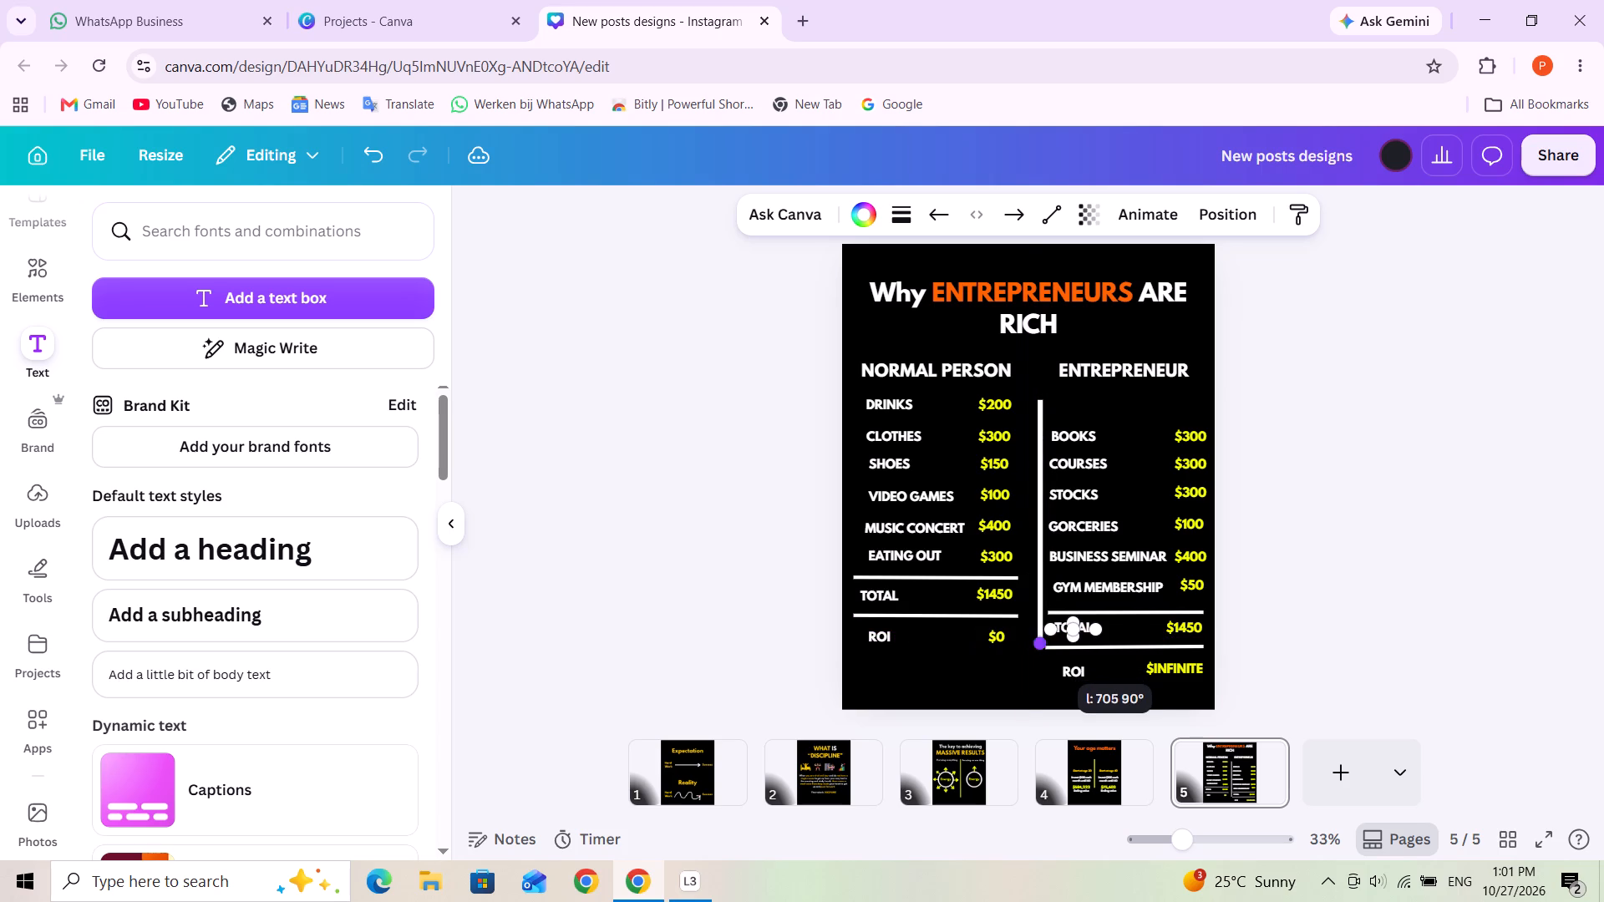
{"action": "left_click_drag", "start_coordinate": [1044, 650], "coordinate": [1043, 650]}
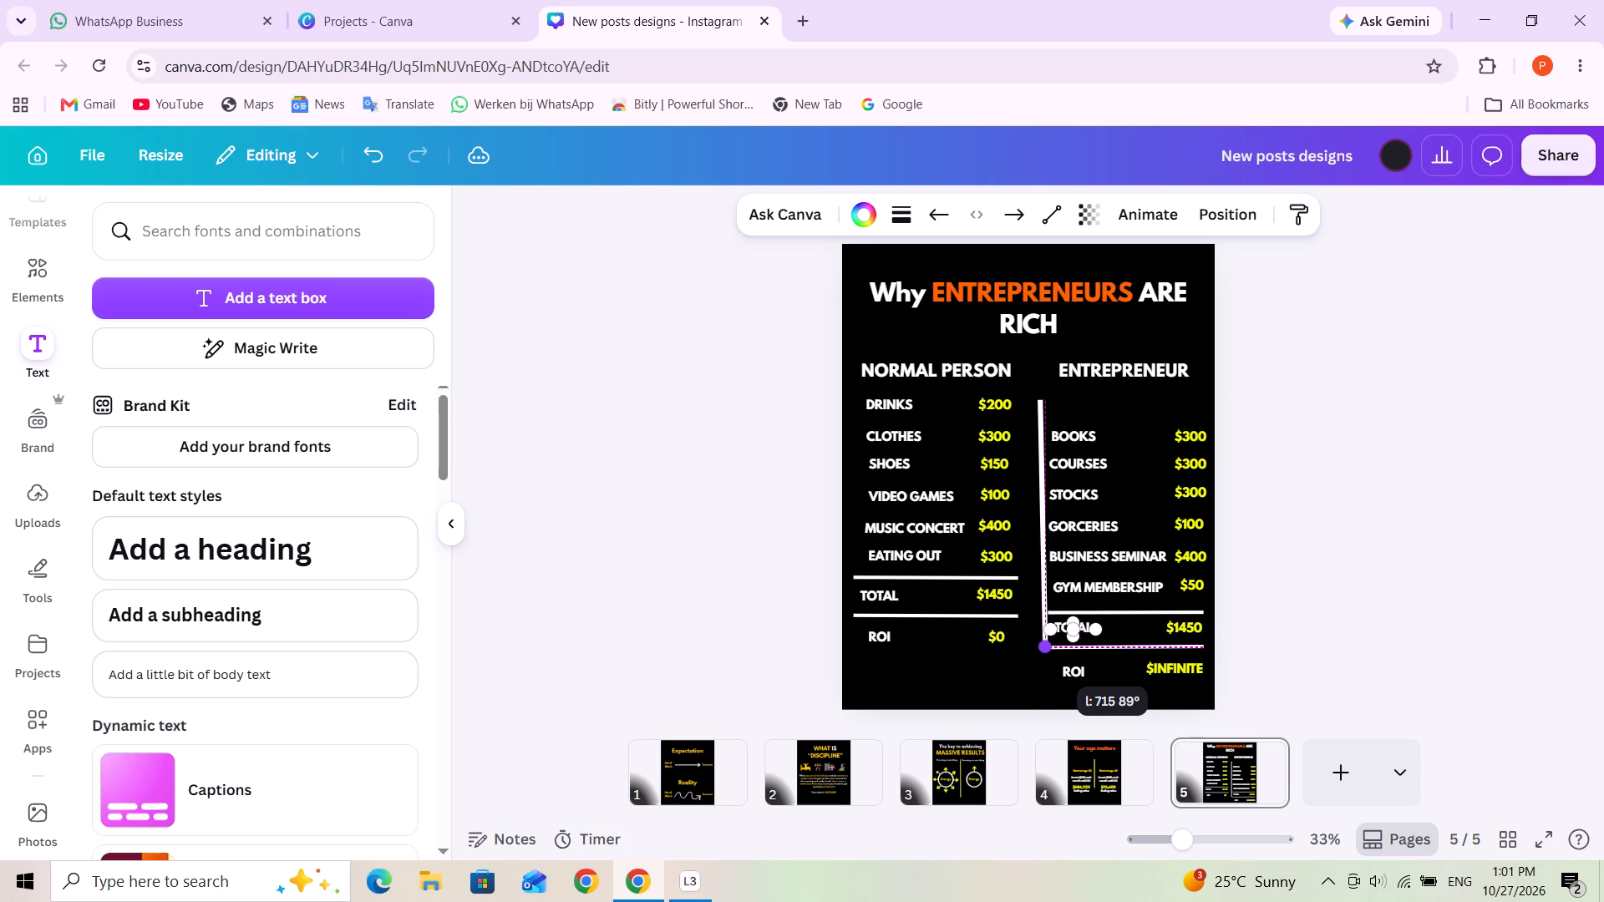
{"action": "left_click_drag", "start_coordinate": [1043, 650], "coordinate": [1043, 646]}
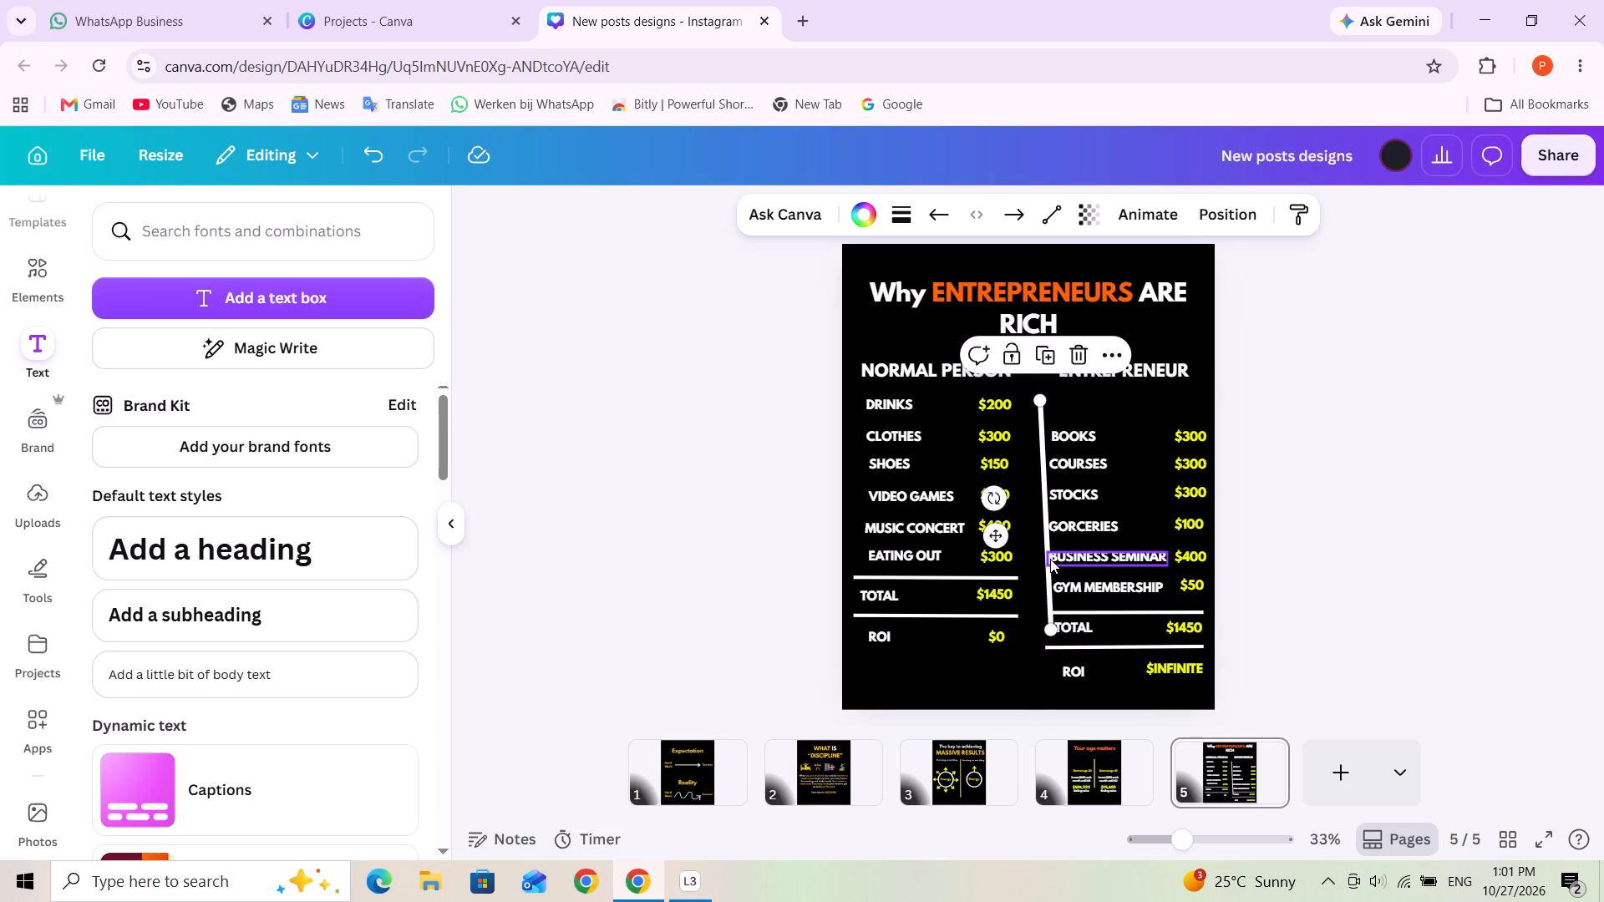
{"action": "left_click_drag", "start_coordinate": [1049, 558], "coordinate": [1042, 552]}
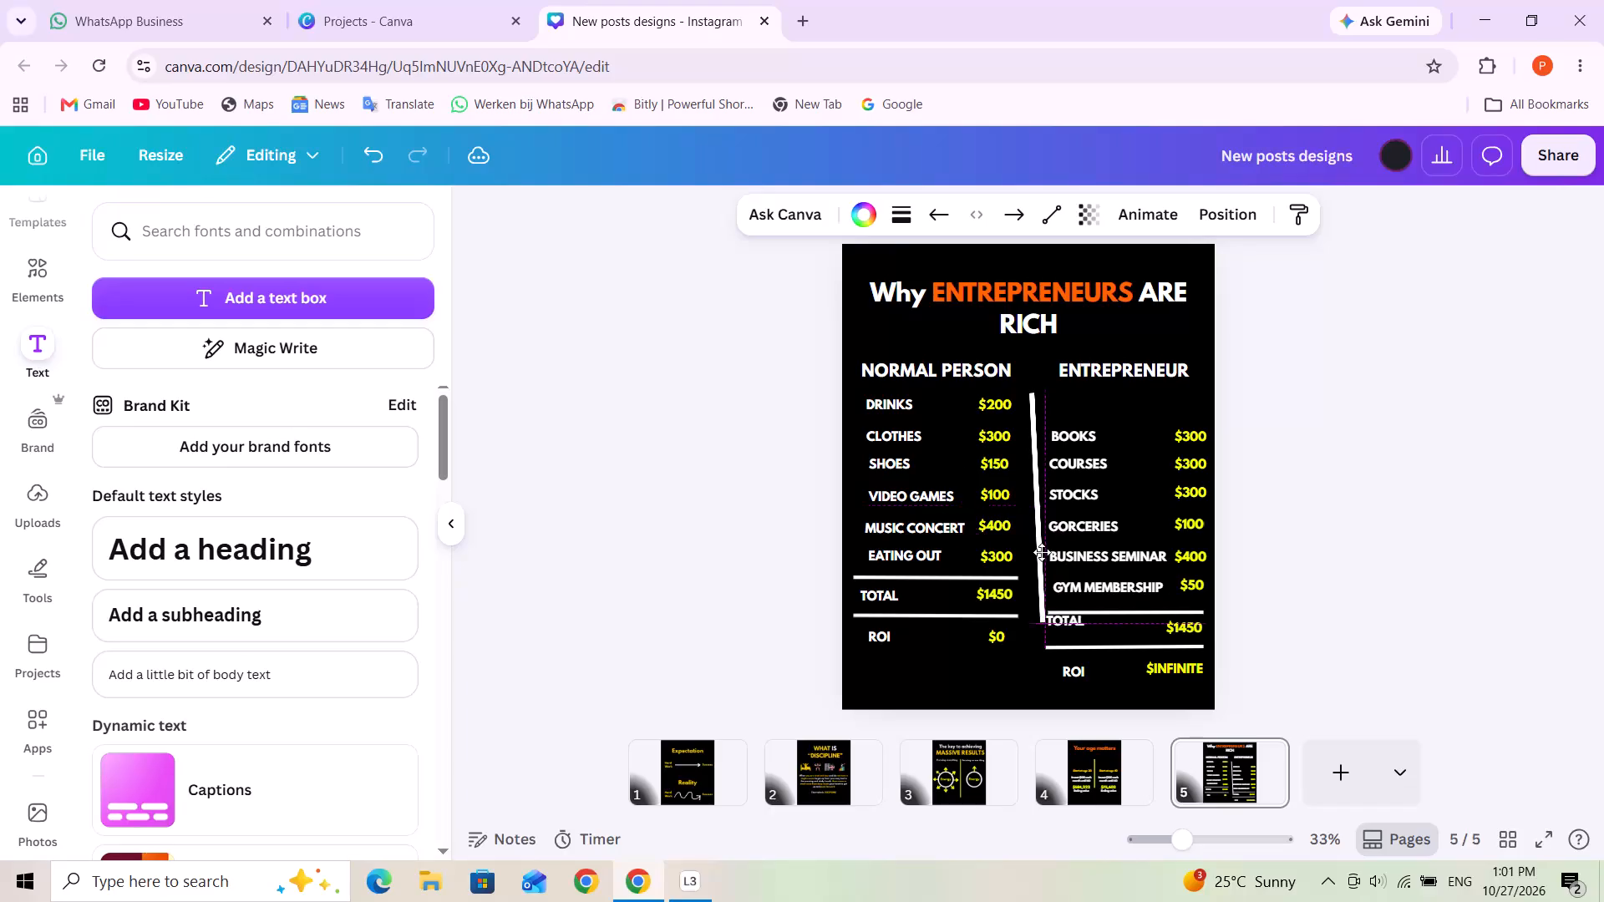
{"action": "left_click_drag", "start_coordinate": [1042, 552], "coordinate": [1042, 558]}
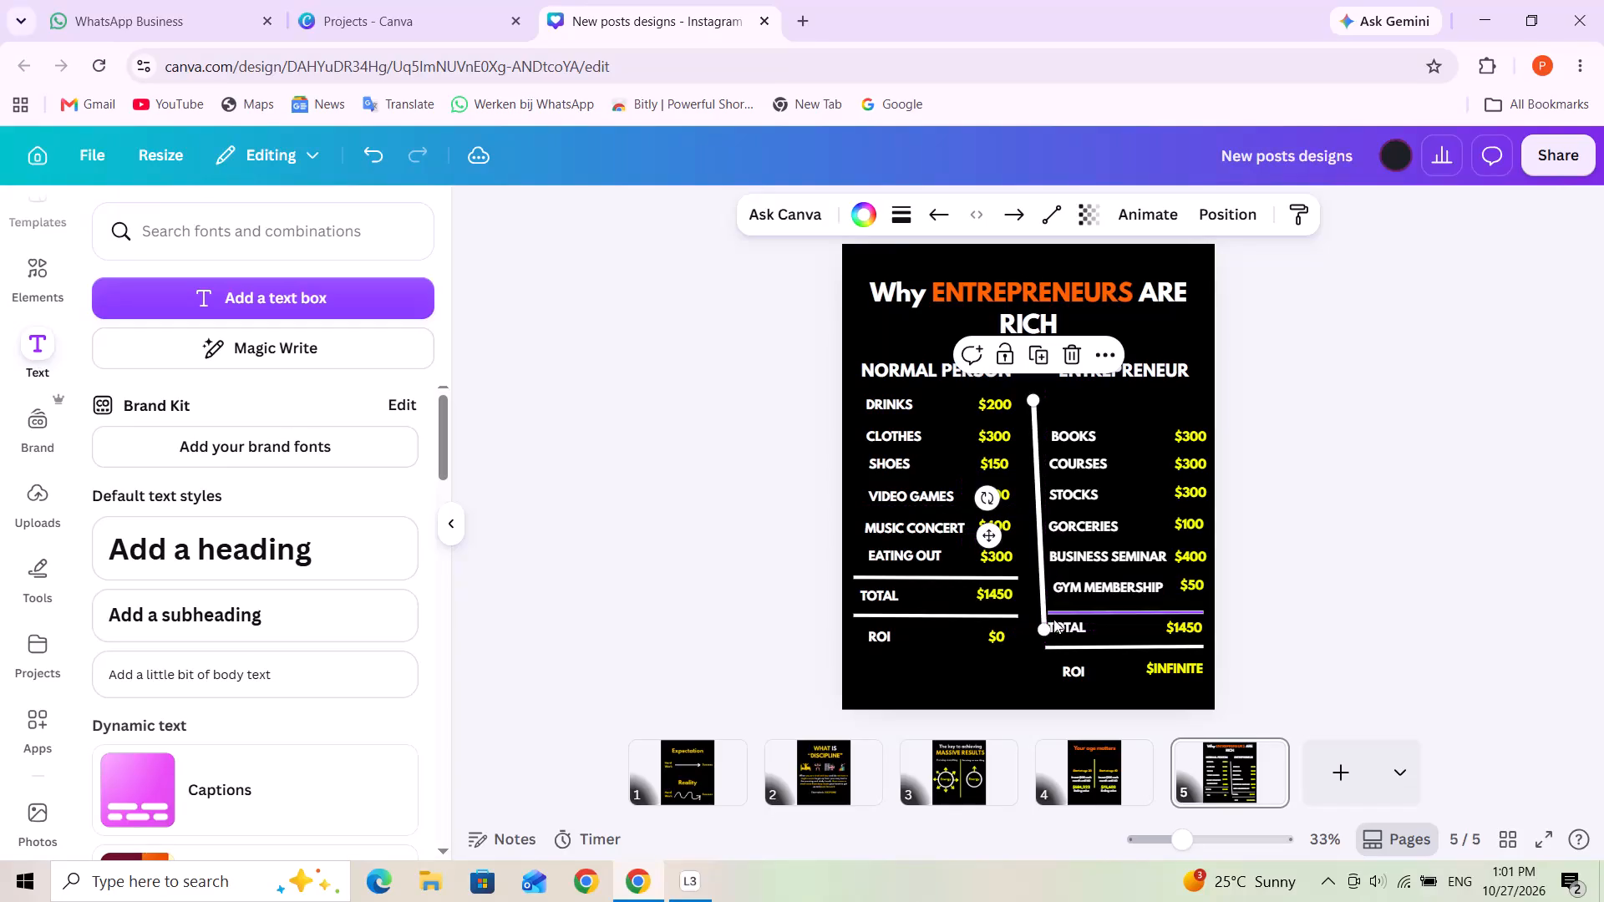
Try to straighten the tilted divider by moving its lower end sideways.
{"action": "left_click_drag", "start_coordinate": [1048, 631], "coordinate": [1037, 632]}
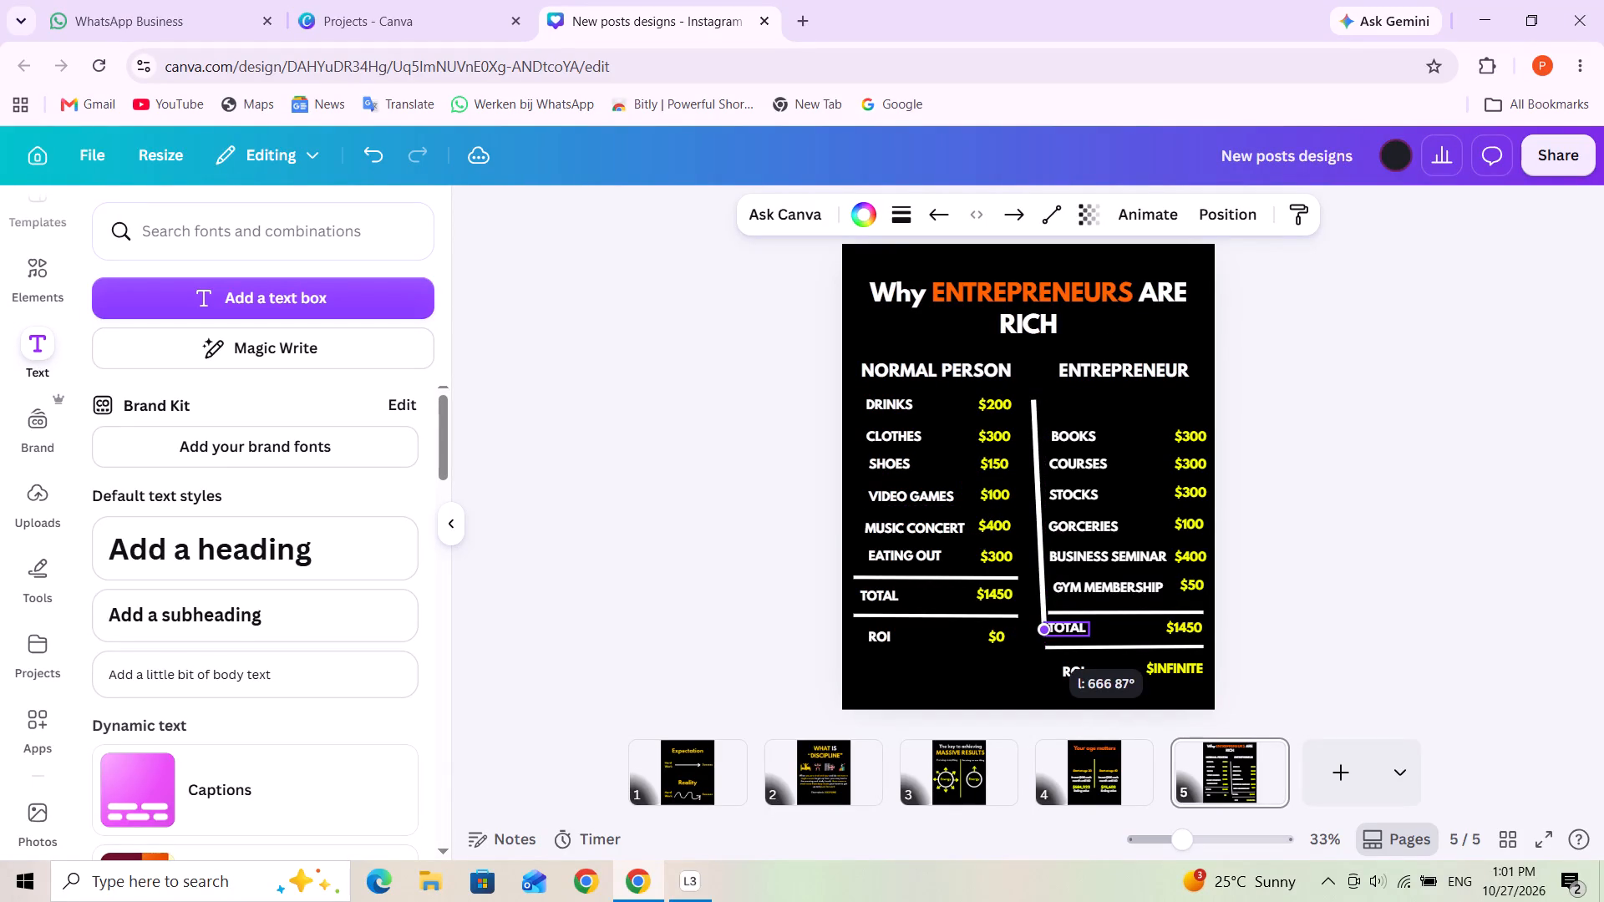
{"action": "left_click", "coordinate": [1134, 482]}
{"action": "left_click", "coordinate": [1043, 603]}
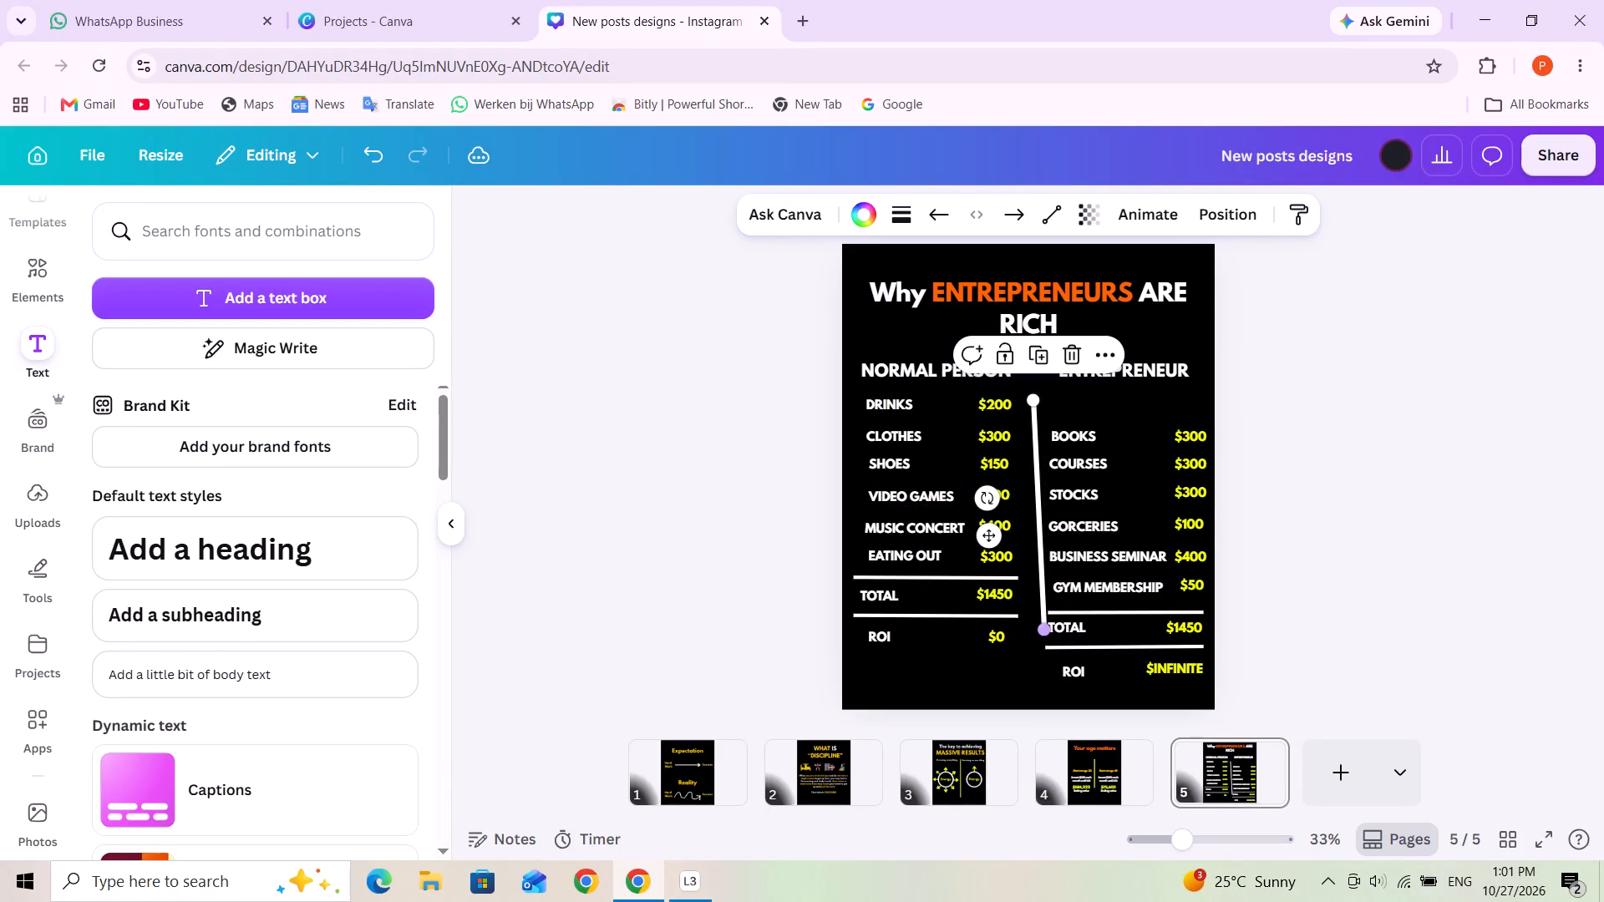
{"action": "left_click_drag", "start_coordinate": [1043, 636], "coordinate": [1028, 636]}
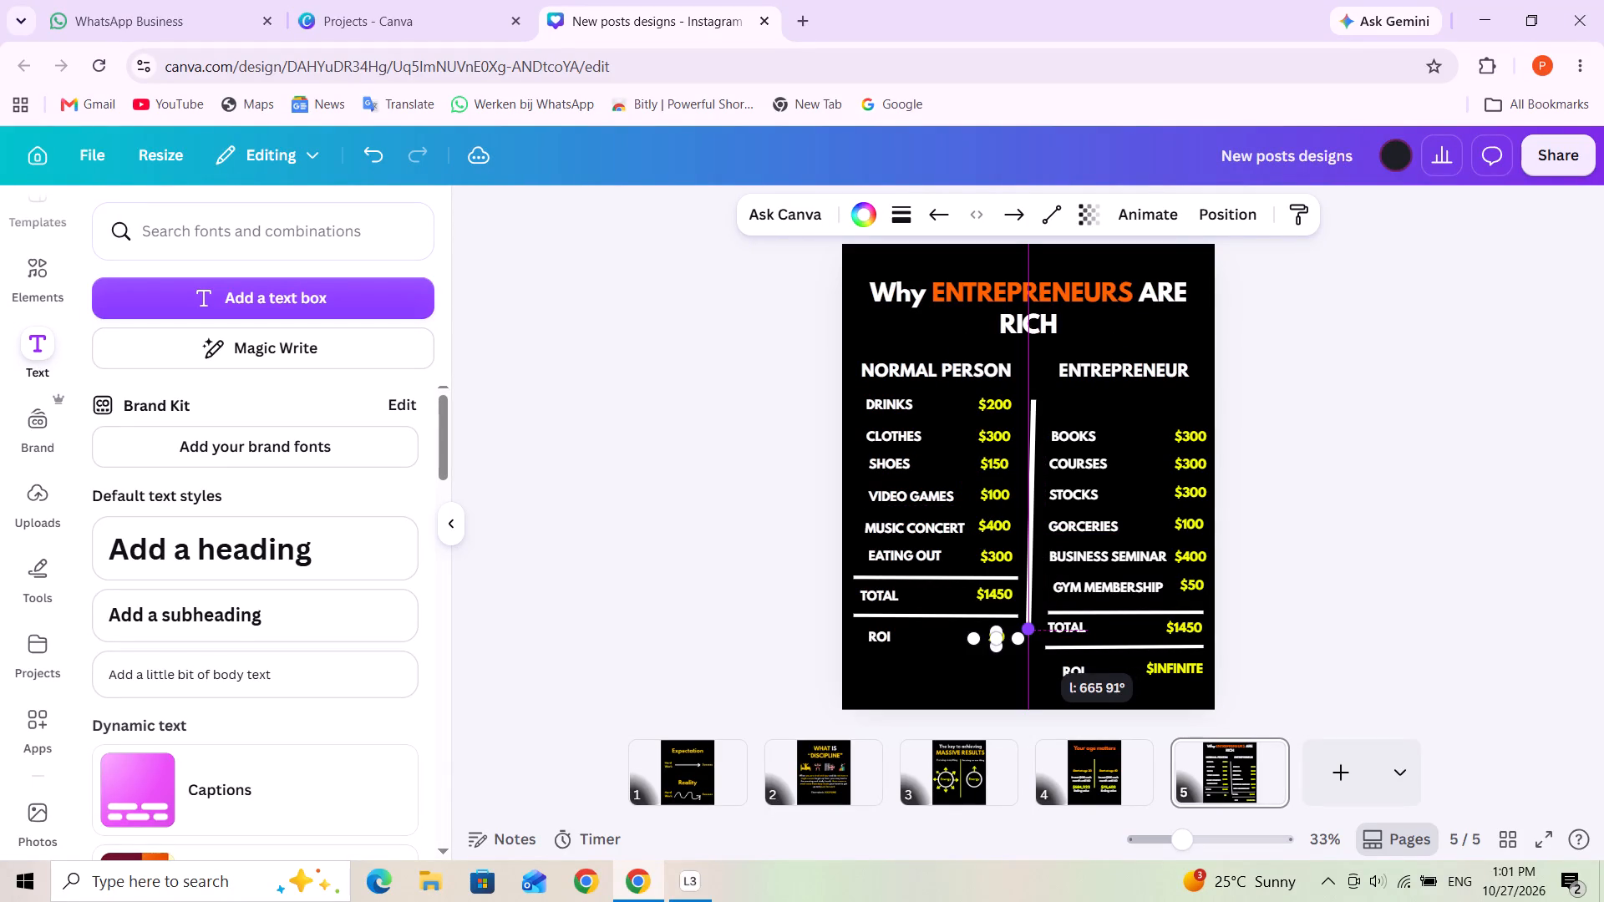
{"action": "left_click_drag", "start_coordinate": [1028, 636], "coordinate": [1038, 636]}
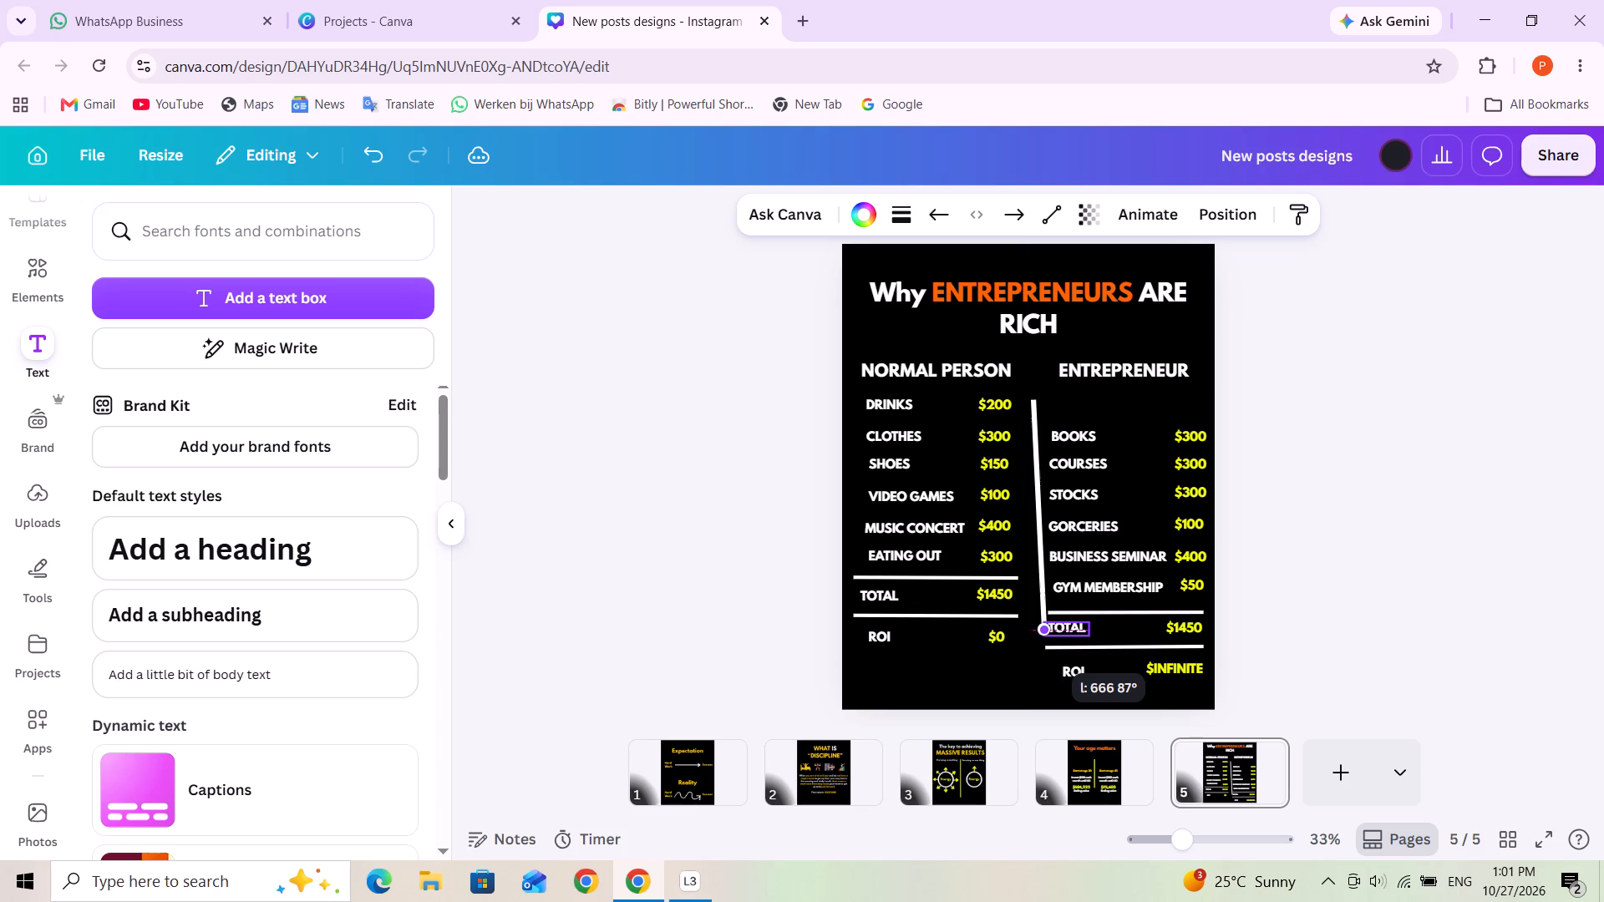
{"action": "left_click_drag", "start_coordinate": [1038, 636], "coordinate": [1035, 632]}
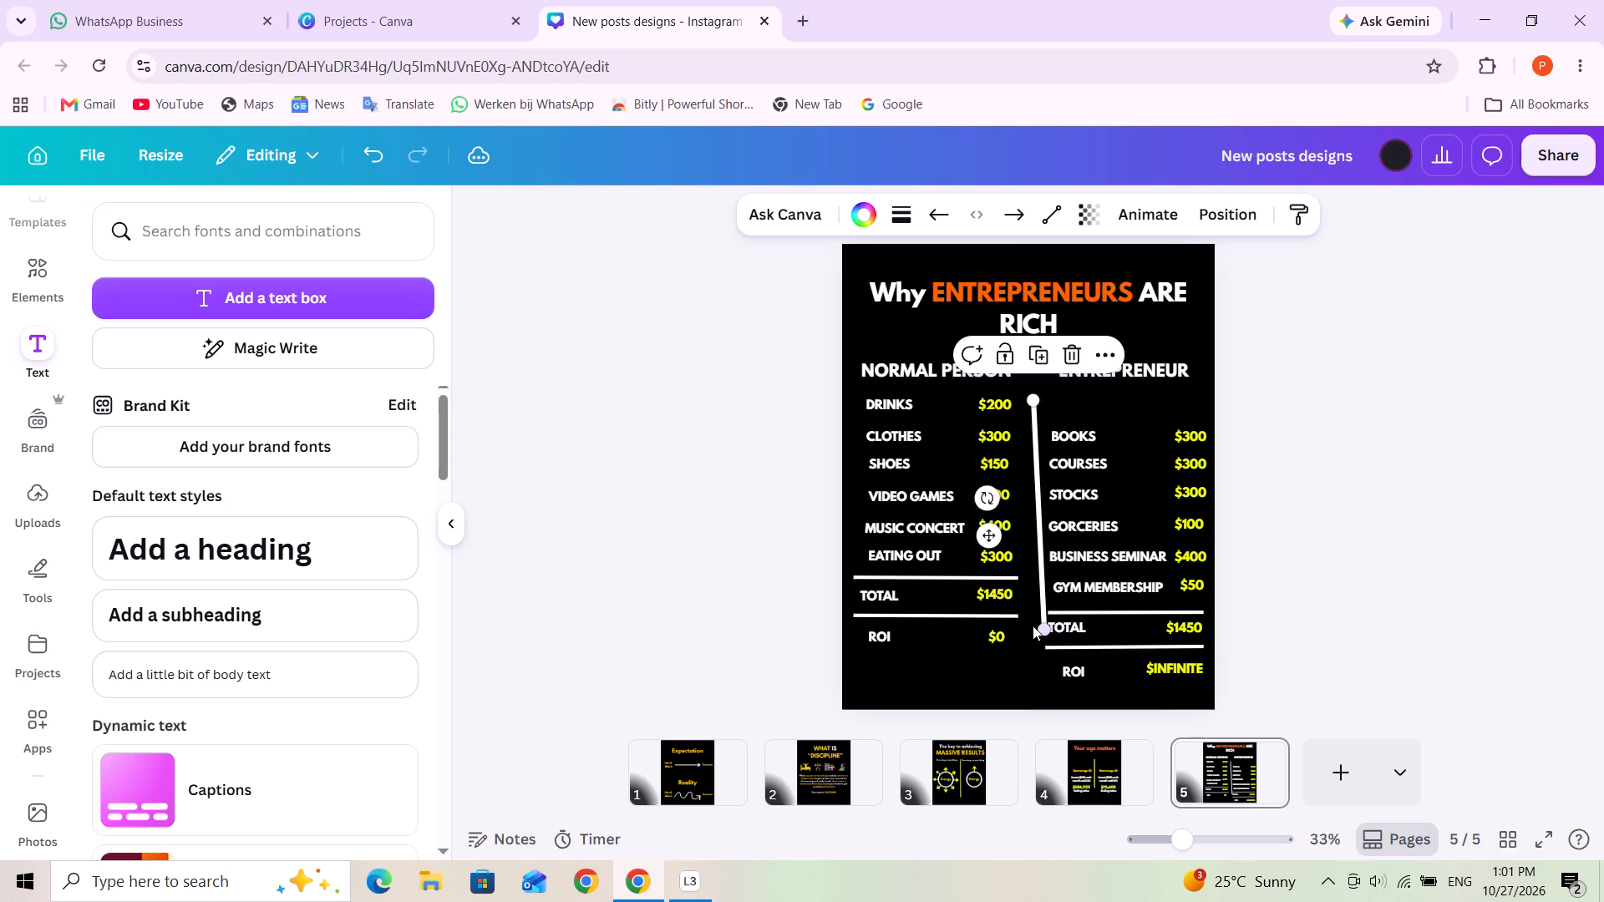
Nudge the divider slightly up and toward the NORMAL PERSON amounts, and rotate it until it stands vertical between the columns.
{"action": "left_click", "coordinate": [990, 540]}
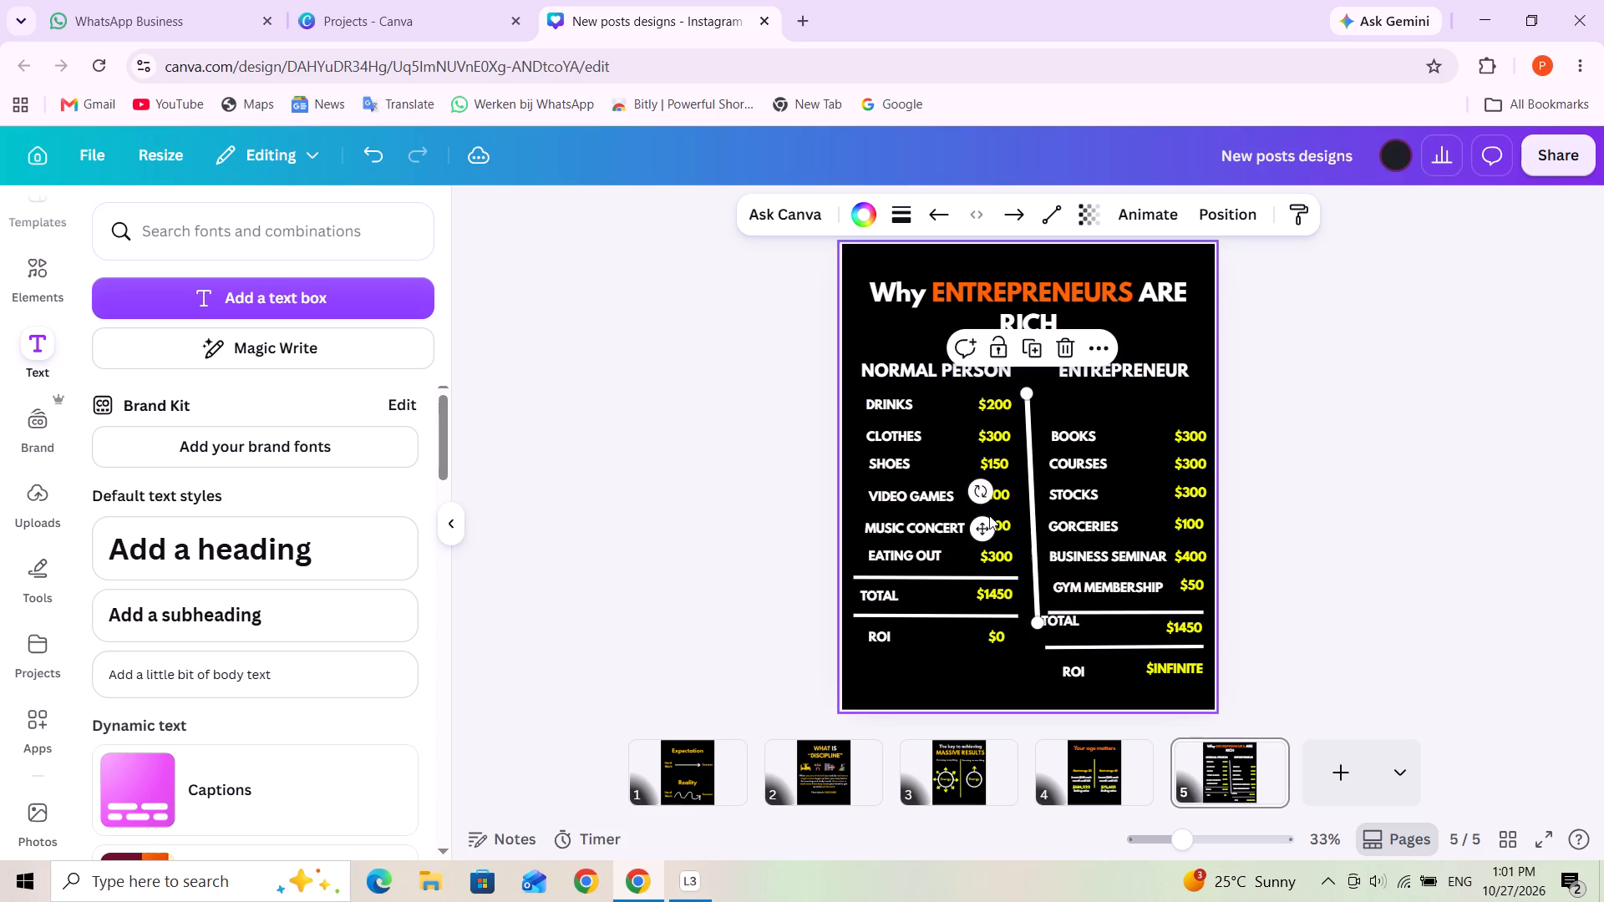
{"action": "left_click_drag", "start_coordinate": [981, 495], "coordinate": [992, 509]}
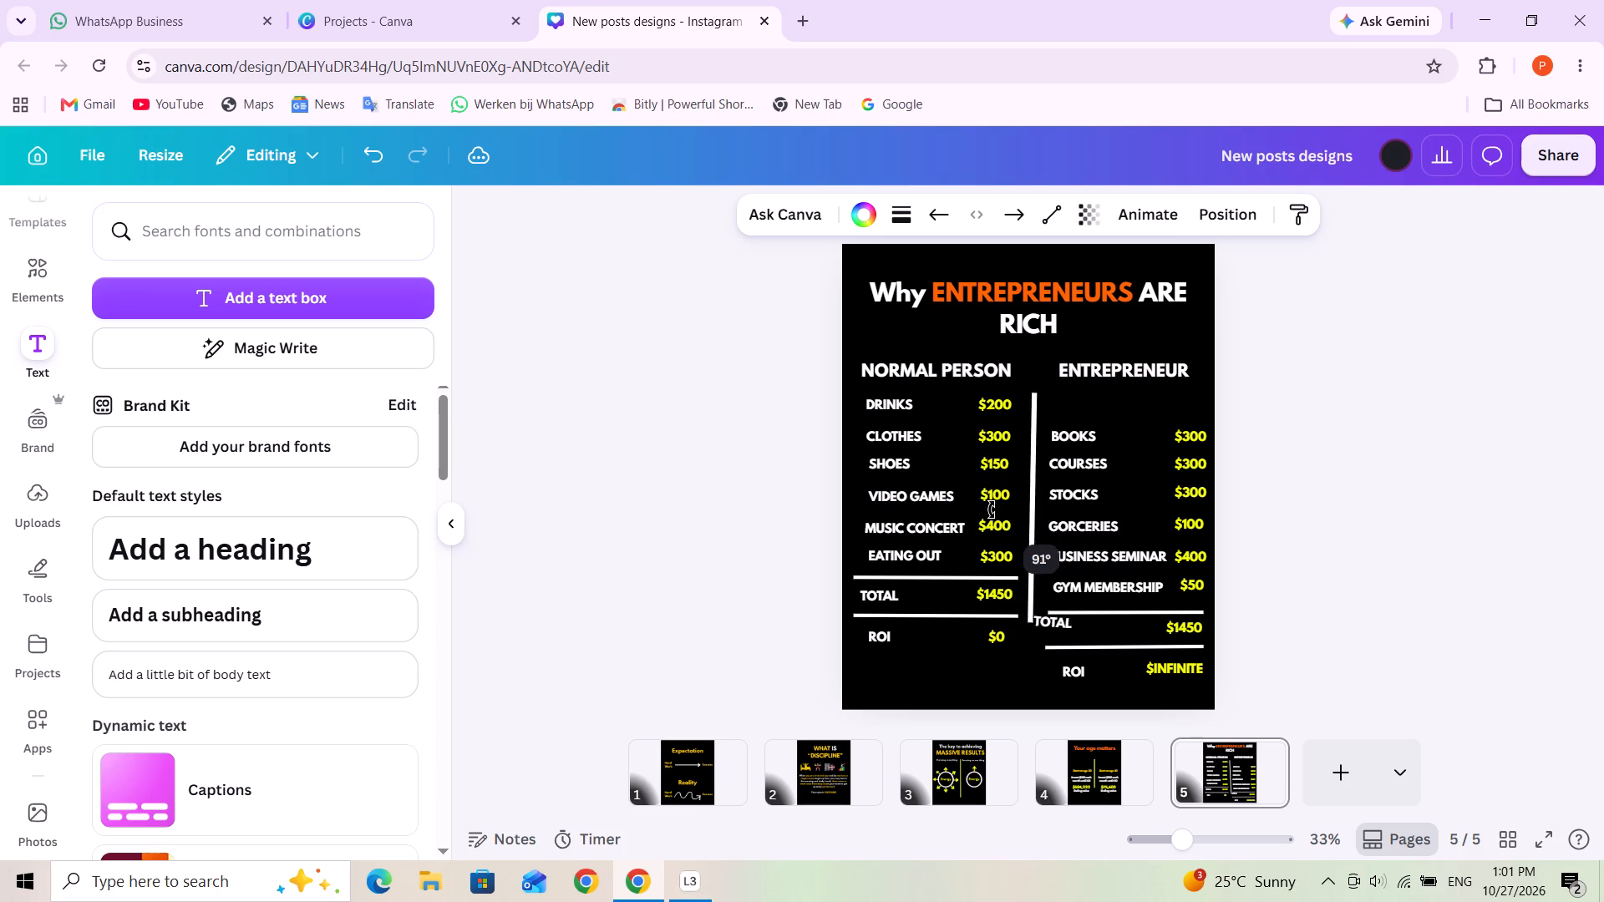
{"action": "left_click_drag", "start_coordinate": [992, 509], "coordinate": [984, 509]}
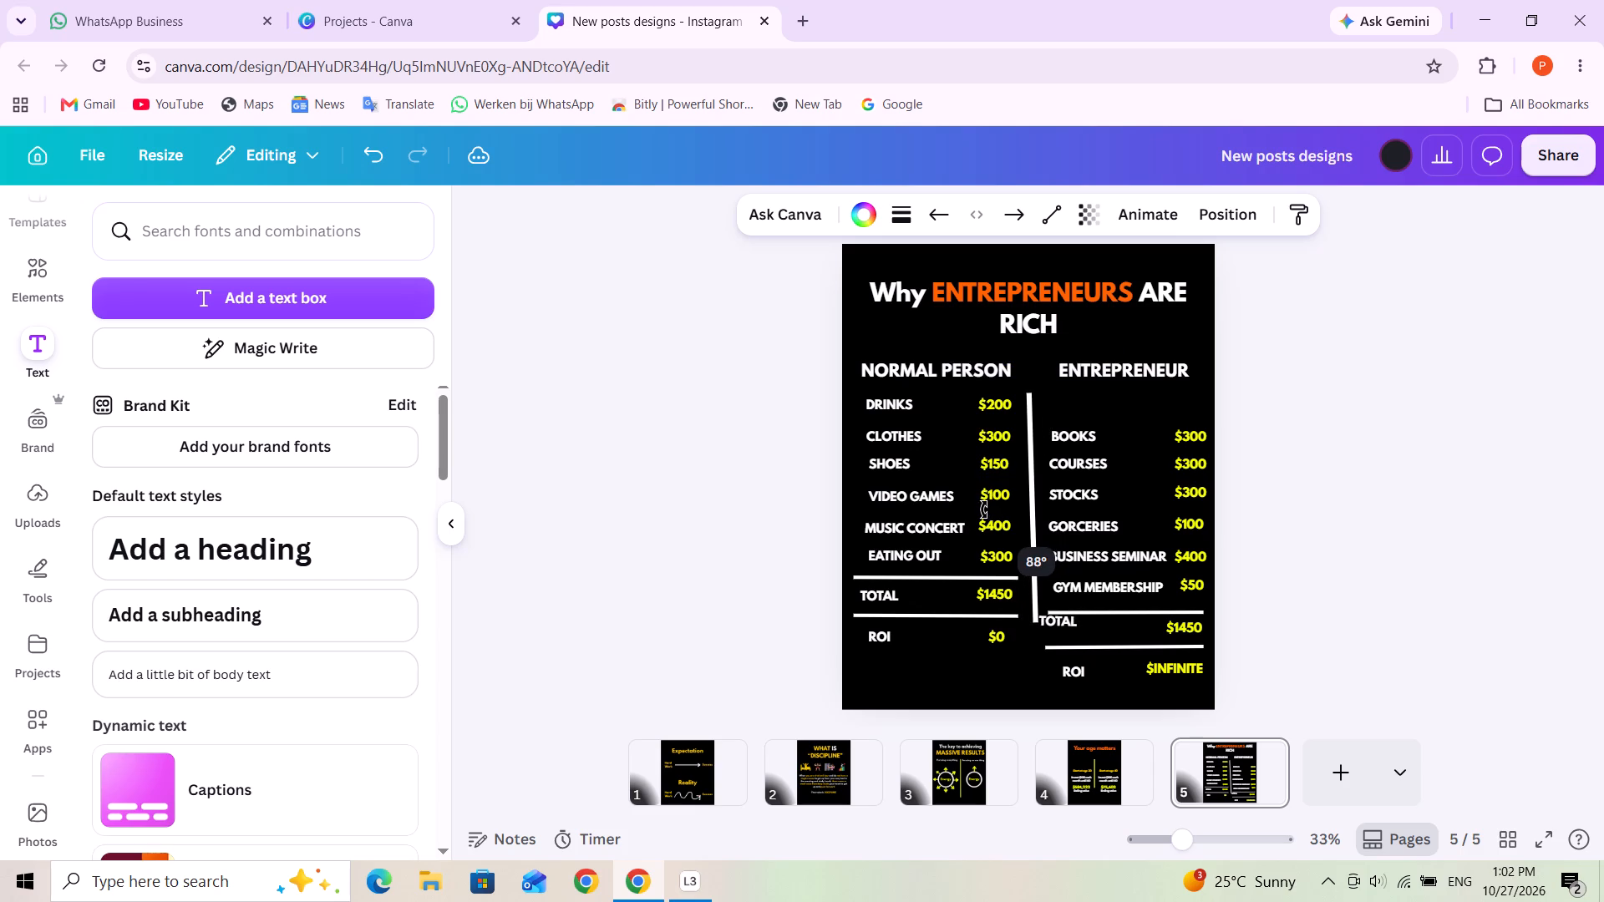
{"action": "left_click_drag", "start_coordinate": [984, 509], "coordinate": [982, 510]}
{"action": "left_click_drag", "start_coordinate": [982, 510], "coordinate": [994, 495]}
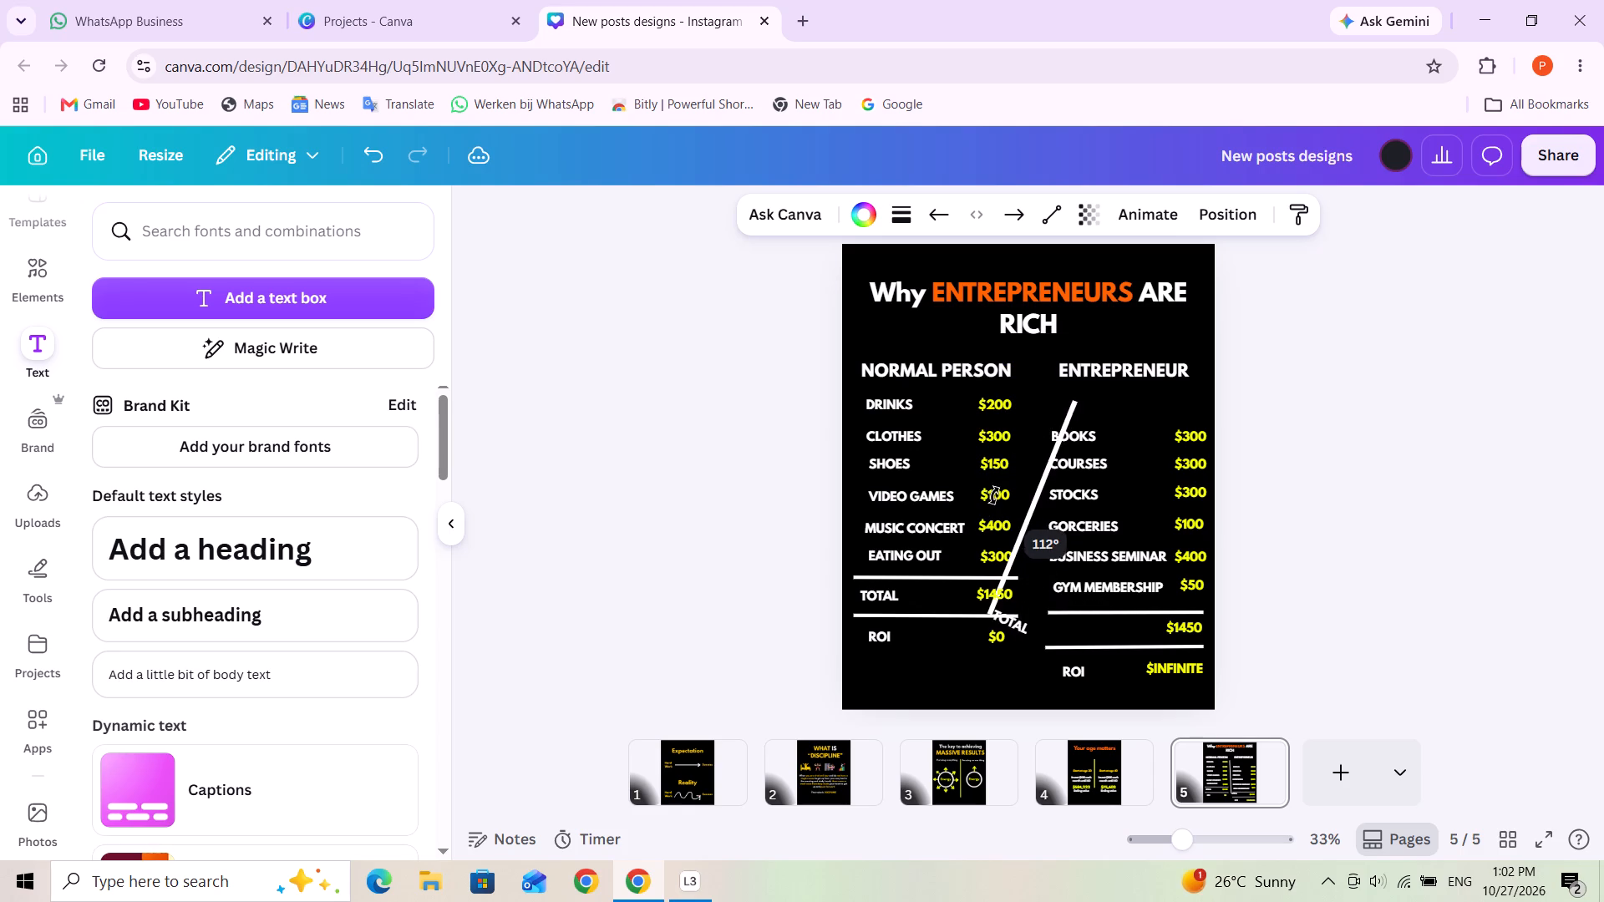
{"action": "left_click_drag", "start_coordinate": [994, 495], "coordinate": [1007, 514]}
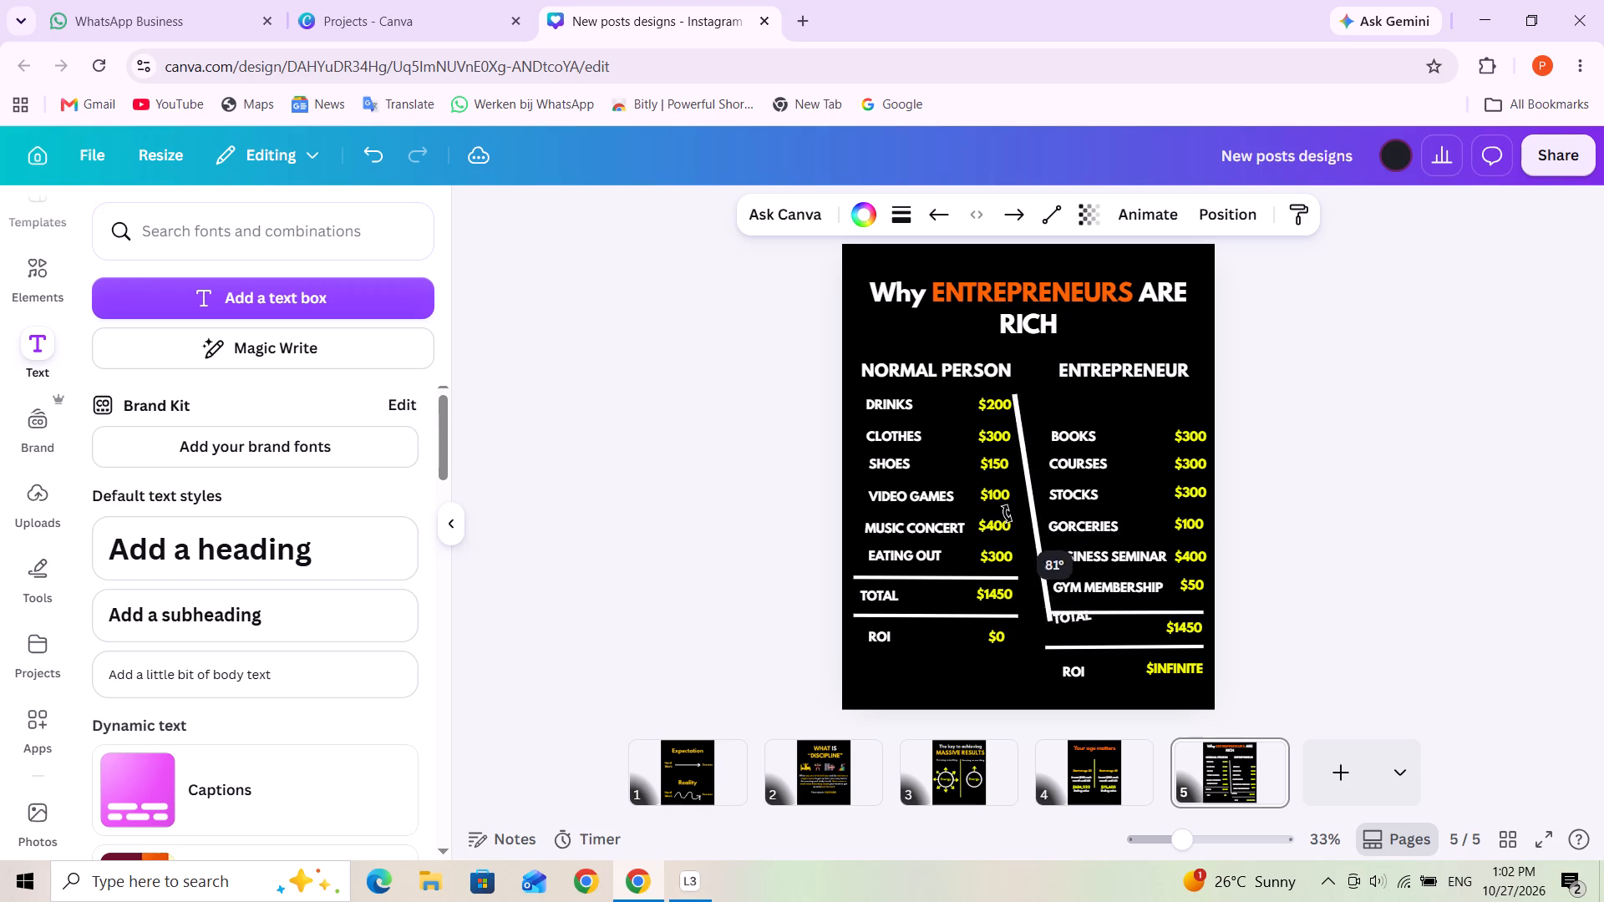
{"action": "left_click_drag", "start_coordinate": [1007, 514], "coordinate": [1000, 509]}
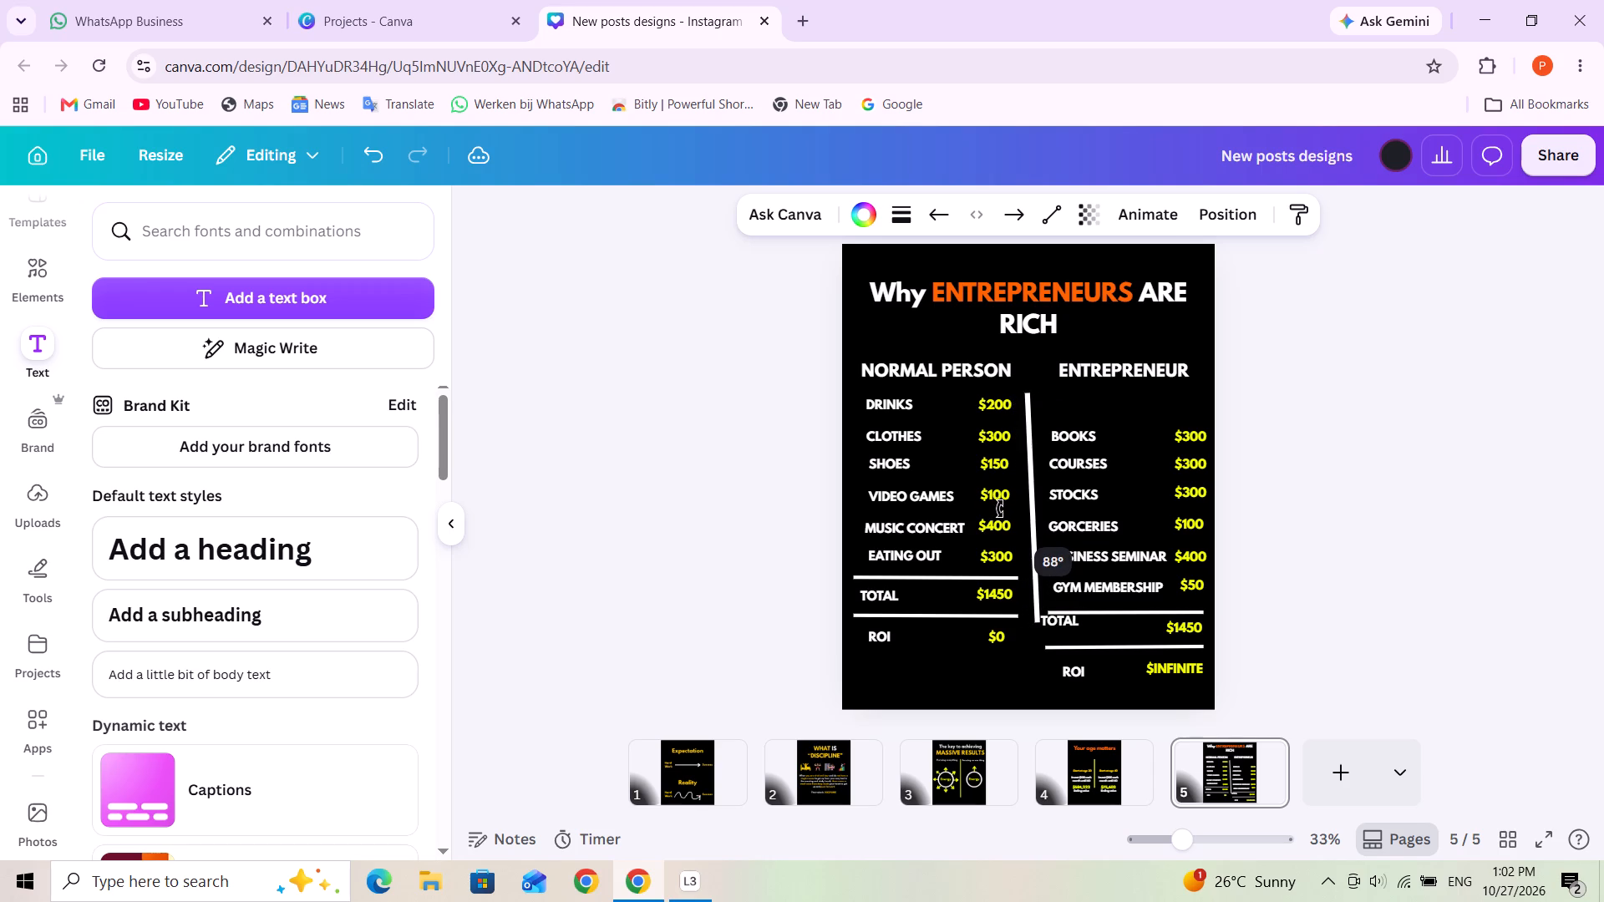
{"action": "left_click_drag", "start_coordinate": [1000, 509], "coordinate": [999, 509]}
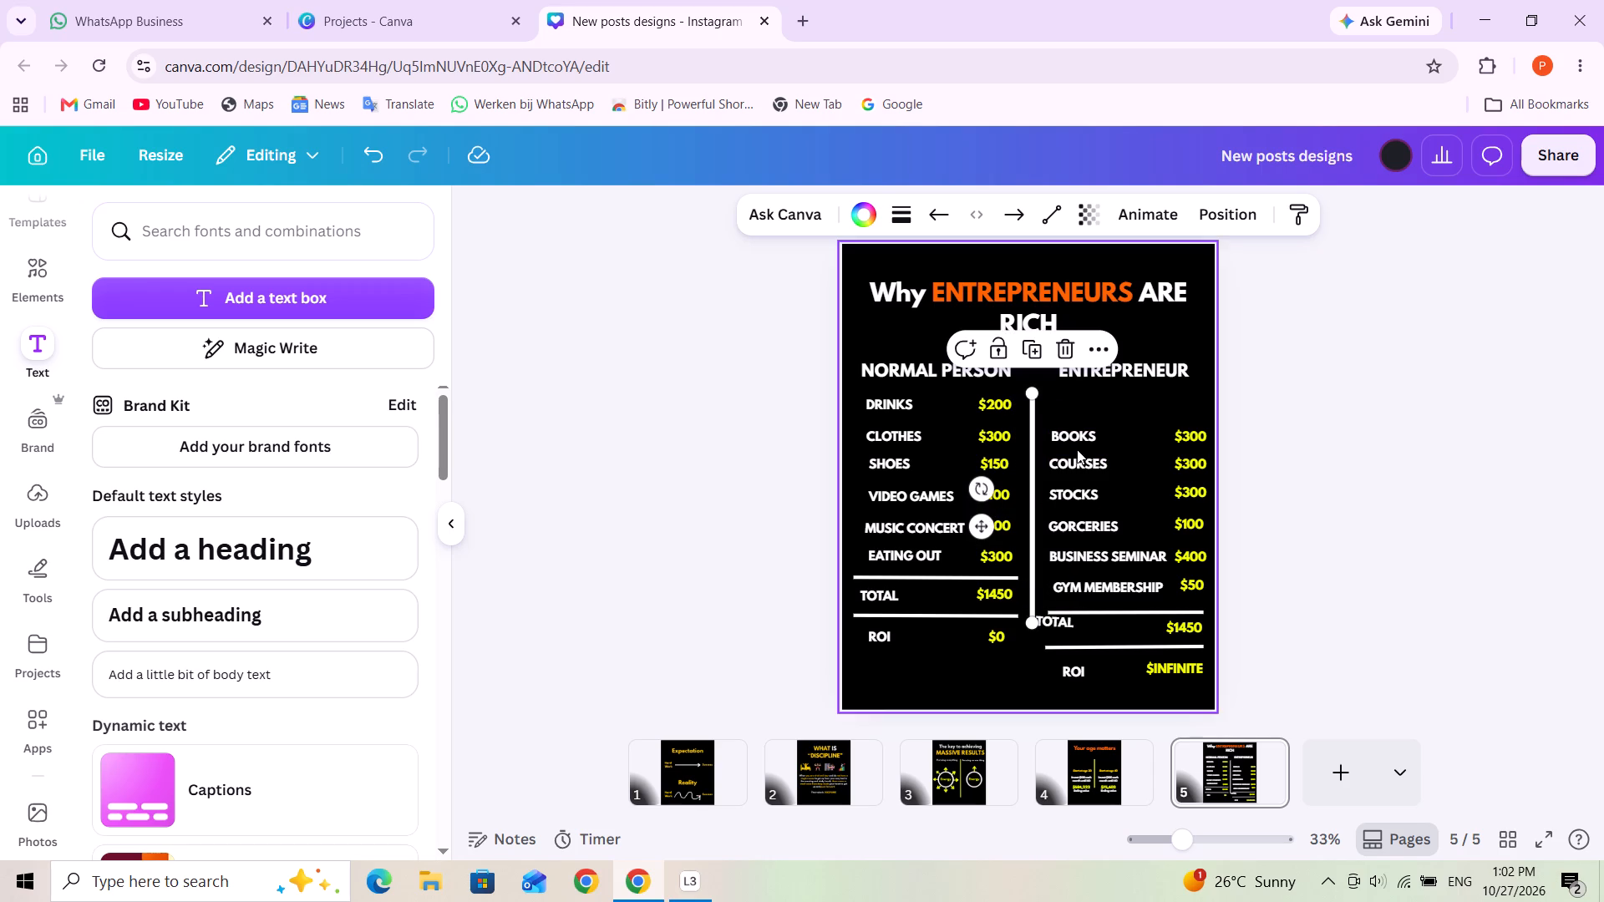
Move the BOOKS label and its $300 amount up beneath the ENTREPRENEUR heading, level with the DRINKS row, bringing the amount closer to the label.
{"action": "left_click_drag", "start_coordinate": [1074, 440], "coordinate": [1076, 408]}
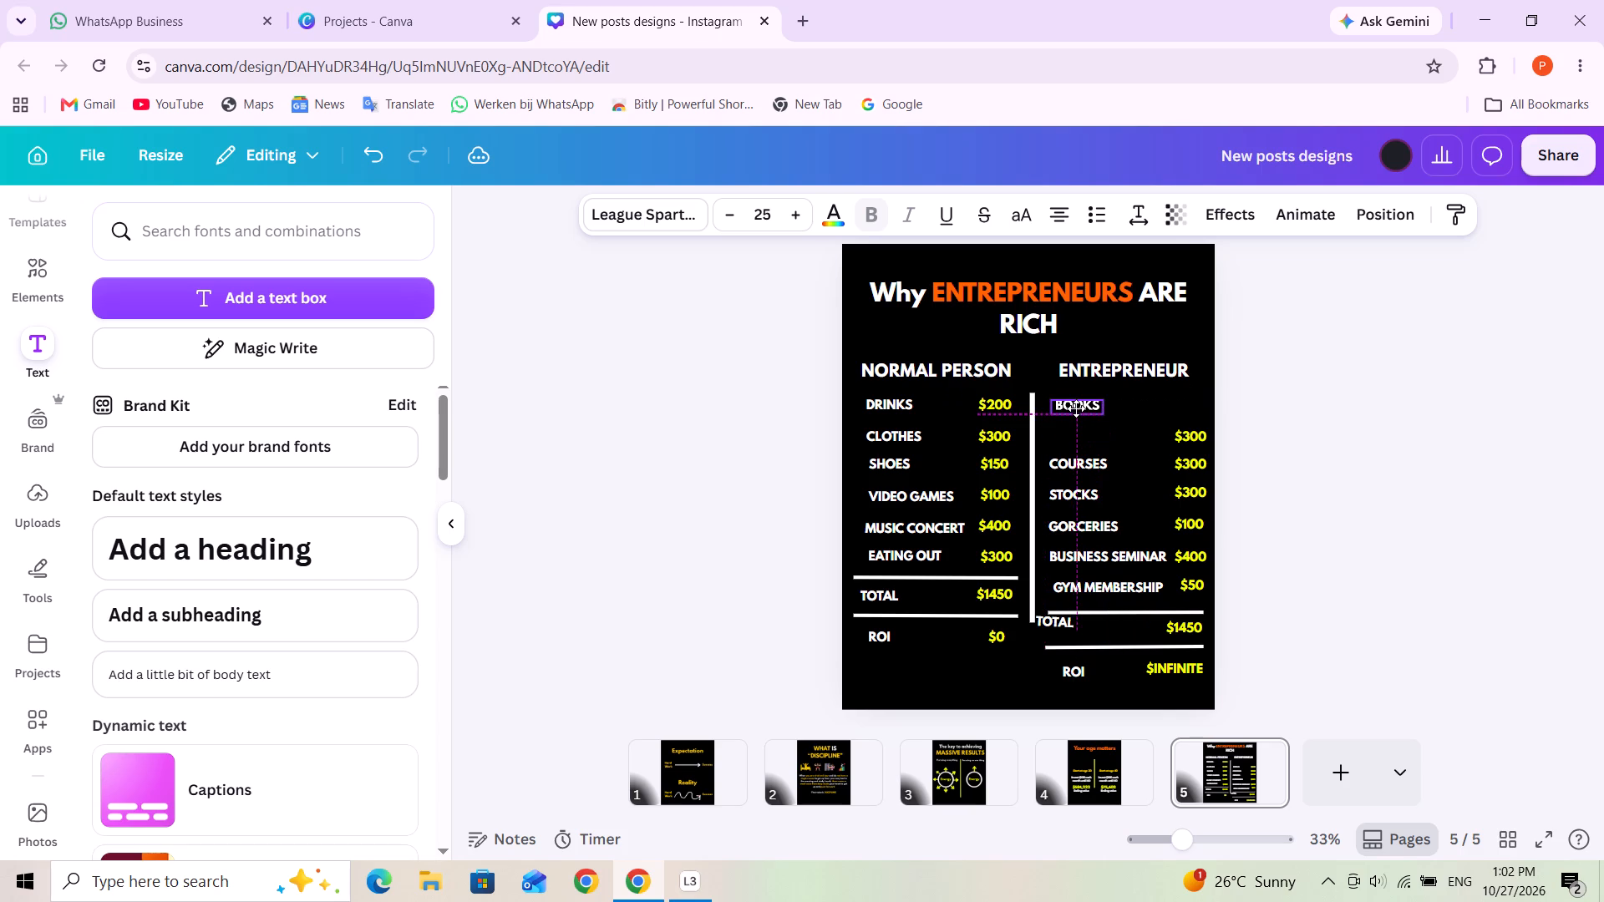
{"action": "left_click_drag", "start_coordinate": [1076, 408], "coordinate": [1077, 408]}
{"action": "left_click_drag", "start_coordinate": [1190, 436], "coordinate": [1189, 437]}
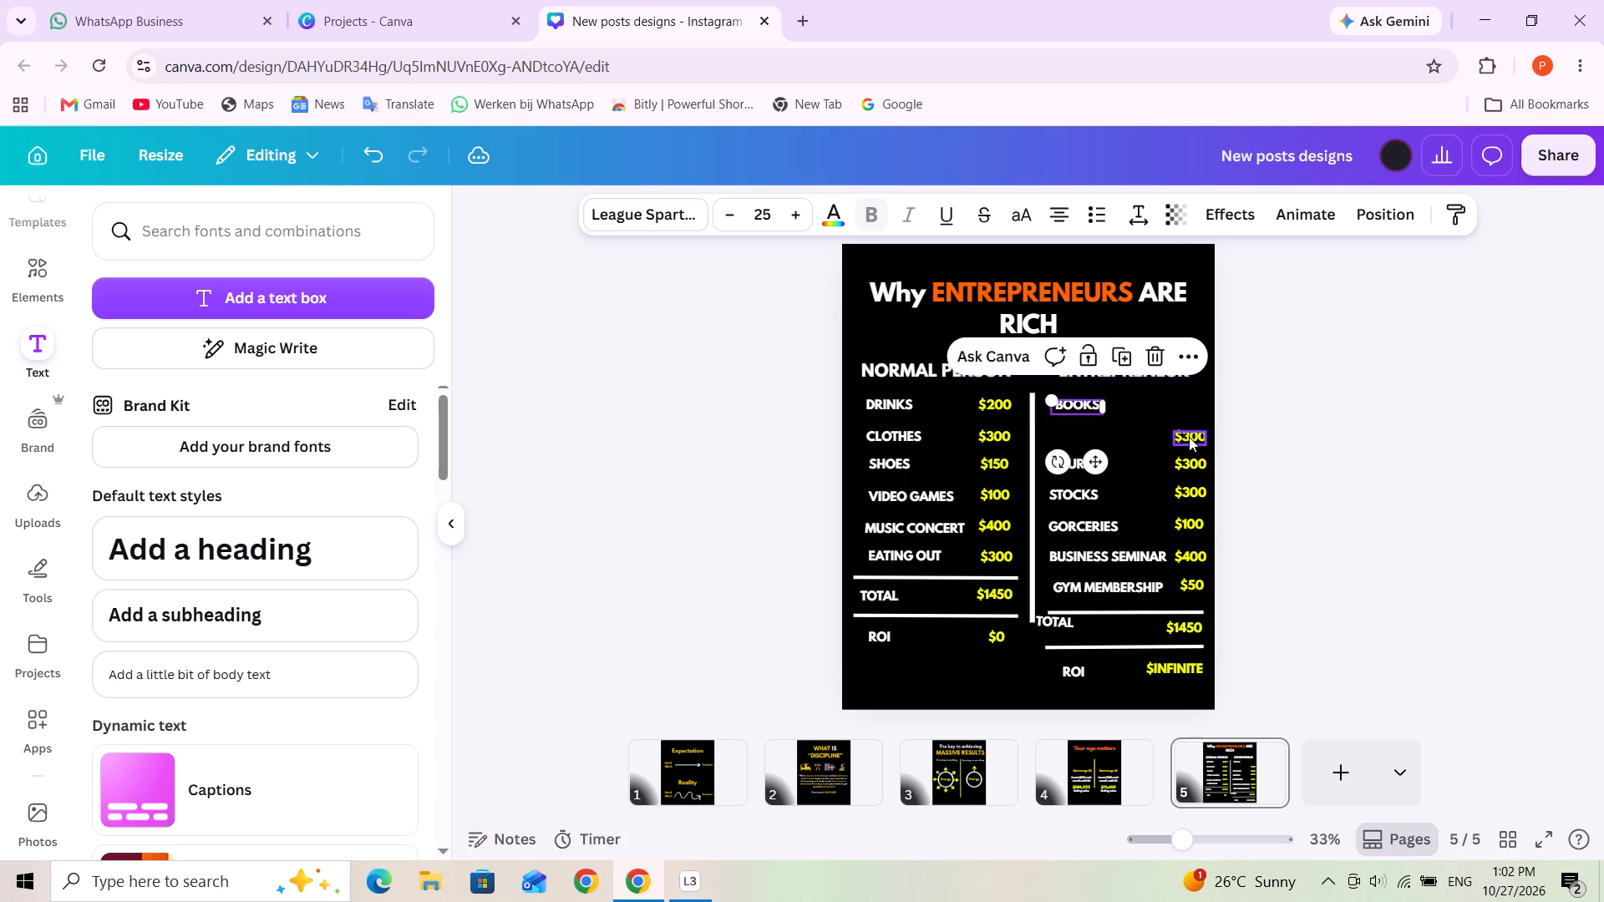
{"action": "left_click_drag", "start_coordinate": [1189, 437], "coordinate": [1161, 403]}
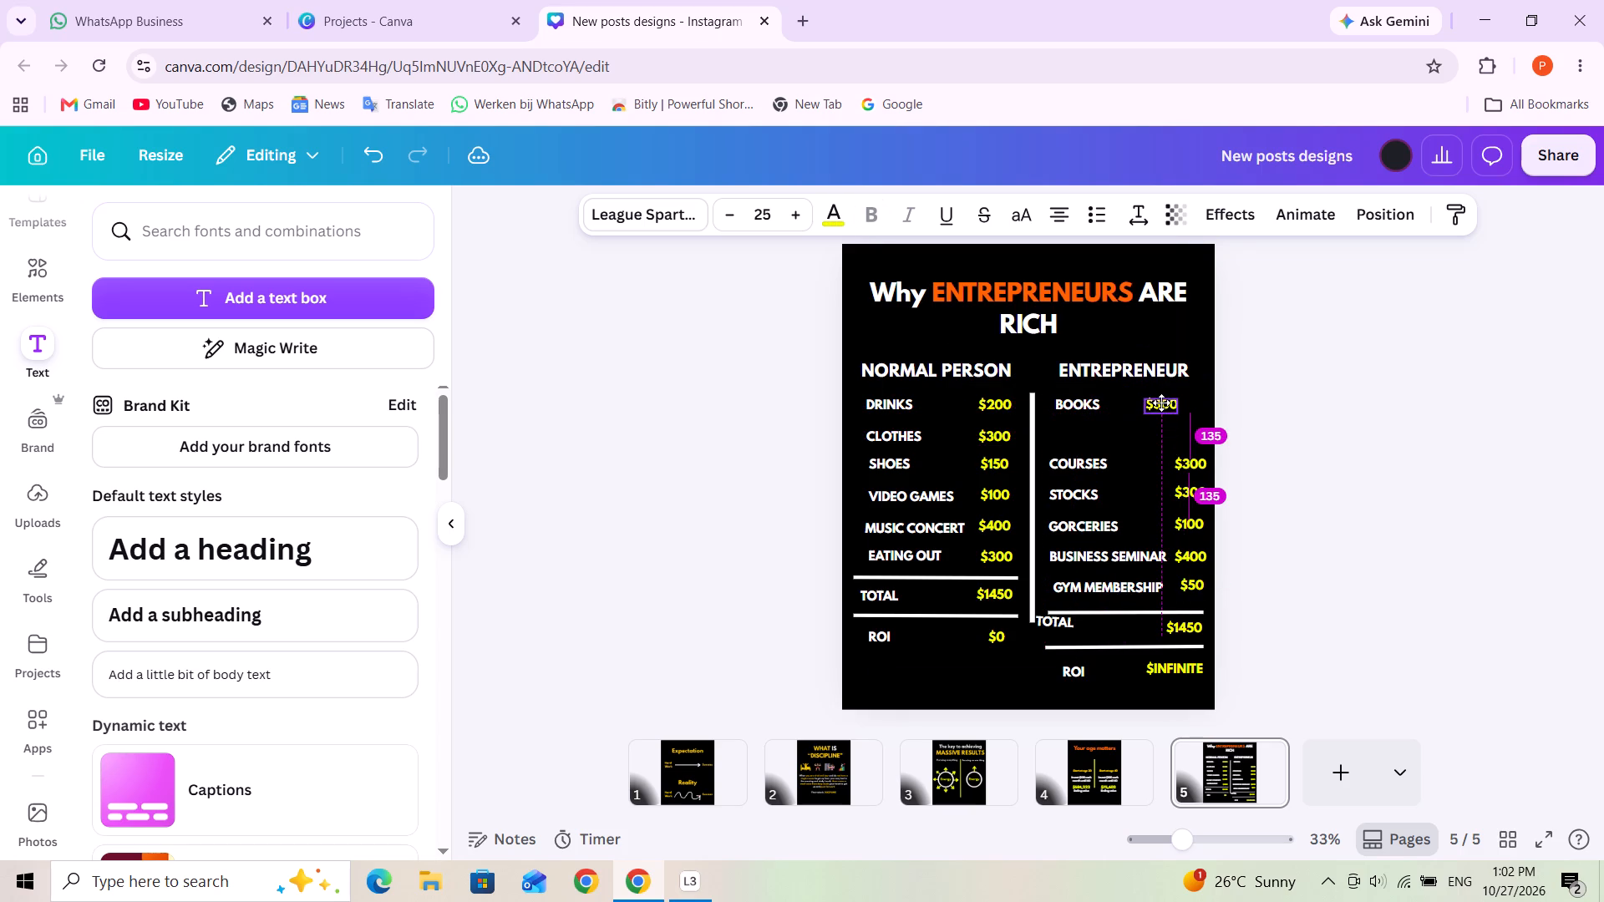
{"action": "left_click_drag", "start_coordinate": [1161, 403], "coordinate": [1170, 403]}
{"action": "left_click", "coordinate": [1082, 406]}
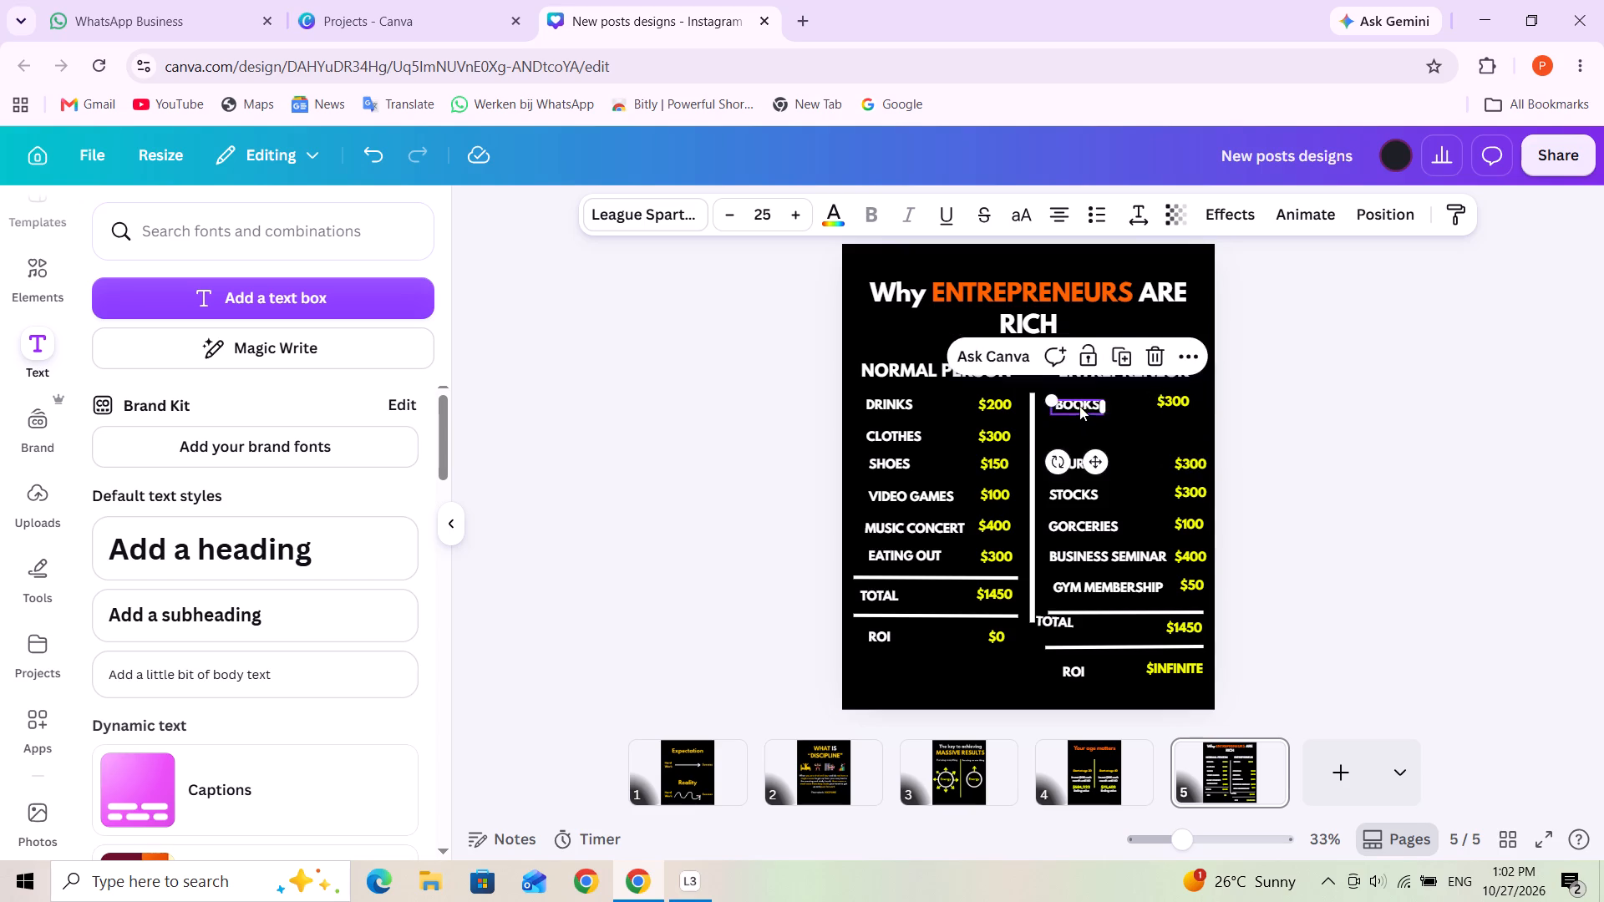
{"action": "left_click", "coordinate": [1132, 438]}
Move the COURSES and STOCKS labels with their $300 amounts up beneath the BOOKS row, about level with the CLOTHES and SHOES rows.
{"action": "left_click_drag", "start_coordinate": [1082, 463], "coordinate": [1080, 432]}
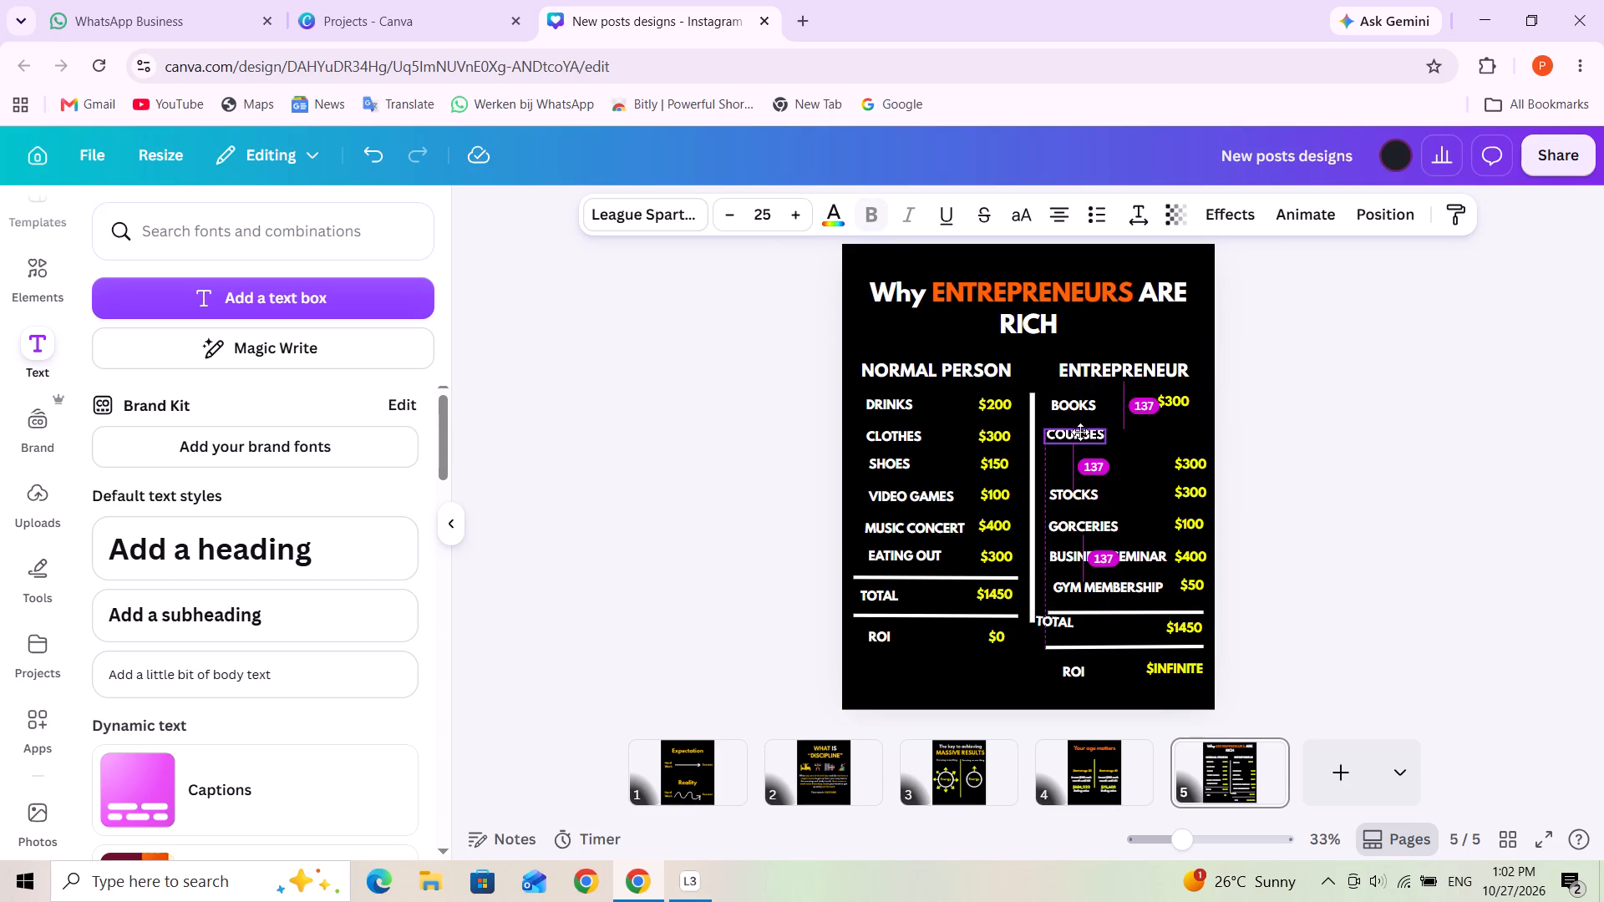
{"action": "left_click_drag", "start_coordinate": [1080, 432], "coordinate": [1088, 432]}
{"action": "left_click_drag", "start_coordinate": [1188, 465], "coordinate": [1170, 455]}
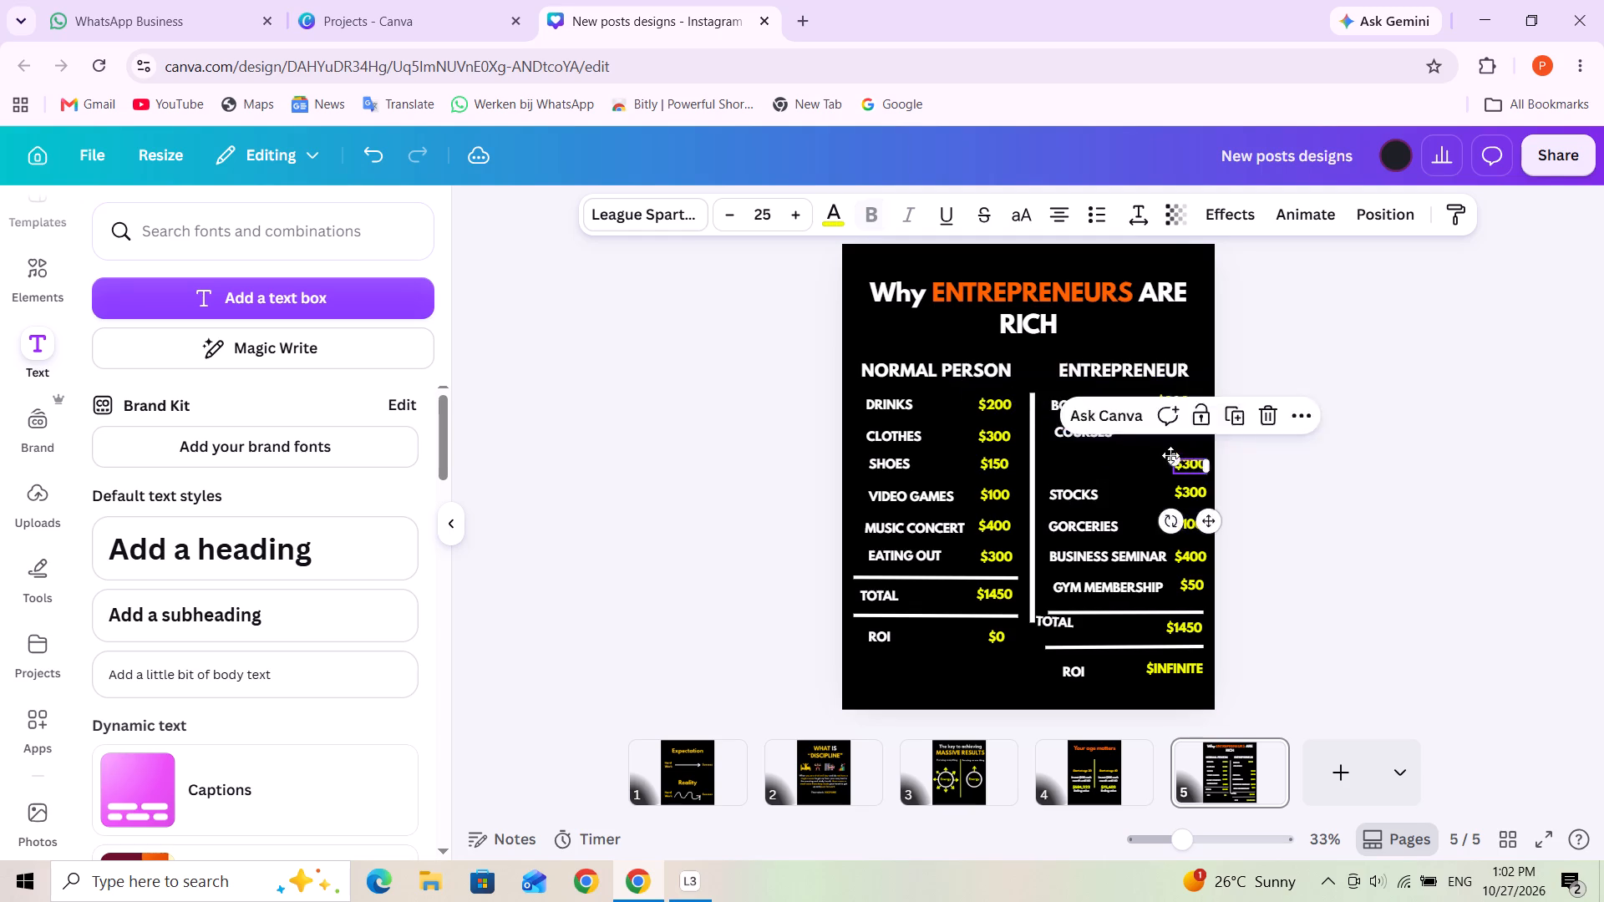
{"action": "left_click_drag", "start_coordinate": [1170, 455], "coordinate": [1173, 430]}
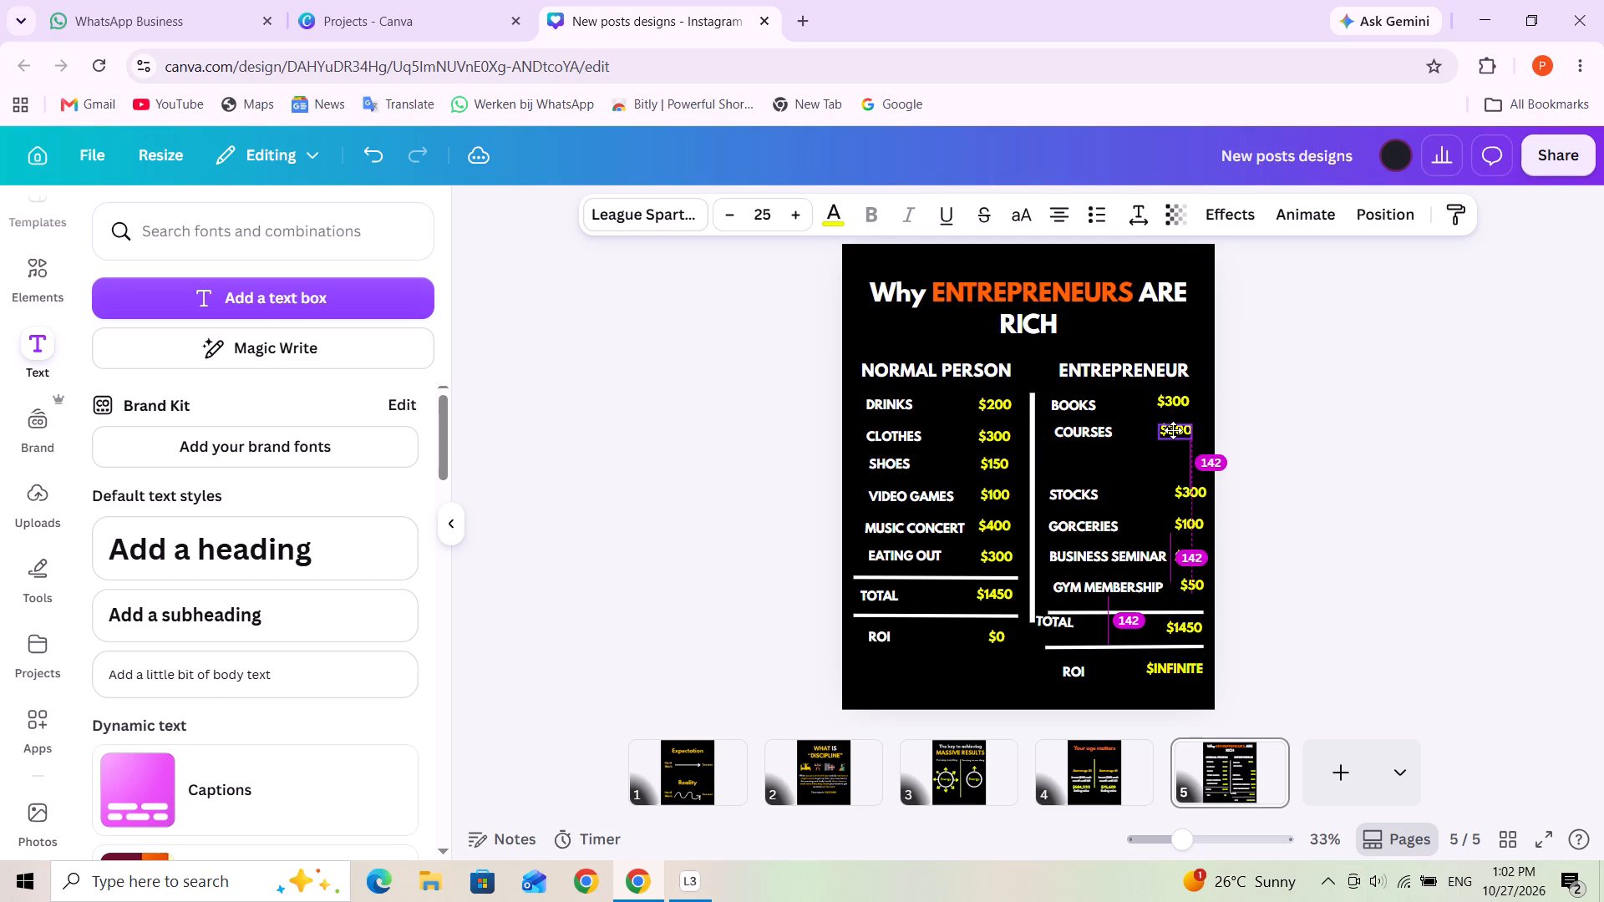
{"action": "left_click_drag", "start_coordinate": [1173, 430], "coordinate": [1171, 430]}
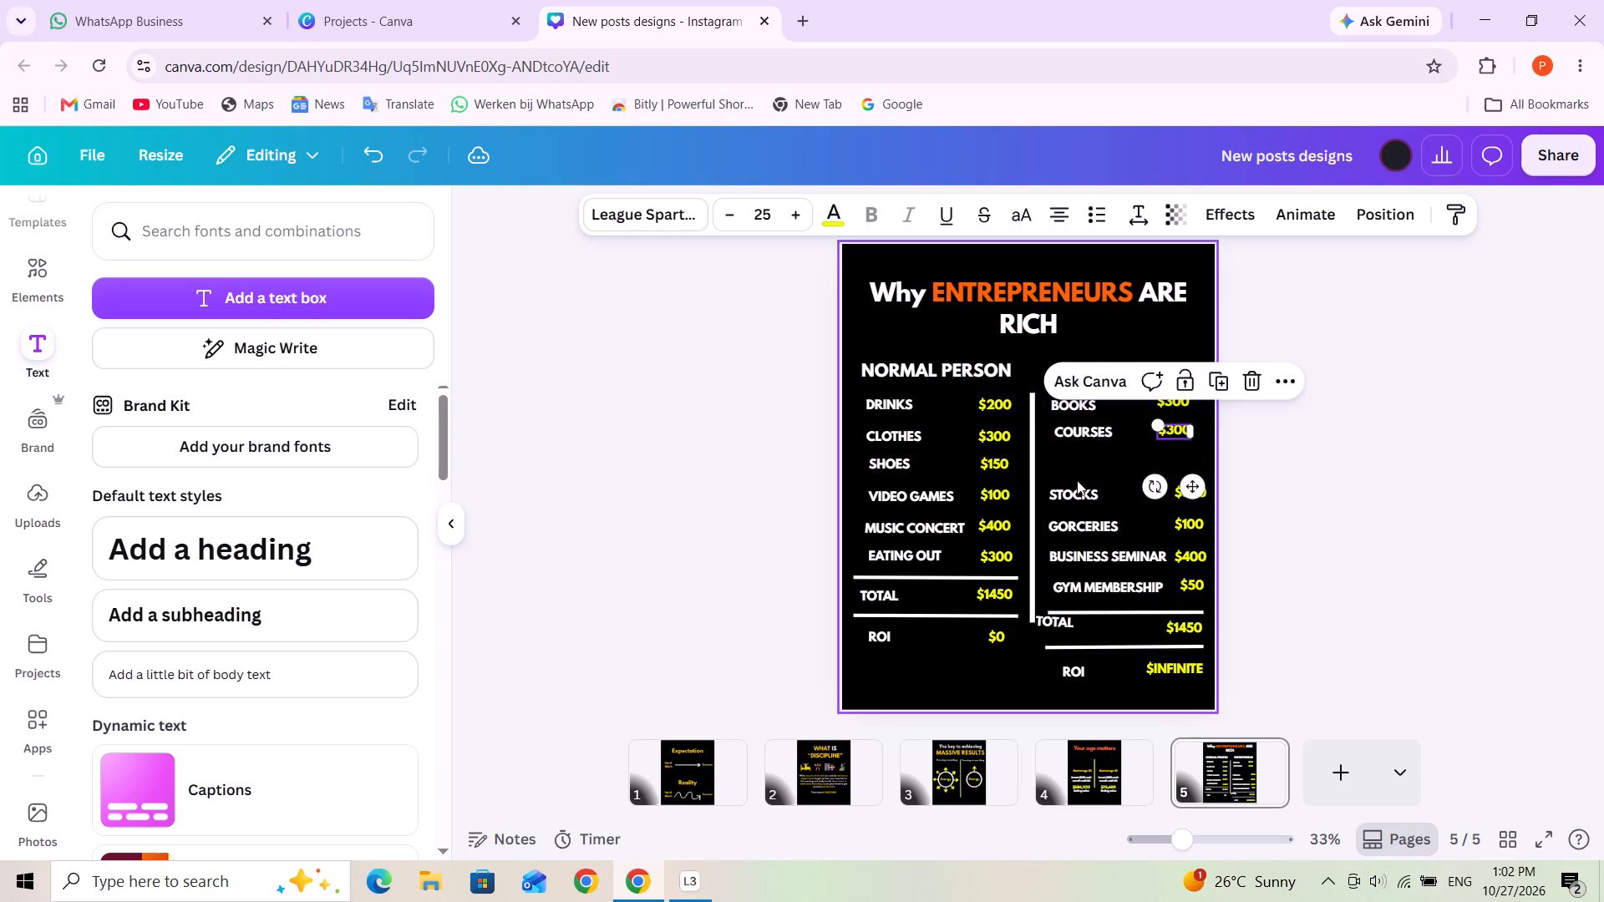
{"action": "left_click_drag", "start_coordinate": [1073, 497], "coordinate": [1080, 461]}
{"action": "left_click_drag", "start_coordinate": [1185, 495], "coordinate": [1165, 462]}
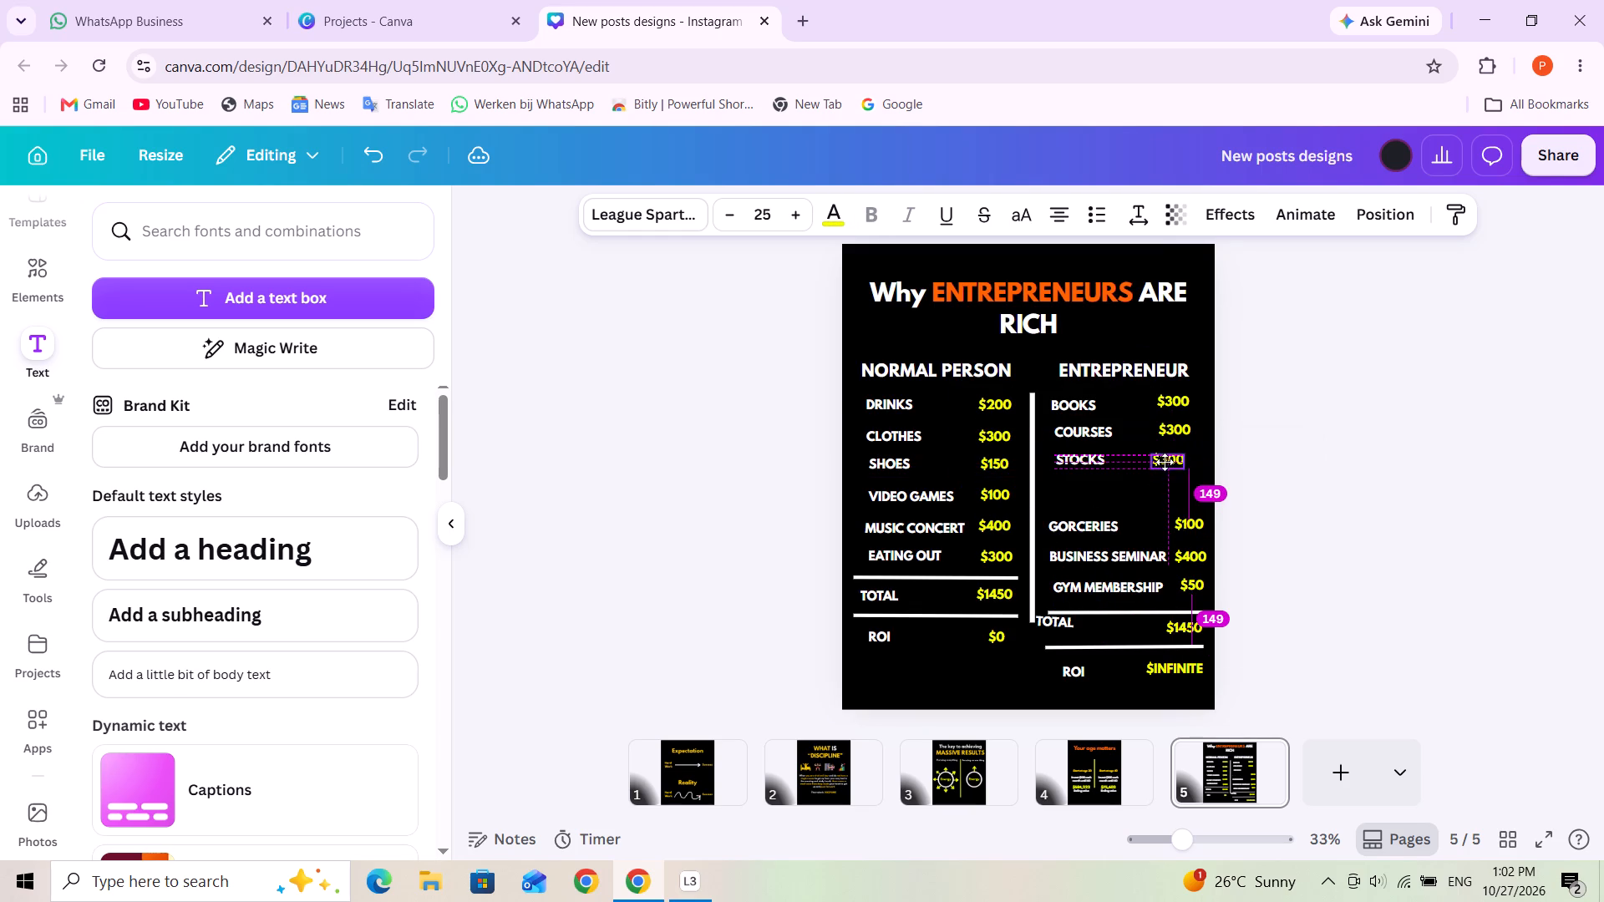
{"action": "left_click_drag", "start_coordinate": [1165, 462], "coordinate": [1166, 460]}
Move the GORCERIES label and its $100 amount up beneath the STOCKS row, roughly level with the VIDEO GAMES row.
{"action": "left_click_drag", "start_coordinate": [1090, 533], "coordinate": [1099, 495]}
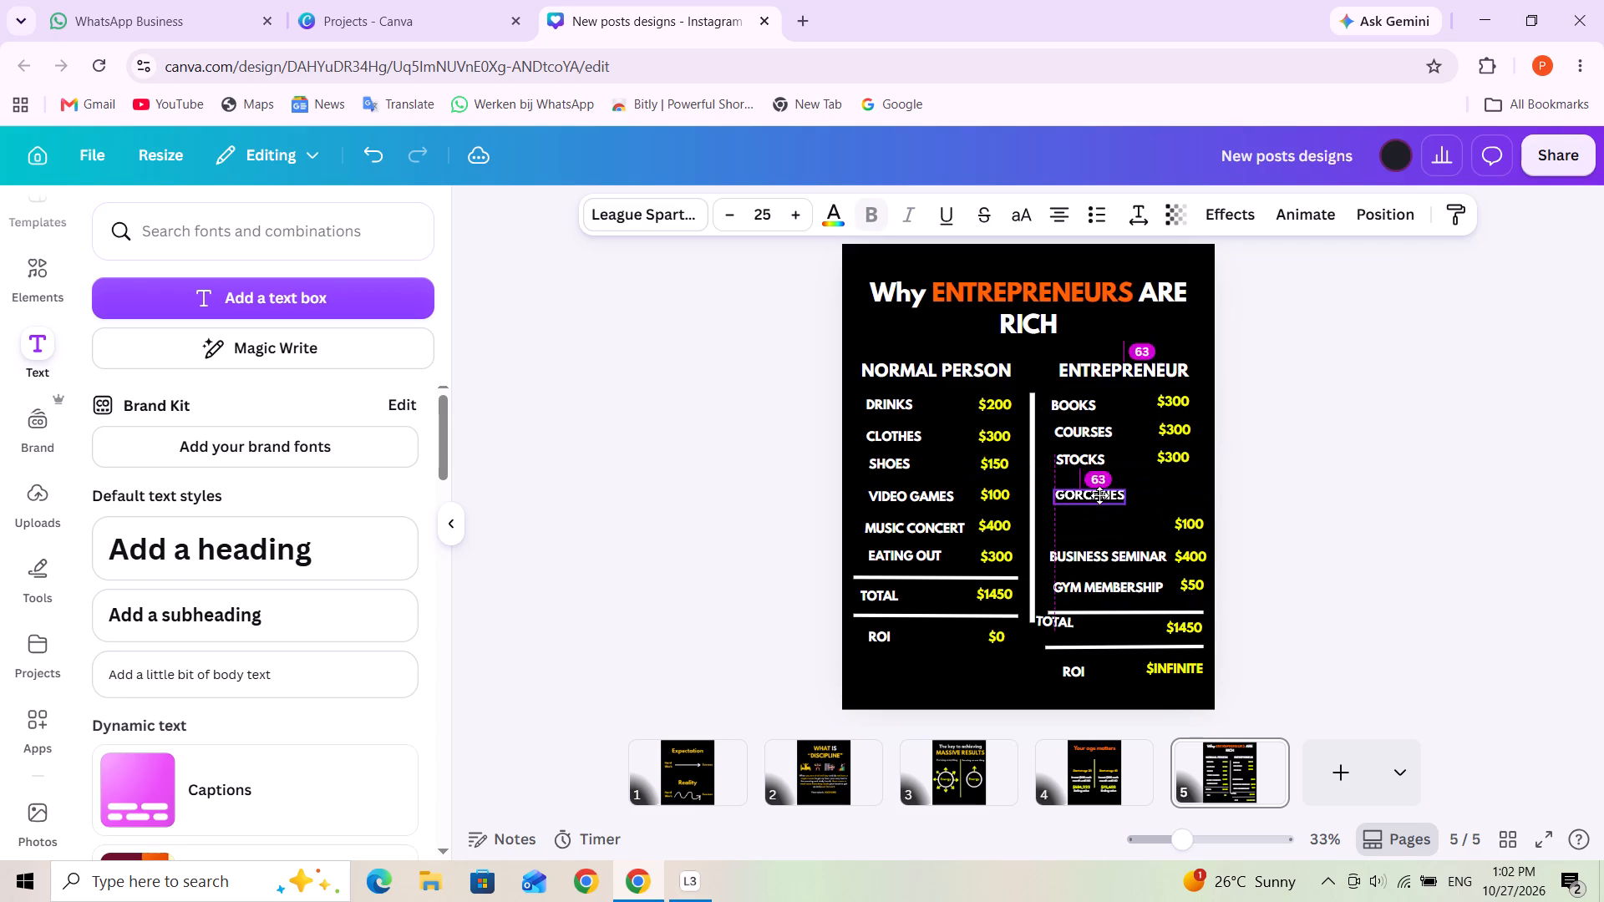
{"action": "left_click_drag", "start_coordinate": [1099, 495], "coordinate": [1099, 494]}
{"action": "left_click_drag", "start_coordinate": [1195, 522], "coordinate": [1184, 507]}
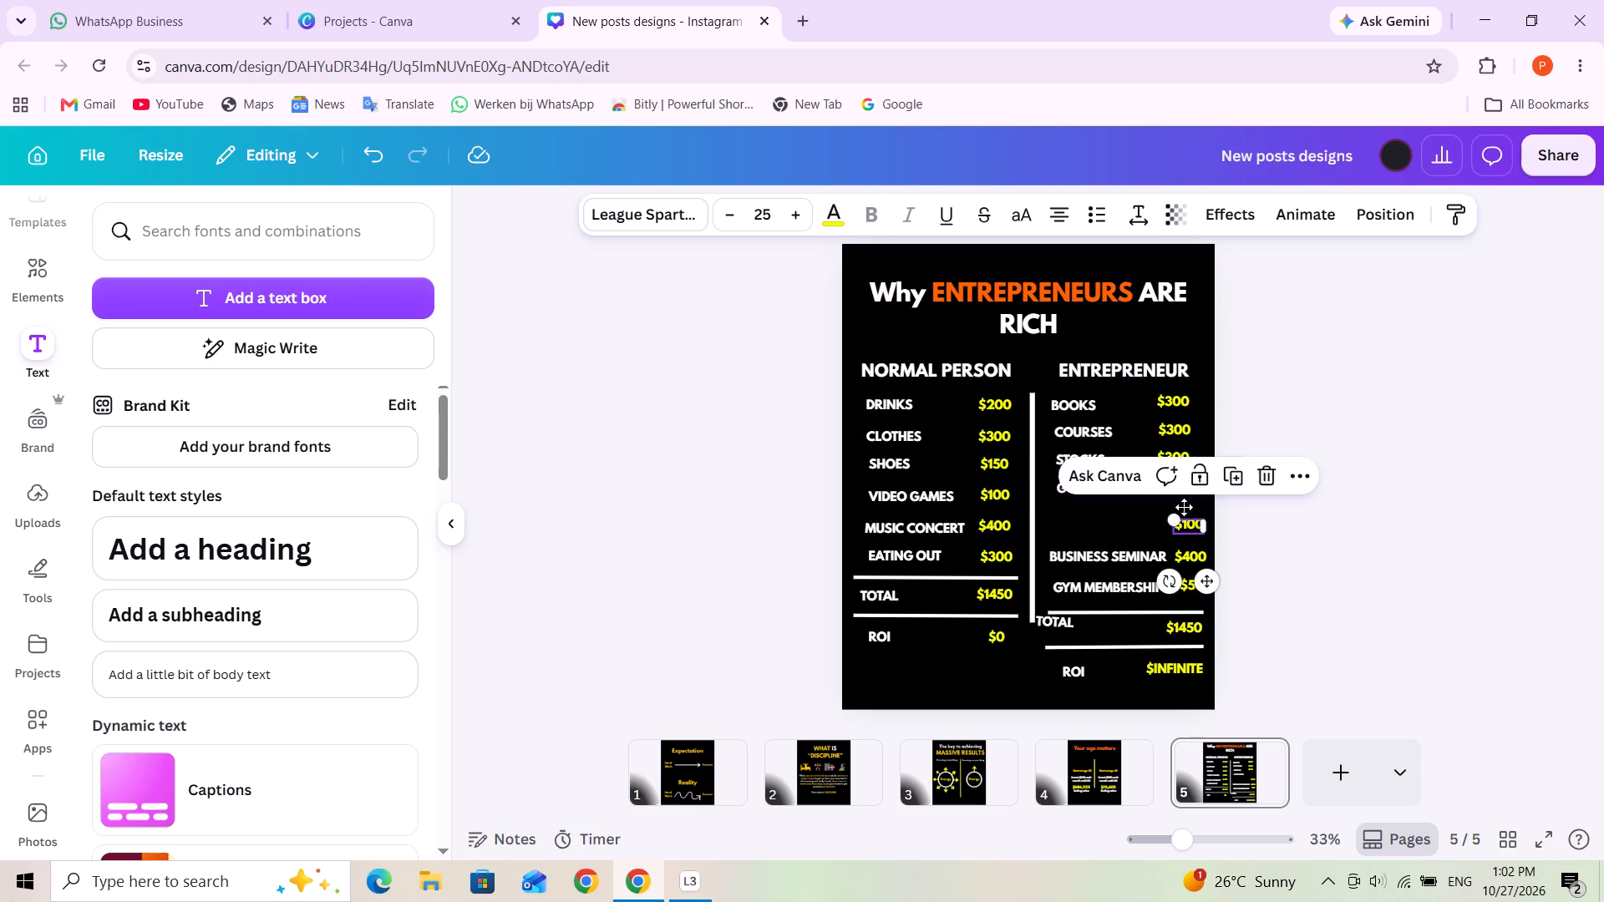
{"action": "left_click_drag", "start_coordinate": [1184, 507], "coordinate": [1181, 487]}
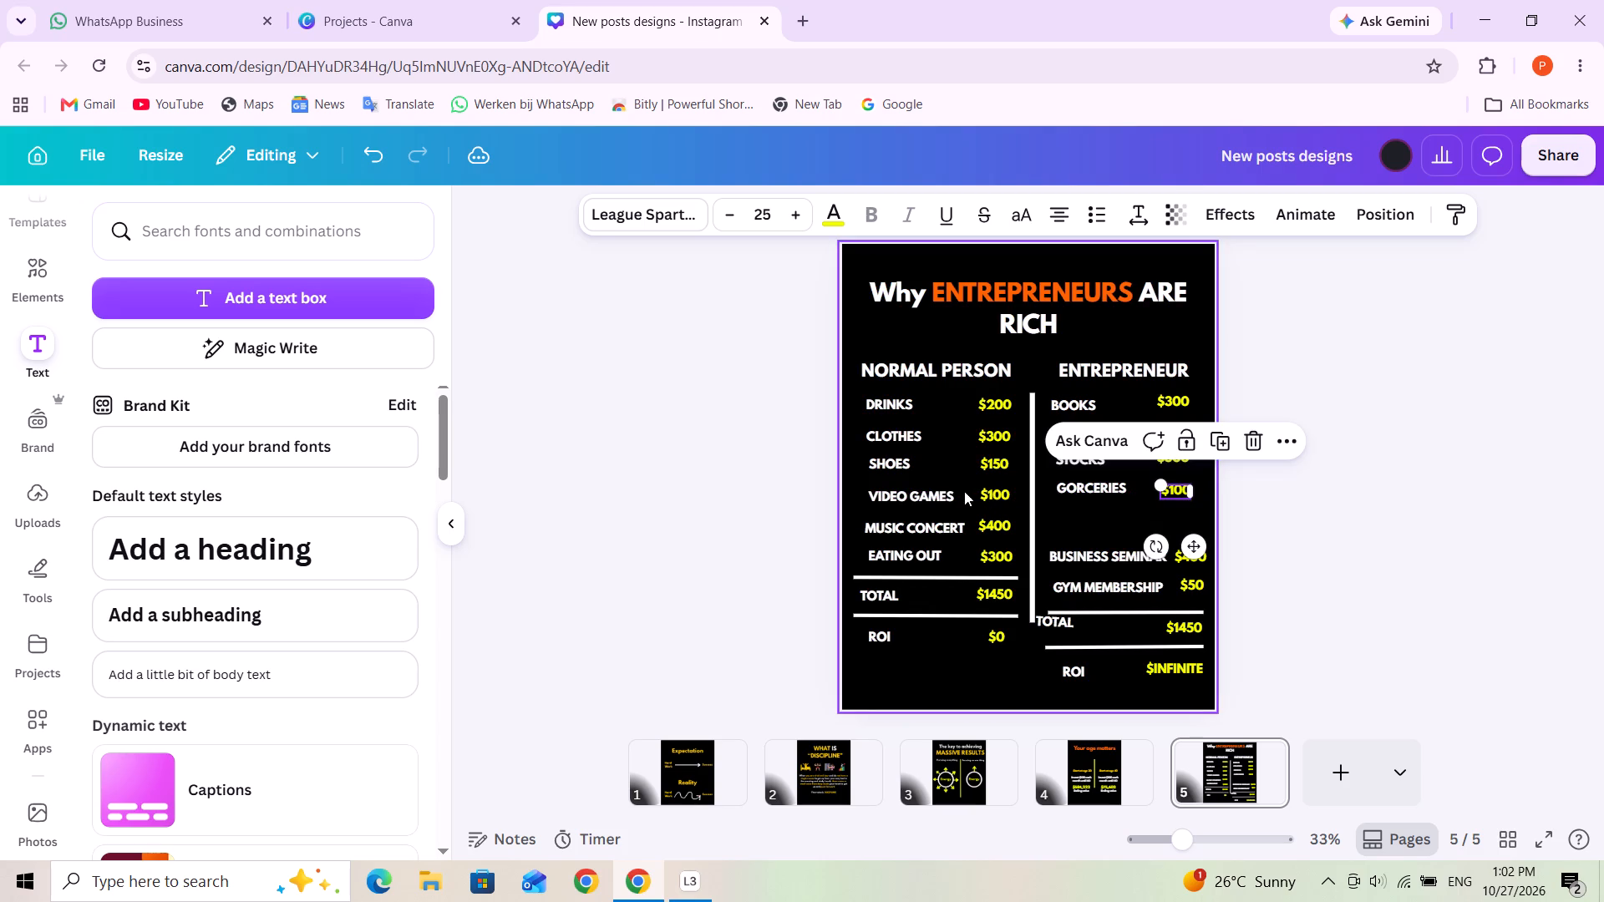
{"action": "left_click", "coordinate": [903, 495]}
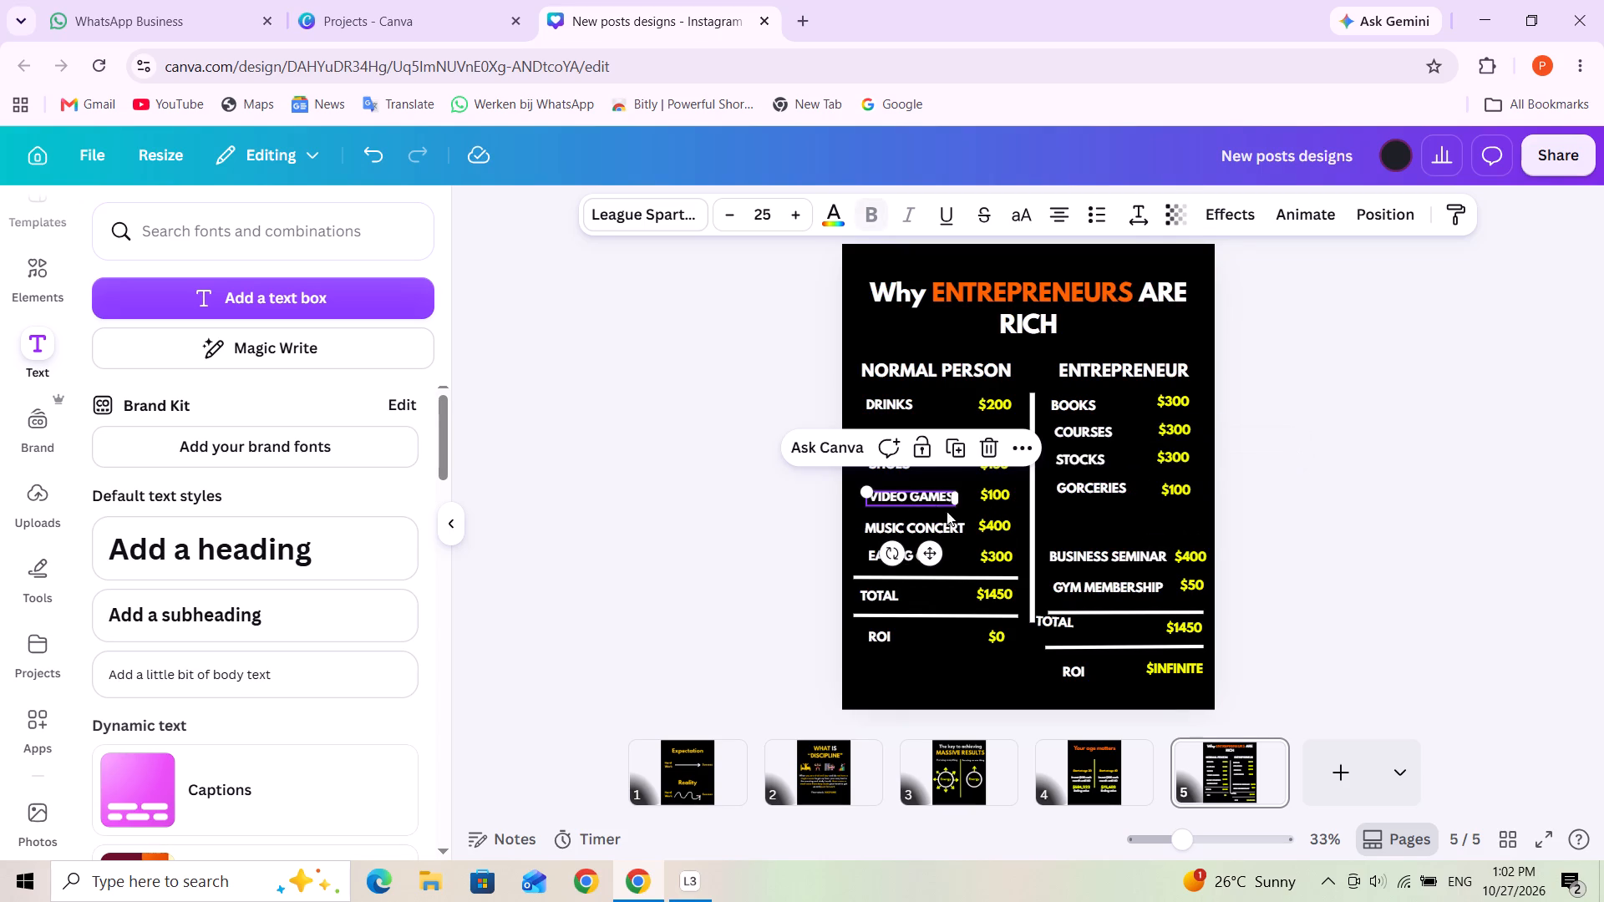
Move the BUSINESS SEMINAR label and its $400 amount up directly beneath the GORCERIES row.
{"action": "left_click_drag", "start_coordinate": [1094, 564], "coordinate": [1089, 529]}
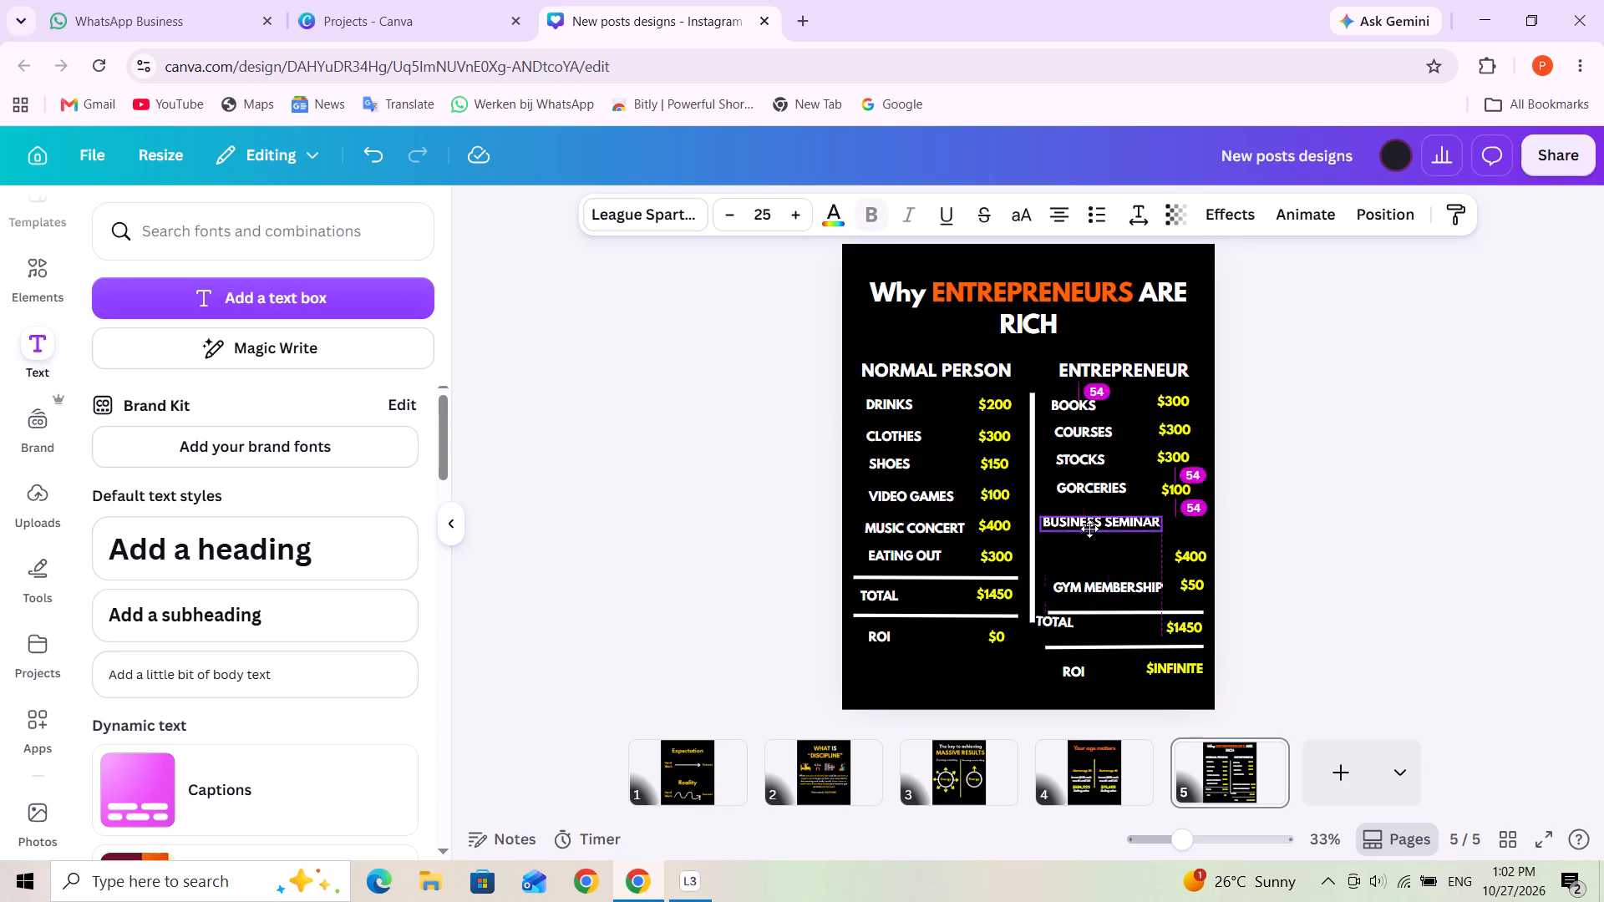
{"action": "left_click_drag", "start_coordinate": [1089, 529], "coordinate": [1093, 522]}
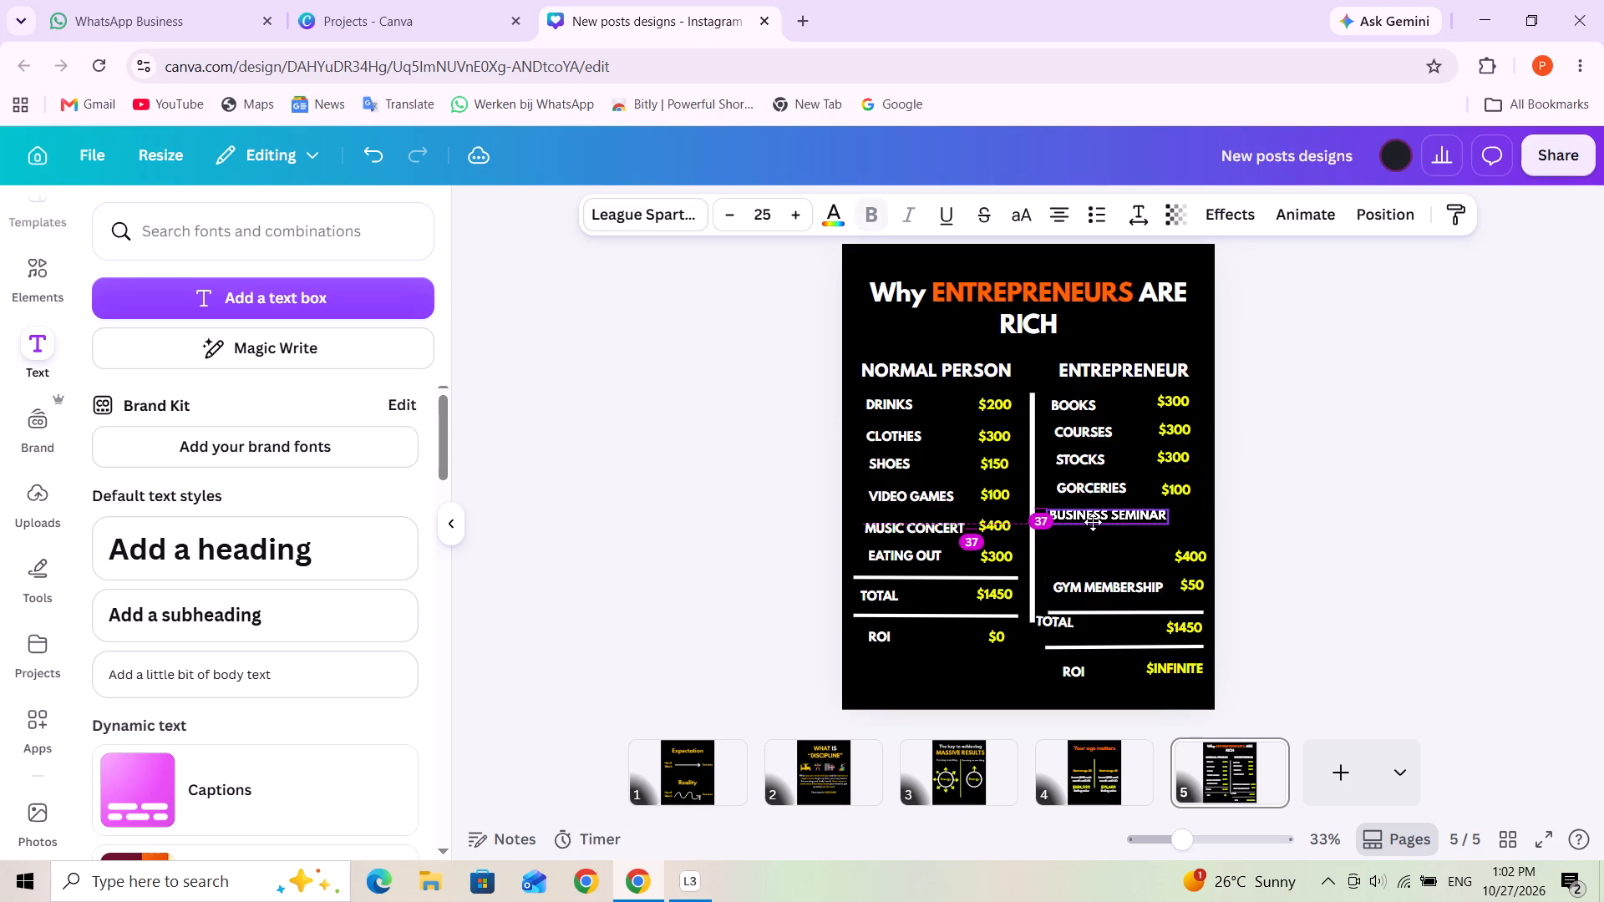
{"action": "left_click_drag", "start_coordinate": [1093, 522], "coordinate": [1097, 522]}
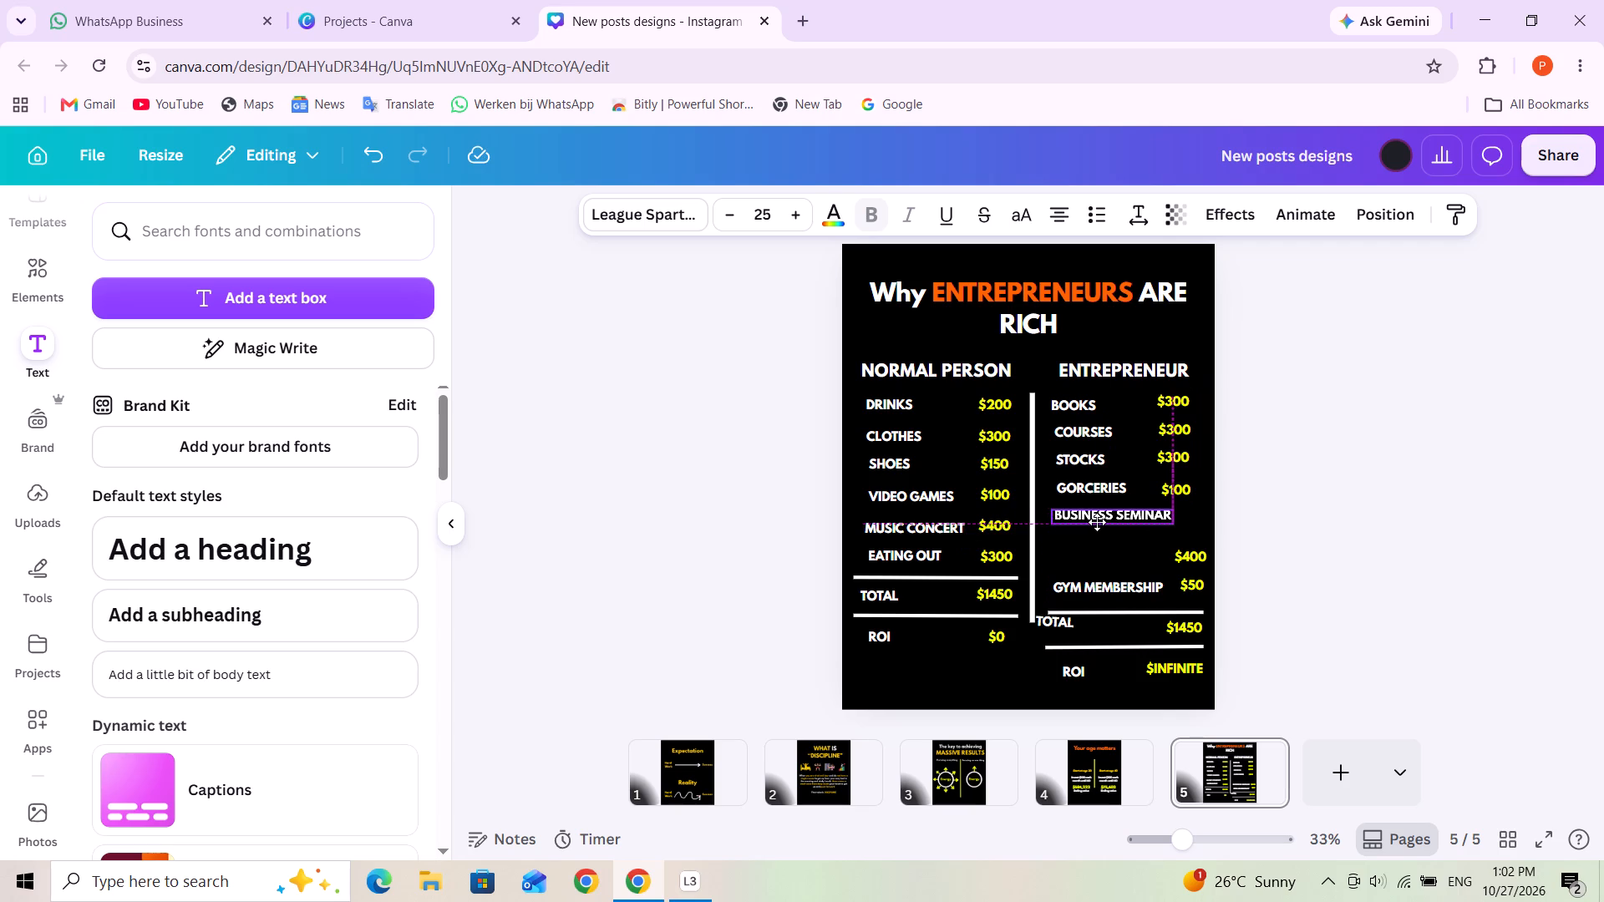
{"action": "left_click_drag", "start_coordinate": [1097, 522], "coordinate": [1087, 521]}
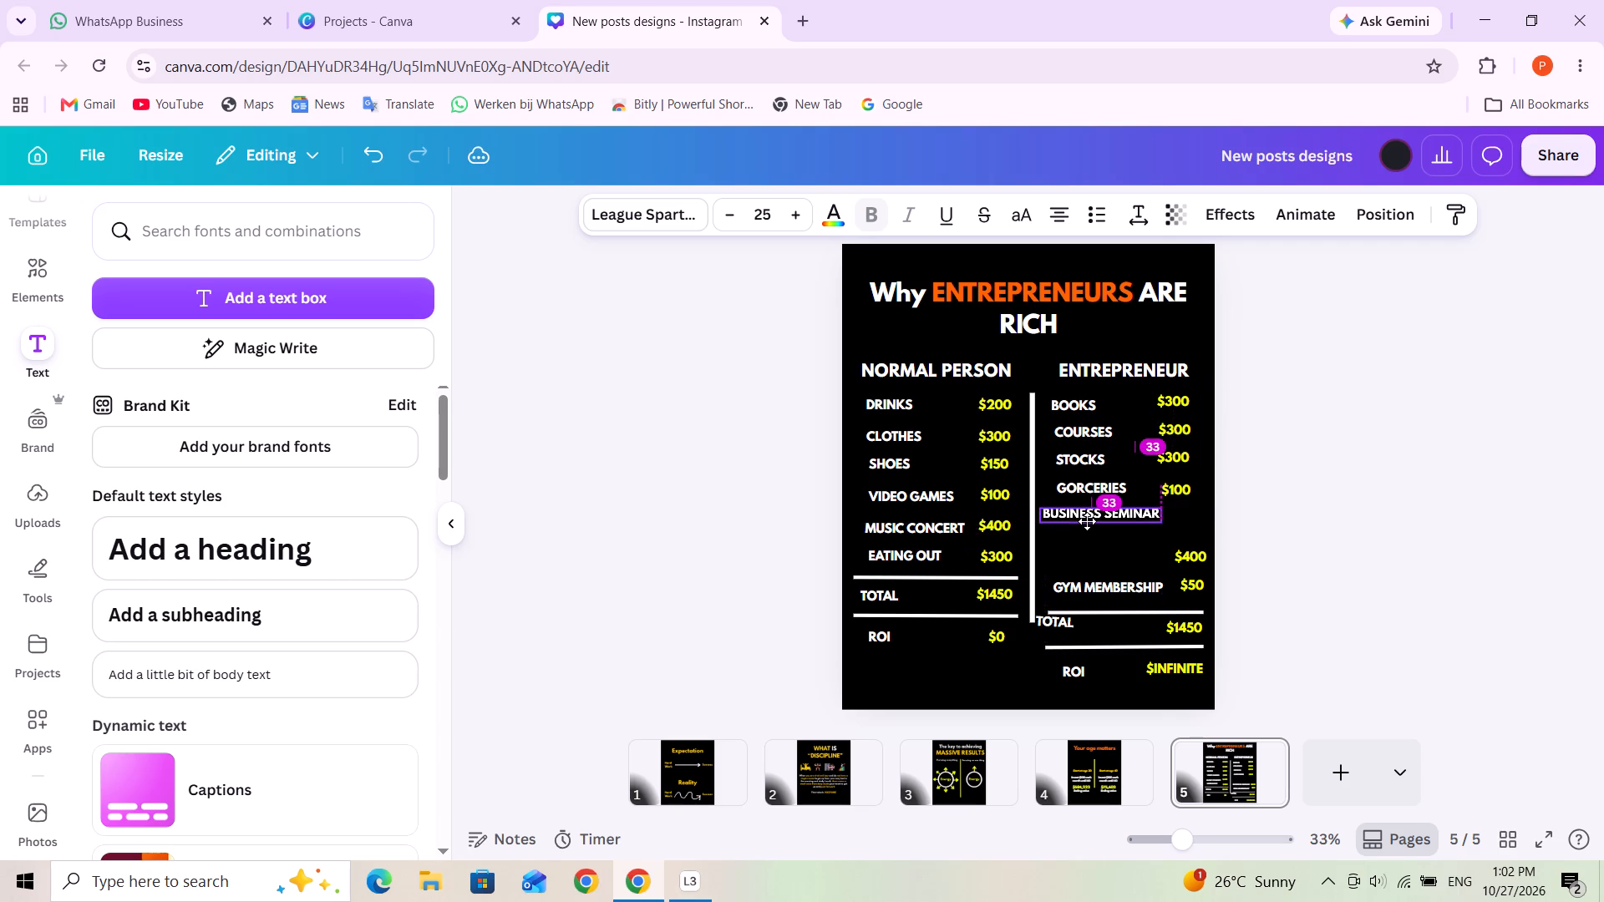
{"action": "left_click_drag", "start_coordinate": [1087, 521], "coordinate": [1086, 520]}
{"action": "left_click_drag", "start_coordinate": [1189, 558], "coordinate": [1181, 511]}
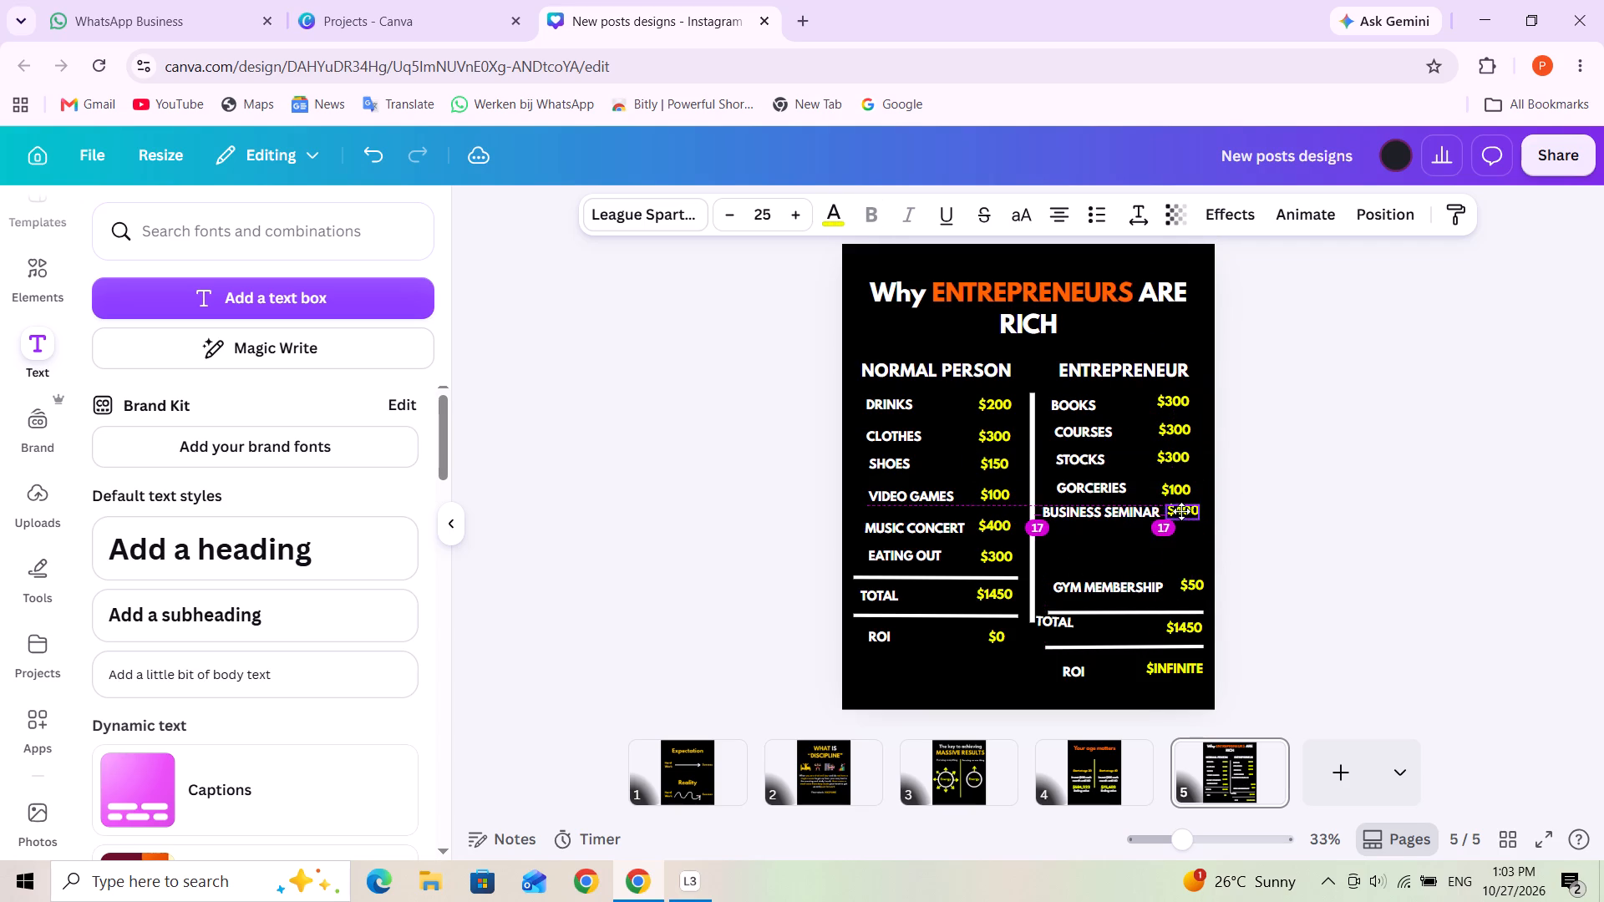
{"action": "left_click_drag", "start_coordinate": [1181, 511], "coordinate": [1176, 514]}
{"action": "left_click_drag", "start_coordinate": [1179, 514], "coordinate": [1186, 514]}
Shift the GORCERIES, STOCKS, COURSES and BOOKS labels toward the divider to line up roughly with the start of BUSINESS SEMINAR.
{"action": "left_click_drag", "start_coordinate": [1103, 486], "coordinate": [1091, 488]}
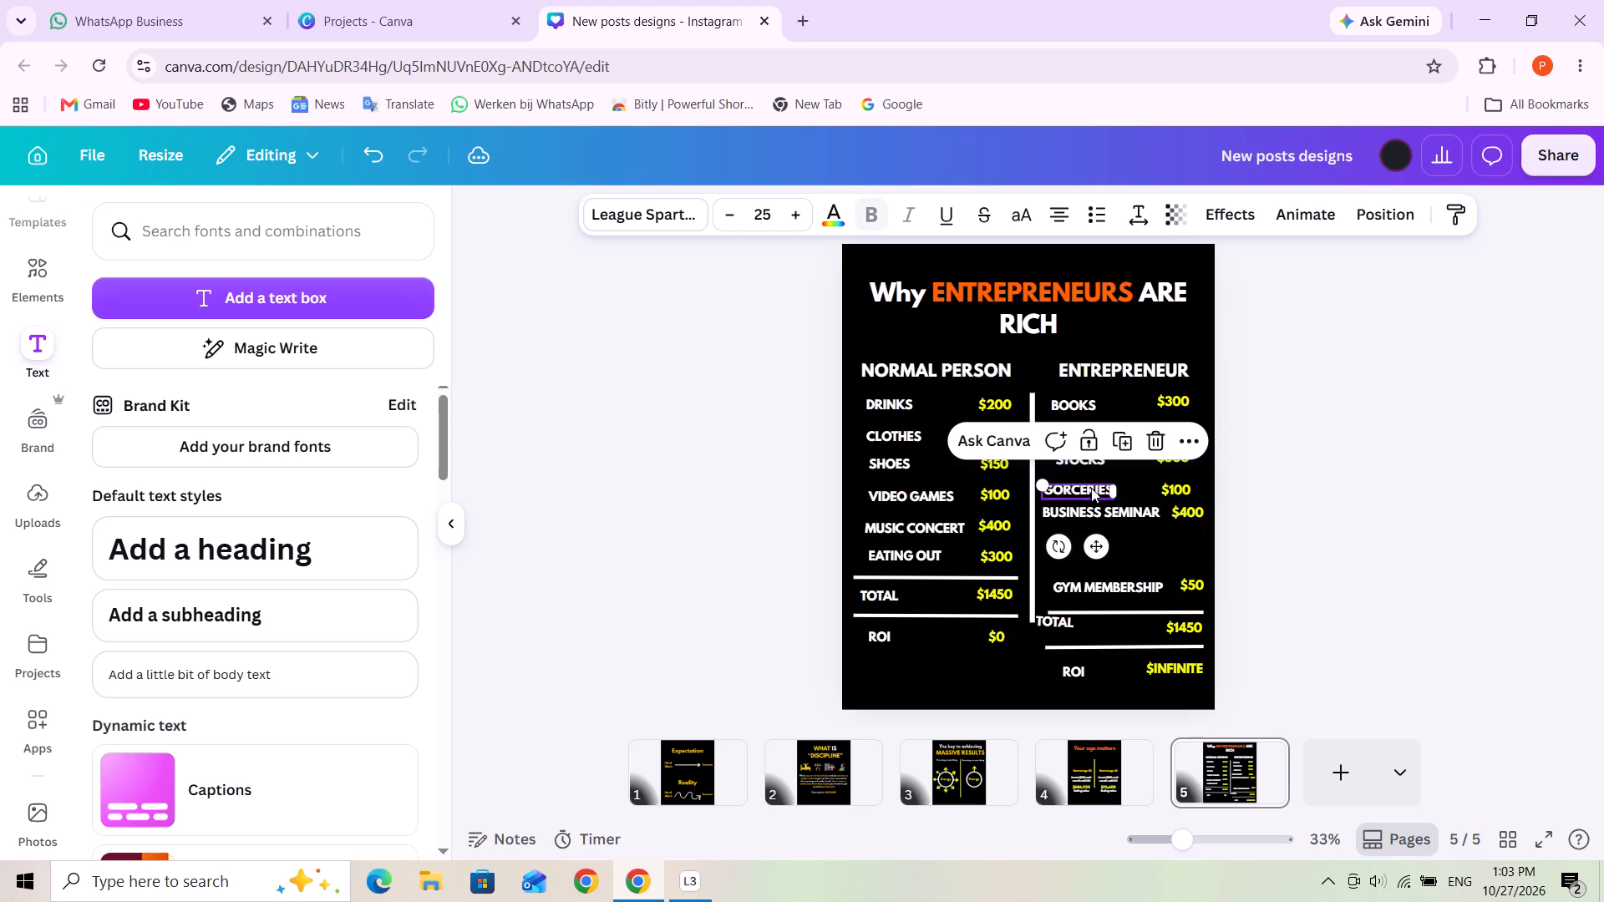
{"action": "left_click_drag", "start_coordinate": [1085, 461], "coordinate": [1074, 462]}
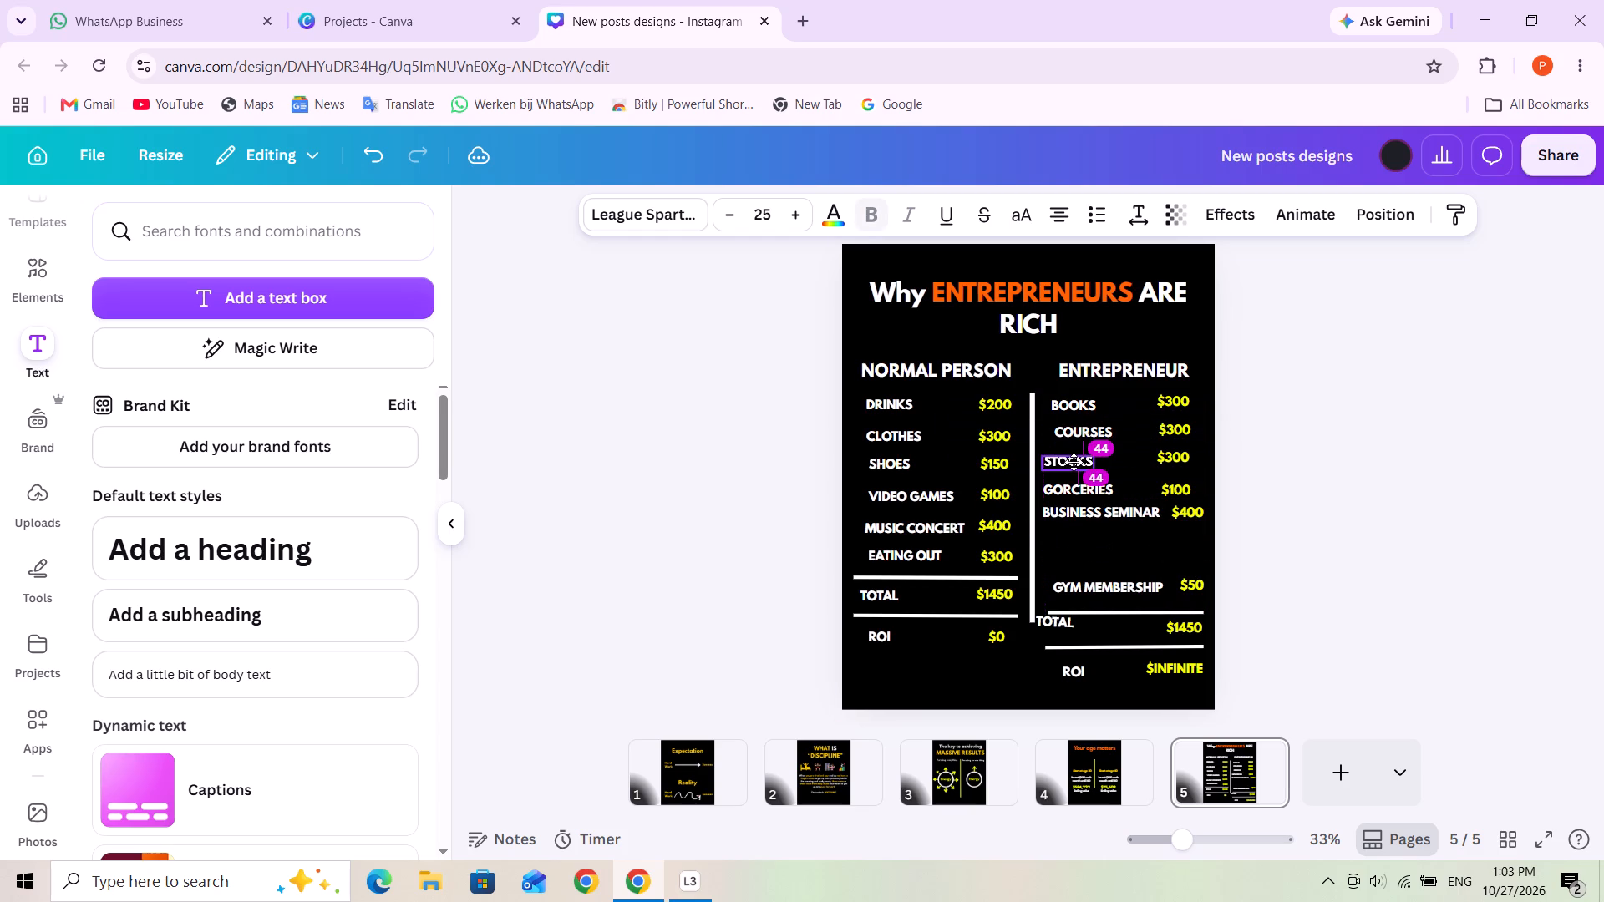
{"action": "left_click_drag", "start_coordinate": [1079, 433], "coordinate": [1068, 432]}
{"action": "left_click", "coordinate": [1071, 404]}
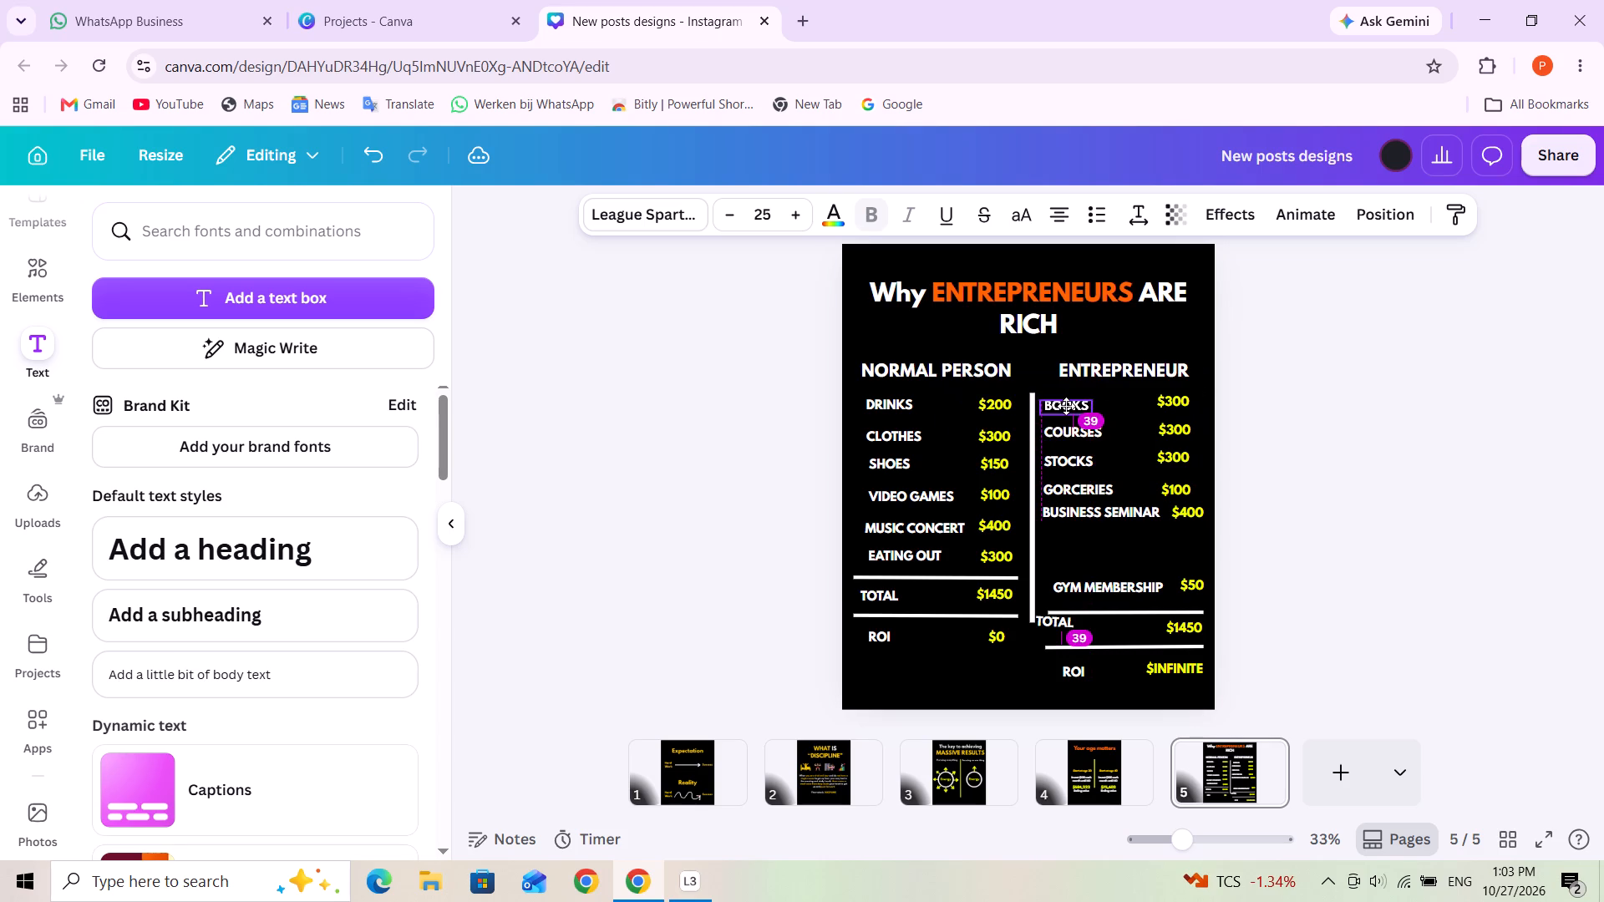
Move the GYM MEMBERSHIP label and its $50 amount up directly beneath the BUSINESS SEMINAR row.
{"action": "left_click_drag", "start_coordinate": [1094, 586], "coordinate": [1093, 580]}
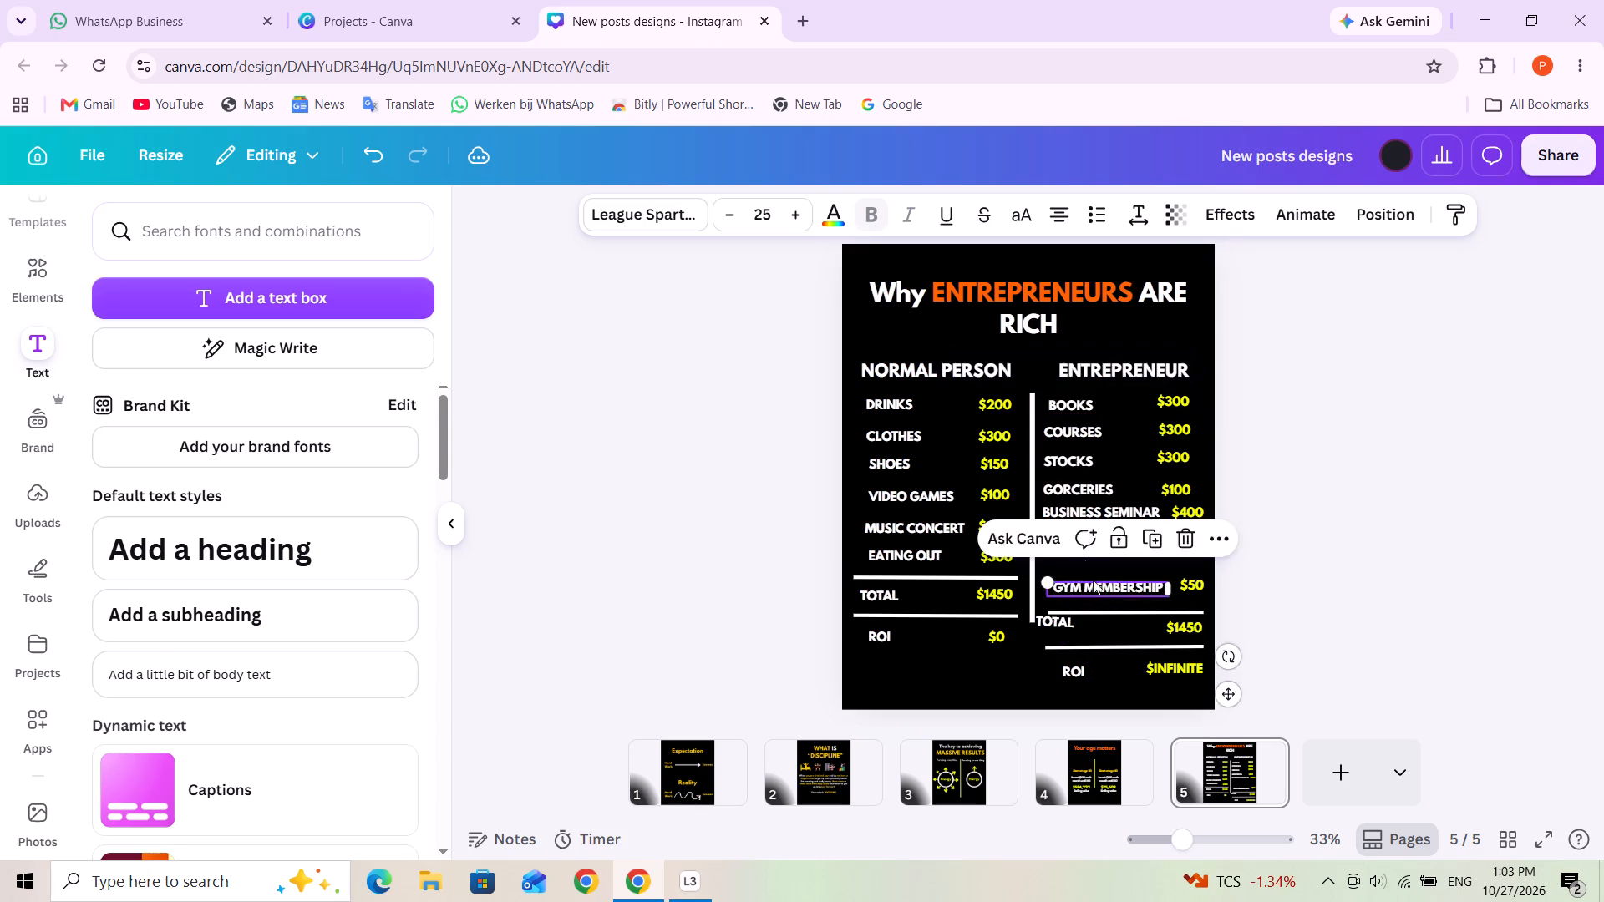
{"action": "left_click_drag", "start_coordinate": [1093, 580], "coordinate": [1088, 538]}
{"action": "left_click_drag", "start_coordinate": [1190, 583], "coordinate": [1183, 536]}
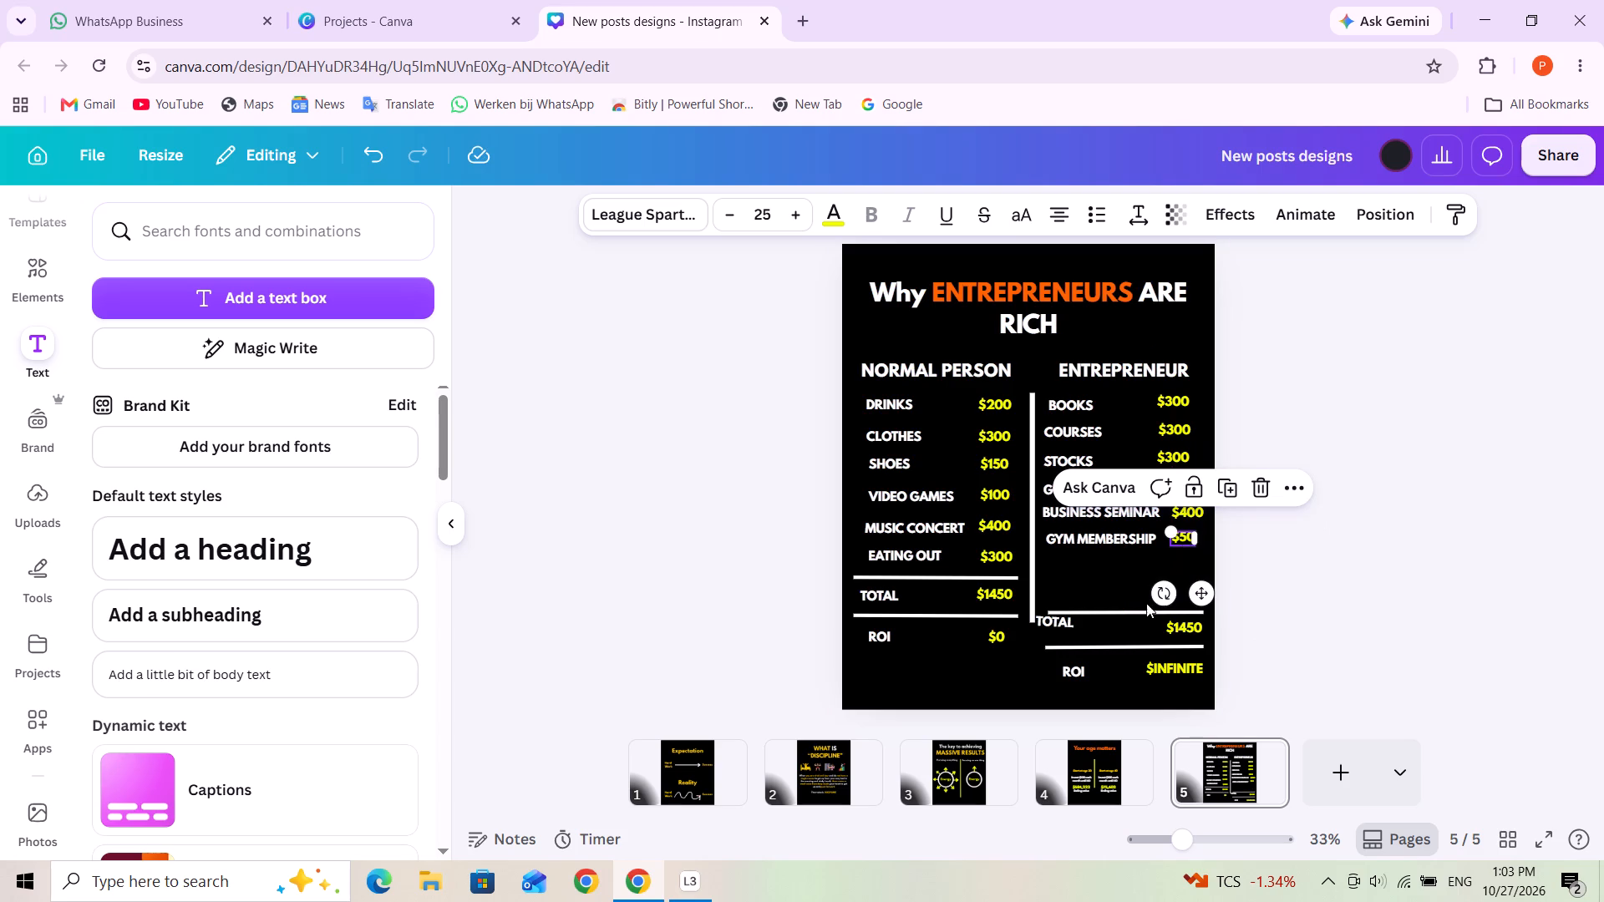
Move the ENTREPRENEUR column's upper horizontal line up, level with the line above the NORMAL PERSON total.
{"action": "left_click_drag", "start_coordinate": [1099, 615], "coordinate": [1098, 575]}
Move the ENTREPRENEUR column's tilted TOTAL label up and enlarge it to size 30.2, bringing the divider's attached lower end back to vertical.
{"action": "left_click_drag", "start_coordinate": [1062, 620], "coordinate": [1068, 620]}
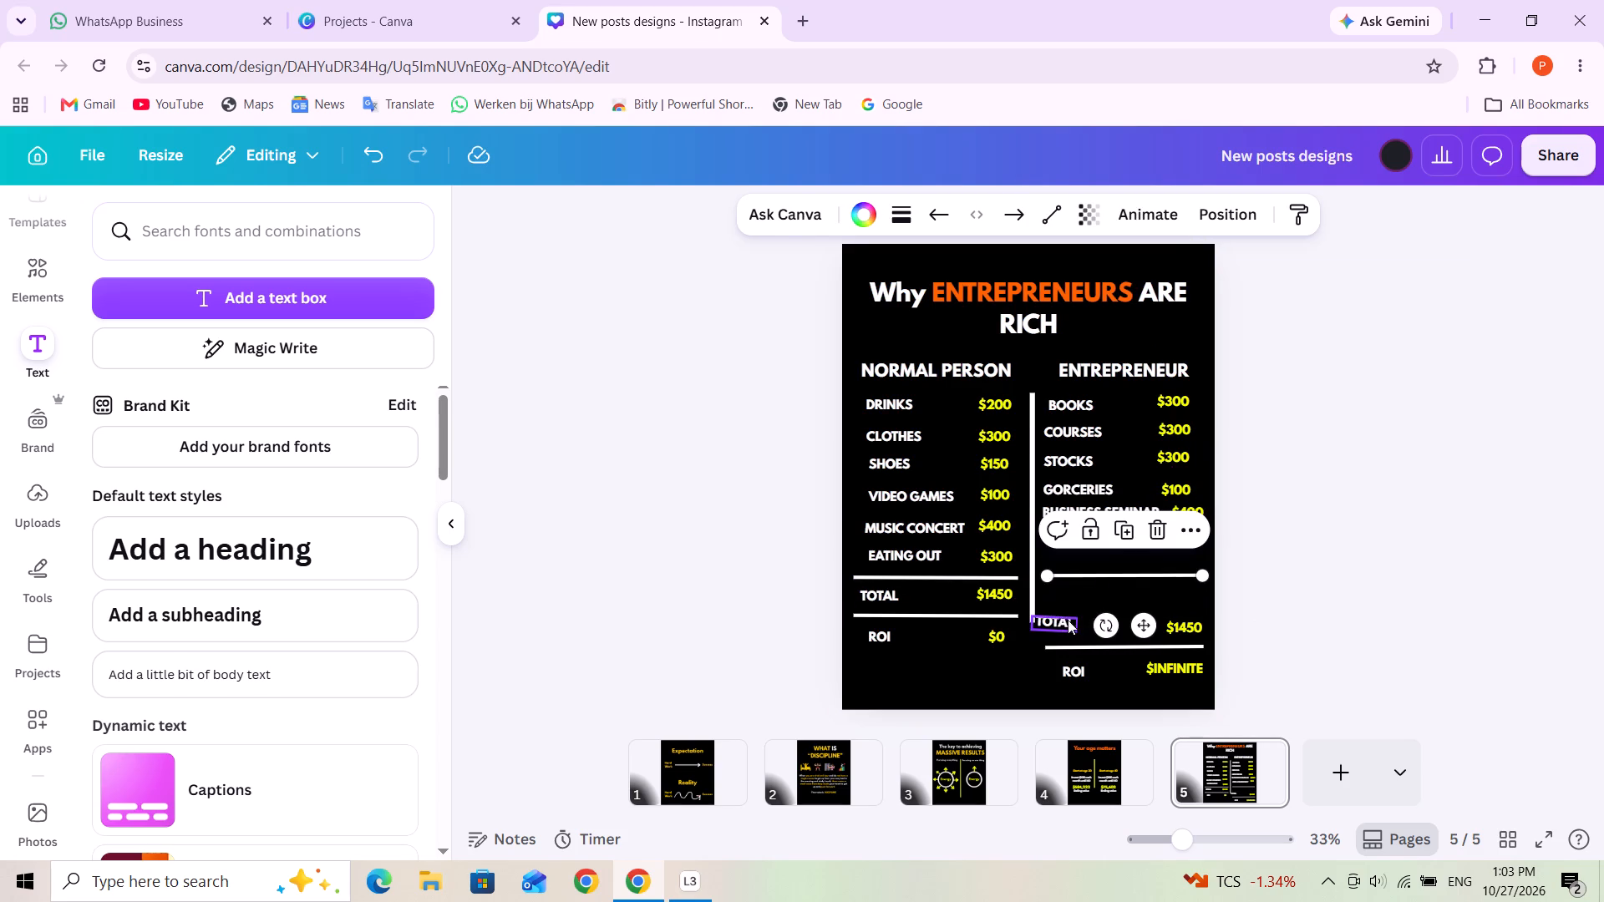
{"action": "left_click_drag", "start_coordinate": [1068, 620], "coordinate": [1070, 606]}
{"action": "left_click", "coordinate": [1068, 606]}
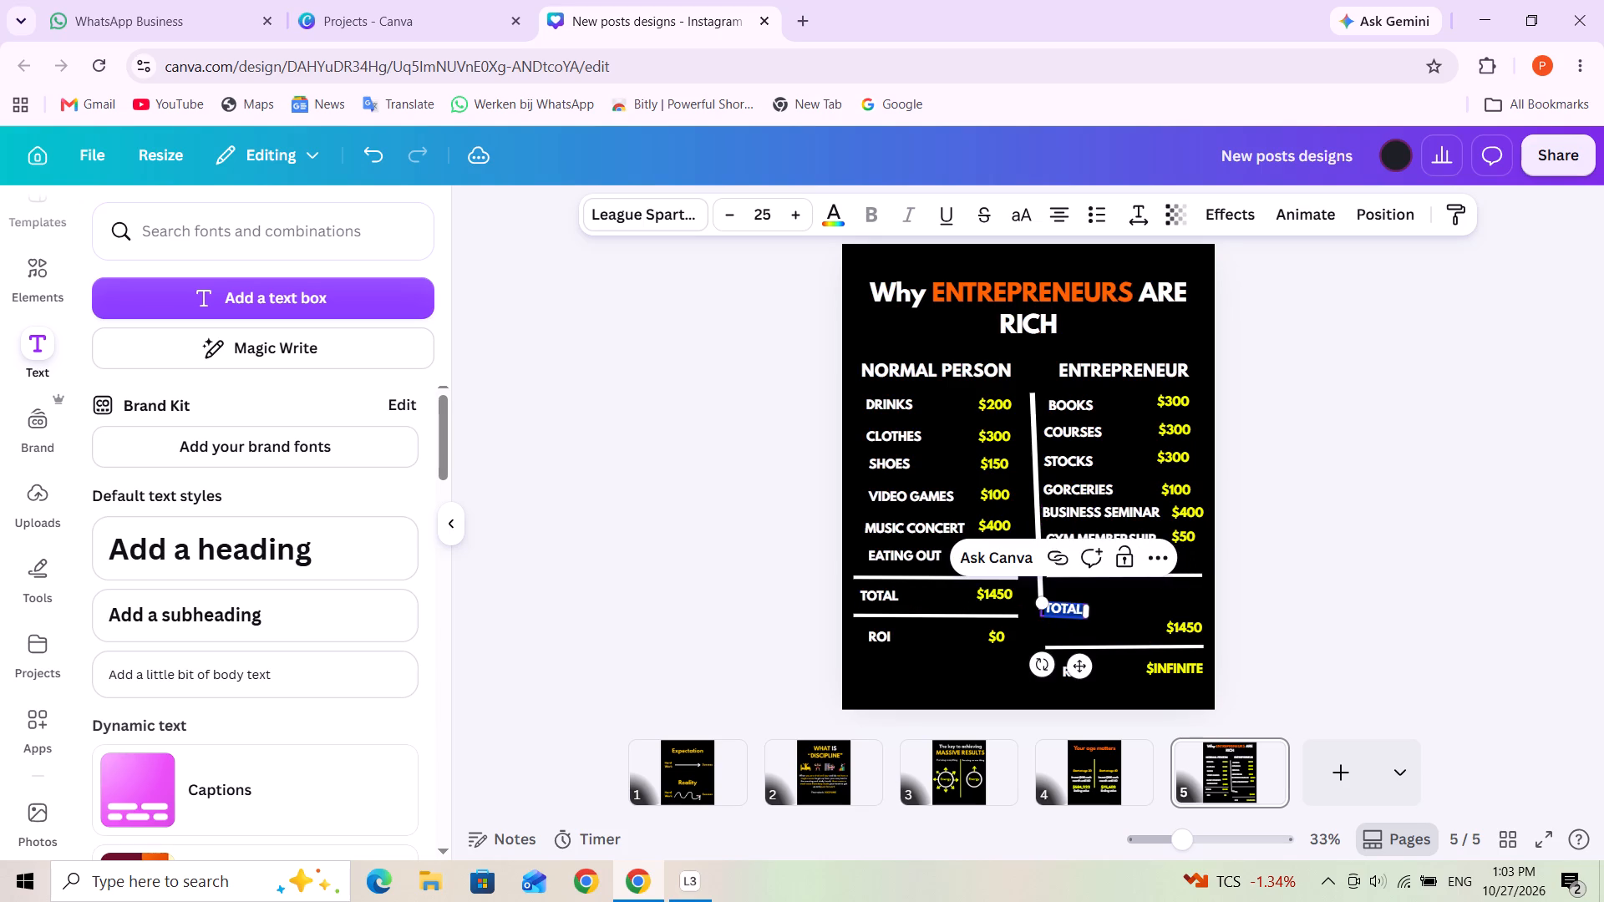
{"action": "left_click", "coordinate": [1051, 609]}
{"action": "left_click", "coordinate": [1087, 601]}
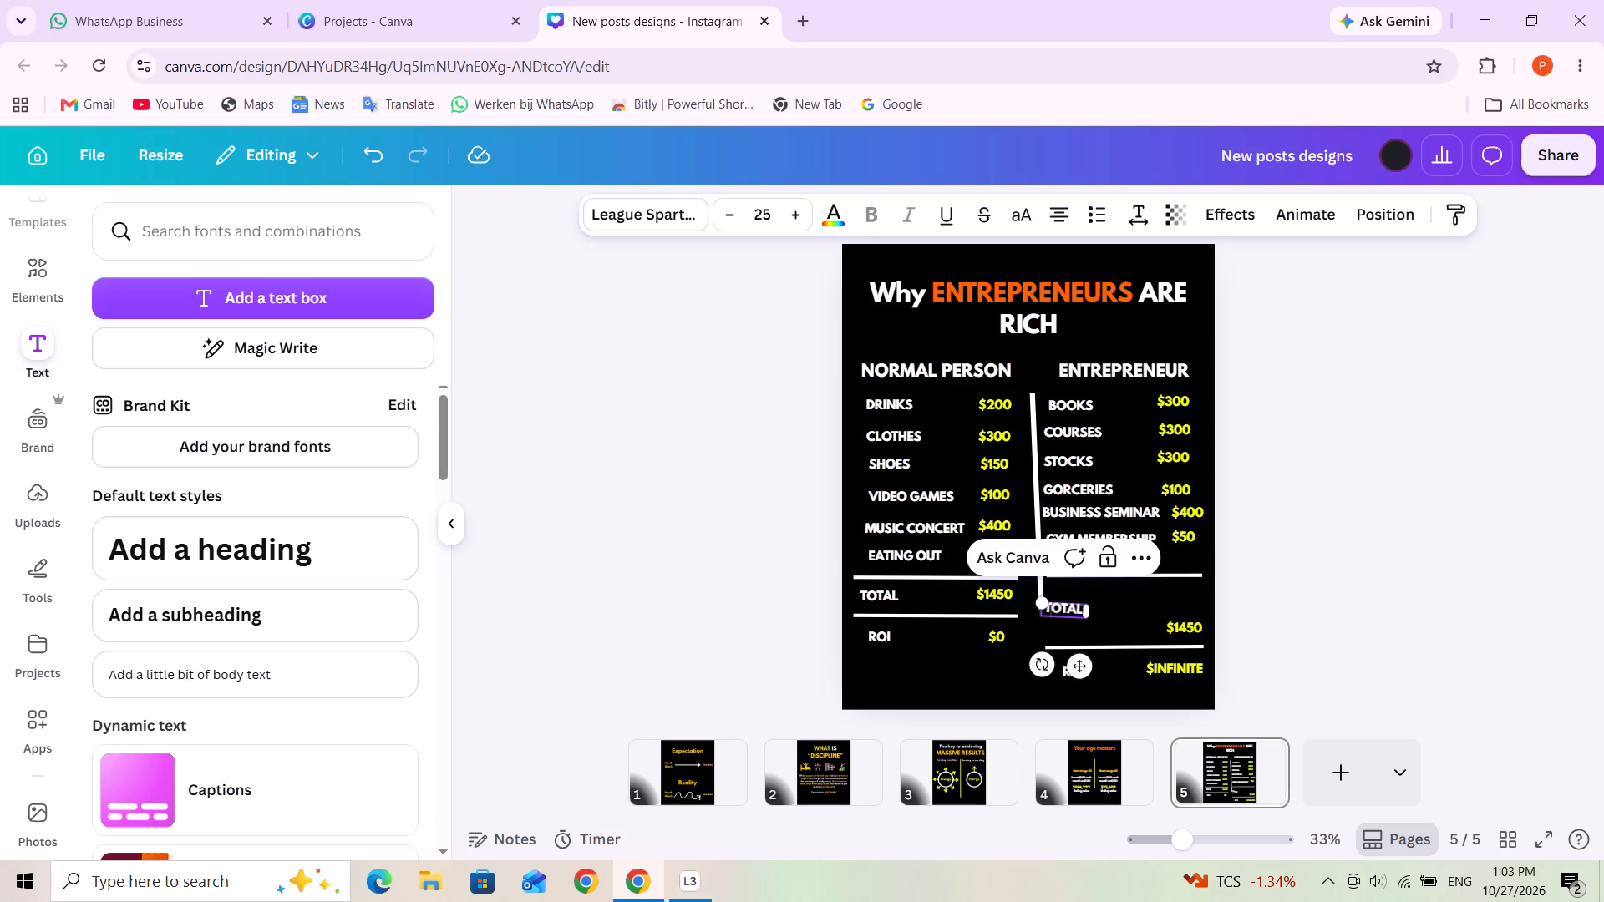
{"action": "left_click_drag", "start_coordinate": [1041, 606], "coordinate": [1033, 607]}
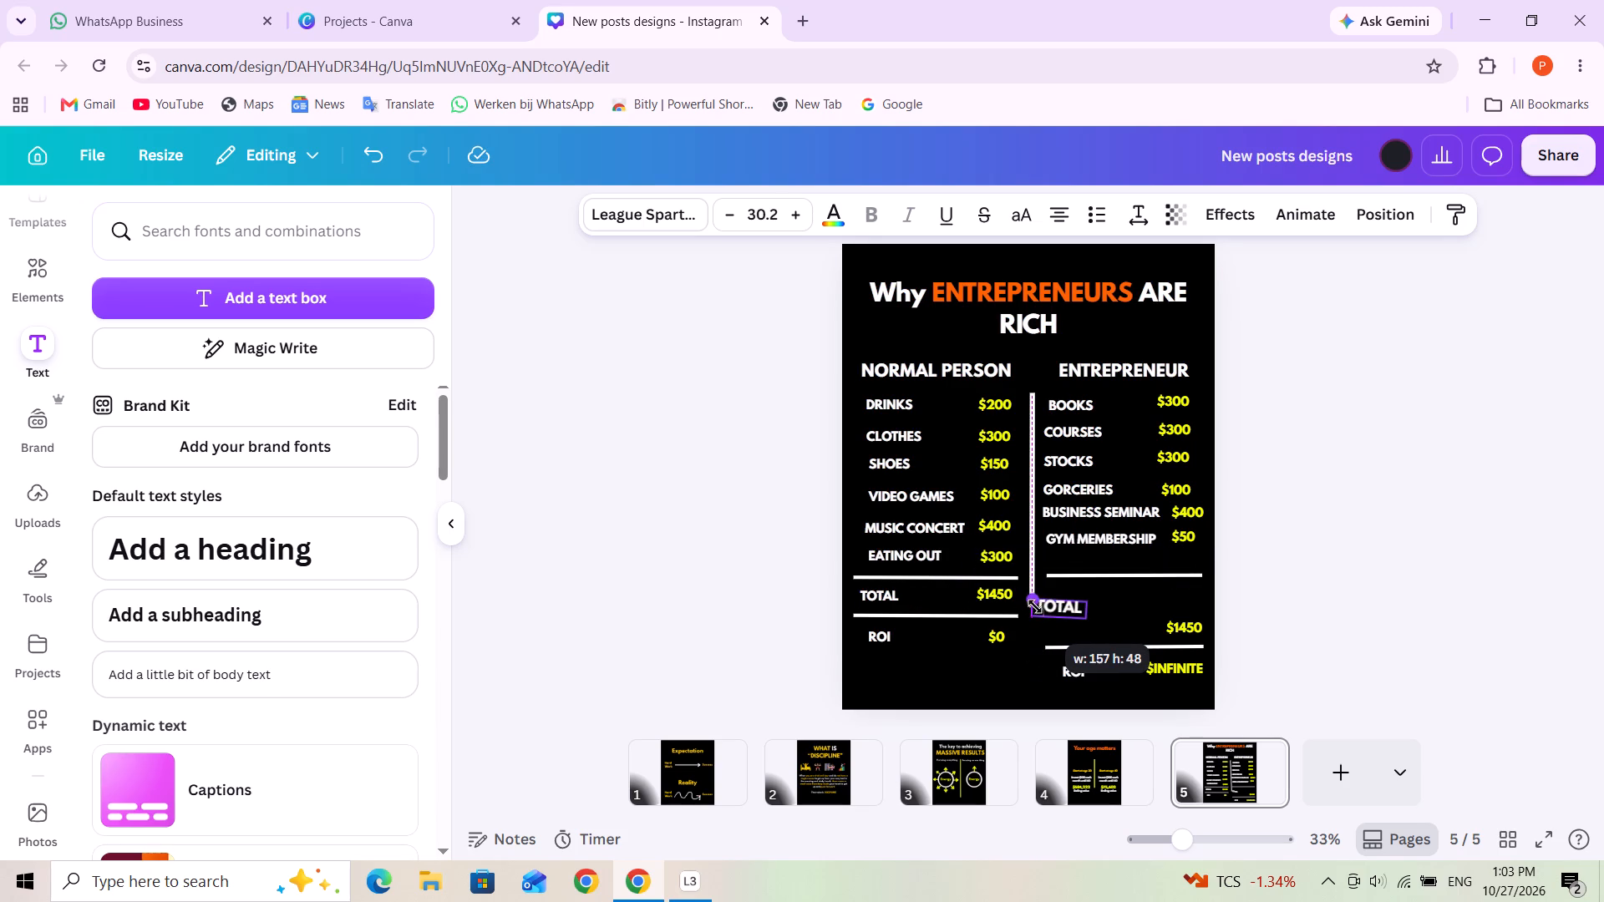
{"action": "left_click", "coordinate": [1098, 600]}
{"action": "left_click", "coordinate": [1124, 602]}
Delete the text of the tilted TOTAL label in the ENTREPRENEUR column.
{"action": "left_click", "coordinate": [1076, 606]}
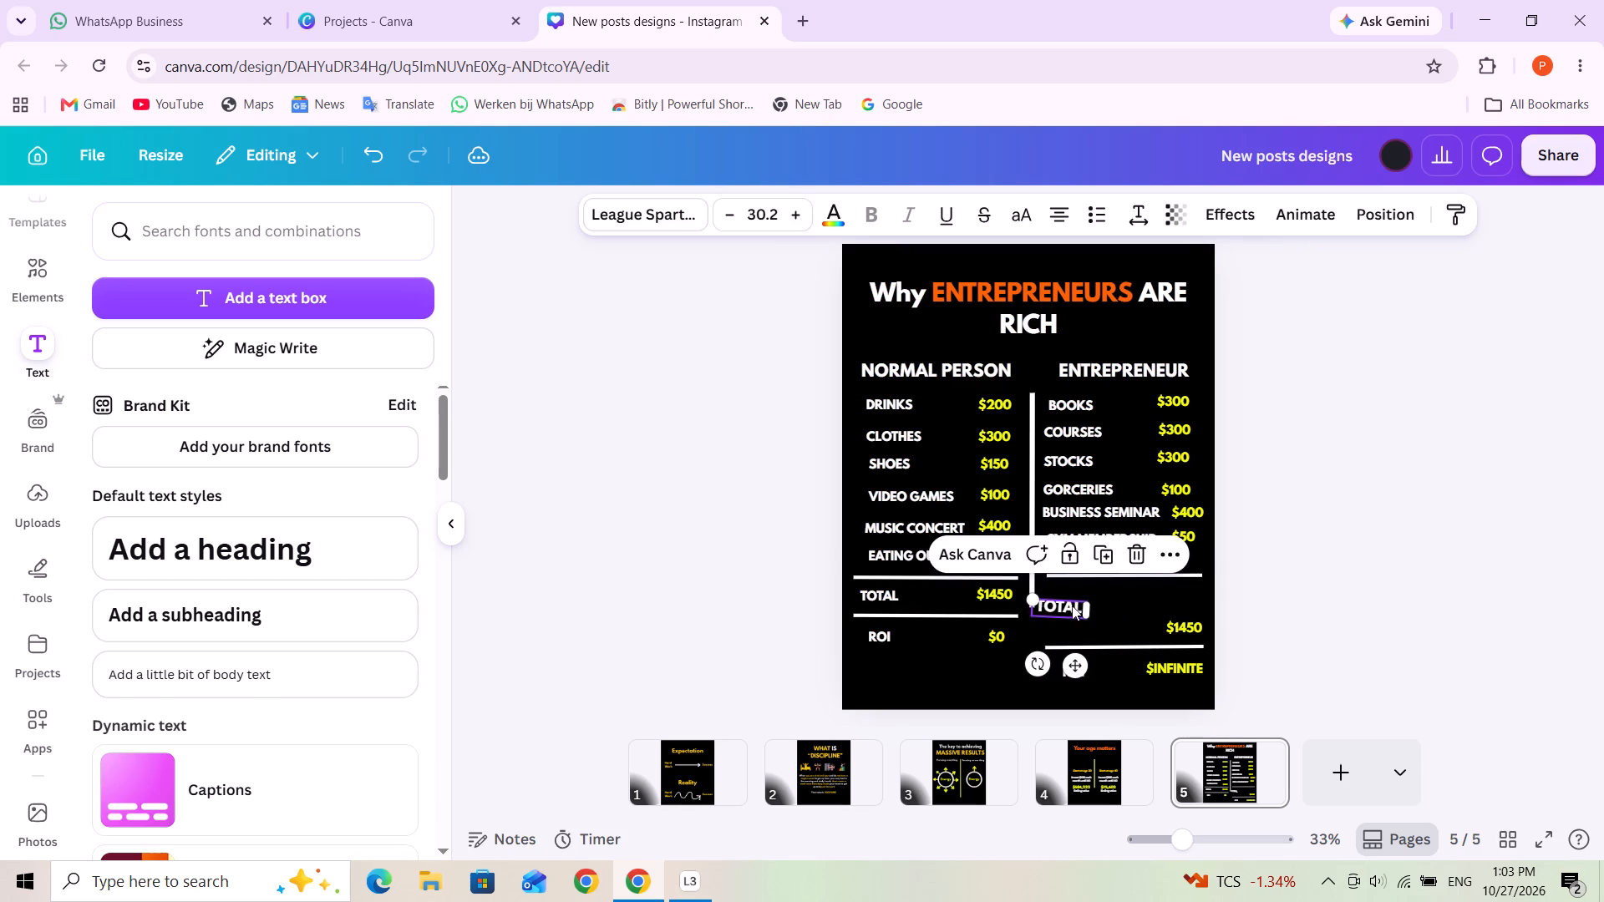
{"action": "triple_click", "coordinate": [1068, 606]}
{"action": "key", "text": "Delete"}
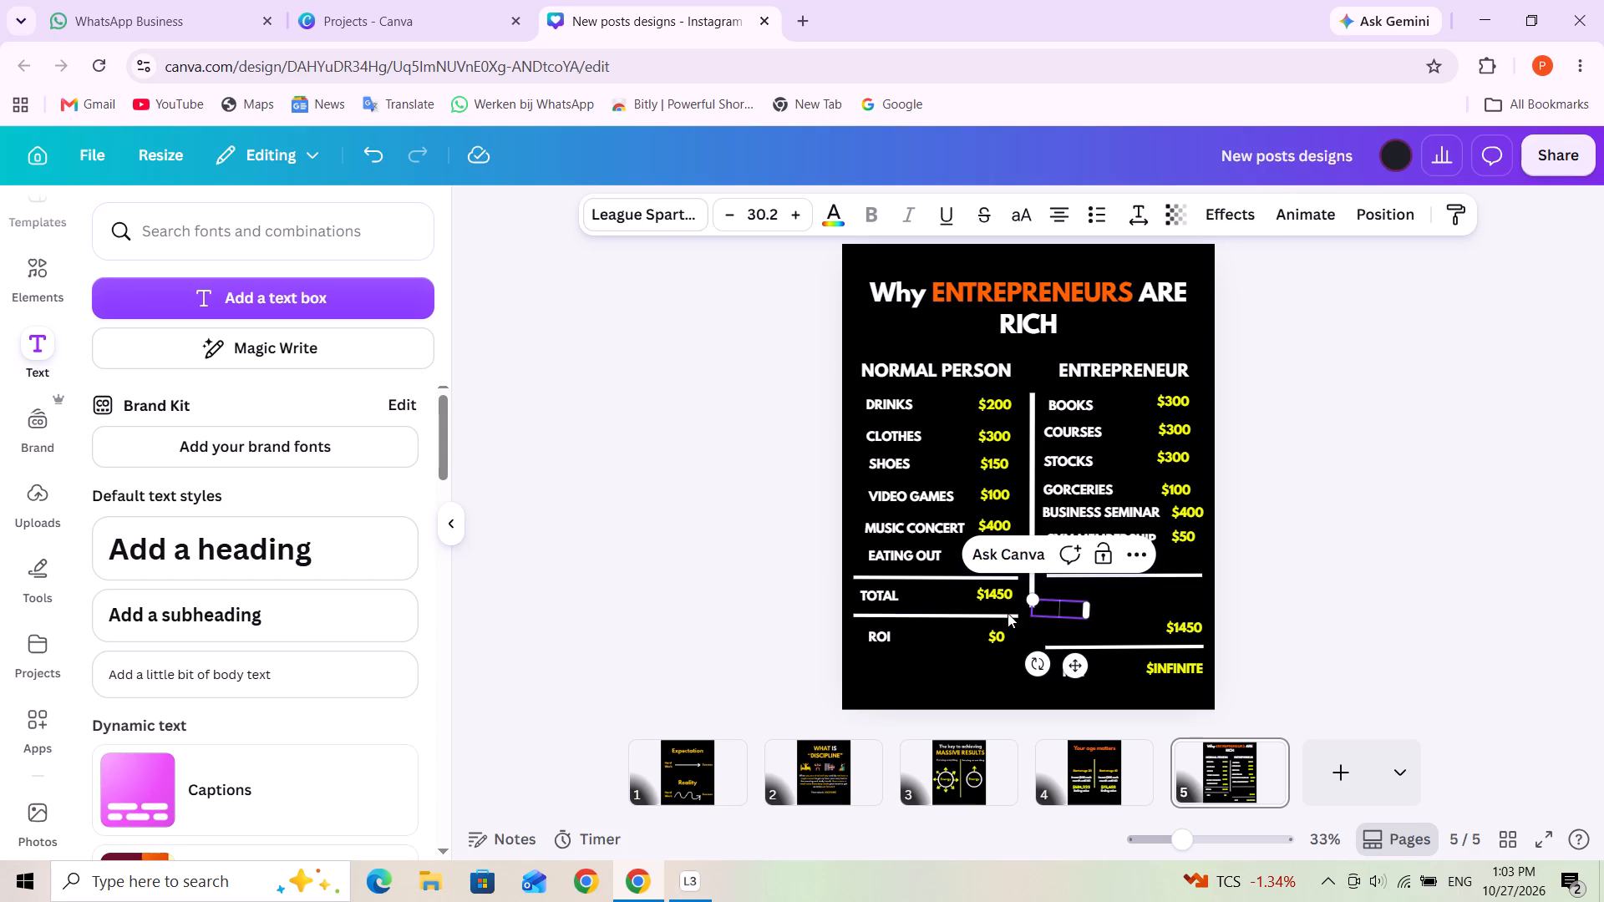
{"action": "left_click", "coordinate": [1019, 629]}
Duplicate the NORMAL PERSON column's TOTAL label and place the copy beneath the ENTREPRENEUR column's upper line, level with the original.
{"action": "left_click", "coordinate": [876, 590]}
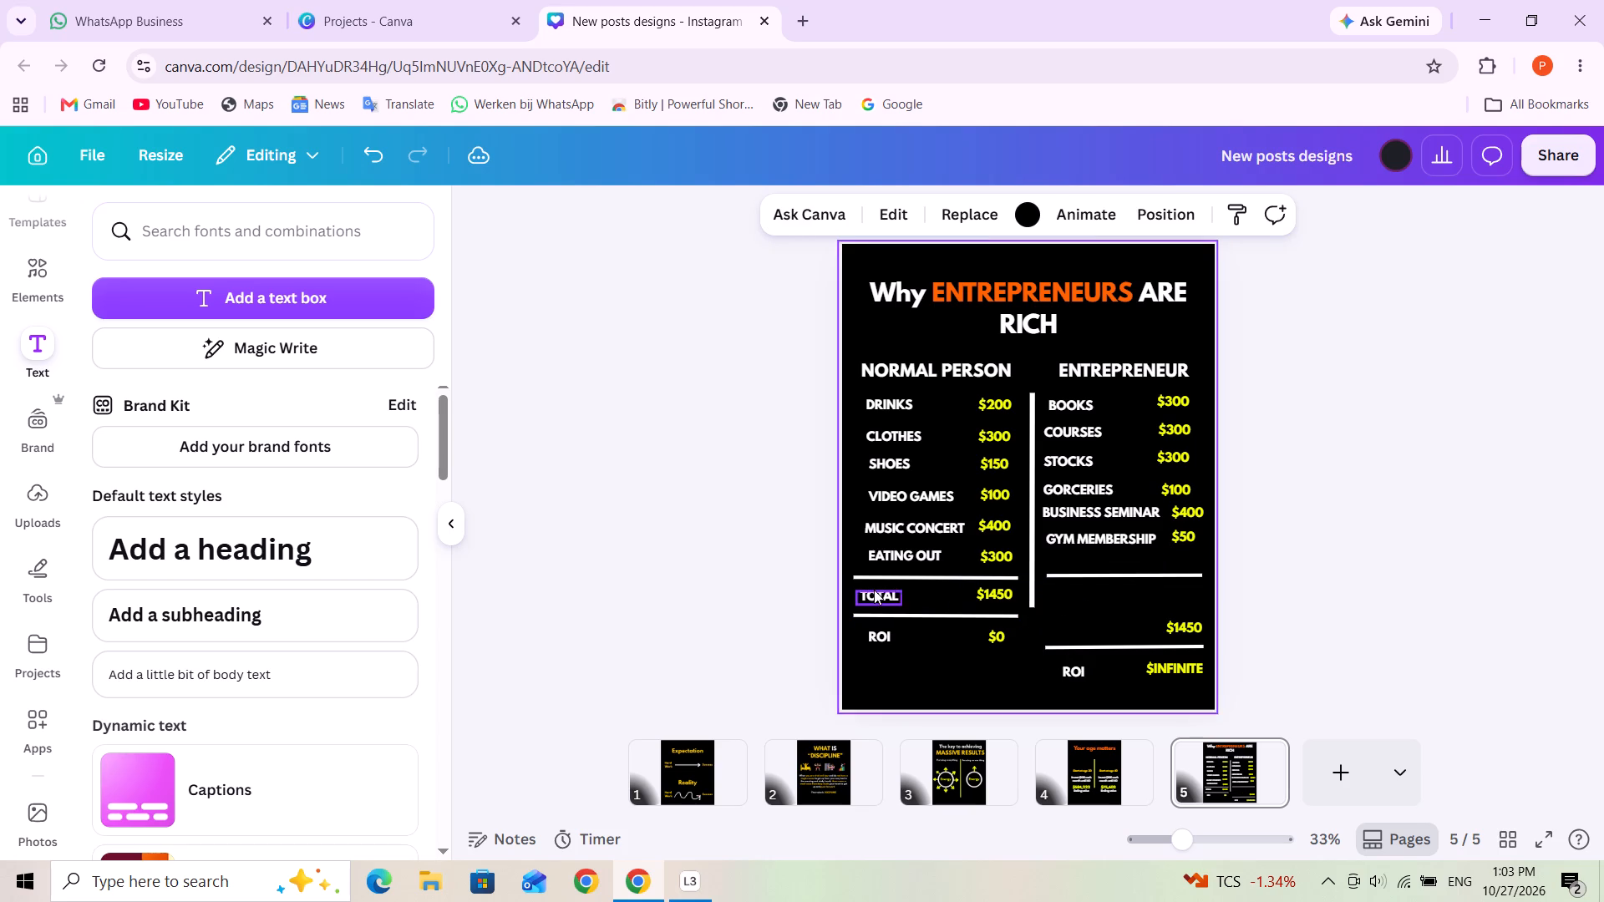
{"action": "left_click", "coordinate": [929, 545]}
{"action": "left_click_drag", "start_coordinate": [891, 599], "coordinate": [896, 600]}
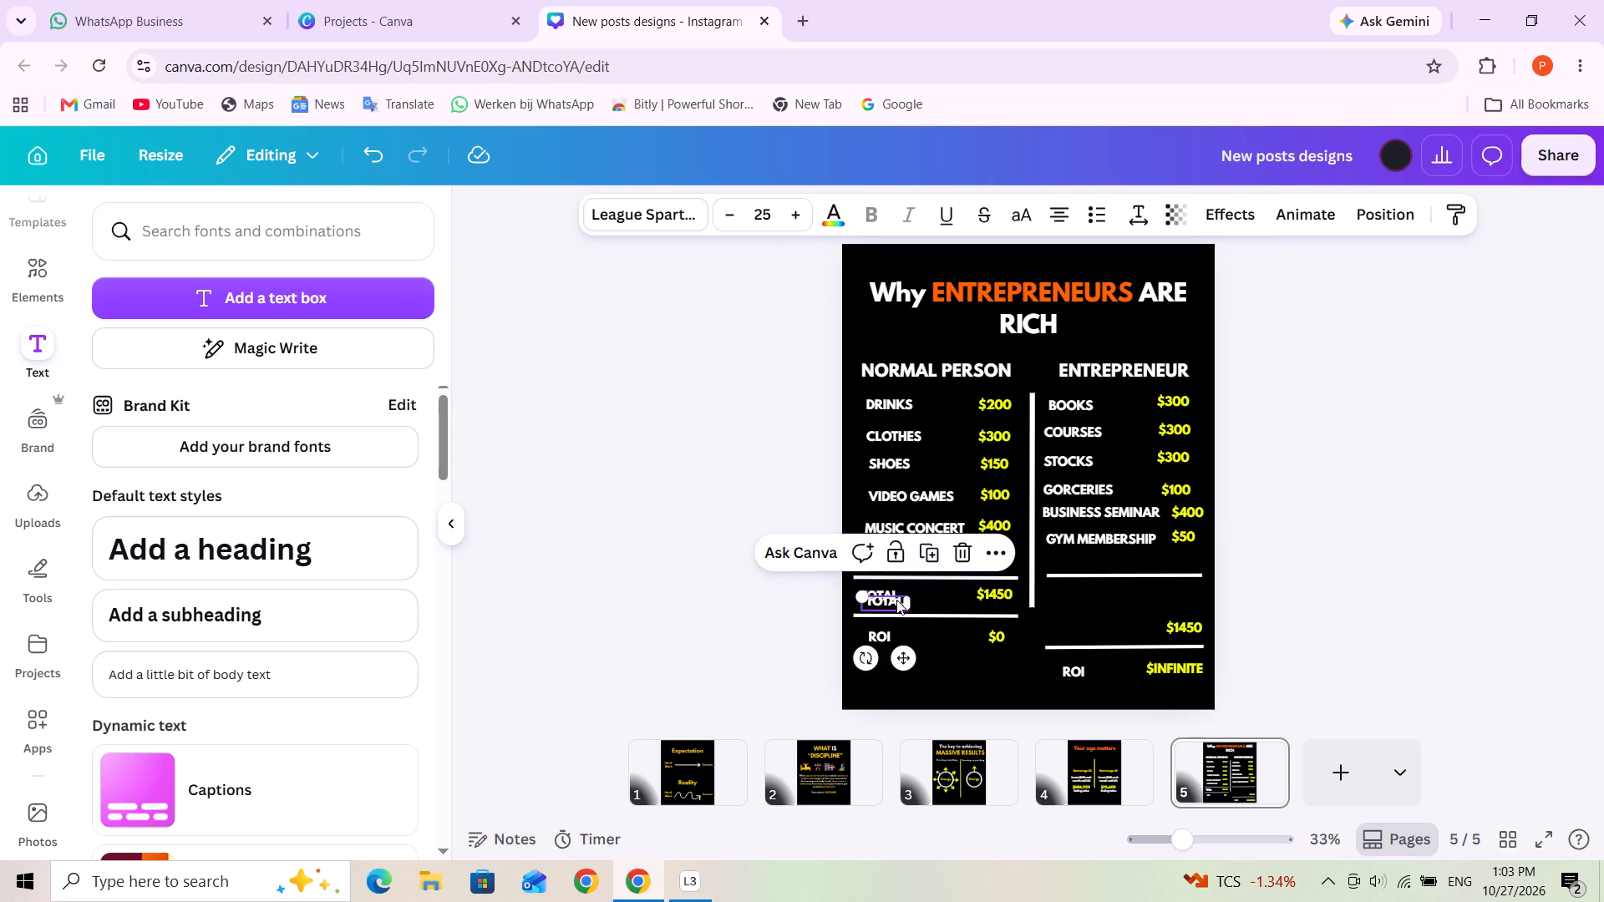
{"action": "left_click_drag", "start_coordinate": [896, 600], "coordinate": [1080, 592]}
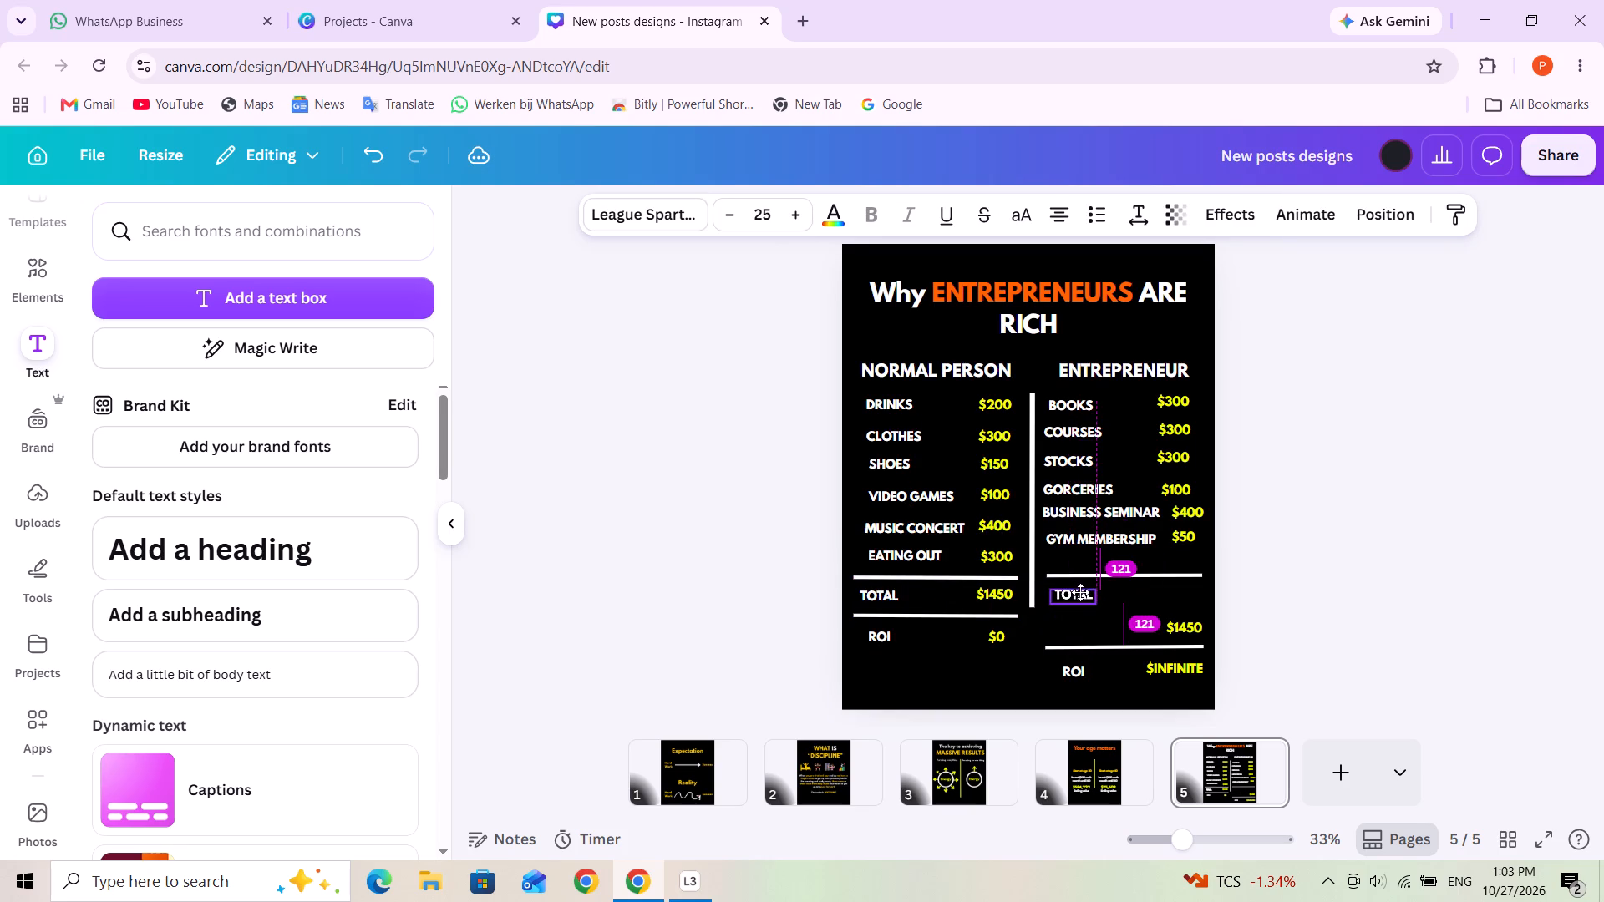
{"action": "left_click_drag", "start_coordinate": [1080, 592], "coordinate": [1077, 592]}
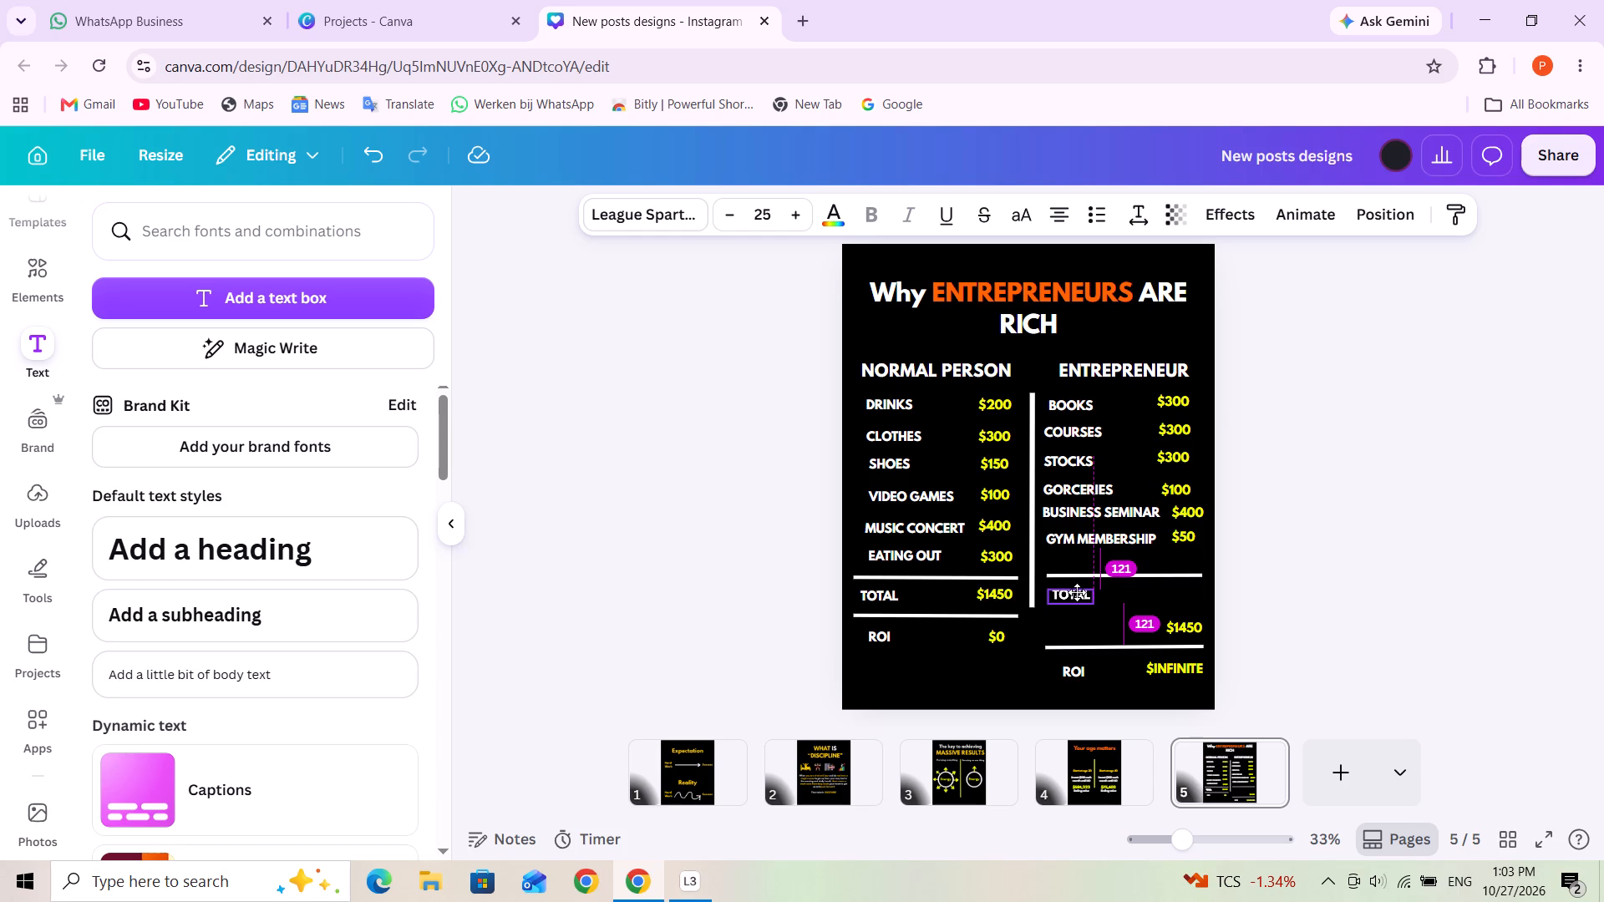
{"action": "left_click_drag", "start_coordinate": [1077, 592], "coordinate": [1077, 590]}
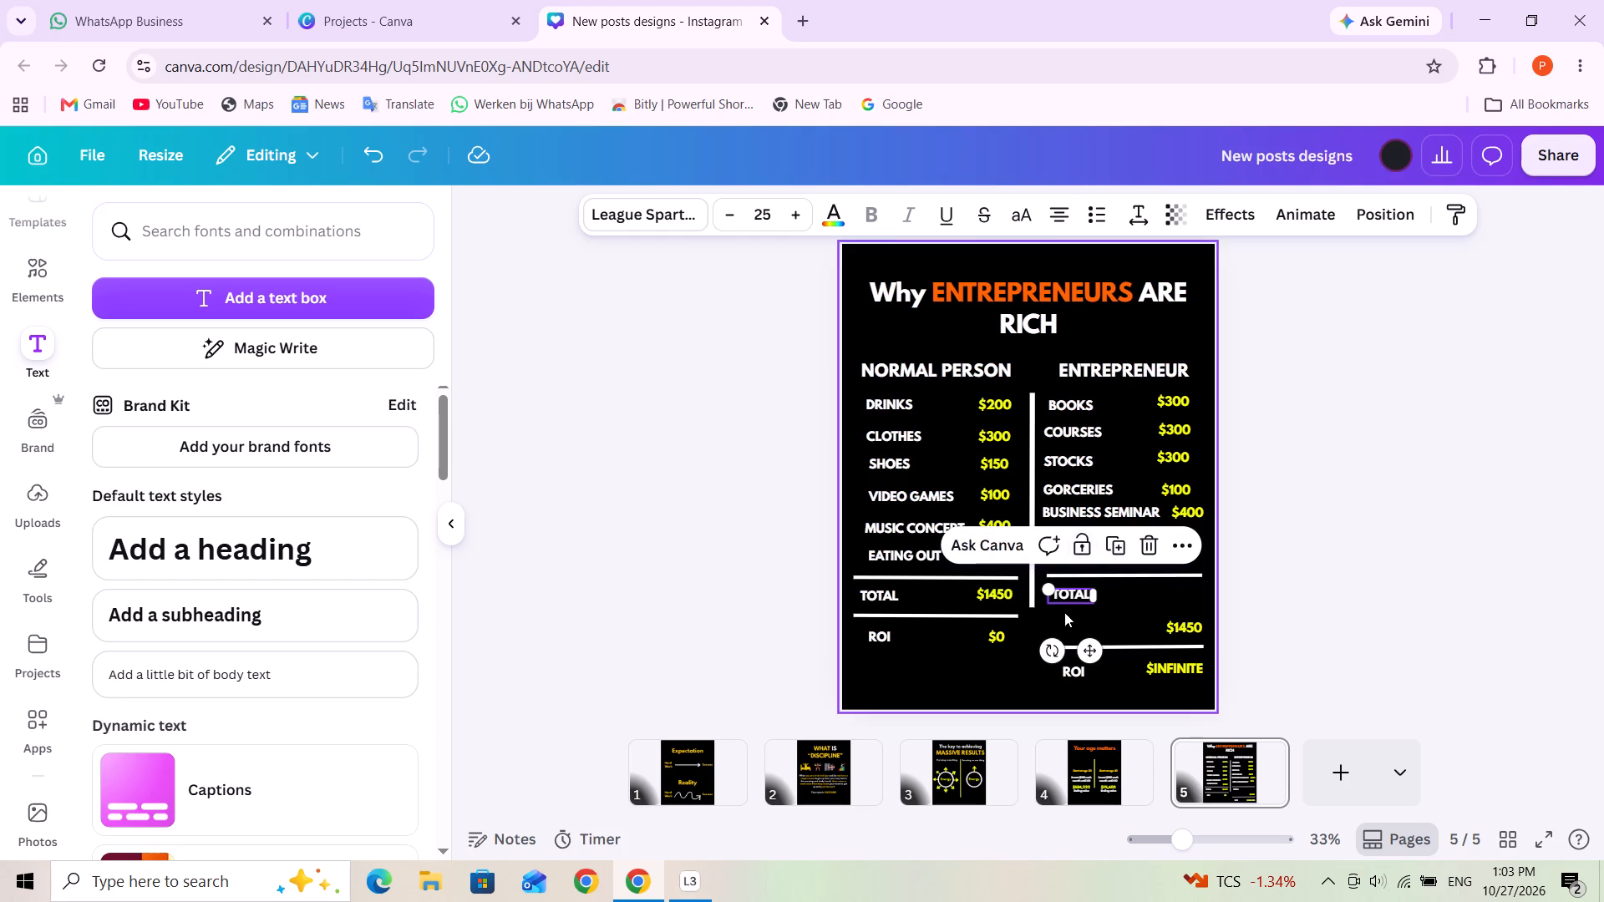
{"action": "left_click", "coordinate": [1063, 614]}
Nudge the GYM MEMBERSHIP label toward the divider and resize its text box to 330 wide.
{"action": "left_click", "coordinate": [1083, 539]}
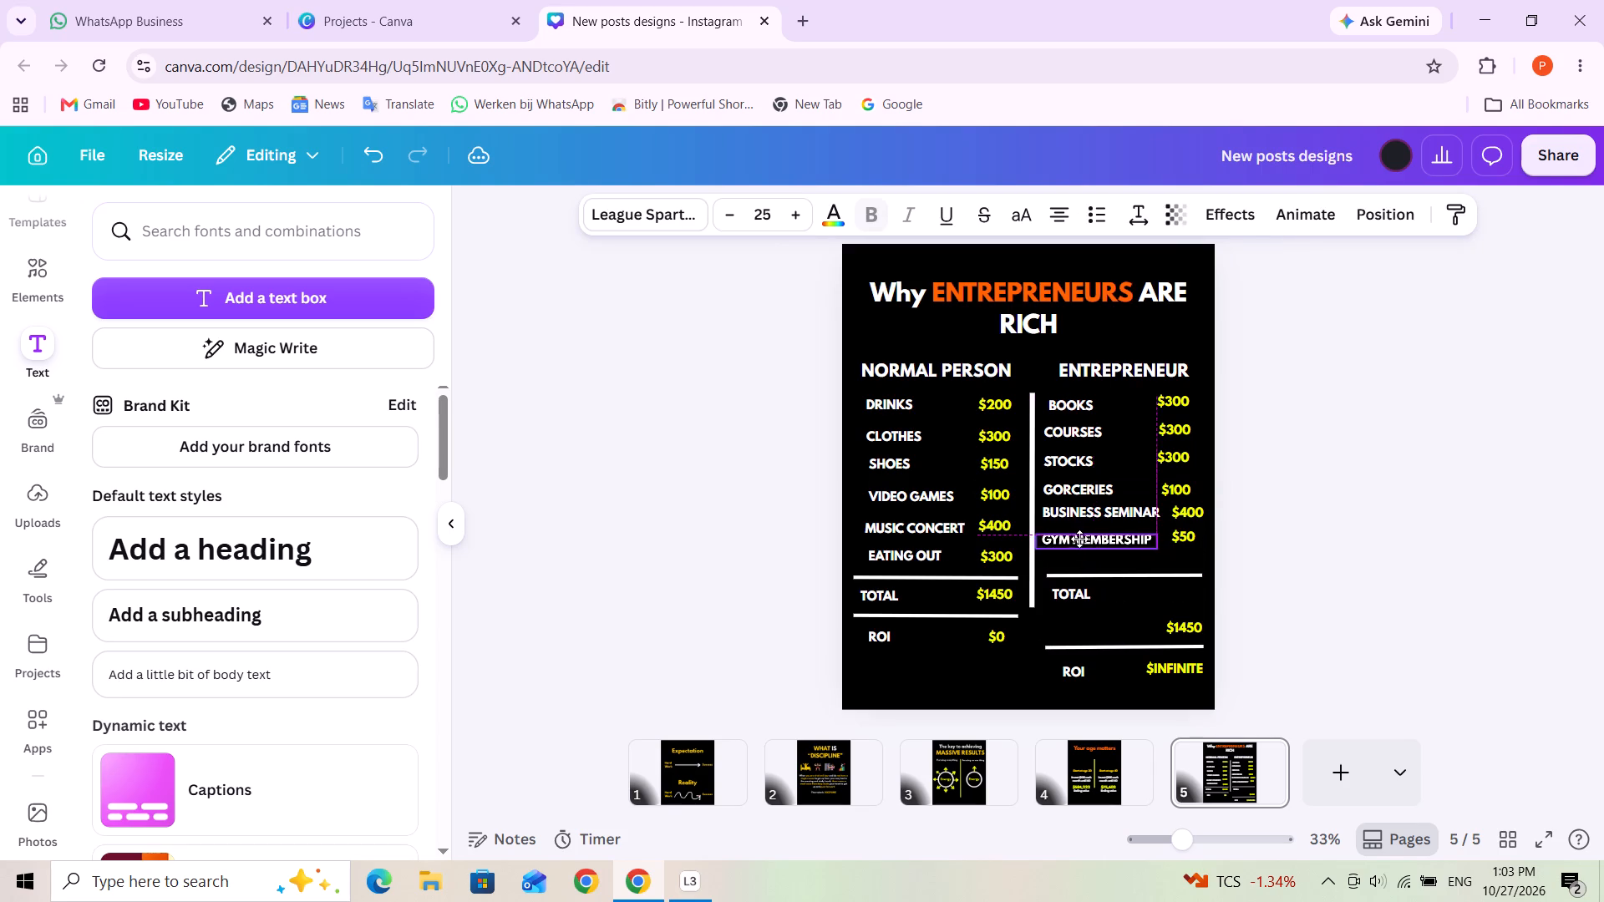
{"action": "left_click_drag", "start_coordinate": [1163, 540], "coordinate": [1153, 541]}
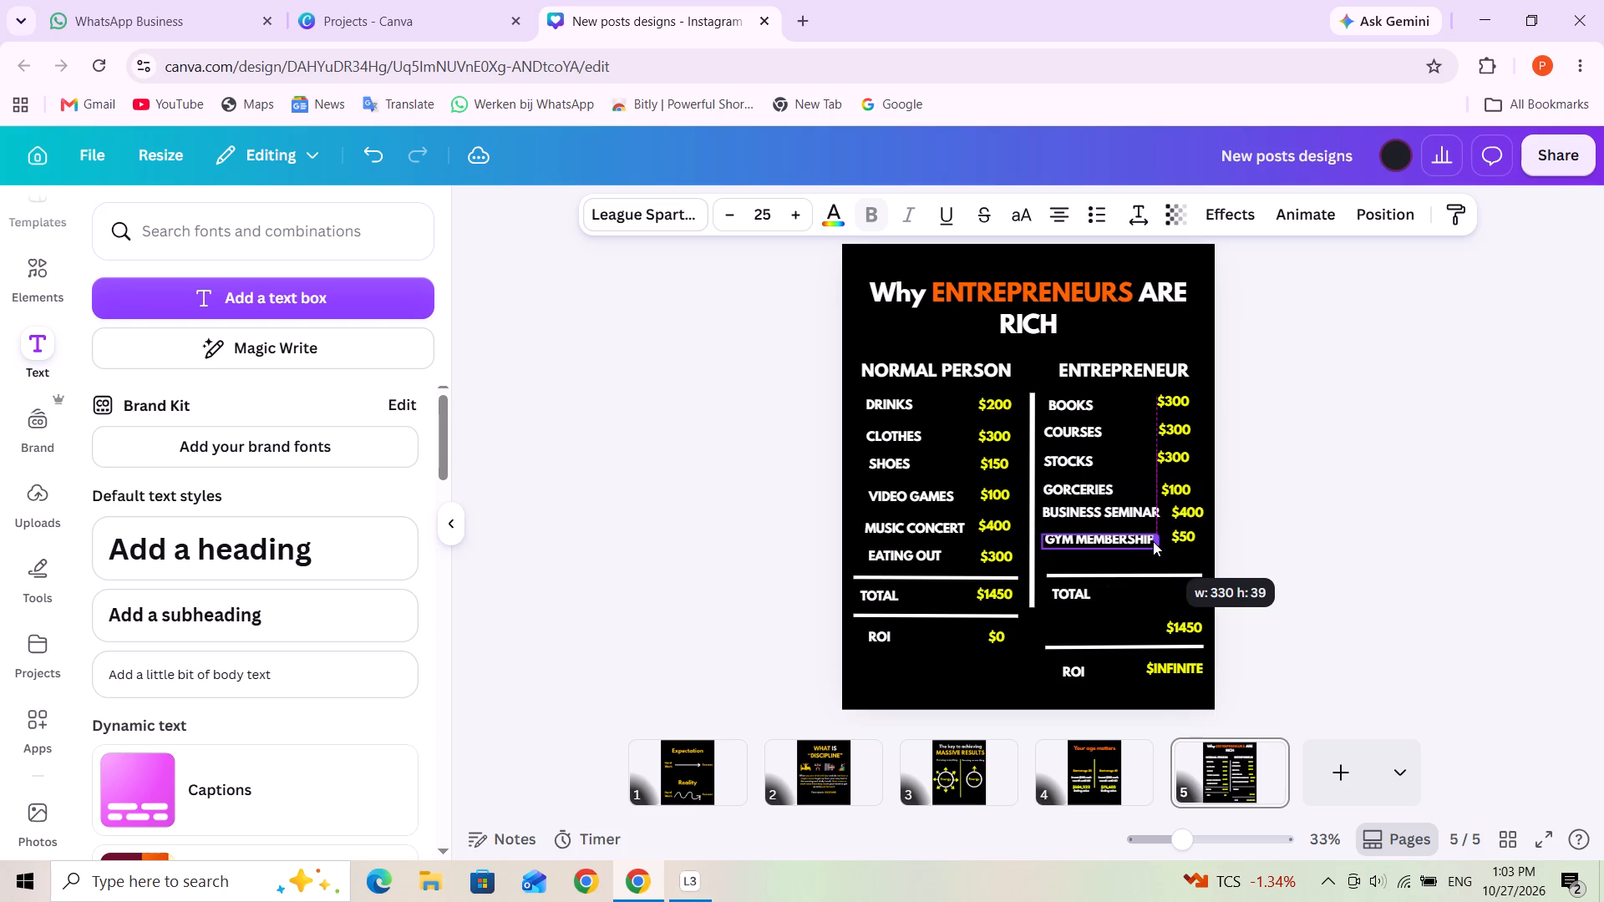
{"action": "left_click_drag", "start_coordinate": [1153, 541], "coordinate": [1155, 540]}
{"action": "left_click", "coordinate": [1156, 611]}
Move the ENTREPRENEUR column's $1450 amount up level with its TOTAL label.
{"action": "left_click_drag", "start_coordinate": [1180, 624], "coordinate": [1180, 611]}
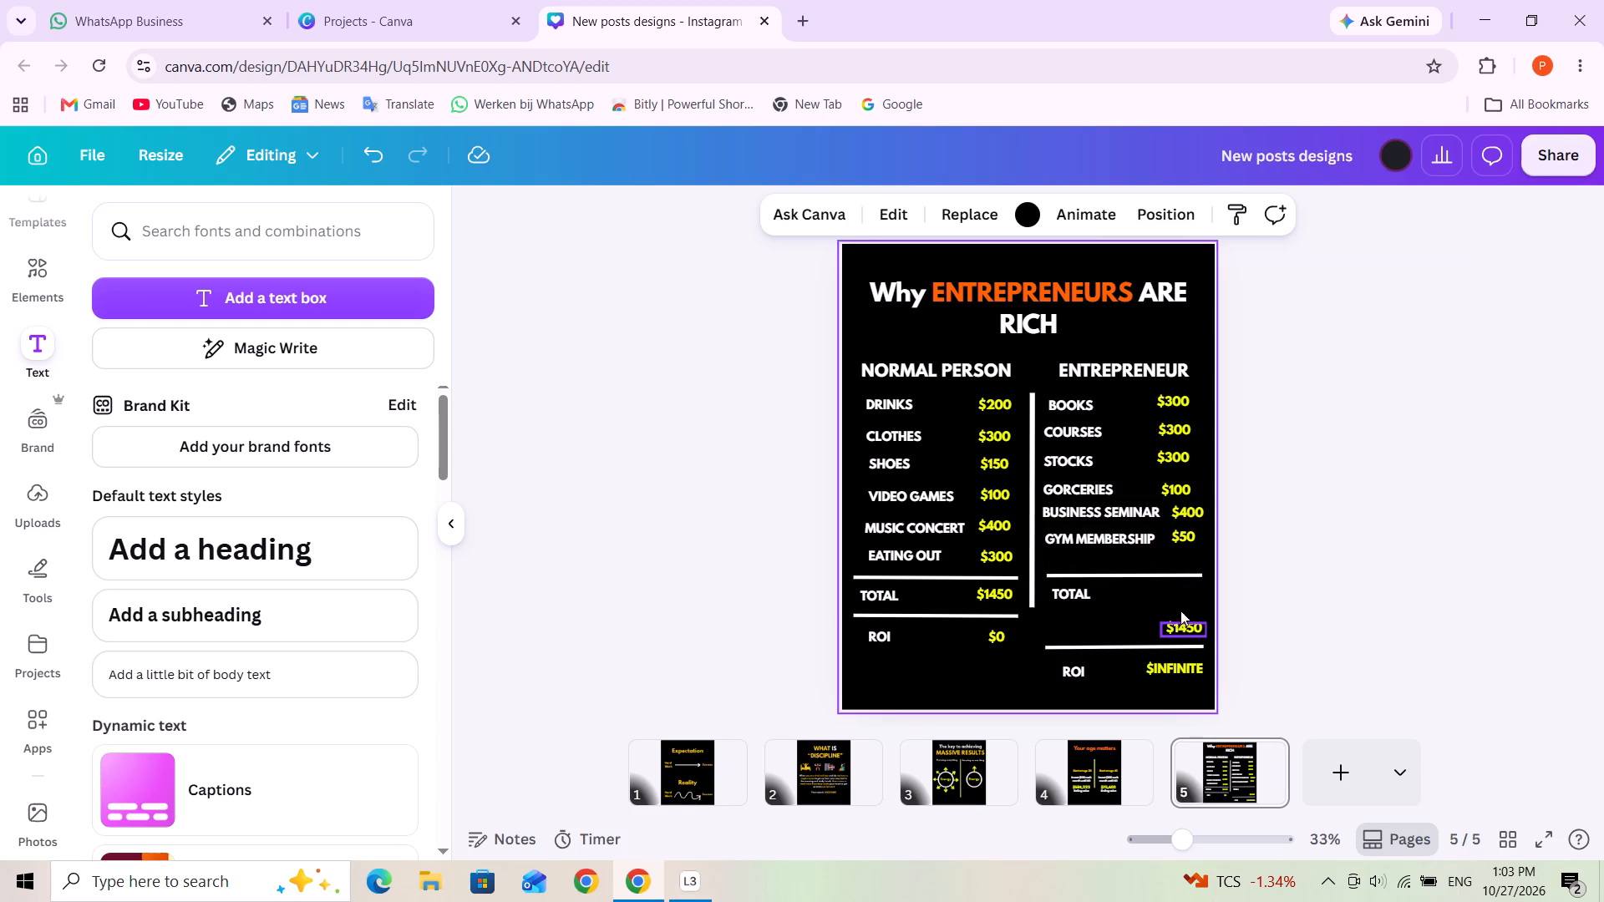
{"action": "left_click_drag", "start_coordinate": [1180, 611], "coordinate": [1180, 590]}
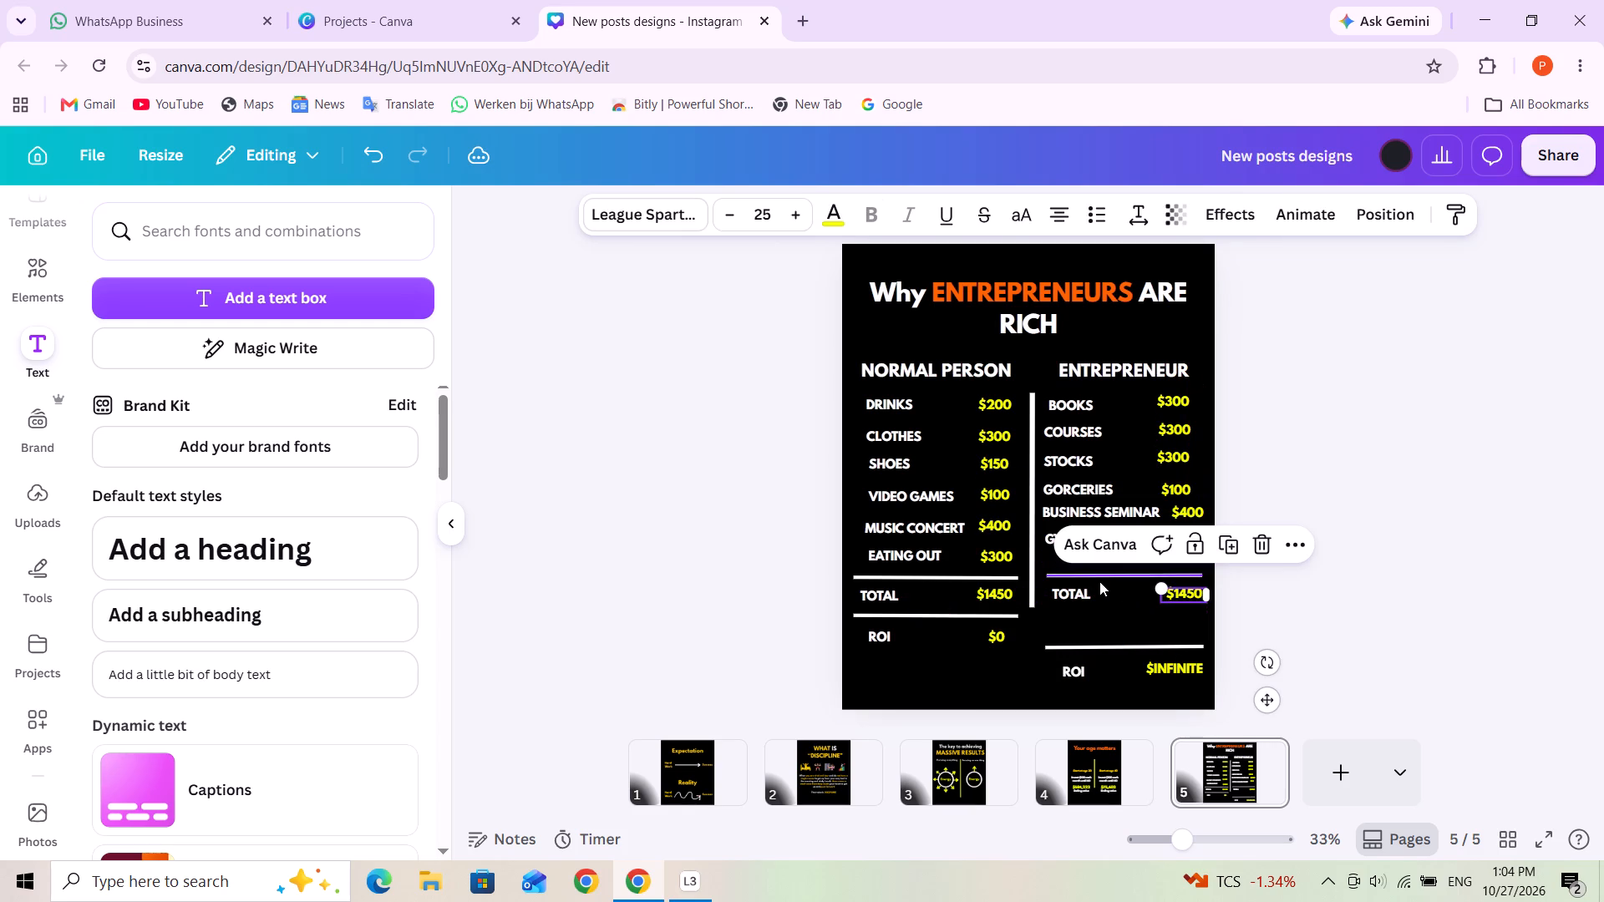
Move the ENTREPRENEUR column's upper line closer beneath the GYM MEMBERSHIP row and slightly toward the divider.
{"action": "left_click_drag", "start_coordinate": [1100, 570], "coordinate": [1097, 558]}
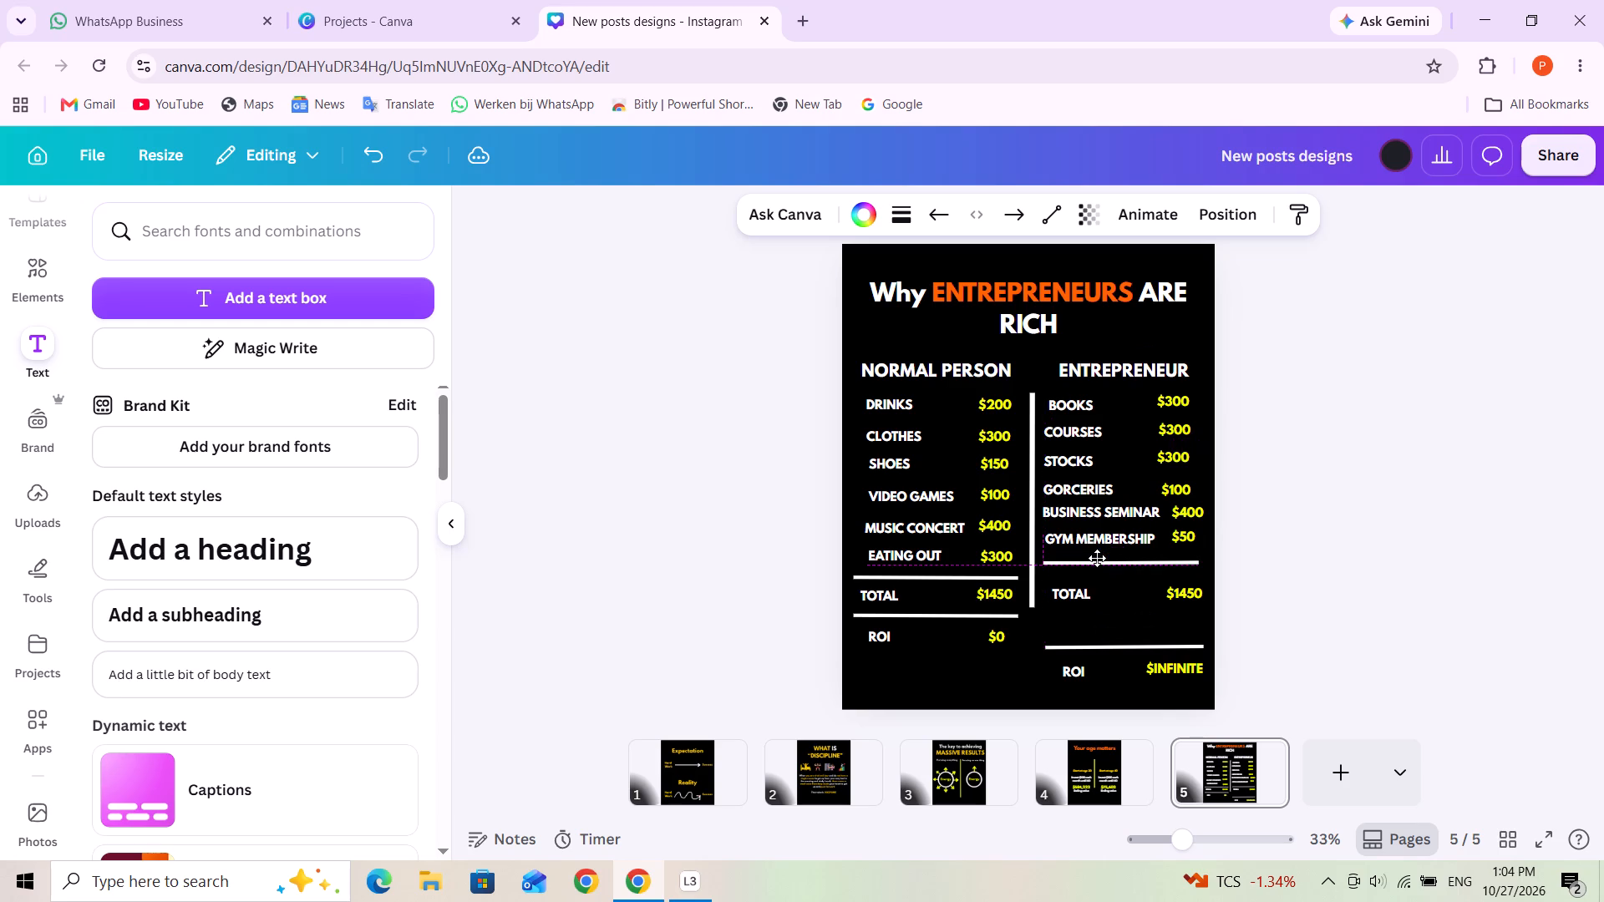
{"action": "left_click_drag", "start_coordinate": [1097, 558], "coordinate": [1094, 556]}
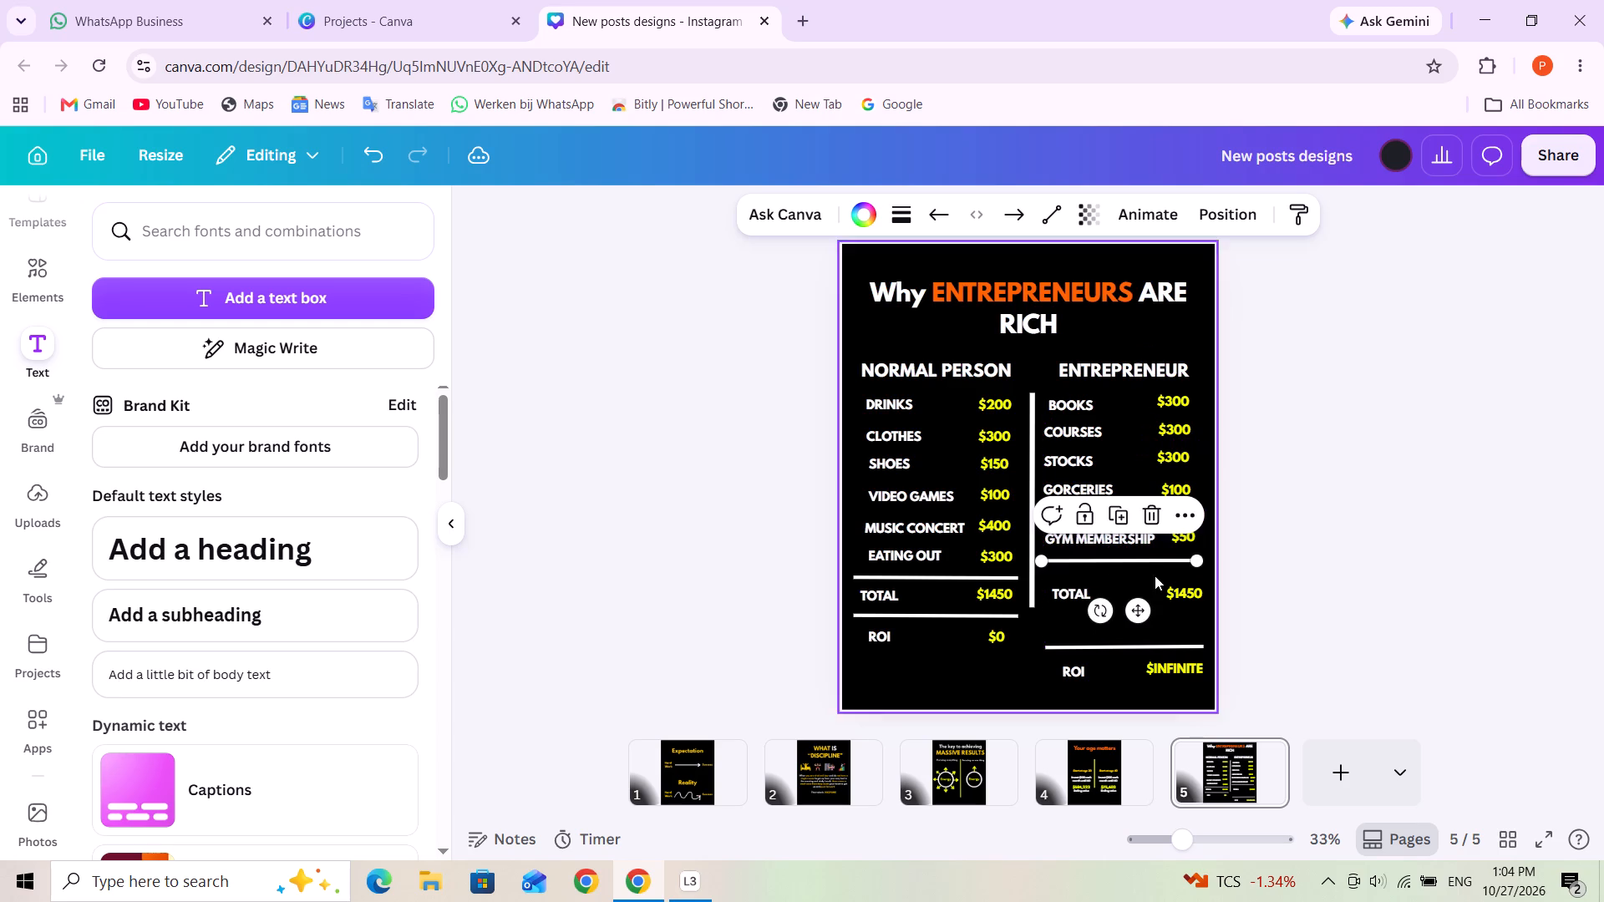
{"action": "left_click", "coordinate": [1293, 507]}
Bring the $400 amount closer to the BUSINESS SEMINAR label.
{"action": "left_click", "coordinate": [1190, 514]}
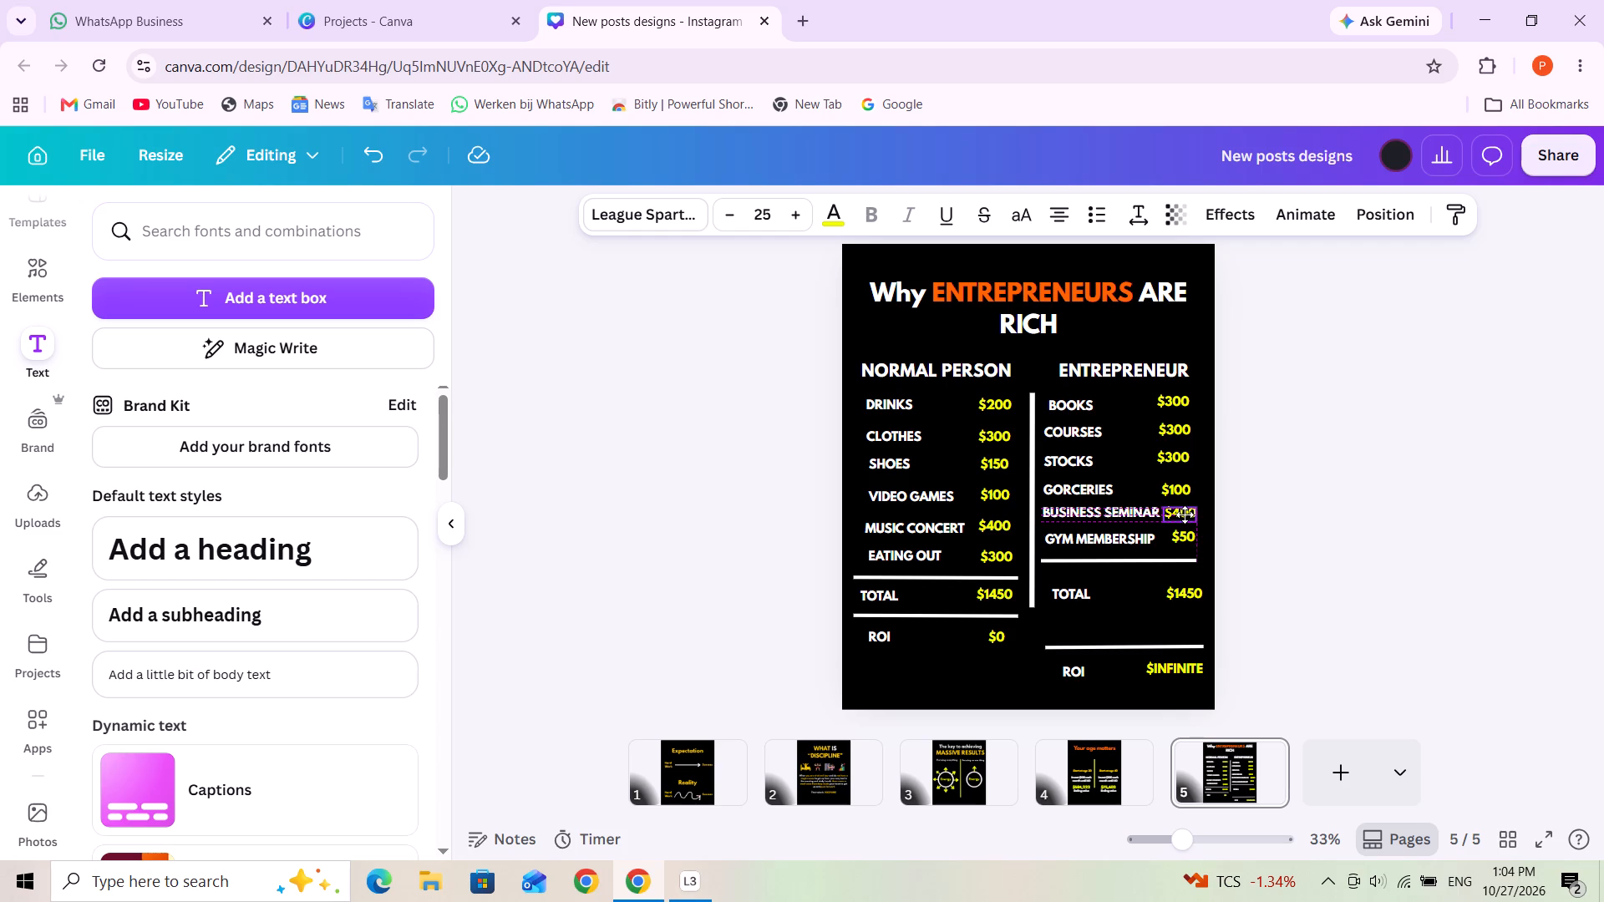
{"action": "left_click", "coordinate": [1307, 539]}
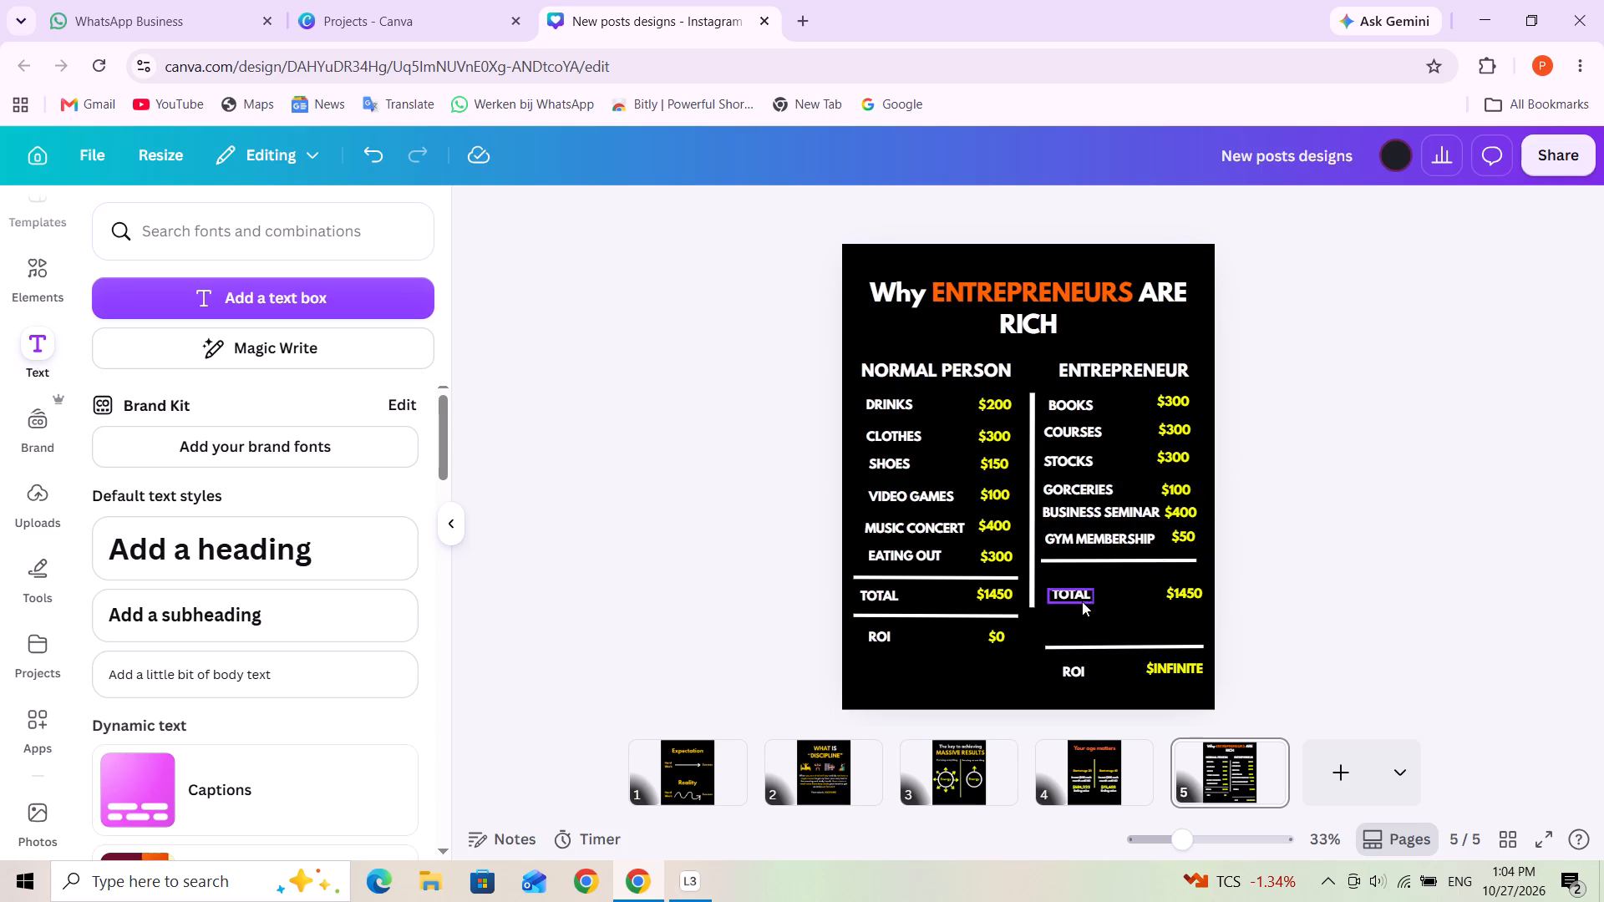
Shift the ENTREPRENEUR column's TOTAL label and $1450 amount slightly up and toward the divider, closer to the line above them.
{"action": "left_click_drag", "start_coordinate": [1074, 598], "coordinate": [1068, 588]}
{"action": "left_click_drag", "start_coordinate": [1179, 595], "coordinate": [1170, 585]}
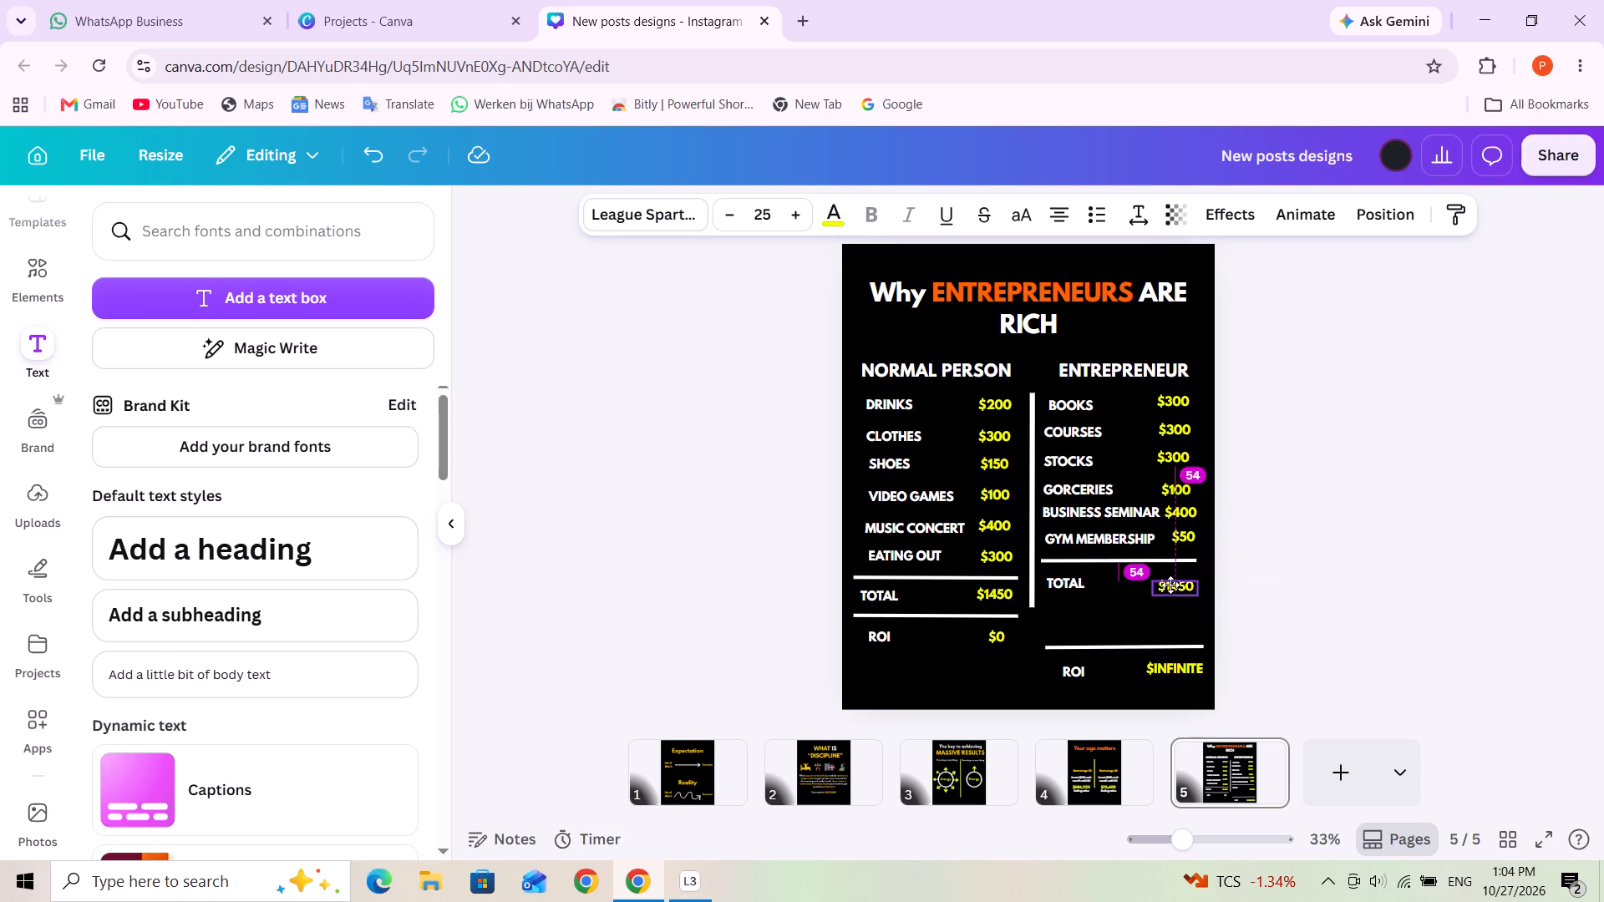
{"action": "left_click_drag", "start_coordinate": [1170, 585], "coordinate": [1170, 584]}
Move the ENTREPRENEUR column's lower line up, level with the line beneath the NORMAL PERSON total.
{"action": "left_click_drag", "start_coordinate": [1101, 649], "coordinate": [1101, 631]}
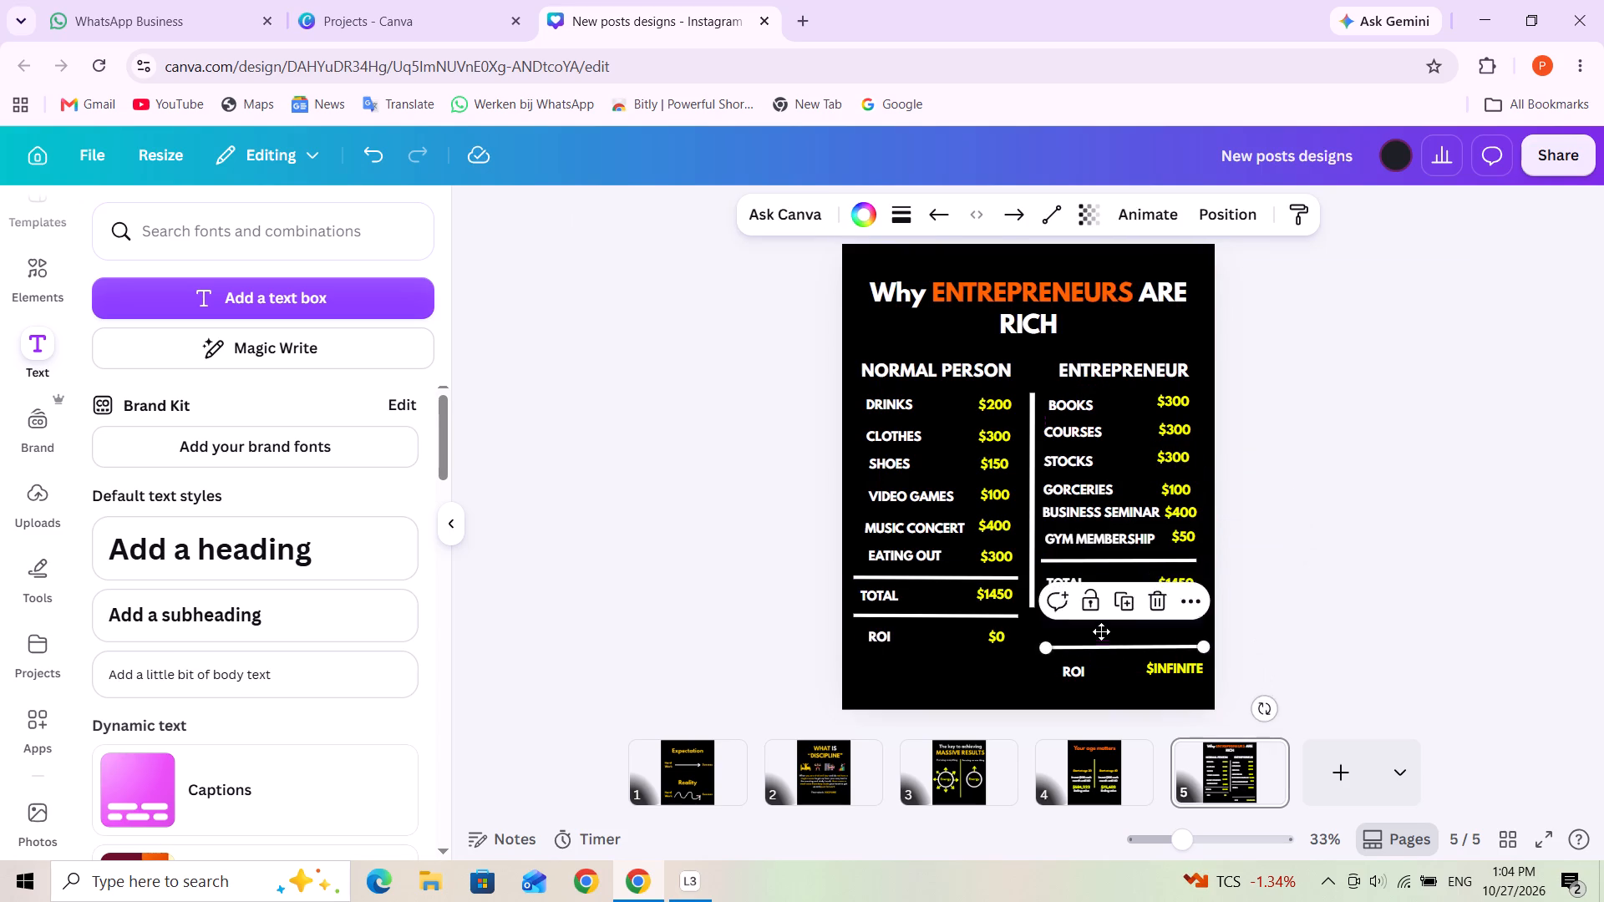
{"action": "left_click_drag", "start_coordinate": [1101, 631], "coordinate": [1099, 620]}
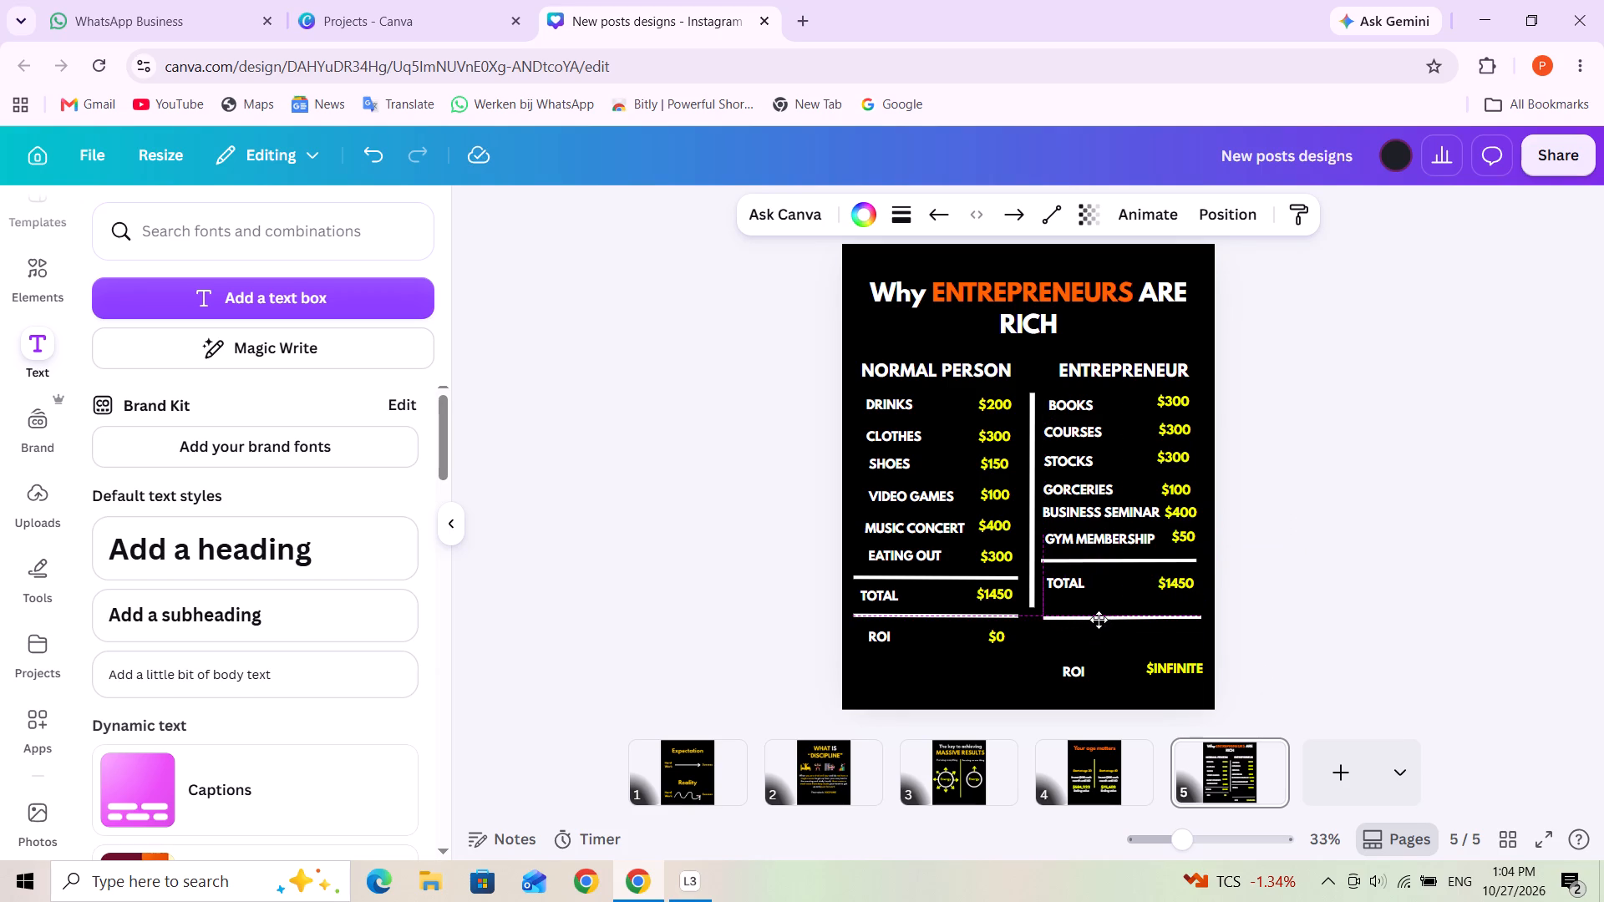
{"action": "left_click_drag", "start_coordinate": [1099, 620], "coordinate": [1099, 619]}
Move the ENTREPRENEUR column's ROI label and $INFINITE amount up beneath the lower line, level with the NORMAL PERSON ROI row.
{"action": "left_click_drag", "start_coordinate": [1072, 669], "coordinate": [1063, 636]}
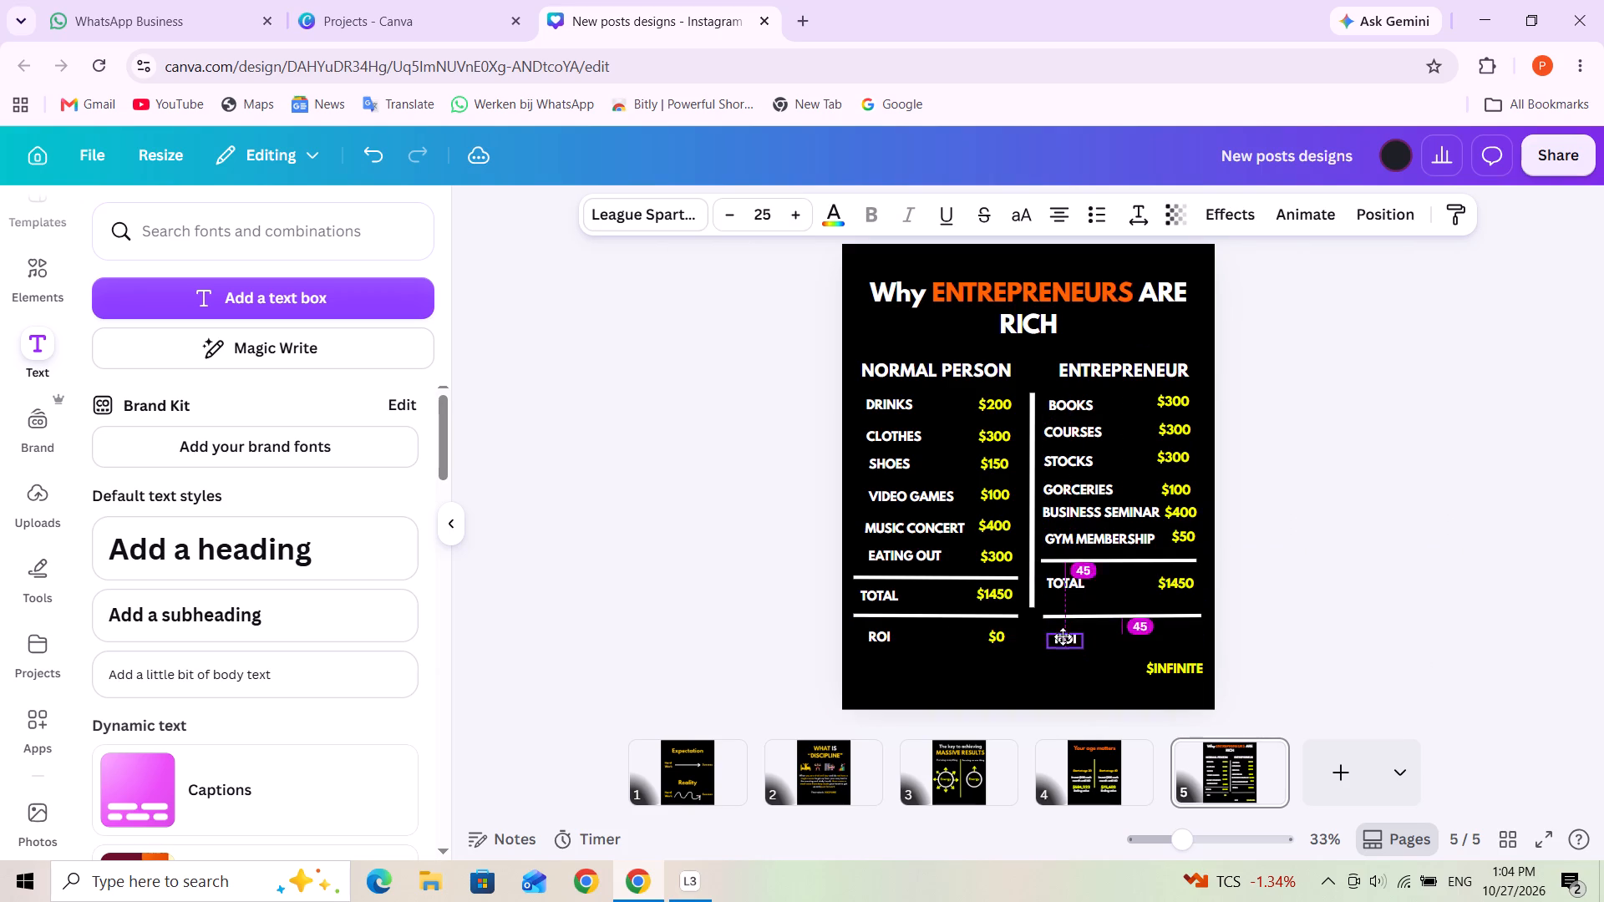
{"action": "left_click_drag", "start_coordinate": [1063, 636], "coordinate": [1064, 634]}
{"action": "left_click_drag", "start_coordinate": [1159, 666], "coordinate": [1150, 636]}
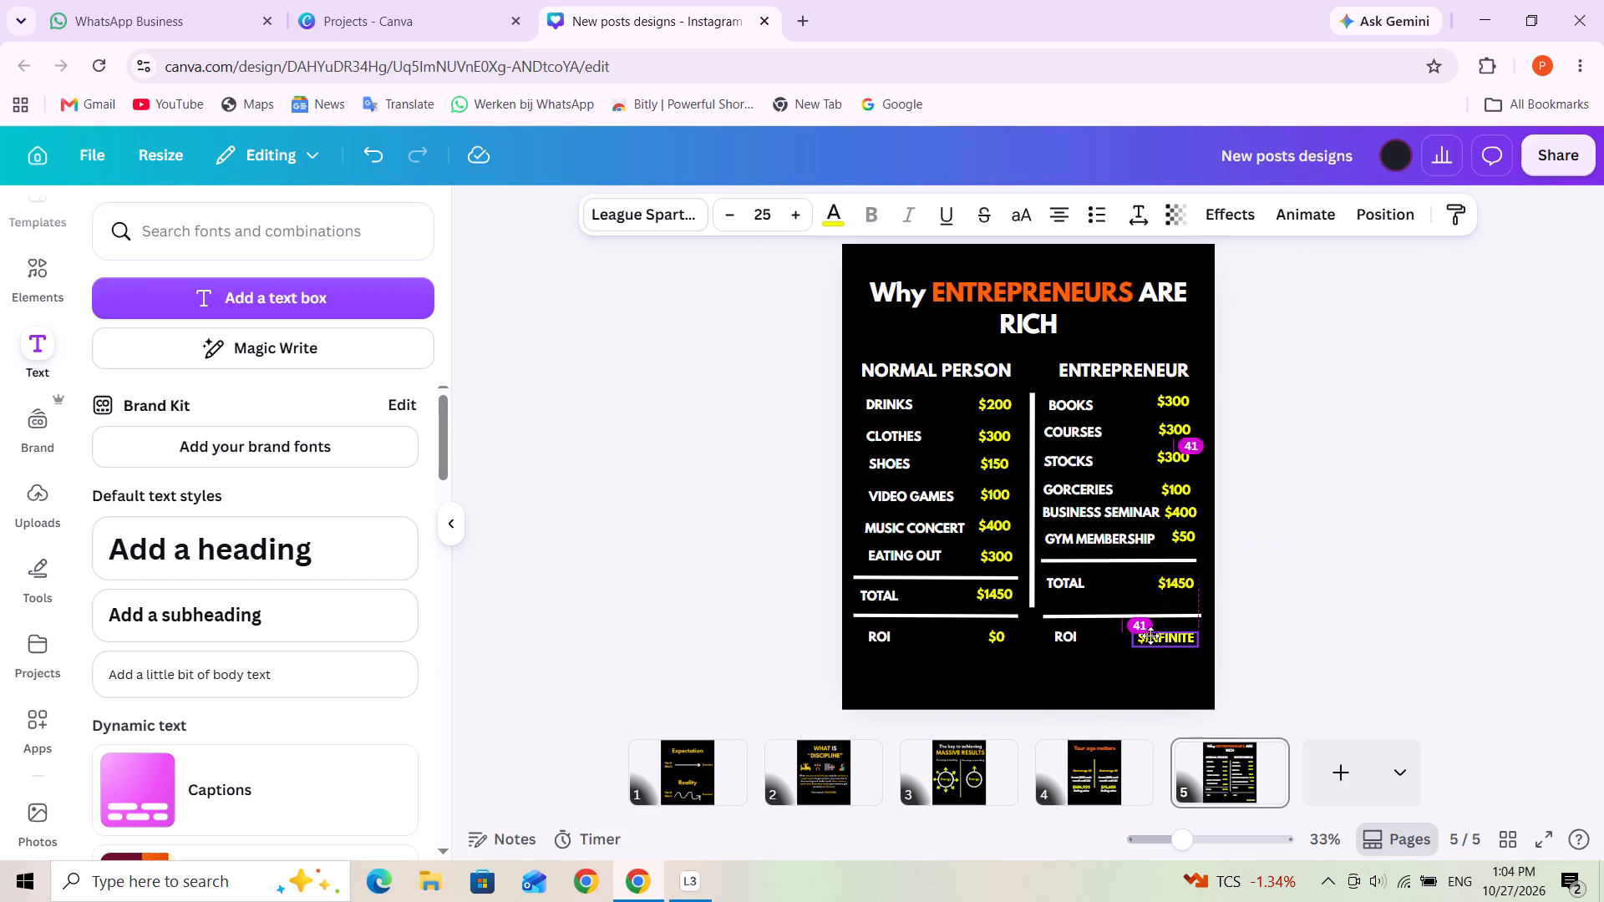
Nudge the $INFINITE amount slightly toward the ROI label in the ENTREPRENEUR column.
{"action": "left_click_drag", "start_coordinate": [1150, 636], "coordinate": [1147, 636]}
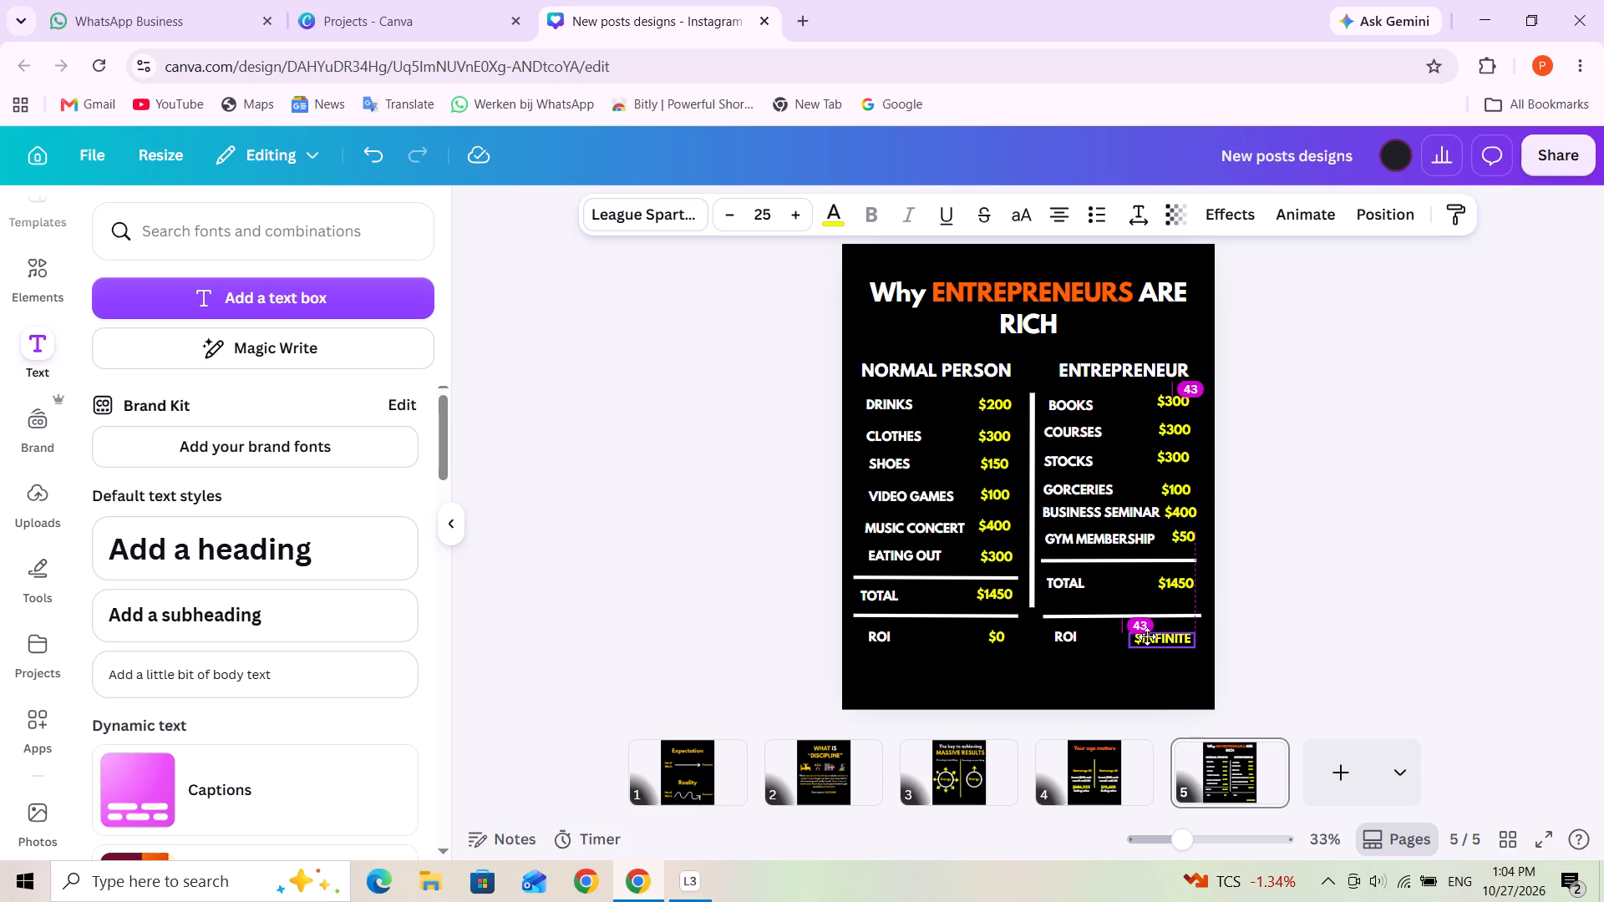
{"action": "left_click_drag", "start_coordinate": [1147, 636], "coordinate": [1144, 636]}
{"action": "left_click", "coordinate": [1280, 638]}
{"action": "left_click", "coordinate": [1163, 643]}
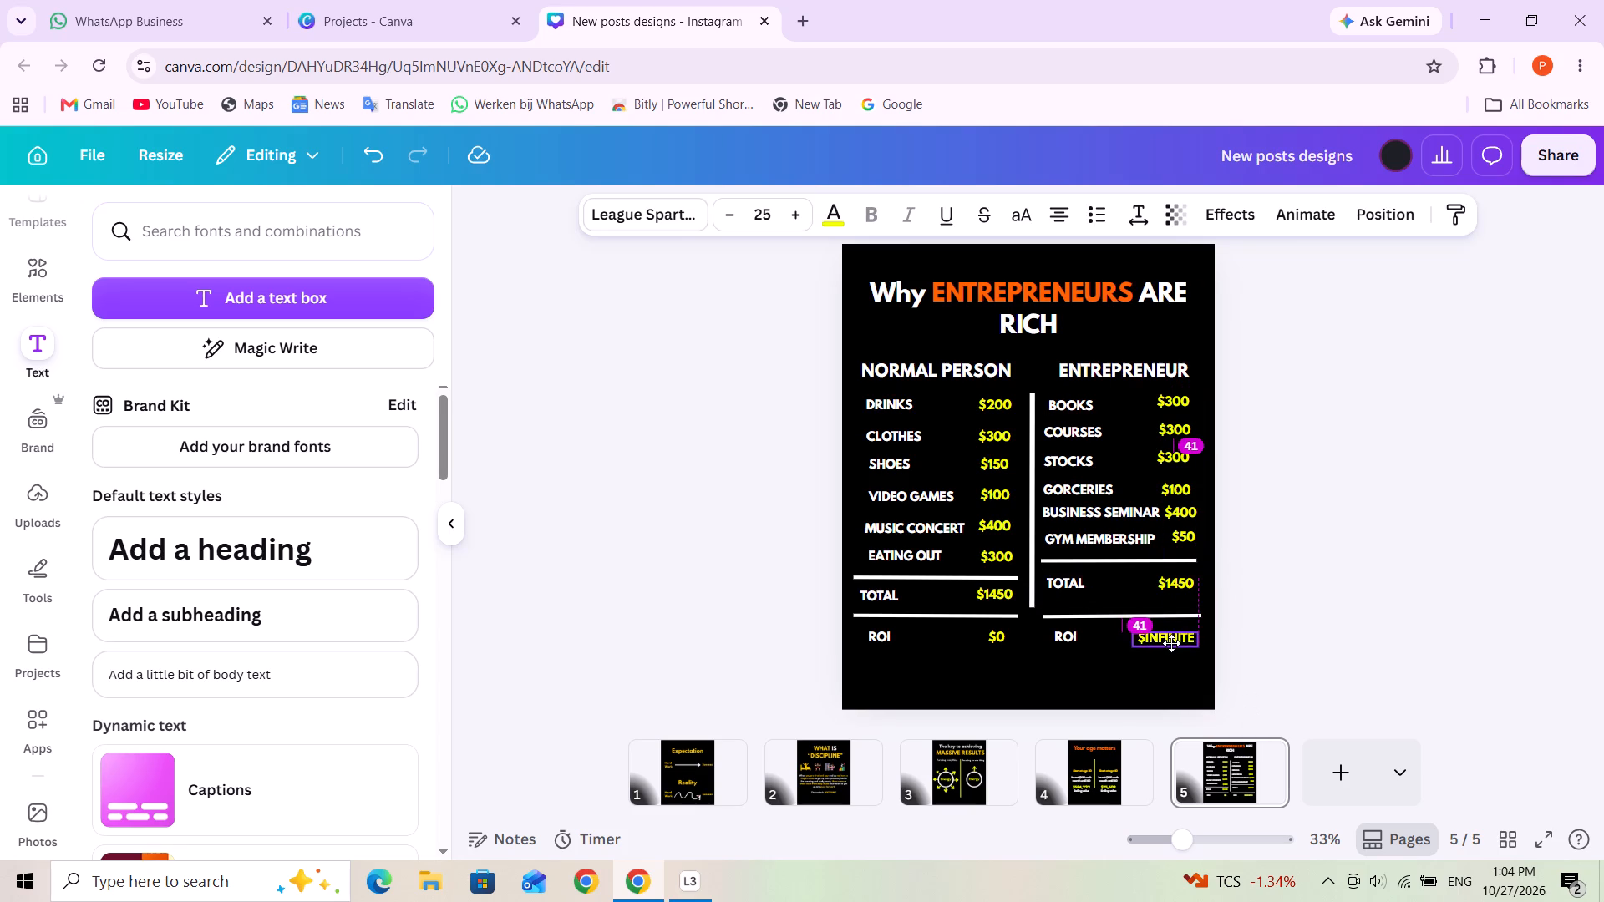
{"action": "left_click", "coordinate": [1297, 628]}
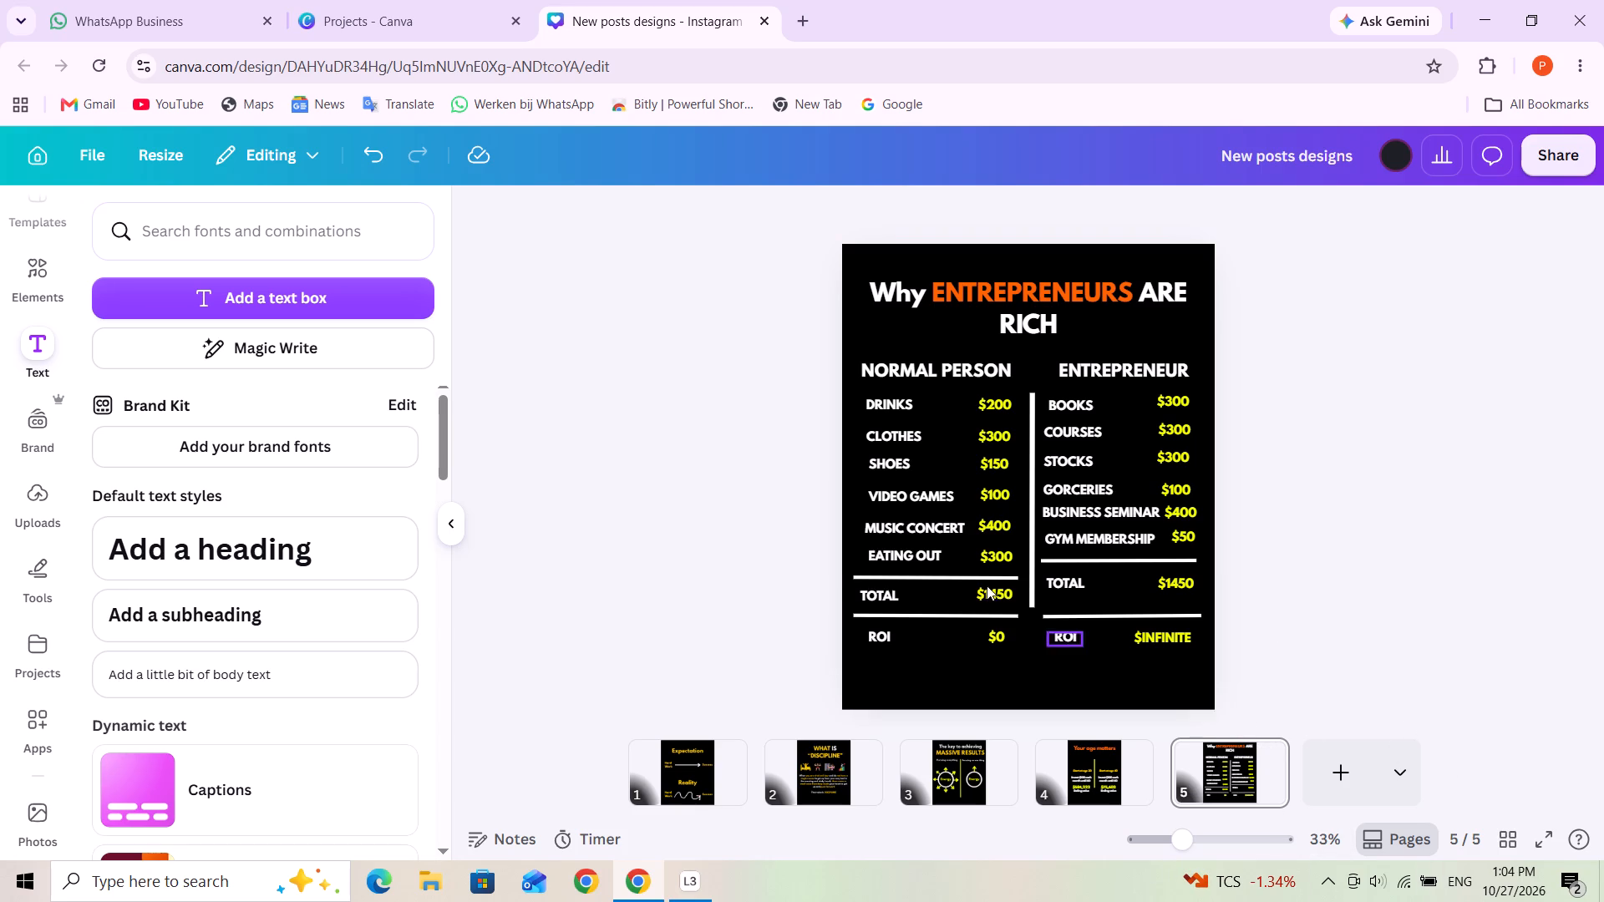
Move the NORMAL PERSON column's VIDEO GAMES label and the MUSIC CONCERT and EATING OUT rows with their amounts up, level with the ENTREPRENEUR rows.
{"action": "left_click", "coordinate": [895, 497]}
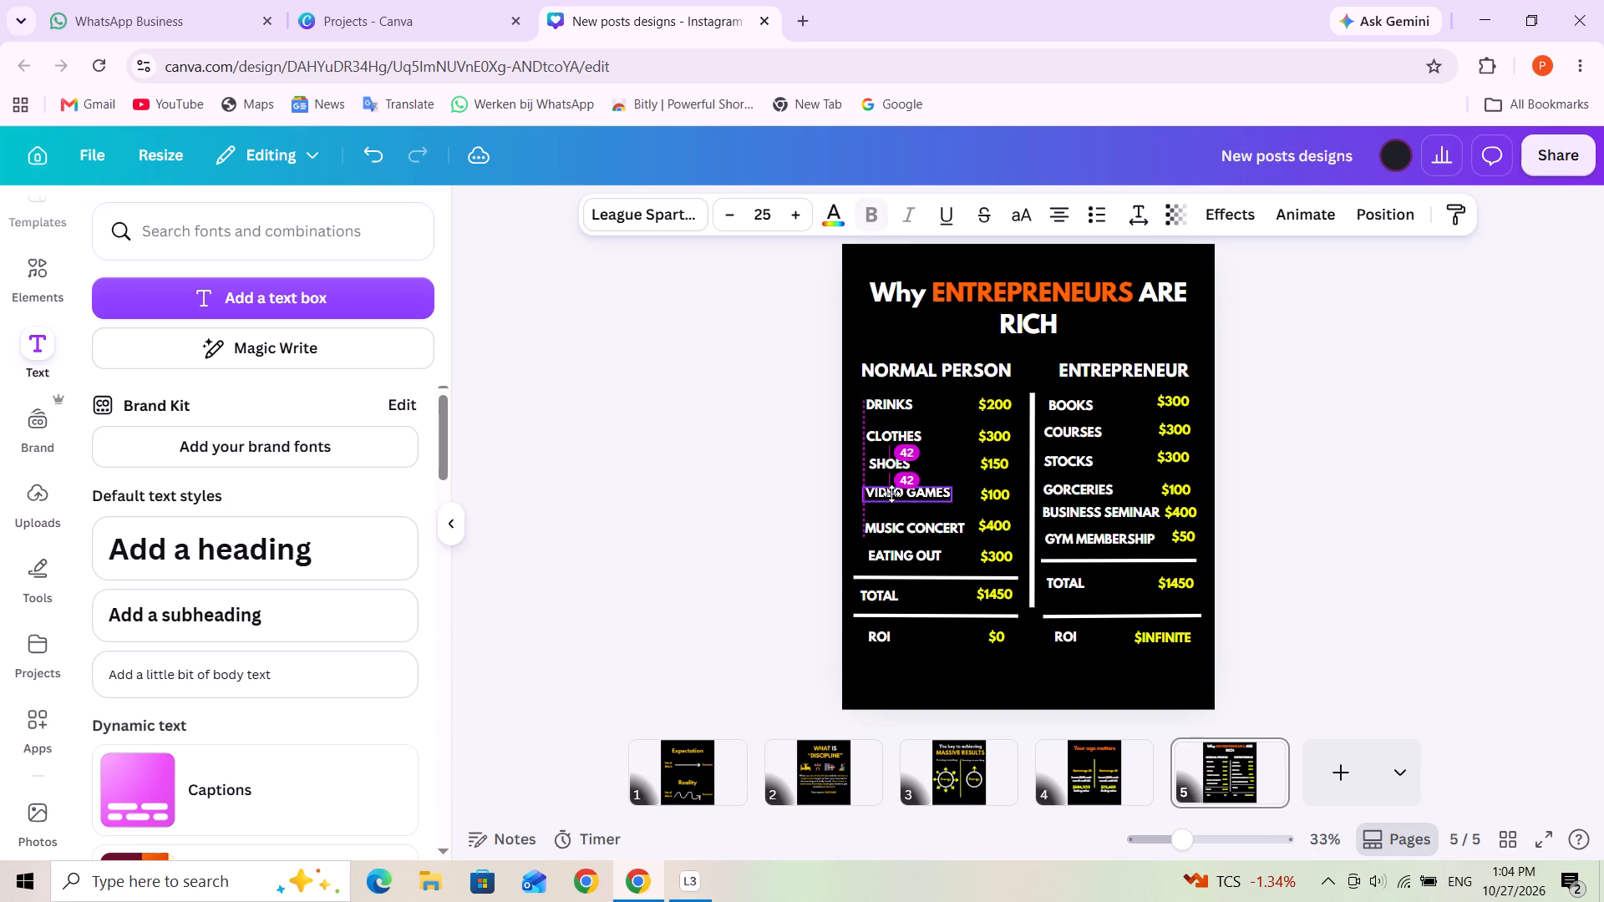
{"action": "left_click_drag", "start_coordinate": [890, 528], "coordinate": [886, 523]}
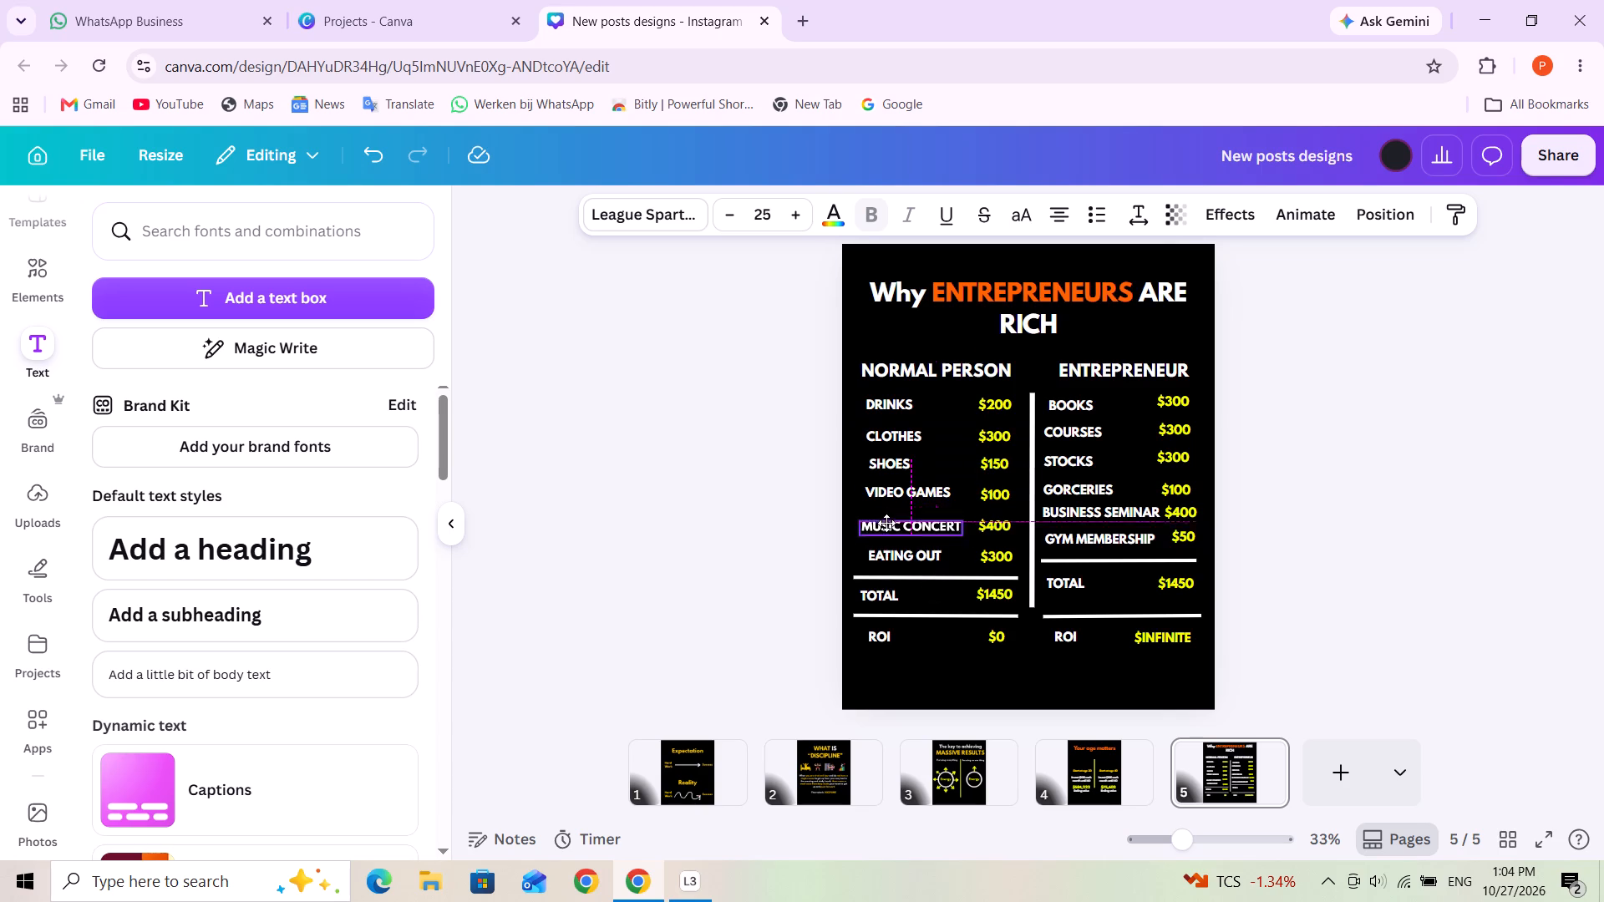
{"action": "left_click_drag", "start_coordinate": [886, 523], "coordinate": [887, 512]}
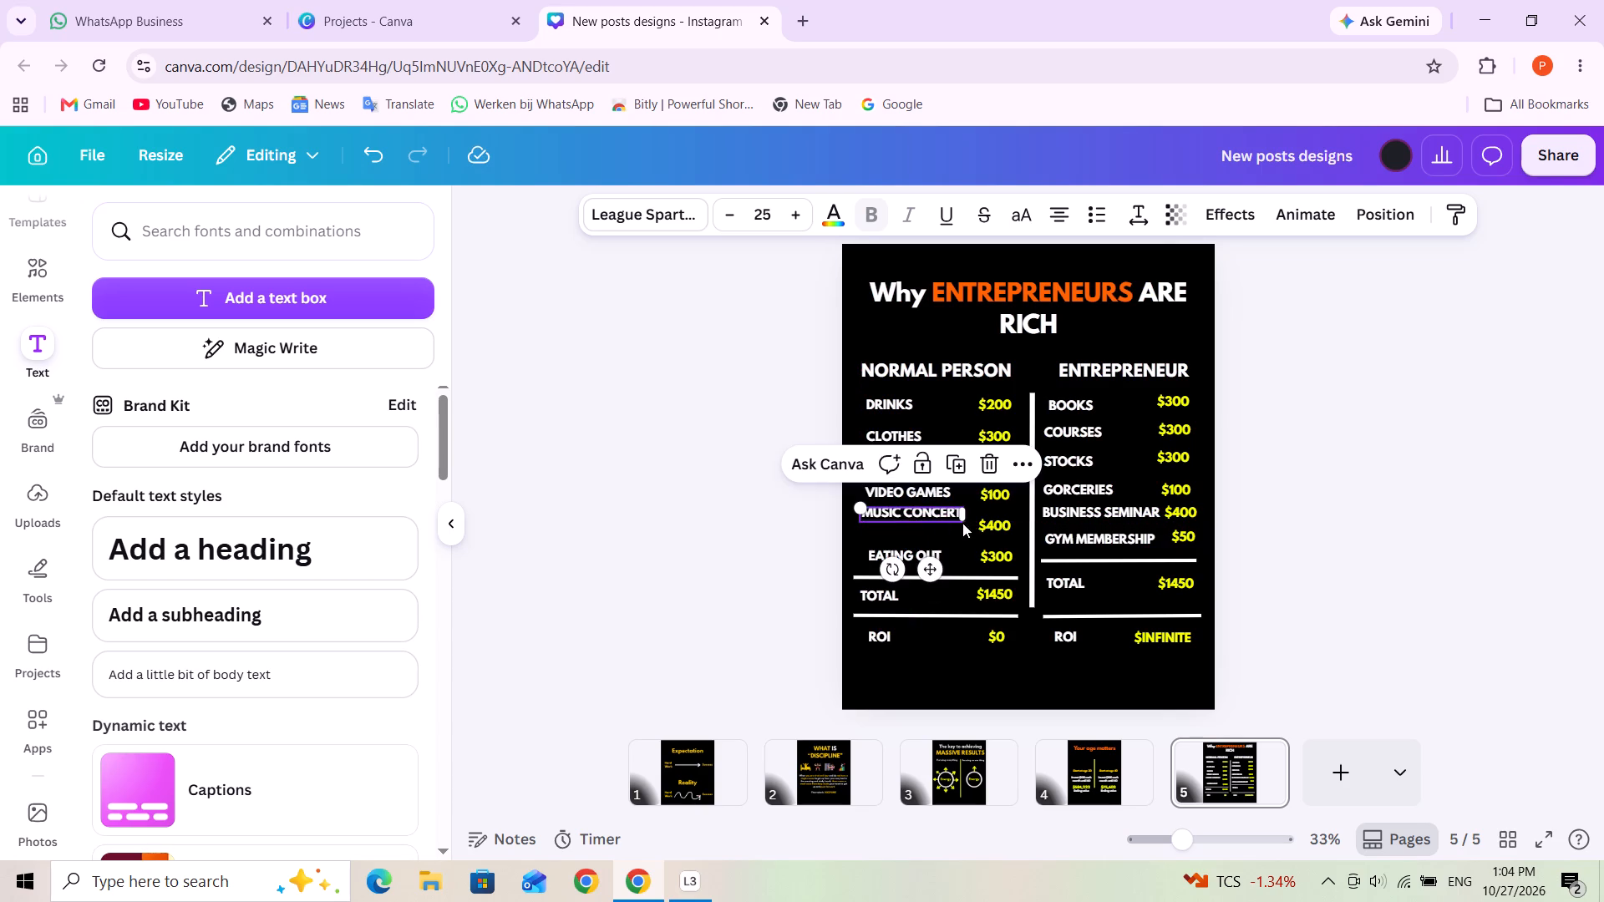
{"action": "left_click_drag", "start_coordinate": [992, 530], "coordinate": [994, 520]}
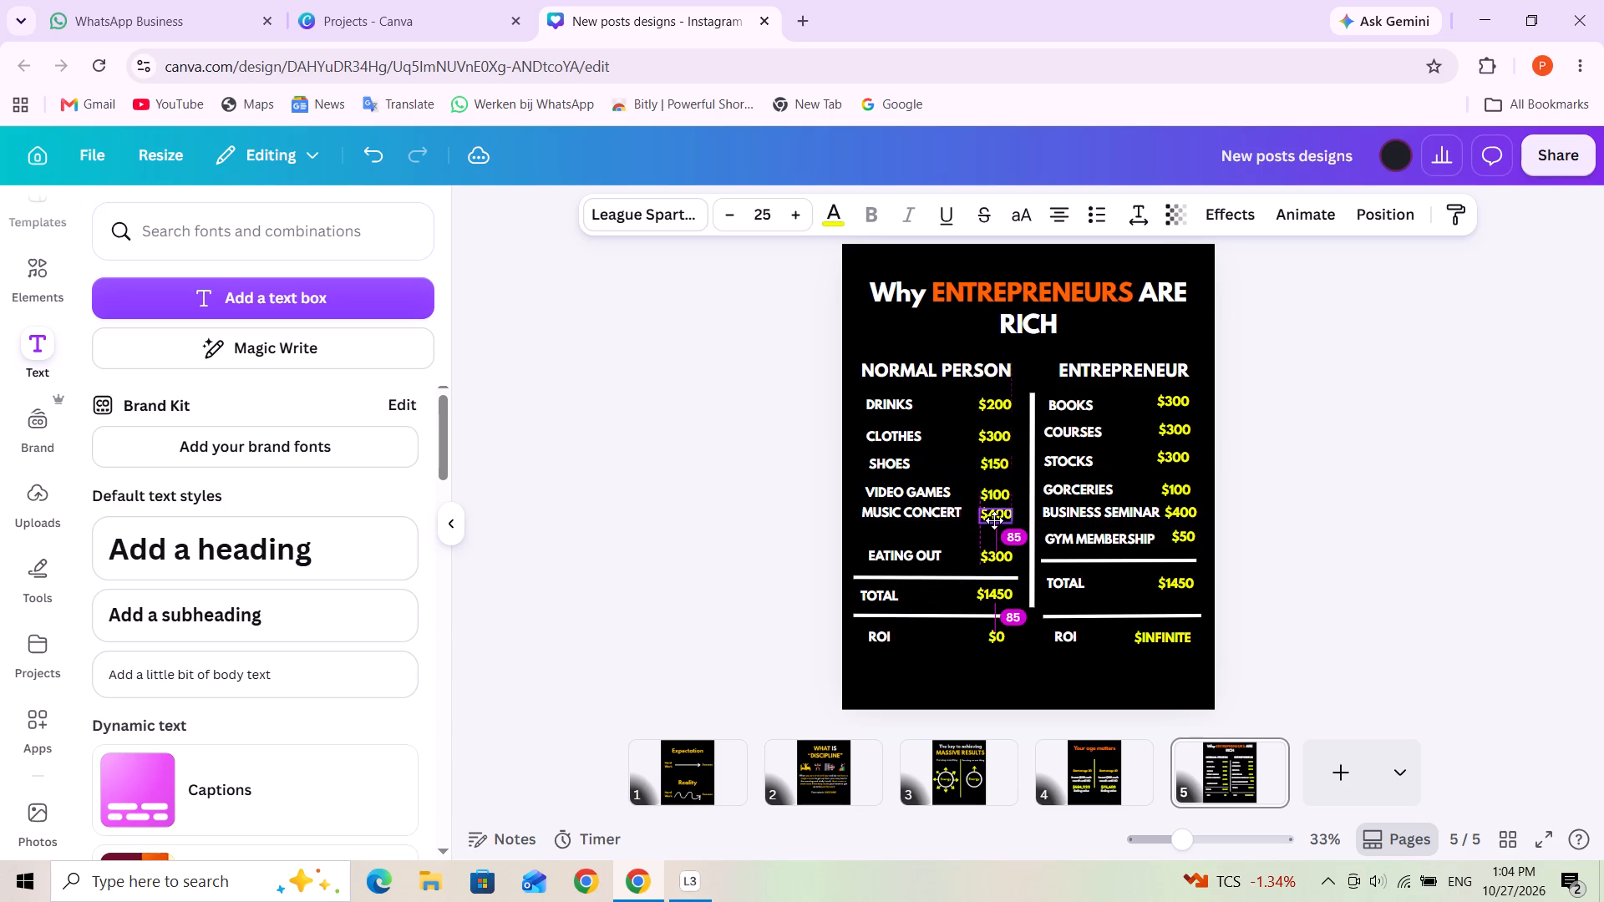
{"action": "left_click_drag", "start_coordinate": [994, 520], "coordinate": [992, 519]}
{"action": "left_click_drag", "start_coordinate": [902, 555], "coordinate": [900, 543]}
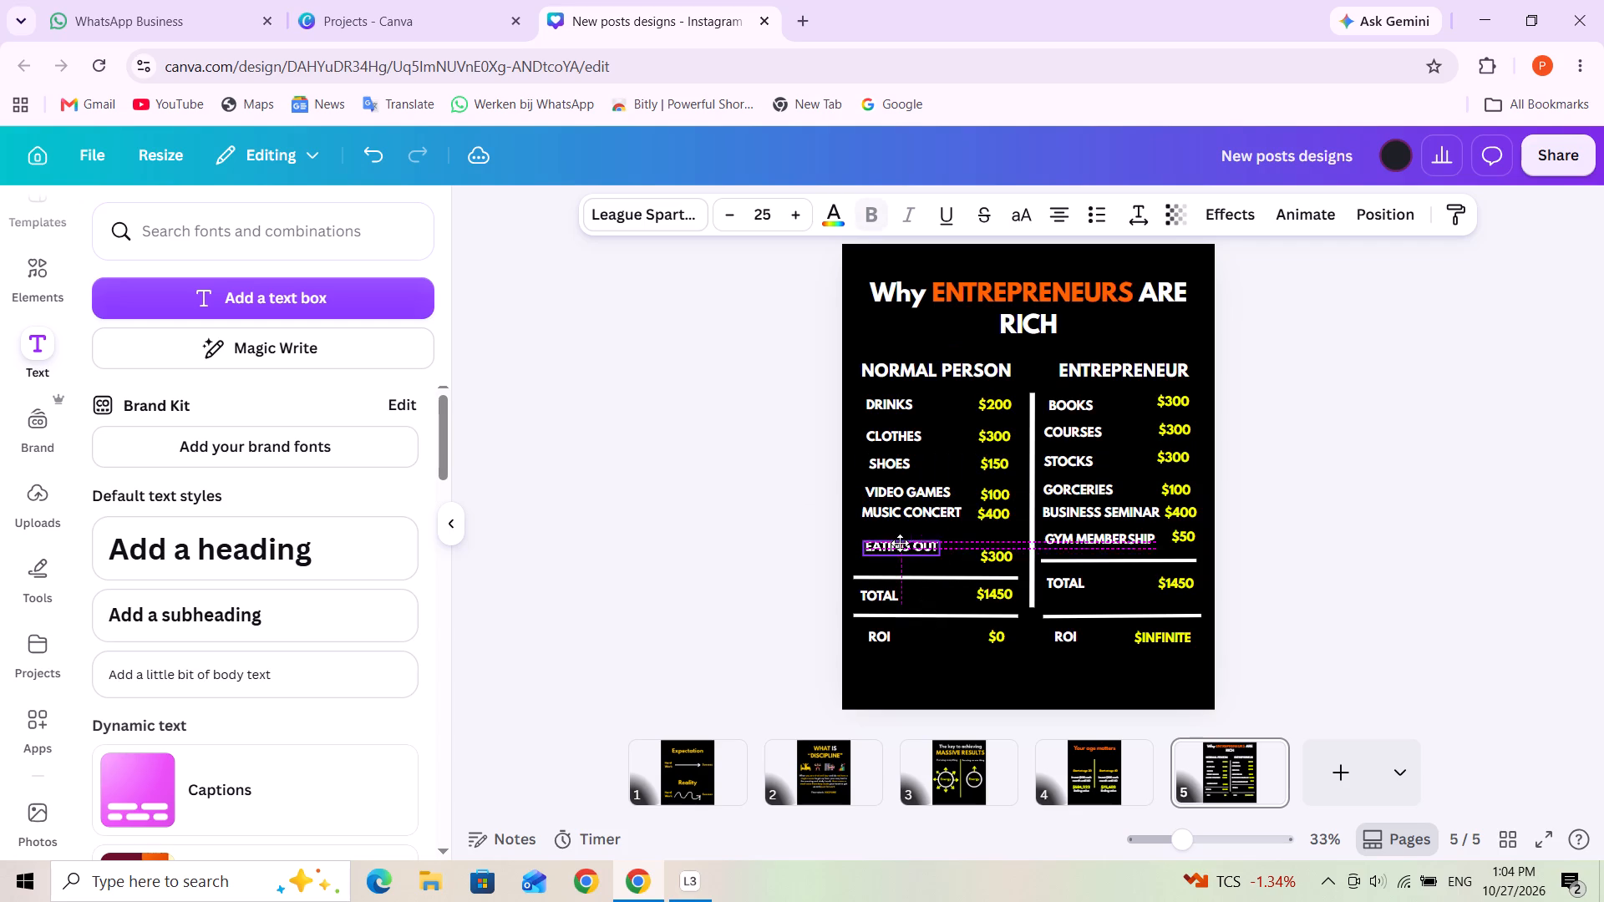
{"action": "left_click_drag", "start_coordinate": [900, 543], "coordinate": [896, 536]}
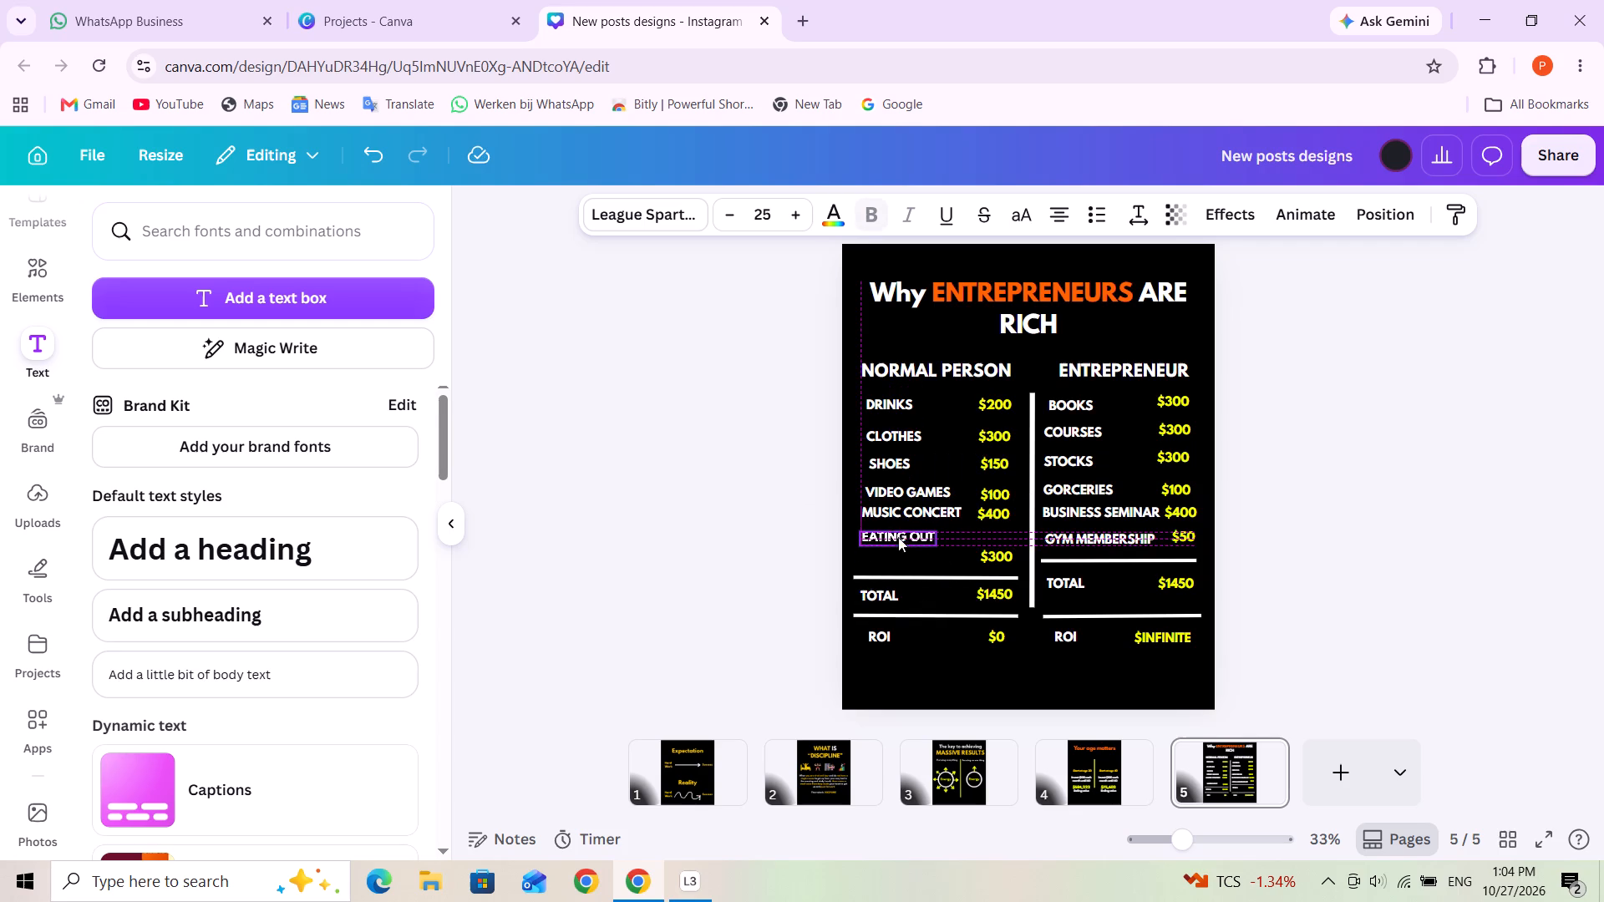
{"action": "left_click_drag", "start_coordinate": [987, 555], "coordinate": [986, 535]}
Move the line above the NORMAL PERSON total up, level with the ENTREPRENEUR column's upper line.
{"action": "left_click_drag", "start_coordinate": [947, 573], "coordinate": [947, 555]}
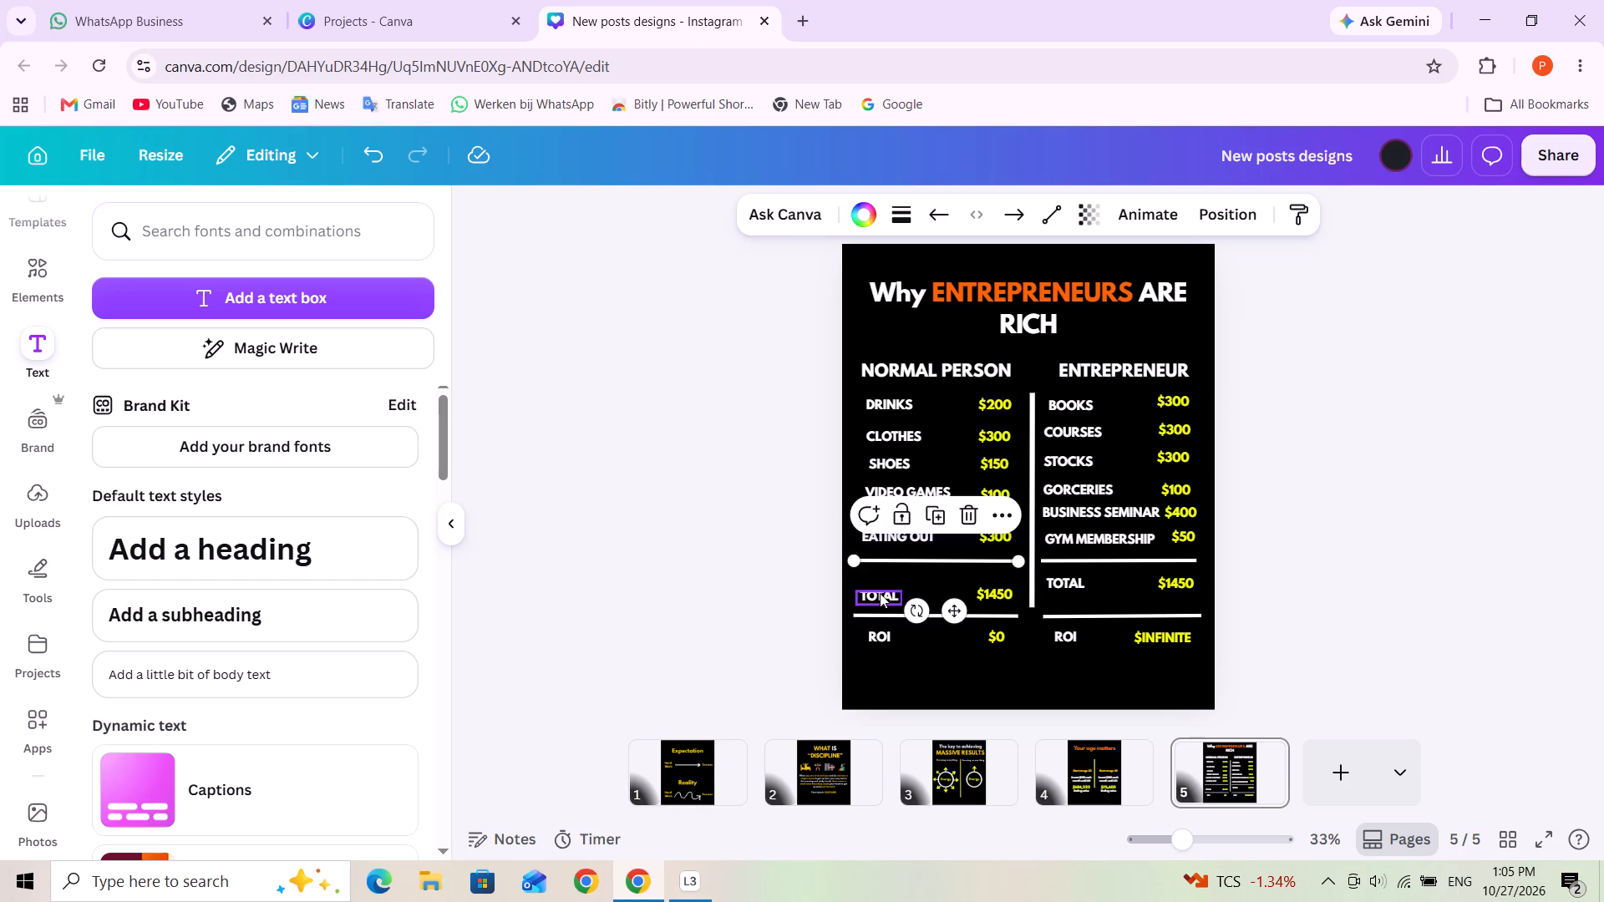
Move the NORMAL PERSON column's TOTAL label and $1450 amount up beneath the upper line, level with the ENTREPRENEUR total row.
{"action": "left_click_drag", "start_coordinate": [880, 593], "coordinate": [883, 580]}
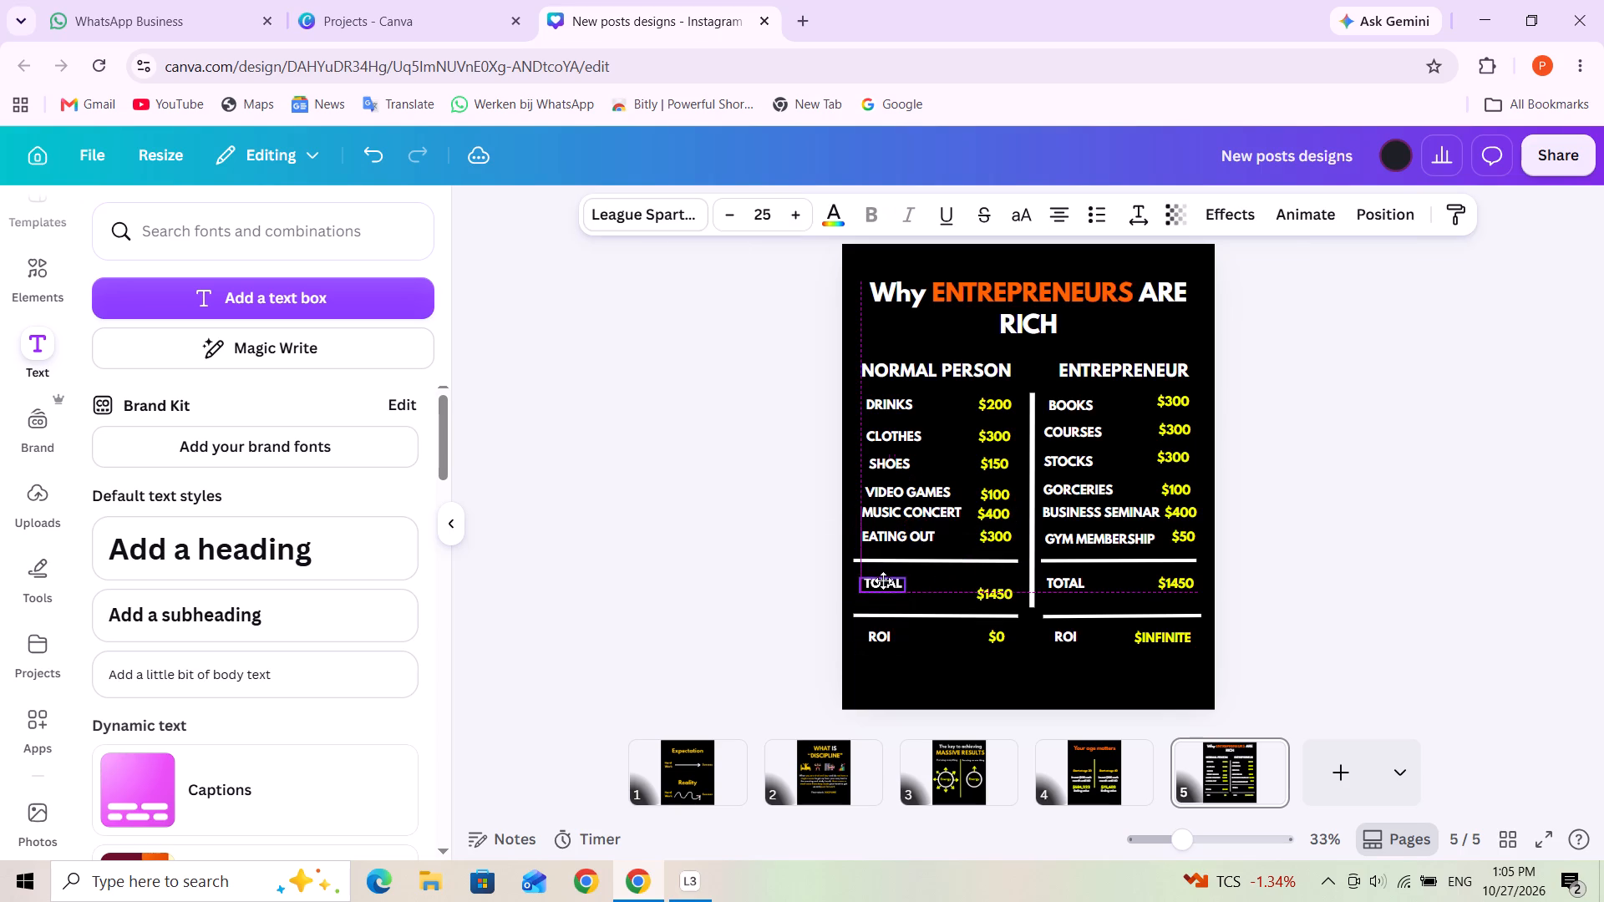
{"action": "left_click_drag", "start_coordinate": [883, 580], "coordinate": [879, 580]}
{"action": "left_click", "coordinate": [880, 579]}
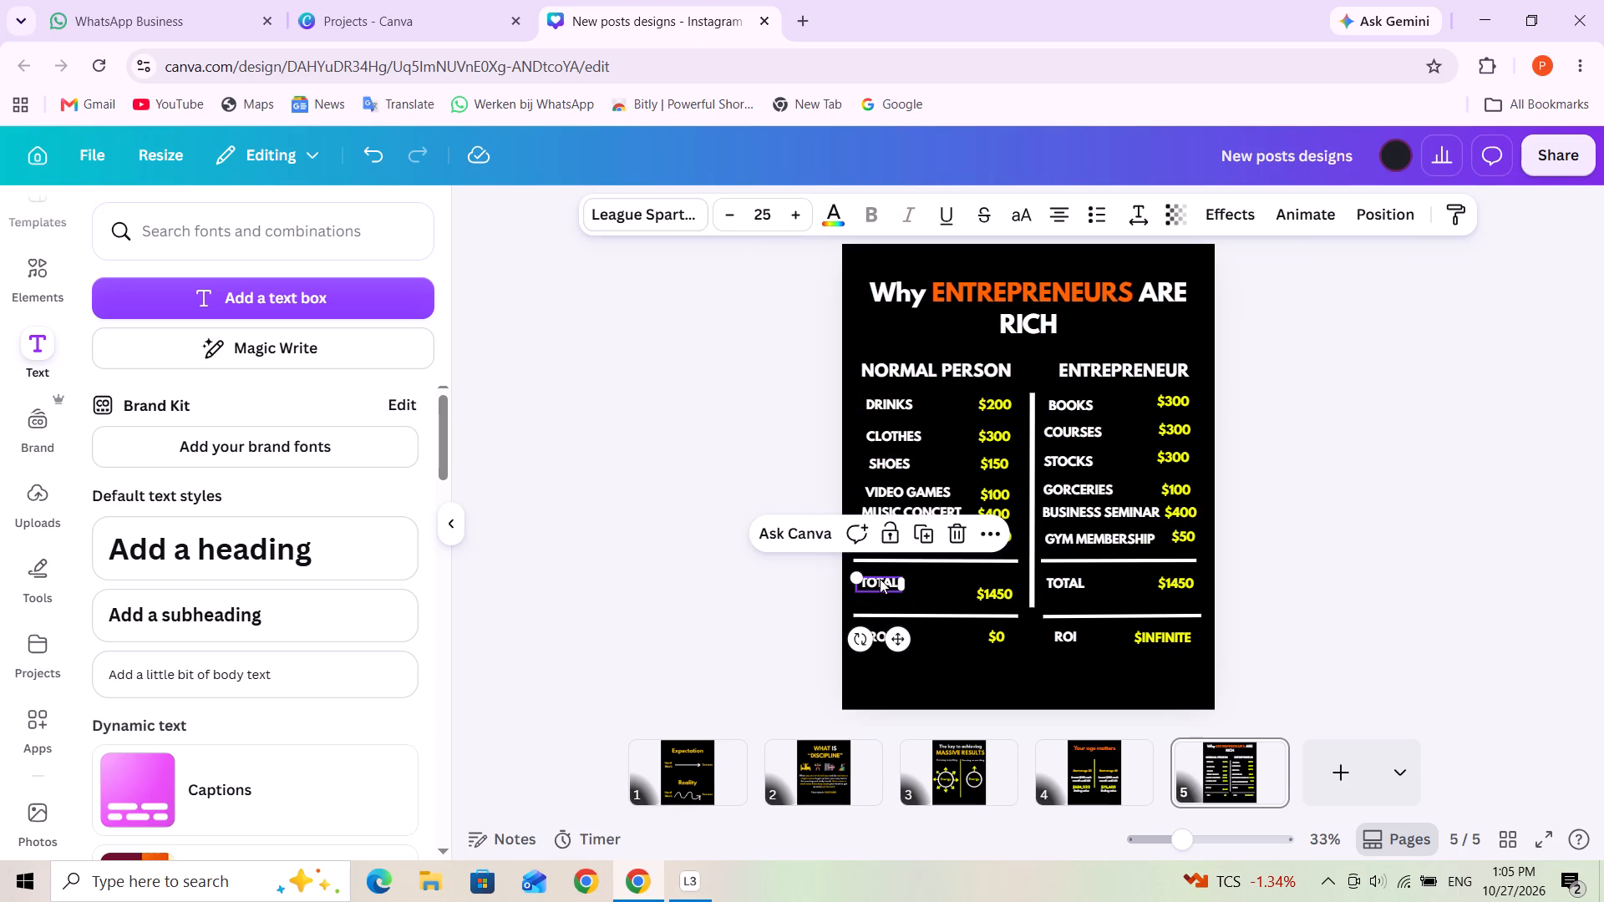
{"action": "left_click", "coordinate": [942, 581]}
{"action": "left_click", "coordinate": [871, 581]}
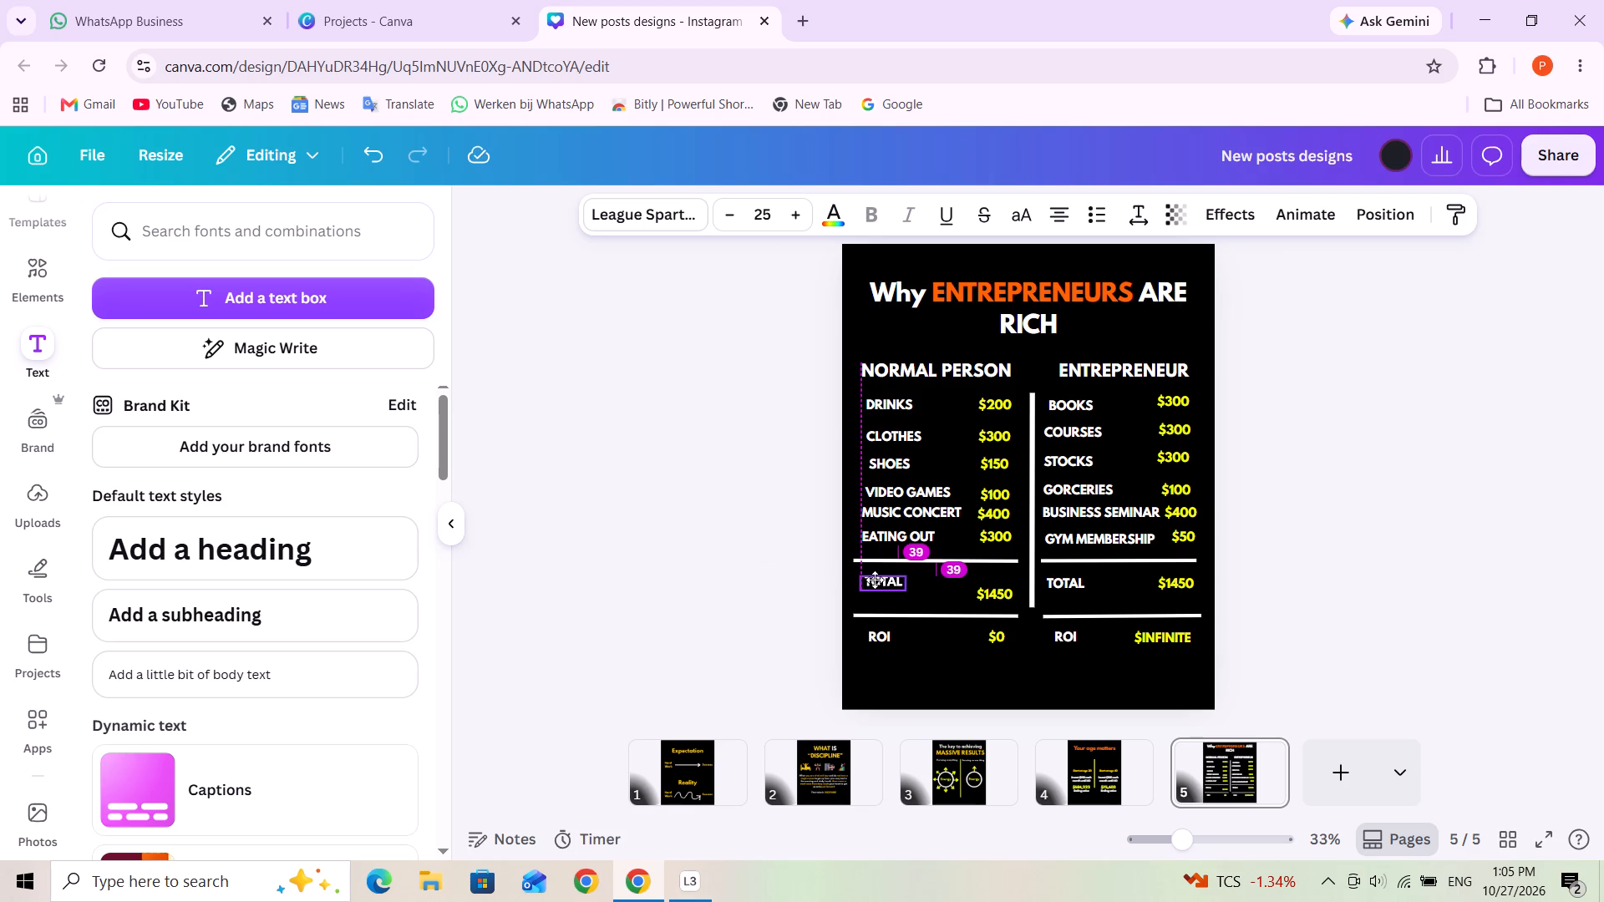
{"action": "left_click_drag", "start_coordinate": [1002, 600], "coordinate": [997, 591]}
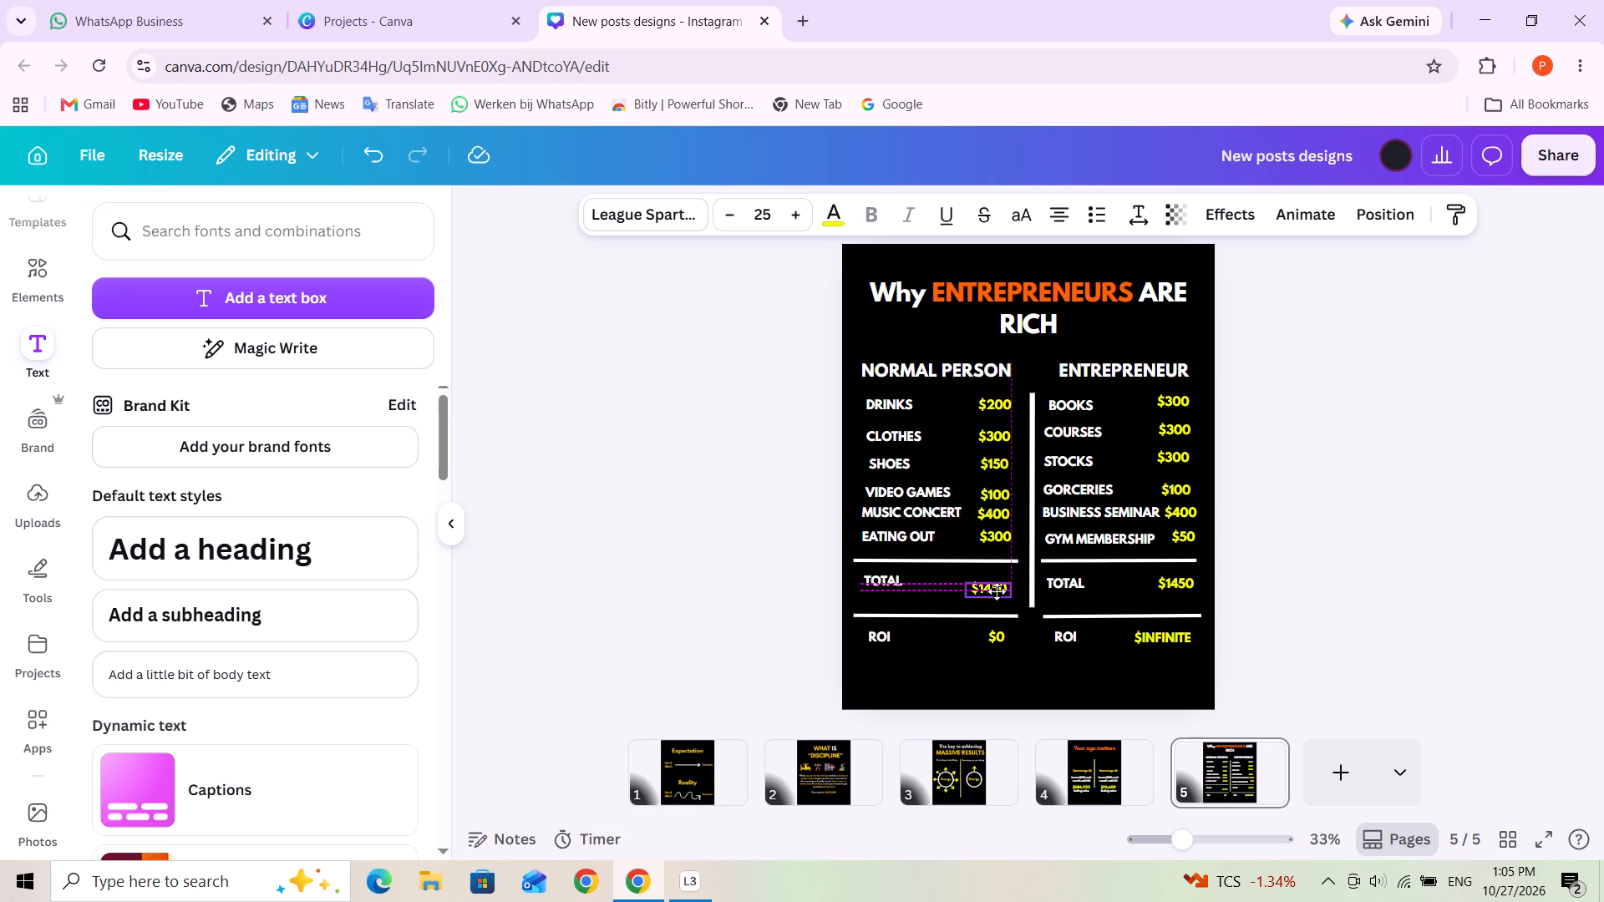
{"action": "left_click_drag", "start_coordinate": [997, 591], "coordinate": [997, 583]}
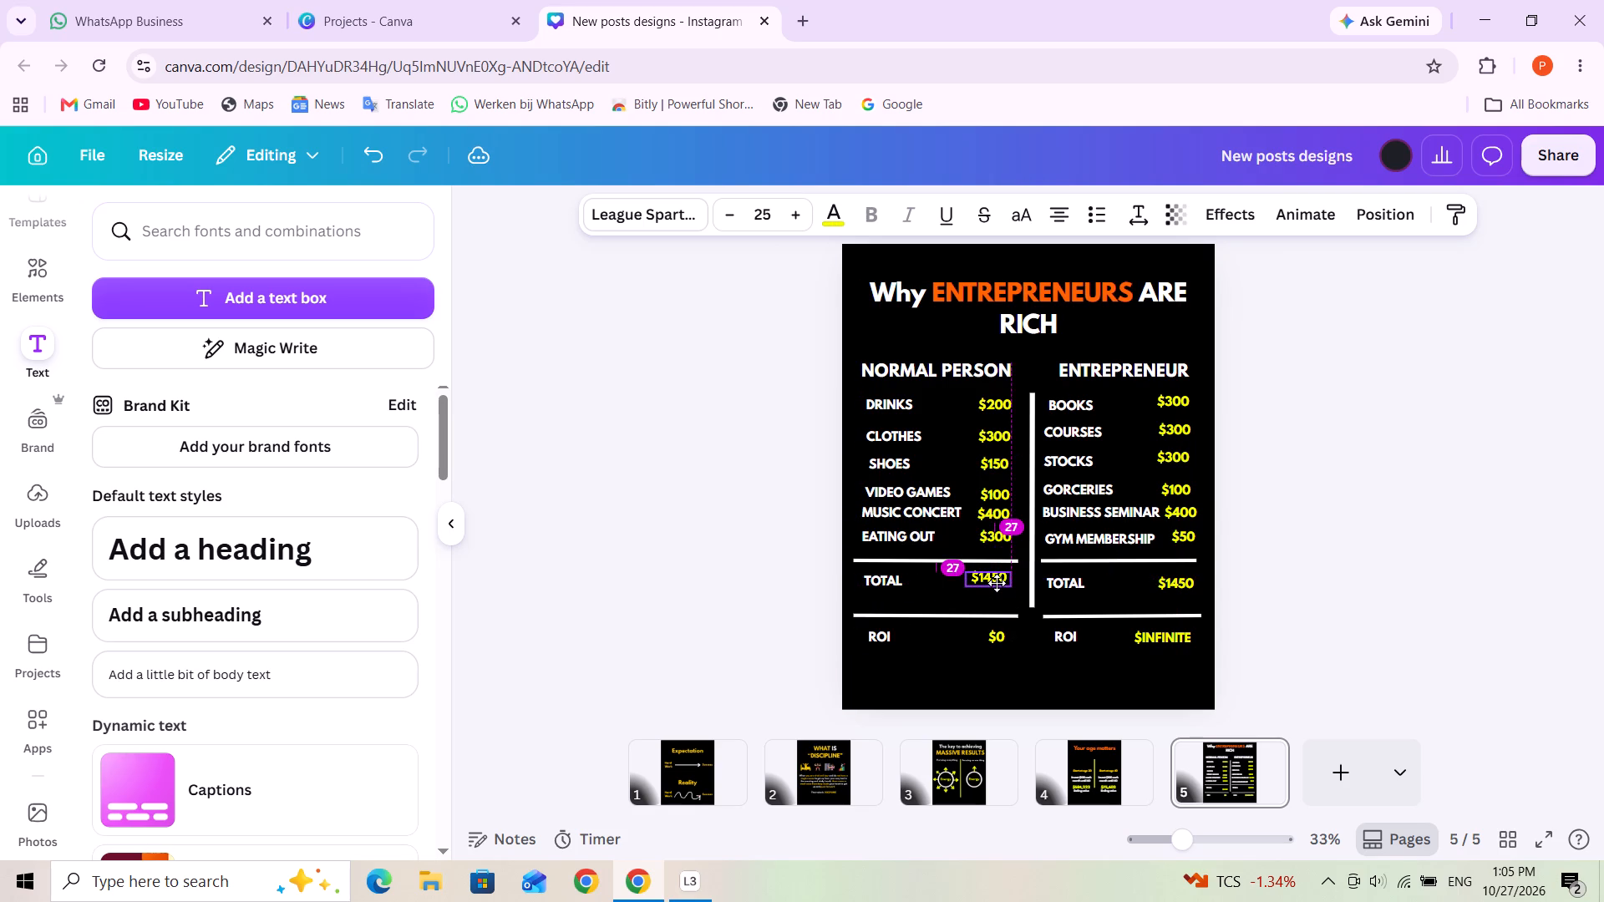
{"action": "left_click_drag", "start_coordinate": [997, 583], "coordinate": [996, 587]}
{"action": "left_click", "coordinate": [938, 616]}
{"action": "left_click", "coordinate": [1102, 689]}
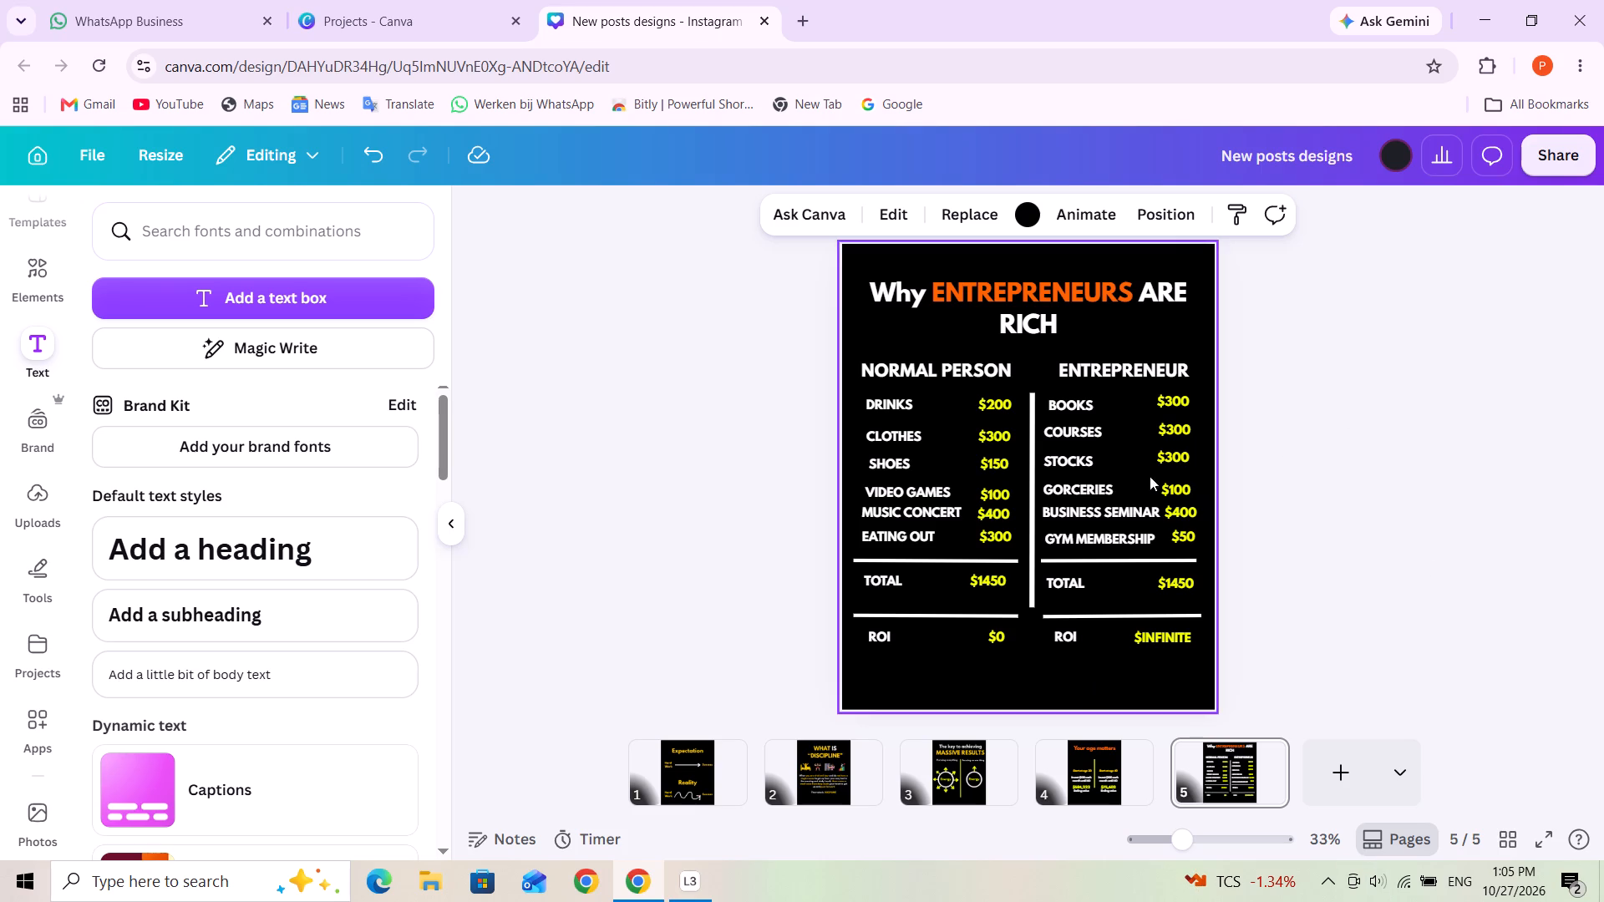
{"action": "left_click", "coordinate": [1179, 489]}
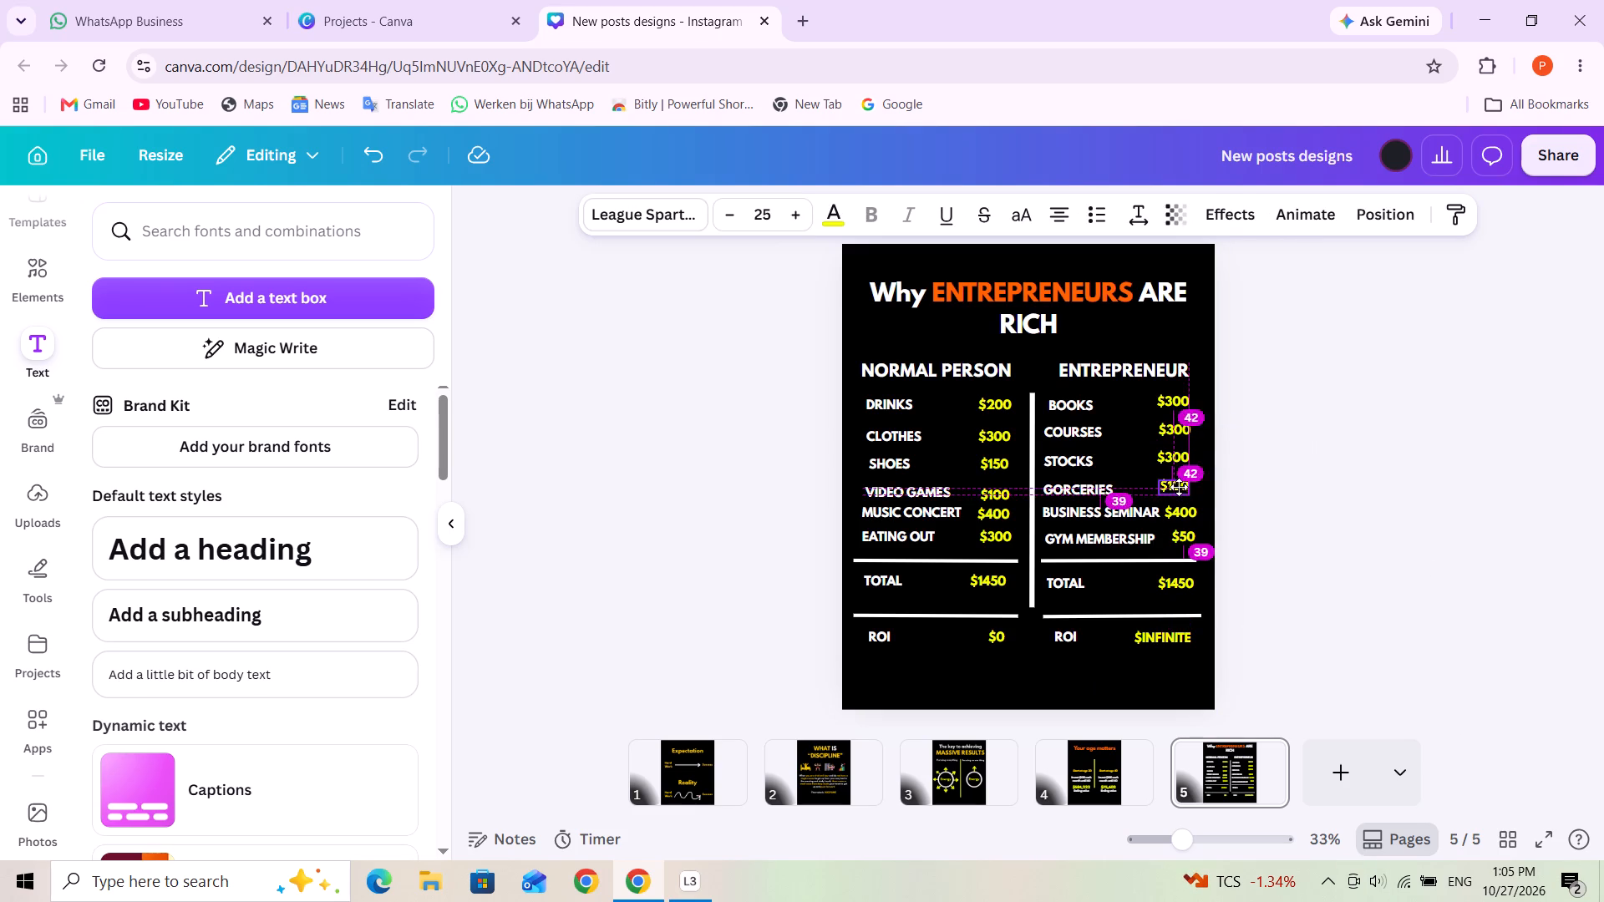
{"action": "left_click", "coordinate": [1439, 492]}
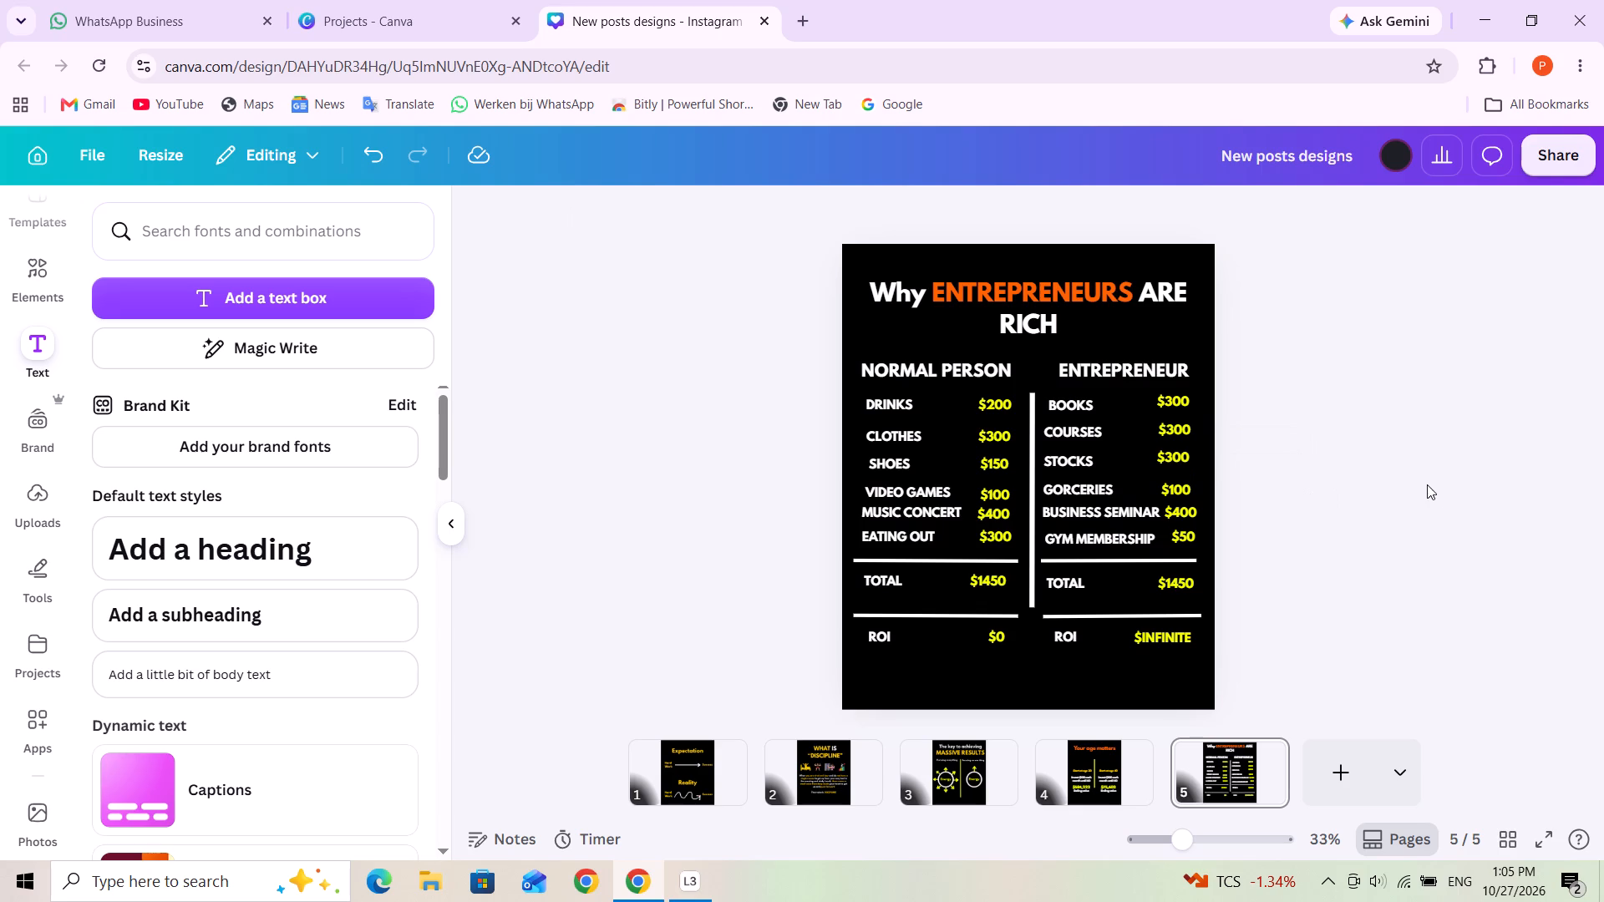
Recolour the NORMAL PERSON and ENTREPRENEUR column headings with the golden yellow from the text colours.
{"action": "triple_click", "coordinate": [913, 373]}
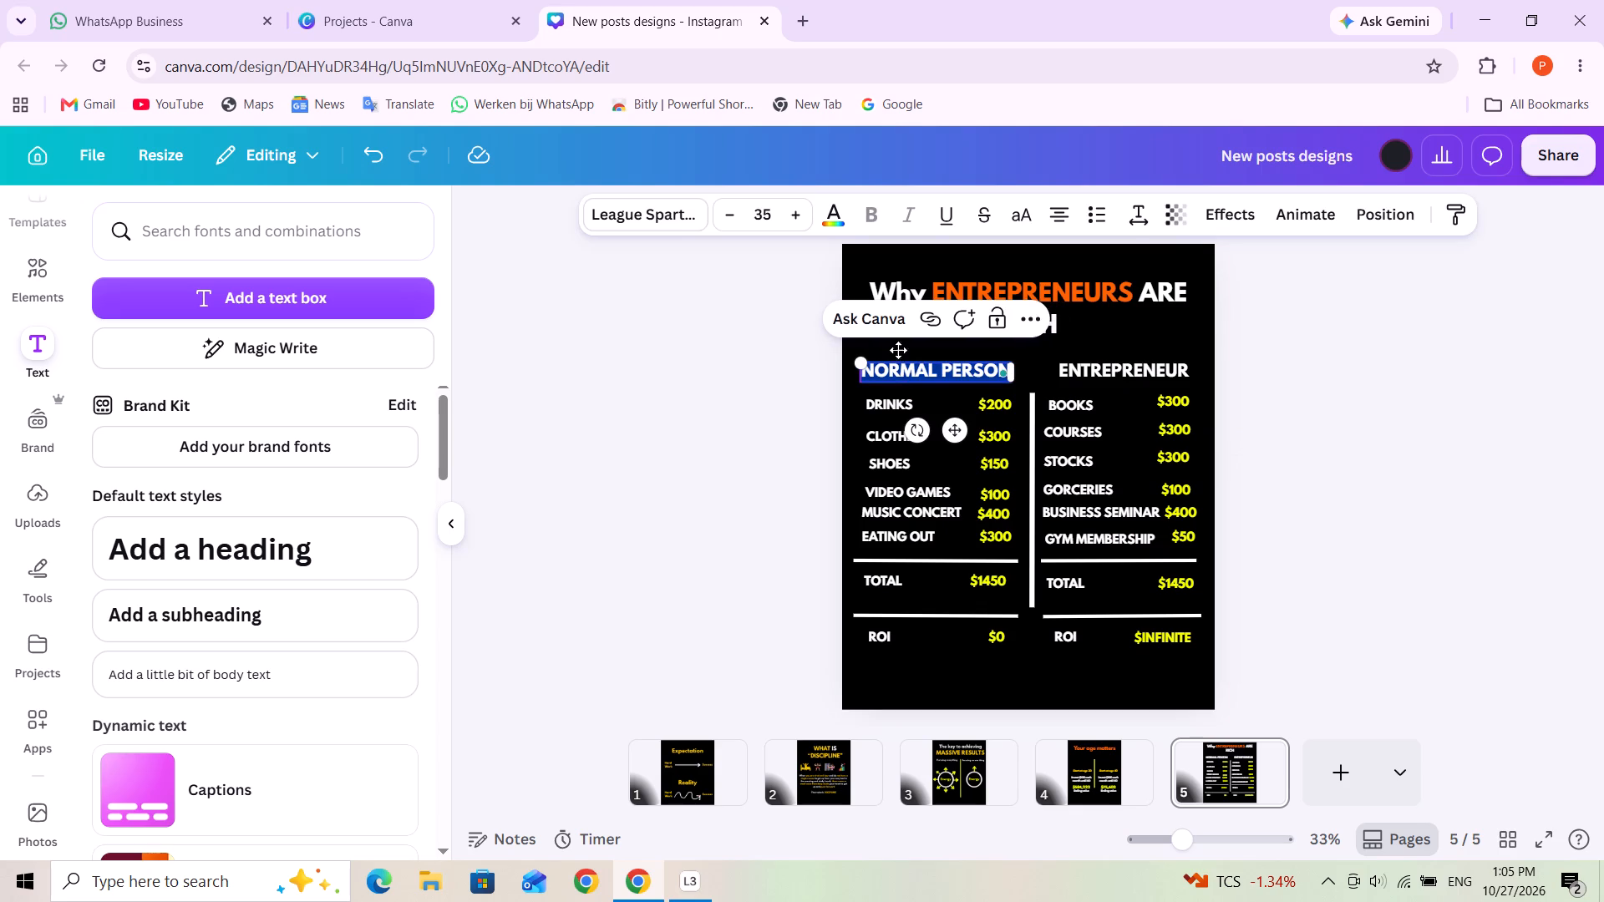
{"action": "left_click", "coordinate": [830, 220]}
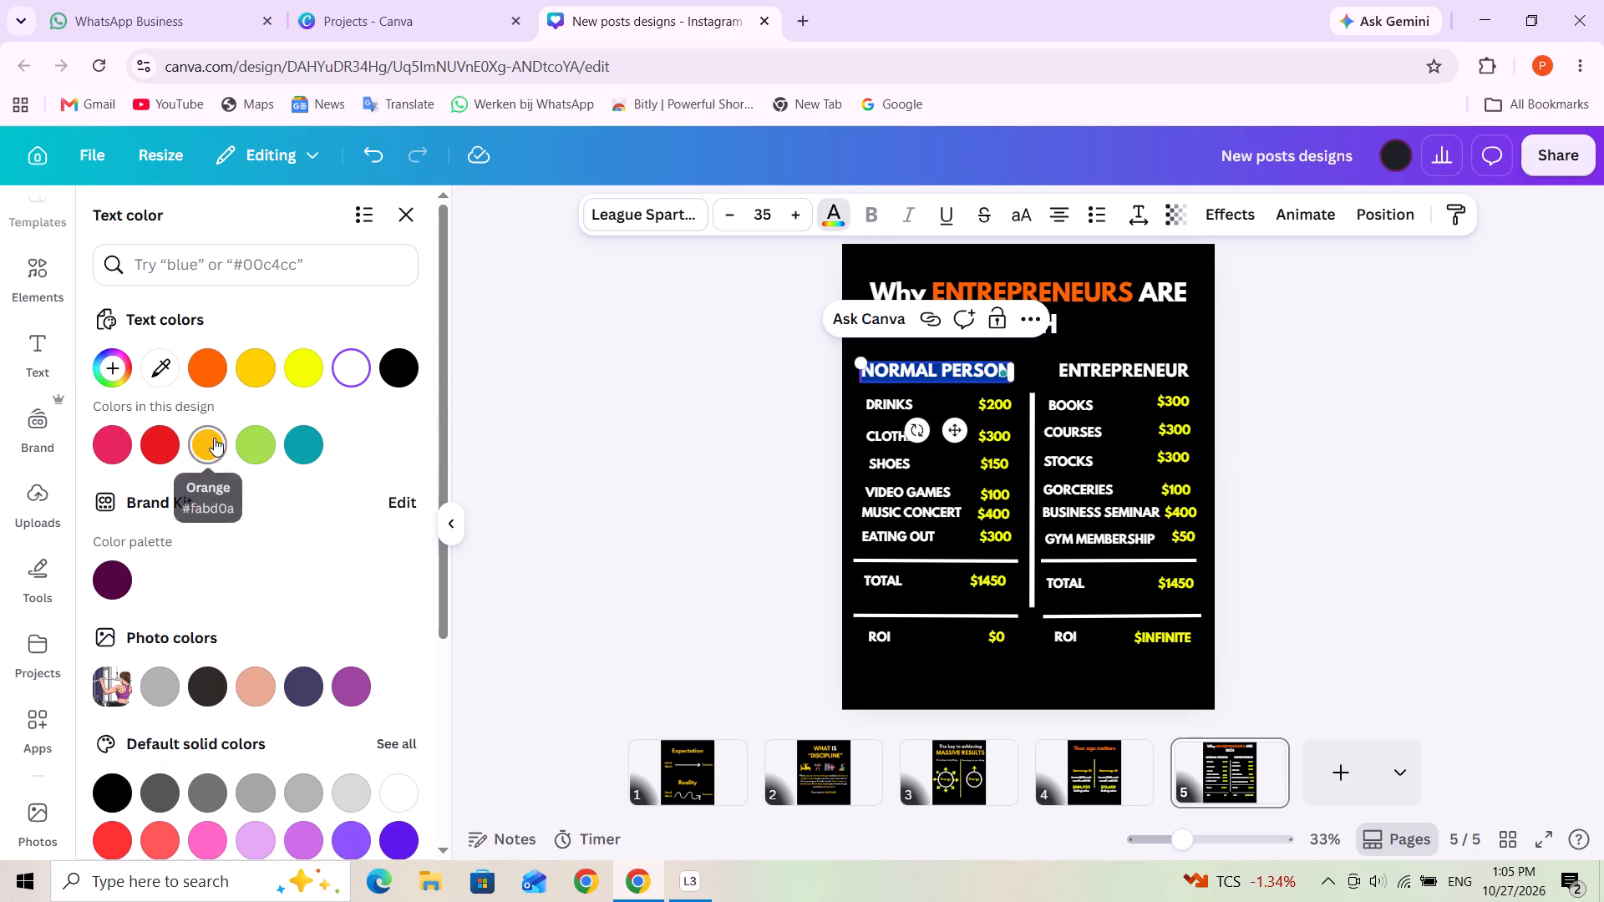
{"action": "left_click", "coordinate": [250, 367]}
{"action": "left_click", "coordinate": [1134, 369]}
{"action": "double_click", "coordinate": [1134, 368]}
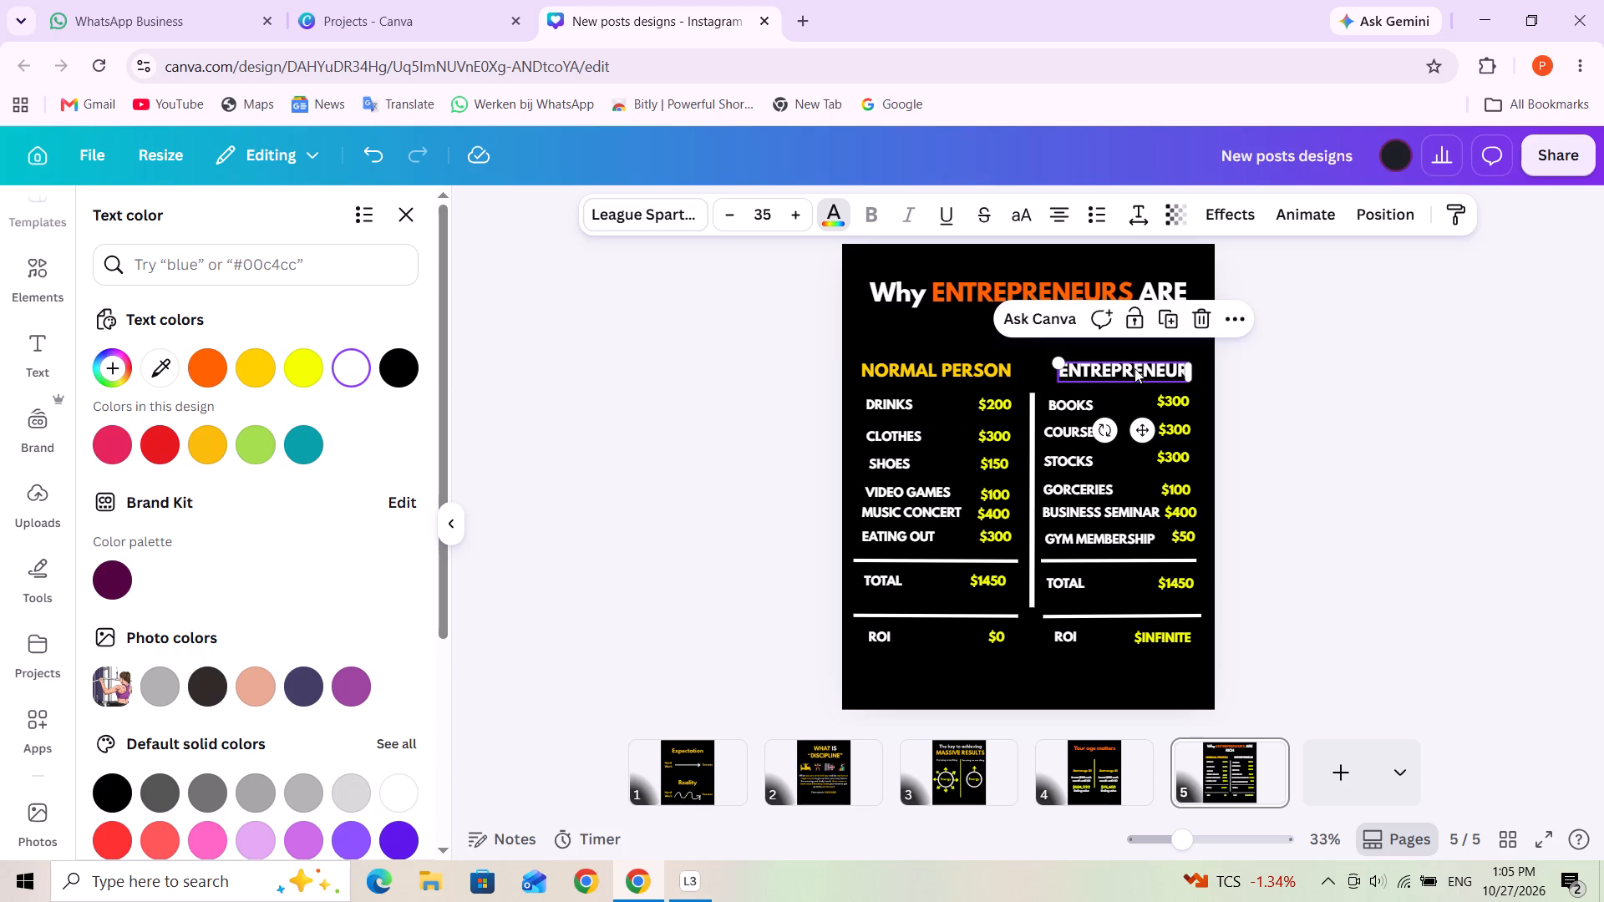
{"action": "left_click", "coordinate": [253, 372]}
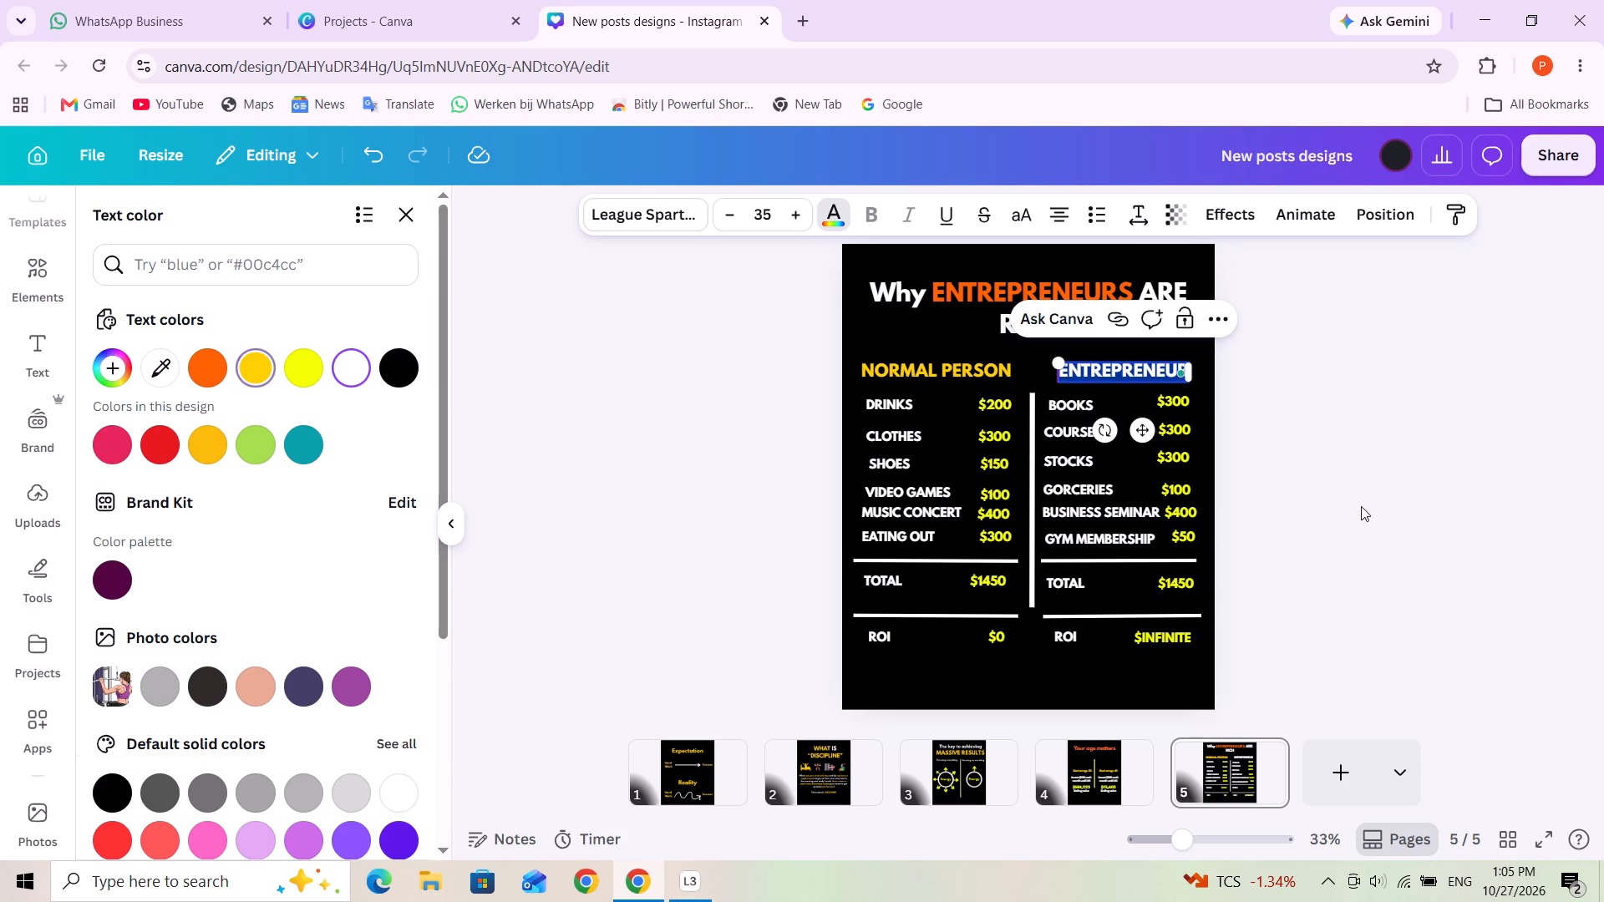
{"action": "left_click", "coordinate": [1449, 502]}
{"action": "left_click", "coordinate": [1449, 502]}
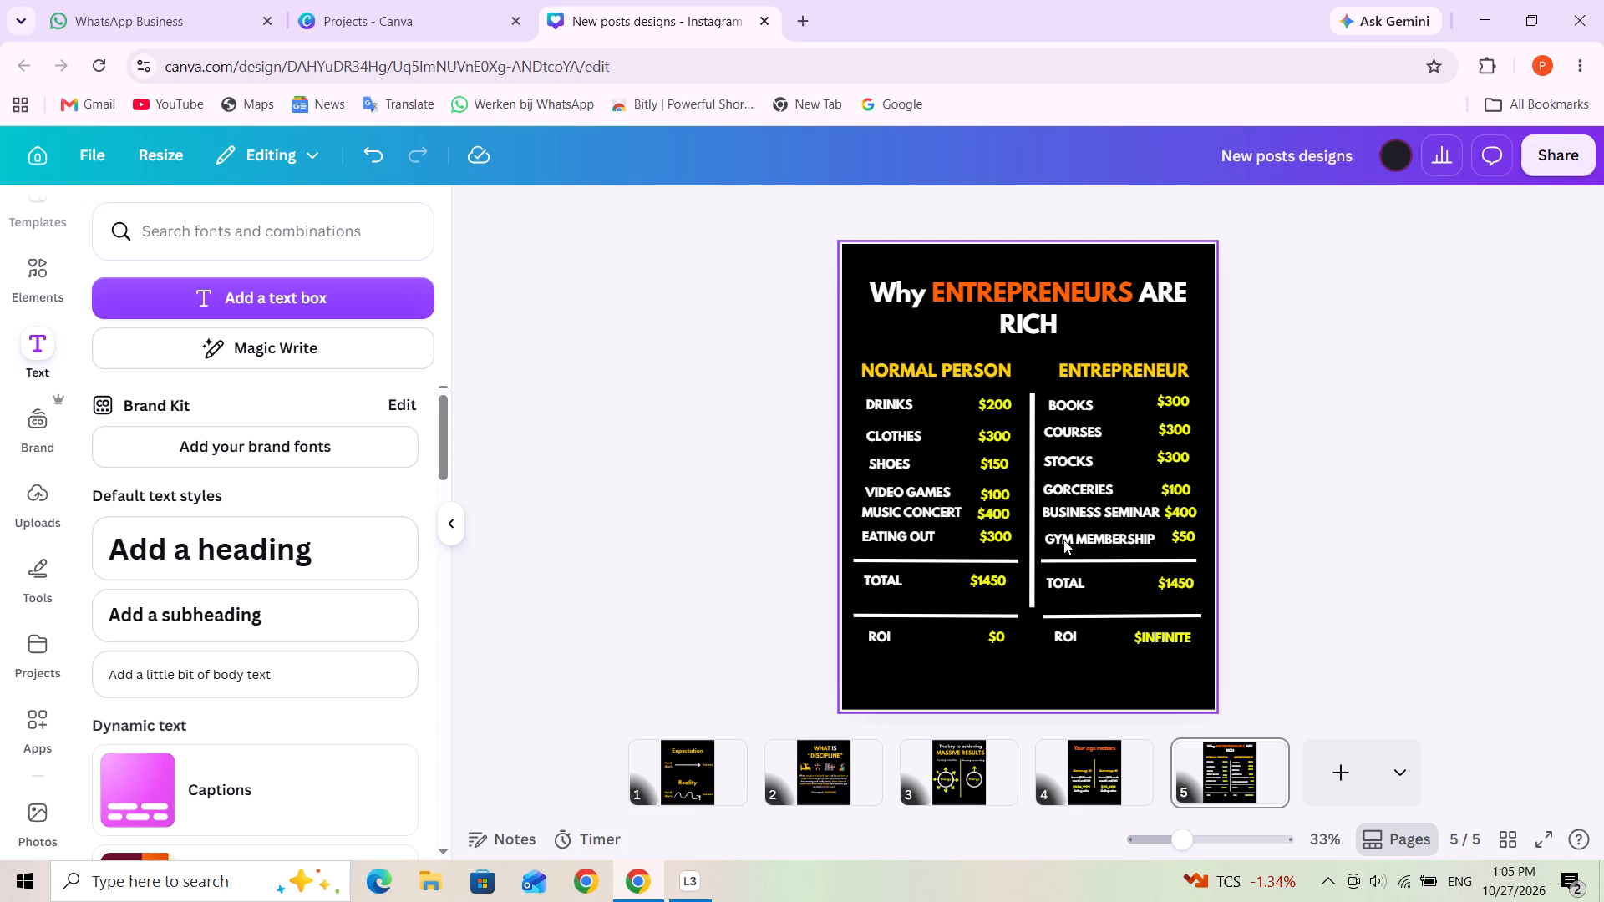
Bring the $50 amount slightly closer to the GYM MEMBERSHIP label.
{"action": "left_click", "coordinate": [1185, 538]}
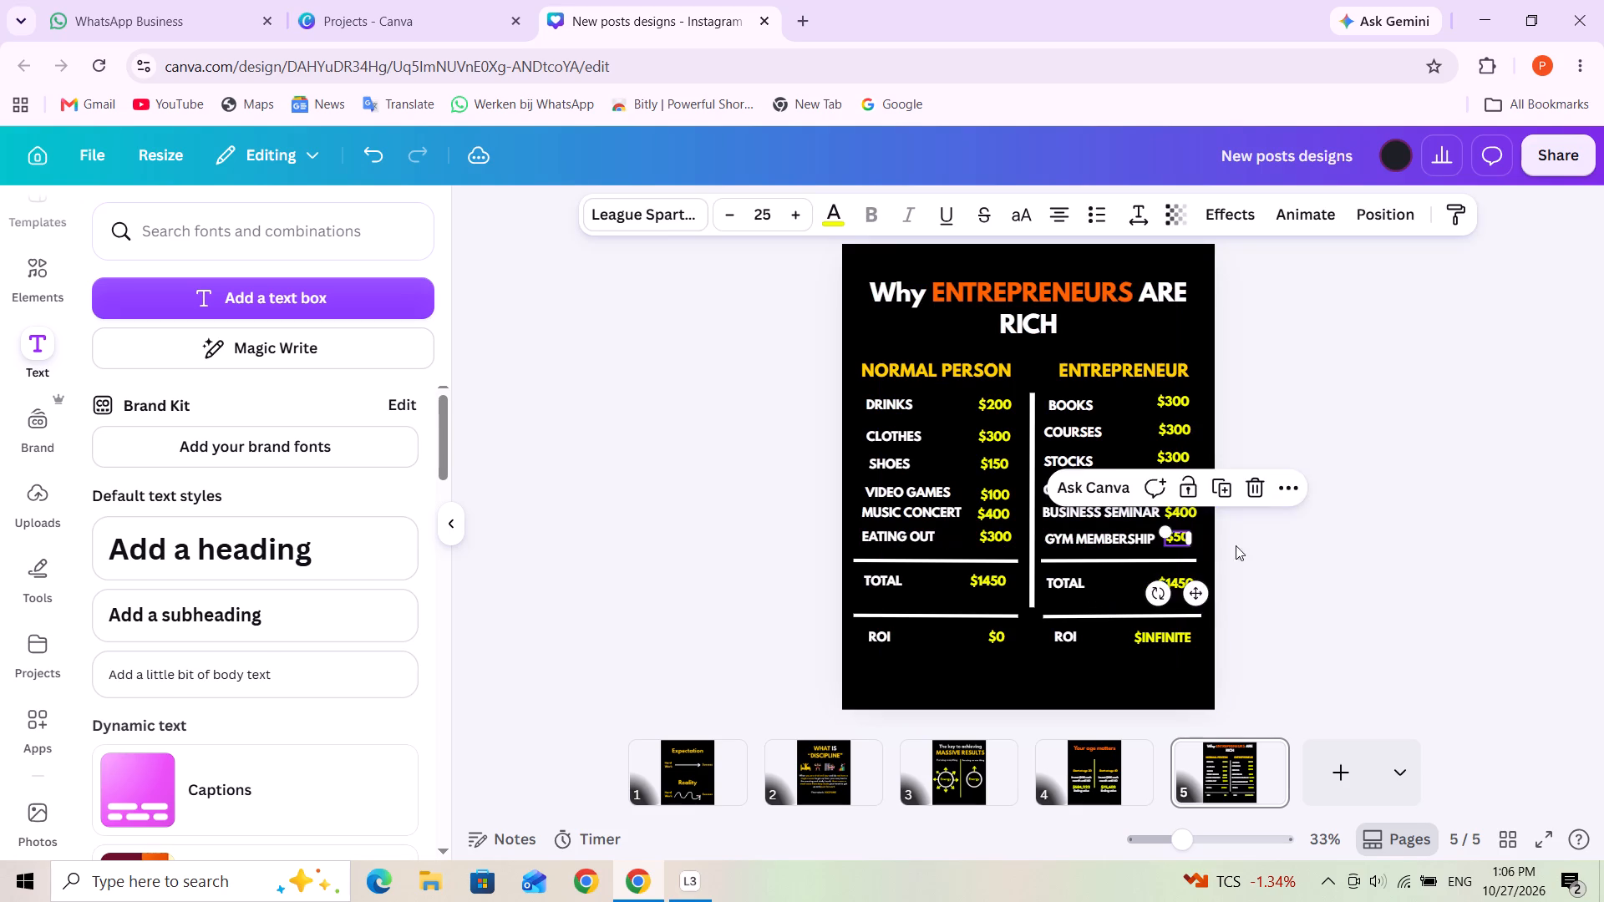
{"action": "left_click", "coordinate": [1330, 546]}
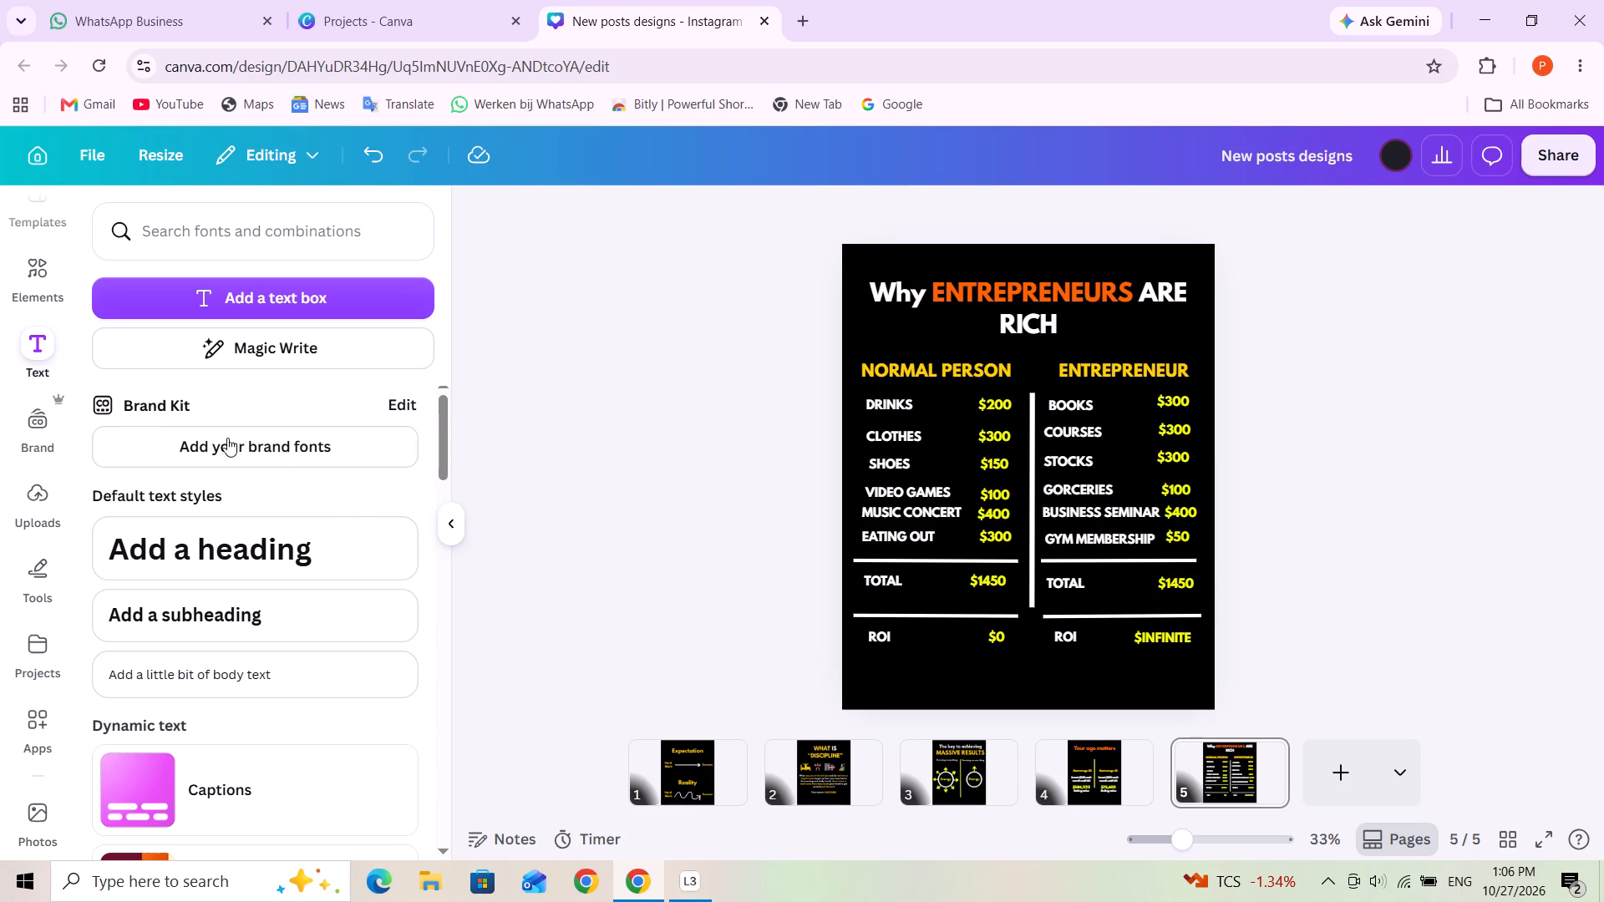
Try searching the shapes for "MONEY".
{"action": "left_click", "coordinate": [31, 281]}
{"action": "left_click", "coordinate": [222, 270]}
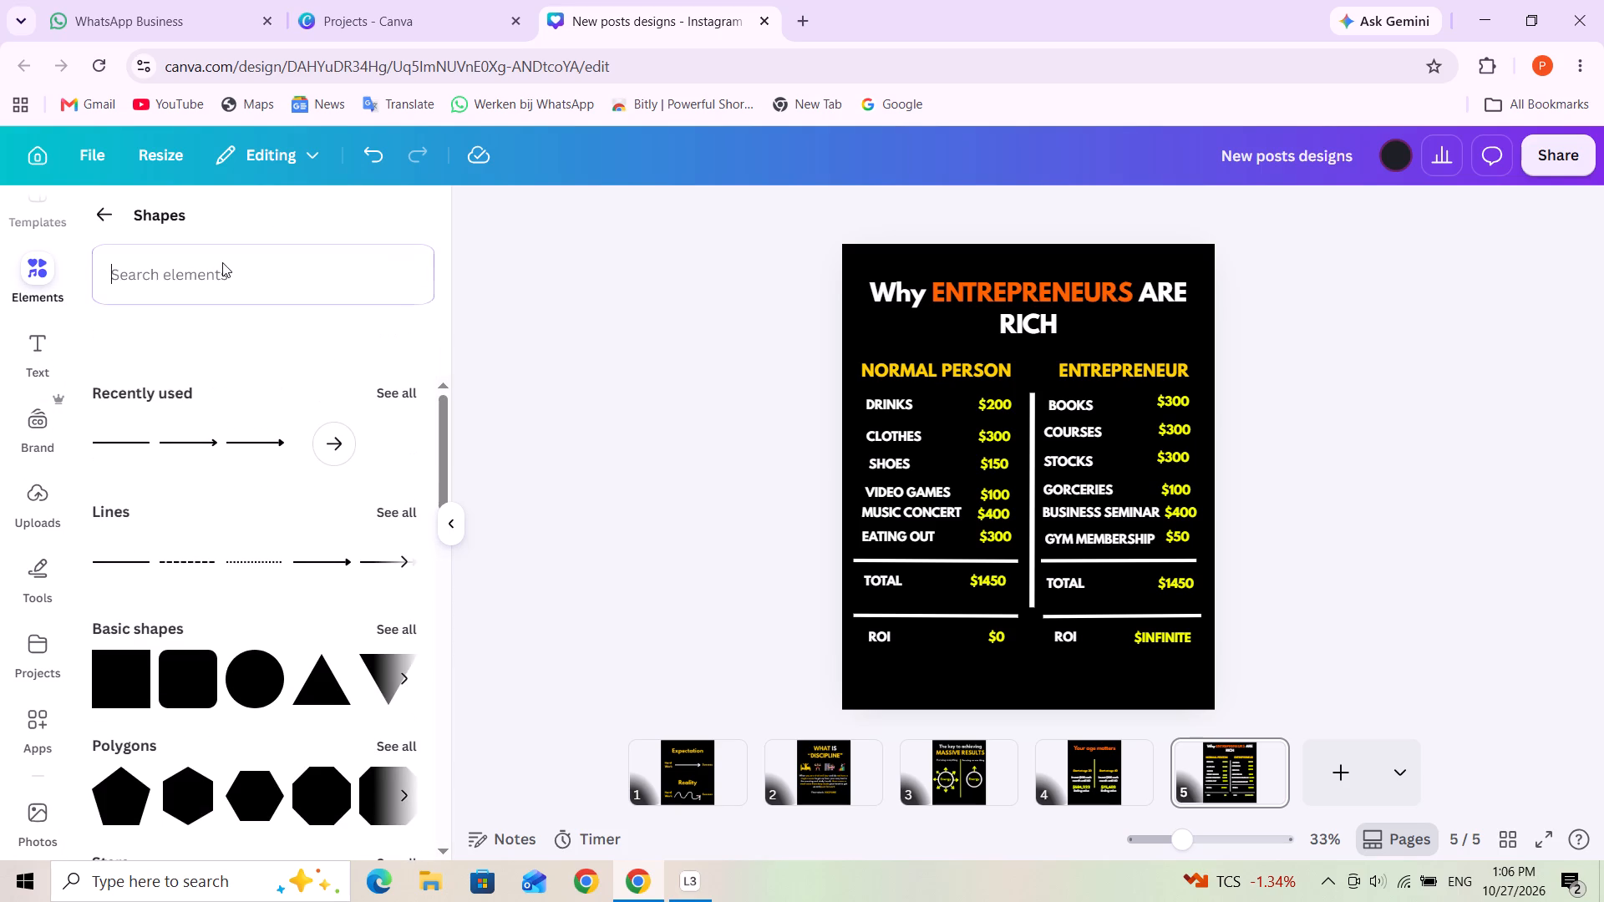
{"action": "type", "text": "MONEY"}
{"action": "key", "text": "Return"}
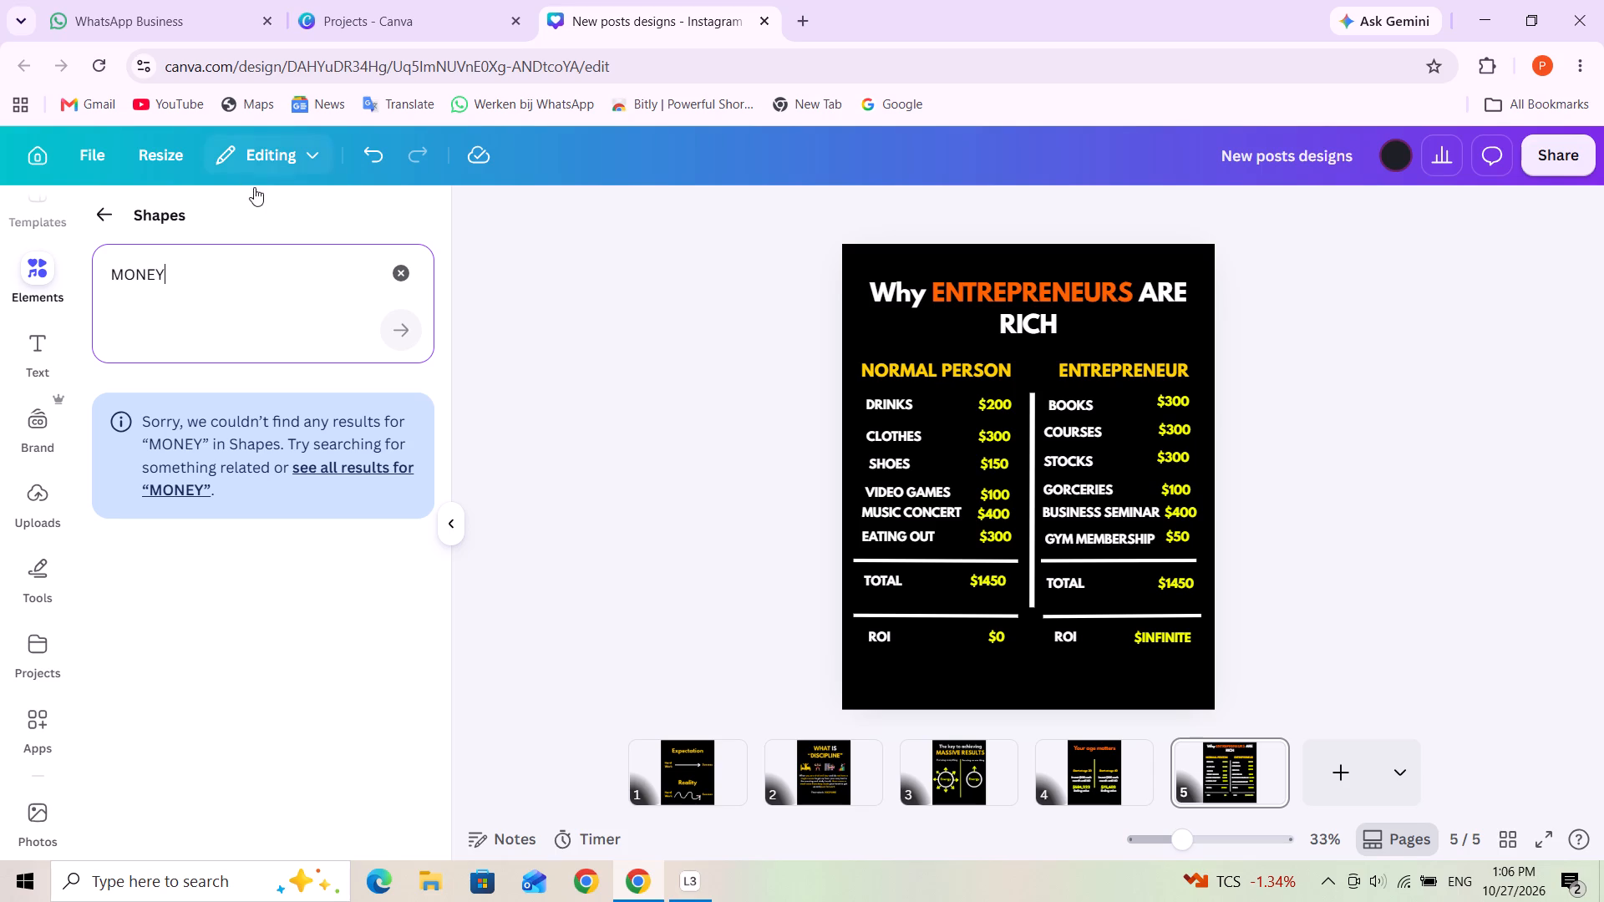
Leave the shapes category and search the whole elements library for "money".
{"action": "left_click", "coordinate": [29, 301]}
{"action": "left_click", "coordinate": [83, 225]}
{"action": "left_click", "coordinate": [101, 212]}
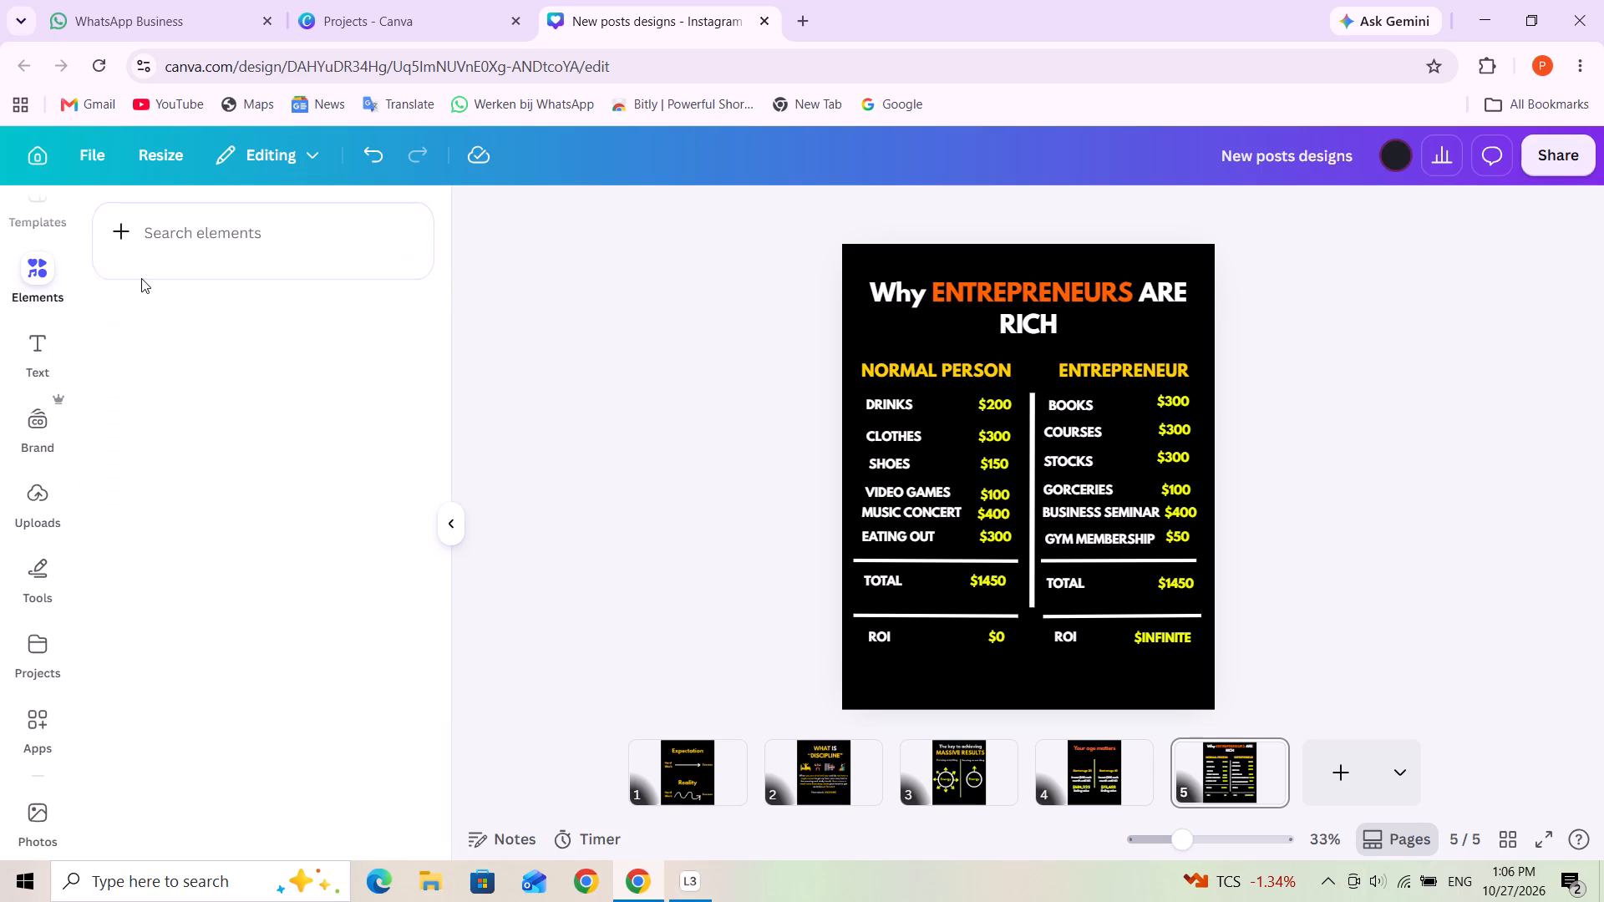
{"action": "left_click", "coordinate": [187, 247]}
{"action": "left_click", "coordinate": [187, 247]}
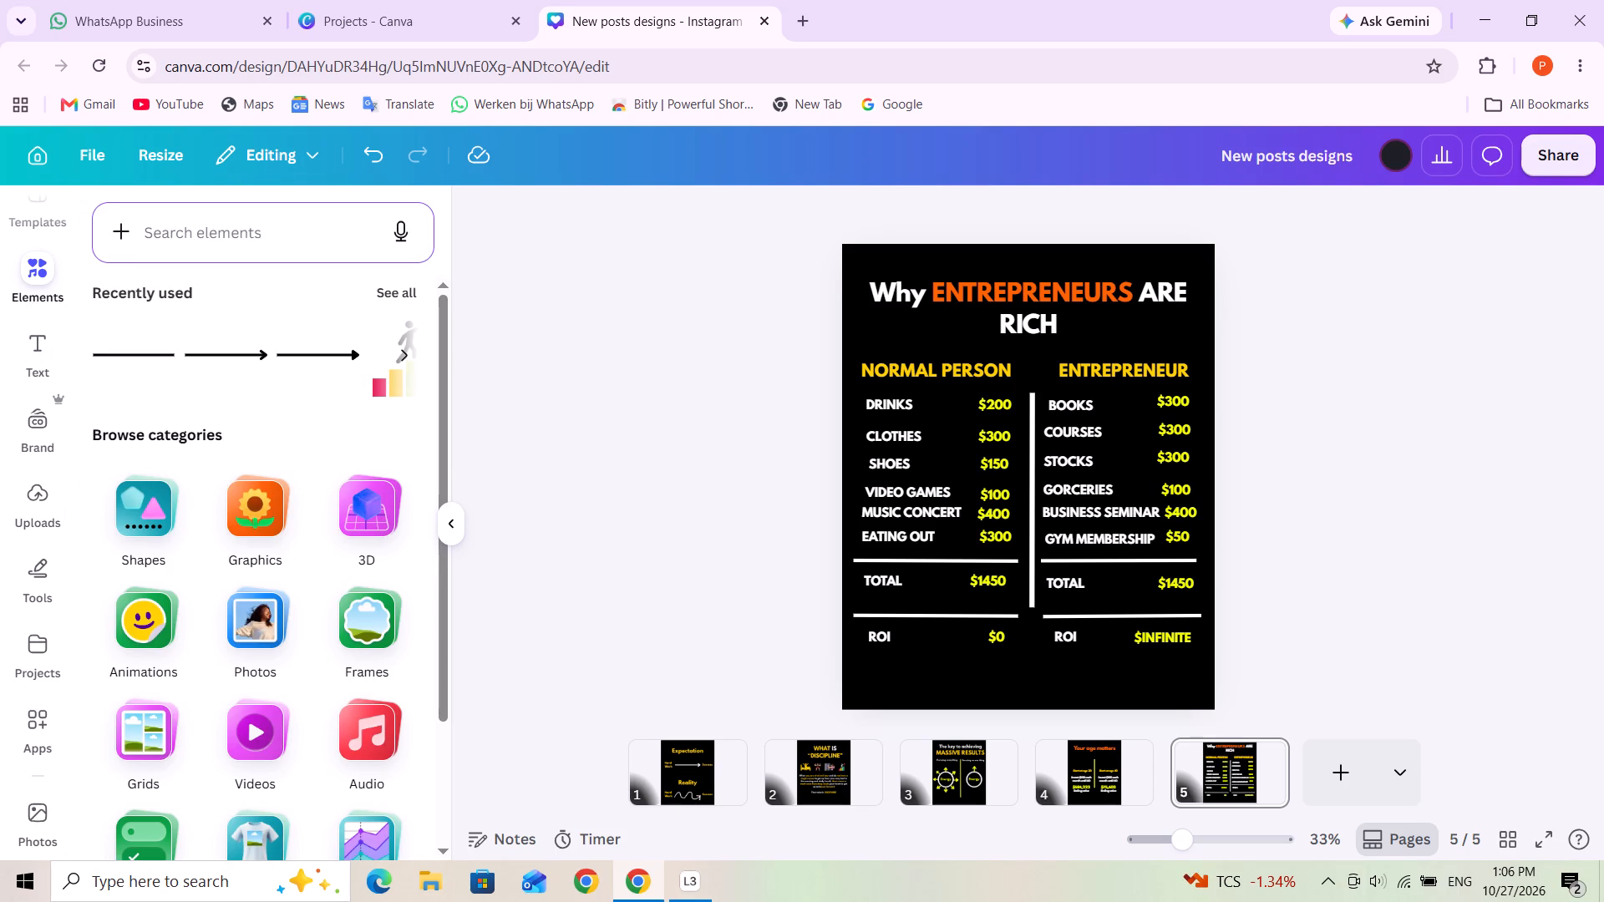
{"action": "type", "text": "MONEY"}
{"action": "type", "text": "MONE"}
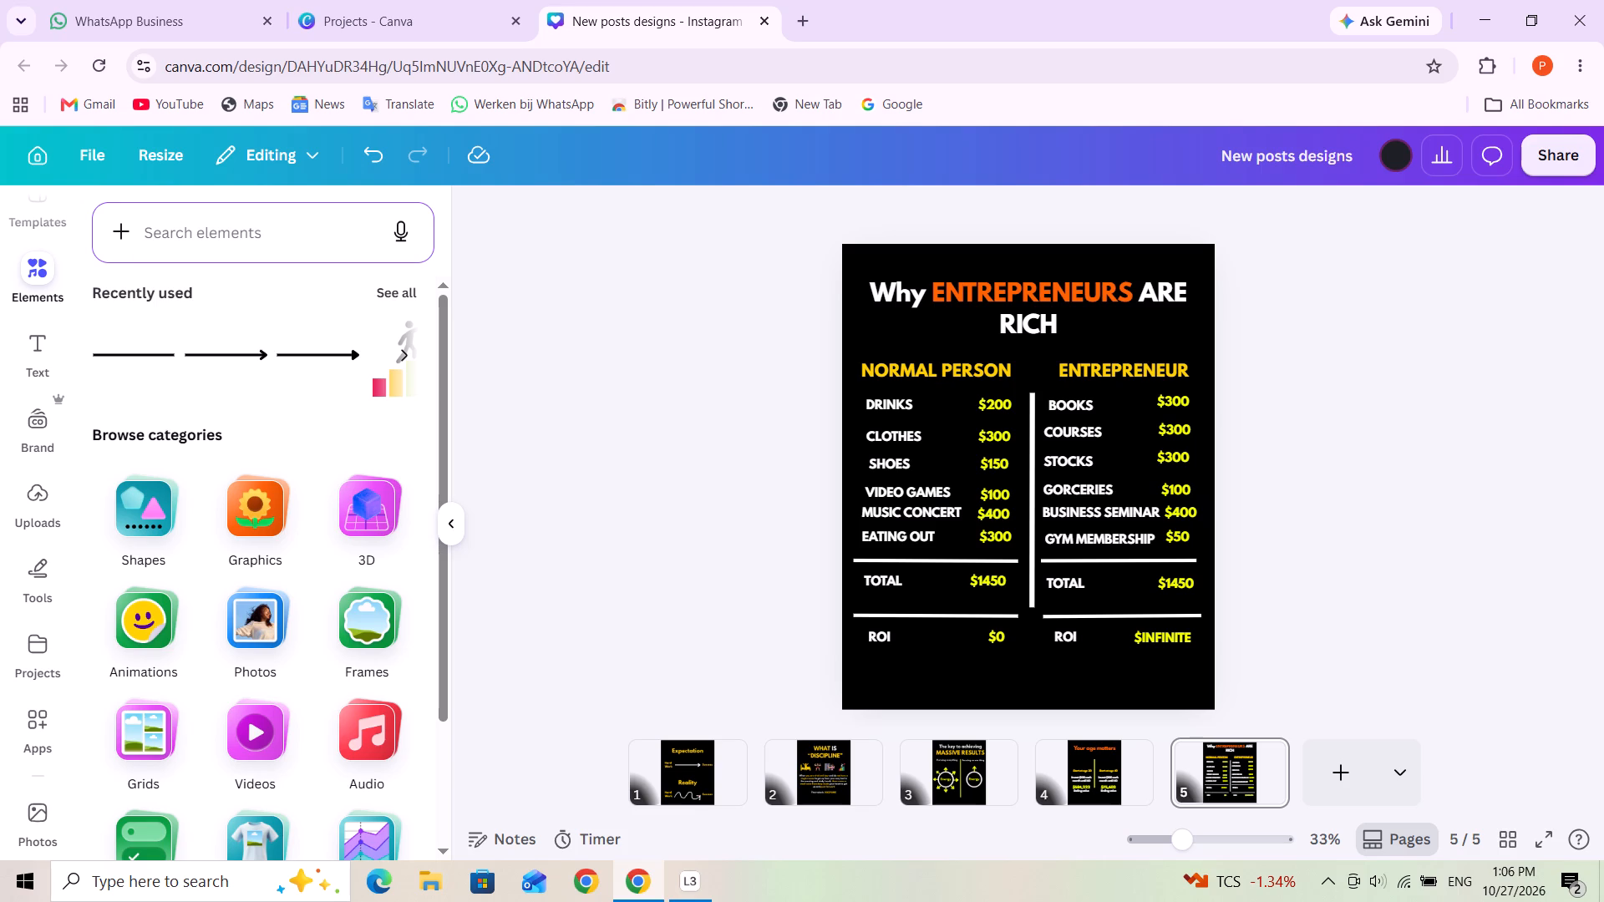
{"action": "double_click", "coordinate": [185, 236]}
{"action": "type", "text": "MONEU"}
{"action": "key", "text": "BackSpace"}
{"action": "left_click", "coordinate": [185, 236]}
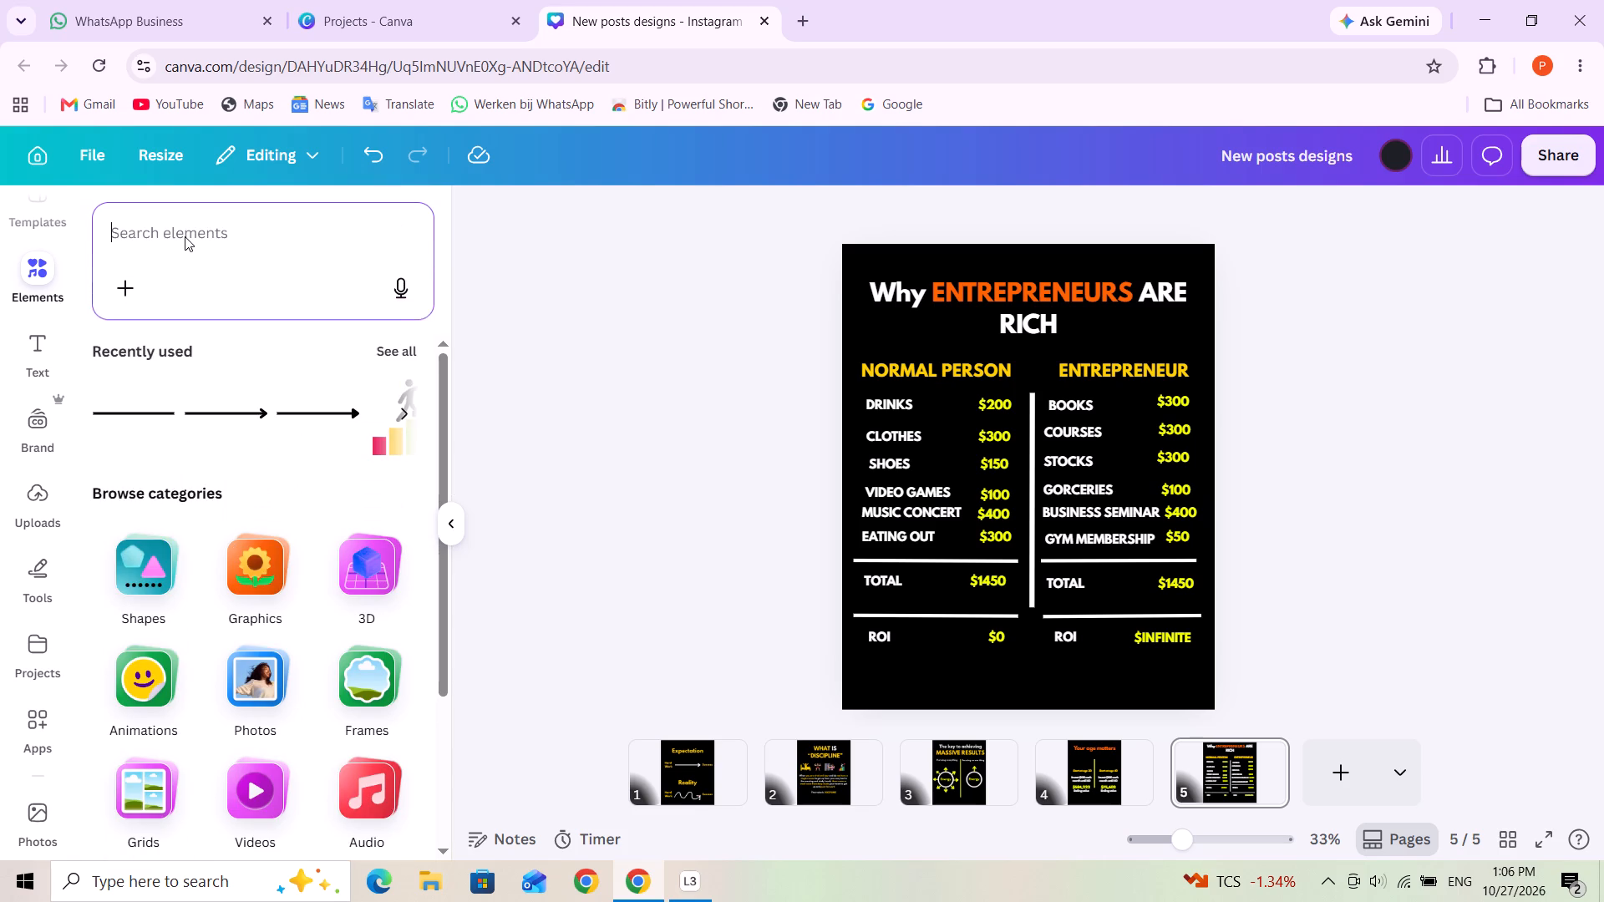
{"action": "type", "text": "MPNEY"}
{"action": "key", "text": "Delete"}
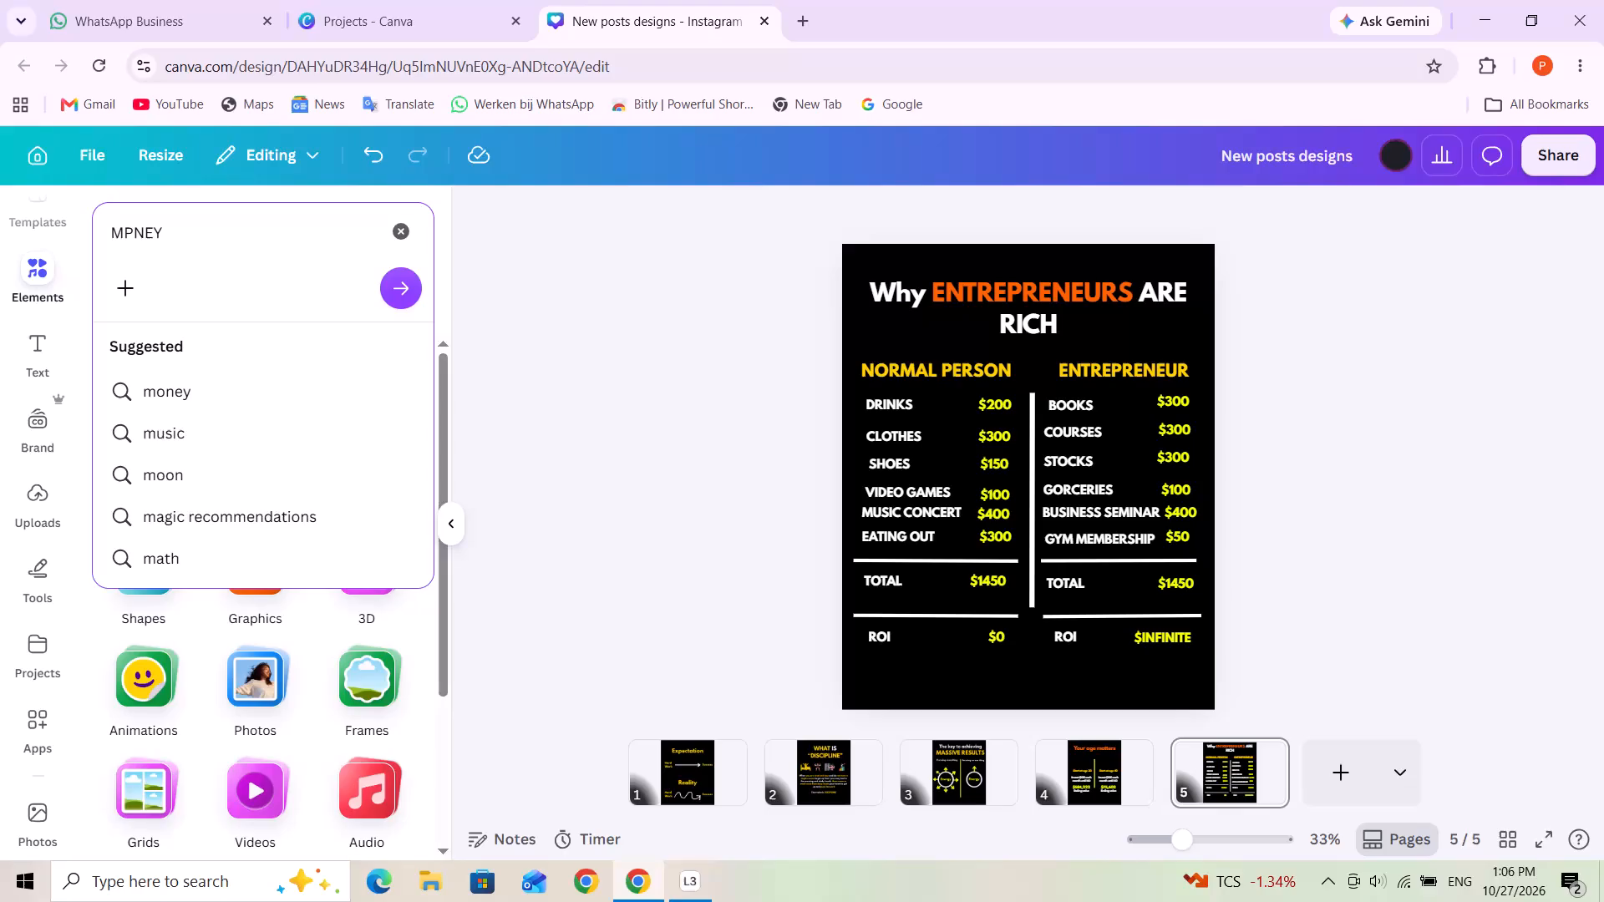
{"action": "key", "text": "Delete"}
{"action": "key", "text": "Delete"}
{"action": "key", "text": "Delete"}
{"action": "key", "text": "BackSpace"}
{"action": "key", "text": "BackSpace"}
{"action": "key", "text": "BackSpace"}
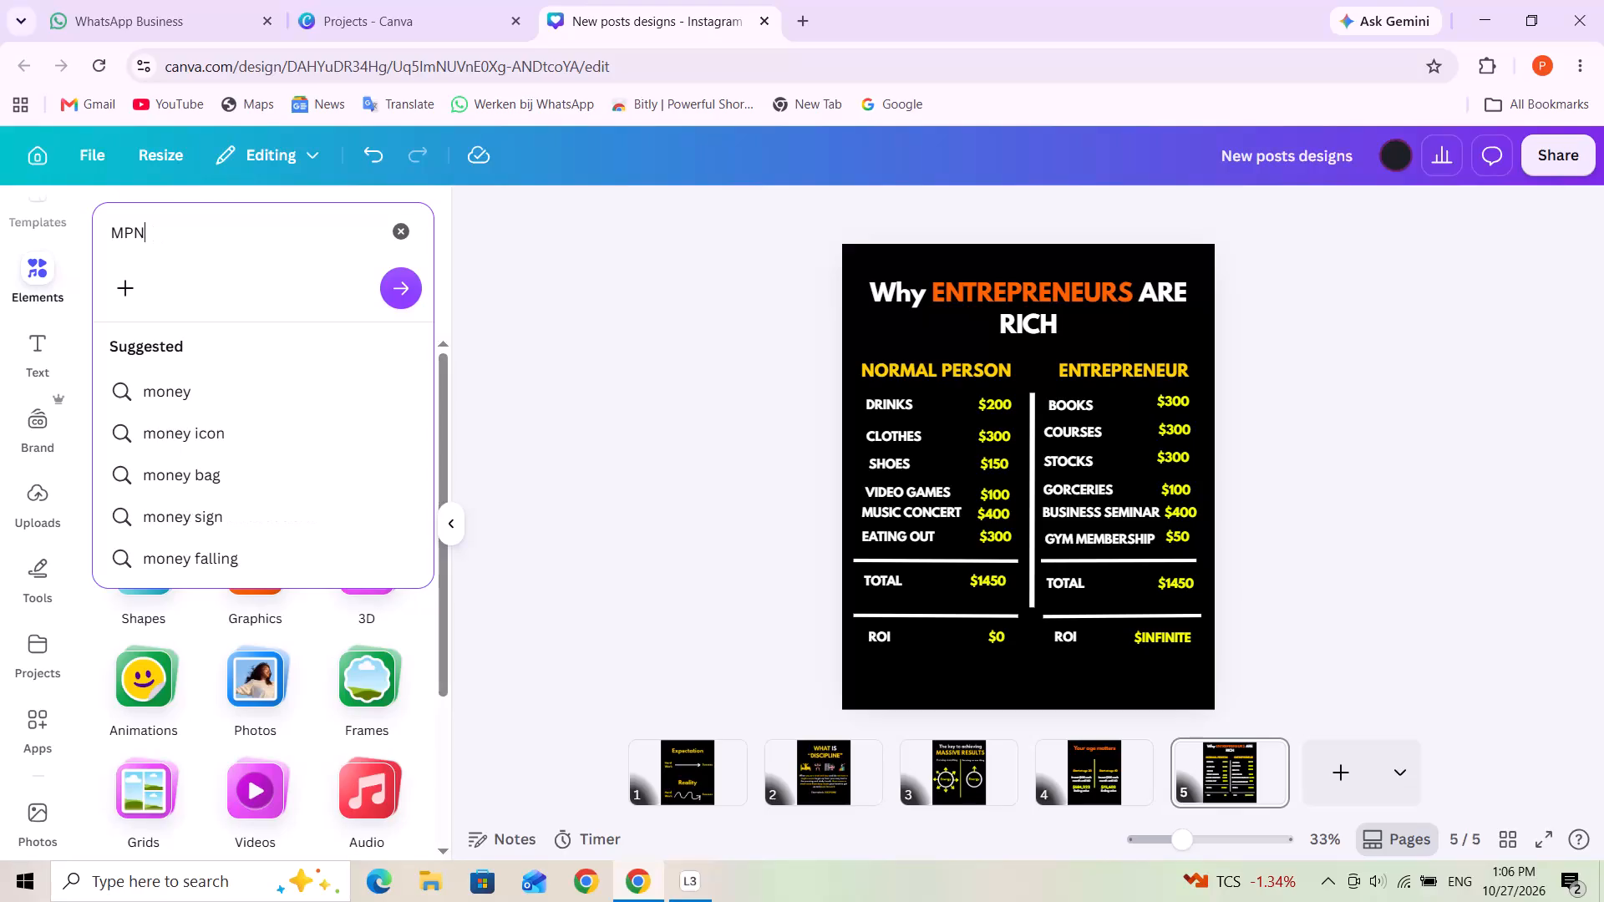
{"action": "key", "text": "BackSpace"}
{"action": "key", "text": "BackSpace"}
{"action": "type", "text": "money"}
{"action": "key", "text": "Return"}
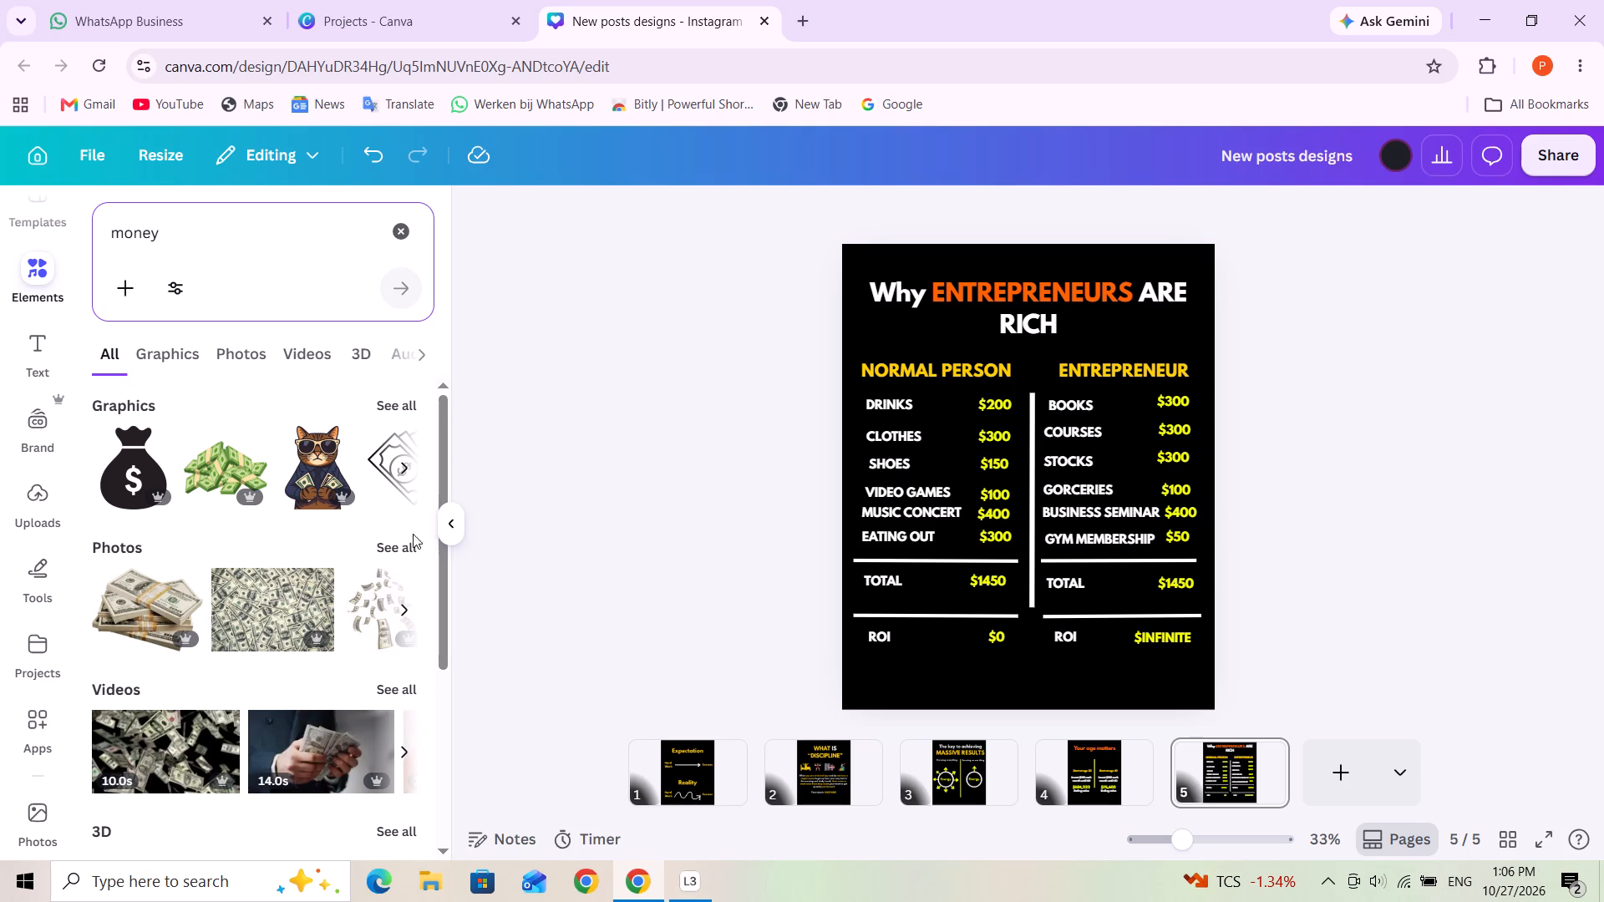
Show all the graphics results for the money search.
{"action": "left_click", "coordinate": [401, 408]}
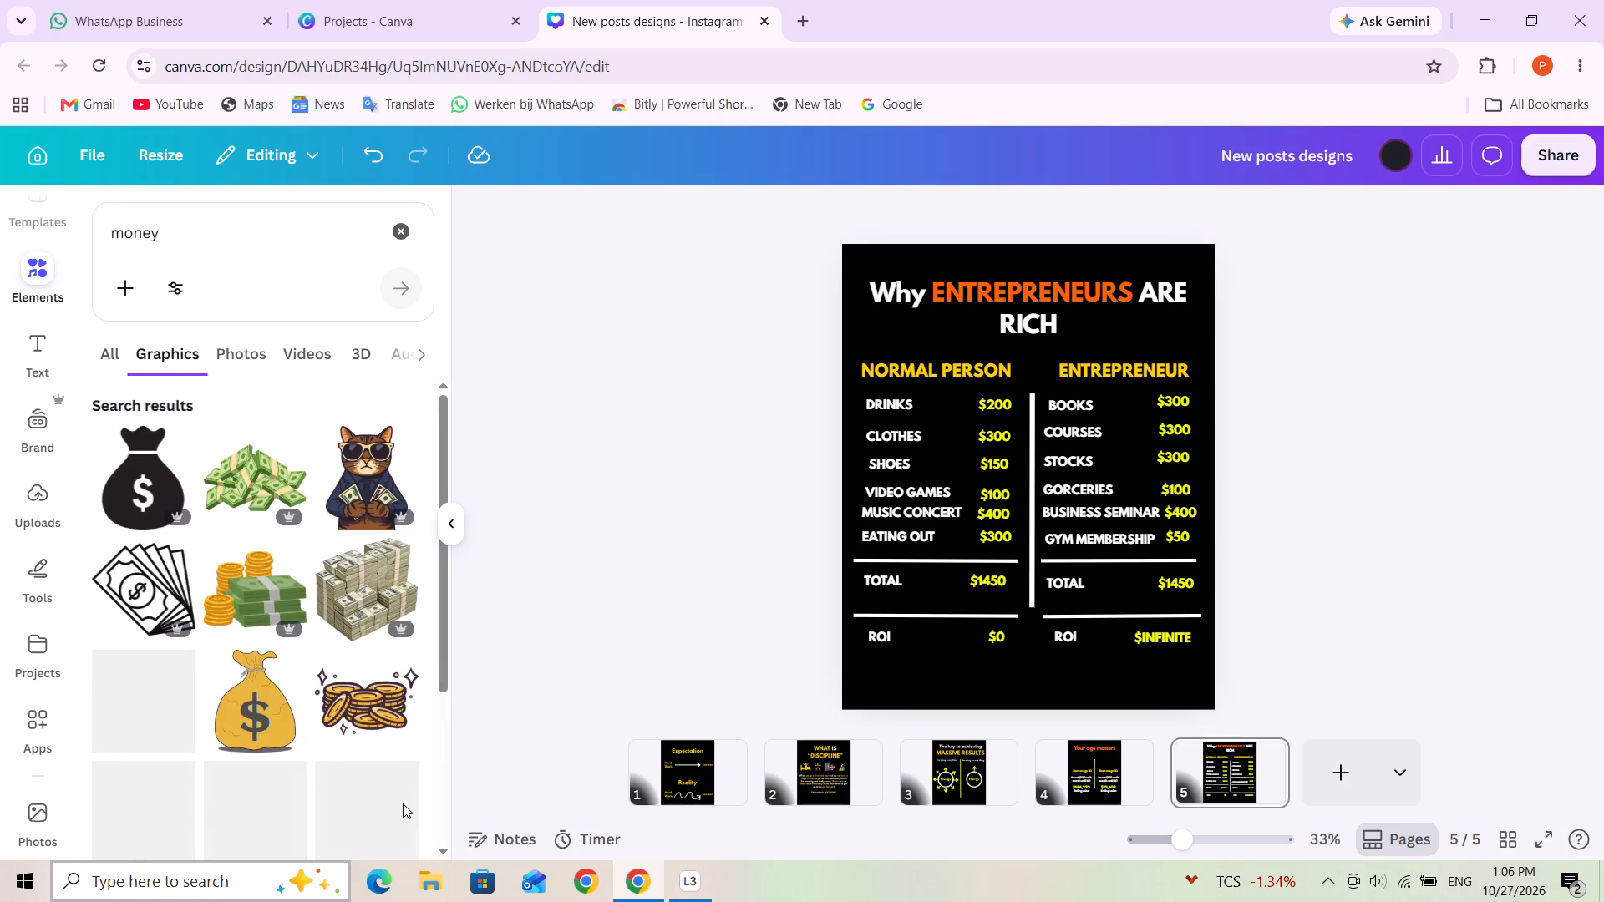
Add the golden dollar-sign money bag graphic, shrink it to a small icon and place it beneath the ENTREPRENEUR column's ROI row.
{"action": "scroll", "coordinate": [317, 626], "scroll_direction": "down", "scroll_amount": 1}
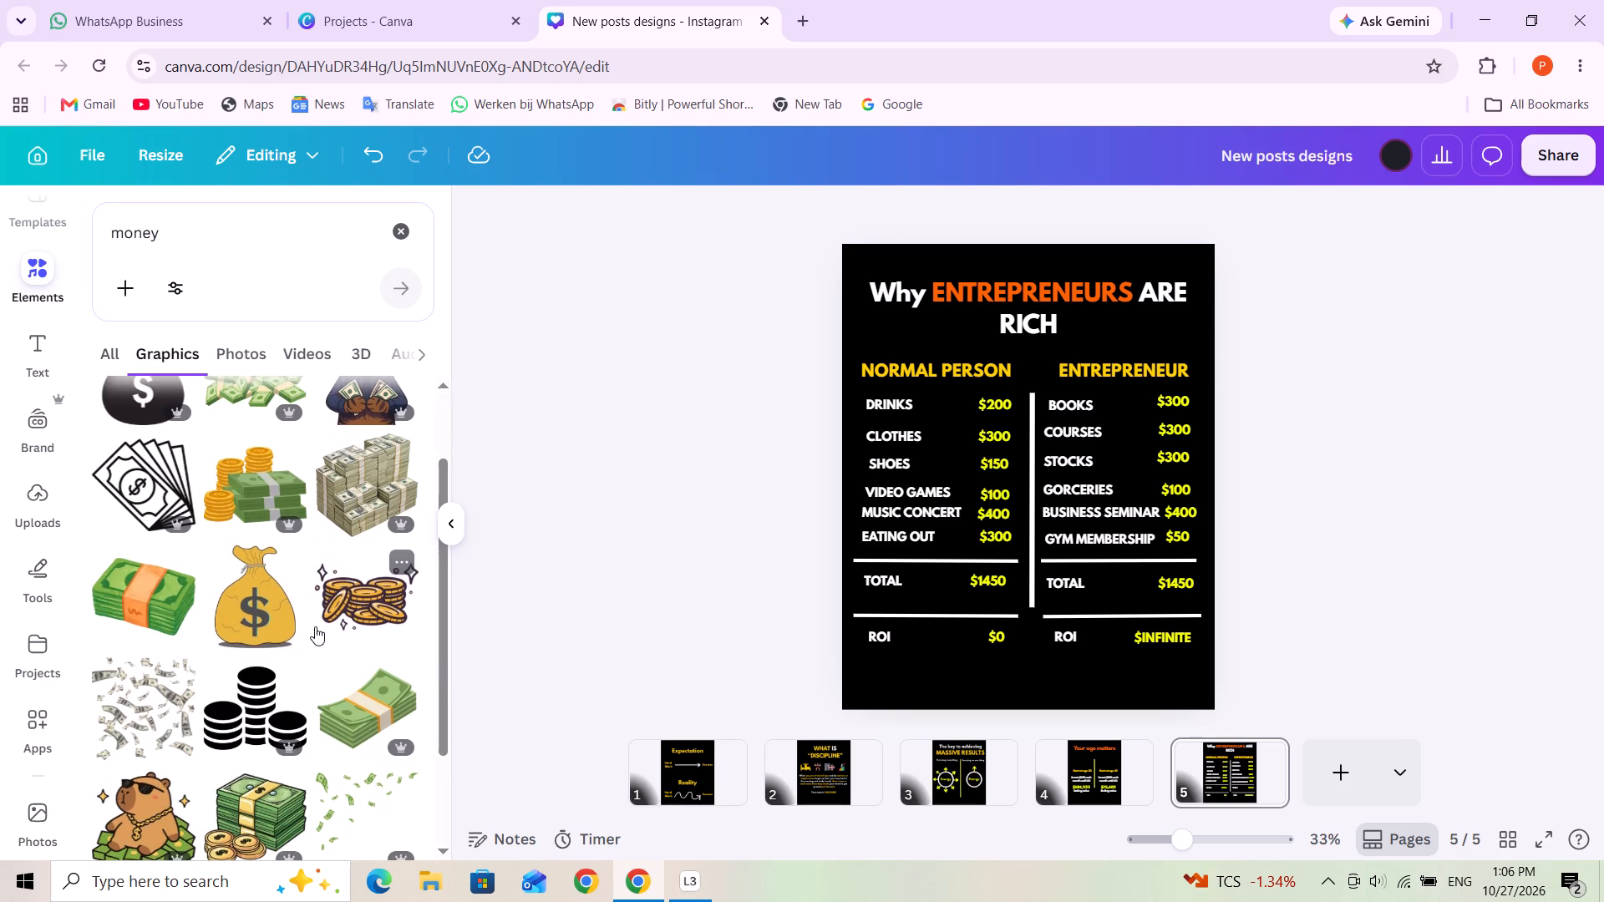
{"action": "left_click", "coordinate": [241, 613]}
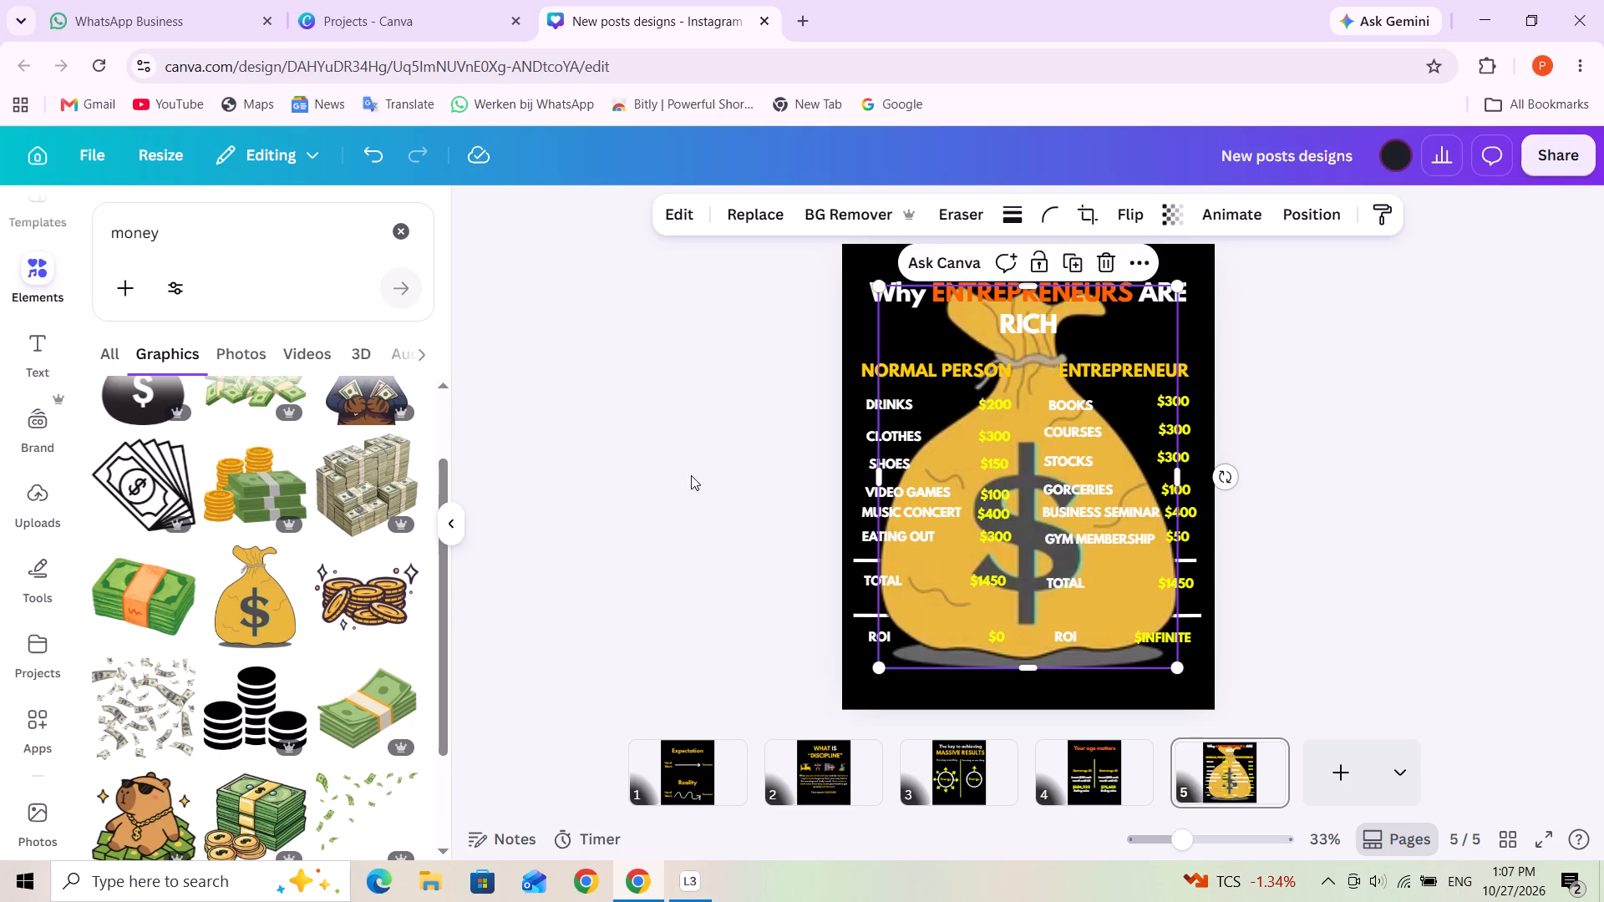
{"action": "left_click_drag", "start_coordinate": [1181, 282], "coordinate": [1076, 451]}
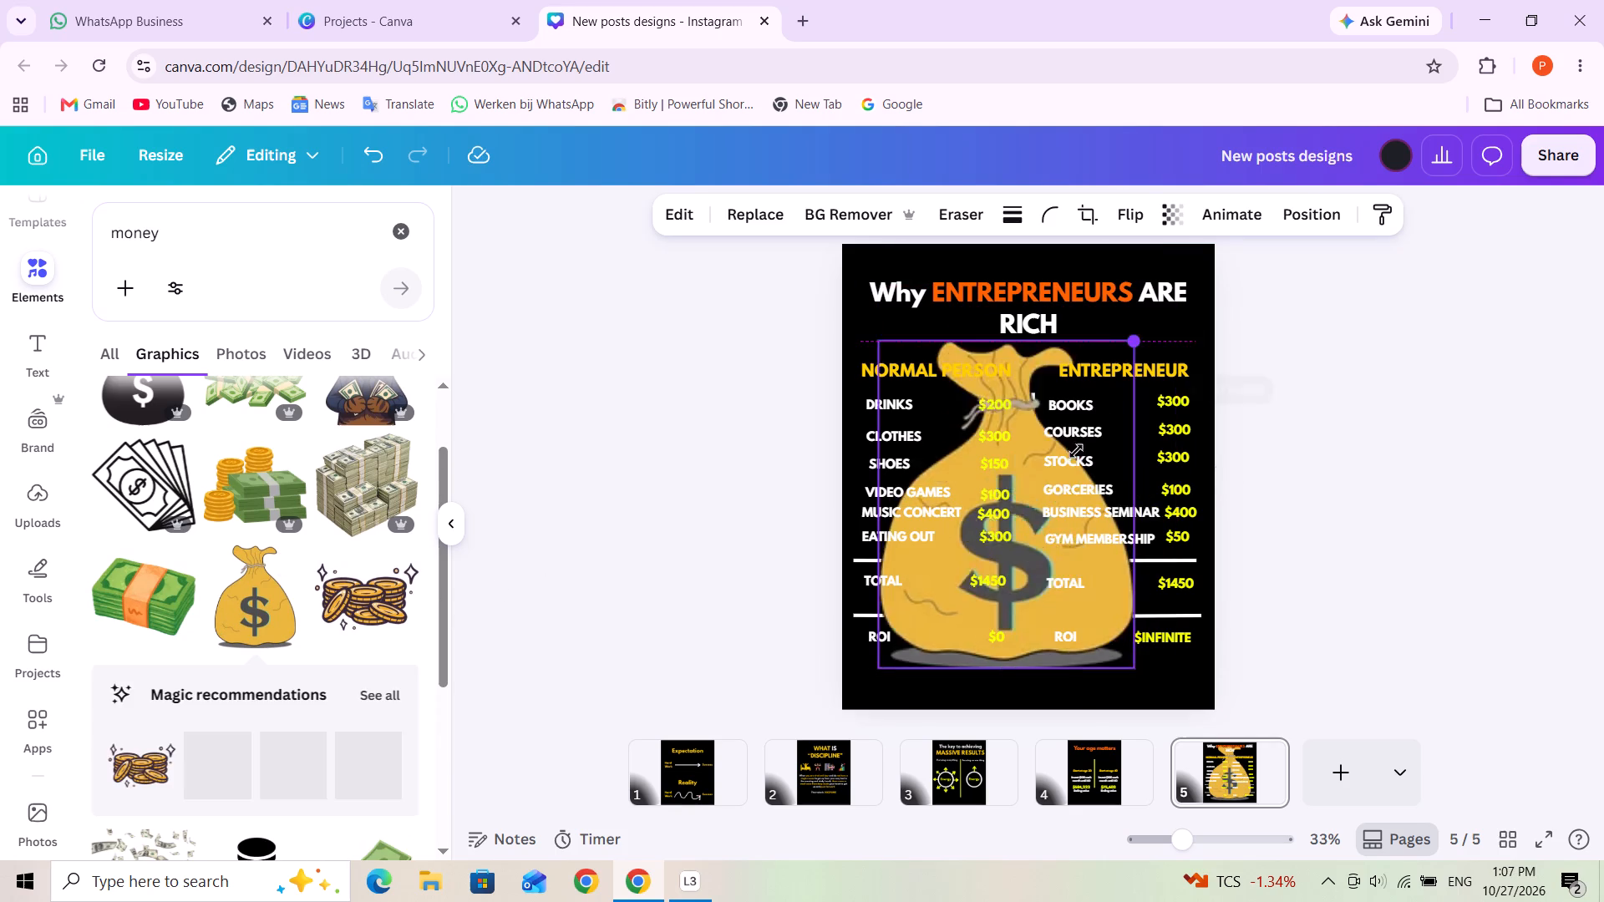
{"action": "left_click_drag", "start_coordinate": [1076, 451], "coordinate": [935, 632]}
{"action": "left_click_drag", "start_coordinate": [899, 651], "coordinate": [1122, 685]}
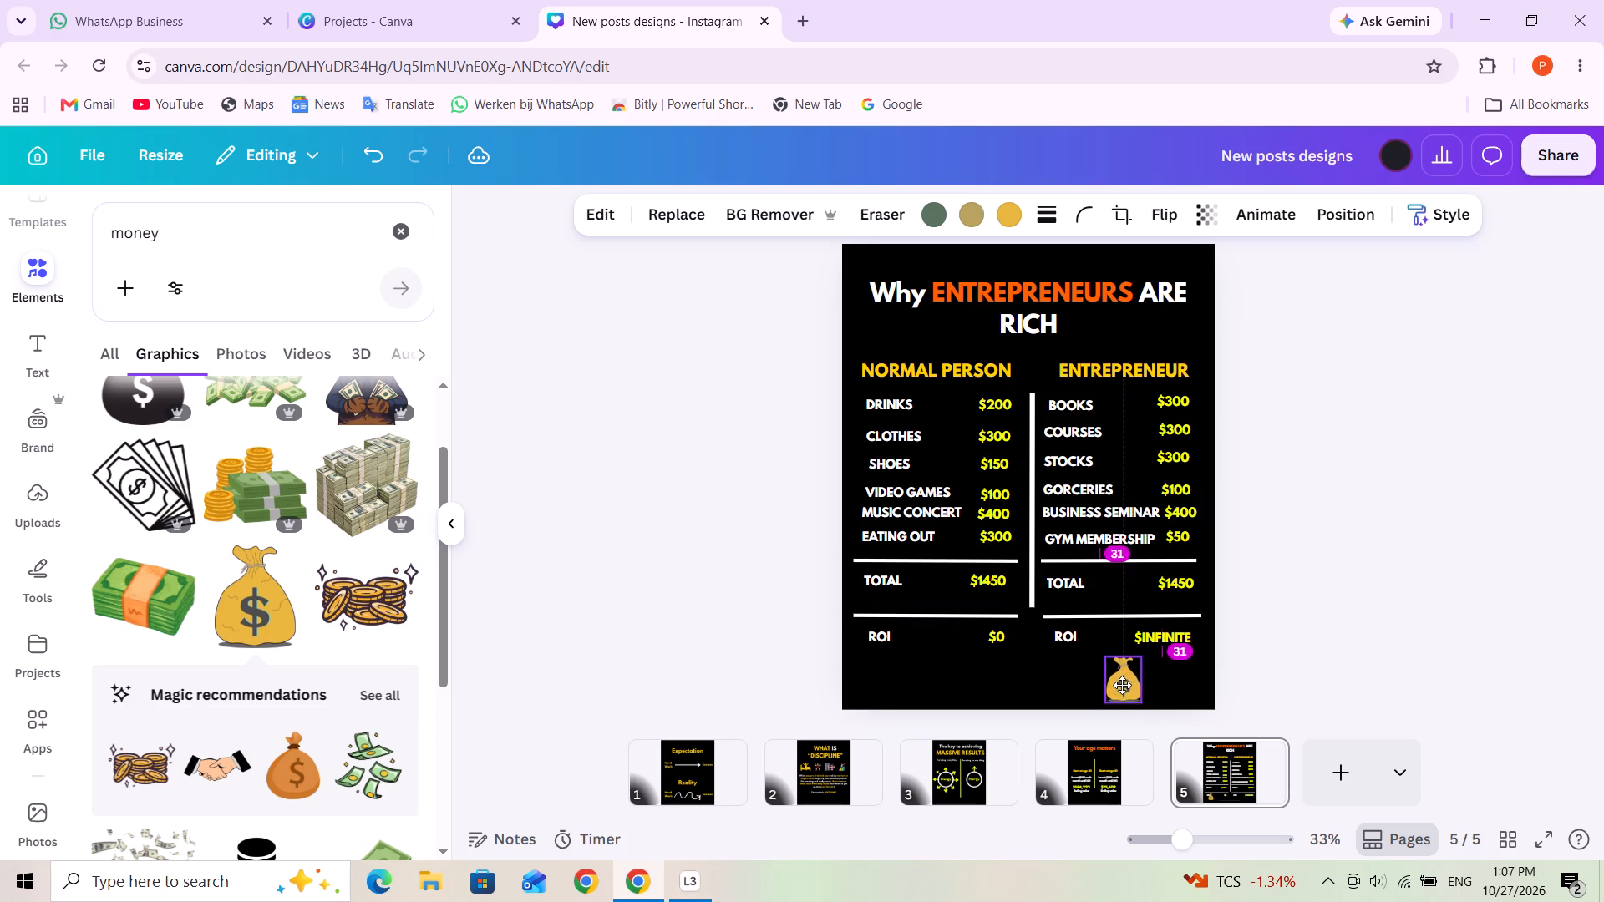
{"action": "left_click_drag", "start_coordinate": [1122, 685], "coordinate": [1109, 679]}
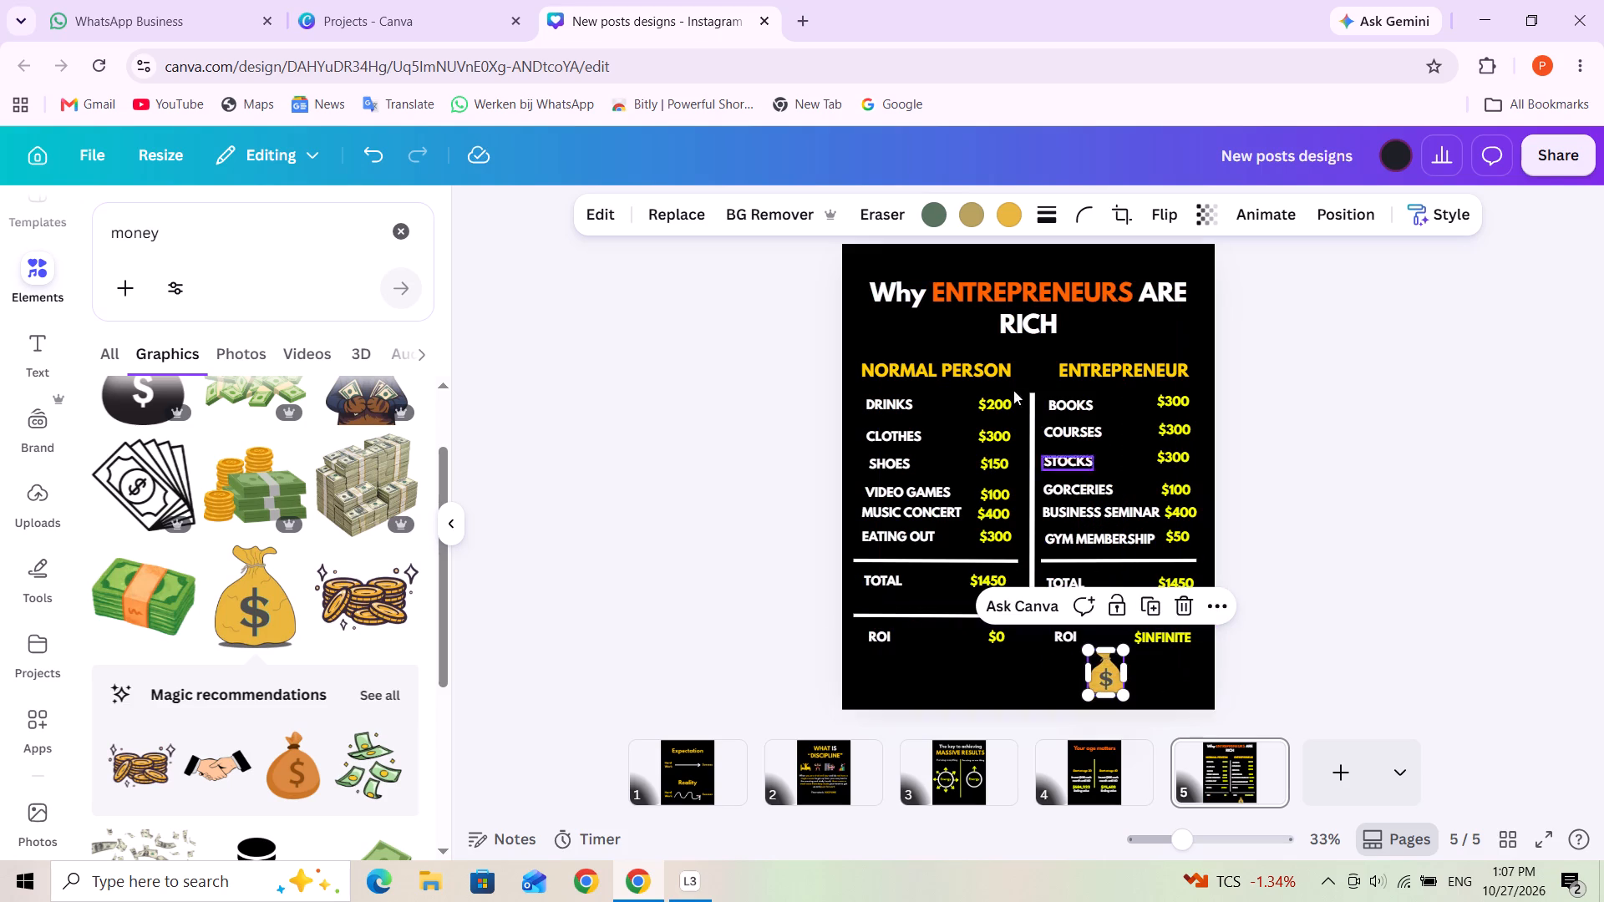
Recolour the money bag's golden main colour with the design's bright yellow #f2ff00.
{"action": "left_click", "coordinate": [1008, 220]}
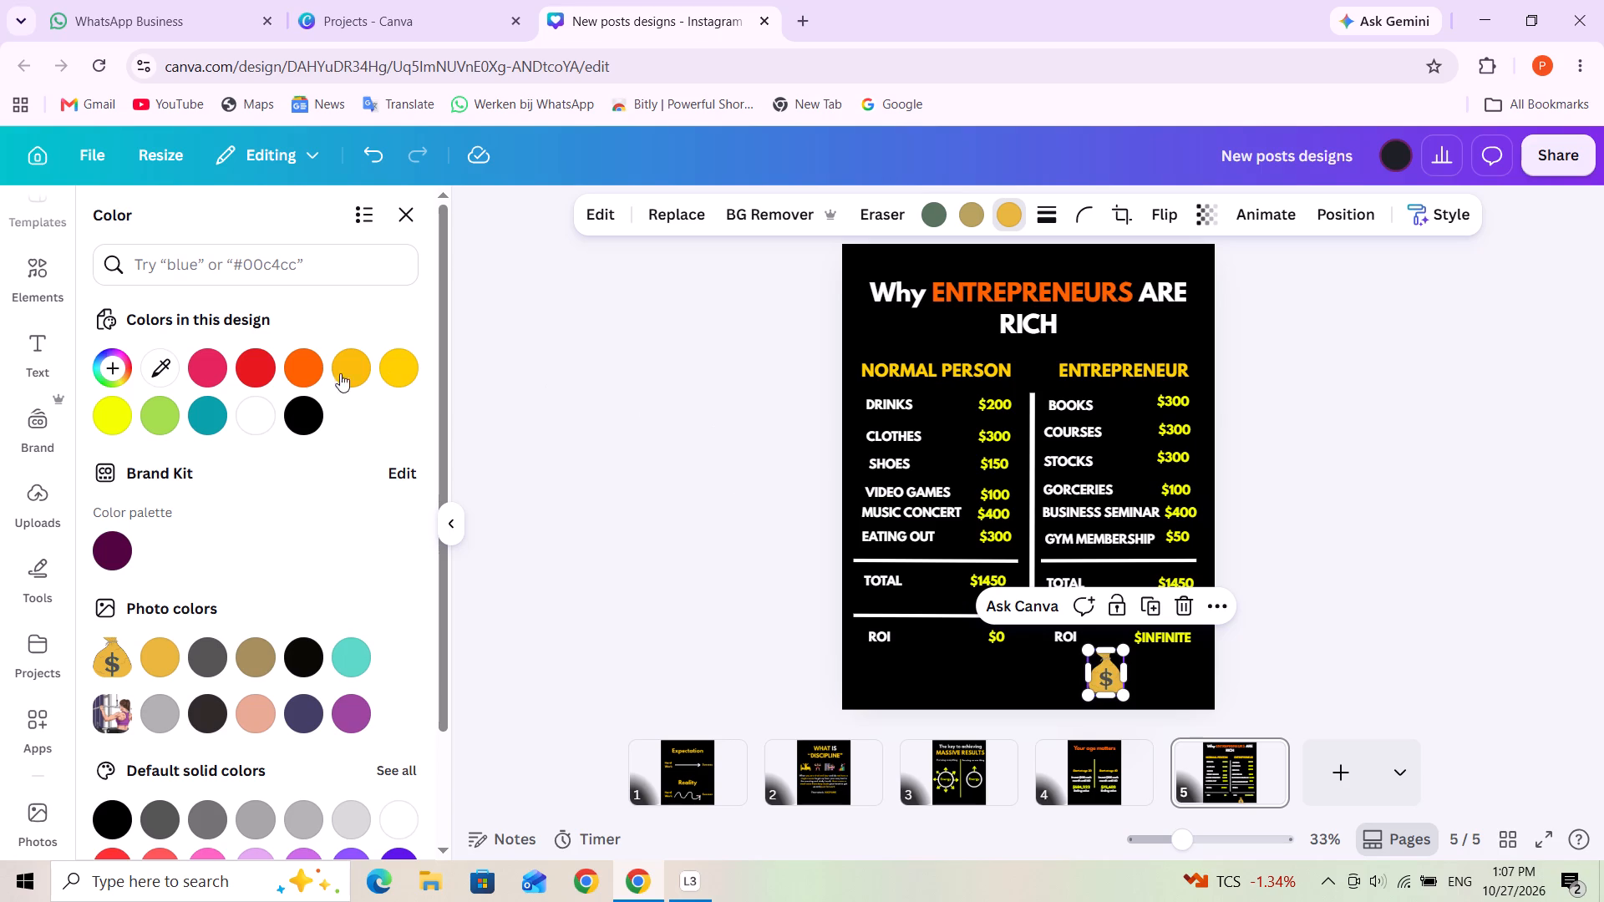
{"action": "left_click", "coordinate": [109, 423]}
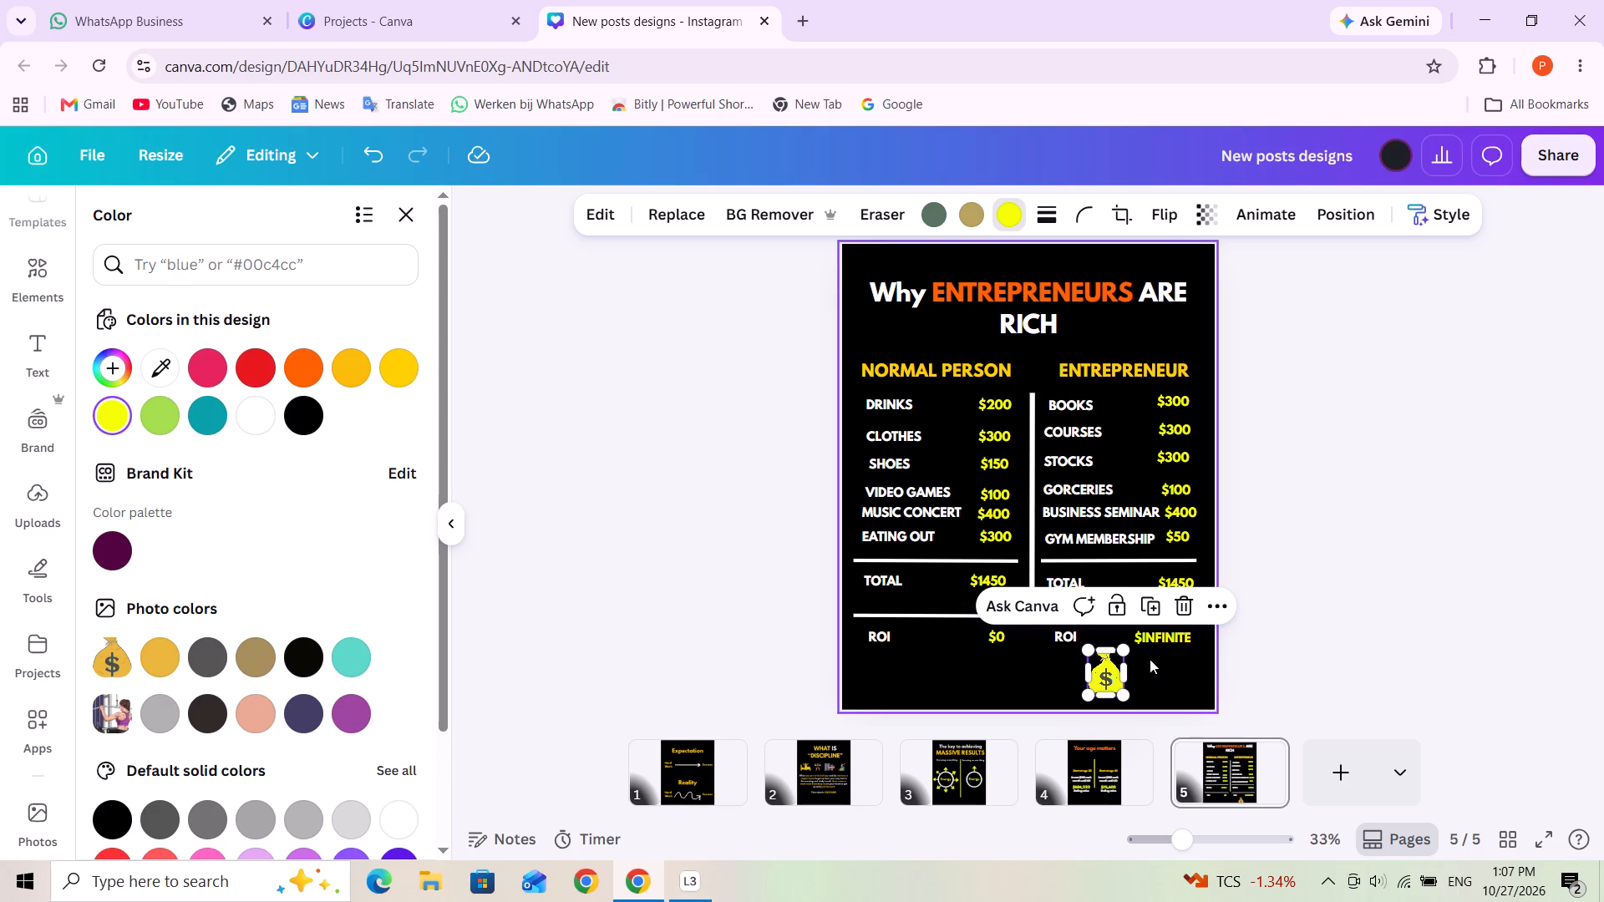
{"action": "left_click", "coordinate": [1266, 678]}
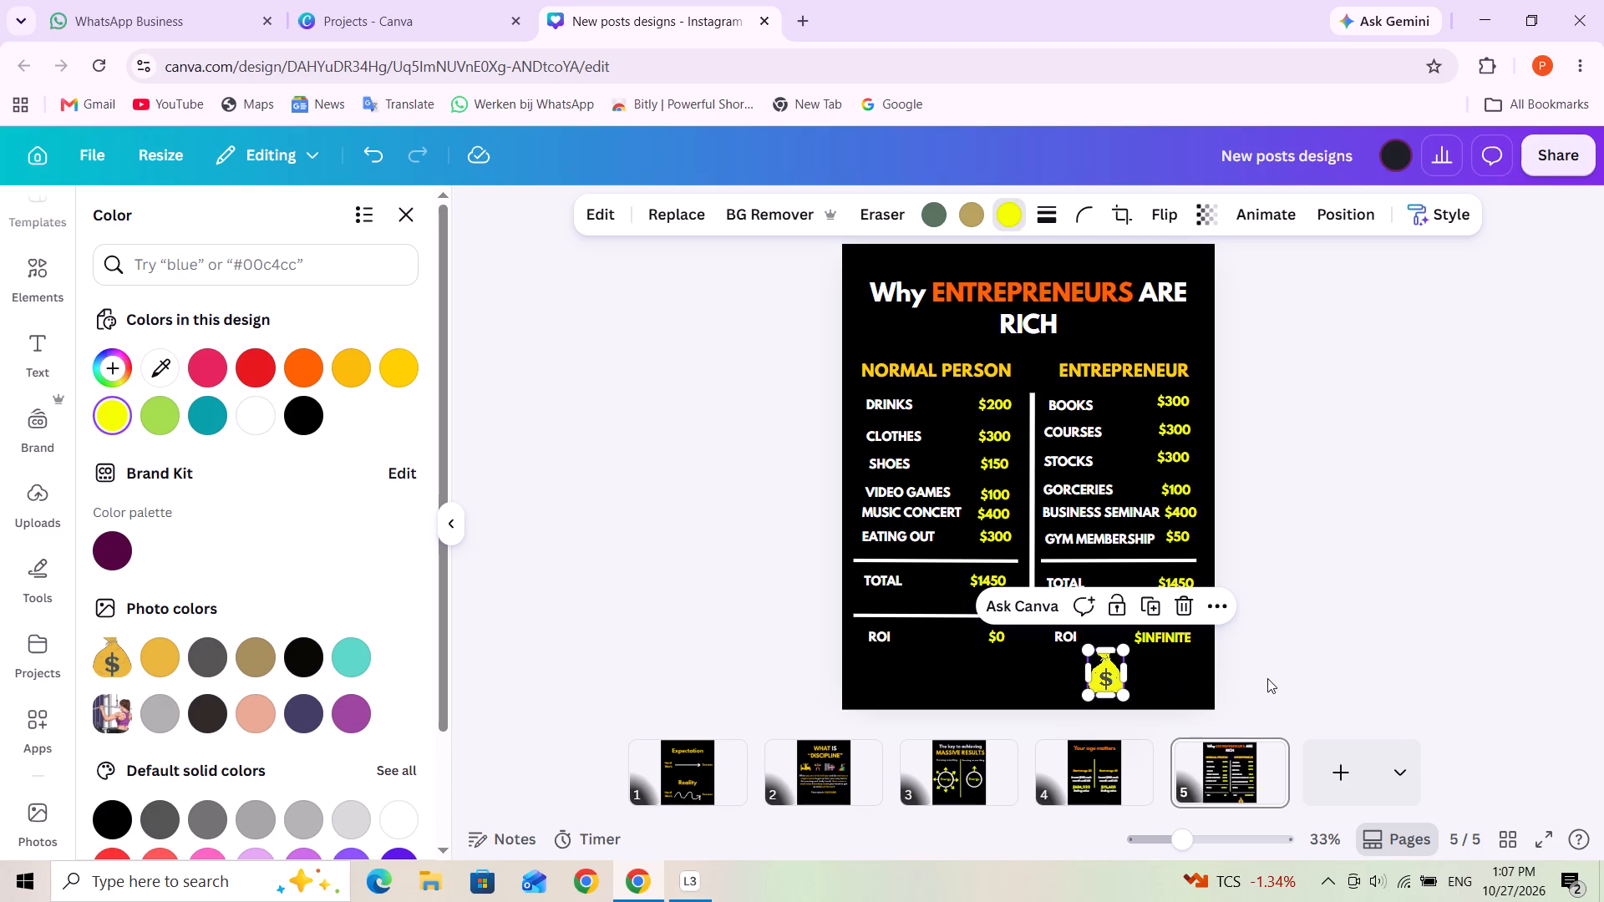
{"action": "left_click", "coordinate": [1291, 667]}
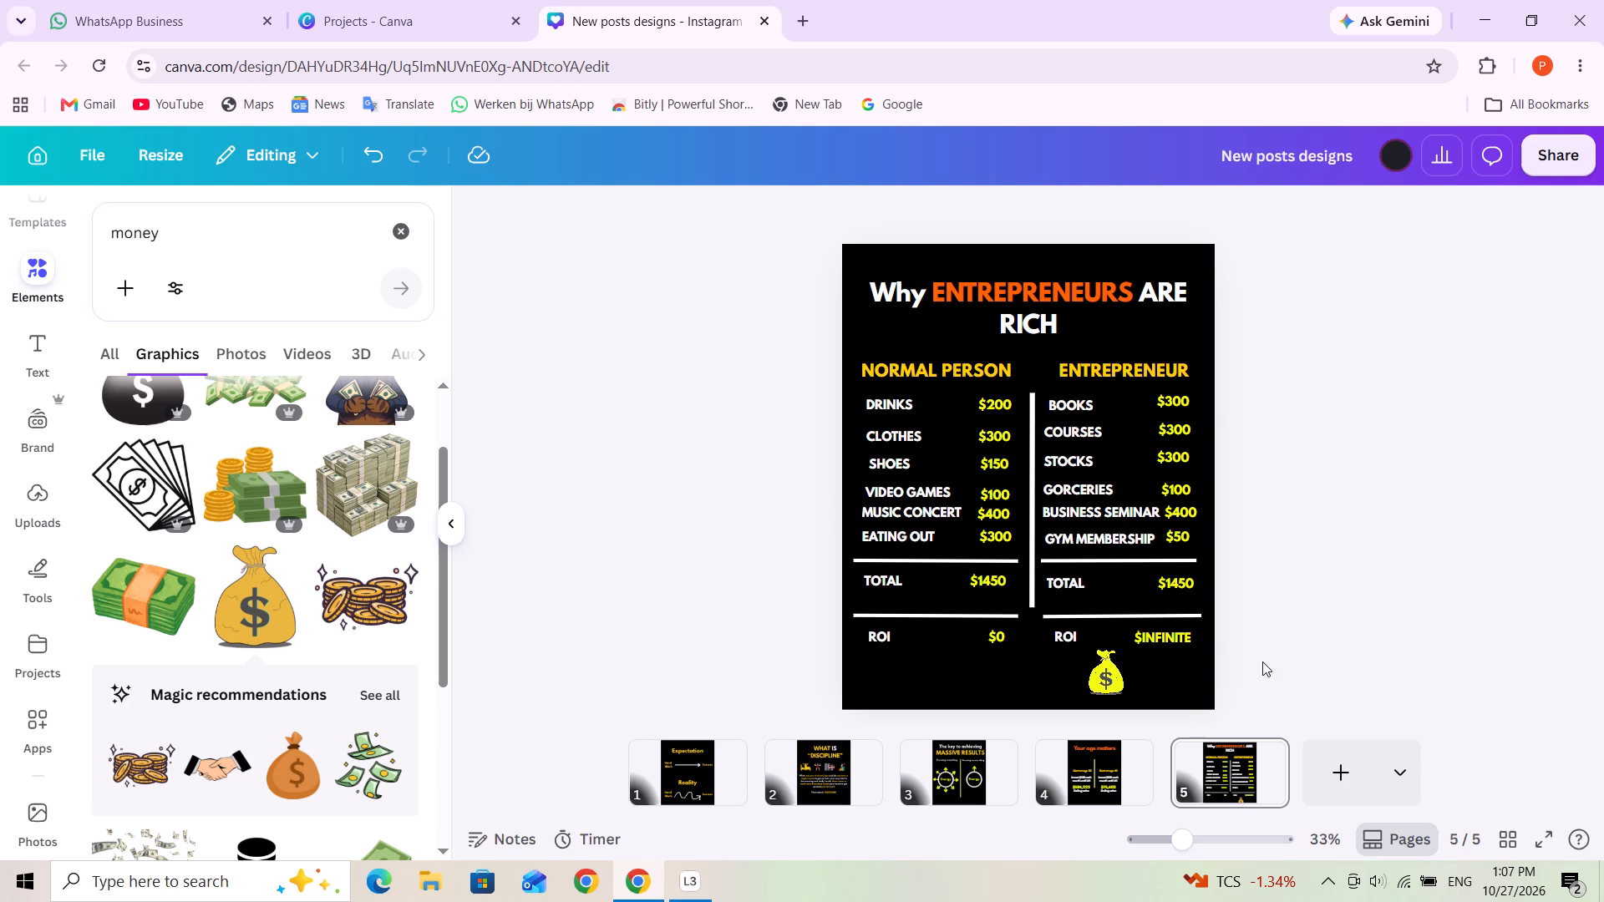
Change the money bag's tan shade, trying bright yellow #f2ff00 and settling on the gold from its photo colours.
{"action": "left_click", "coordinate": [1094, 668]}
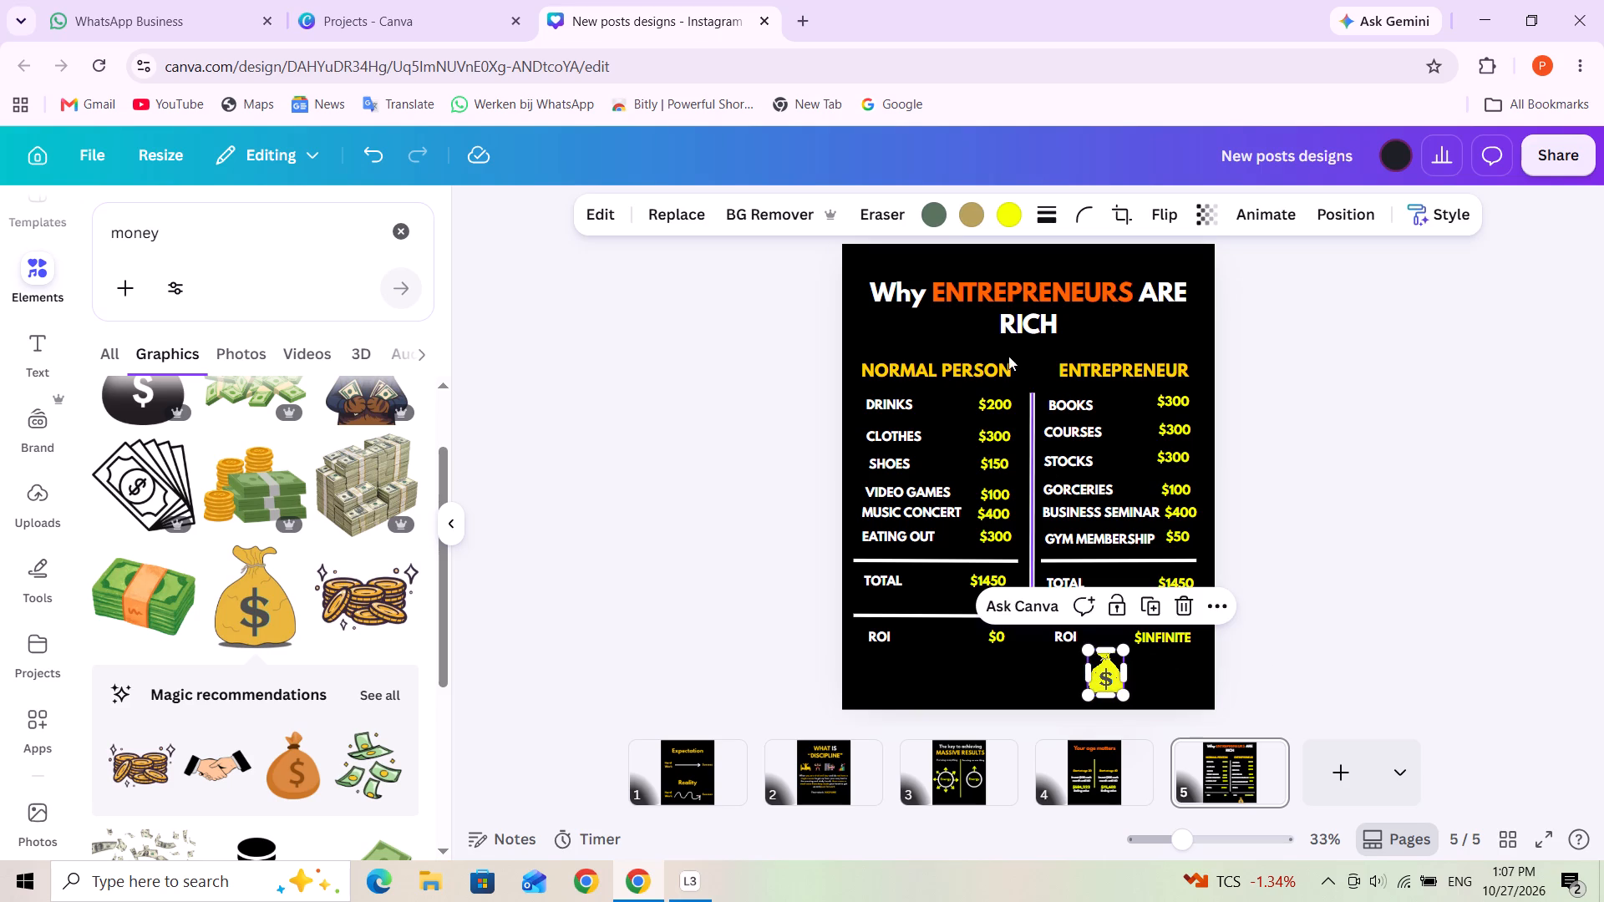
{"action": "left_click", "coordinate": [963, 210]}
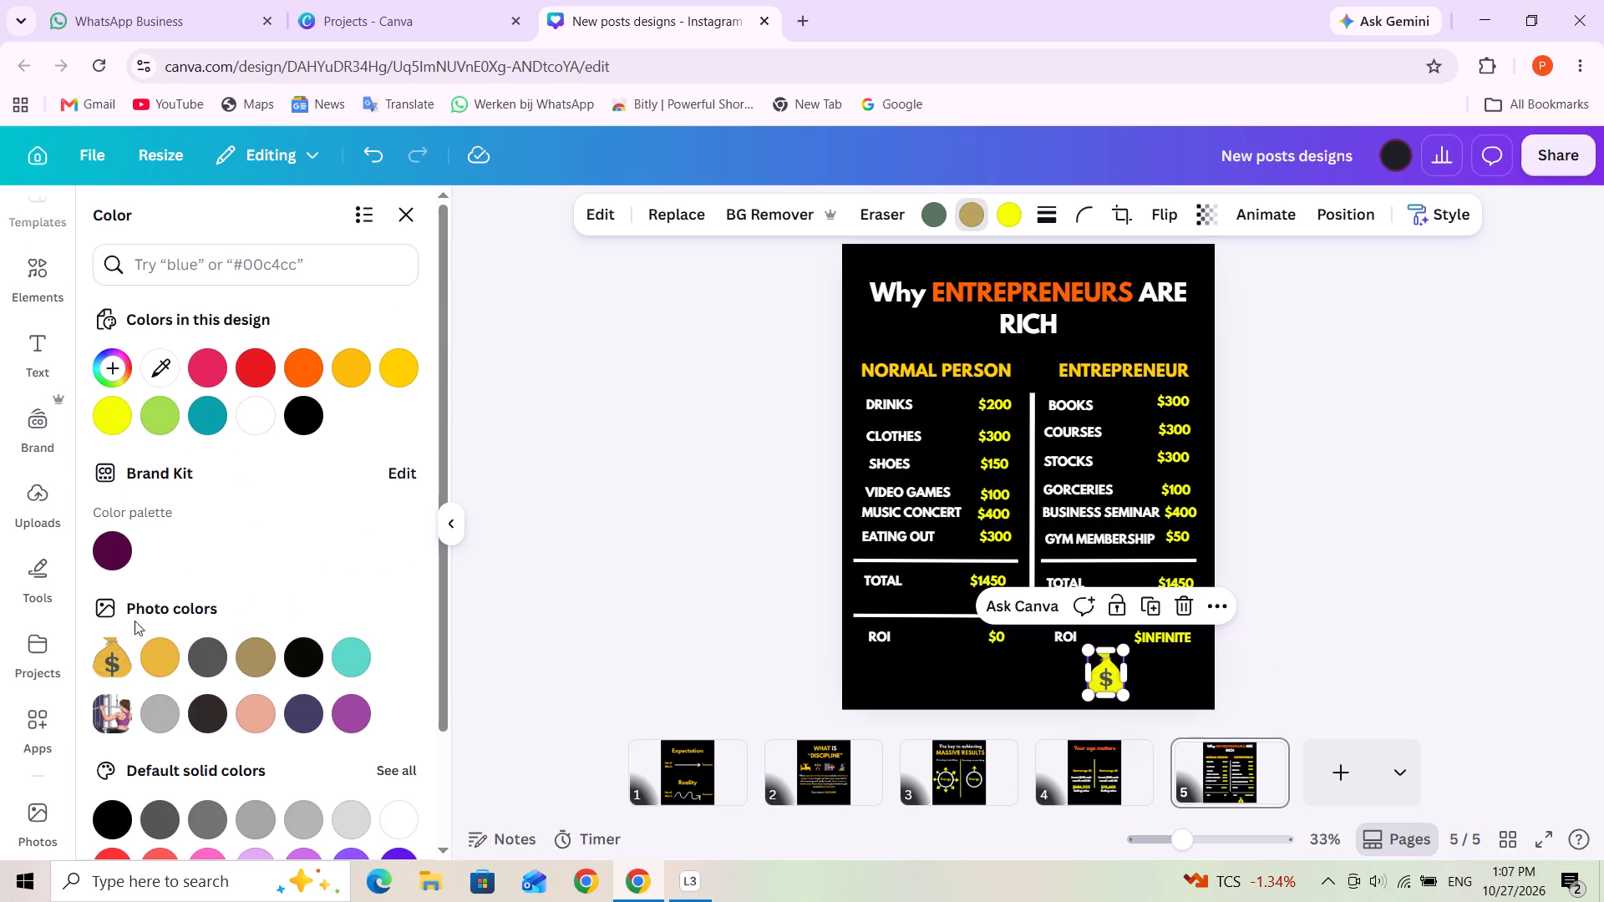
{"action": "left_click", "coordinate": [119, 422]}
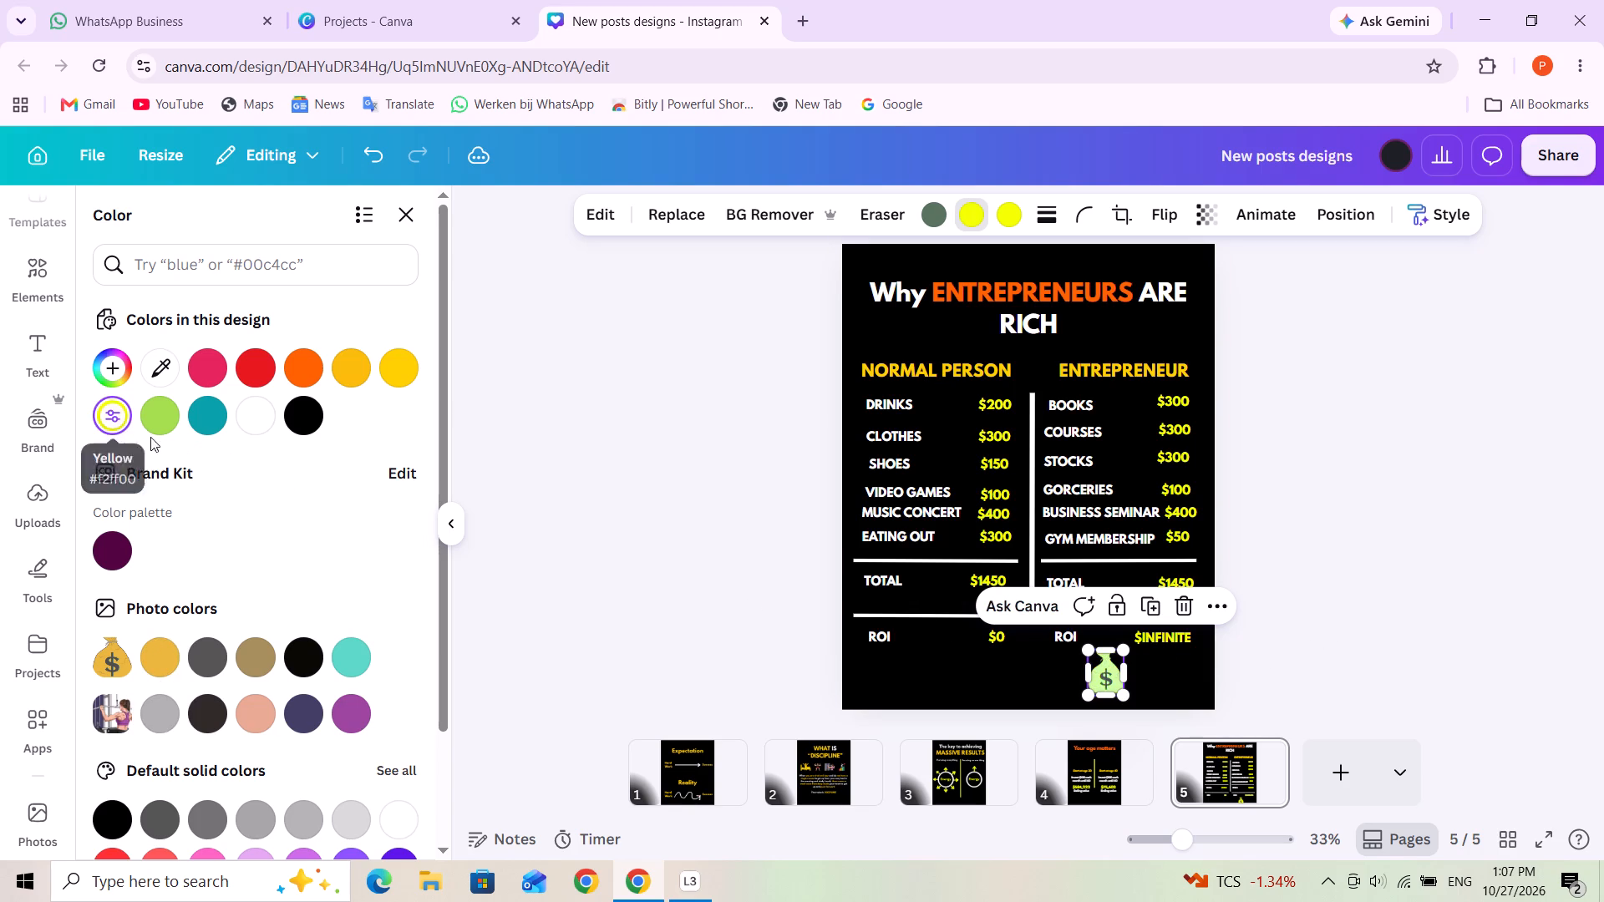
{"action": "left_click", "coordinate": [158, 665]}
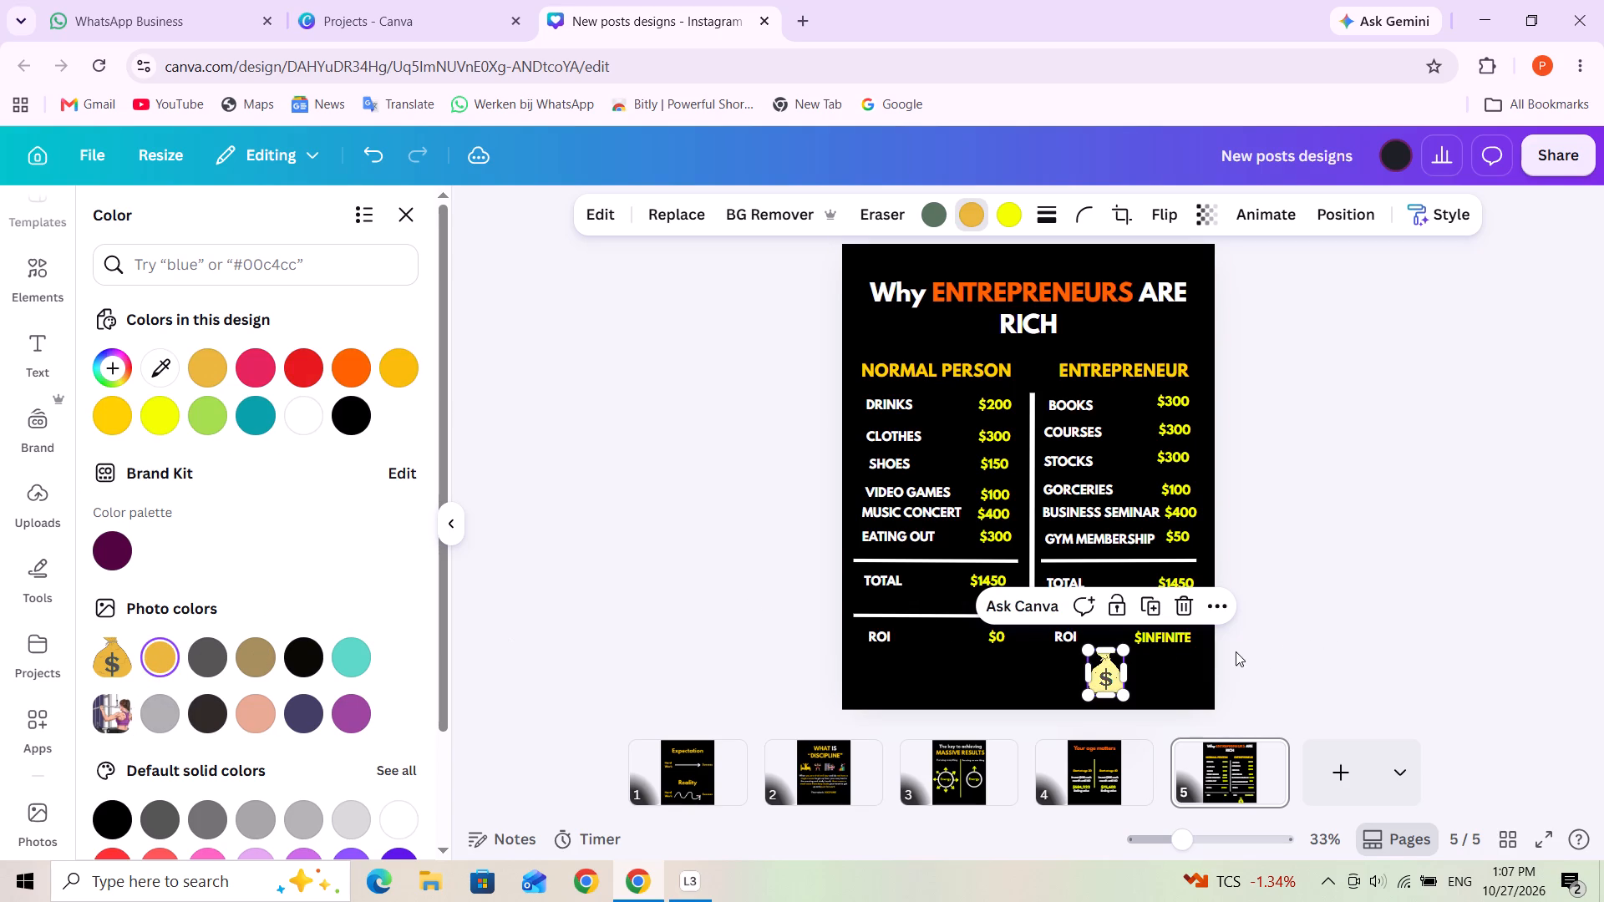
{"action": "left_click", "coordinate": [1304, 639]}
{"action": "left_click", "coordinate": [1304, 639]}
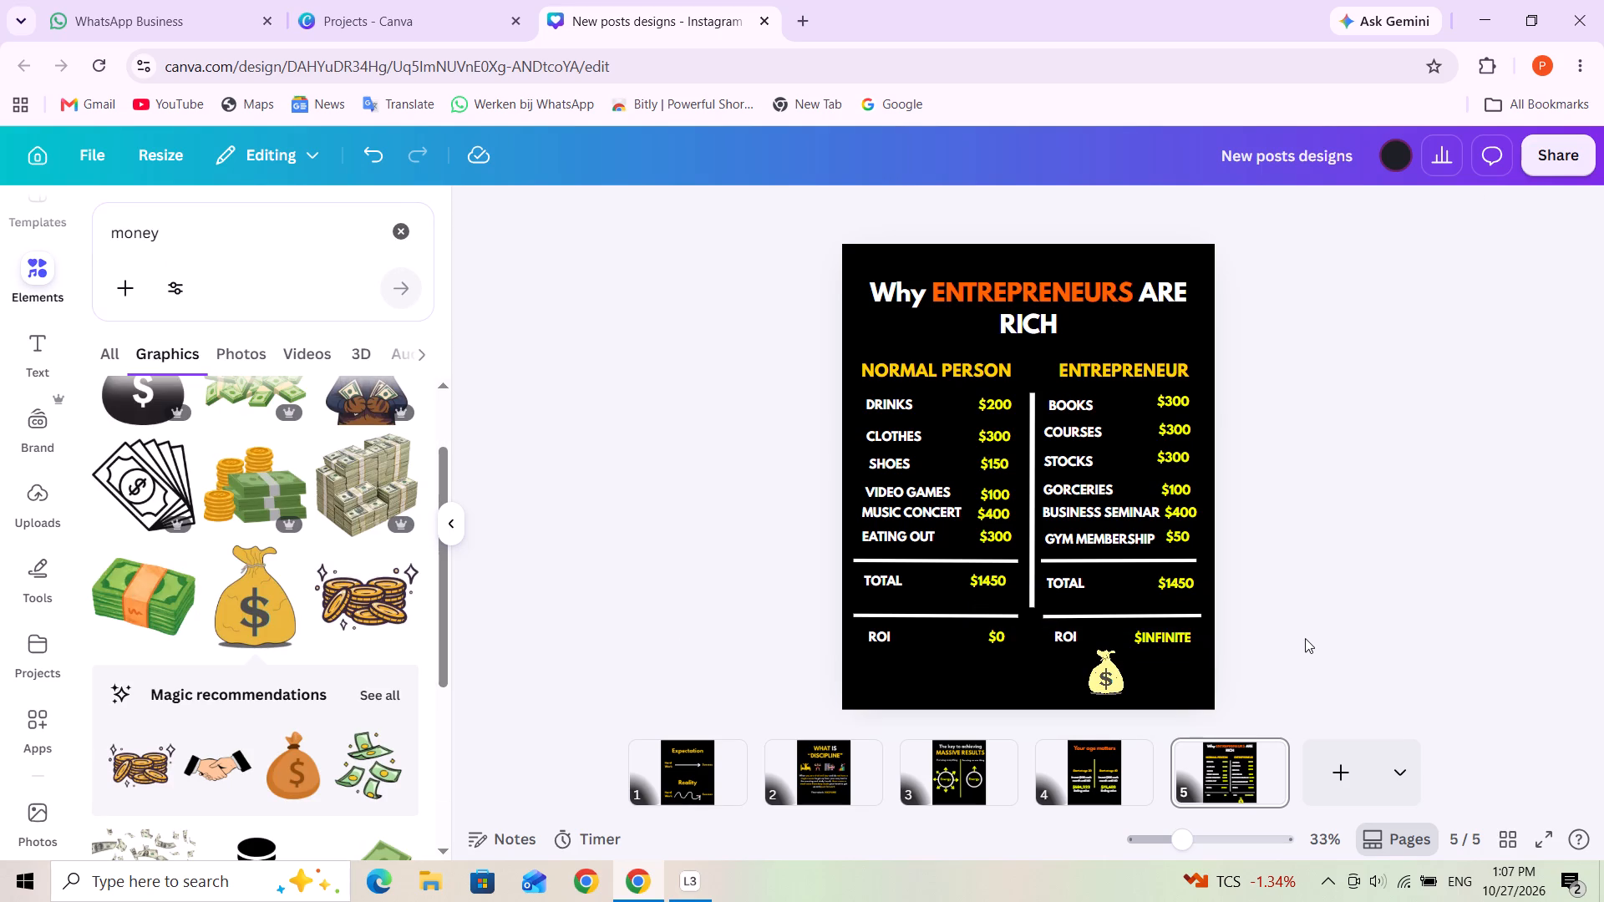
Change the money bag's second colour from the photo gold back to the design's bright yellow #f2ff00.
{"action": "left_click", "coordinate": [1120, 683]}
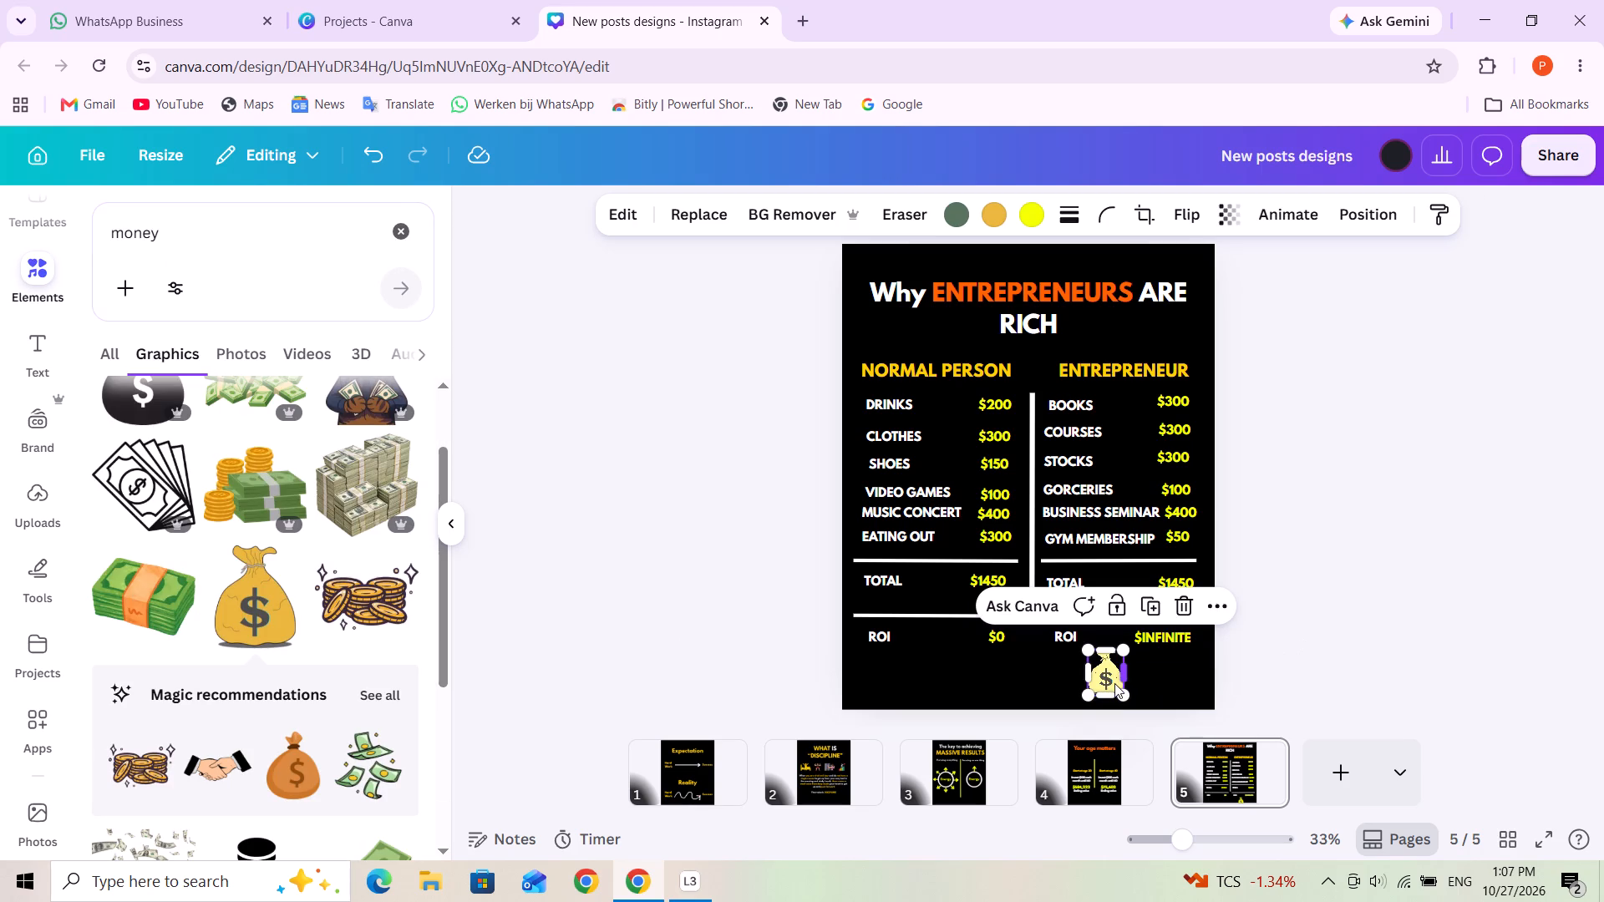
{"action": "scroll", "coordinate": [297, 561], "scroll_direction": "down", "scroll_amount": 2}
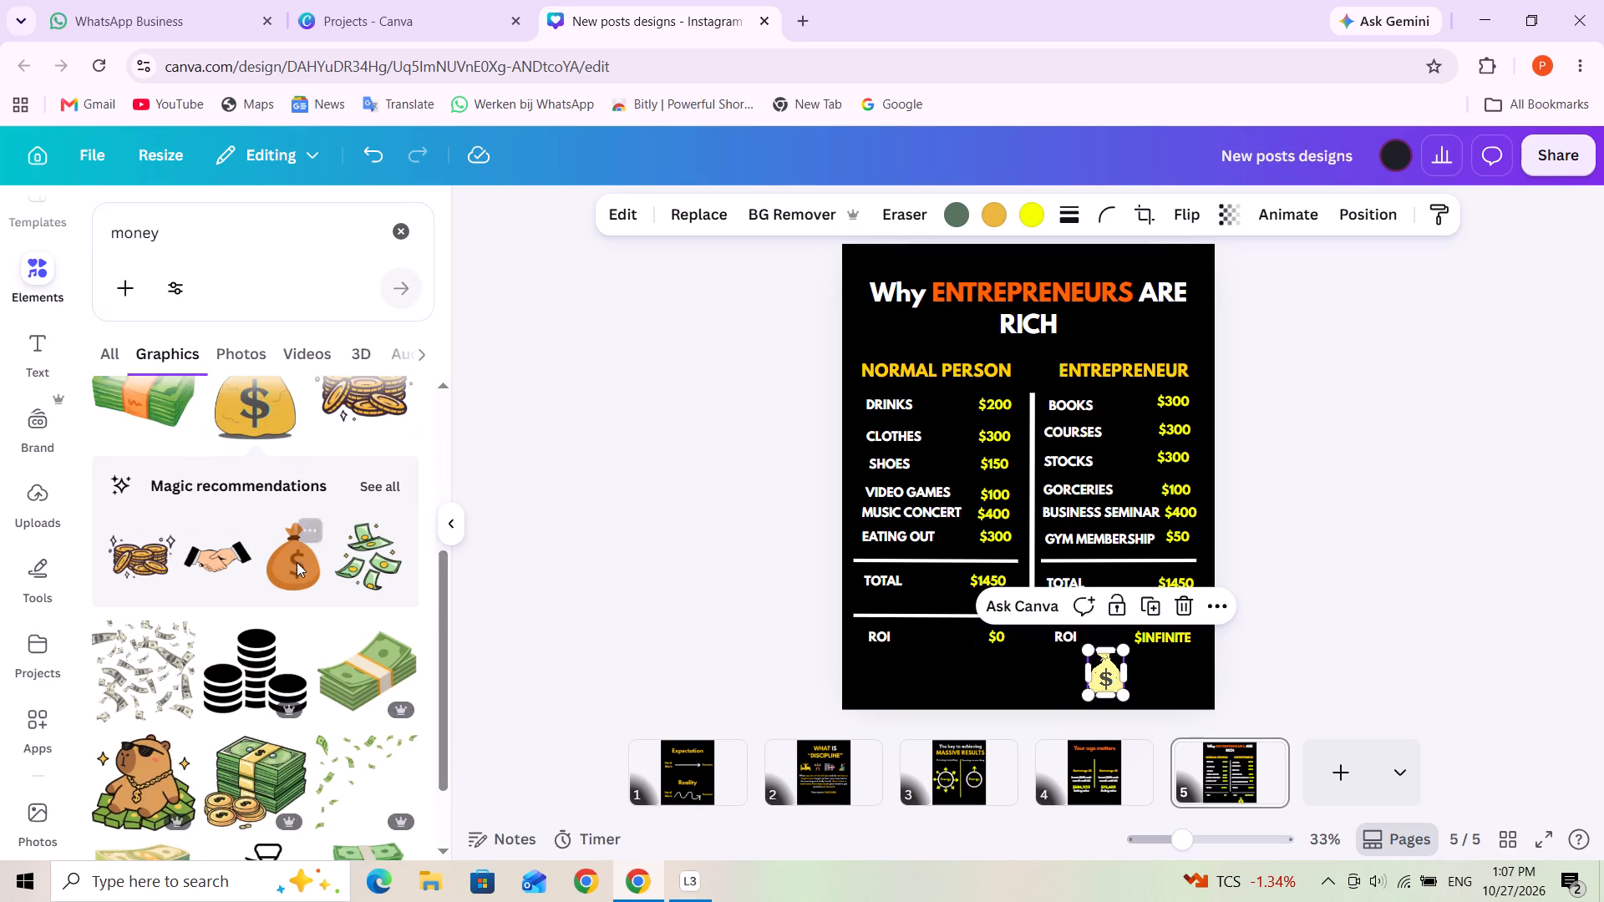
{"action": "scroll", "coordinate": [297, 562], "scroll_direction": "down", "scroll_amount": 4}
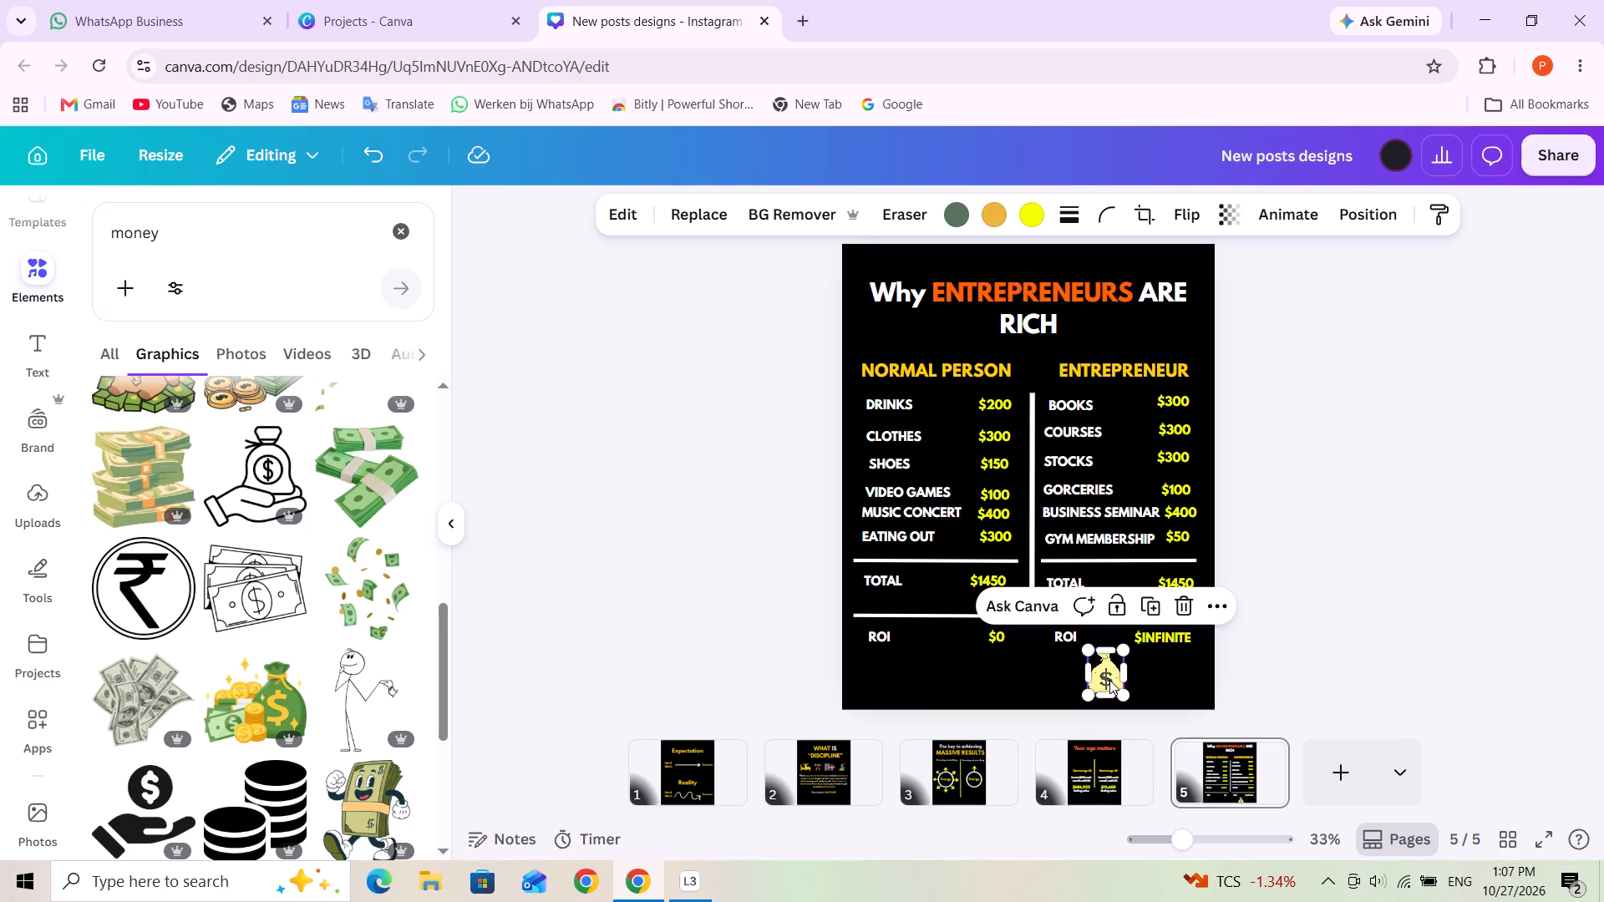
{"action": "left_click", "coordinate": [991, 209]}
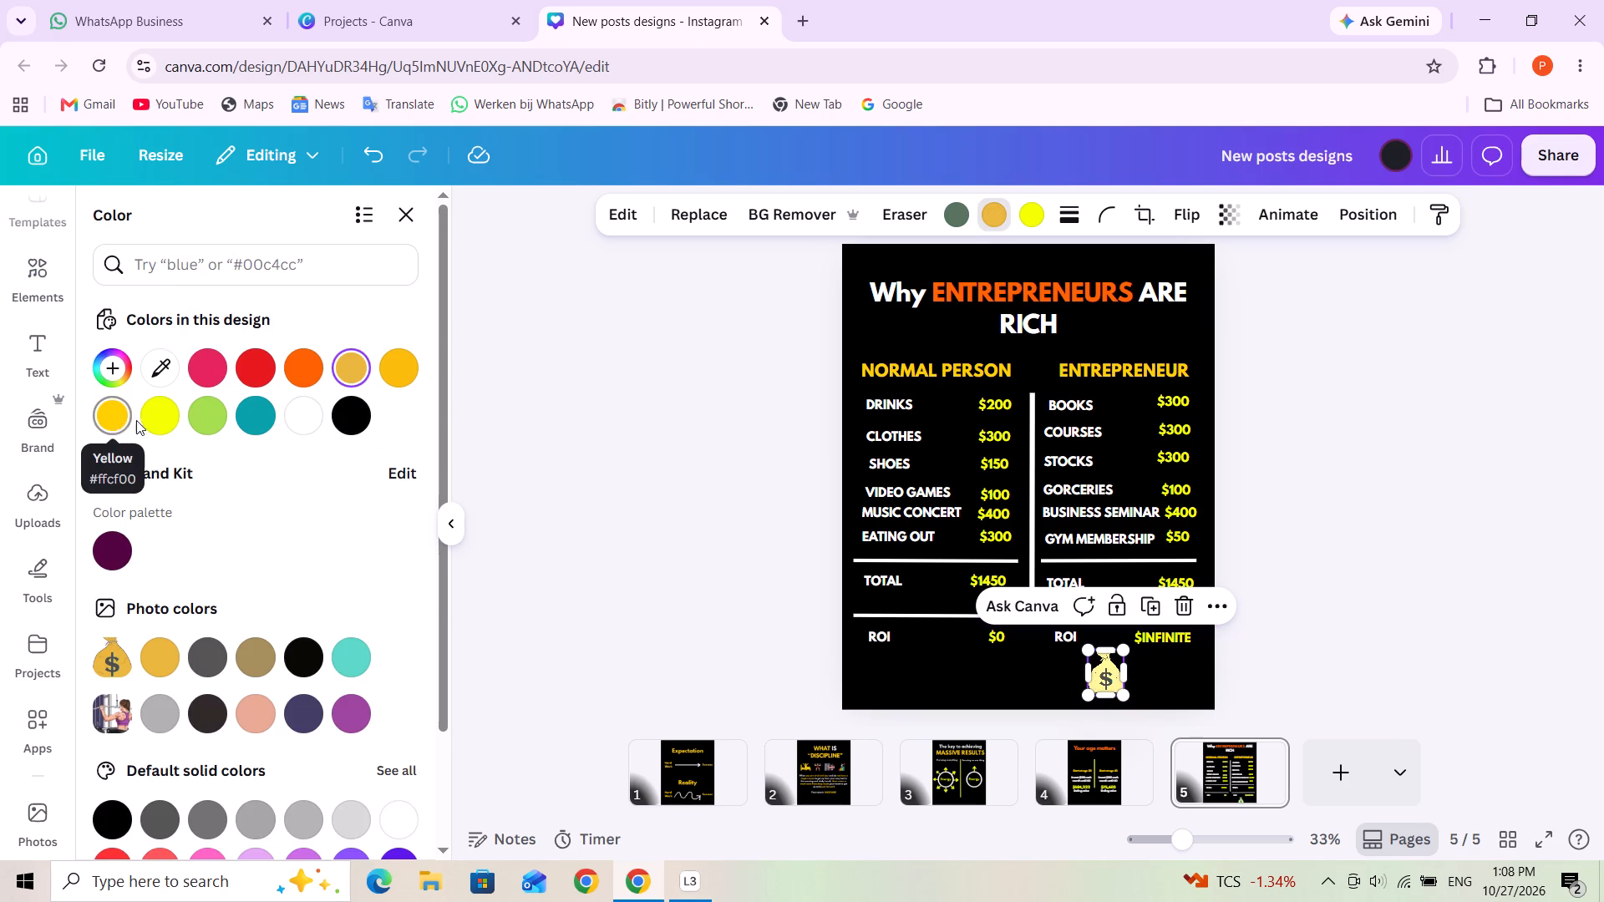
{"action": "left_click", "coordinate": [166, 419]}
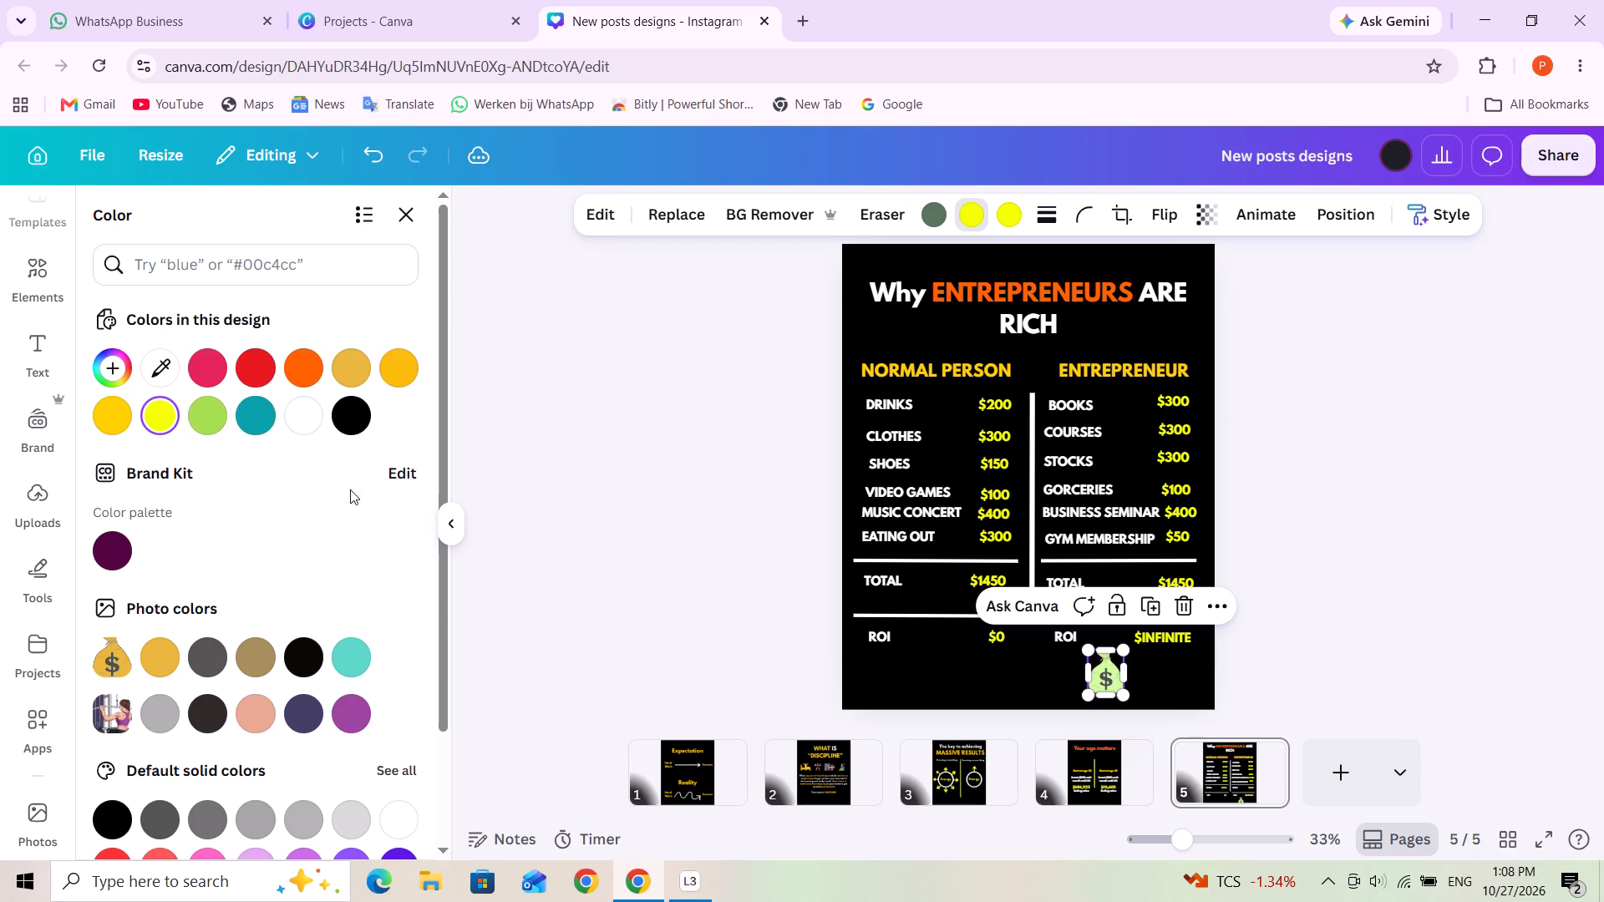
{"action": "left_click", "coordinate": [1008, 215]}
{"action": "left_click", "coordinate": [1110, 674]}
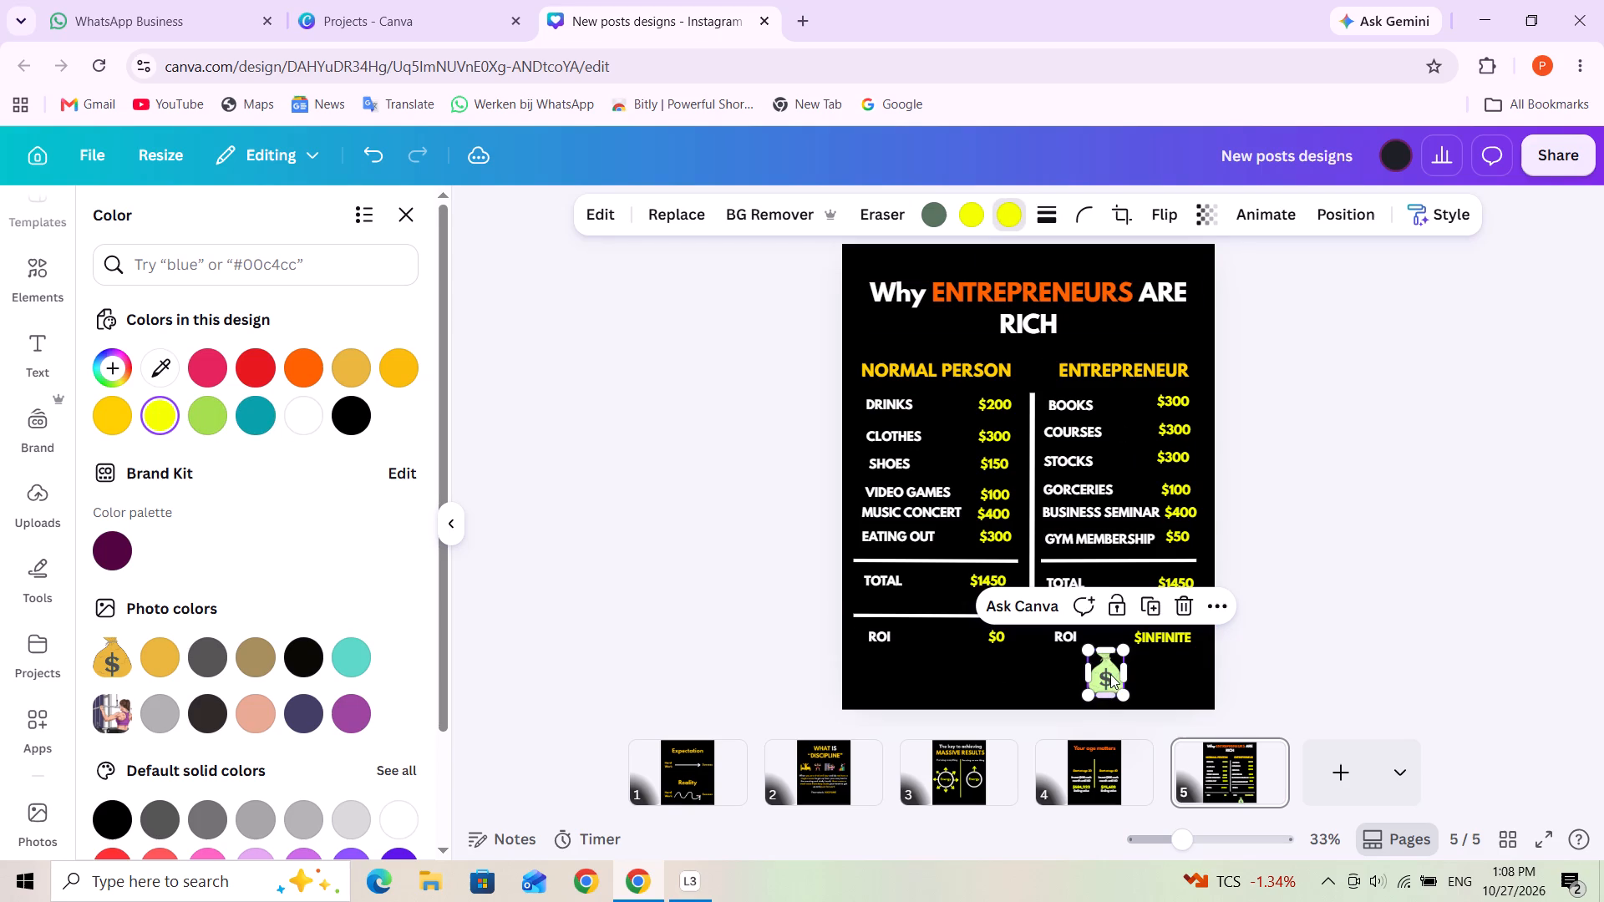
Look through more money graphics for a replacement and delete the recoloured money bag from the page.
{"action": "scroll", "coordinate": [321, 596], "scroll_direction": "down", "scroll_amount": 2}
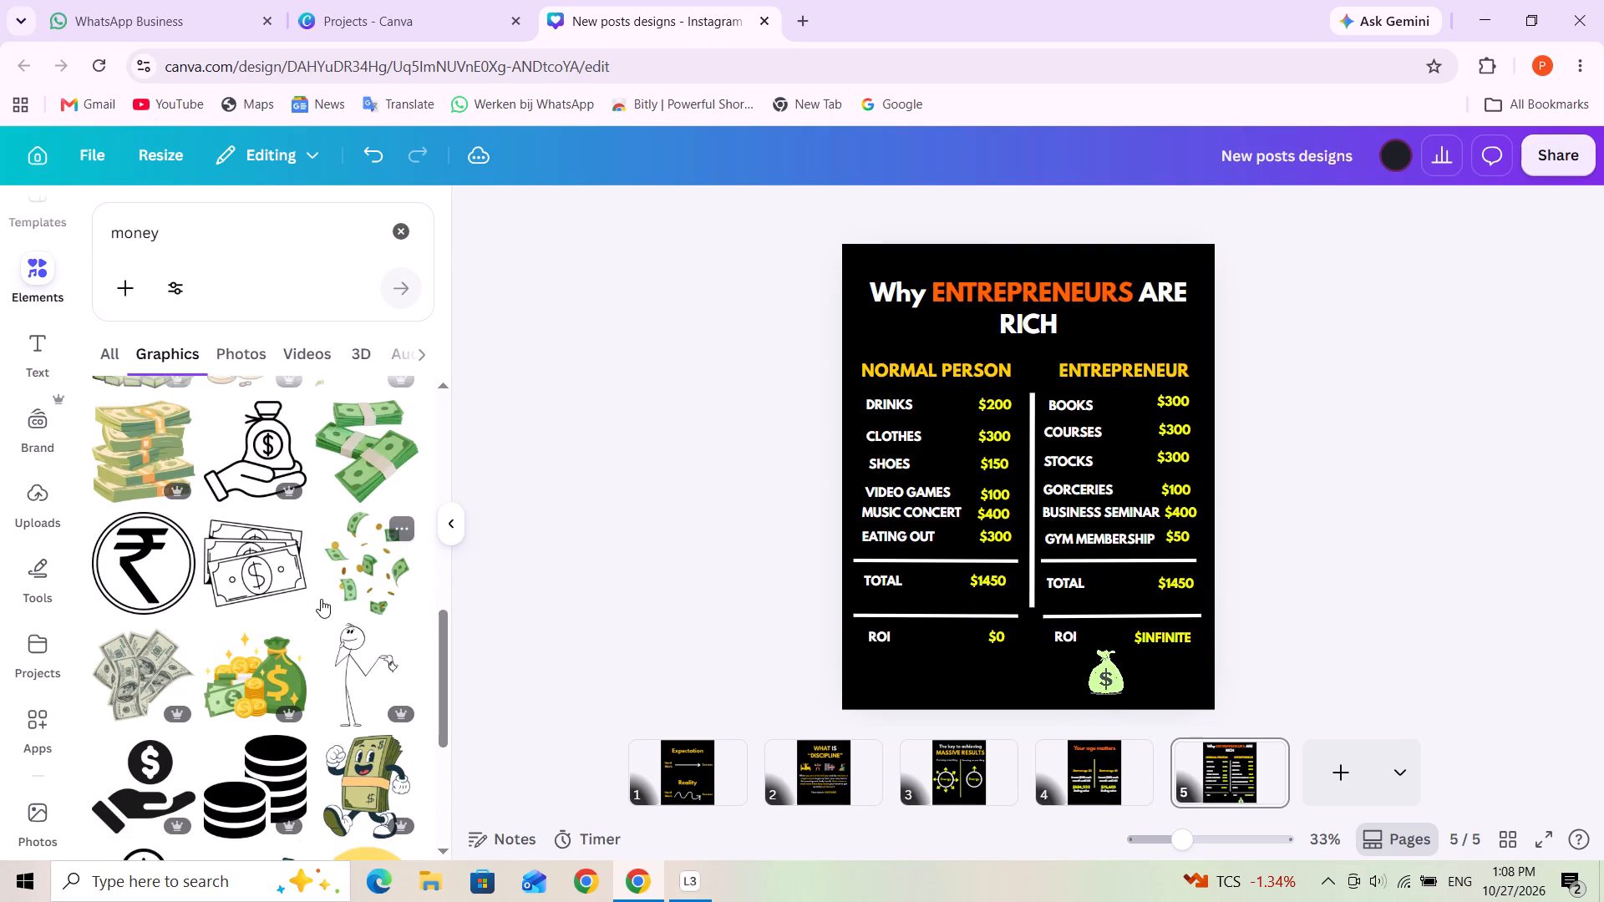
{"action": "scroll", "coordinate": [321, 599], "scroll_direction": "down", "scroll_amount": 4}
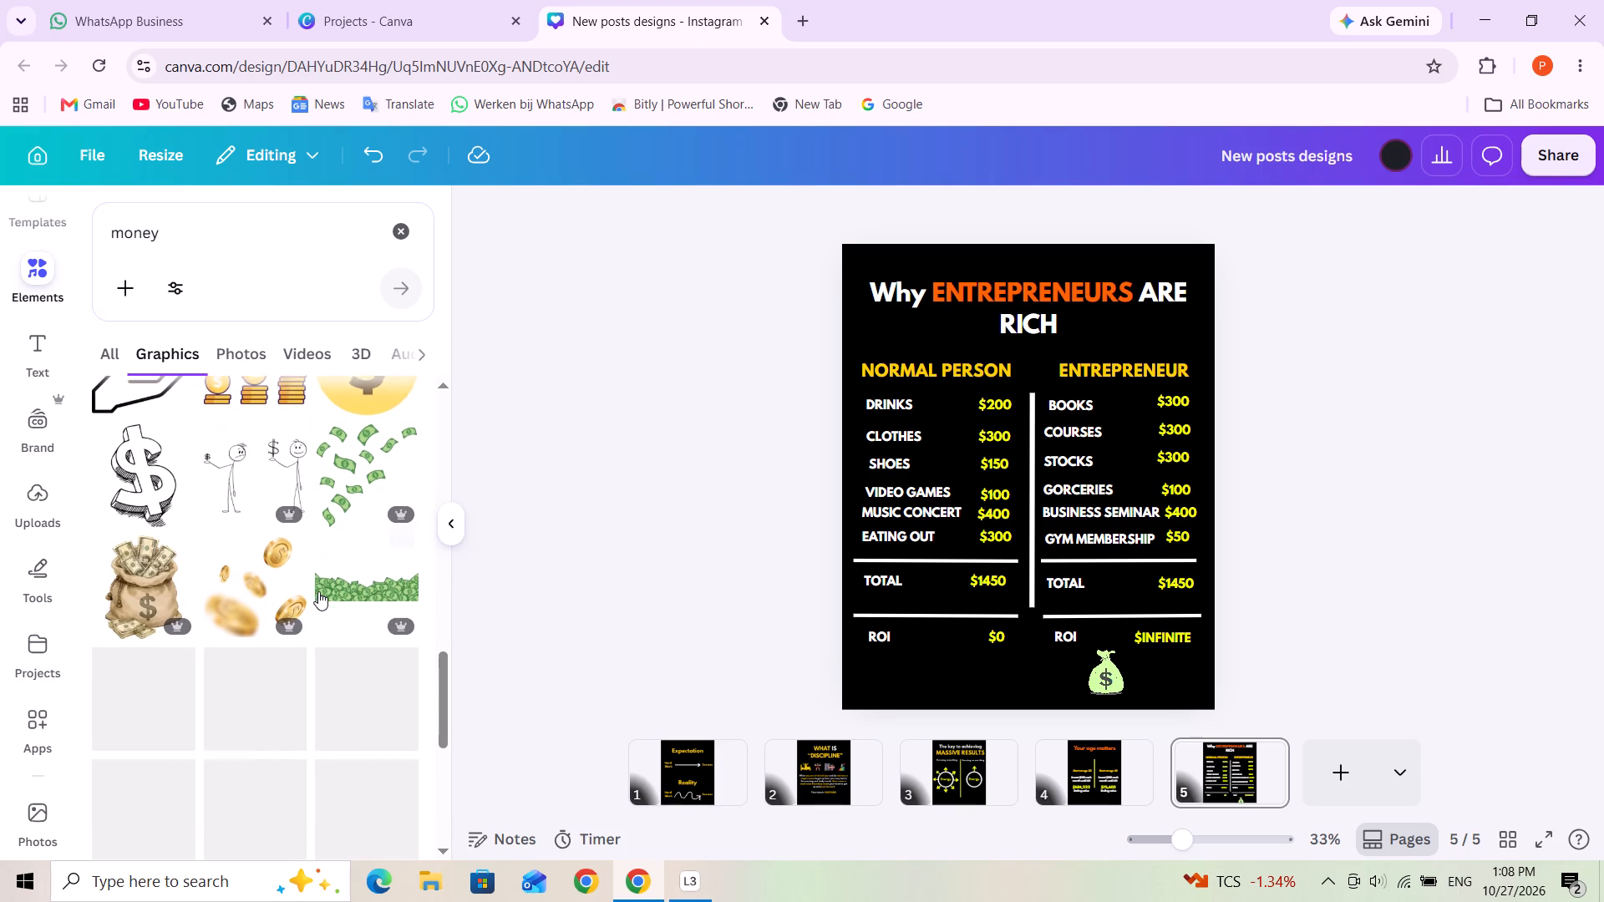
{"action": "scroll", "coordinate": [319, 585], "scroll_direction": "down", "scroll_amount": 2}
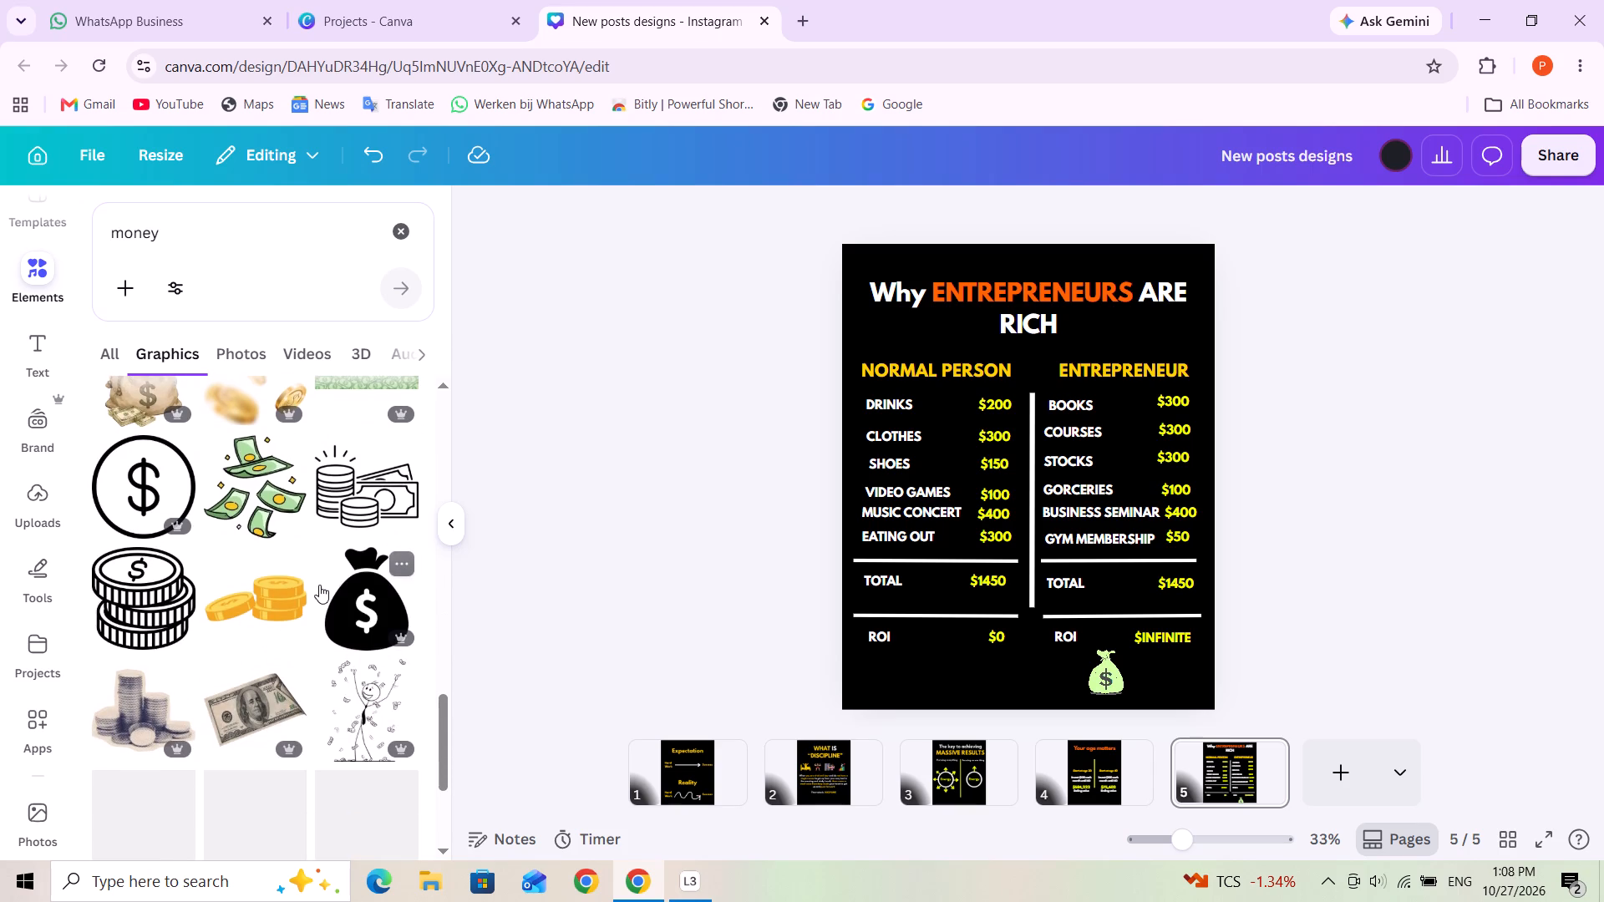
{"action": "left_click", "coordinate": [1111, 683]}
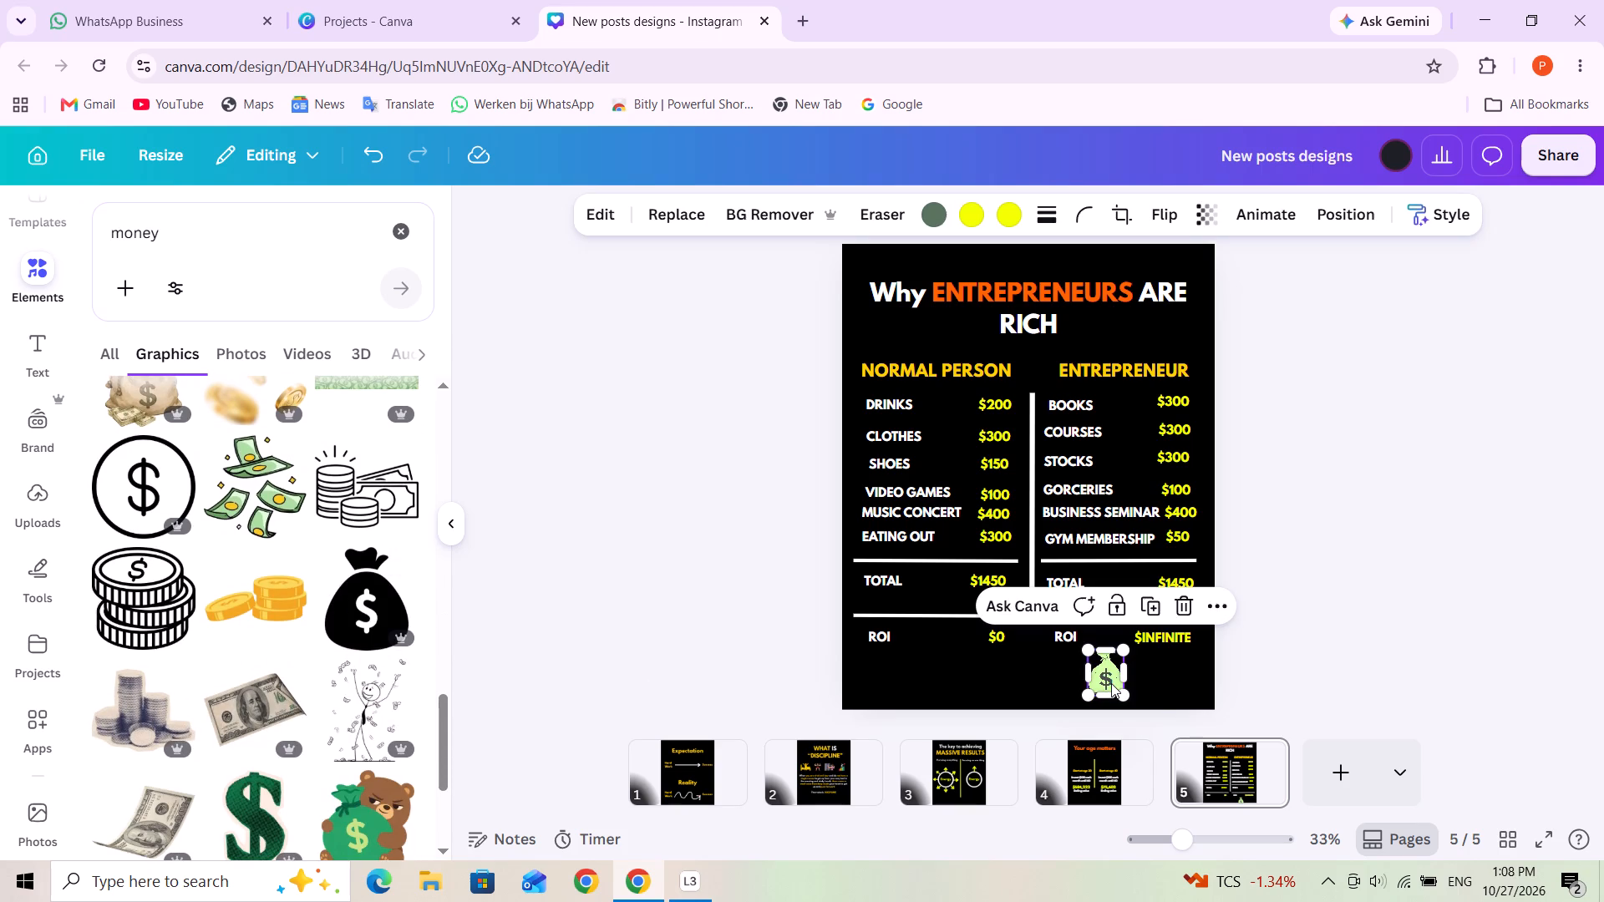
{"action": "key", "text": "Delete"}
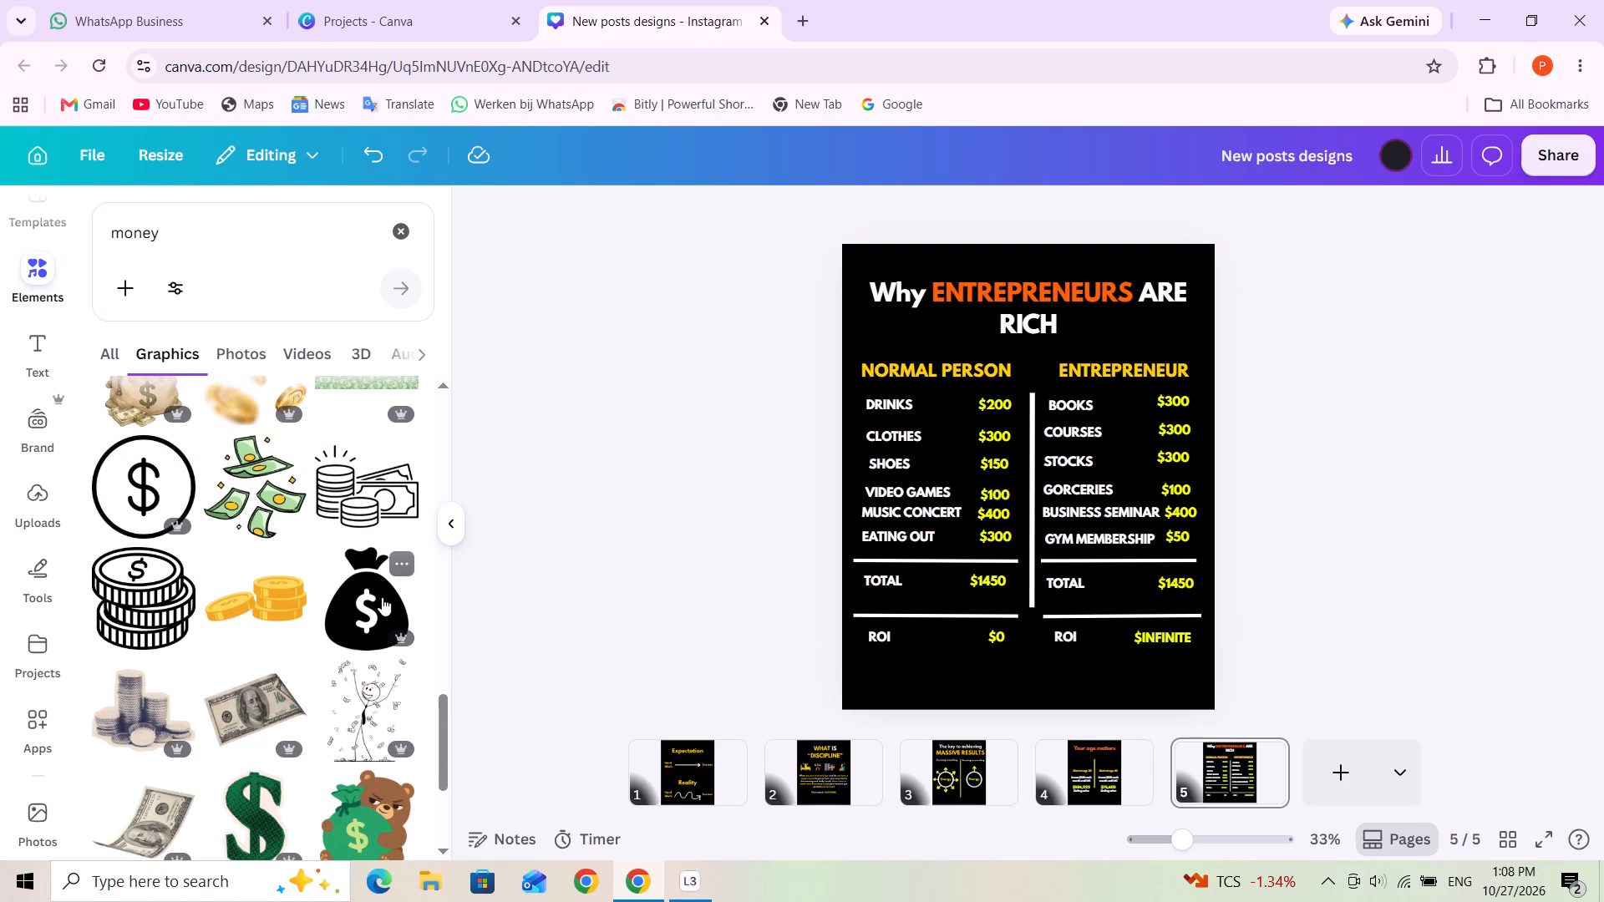
Add the solid black money bag graphic, shrink it and place it at the bottom of the ENTREPRENEUR column between ROI and $INFINITE.
{"action": "left_click", "coordinate": [381, 597]}
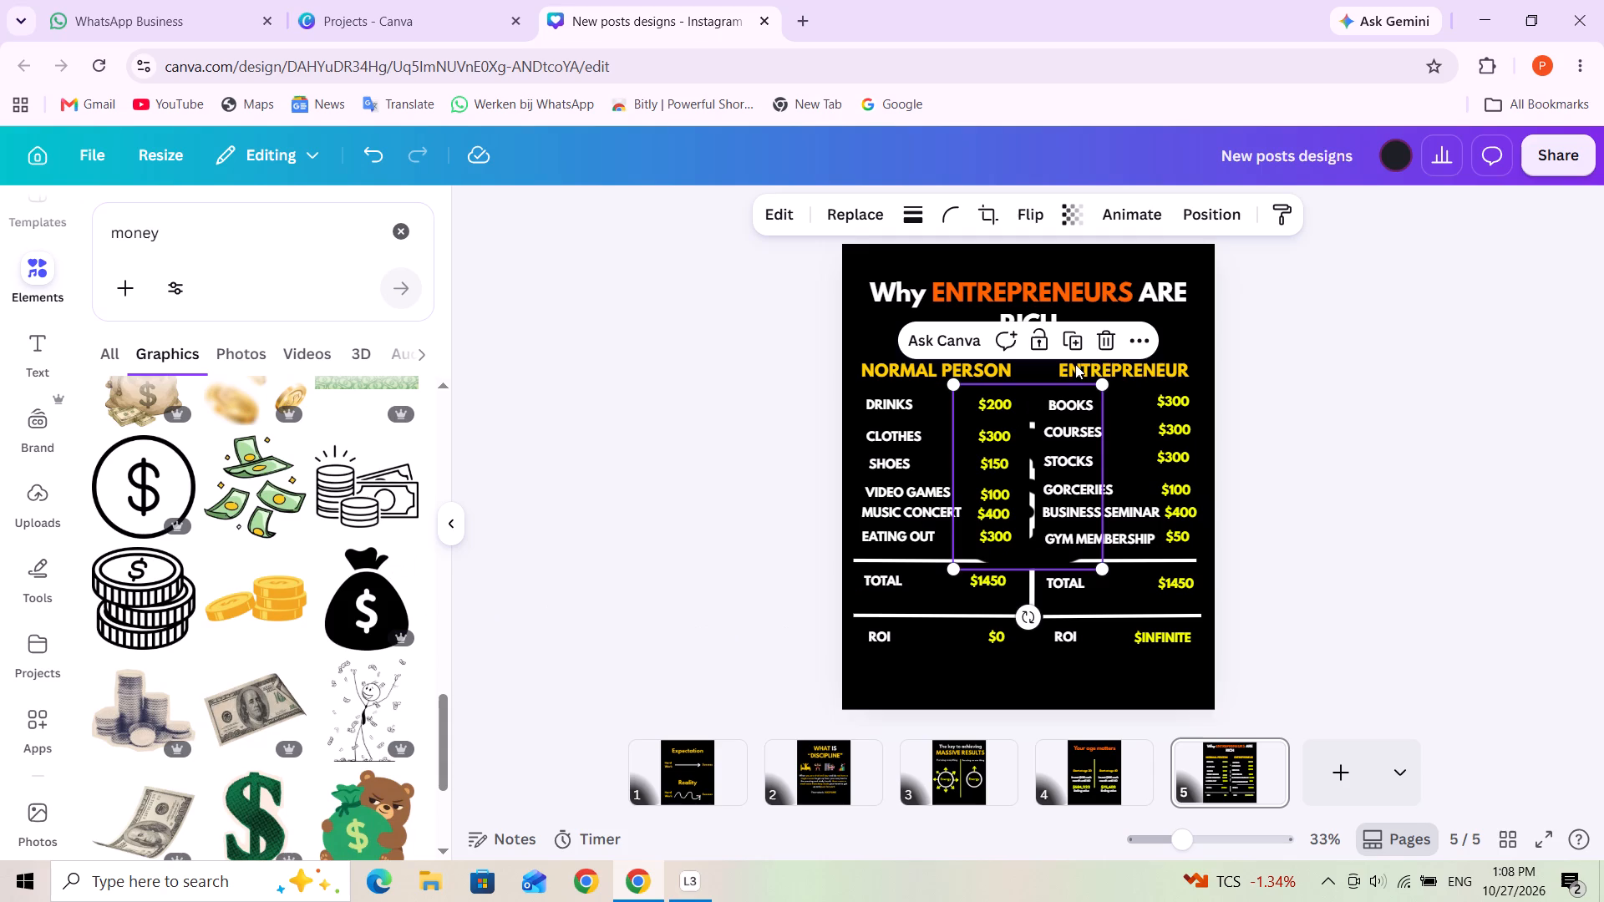
{"action": "left_click_drag", "start_coordinate": [1102, 384], "coordinate": [1021, 521]}
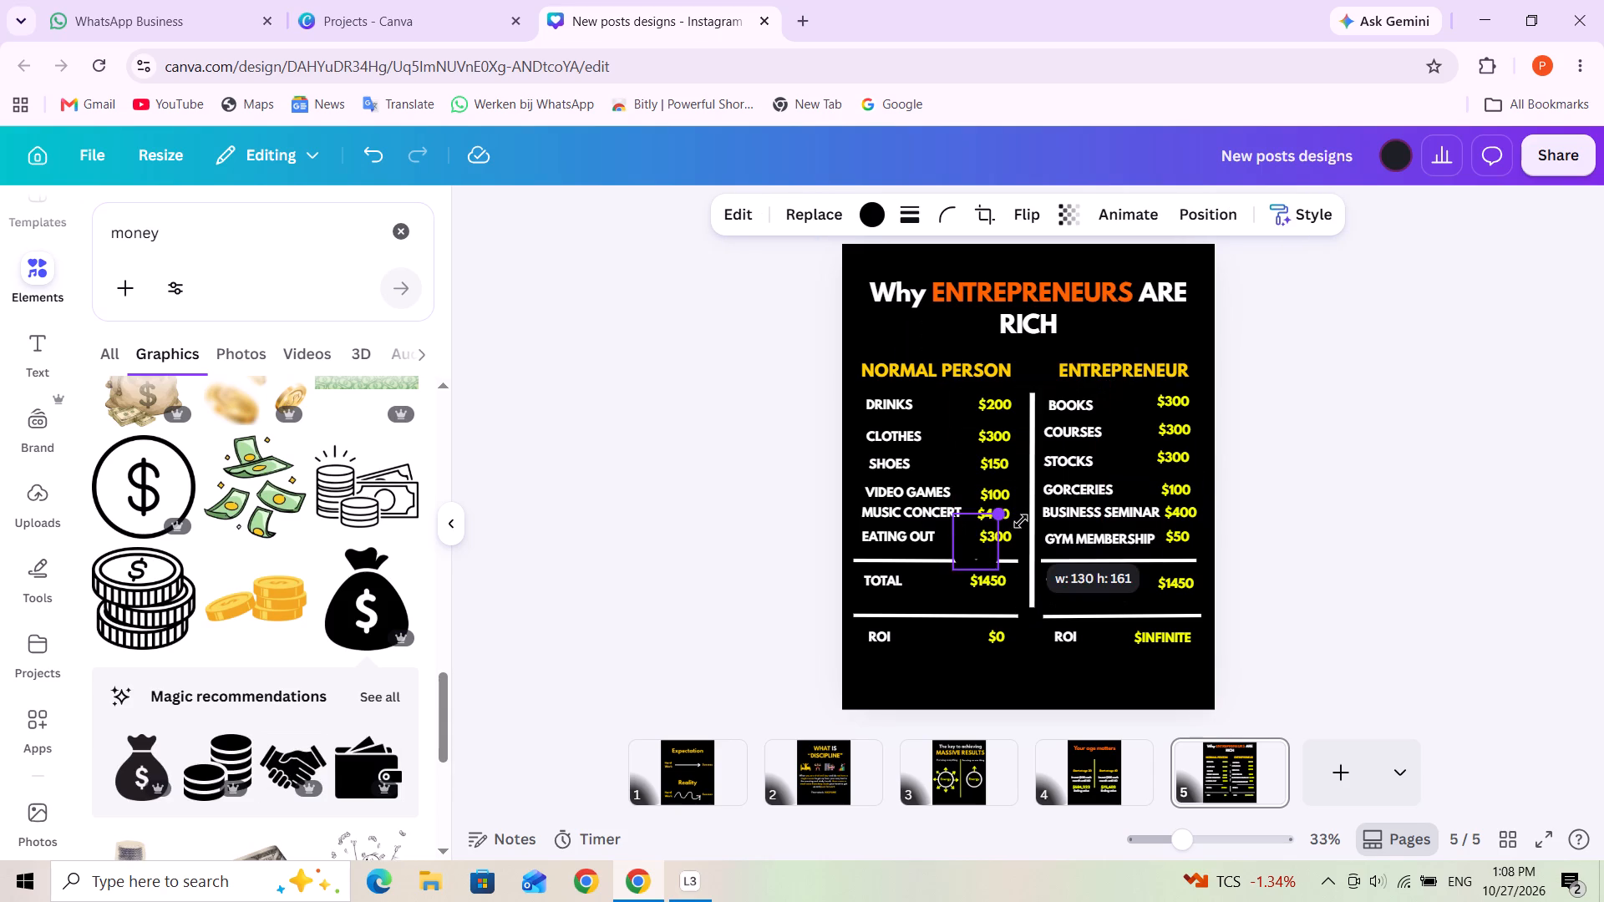
{"action": "left_click_drag", "start_coordinate": [1021, 521], "coordinate": [1022, 521]}
{"action": "left_click_drag", "start_coordinate": [976, 543], "coordinate": [1104, 656]}
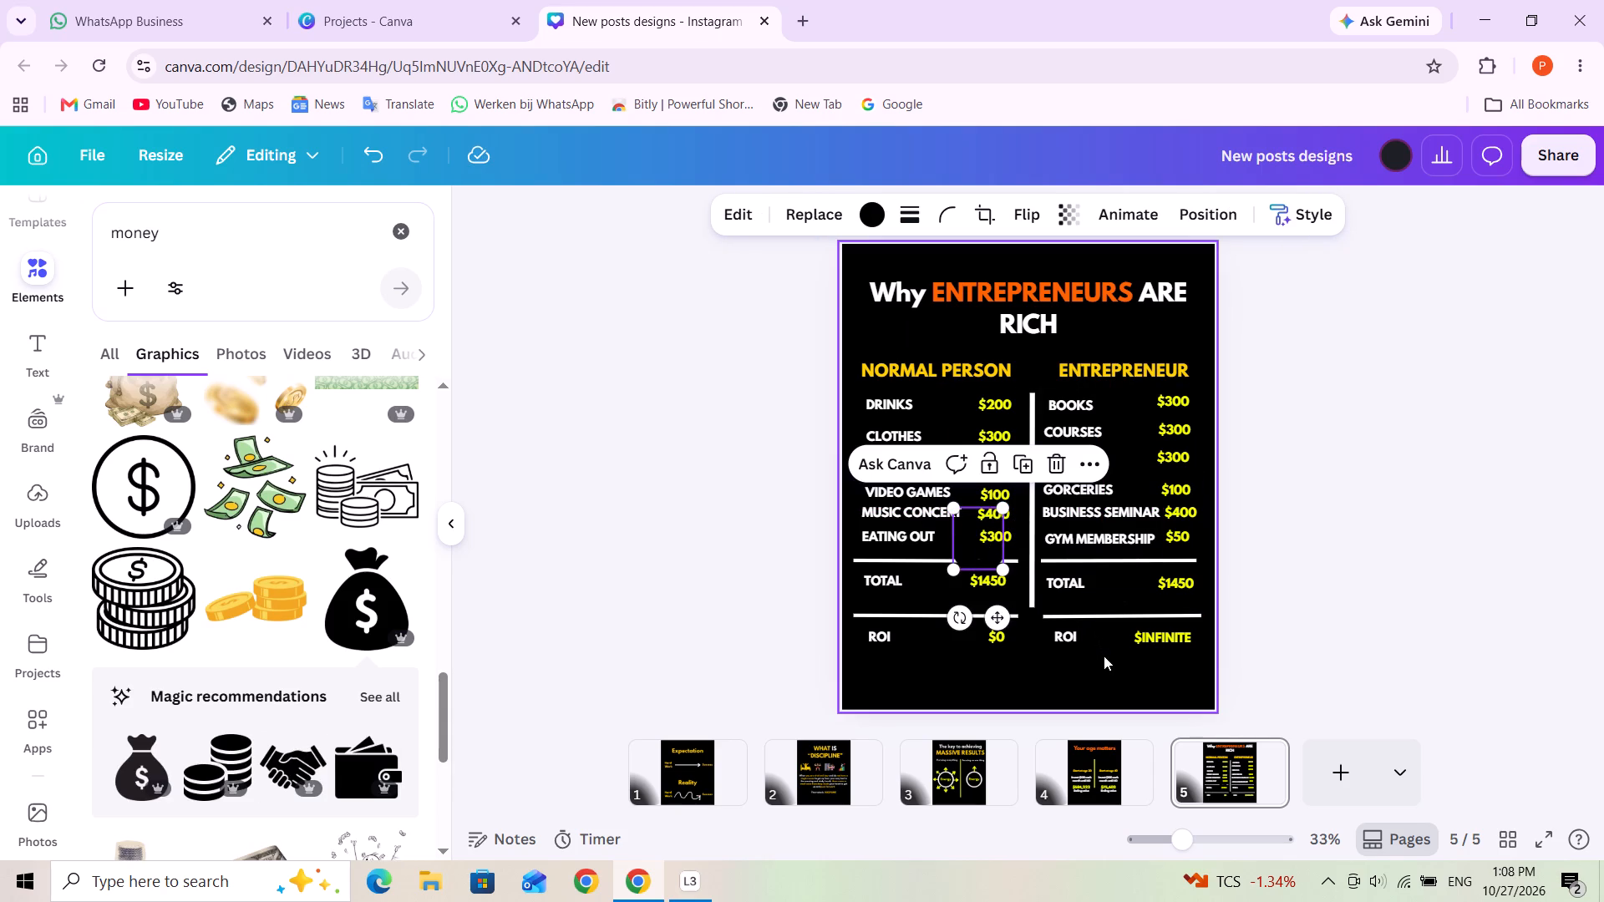
{"action": "left_click_drag", "start_coordinate": [1104, 656], "coordinate": [1111, 667]}
{"action": "left_click", "coordinate": [1338, 623]}
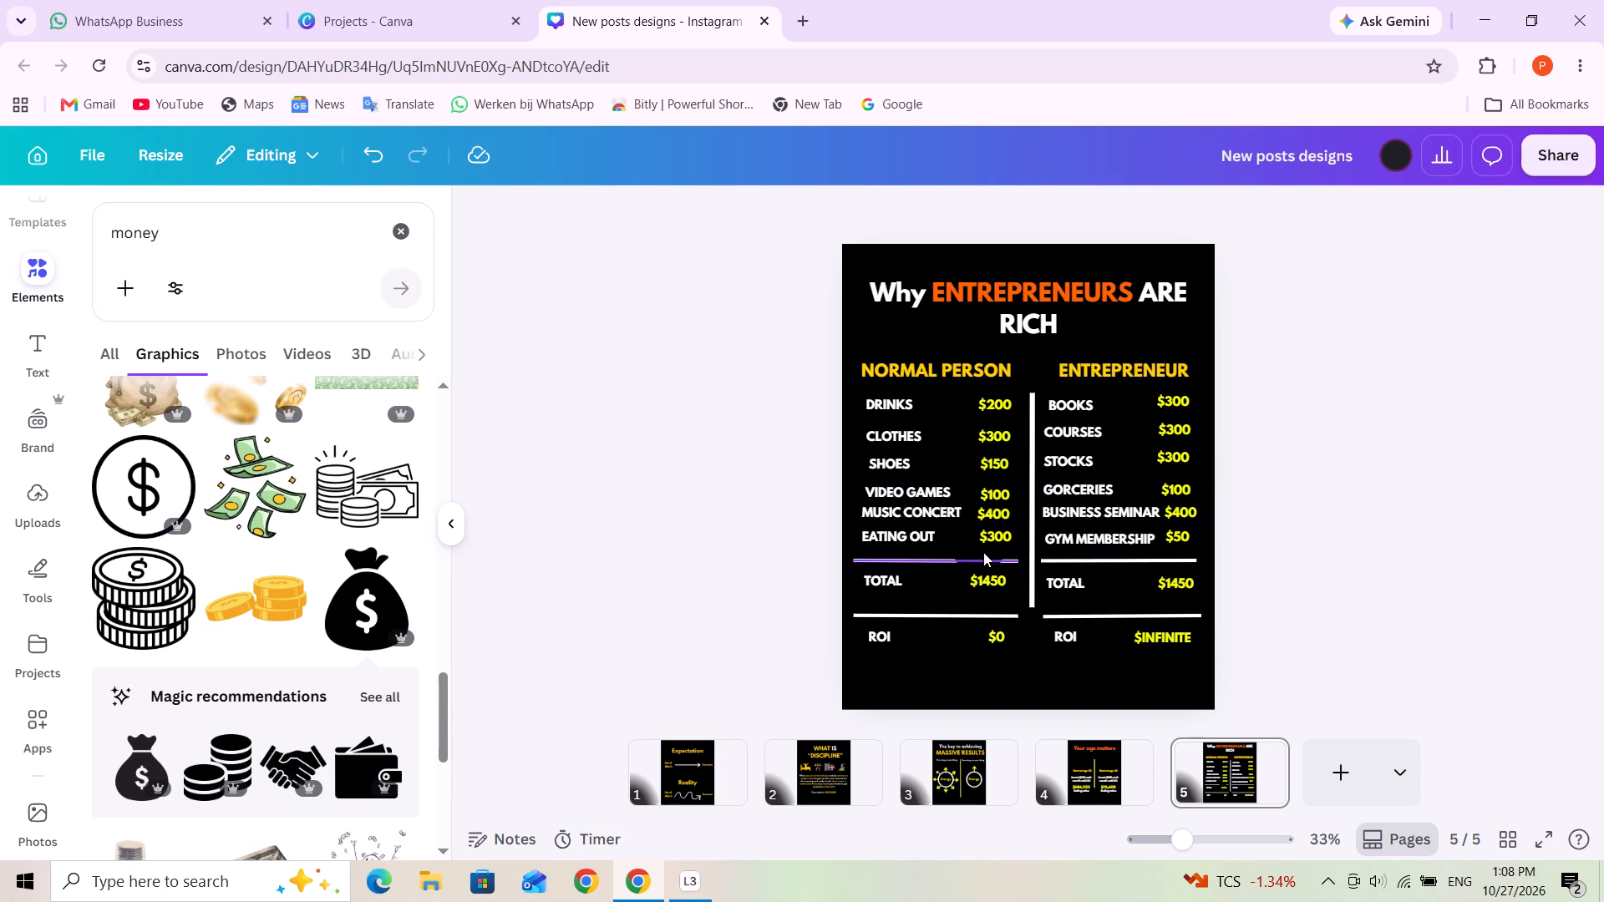
{"action": "left_click_drag", "start_coordinate": [983, 551], "coordinate": [1117, 675]}
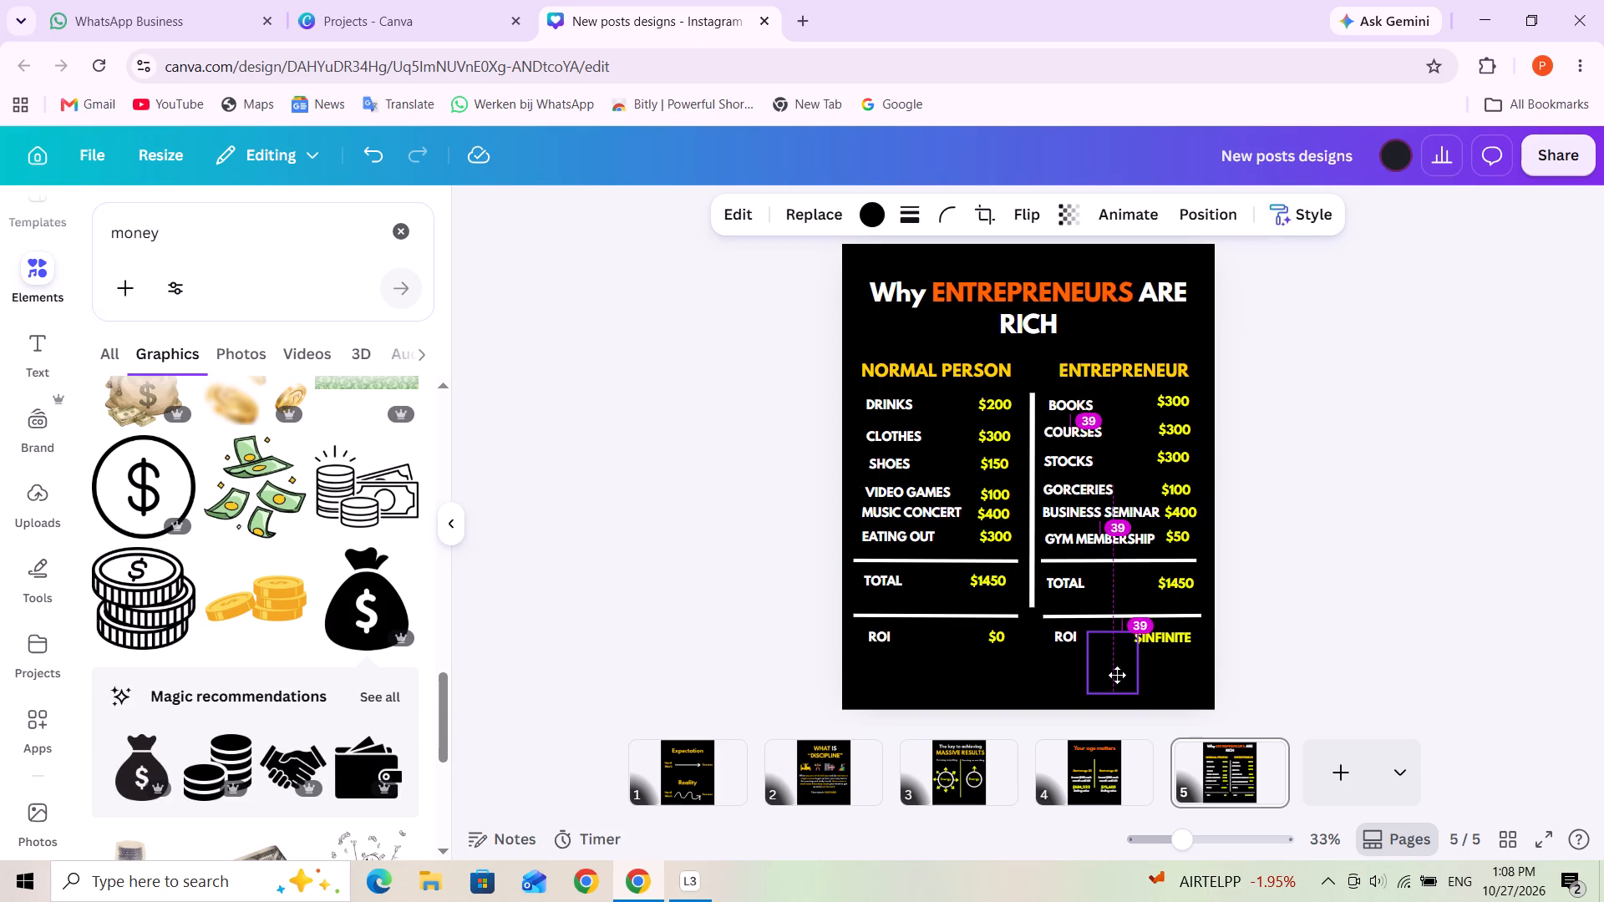
{"action": "left_click_drag", "start_coordinate": [1117, 675], "coordinate": [1111, 675]}
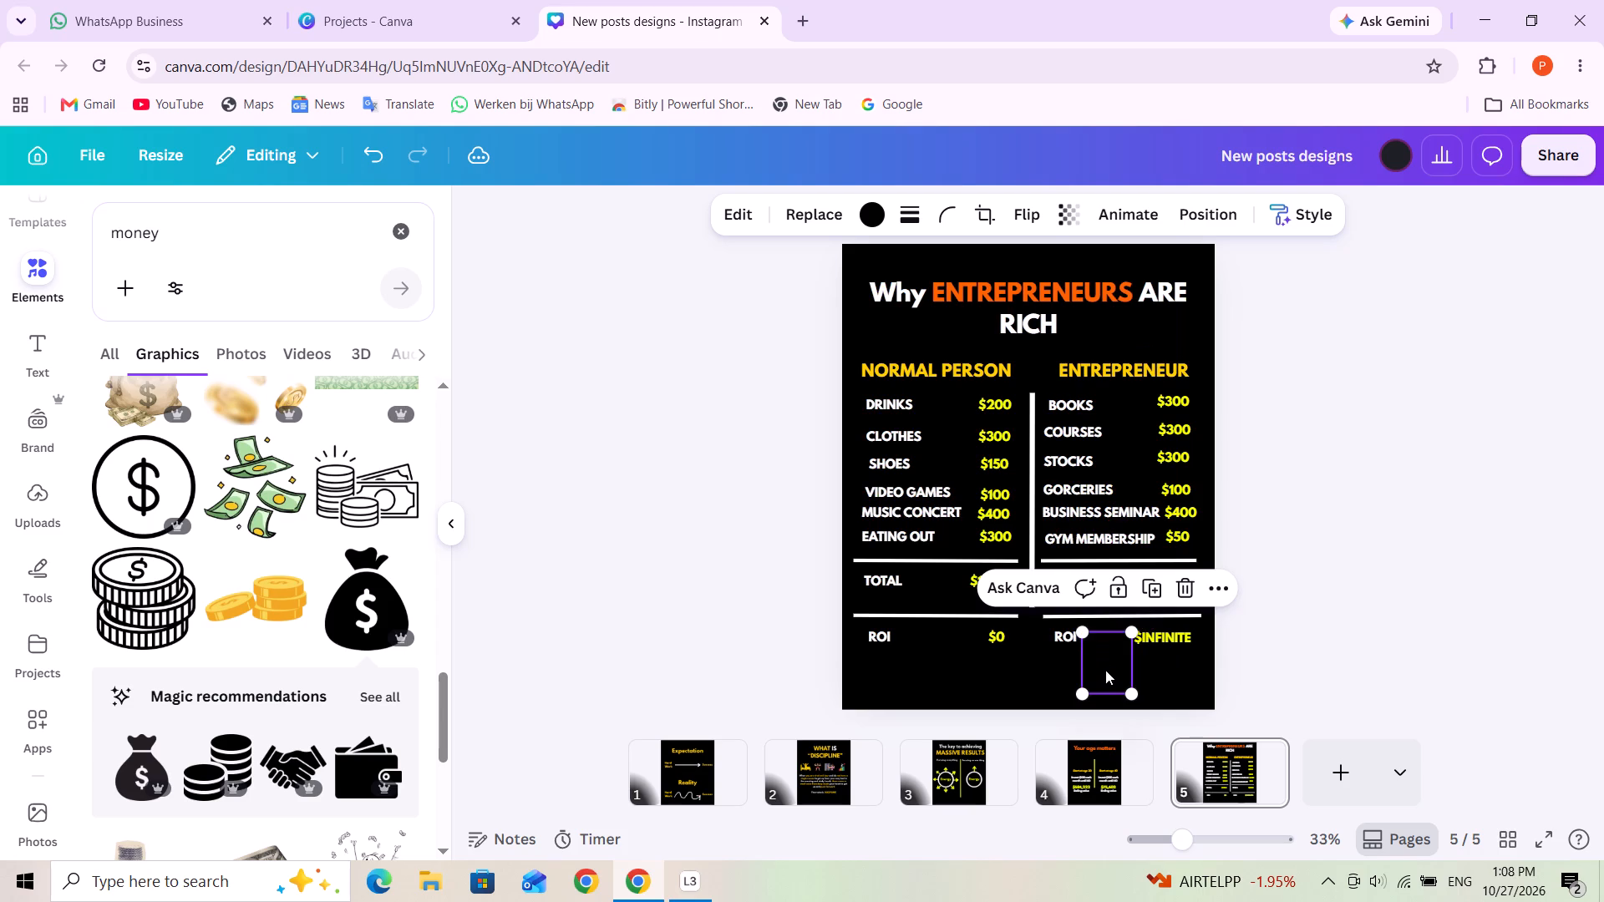
Recolour the black money bag with the design's bright yellow.
{"action": "left_click", "coordinate": [870, 219]}
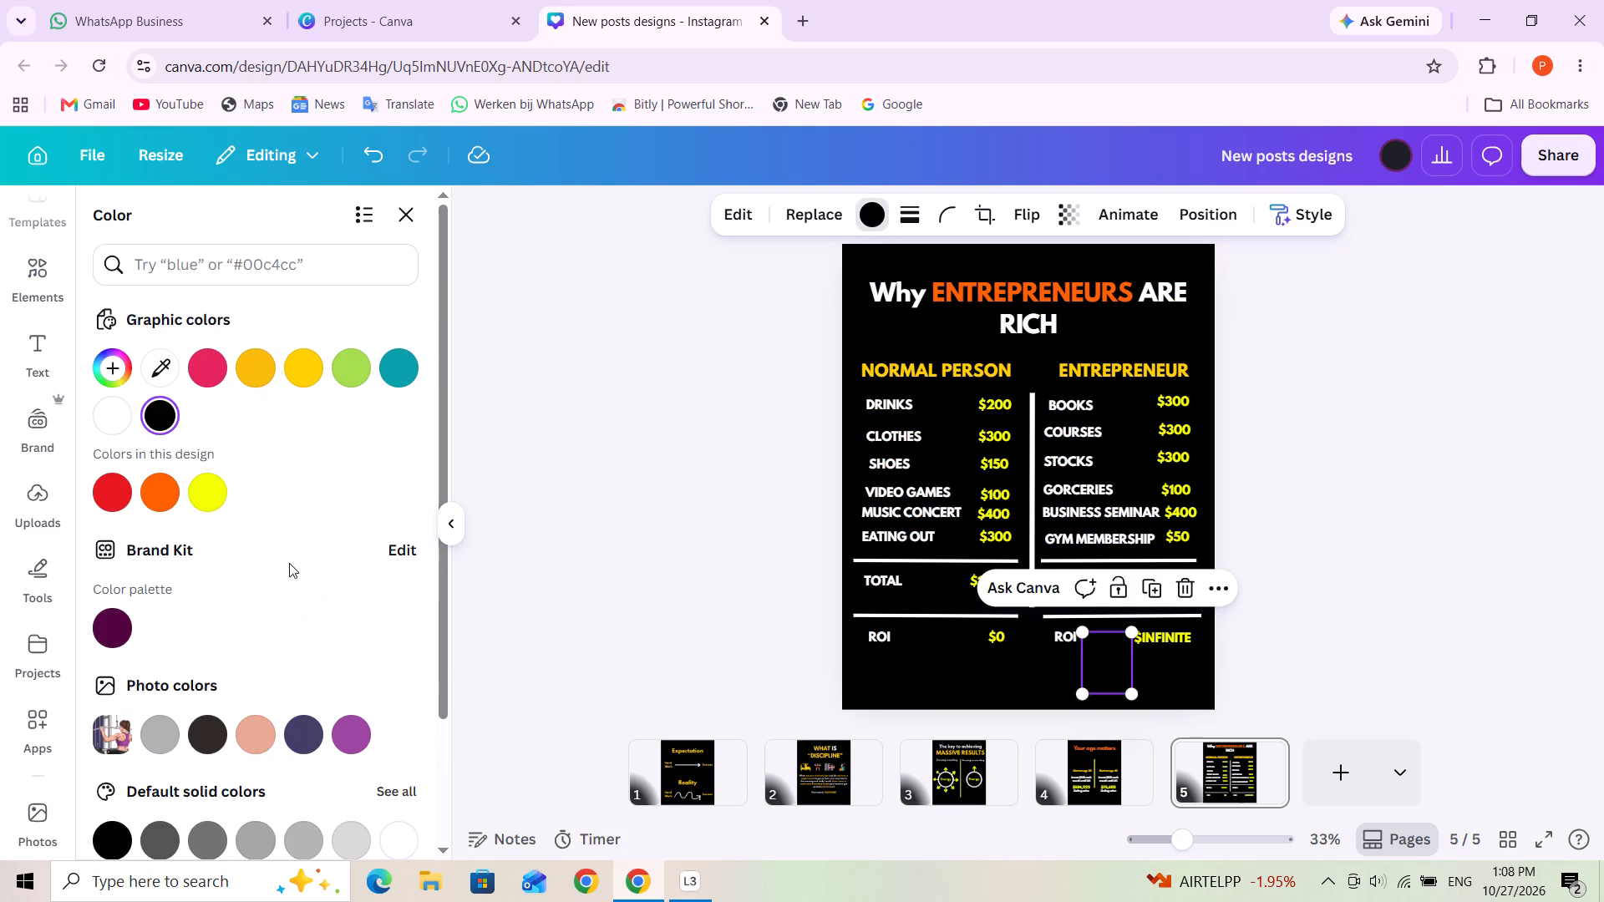
{"action": "left_click", "coordinate": [198, 501]}
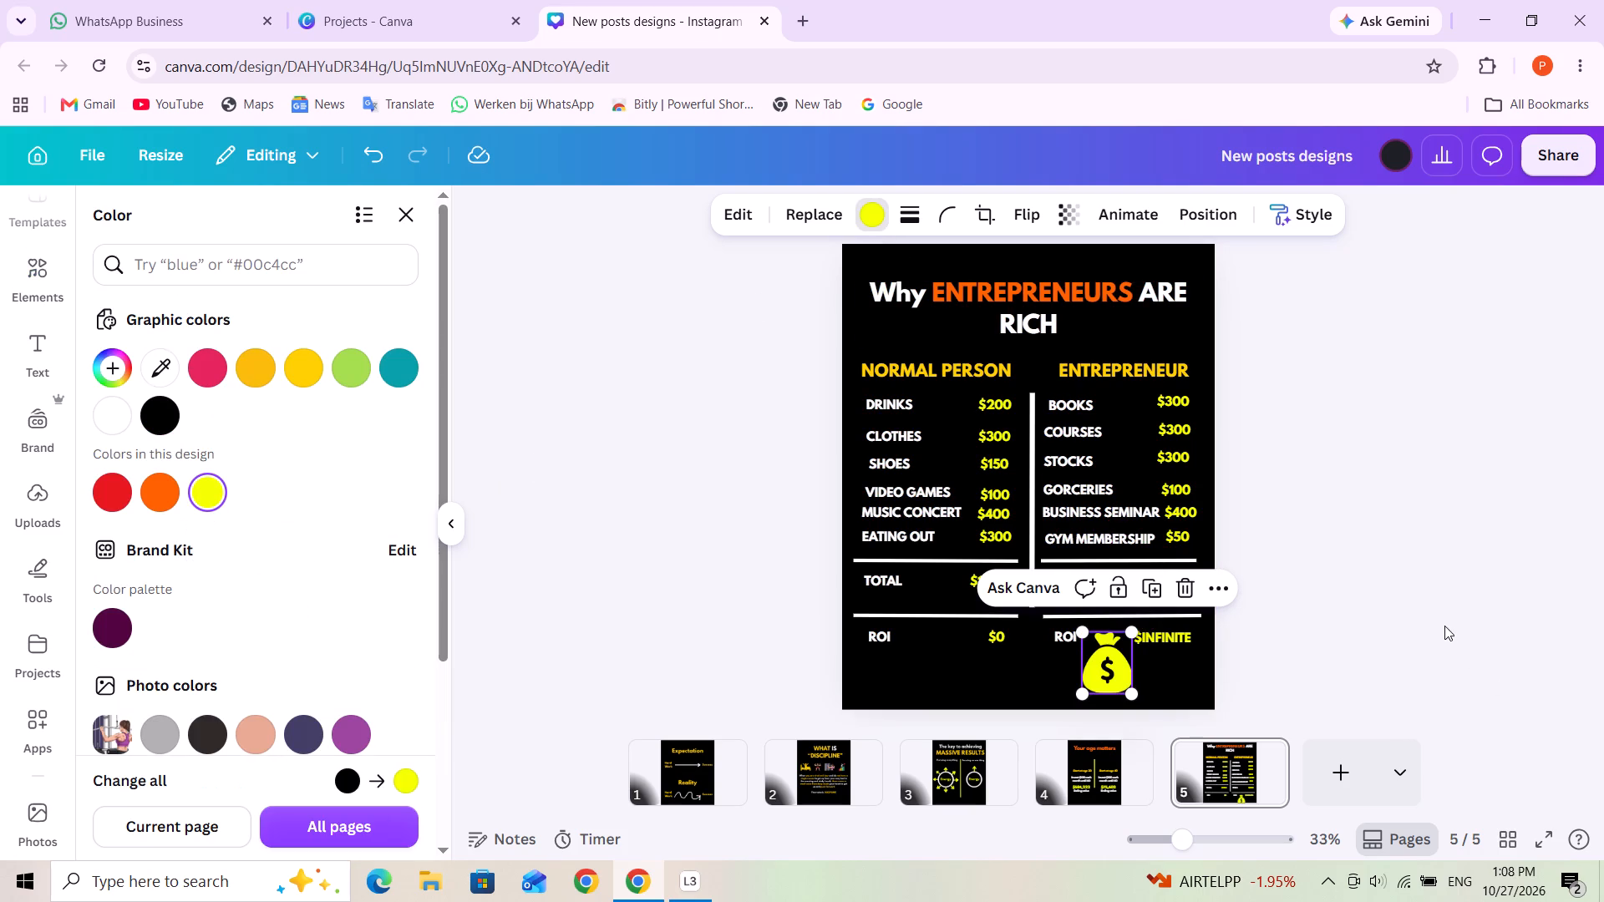
Shrink the yellow money bag to about 111 by 138 and centre it just below ROI and $INFINITE.
{"action": "left_click", "coordinate": [1440, 625]}
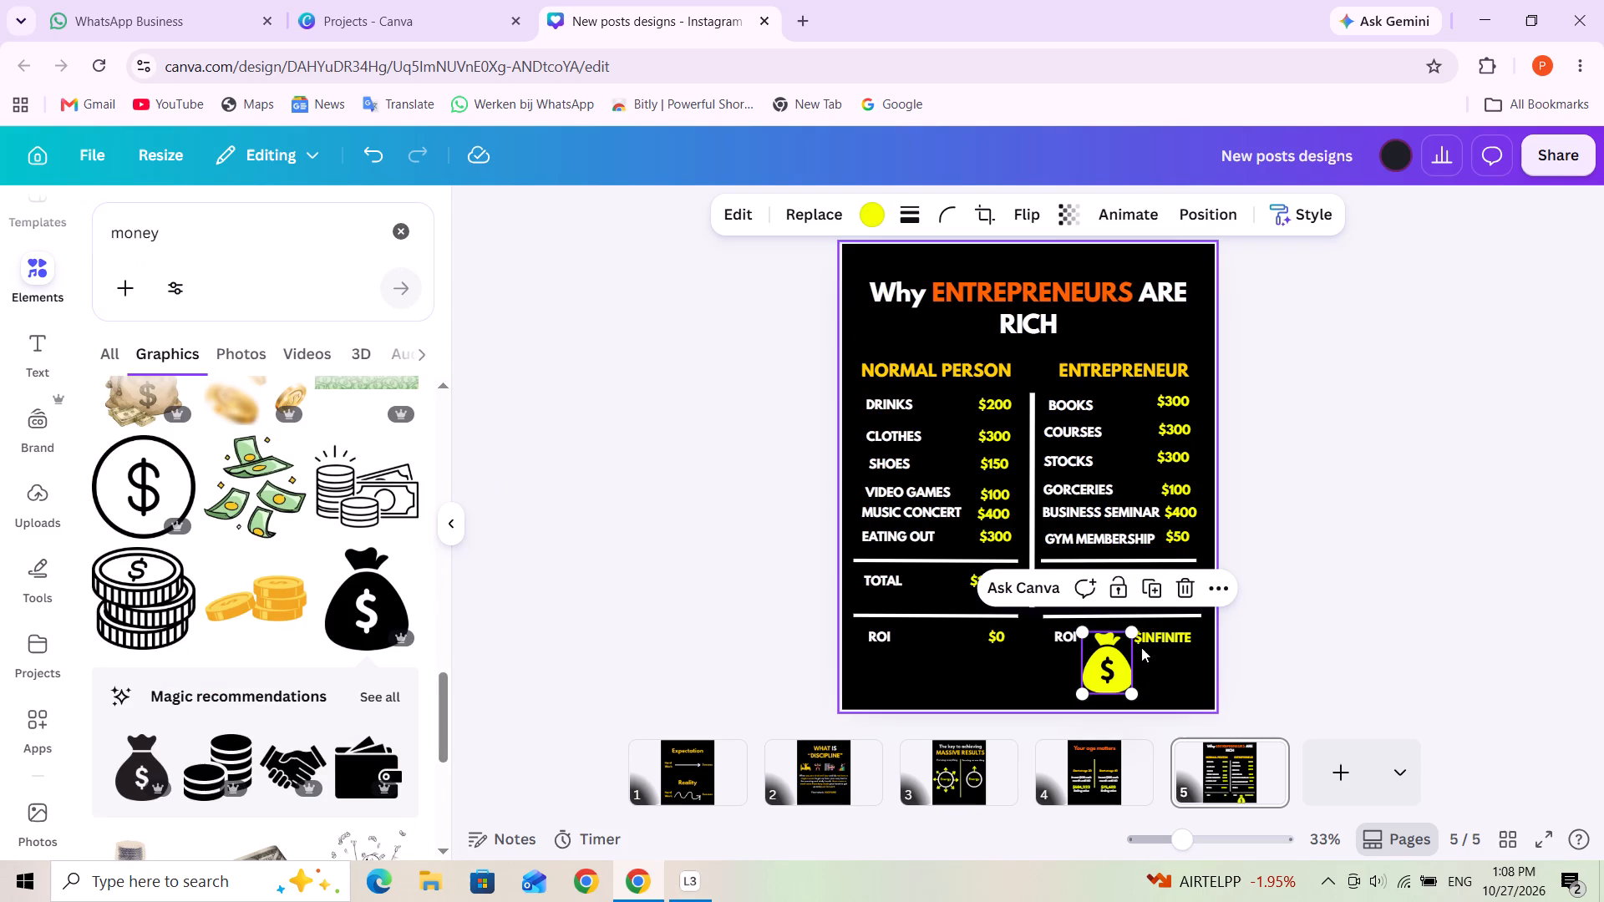
{"action": "left_click_drag", "start_coordinate": [1138, 631], "coordinate": [1124, 650]}
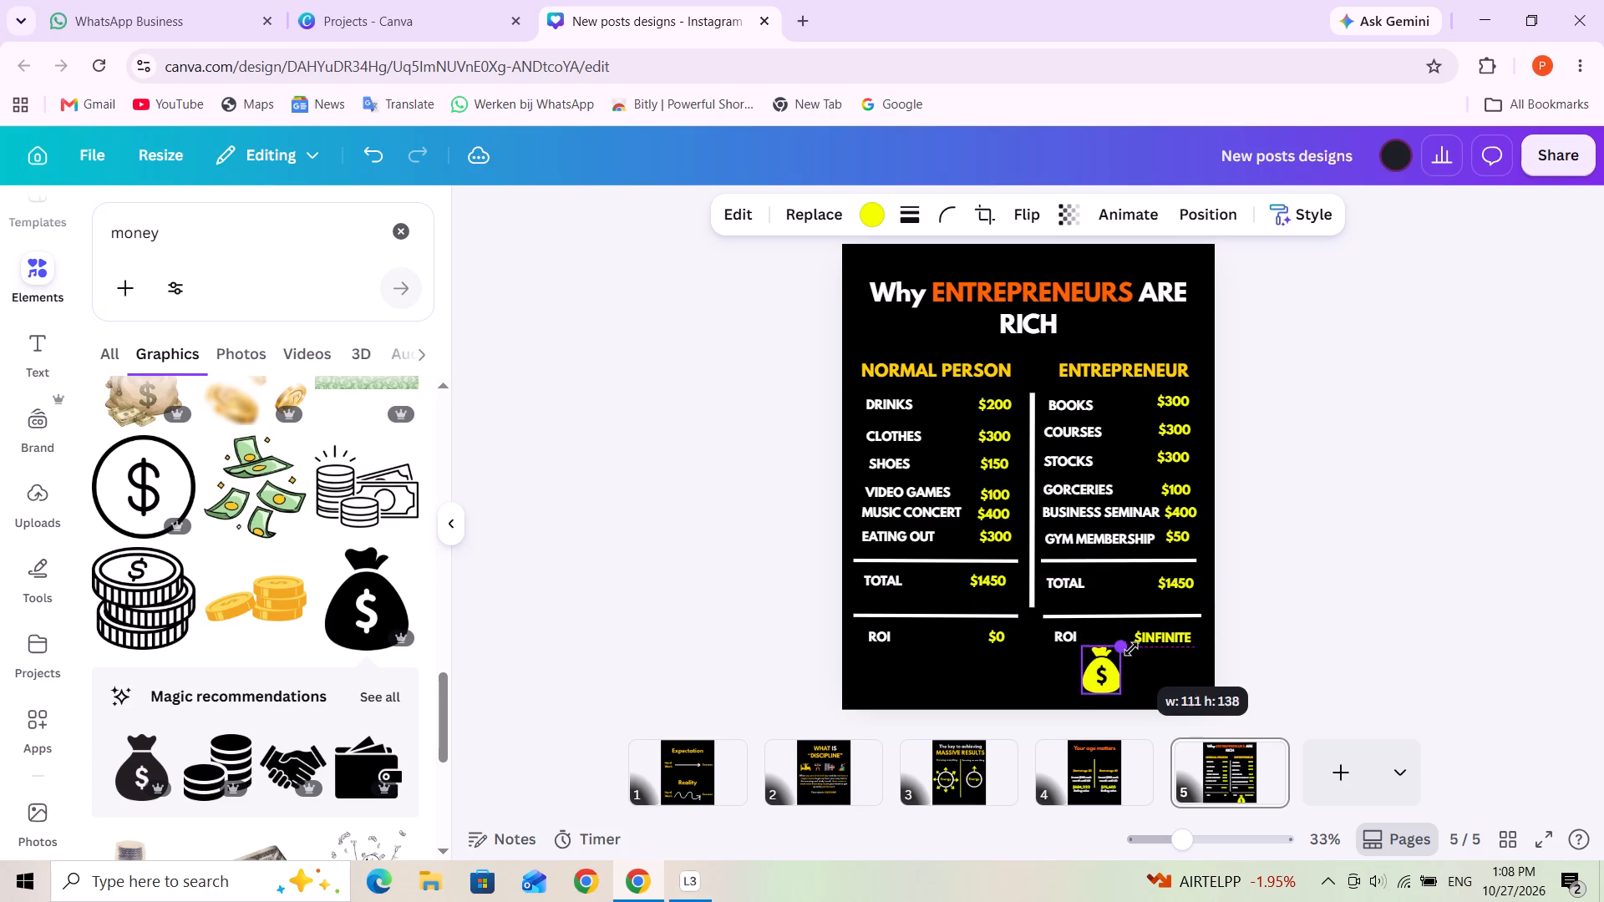
{"action": "left_click", "coordinate": [1435, 623]}
{"action": "left_click_drag", "start_coordinate": [1109, 671], "coordinate": [1117, 675]}
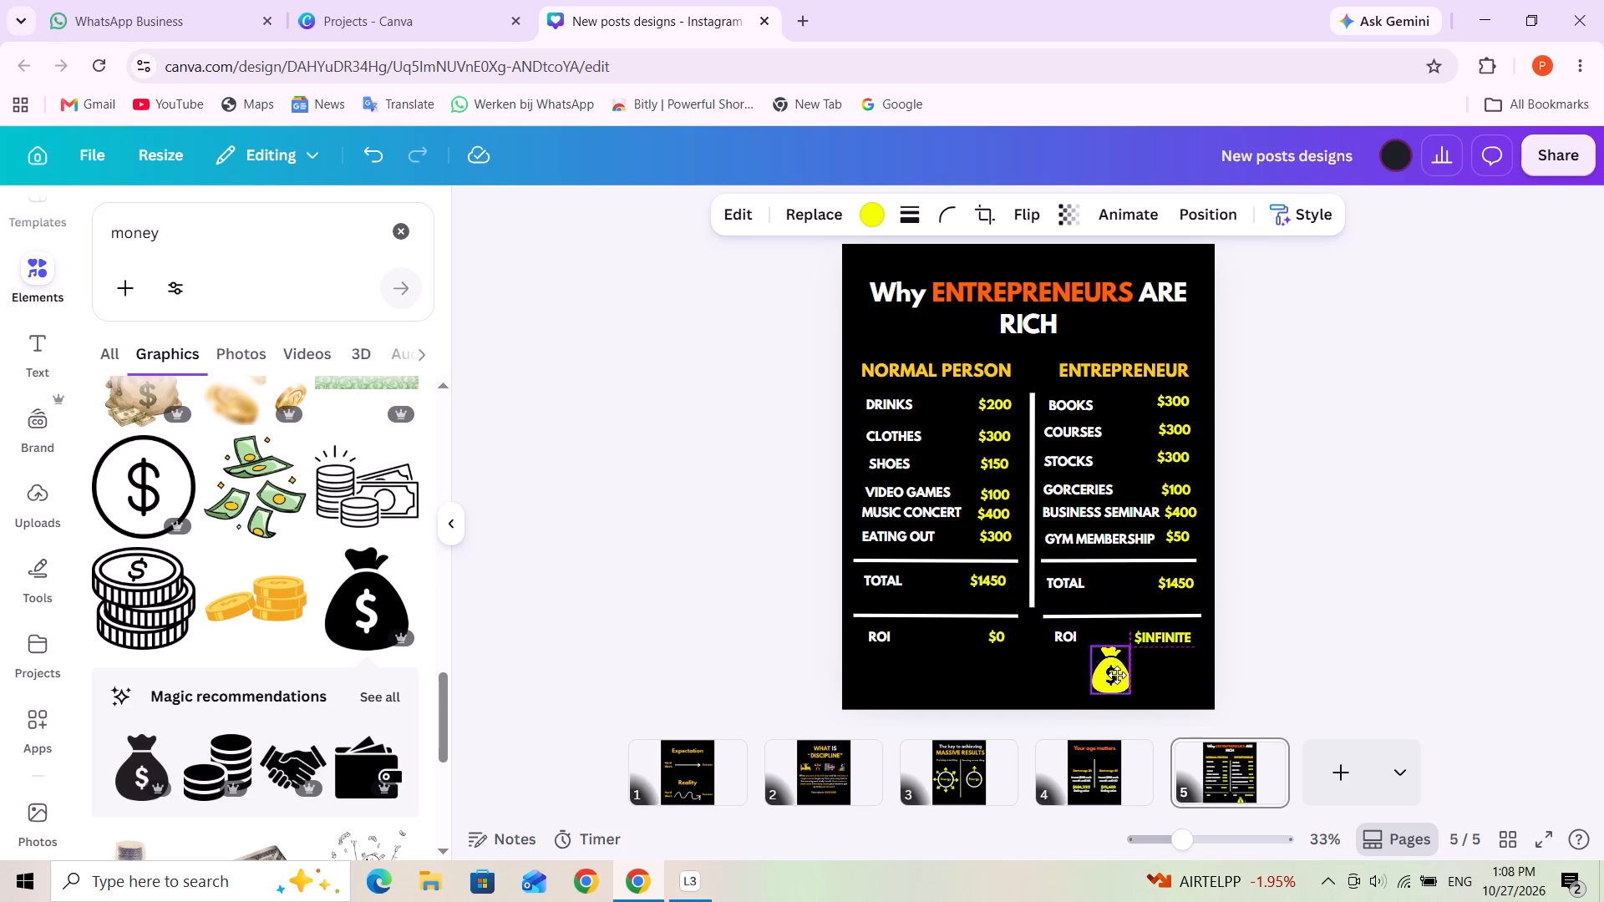
{"action": "left_click_drag", "start_coordinate": [1117, 675], "coordinate": [1117, 676]}
{"action": "left_click", "coordinate": [1520, 647]}
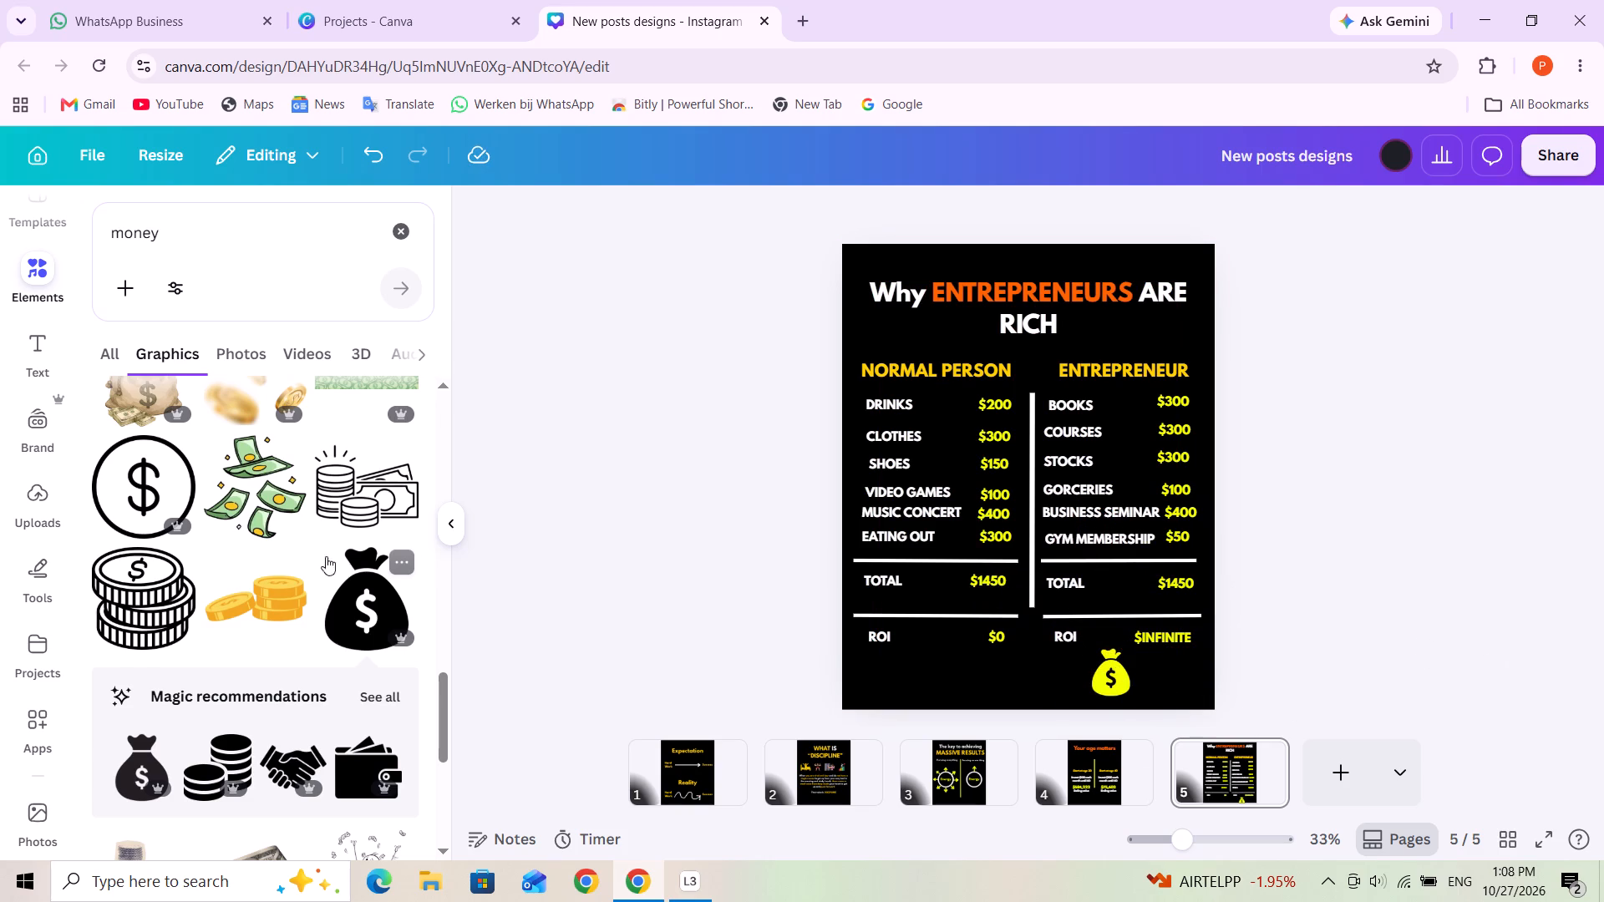
Look through more money graphics, and search the graphics for "euro" to examine those icons.
{"action": "scroll", "coordinate": [318, 602], "scroll_direction": "down", "scroll_amount": 9}
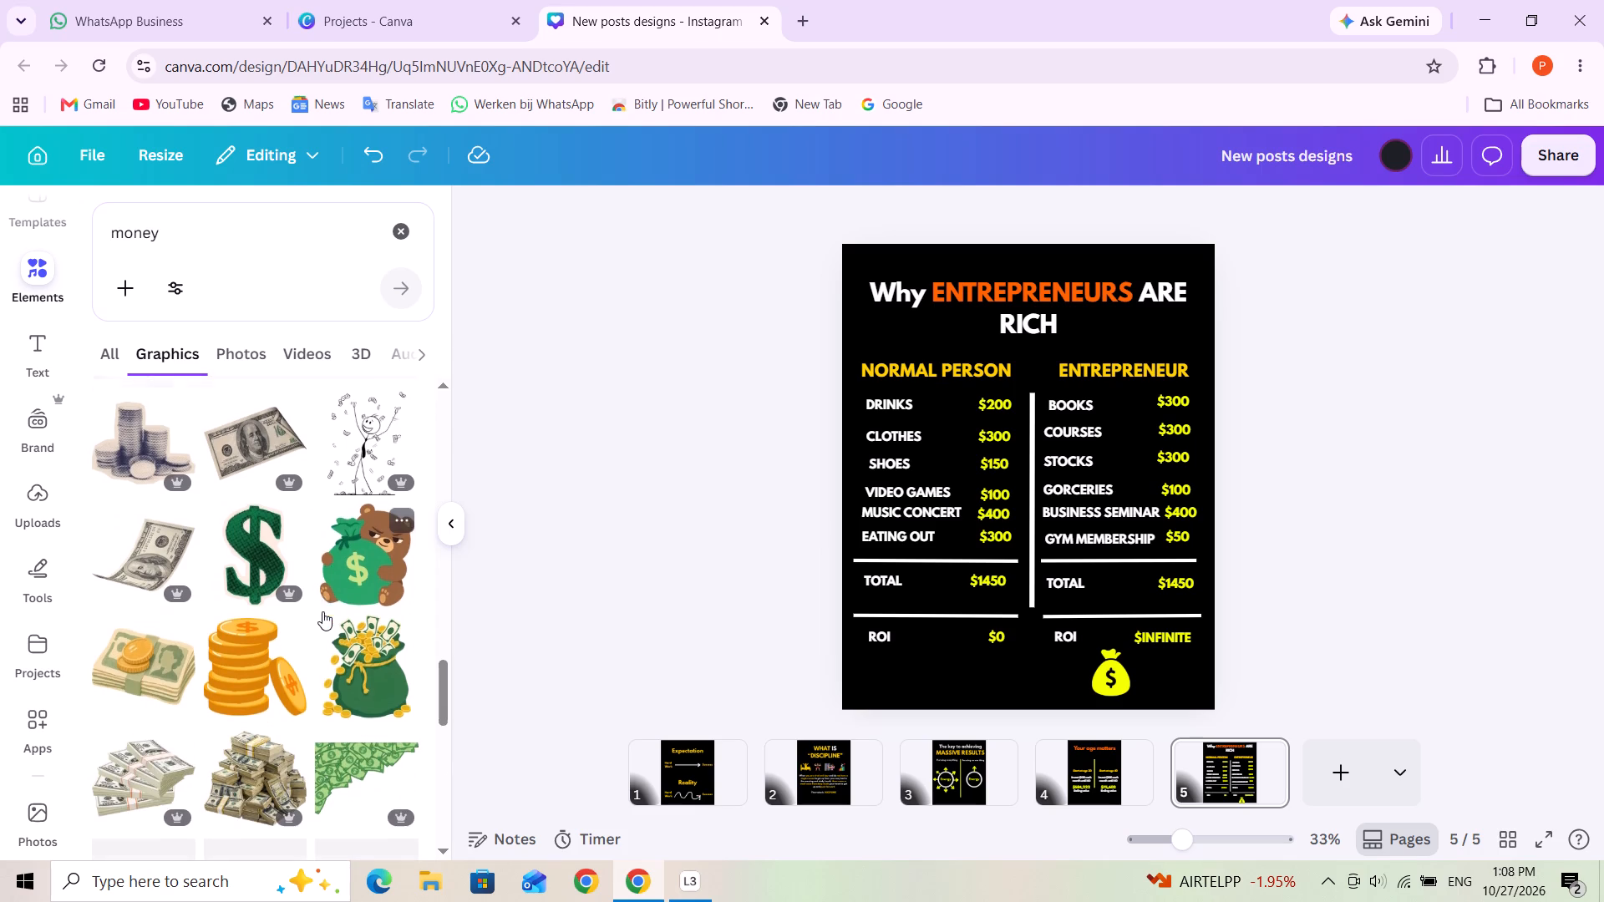
{"action": "scroll", "coordinate": [322, 611], "scroll_direction": "down", "scroll_amount": 1}
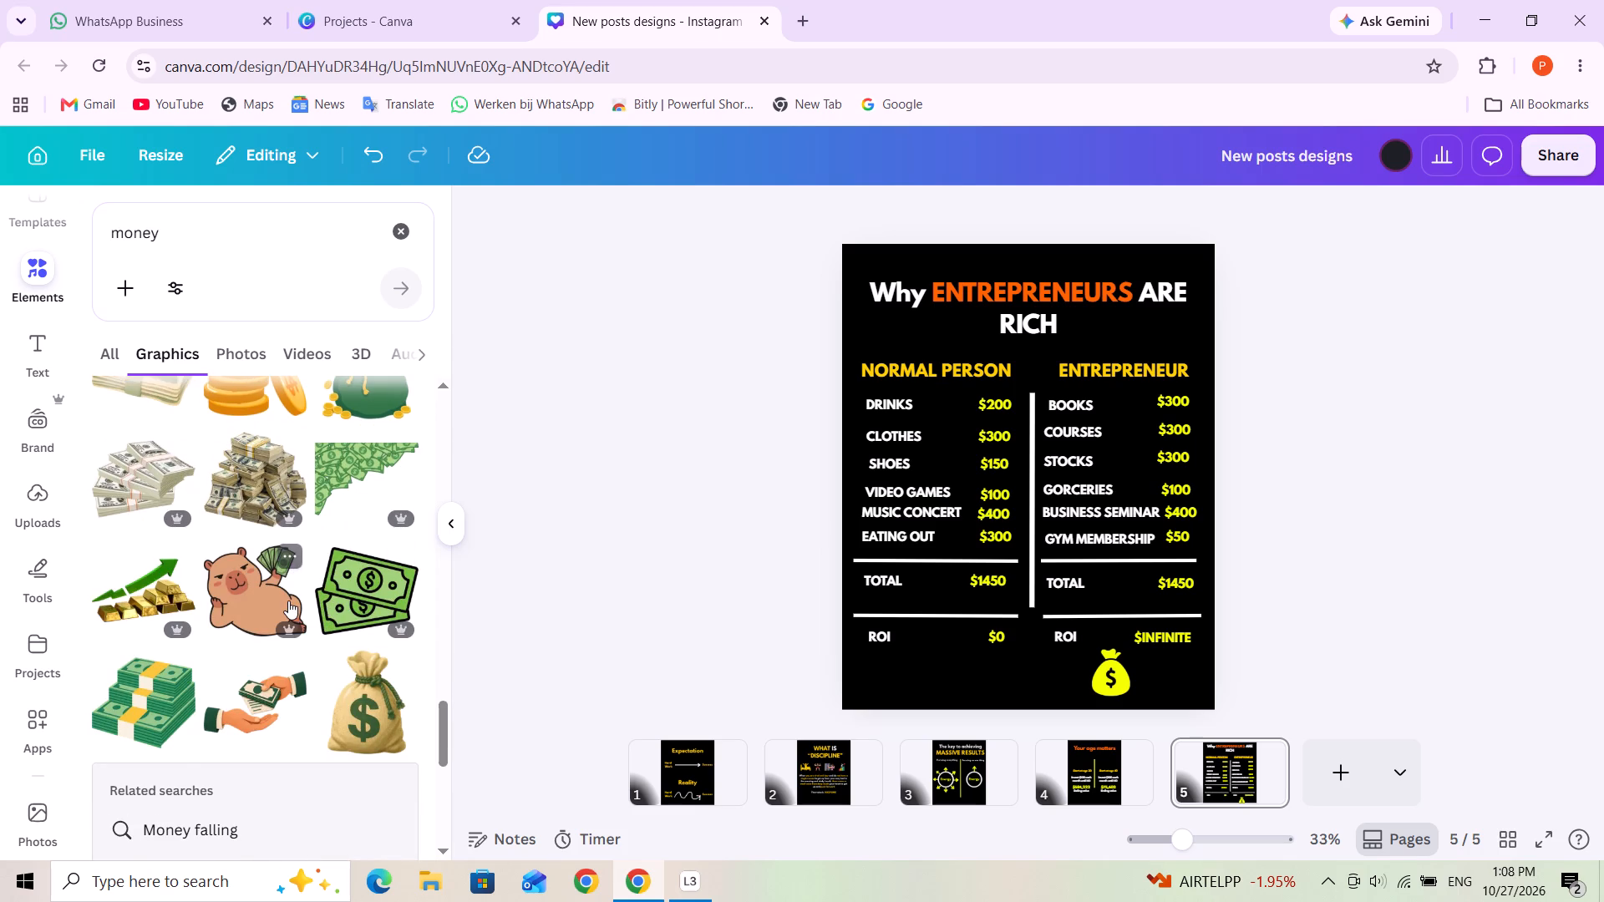
{"action": "scroll", "coordinate": [288, 600], "scroll_direction": "down", "scroll_amount": 5}
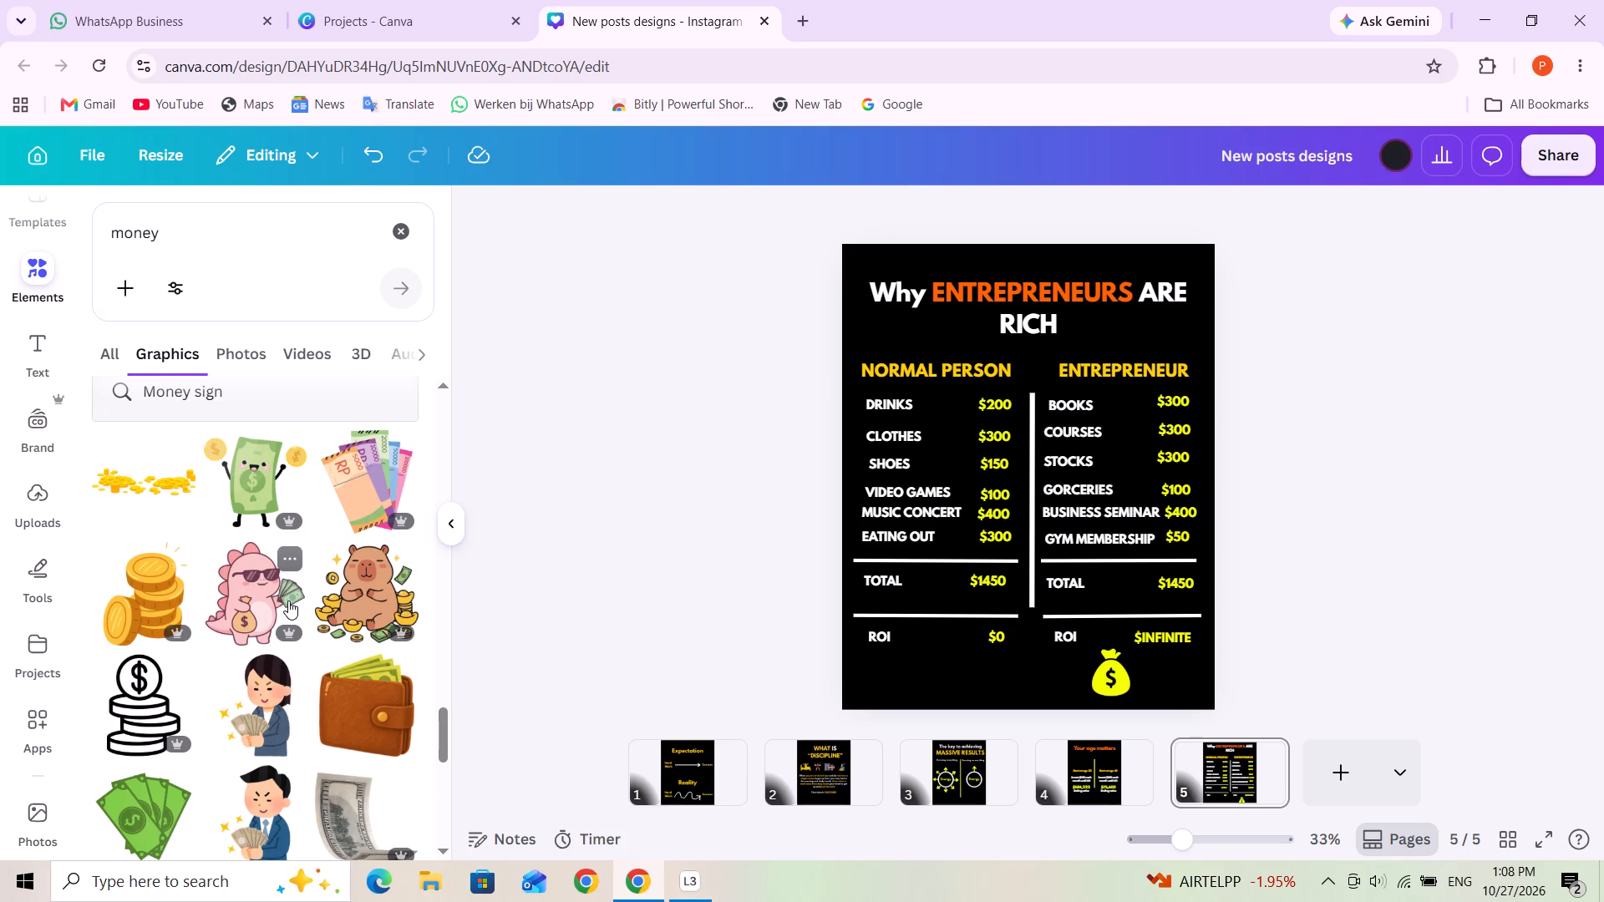
{"action": "triple_click", "coordinate": [198, 241]}
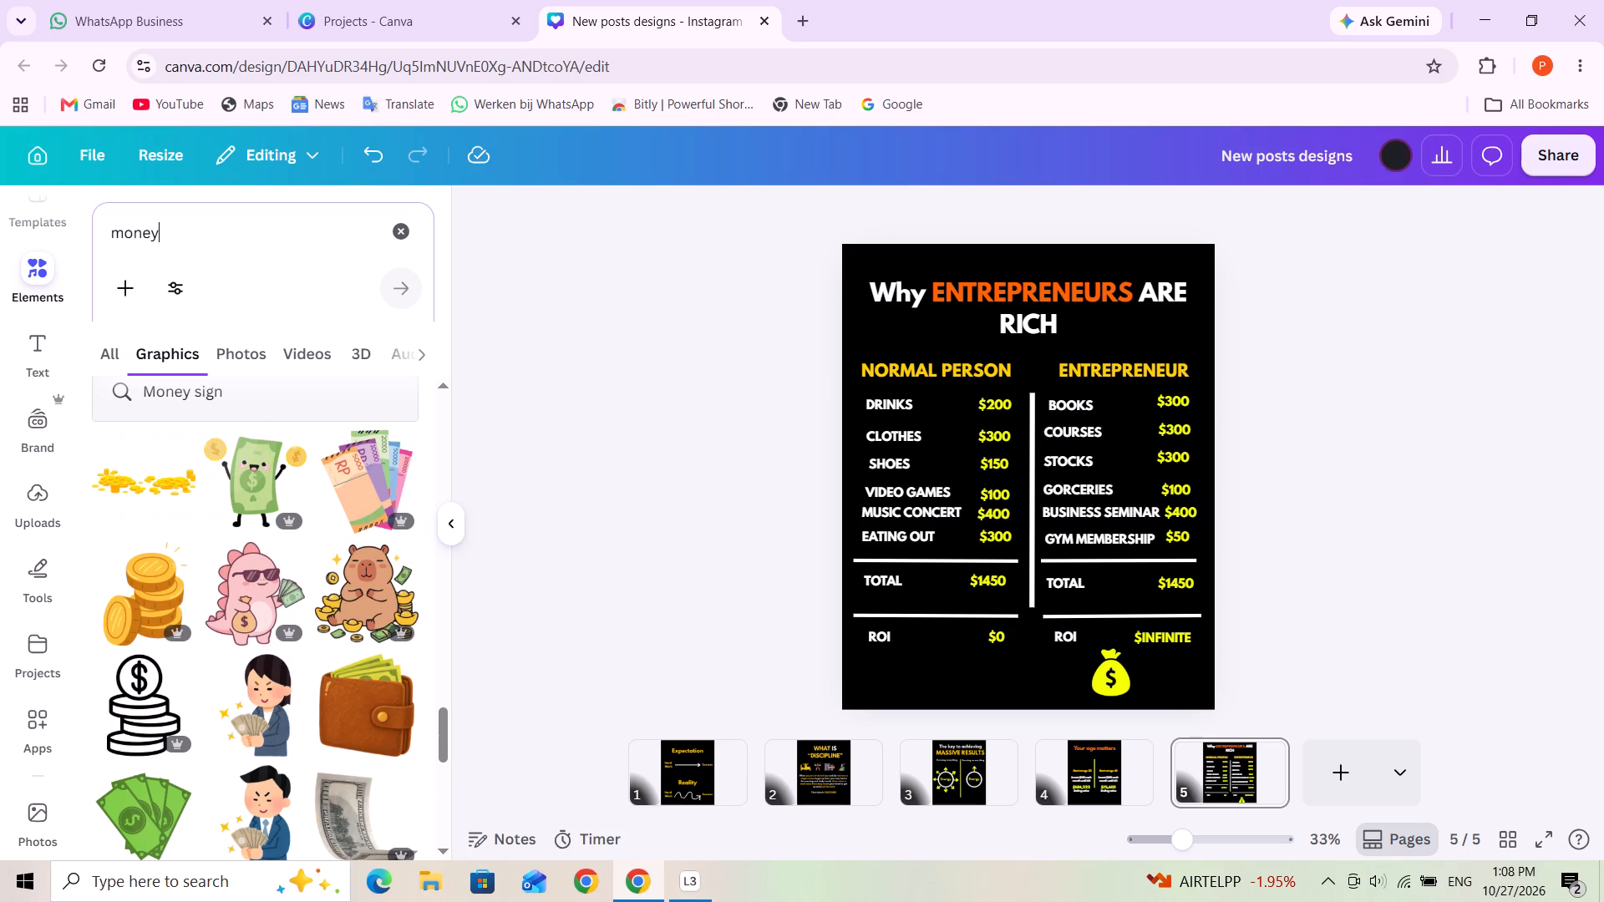
{"action": "type", "text": "euro"}
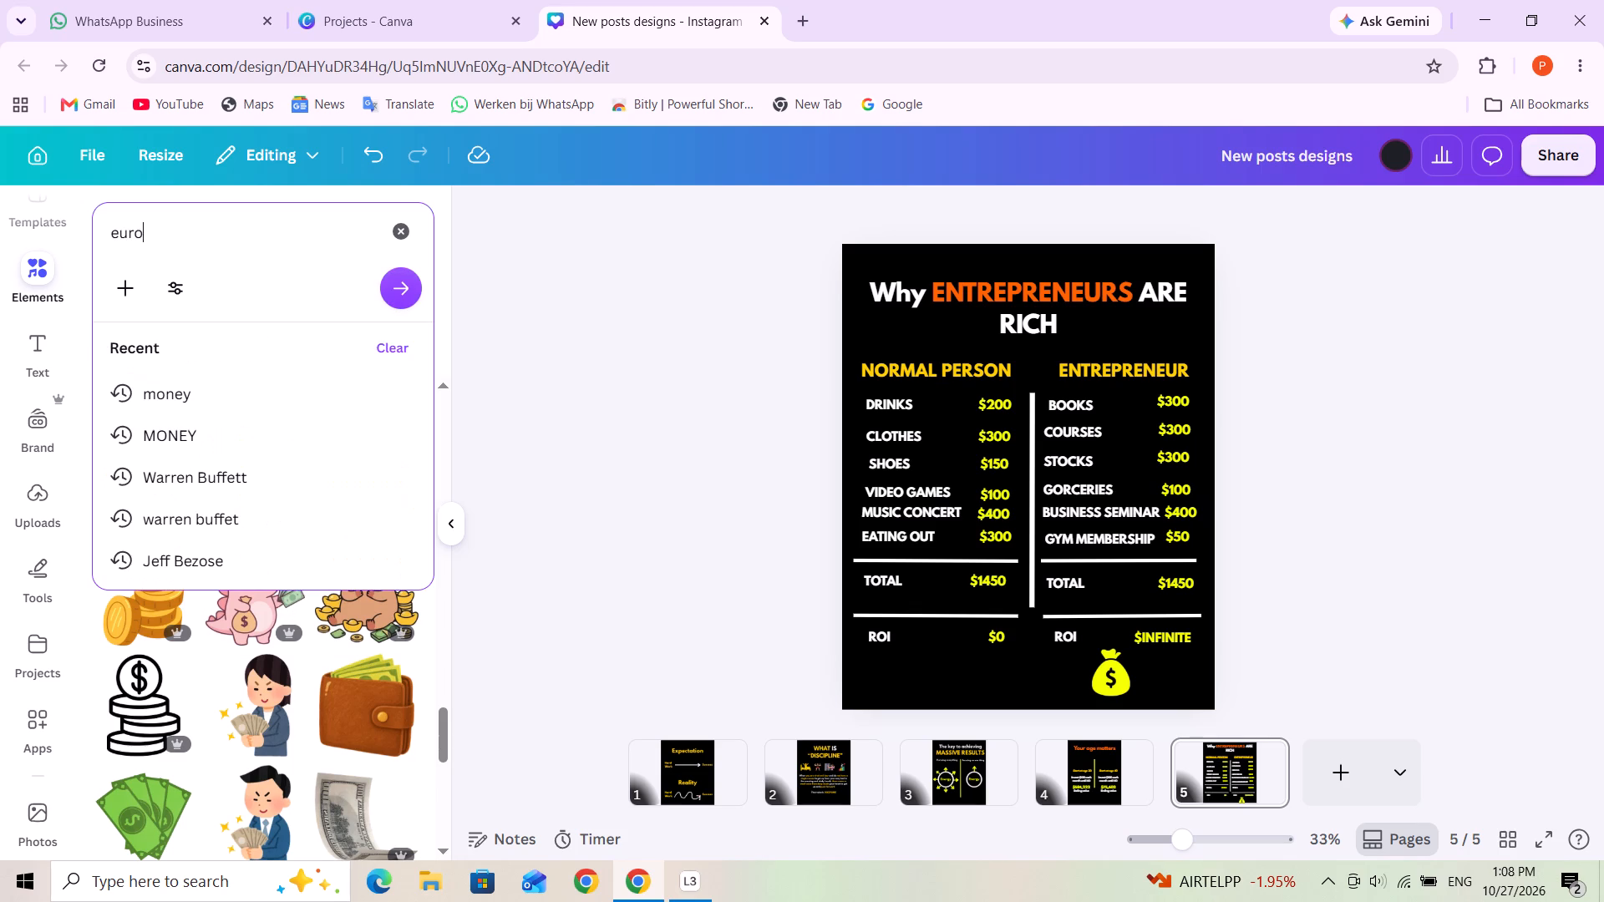
{"action": "key", "text": "Return"}
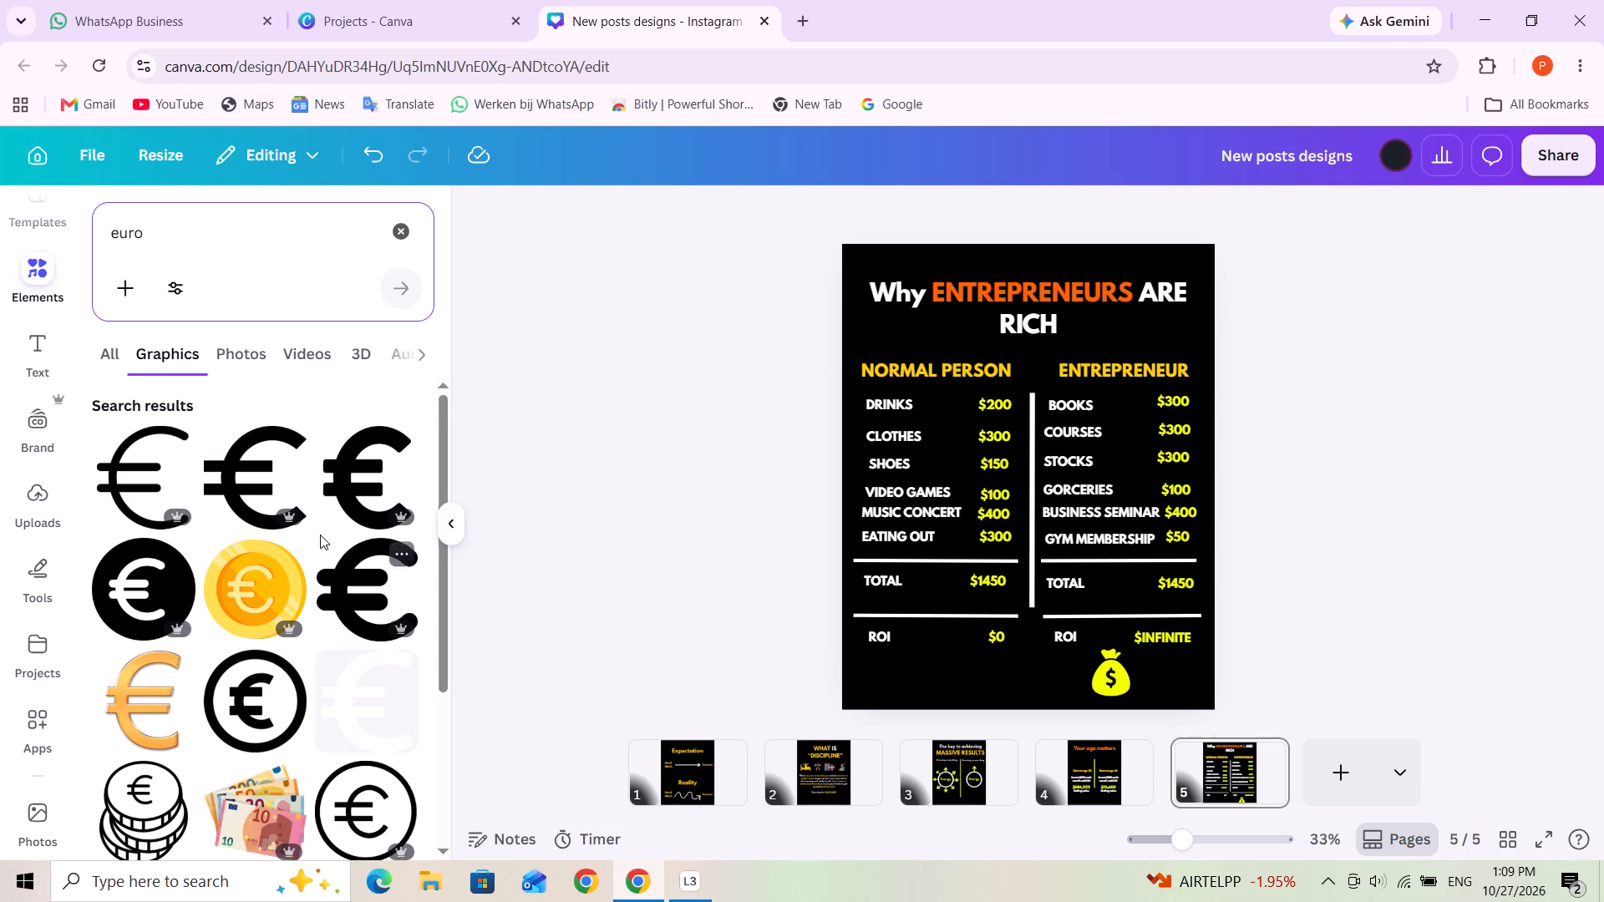
{"action": "scroll", "coordinate": [310, 535], "scroll_direction": "down", "scroll_amount": 2}
{"action": "scroll", "coordinate": [264, 615], "scroll_direction": "down", "scroll_amount": 2}
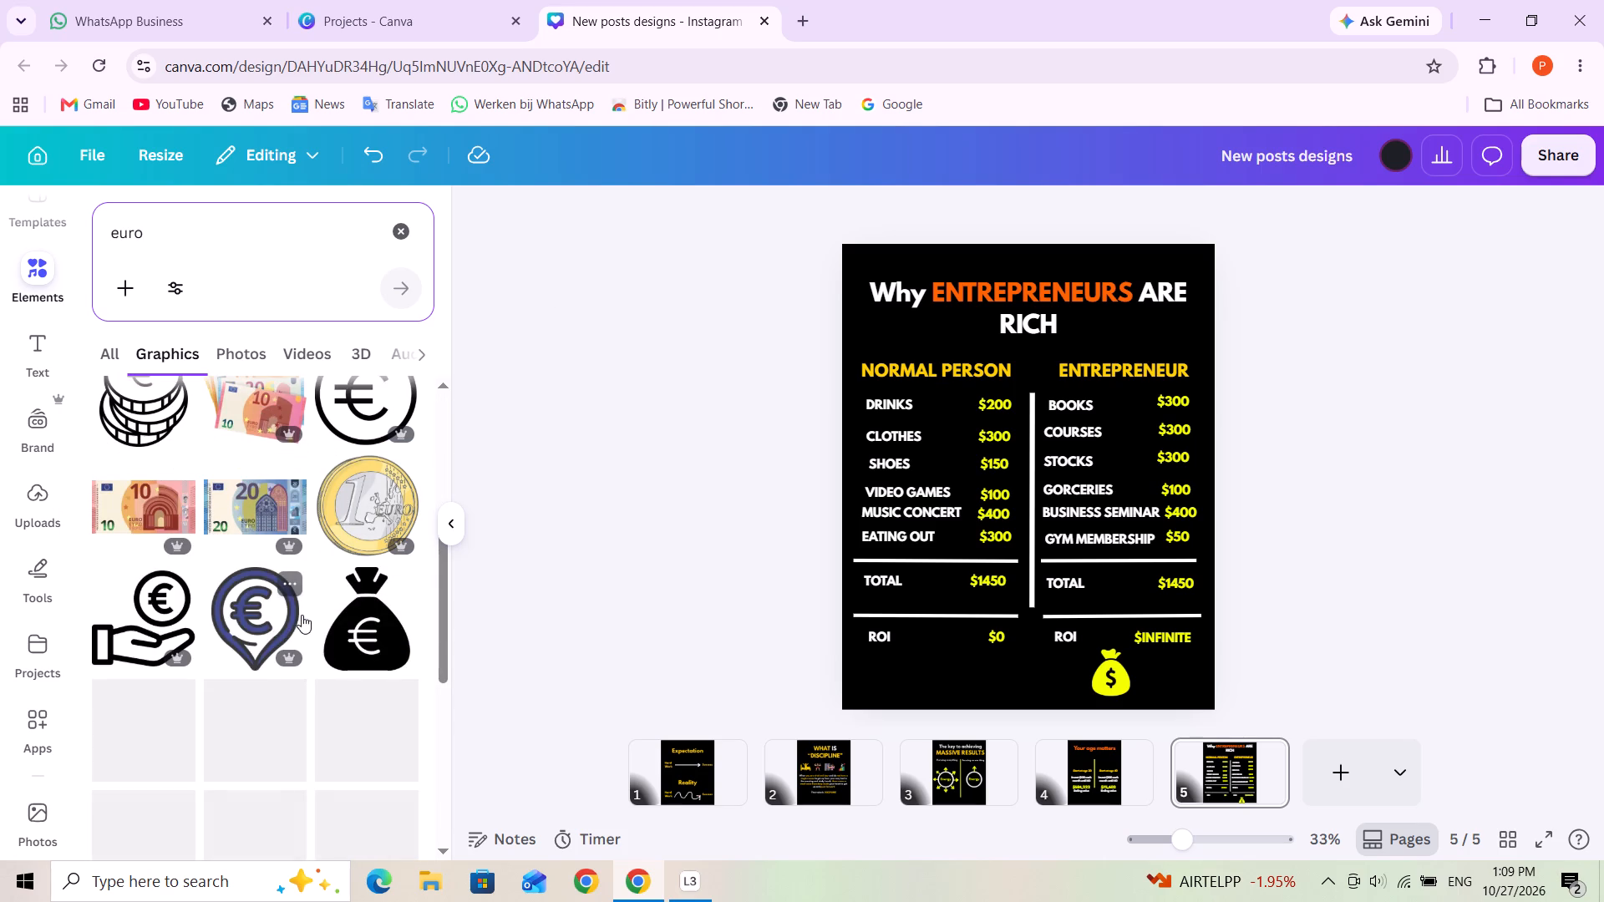
{"action": "scroll", "coordinate": [302, 615], "scroll_direction": "down", "scroll_amount": 3}
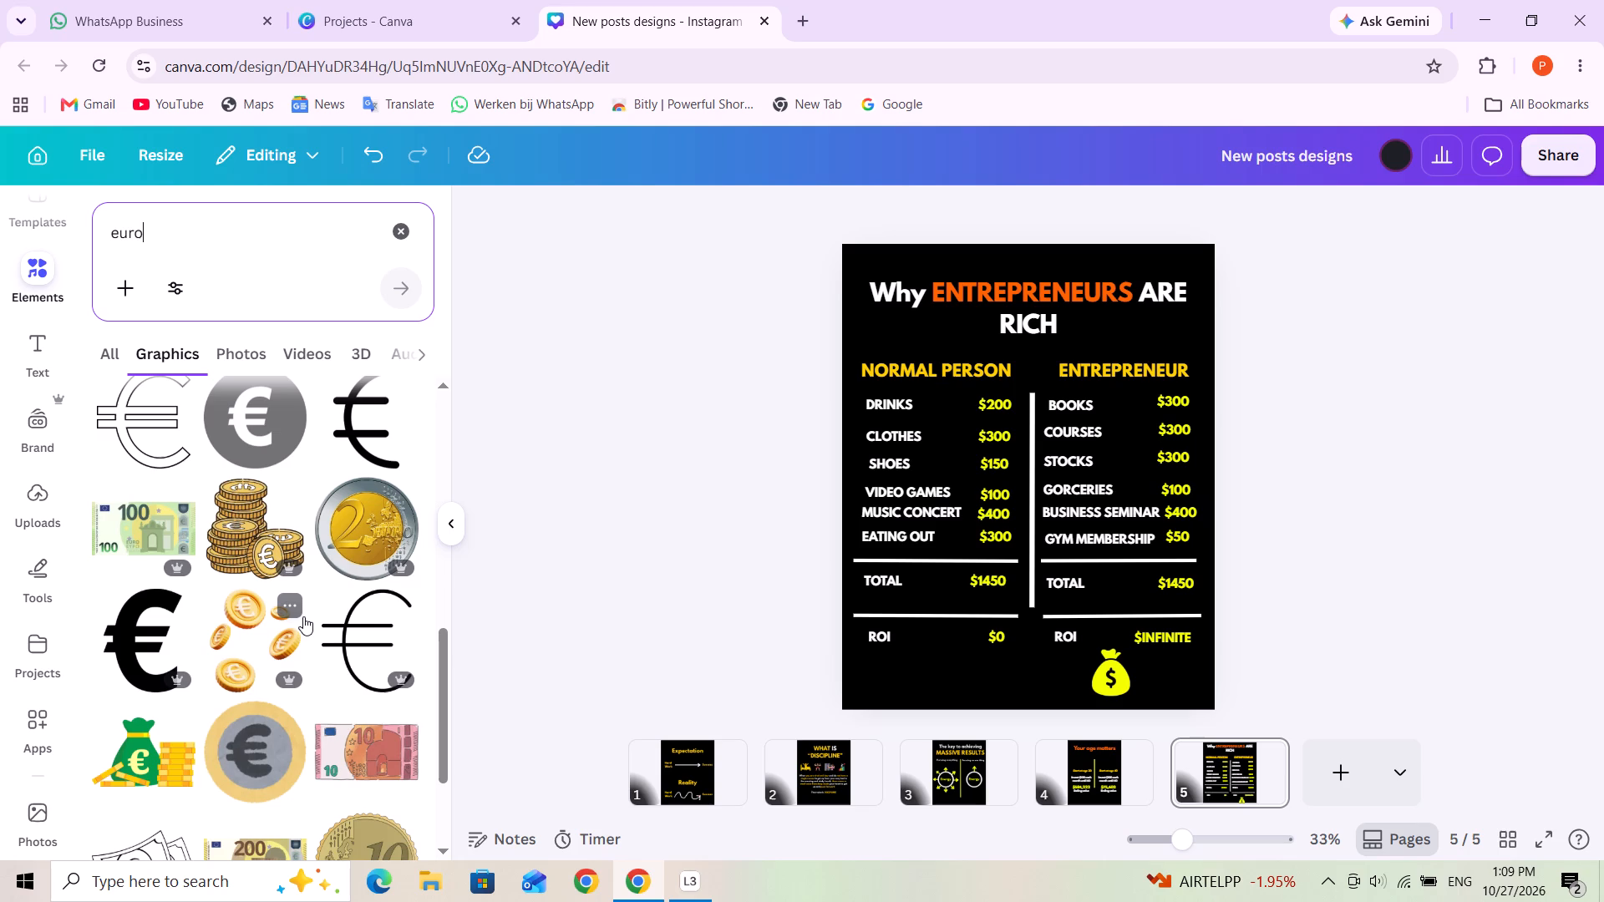
{"action": "scroll", "coordinate": [303, 616], "scroll_direction": "down", "scroll_amount": 4}
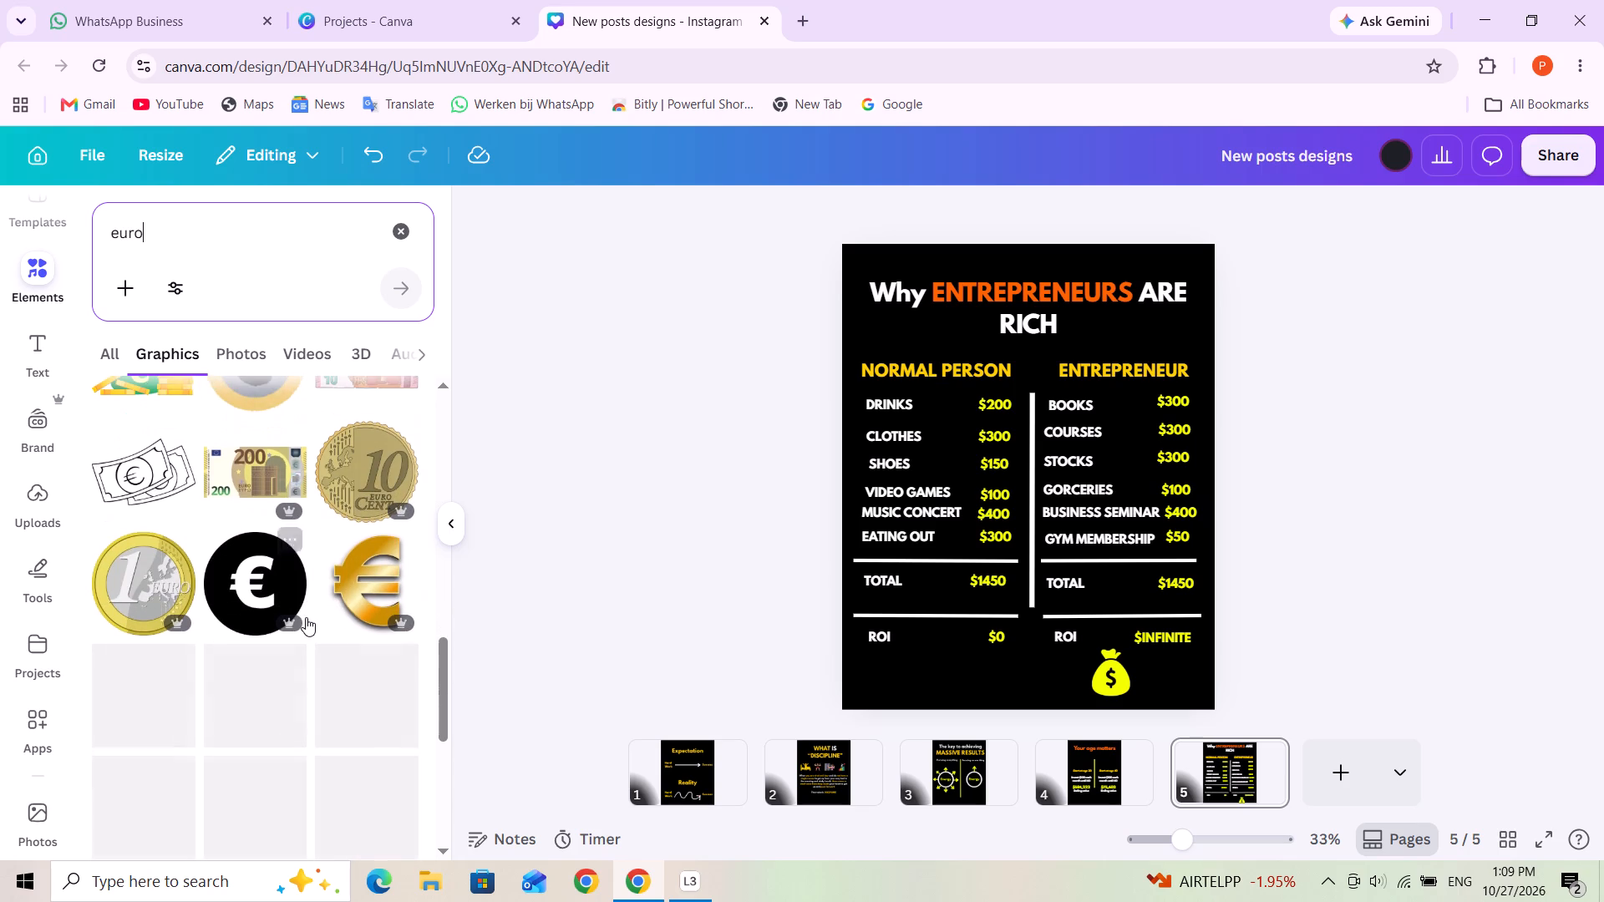
{"action": "scroll", "coordinate": [309, 615], "scroll_direction": "down", "scroll_amount": 1}
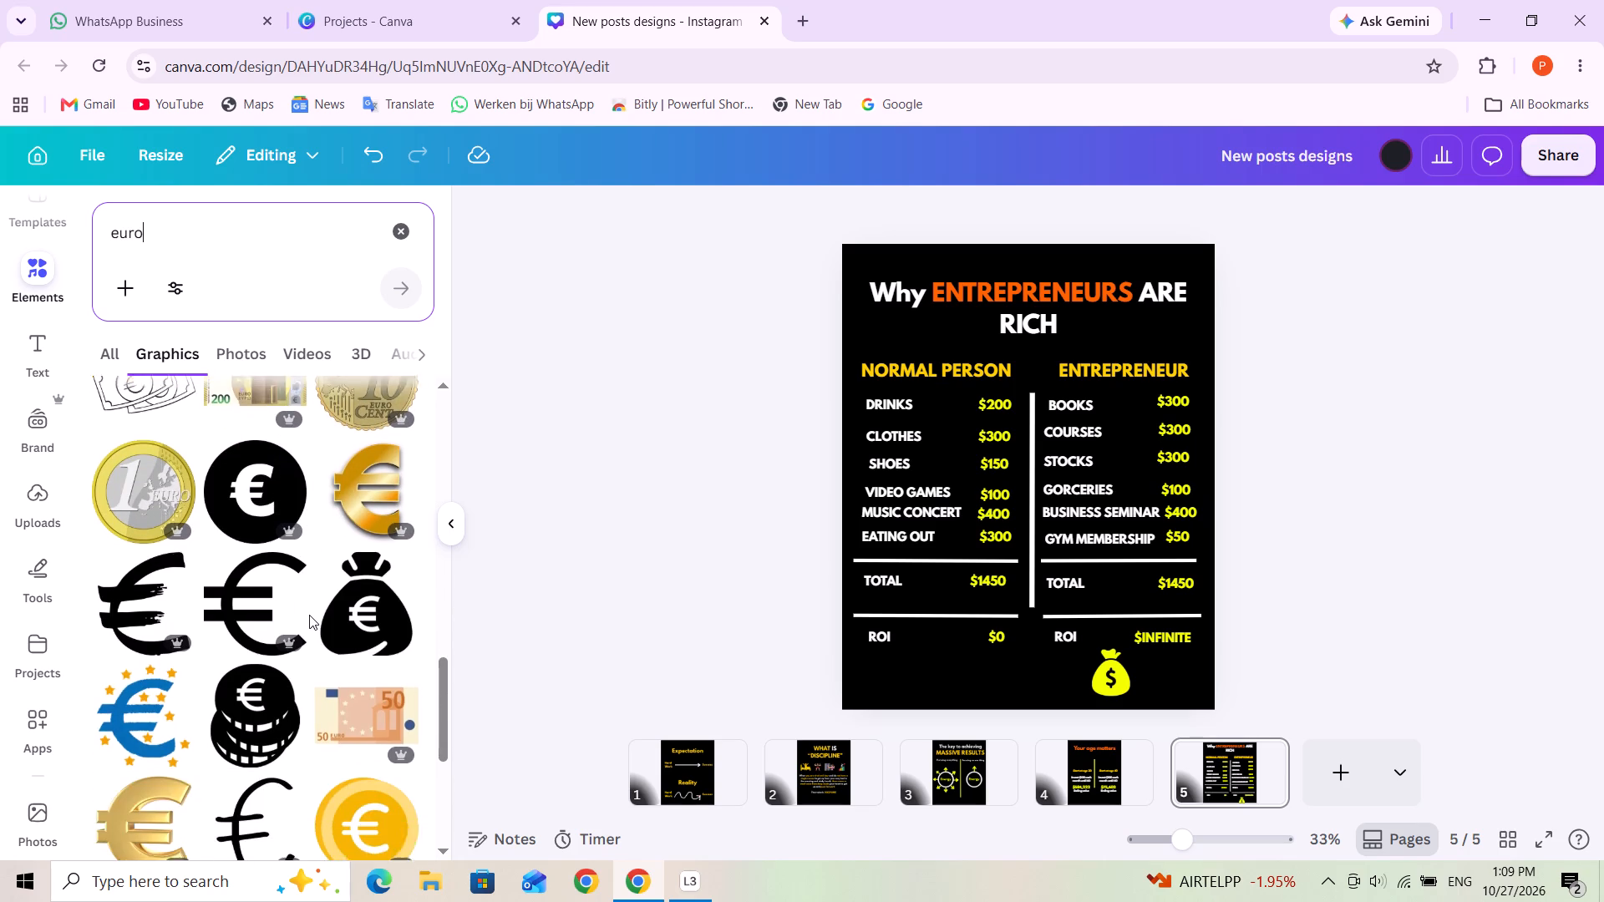
{"action": "scroll", "coordinate": [309, 615], "scroll_direction": "down", "scroll_amount": 1}
Look further through the "euro" graphics for a suitable money icon for the page.
{"action": "scroll", "coordinate": [309, 615], "scroll_direction": "down", "scroll_amount": 2}
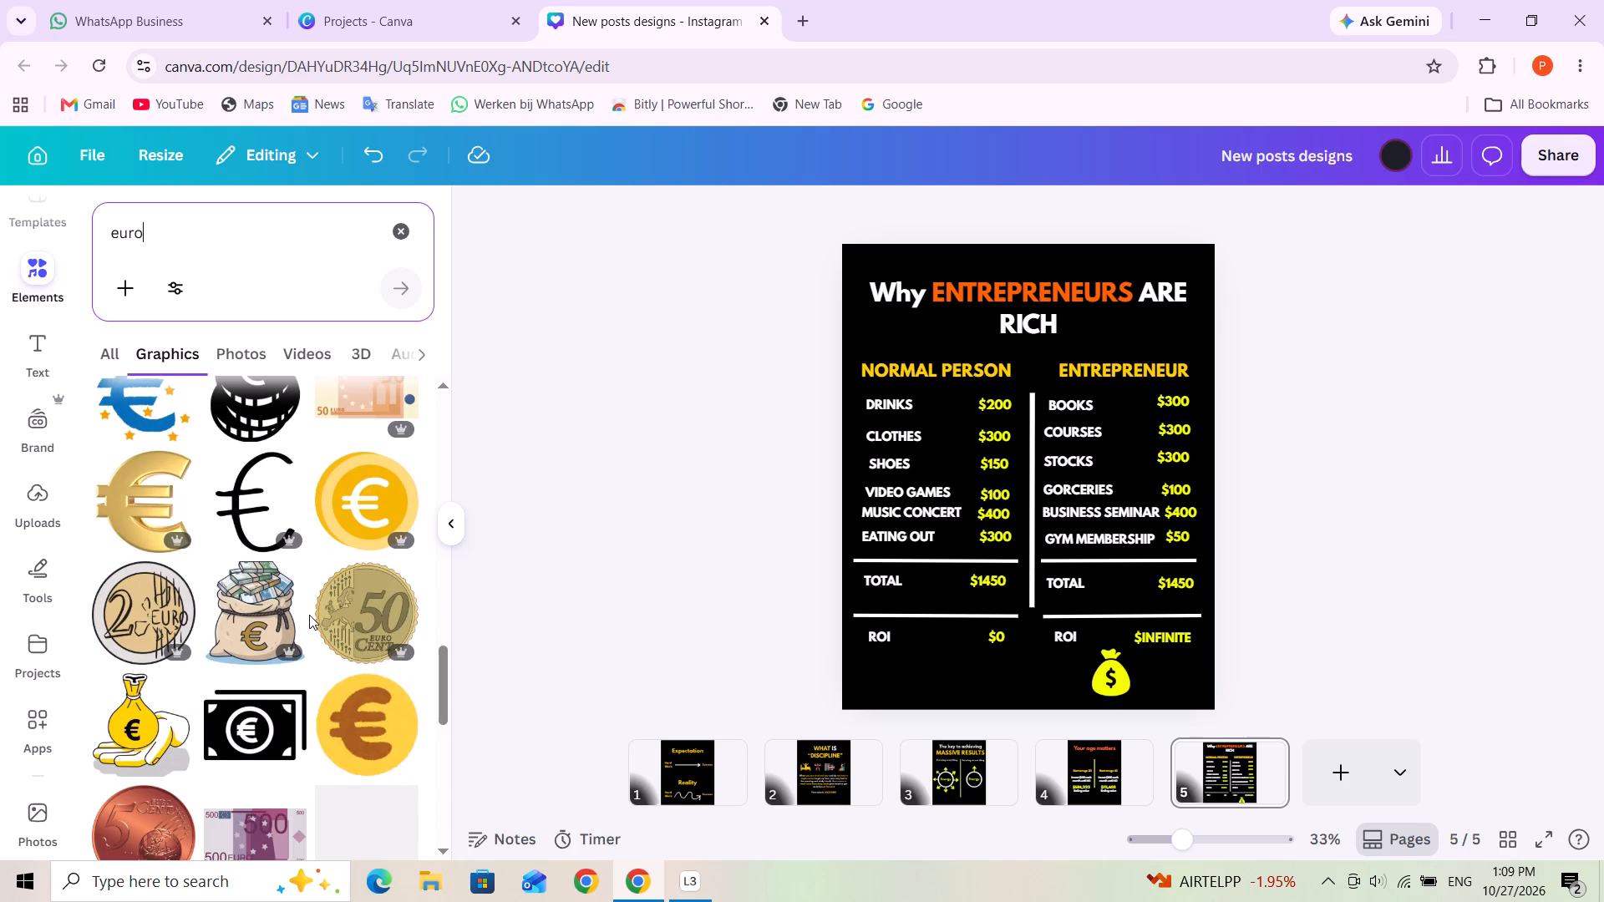
{"action": "scroll", "coordinate": [309, 615], "scroll_direction": "down", "scroll_amount": 1}
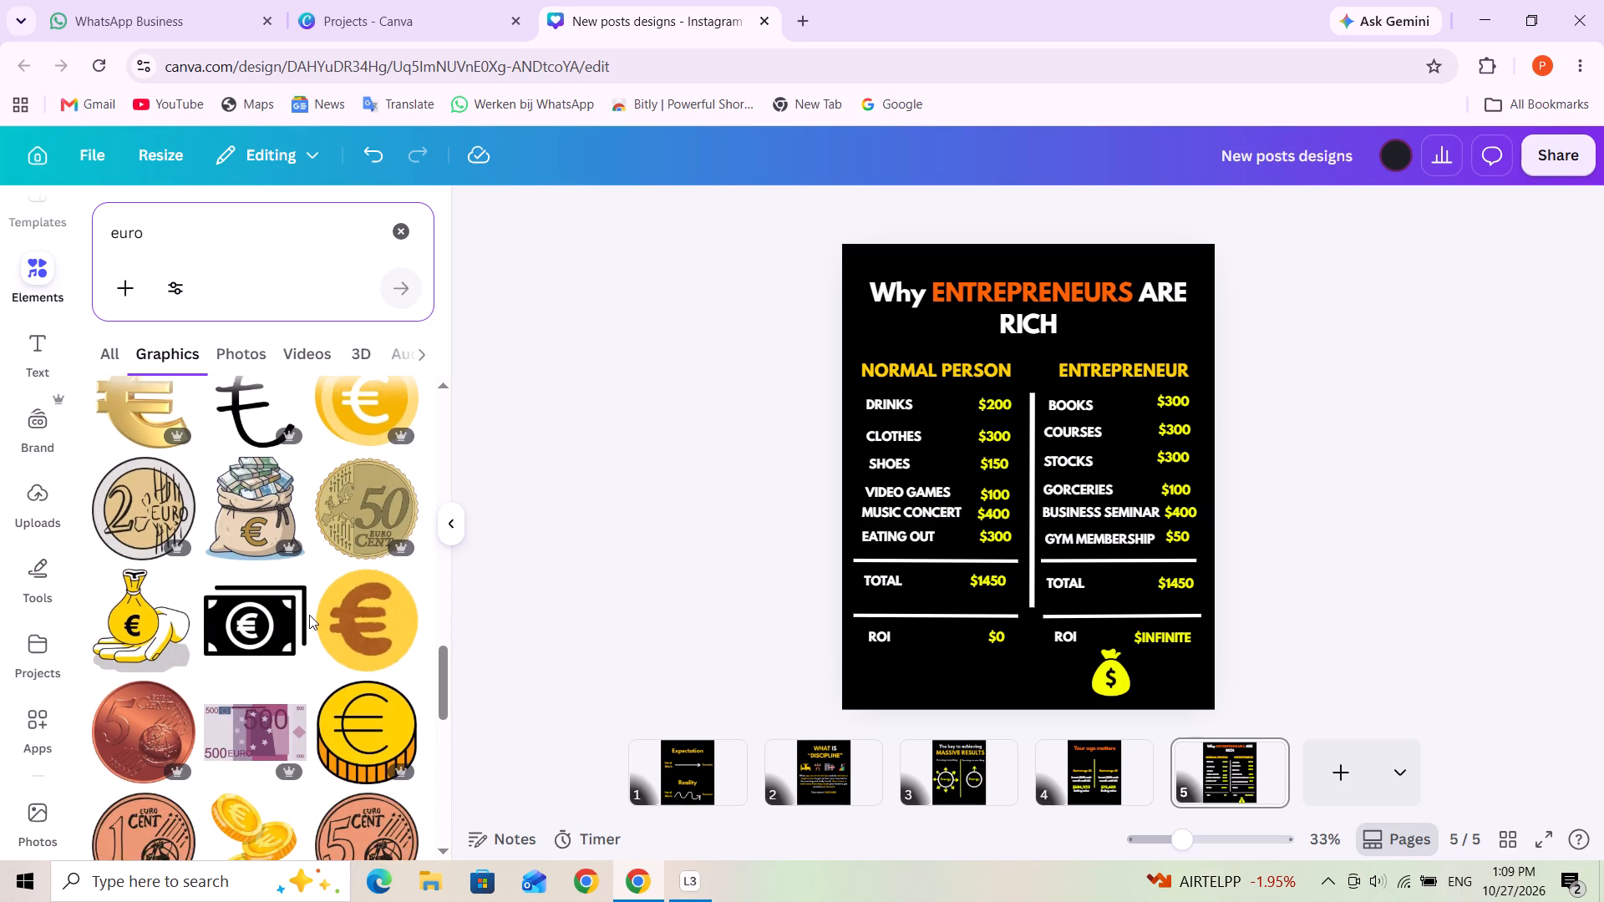
{"action": "scroll", "coordinate": [309, 615], "scroll_direction": "down", "scroll_amount": 3}
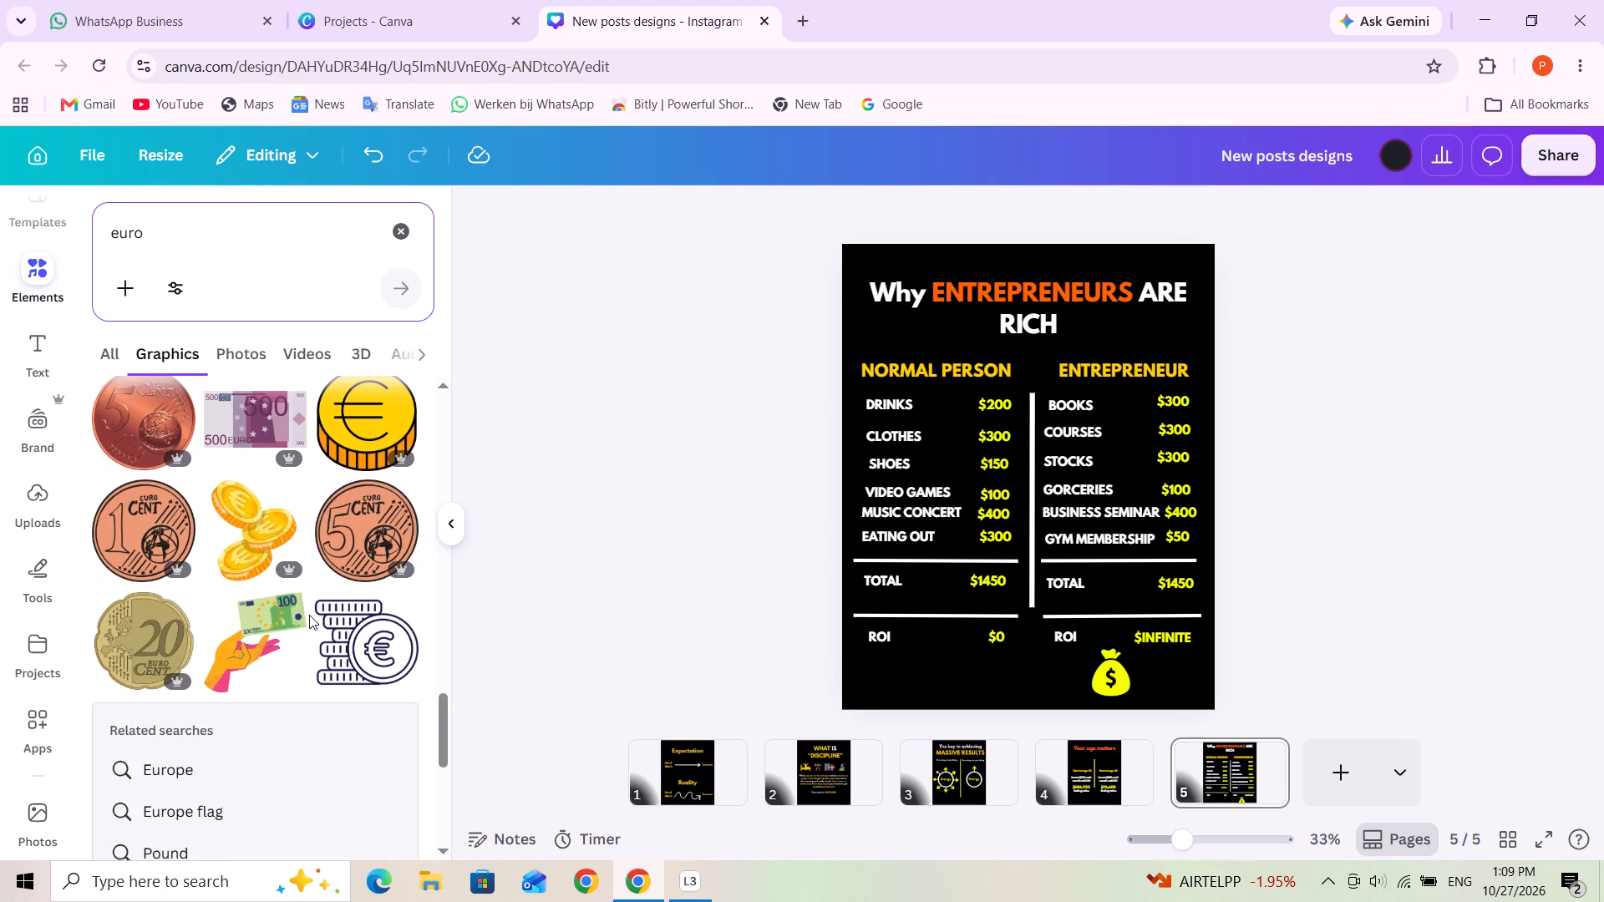
{"action": "scroll", "coordinate": [309, 615], "scroll_direction": "down", "scroll_amount": 6}
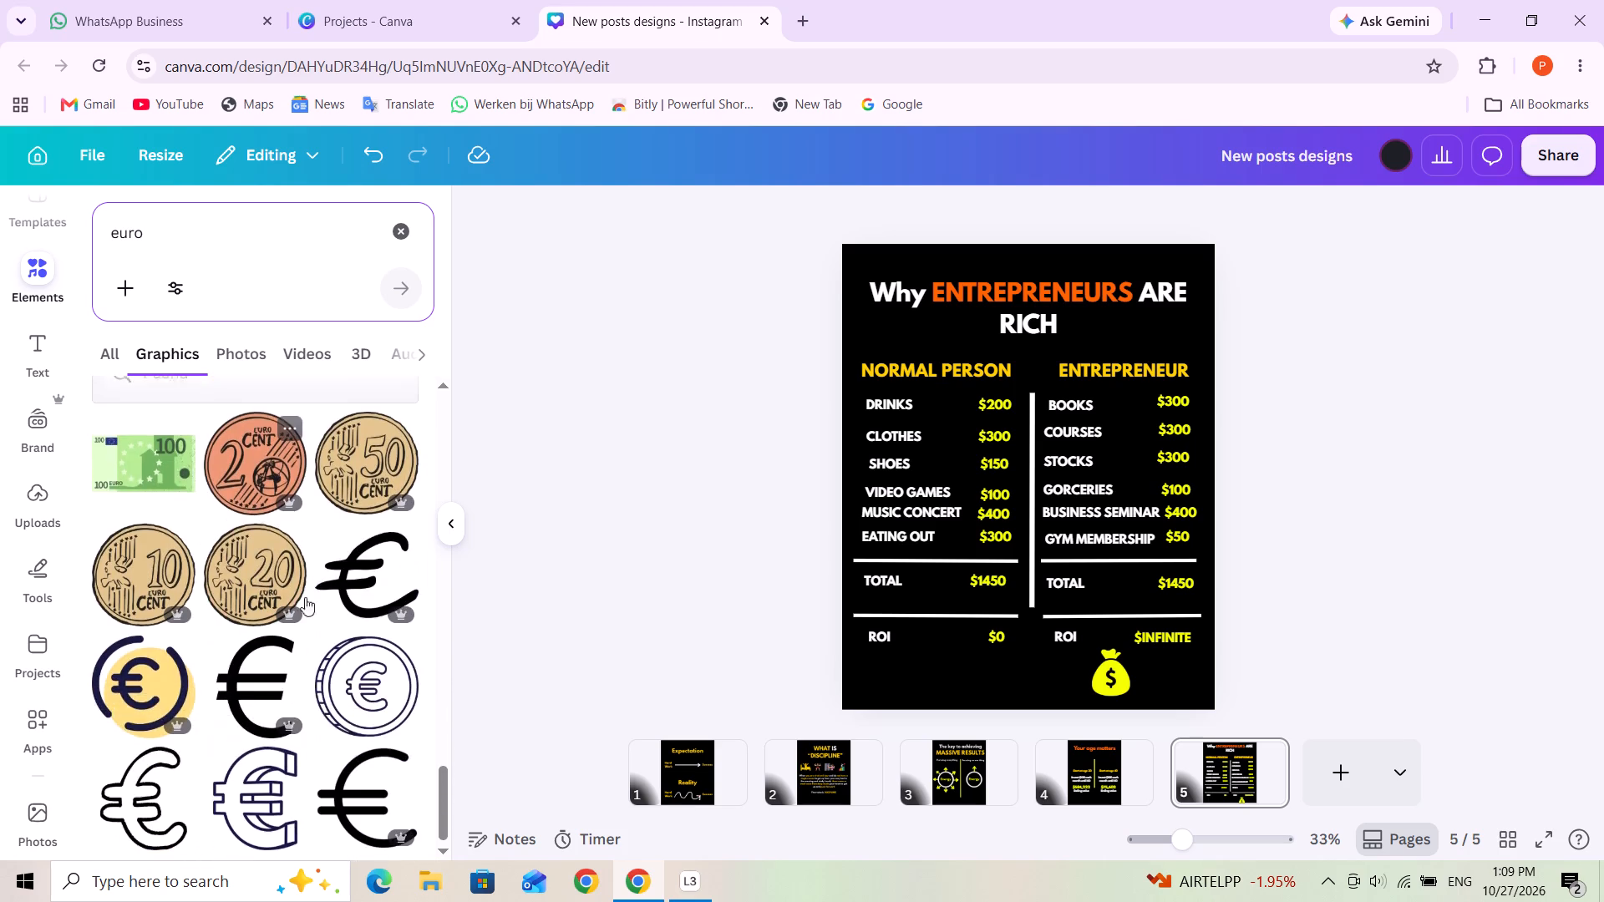
{"action": "scroll", "coordinate": [315, 562], "scroll_direction": "down", "scroll_amount": 4}
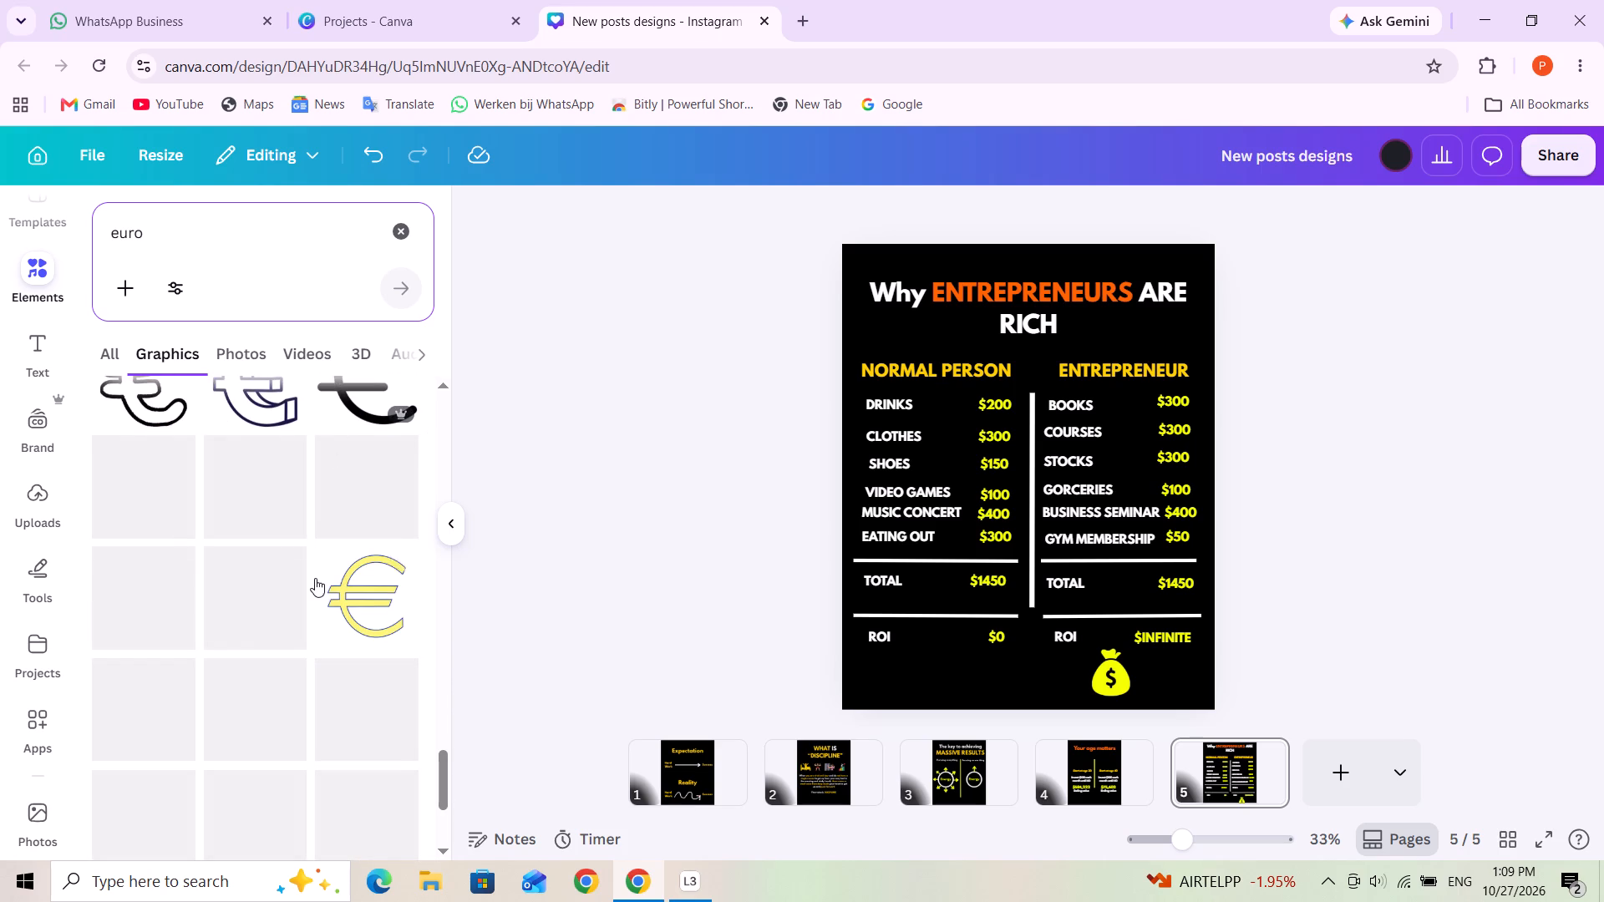
{"action": "scroll", "coordinate": [298, 636], "scroll_direction": "down", "scroll_amount": 3}
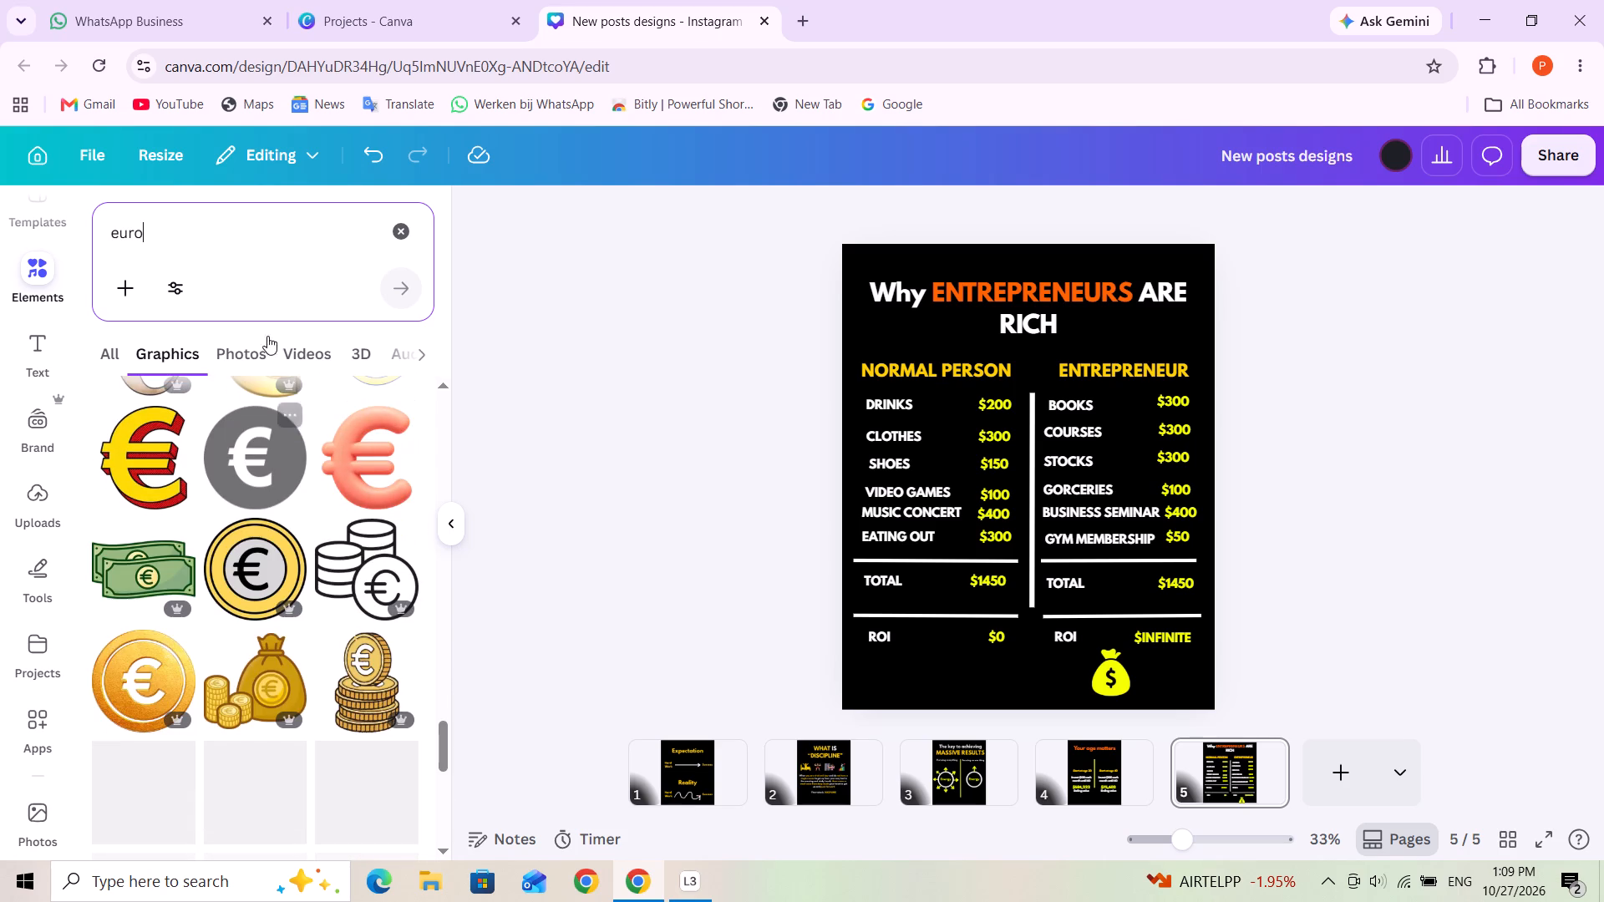
Search the graphics for "checkout".
{"action": "triple_click", "coordinate": [242, 219]}
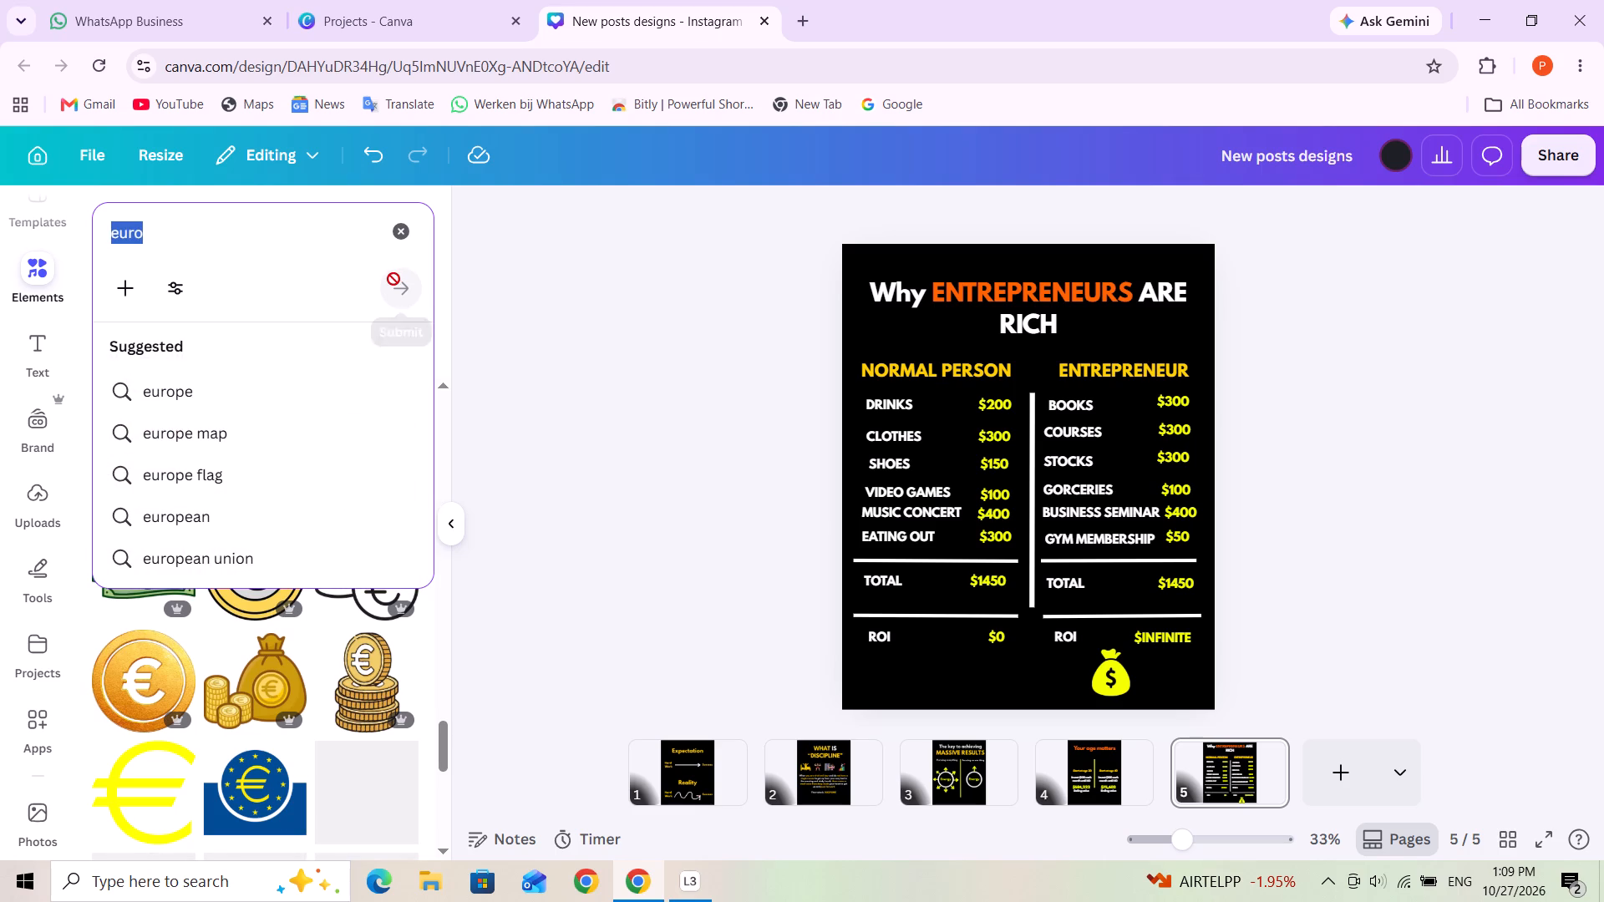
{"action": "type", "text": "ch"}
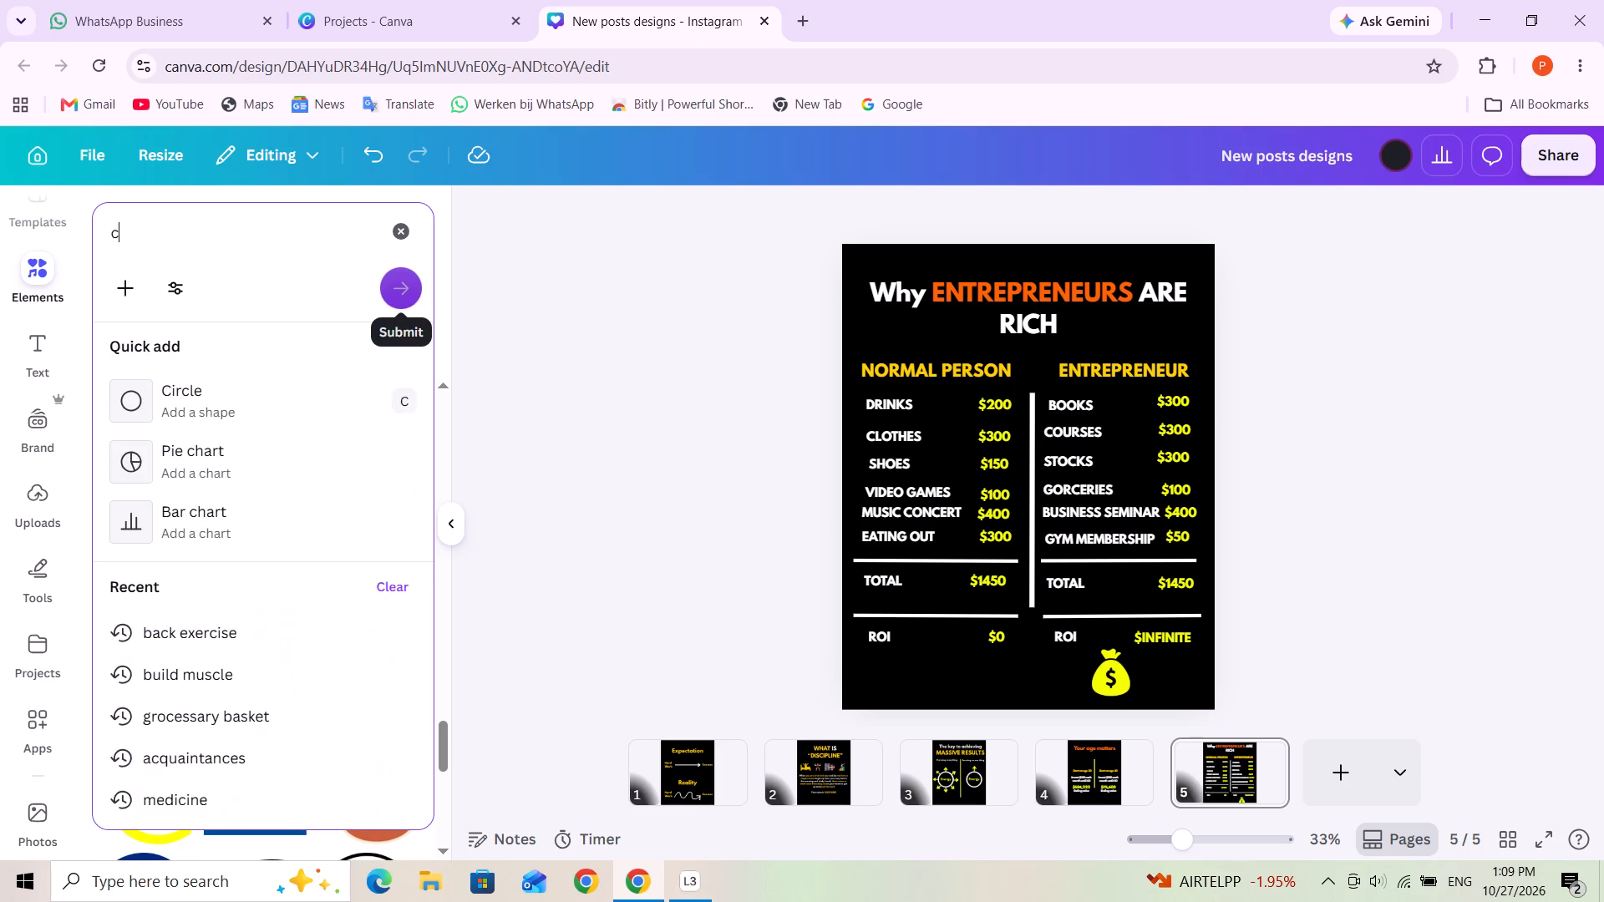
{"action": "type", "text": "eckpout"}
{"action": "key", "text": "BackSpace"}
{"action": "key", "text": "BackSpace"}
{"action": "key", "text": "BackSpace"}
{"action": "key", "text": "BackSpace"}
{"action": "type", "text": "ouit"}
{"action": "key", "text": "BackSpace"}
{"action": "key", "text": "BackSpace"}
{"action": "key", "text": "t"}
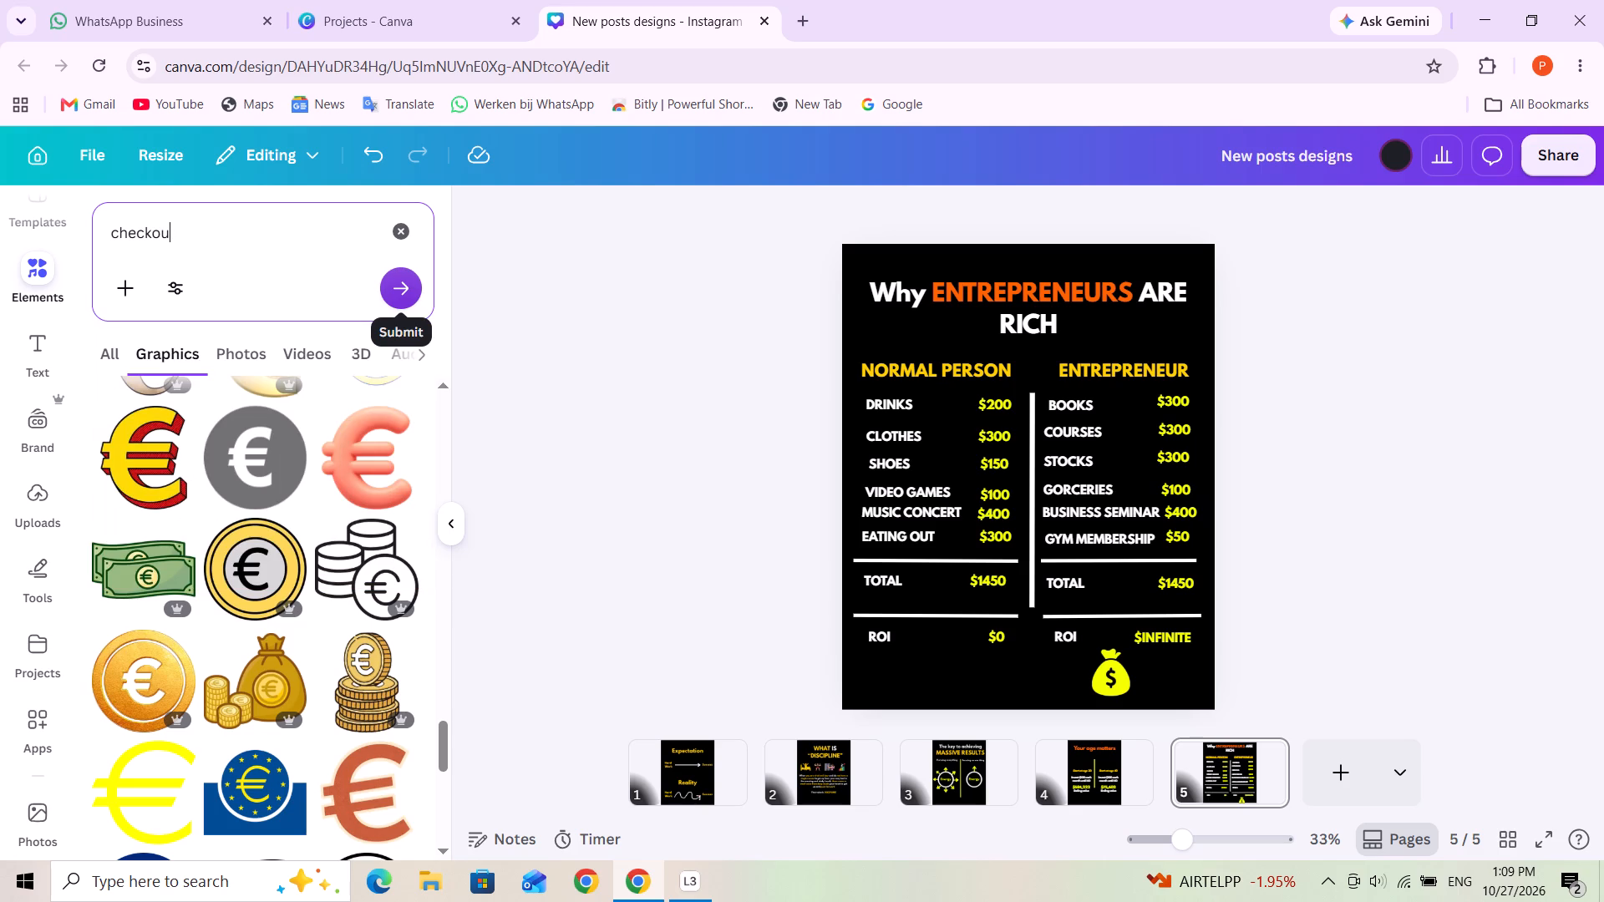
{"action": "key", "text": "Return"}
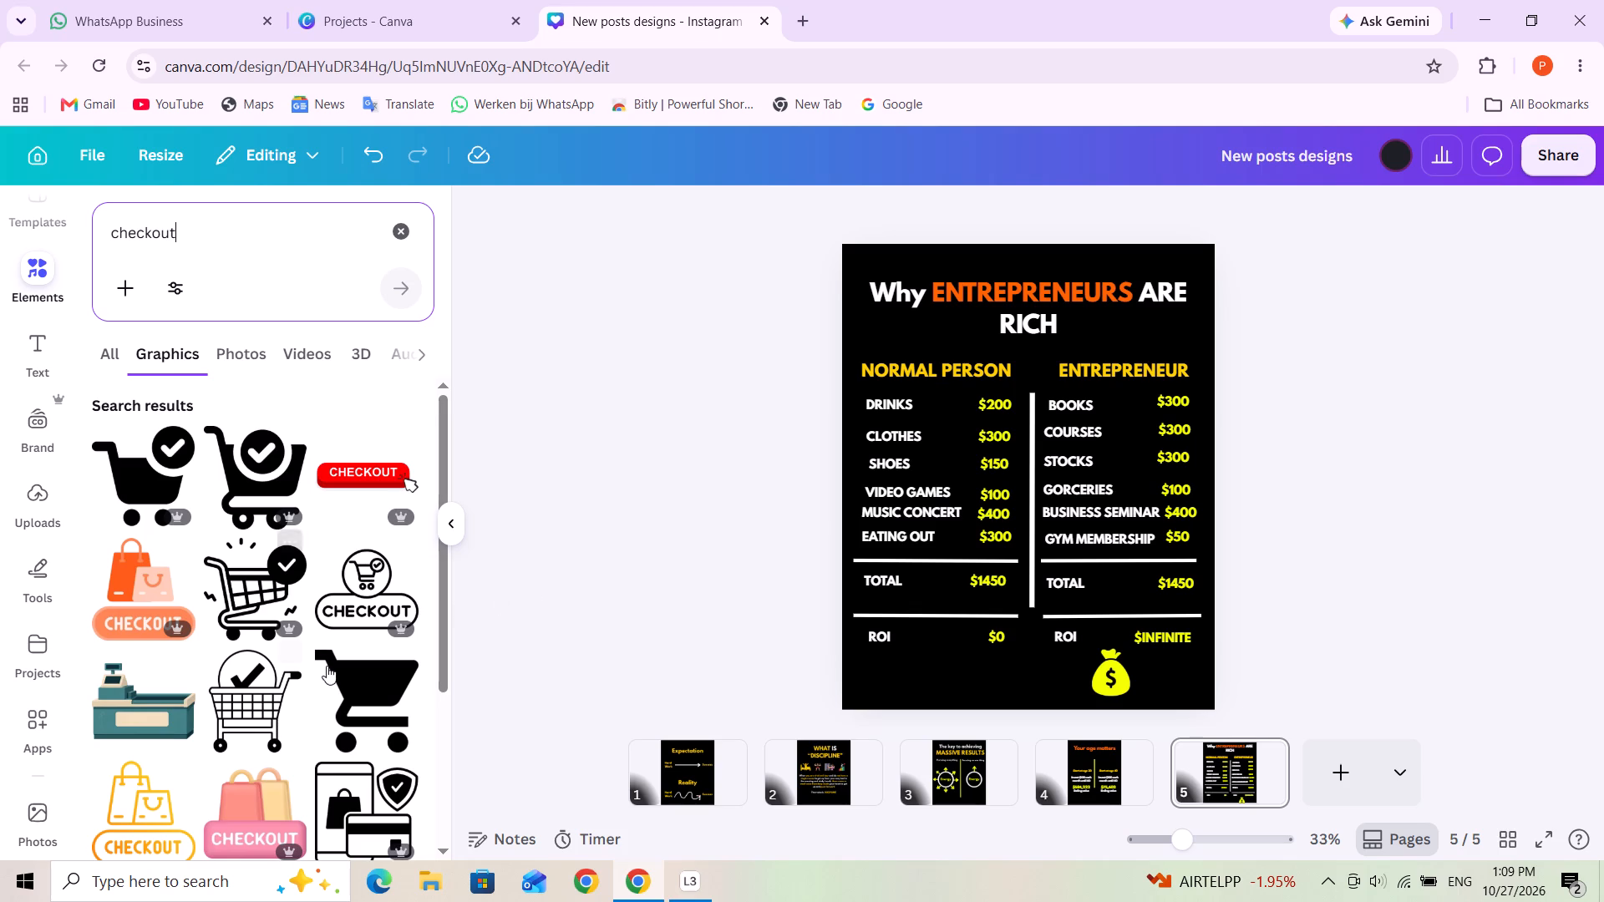
Look through the "checkout" graphics for an icon that suits the page, and return to the first ones.
{"action": "scroll", "coordinate": [327, 665], "scroll_direction": "down", "scroll_amount": 4}
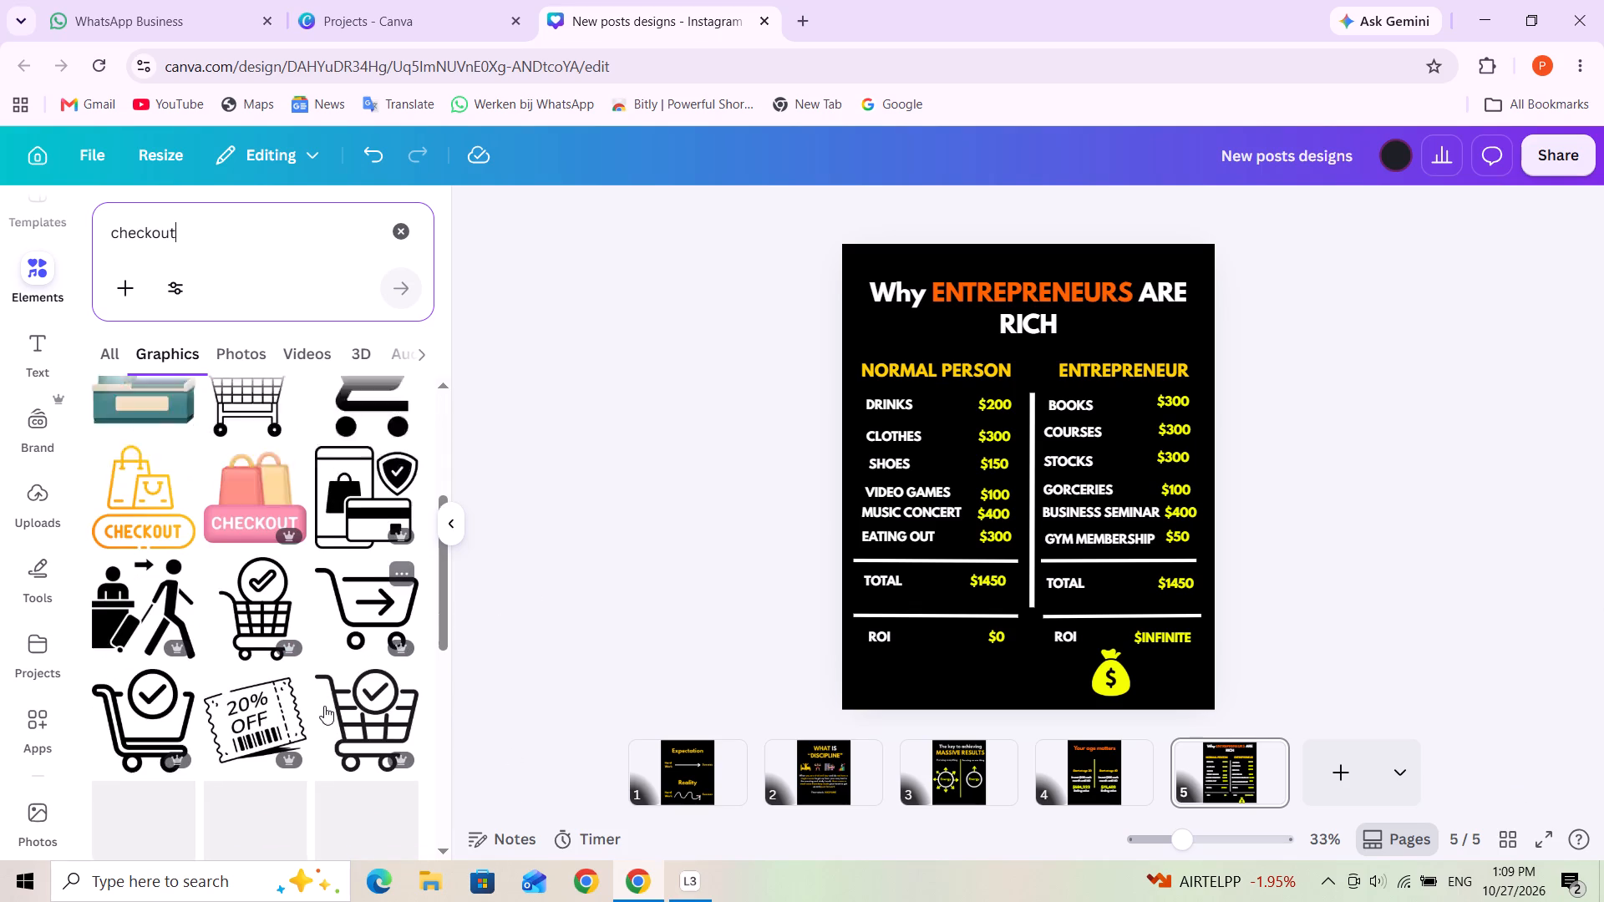
{"action": "scroll", "coordinate": [333, 664], "scroll_direction": "down", "scroll_amount": 1}
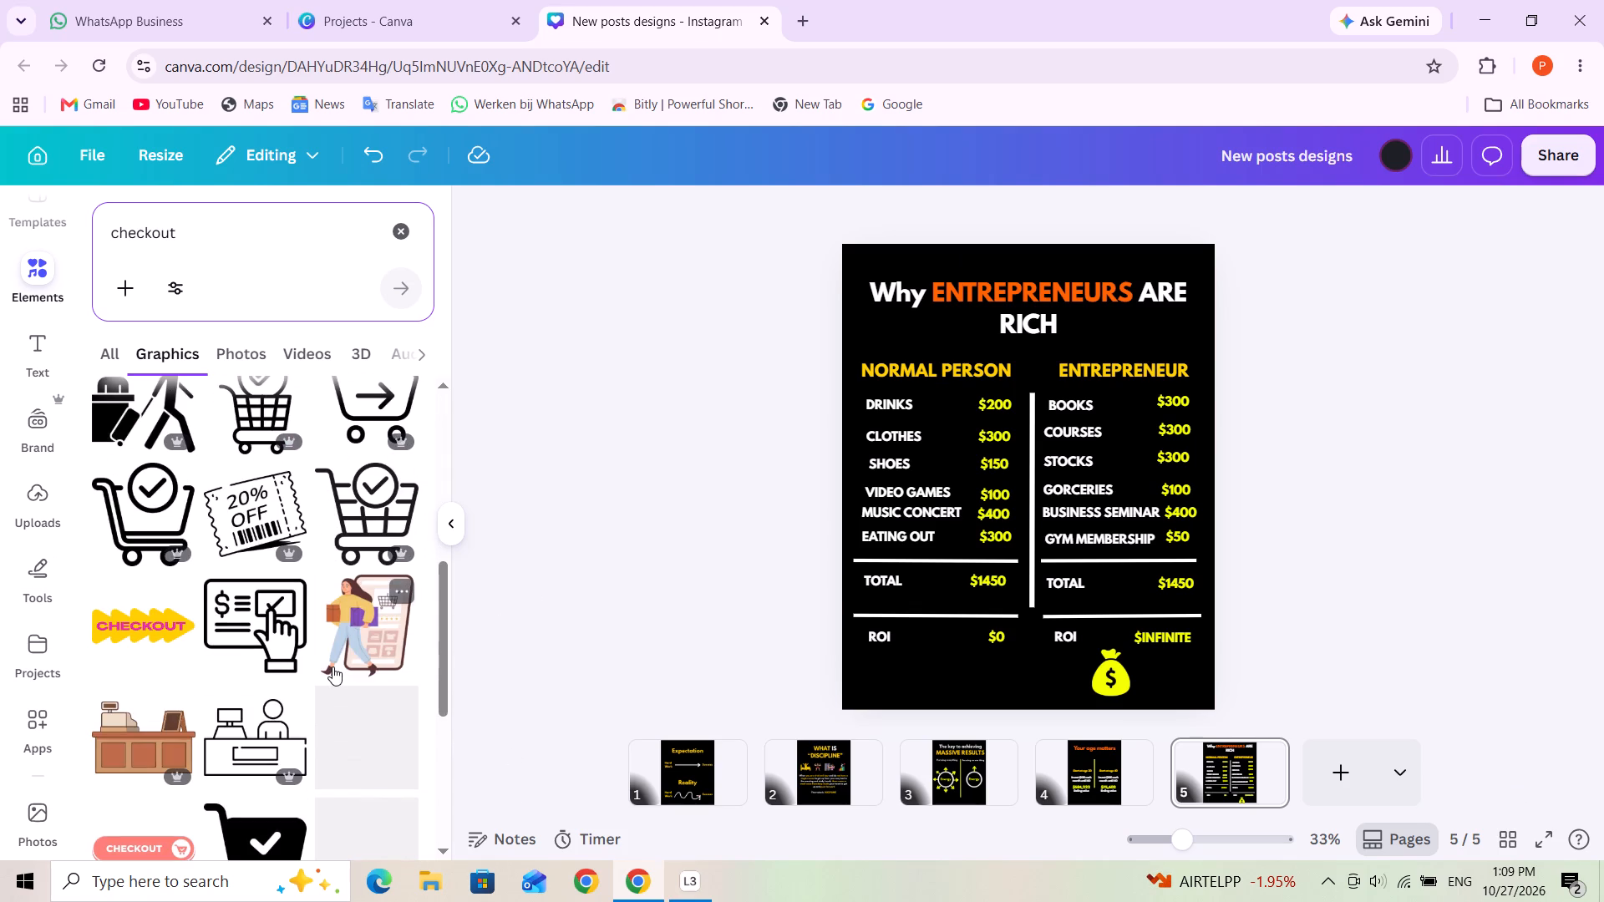
{"action": "scroll", "coordinate": [332, 666], "scroll_direction": "down", "scroll_amount": 3}
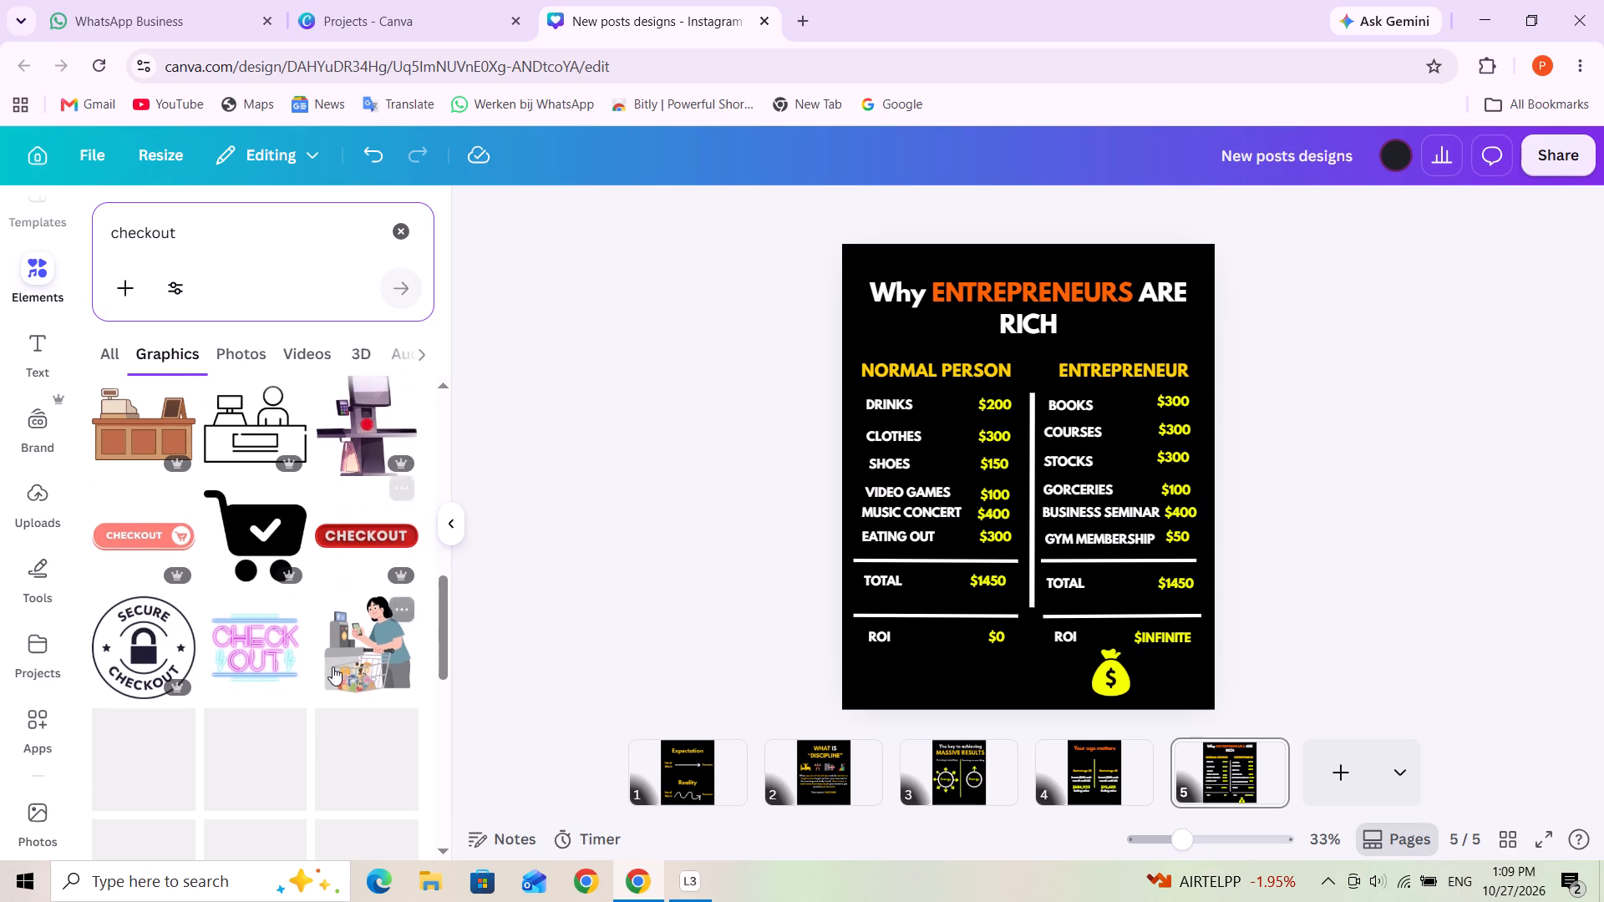
{"action": "scroll", "coordinate": [332, 666], "scroll_direction": "down", "scroll_amount": 4}
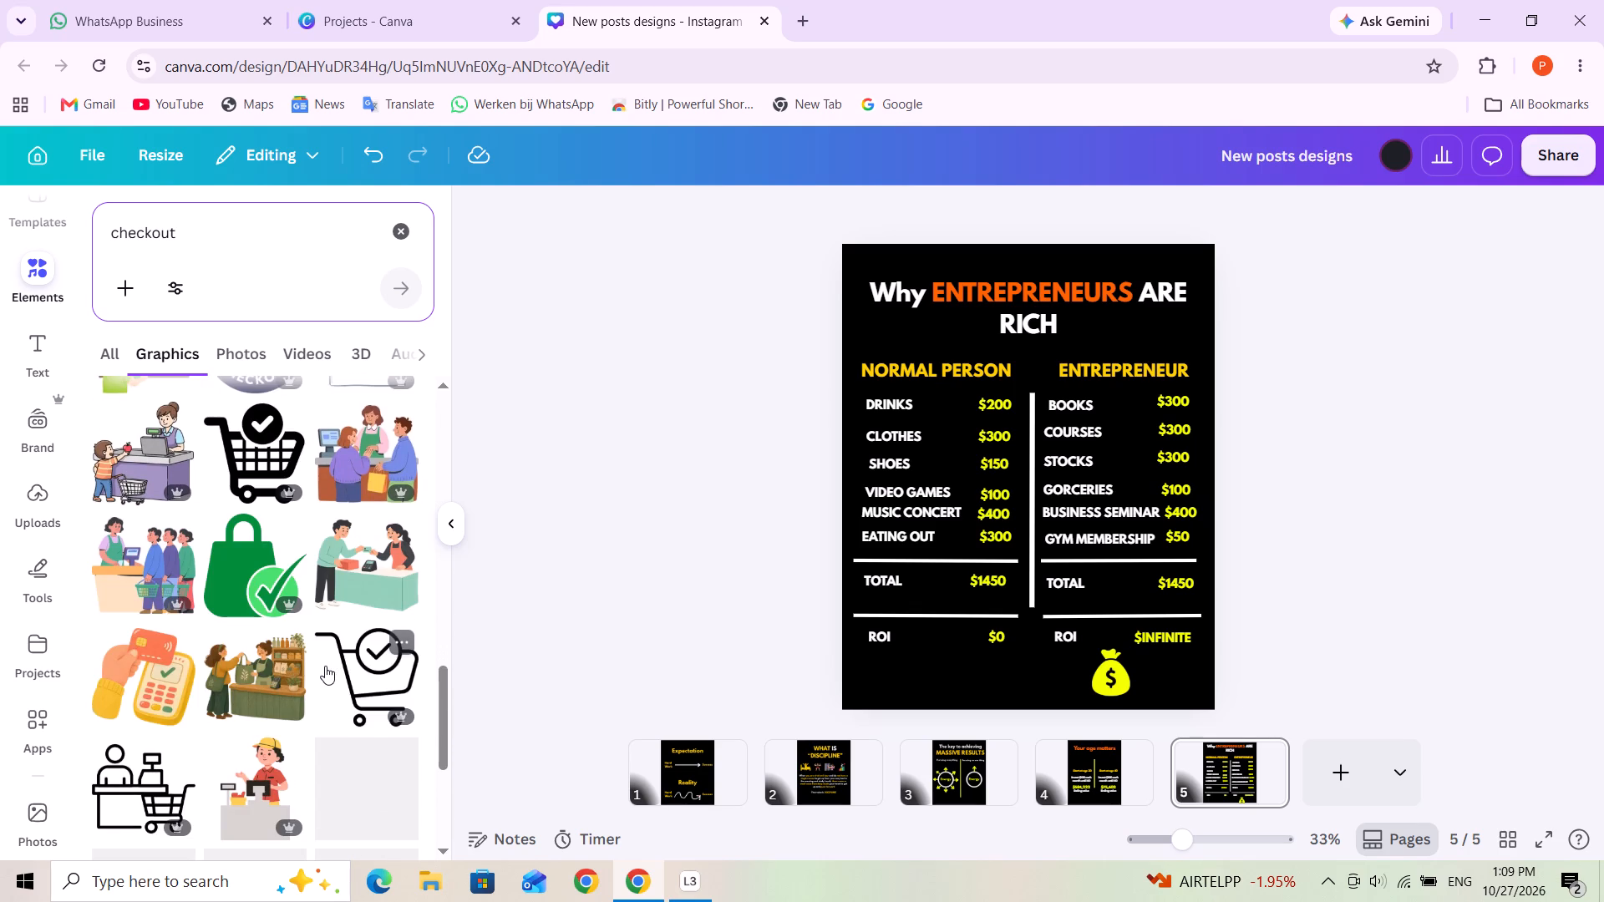
{"action": "scroll", "coordinate": [323, 666], "scroll_direction": "down", "scroll_amount": 2}
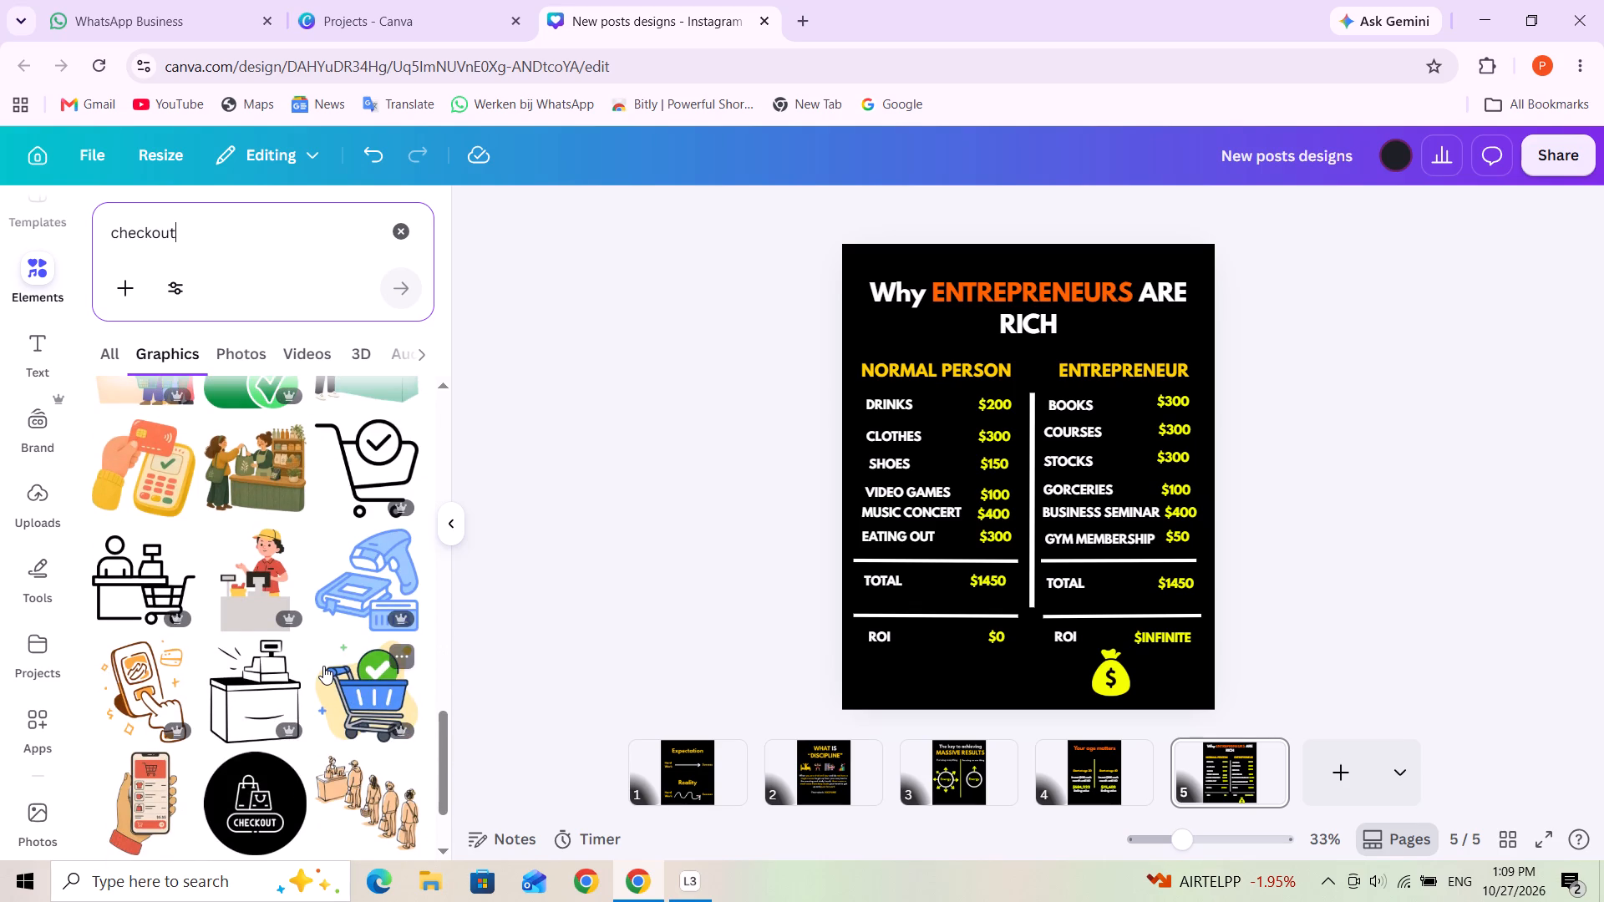
{"action": "scroll", "coordinate": [323, 666], "scroll_direction": "down", "scroll_amount": 6}
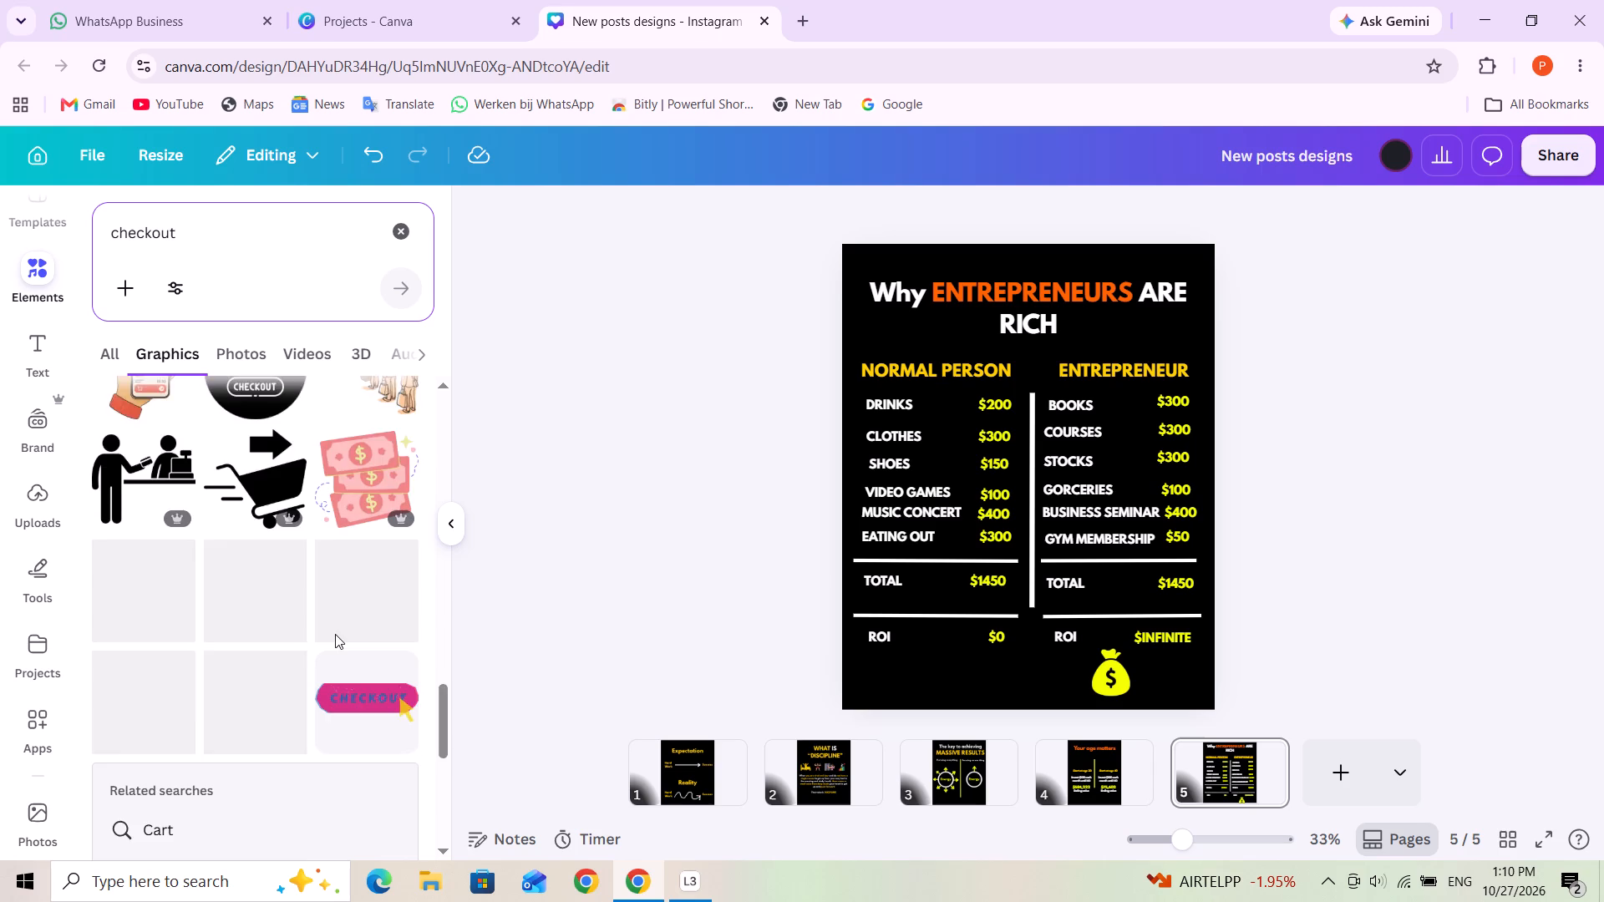
{"action": "scroll", "coordinate": [335, 634], "scroll_direction": "down", "scroll_amount": 2}
{"action": "scroll", "coordinate": [334, 634], "scroll_direction": "up", "scroll_amount": 1}
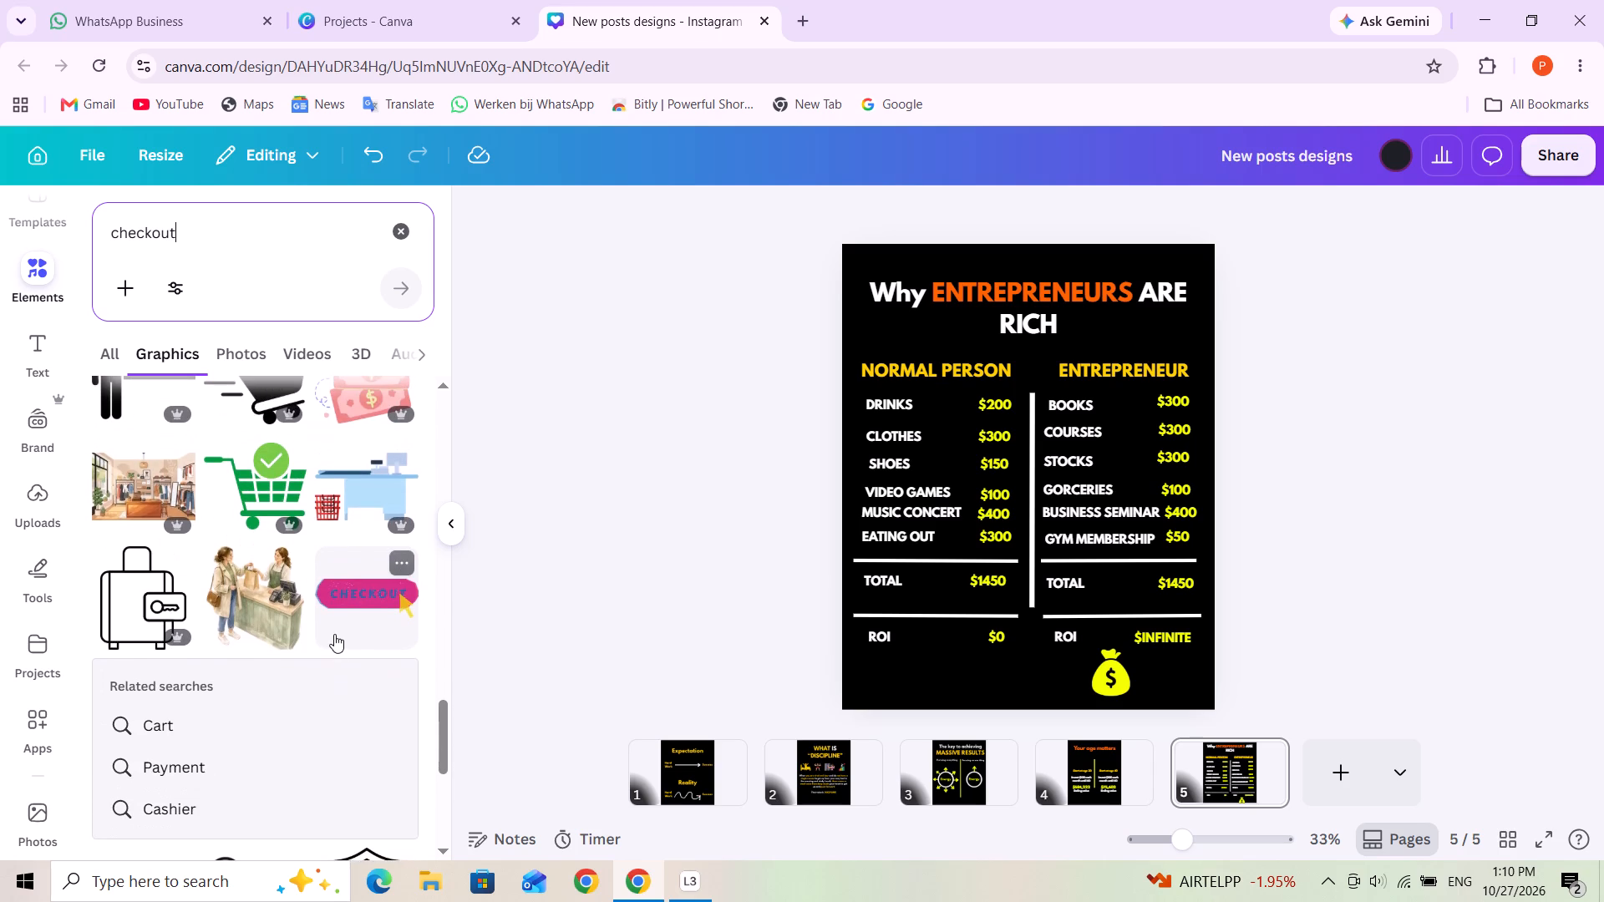
{"action": "scroll", "coordinate": [334, 634], "scroll_direction": "down", "scroll_amount": 4}
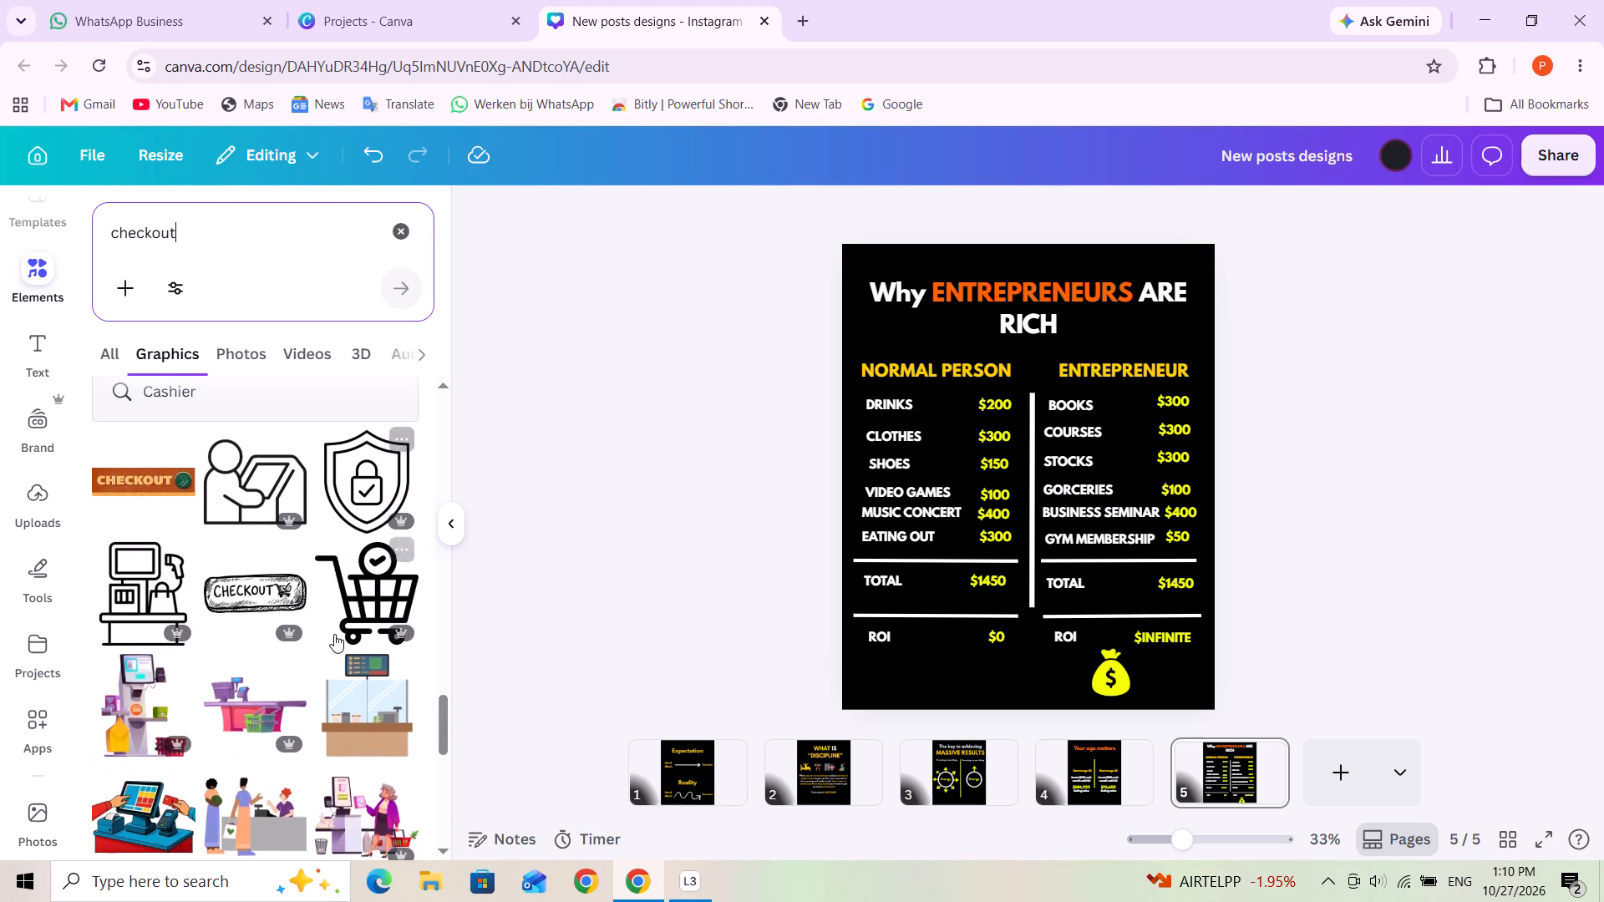
{"action": "scroll", "coordinate": [334, 634], "scroll_direction": "down", "scroll_amount": 3}
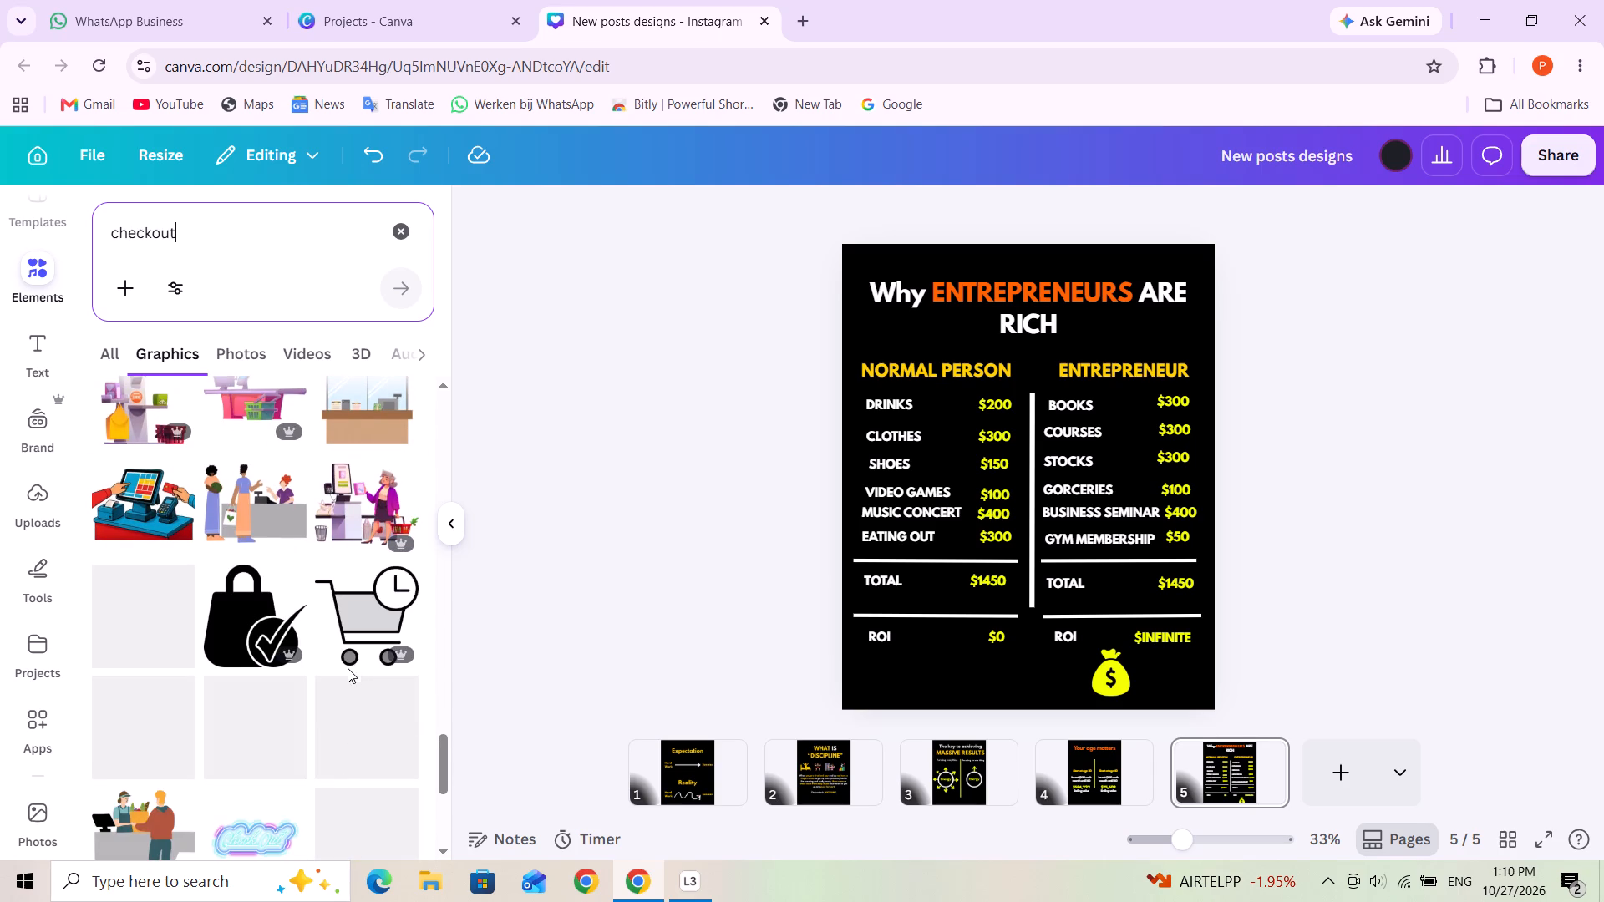
{"action": "scroll", "coordinate": [348, 667], "scroll_direction": "down", "scroll_amount": 3}
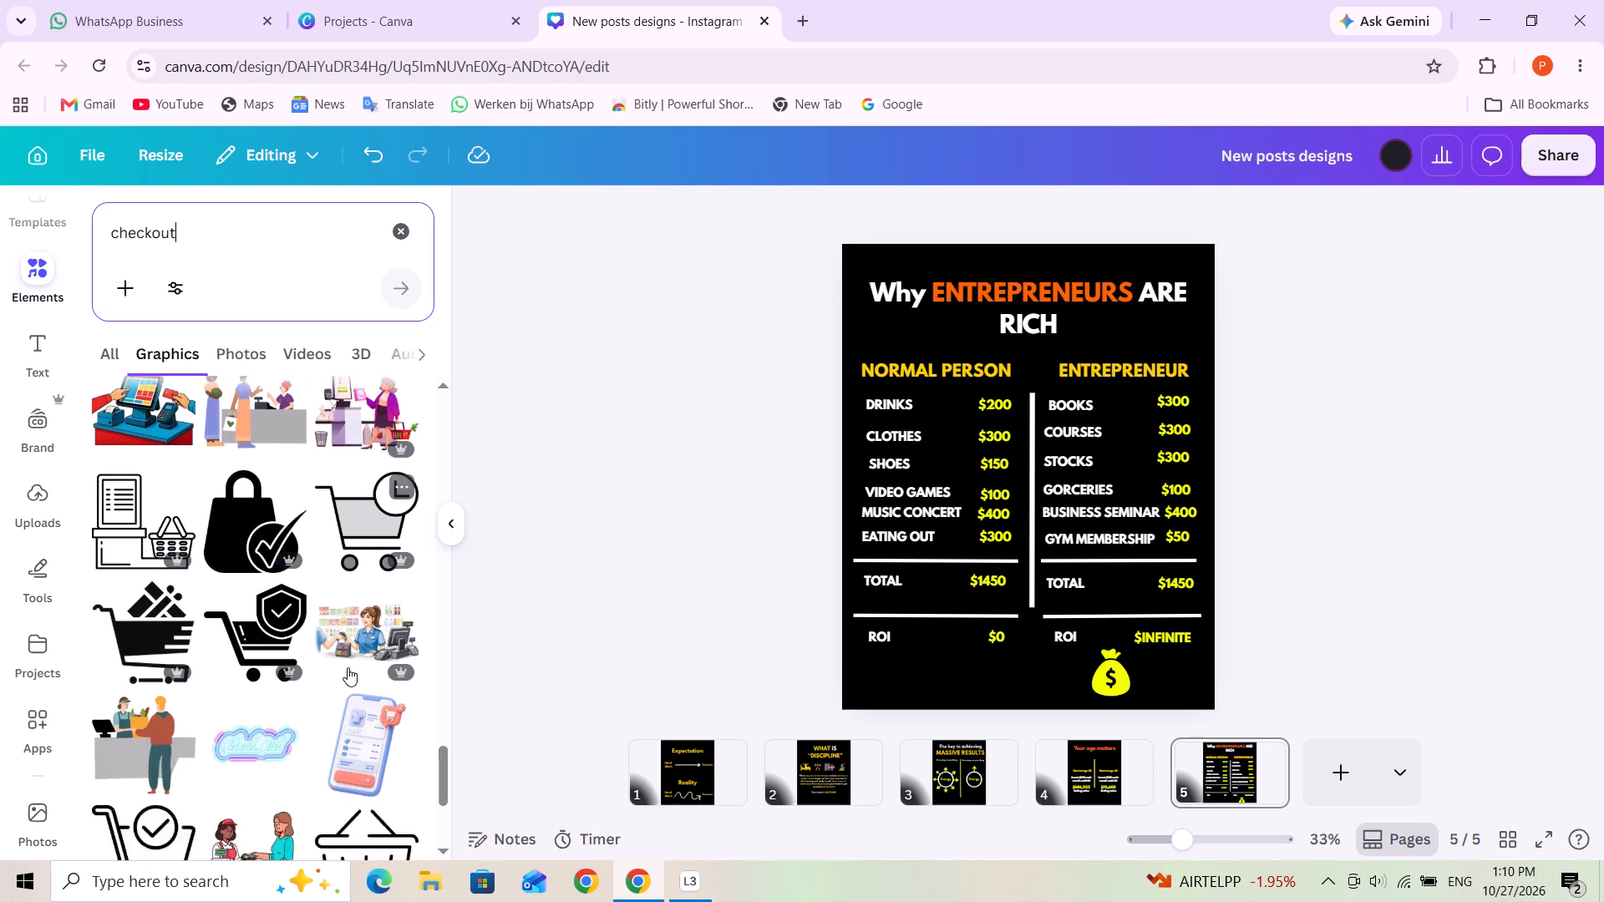
{"action": "scroll", "coordinate": [348, 667], "scroll_direction": "down", "scroll_amount": 2}
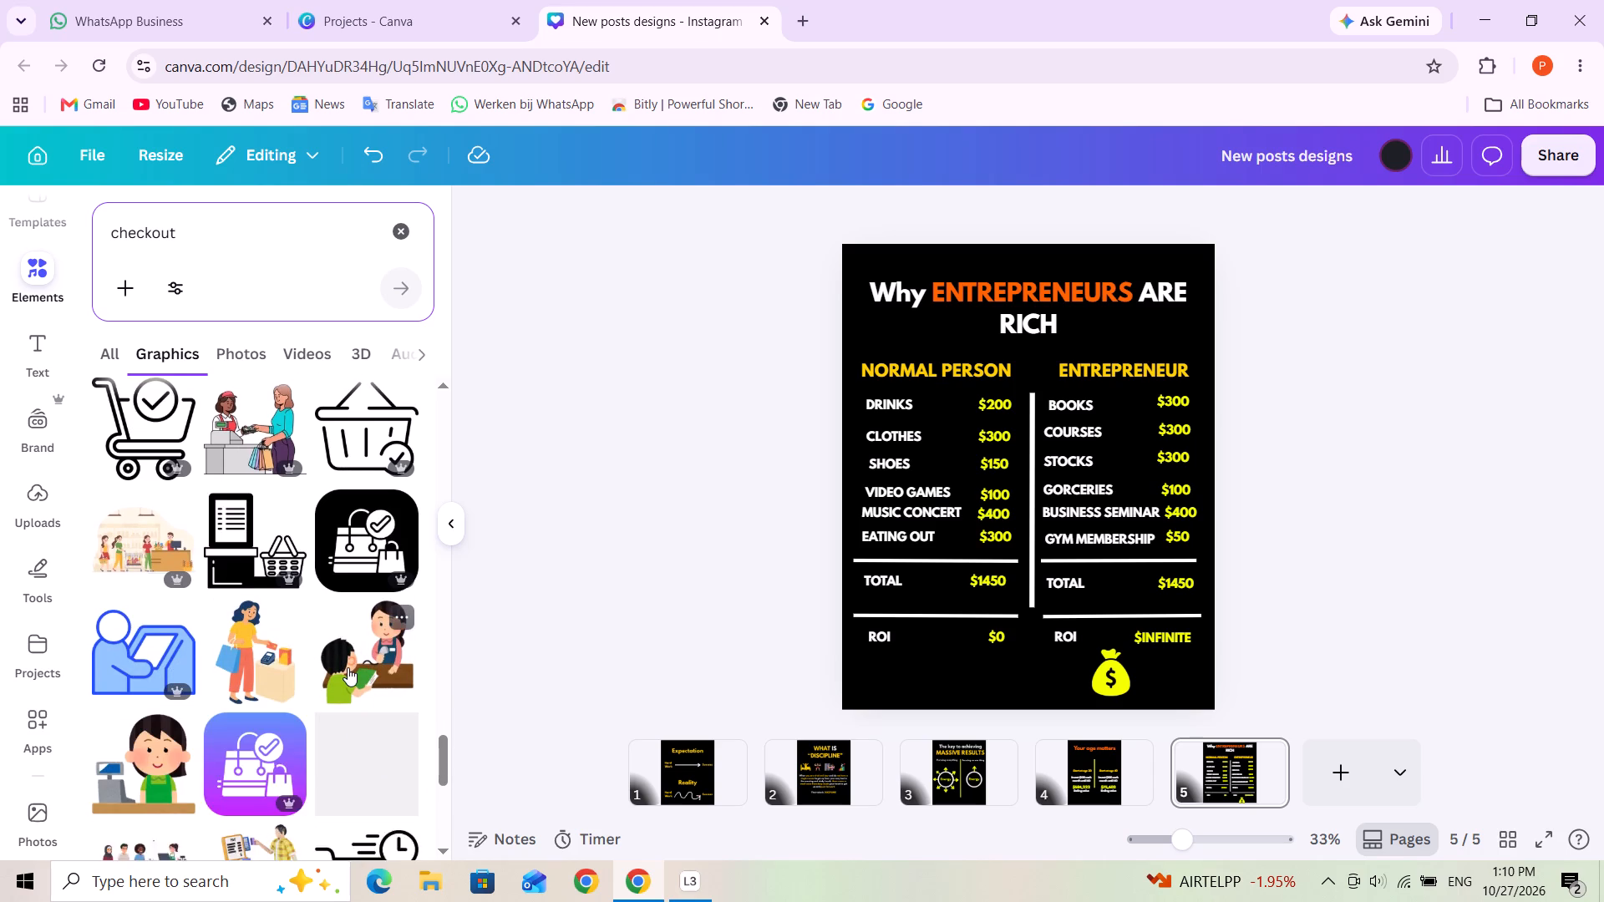
{"action": "scroll", "coordinate": [348, 667], "scroll_direction": "down", "scroll_amount": 5}
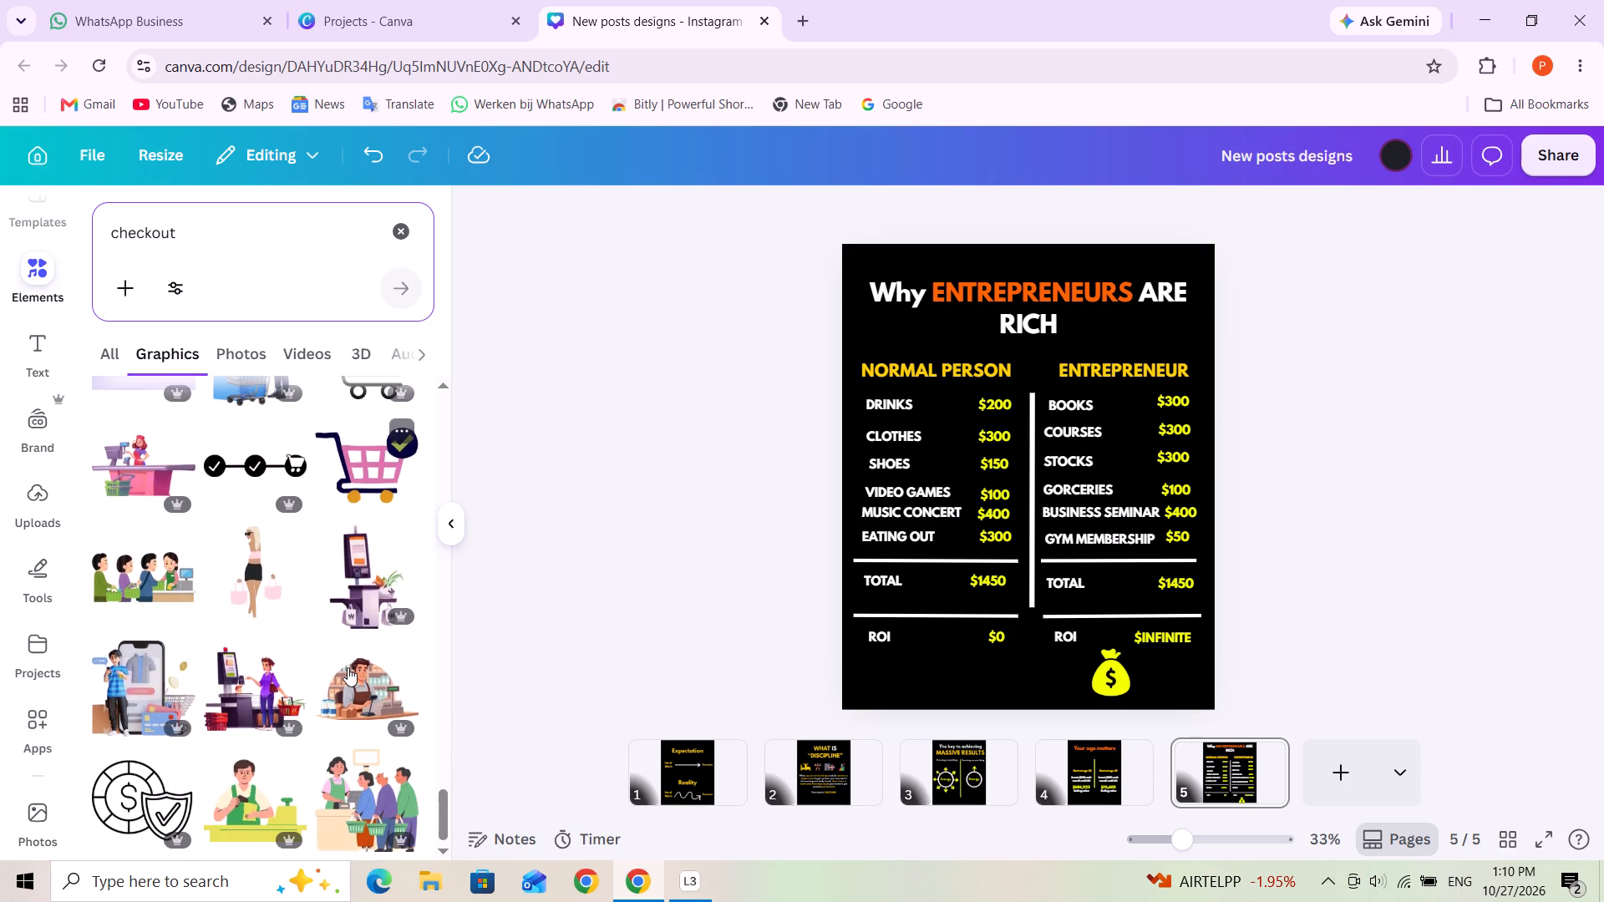
{"action": "scroll", "coordinate": [348, 667], "scroll_direction": "down", "scroll_amount": 4}
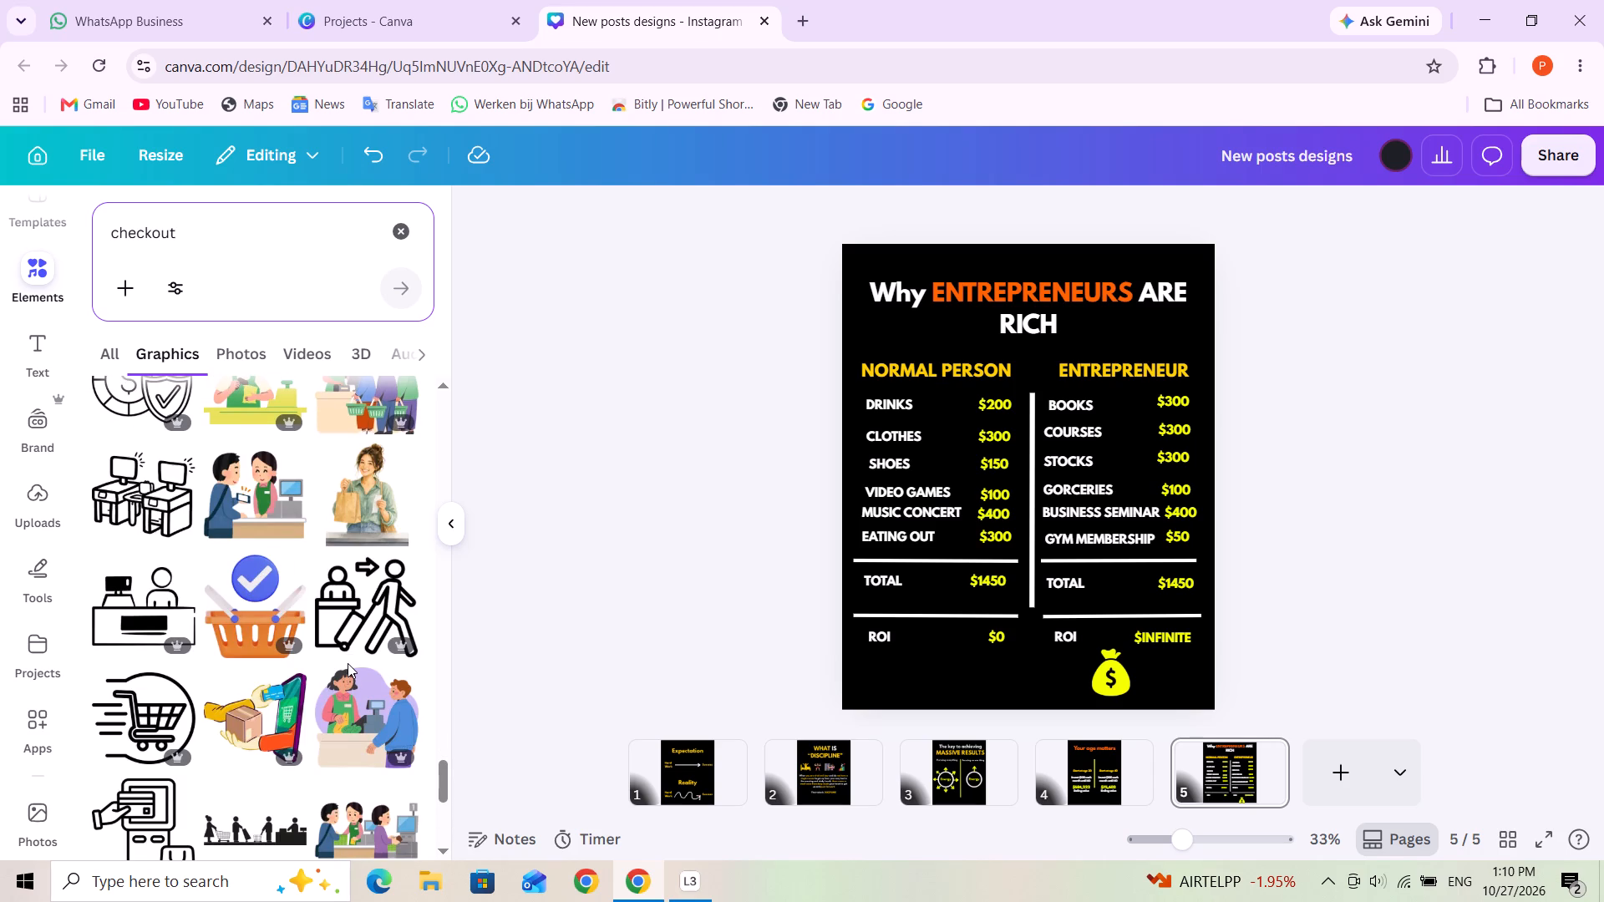
{"action": "scroll", "coordinate": [348, 663], "scroll_direction": "down", "scroll_amount": 3}
{"action": "scroll", "coordinate": [416, 758], "scroll_direction": "down", "scroll_amount": 1}
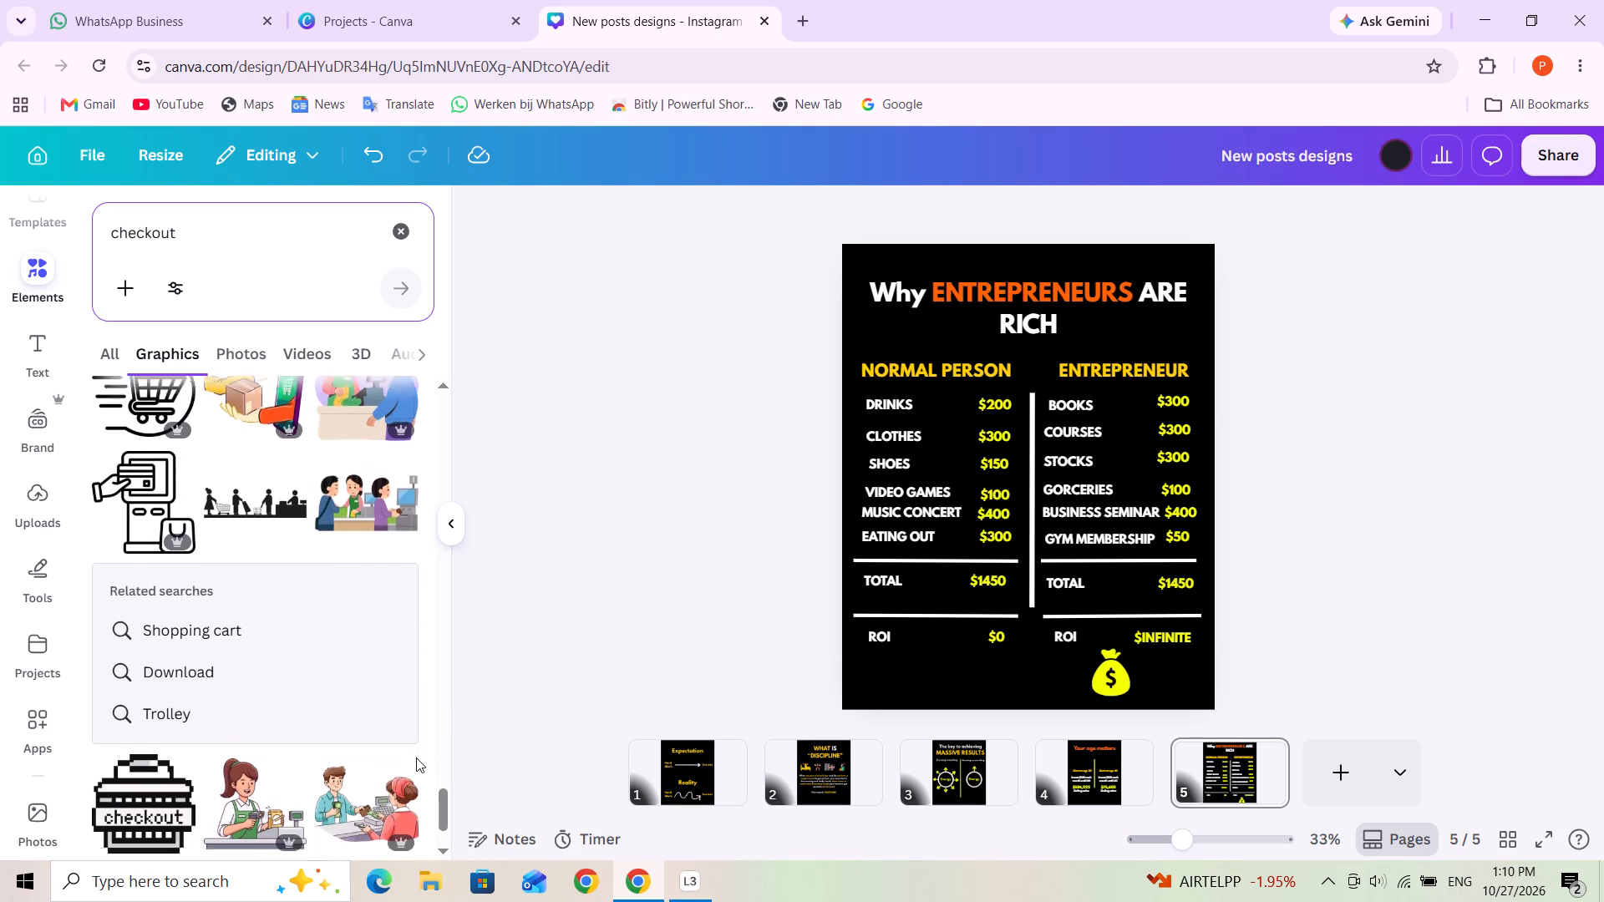
{"action": "scroll", "coordinate": [416, 758], "scroll_direction": "down", "scroll_amount": 1}
{"action": "left_click_drag", "start_coordinate": [441, 780], "coordinate": [520, 372]}
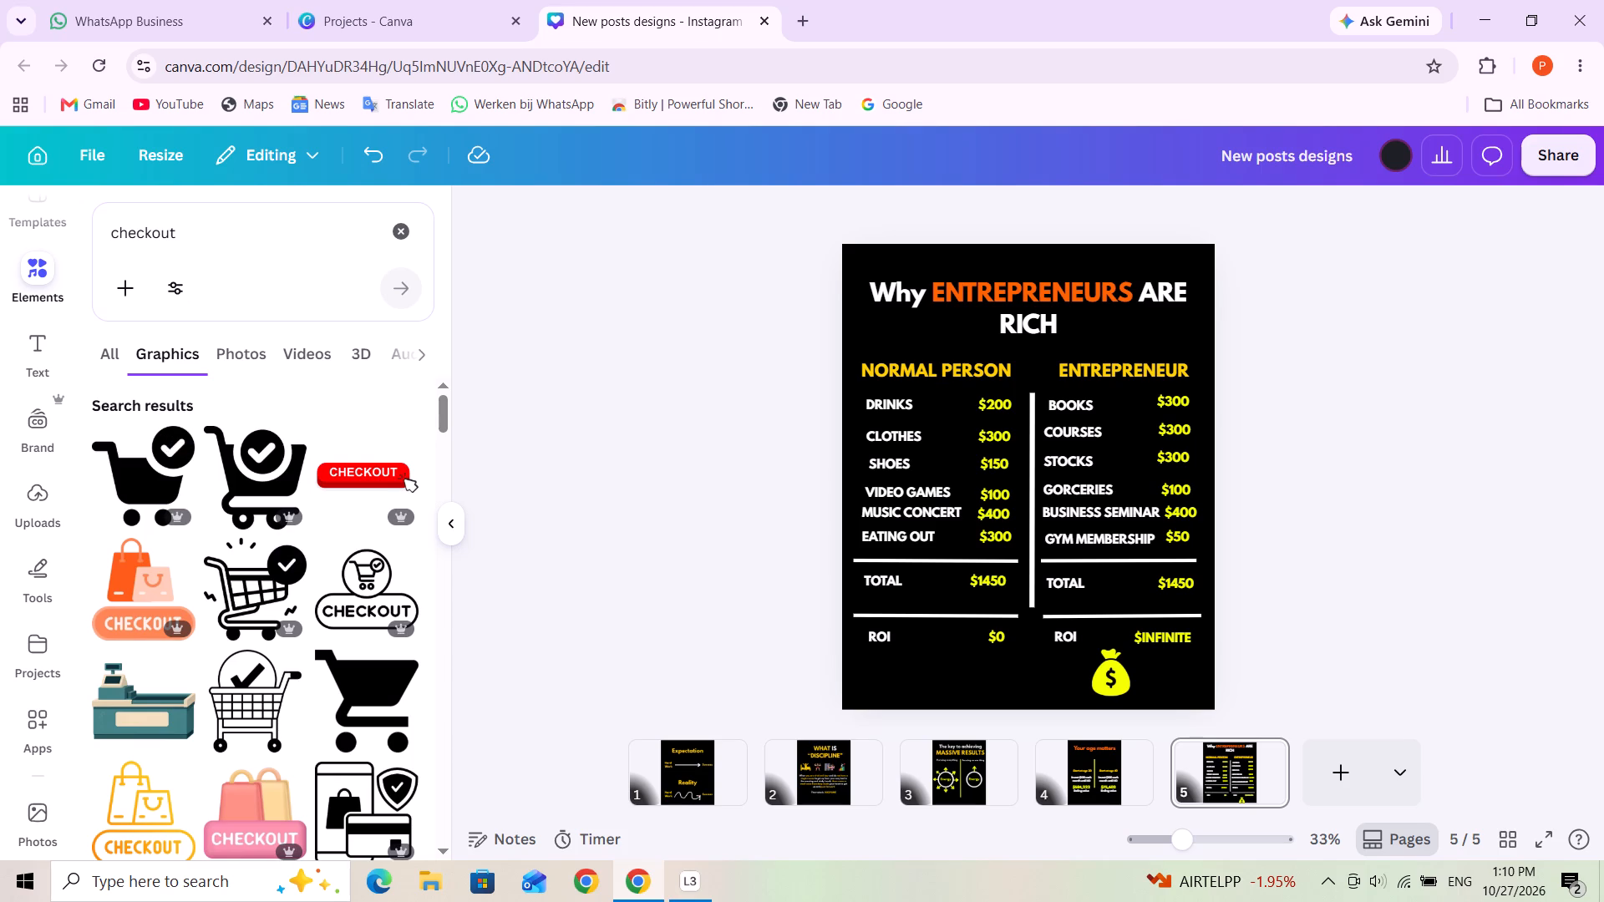
Search the graphics for "checkout euro" and add the solid black shopping cart with a euro coin to the post.
{"action": "left_click", "coordinate": [206, 227]}
{"action": "key", "text": "space"}
{"action": "type", "text": "euro"}
{"action": "key", "text": "Return"}
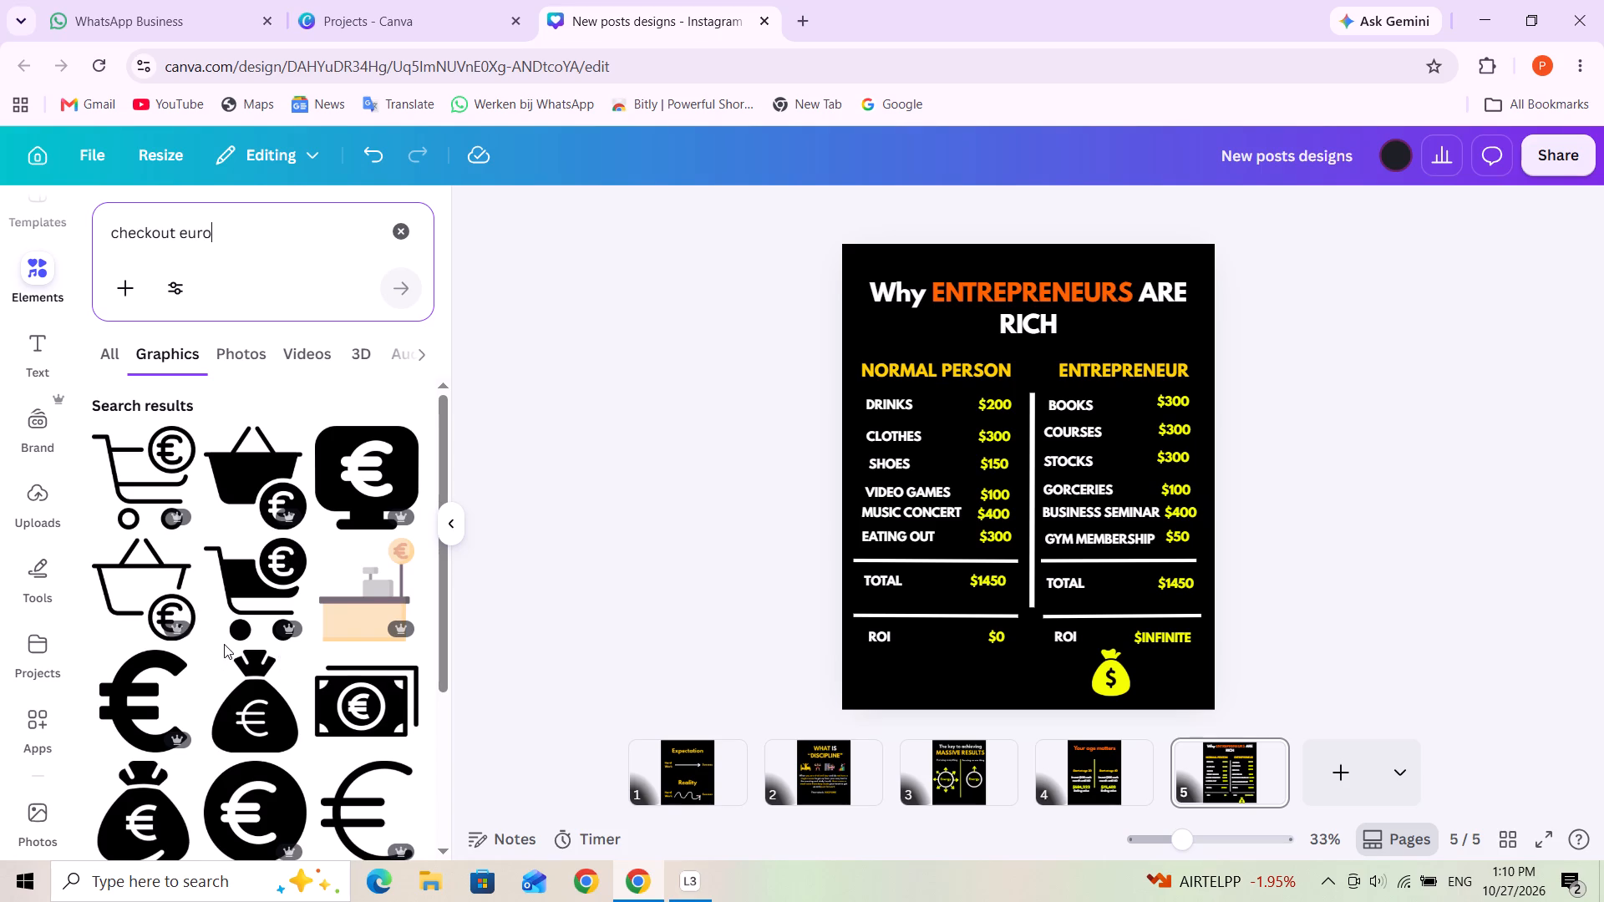
{"action": "left_click", "coordinate": [246, 583]}
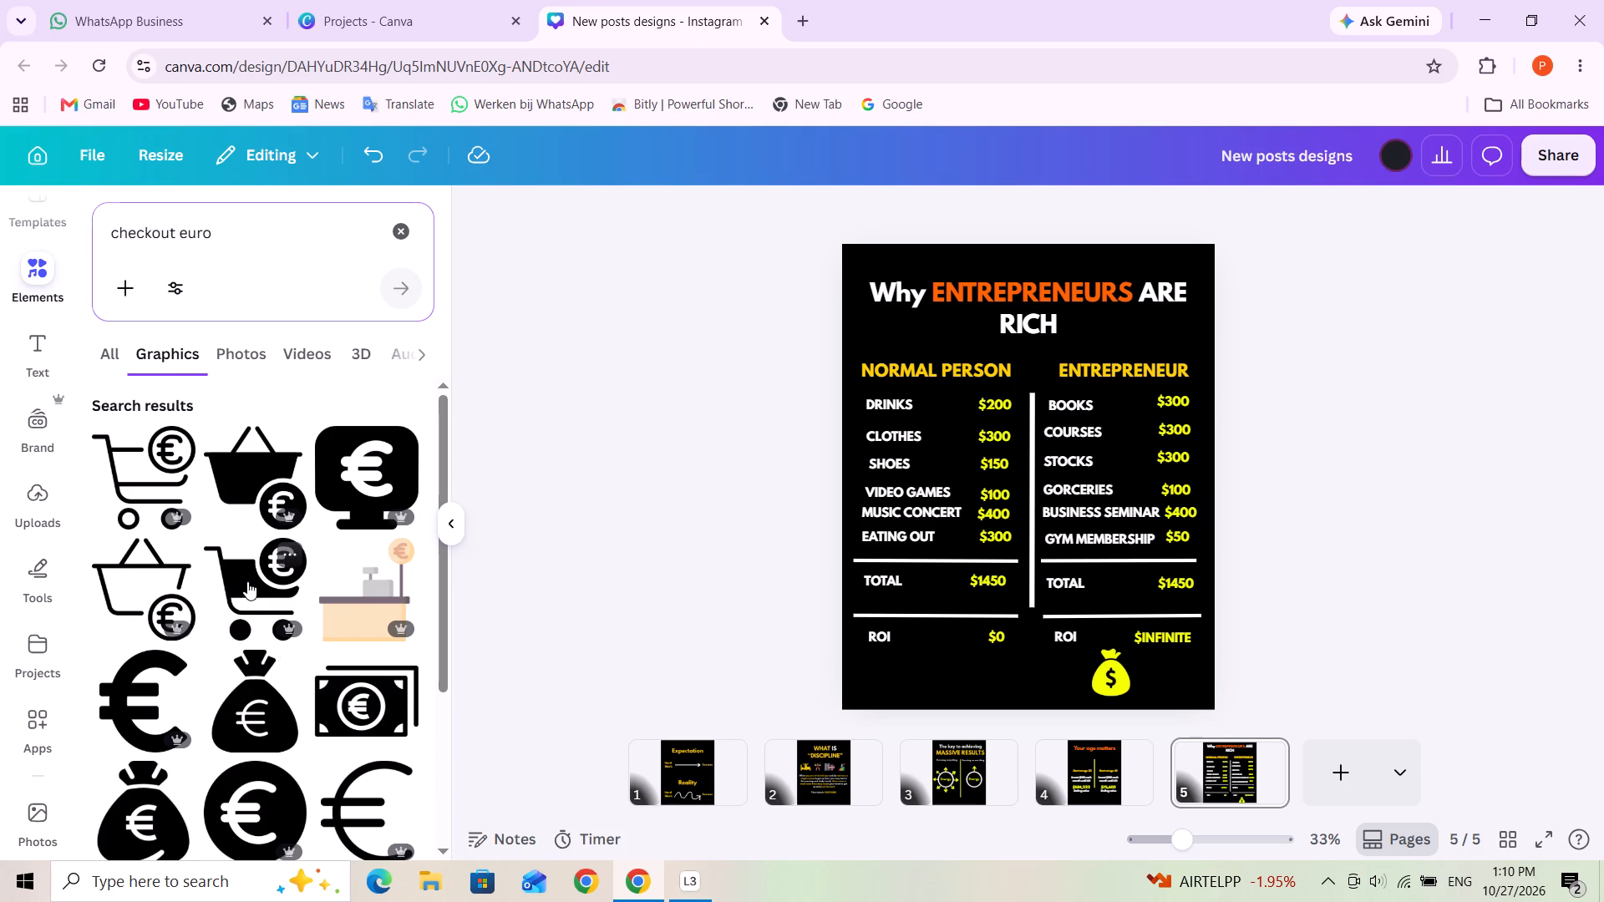
Shrink the euro shopping cart to about the money bag's size and place it just below ROI and $0 in the NORMAL PERSON column.
{"action": "left_click_drag", "start_coordinate": [1104, 403], "coordinate": [1074, 450]}
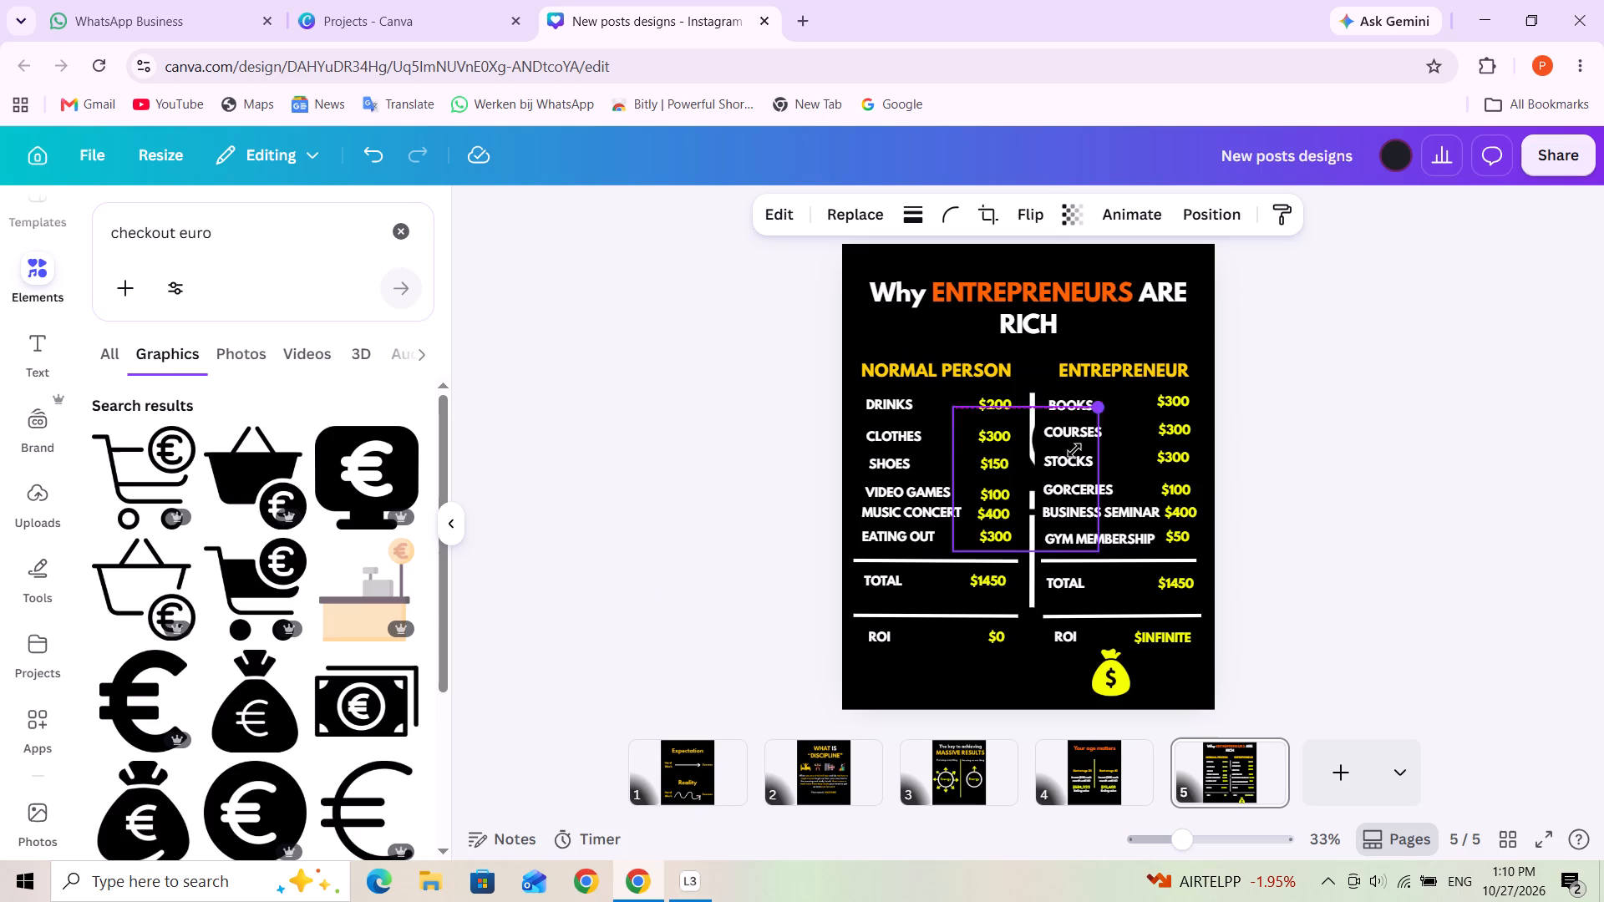
{"action": "left_click_drag", "start_coordinate": [1074, 450], "coordinate": [1019, 519]}
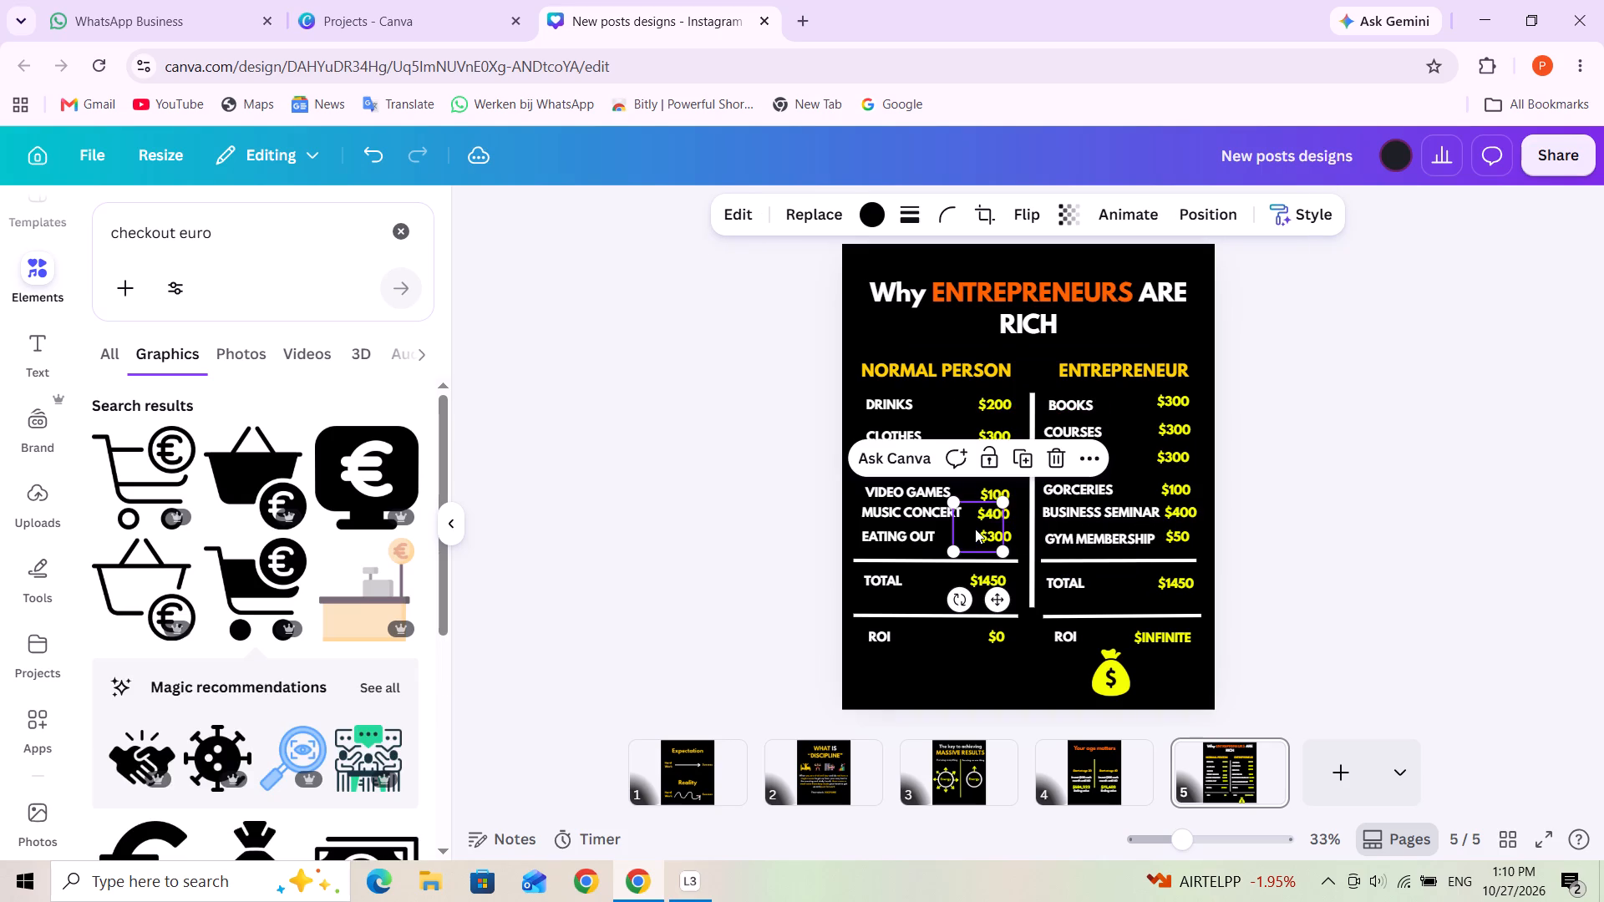
{"action": "left_click_drag", "start_coordinate": [975, 529], "coordinate": [905, 676]}
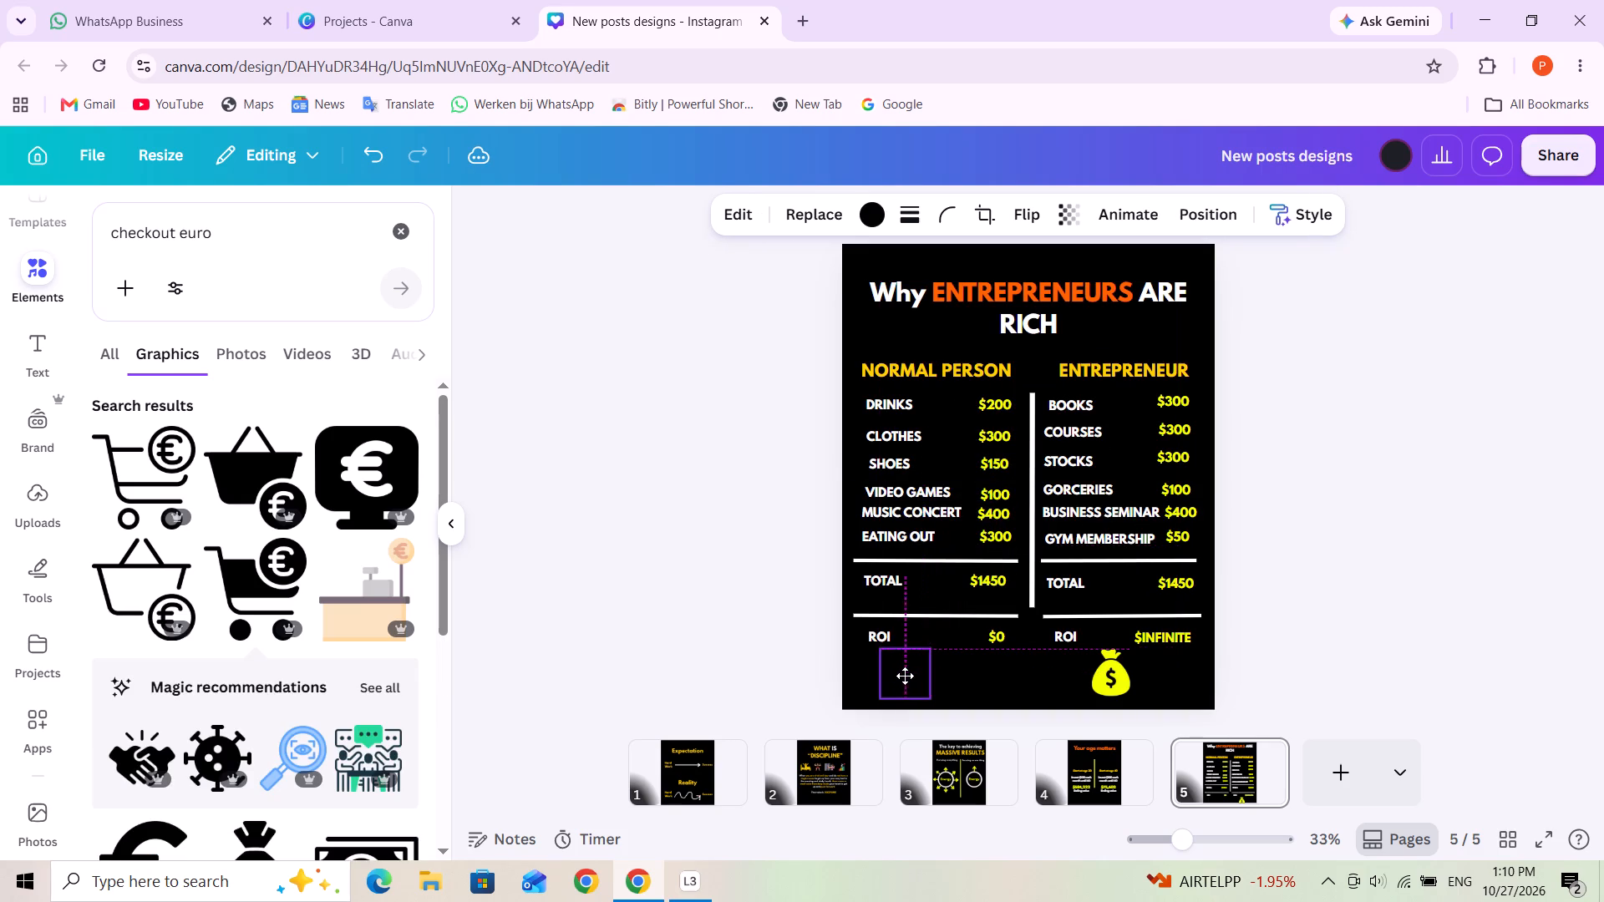
{"action": "left_click_drag", "start_coordinate": [905, 676], "coordinate": [927, 676]}
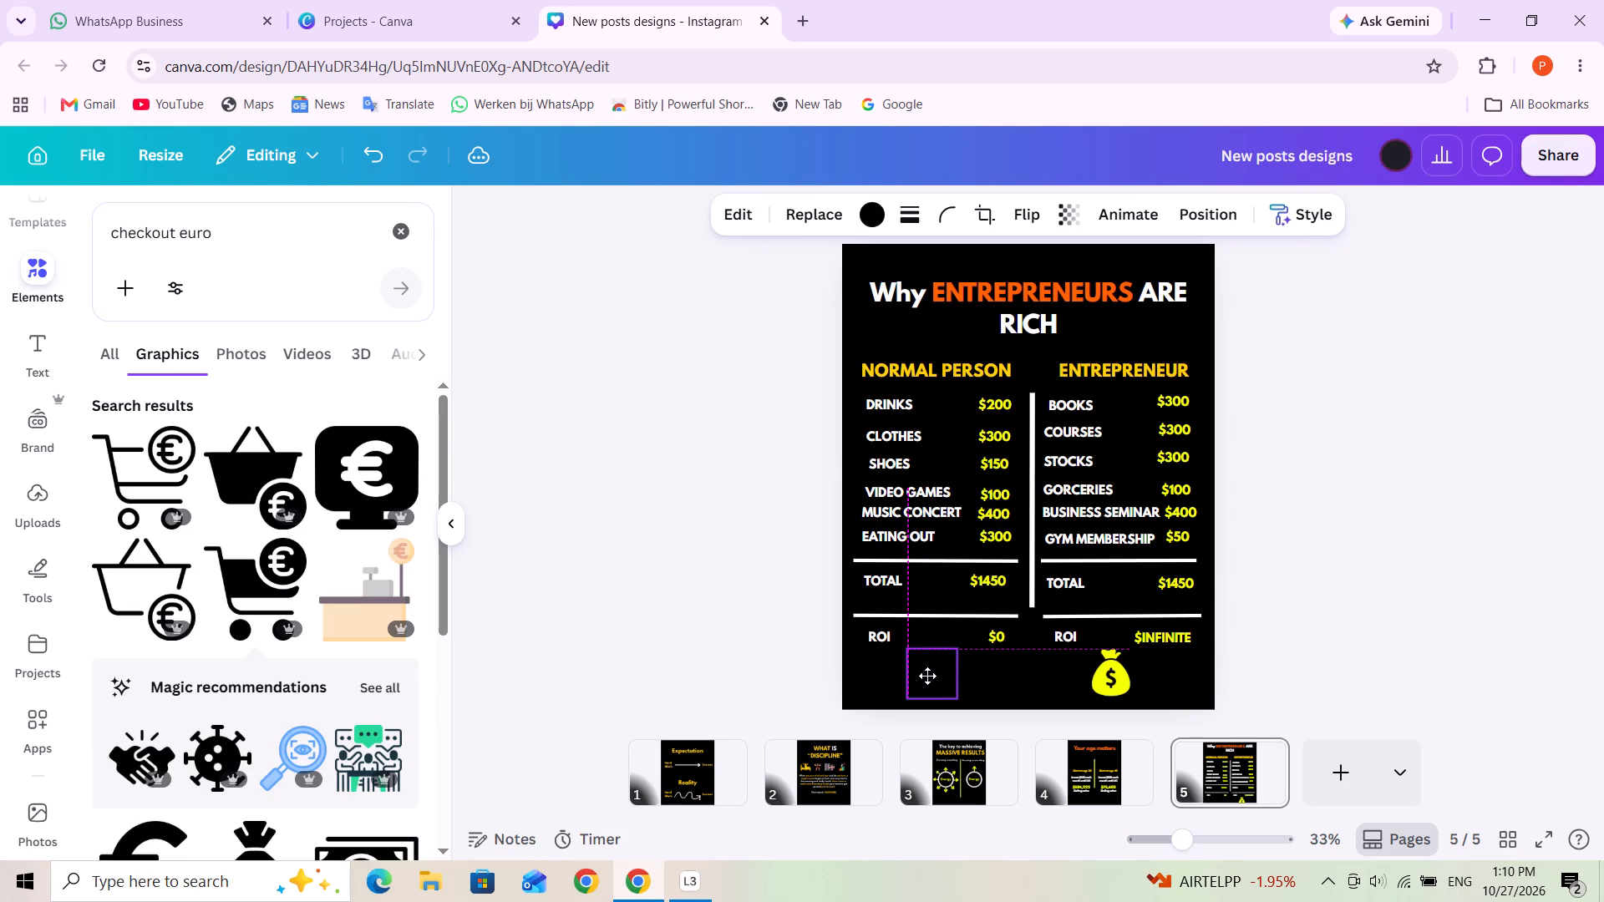
{"action": "left_click_drag", "start_coordinate": [927, 676], "coordinate": [925, 674]}
{"action": "left_click_drag", "start_coordinate": [951, 698], "coordinate": [952, 688]}
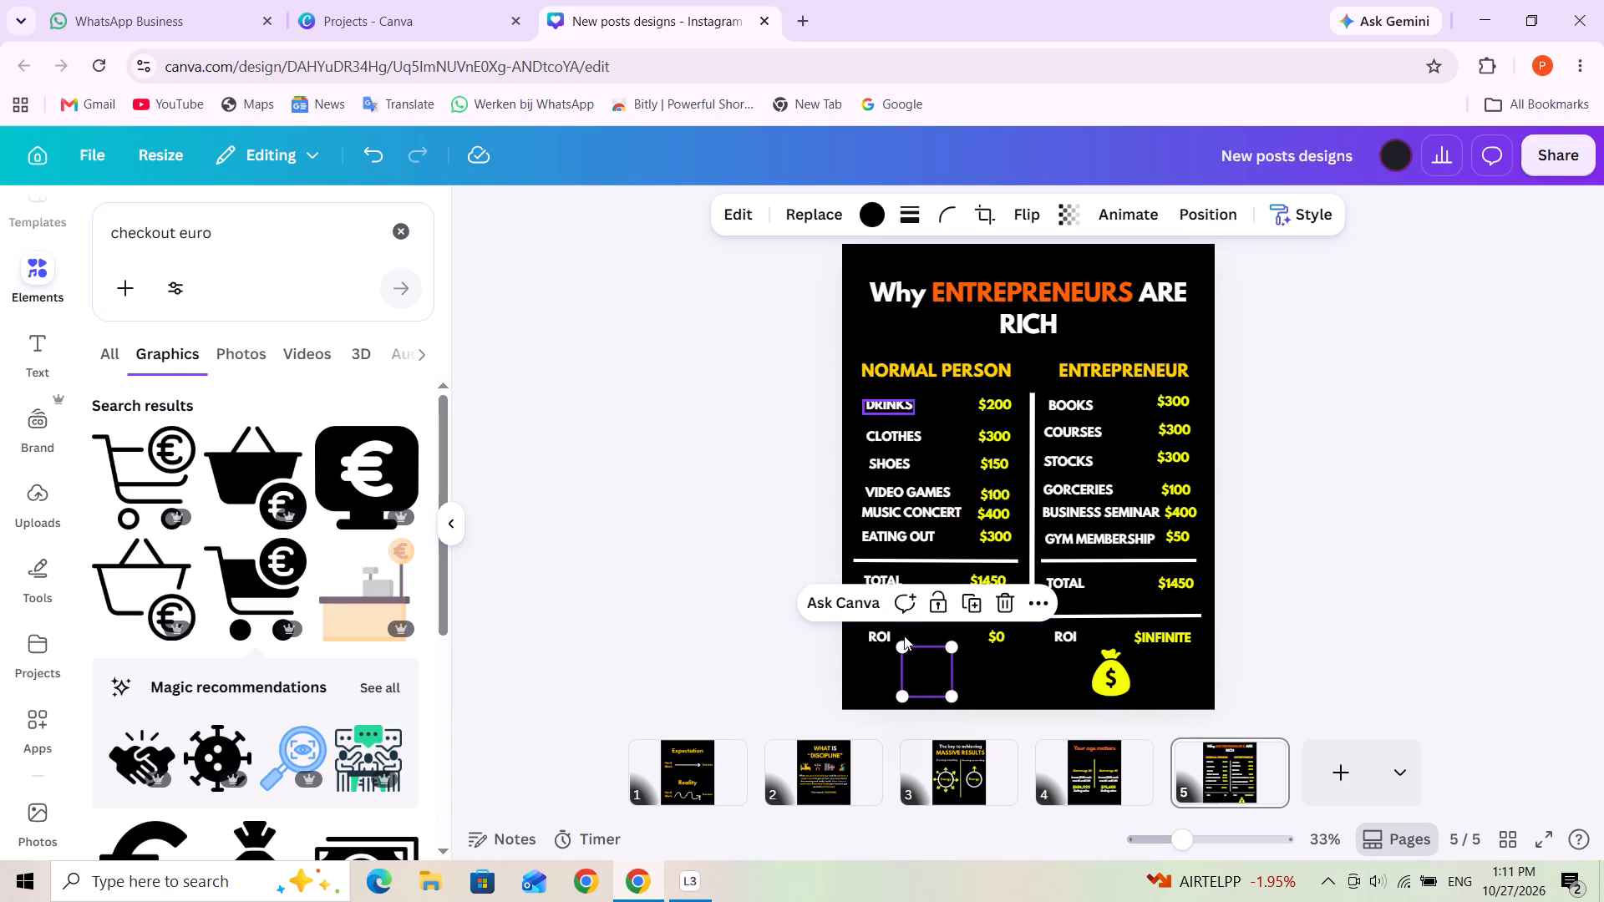
Recolour the black shopping cart with the same bright yellow as the money bag.
{"action": "left_click", "coordinate": [926, 681]}
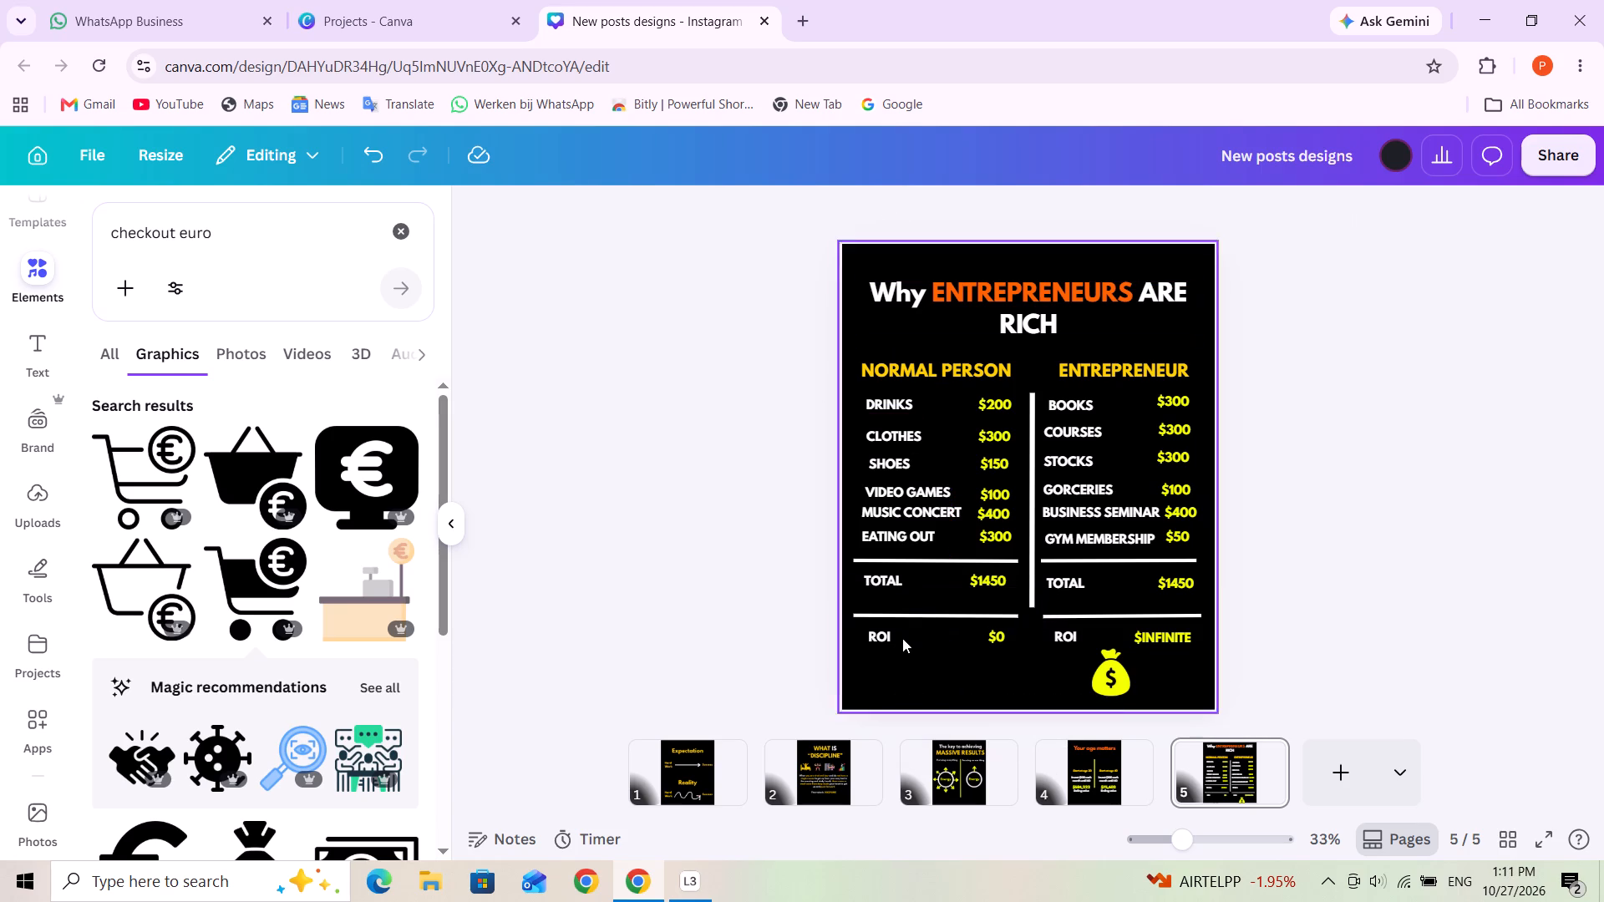
{"action": "left_click", "coordinate": [926, 669]}
{"action": "left_click", "coordinate": [876, 209]}
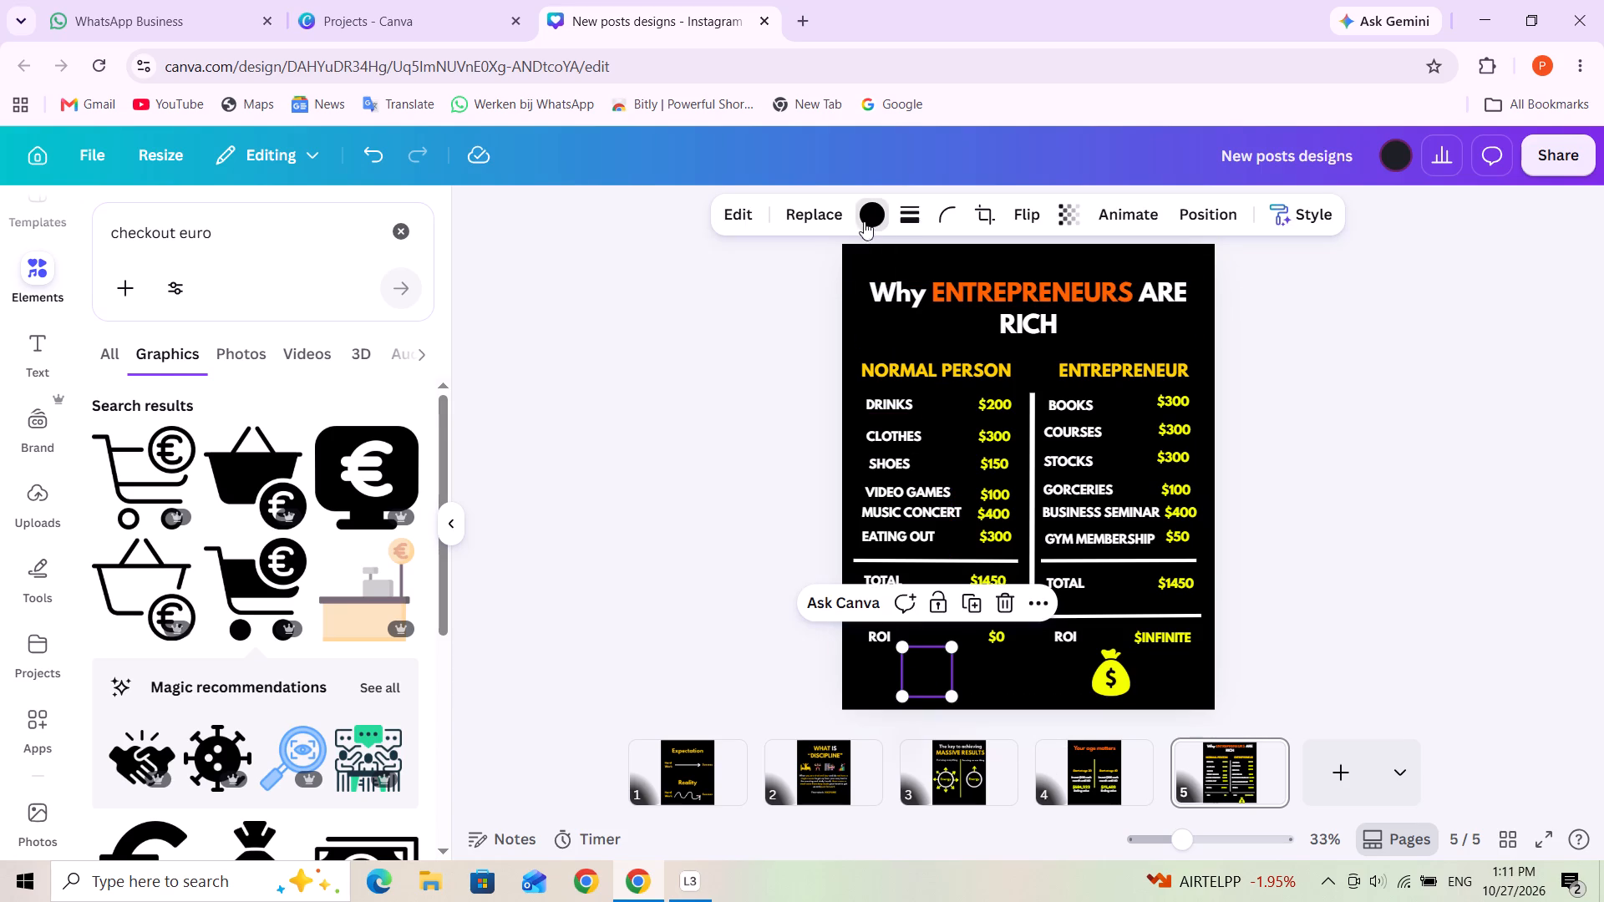
{"action": "left_click", "coordinate": [350, 363]}
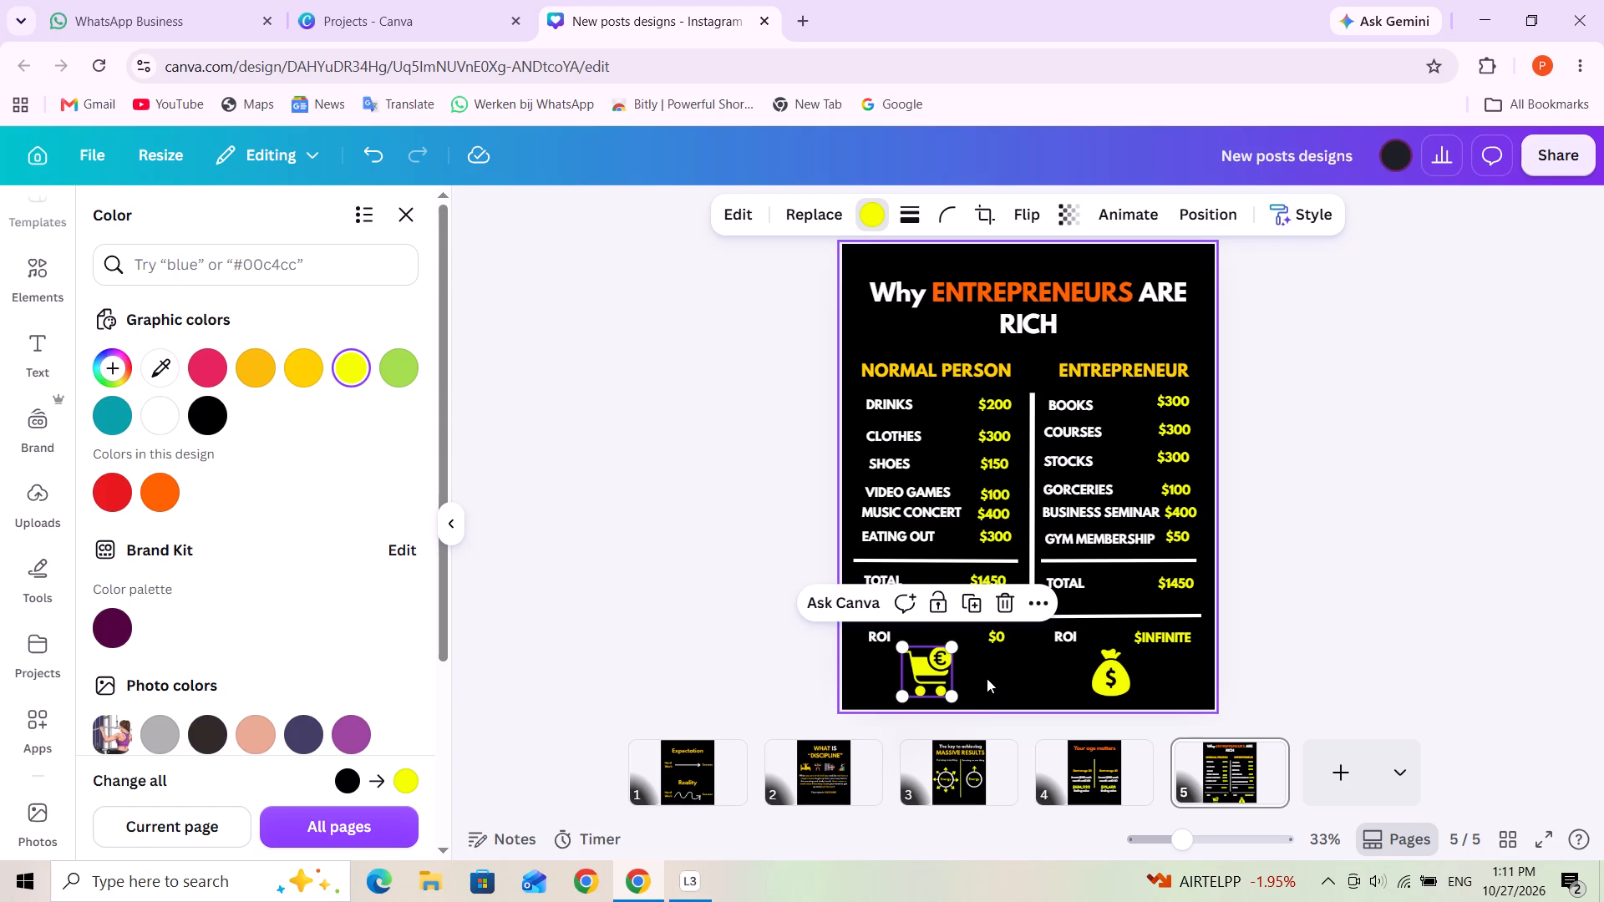
{"action": "left_click", "coordinate": [937, 658]}
{"action": "left_click", "coordinate": [1007, 666]}
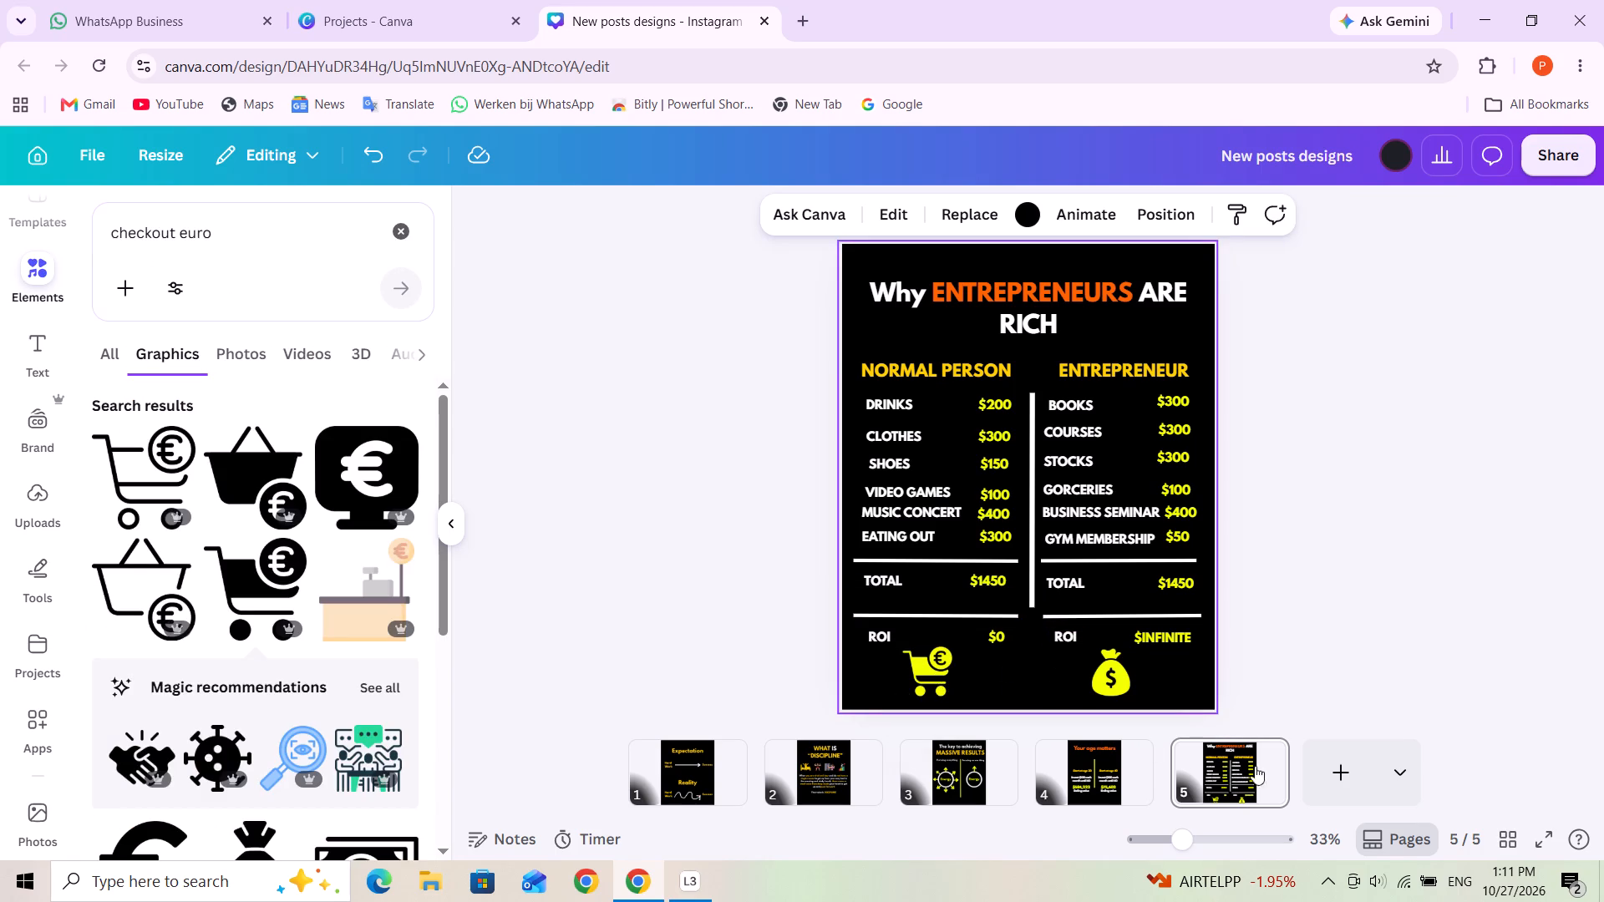
Add a new blank page after page 5.
{"action": "left_click", "coordinate": [1348, 768]}
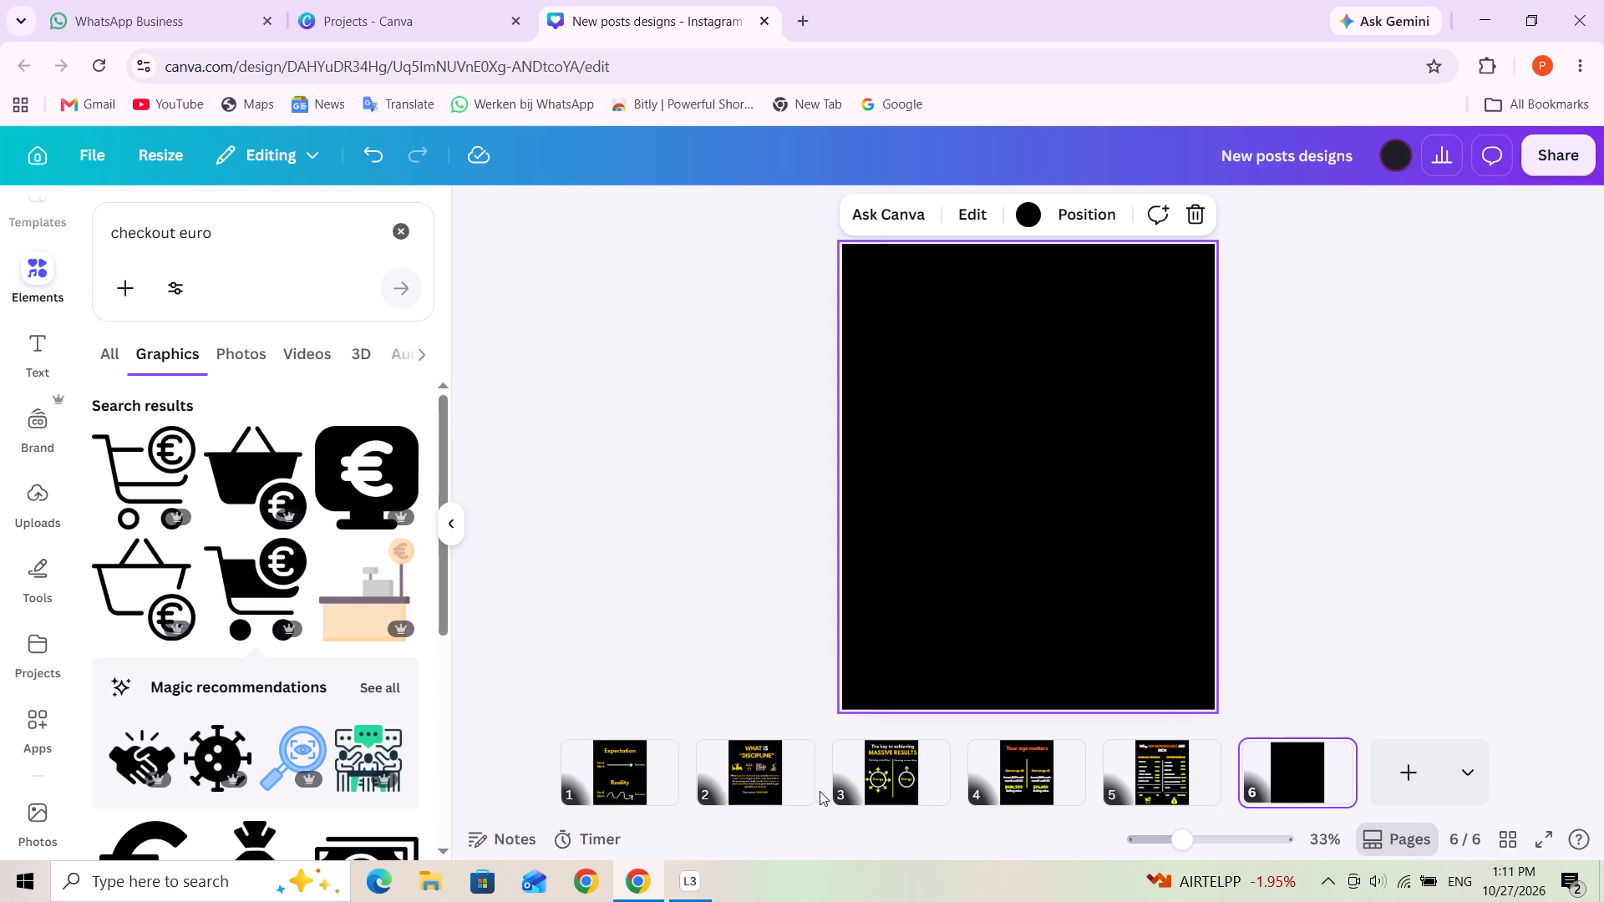
Clear the graphics search and add a subheading on page 6 reading "How to decide" with "FASTER" on a second line.
{"action": "left_click", "coordinate": [407, 229]}
{"action": "left_click", "coordinate": [33, 367]}
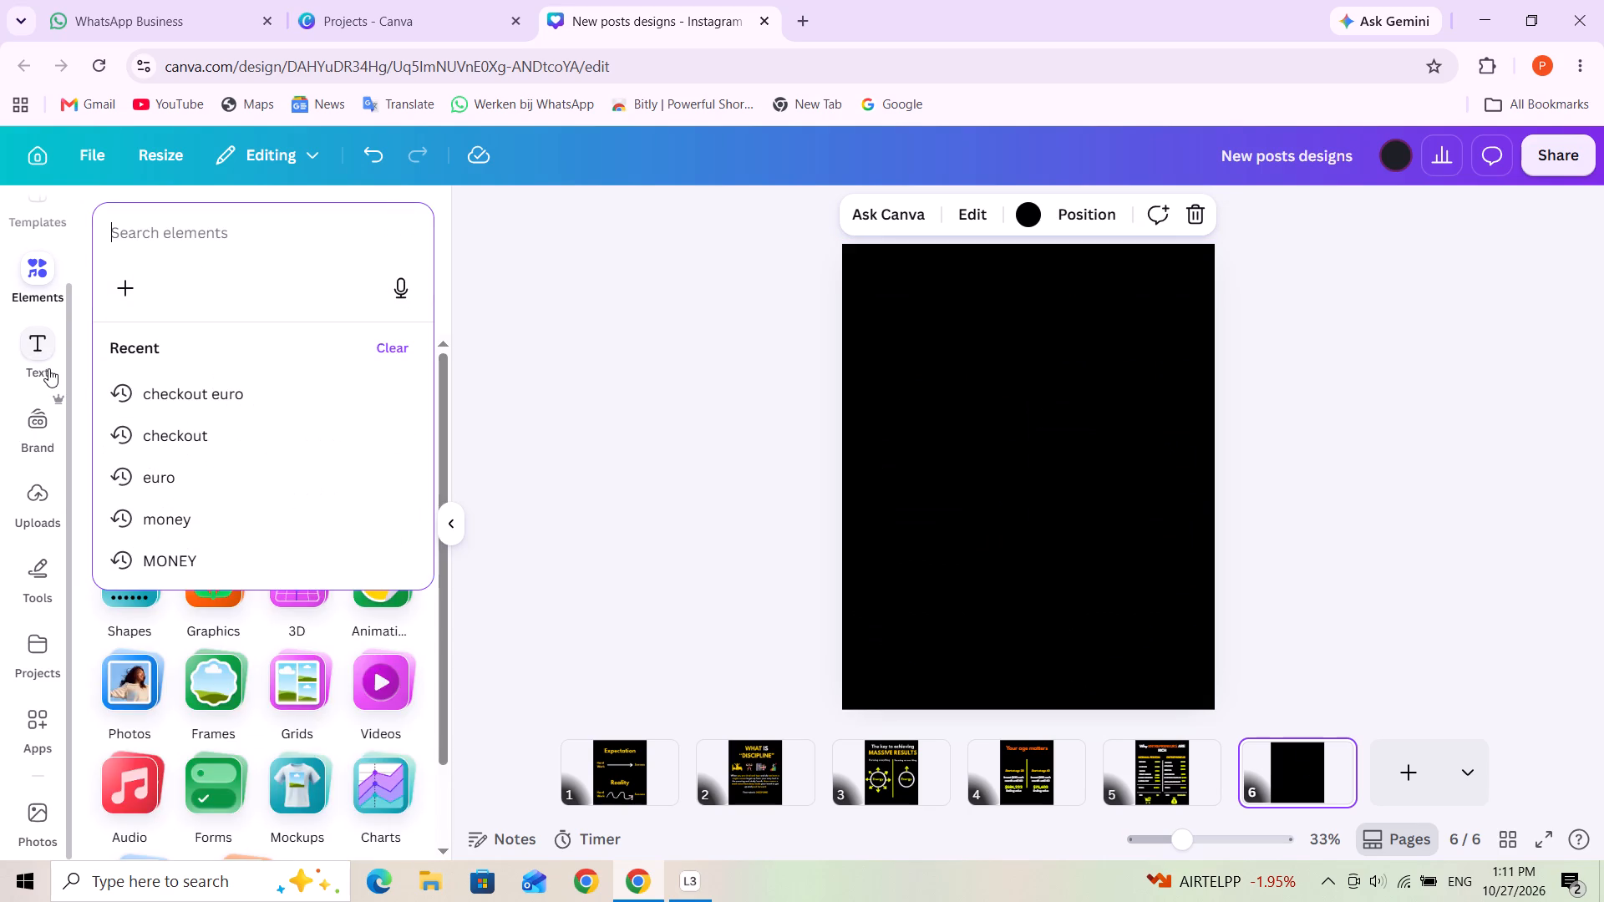
{"action": "left_click", "coordinate": [221, 610]}
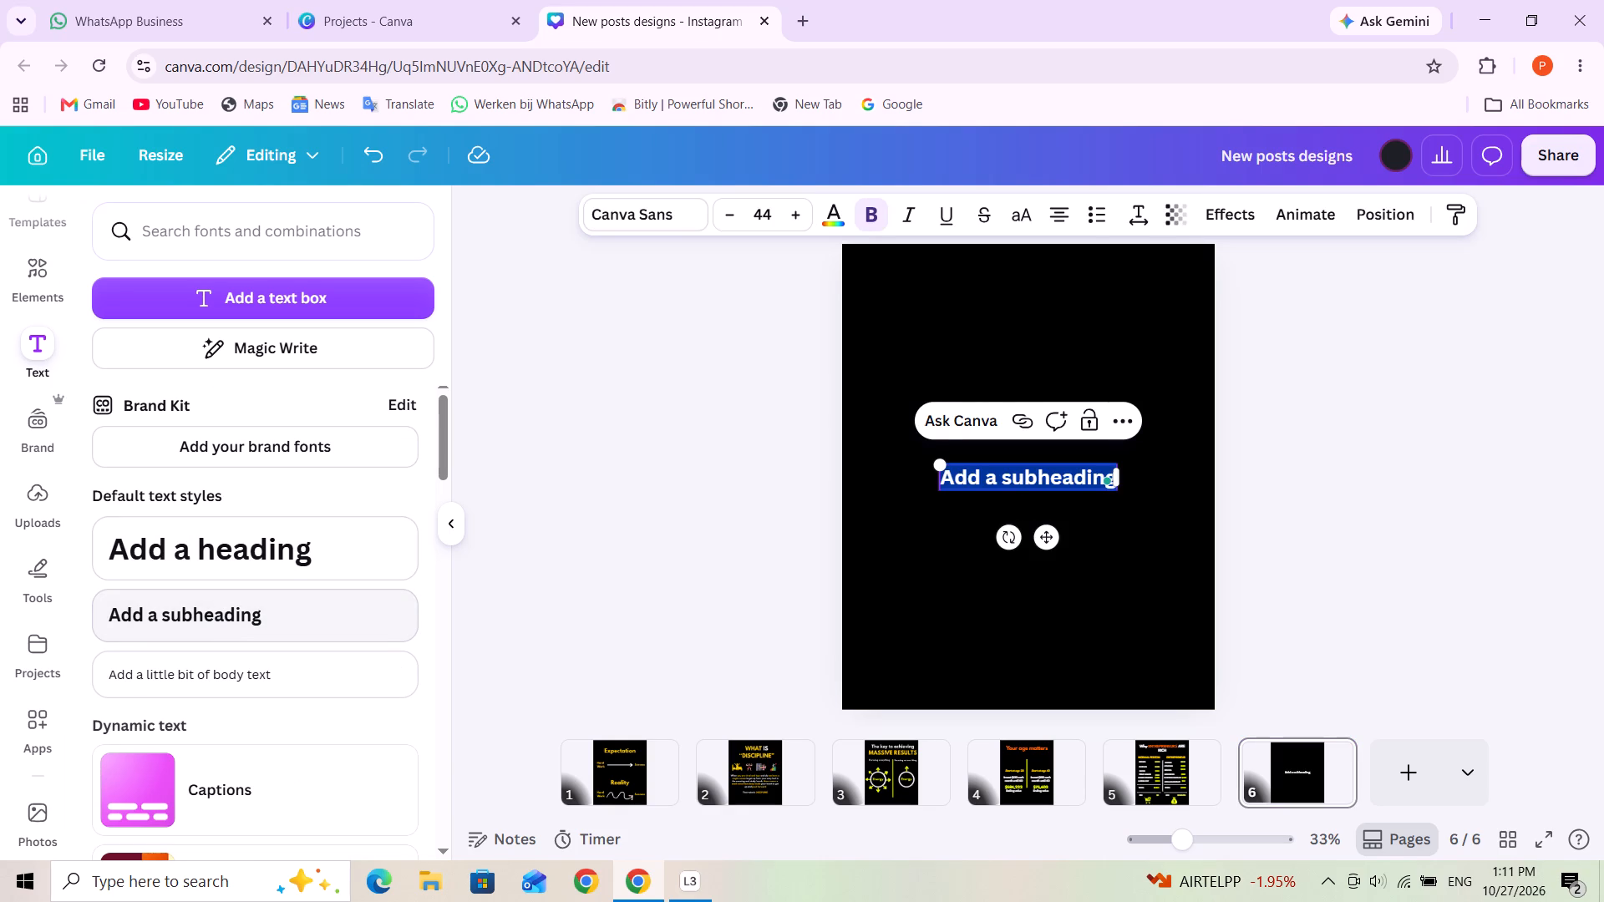
{"action": "type", "text": "ow"}
{"action": "key", "text": "space"}
{"action": "type", "text": "to decide"}
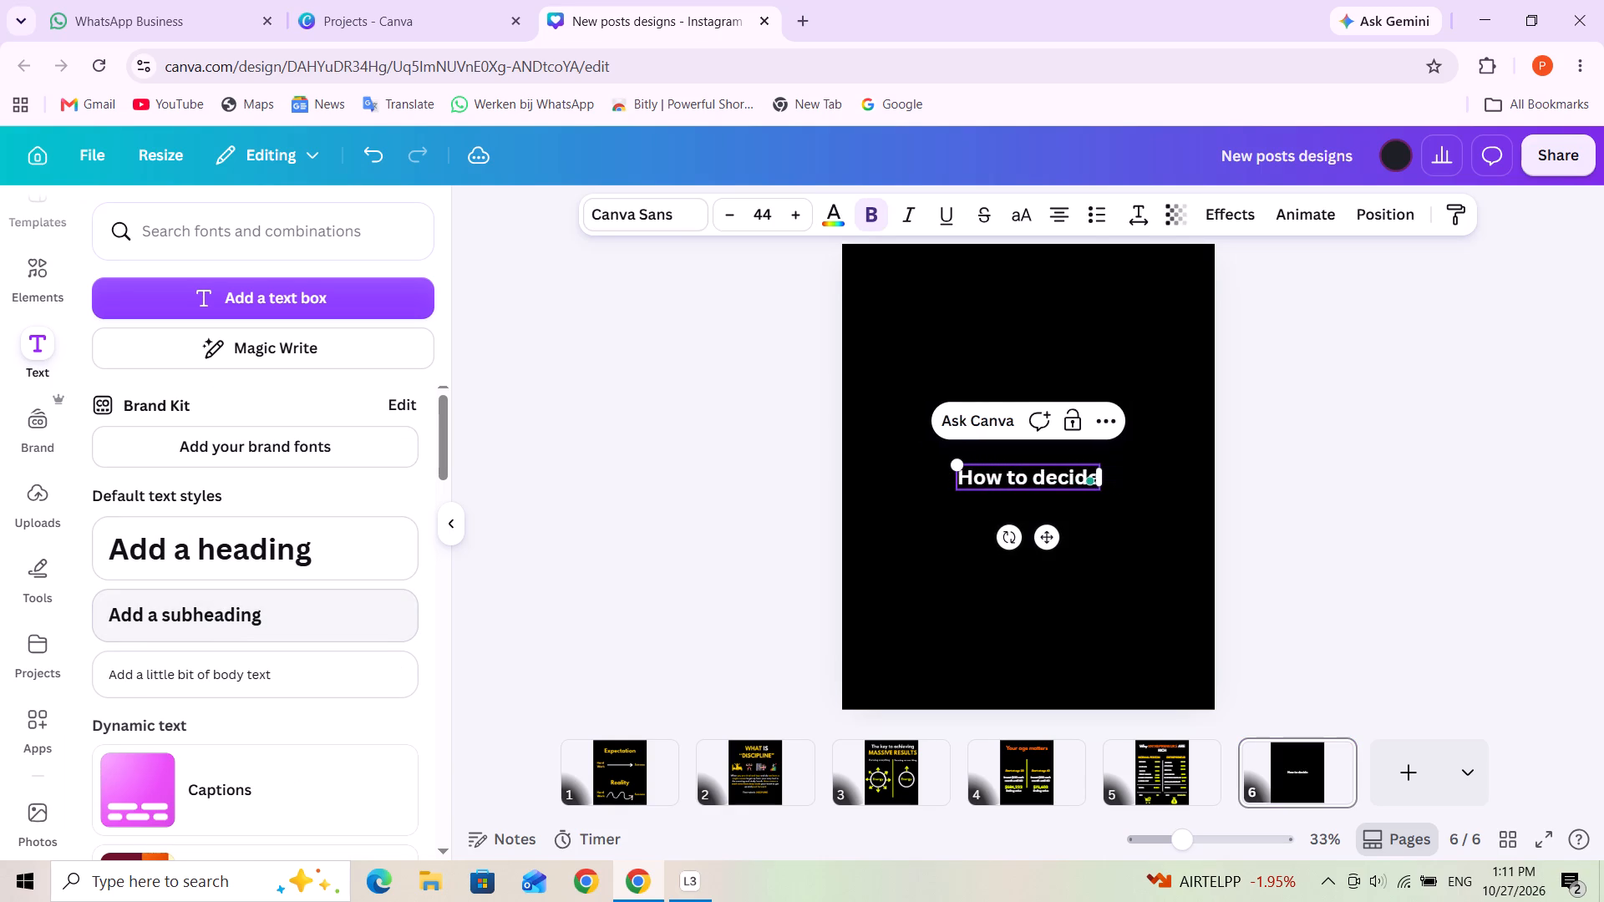
{"action": "key", "text": "Return"}
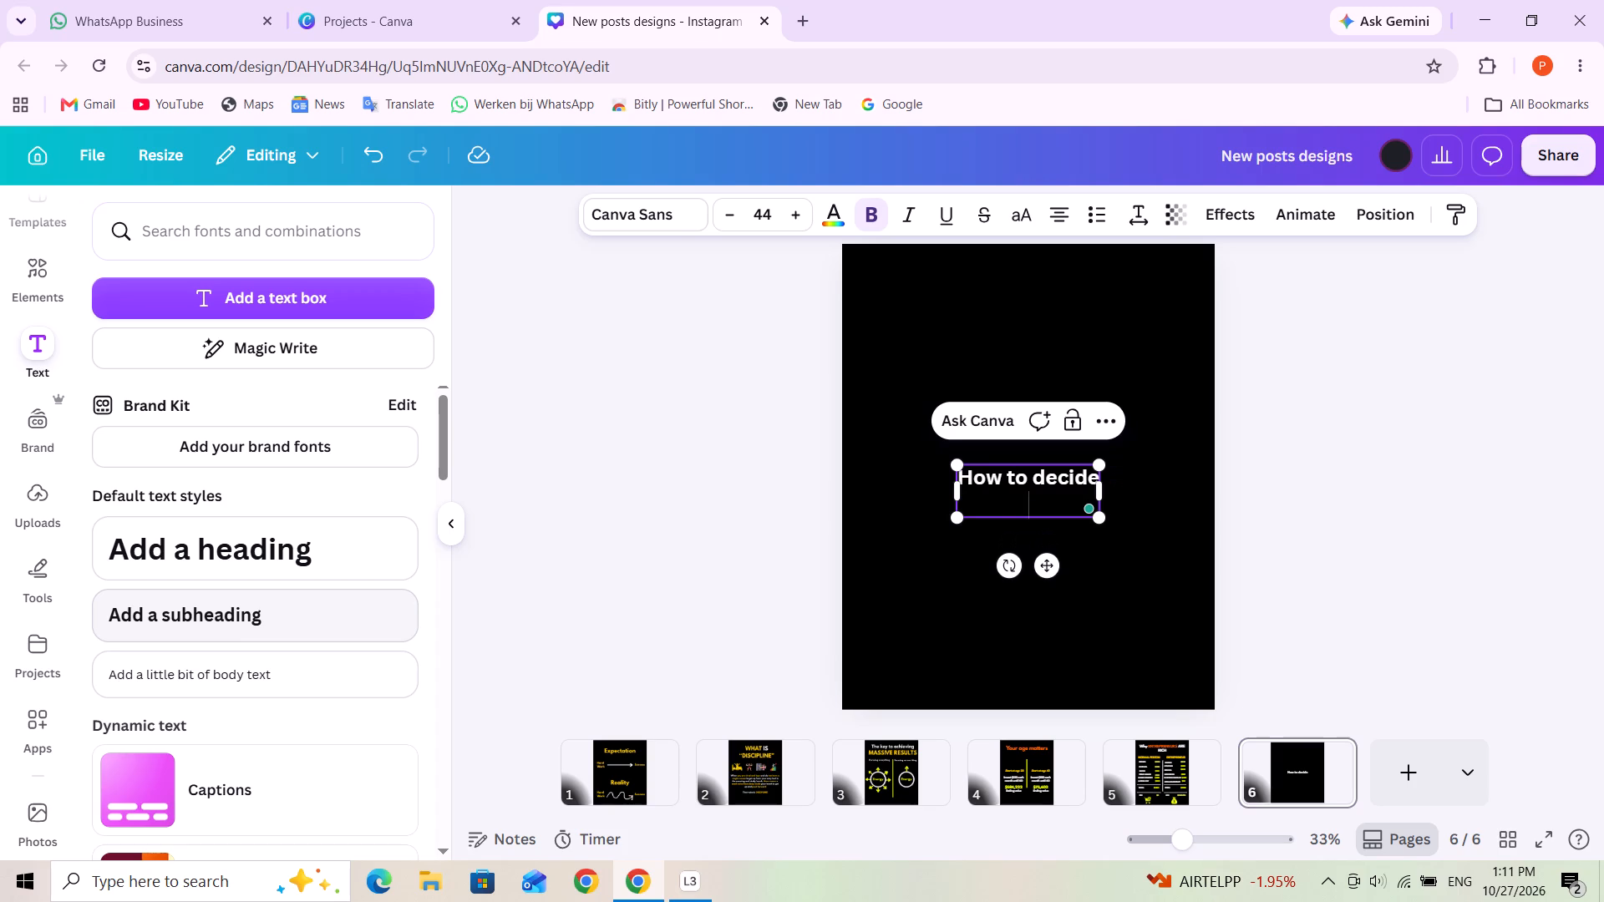
{"action": "type", "text": "FASTER"}
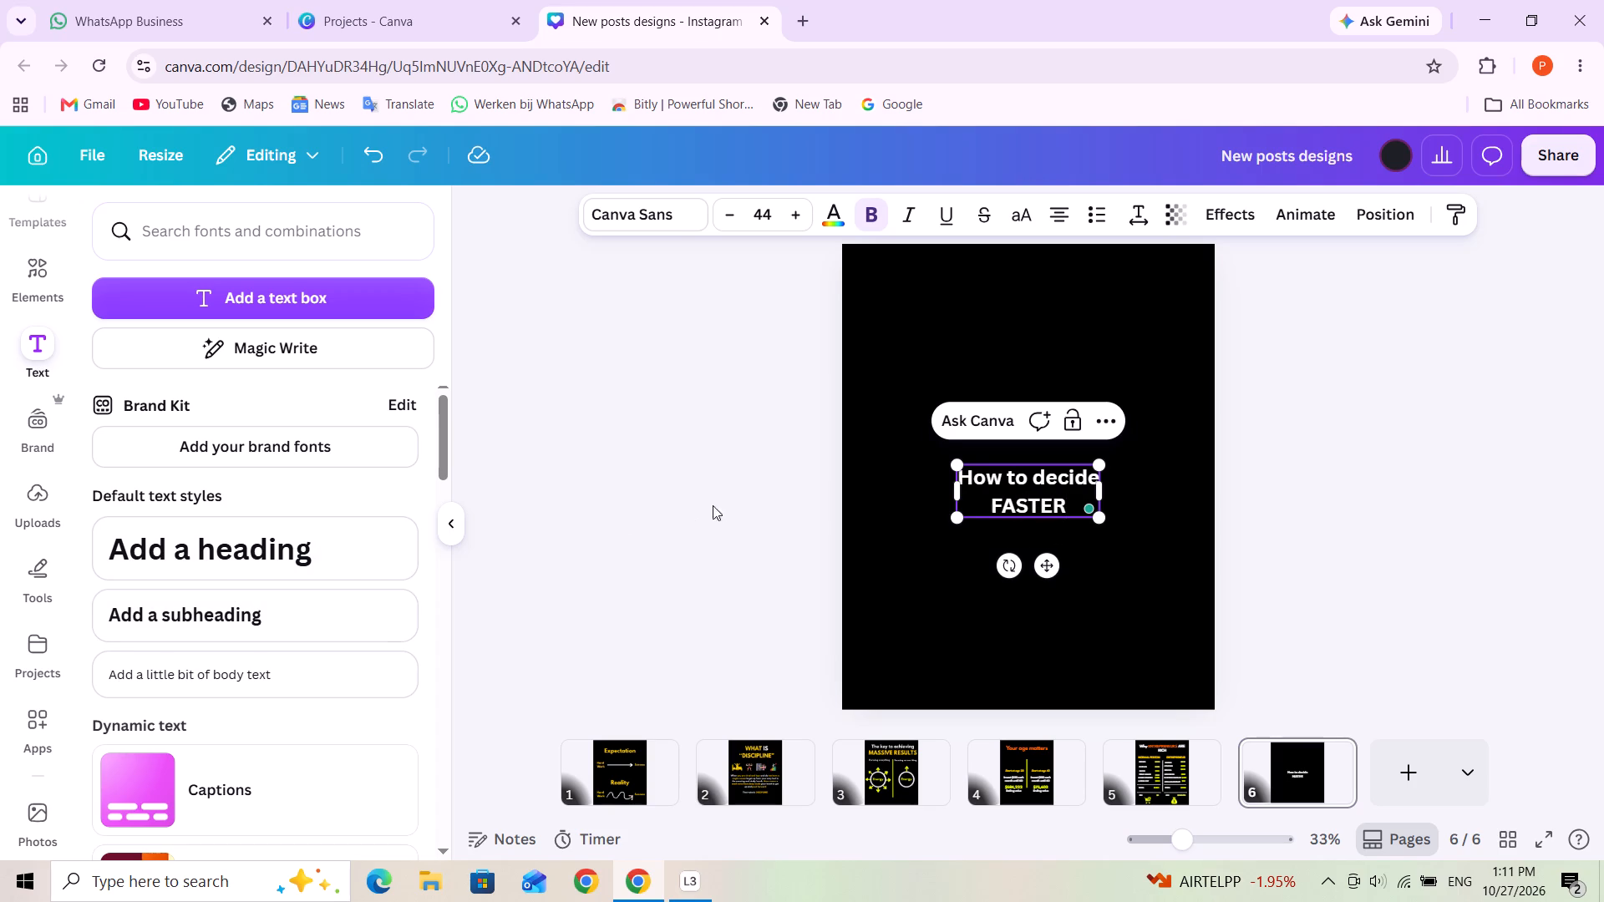
Open the font choices for the "How to decide" line of the heading.
{"action": "triple_click", "coordinate": [1029, 483]}
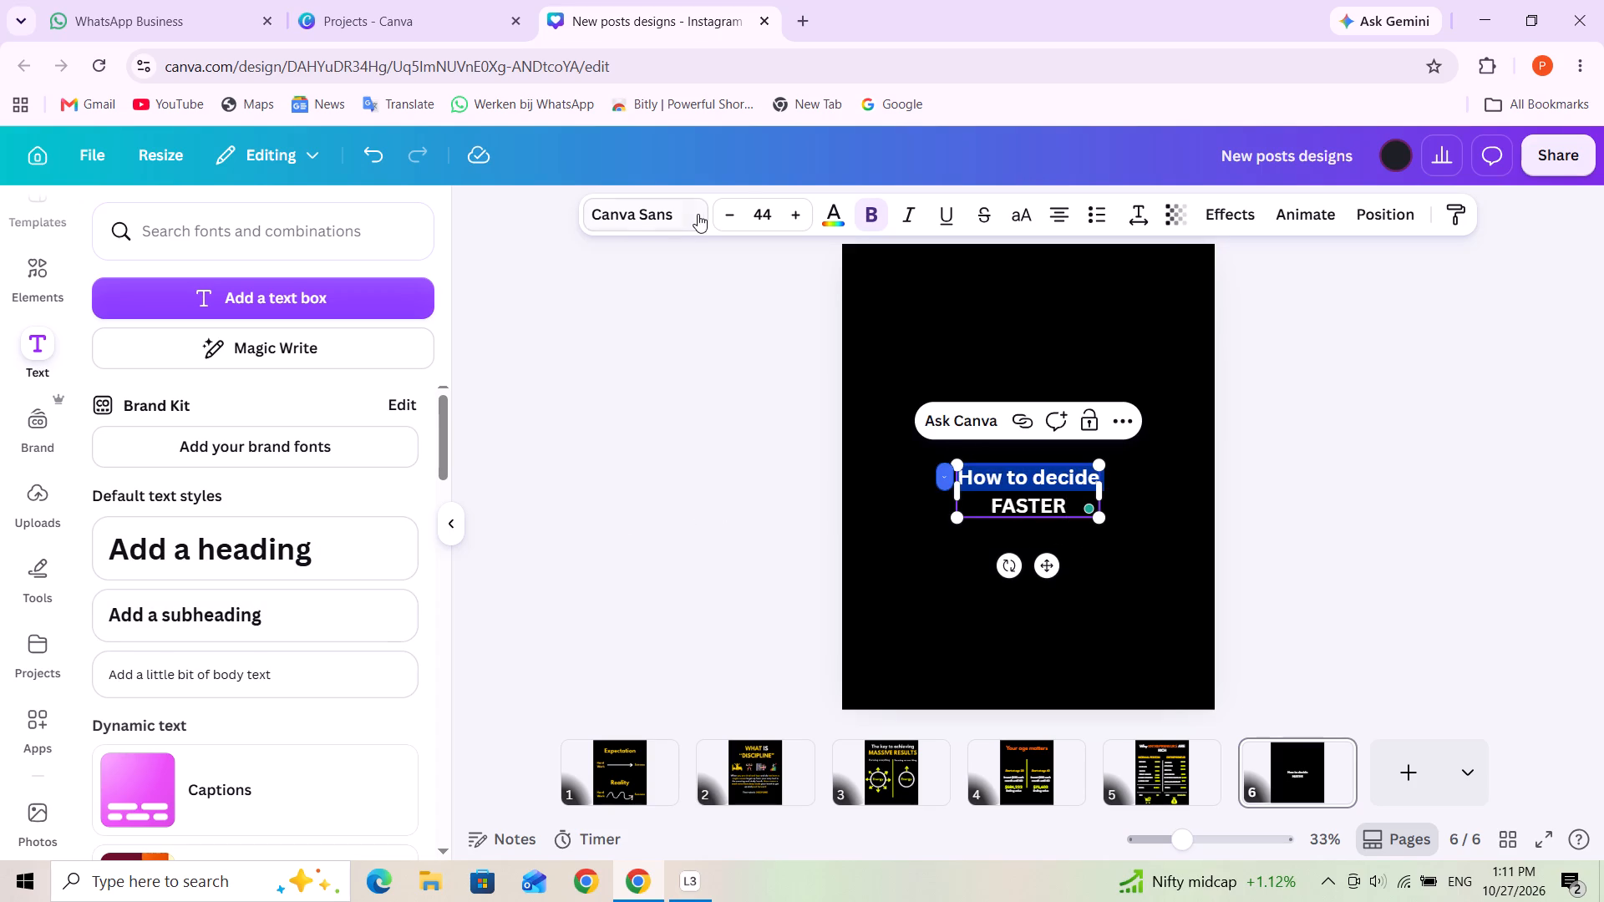
{"action": "left_click", "coordinate": [698, 214]}
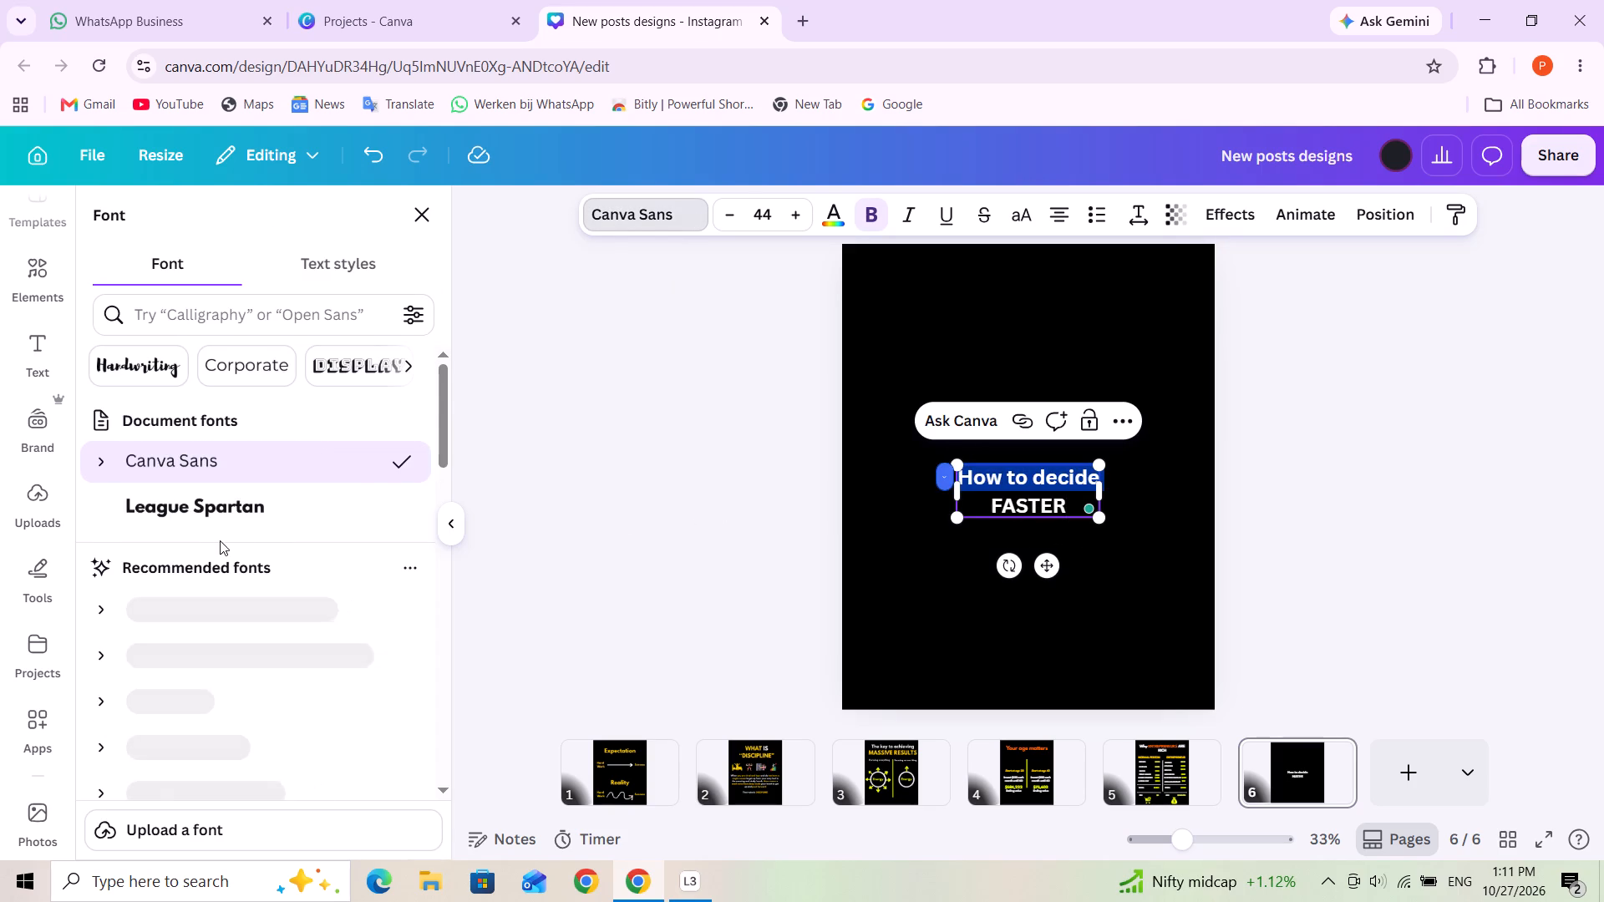
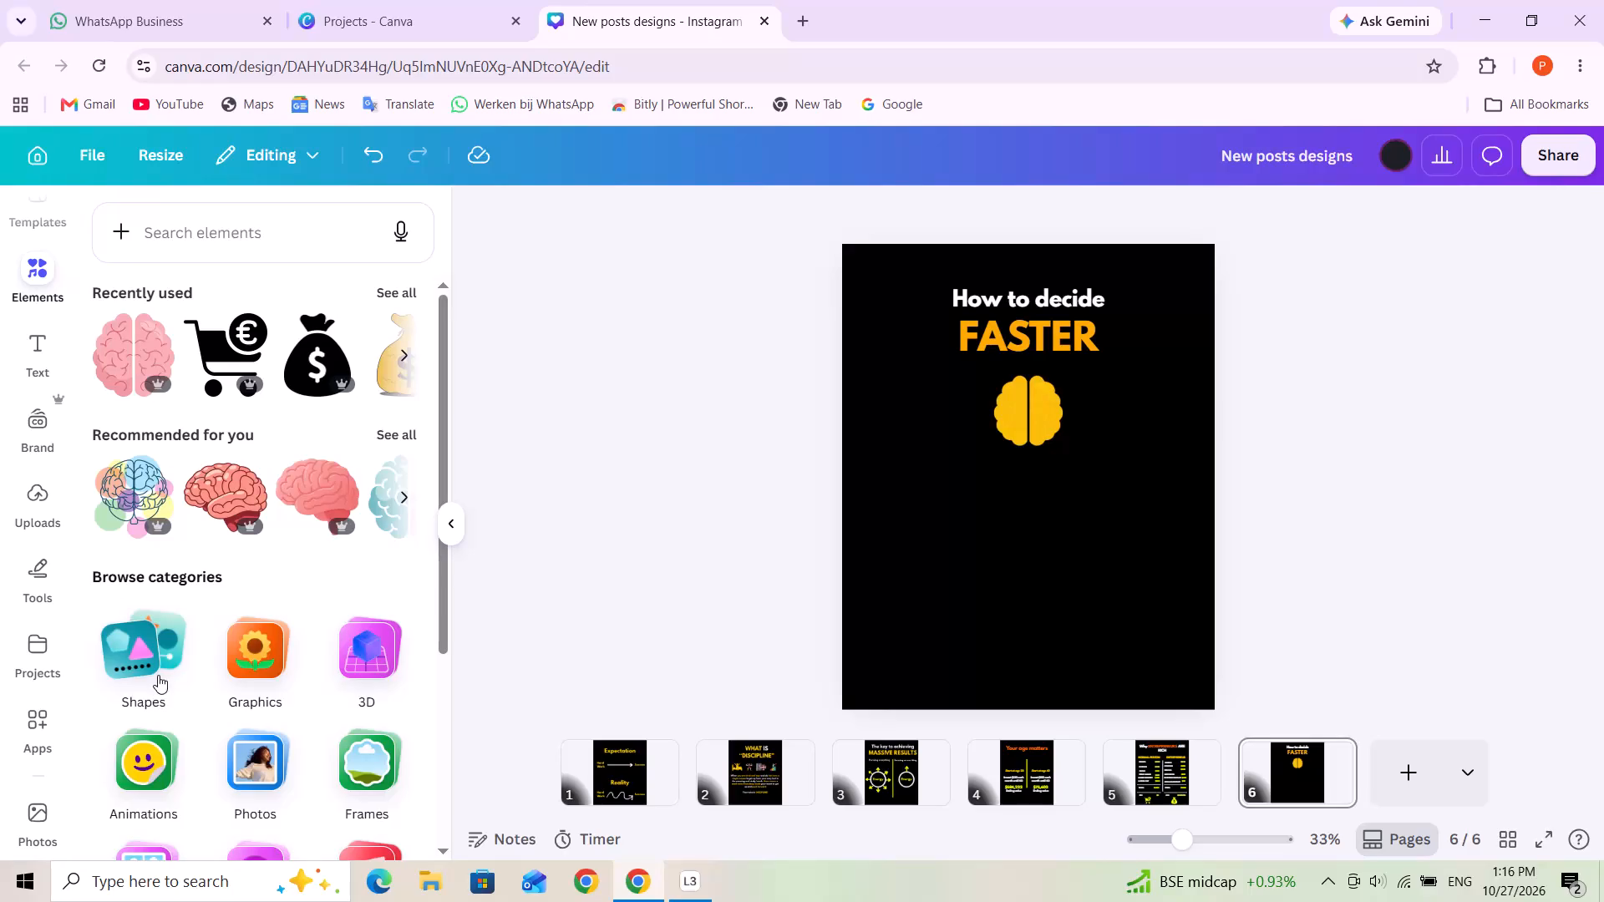
Add a straight arrow line below the brain on page 6 and rotate it diagonally so it points down-left.
{"action": "left_click", "coordinate": [158, 661]}
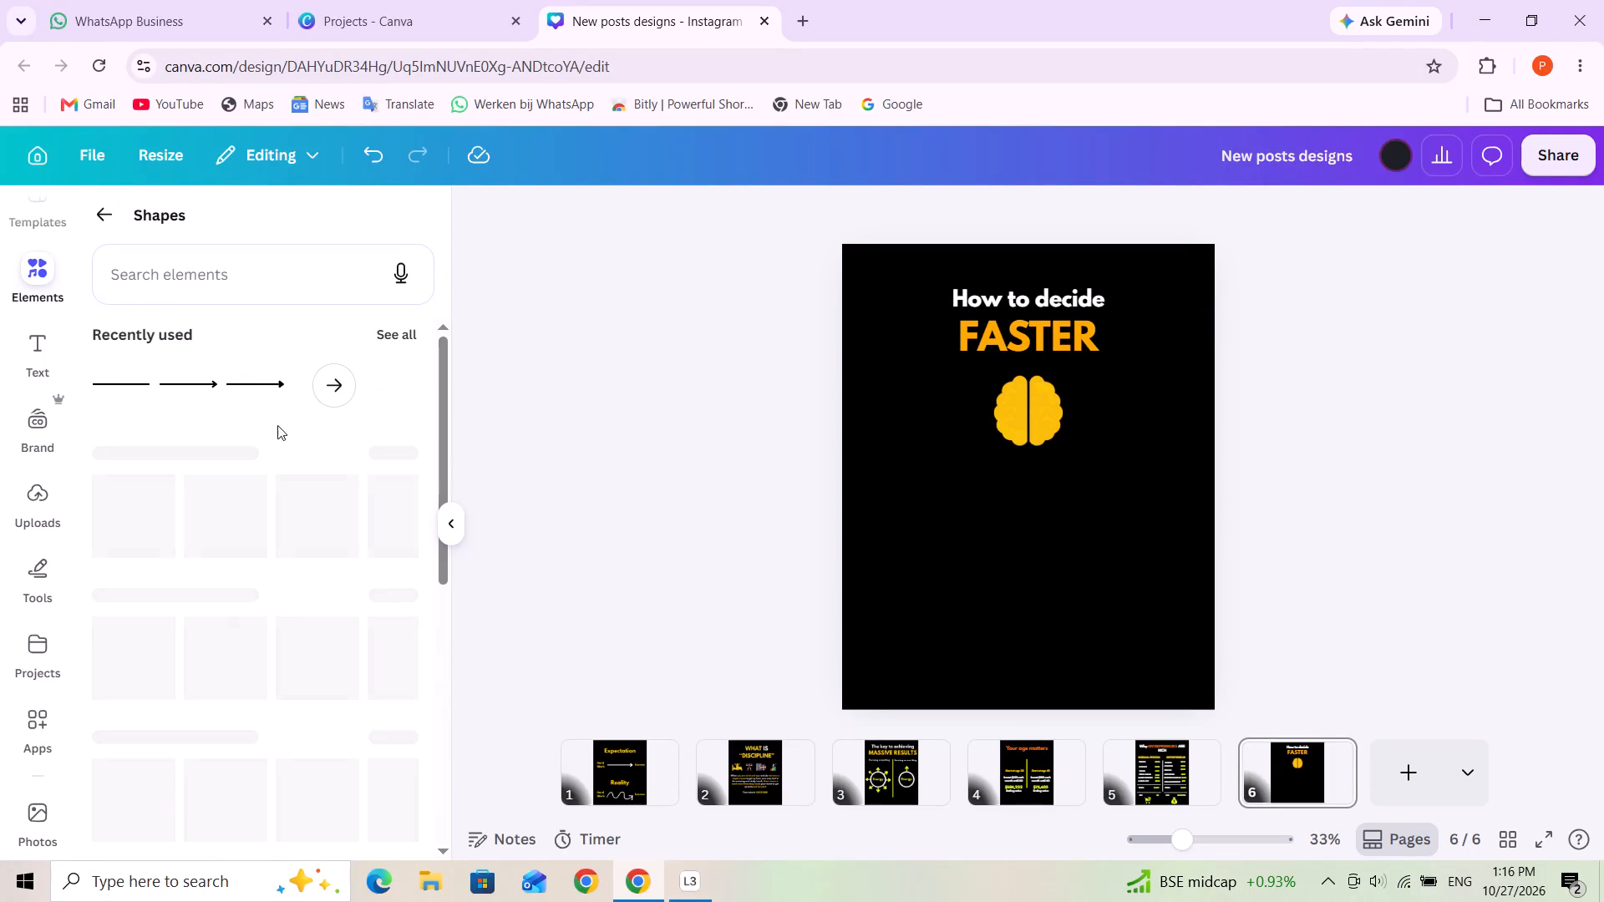
{"action": "left_click", "coordinate": [272, 378]}
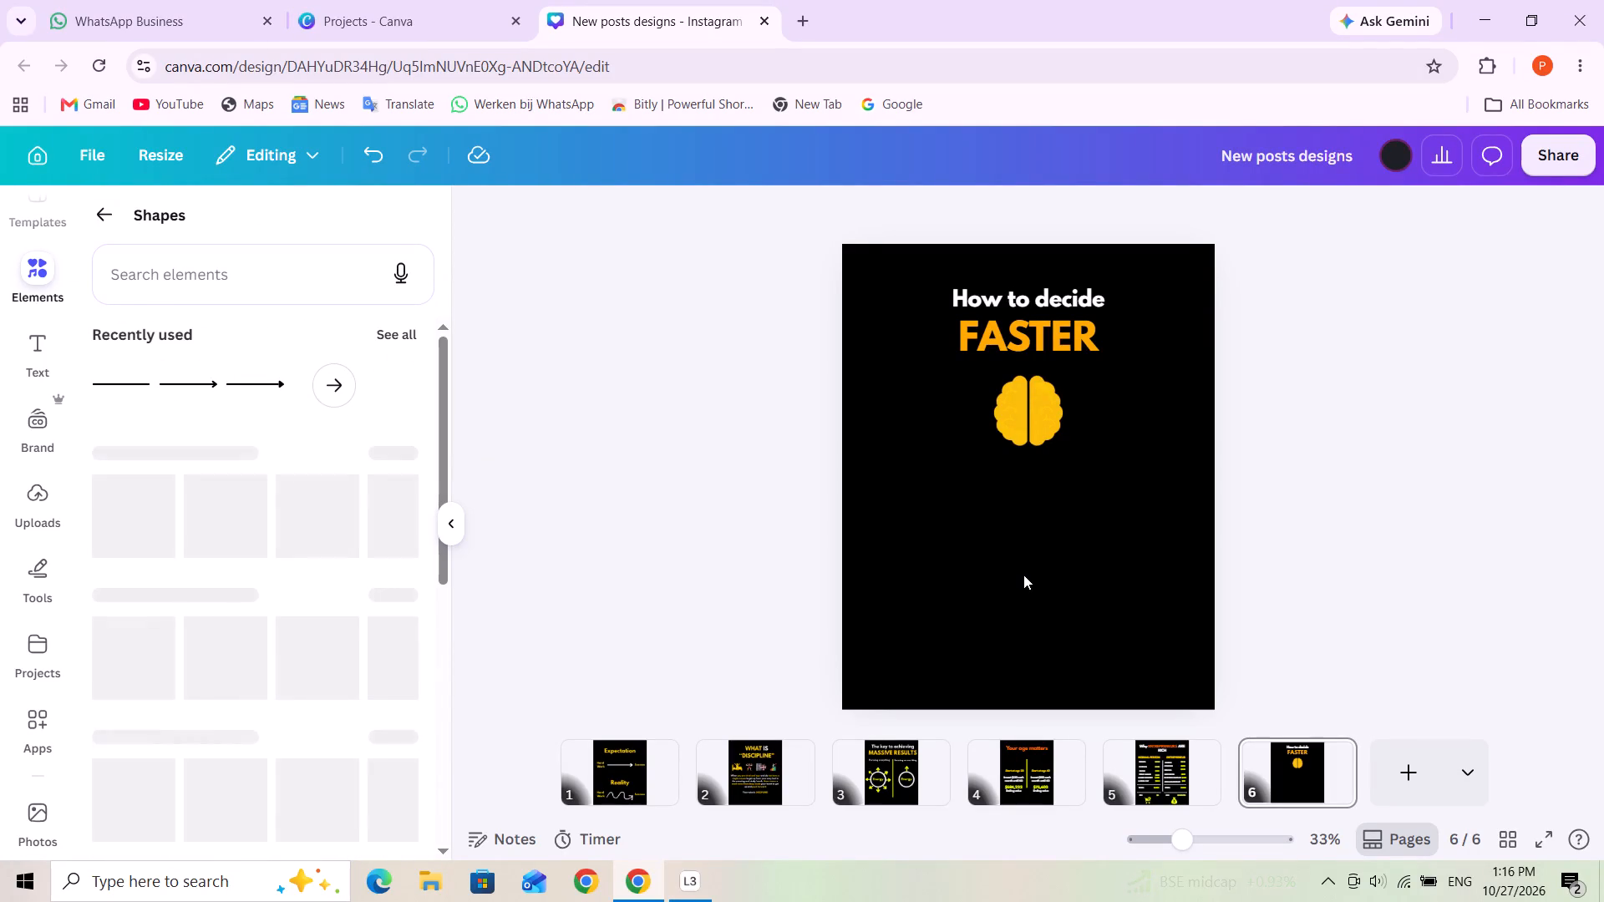
{"action": "left_click_drag", "start_coordinate": [1044, 532], "coordinate": [979, 579]}
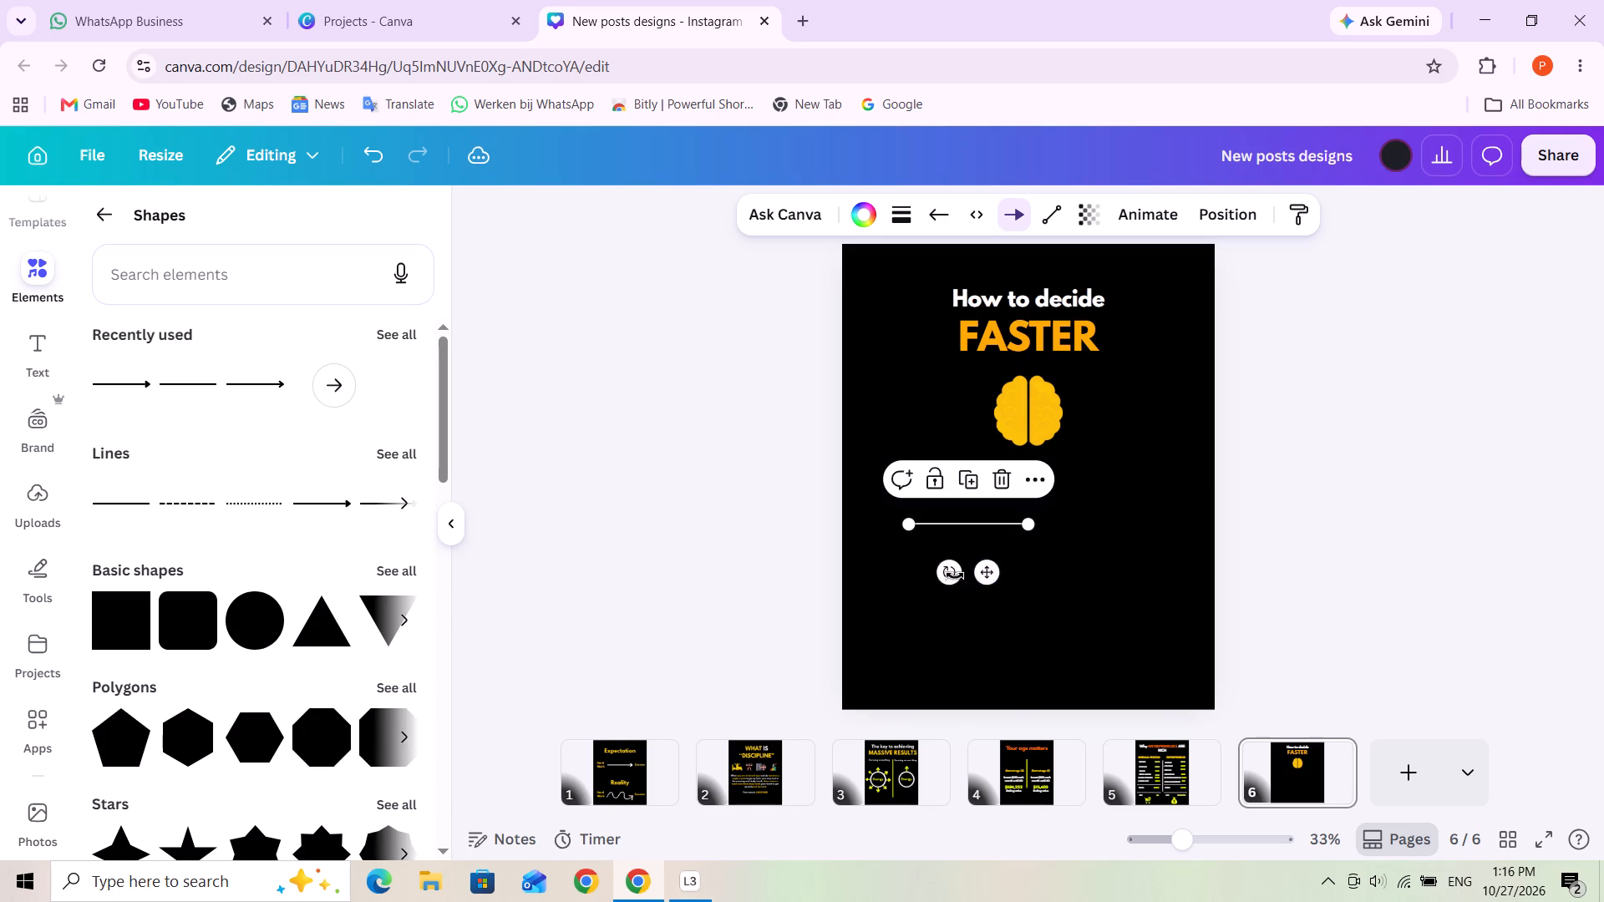
{"action": "left_click_drag", "start_coordinate": [952, 572], "coordinate": [955, 509]}
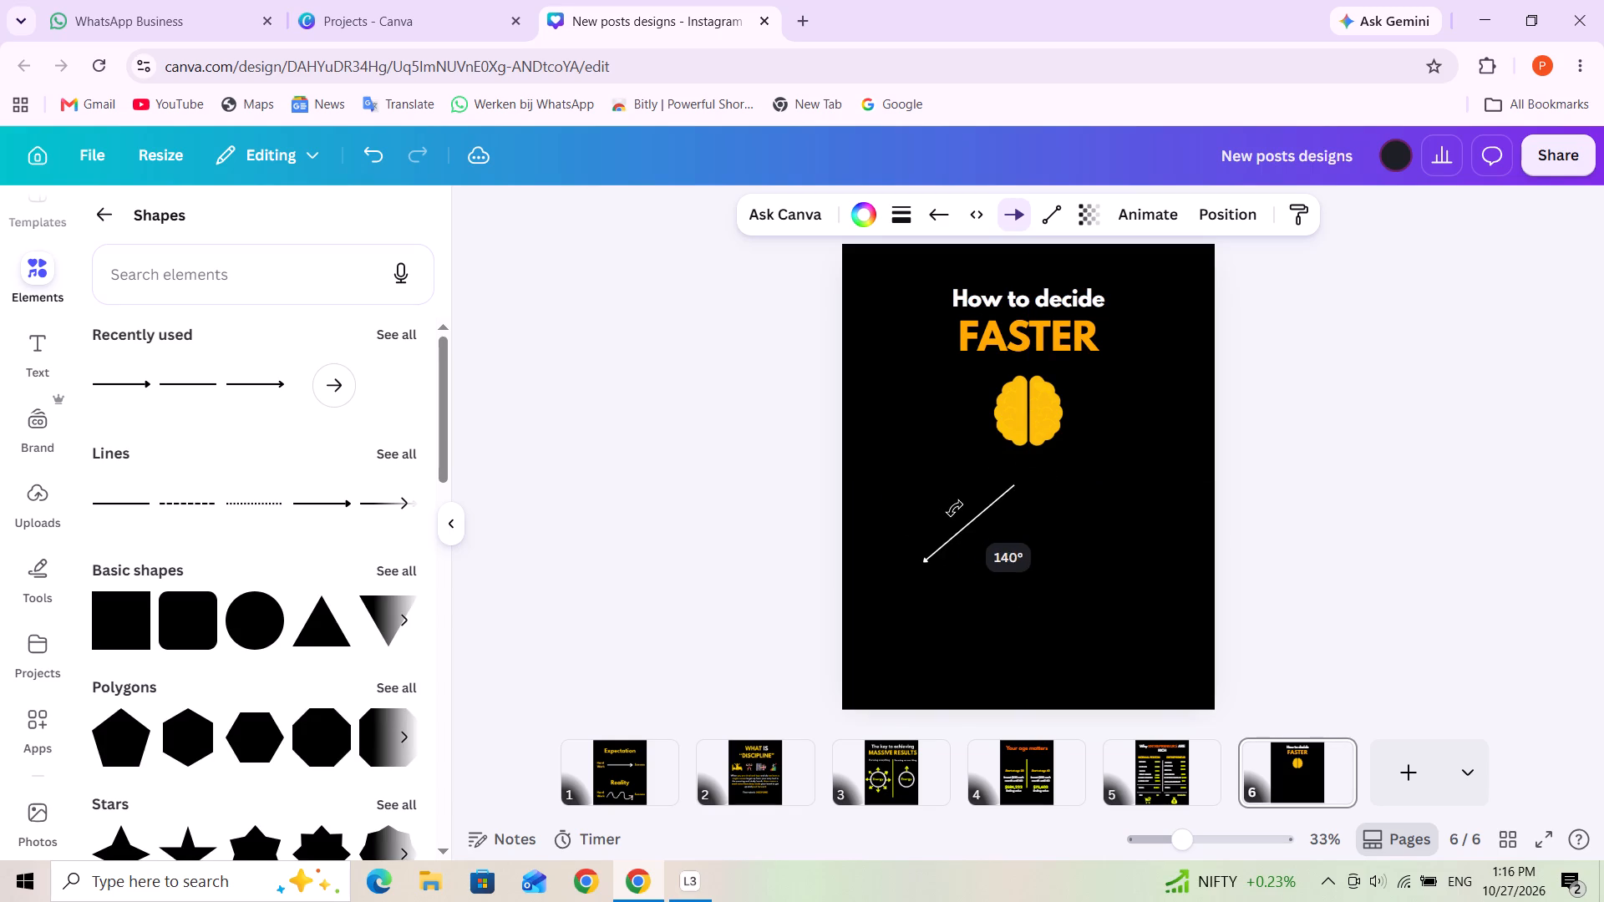
{"action": "left_click_drag", "start_coordinate": [955, 509], "coordinate": [955, 511]}
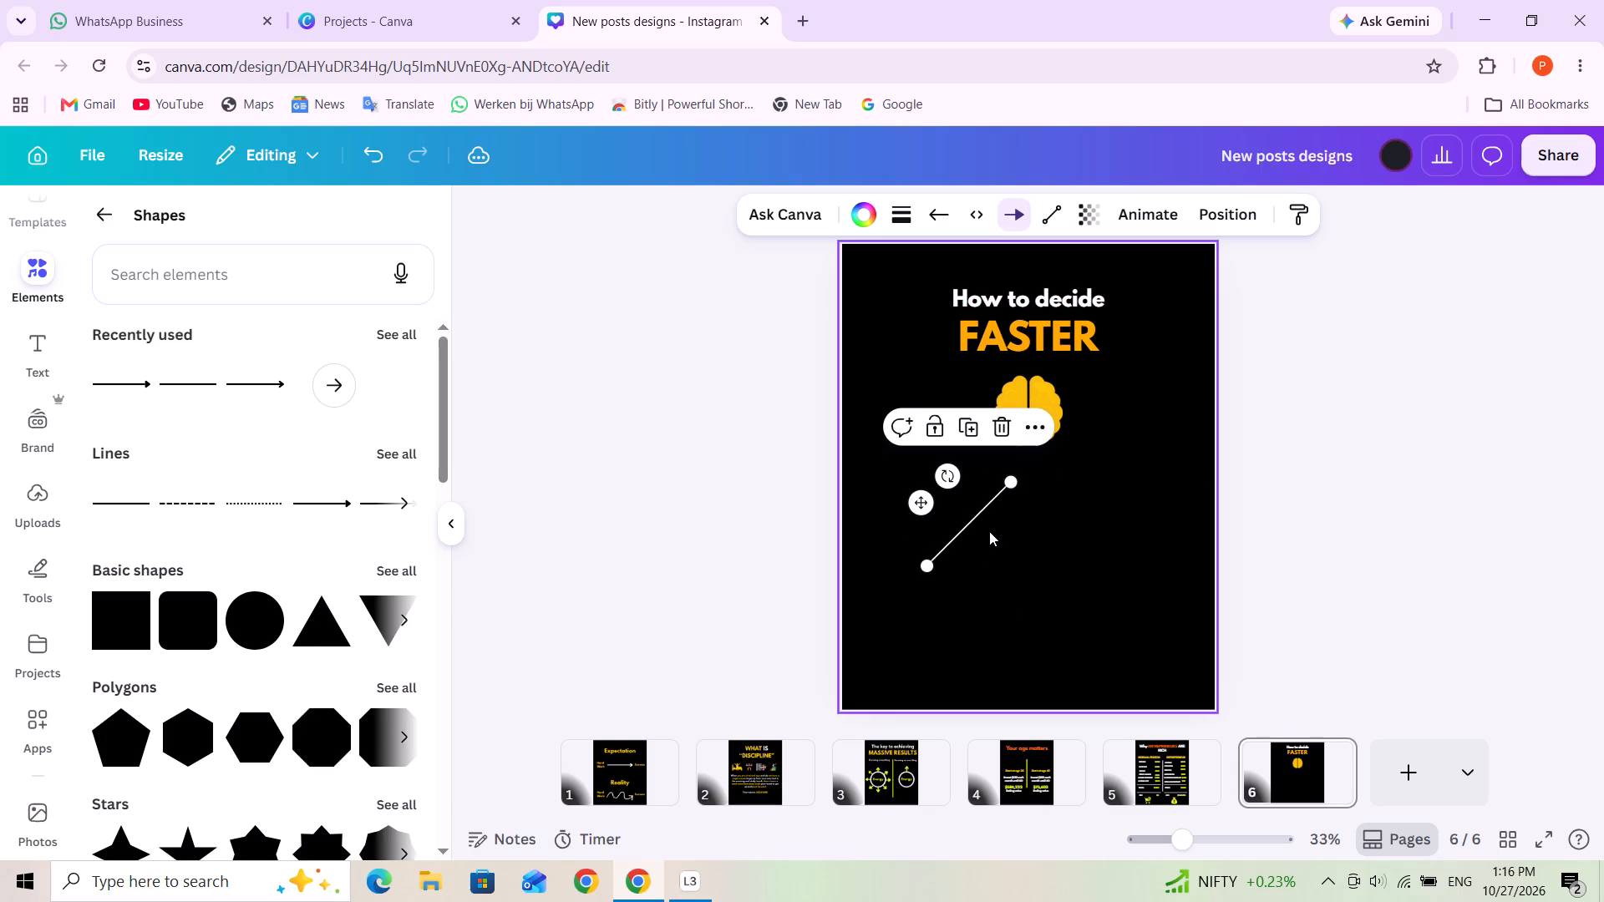
Move the diagonal arrow to the lower-left side of the brain, leaving a small gap between its tail and the brain.
{"action": "left_click_drag", "start_coordinate": [957, 525], "coordinate": [931, 488]}
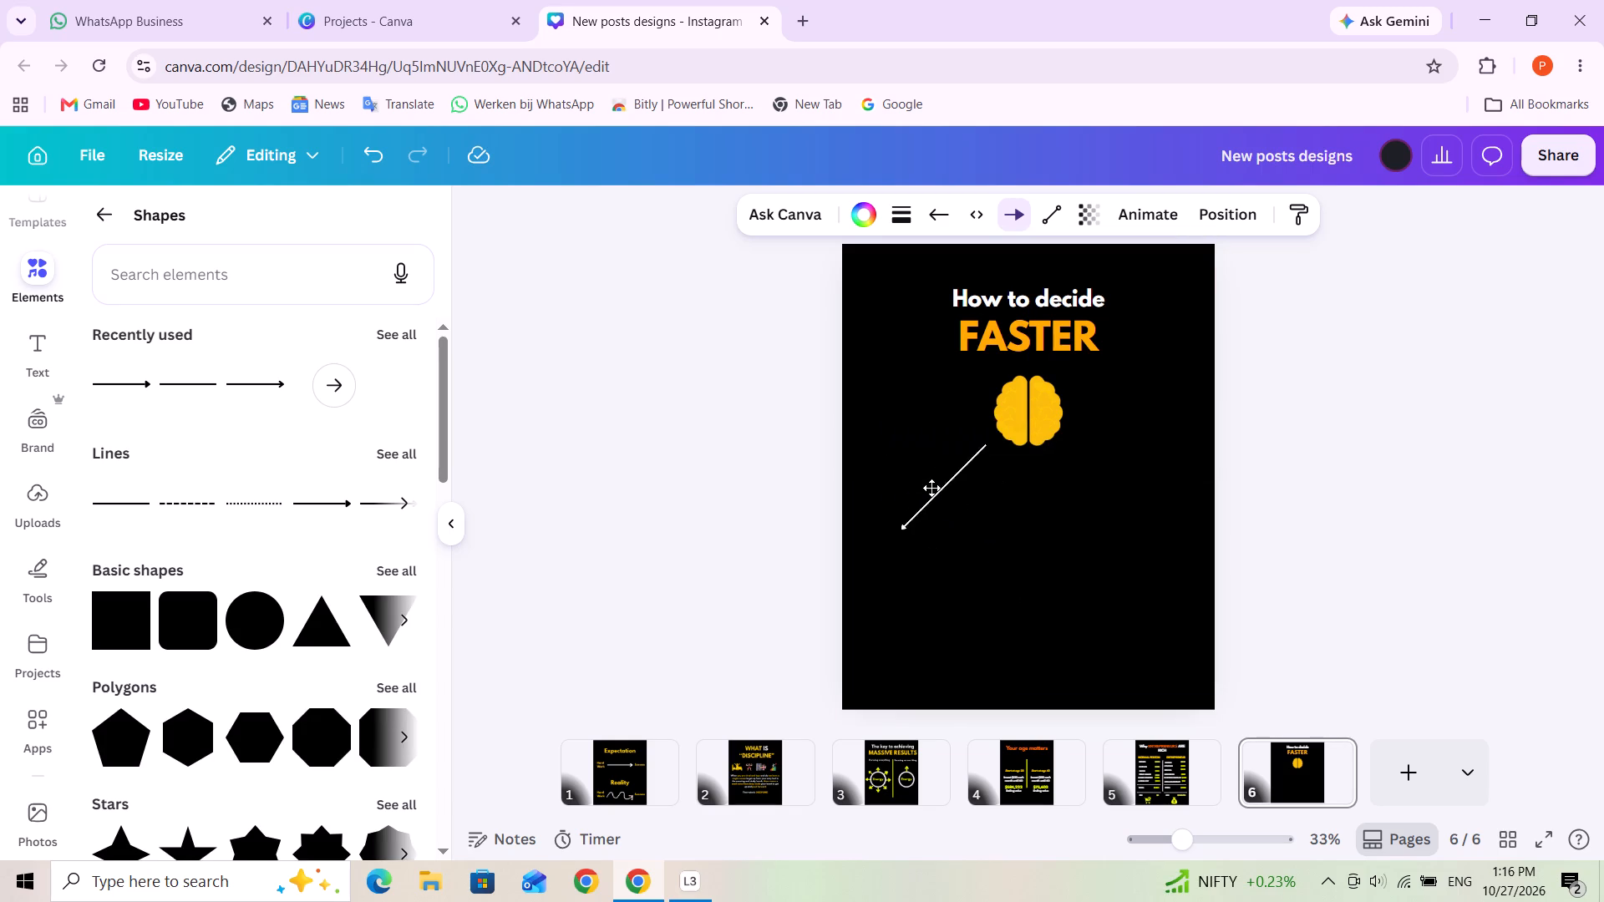
{"action": "left_click_drag", "start_coordinate": [931, 488], "coordinate": [937, 464]}
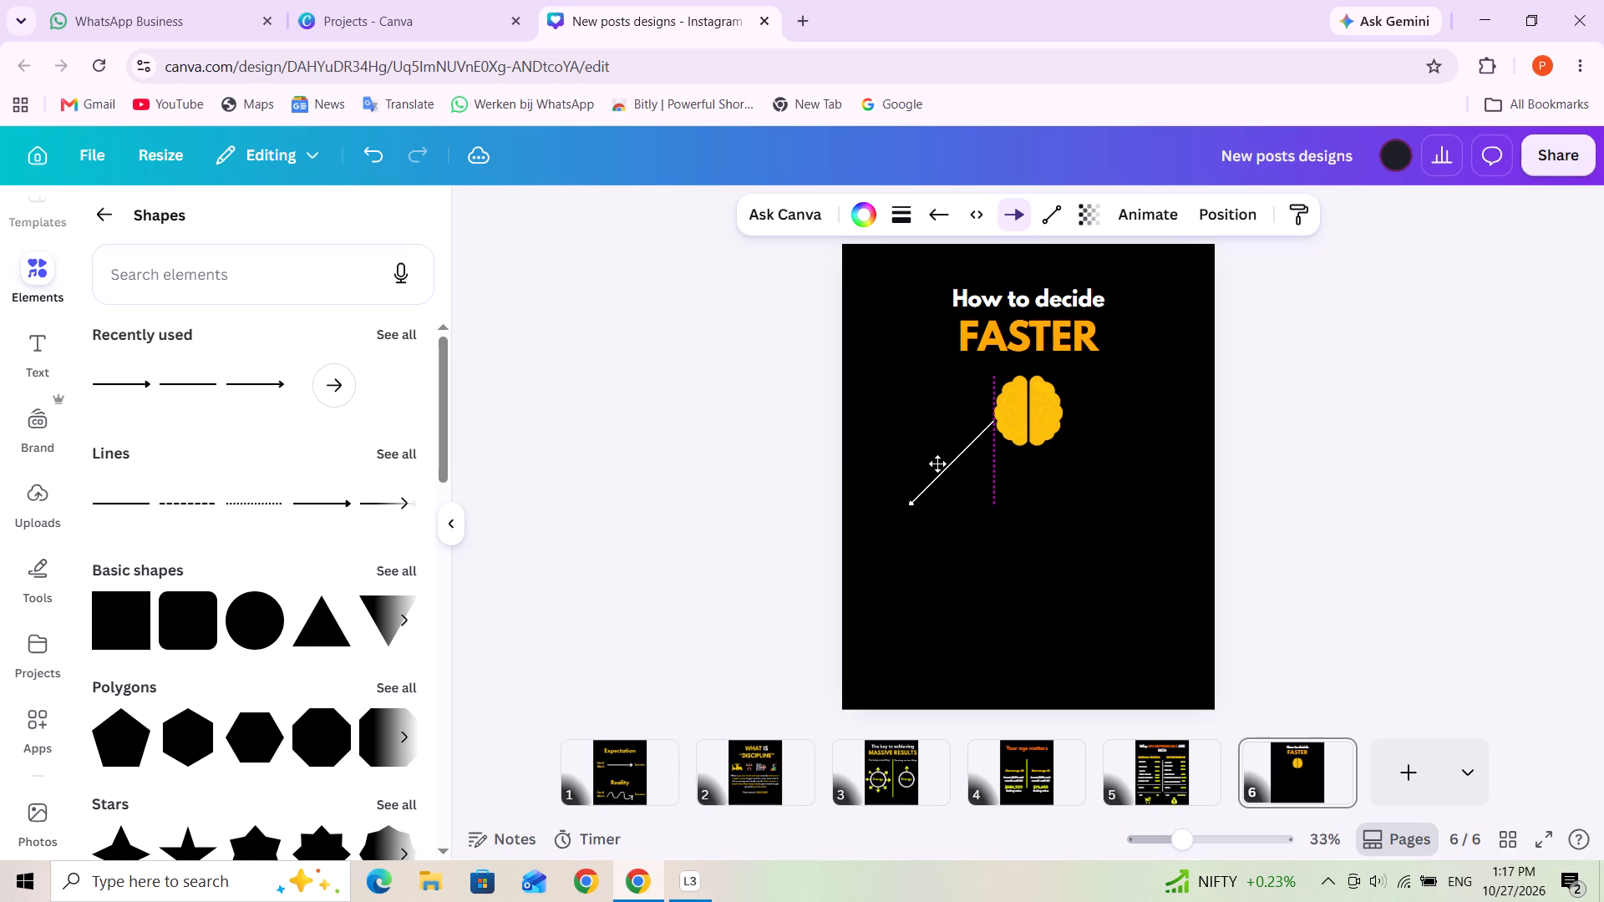
{"action": "left_click_drag", "start_coordinate": [937, 464], "coordinate": [937, 470]}
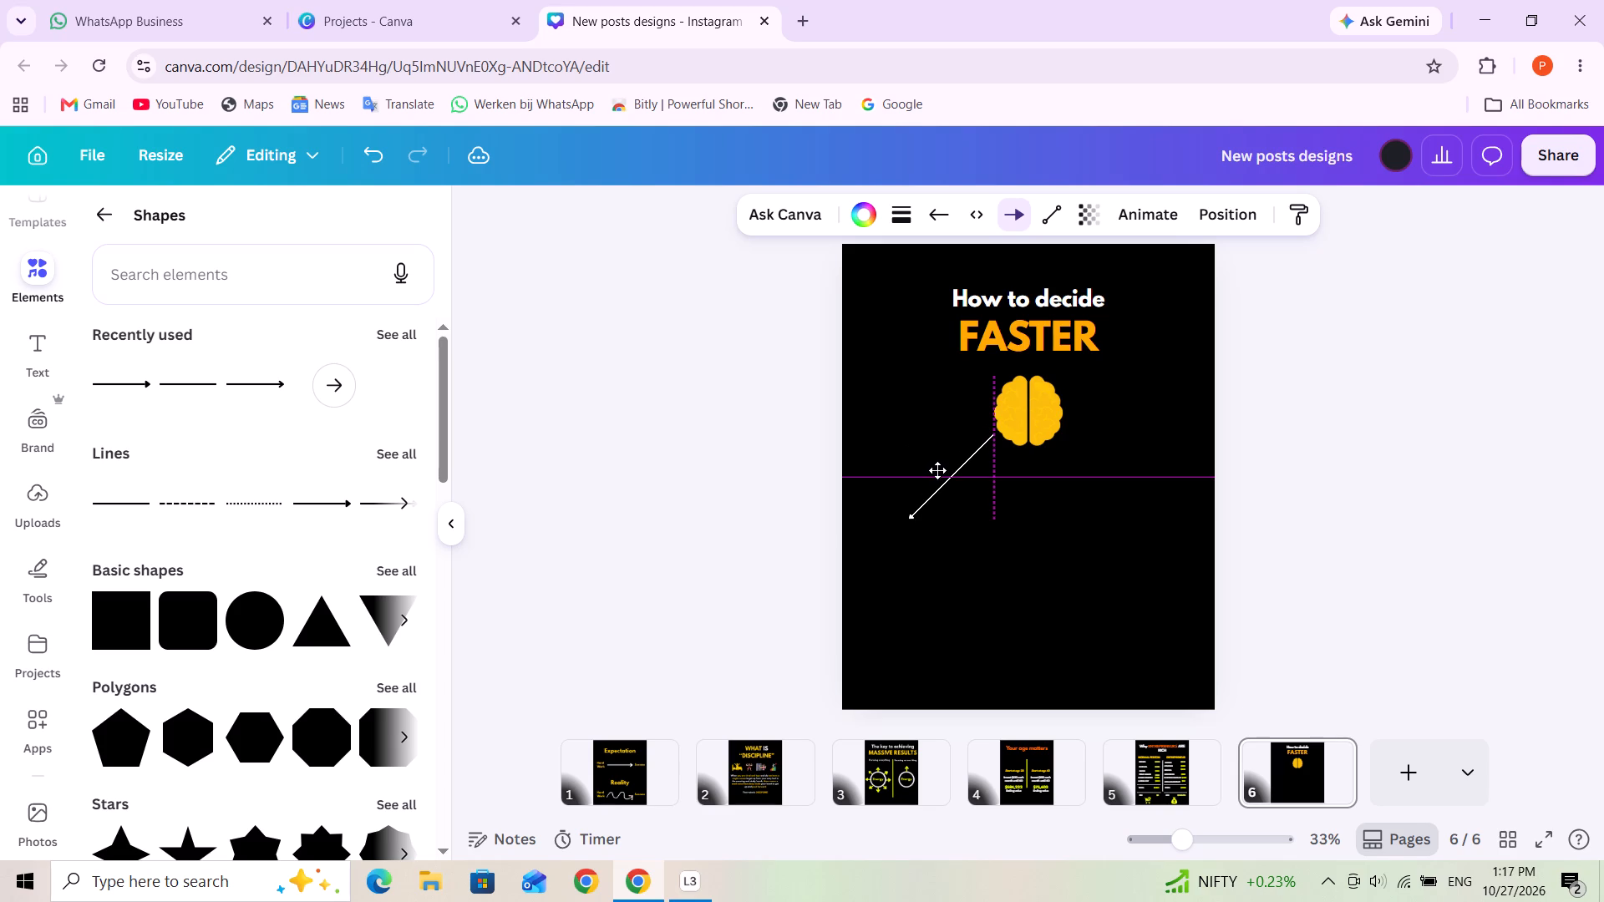
{"action": "left_click_drag", "start_coordinate": [937, 470], "coordinate": [937, 468]}
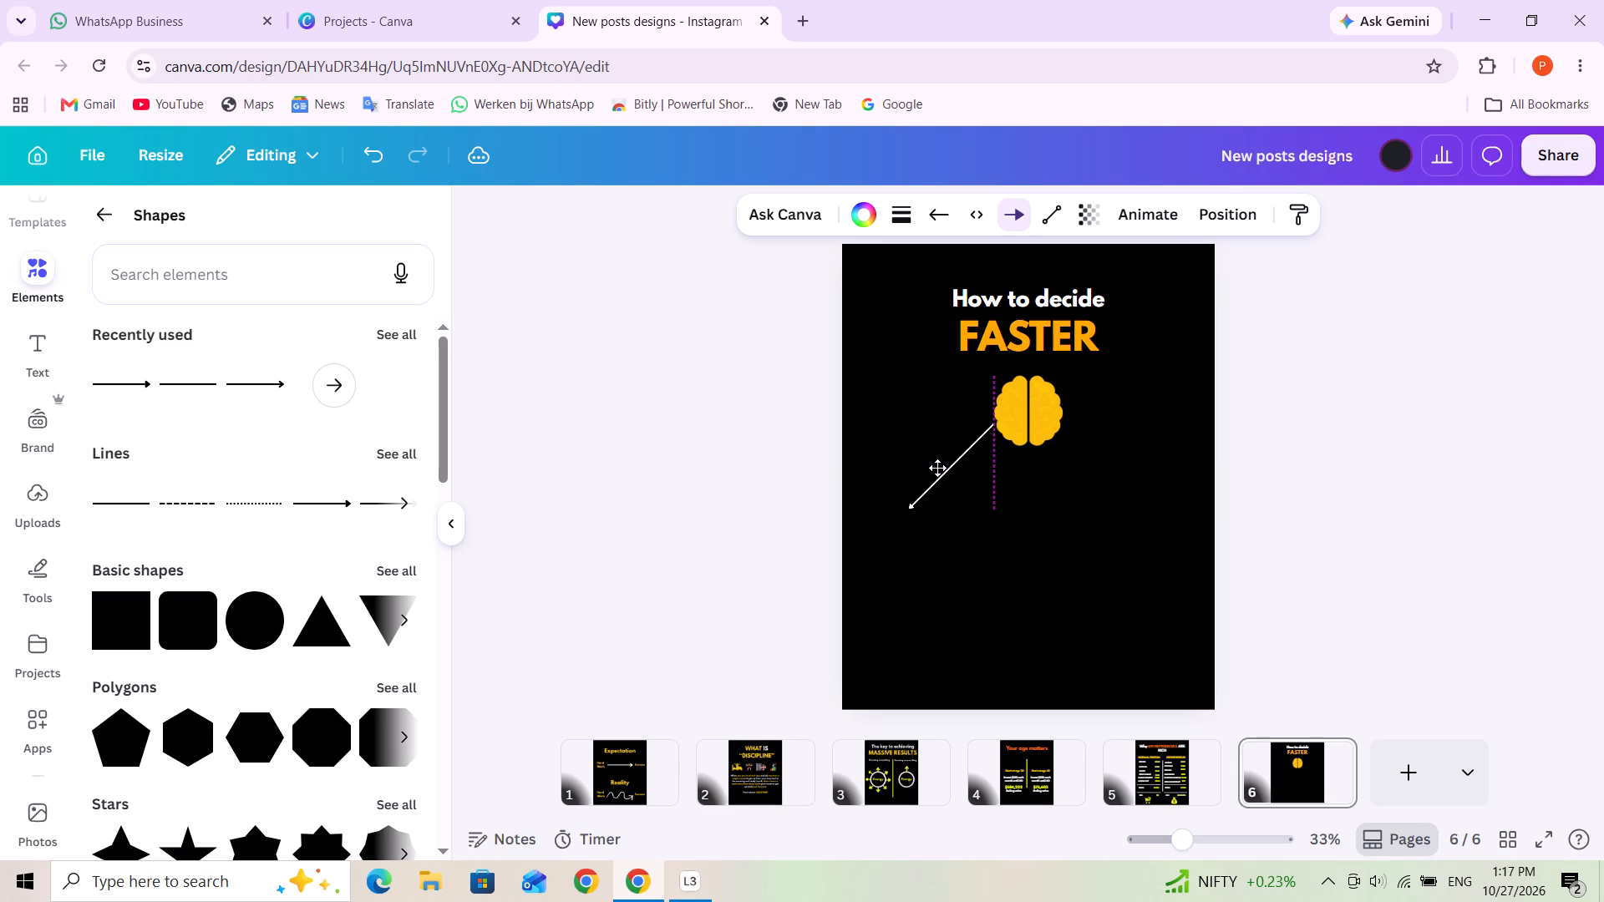
{"action": "left_click_drag", "start_coordinate": [937, 468], "coordinate": [917, 477]}
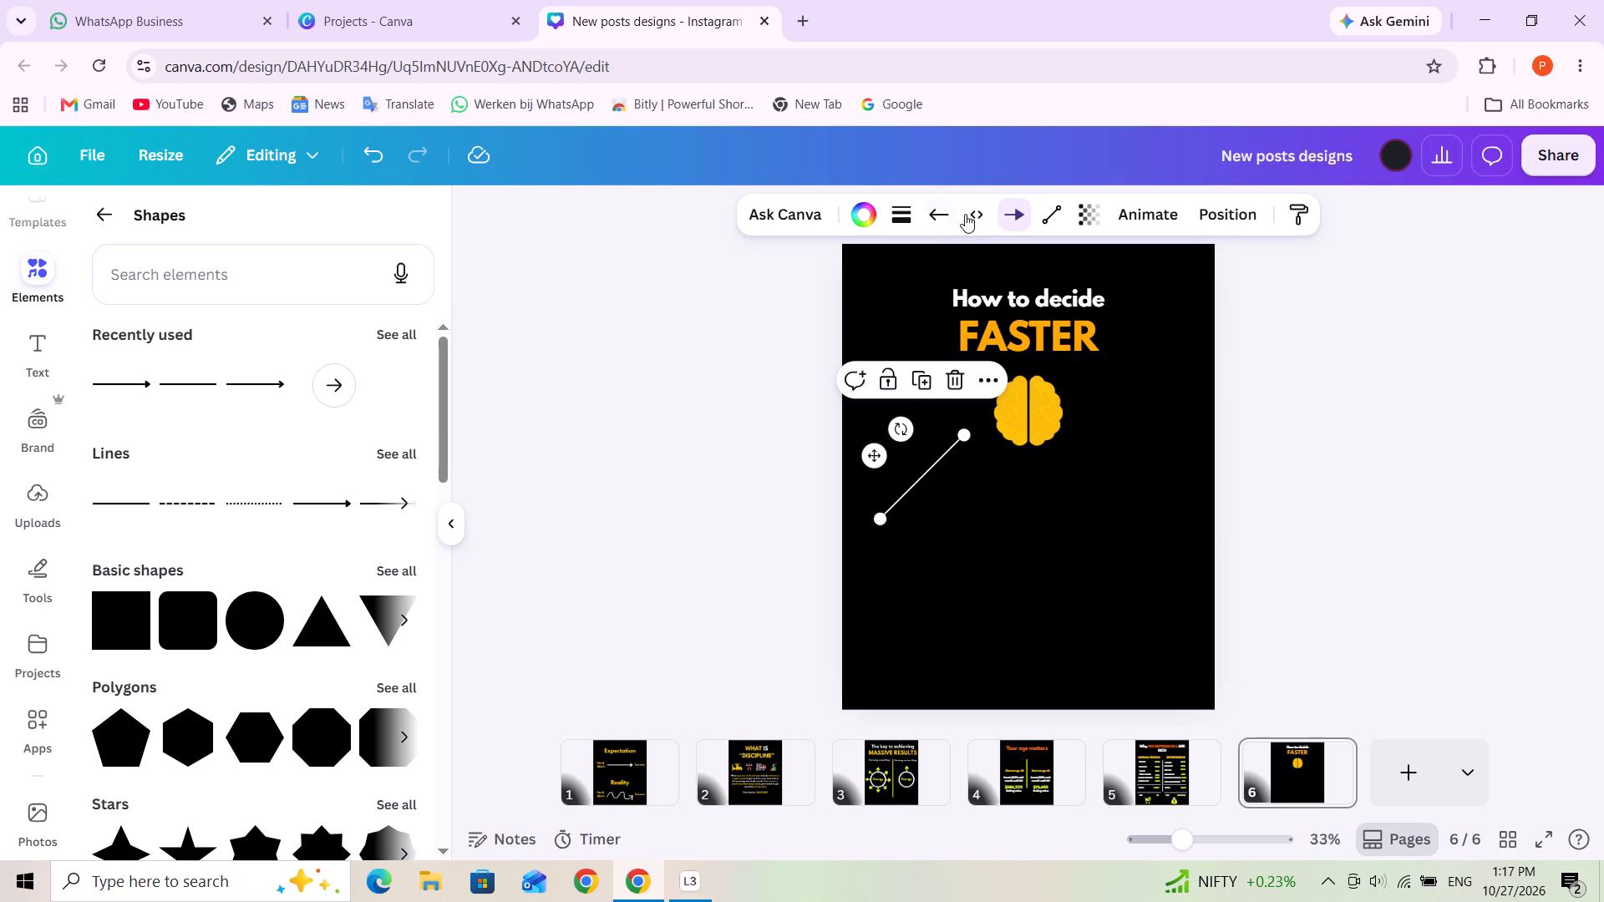
Set the diagonal arrow's stroke weight to 14.
{"action": "left_click", "coordinate": [911, 211]}
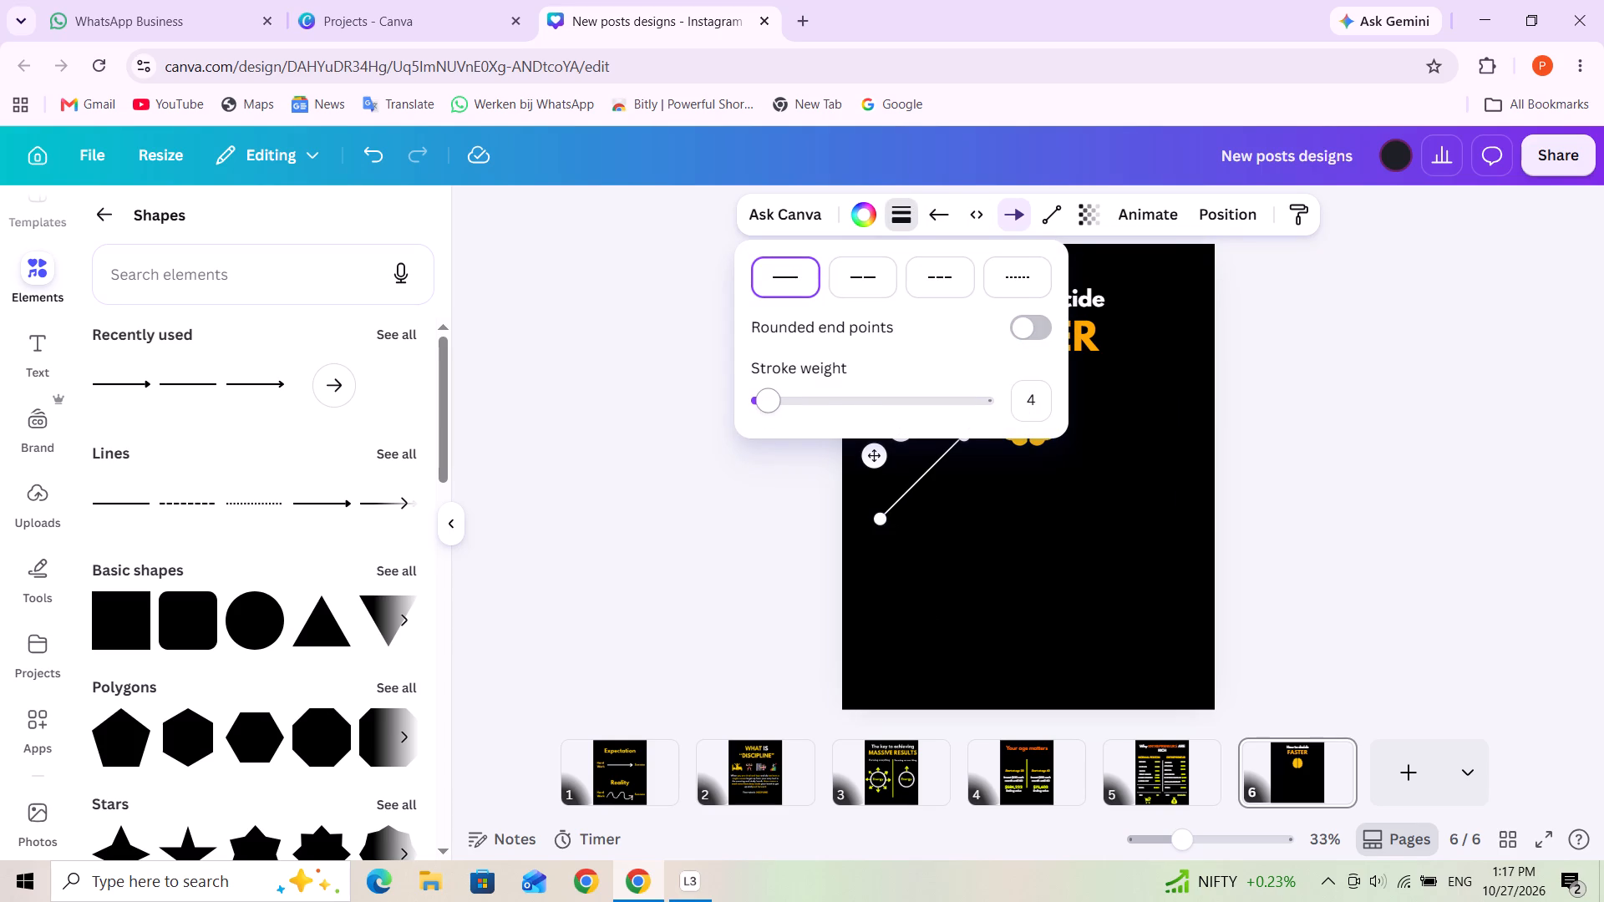
{"action": "left_click_drag", "start_coordinate": [769, 405], "coordinate": [789, 403]}
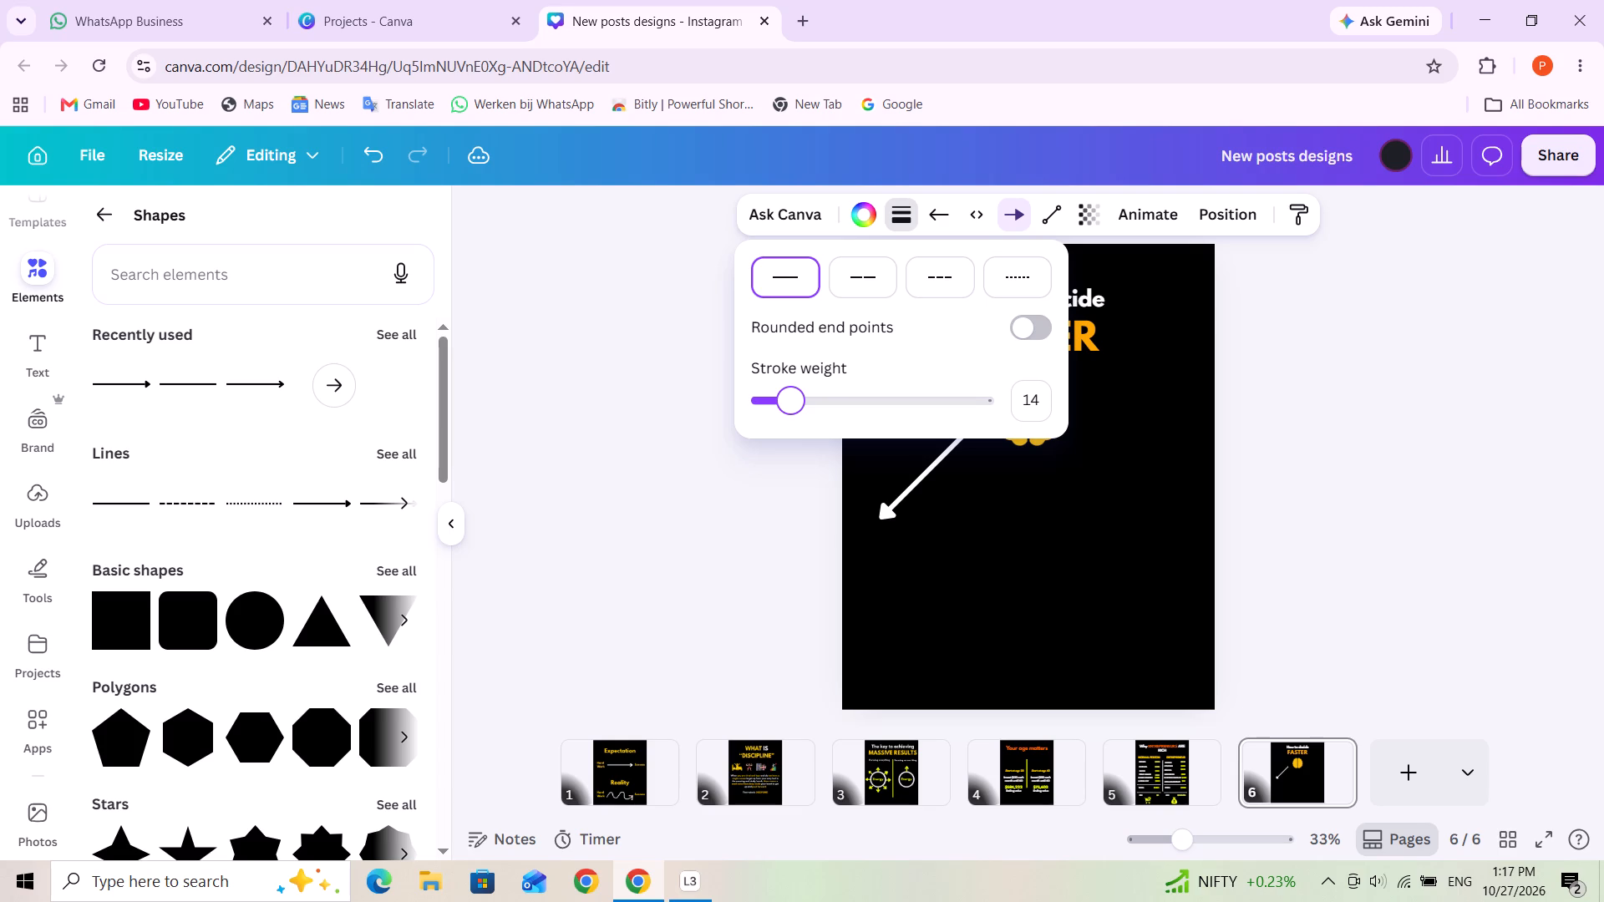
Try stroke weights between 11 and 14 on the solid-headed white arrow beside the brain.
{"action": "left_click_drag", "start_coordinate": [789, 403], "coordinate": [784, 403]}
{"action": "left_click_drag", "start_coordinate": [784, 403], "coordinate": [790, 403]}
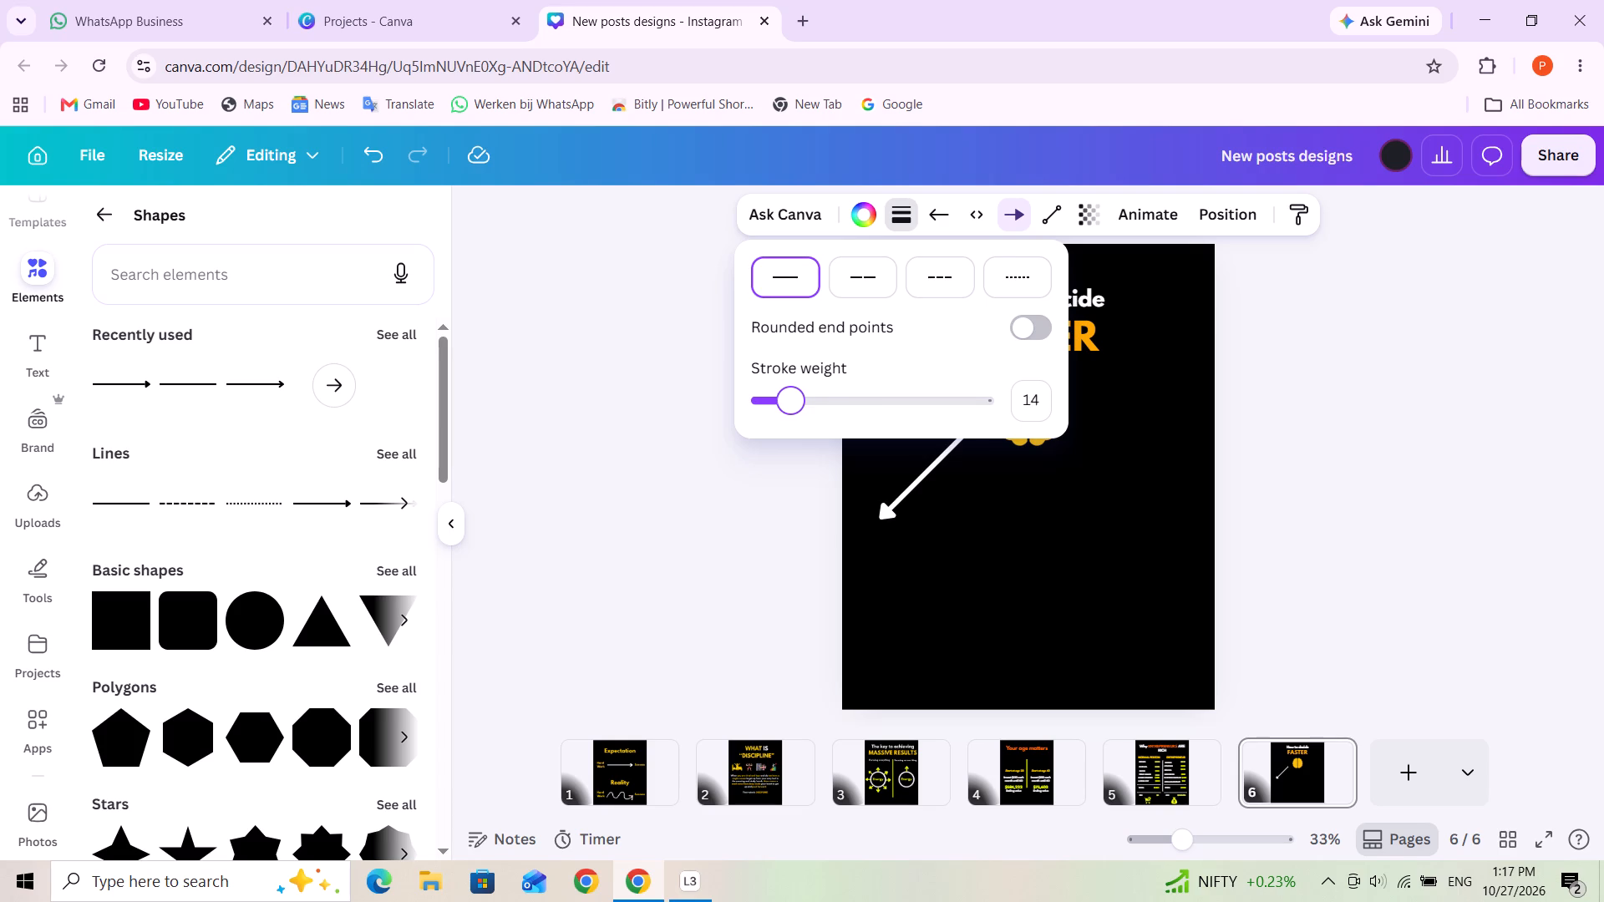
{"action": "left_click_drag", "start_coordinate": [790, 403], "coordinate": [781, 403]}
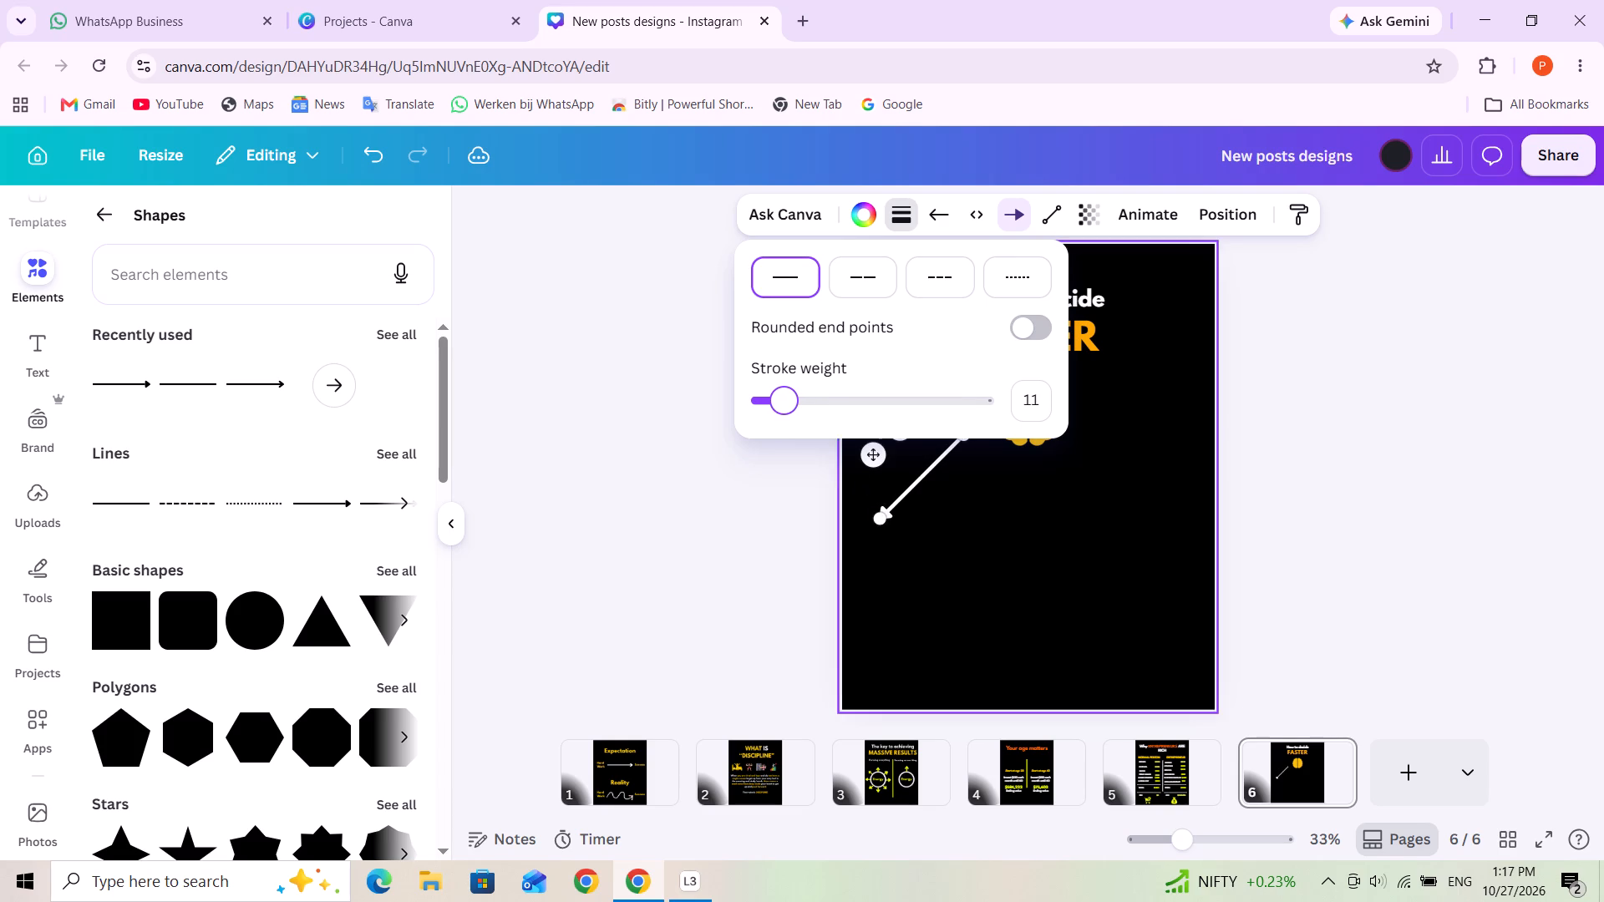
Delete the solid-headed diagonal arrow from page 6.
{"action": "left_click", "coordinate": [880, 517]}
{"action": "key", "text": "Delete"}
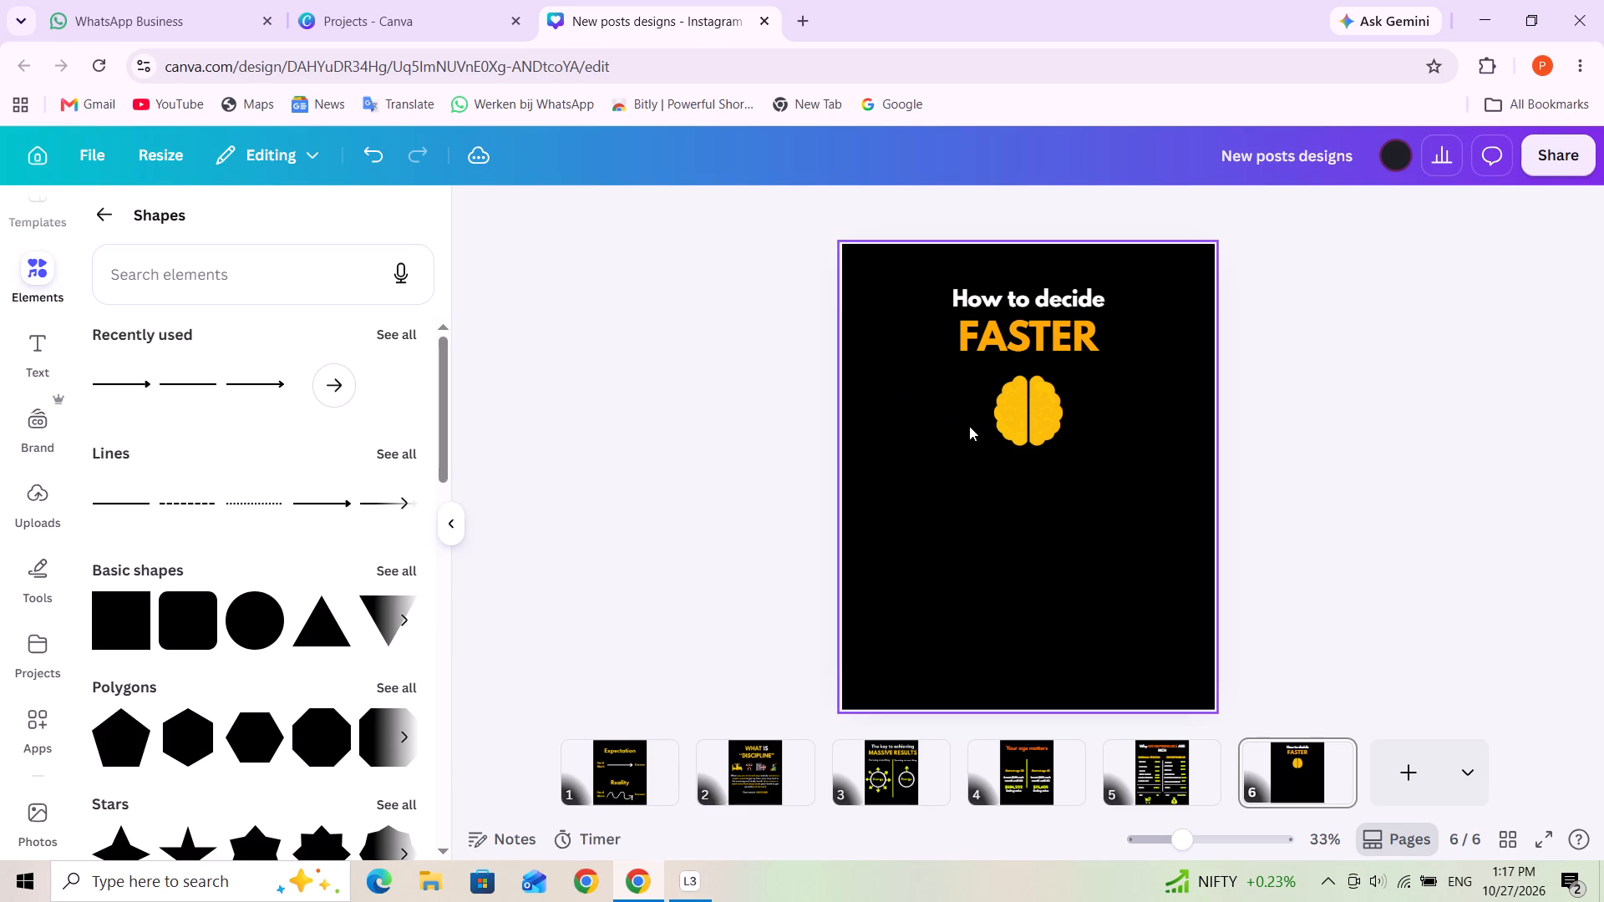
Add the open-headed arrow from the recently used shapes and angle it down and leftward from the brain's lower left side.
{"action": "left_click", "coordinate": [332, 391]}
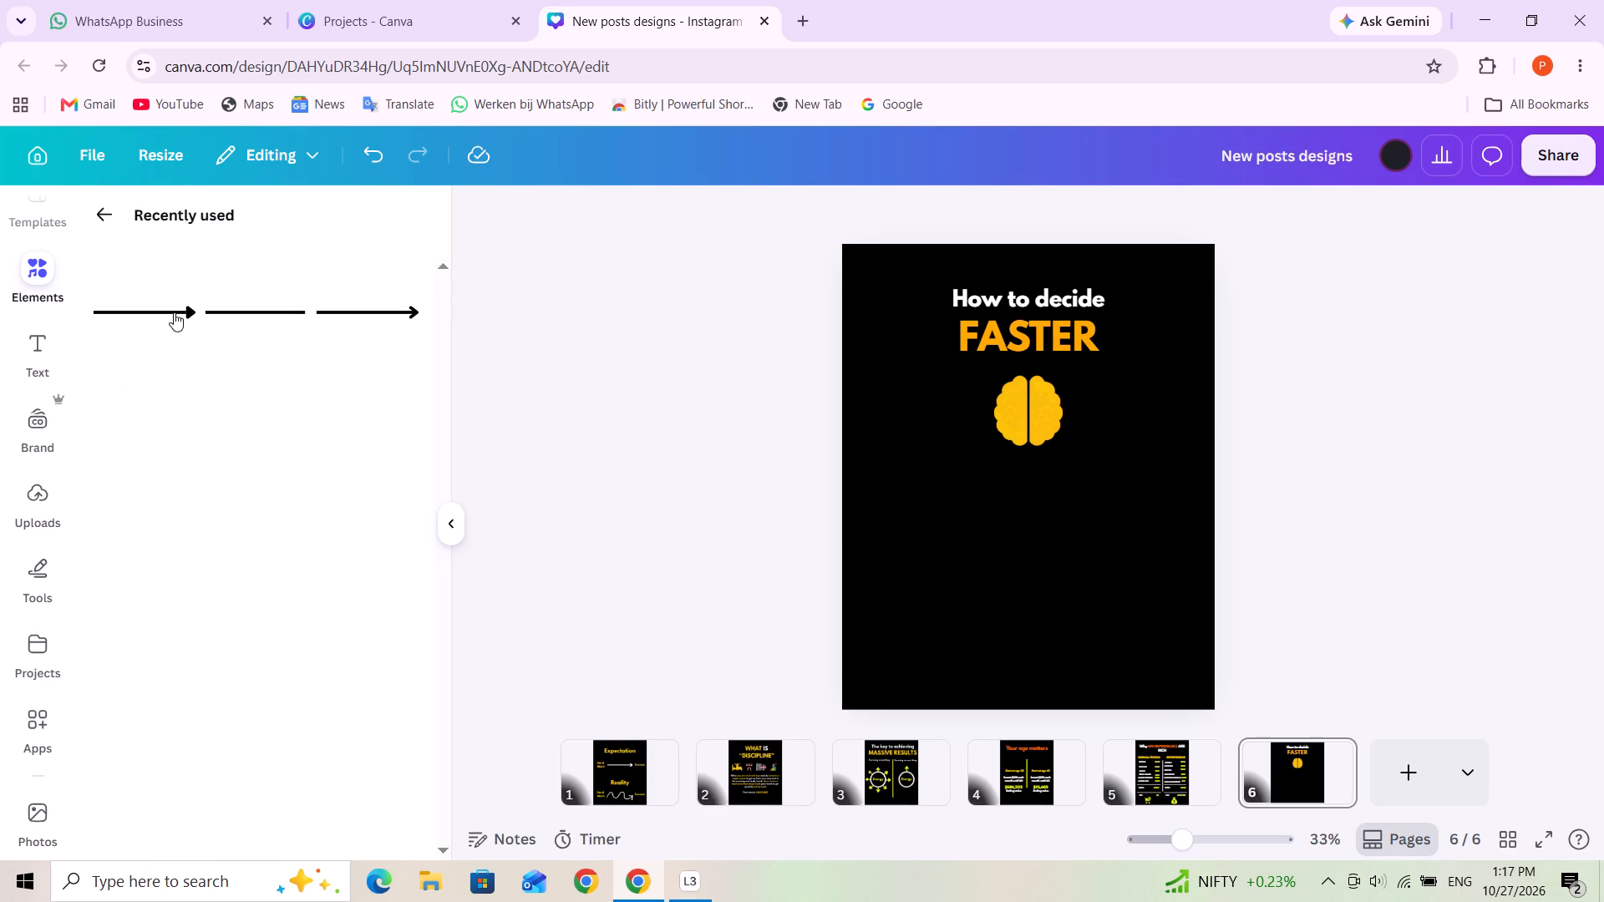
{"action": "left_click", "coordinate": [327, 312]}
{"action": "left_click_drag", "start_coordinate": [1045, 530], "coordinate": [957, 550]}
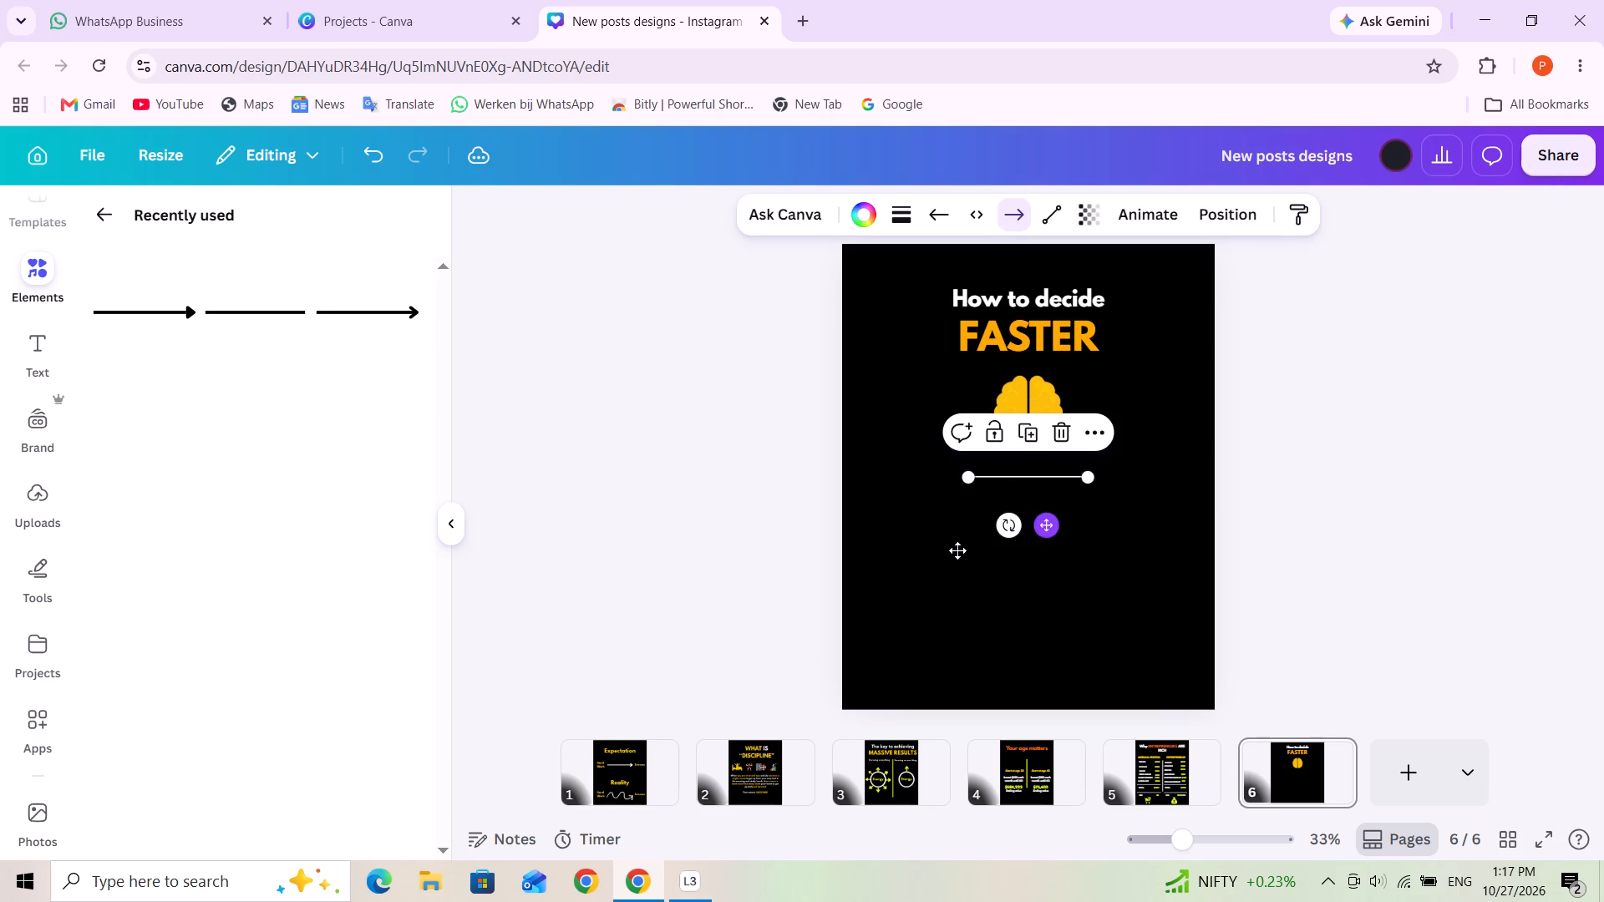
{"action": "left_click_drag", "start_coordinate": [957, 550], "coordinate": [976, 523]}
{"action": "left_click_drag", "start_coordinate": [934, 515], "coordinate": [826, 469]}
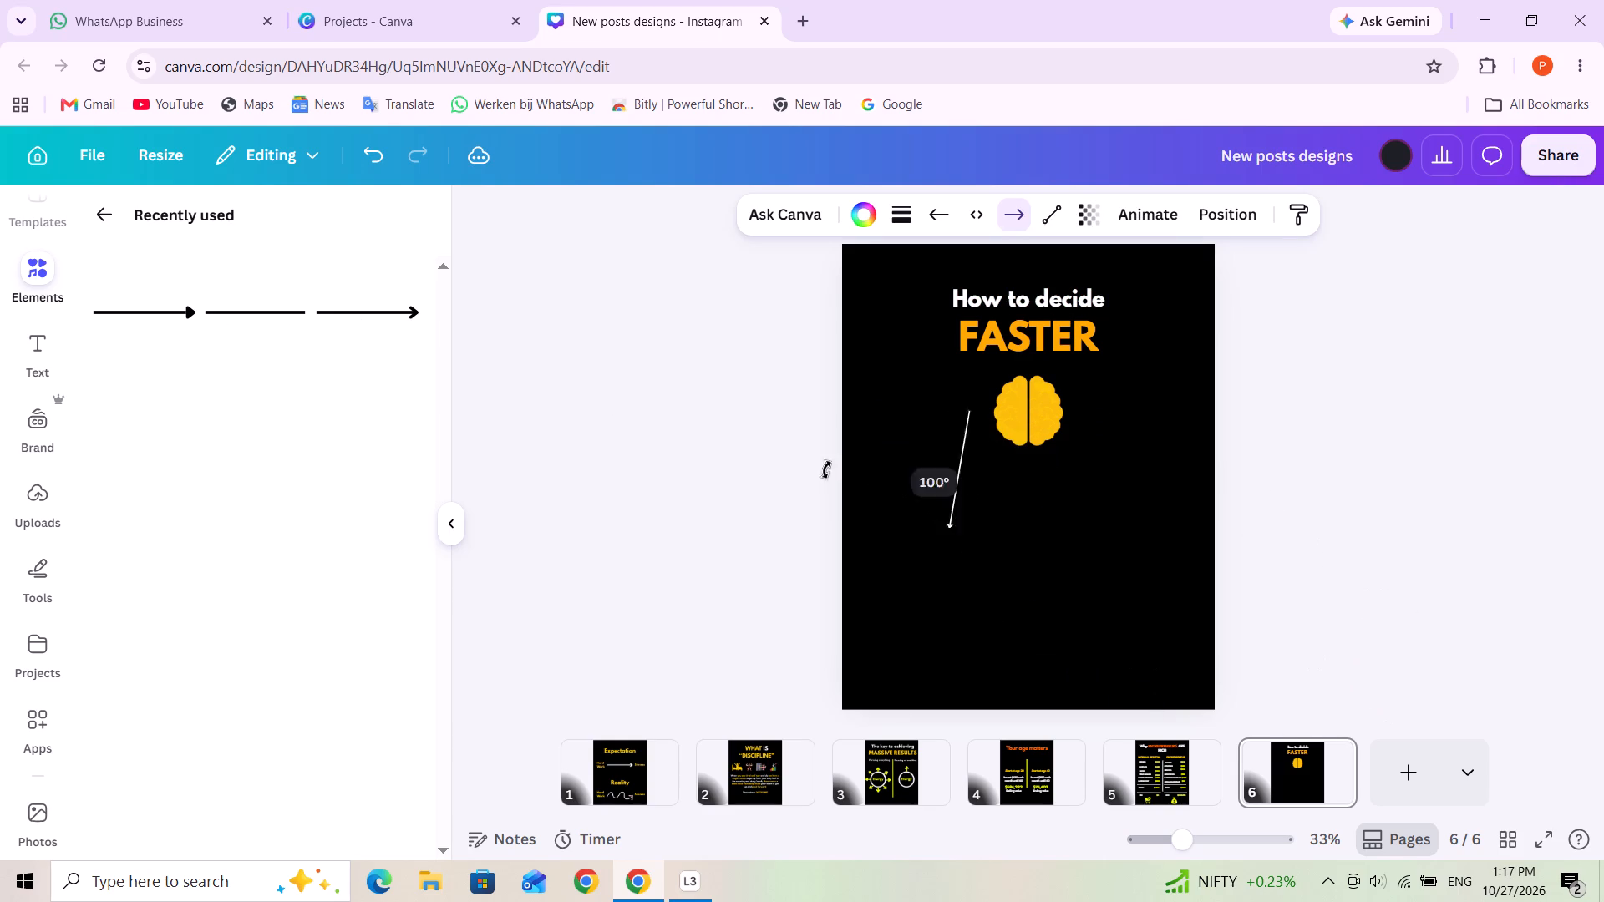
{"action": "left_click_drag", "start_coordinate": [826, 469], "coordinate": [872, 540]}
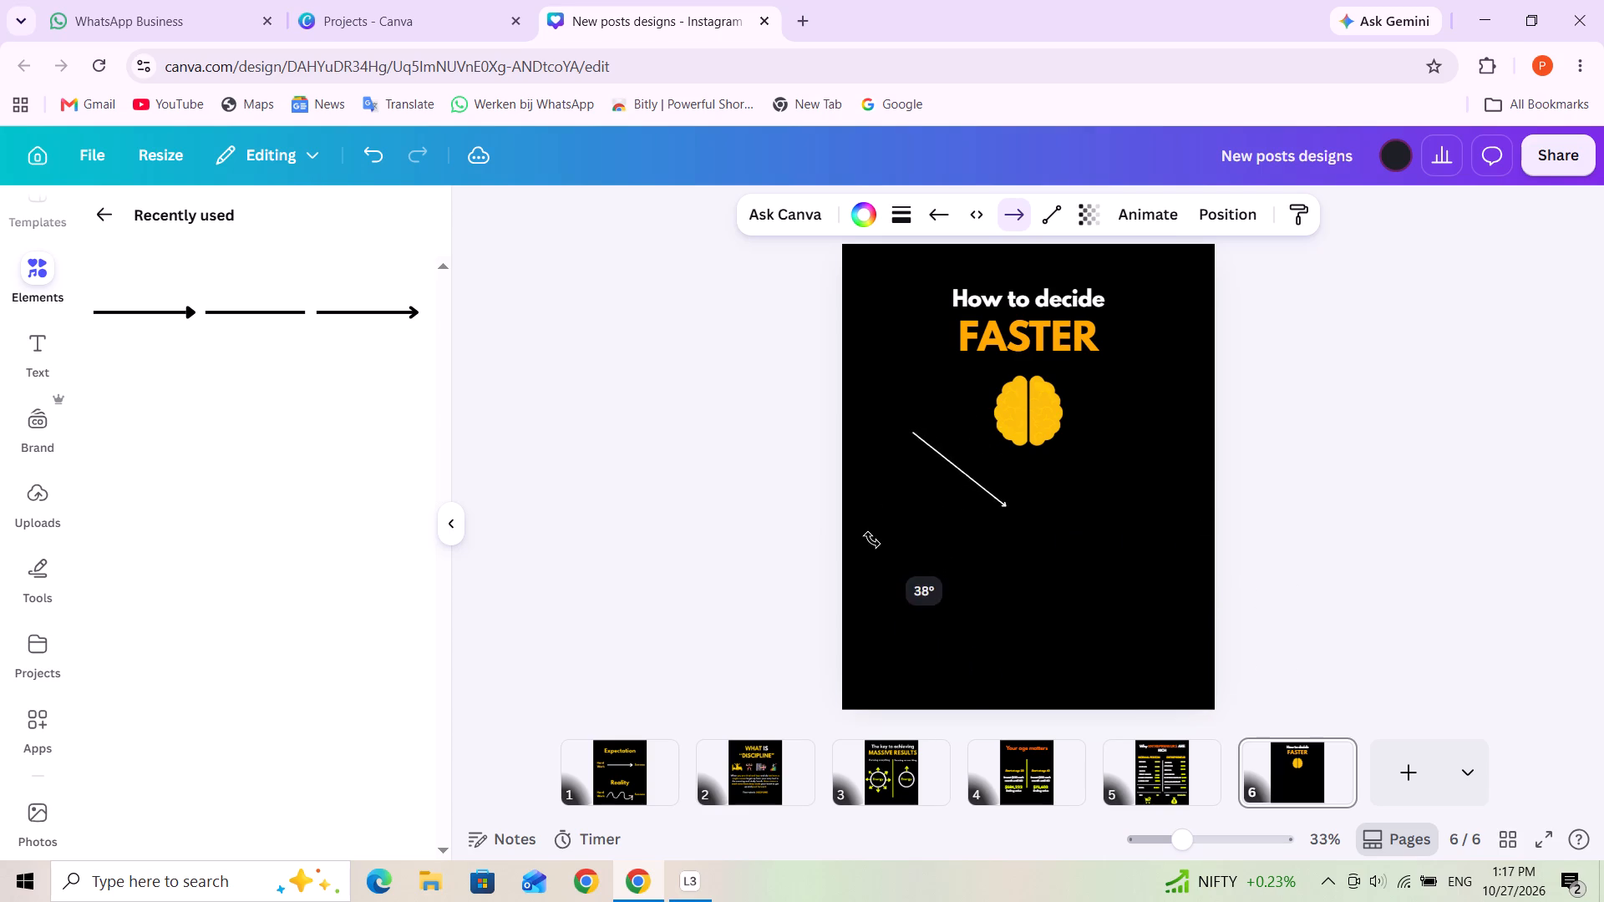
{"action": "left_click_drag", "start_coordinate": [872, 540], "coordinate": [932, 446]}
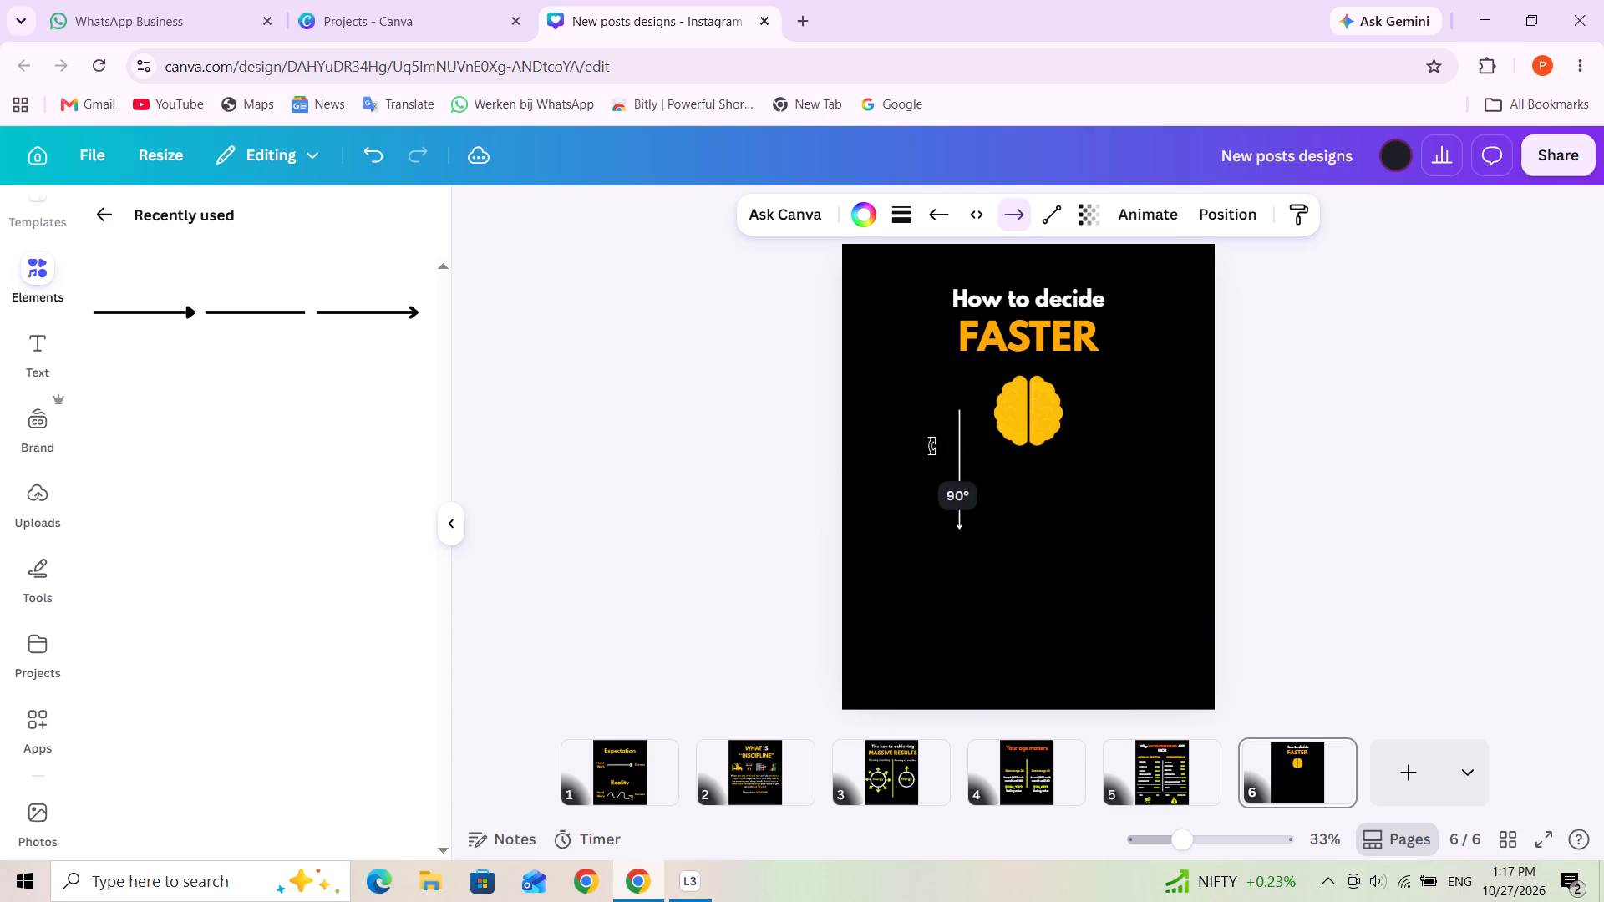
{"action": "left_click_drag", "start_coordinate": [932, 446], "coordinate": [854, 506]}
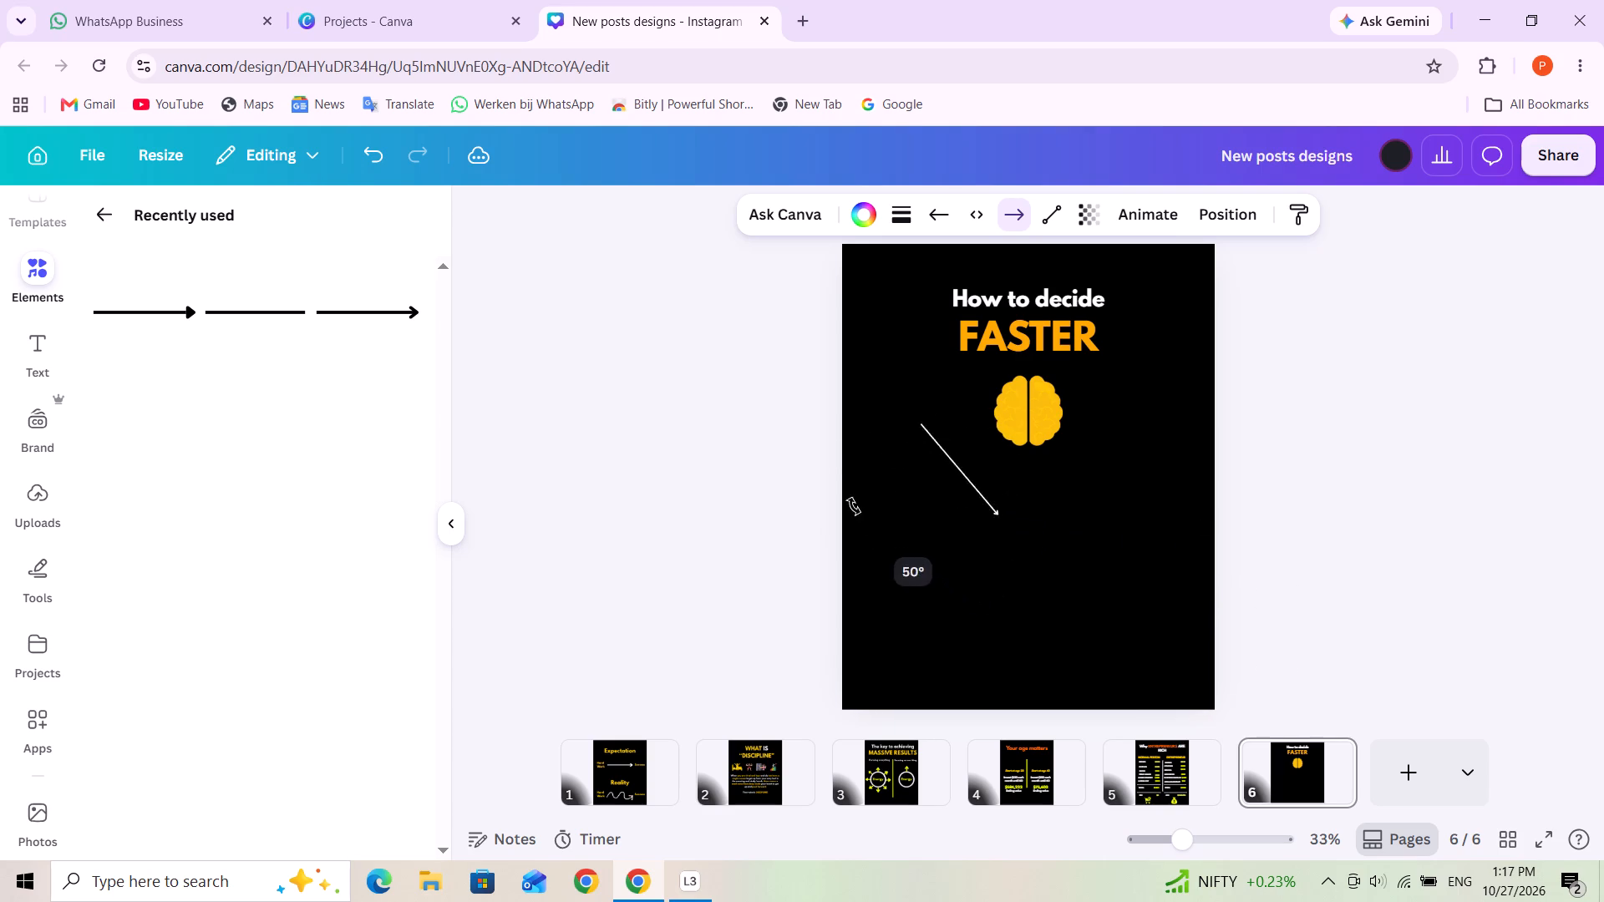
{"action": "left_click_drag", "start_coordinate": [854, 506], "coordinate": [871, 419]}
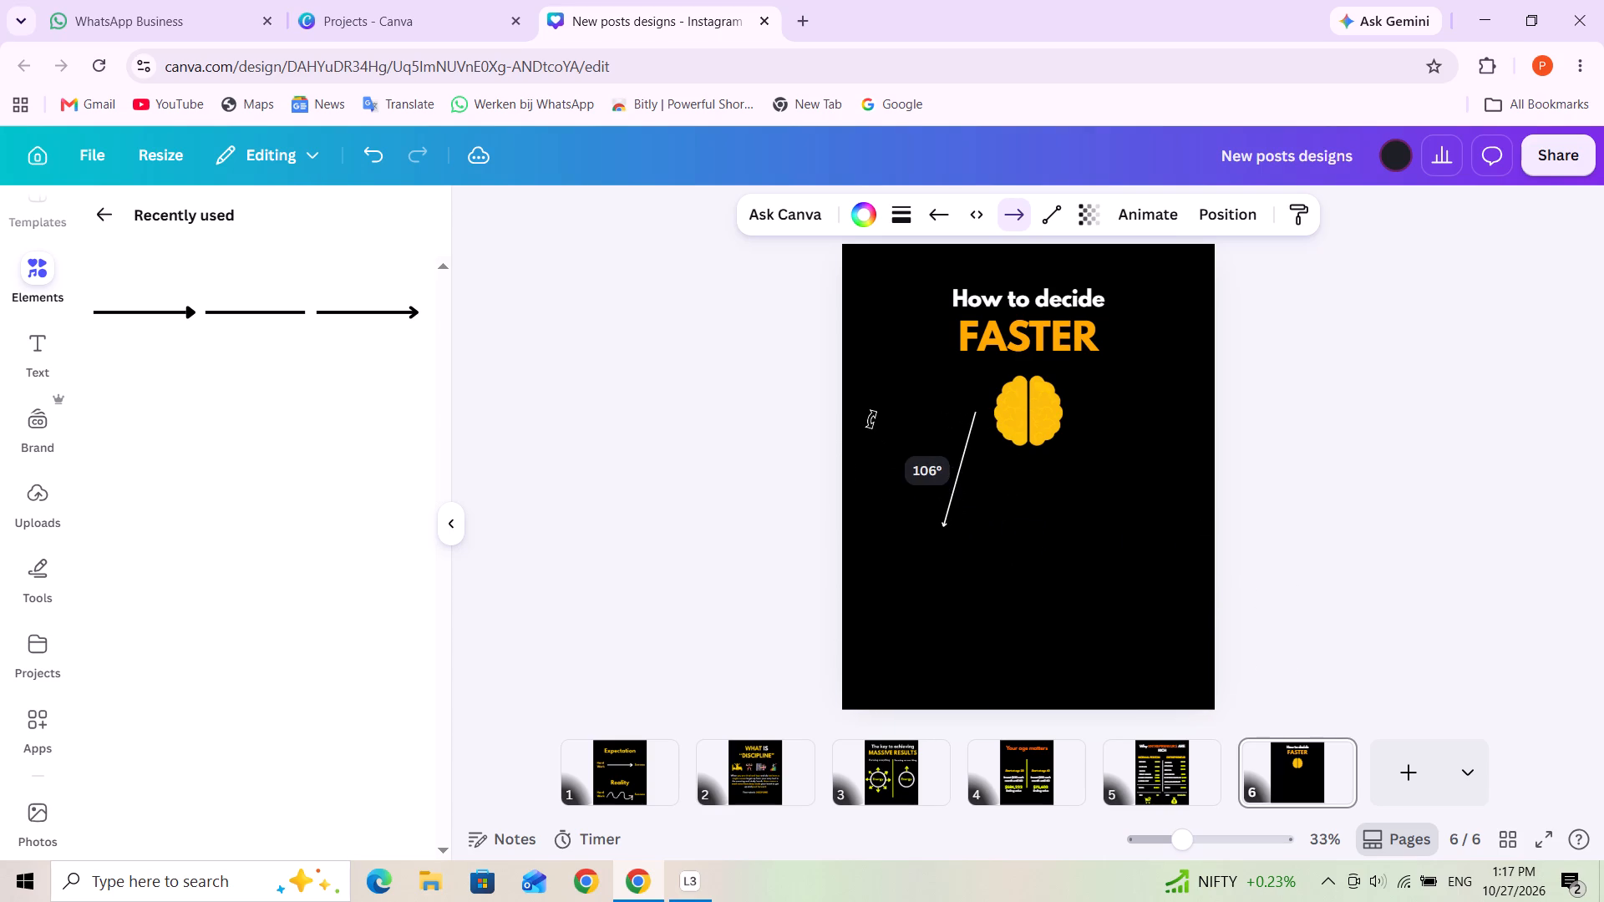
{"action": "left_click_drag", "start_coordinate": [871, 419], "coordinate": [952, 461]}
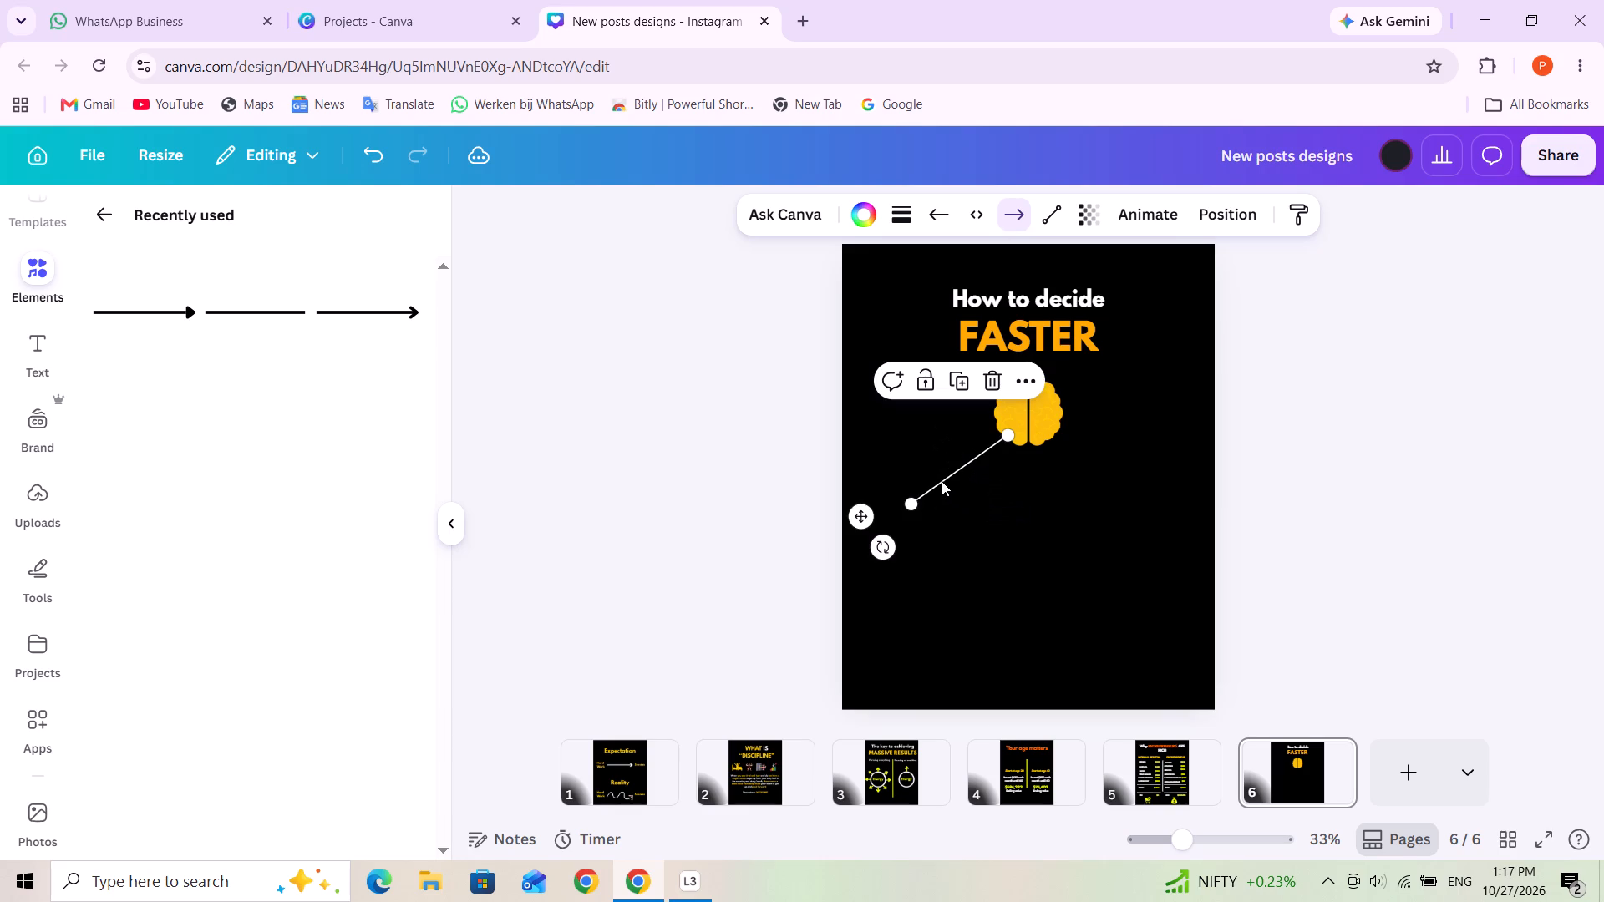
{"action": "left_click_drag", "start_coordinate": [942, 481], "coordinate": [925, 466]}
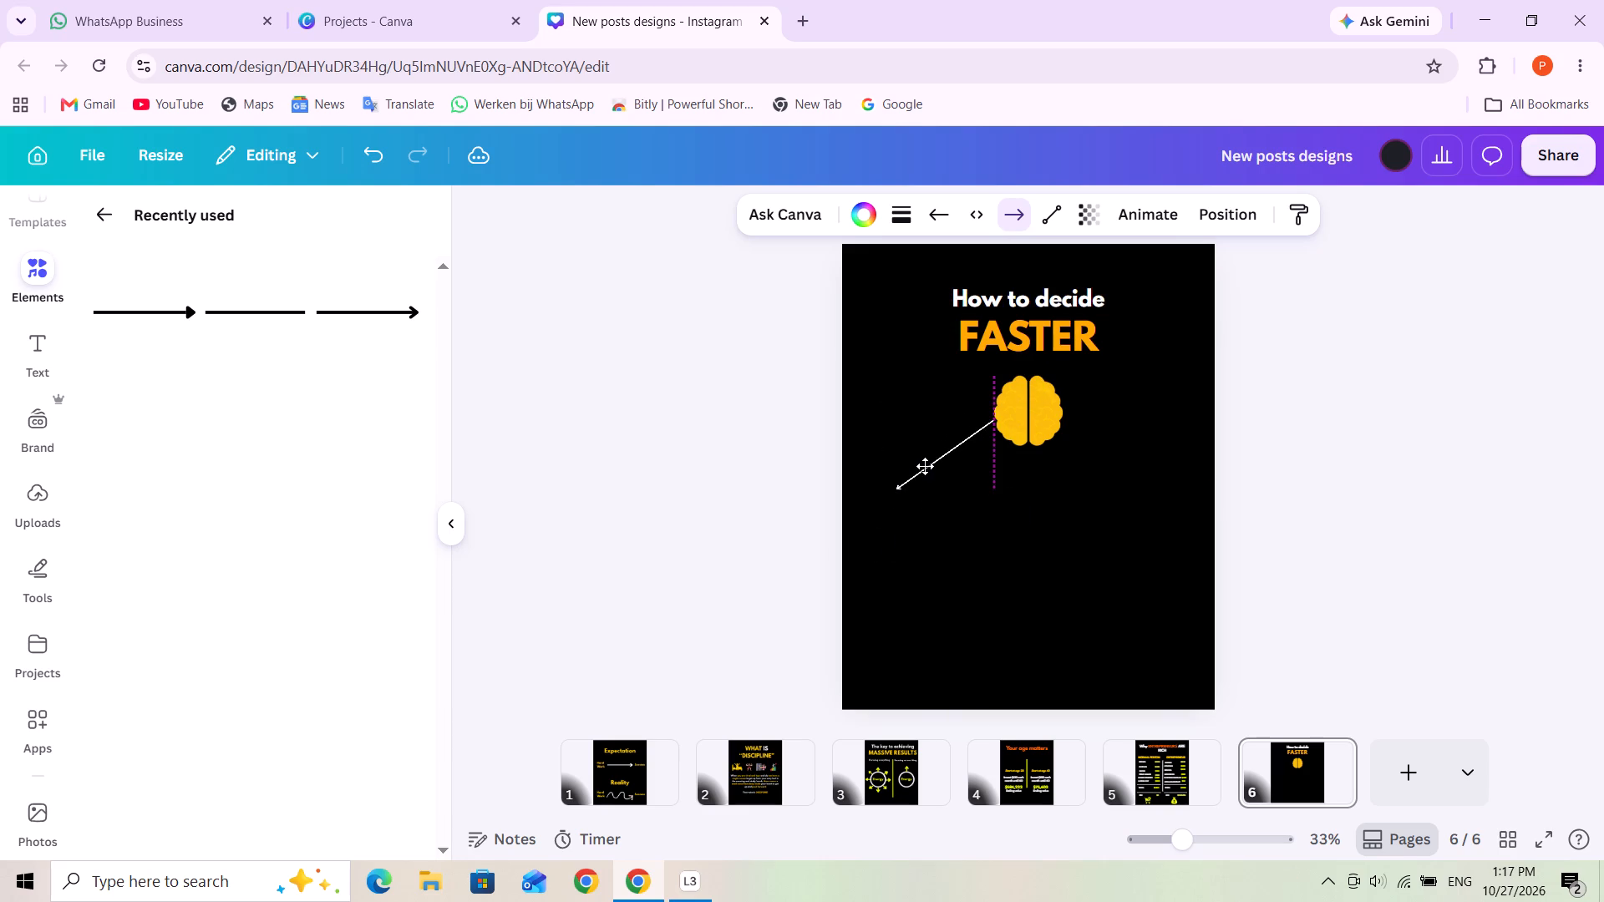
{"action": "left_click_drag", "start_coordinate": [925, 466], "coordinate": [921, 477]}
{"action": "left_click_drag", "start_coordinate": [921, 477], "coordinate": [914, 477]}
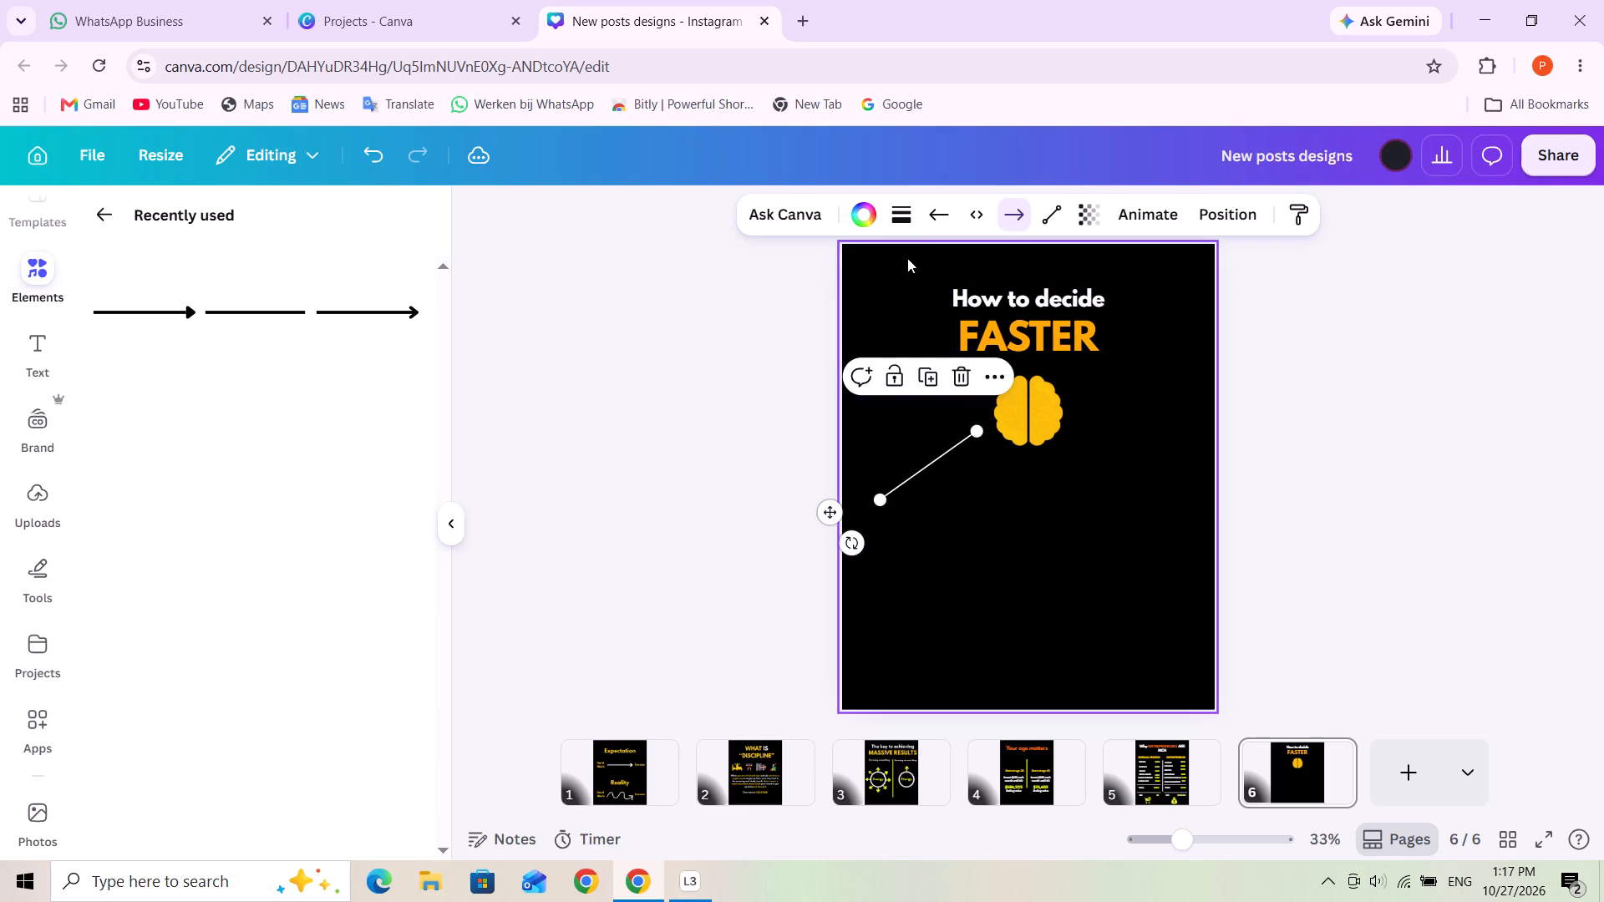
Thicken the new diagonal arrow's stroke weight to about 11.
{"action": "left_click", "coordinate": [911, 215]}
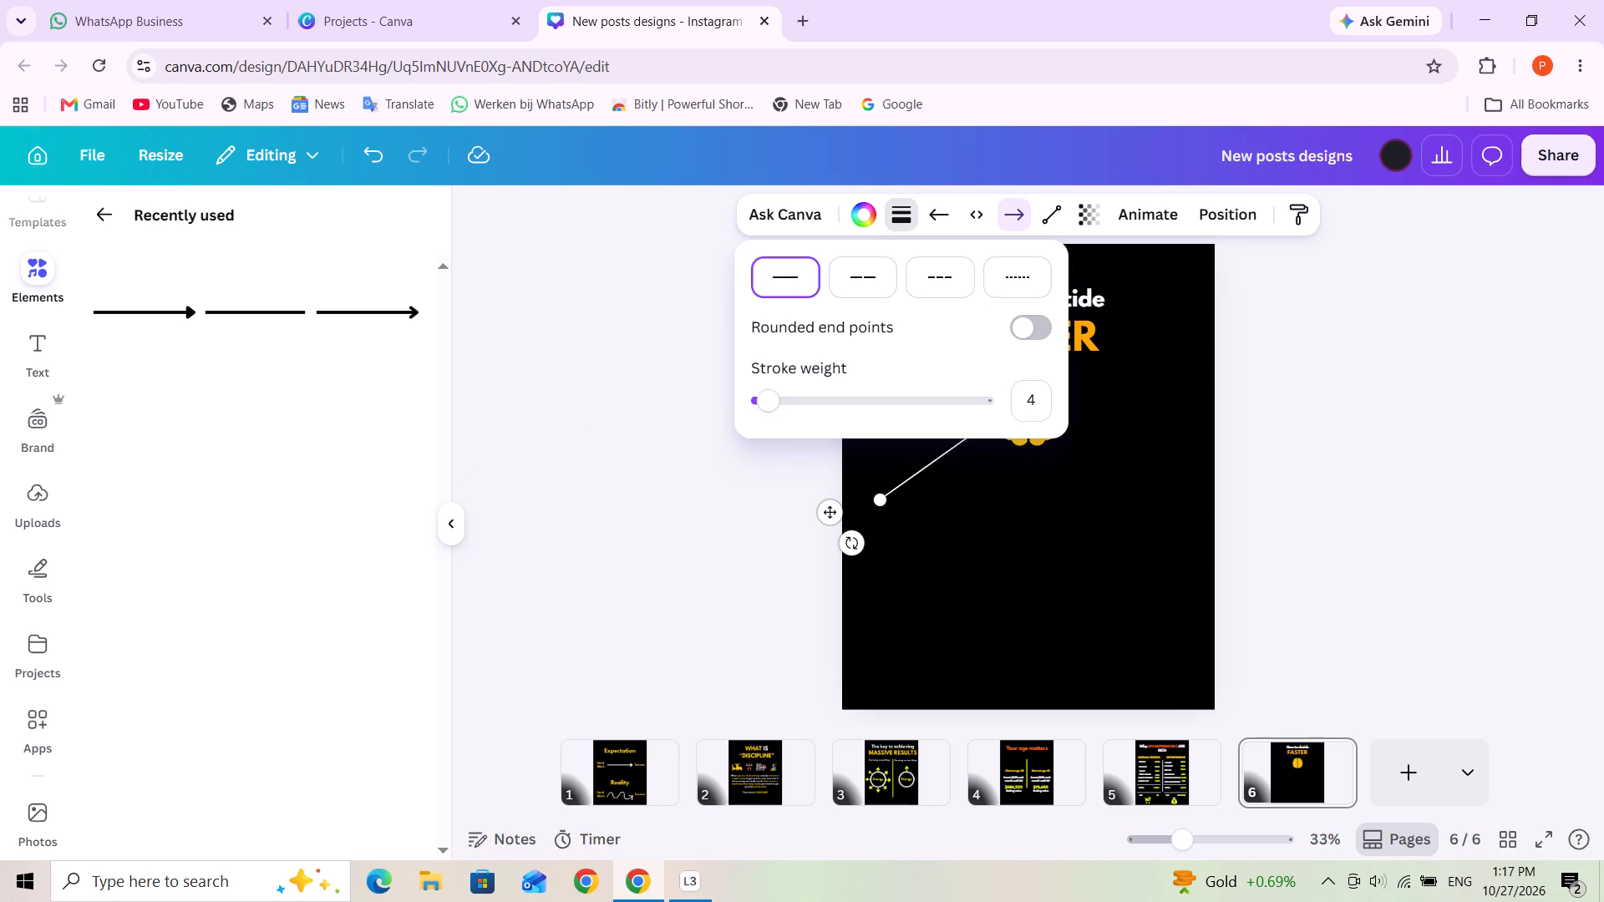
{"action": "left_click_drag", "start_coordinate": [772, 409], "coordinate": [786, 409]}
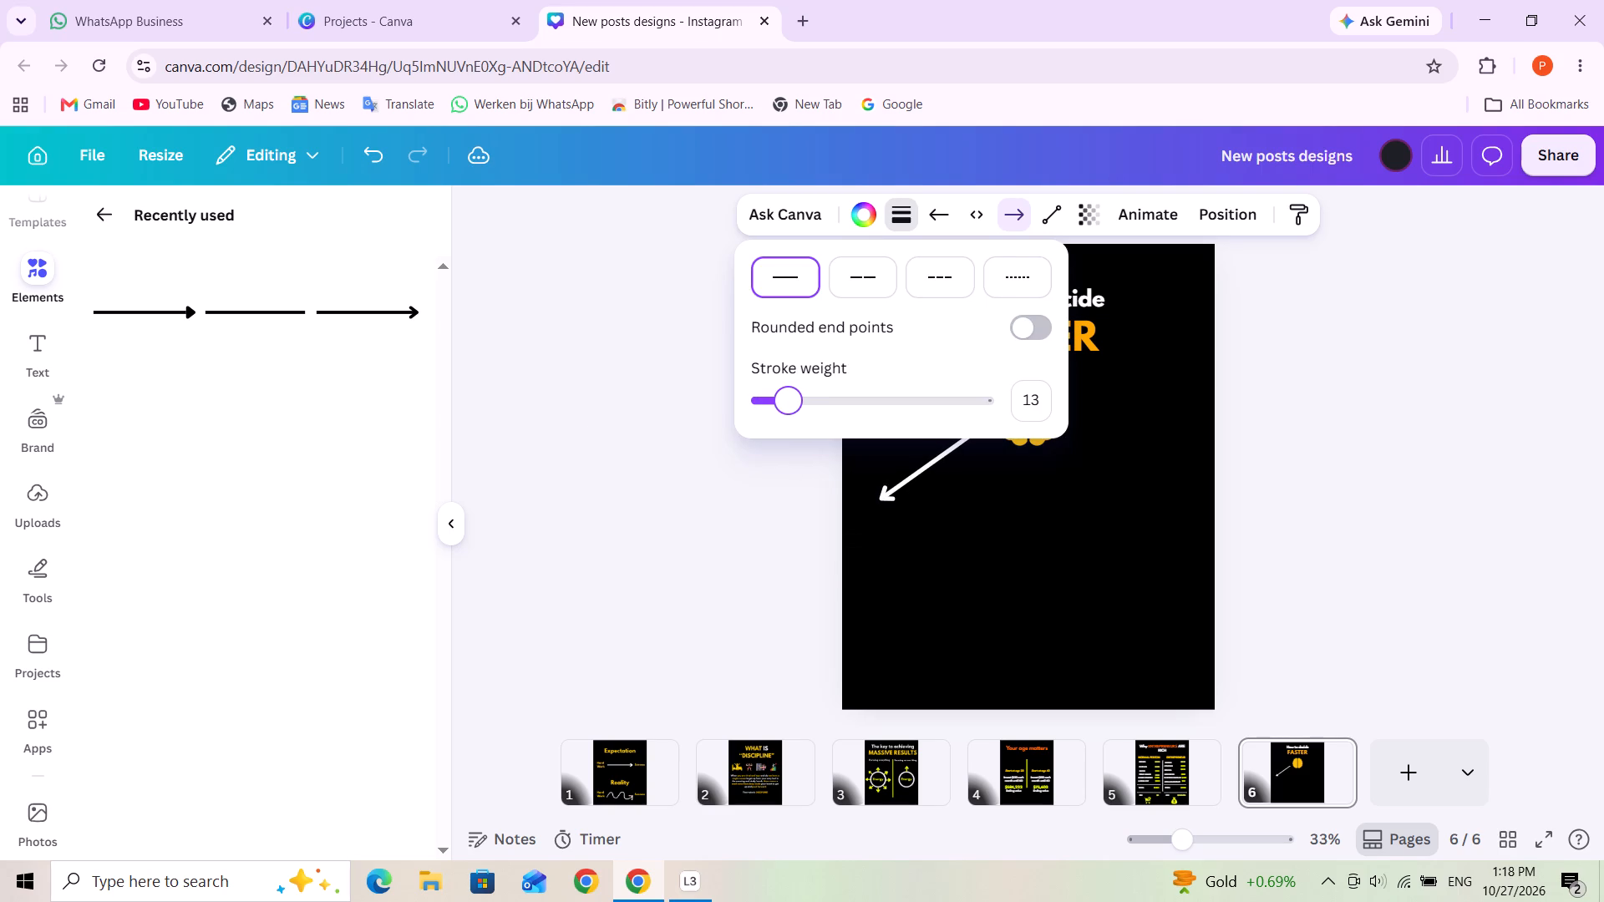
{"action": "left_click_drag", "start_coordinate": [786, 409], "coordinate": [789, 409]}
{"action": "left_click_drag", "start_coordinate": [789, 409], "coordinate": [791, 409]}
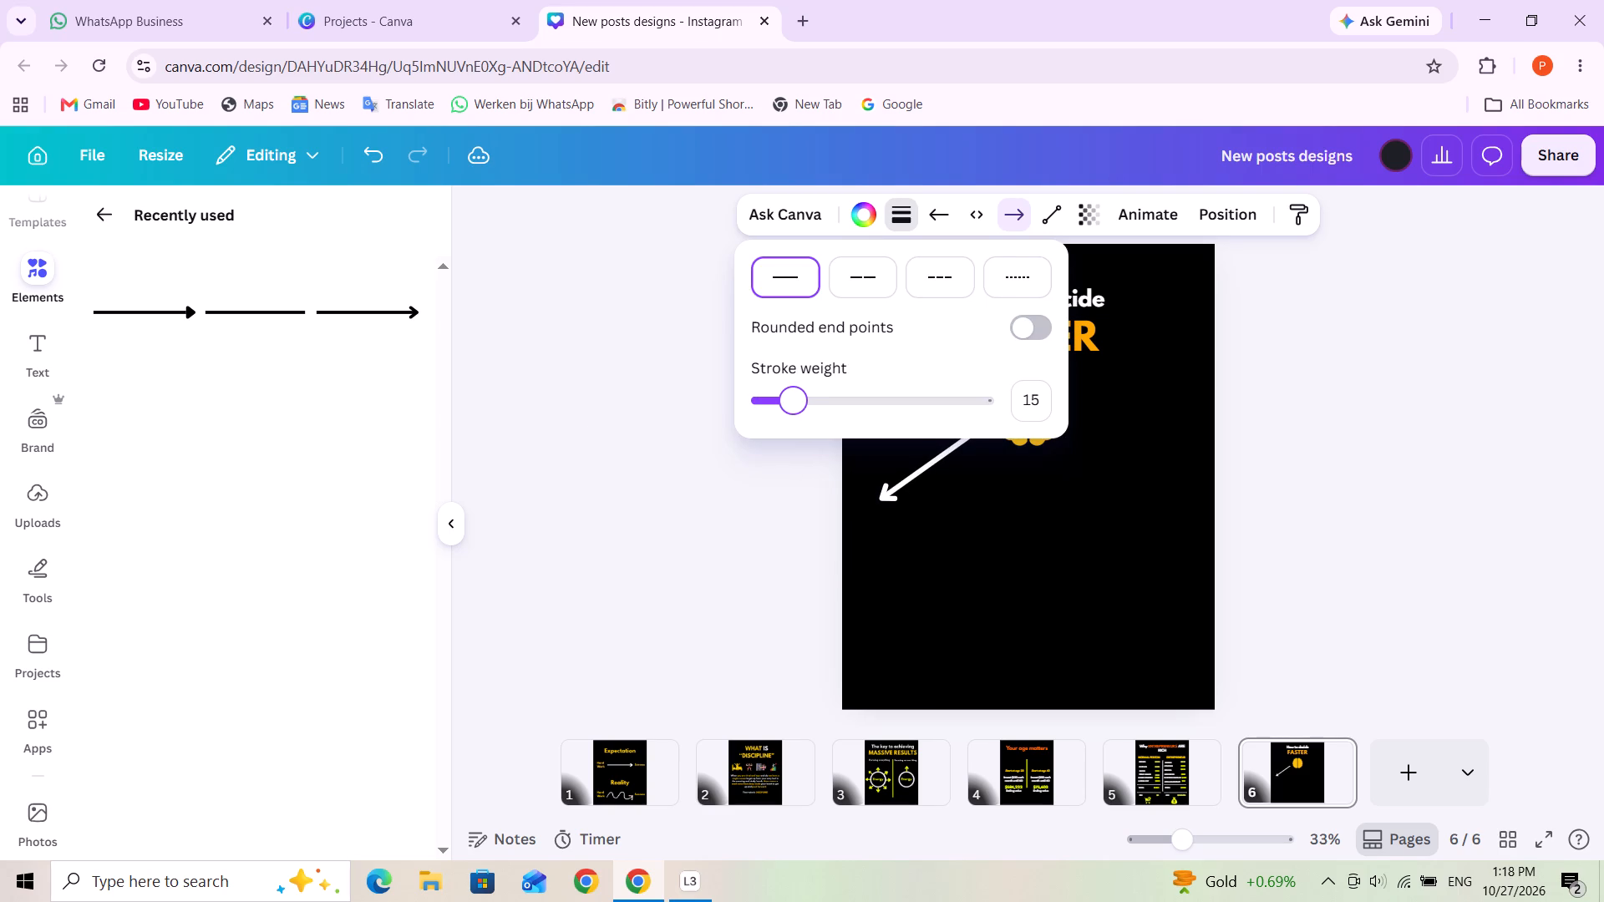
{"action": "left_click_drag", "start_coordinate": [791, 409], "coordinate": [784, 410]}
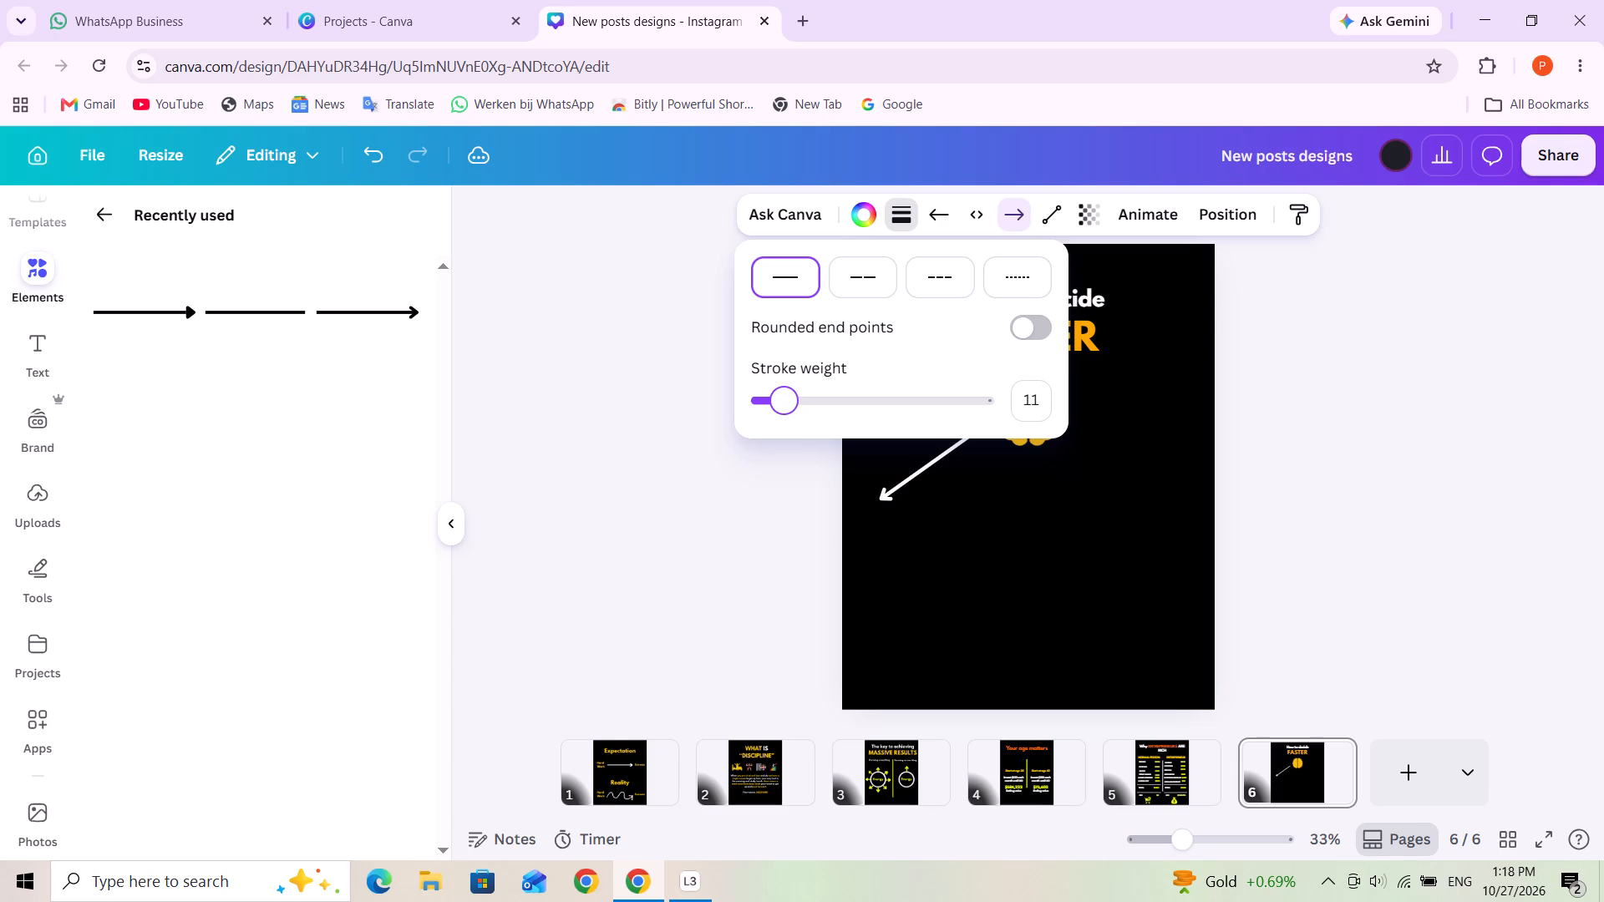
{"action": "left_click_drag", "start_coordinate": [784, 410], "coordinate": [781, 410]}
{"action": "left_click", "coordinate": [1118, 651]}
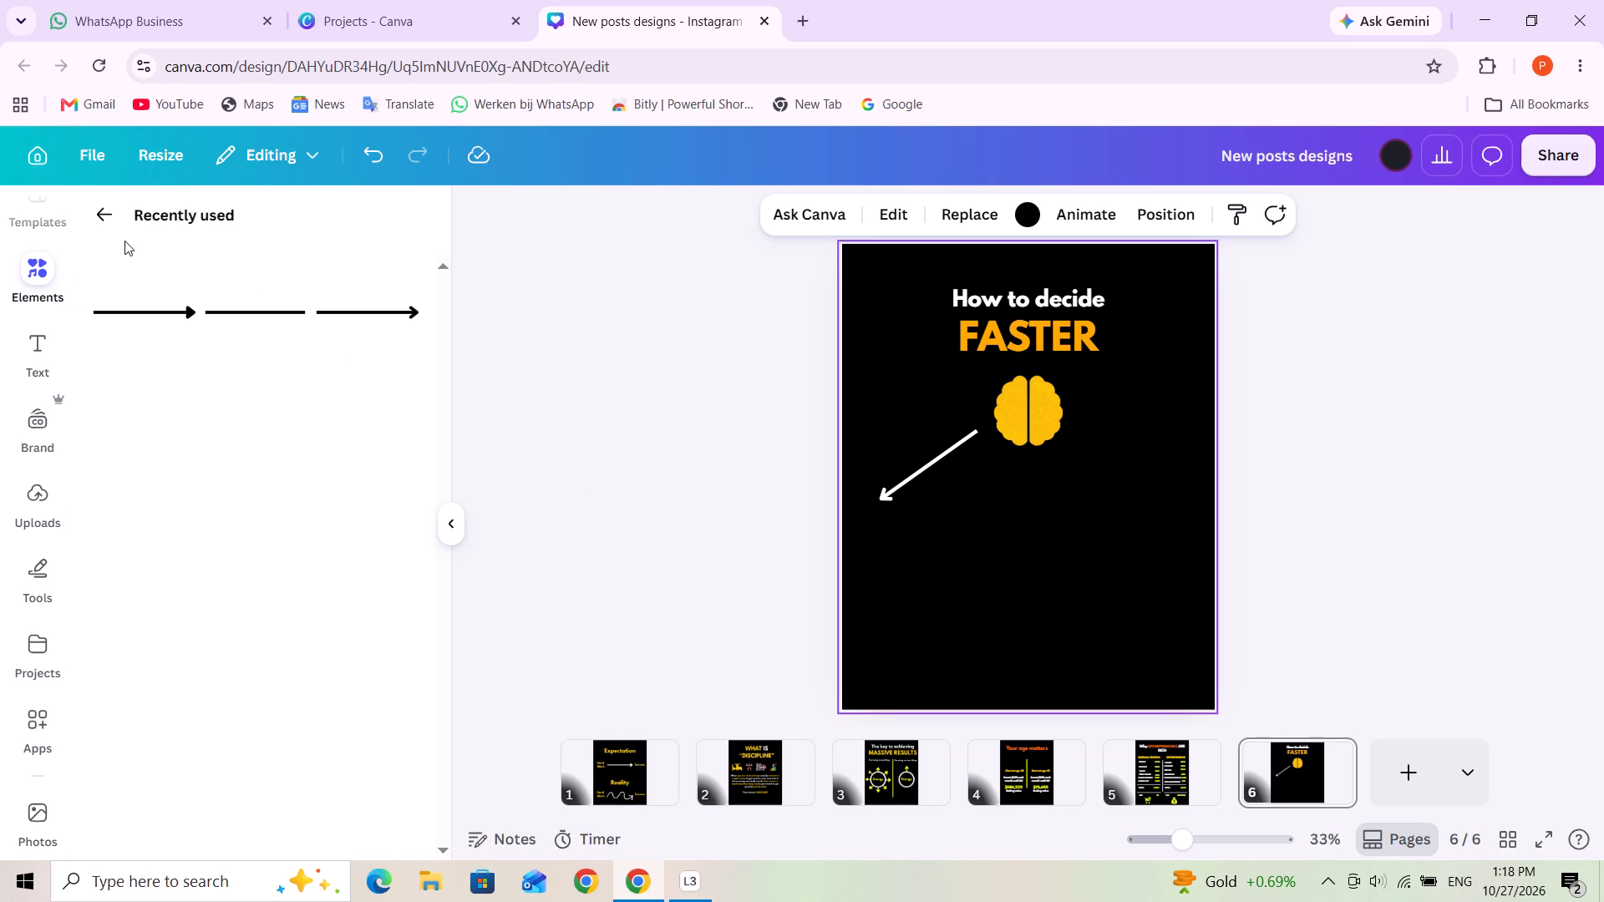
Search the shapes for "limit".
{"action": "left_click", "coordinate": [105, 215]}
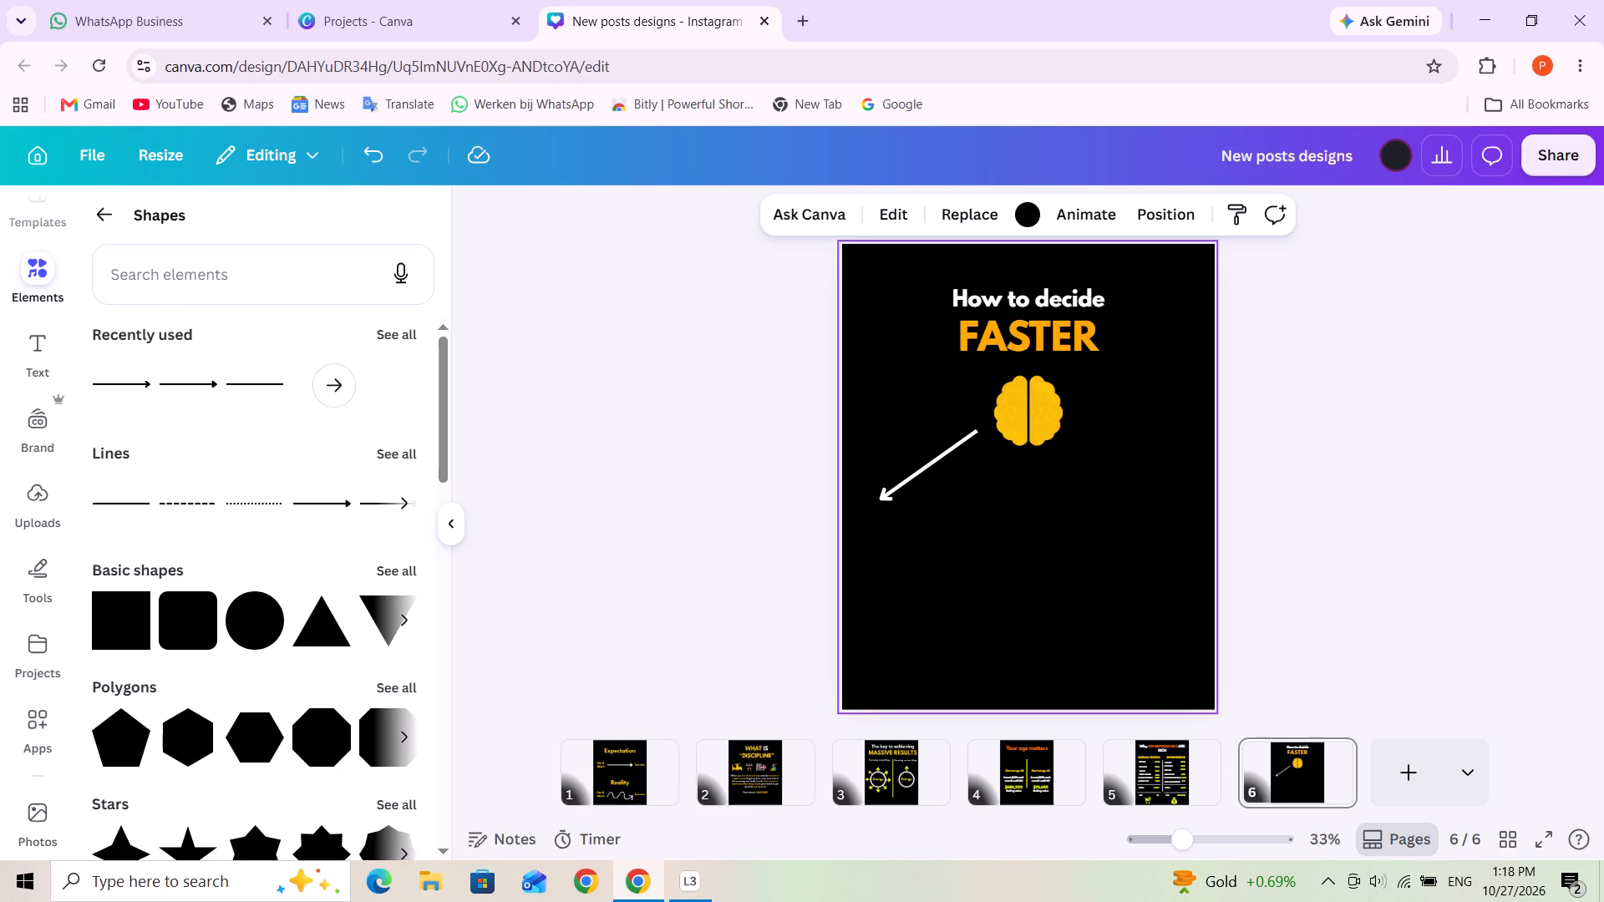
{"action": "left_click", "coordinate": [167, 276]}
{"action": "type", "text": "li"}
{"action": "key", "text": "m"}
{"action": "key", "text": "i"}
{"action": "key", "text": "t"}
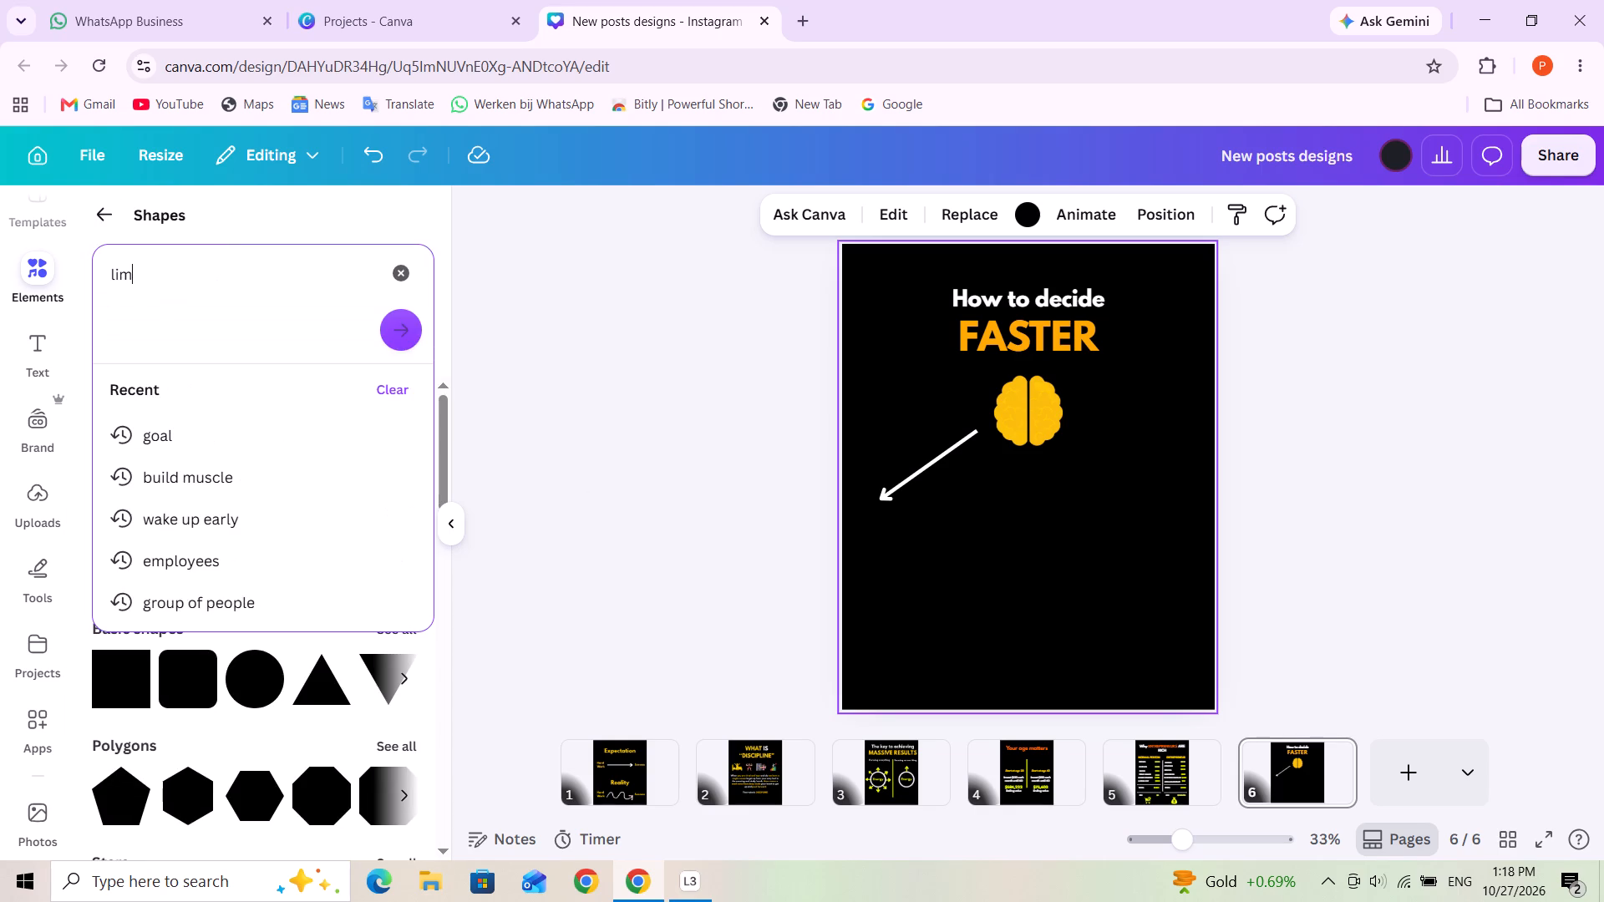
{"action": "key", "text": "Return"}
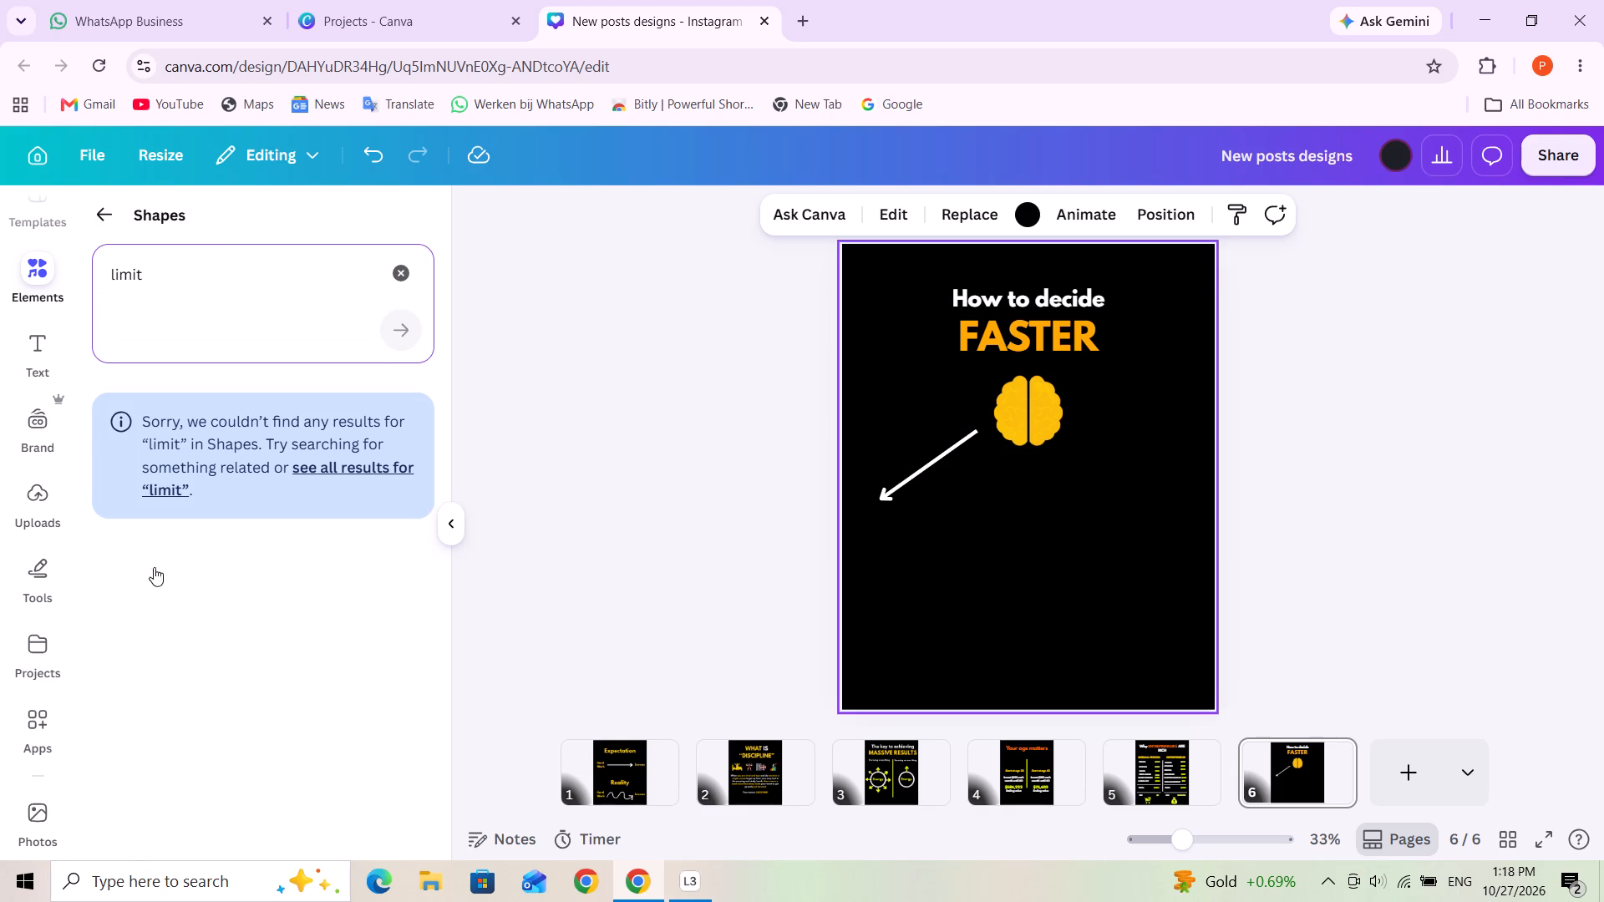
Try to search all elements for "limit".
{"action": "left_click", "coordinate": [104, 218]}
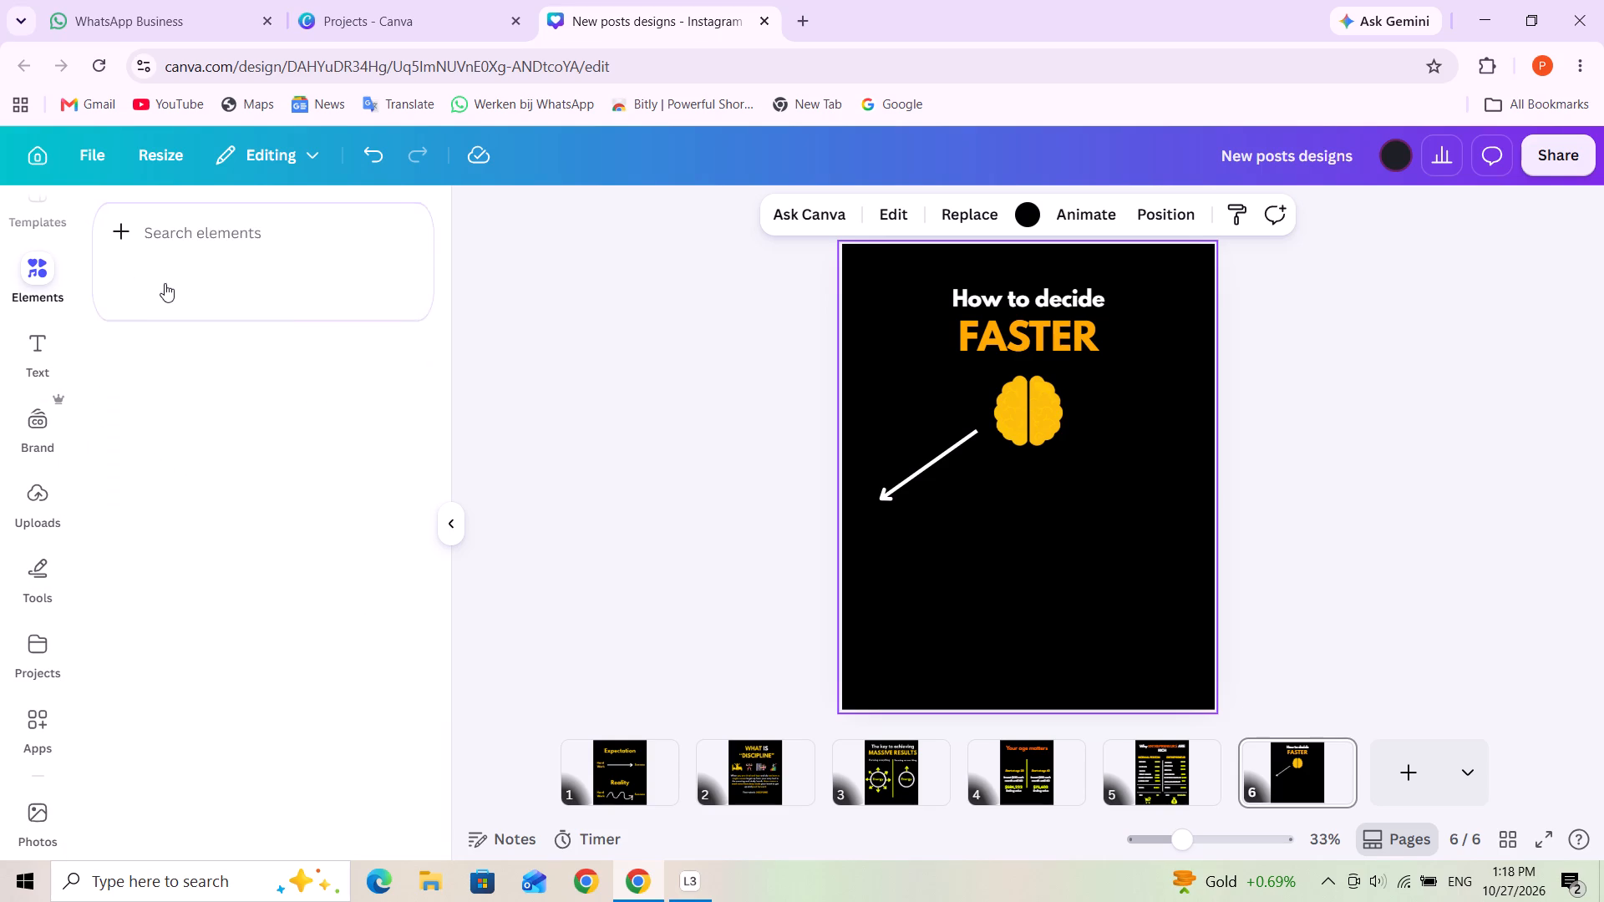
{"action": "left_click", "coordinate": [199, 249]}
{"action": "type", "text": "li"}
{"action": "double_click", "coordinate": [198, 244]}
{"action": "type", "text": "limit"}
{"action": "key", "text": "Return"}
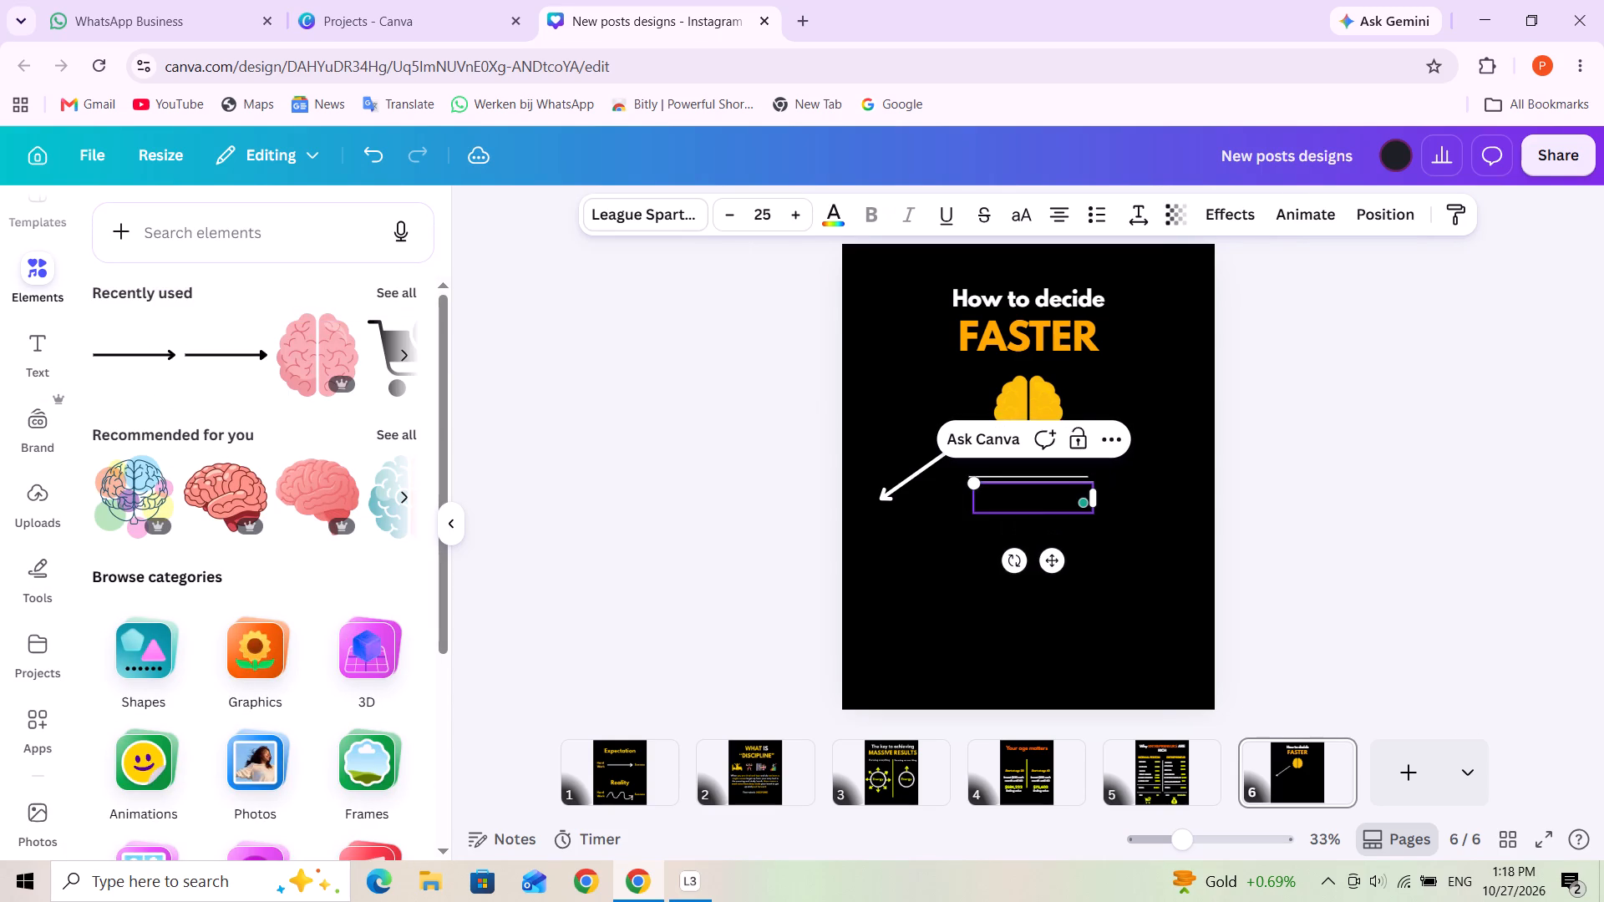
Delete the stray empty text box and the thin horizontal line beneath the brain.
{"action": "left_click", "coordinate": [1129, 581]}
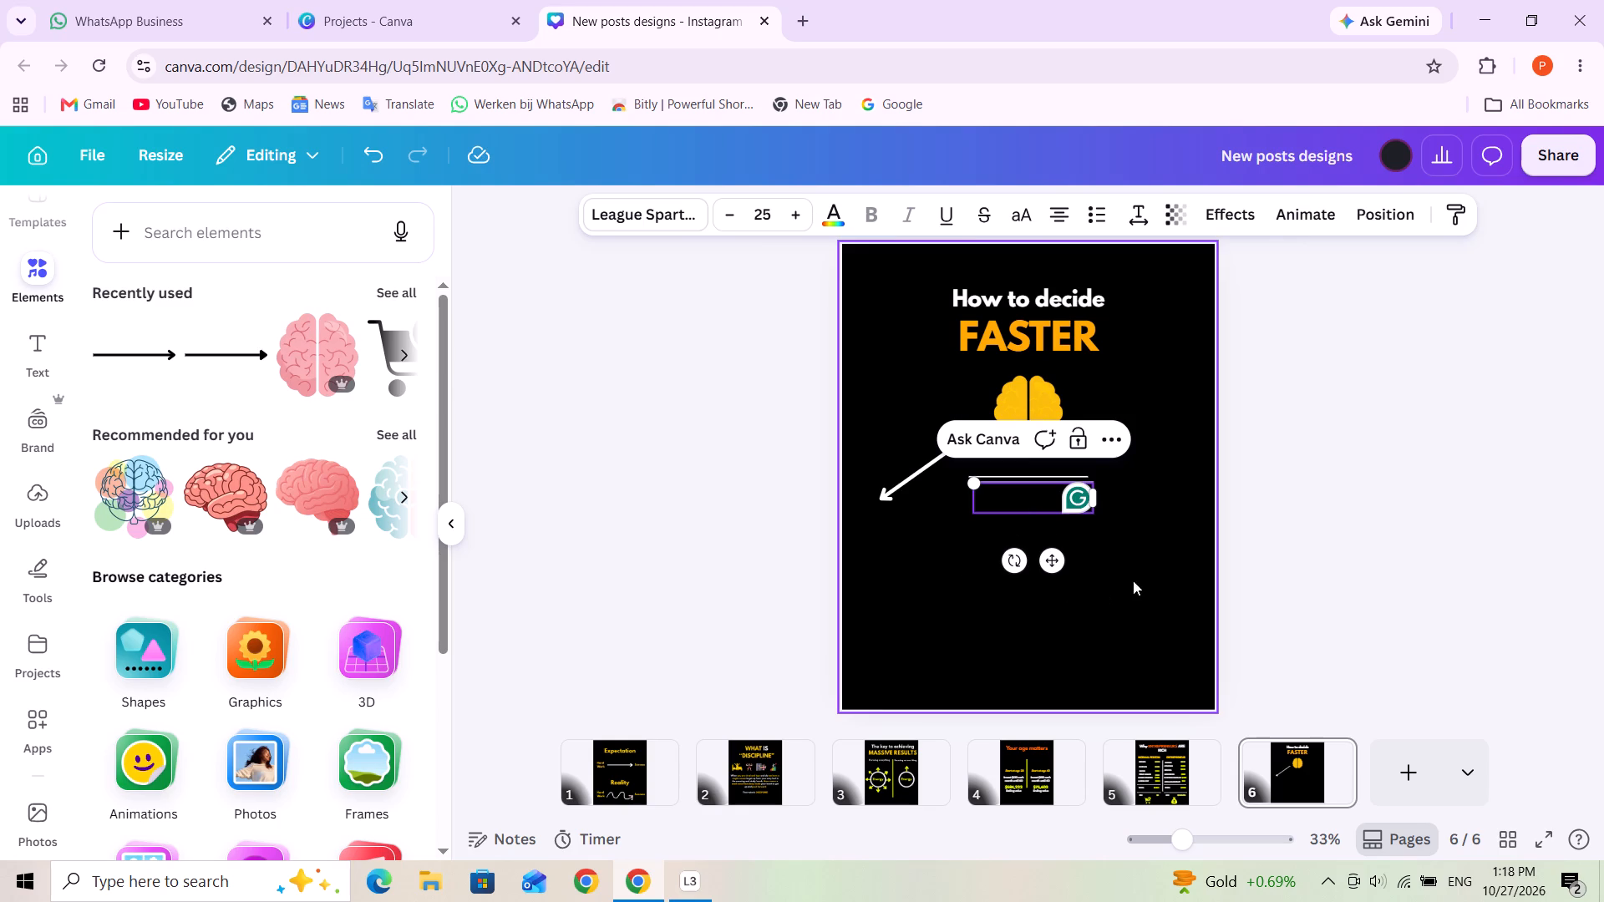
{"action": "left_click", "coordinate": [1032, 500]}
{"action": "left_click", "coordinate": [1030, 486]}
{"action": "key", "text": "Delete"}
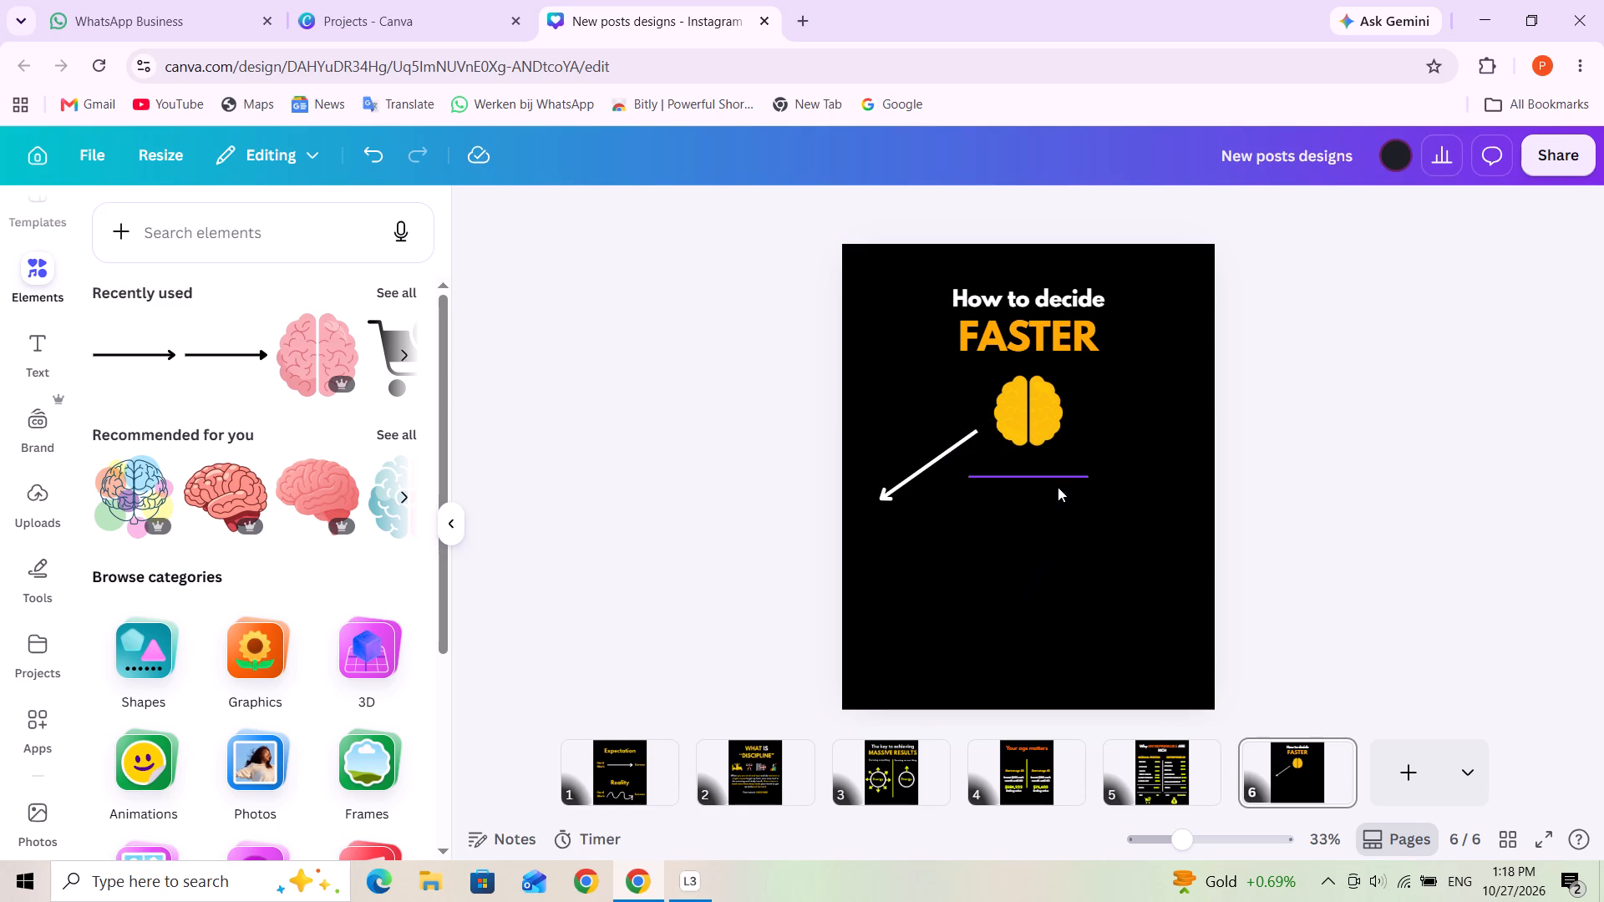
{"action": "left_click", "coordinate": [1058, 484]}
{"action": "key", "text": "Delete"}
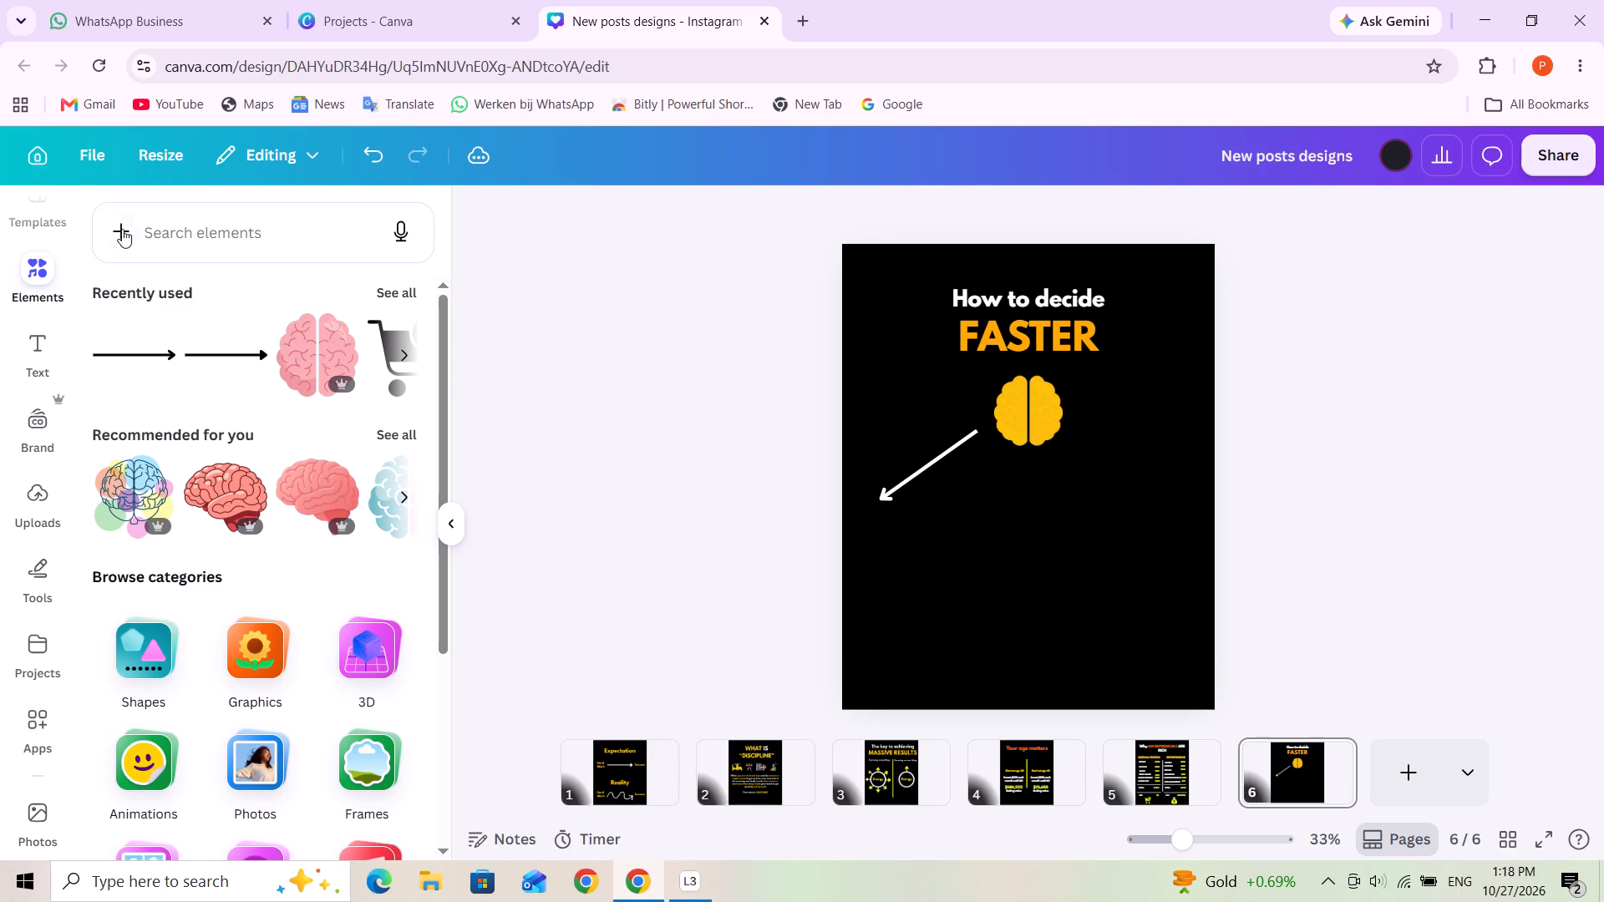
Search the elements for "limit" and show all the matching graphics.
{"action": "left_click", "coordinate": [123, 231]}
{"action": "left_click", "coordinate": [190, 225]}
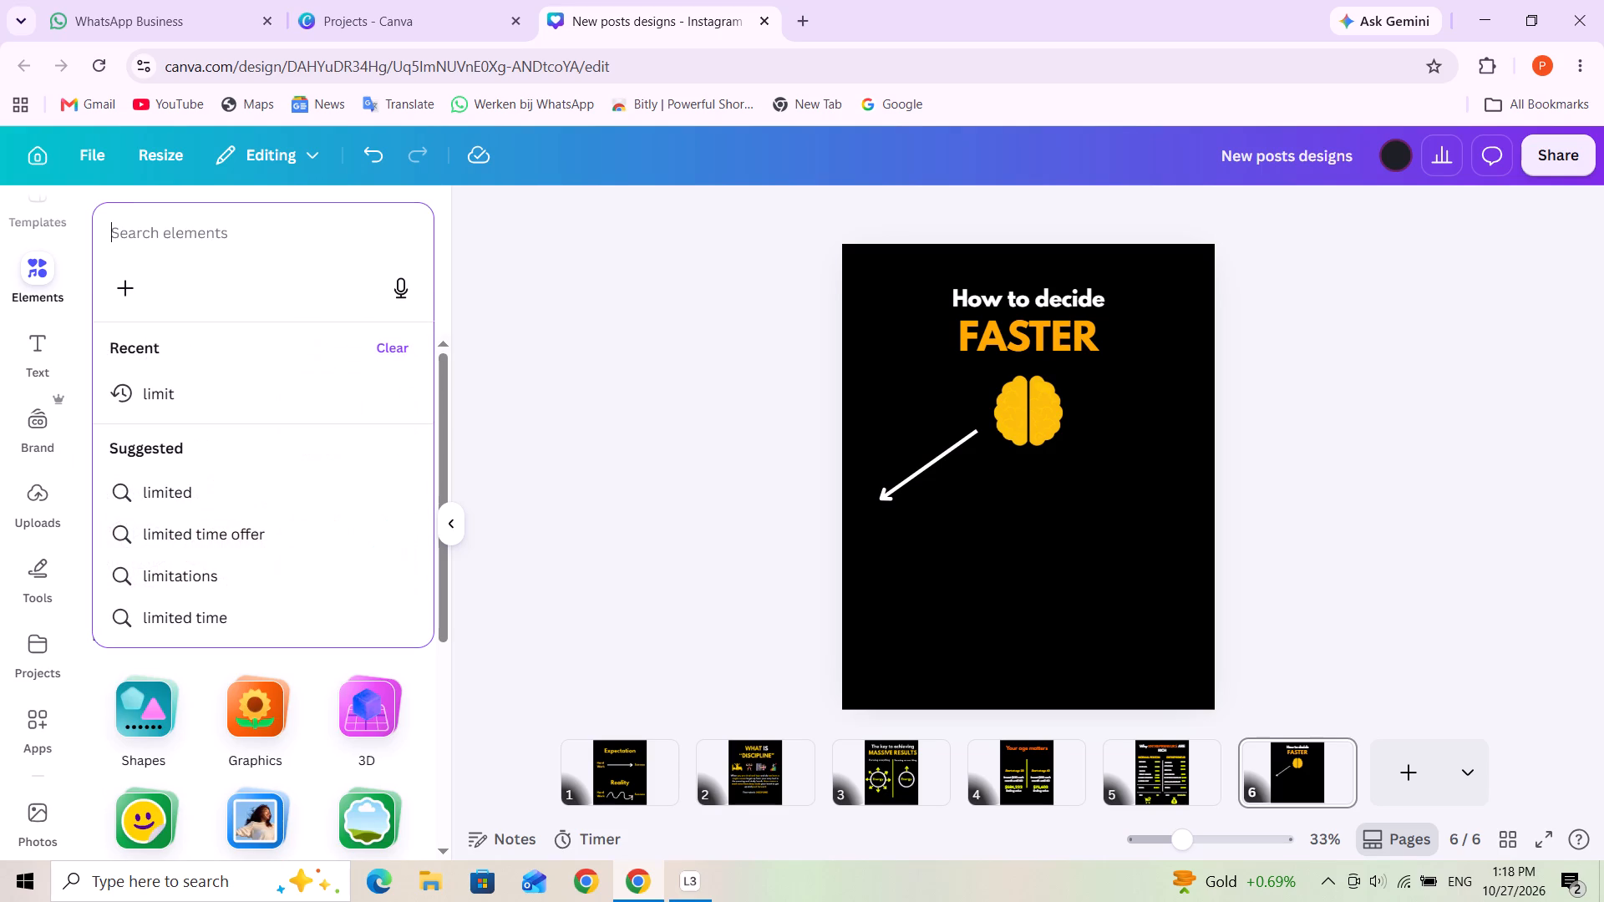
{"action": "type", "text": "limit"}
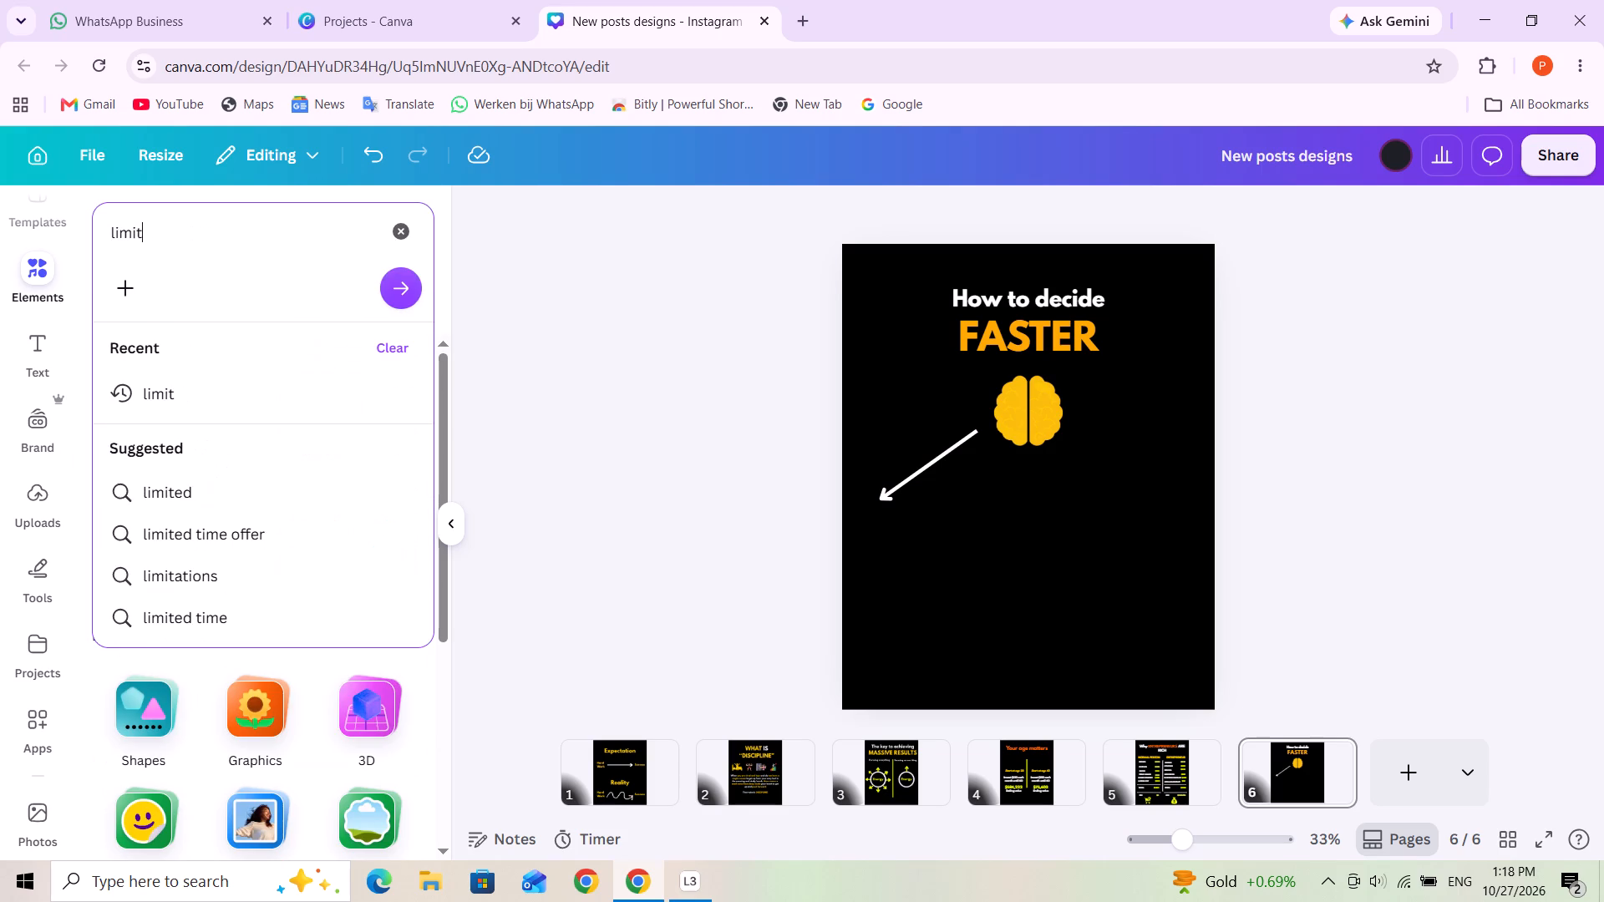
{"action": "key", "text": "Return"}
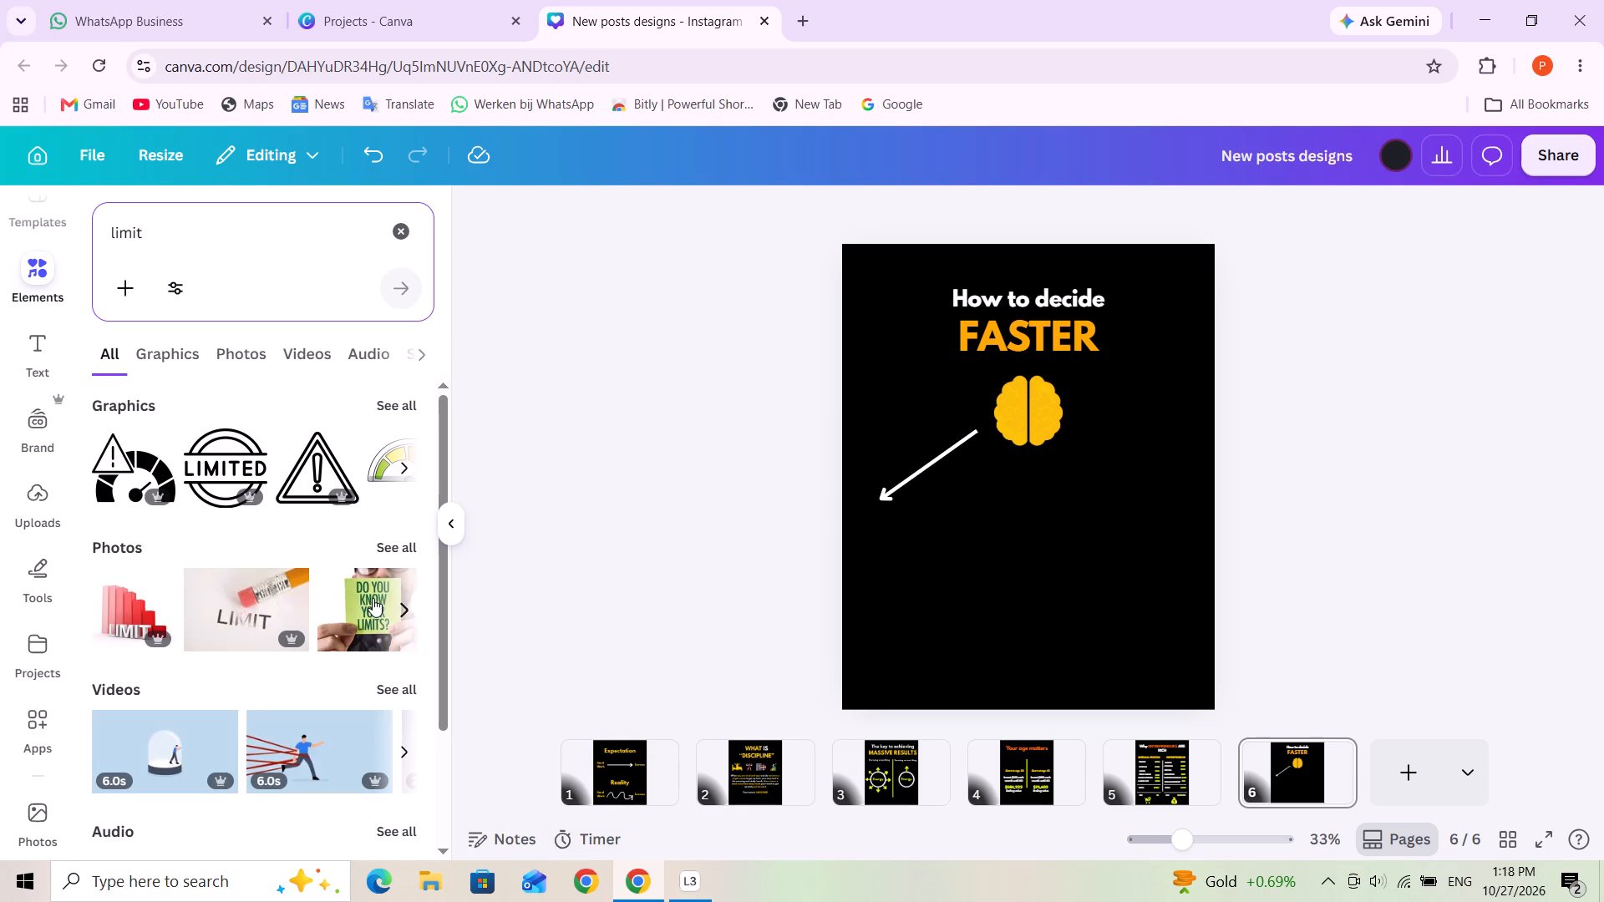
{"action": "left_click", "coordinate": [409, 407]}
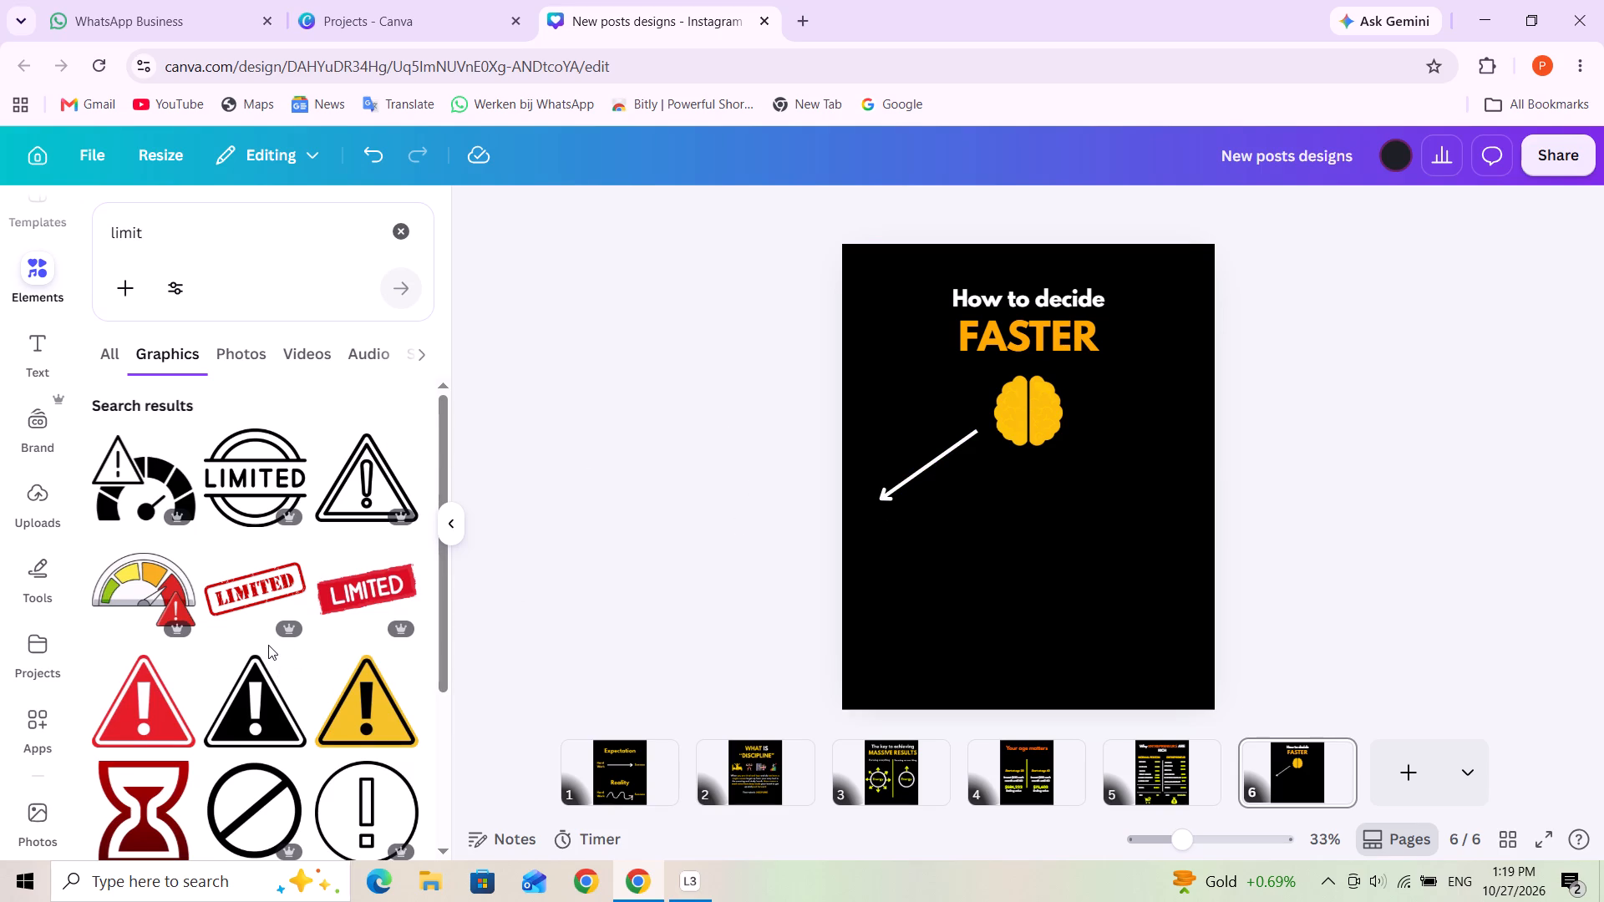
Look through the "limit" graphics for an icon that suits the post.
{"action": "scroll", "coordinate": [268, 645], "scroll_direction": "down", "scroll_amount": 6}
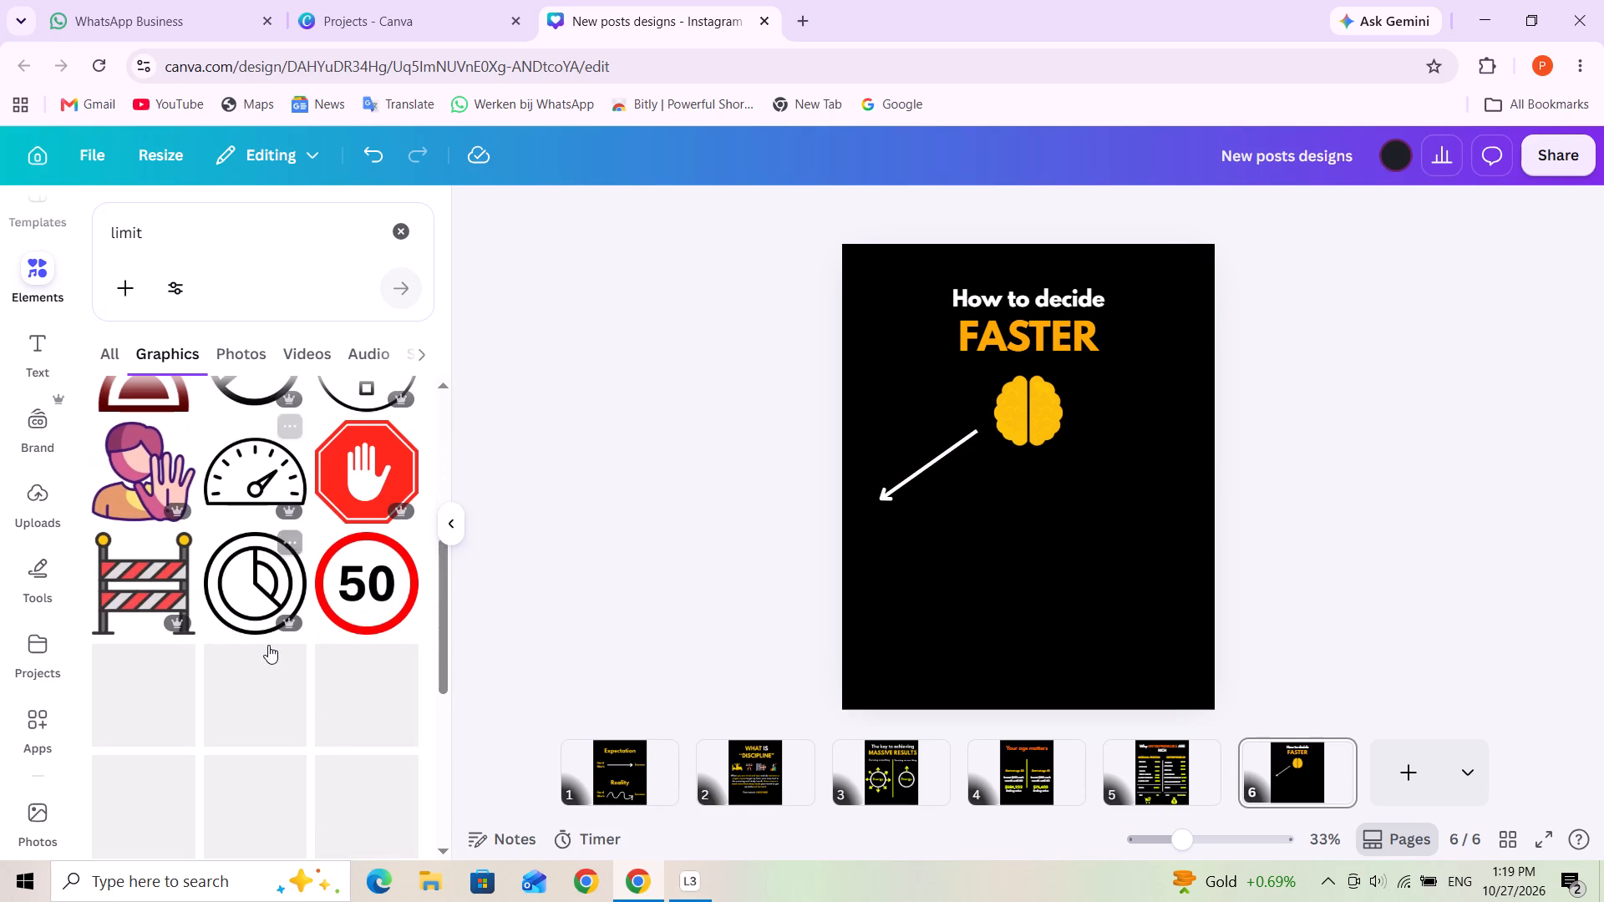
{"action": "scroll", "coordinate": [268, 645], "scroll_direction": "down", "scroll_amount": 6}
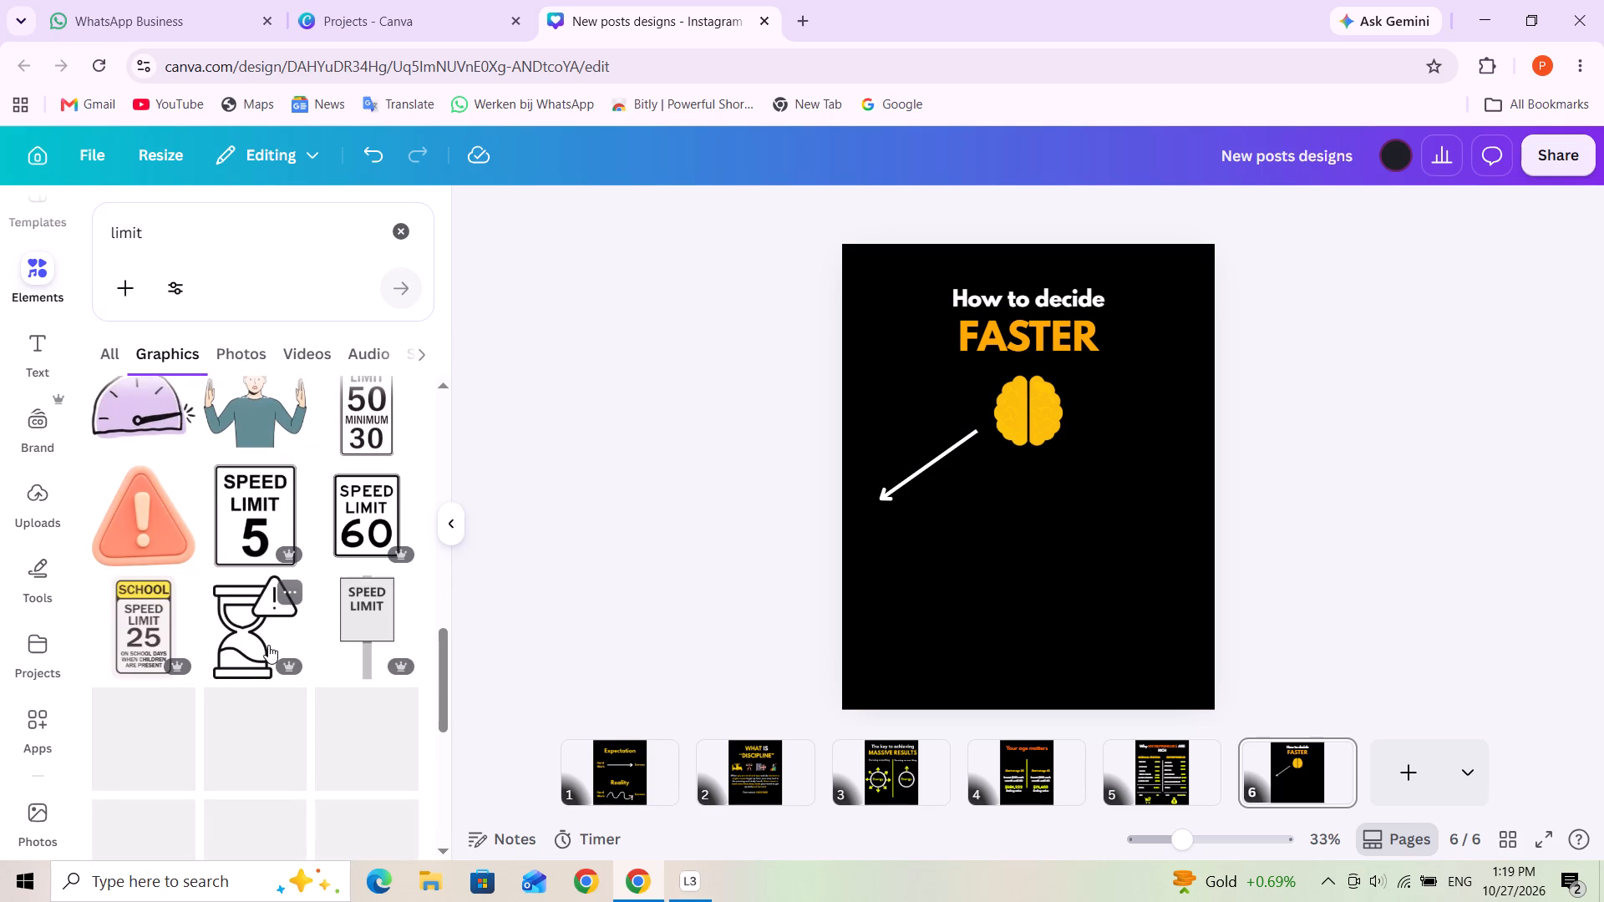
{"action": "scroll", "coordinate": [268, 645], "scroll_direction": "down", "scroll_amount": 5}
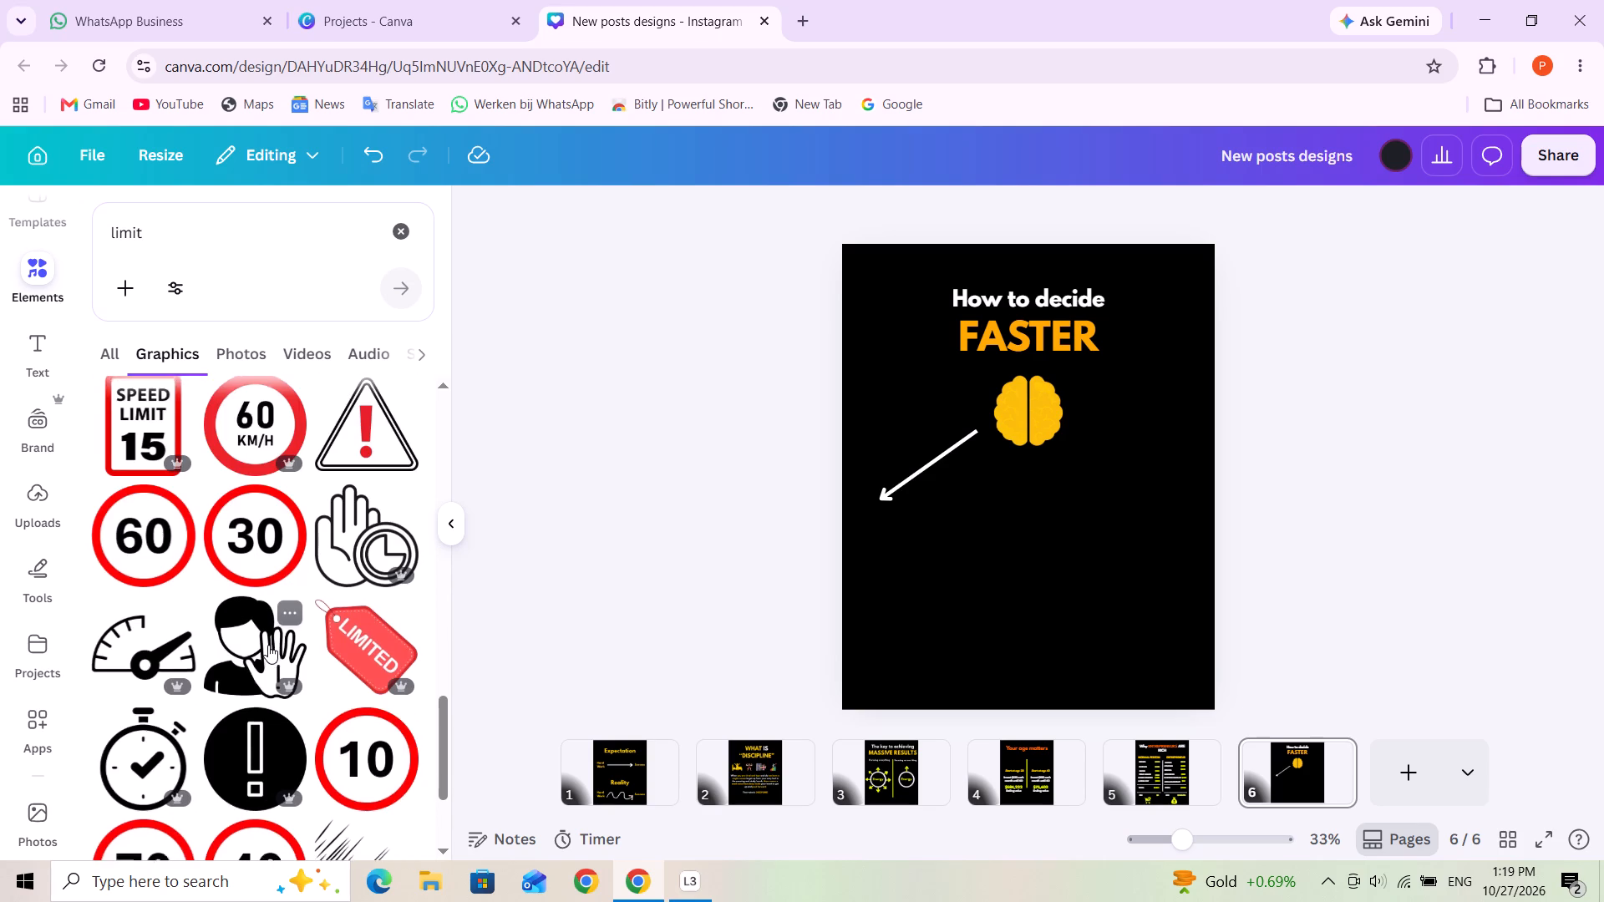
{"action": "scroll", "coordinate": [268, 645], "scroll_direction": "down", "scroll_amount": 4}
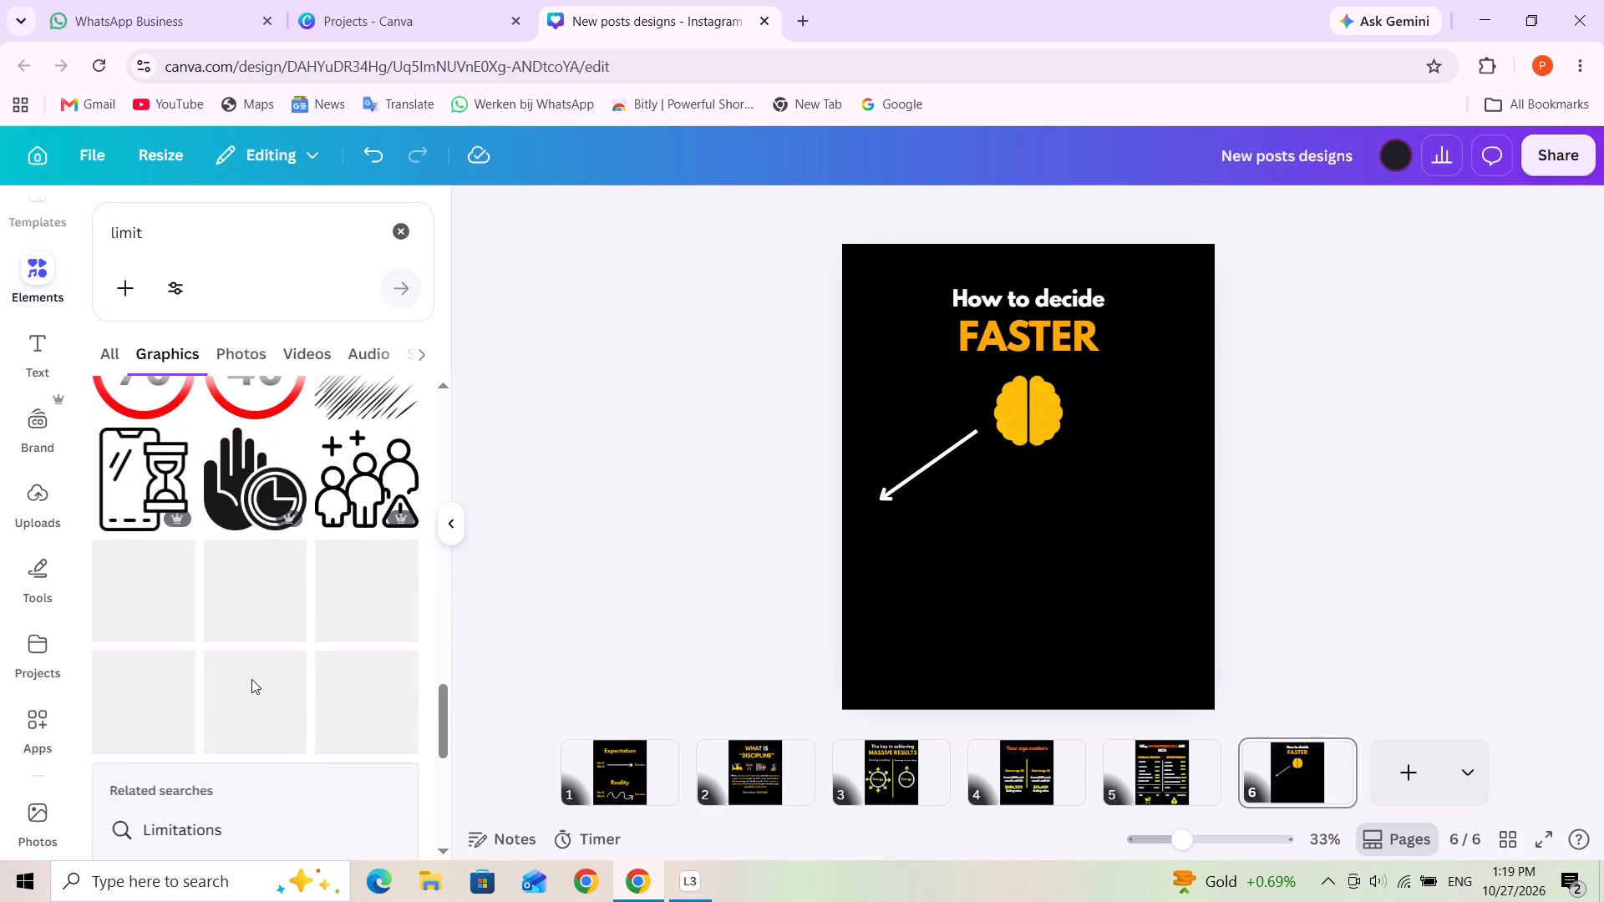
{"action": "scroll", "coordinate": [263, 659], "scroll_direction": "down", "scroll_amount": 5}
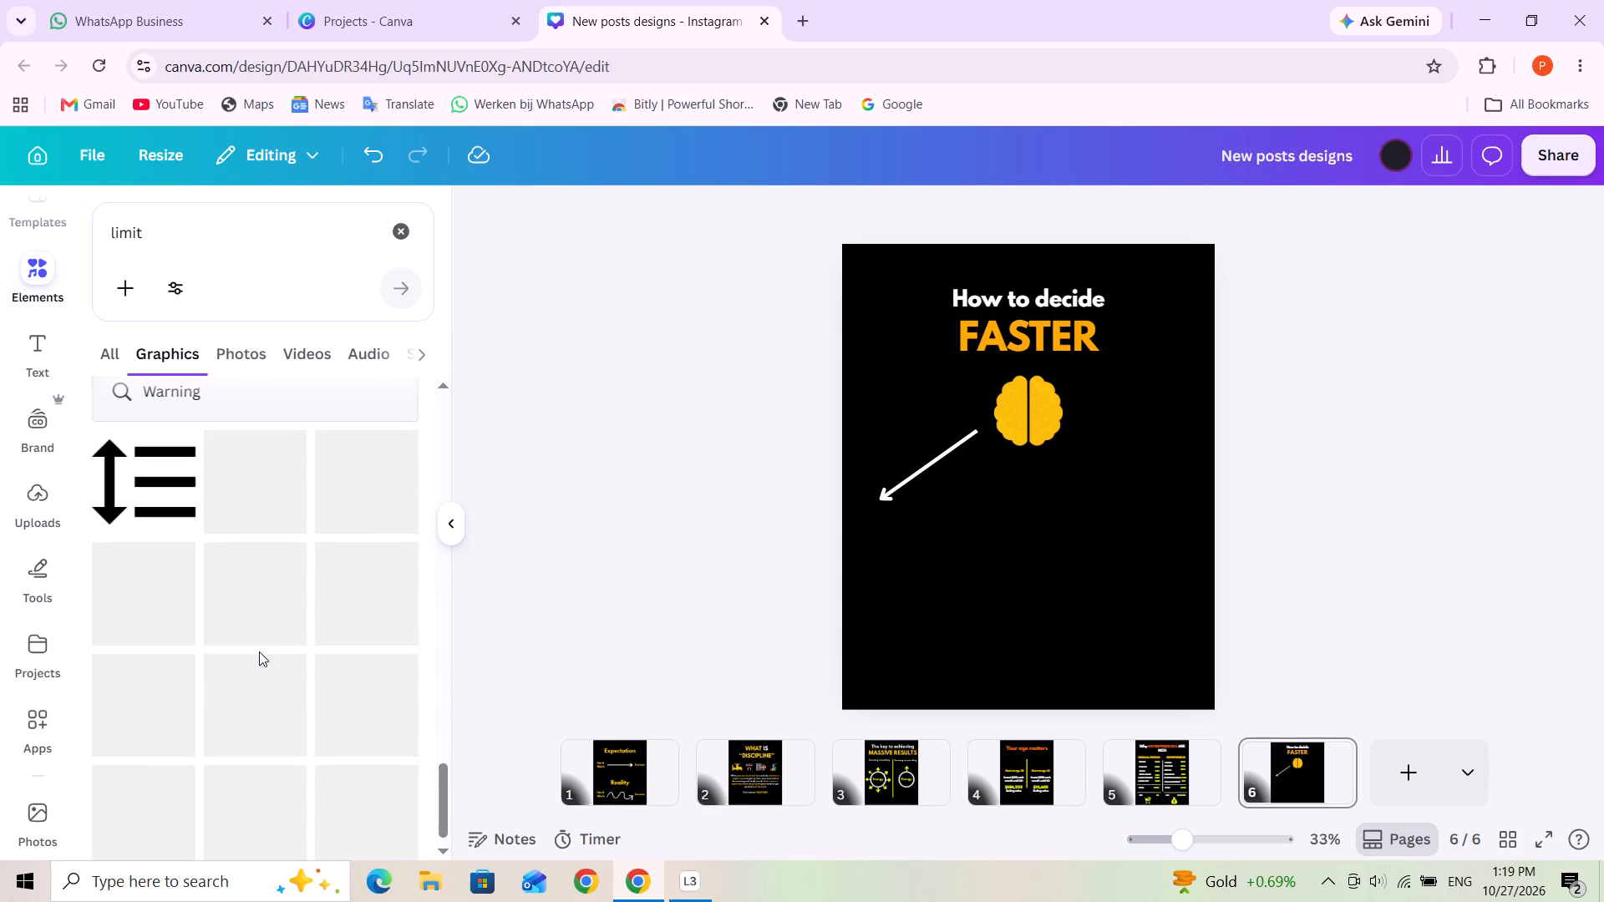
{"action": "scroll", "coordinate": [298, 640], "scroll_direction": "down", "scroll_amount": 2}
{"action": "scroll", "coordinate": [331, 635], "scroll_direction": "up", "scroll_amount": 1}
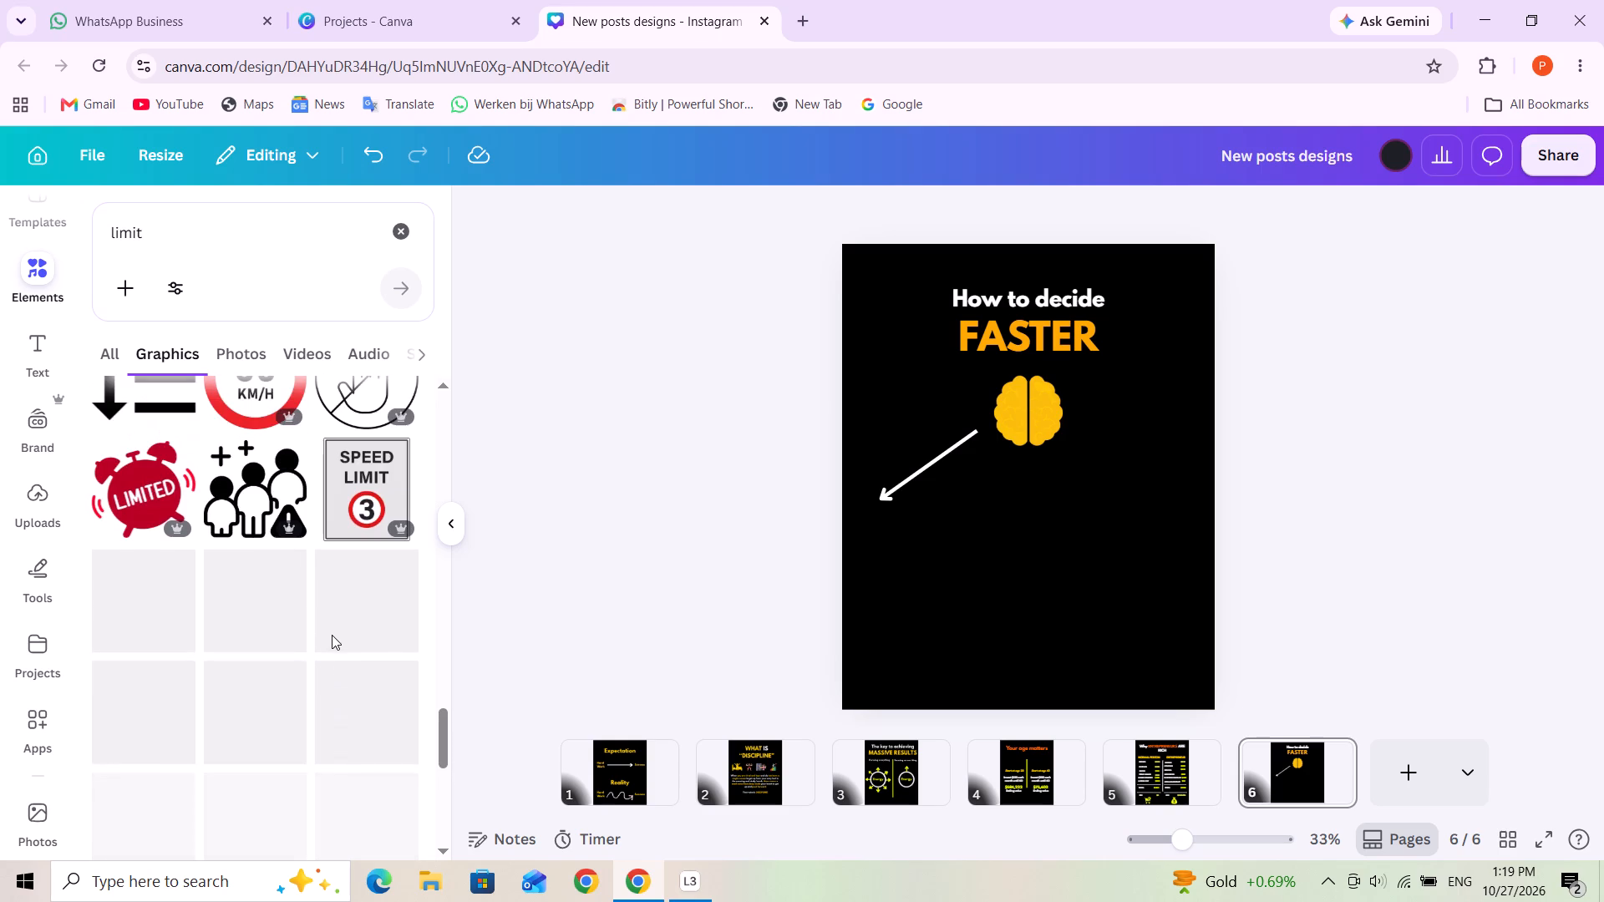
{"action": "scroll", "coordinate": [382, 641], "scroll_direction": "down", "scroll_amount": 1}
{"action": "left_click_drag", "start_coordinate": [444, 737], "coordinate": [545, 273]}
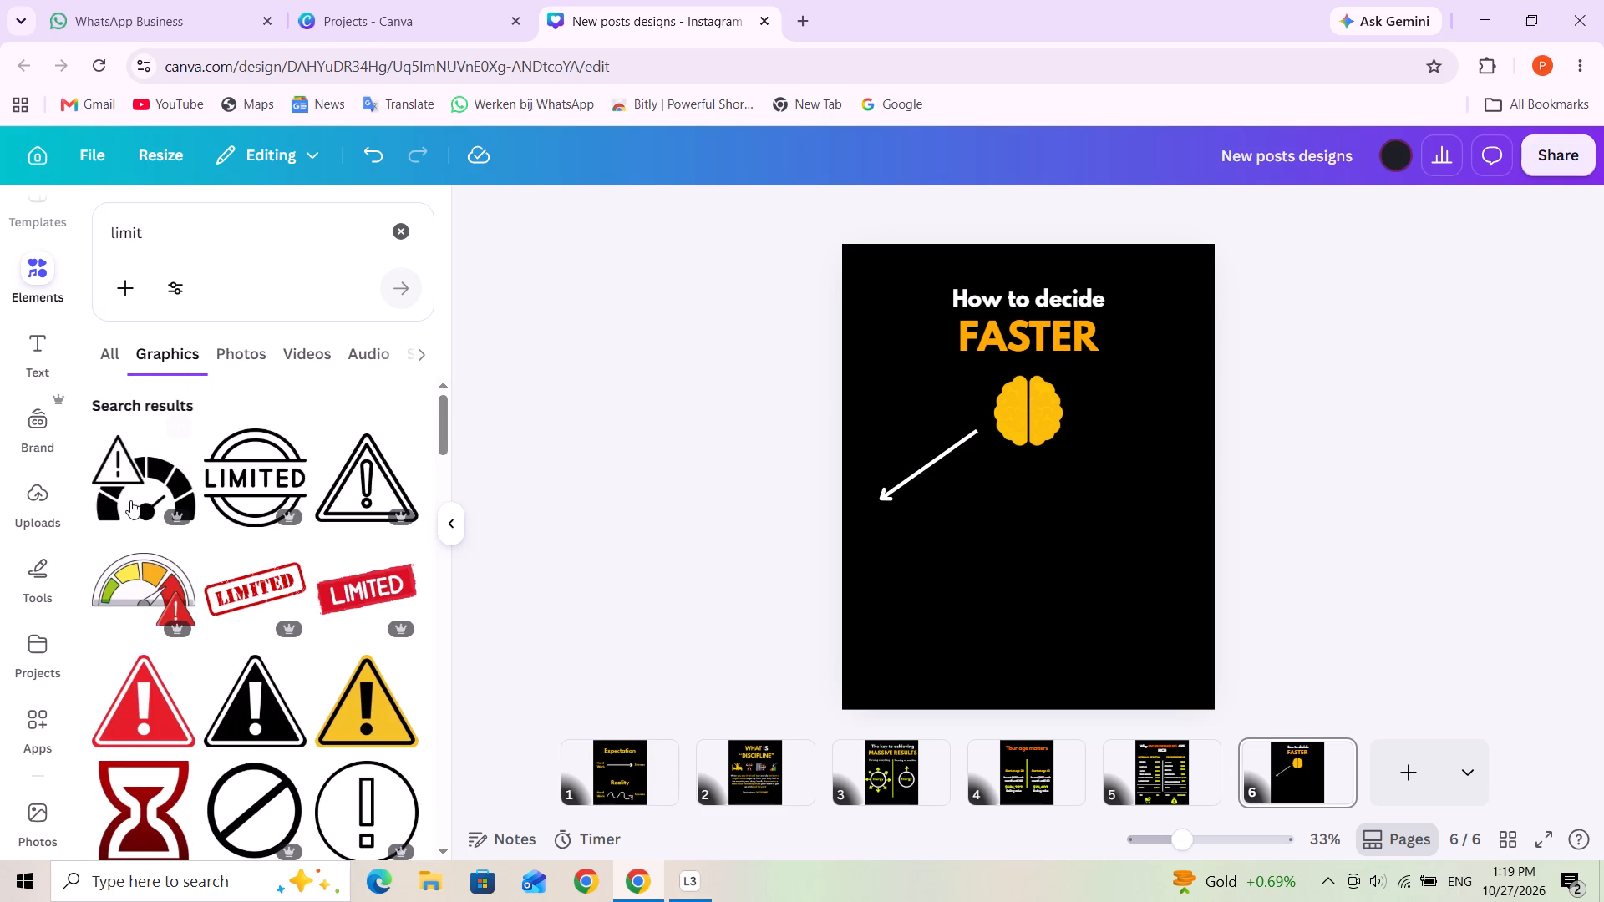
Add the gauge graphic with the warning triangle below the arrow and shrink it to about 119 by 119.
{"action": "left_click", "coordinate": [140, 494]}
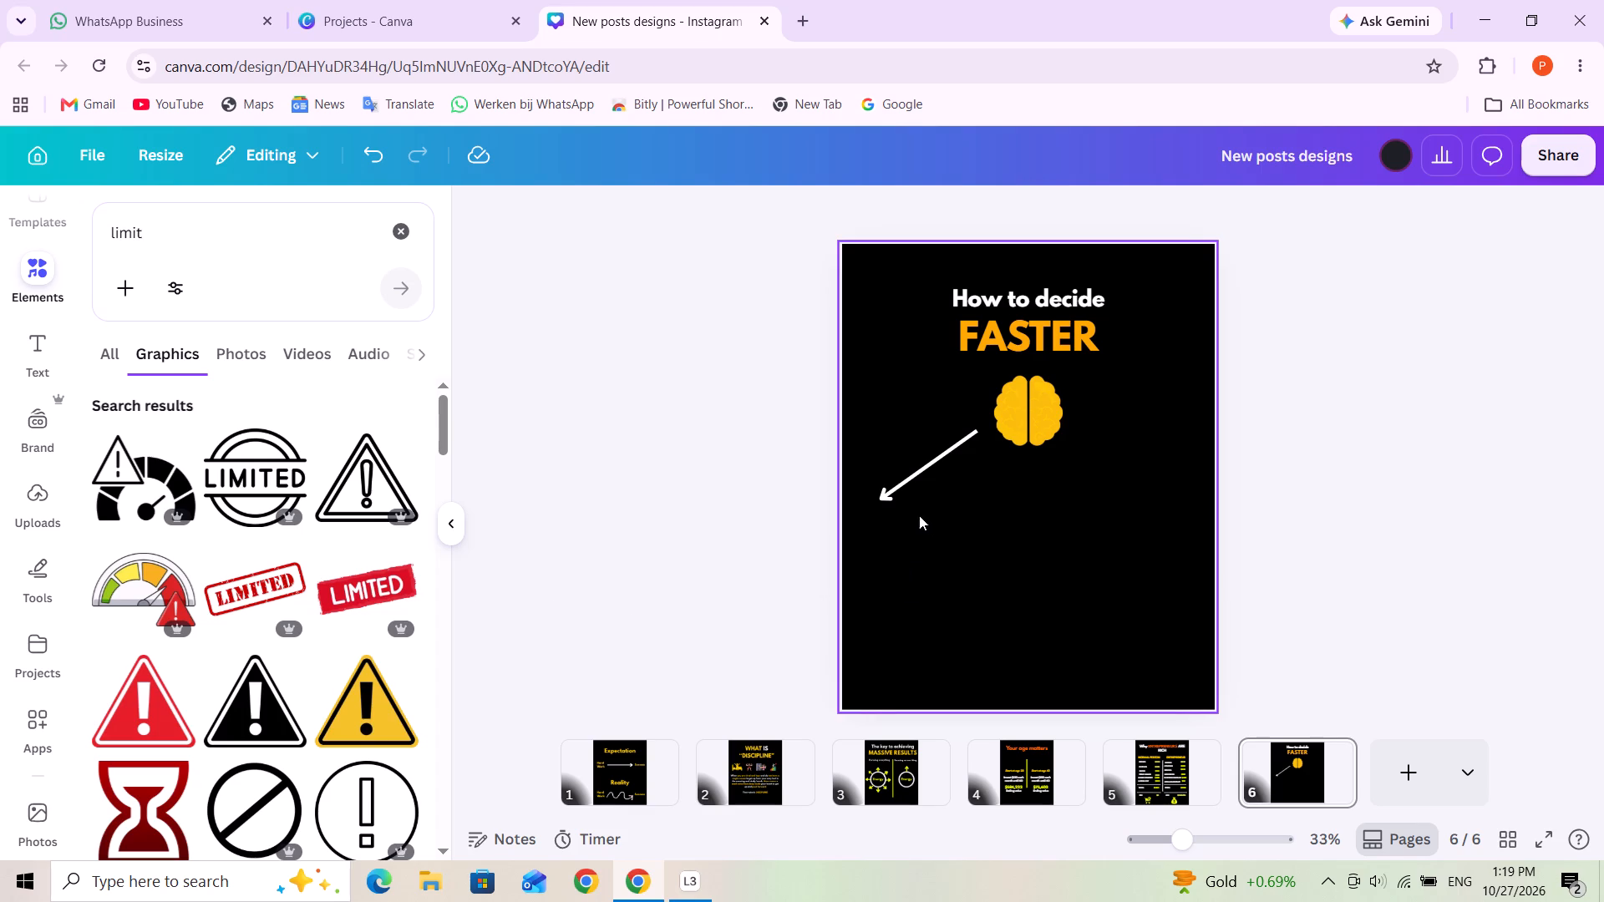
{"action": "left_click", "coordinate": [156, 490]}
{"action": "scroll", "coordinate": [949, 540], "scroll_direction": "down", "scroll_amount": 2}
{"action": "left_click", "coordinate": [877, 509]}
{"action": "left_click", "coordinate": [903, 529]}
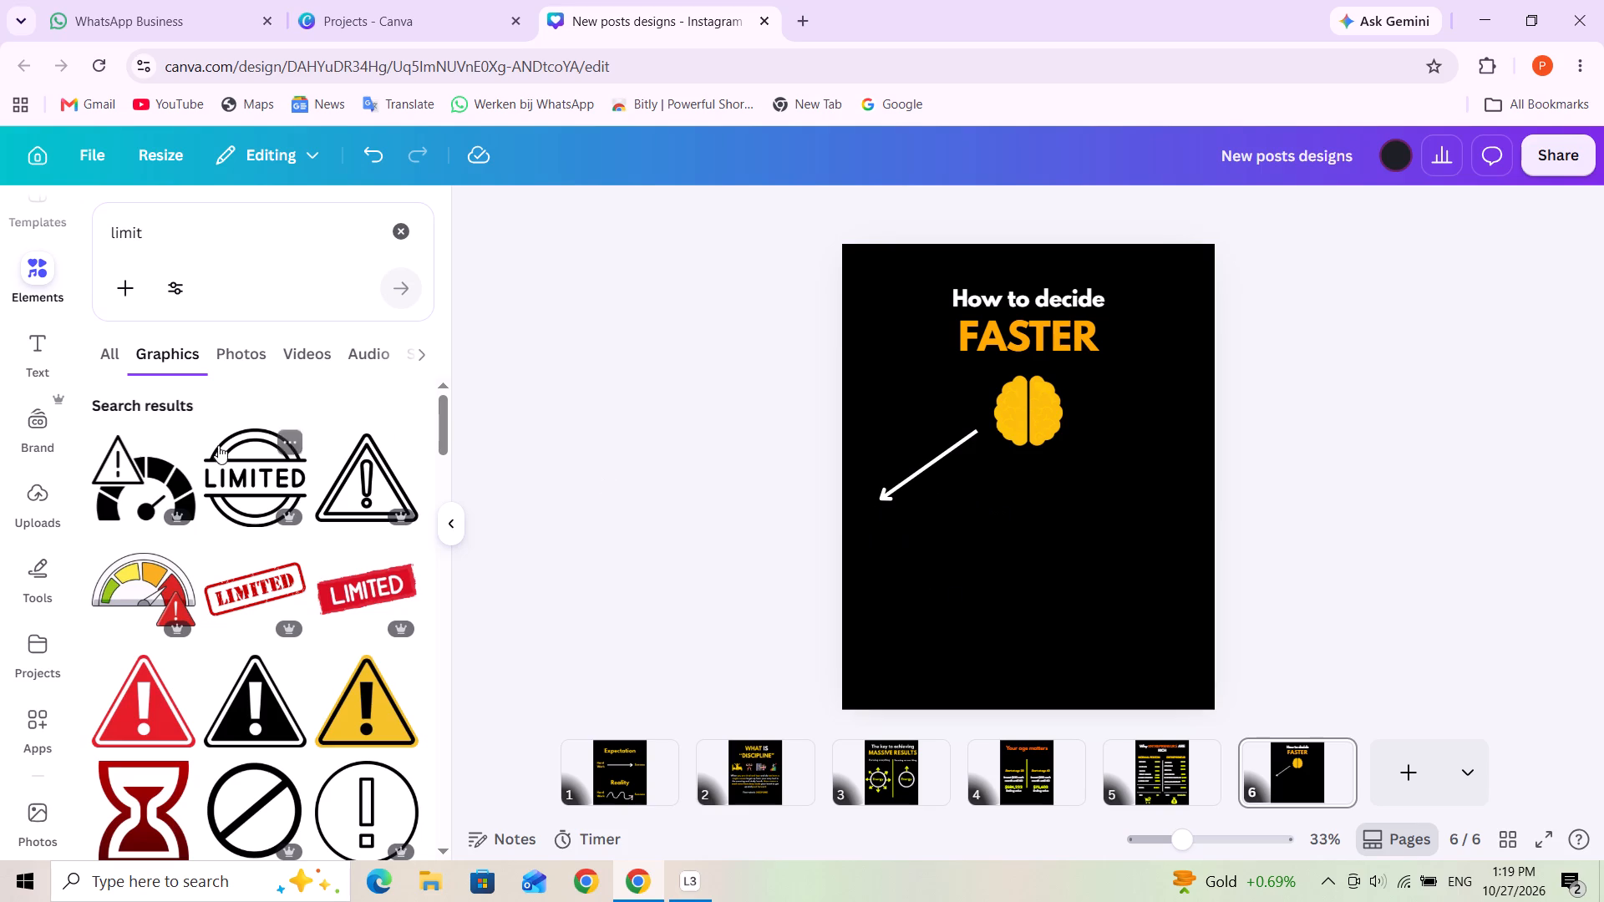
{"action": "left_click", "coordinate": [135, 481]}
{"action": "left_click_drag", "start_coordinate": [1024, 488], "coordinate": [946, 606]}
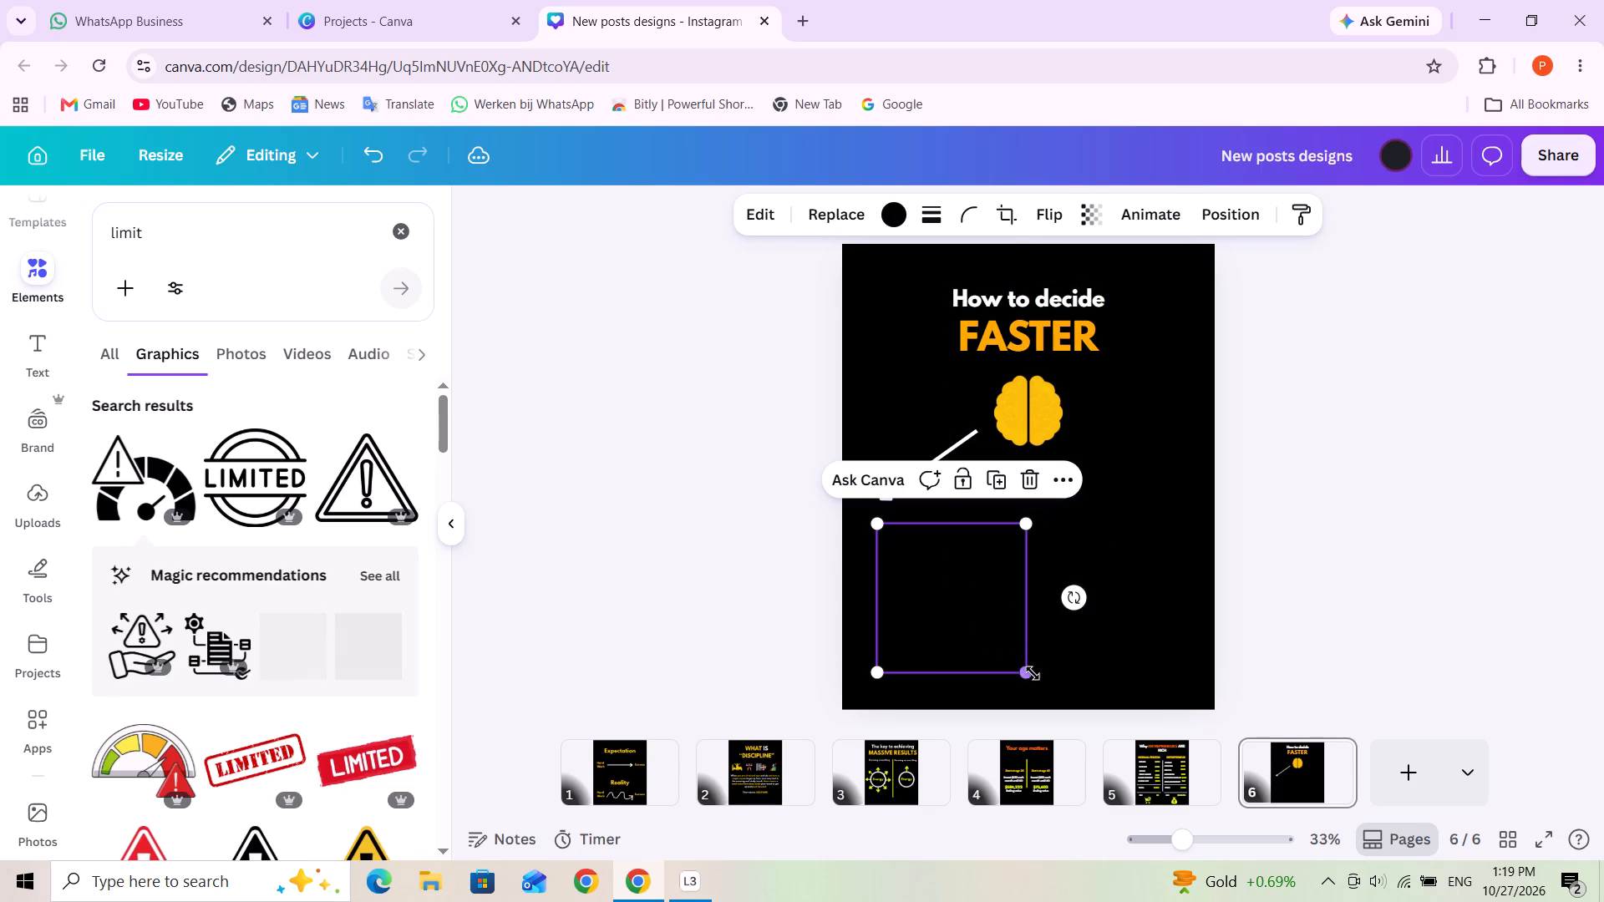
{"action": "left_click_drag", "start_coordinate": [1035, 680], "coordinate": [932, 562]}
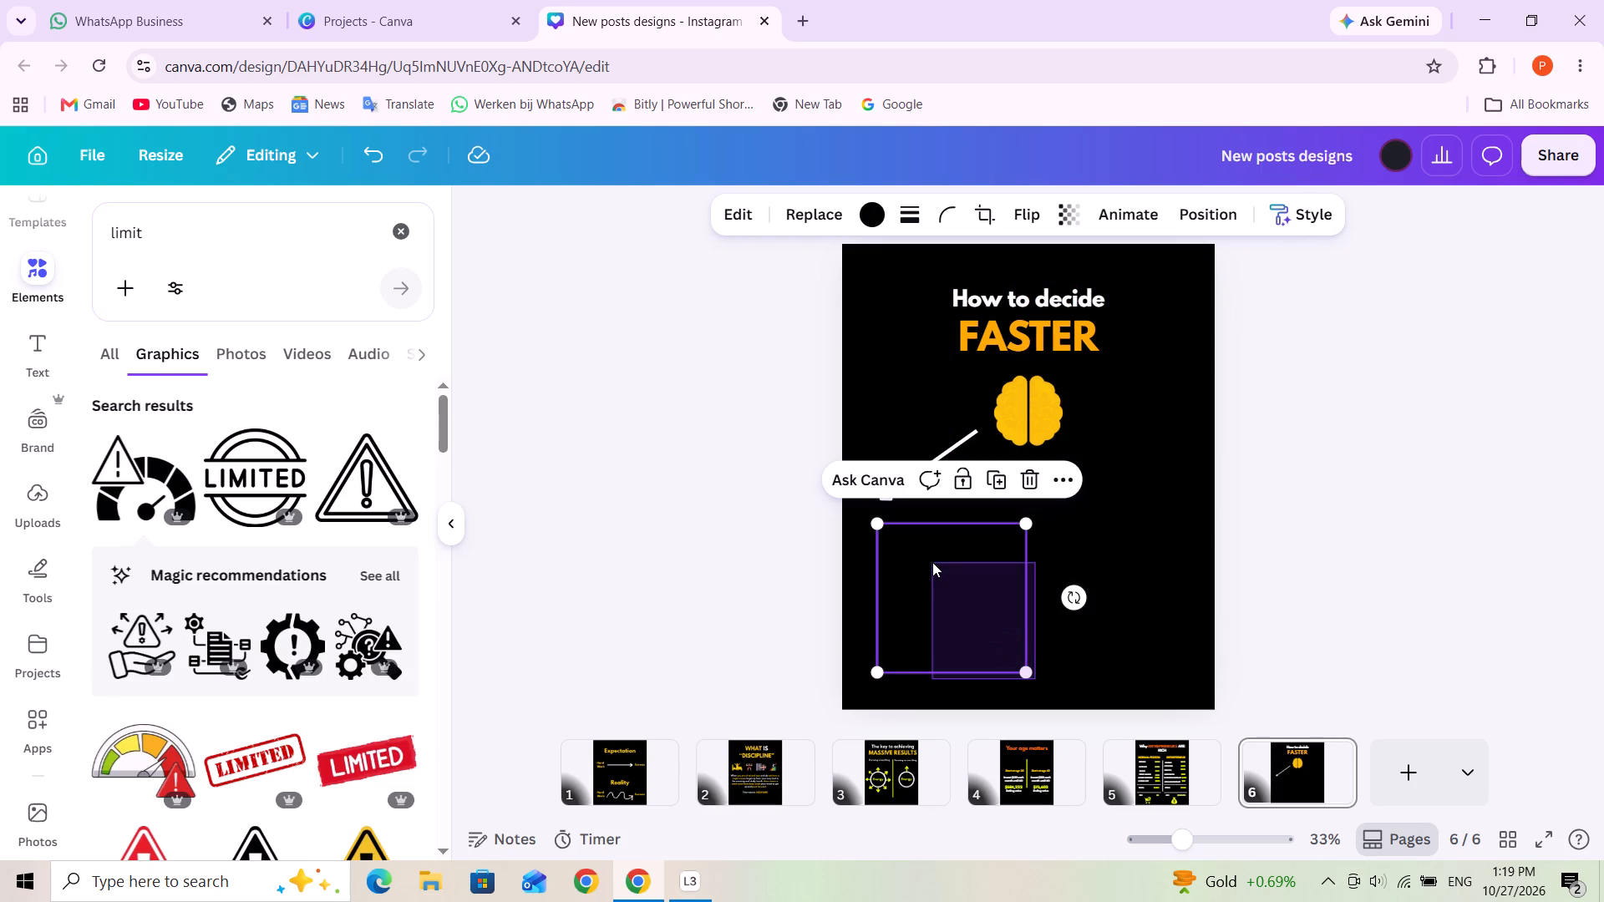
{"action": "left_click_drag", "start_coordinate": [932, 562], "coordinate": [934, 563]}
{"action": "left_click_drag", "start_coordinate": [1023, 675], "coordinate": [978, 616]}
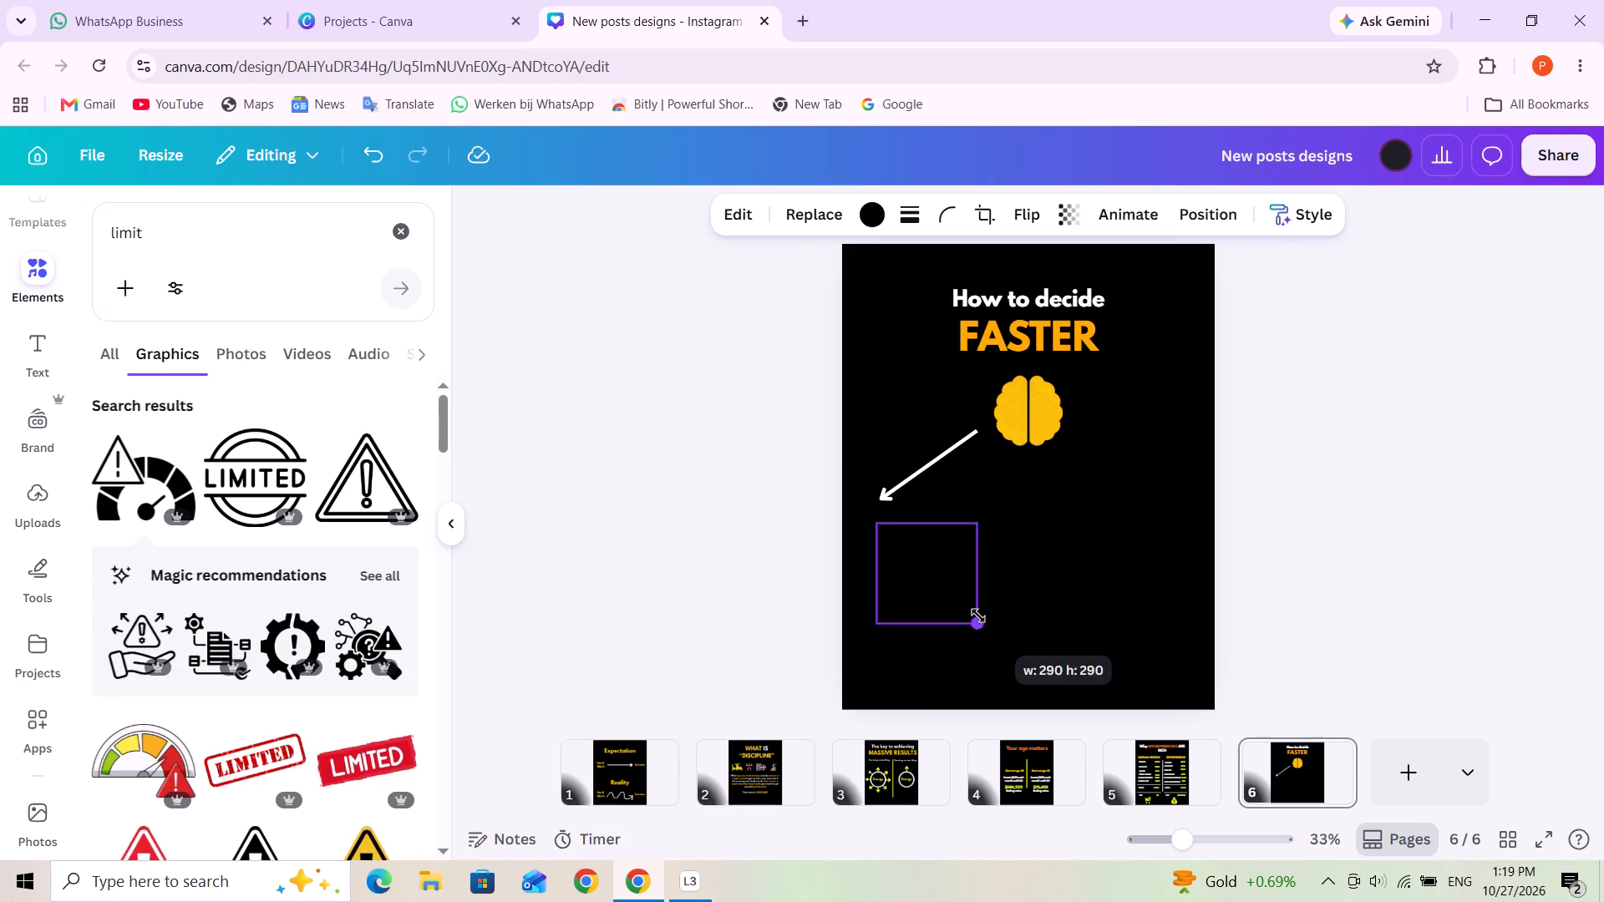
{"action": "left_click_drag", "start_coordinate": [978, 616], "coordinate": [911, 562]}
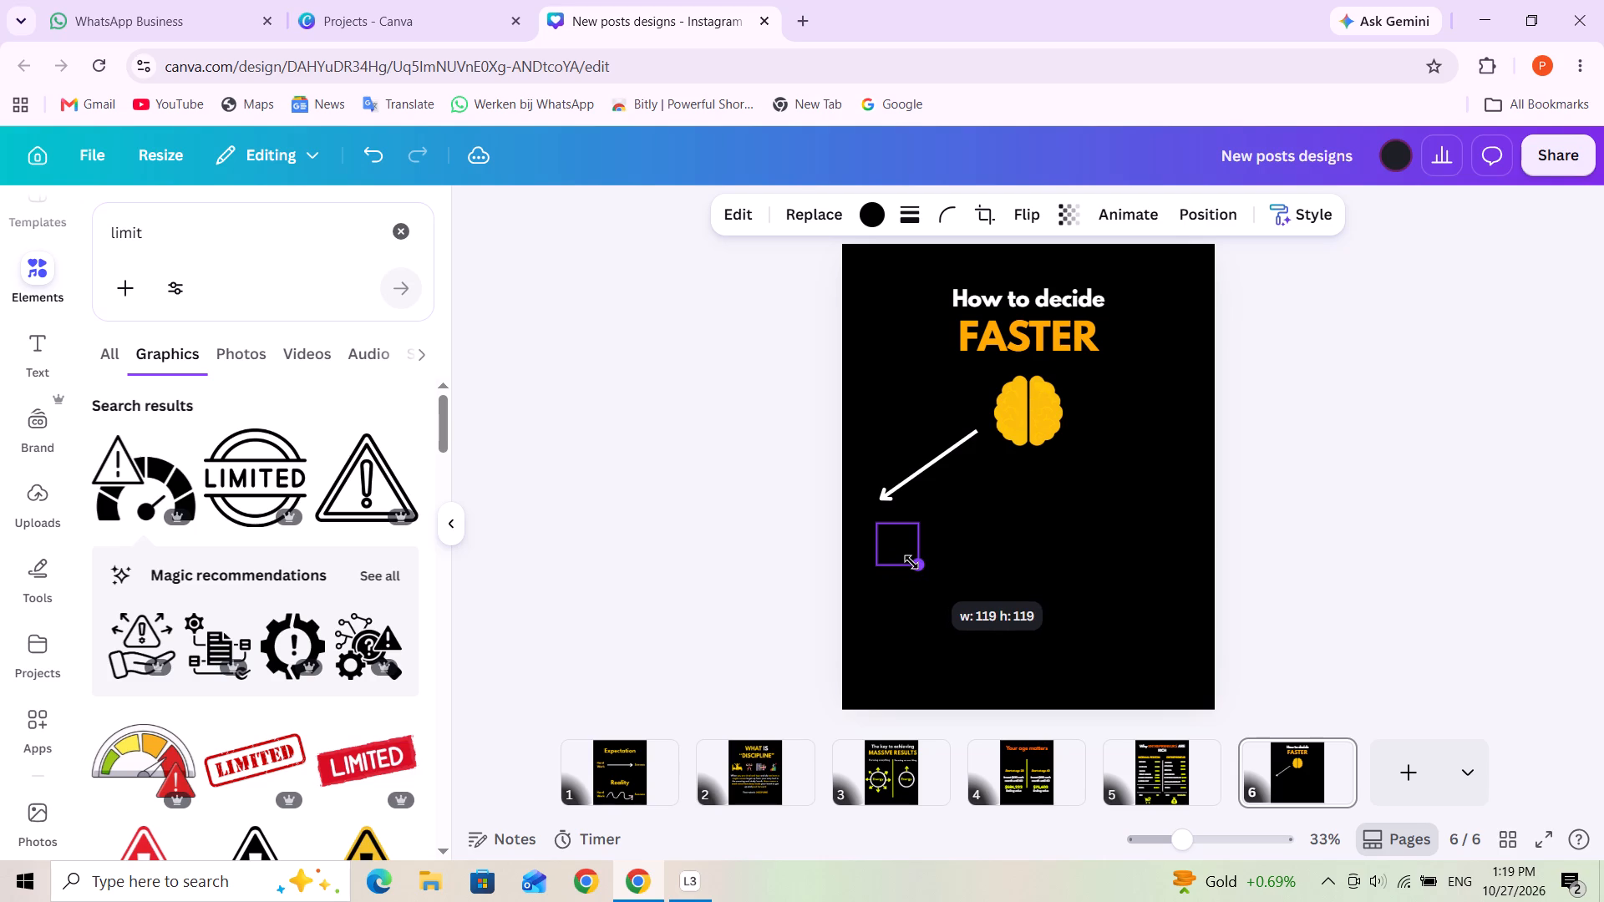
{"action": "left_click_drag", "start_coordinate": [911, 562], "coordinate": [921, 562]}
Move the small gauge graphic to sit just beneath the diagonal arrow's tip.
{"action": "left_click", "coordinate": [975, 541]}
{"action": "left_click_drag", "start_coordinate": [901, 546], "coordinate": [876, 535]}
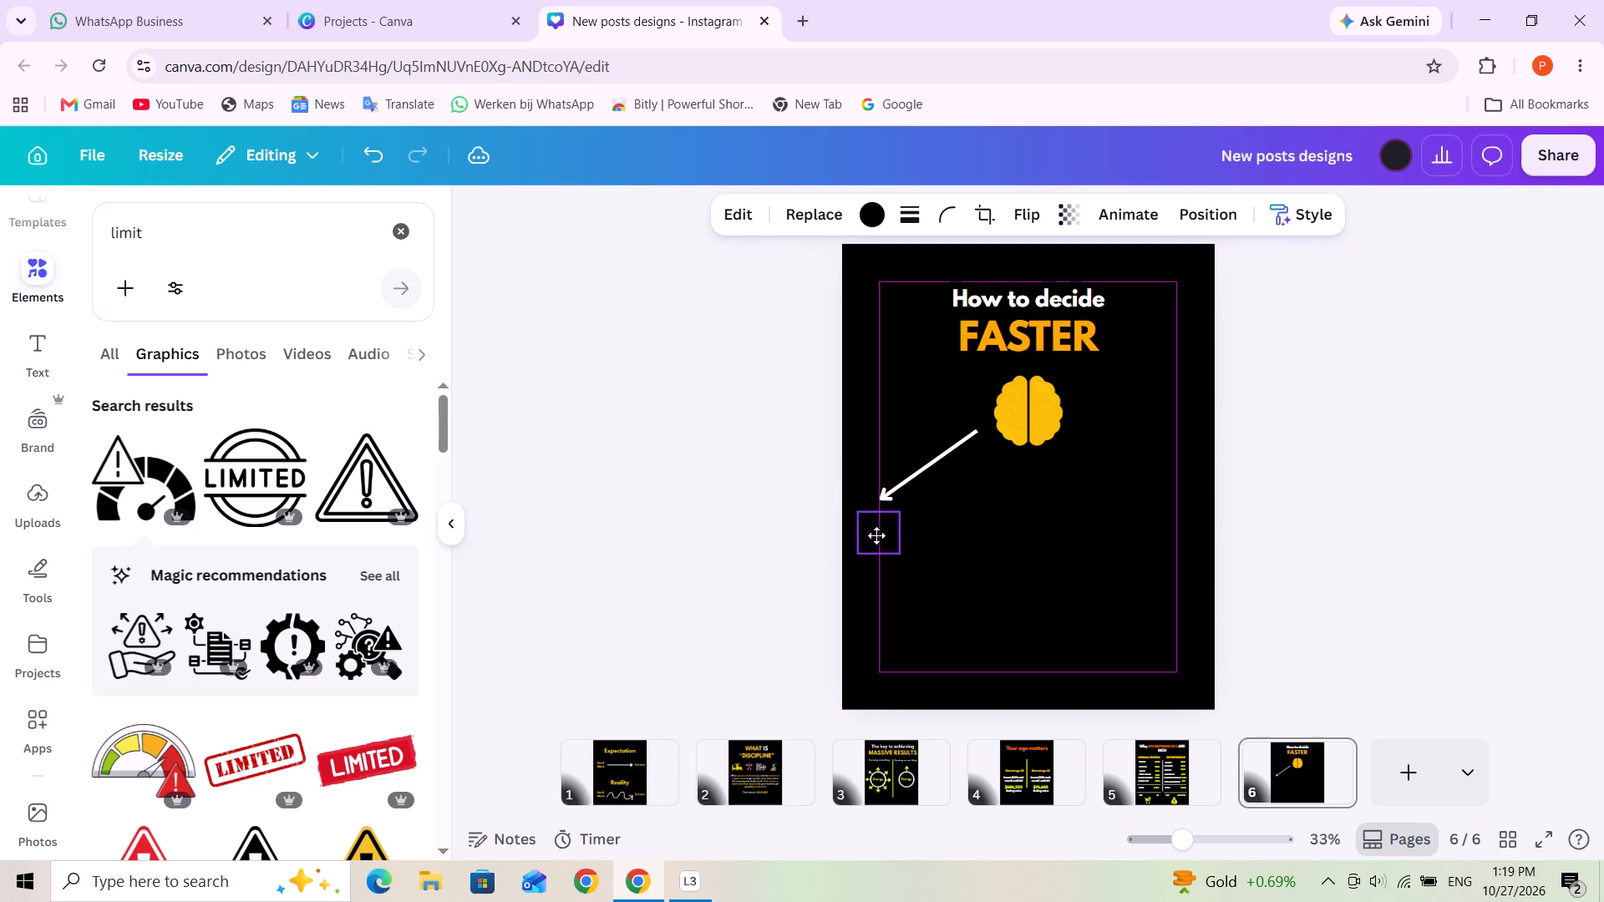
{"action": "left_click_drag", "start_coordinate": [876, 535], "coordinate": [873, 533]}
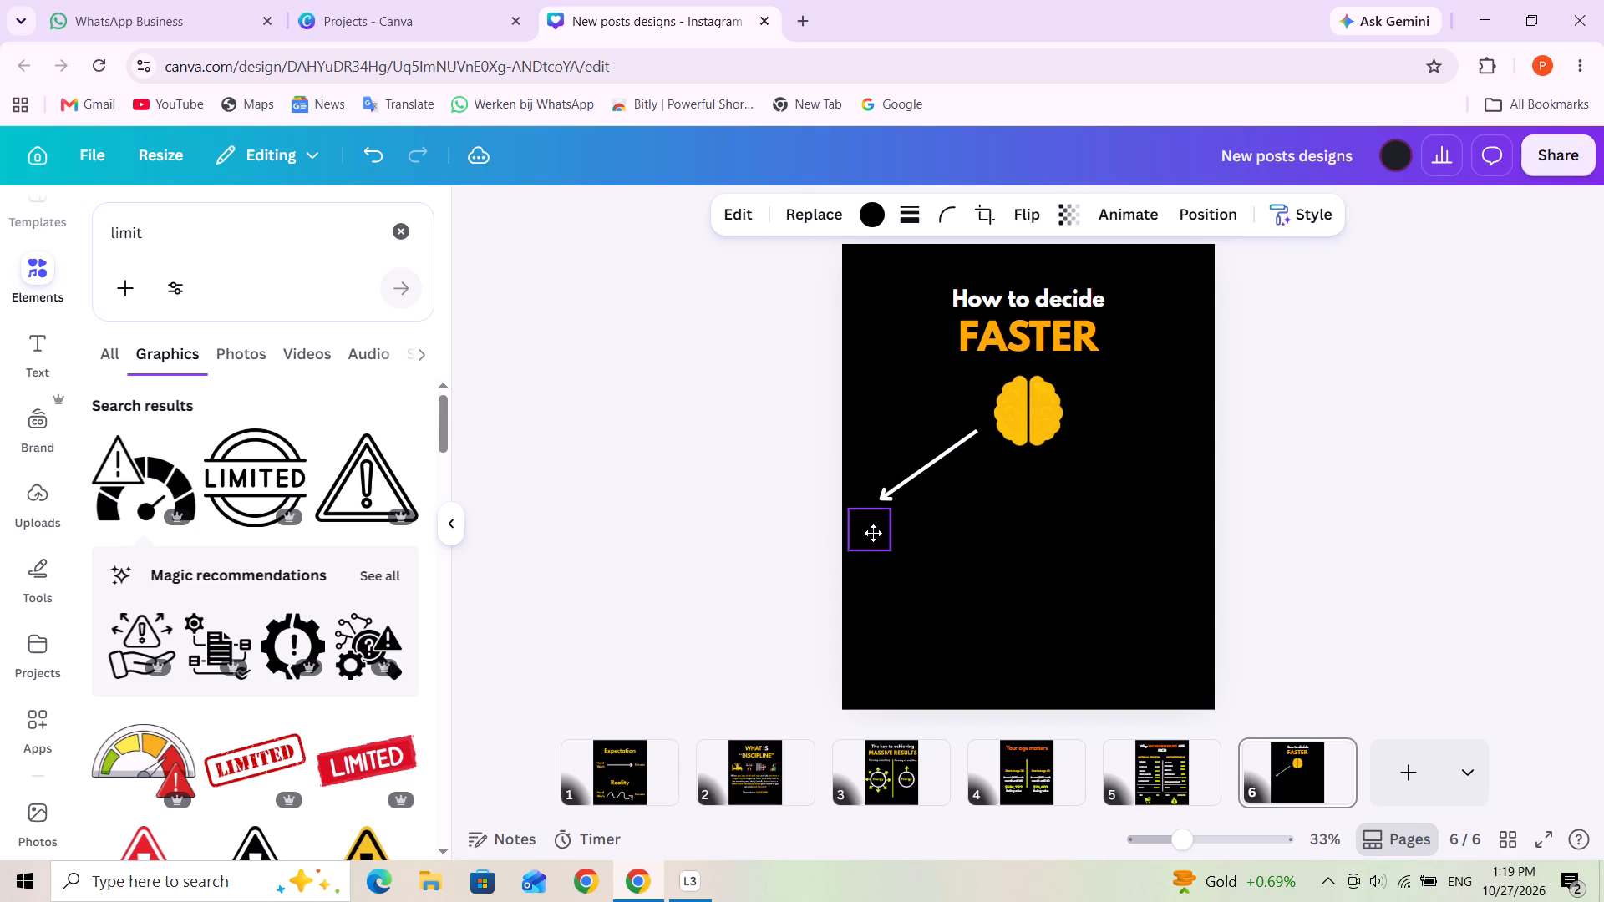
{"action": "left_click_drag", "start_coordinate": [873, 533], "coordinate": [876, 533]}
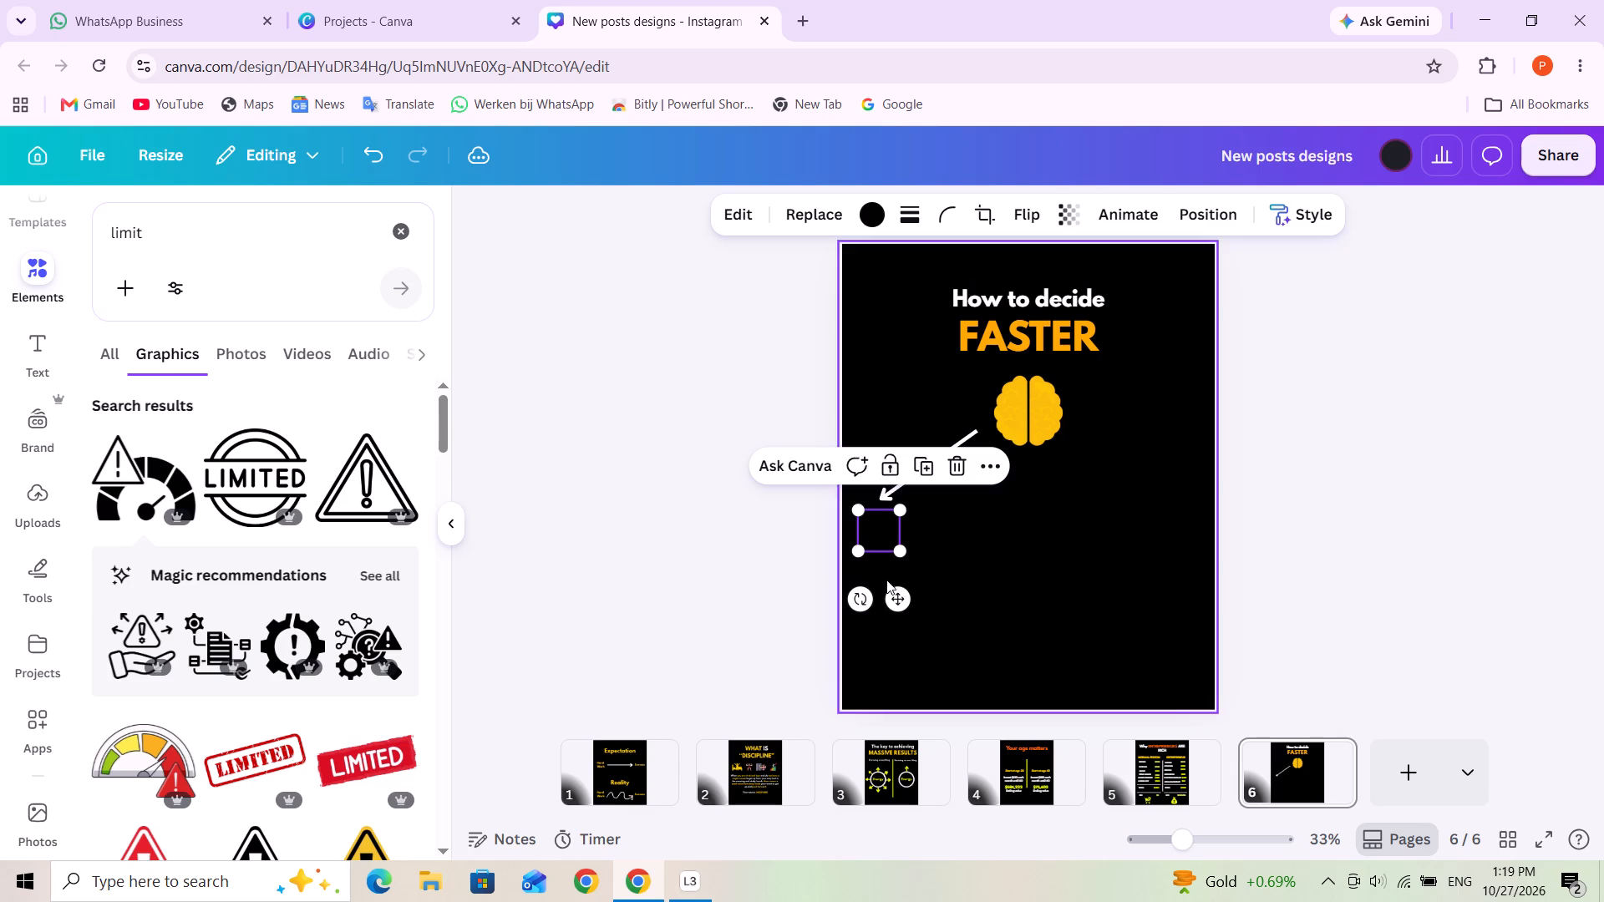
{"action": "left_click", "coordinate": [963, 552]}
Recolor the gauge graphic from black to golden yellow.
{"action": "left_click", "coordinate": [870, 525]}
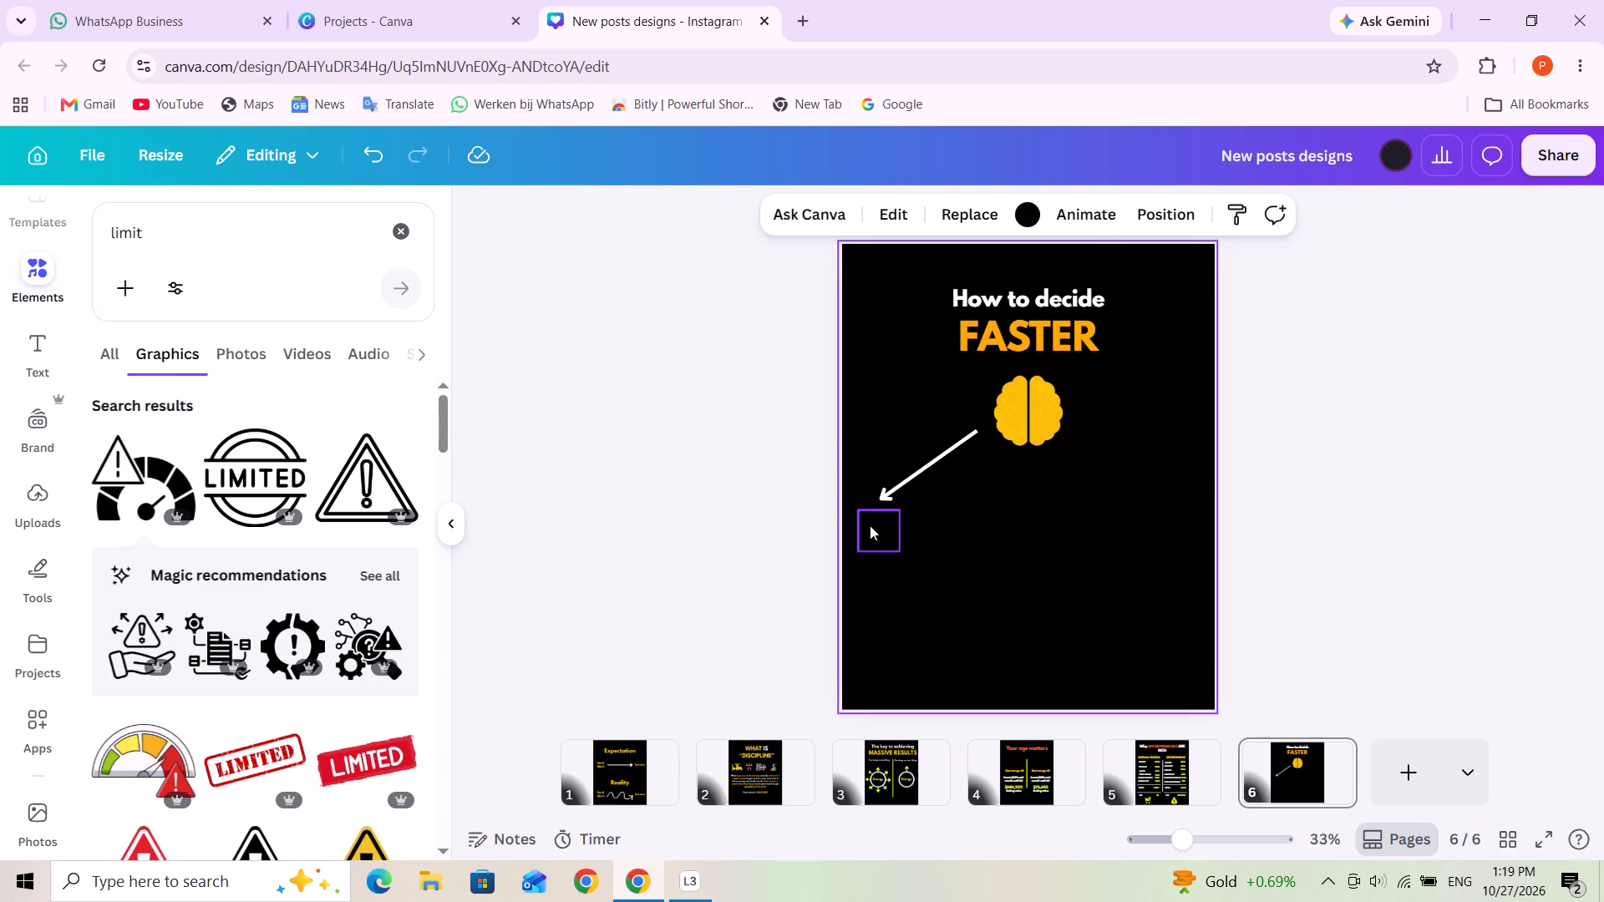
{"action": "left_click", "coordinate": [874, 220]}
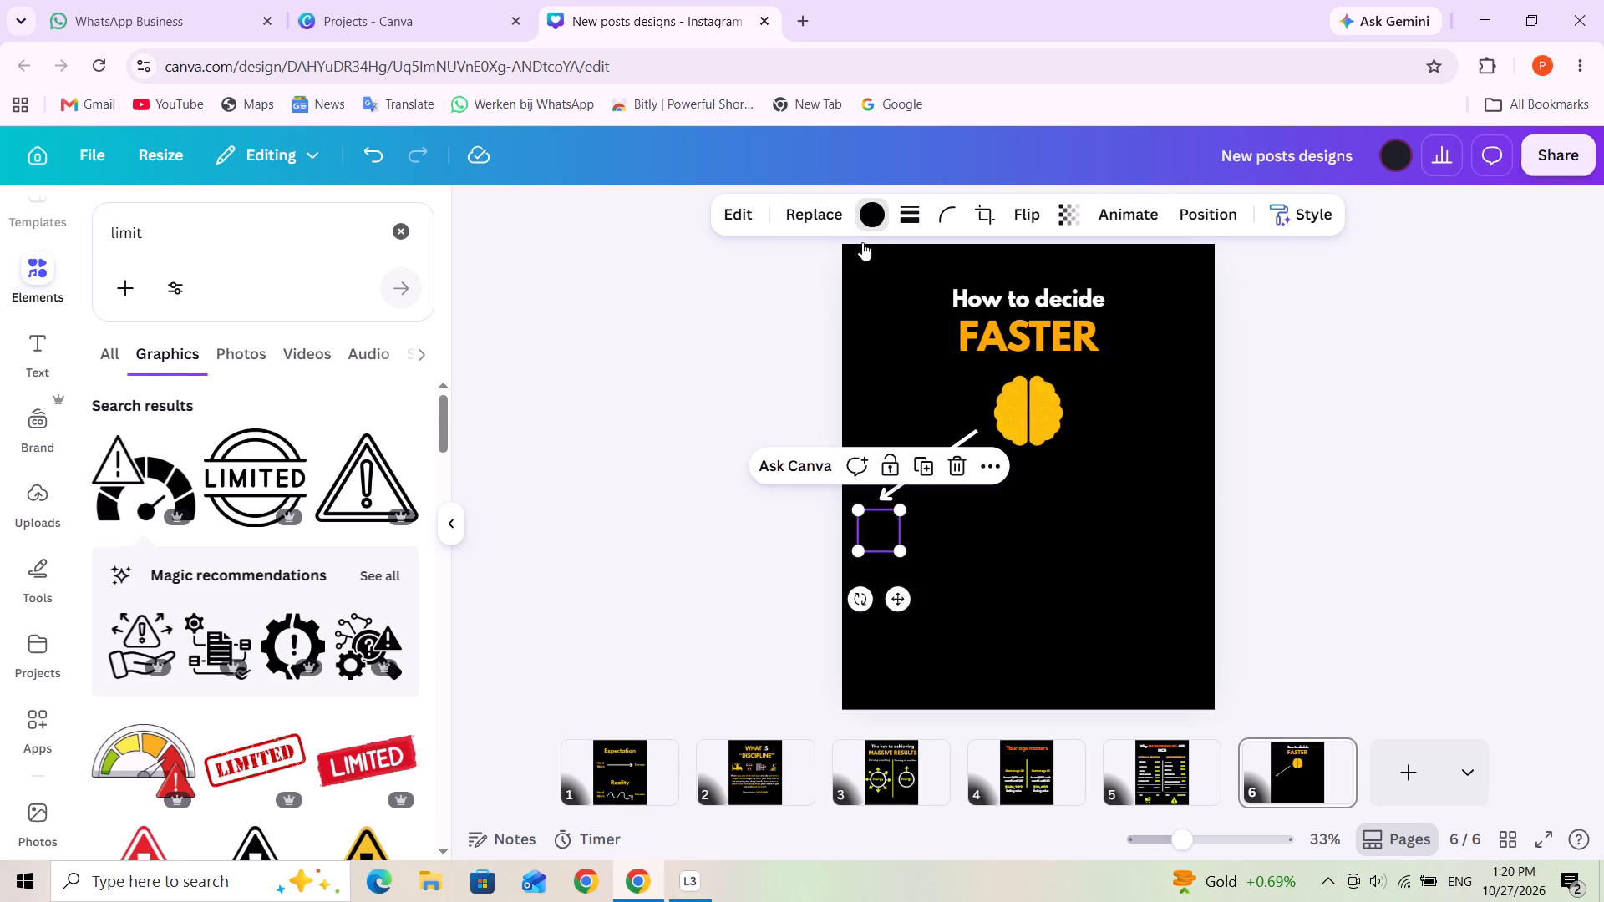
{"action": "left_click", "coordinate": [306, 364]}
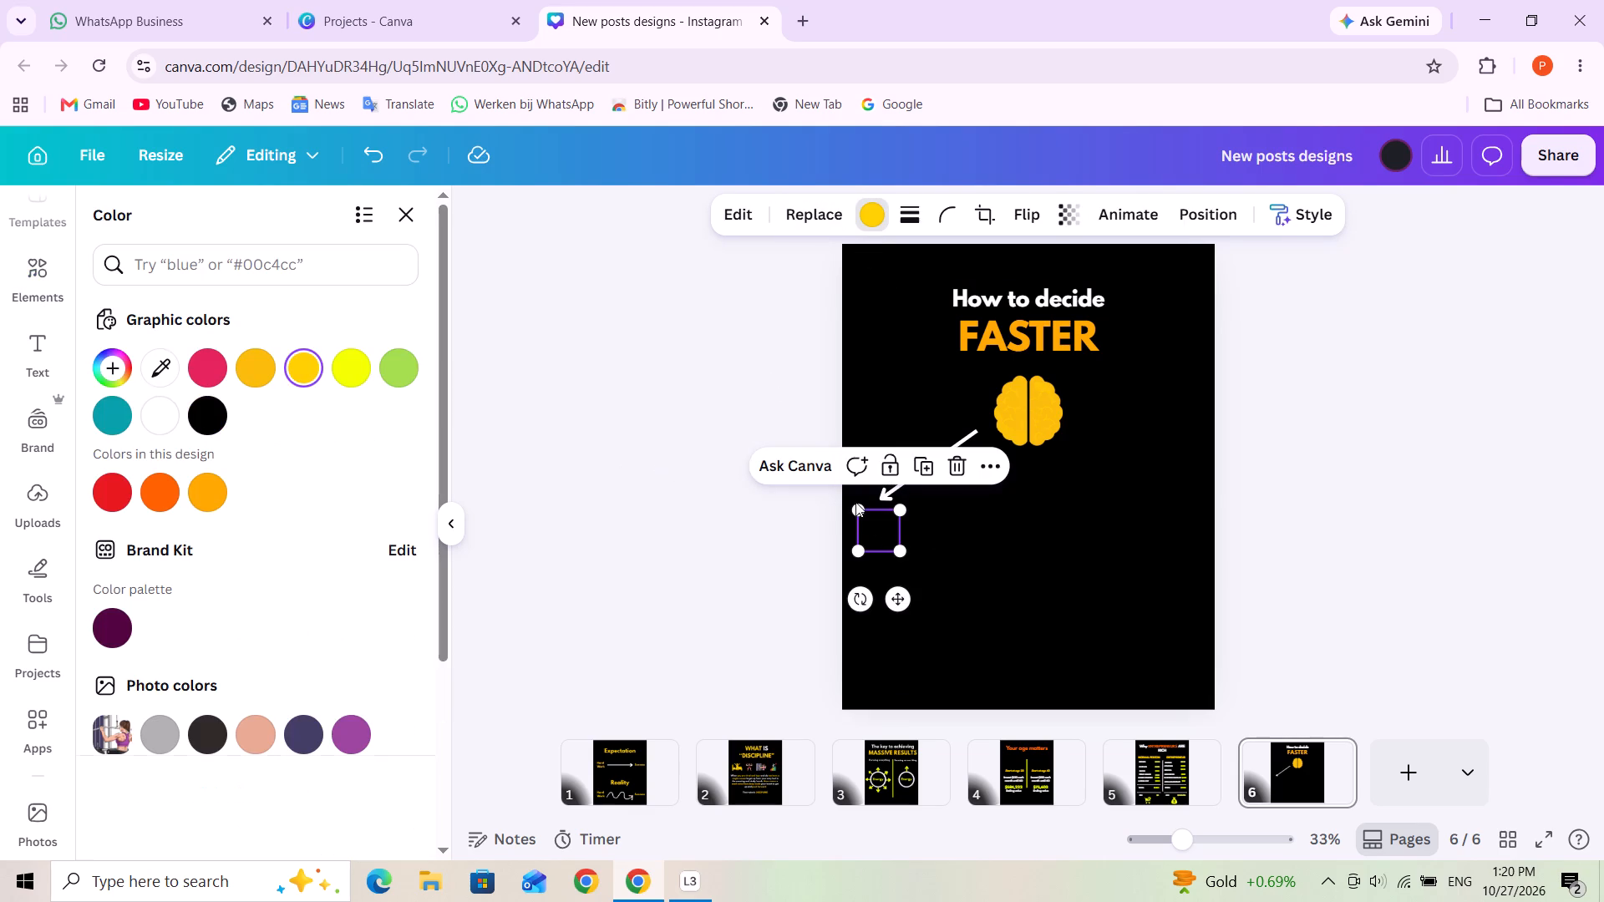
{"action": "left_click", "coordinate": [967, 522]}
Recolor the diagonal arrow to the same golden yellow as the gauge graphic.
{"action": "left_click", "coordinate": [967, 437]}
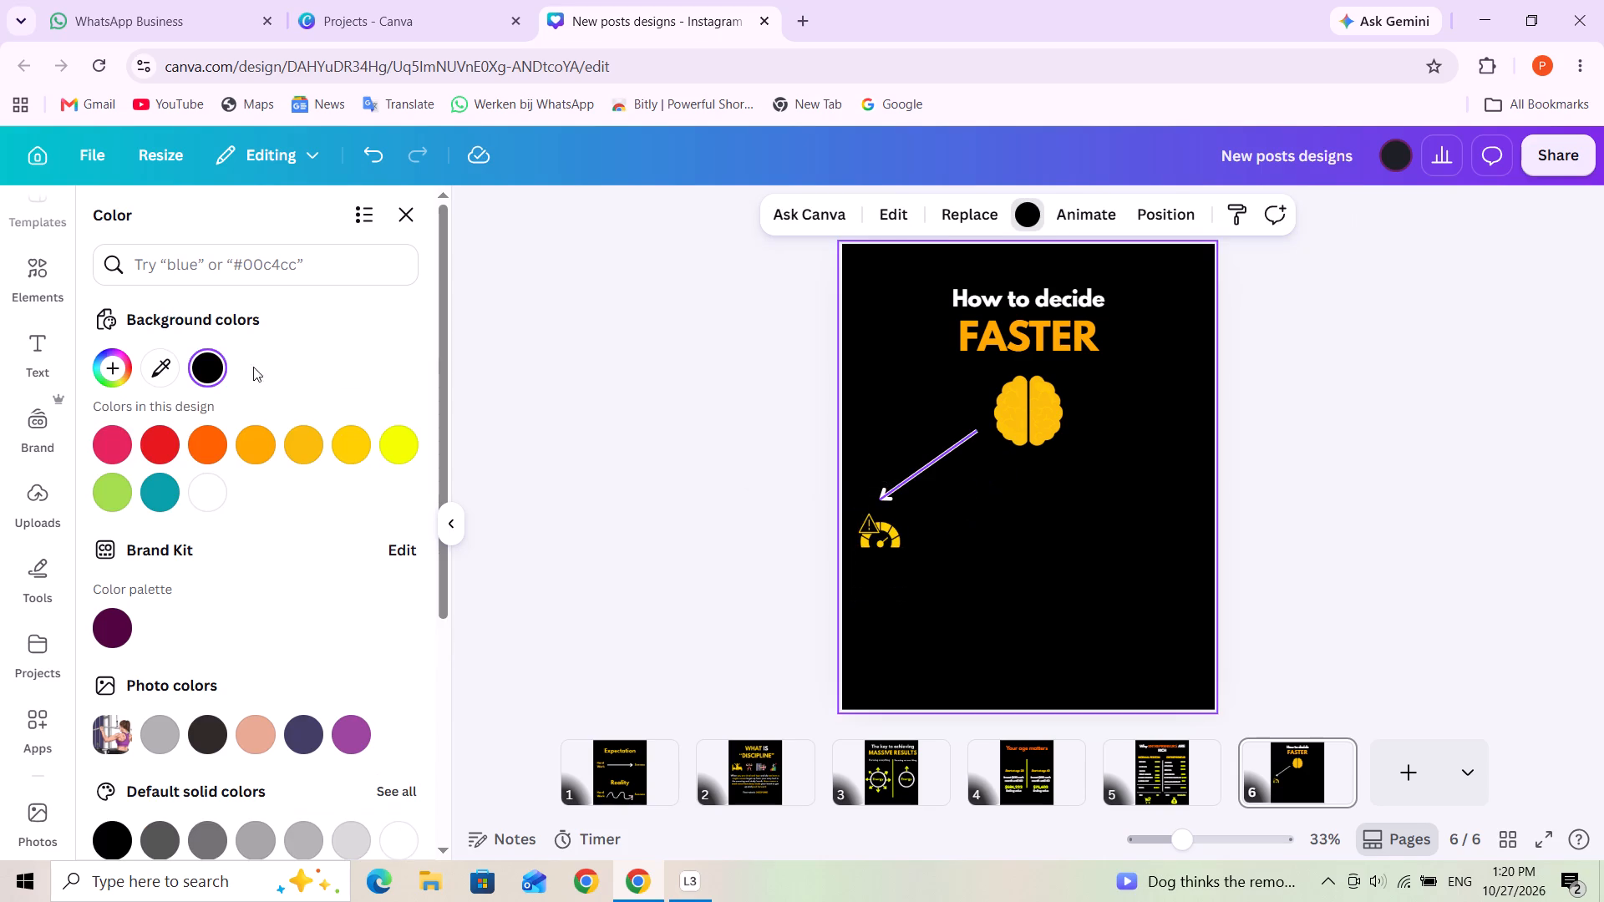
{"action": "left_click", "coordinate": [351, 440]}
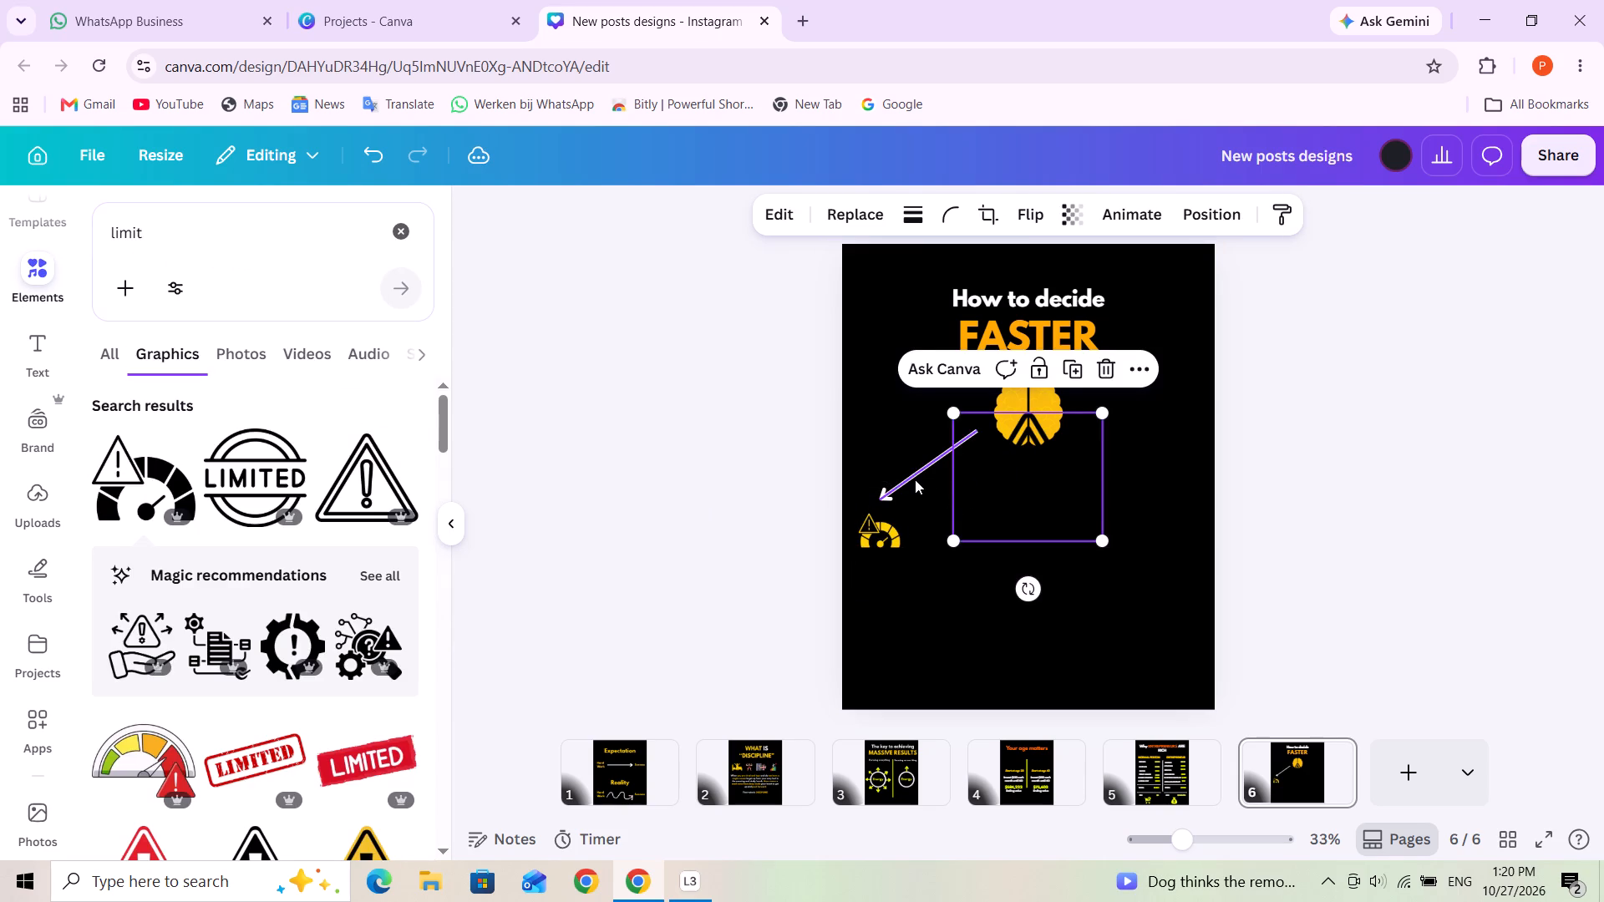
{"action": "left_click", "coordinate": [911, 476]}
{"action": "left_click", "coordinate": [871, 209]}
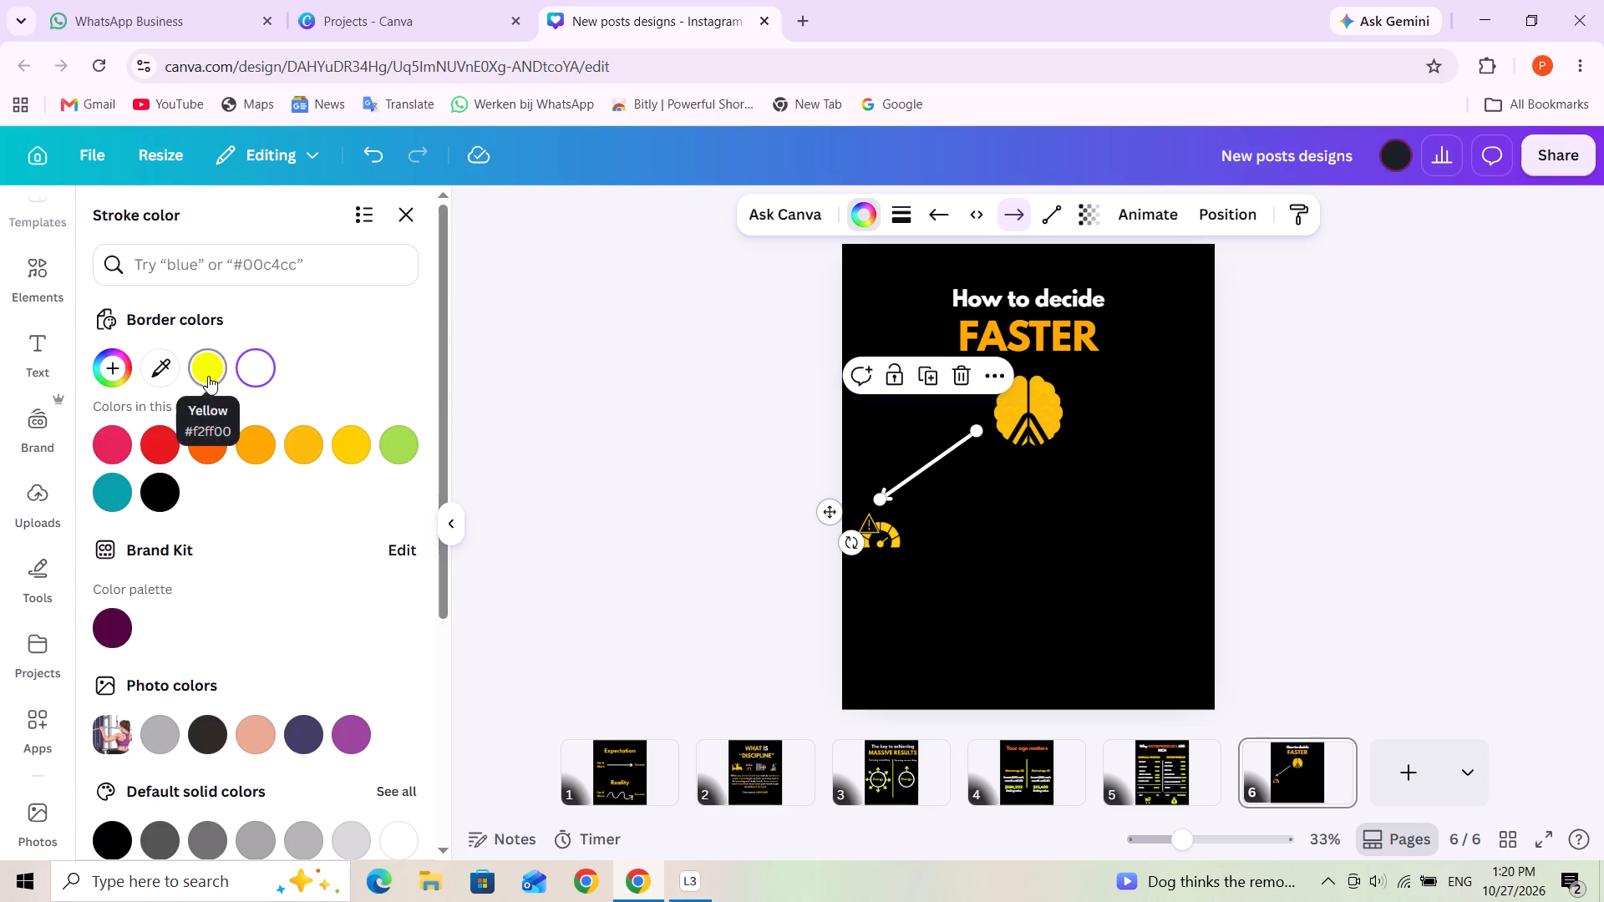
{"action": "left_click", "coordinate": [345, 450]}
{"action": "left_click", "coordinate": [986, 514]}
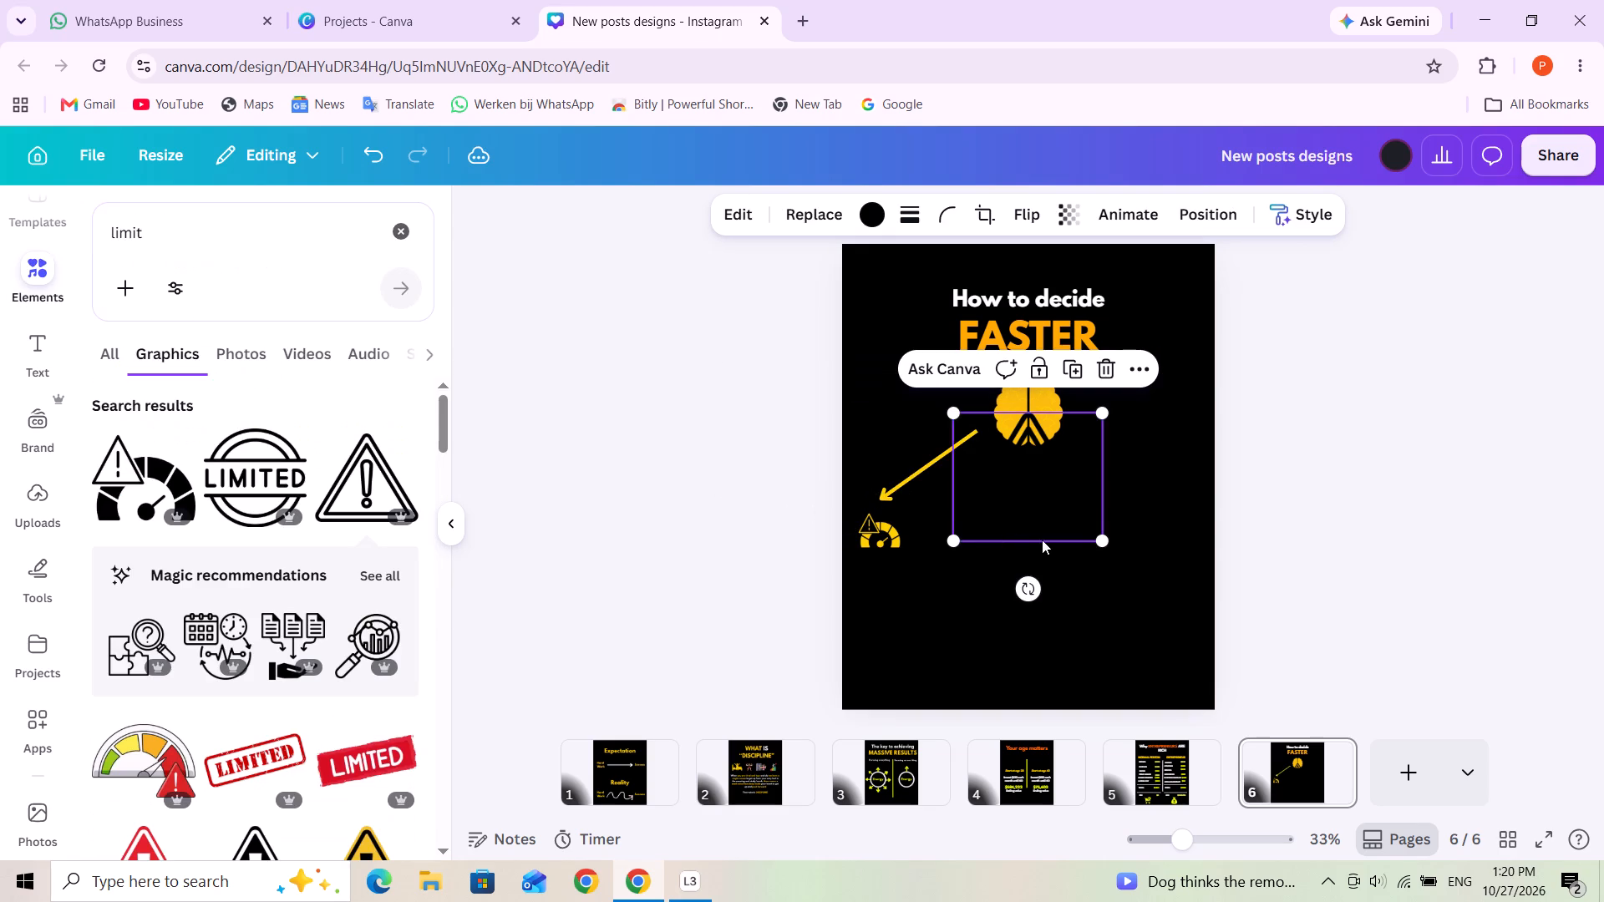
Delete the stray black warning triangle graphic overlapping the brain.
{"action": "left_click", "coordinate": [1038, 520]}
{"action": "left_click_drag", "start_coordinate": [1038, 520], "coordinate": [1038, 557]}
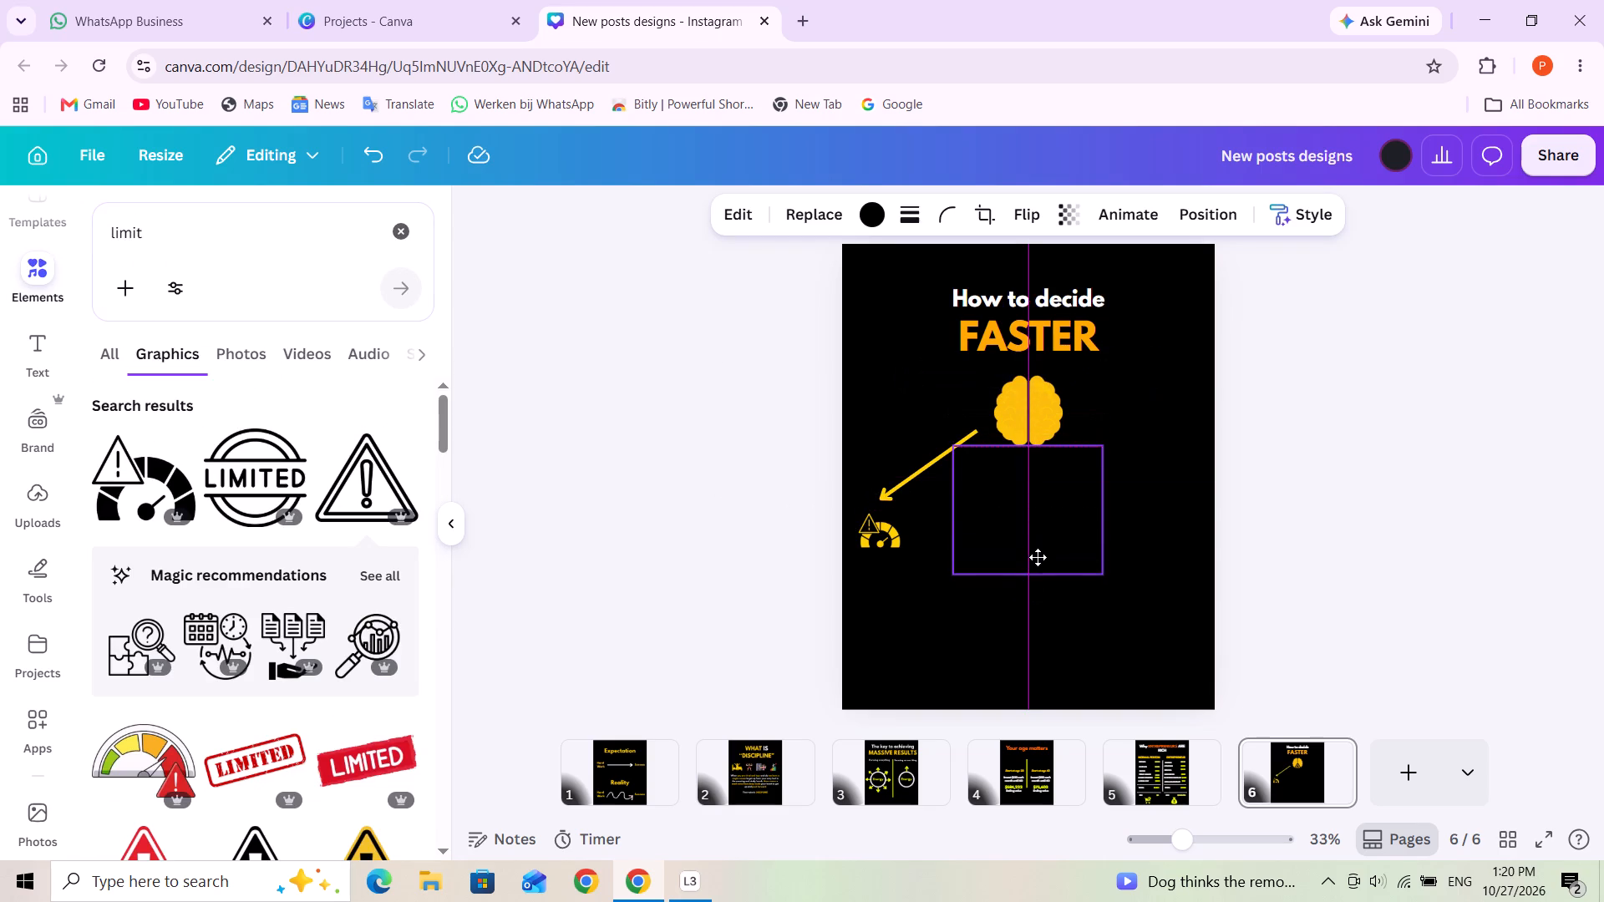
{"action": "left_click_drag", "start_coordinate": [1038, 557], "coordinate": [1040, 570]}
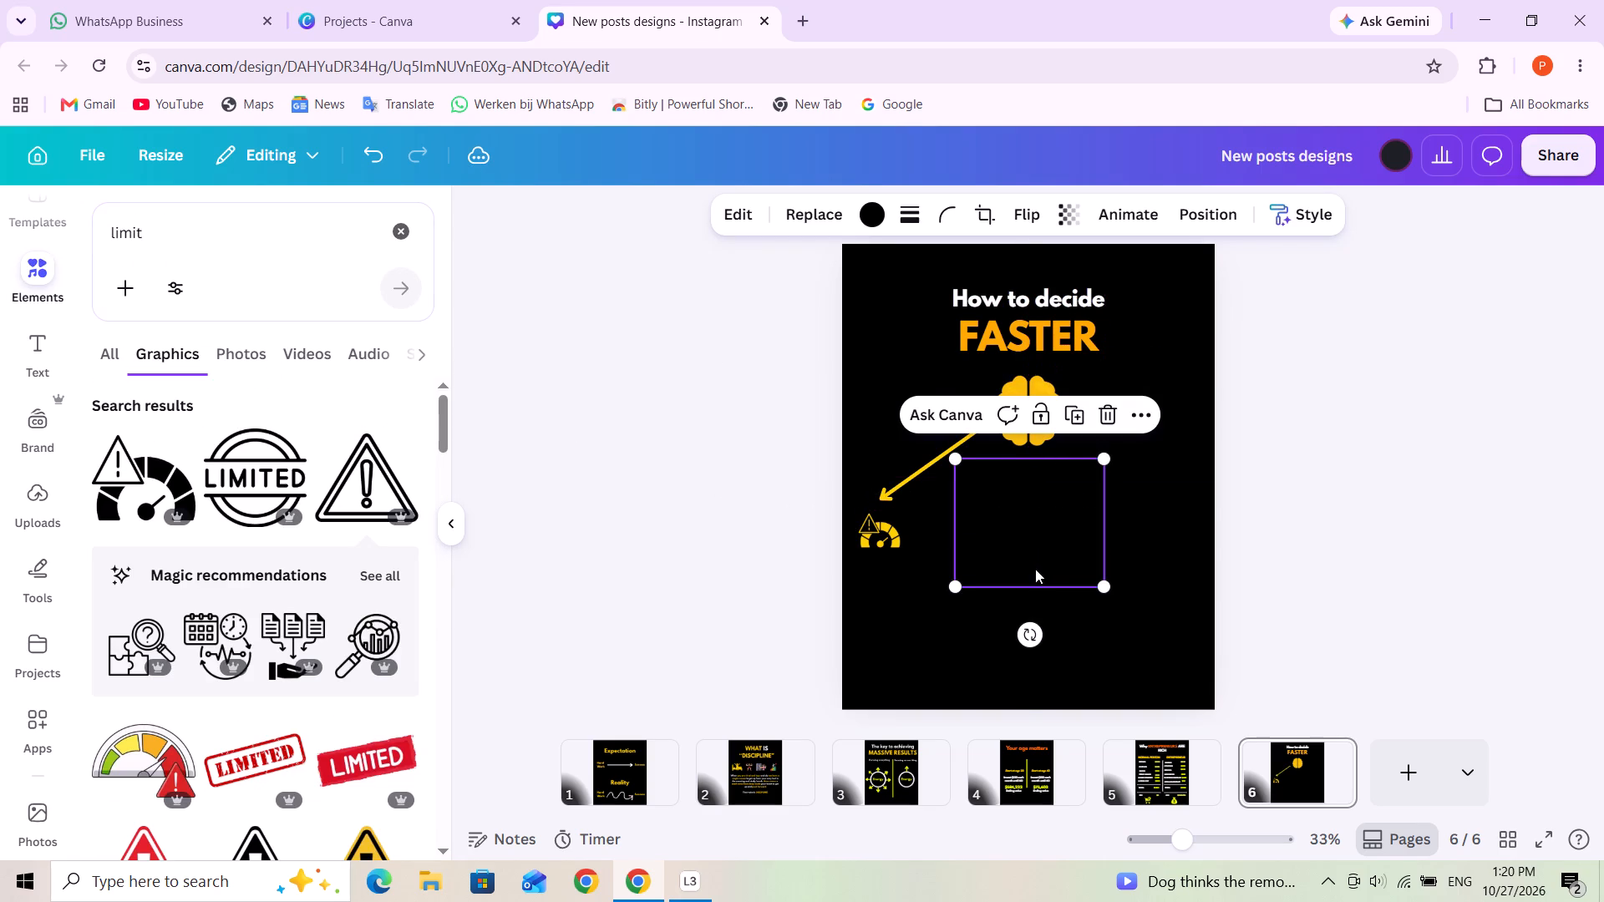
{"action": "key", "text": "Delete"}
{"action": "left_click", "coordinate": [971, 585]}
{"action": "left_click", "coordinate": [1050, 524]}
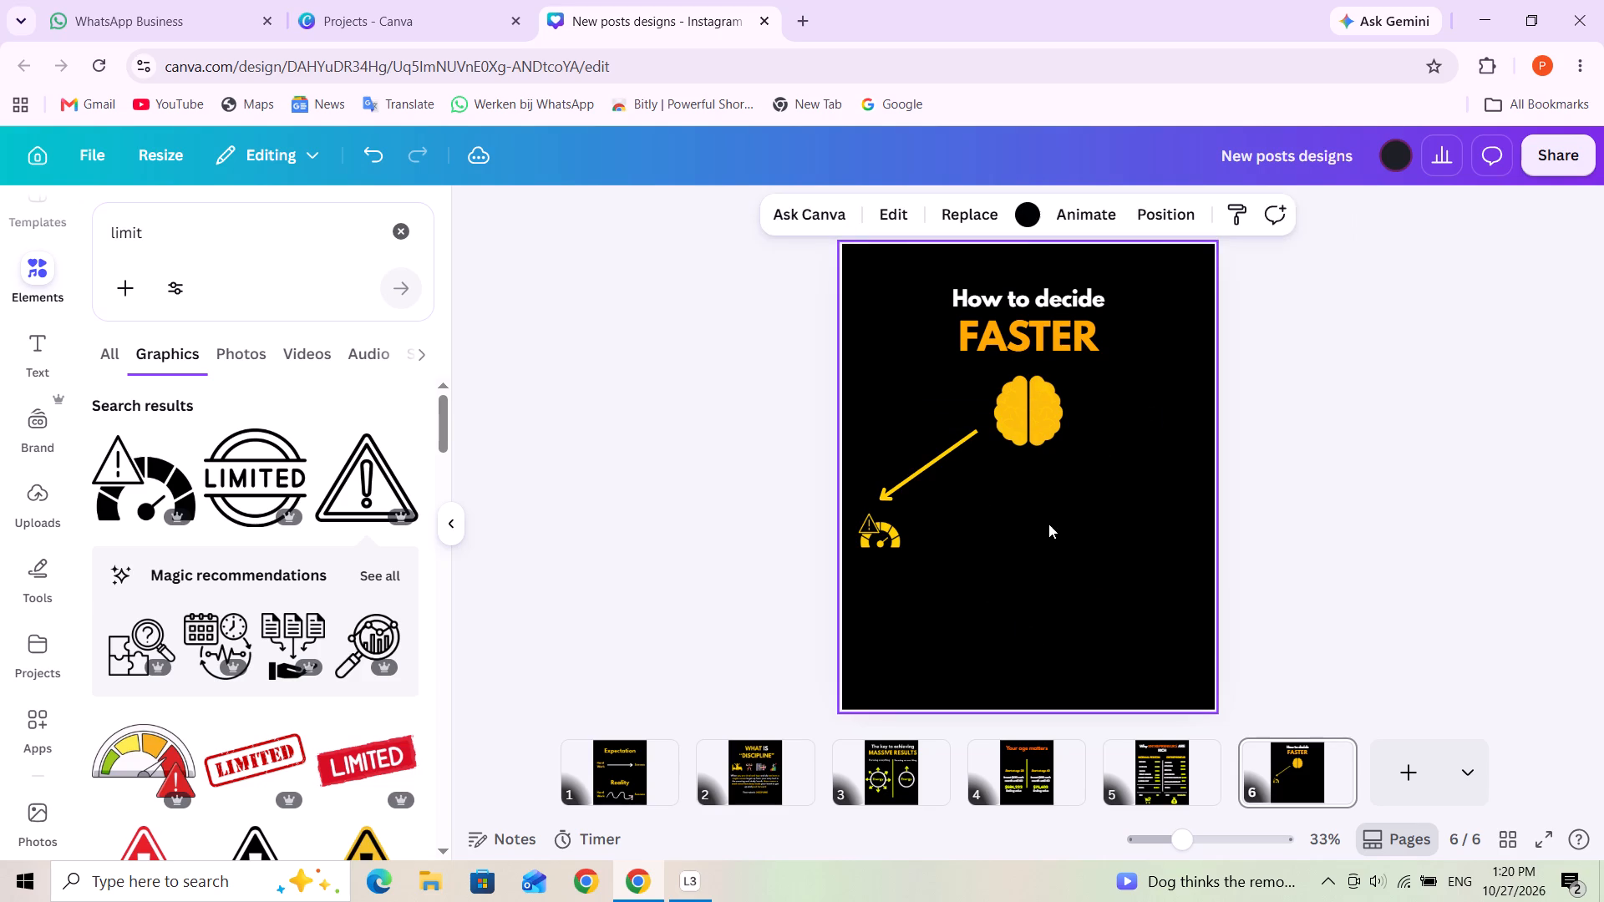
Nudge the gauge graphic up closer to the arrow's tip and shrink it slightly.
{"action": "left_click_drag", "start_coordinate": [876, 532], "coordinate": [875, 532]}
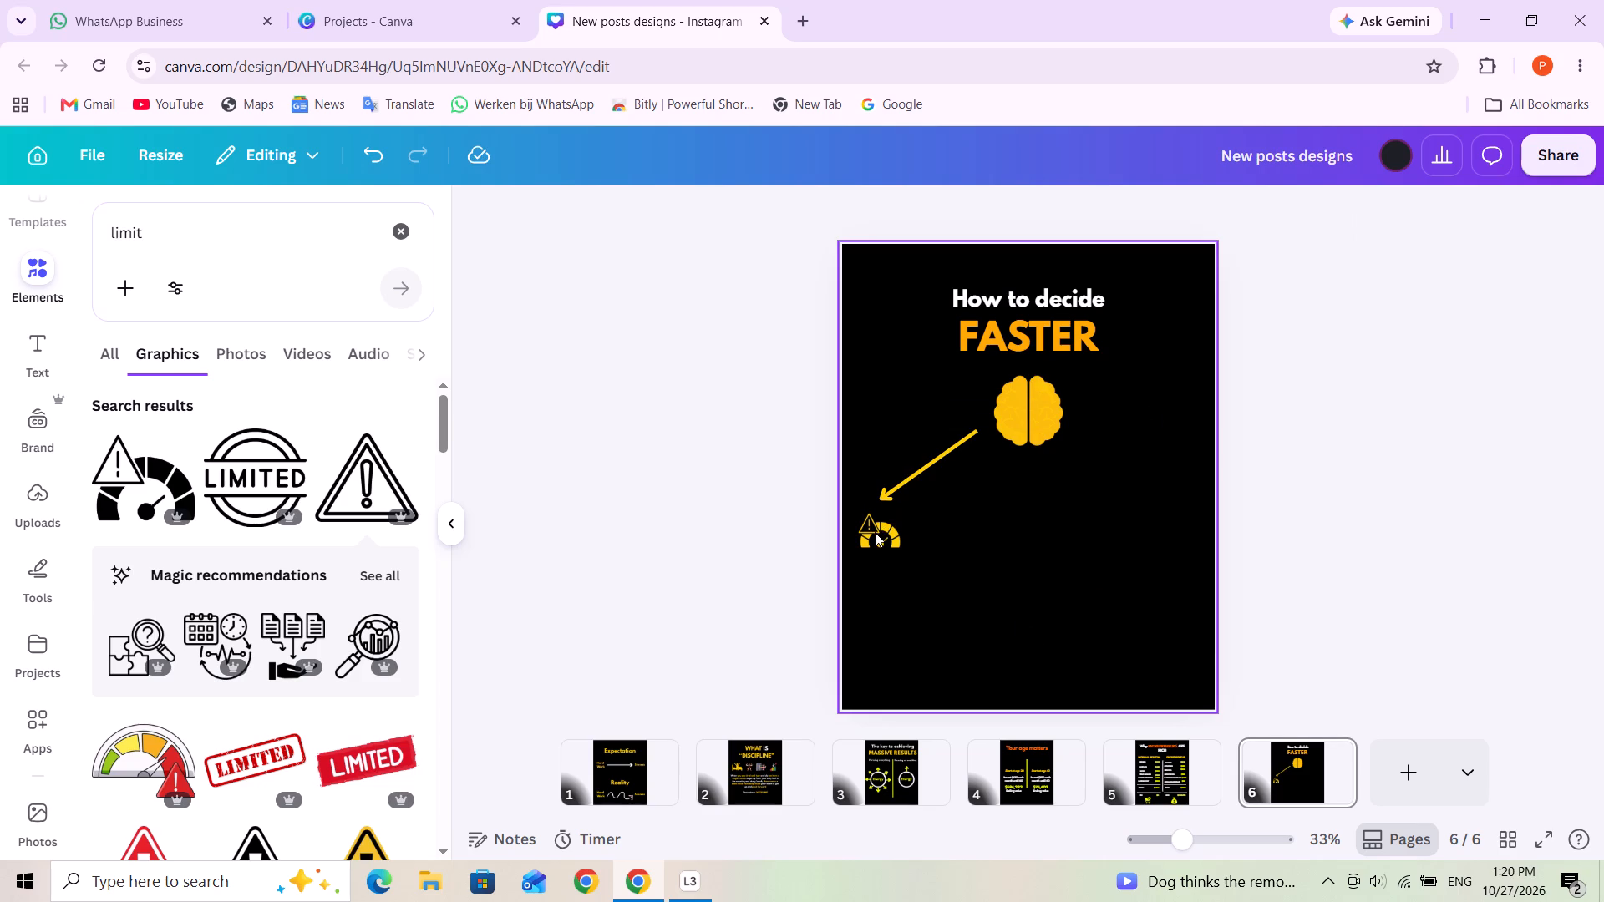
{"action": "left_click_drag", "start_coordinate": [875, 532], "coordinate": [869, 523]}
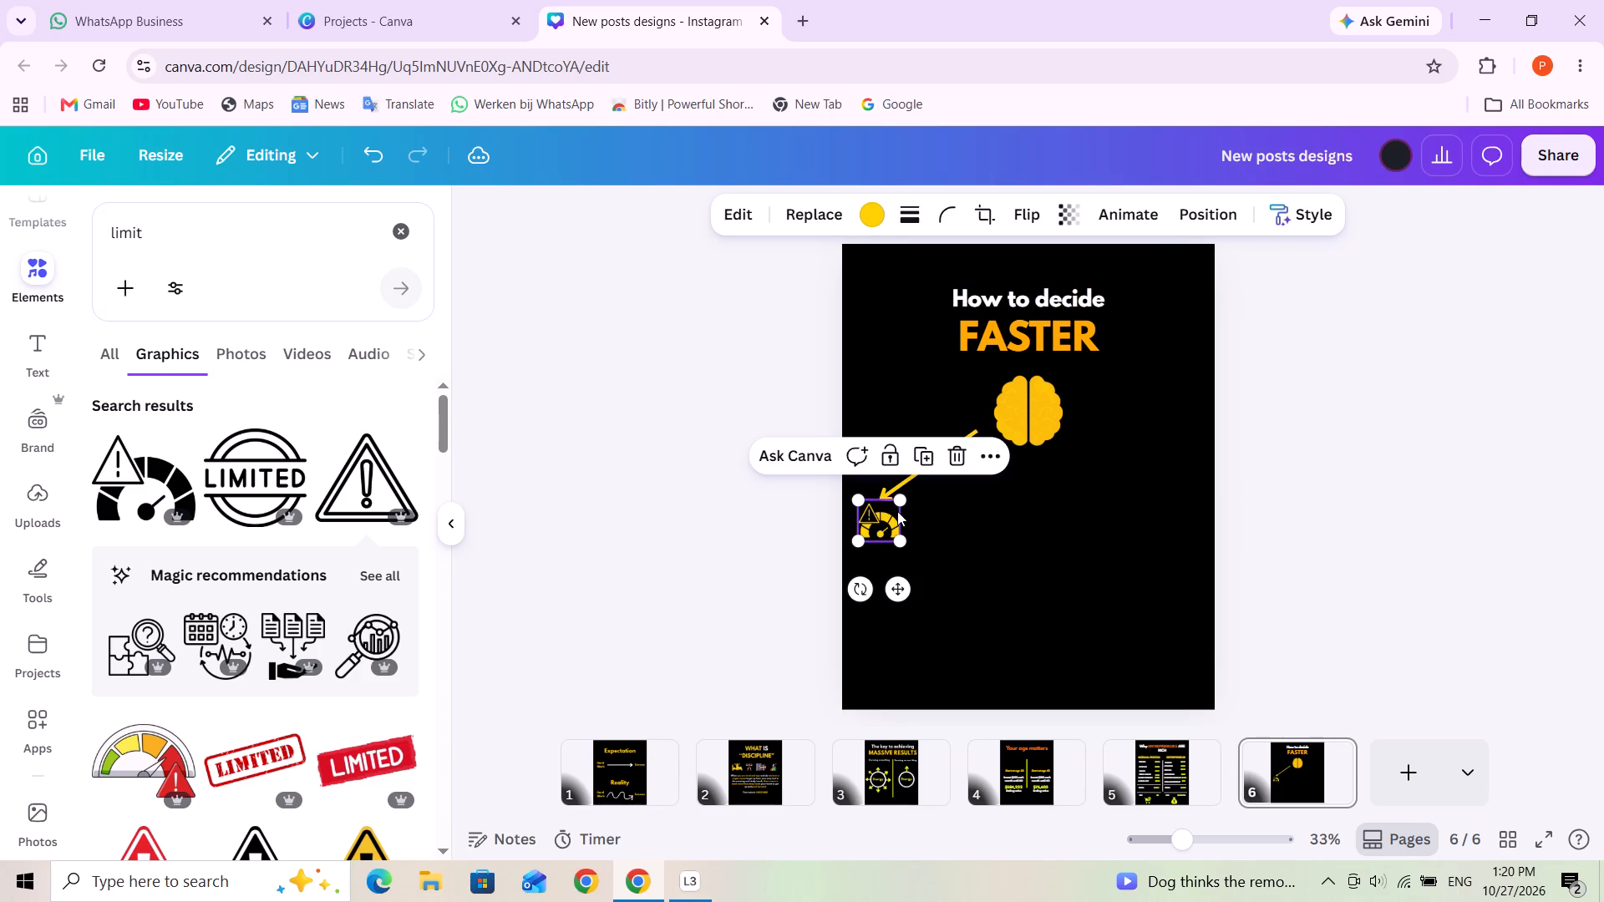
{"action": "left_click_drag", "start_coordinate": [901, 500], "coordinate": [894, 509]}
{"action": "left_click", "coordinate": [997, 520]}
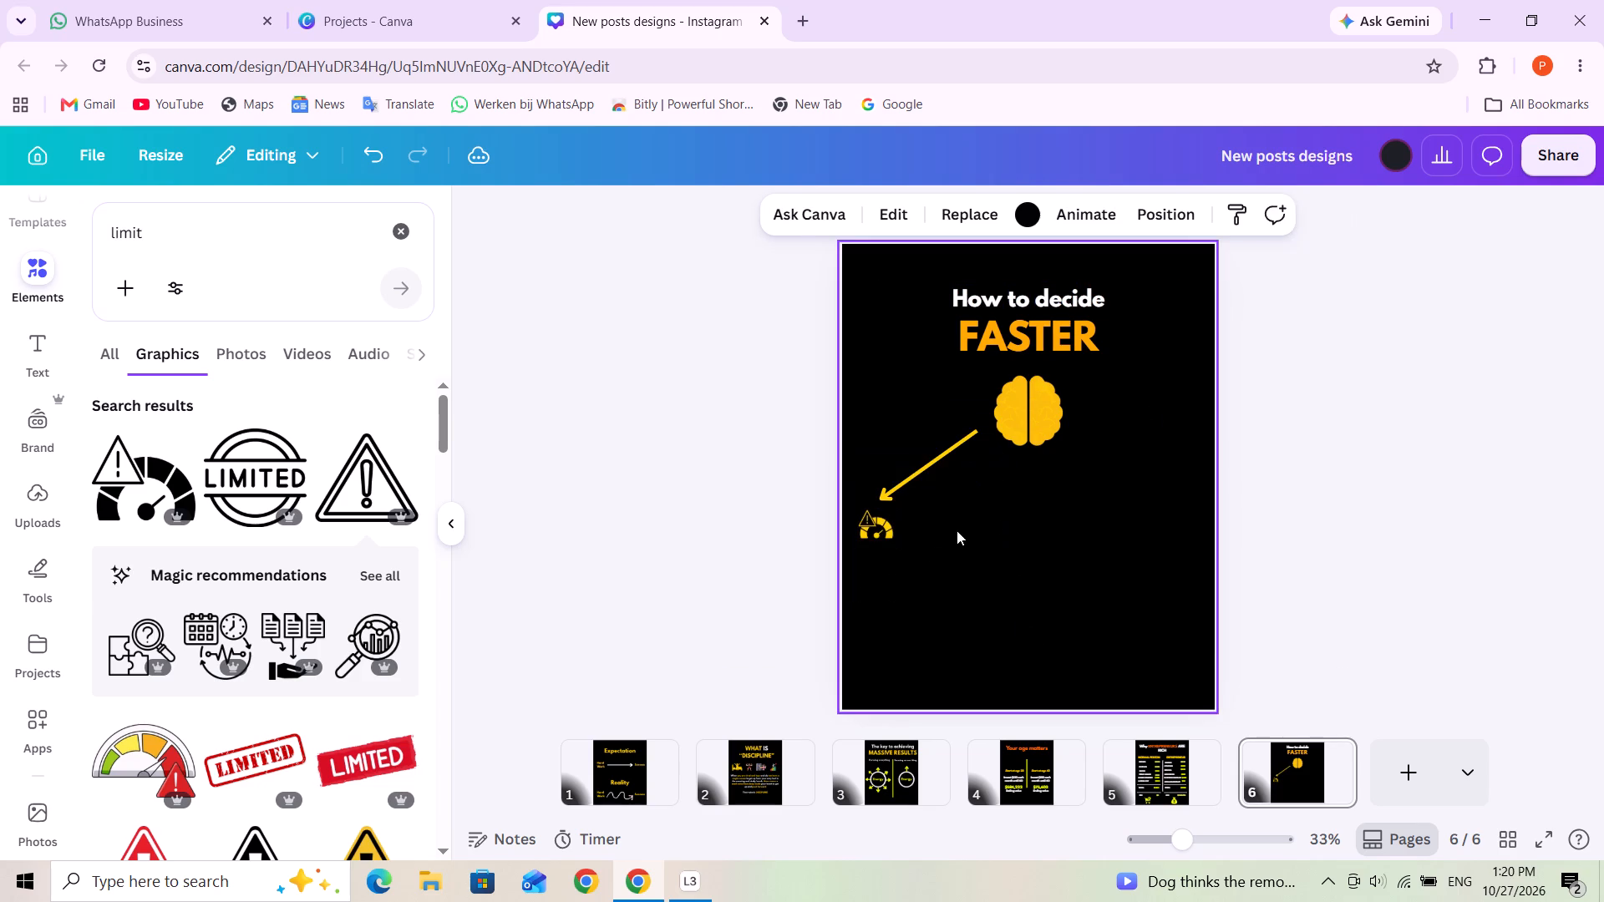
Adjust the gauge graphic's position below the arrow's tip and enlarge it very slightly.
{"action": "left_click", "coordinate": [886, 532]}
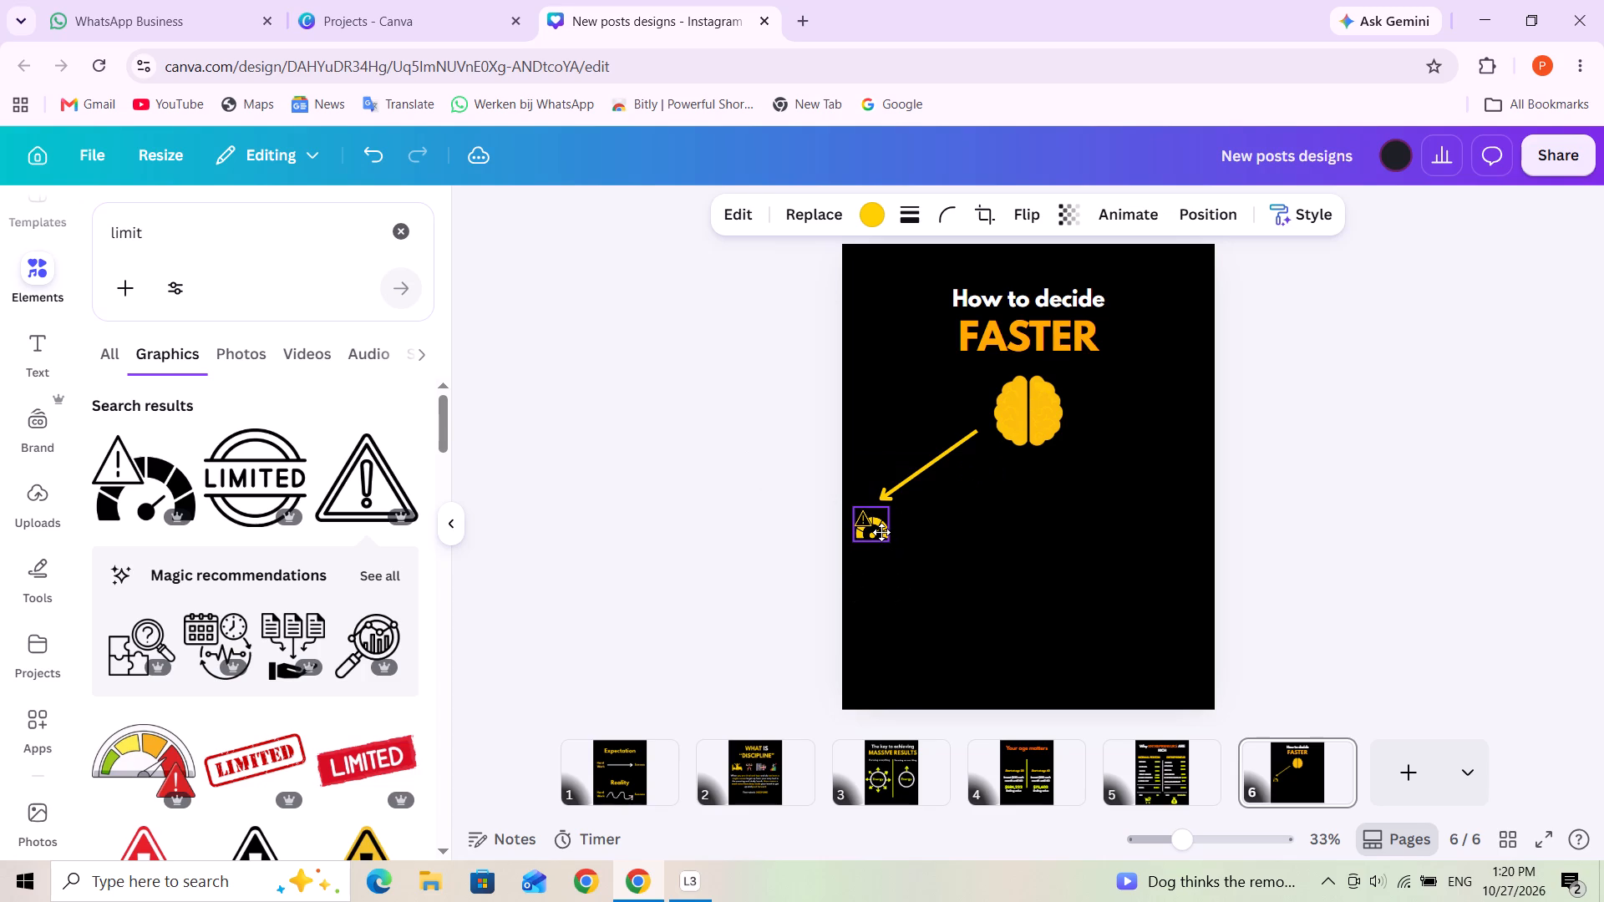
{"action": "left_click", "coordinate": [934, 528]}
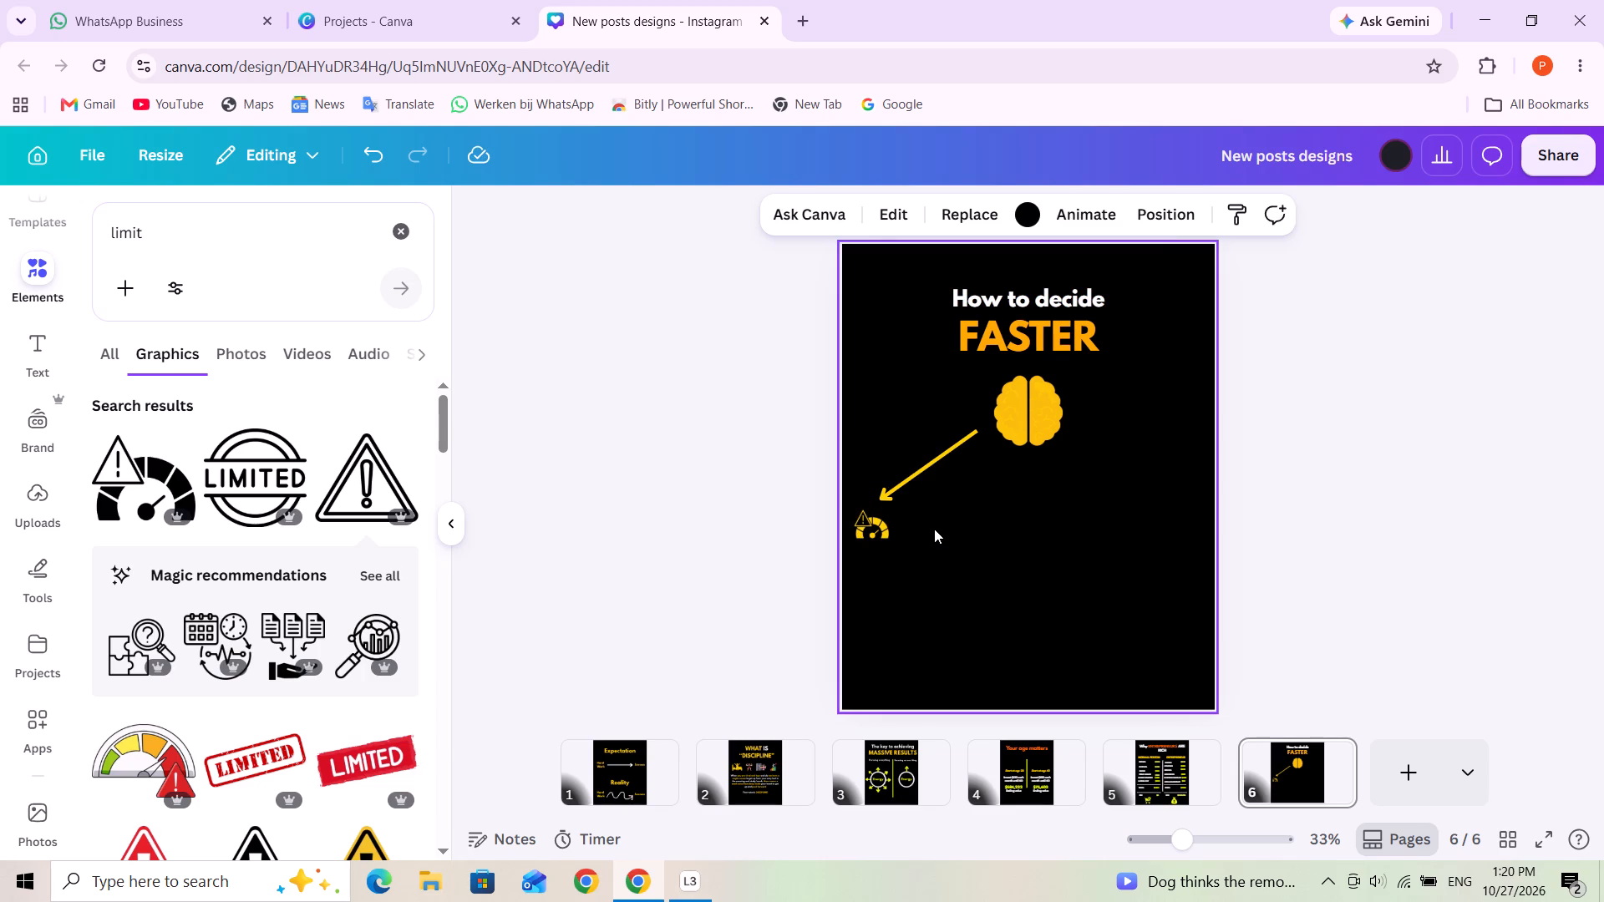
{"action": "left_click", "coordinate": [872, 530]}
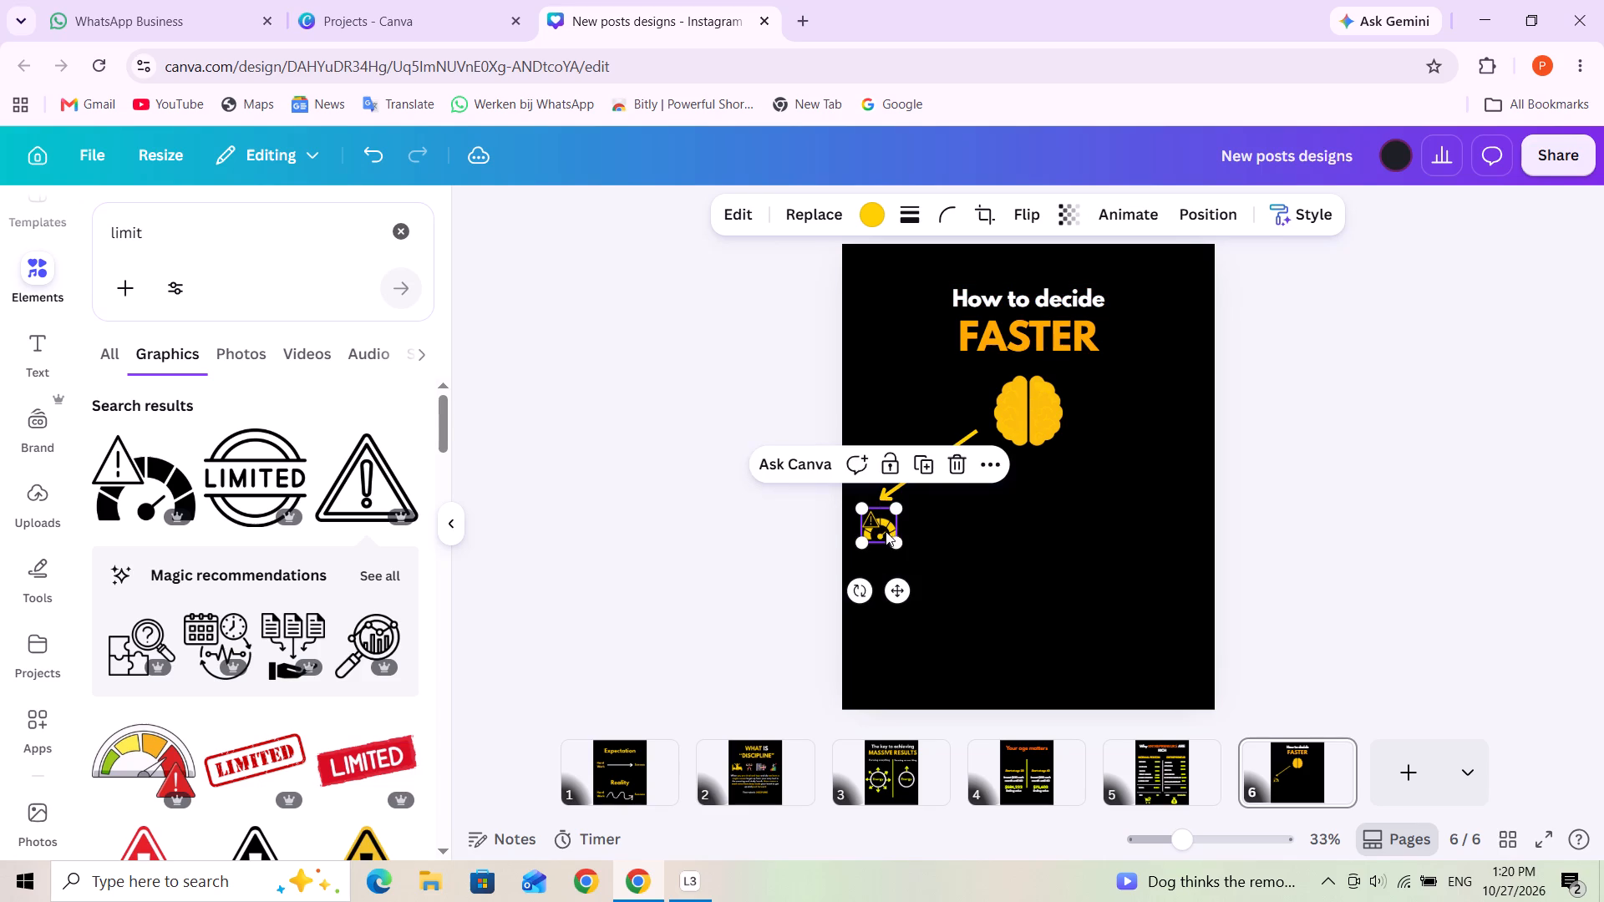
{"action": "left_click", "coordinate": [893, 546]}
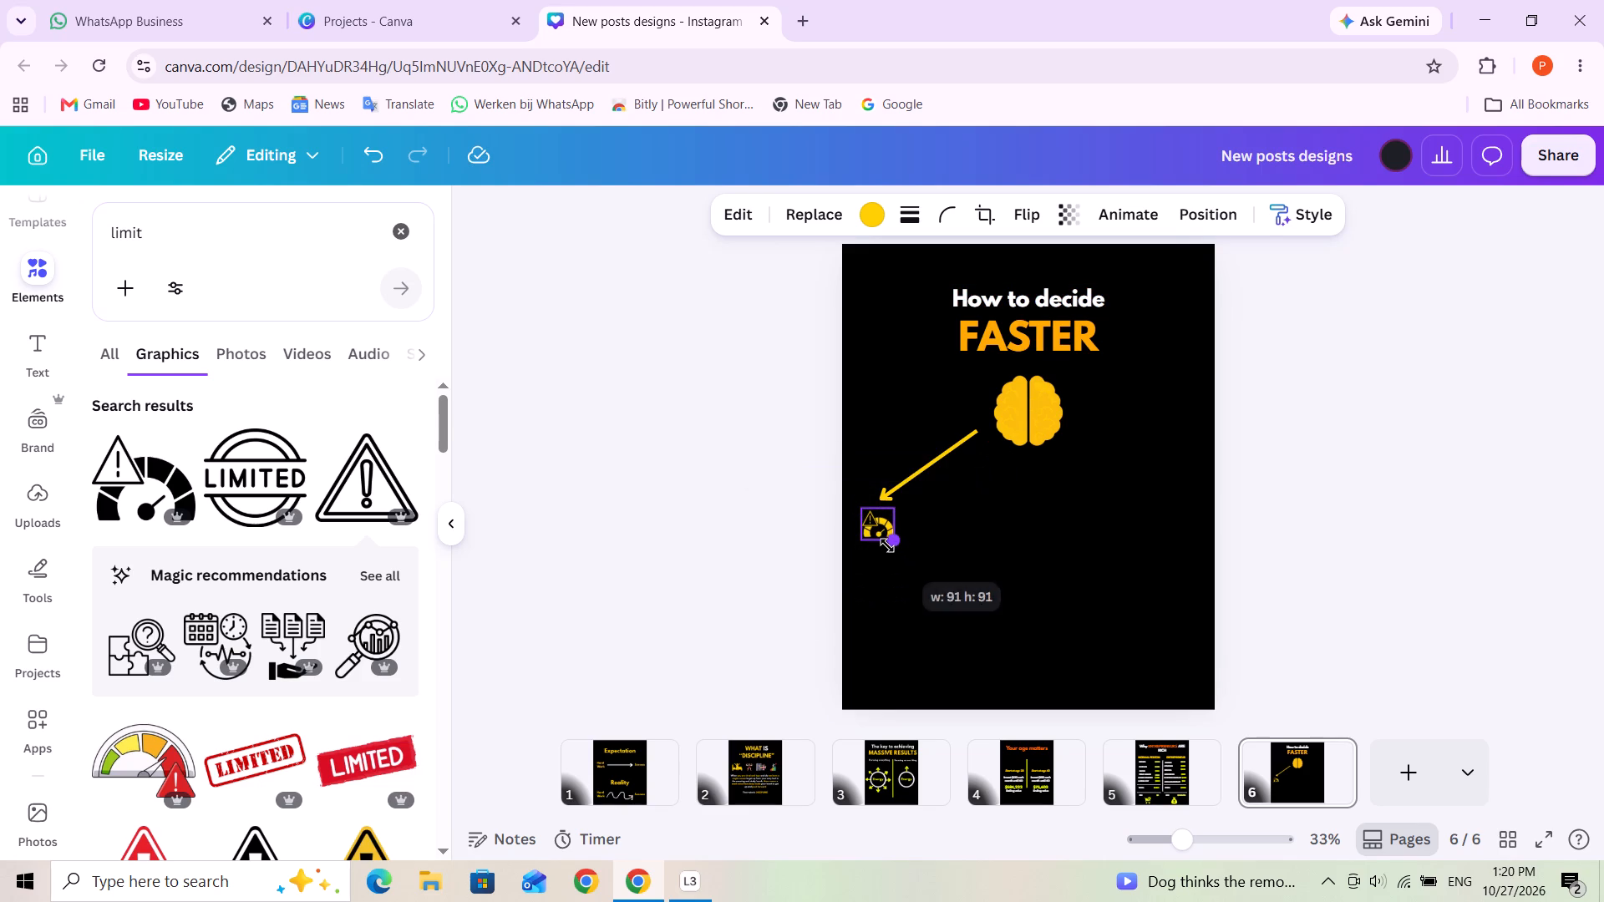
{"action": "left_click", "coordinate": [934, 537]}
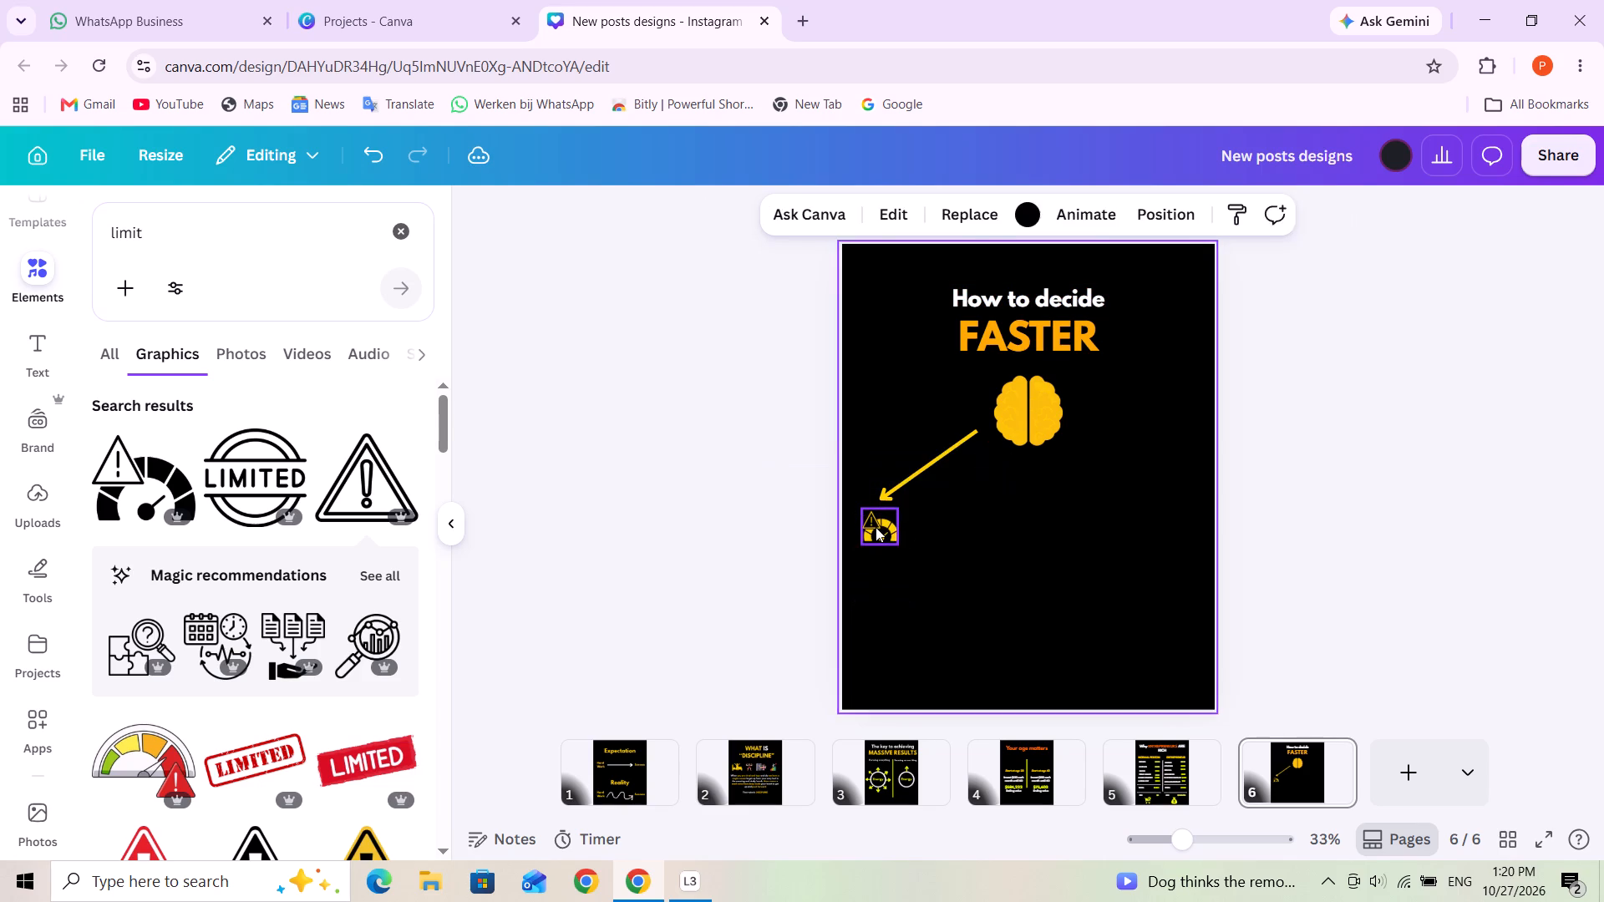
{"action": "left_click", "coordinate": [876, 527]}
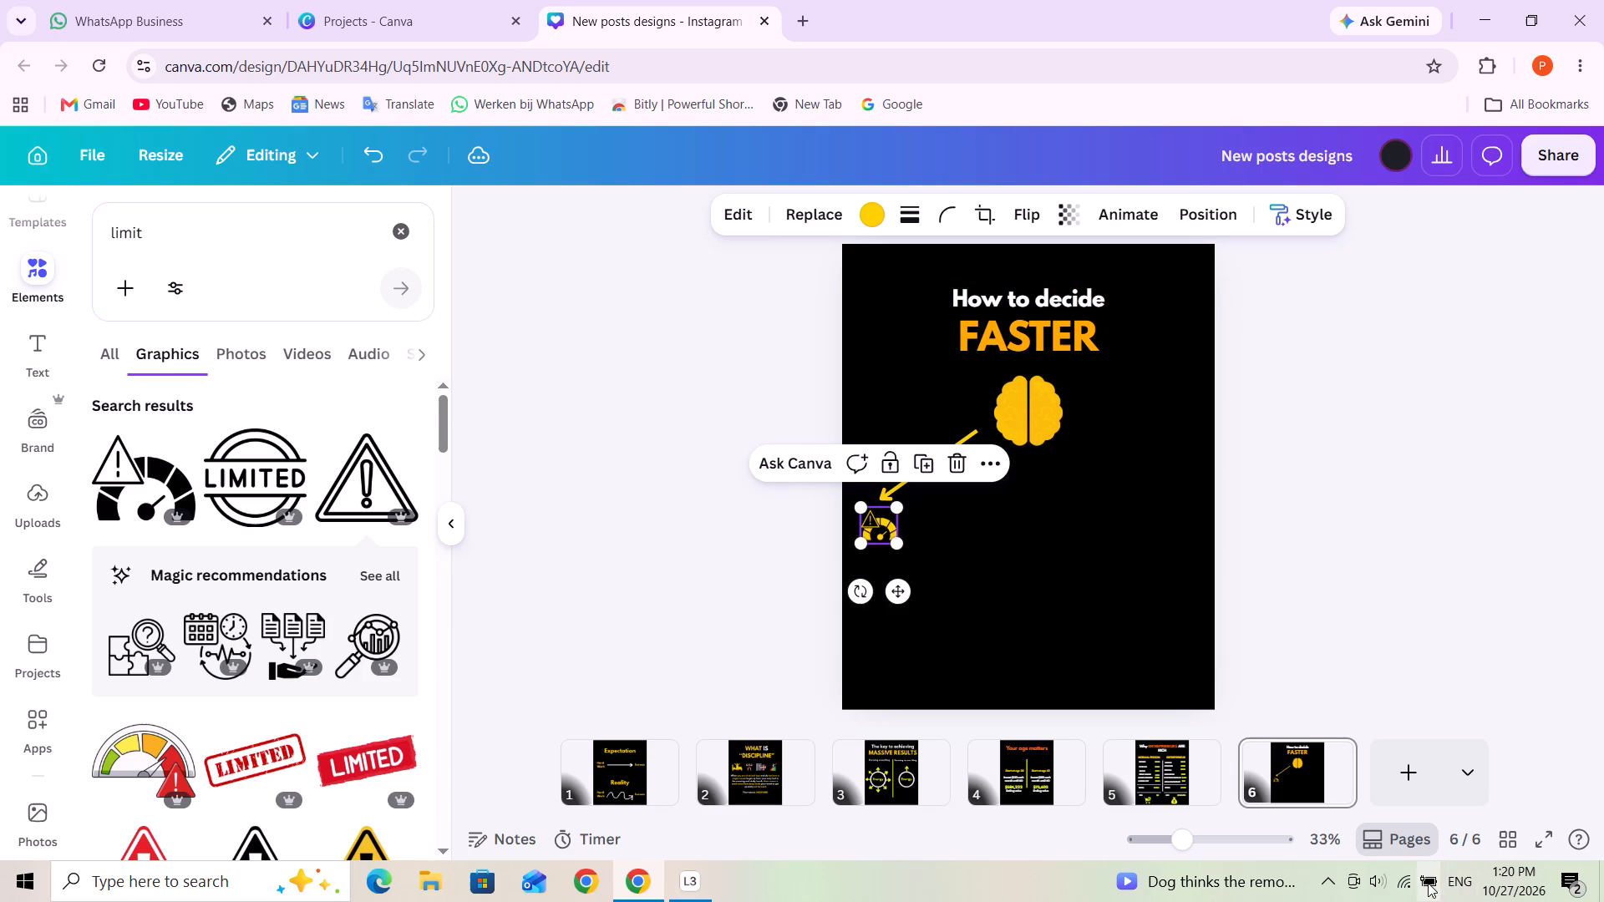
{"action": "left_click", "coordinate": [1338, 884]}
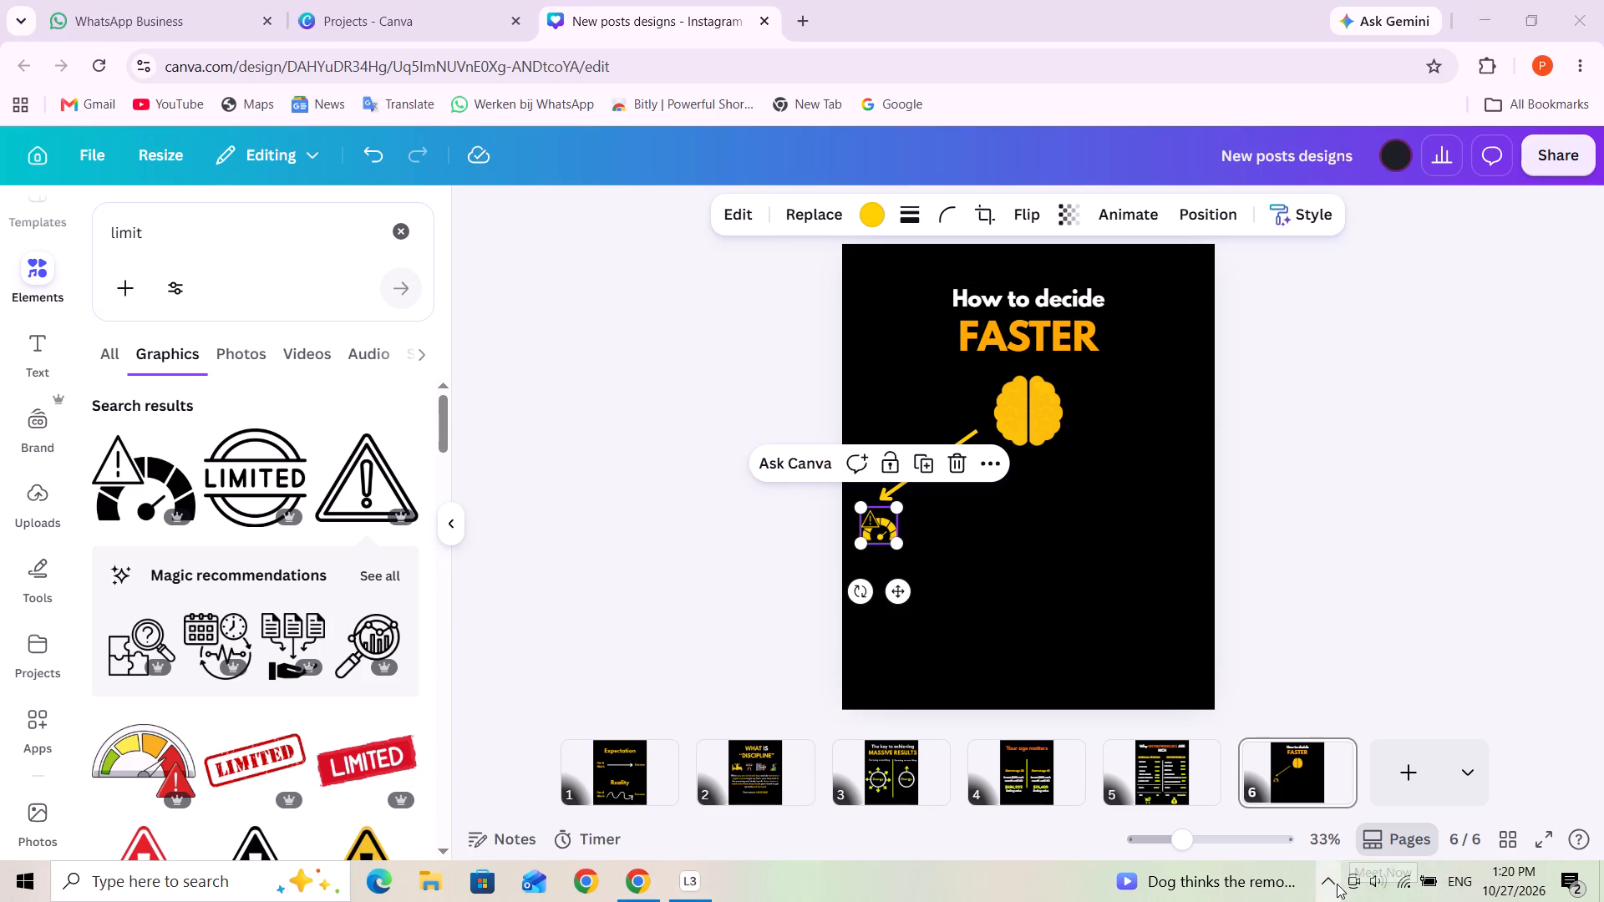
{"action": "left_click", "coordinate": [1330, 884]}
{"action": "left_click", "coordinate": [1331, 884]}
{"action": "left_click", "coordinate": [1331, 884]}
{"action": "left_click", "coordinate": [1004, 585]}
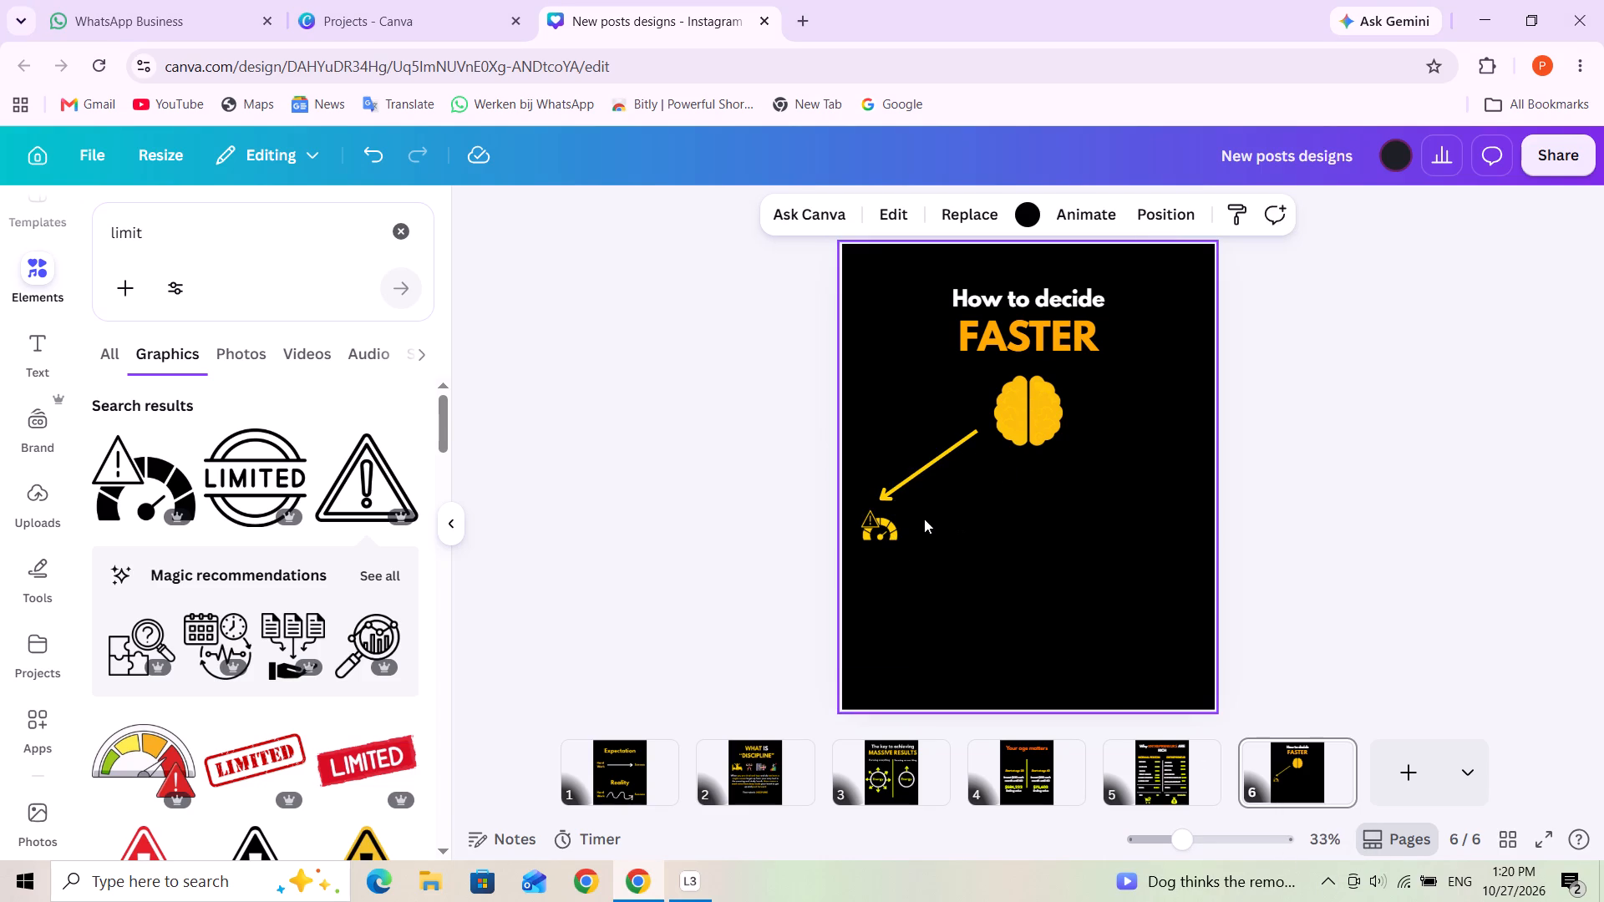
Nudge the gauge graphic up and to the left so it sits directly beneath the arrow's tip.
{"action": "left_click_drag", "start_coordinate": [890, 535], "coordinate": [881, 531]}
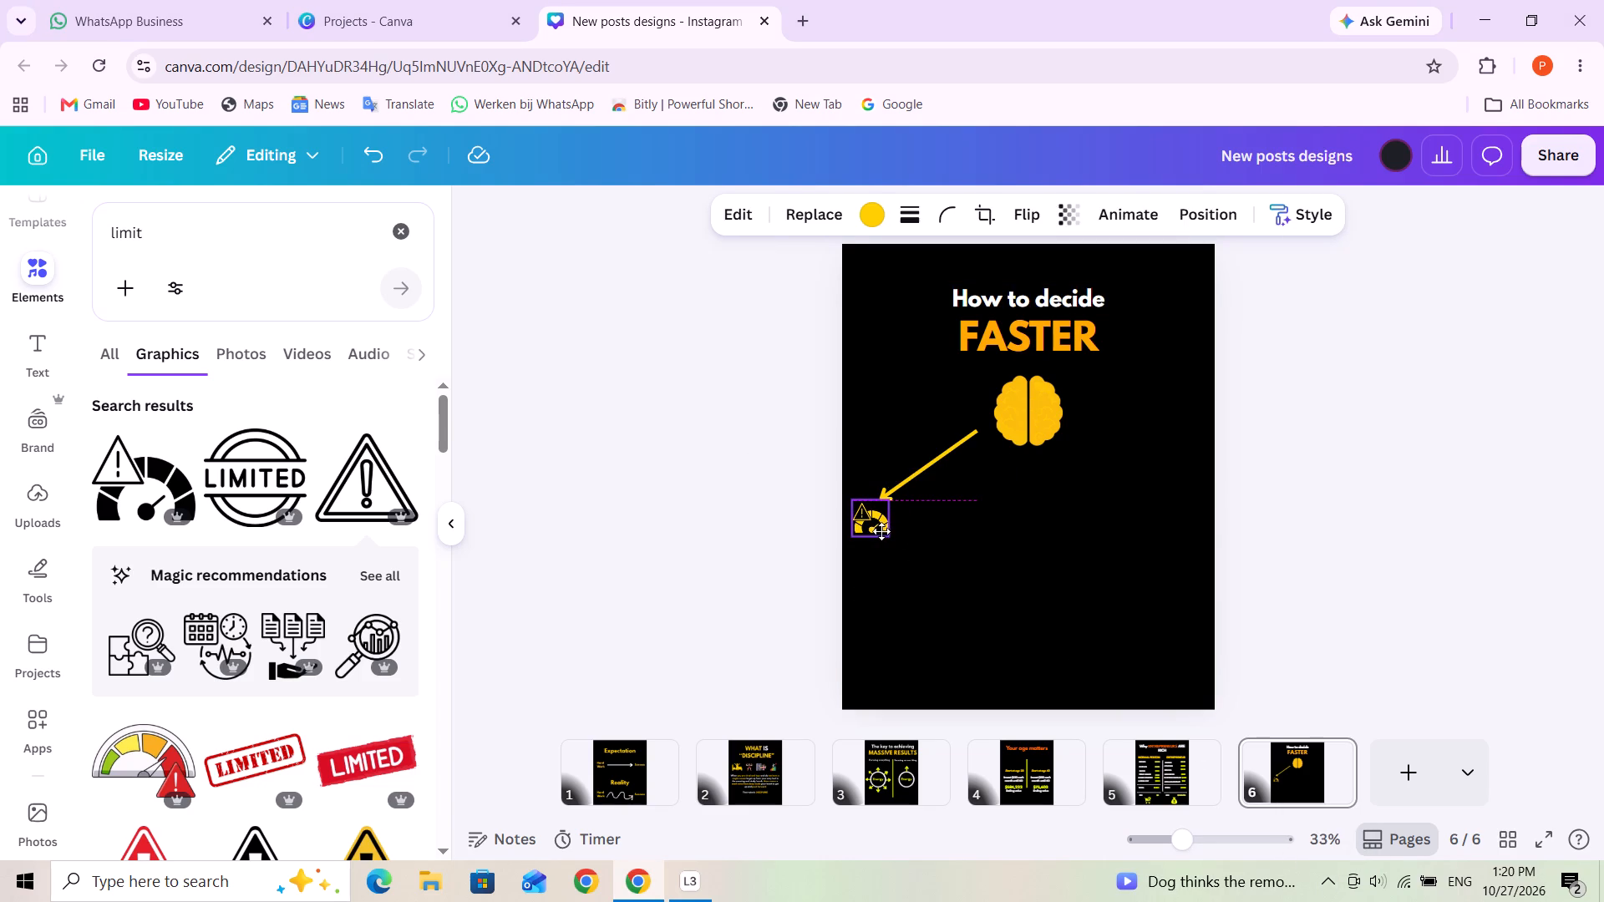
{"action": "left_click_drag", "start_coordinate": [881, 531], "coordinate": [882, 534]}
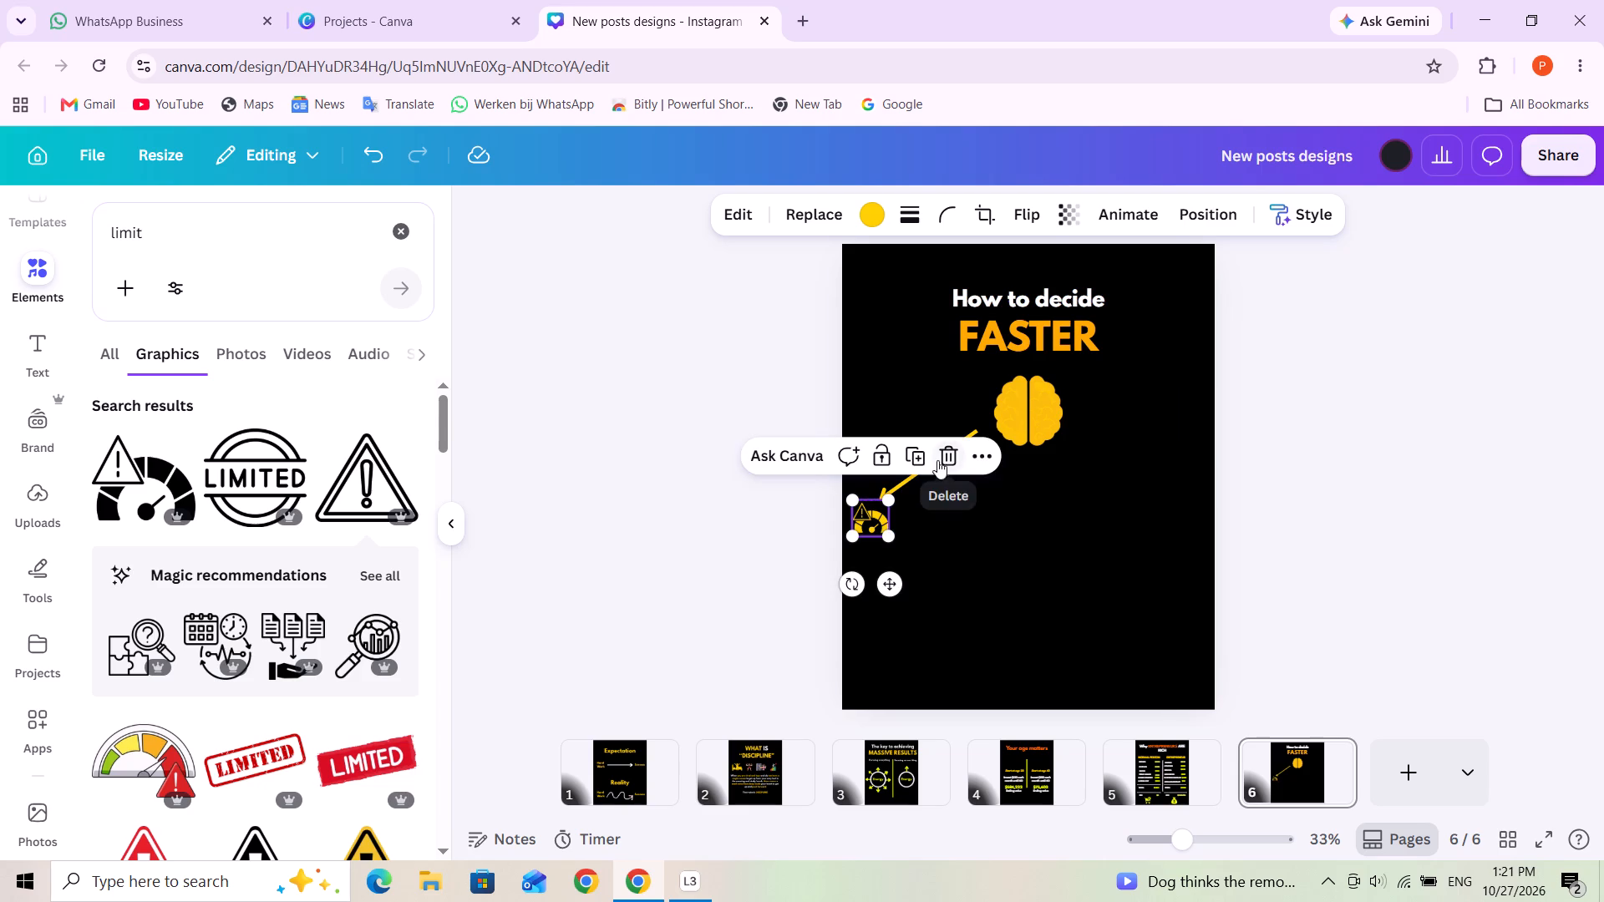
{"action": "left_click", "coordinate": [1009, 522]}
Shift the diagonal arrow slightly right and up, closer to the brain graphic.
{"action": "left_click_drag", "start_coordinate": [922, 464], "coordinate": [931, 464]}
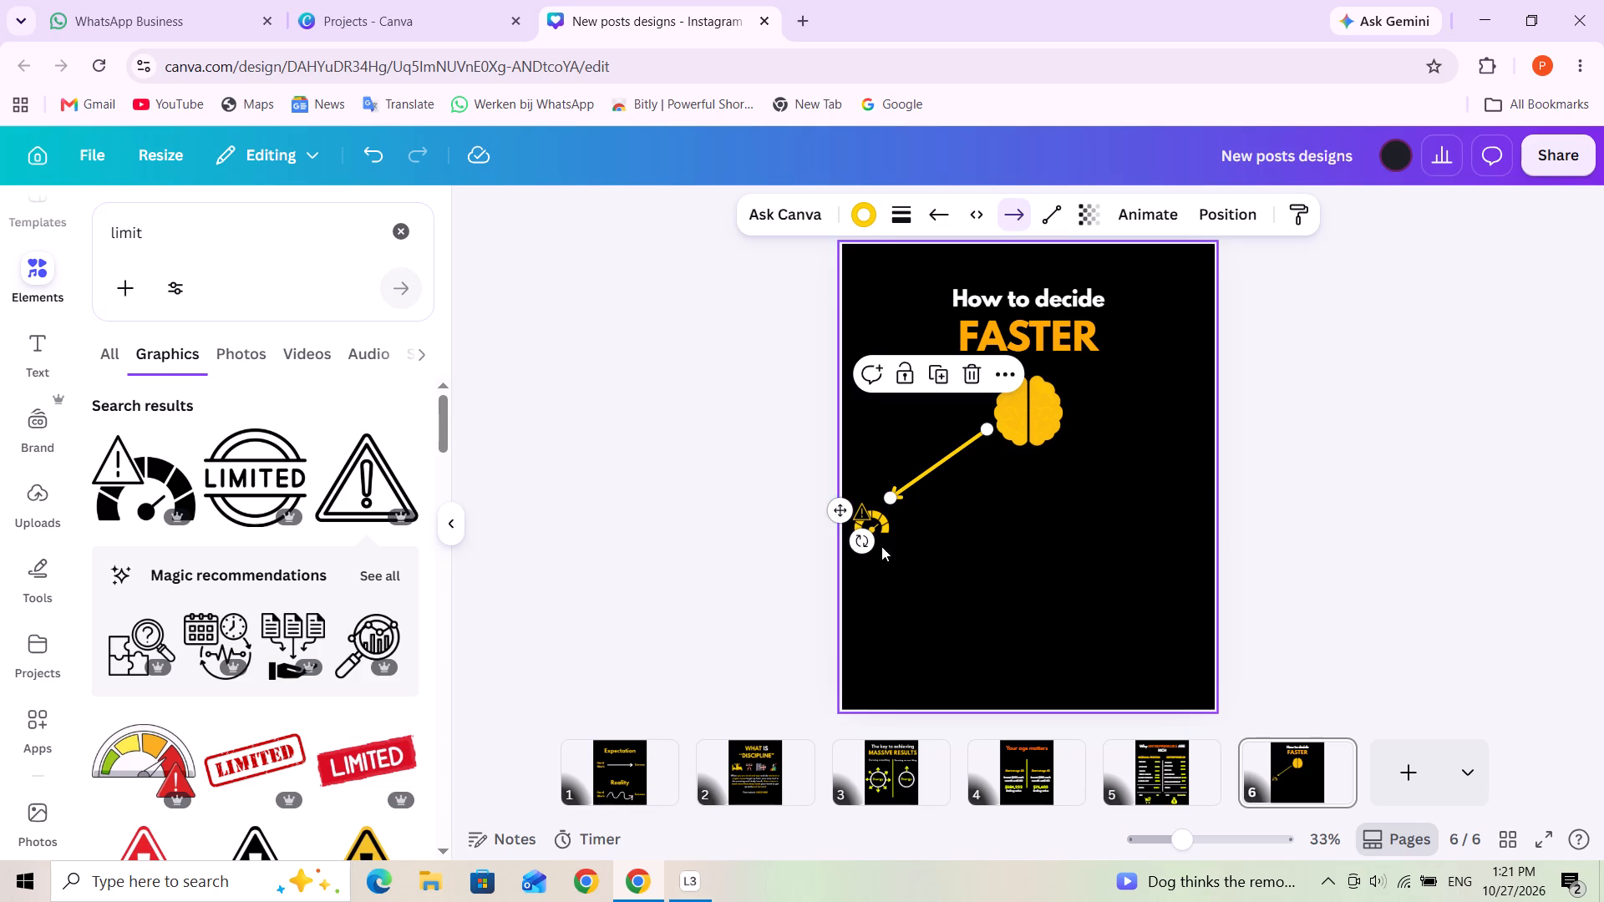
{"action": "left_click", "coordinate": [913, 546]}
Align the gauge graphic's upper-right corner with the tip of the diagonal arrow.
{"action": "left_click", "coordinate": [864, 518]}
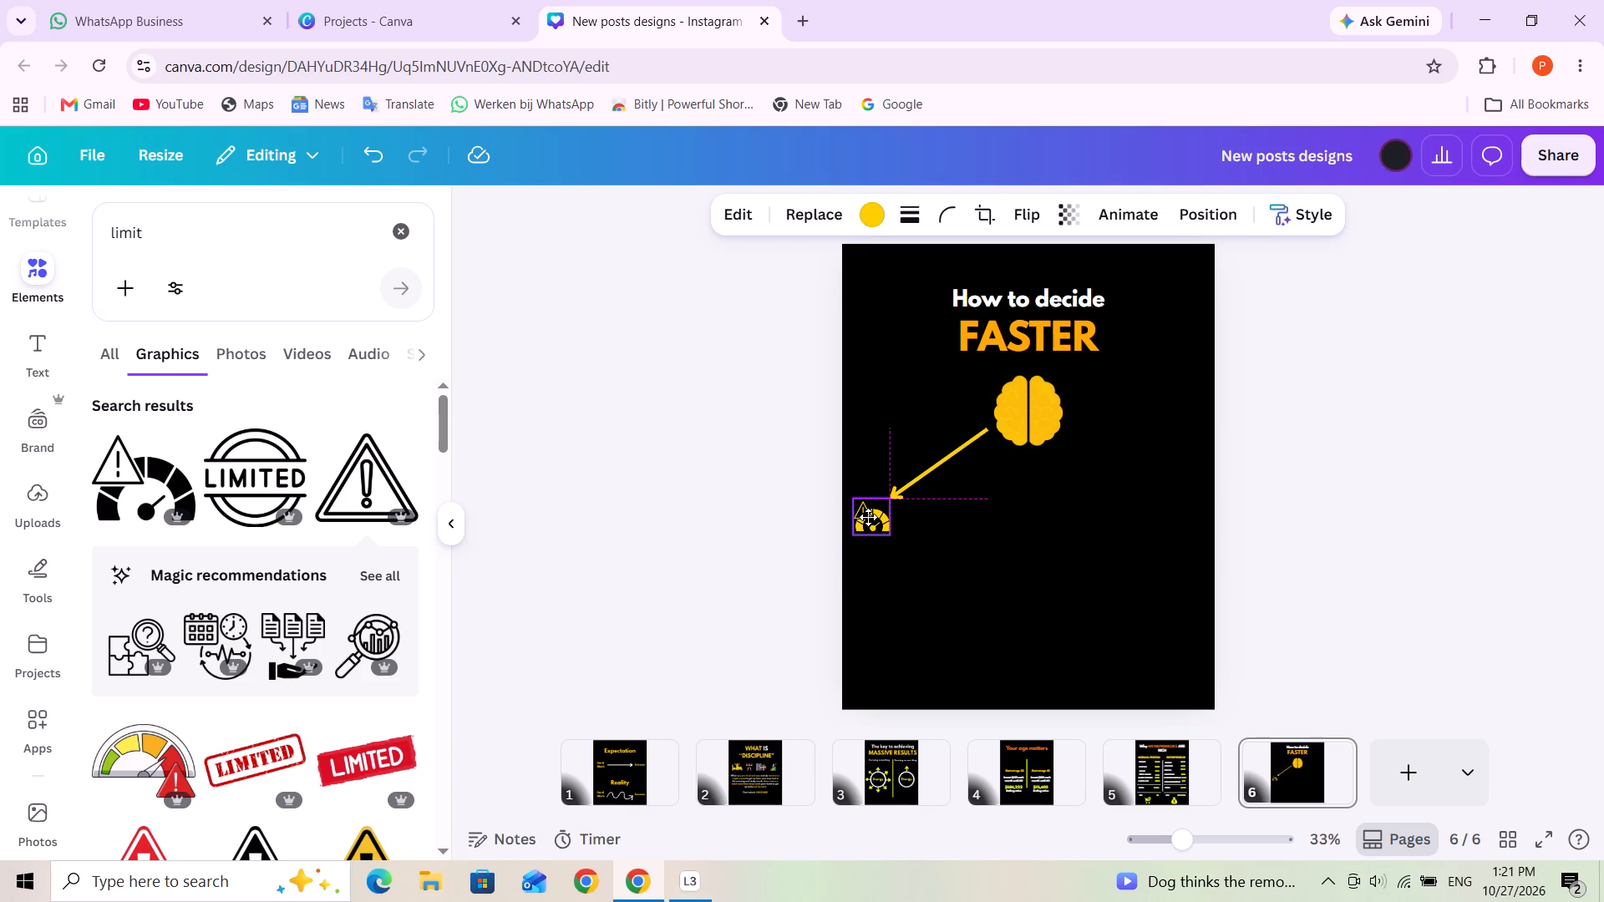
{"action": "left_click", "coordinate": [921, 529]}
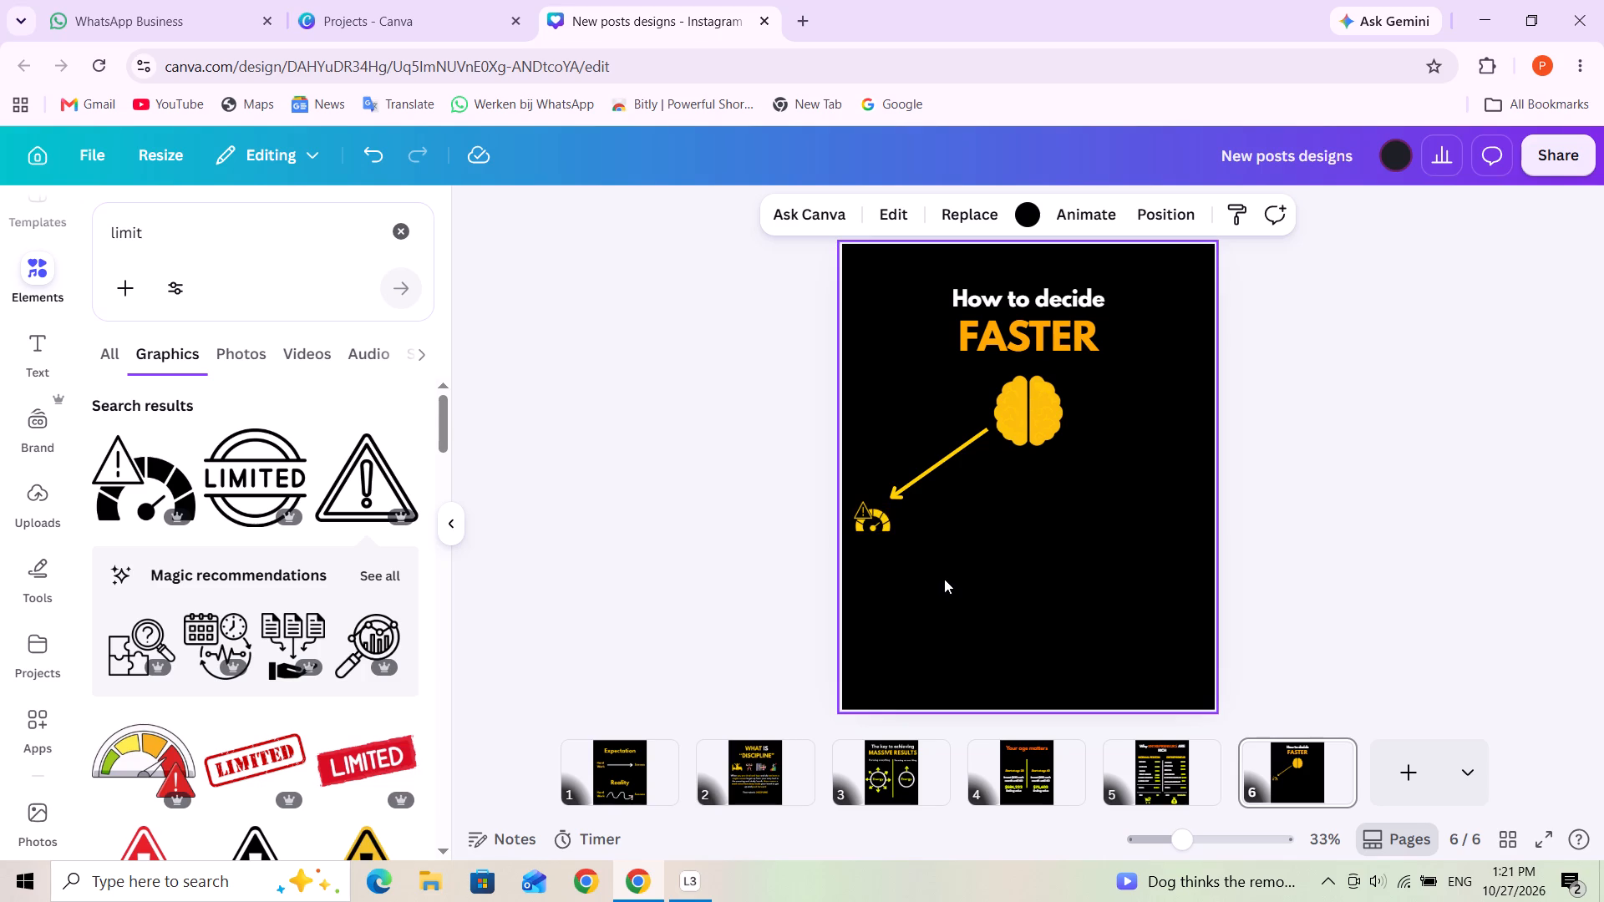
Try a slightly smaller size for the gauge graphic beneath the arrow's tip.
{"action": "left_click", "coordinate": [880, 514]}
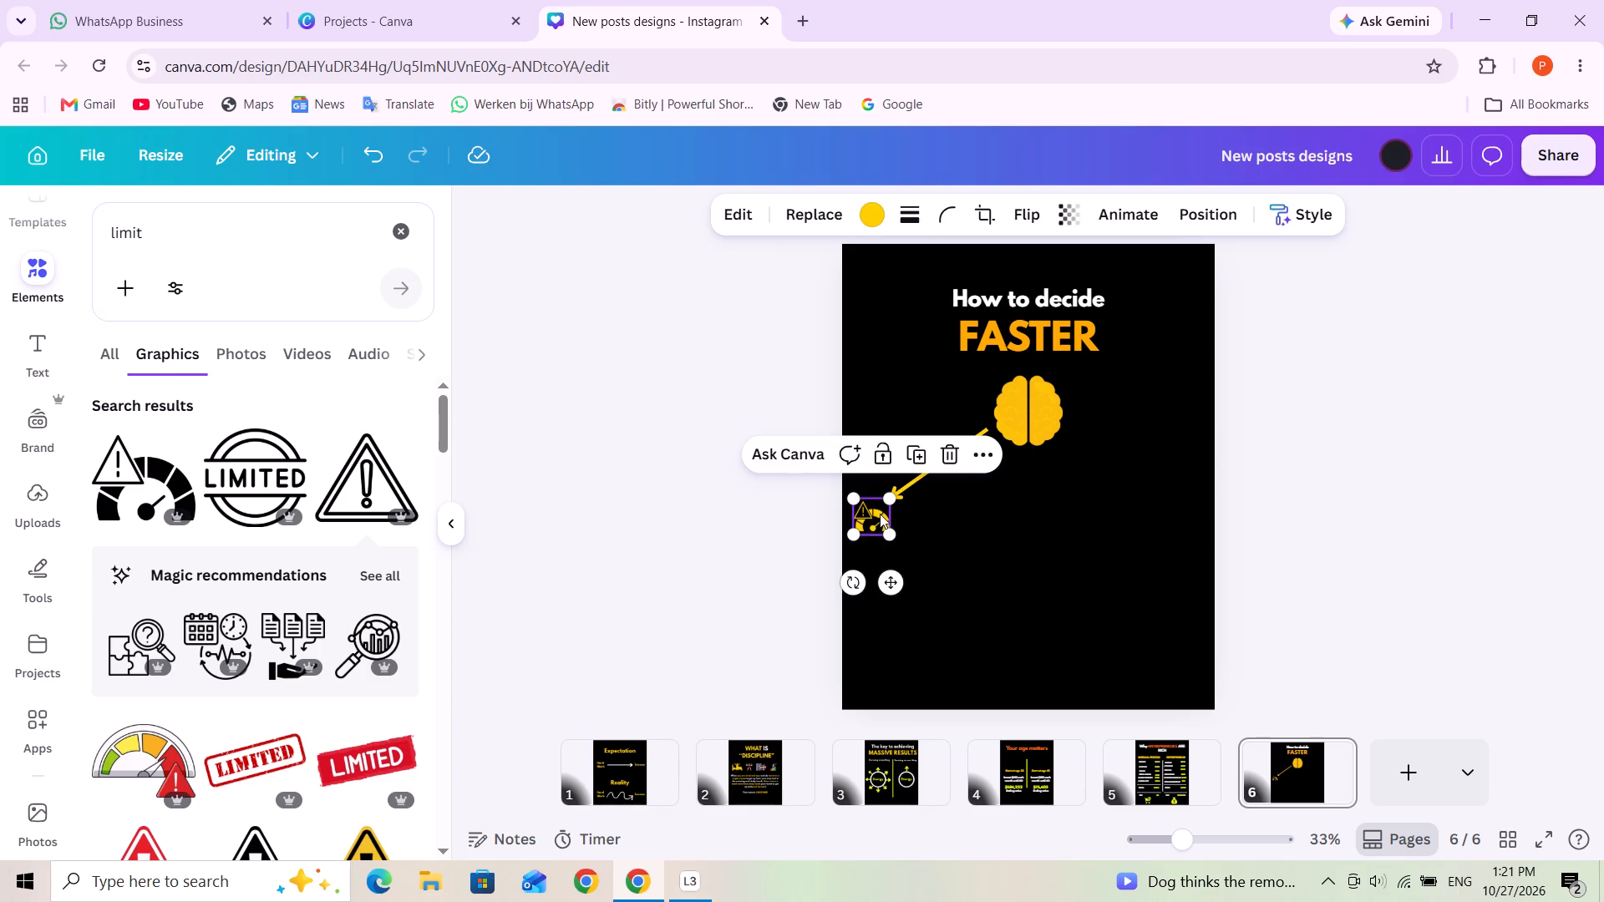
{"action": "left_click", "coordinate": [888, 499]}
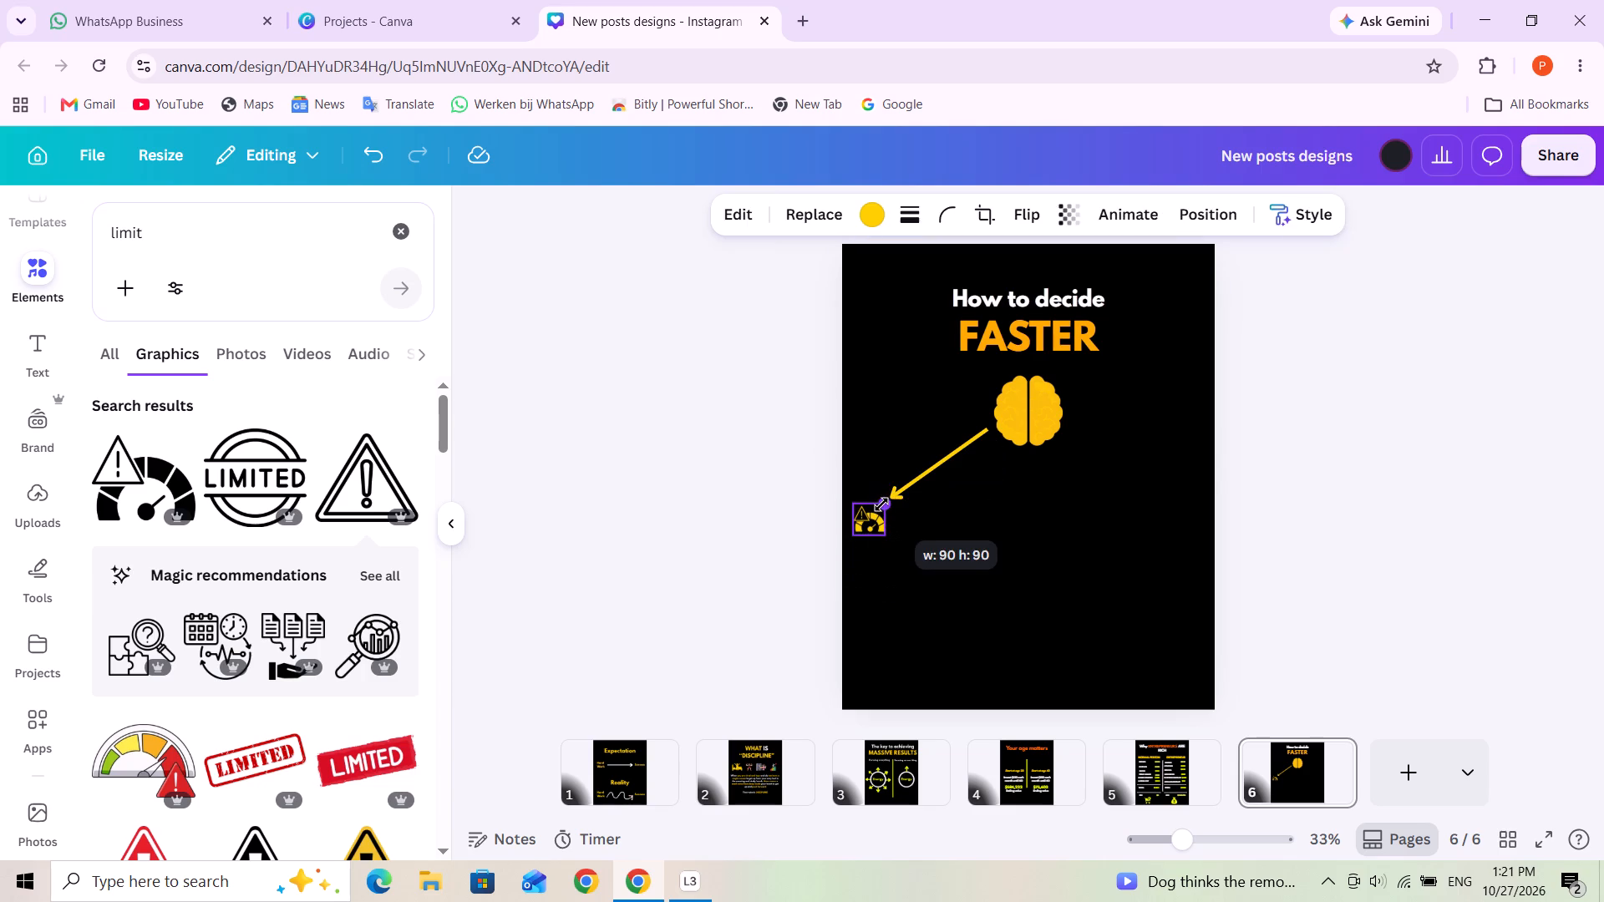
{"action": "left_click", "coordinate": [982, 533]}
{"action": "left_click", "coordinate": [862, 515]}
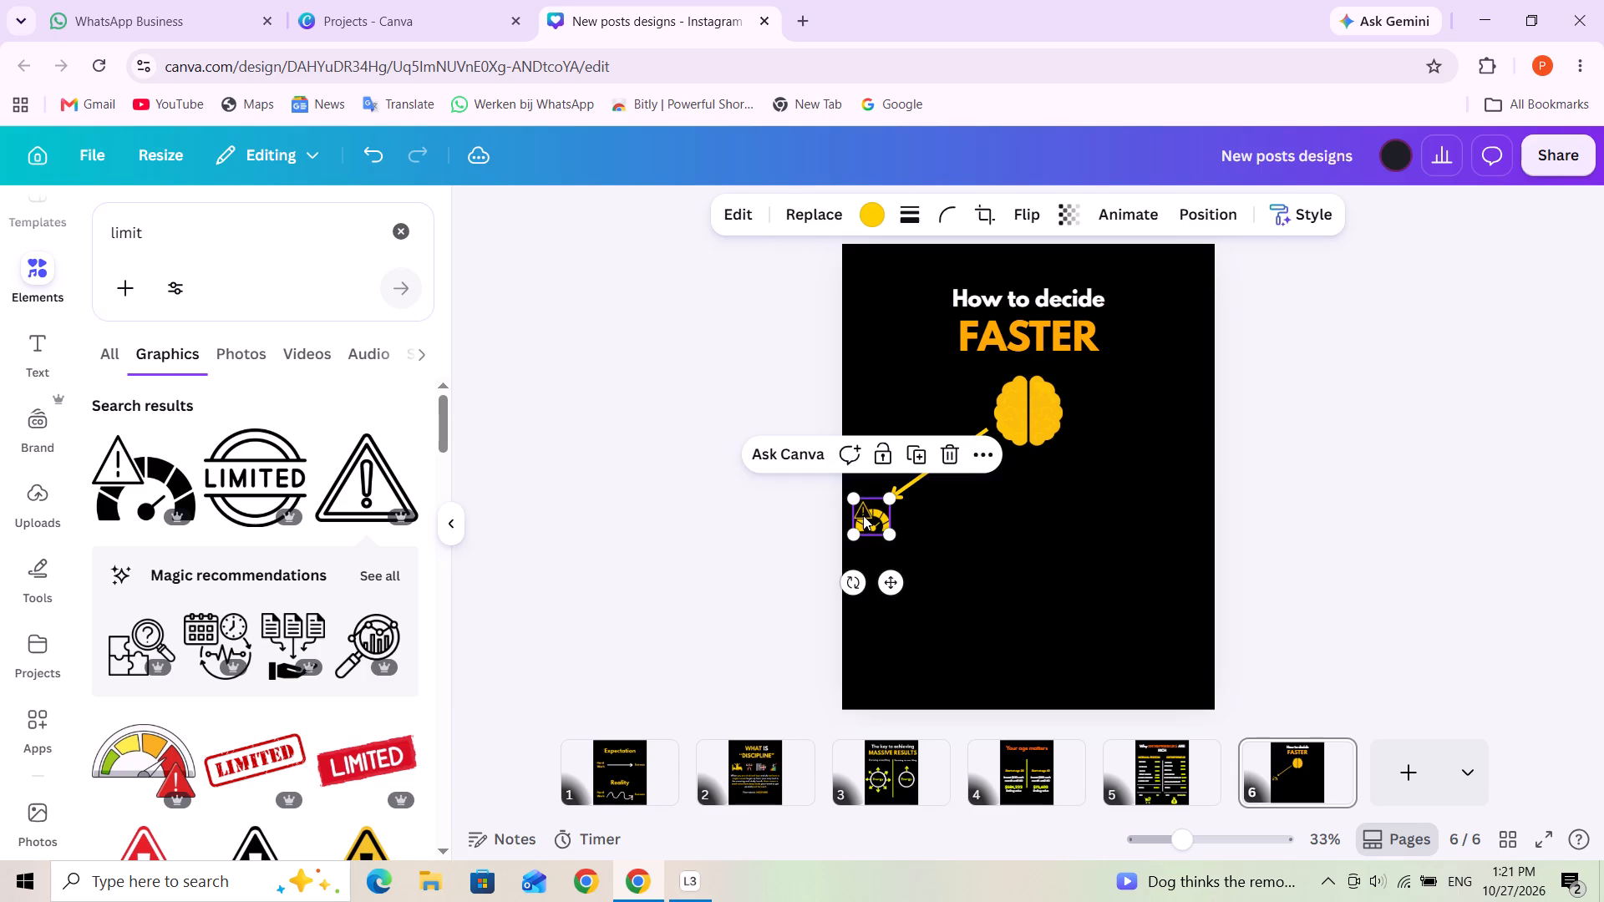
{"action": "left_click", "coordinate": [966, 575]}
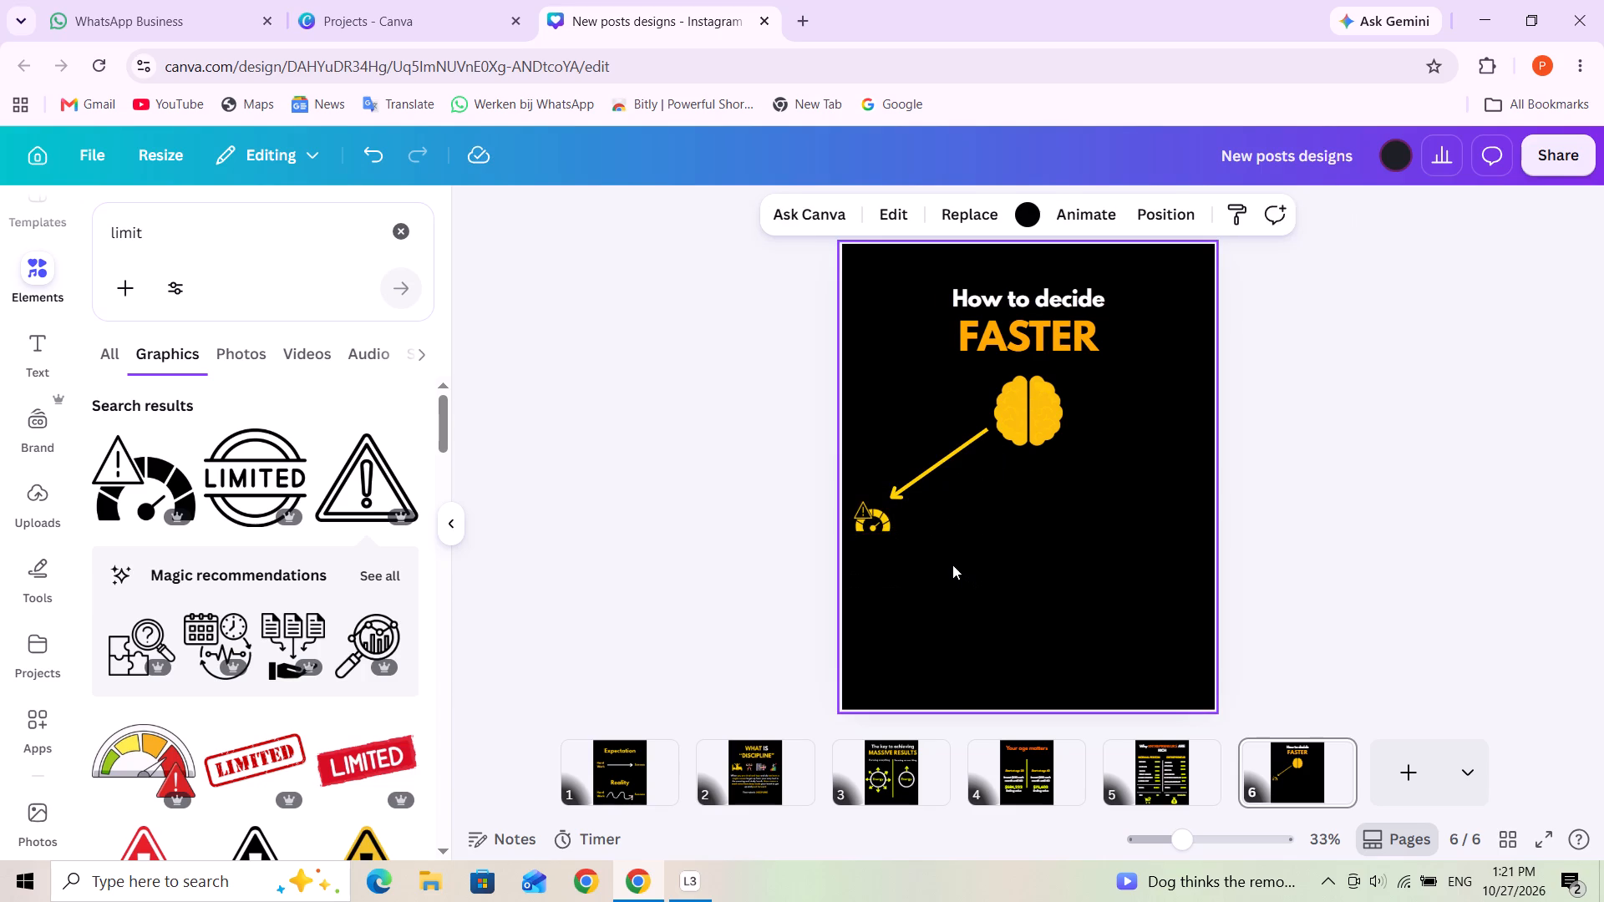
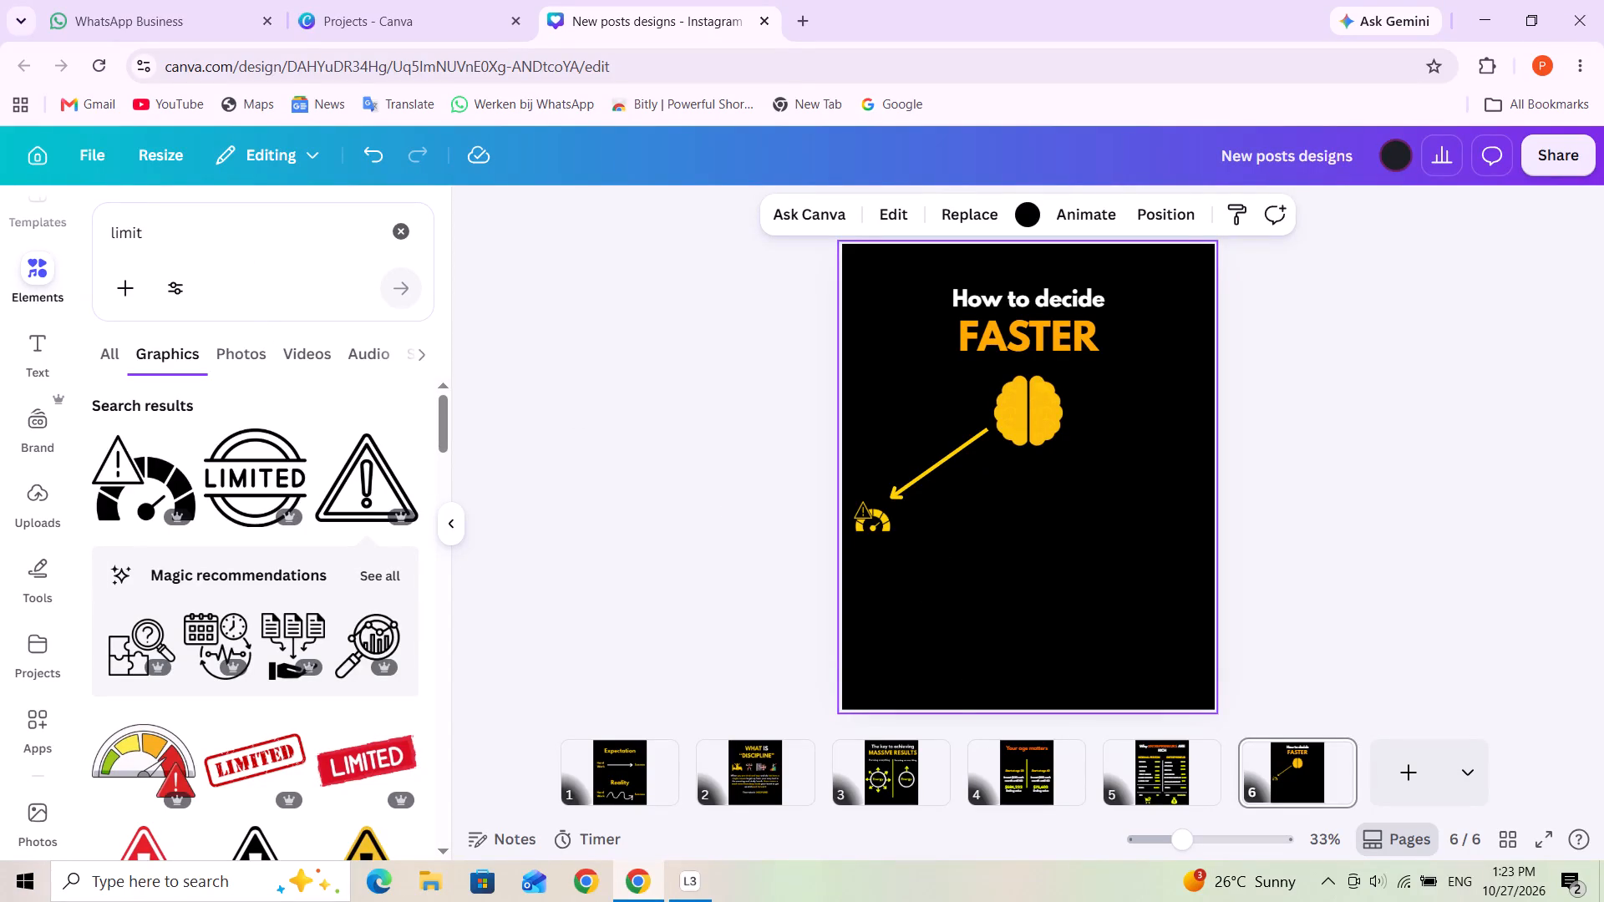
Shorten the diagonal arrow by pulling its tip slightly back toward the brain graphic.
{"action": "left_click", "coordinate": [903, 487]}
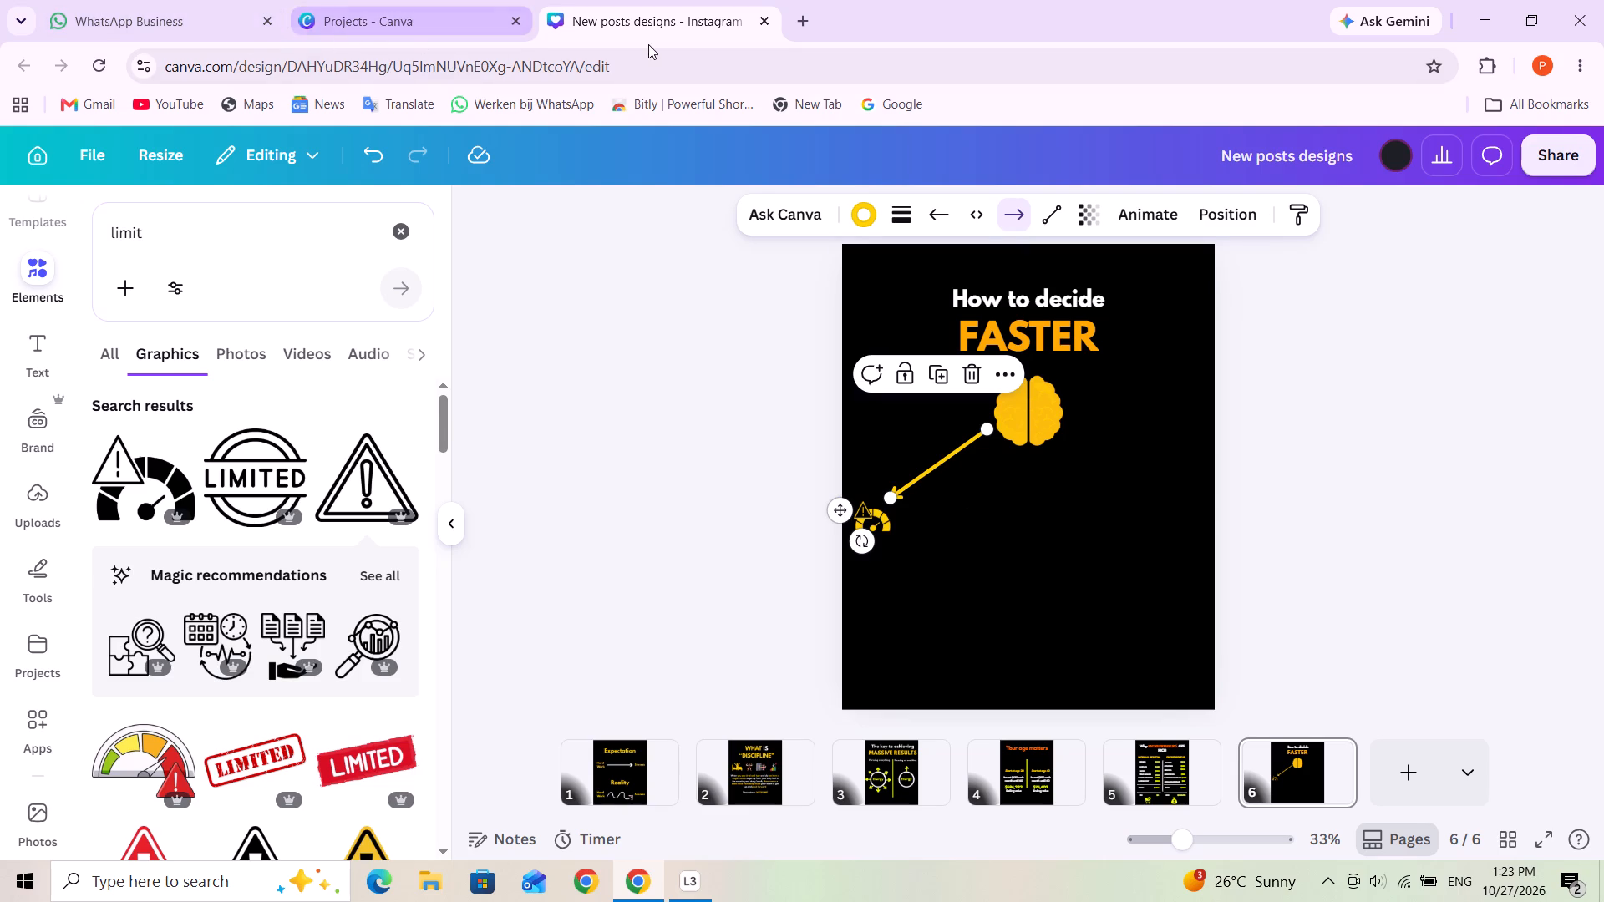
{"action": "left_click", "coordinate": [928, 560]}
{"action": "left_click", "coordinate": [882, 530]}
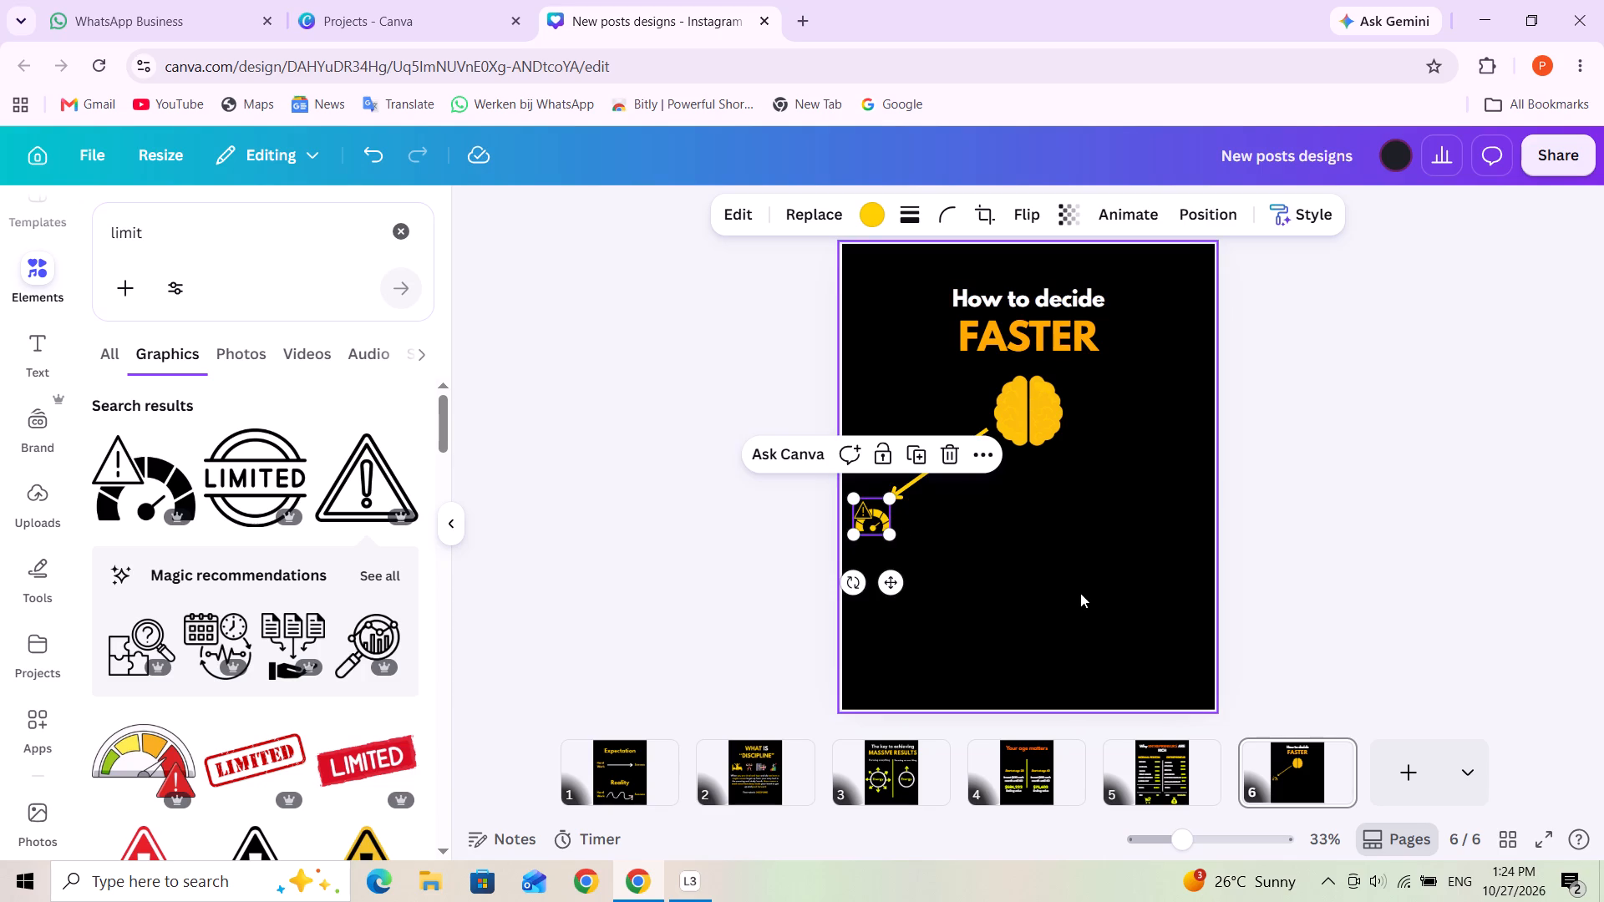
{"action": "left_click", "coordinate": [1119, 555]}
{"action": "left_click", "coordinate": [927, 480]}
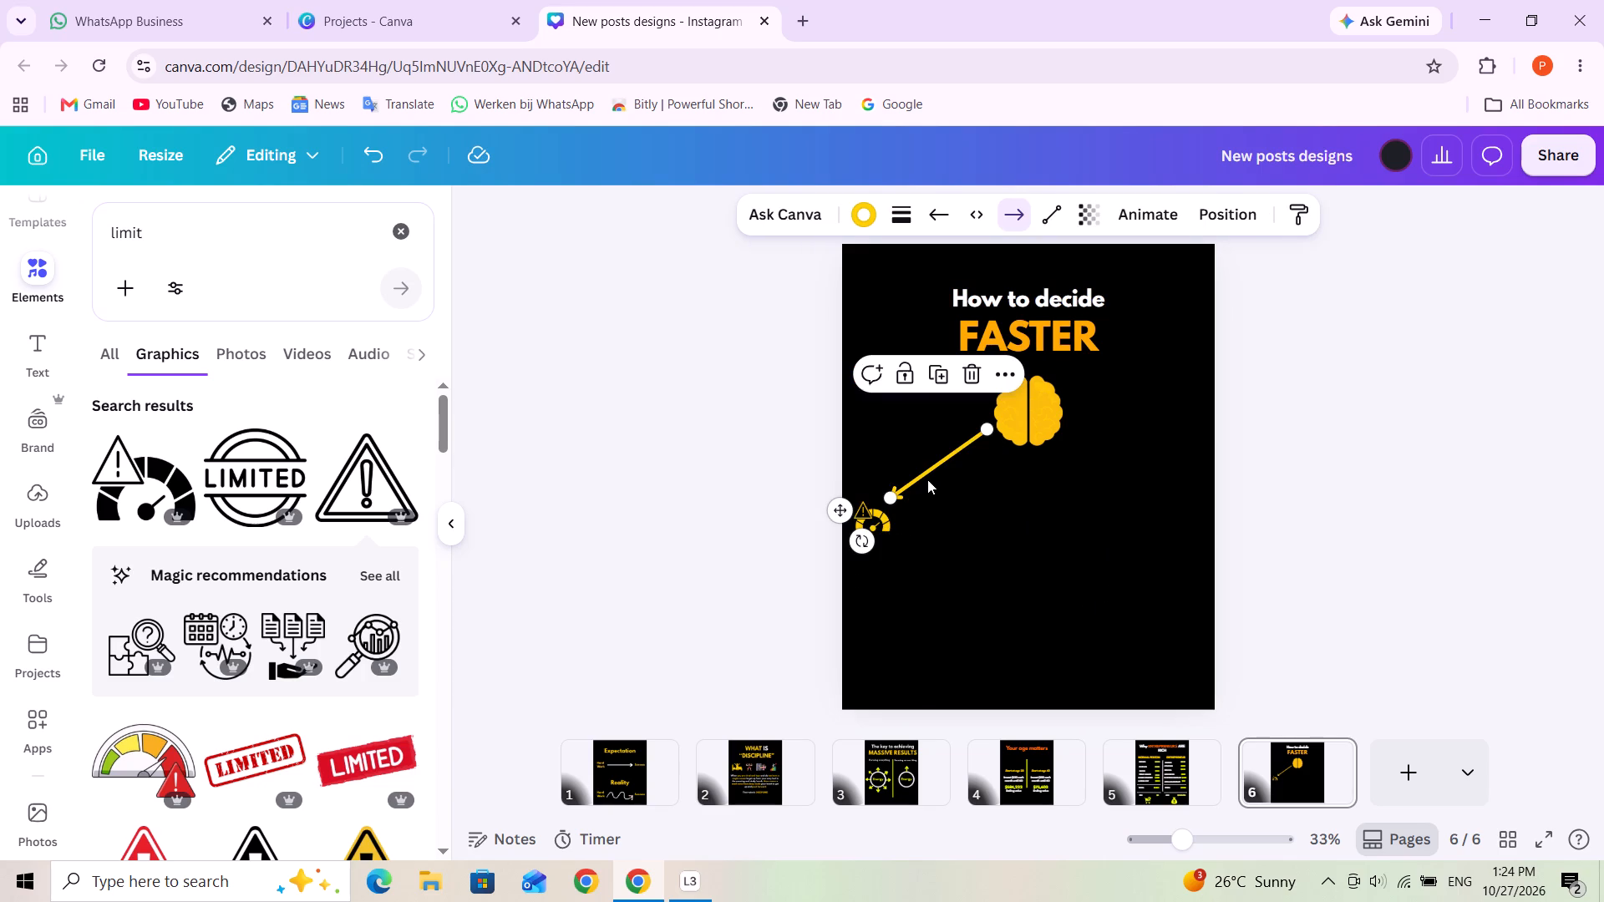
{"action": "left_click_drag", "start_coordinate": [886, 498], "coordinate": [896, 493]}
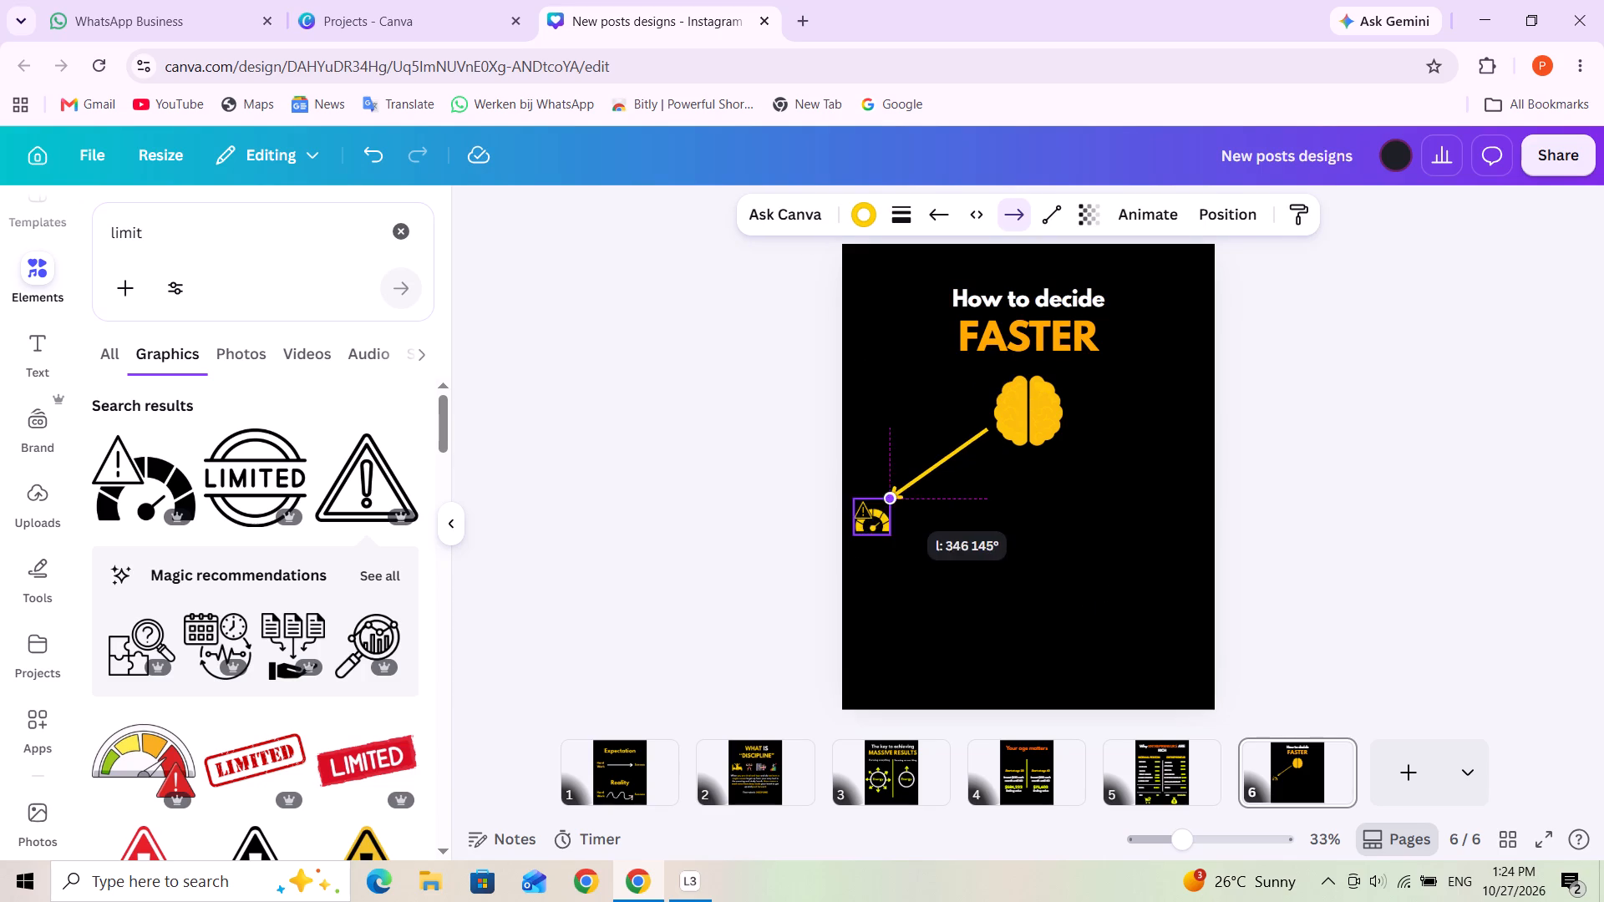
{"action": "left_click_drag", "start_coordinate": [896, 493], "coordinate": [897, 488]}
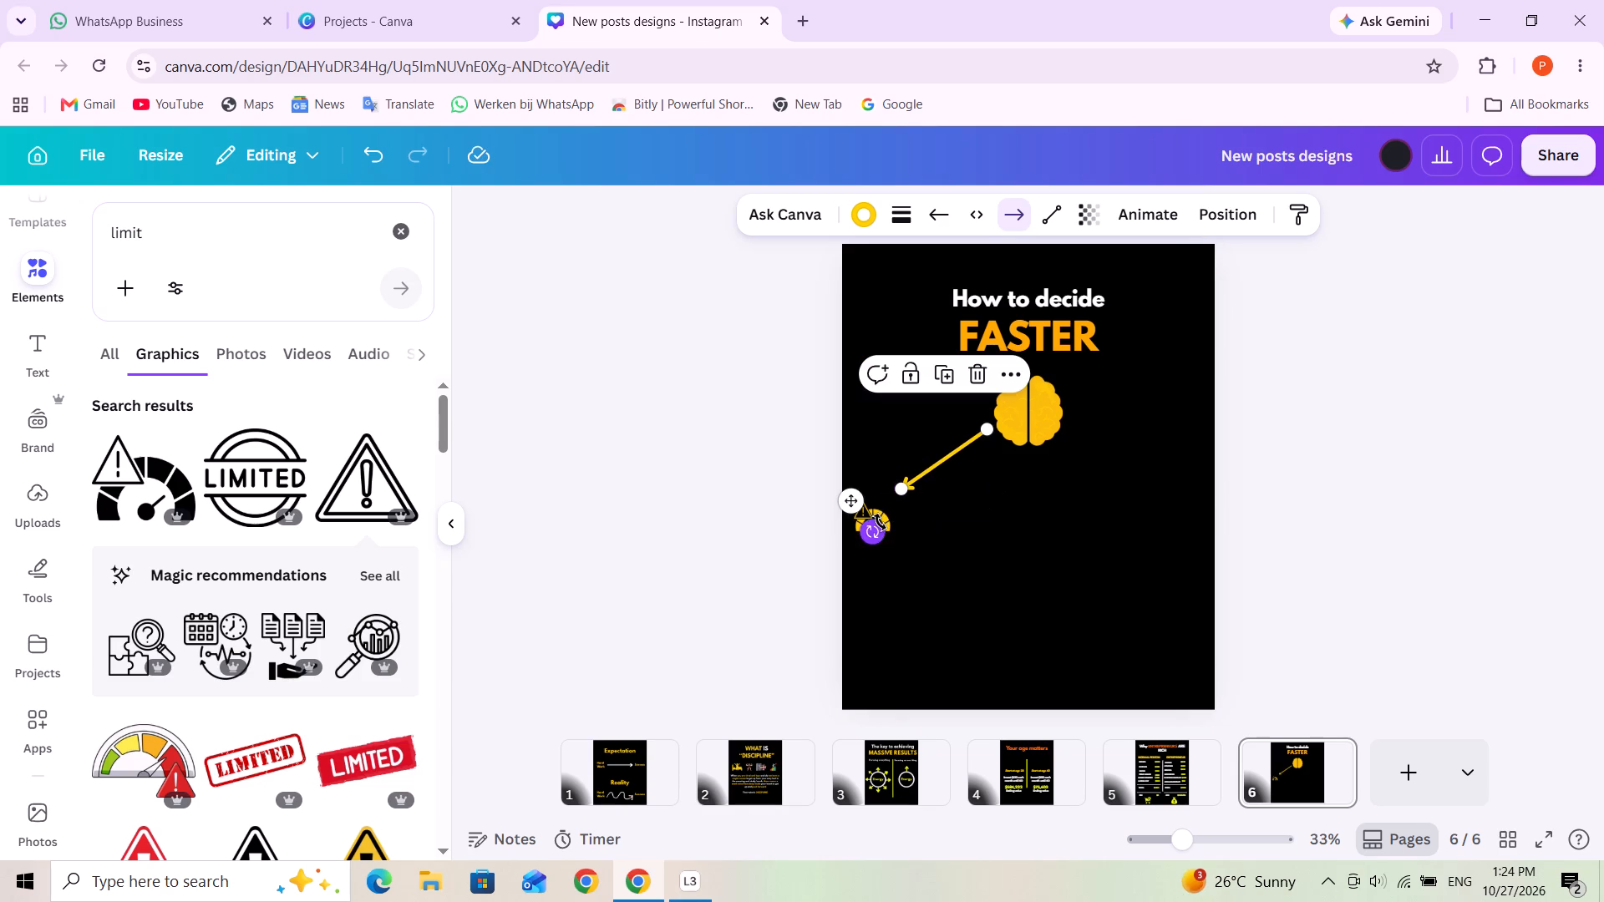
{"action": "left_click", "coordinate": [910, 519]}
Move the gauge graphic up and right so its upper-right corner meets the shortened arrow's tip.
{"action": "left_click_drag", "start_coordinate": [883, 517], "coordinate": [894, 508]}
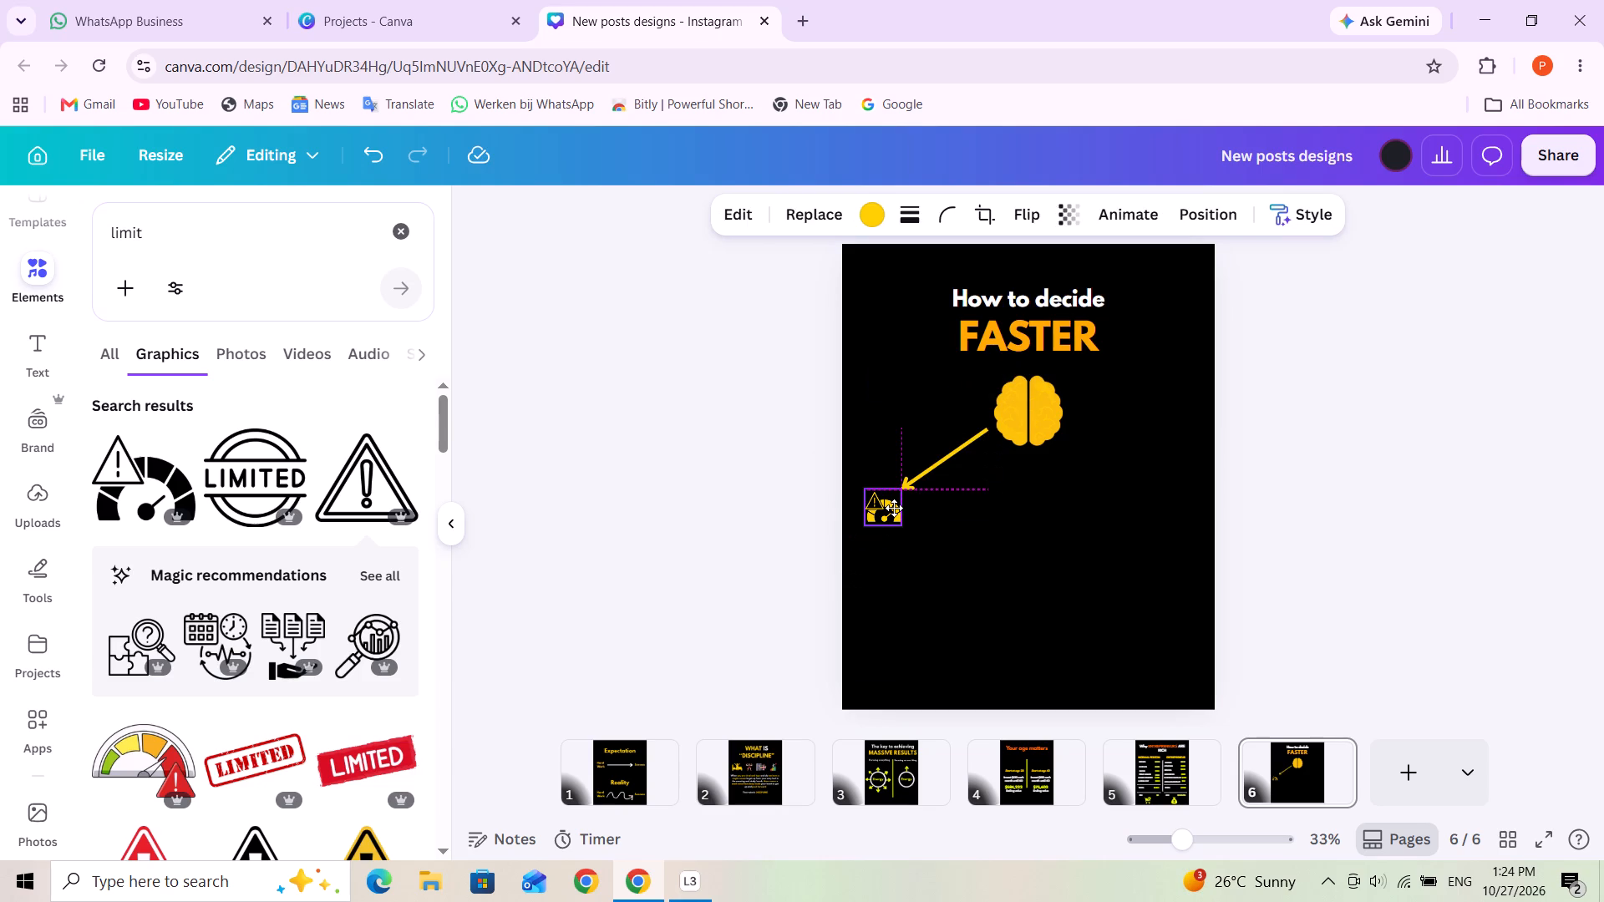
{"action": "left_click_drag", "start_coordinate": [894, 508], "coordinate": [893, 506]}
{"action": "left_click", "coordinate": [956, 505]}
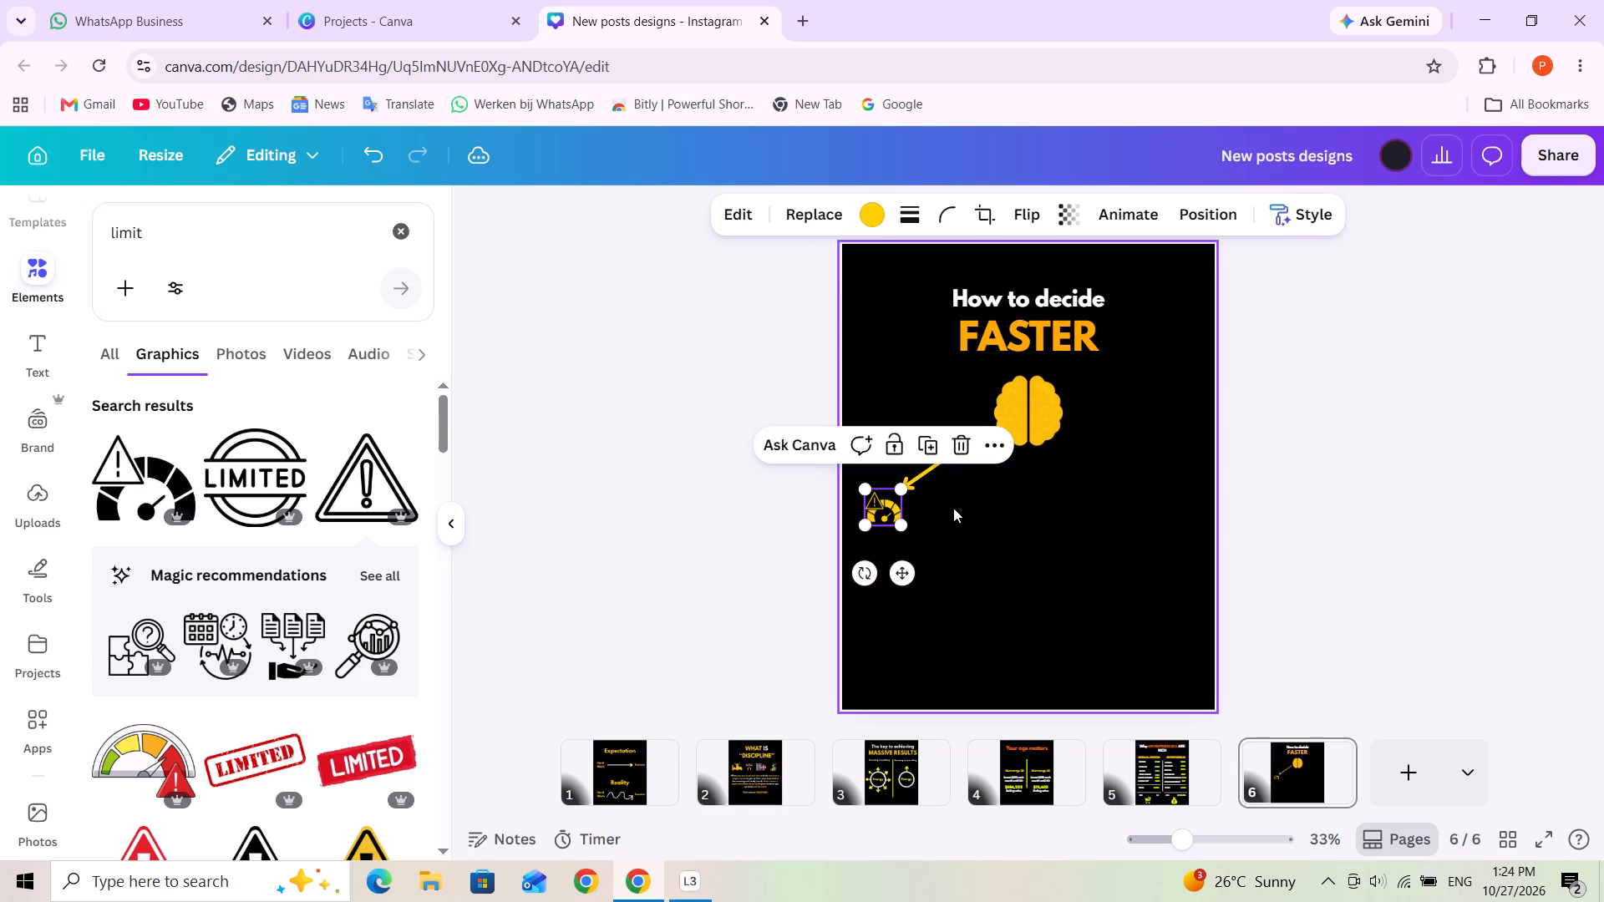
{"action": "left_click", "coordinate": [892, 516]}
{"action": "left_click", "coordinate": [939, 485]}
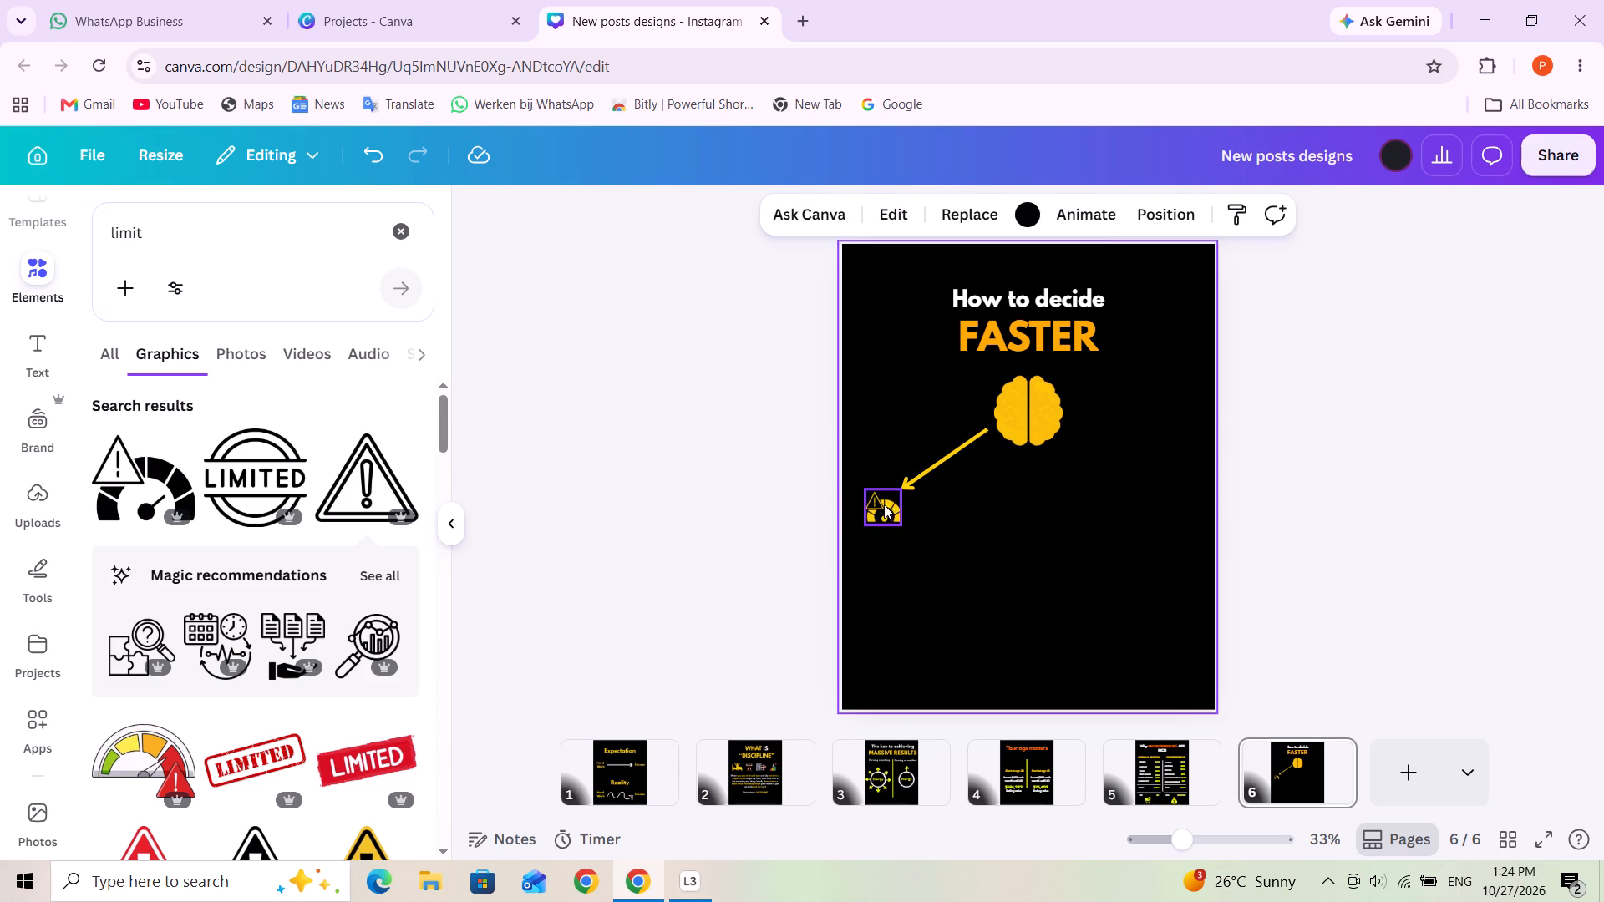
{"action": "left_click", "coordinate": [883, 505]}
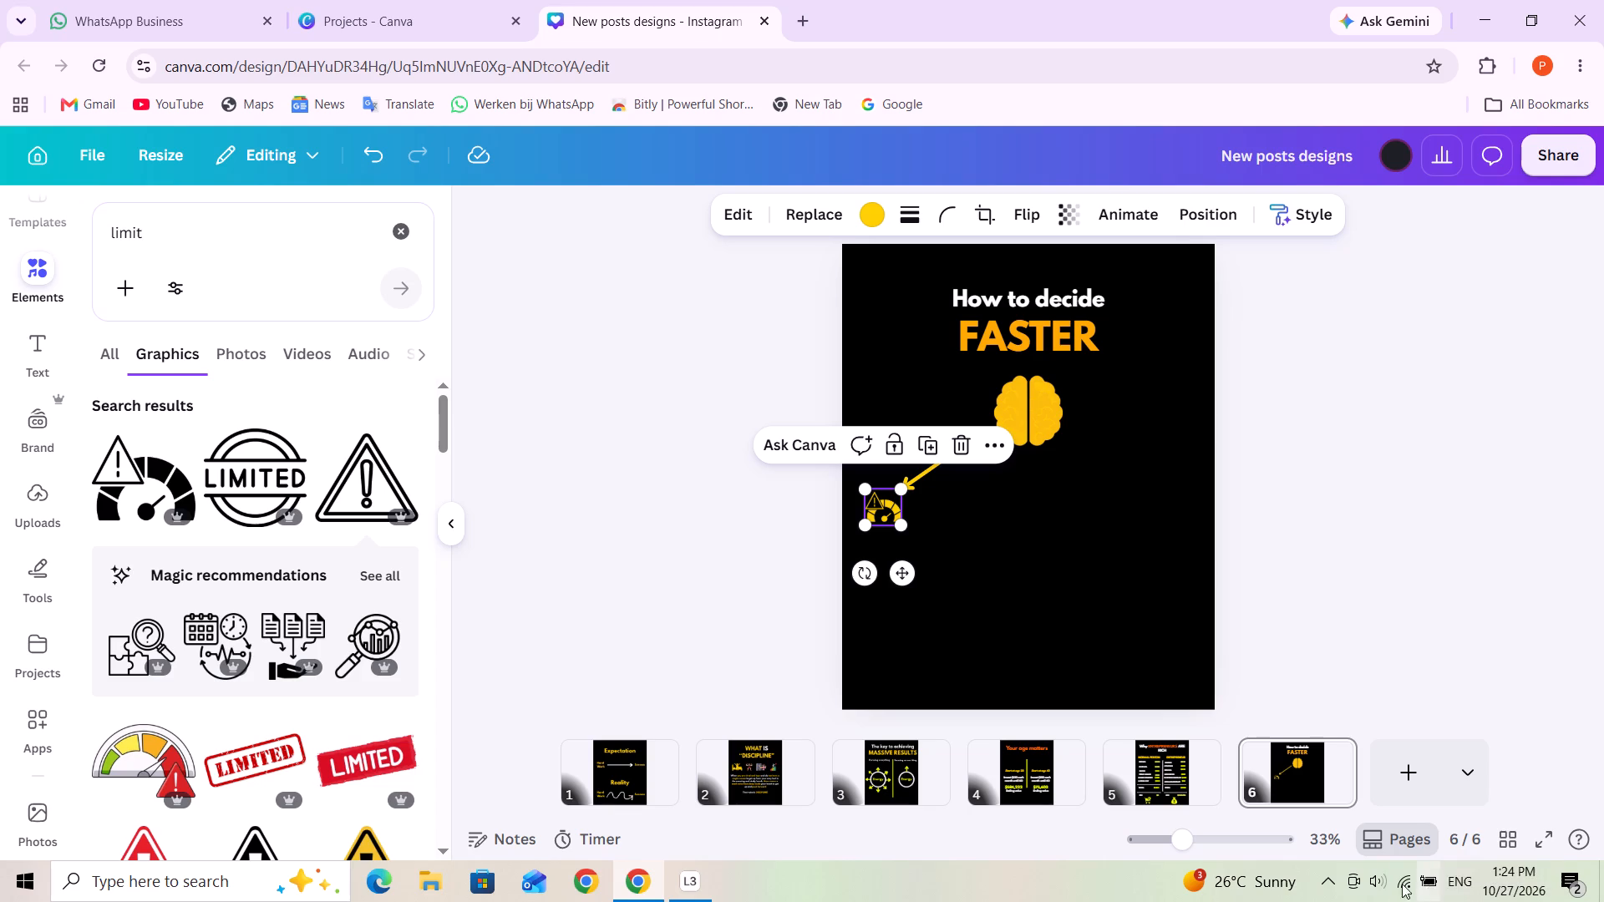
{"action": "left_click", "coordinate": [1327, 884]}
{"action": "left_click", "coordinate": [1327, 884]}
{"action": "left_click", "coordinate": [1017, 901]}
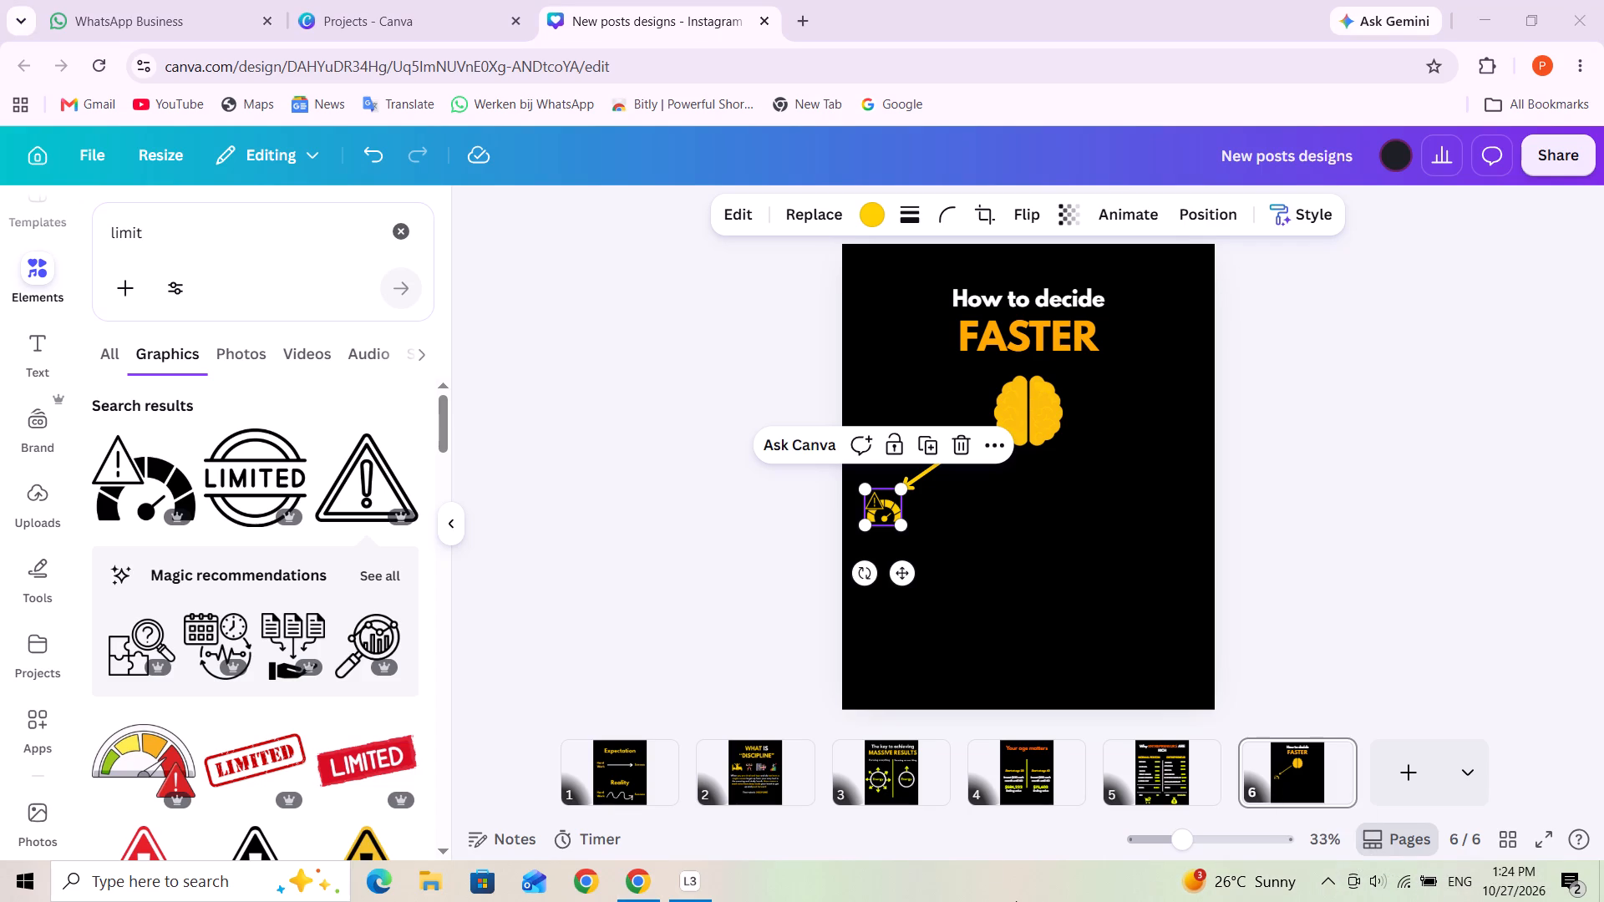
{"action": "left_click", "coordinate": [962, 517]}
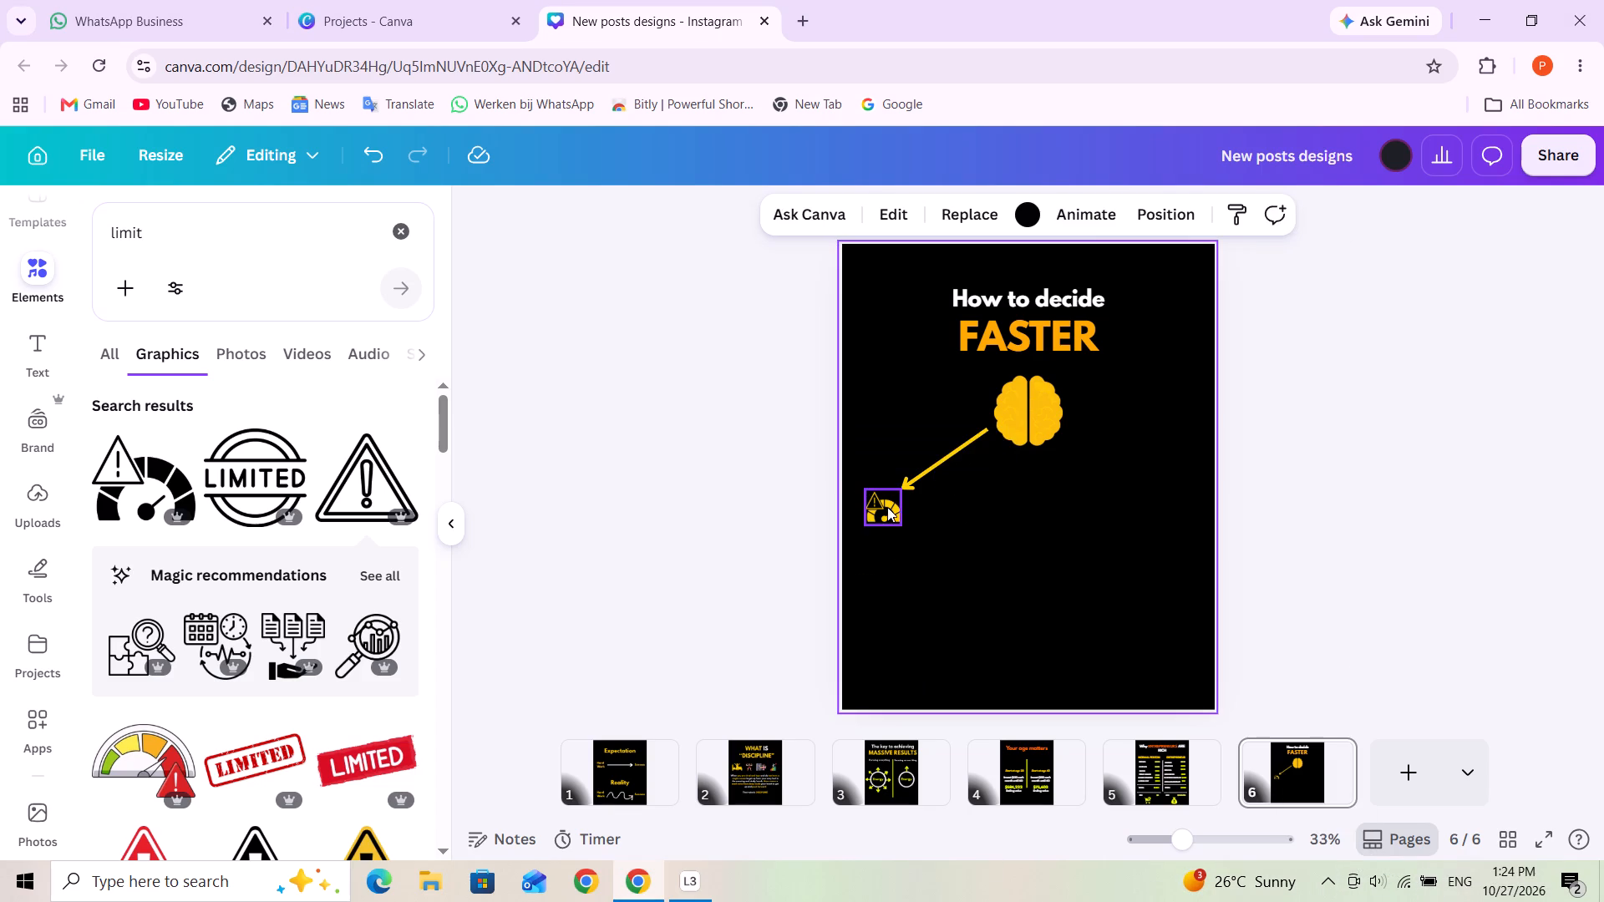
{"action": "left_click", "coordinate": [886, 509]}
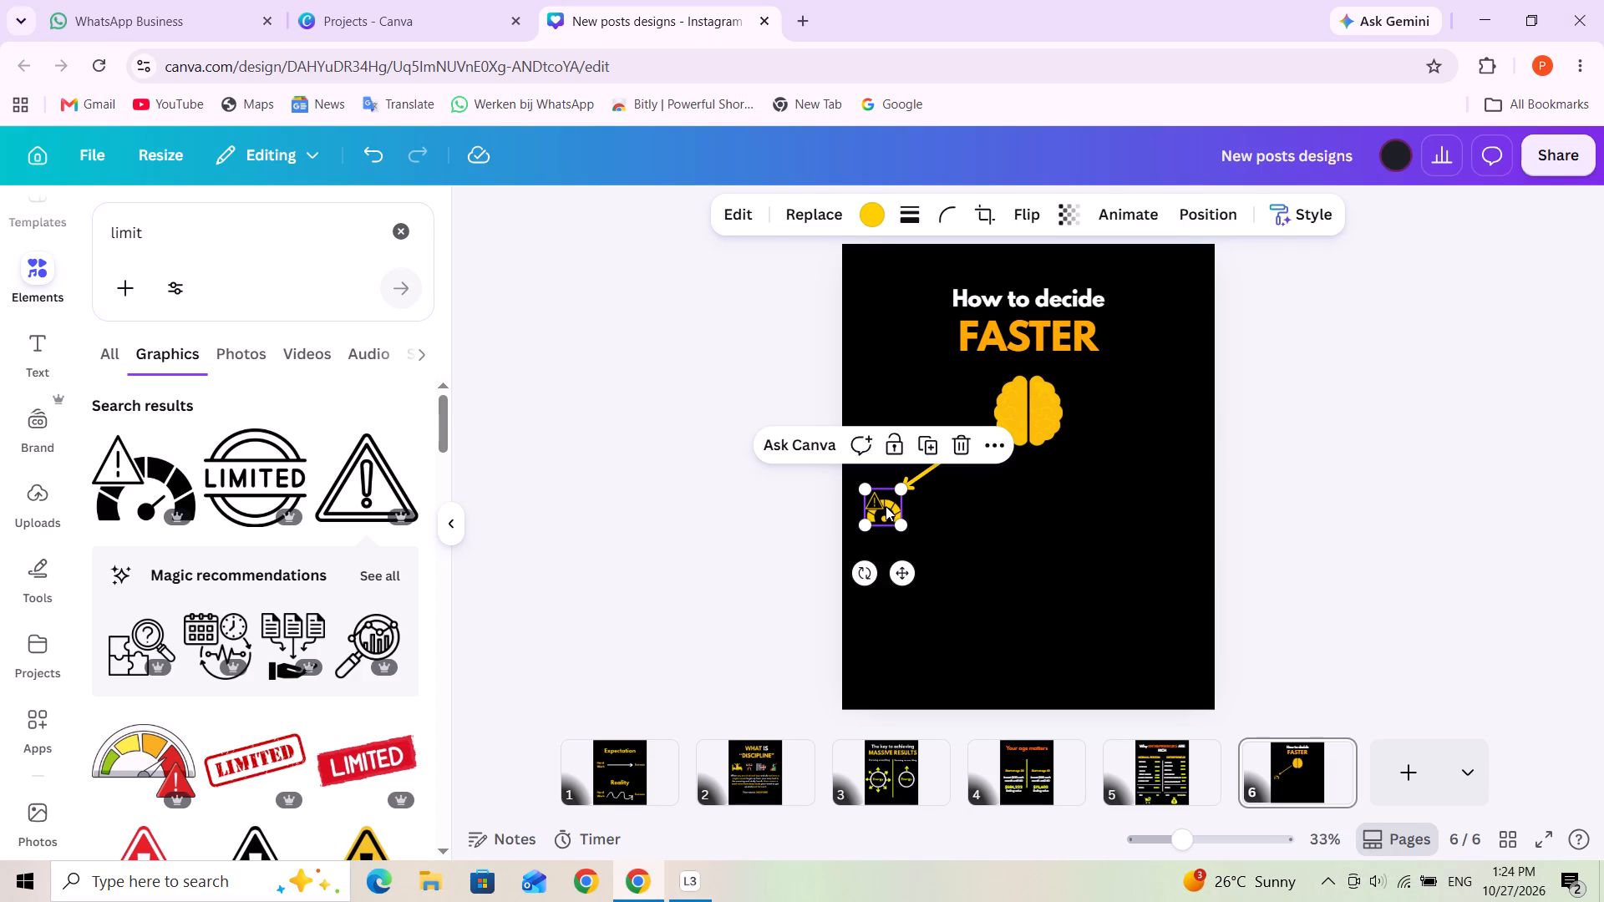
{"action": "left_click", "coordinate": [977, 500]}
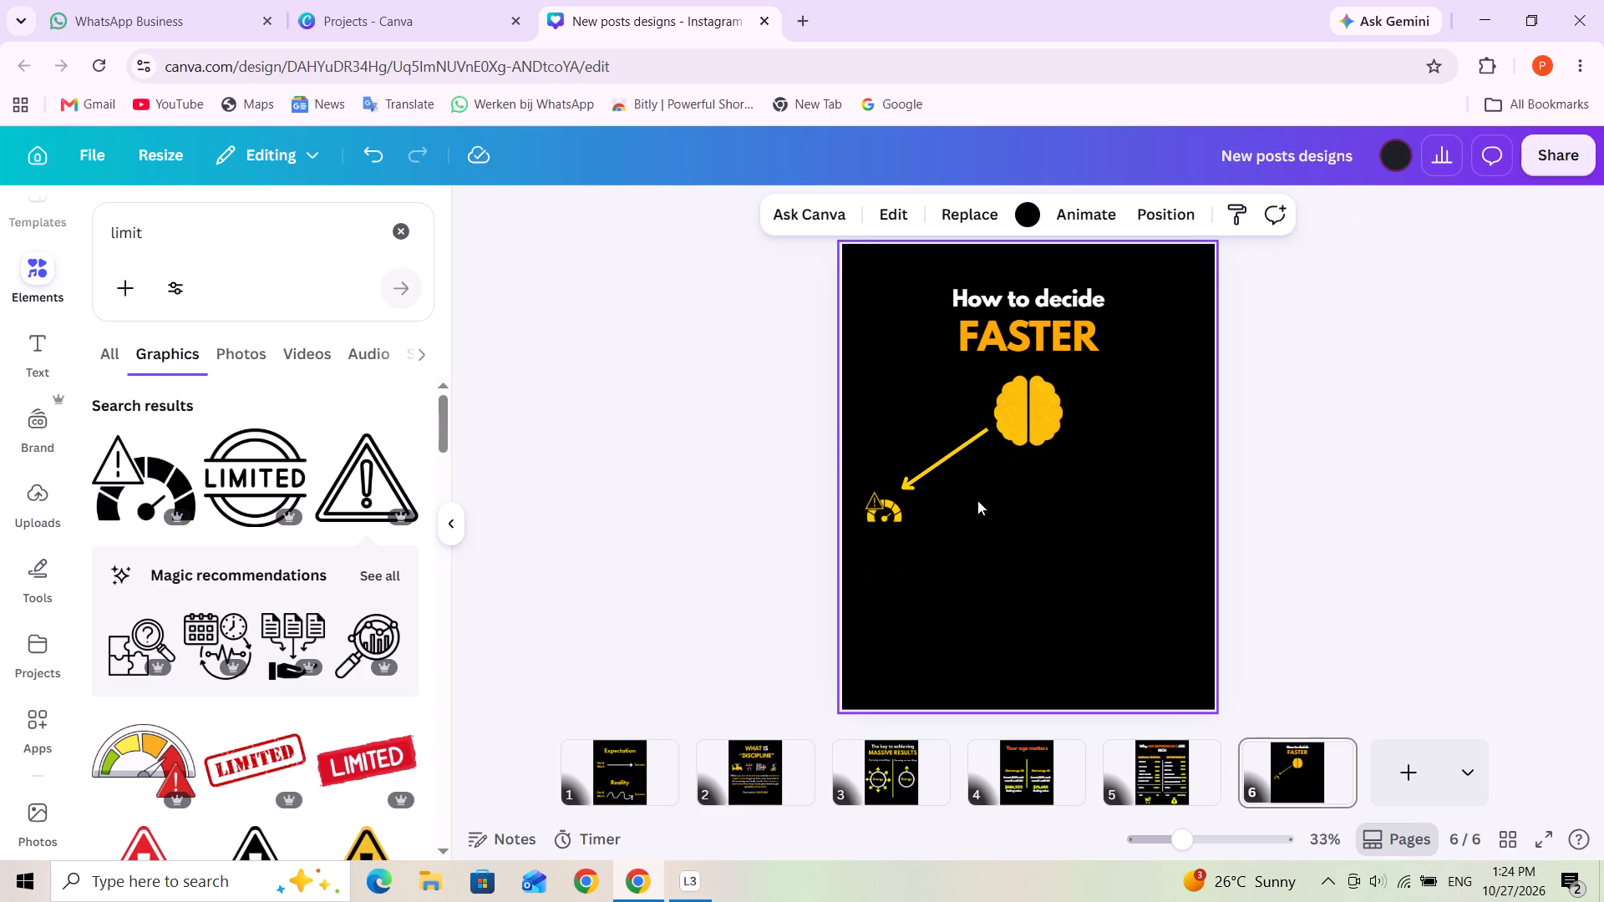
Nudge the gauge graphic slightly upward so it sits beside the diagonal arrow's tip.
{"action": "left_click", "coordinate": [889, 523]}
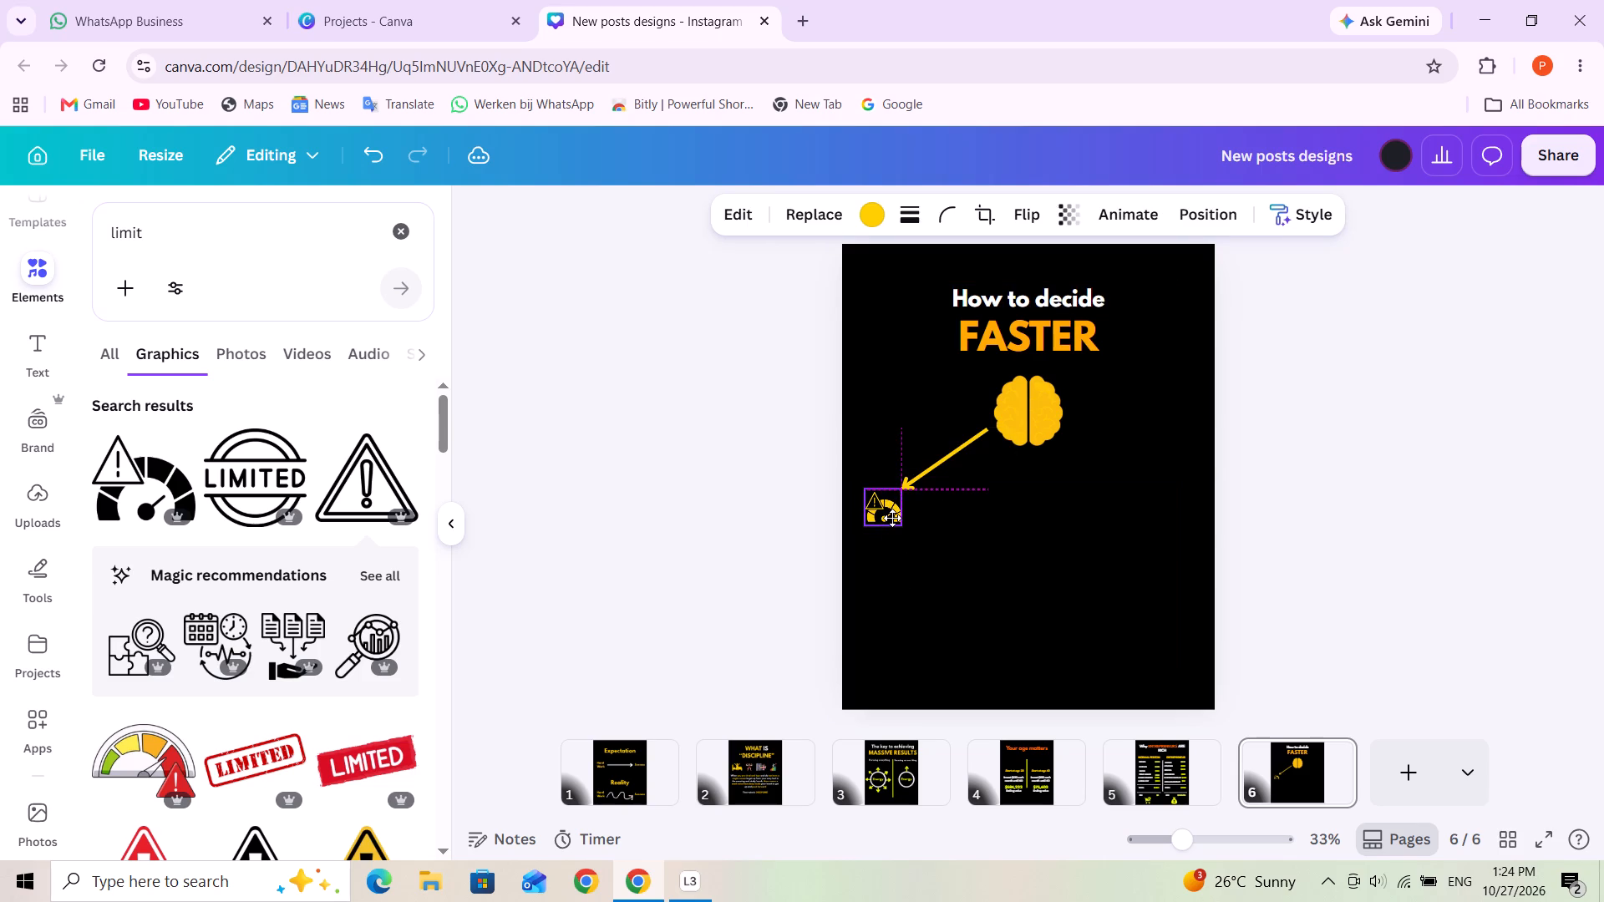
{"action": "left_click", "coordinate": [997, 515]}
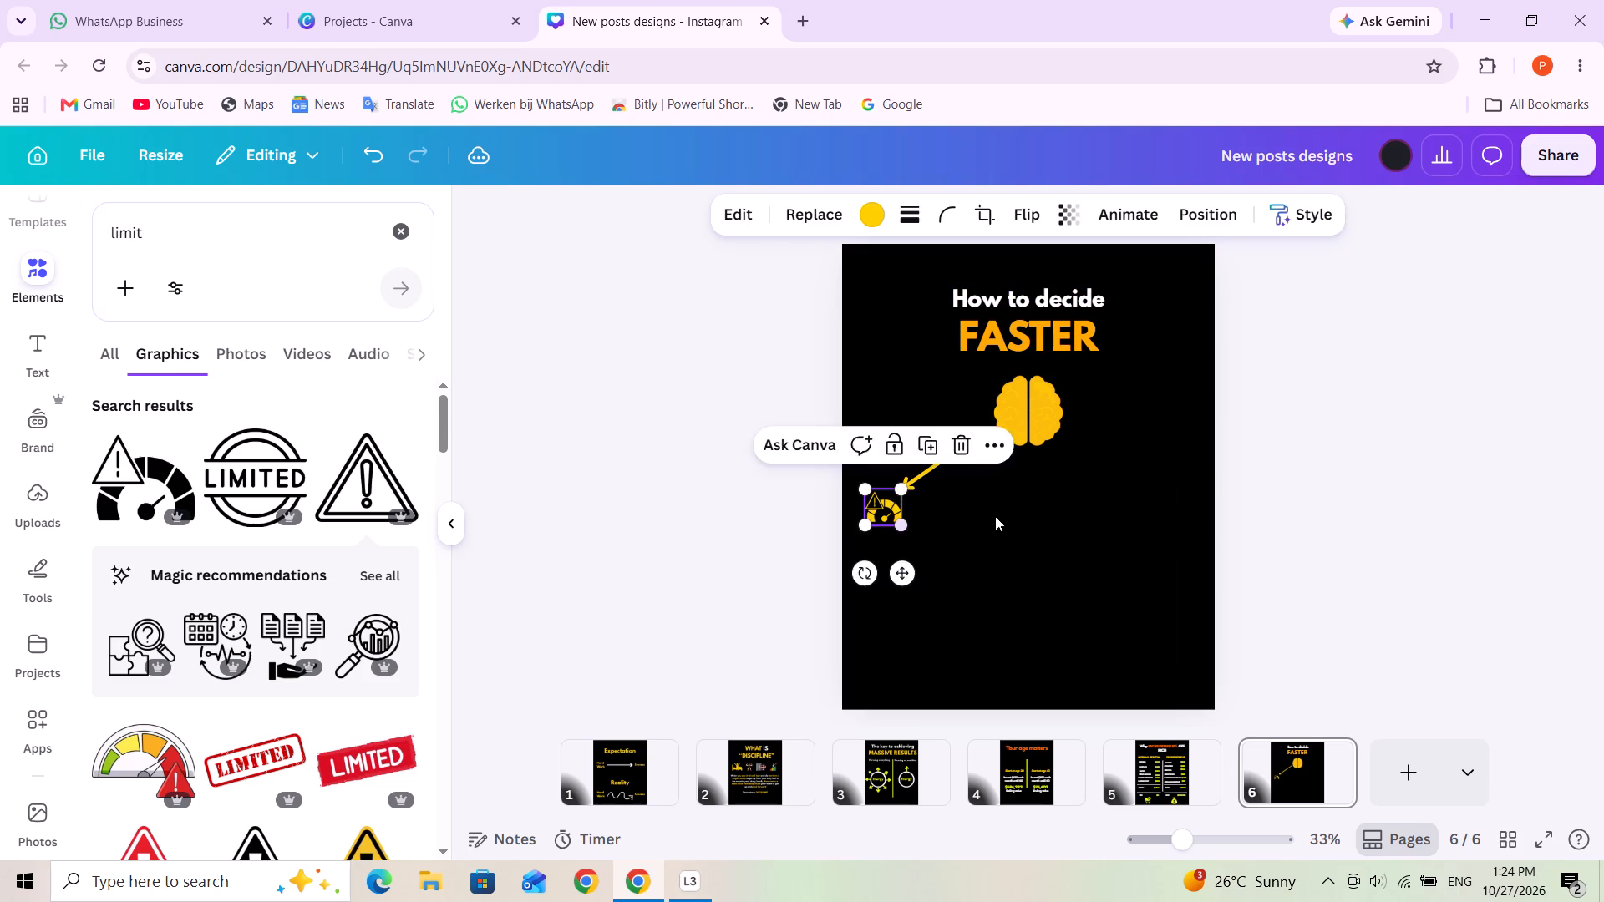
{"action": "left_click_drag", "start_coordinate": [891, 515], "coordinate": [890, 510]}
{"action": "left_click_drag", "start_coordinate": [890, 510], "coordinate": [890, 508]}
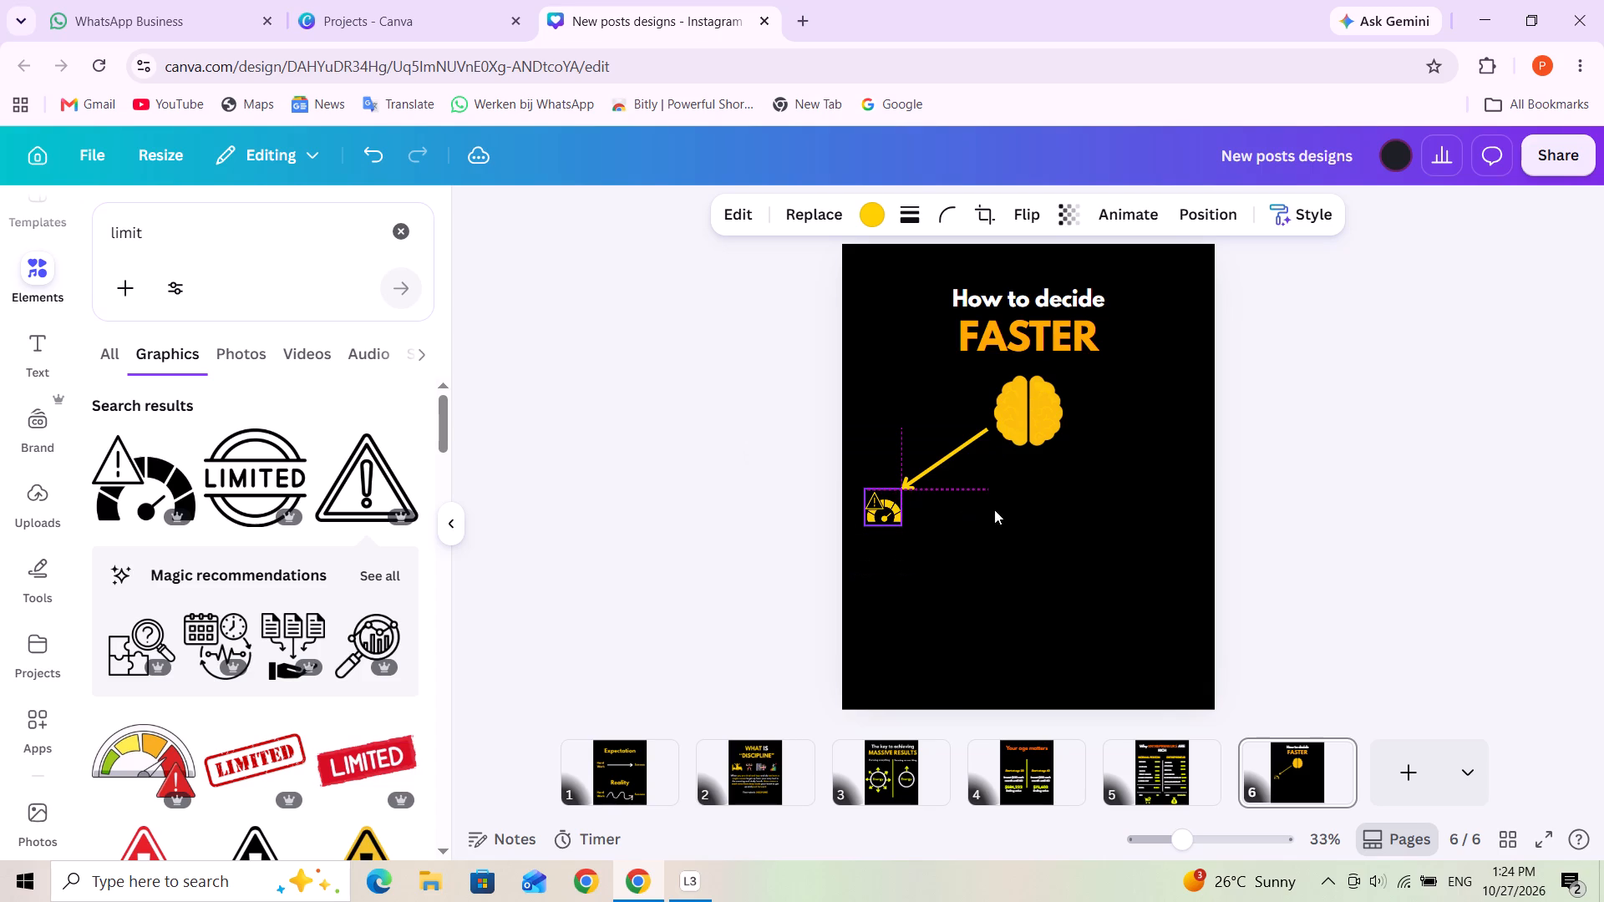
{"action": "left_click", "coordinate": [1018, 509]}
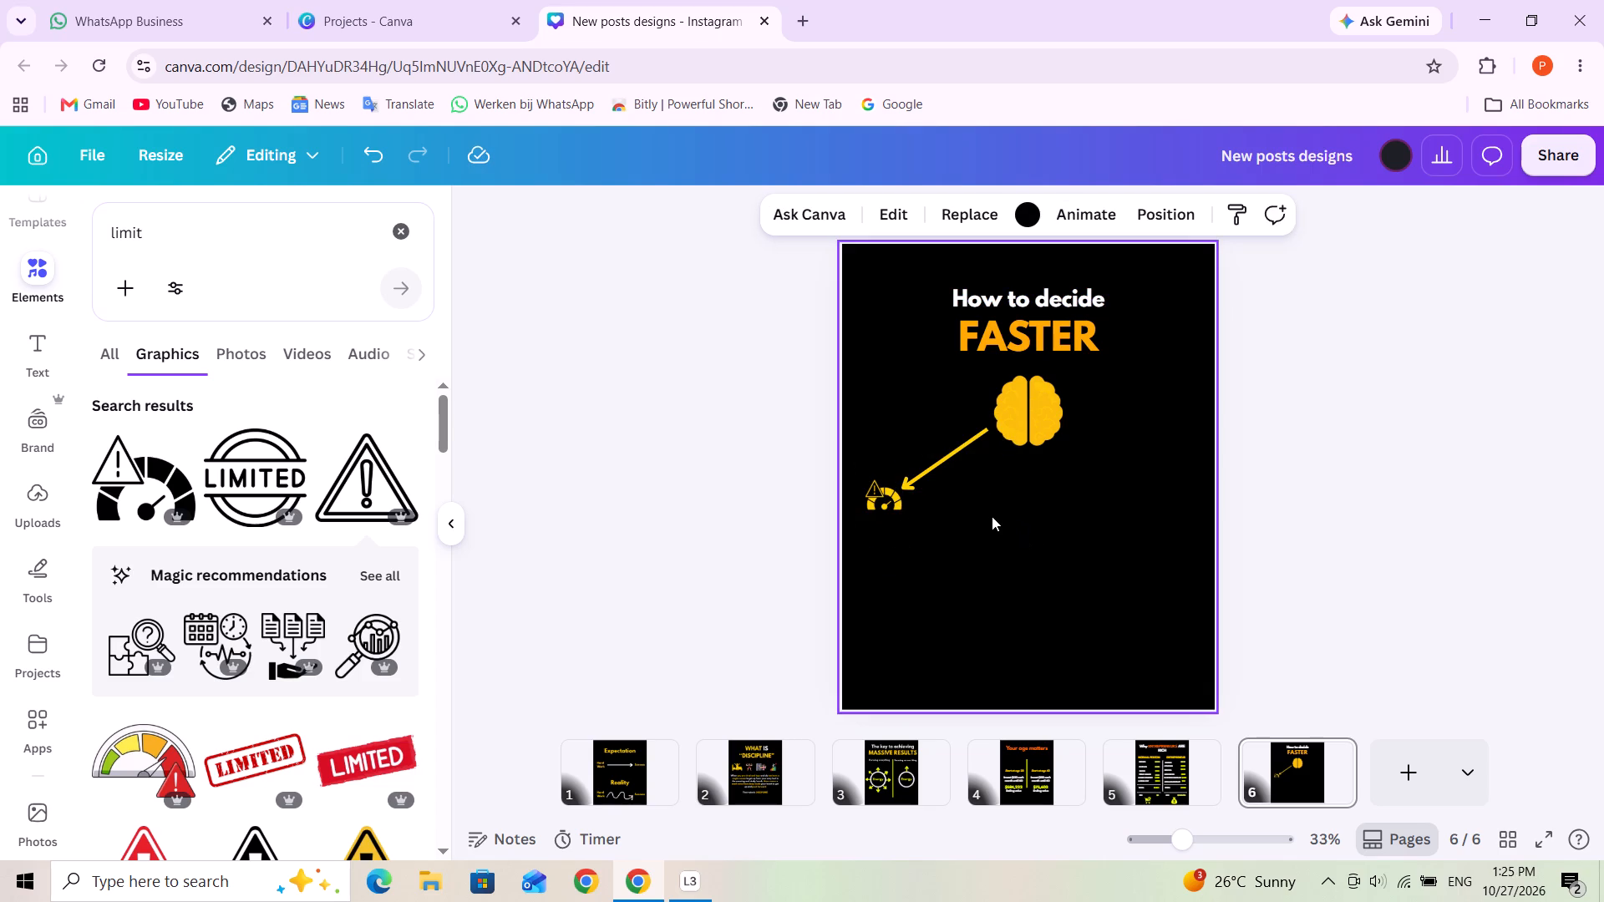
Duplicate the diagonal arrow, place the copy below the original, and rotate it steeper so it points down-left from the brain.
{"action": "left_click", "coordinate": [960, 450]}
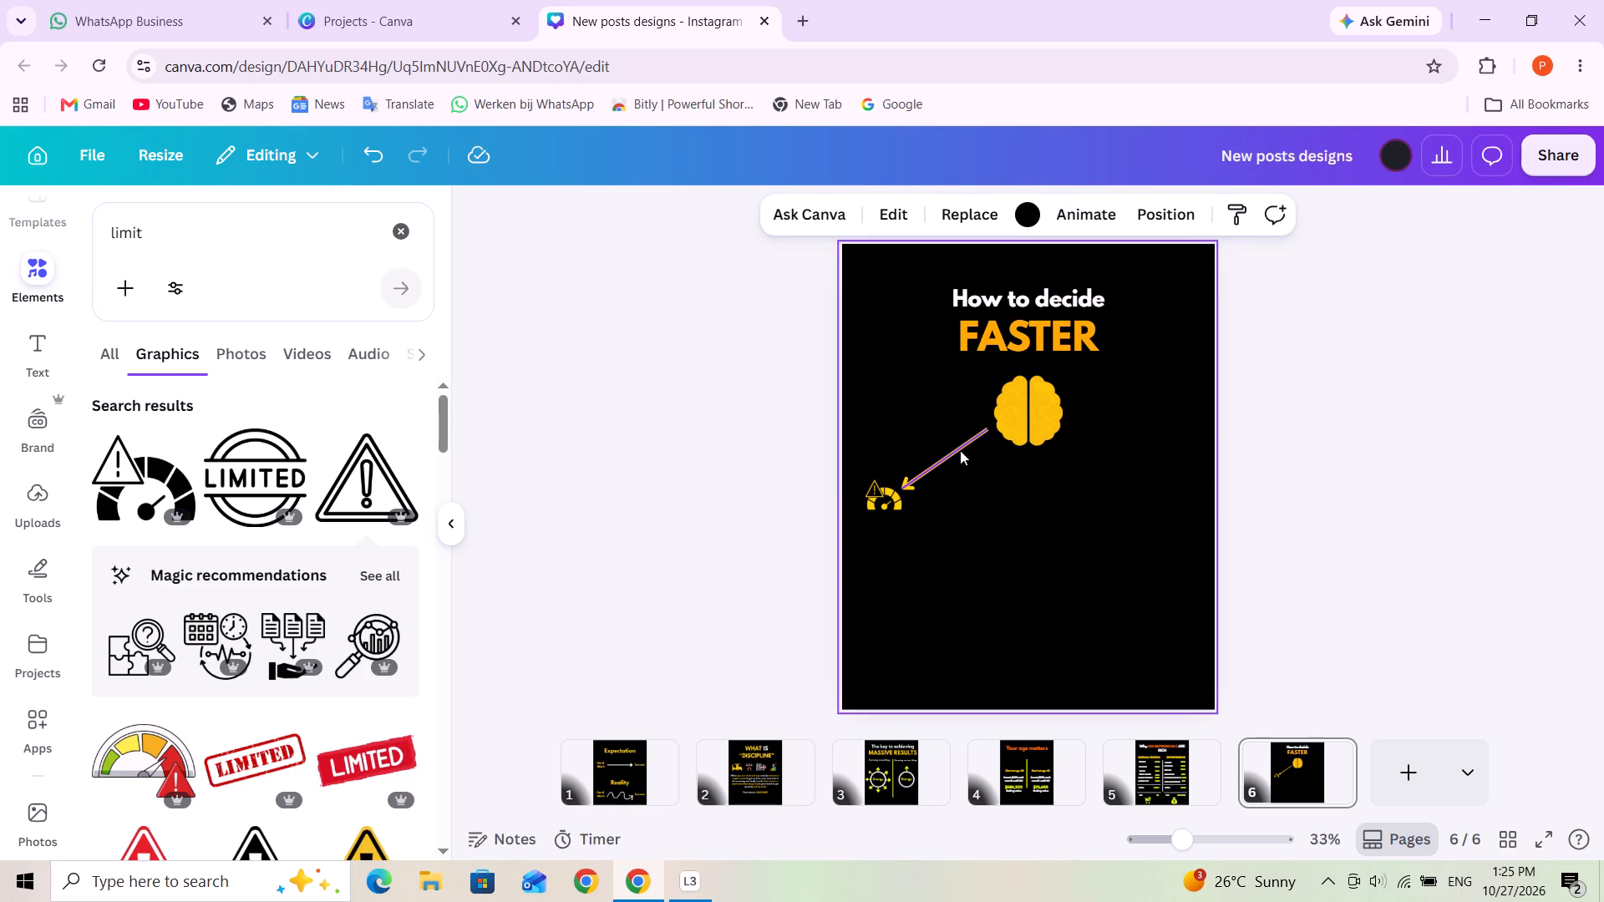
{"action": "left_click", "coordinate": [947, 377]}
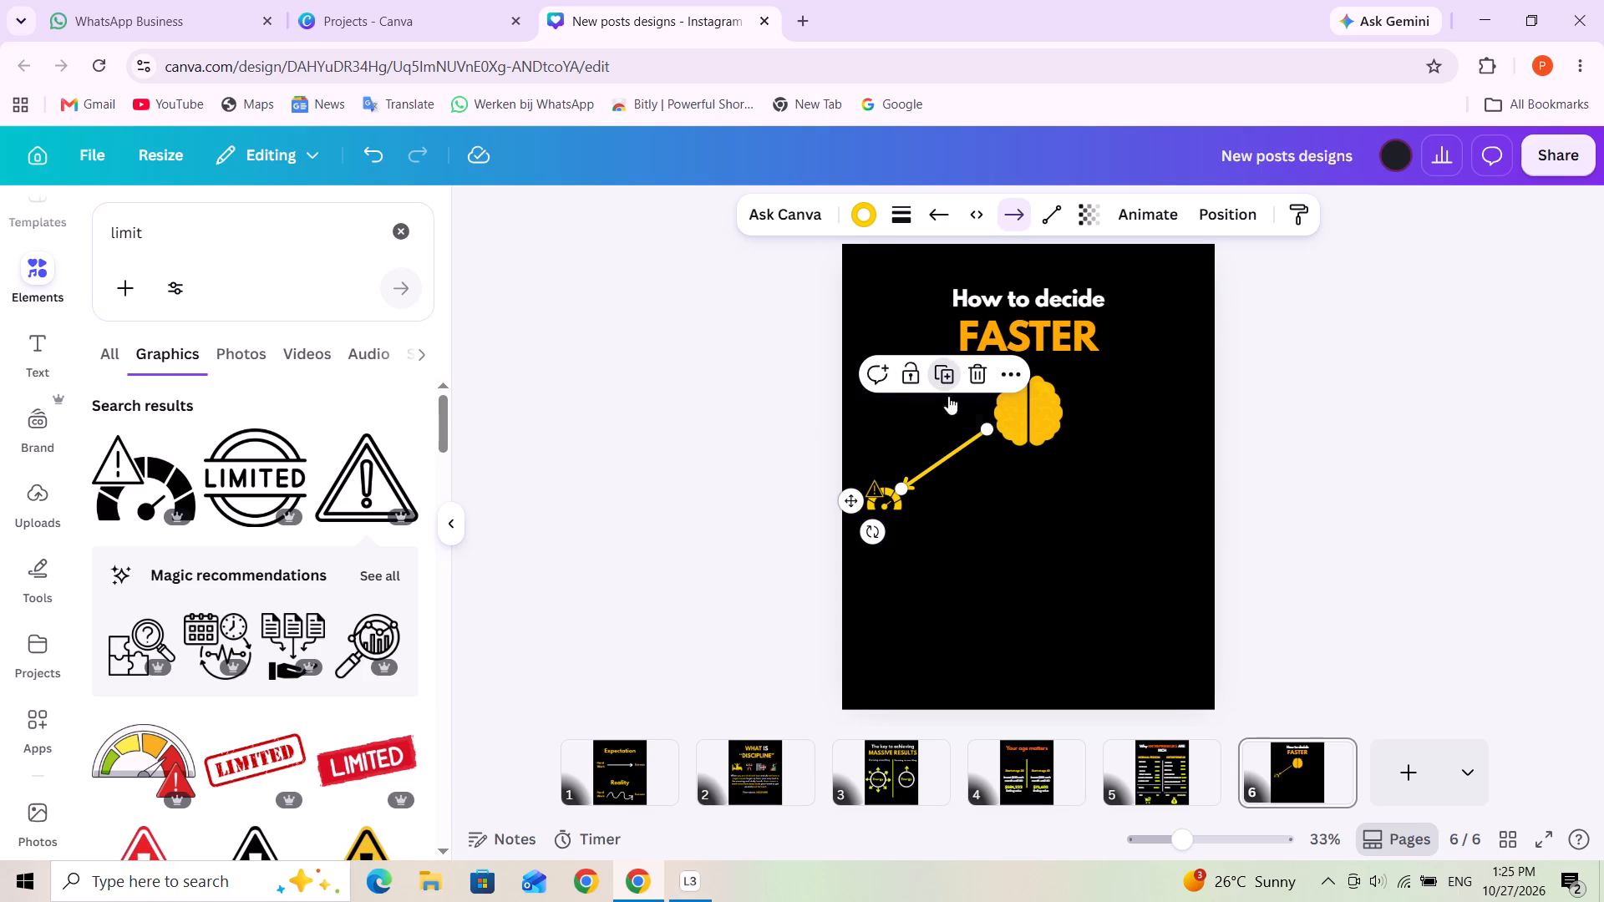
{"action": "left_click_drag", "start_coordinate": [956, 456], "coordinate": [983, 477]}
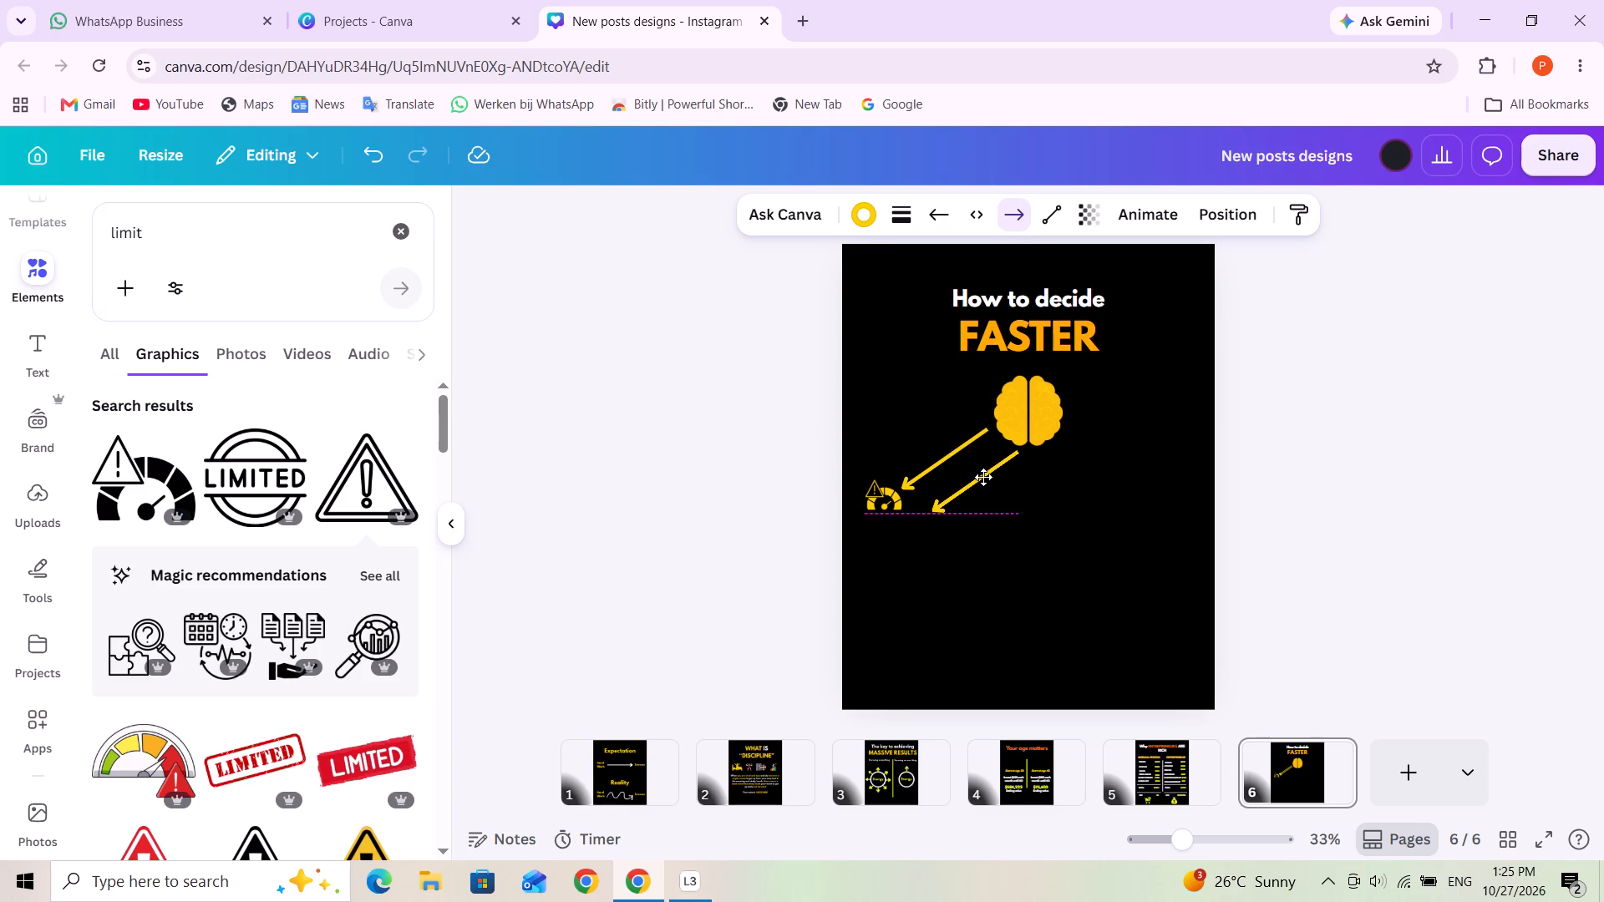
{"action": "left_click_drag", "start_coordinate": [983, 477], "coordinate": [977, 476]}
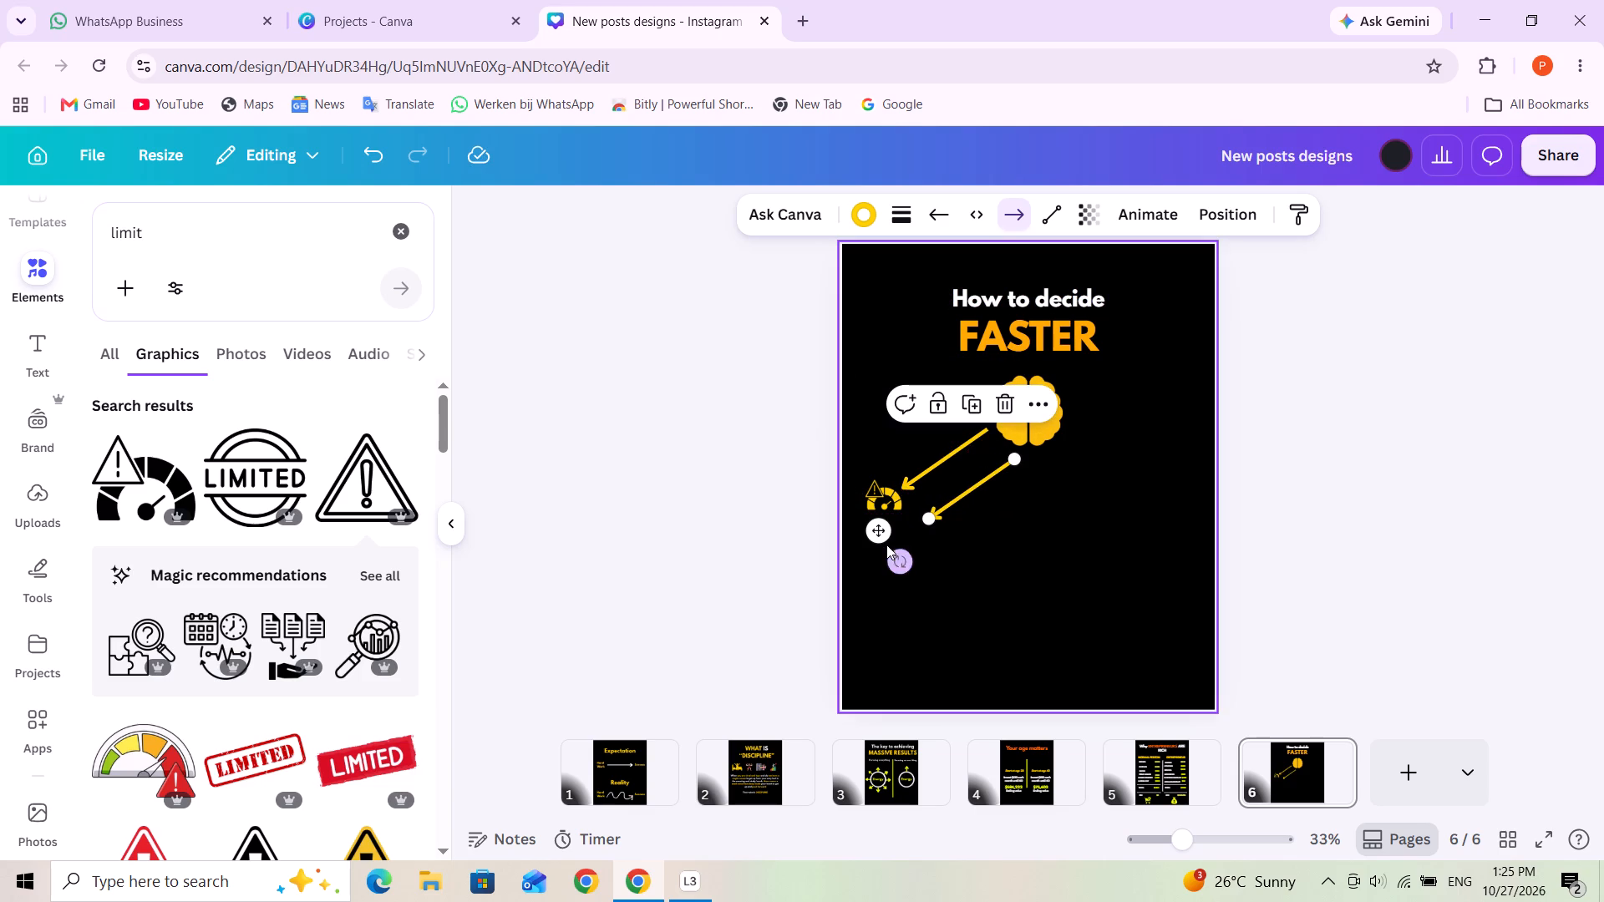
{"action": "left_click_drag", "start_coordinate": [897, 562], "coordinate": [916, 568]}
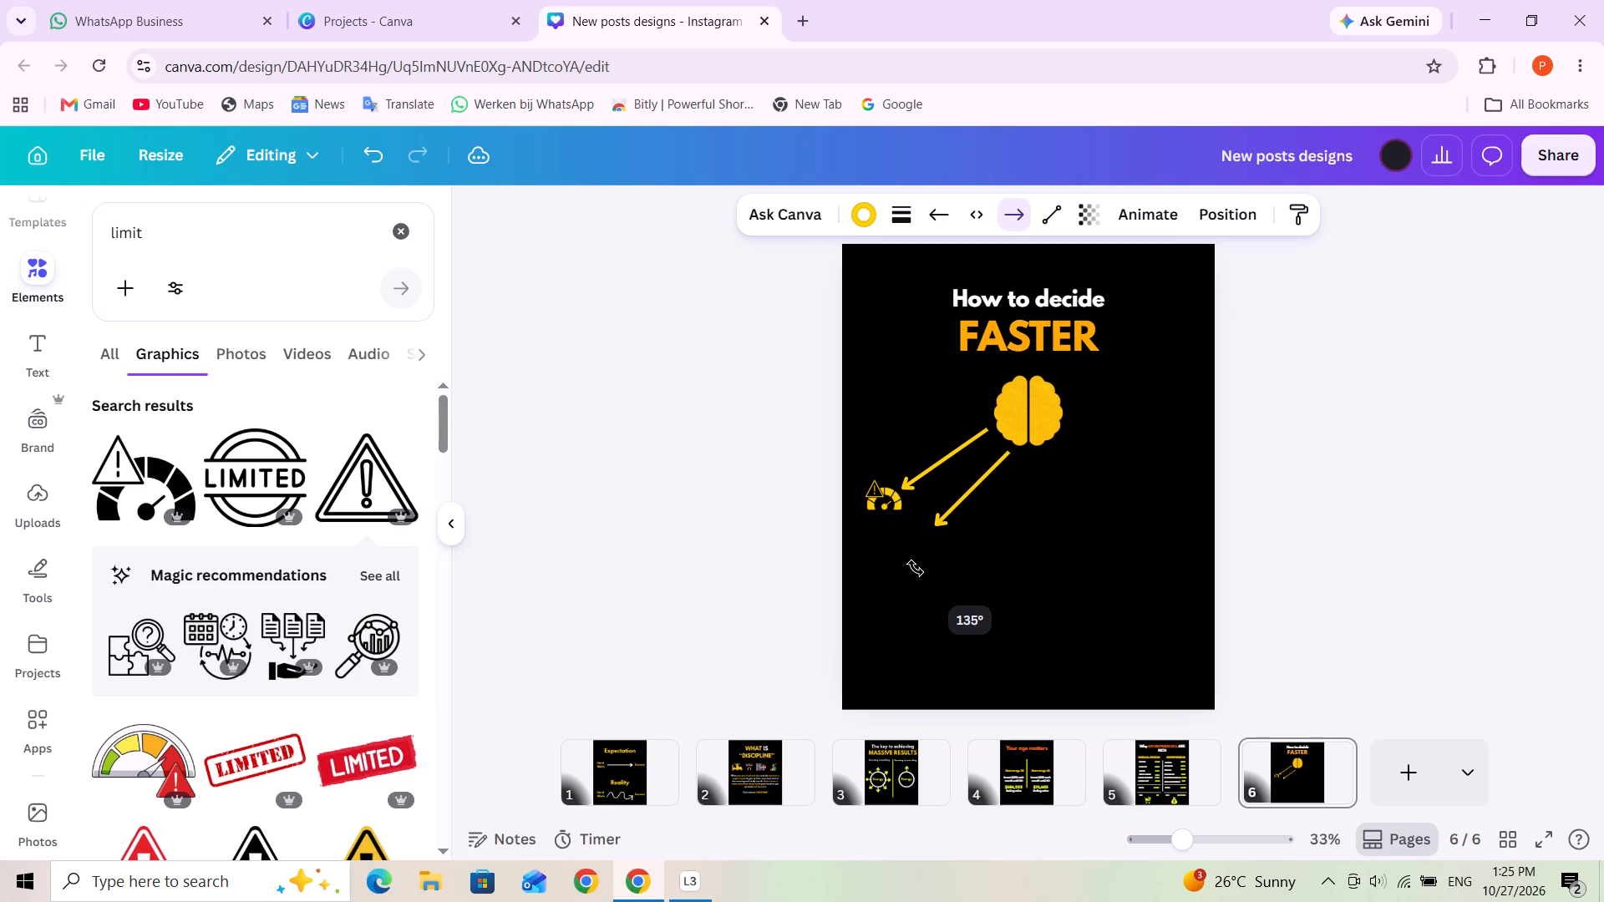
{"action": "left_click_drag", "start_coordinate": [916, 568], "coordinate": [934, 575]}
{"action": "left_click", "coordinate": [972, 476]}
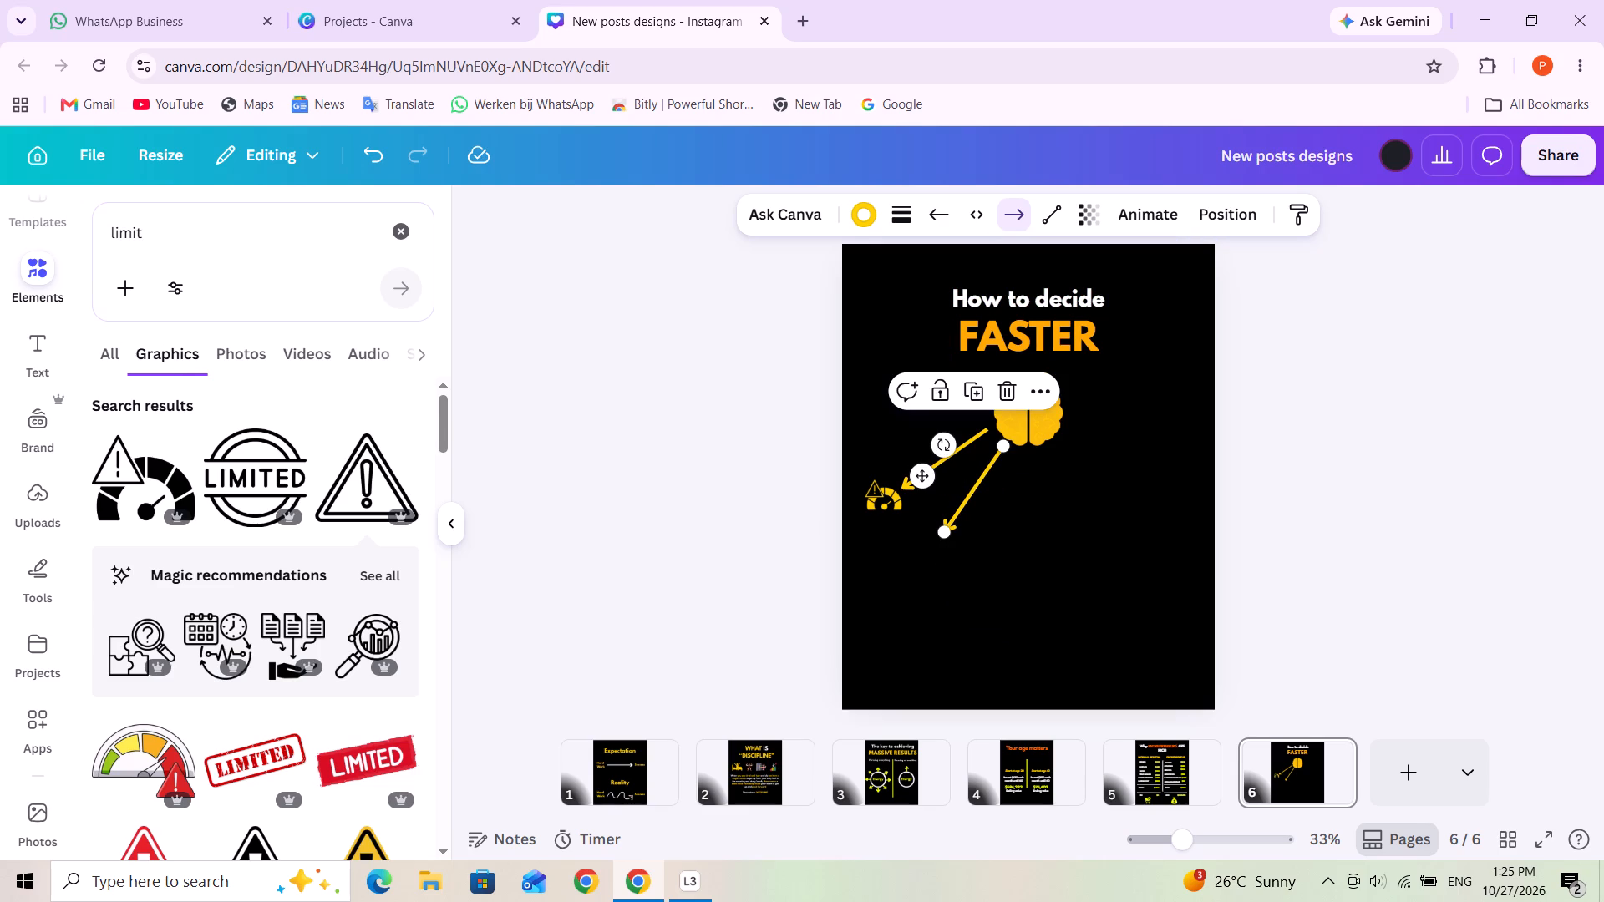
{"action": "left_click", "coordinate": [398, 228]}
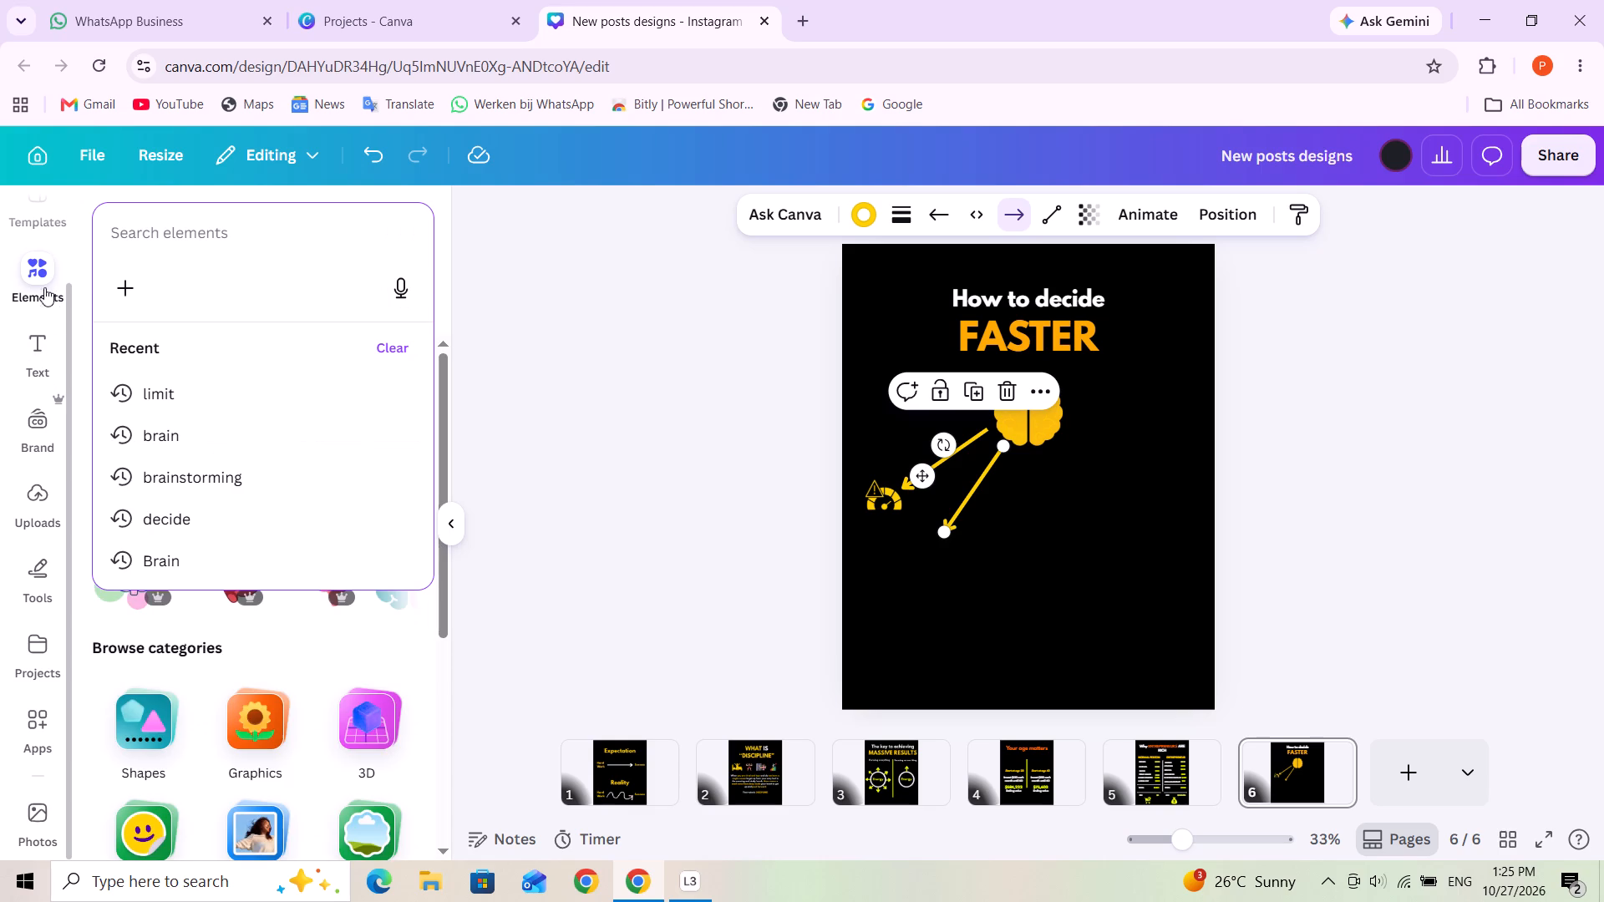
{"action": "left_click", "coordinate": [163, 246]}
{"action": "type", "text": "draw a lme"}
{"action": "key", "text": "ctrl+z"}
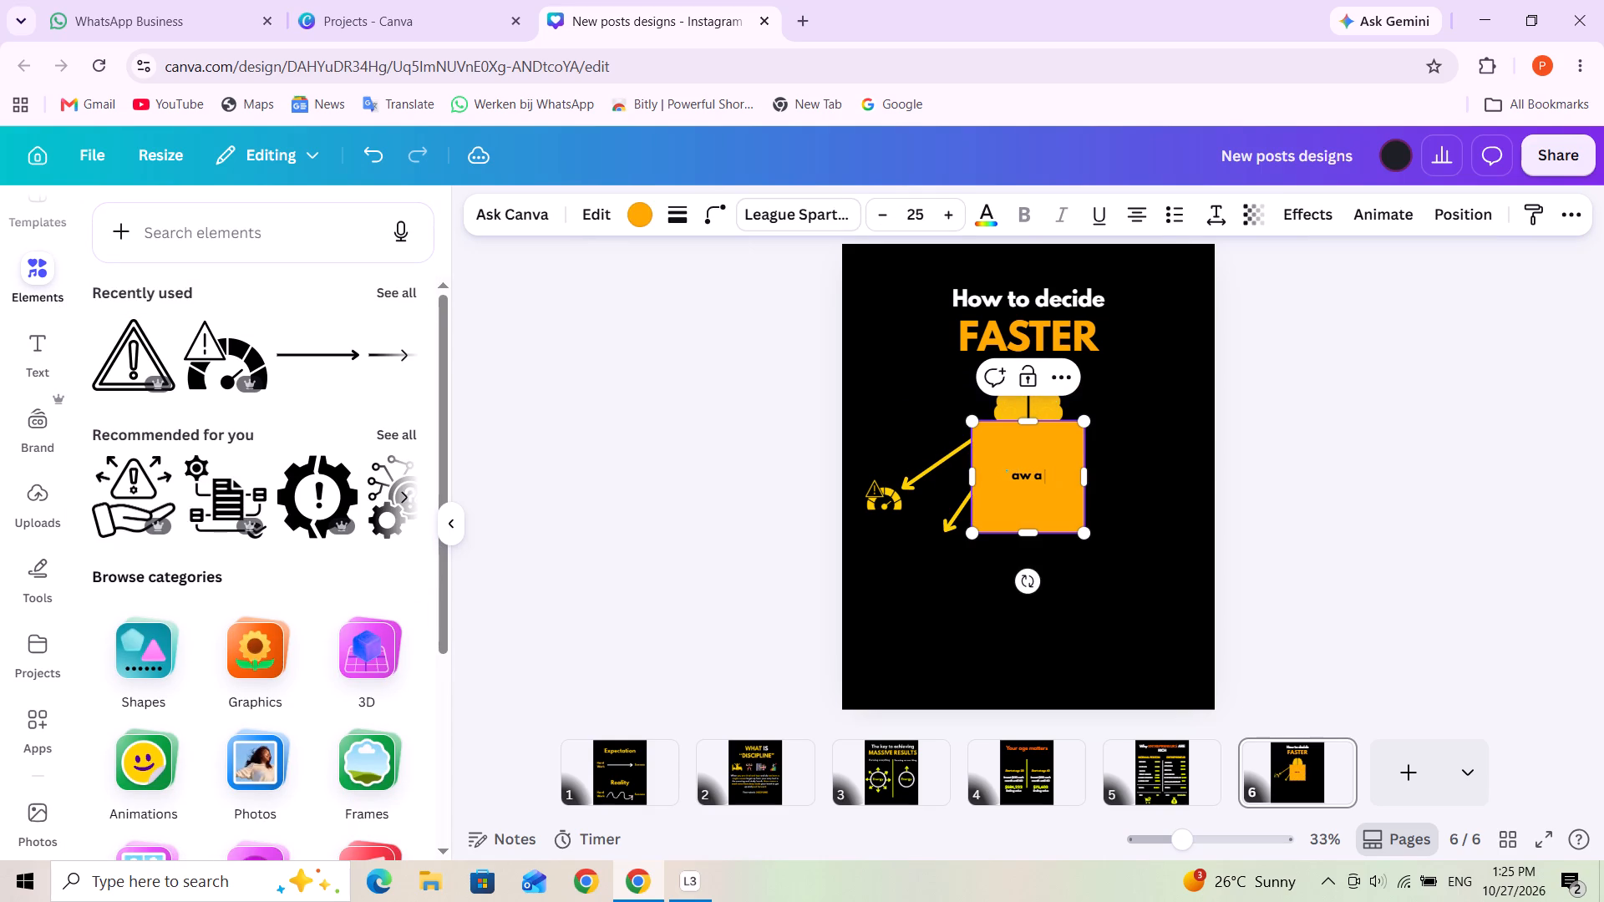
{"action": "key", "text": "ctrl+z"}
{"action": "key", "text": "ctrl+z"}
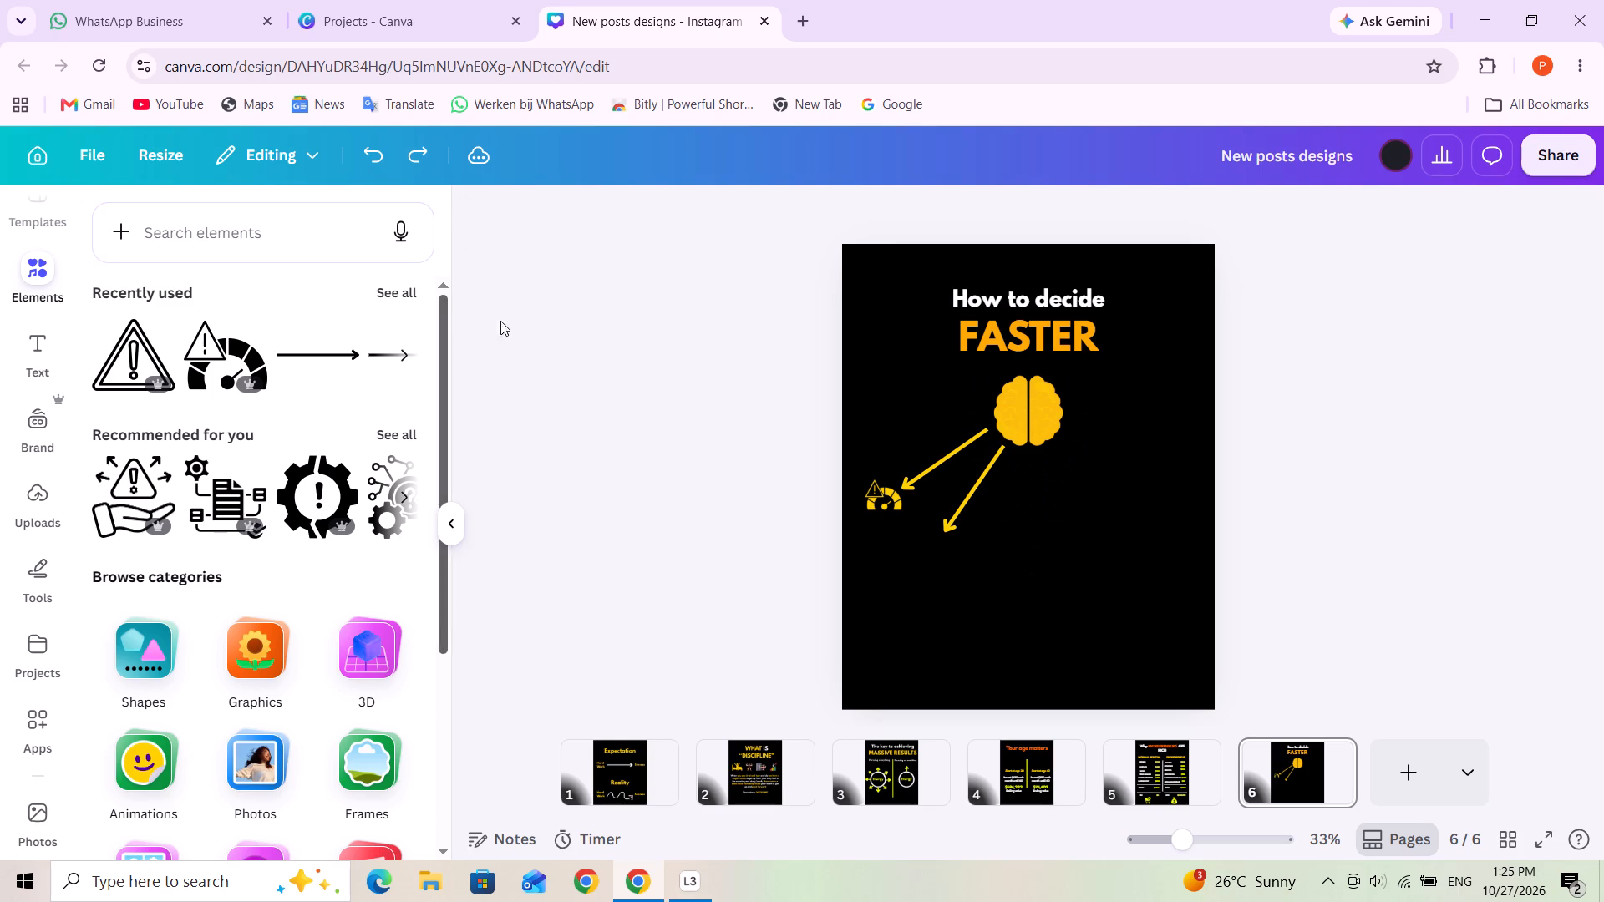
Search the elements library for "draw a line" and show all the graphics results.
{"action": "left_click", "coordinate": [144, 224]}
{"action": "type", "text": "draw a line"}
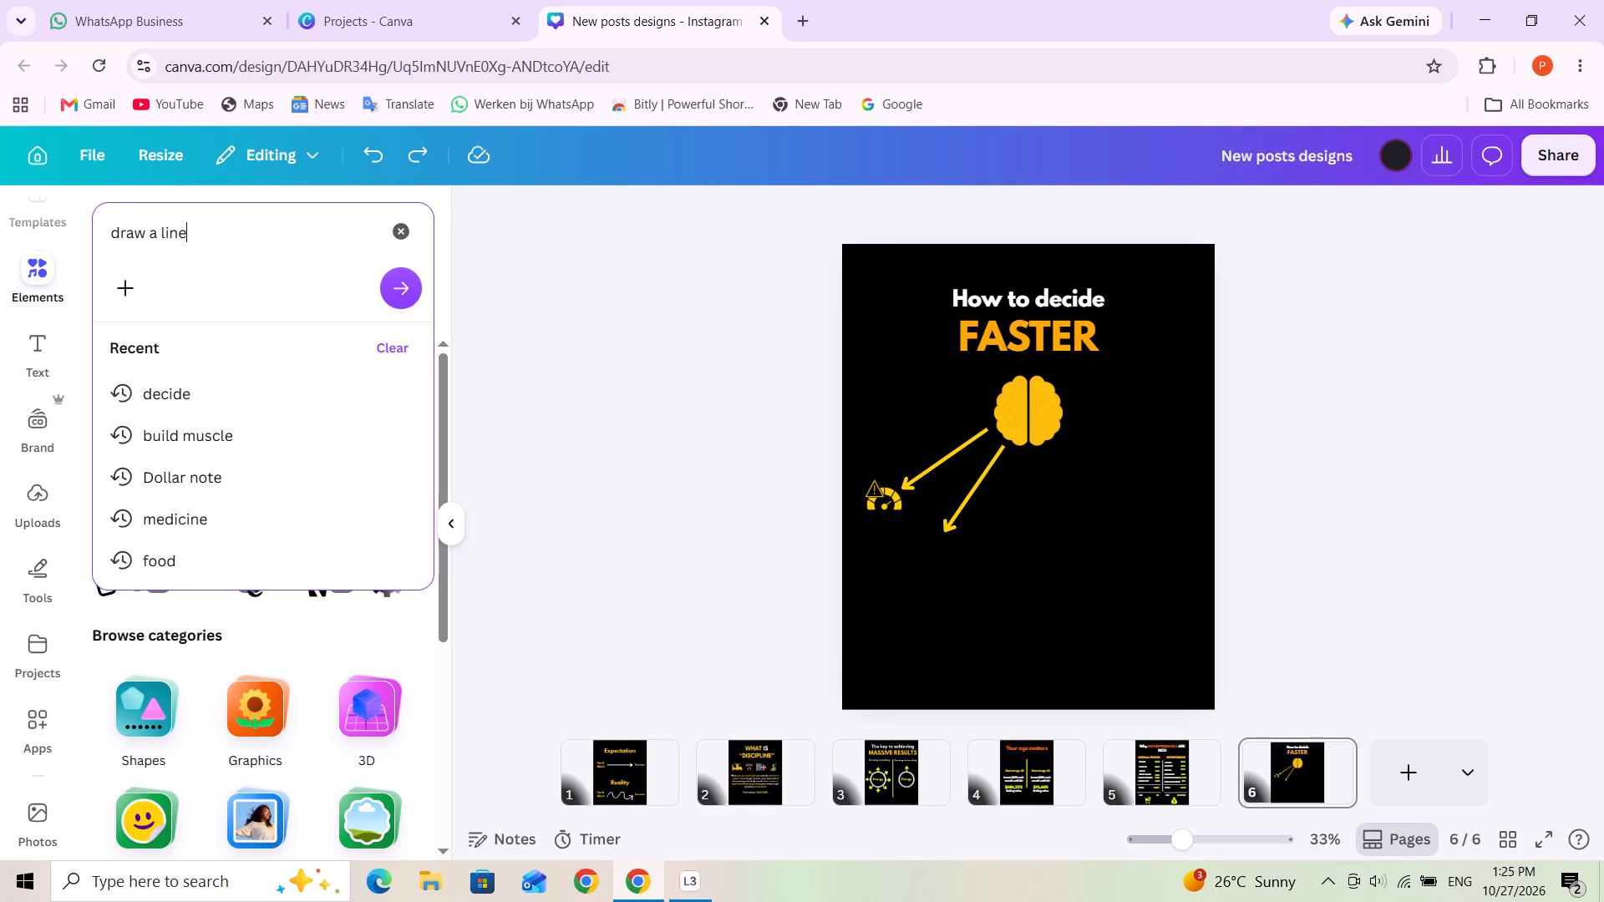
{"action": "key", "text": "Return"}
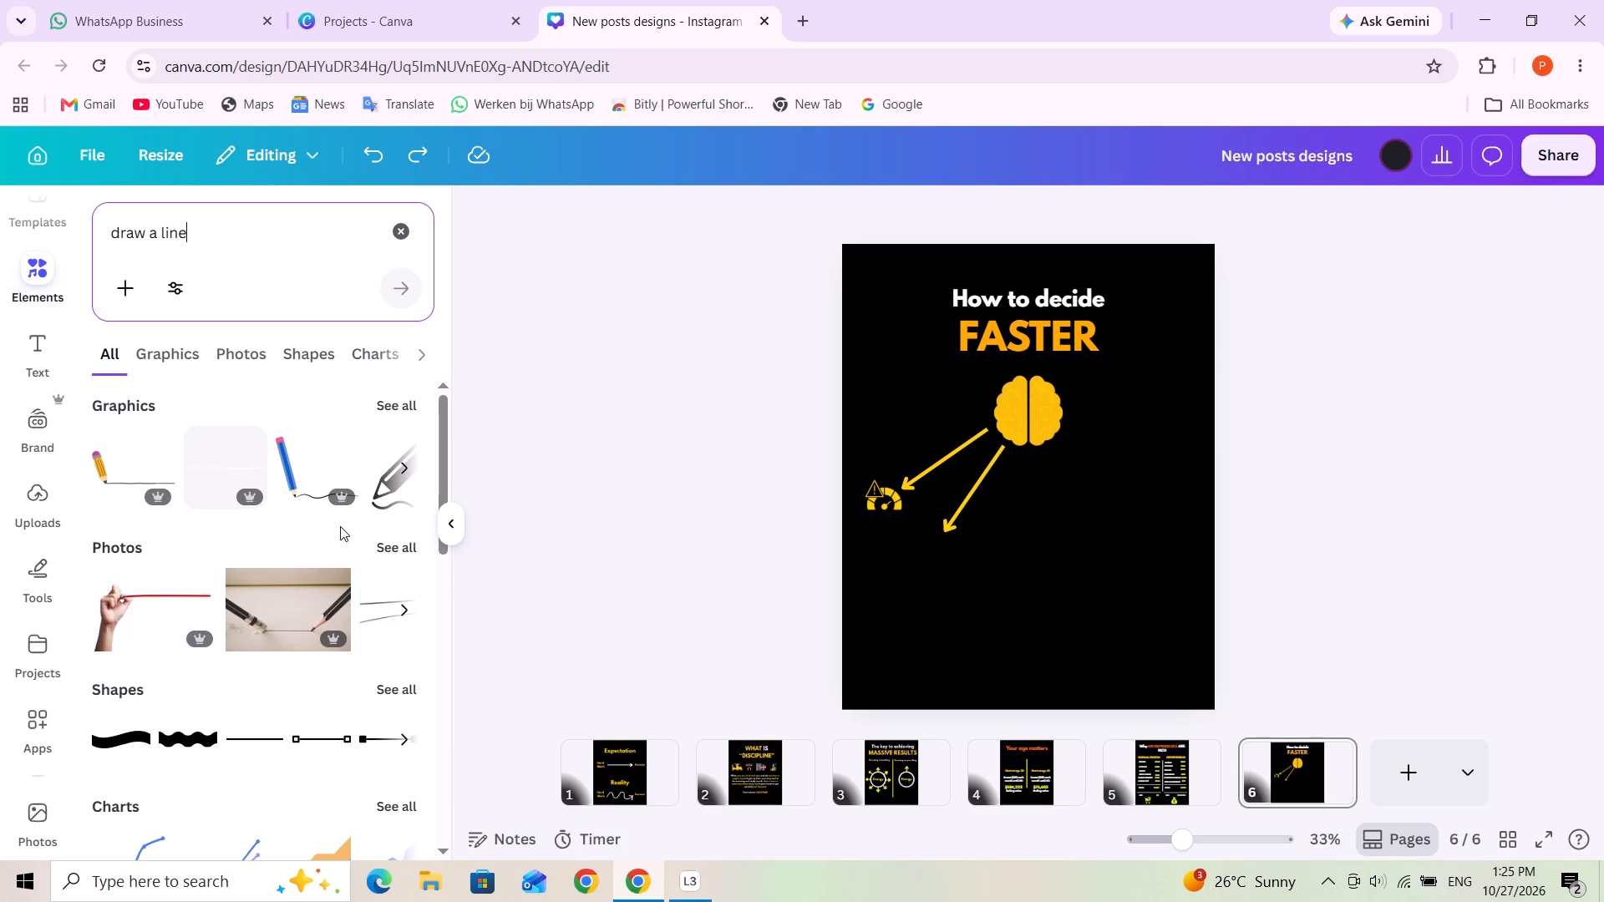
{"action": "left_click", "coordinate": [407, 408]}
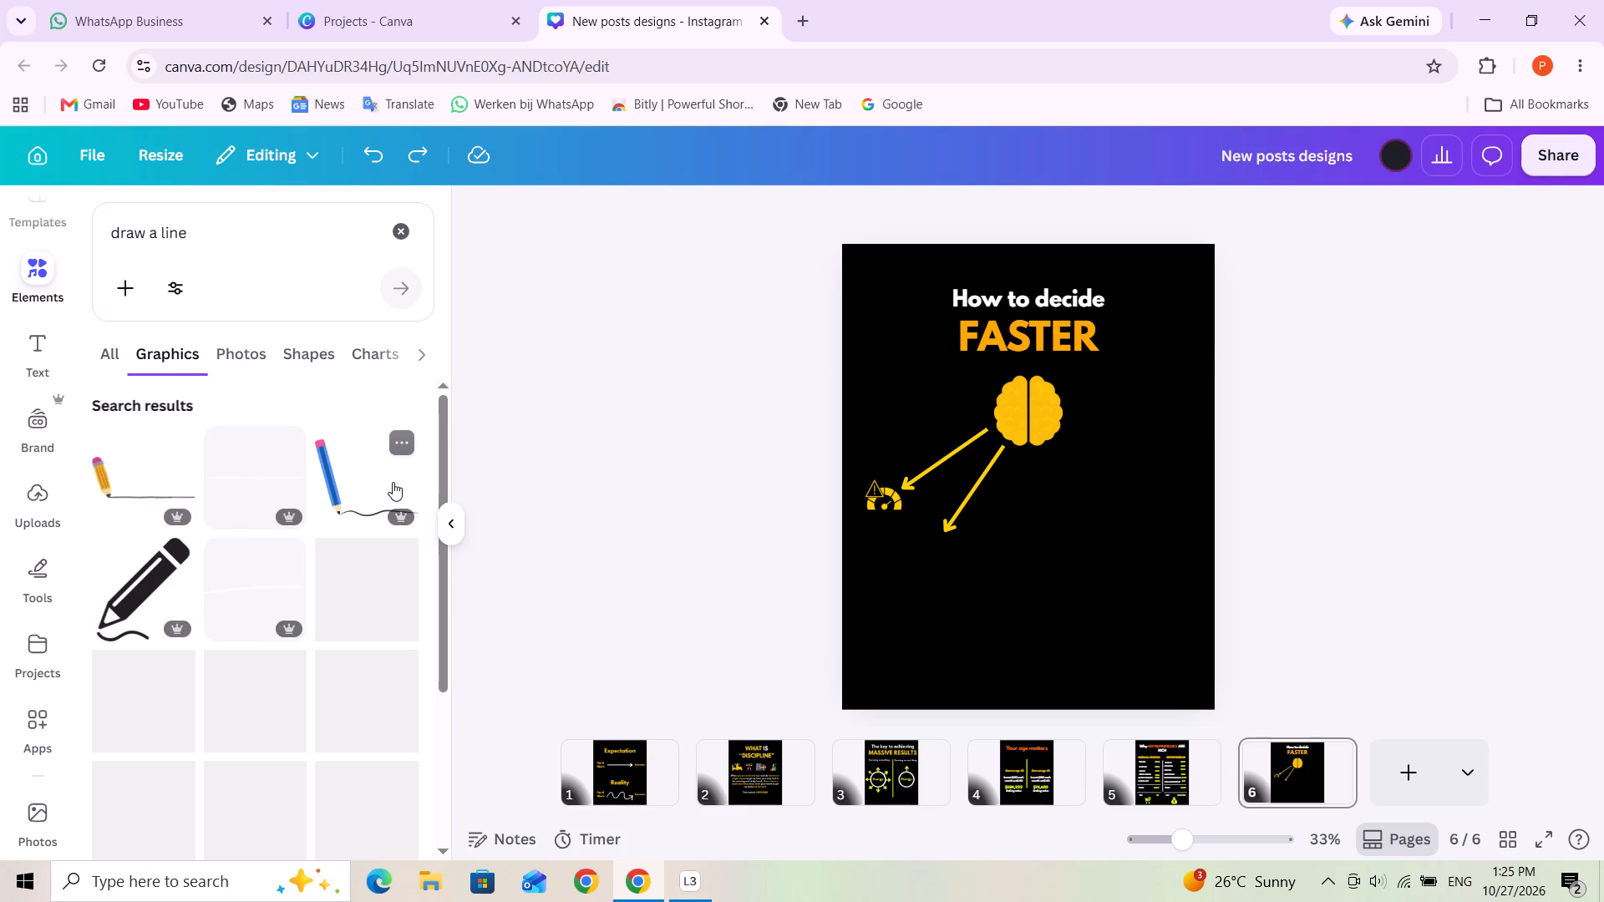
Shorten the second, steeper arrow by pulling its tip slightly up toward the brain.
{"action": "left_click", "coordinate": [971, 494]}
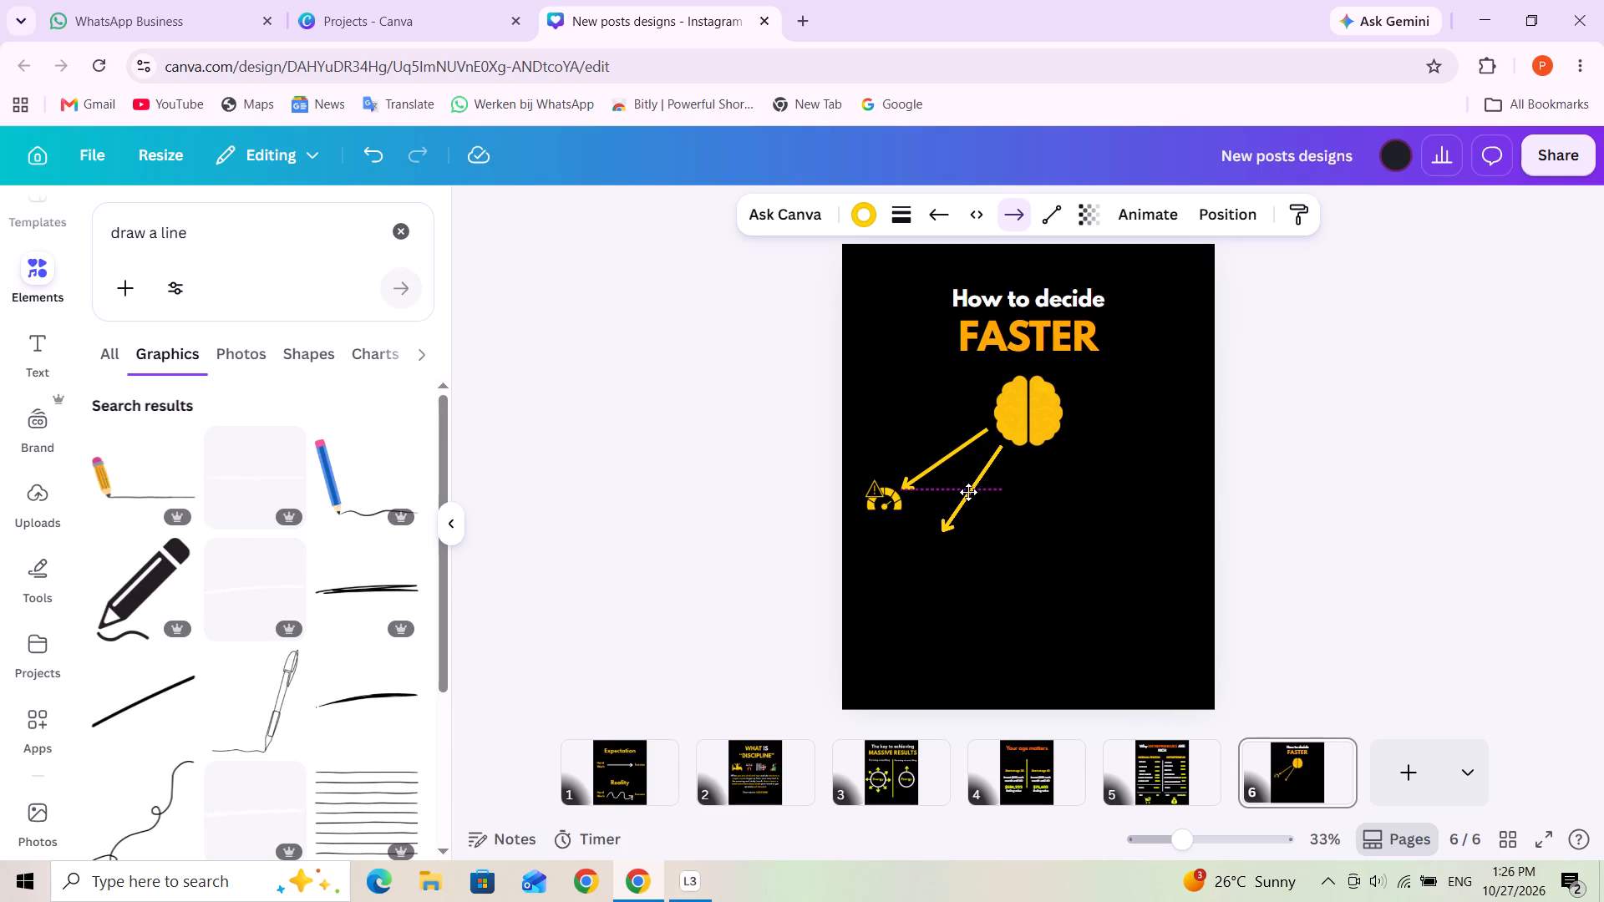
{"action": "left_click_drag", "start_coordinate": [945, 531], "coordinate": [951, 519]}
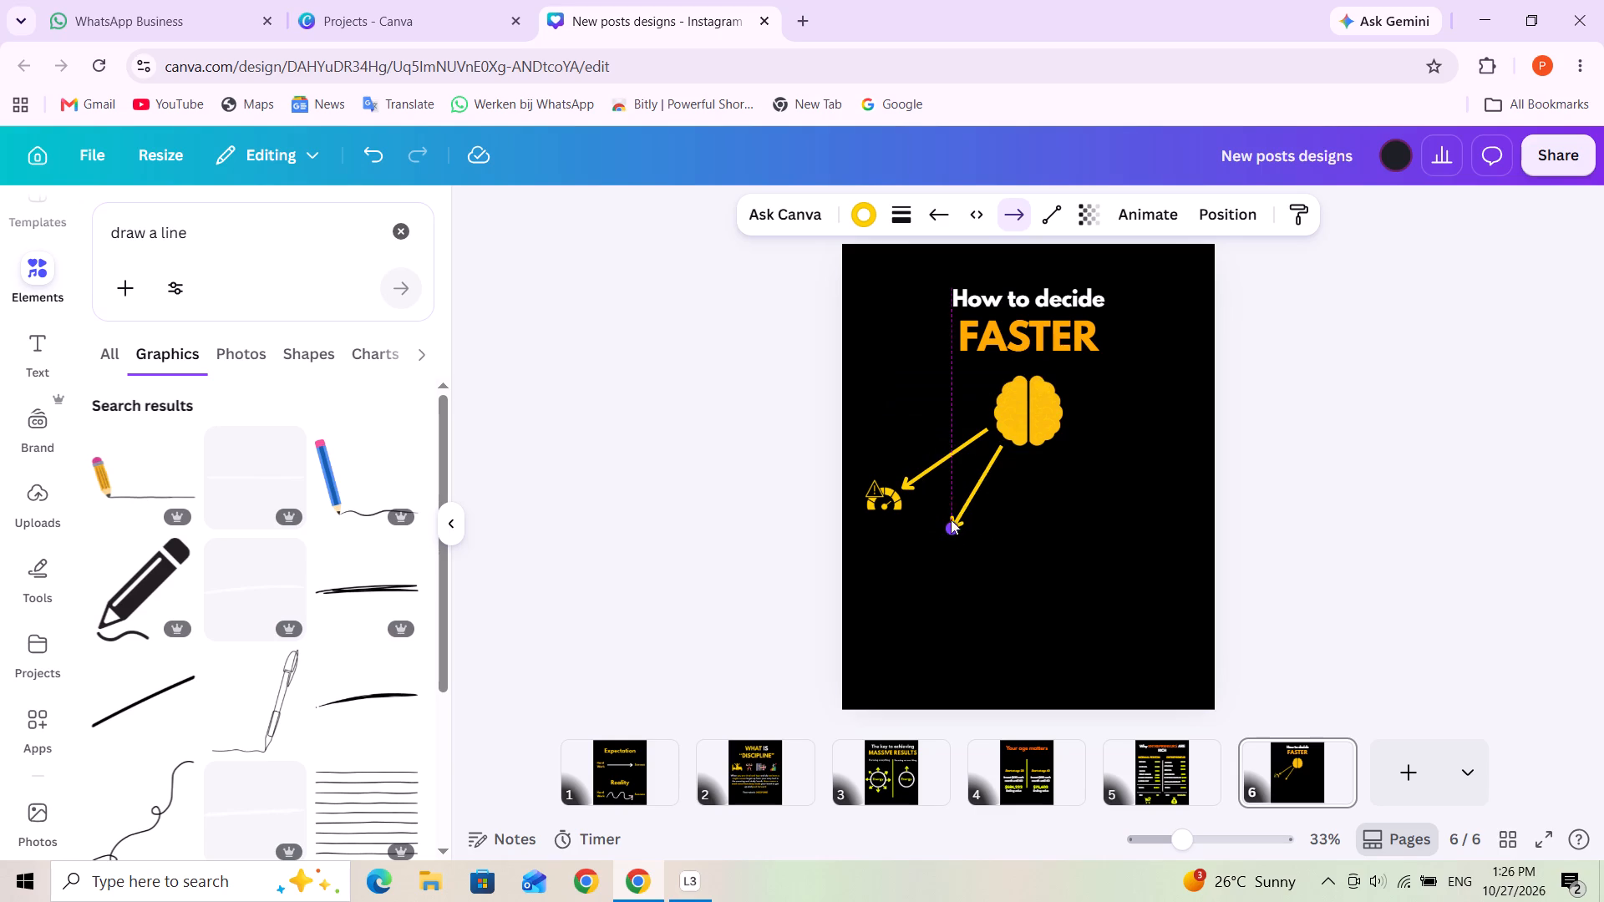
{"action": "left_click_drag", "start_coordinate": [951, 519], "coordinate": [951, 515]}
{"action": "left_click", "coordinate": [1030, 524]}
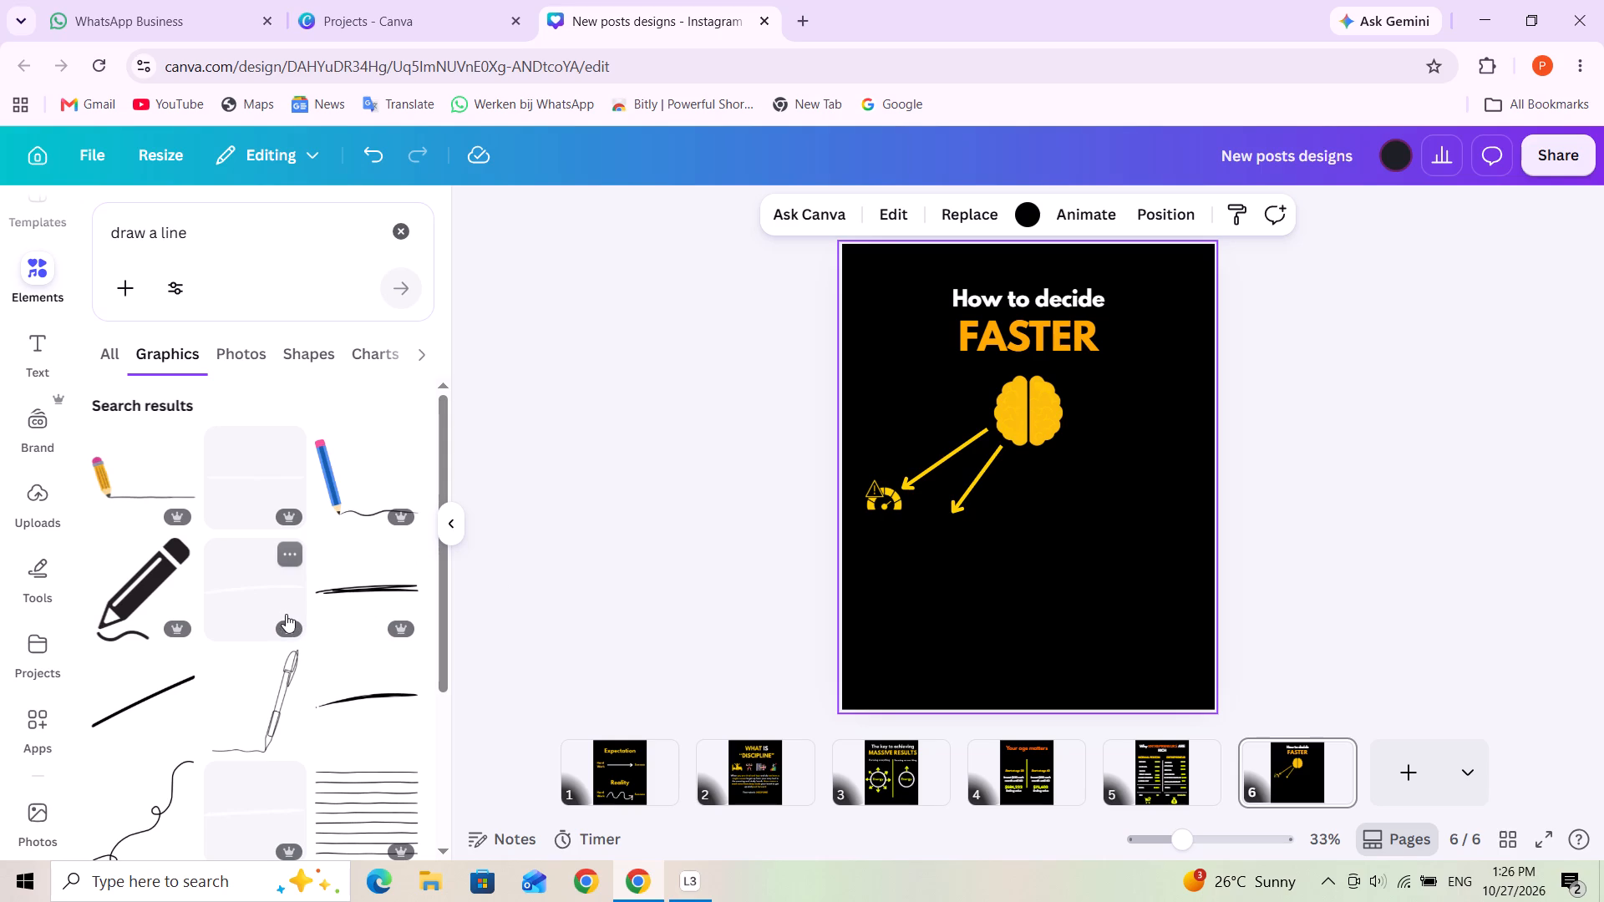
Browse the "draw a line" graphics results for an icon suited to the second arrow.
{"action": "scroll", "coordinate": [232, 687], "scroll_direction": "down", "scroll_amount": 2}
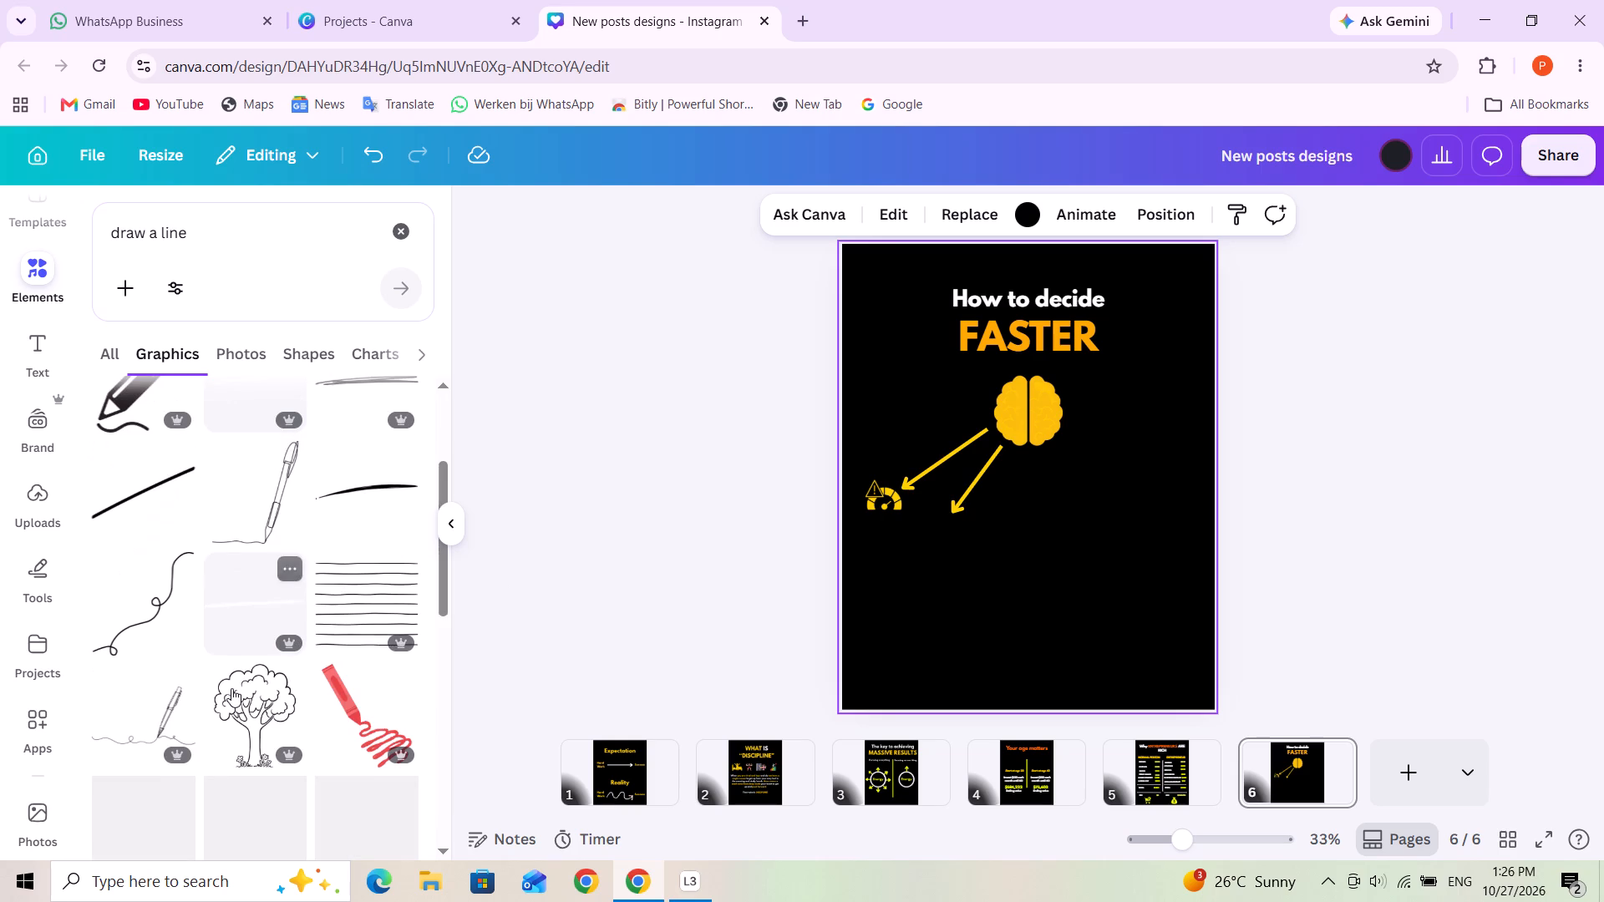
{"action": "scroll", "coordinate": [231, 688], "scroll_direction": "down", "scroll_amount": 2}
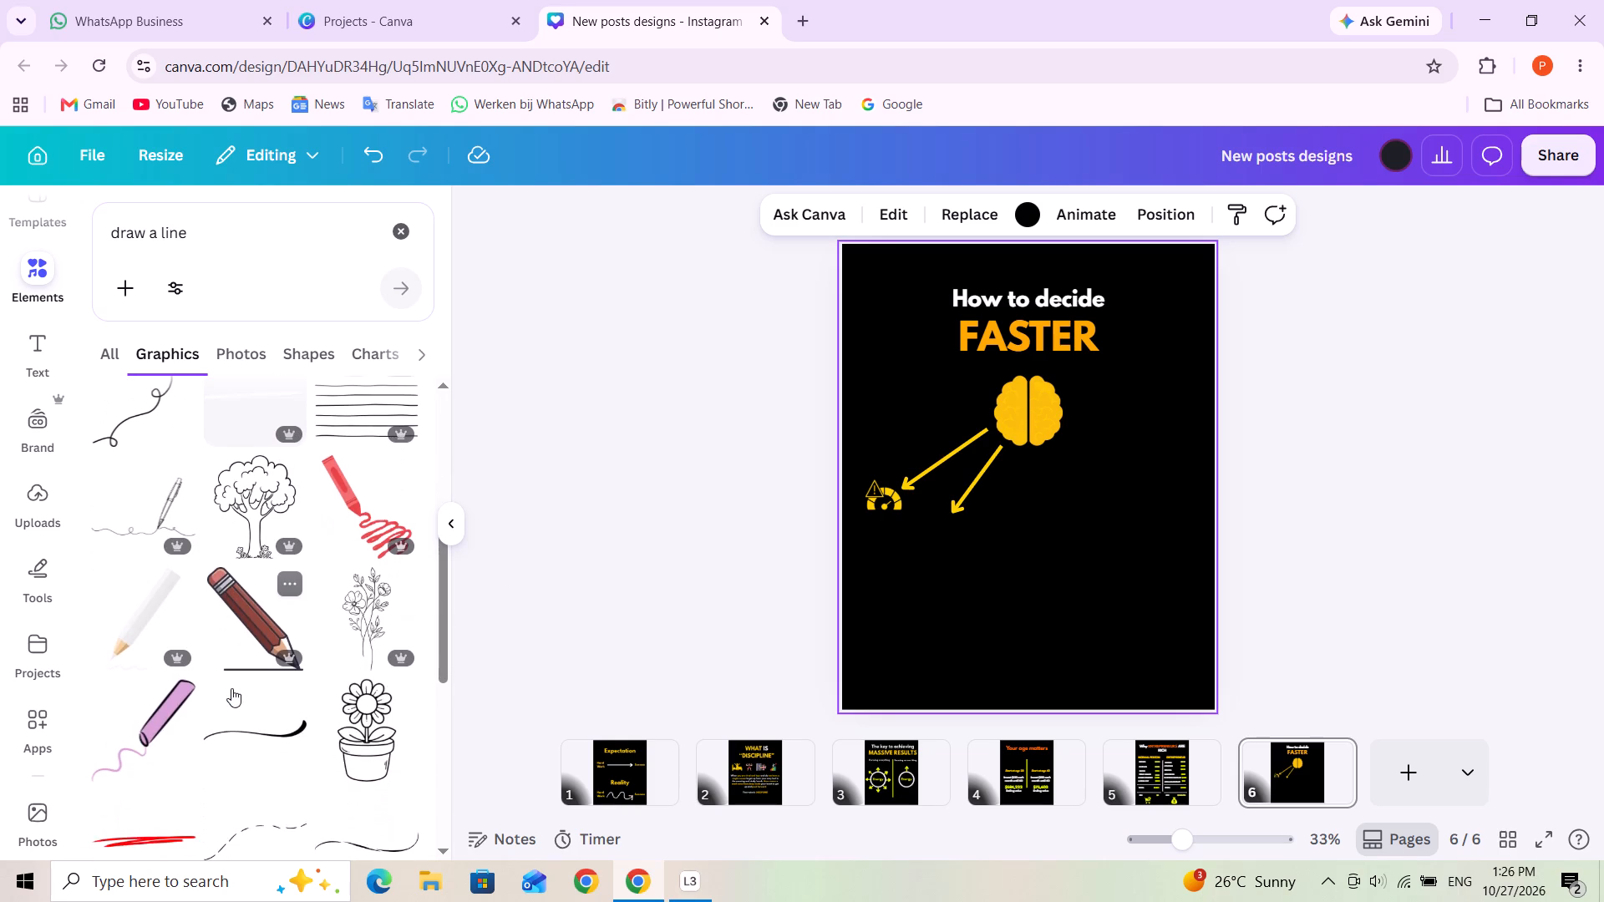
{"action": "scroll", "coordinate": [232, 687], "scroll_direction": "down", "scroll_amount": 3}
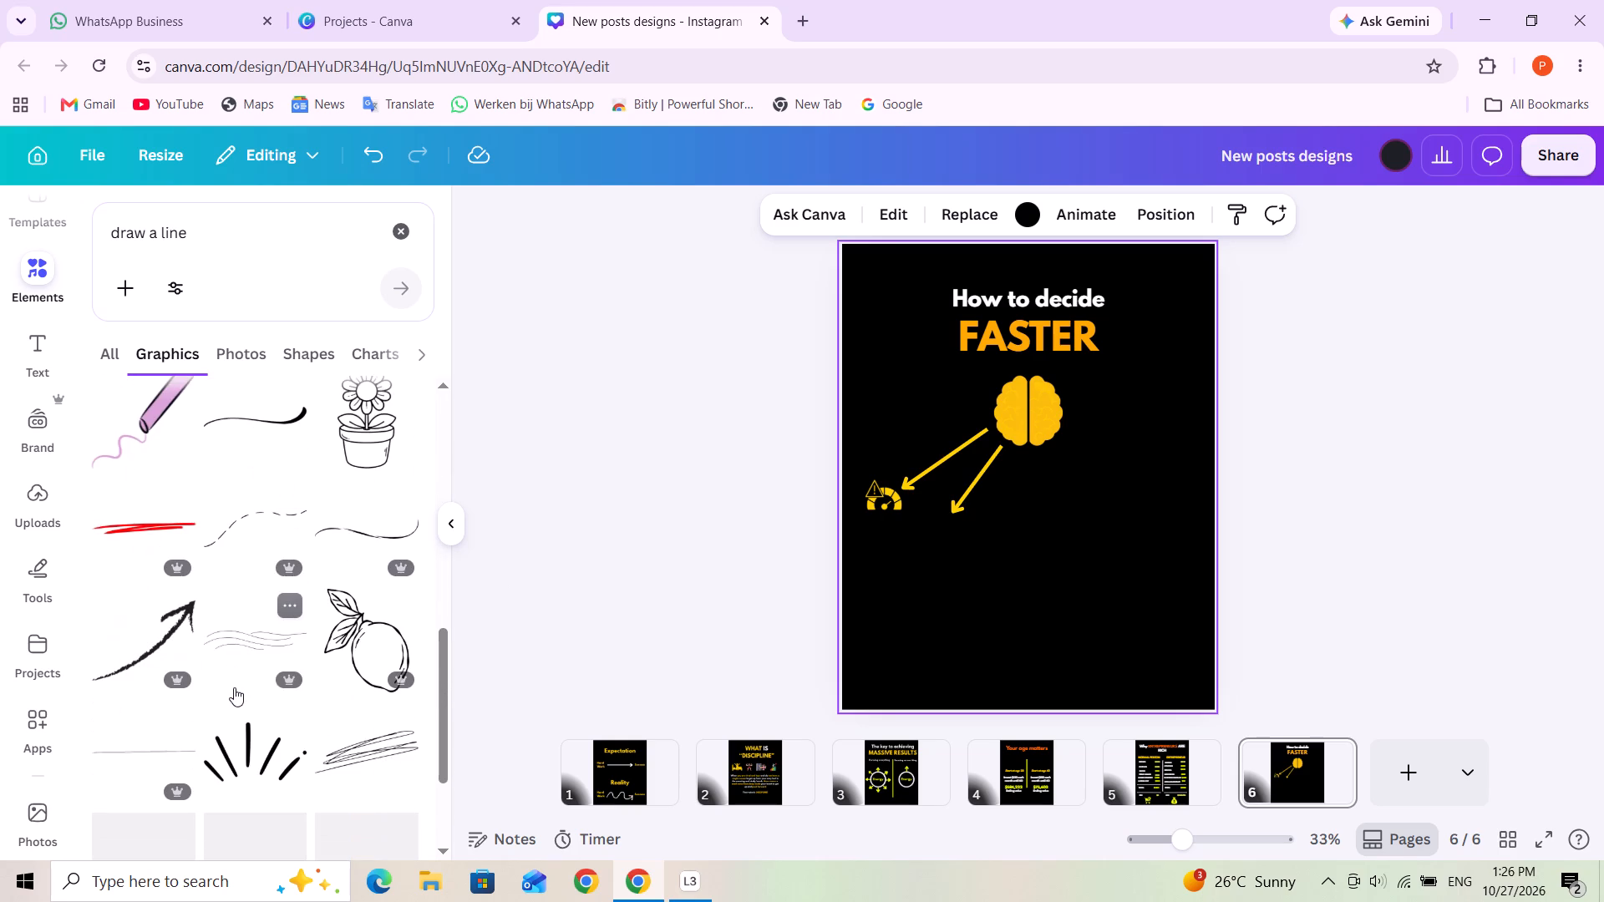
{"action": "scroll", "coordinate": [234, 687], "scroll_direction": "down", "scroll_amount": 3}
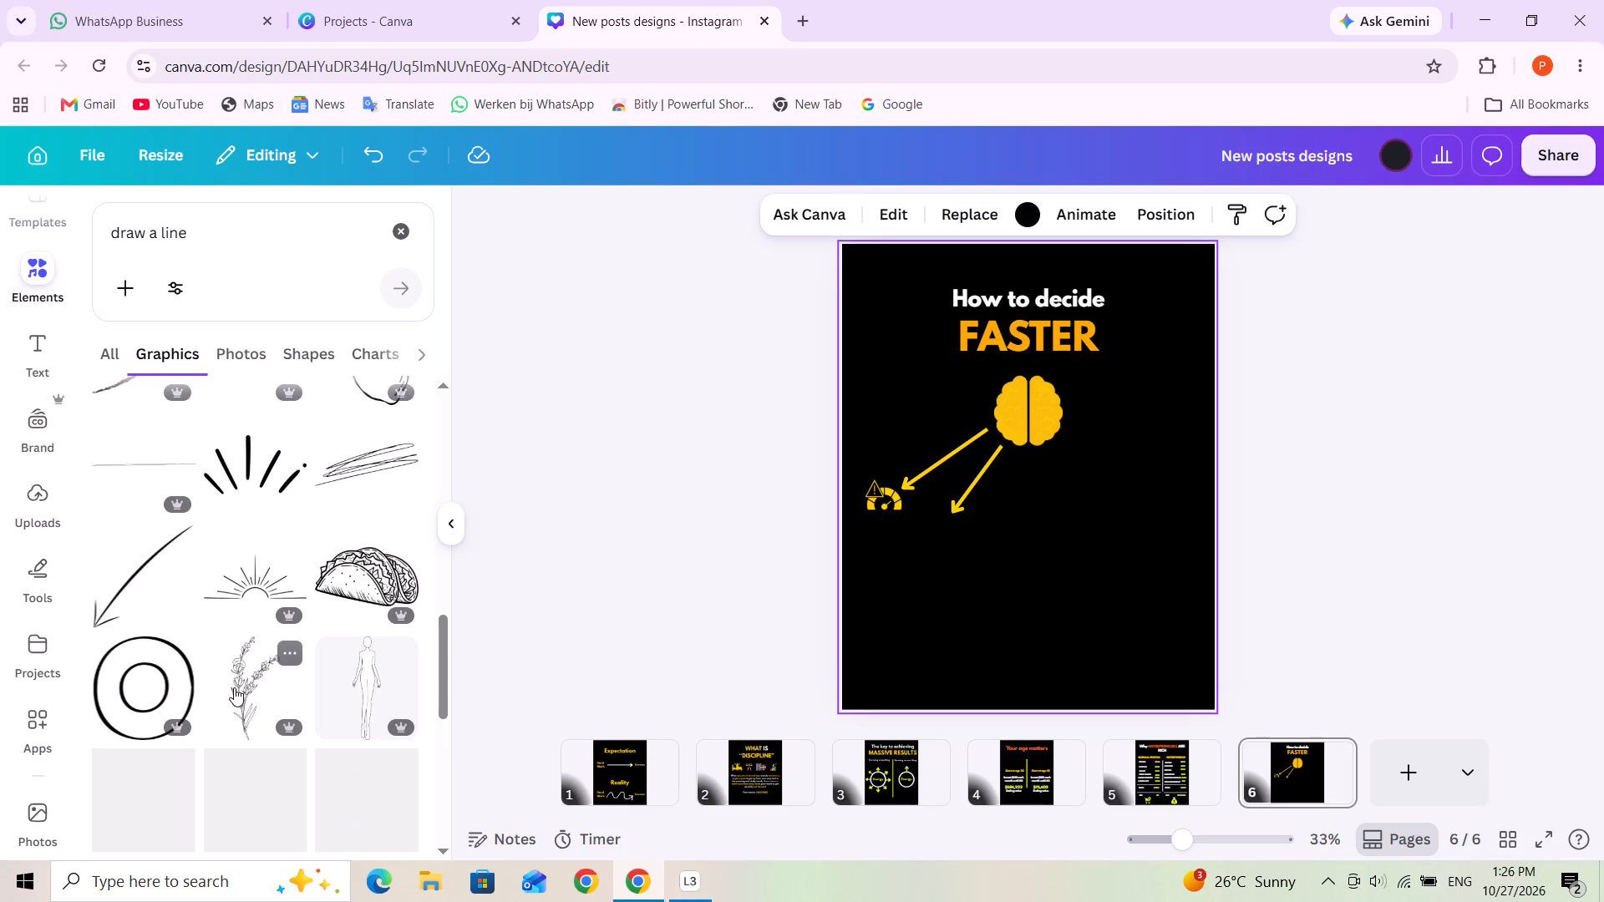
{"action": "scroll", "coordinate": [235, 687], "scroll_direction": "down", "scroll_amount": 3}
{"action": "scroll", "coordinate": [236, 682], "scroll_direction": "up", "scroll_amount": 2}
{"action": "scroll", "coordinate": [236, 680], "scroll_direction": "down", "scroll_amount": 2}
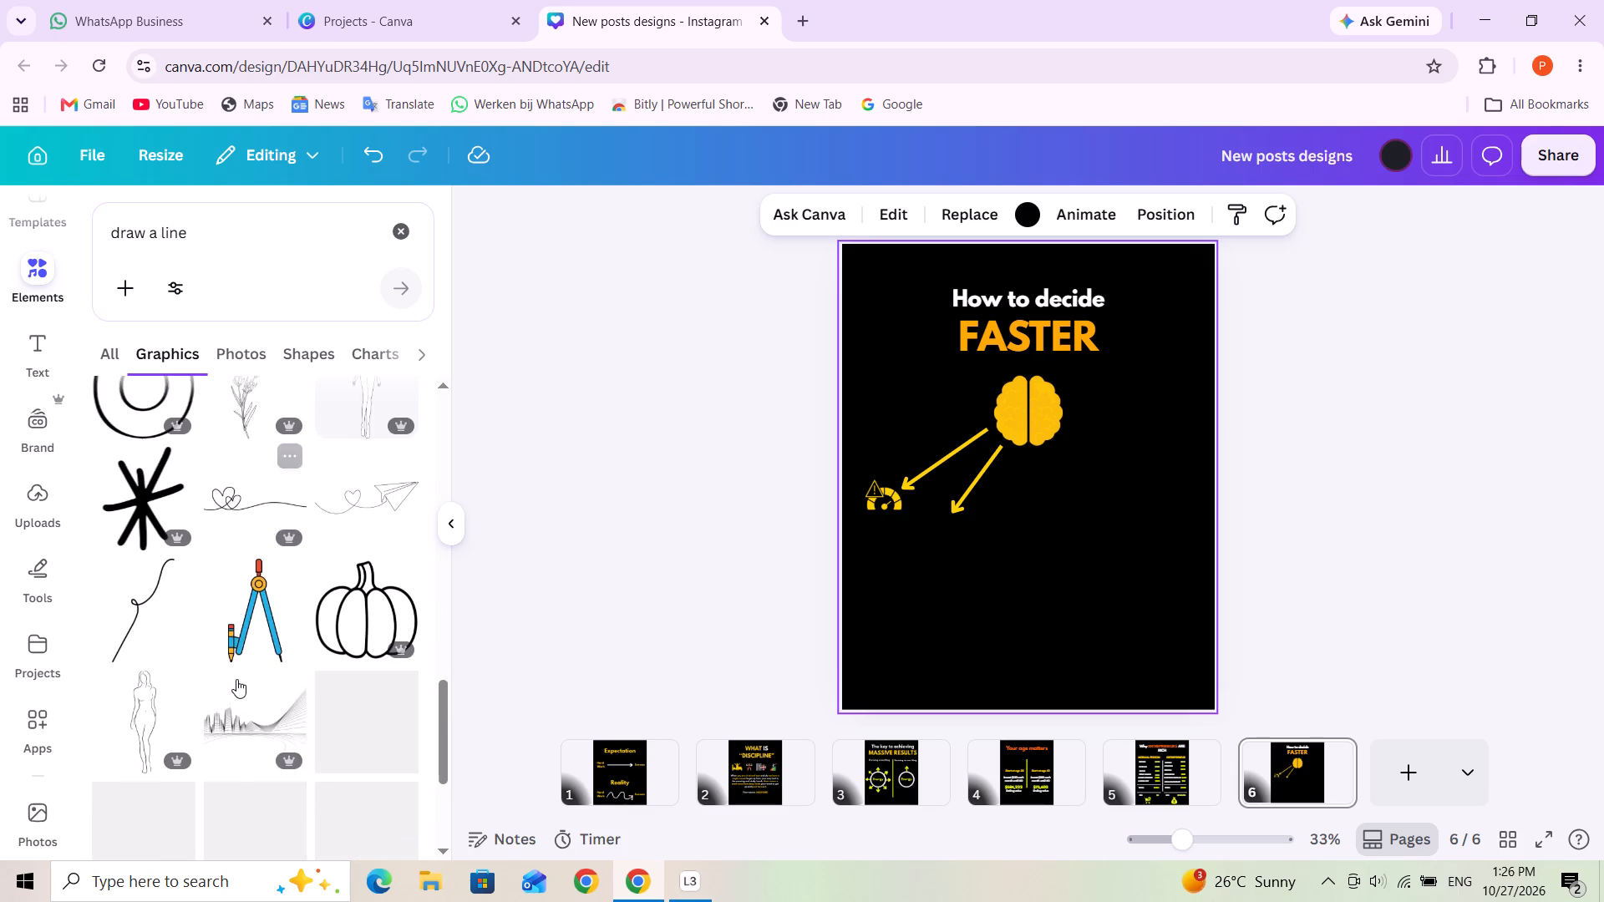
{"action": "scroll", "coordinate": [236, 679], "scroll_direction": "down", "scroll_amount": 2}
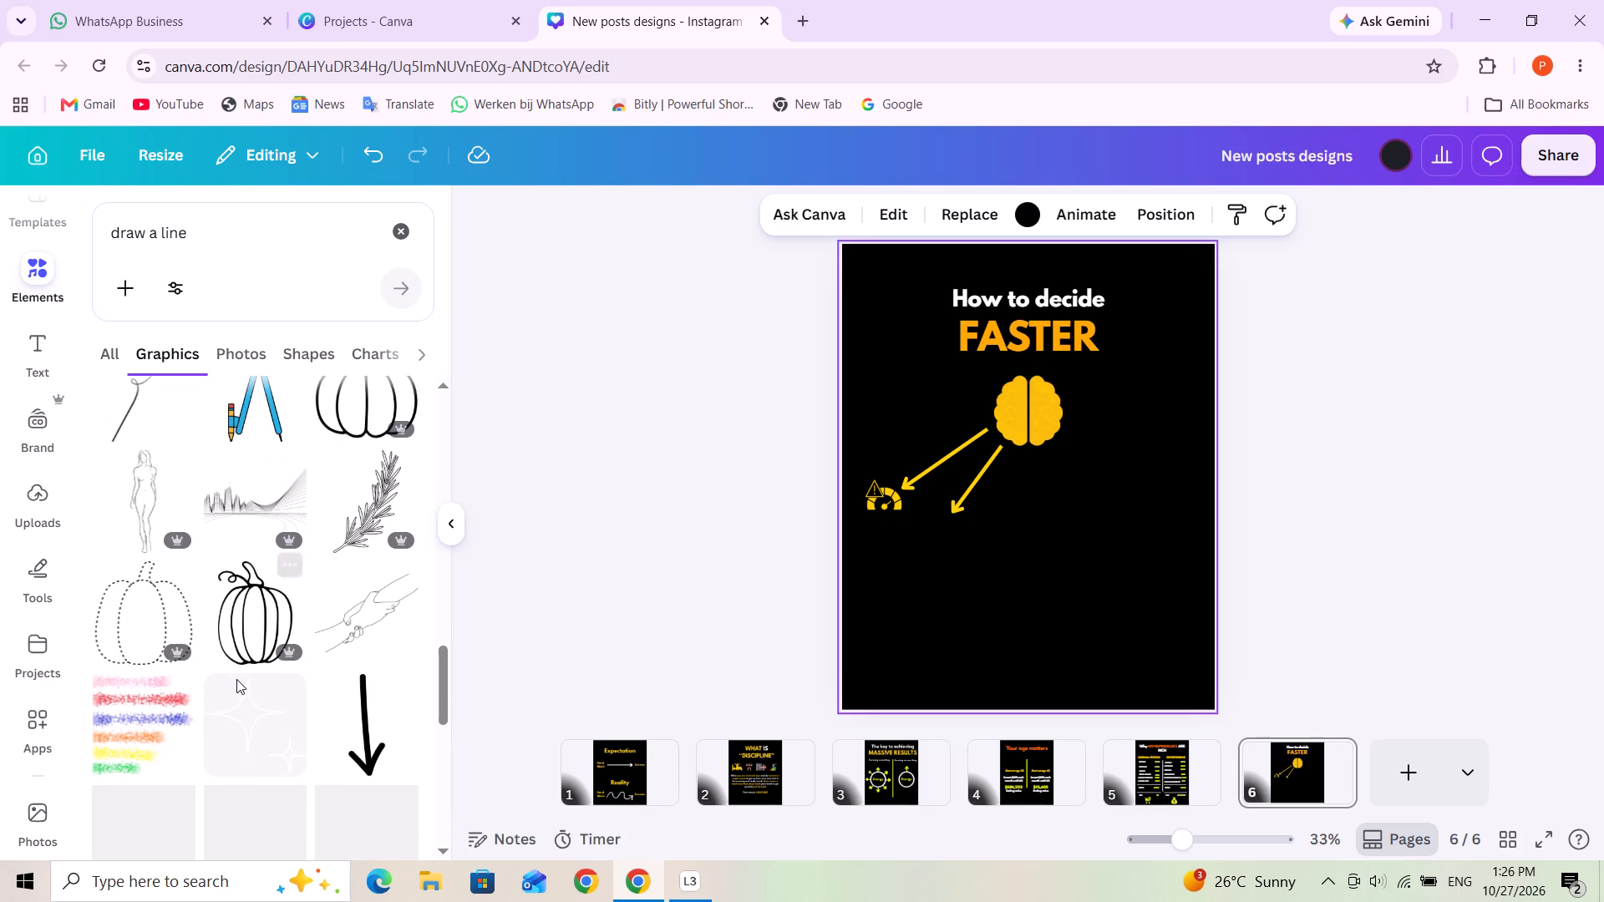
{"action": "scroll", "coordinate": [251, 607], "scroll_direction": "down", "scroll_amount": 2}
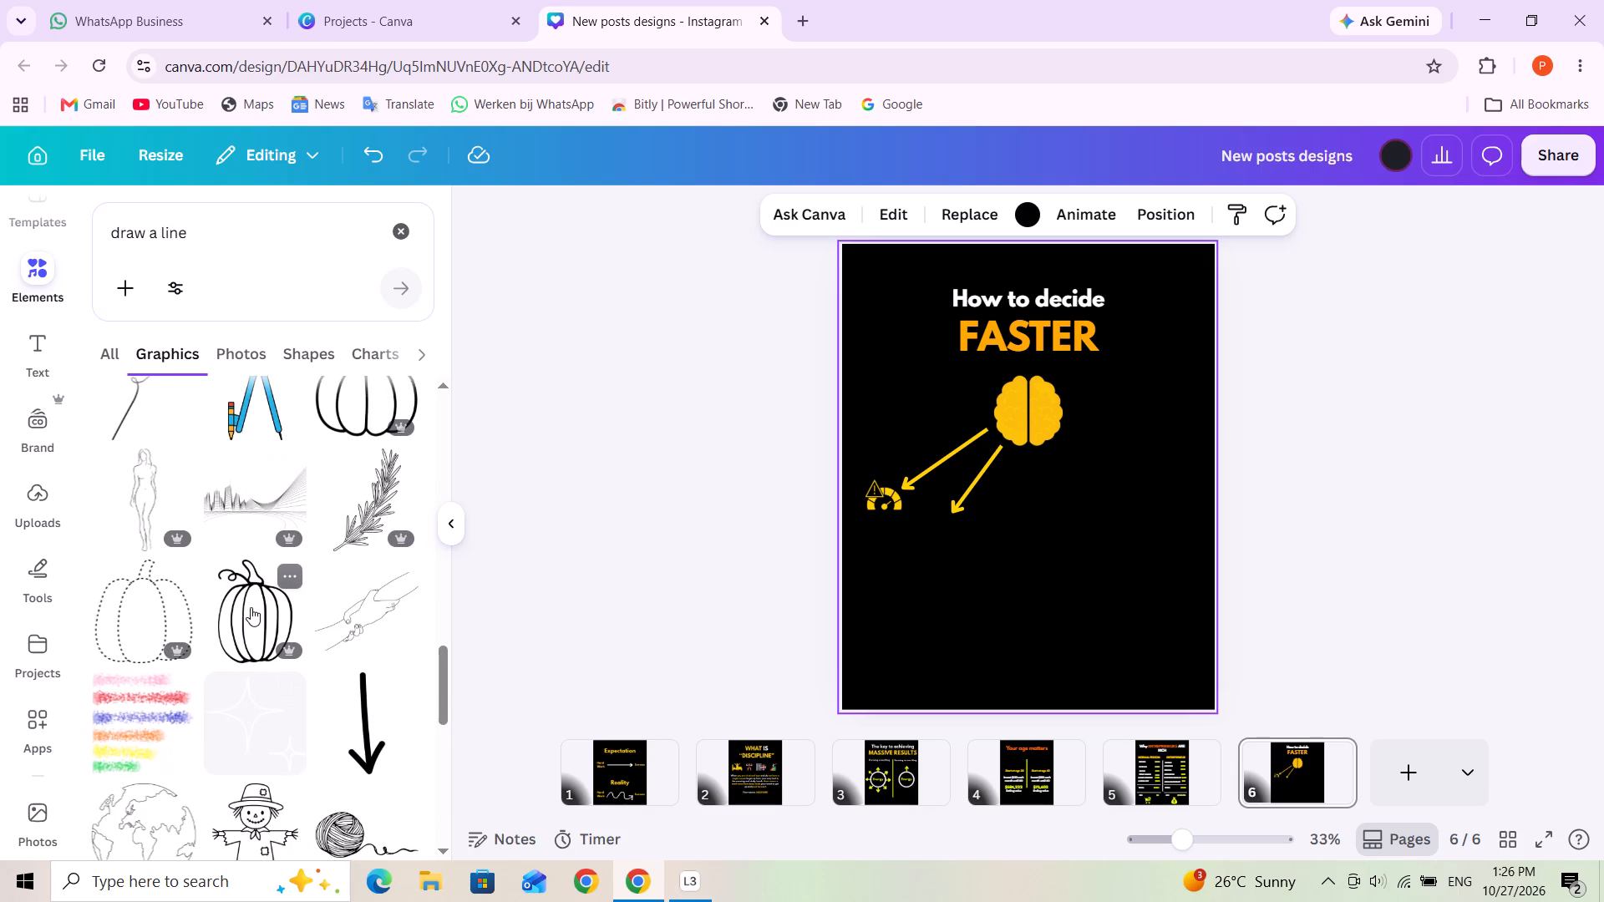
{"action": "scroll", "coordinate": [251, 607], "scroll_direction": "up", "scroll_amount": 4}
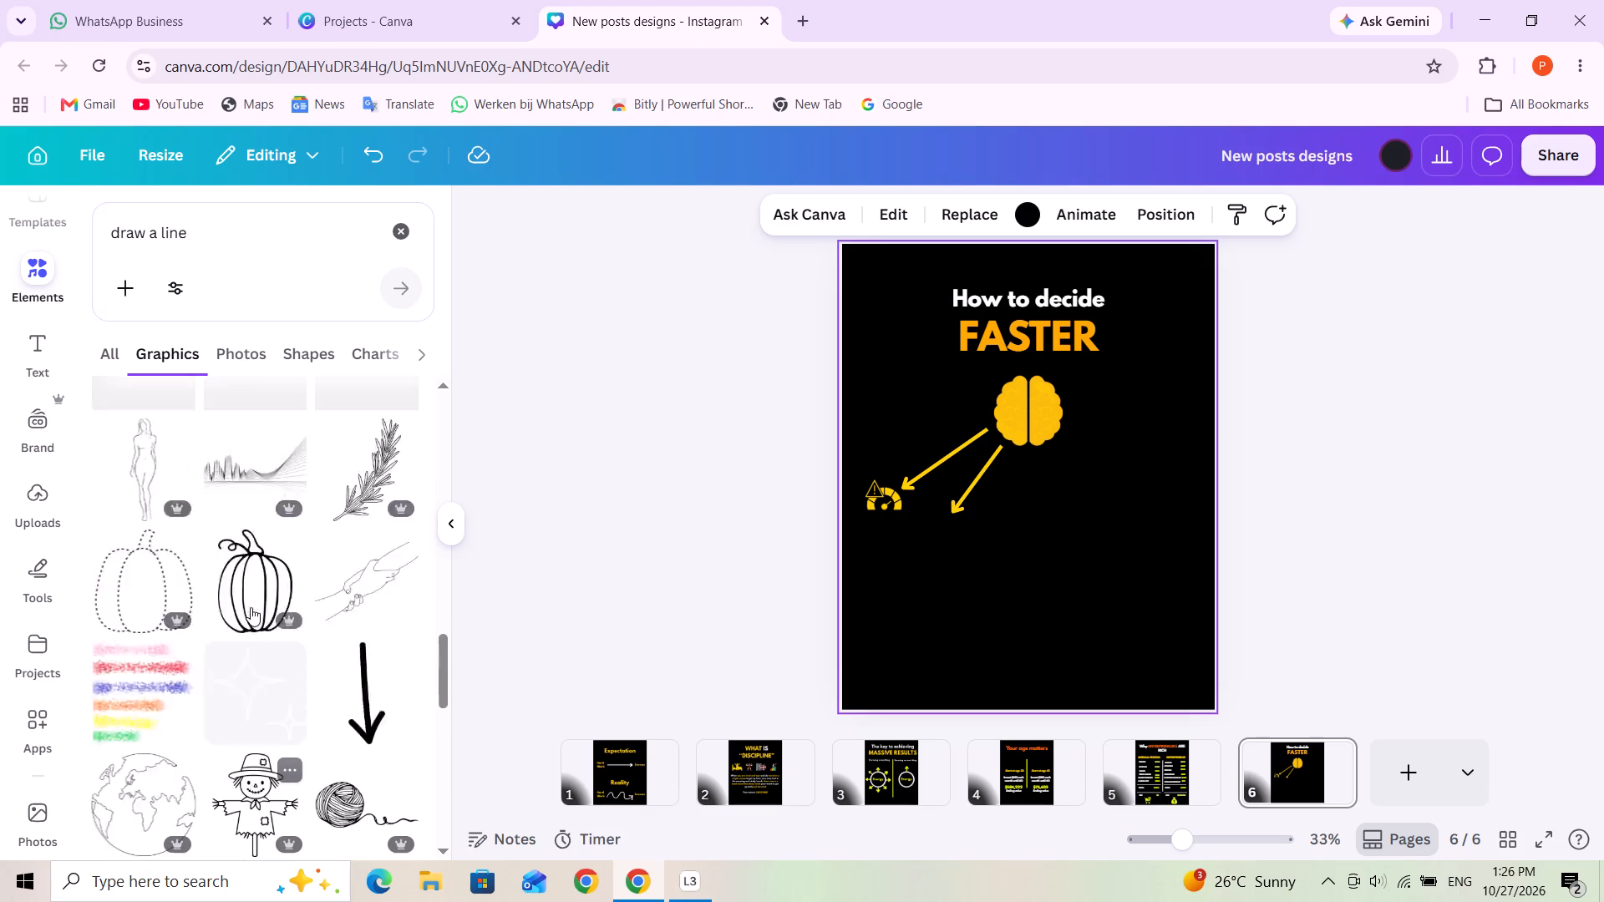
{"action": "scroll", "coordinate": [251, 607], "scroll_direction": "up", "scroll_amount": 16}
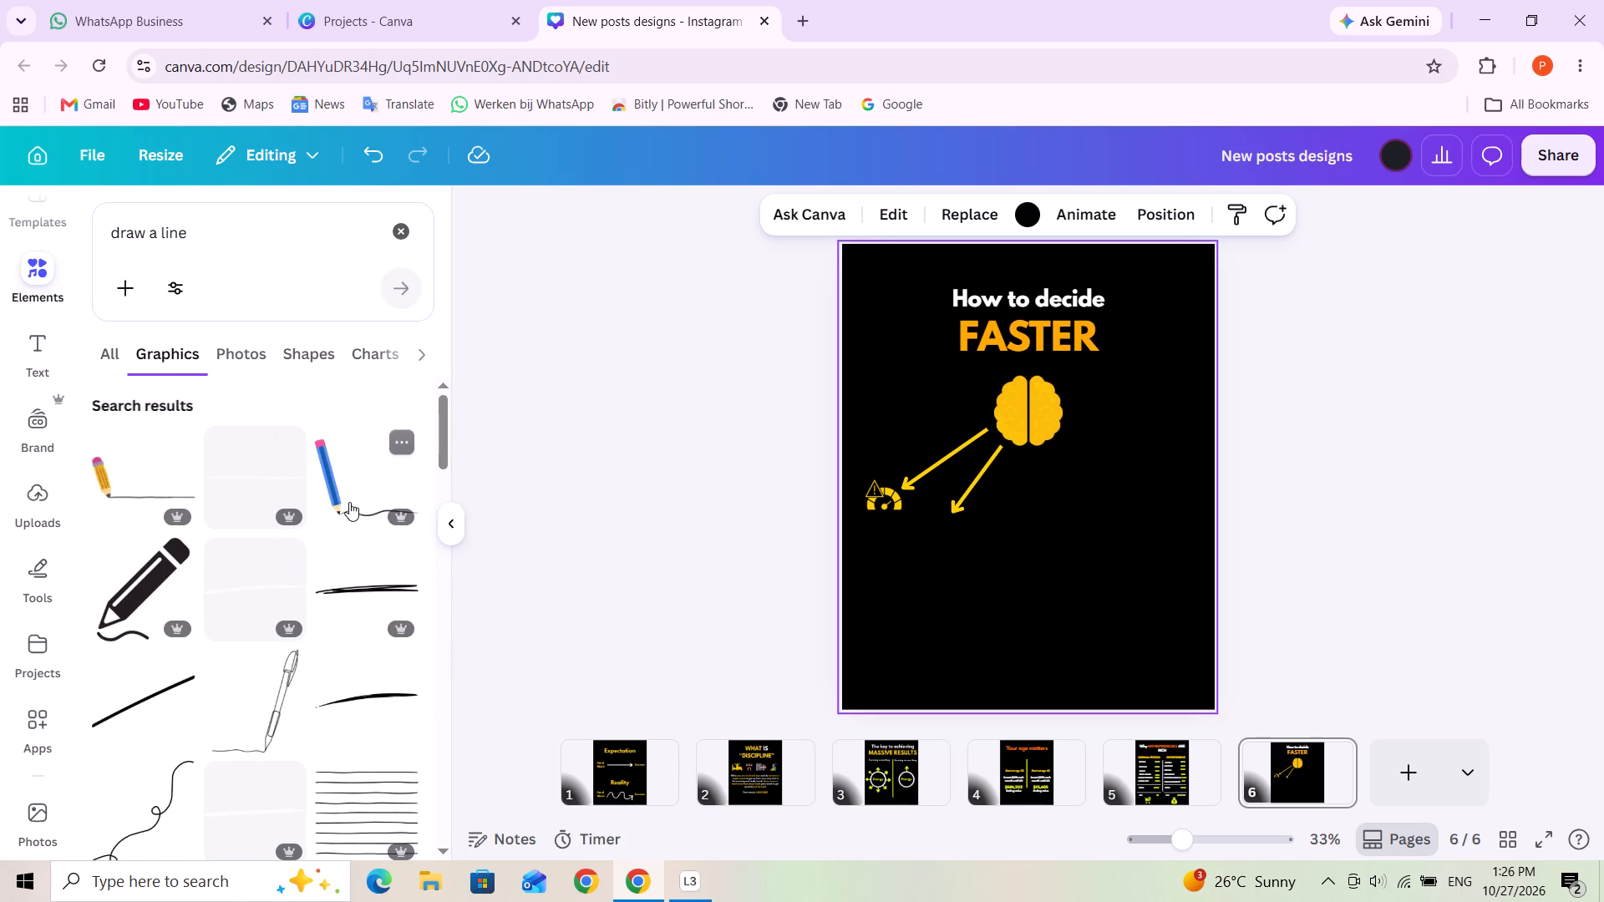
Add the orange pencil drawing a straight line to page 6 and crop away most of the line's far end.
{"action": "left_click", "coordinate": [111, 487]}
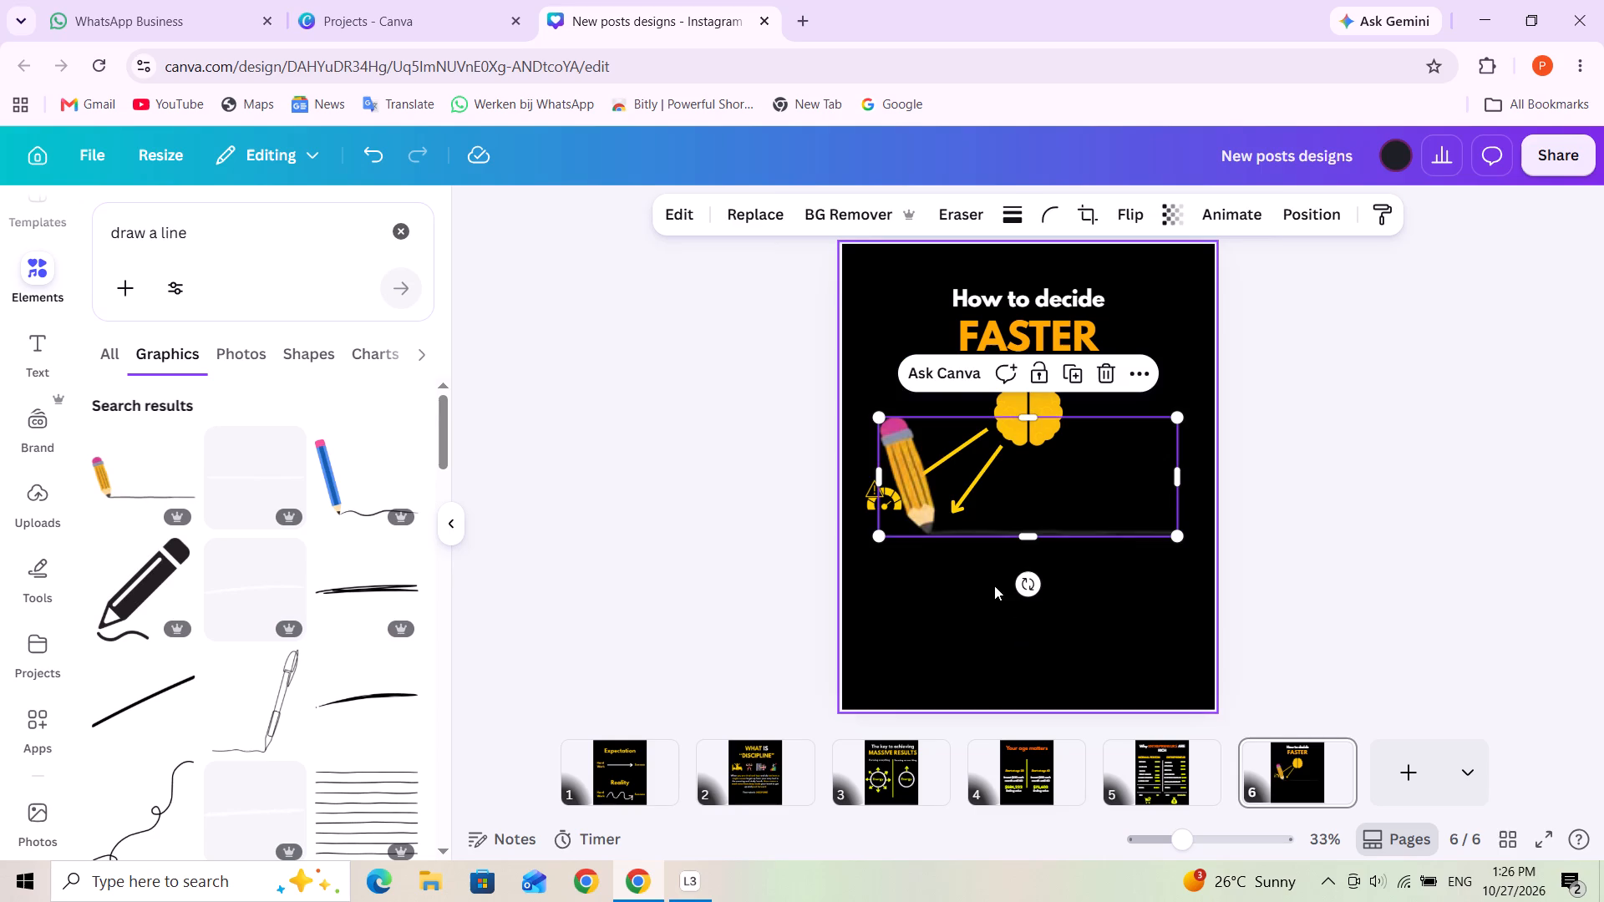
{"action": "left_click_drag", "start_coordinate": [1183, 499], "coordinate": [1097, 496]}
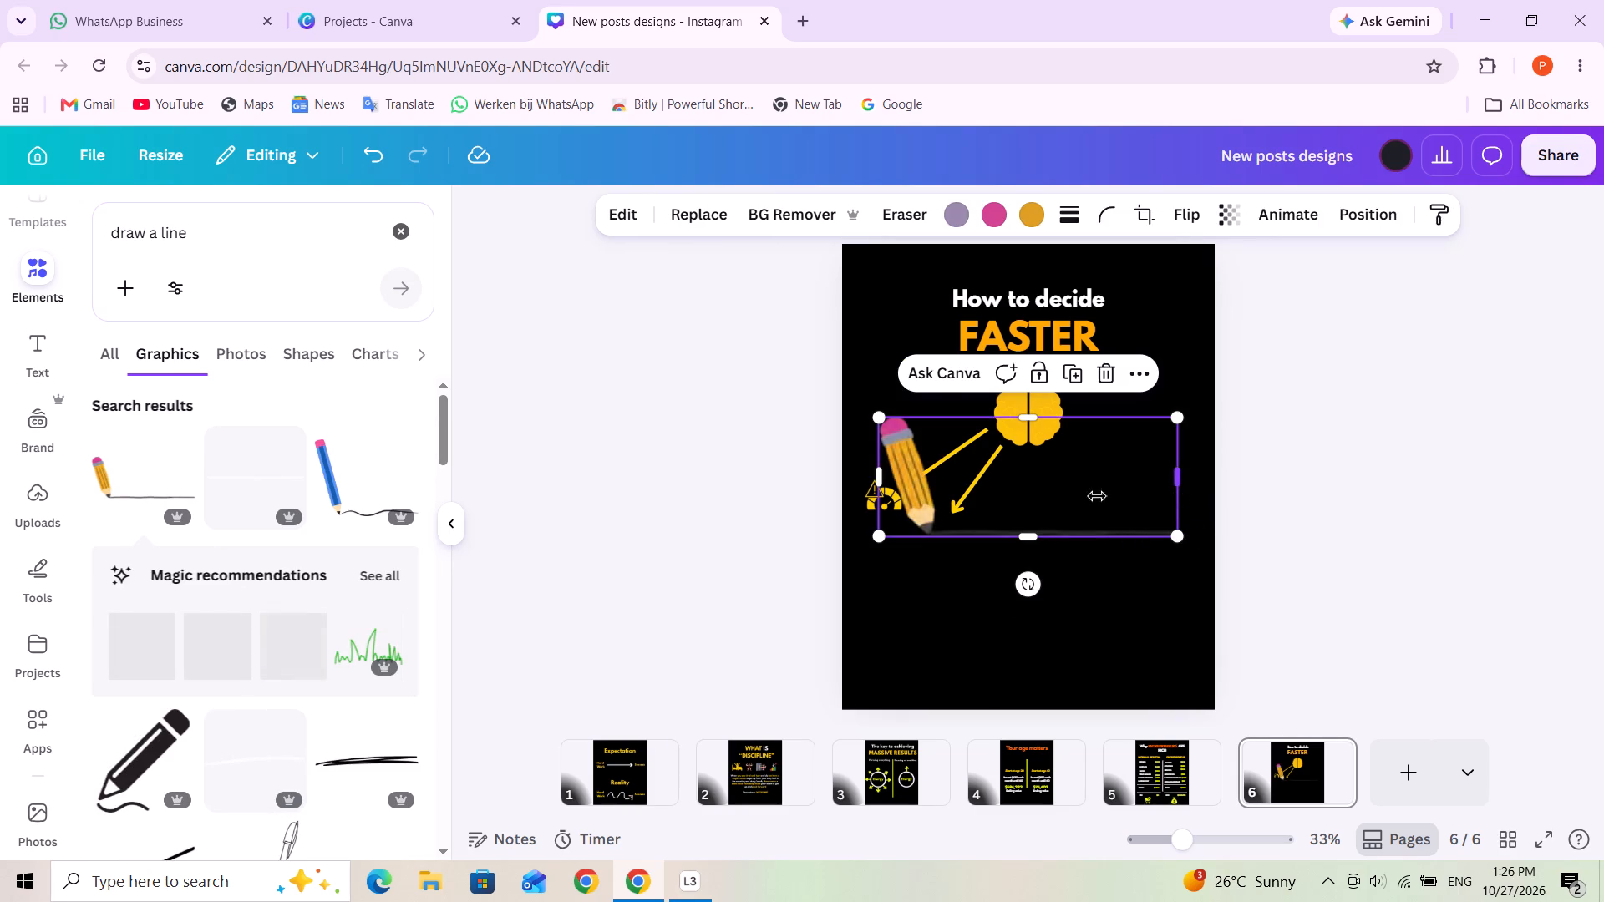
{"action": "left_click_drag", "start_coordinate": [1097, 496], "coordinate": [1011, 499]}
{"action": "left_click", "coordinate": [1122, 522]}
Move the pencil graphic down clear of the gauge and shrink it to a small icon about the gauge's size.
{"action": "left_click_drag", "start_coordinate": [977, 519], "coordinate": [982, 519]}
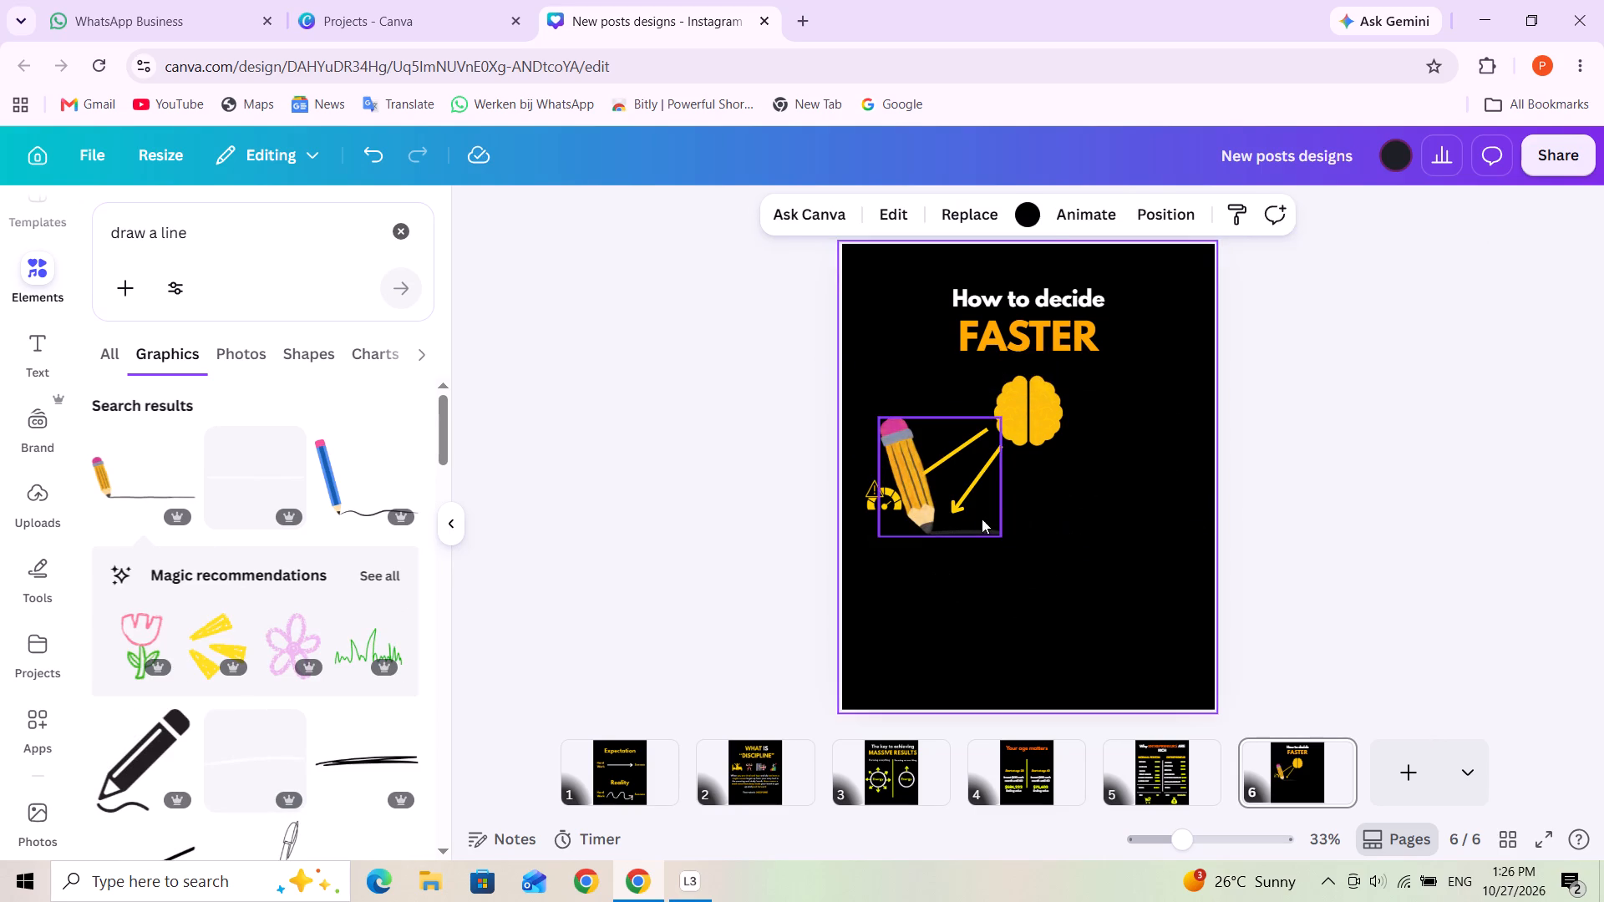
{"action": "left_click_drag", "start_coordinate": [982, 519], "coordinate": [1023, 586]}
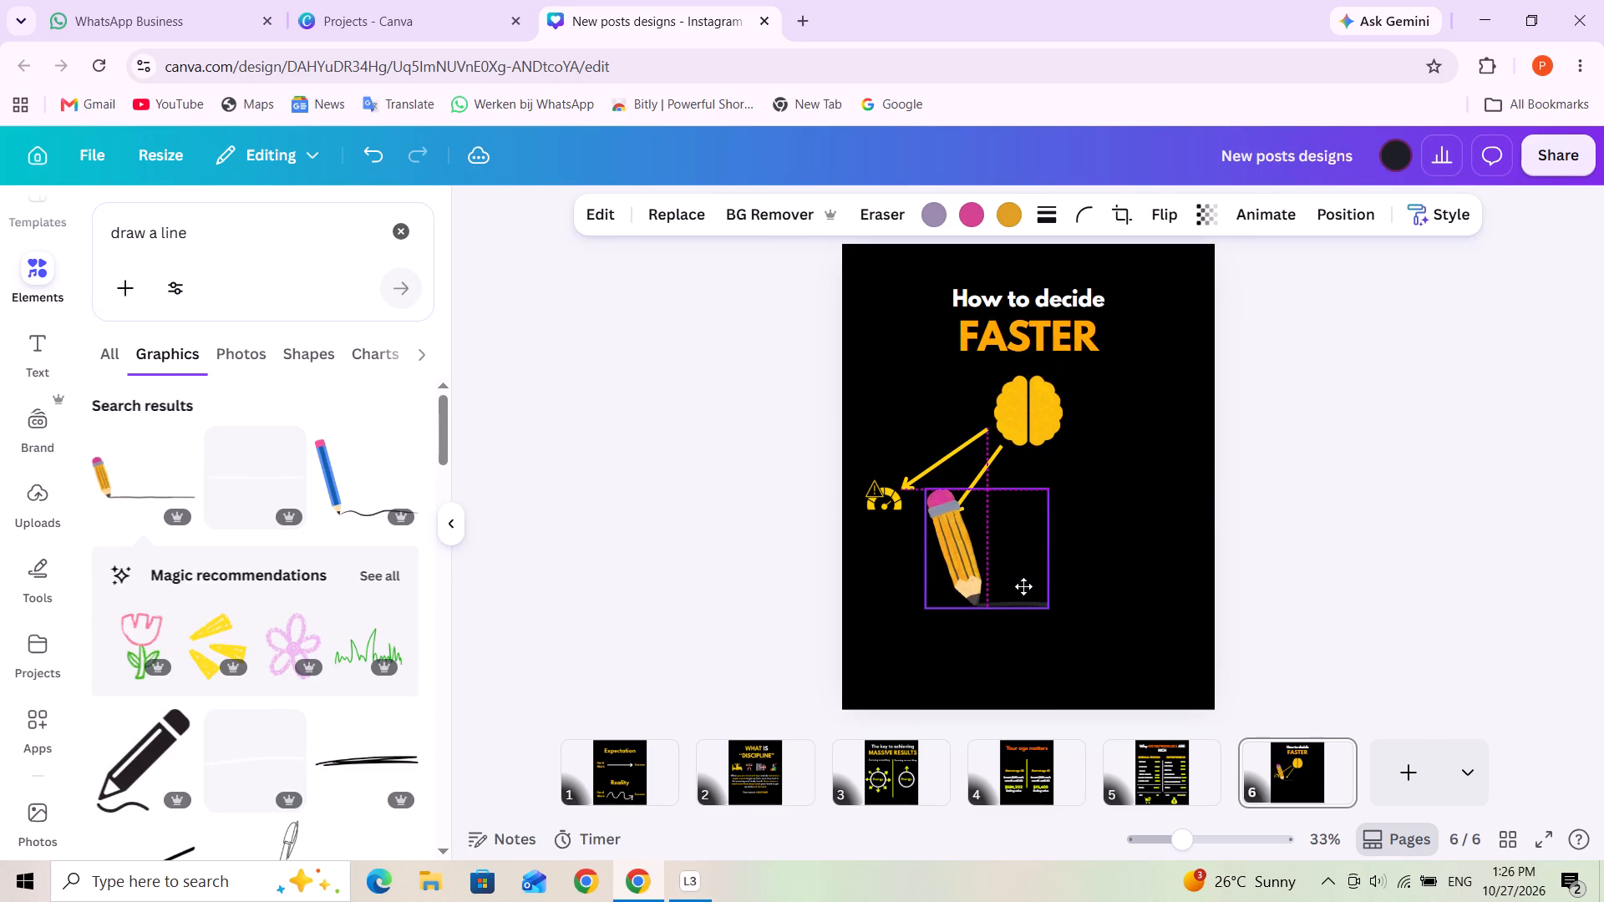
{"action": "left_click_drag", "start_coordinate": [1023, 586], "coordinate": [1026, 582]}
{"action": "left_click_drag", "start_coordinate": [1052, 600], "coordinate": [1034, 554]}
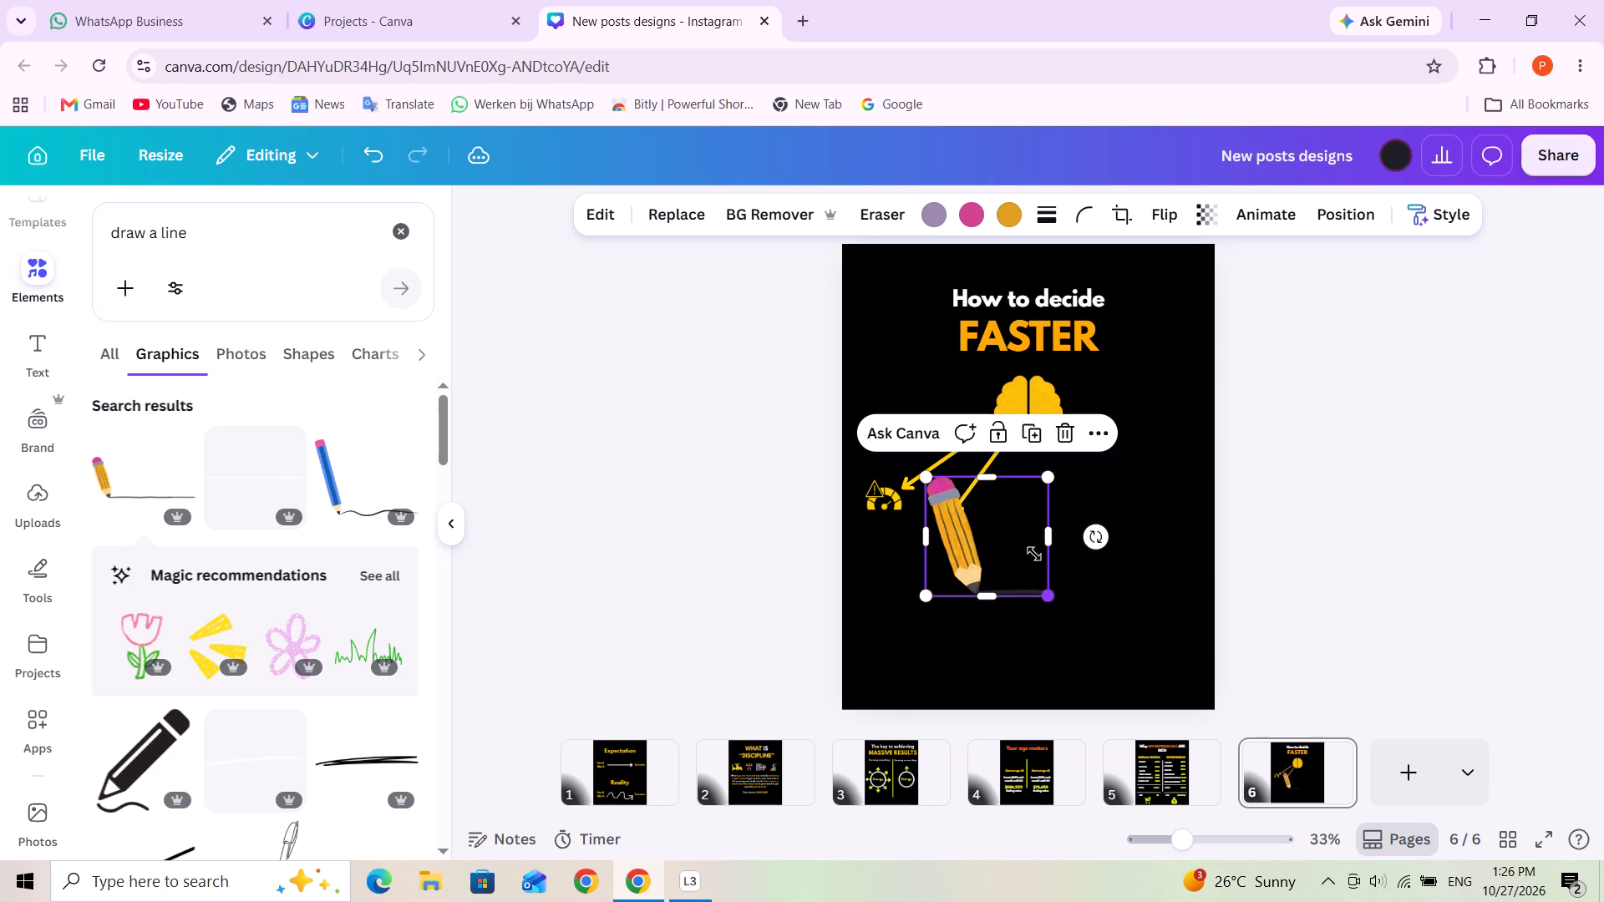
{"action": "left_click_drag", "start_coordinate": [1034, 554], "coordinate": [988, 494]}
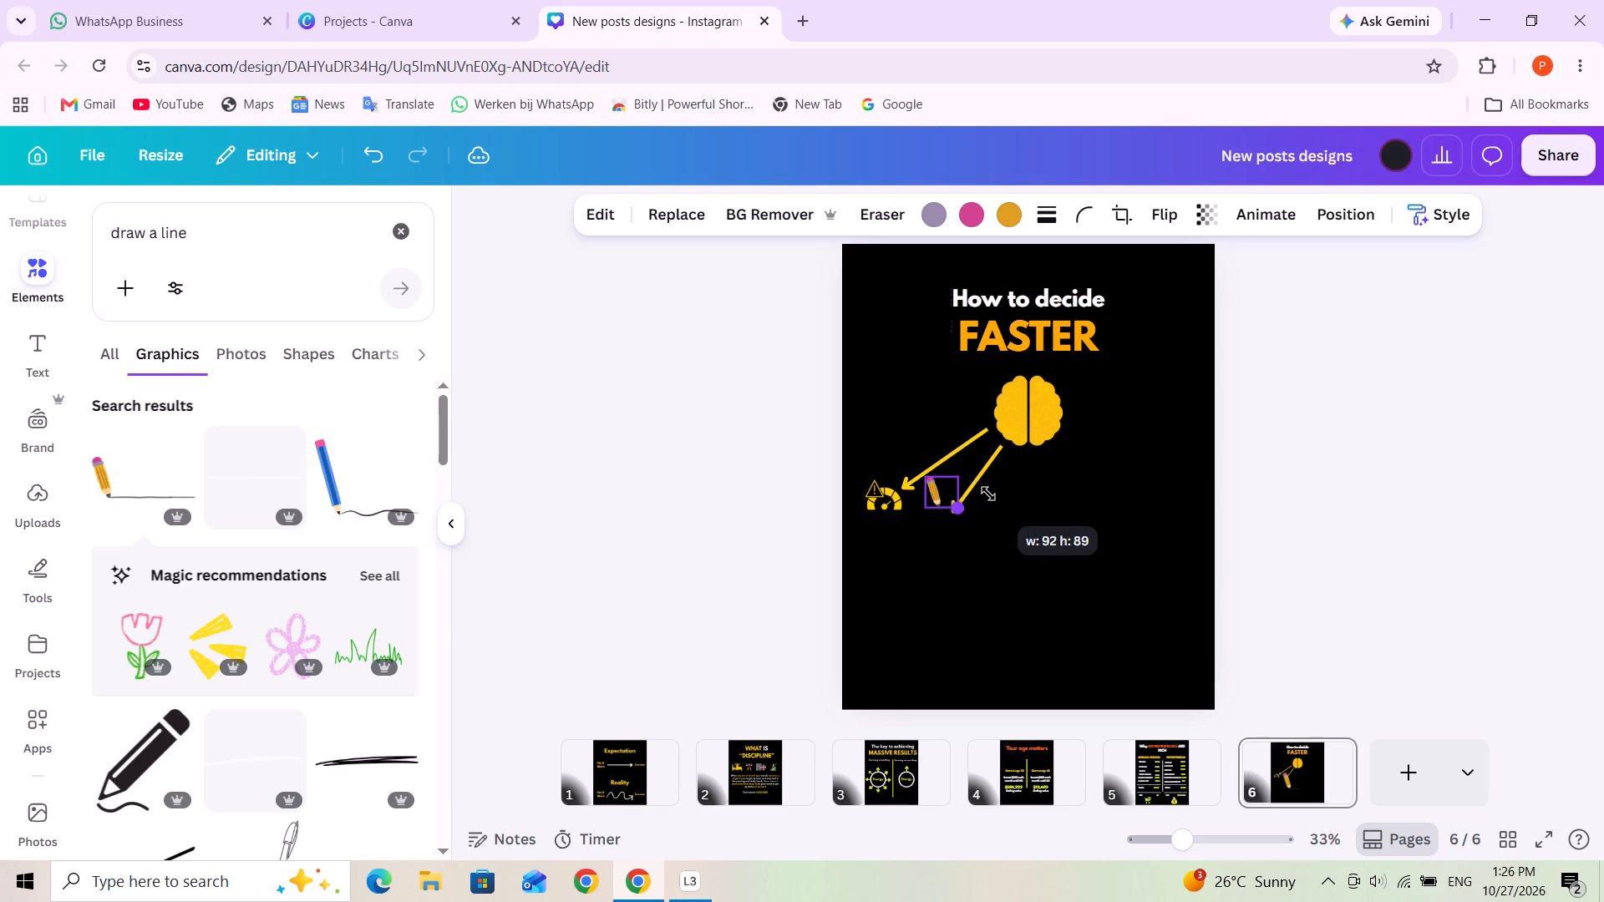
{"action": "left_click_drag", "start_coordinate": [988, 494], "coordinate": [987, 497]}
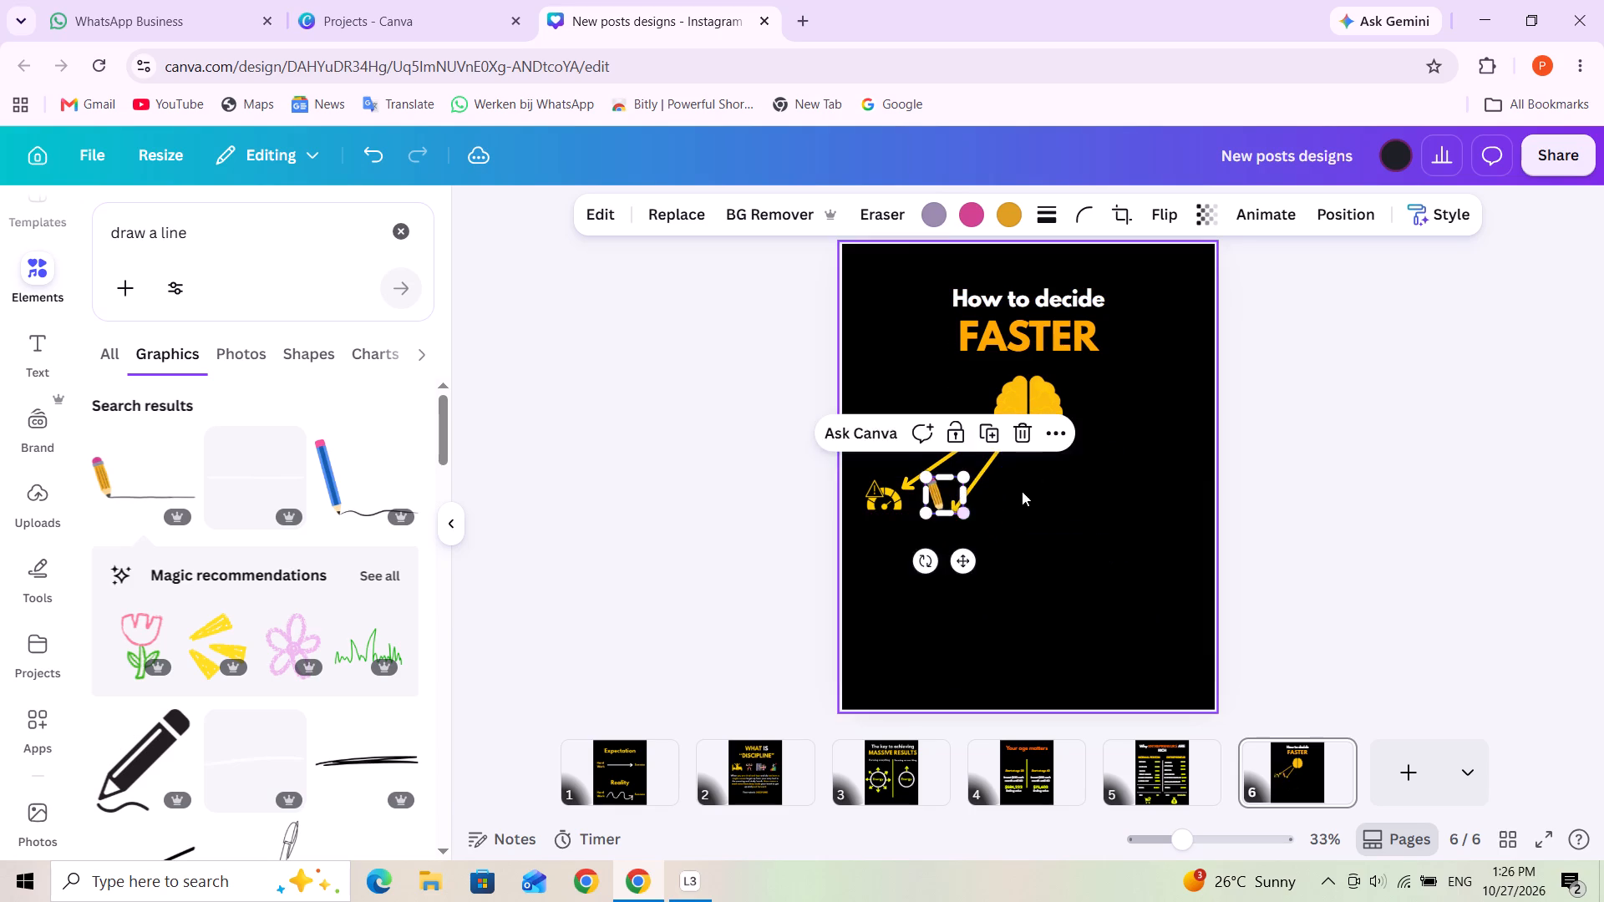
{"action": "left_click", "coordinate": [1023, 490]}
Position the small pencil graphic just below the tip of the second, steeper arrow.
{"action": "left_click_drag", "start_coordinate": [948, 492], "coordinate": [952, 540]}
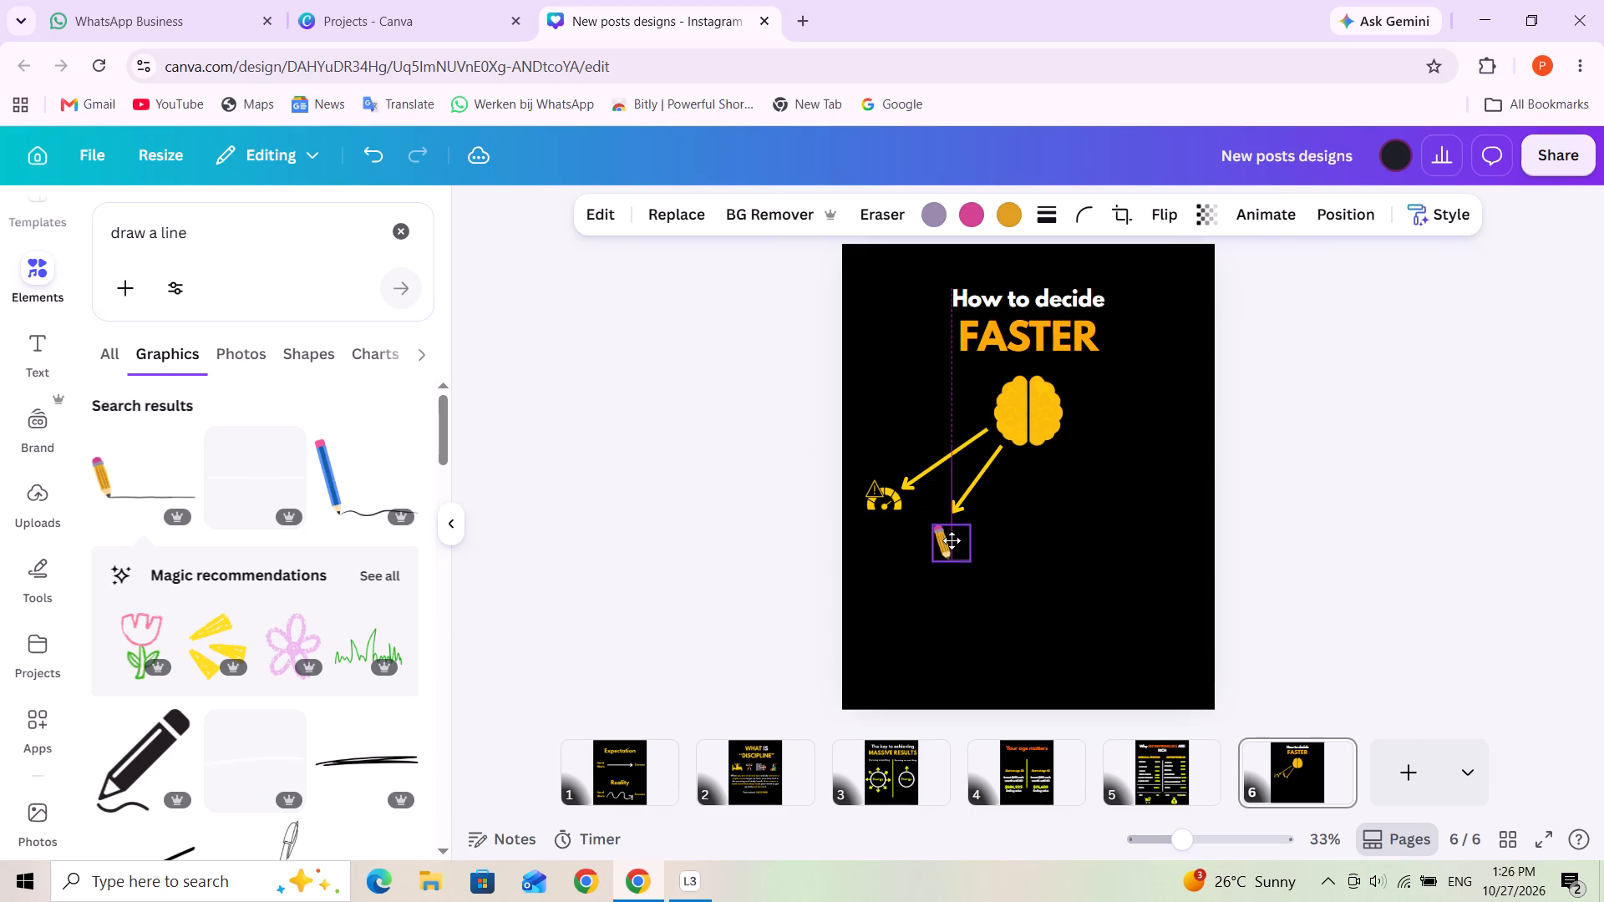
{"action": "left_click_drag", "start_coordinate": [952, 540], "coordinate": [944, 535]}
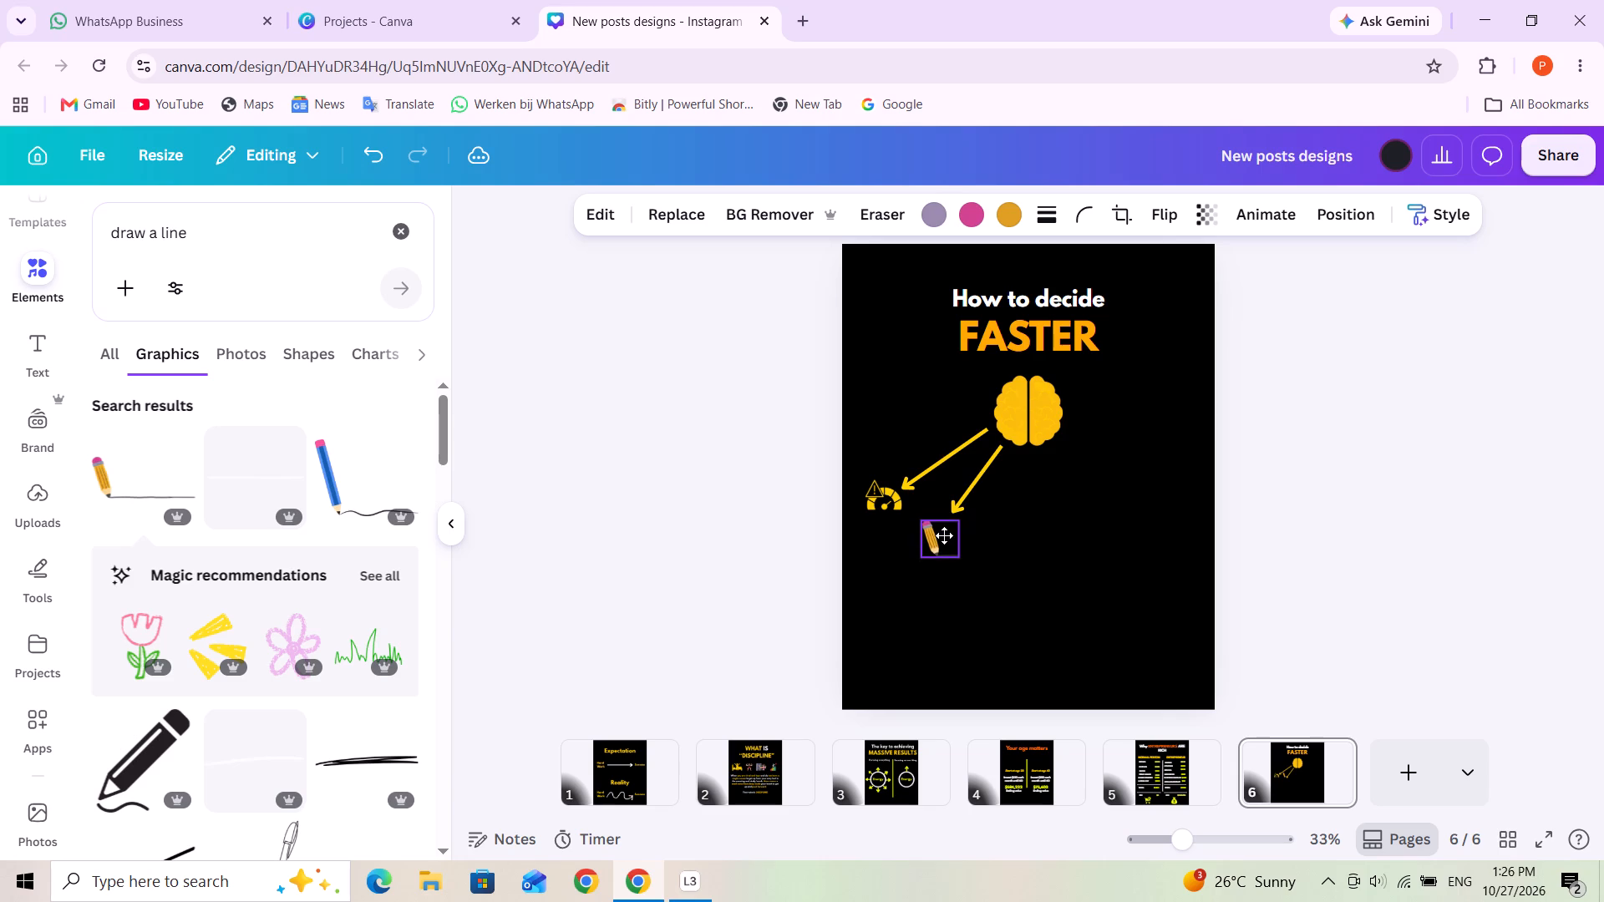
{"action": "left_click_drag", "start_coordinate": [944, 535], "coordinate": [948, 535]}
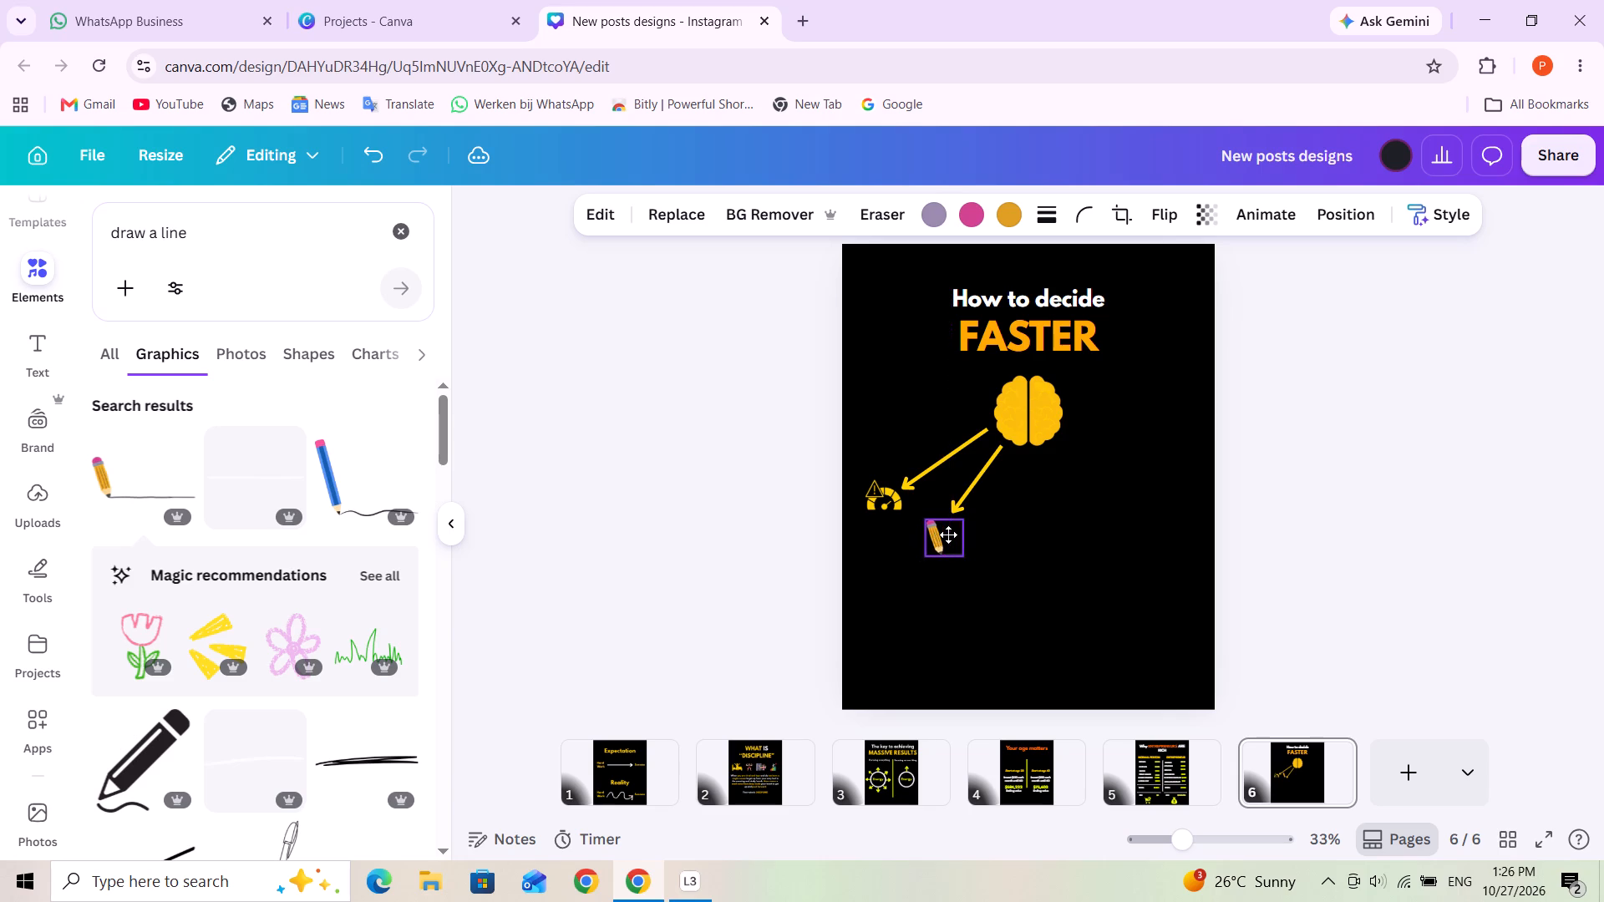
{"action": "left_click_drag", "start_coordinate": [948, 535], "coordinate": [954, 535]}
{"action": "left_click", "coordinate": [1041, 525]}
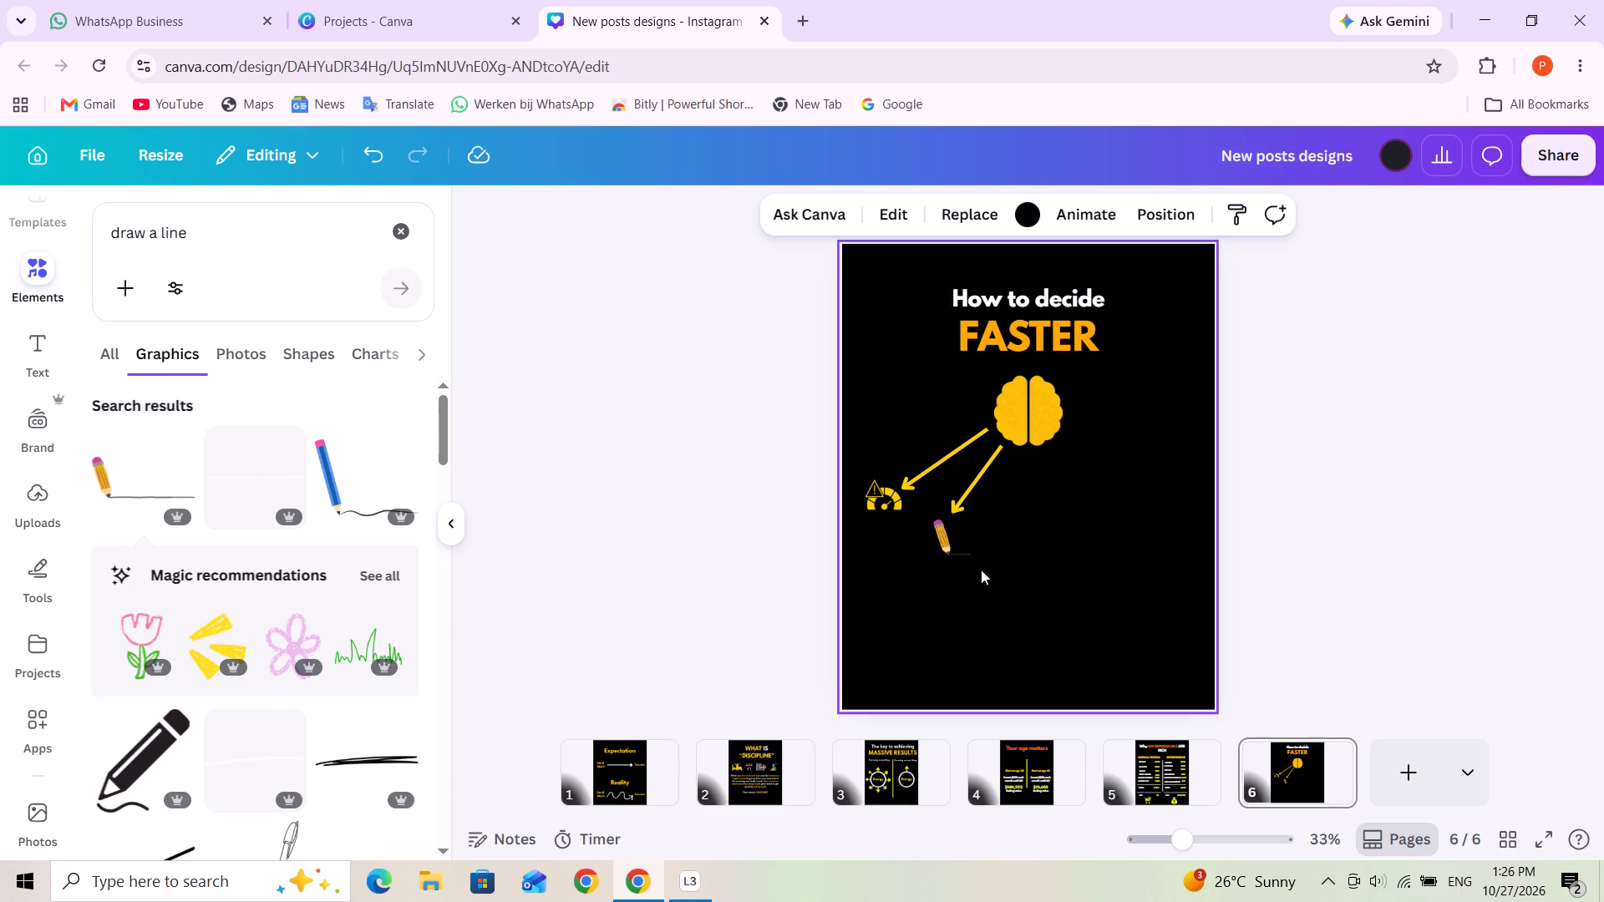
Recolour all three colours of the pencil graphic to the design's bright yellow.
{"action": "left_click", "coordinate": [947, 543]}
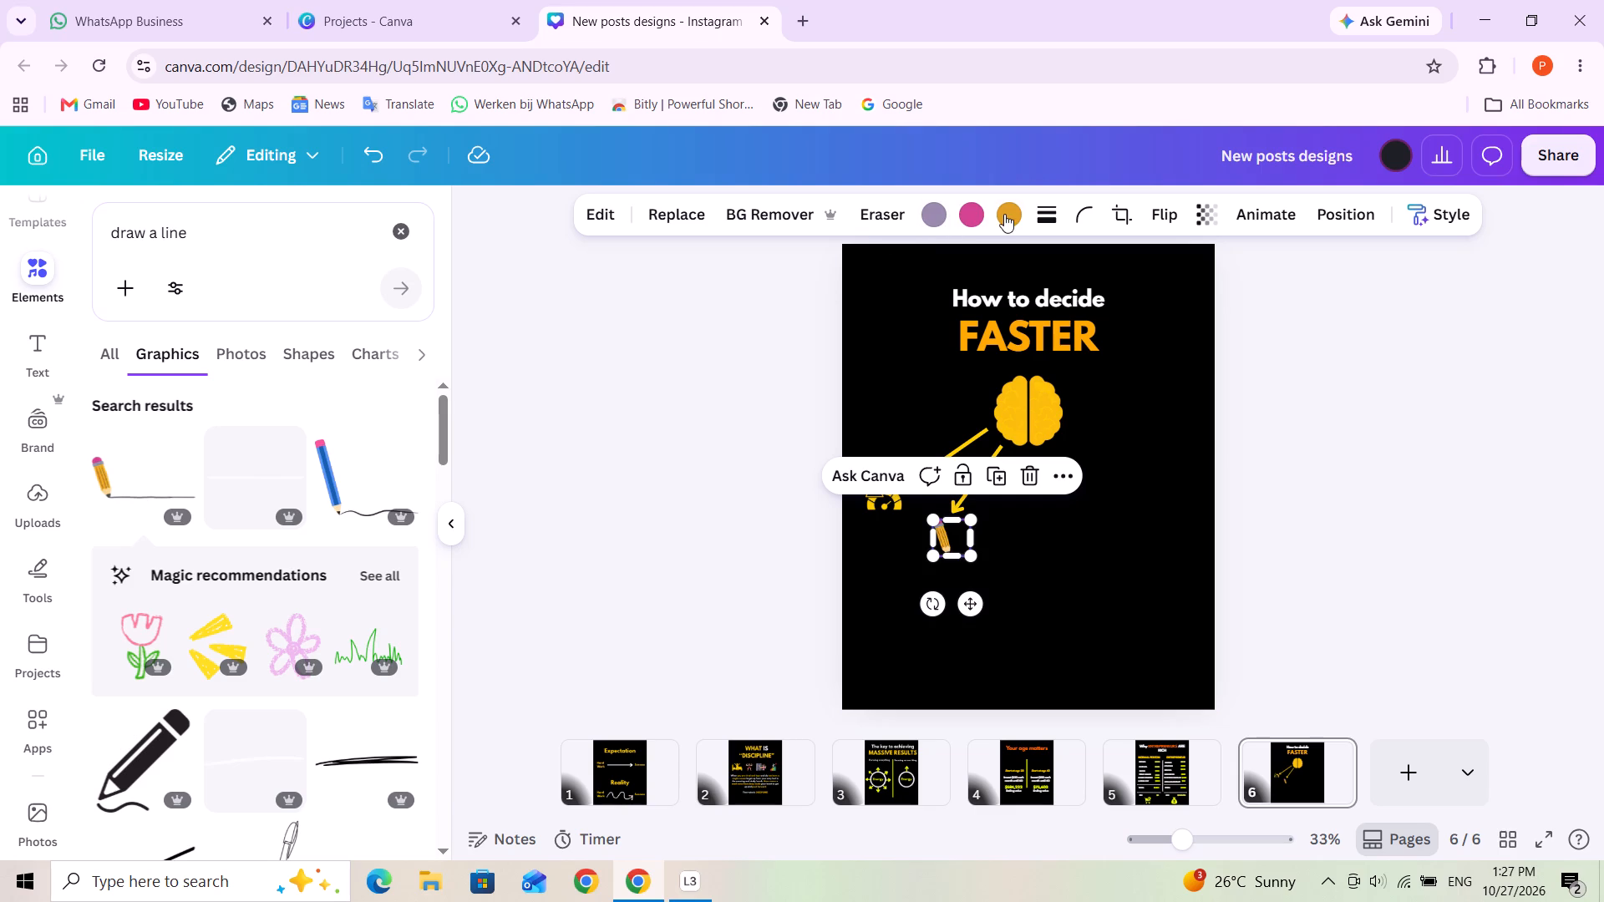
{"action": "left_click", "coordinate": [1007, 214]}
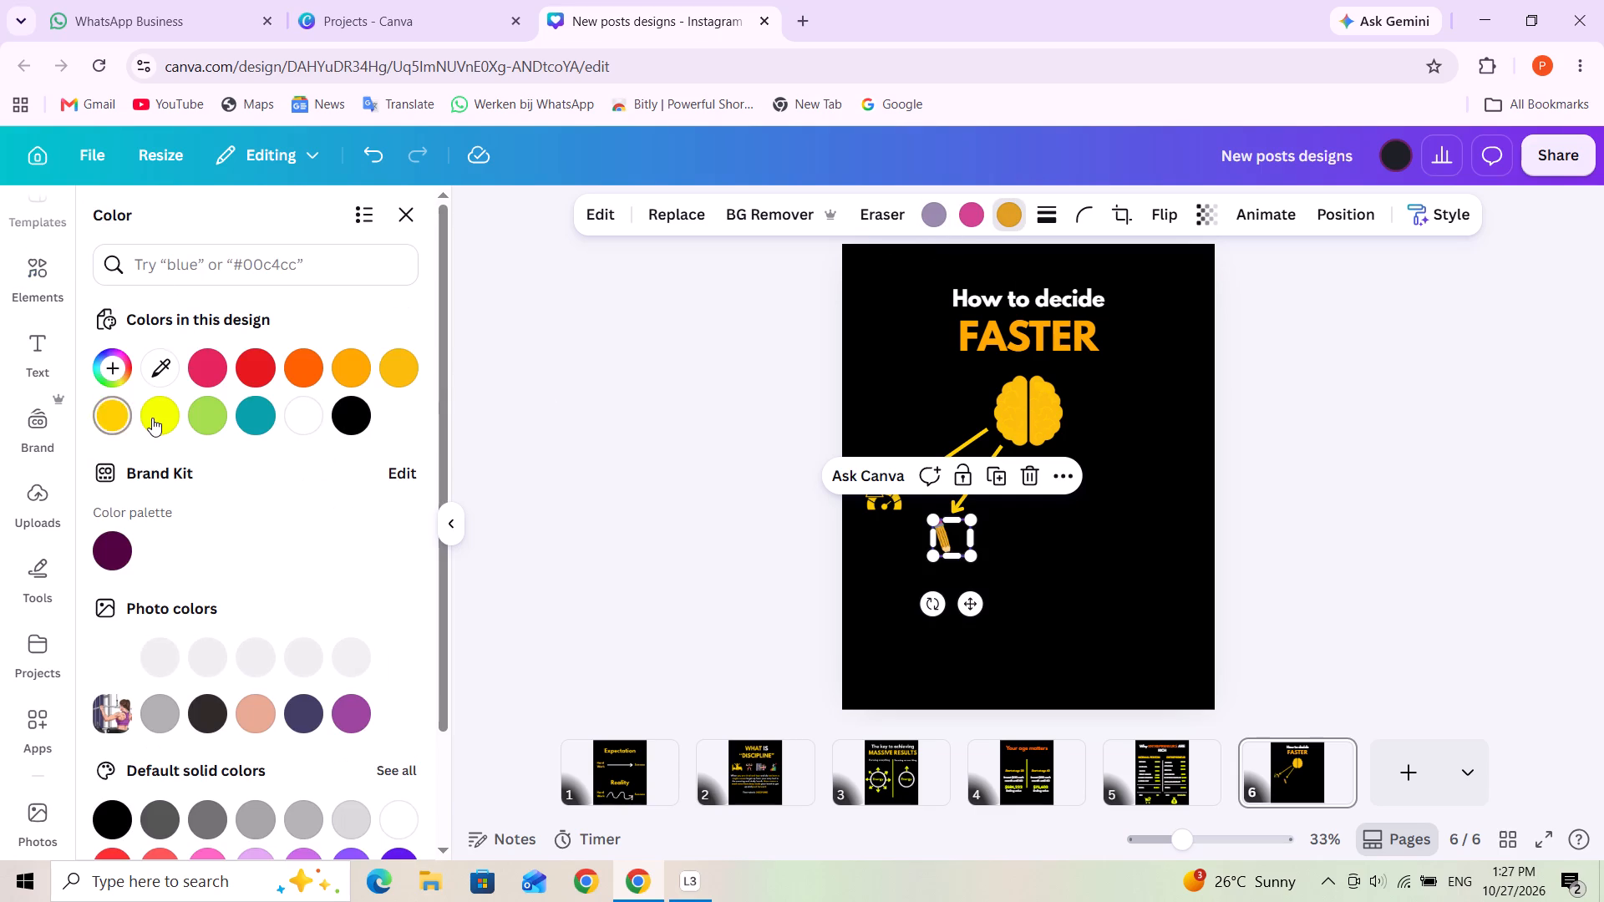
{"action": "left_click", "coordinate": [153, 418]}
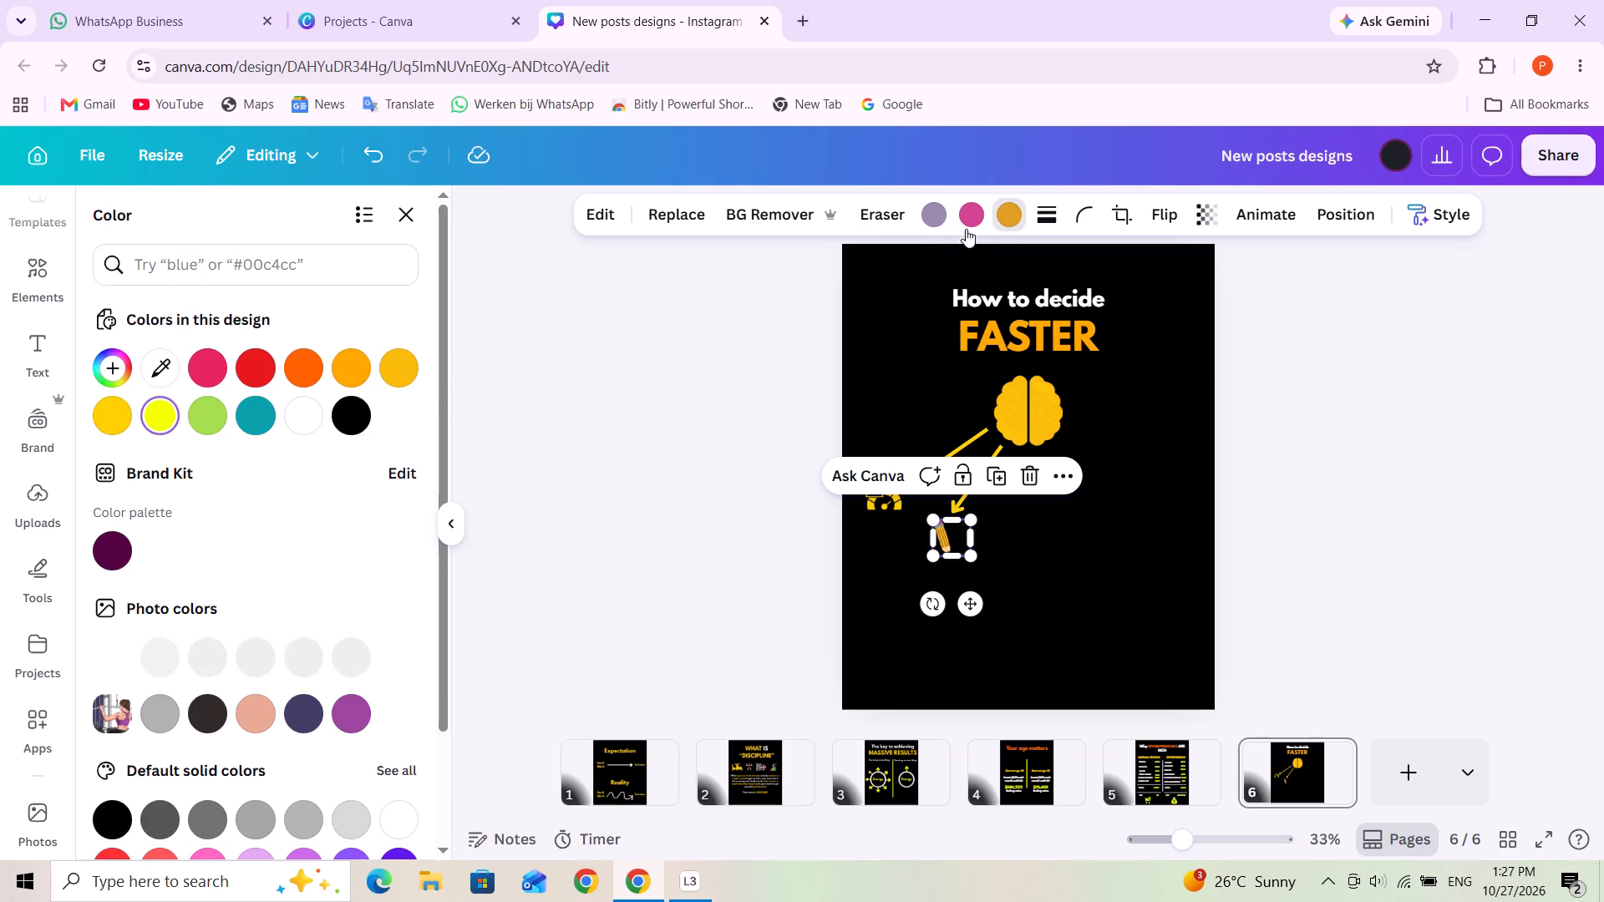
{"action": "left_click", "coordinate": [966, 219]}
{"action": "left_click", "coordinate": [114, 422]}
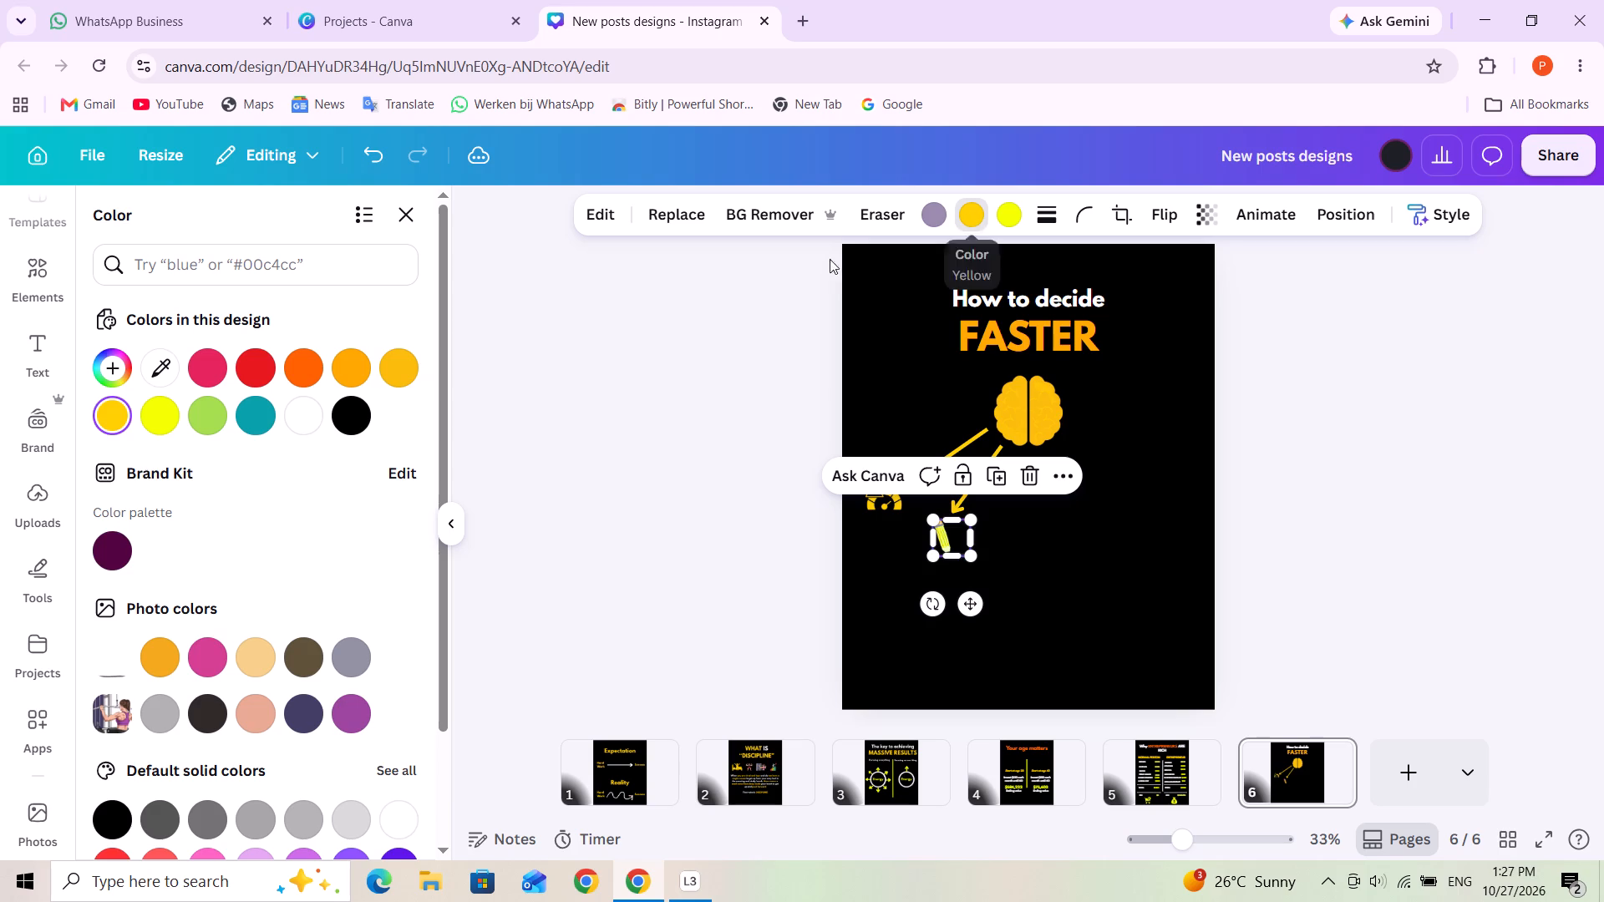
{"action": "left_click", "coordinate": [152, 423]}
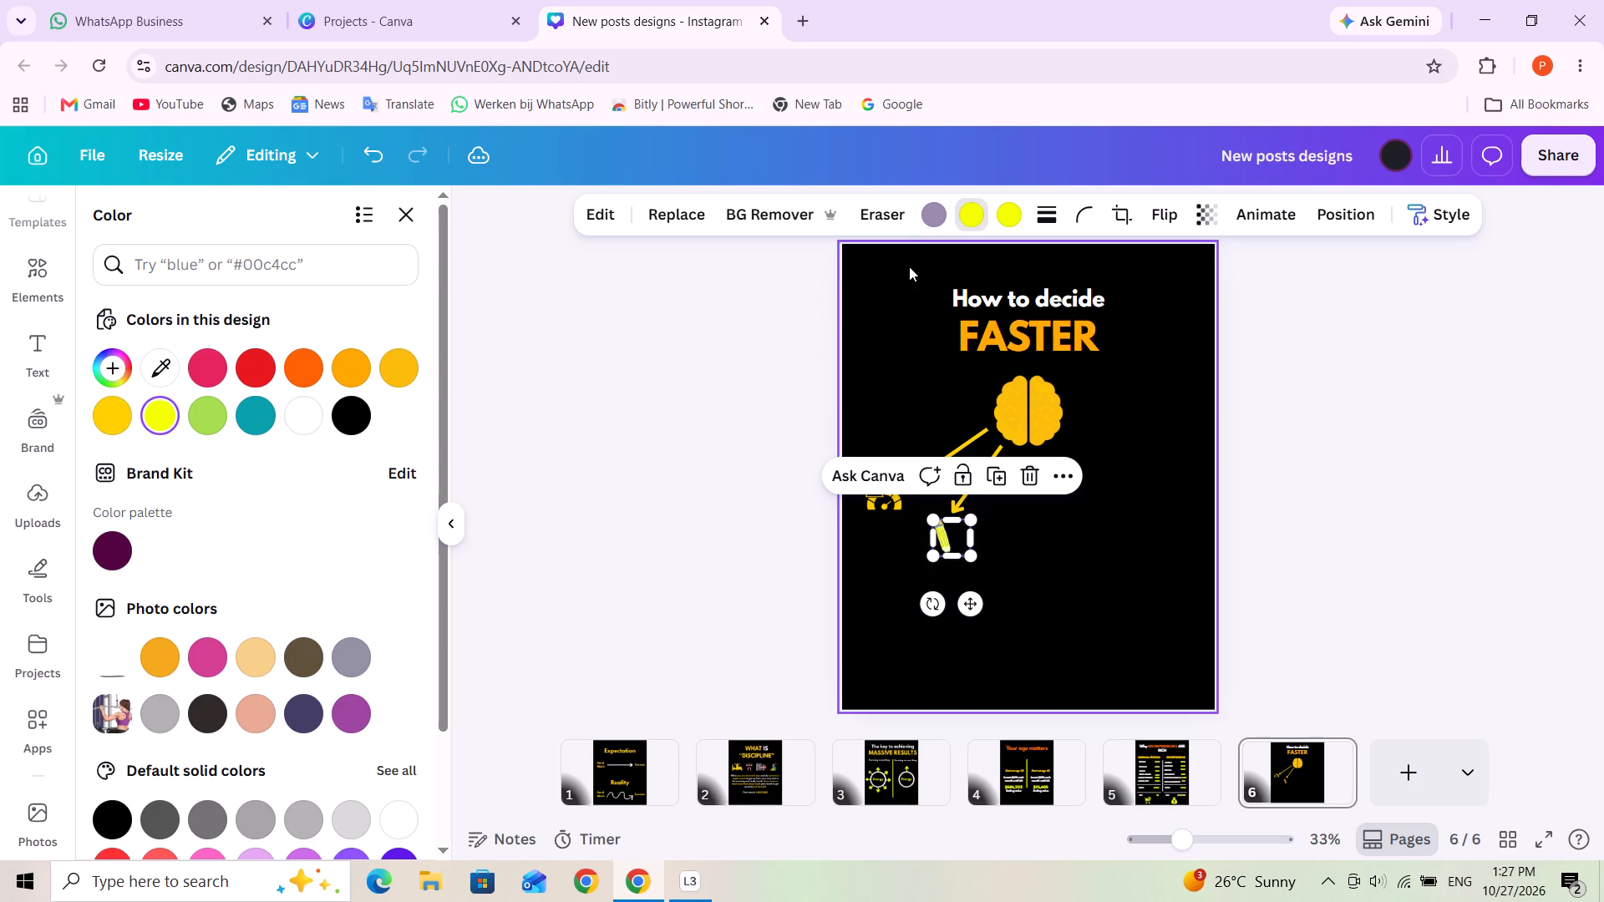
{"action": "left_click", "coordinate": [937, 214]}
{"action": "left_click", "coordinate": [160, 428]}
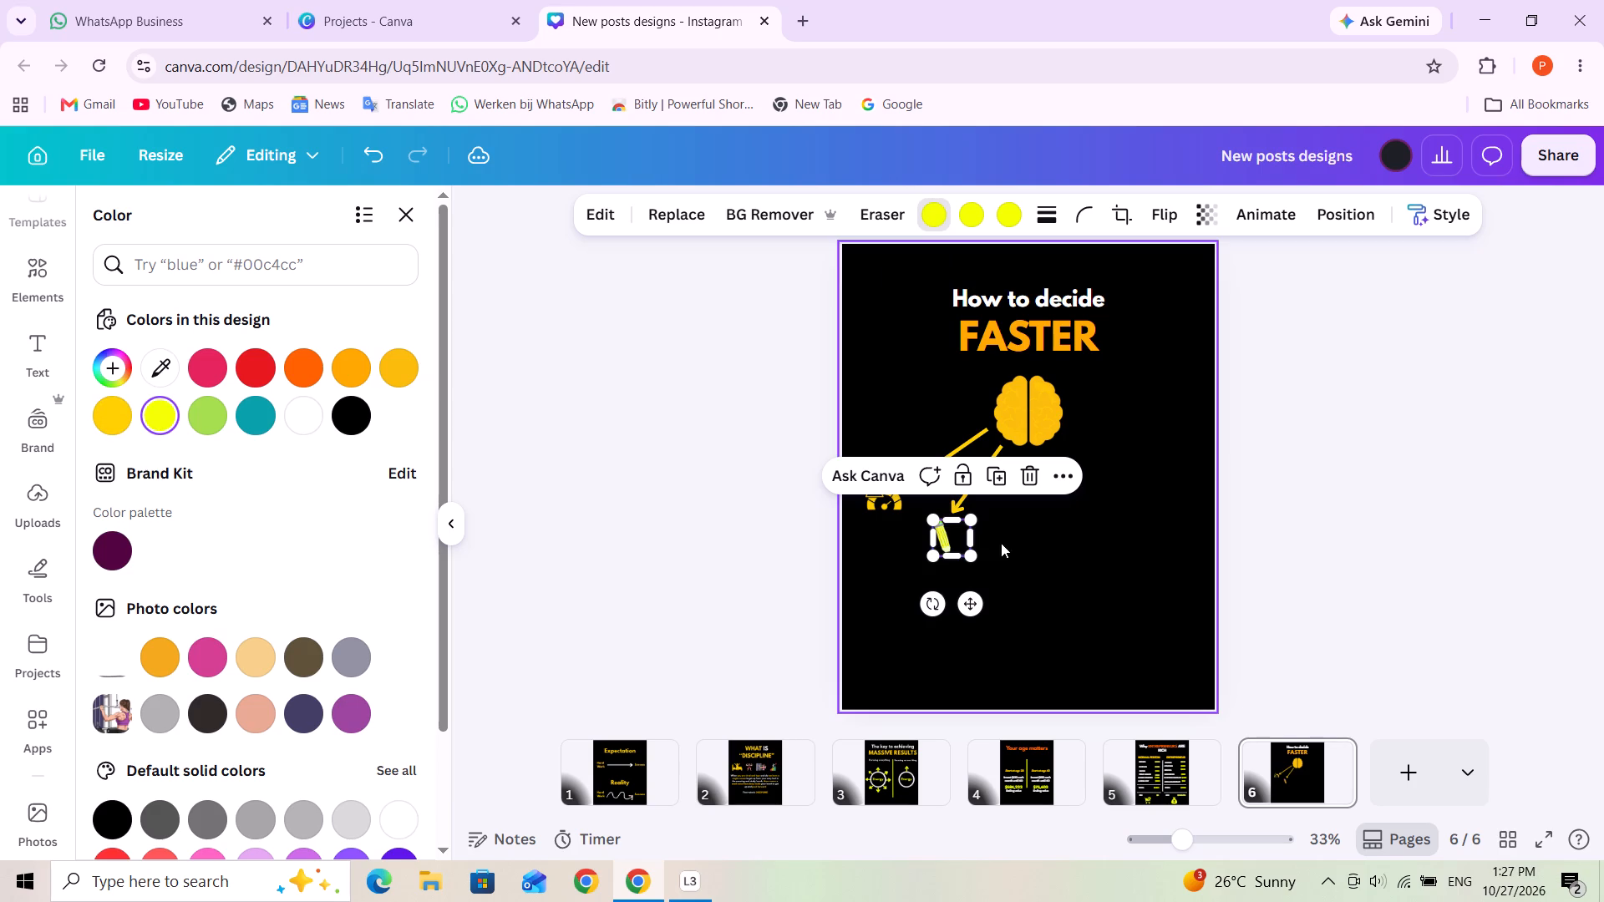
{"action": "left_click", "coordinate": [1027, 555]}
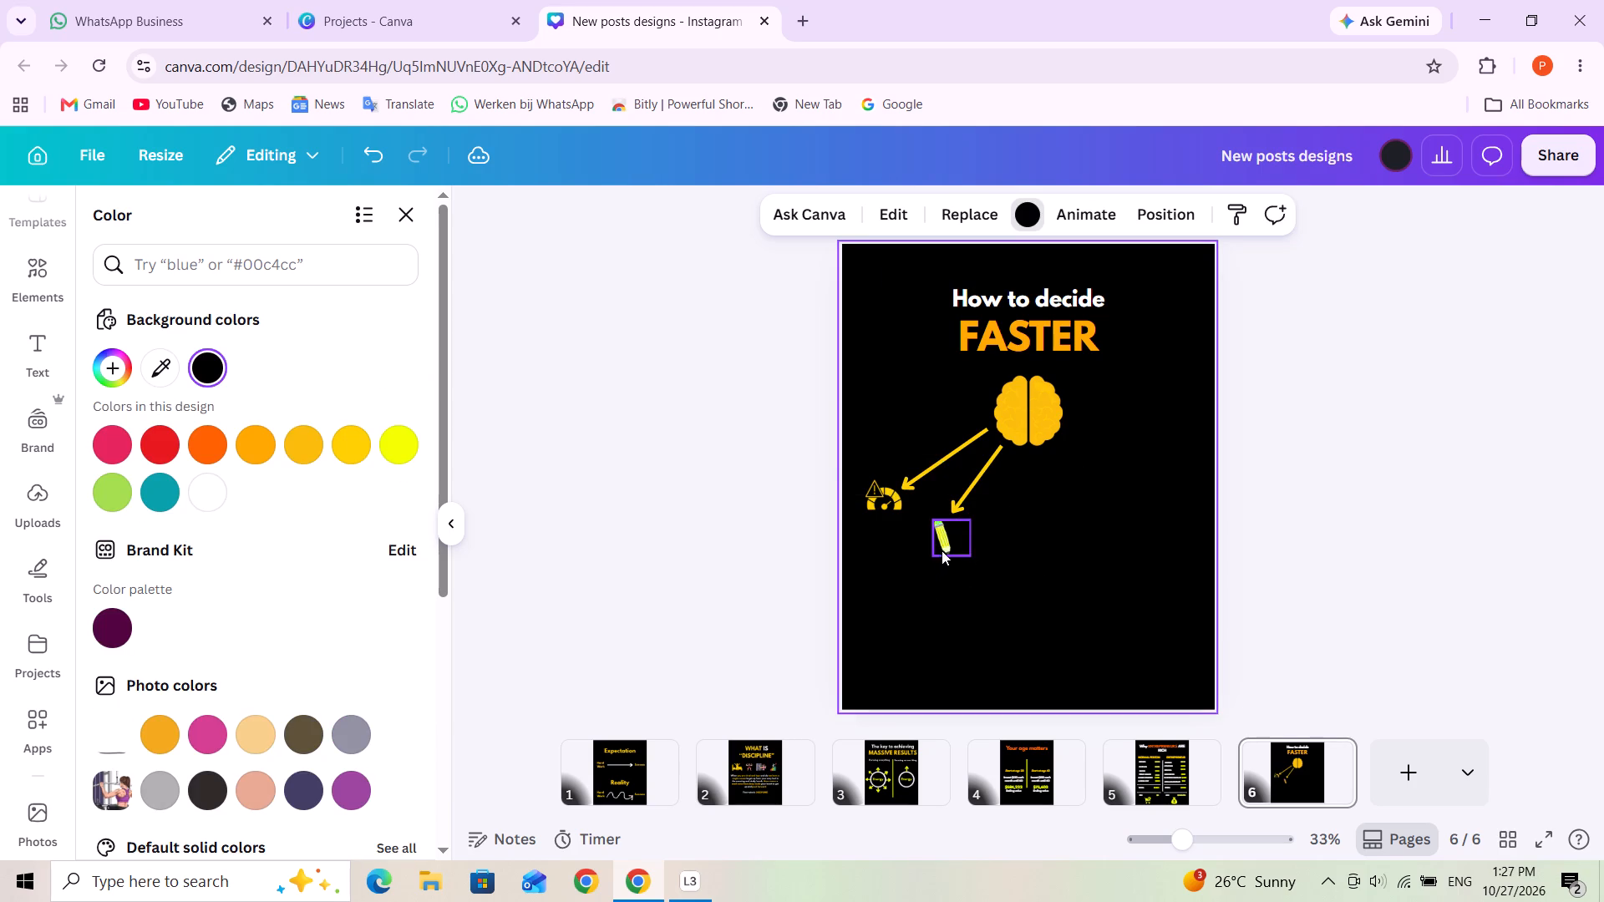
Recolour the pencil graphic's first two colours to orange #ffa800 and its body colour to the design's lighter amber.
{"action": "left_click", "coordinate": [943, 550]}
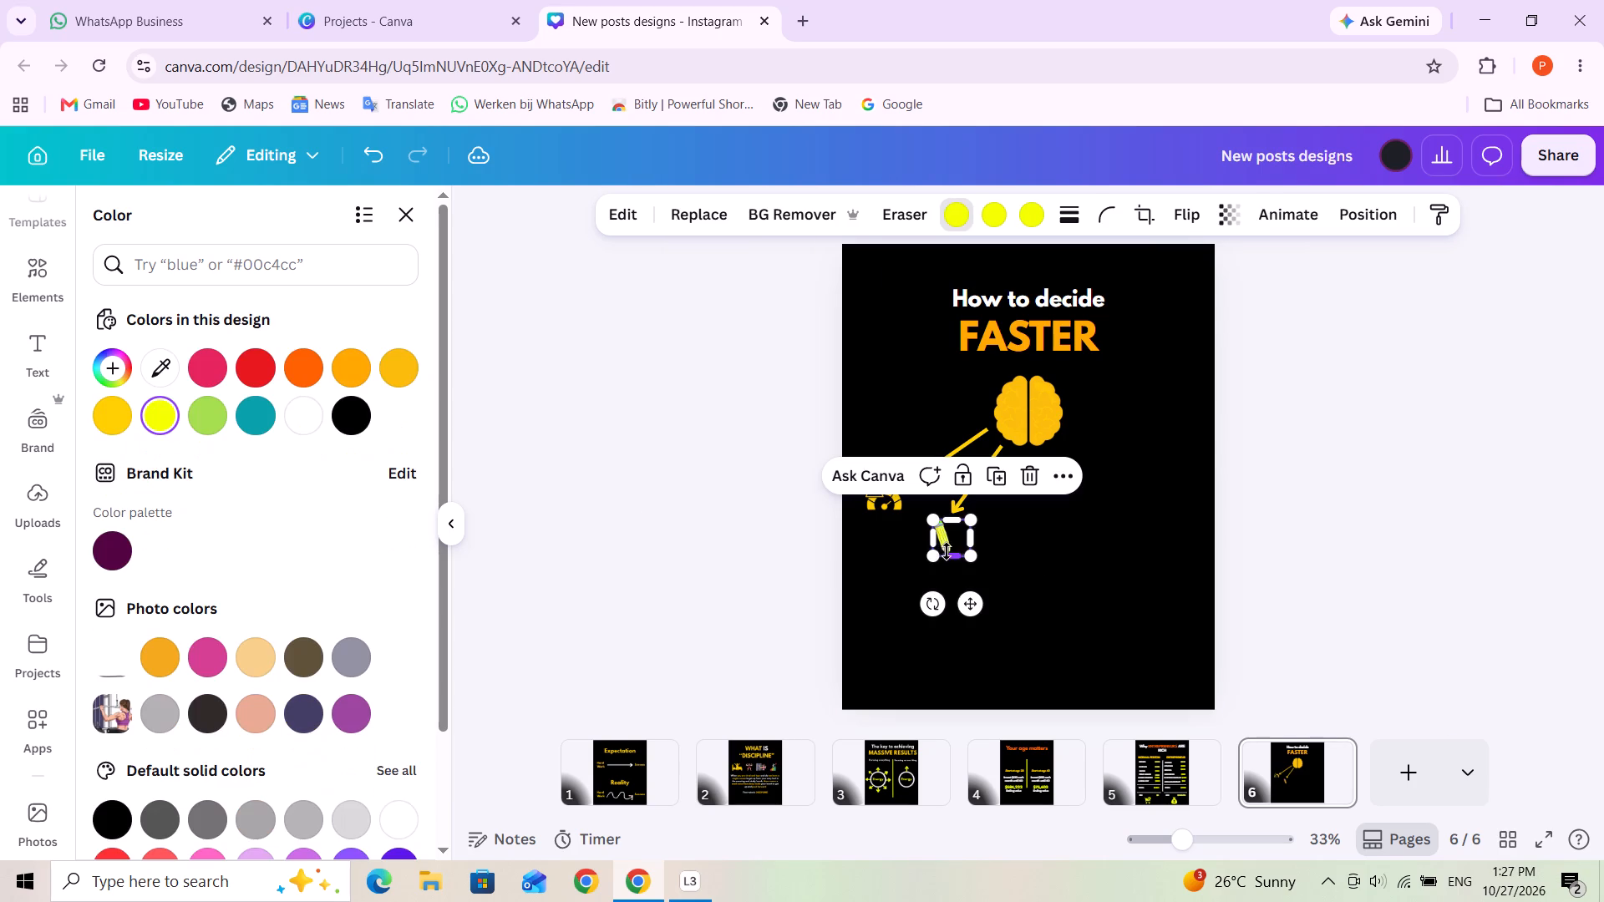
{"action": "left_click", "coordinate": [343, 367]}
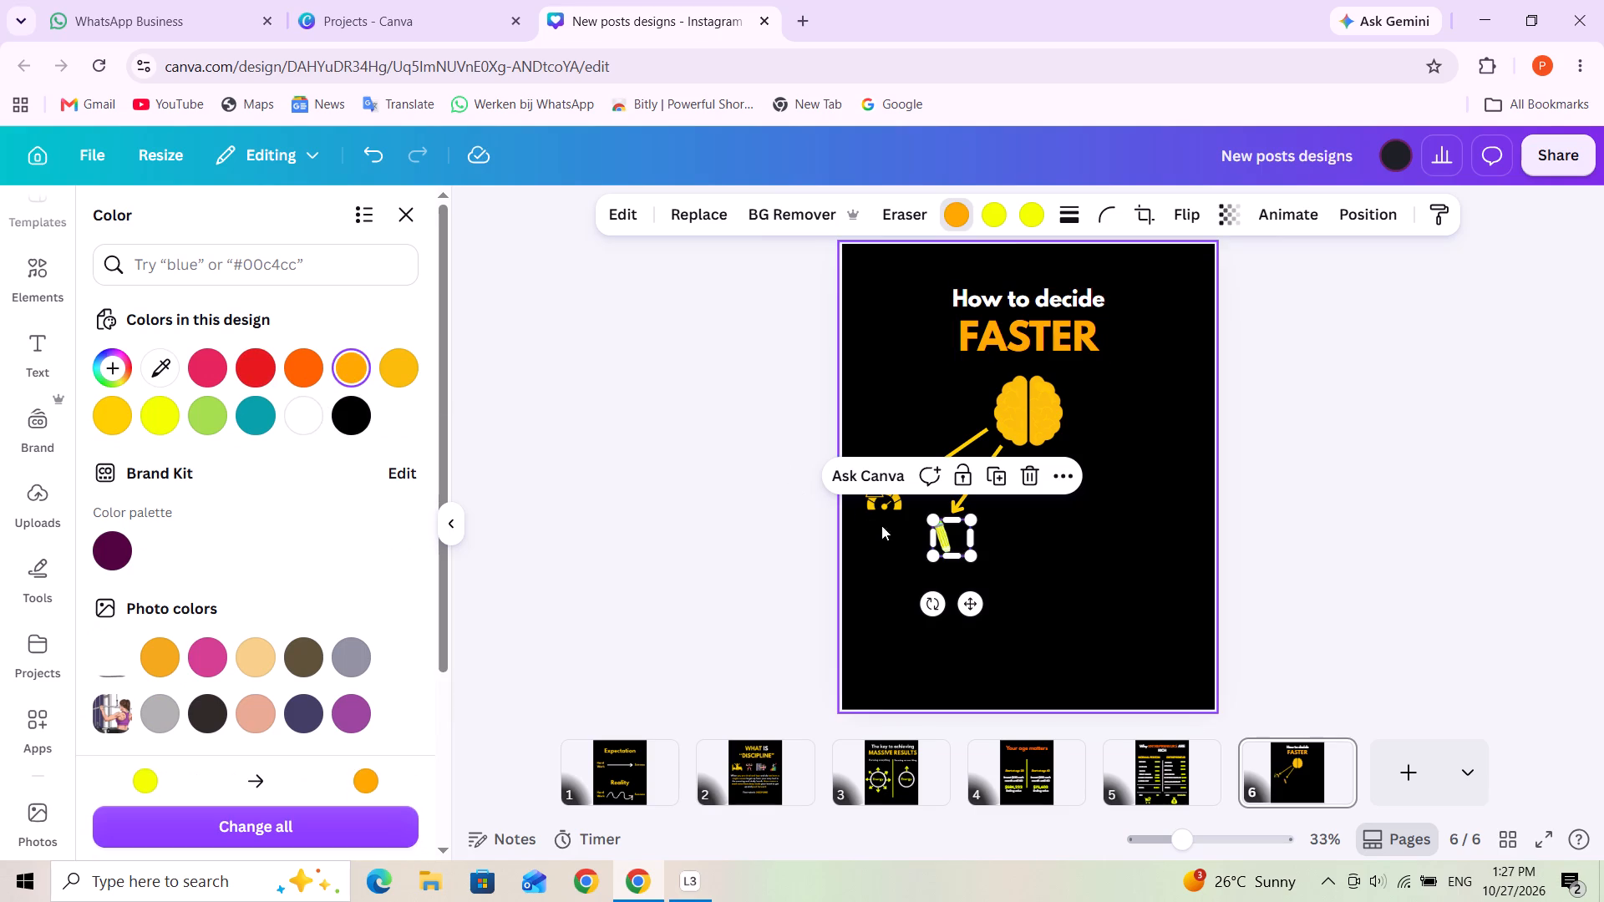
{"action": "left_click", "coordinate": [996, 225]}
{"action": "left_click", "coordinate": [353, 382]}
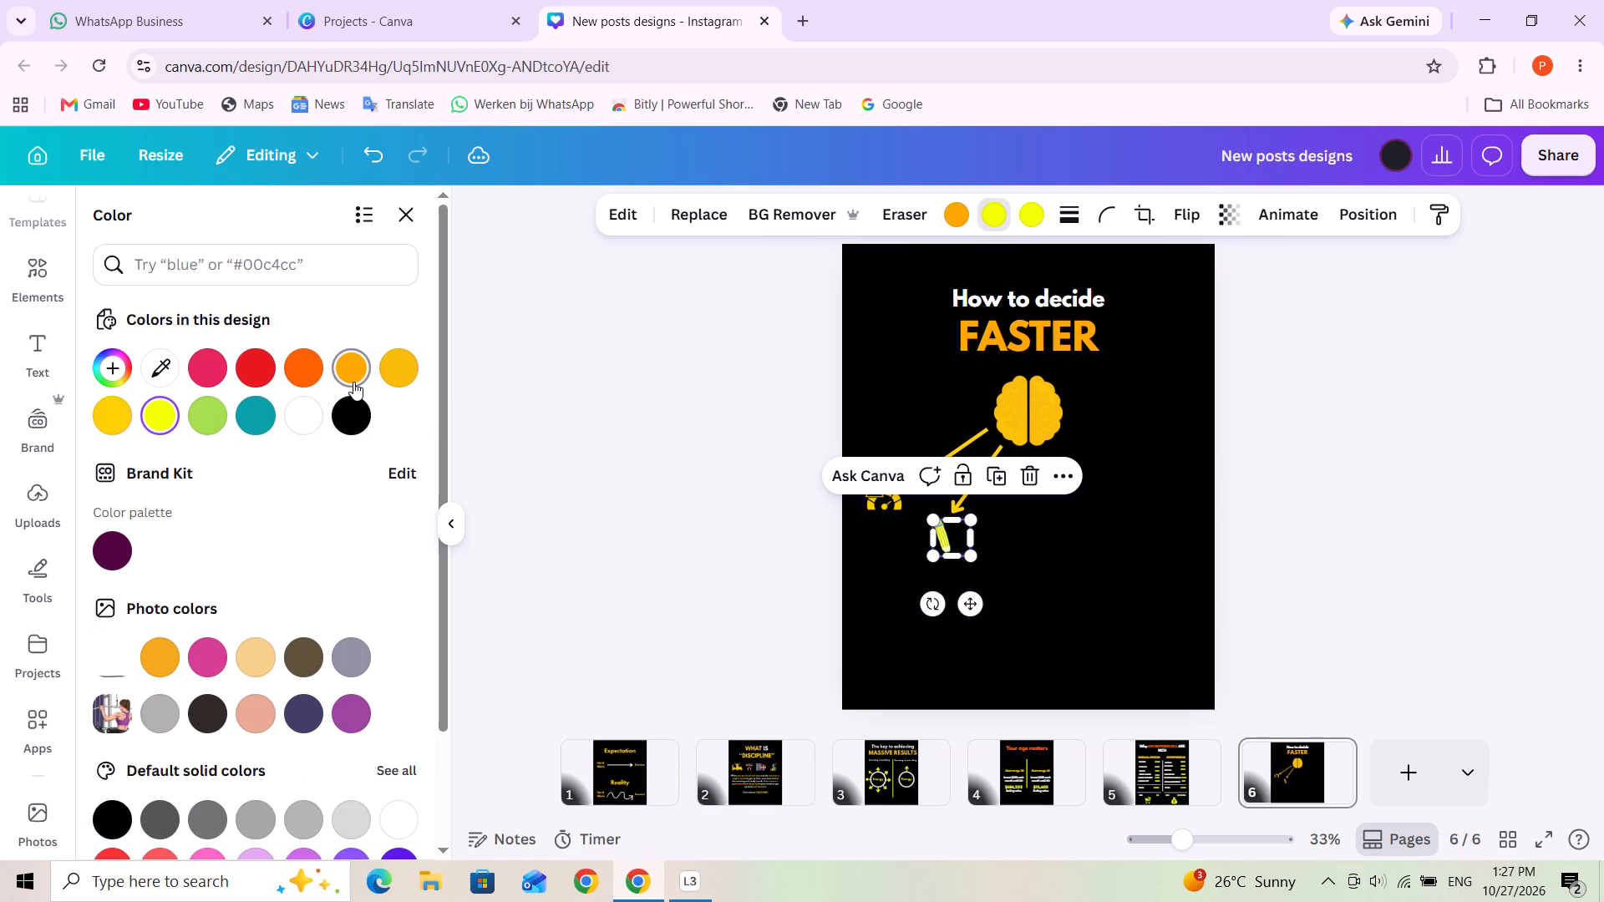
{"action": "left_click", "coordinate": [1021, 215]}
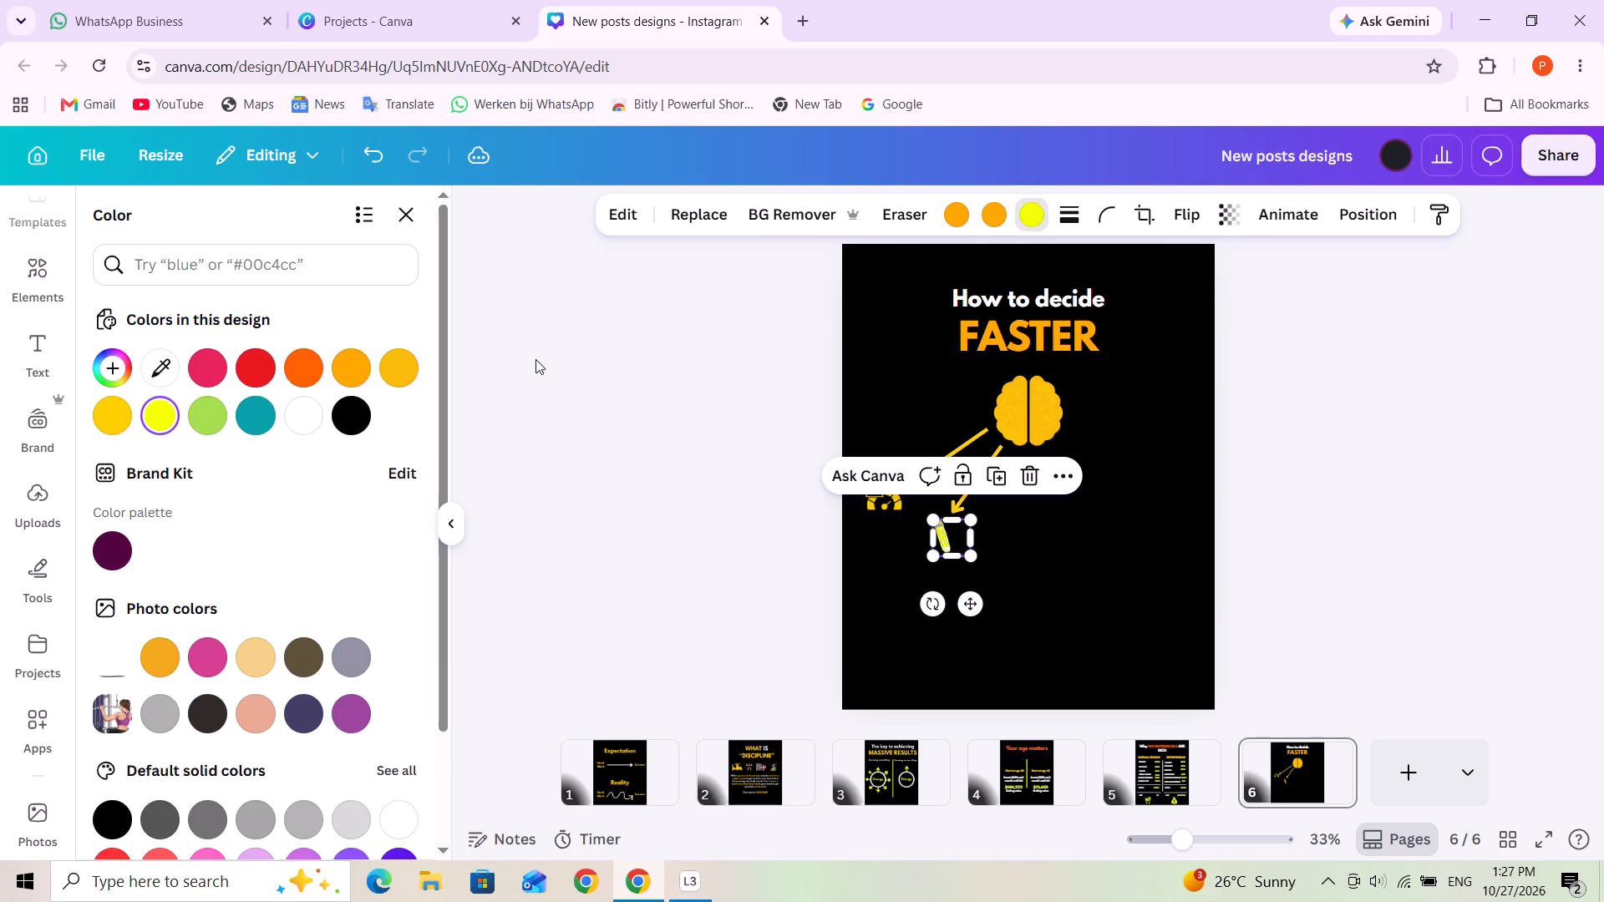
{"action": "left_click", "coordinate": [411, 369]}
{"action": "left_click", "coordinate": [1140, 515]}
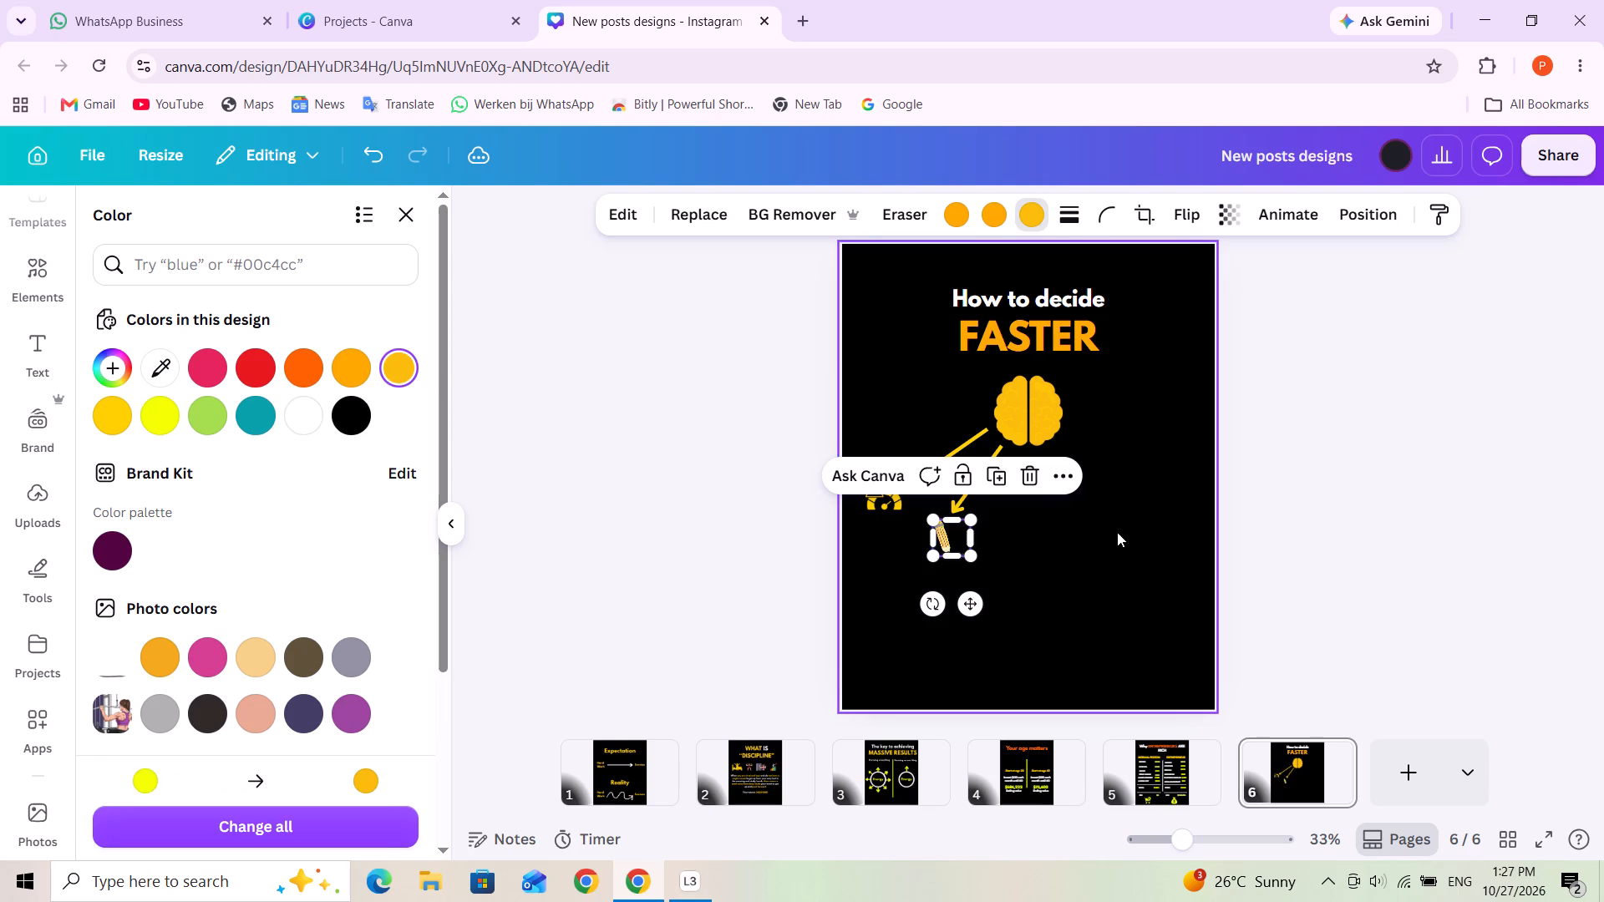
{"action": "left_click", "coordinate": [1102, 540]}
Change the pencil graphic's body colour to the design's golden yellow.
{"action": "left_click", "coordinate": [953, 551]}
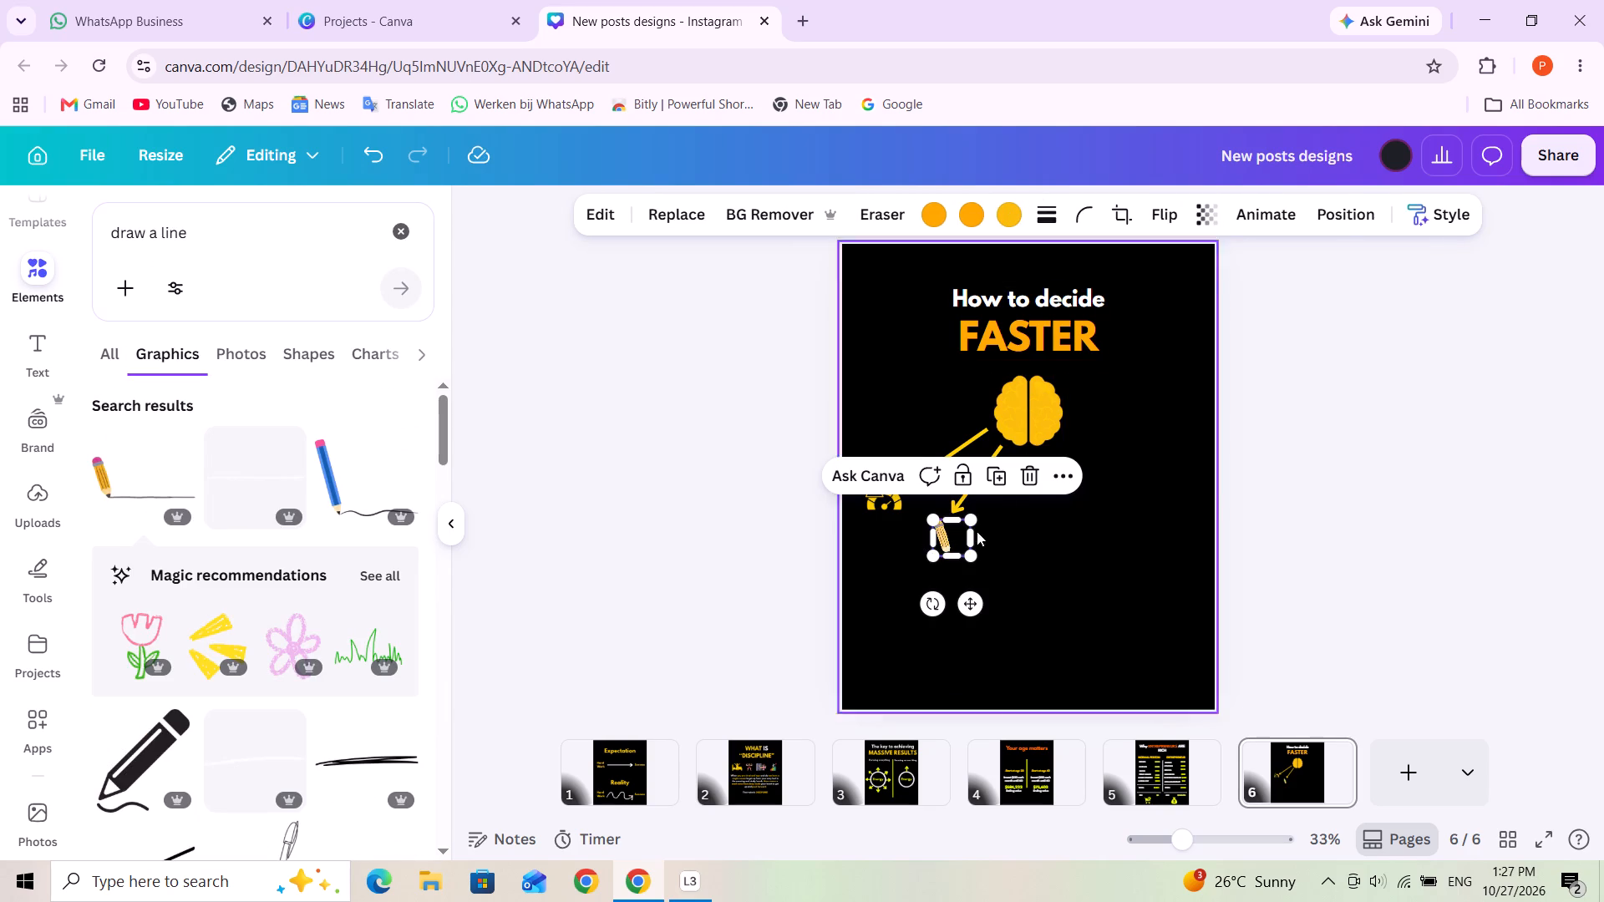
{"action": "left_click", "coordinate": [1010, 221]}
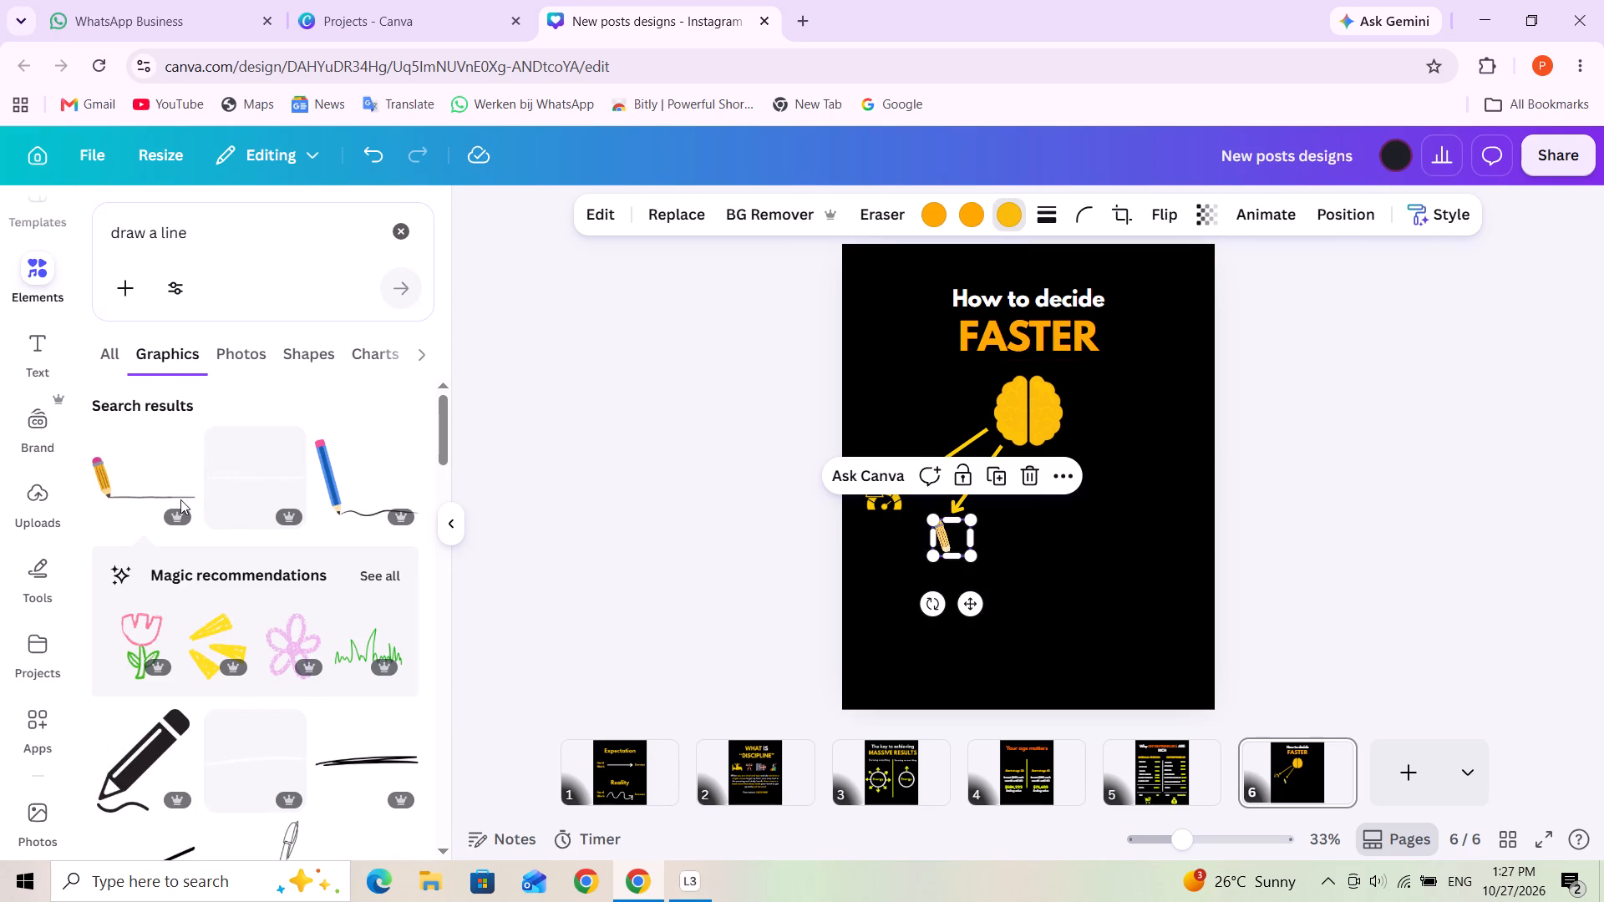
{"action": "left_click", "coordinate": [113, 410]}
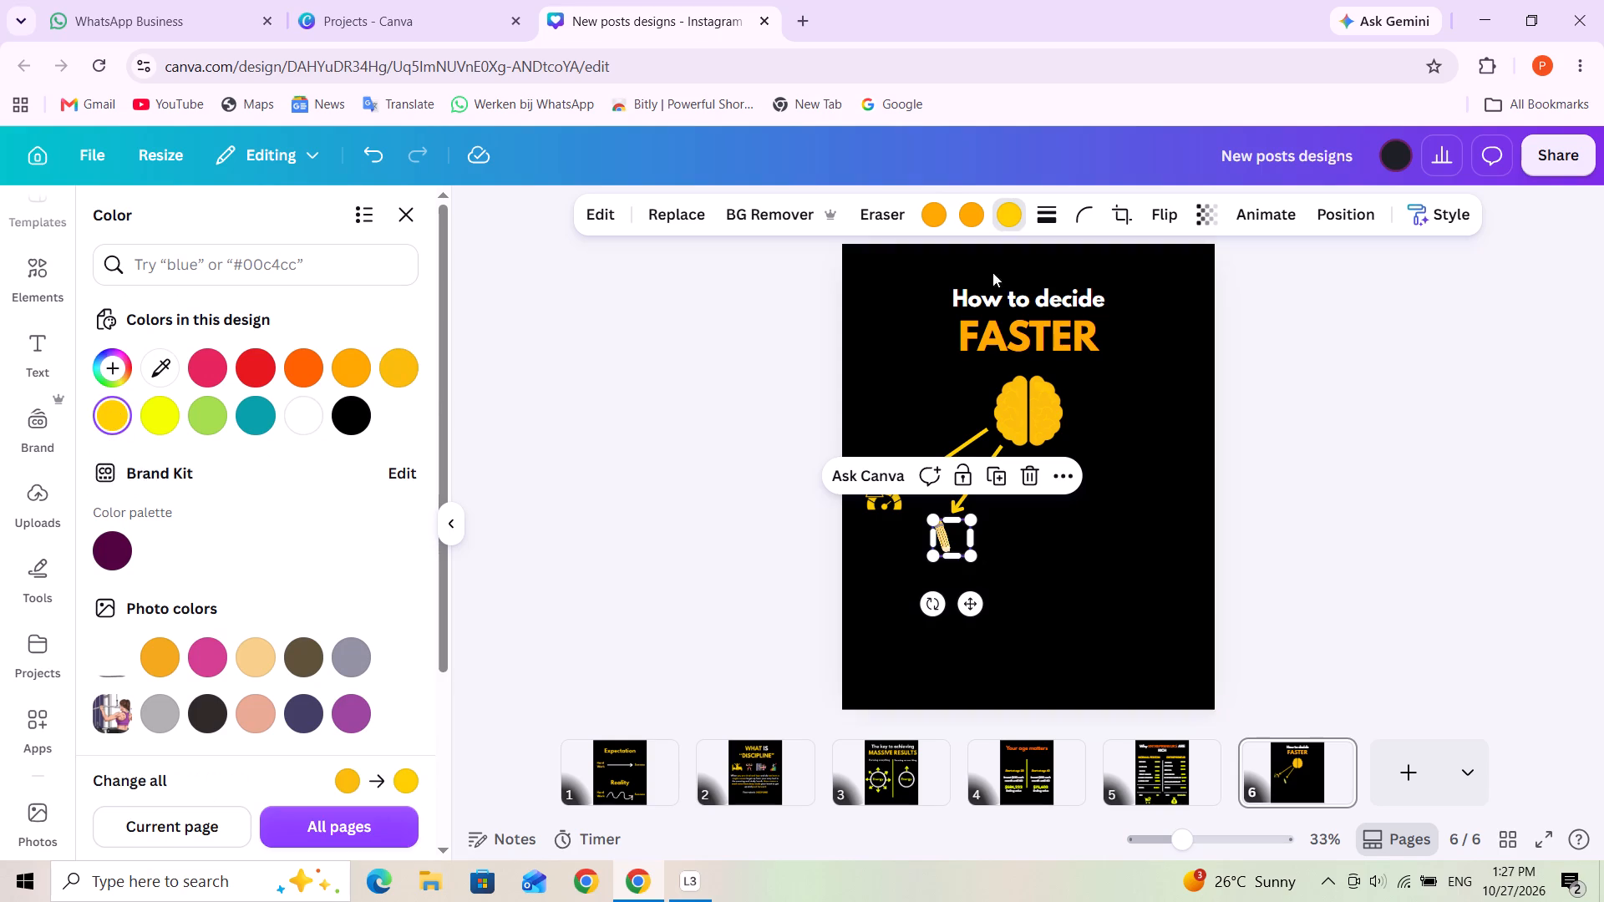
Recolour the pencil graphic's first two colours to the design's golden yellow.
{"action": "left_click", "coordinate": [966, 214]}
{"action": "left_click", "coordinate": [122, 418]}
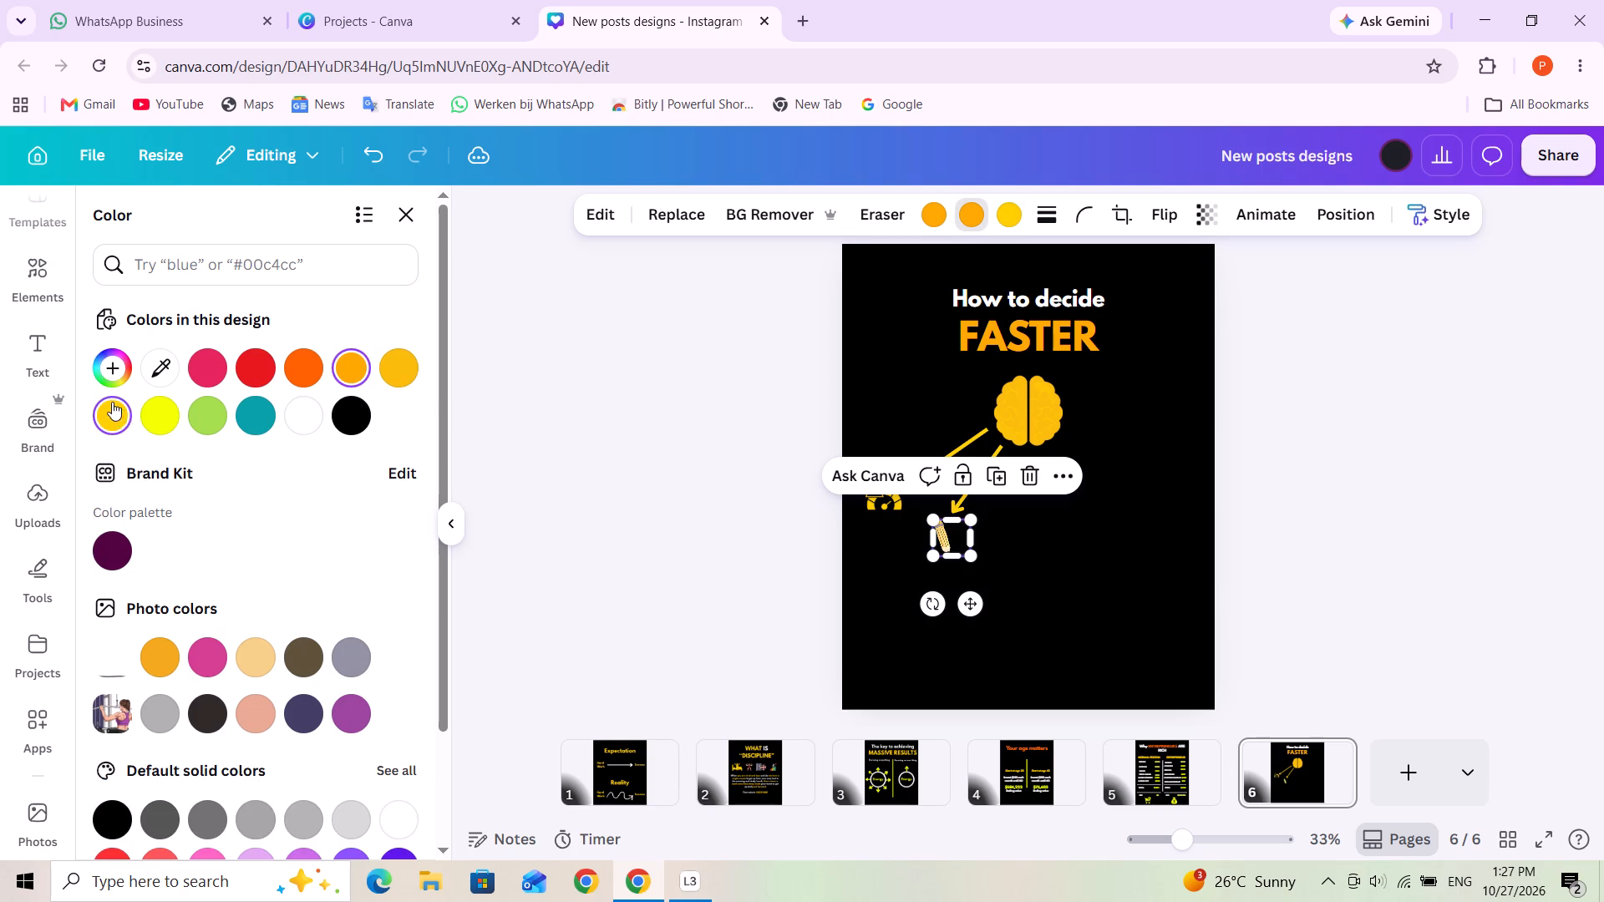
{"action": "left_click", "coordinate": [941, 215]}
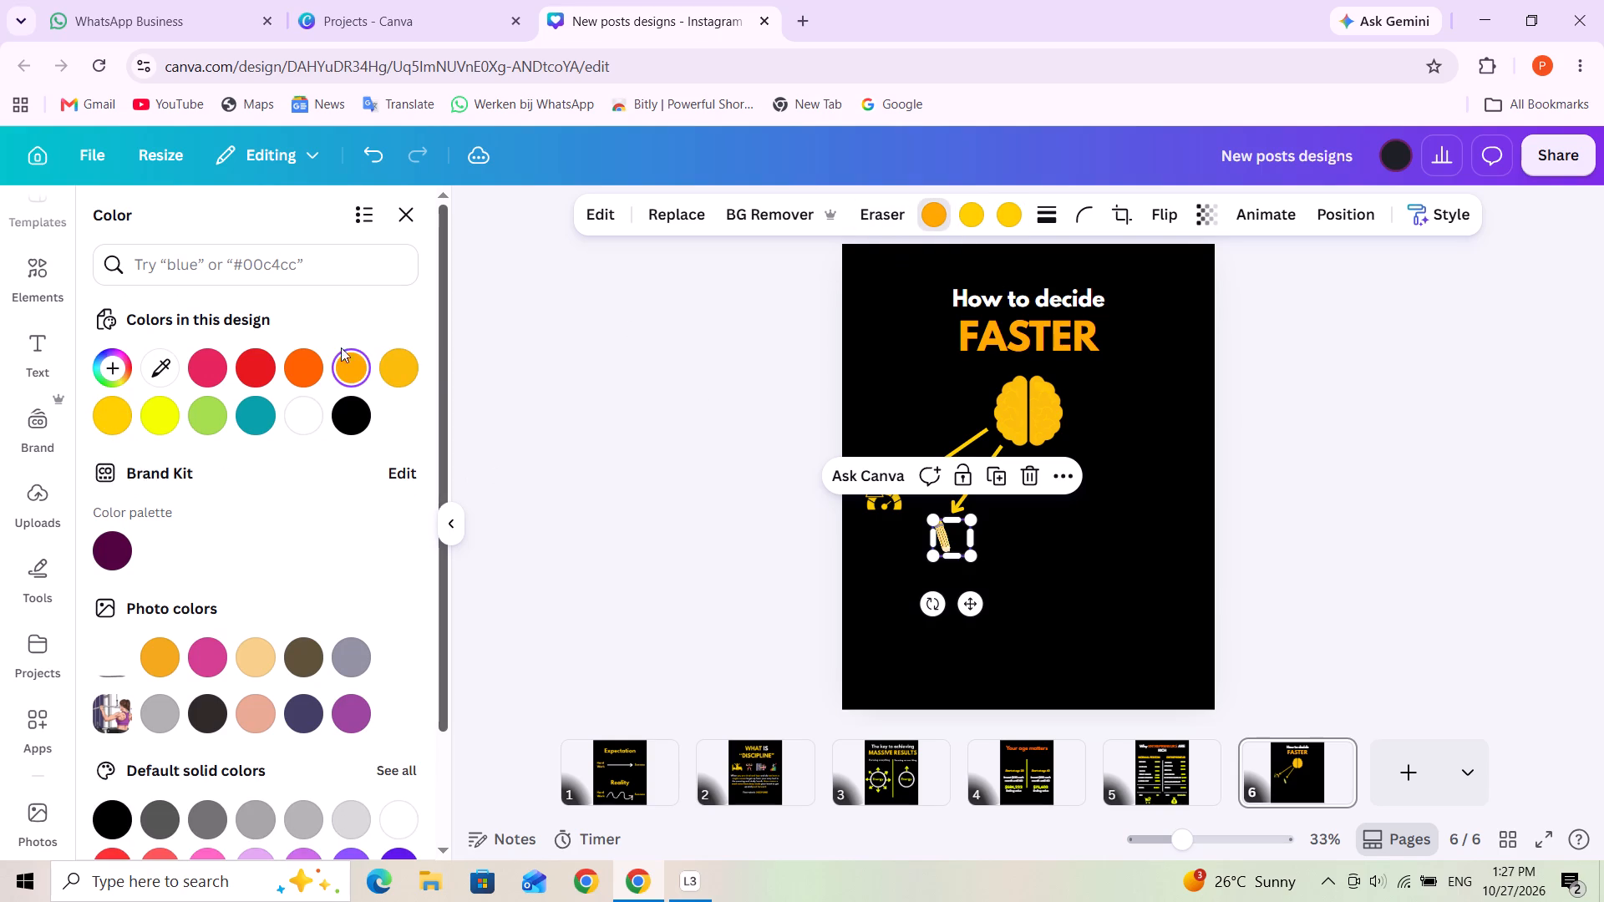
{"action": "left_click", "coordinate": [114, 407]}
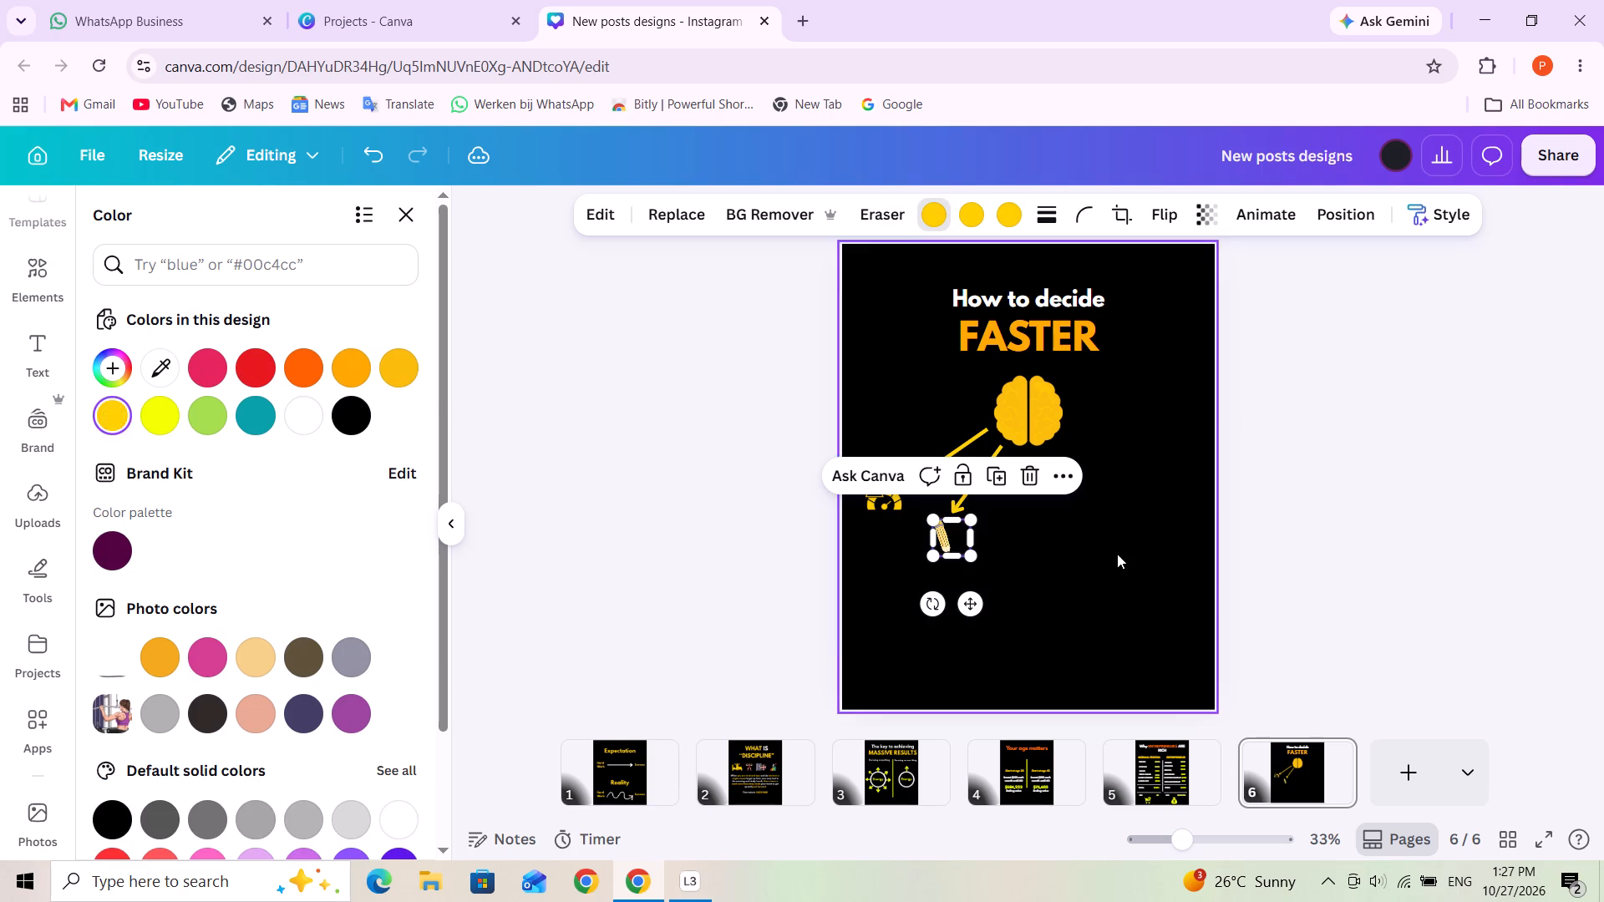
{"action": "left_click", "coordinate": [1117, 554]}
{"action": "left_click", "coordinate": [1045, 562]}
Recolour all three colours of the pencil graphic below the steeper arrow to the design's bright yellow.
{"action": "left_click", "coordinate": [968, 560]}
{"action": "left_click", "coordinate": [962, 555]}
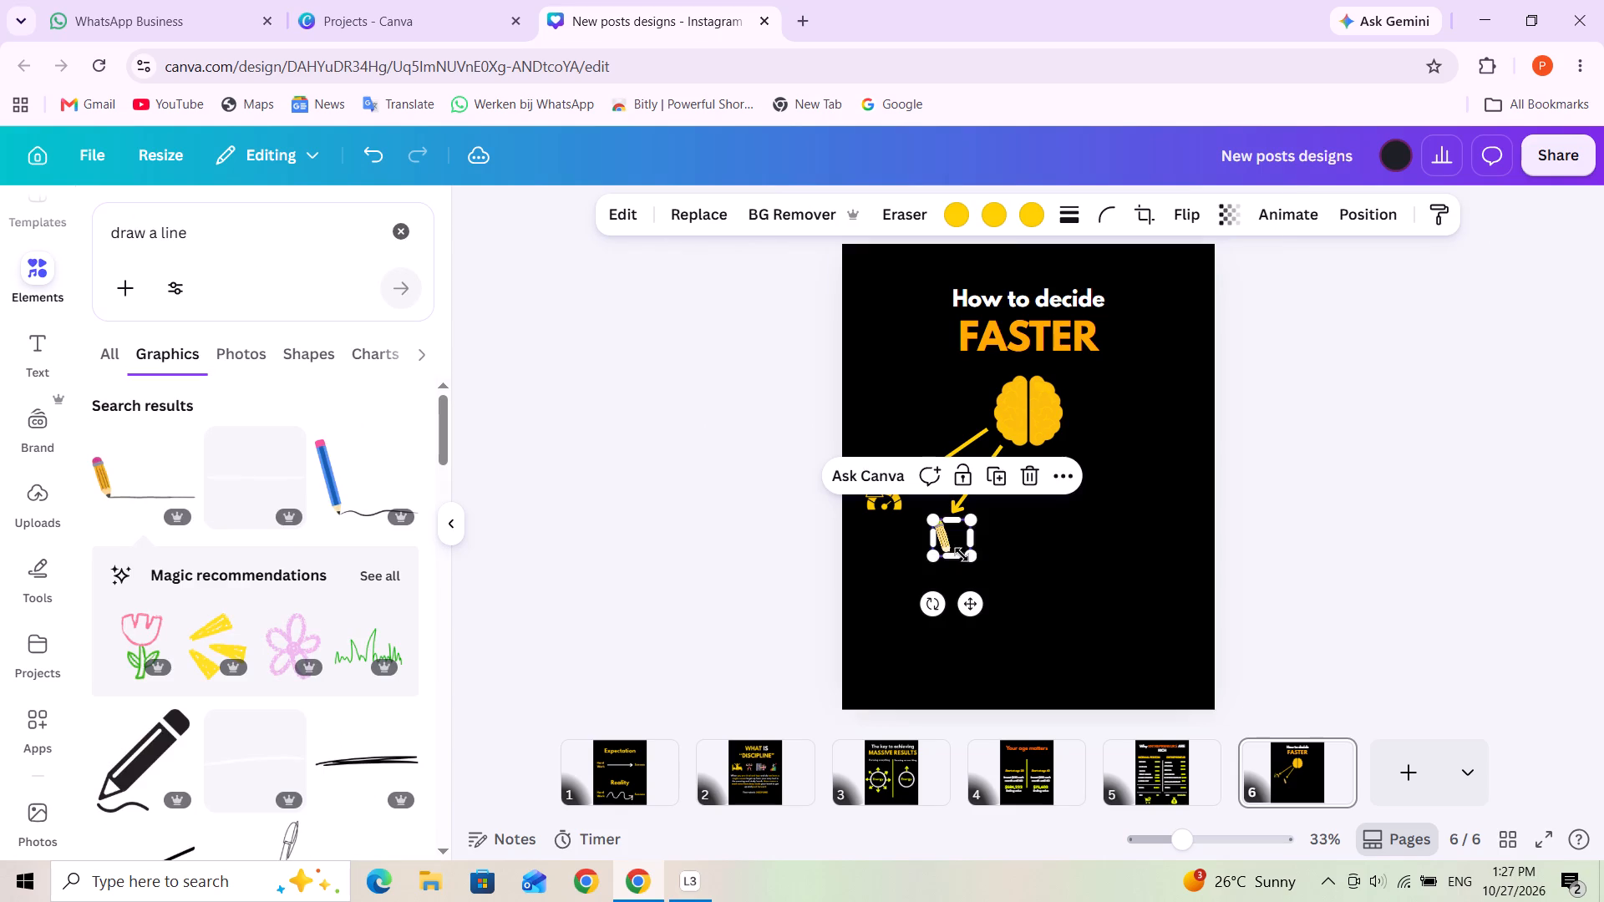
{"action": "left_click", "coordinate": [1036, 222]}
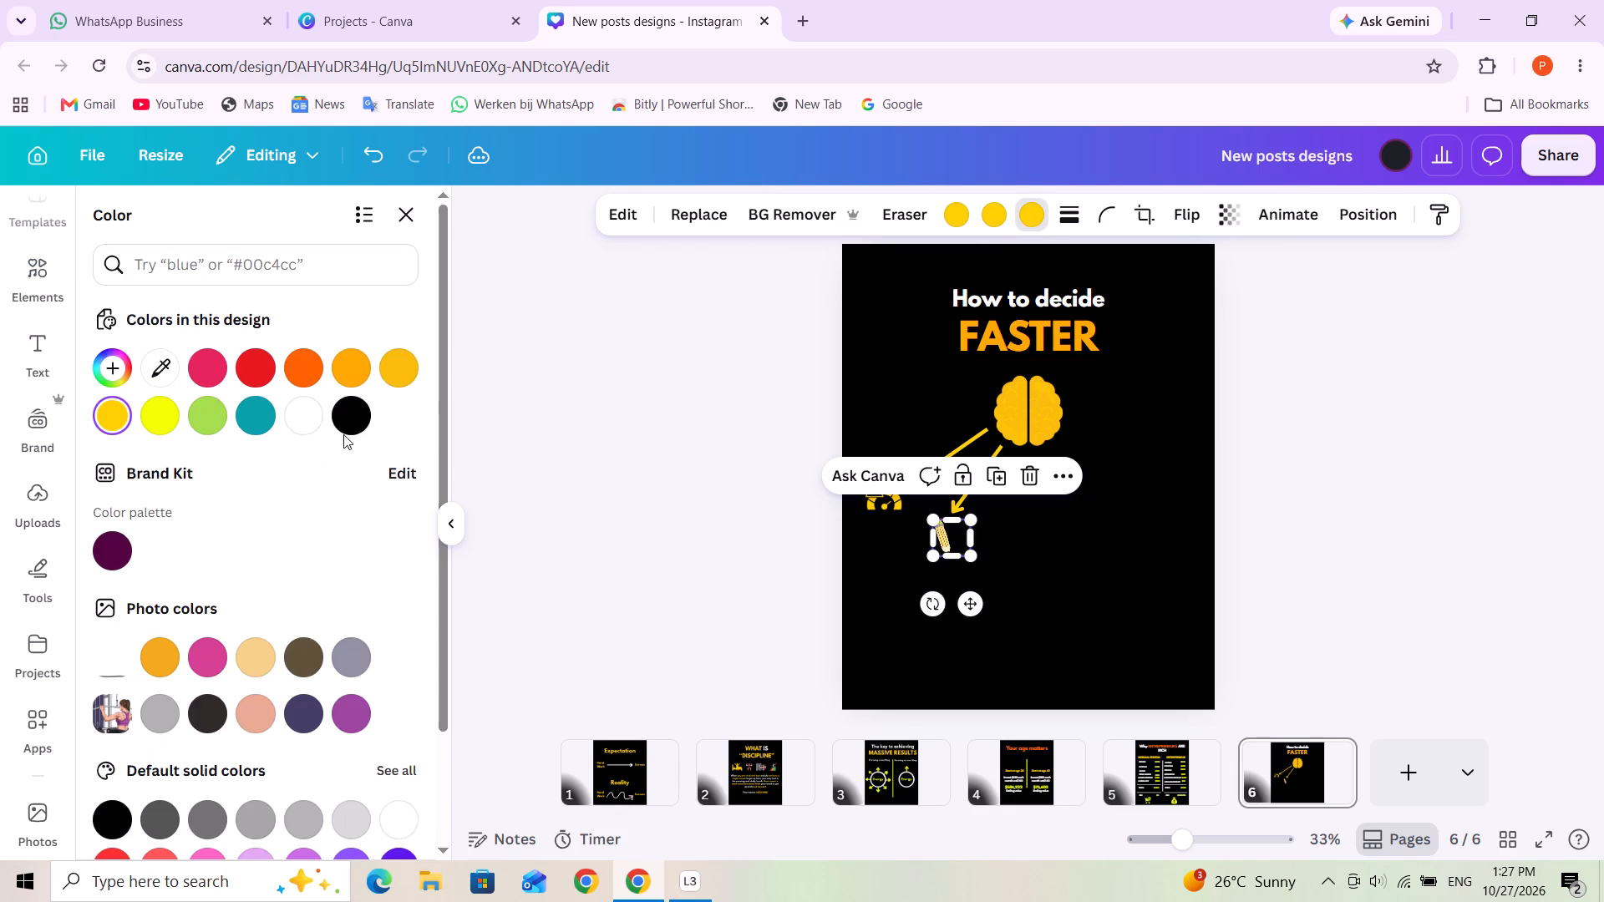
{"action": "left_click", "coordinate": [148, 422]}
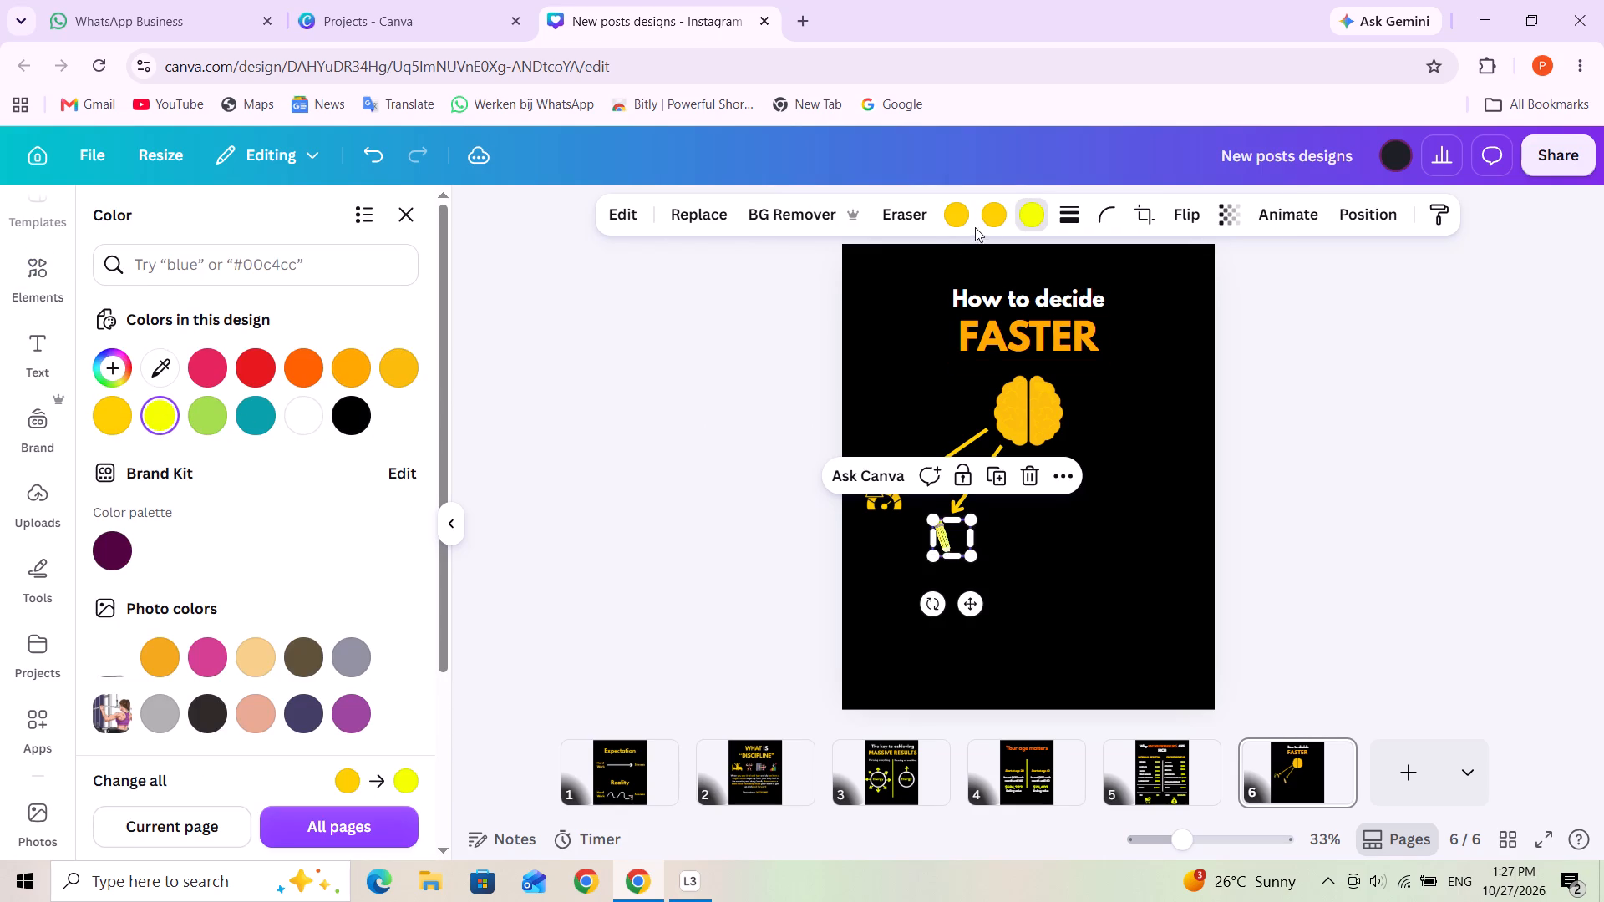
{"action": "left_click", "coordinate": [992, 216]}
{"action": "left_click_drag", "start_coordinate": [162, 417], "coordinate": [170, 418]}
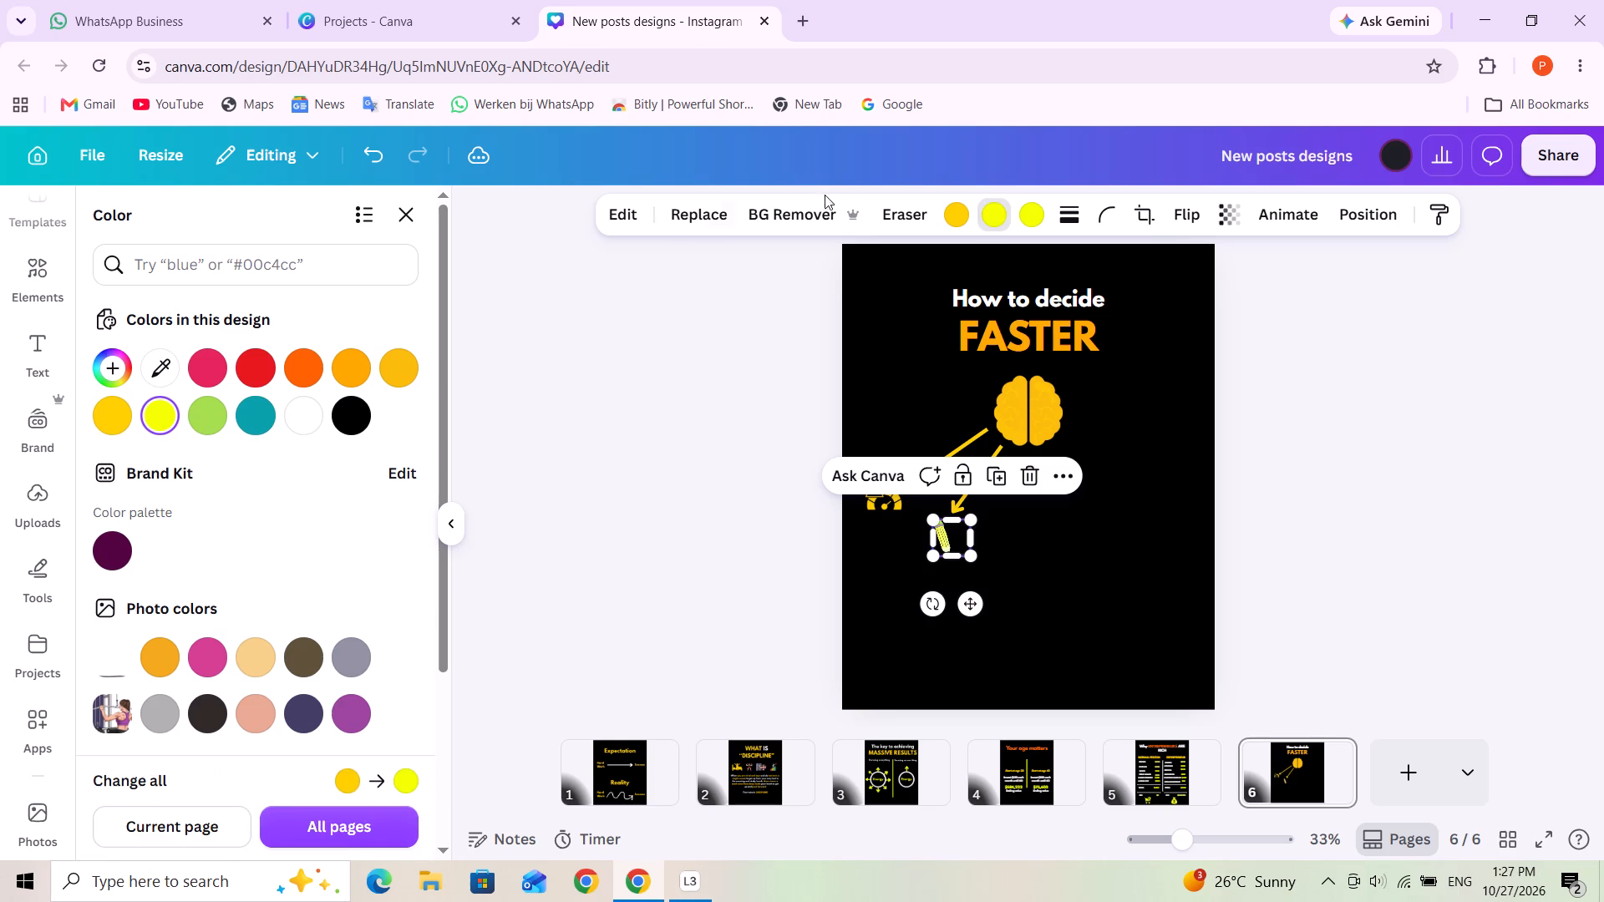
{"action": "left_click", "coordinate": [950, 209]}
{"action": "left_click", "coordinate": [152, 415]}
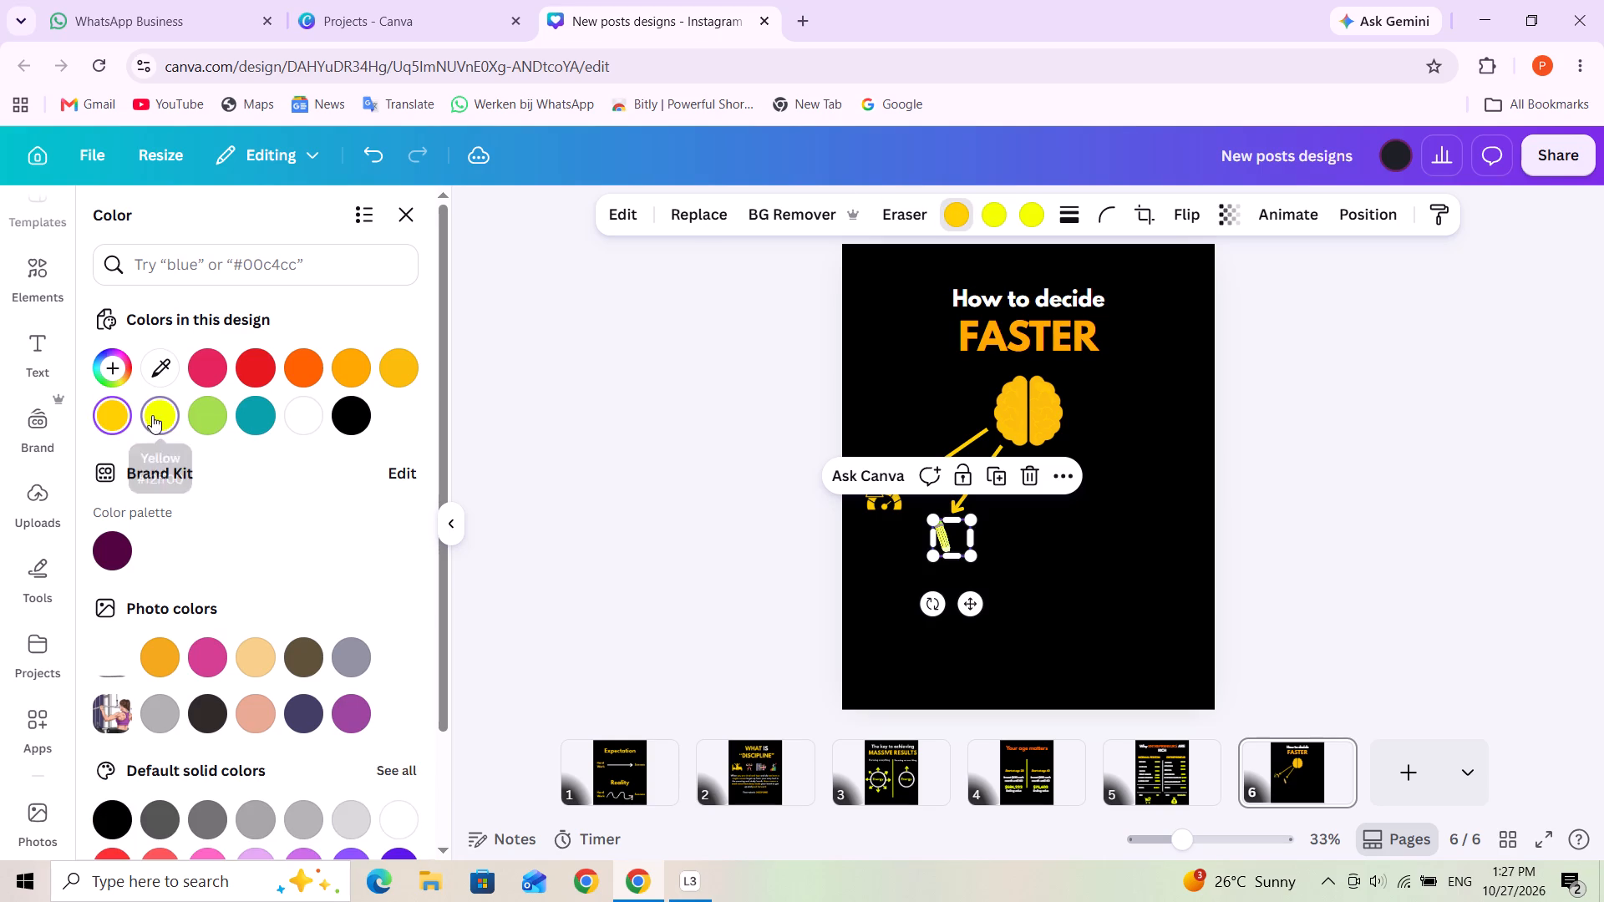
{"action": "left_click", "coordinate": [1059, 568]}
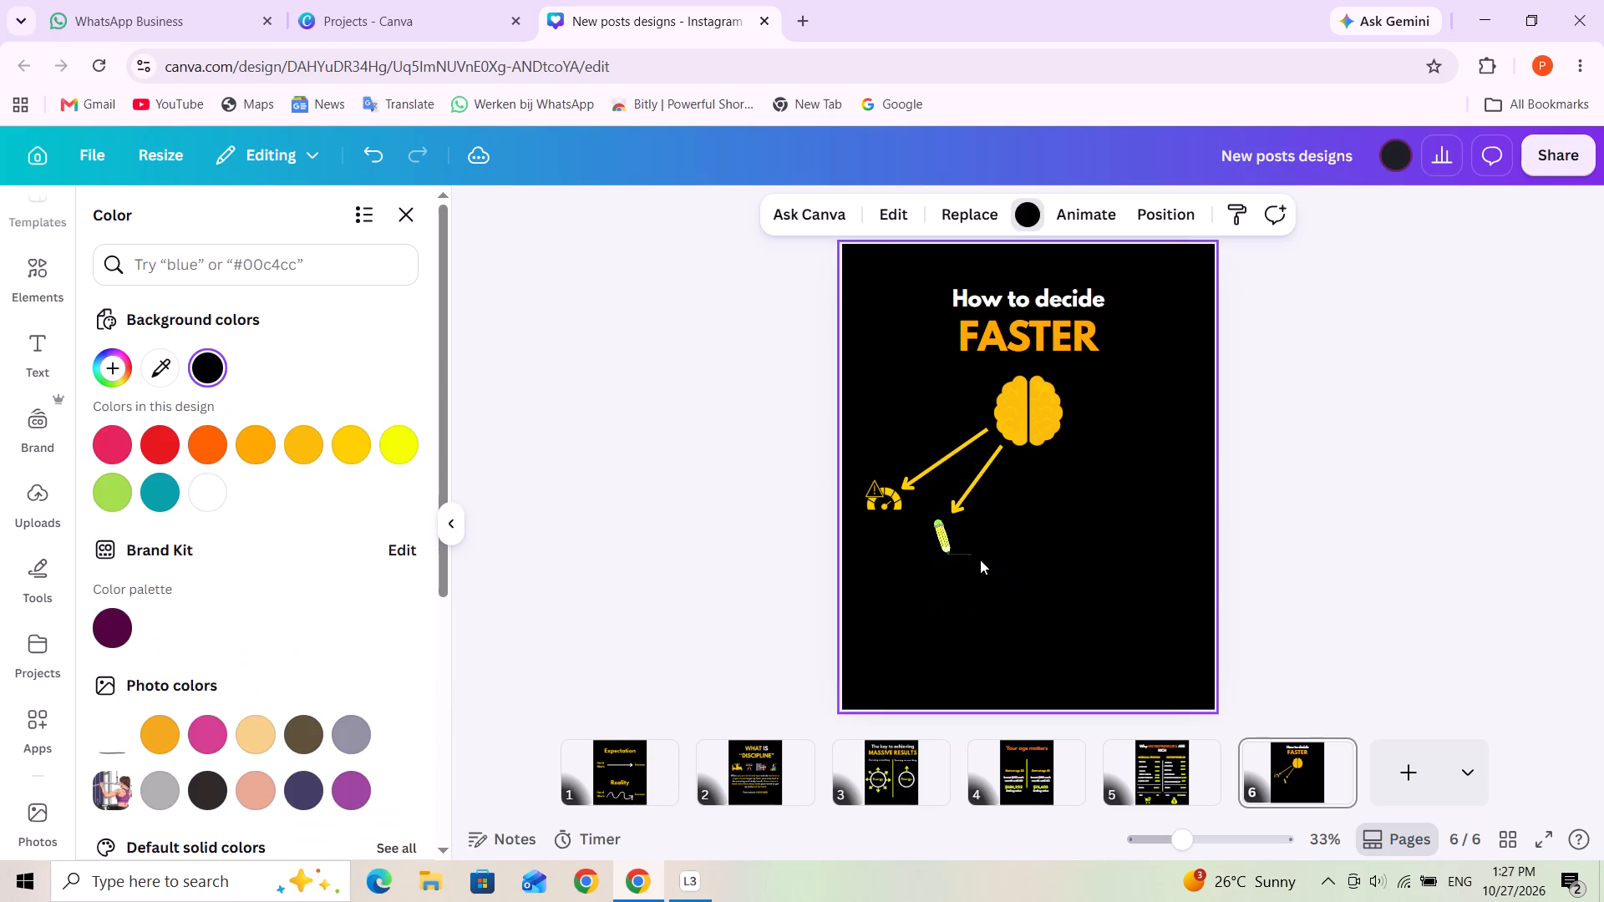
{"action": "left_click", "coordinate": [971, 556]}
{"action": "left_click", "coordinate": [953, 550]}
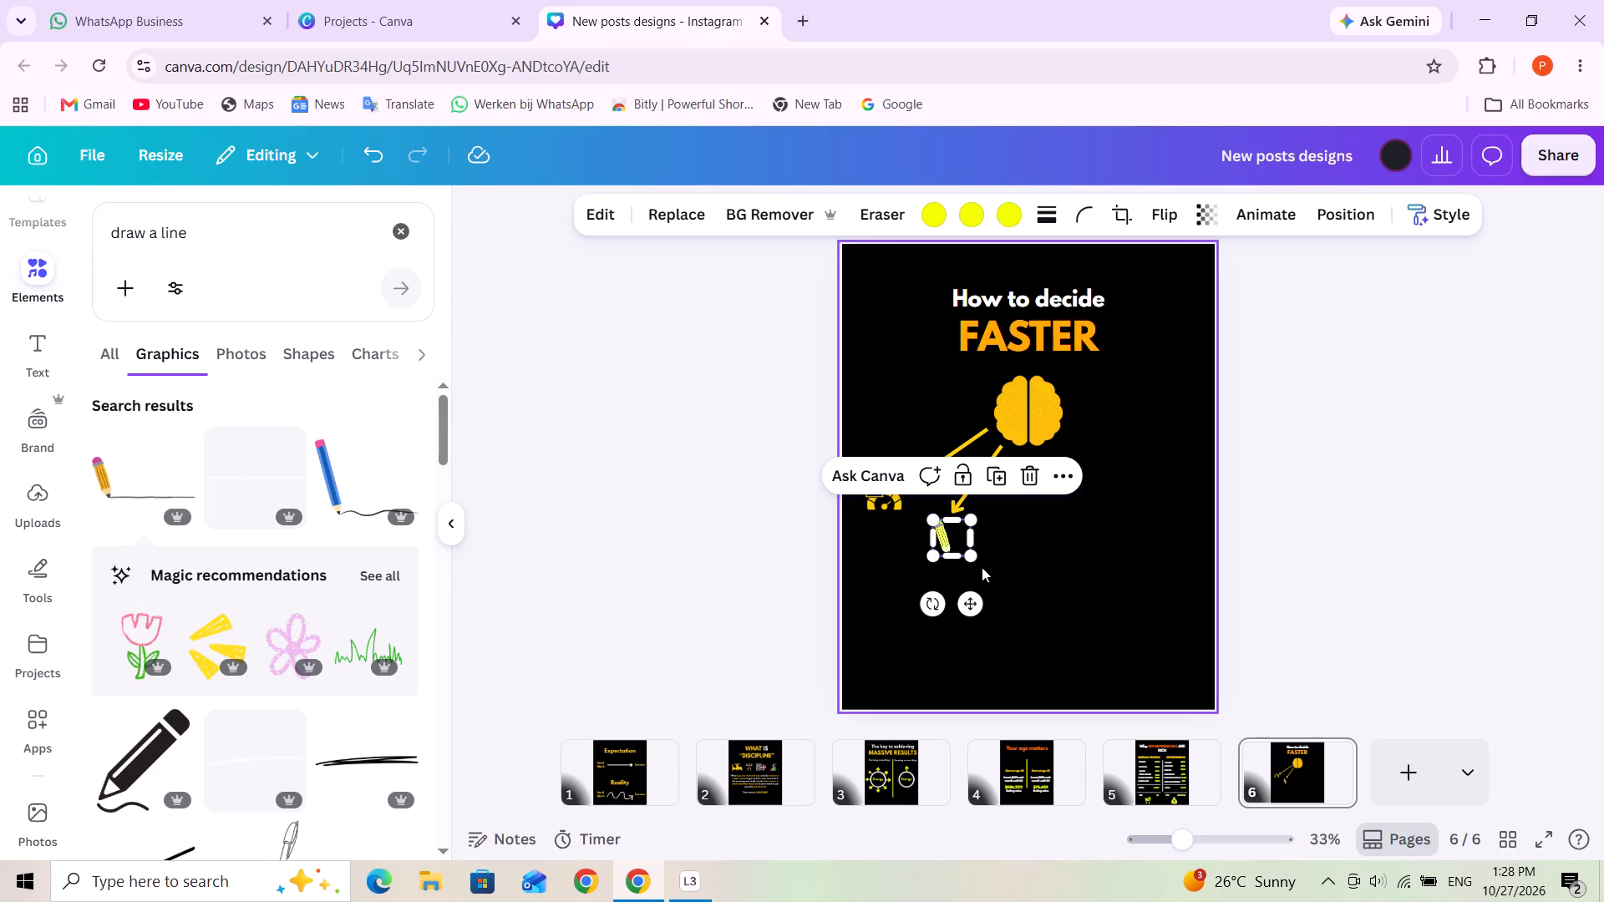
{"action": "left_click", "coordinate": [865, 529]}
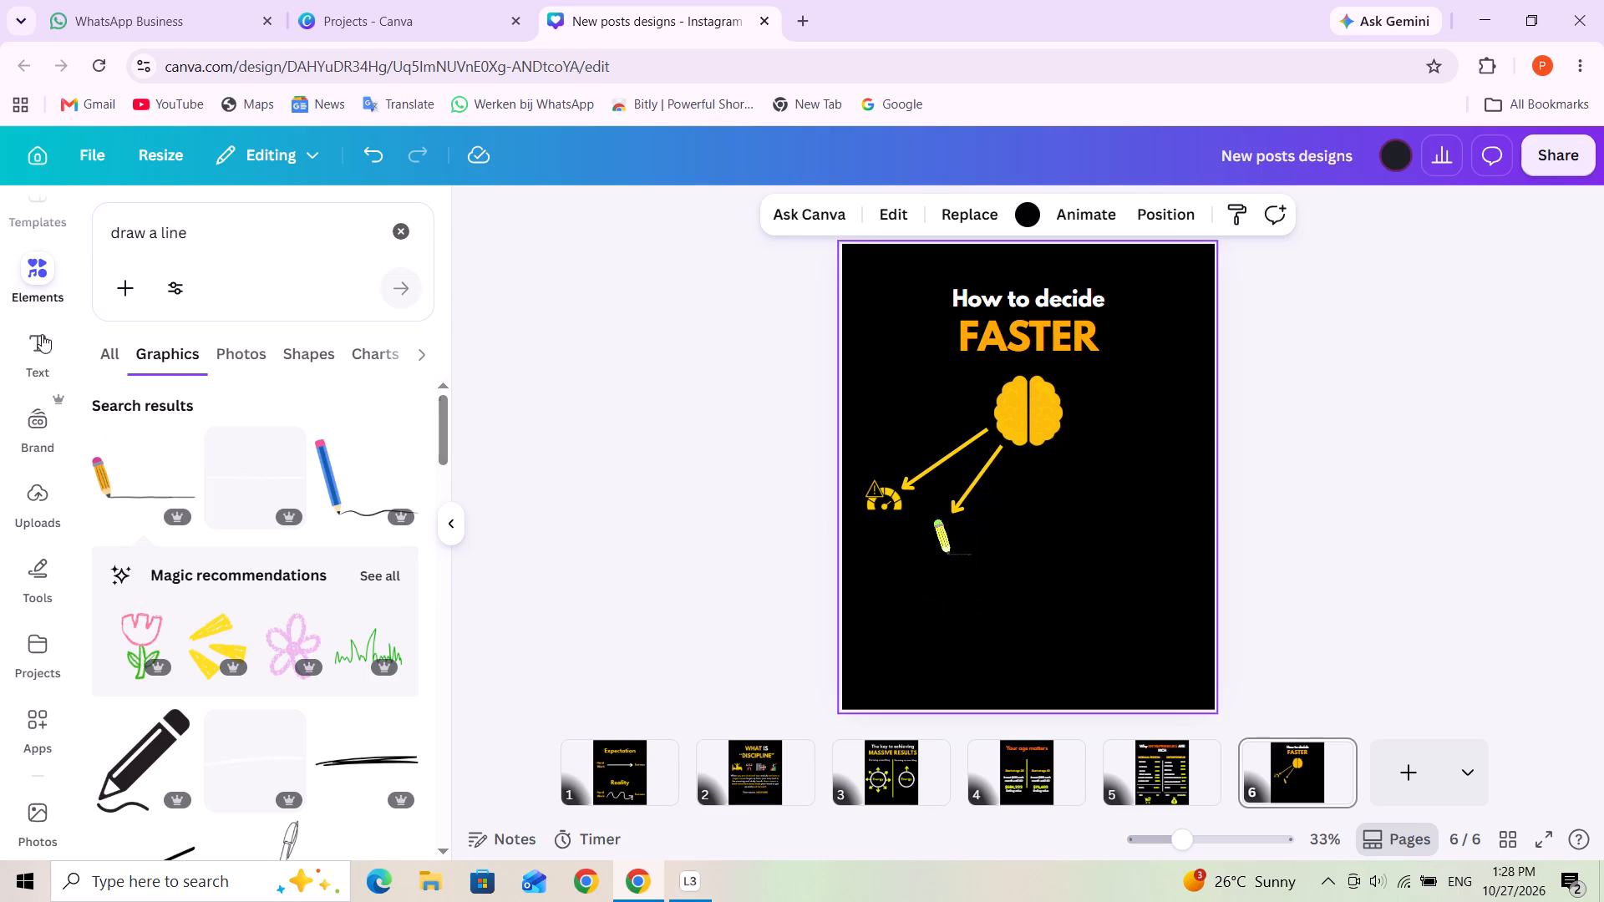
Add a subheading to page 6 reading "Limit your options", with "options" on a second line.
{"action": "left_click", "coordinate": [28, 359]}
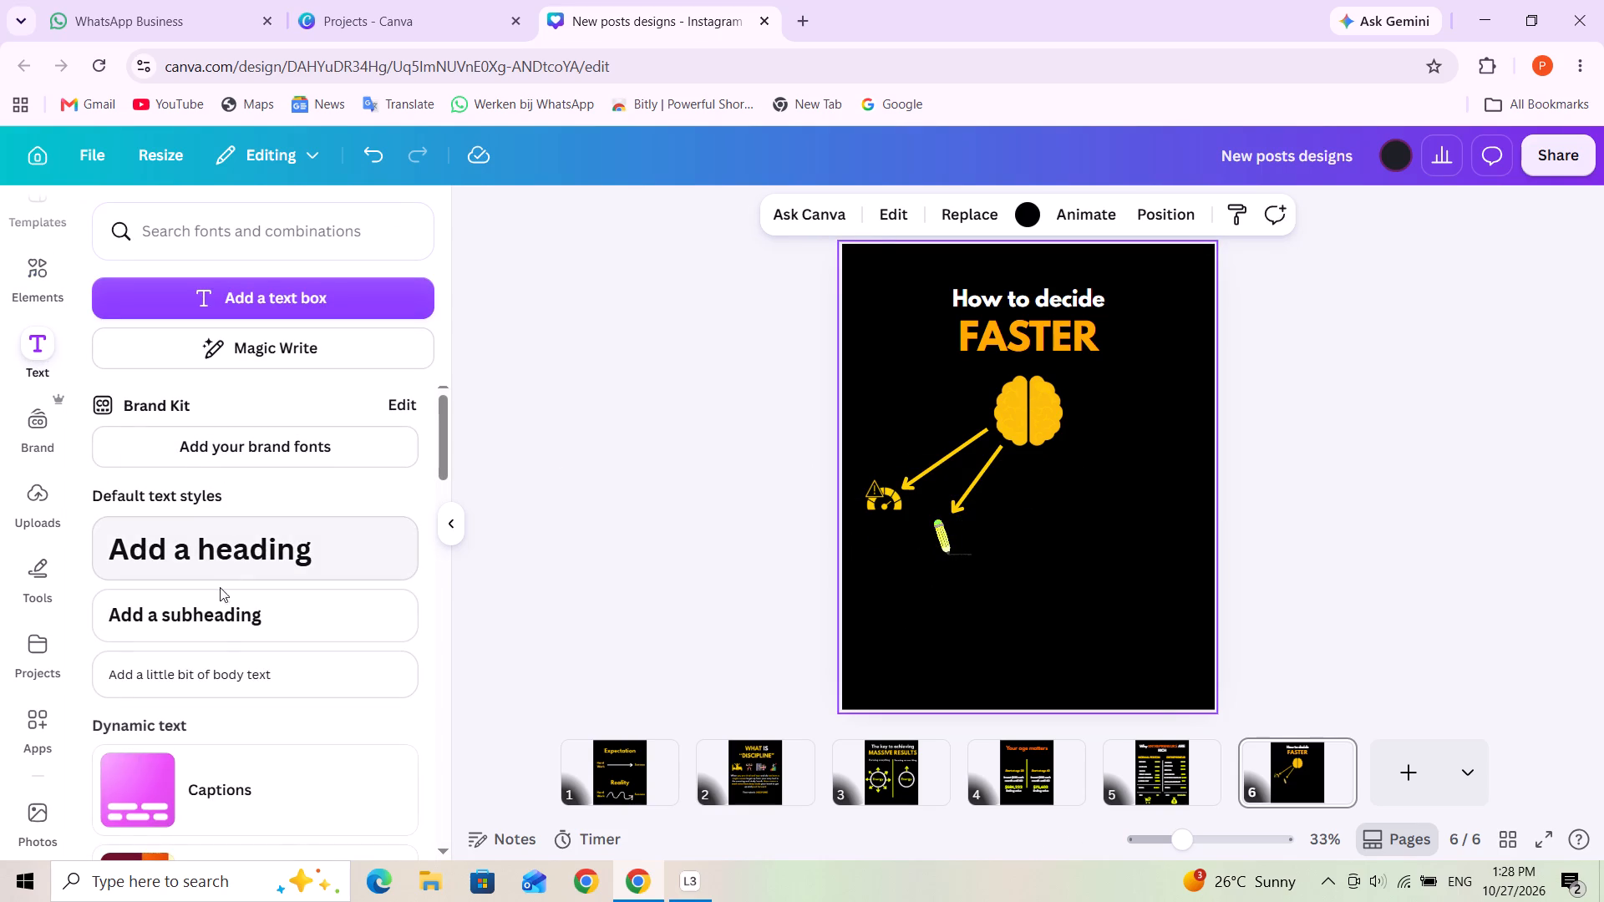
{"action": "left_click", "coordinate": [222, 626]}
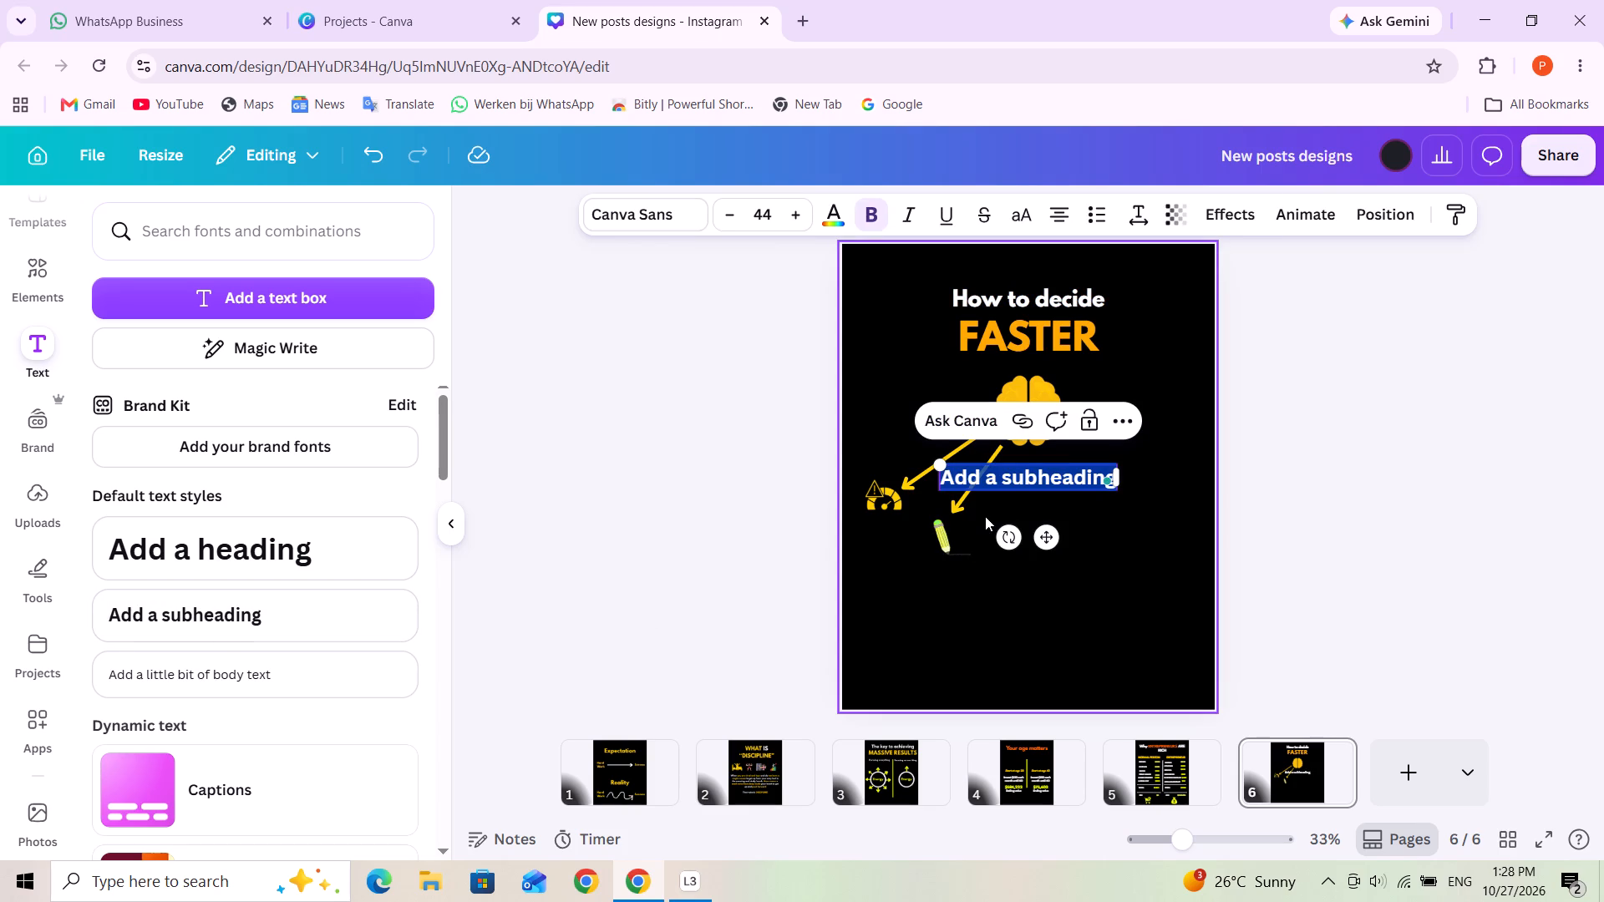
{"action": "key", "text": "BackSpace"}
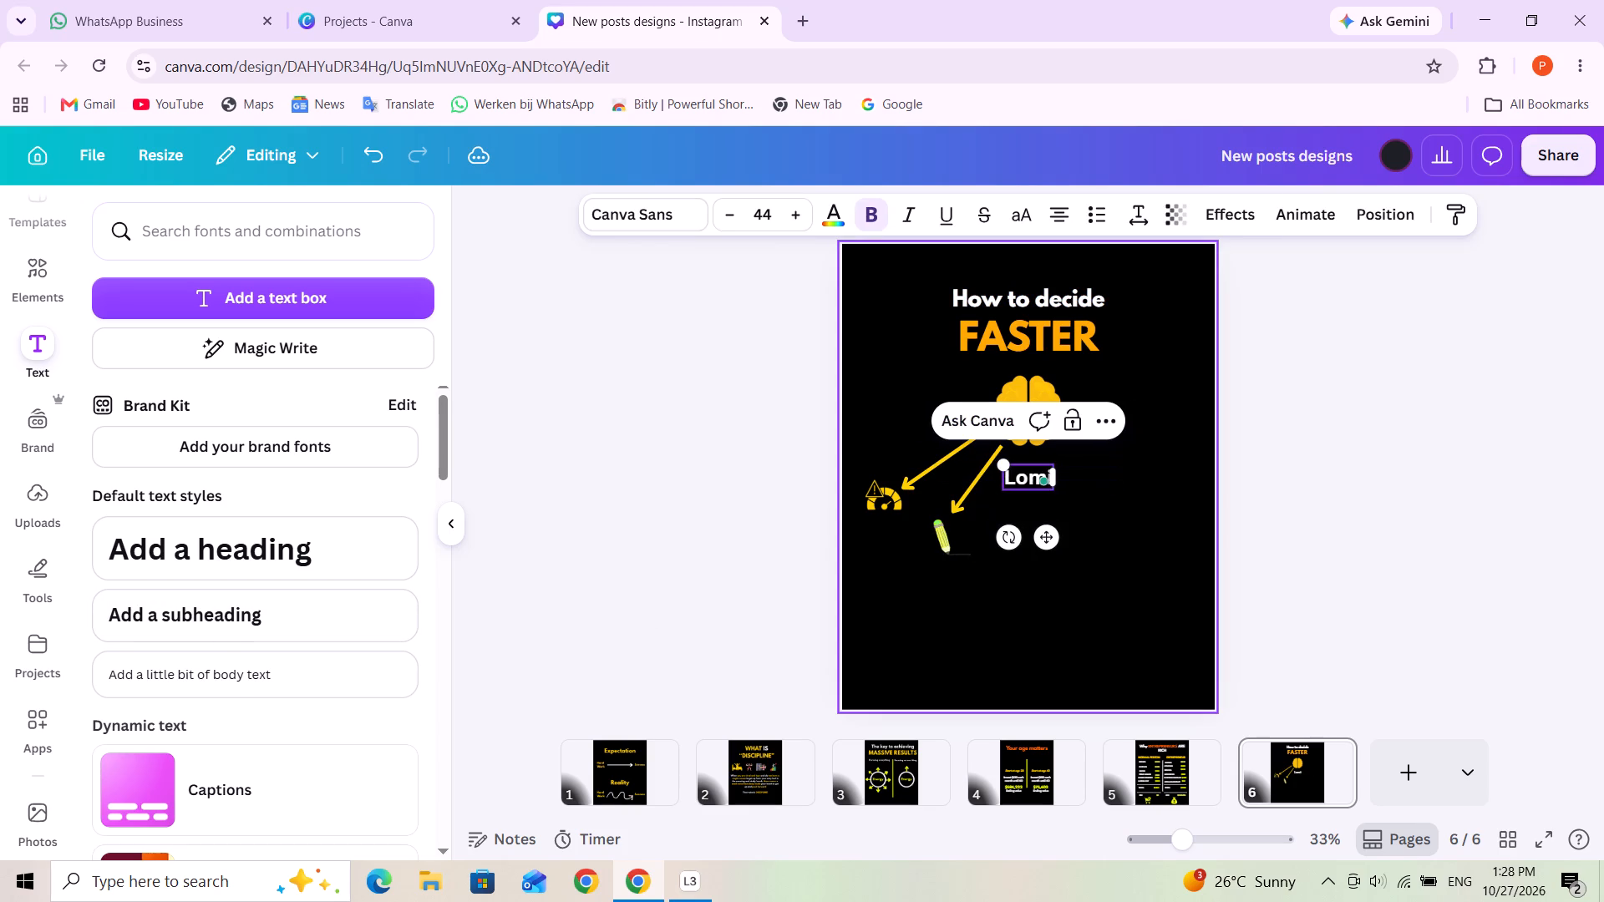
{"action": "key", "text": "BackSpace"}
{"action": "key", "text": "BackSpace"}
{"action": "key", "text": "BackSpace"}
{"action": "type", "text": "imit"}
{"action": "key", "text": "space"}
{"action": "type", "text": "your"}
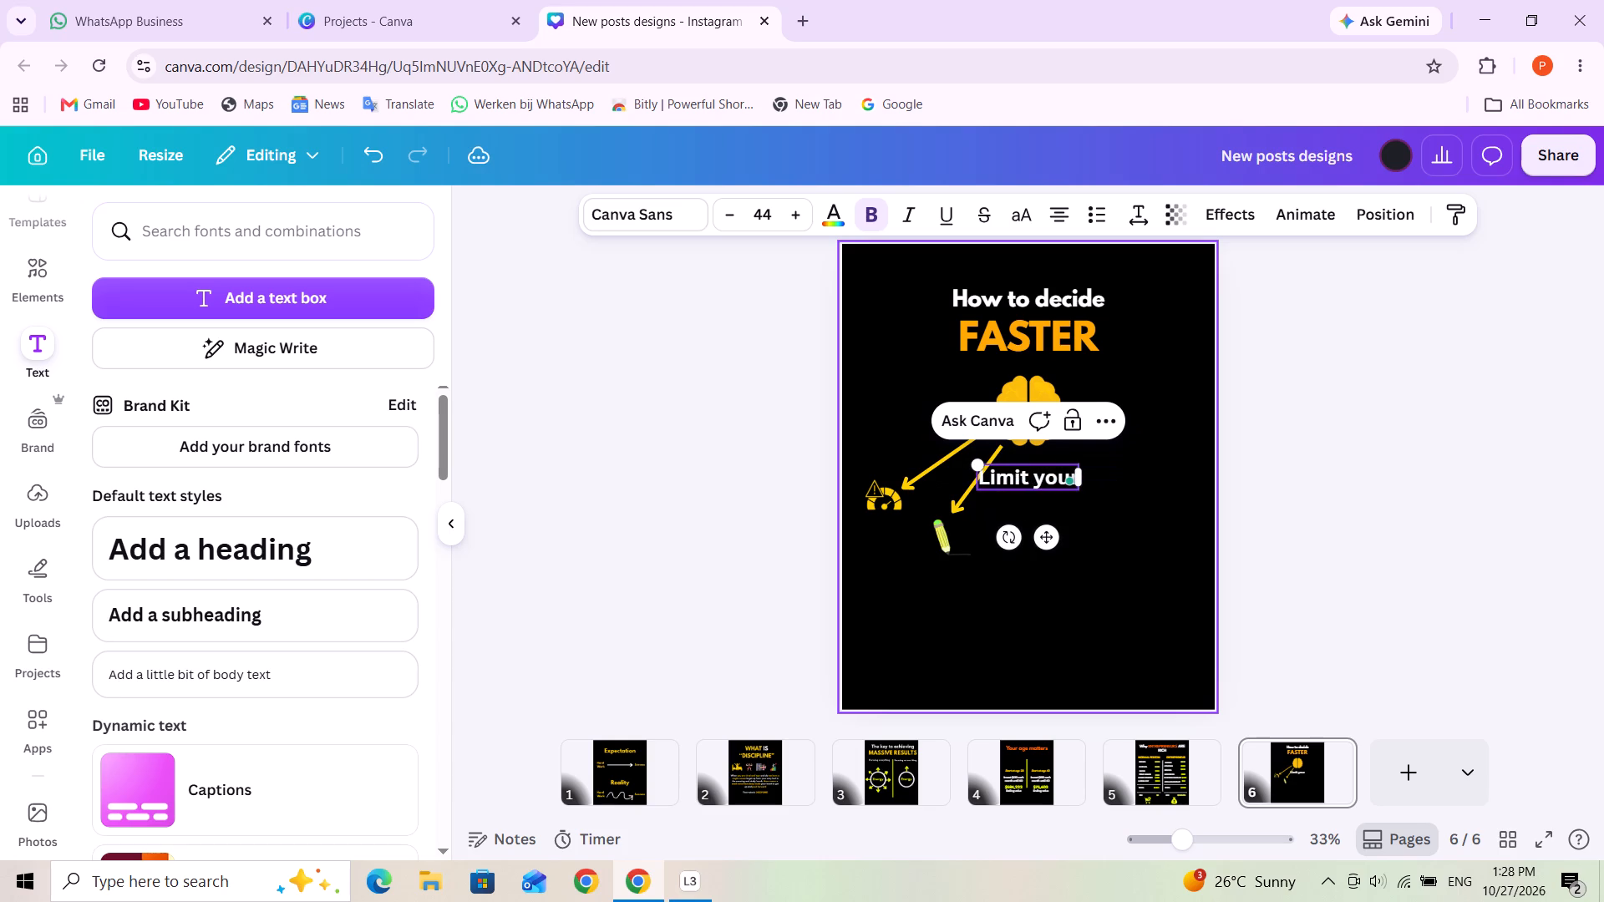
{"action": "key", "text": "Return"}
{"action": "type", "text": "optioms"}
{"action": "key", "text": "BackSpace"}
{"action": "key", "text": "BackSpace"}
{"action": "type", "text": "ns"}
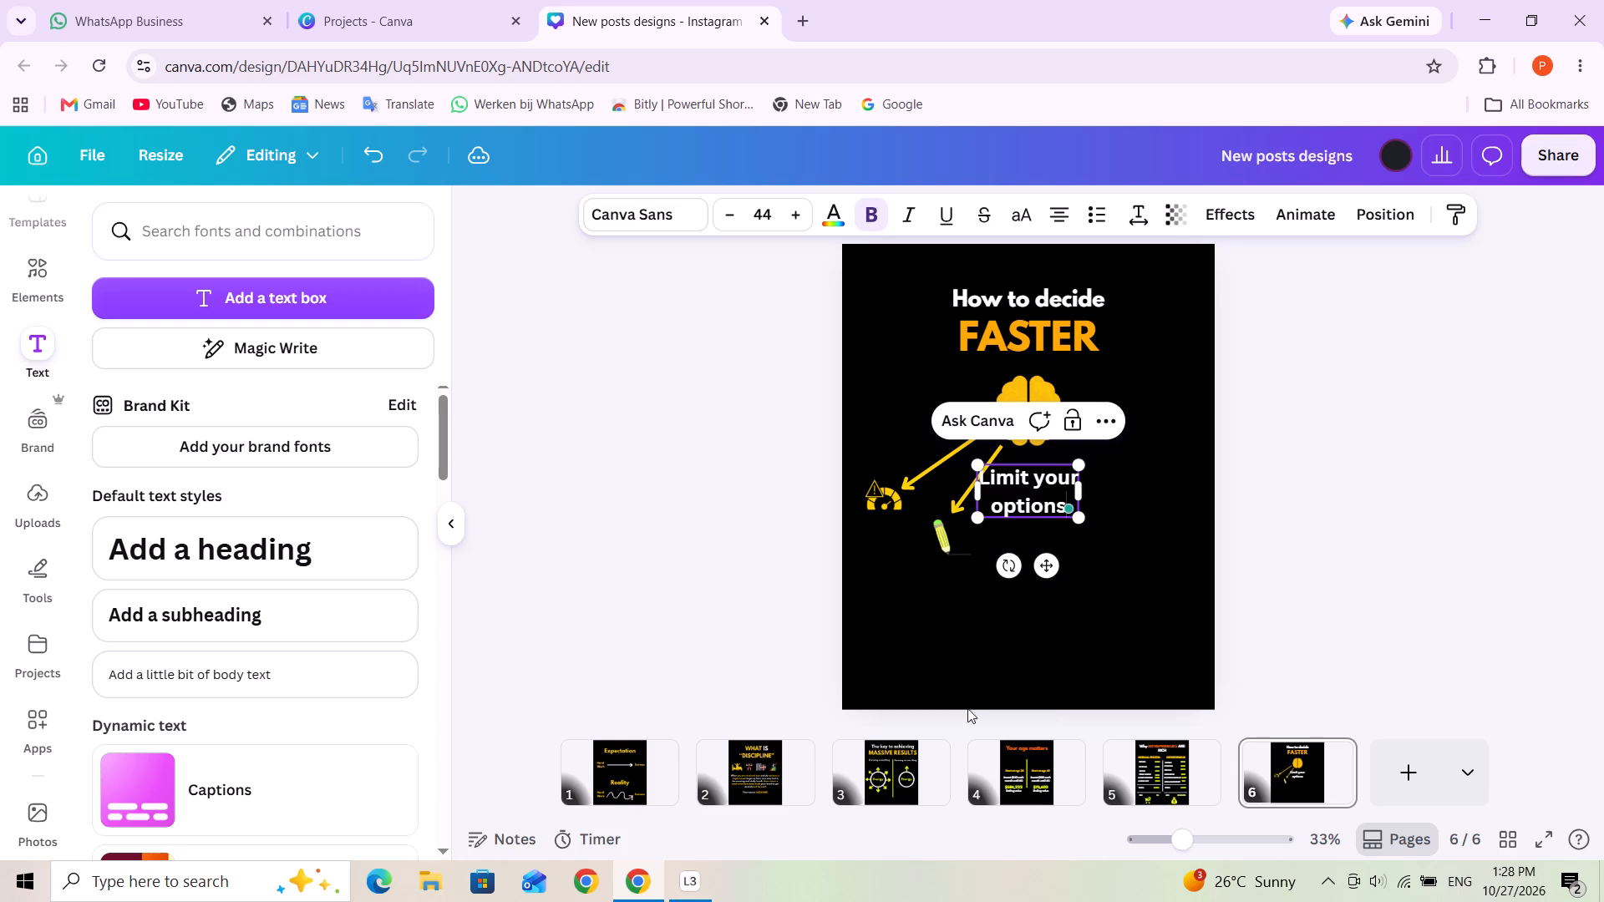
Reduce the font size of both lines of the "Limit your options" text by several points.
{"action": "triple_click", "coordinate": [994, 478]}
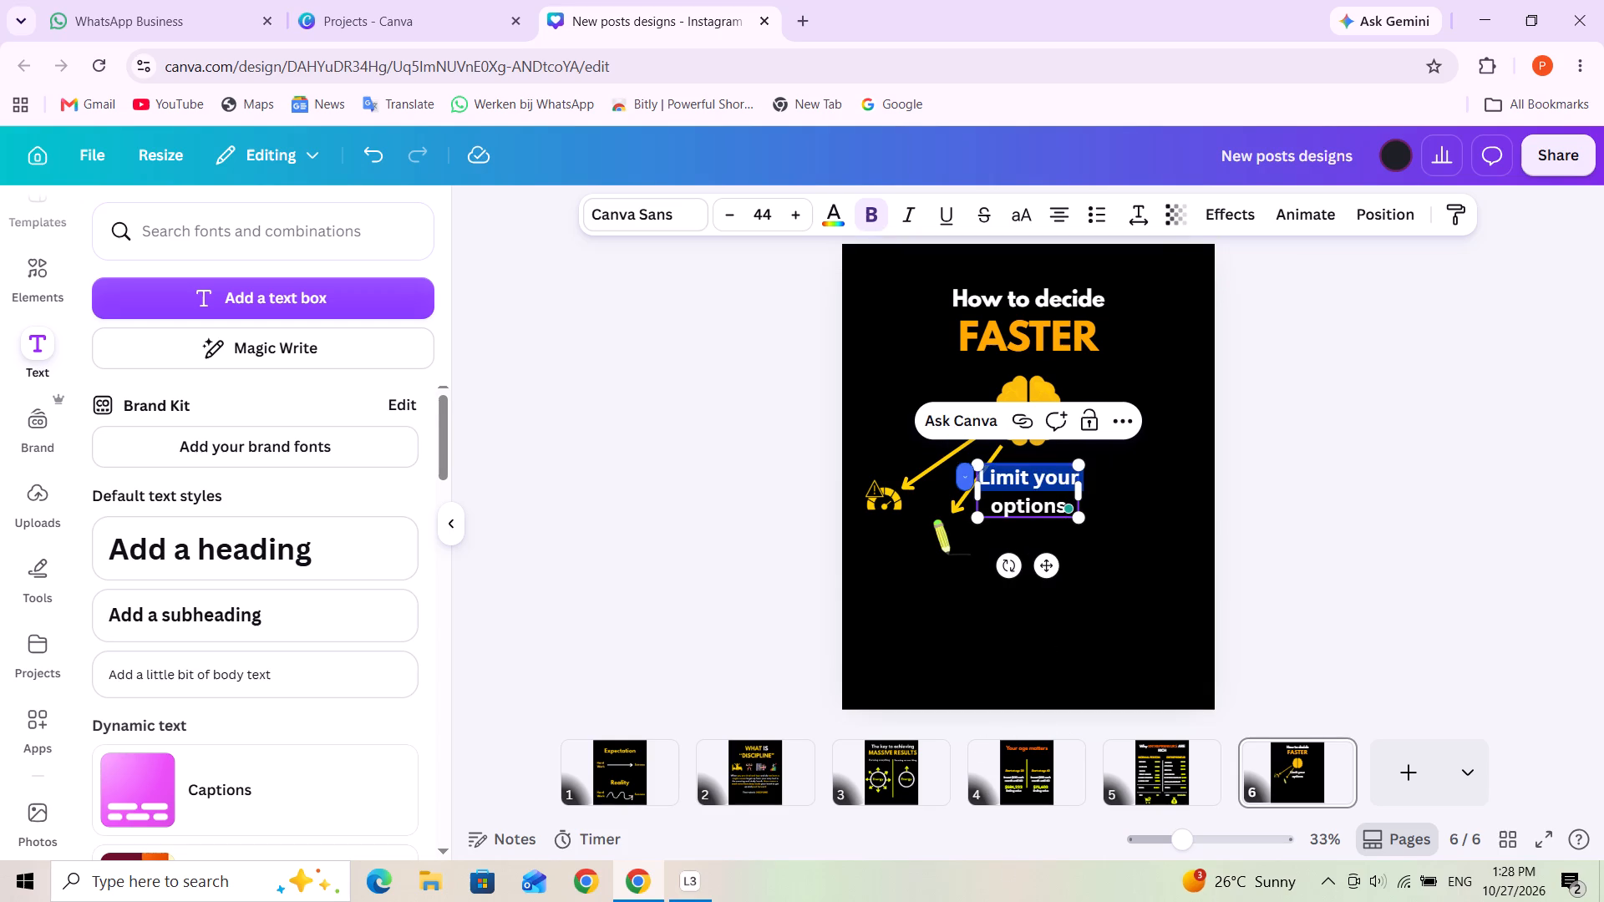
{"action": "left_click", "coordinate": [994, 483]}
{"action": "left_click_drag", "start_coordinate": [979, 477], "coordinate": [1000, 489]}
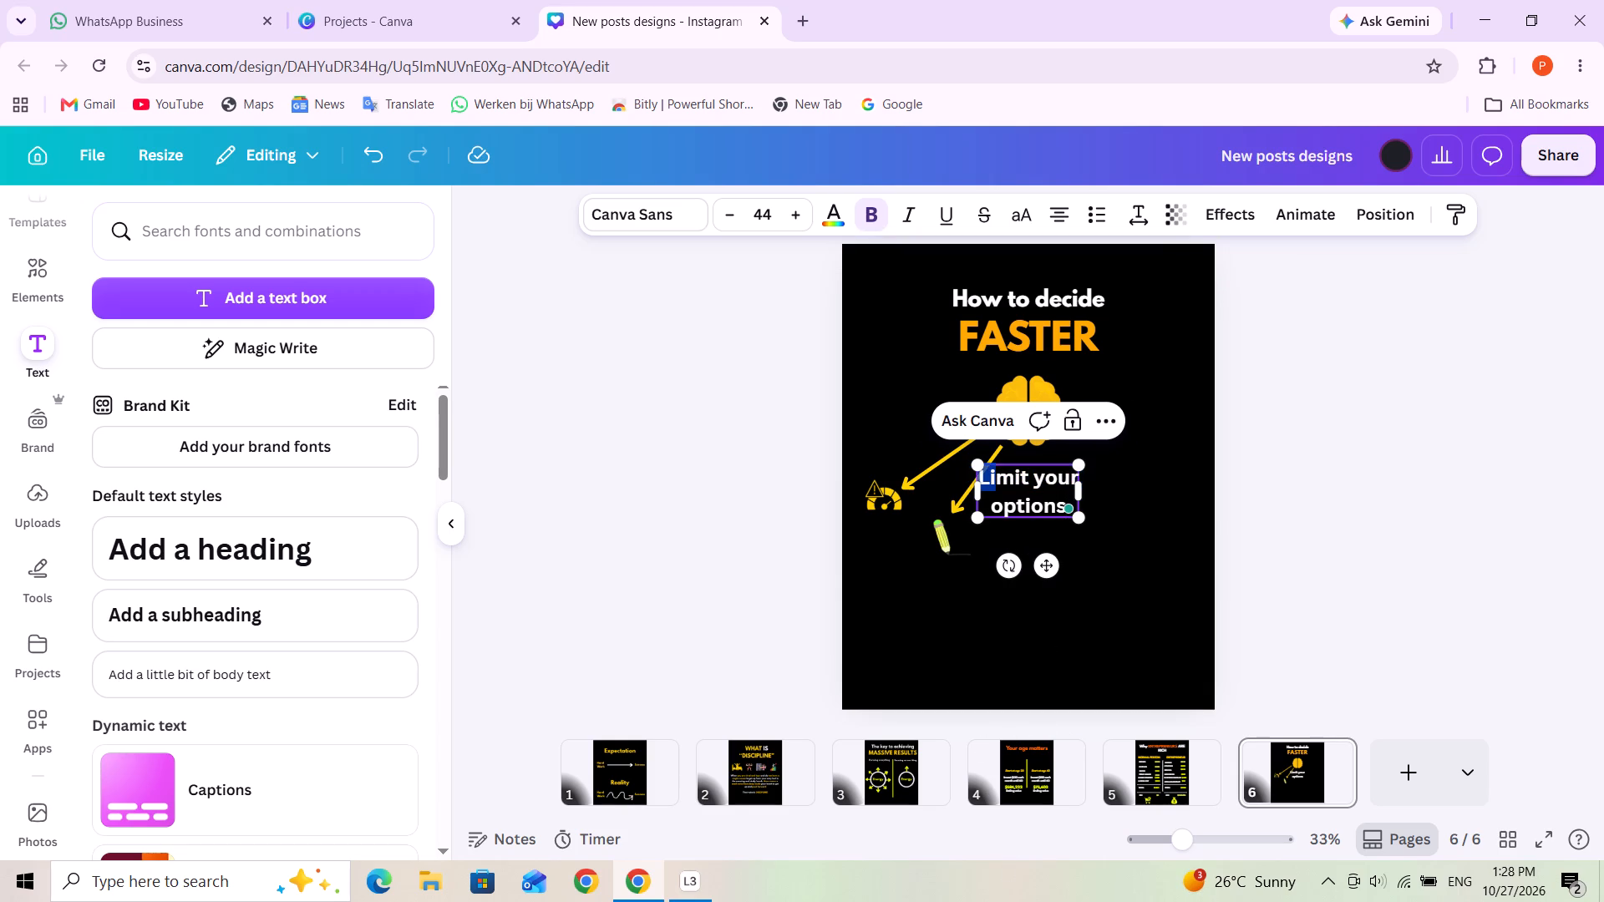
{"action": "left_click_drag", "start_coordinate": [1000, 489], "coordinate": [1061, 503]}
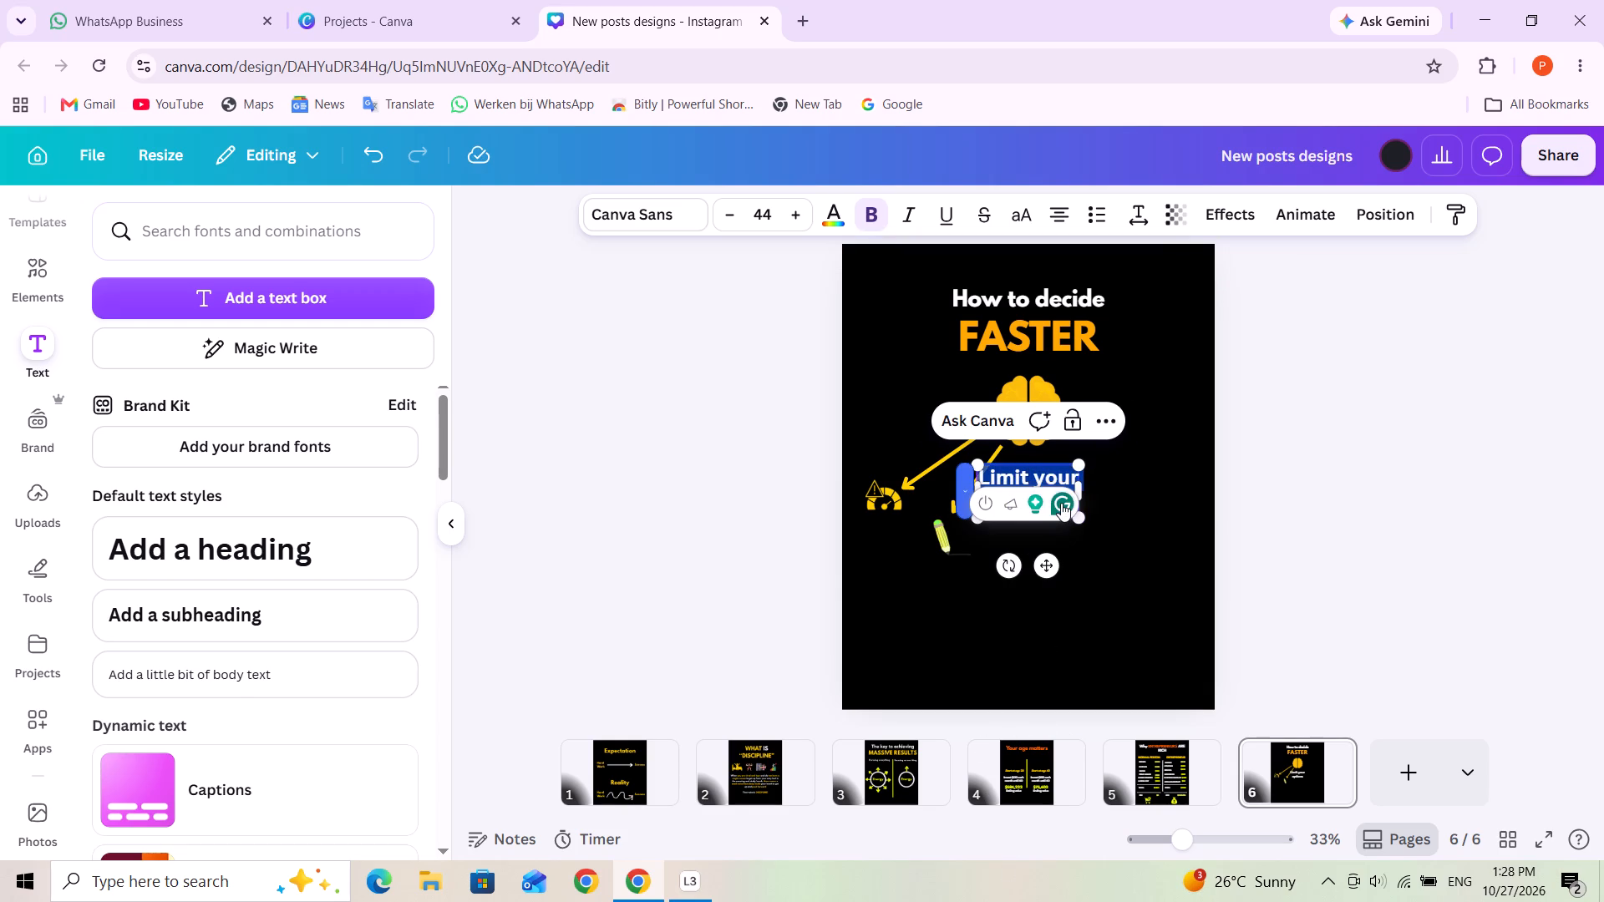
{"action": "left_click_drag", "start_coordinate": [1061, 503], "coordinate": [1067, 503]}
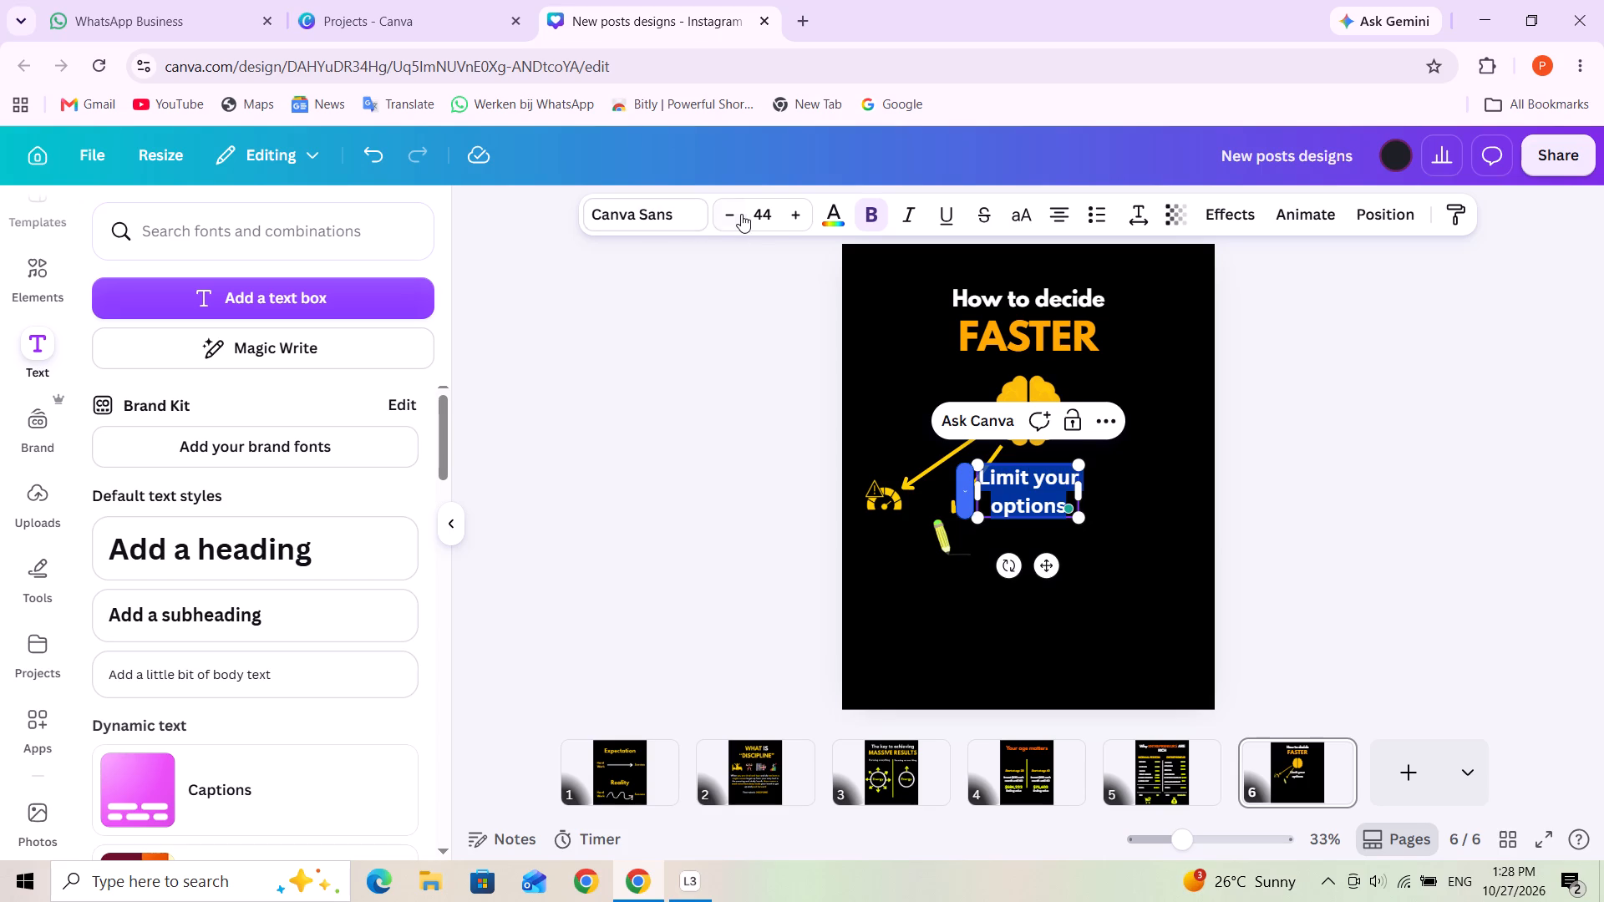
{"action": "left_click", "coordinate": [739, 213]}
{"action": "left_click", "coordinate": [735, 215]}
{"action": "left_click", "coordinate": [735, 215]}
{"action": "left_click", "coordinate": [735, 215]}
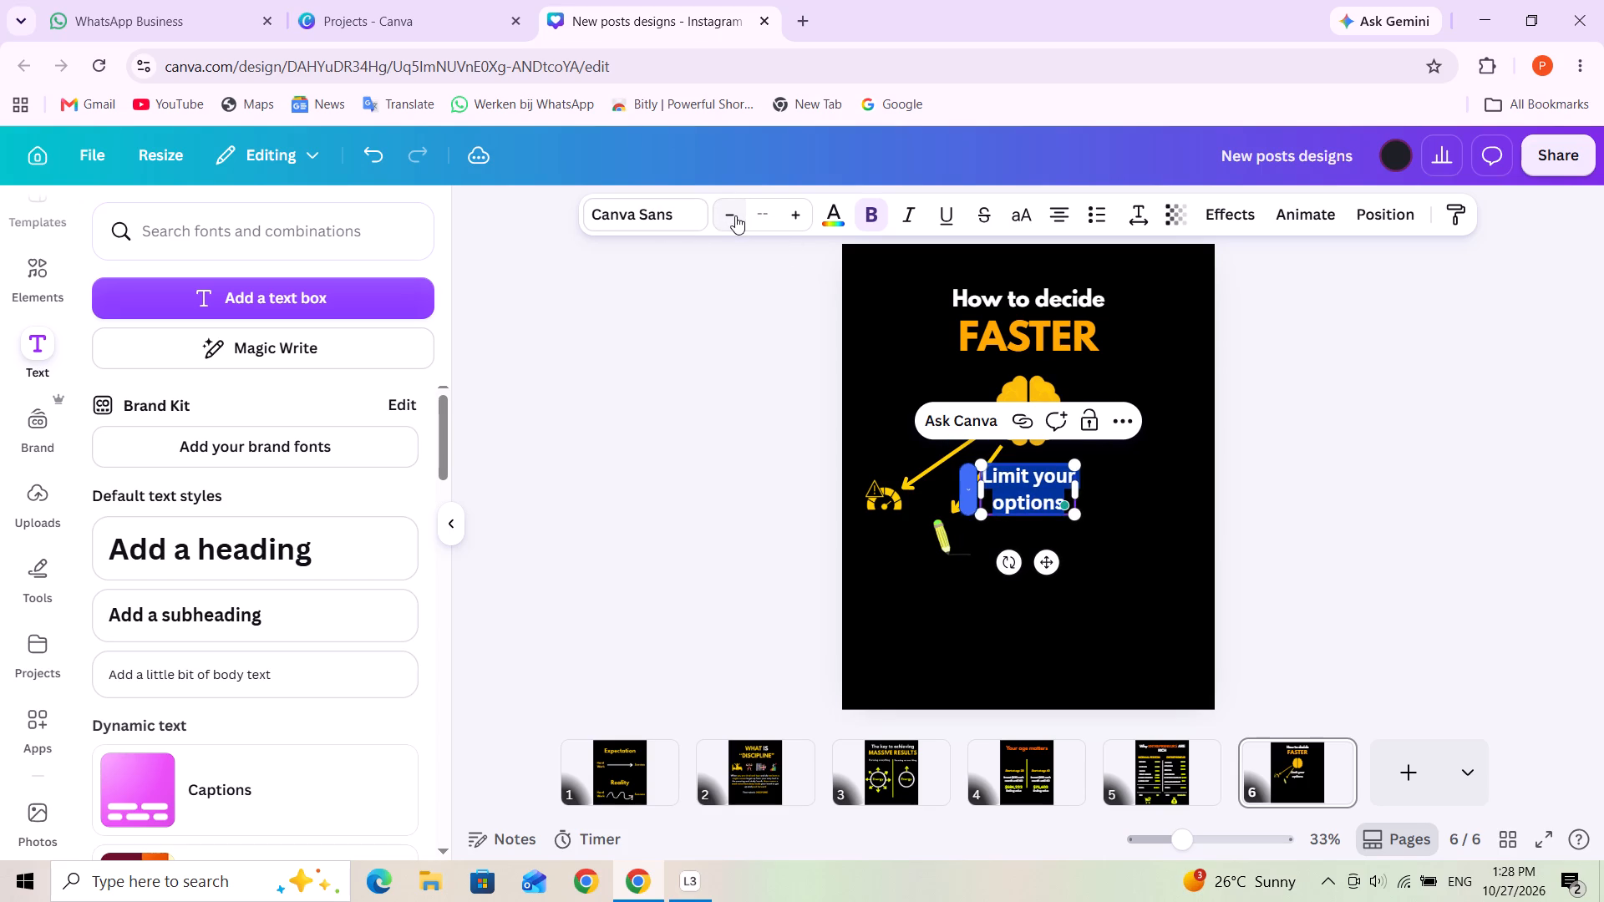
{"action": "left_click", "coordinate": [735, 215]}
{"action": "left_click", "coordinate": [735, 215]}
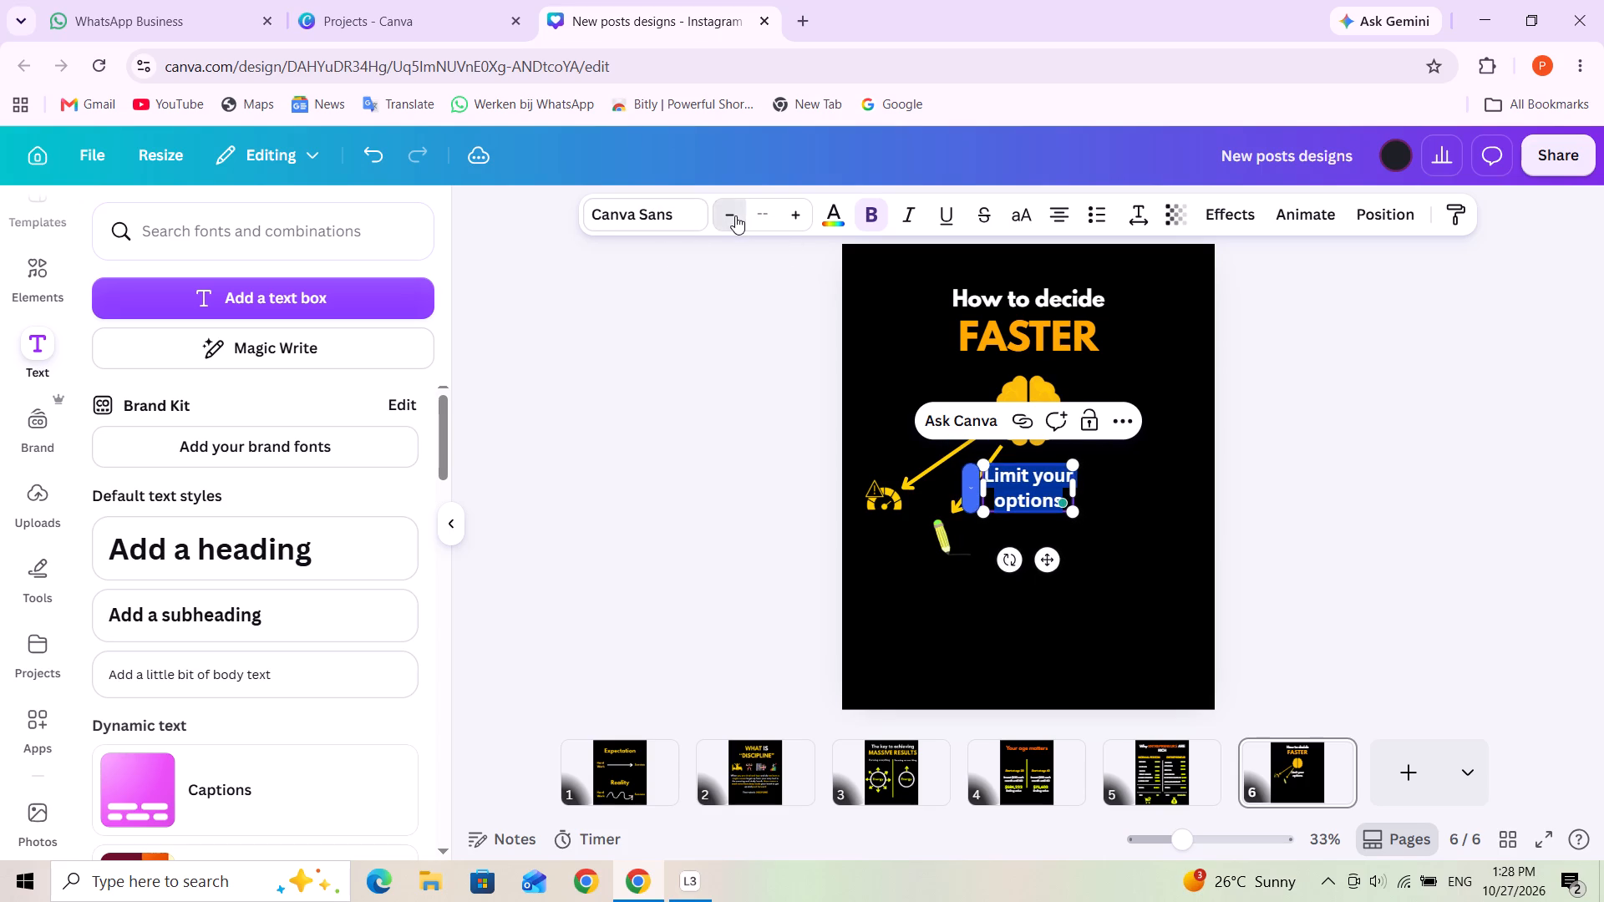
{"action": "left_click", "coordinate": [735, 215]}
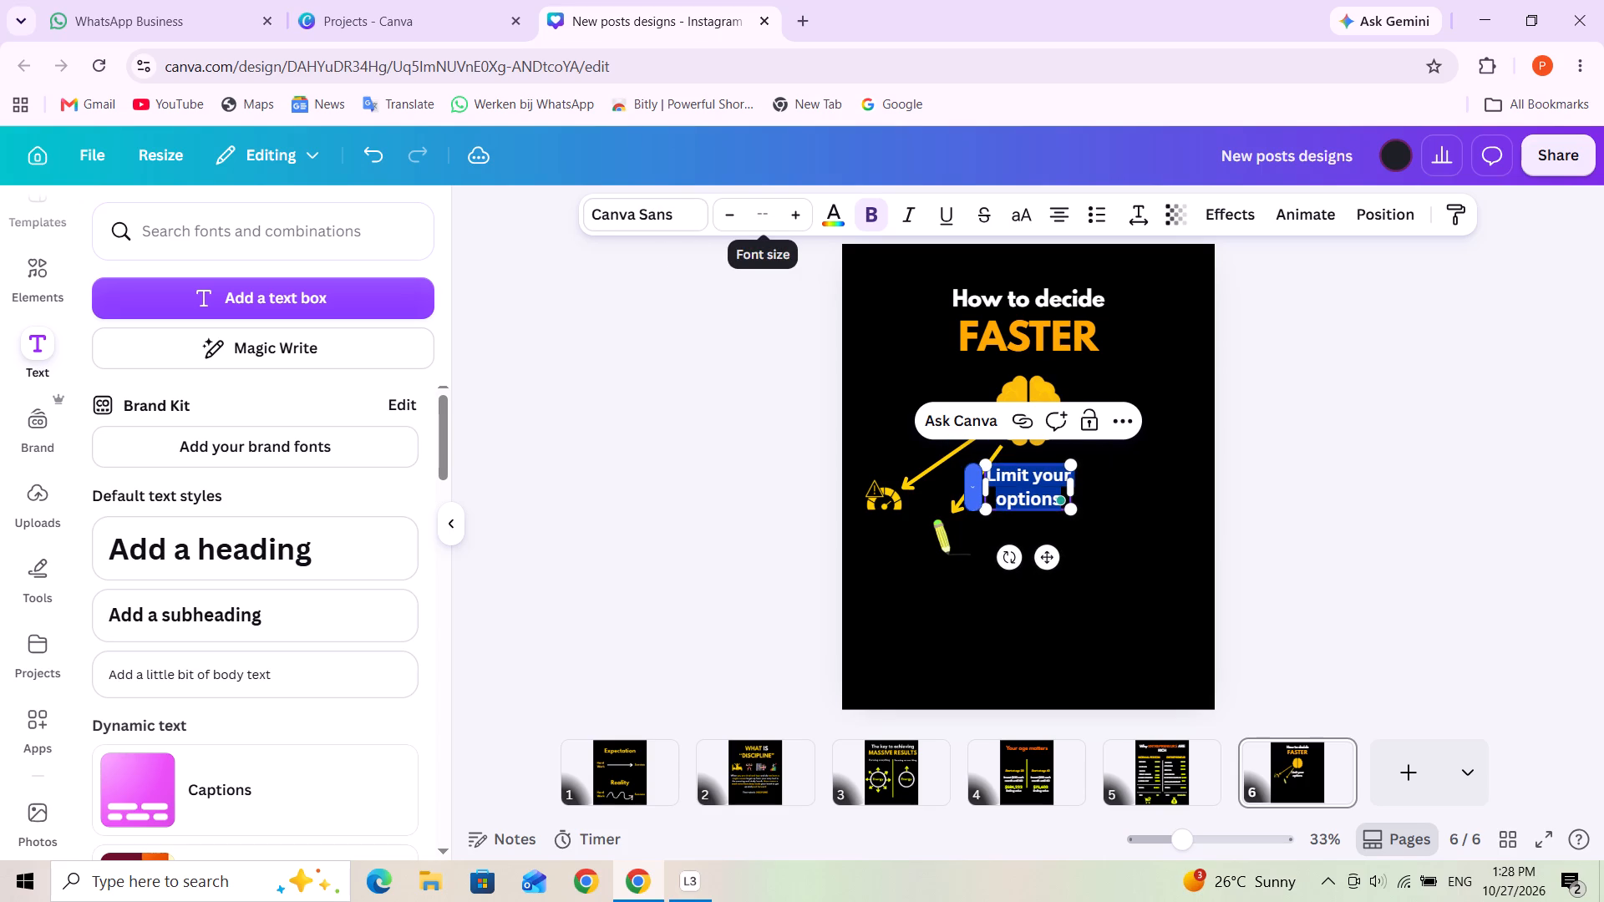
Change the font of the "Limit your options" text to League Spartan.
{"action": "left_click", "coordinate": [681, 203]}
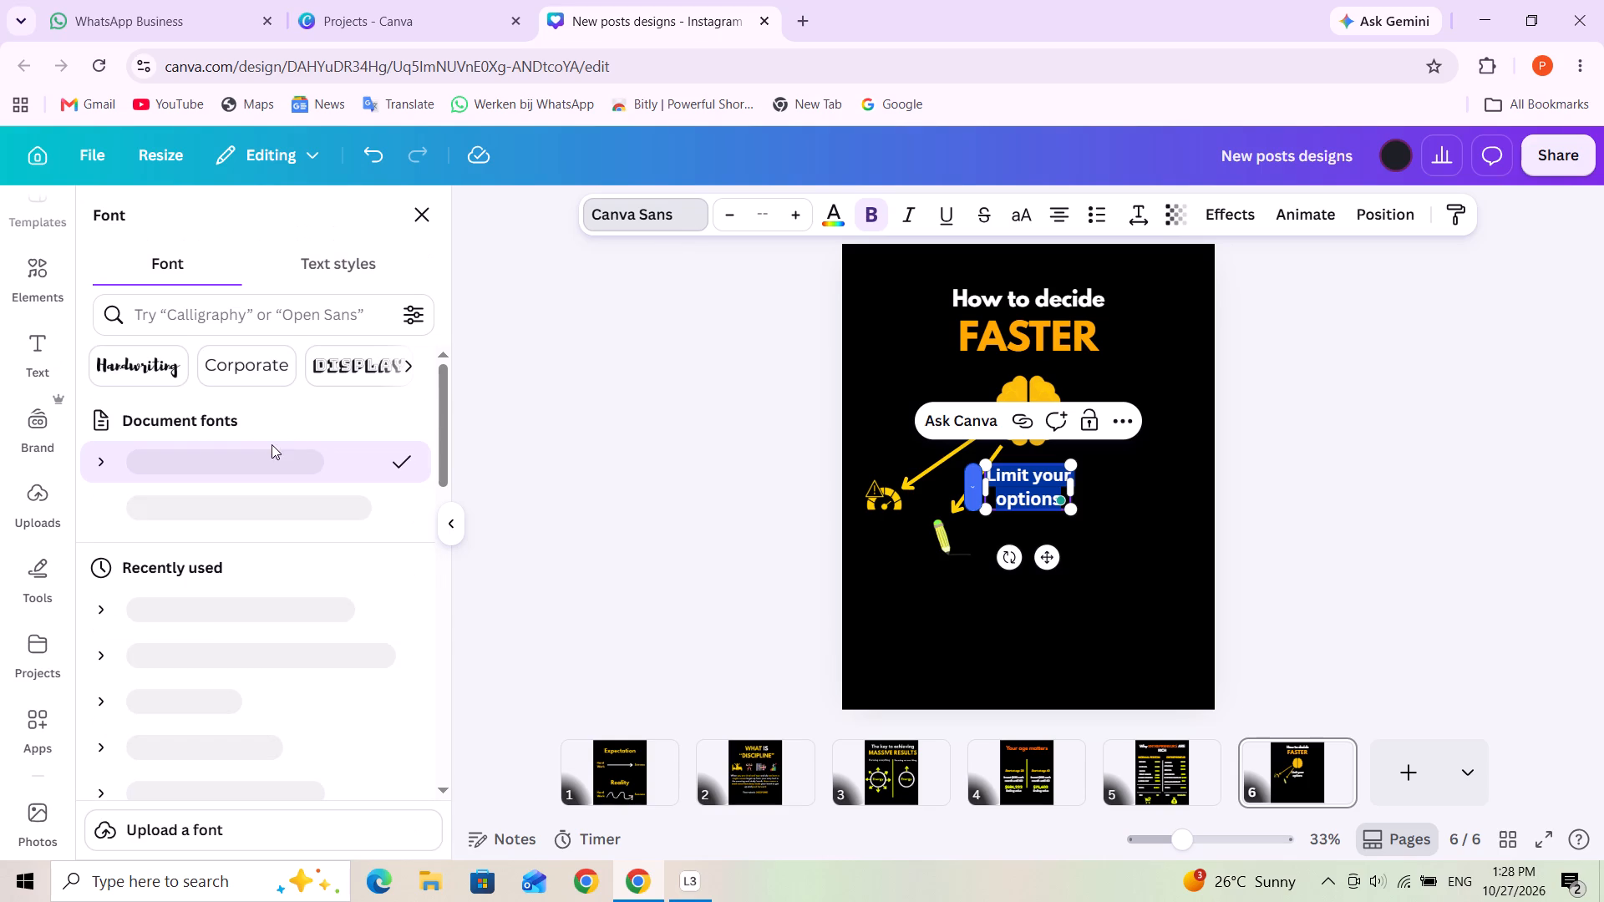
{"action": "left_click", "coordinate": [272, 503]}
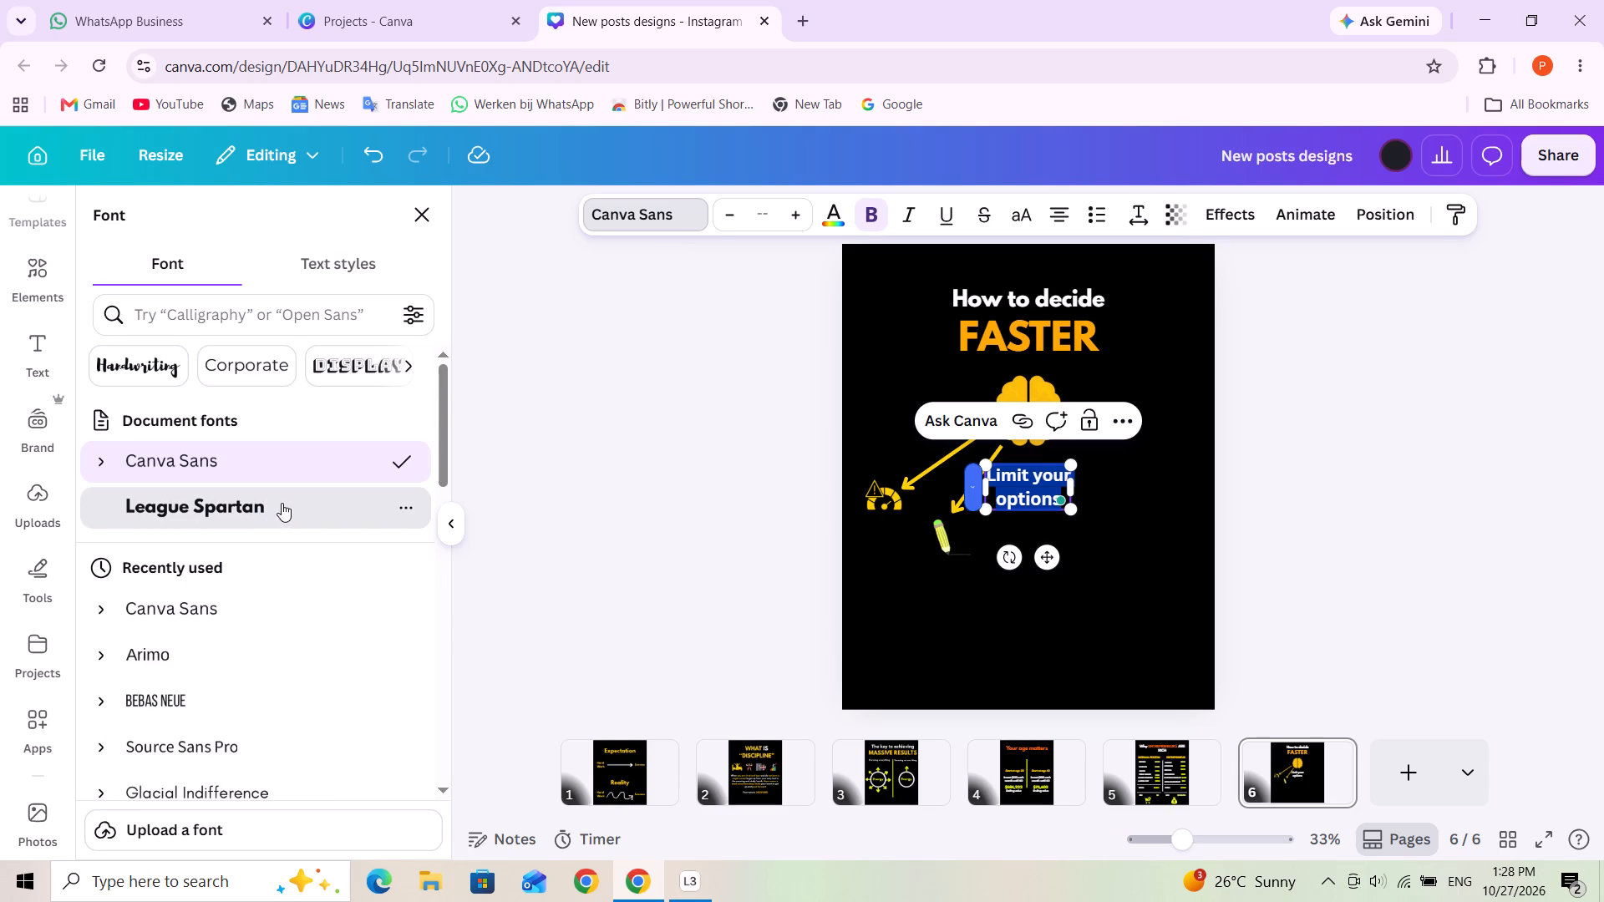
Set the font size of the whole "Limit your options" text to 25.
{"action": "left_click", "coordinate": [797, 212]}
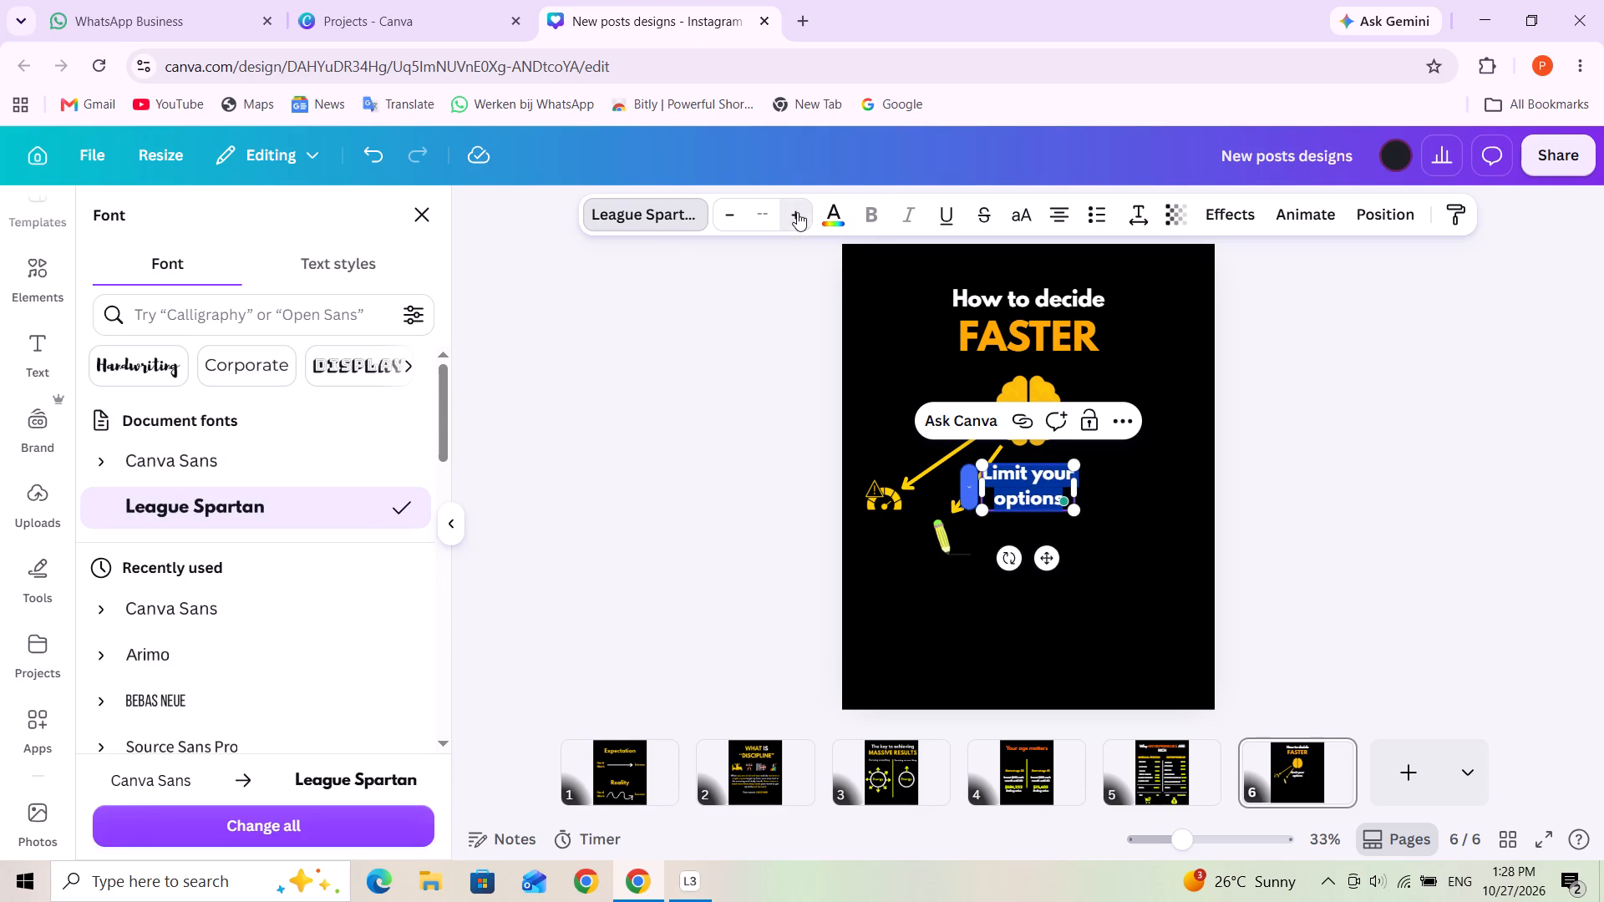
{"action": "left_click", "coordinate": [799, 213]}
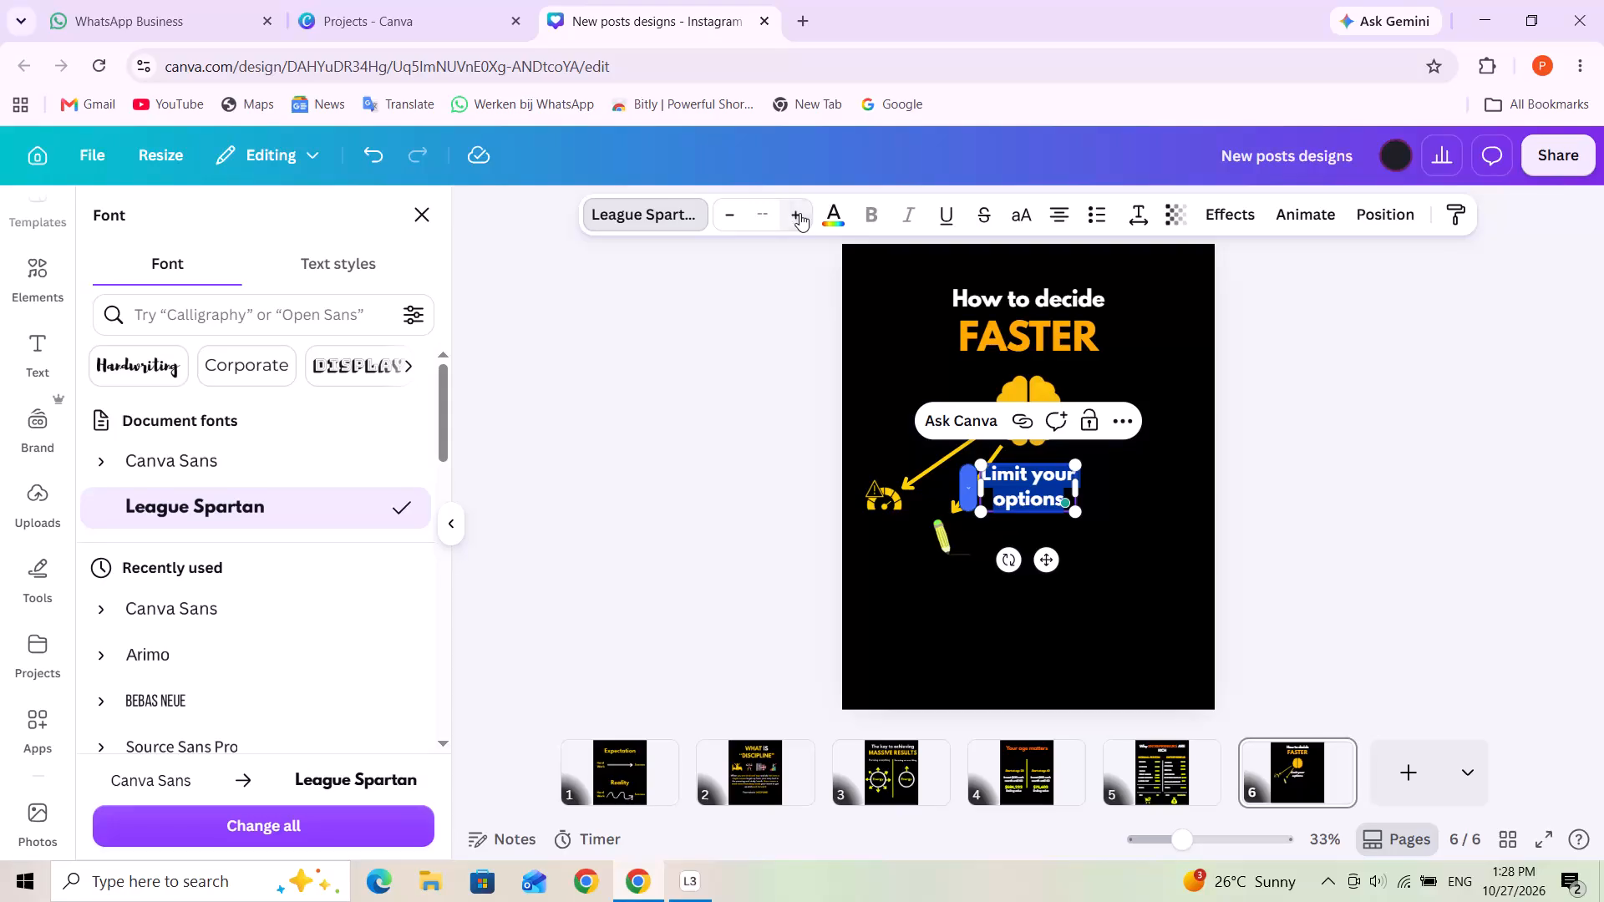
{"action": "left_click", "coordinate": [769, 215]}
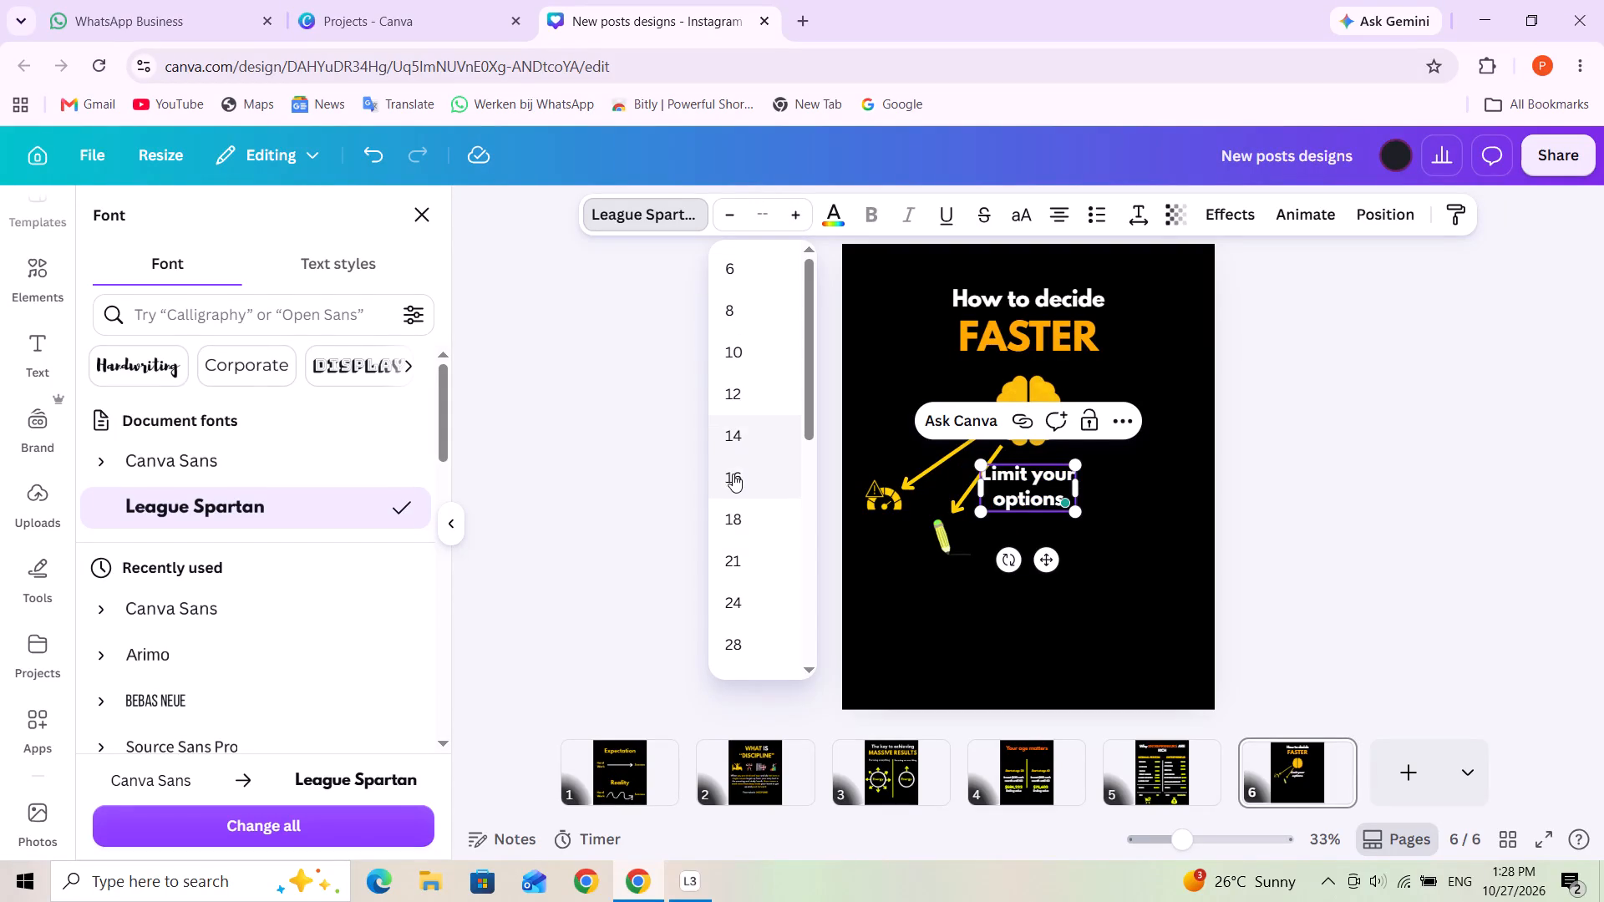
{"action": "left_click", "coordinate": [733, 474]}
{"action": "triple_click", "coordinate": [798, 213]}
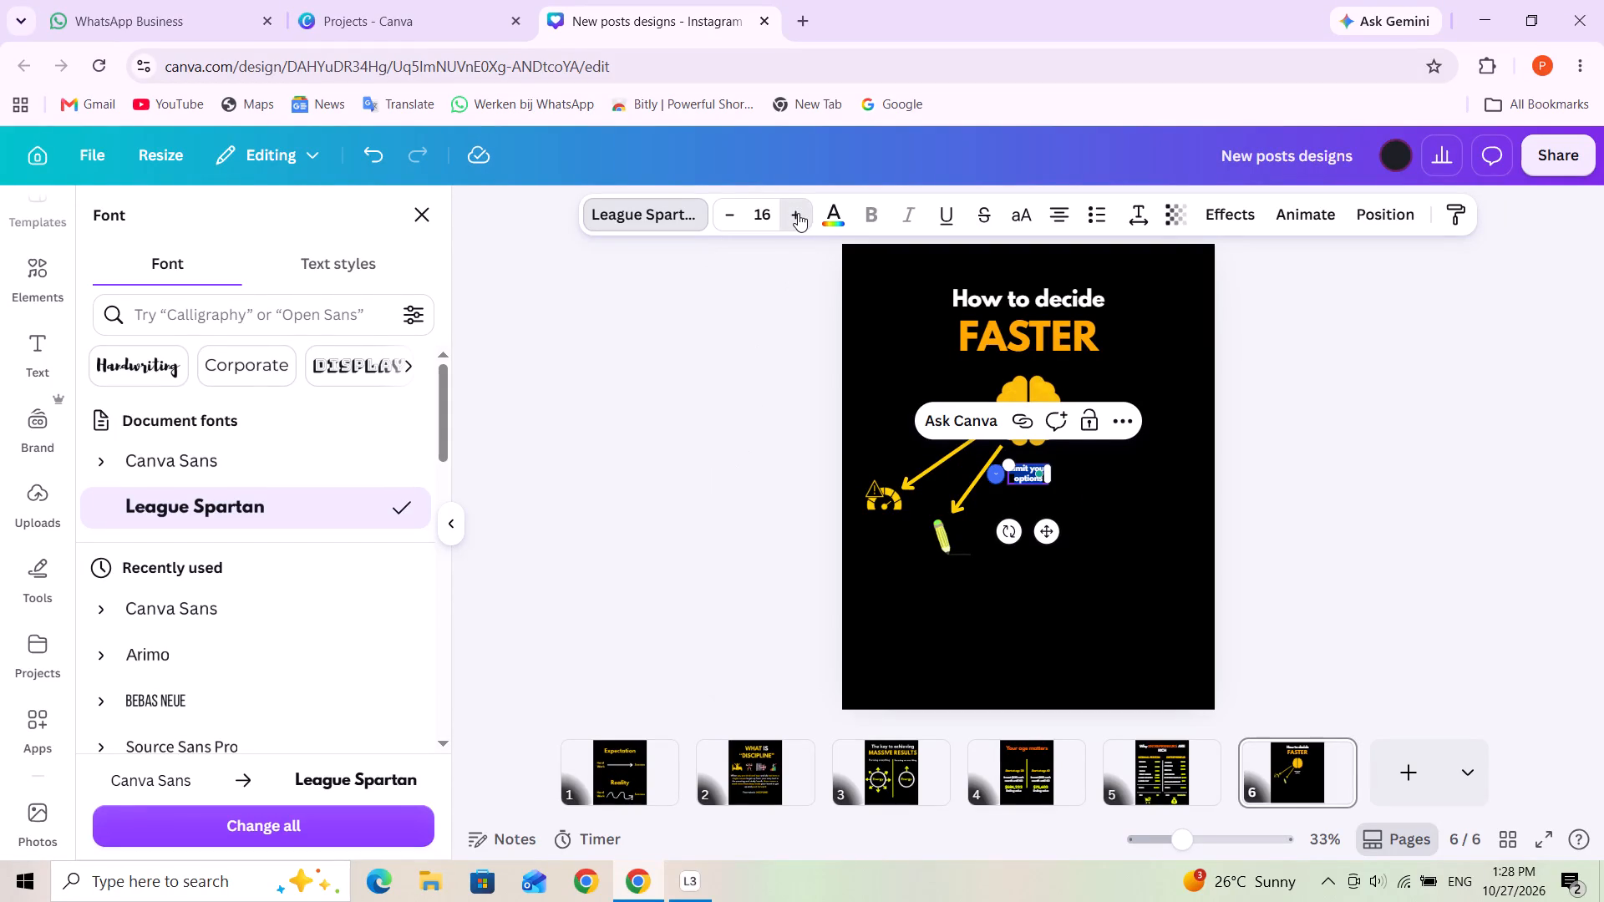
{"action": "double_click", "coordinate": [798, 213]}
{"action": "triple_click", "coordinate": [798, 213]}
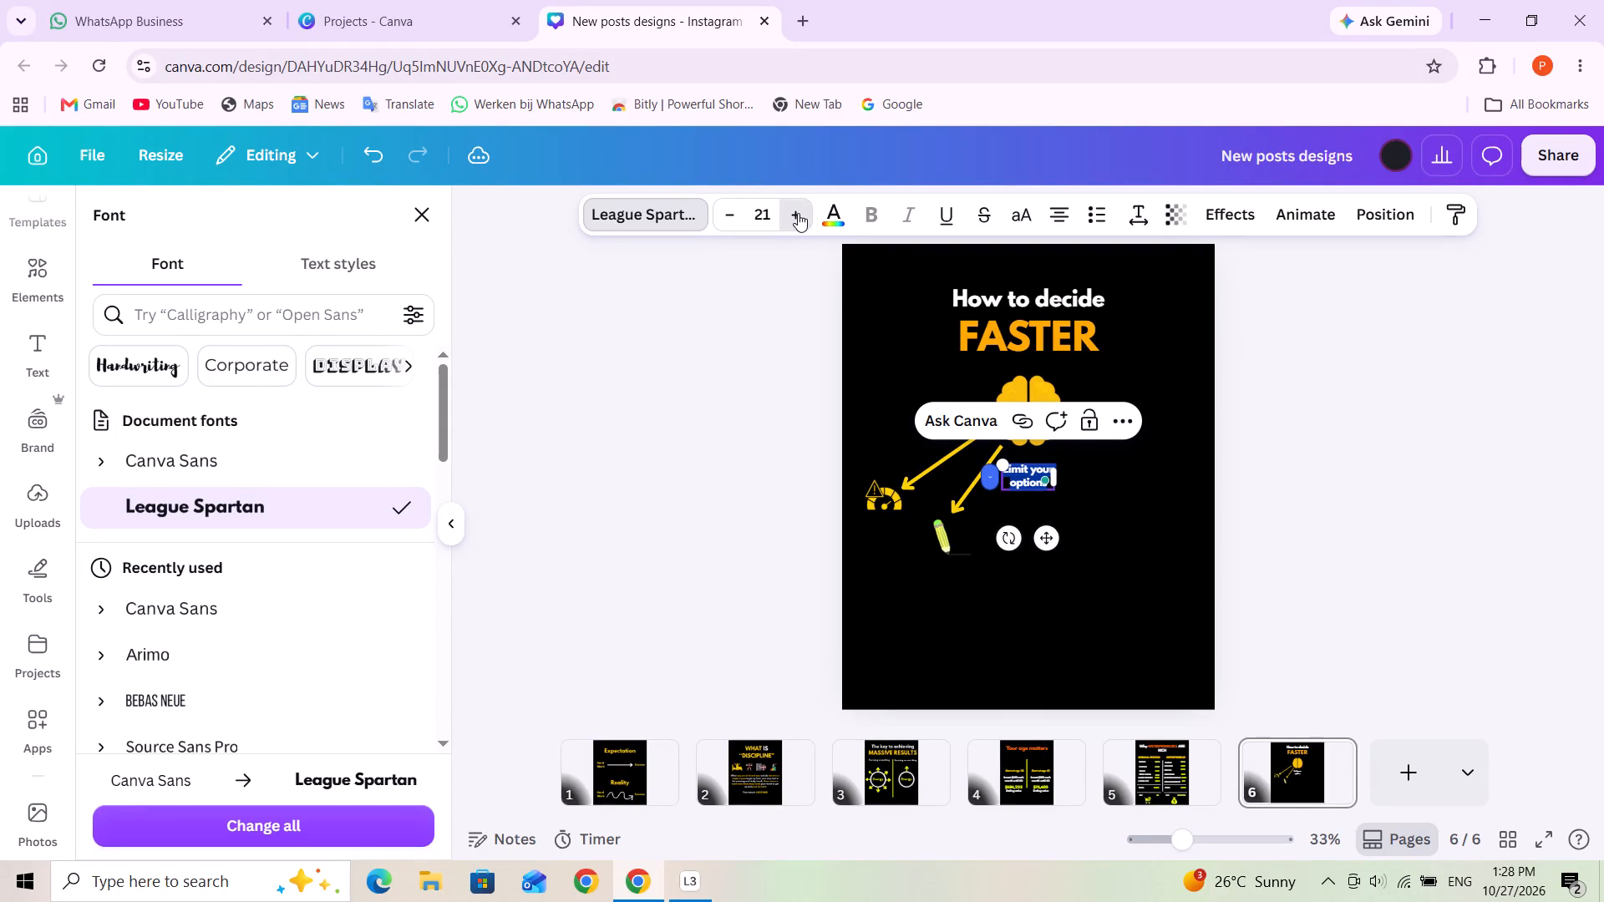
{"action": "double_click", "coordinate": [798, 213]}
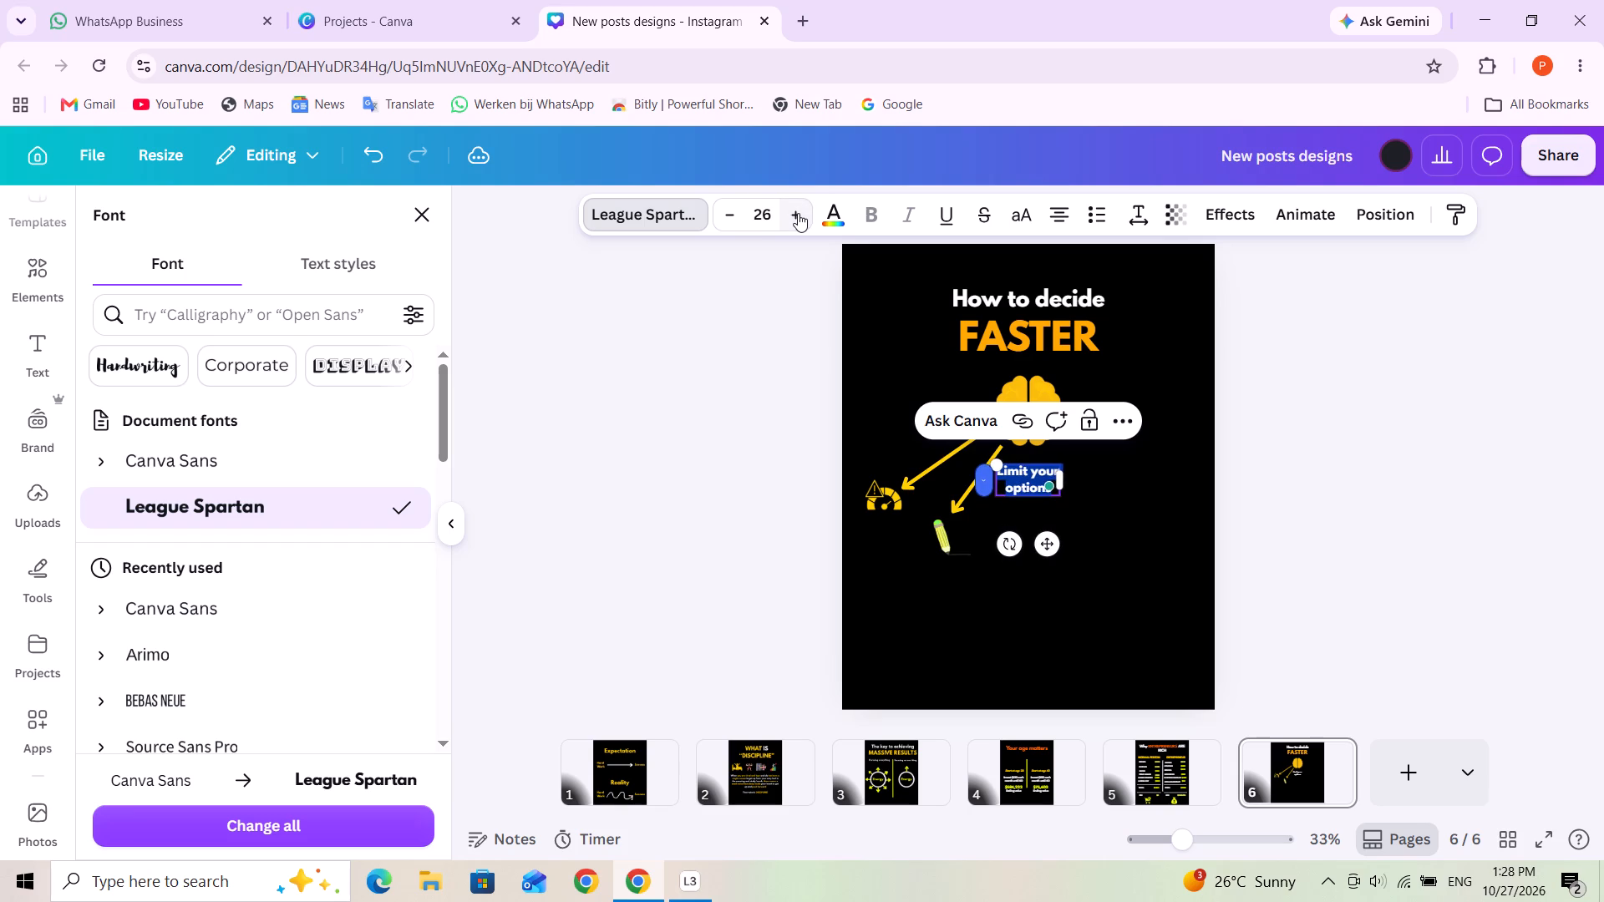
{"action": "left_click", "coordinate": [728, 215]}
{"action": "left_click", "coordinate": [1150, 501]}
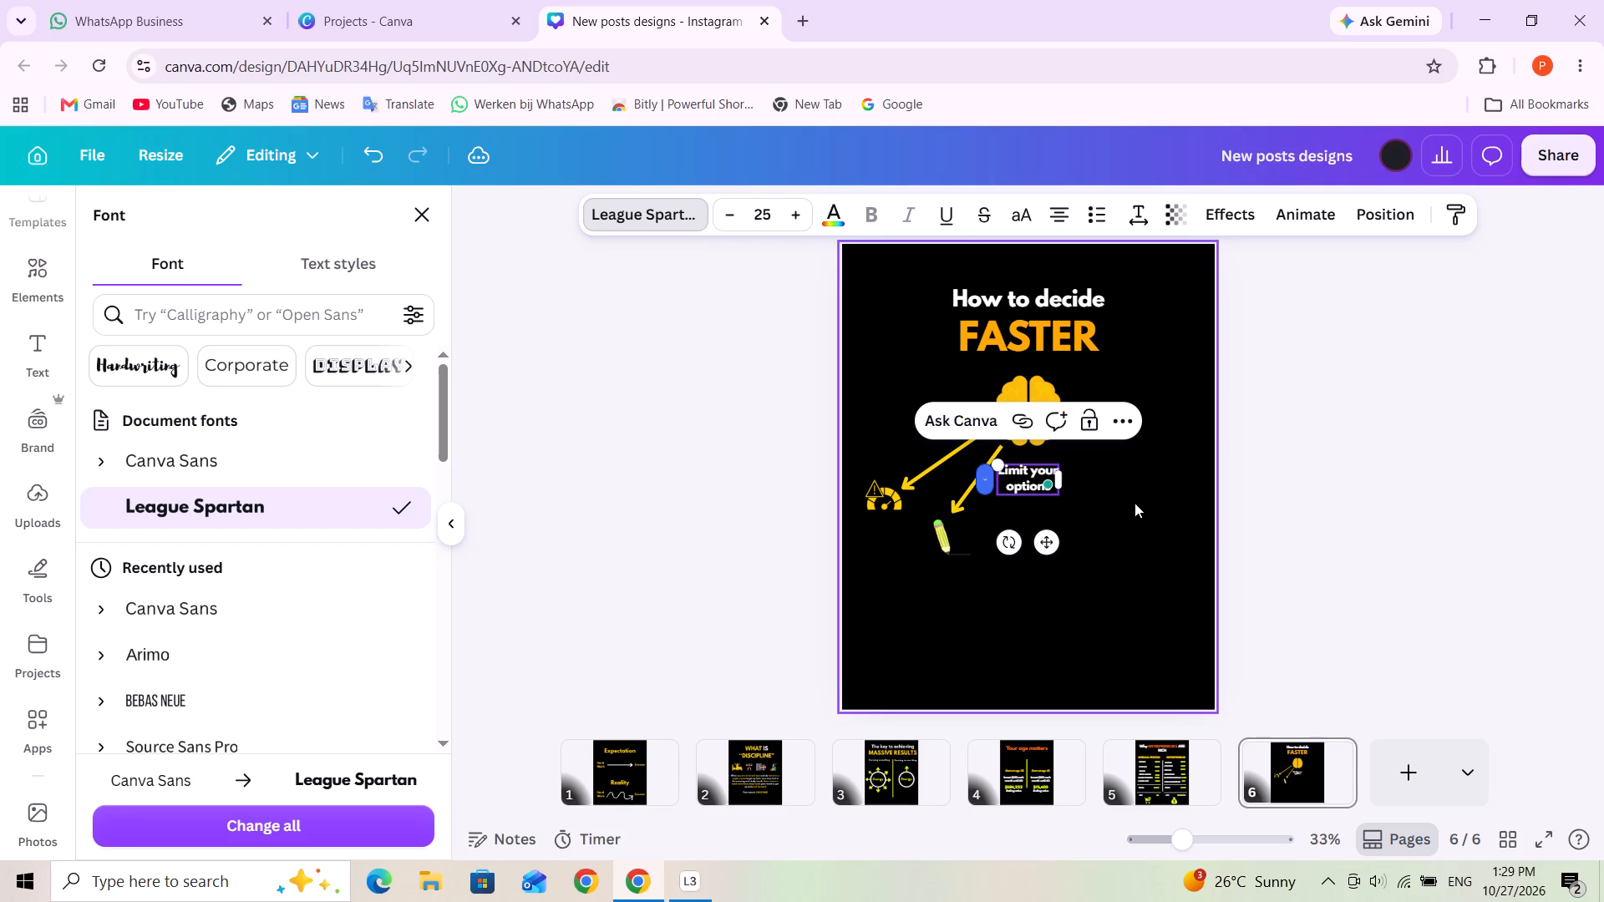
{"action": "left_click", "coordinate": [1116, 504]}
Move the "Limit your options" text directly beneath the gauge graphic at the first arrow's tip.
{"action": "left_click_drag", "start_coordinate": [1028, 479], "coordinate": [882, 534]}
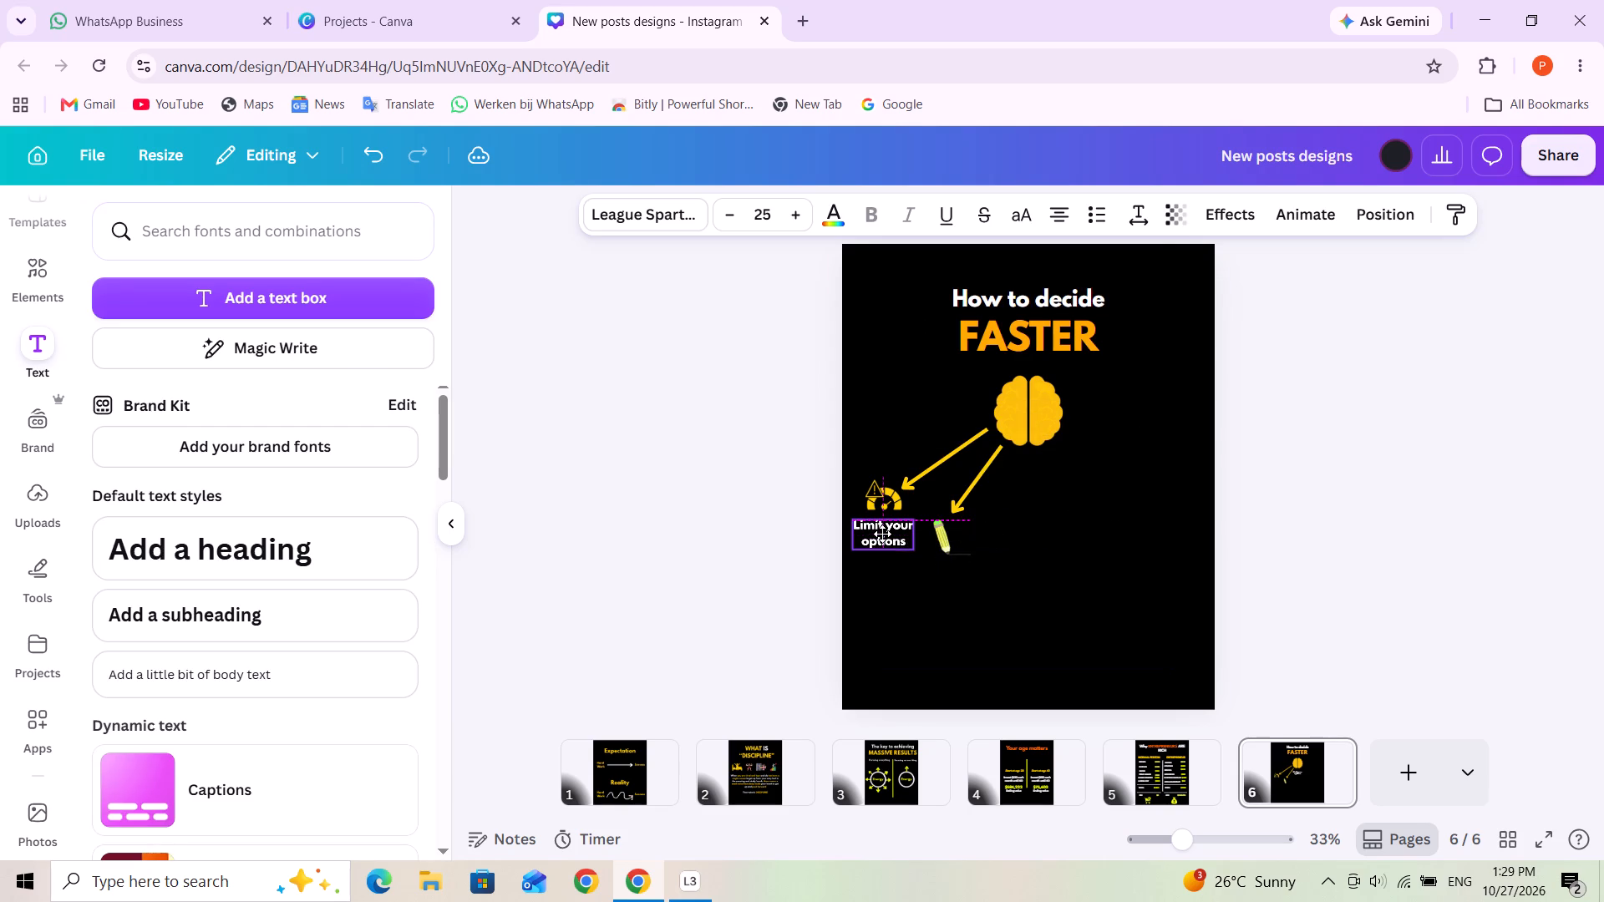
{"action": "left_click_drag", "start_coordinate": [882, 534], "coordinate": [879, 532]}
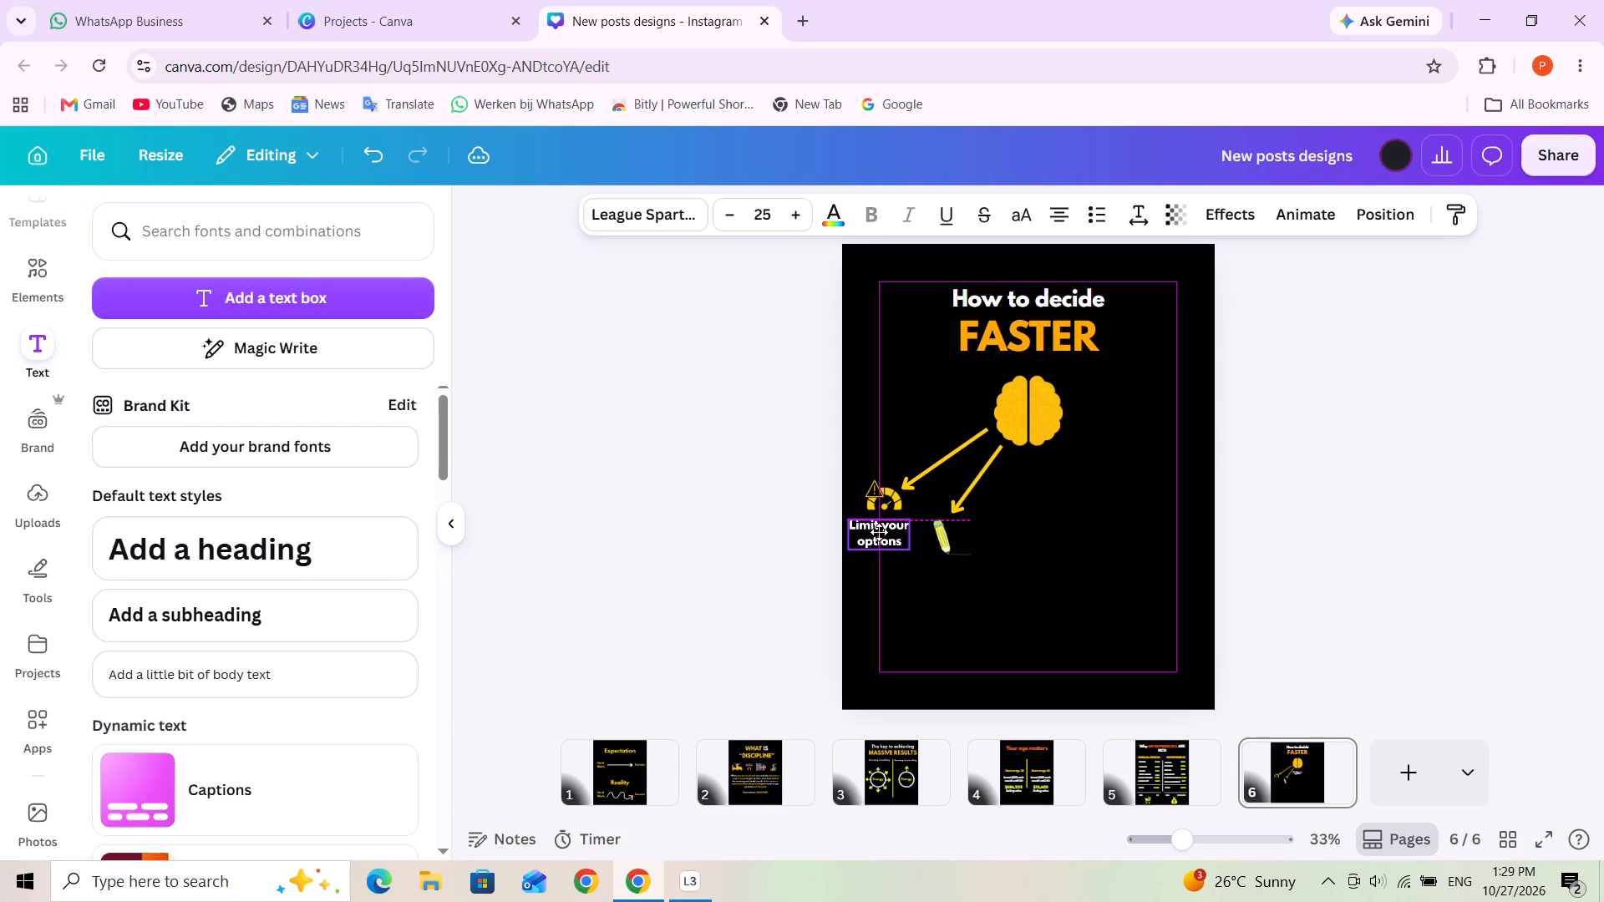
Nudge the "Limit your options" text slightly so it sits centred beneath the gauge graphic.
{"action": "left_click_drag", "start_coordinate": [879, 532], "coordinate": [878, 532]}
{"action": "left_click", "coordinate": [882, 531]}
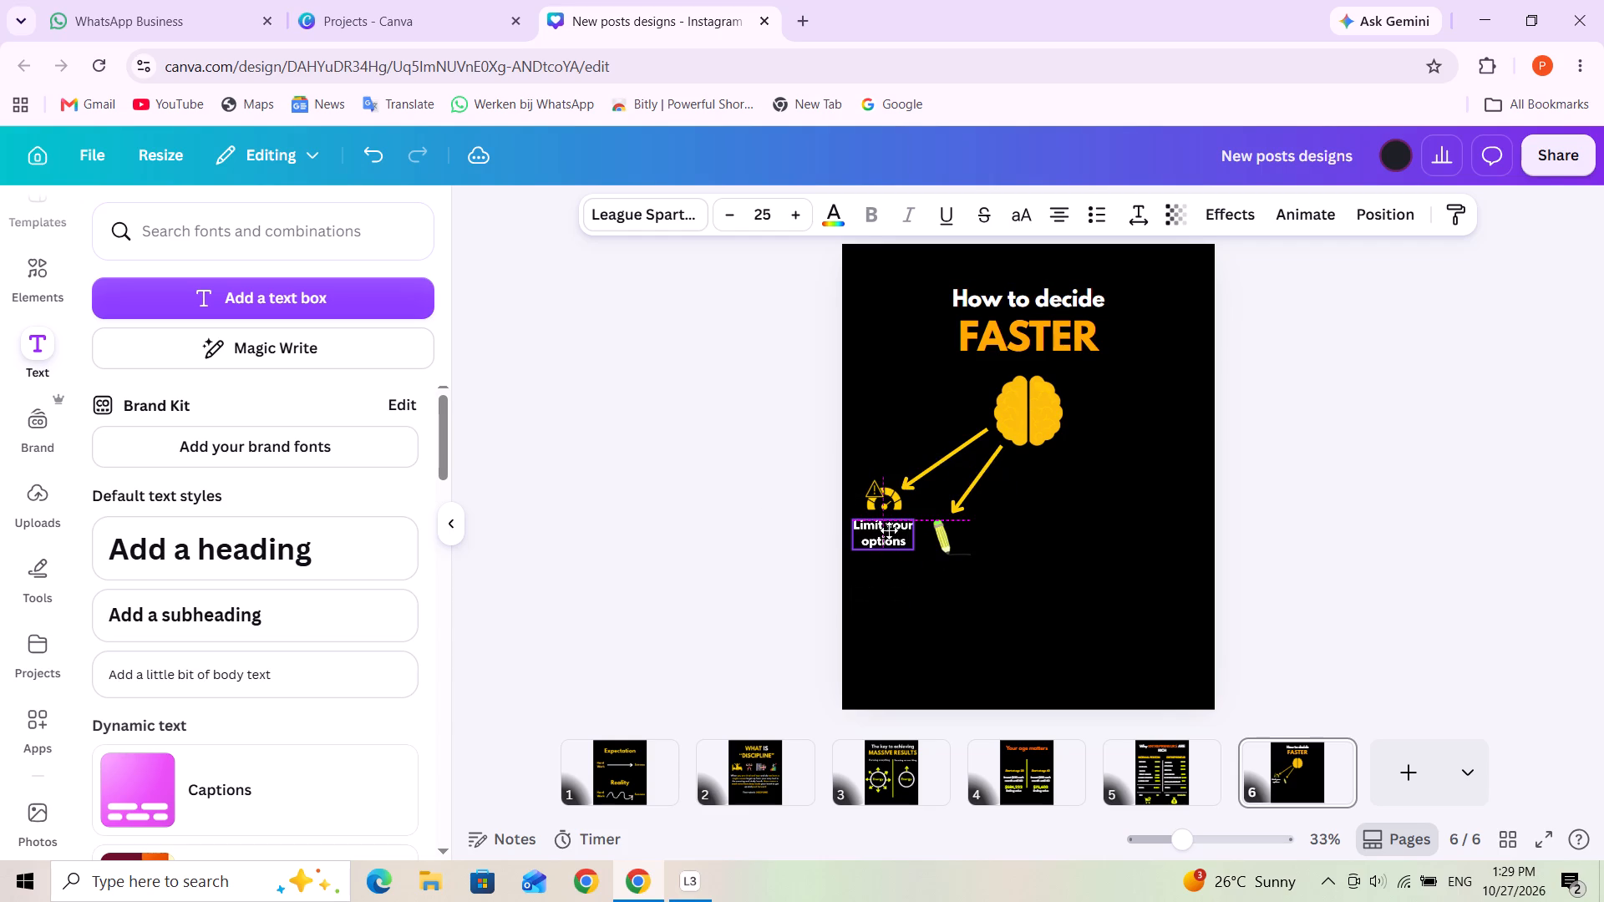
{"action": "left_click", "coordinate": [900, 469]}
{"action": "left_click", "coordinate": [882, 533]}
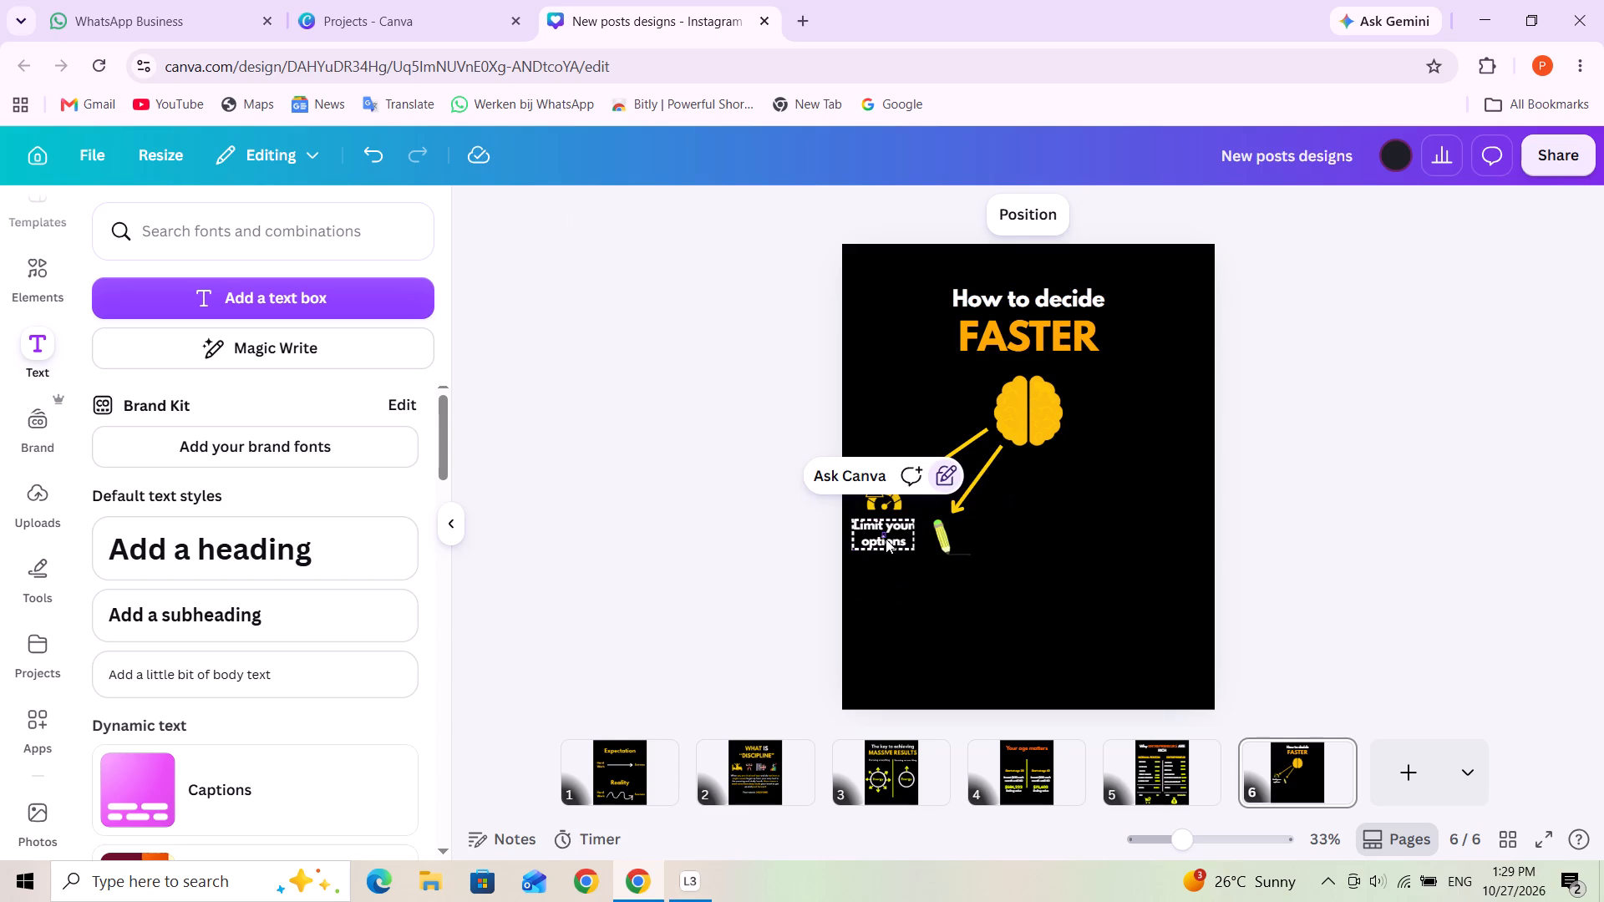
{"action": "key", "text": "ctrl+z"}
Duplicate the "Limit your options" text and place the copy centred beneath the pencil graphic at the second arrow's tip.
{"action": "left_click", "coordinate": [881, 528]}
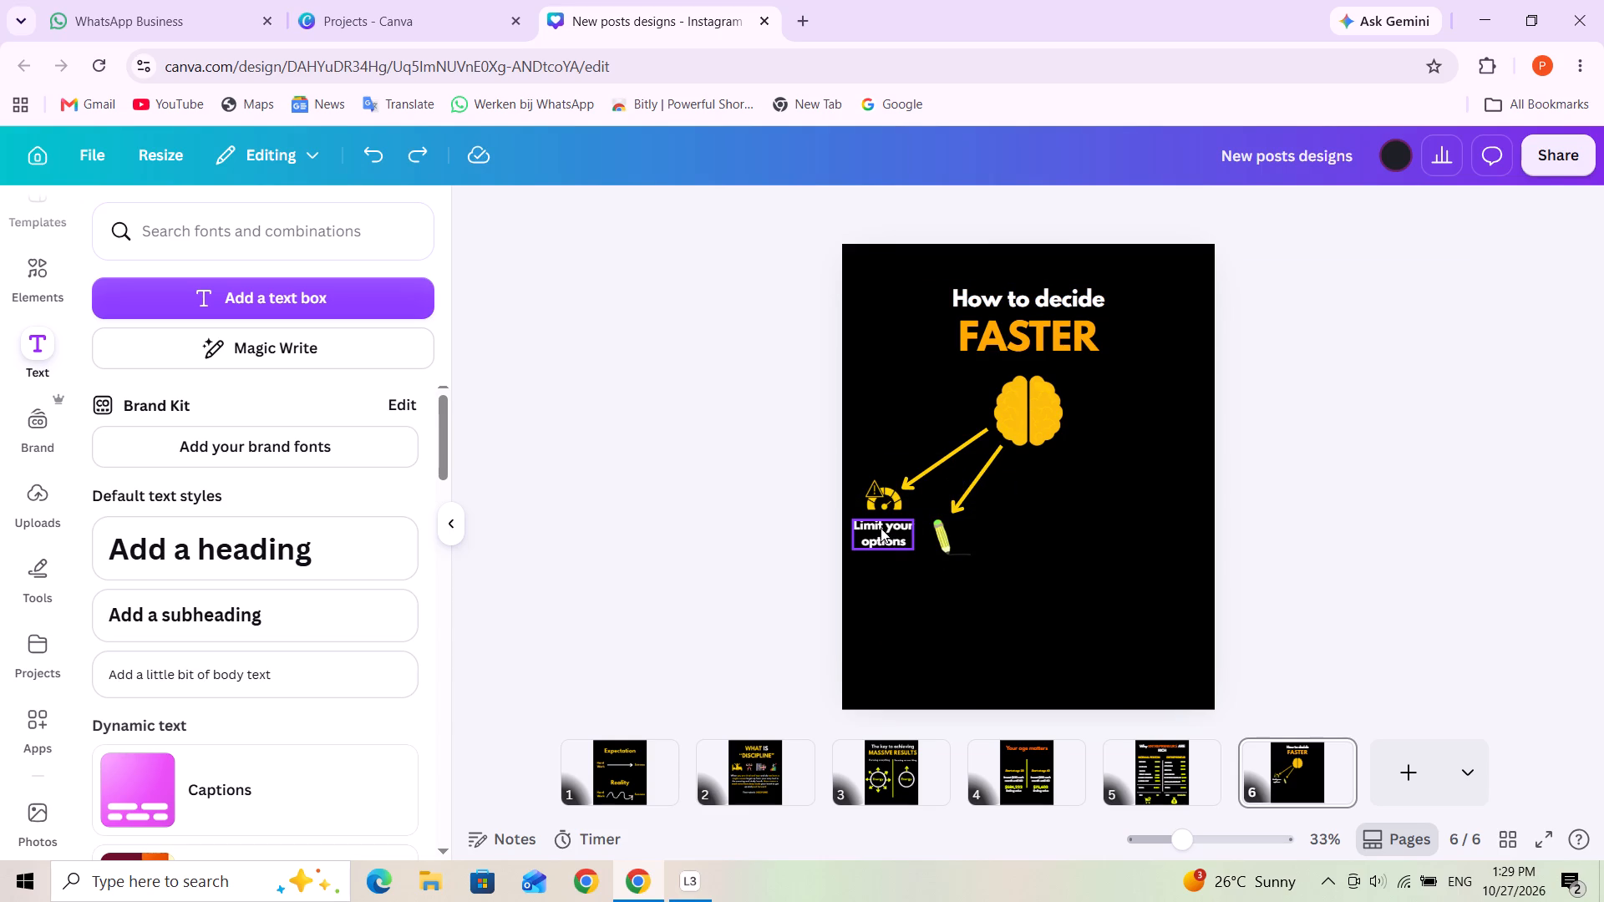
{"action": "left_click", "coordinate": [925, 471]}
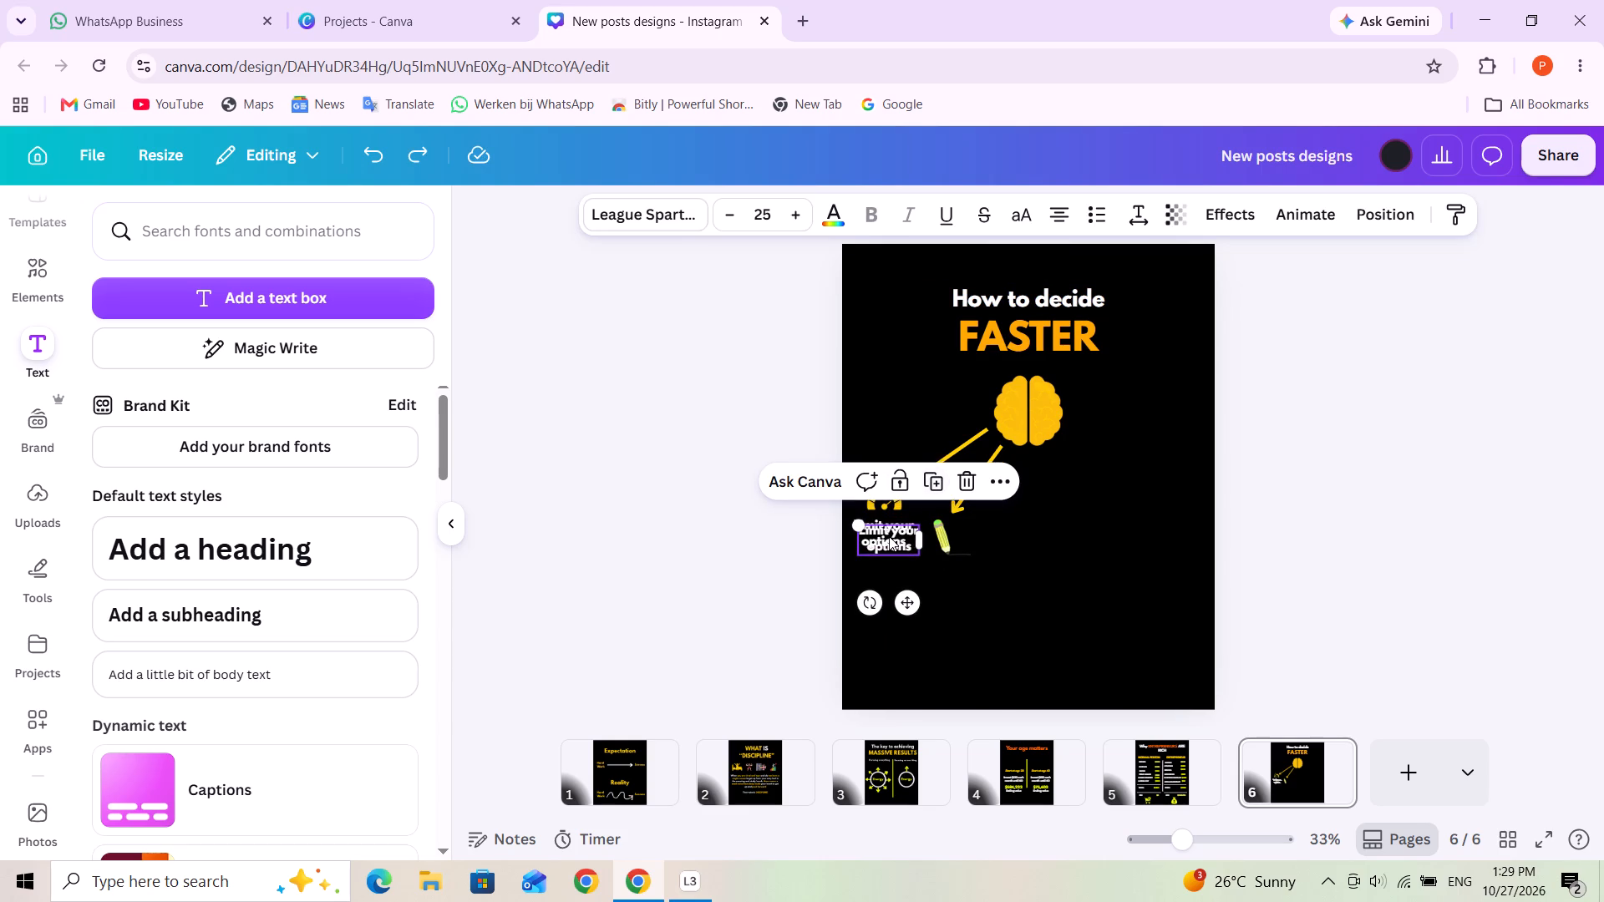
{"action": "left_click_drag", "start_coordinate": [886, 542], "coordinate": [952, 578]}
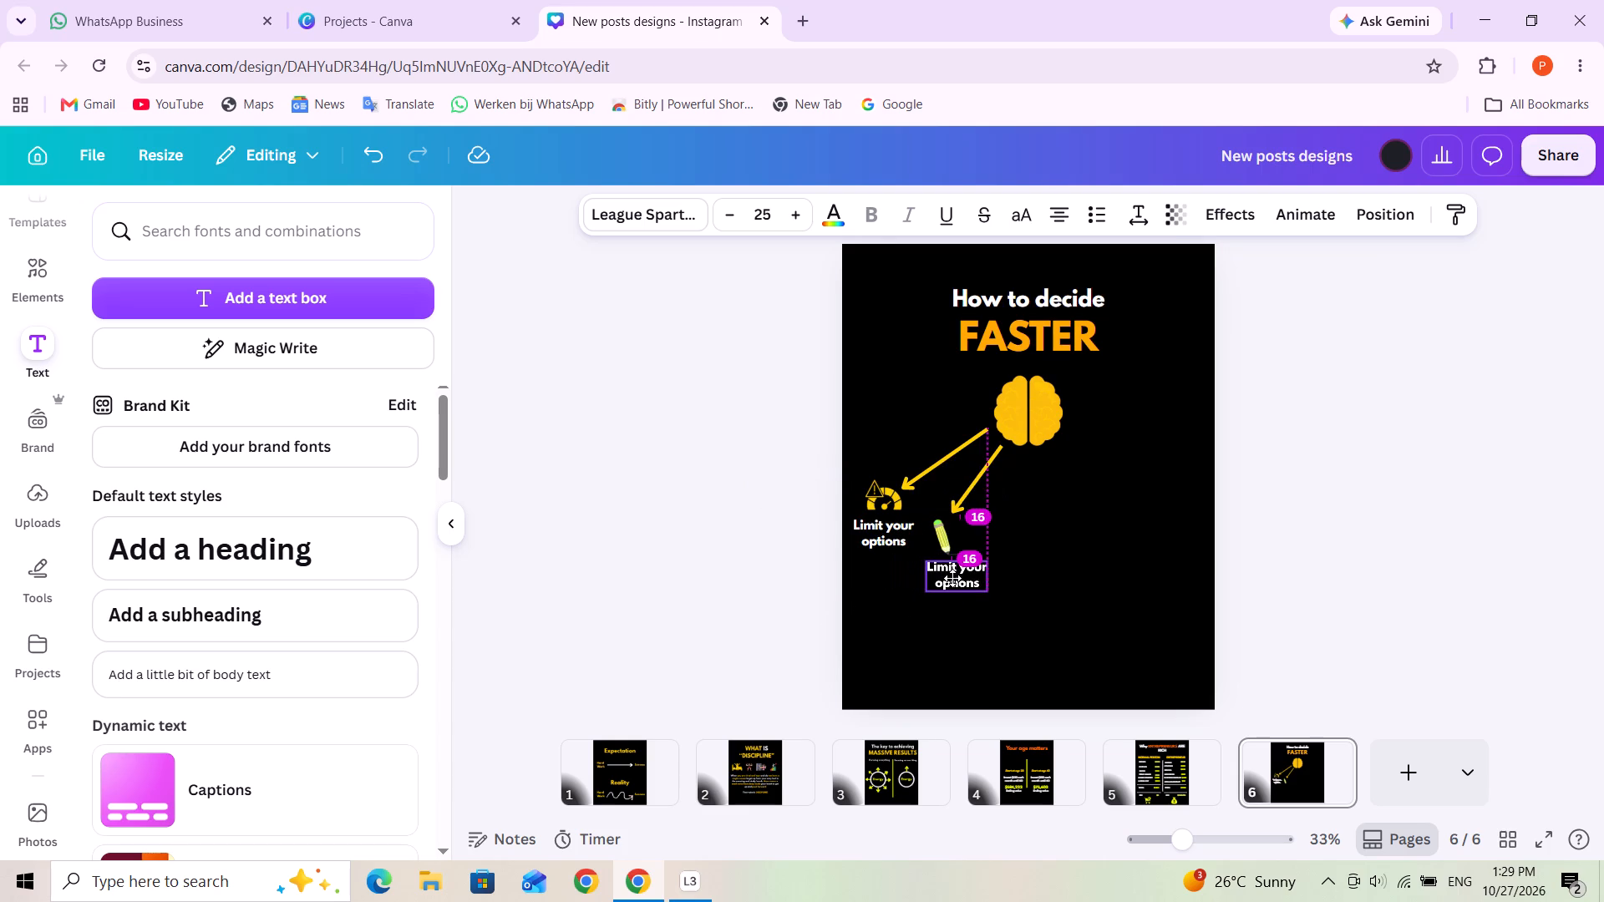
{"action": "left_click_drag", "start_coordinate": [952, 578], "coordinate": [941, 579]}
{"action": "triple_click", "coordinate": [941, 579]}
{"action": "triple_click", "coordinate": [941, 580]}
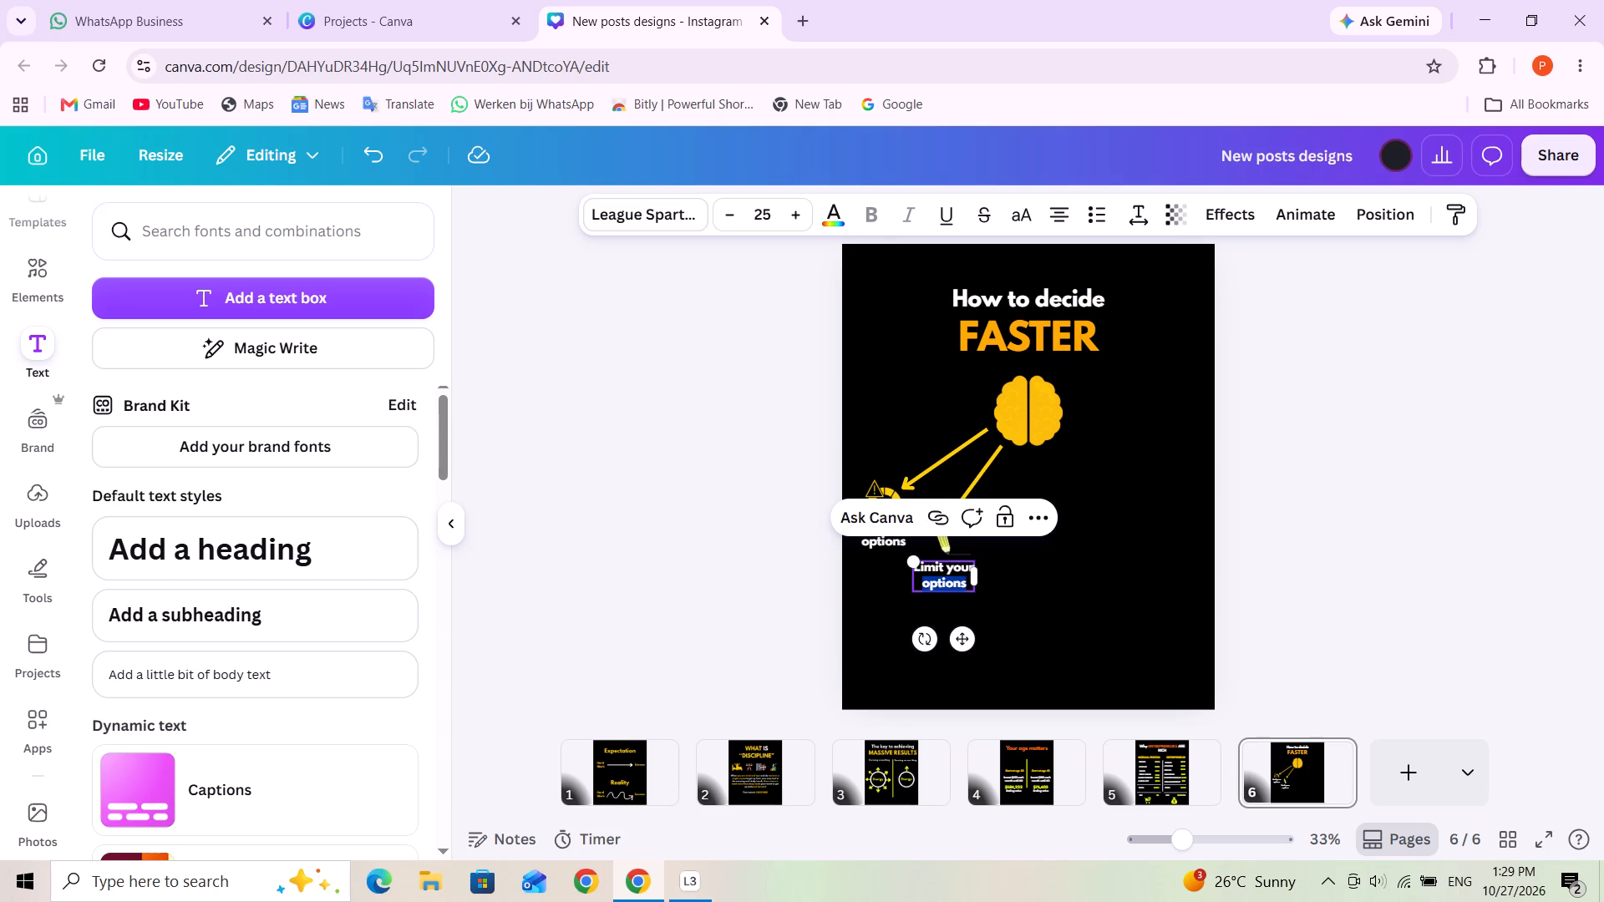
{"action": "left_click", "coordinate": [939, 581]}
{"action": "left_click", "coordinate": [1028, 603]}
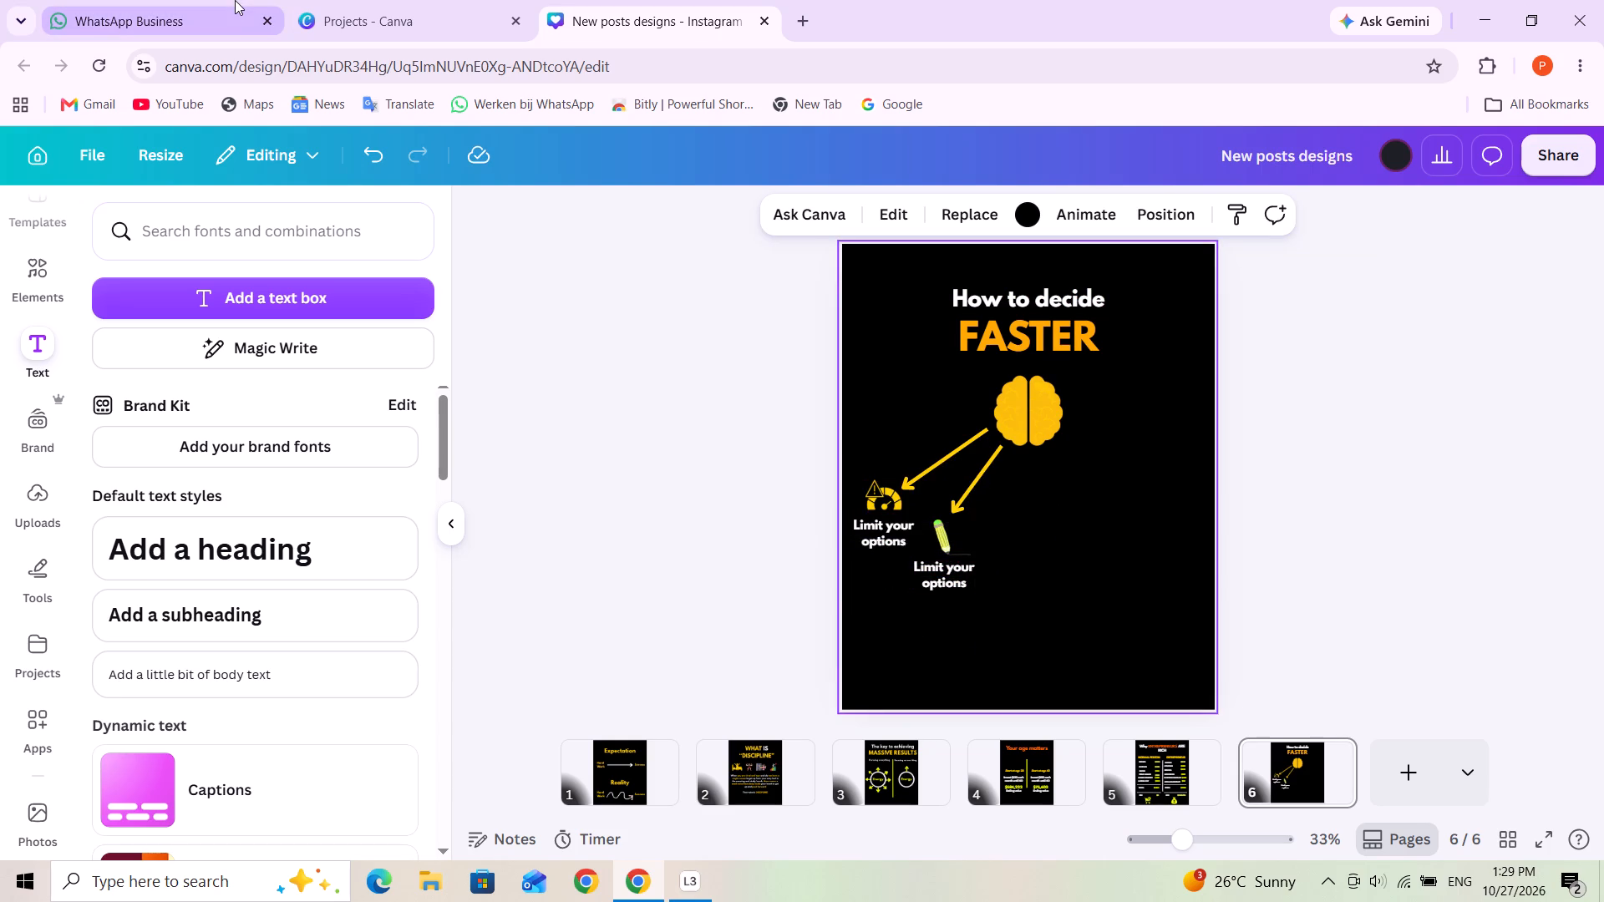
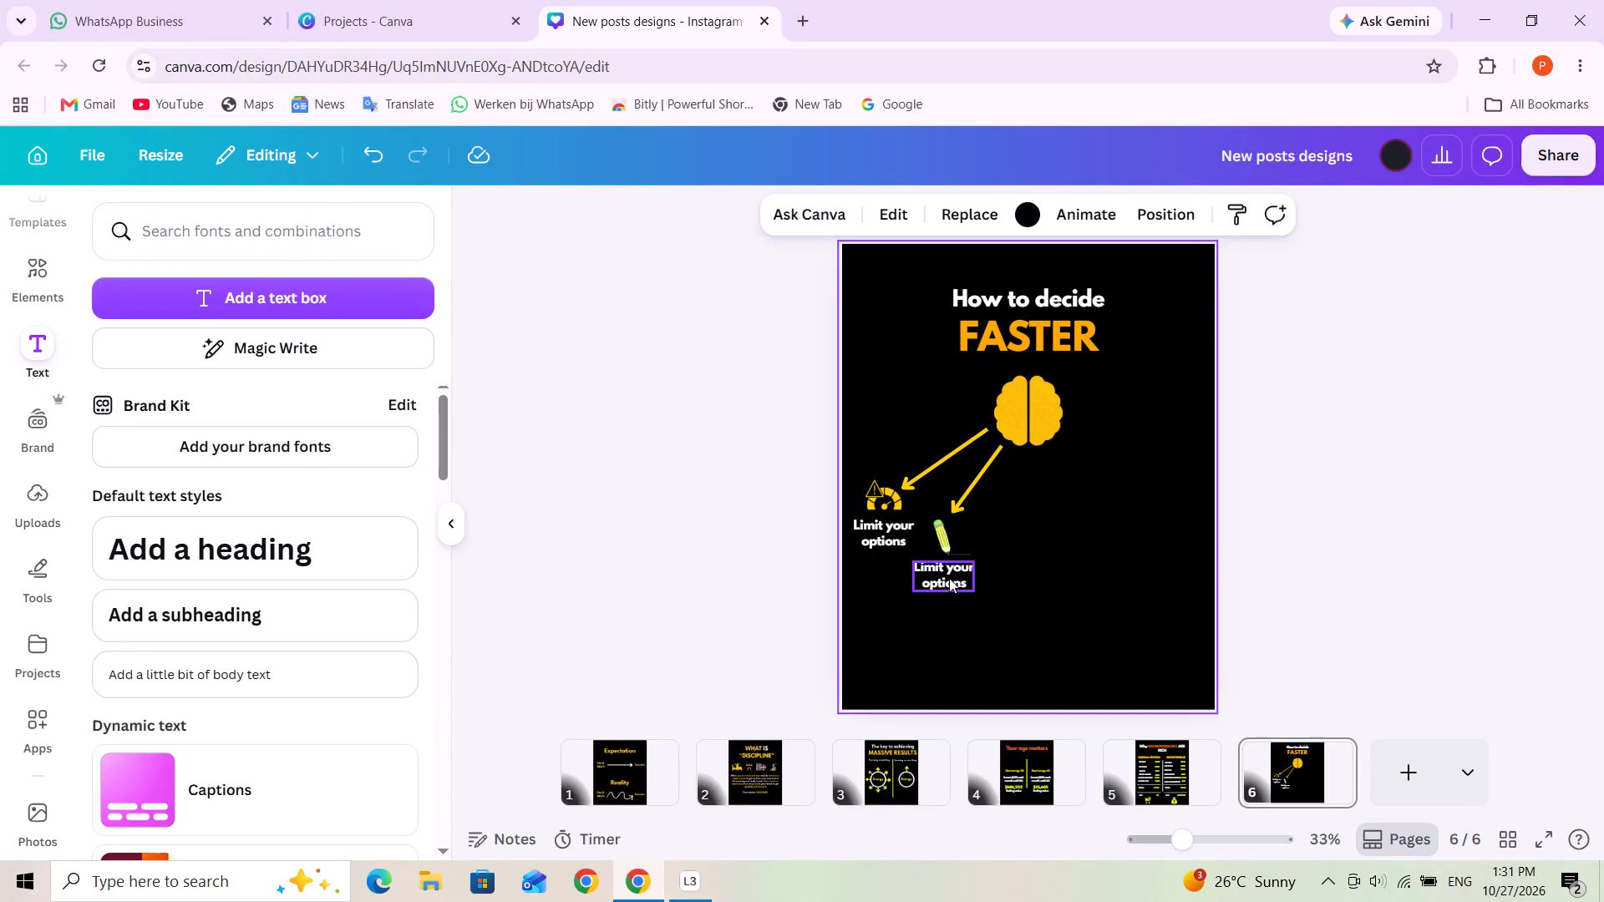
Duplicate the second yellow arrow, which points to the pencil graphic, and move the copy clear of it below the brain.
{"action": "left_click", "coordinate": [962, 545]}
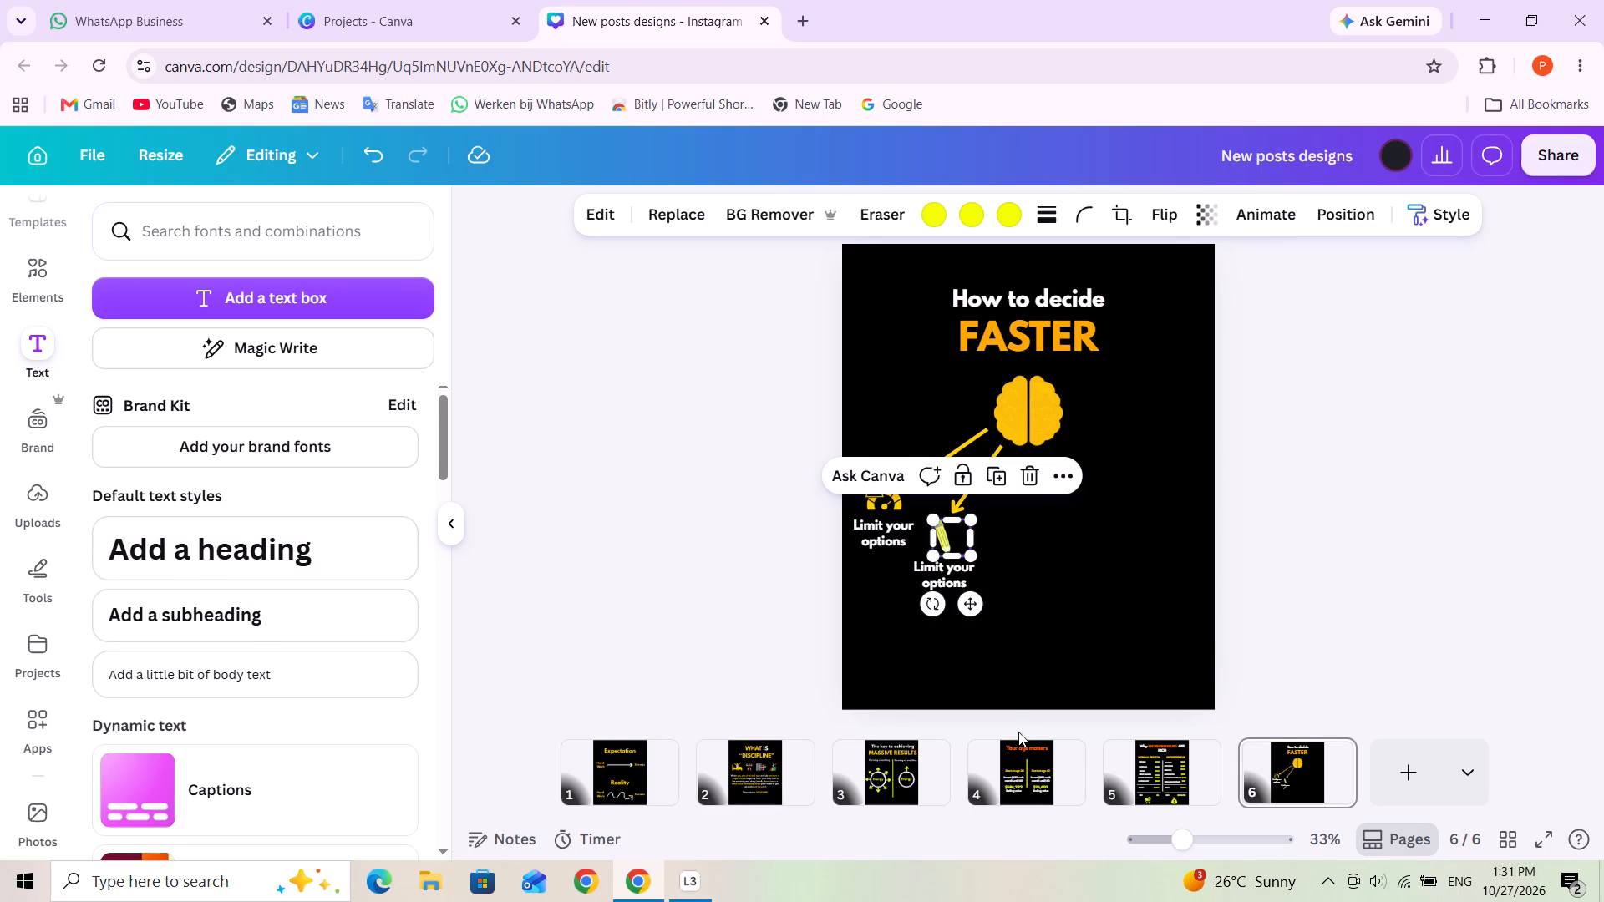
{"action": "left_click", "coordinate": [1106, 583]}
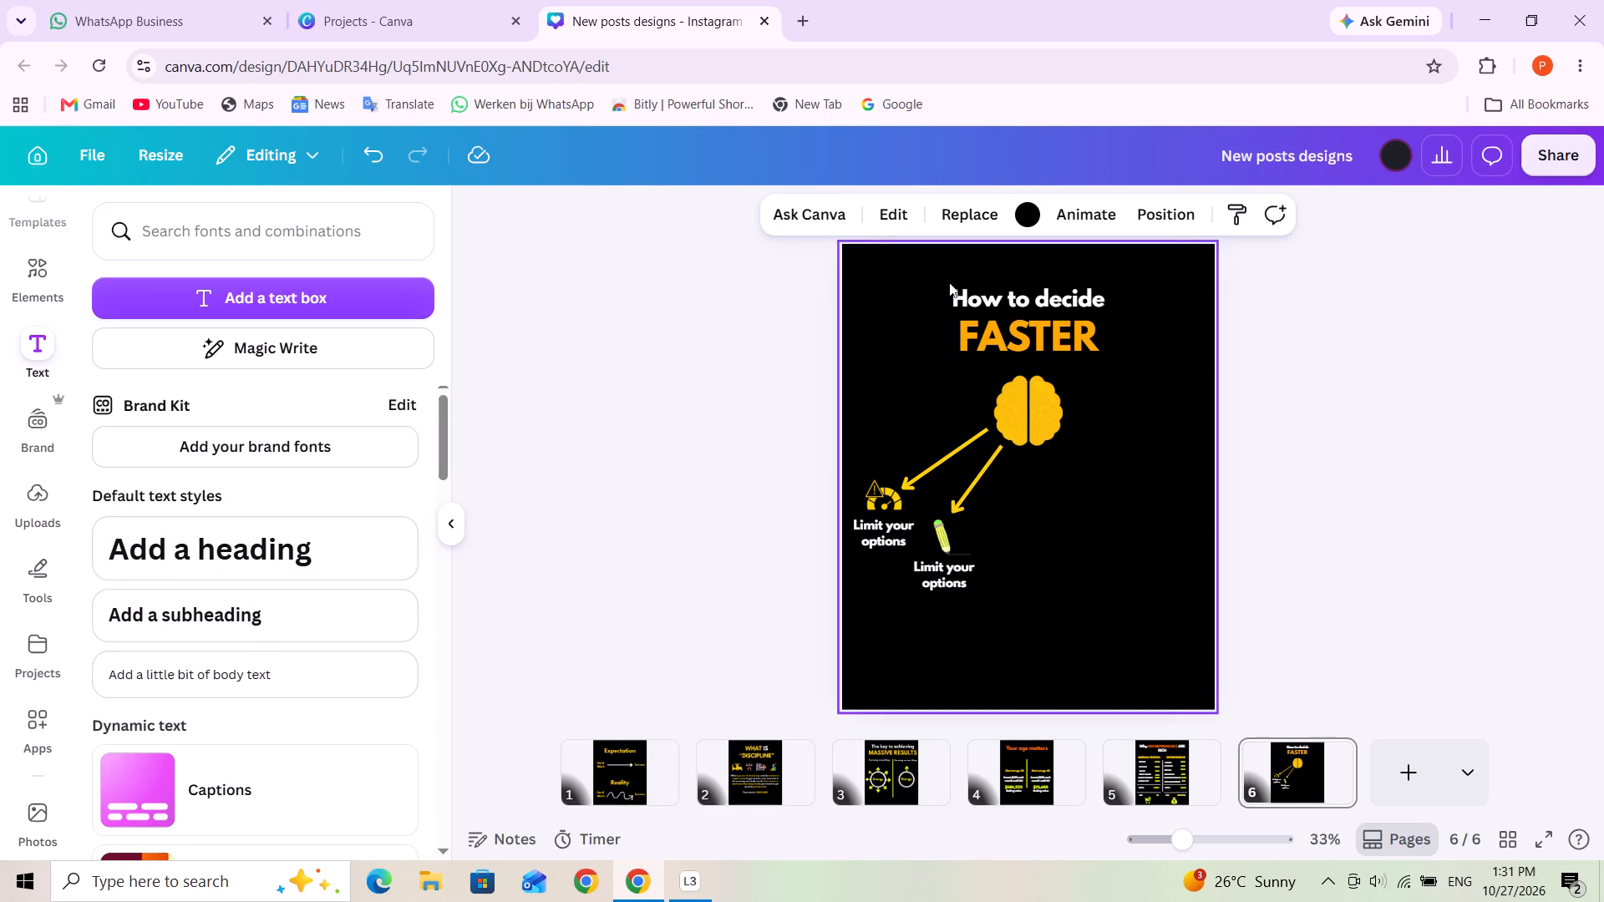
{"action": "left_click", "coordinate": [977, 484]}
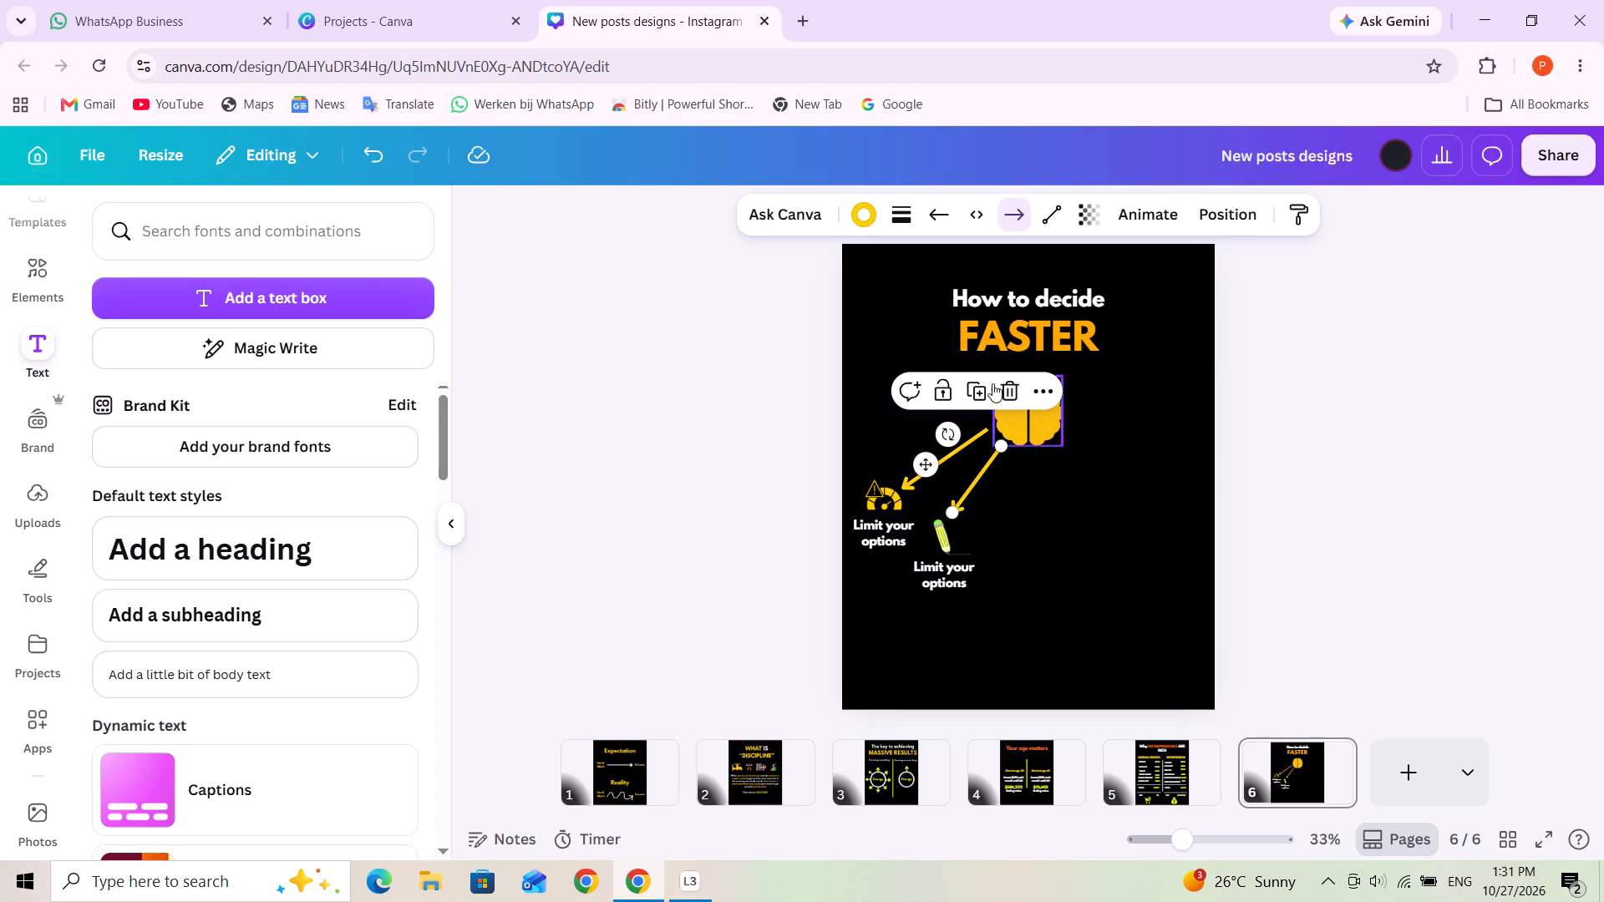
{"action": "left_click", "coordinate": [978, 388]}
{"action": "left_click_drag", "start_coordinate": [977, 493], "coordinate": [1004, 504]}
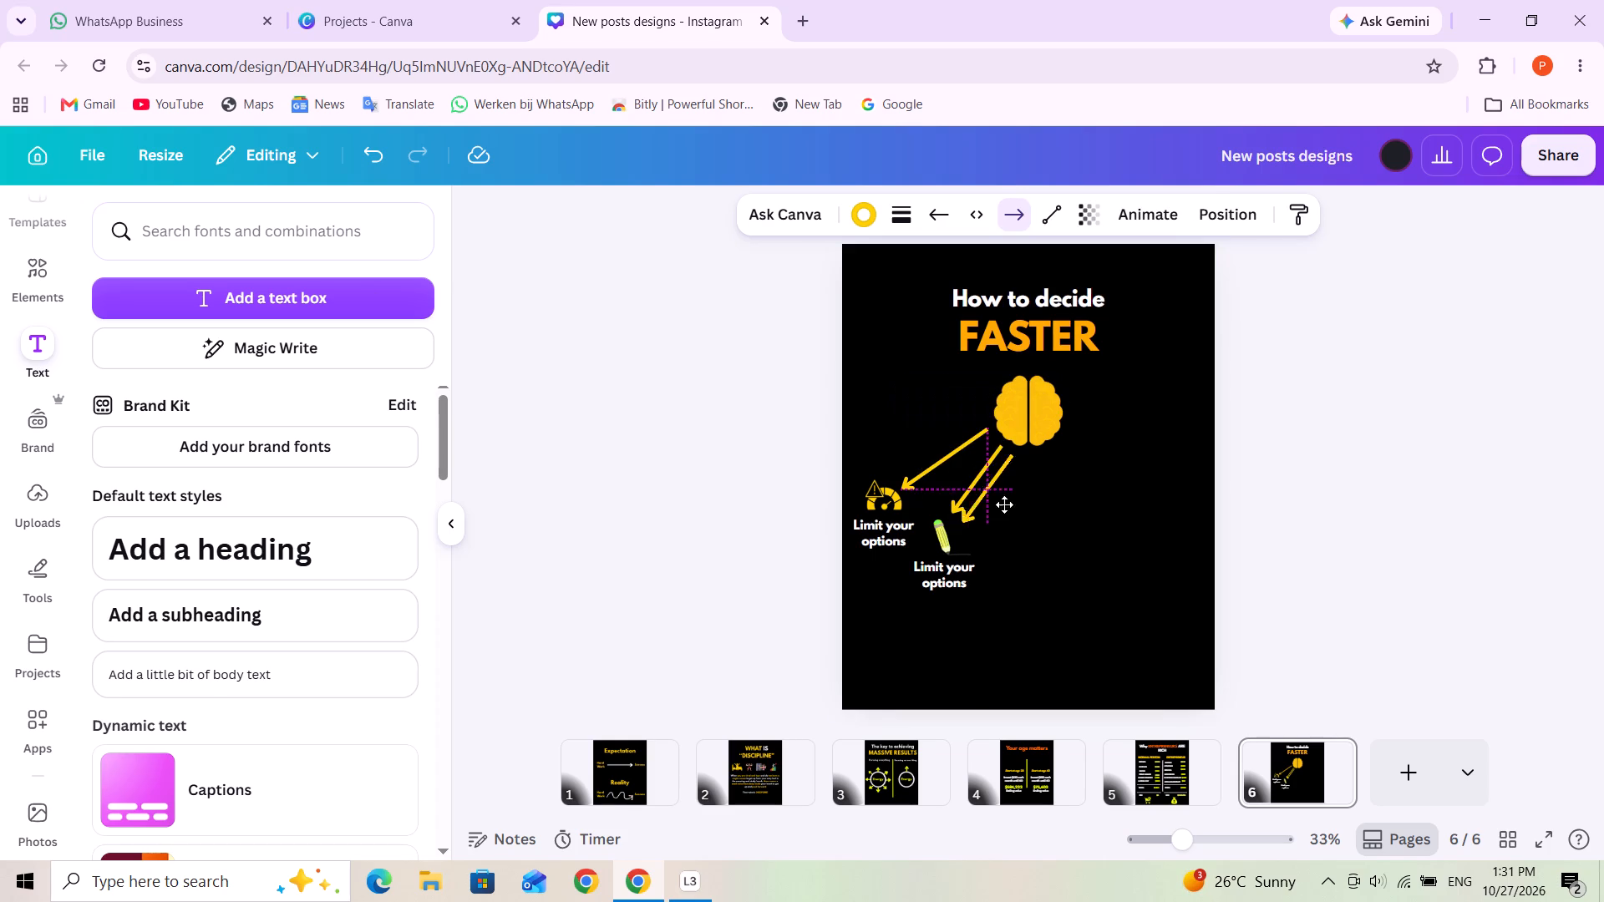
{"action": "left_click_drag", "start_coordinate": [1004, 504], "coordinate": [1005, 498]}
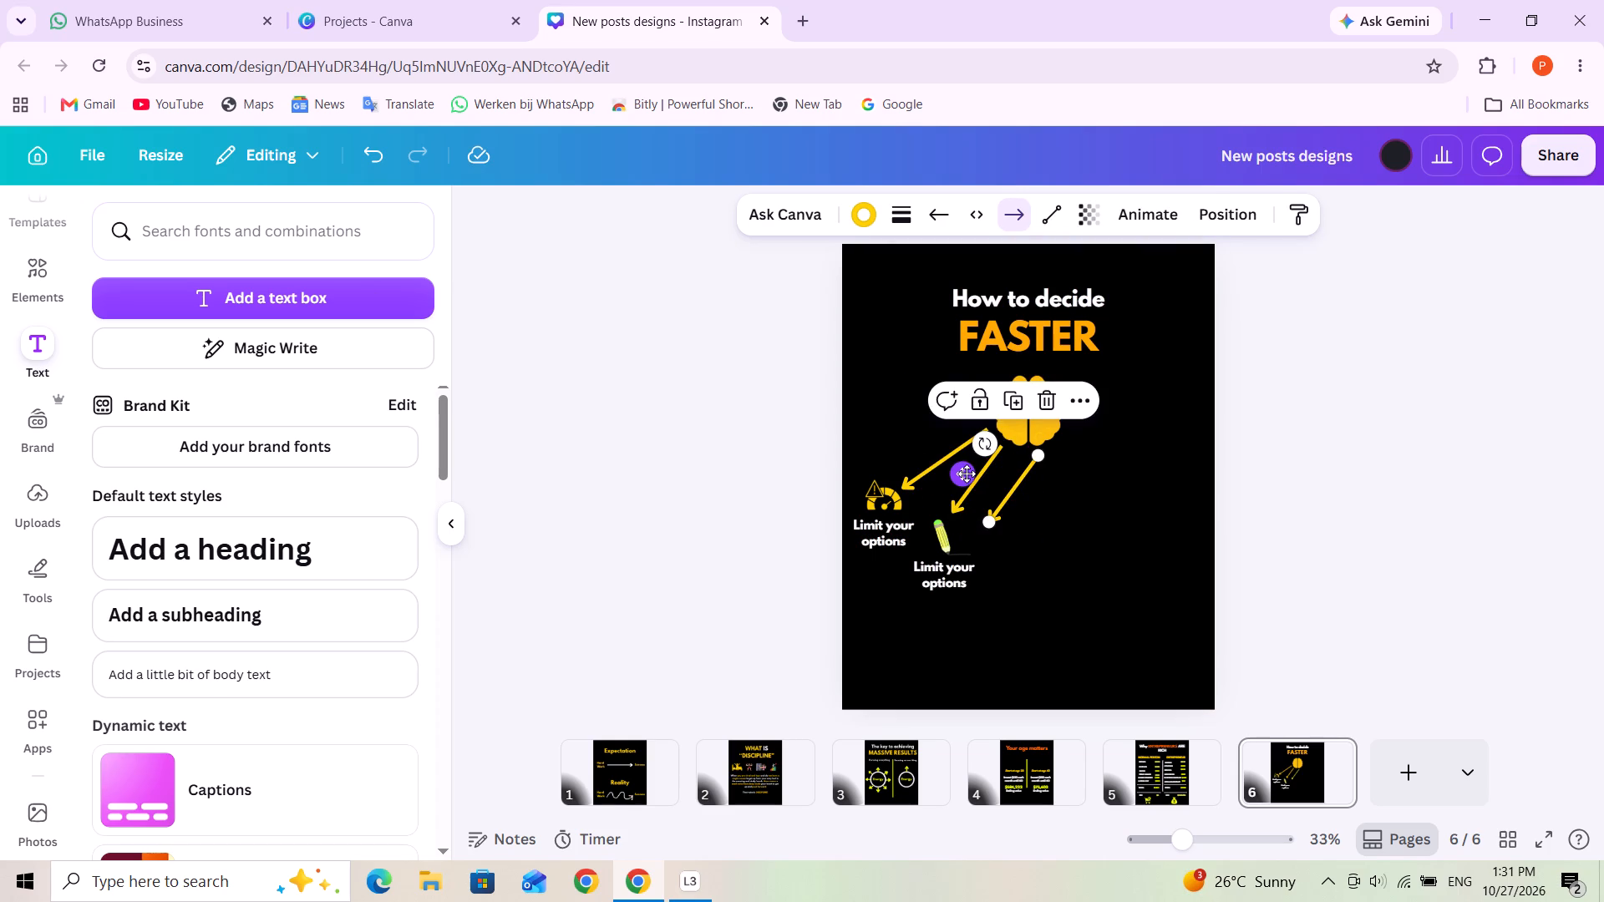
{"action": "left_click_drag", "start_coordinate": [967, 473], "coordinate": [992, 517]}
Rotate the copied arrow to point almost straight down and place it directly beneath the brain as the third arrow.
{"action": "left_click_drag", "start_coordinate": [1008, 486], "coordinate": [1028, 509]}
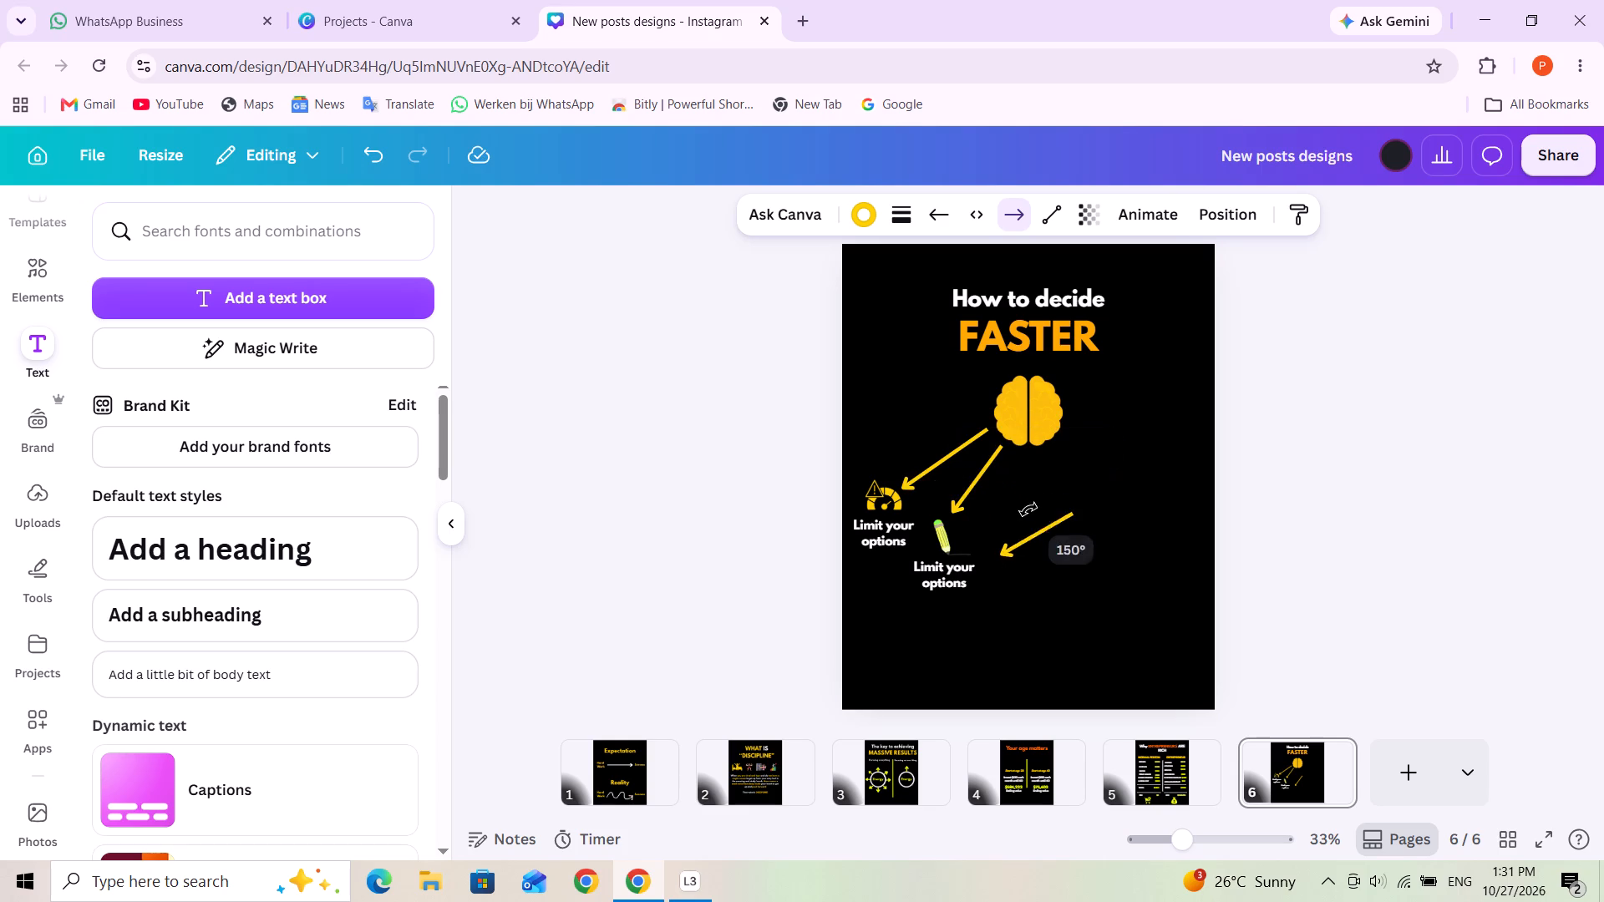
{"action": "left_click_drag", "start_coordinate": [1028, 509], "coordinate": [951, 524]}
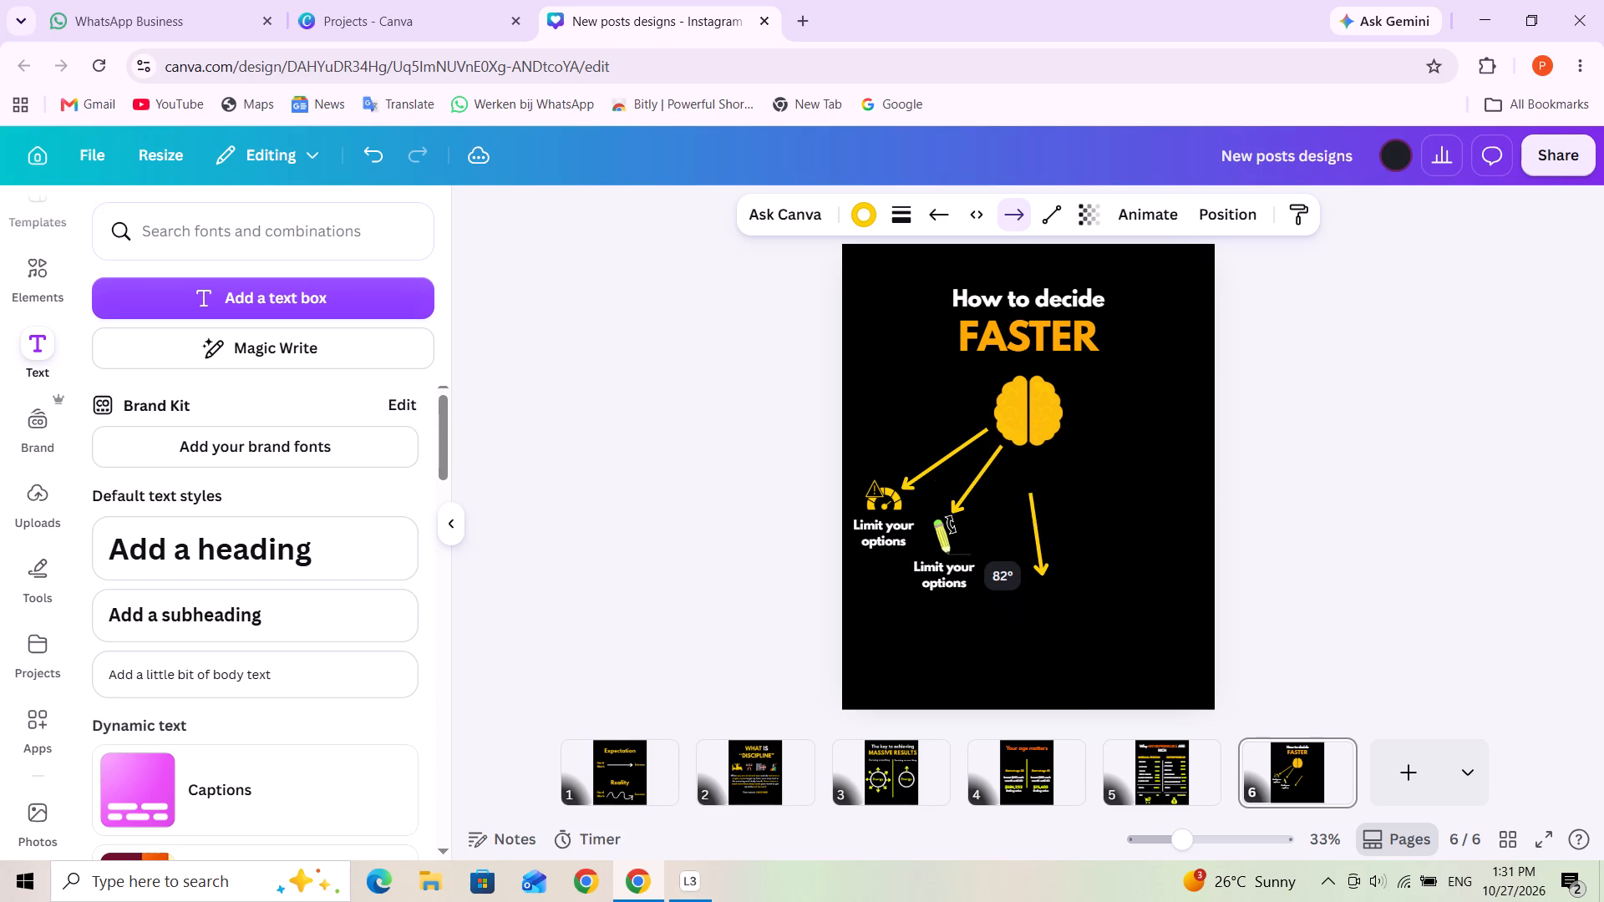
{"action": "left_click_drag", "start_coordinate": [951, 524], "coordinate": [951, 515]}
{"action": "left_click_drag", "start_coordinate": [1039, 540], "coordinate": [1032, 537]}
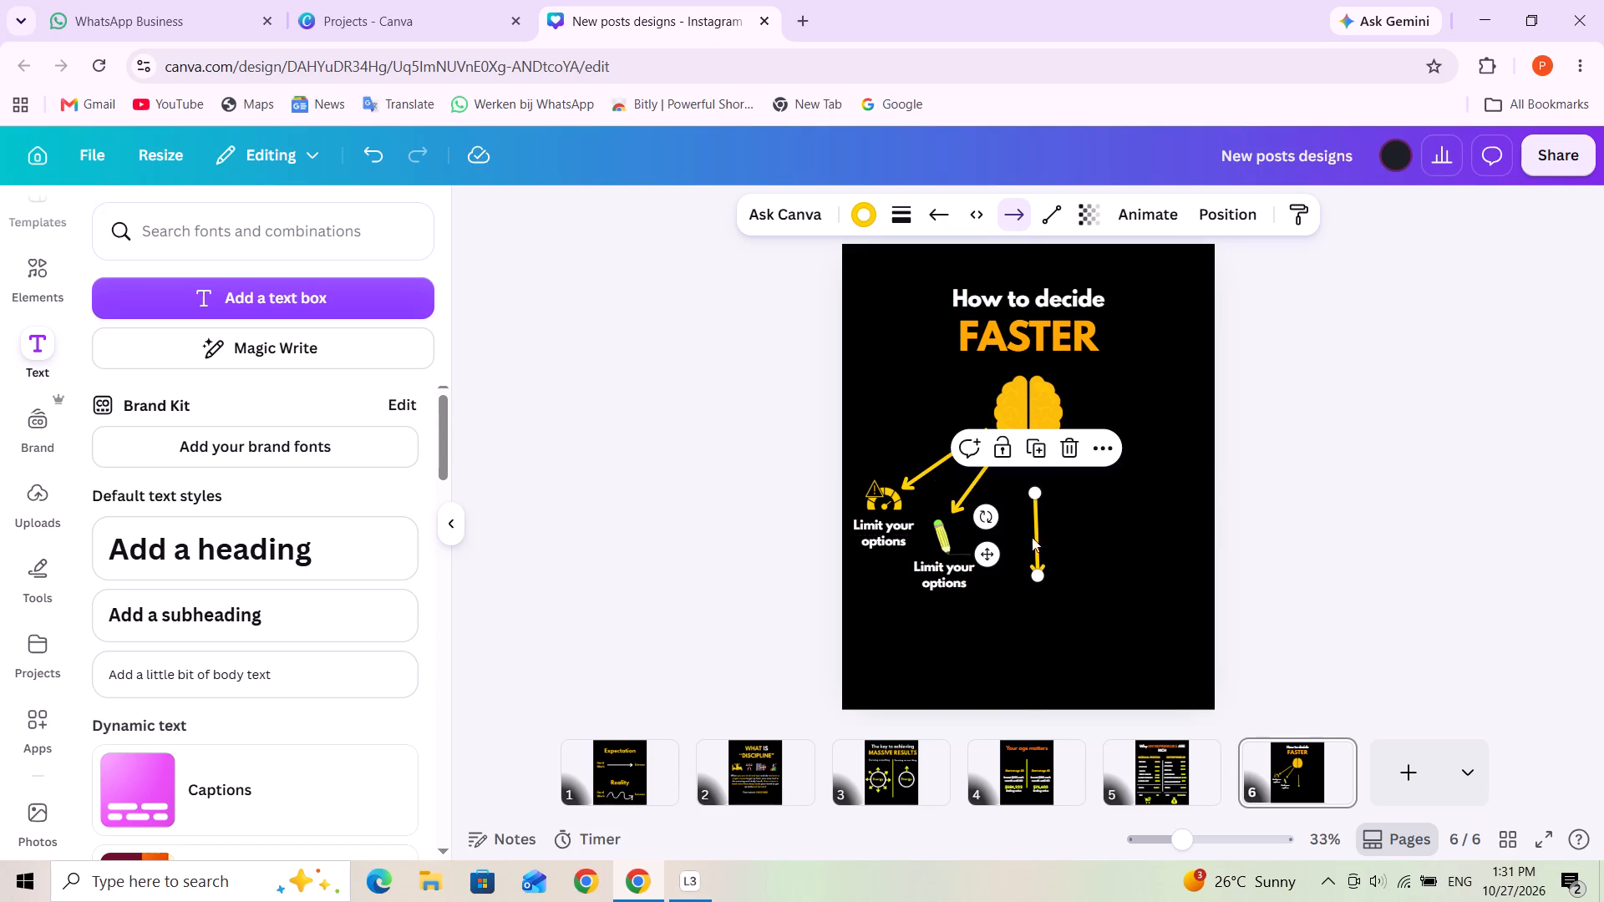
{"action": "left_click_drag", "start_coordinate": [1032, 537], "coordinate": [1024, 500]}
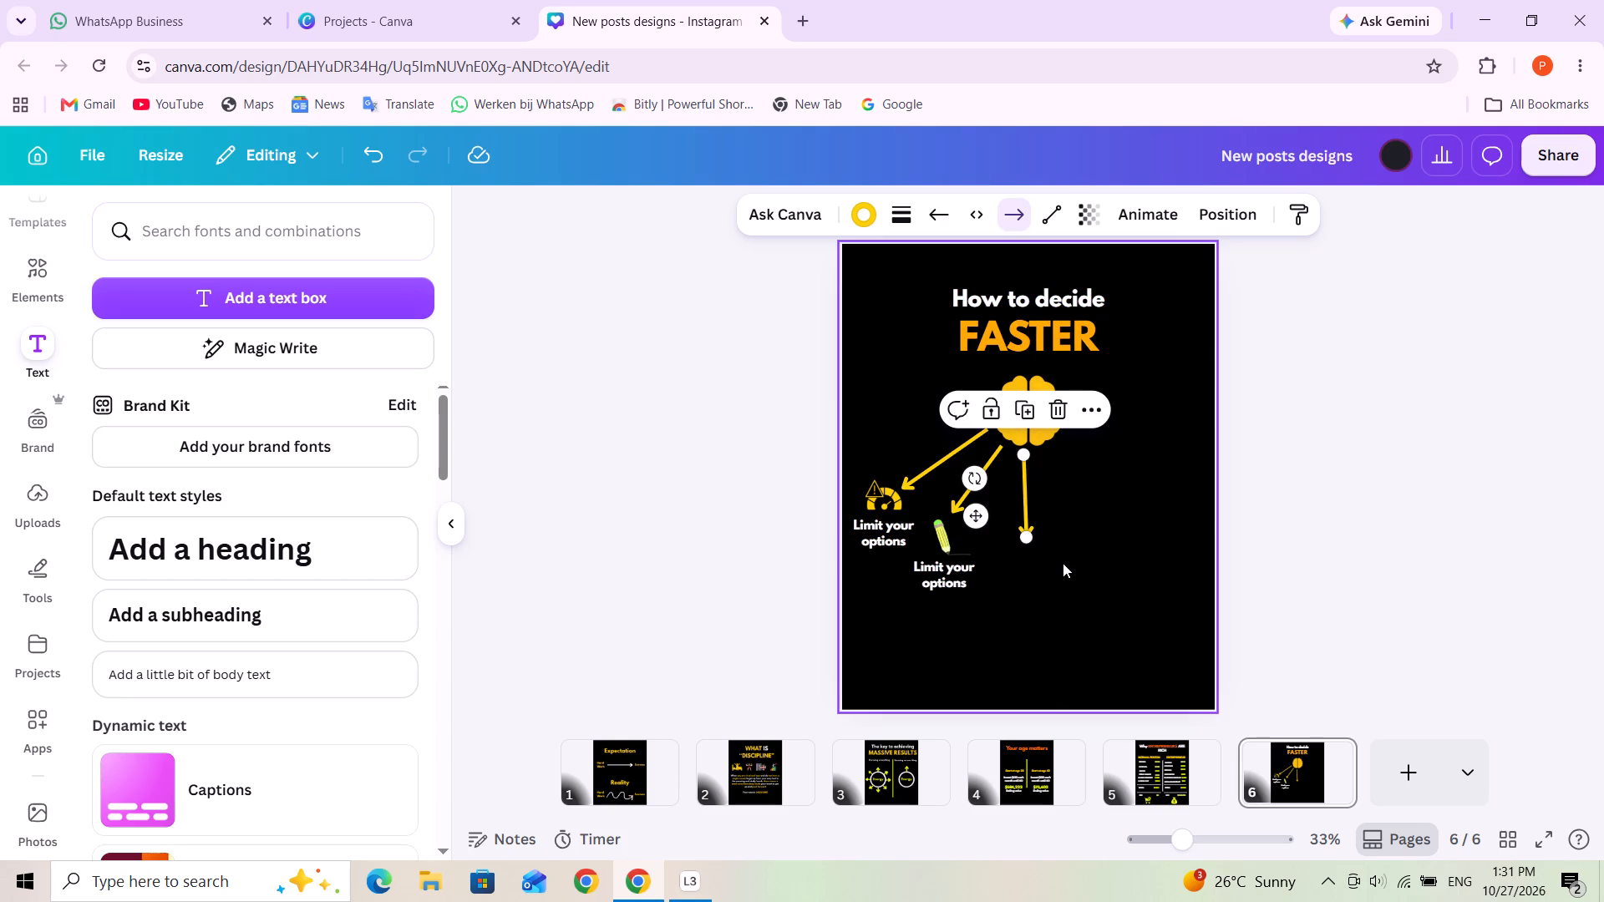
{"action": "left_click", "coordinate": [1057, 537]}
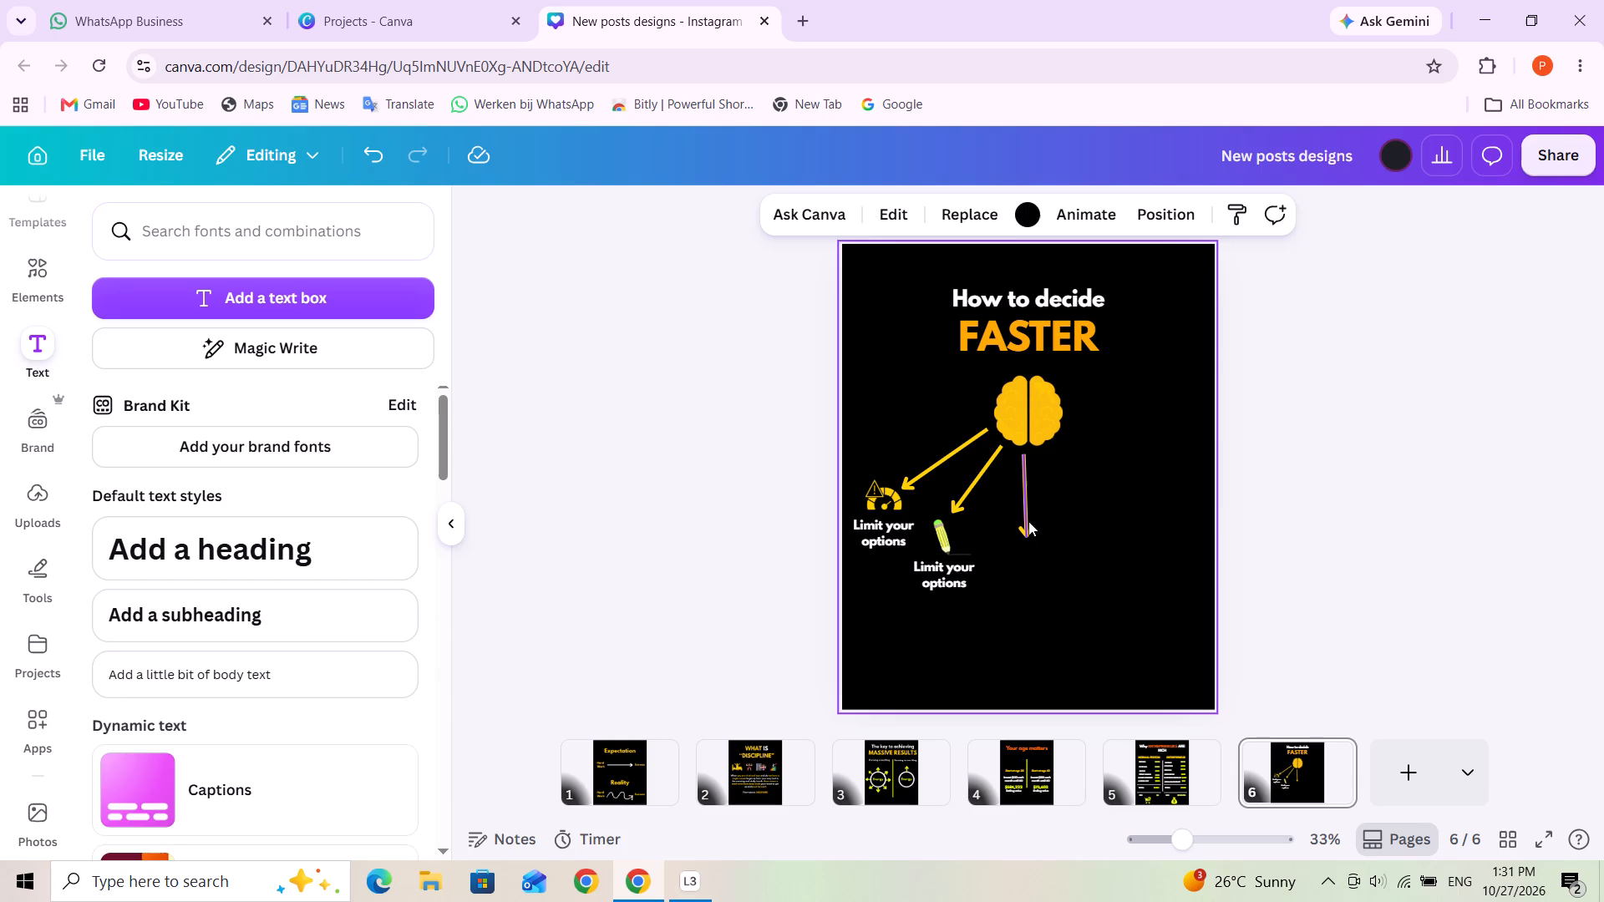
{"action": "left_click", "coordinate": [1028, 521]}
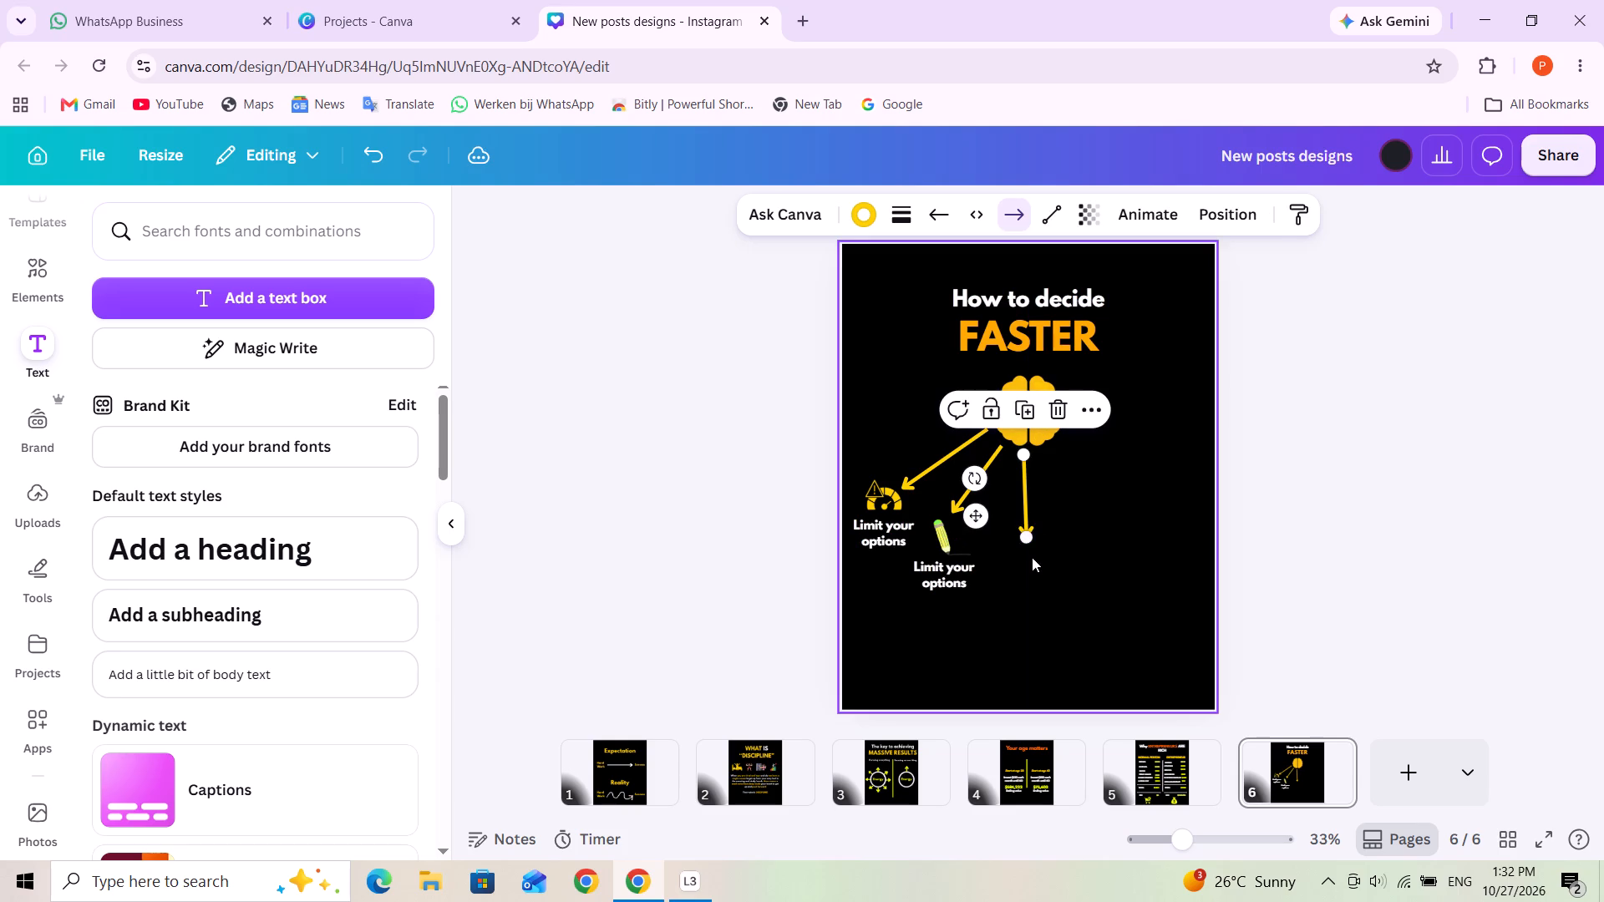
{"action": "left_click", "coordinate": [1070, 540]}
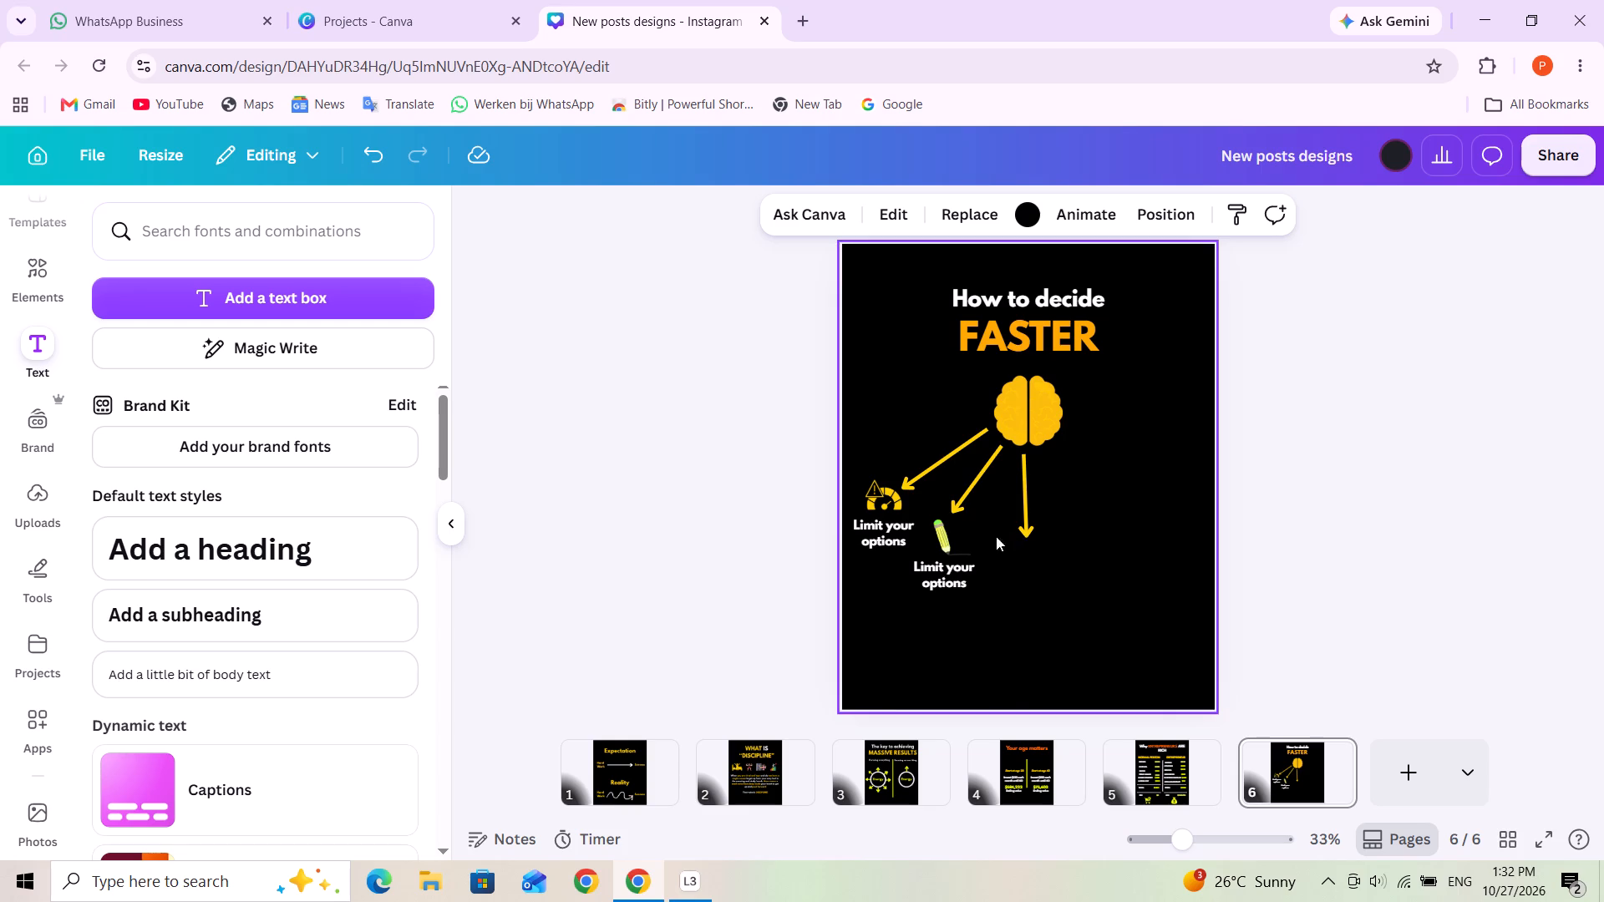
Search the graphics for "listen to yourself" and look through the results for one that suits the third arrow.
{"action": "left_click", "coordinate": [1025, 508]}
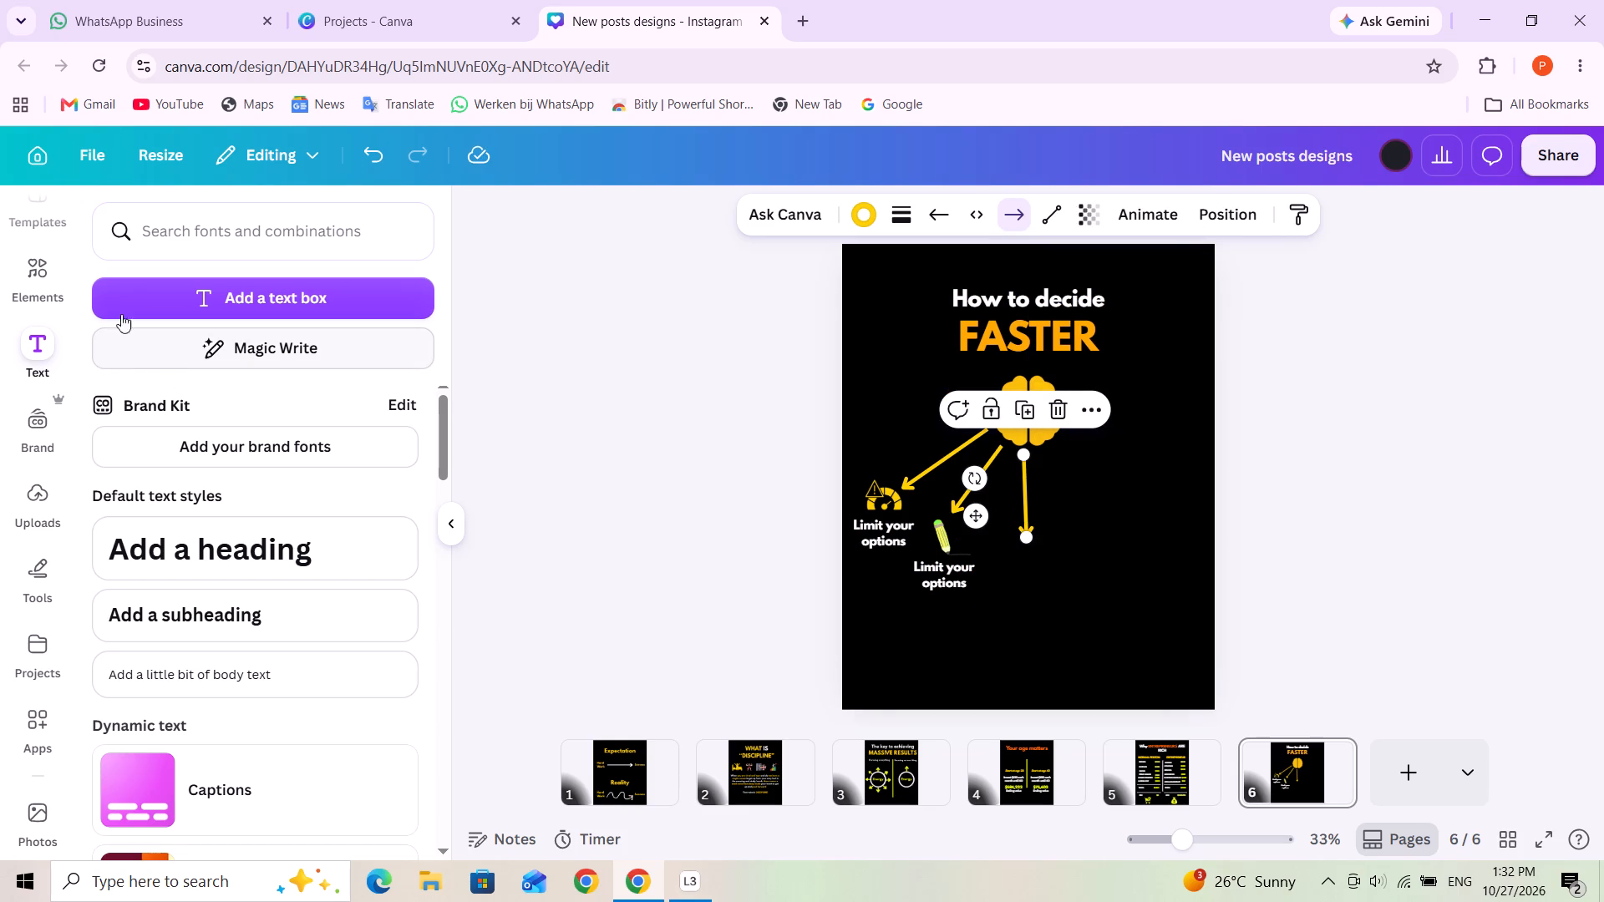
{"action": "left_click", "coordinate": [162, 235]}
{"action": "left_click", "coordinate": [41, 286]}
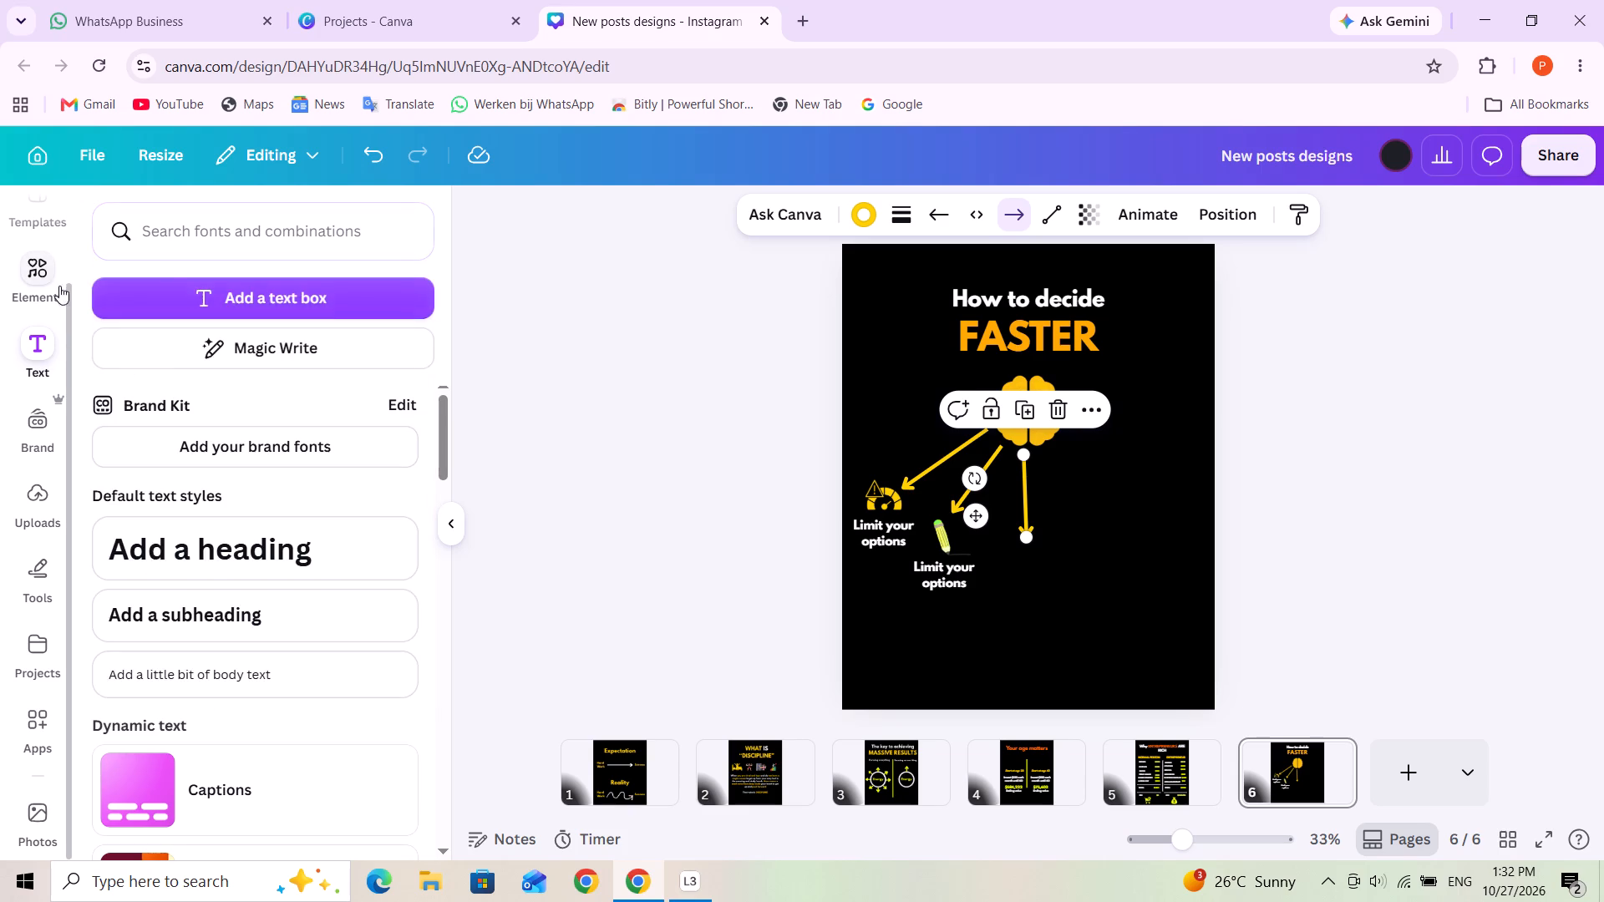
{"action": "triple_click", "coordinate": [222, 244]}
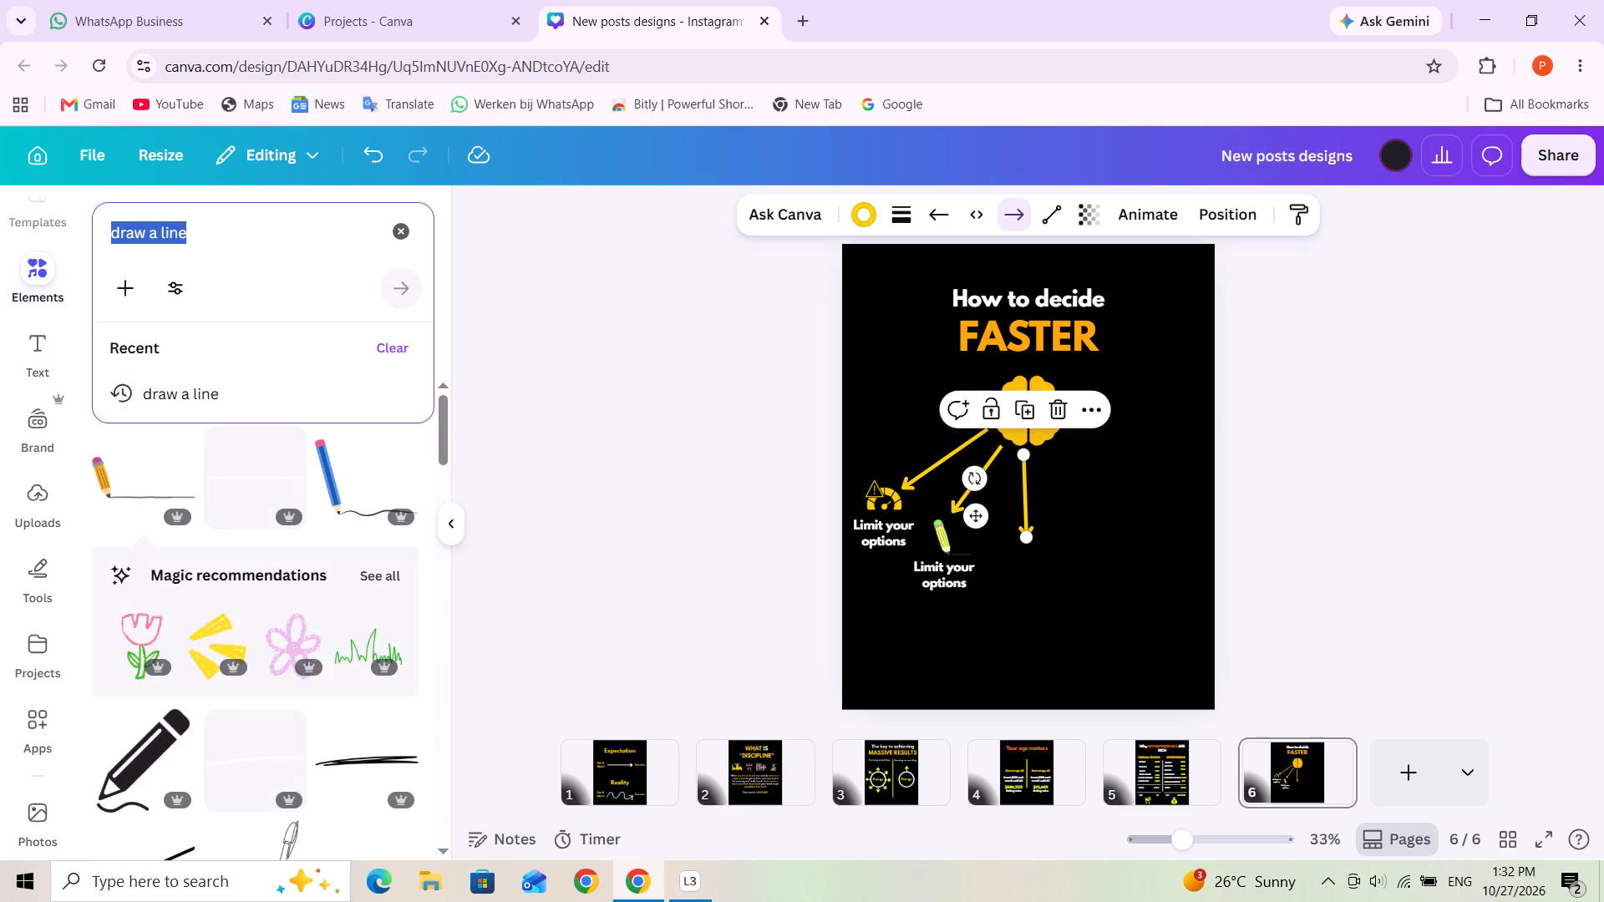
{"action": "type", "text": "listen to ypur"}
{"action": "key", "text": "BackSpace"}
{"action": "key", "text": "BackSpace"}
{"action": "key", "text": "BackSpace"}
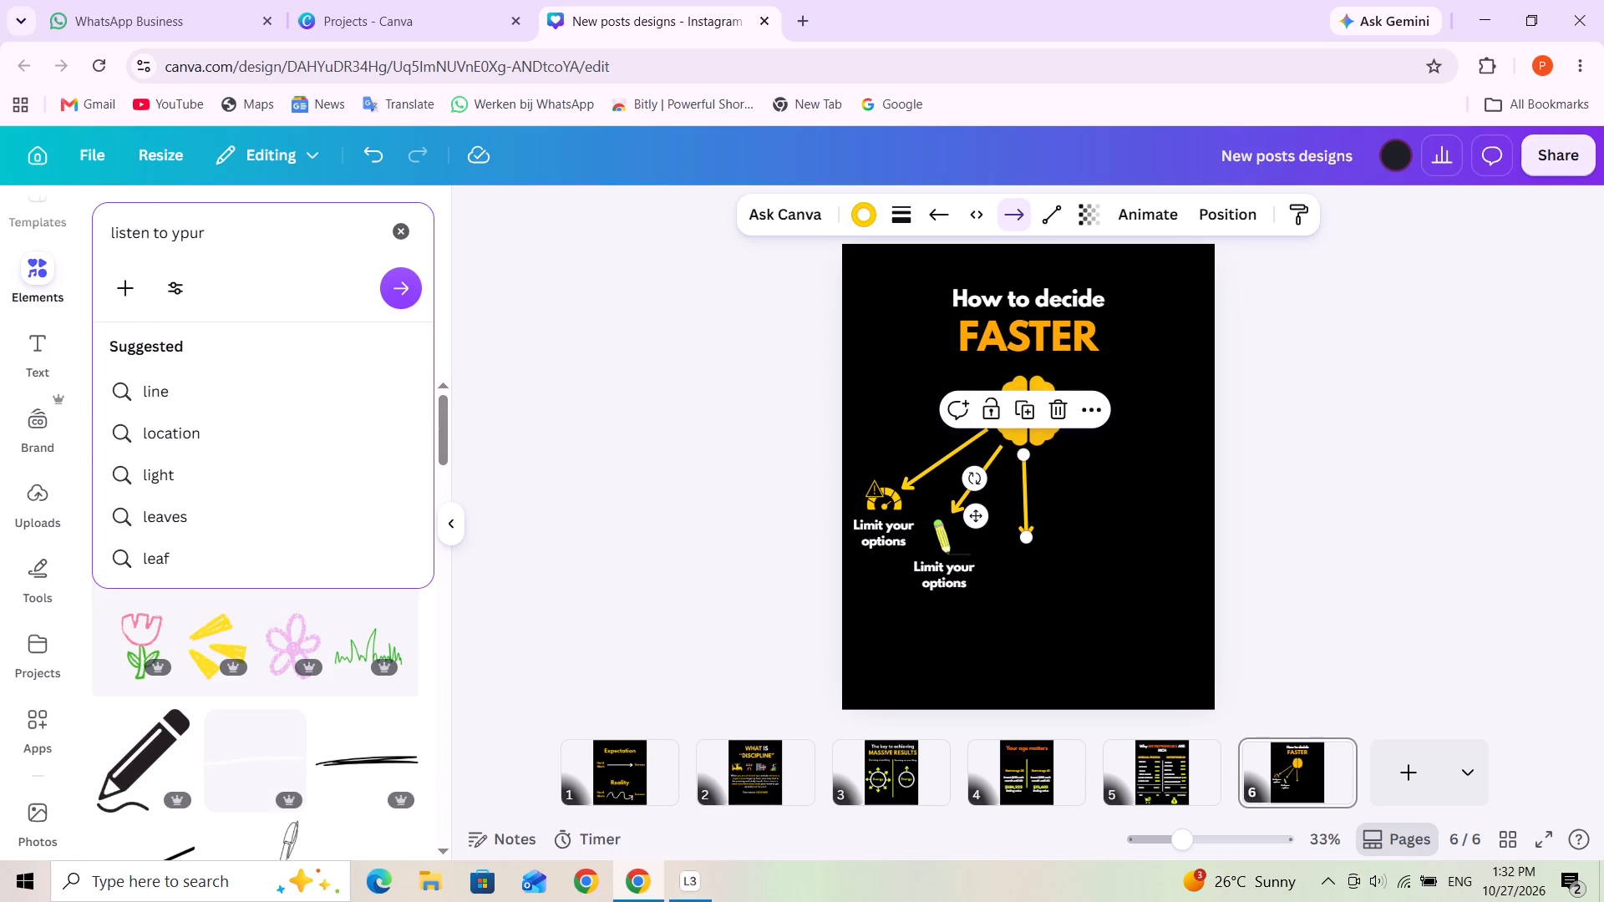
{"action": "type", "text": "ourself"}
{"action": "key", "text": "Return"}
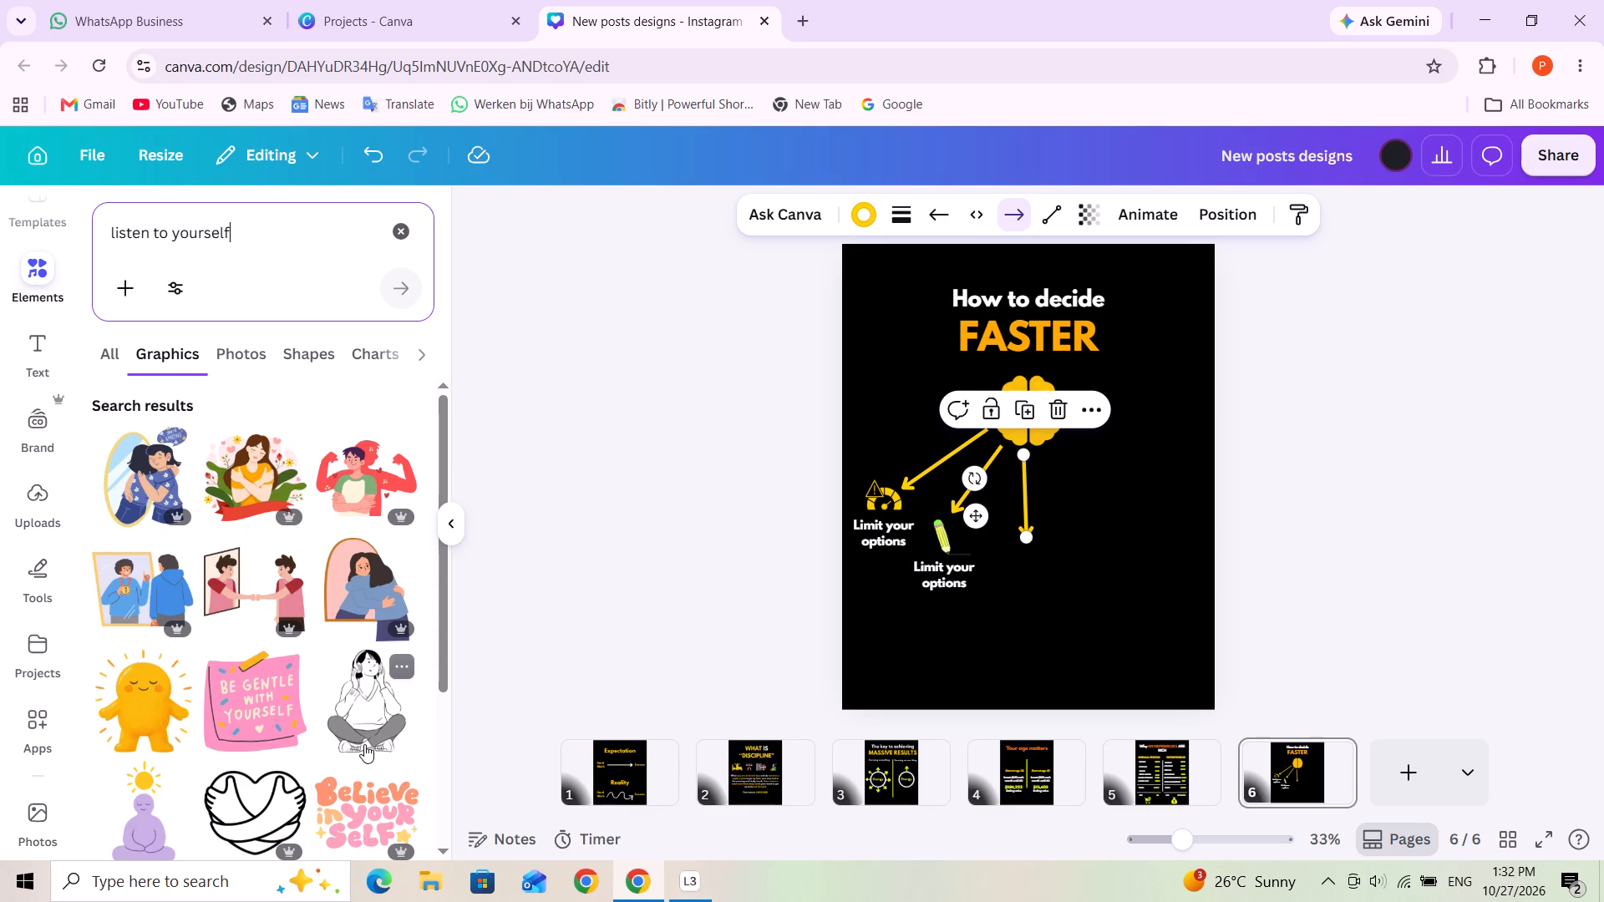
{"action": "scroll", "coordinate": [368, 717], "scroll_direction": "down", "scroll_amount": 2}
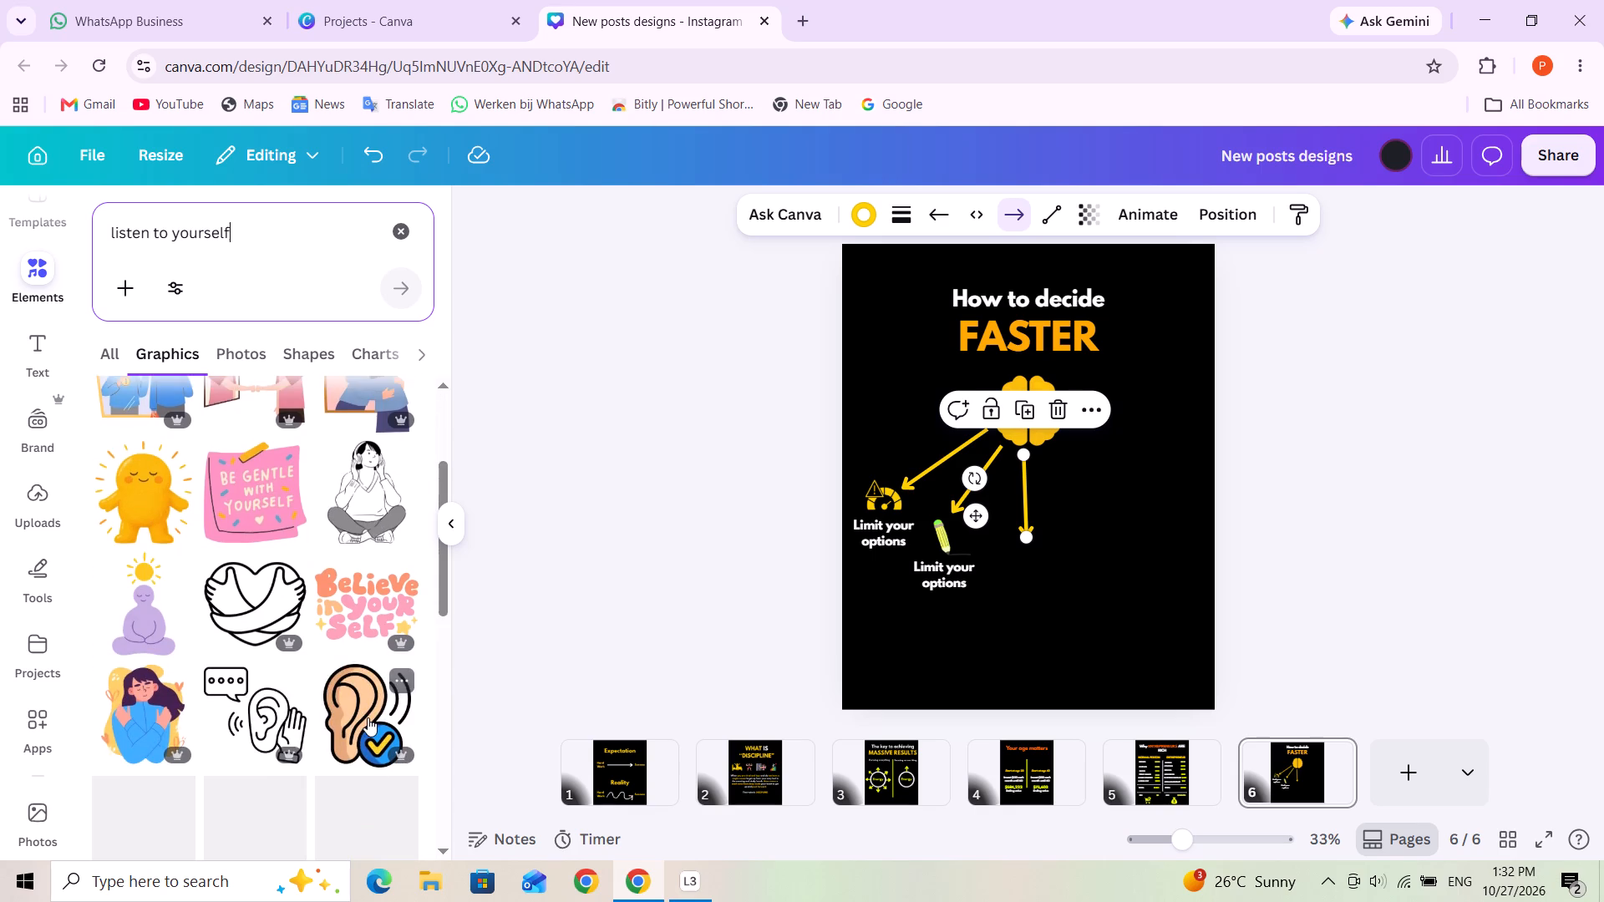
{"action": "scroll", "coordinate": [368, 717], "scroll_direction": "down", "scroll_amount": 2}
{"action": "scroll", "coordinate": [368, 716], "scroll_direction": "up", "scroll_amount": 1}
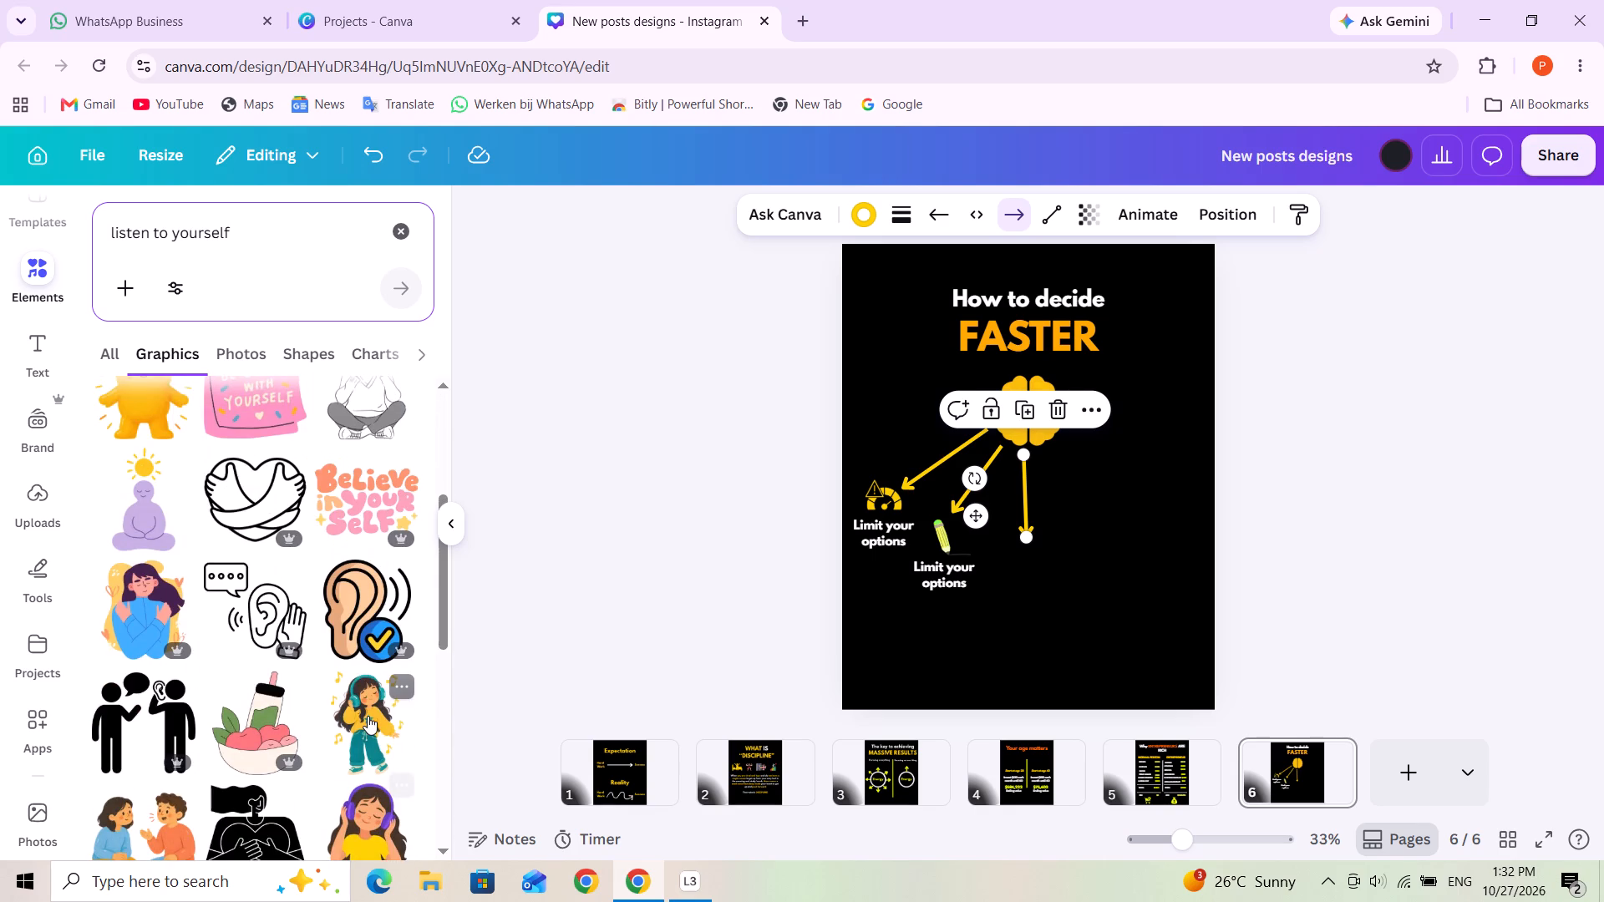
{"action": "scroll", "coordinate": [368, 716], "scroll_direction": "down", "scroll_amount": 2}
{"action": "scroll", "coordinate": [368, 716], "scroll_direction": "up", "scroll_amount": 2}
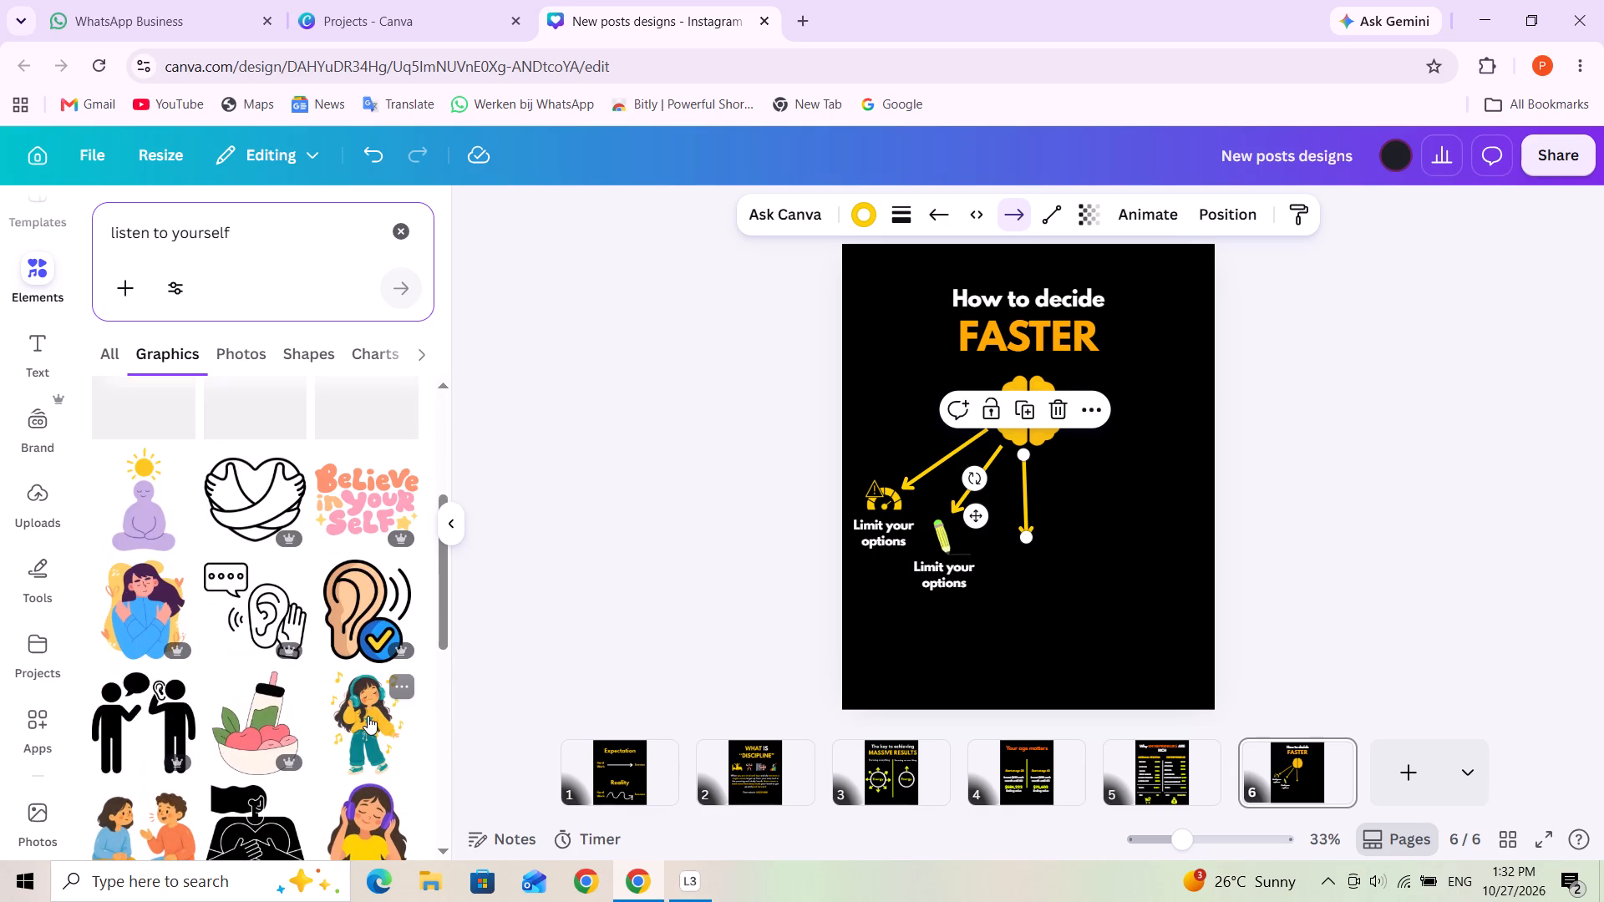
{"action": "scroll", "coordinate": [368, 716], "scroll_direction": "down", "scroll_amount": 5}
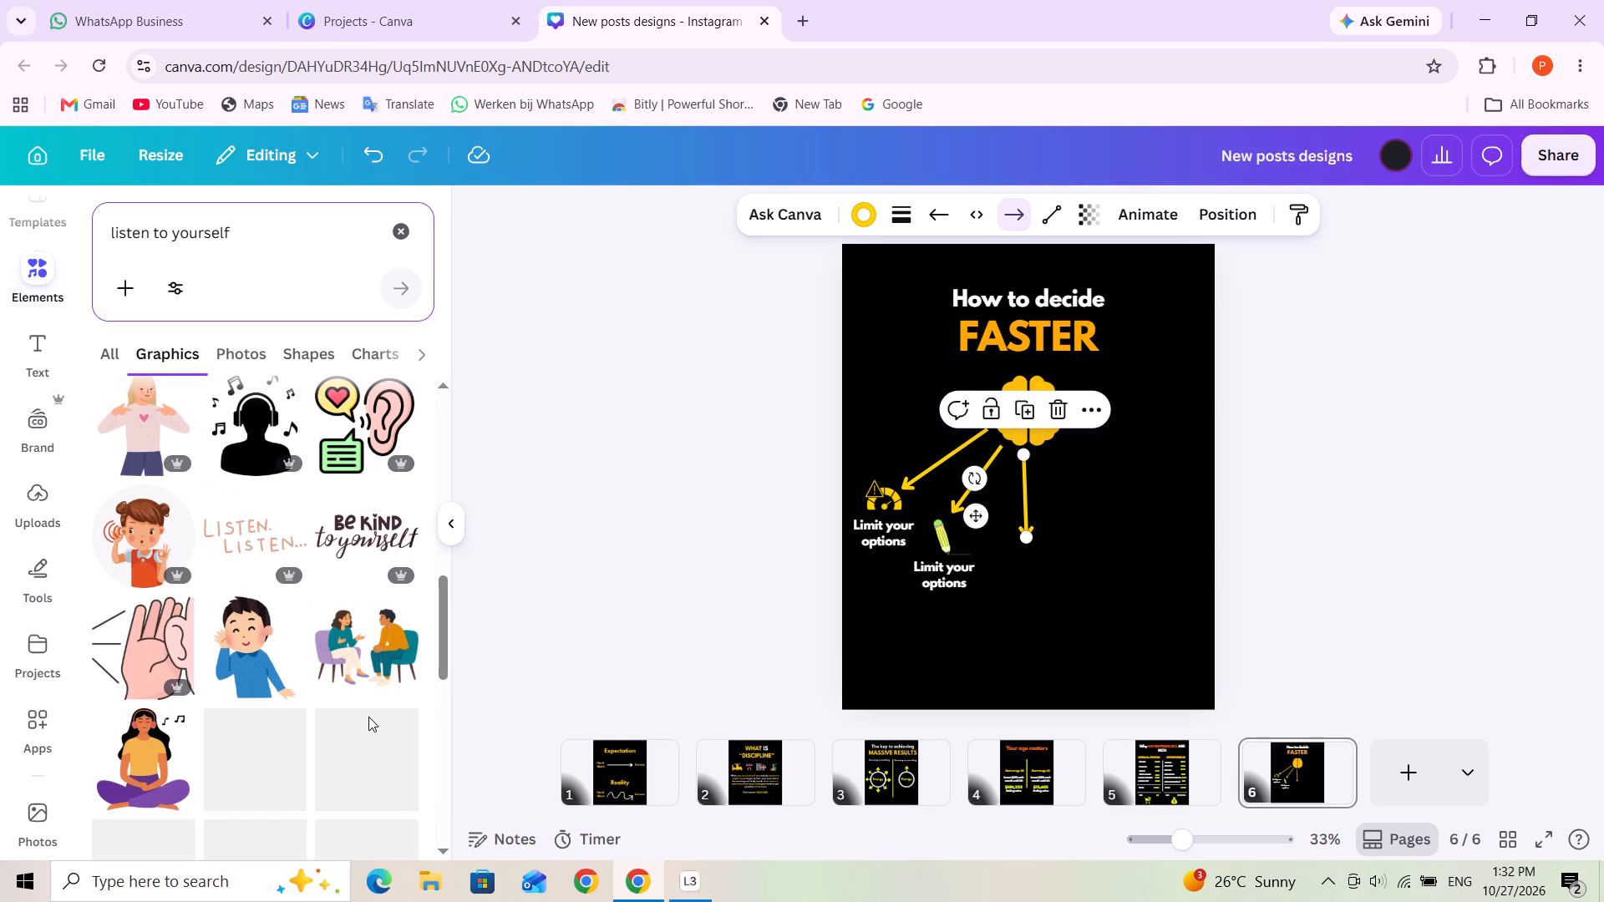
{"action": "scroll", "coordinate": [368, 717], "scroll_direction": "down", "scroll_amount": 3}
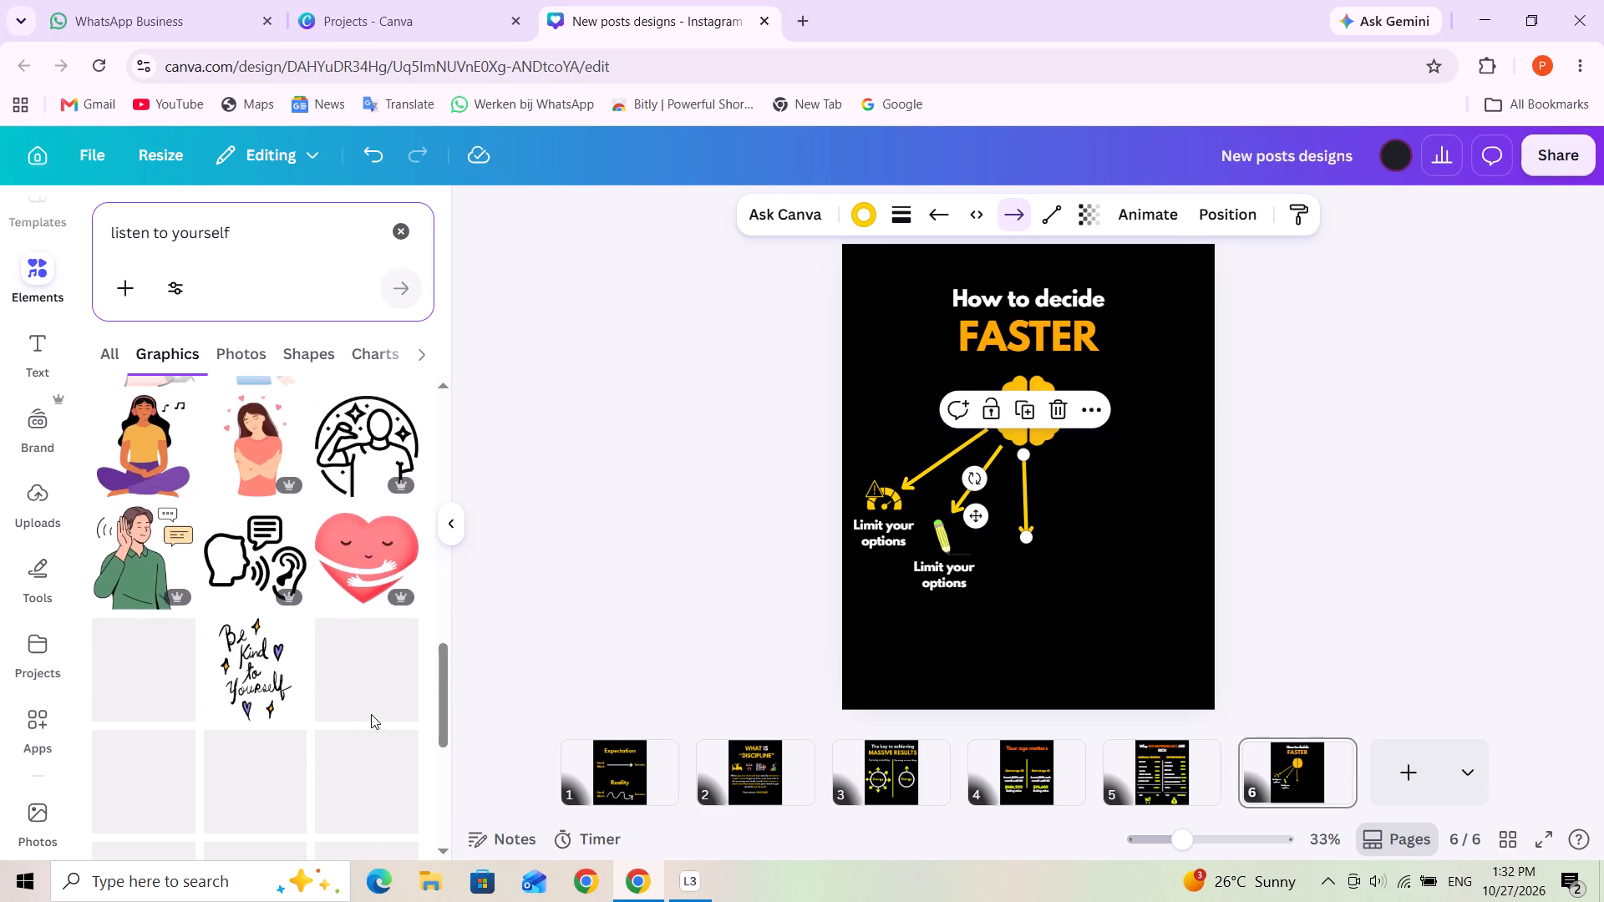
{"action": "scroll", "coordinate": [373, 710], "scroll_direction": "down", "scroll_amount": 4}
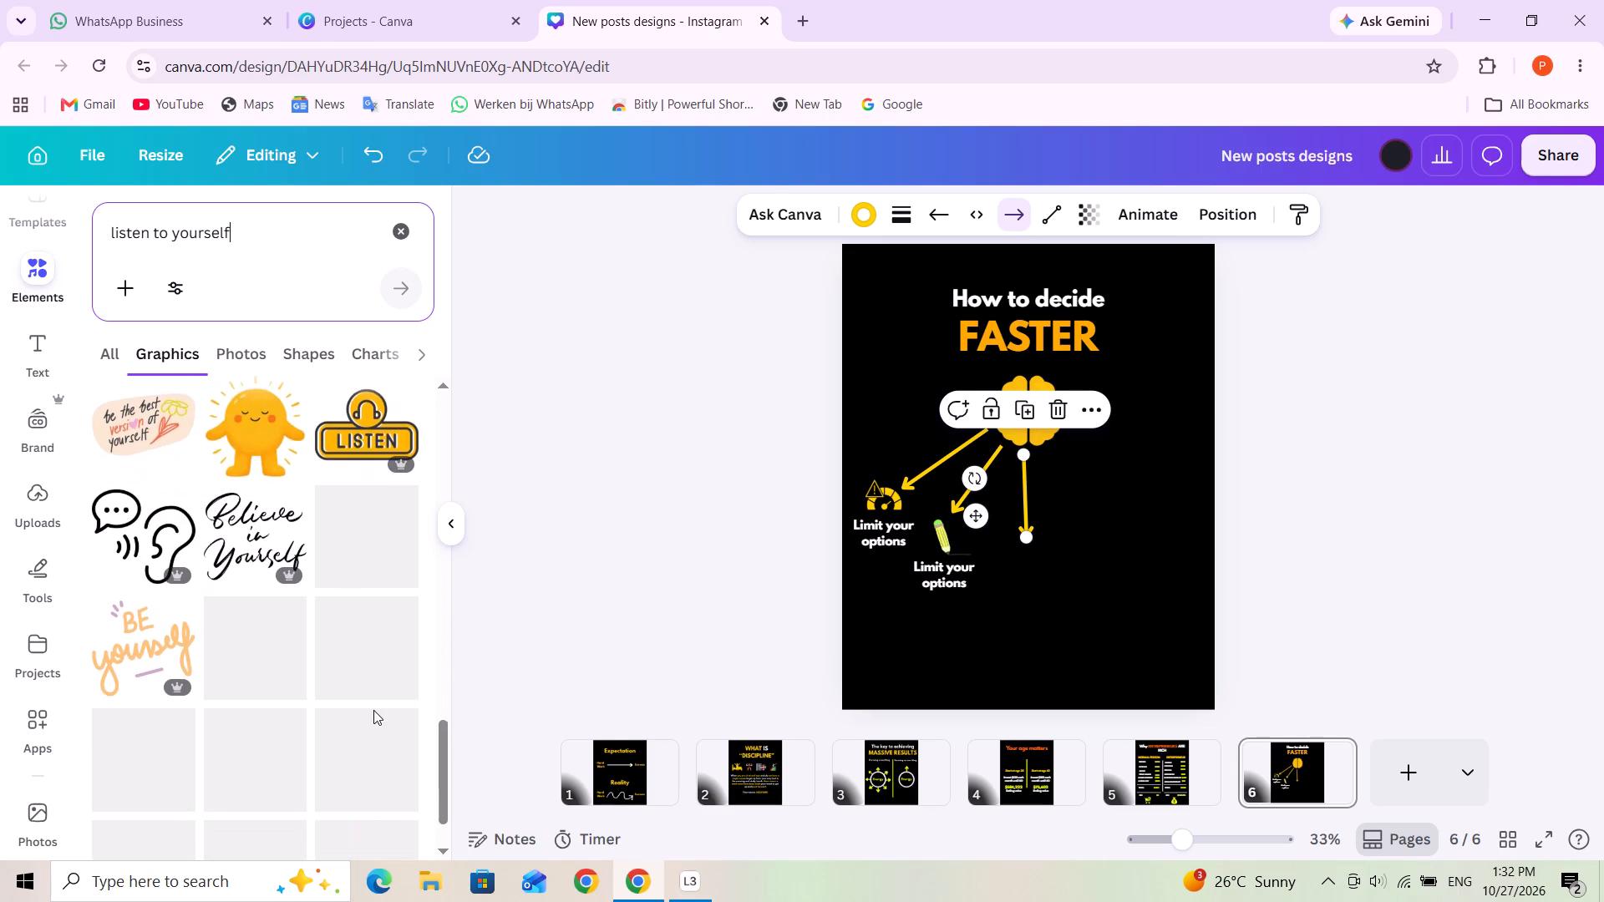
{"action": "scroll", "coordinate": [375, 642], "scroll_direction": "up", "scroll_amount": 2}
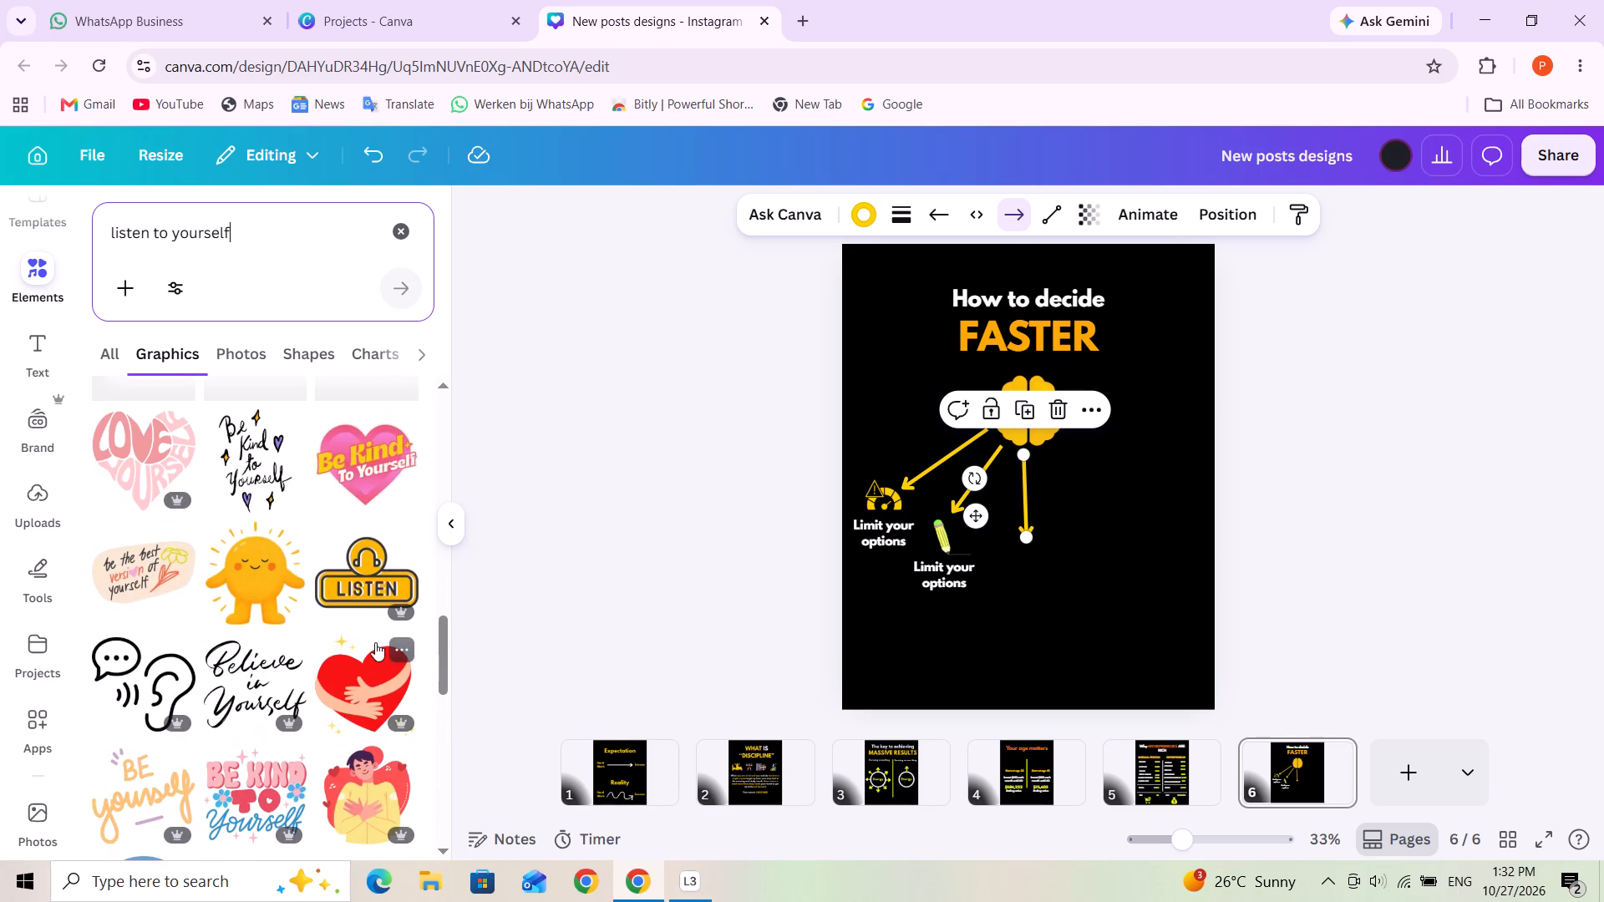
{"action": "scroll", "coordinate": [375, 642], "scroll_direction": "down", "scroll_amount": 4}
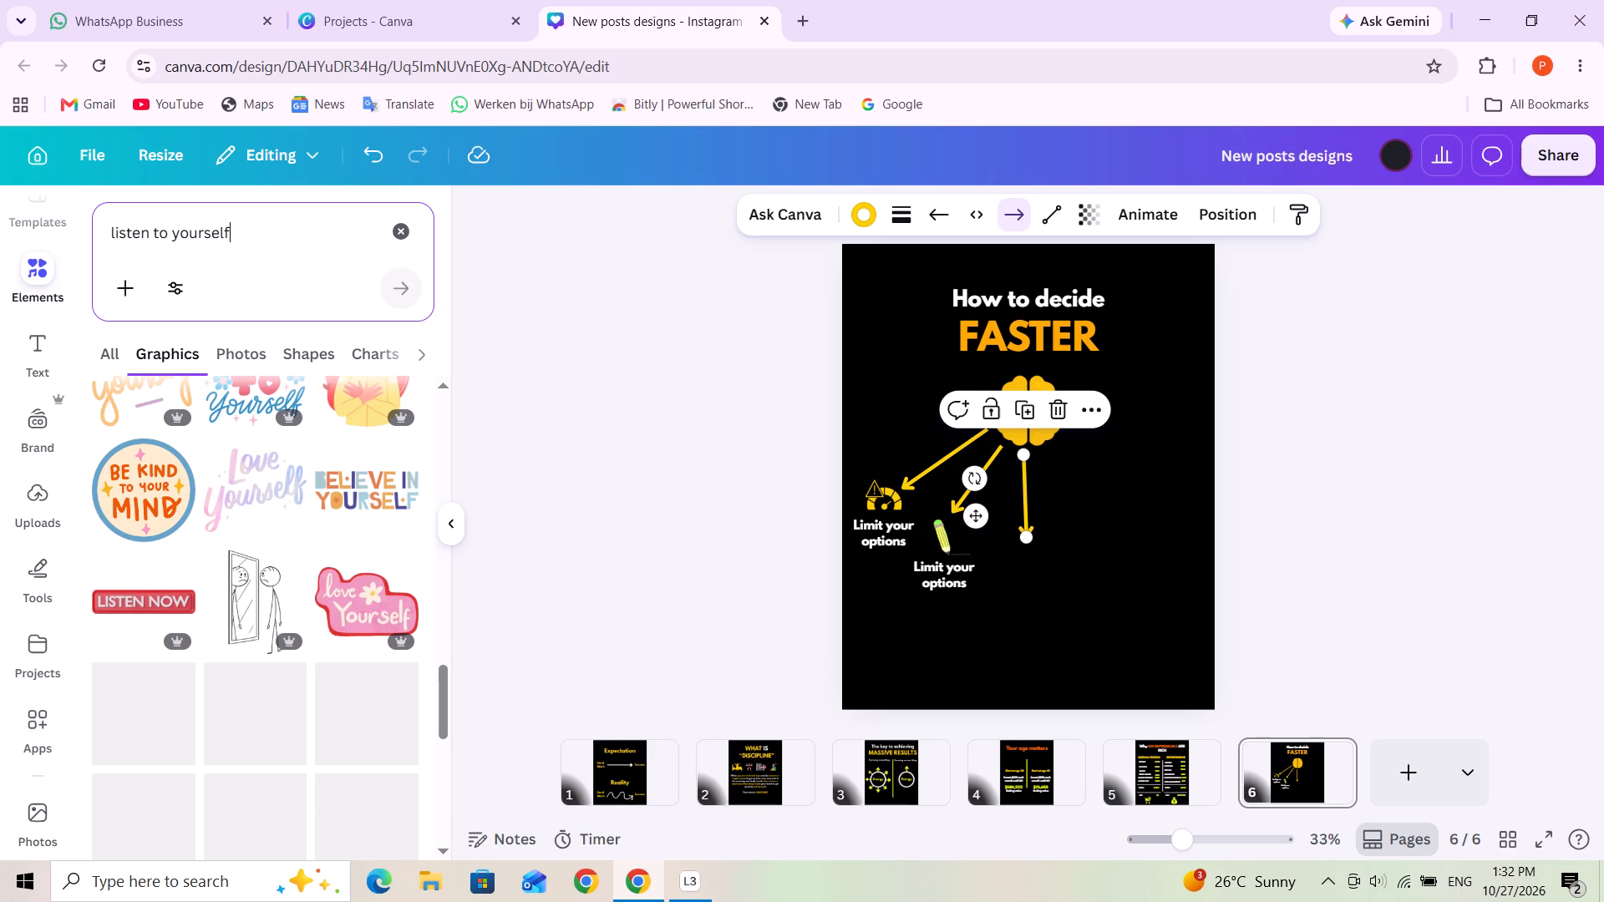
Search the graphics for "meditation" and add the solid black silhouette of a cross-legged meditating figure to the page.
{"action": "triple_click", "coordinate": [289, 241]}
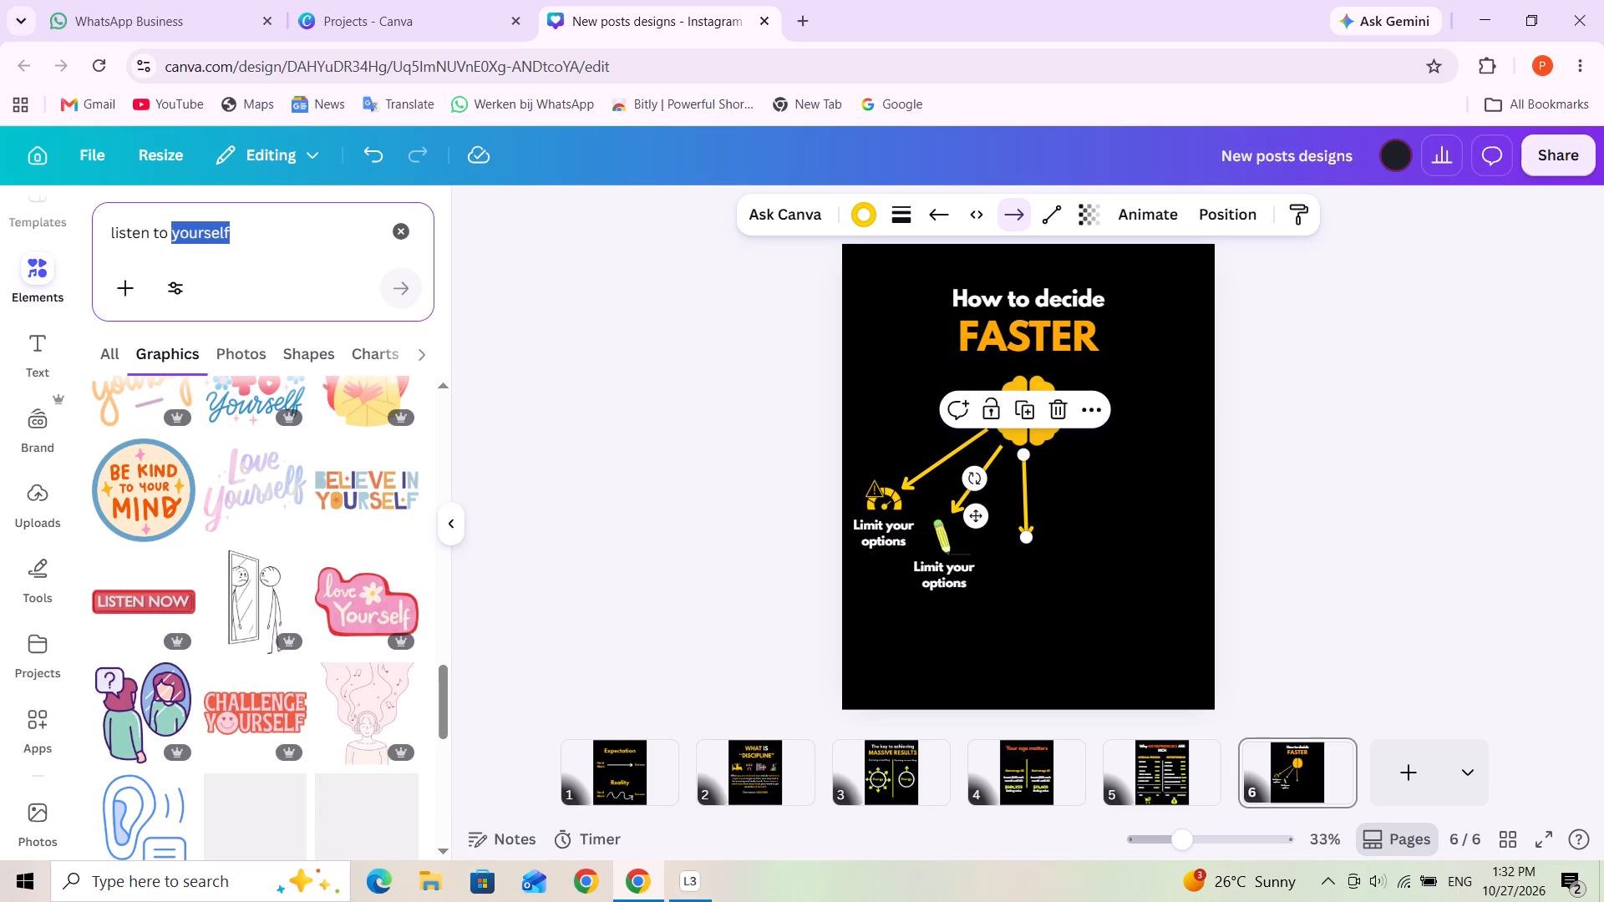
{"action": "type", "text": "medi"}
{"action": "type", "text": "tation"}
{"action": "key", "text": "Return"}
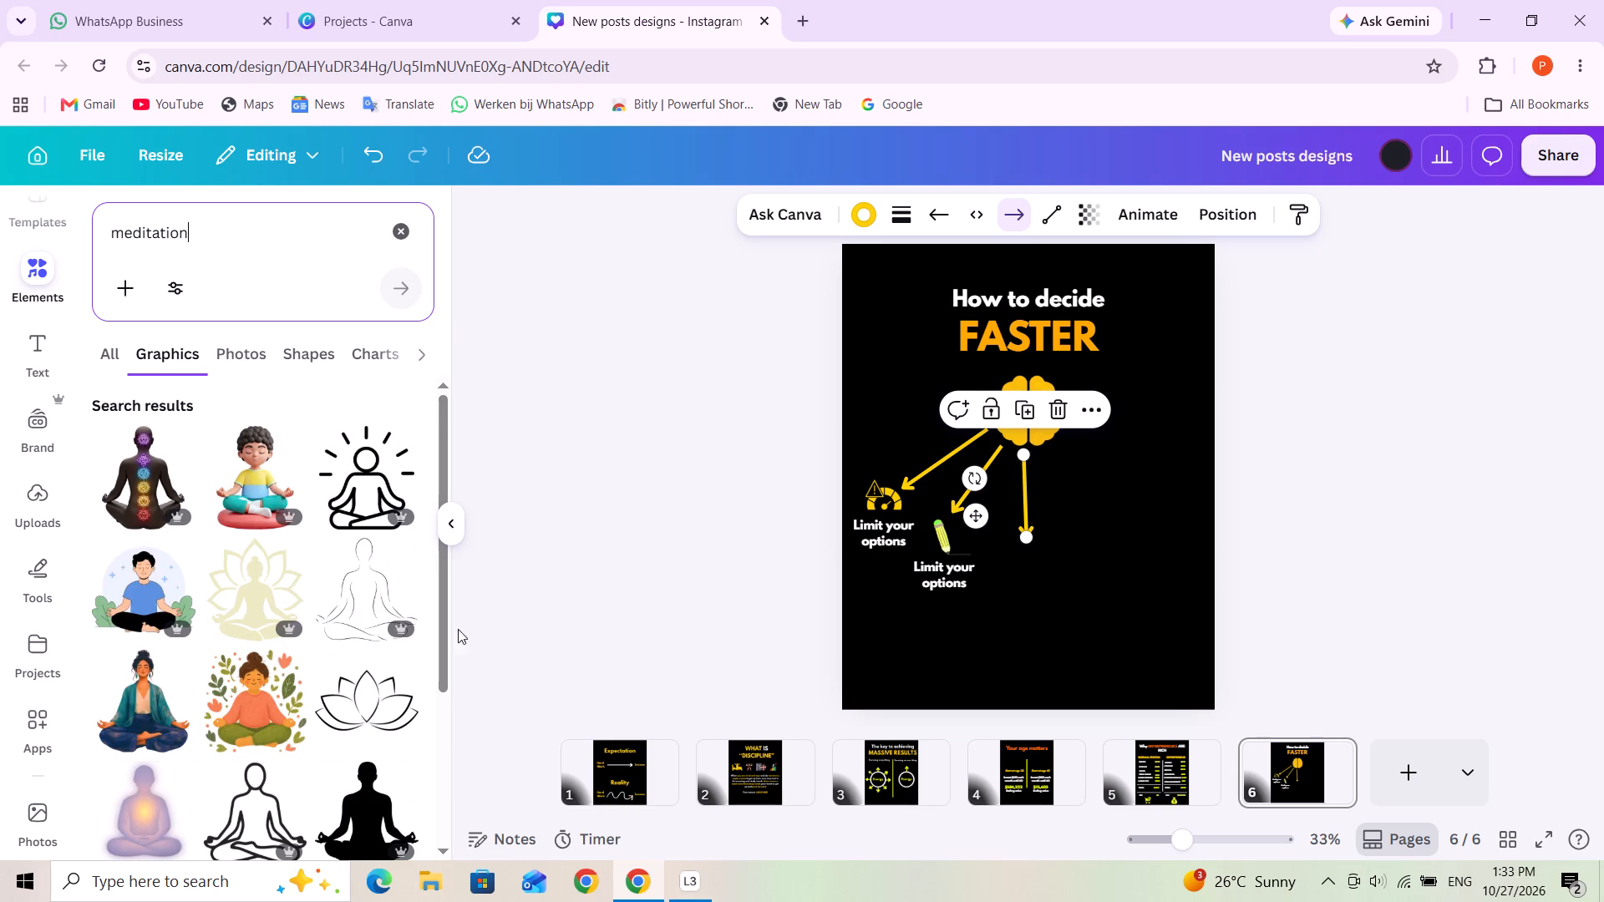
{"action": "scroll", "coordinate": [378, 693], "scroll_direction": "down", "scroll_amount": 1}
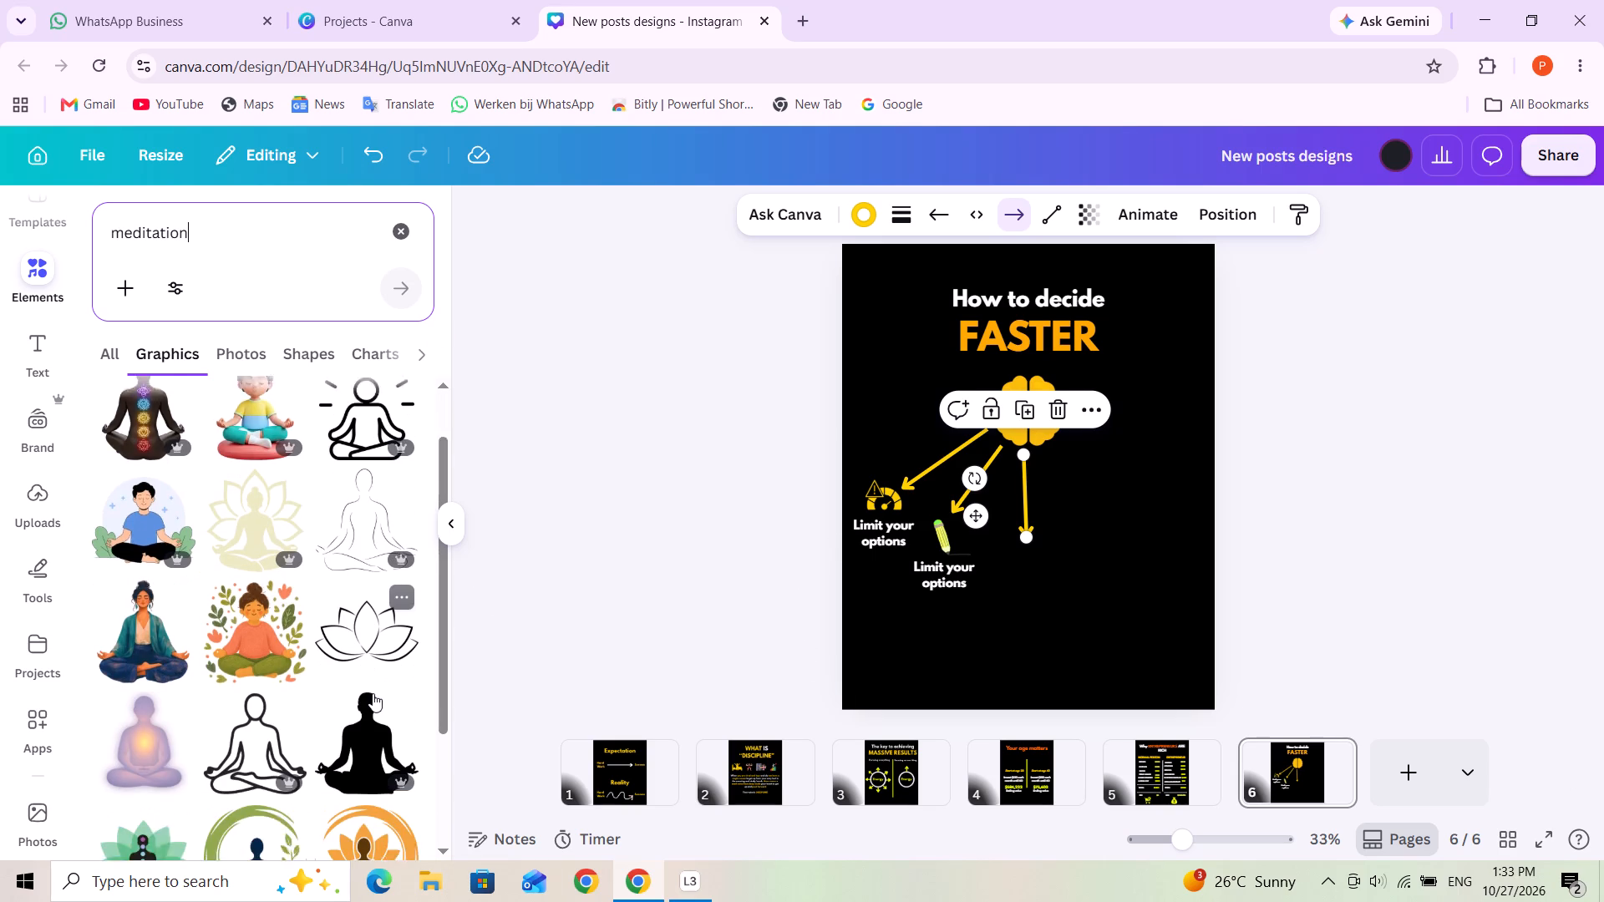
{"action": "scroll", "coordinate": [372, 692], "scroll_direction": "down", "scroll_amount": 3}
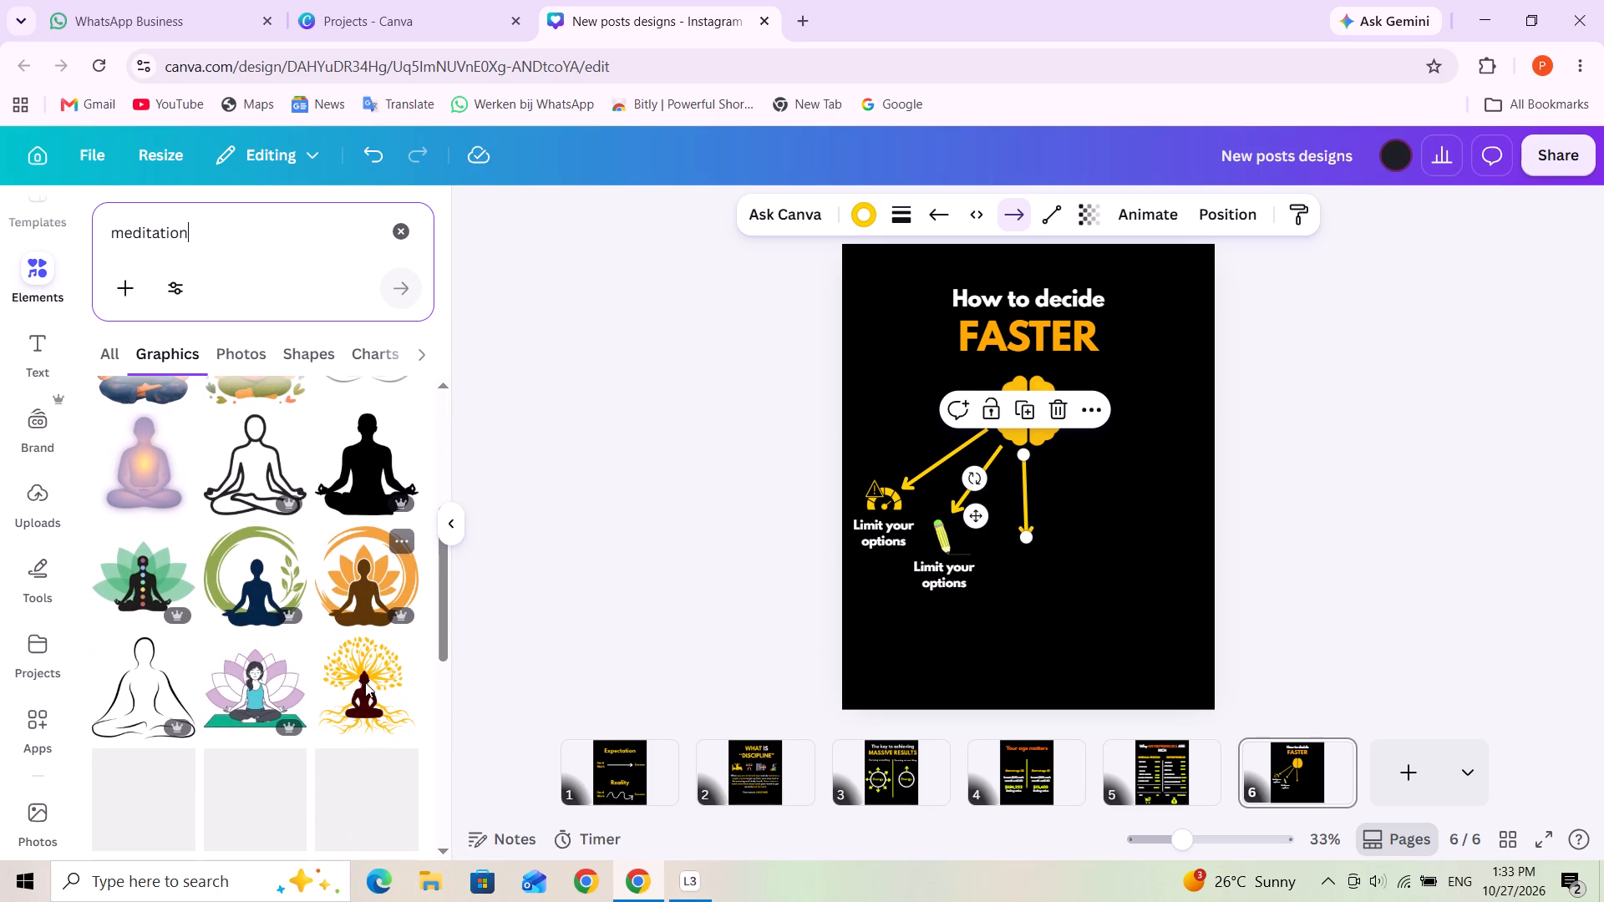
{"action": "scroll", "coordinate": [348, 677], "scroll_direction": "down", "scroll_amount": 2}
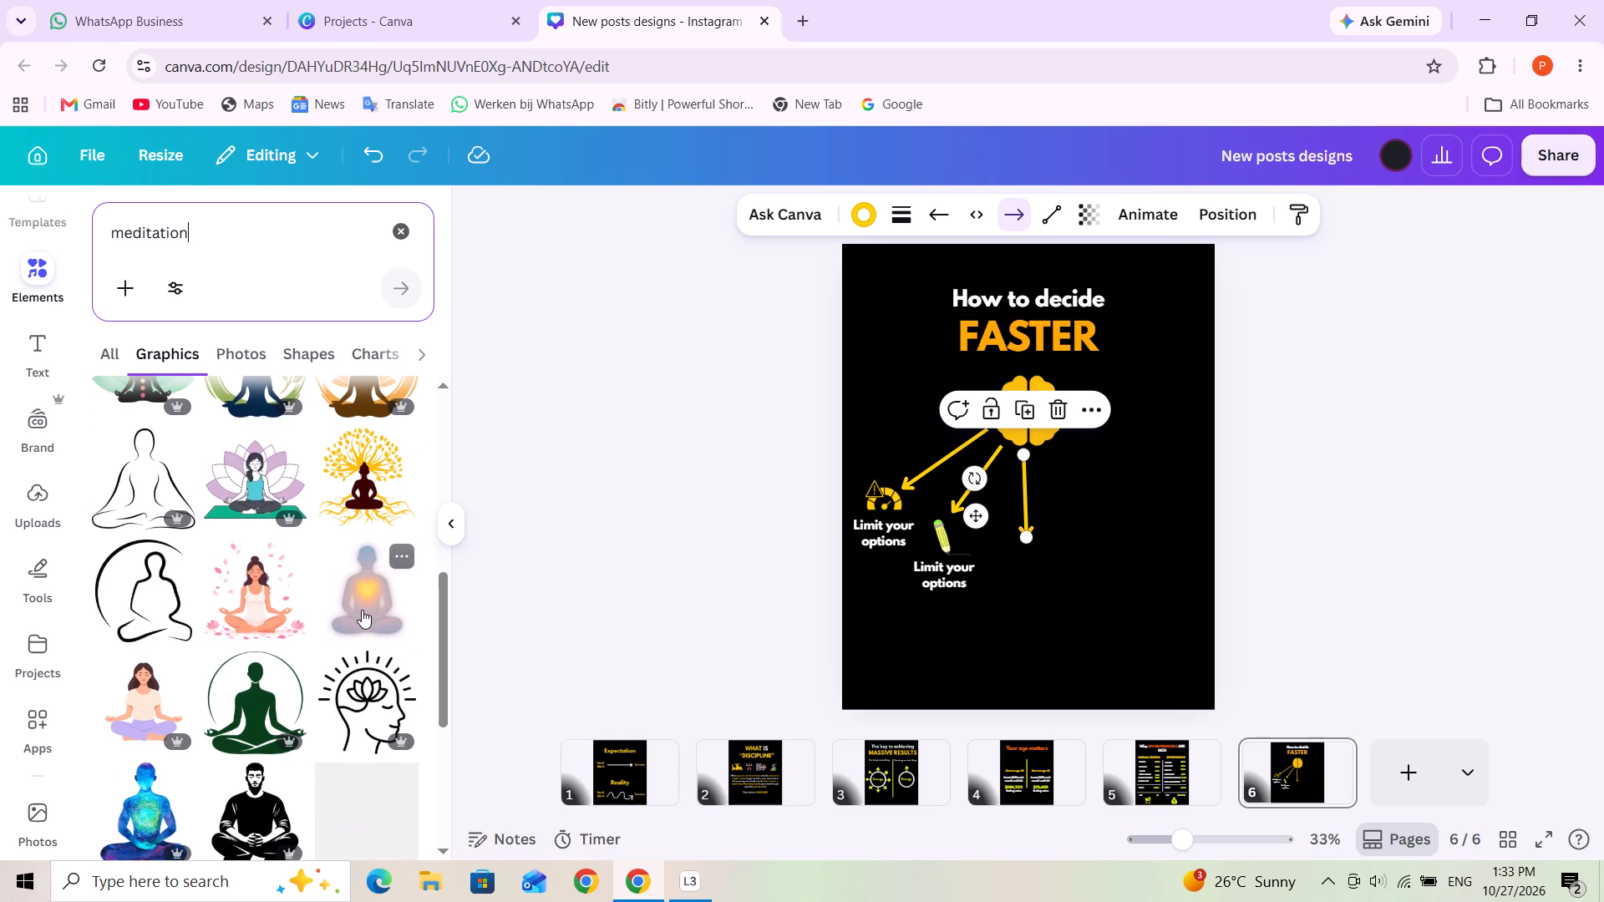
{"action": "scroll", "coordinate": [362, 610], "scroll_direction": "down", "scroll_amount": 4}
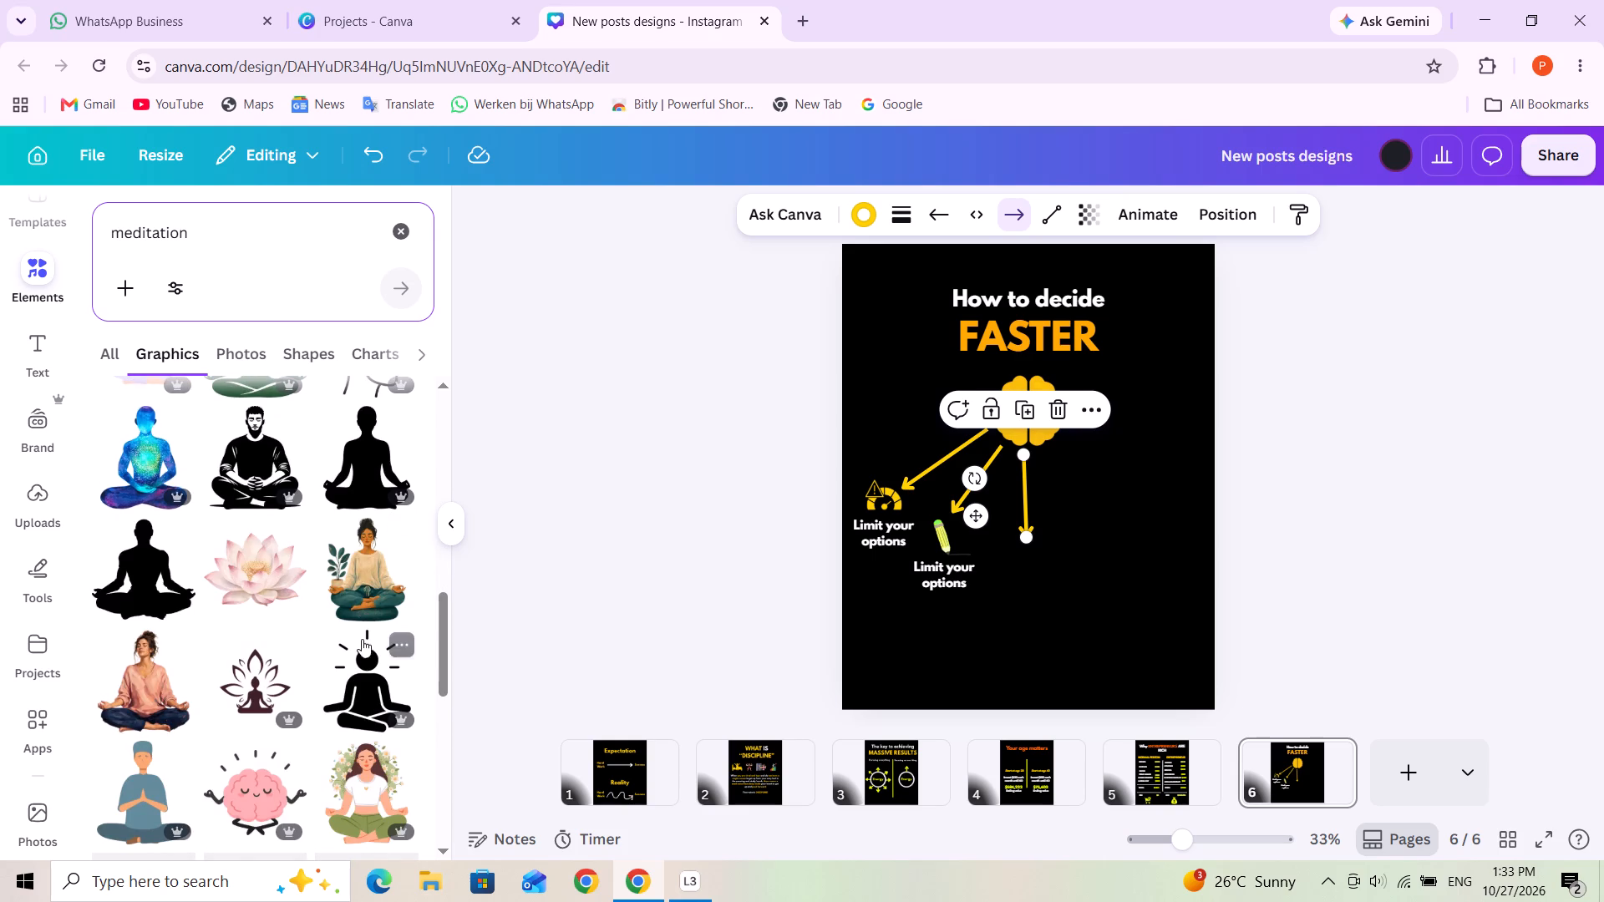
{"action": "scroll", "coordinate": [360, 652], "scroll_direction": "down", "scroll_amount": 2}
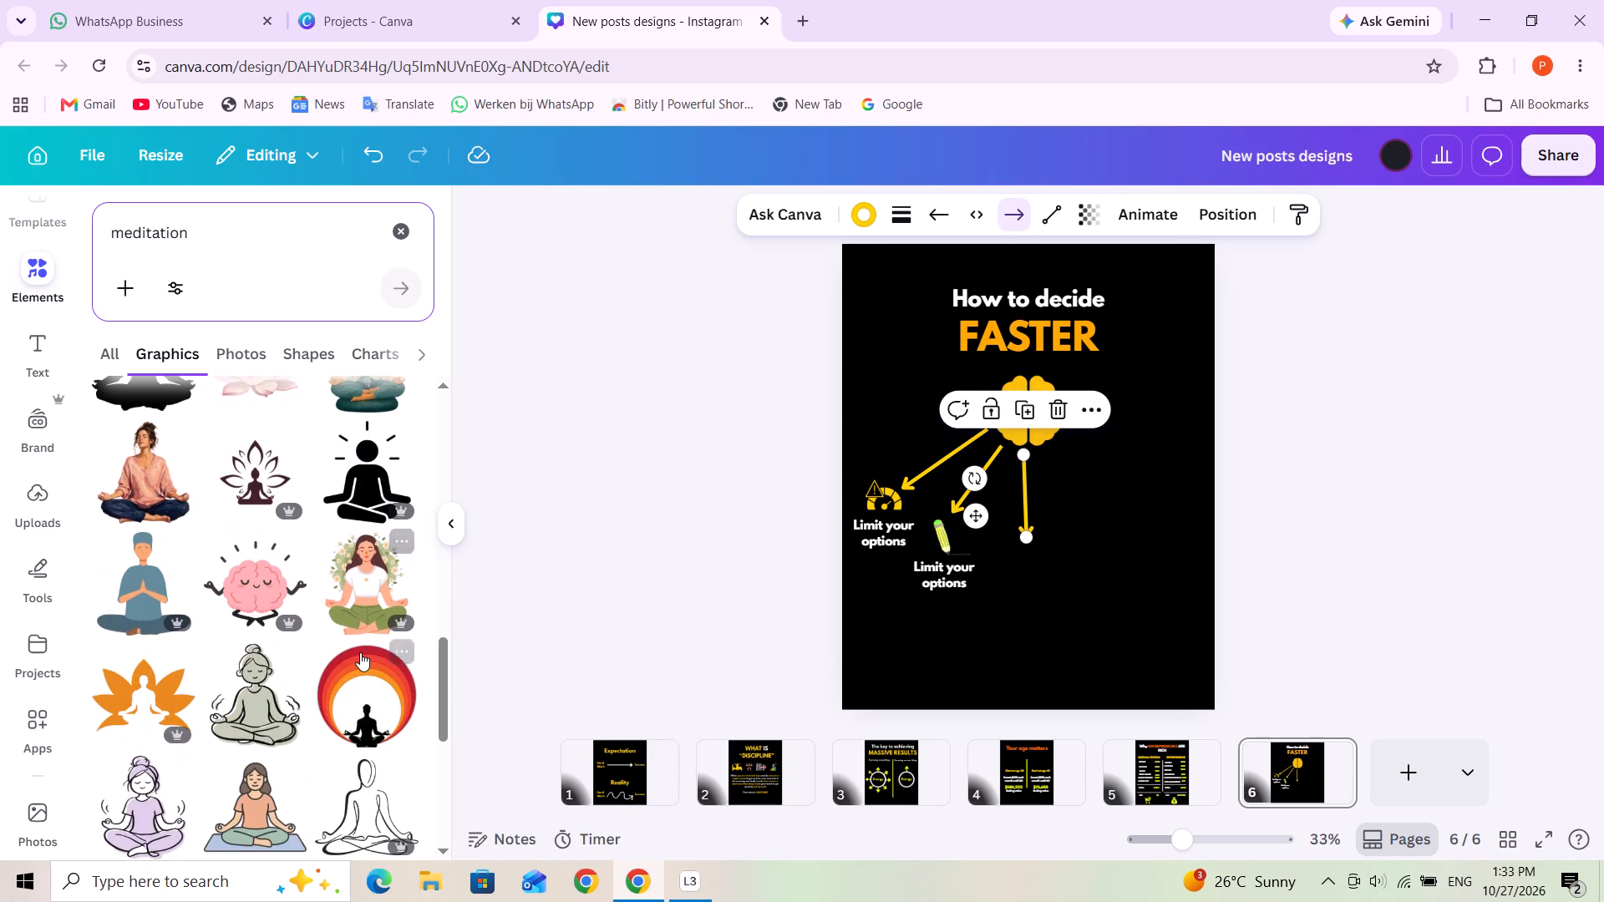
{"action": "scroll", "coordinate": [360, 652], "scroll_direction": "down", "scroll_amount": 1}
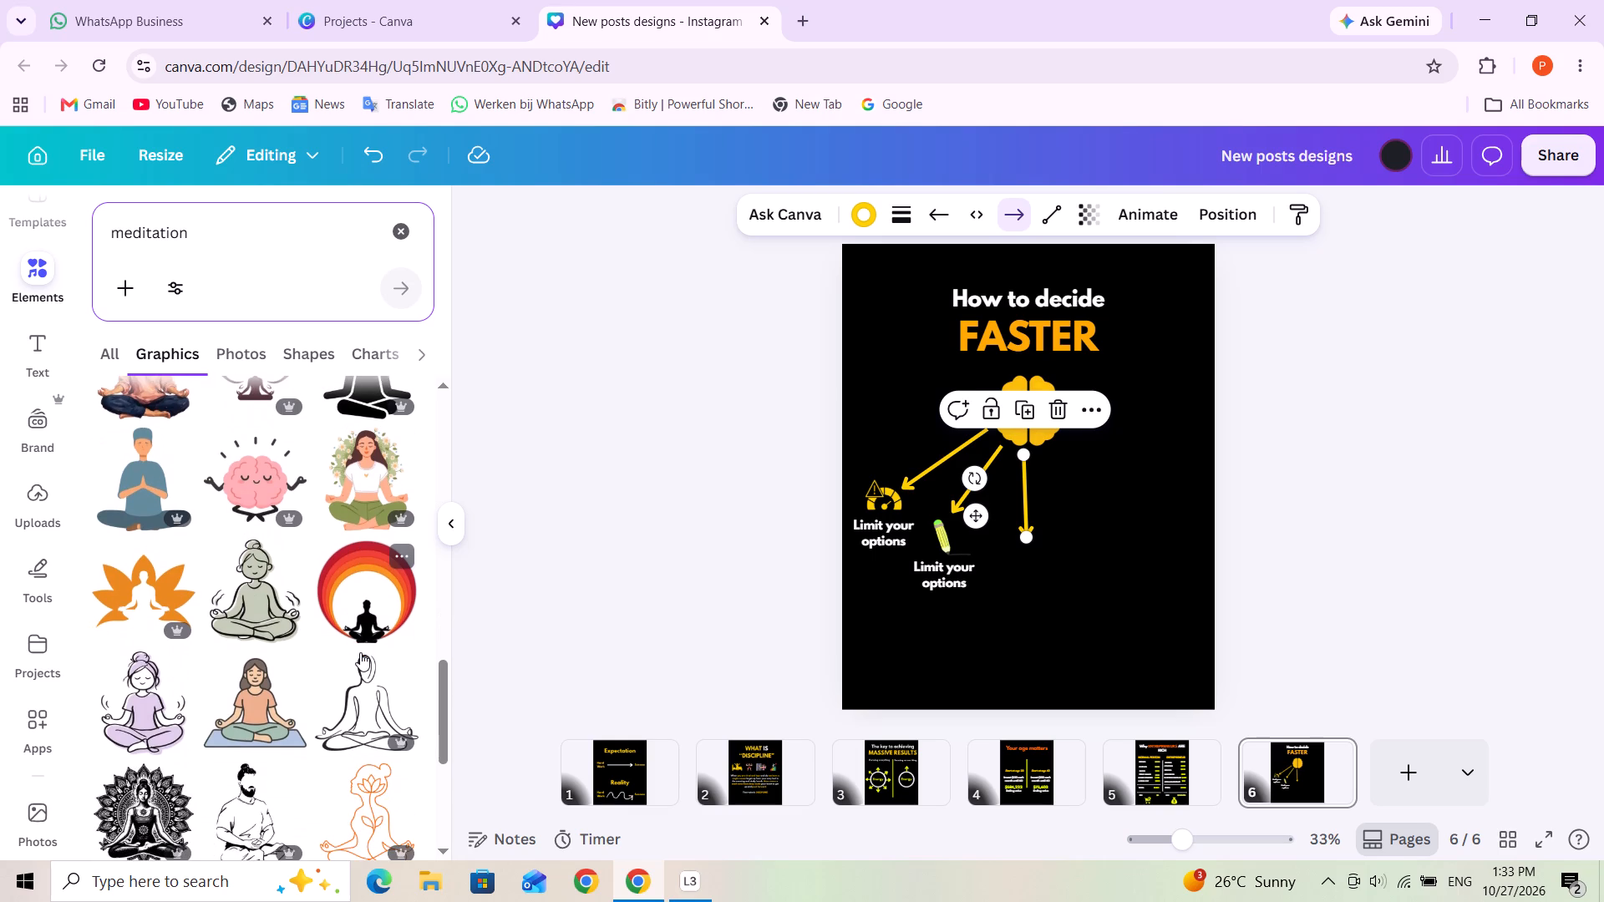
{"action": "scroll", "coordinate": [360, 652], "scroll_direction": "down", "scroll_amount": 1}
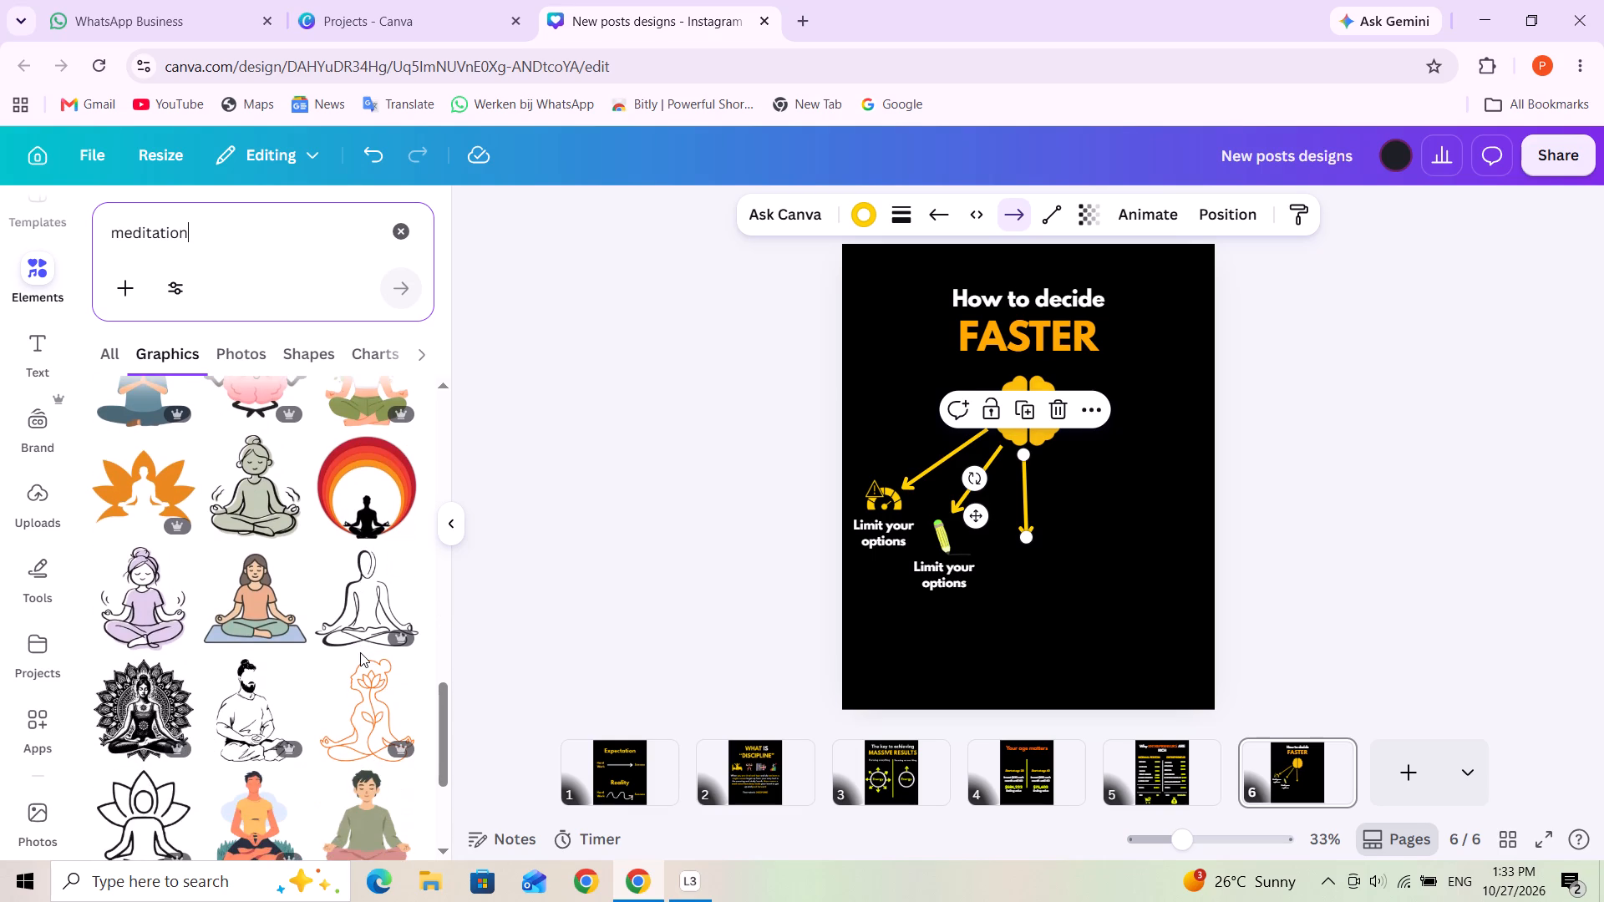
{"action": "scroll", "coordinate": [360, 650], "scroll_direction": "down", "scroll_amount": 2}
{"action": "scroll", "coordinate": [358, 650], "scroll_direction": "up", "scroll_amount": 9}
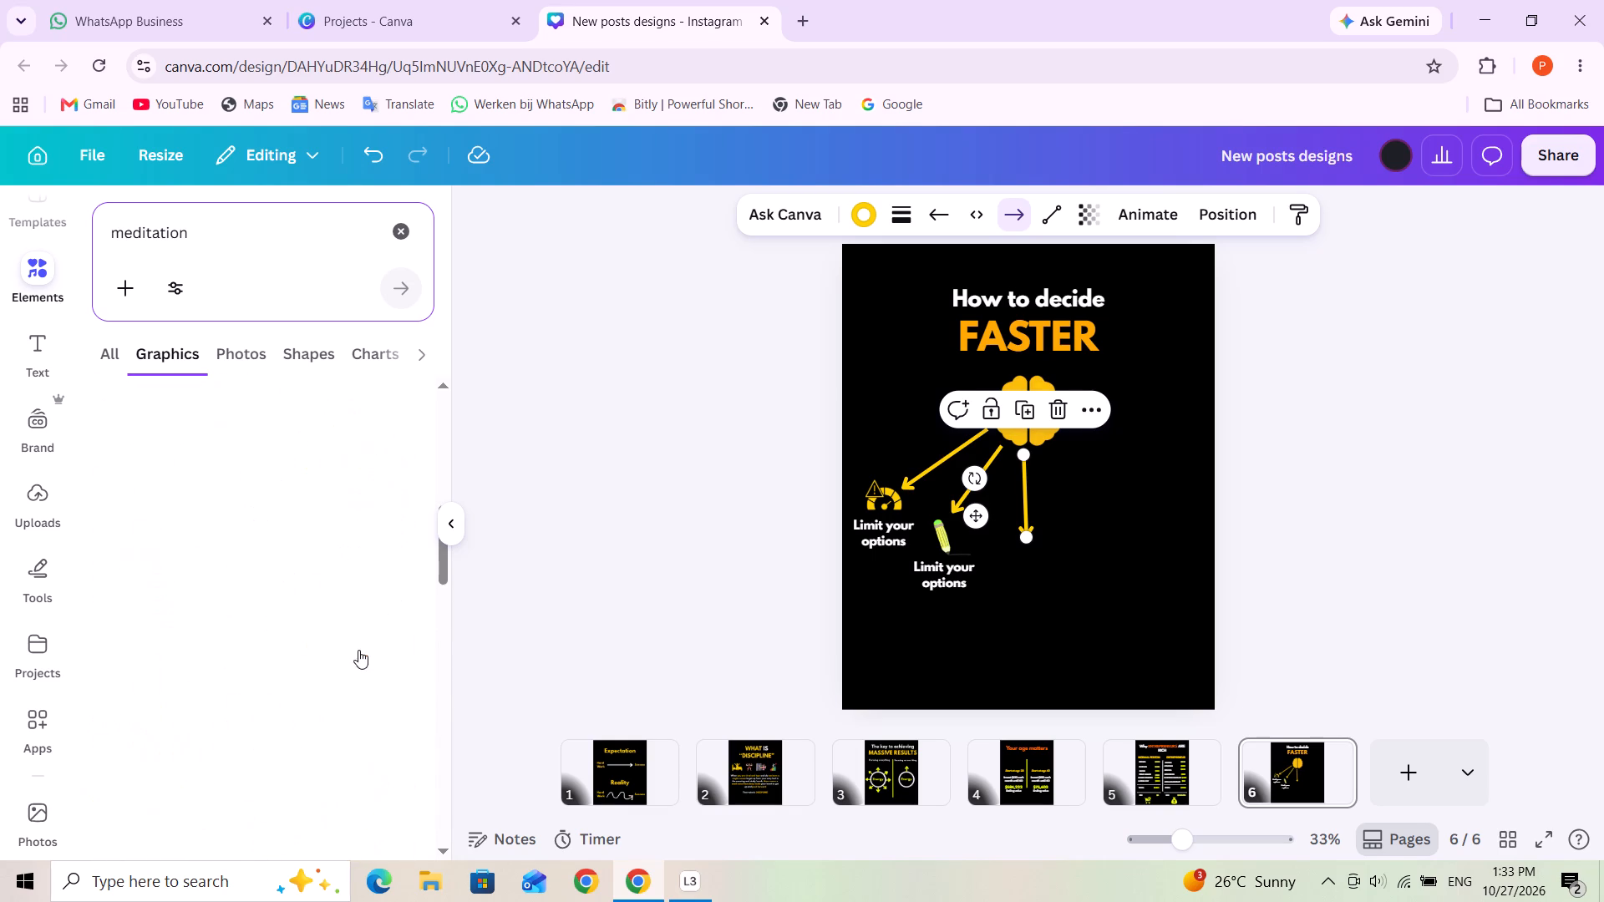
{"action": "scroll", "coordinate": [358, 649], "scroll_direction": "up", "scroll_amount": 4}
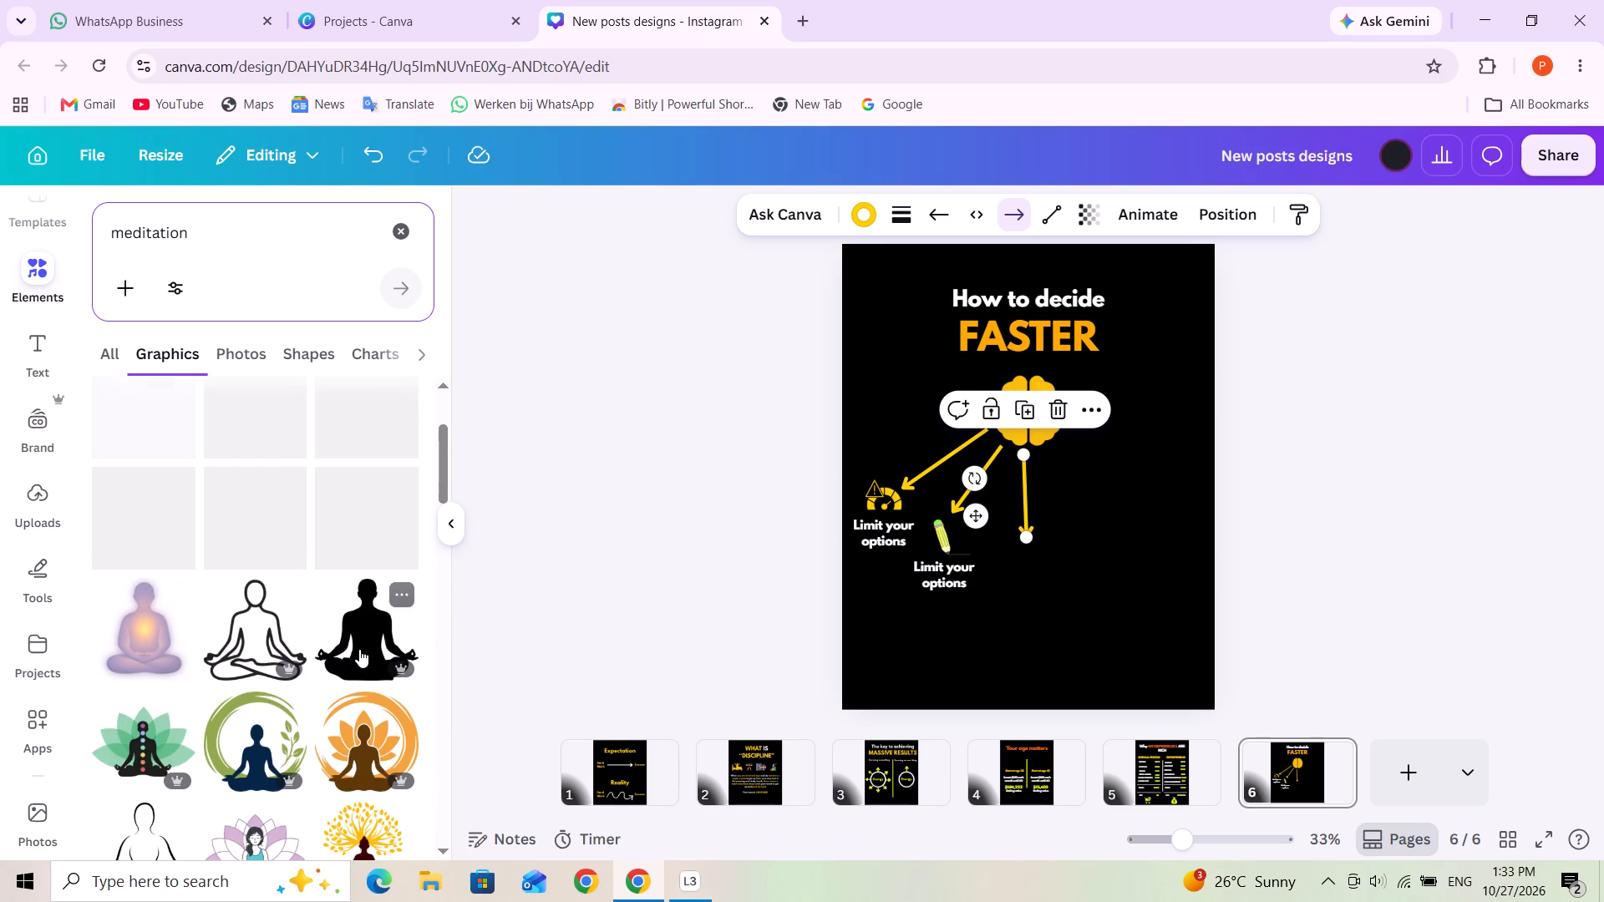
{"action": "scroll", "coordinate": [359, 649], "scroll_direction": "up", "scroll_amount": 5}
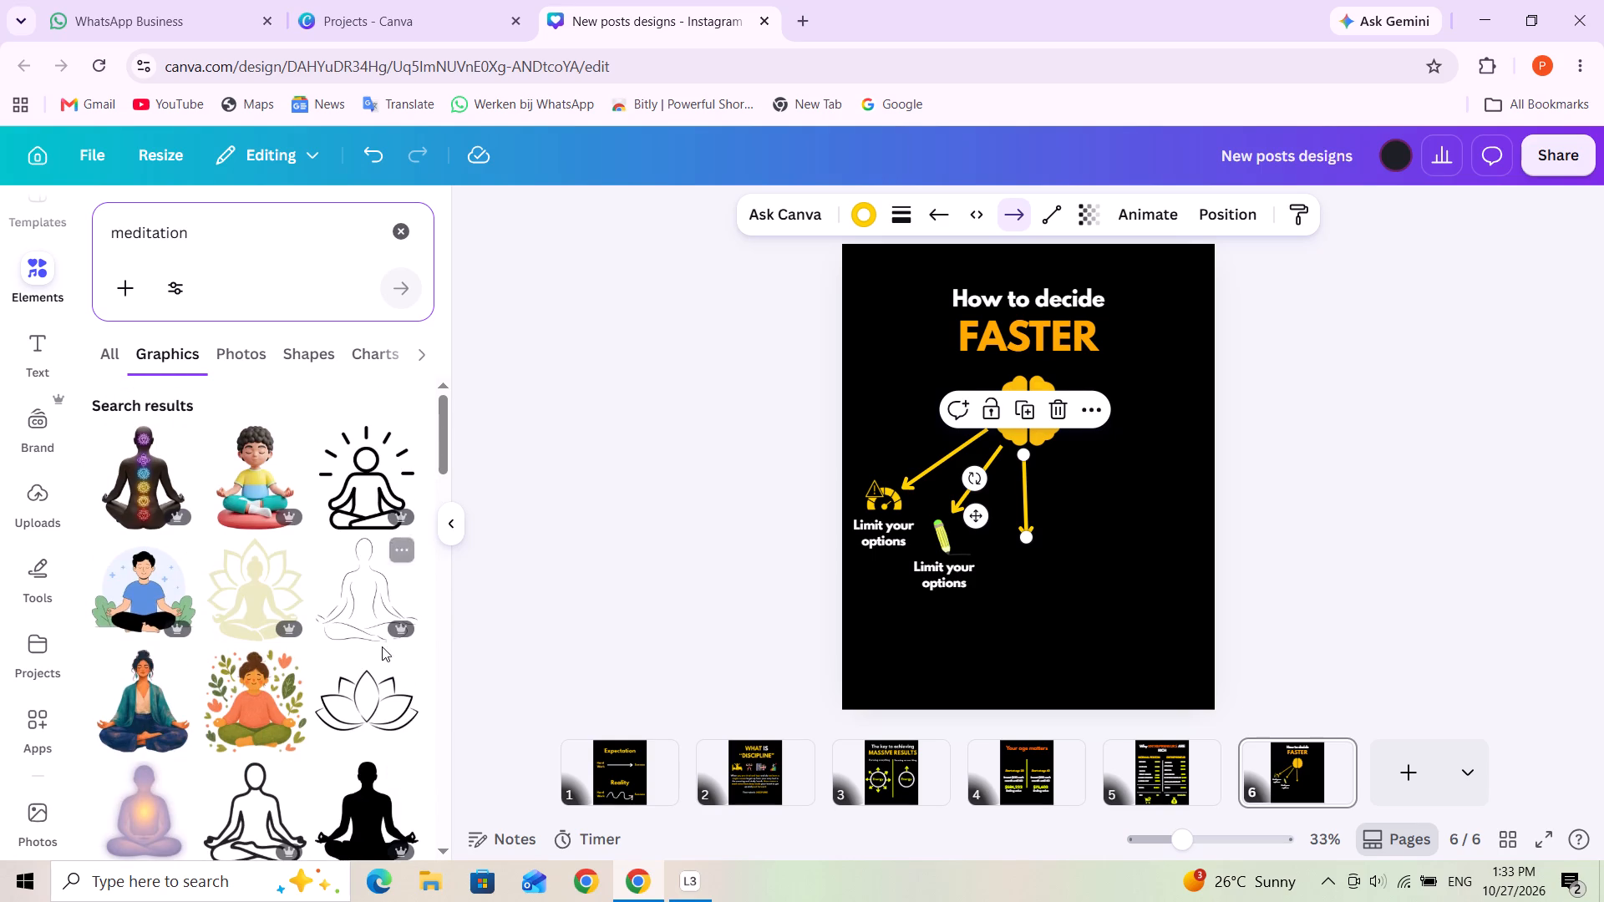
{"action": "scroll", "coordinate": [380, 662], "scroll_direction": "down", "scroll_amount": 1}
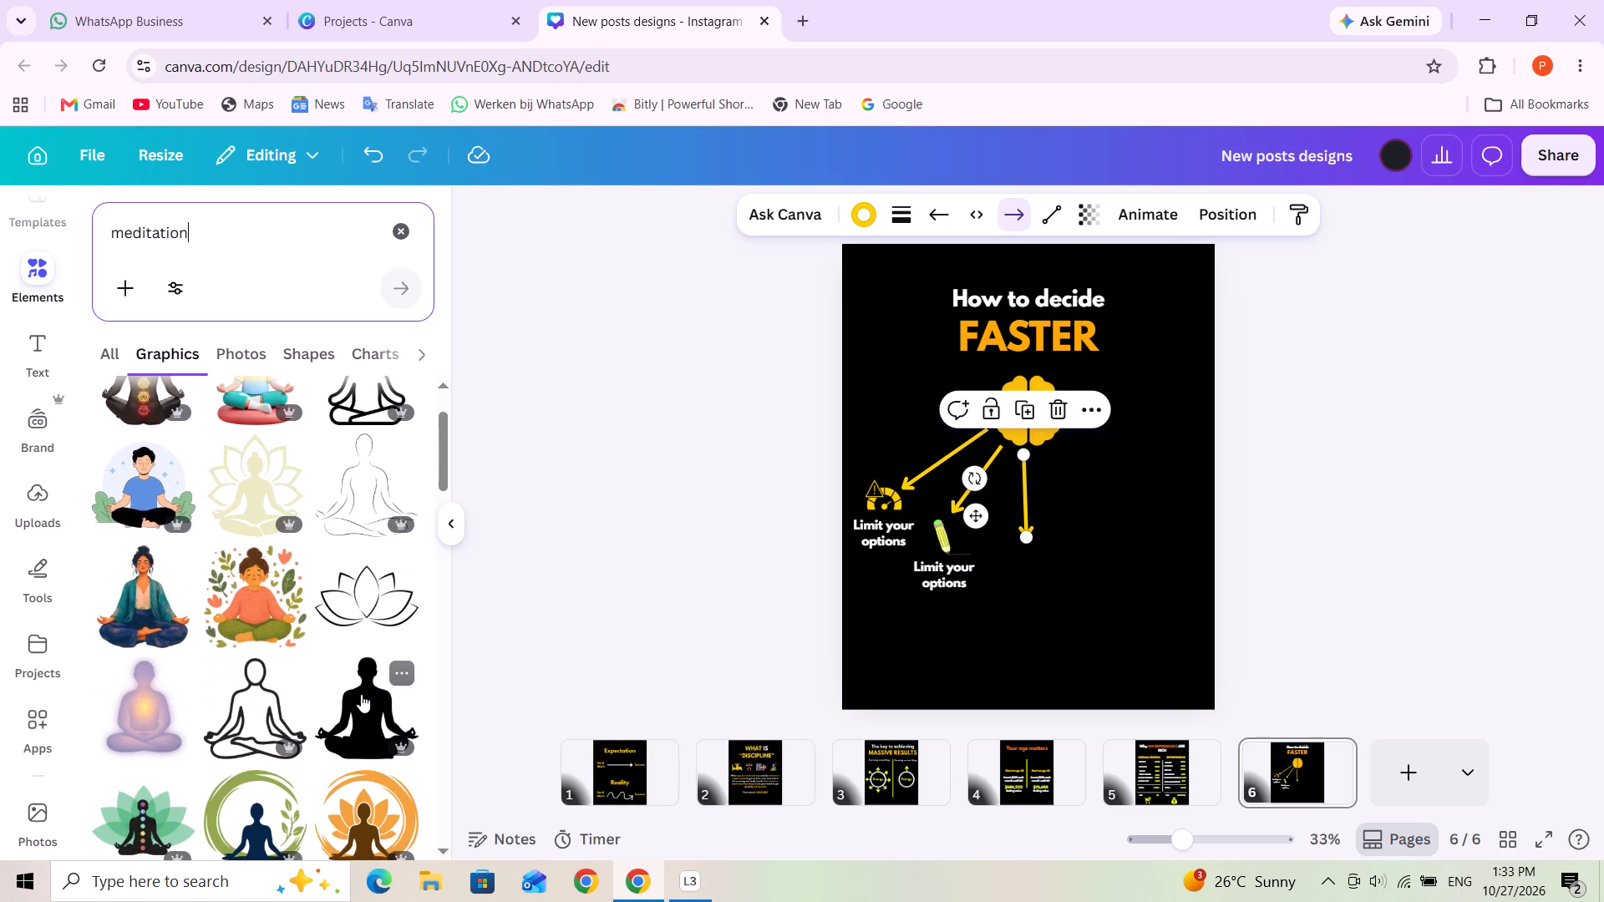
{"action": "left_click", "coordinate": [364, 702]}
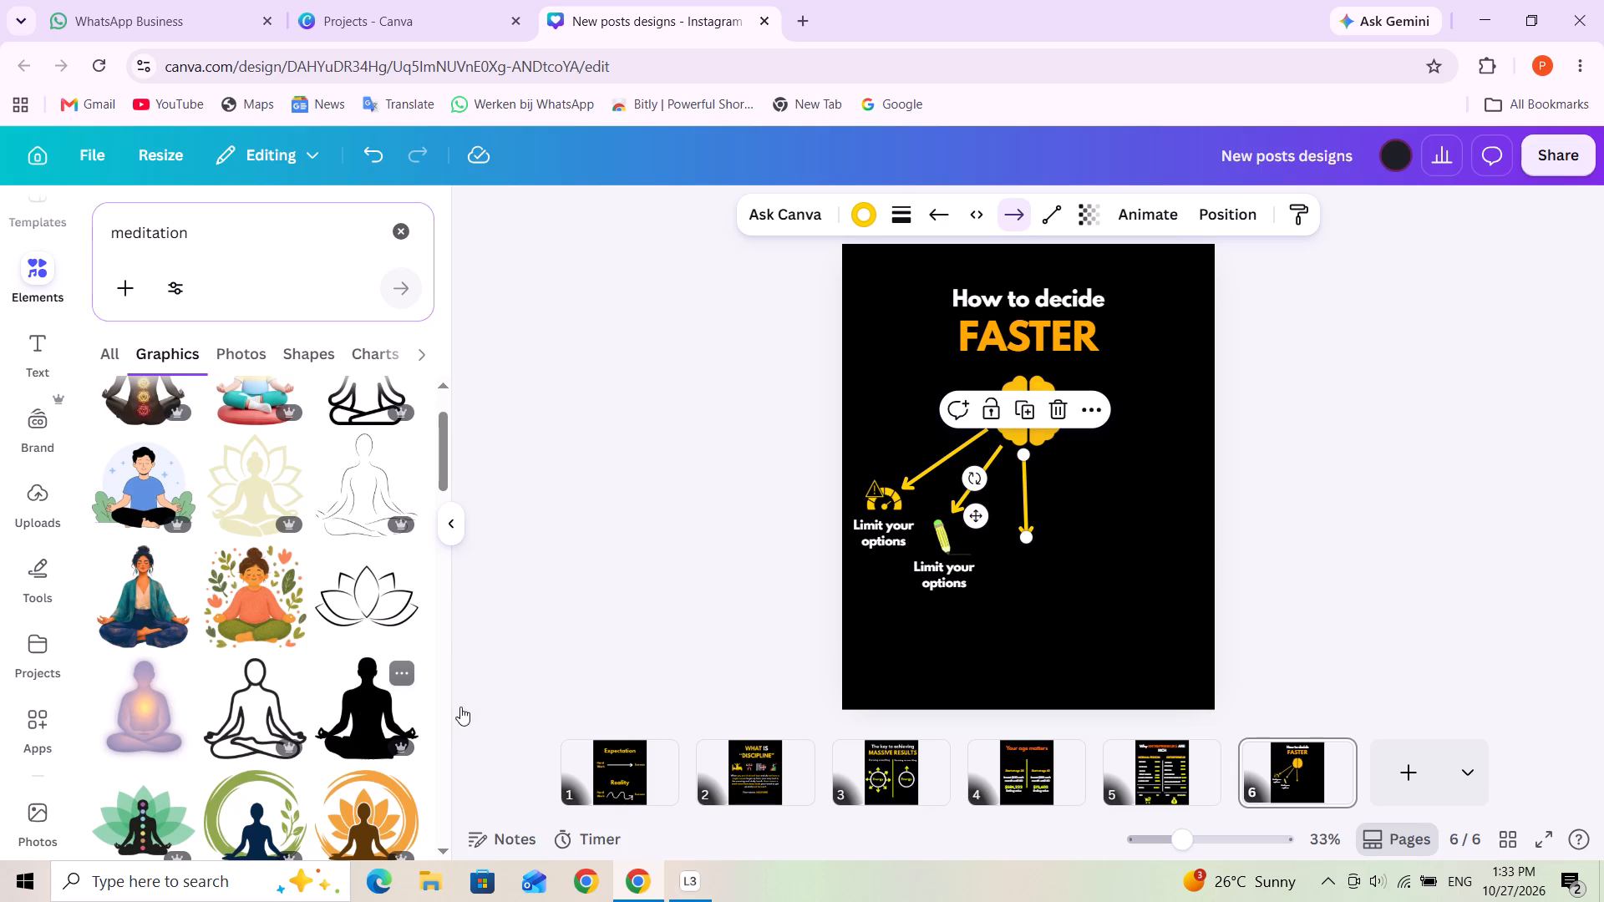
Shrink the meditating silhouette to about 119 by 117 and place it centred just beneath the third arrow's tip.
{"action": "left_click_drag", "start_coordinate": [1104, 403], "coordinate": [1085, 428]}
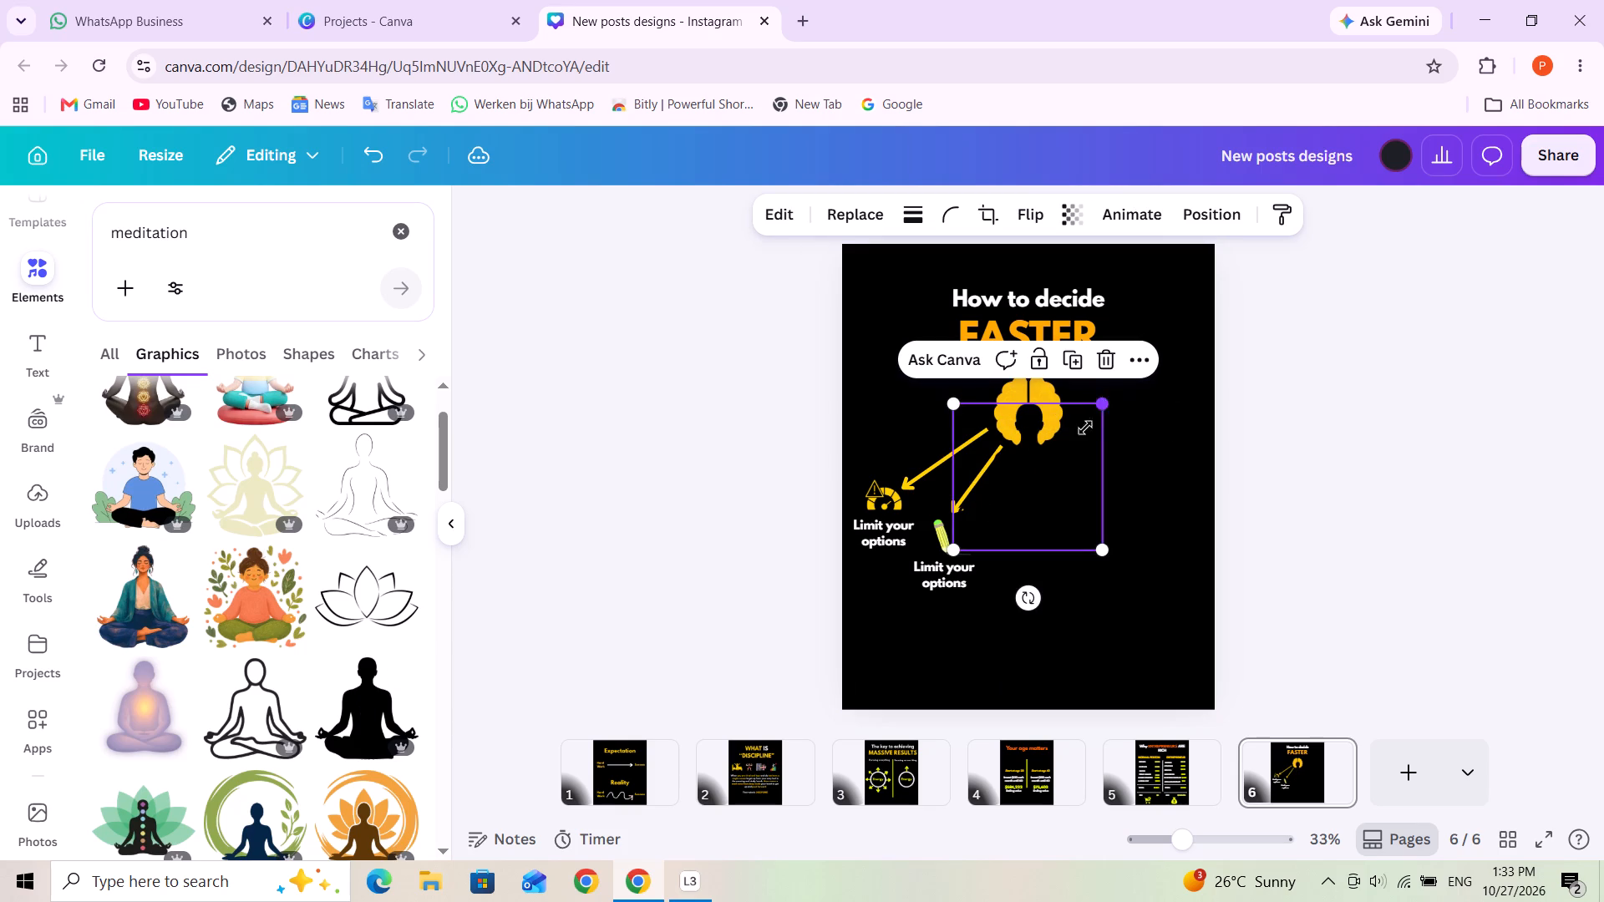
{"action": "left_click_drag", "start_coordinate": [1085, 428], "coordinate": [1039, 492]}
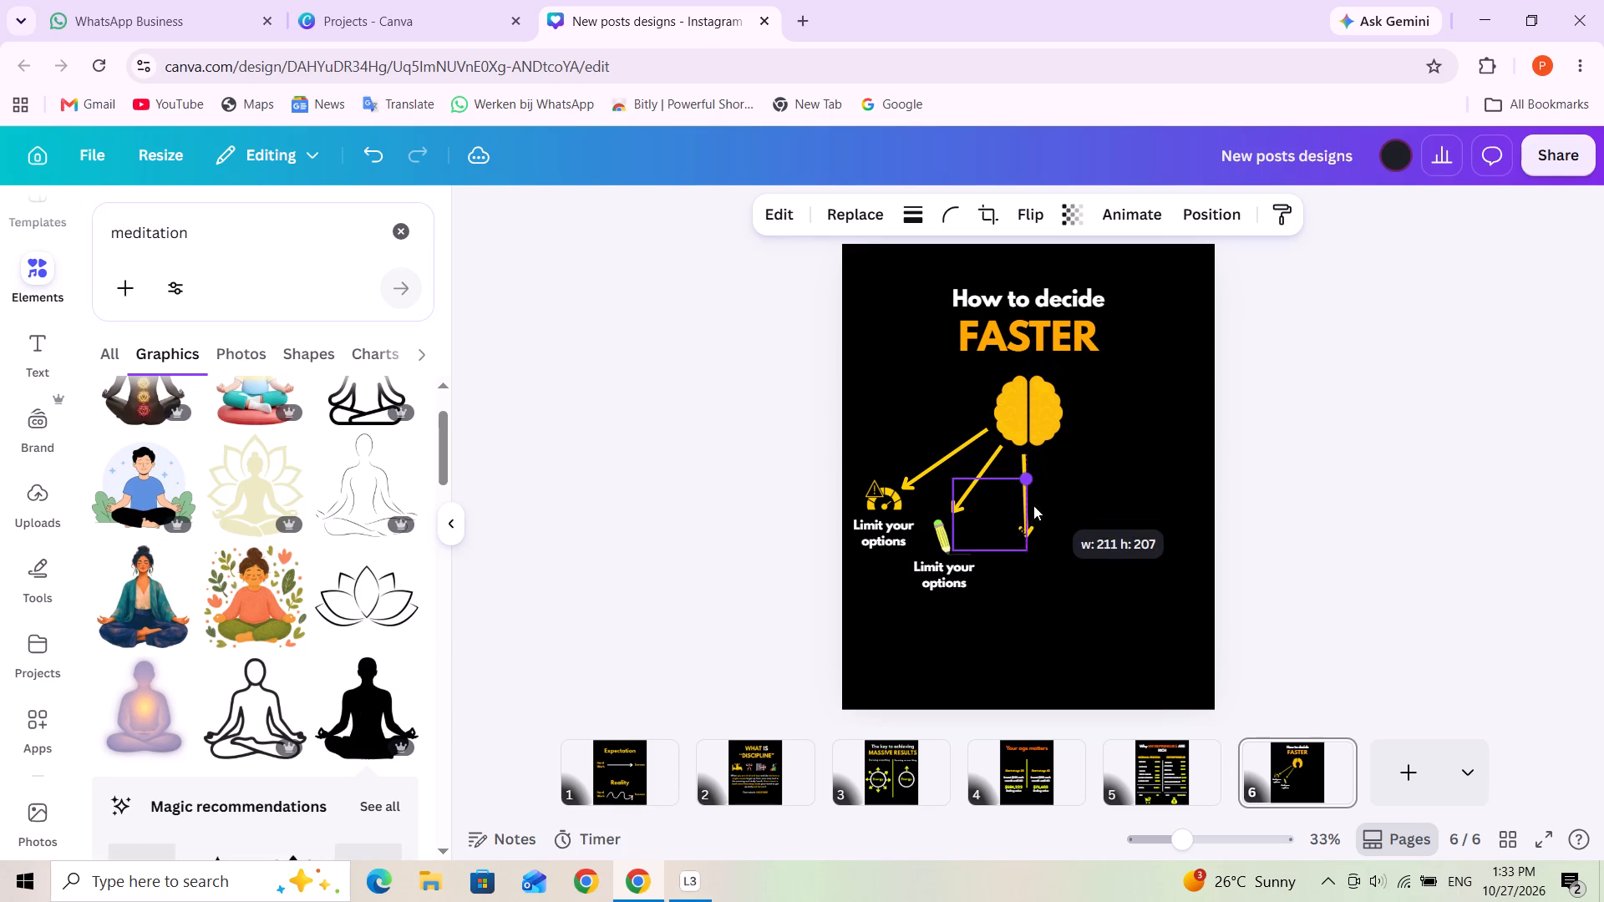
{"action": "left_click", "coordinate": [1159, 516]}
{"action": "left_click_drag", "start_coordinate": [997, 516], "coordinate": [1028, 598]}
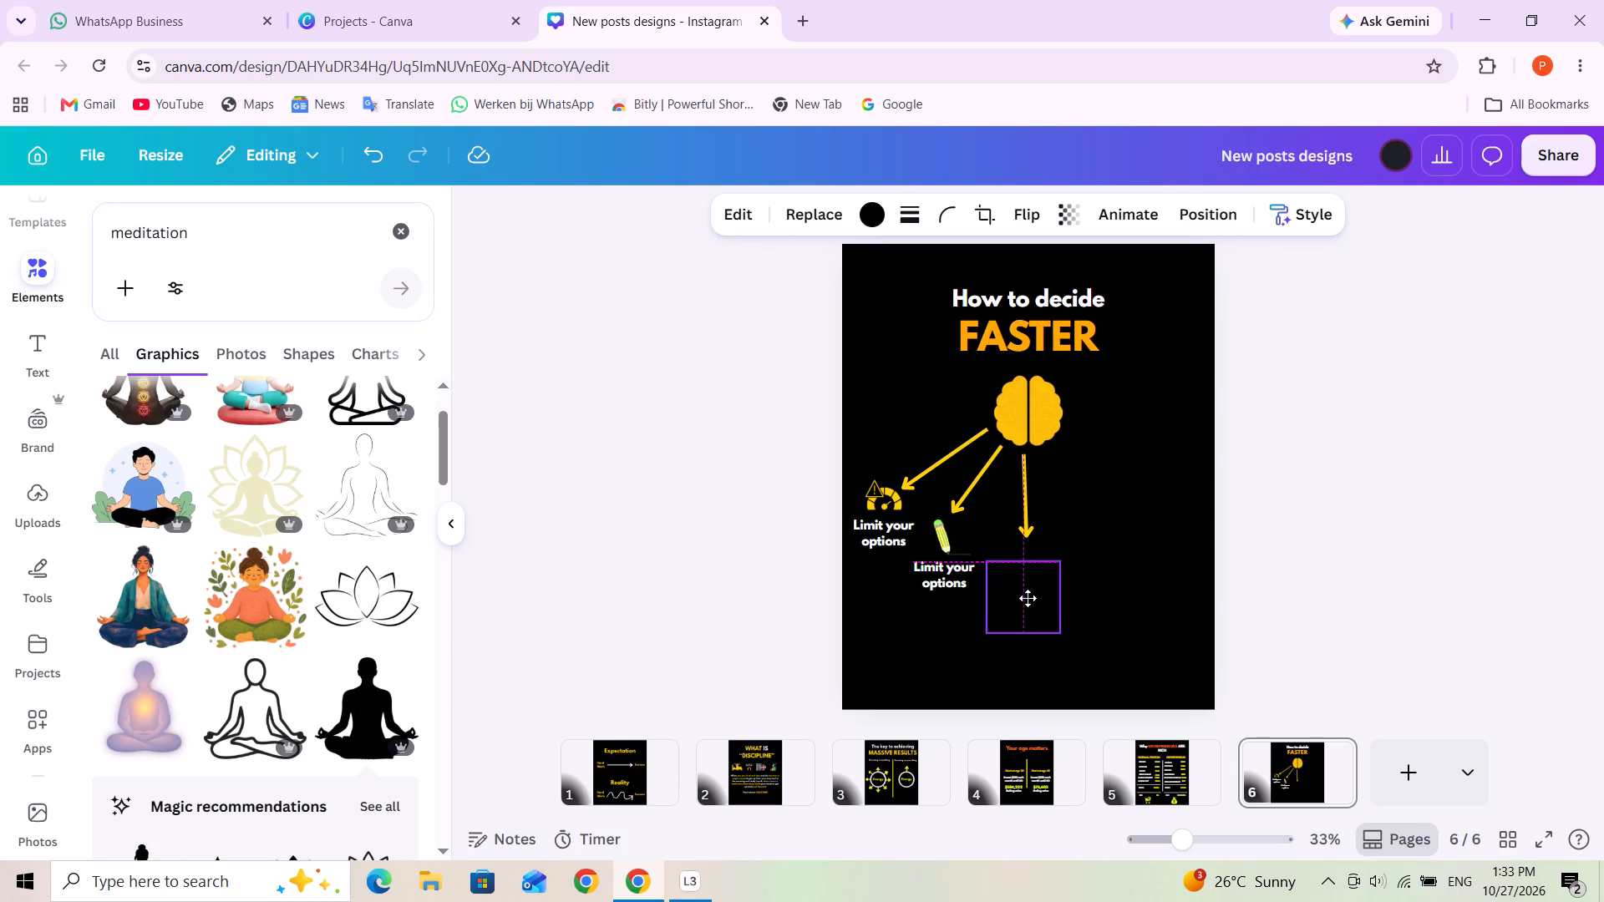
{"action": "left_click_drag", "start_coordinate": [1028, 598], "coordinate": [1033, 590]}
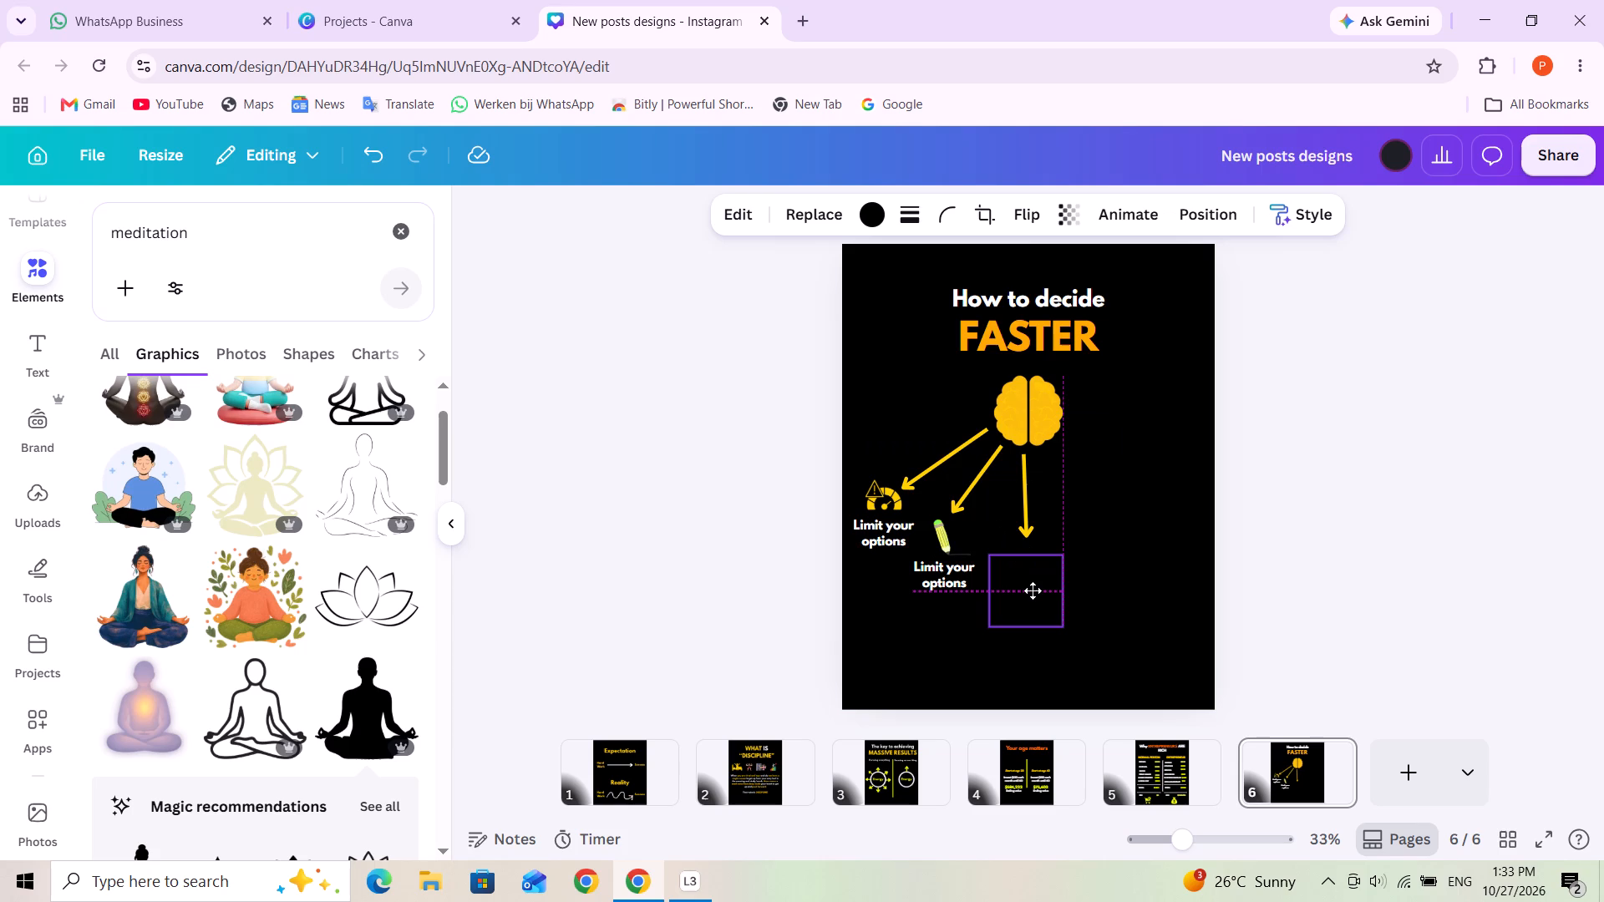
{"action": "left_click_drag", "start_coordinate": [1033, 590], "coordinate": [1032, 589]}
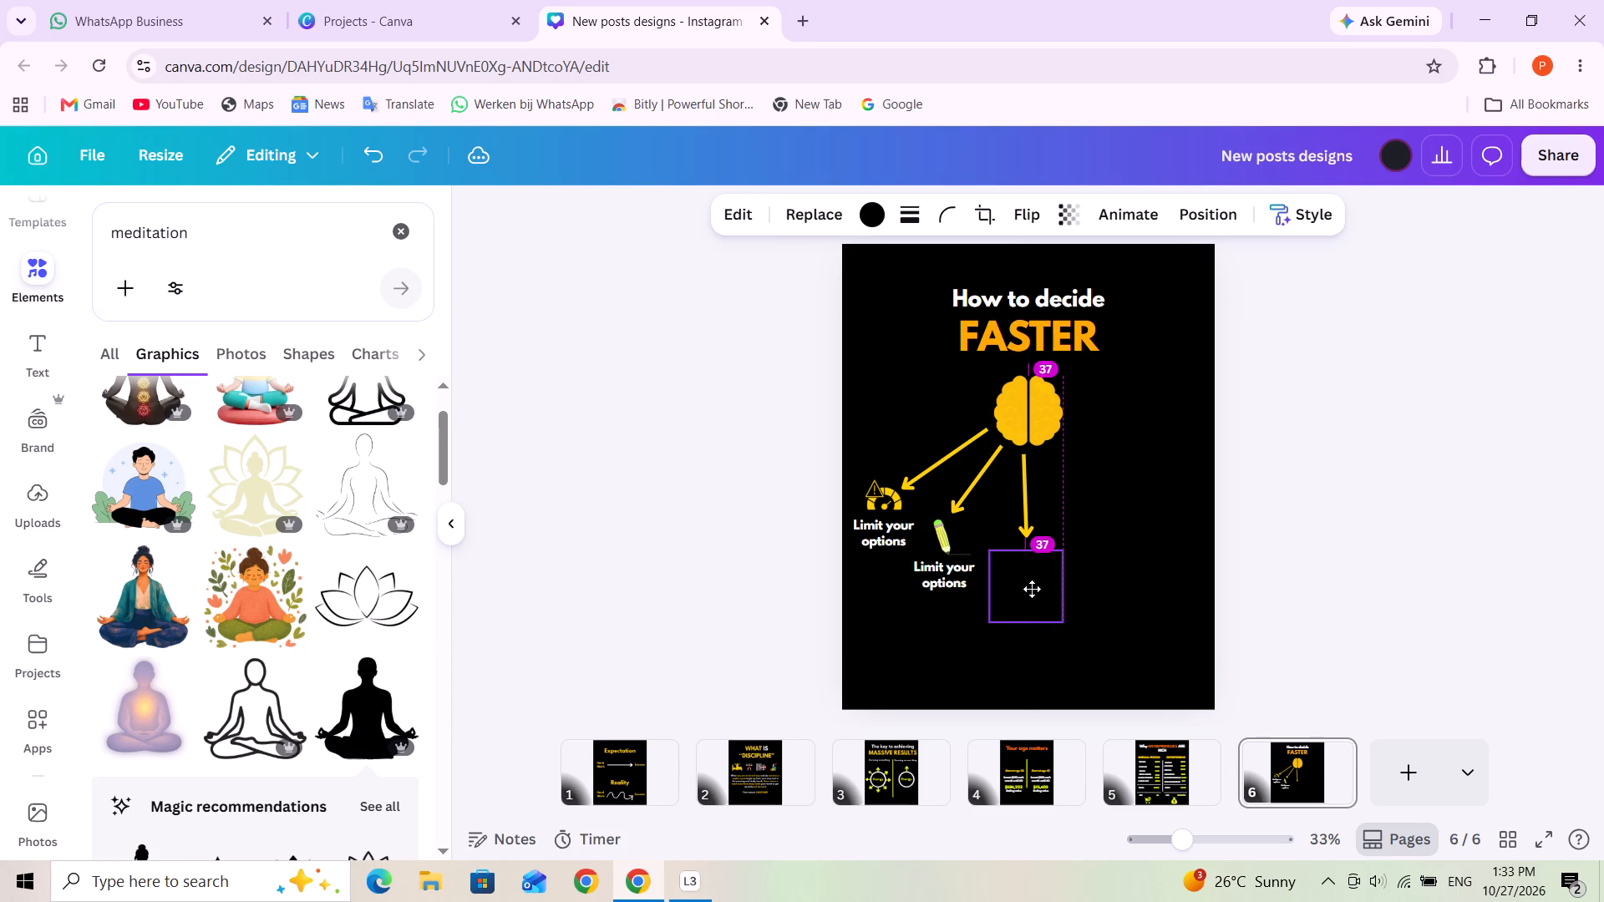
{"action": "left_click_drag", "start_coordinate": [1032, 589], "coordinate": [1031, 589]}
{"action": "left_click_drag", "start_coordinate": [1064, 621], "coordinate": [1045, 586]}
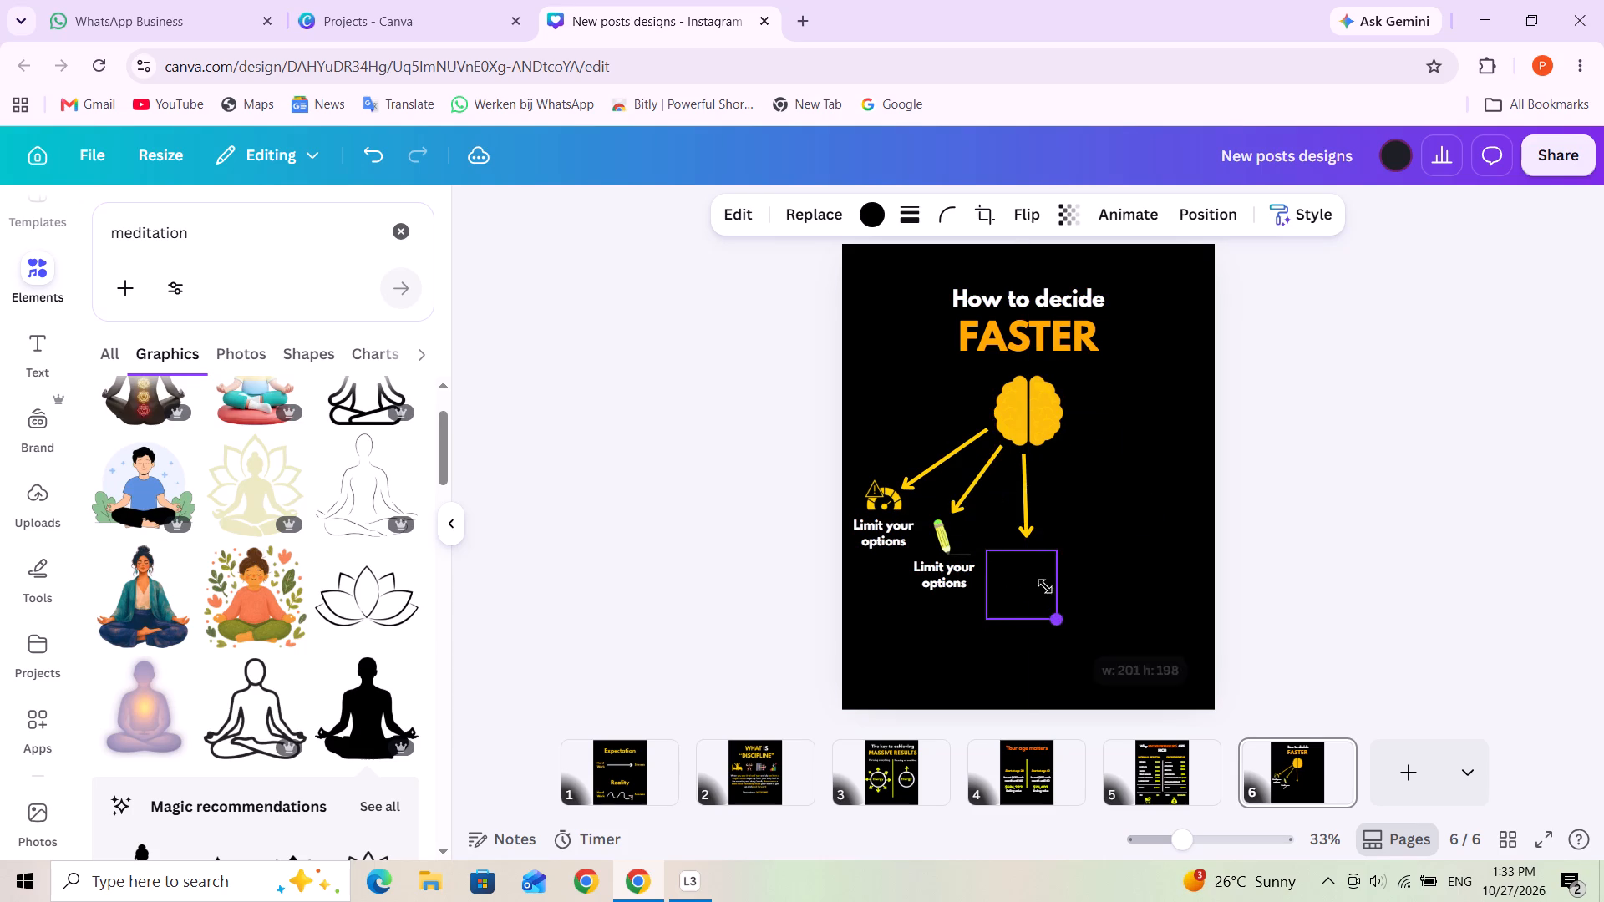
{"action": "left_click_drag", "start_coordinate": [1045, 586], "coordinate": [1044, 576]}
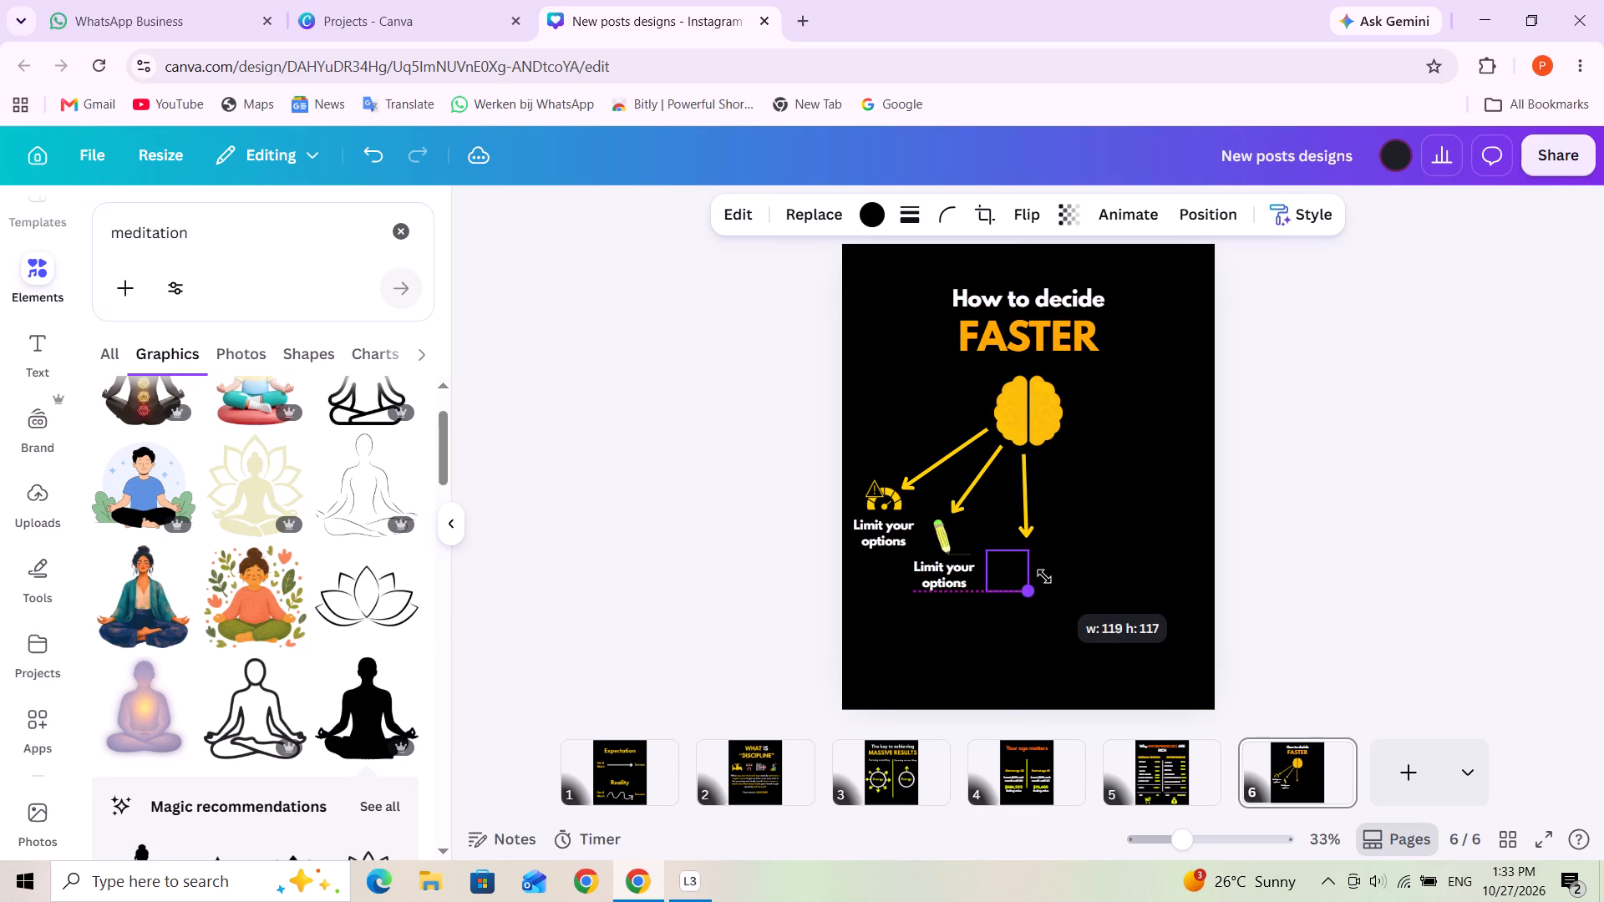
{"action": "left_click_drag", "start_coordinate": [1044, 576], "coordinate": [1043, 576]}
{"action": "left_click_drag", "start_coordinate": [1013, 565], "coordinate": [1028, 565]}
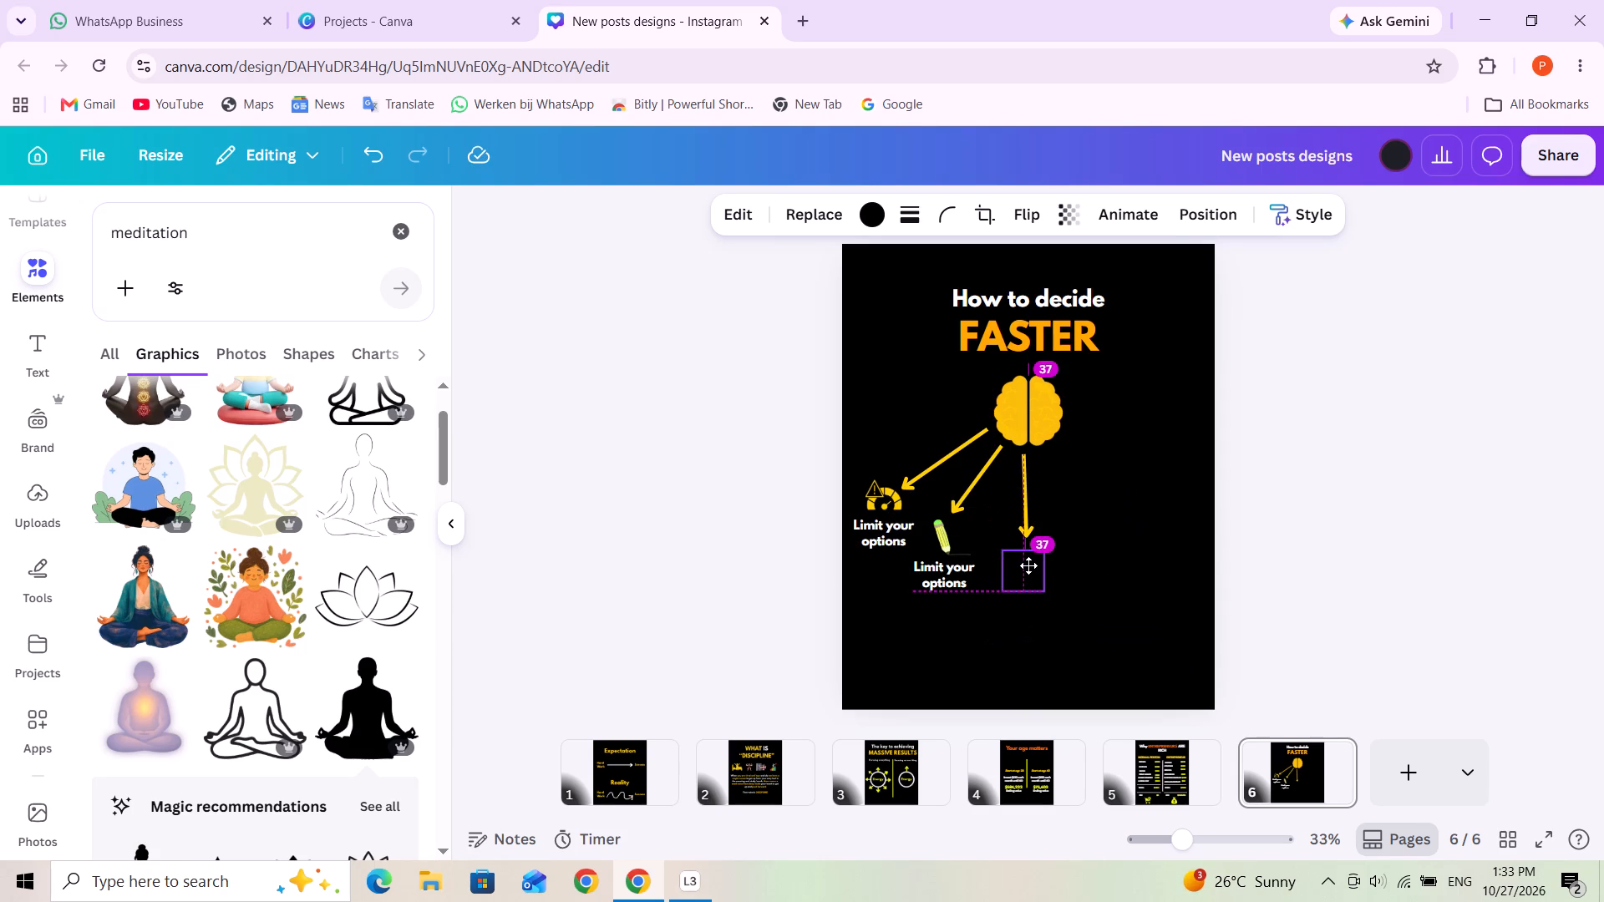
{"action": "left_click_drag", "start_coordinate": [1028, 565], "coordinate": [1031, 565]}
Recolour the meditating silhouette beneath the third arrow yellow, #f2ff00.
{"action": "left_click", "coordinate": [876, 222]}
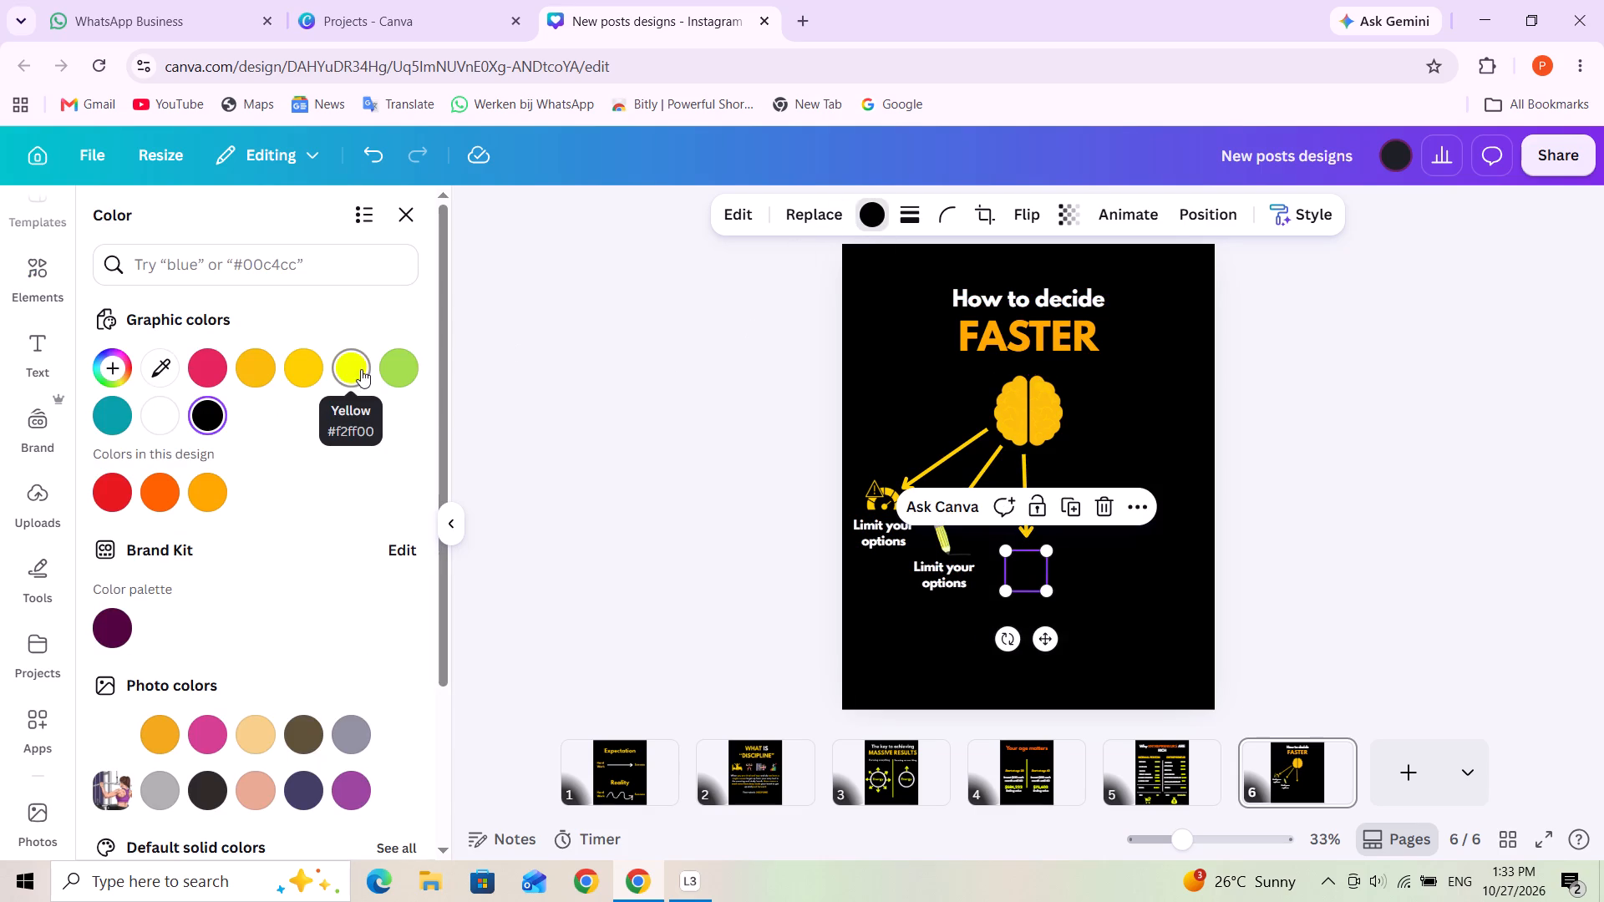
{"action": "left_click", "coordinate": [361, 367]}
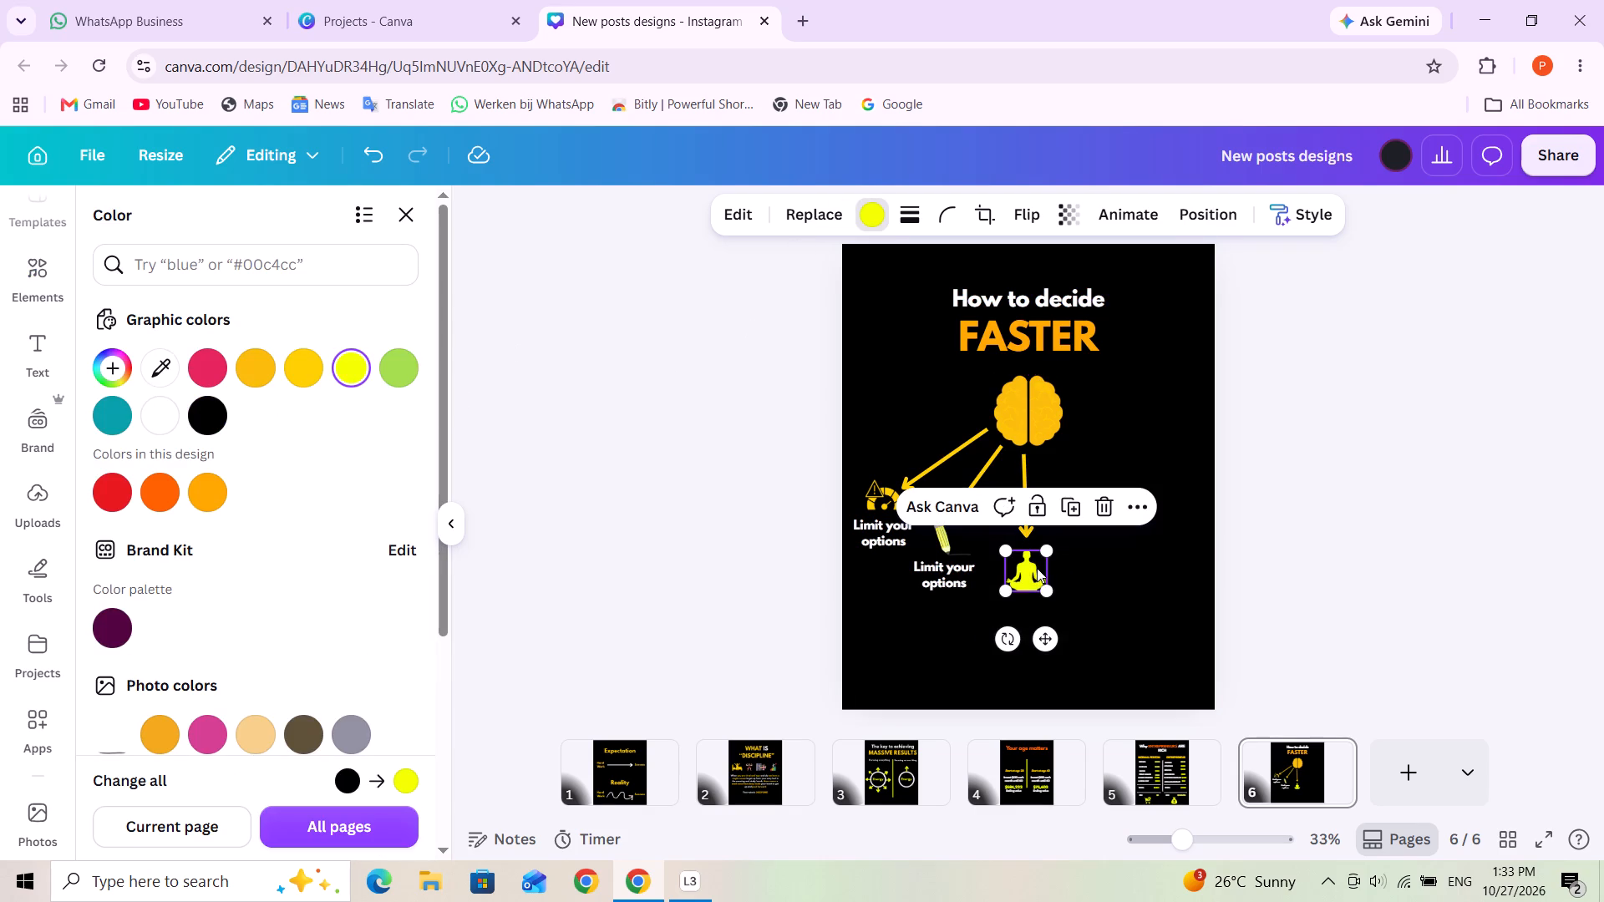
{"action": "left_click", "coordinate": [1116, 569]}
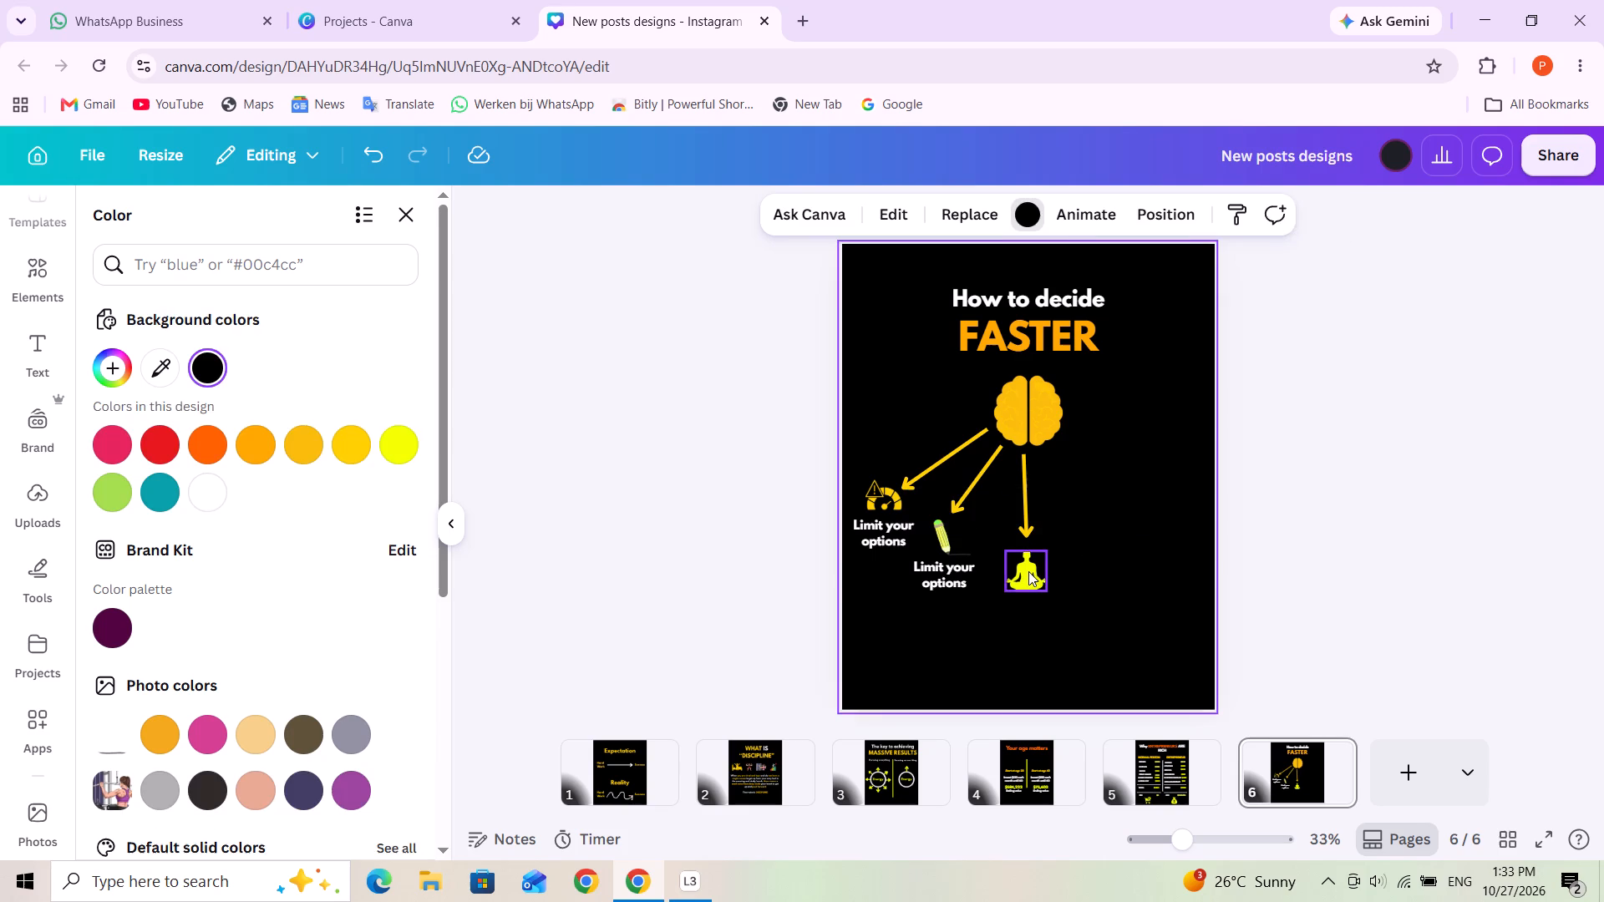
{"action": "left_click", "coordinate": [1028, 571]}
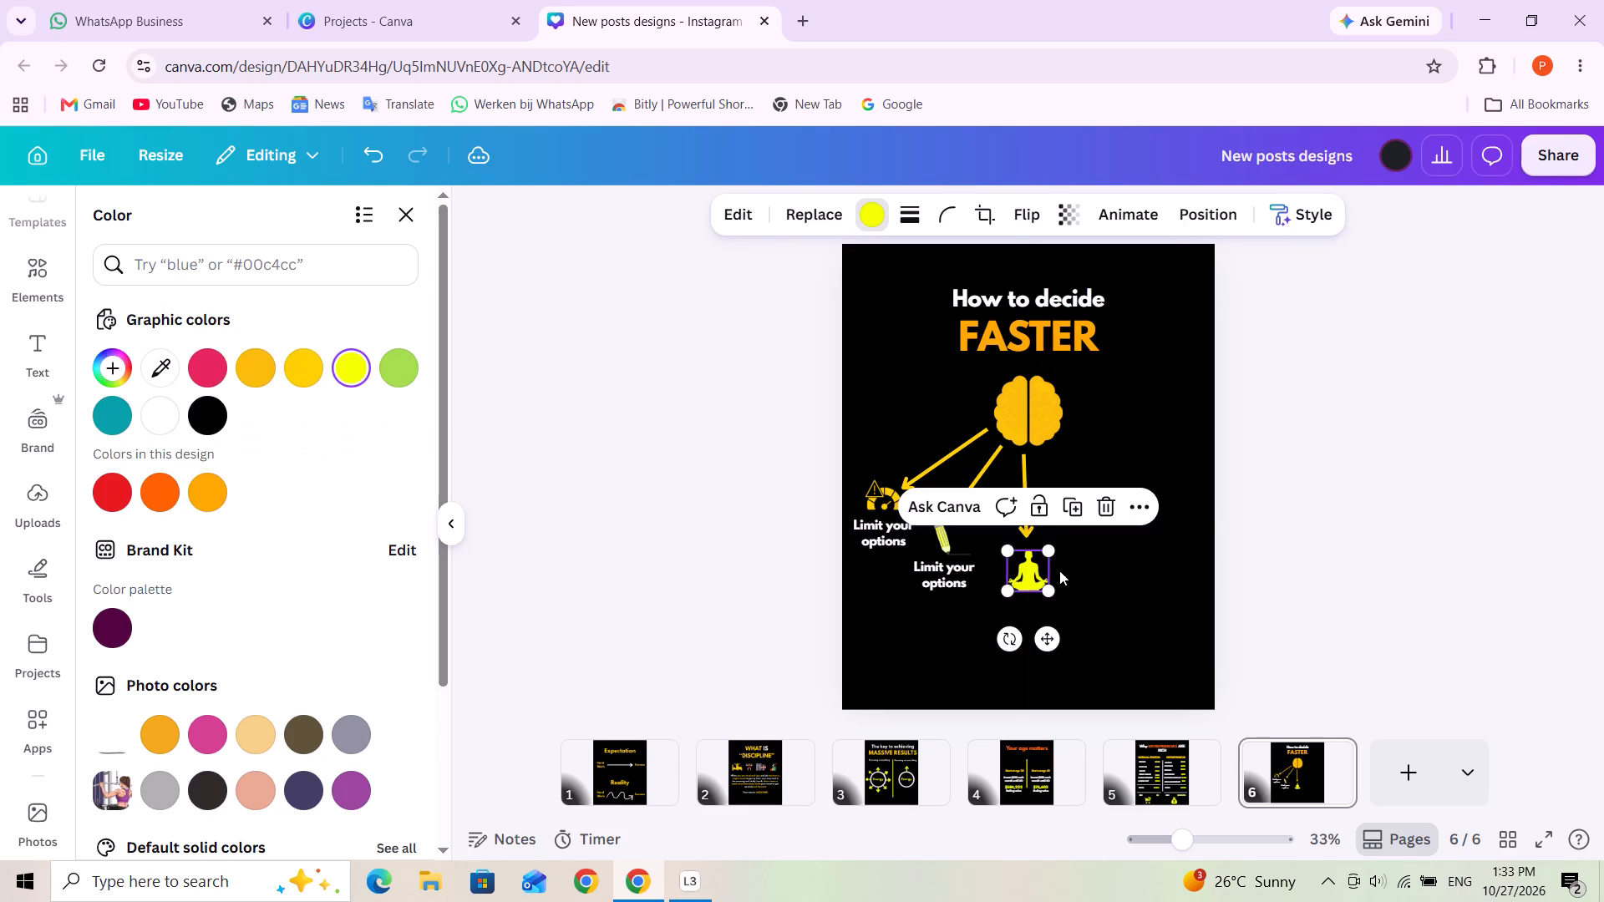
{"action": "left_click", "coordinate": [1103, 556]}
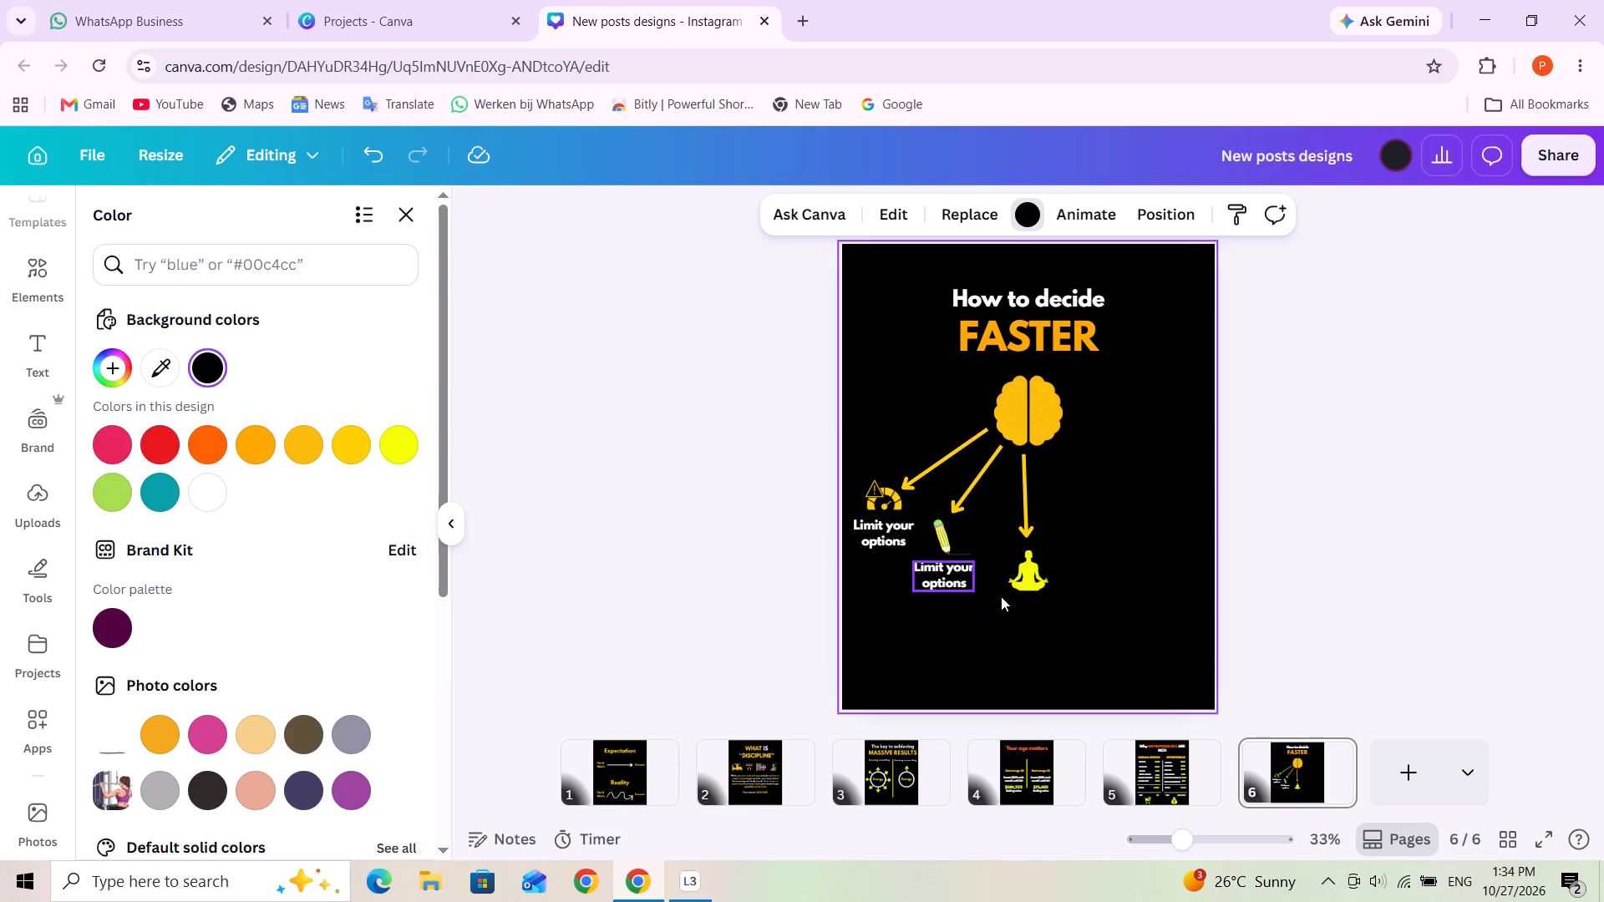
Duplicate the "Limit your options" caption under the pencil graphic and move the copy beneath the meditating figure.
{"action": "left_click", "coordinate": [957, 576]}
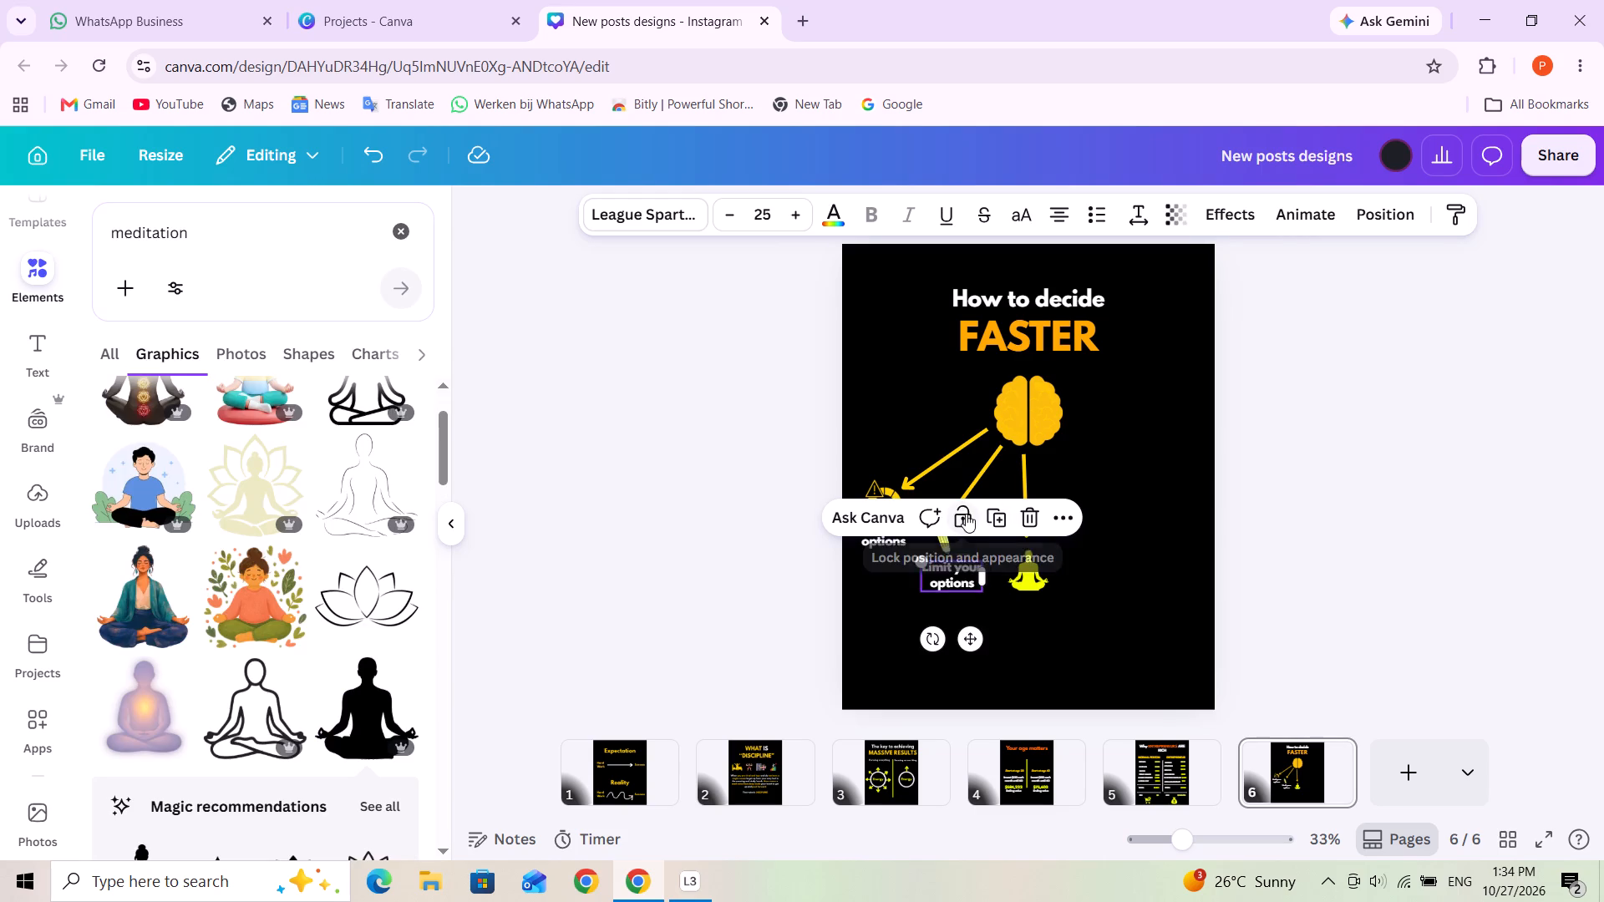
{"action": "left_click", "coordinate": [992, 518]}
{"action": "left_click_drag", "start_coordinate": [965, 585], "coordinate": [1023, 623]}
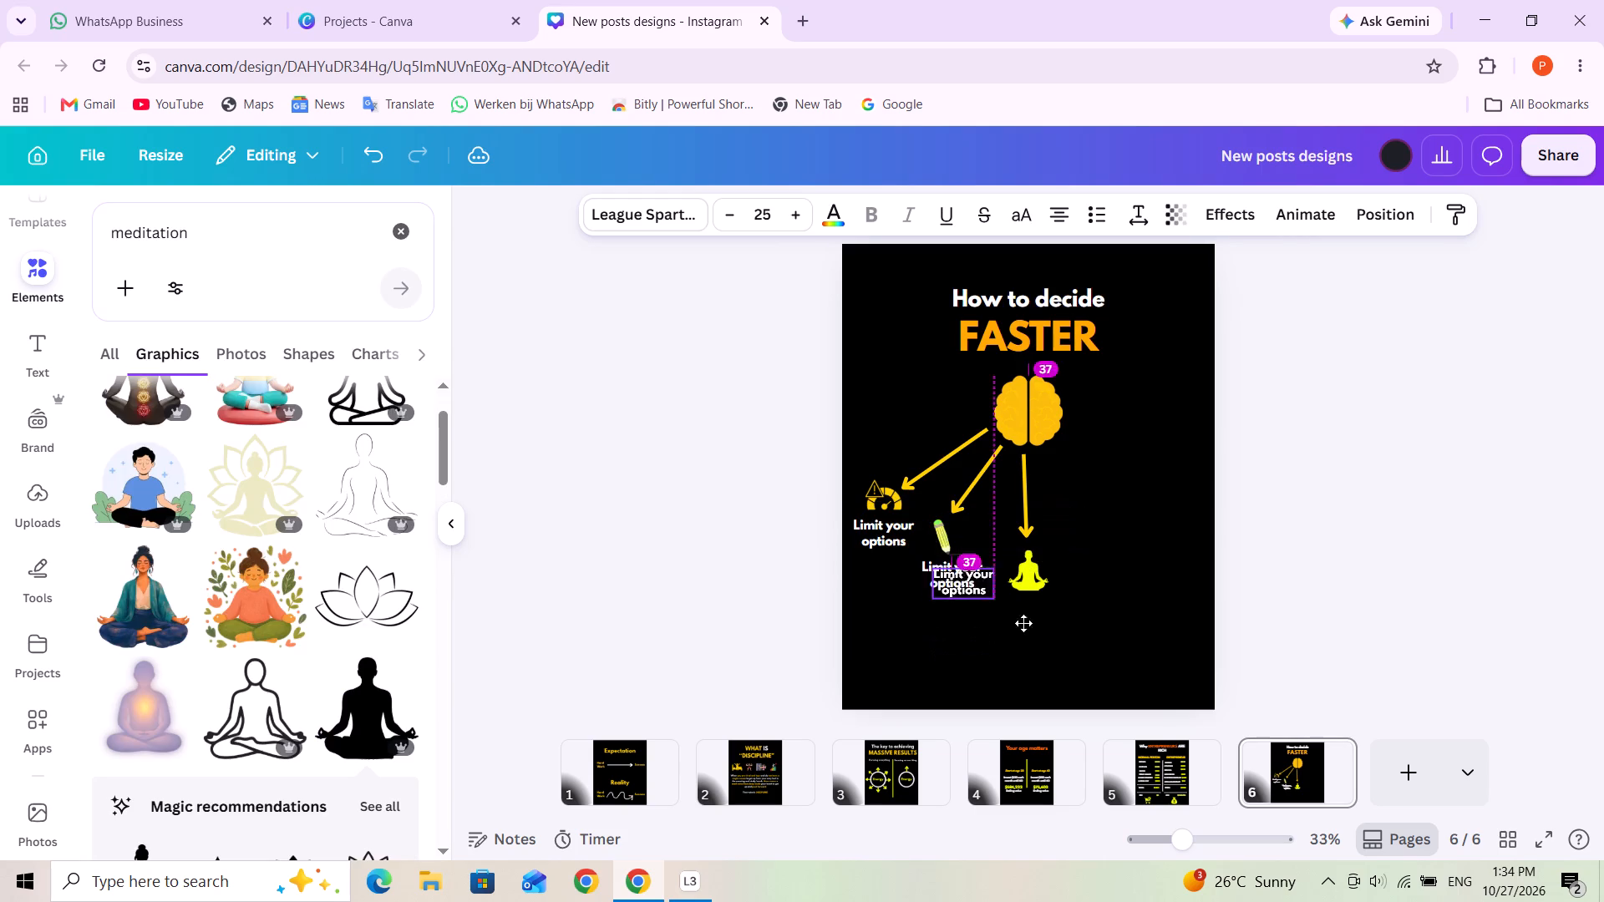
{"action": "left_click_drag", "start_coordinate": [1023, 623], "coordinate": [1026, 621]}
Replace the copied caption's text with "Listen to your gut feeling" on three lines and centre it beneath the meditating figure.
{"action": "triple_click", "coordinate": [1023, 618]}
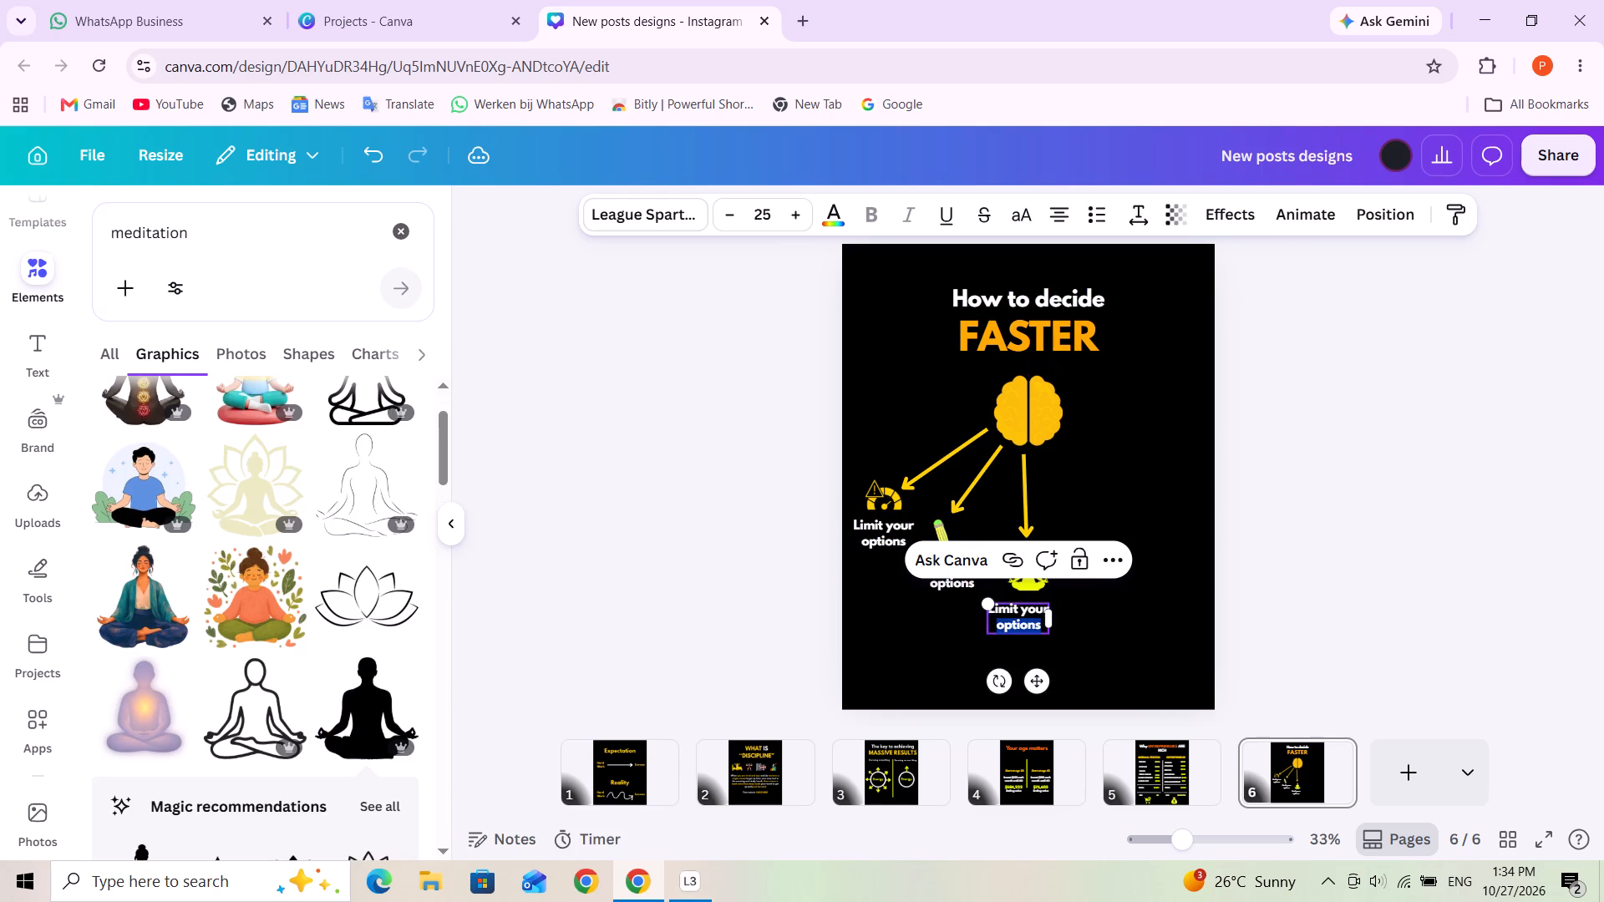
{"action": "triple_click", "coordinate": [1007, 616]}
{"action": "left_click", "coordinate": [1008, 616]}
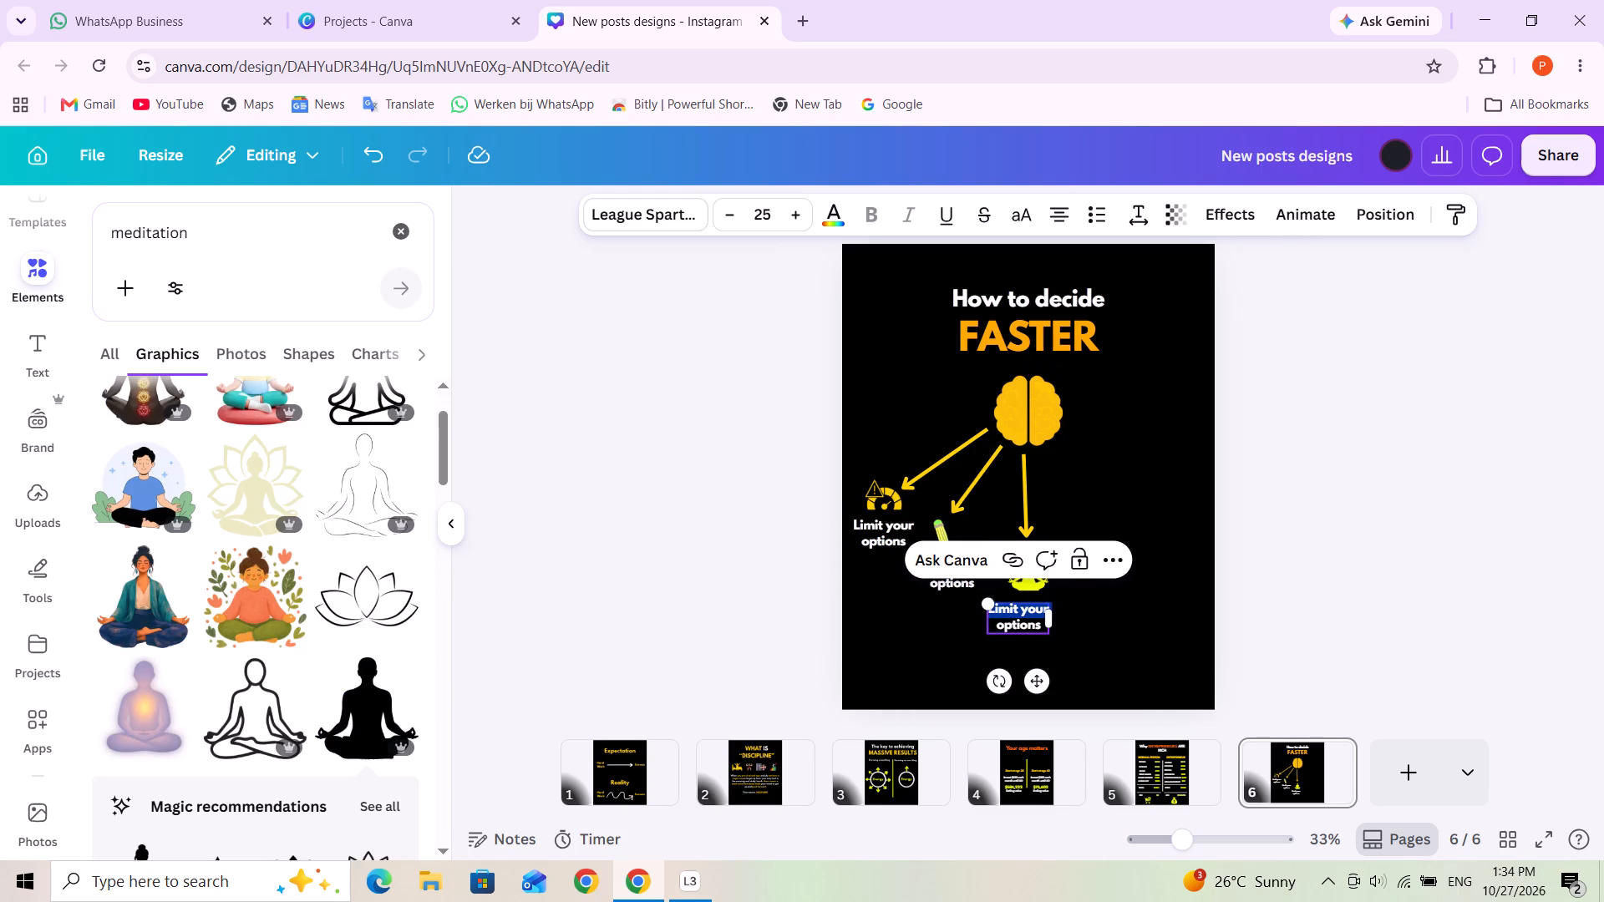
{"action": "key", "text": "ctrl+a"}
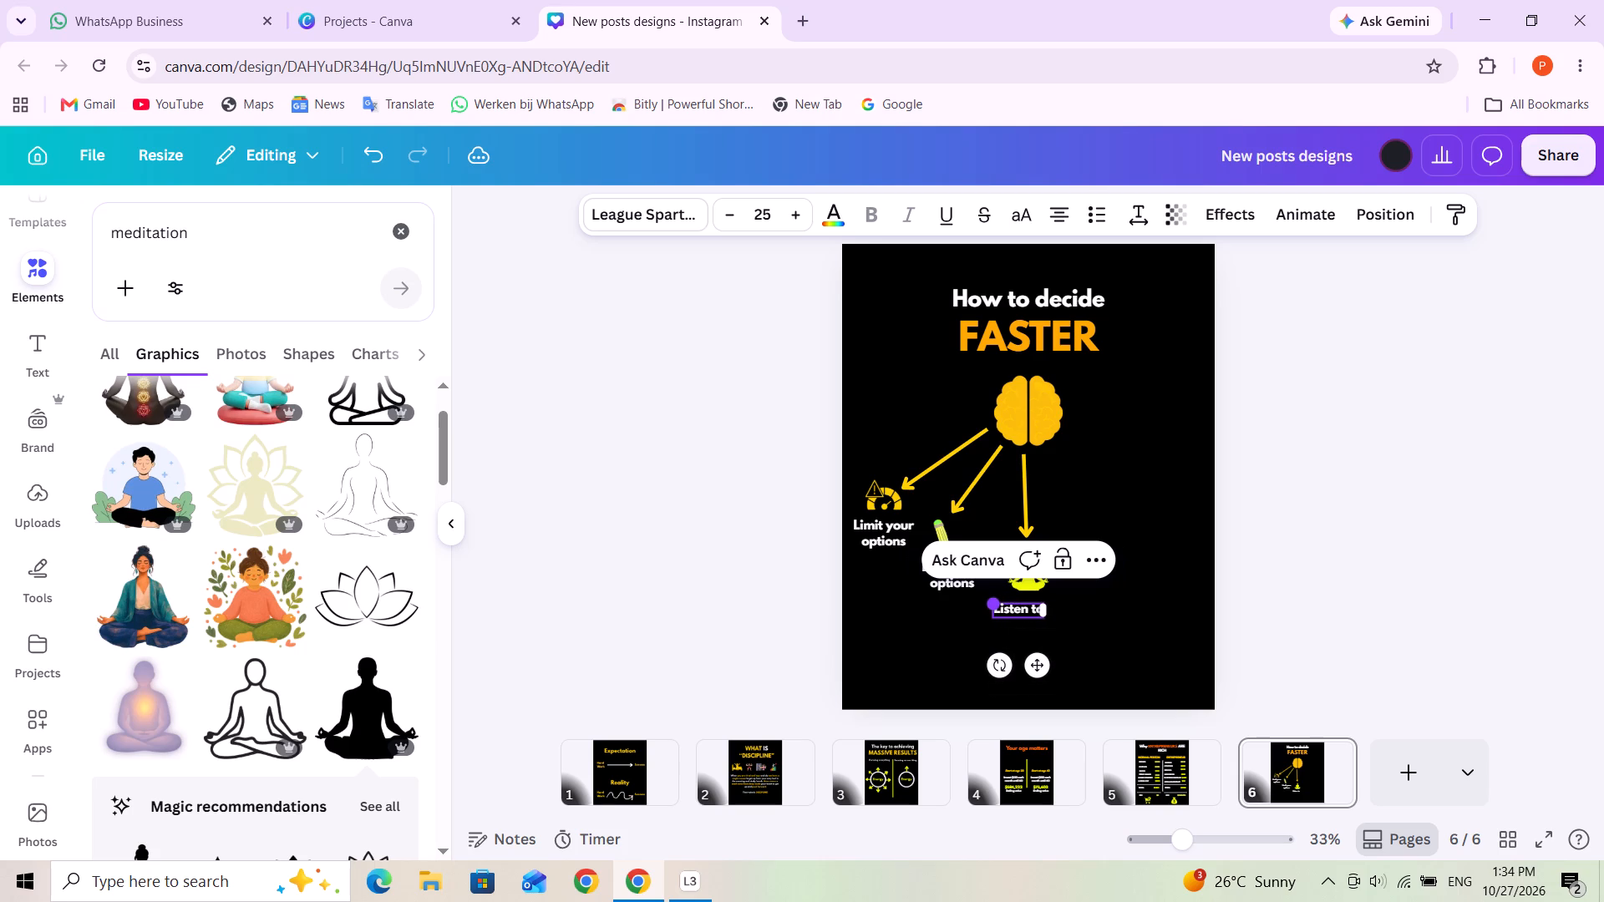
{"action": "key", "text": "Return"}
{"action": "type", "text": "your gut"}
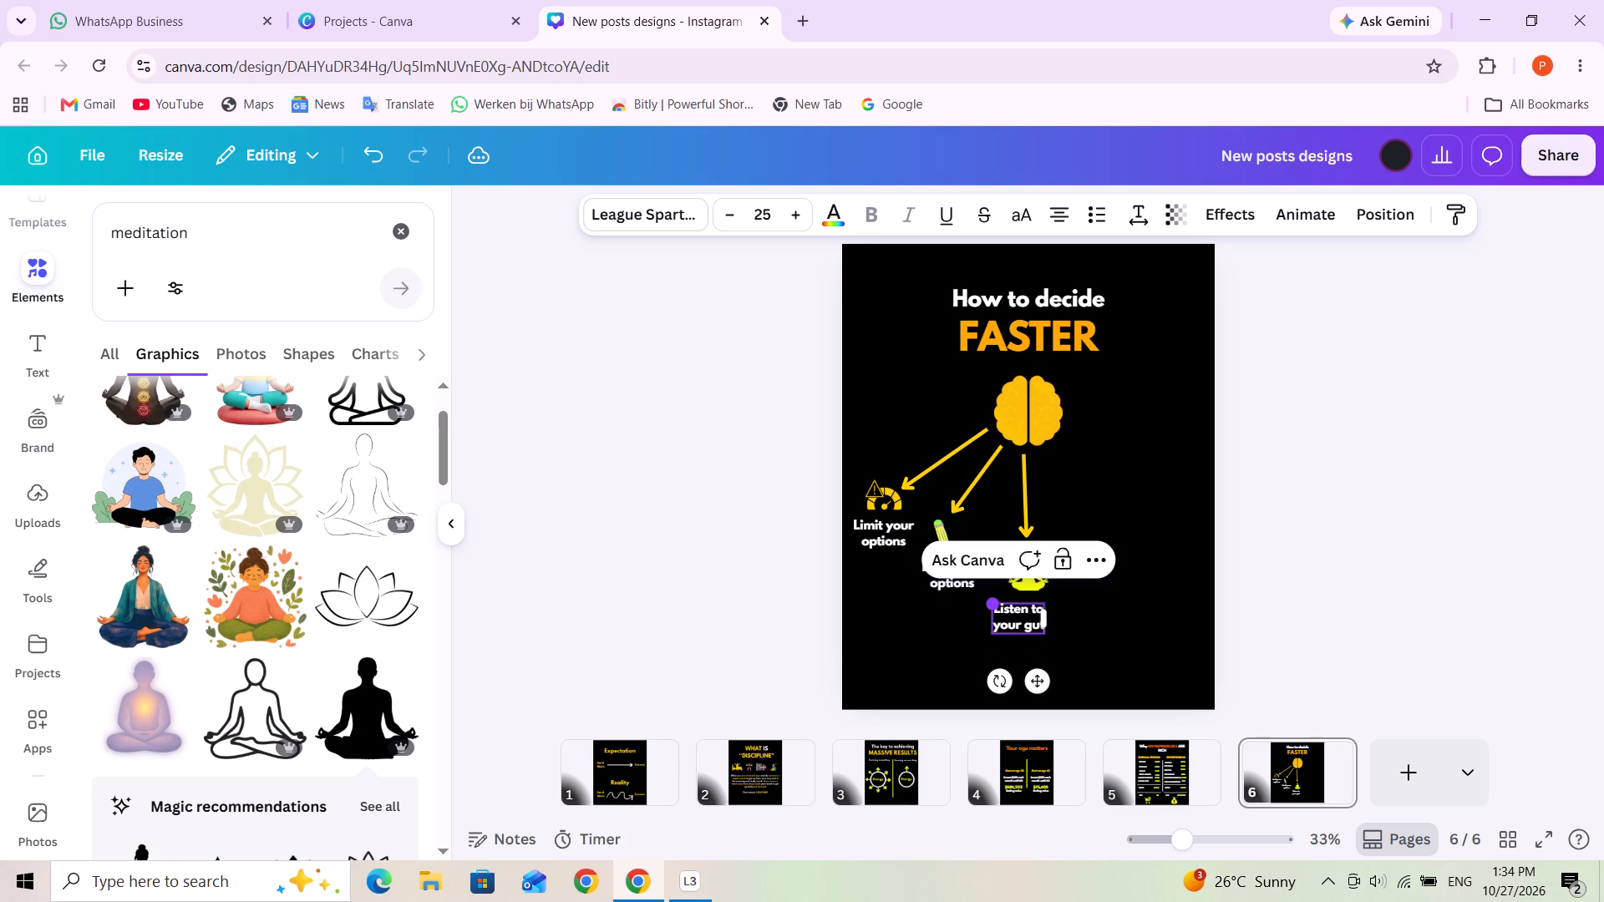
{"action": "key", "text": "Return"}
{"action": "type", "text": "feeling"}
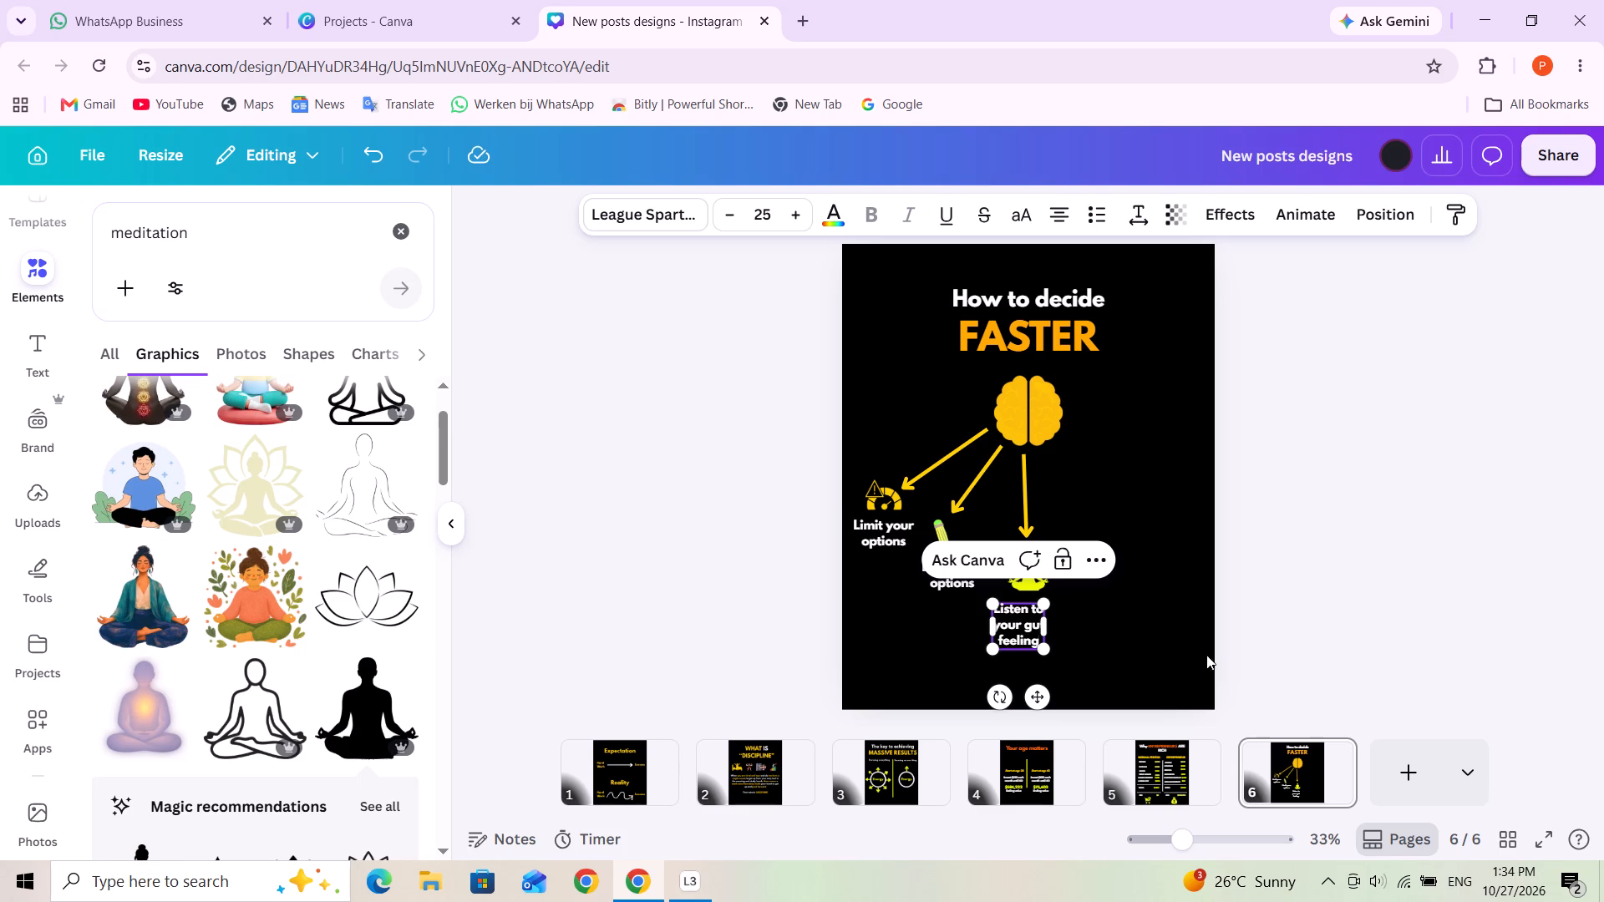
{"action": "left_click", "coordinate": [1177, 649]}
{"action": "left_click_drag", "start_coordinate": [1030, 633], "coordinate": [1038, 631]}
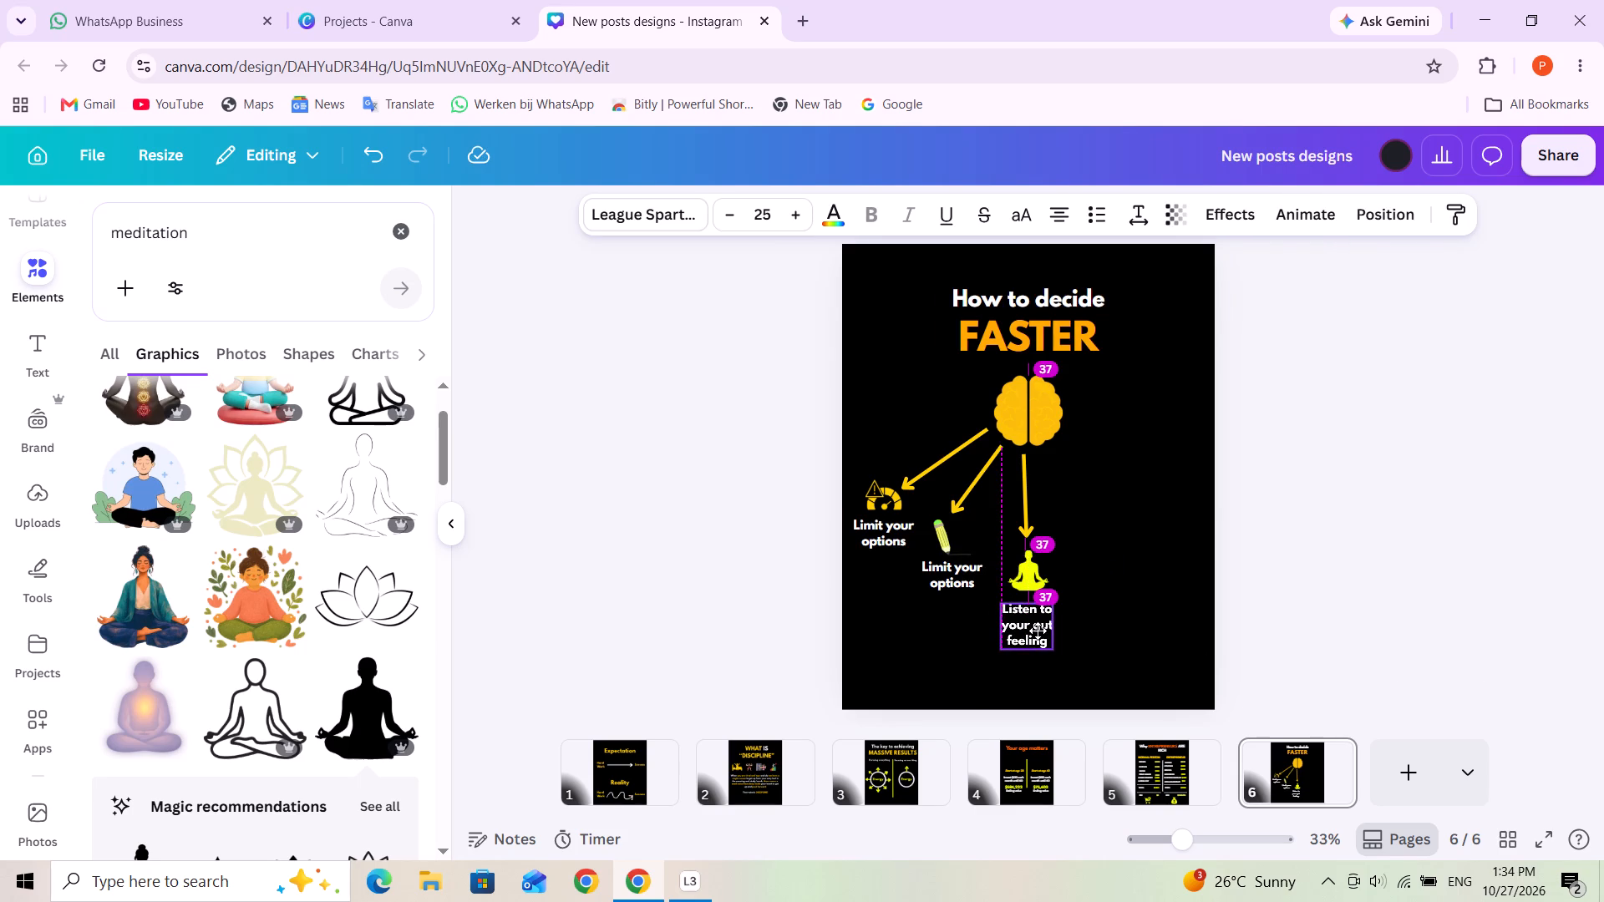
Nudge the "Listen to your gut feeling" caption into place, centred beneath the meditating figure.
{"action": "left_click_drag", "start_coordinate": [1038, 631], "coordinate": [1039, 631]}
{"action": "left_click", "coordinate": [1090, 629]}
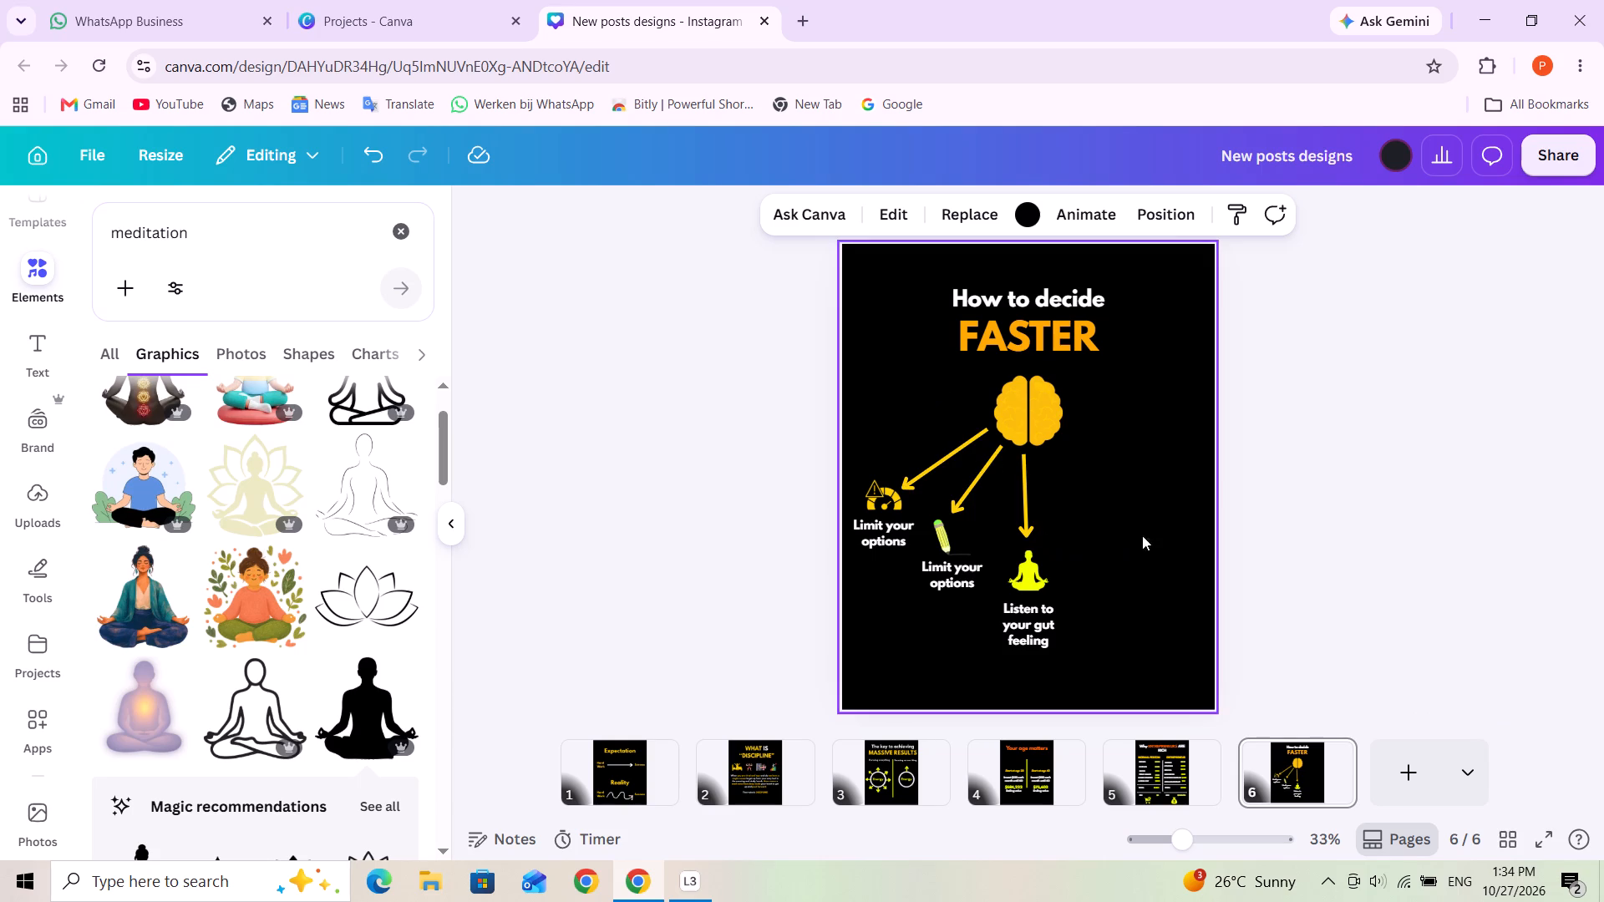
Duplicate the vertical arrow beneath the brain and angle the copy down to the right as a fourth arrow.
{"action": "left_click", "coordinate": [1025, 499]}
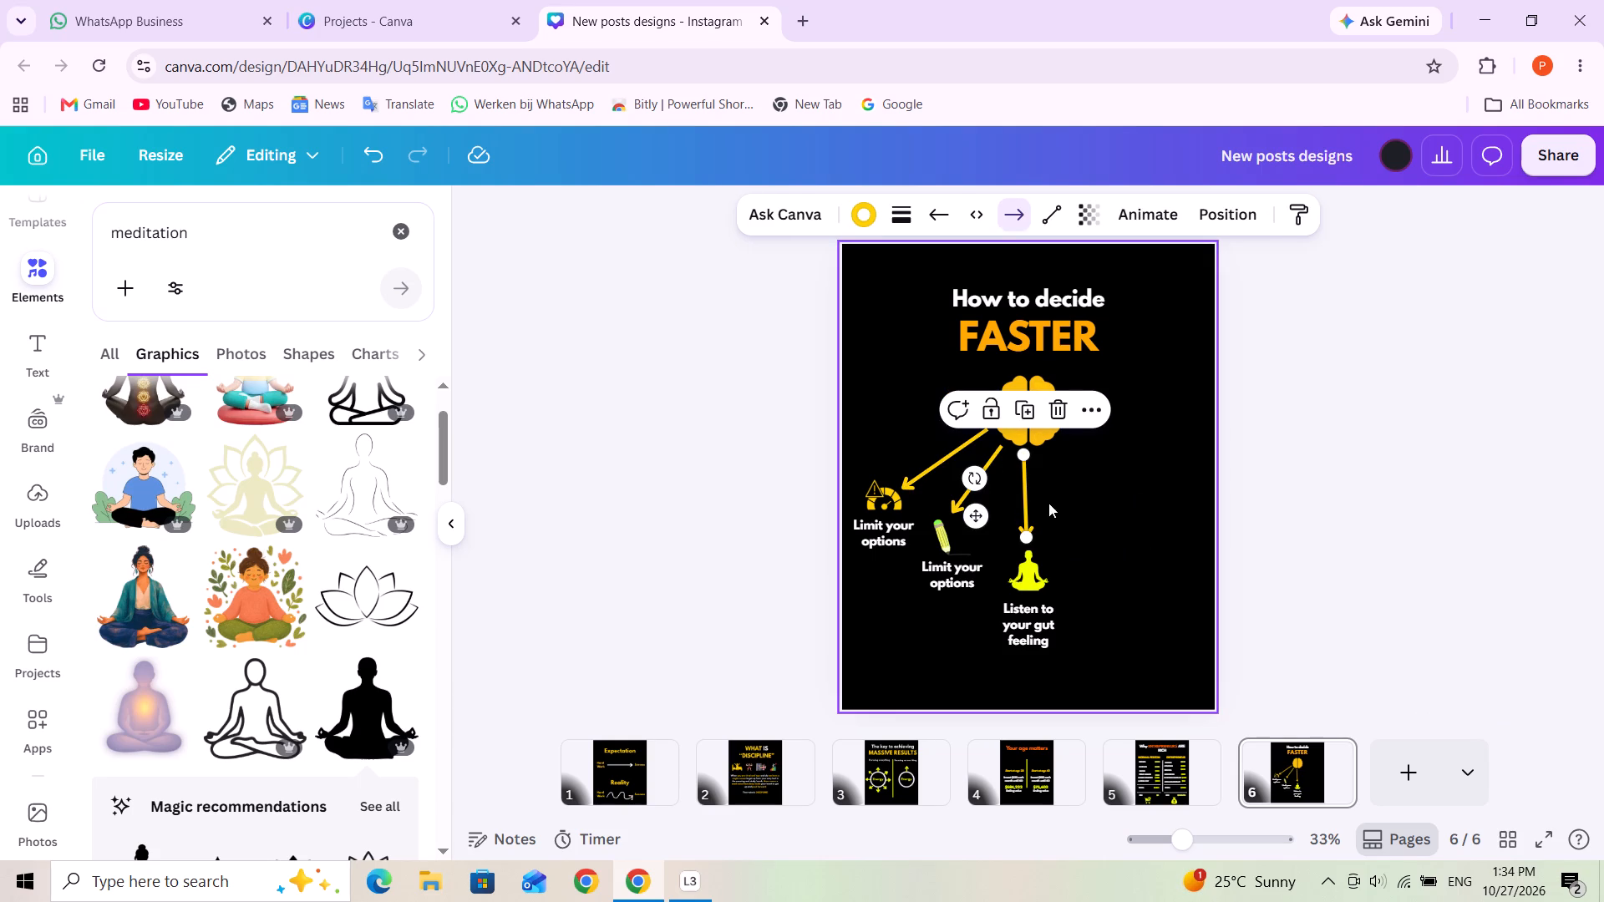
{"action": "left_click", "coordinate": [1088, 504]}
{"action": "left_click", "coordinate": [1088, 503]}
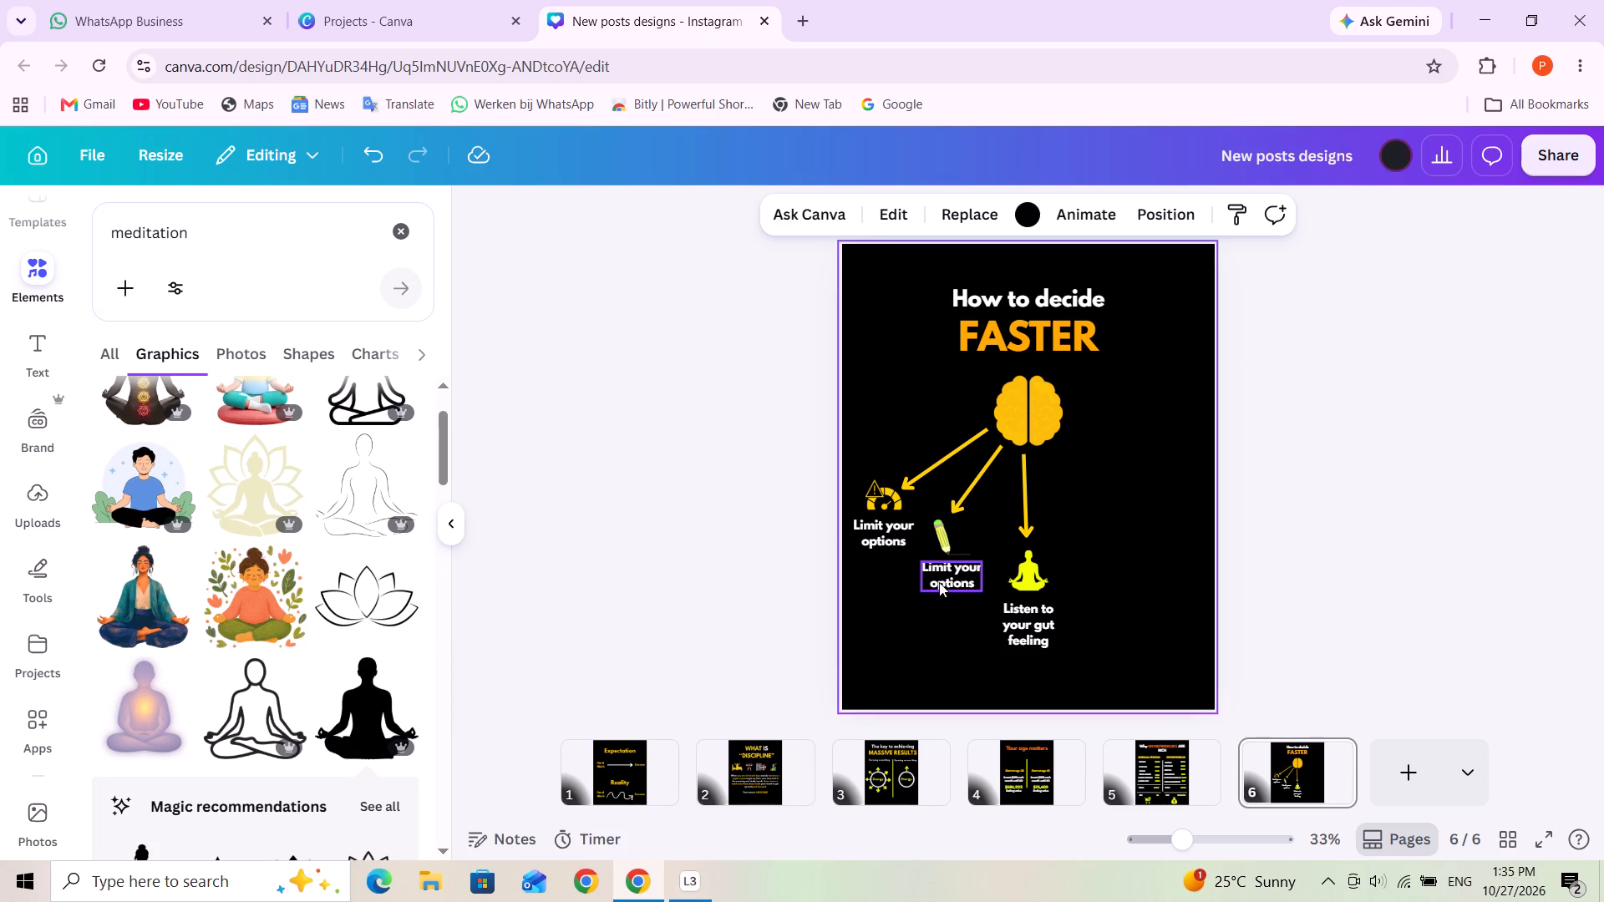
{"action": "left_click", "coordinate": [1026, 509]}
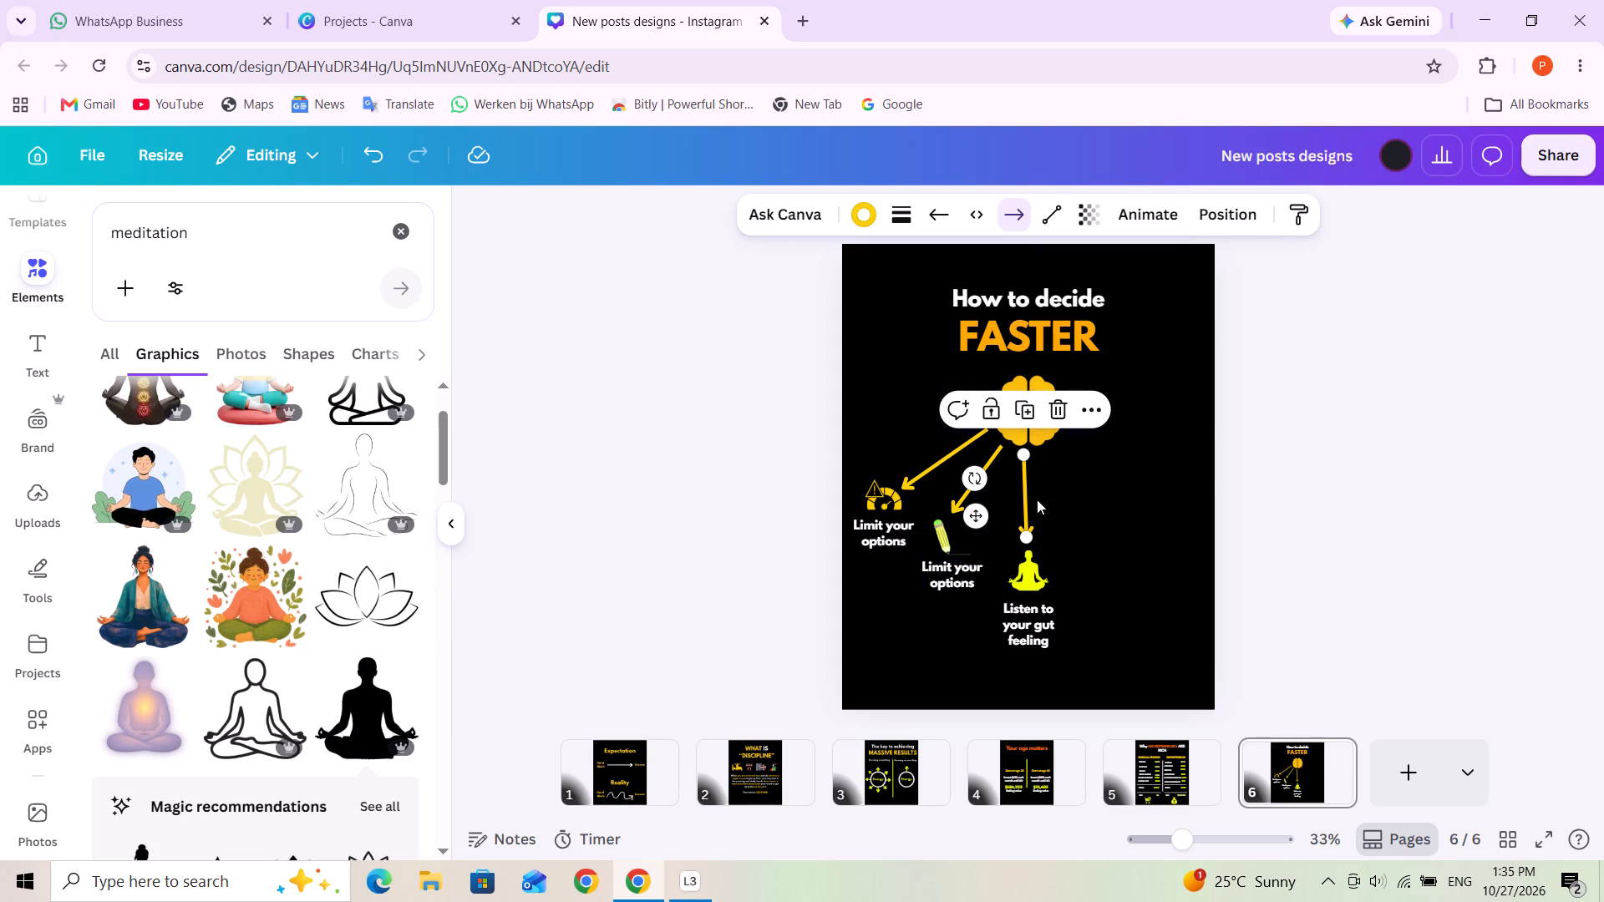
{"action": "left_click", "coordinate": [1024, 415]}
{"action": "left_click_drag", "start_coordinate": [1028, 500], "coordinate": [1055, 487]}
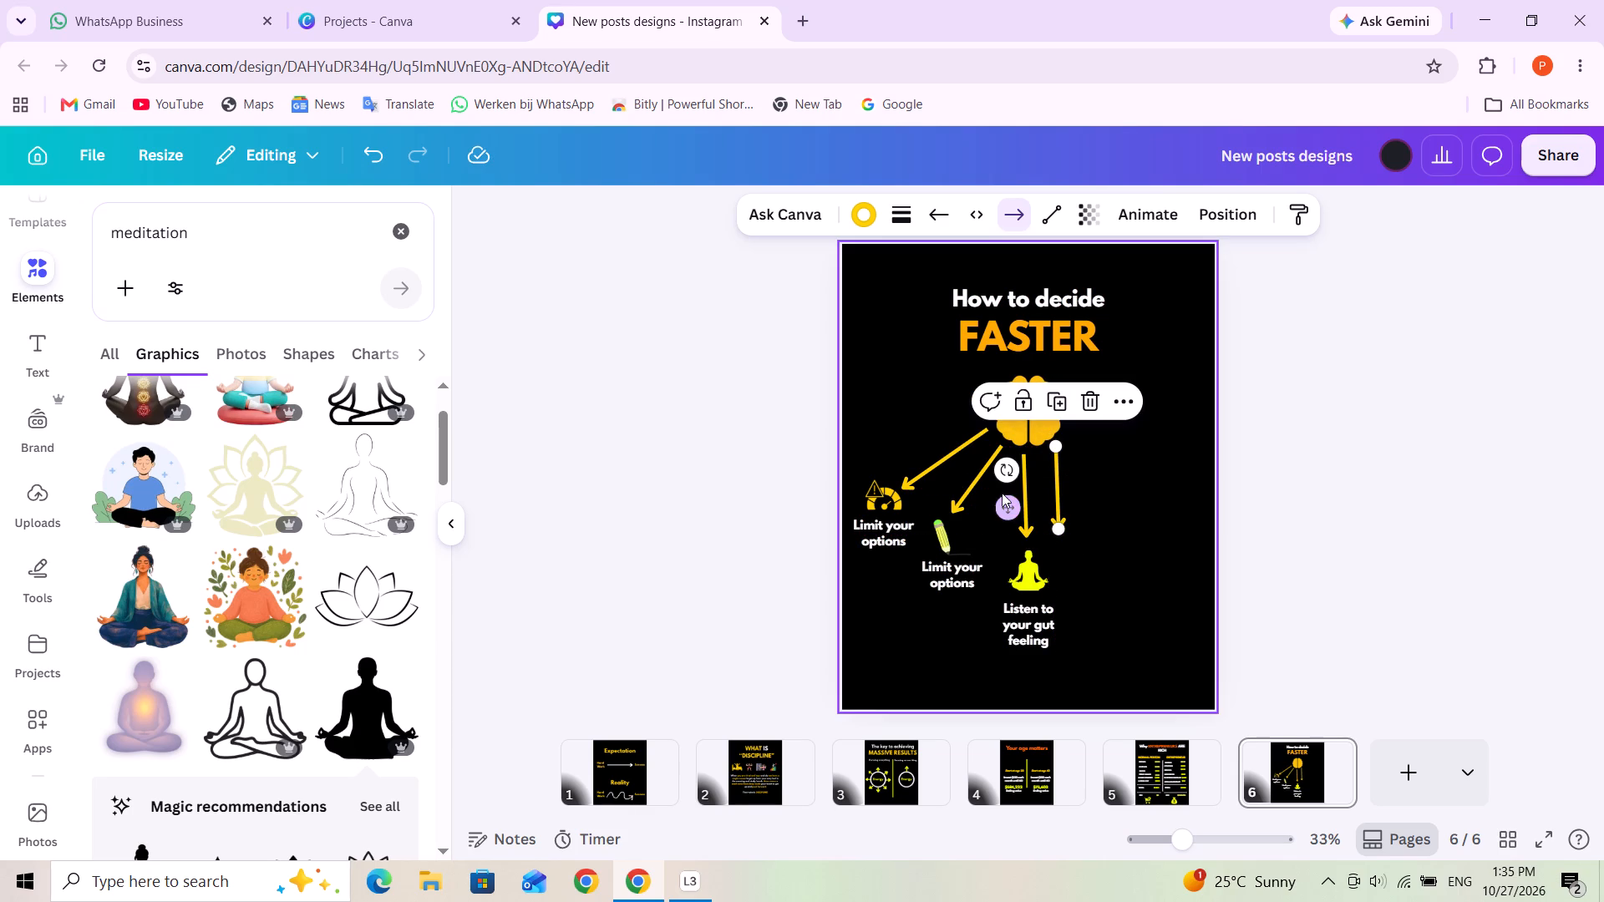
{"action": "left_click_drag", "start_coordinate": [1006, 472], "coordinate": [991, 493]}
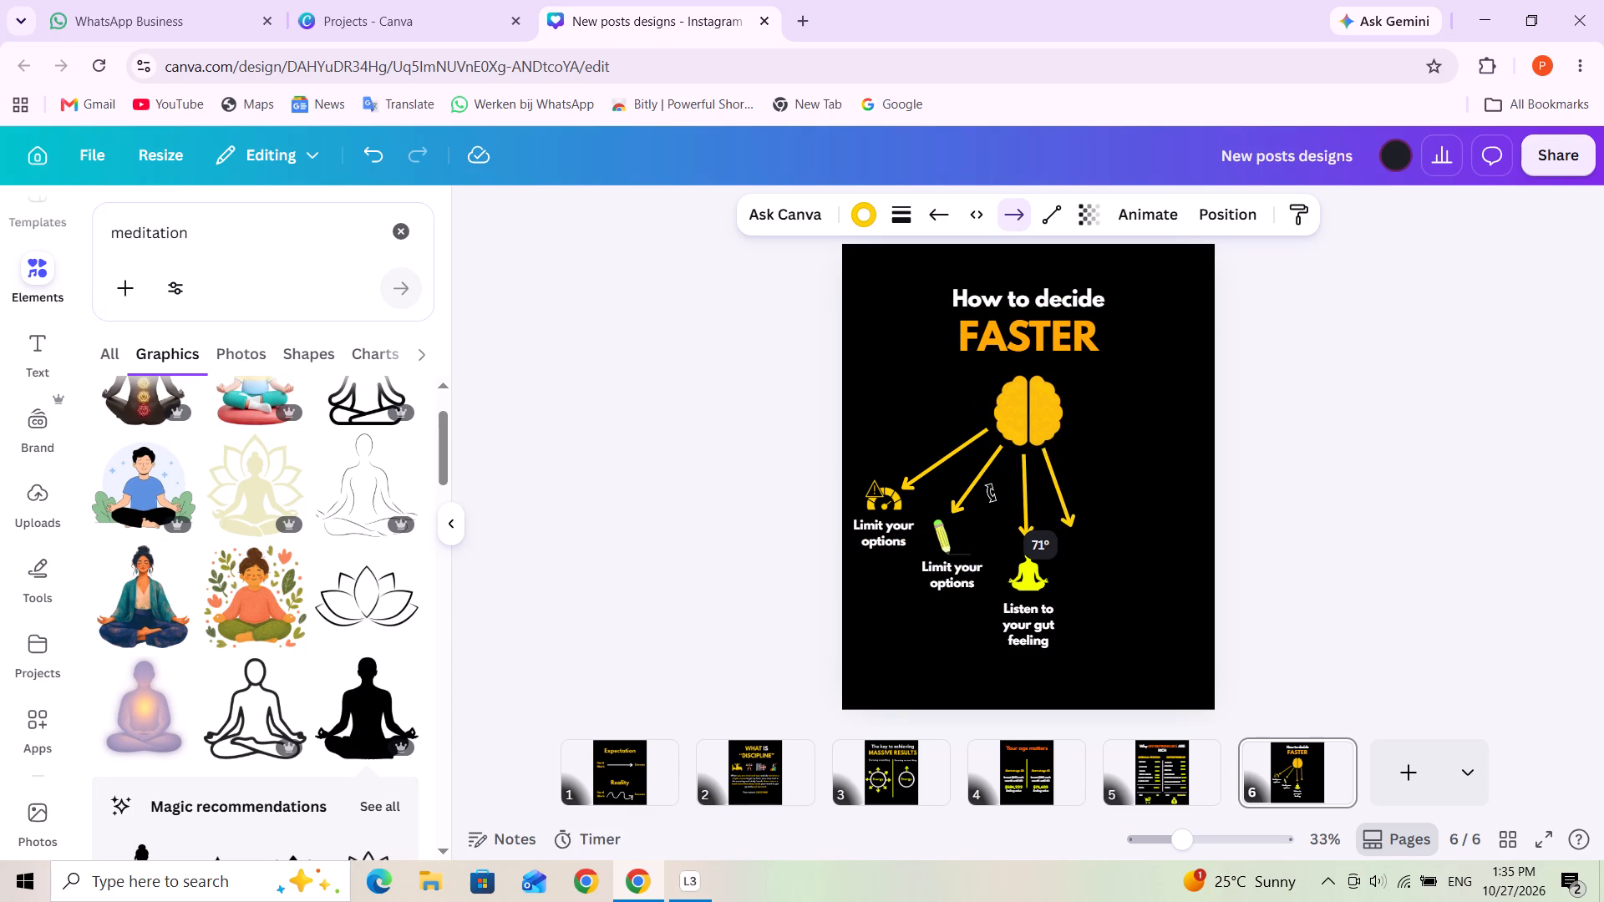
{"action": "left_click_drag", "start_coordinate": [991, 493], "coordinate": [990, 504]}
{"action": "left_click_drag", "start_coordinate": [1056, 485], "coordinate": [1056, 486]}
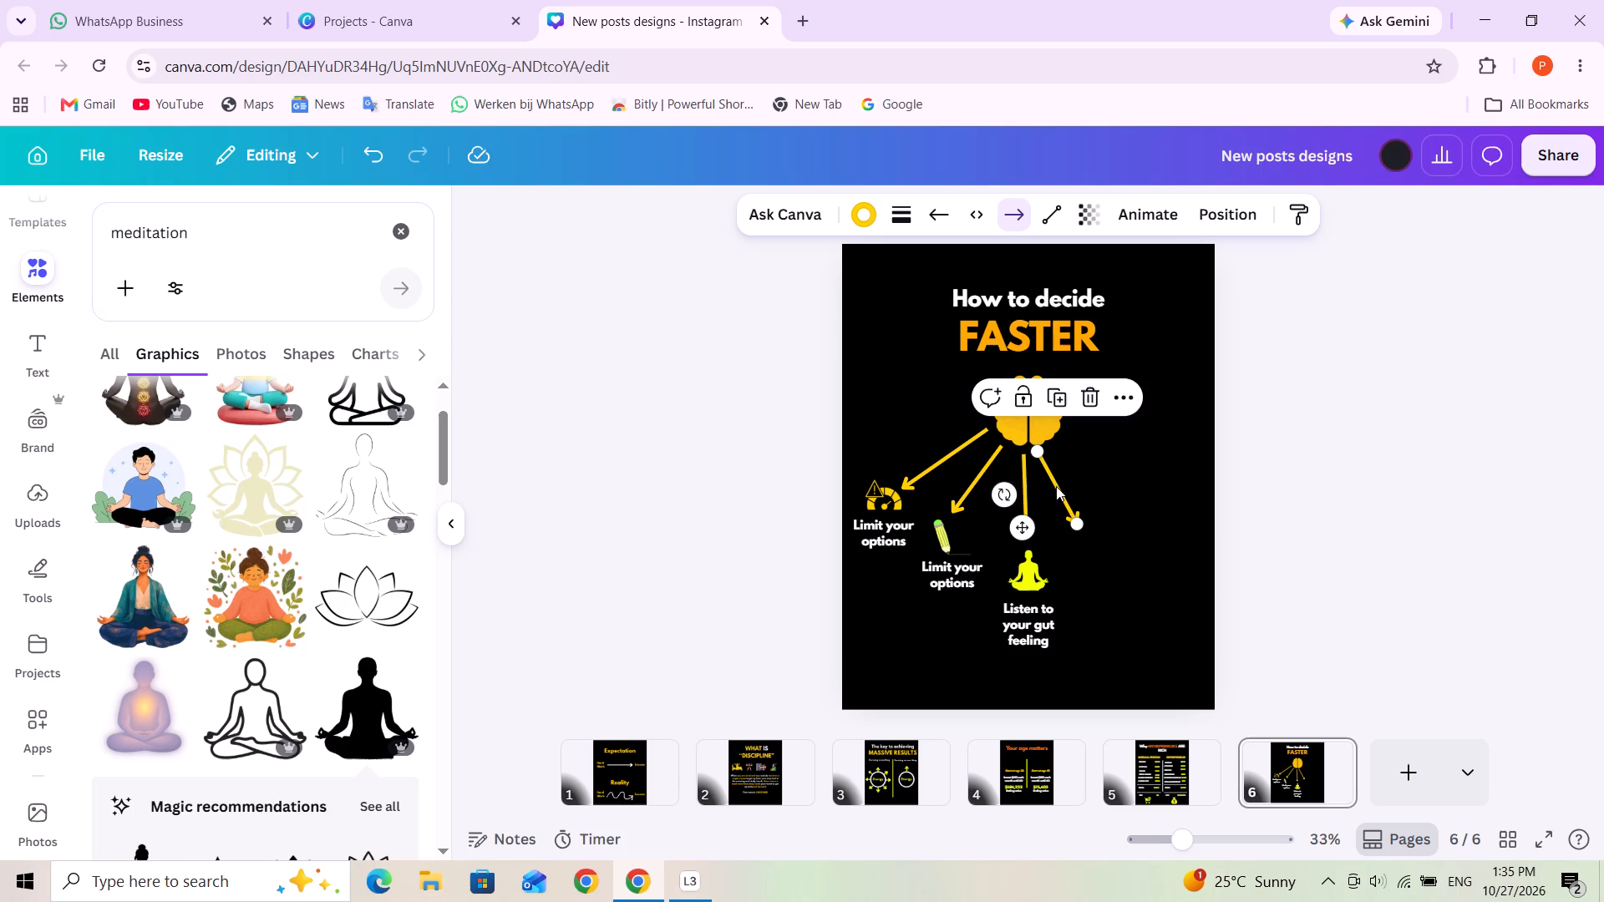
{"action": "left_click_drag", "start_coordinate": [1056, 486], "coordinate": [1067, 485]}
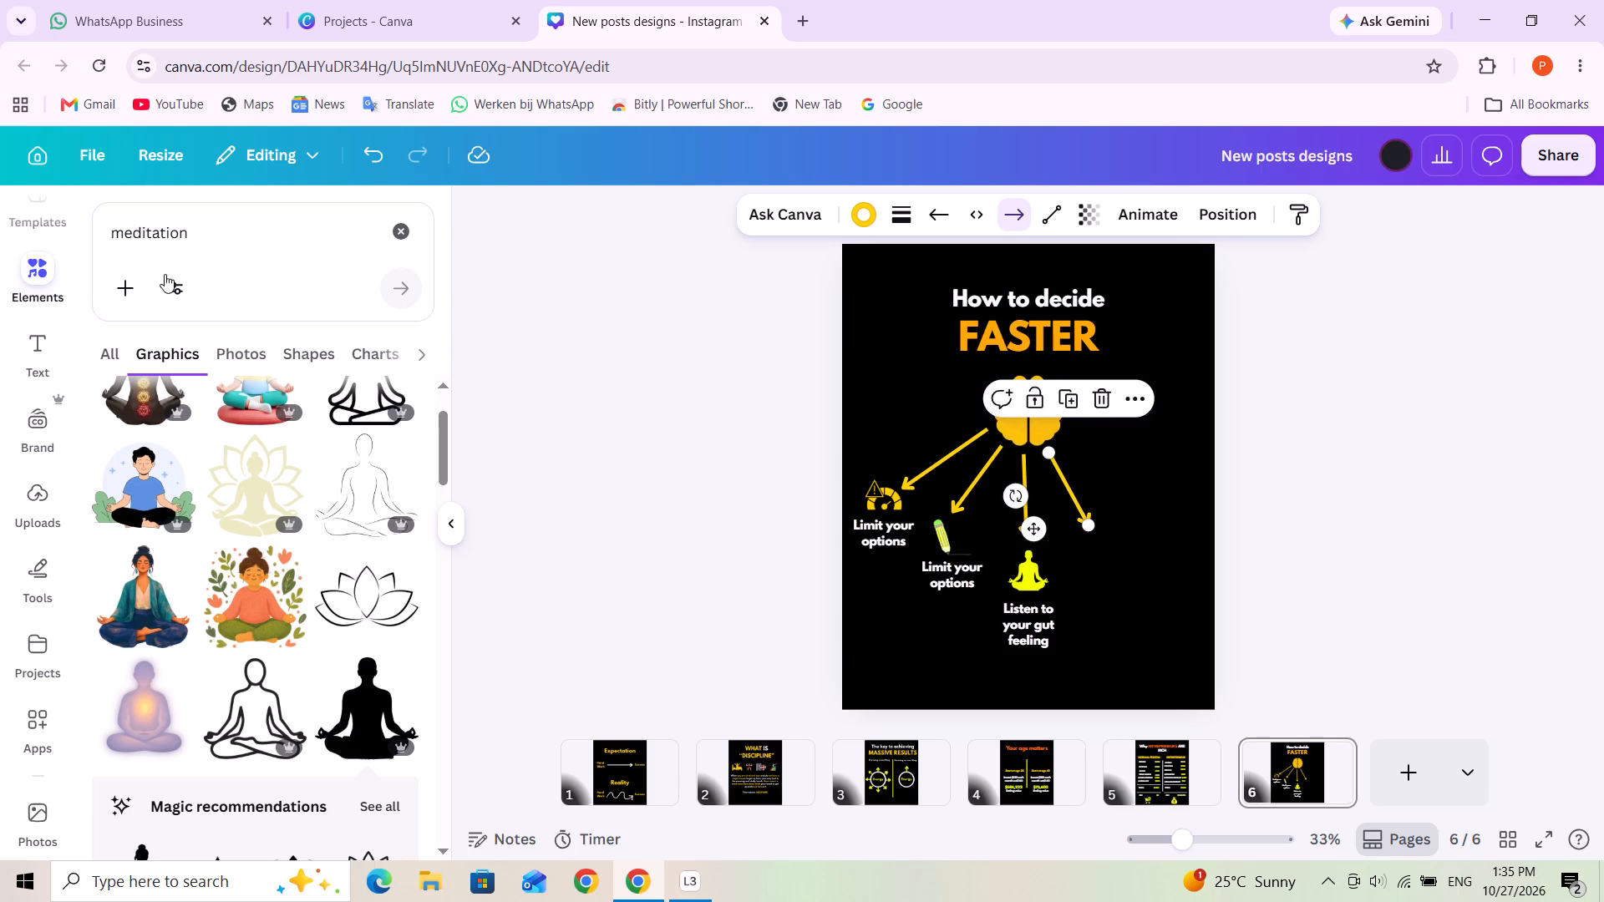
Search the graphics for "time" and add the red twin-bell alarm clock to page 6.
{"action": "triple_click", "coordinate": [215, 233]}
{"action": "type", "text": "time"}
{"action": "key", "text": "Return"}
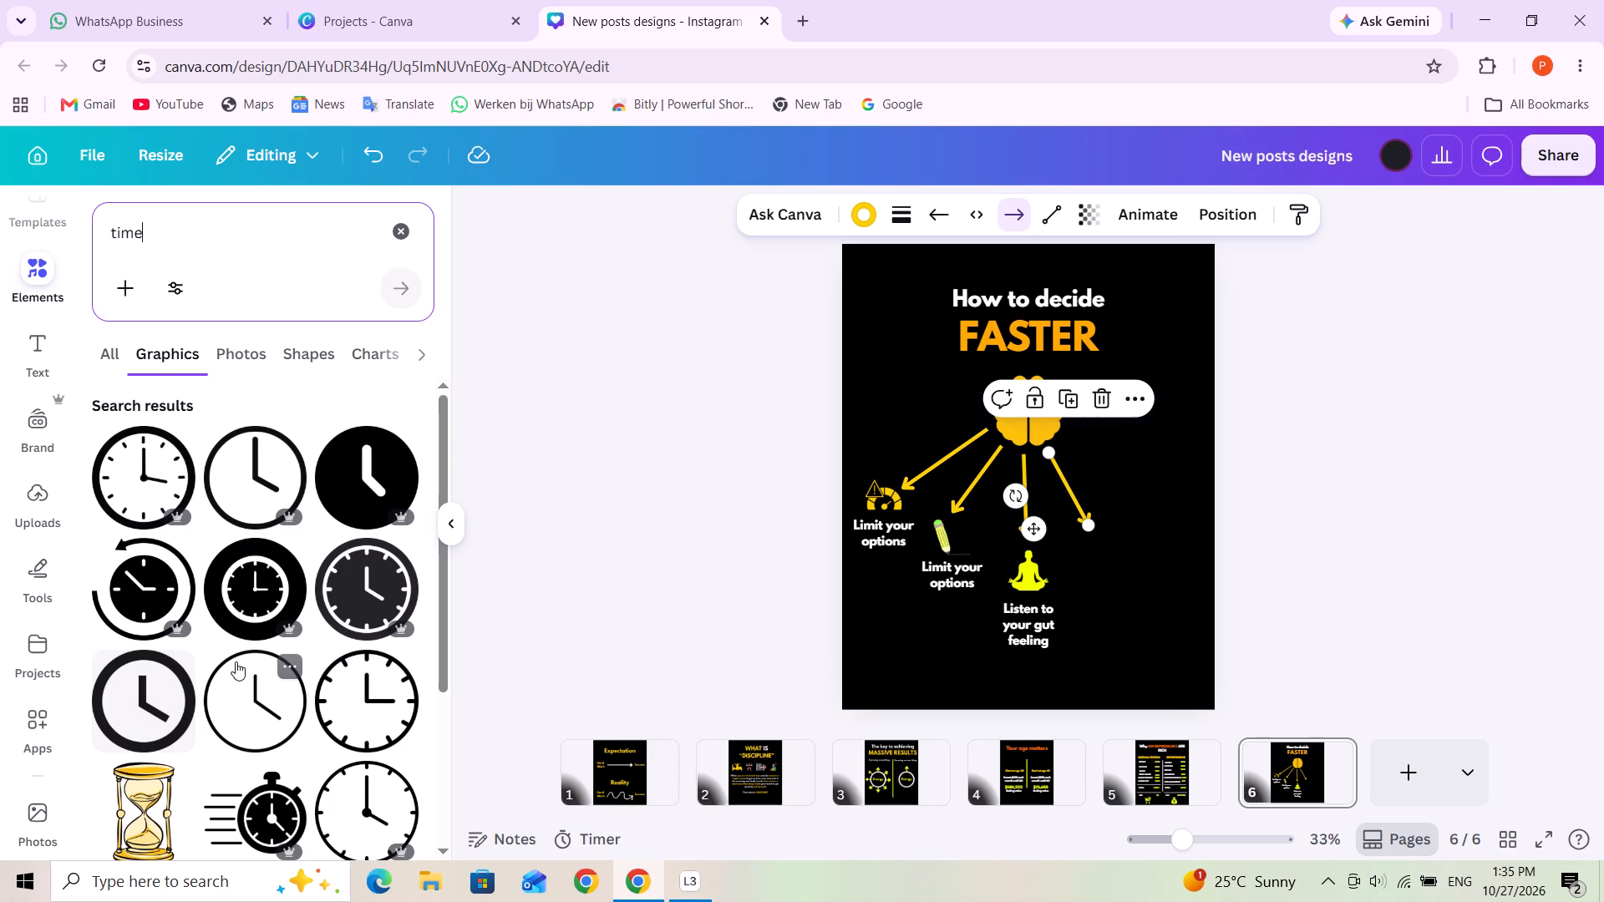
{"action": "scroll", "coordinate": [287, 631], "scroll_direction": "down", "scroll_amount": 5}
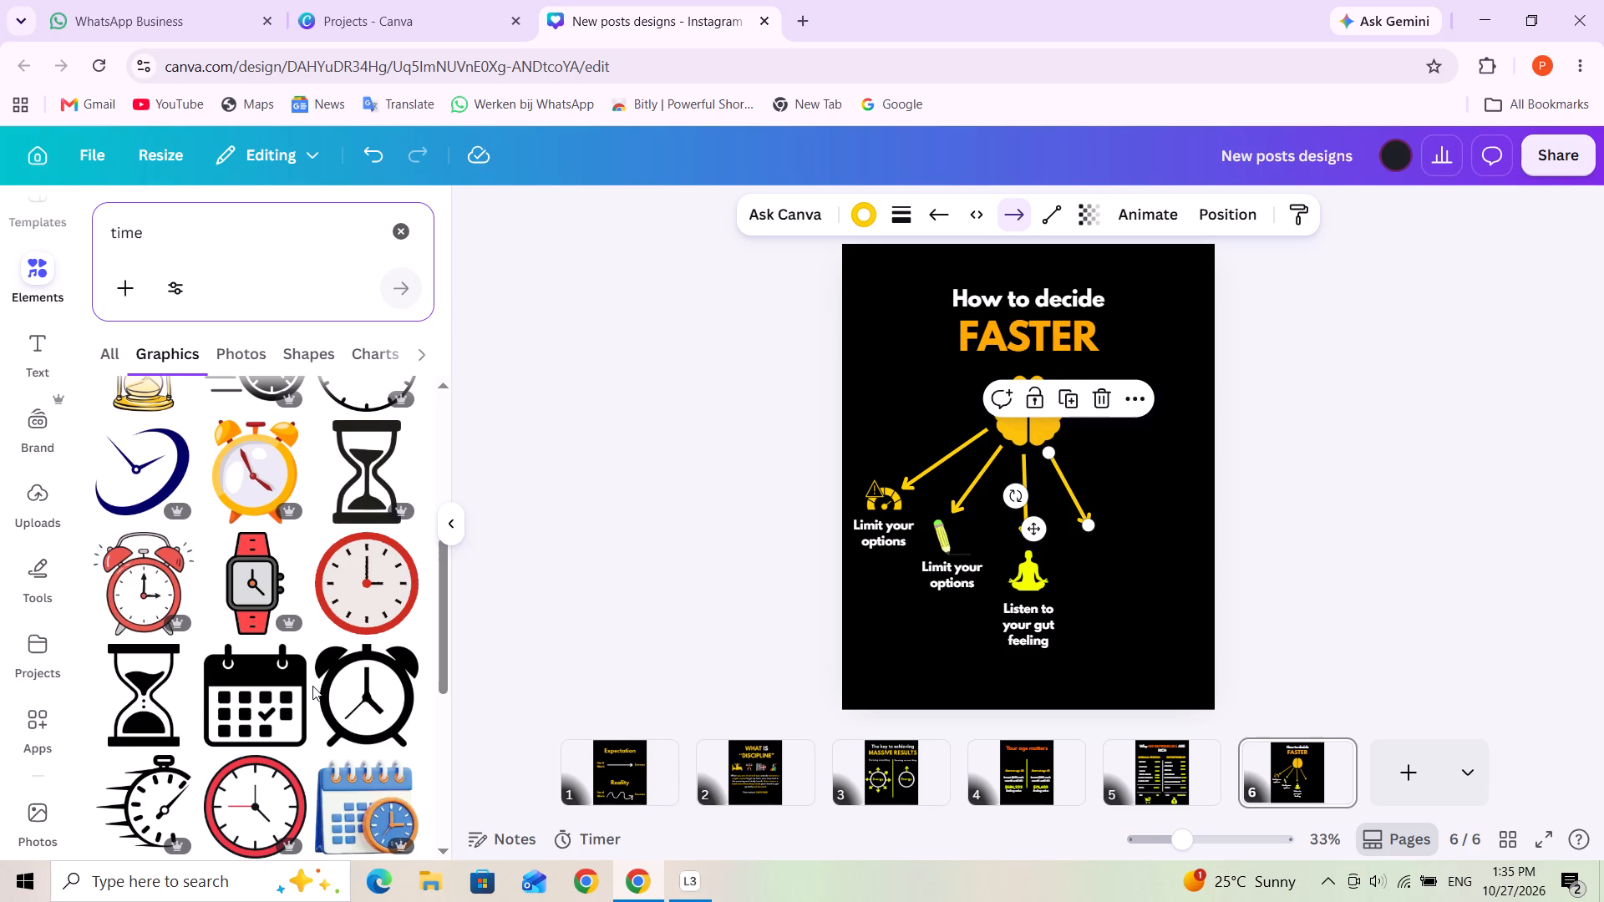
{"action": "scroll", "coordinate": [309, 686], "scroll_direction": "down", "scroll_amount": 1}
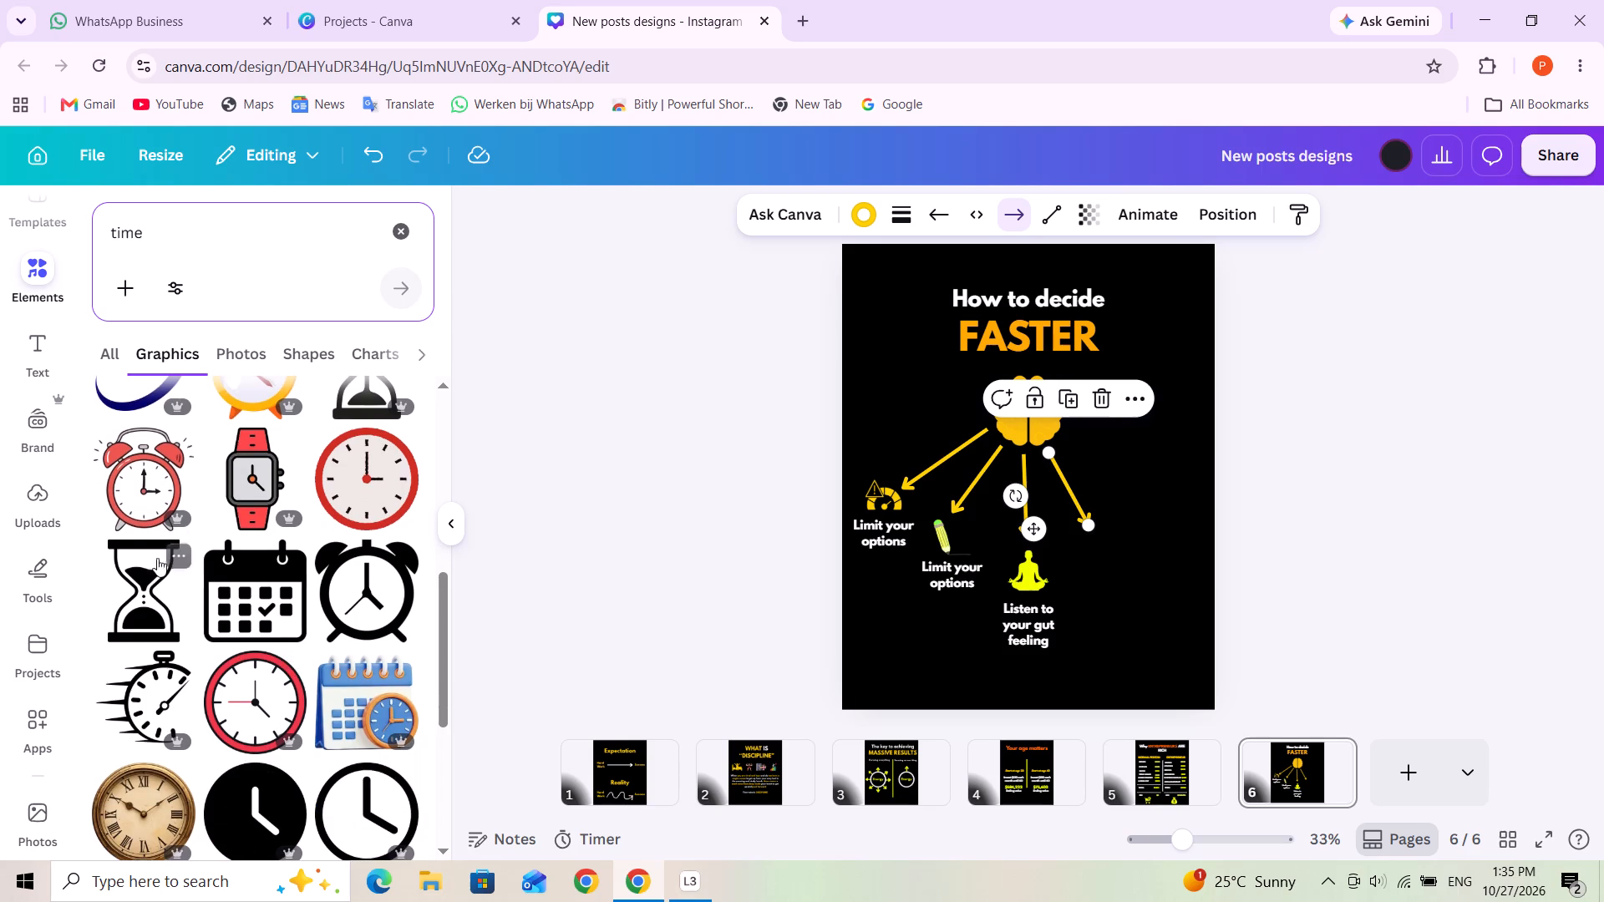
{"action": "left_click", "coordinate": [132, 498]}
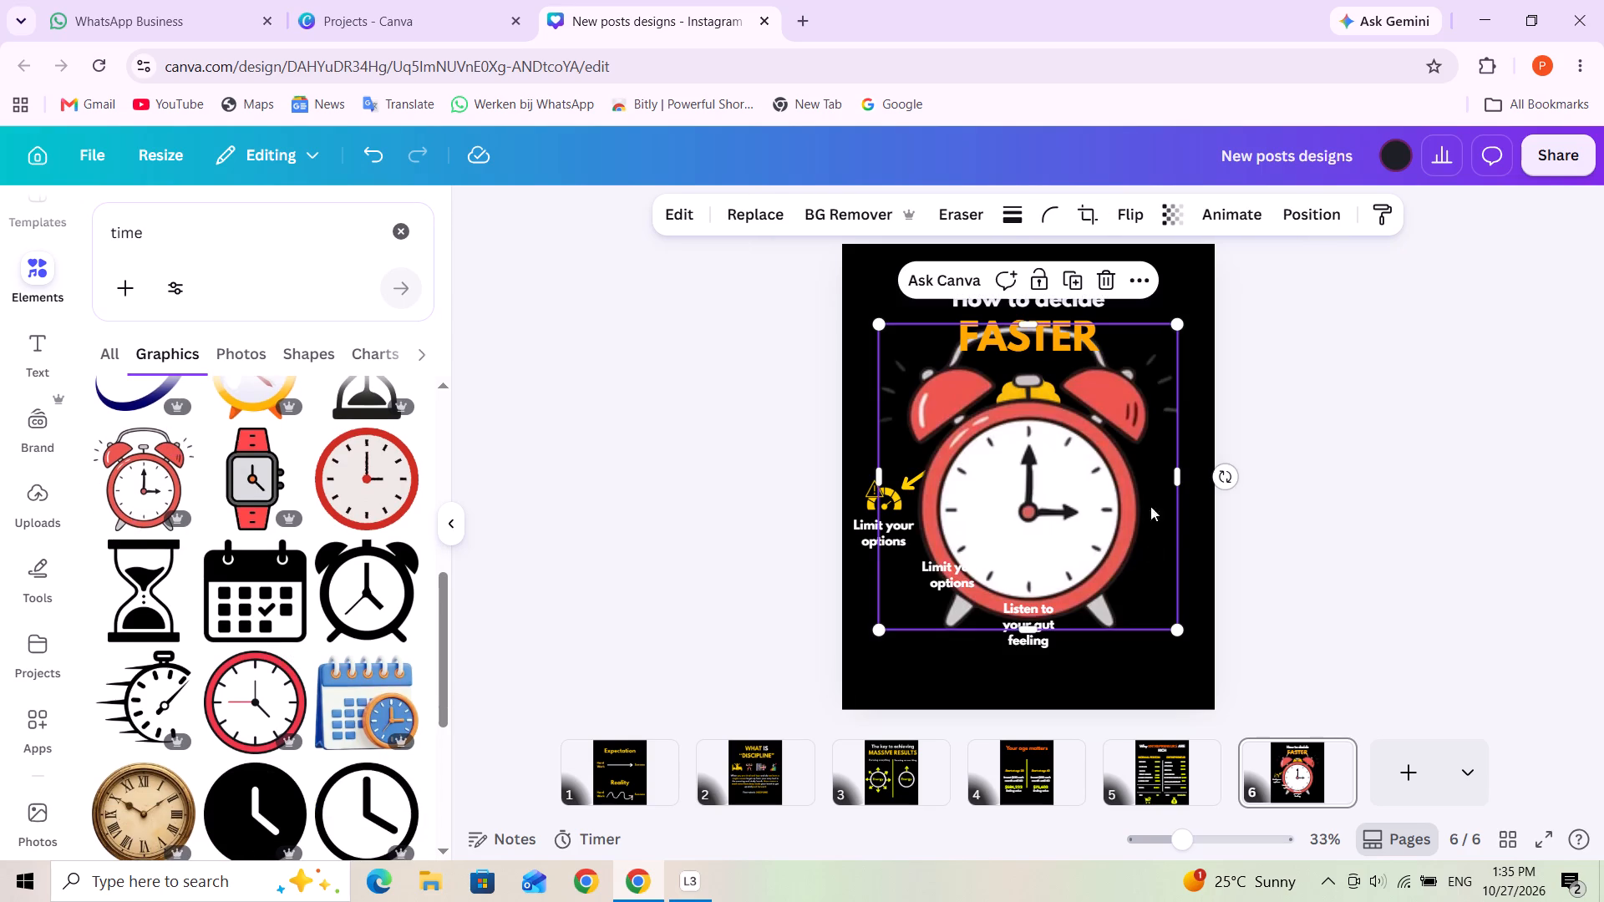
Shrink the alarm clock to about 114 by 117 and place it just beneath the fourth arrow's tip.
{"action": "left_click", "coordinate": [1181, 327]}
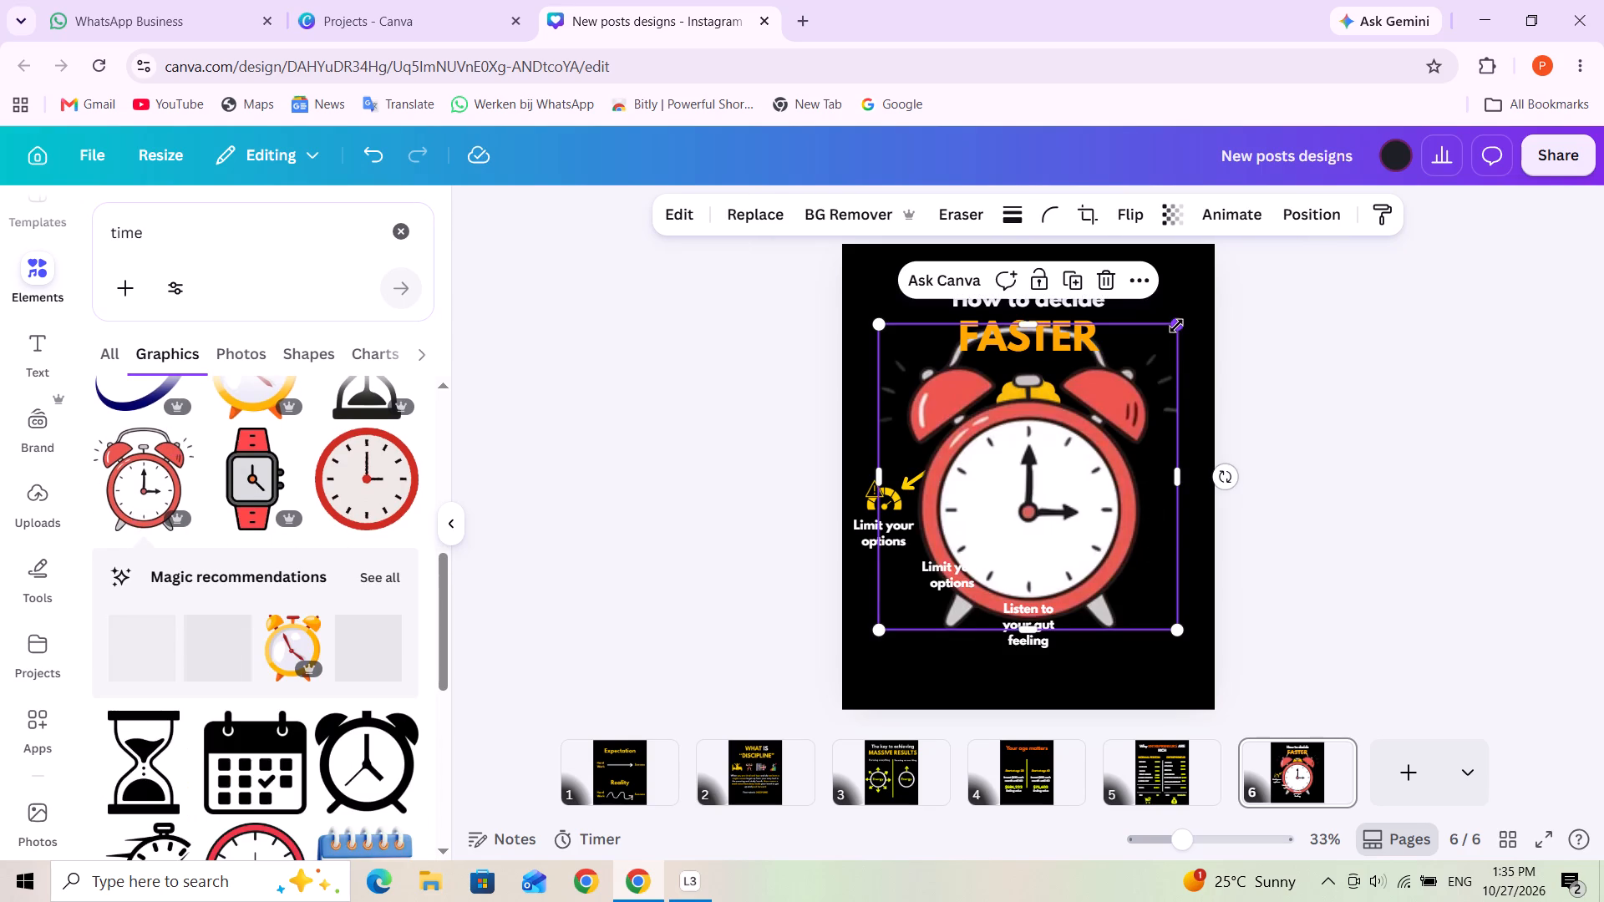
{"action": "left_click_drag", "start_coordinate": [1176, 326], "coordinate": [965, 617]}
{"action": "left_click", "coordinate": [897, 620]}
{"action": "left_click", "coordinate": [1111, 589]}
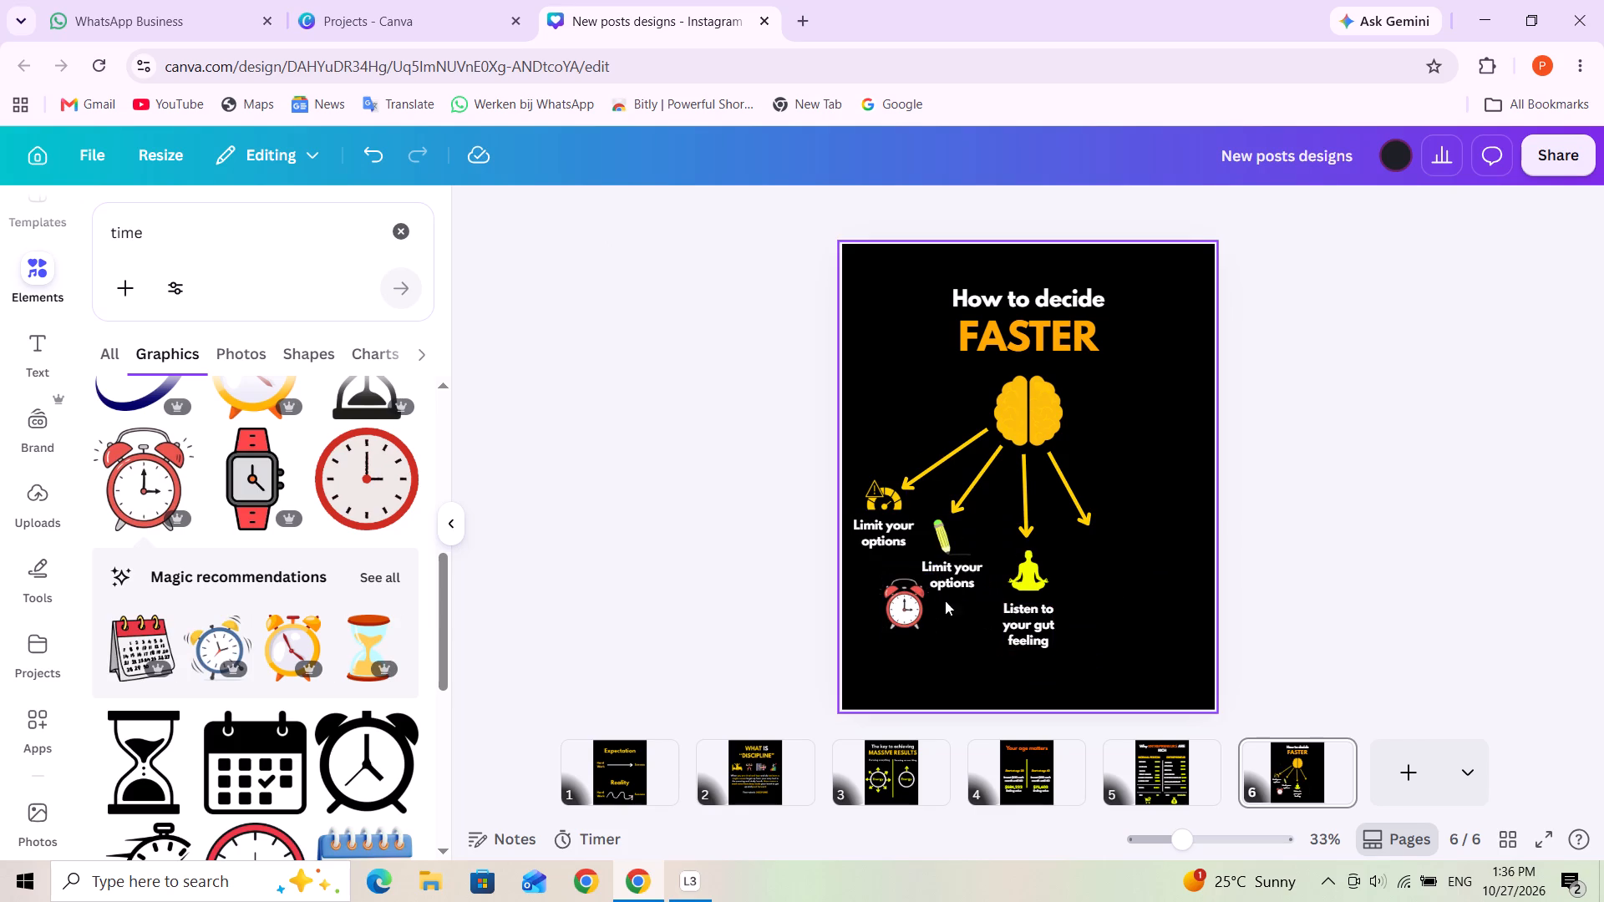
{"action": "left_click_drag", "start_coordinate": [906, 606], "coordinate": [1107, 570]}
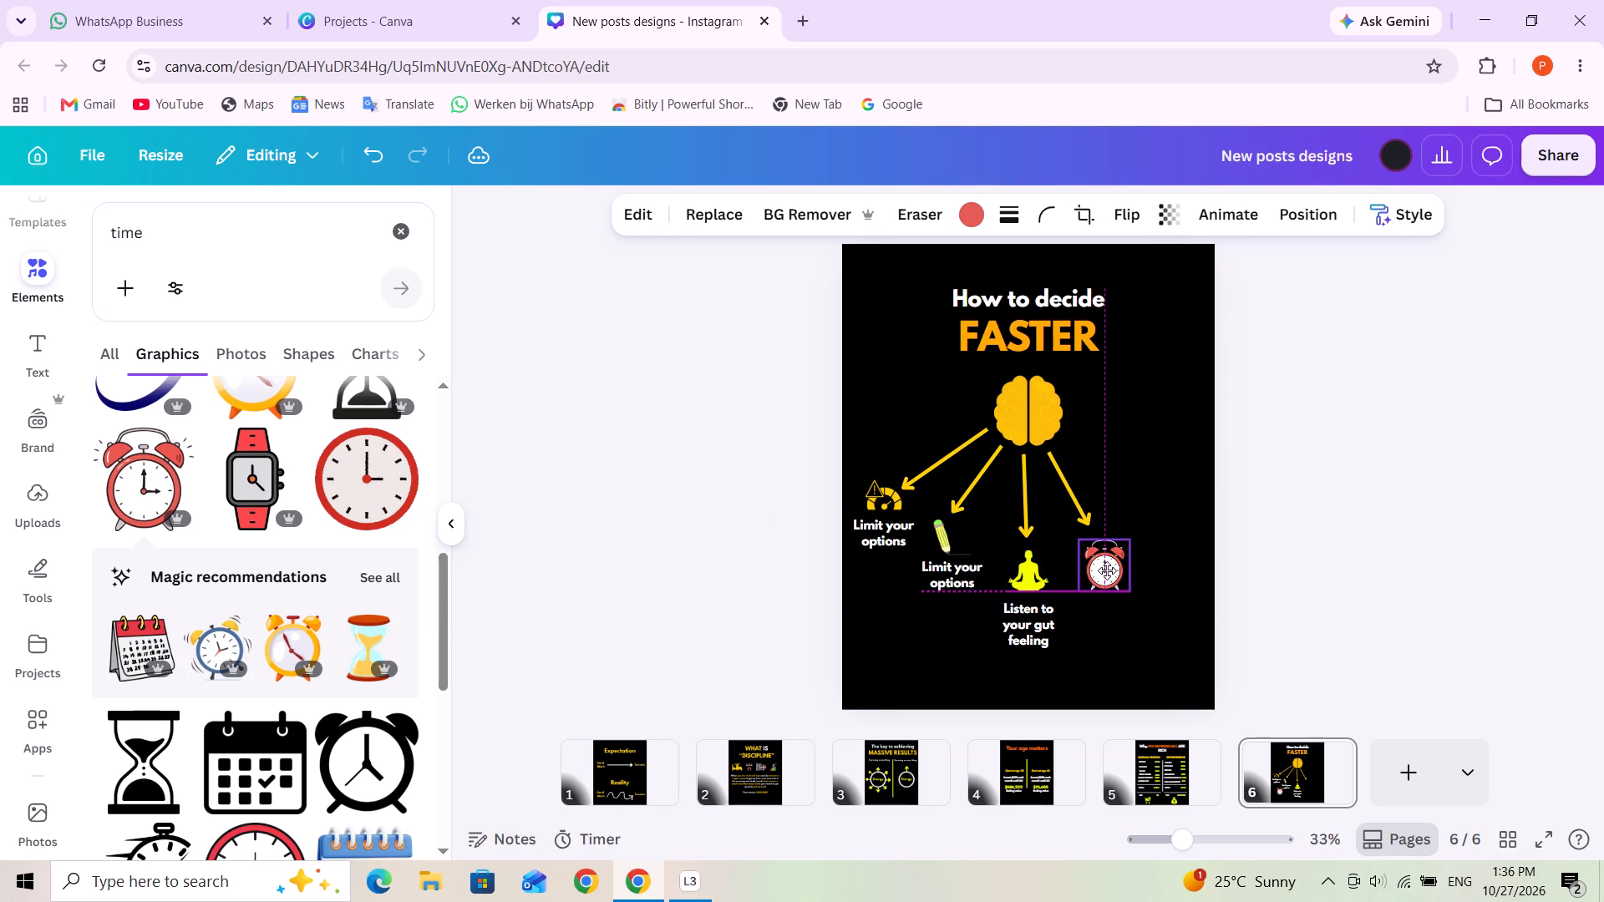
{"action": "left_click_drag", "start_coordinate": [1107, 570], "coordinate": [1107, 575]}
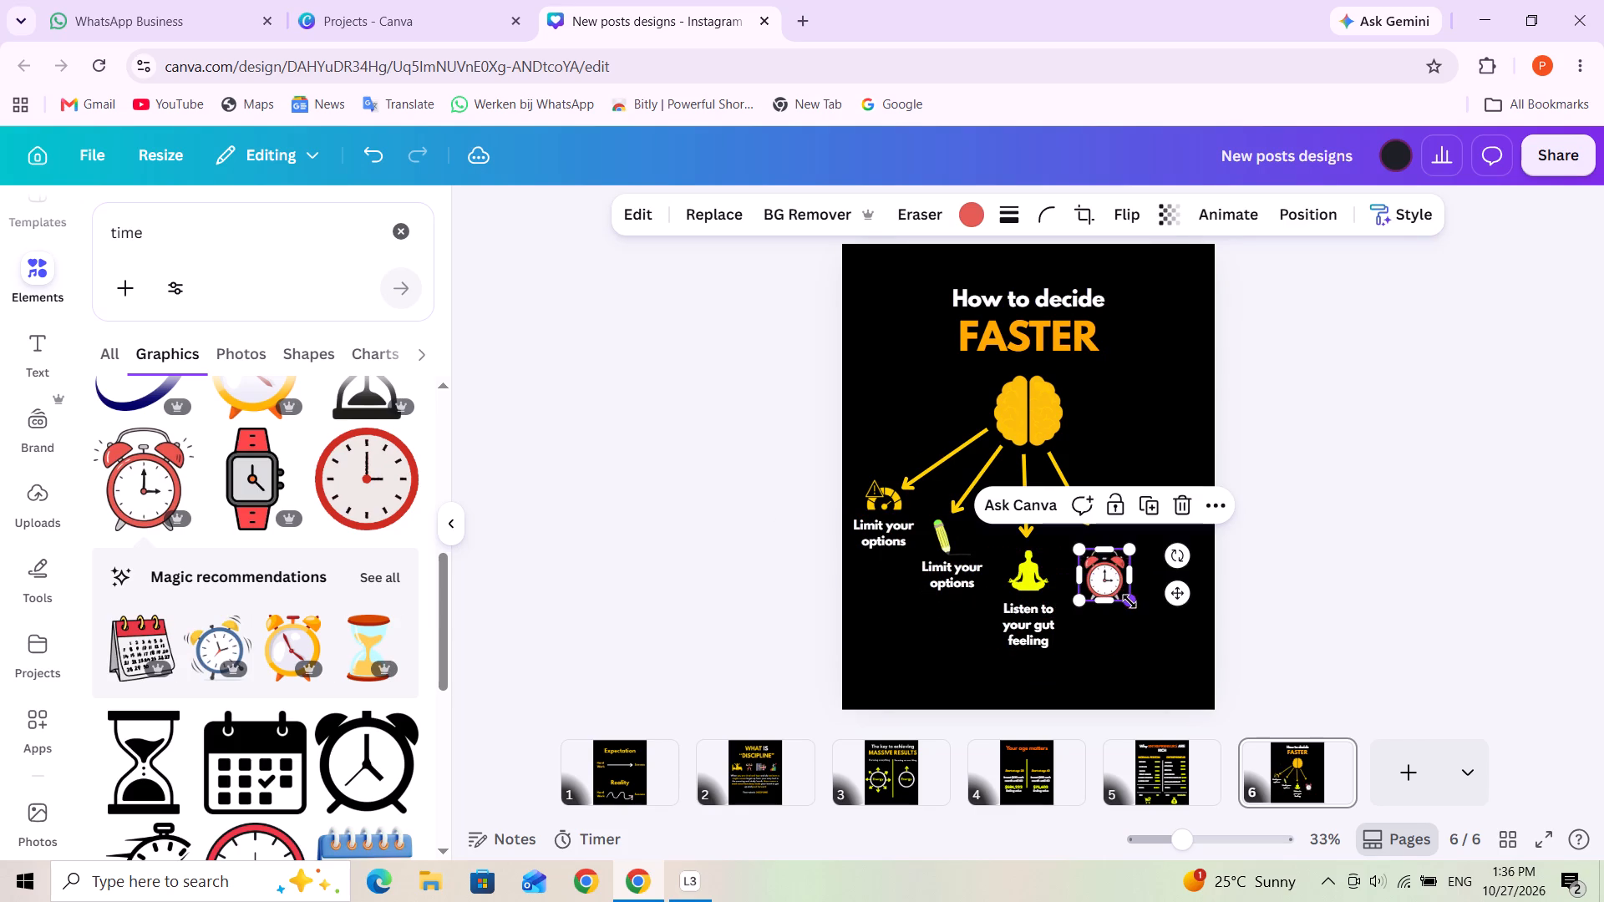
{"action": "left_click_drag", "start_coordinate": [1129, 601], "coordinate": [1120, 589]}
{"action": "left_click", "coordinate": [1118, 547]}
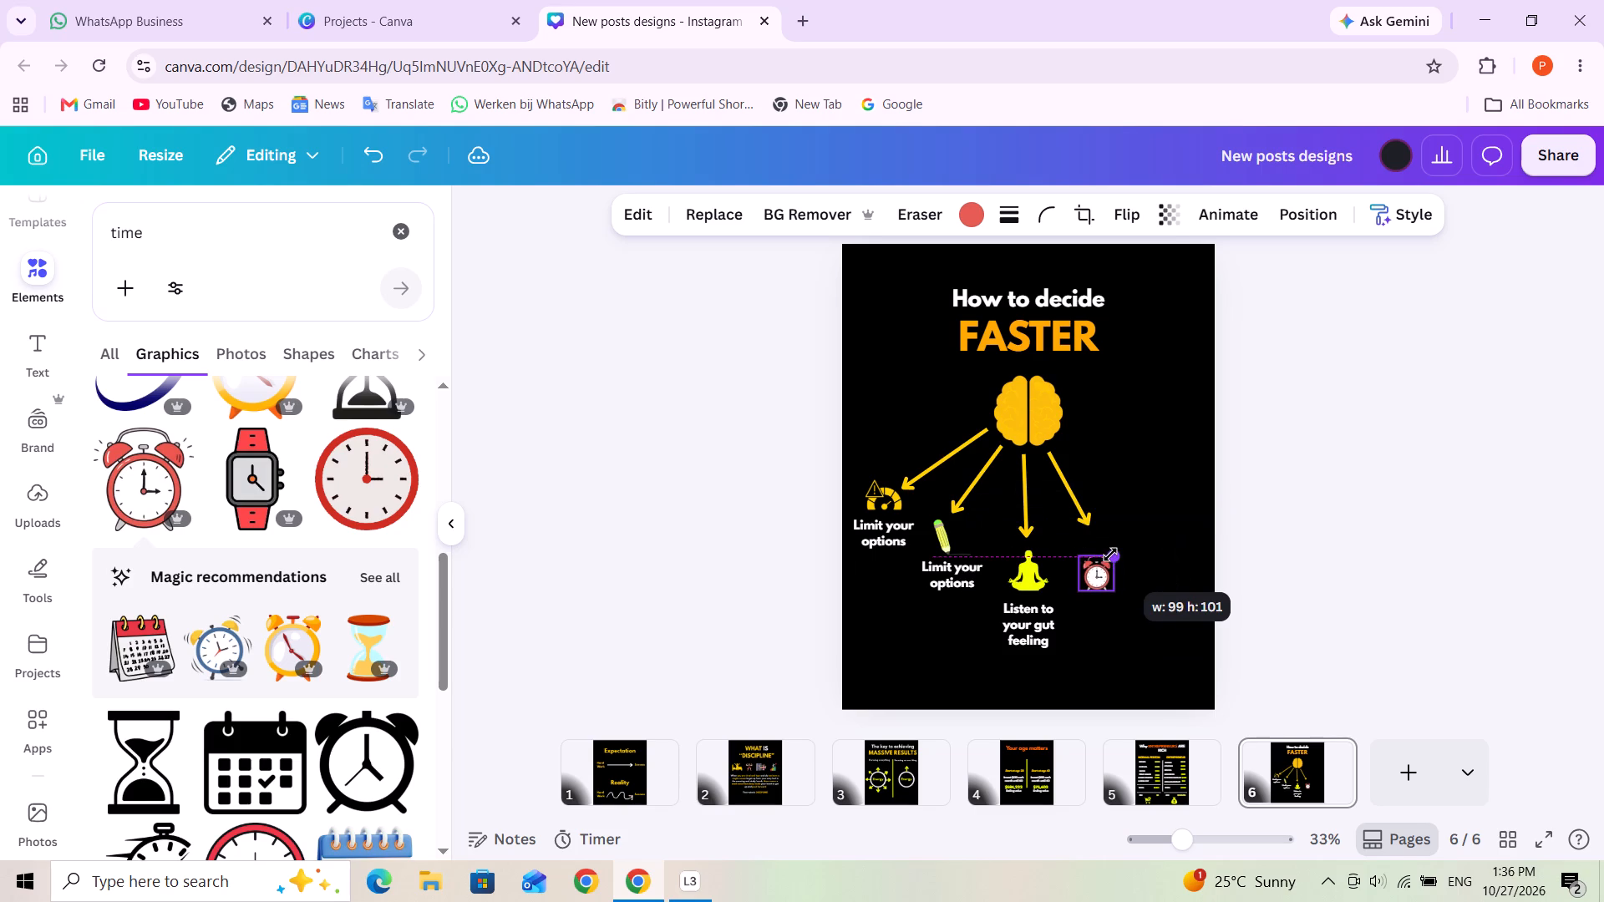
{"action": "left_click", "coordinate": [1164, 554]}
{"action": "left_click_drag", "start_coordinate": [1103, 574], "coordinate": [1103, 558]}
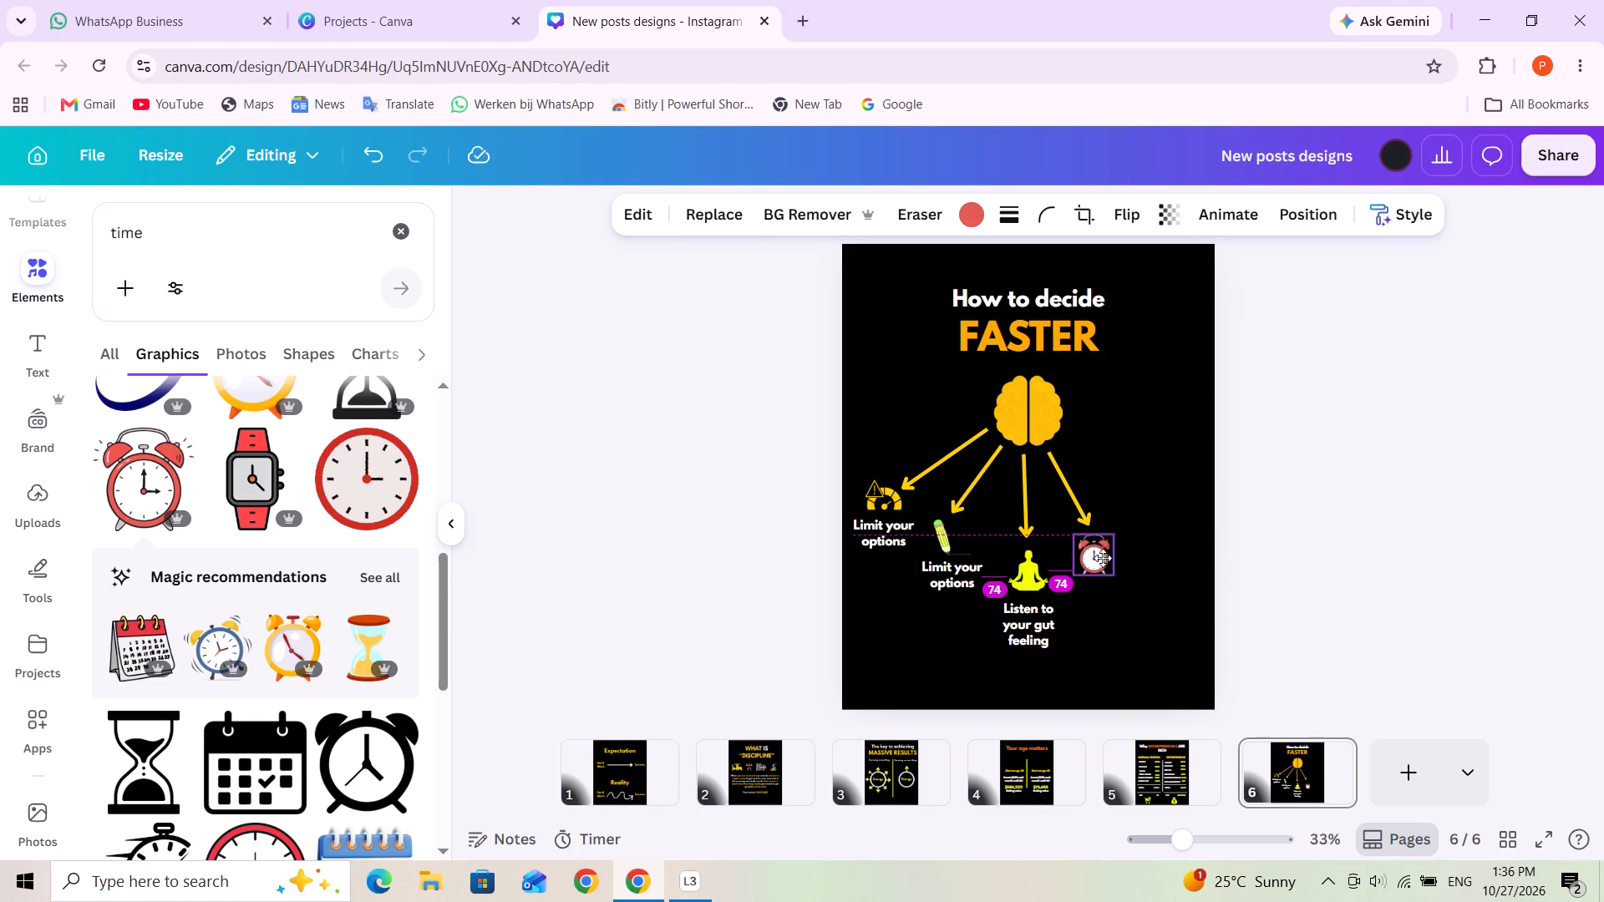
{"action": "left_click_drag", "start_coordinate": [1103, 558], "coordinate": [1102, 559]}
{"action": "left_click", "coordinate": [1174, 564]}
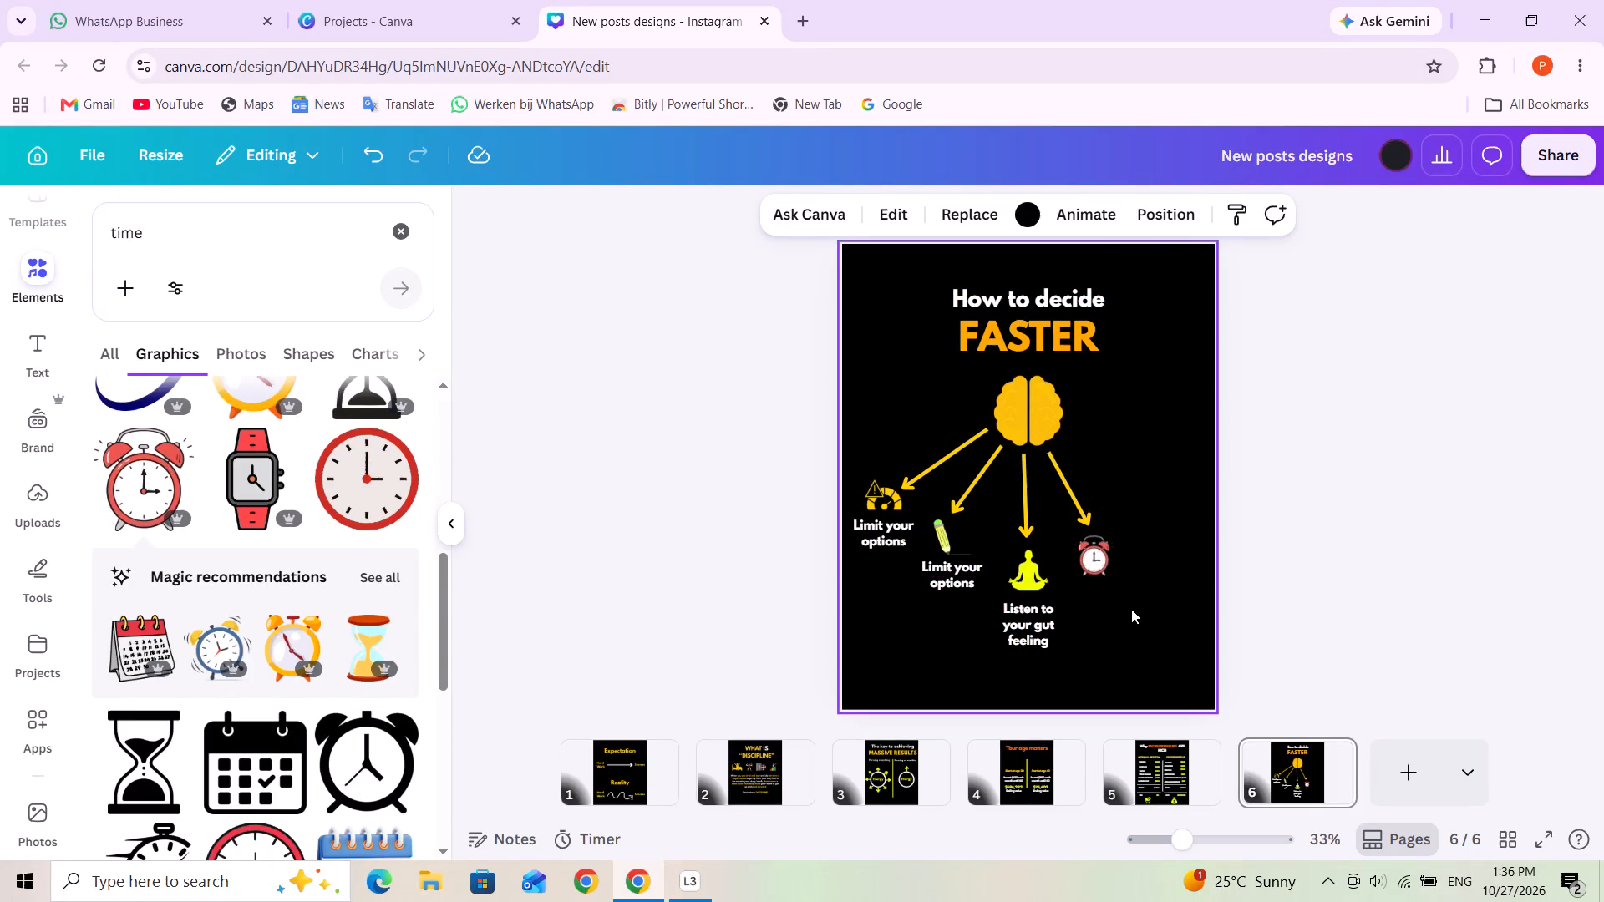
Recolour the alarm clock's red parts with the same bright yellow as the meditating figure.
{"action": "left_click", "coordinate": [1086, 555]}
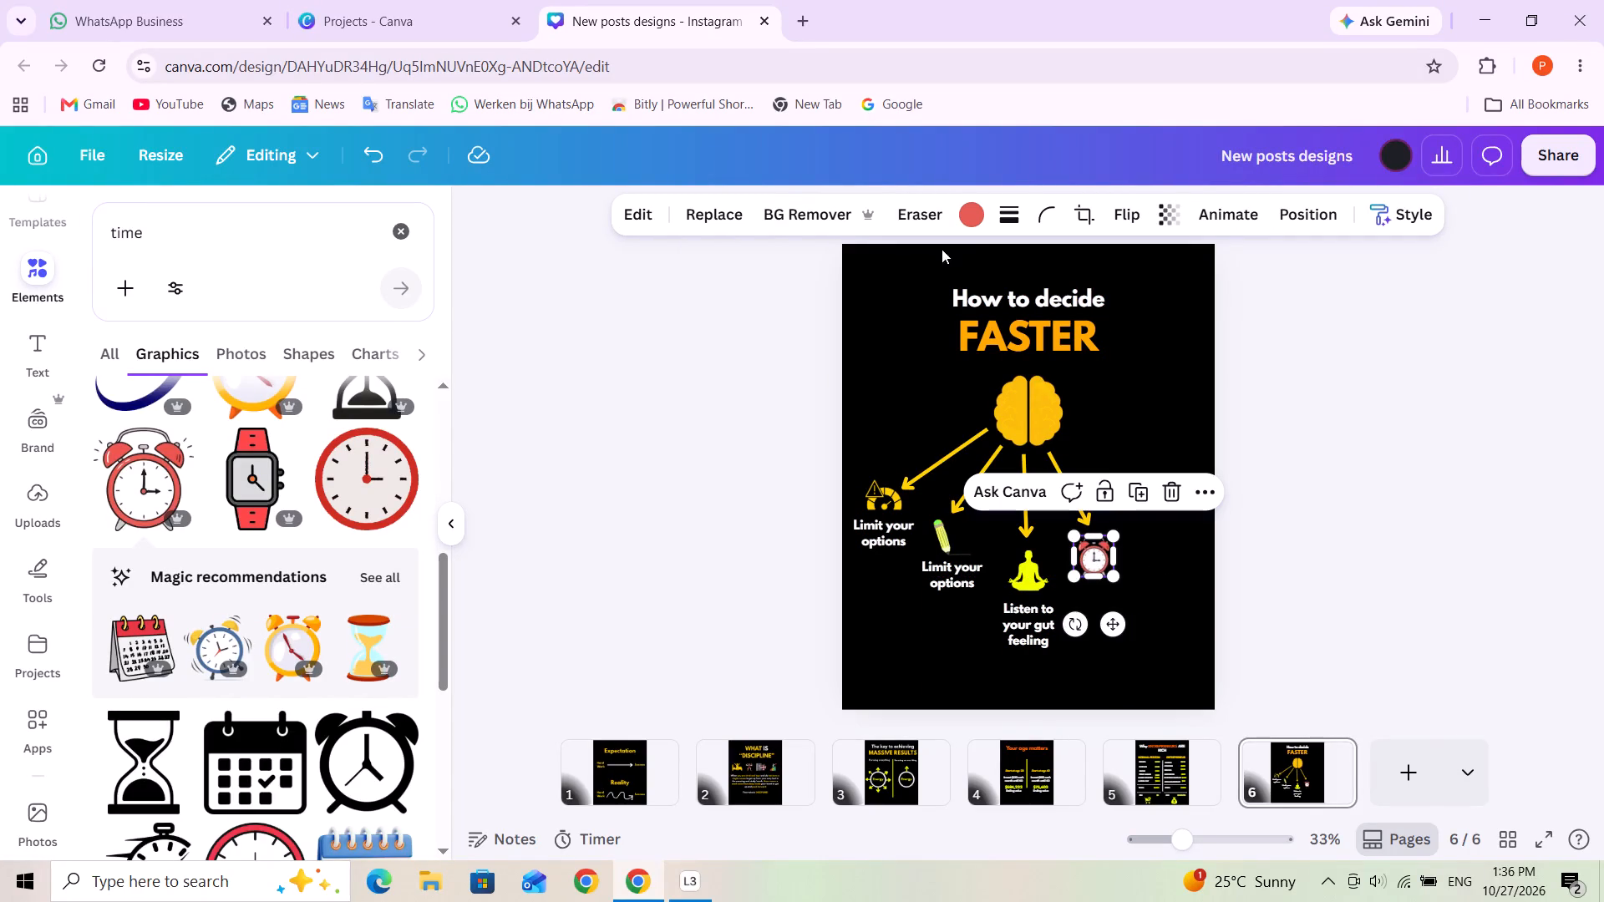
{"action": "left_click", "coordinate": [977, 212]}
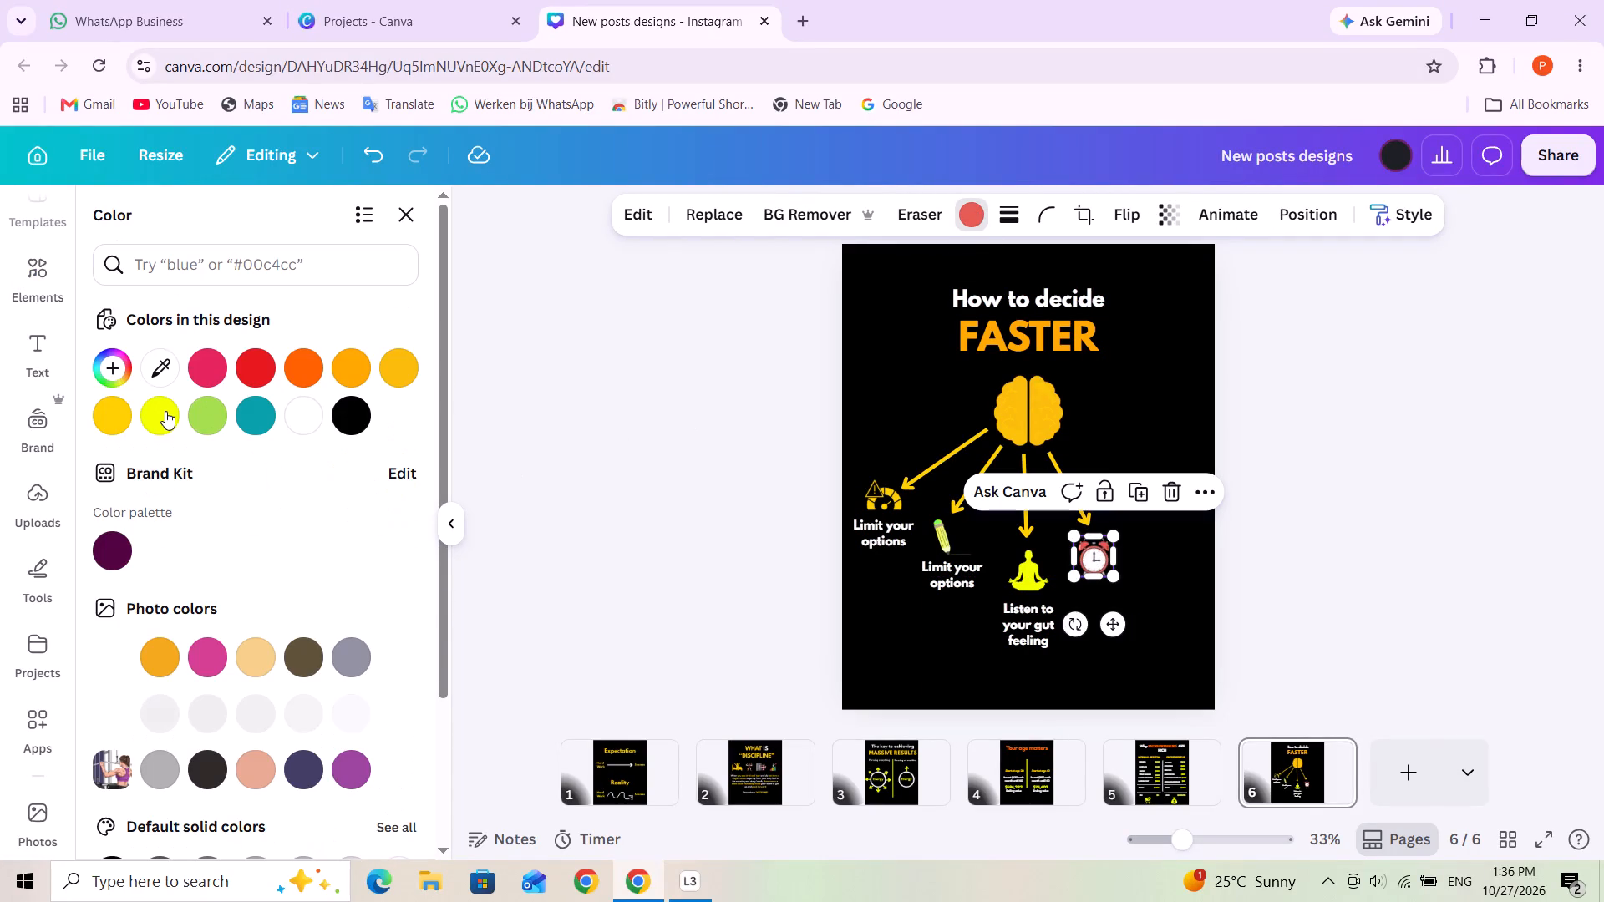
{"action": "left_click", "coordinate": [158, 419]}
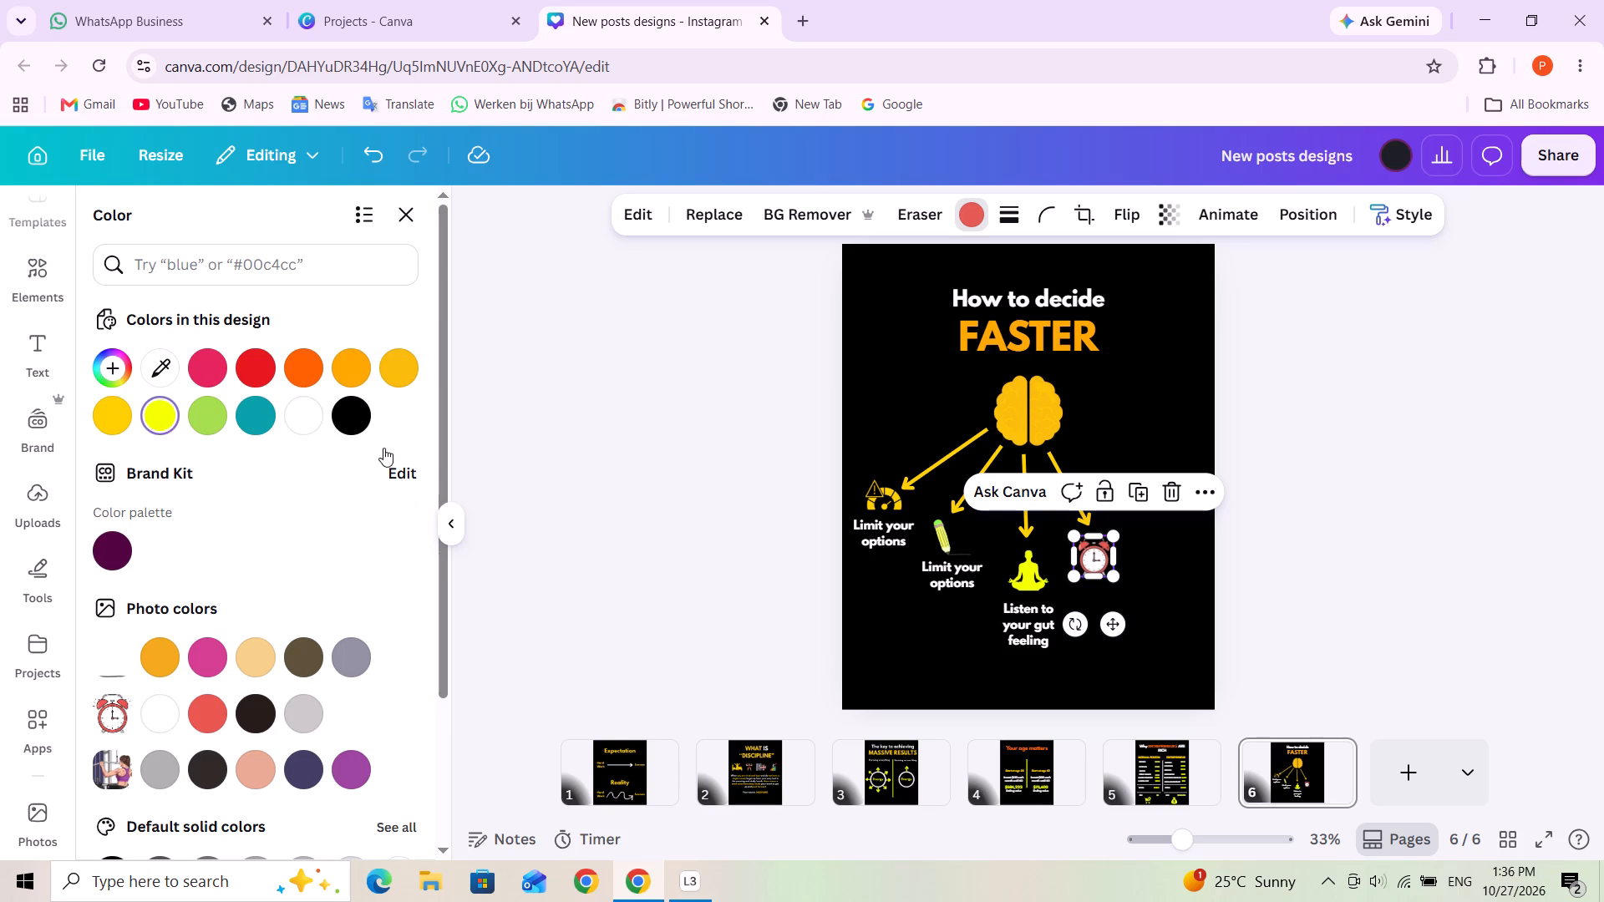
{"action": "left_click", "coordinate": [1162, 562]}
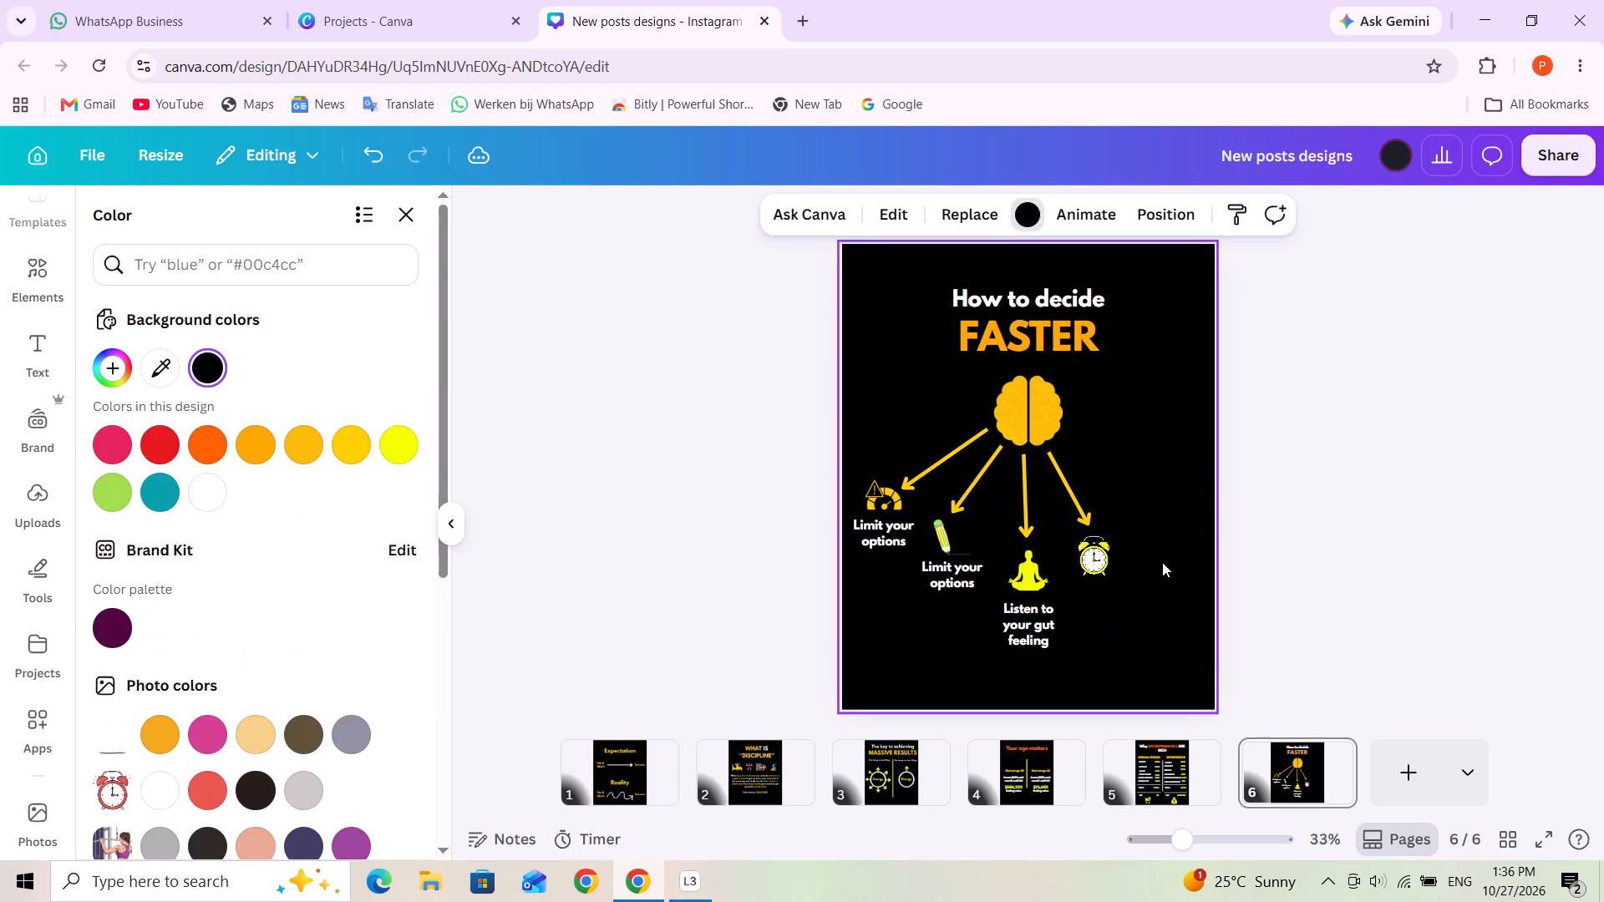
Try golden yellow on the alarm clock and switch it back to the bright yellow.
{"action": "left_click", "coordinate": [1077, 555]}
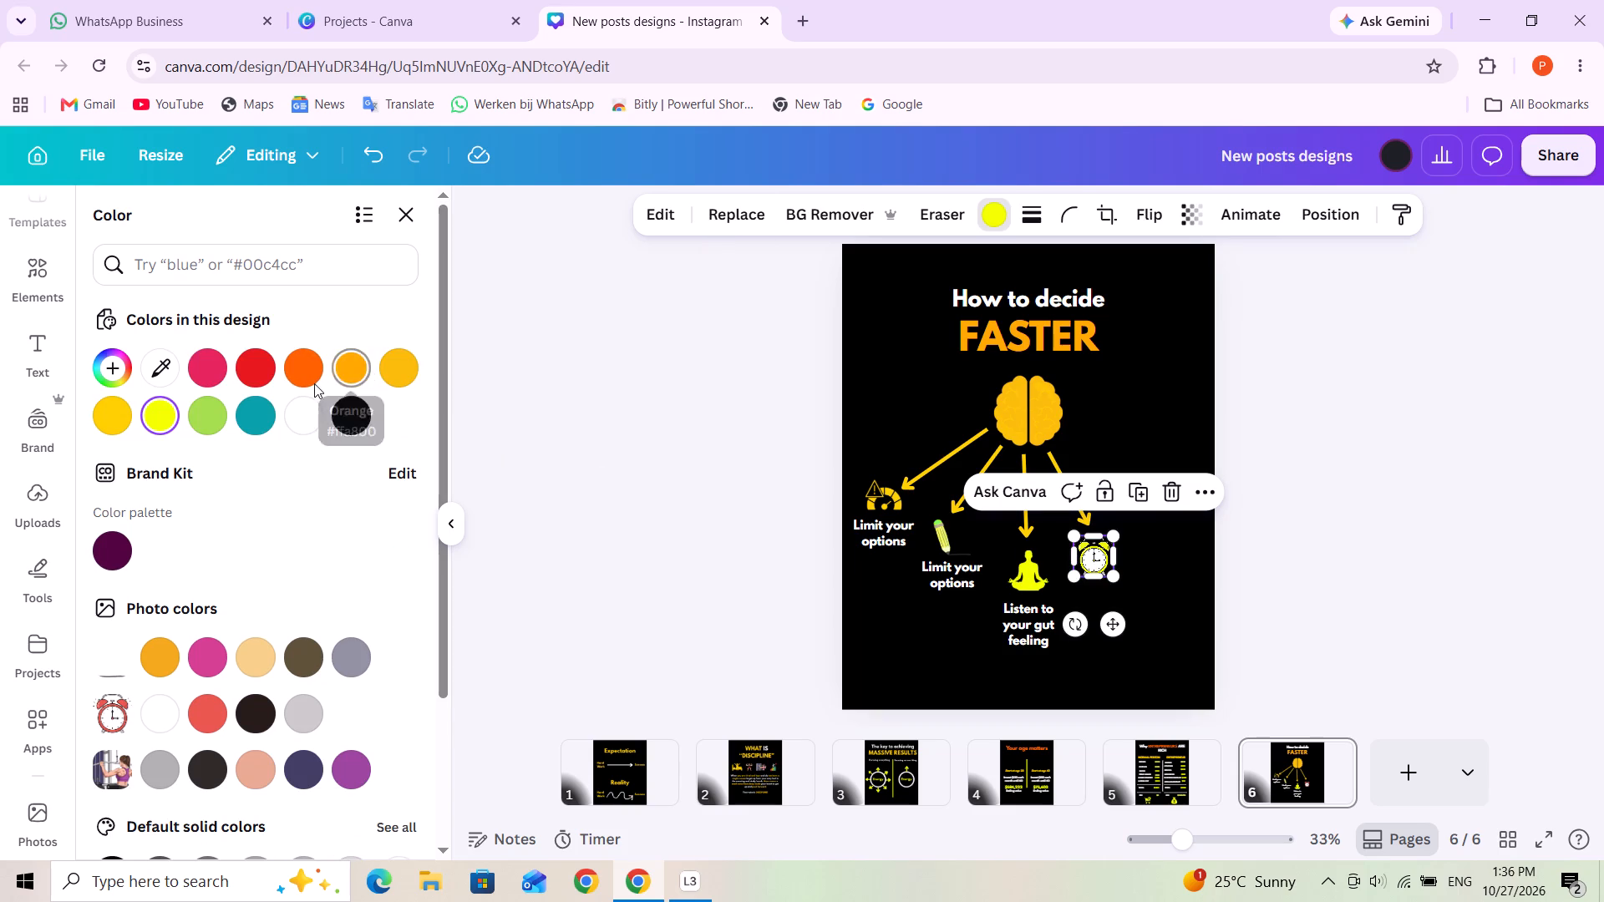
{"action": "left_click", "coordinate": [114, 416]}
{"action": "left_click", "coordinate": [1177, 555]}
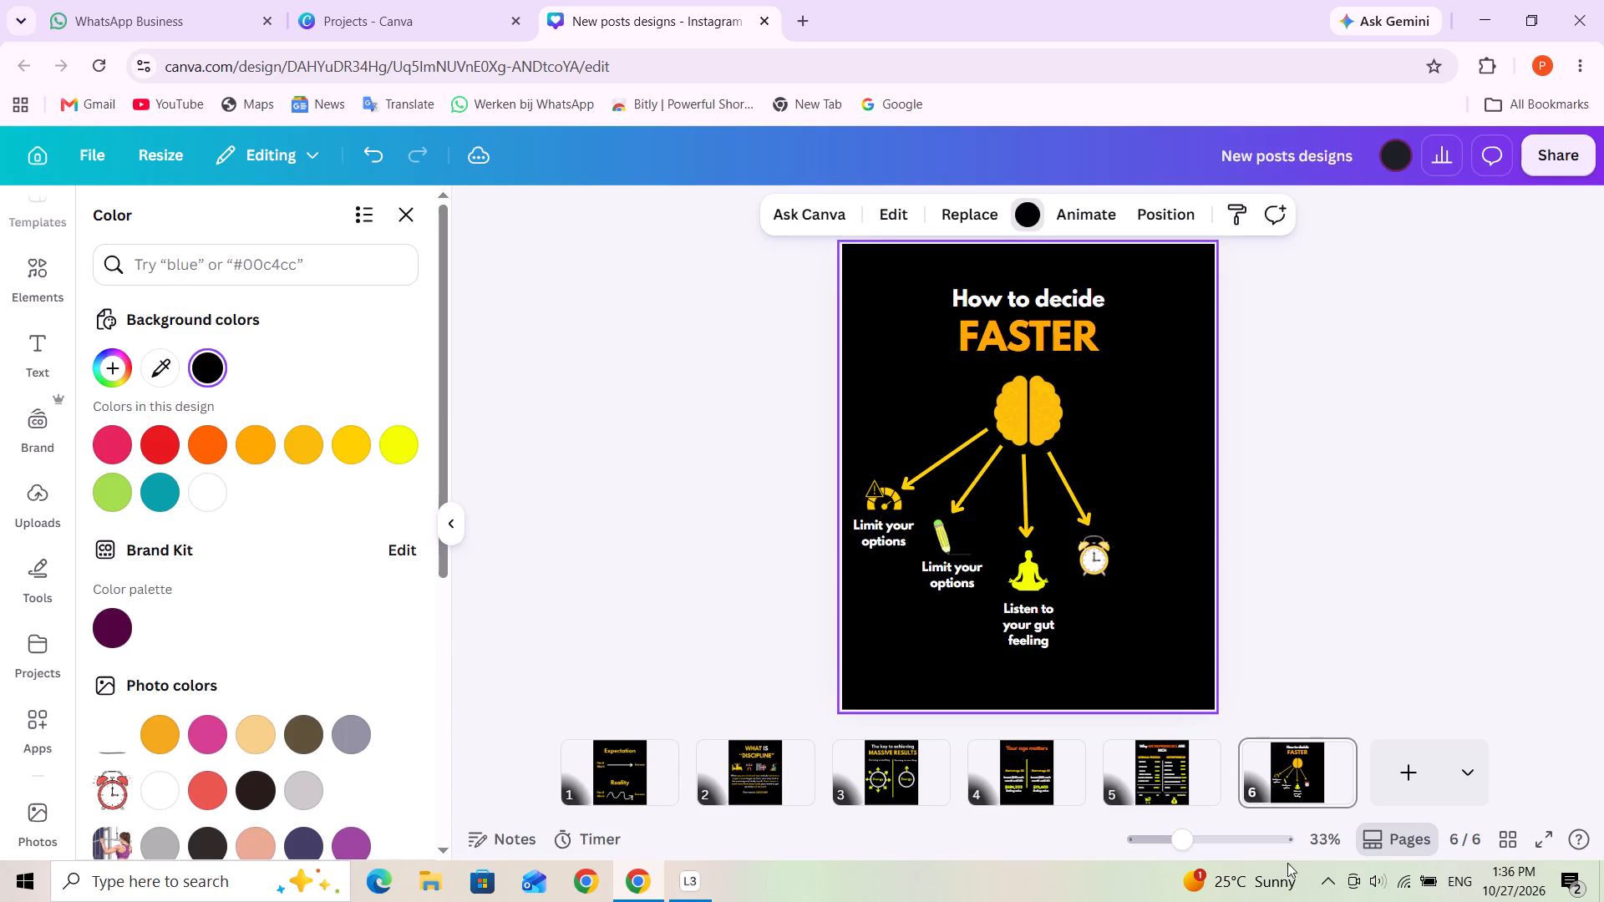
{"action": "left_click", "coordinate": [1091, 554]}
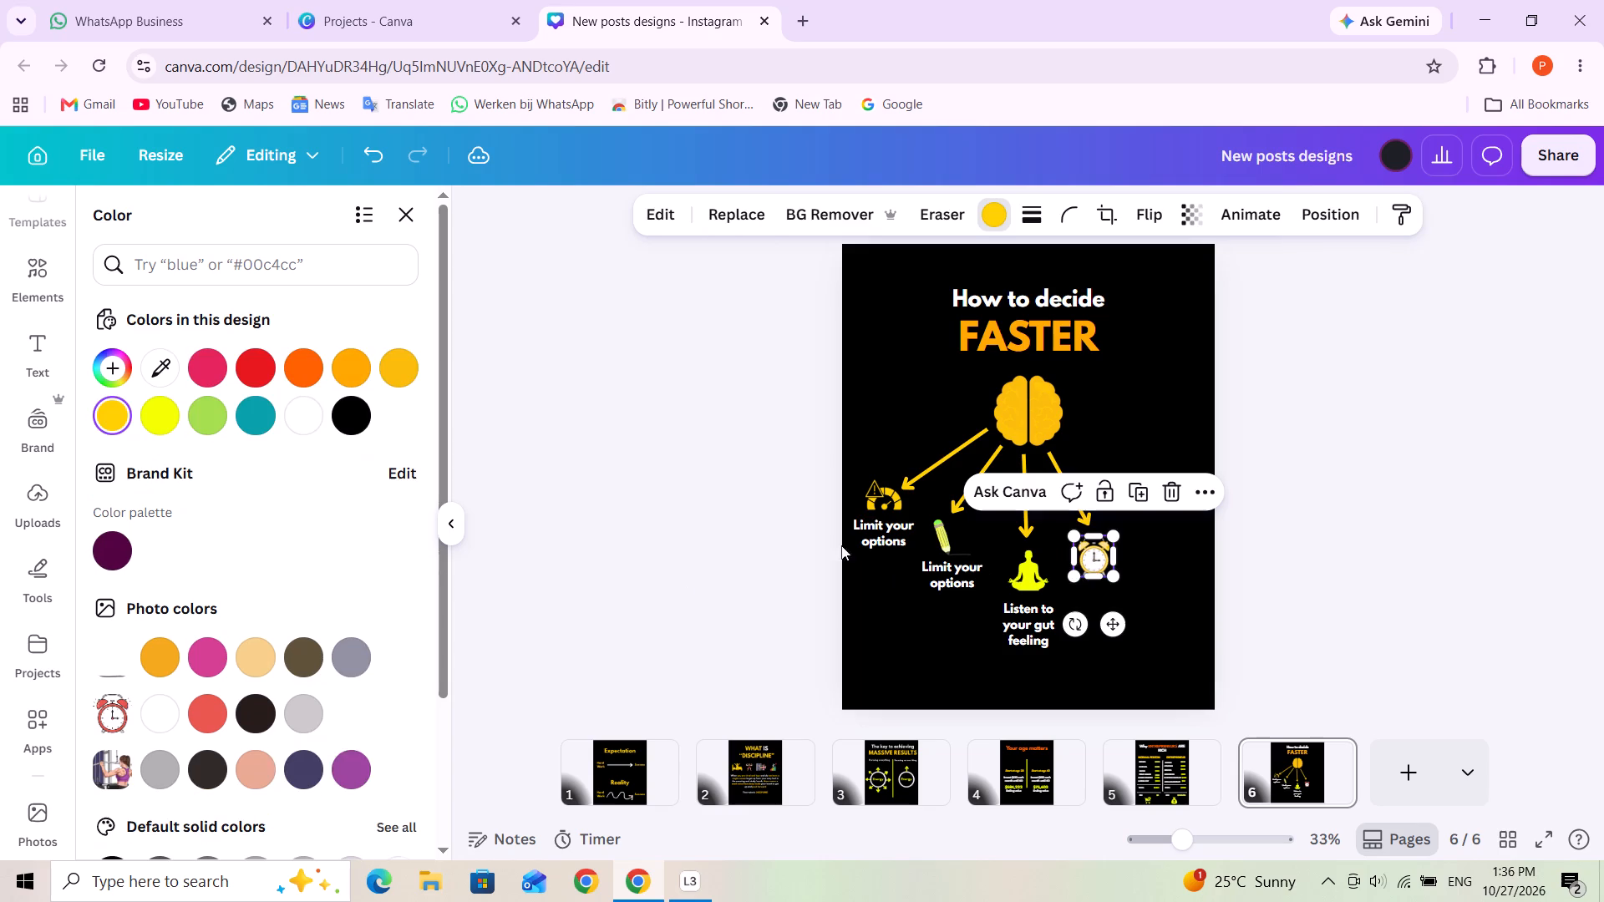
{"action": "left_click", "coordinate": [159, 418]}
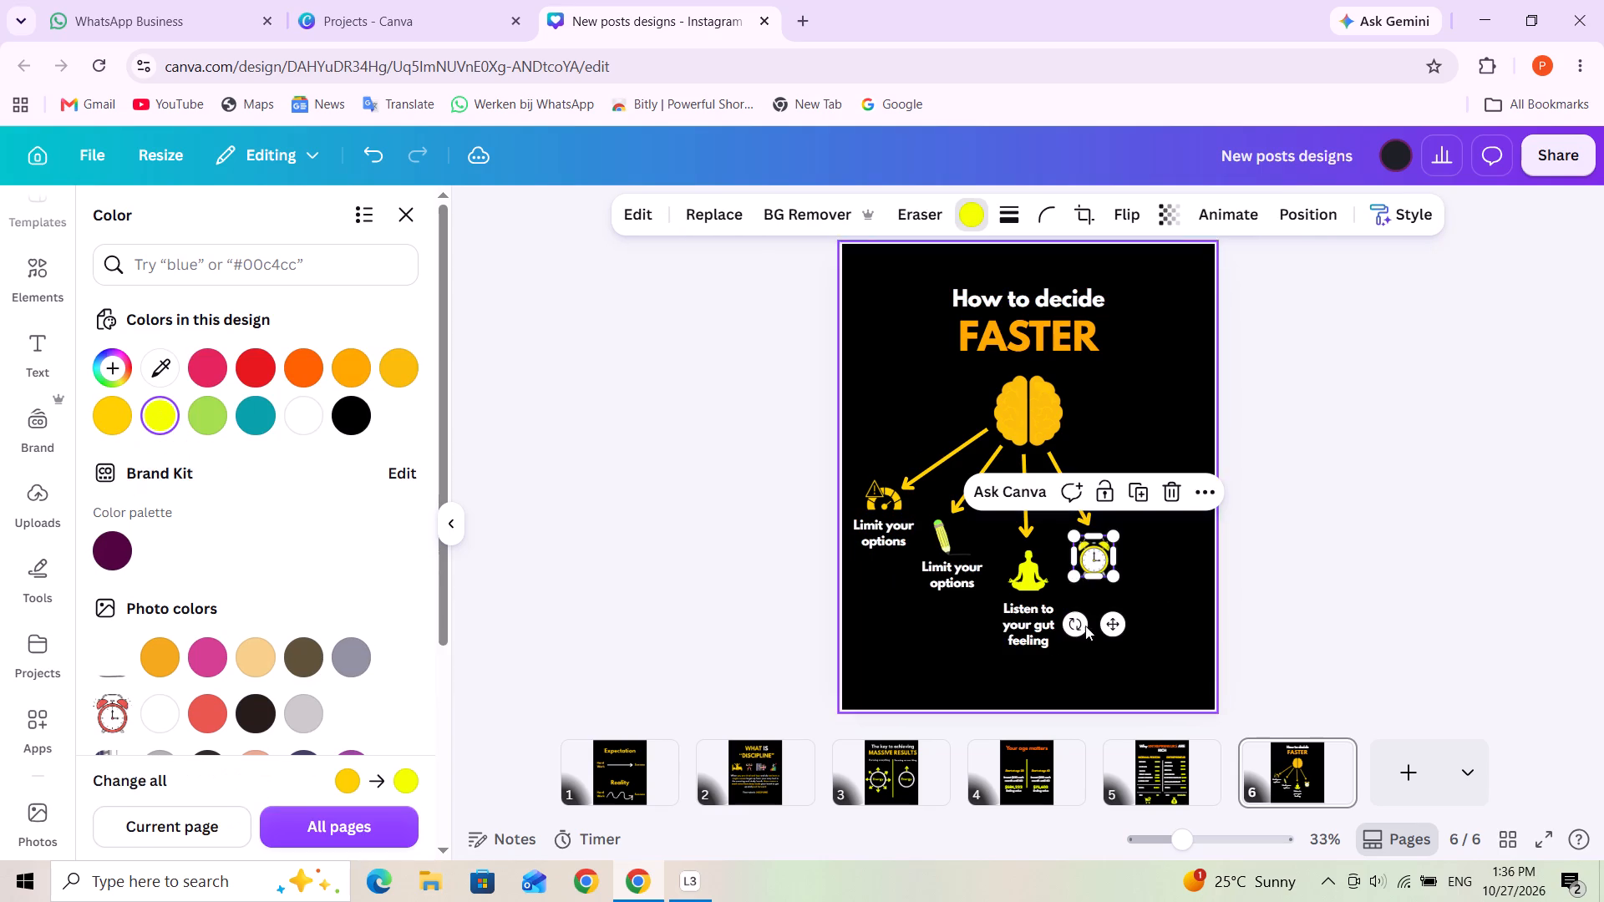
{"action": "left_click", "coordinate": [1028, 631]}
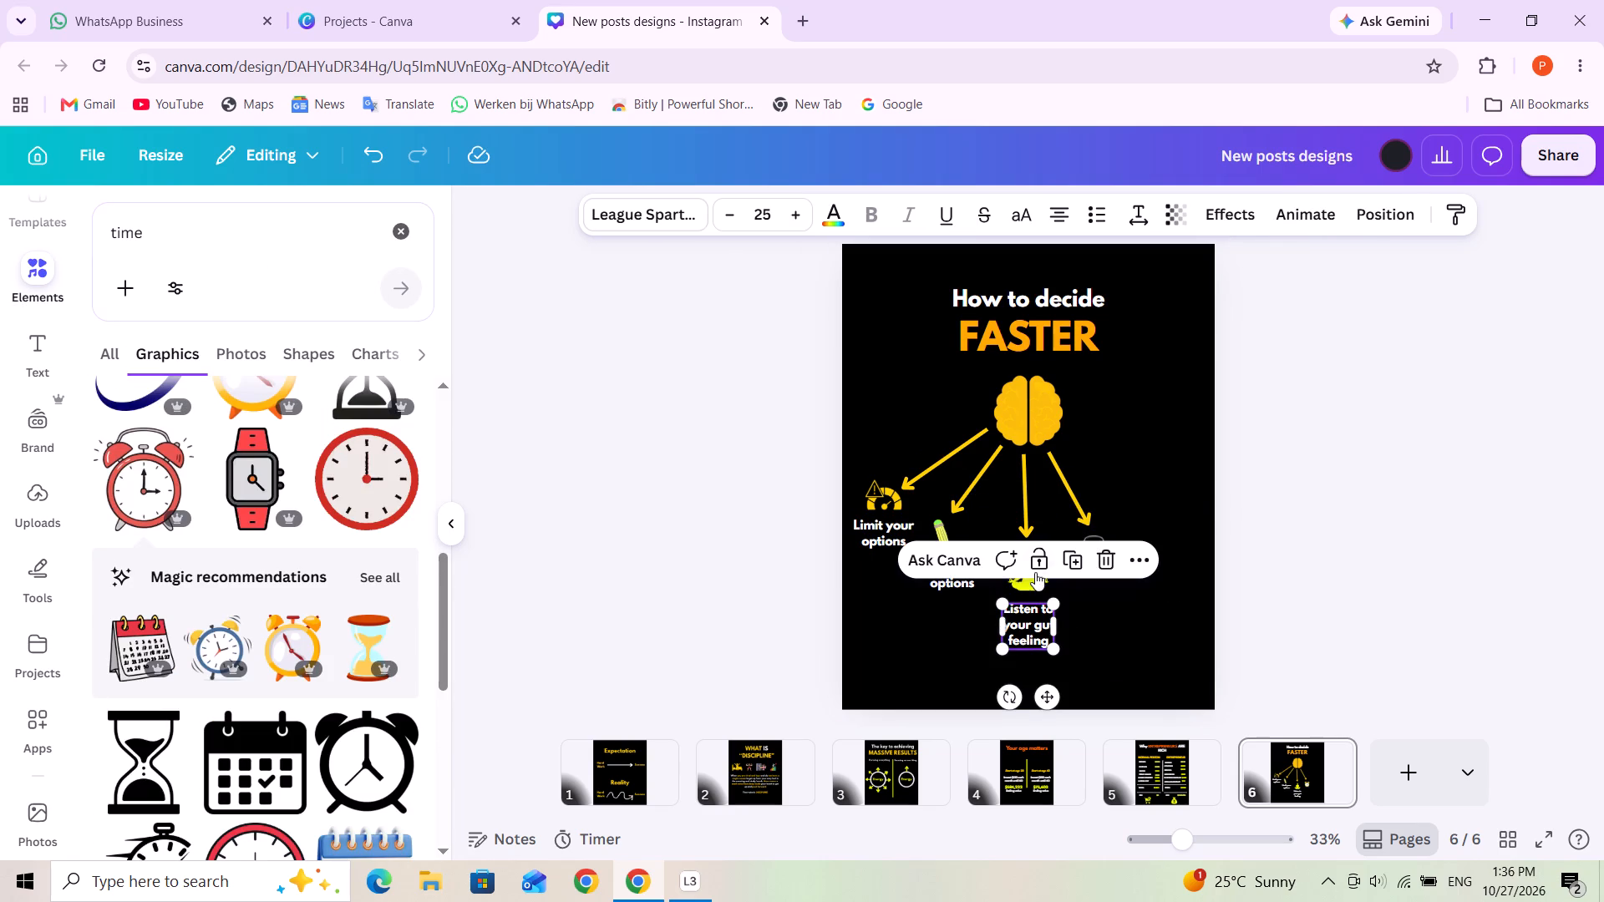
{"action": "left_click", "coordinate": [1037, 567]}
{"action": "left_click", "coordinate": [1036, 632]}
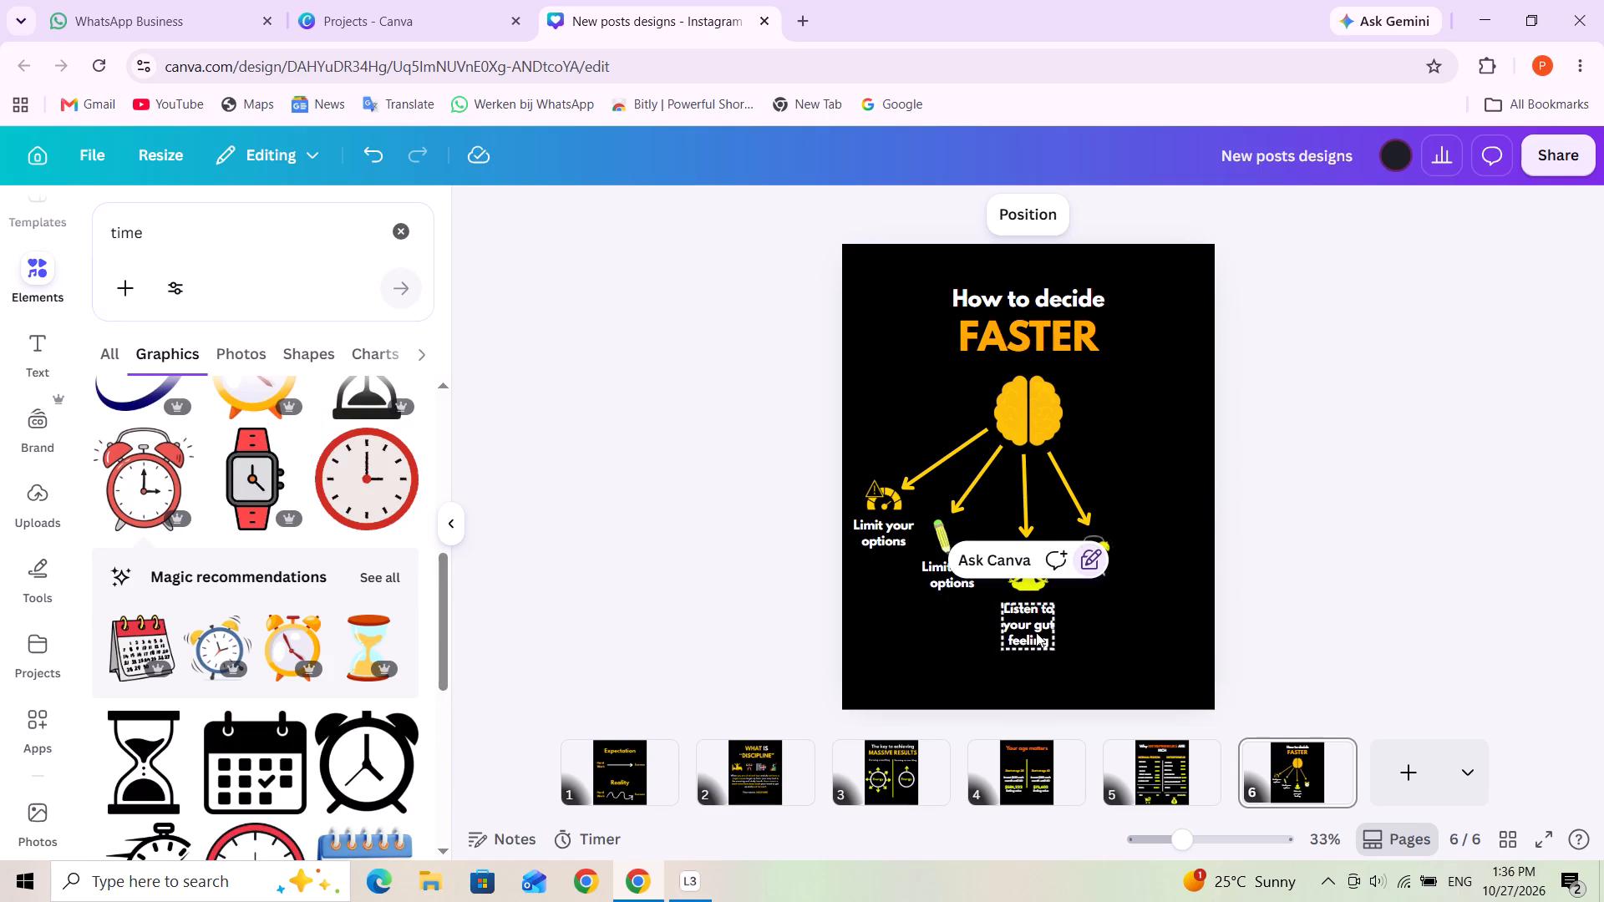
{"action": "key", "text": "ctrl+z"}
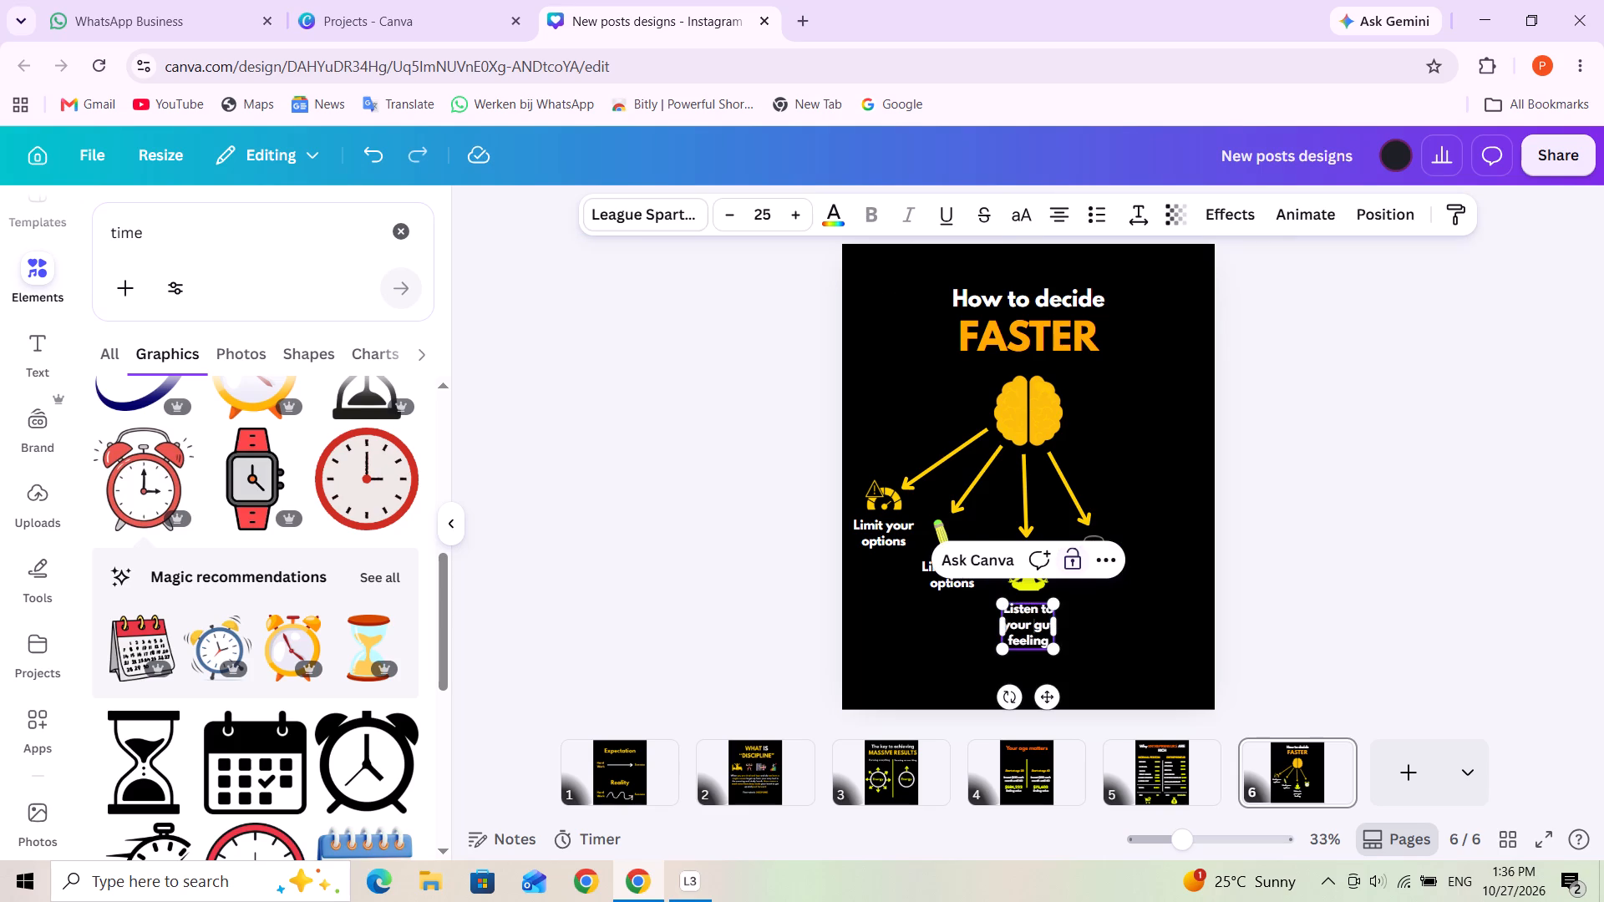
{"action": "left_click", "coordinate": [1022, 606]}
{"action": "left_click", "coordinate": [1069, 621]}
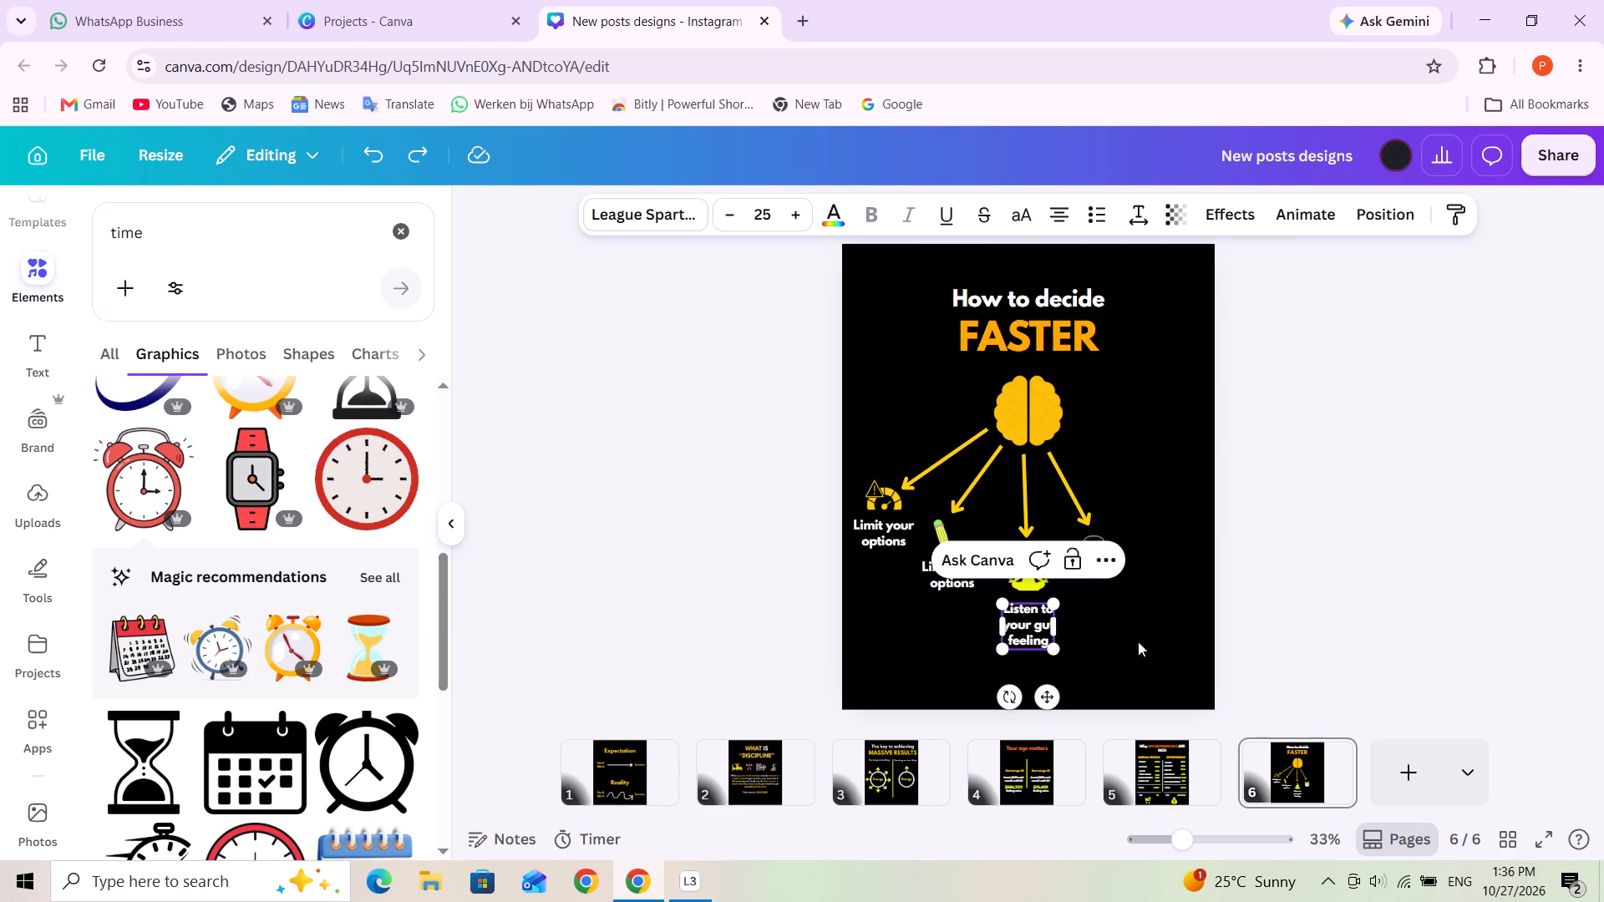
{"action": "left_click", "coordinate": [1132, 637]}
Duplicate the "Listen to your gut feeling" caption and move the copy beneath the alarm clock.
{"action": "left_click", "coordinate": [1038, 631]}
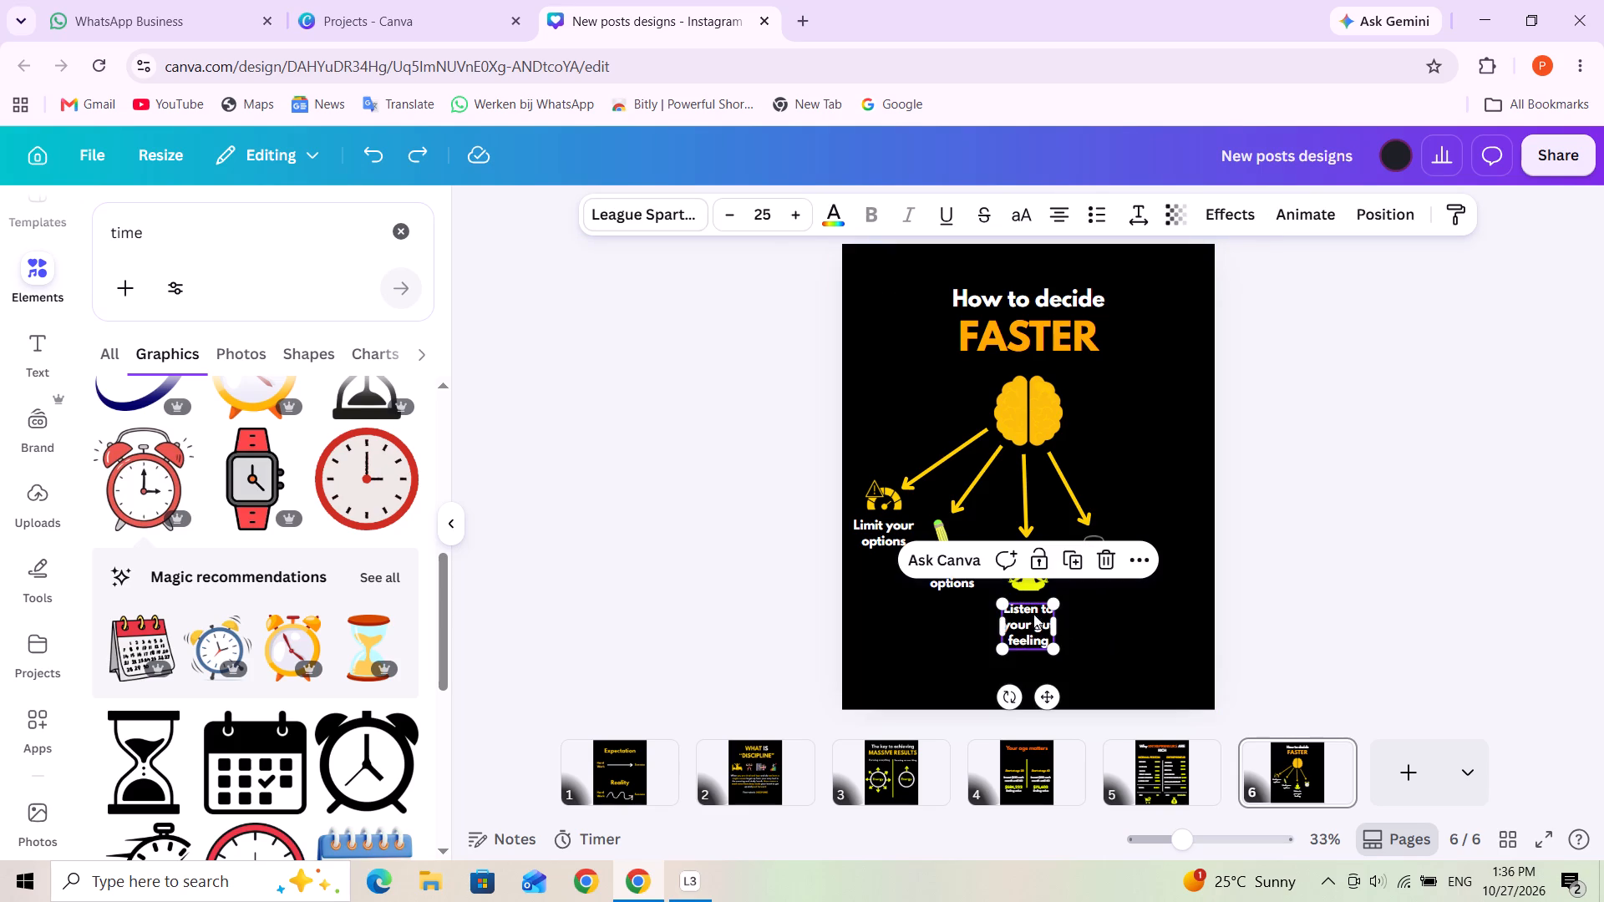
{"action": "left_click", "coordinate": [1066, 561]}
{"action": "left_click_drag", "start_coordinate": [1043, 629], "coordinate": [1081, 623]}
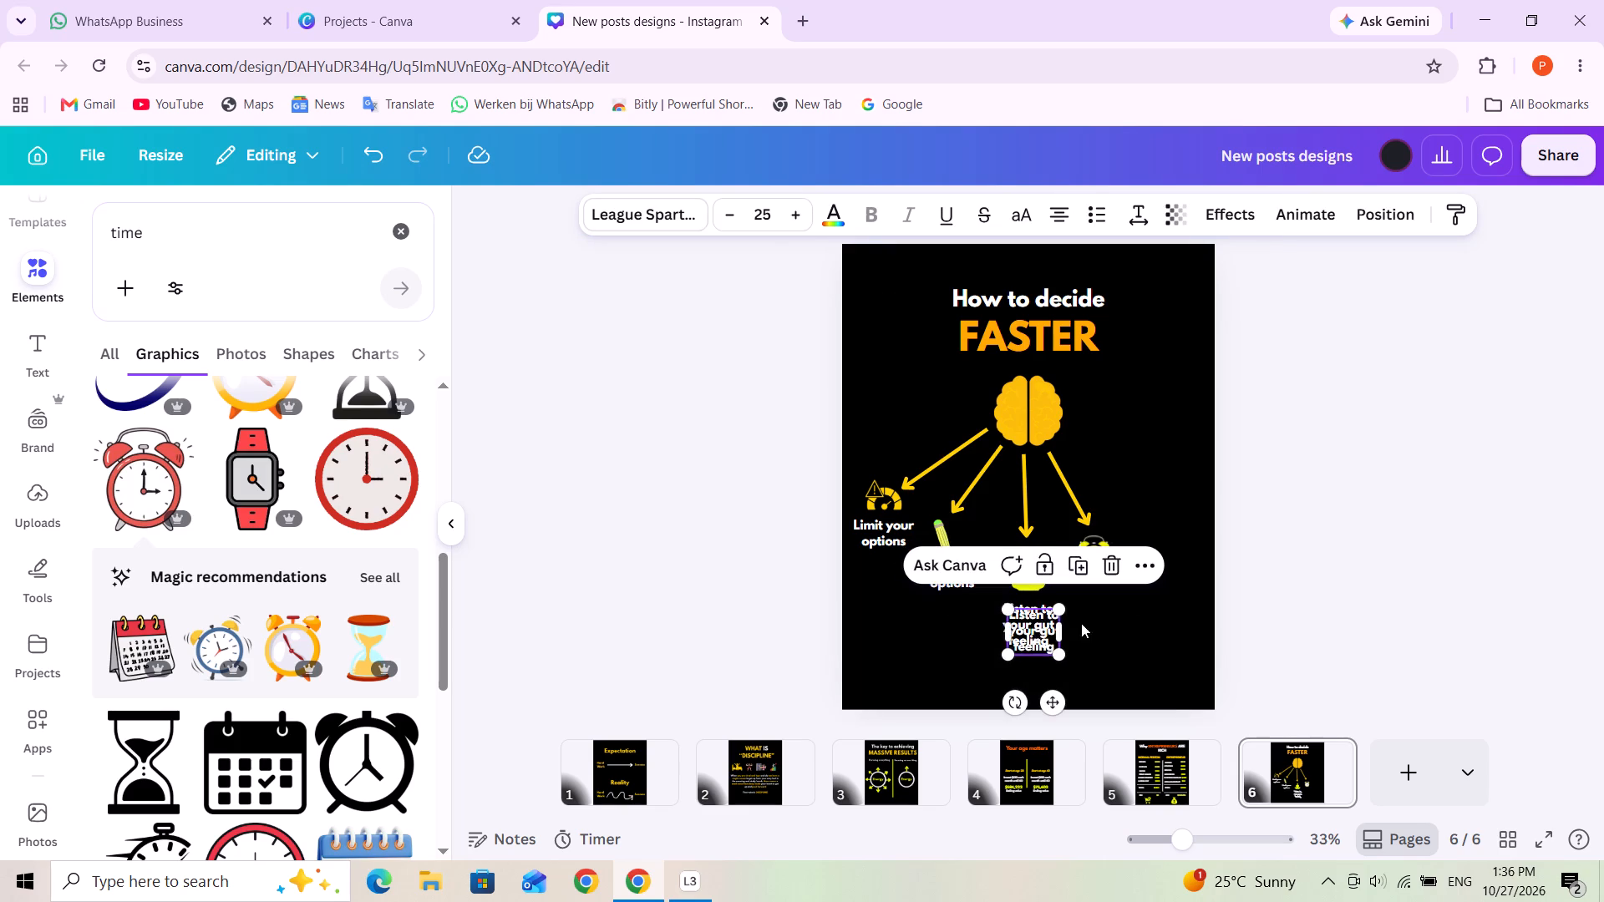
{"action": "left_click_drag", "start_coordinate": [1081, 623], "coordinate": [1109, 617]}
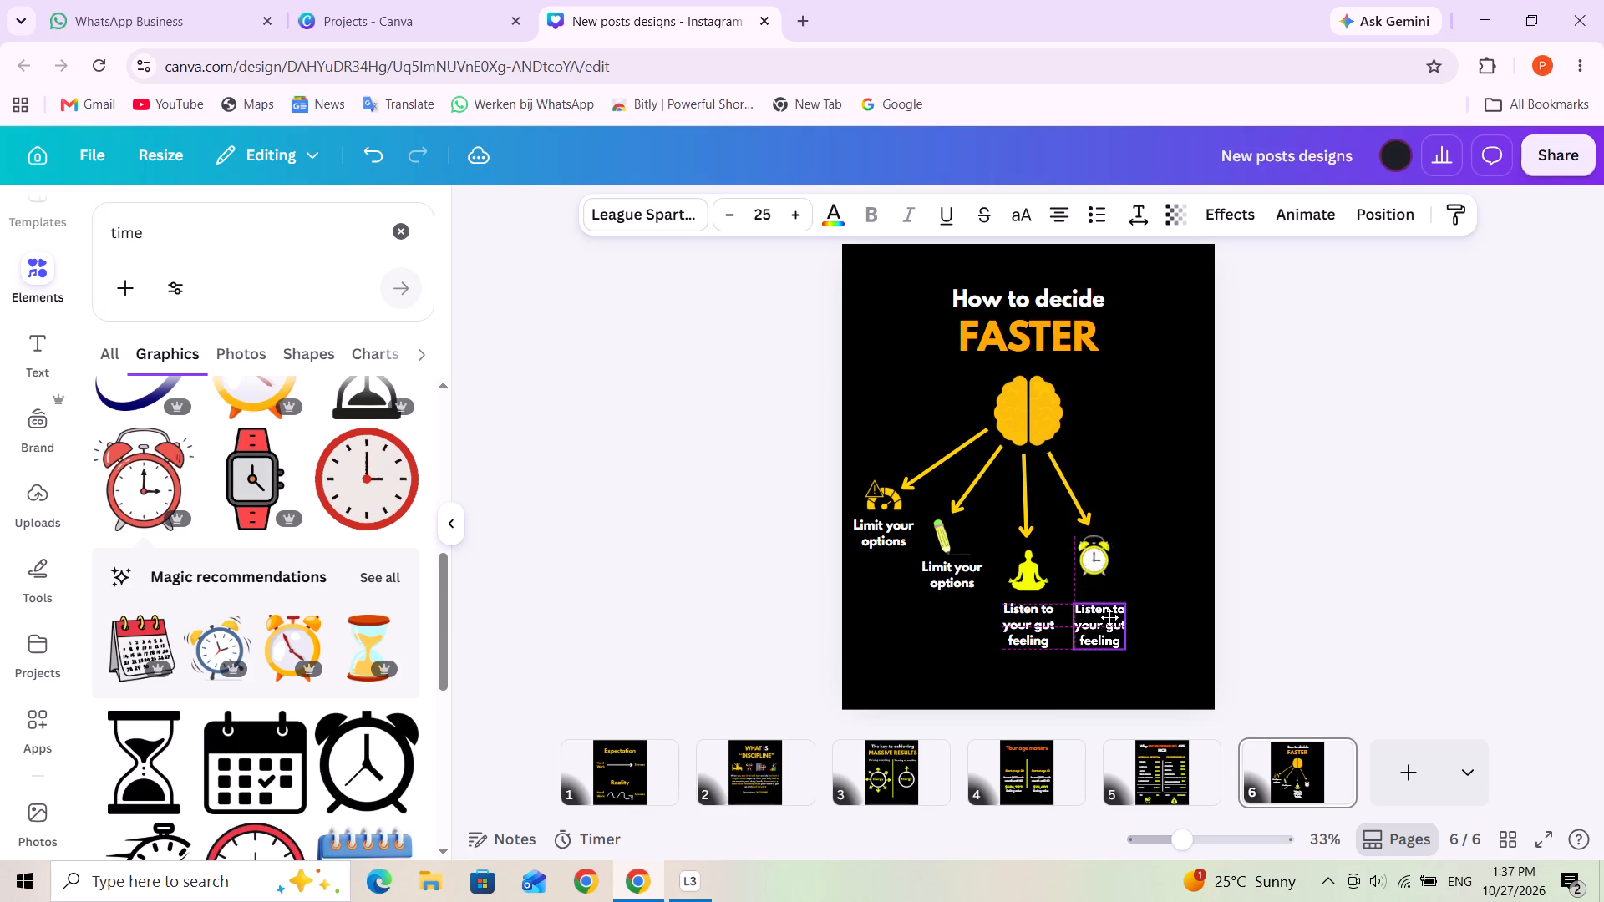
{"action": "left_click_drag", "start_coordinate": [1109, 617], "coordinate": [1112, 612]}
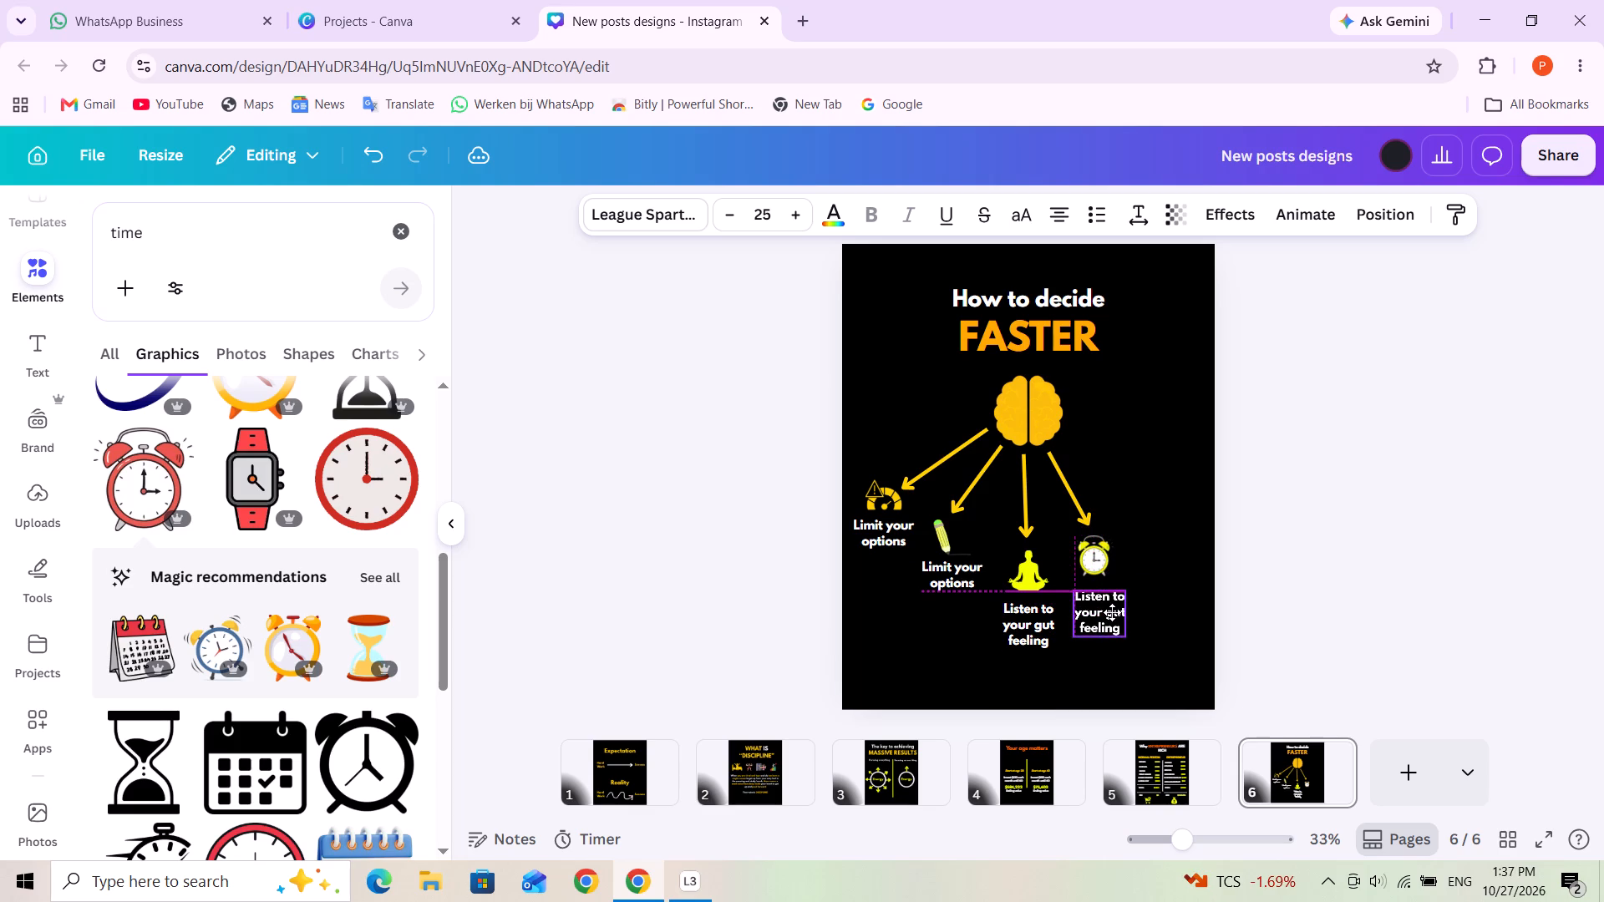
Replace the copied caption beneath the alarm clock with "Think of your time", breaking the line after "of".
{"action": "left_click_drag", "start_coordinate": [1112, 612], "coordinate": [1108, 612]}
{"action": "triple_click", "coordinate": [1094, 621]}
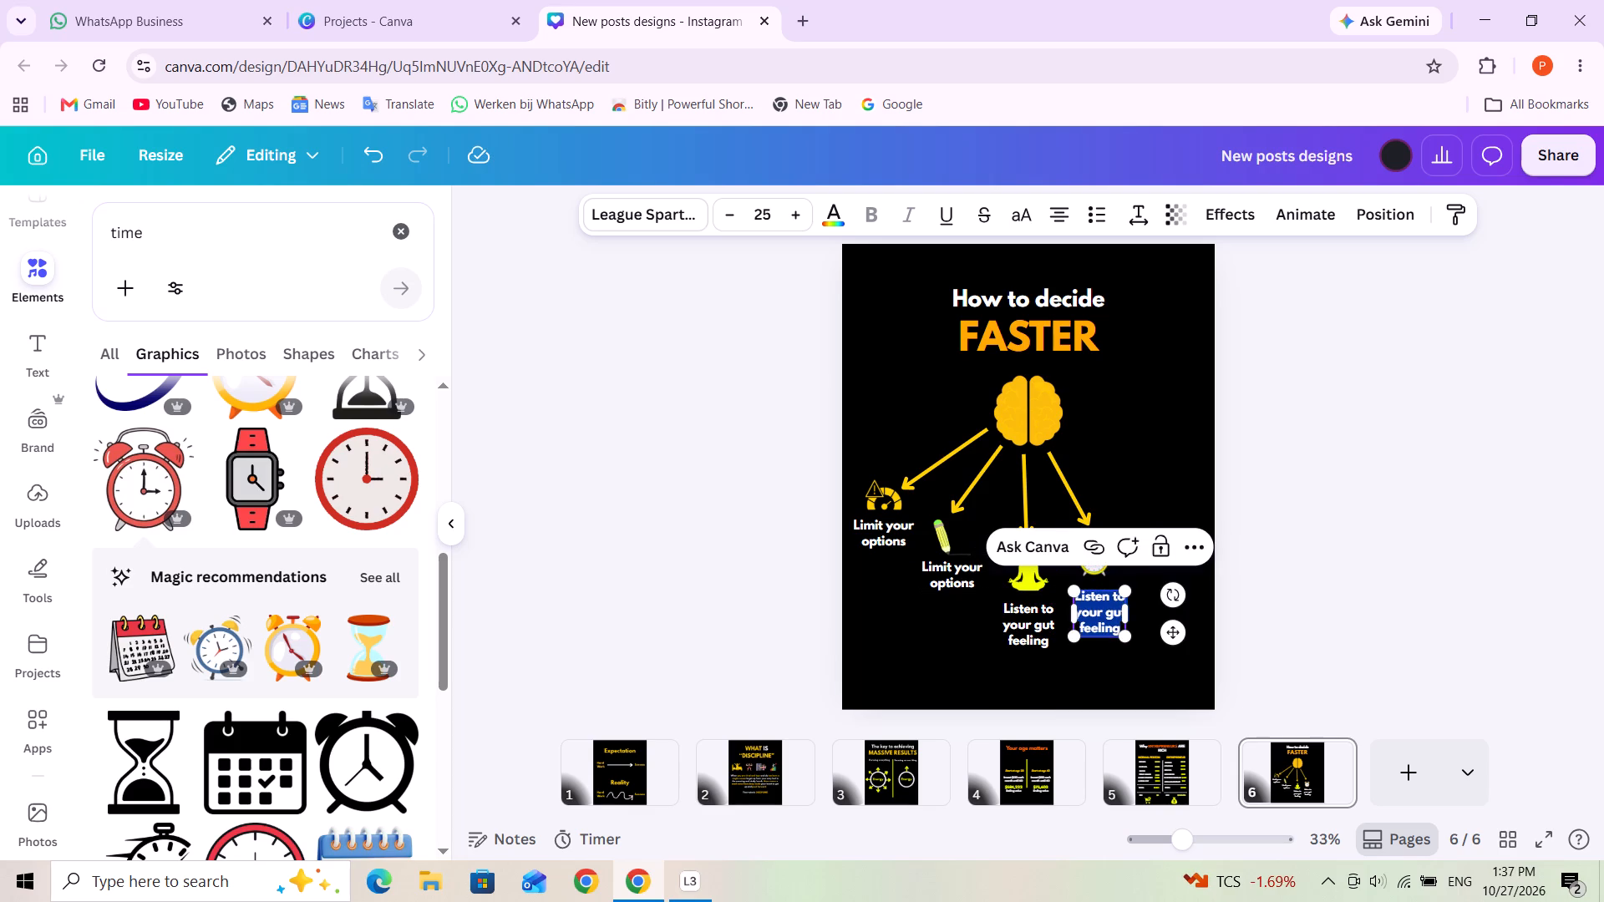
{"action": "triple_click", "coordinate": [1094, 621]}
{"action": "key", "text": "ctrl+a"}
{"action": "key", "text": "t"}
{"action": "type", "text": "hu"}
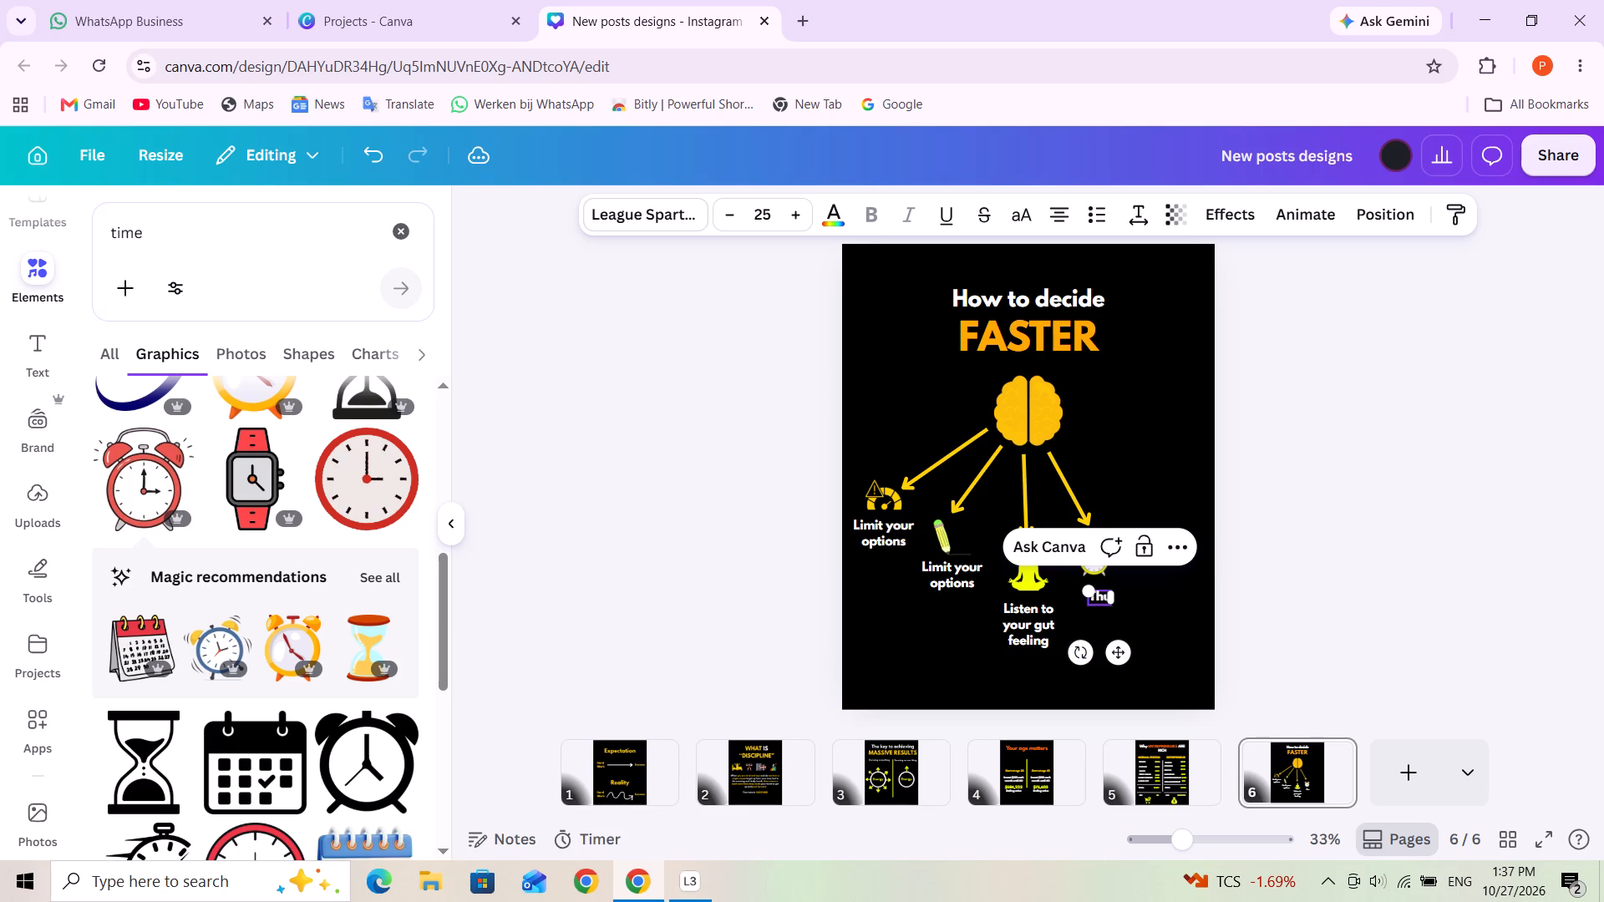
{"action": "key", "text": "equal"}
{"action": "key", "text": "BackSpace"}
{"action": "key", "text": "BackSpace"}
{"action": "type", "text": "hink"}
{"action": "key", "text": "BackSpace"}
{"action": "key", "text": "BackSpace"}
{"action": "key", "text": "BackSpace"}
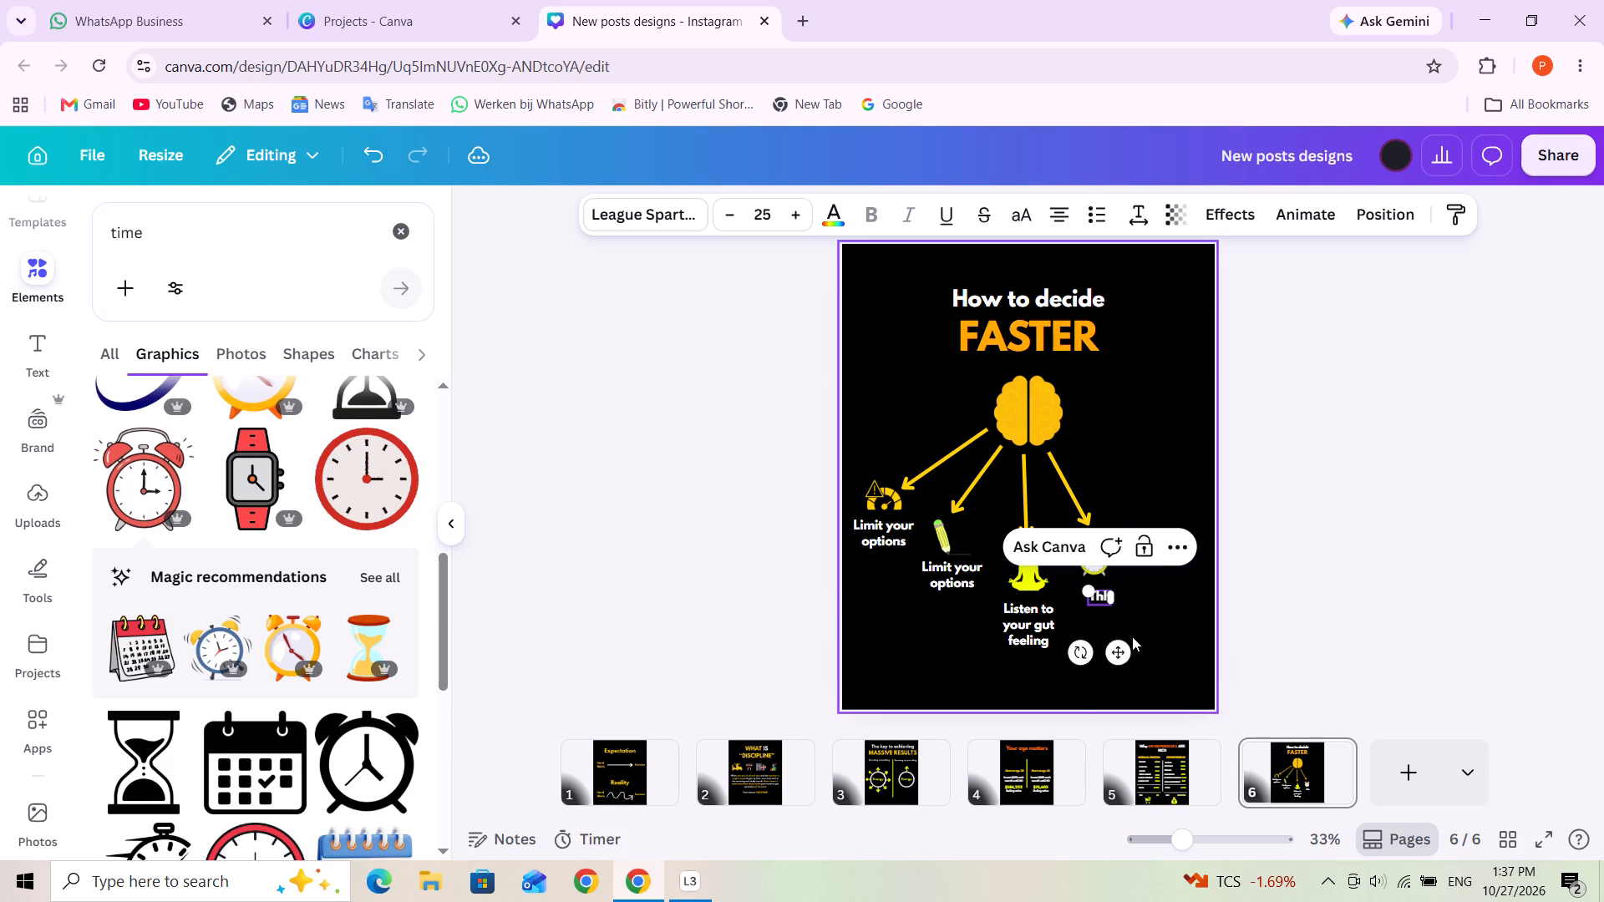
{"action": "key", "text": "BackSpace"}
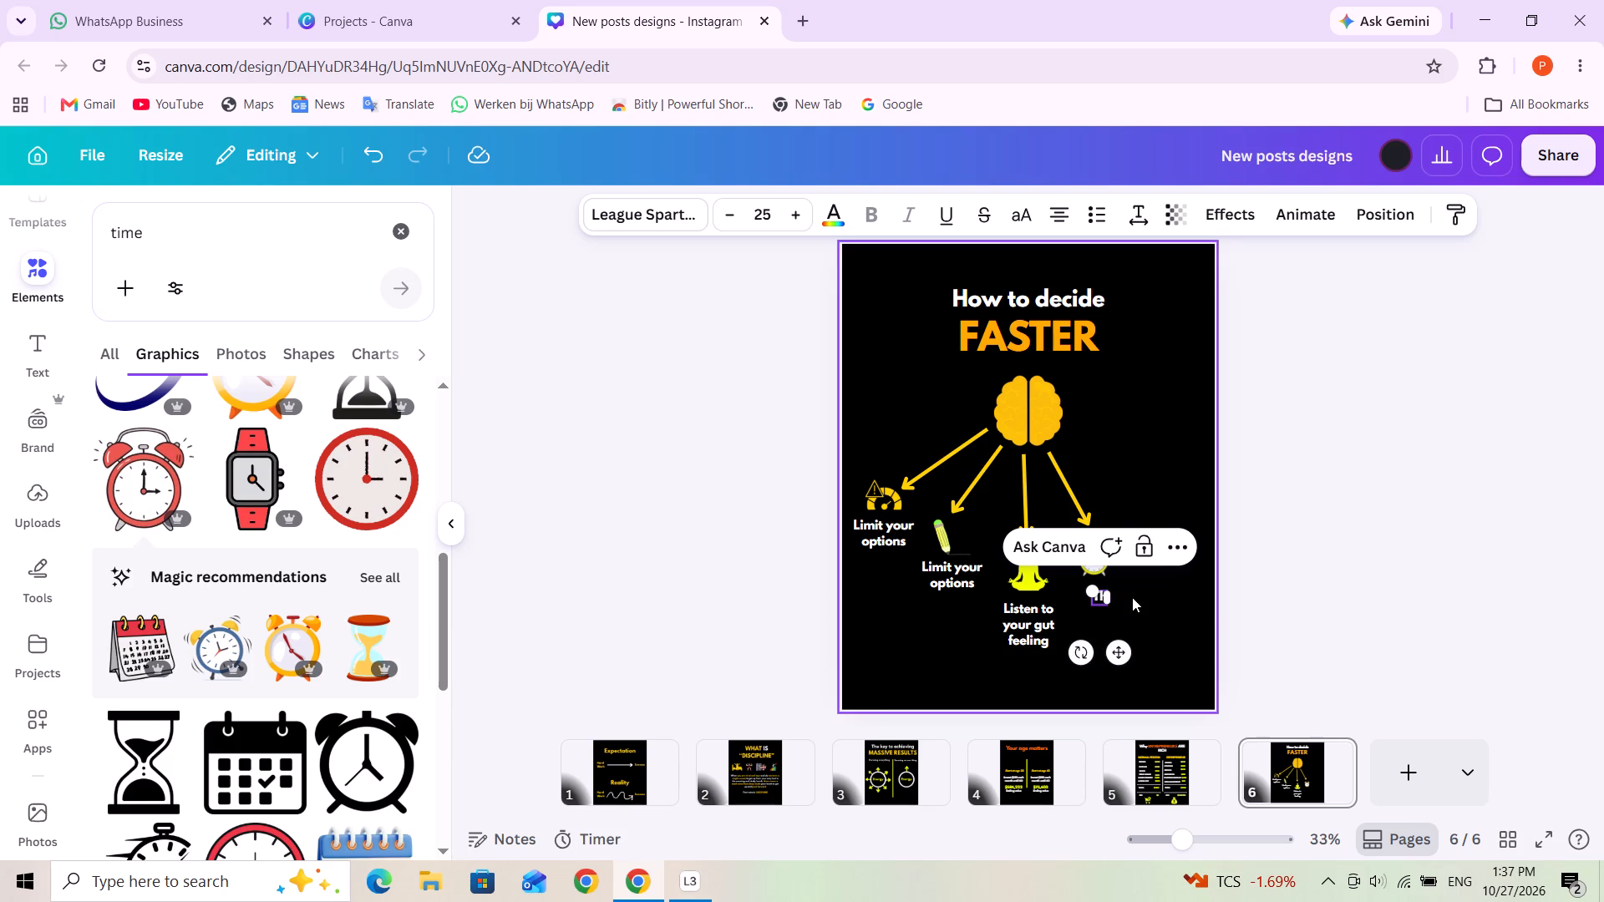
{"action": "key", "text": "BackSpace"}
{"action": "key", "text": "BackSpace"}
{"action": "key", "text": "t"}
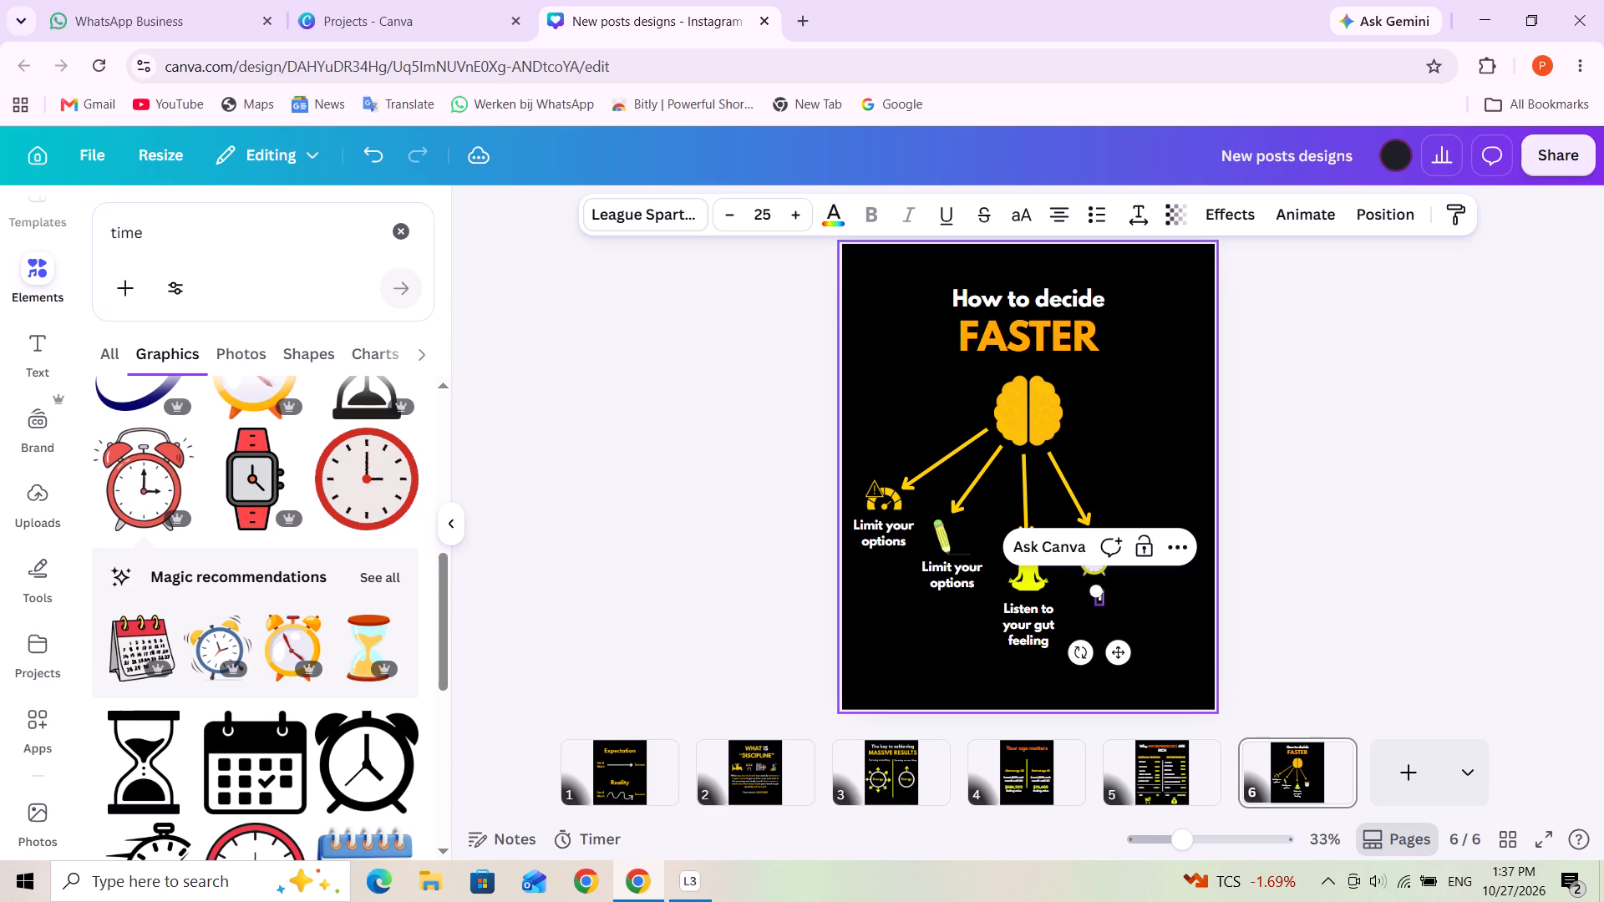
{"action": "type", "text": "hink"}
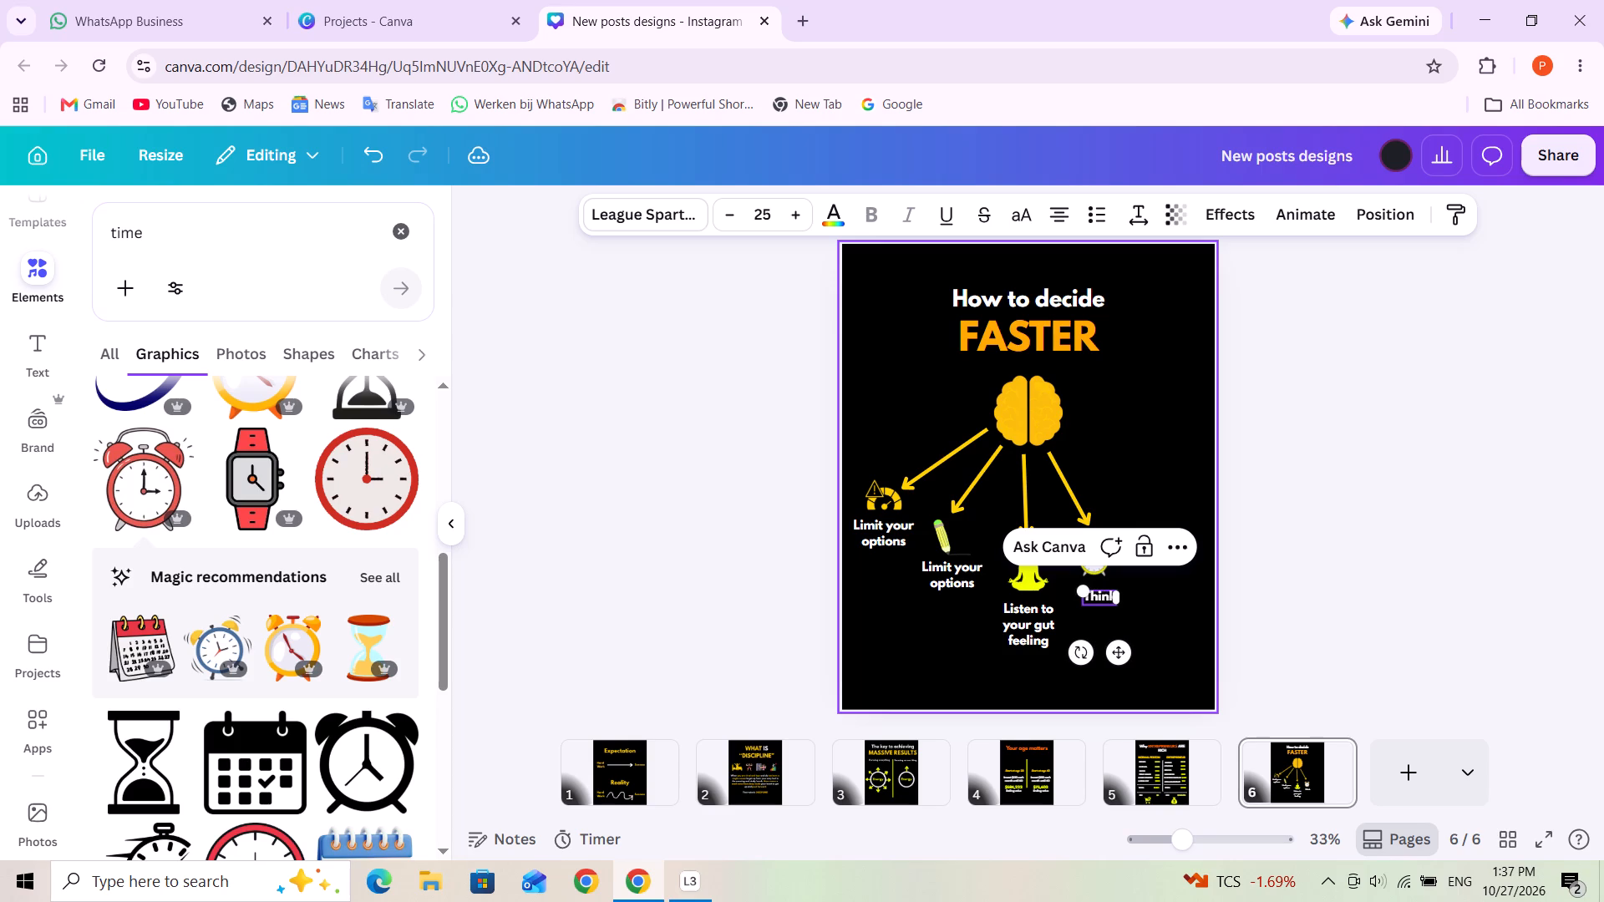
{"action": "key", "text": "BackSpace"}
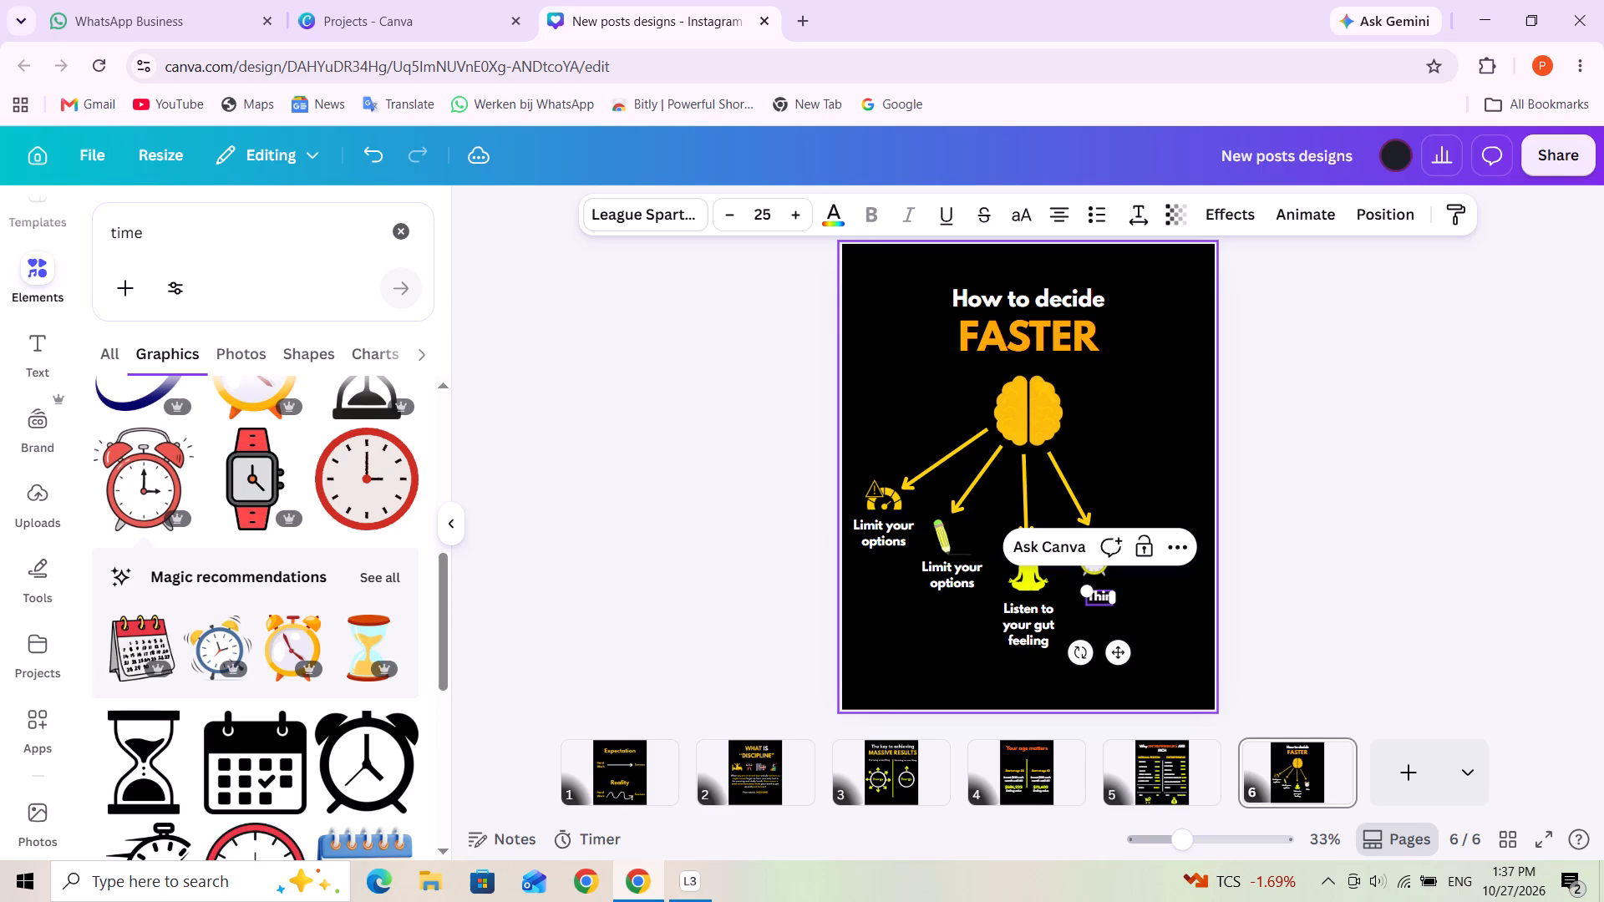
{"action": "key", "text": "k"}
{"action": "key", "text": "space"}
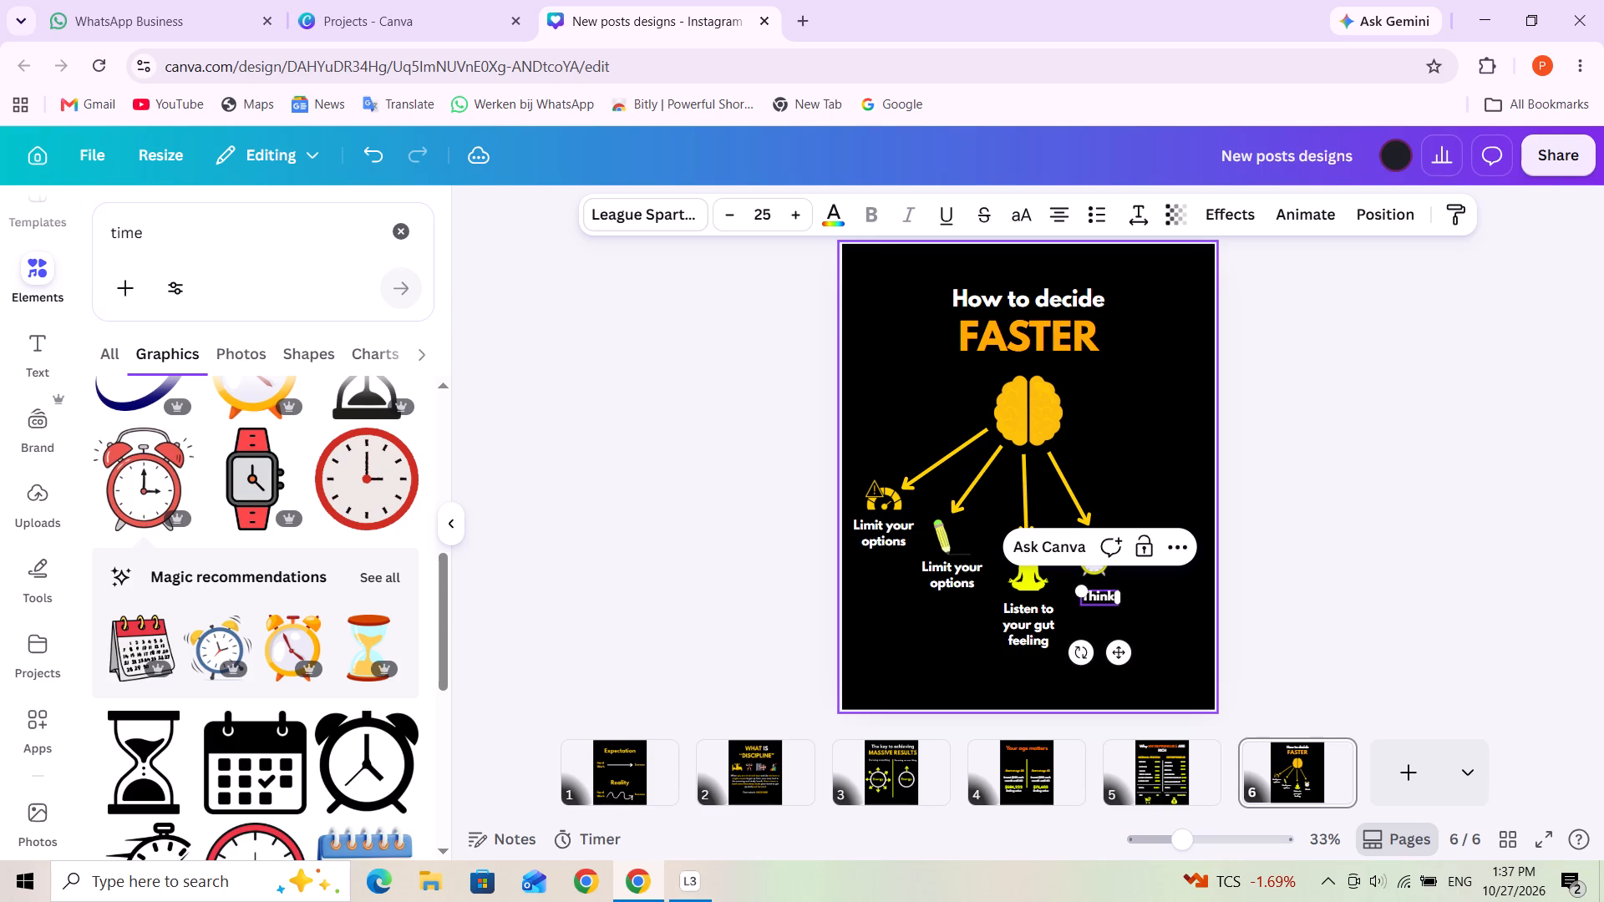
{"action": "type", "text": "of"}
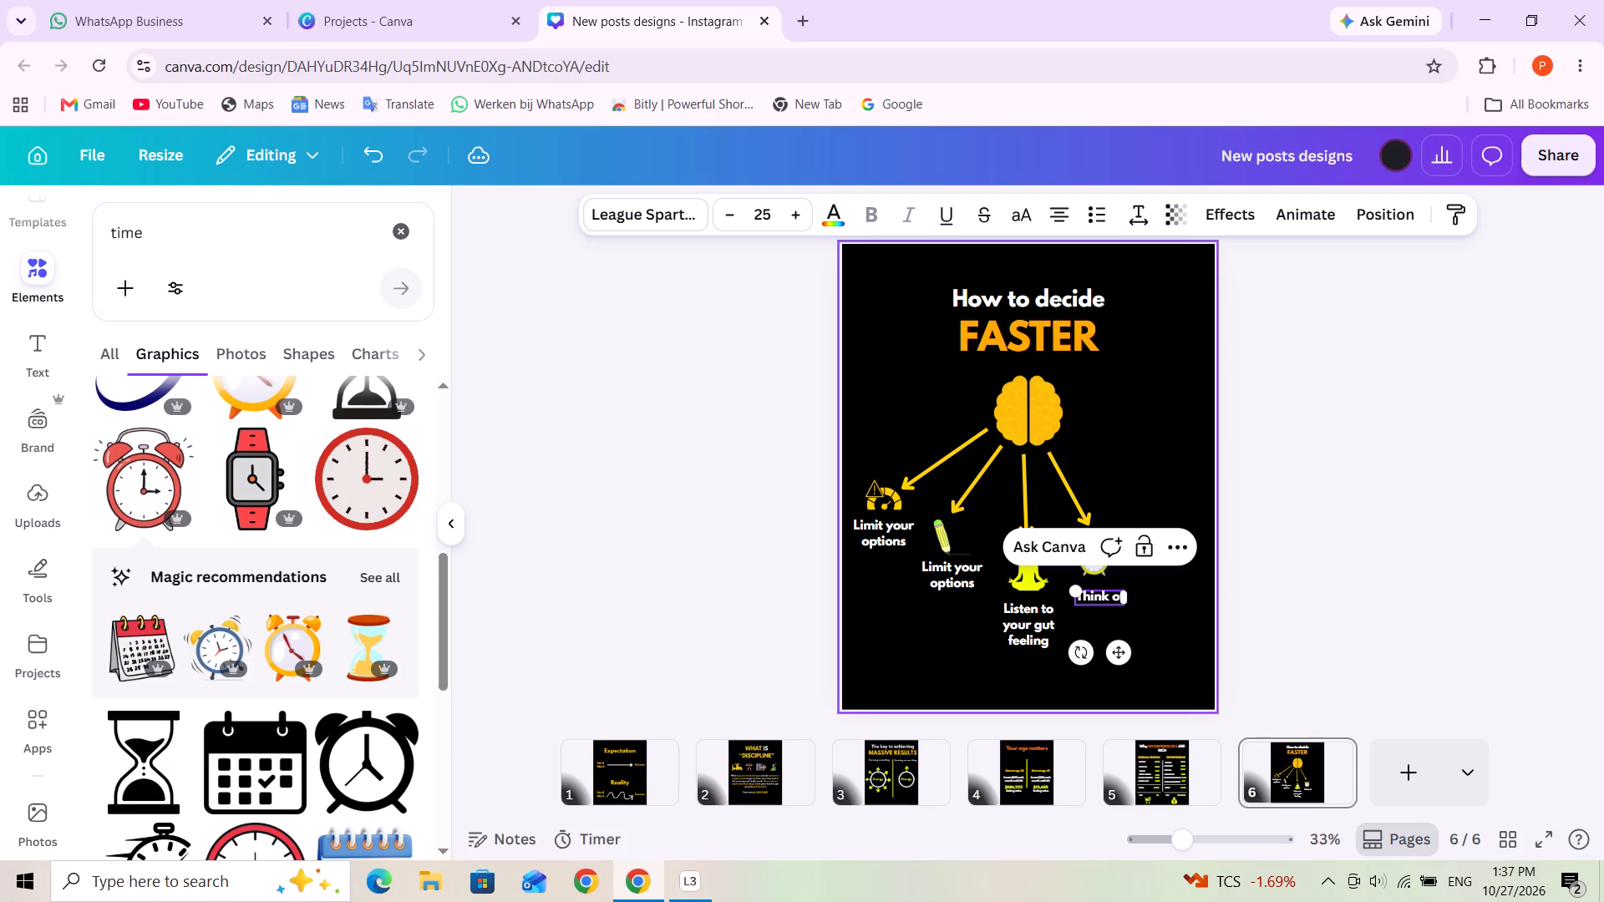
{"action": "key", "text": "Return"}
{"action": "type", "text": "your"}
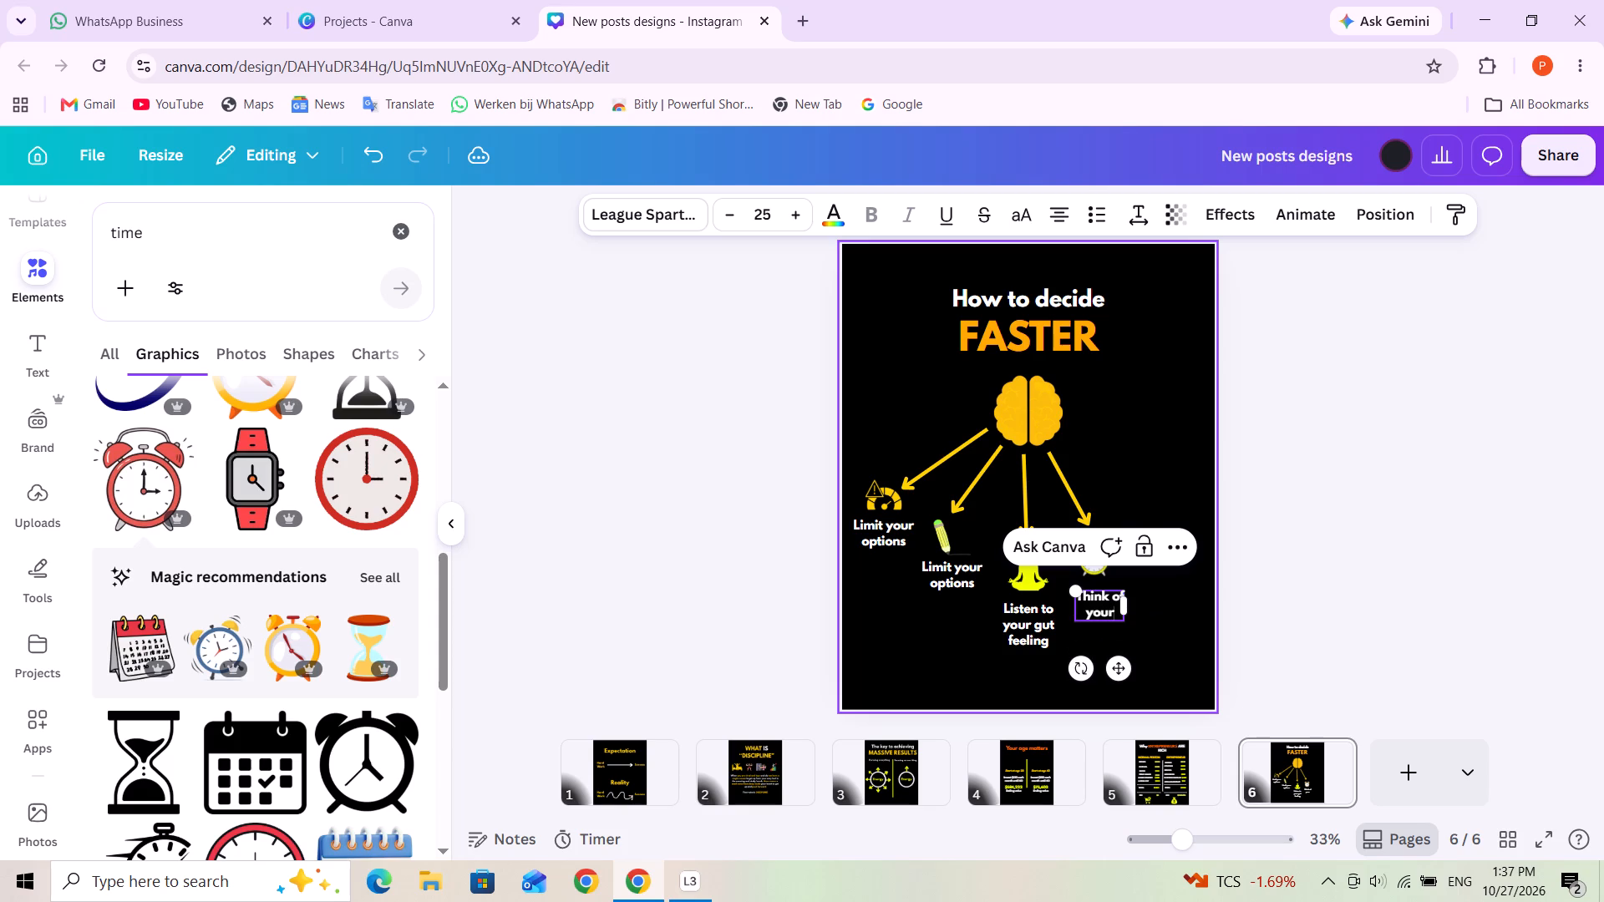
{"action": "type", "text": "time"}
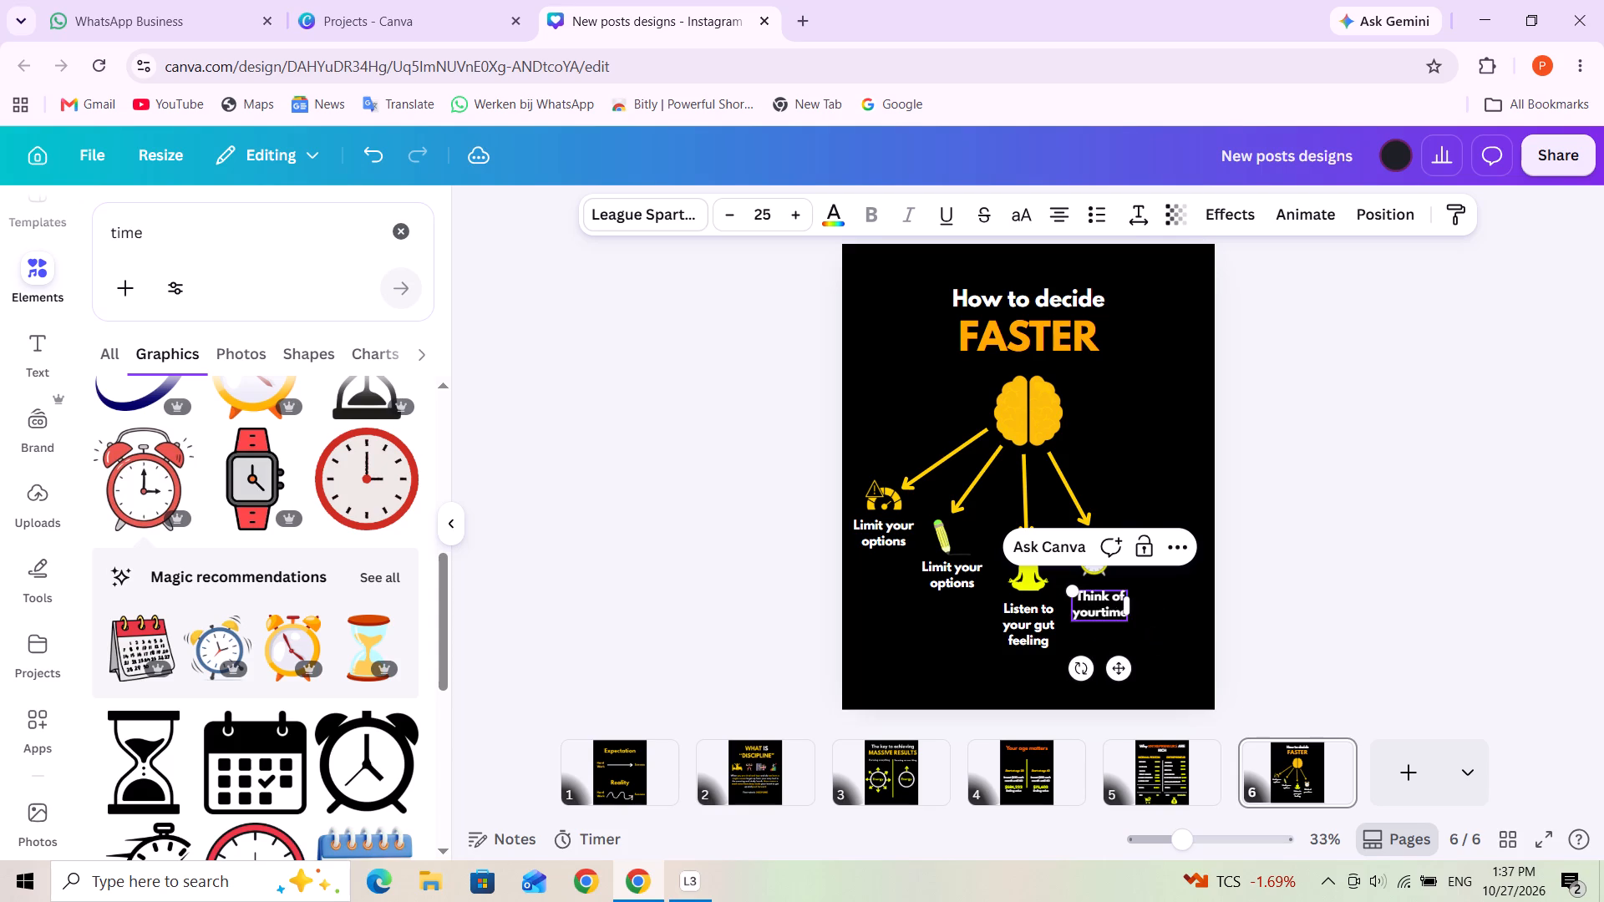
{"action": "left_click", "coordinate": [1099, 614]}
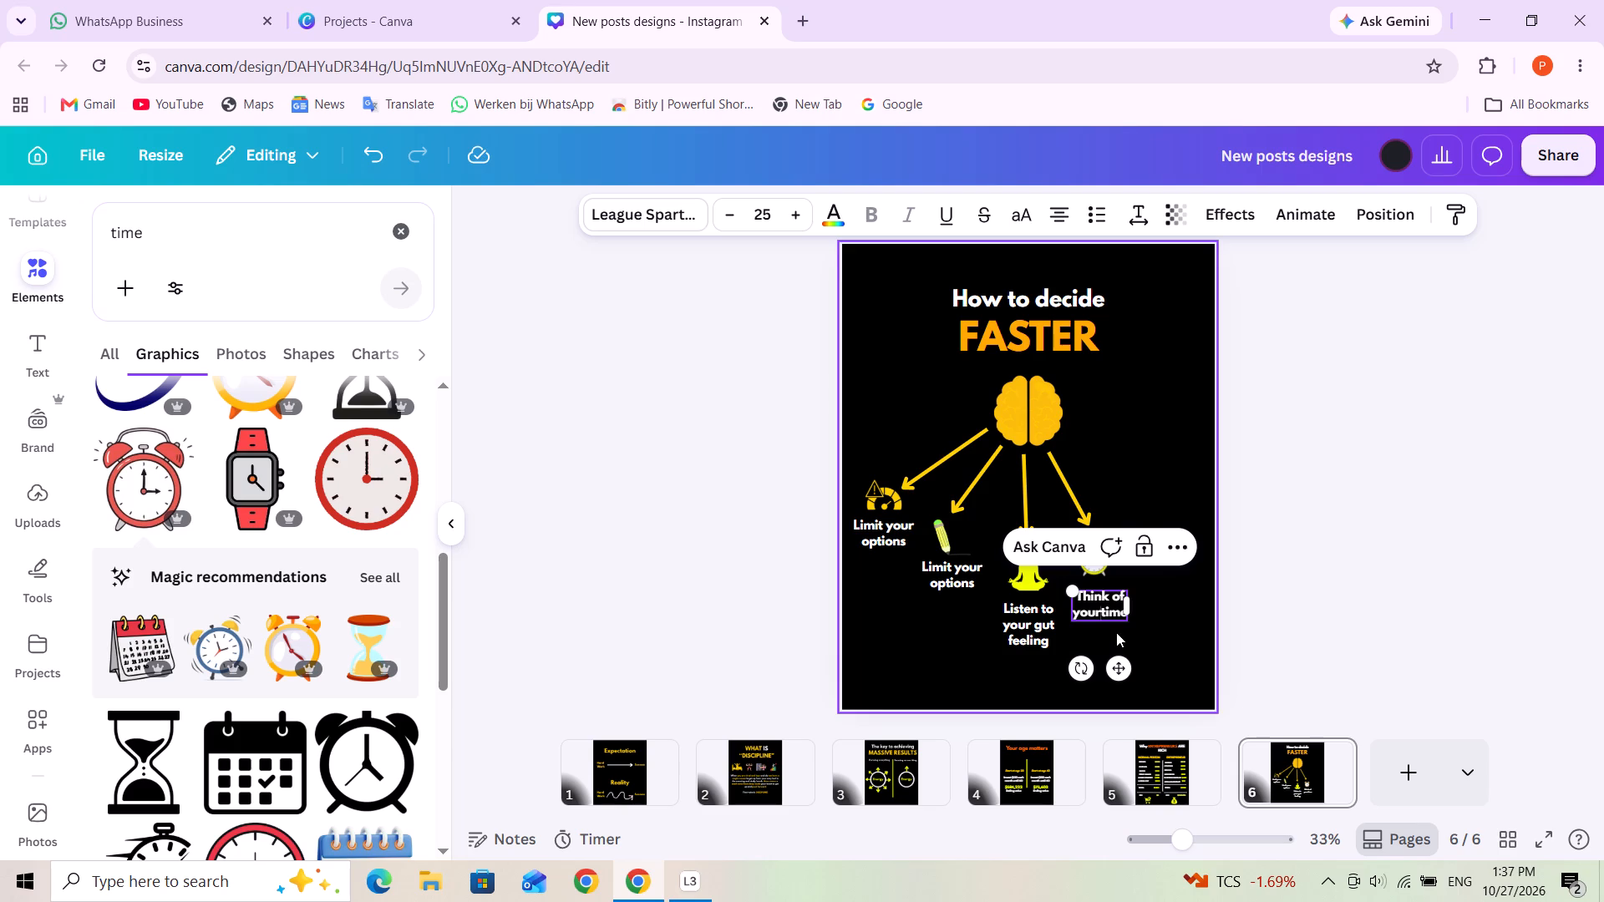
{"action": "left_click", "coordinate": [1099, 614]}
{"action": "key", "text": "space"}
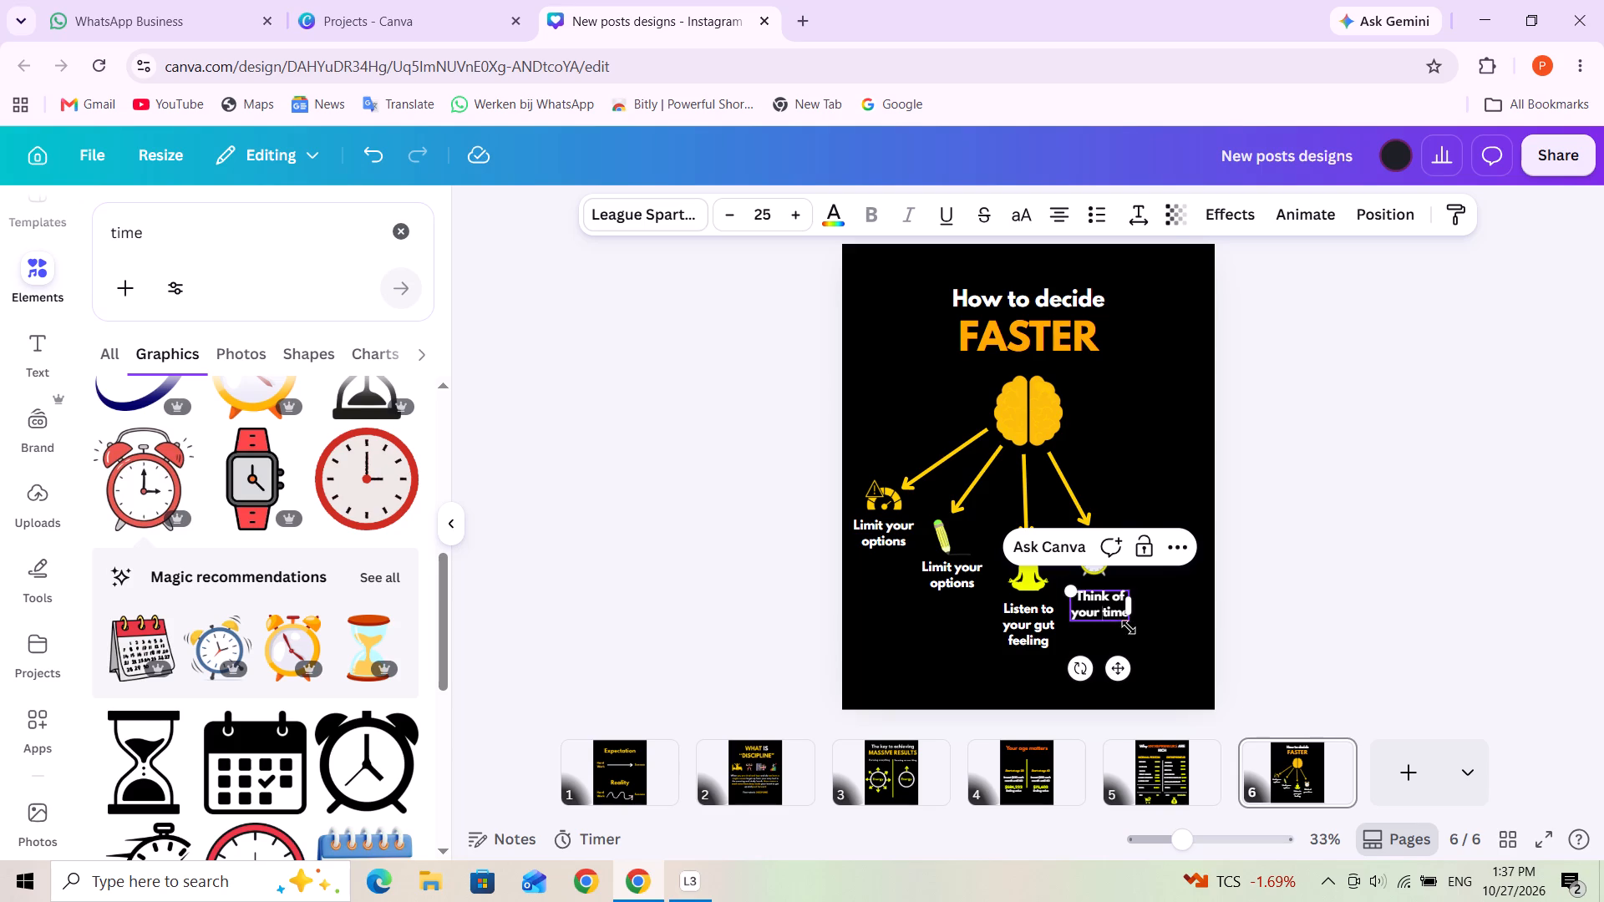
Add a third line reading "as money" to the caption beneath the alarm clock.
{"action": "left_click", "coordinate": [1117, 613]}
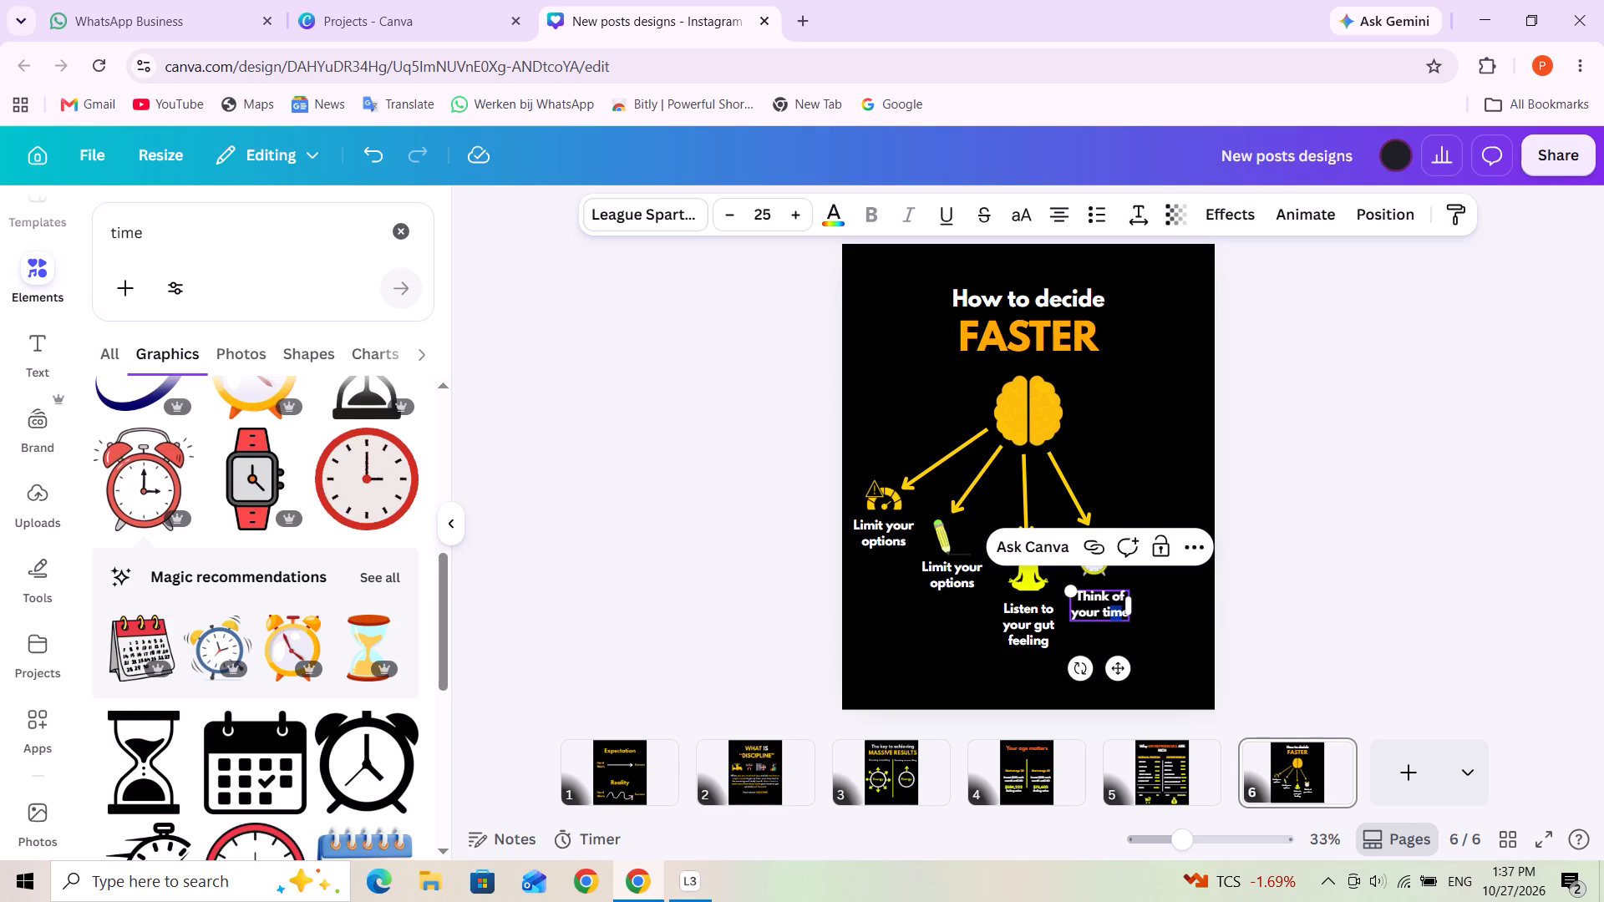
{"action": "key", "text": "Right"}
{"action": "key", "text": "Right"}
{"action": "key", "text": "Return"}
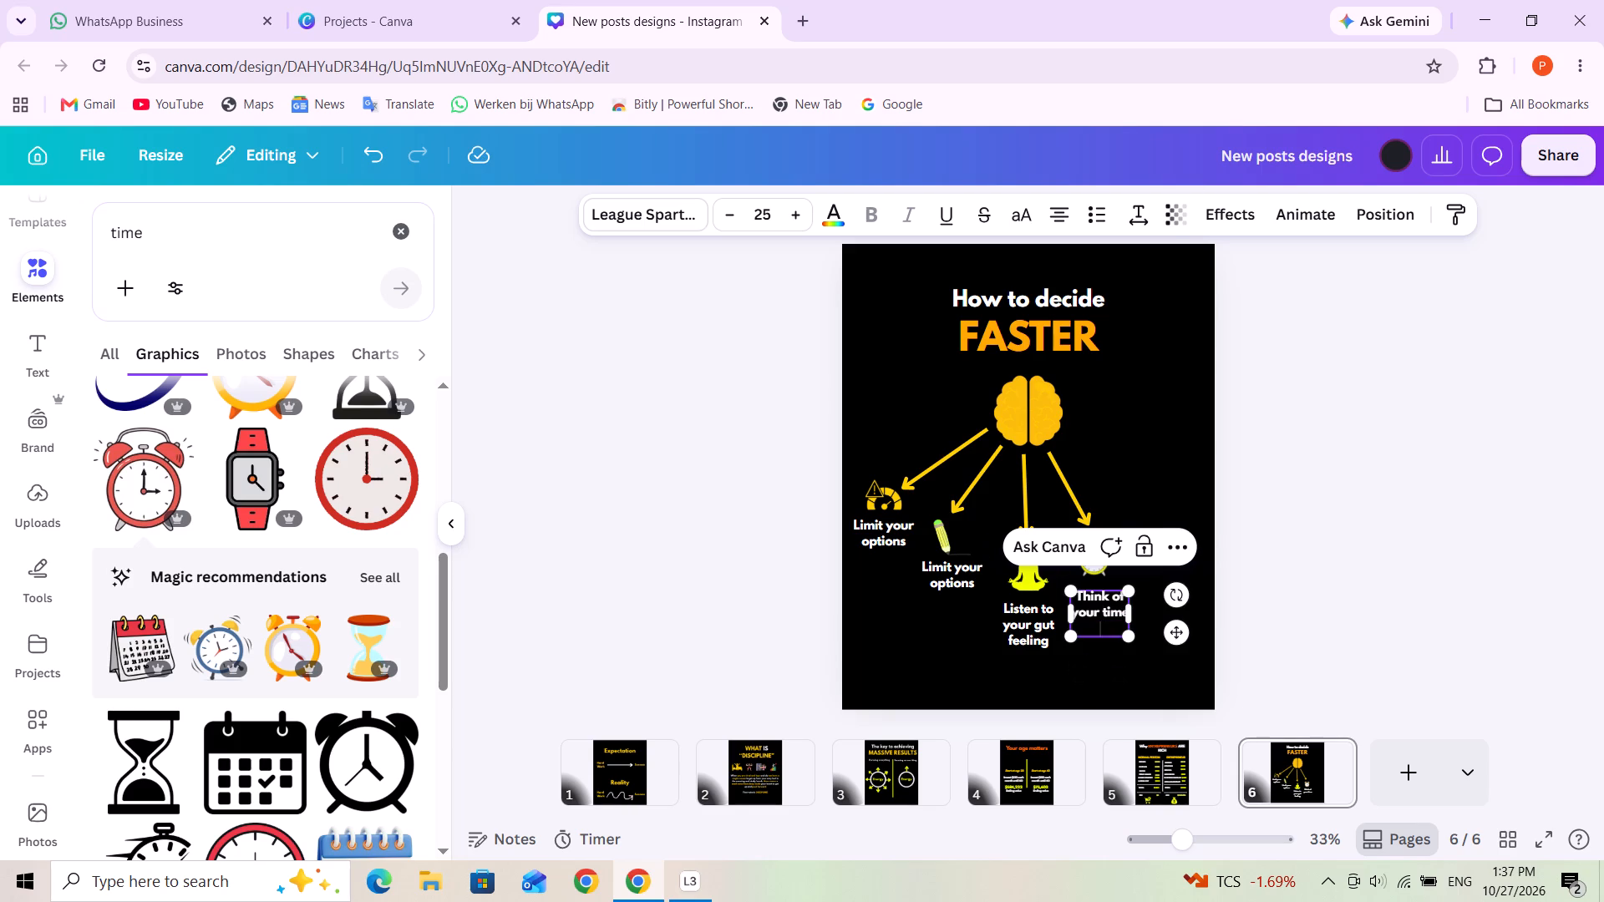
{"action": "type", "text": "as mone"}
{"action": "key", "text": "u"}
{"action": "key", "text": "BackSpace"}
{"action": "type", "text": "uy"}
{"action": "key", "text": "BackSpace"}
{"action": "key", "text": "BackSpace"}
{"action": "key", "text": "y"}
{"action": "left_click", "coordinate": [1266, 571]}
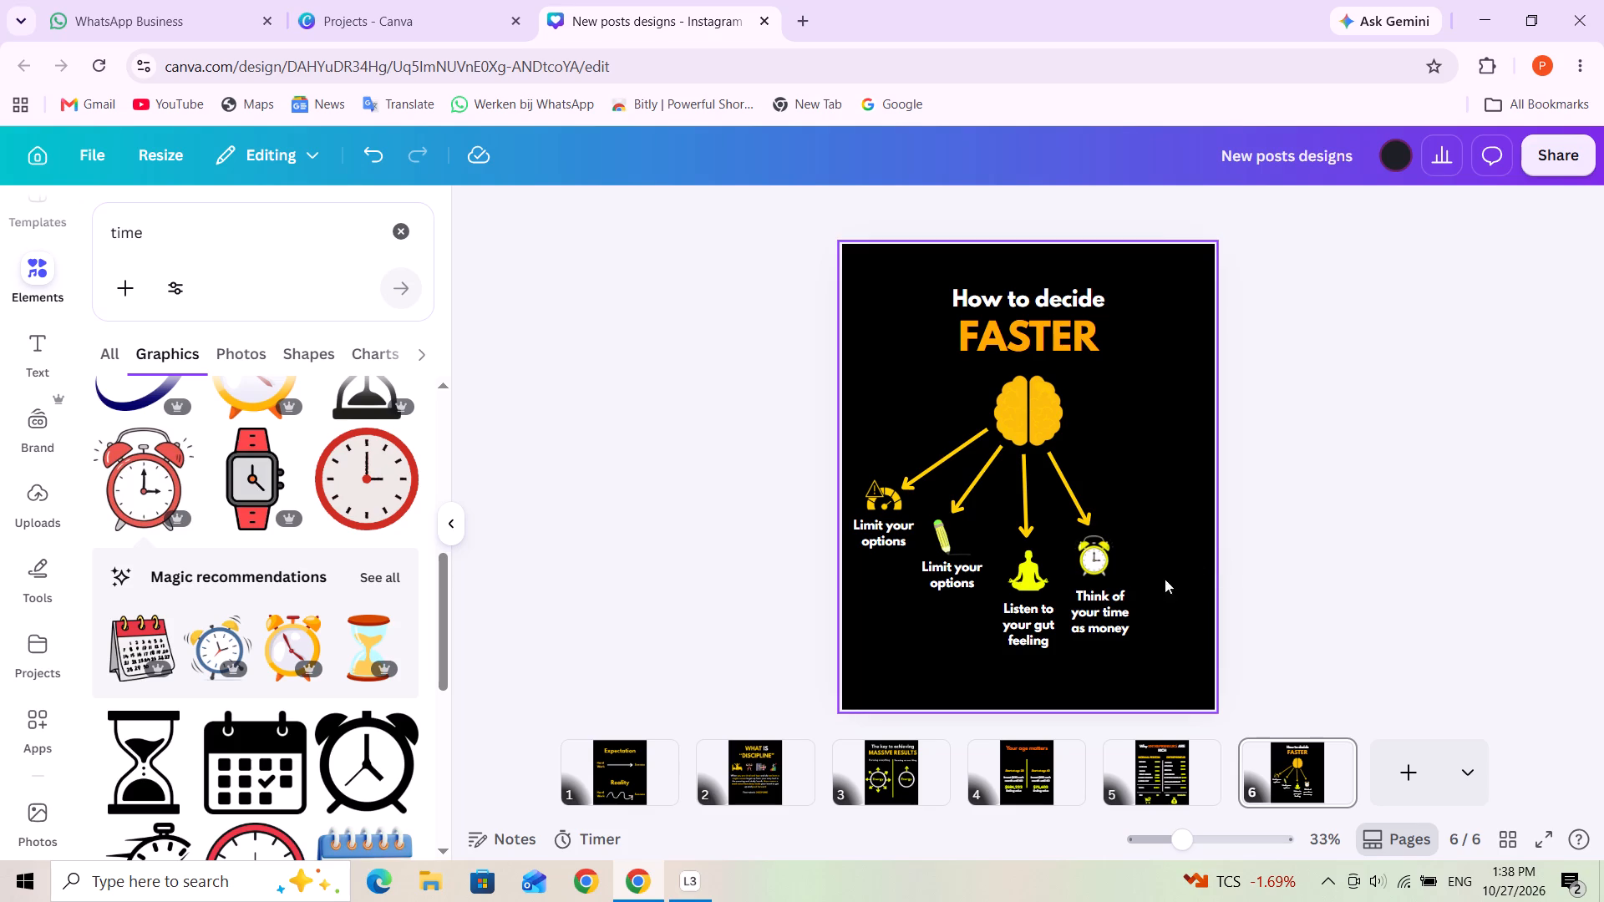
Nudge the "Think of your time as money" caption and the alarm clock so the clock sits centred just above the text.
{"action": "left_click", "coordinate": [1110, 611]}
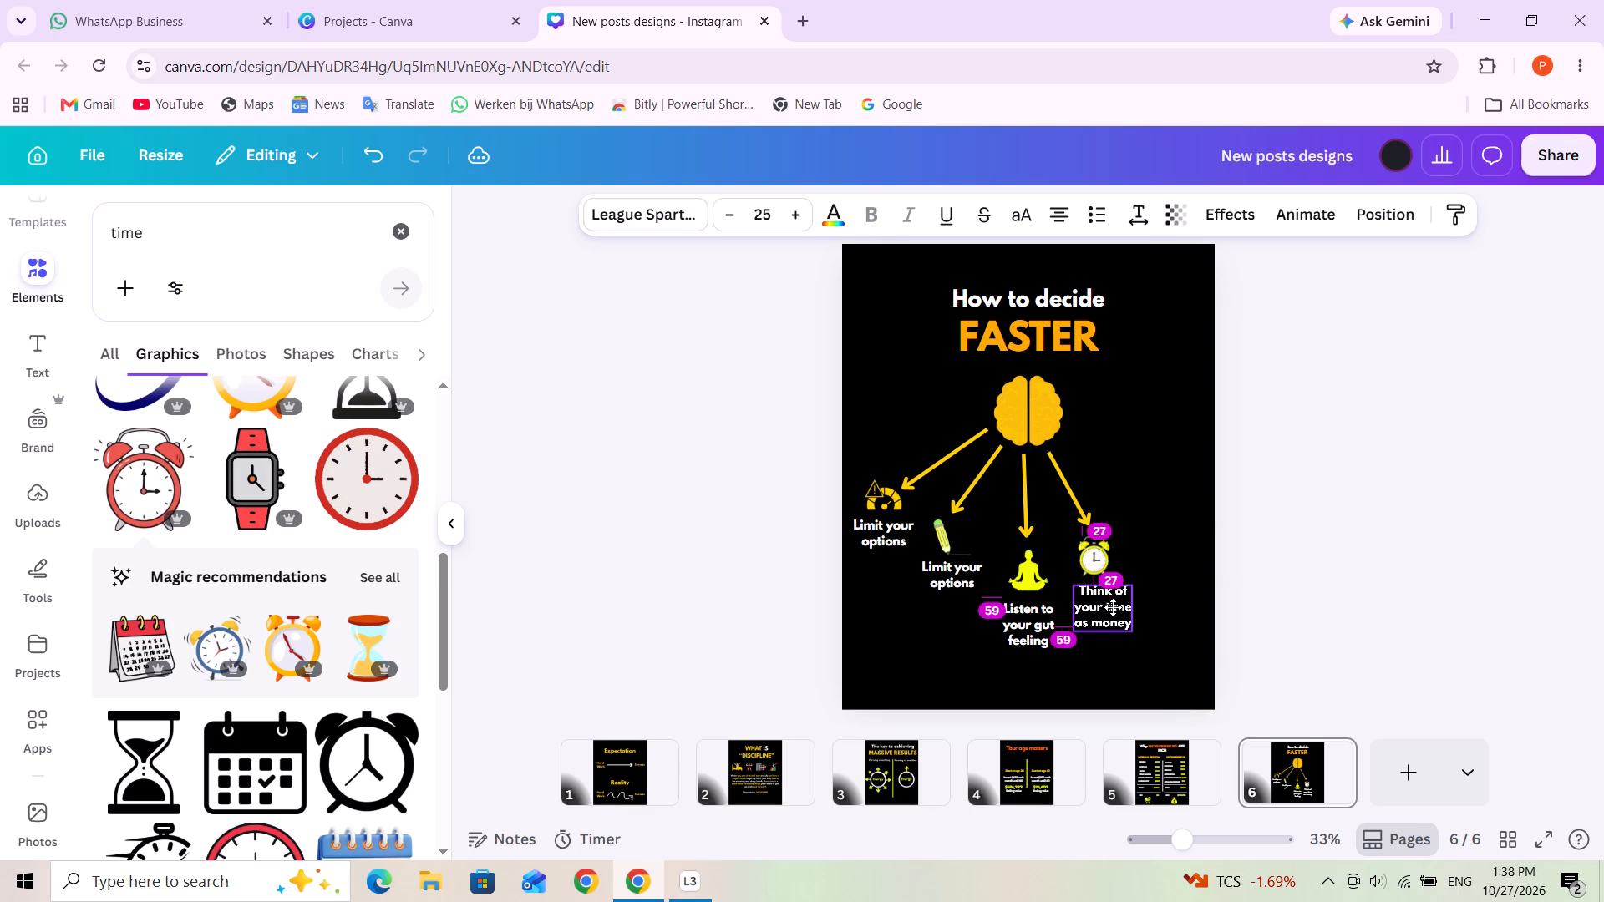
{"action": "left_click", "coordinate": [1328, 543]}
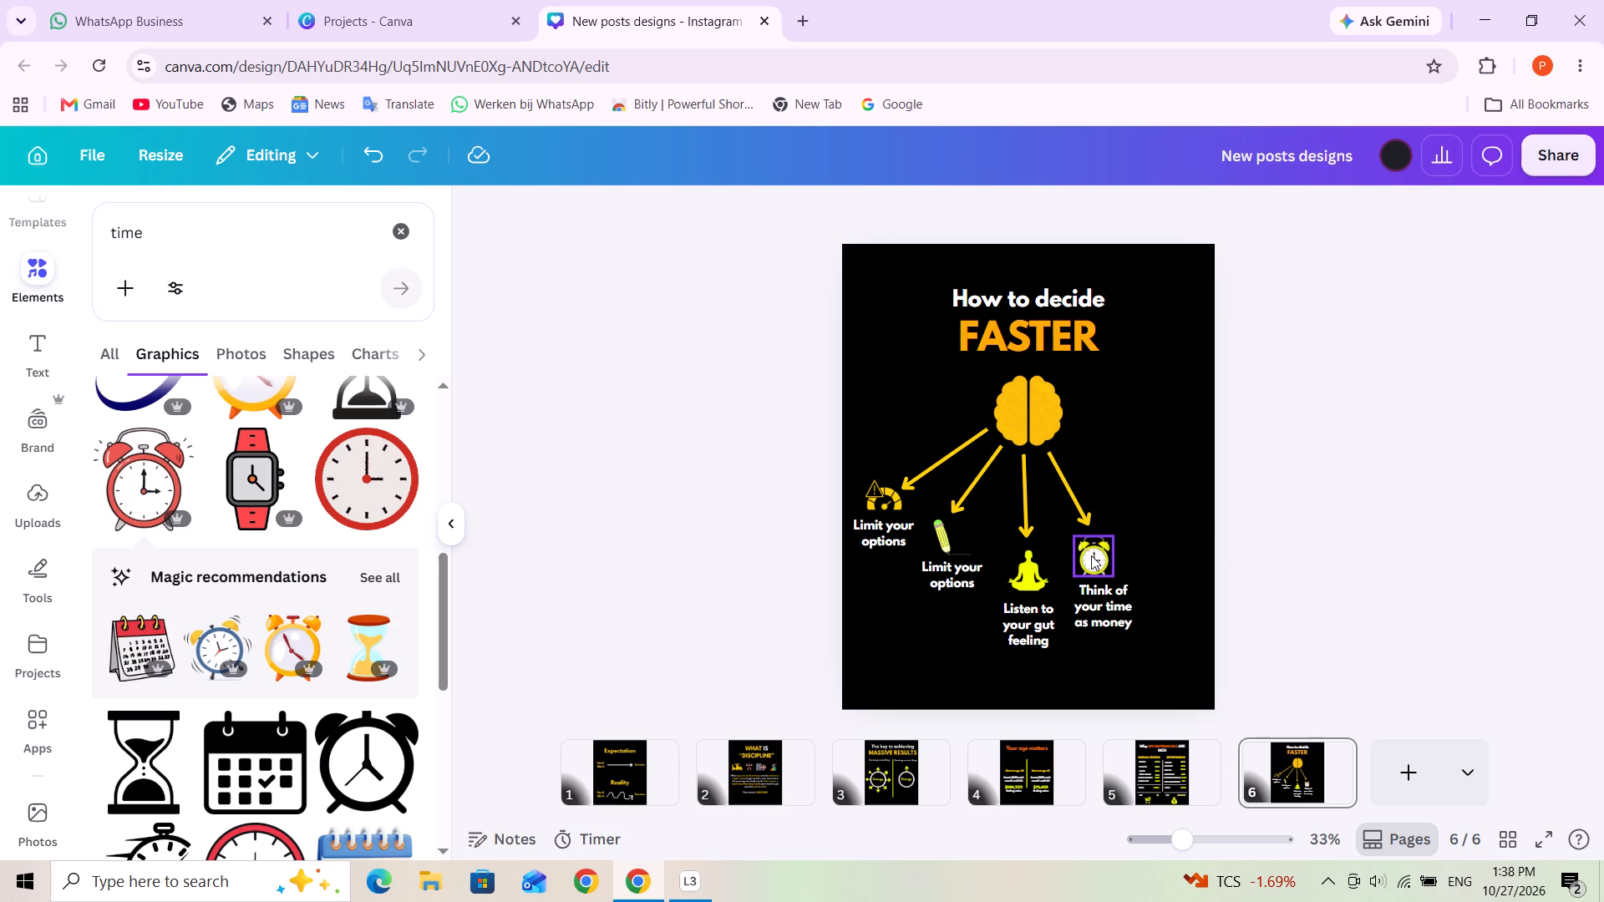
{"action": "left_click", "coordinate": [1091, 555]}
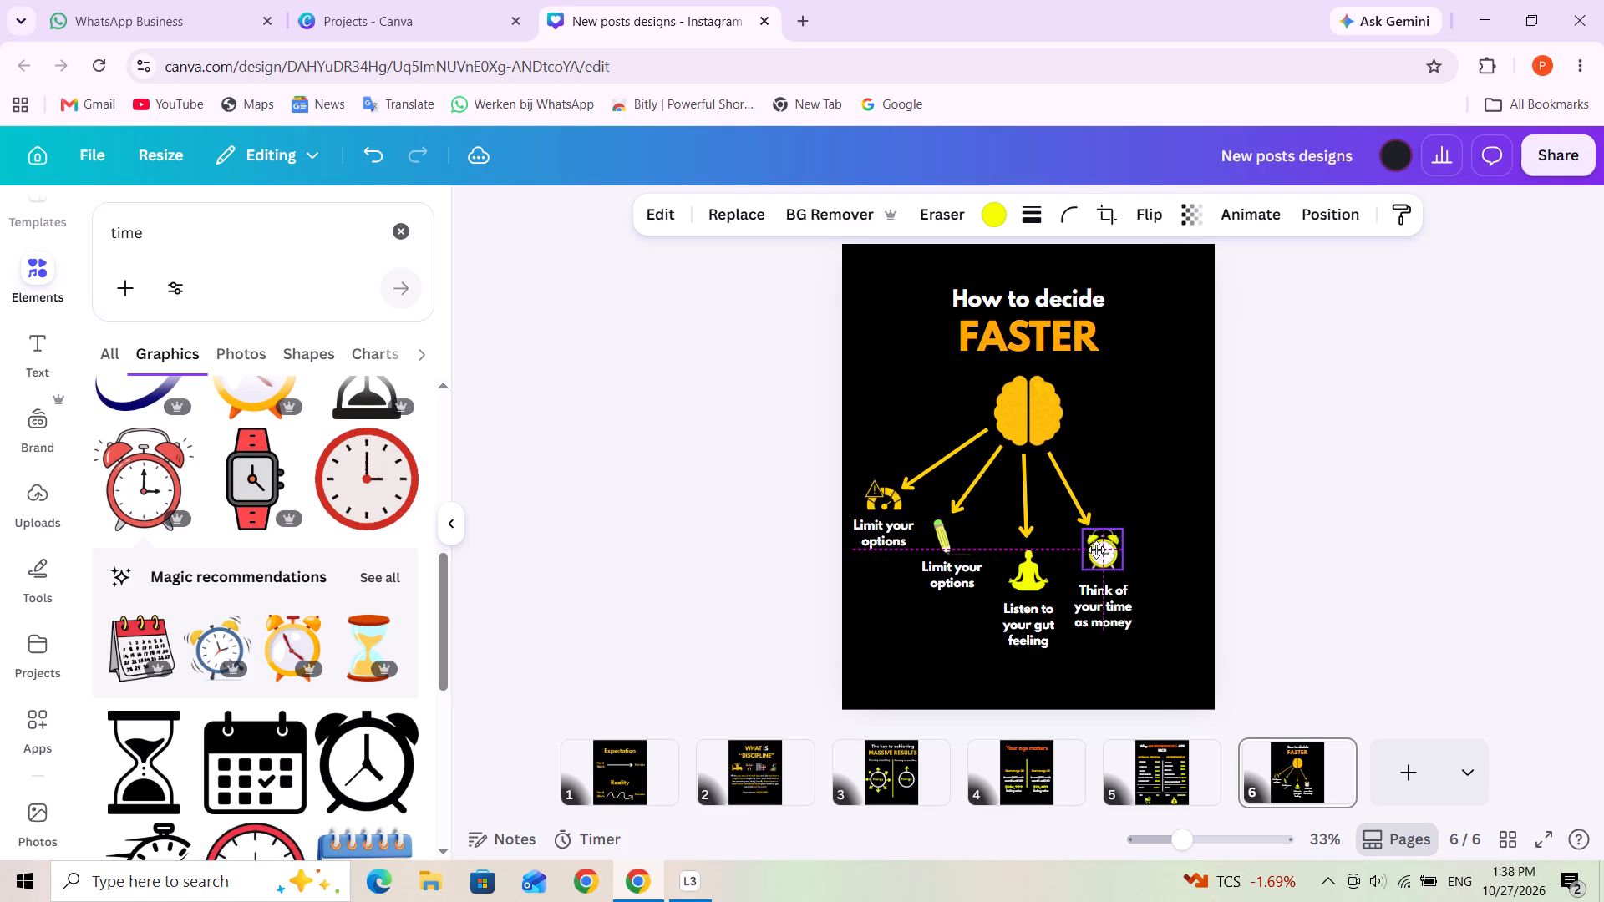
{"action": "left_click", "coordinate": [1378, 485]}
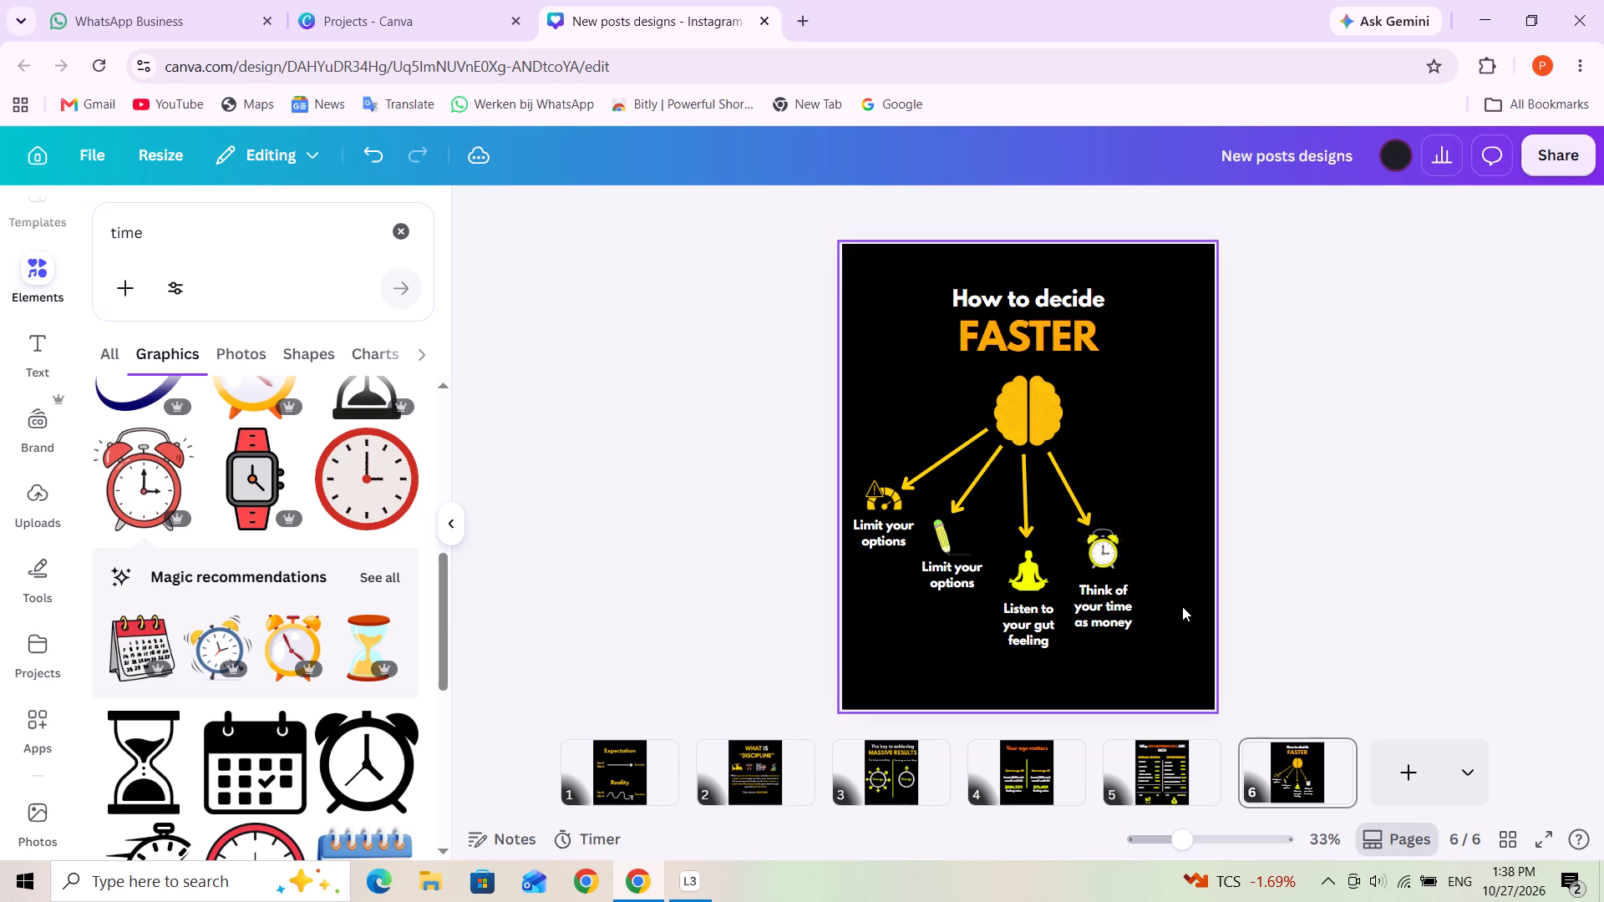
{"action": "left_click", "coordinate": [1110, 555]}
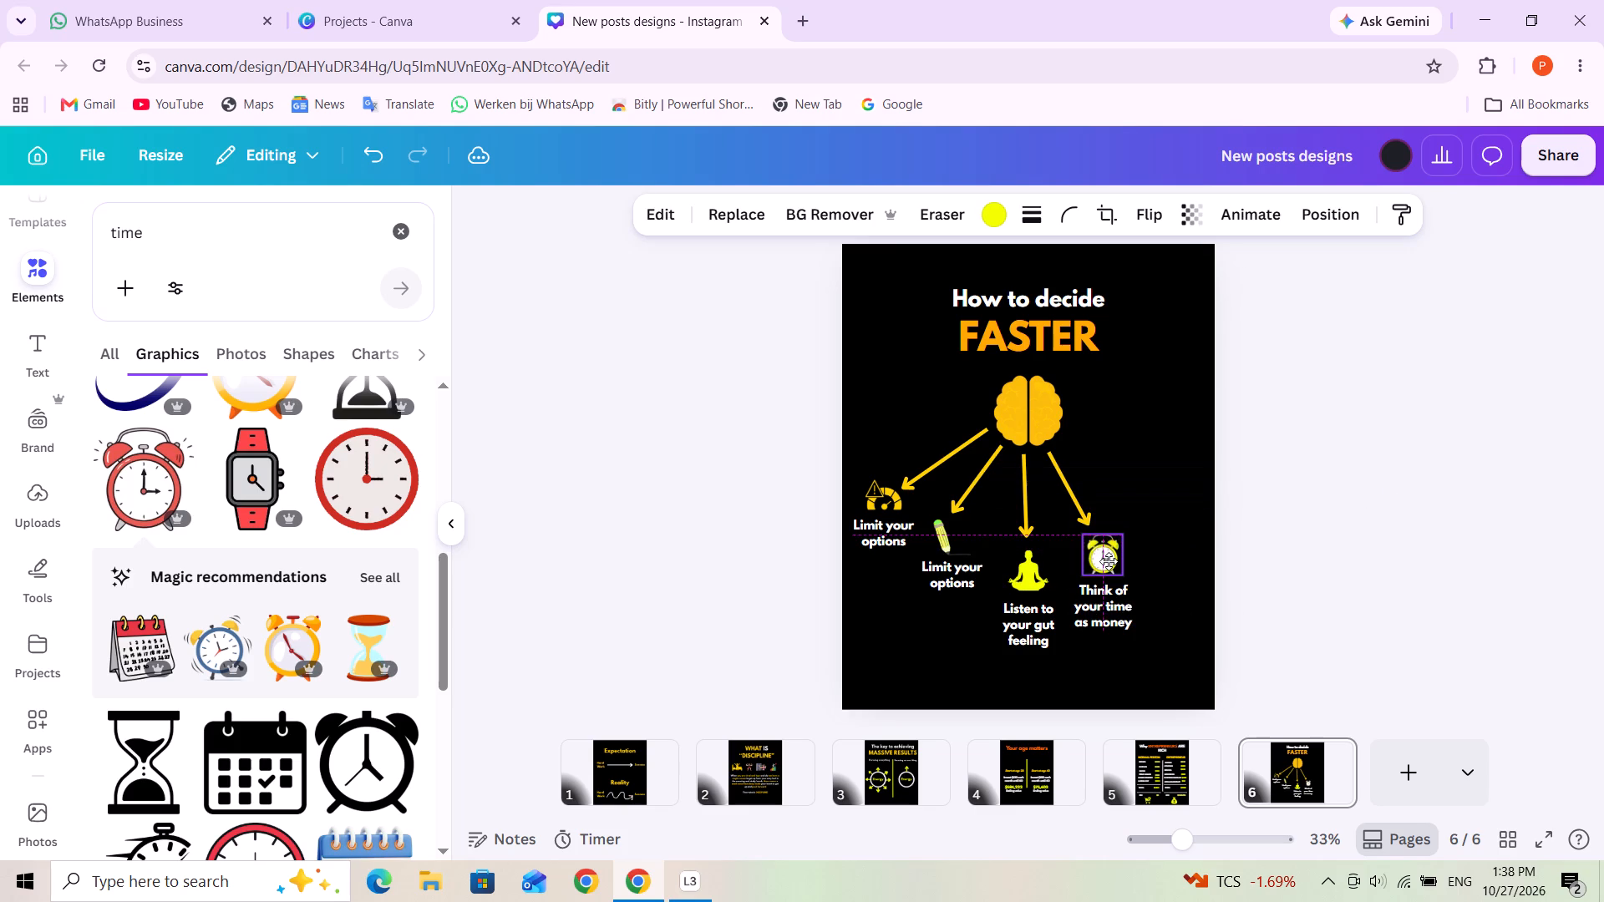
{"action": "left_click", "coordinate": [1278, 565]}
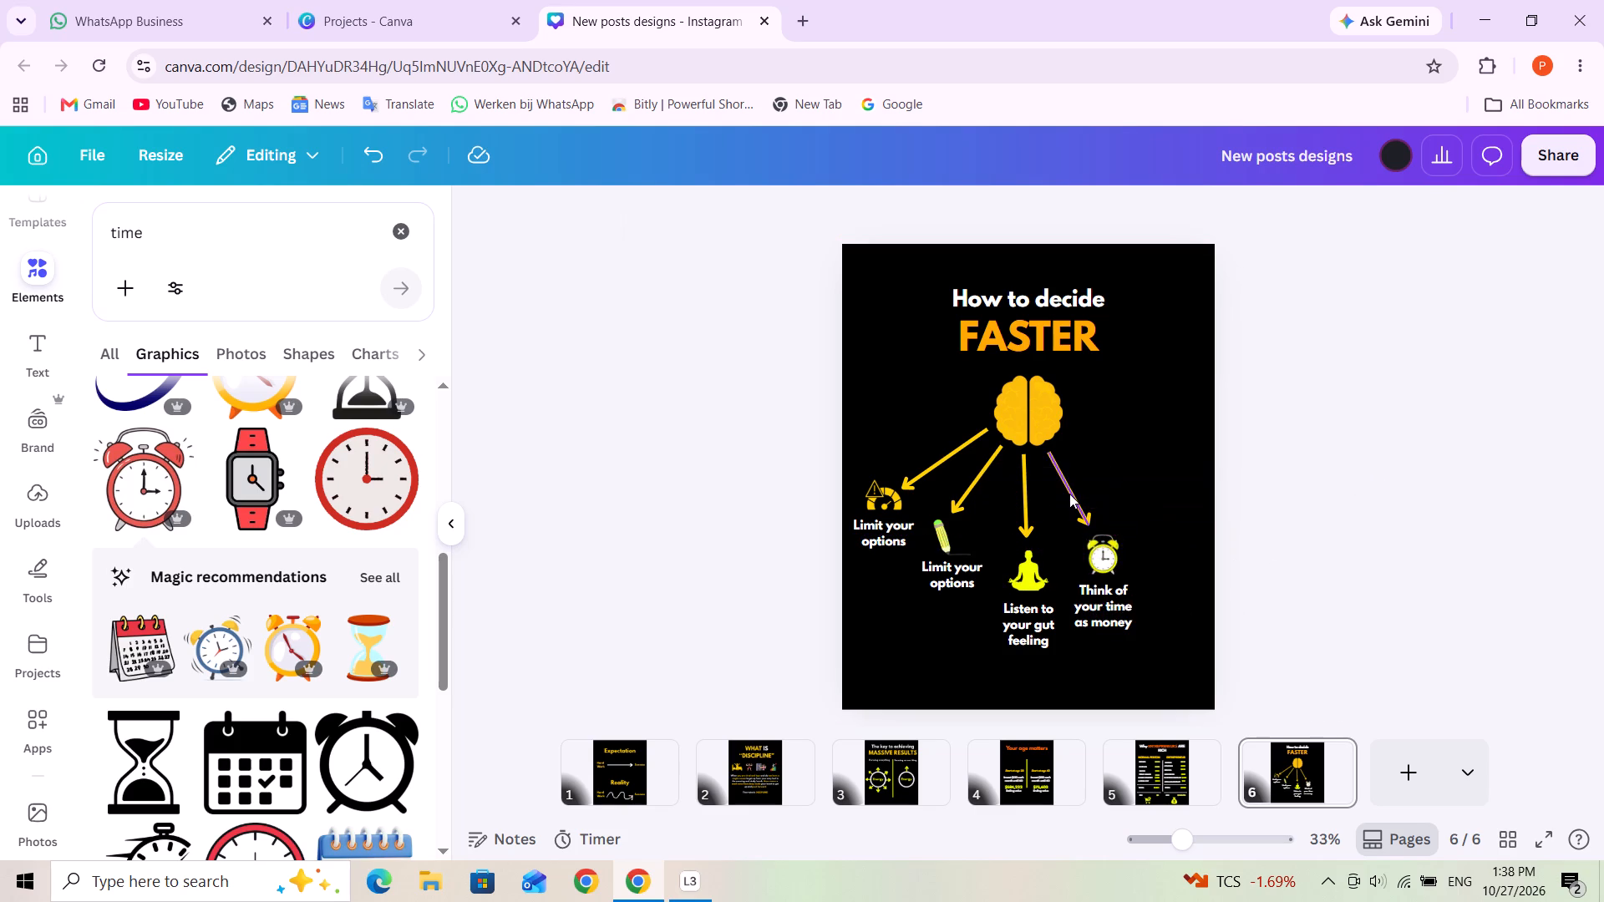
Duplicate the fourth arrow and move the copy up beside the brain's right side as a fifth arrow.
{"action": "left_click", "coordinate": [1068, 495]}
{"action": "left_click", "coordinate": [1063, 401]}
{"action": "left_click_drag", "start_coordinate": [1079, 499], "coordinate": [1085, 495]}
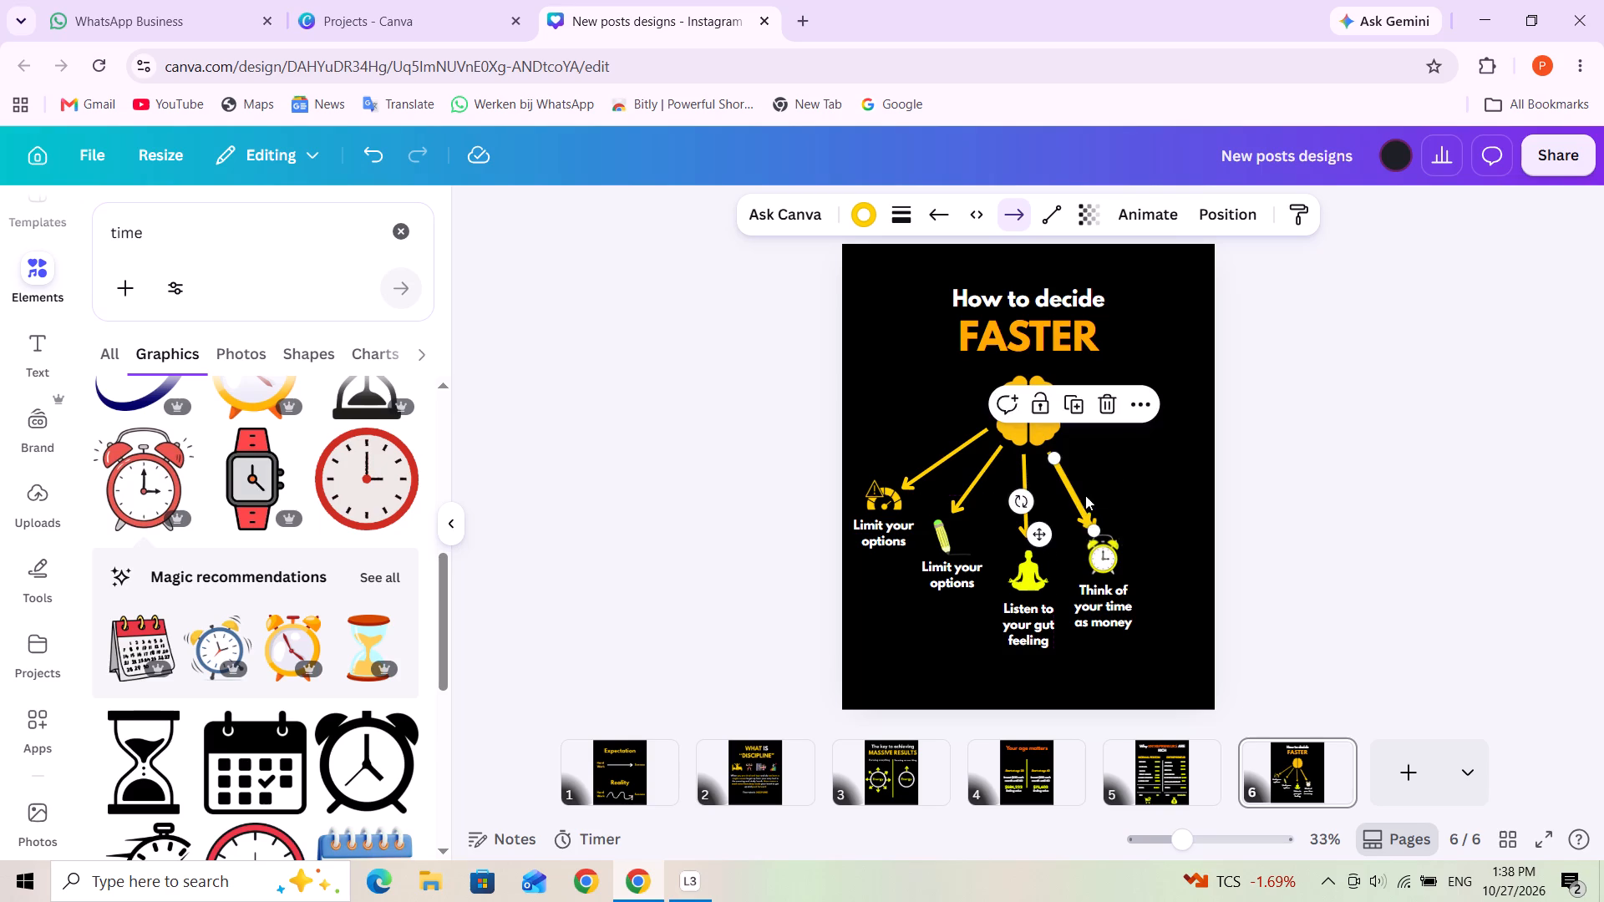
{"action": "left_click_drag", "start_coordinate": [1085, 495], "coordinate": [1099, 462]}
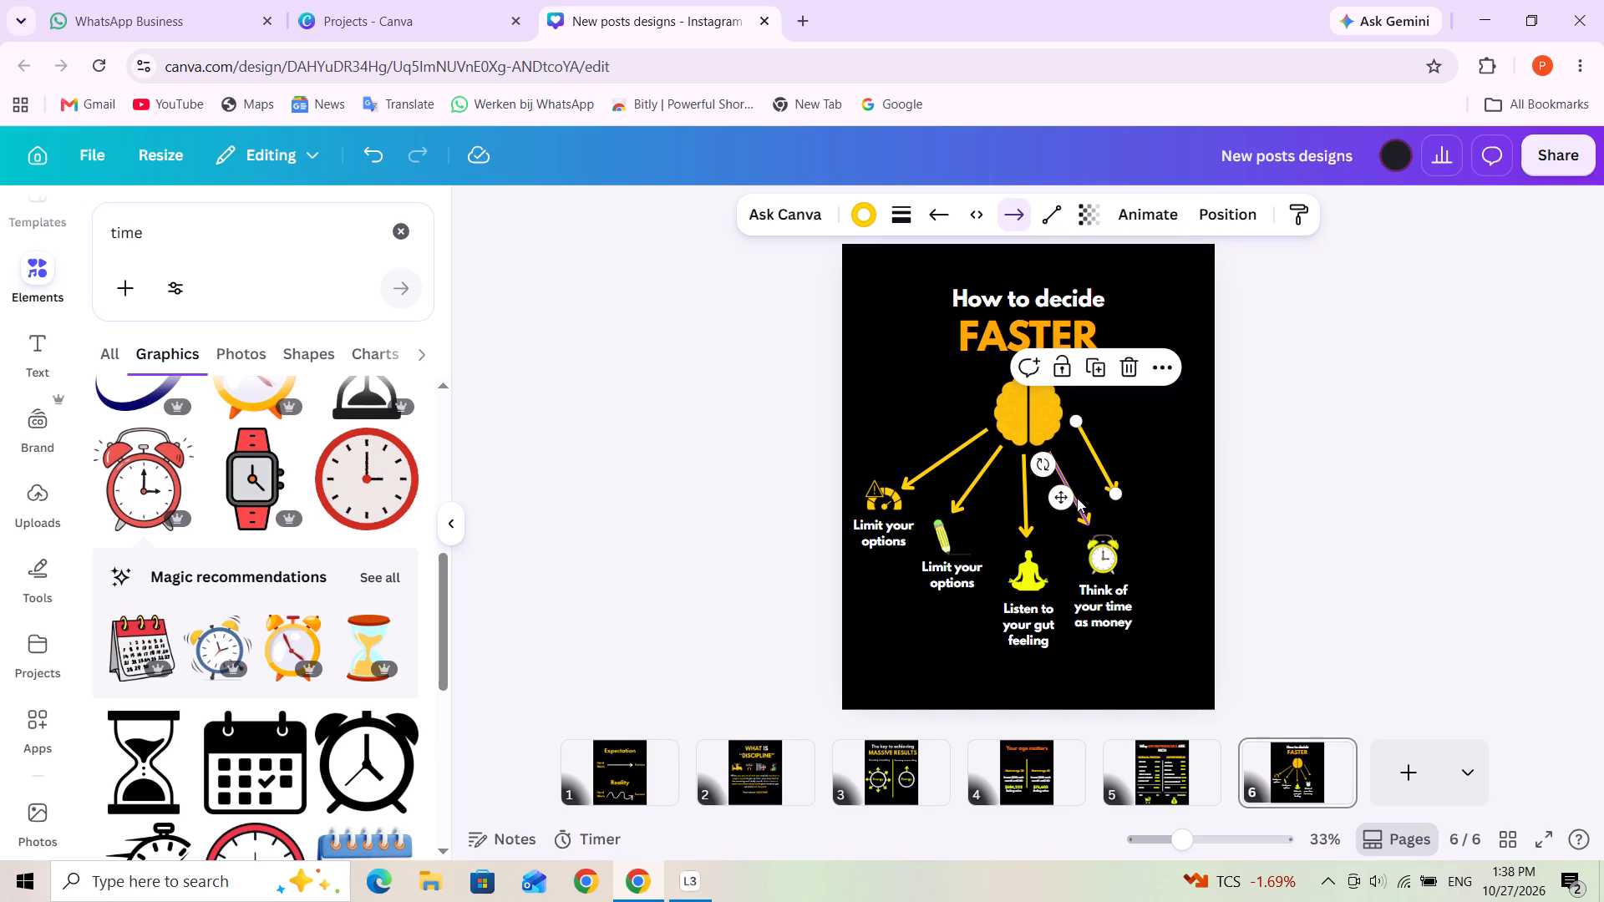
{"action": "left_click_drag", "start_coordinate": [1060, 500], "coordinate": [1075, 499]}
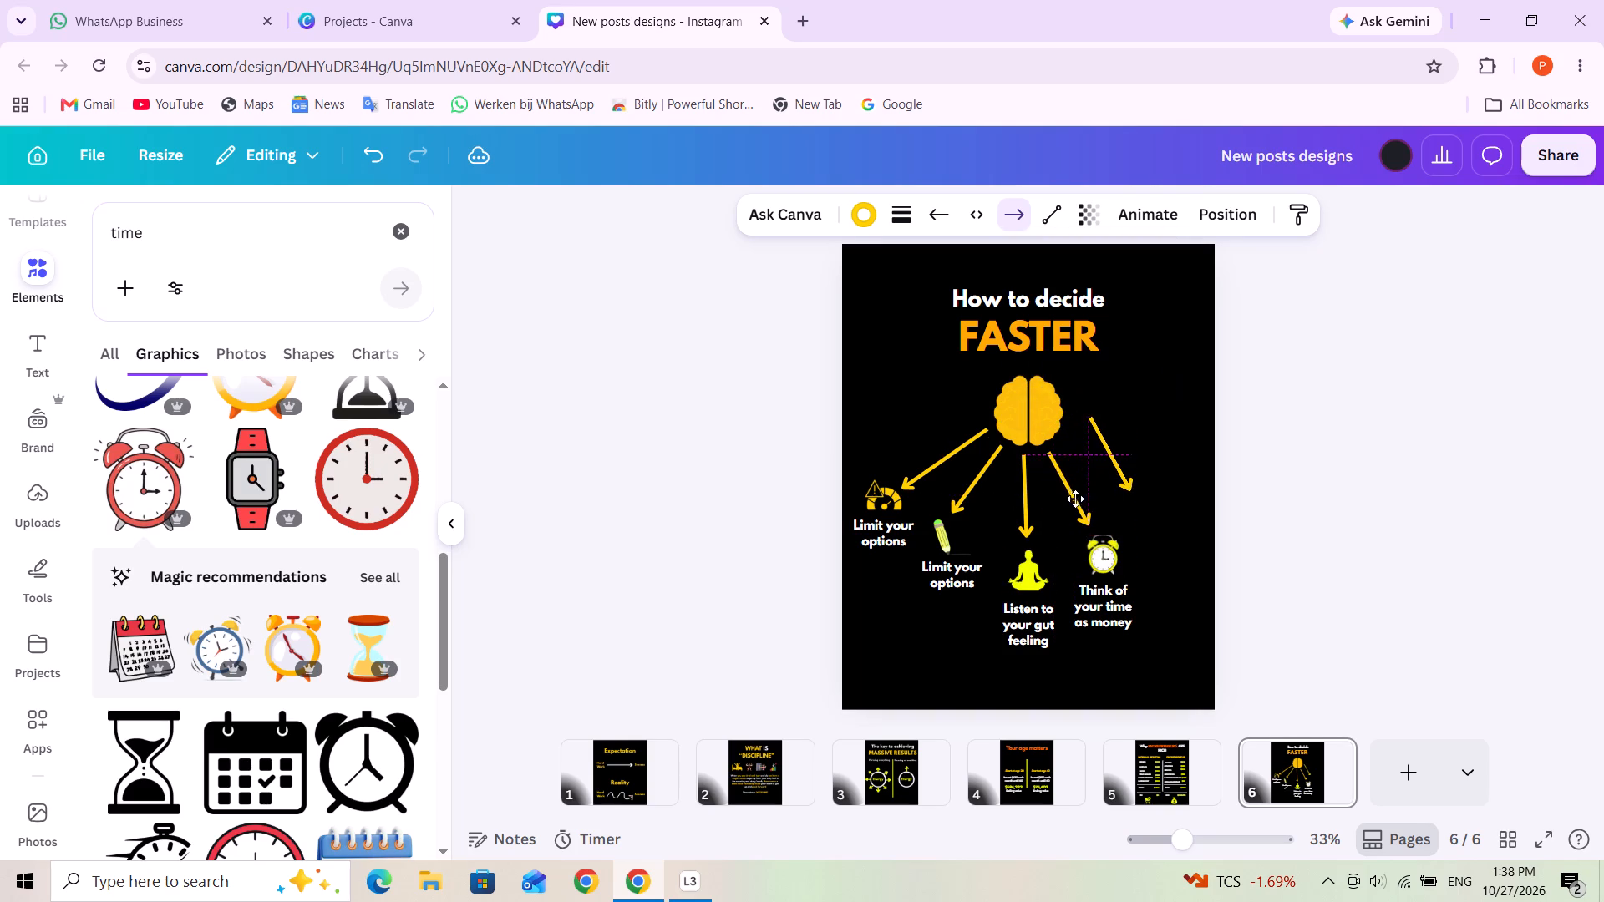
{"action": "left_click_drag", "start_coordinate": [1075, 499], "coordinate": [1069, 492]}
Rotate the fifth arrow to a shallower downward slope and position it so it starts at the brain's lower-right edge.
{"action": "left_click_drag", "start_coordinate": [1048, 460], "coordinate": [1038, 497]}
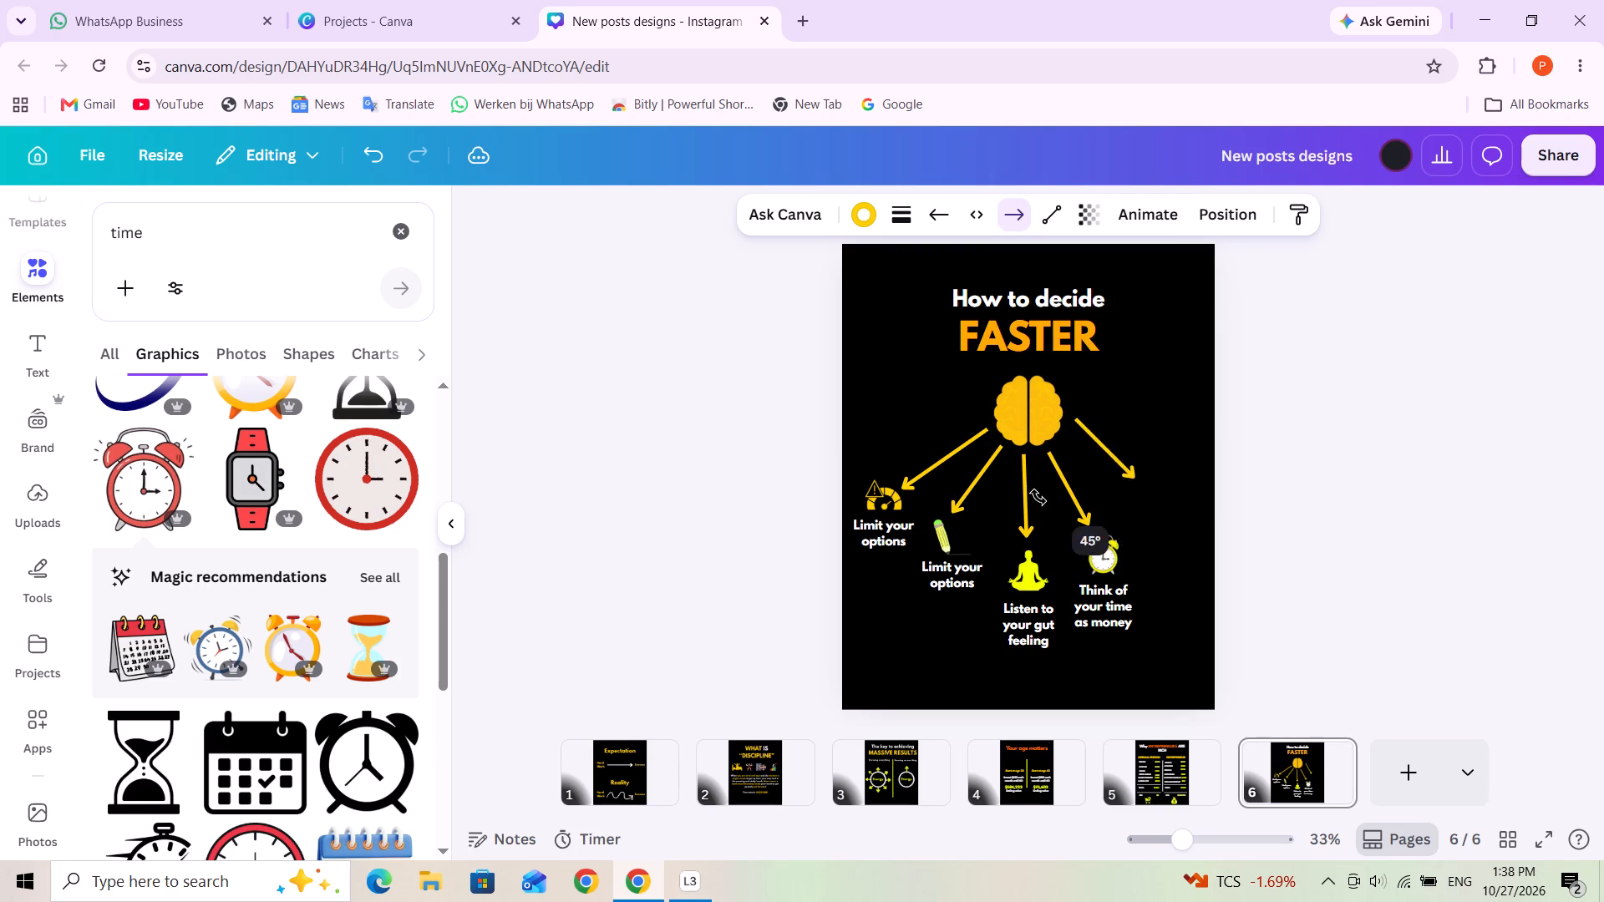
{"action": "left_click_drag", "start_coordinate": [1038, 497], "coordinate": [1033, 501]}
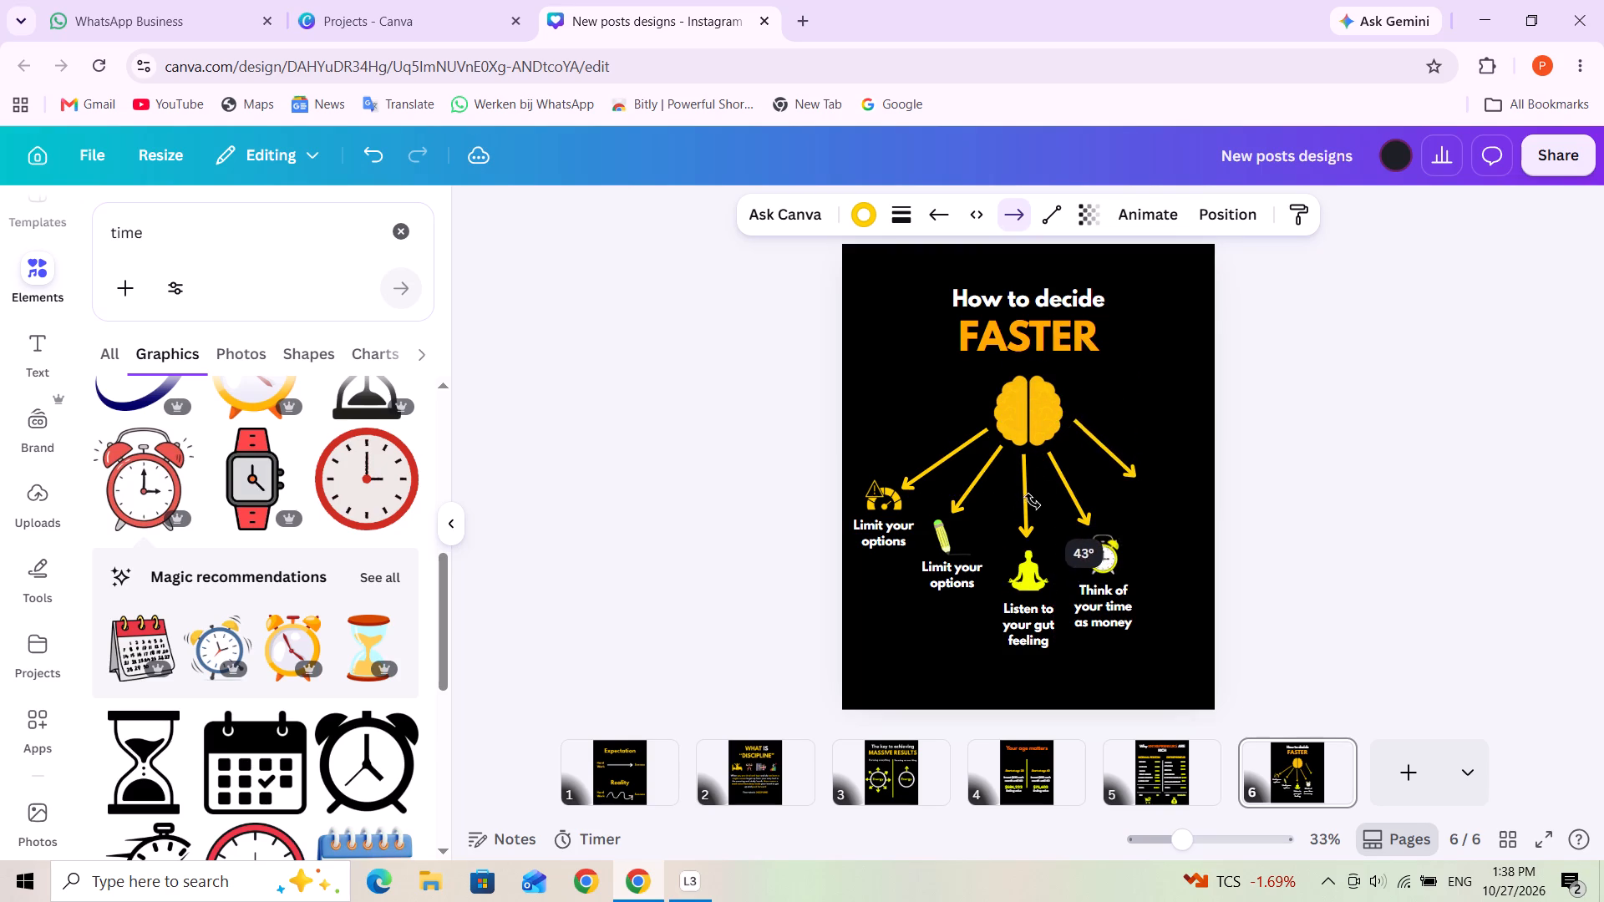
{"action": "left_click_drag", "start_coordinate": [1033, 501], "coordinate": [1030, 529]}
{"action": "left_click_drag", "start_coordinate": [1111, 458], "coordinate": [1103, 462]}
{"action": "left_click", "coordinate": [1103, 462]}
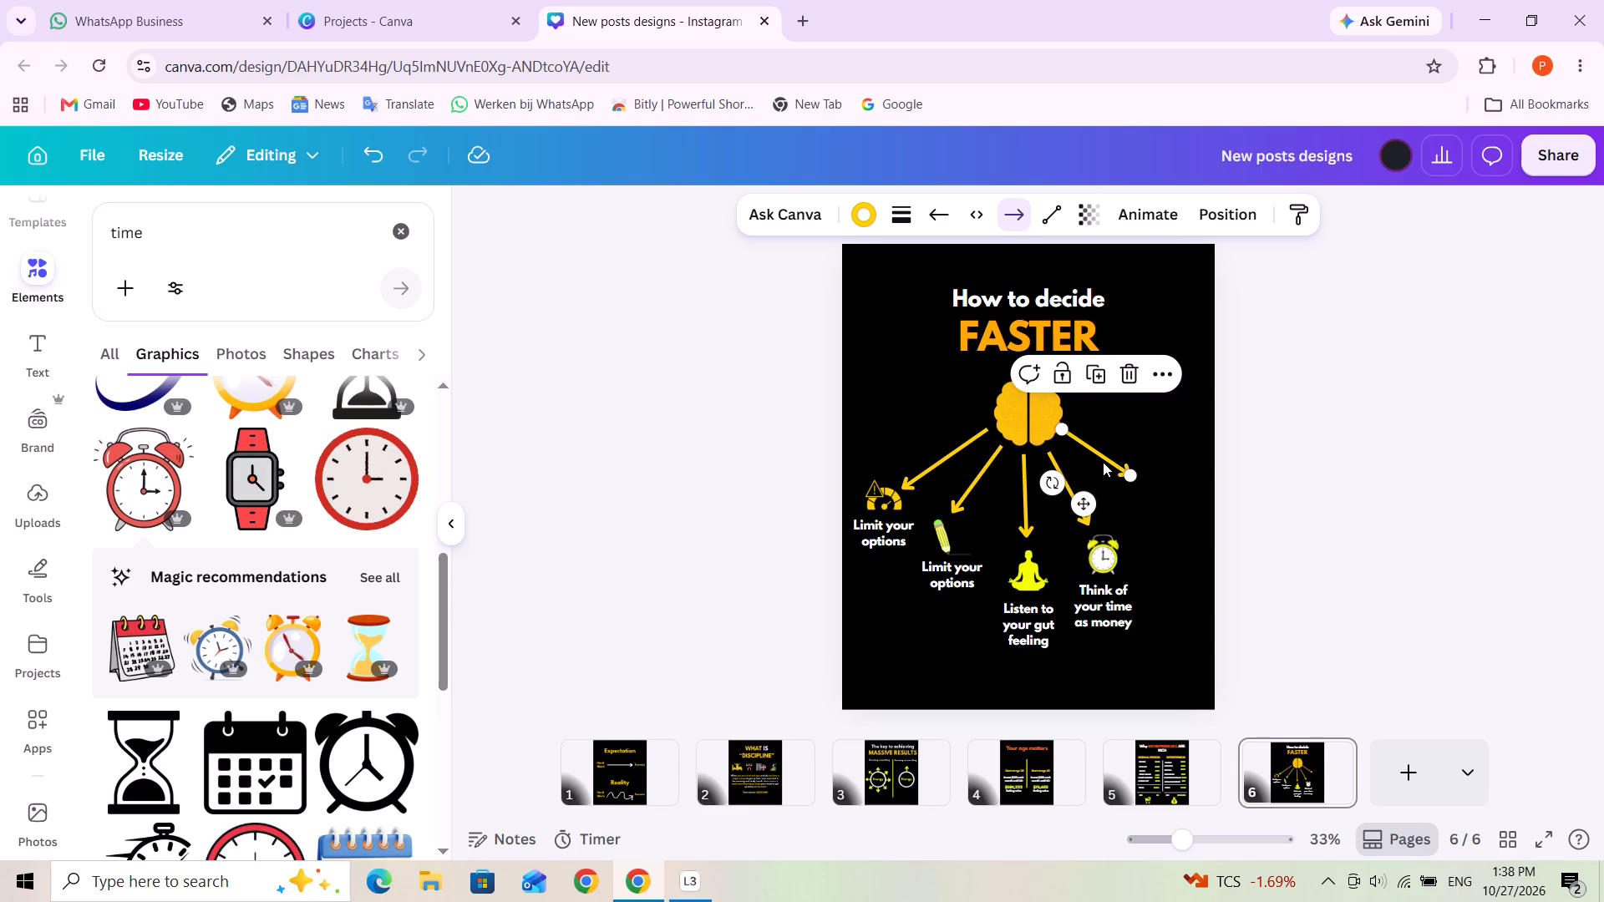
{"action": "left_click", "coordinate": [1281, 502]}
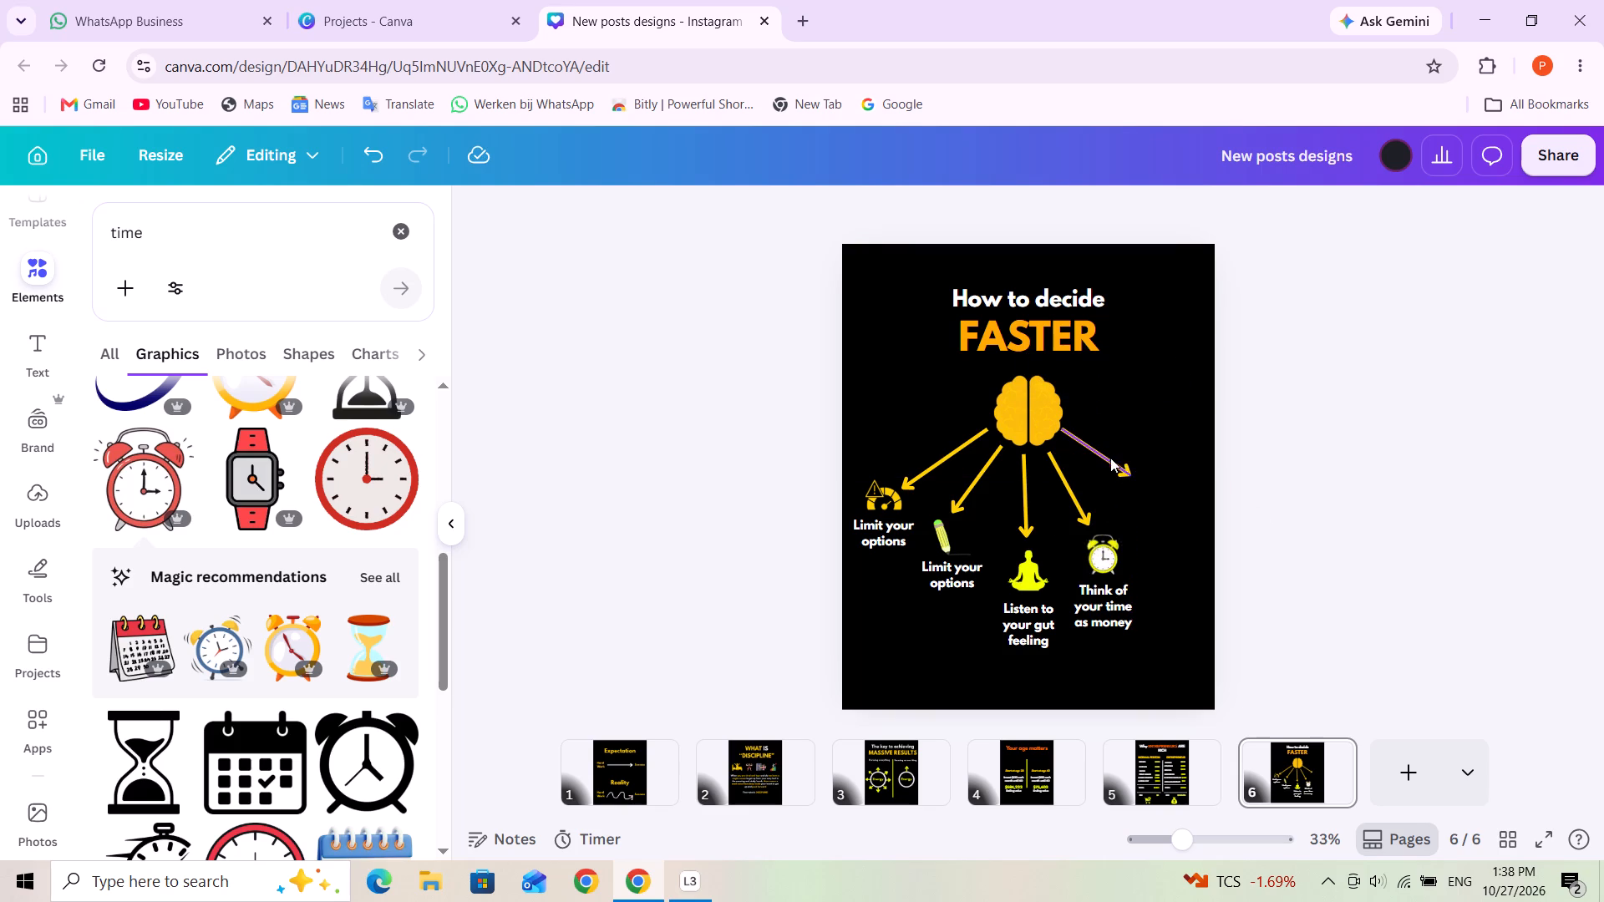
{"action": "left_click", "coordinate": [1103, 458]}
{"action": "left_click", "coordinate": [1296, 507]}
Search the graphics library for "justice".
{"action": "triple_click", "coordinate": [162, 239]}
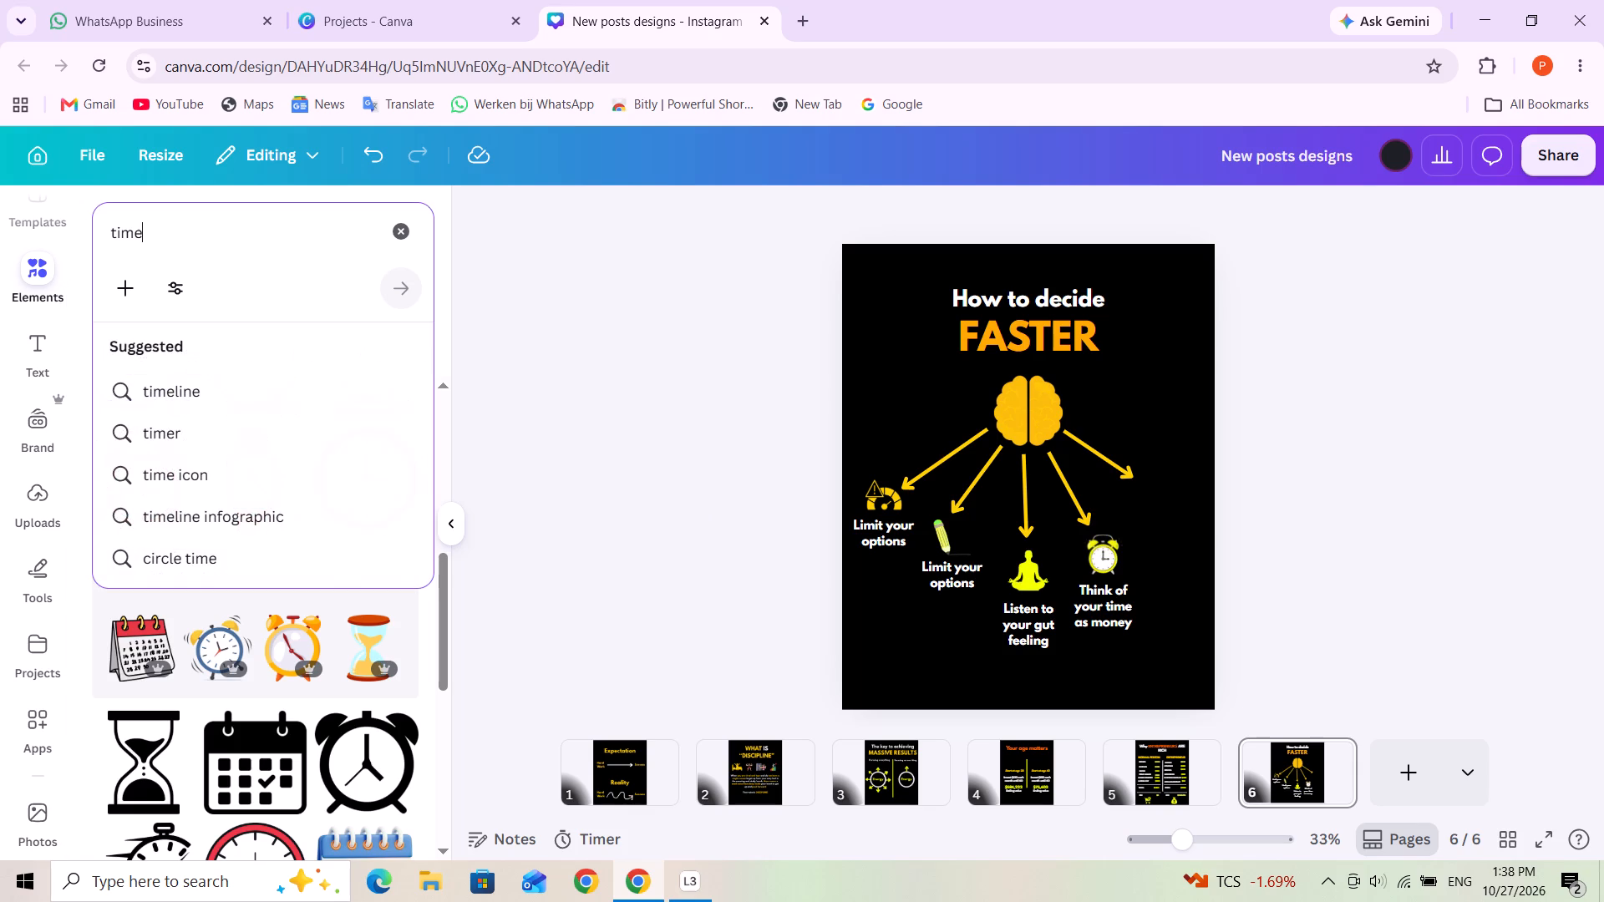
{"action": "key", "text": "BackSpace"}
{"action": "type", "text": "ju"}
{"action": "type", "text": "stice"}
{"action": "key", "text": "Return"}
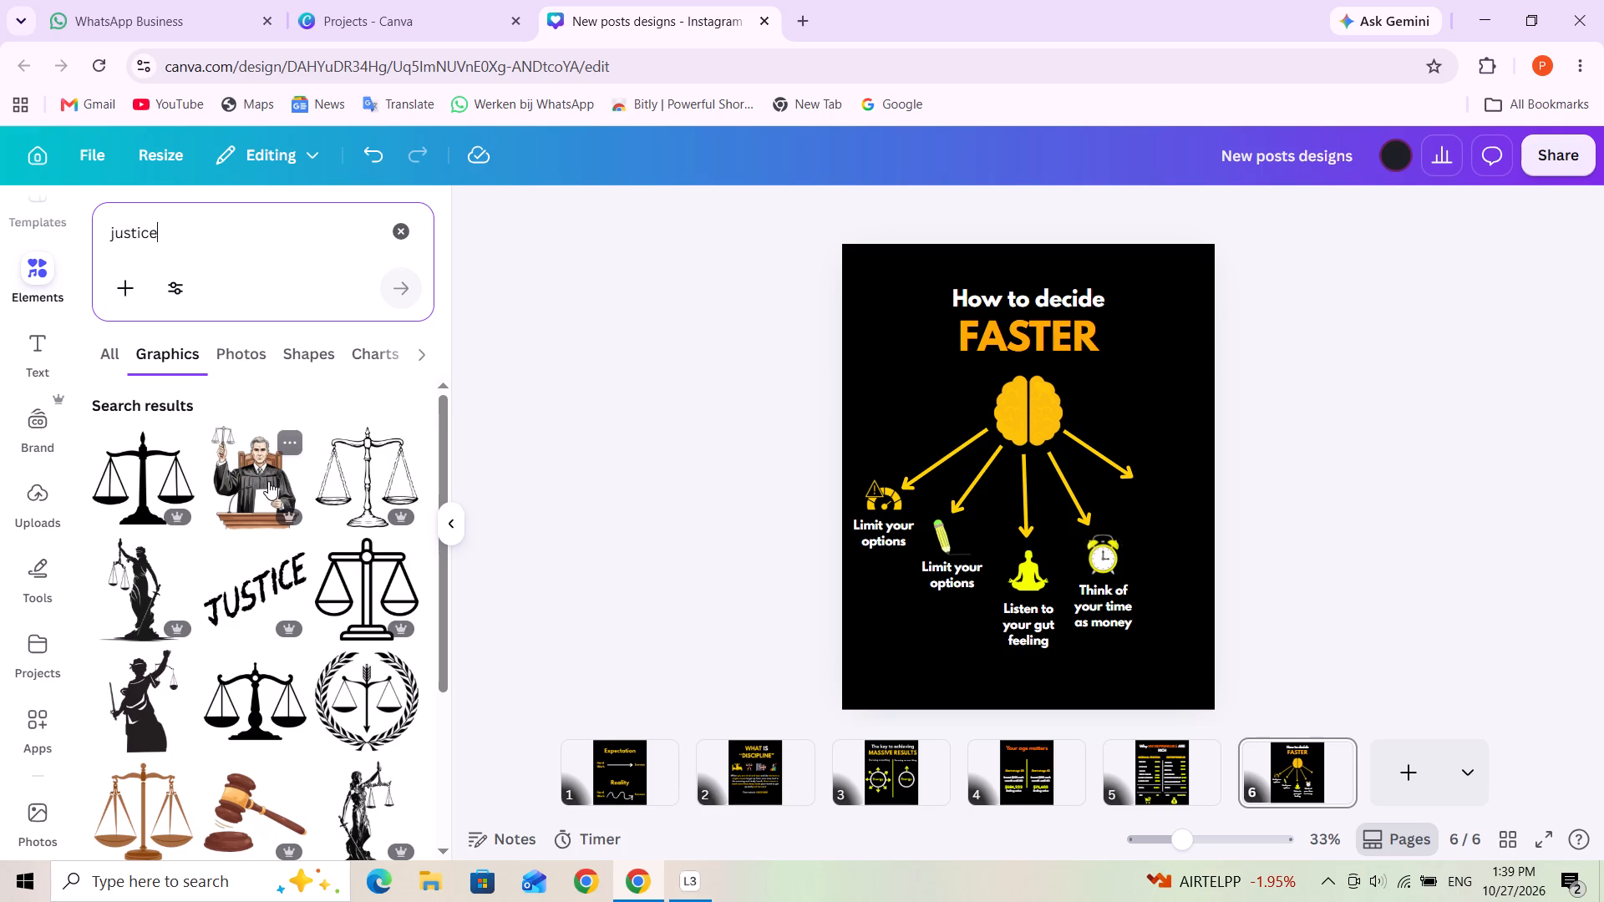
Look through the justice graphics and add the solid black balance scales to page 6.
{"action": "scroll", "coordinate": [305, 533], "scroll_direction": "down", "scroll_amount": 4}
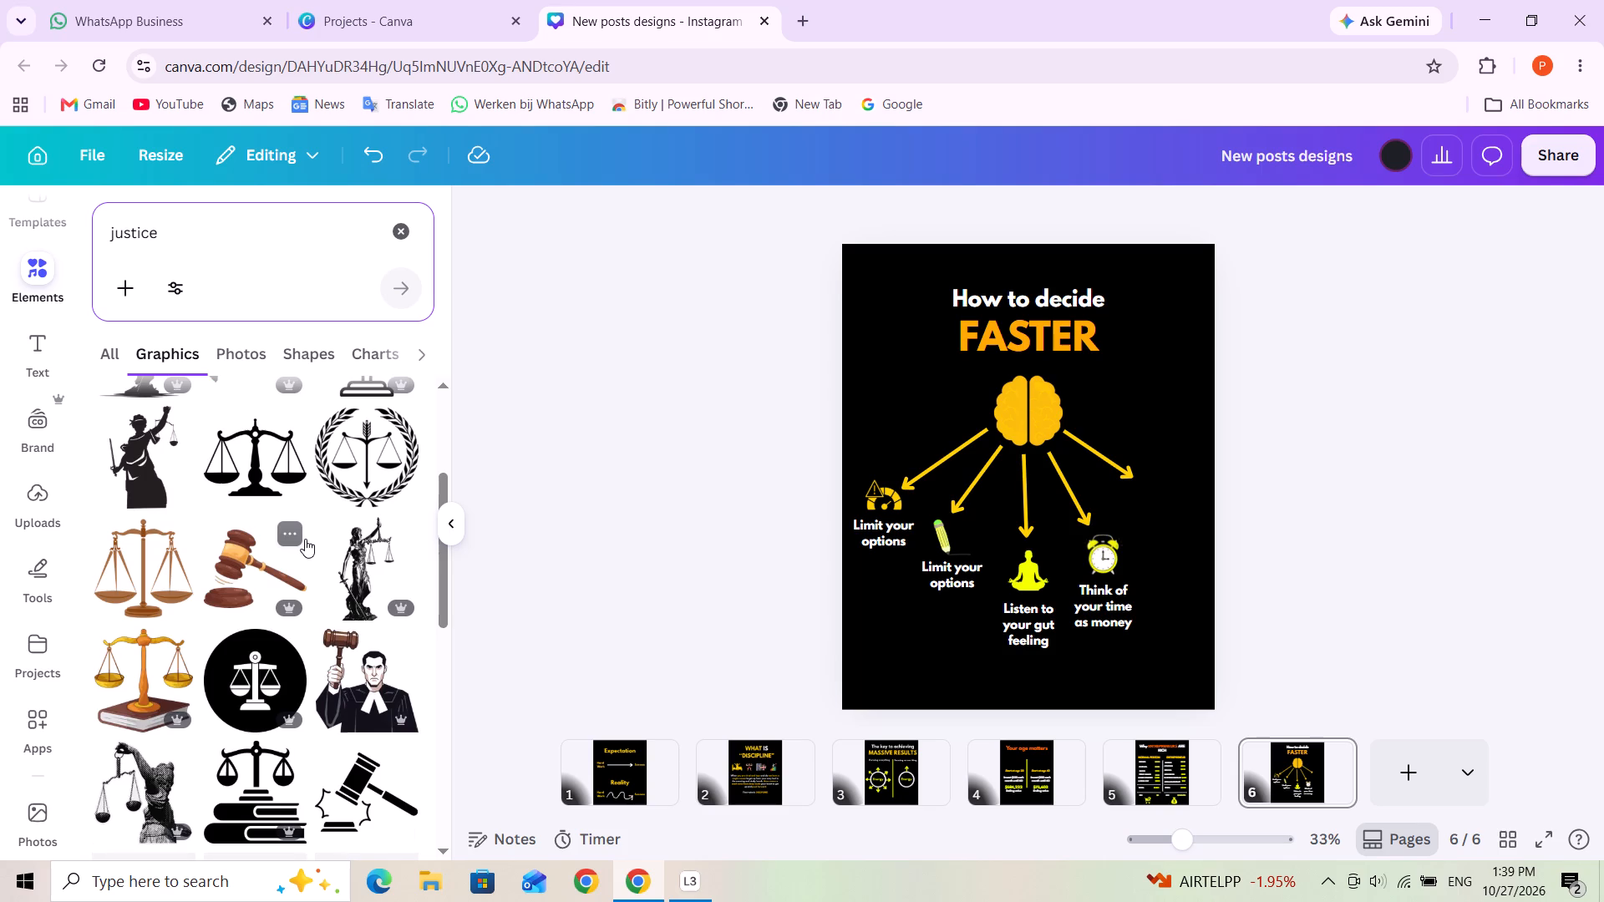
{"action": "scroll", "coordinate": [305, 539], "scroll_direction": "up", "scroll_amount": 3}
{"action": "scroll", "coordinate": [305, 539], "scroll_direction": "down", "scroll_amount": 1}
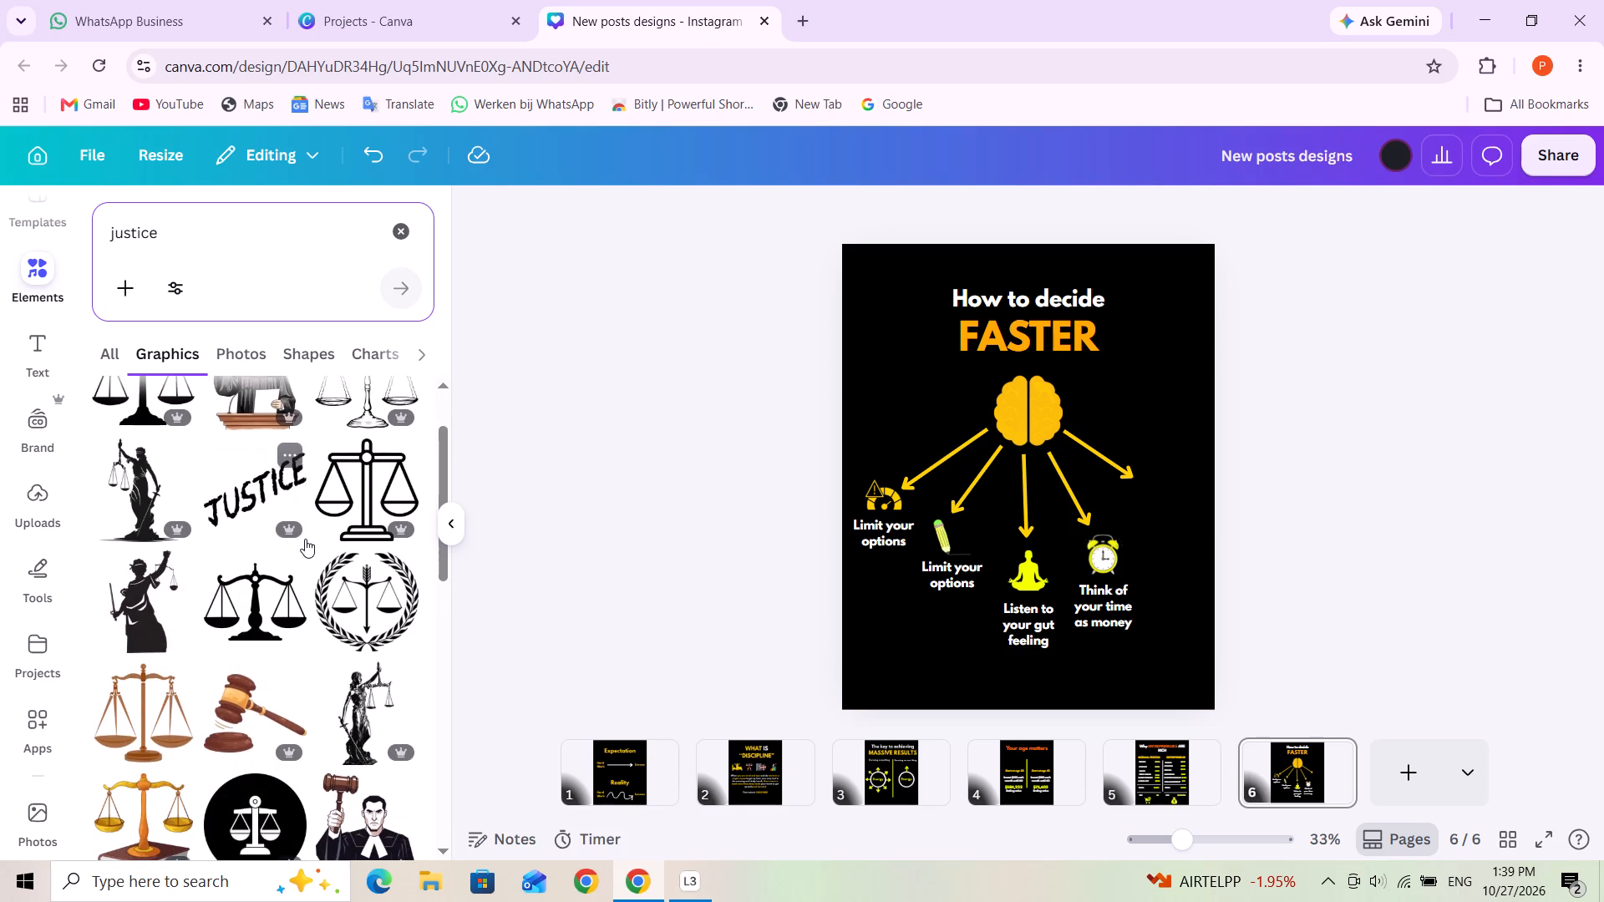
{"action": "scroll", "coordinate": [305, 539], "scroll_direction": "down", "scroll_amount": 2}
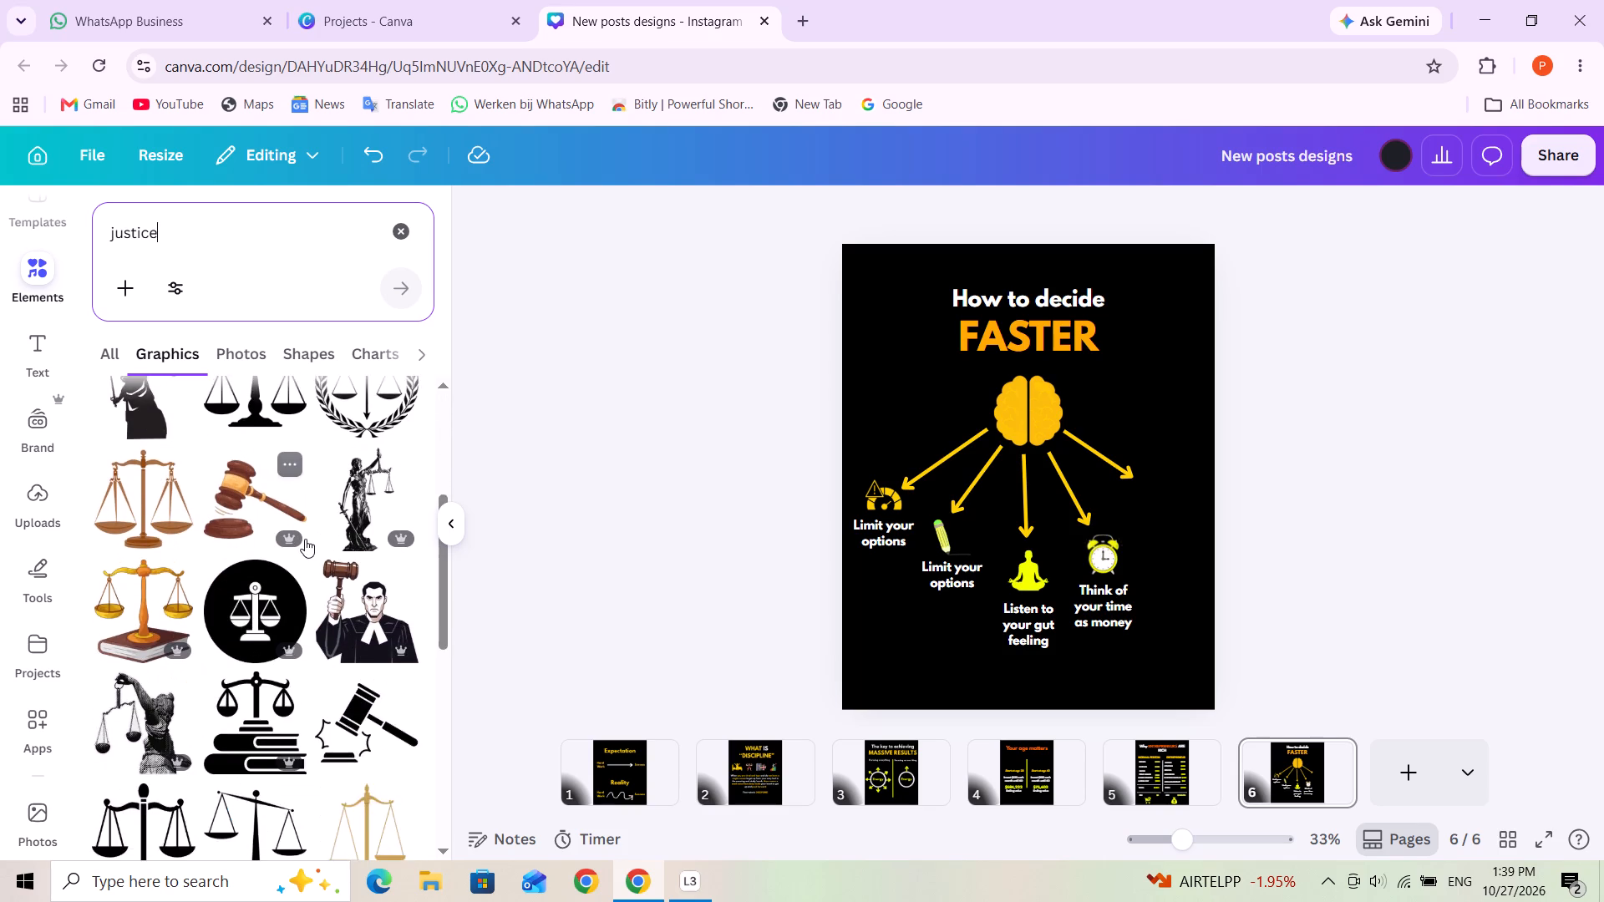
{"action": "scroll", "coordinate": [305, 539], "scroll_direction": "down", "scroll_amount": 2}
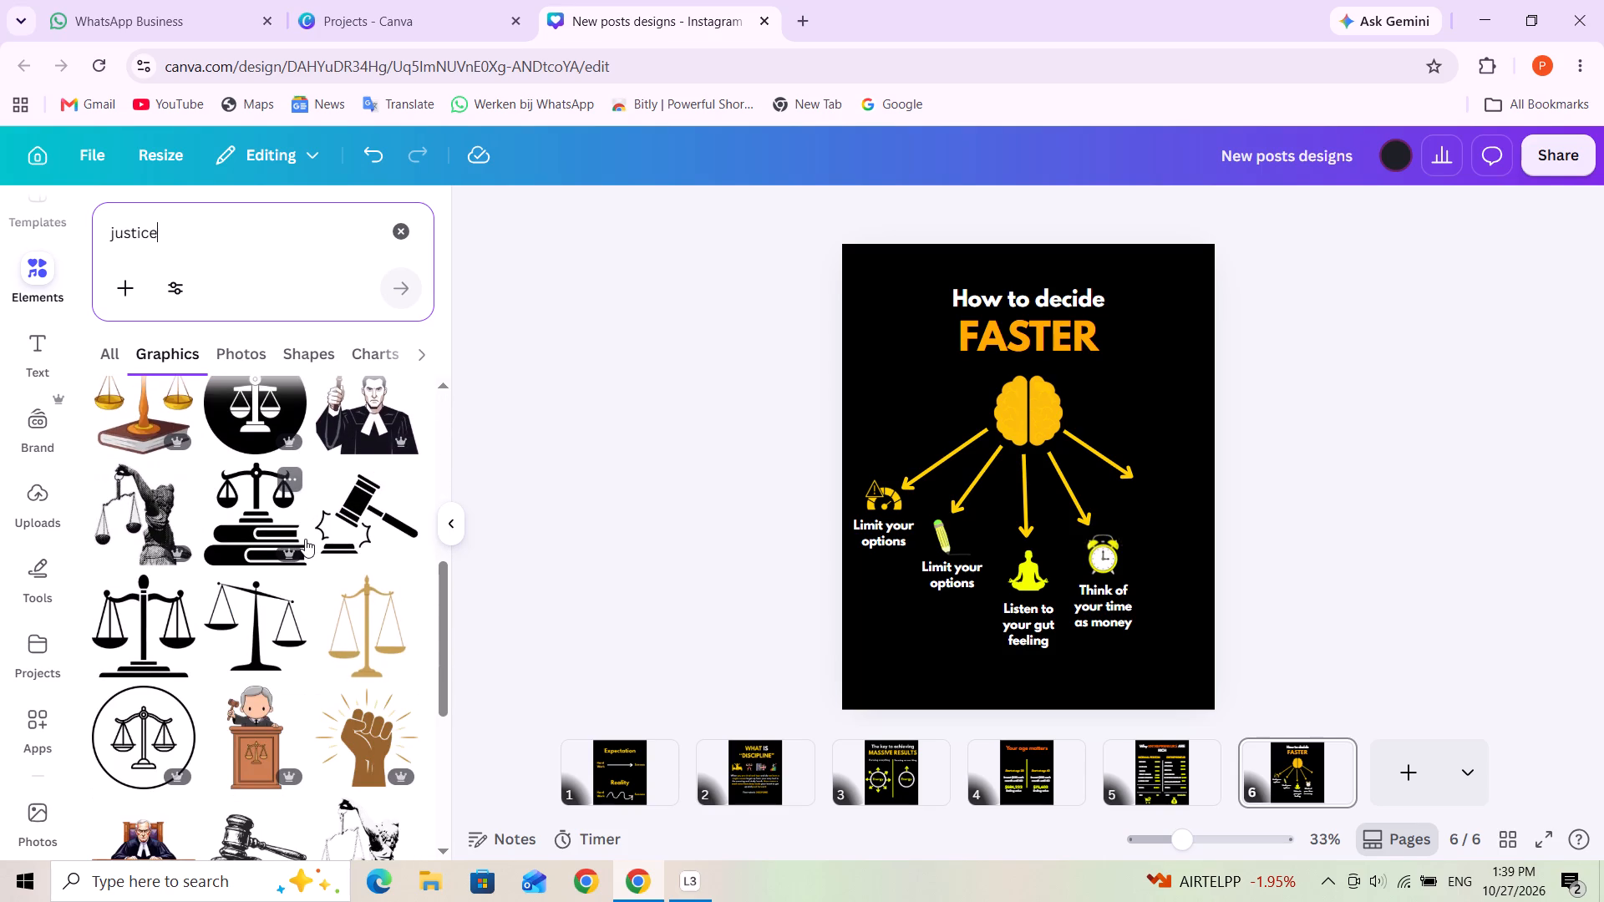
{"action": "scroll", "coordinate": [305, 539], "scroll_direction": "up", "scroll_amount": 3}
{"action": "scroll", "coordinate": [305, 539], "scroll_direction": "down", "scroll_amount": 5}
{"action": "scroll", "coordinate": [305, 539], "scroll_direction": "up", "scroll_amount": 10}
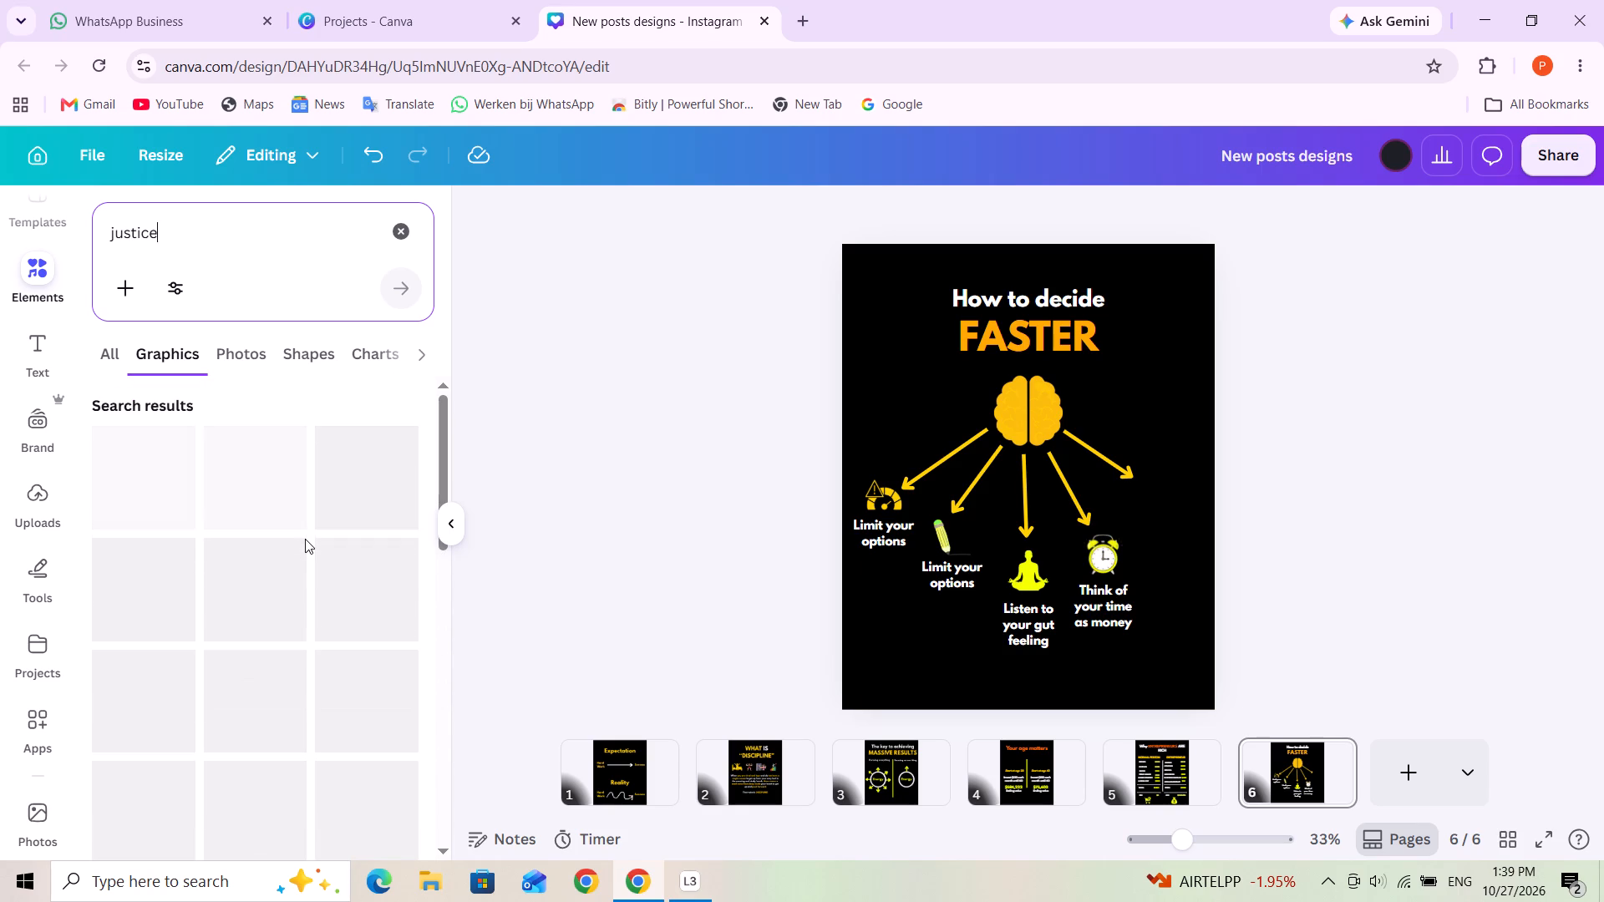
{"action": "left_click", "coordinate": [154, 487]}
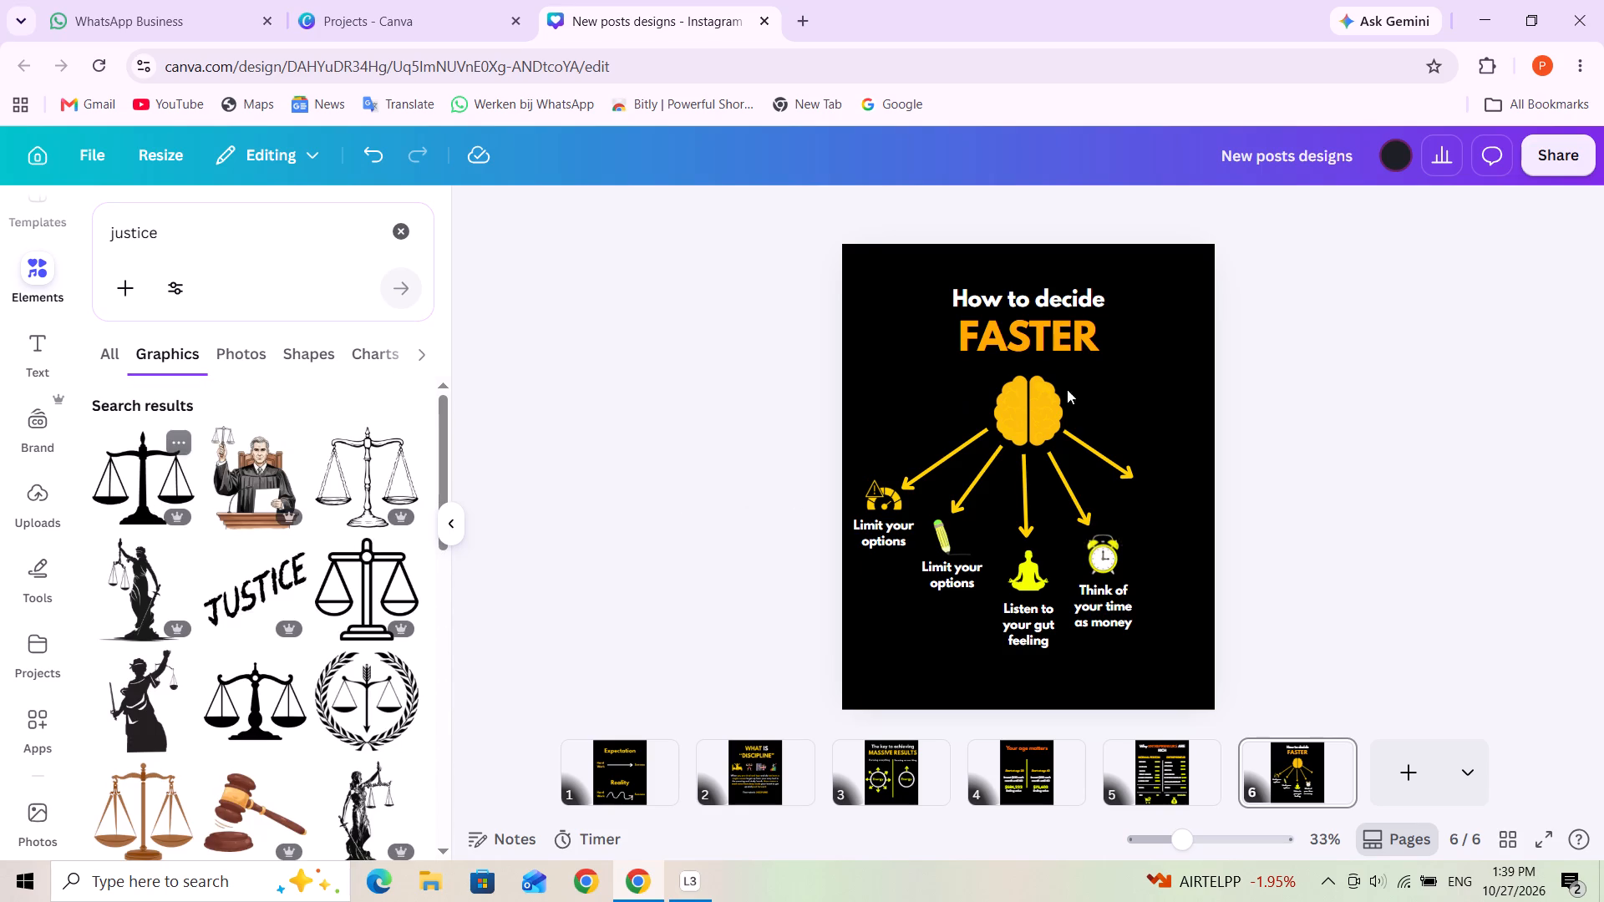
Shrink the balance scales to about 116 by 105 and place them just beside the alarm clock's right side.
{"action": "left_click_drag", "start_coordinate": [1104, 411], "coordinate": [1038, 477]}
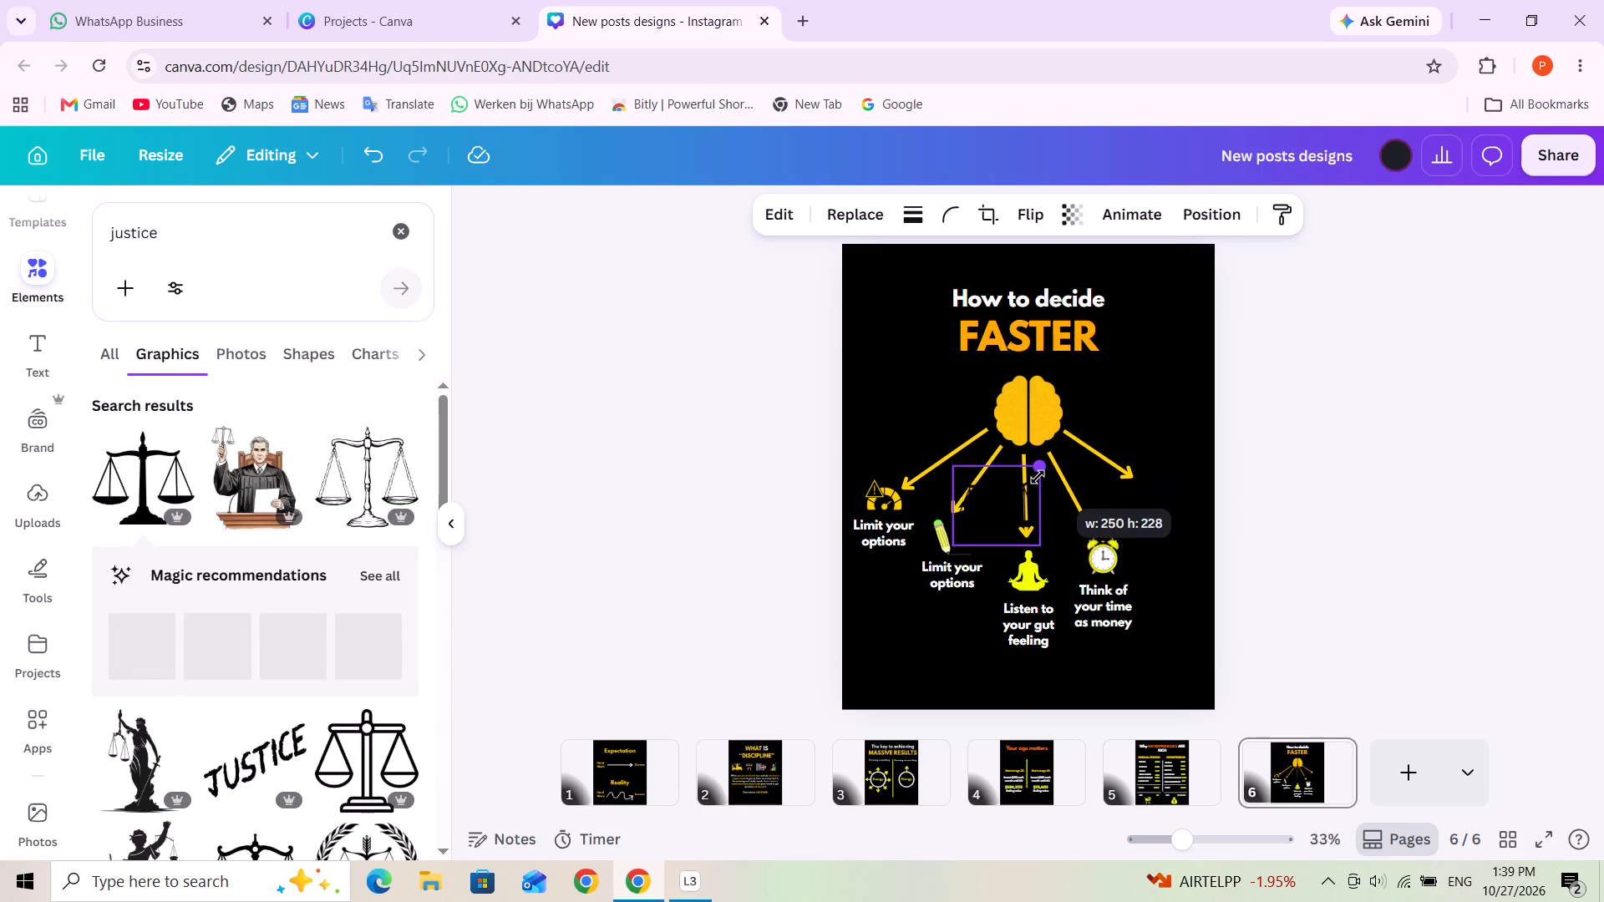
{"action": "left_click_drag", "start_coordinate": [1038, 477], "coordinate": [1029, 488]}
{"action": "left_click_drag", "start_coordinate": [996, 514], "coordinate": [1167, 528]}
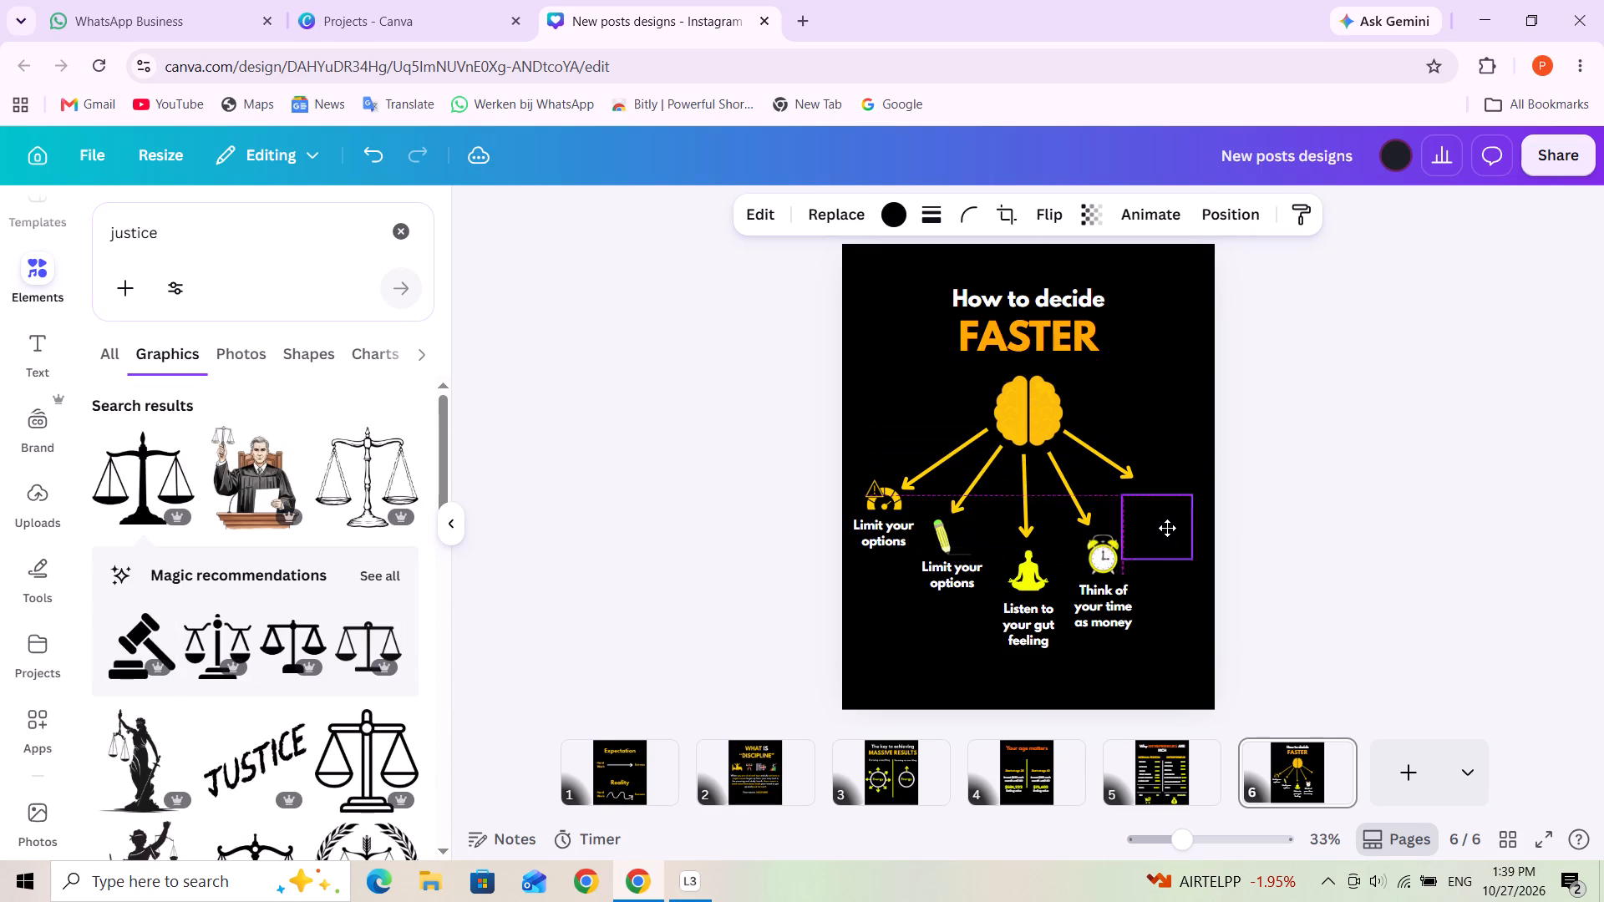
{"action": "left_click_drag", "start_coordinate": [1167, 528], "coordinate": [1171, 520]}
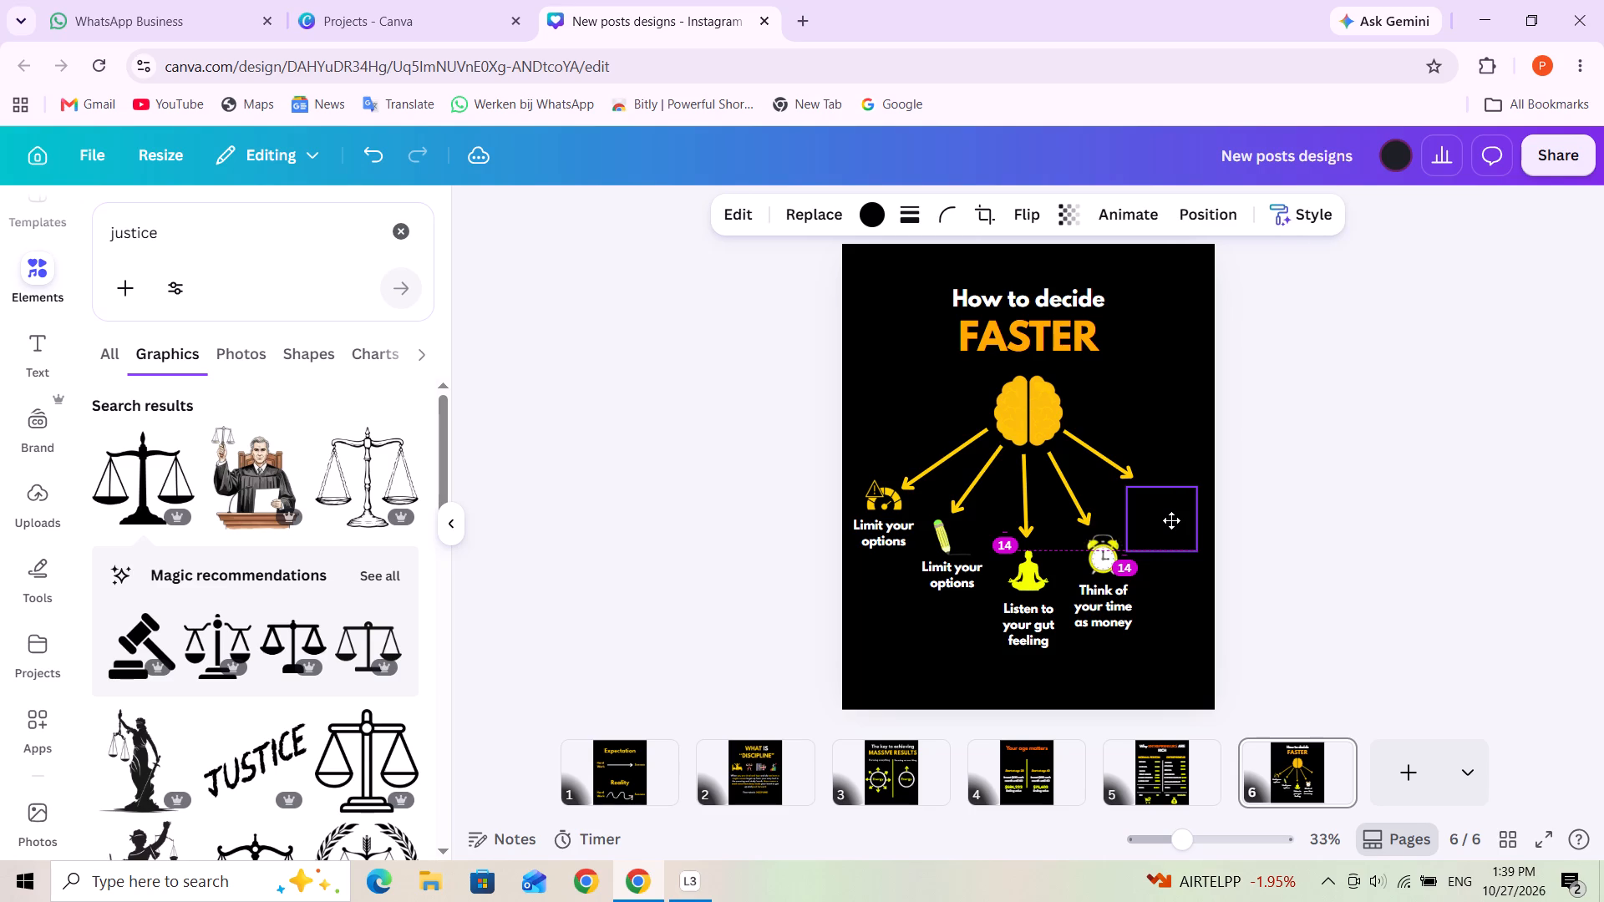
{"action": "left_click_drag", "start_coordinate": [1171, 520], "coordinate": [1182, 561]}
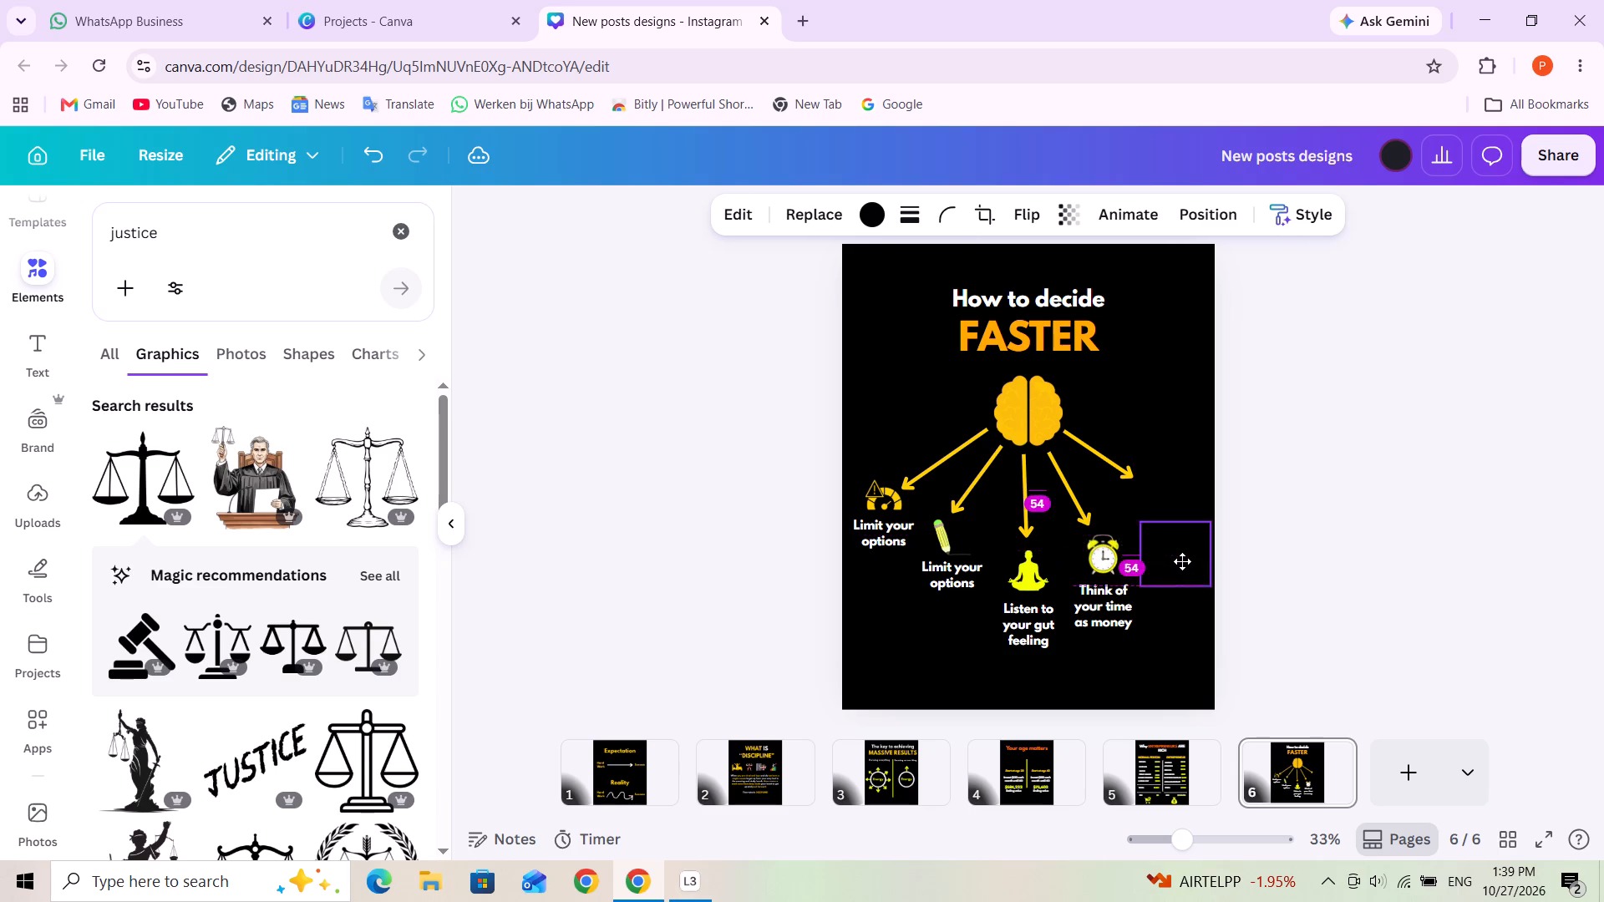
{"action": "left_click_drag", "start_coordinate": [1182, 561], "coordinate": [1189, 569]}
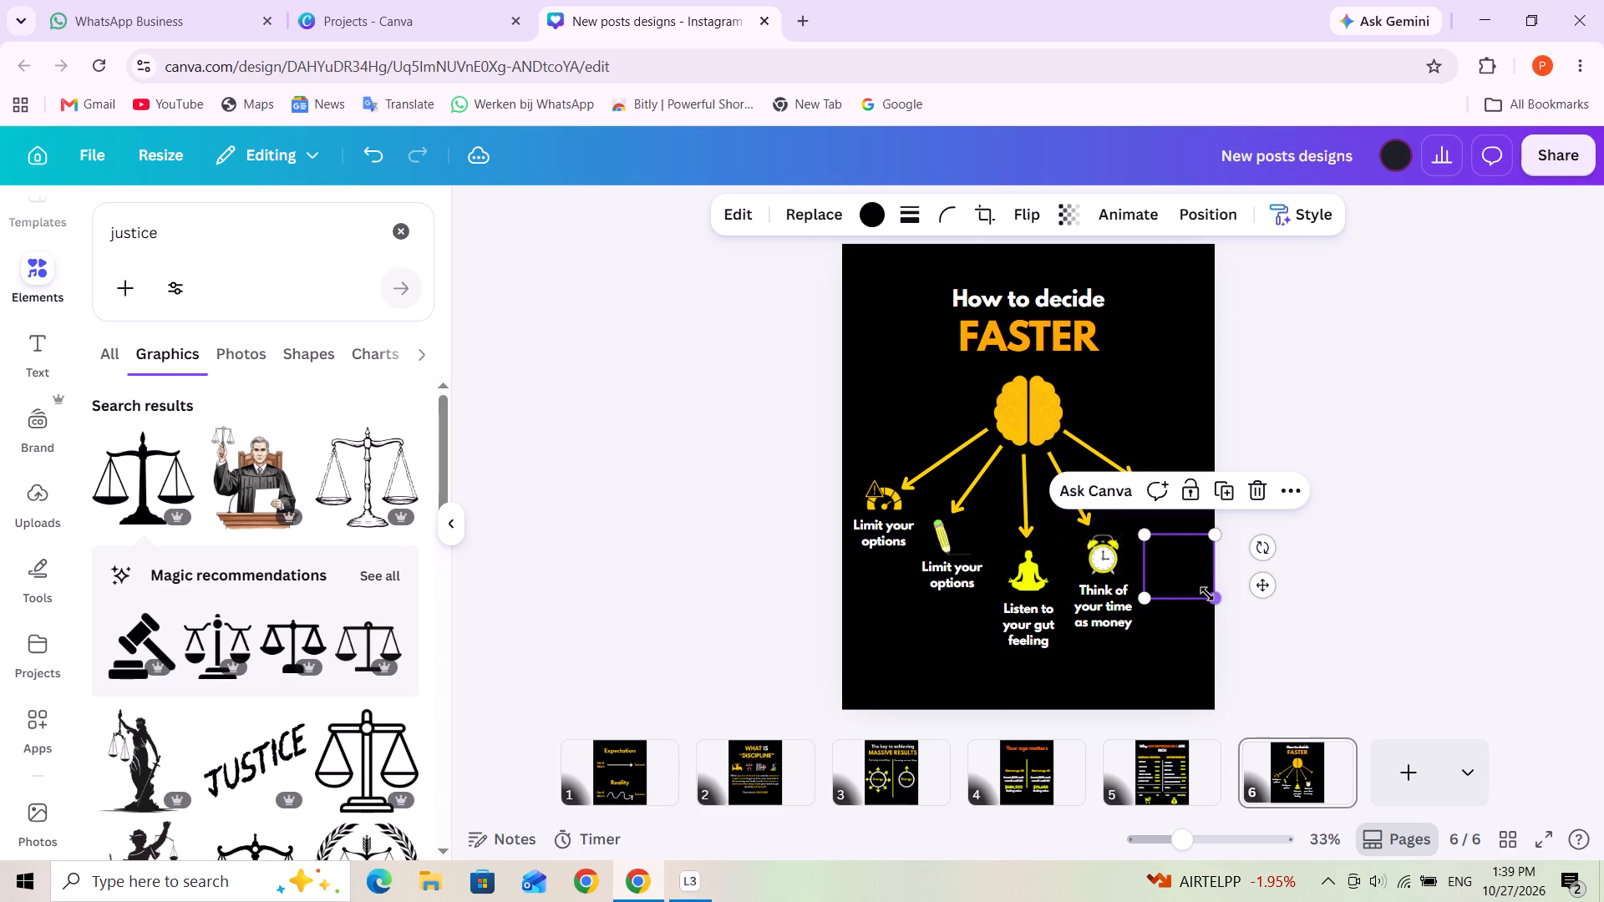
{"action": "left_click", "coordinate": [1207, 594]}
{"action": "left_click_drag", "start_coordinate": [1220, 602], "coordinate": [1193, 571]}
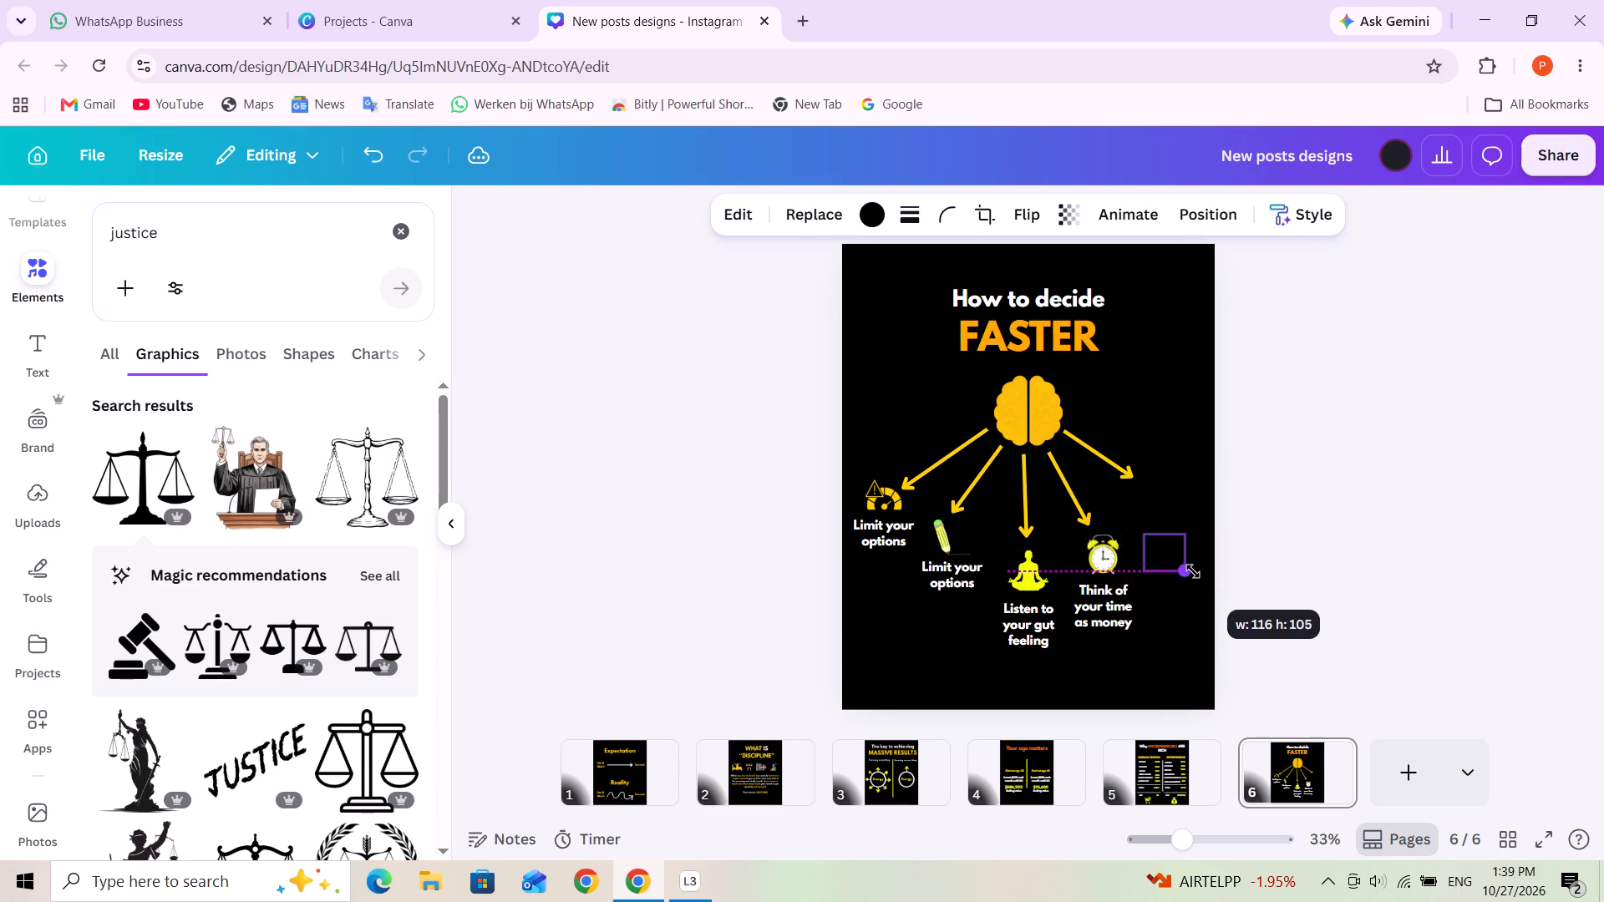
{"action": "left_click_drag", "start_coordinate": [1193, 571], "coordinate": [1199, 568]}
{"action": "left_click", "coordinate": [1188, 533]}
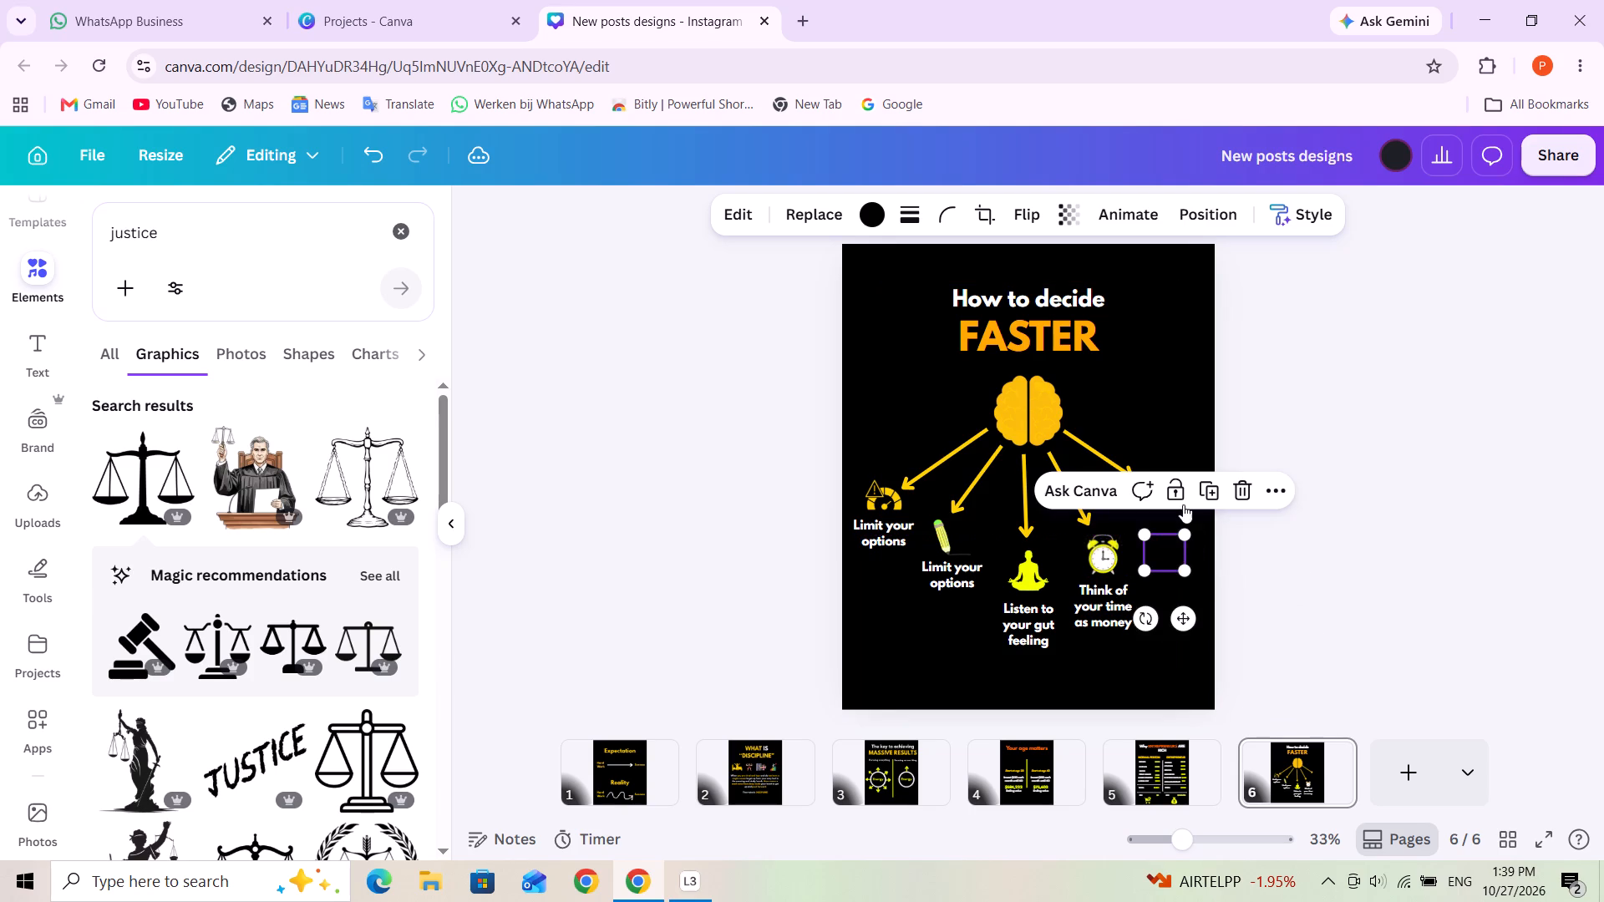
{"action": "left_click", "coordinate": [1164, 415]}
Recolor the balance scales from black to the bright yellow used in the design.
{"action": "left_click", "coordinate": [1163, 549]}
{"action": "left_click", "coordinate": [866, 213]}
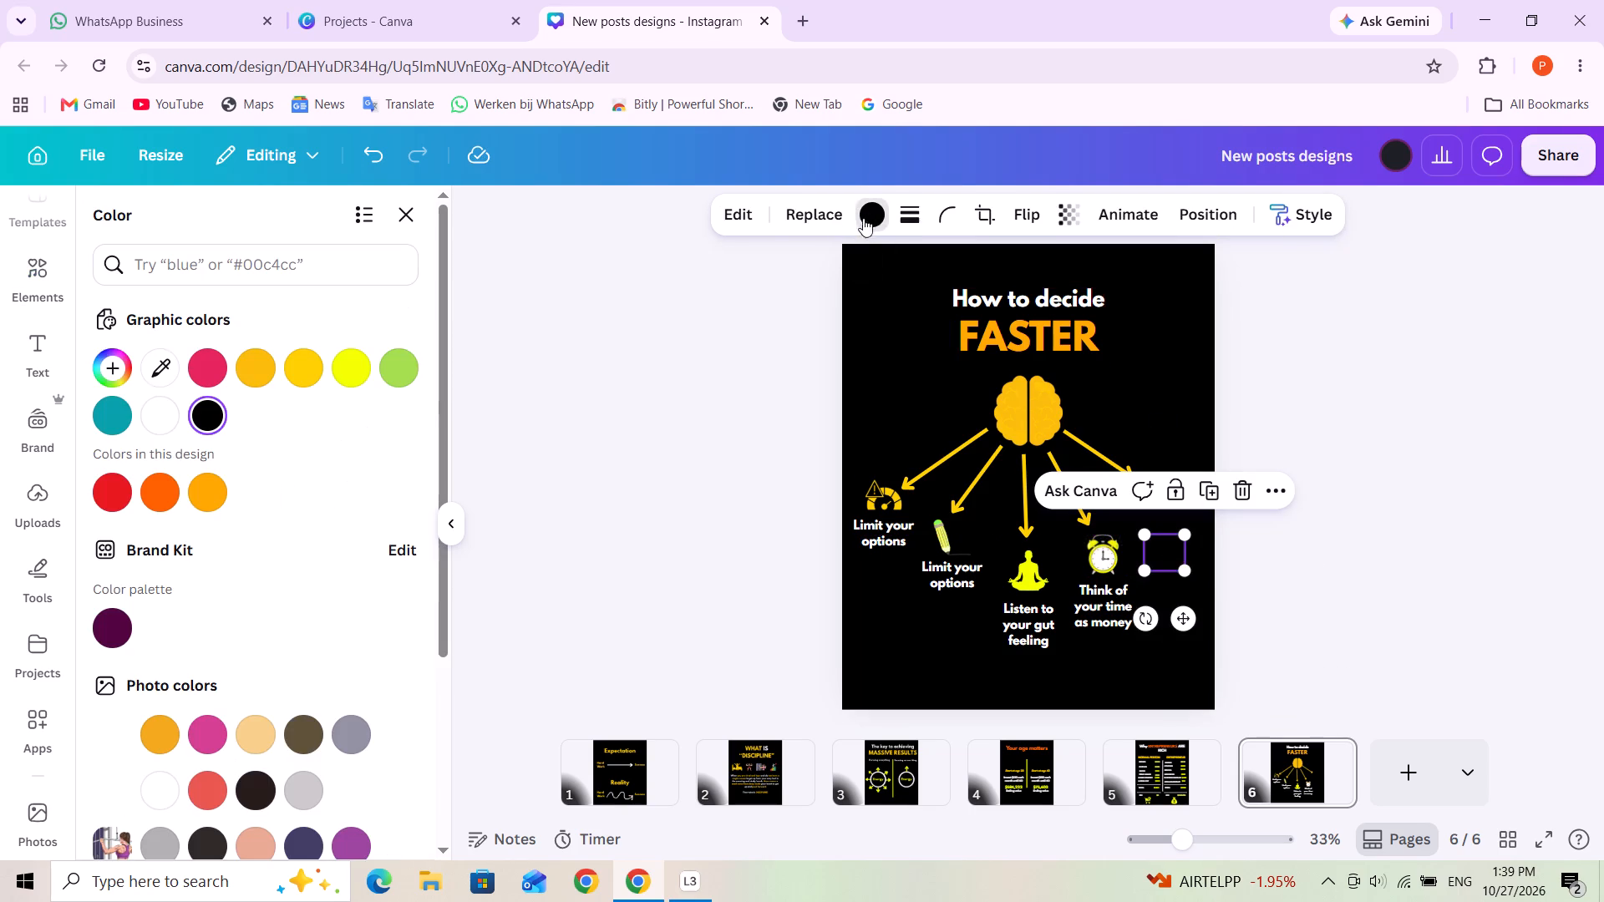
{"action": "left_click", "coordinate": [350, 374]}
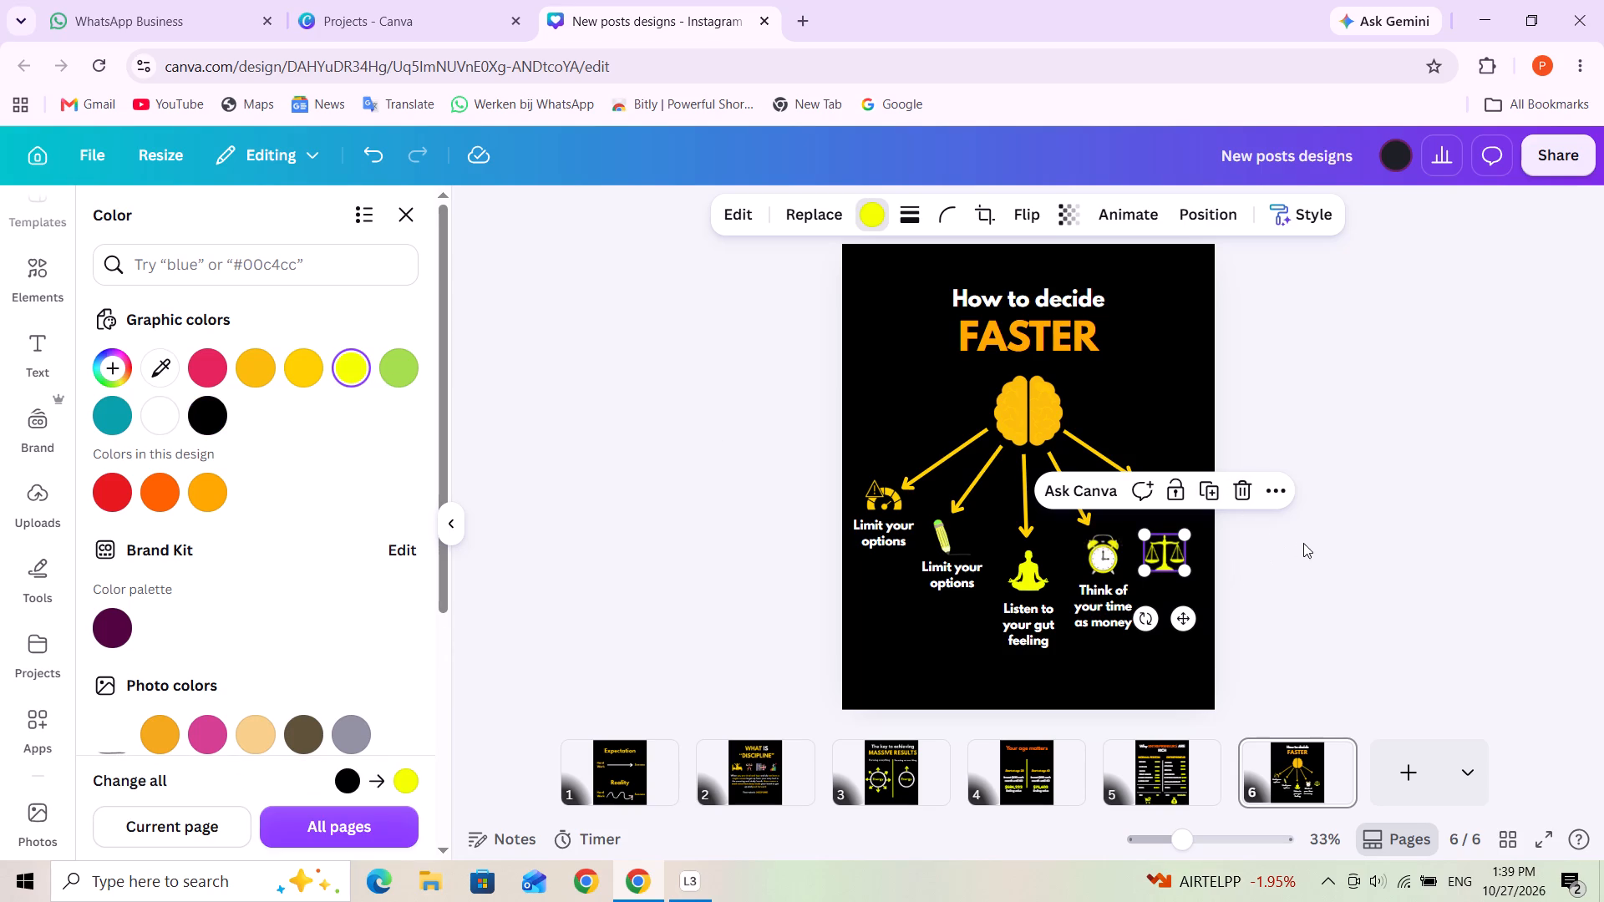
{"action": "left_click", "coordinate": [1273, 547]}
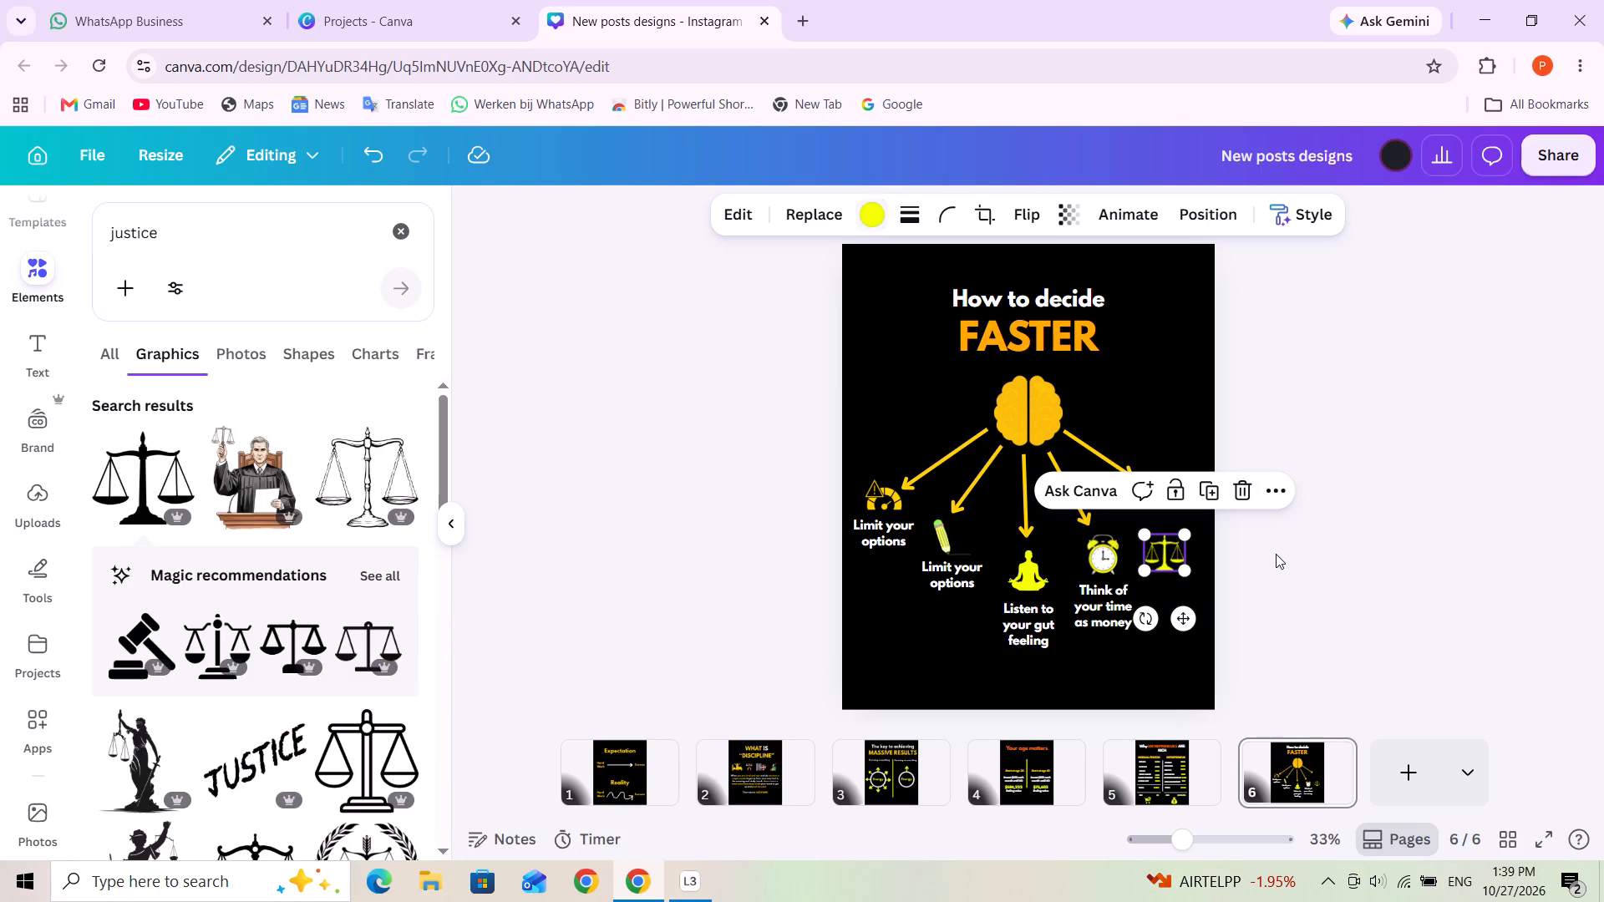
{"action": "left_click", "coordinate": [1276, 554]}
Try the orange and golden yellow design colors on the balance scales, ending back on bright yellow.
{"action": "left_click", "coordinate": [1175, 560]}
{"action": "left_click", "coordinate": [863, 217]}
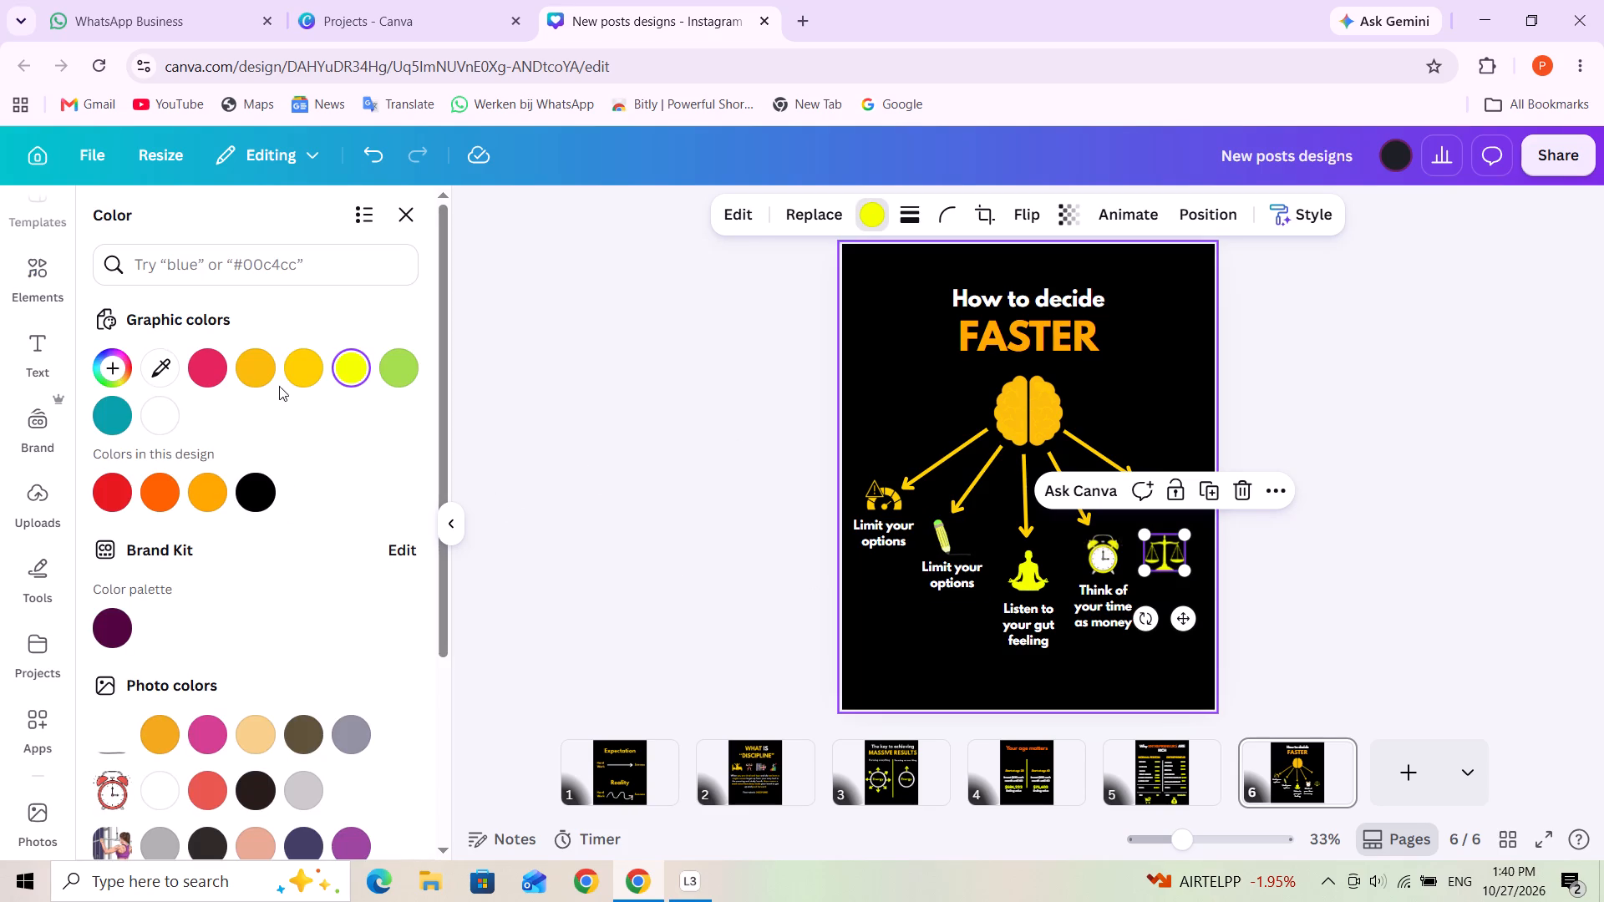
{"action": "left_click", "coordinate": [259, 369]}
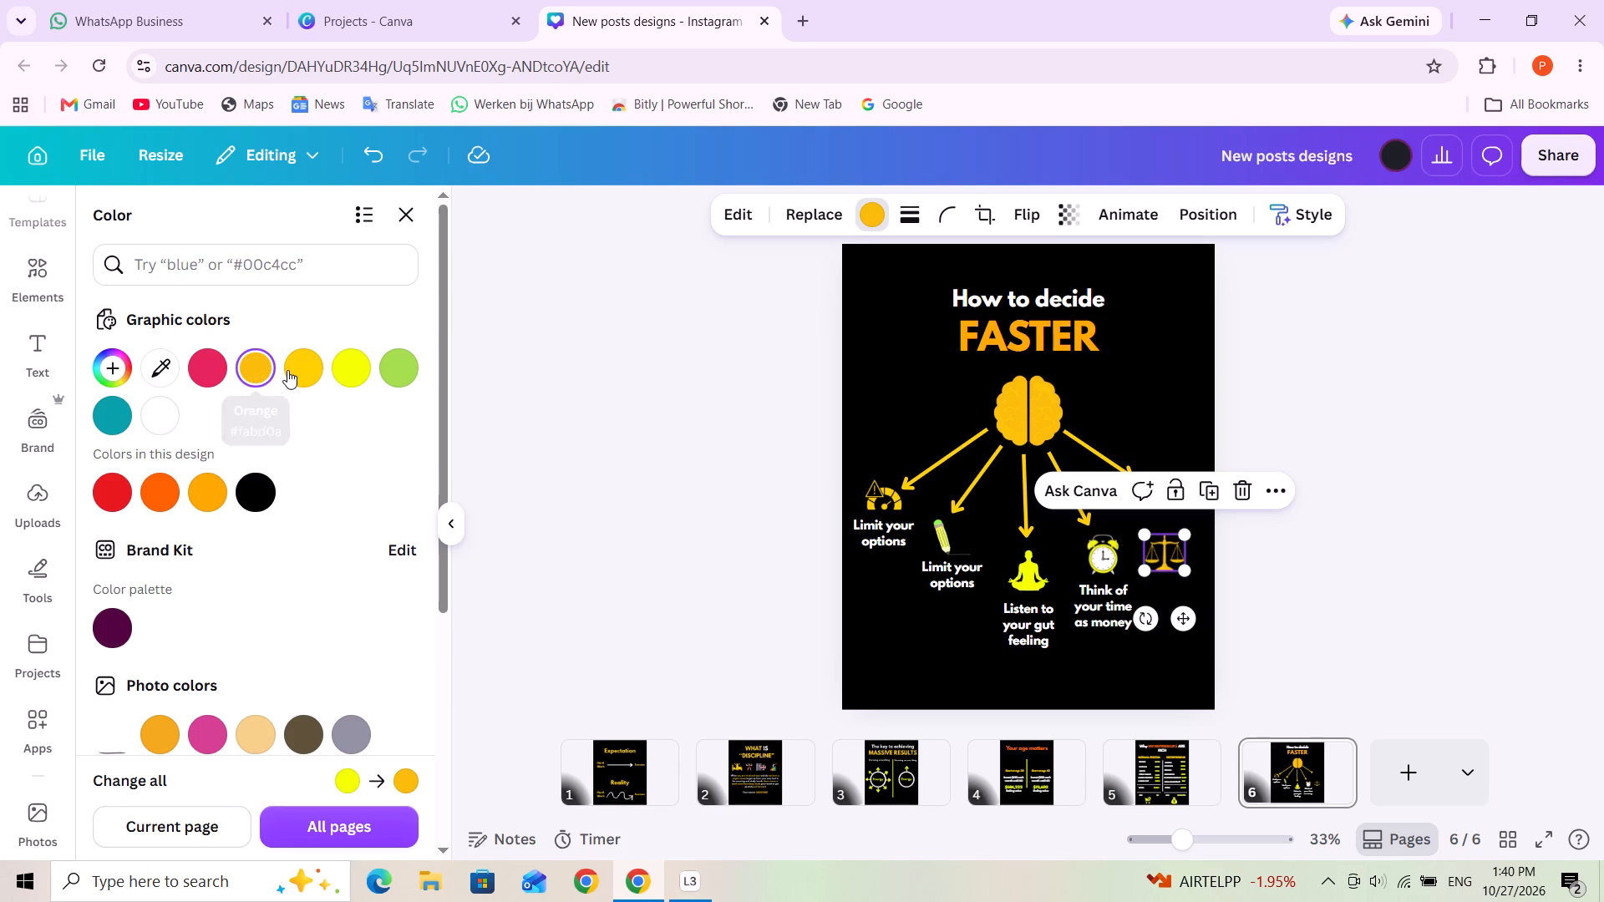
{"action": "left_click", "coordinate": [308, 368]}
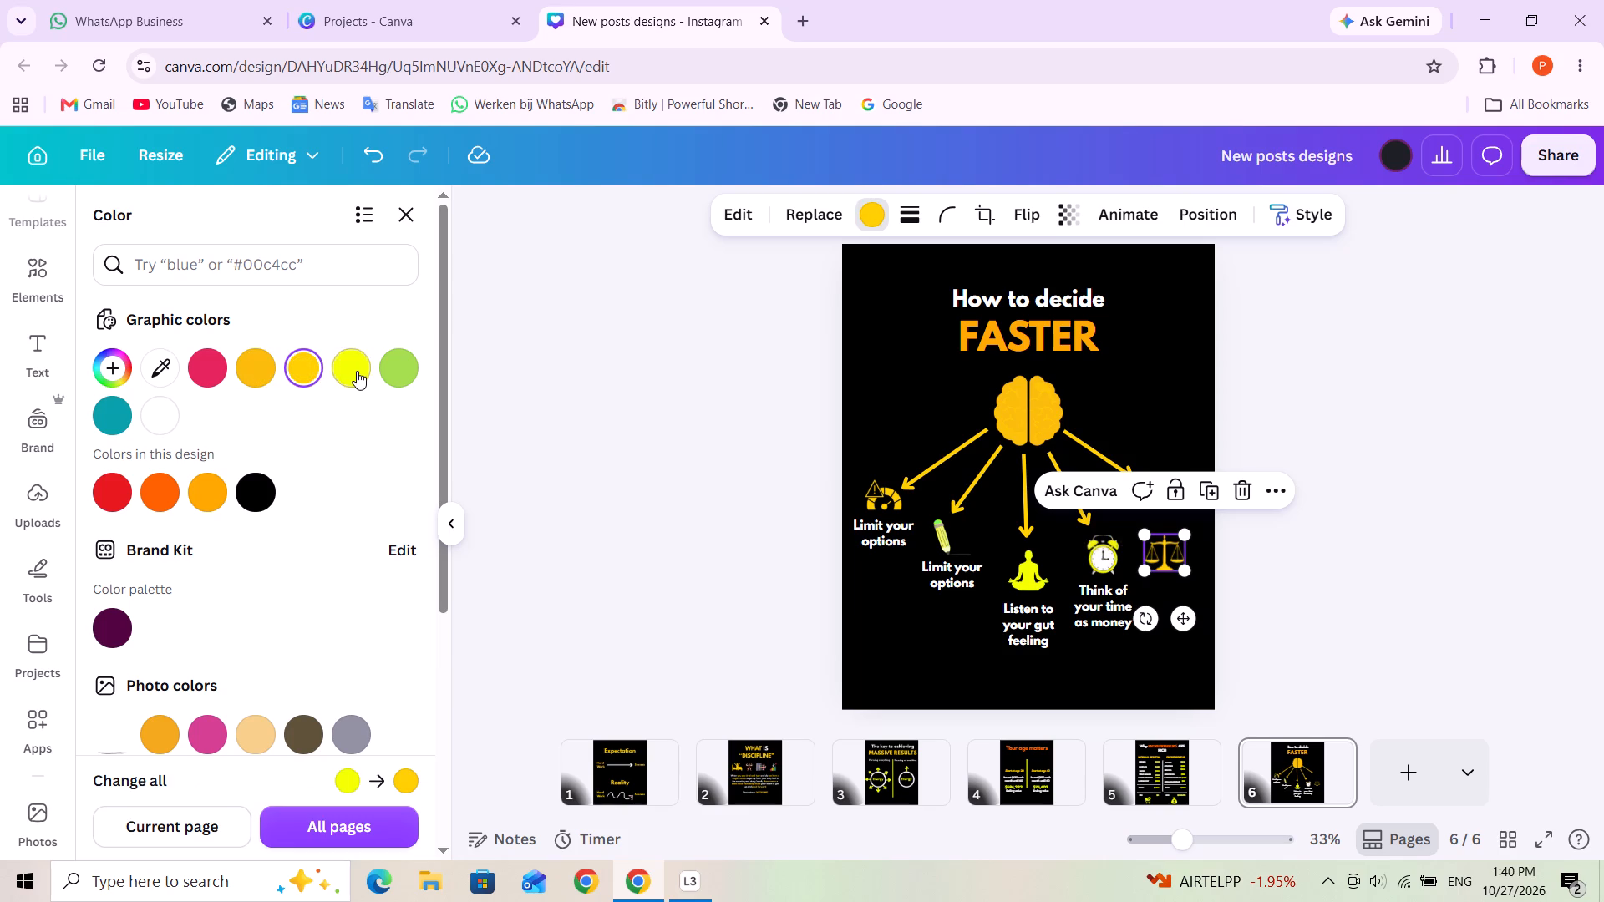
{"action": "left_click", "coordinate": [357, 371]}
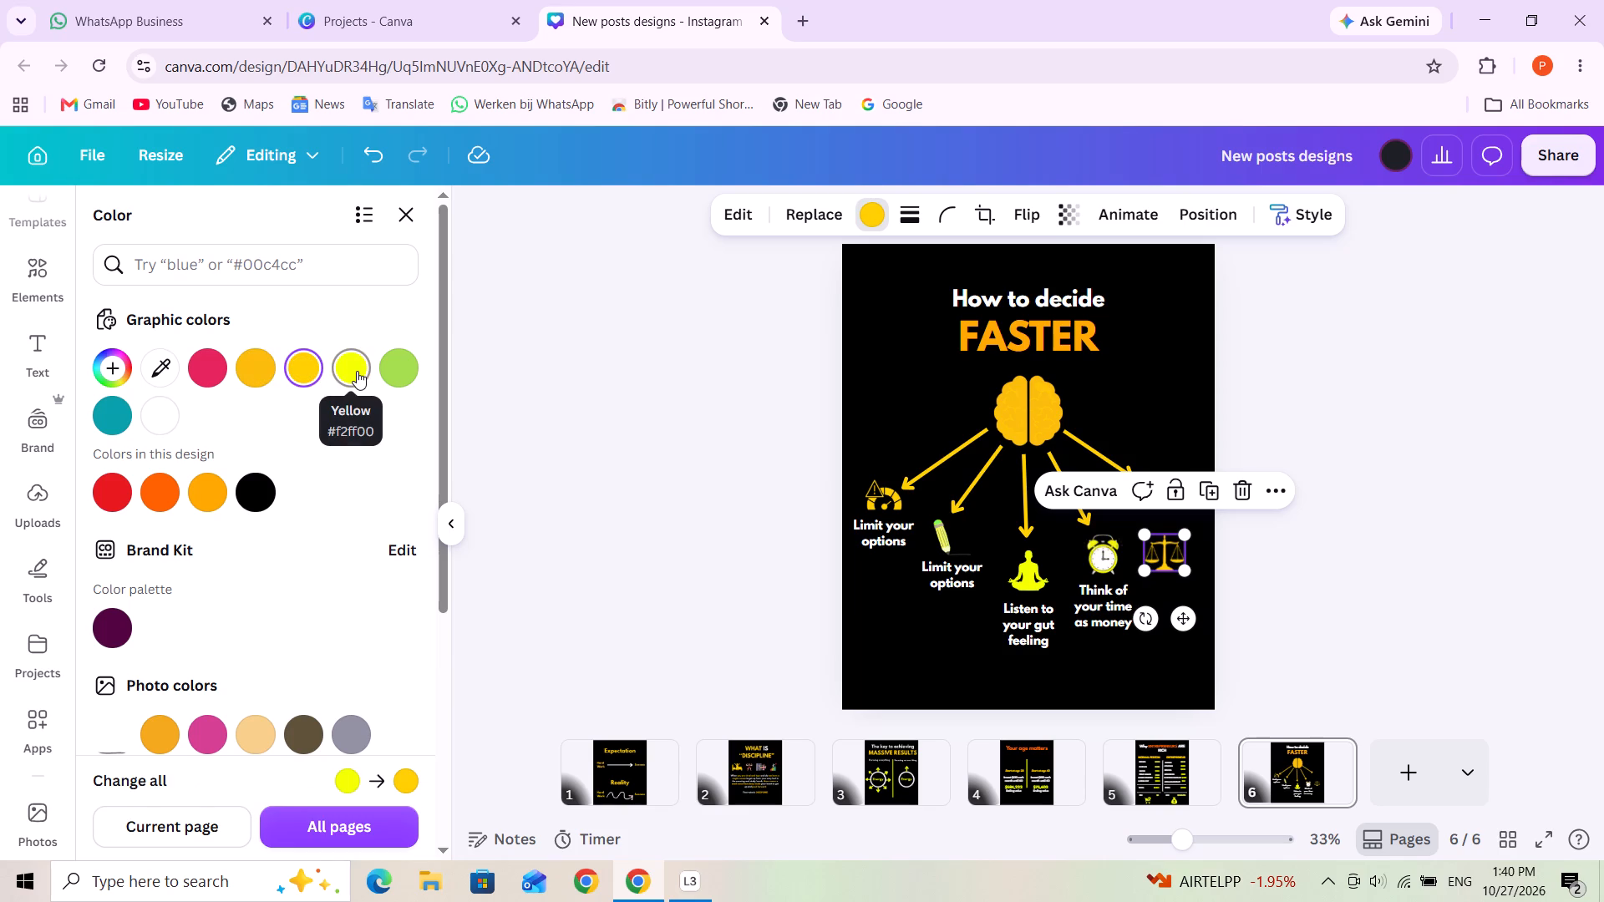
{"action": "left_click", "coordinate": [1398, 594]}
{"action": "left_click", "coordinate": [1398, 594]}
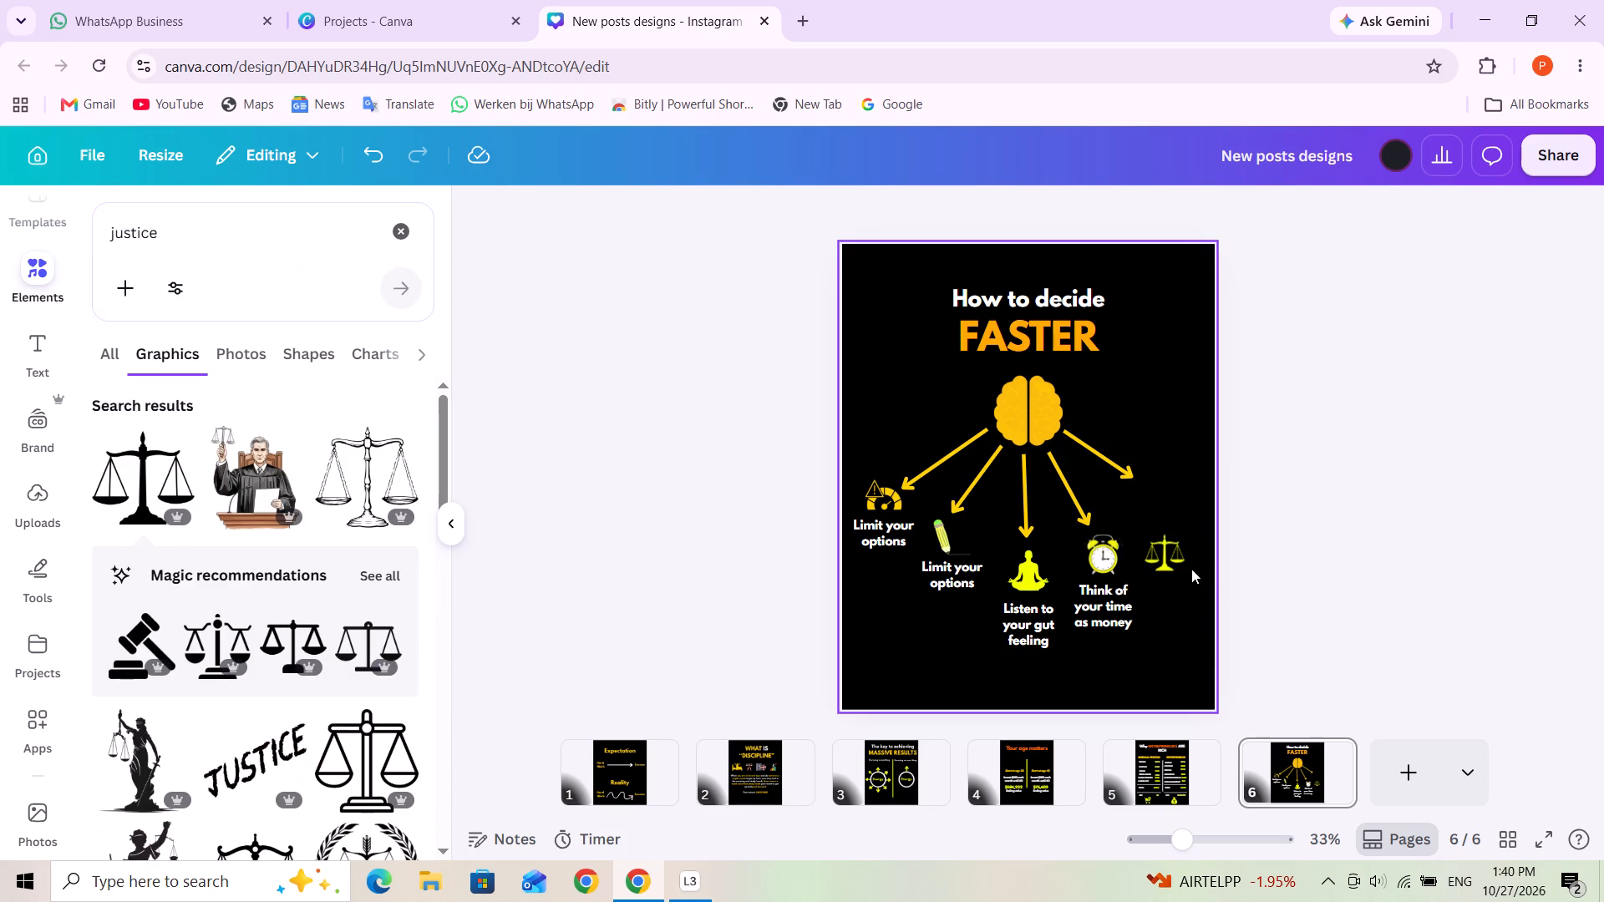
Move the balance scales up so they sit just below the tip of the fifth arrow.
{"action": "left_click_drag", "start_coordinate": [1176, 562], "coordinate": [1163, 512]}
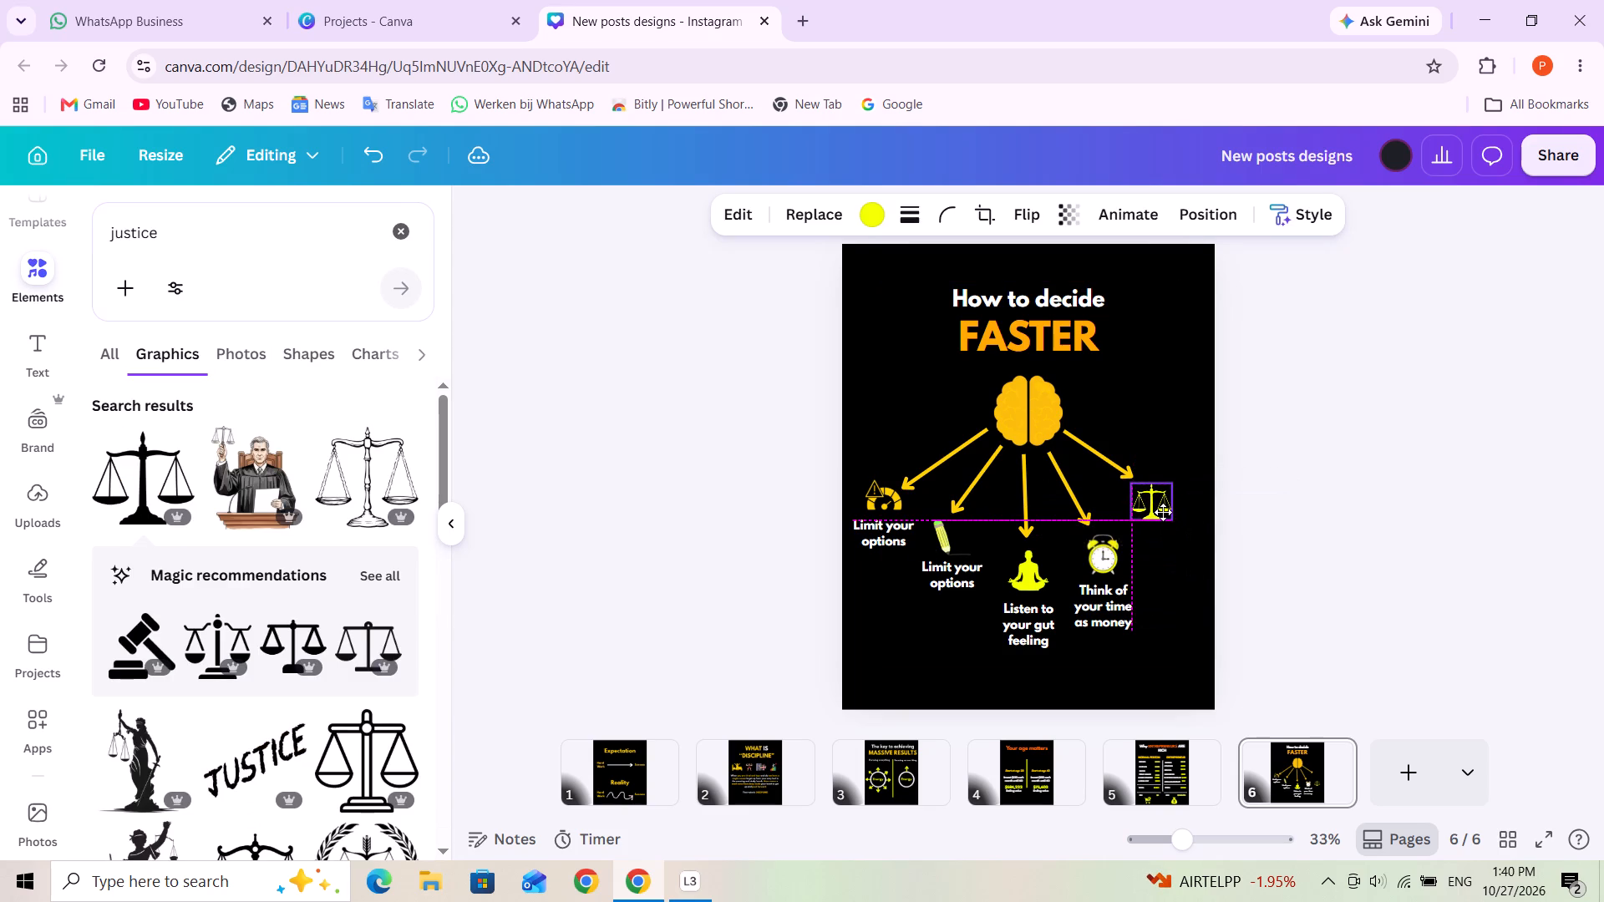
{"action": "left_click_drag", "start_coordinate": [1163, 512], "coordinate": [1157, 514]}
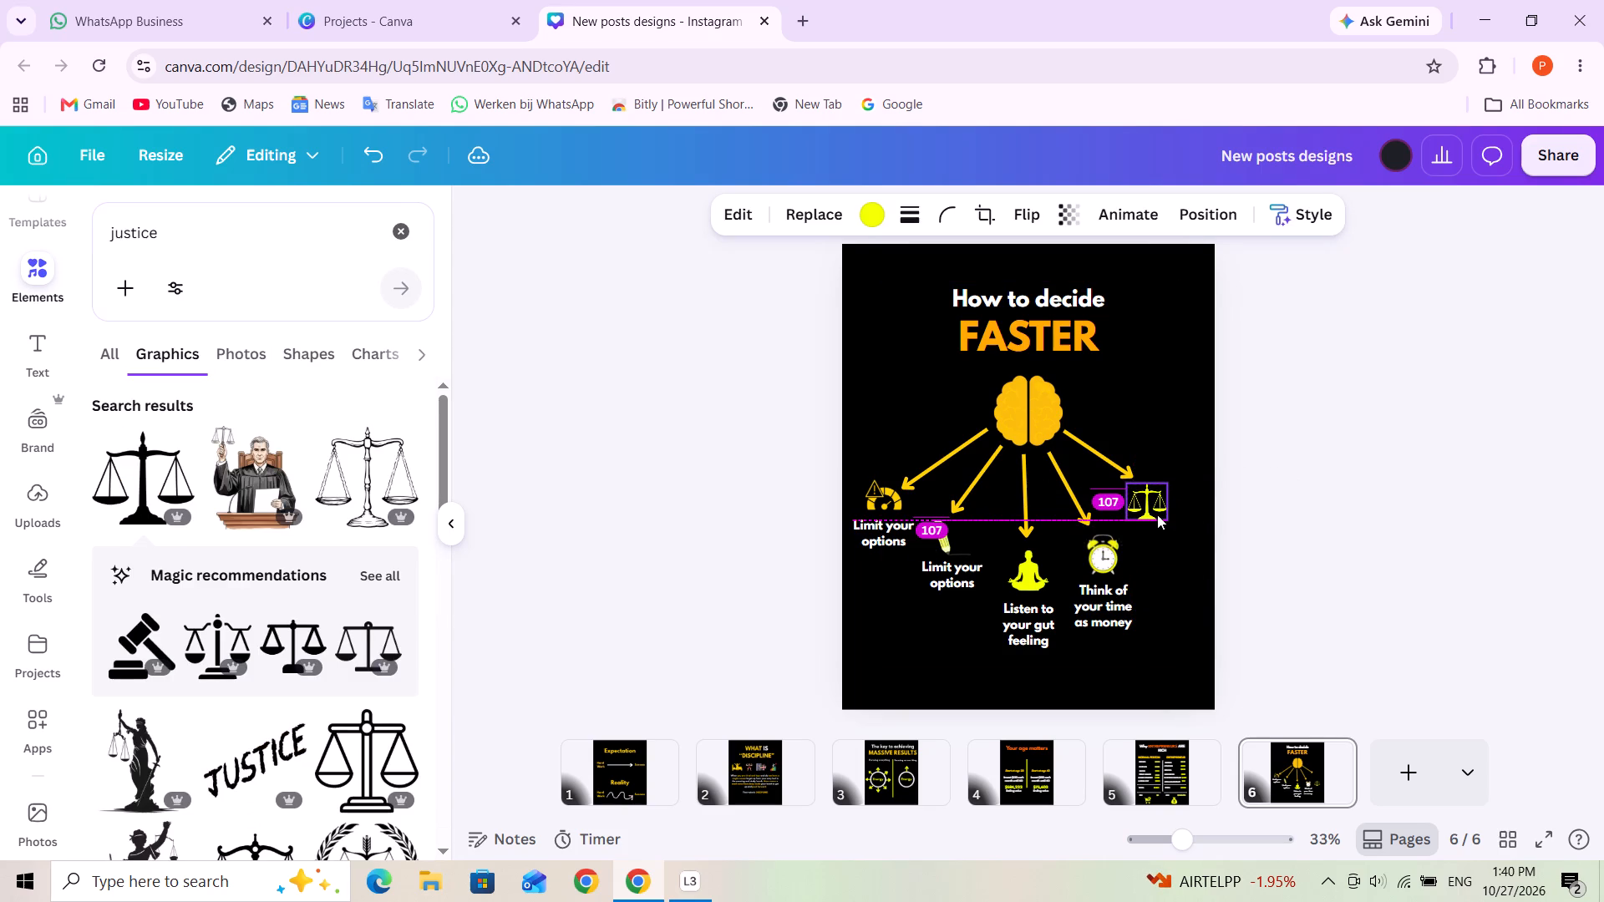
{"action": "left_click", "coordinate": [1277, 542]}
{"action": "left_click_drag", "start_coordinate": [1141, 512], "coordinate": [1141, 504]}
{"action": "left_click", "coordinate": [1277, 524]}
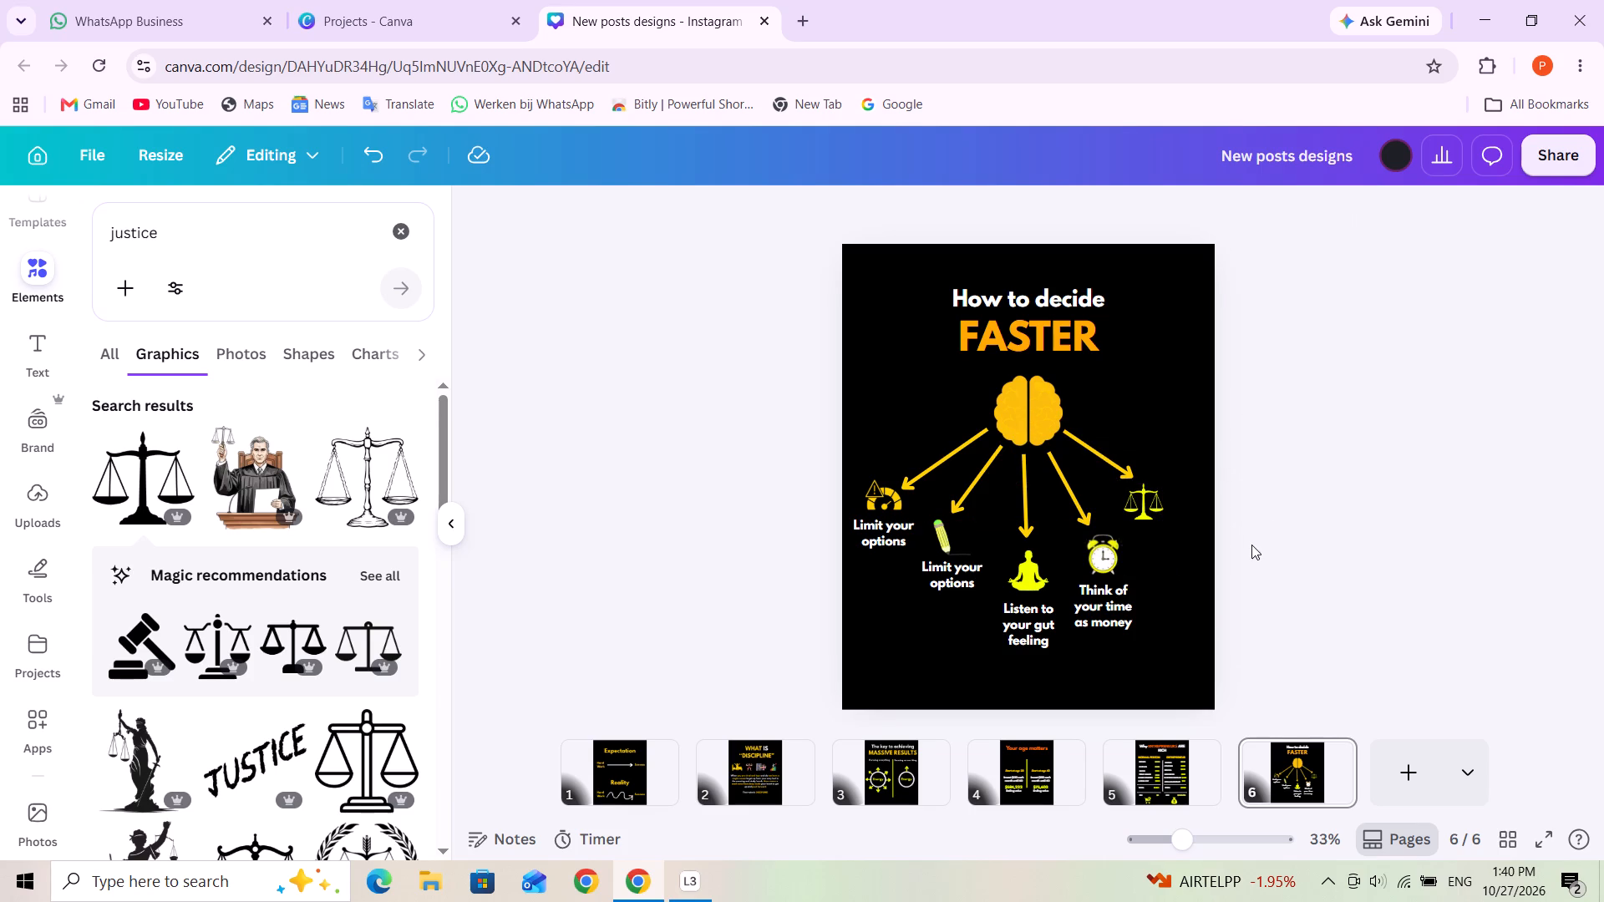
Duplicate the "Think of your time as money" caption and place the copy directly beneath the balance scales.
{"action": "left_click", "coordinate": [1085, 614]}
{"action": "left_click", "coordinate": [1148, 535]}
{"action": "left_click_drag", "start_coordinate": [1109, 615], "coordinate": [1156, 580]}
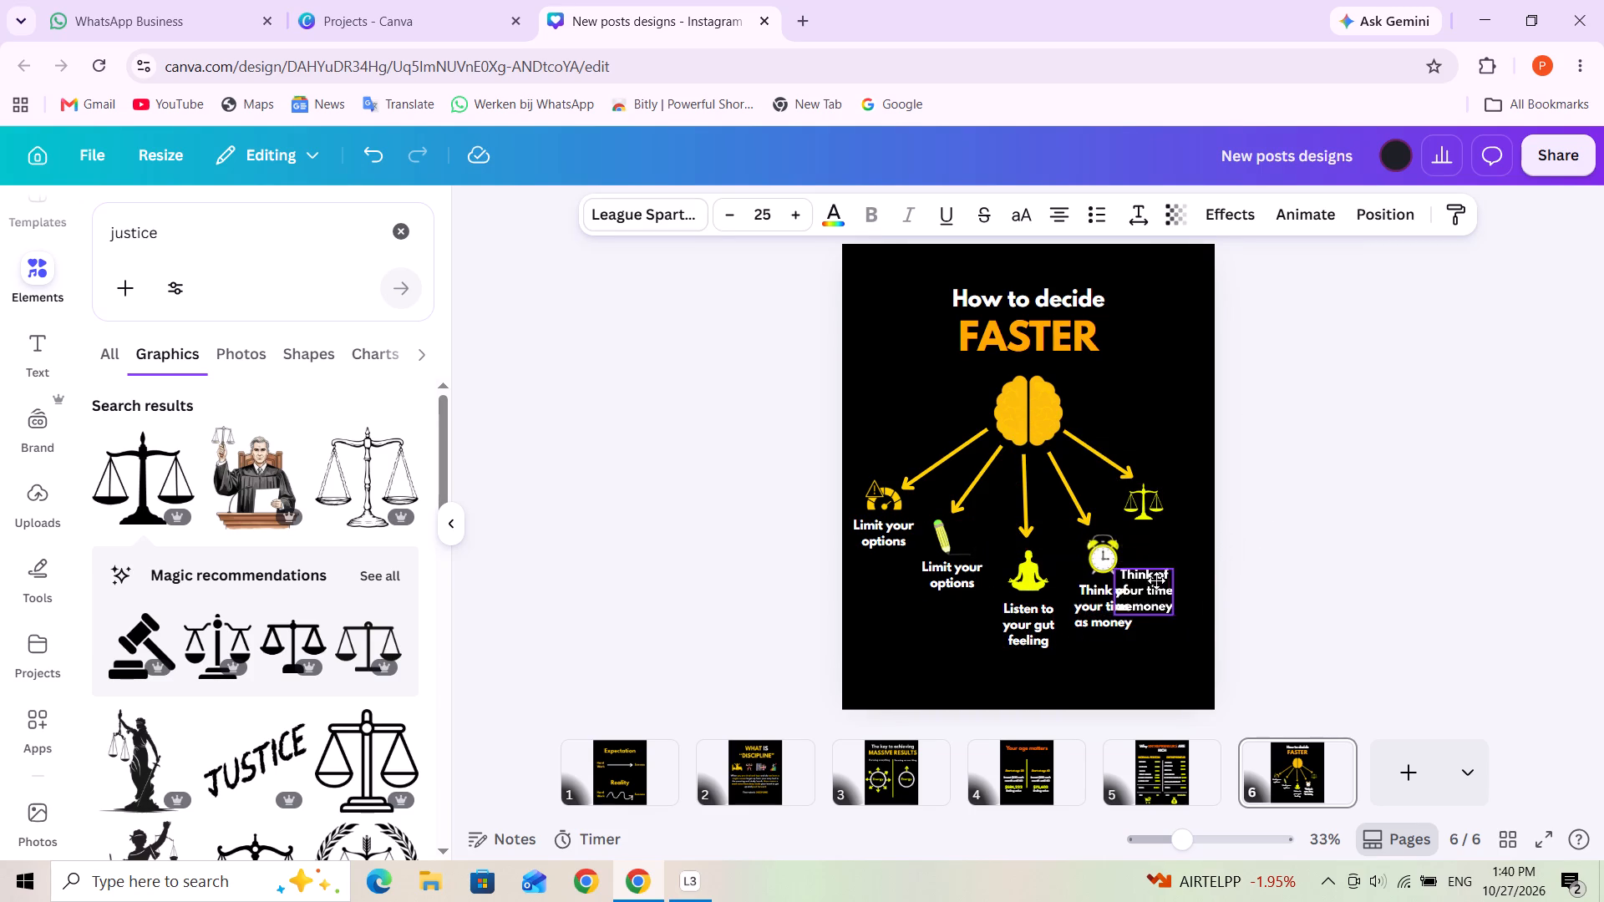
{"action": "left_click_drag", "start_coordinate": [1156, 580], "coordinate": [1160, 556]}
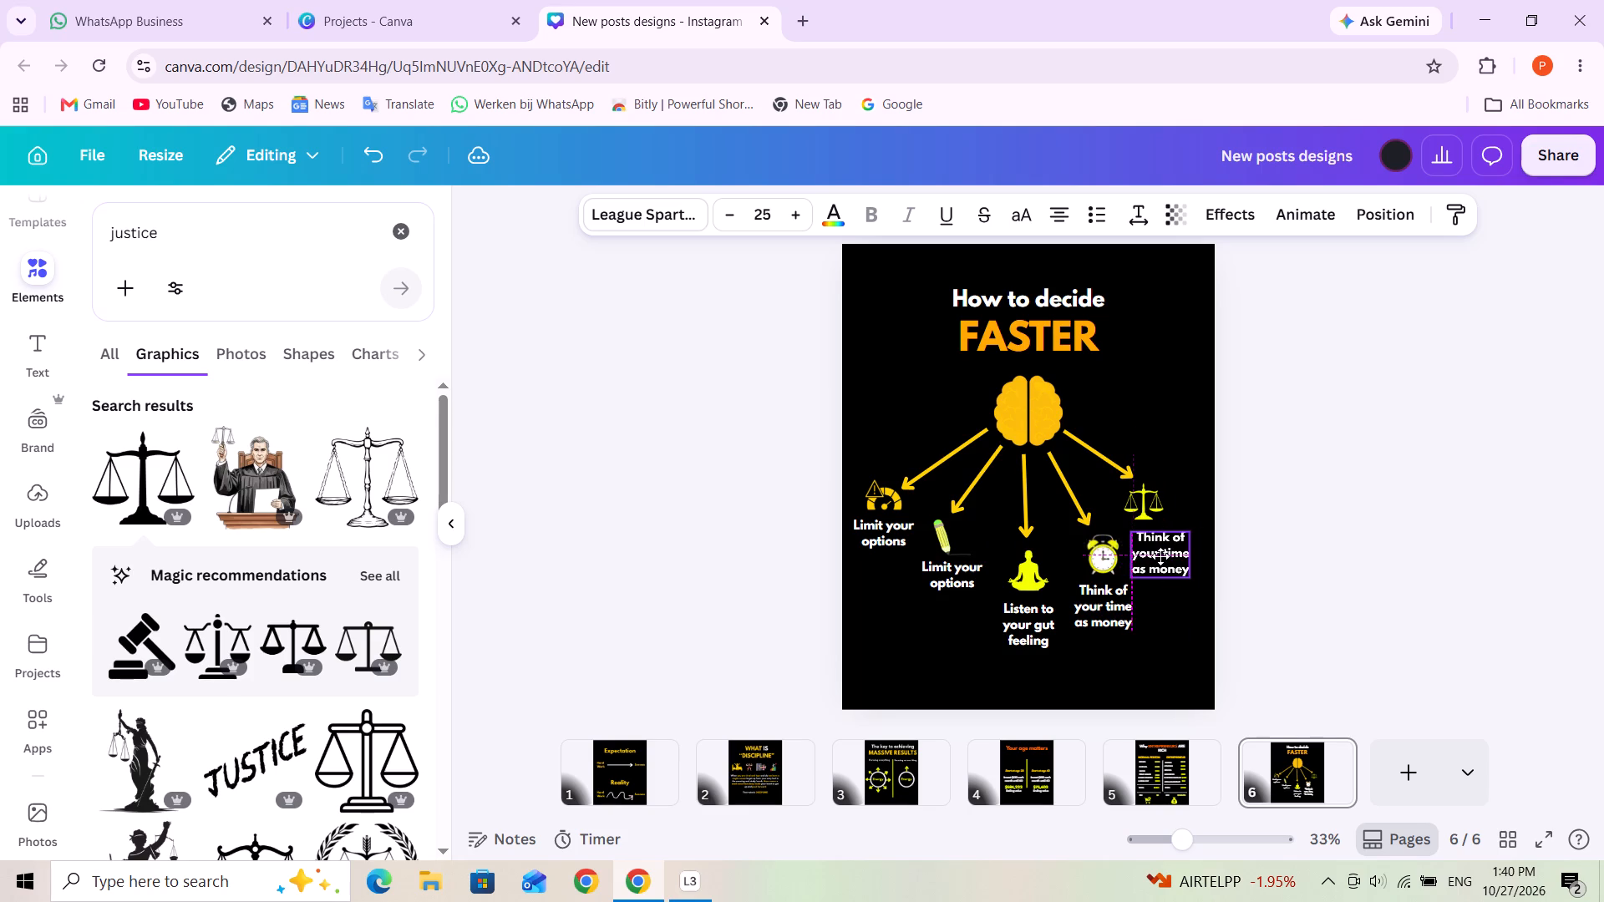
{"action": "left_click_drag", "start_coordinate": [1160, 556], "coordinate": [1157, 555]}
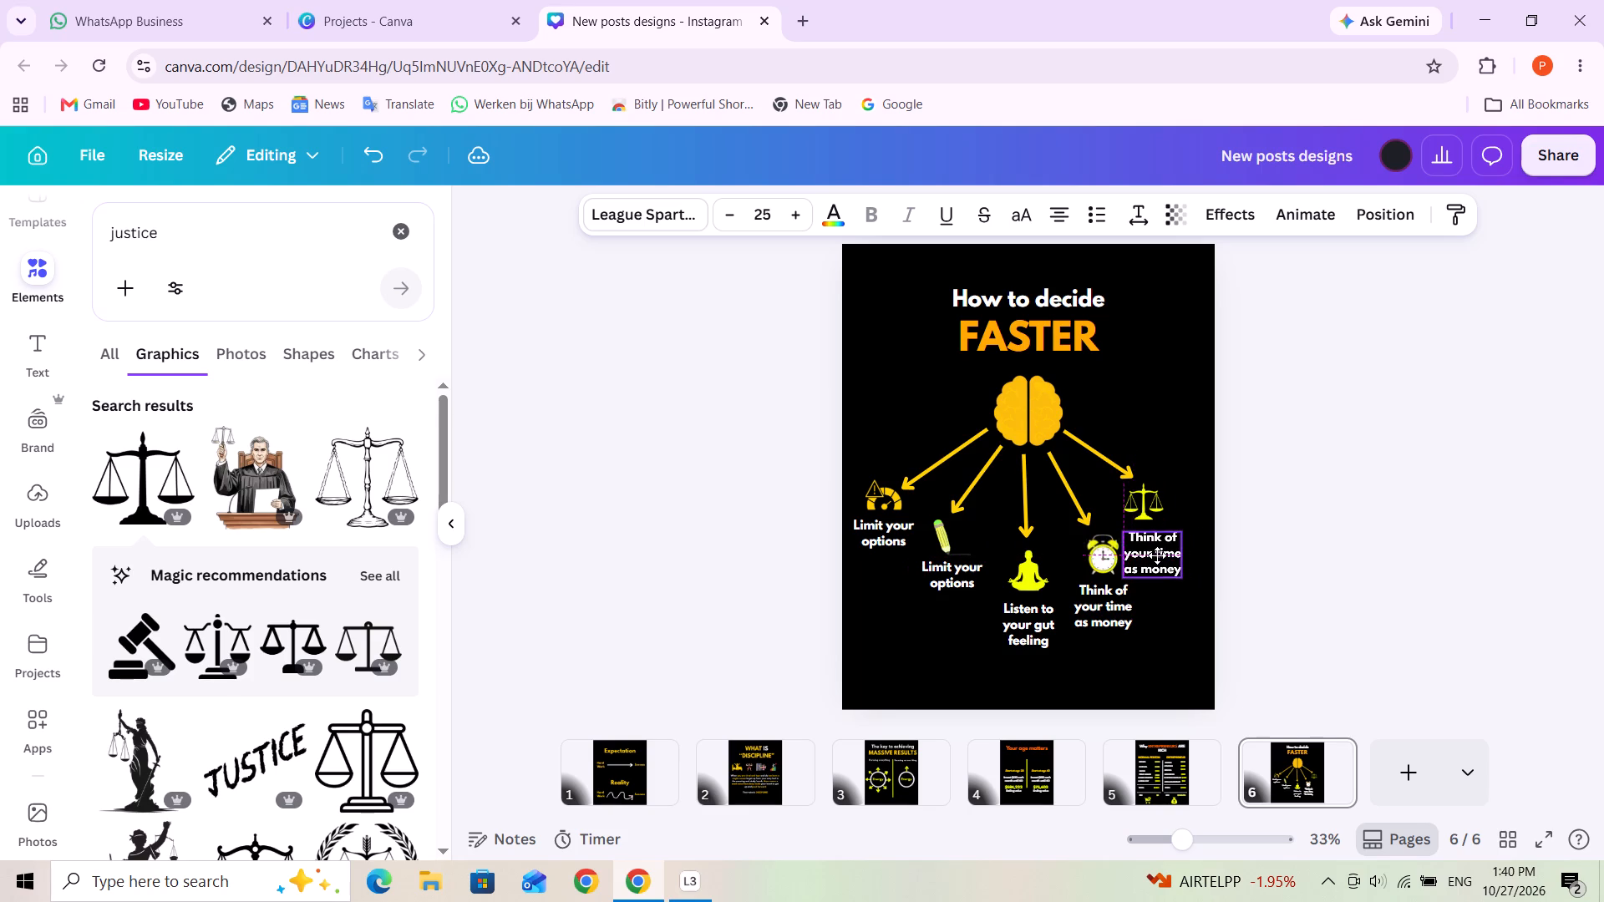
{"action": "left_click_drag", "start_coordinate": [1157, 555], "coordinate": [1158, 555]}
Replace the caption beneath the balance scales with "Know that decislveness grows with each decision", broken over four lines.
{"action": "triple_click", "coordinate": [1158, 554]}
{"action": "triple_click", "coordinate": [1158, 554]}
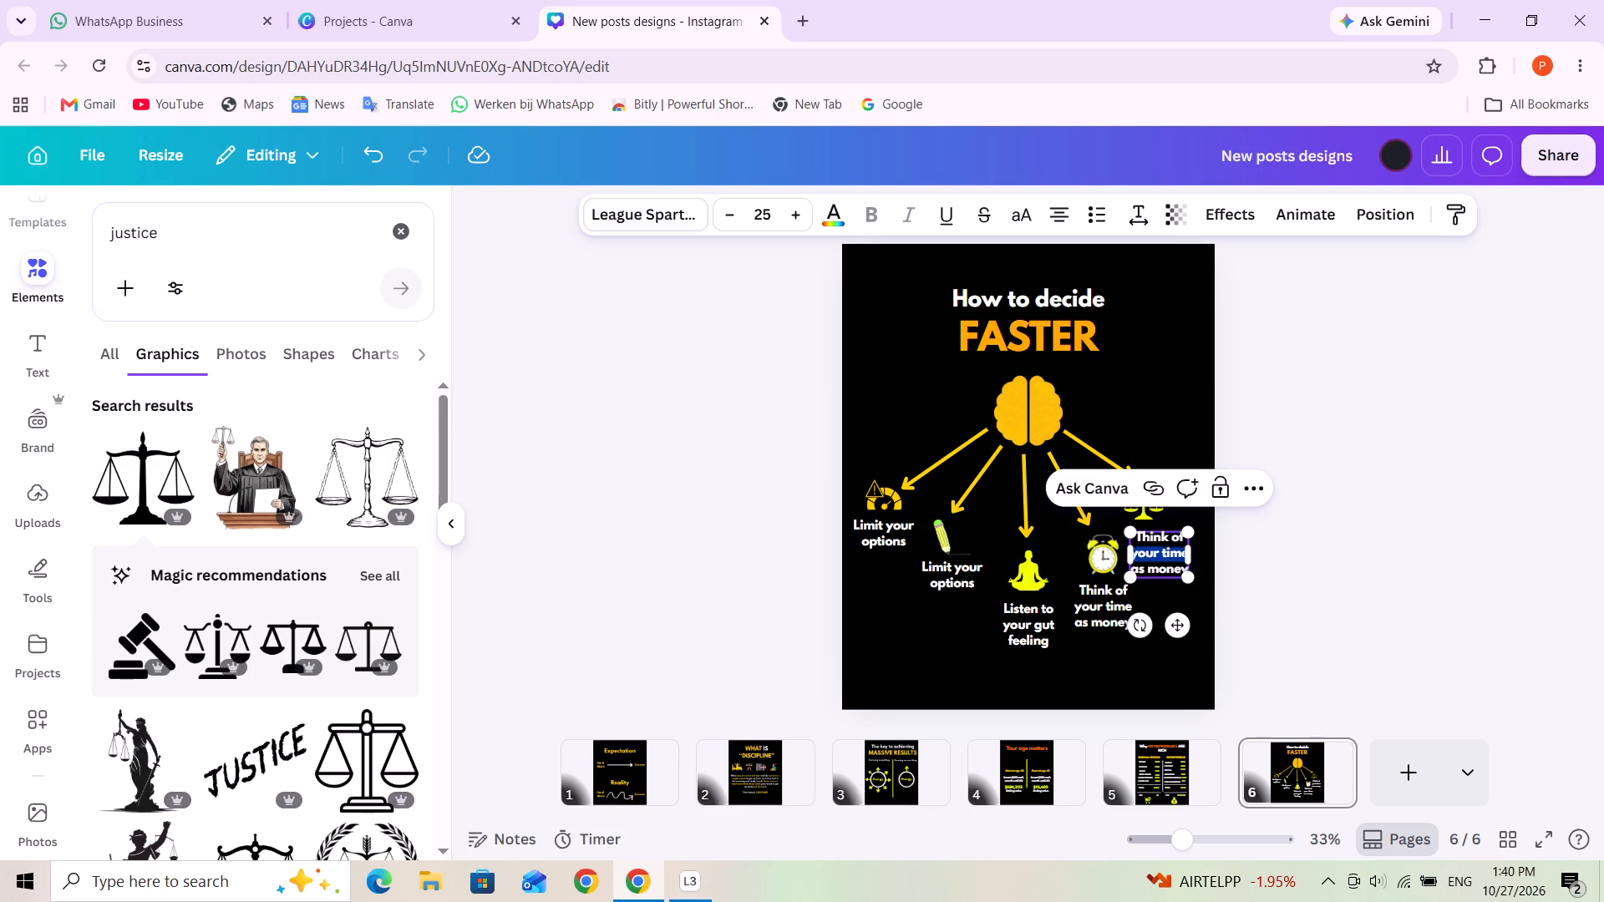
{"action": "key", "text": "ctrl+a"}
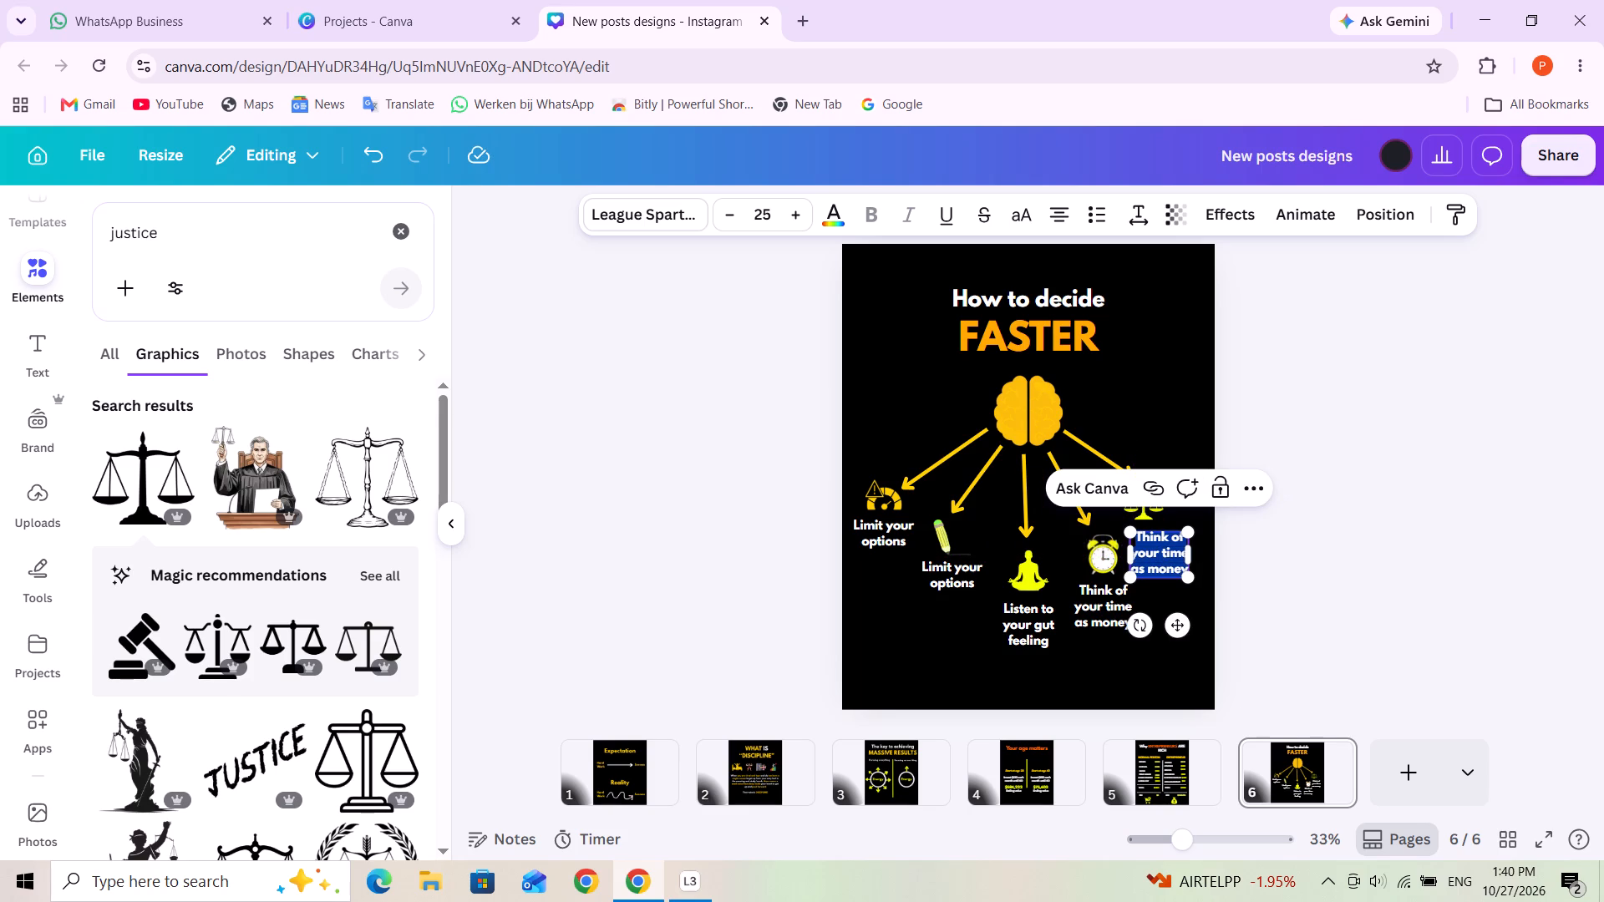
{"action": "key", "text": "k"}
{"action": "type", "text": "no"}
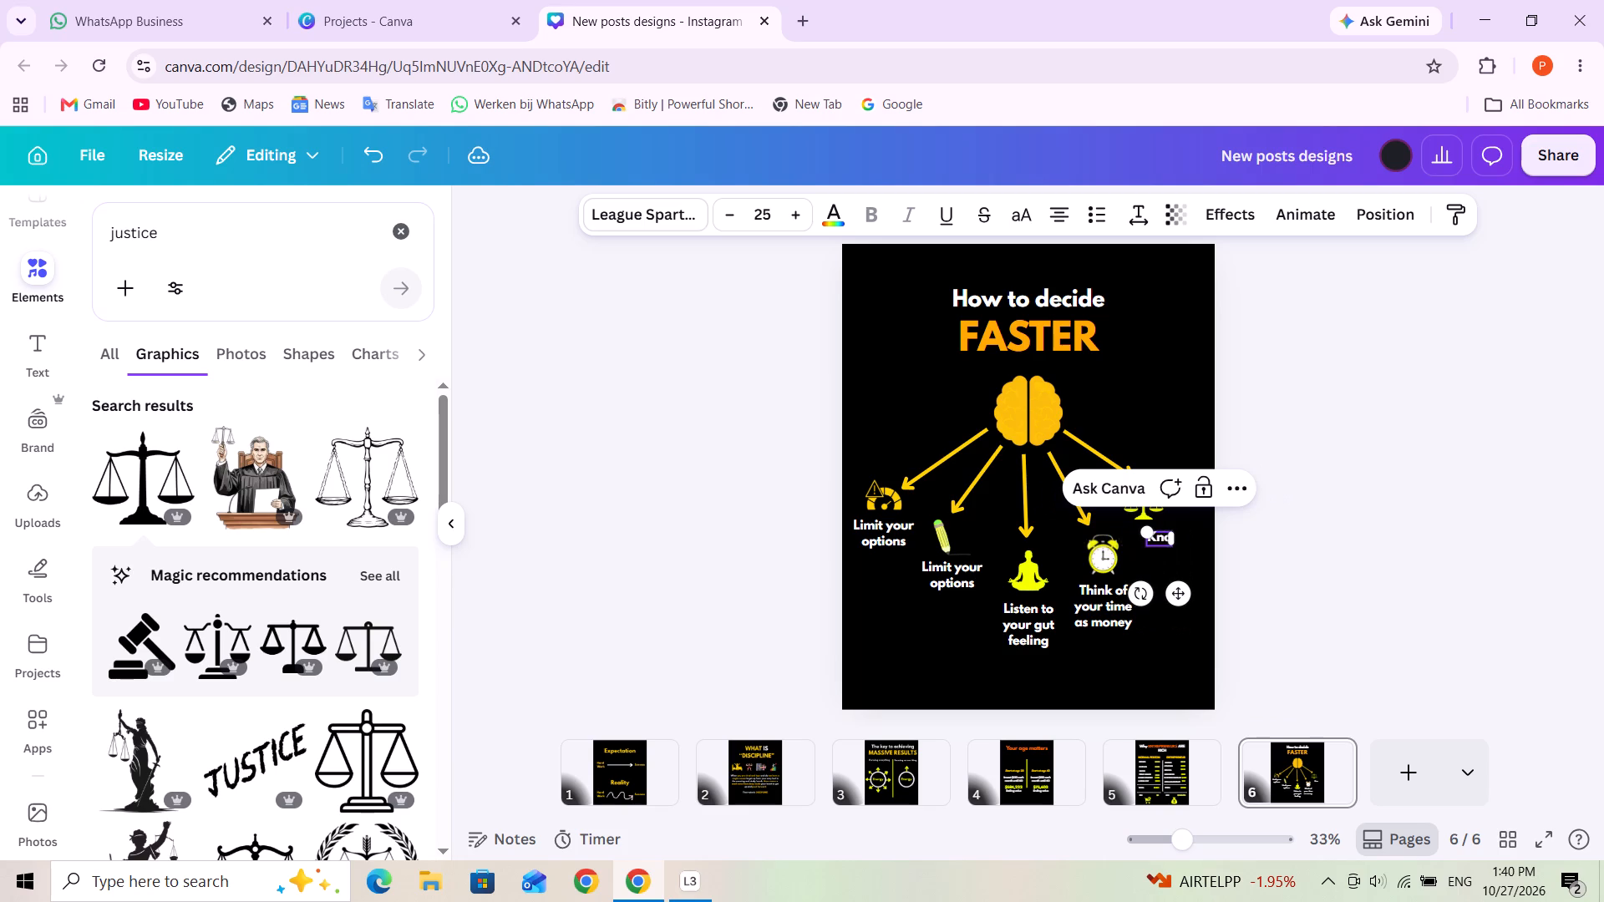
{"action": "type", "text": "w that"}
{"action": "key", "text": "Return"}
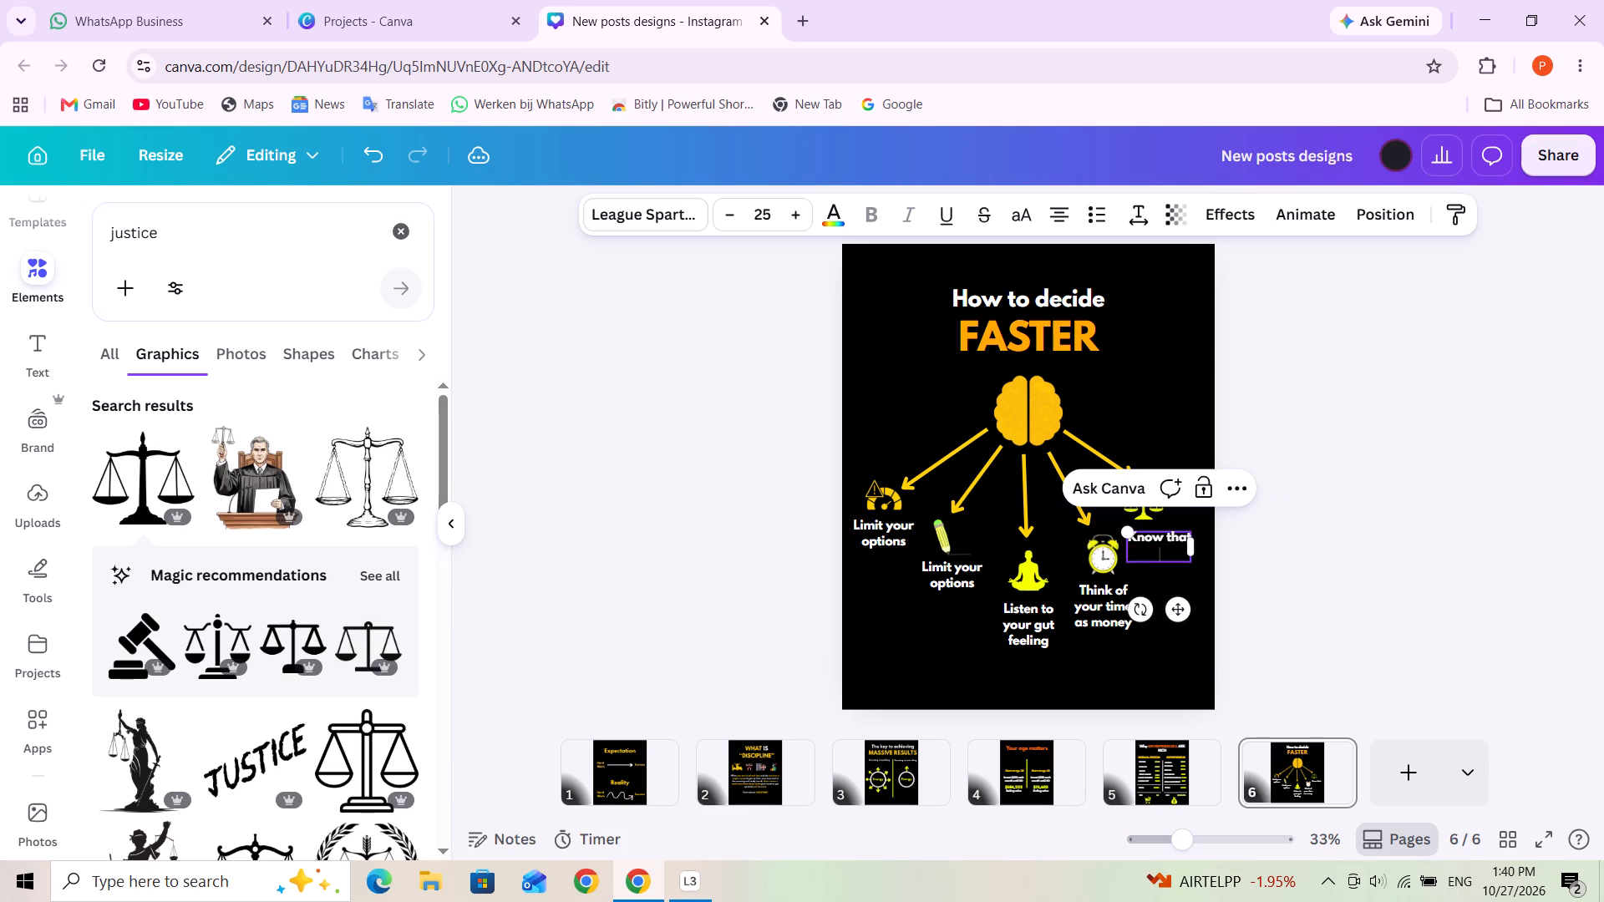
{"action": "key", "text": "d"}
{"action": "key", "text": "e"}
{"action": "type", "text": "ci"}
{"action": "type", "text": "sl"}
{"action": "type", "text": "ve"}
{"action": "key", "text": "n"}
{"action": "type", "text": "ess"}
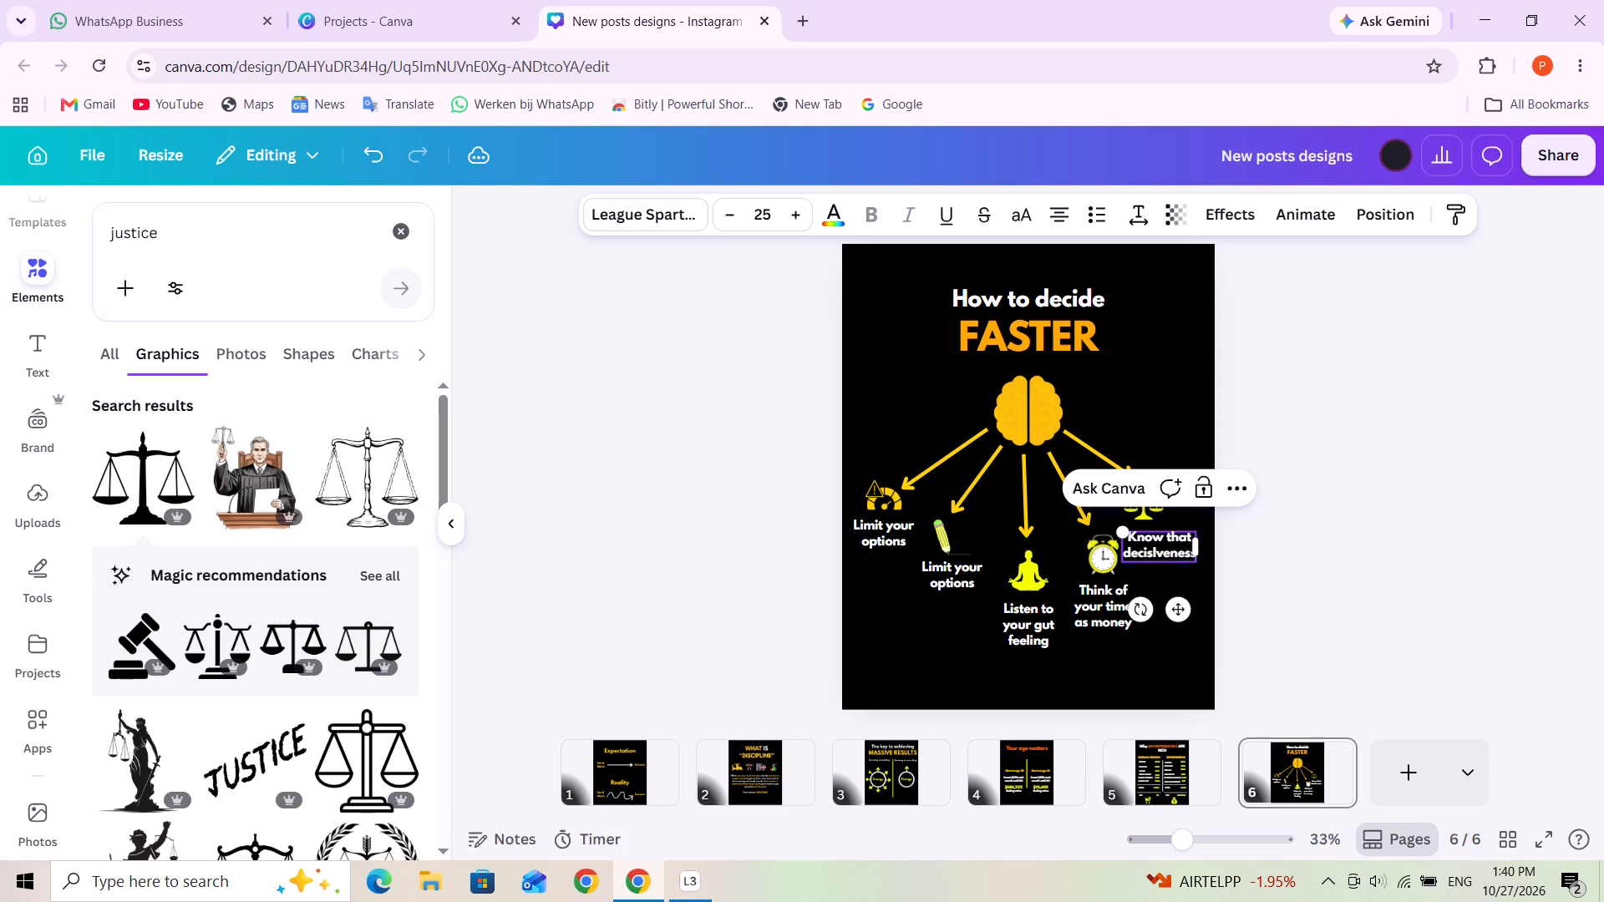
{"action": "key", "text": "Return"}
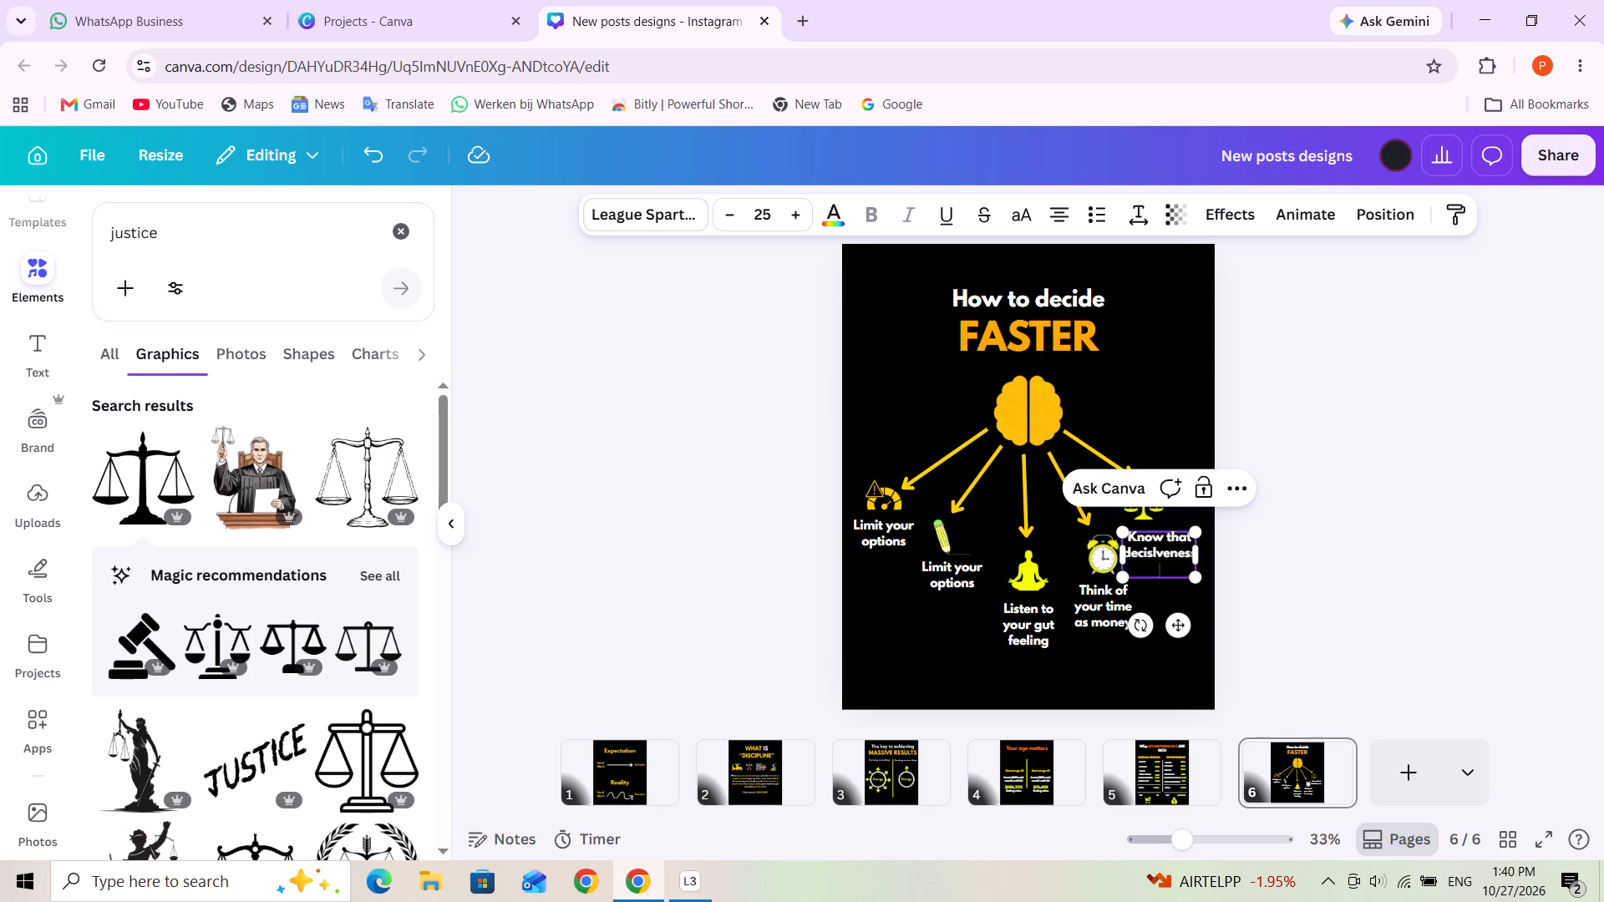
{"action": "type", "text": "grows"}
{"action": "key", "text": "space"}
{"action": "type", "text": "w"}
{"action": "type", "text": "ith"}
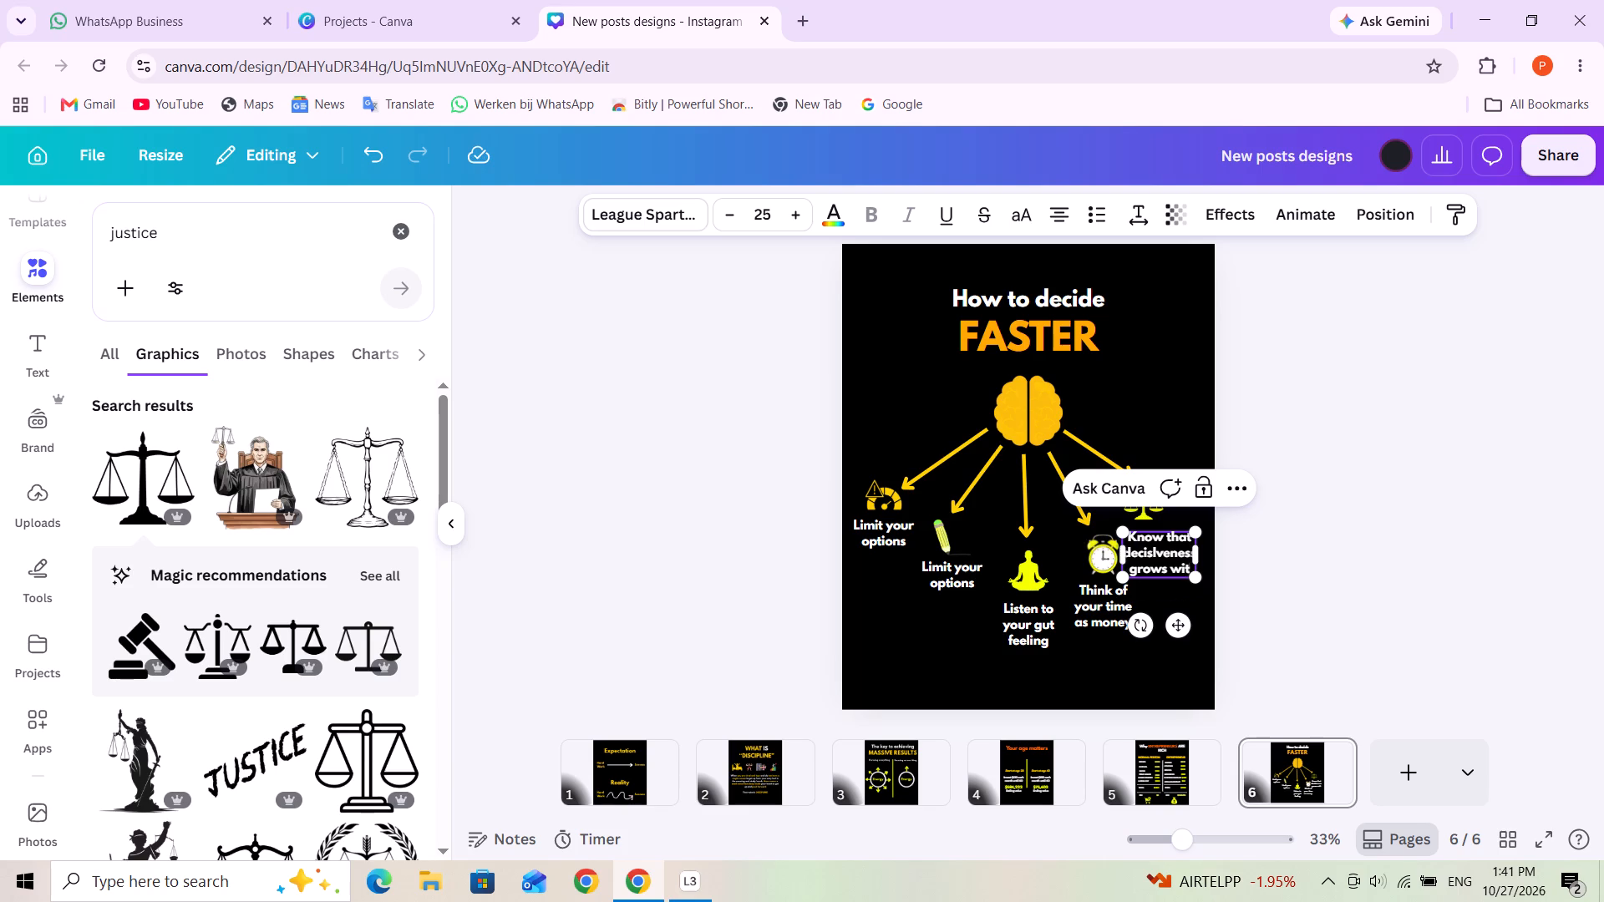
{"action": "key", "text": "space"}
{"action": "type", "text": "each"}
{"action": "key", "text": "Return"}
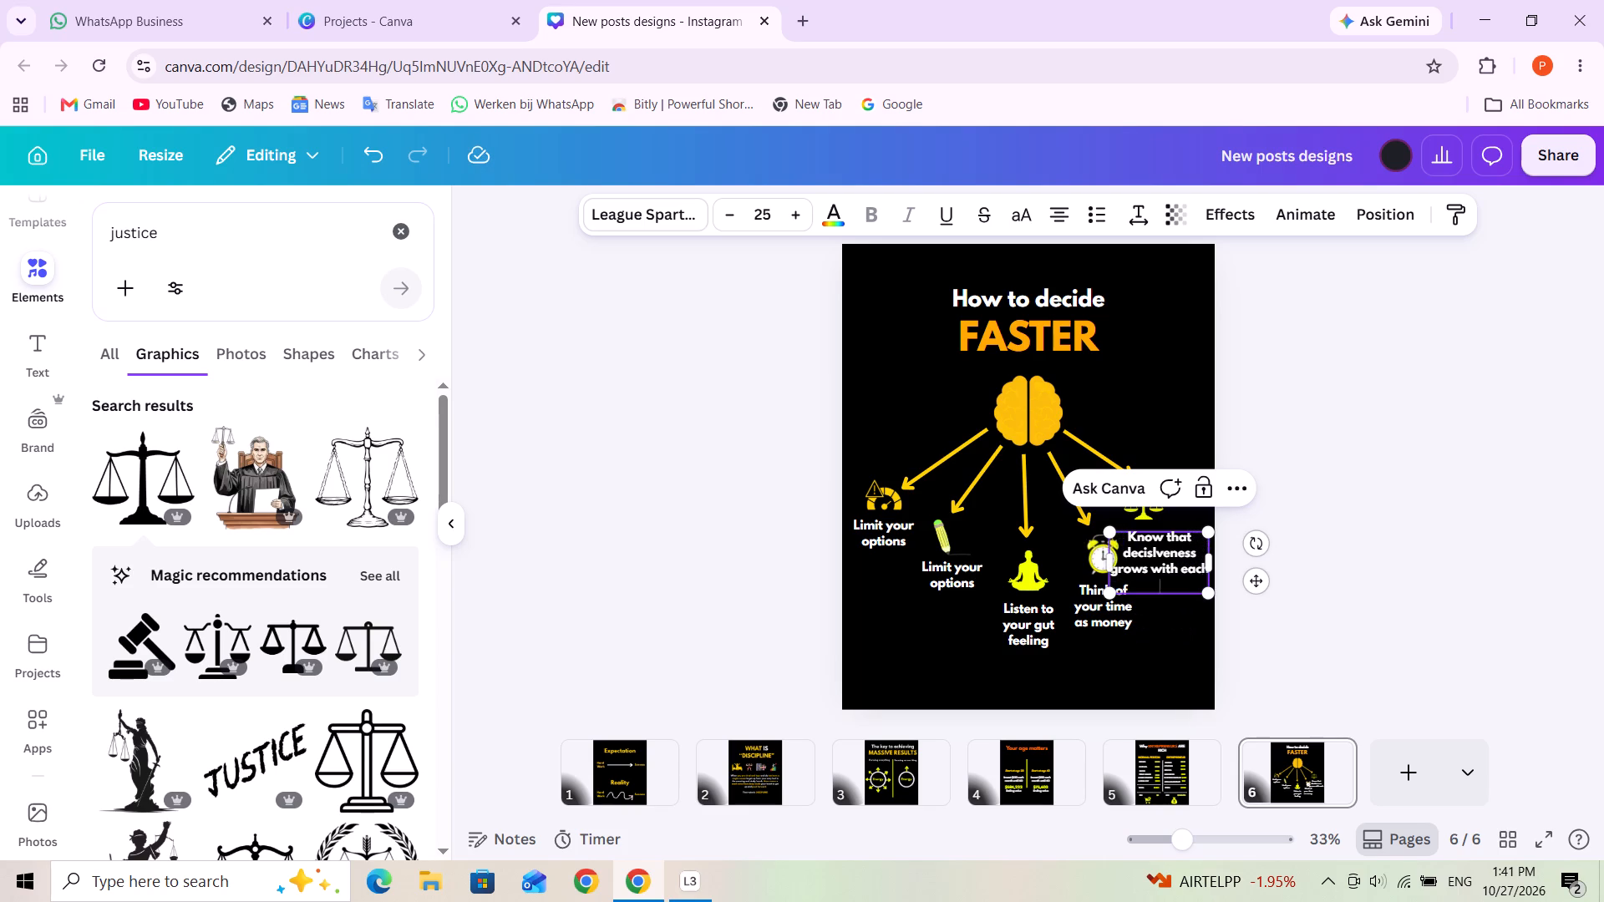
{"action": "type", "text": "decision"}
{"action": "left_click", "coordinate": [1338, 565]}
Nudge the four-line caption beneath the balance scales towards the page edge and reduce its font size to 20.
{"action": "left_click_drag", "start_coordinate": [1161, 573], "coordinate": [1171, 572]}
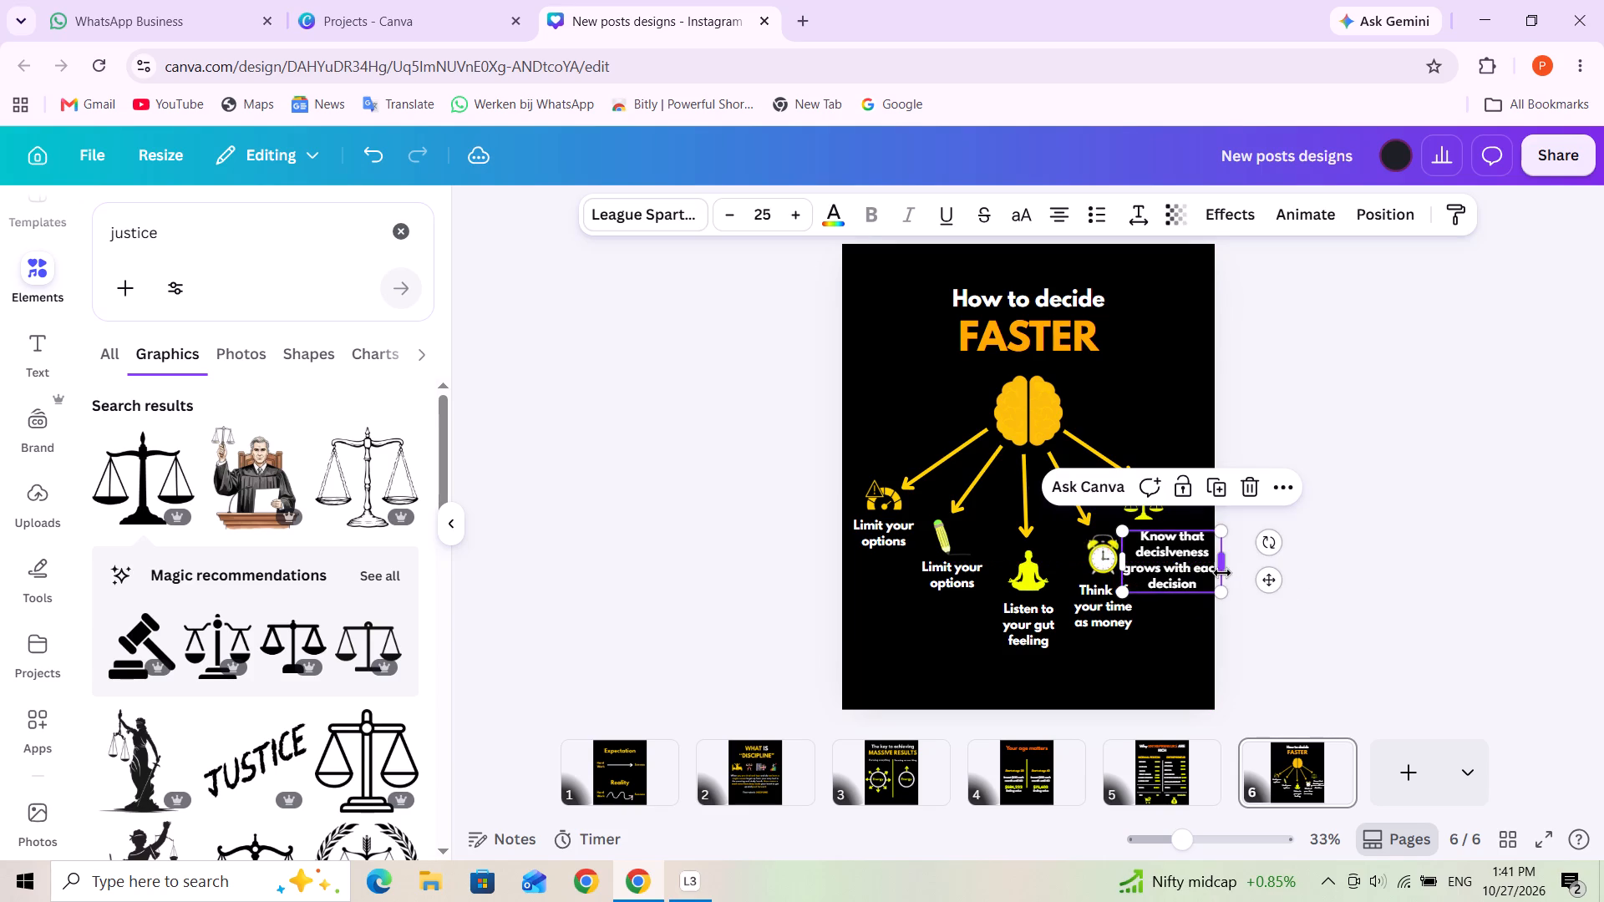
{"action": "left_click", "coordinate": [1224, 571]}
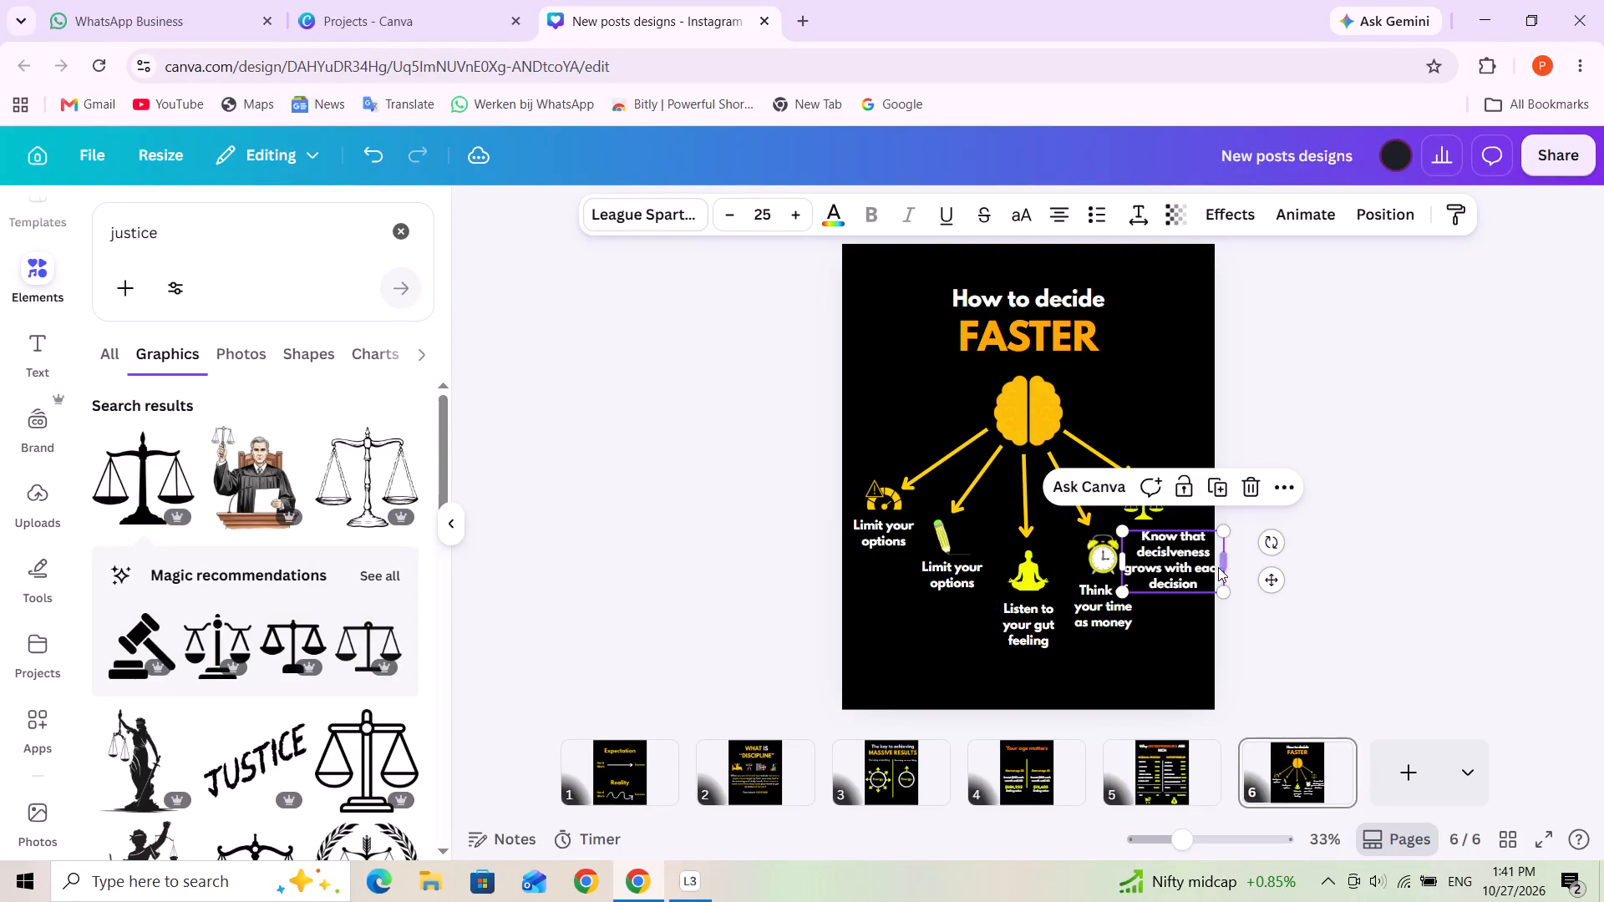
{"action": "triple_click", "coordinate": [1187, 568]}
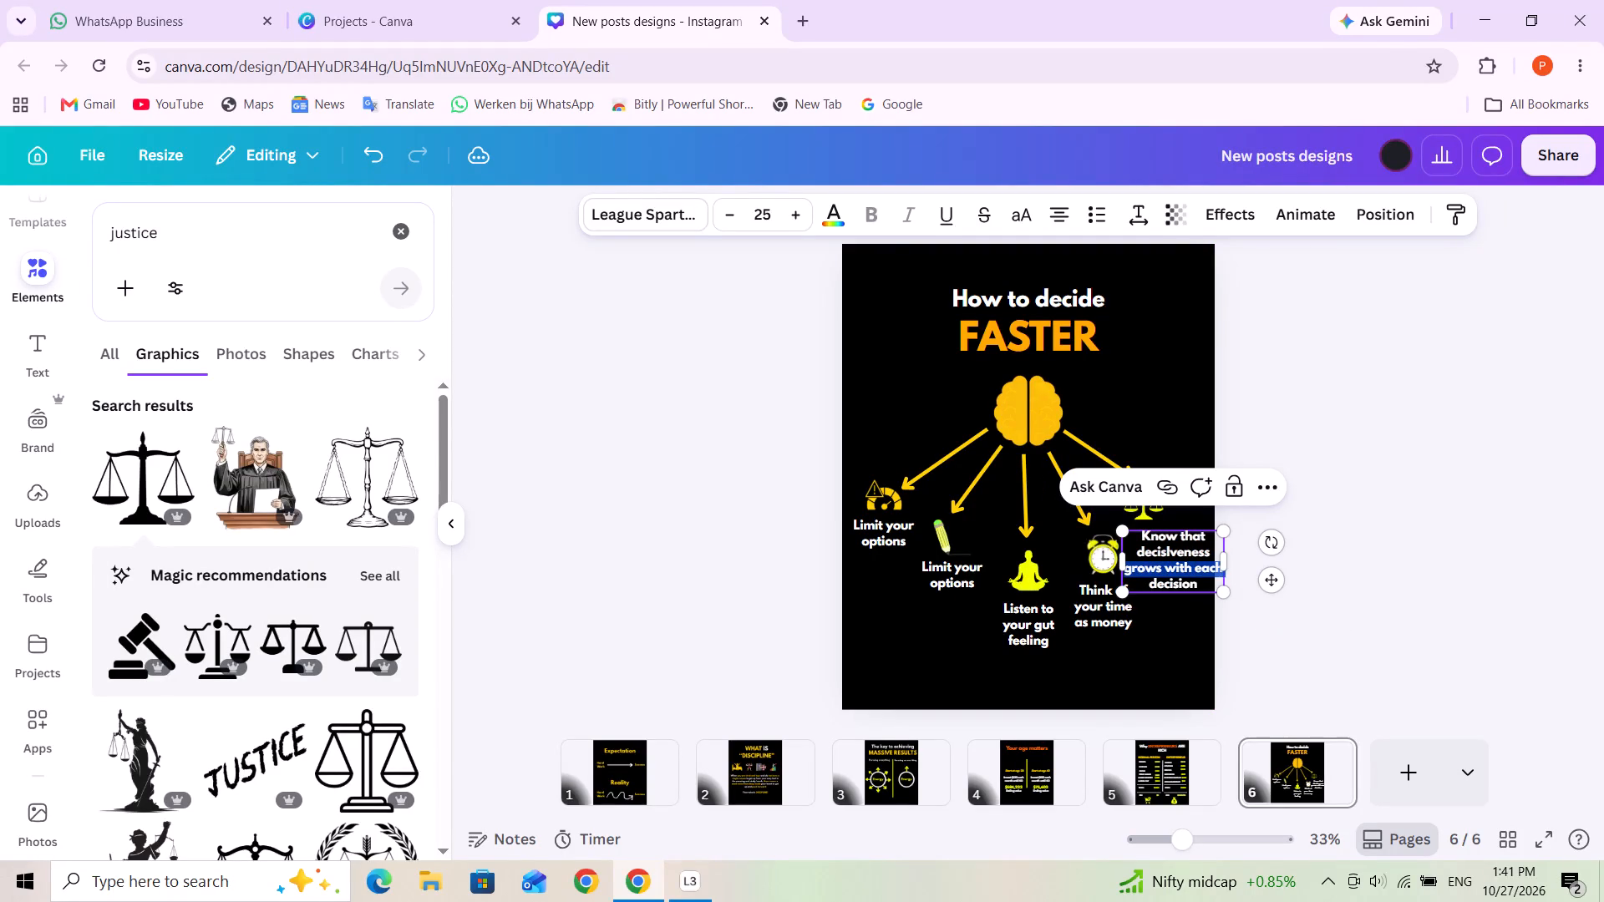
{"action": "key", "text": "ctrl+a"}
{"action": "left_click", "coordinate": [719, 209]}
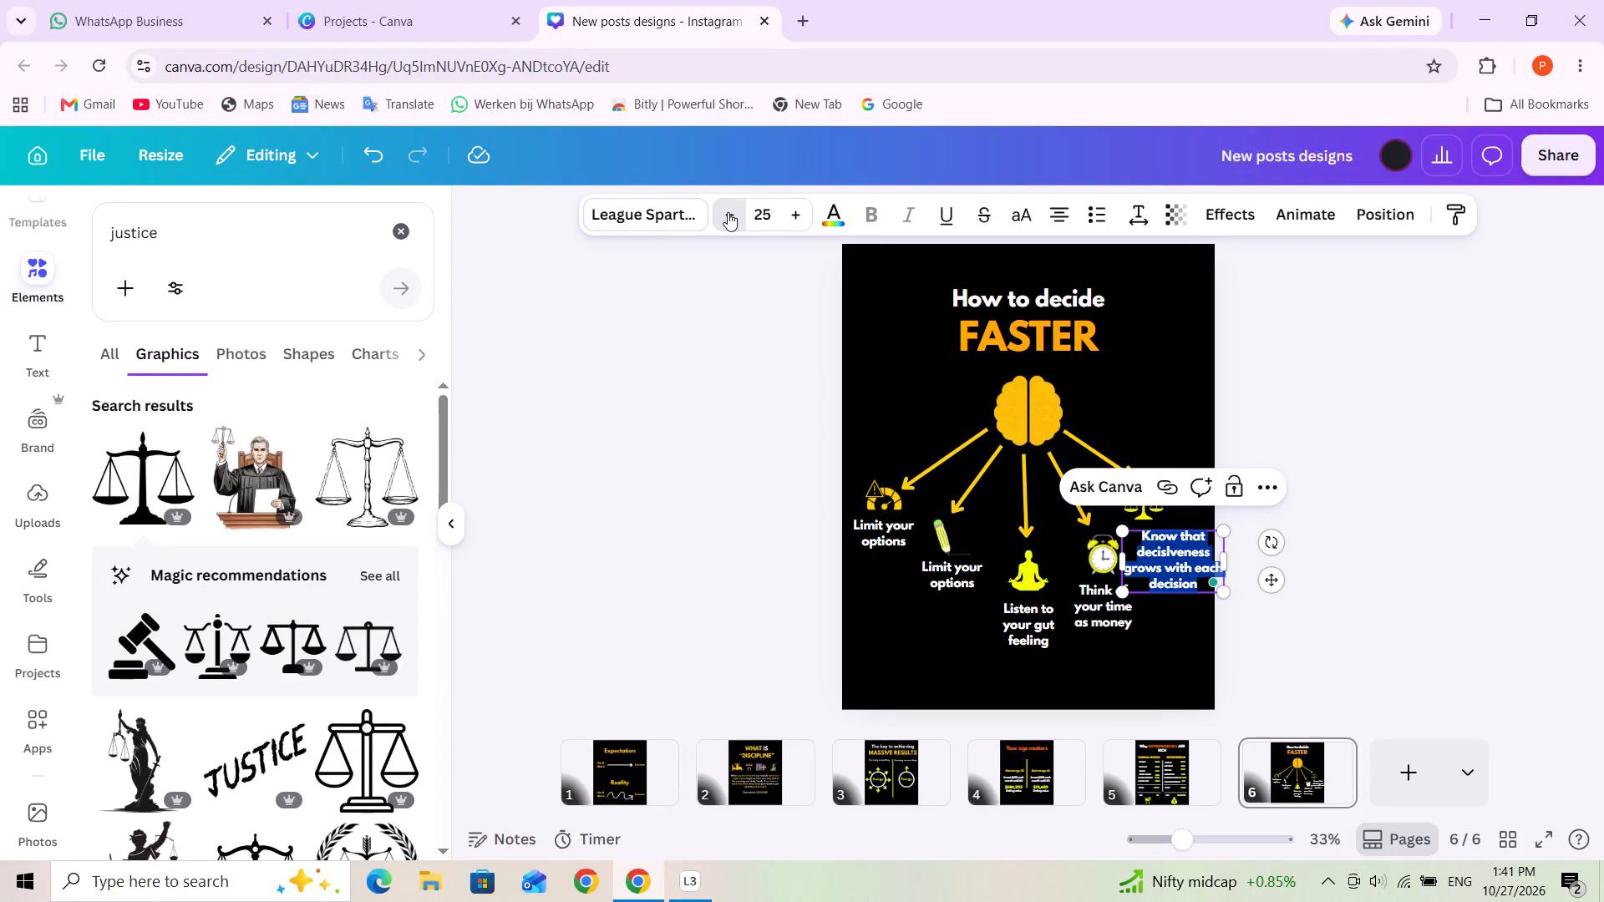
{"action": "triple_click", "coordinate": [728, 212]}
{"action": "left_click", "coordinate": [728, 212]}
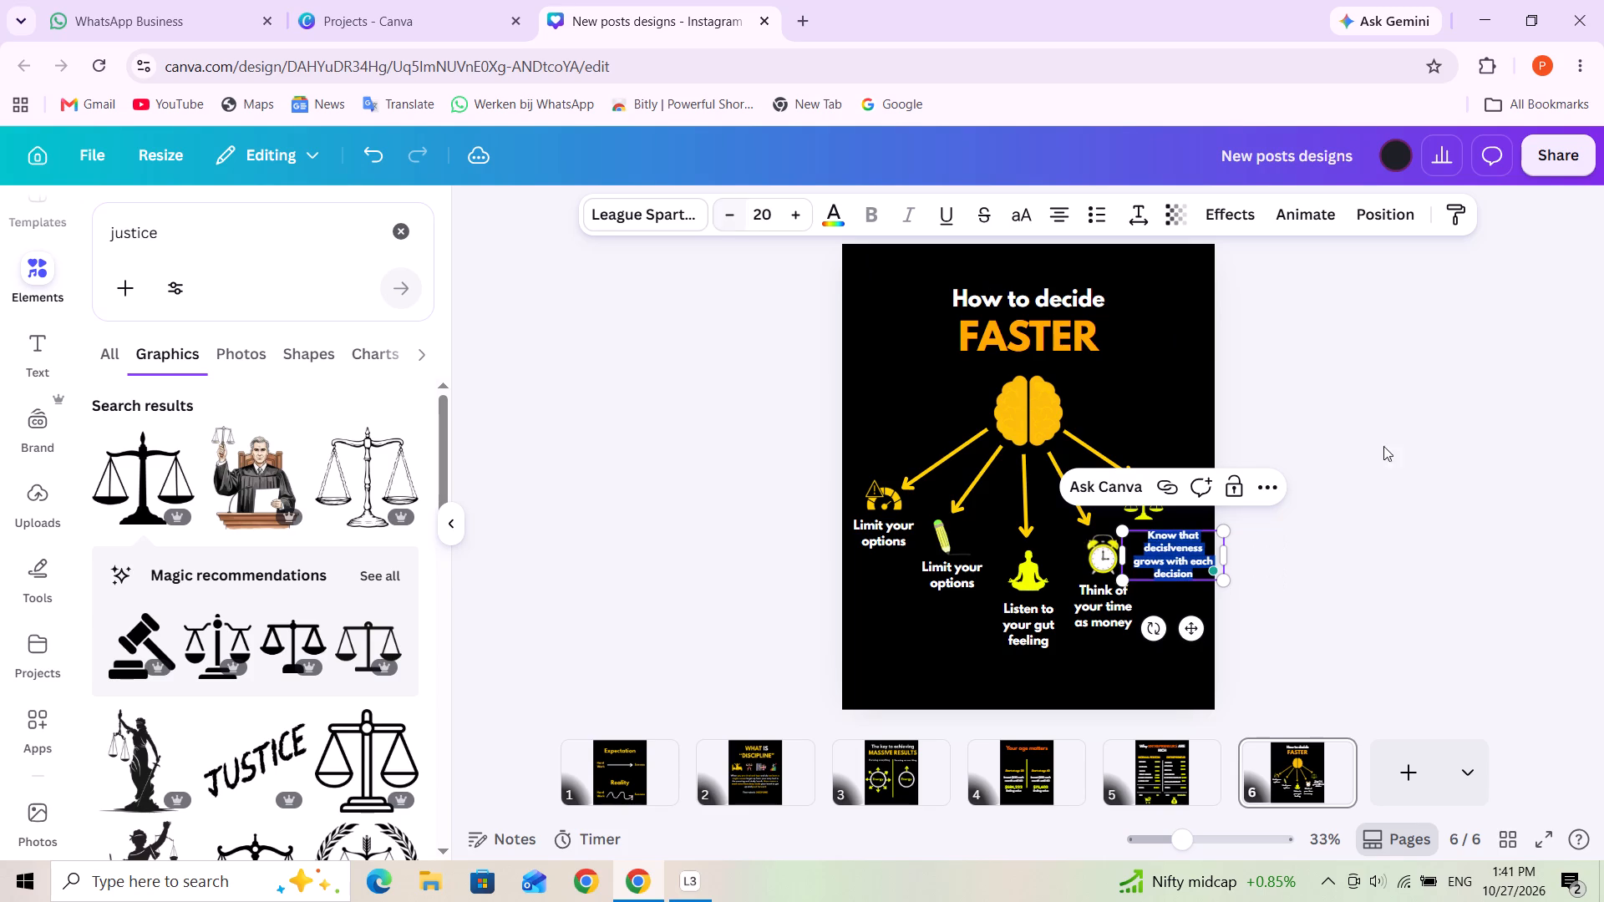
{"action": "left_click", "coordinate": [1402, 469]}
Narrow the four-line caption's text box and position it just below the balance scales, clear of the alarm clock.
{"action": "left_click_drag", "start_coordinate": [1190, 556], "coordinate": [1182, 554]}
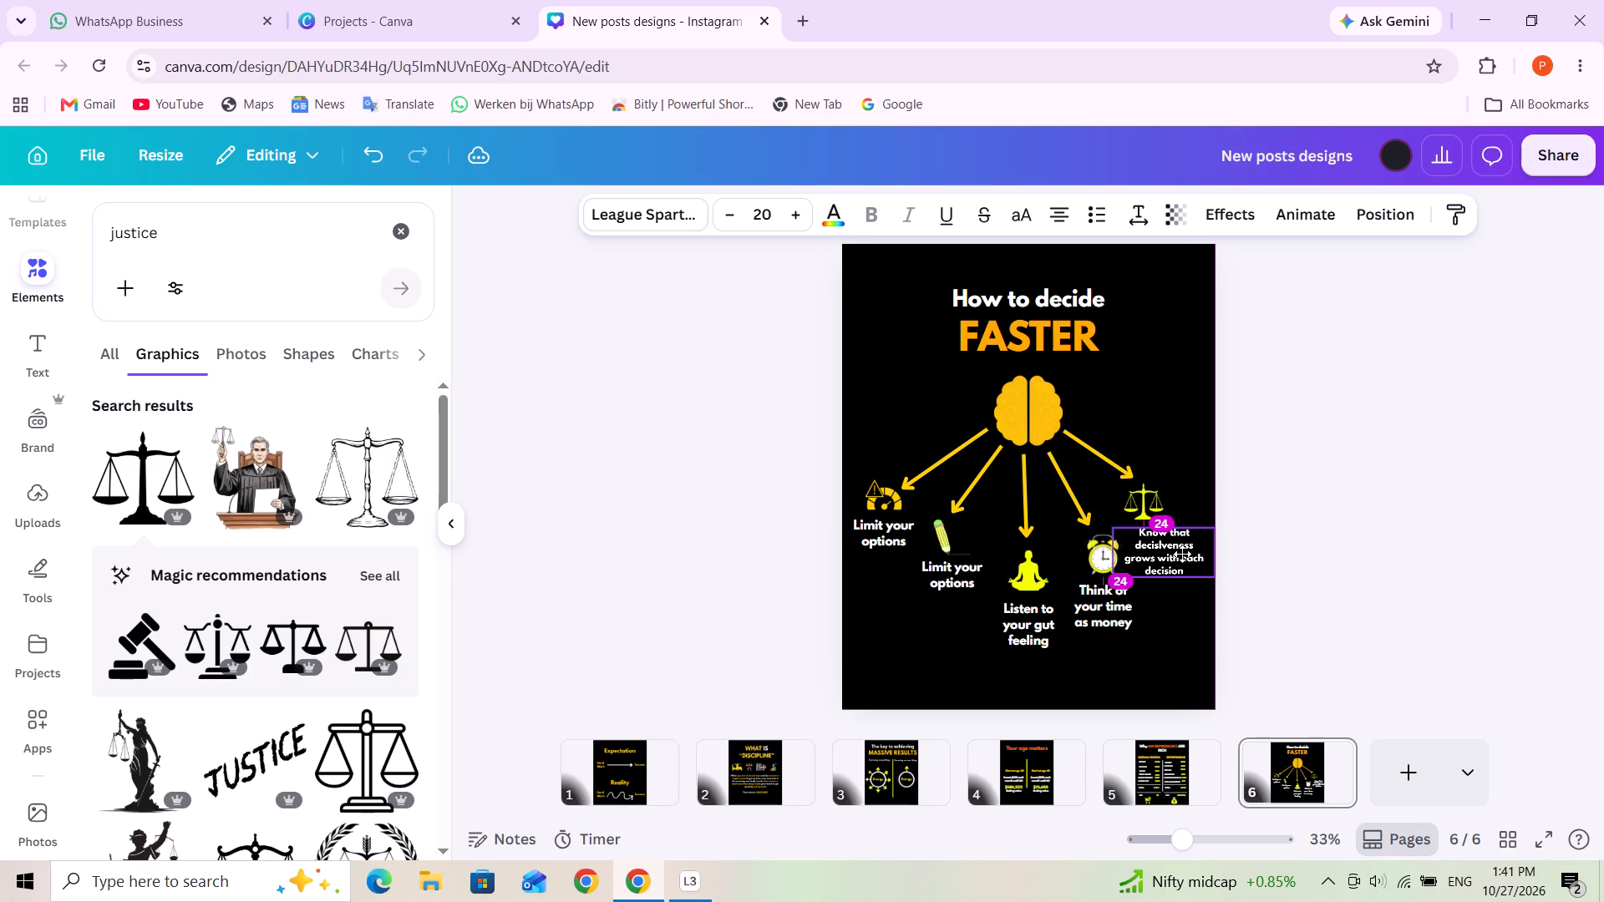
{"action": "left_click_drag", "start_coordinate": [1182, 554], "coordinate": [1183, 554]}
{"action": "left_click", "coordinate": [1213, 548]}
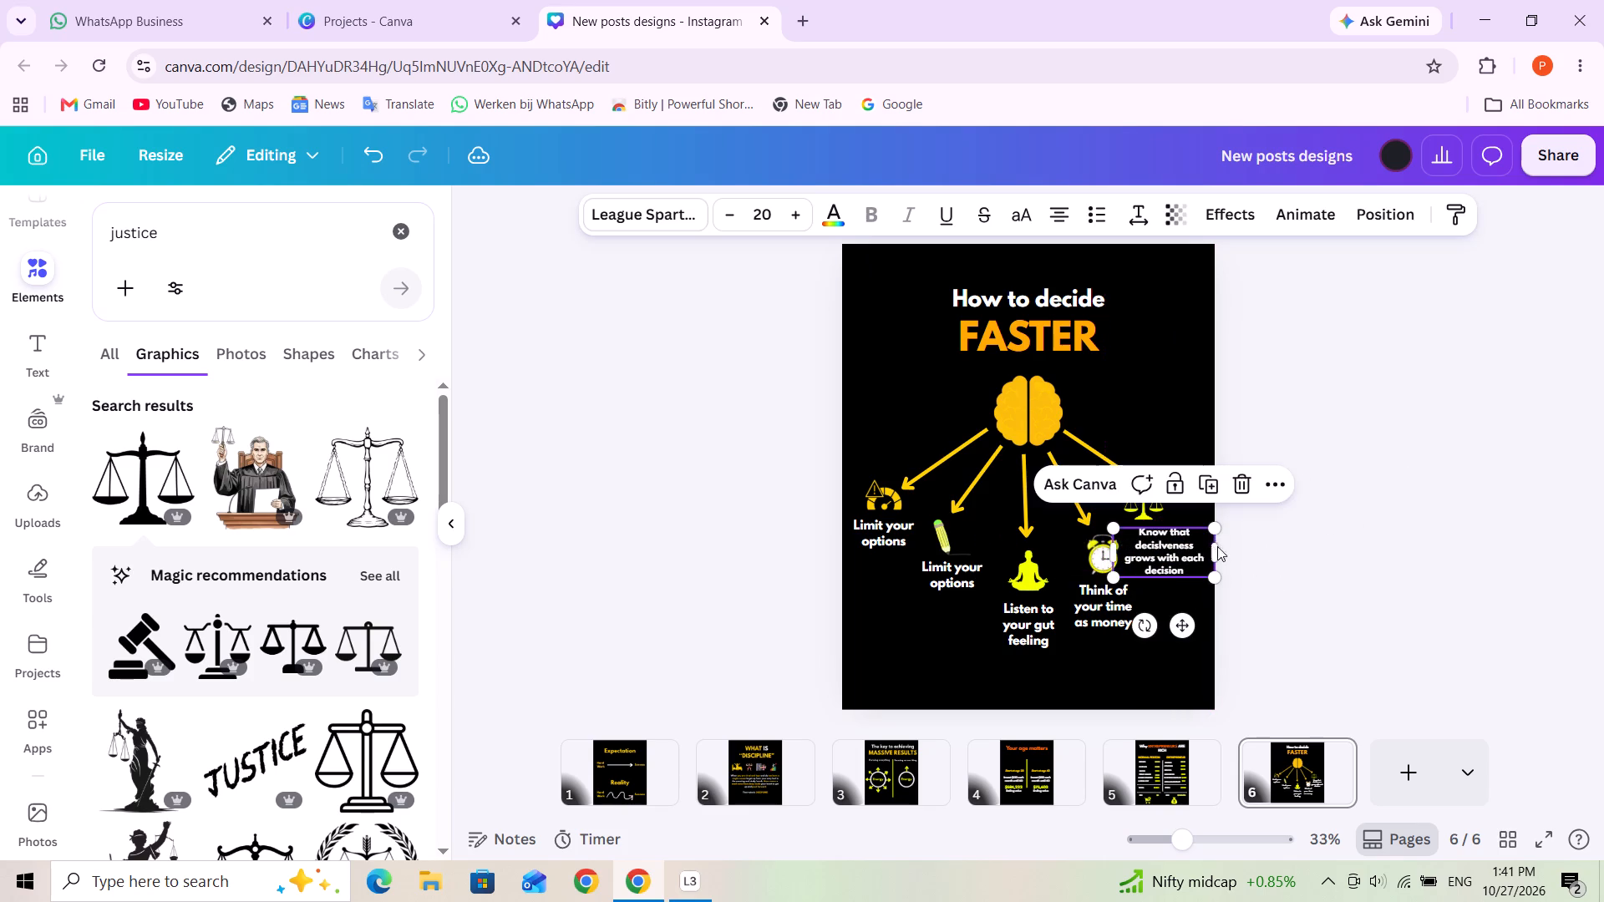
{"action": "left_click_drag", "start_coordinate": [1215, 548], "coordinate": [1200, 548]}
{"action": "left_click", "coordinate": [1322, 532]}
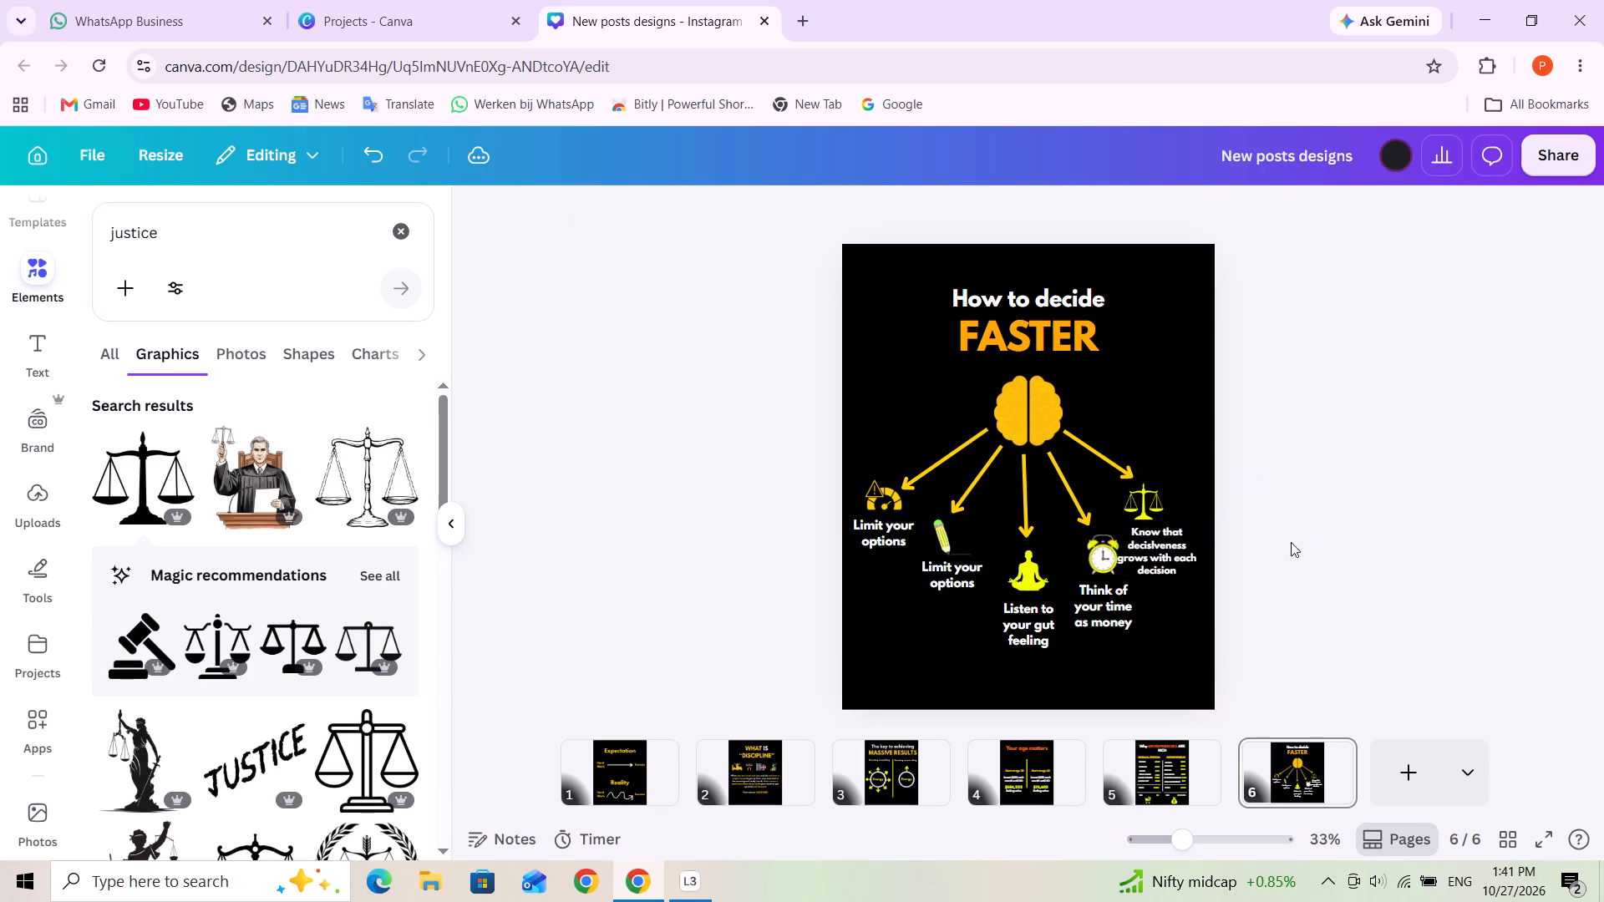
{"action": "left_click", "coordinate": [1154, 548]}
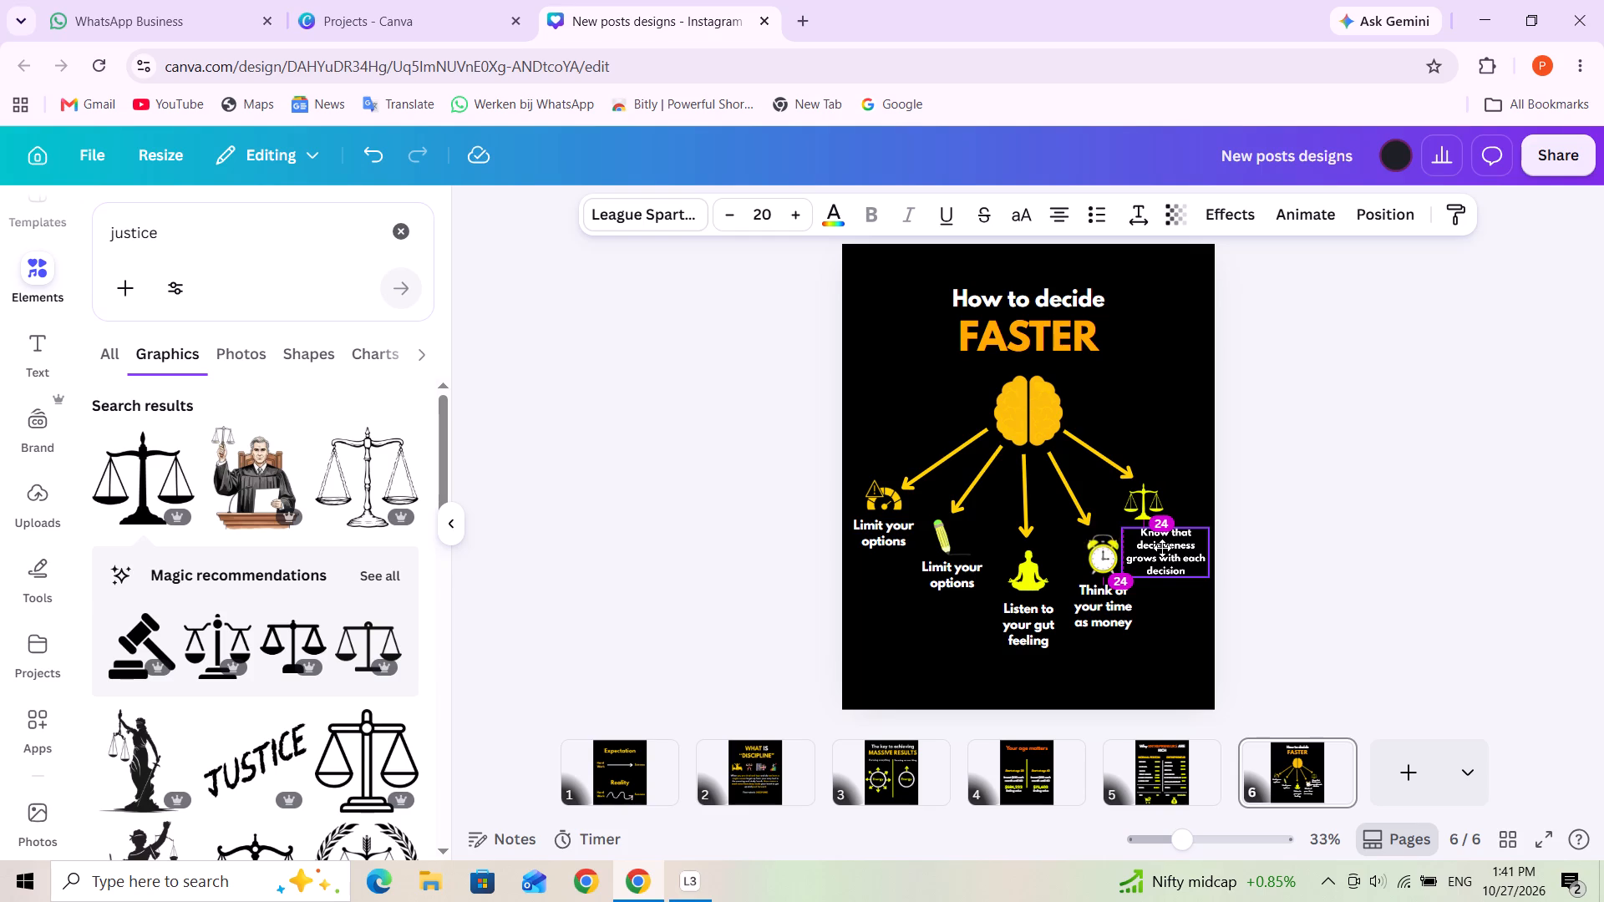
{"action": "left_click", "coordinate": [1332, 535]}
Reduce the "Think of your time as money" caption beneath the alarm clock to font size 20.
{"action": "left_click", "coordinate": [1109, 608]}
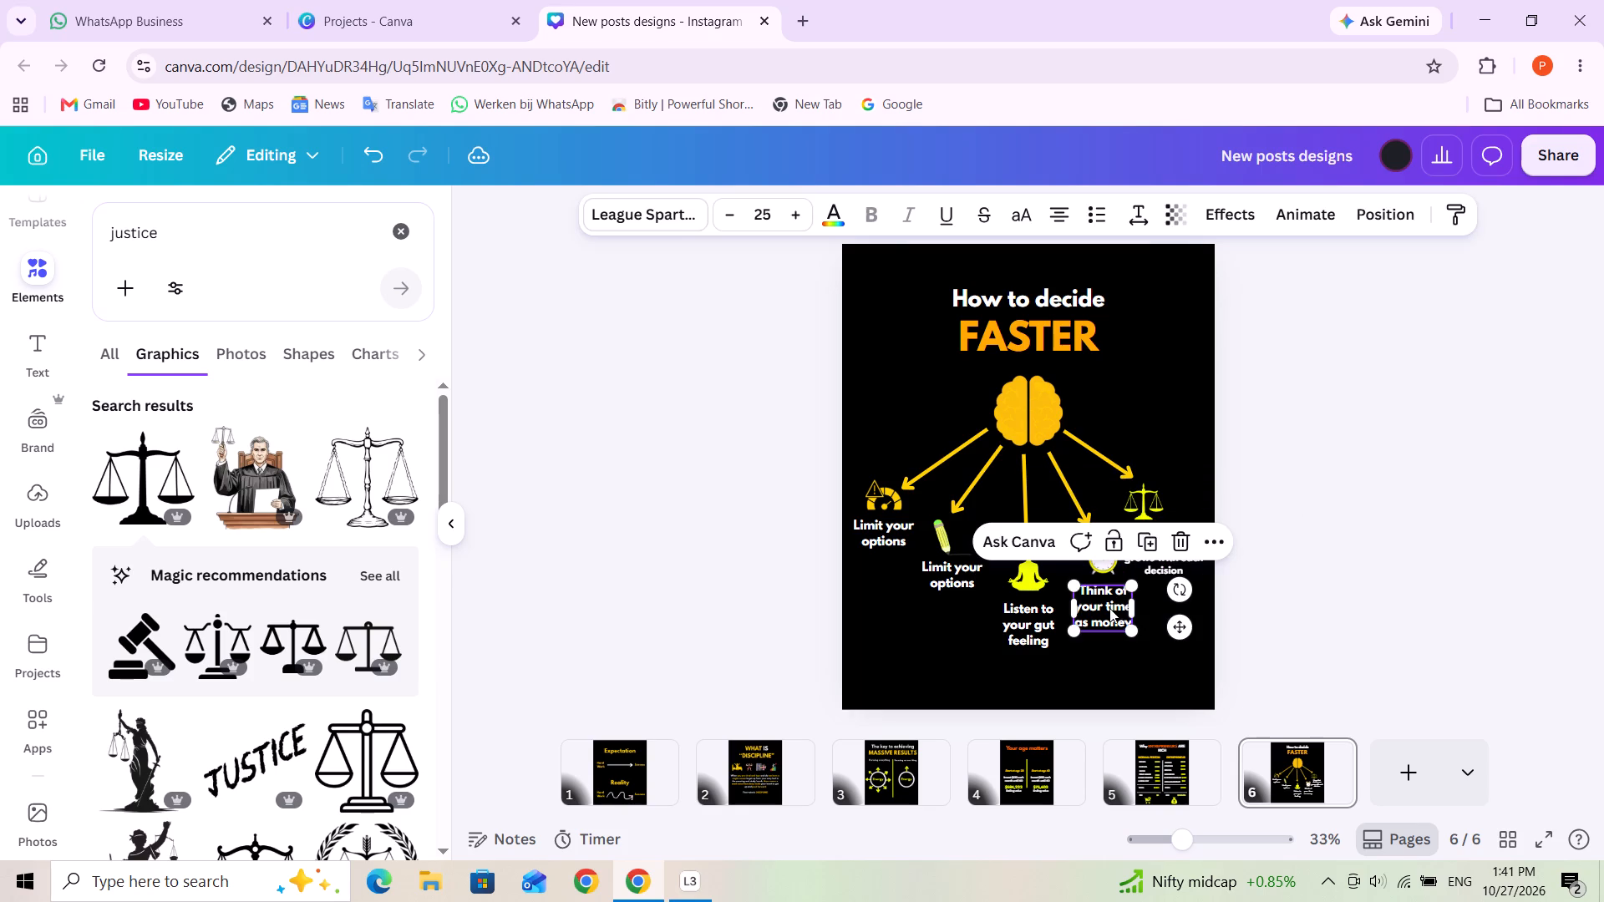
{"action": "double_click", "coordinate": [744, 225]}
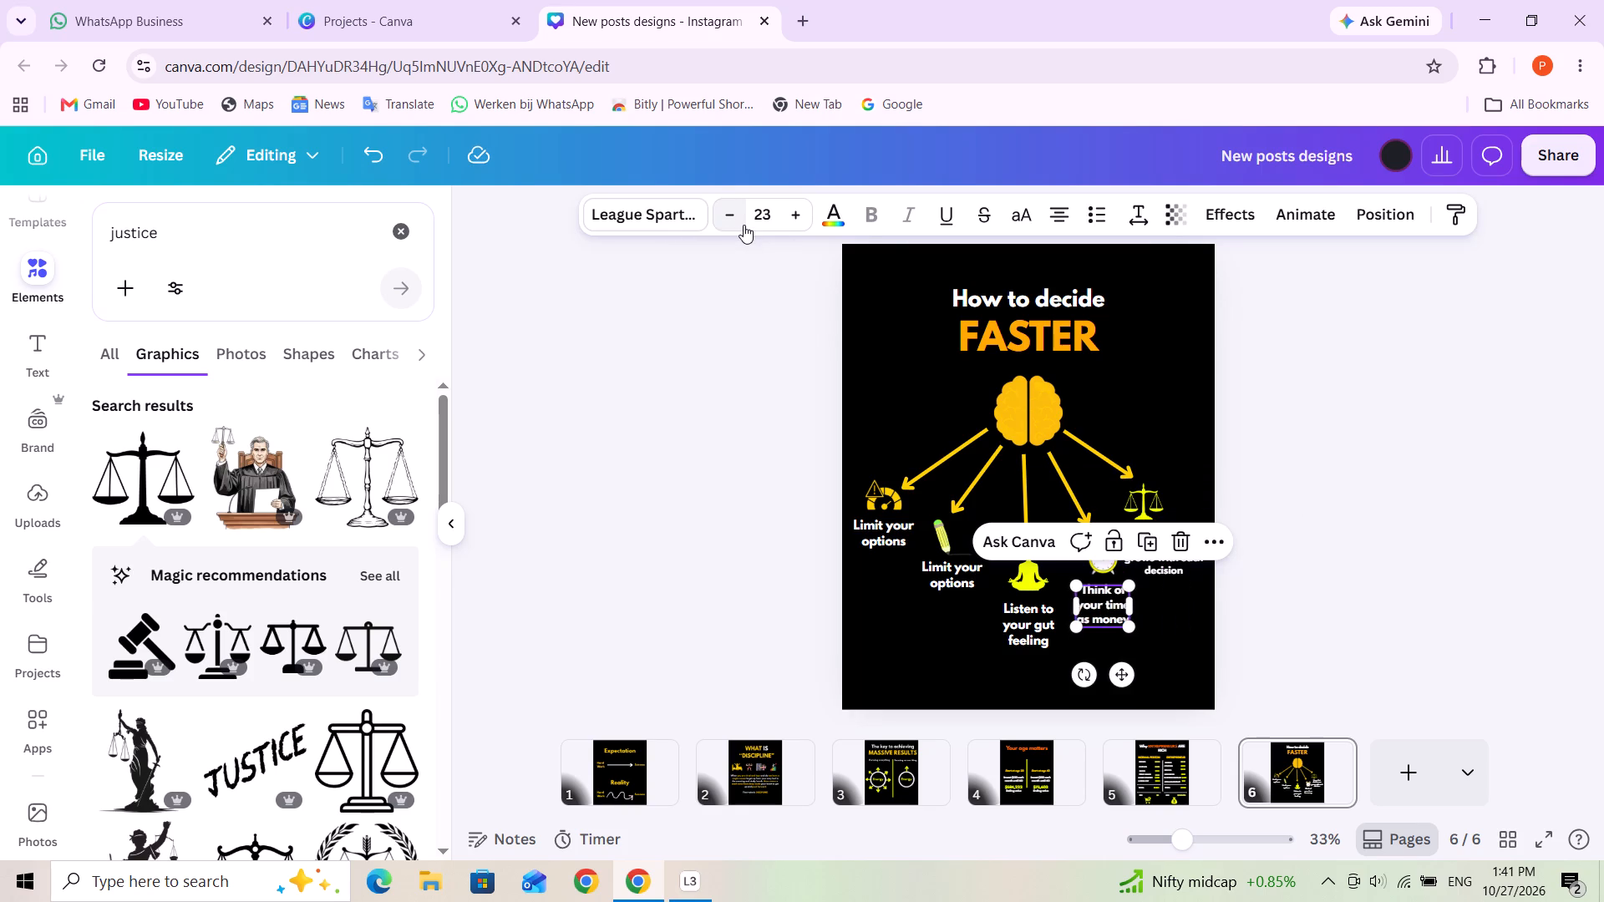
{"action": "triple_click", "coordinate": [744, 225]}
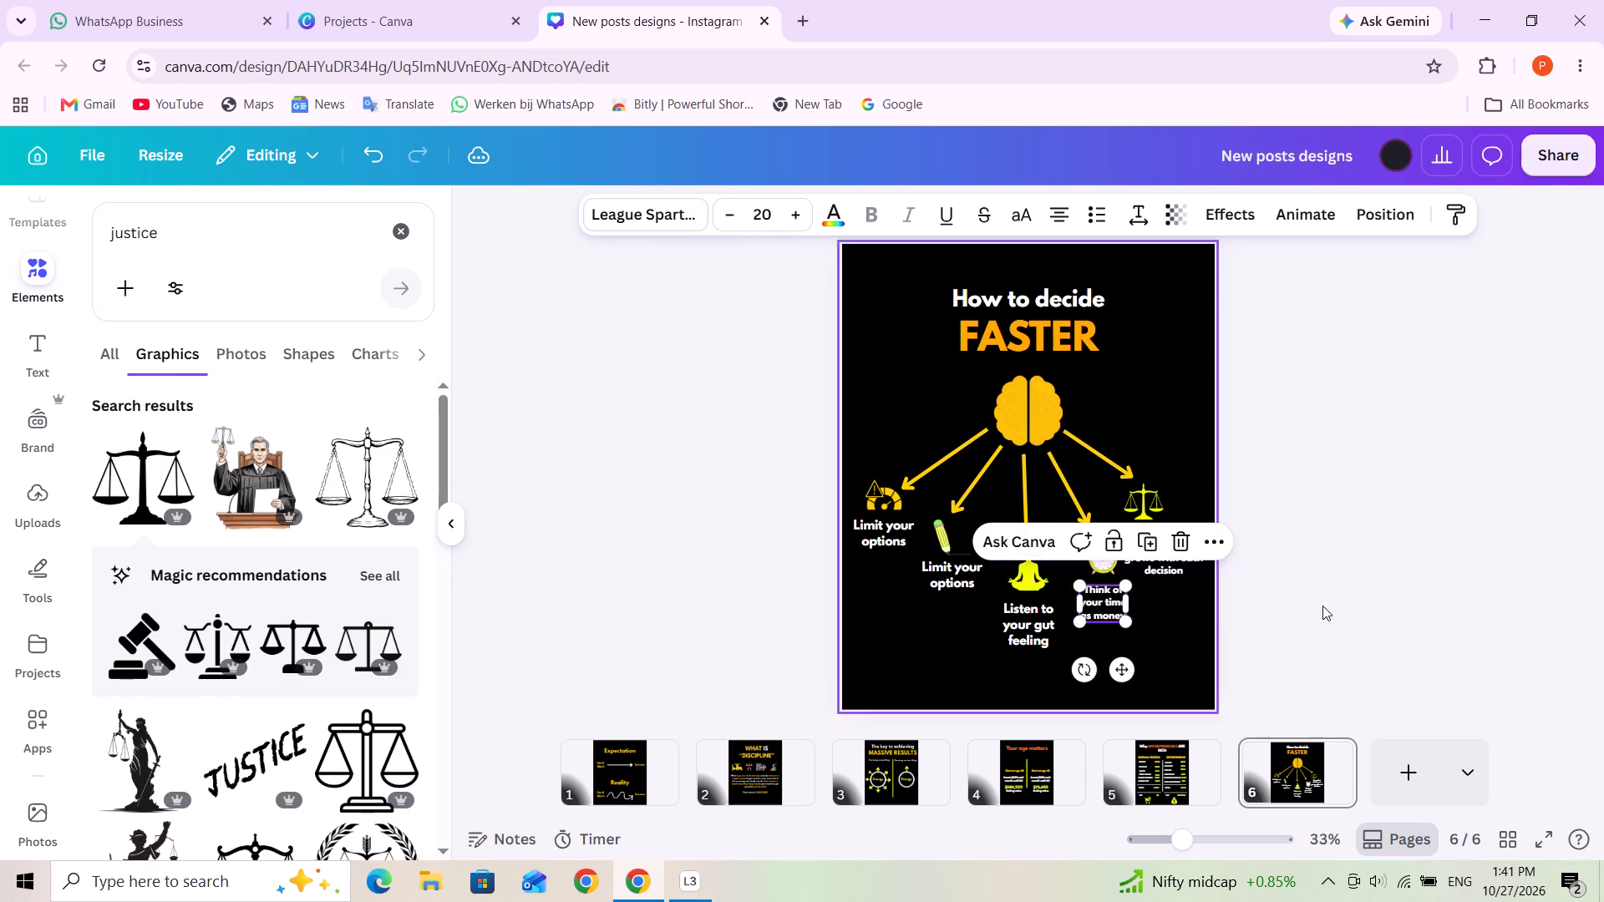
{"action": "left_click", "coordinate": [1415, 610]}
Reduce the "Listen to your gut feeling" caption beneath the meditating figure to font size 20.
{"action": "left_click", "coordinate": [1046, 625]}
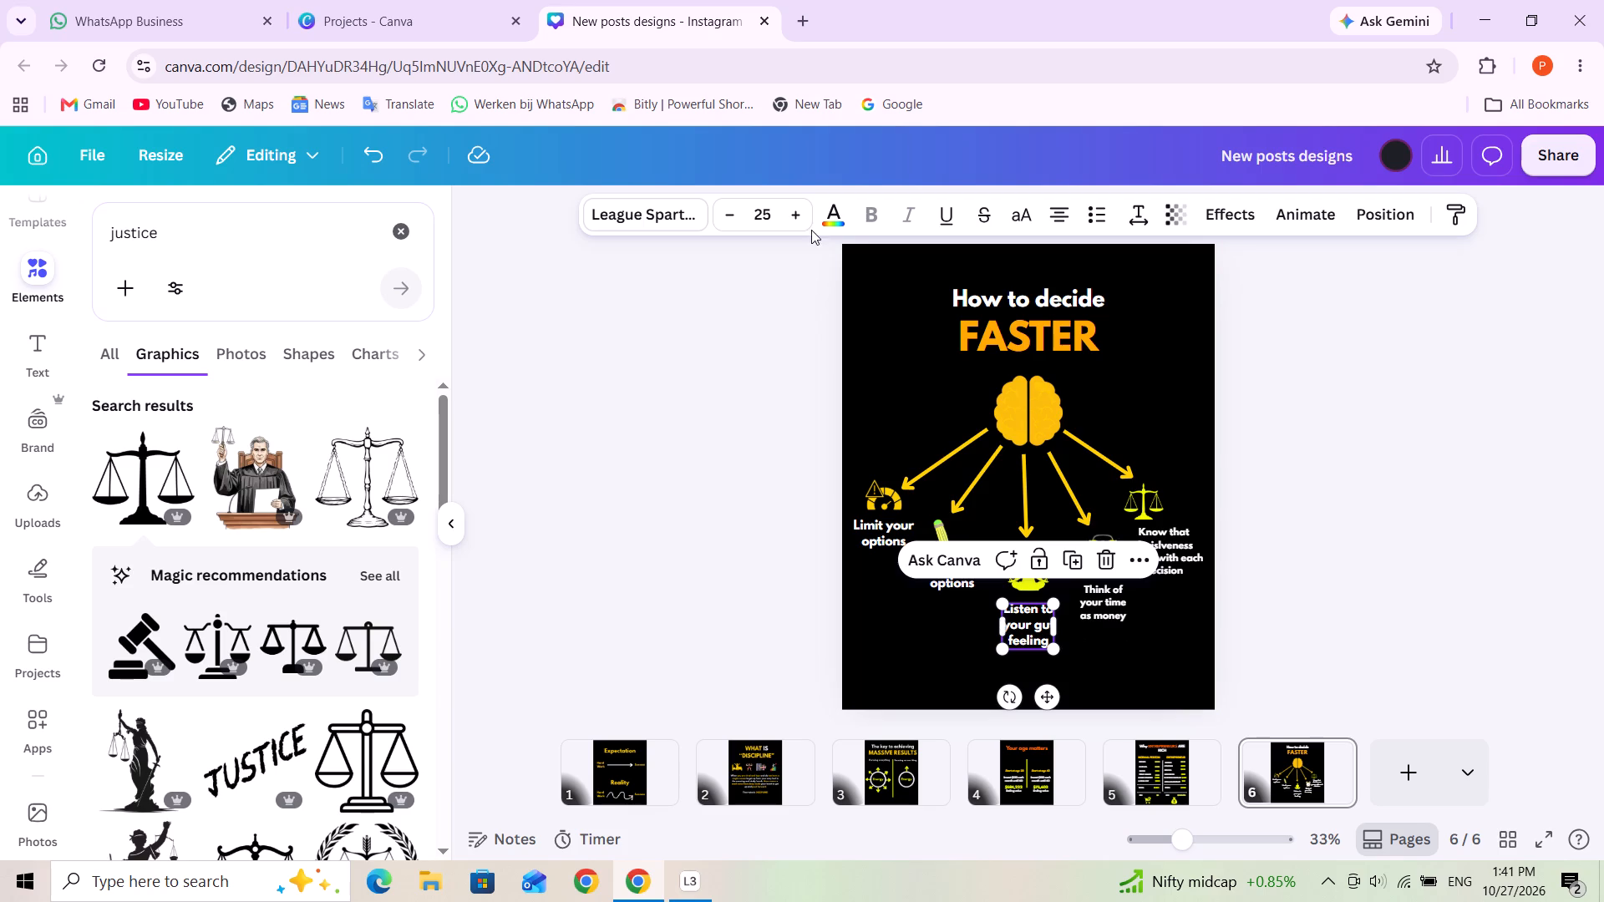
{"action": "left_click", "coordinate": [744, 220]}
{"action": "double_click", "coordinate": [739, 221]}
{"action": "left_click", "coordinate": [739, 220]}
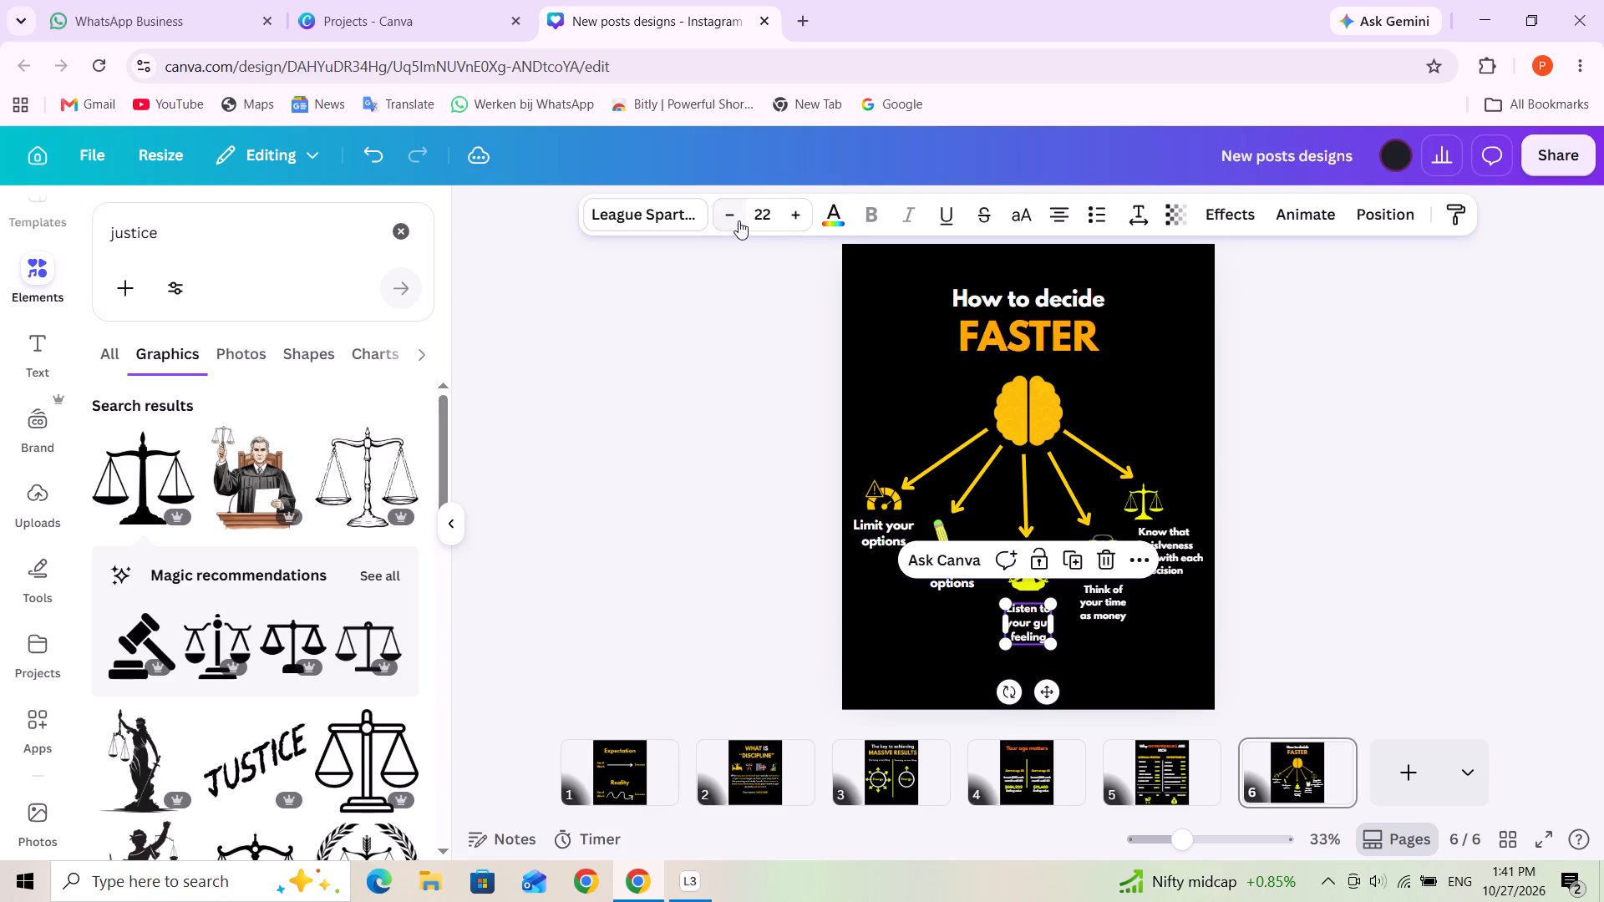
{"action": "left_click", "coordinate": [739, 220]}
{"action": "left_click", "coordinate": [1496, 535]}
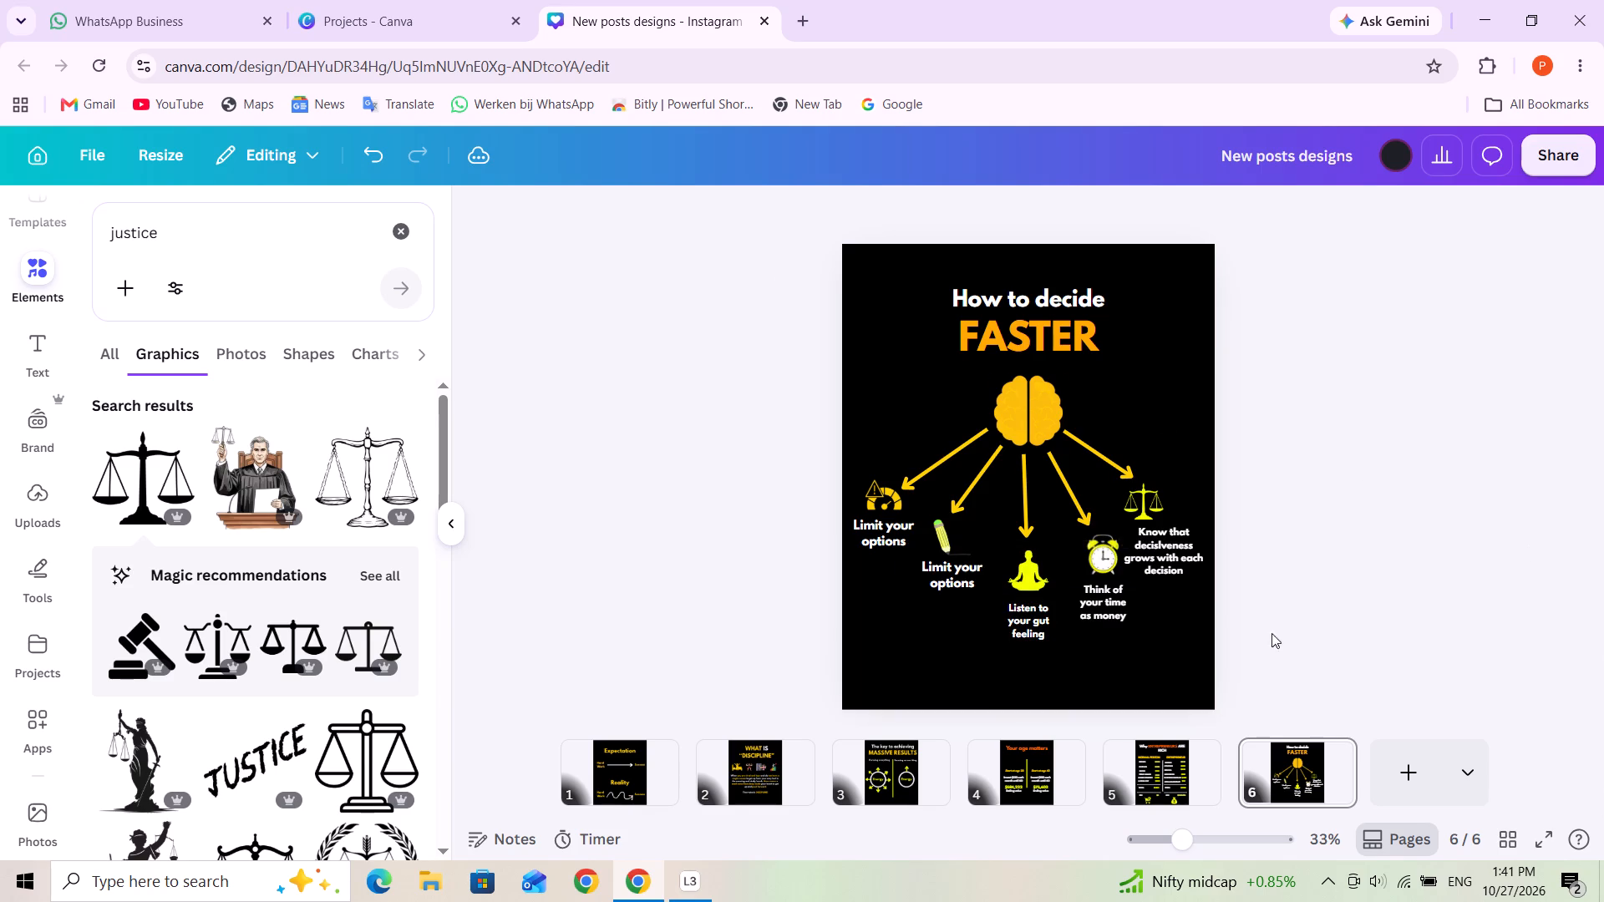
Set the font size of the "Limit your options" caption beneath the pencil to 20.
{"action": "left_click", "coordinate": [928, 587]}
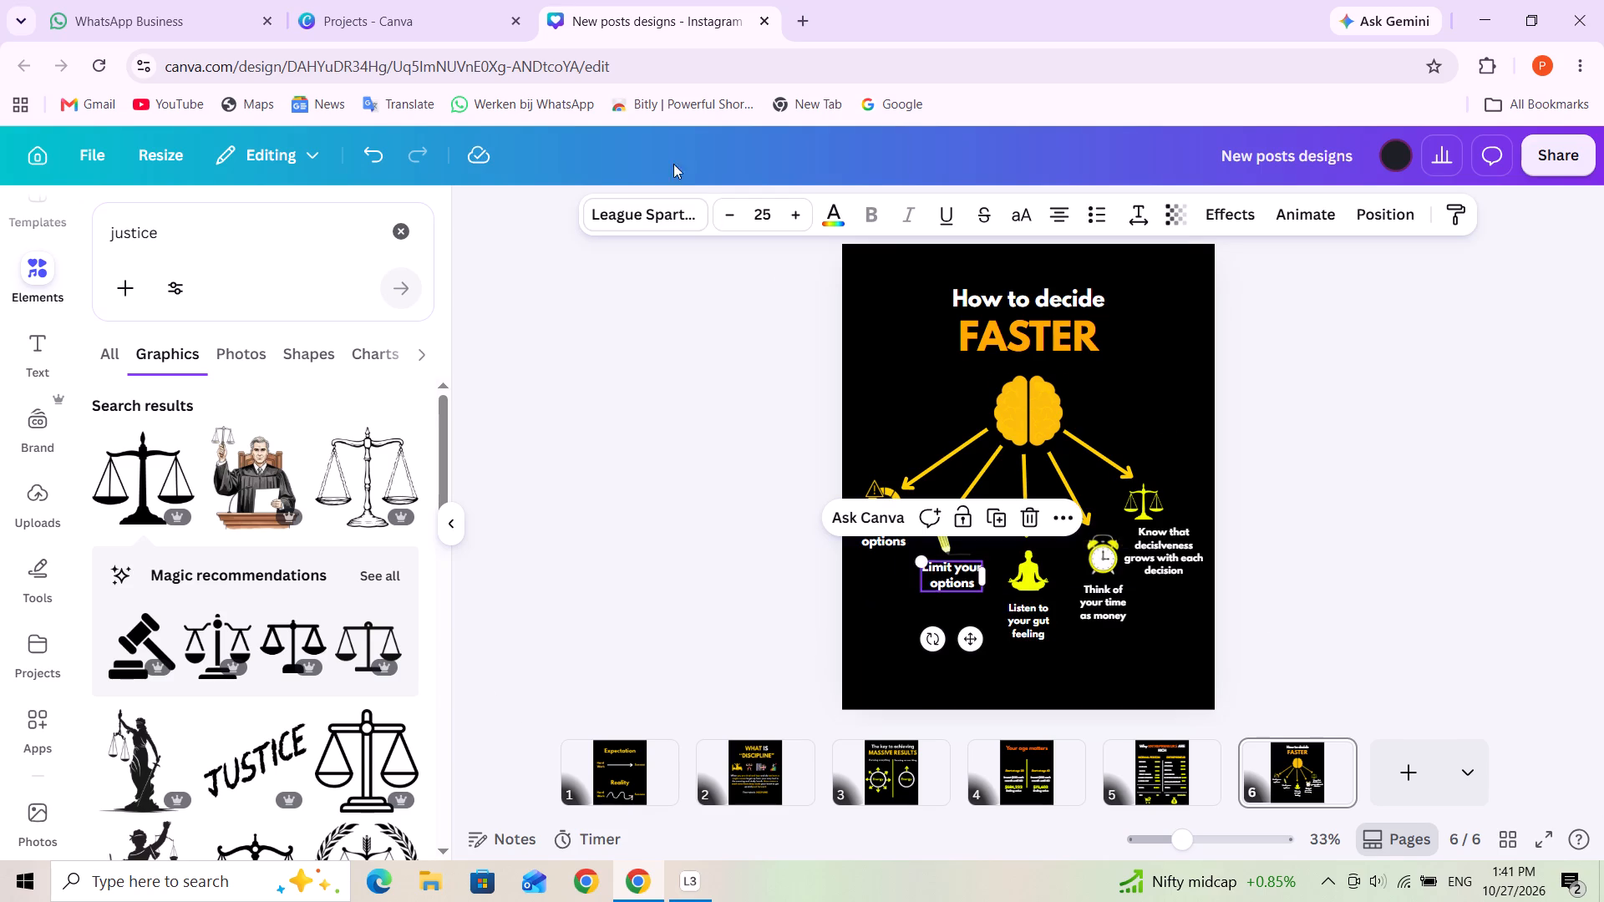
{"action": "left_click", "coordinate": [754, 214]}
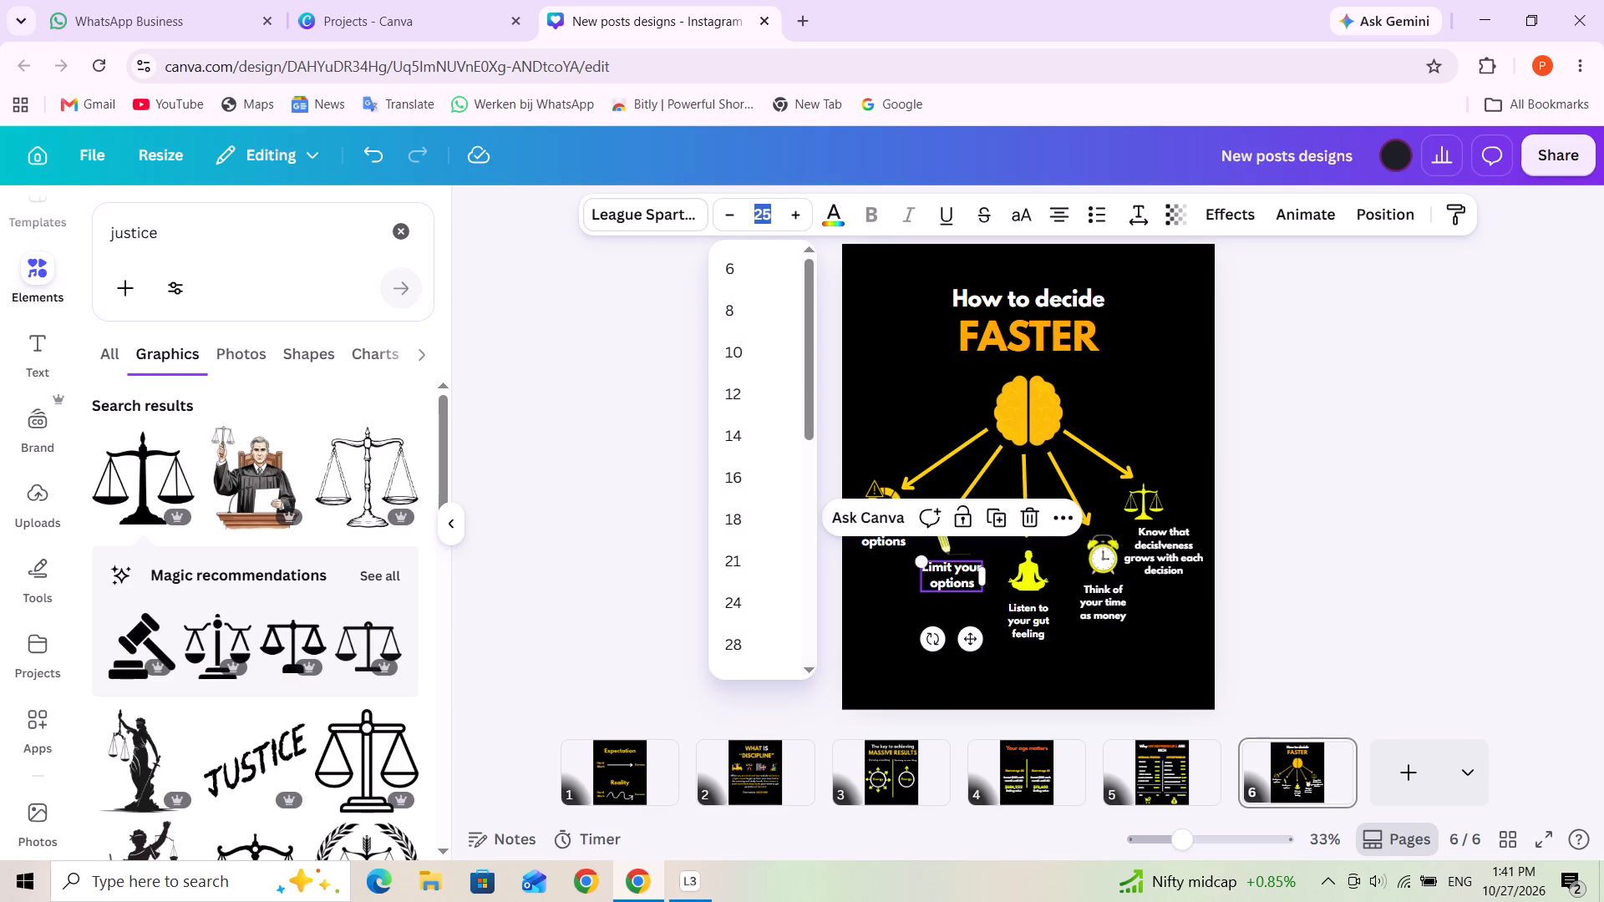
{"action": "type", "text": "20"}
{"action": "key", "text": "Return"}
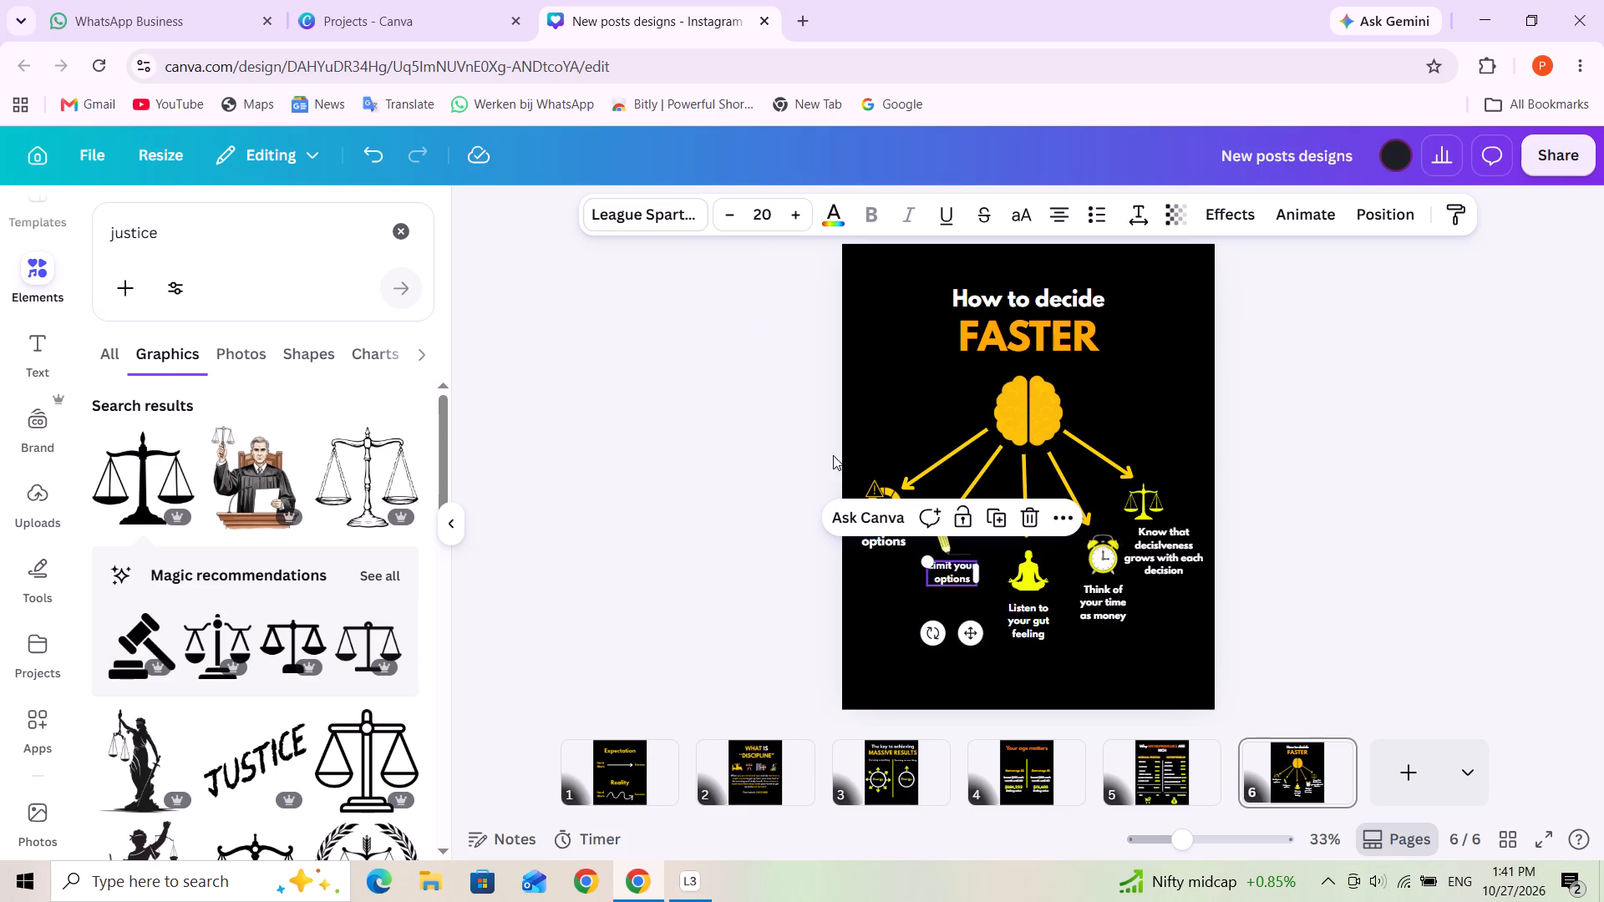
Set the font size of the "Limit your options" caption beneath the first arrow's gauge graphic to 20.
{"action": "left_click", "coordinate": [886, 545]}
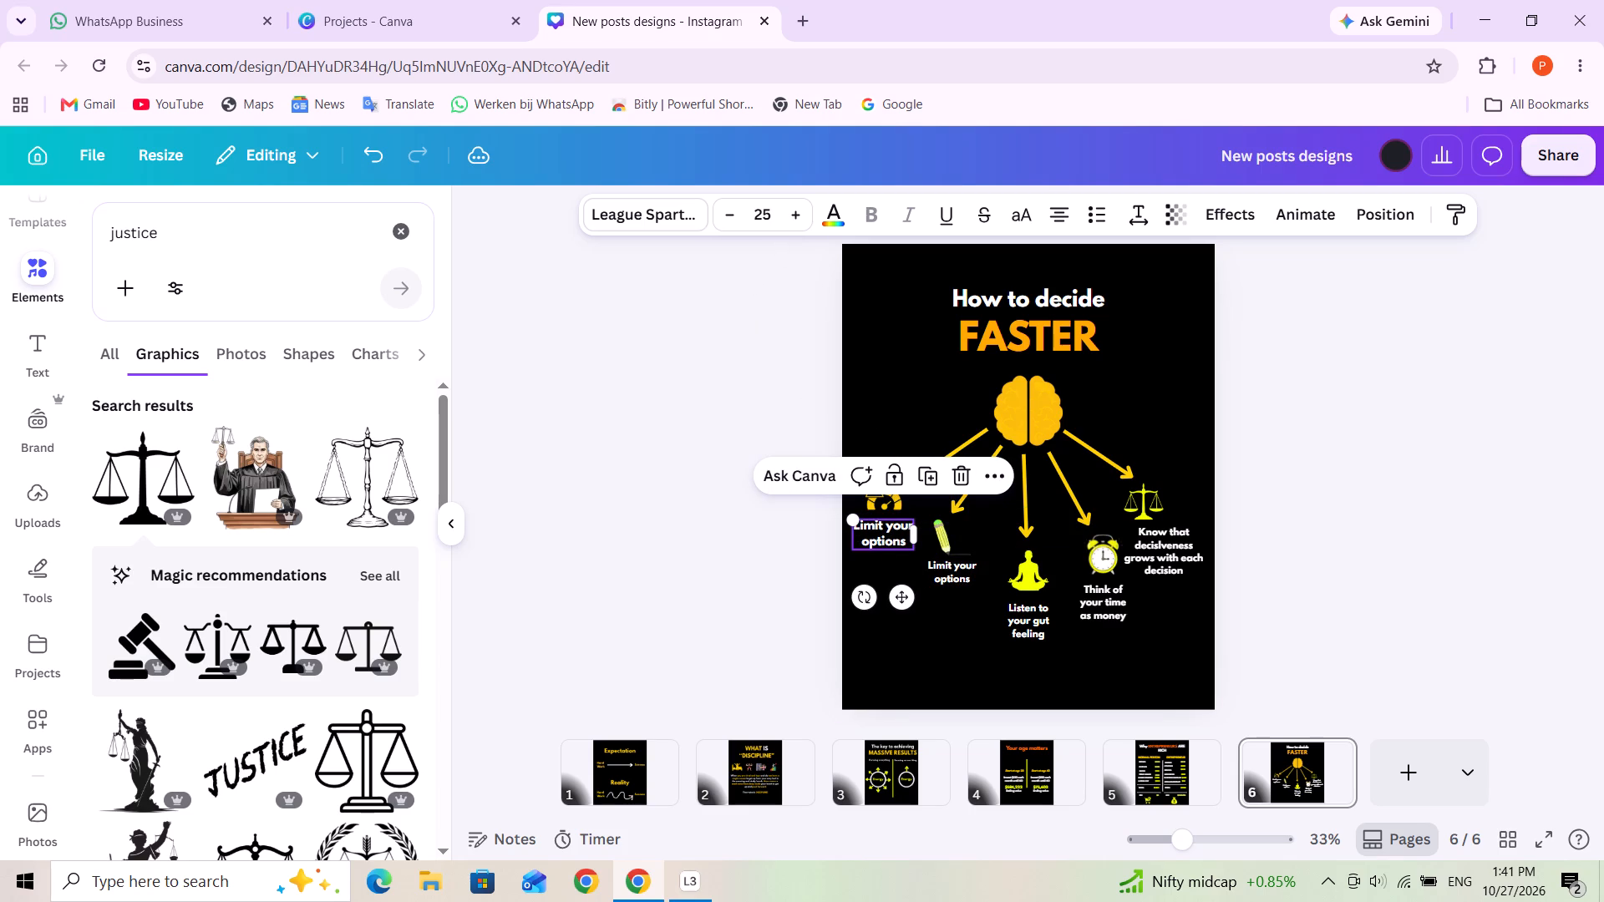
{"action": "left_click", "coordinate": [759, 220]}
{"action": "key", "text": "2"}
{"action": "key", "text": "0"}
{"action": "key", "text": "Return"}
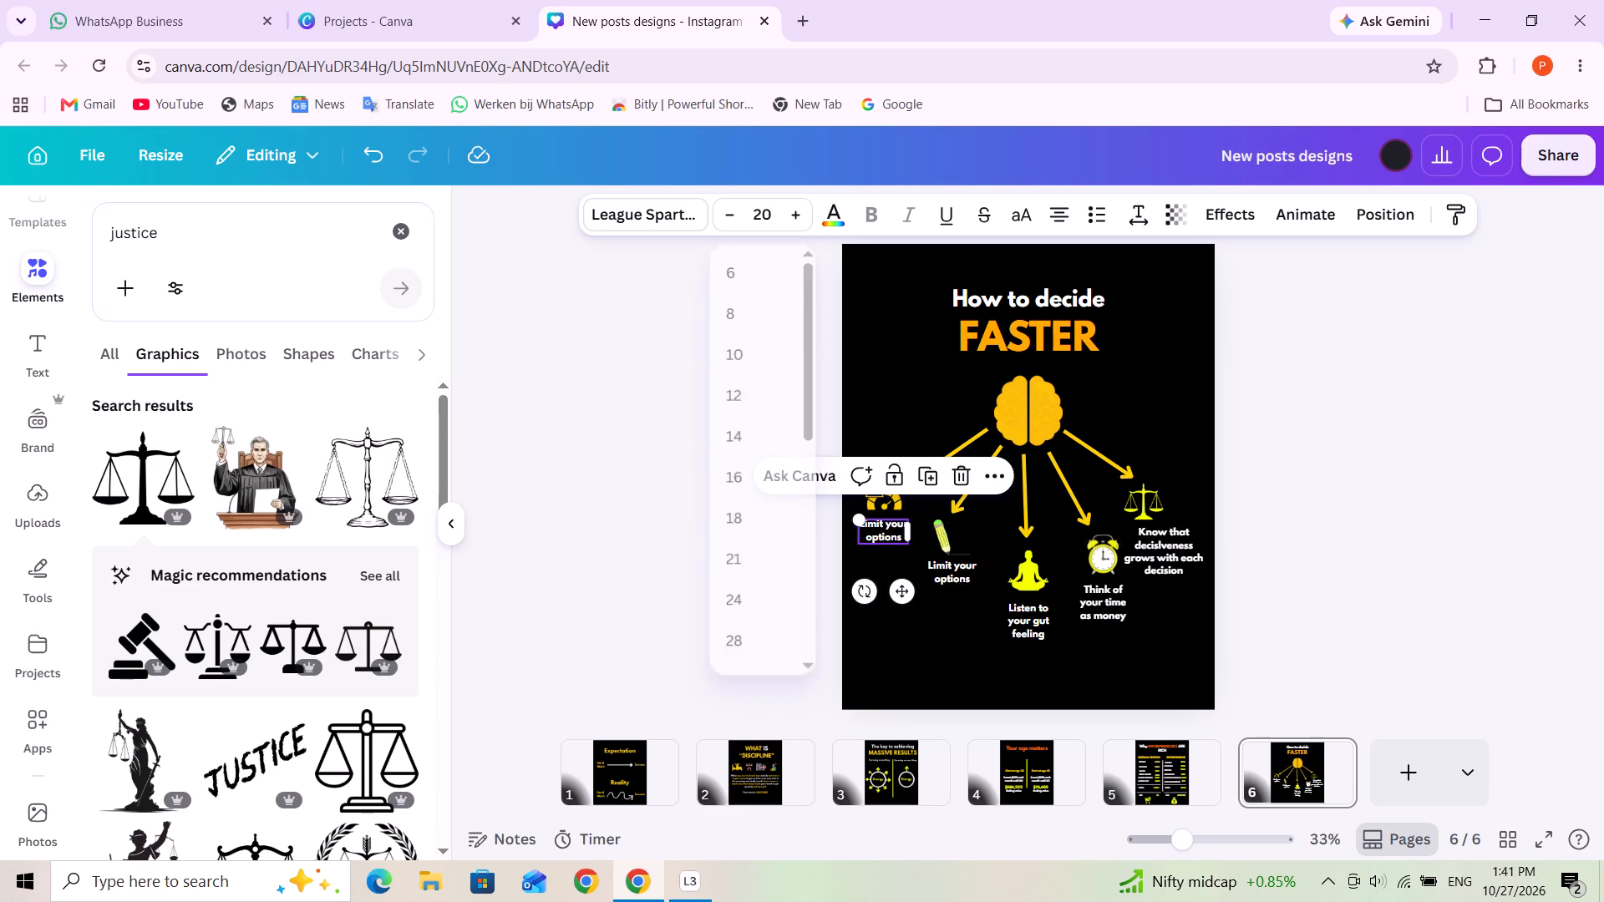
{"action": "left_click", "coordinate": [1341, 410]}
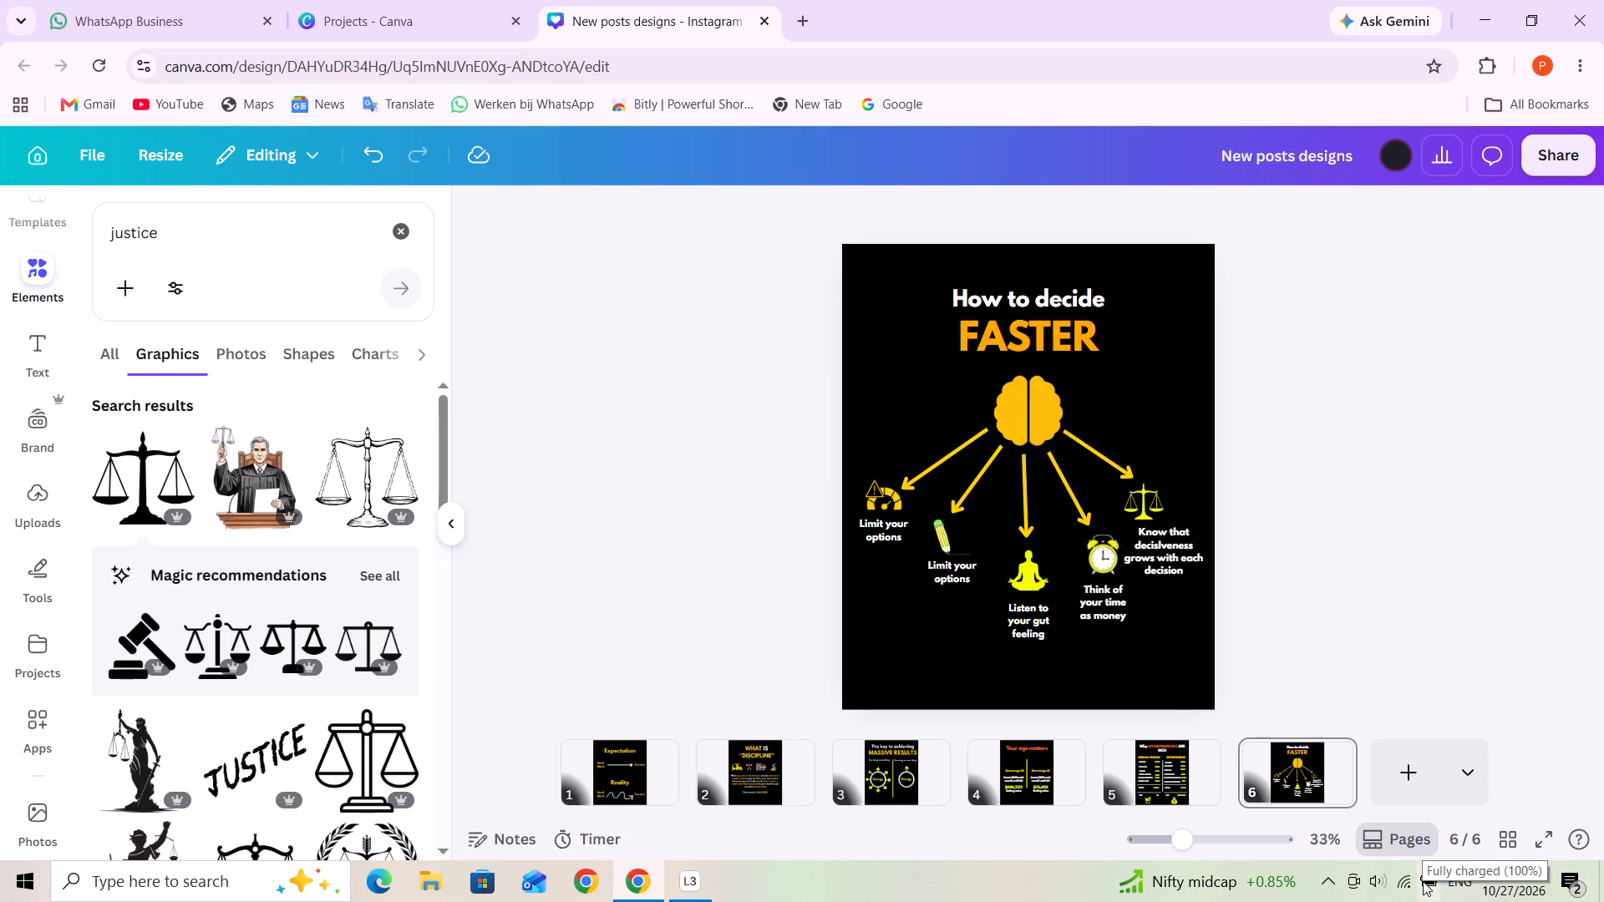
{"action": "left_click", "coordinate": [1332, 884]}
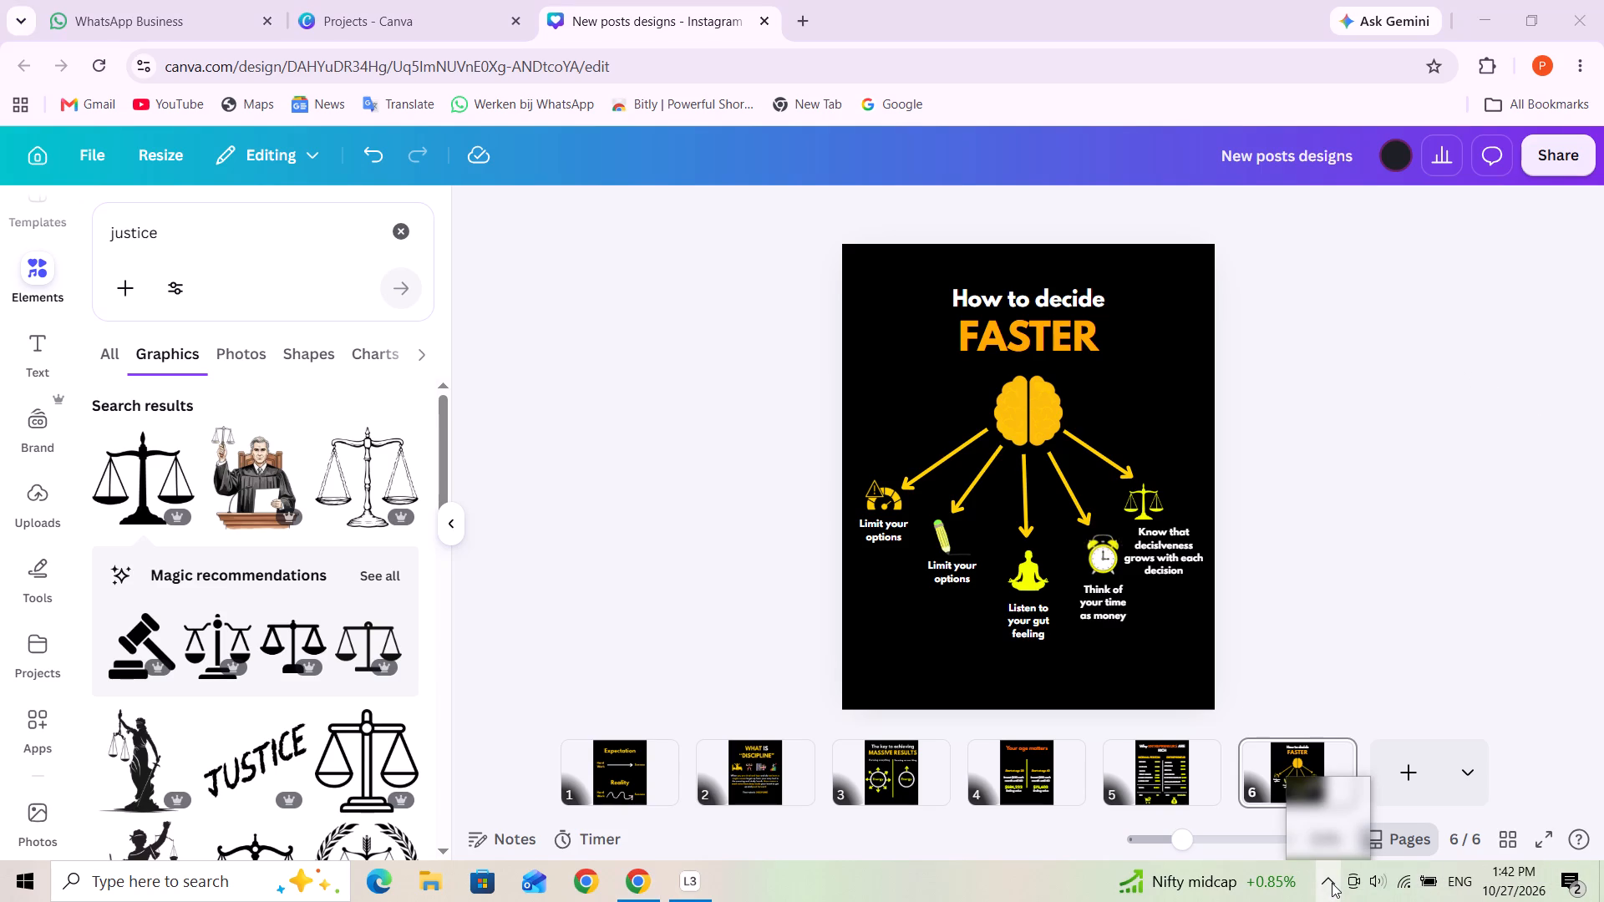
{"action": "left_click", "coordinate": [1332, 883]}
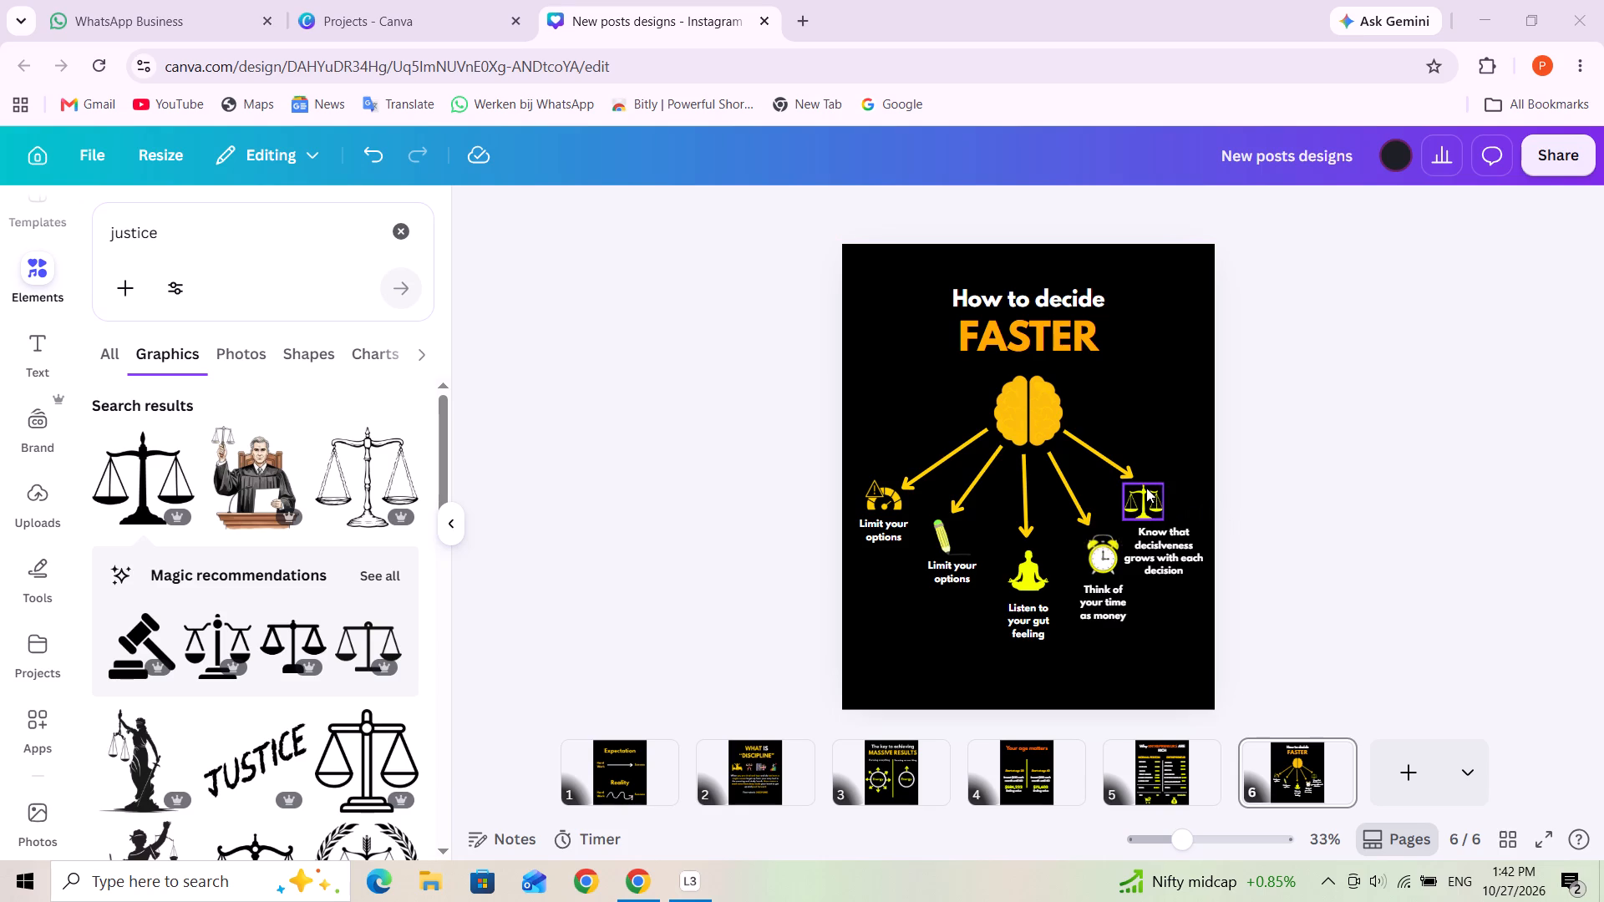
Recolour the arrow pointing to the gauge graphic with the amber yellow from the design's colours.
{"action": "left_click", "coordinate": [942, 464]}
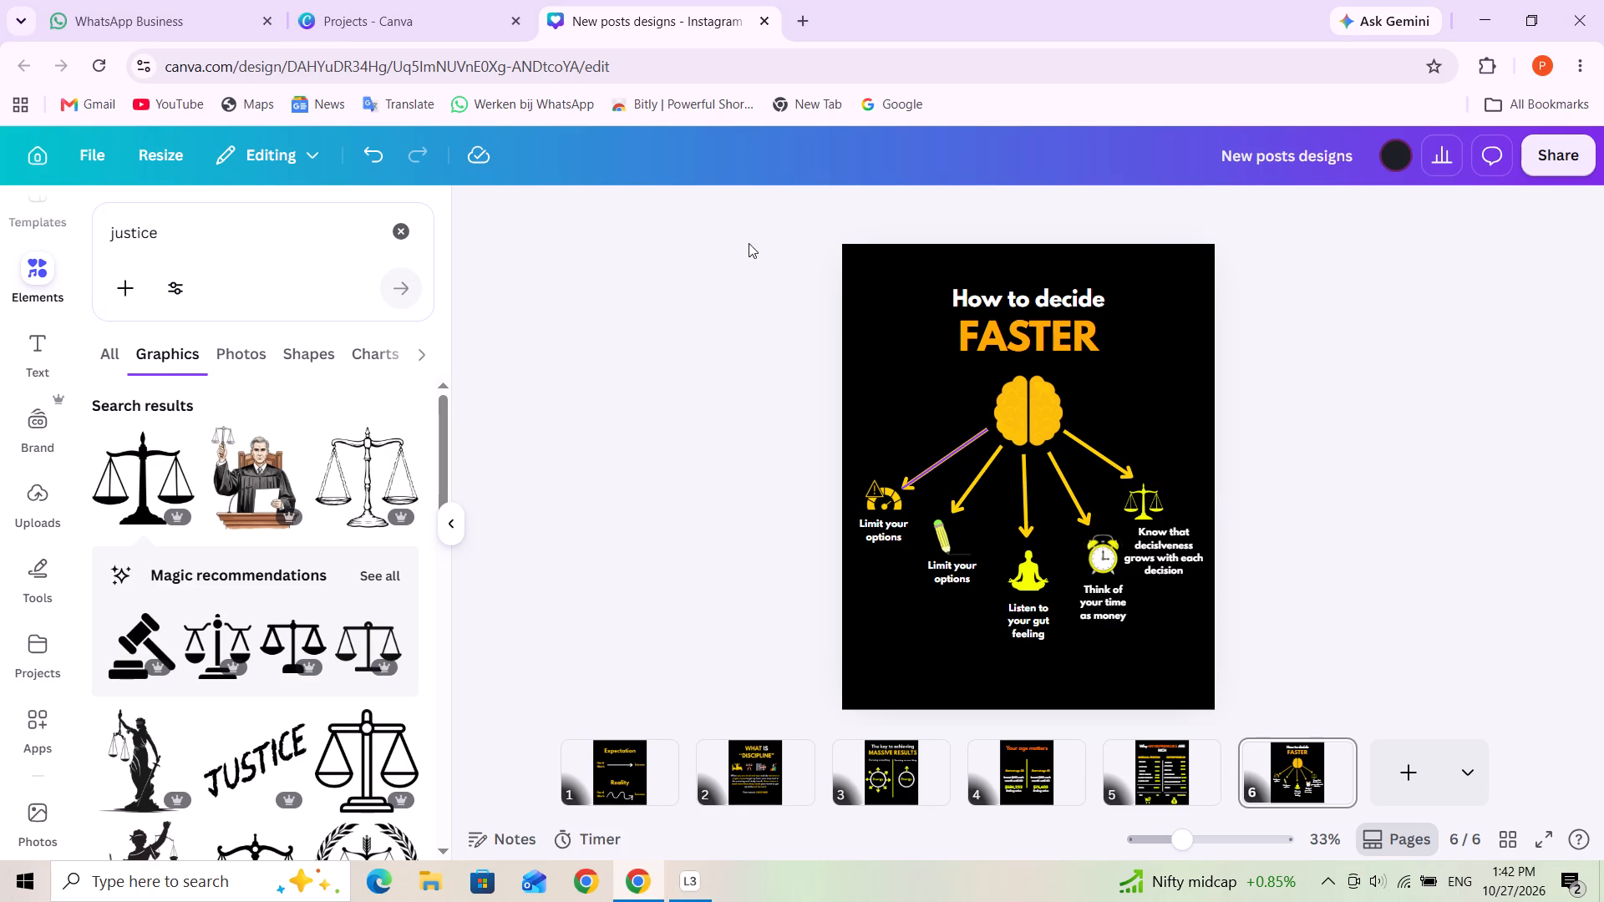
{"action": "left_click", "coordinate": [870, 223]}
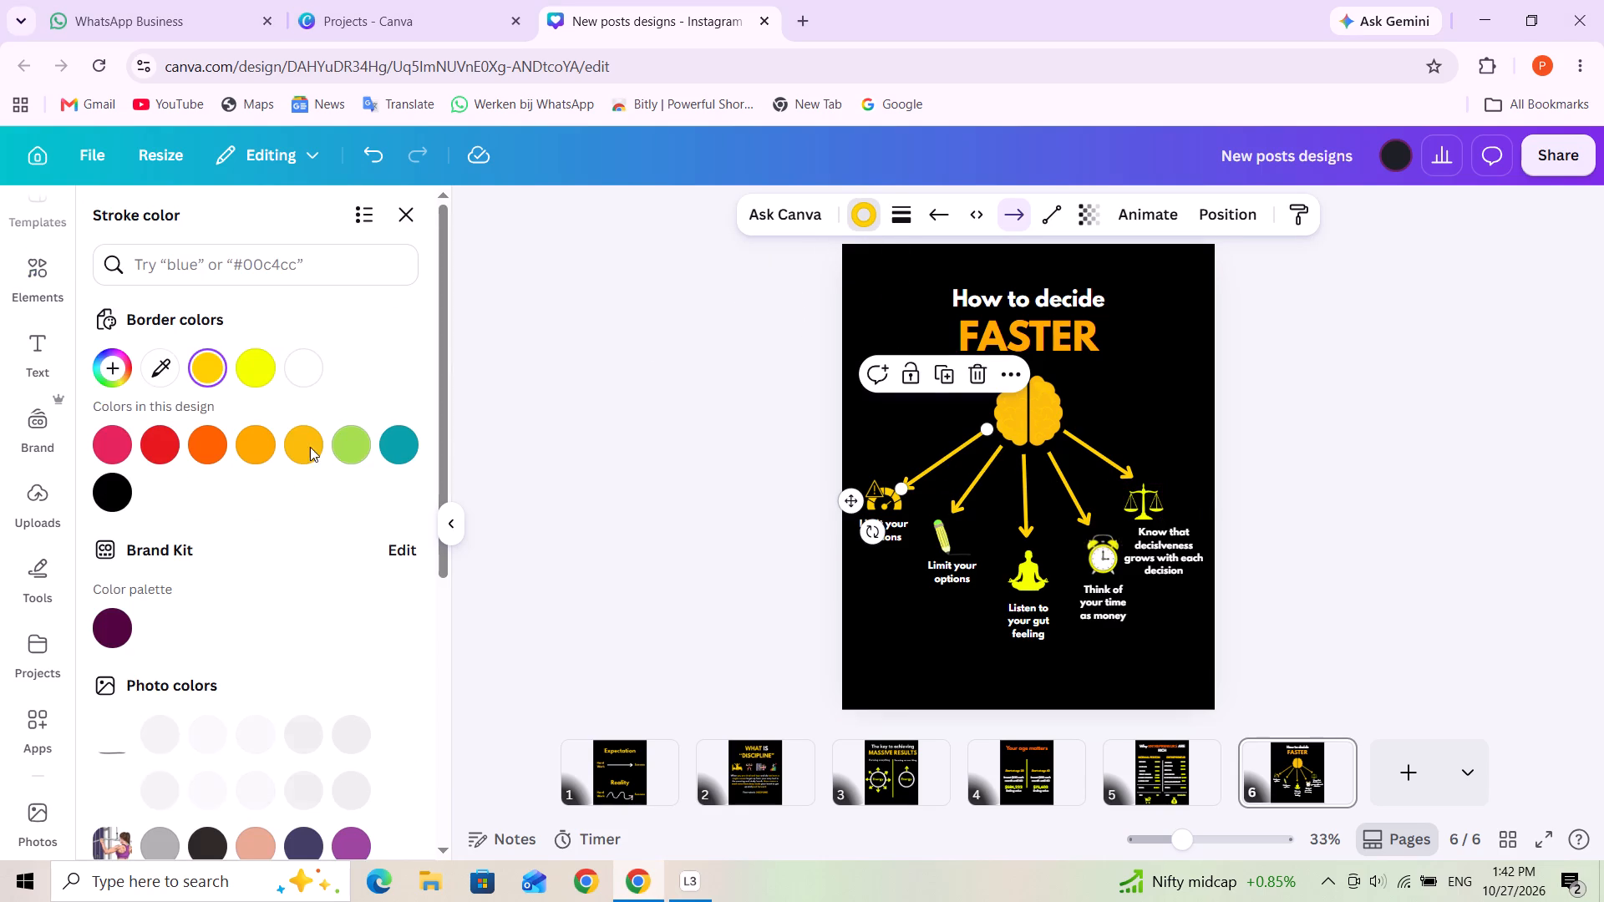
{"action": "left_click", "coordinate": [267, 448]}
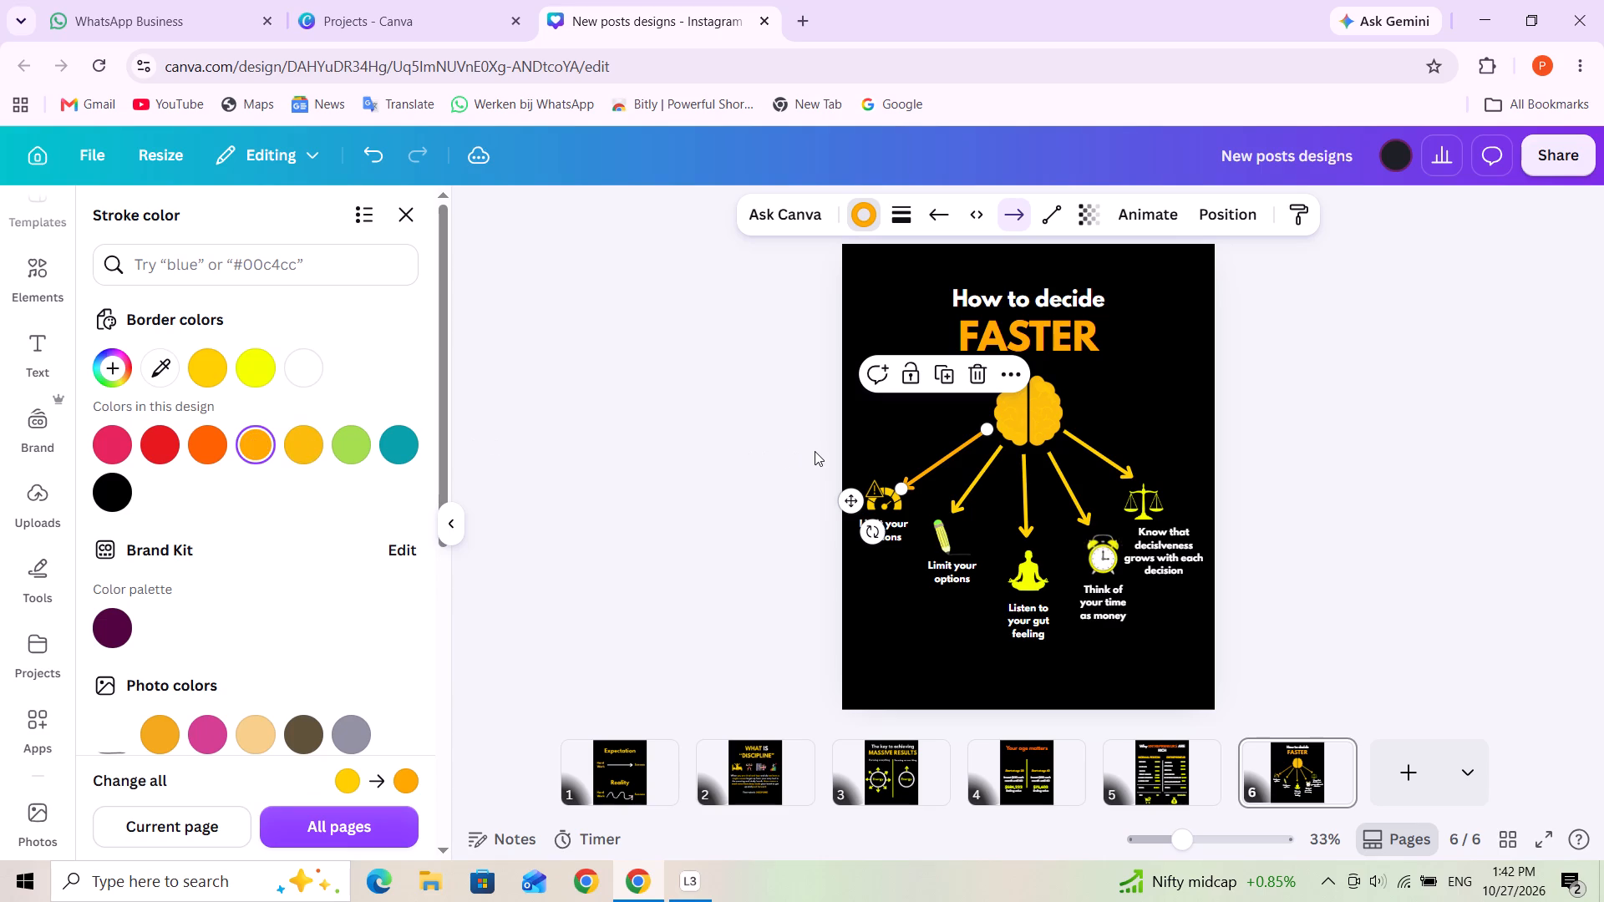
{"action": "left_click", "coordinate": [303, 443]}
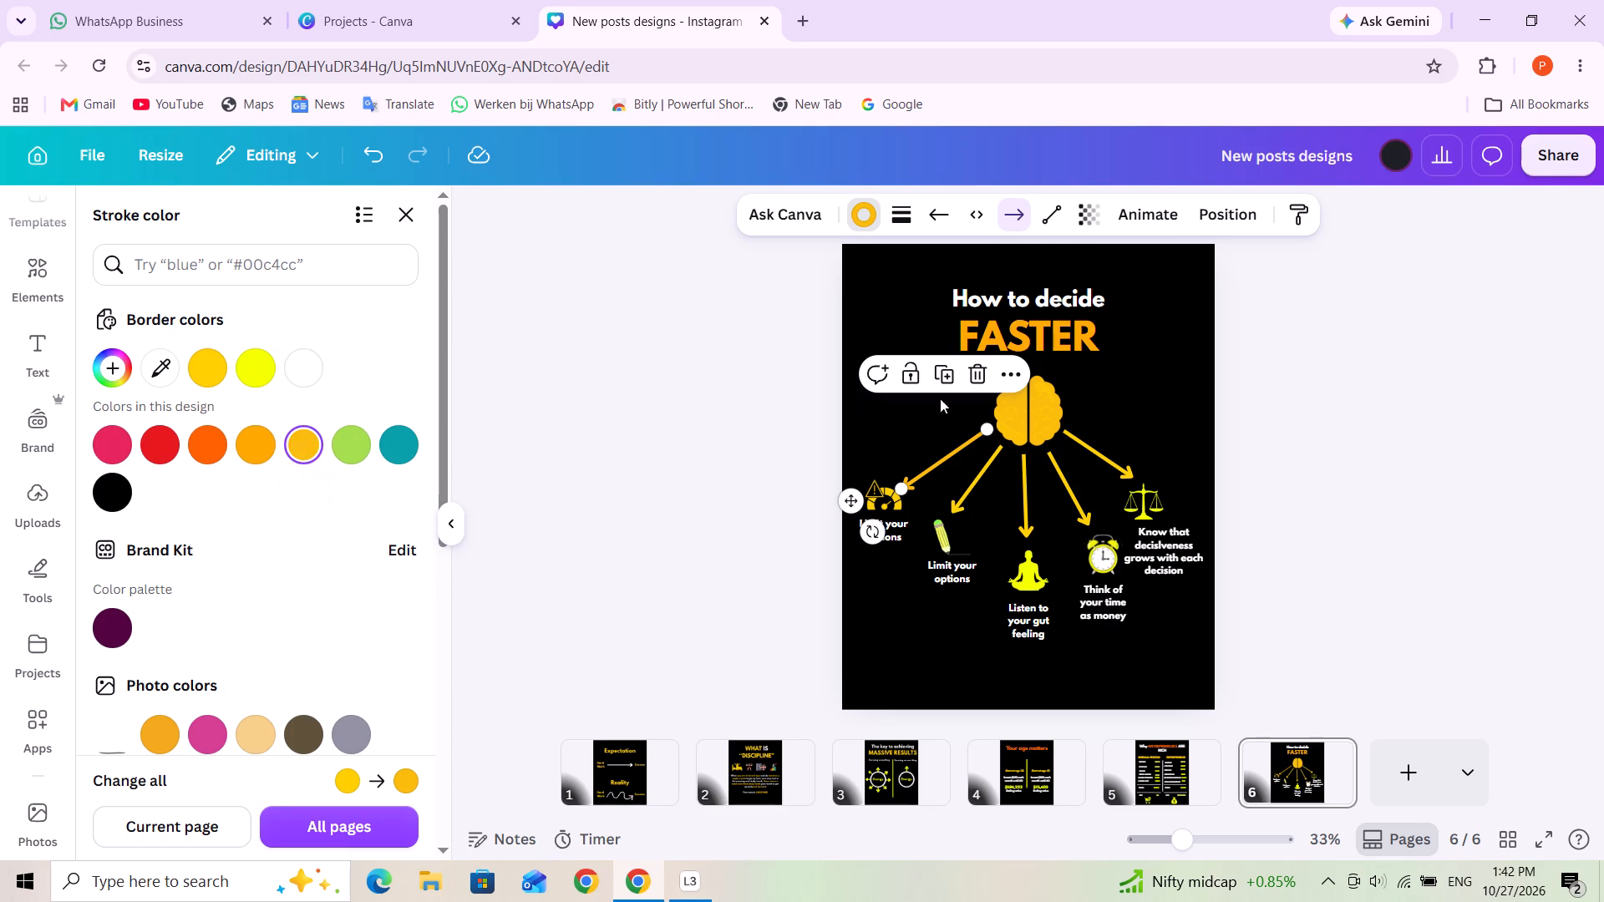
{"action": "left_click", "coordinate": [1283, 418]}
{"action": "left_click", "coordinate": [1373, 429]}
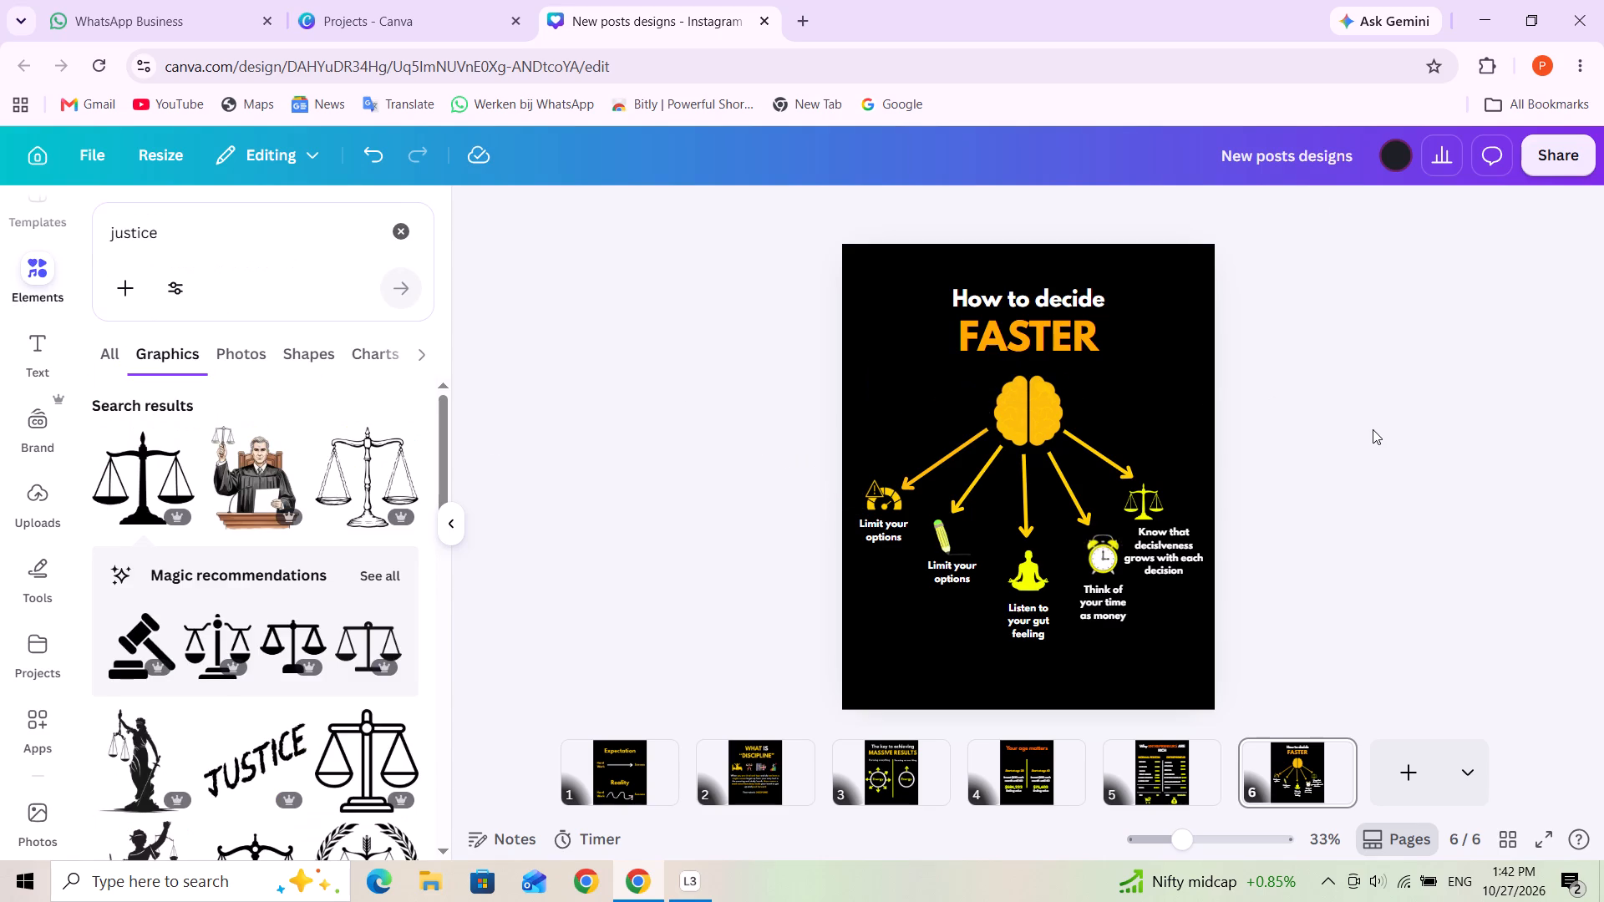
Recolour the gauge graphic above the first "Limit your options" caption bright yellow.
{"action": "left_click", "coordinate": [886, 499]}
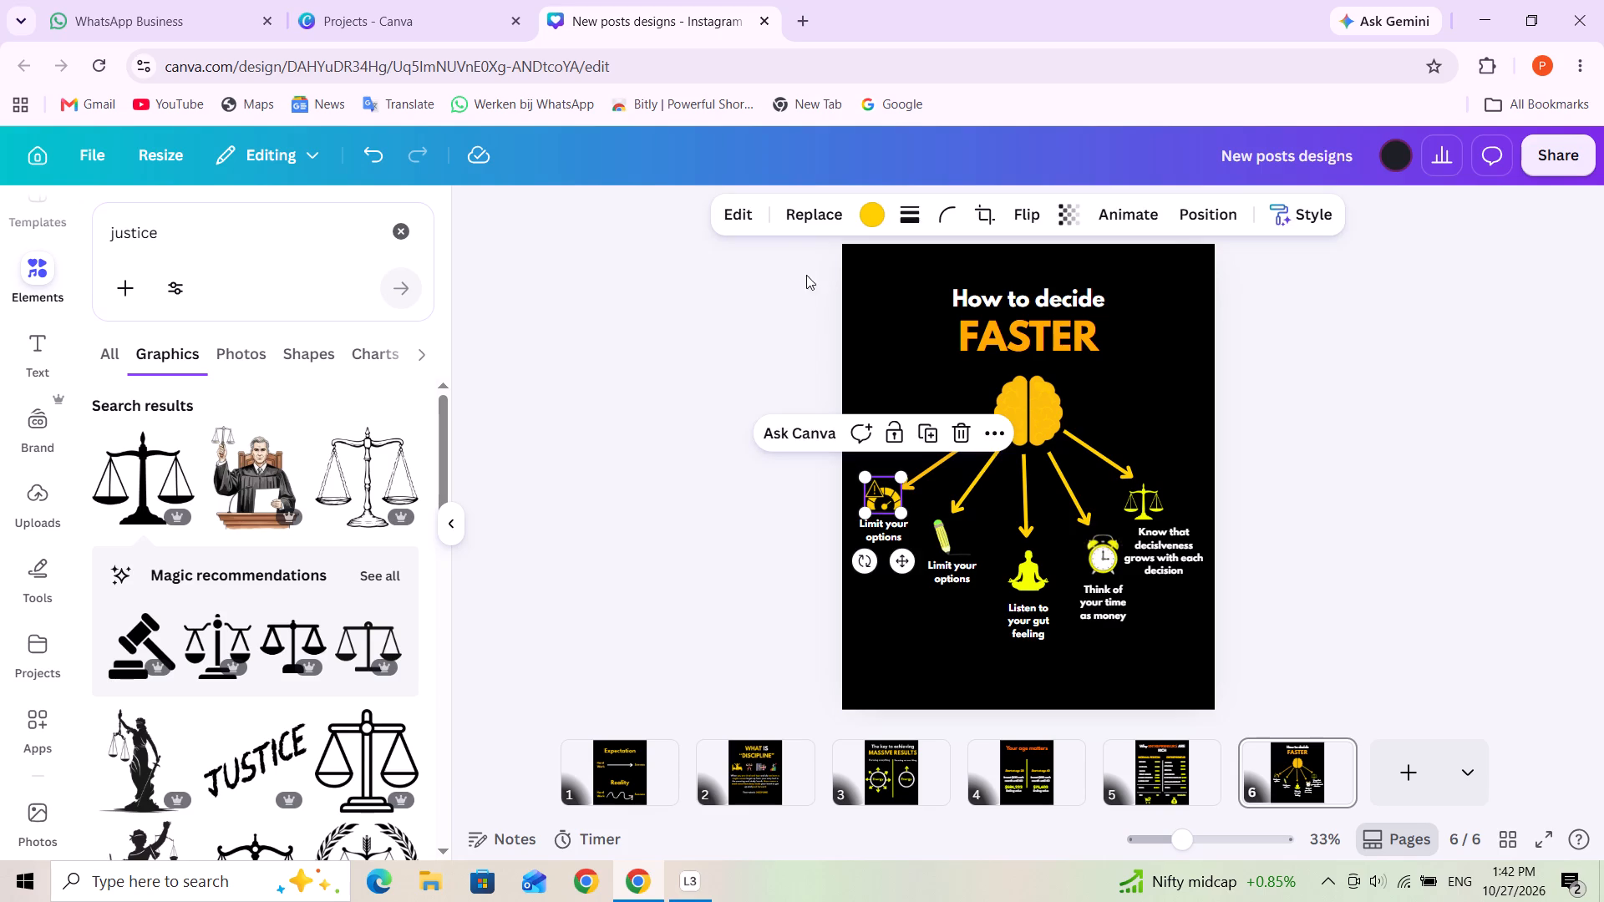
{"action": "left_click", "coordinate": [862, 220]}
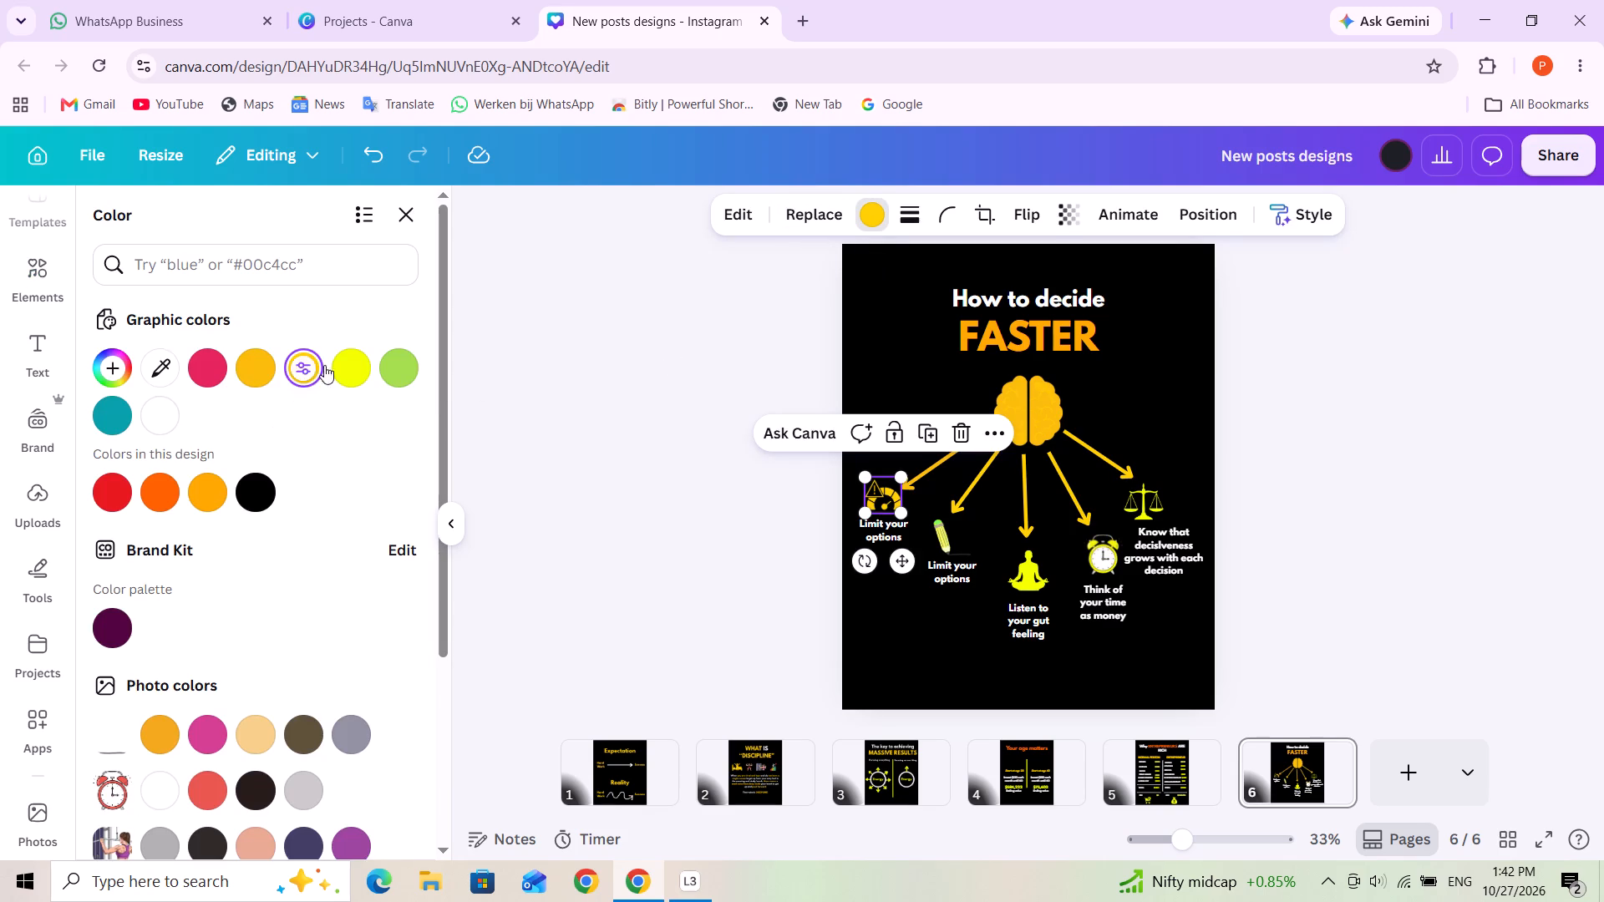
{"action": "left_click", "coordinate": [349, 365]}
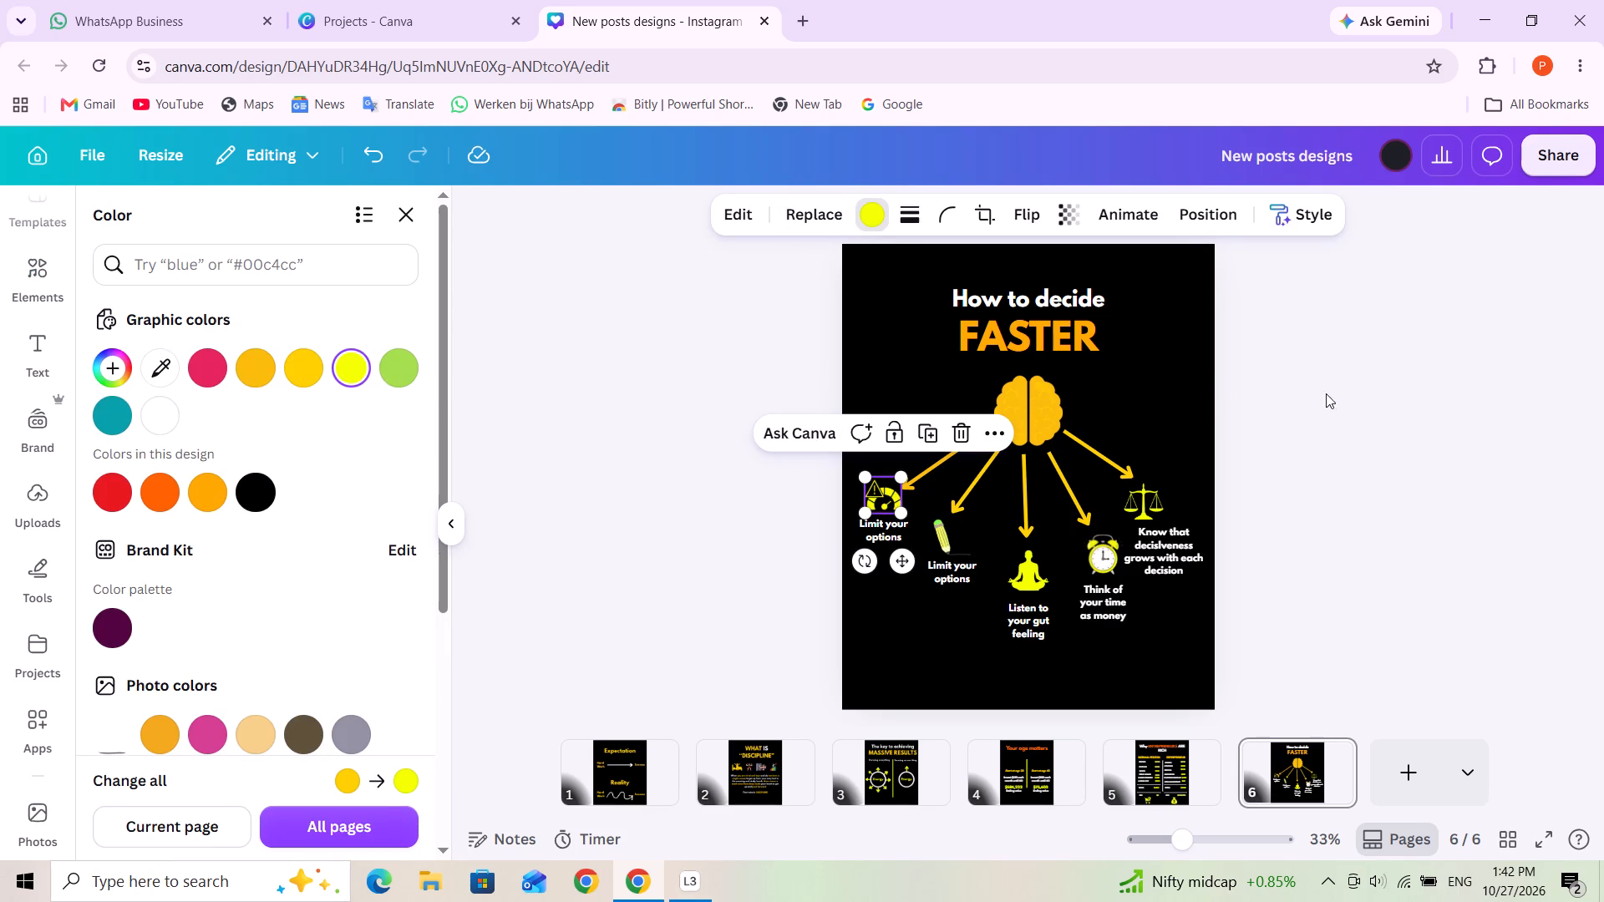
{"action": "left_click", "coordinate": [1348, 396]}
{"action": "left_click", "coordinate": [1348, 397]}
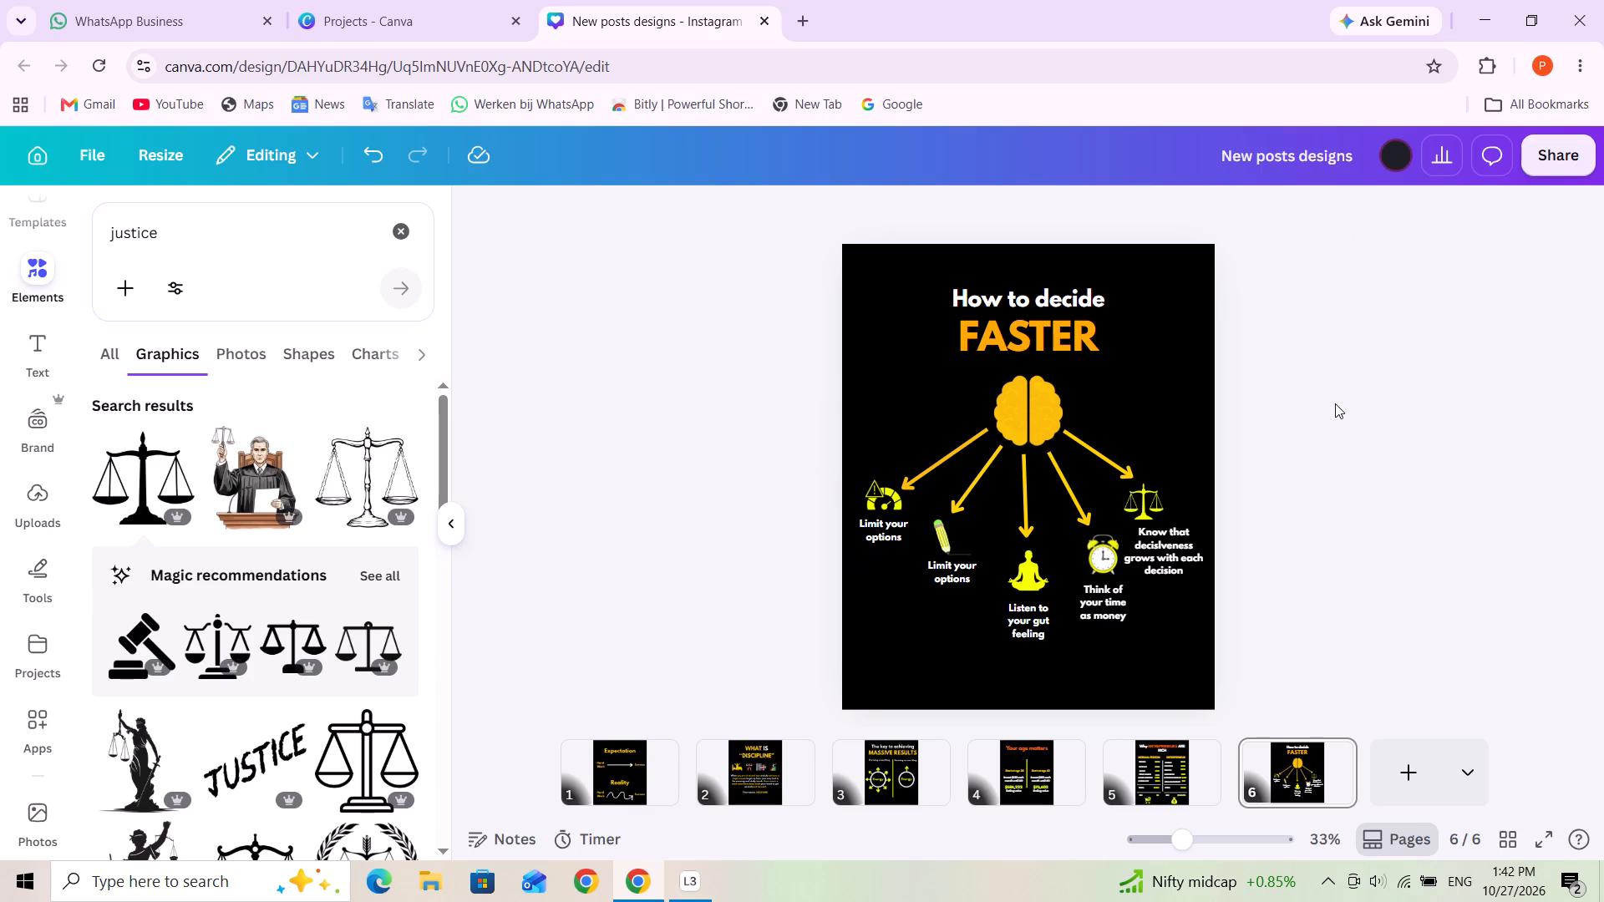
{"action": "left_click", "coordinate": [882, 500]}
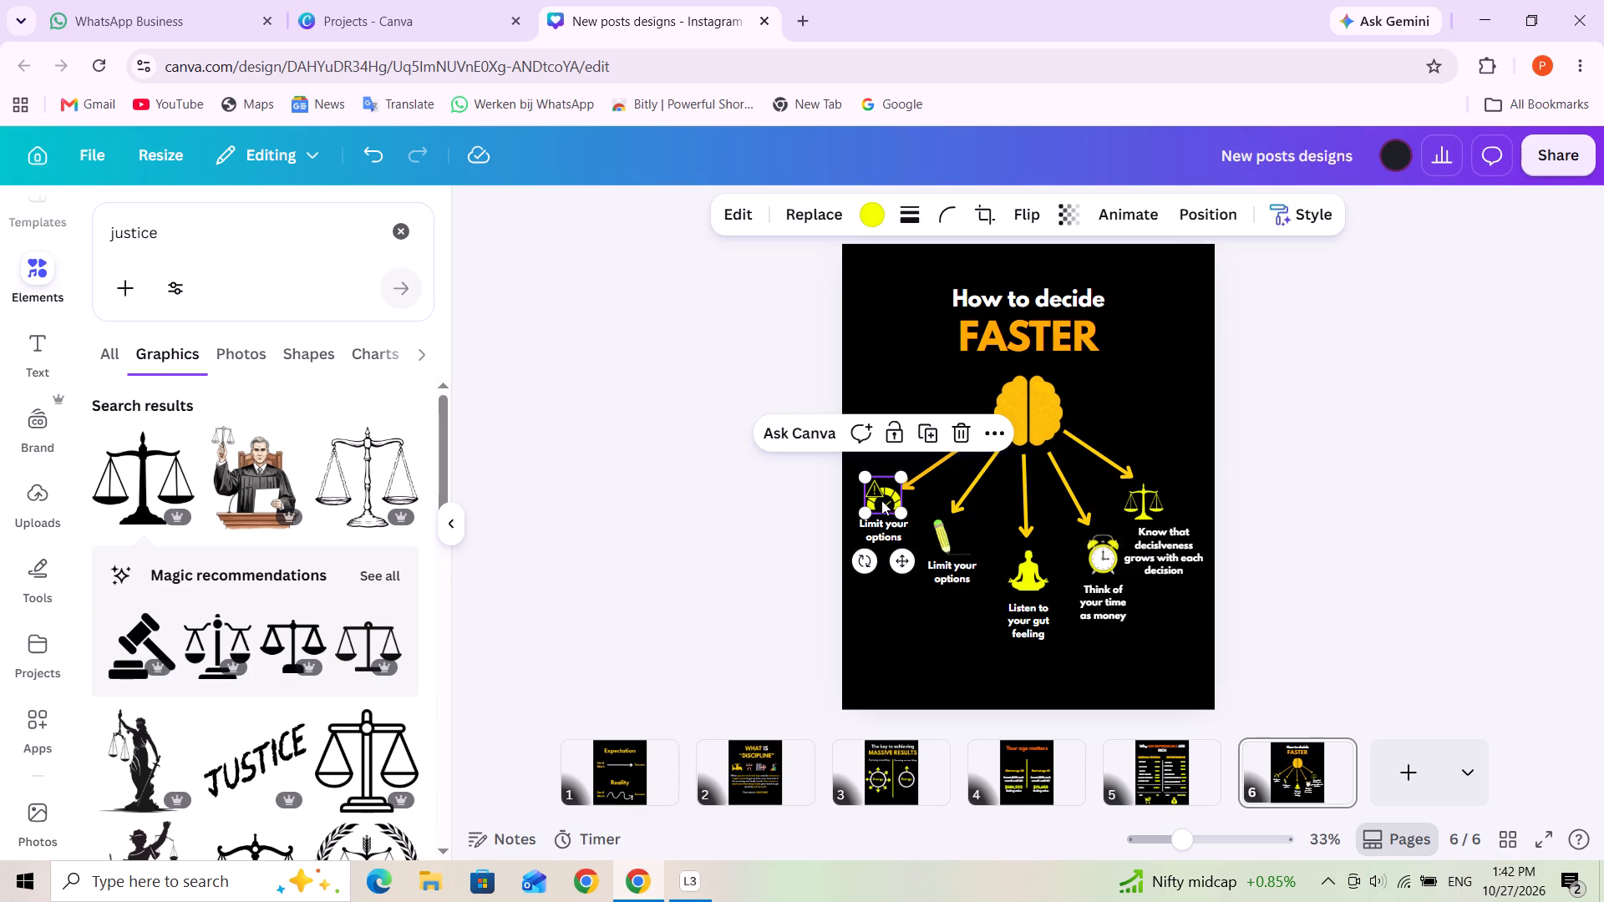
{"action": "left_click", "coordinate": [1317, 451]}
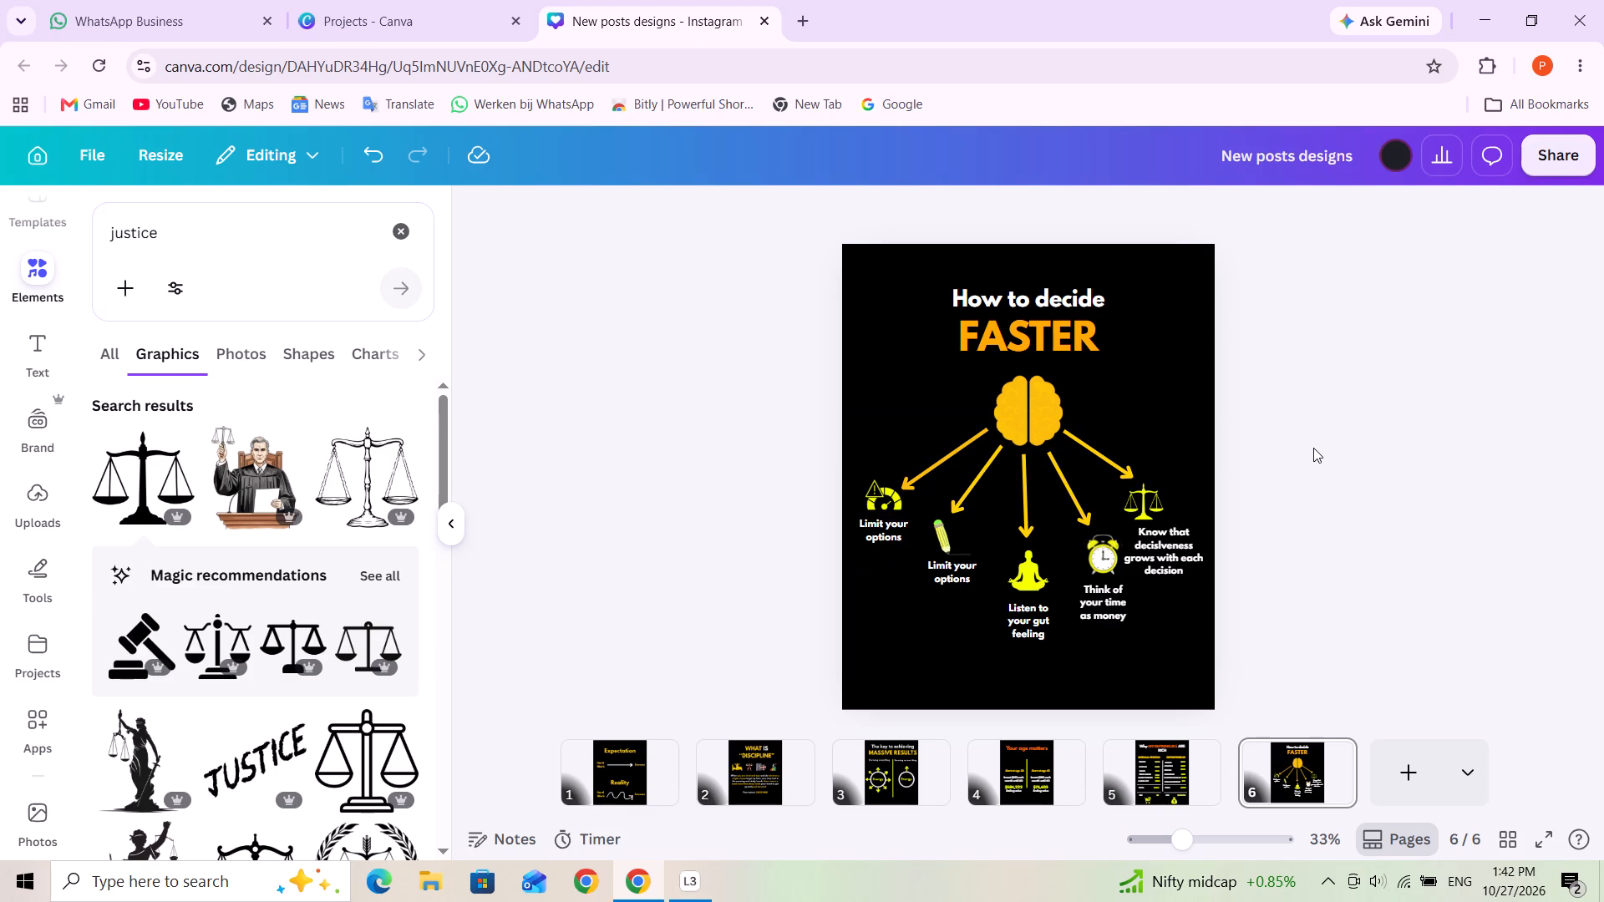
Duplicate the arrow pointing to the scales and place the copy above it, beside the brain.
{"action": "left_click", "coordinate": [1087, 443]}
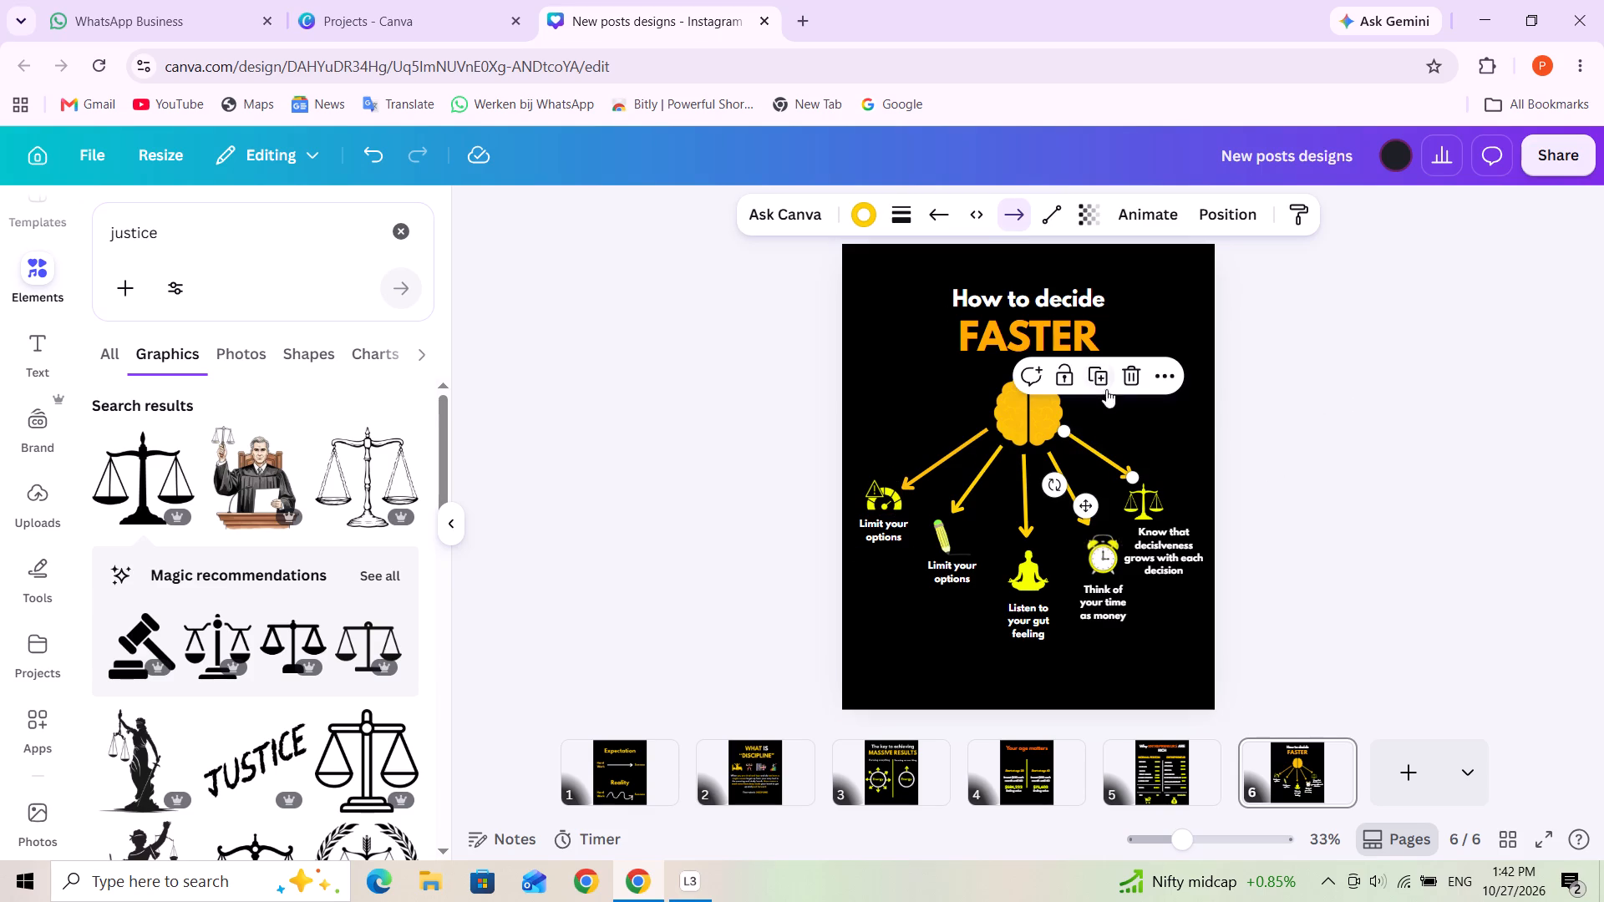
{"action": "left_click", "coordinate": [1104, 383]}
{"action": "left_click_drag", "start_coordinate": [1102, 459], "coordinate": [1120, 414]}
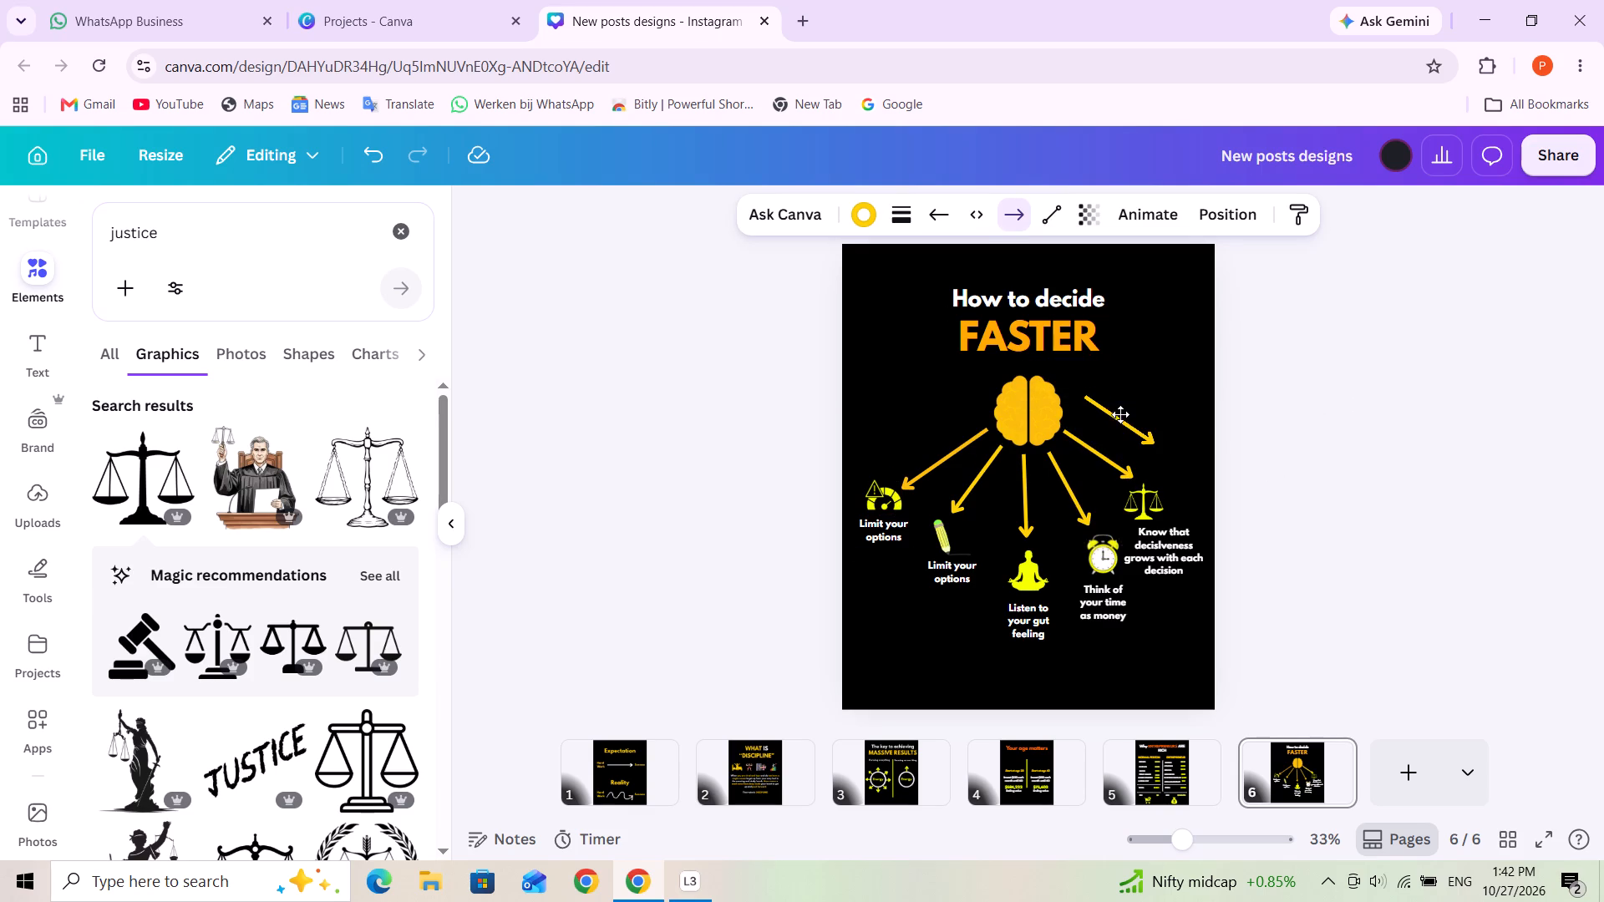
{"action": "left_click_drag", "start_coordinate": [1120, 414], "coordinate": [1122, 410]}
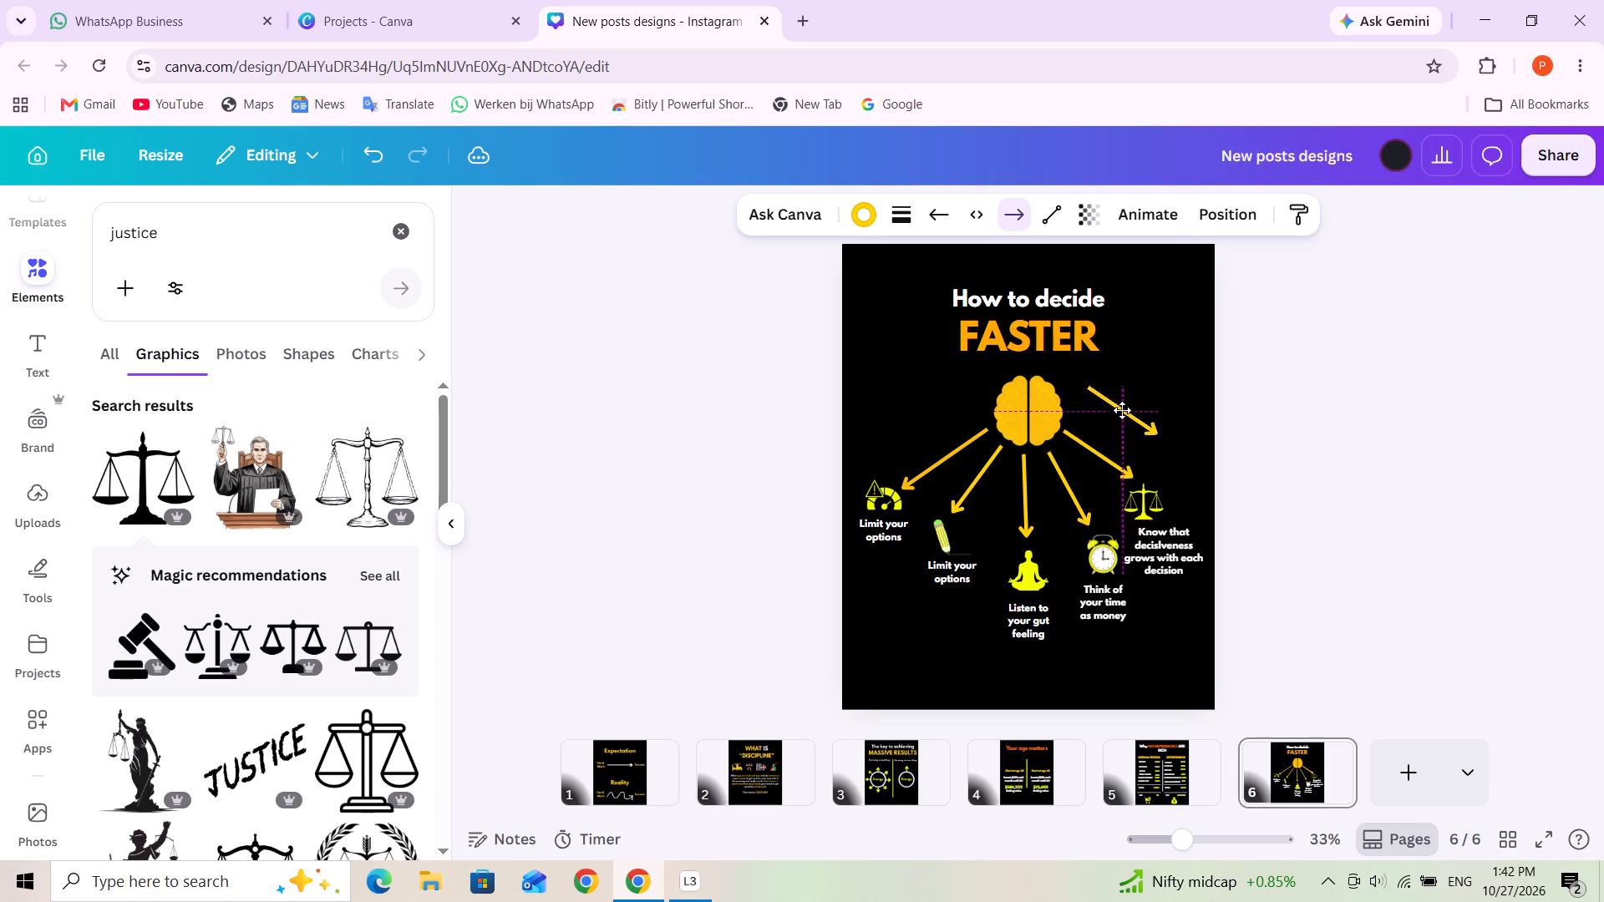
{"action": "left_click_drag", "start_coordinate": [1122, 410], "coordinate": [1102, 415]}
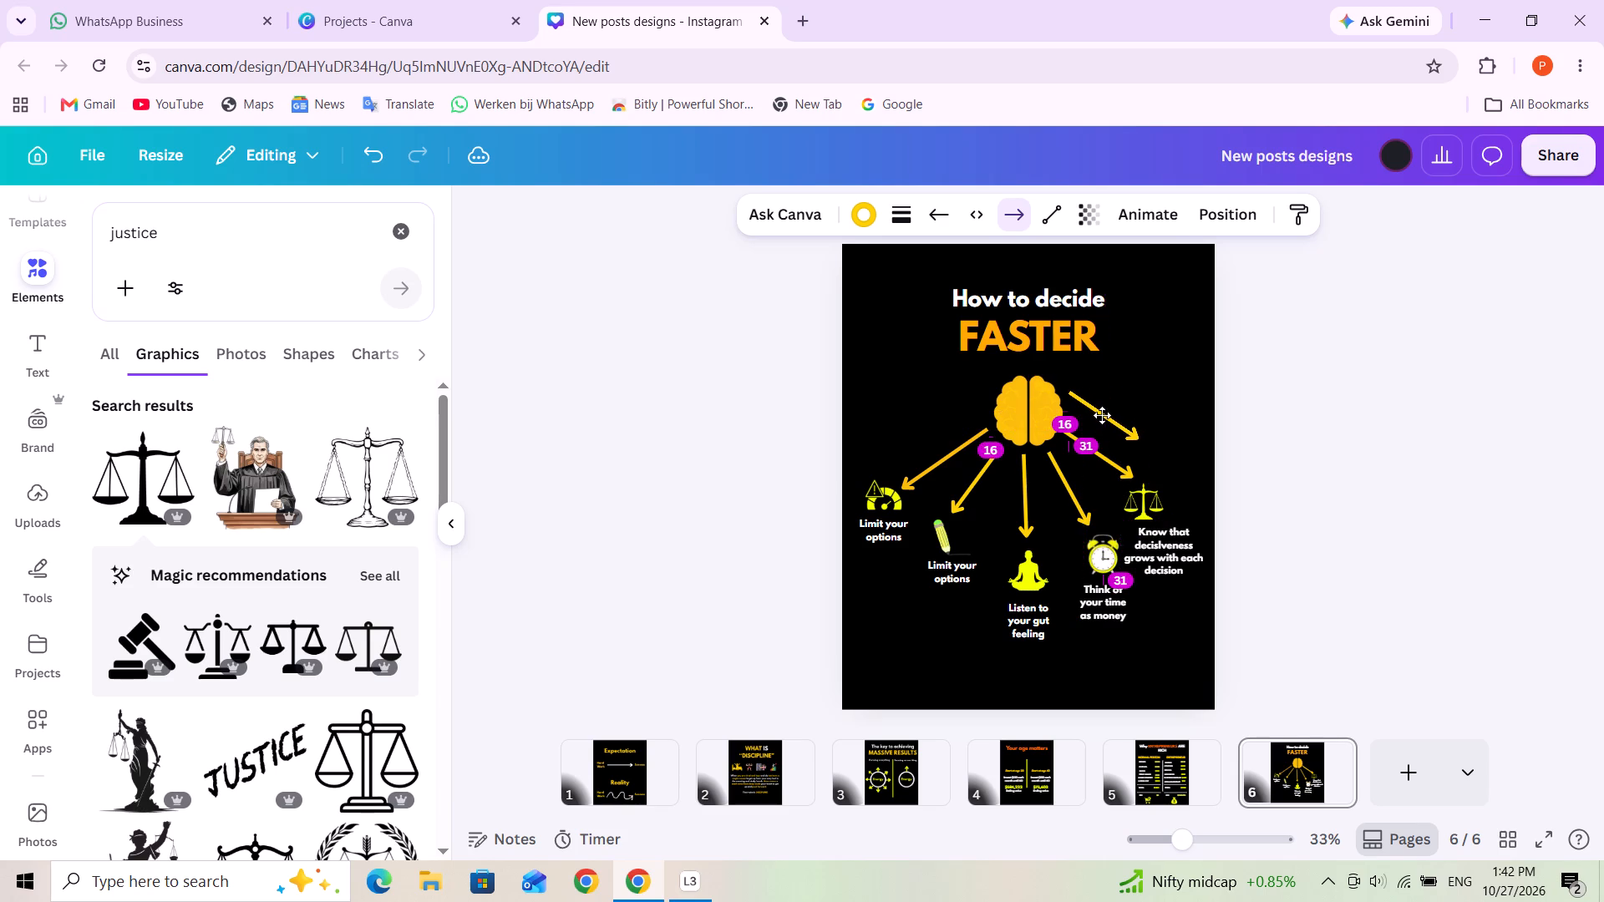
{"action": "left_click_drag", "start_coordinate": [1102, 415], "coordinate": [1103, 415]}
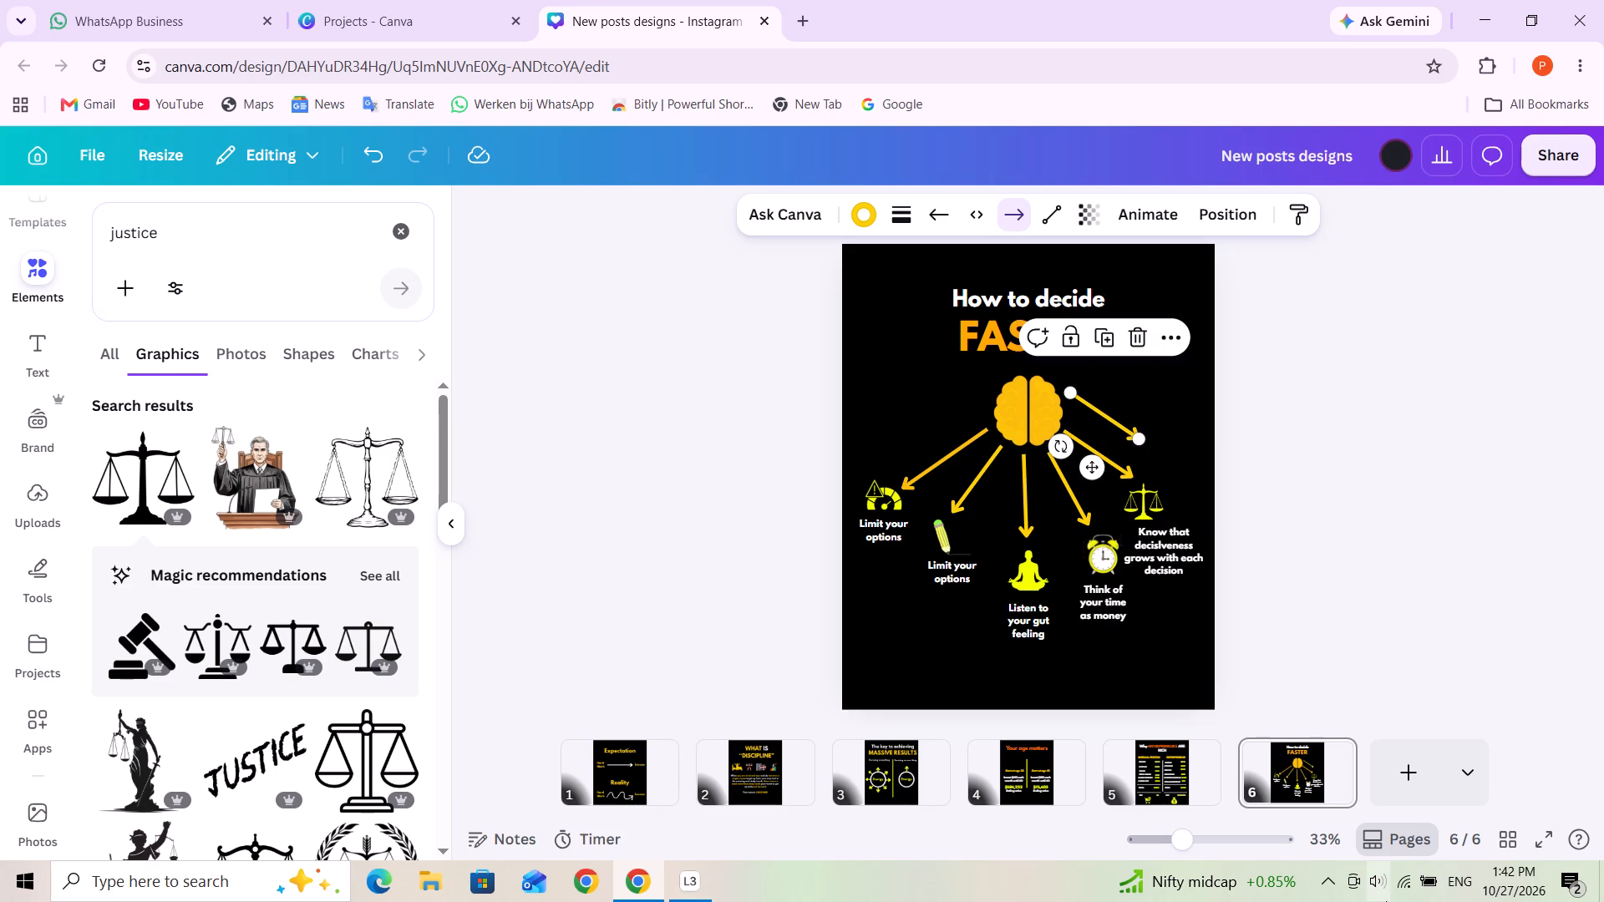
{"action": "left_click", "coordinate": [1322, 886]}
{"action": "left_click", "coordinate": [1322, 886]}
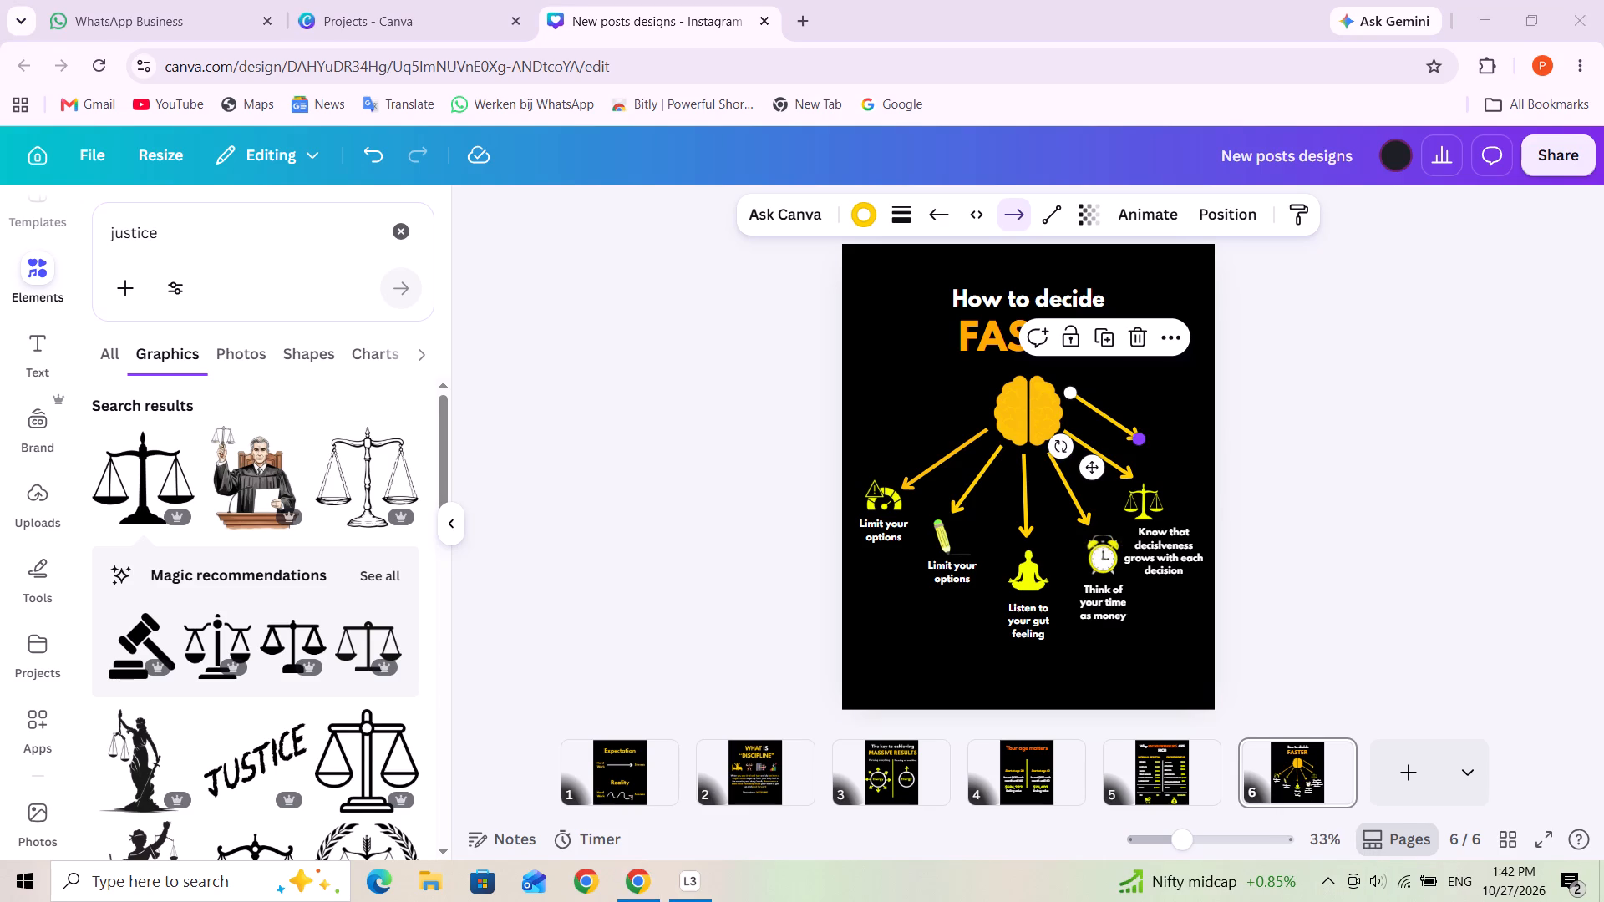
Flatten the duplicate arrow to about 20° and position it between the brain's edge and the space above the scales arrow.
{"action": "left_click_drag", "start_coordinate": [1142, 439], "coordinate": [1154, 416]}
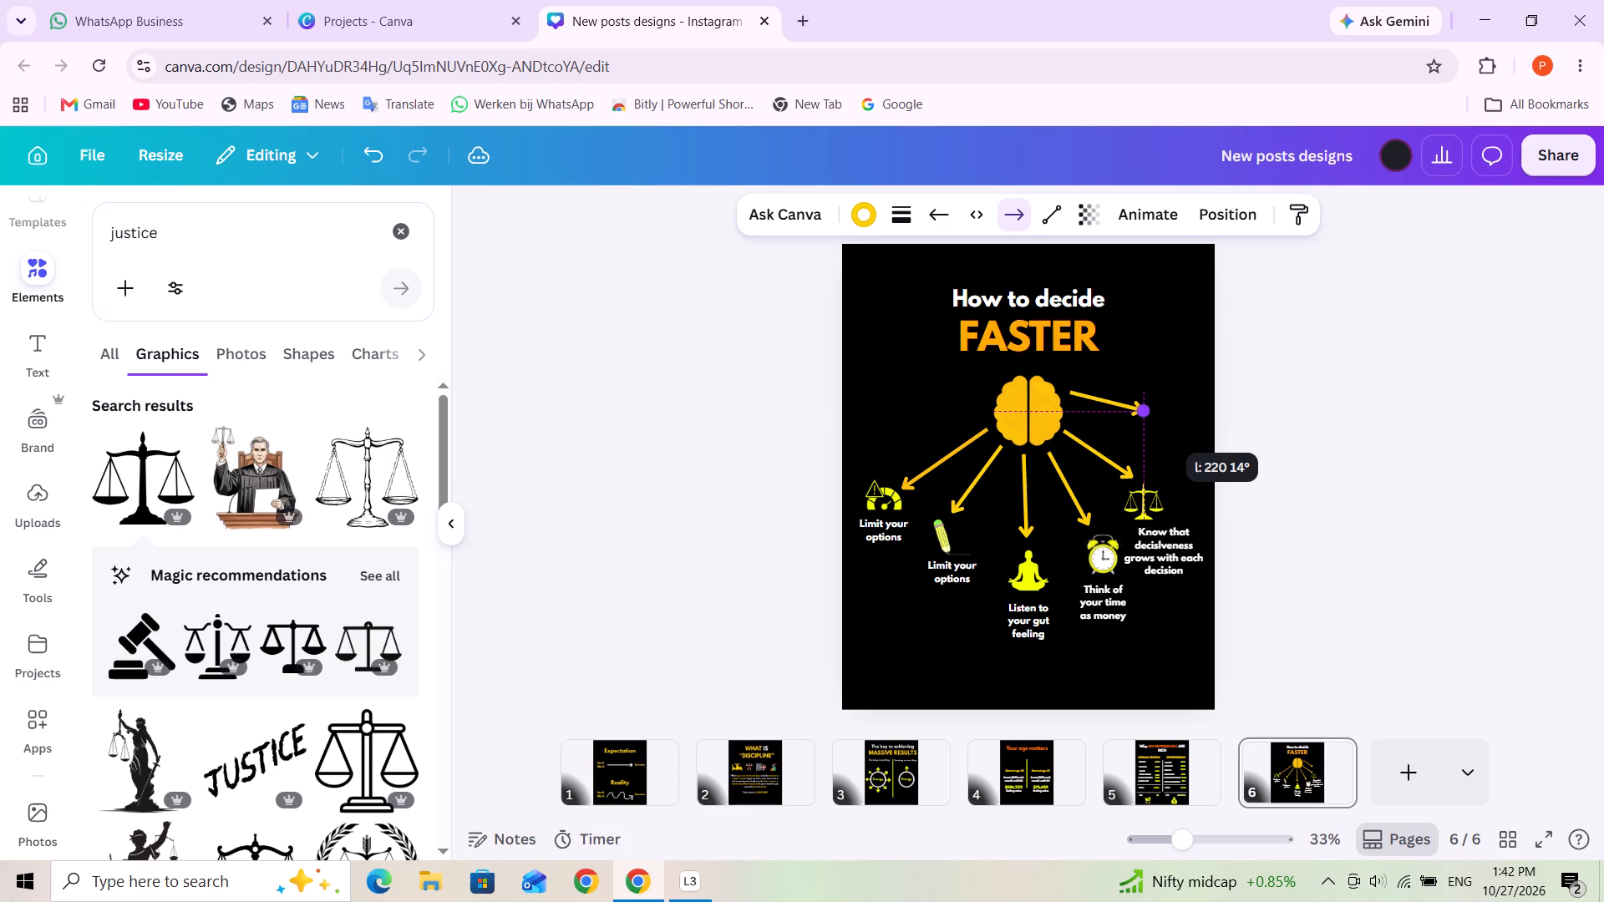
{"action": "left_click_drag", "start_coordinate": [1154, 416], "coordinate": [1149, 419]}
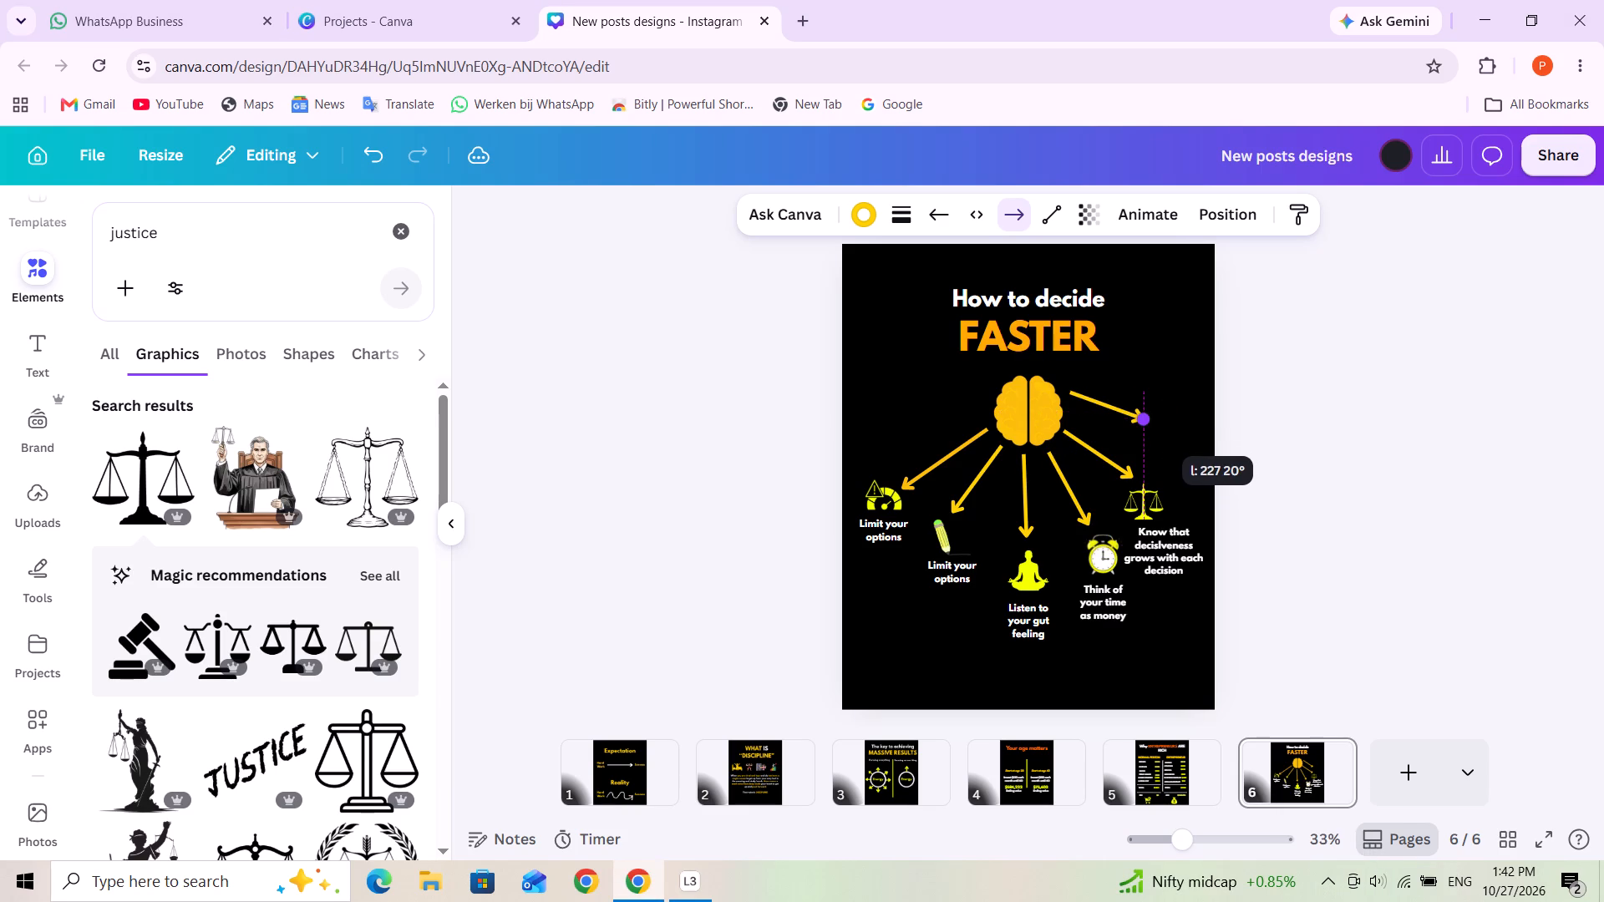
{"action": "left_click_drag", "start_coordinate": [1149, 419], "coordinate": [1150, 419]}
{"action": "left_click_drag", "start_coordinate": [1117, 410], "coordinate": [1125, 411]}
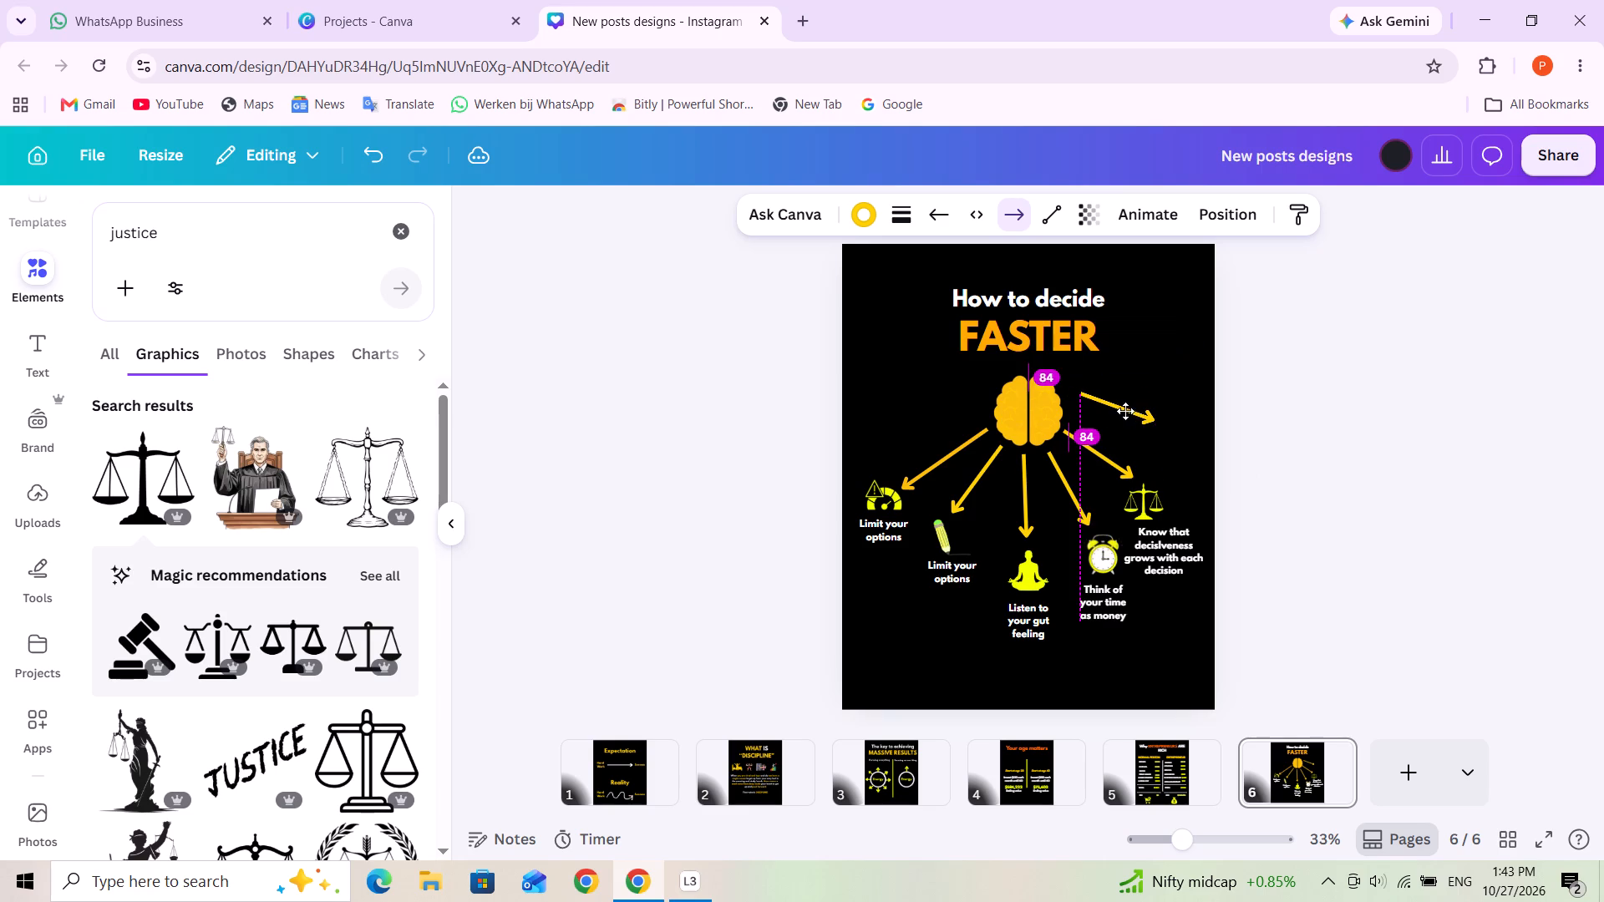
{"action": "left_click_drag", "start_coordinate": [1125, 411], "coordinate": [1112, 413]}
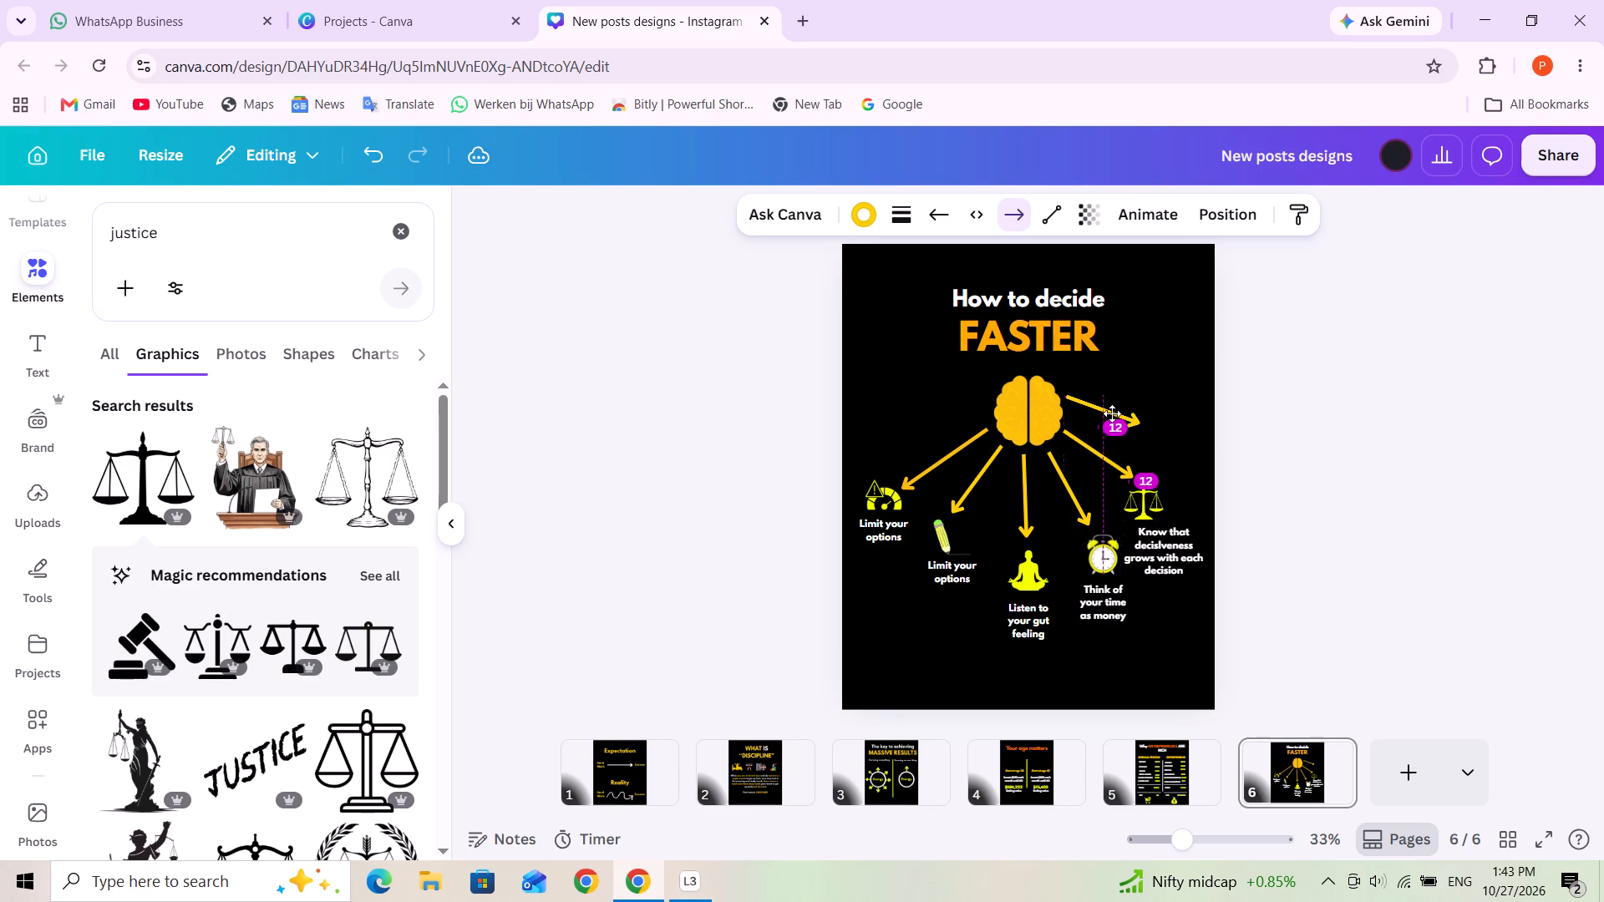
{"action": "left_click_drag", "start_coordinate": [1112, 413], "coordinate": [1117, 426]}
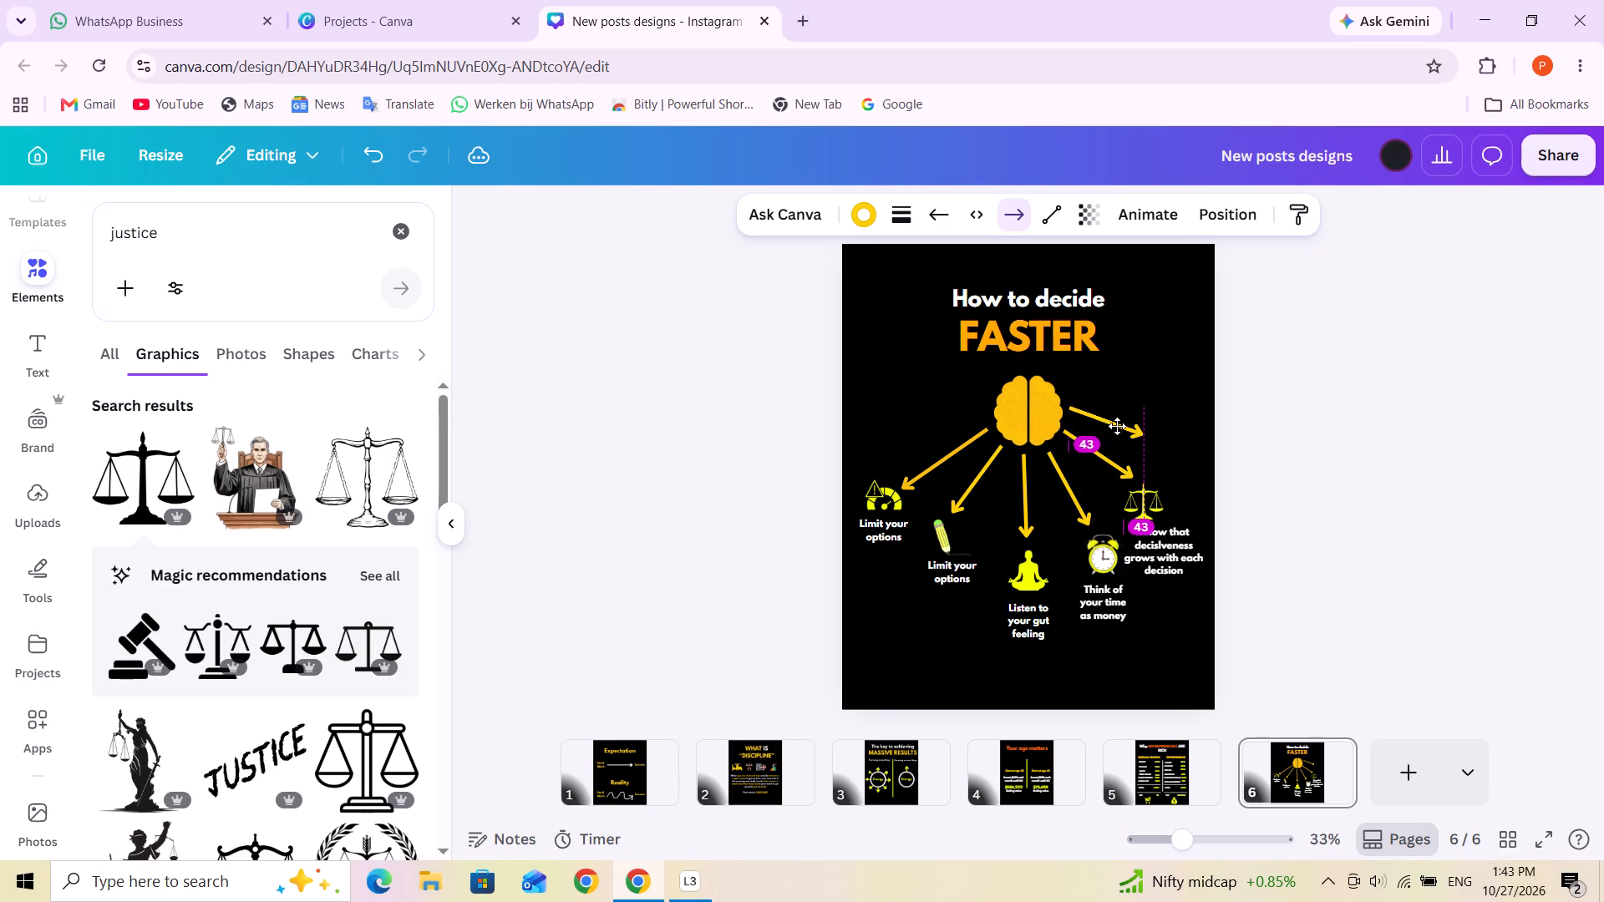
{"action": "left_click_drag", "start_coordinate": [1117, 426], "coordinate": [1119, 433]}
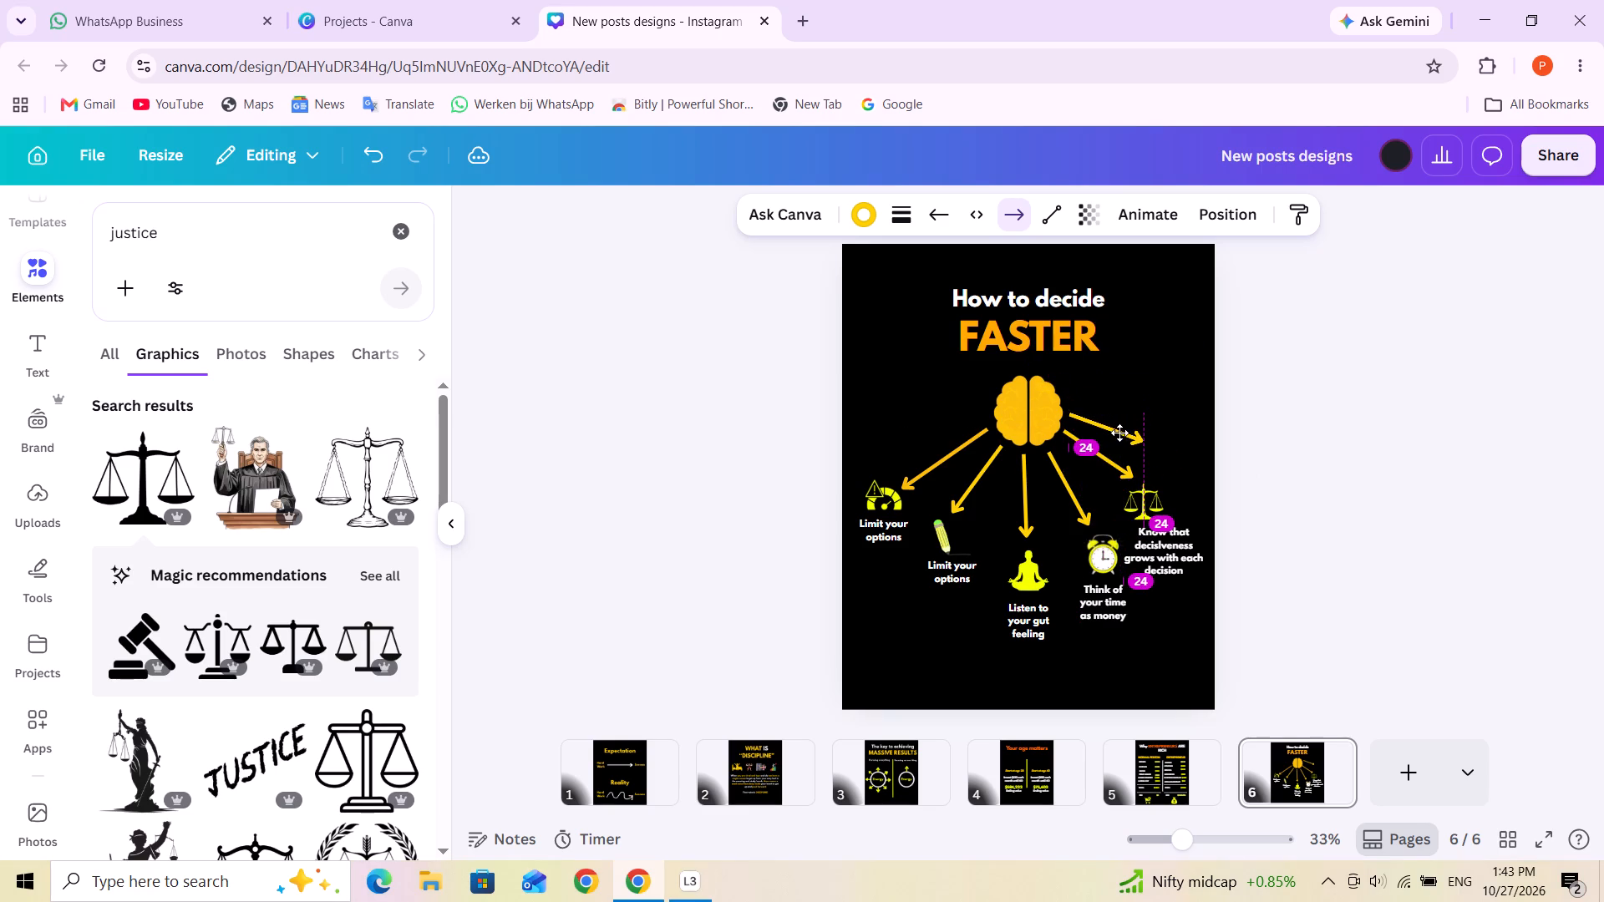
{"action": "left_click_drag", "start_coordinate": [1119, 433], "coordinate": [1121, 431]}
{"action": "left_click", "coordinate": [1200, 462]}
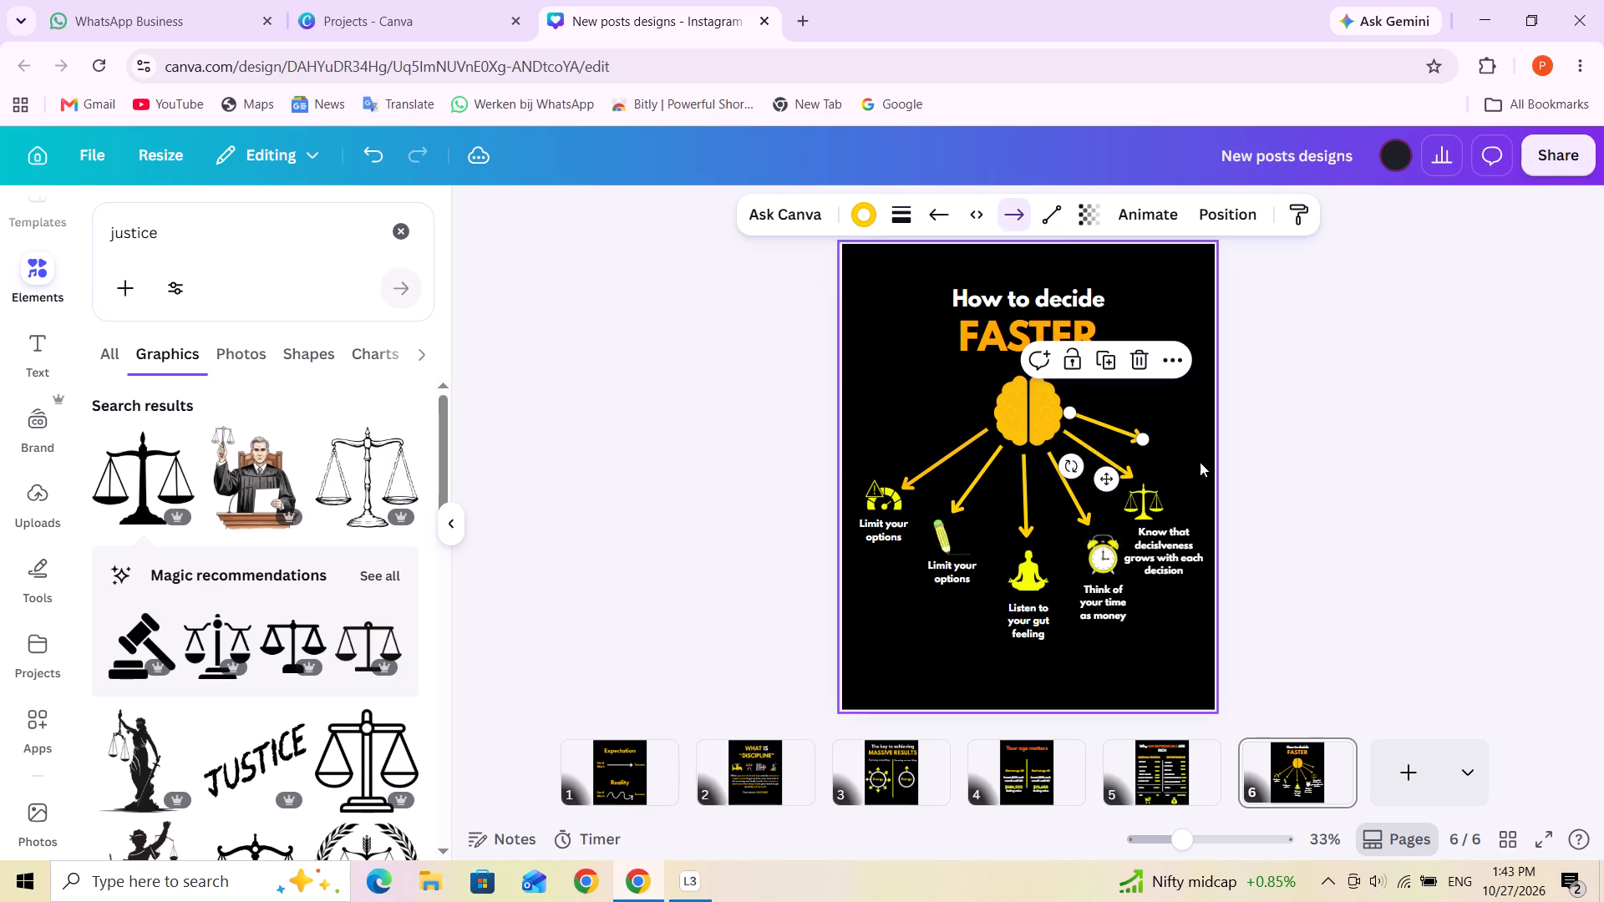
Shorten the arrow pointing to the scales by pulling its head slightly back towards the brain.
{"action": "left_click", "coordinate": [1119, 470]}
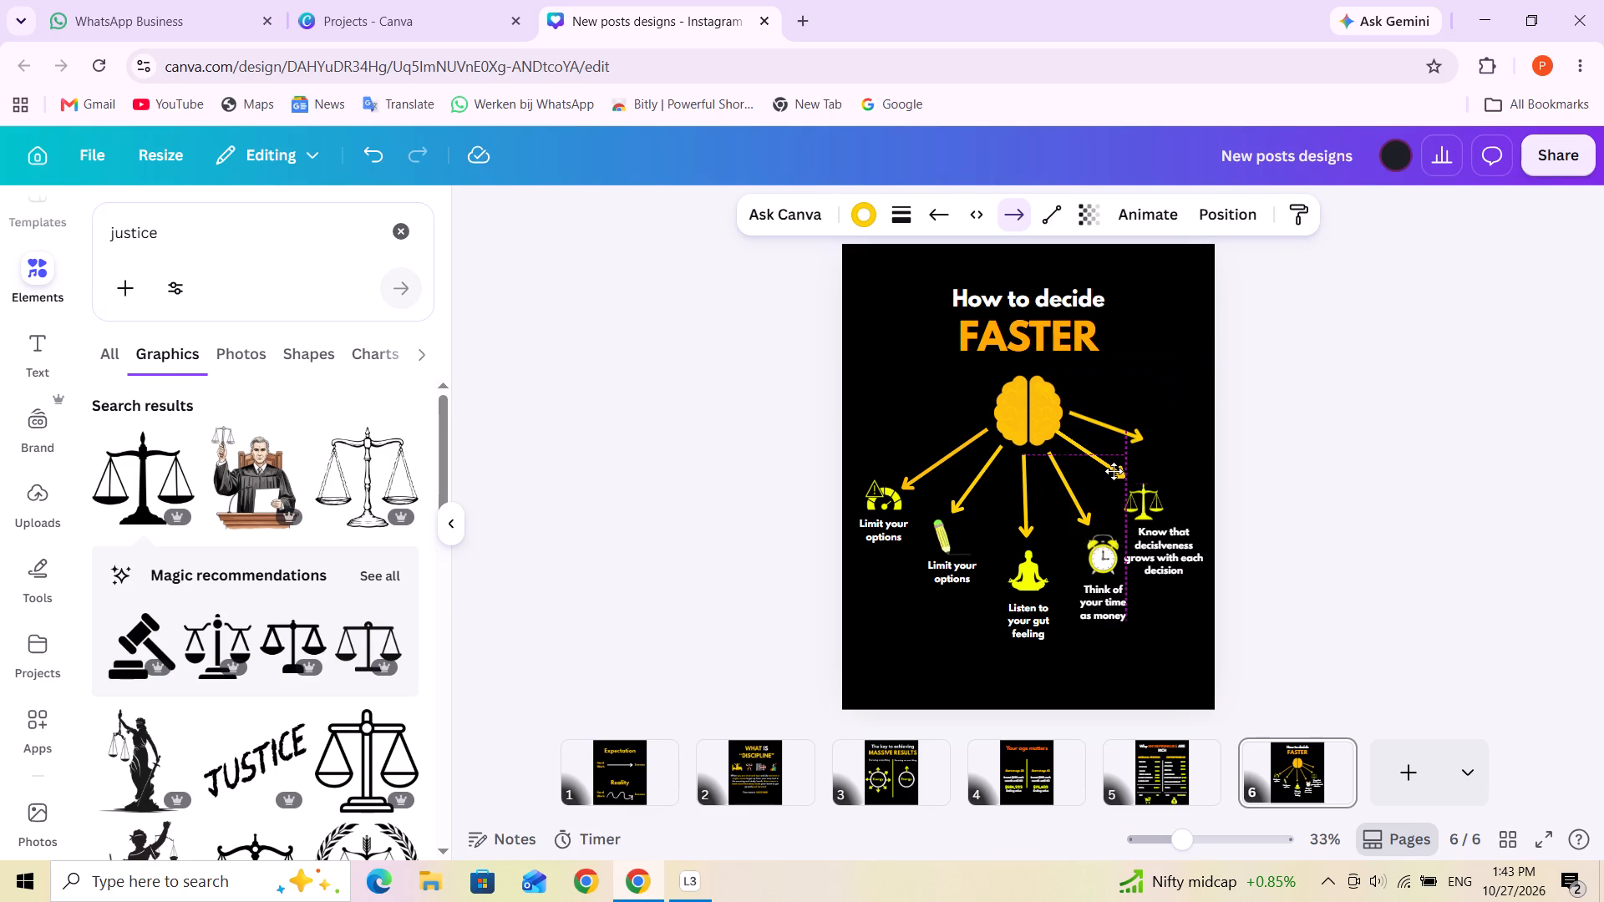
{"action": "left_click_drag", "start_coordinate": [1134, 482], "coordinate": [1125, 485]}
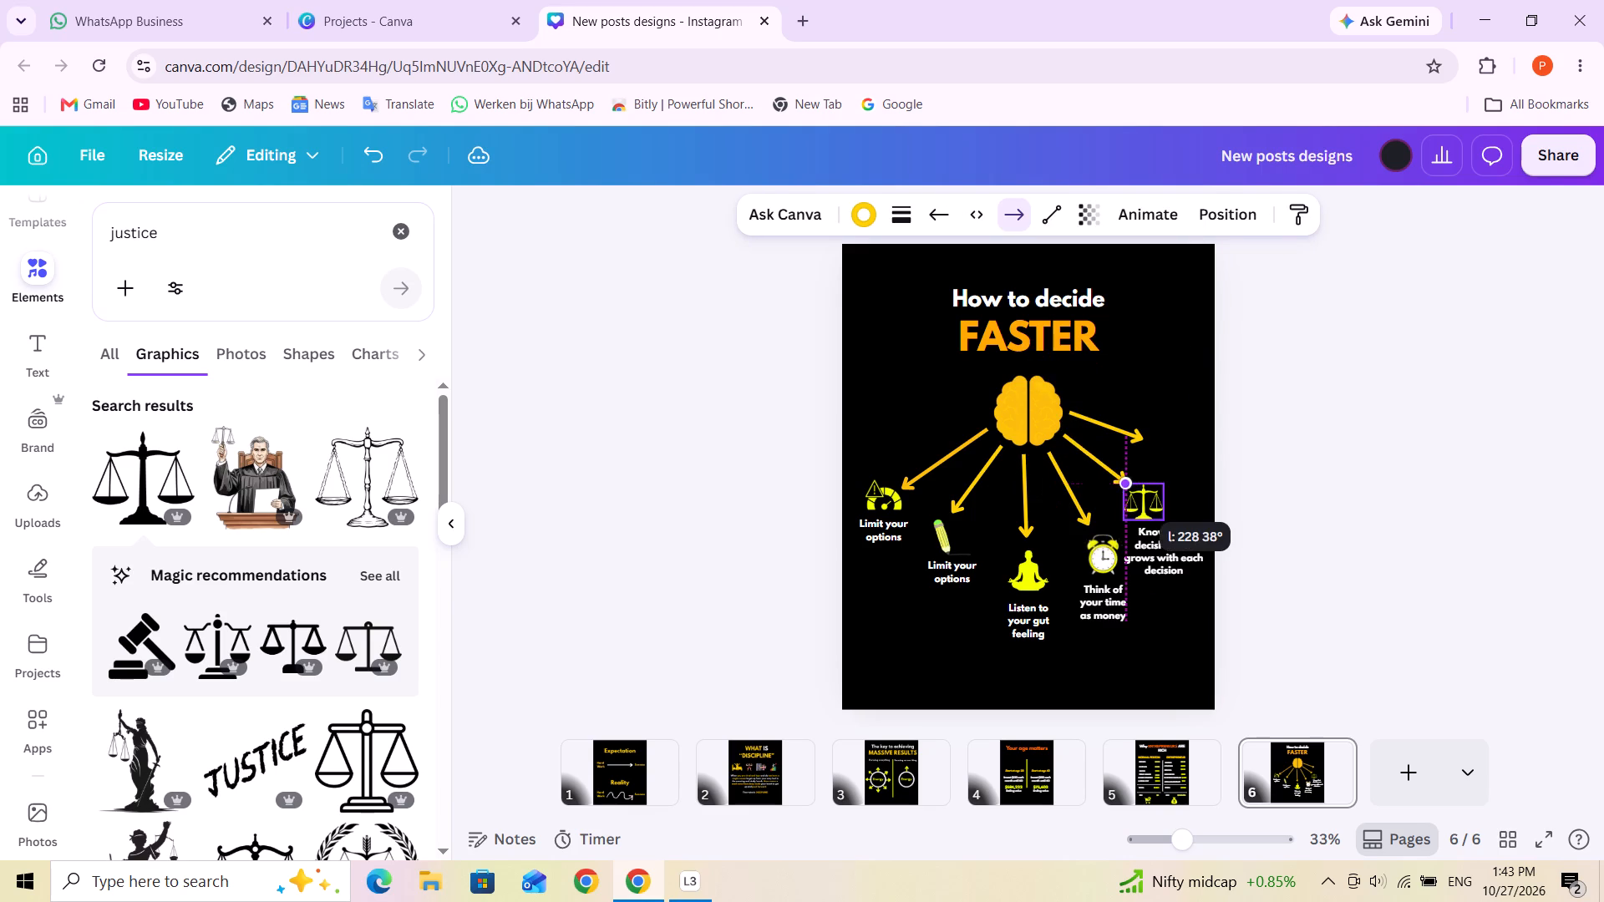
{"action": "left_click_drag", "start_coordinate": [1125, 485], "coordinate": [1117, 479]}
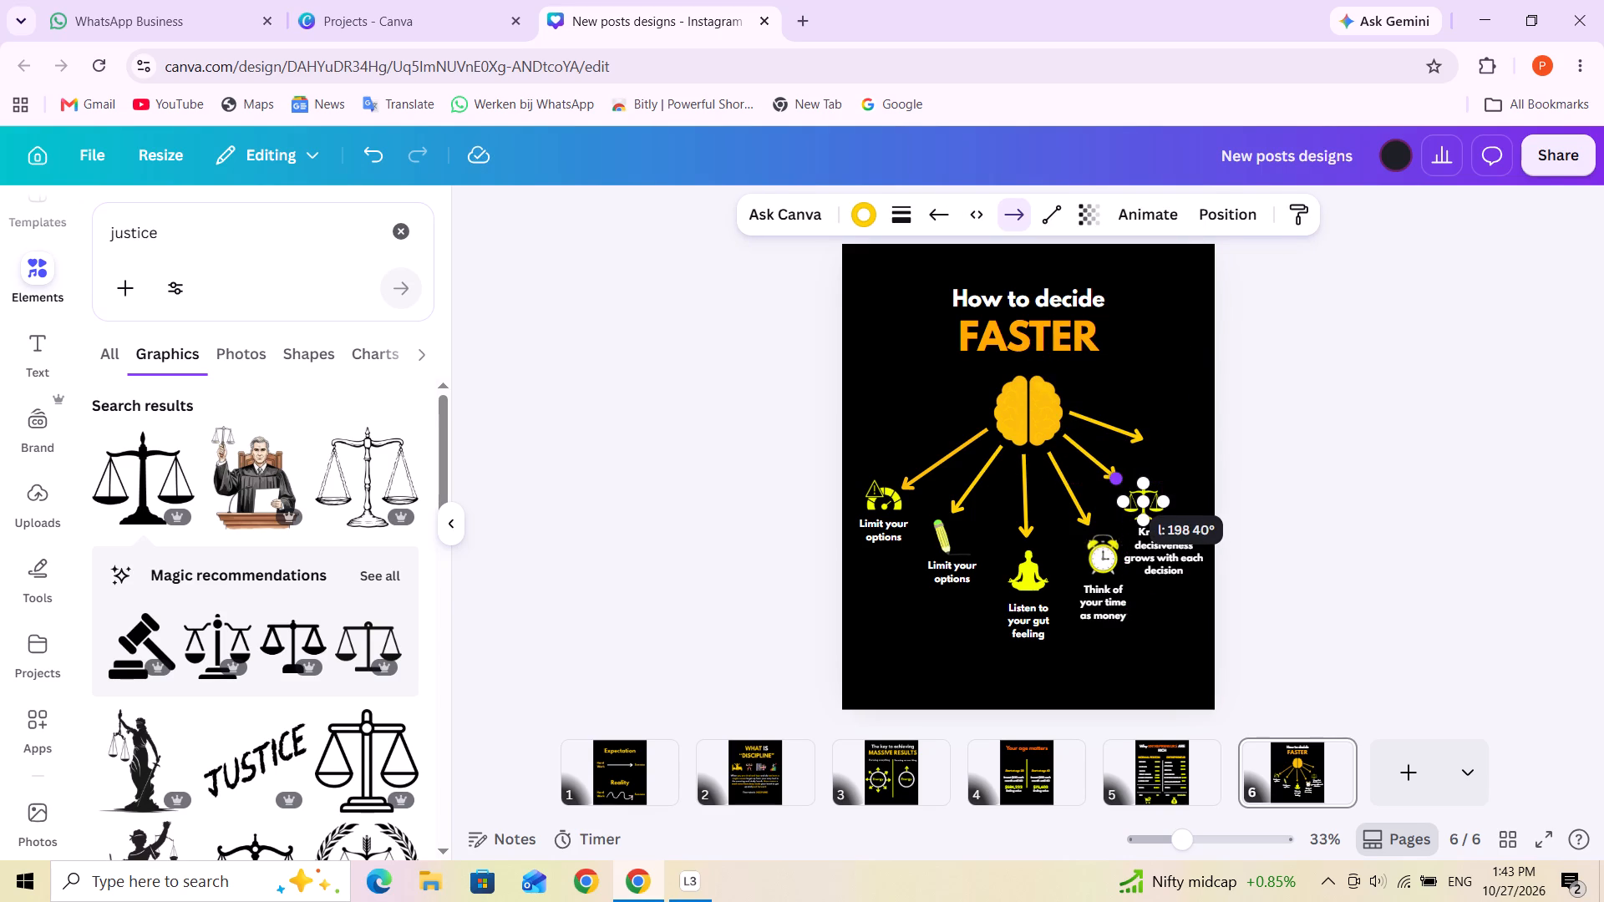
{"action": "left_click_drag", "start_coordinate": [1117, 479], "coordinate": [1120, 481]}
{"action": "left_click", "coordinate": [1214, 424]}
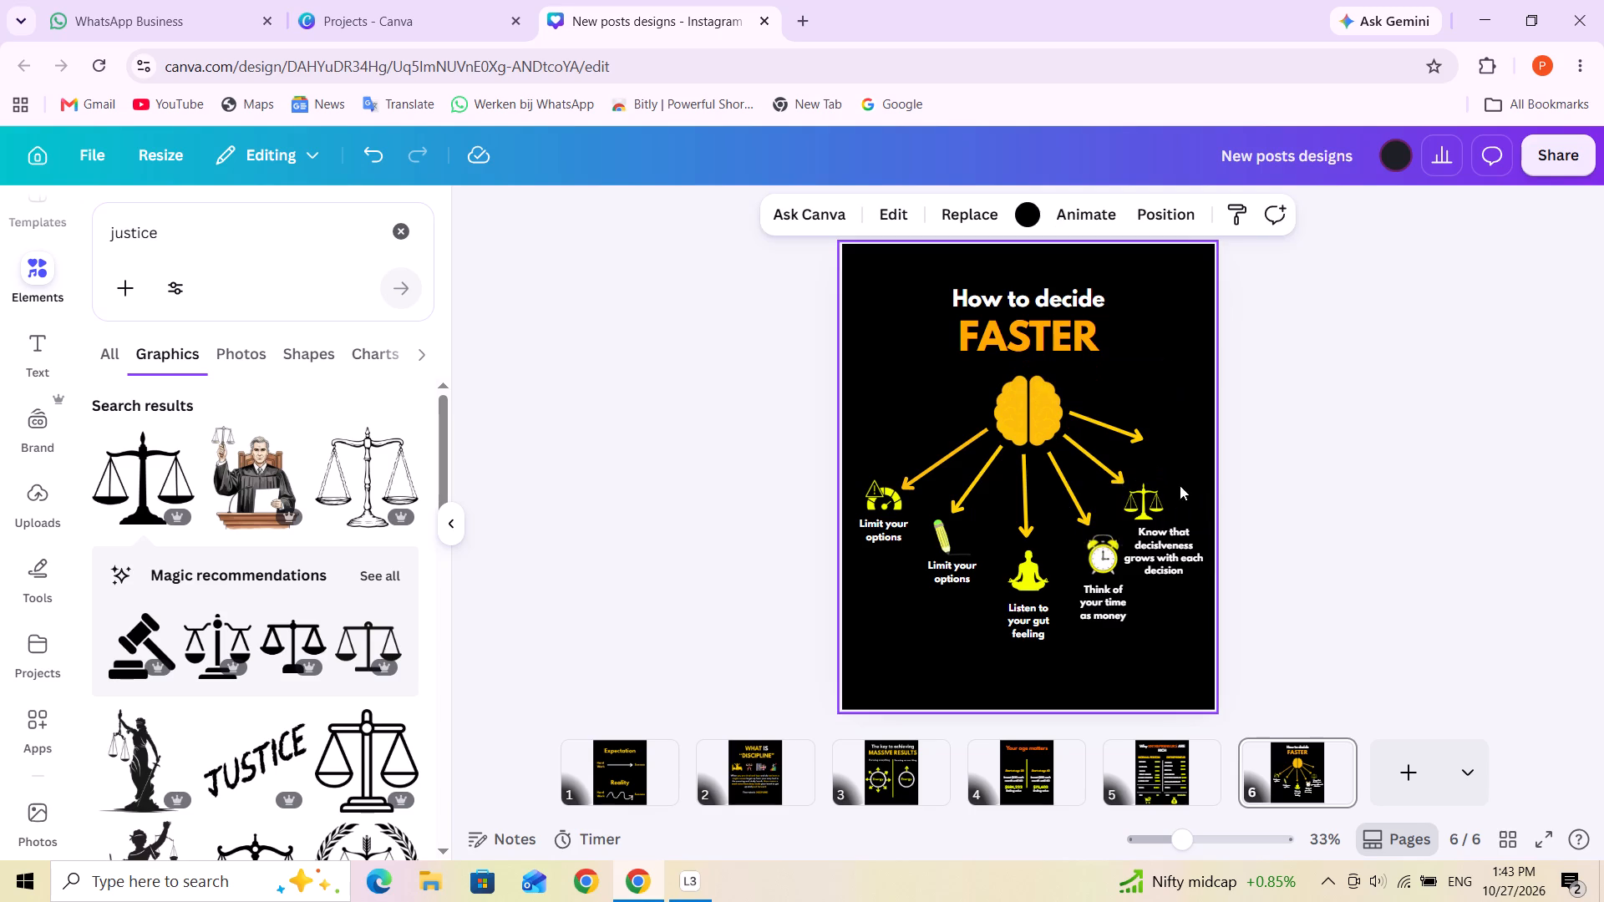
Shift the arrow pointing to the scales, together with the scales graphic, slightly away from the brain.
{"action": "left_click_drag", "start_coordinate": [1099, 460], "coordinate": [1102, 465]}
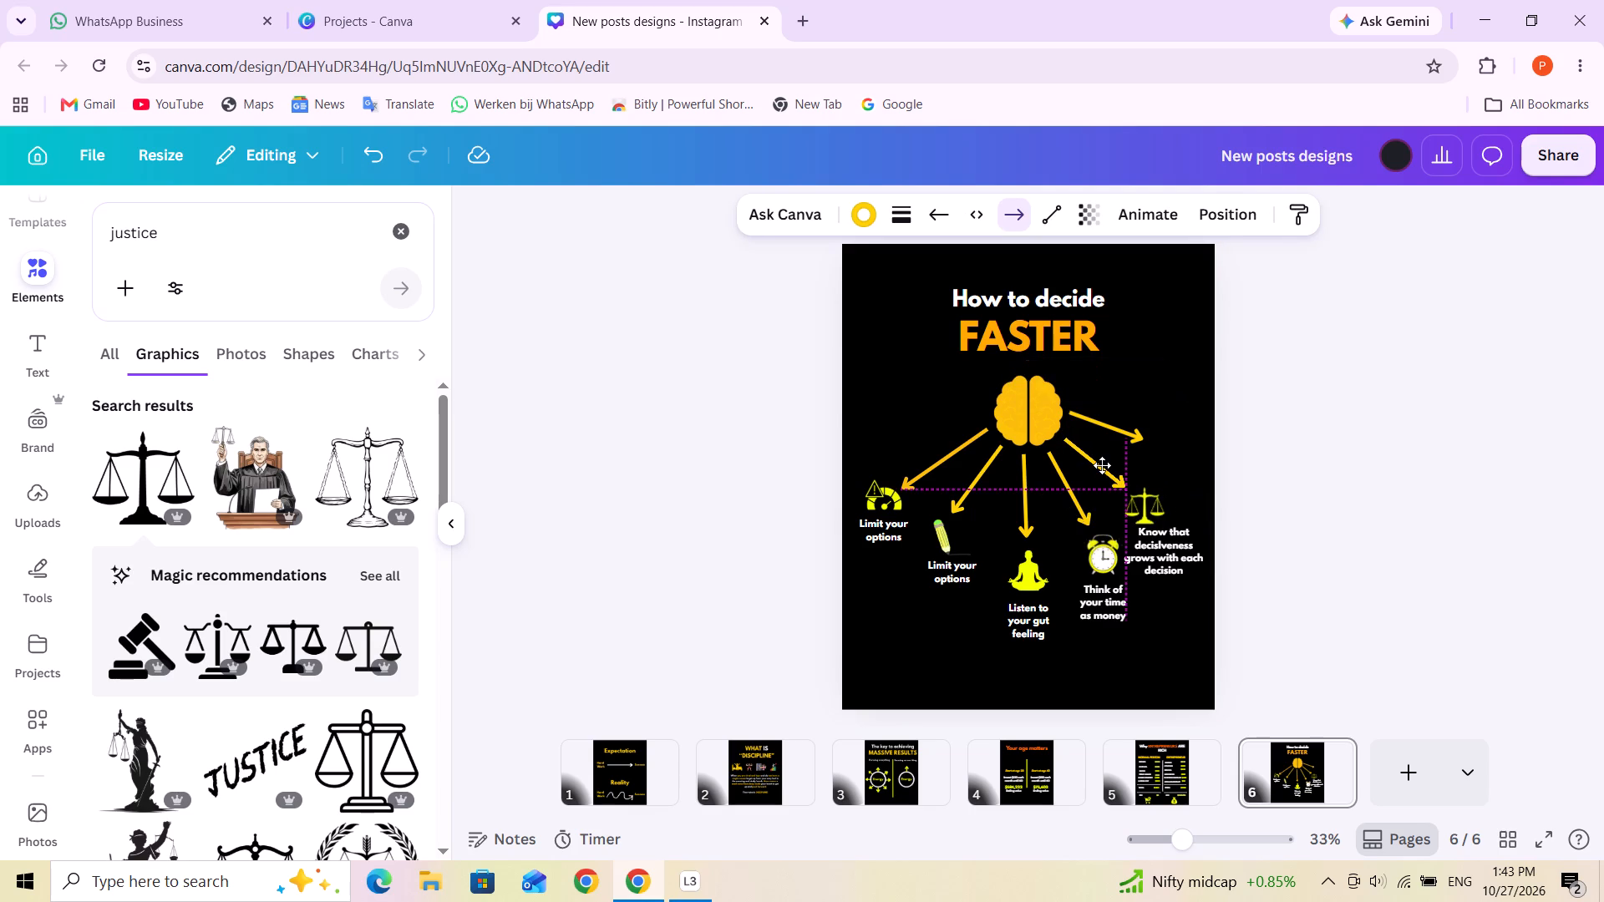
{"action": "left_click_drag", "start_coordinate": [1102, 465], "coordinate": [1108, 465]}
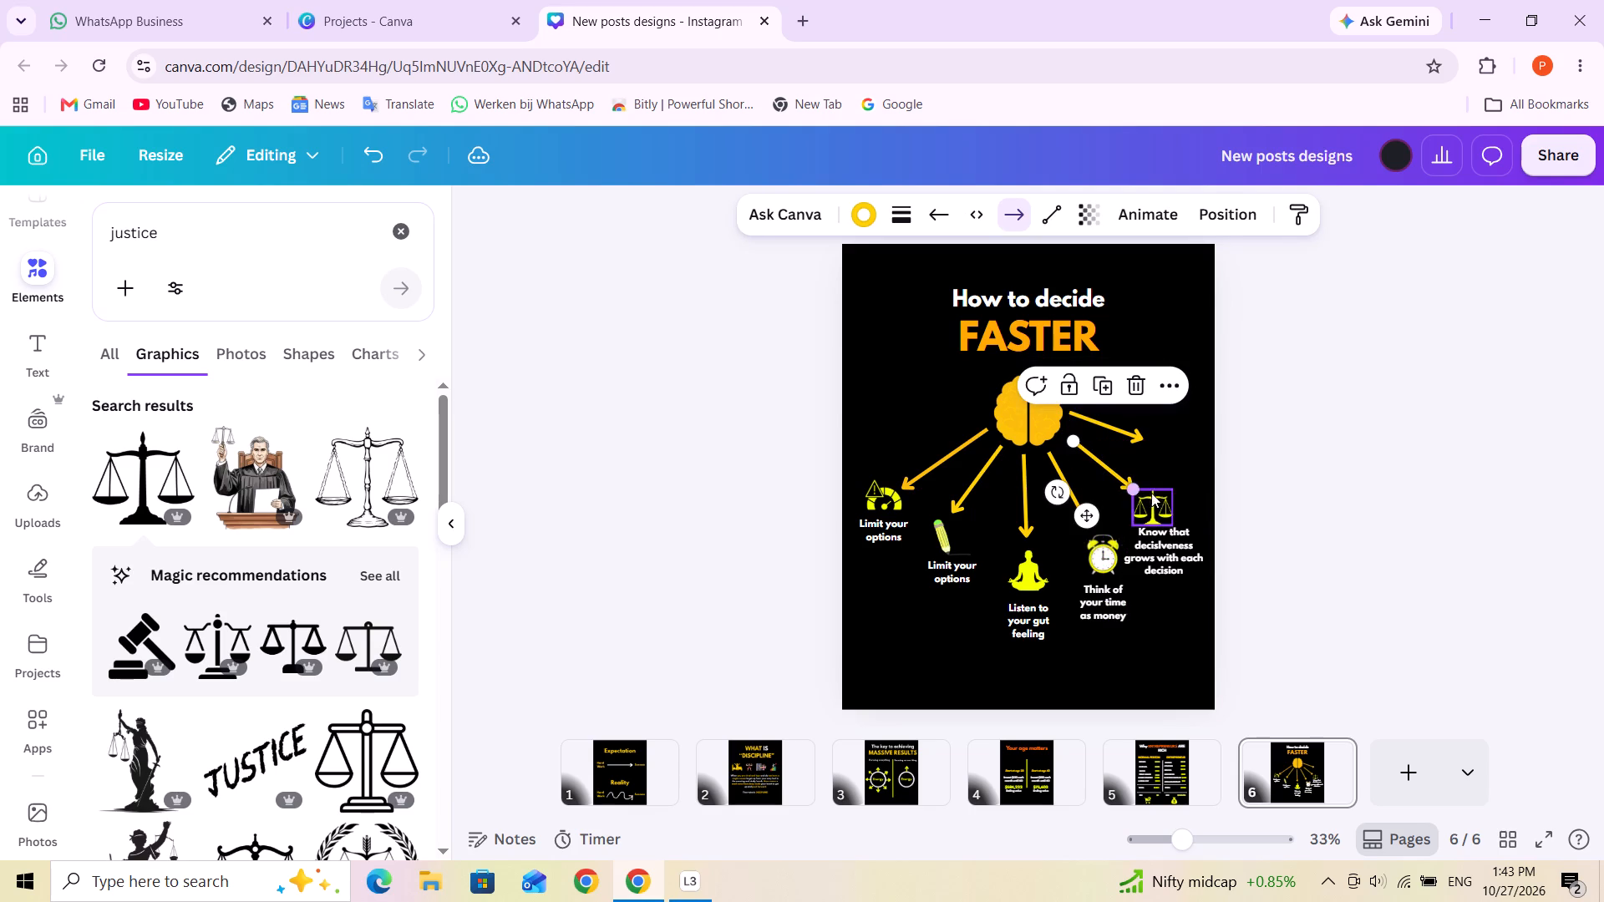
{"action": "left_click", "coordinate": [1217, 449]}
{"action": "left_click", "coordinate": [1091, 452]}
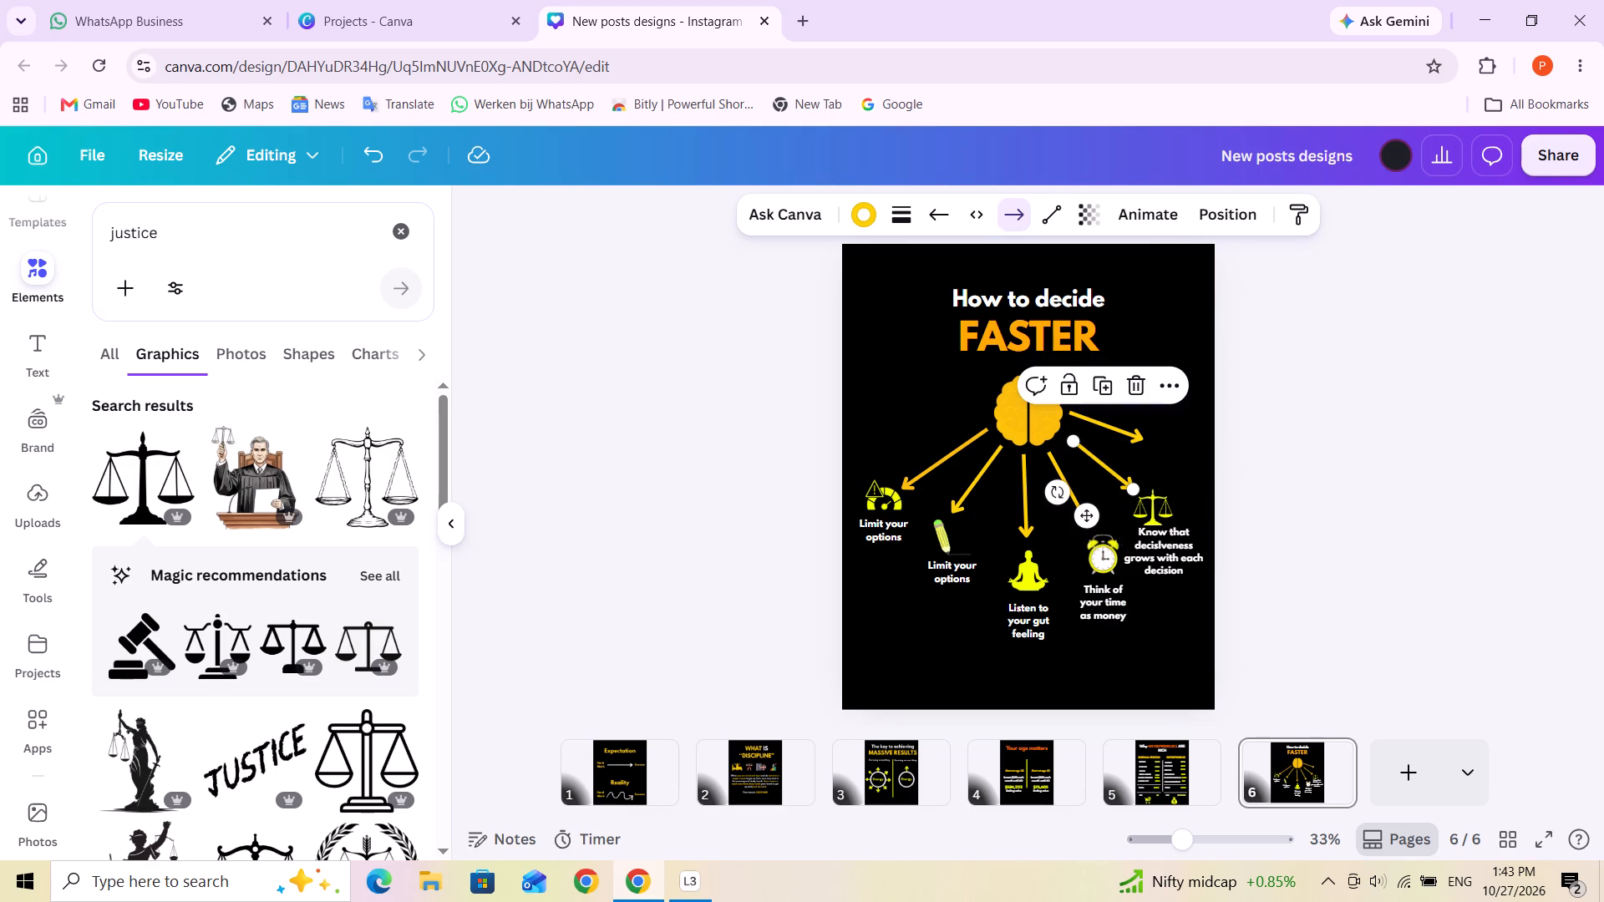
{"action": "left_click", "coordinate": [1073, 438]}
{"action": "left_click", "coordinate": [1228, 412]}
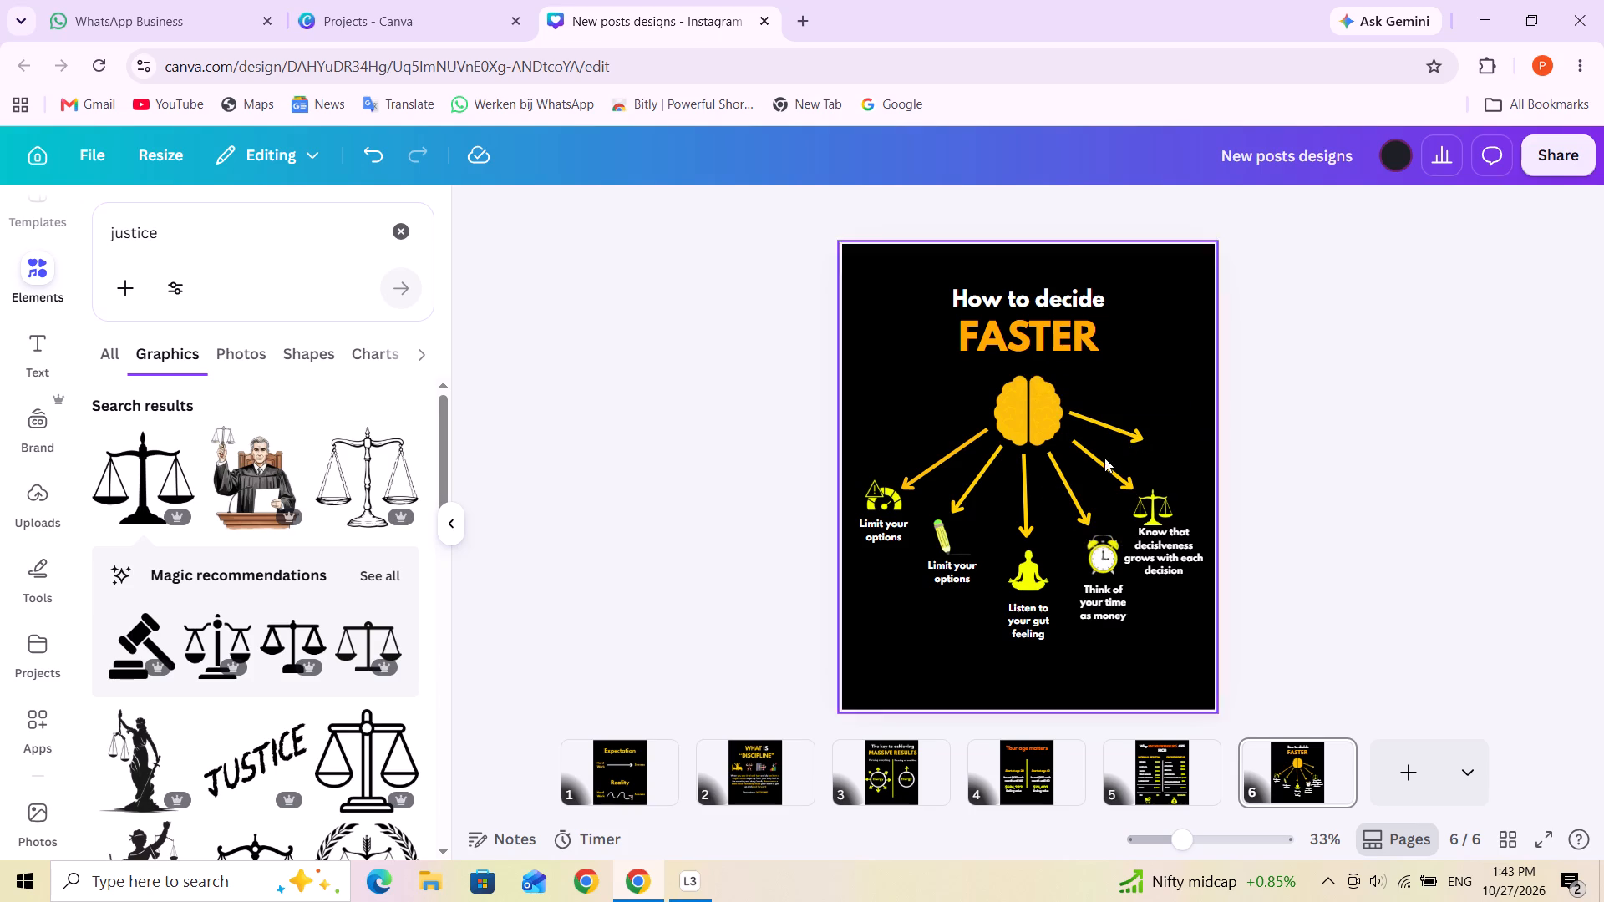
Flatten the uppermost arrow beside the brain to a gentler downward slope and reposition it just off the brain's edge.
{"action": "left_click", "coordinate": [1124, 428]}
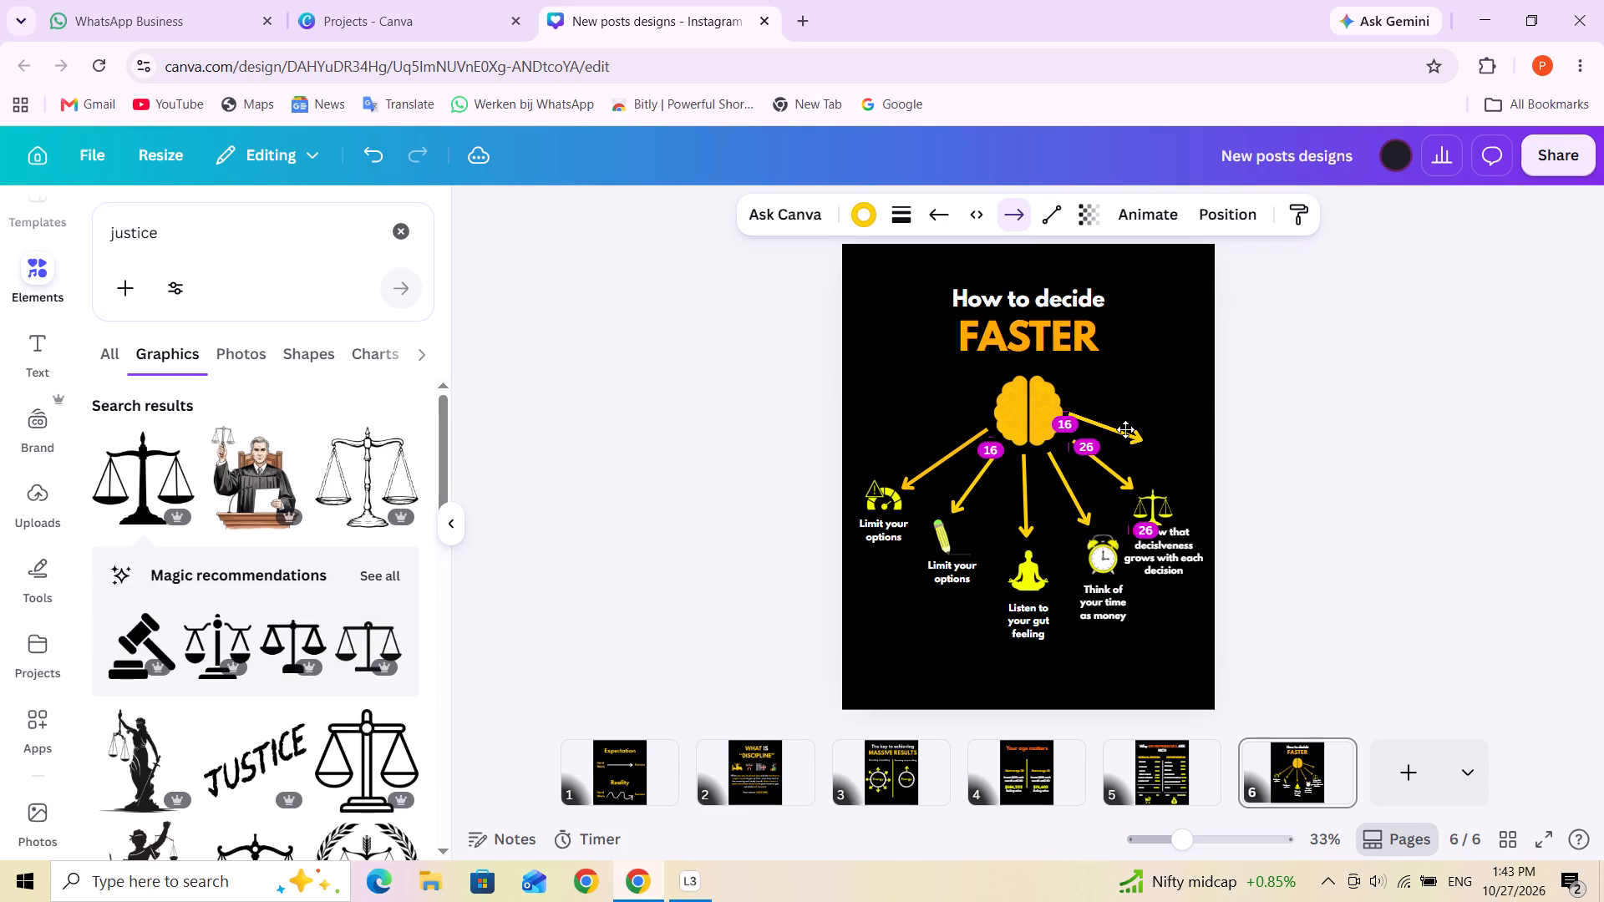
{"action": "left_click", "coordinate": [1150, 445]}
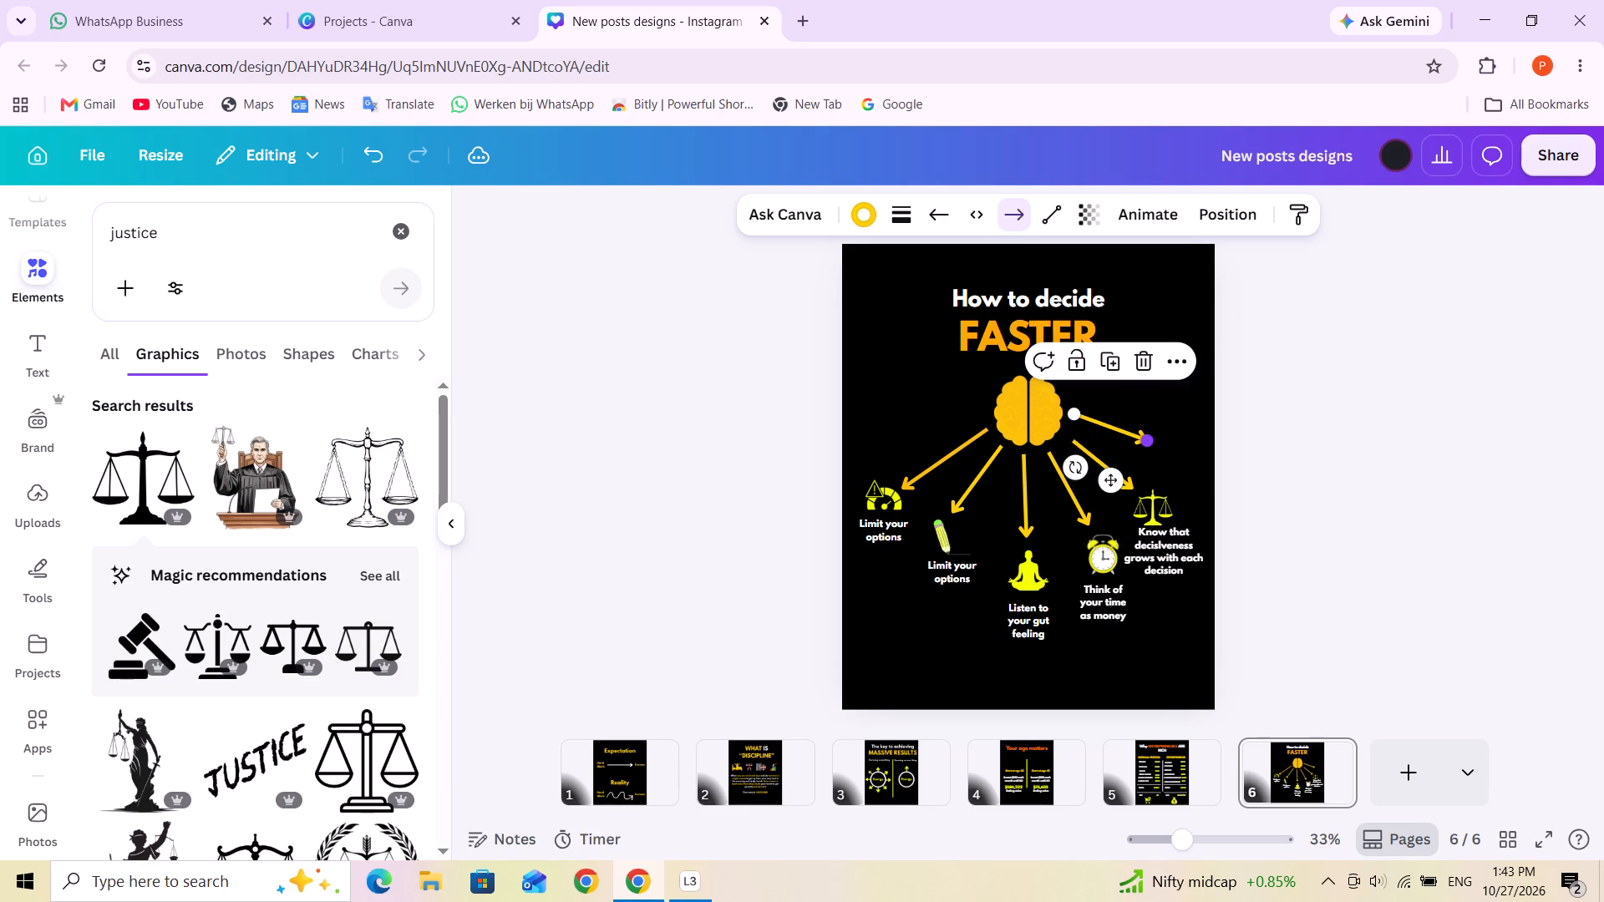
{"action": "left_click", "coordinate": [1115, 484]}
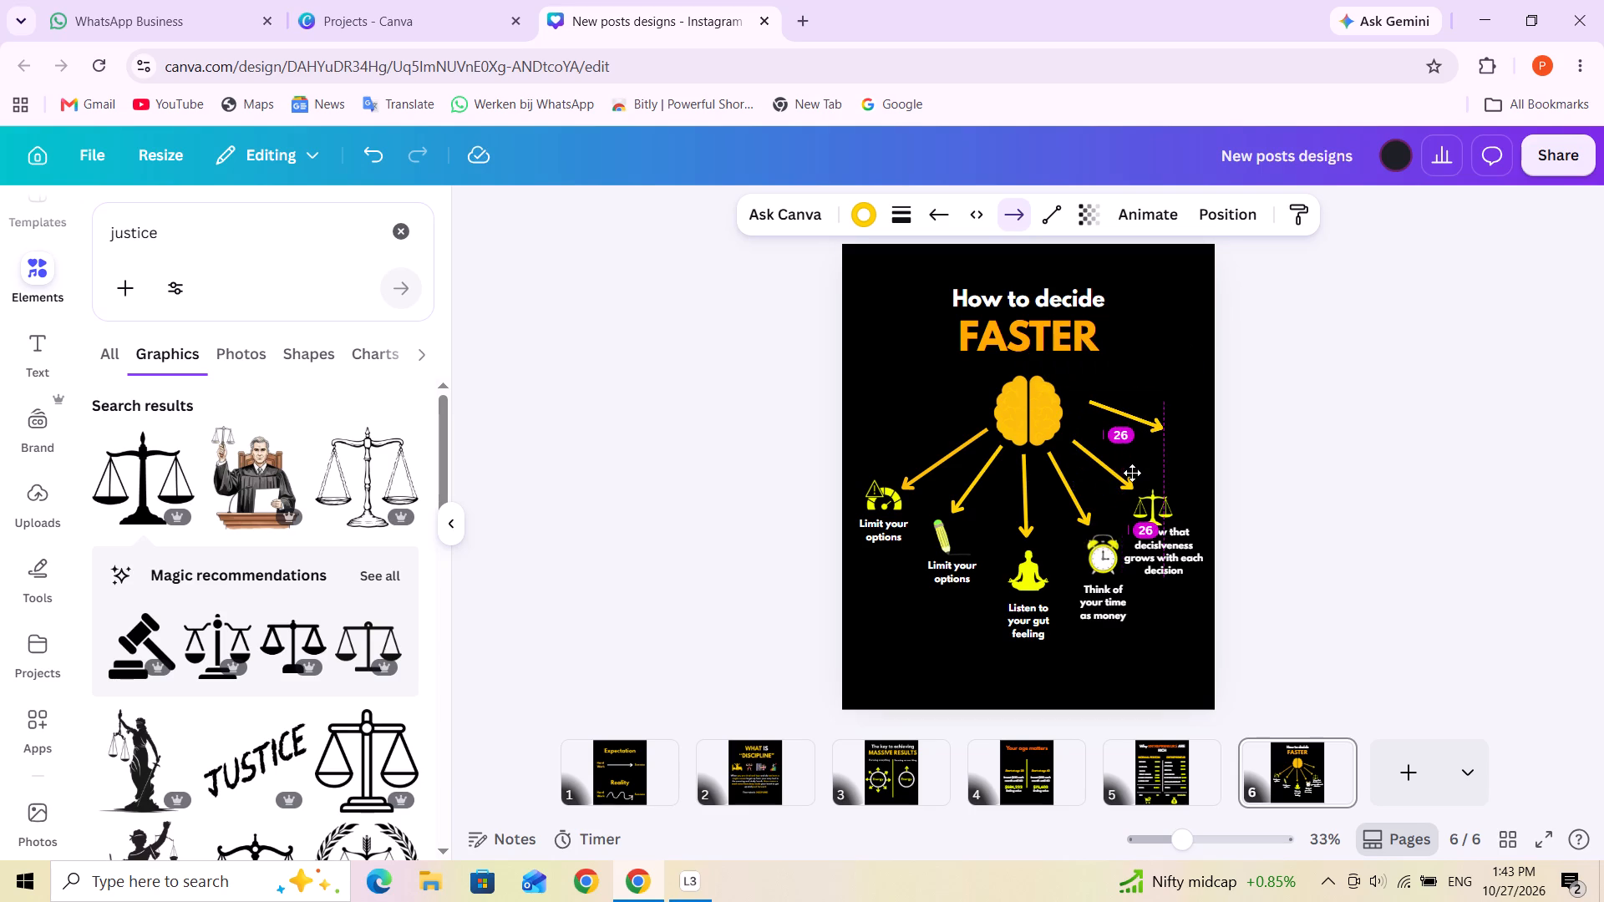
{"action": "left_click_drag", "start_coordinate": [1079, 467], "coordinate": [1083, 467]}
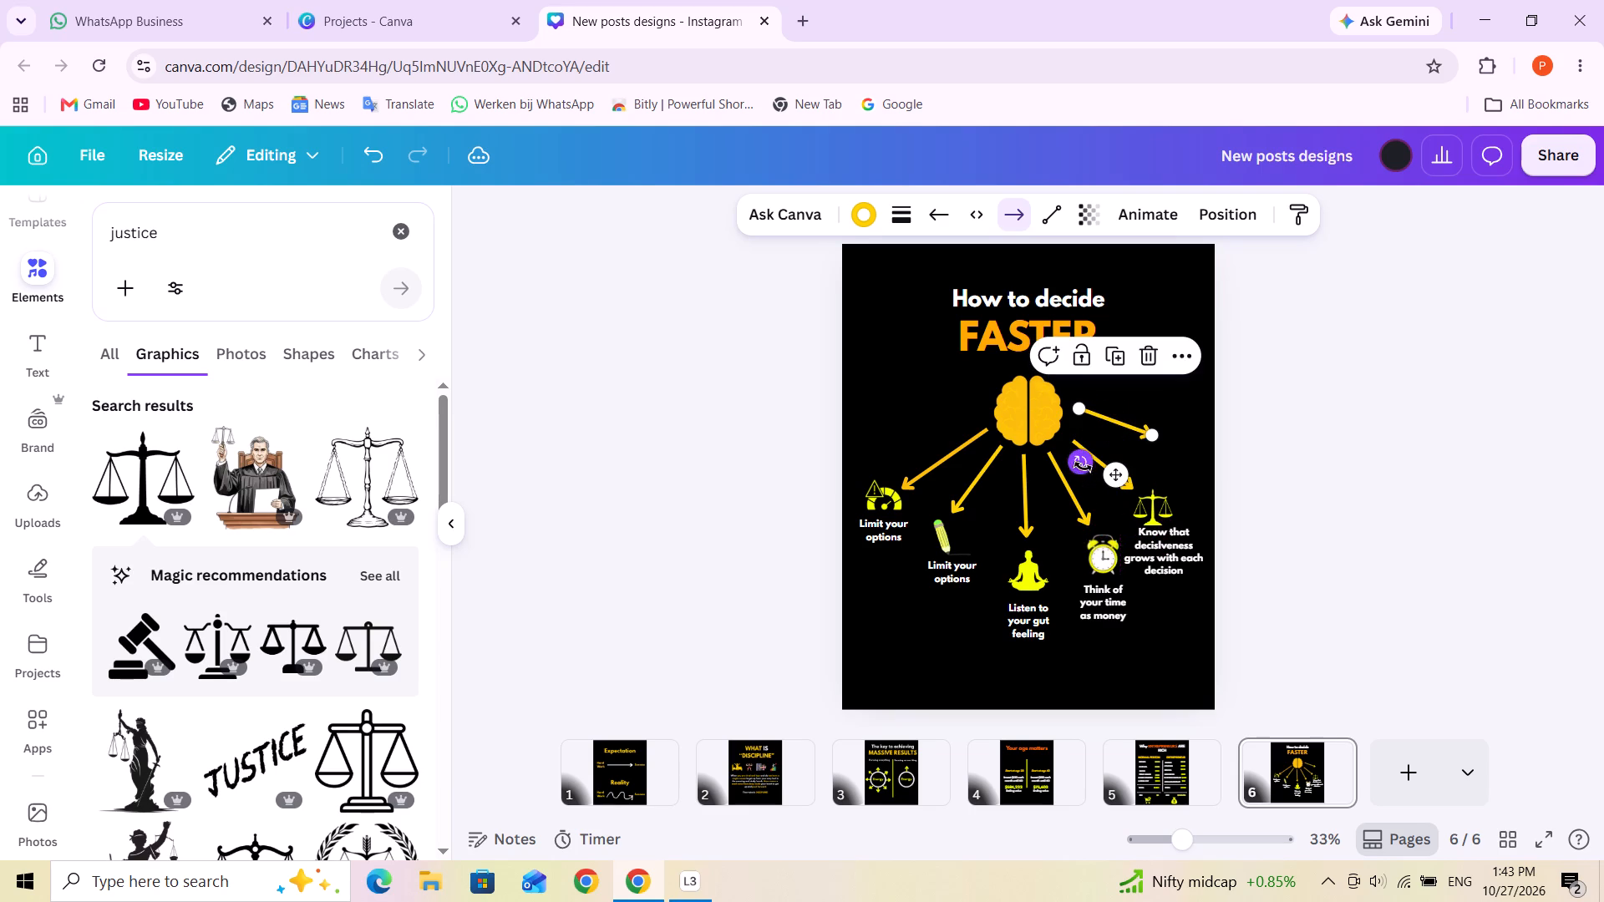
{"action": "left_click_drag", "start_coordinate": [1083, 467], "coordinate": [1104, 450]}
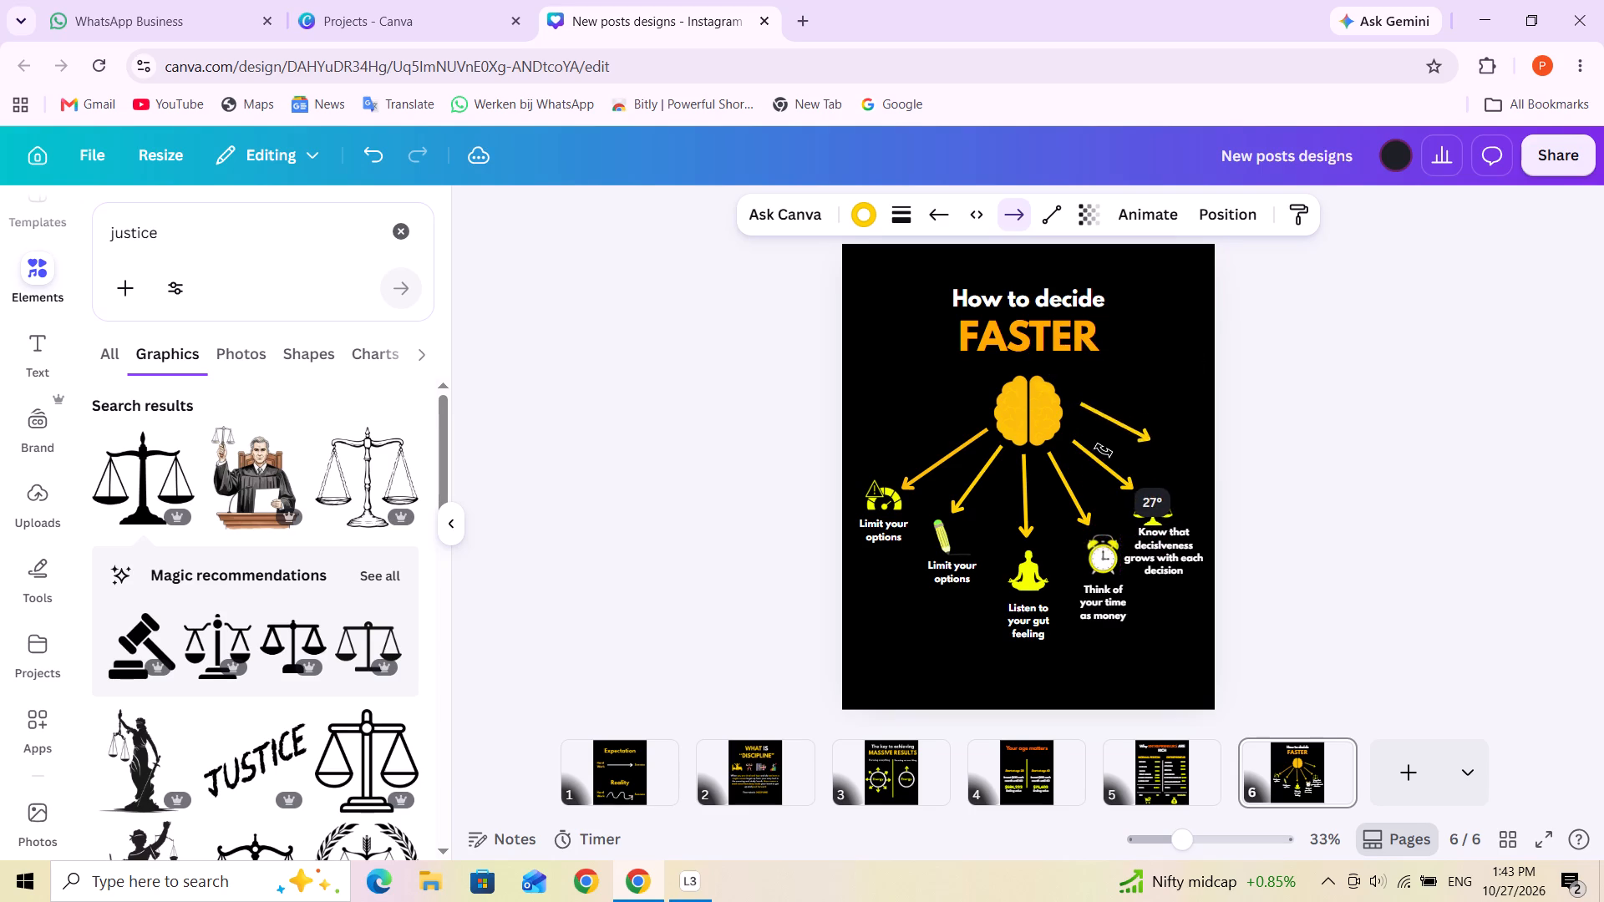
{"action": "left_click_drag", "start_coordinate": [1104, 450], "coordinate": [1109, 450]}
{"action": "left_click_drag", "start_coordinate": [1126, 428], "coordinate": [1119, 428]}
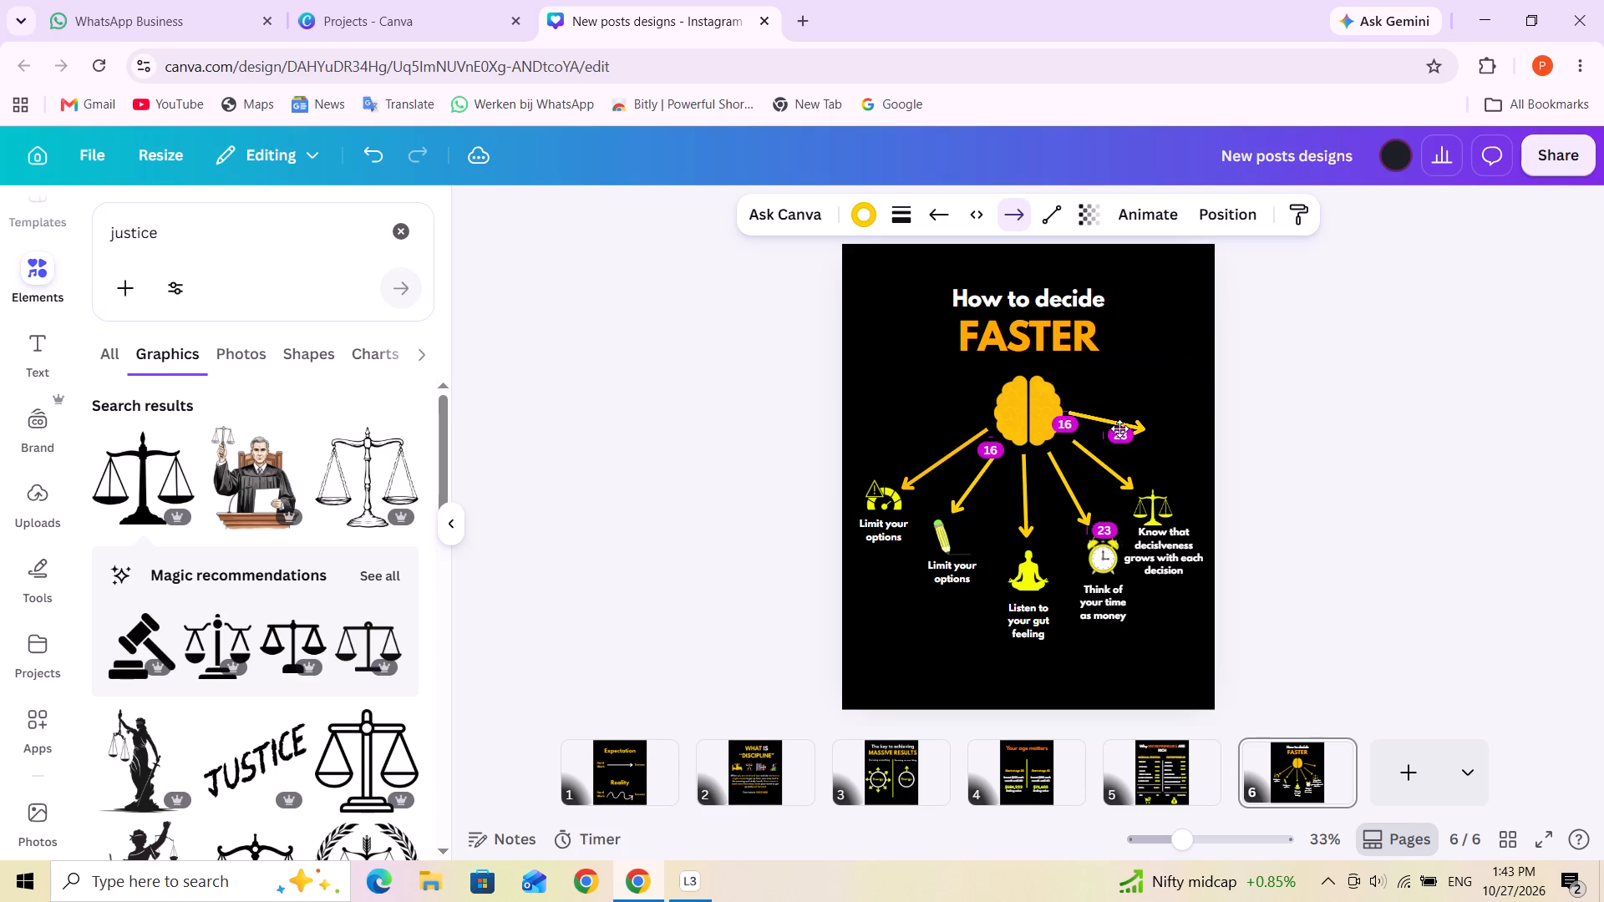
{"action": "left_click_drag", "start_coordinate": [1119, 428], "coordinate": [1116, 429]}
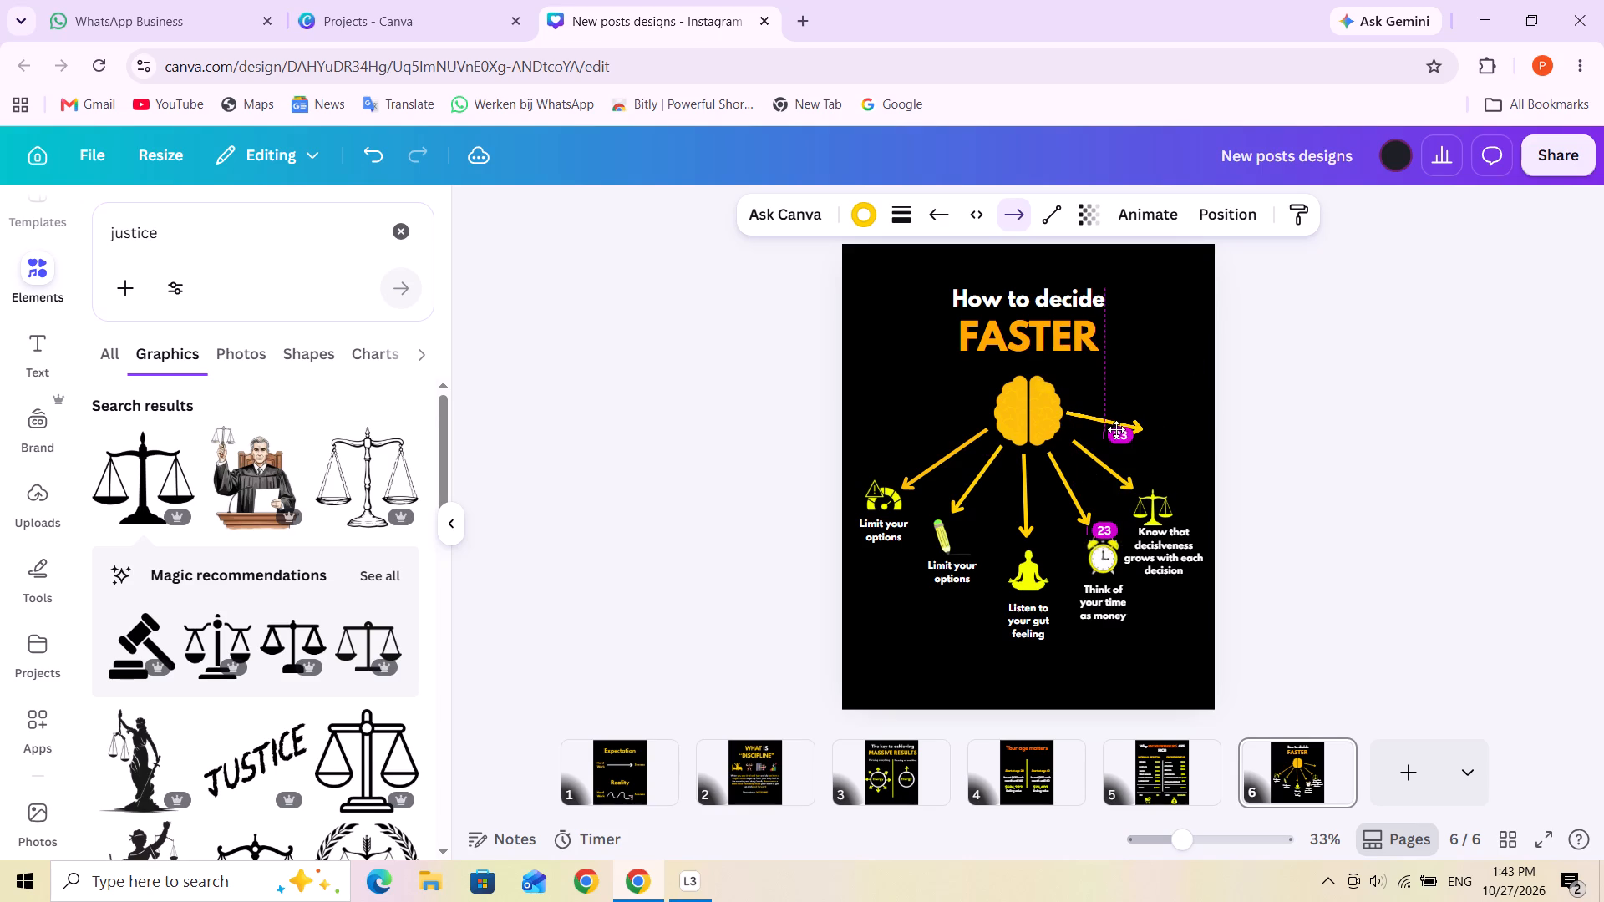
{"action": "left_click_drag", "start_coordinate": [1116, 429], "coordinate": [1119, 433]}
{"action": "left_click", "coordinate": [1287, 443]}
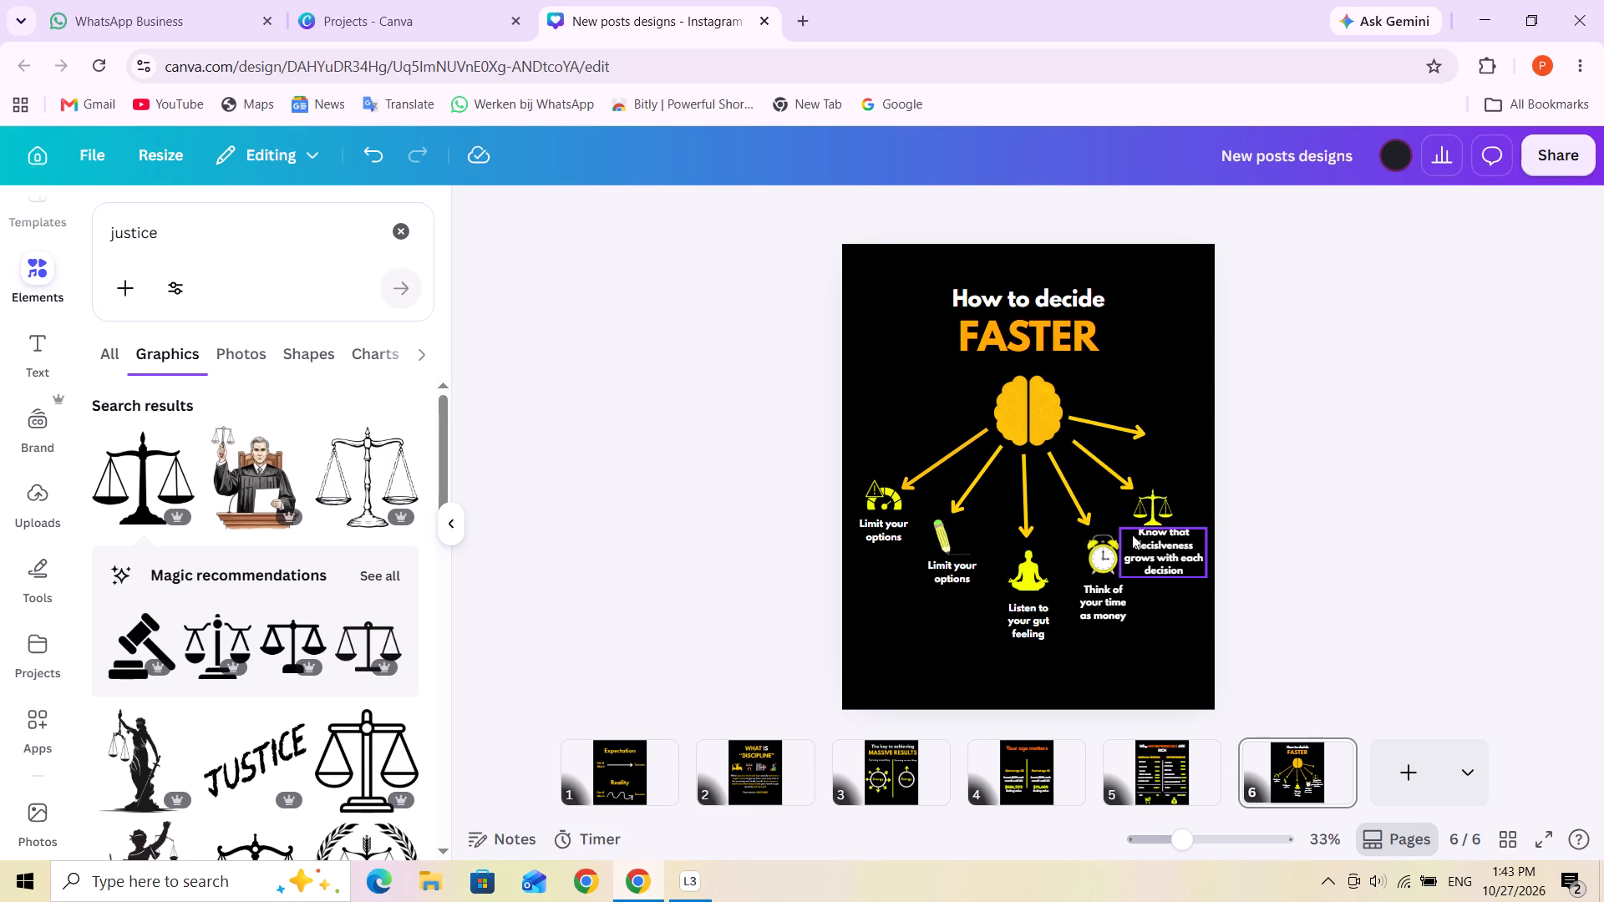
Nudge the scales arrow, the scales graphic and the "Know that decisiveness grows with each decision" caption slightly back towards the brain.
{"action": "left_click_drag", "start_coordinate": [1104, 464], "coordinate": [1097, 464]}
{"action": "left_click", "coordinate": [1145, 501]}
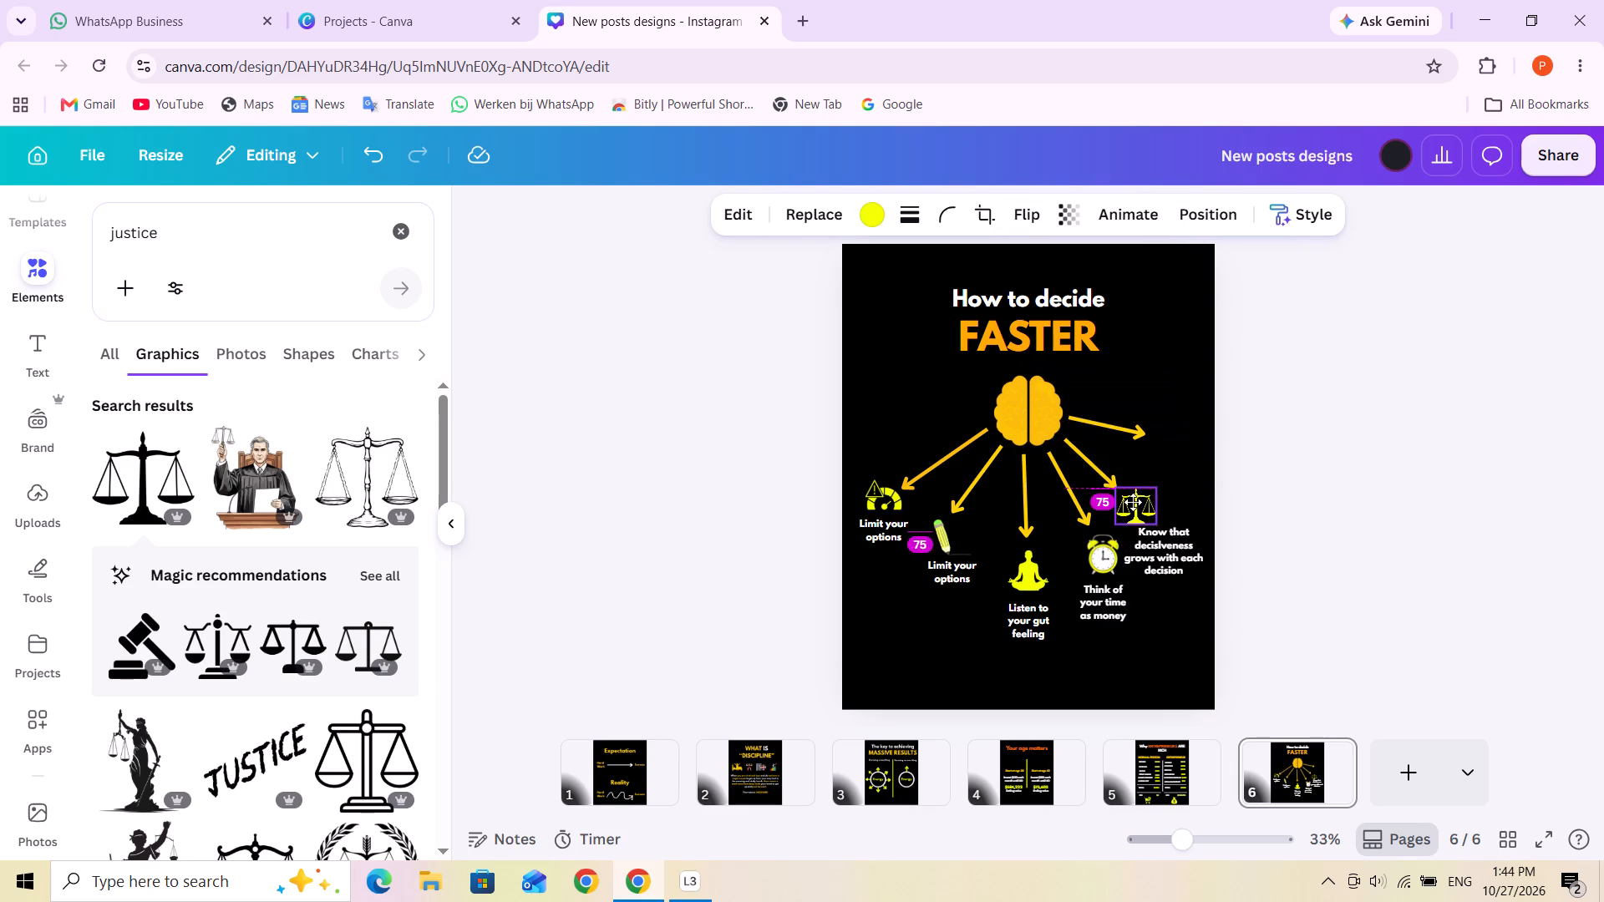
{"action": "left_click", "coordinate": [1282, 487]}
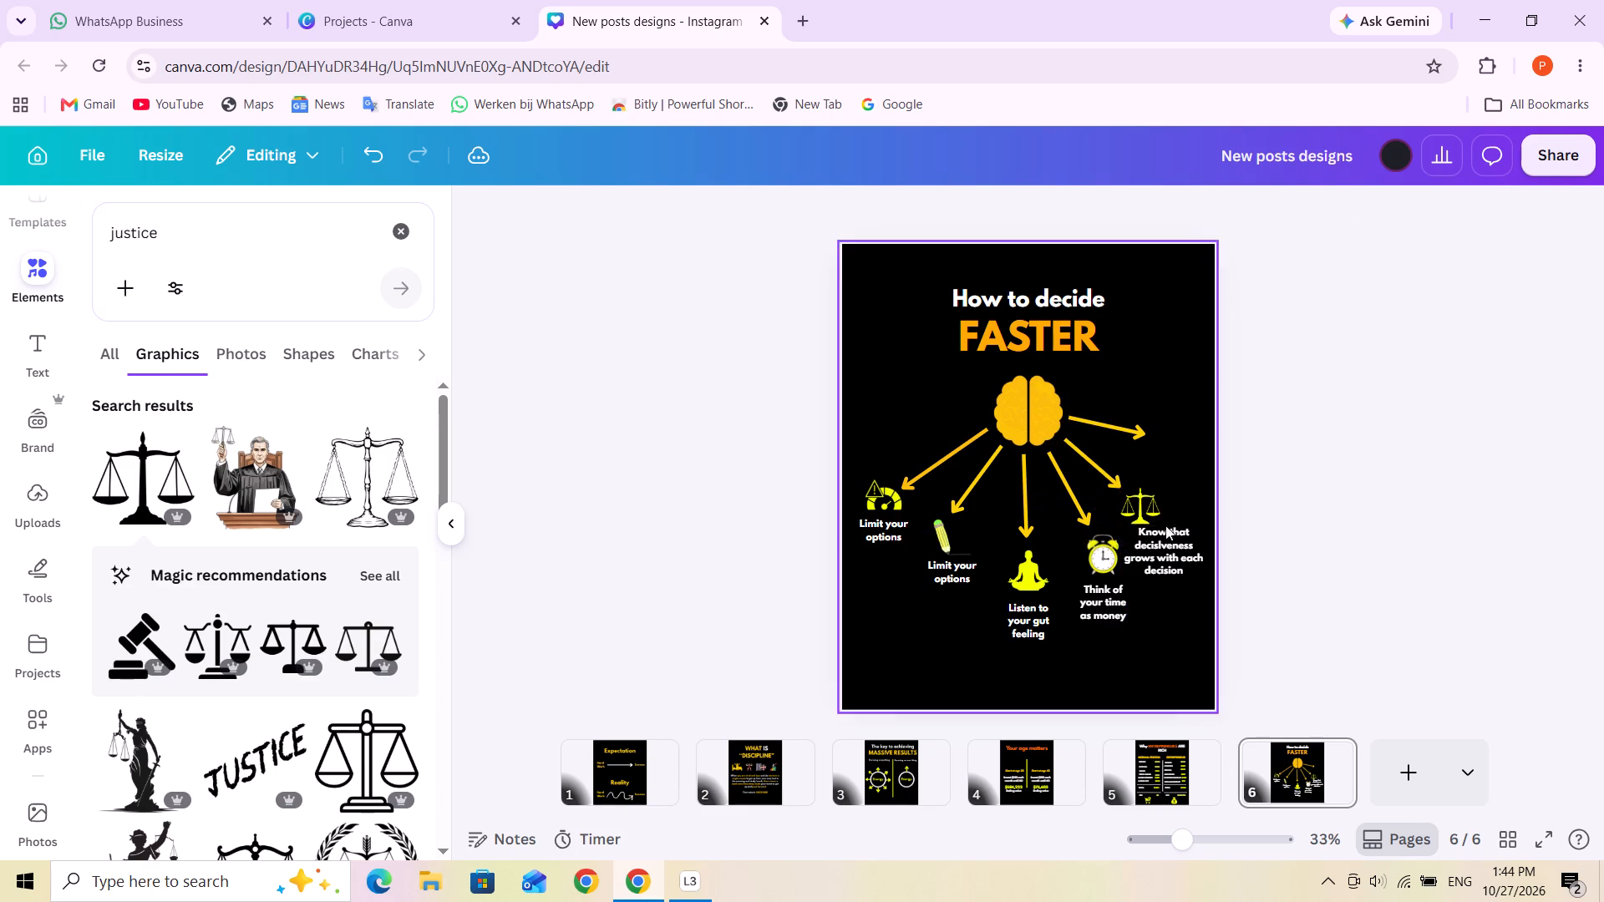
{"action": "left_click", "coordinate": [1143, 514]}
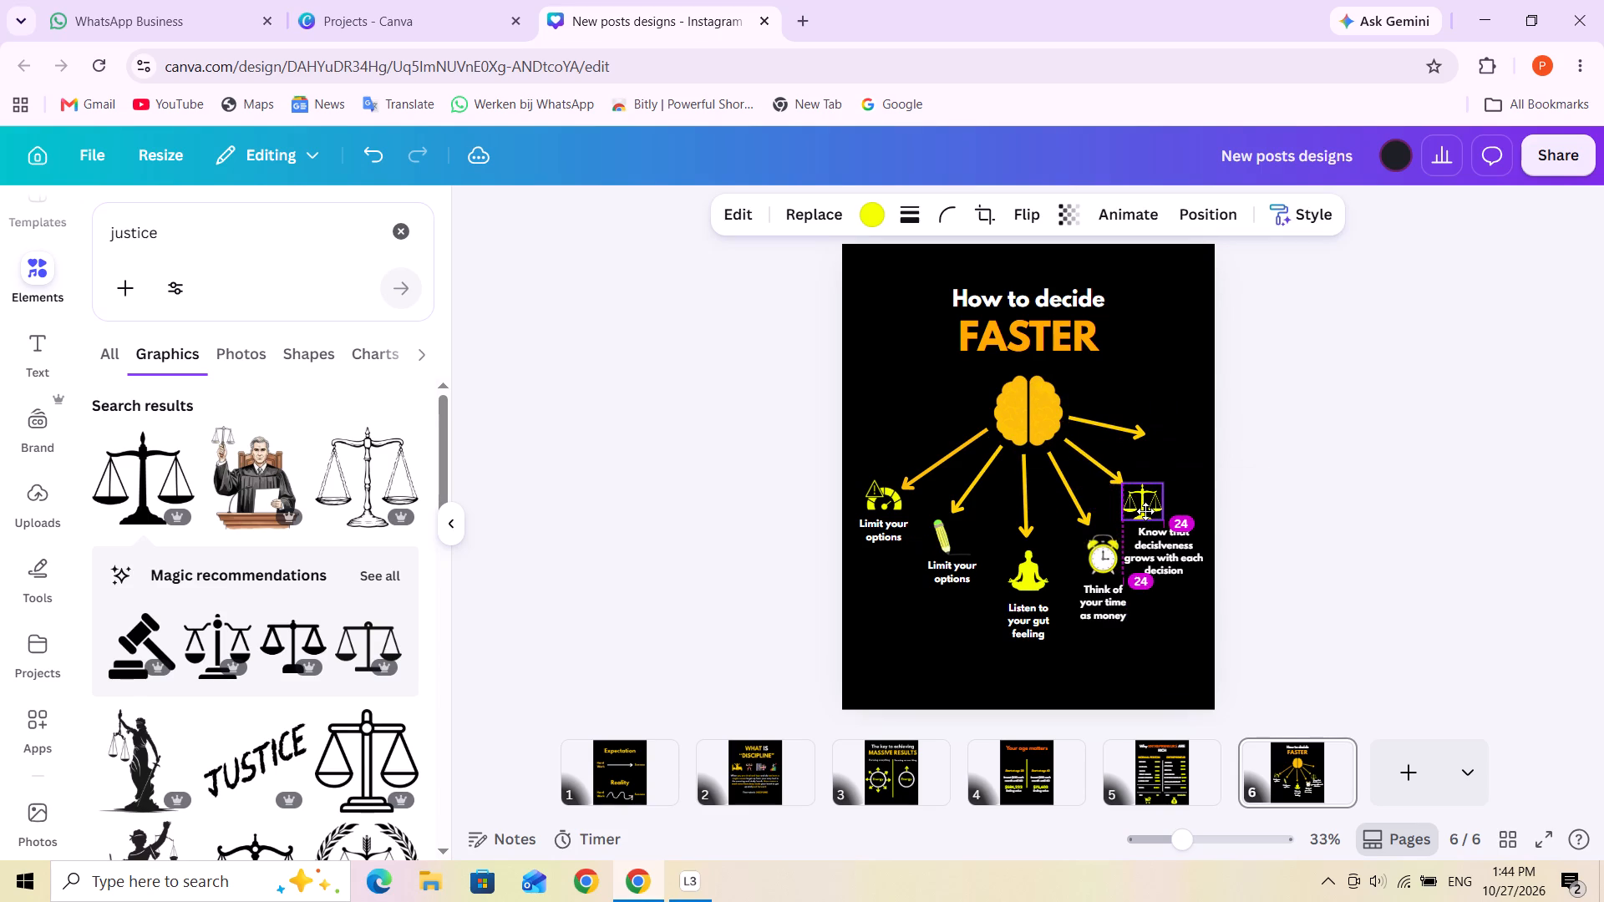
{"action": "left_click", "coordinate": [1305, 508]}
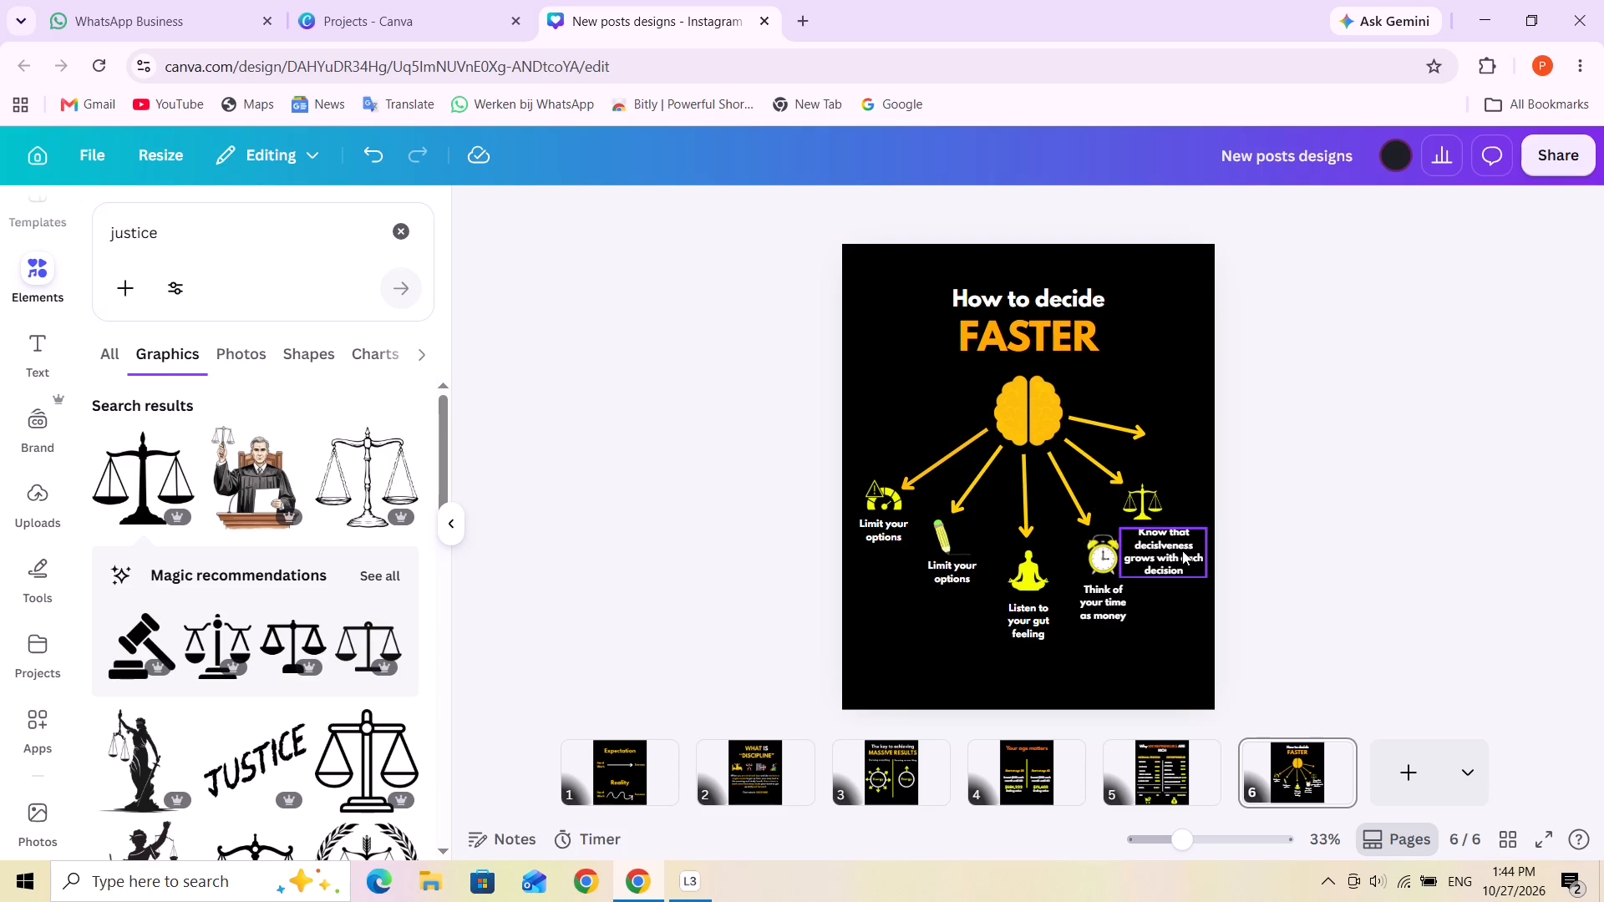
{"action": "left_click", "coordinate": [1181, 550]}
{"action": "left_click", "coordinate": [1320, 501]}
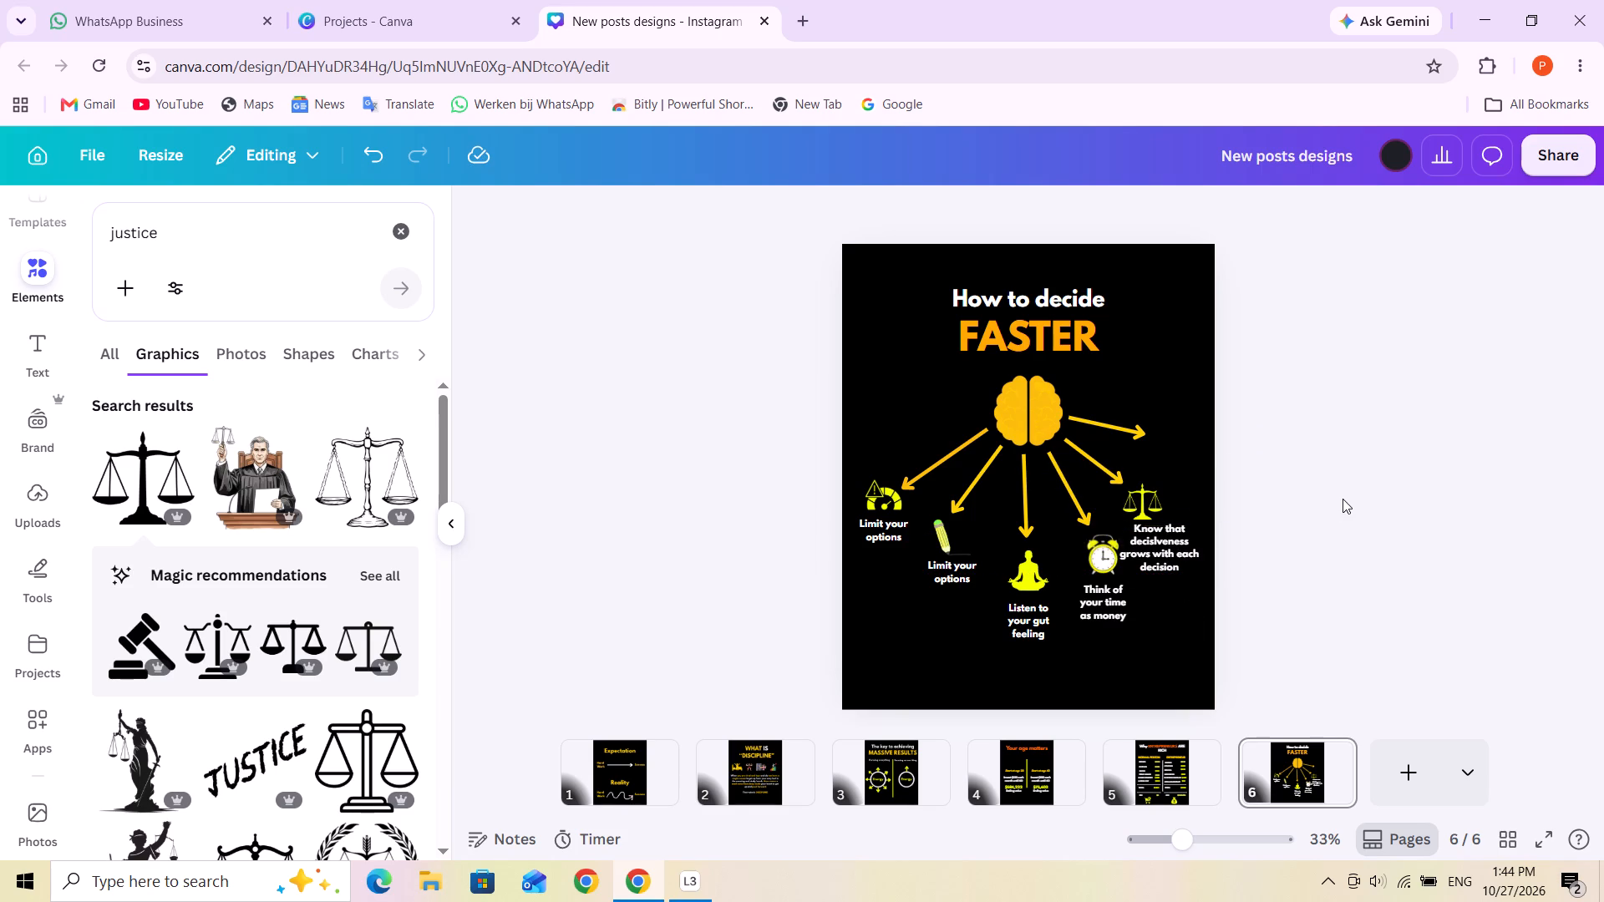
{"action": "left_click", "coordinate": [1149, 506]}
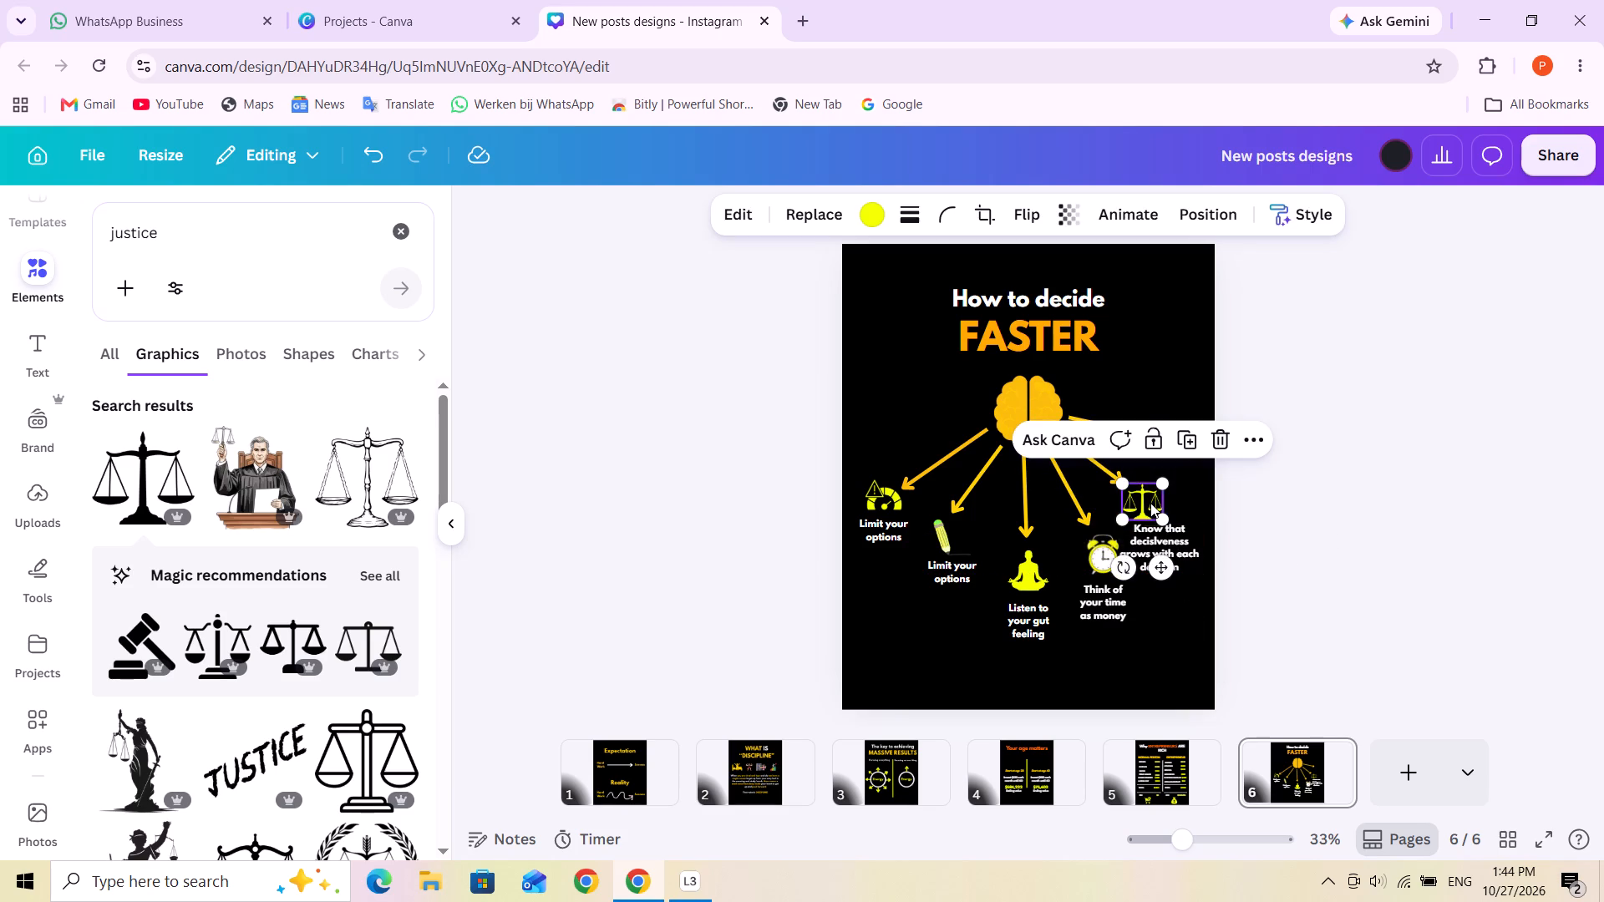
{"action": "left_click", "coordinate": [1375, 467]}
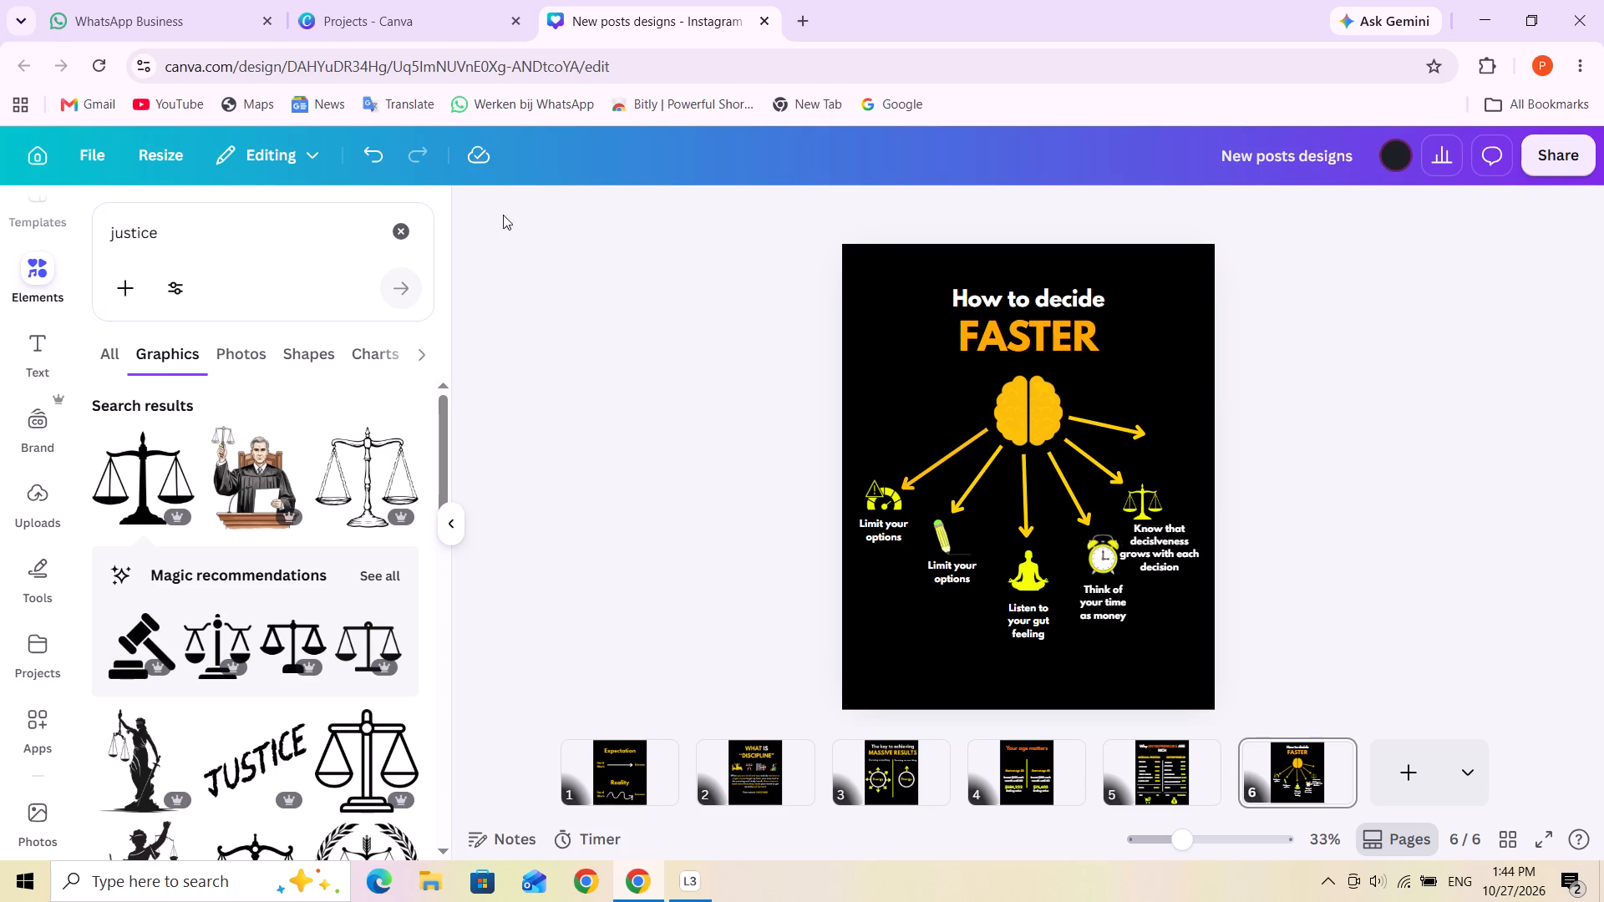
Search the graphics for "bomb" and add the shiny black bomb with a rope fuse and orange spark to page 6.
{"action": "double_click", "coordinate": [281, 238]}
{"action": "type", "text": "bo"}
{"action": "type", "text": "mb"}
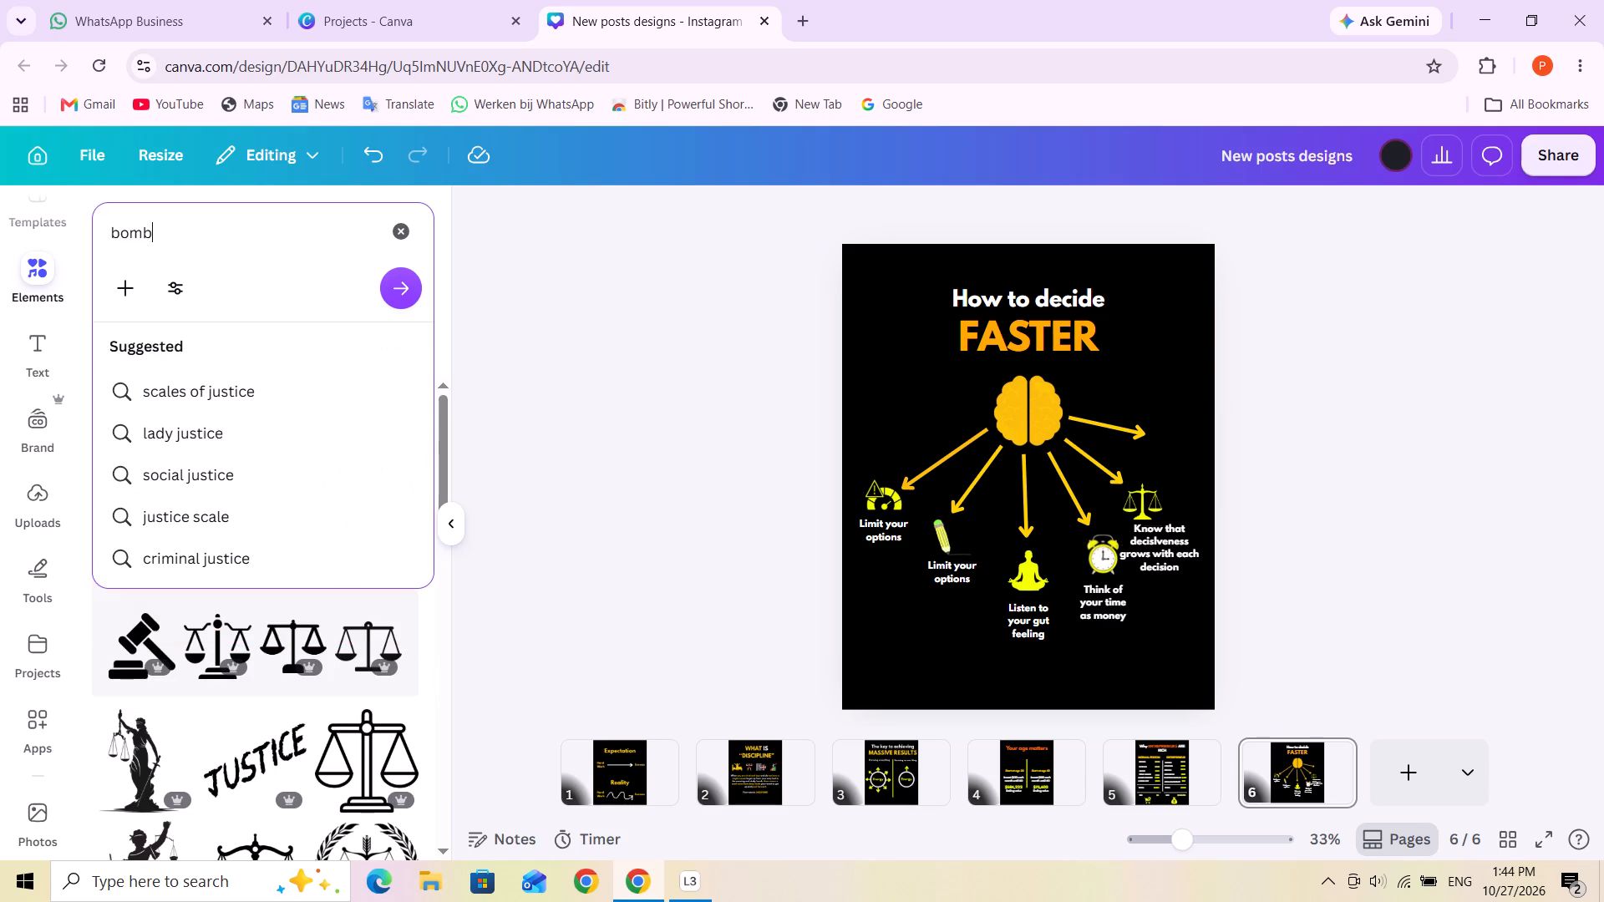
{"action": "key", "text": "Return"}
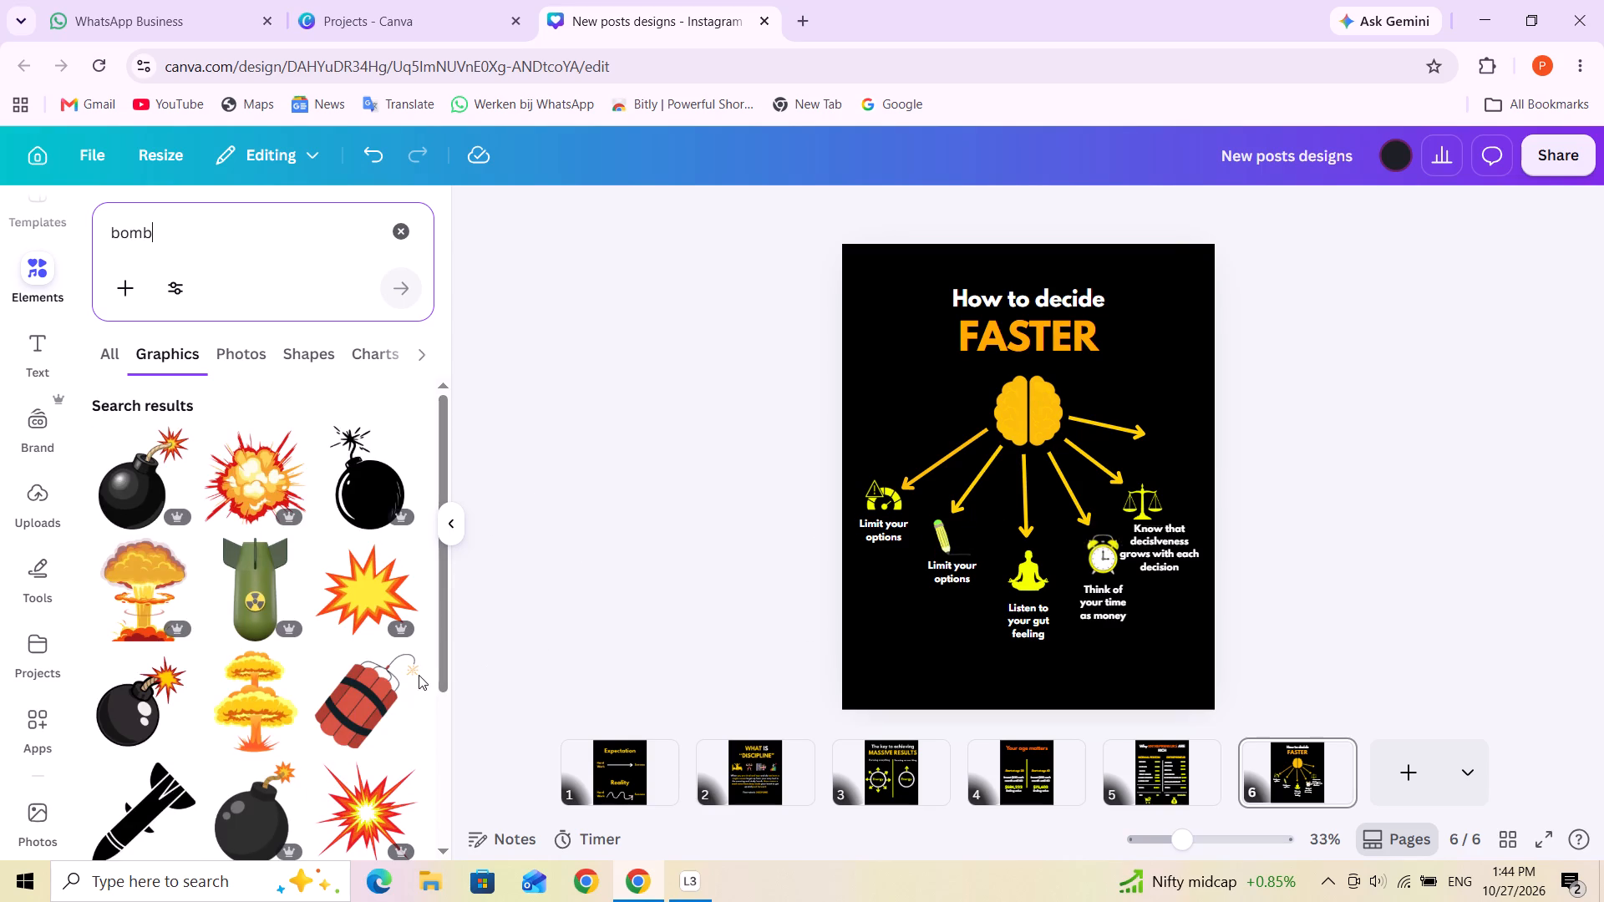
{"action": "scroll", "coordinate": [416, 670], "scroll_direction": "down", "scroll_amount": 4}
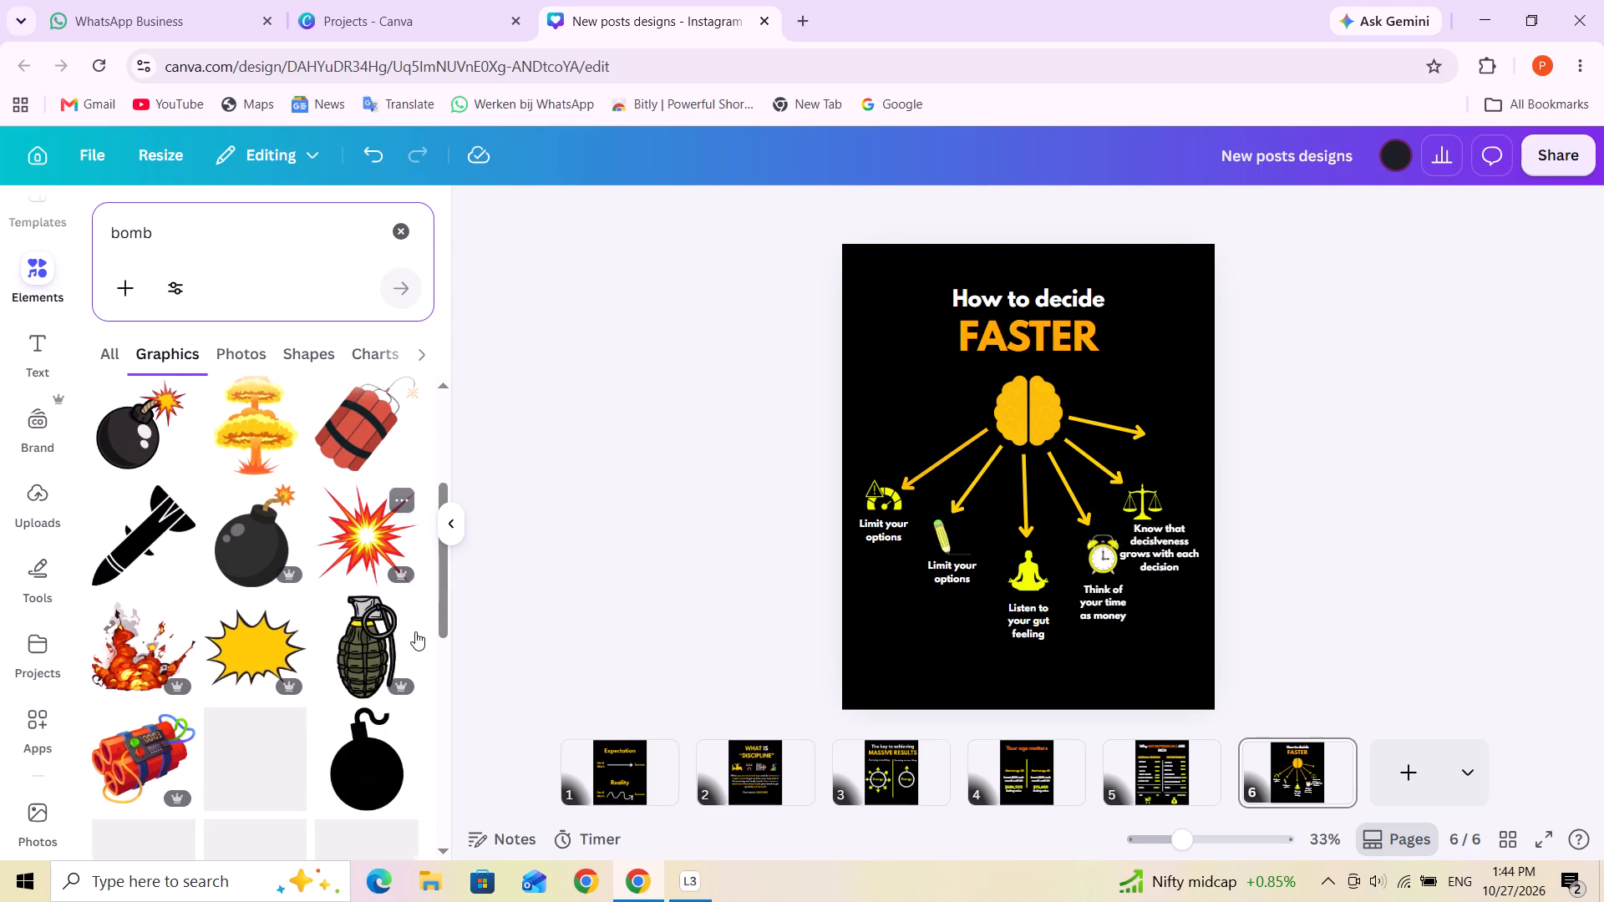
{"action": "scroll", "coordinate": [415, 631], "scroll_direction": "down", "scroll_amount": 1}
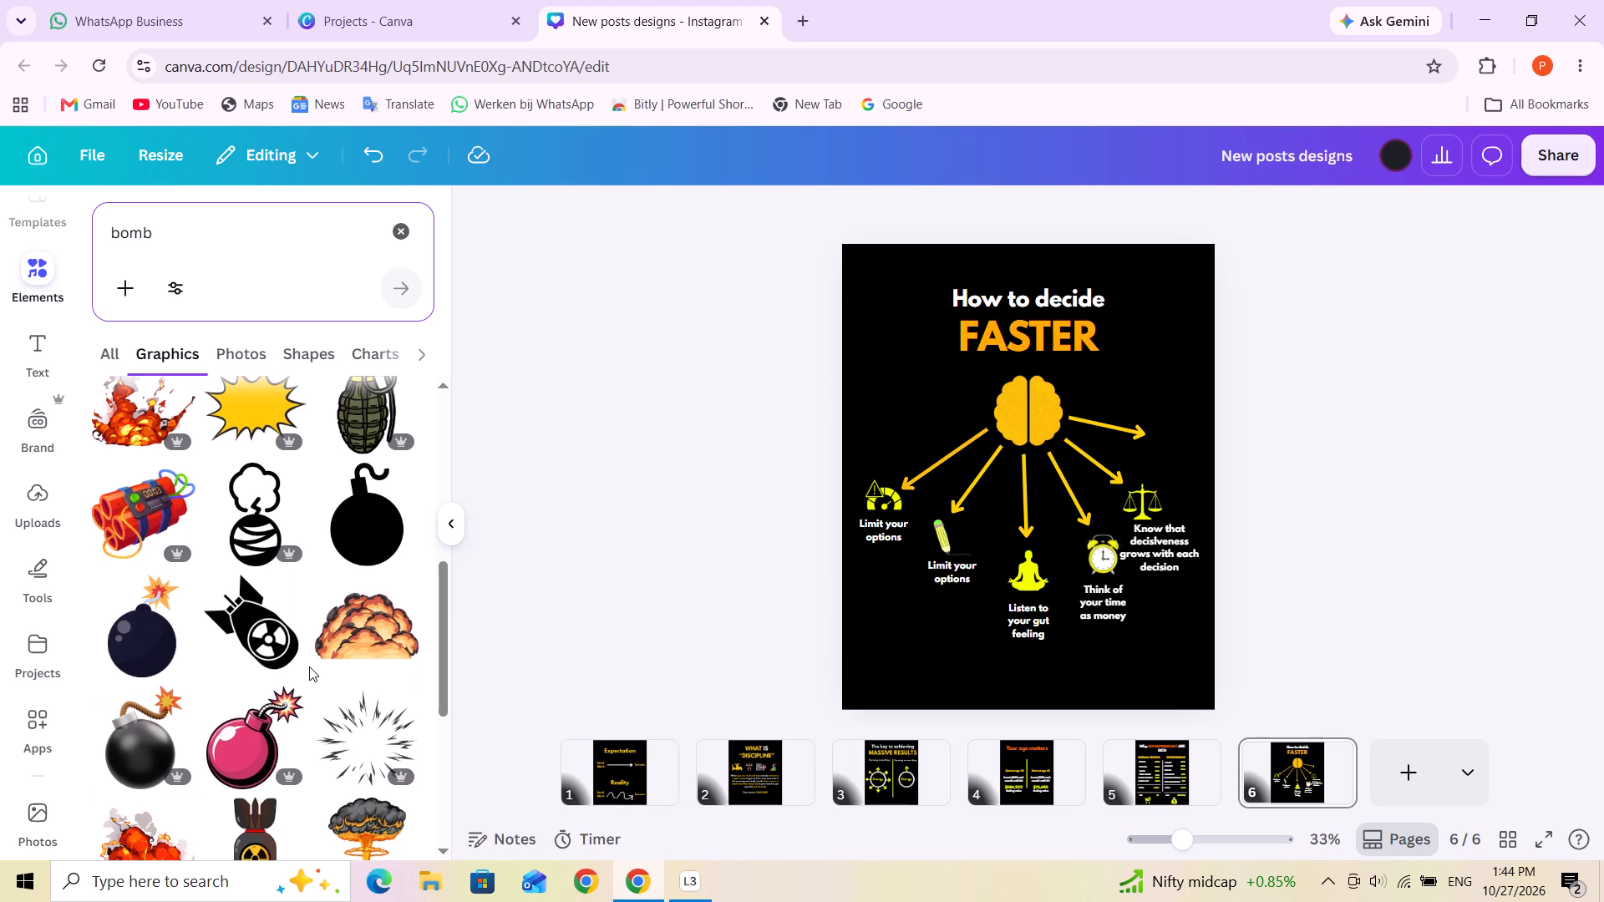
{"action": "scroll", "coordinate": [309, 666], "scroll_direction": "down", "scroll_amount": 2}
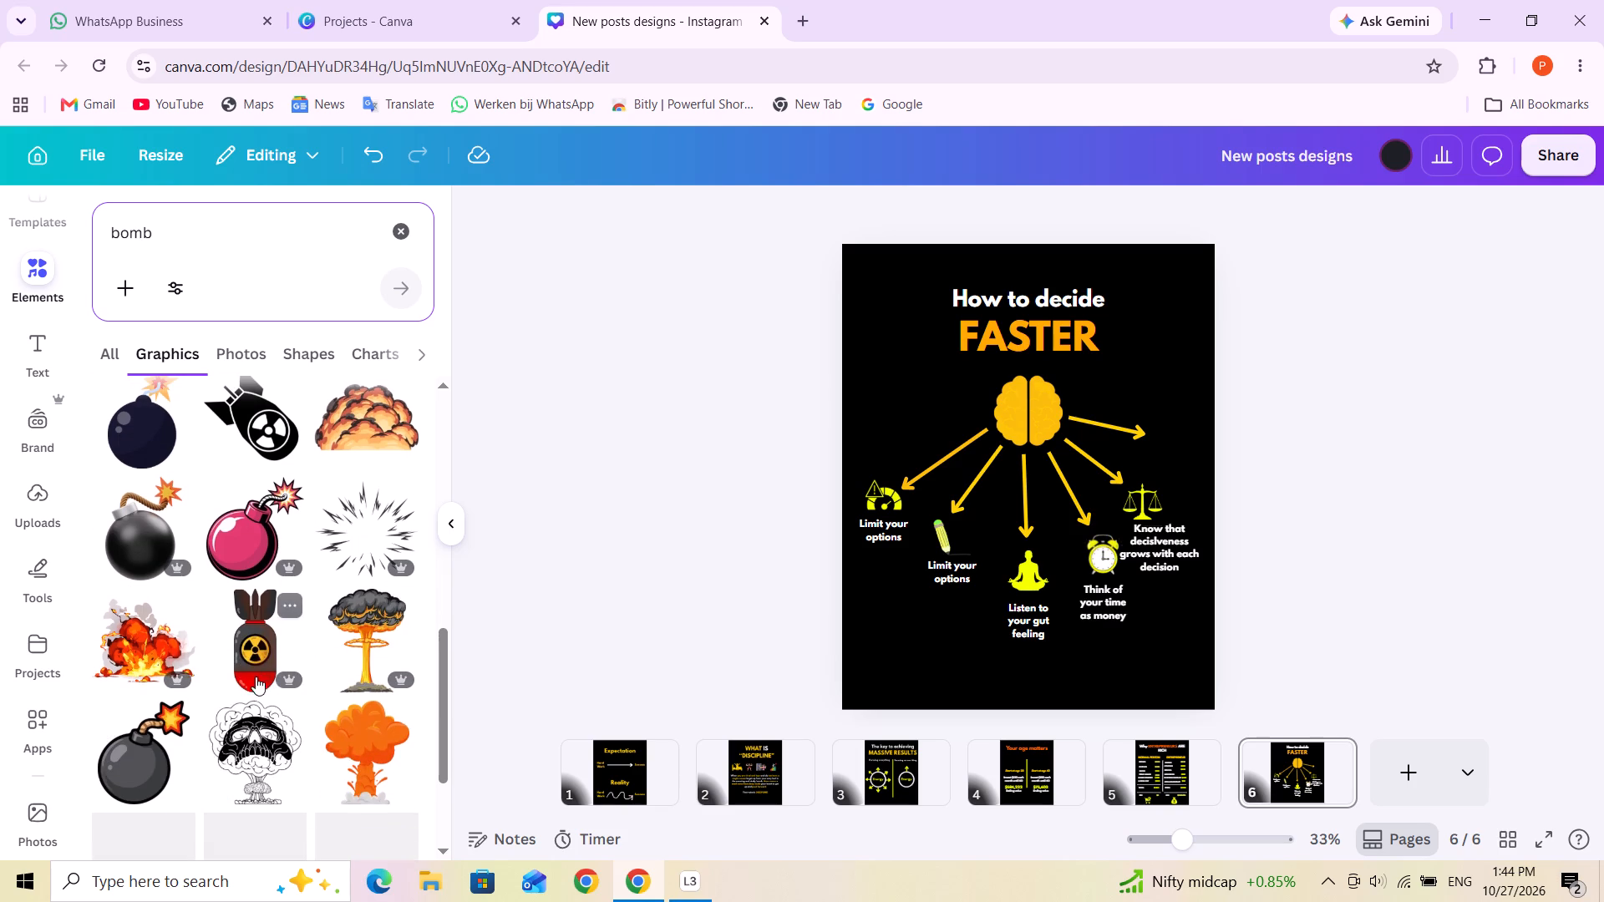
{"action": "left_click", "coordinate": [153, 555]}
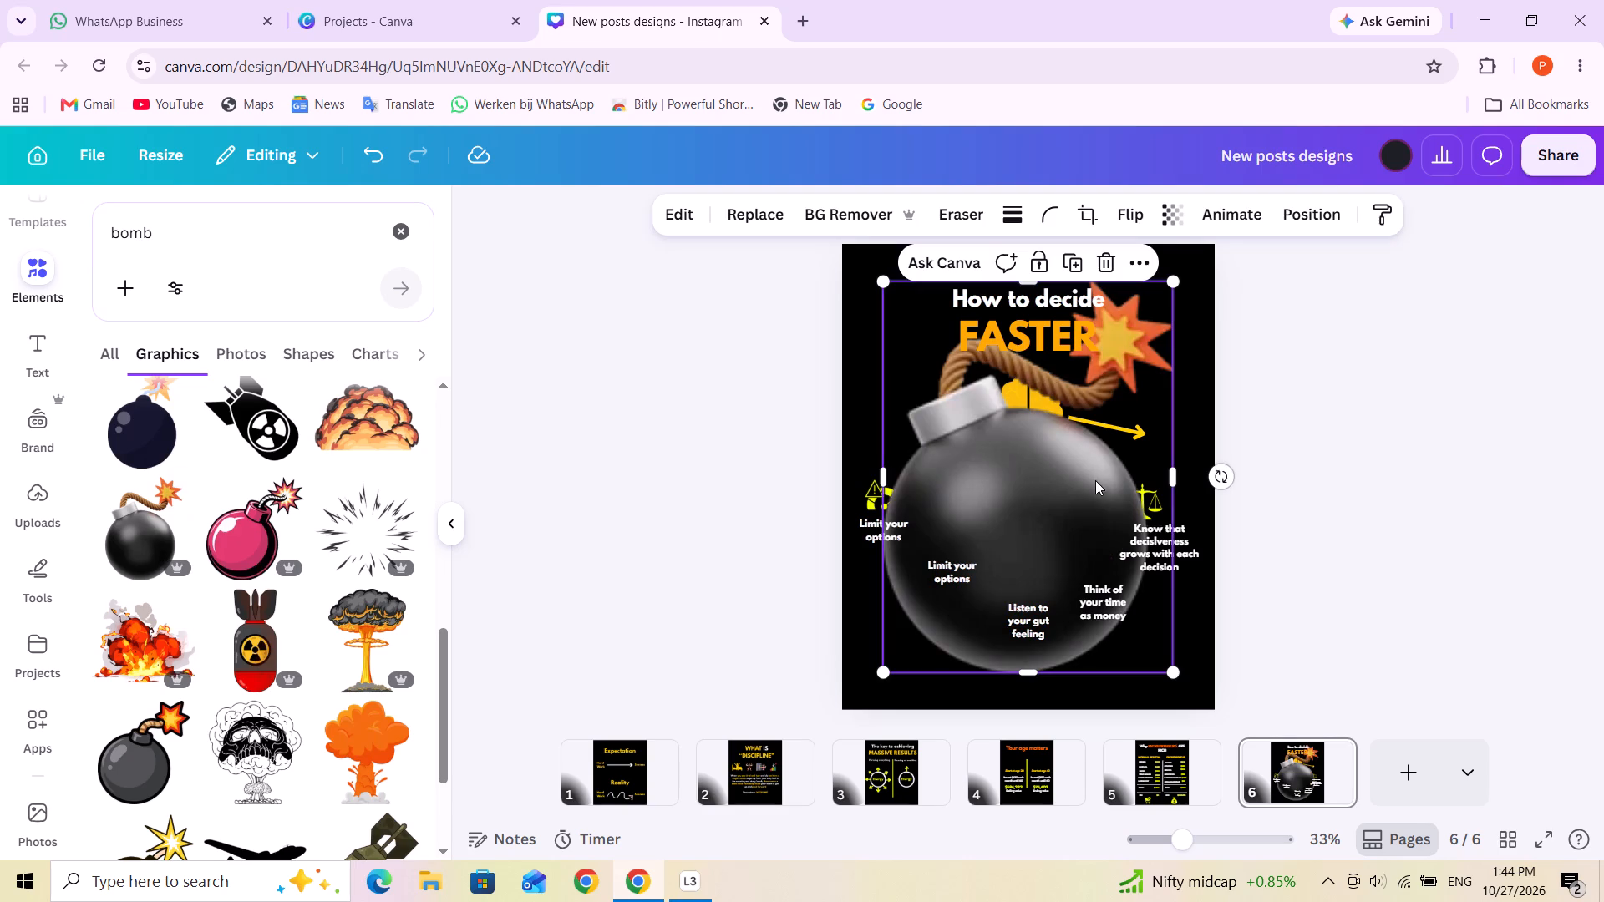
Shrink the bomb graphic to about 86 × 117 and place it at the tip of the uppermost arrow beside the brain.
{"action": "left_click_drag", "start_coordinate": [1170, 286], "coordinate": [1015, 591]}
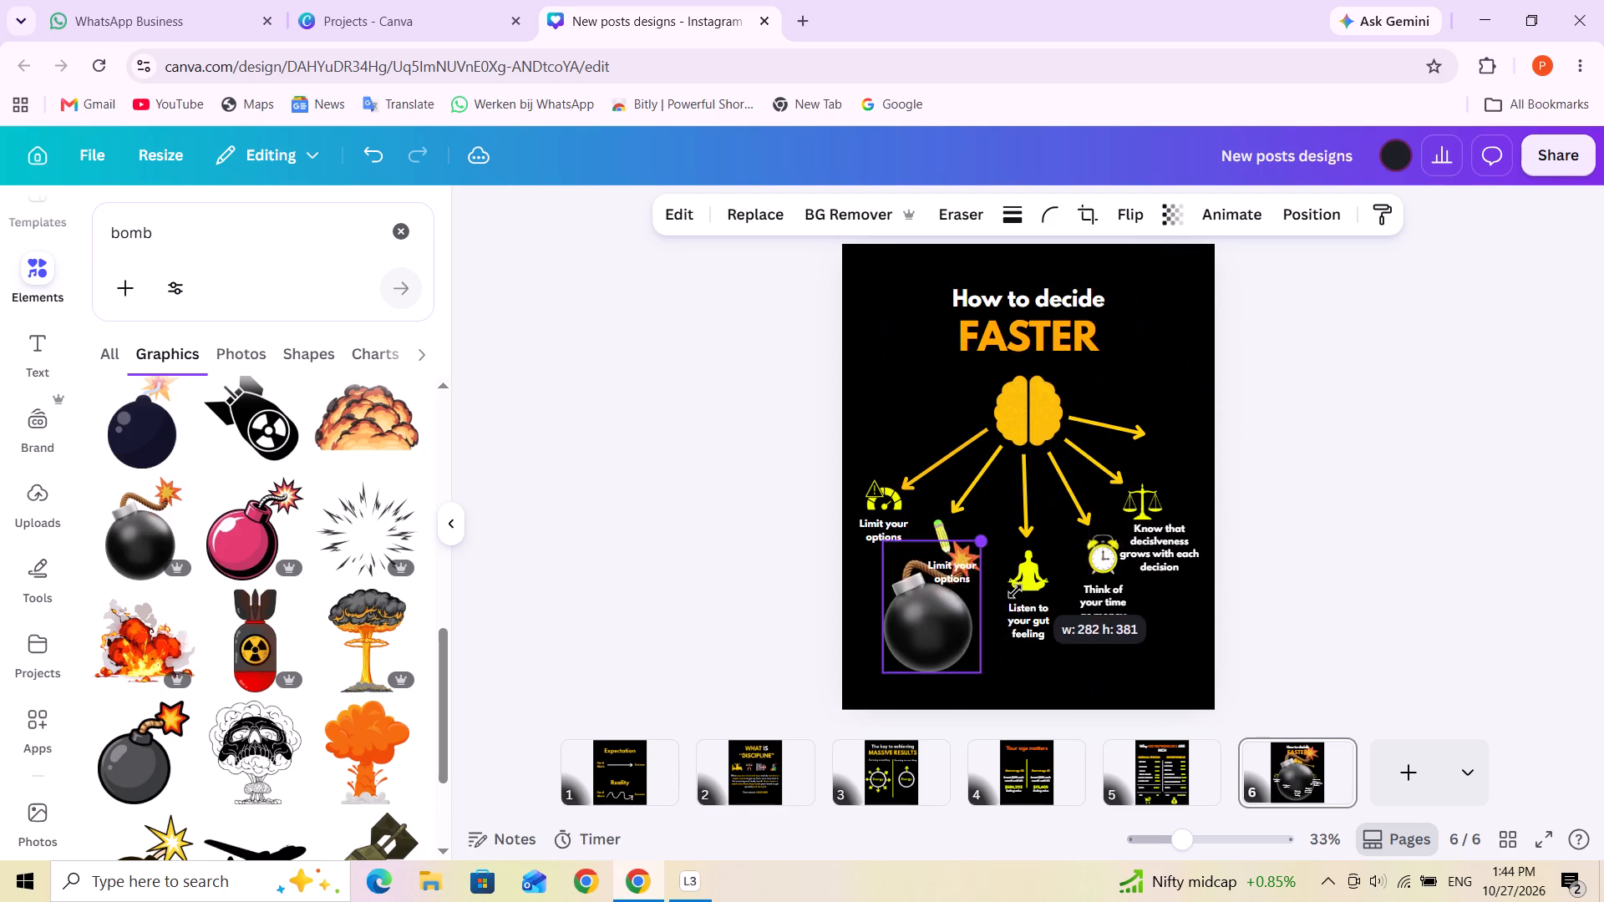
{"action": "left_click_drag", "start_coordinate": [1015, 591], "coordinate": [979, 651]}
{"action": "left_click_drag", "start_coordinate": [912, 648], "coordinate": [917, 645]}
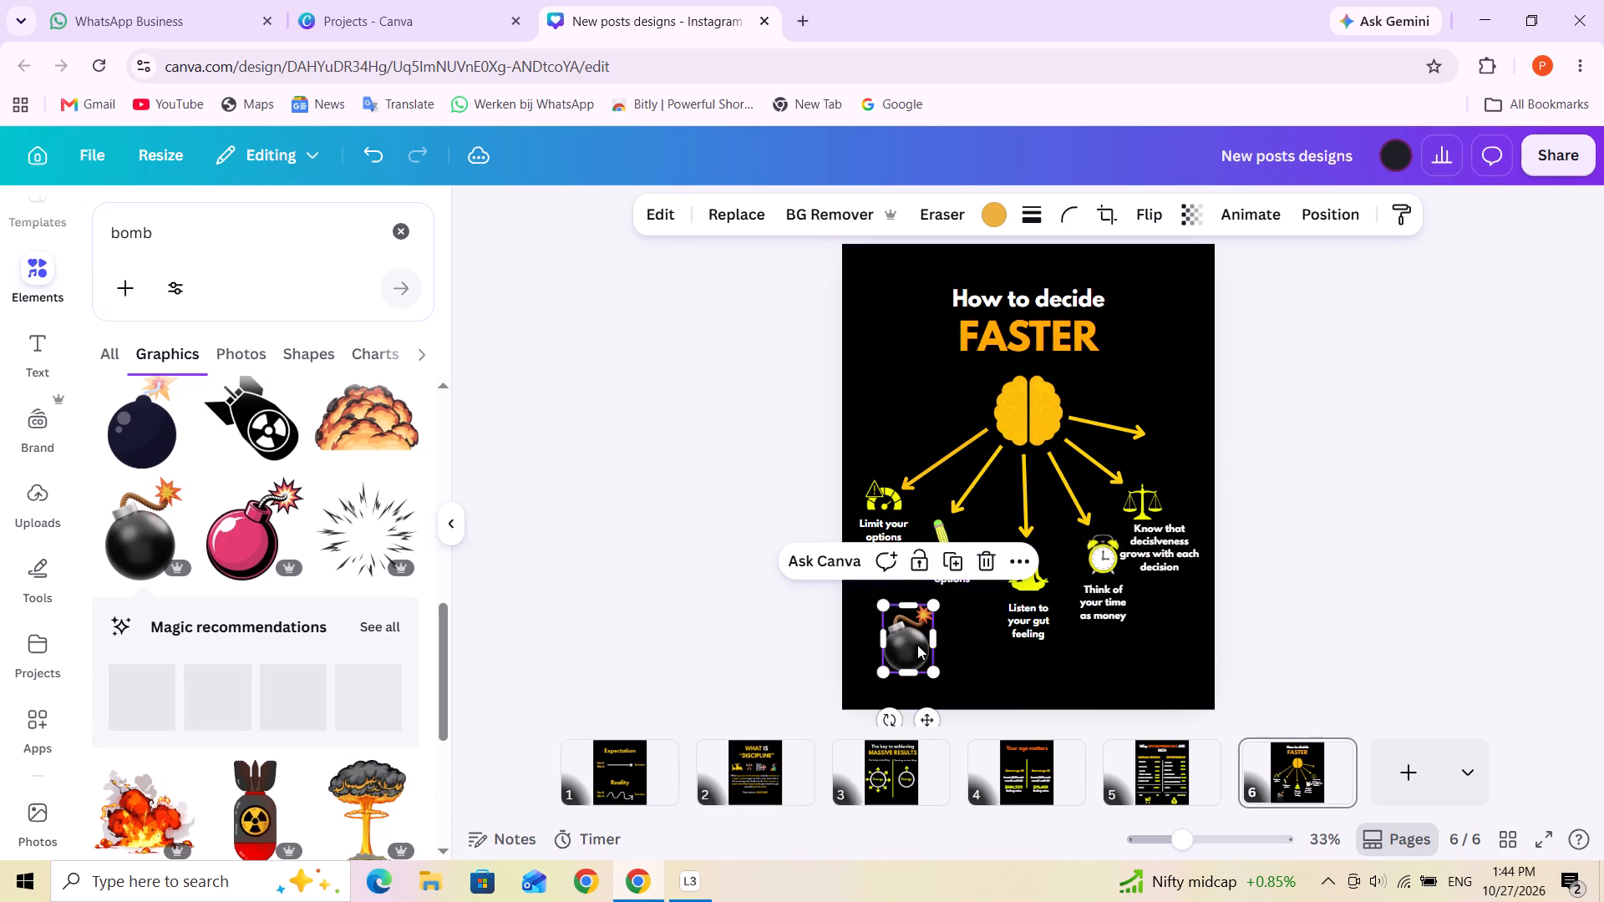
{"action": "left_click_drag", "start_coordinate": [917, 645], "coordinate": [1195, 601]}
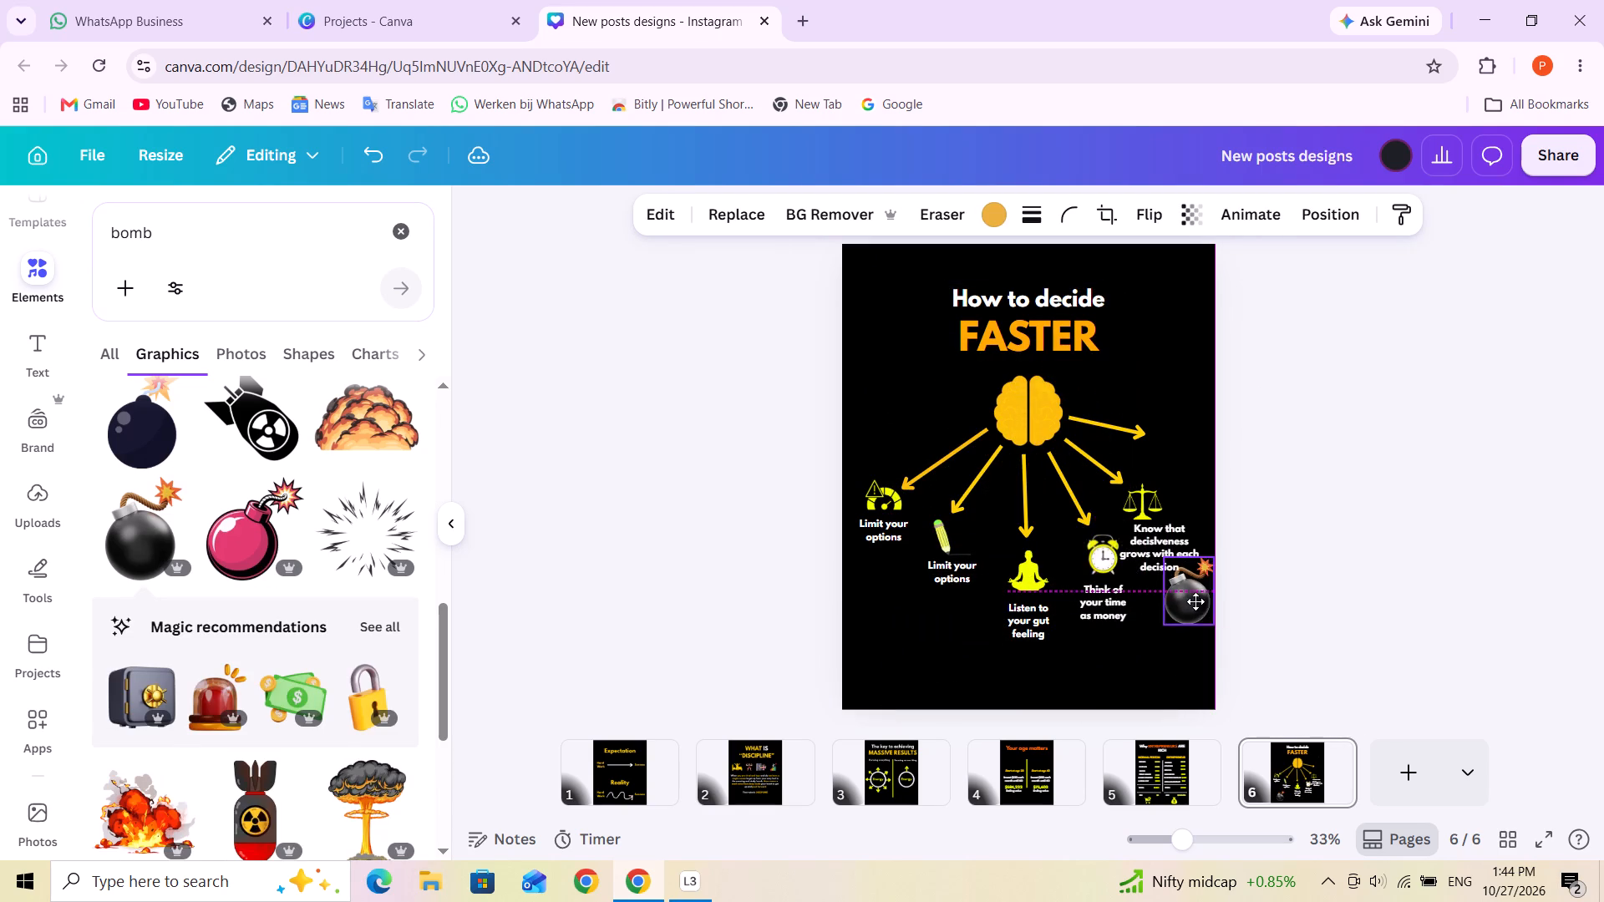
{"action": "left_click_drag", "start_coordinate": [1195, 601], "coordinate": [1109, 589]}
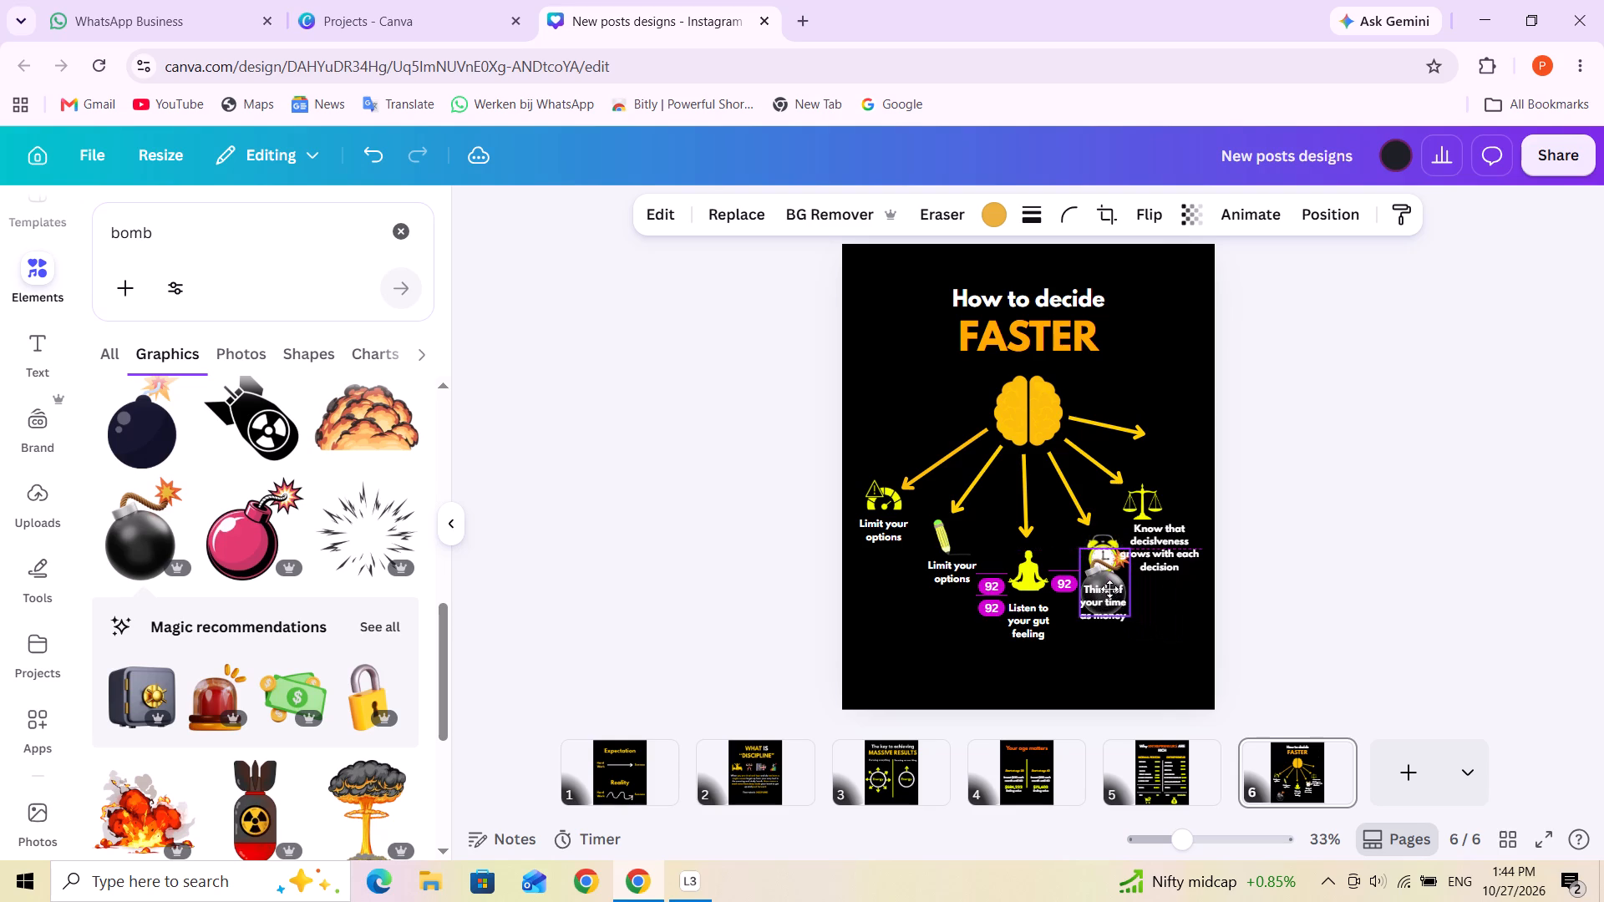
{"action": "left_click_drag", "start_coordinate": [1109, 589], "coordinate": [1109, 593]}
{"action": "left_click_drag", "start_coordinate": [1132, 623], "coordinate": [1119, 600]}
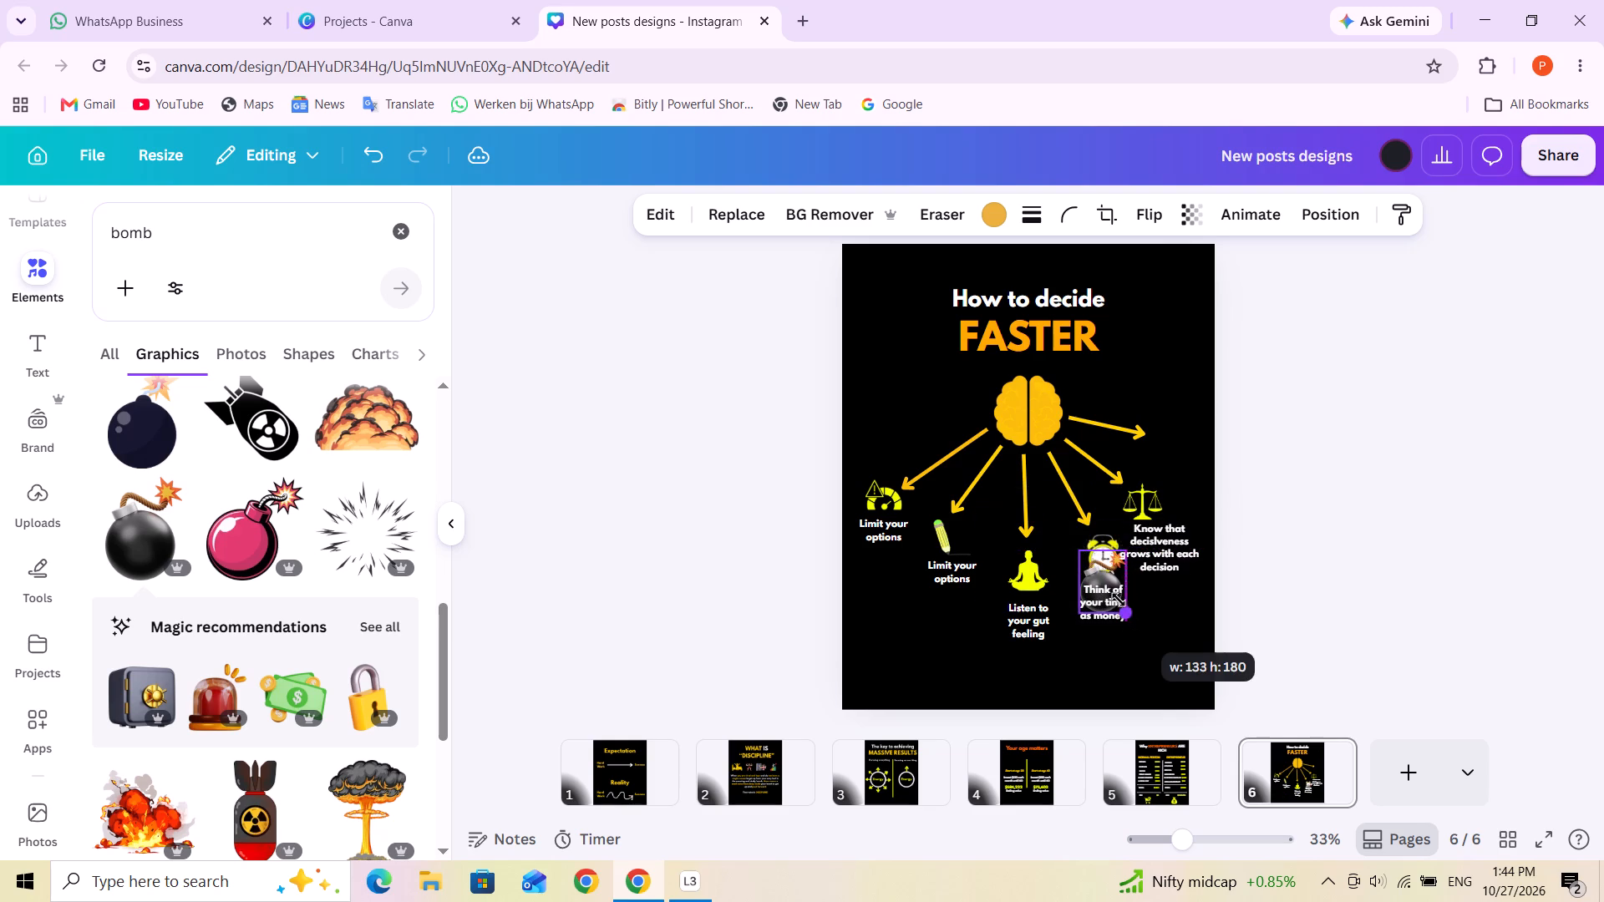
{"action": "left_click_drag", "start_coordinate": [1119, 600], "coordinate": [1107, 592]}
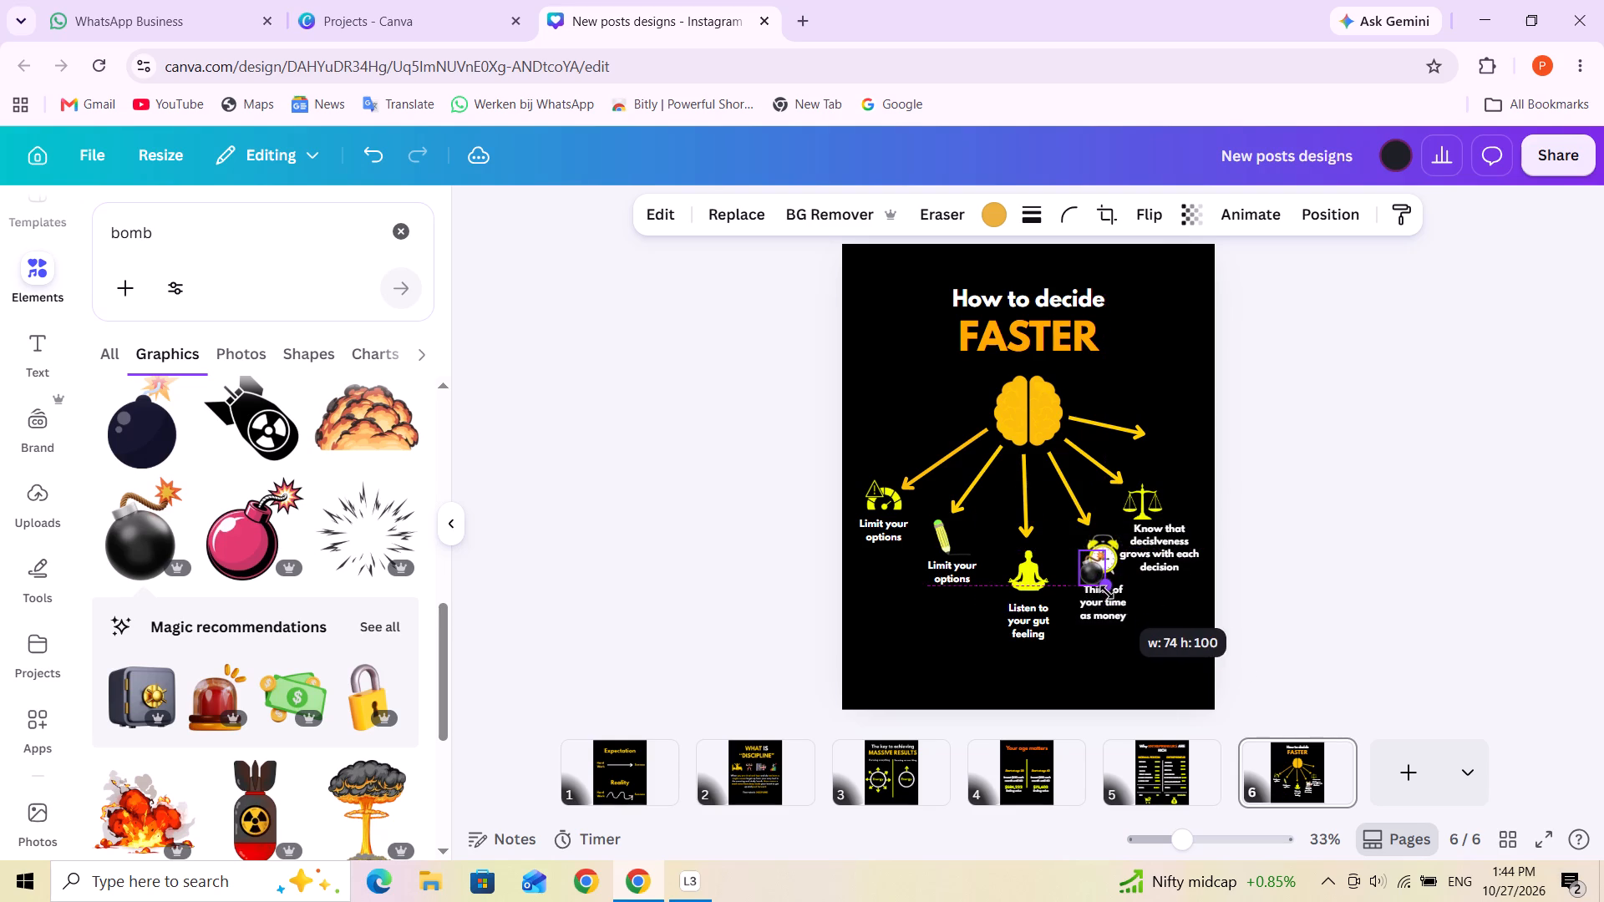
{"action": "left_click_drag", "start_coordinate": [1107, 592], "coordinate": [1116, 595]}
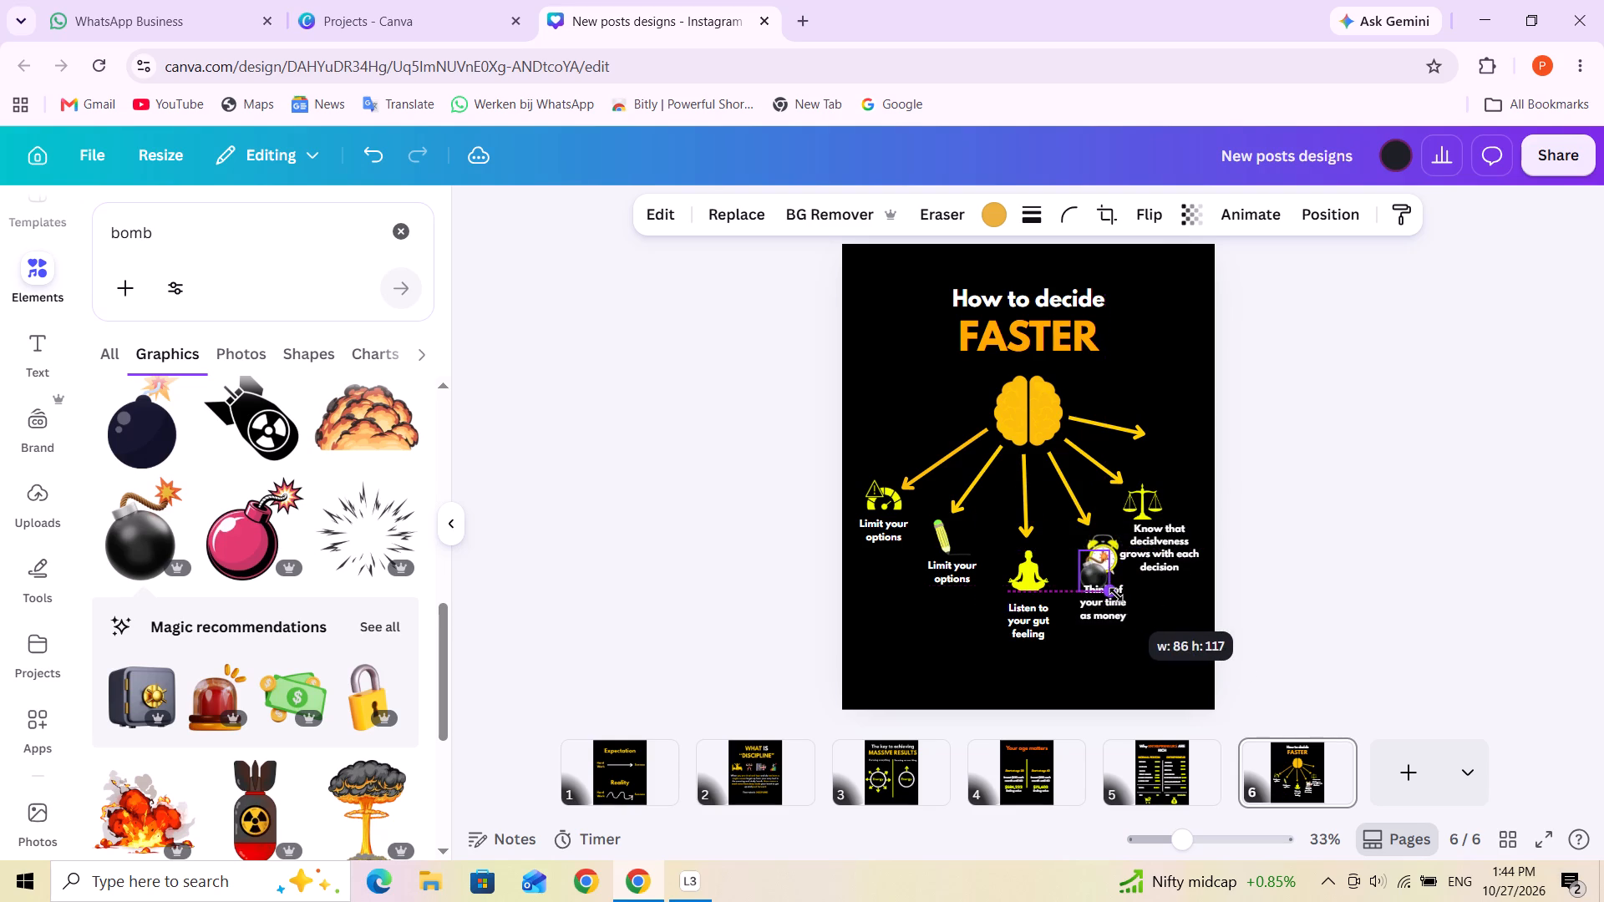
{"action": "left_click_drag", "start_coordinate": [1116, 595], "coordinate": [1116, 594]}
{"action": "left_click", "coordinate": [1326, 544]}
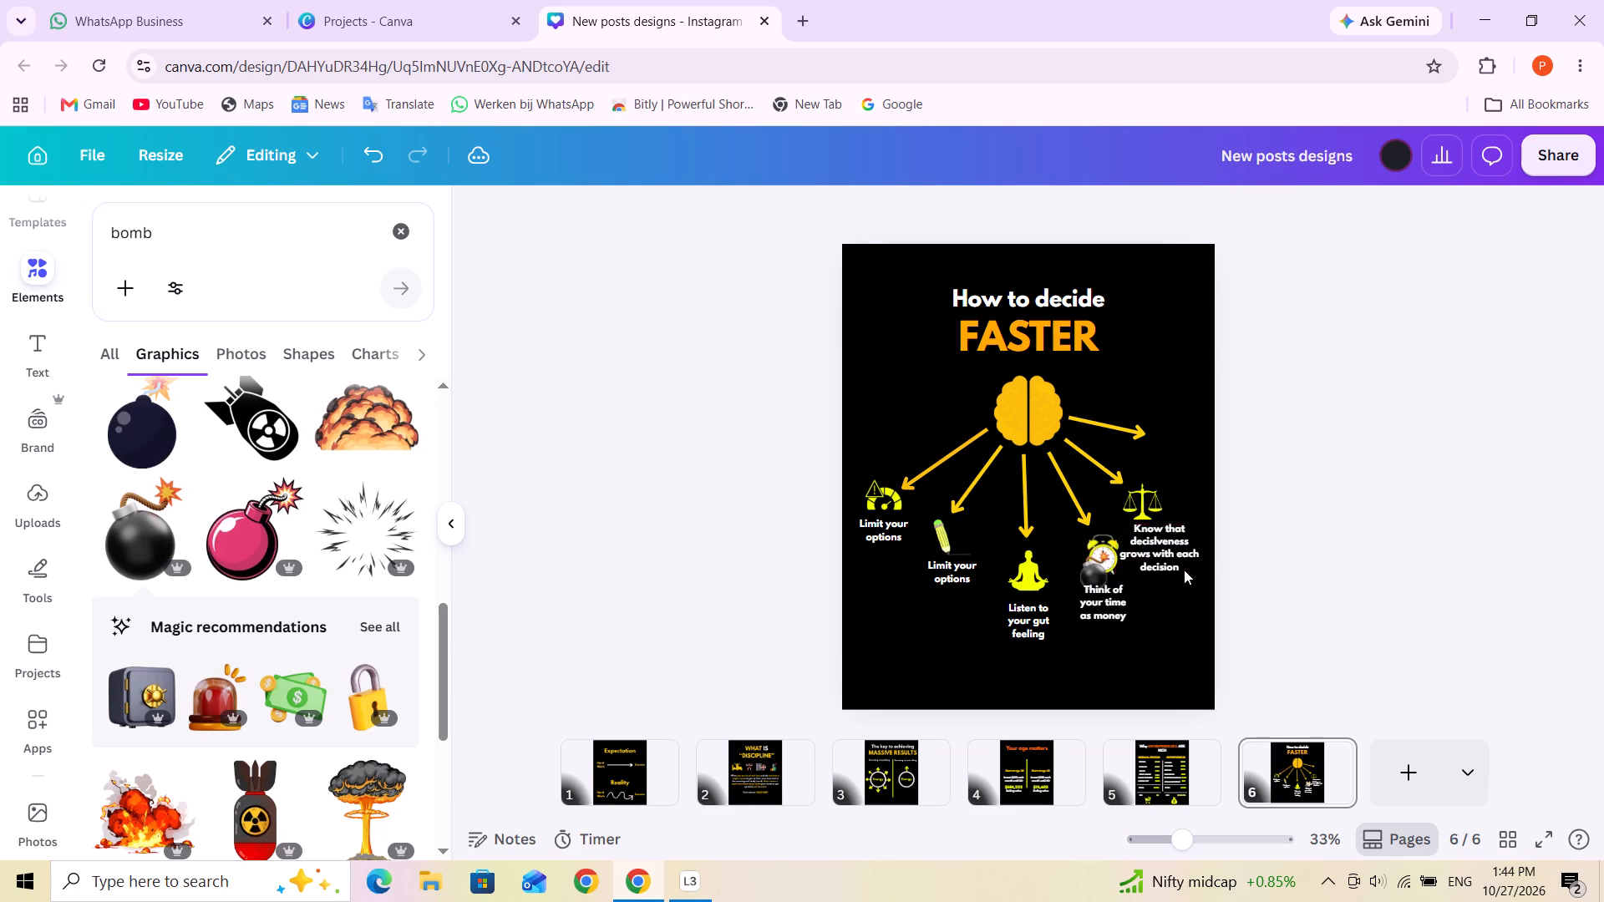
{"action": "left_click_drag", "start_coordinate": [1094, 570], "coordinate": [1176, 448]}
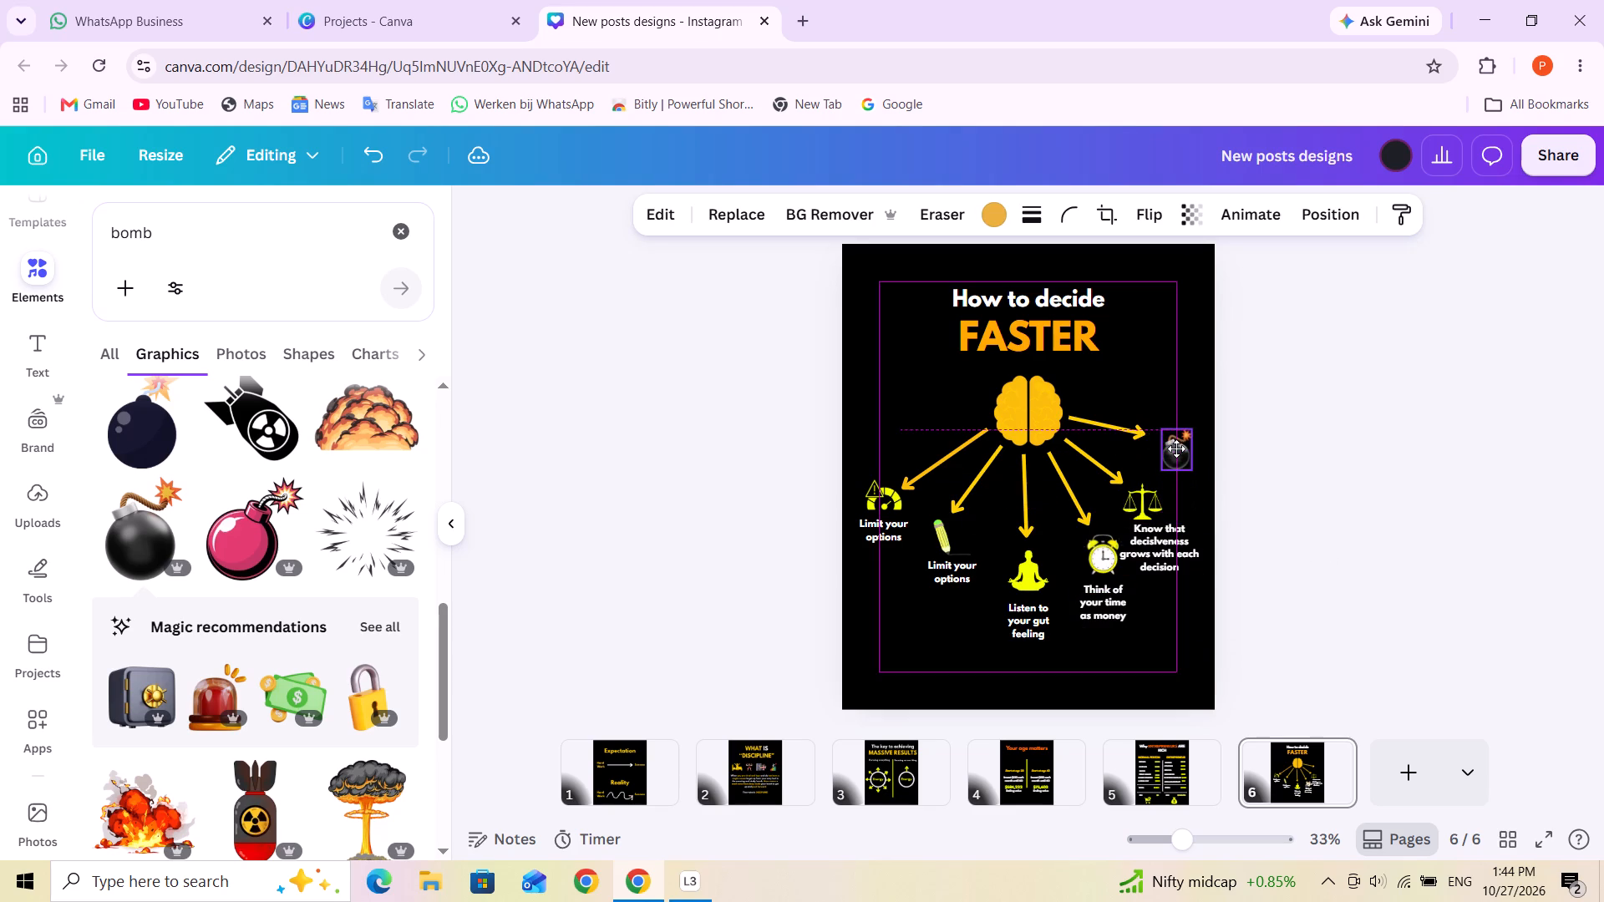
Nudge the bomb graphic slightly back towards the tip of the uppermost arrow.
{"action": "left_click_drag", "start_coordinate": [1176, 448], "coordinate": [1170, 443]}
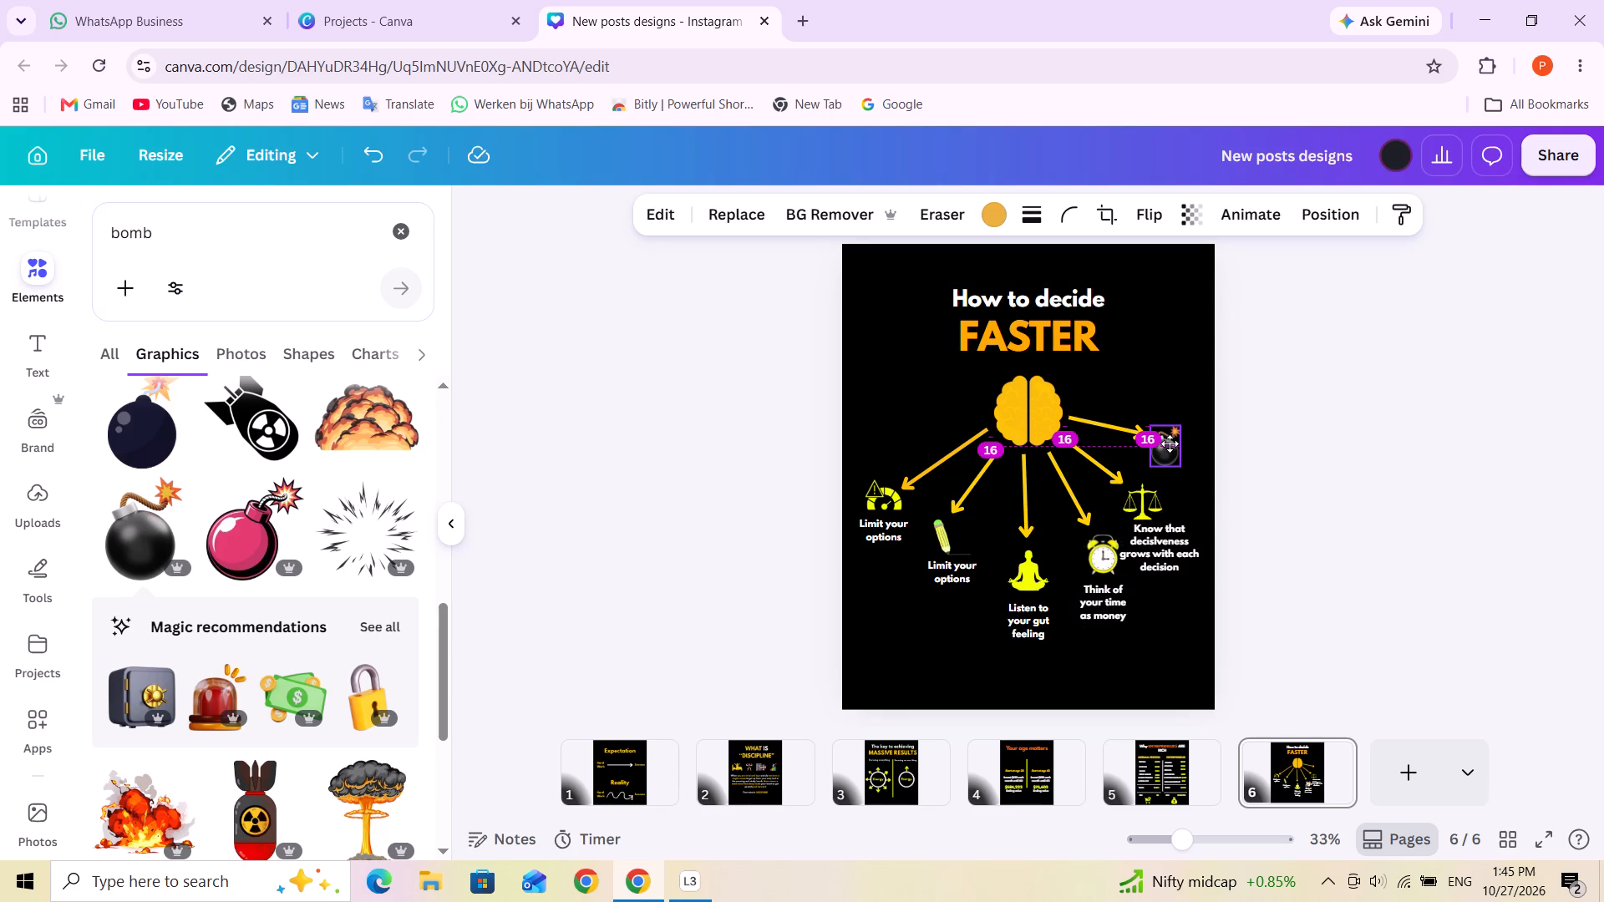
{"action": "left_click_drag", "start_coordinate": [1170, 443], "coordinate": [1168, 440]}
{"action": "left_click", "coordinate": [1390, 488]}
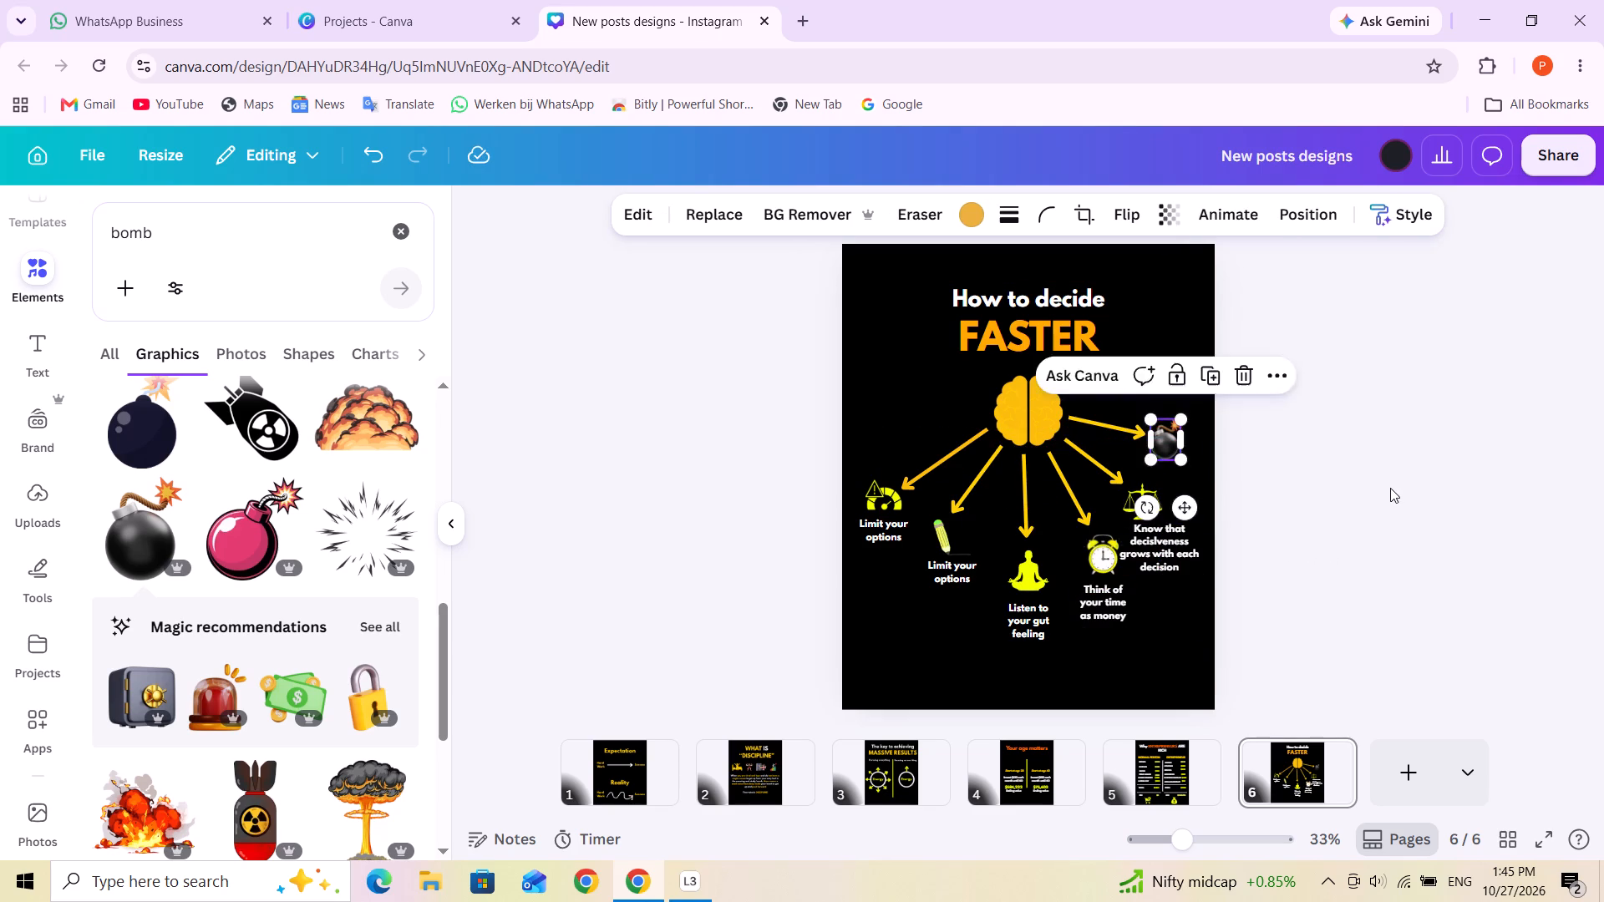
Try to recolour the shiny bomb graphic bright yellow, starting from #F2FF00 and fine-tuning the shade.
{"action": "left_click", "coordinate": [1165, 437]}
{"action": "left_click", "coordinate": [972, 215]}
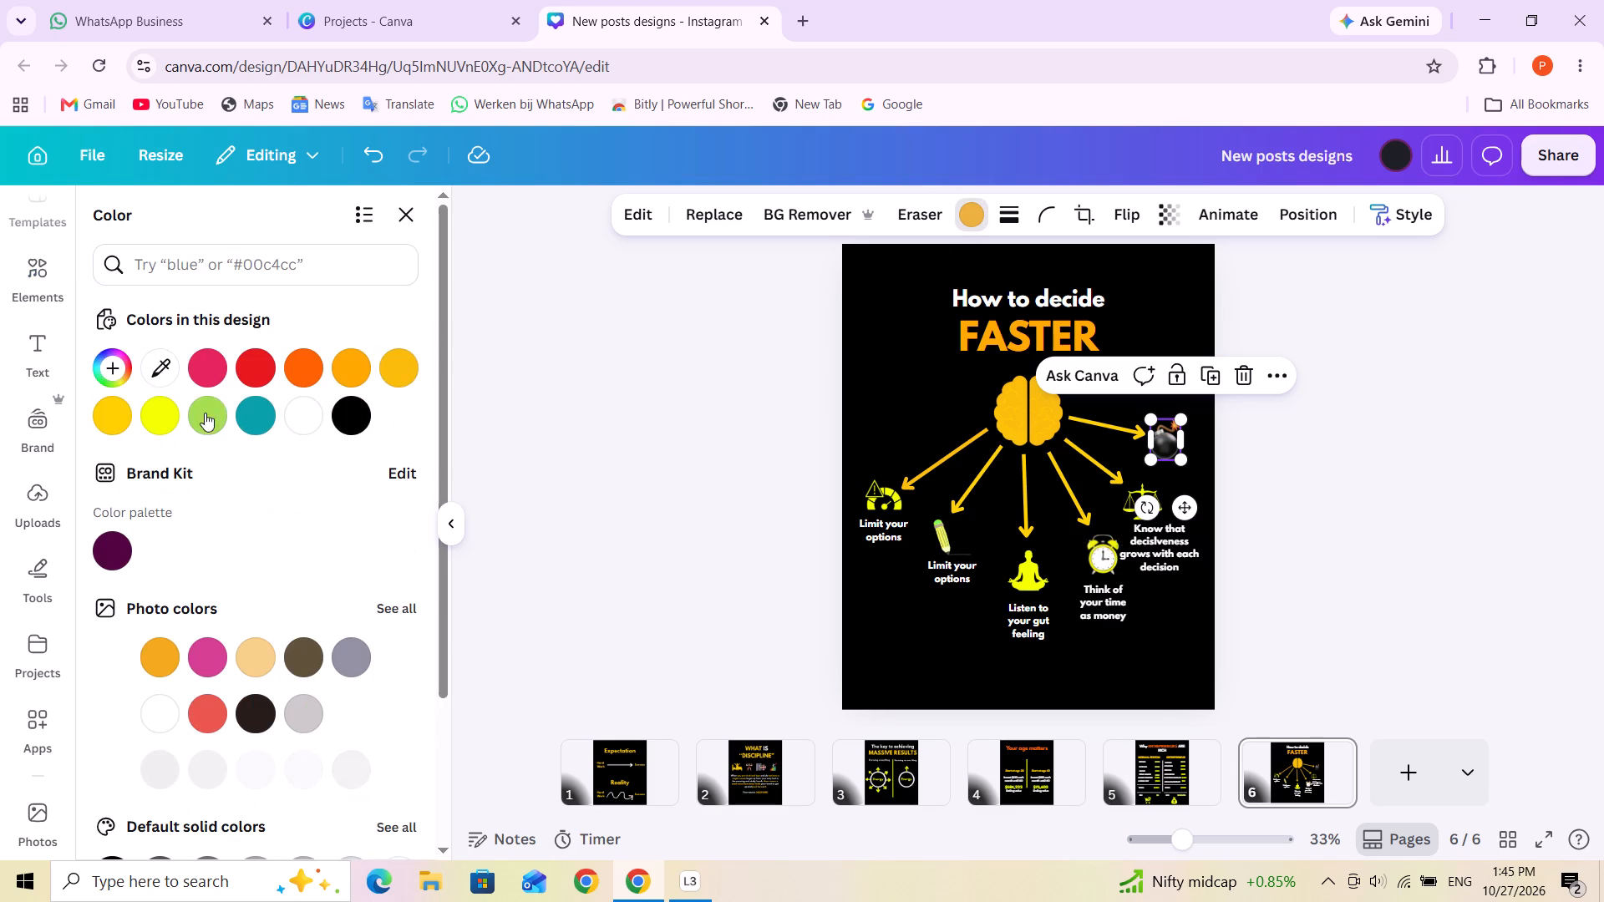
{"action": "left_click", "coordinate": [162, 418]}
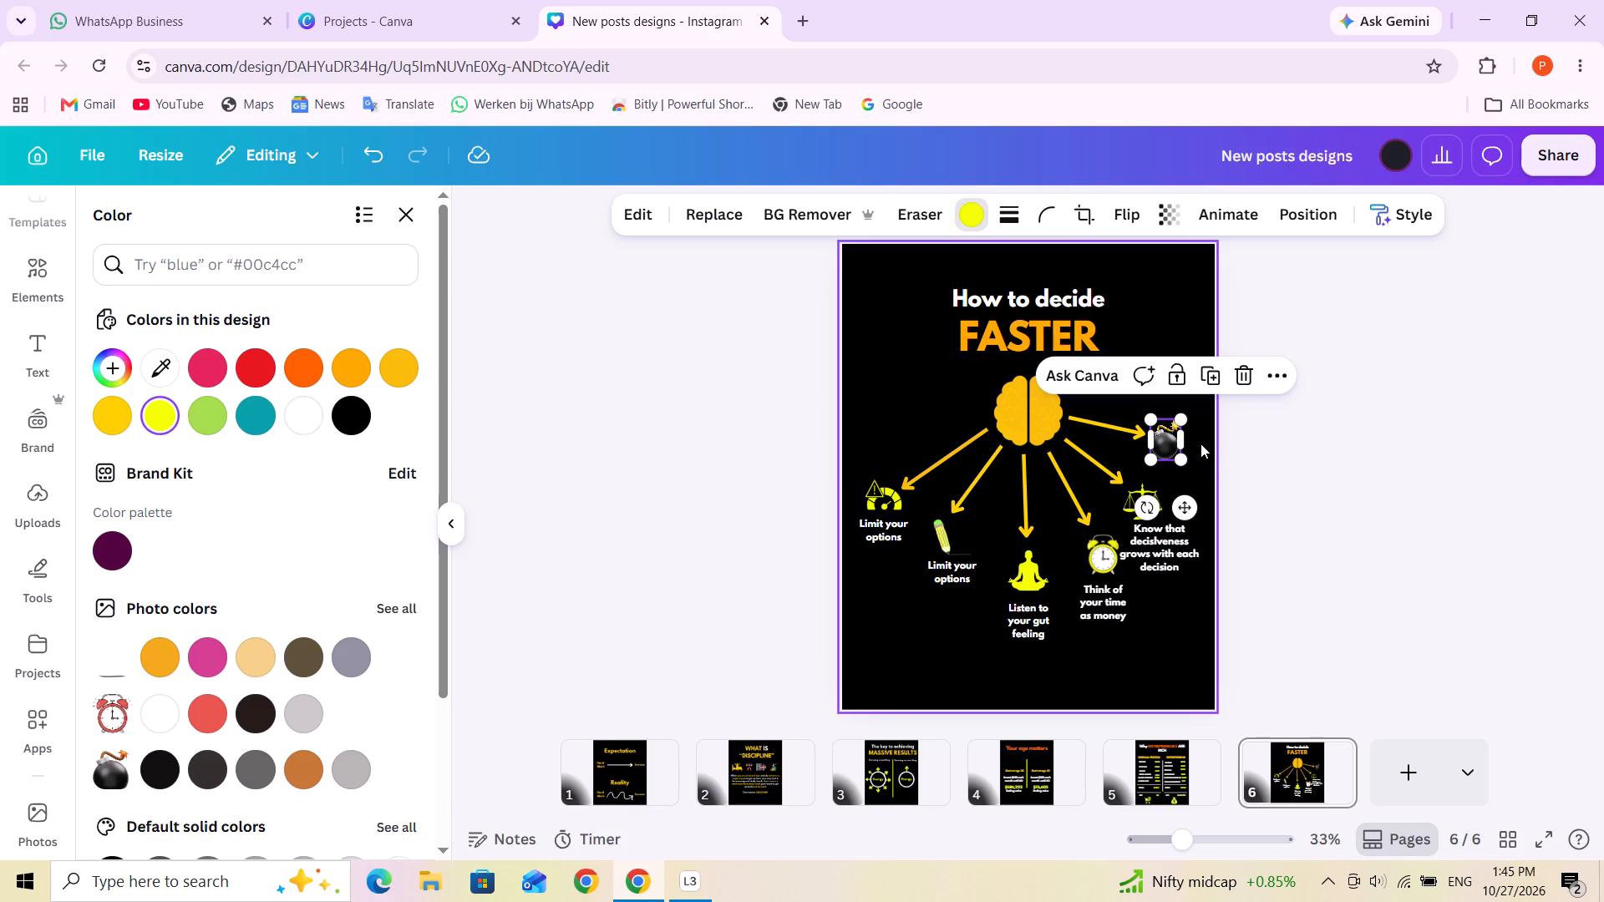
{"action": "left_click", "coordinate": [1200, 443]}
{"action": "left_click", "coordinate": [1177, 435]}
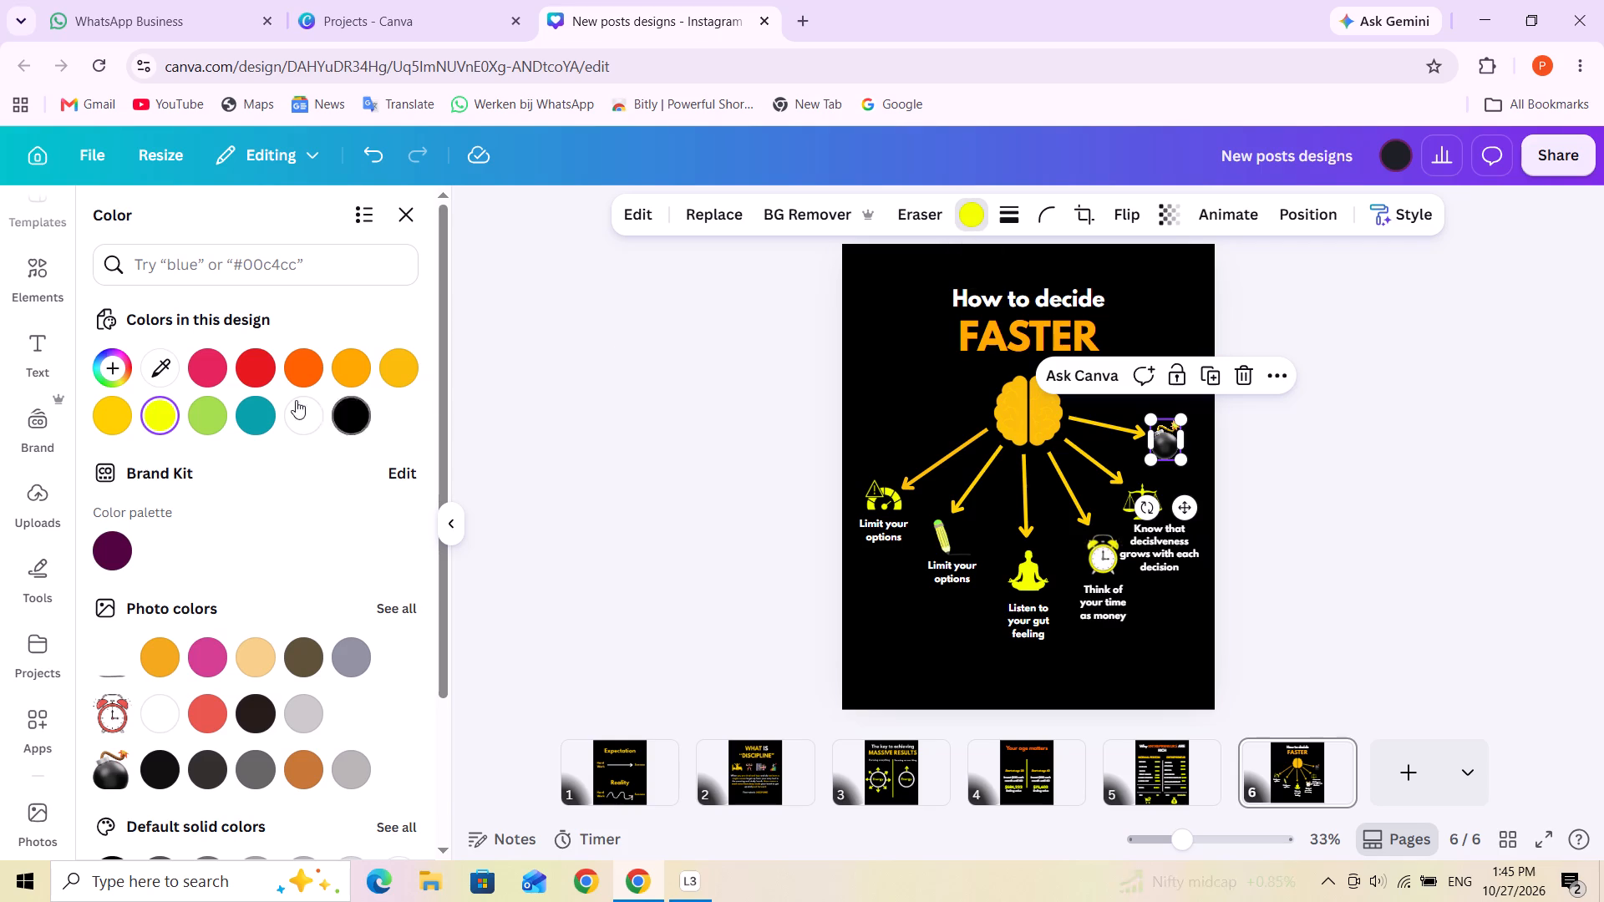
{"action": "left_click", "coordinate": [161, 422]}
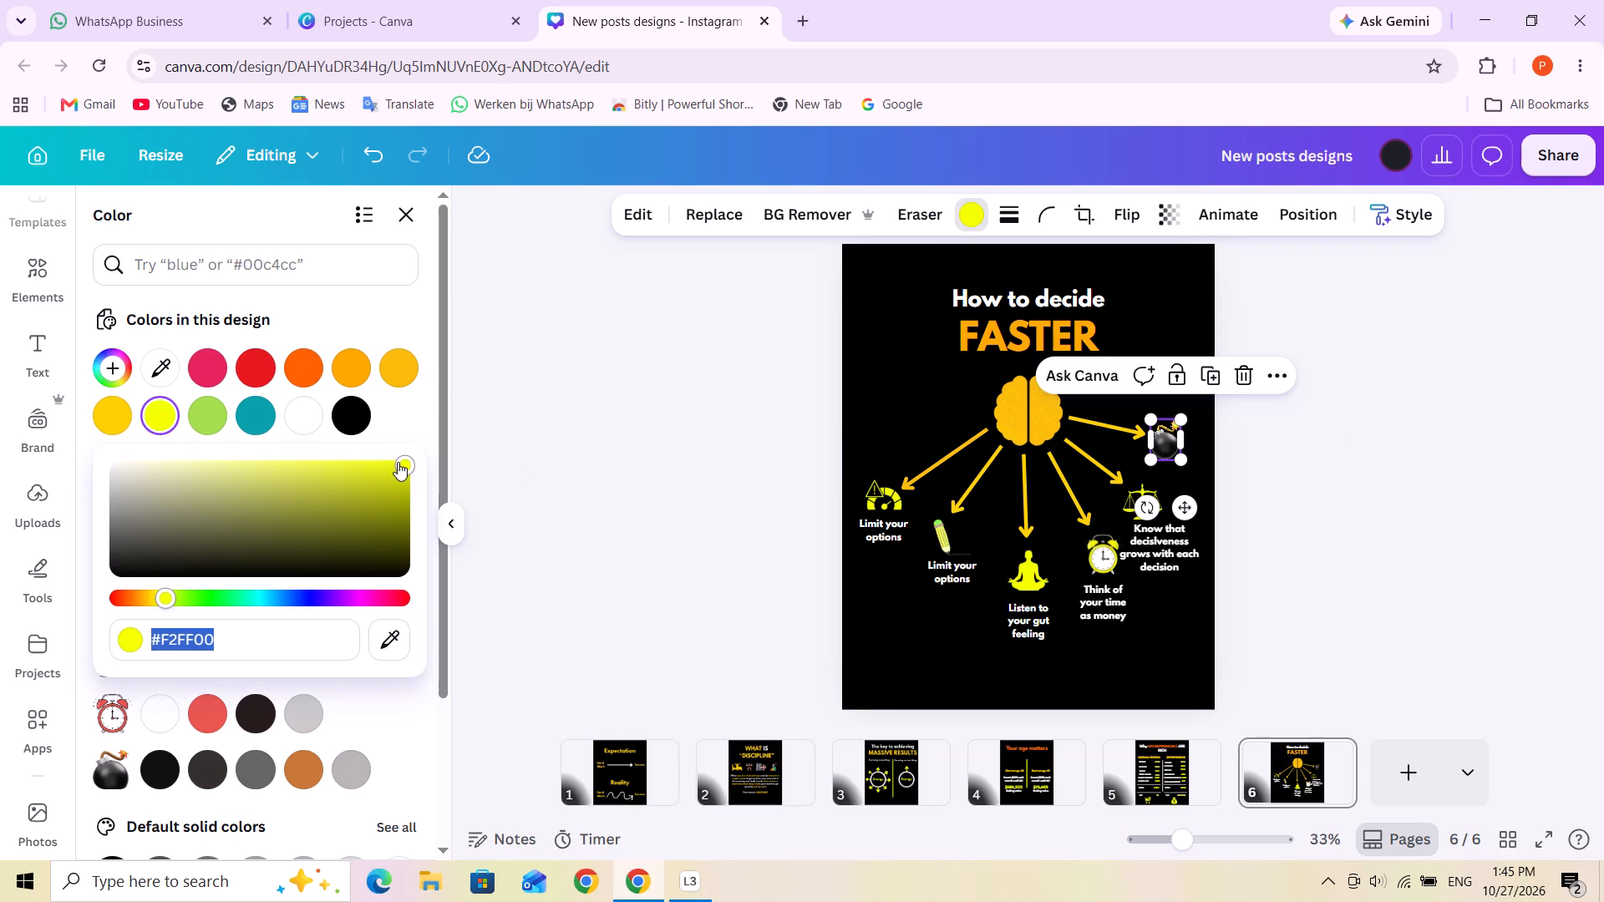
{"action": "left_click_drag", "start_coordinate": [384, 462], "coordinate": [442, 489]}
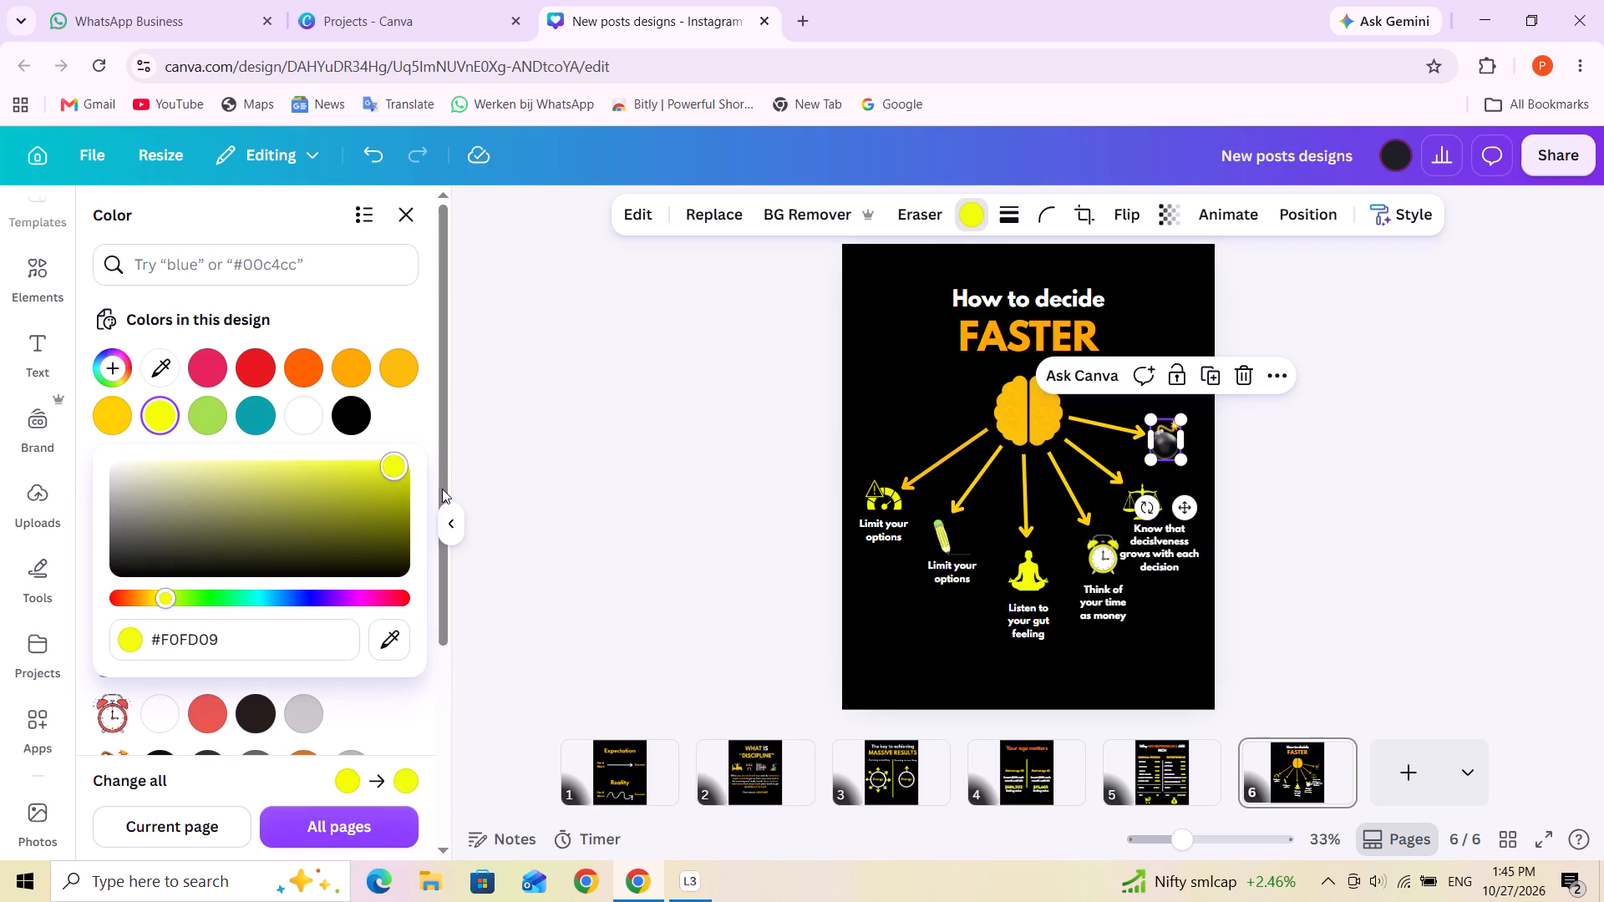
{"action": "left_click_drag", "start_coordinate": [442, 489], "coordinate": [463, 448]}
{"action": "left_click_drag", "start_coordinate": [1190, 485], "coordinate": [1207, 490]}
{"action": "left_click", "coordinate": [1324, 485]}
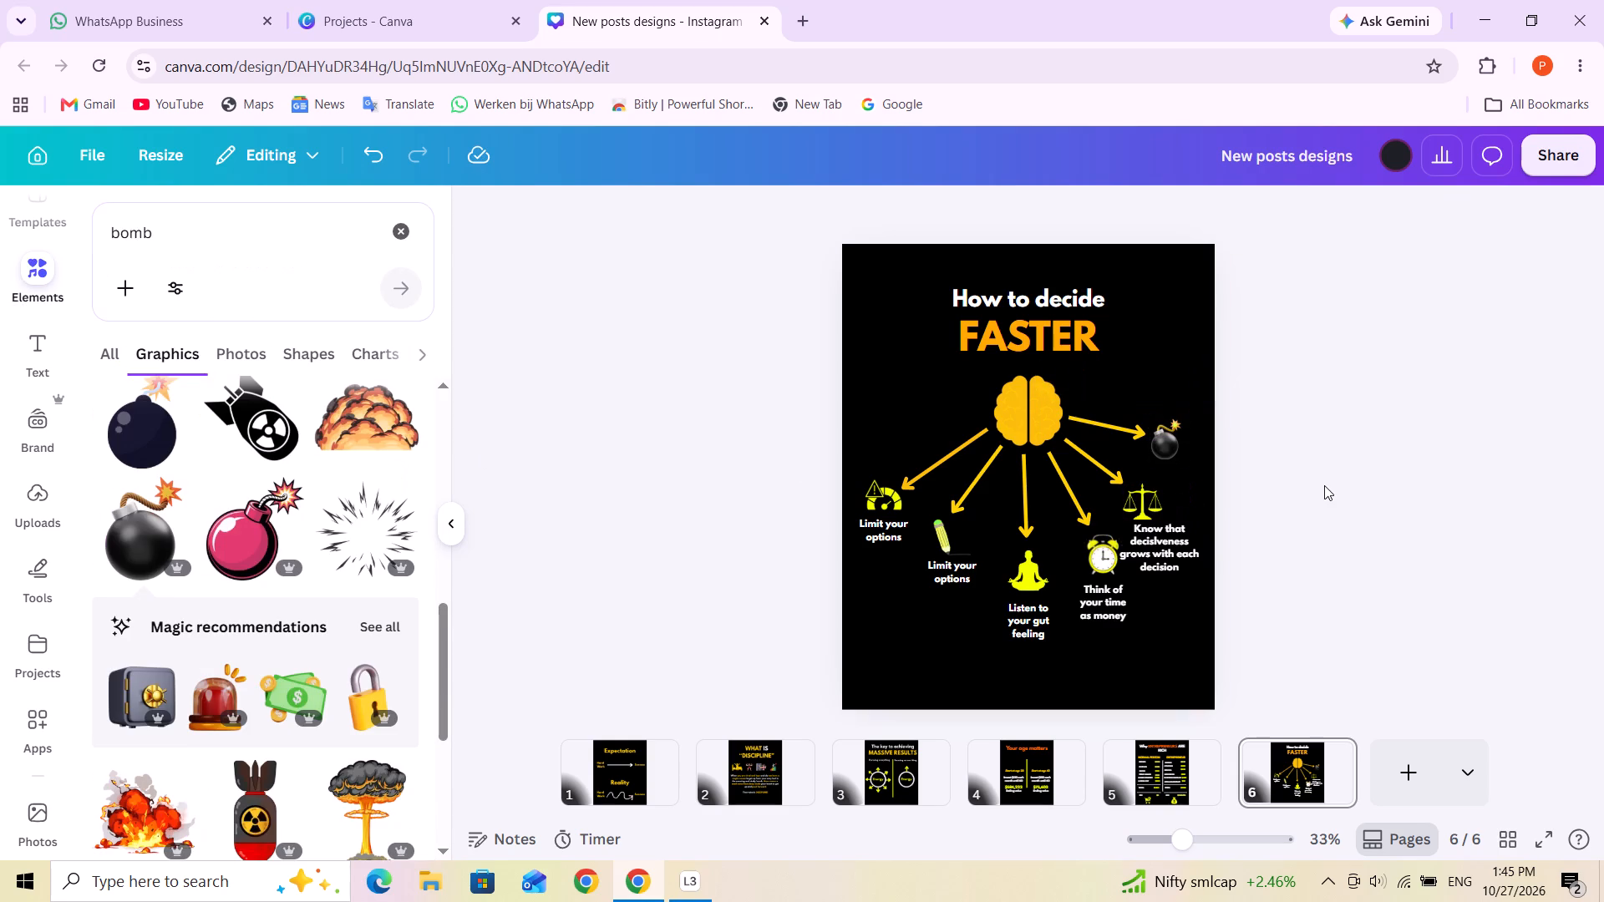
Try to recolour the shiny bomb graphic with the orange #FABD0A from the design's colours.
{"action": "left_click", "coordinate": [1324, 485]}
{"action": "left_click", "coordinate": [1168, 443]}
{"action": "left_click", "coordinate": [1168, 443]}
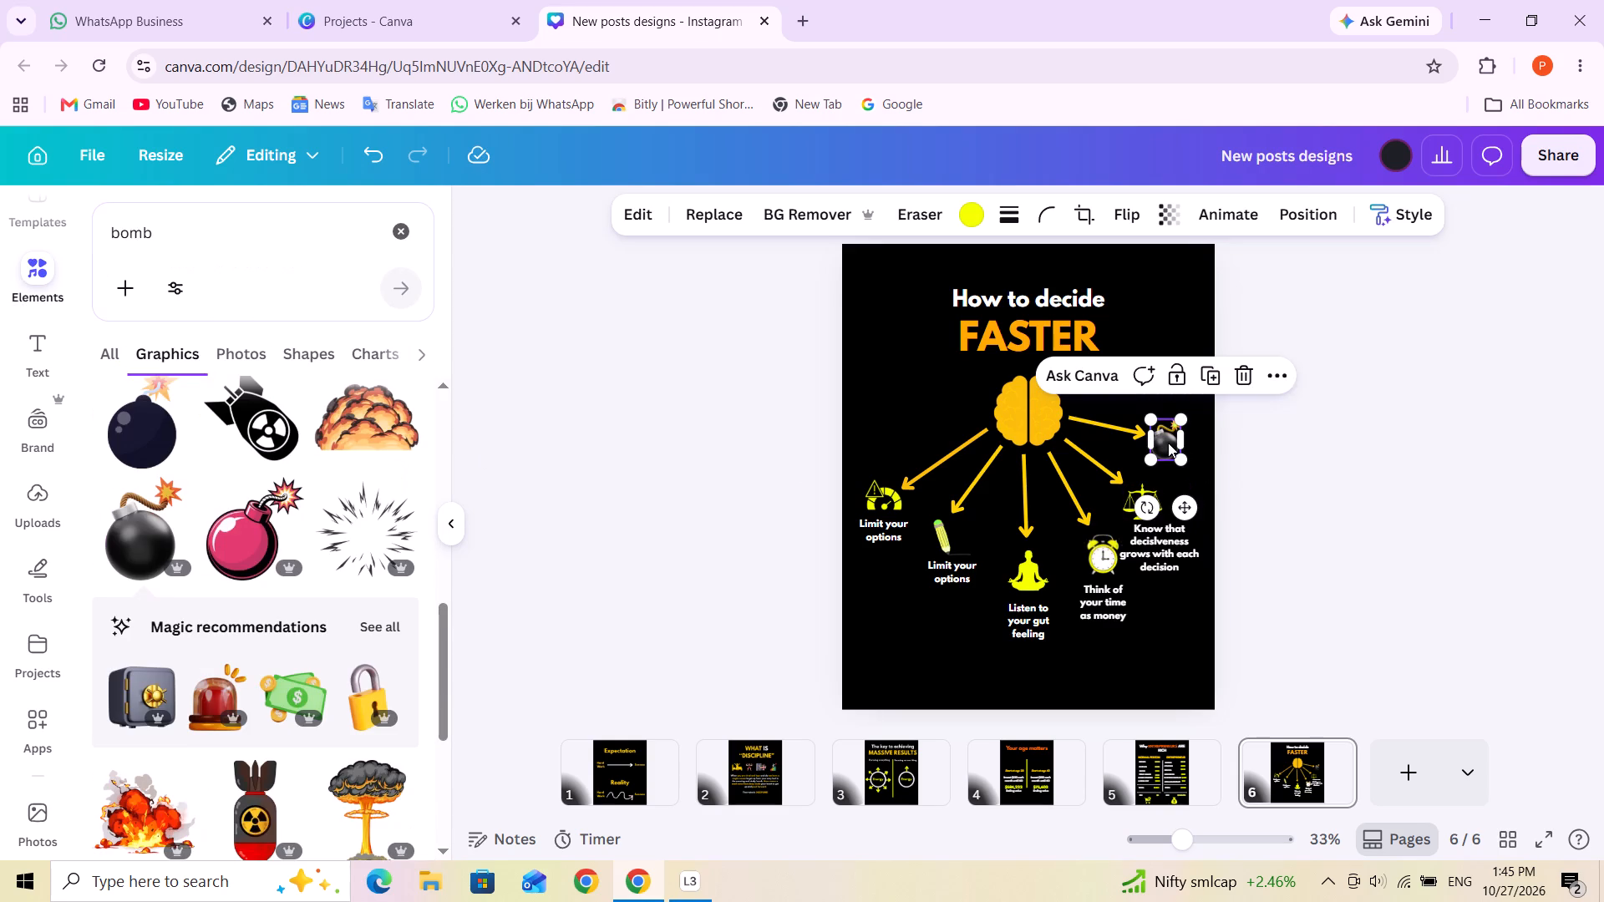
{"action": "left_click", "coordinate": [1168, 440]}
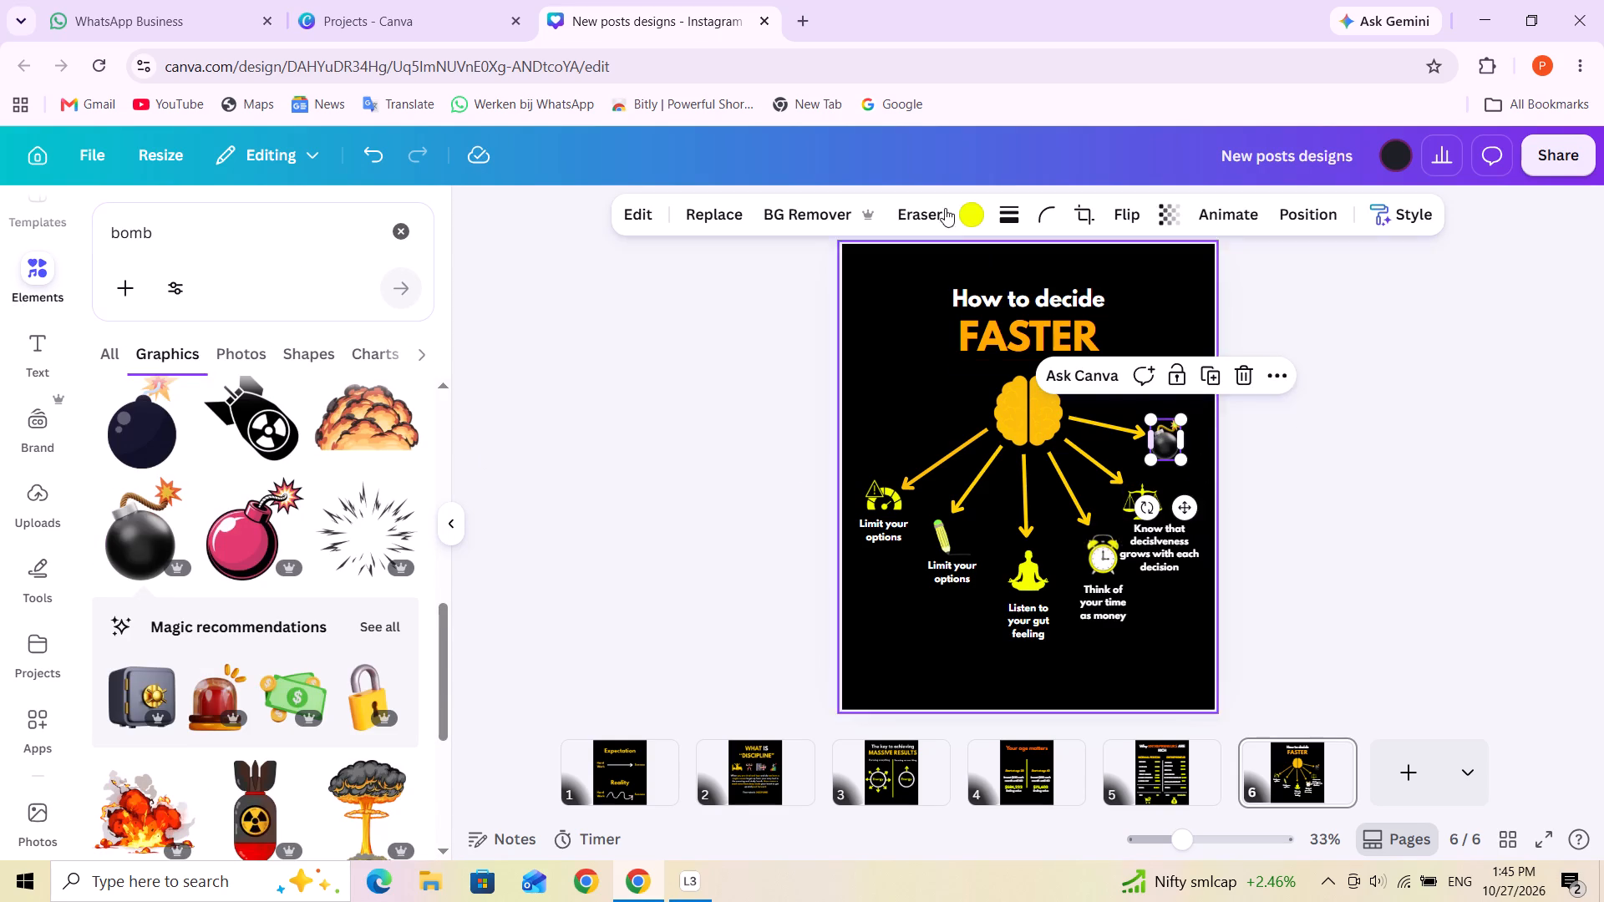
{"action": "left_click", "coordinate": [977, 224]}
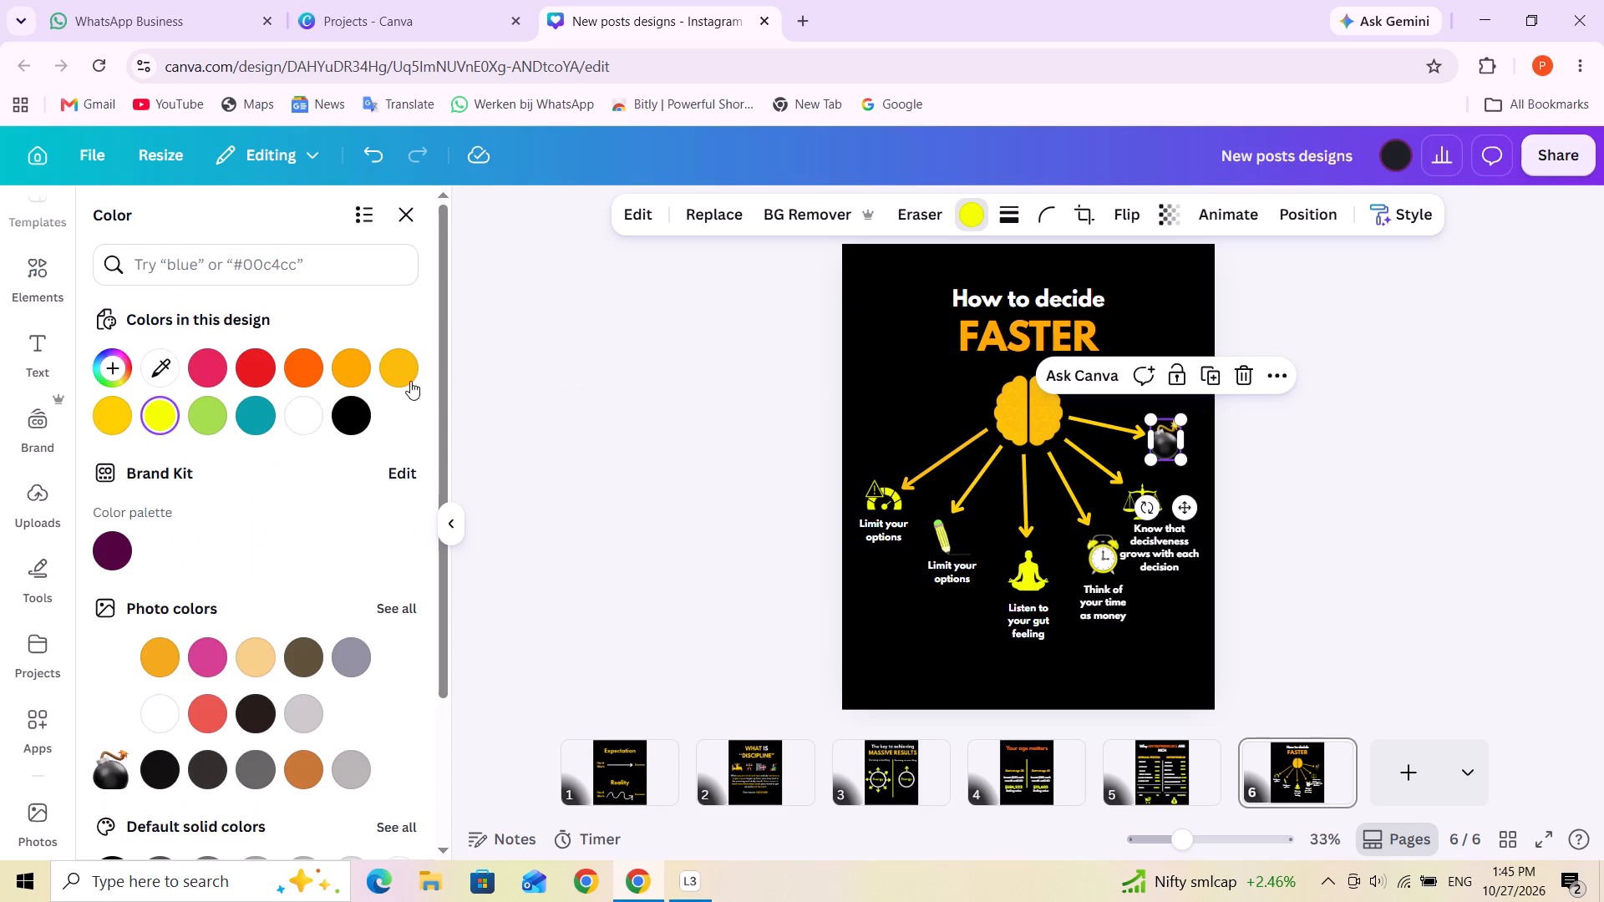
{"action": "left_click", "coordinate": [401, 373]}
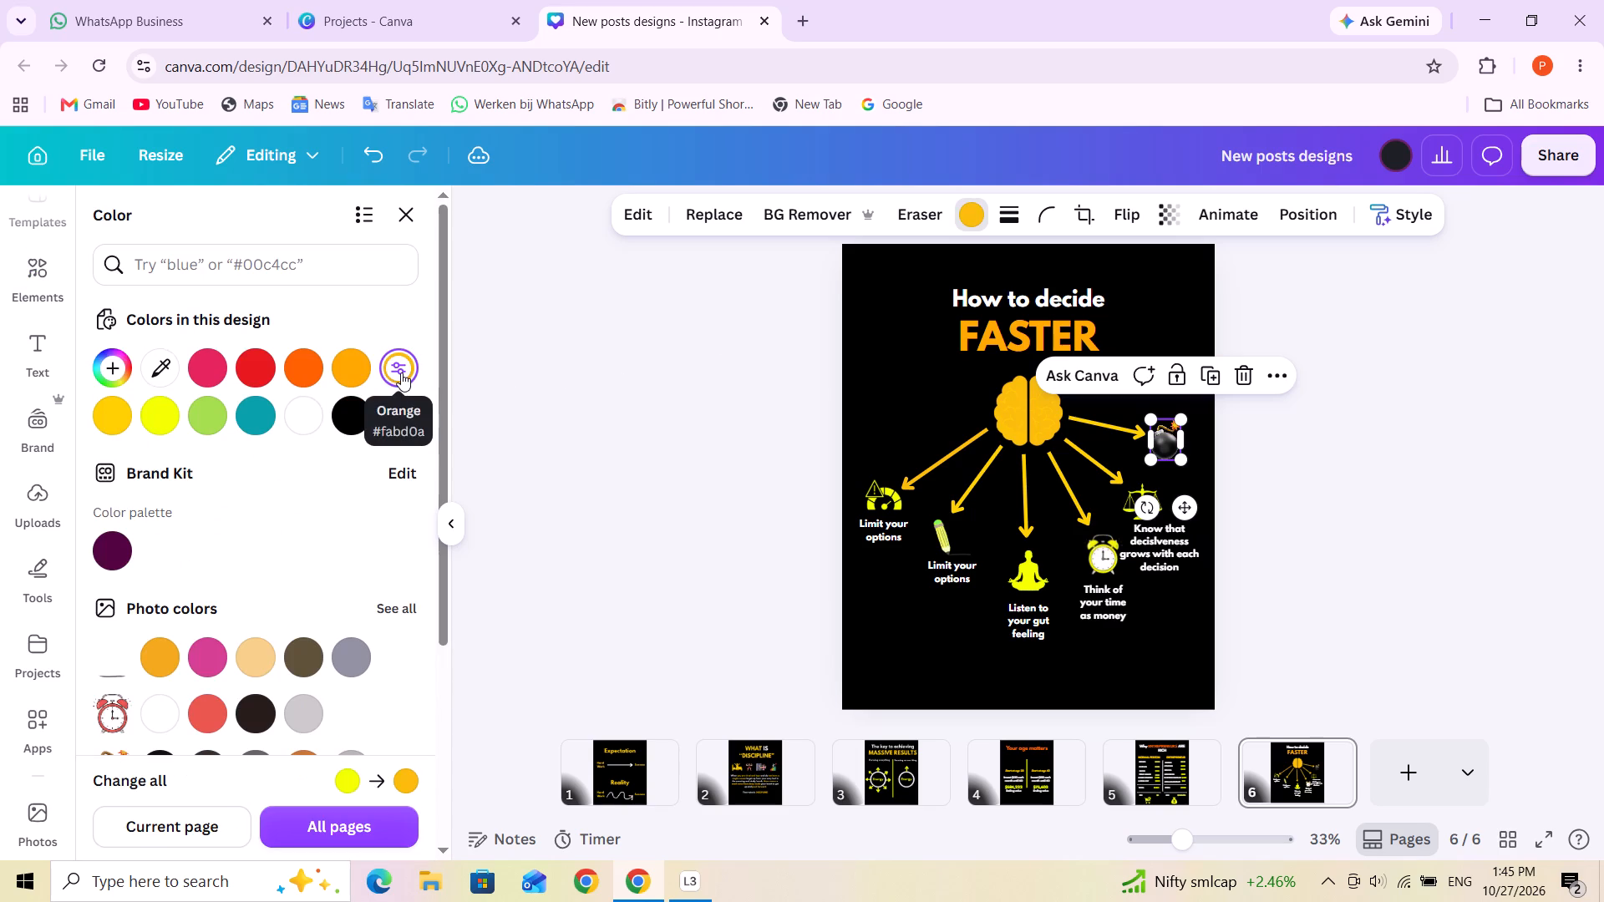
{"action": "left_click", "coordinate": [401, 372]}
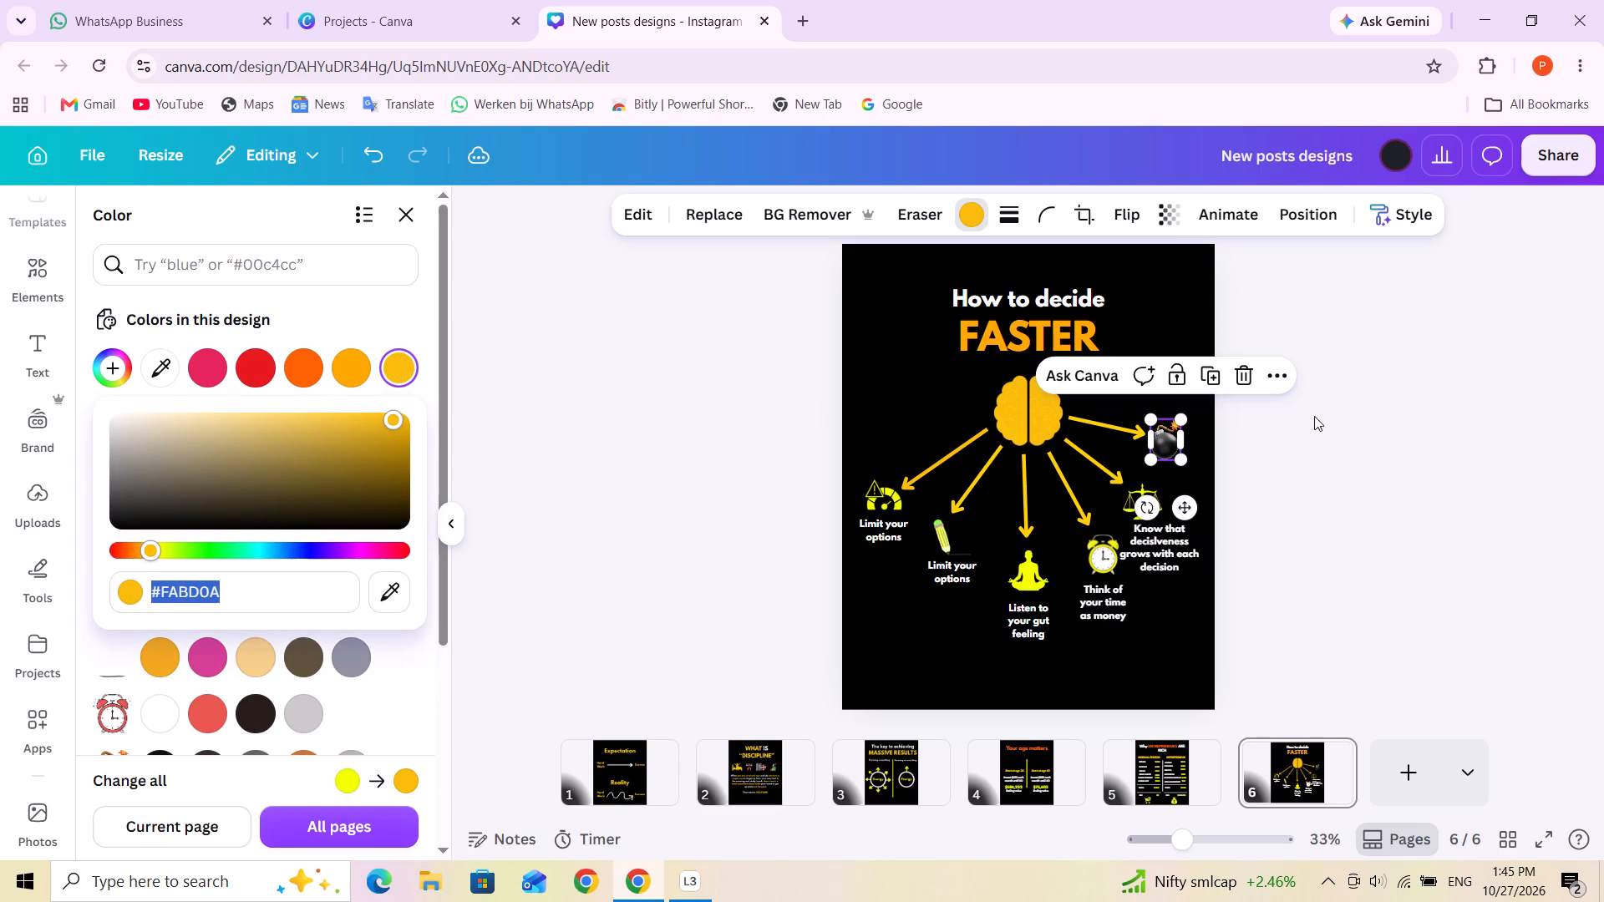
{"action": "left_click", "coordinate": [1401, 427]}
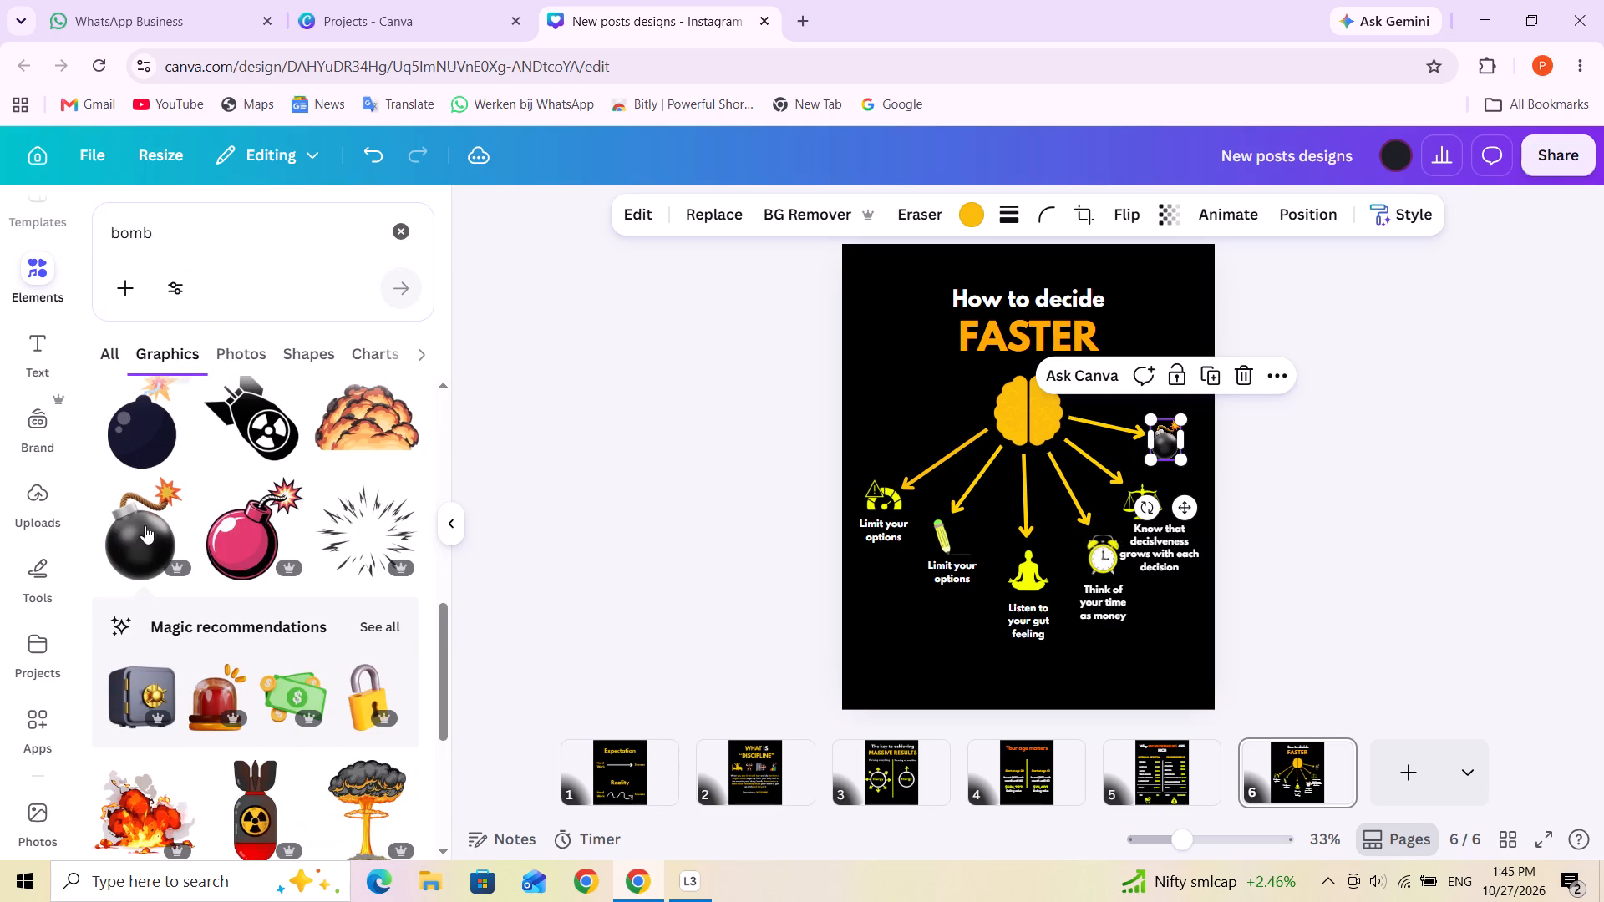
Look through more bomb graphics for a simpler replacement and delete the shiny black bomb from page 6.
{"action": "scroll", "coordinate": [280, 587], "scroll_direction": "down", "scroll_amount": 7}
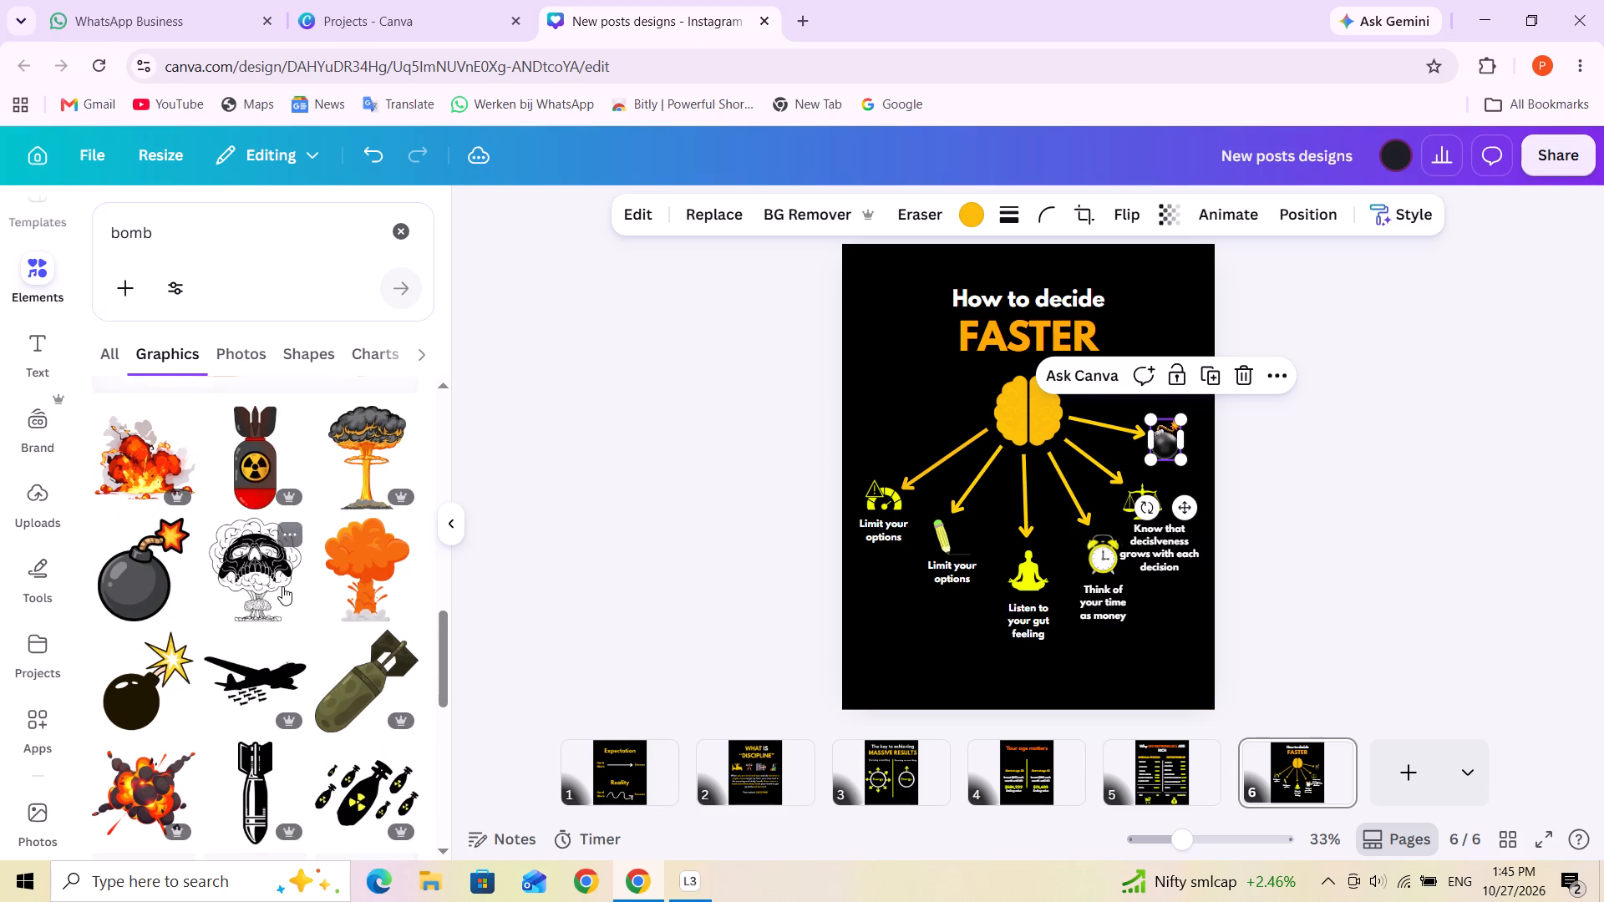
{"action": "scroll", "coordinate": [282, 586], "scroll_direction": "down", "scroll_amount": 1}
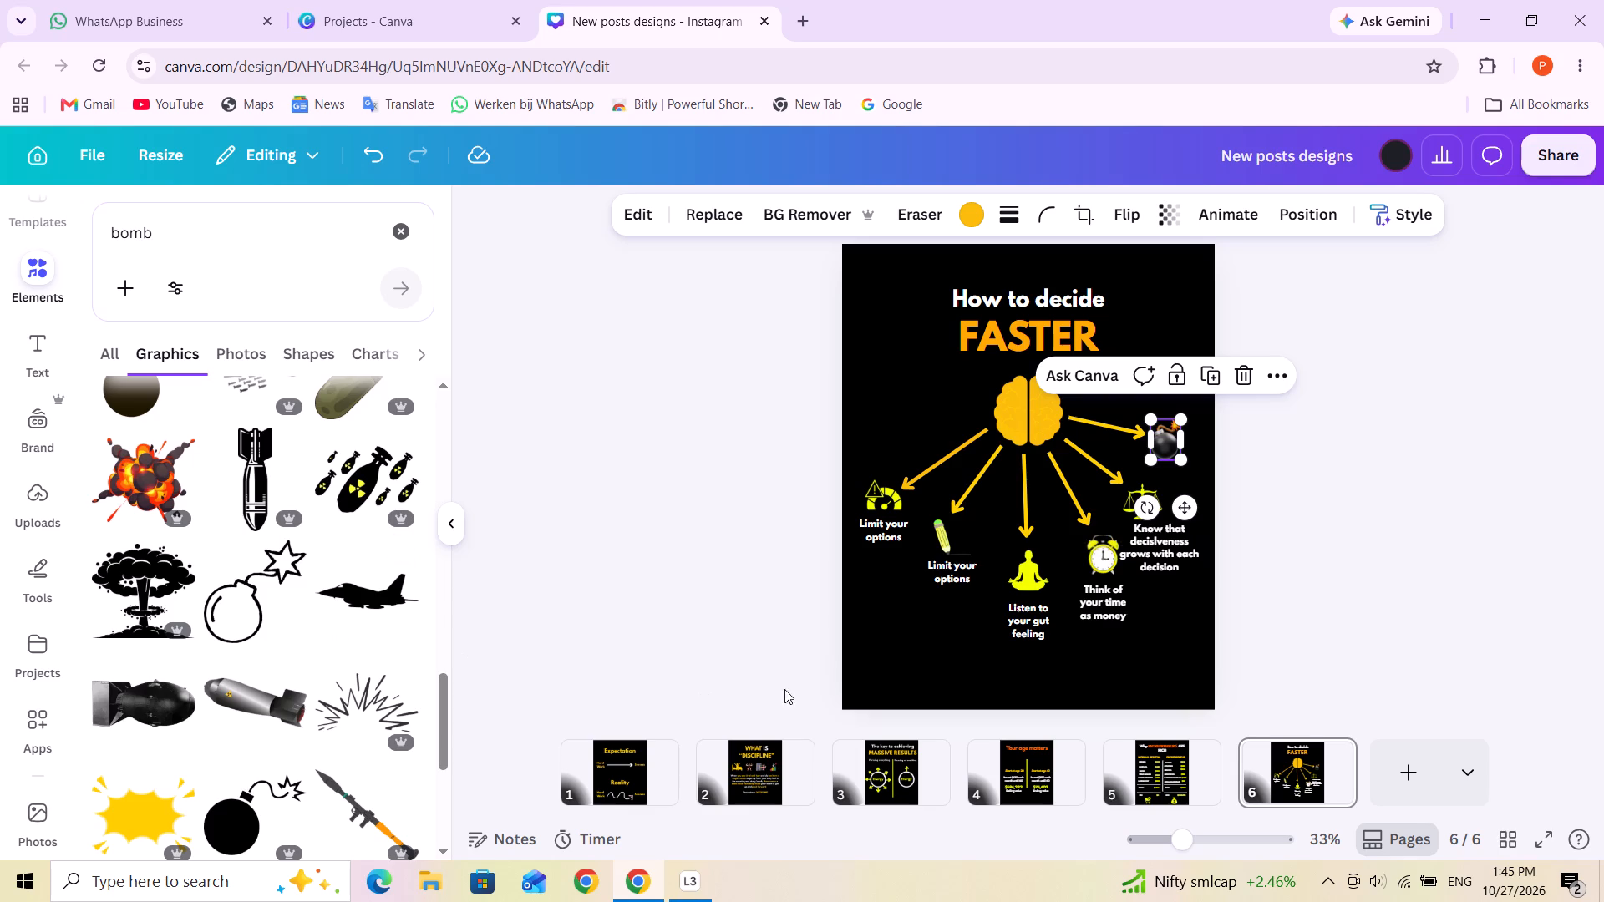
{"action": "left_click", "coordinate": [1174, 443]}
{"action": "key", "text": "Delete"}
Add the flat black bomb silhouette with a curved fuse and starburst spark to page 6 and recolour it bright yellow.
{"action": "left_click", "coordinate": [241, 813]}
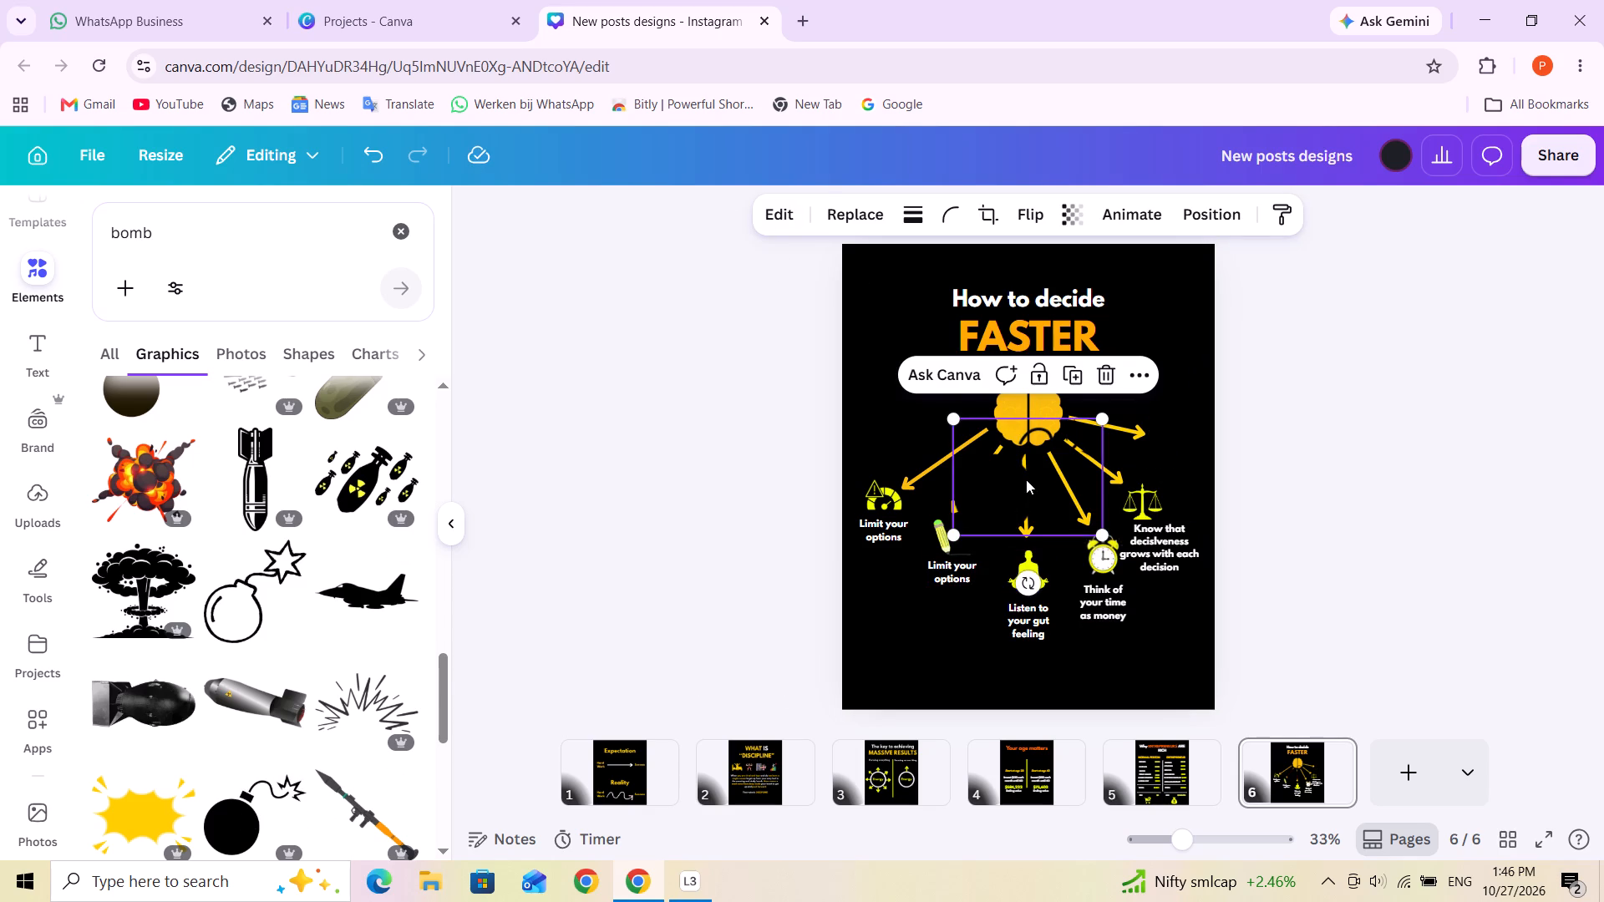
{"action": "left_click", "coordinate": [899, 220]}
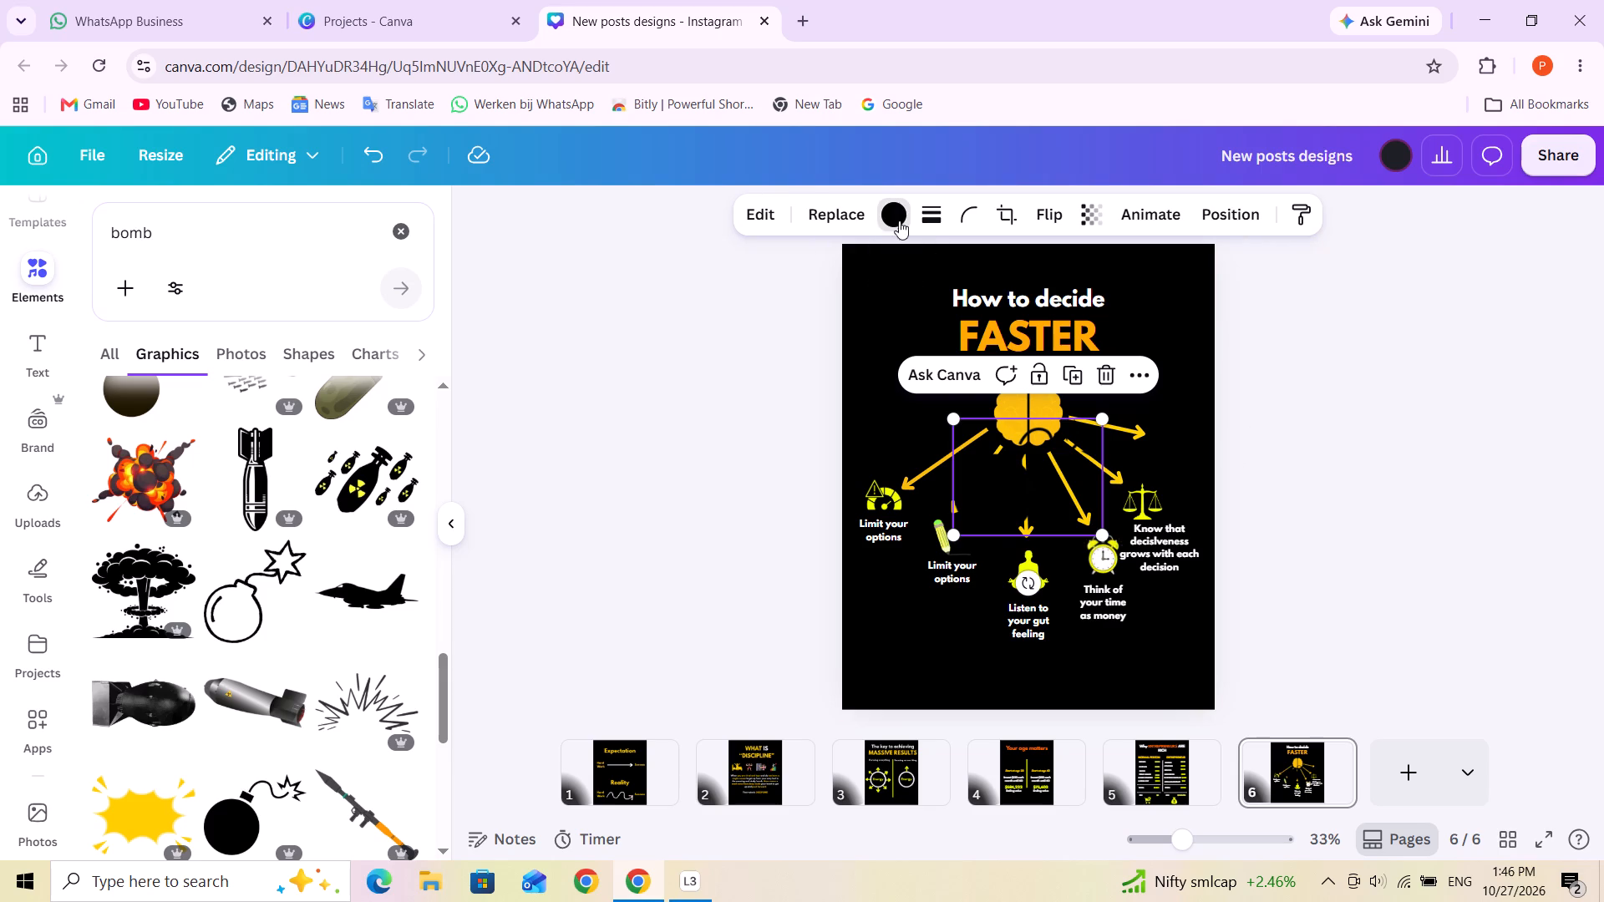
{"action": "left_click", "coordinate": [345, 369]}
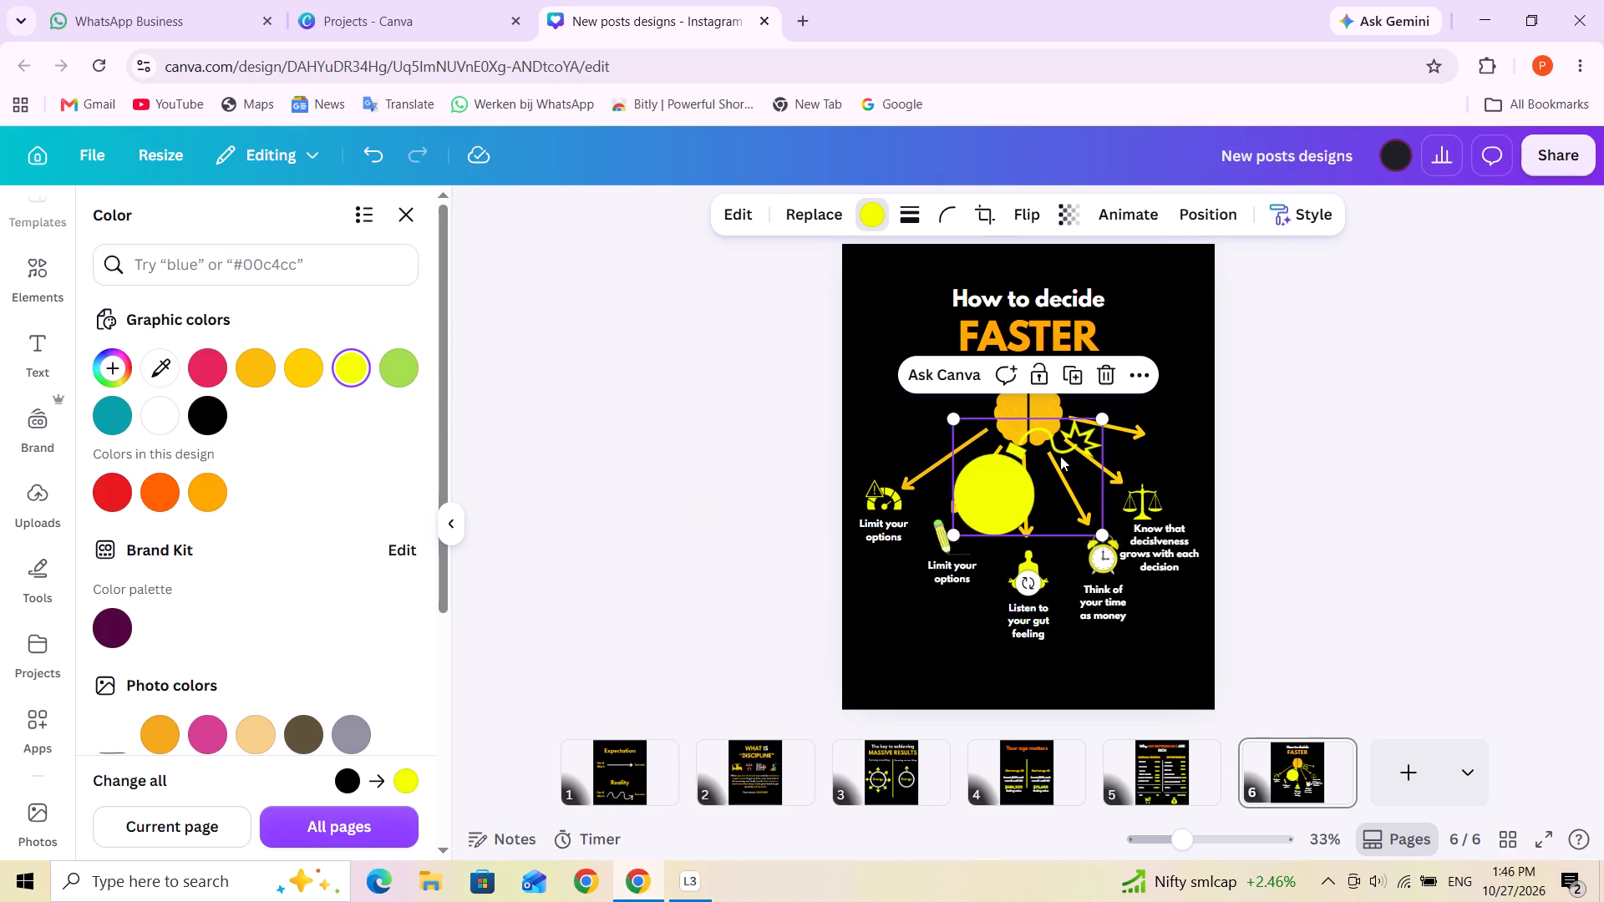
Shrink the yellow bomb silhouette to roughly a third of its inserted size, matching the other icons on the page.
{"action": "left_click_drag", "start_coordinate": [1095, 422], "coordinate": [1013, 482]}
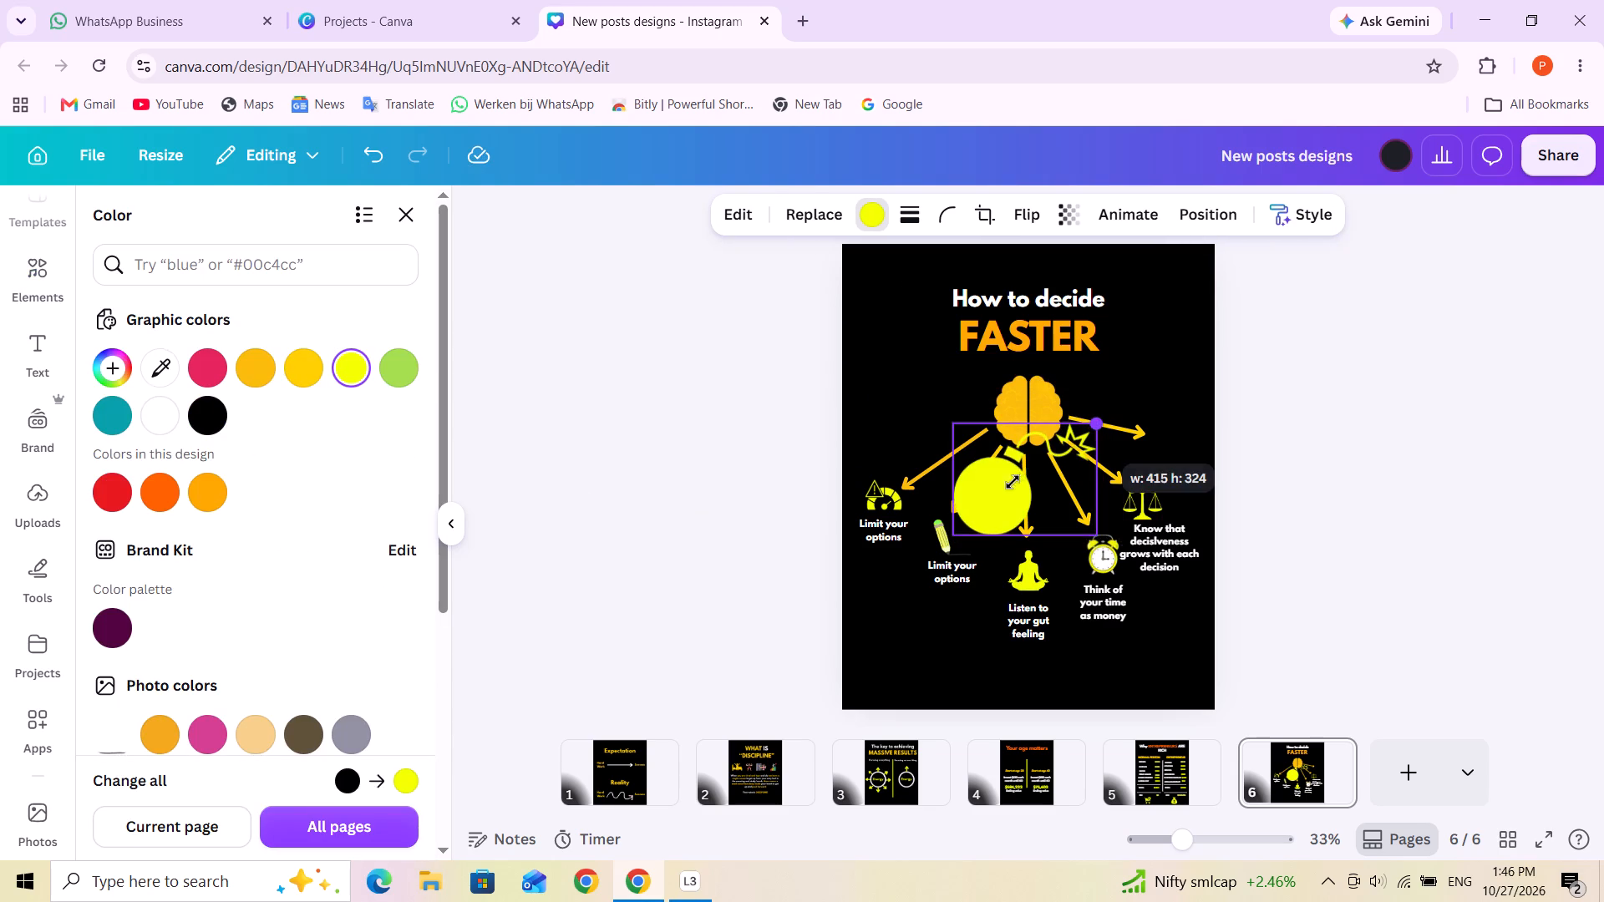
{"action": "left_click_drag", "start_coordinate": [1013, 482], "coordinate": [995, 493]}
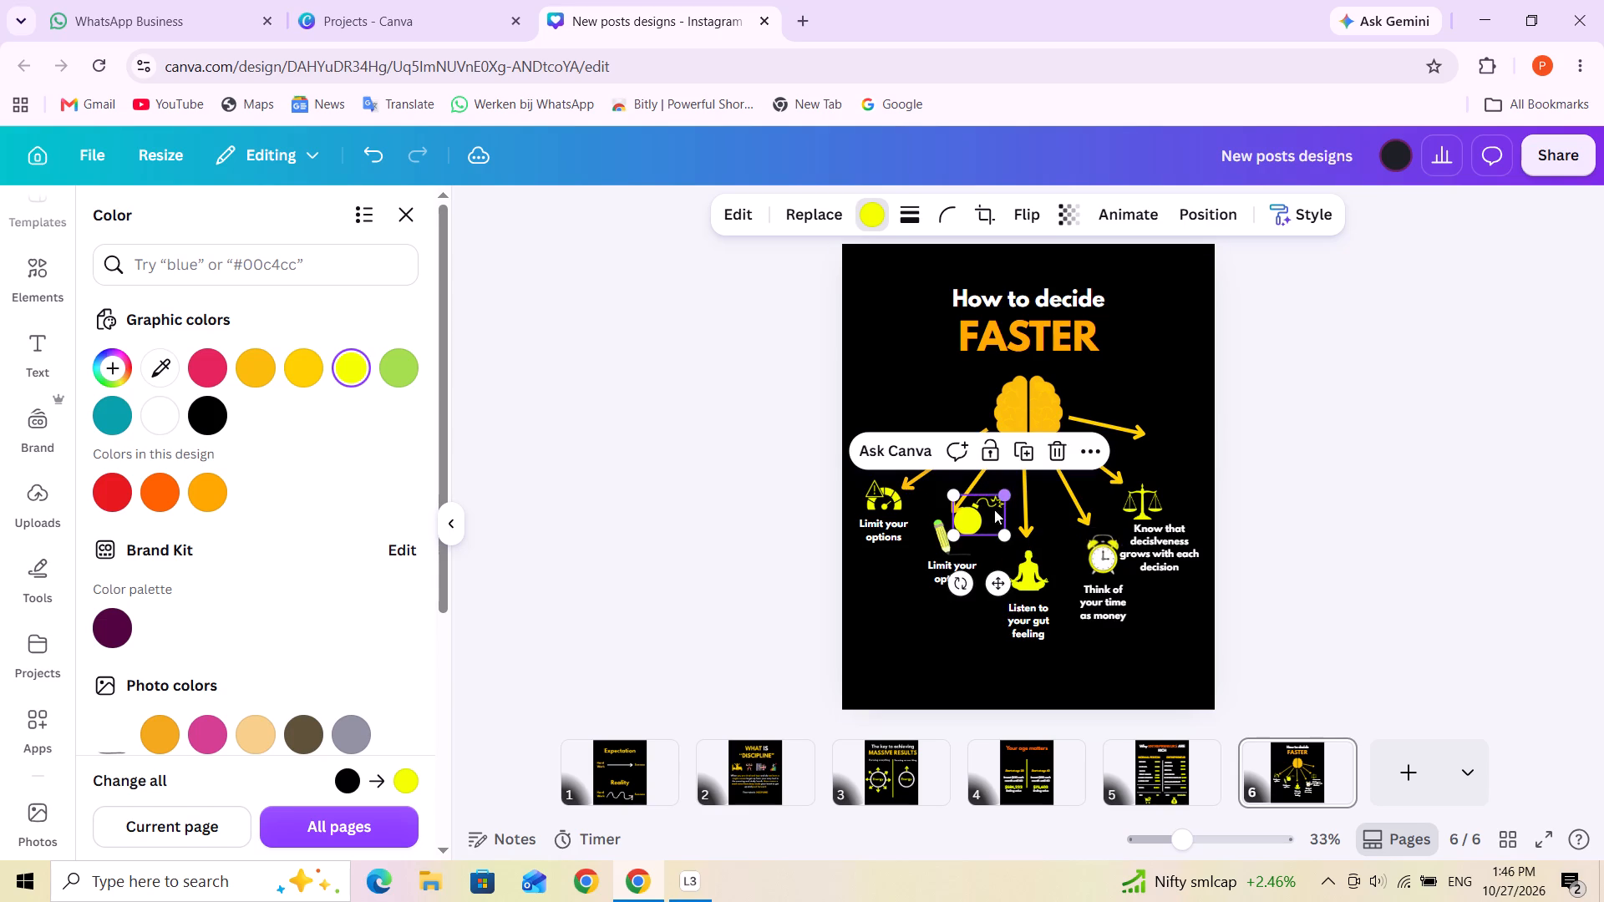
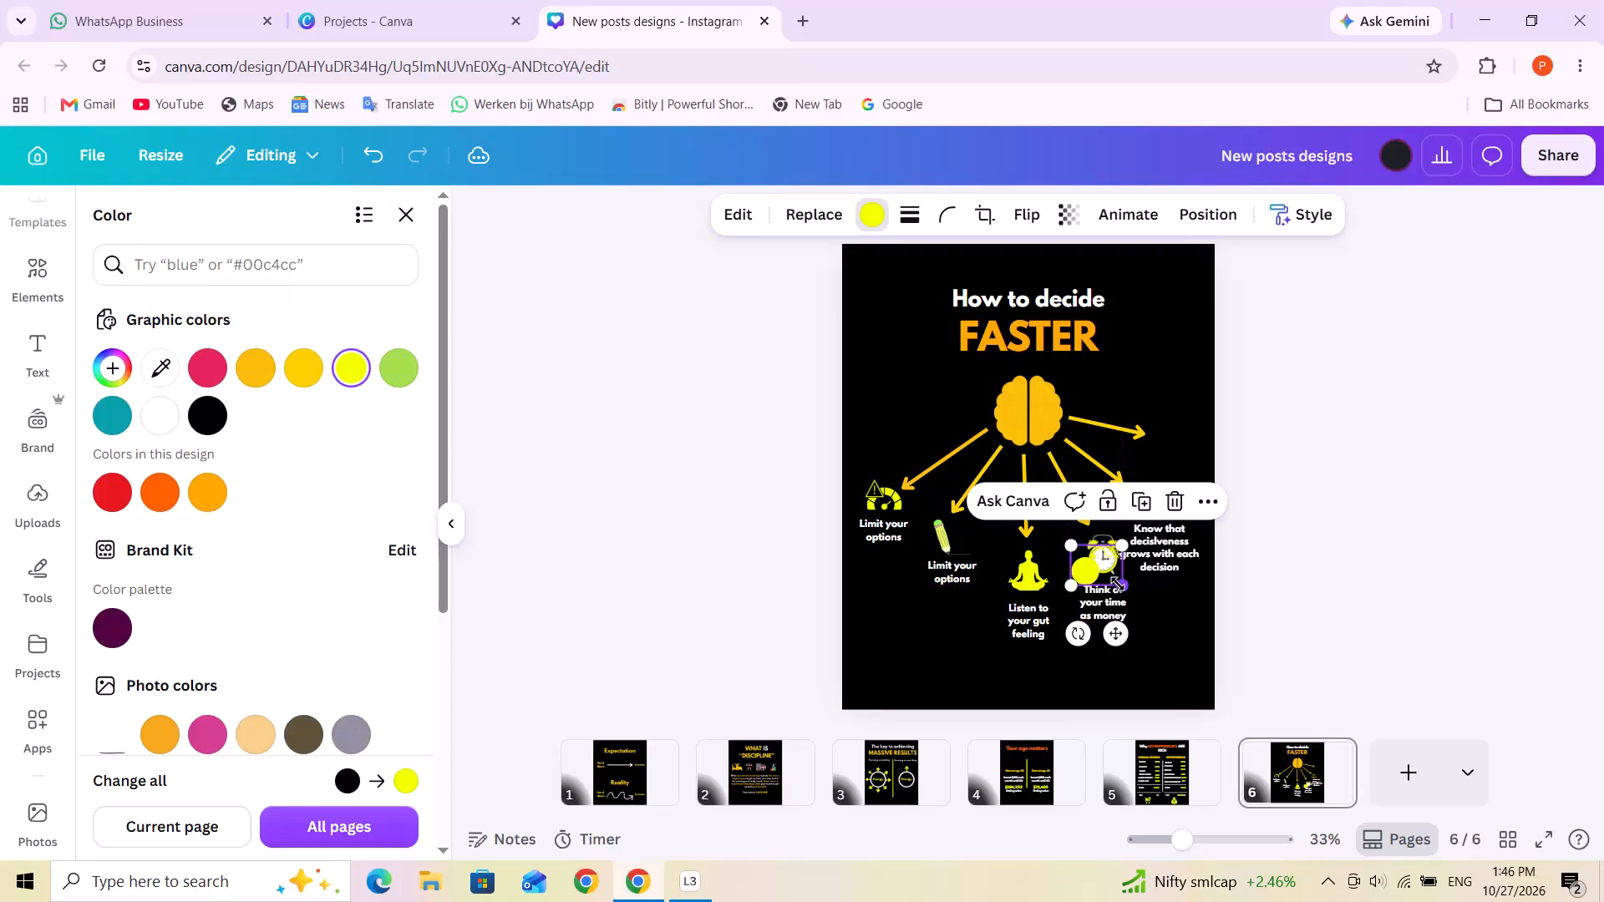
Resize the yellow bomb graphic slightly and place it at the tip of the upper-right arrow from the brain.
{"action": "left_click_drag", "start_coordinate": [1120, 585], "coordinate": [1118, 601]}
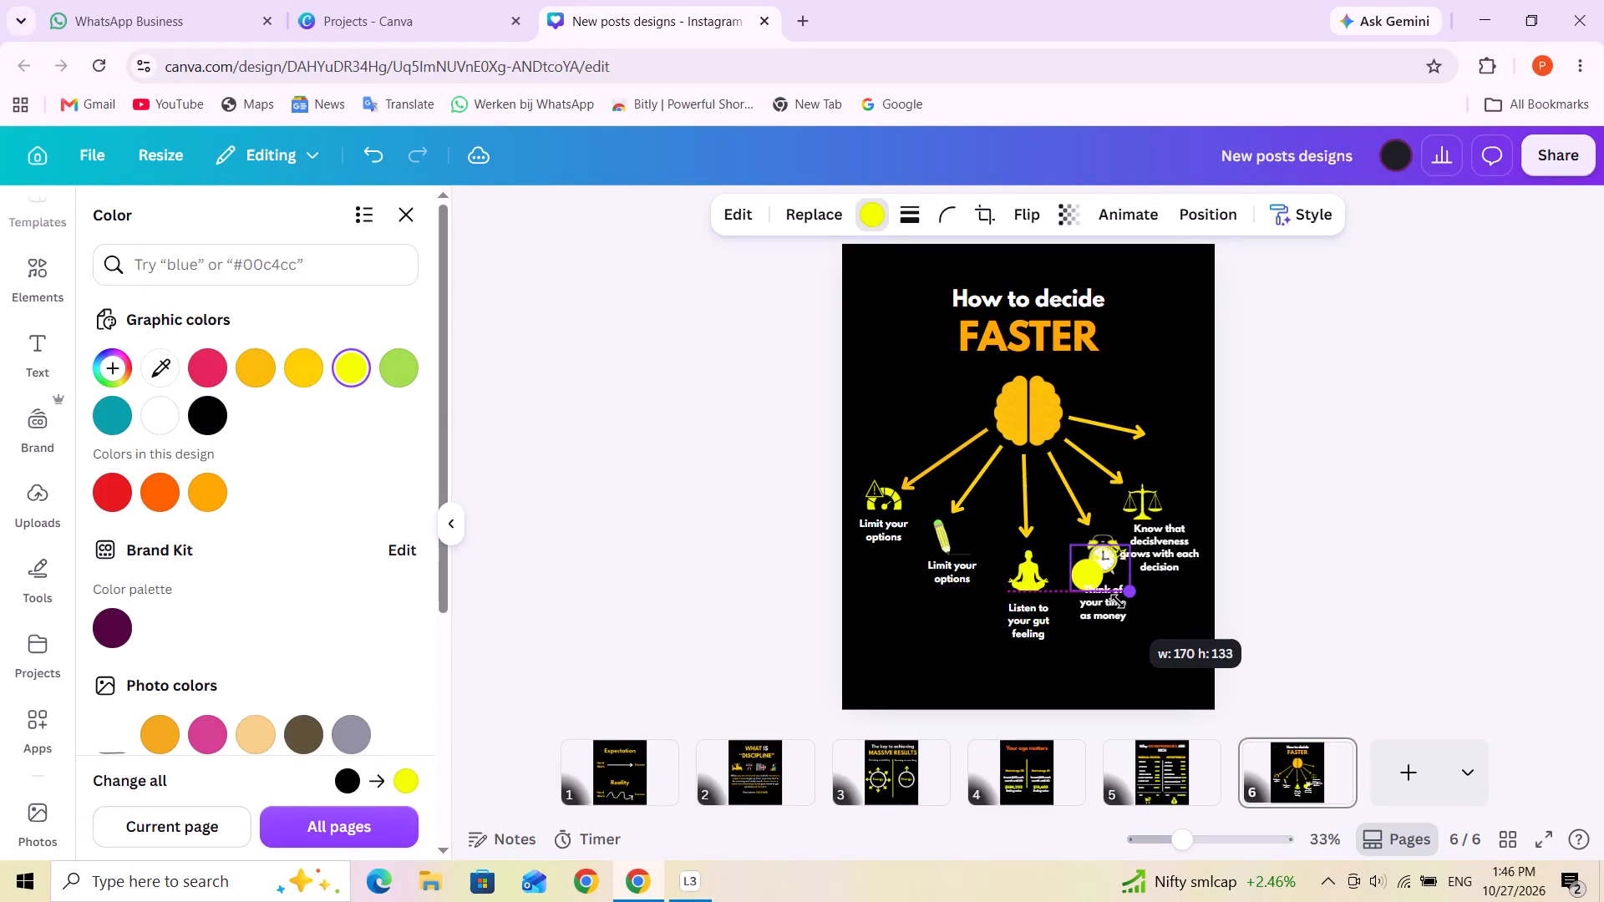
{"action": "left_click_drag", "start_coordinate": [1118, 601], "coordinate": [1114, 602]}
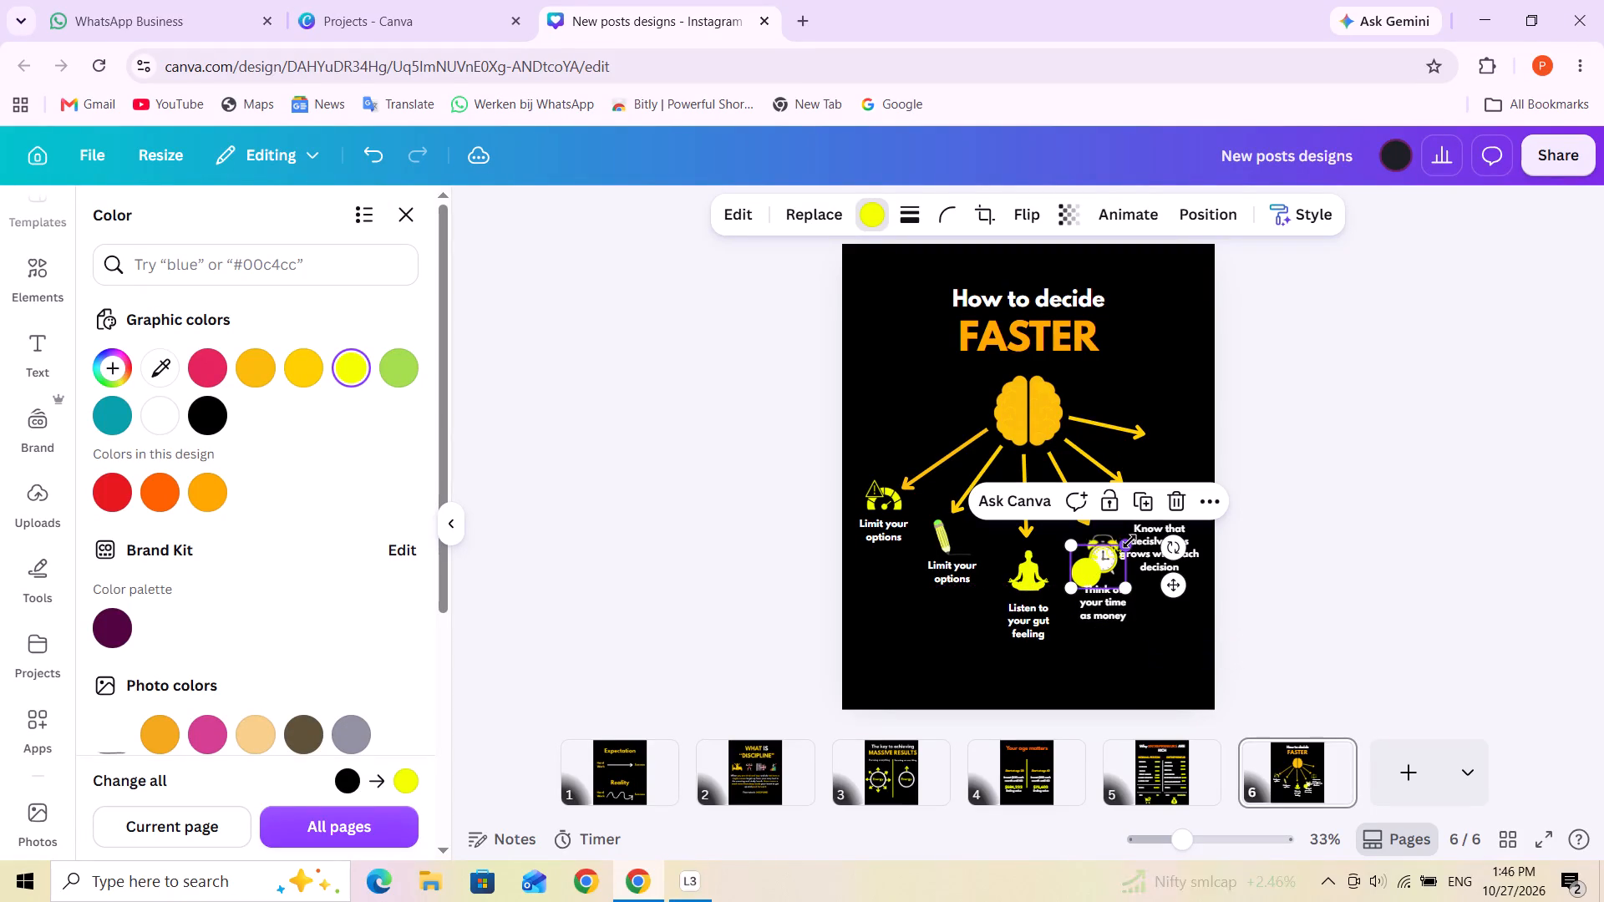
{"action": "left_click_drag", "start_coordinate": [1128, 541], "coordinate": [1122, 549]}
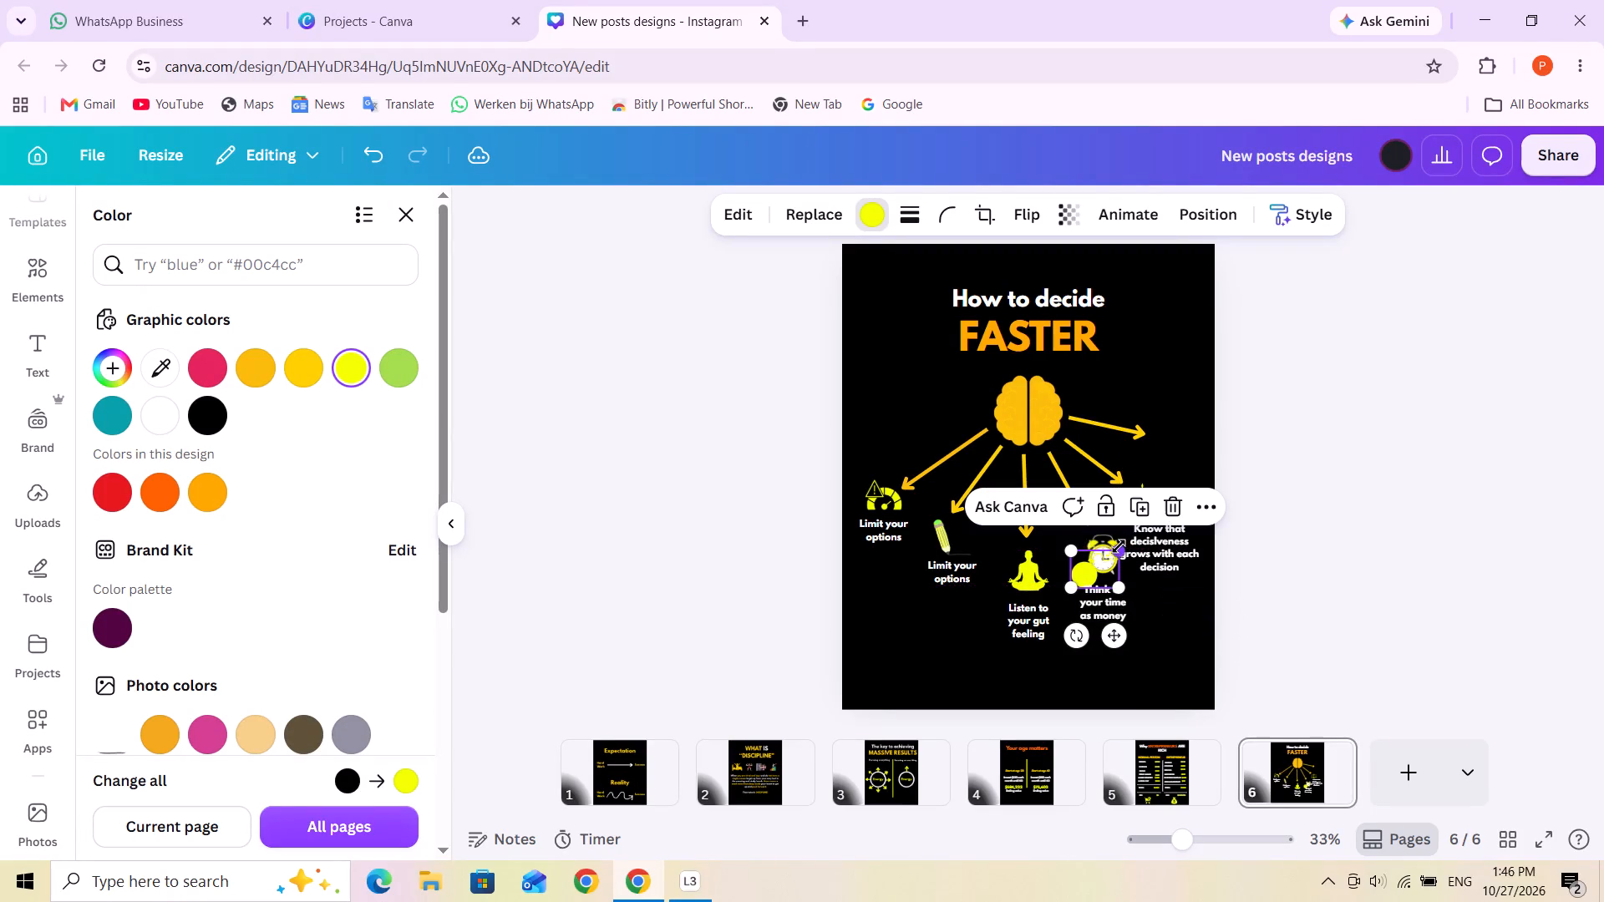
{"action": "left_click", "coordinate": [1118, 588]}
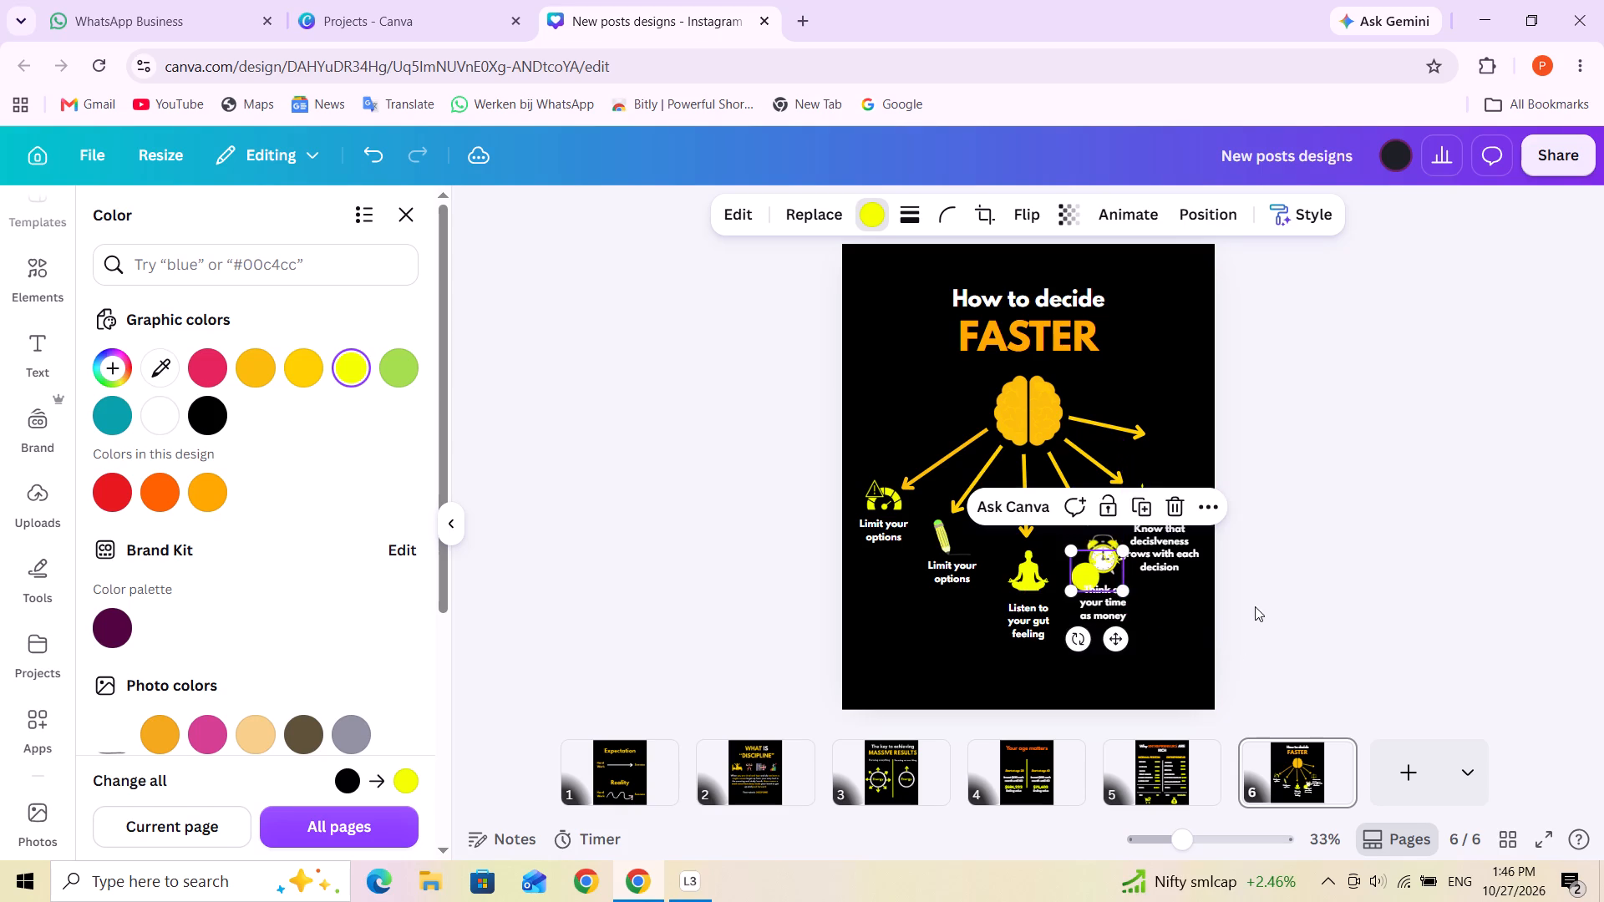
{"action": "left_click", "coordinate": [1255, 606]}
{"action": "left_click", "coordinate": [1155, 604]}
{"action": "left_click_drag", "start_coordinate": [1079, 575], "coordinate": [1129, 514]}
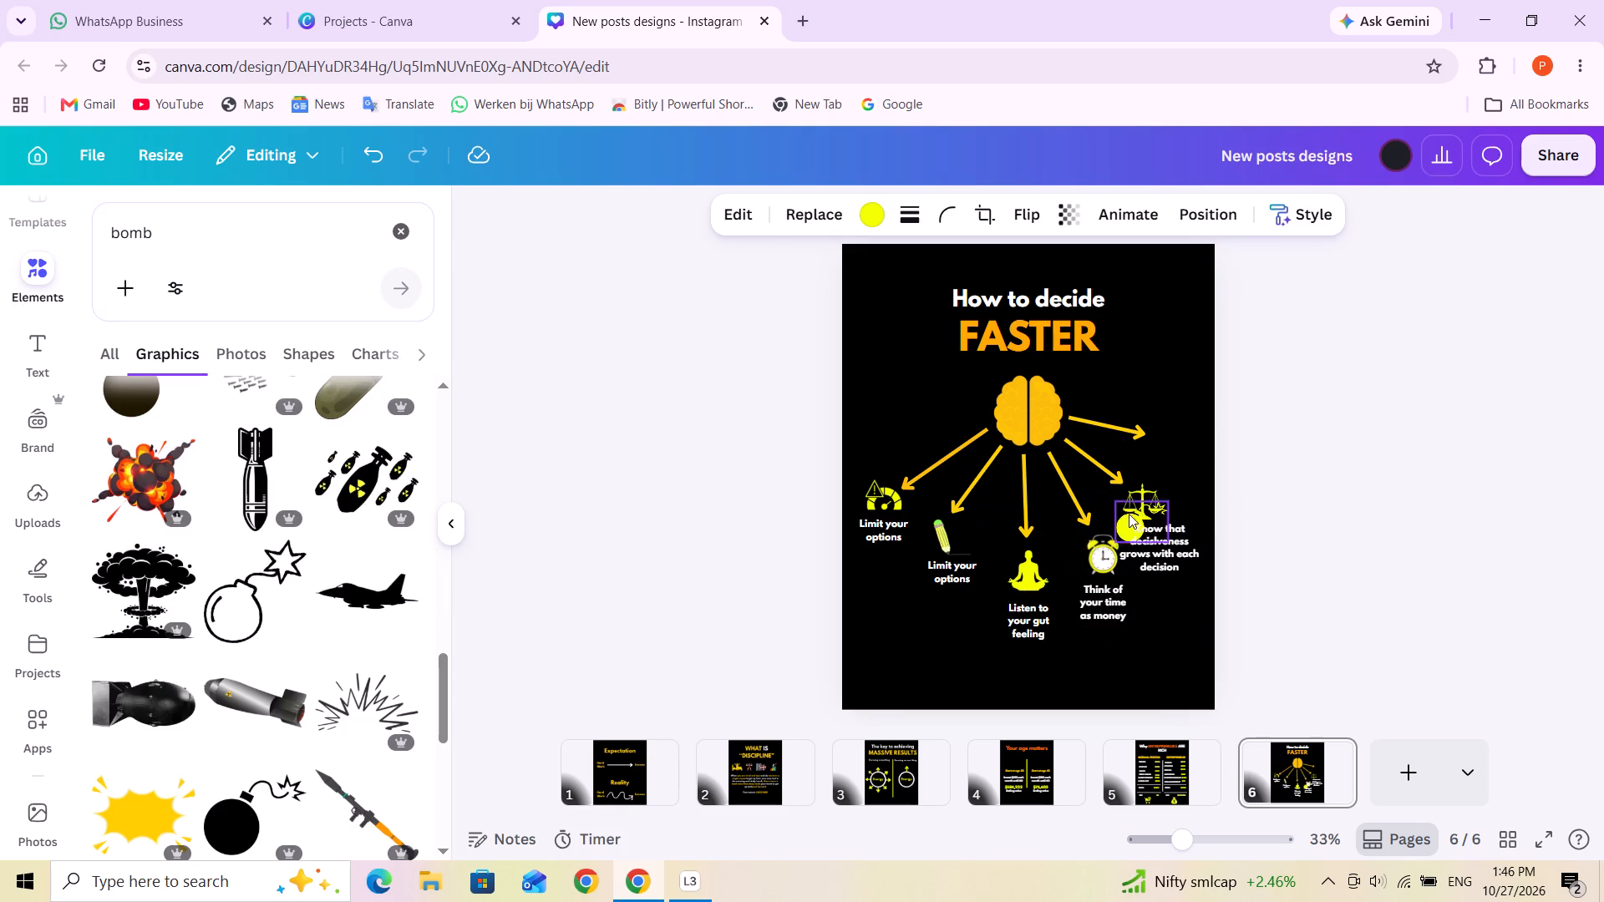
{"action": "left_click_drag", "start_coordinate": [1129, 514], "coordinate": [1151, 442]}
{"action": "left_click", "coordinate": [1315, 442]}
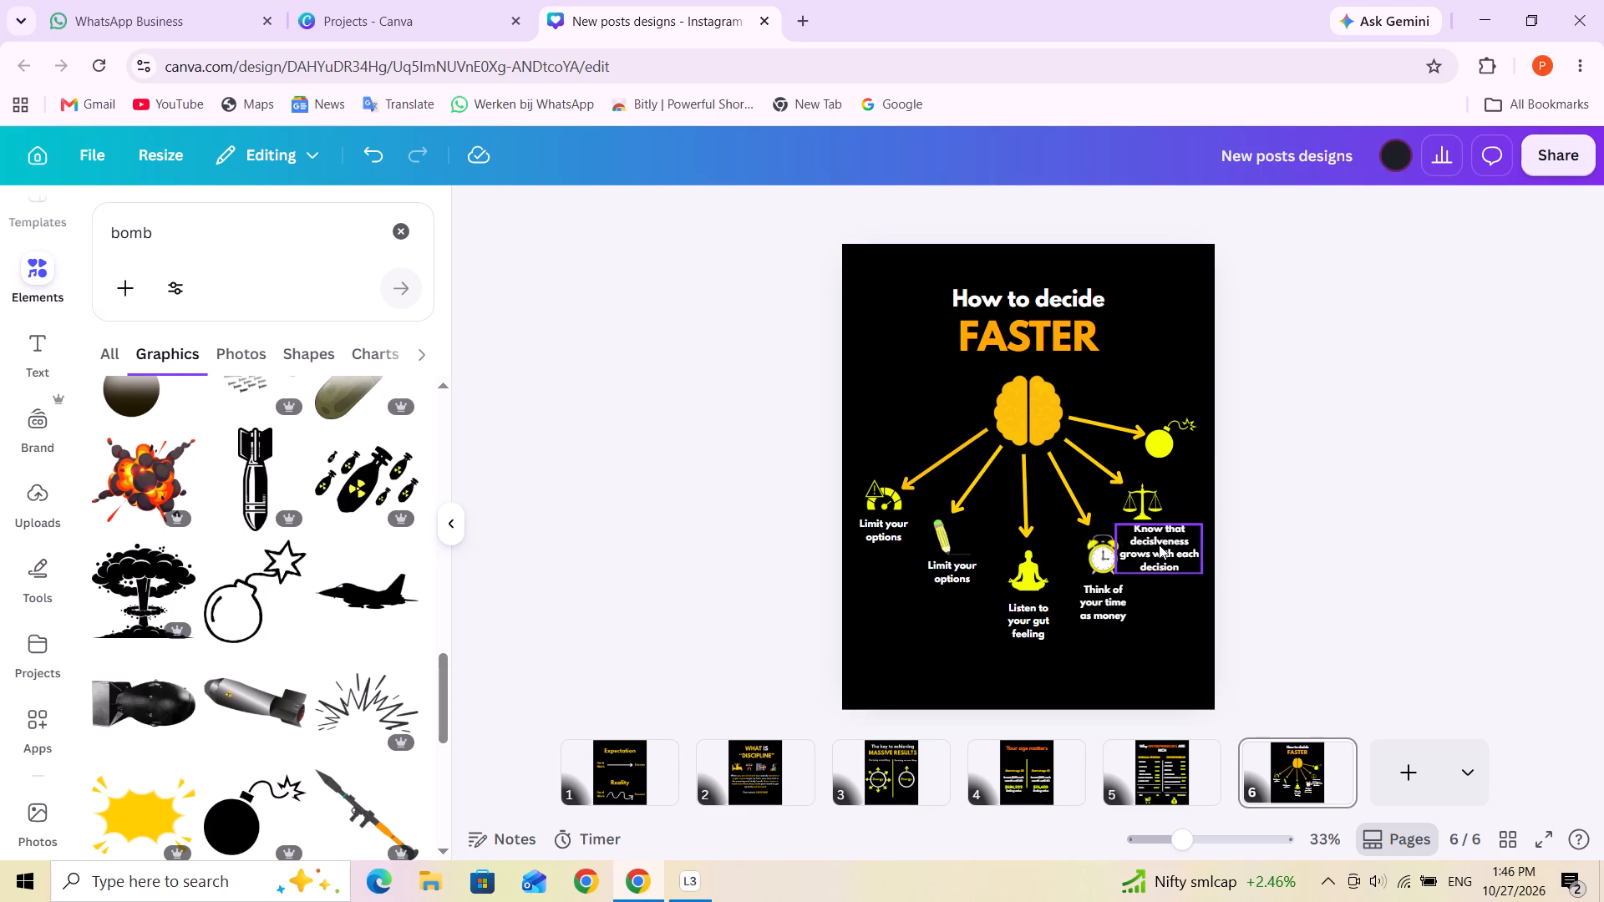
Duplicate the "Know that decisiveness grows with each decision" caption and place the copy below the bomb.
{"action": "left_click", "coordinate": [1158, 545]}
{"action": "left_click", "coordinate": [1205, 480]}
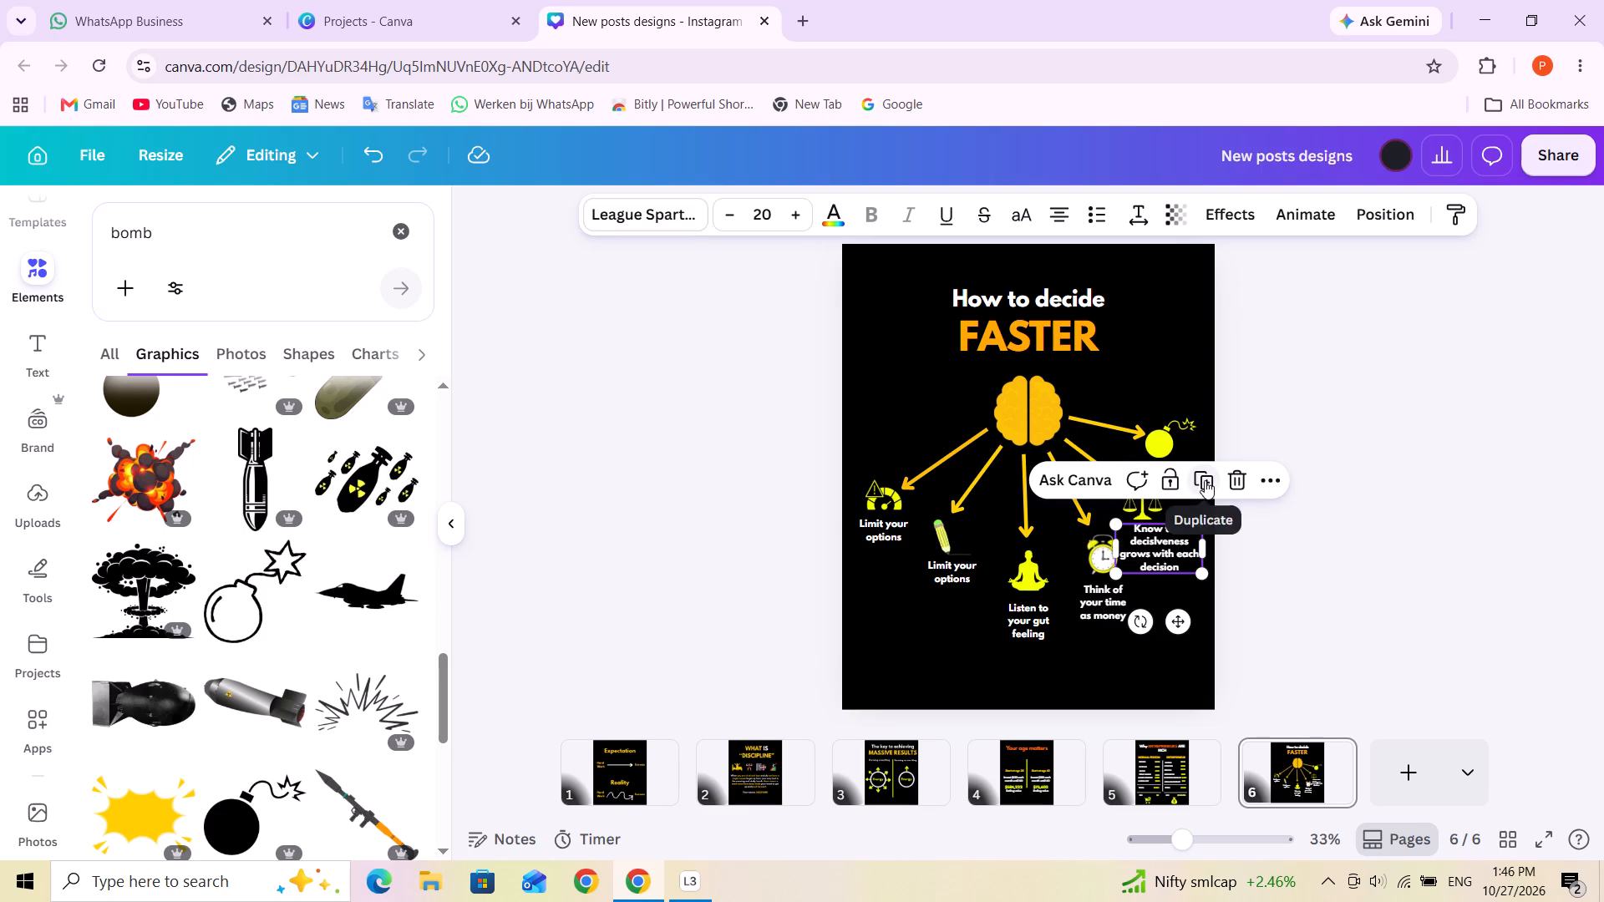
{"action": "left_click_drag", "start_coordinate": [1171, 550], "coordinate": [1189, 486]}
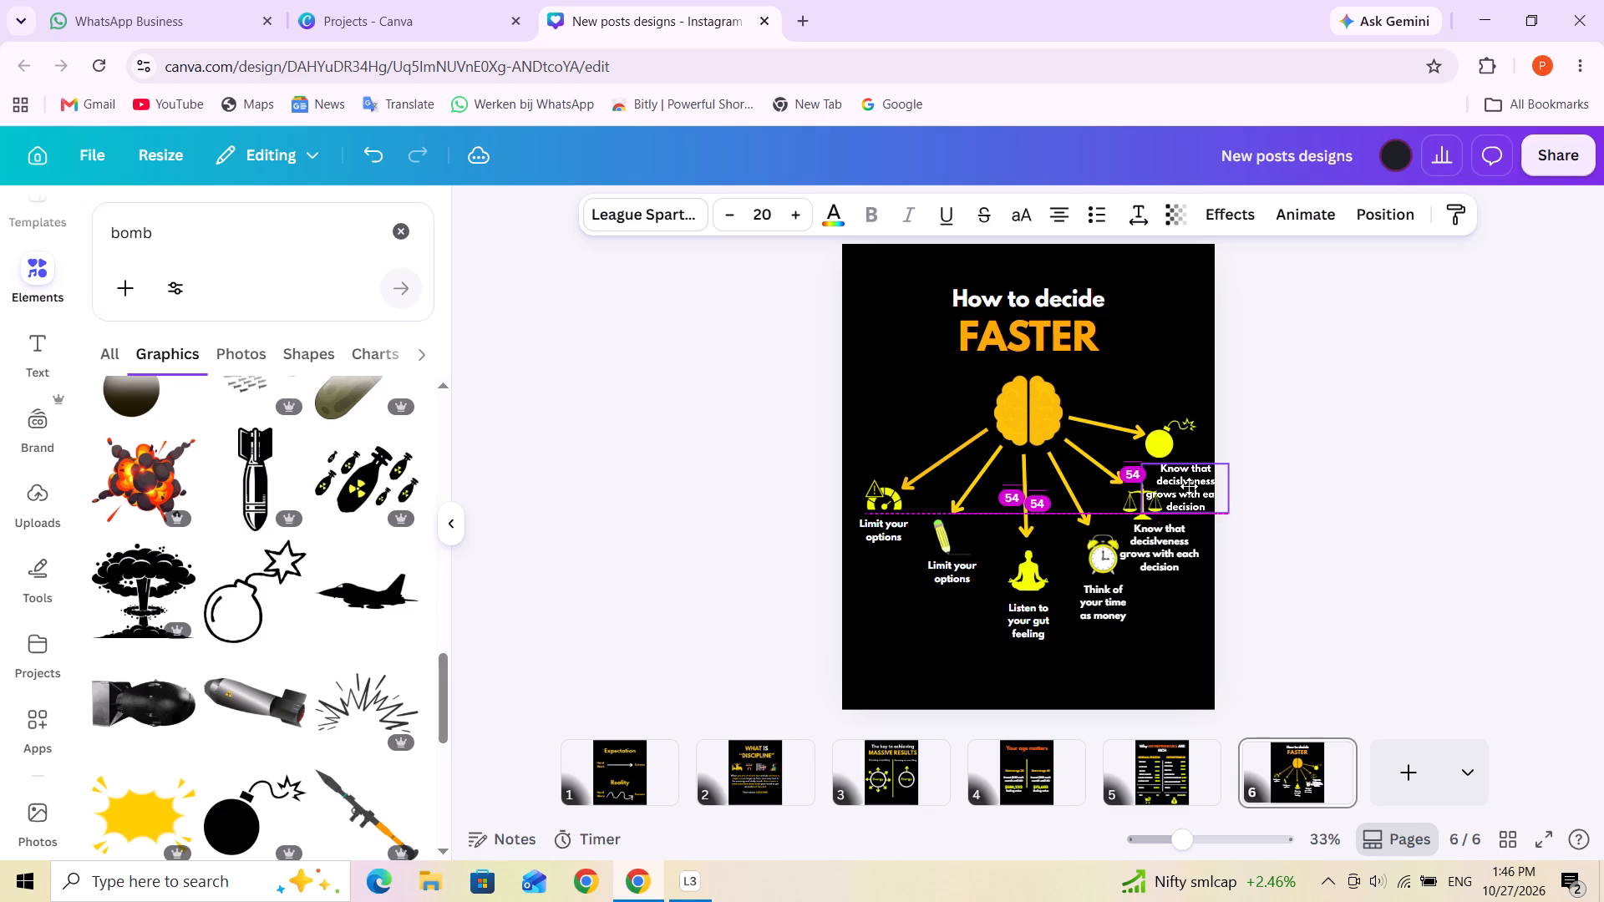
{"action": "left_click_drag", "start_coordinate": [1189, 486], "coordinate": [1187, 485]}
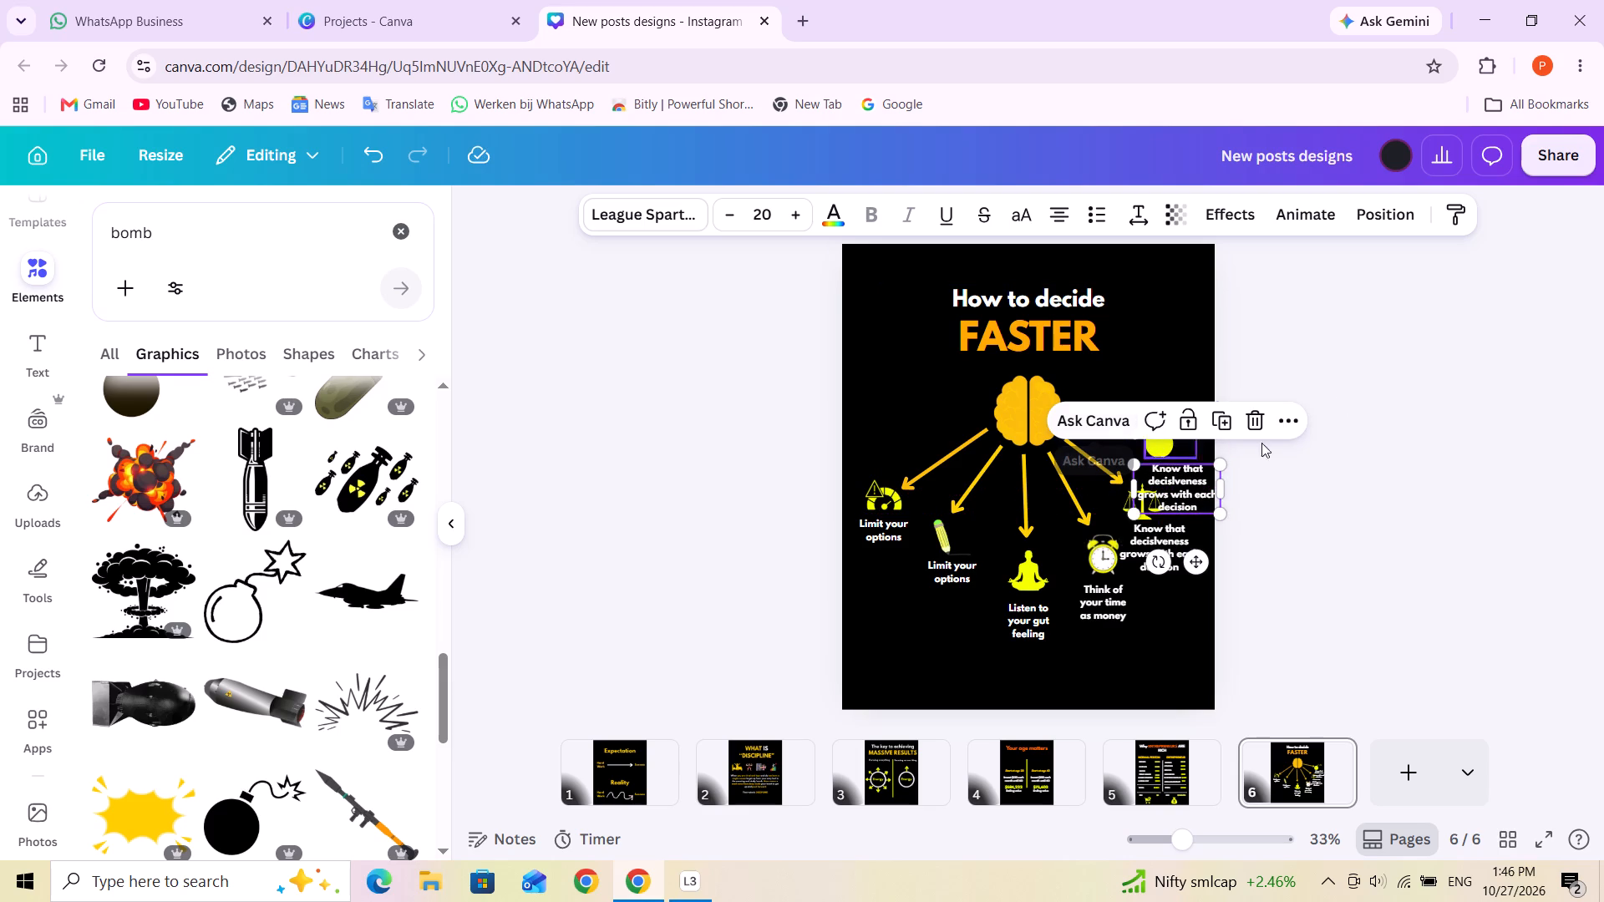
{"action": "left_click", "coordinate": [1360, 378]}
Raise the tip of the bomb's arrow so the arrow runs horizontally, and move the bomb up beside the arrowhead.
{"action": "left_click", "coordinate": [1120, 418]}
{"action": "left_click_drag", "start_coordinate": [1145, 433], "coordinate": [1124, 420]}
{"action": "left_click", "coordinate": [1175, 449]}
{"action": "left_click_drag", "start_coordinate": [1175, 449], "coordinate": [1175, 442]}
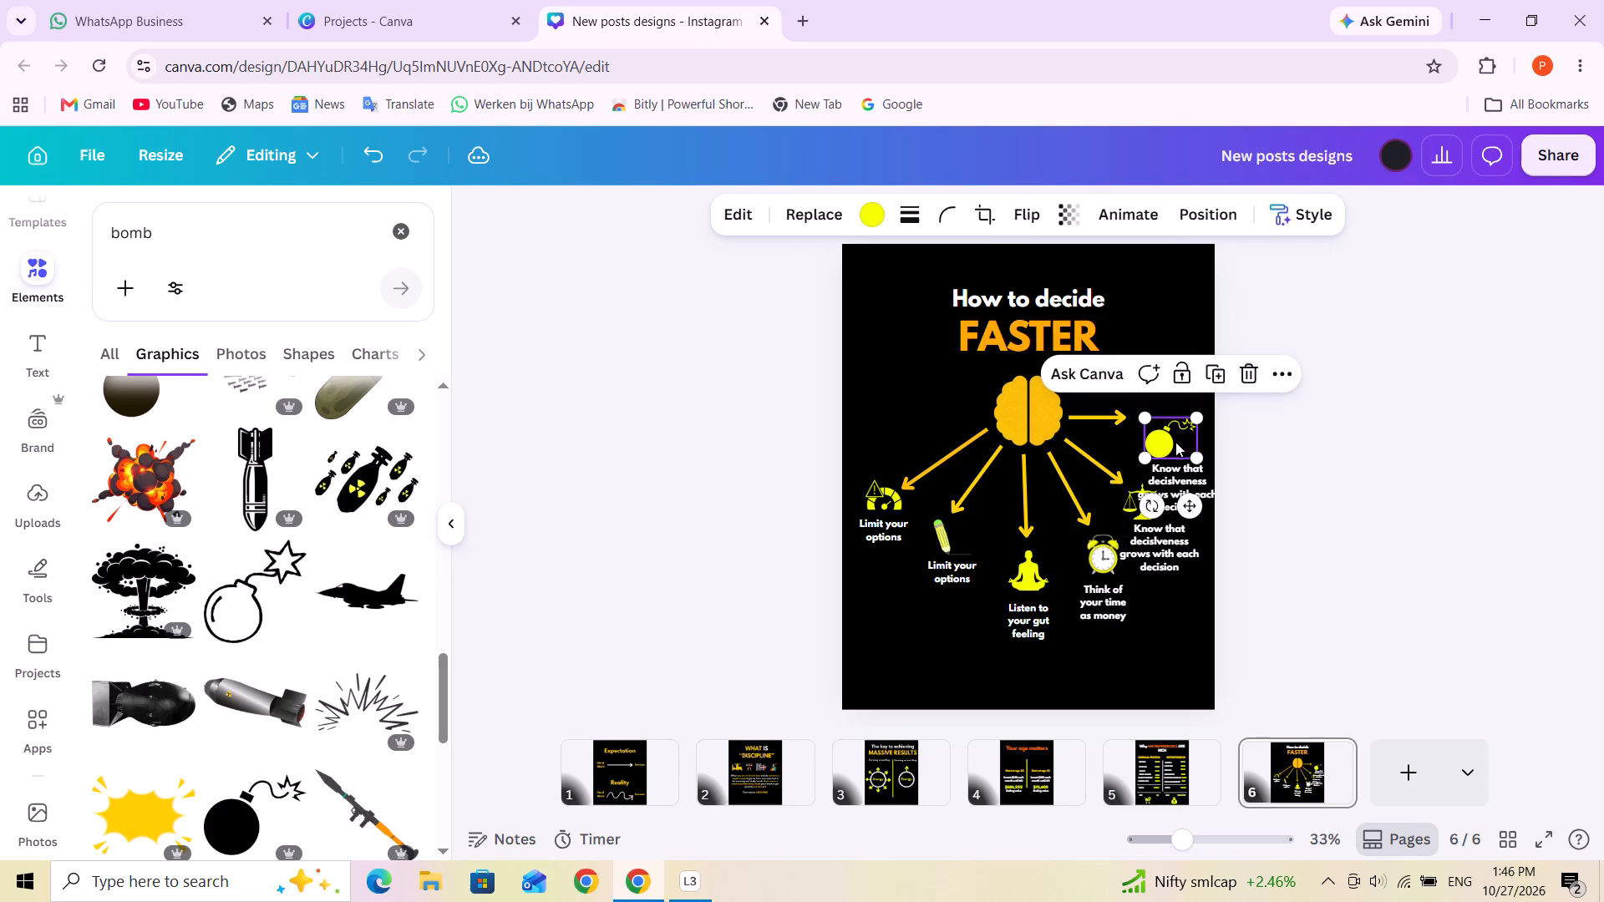
{"action": "left_click_drag", "start_coordinate": [1175, 442], "coordinate": [1160, 428]}
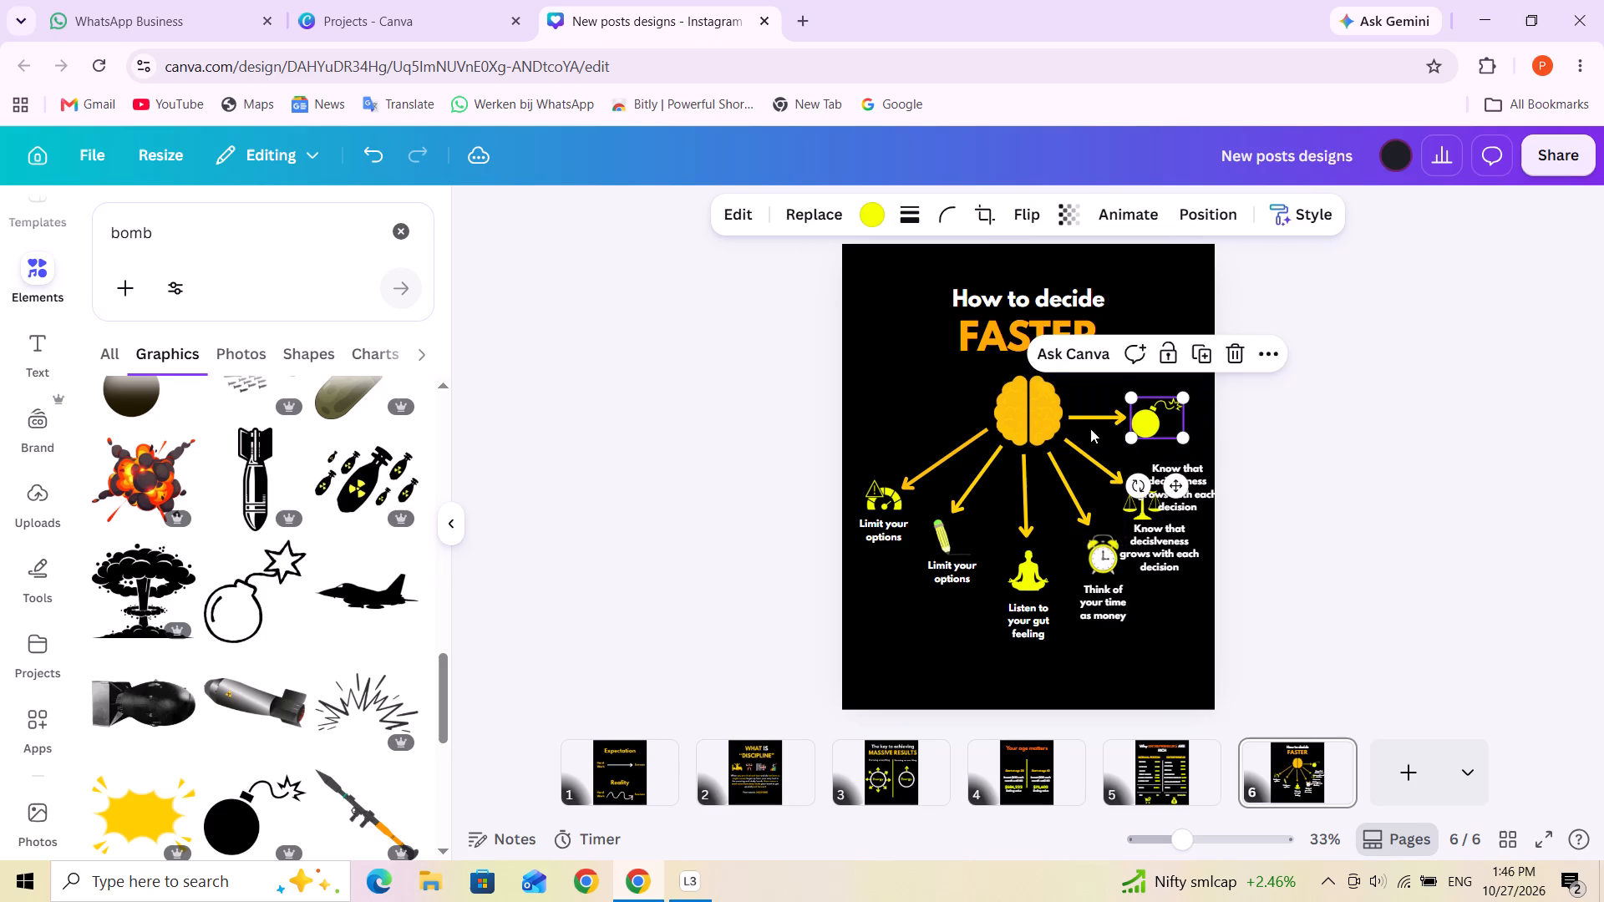
Adjust the tail of the bomb's arrow so it starts near the brain's right edge and slopes slightly upward.
{"action": "left_click", "coordinate": [1076, 416]}
{"action": "left_click_drag", "start_coordinate": [1068, 417], "coordinate": [1068, 422]}
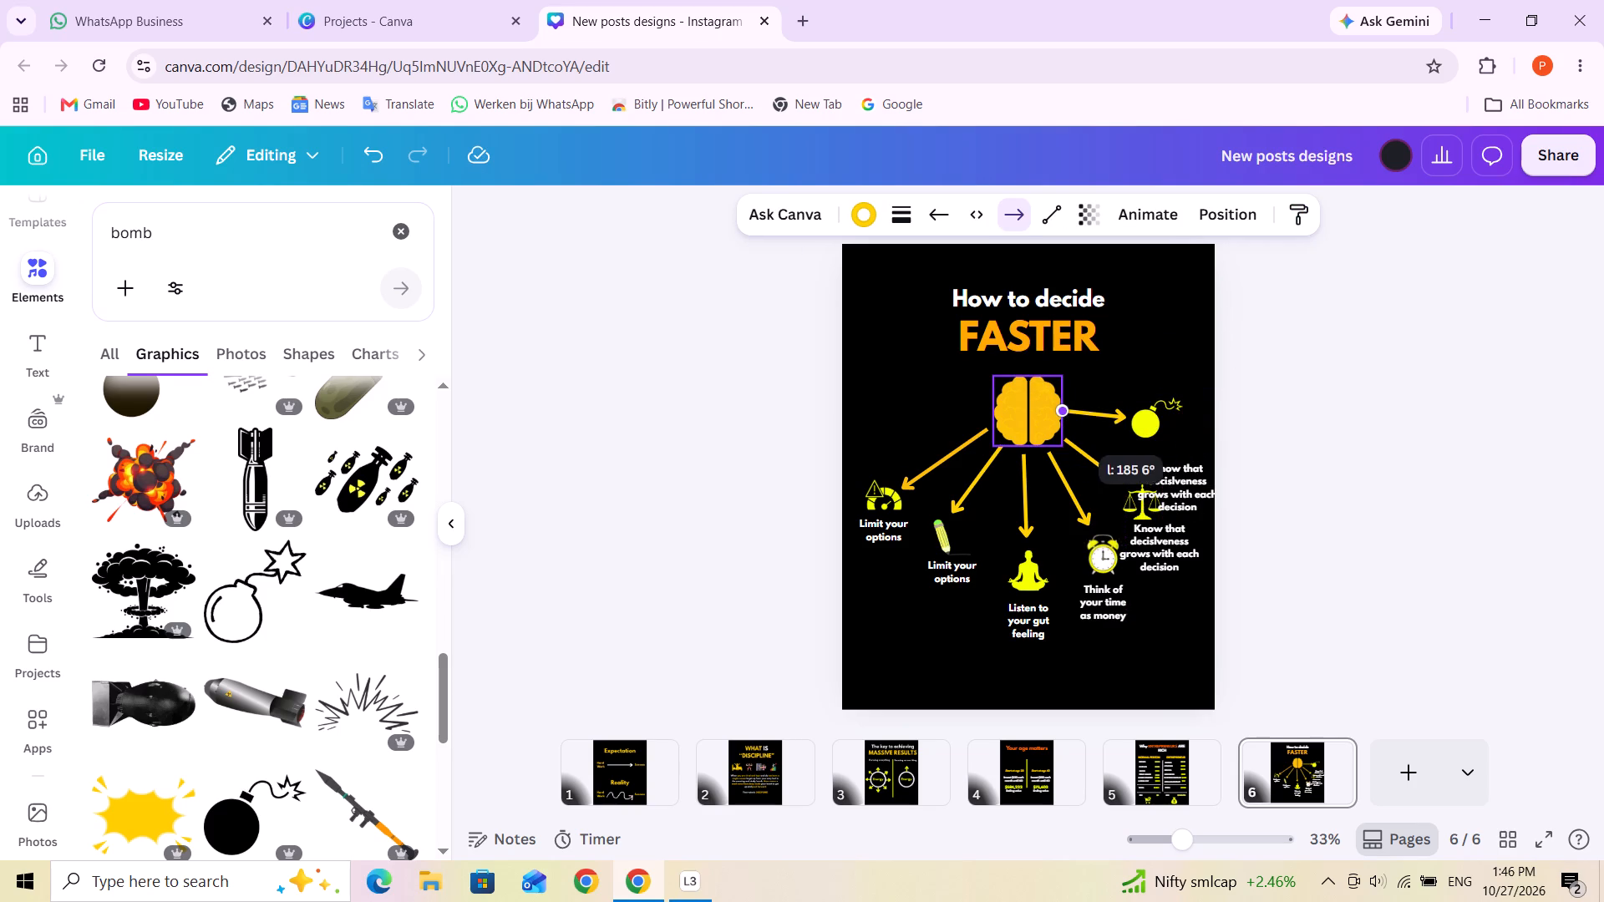
{"action": "left_click_drag", "start_coordinate": [1068, 422], "coordinate": [1073, 424]}
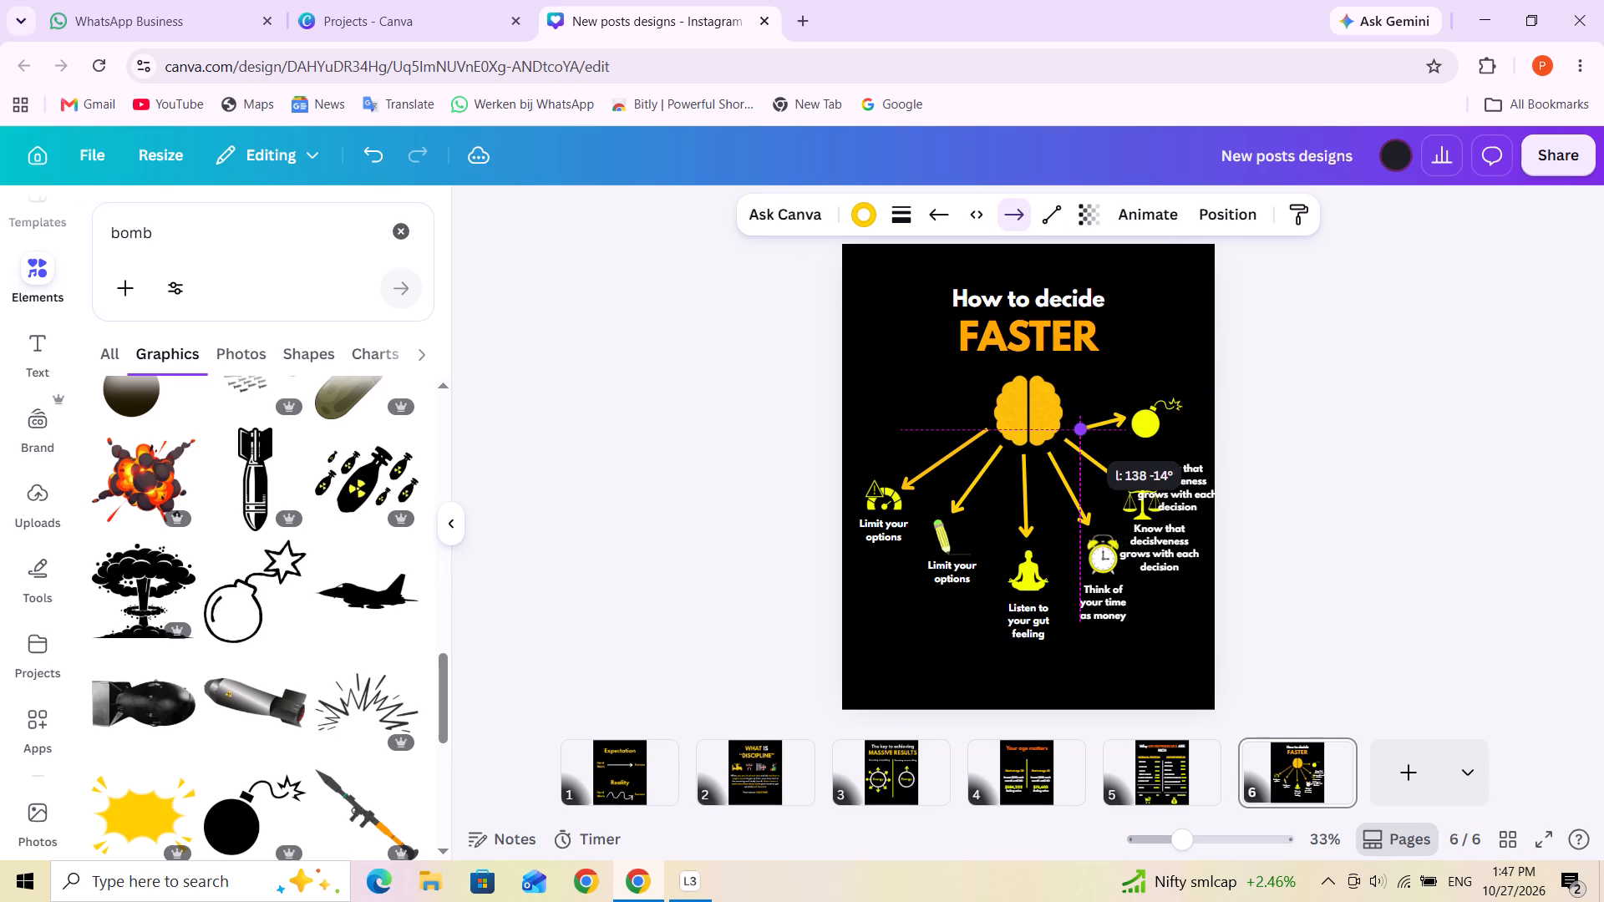
{"action": "left_click_drag", "start_coordinate": [1073, 424], "coordinate": [1072, 428]}
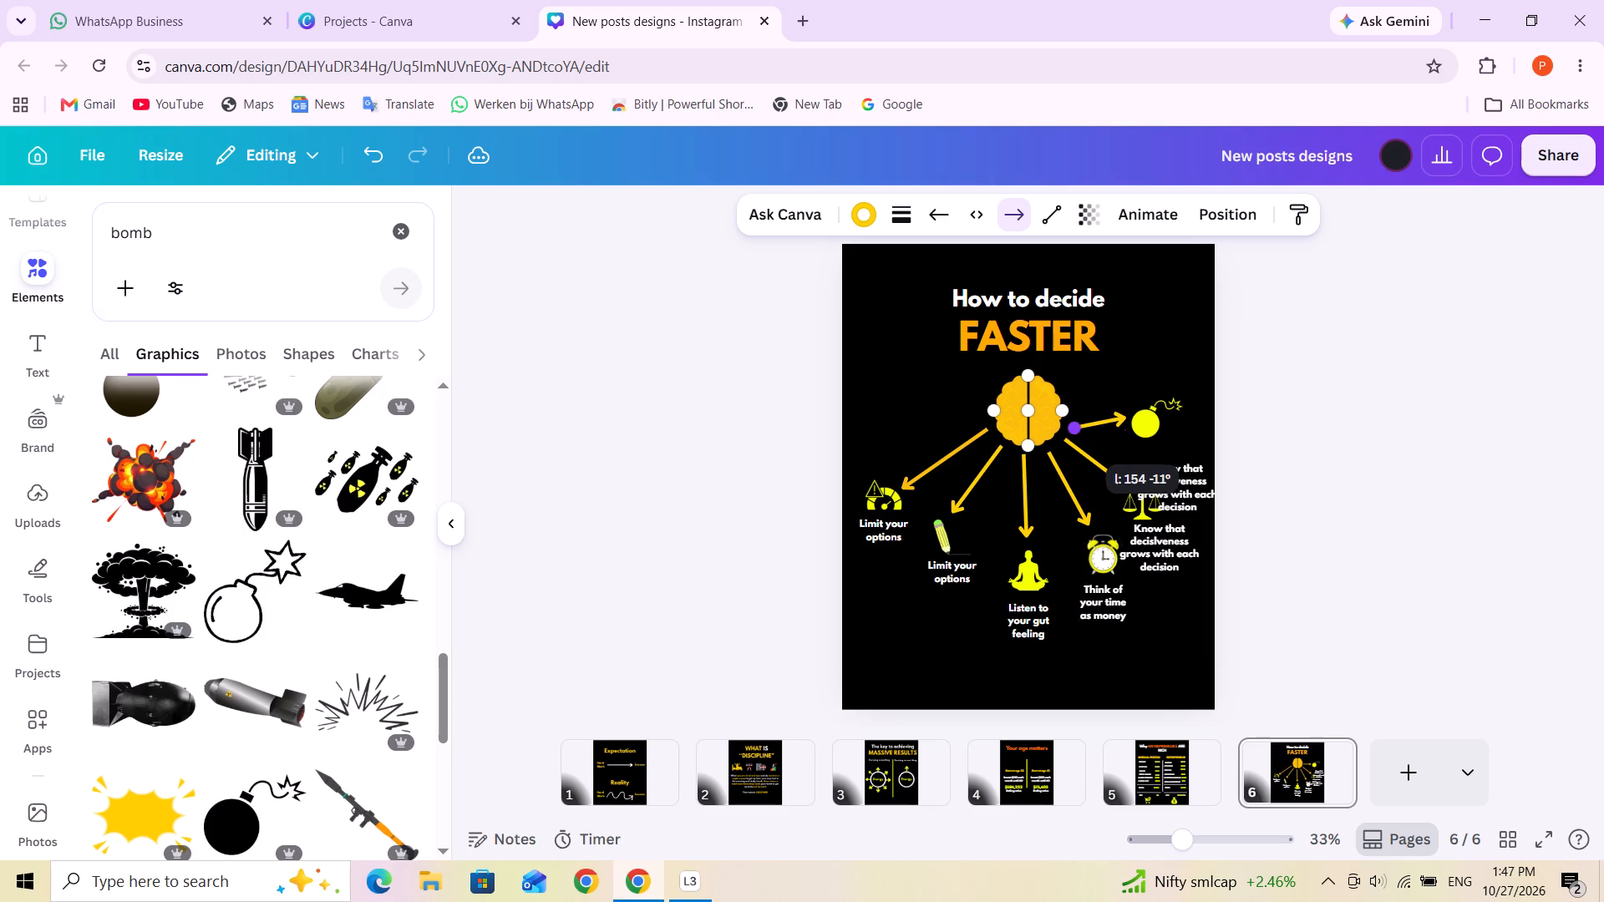
{"action": "left_click_drag", "start_coordinate": [1072, 428], "coordinate": [1073, 428]}
{"action": "left_click", "coordinate": [1287, 431]}
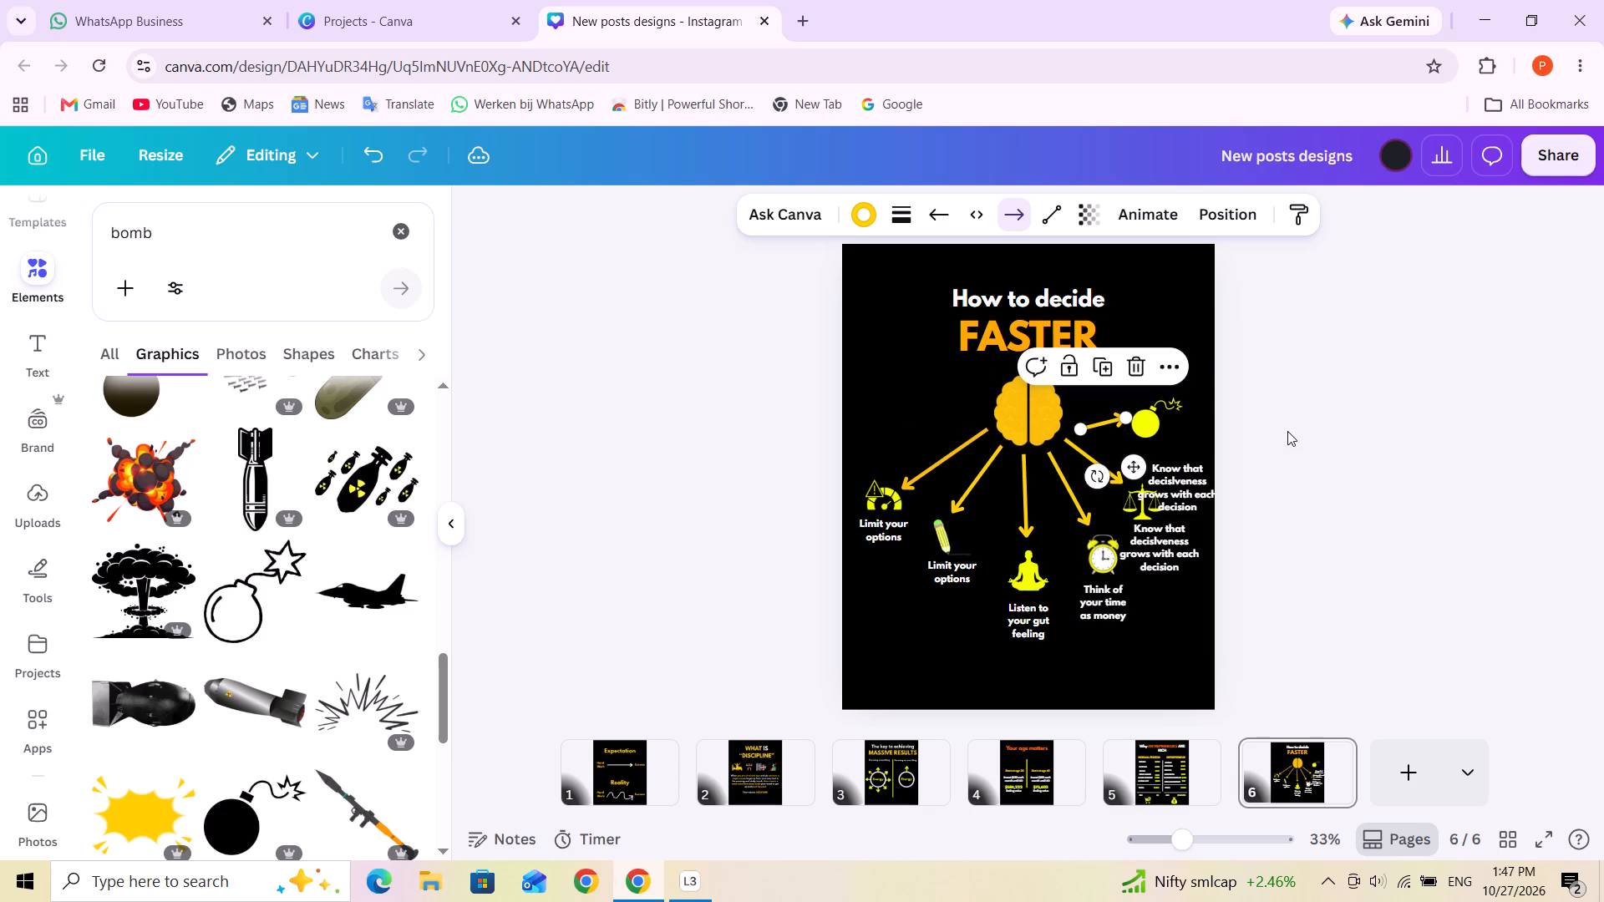
{"action": "left_click", "coordinate": [1089, 425]}
{"action": "left_click_drag", "start_coordinate": [1081, 428], "coordinate": [1076, 423]}
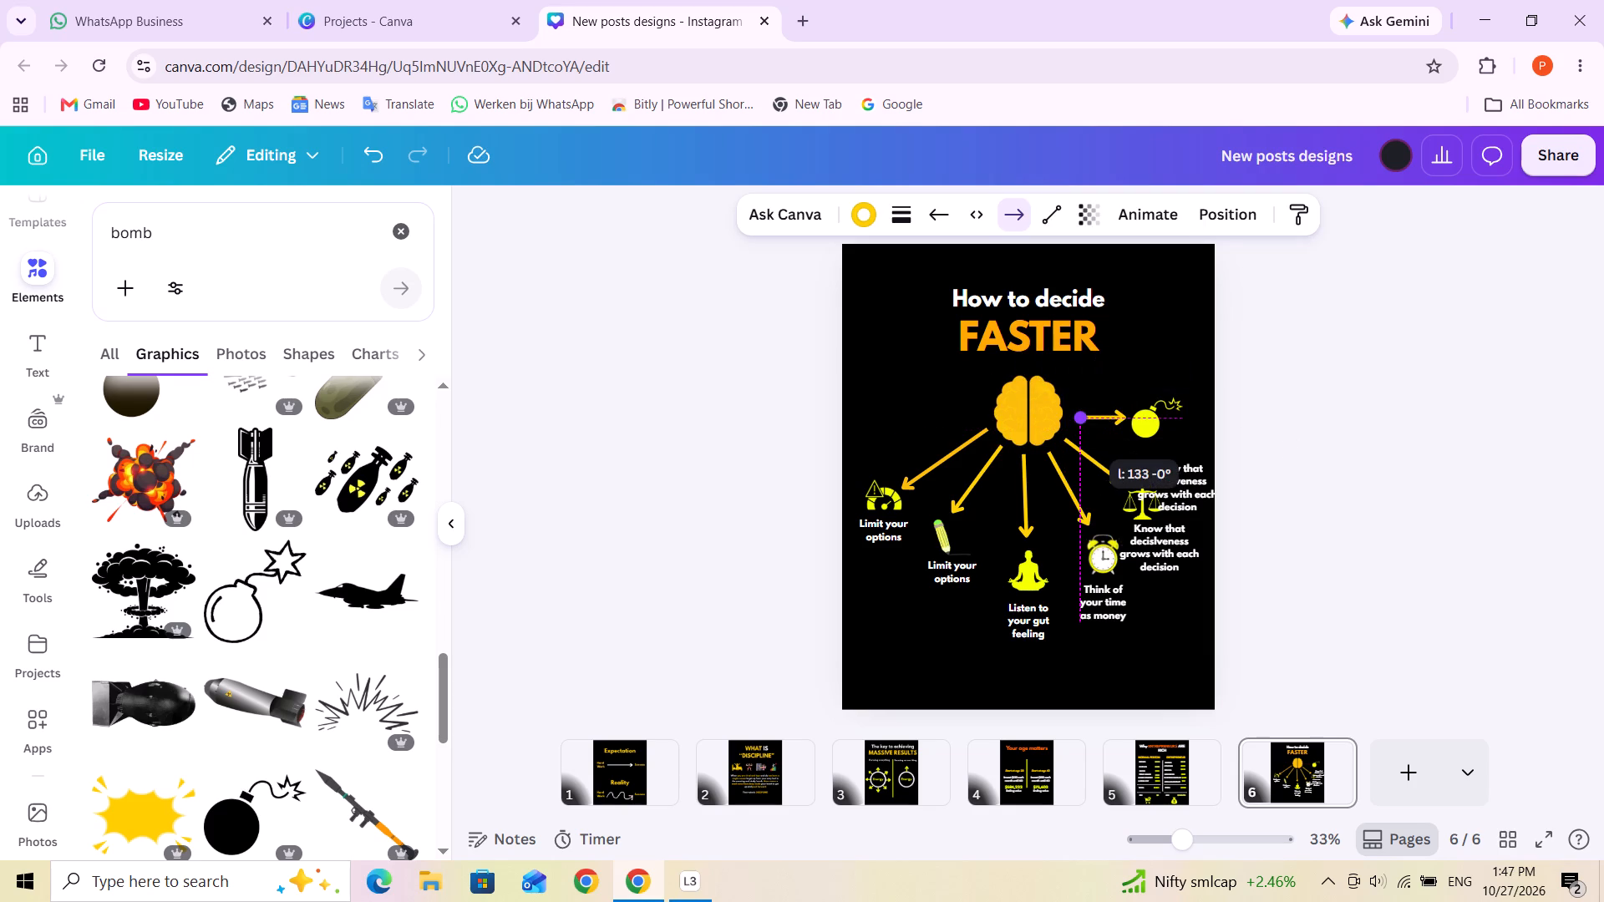
{"action": "left_click_drag", "start_coordinate": [1076, 423], "coordinate": [1074, 423]}
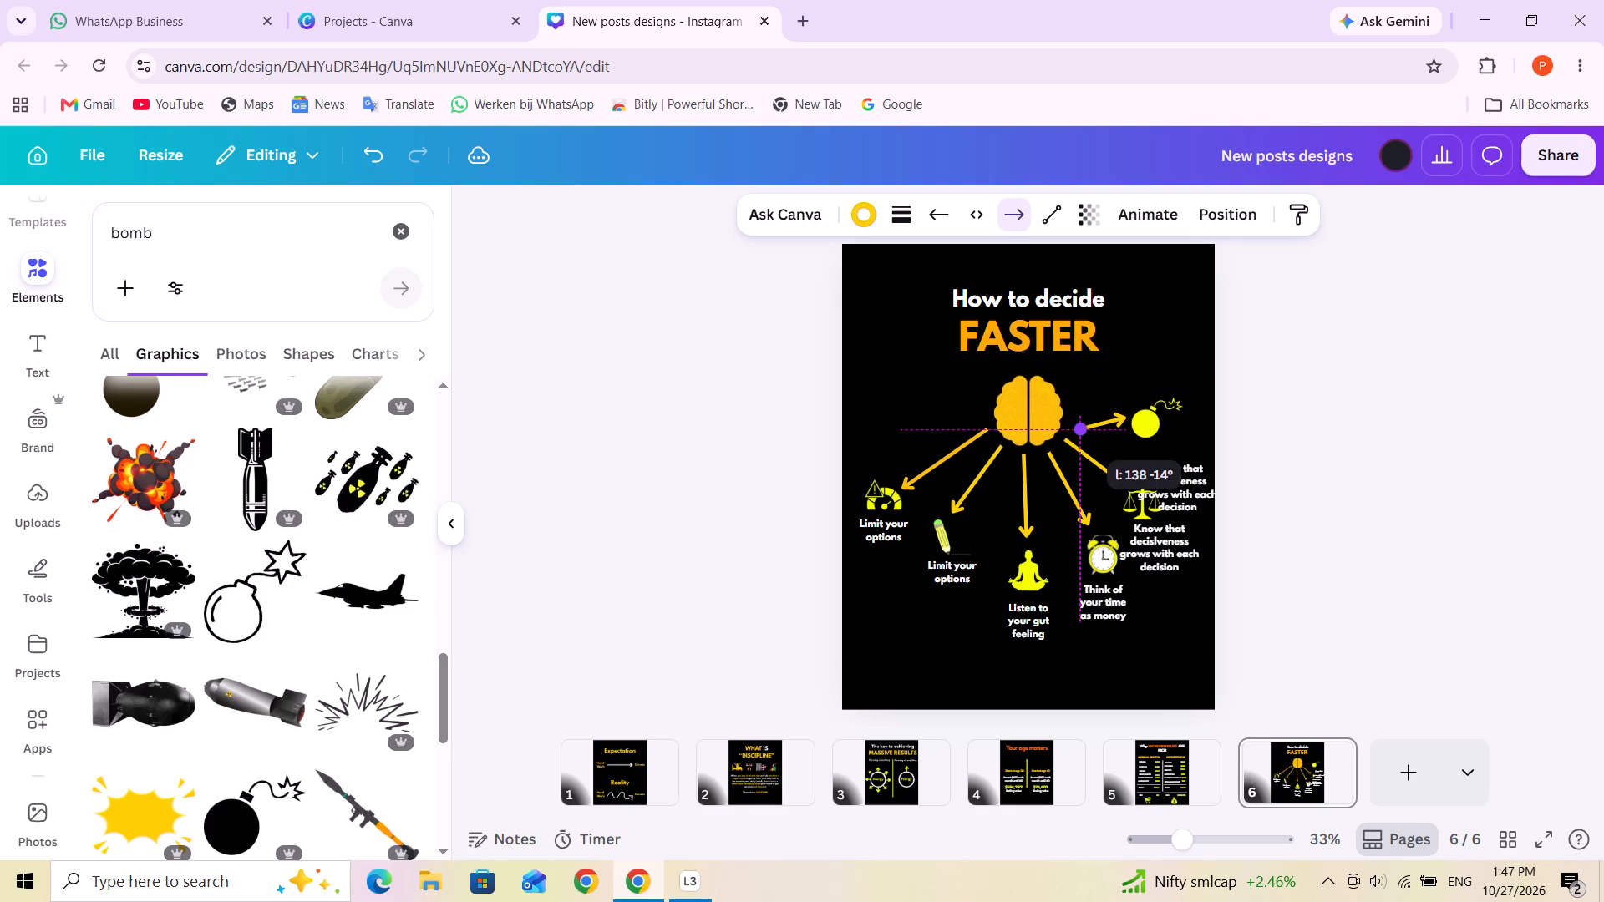
{"action": "left_click_drag", "start_coordinate": [1074, 423], "coordinate": [1071, 423]}
{"action": "left_click", "coordinate": [1334, 418]}
Nudge the bomb up against the arrowhead and move the duplicated caption directly beneath it.
{"action": "left_click_drag", "start_coordinate": [1151, 429], "coordinate": [1151, 422]}
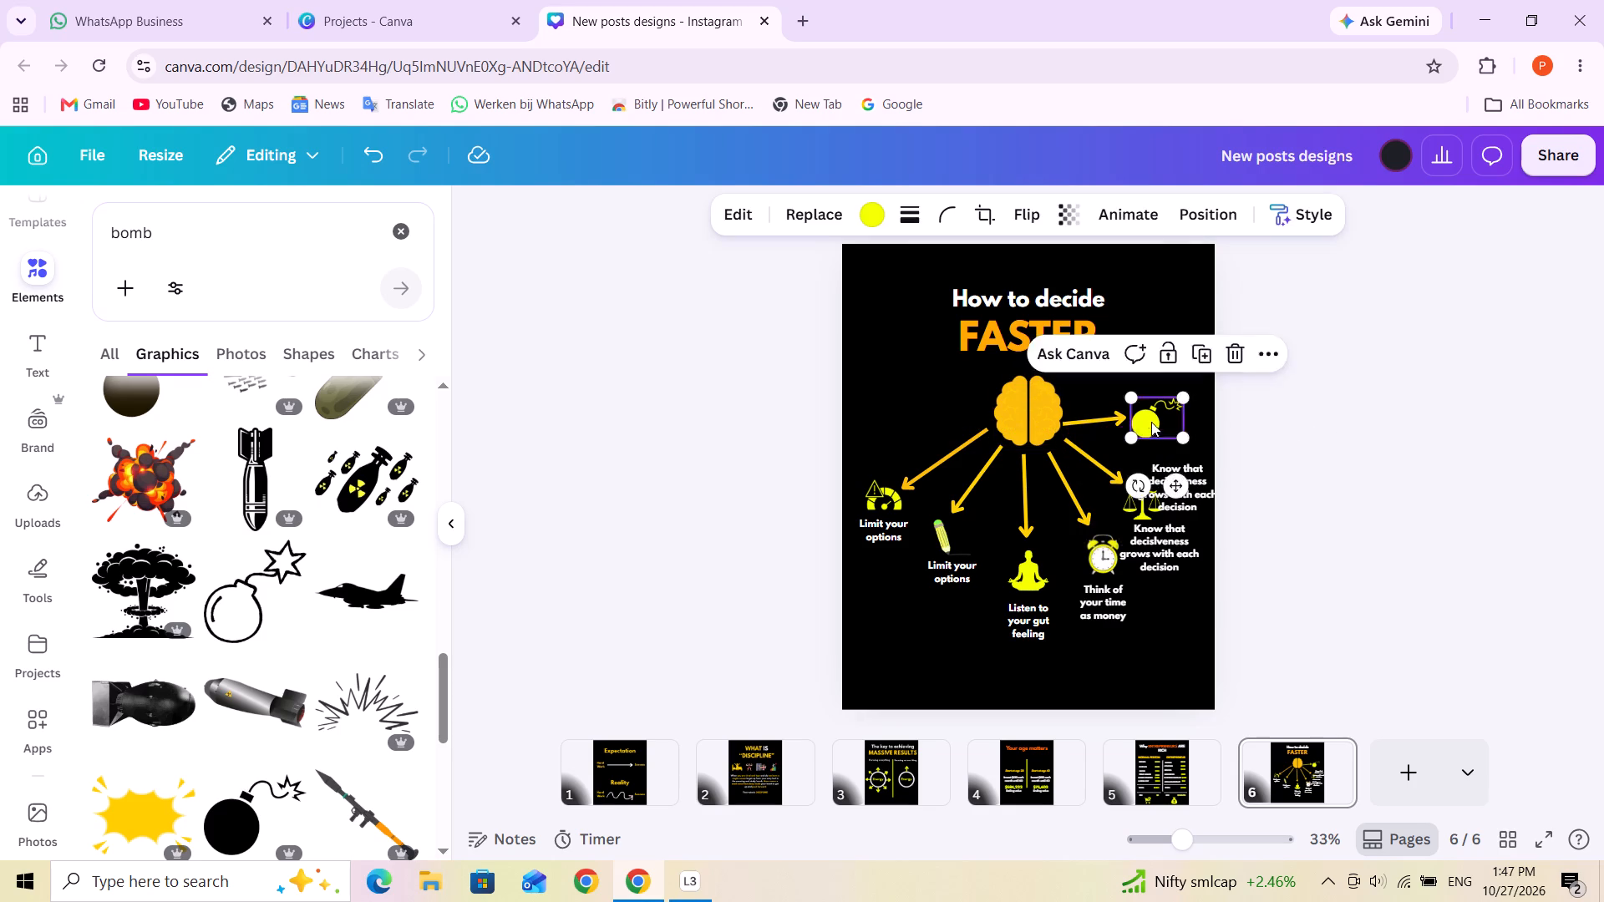
{"action": "left_click_drag", "start_coordinate": [1151, 422], "coordinate": [1147, 419]}
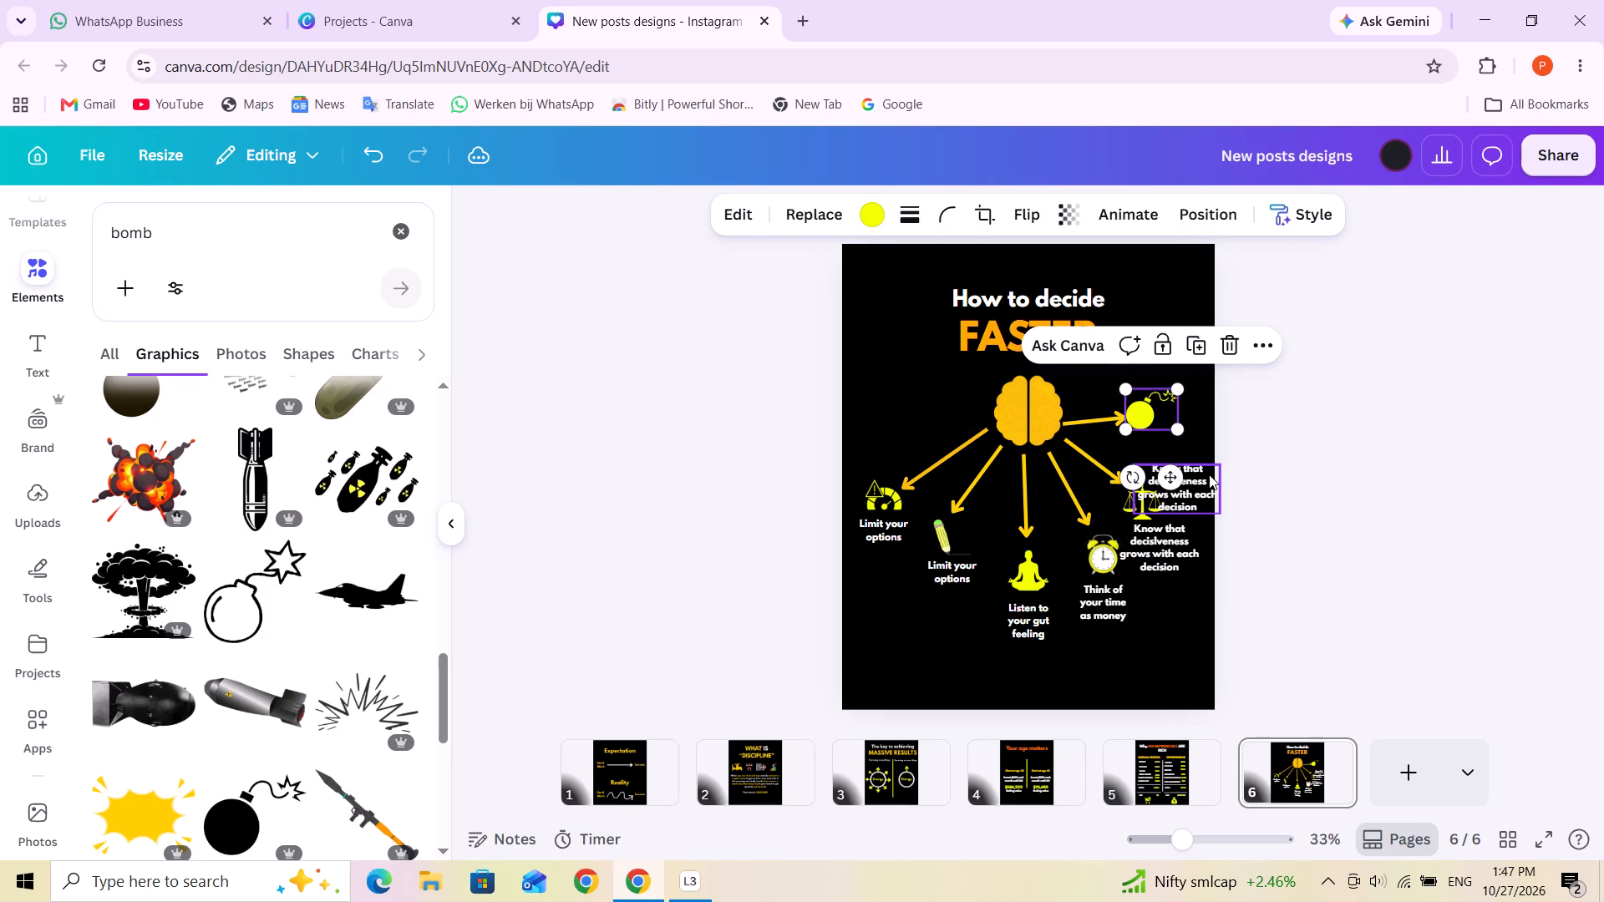
{"action": "left_click_drag", "start_coordinate": [1206, 475], "coordinate": [1190, 446]}
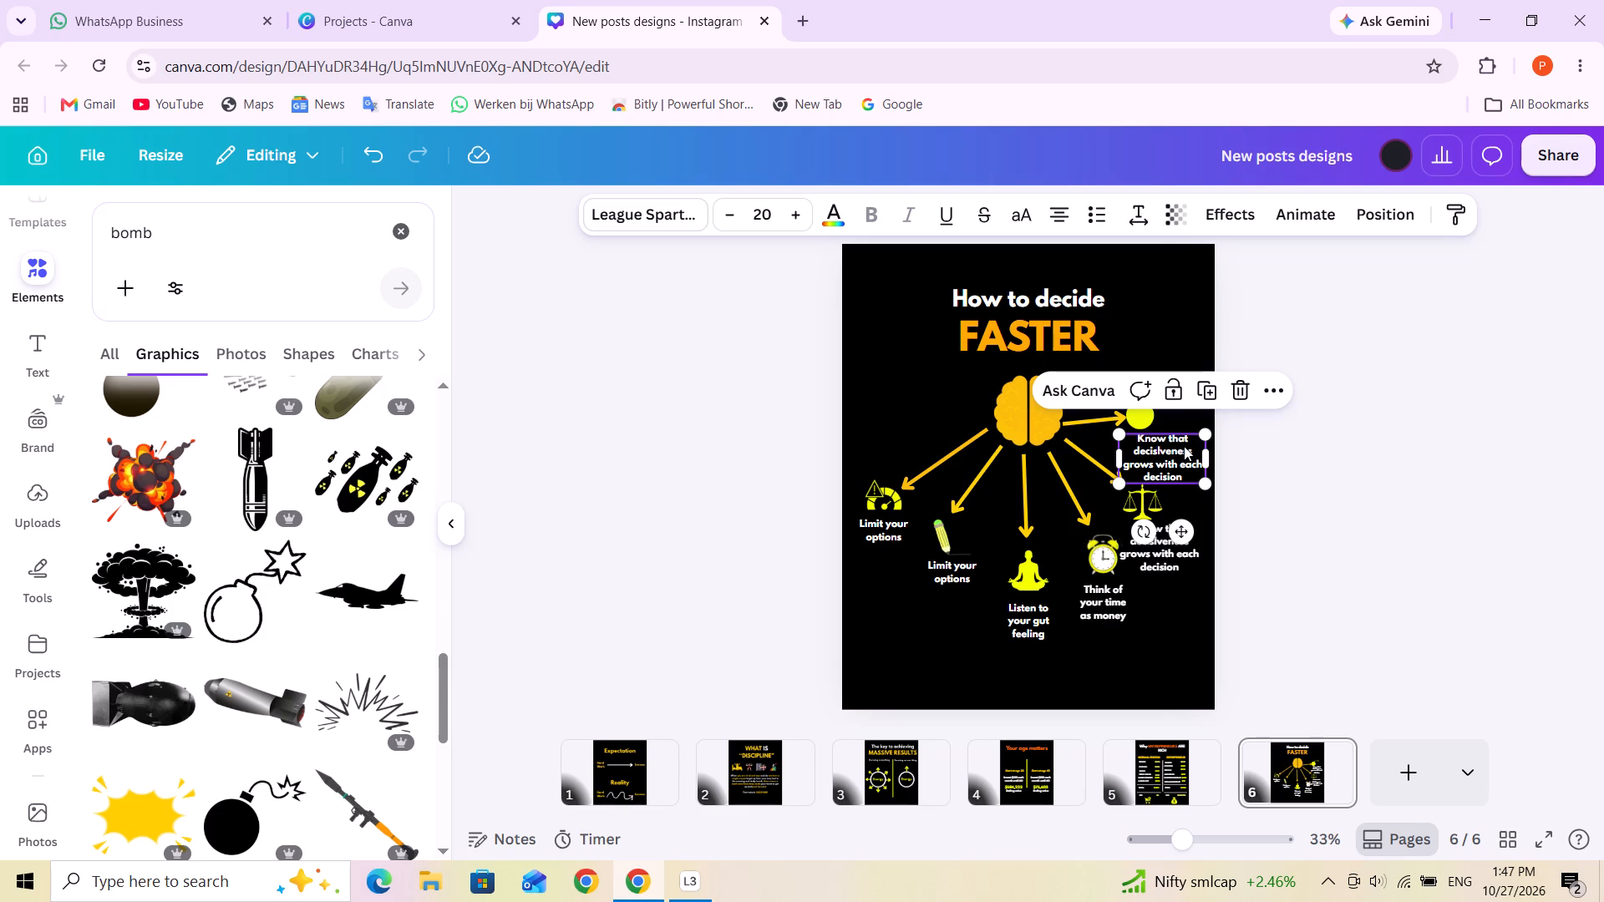
Replace the duplicated caption's text with "Remember that indecision kills", broken over four lines as Remember / that / indecision / kills.
{"action": "triple_click", "coordinate": [1184, 446]}
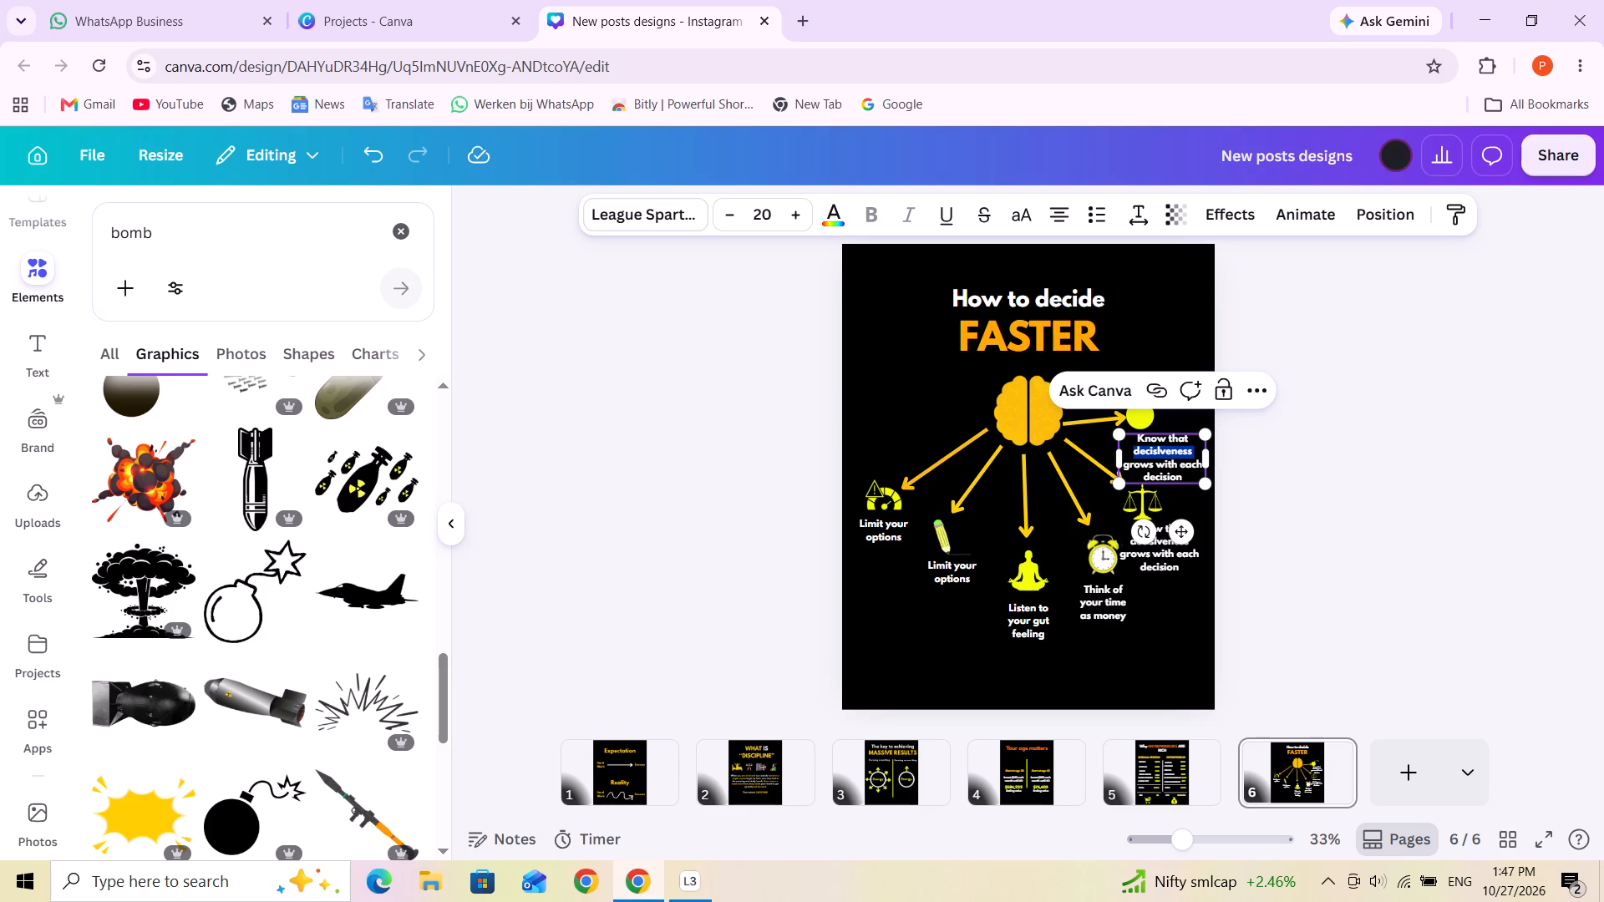
{"action": "left_click", "coordinate": [1400, 463]}
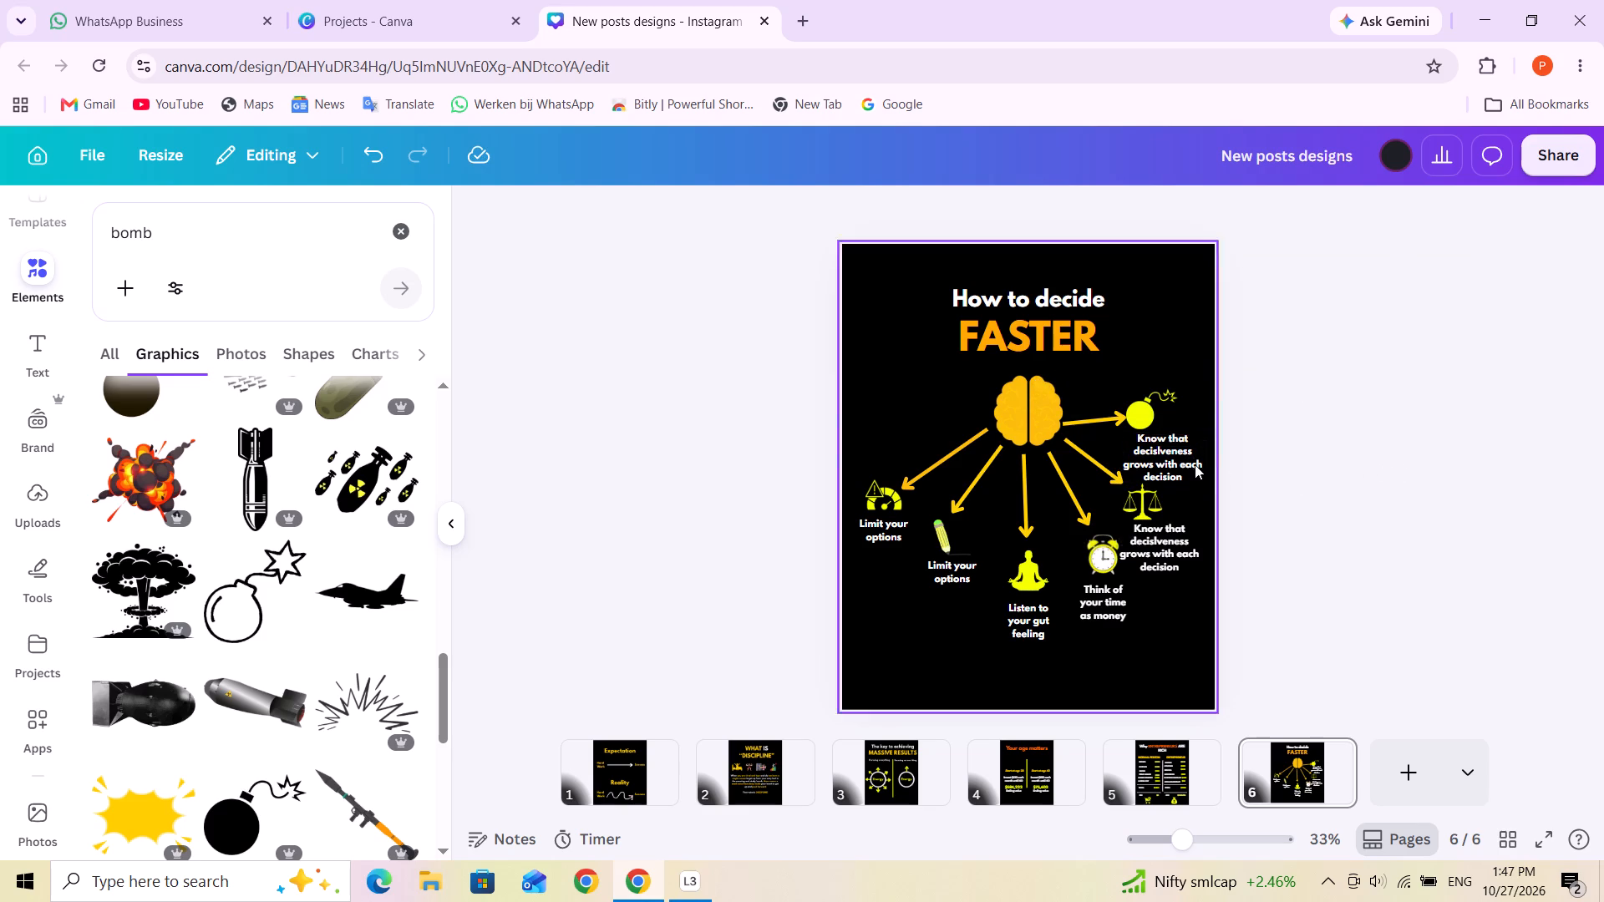
{"action": "triple_click", "coordinate": [1178, 456]}
{"action": "triple_click", "coordinate": [1178, 456]}
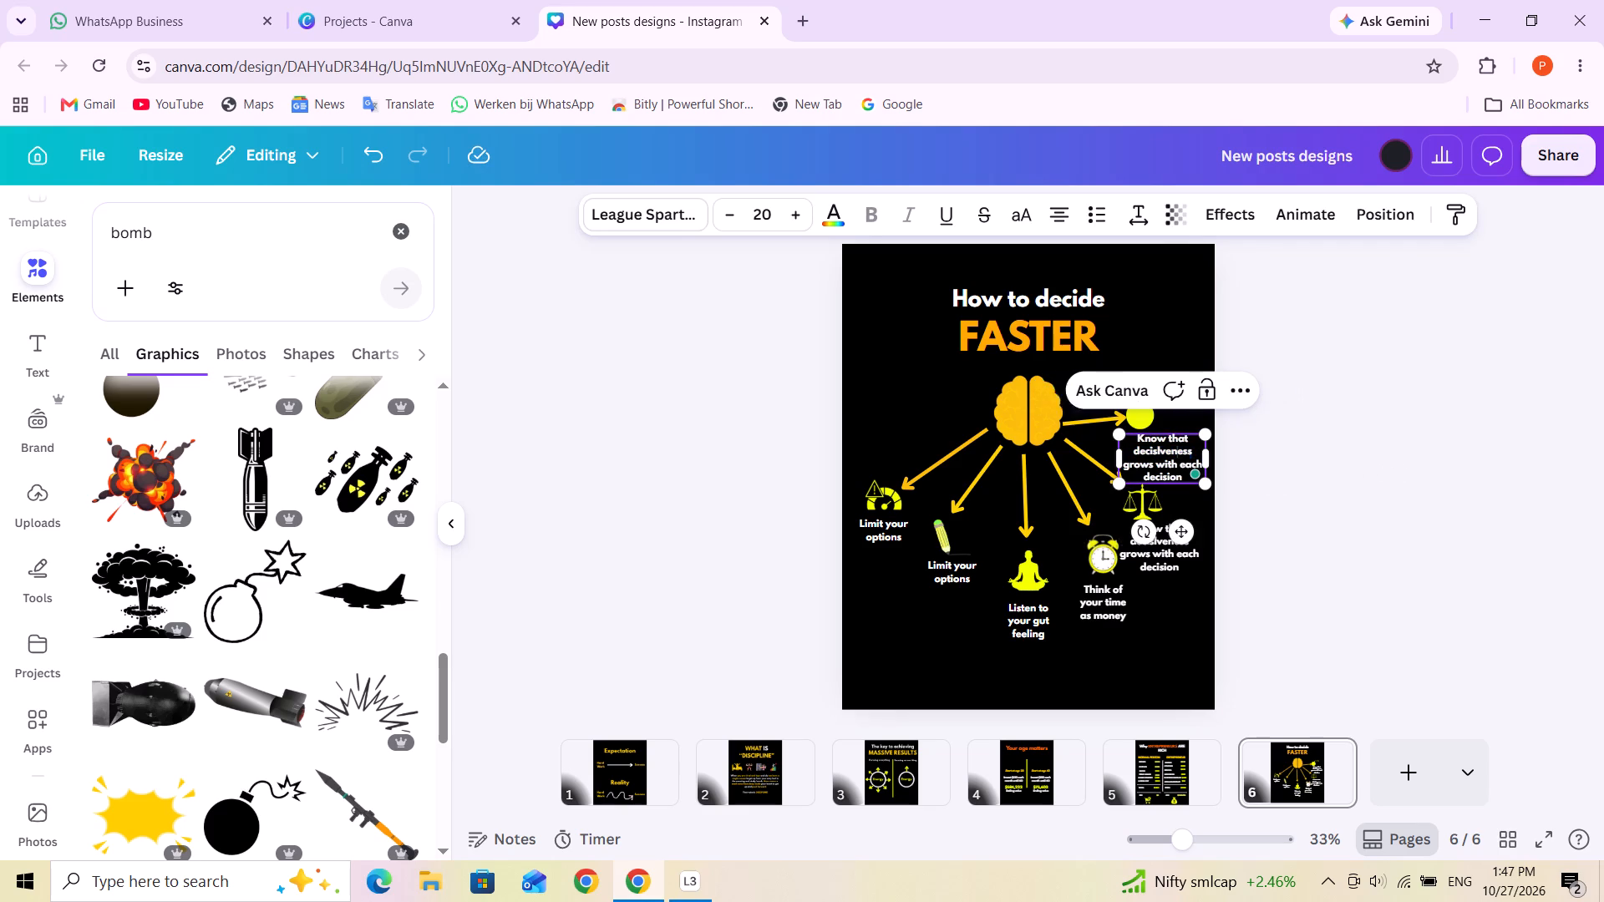
{"action": "triple_click", "coordinate": [1163, 454], "text": "ctrl"}
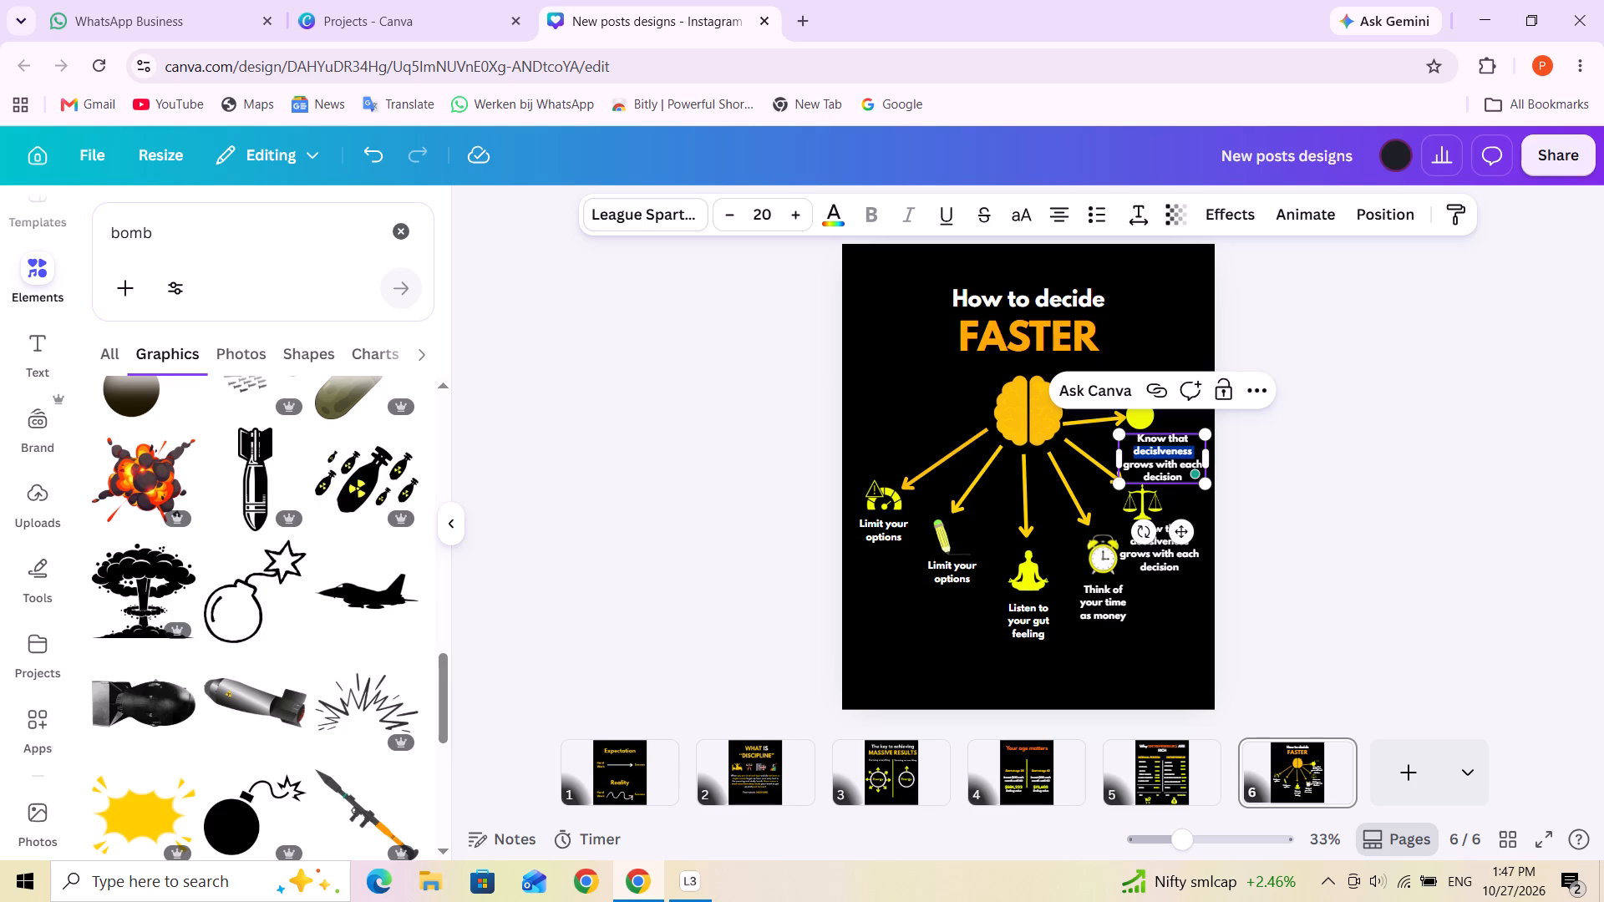
{"action": "key", "text": "ctrl+a"}
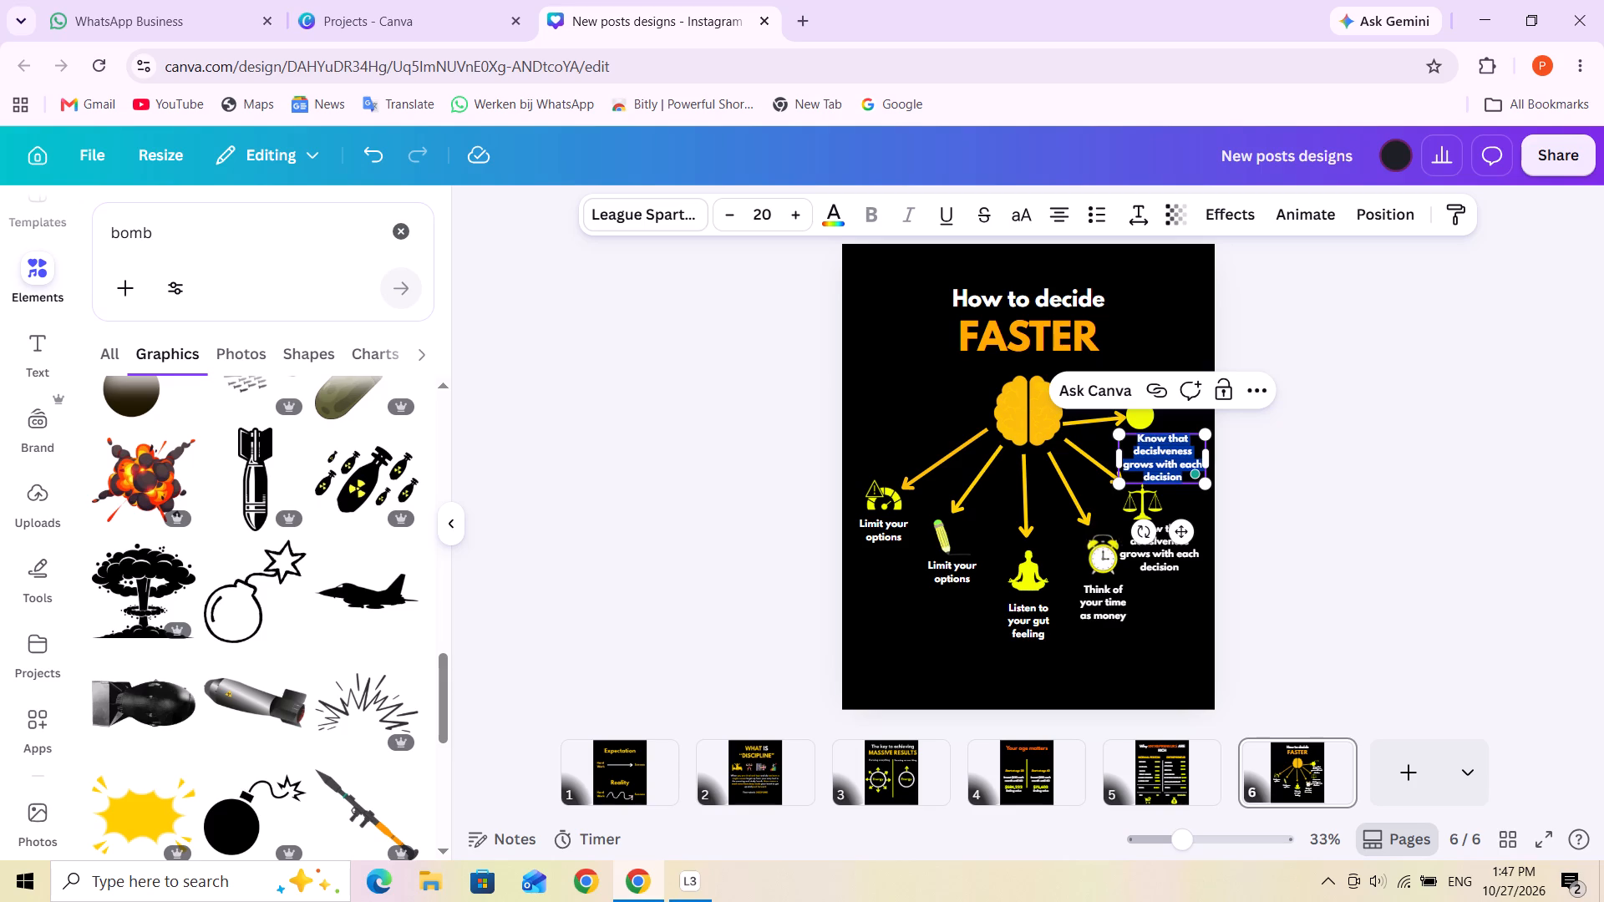
{"action": "key", "text": "r"}
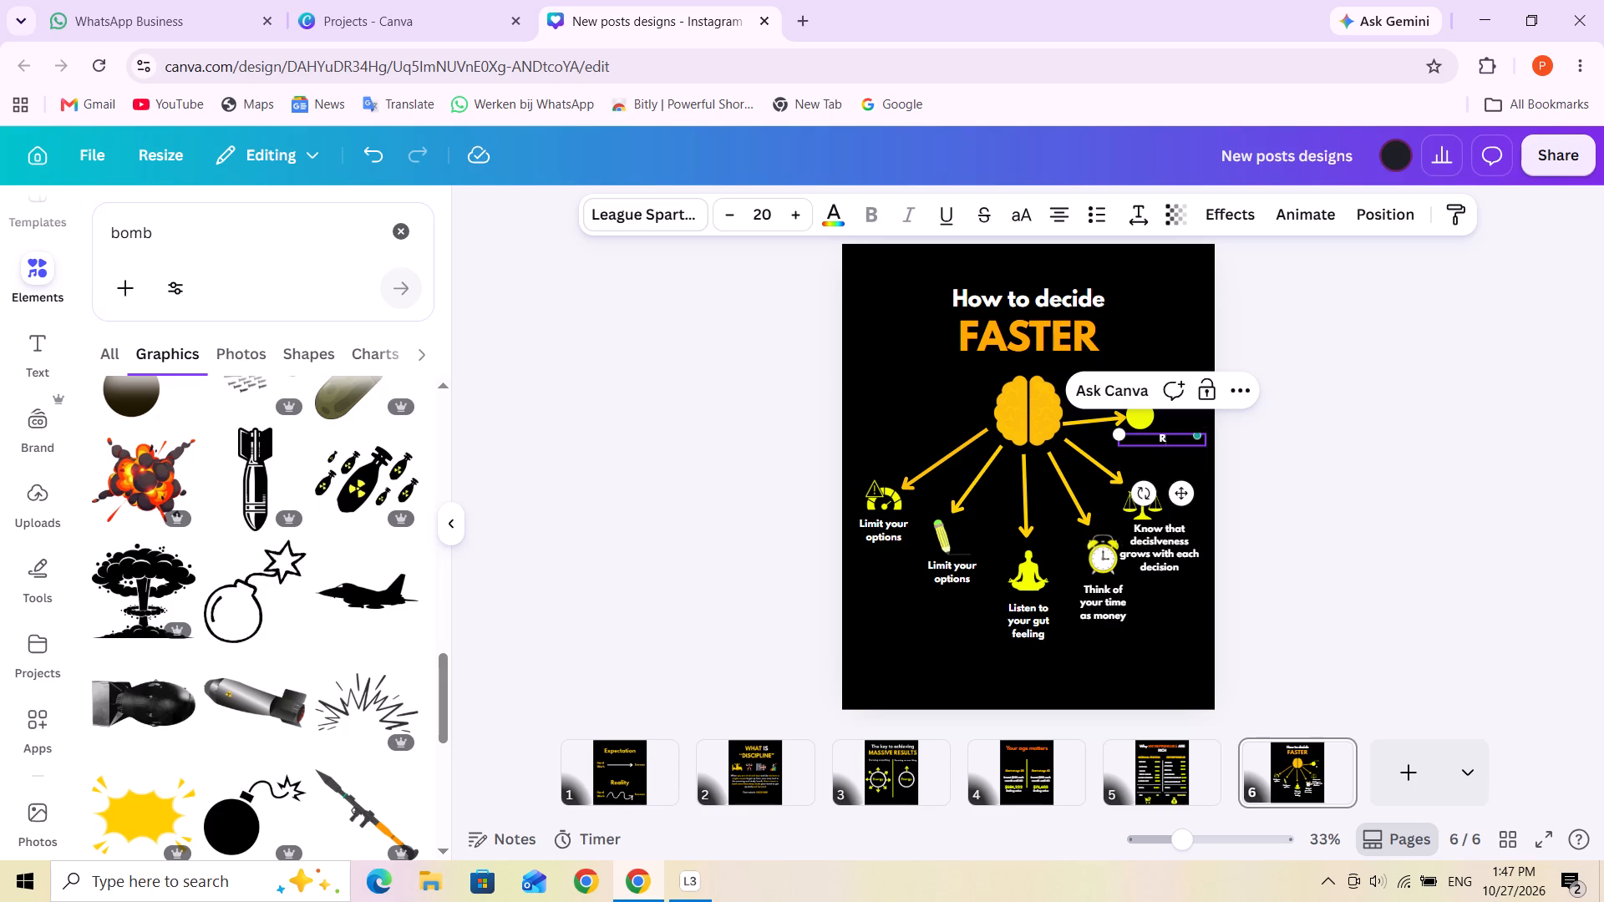
{"action": "key", "text": "e"}
{"action": "type", "text": "member"}
{"action": "key", "text": "Return"}
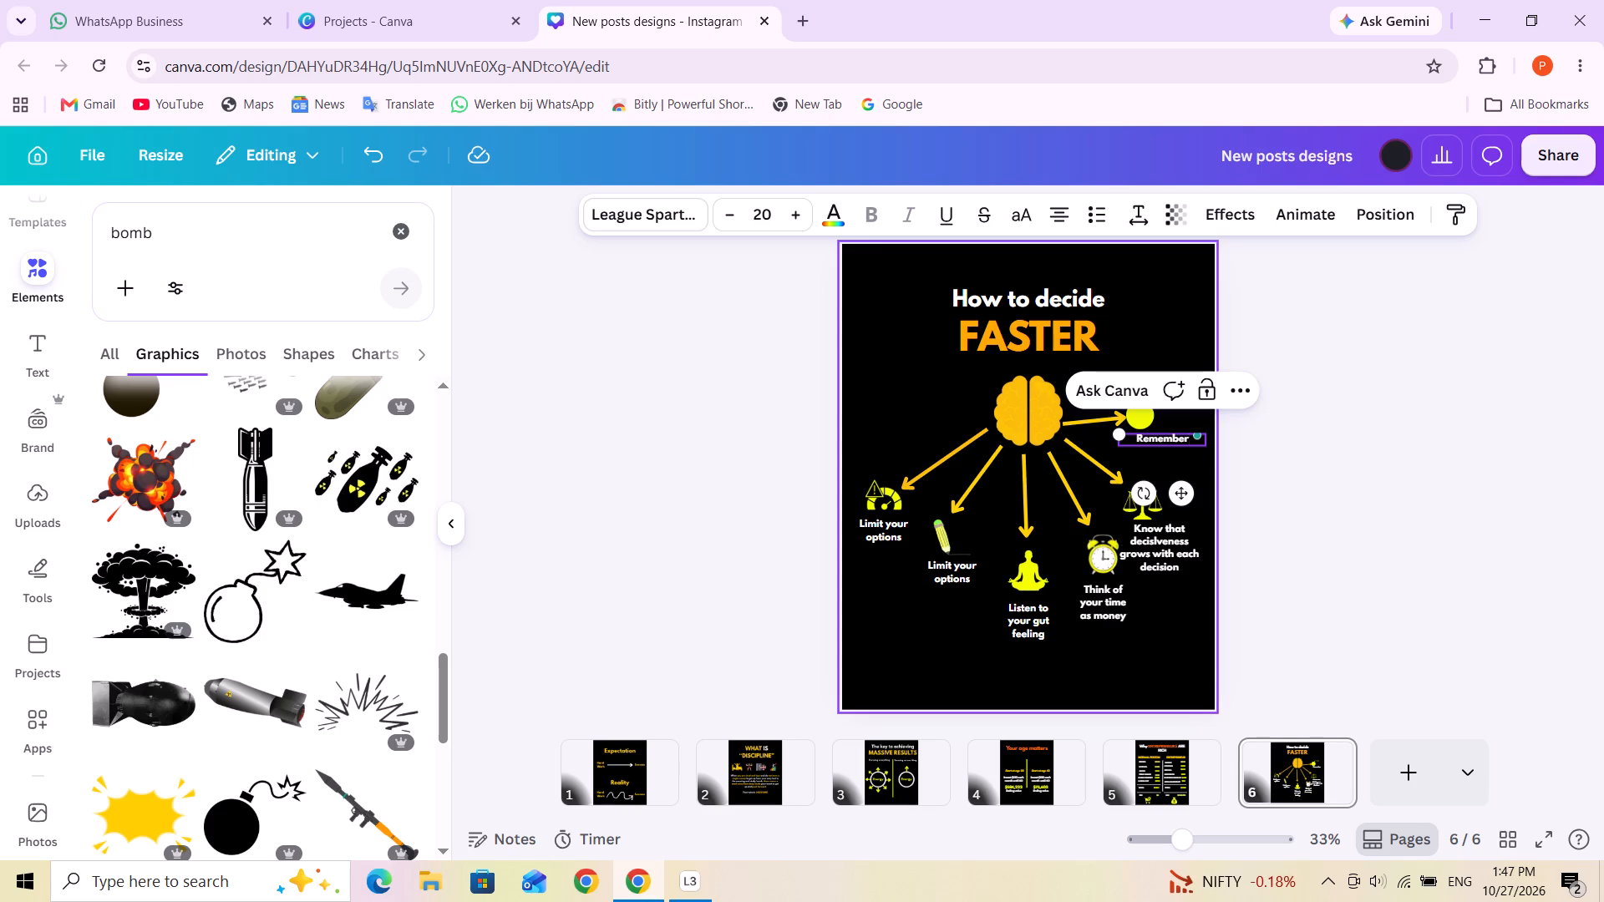
{"action": "type", "text": "that"}
{"action": "key", "text": "space"}
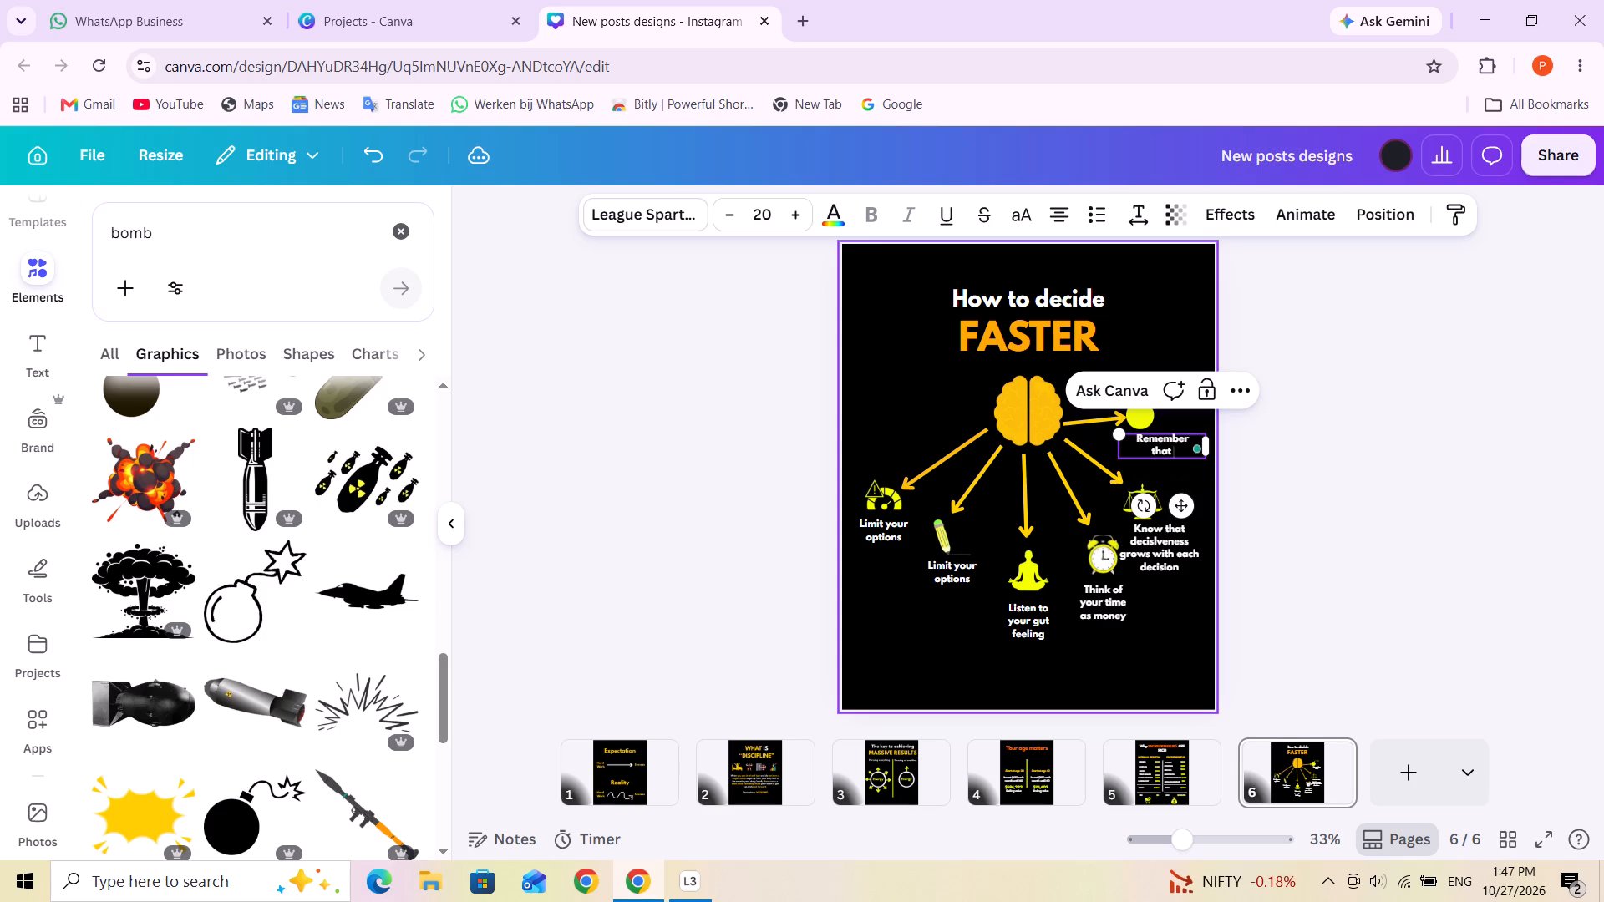
{"action": "key", "text": "Return"}
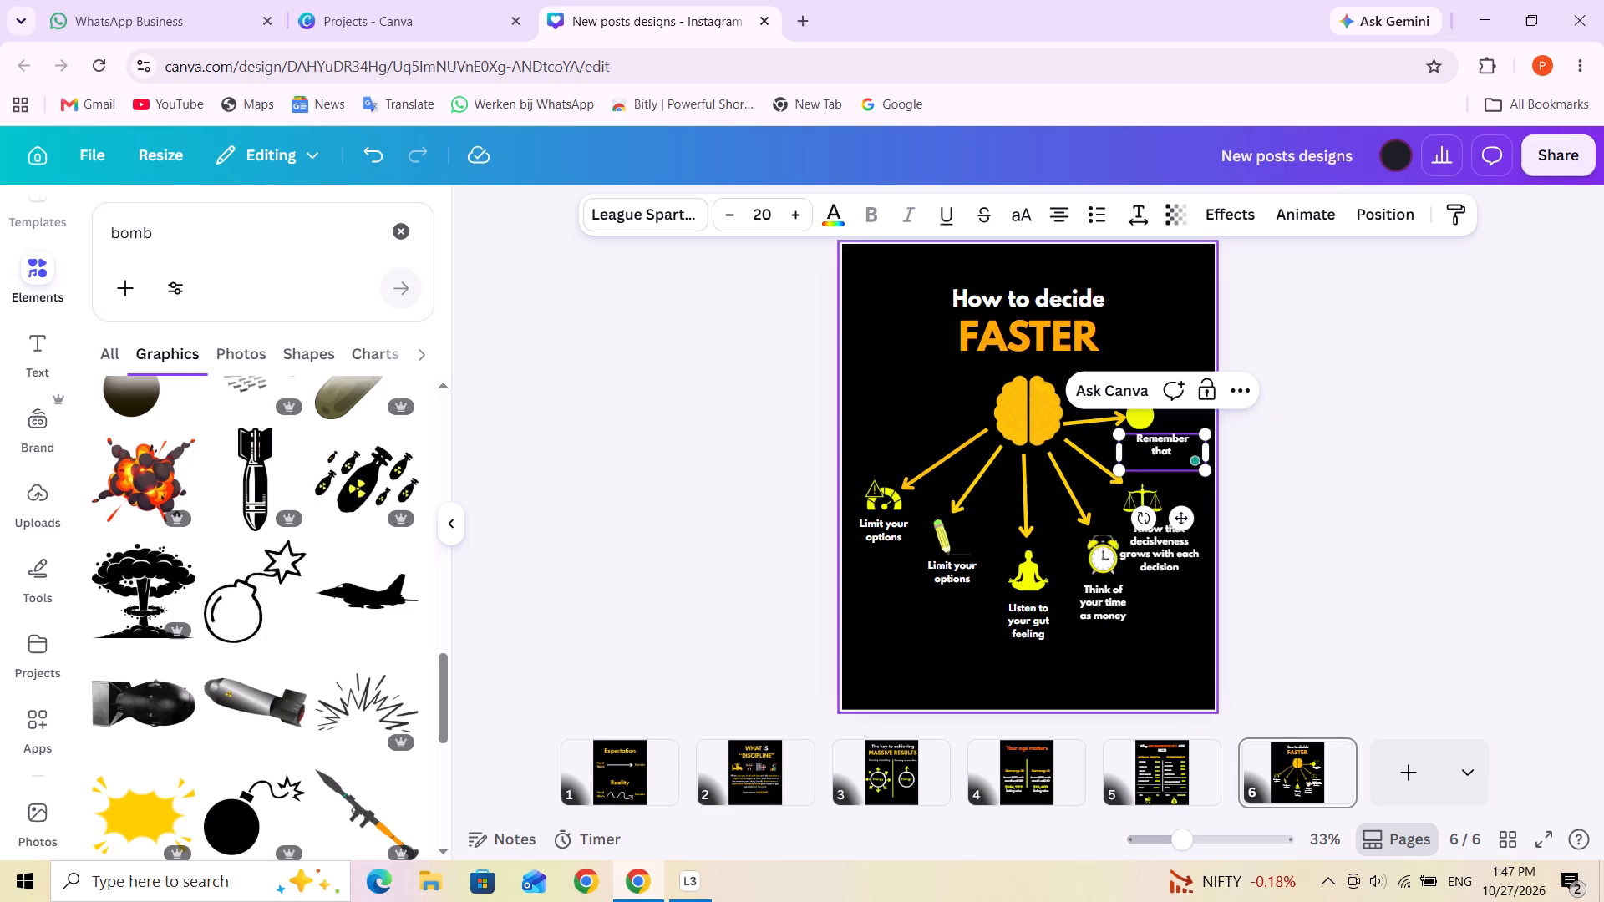
{"action": "key", "text": "i"}
{"action": "type", "text": "ndecision"}
{"action": "key", "text": "Return"}
{"action": "type", "text": "kill"}
{"action": "key", "text": "s"}
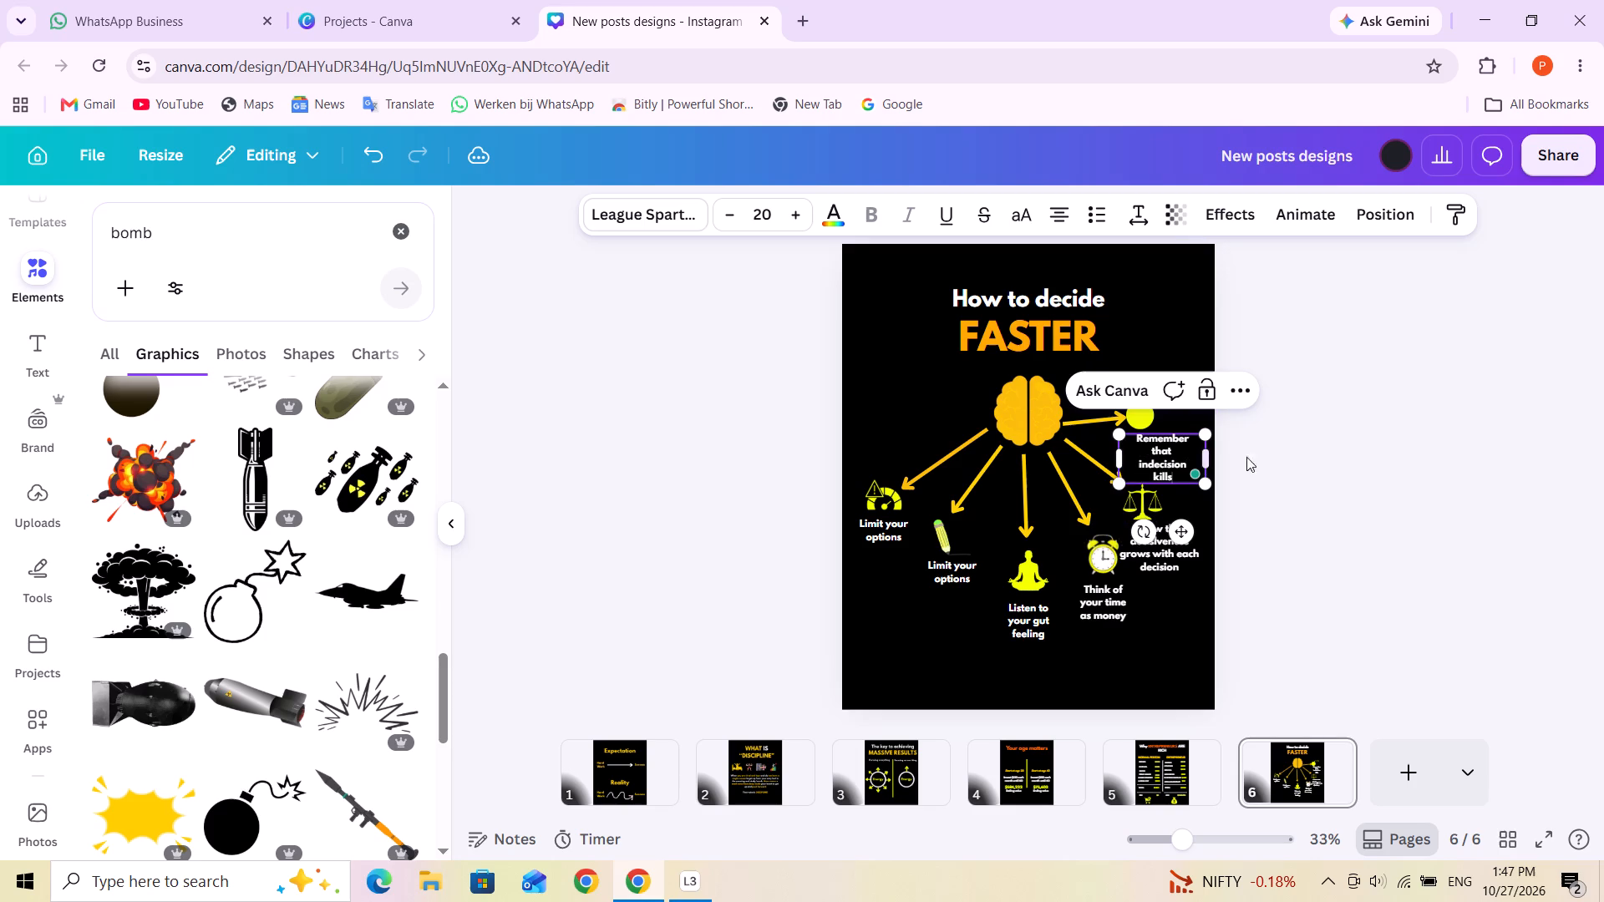
Narrow the text box of the "Remember that indecision kills" caption so it fits closely around its four lines.
{"action": "left_click_drag", "start_coordinate": [1211, 458], "coordinate": [1182, 457]}
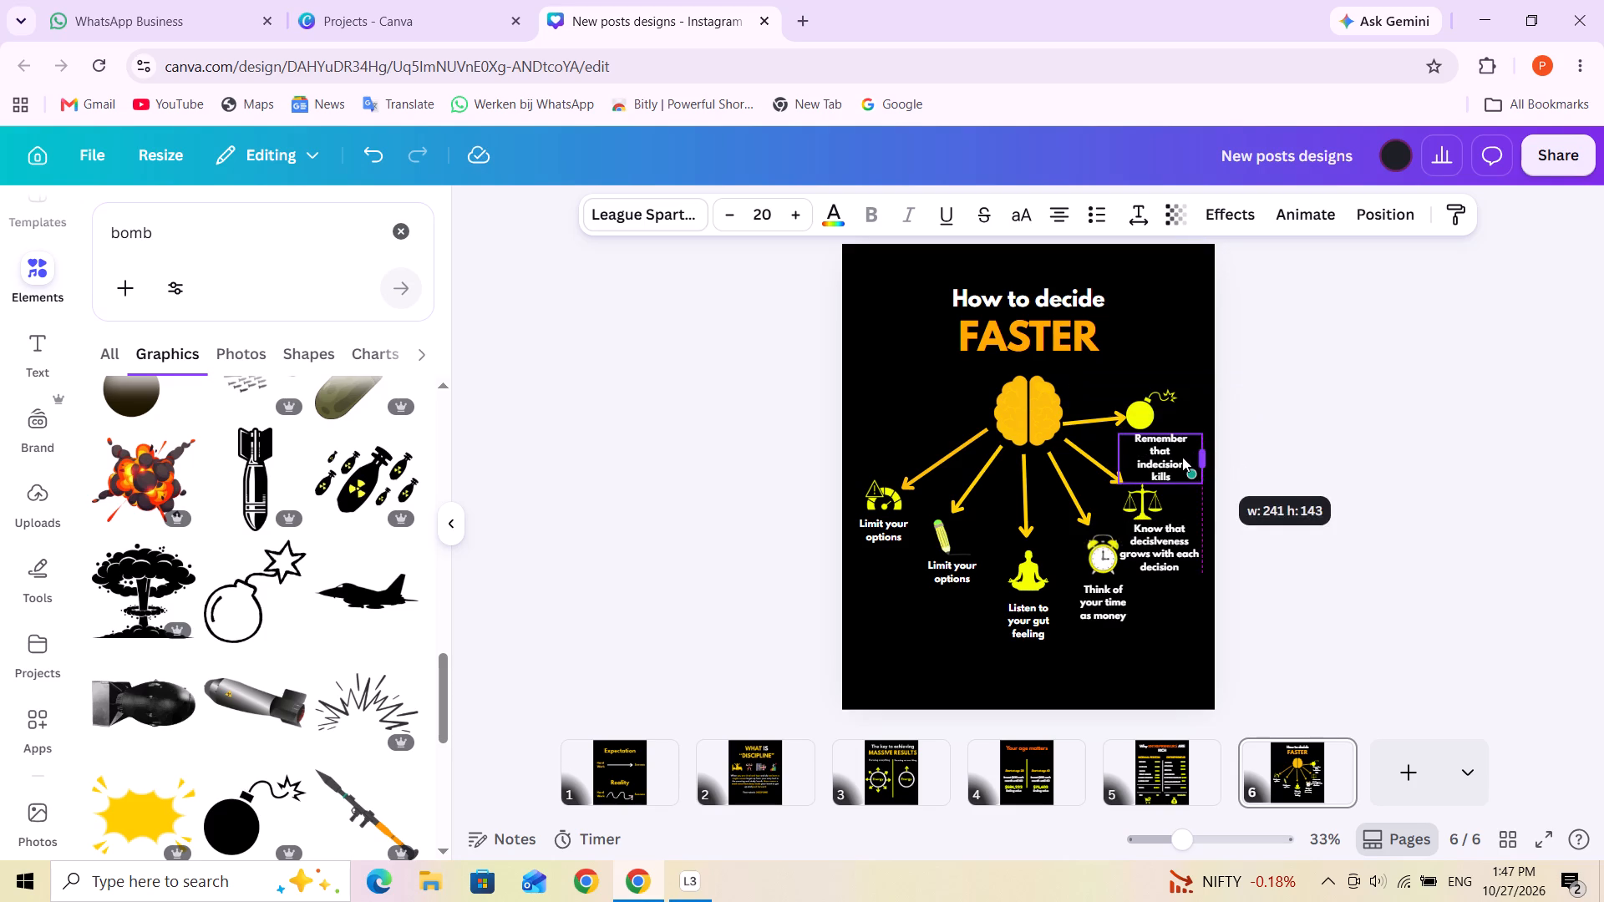
{"action": "left_click_drag", "start_coordinate": [1182, 457], "coordinate": [1180, 455]}
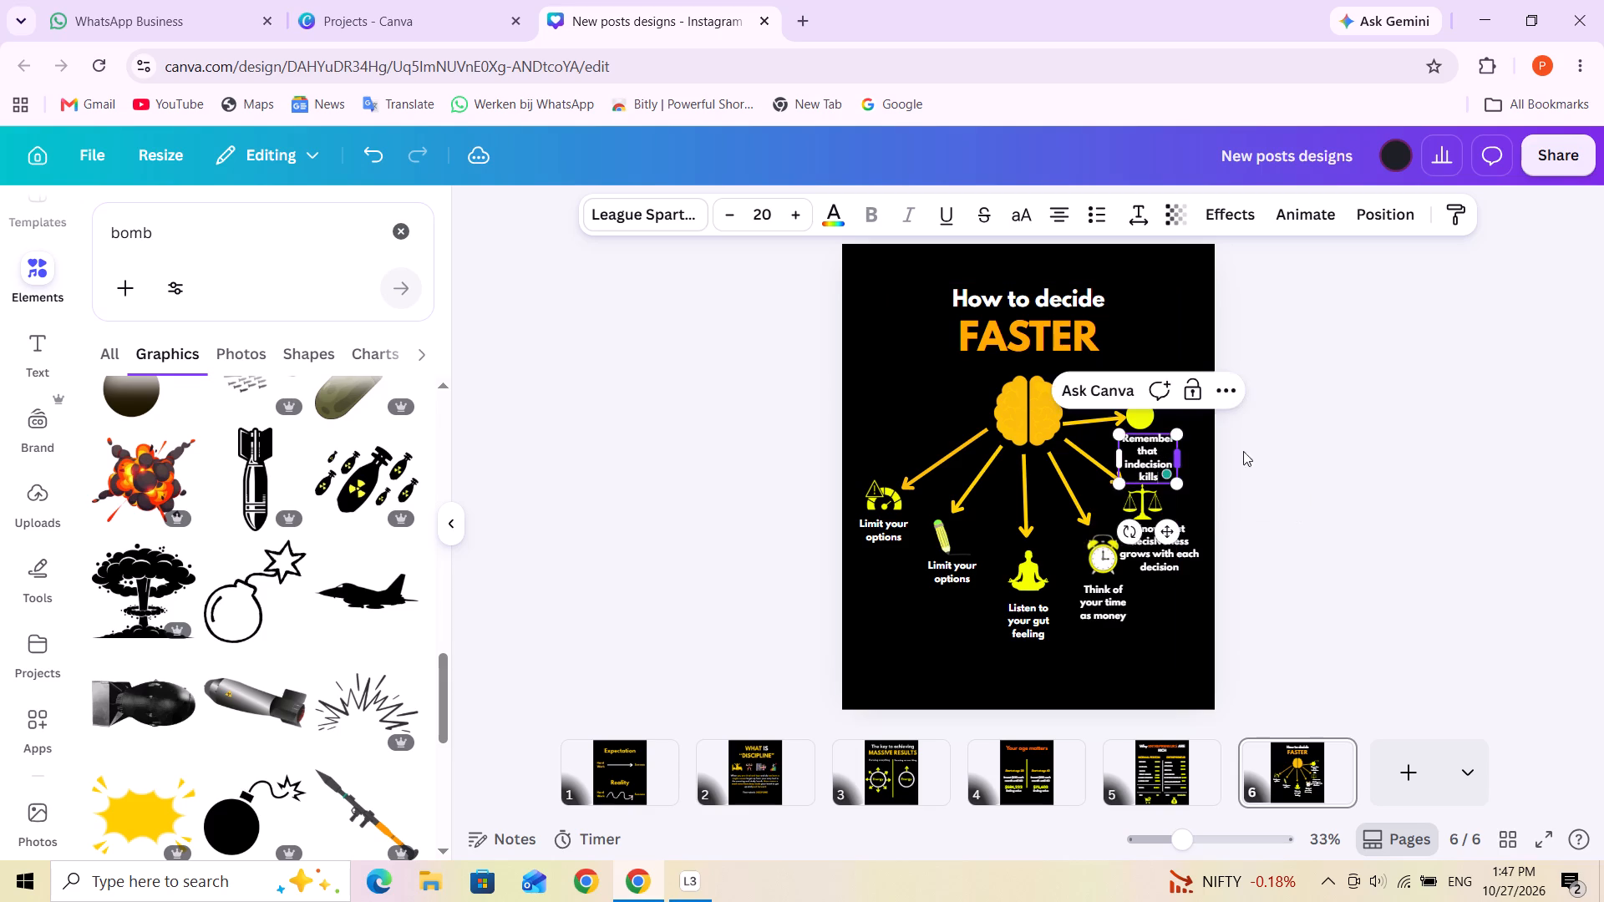
{"action": "left_click", "coordinate": [1318, 451]}
Position the "Remember that indecision kills" caption beneath the bomb, shifted slightly towards the page's outer edge and clear of the scales.
{"action": "left_click_drag", "start_coordinate": [1150, 459], "coordinate": [1175, 457]}
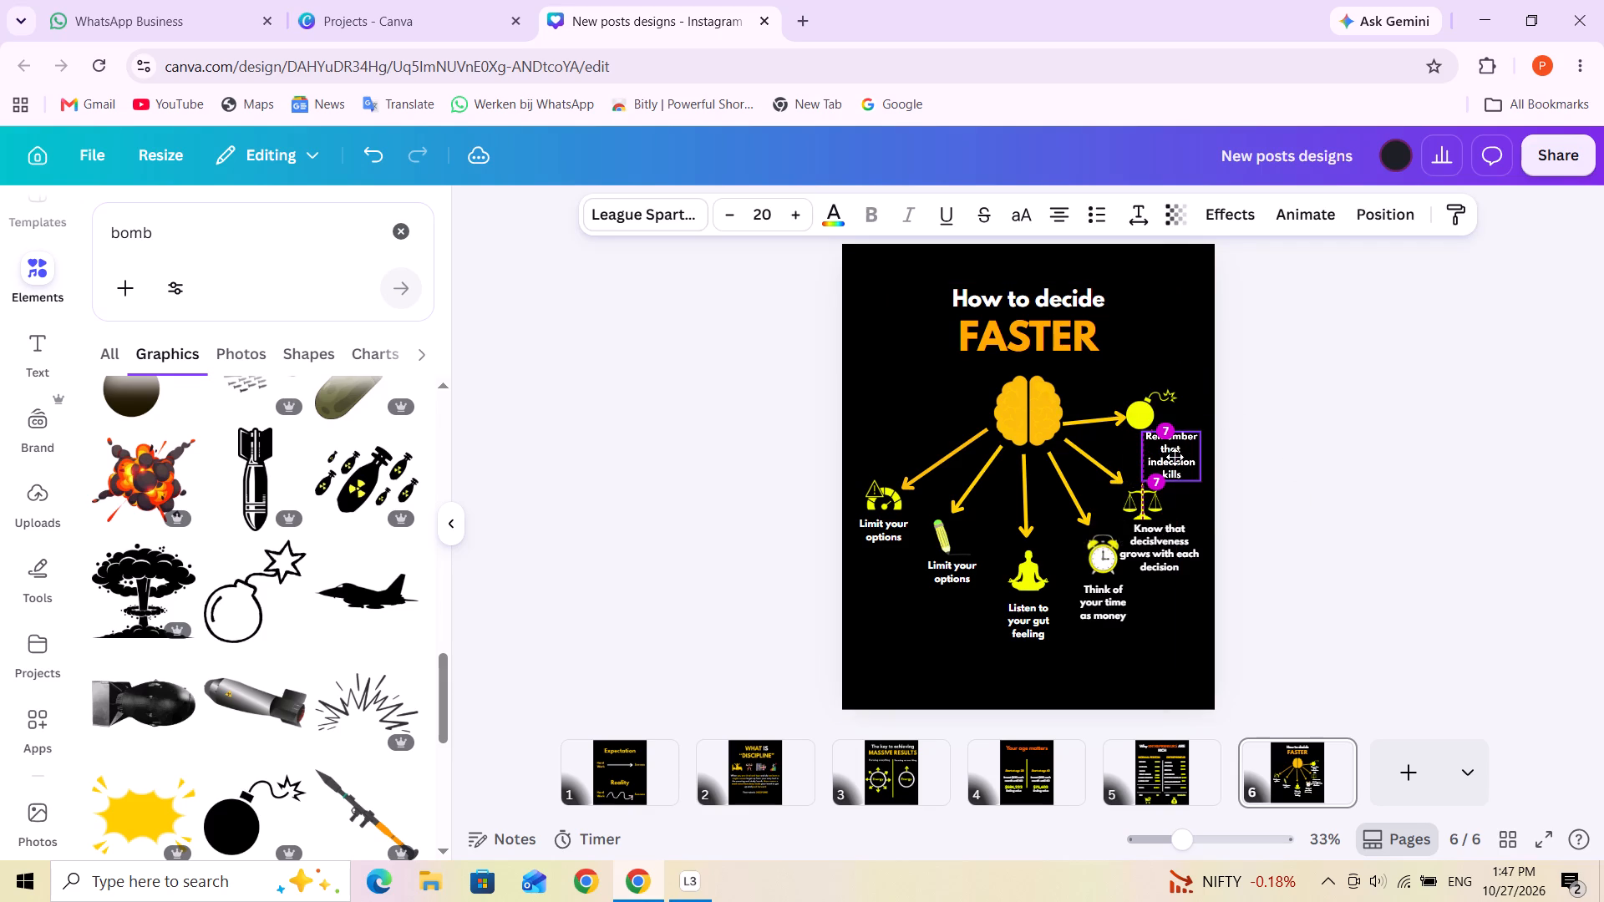
{"action": "left_click_drag", "start_coordinate": [1175, 457], "coordinate": [1166, 457]}
{"action": "left_click", "coordinate": [1370, 448]}
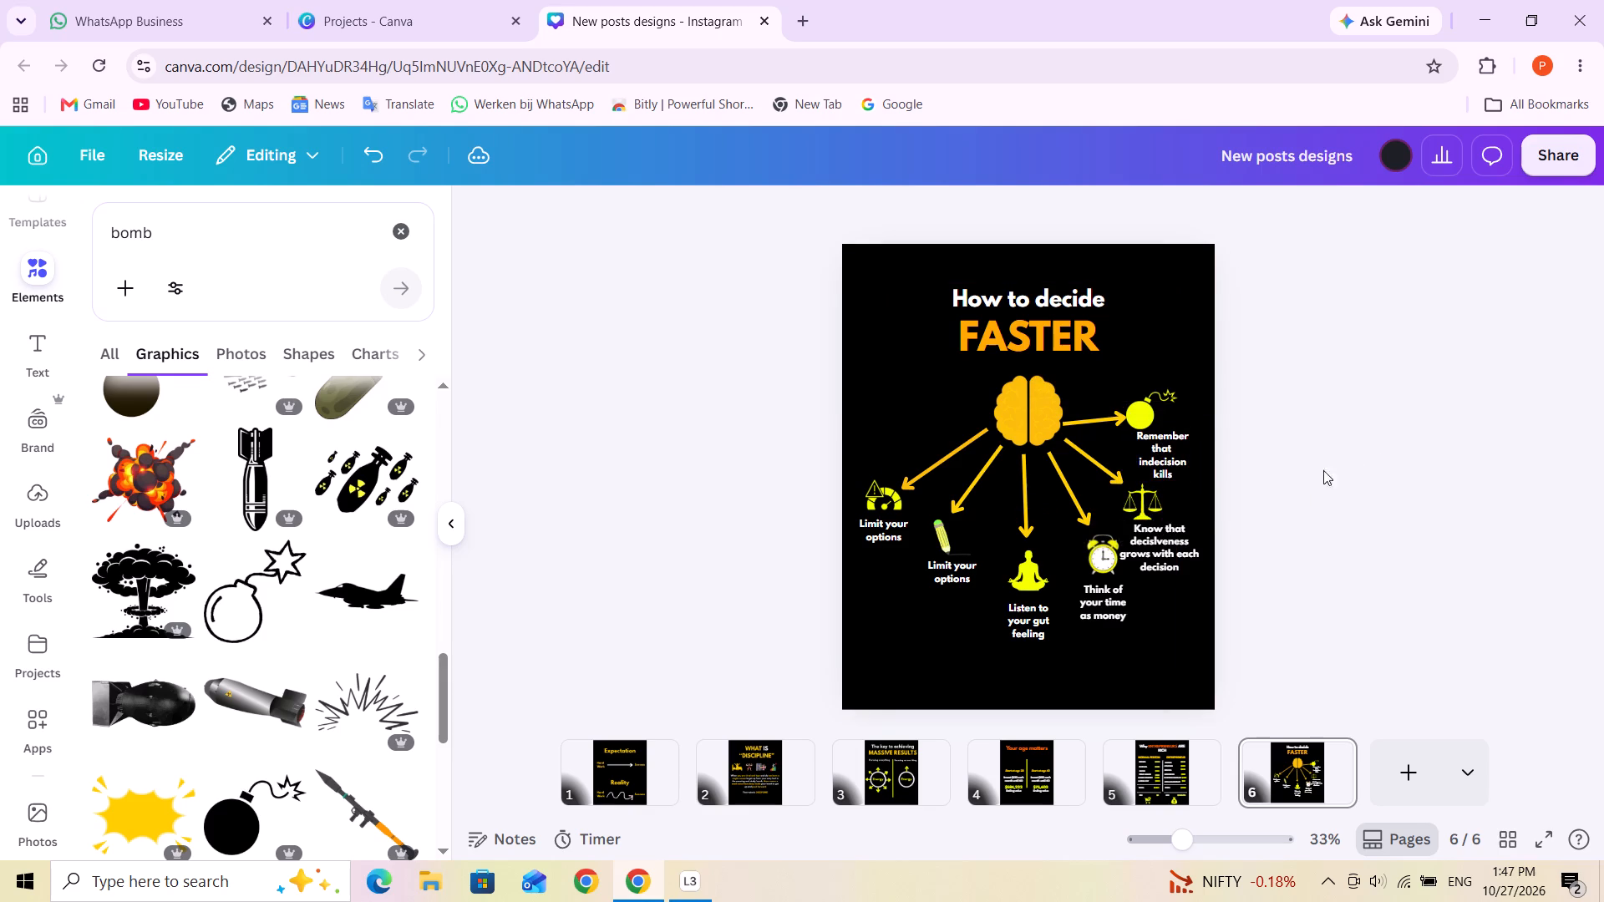
{"action": "left_click", "coordinate": [1170, 459]}
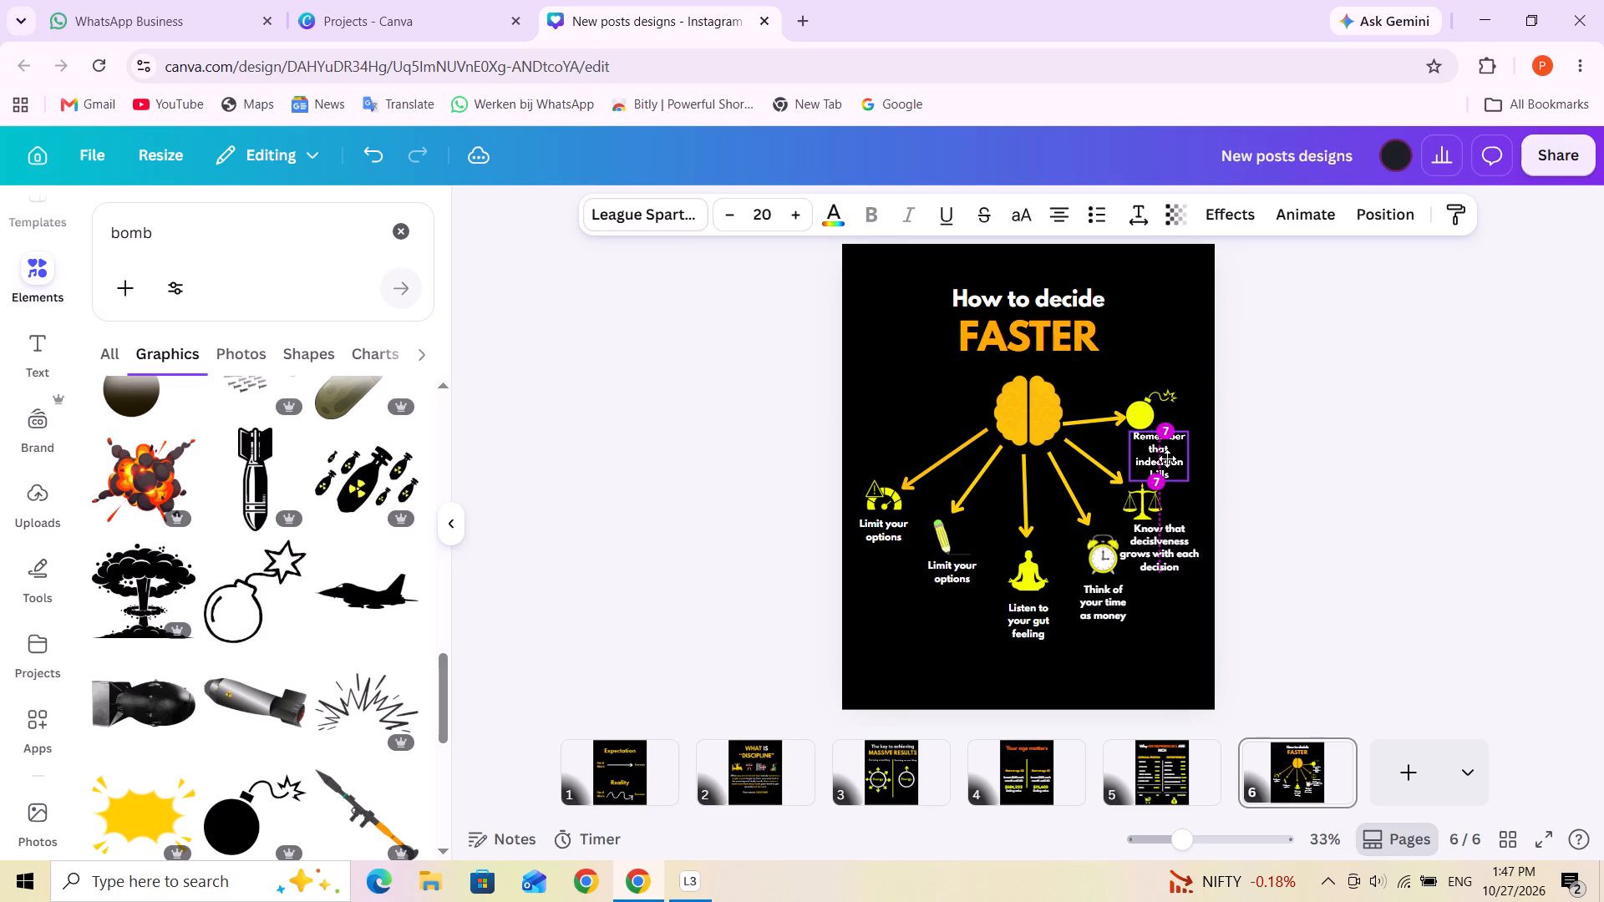
{"action": "left_click", "coordinate": [1392, 474]}
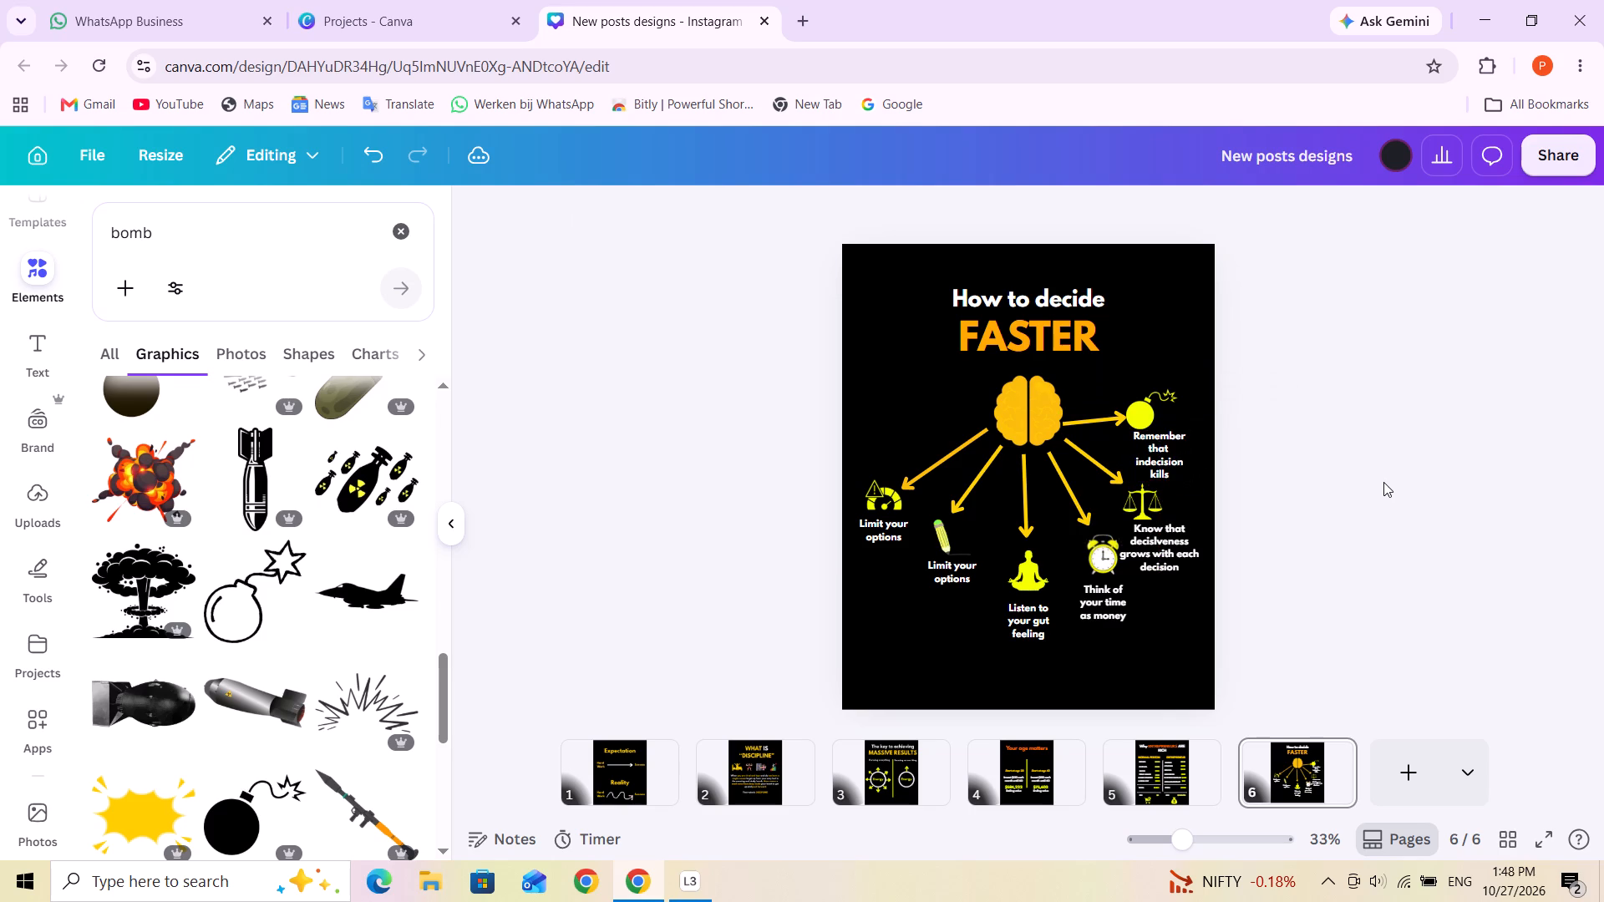
{"action": "left_click", "coordinate": [1170, 463]}
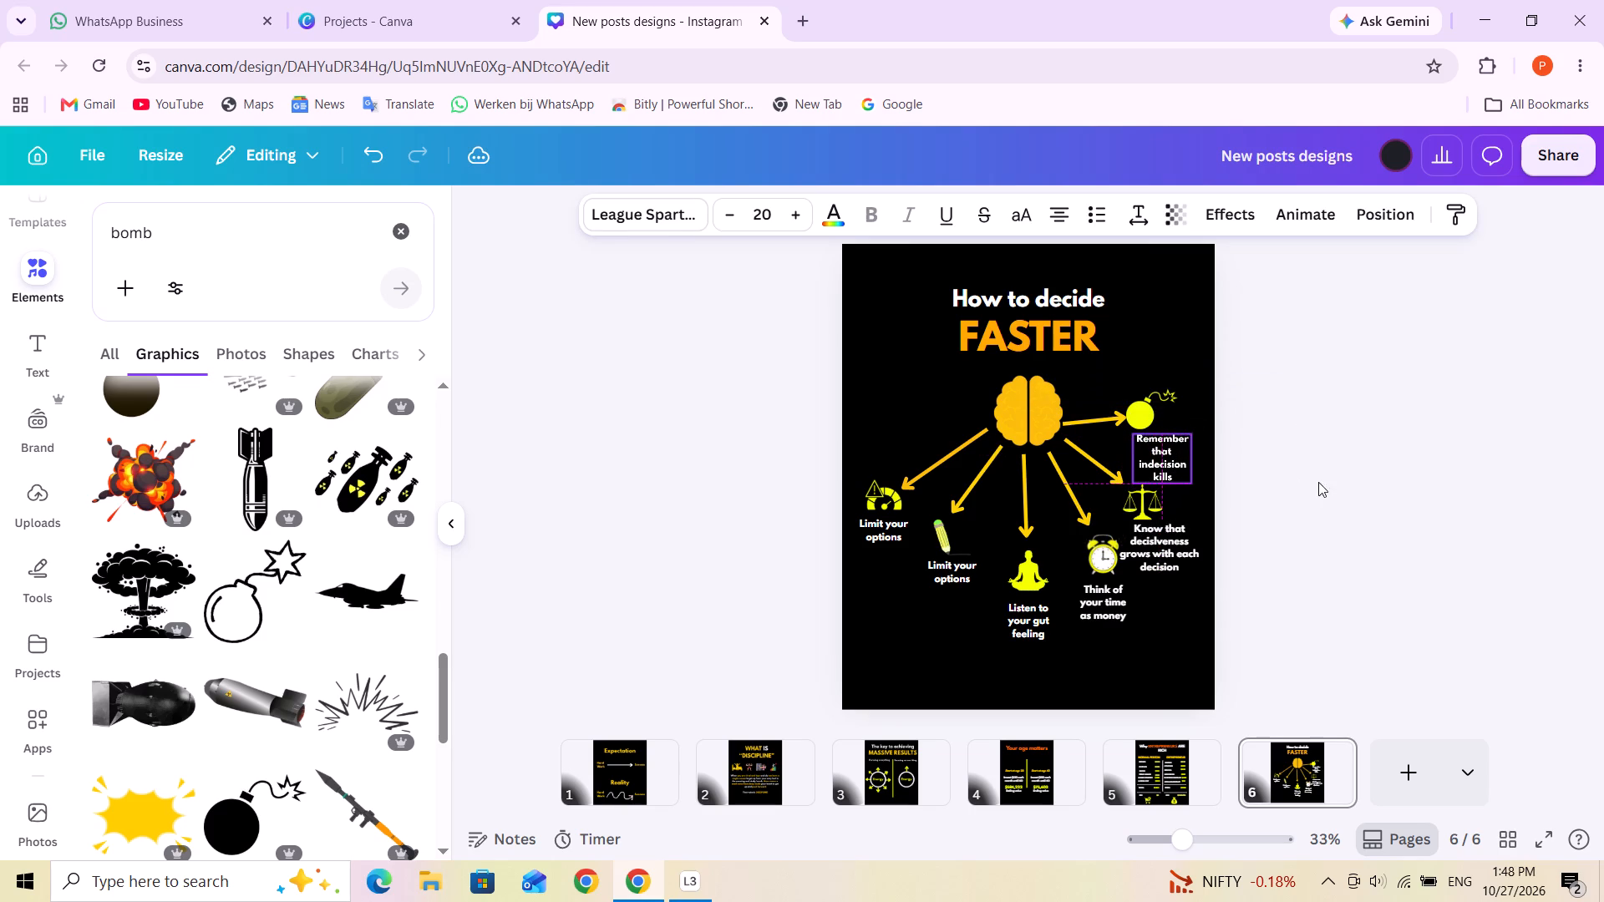
{"action": "left_click", "coordinate": [1388, 481]}
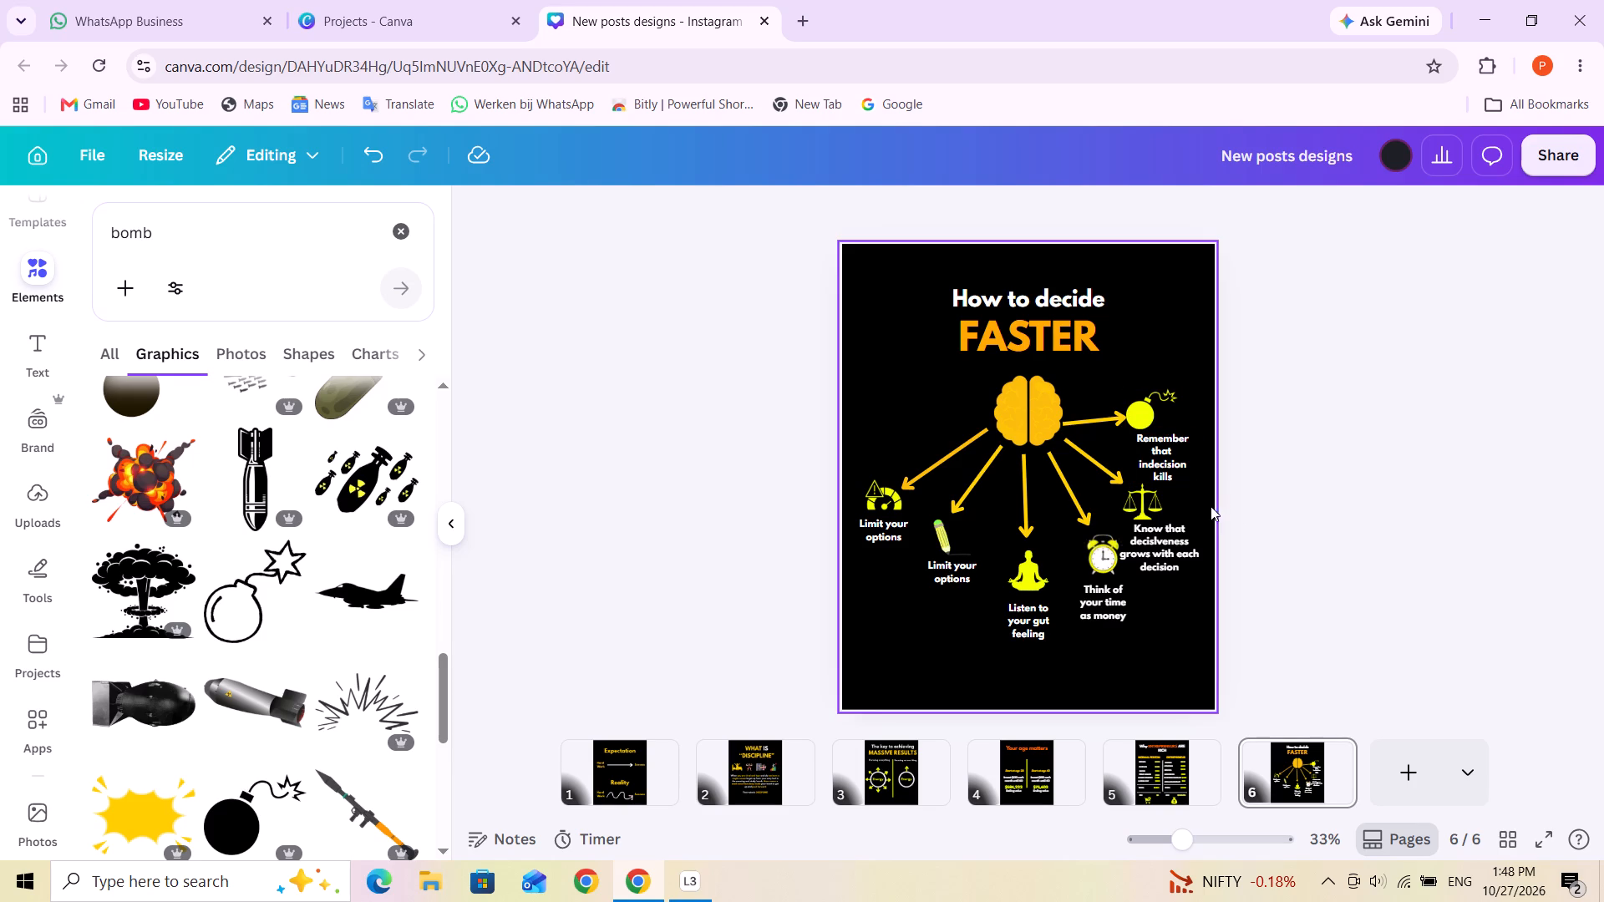
Change the line type of the arrow pointing to the bomb to Curved.
{"action": "left_click", "coordinate": [1097, 426]}
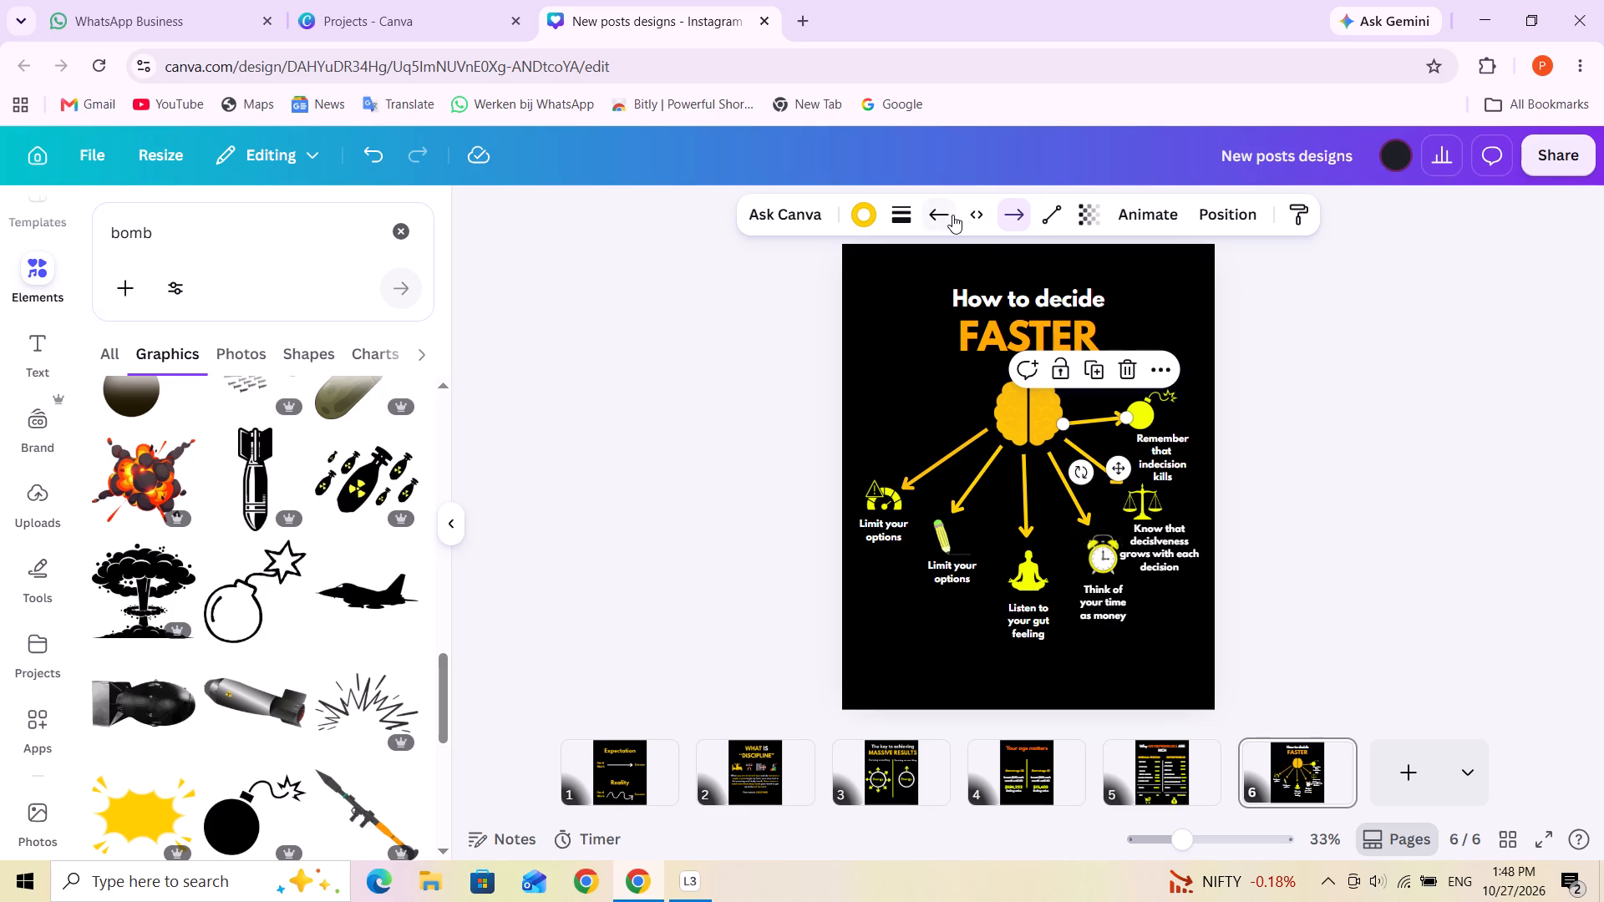
{"action": "left_click", "coordinate": [1040, 216]}
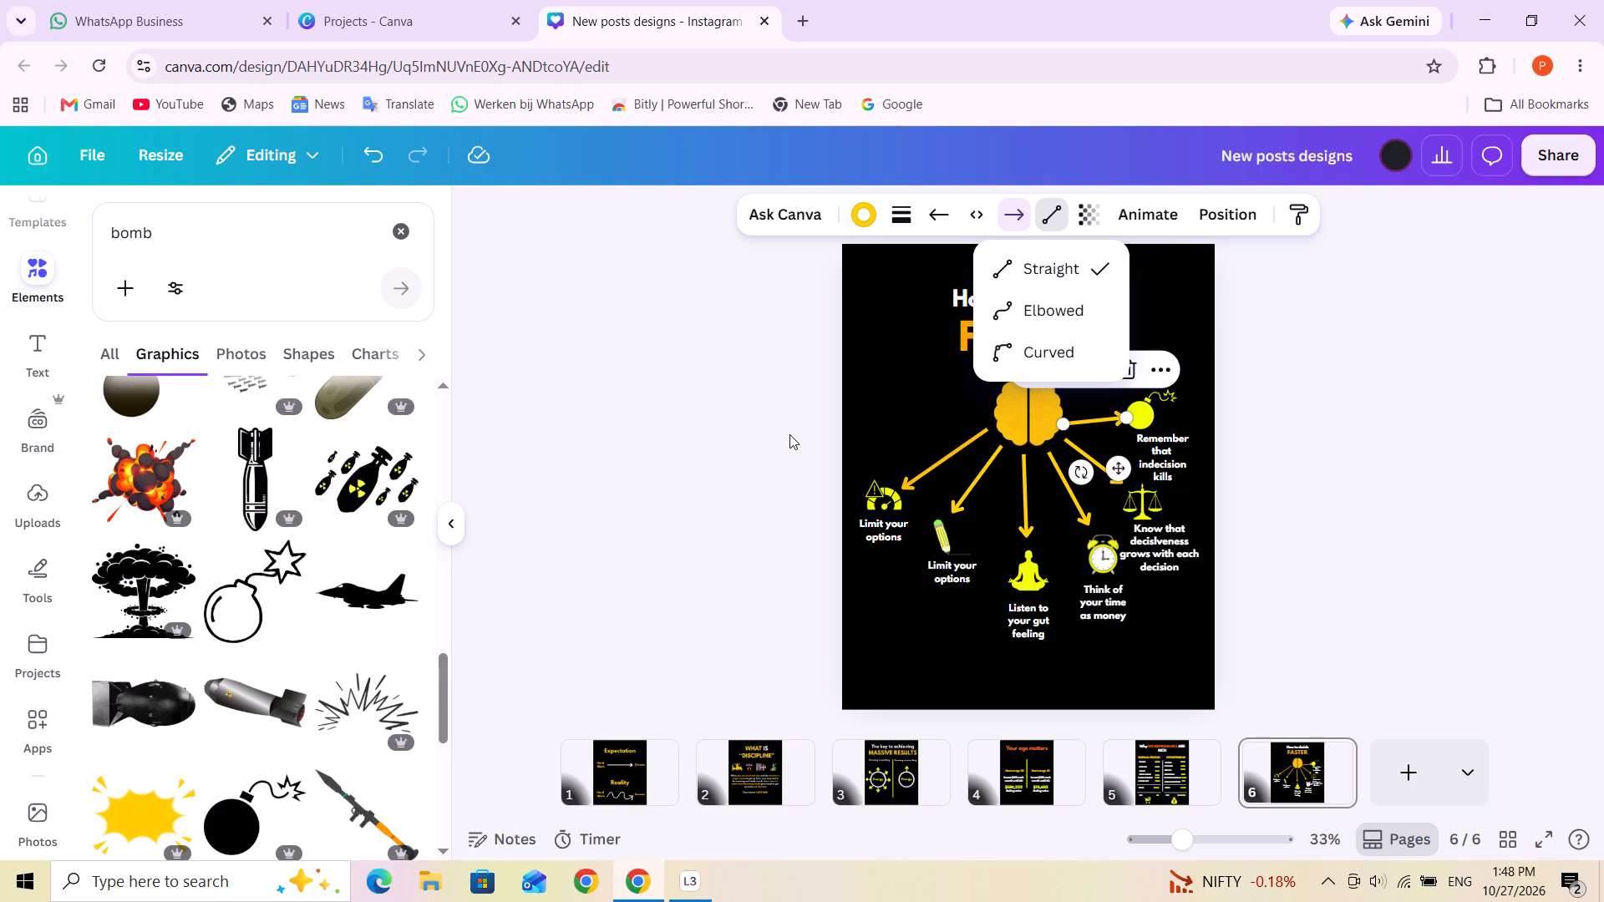
{"action": "left_click", "coordinate": [1016, 355]}
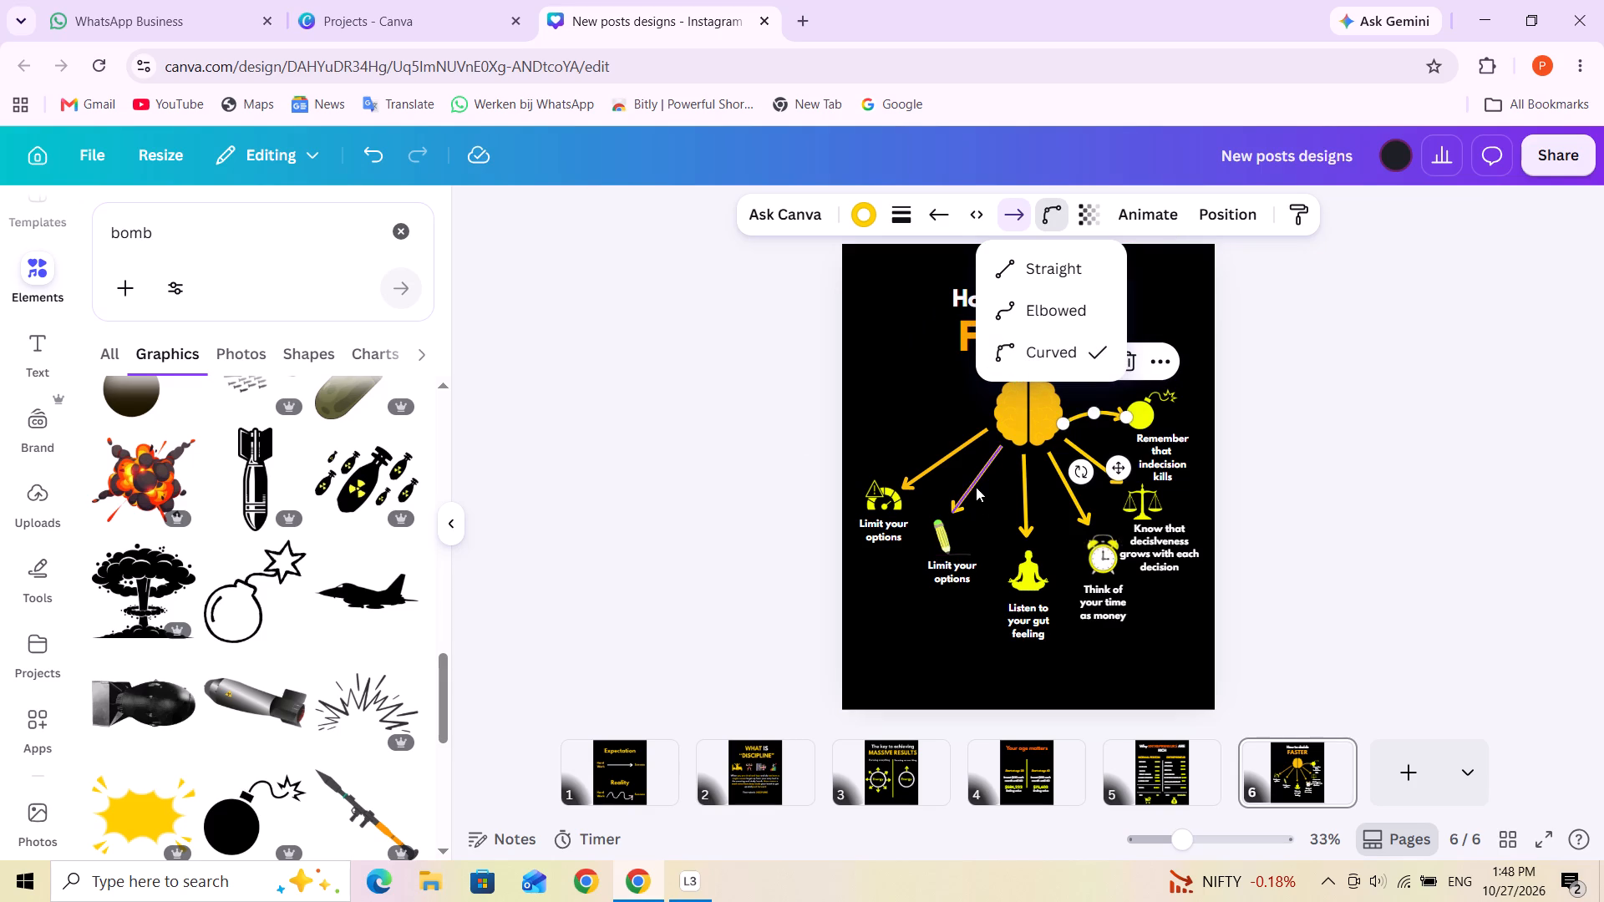
Adjust the arrow pointing to the pencil so it sits slightly lower, between the brain and the pencil.
{"action": "left_click_drag", "start_coordinate": [961, 489], "coordinate": [949, 489]}
{"action": "left_click", "coordinate": [944, 512]}
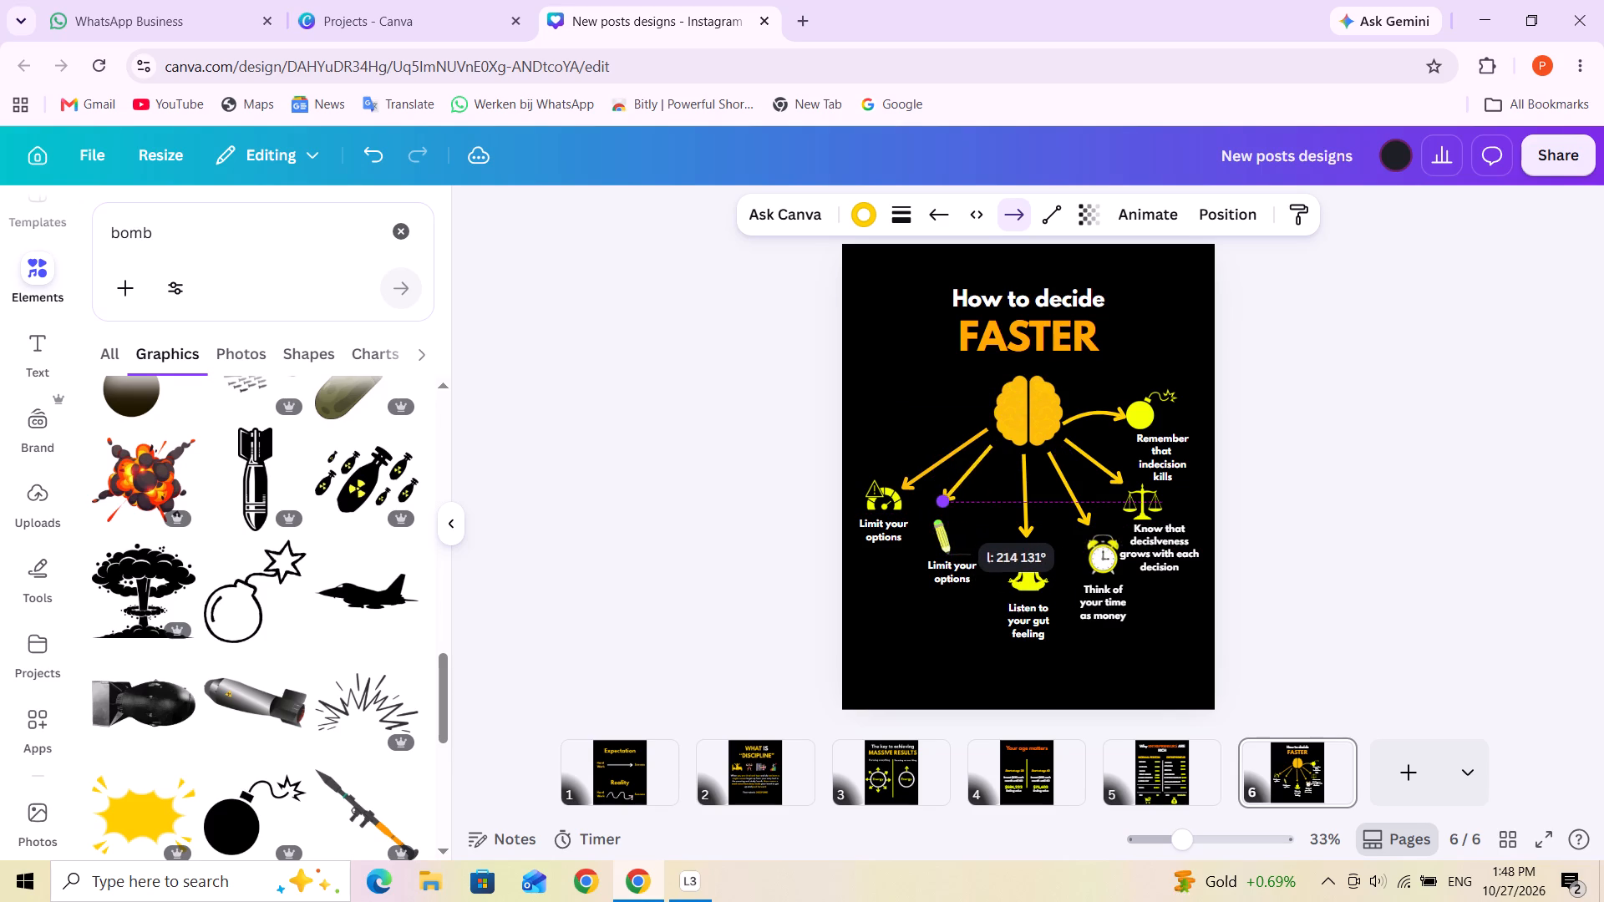
{"action": "left_click", "coordinate": [1415, 524]}
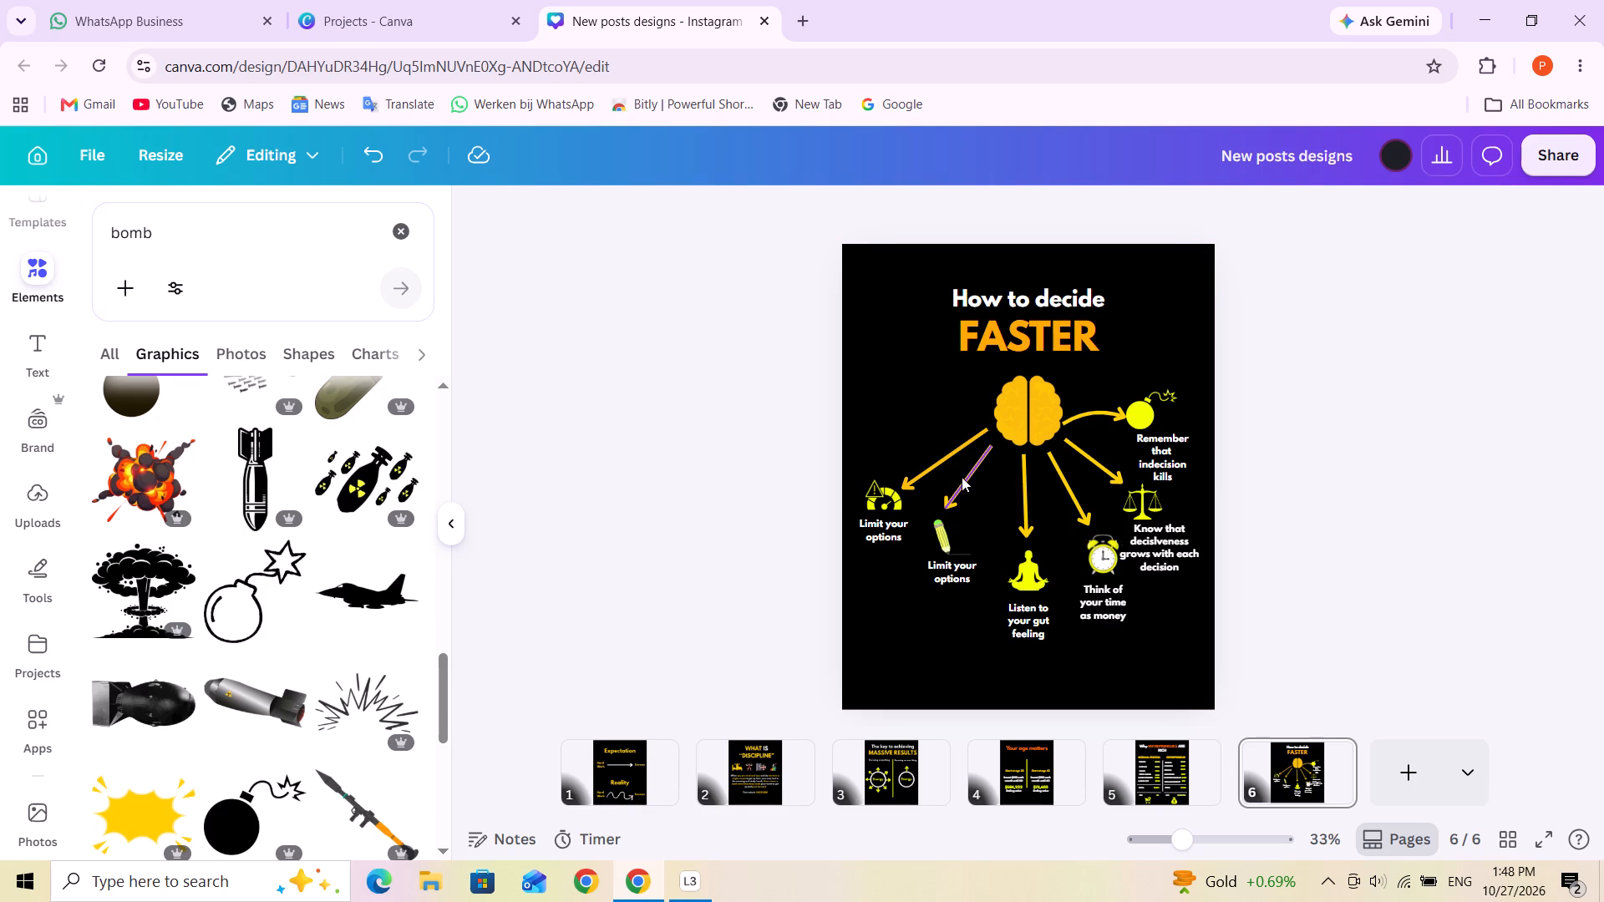
{"action": "left_click_drag", "start_coordinate": [963, 478], "coordinate": [972, 484]}
Shift the pencil graphic slightly towards the page's centre, beneath its arrow's tip and above the "Limit your options" caption.
{"action": "left_click_drag", "start_coordinate": [952, 541], "coordinate": [961, 544]}
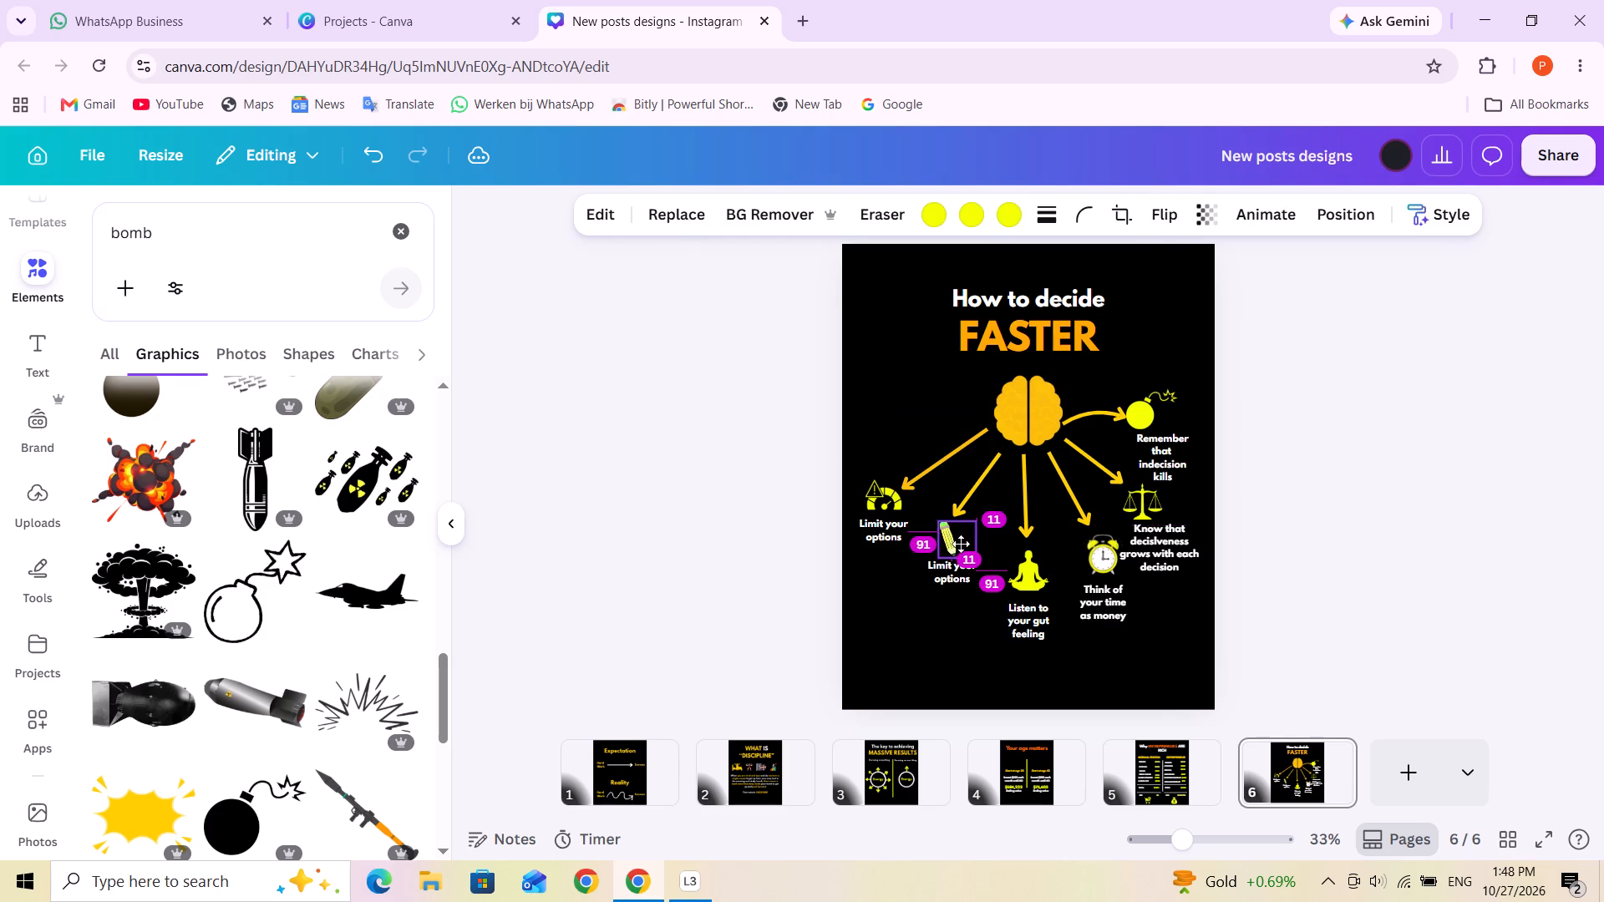
{"action": "left_click_drag", "start_coordinate": [961, 544], "coordinate": [960, 544]}
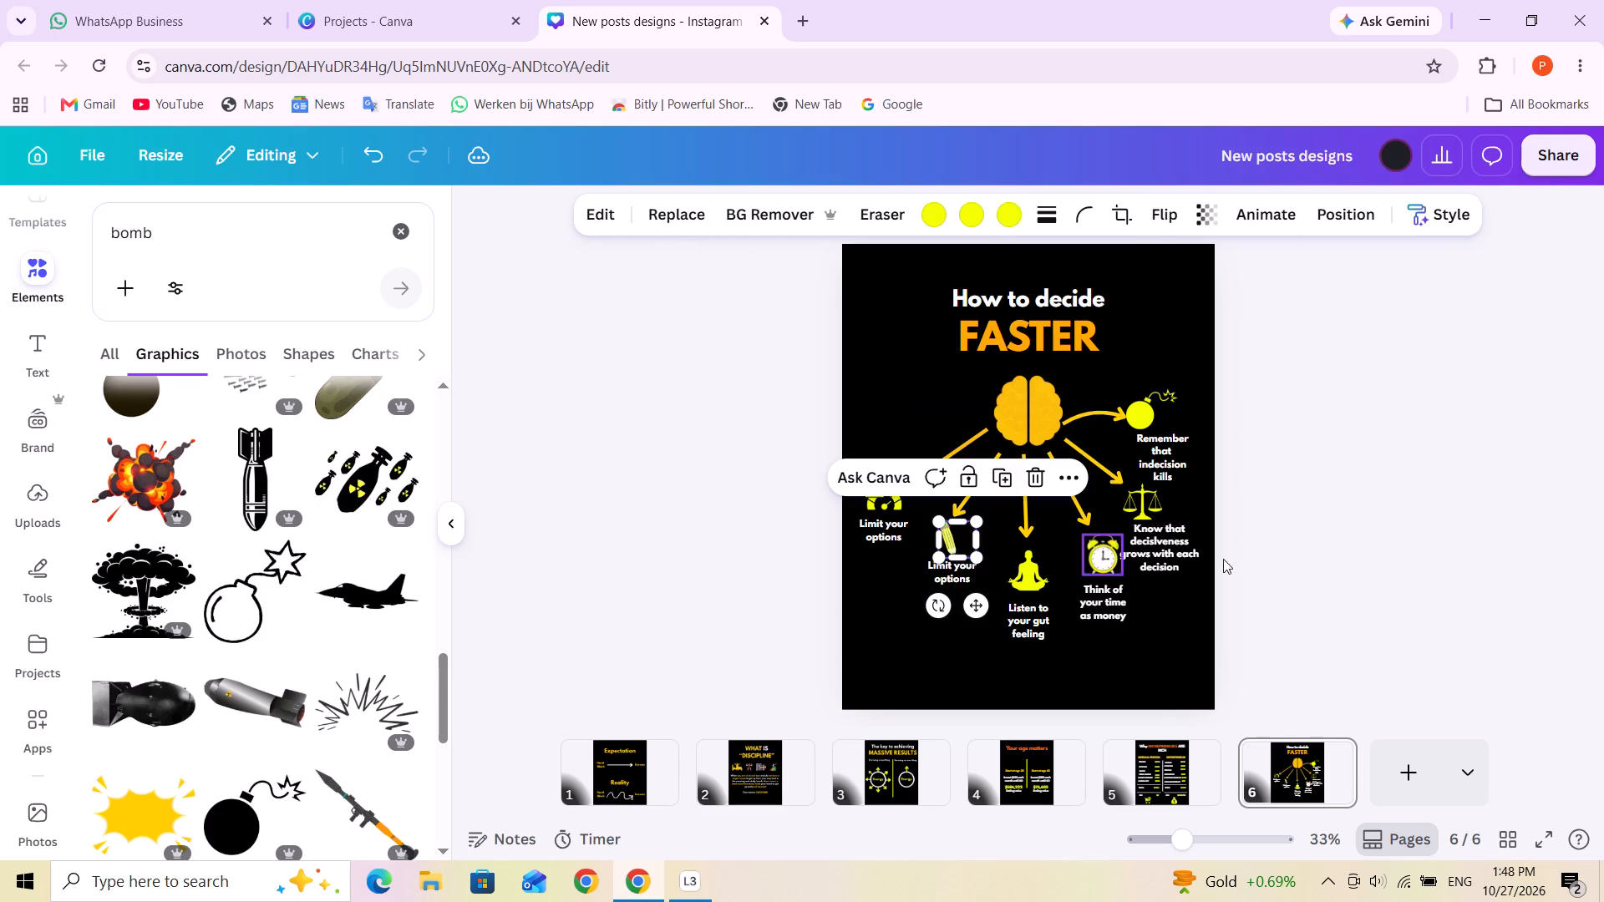
{"action": "left_click", "coordinate": [1342, 543]}
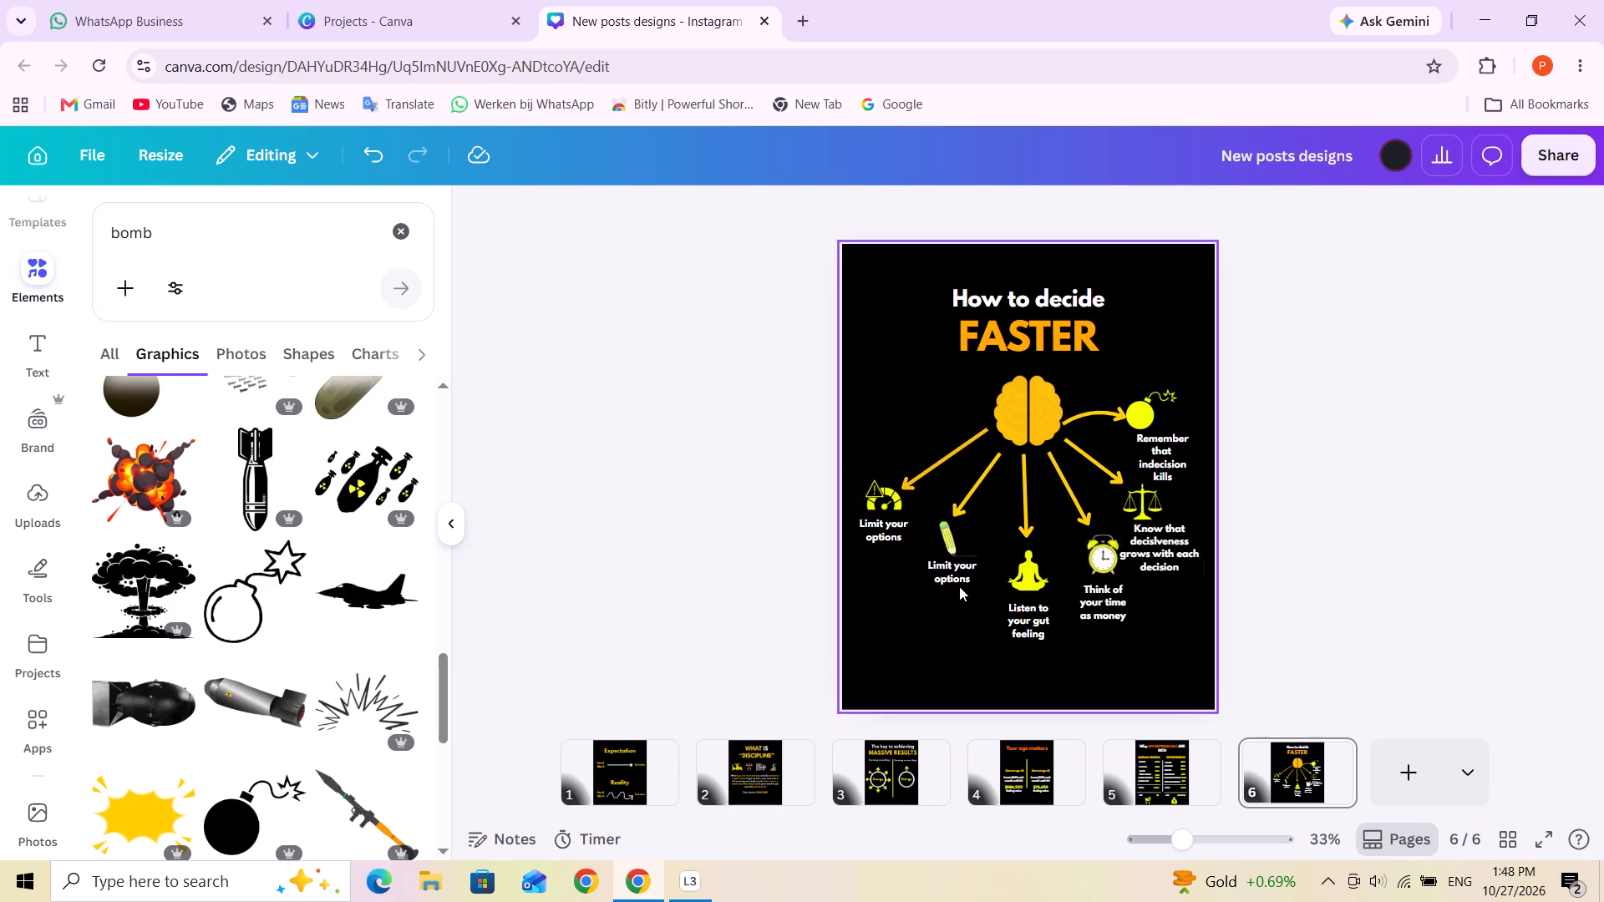
Nudge the "Limit your options" caption beneath the pencil slightly down, leaving a small gap below the graphic.
{"action": "left_click", "coordinate": [958, 586]}
{"action": "left_click", "coordinate": [951, 565]}
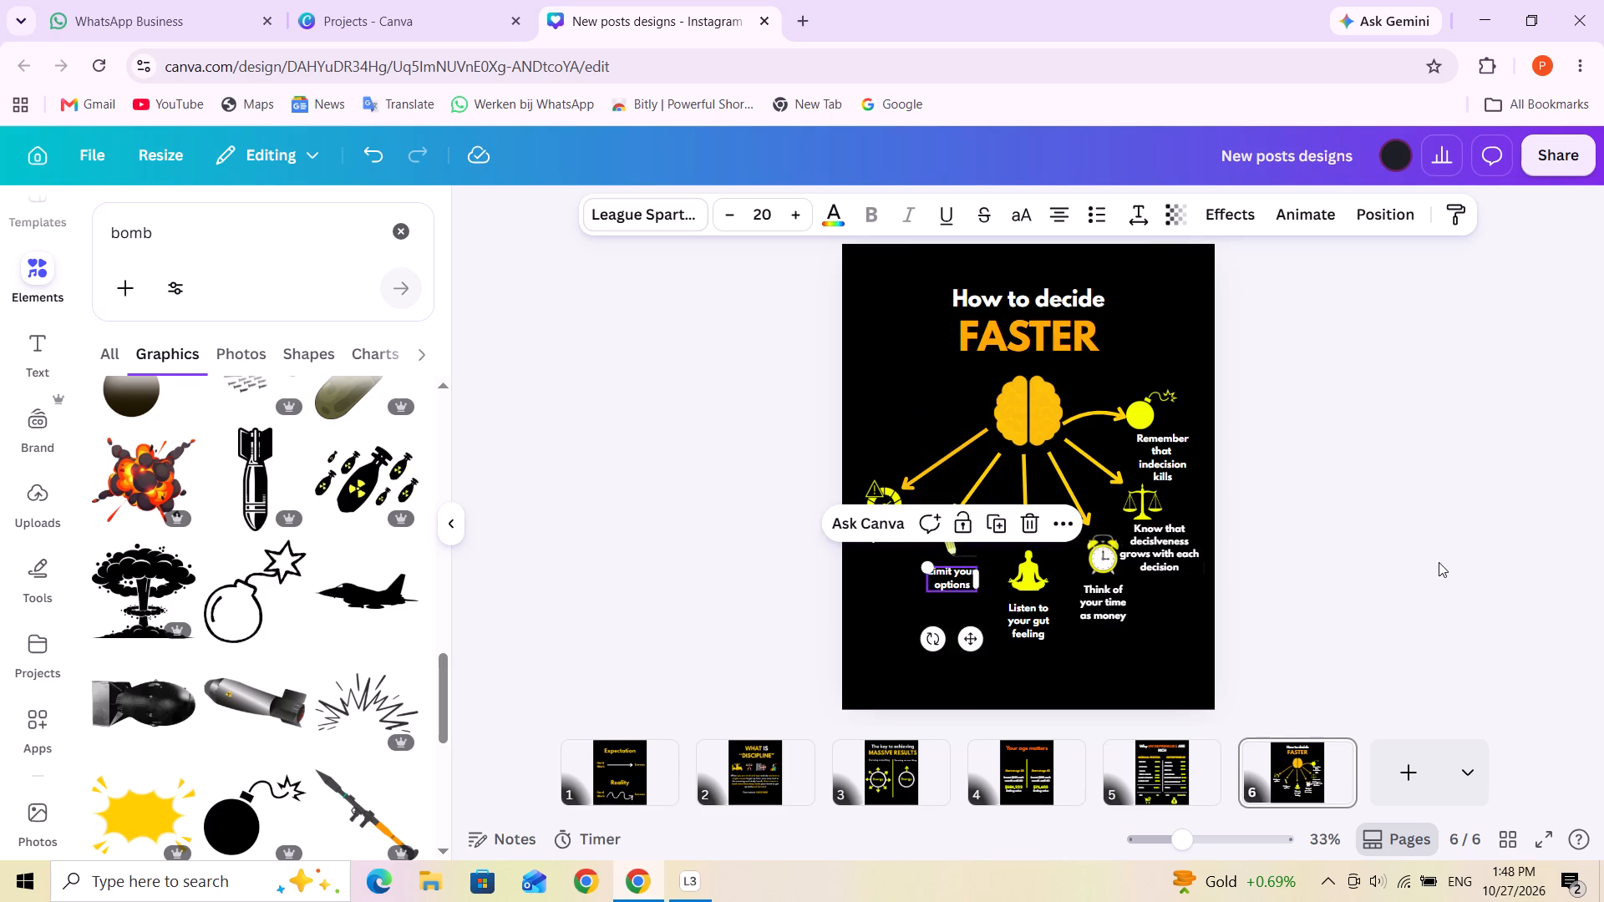
{"action": "left_click", "coordinate": [1446, 562]}
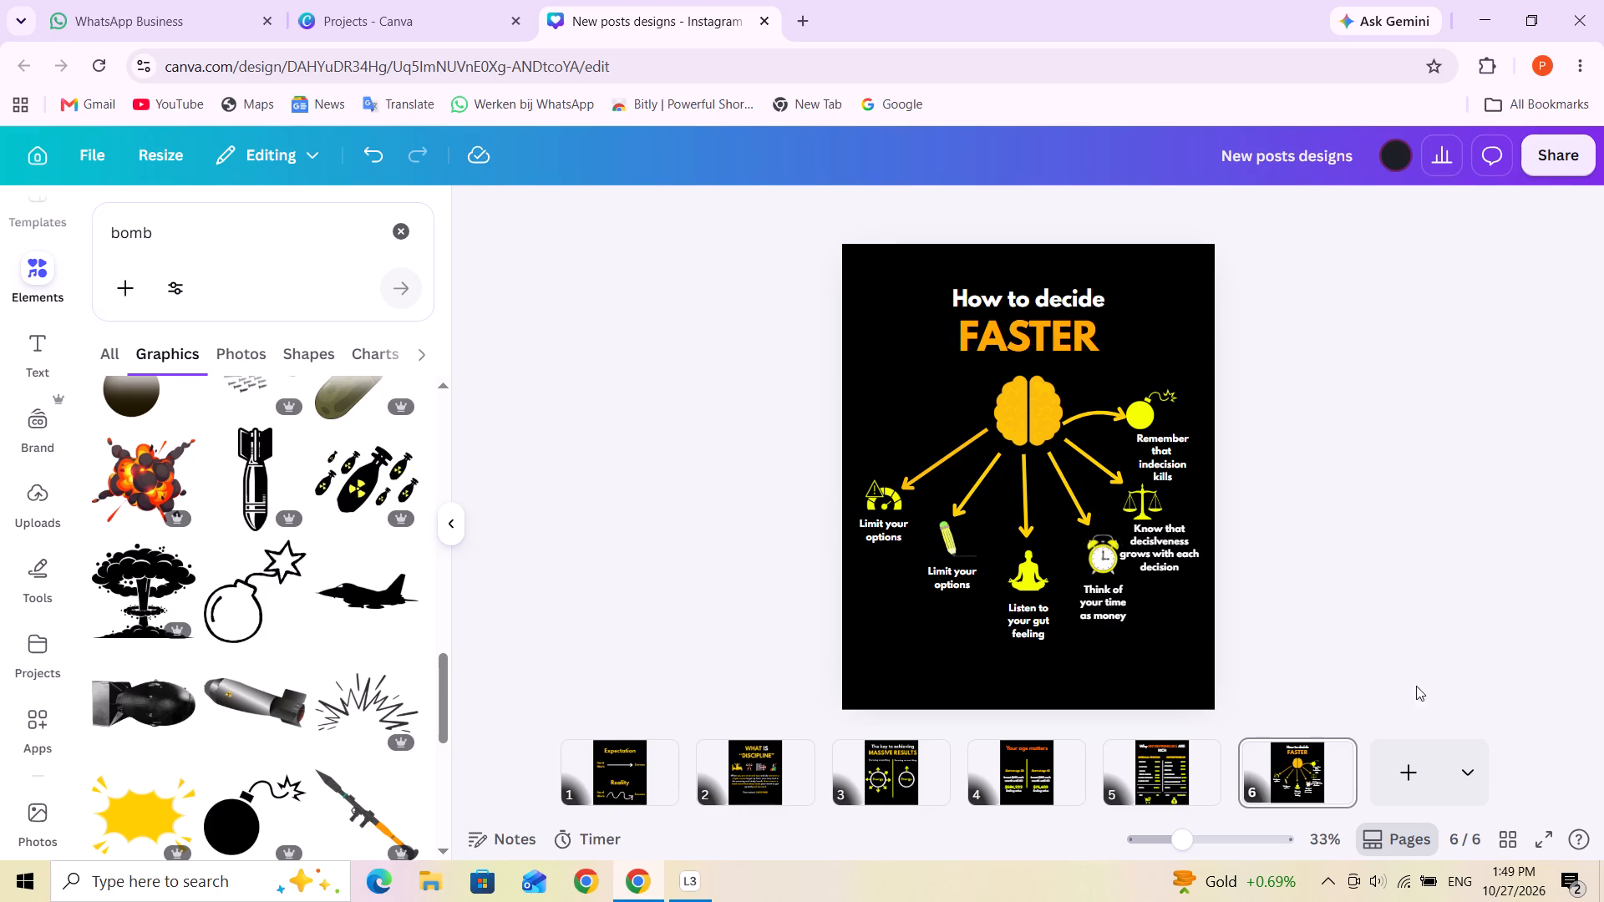
Add a new page 7 after the "How to decide FASTER" page.
{"action": "left_click", "coordinate": [1404, 778]}
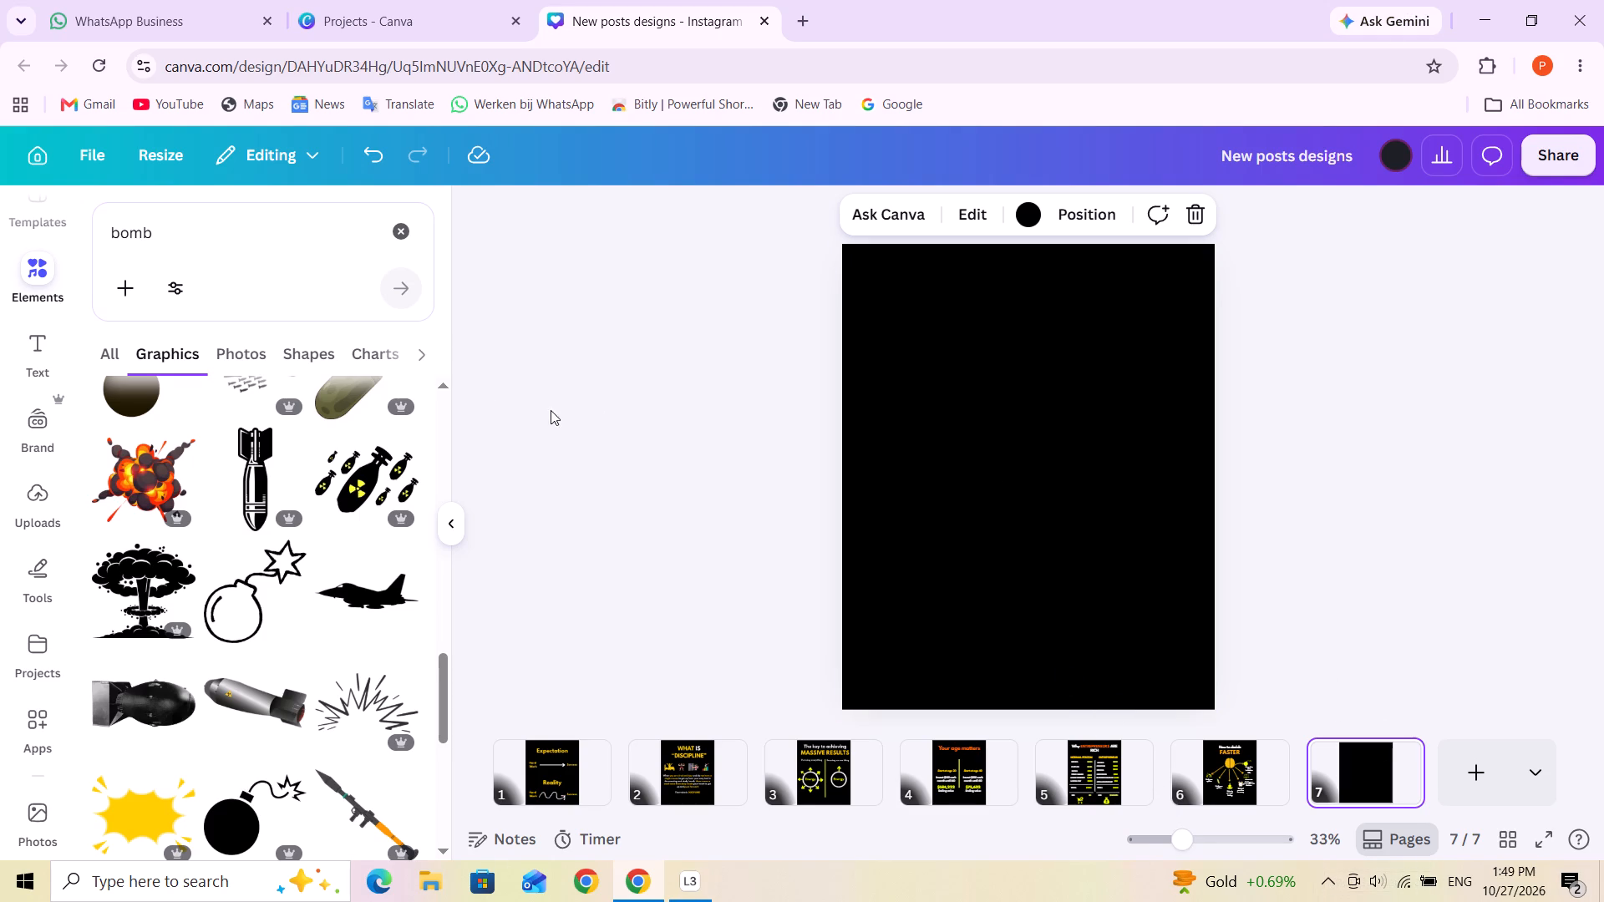
Search the graphics elements for "study".
{"action": "triple_click", "coordinate": [141, 232]}
{"action": "type", "text": "studt"}
{"action": "key", "text": "Return"}
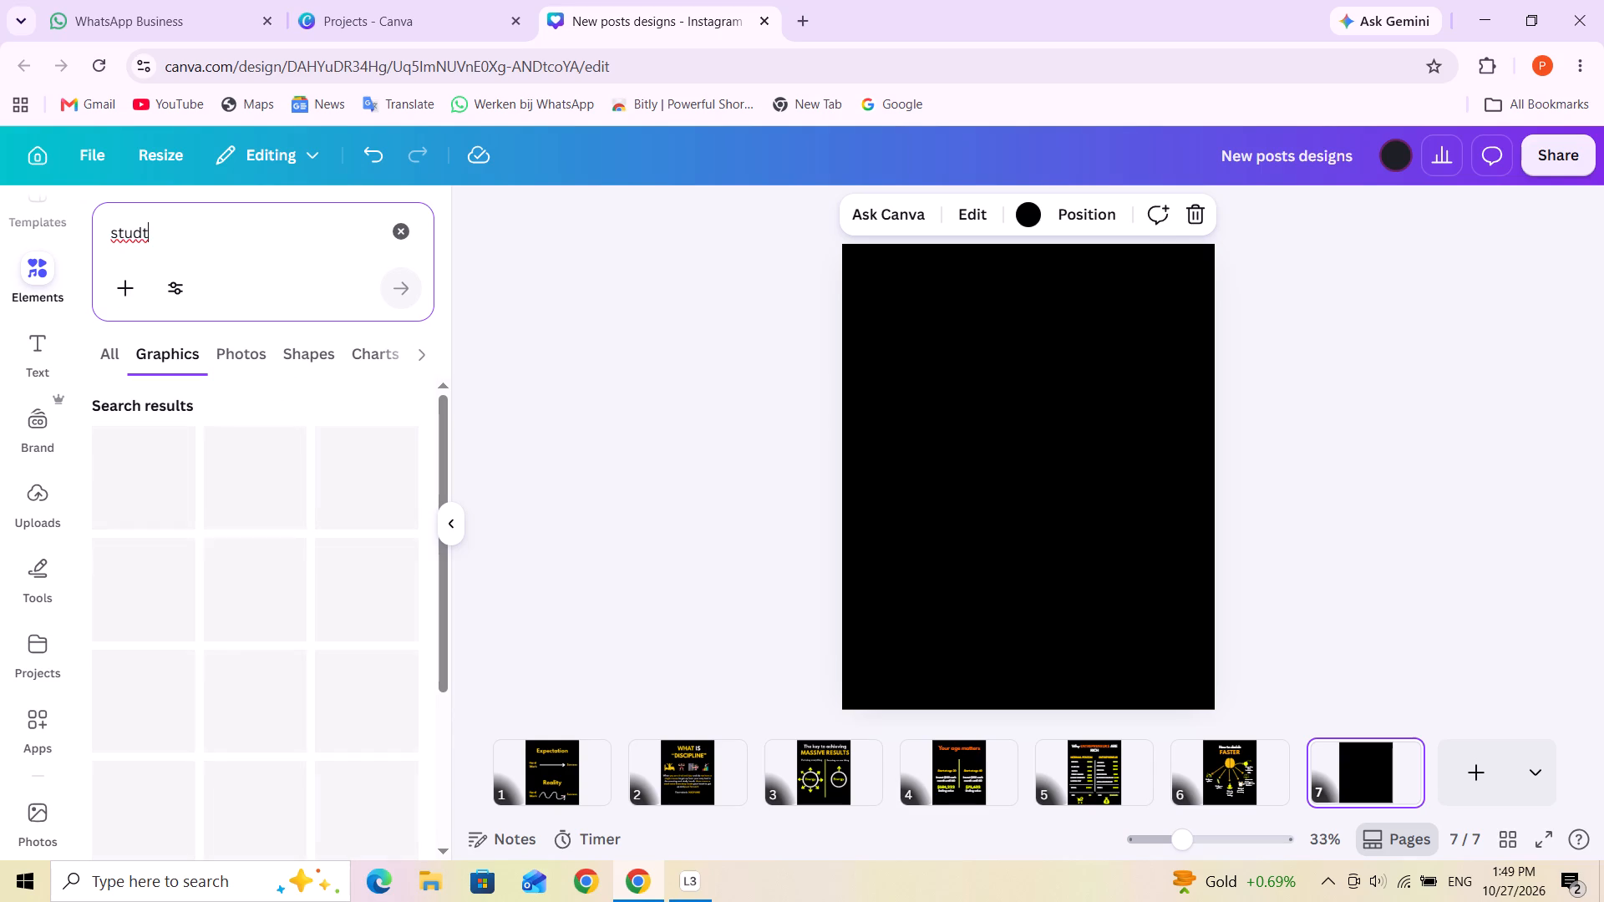
{"action": "key", "text": "BackSpace"}
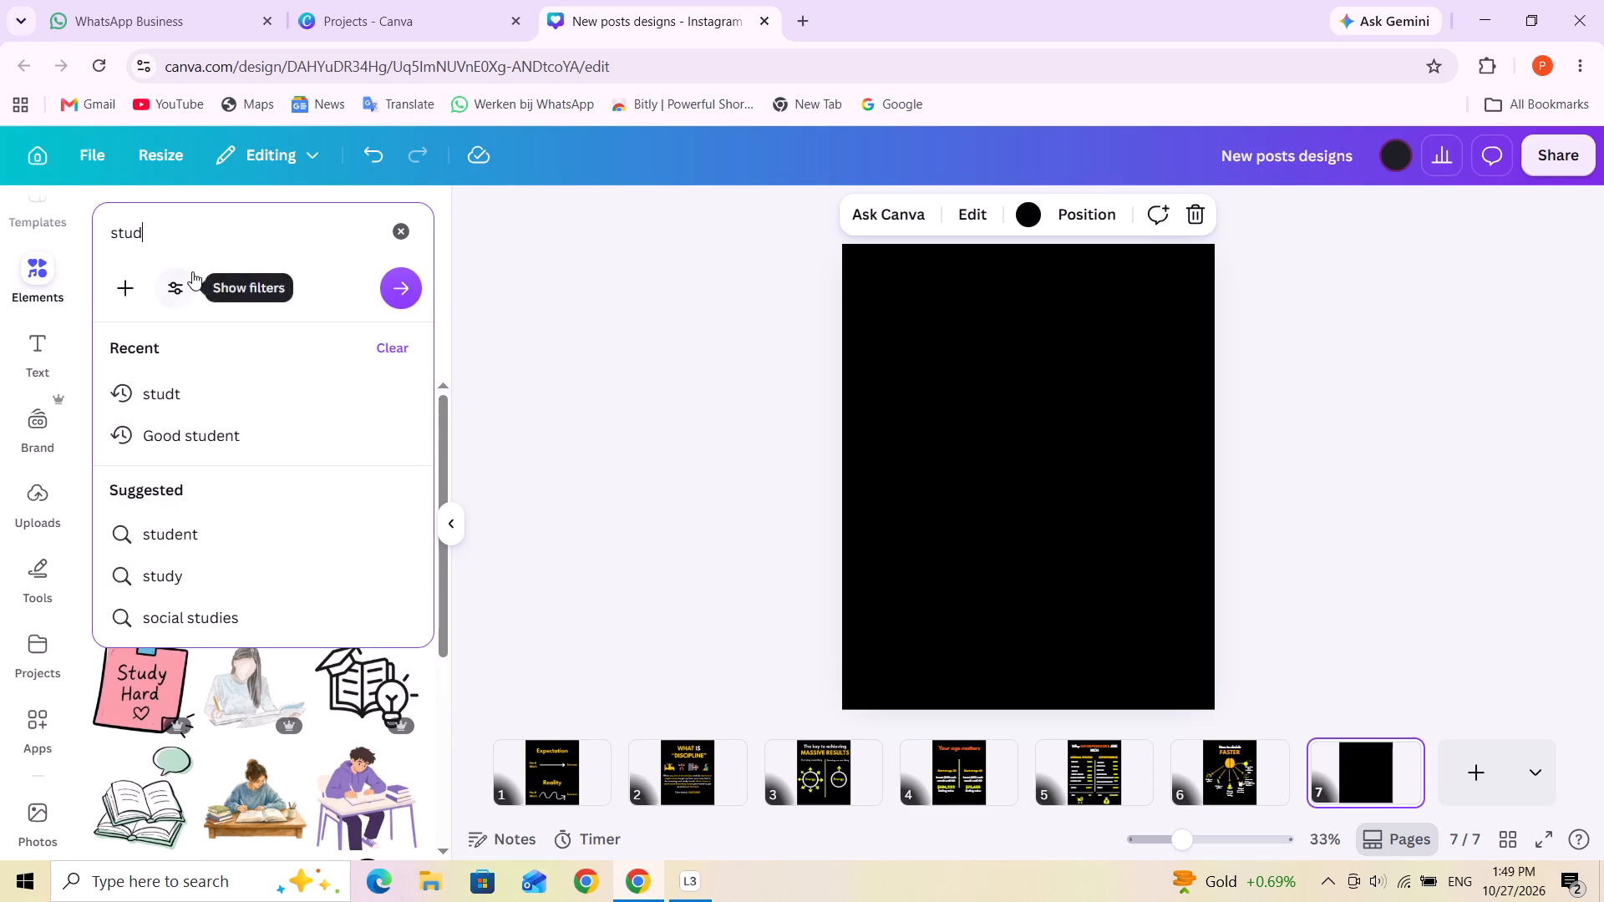
{"action": "key", "text": "y"}
{"action": "key", "text": "Return"}
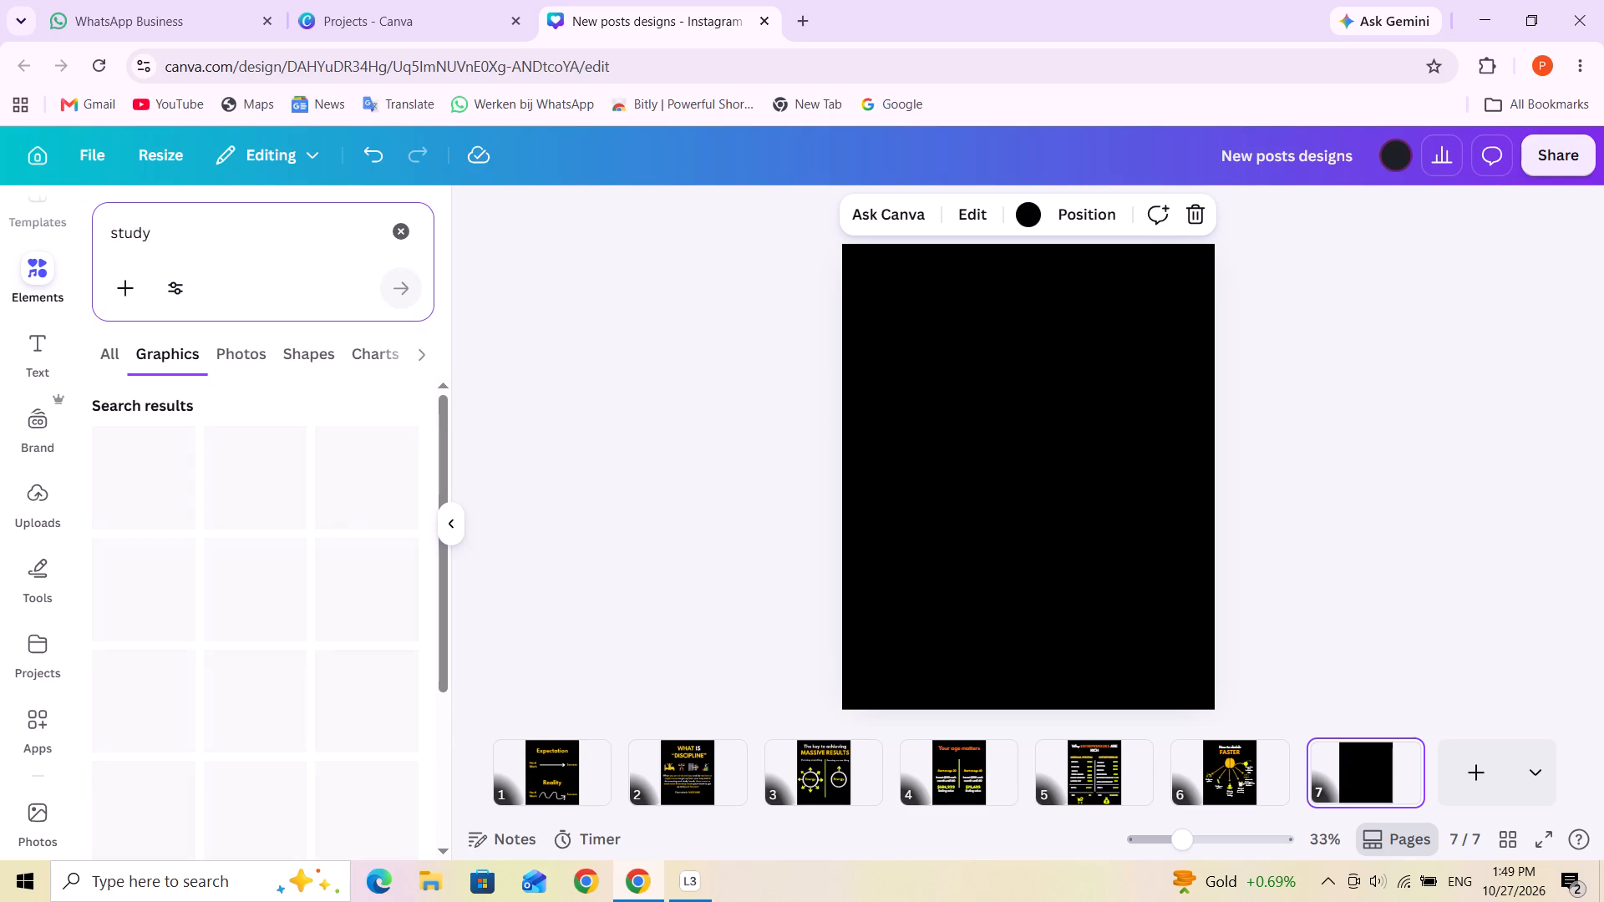
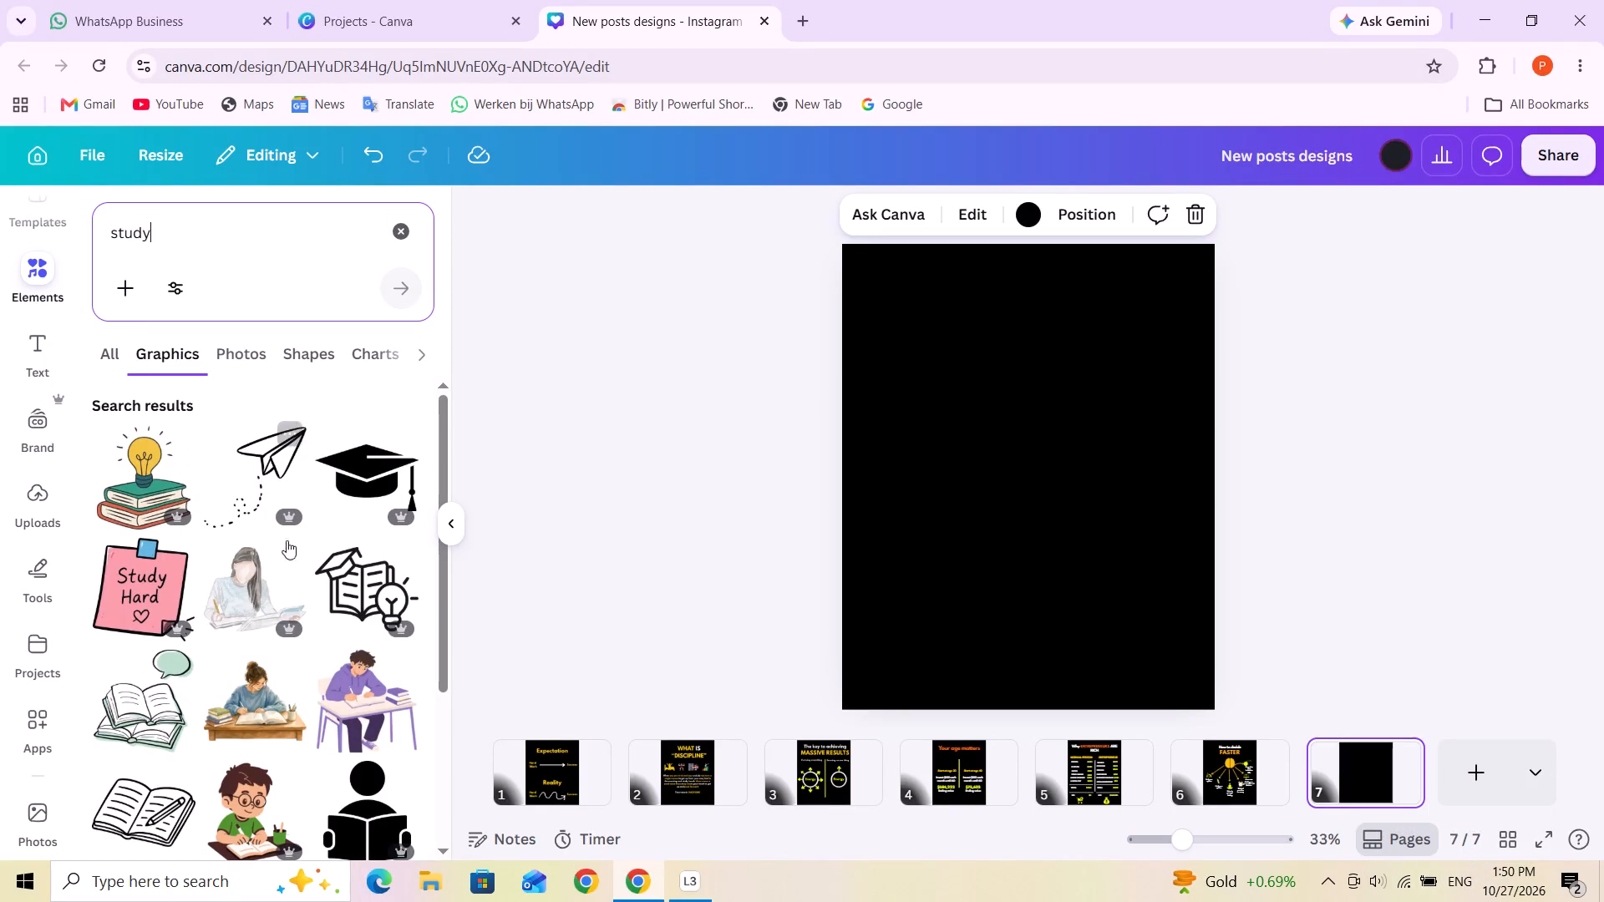
Browse the study graphics for a suitable illustration for the new page.
{"action": "scroll", "coordinate": [147, 590], "scroll_direction": "down", "scroll_amount": 1}
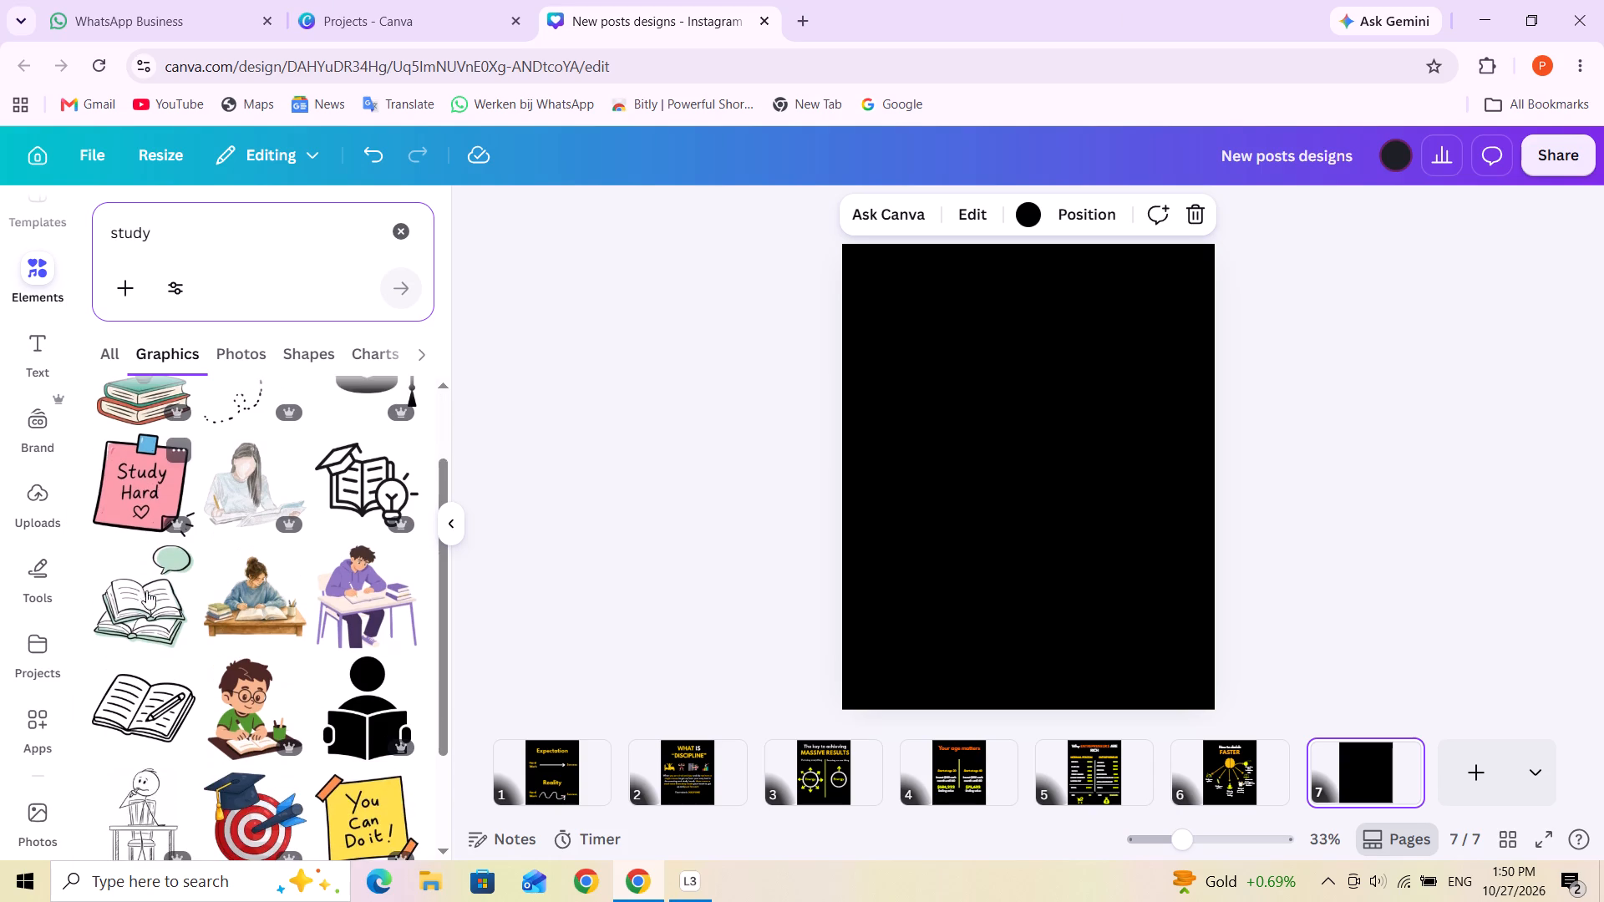
{"action": "scroll", "coordinate": [141, 609], "scroll_direction": "down", "scroll_amount": 4}
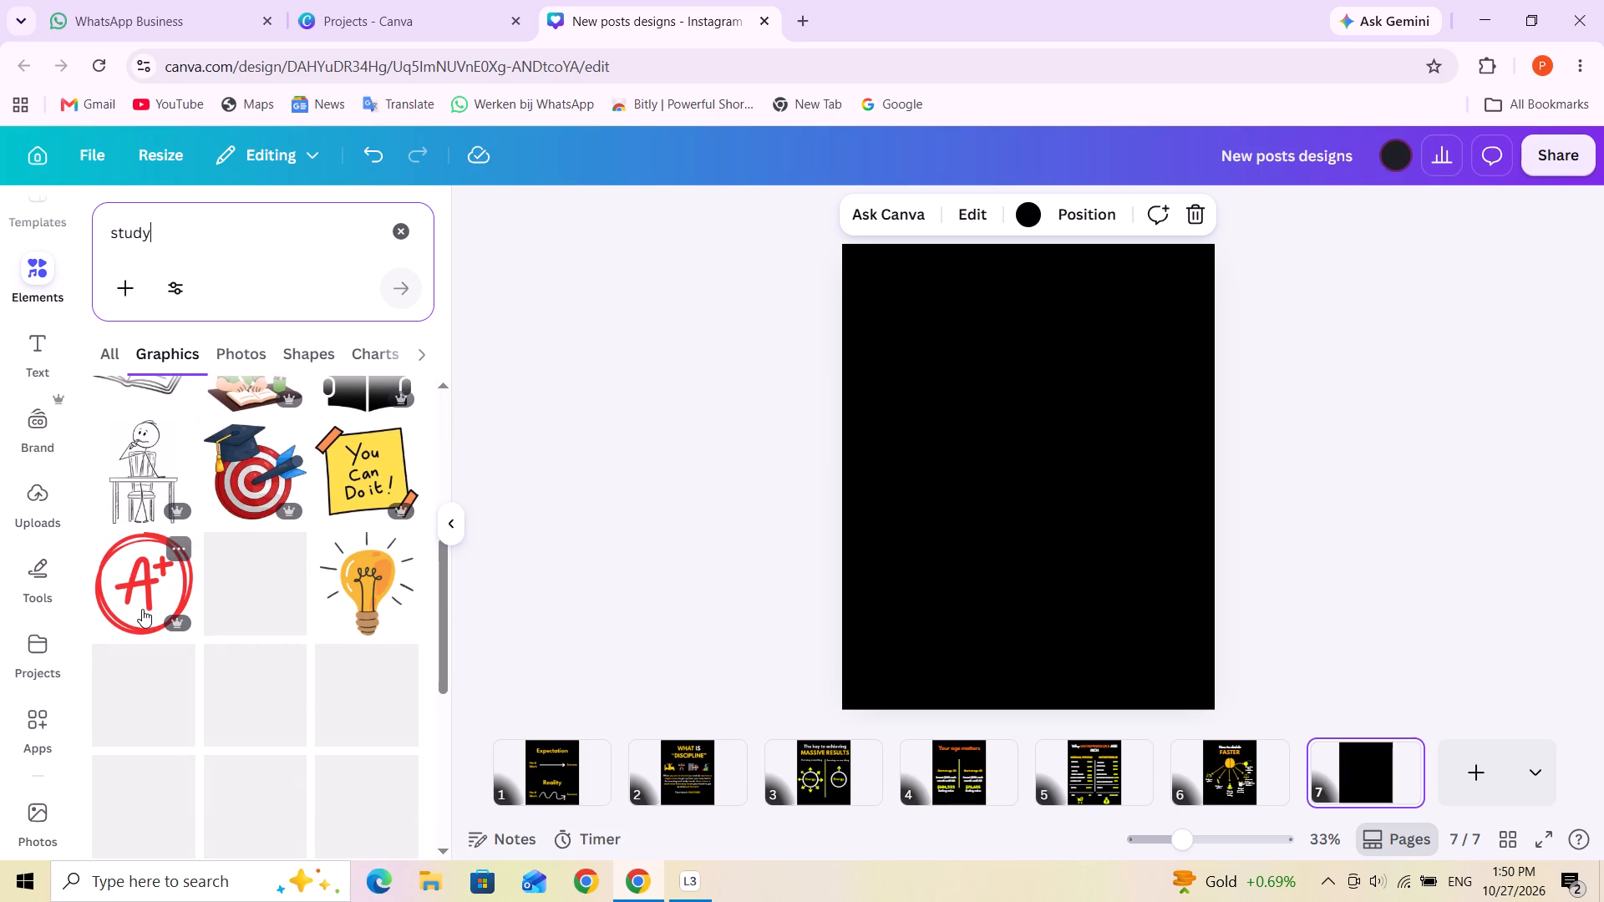
{"action": "scroll", "coordinate": [142, 609], "scroll_direction": "down", "scroll_amount": 1}
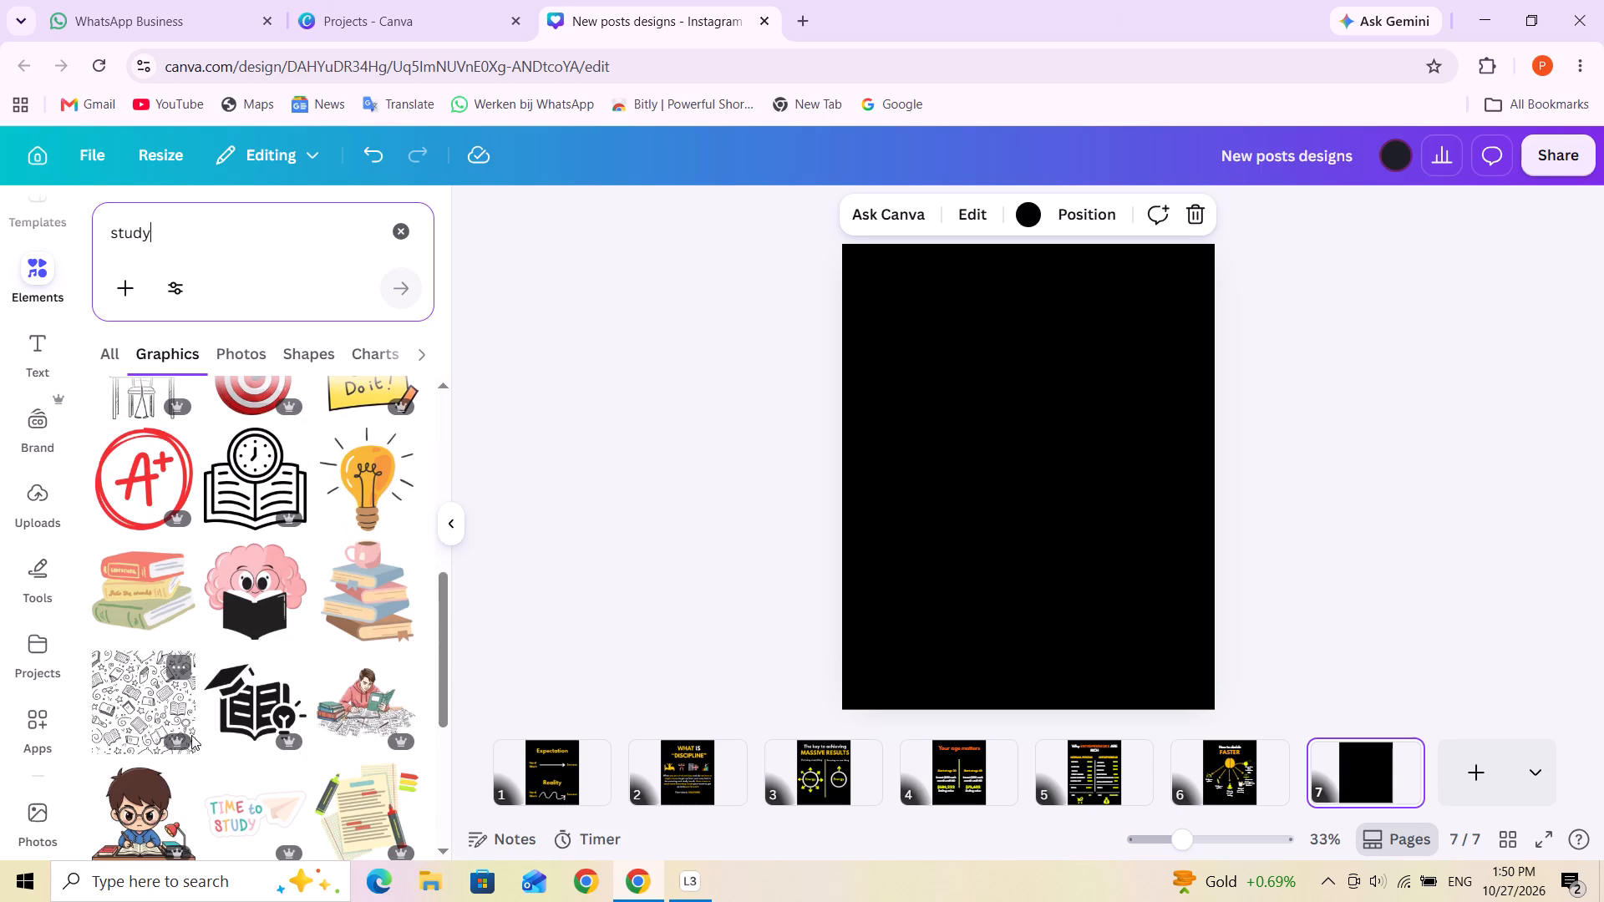
{"action": "scroll", "coordinate": [289, 717], "scroll_direction": "down", "scroll_amount": 2}
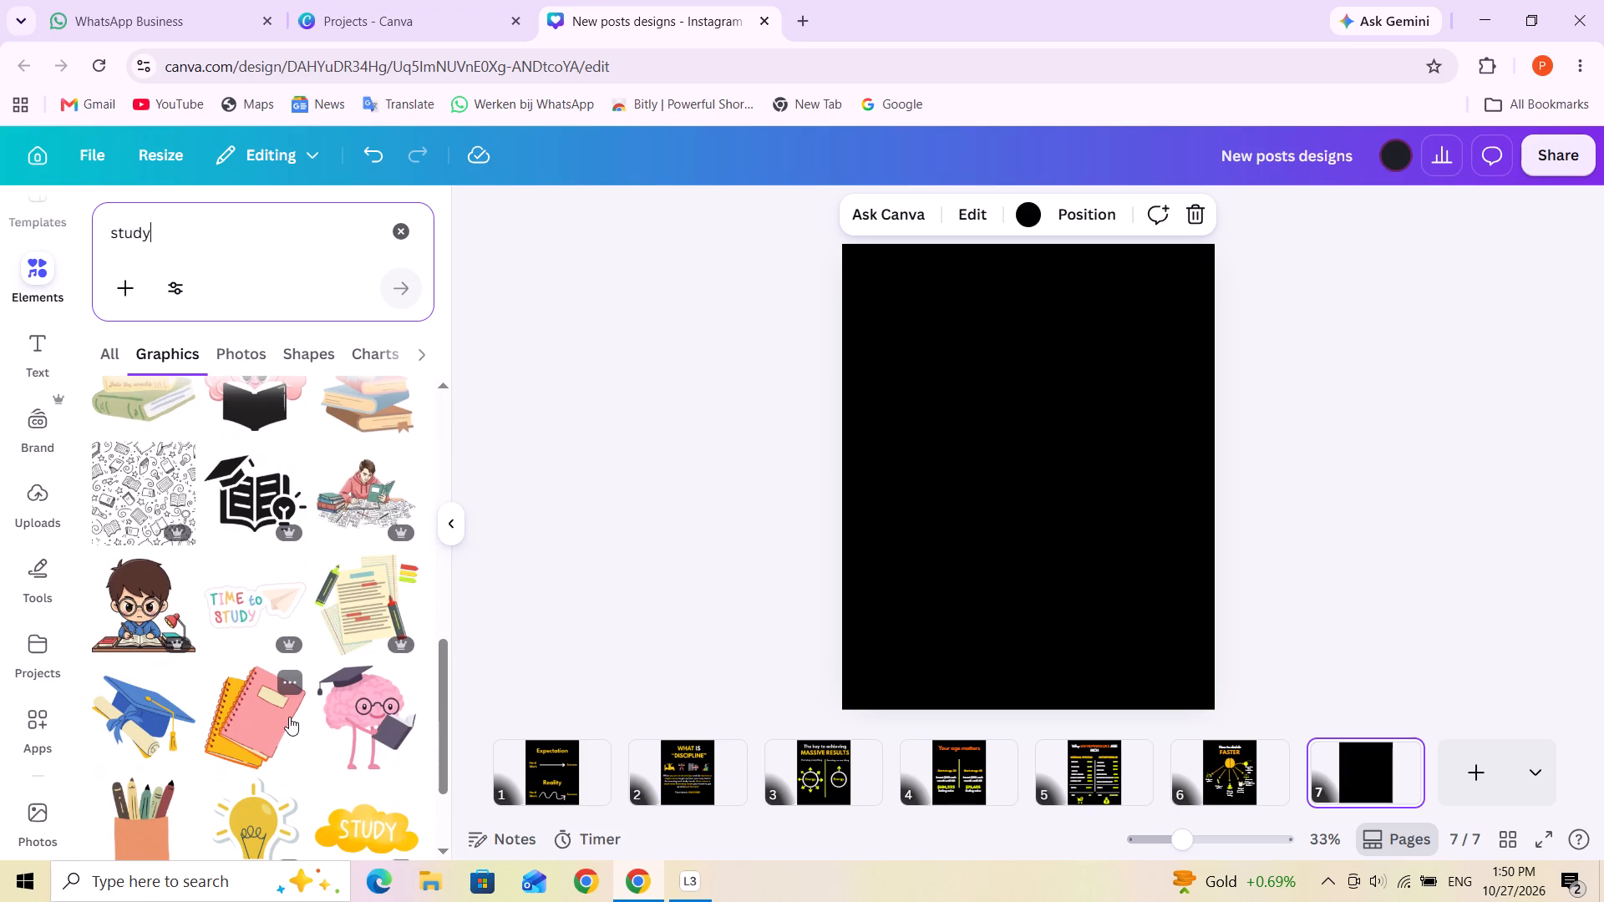
{"action": "scroll", "coordinate": [289, 717], "scroll_direction": "down", "scroll_amount": 1}
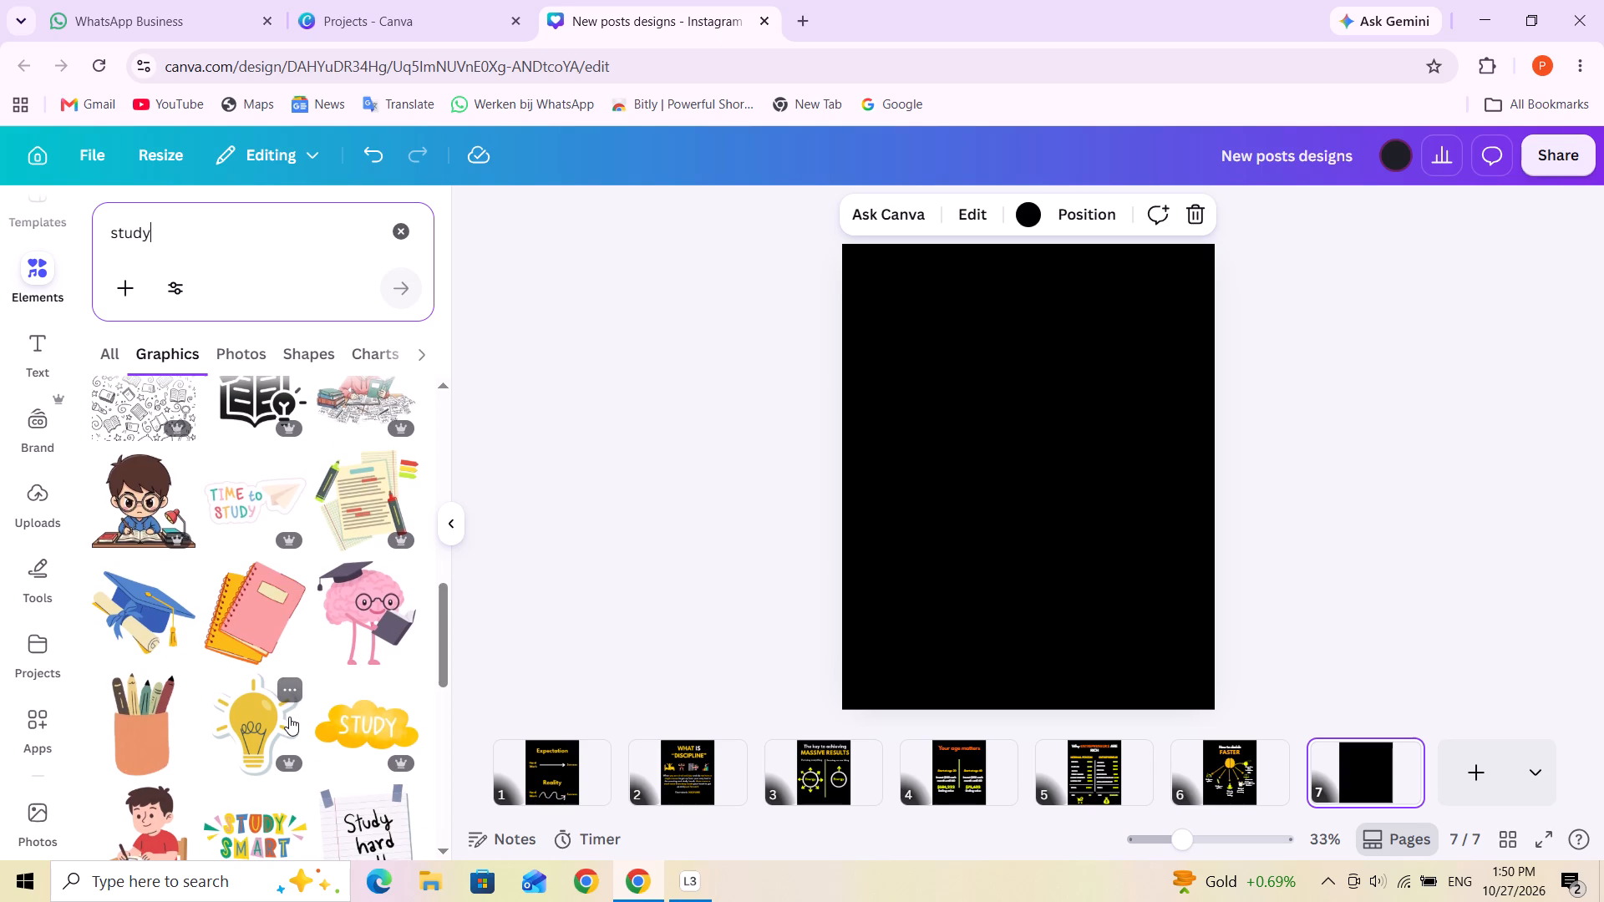
{"action": "scroll", "coordinate": [289, 717], "scroll_direction": "down", "scroll_amount": 3}
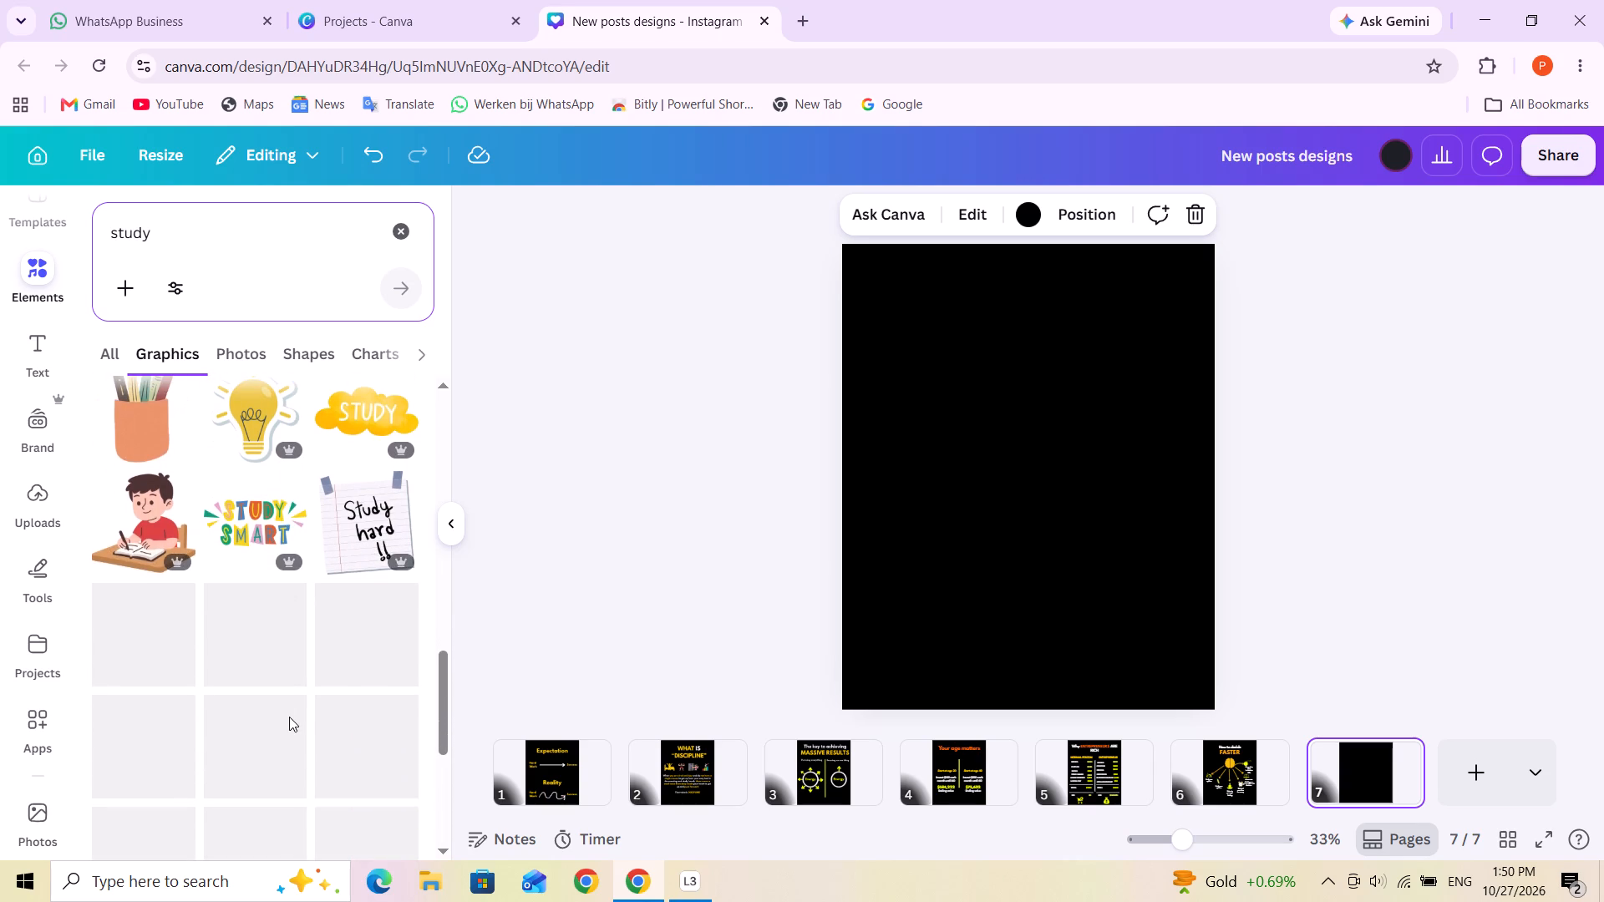
{"action": "scroll", "coordinate": [292, 708], "scroll_direction": "down", "scroll_amount": 1}
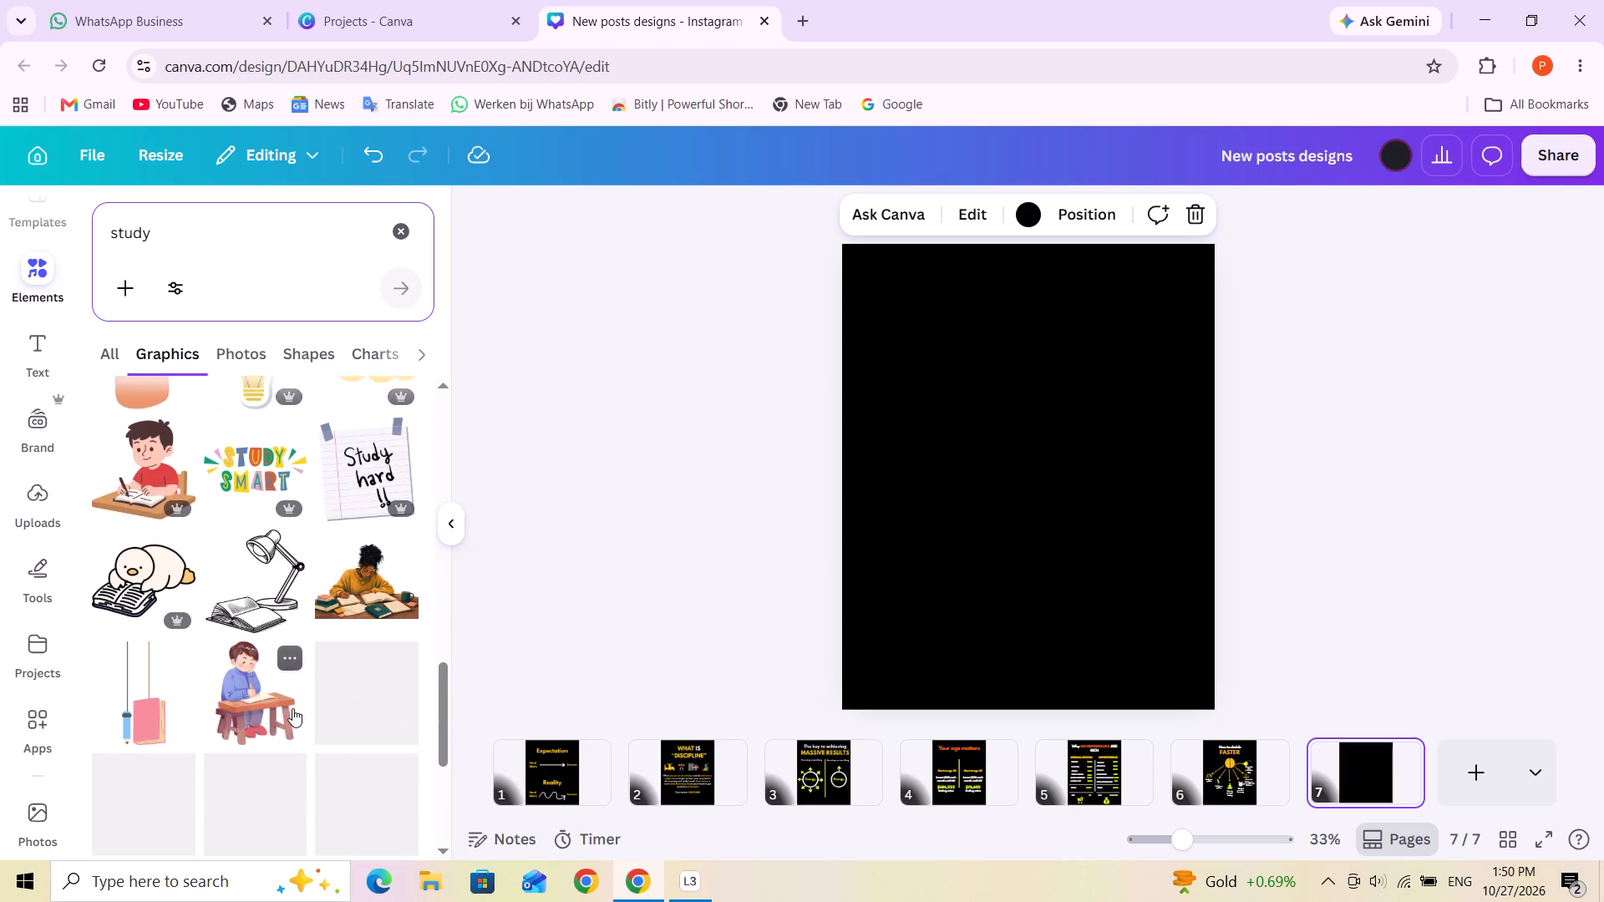
{"action": "scroll", "coordinate": [292, 708], "scroll_direction": "down", "scroll_amount": 2}
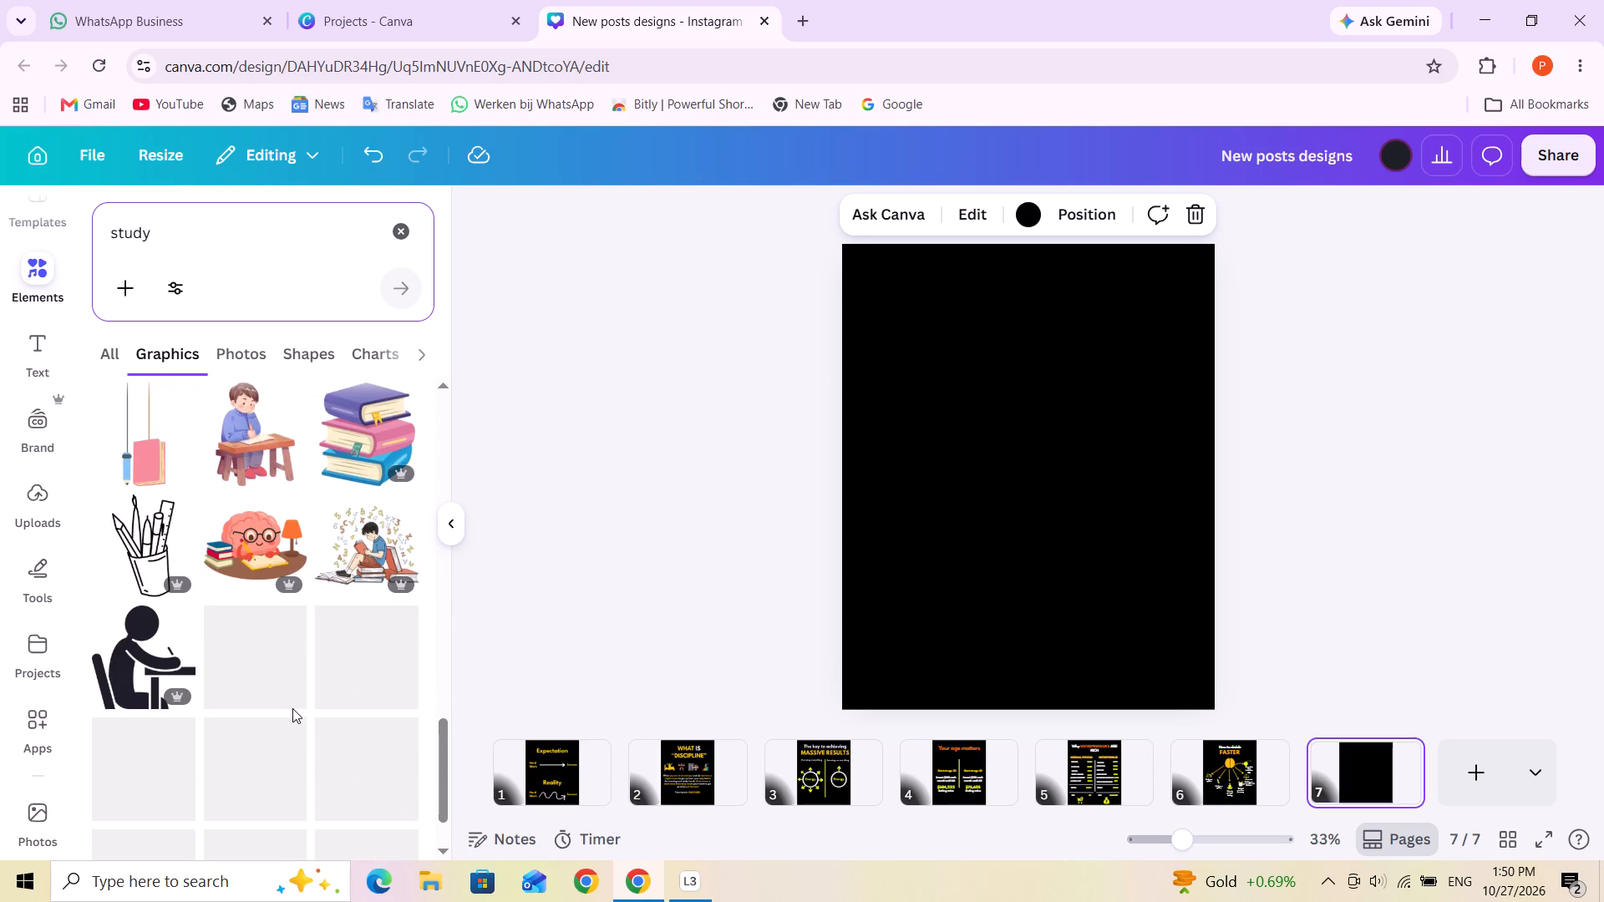
{"action": "scroll", "coordinate": [292, 708], "scroll_direction": "up", "scroll_amount": 14}
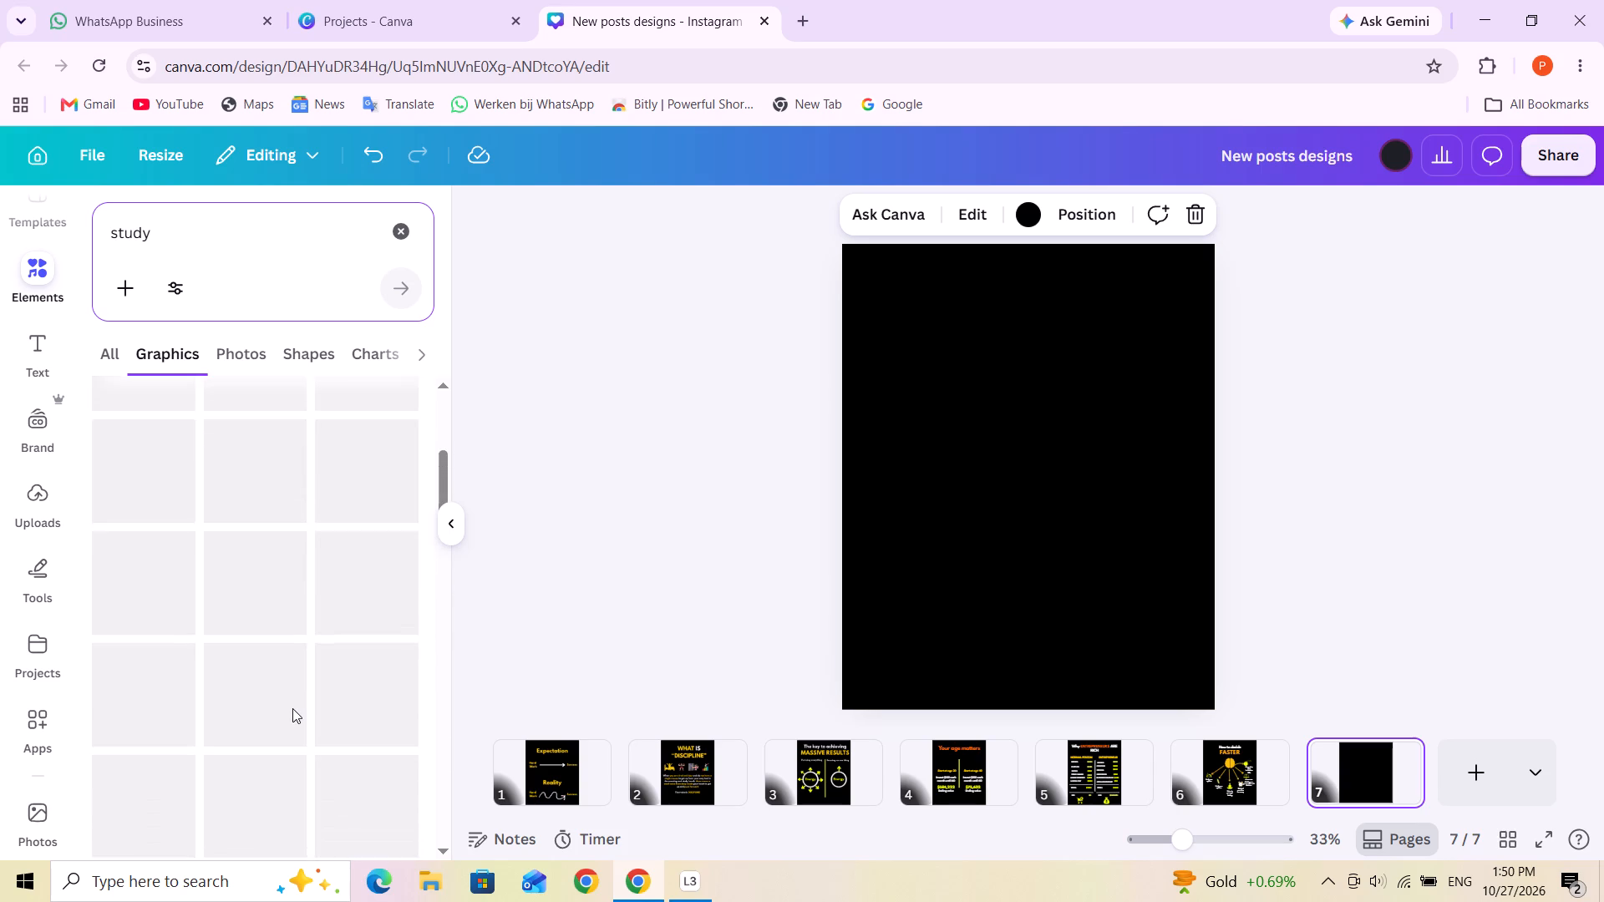
{"action": "scroll", "coordinate": [292, 708], "scroll_direction": "up", "scroll_amount": 11}
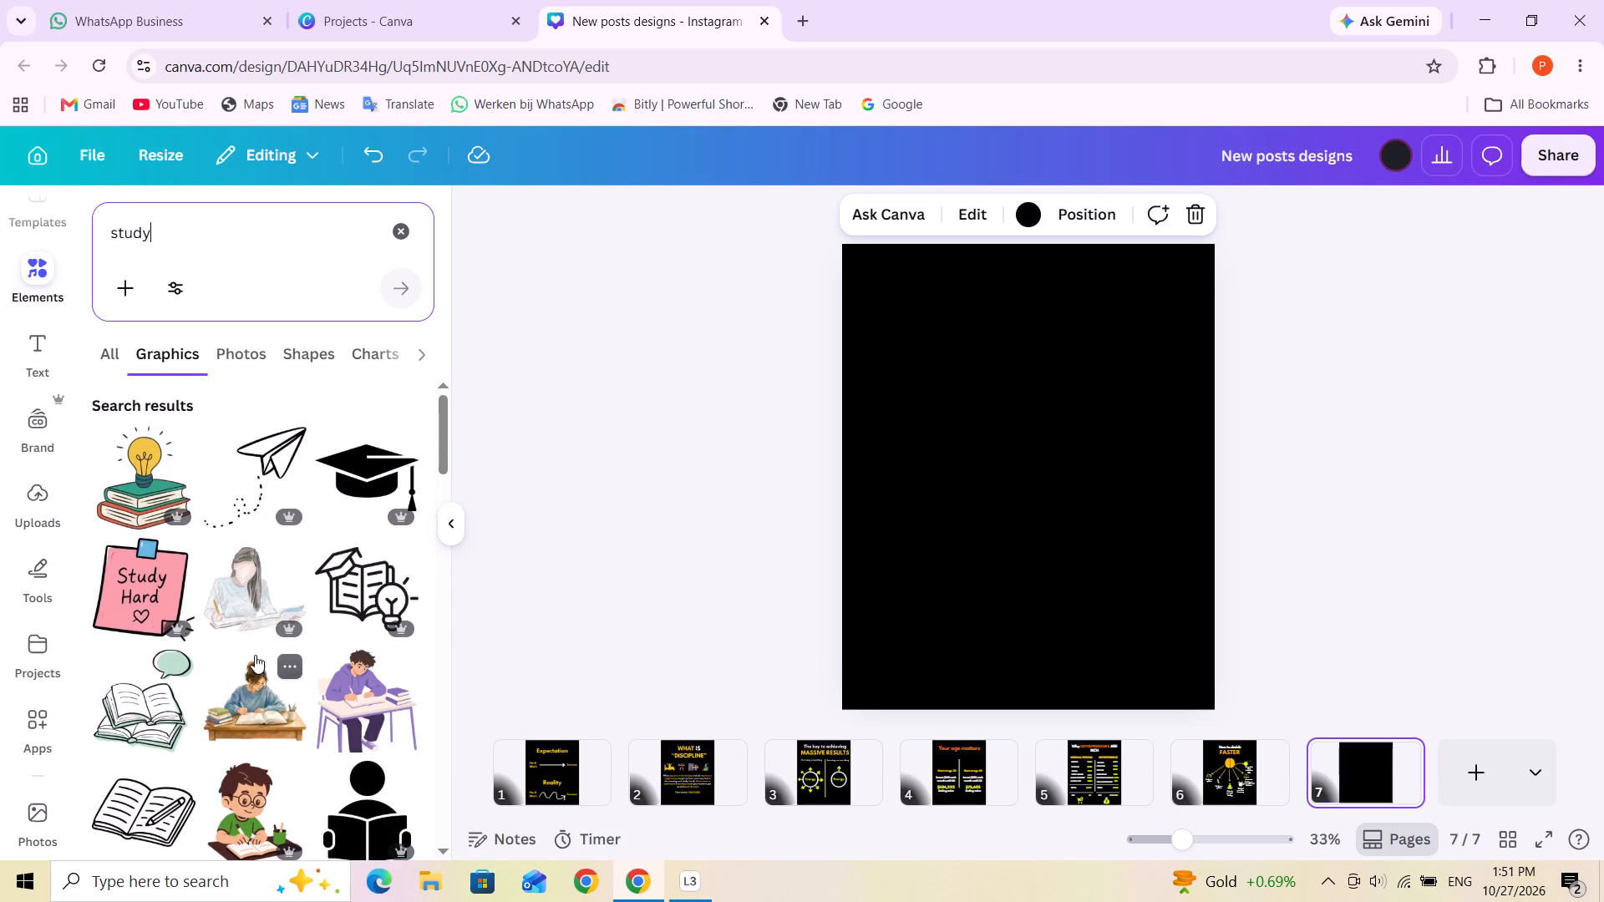
Add the graphic of a light bulb on stacked books to page 7 and place it small in the page's upper-left corner.
{"action": "left_click", "coordinate": [145, 488]}
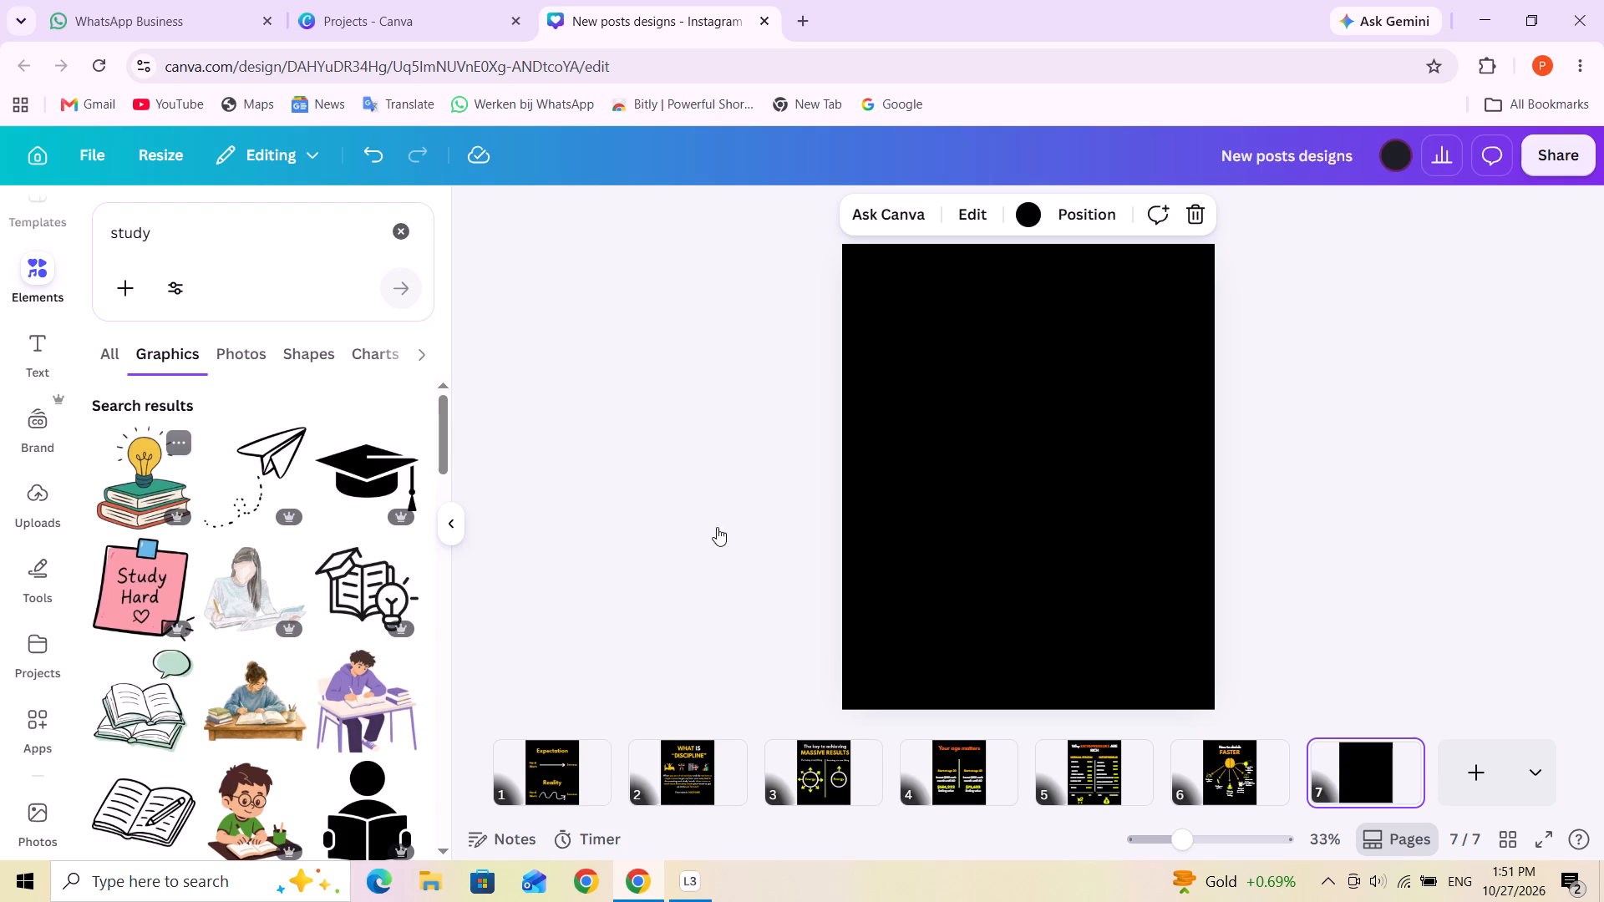
{"action": "left_click_drag", "start_coordinate": [1180, 649], "coordinate": [1013, 446]}
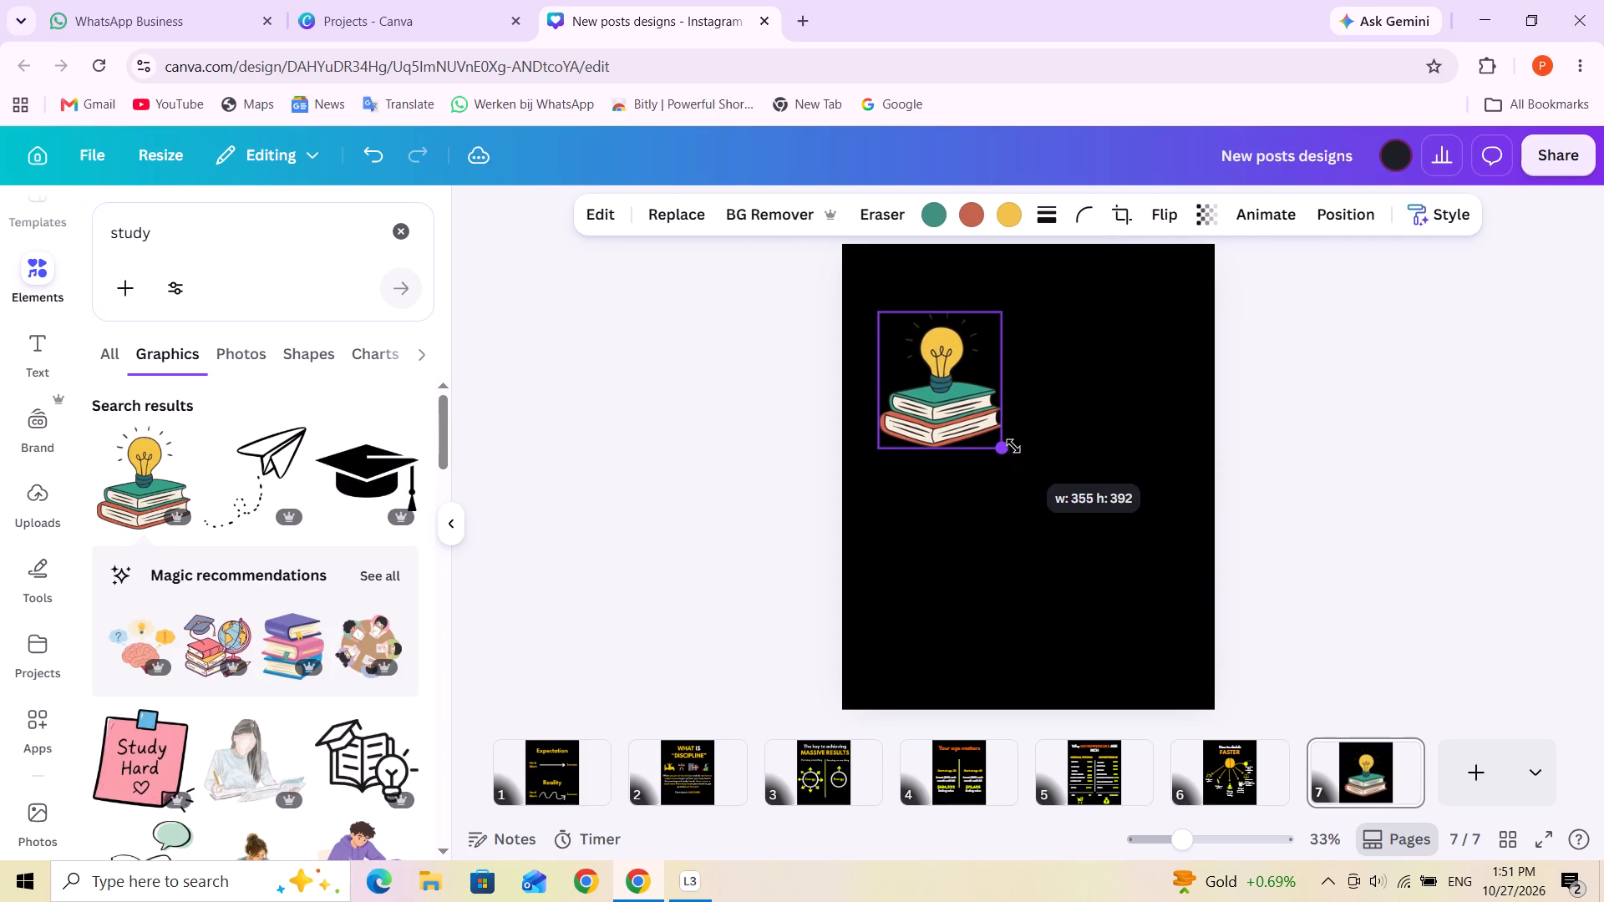
{"action": "left_click_drag", "start_coordinate": [1013, 446], "coordinate": [1001, 423]}
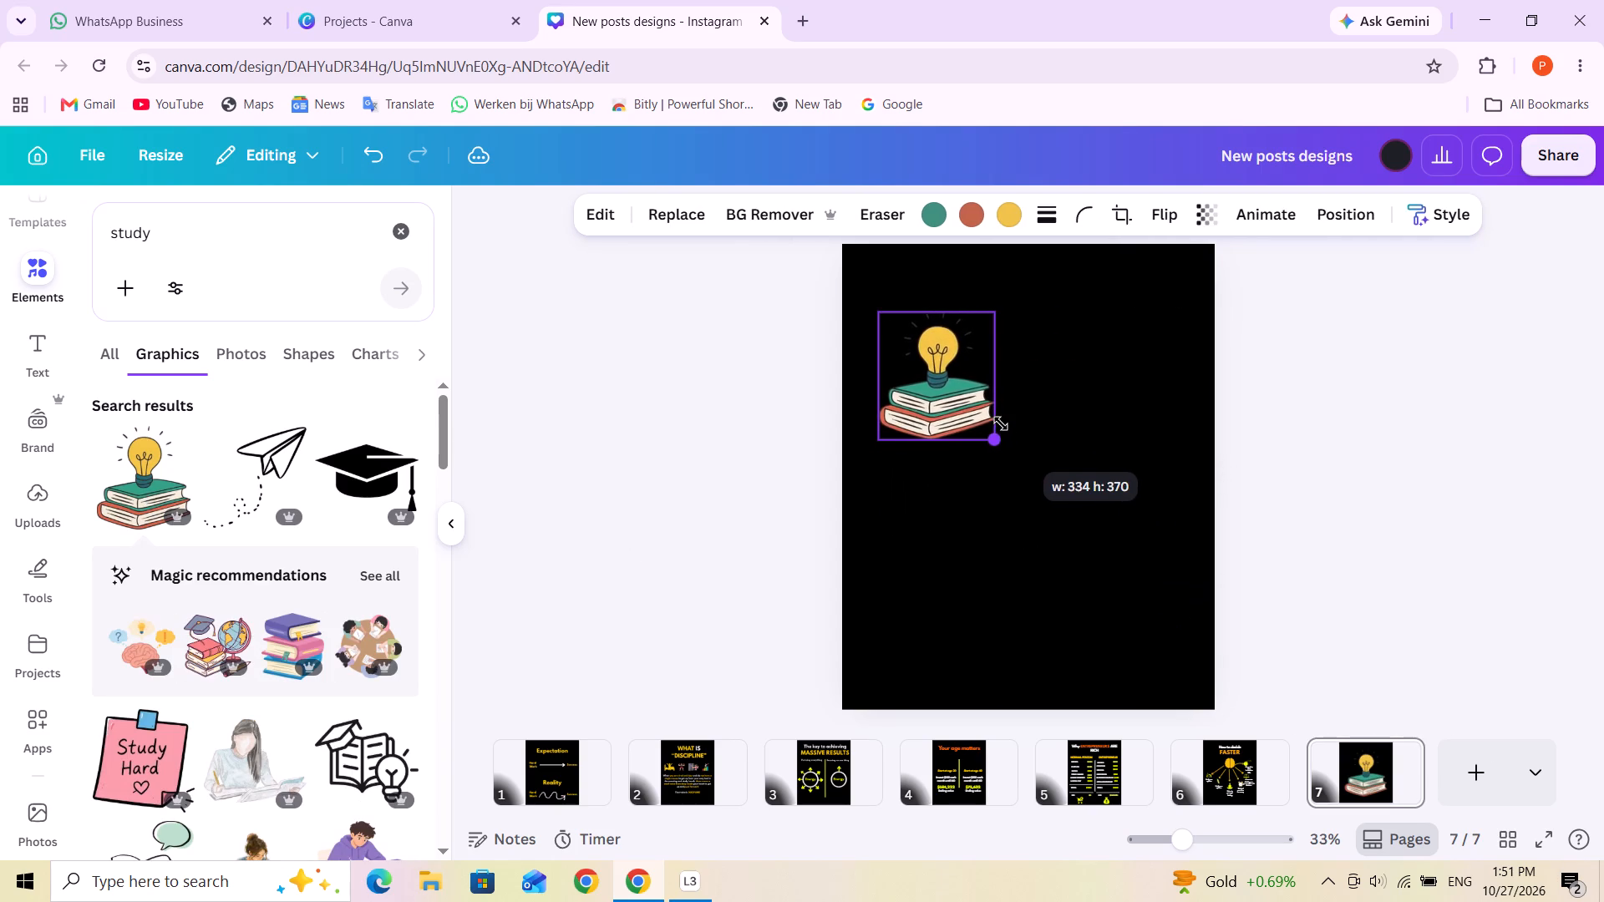
{"action": "left_click_drag", "start_coordinate": [1001, 423], "coordinate": [945, 368]}
{"action": "left_click", "coordinate": [1038, 335]}
{"action": "left_click_drag", "start_coordinate": [899, 342], "coordinate": [876, 299]}
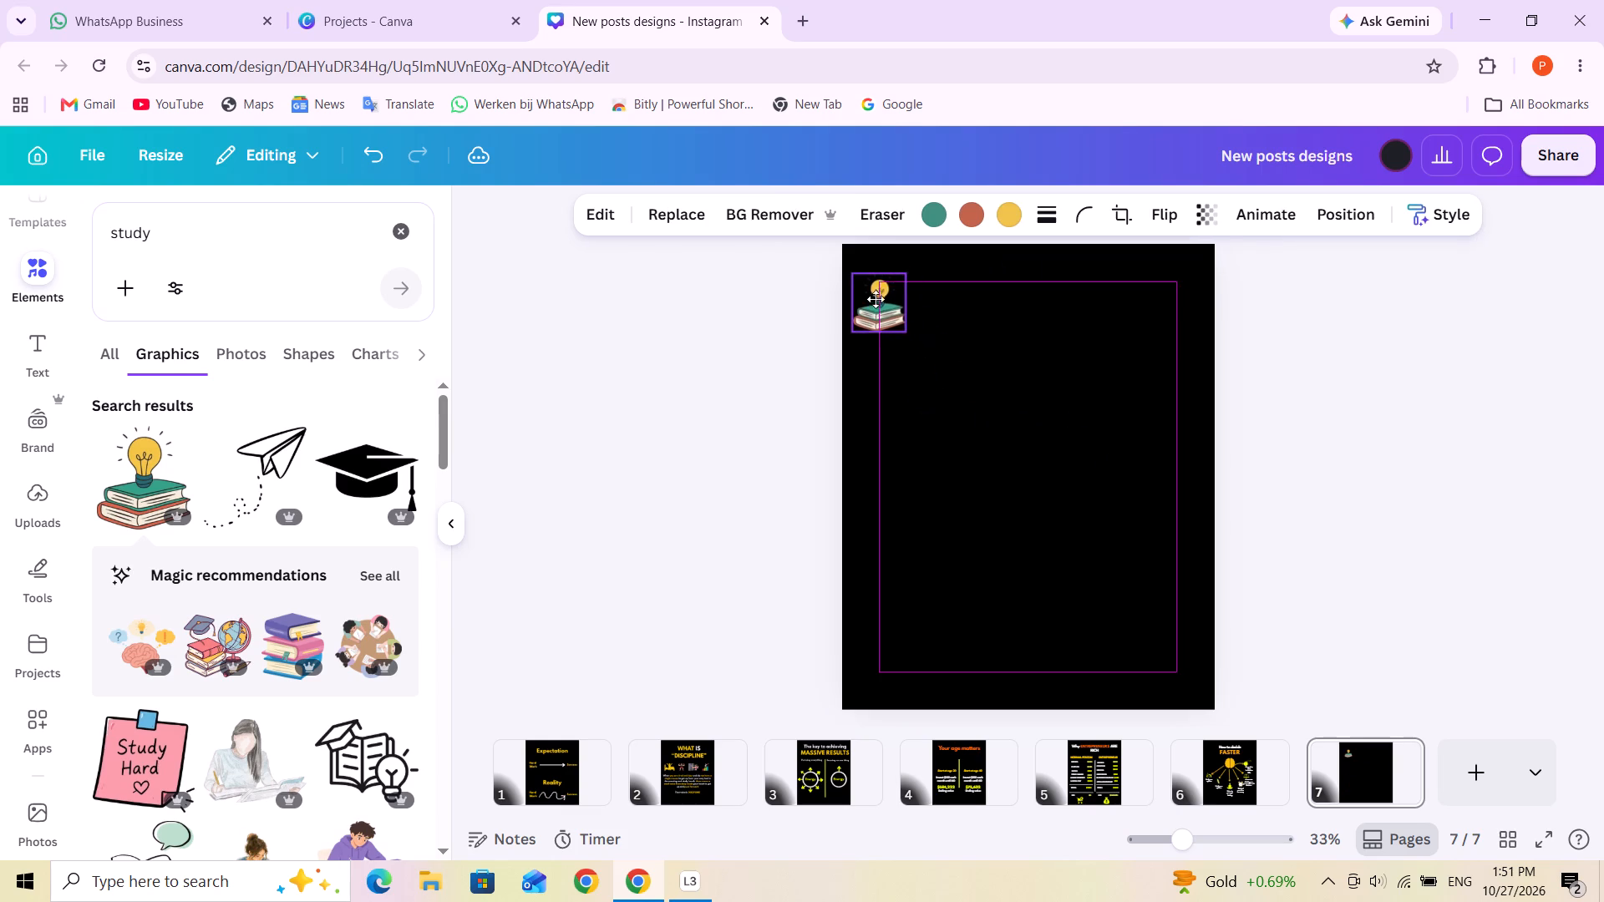
{"action": "left_click_drag", "start_coordinate": [876, 299], "coordinate": [874, 294]}
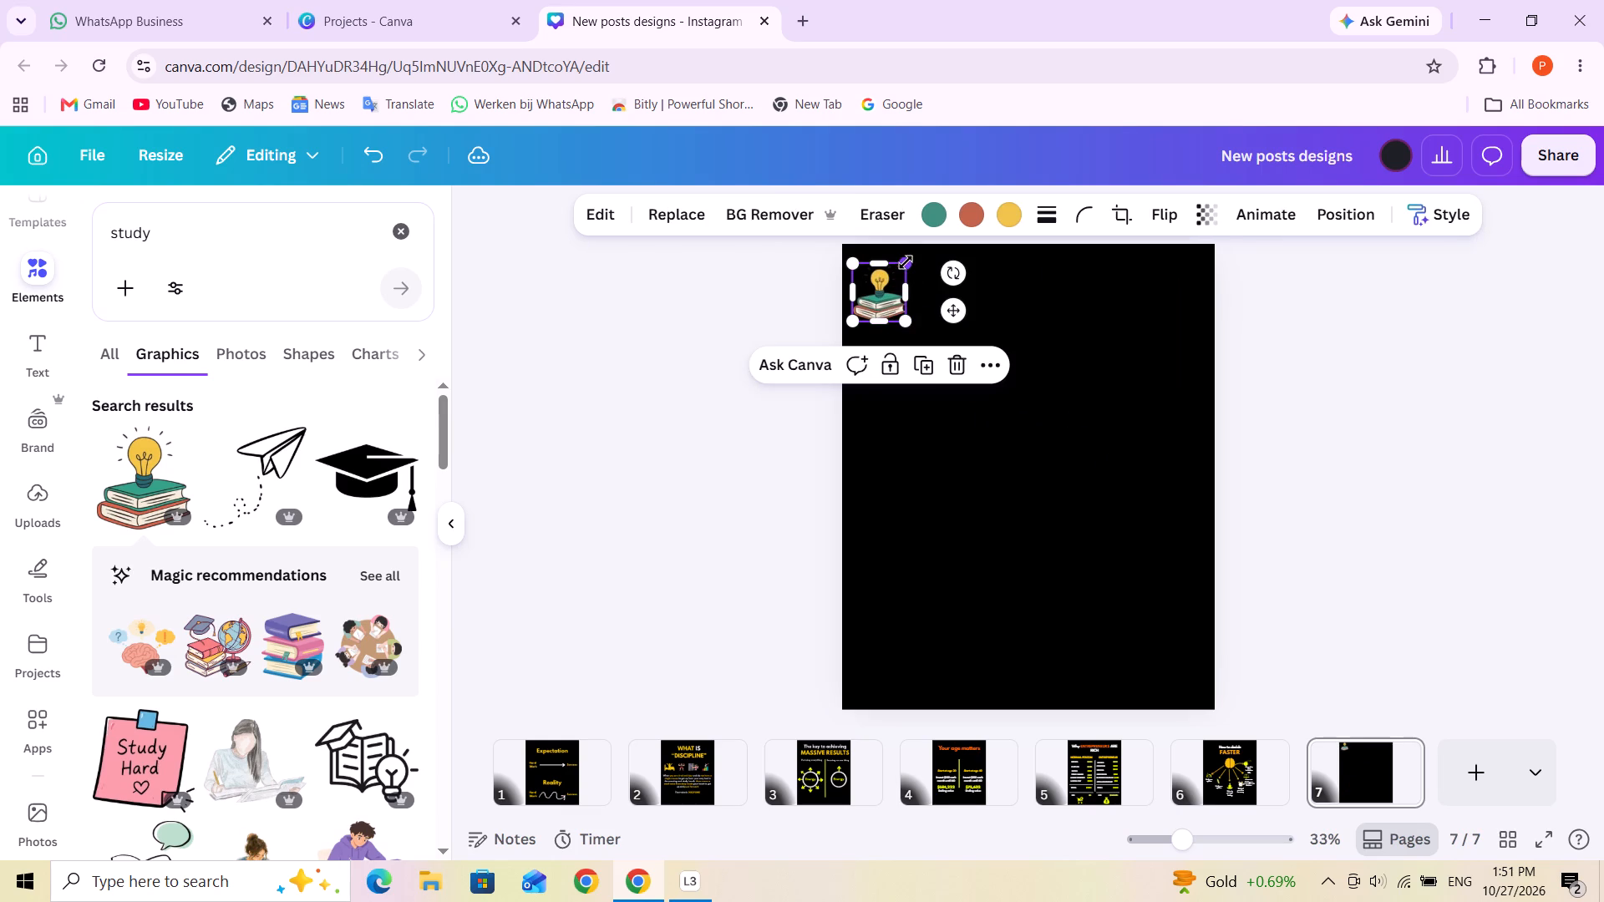
{"action": "left_click_drag", "start_coordinate": [906, 260], "coordinate": [898, 279]}
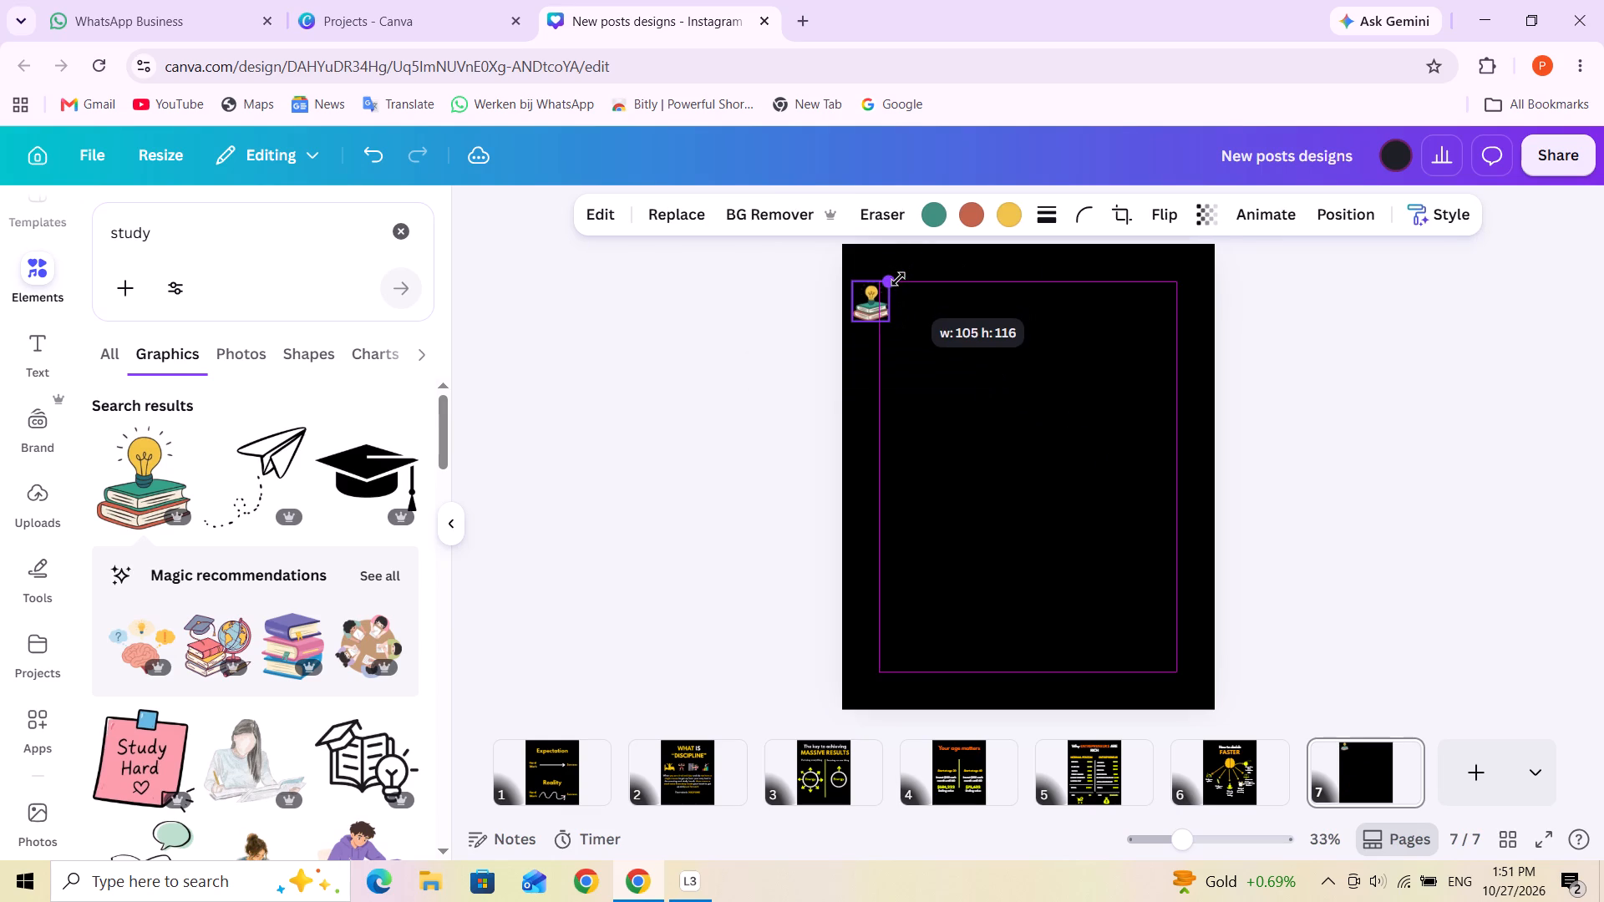
{"action": "left_click_drag", "start_coordinate": [898, 279], "coordinate": [900, 276]}
{"action": "left_click", "coordinate": [996, 322]}
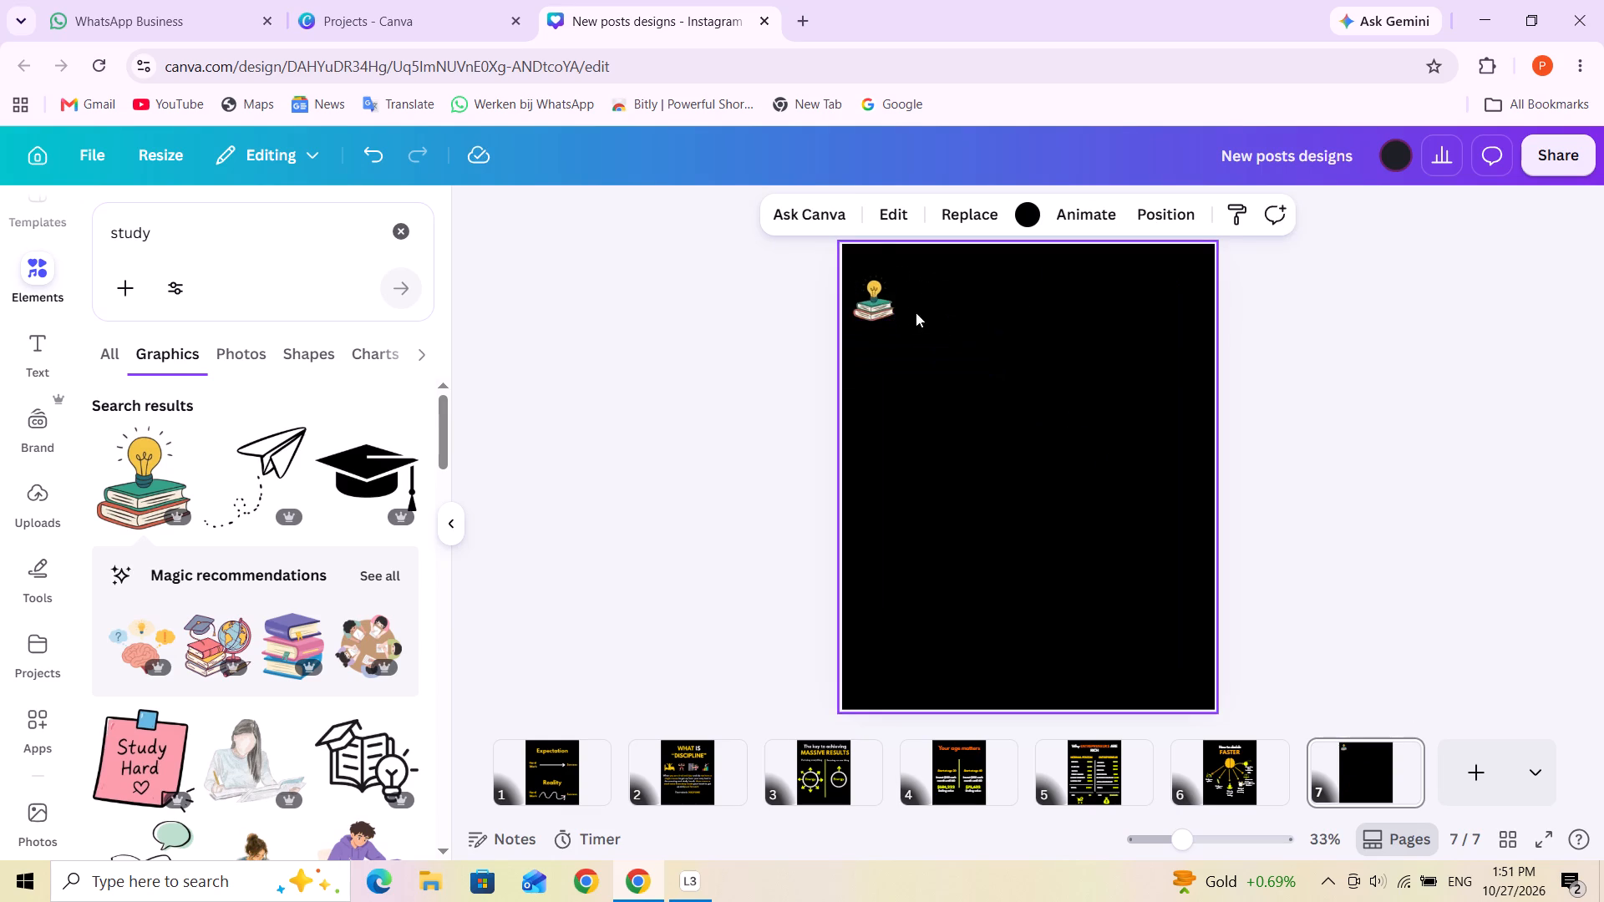
Recolour the red and green parts of the book graphic with the lighter orange from the design's colours.
{"action": "left_click", "coordinate": [889, 306]}
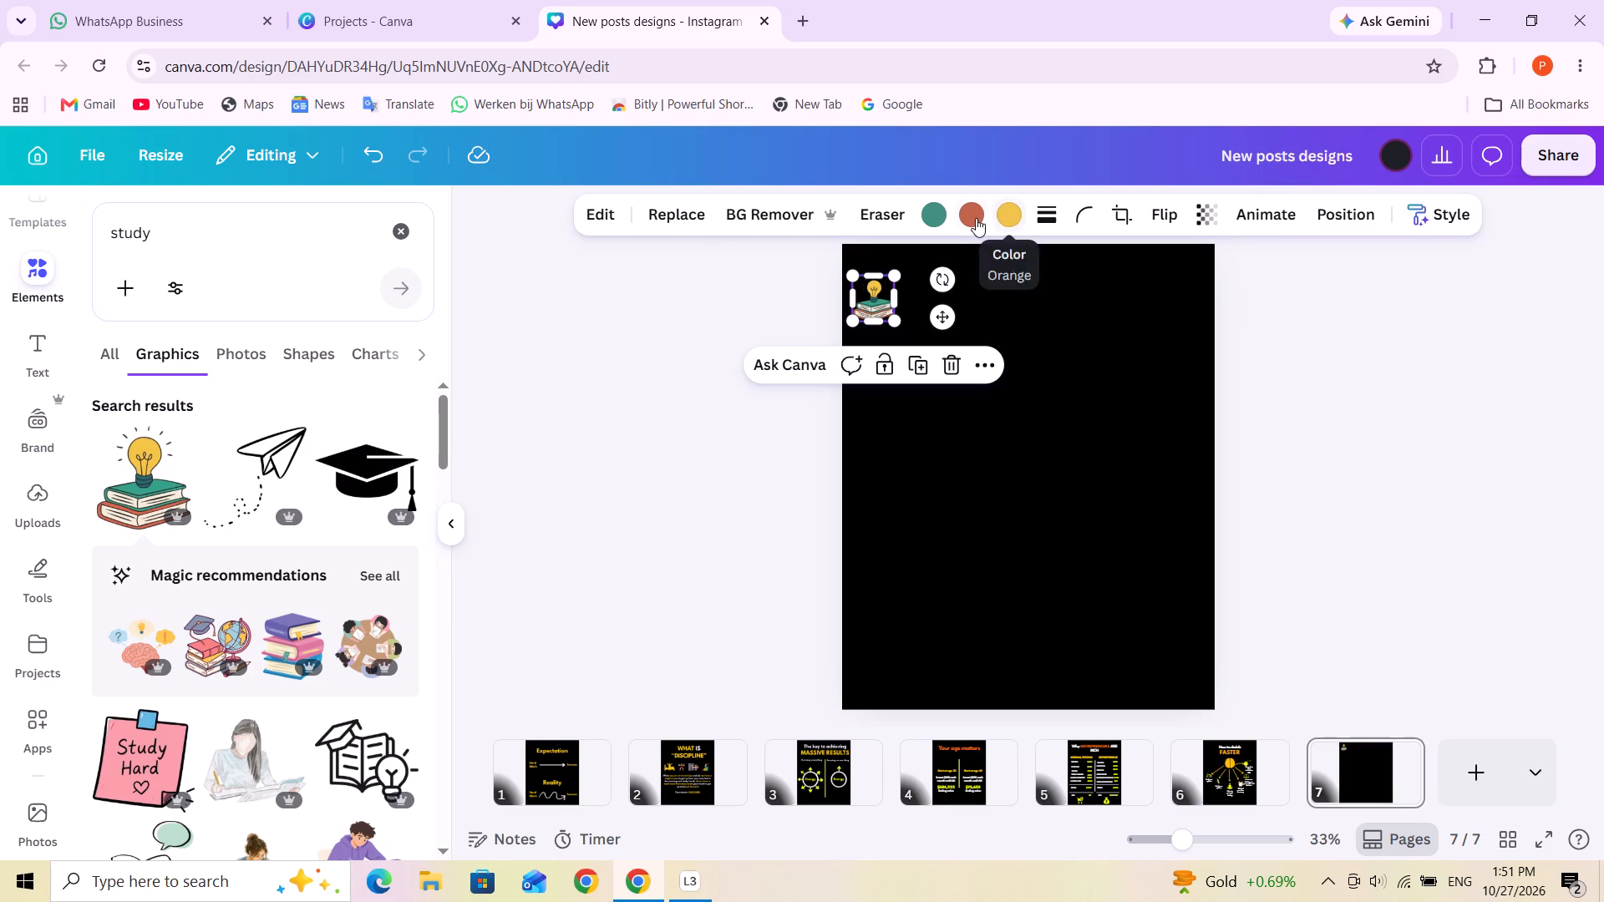
{"action": "left_click", "coordinate": [967, 218]}
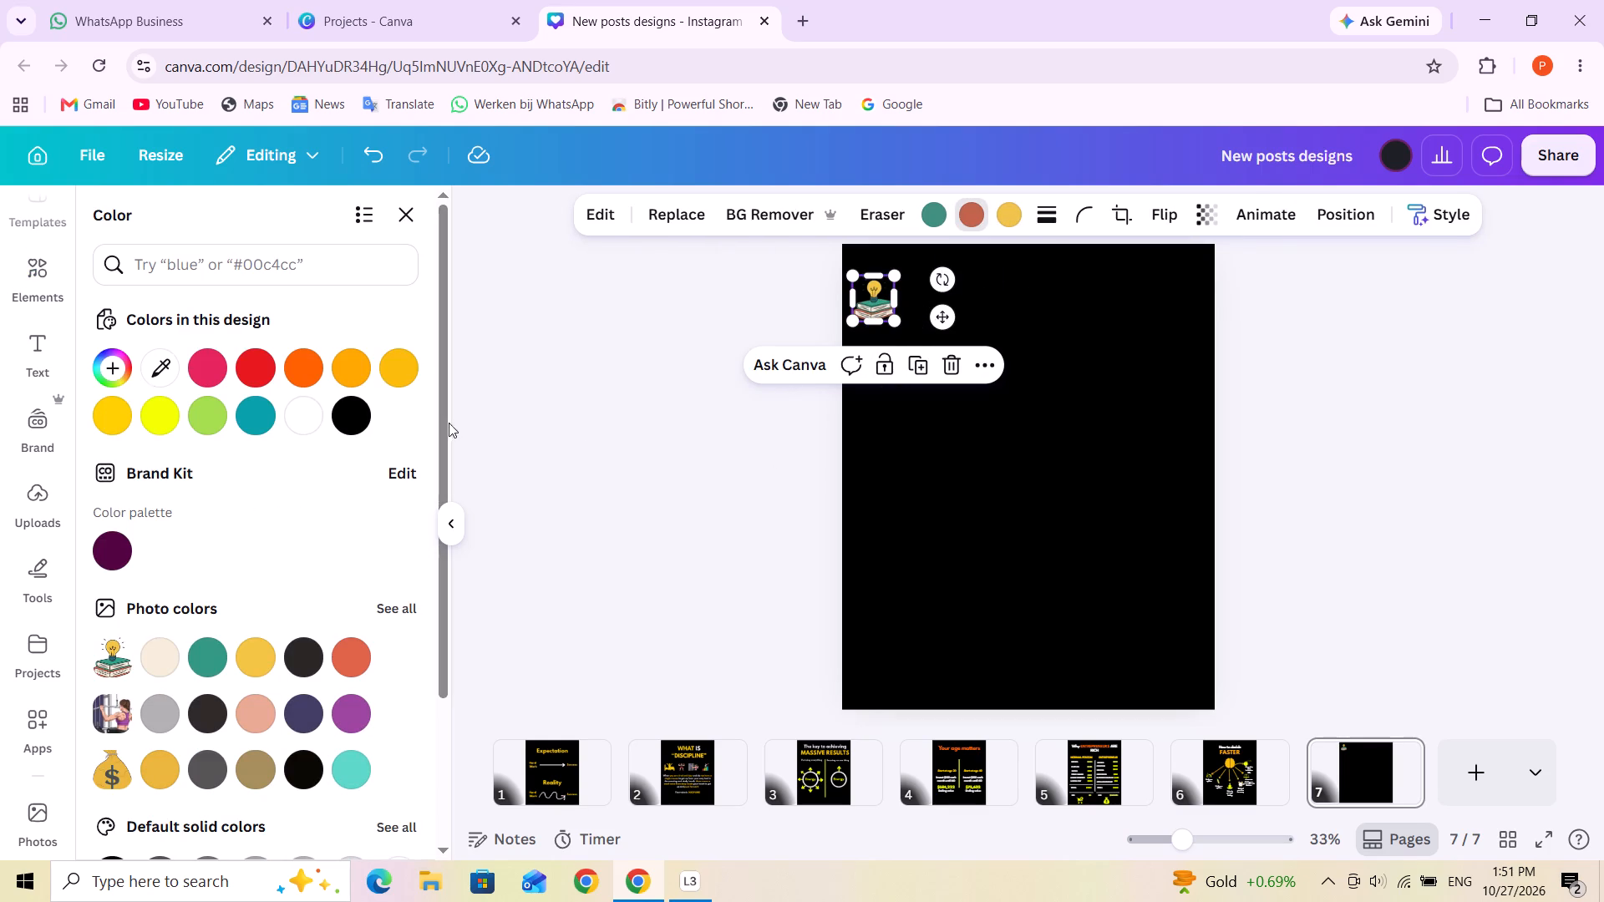
{"action": "left_click", "coordinate": [352, 369]}
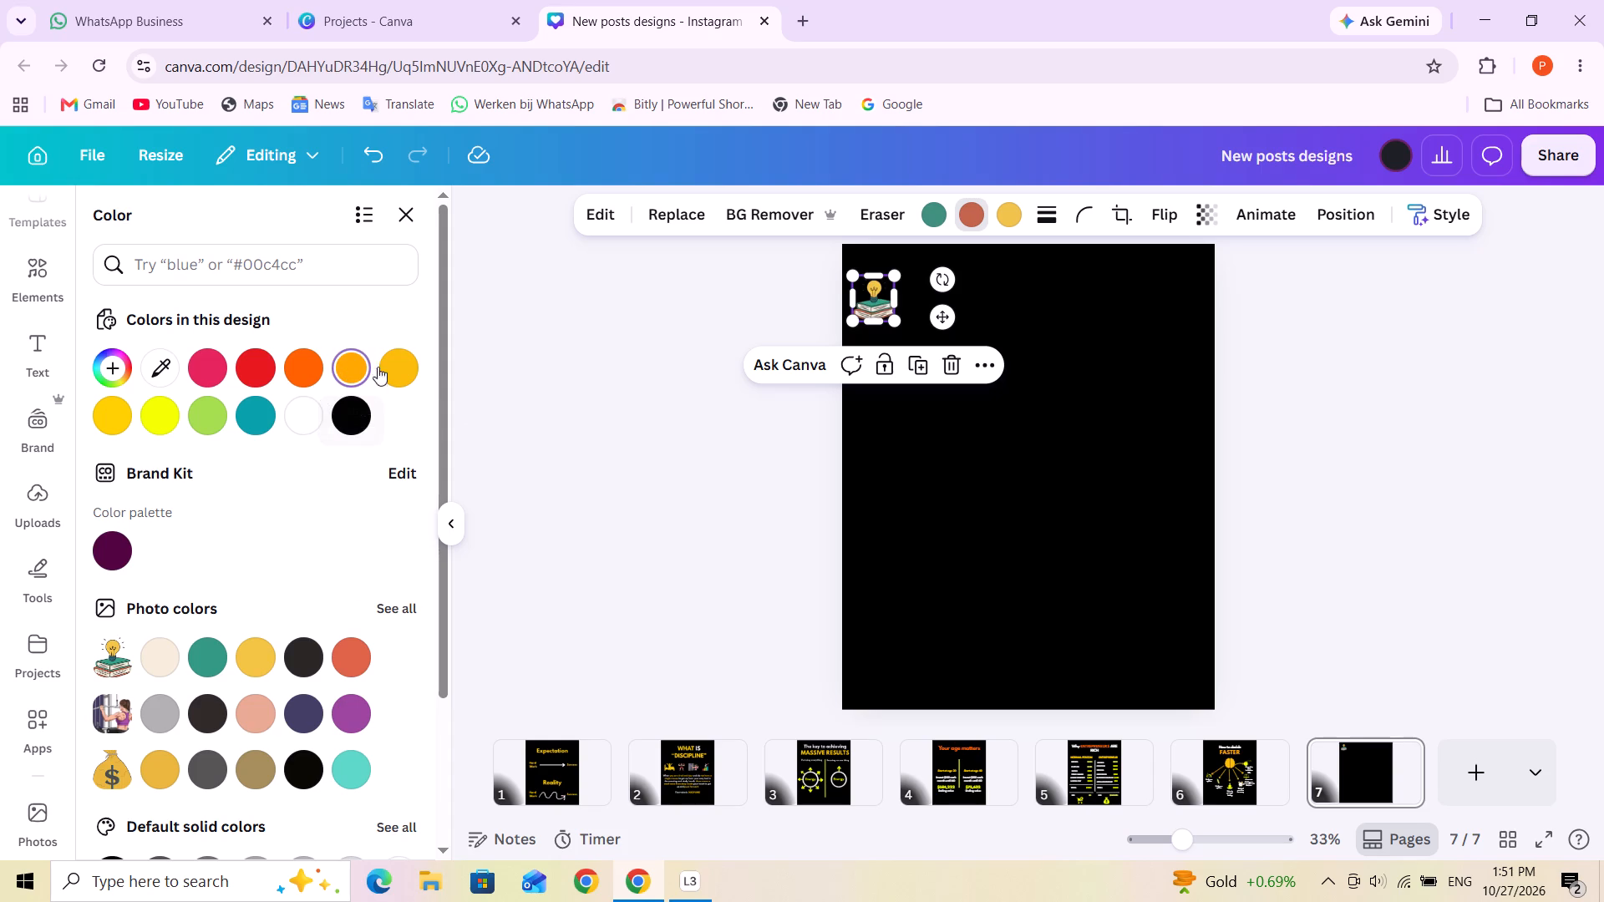
{"action": "left_click", "coordinate": [926, 215]}
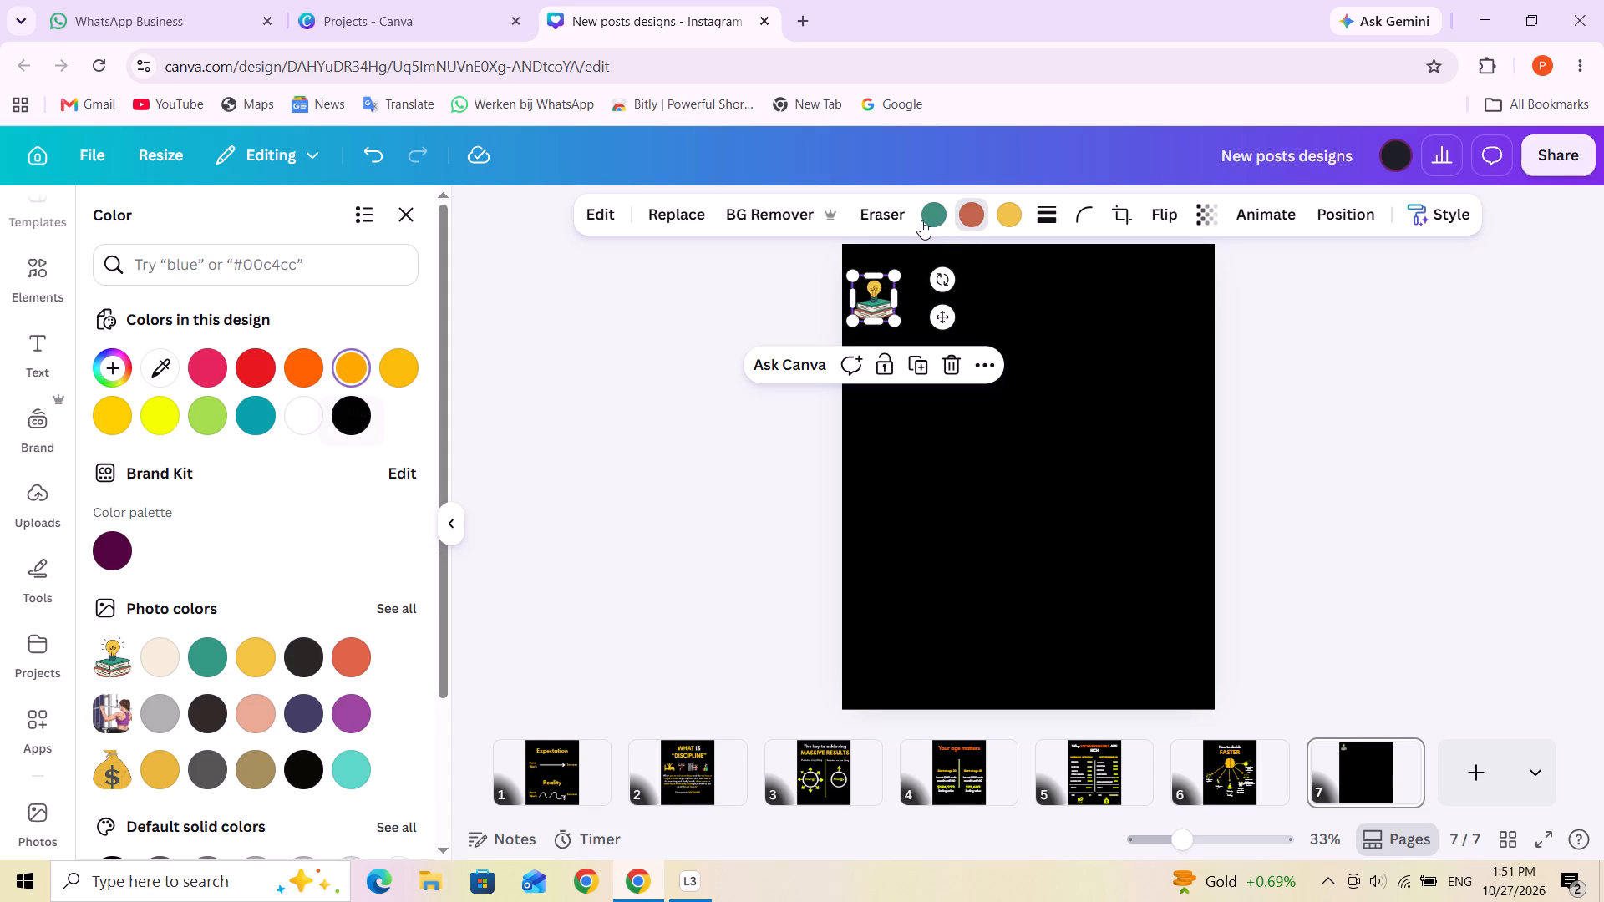
{"action": "left_click", "coordinate": [930, 219]}
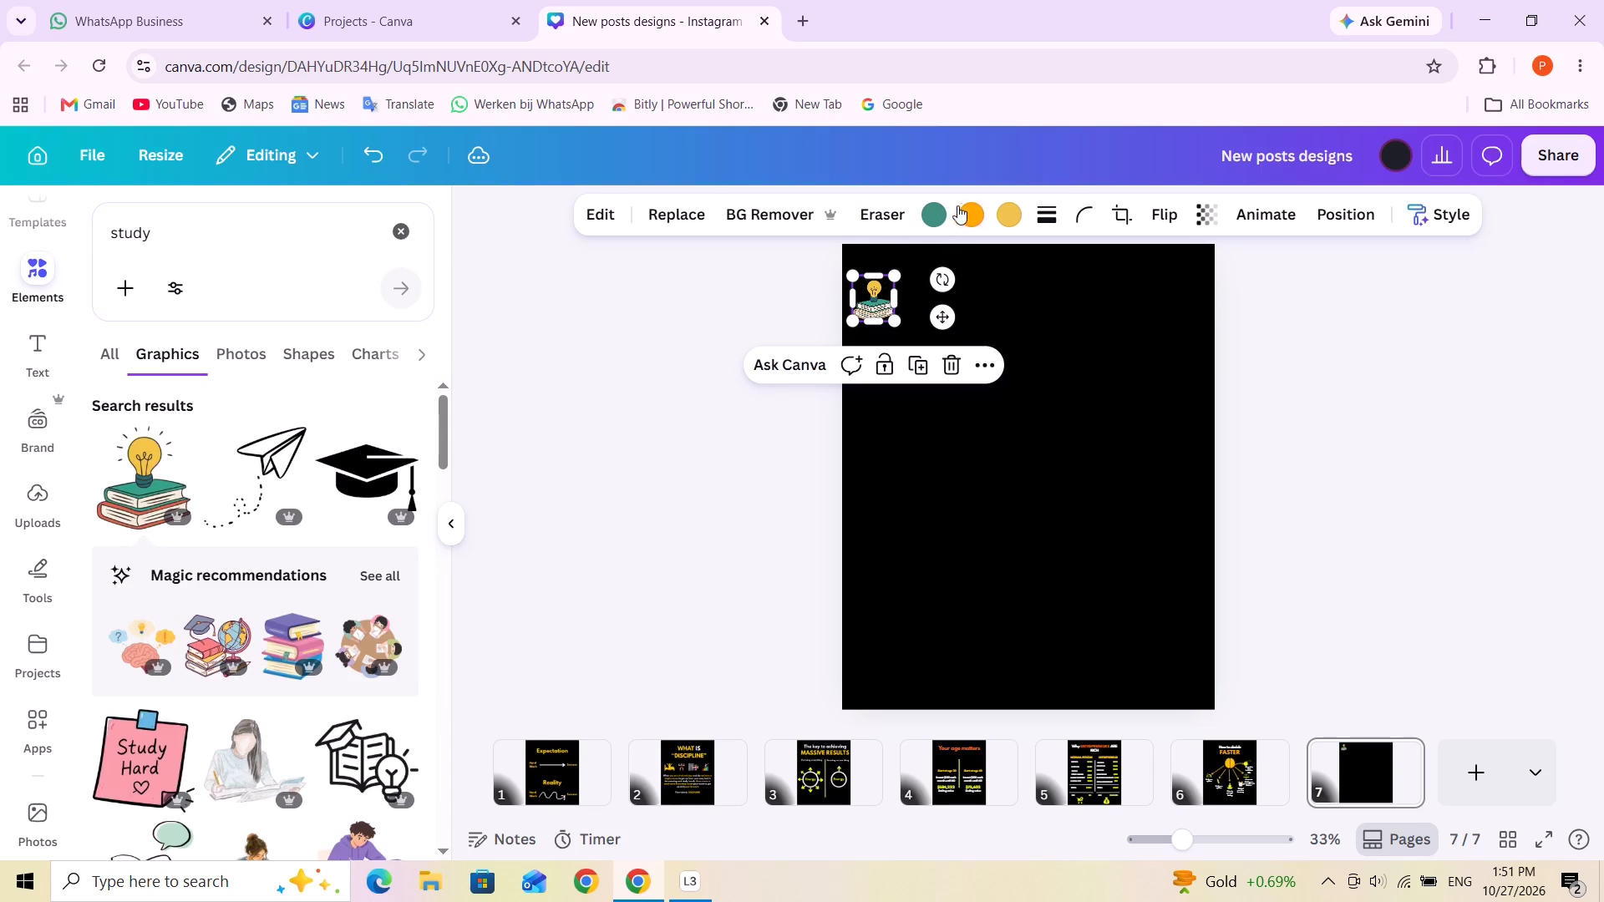
{"action": "left_click", "coordinate": [937, 212]}
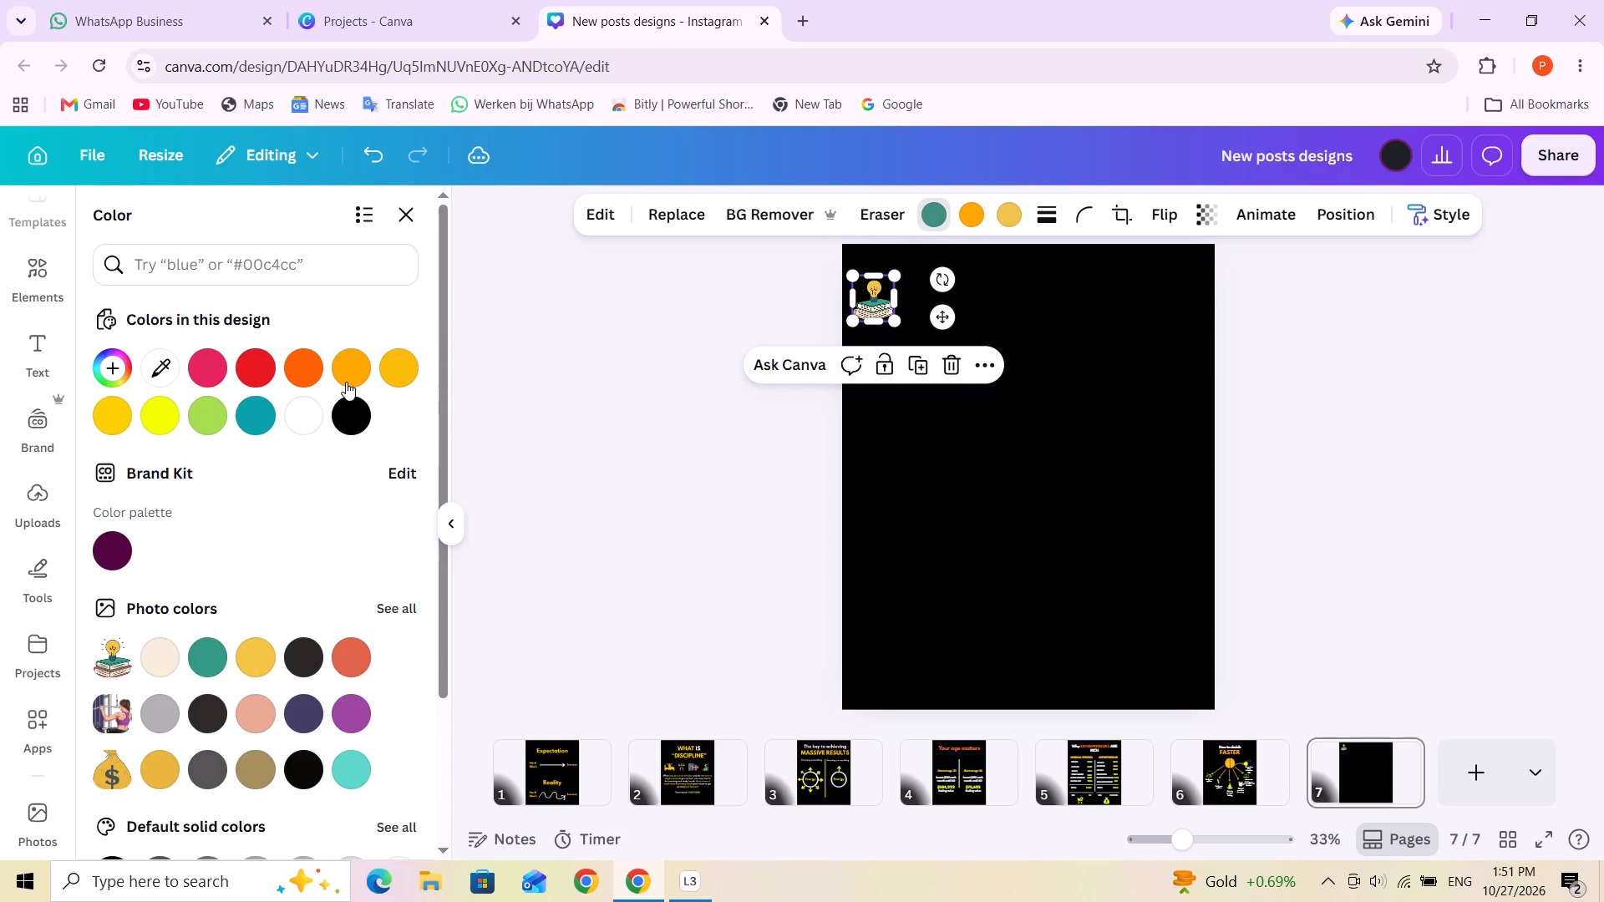
{"action": "left_click", "coordinate": [347, 380]}
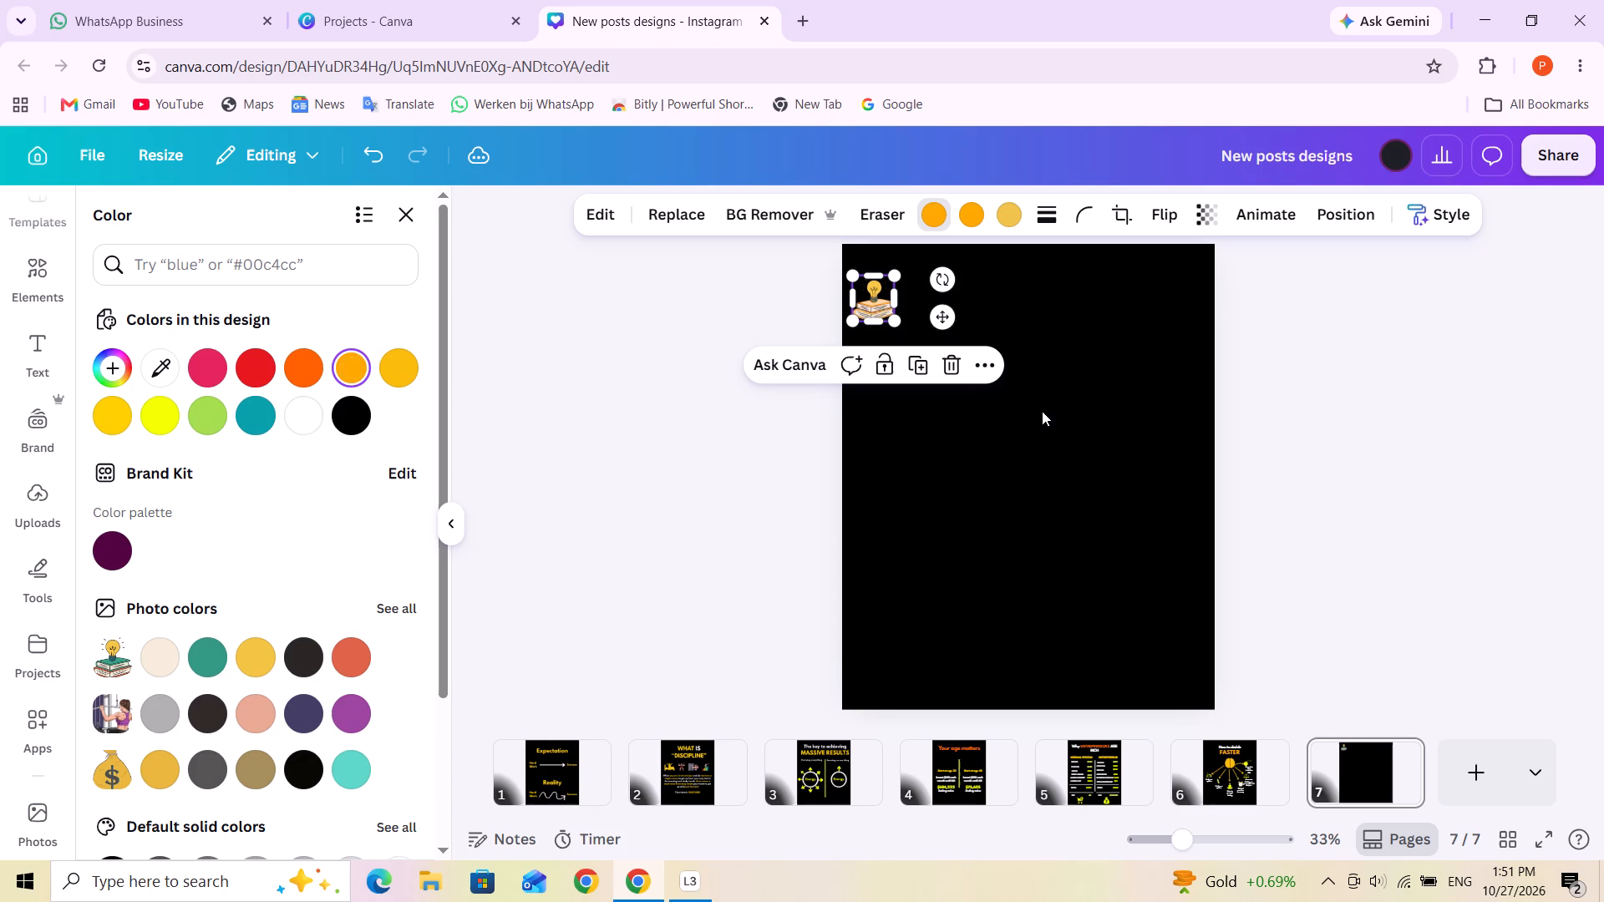
{"action": "left_click", "coordinate": [1042, 411]}
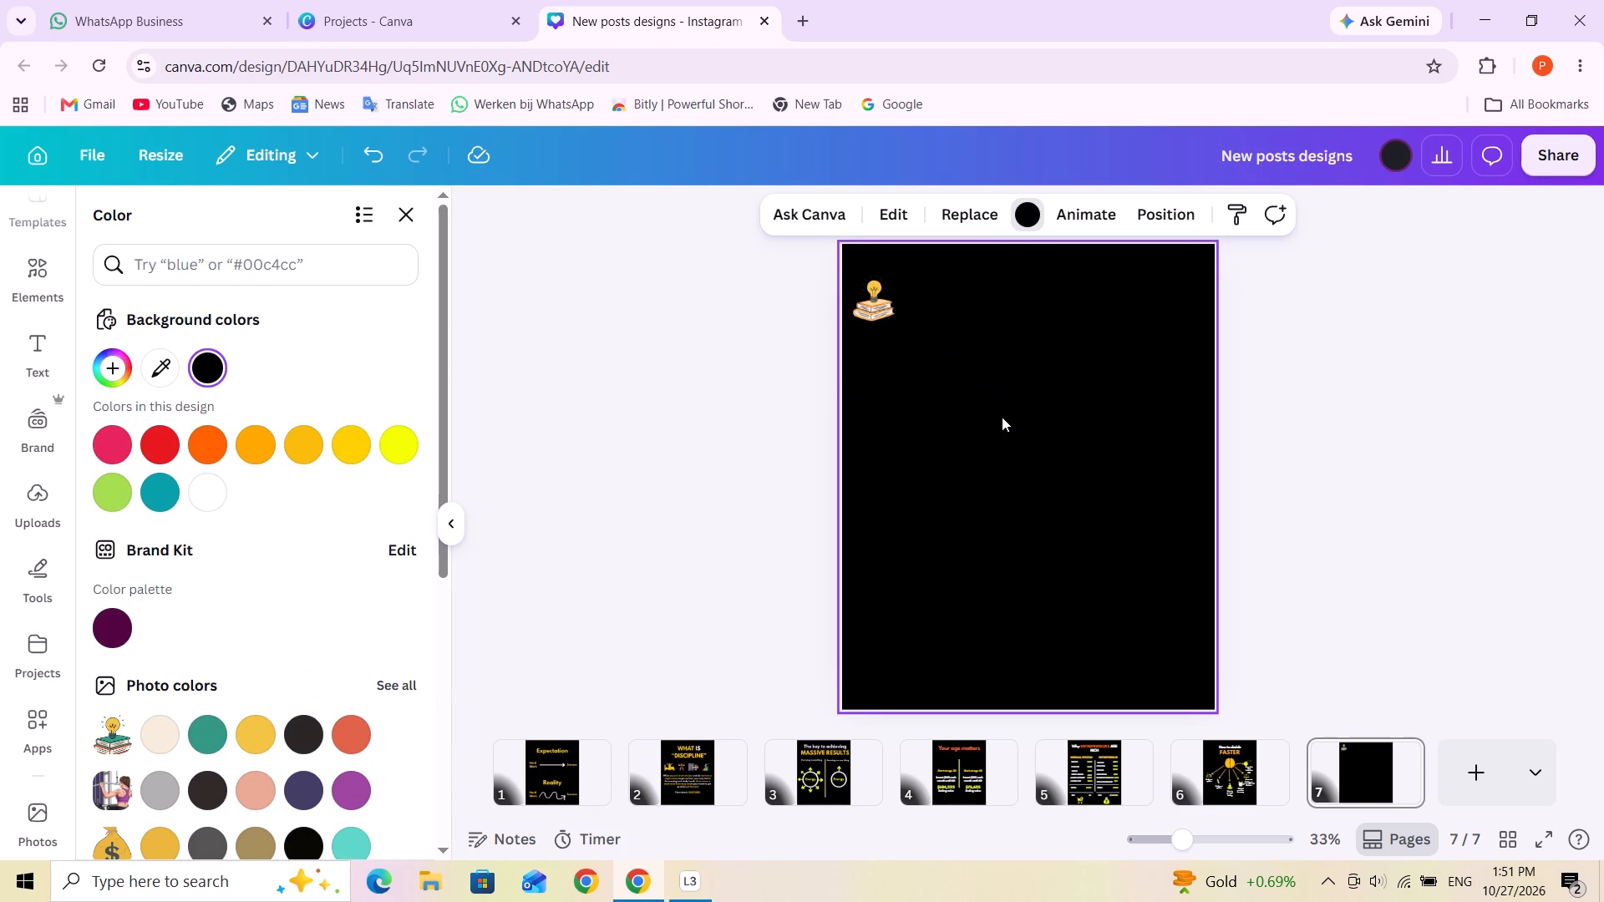
Add a subheading to page 7 reading "Study while others are sleeping".
{"action": "left_click", "coordinate": [39, 380]}
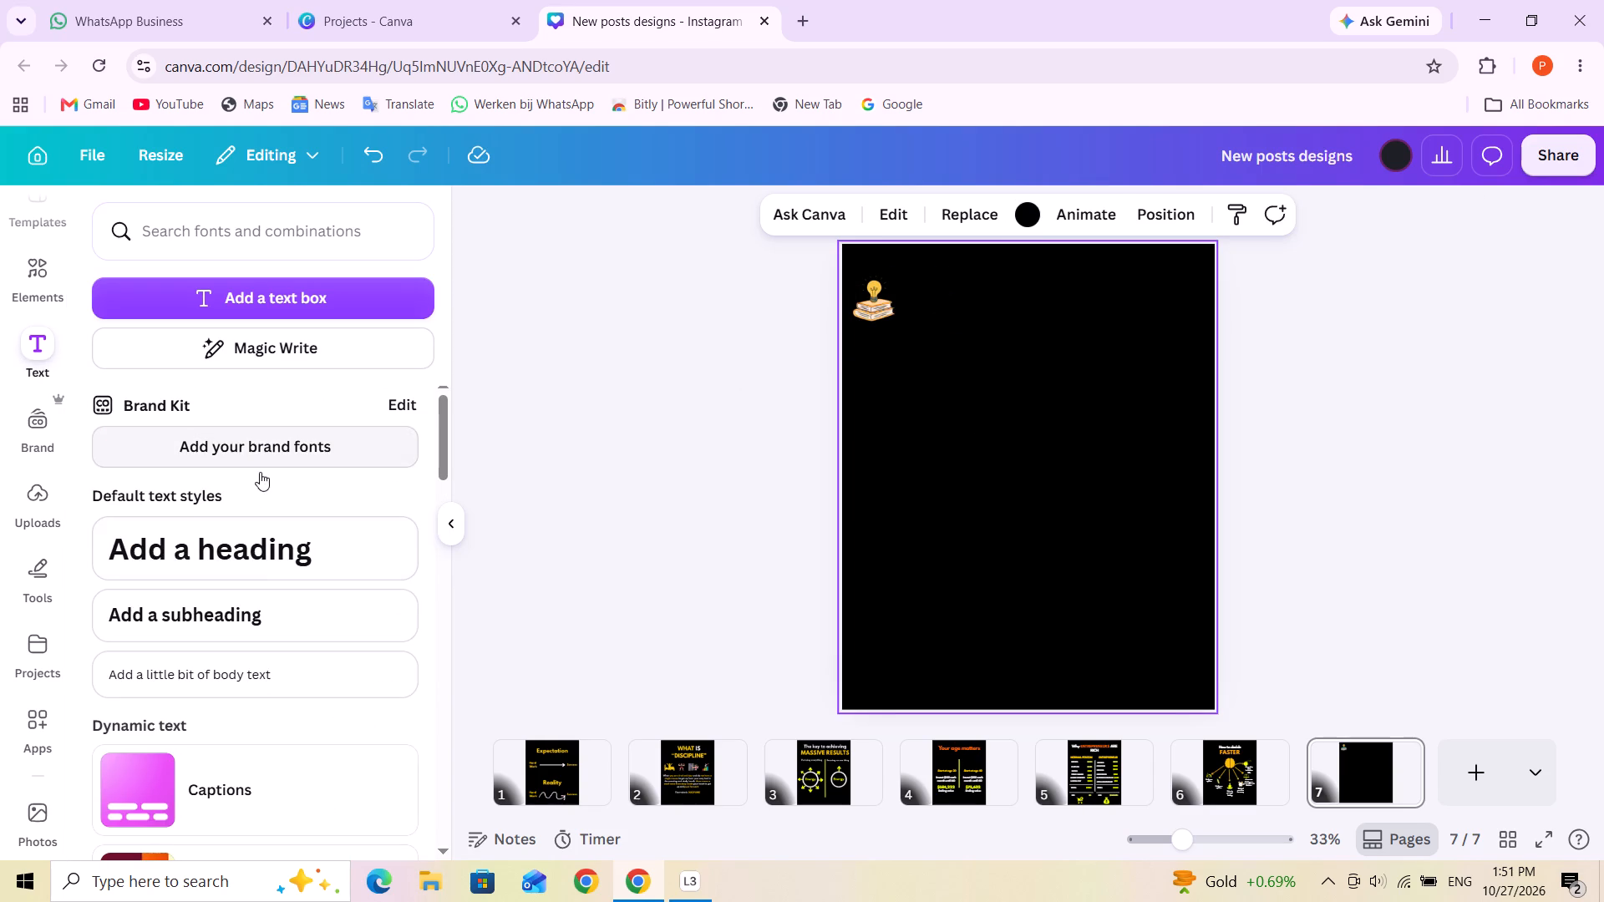
{"action": "left_click", "coordinate": [277, 621]}
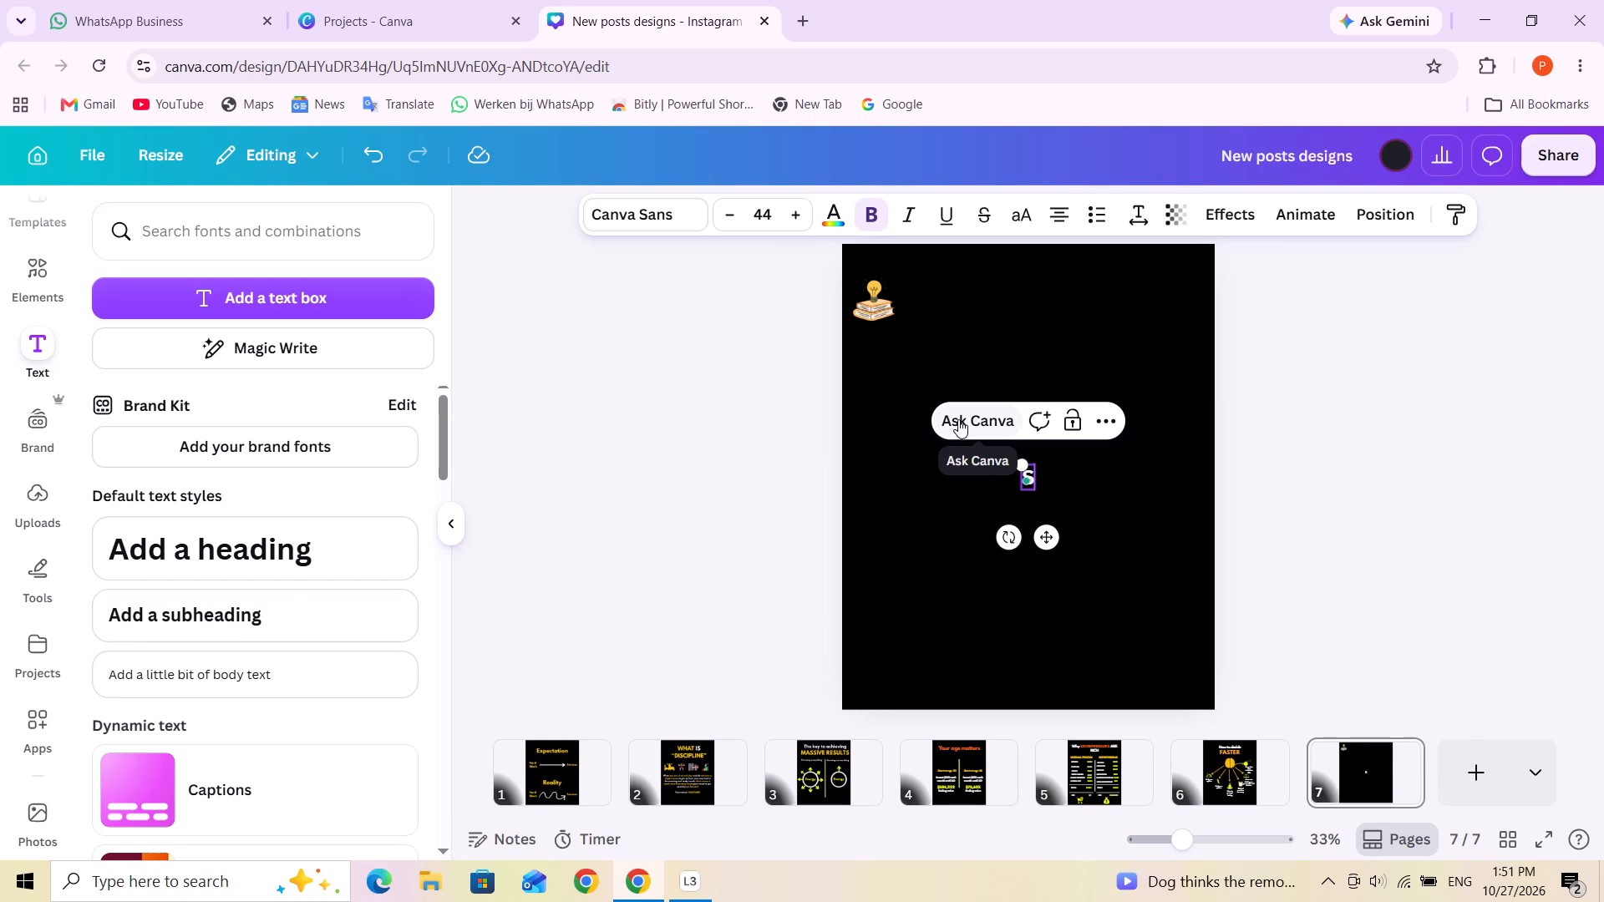
{"action": "type", "text": "tudy"}
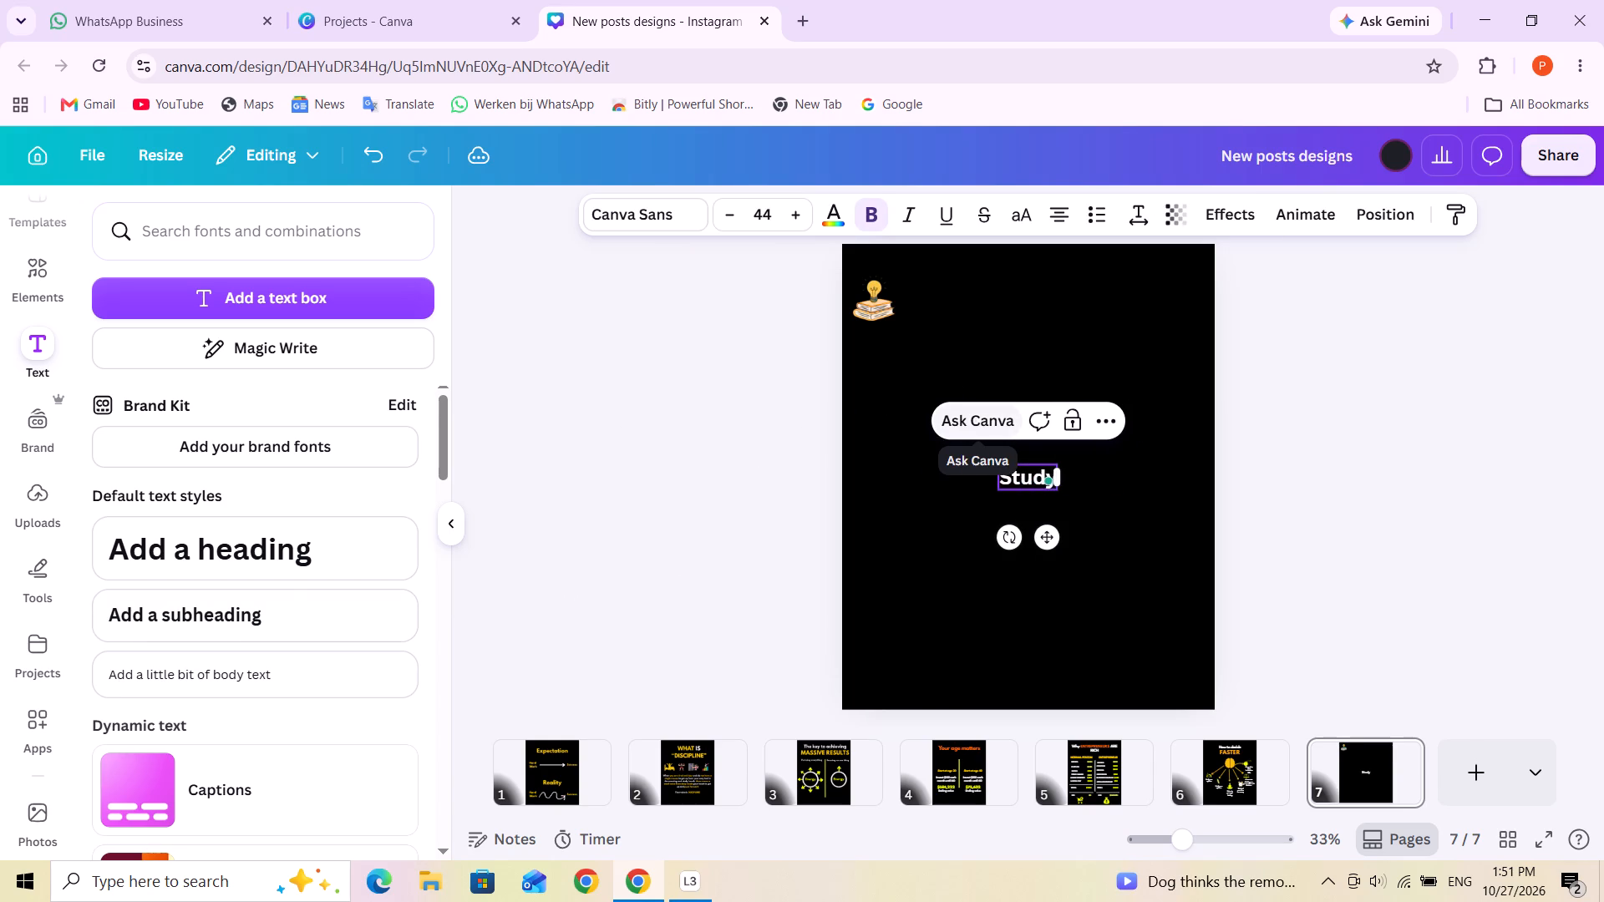
{"action": "key", "text": "space"}
{"action": "type", "text": "whilr"}
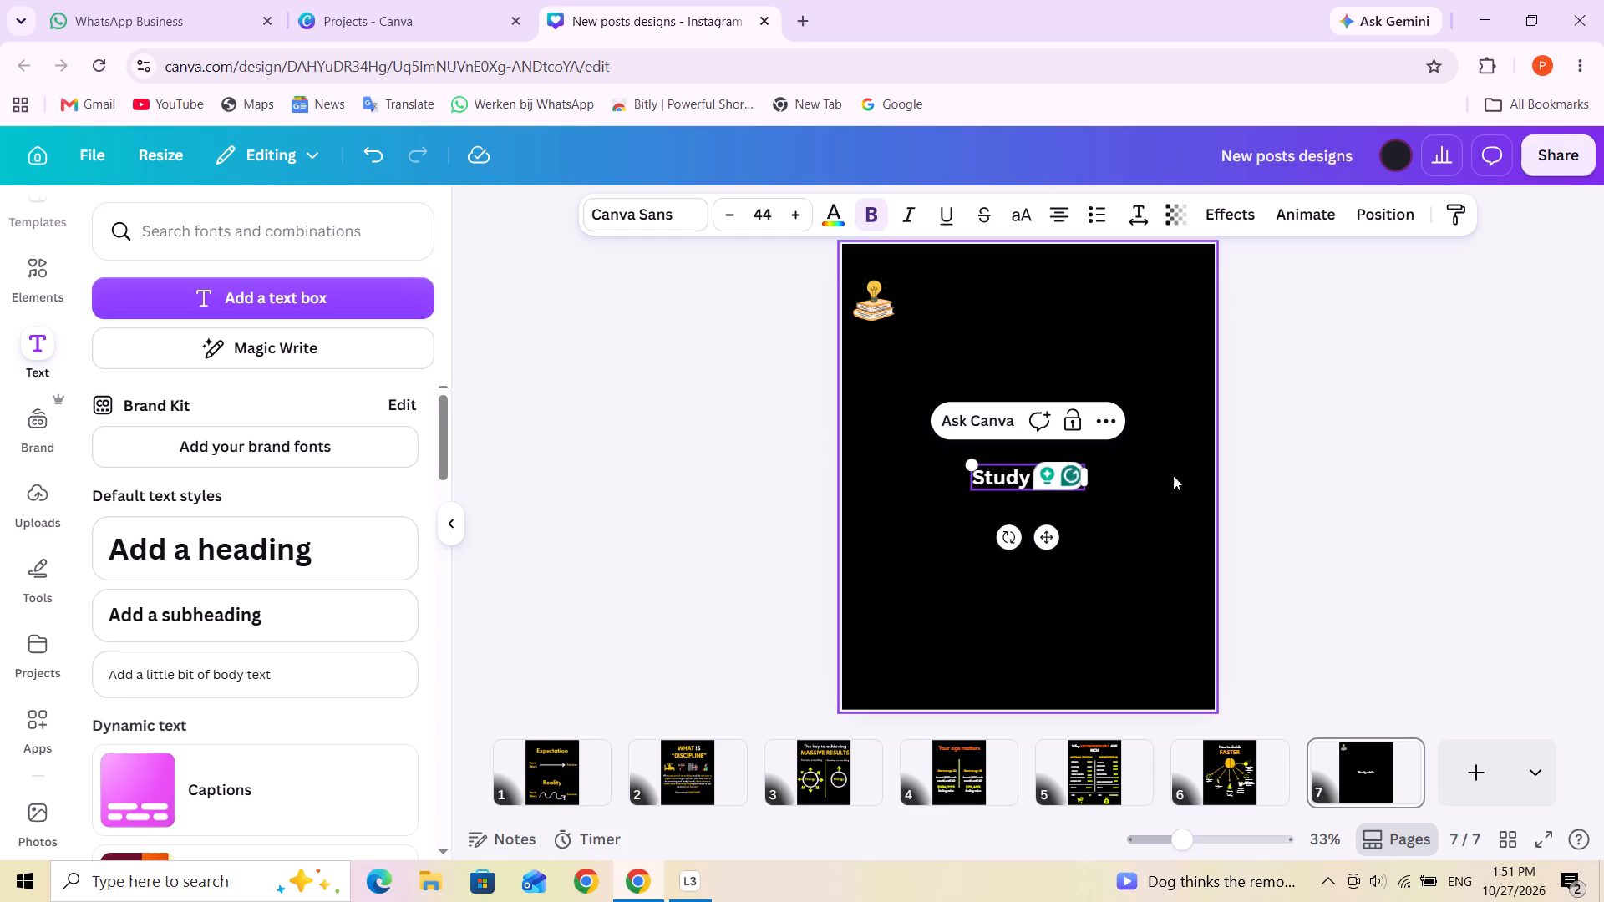
{"action": "key", "text": "BackSpace"}
{"action": "key", "text": "e"}
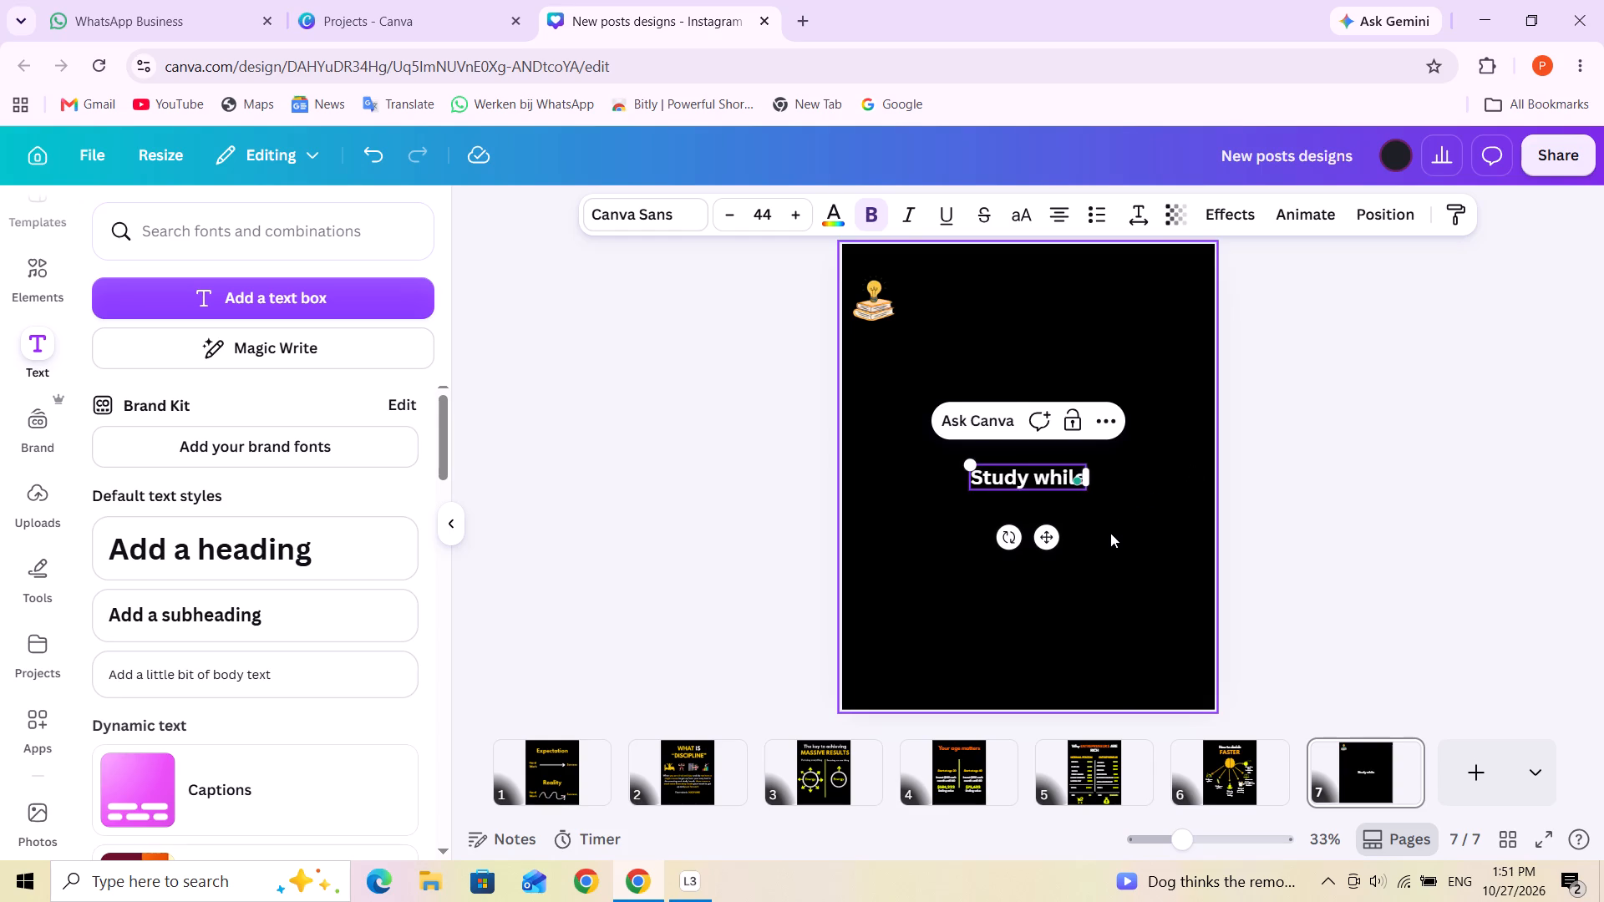
{"action": "key", "text": "space"}
{"action": "type", "text": "others are sleeping"}
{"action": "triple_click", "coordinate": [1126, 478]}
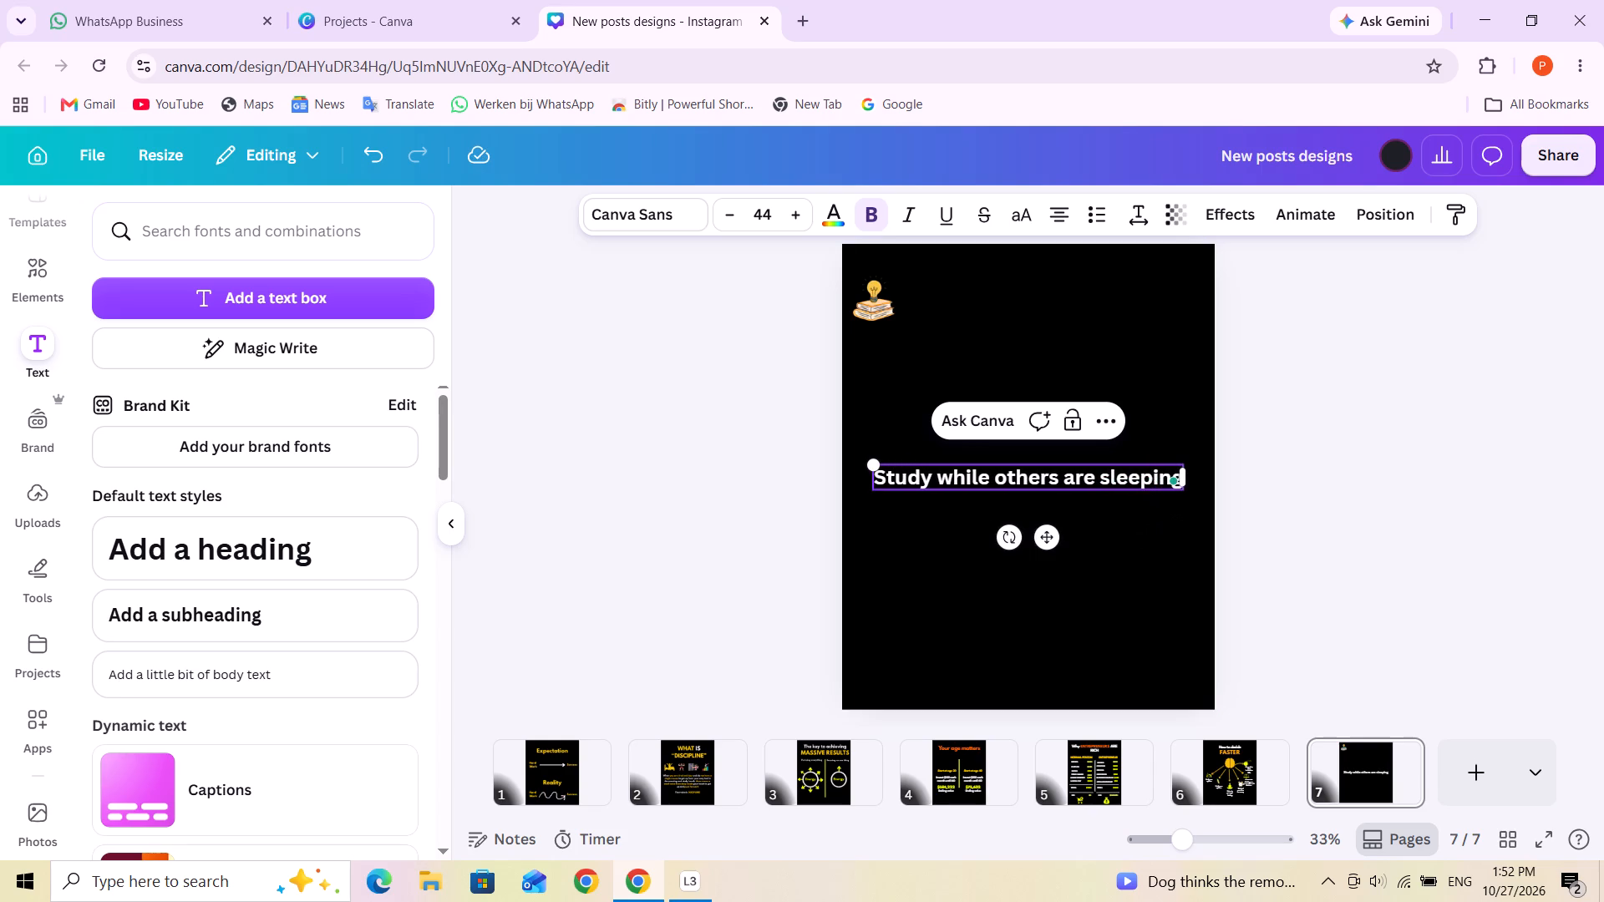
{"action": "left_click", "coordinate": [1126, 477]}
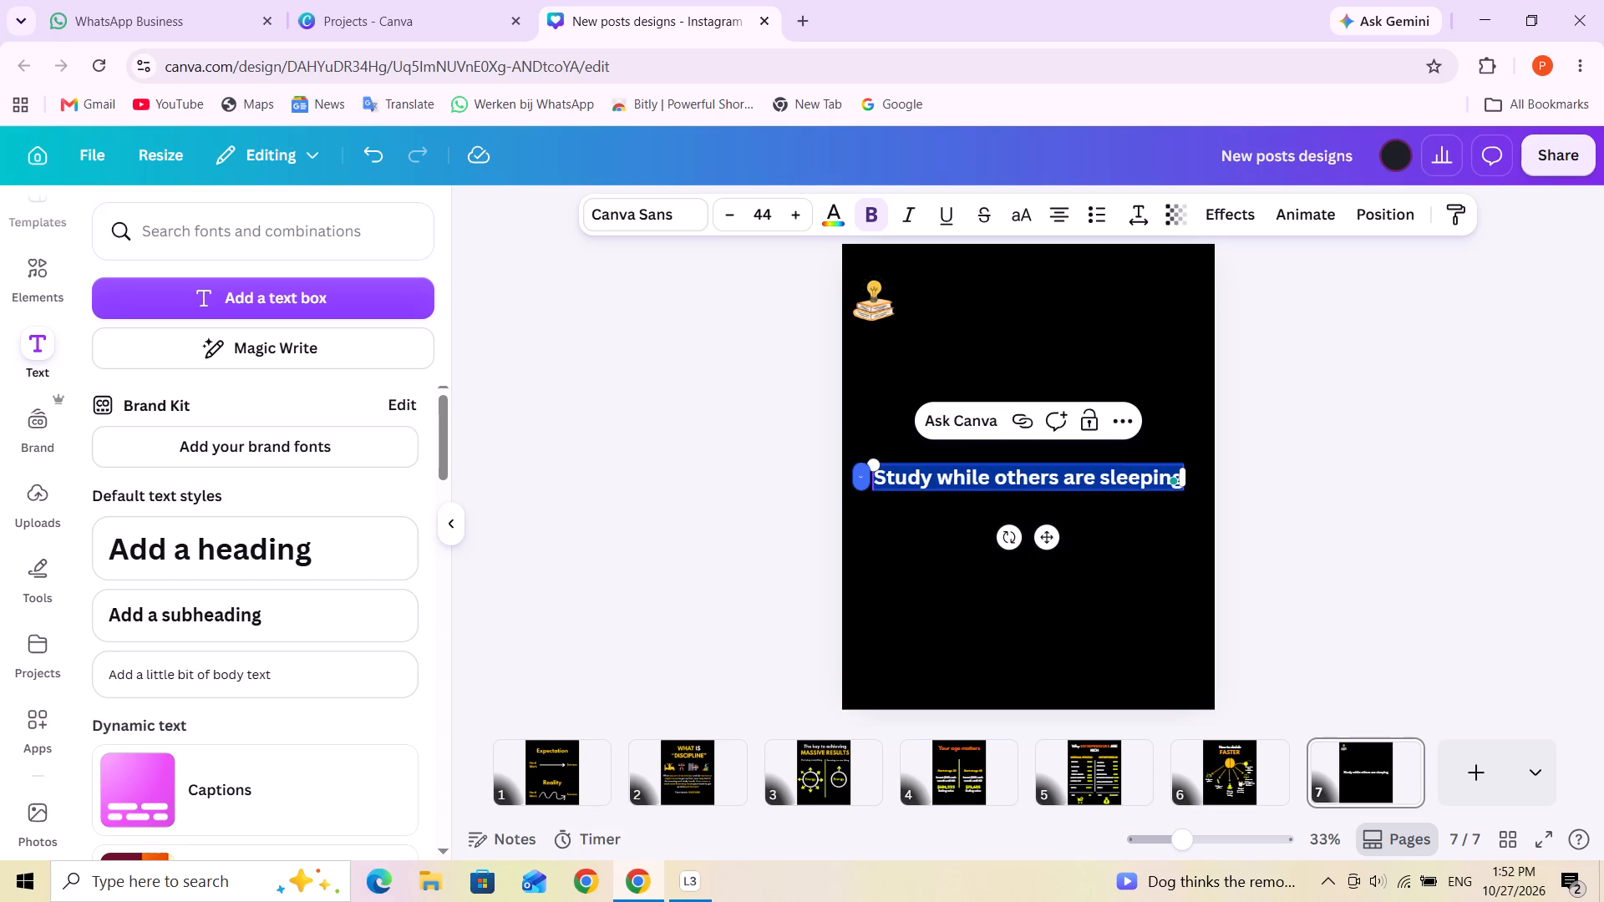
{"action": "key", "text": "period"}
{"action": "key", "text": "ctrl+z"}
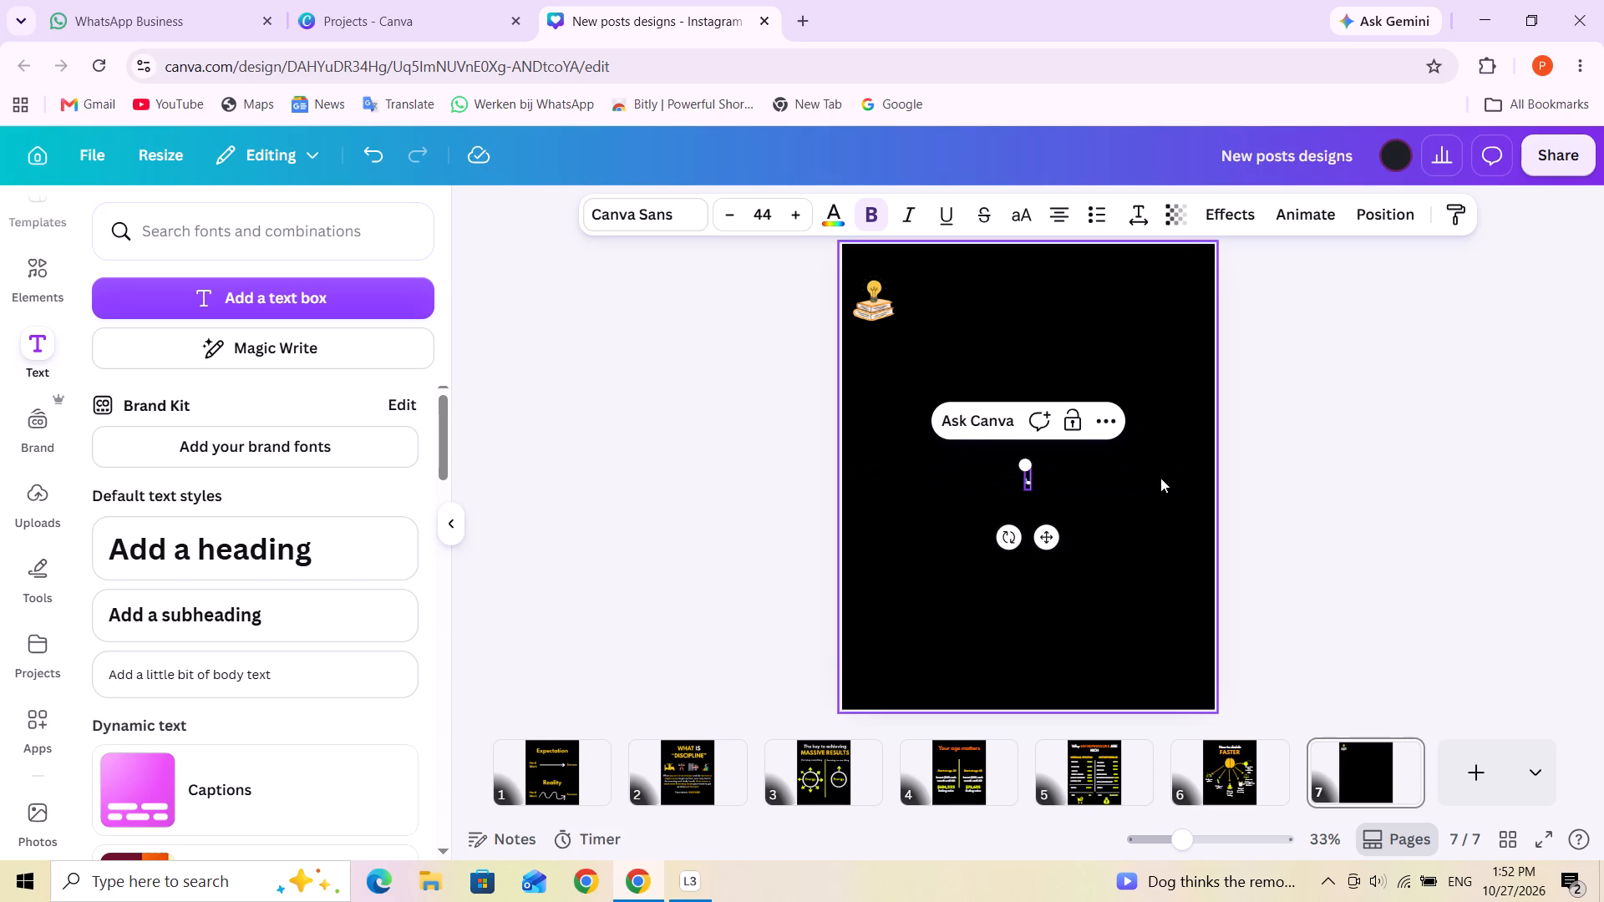
Add a full stop at the end of the "Study while others are sleeping" text.
{"action": "left_click", "coordinate": [1158, 479]}
{"action": "key", "text": "Right"}
{"action": "key", "text": "Right"}
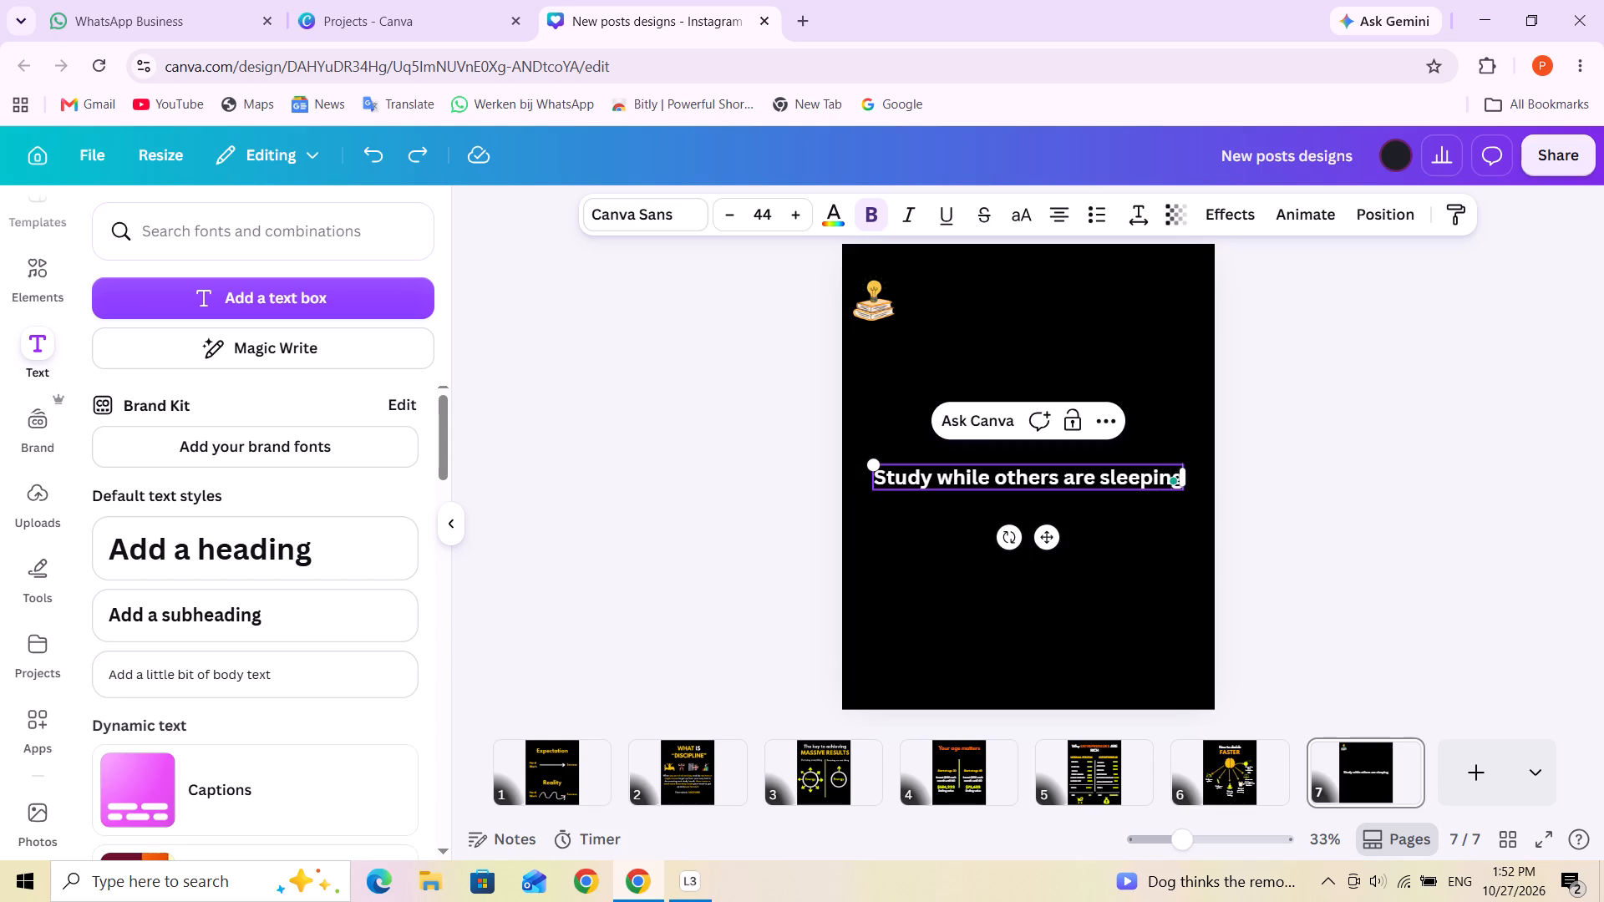
{"action": "key", "text": "period"}
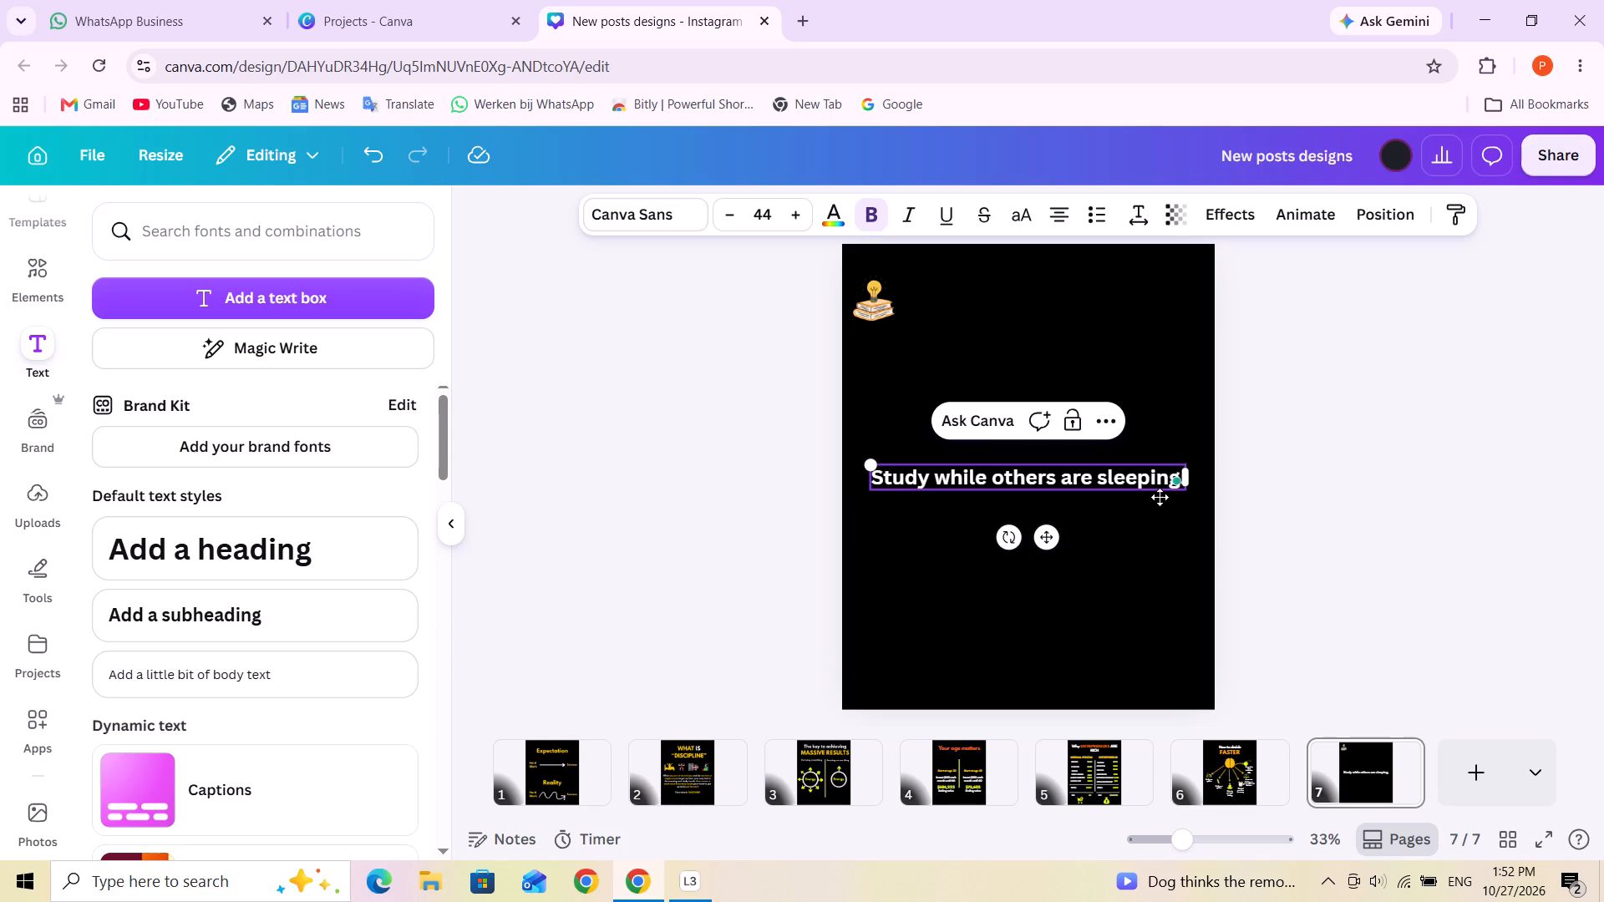
Set the "Study while others are sleeping." text in League Spartan at size 35.
{"action": "triple_click", "coordinate": [1128, 478]}
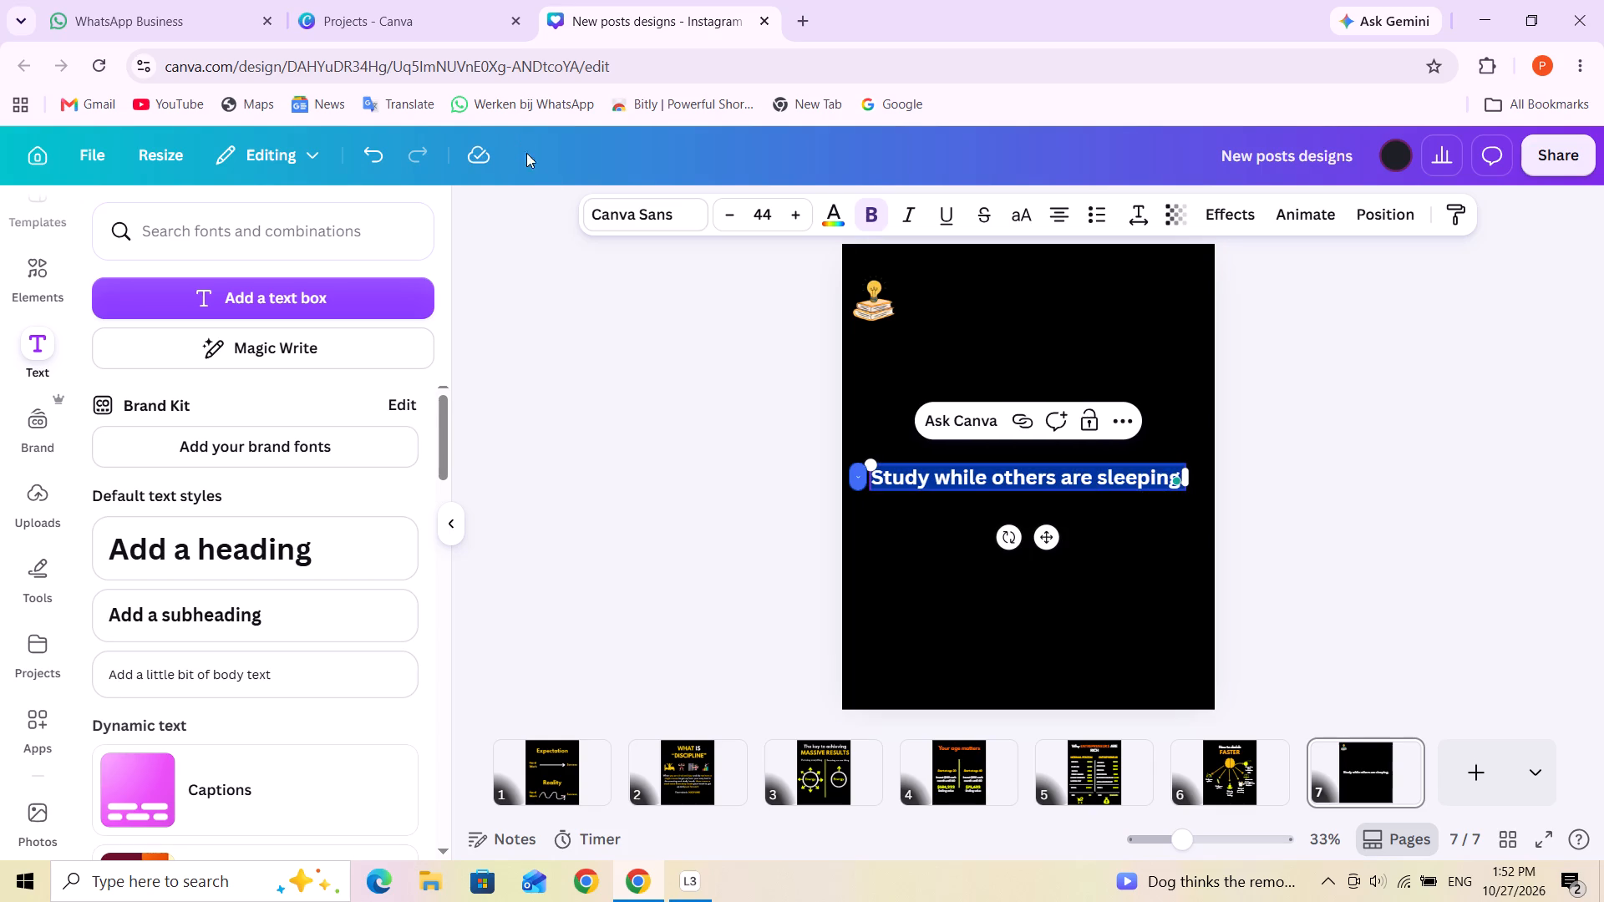
{"action": "left_click", "coordinate": [642, 208]}
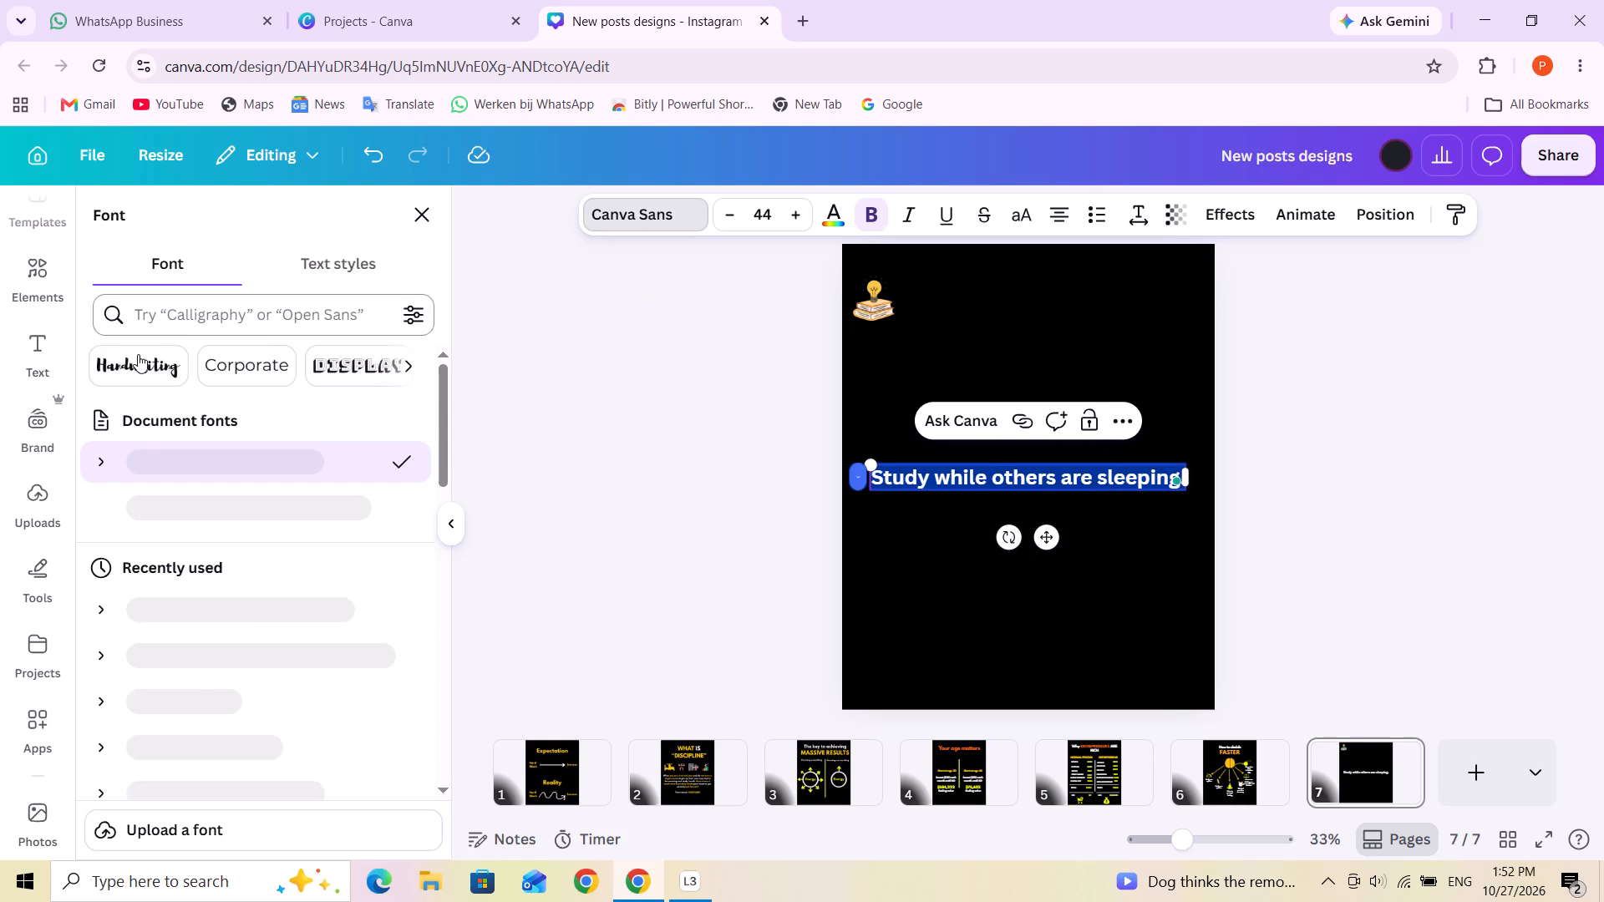
{"action": "left_click", "coordinate": [236, 506]}
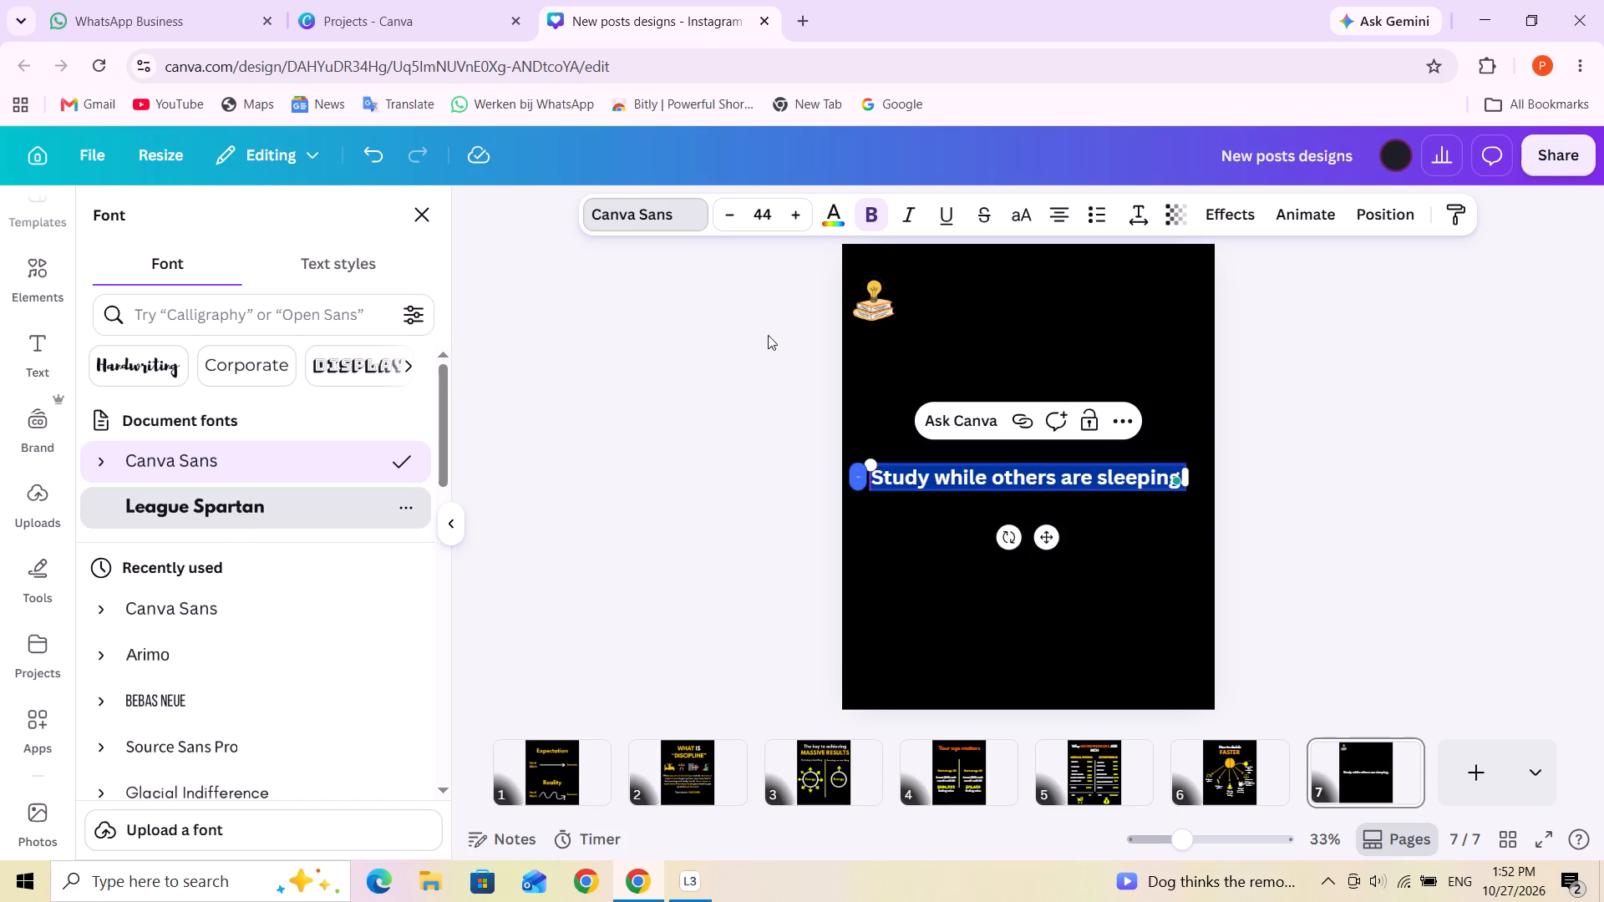
{"action": "triple_click", "coordinate": [729, 211]}
{"action": "triple_click", "coordinate": [729, 210]}
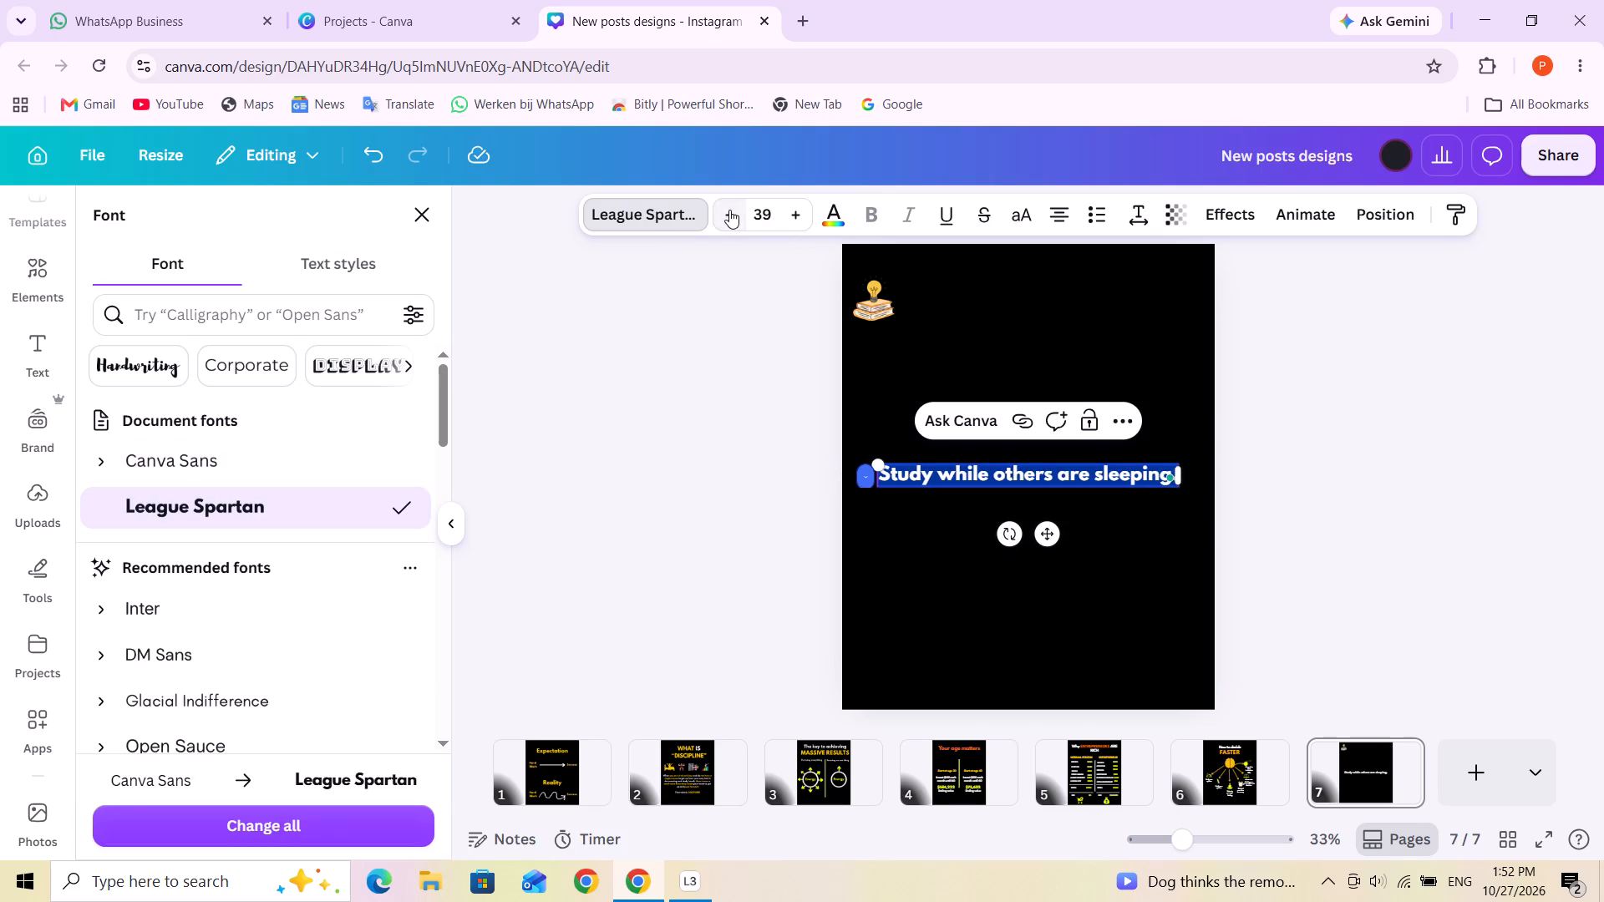
{"action": "left_click", "coordinate": [729, 210]}
{"action": "left_click", "coordinate": [729, 210]}
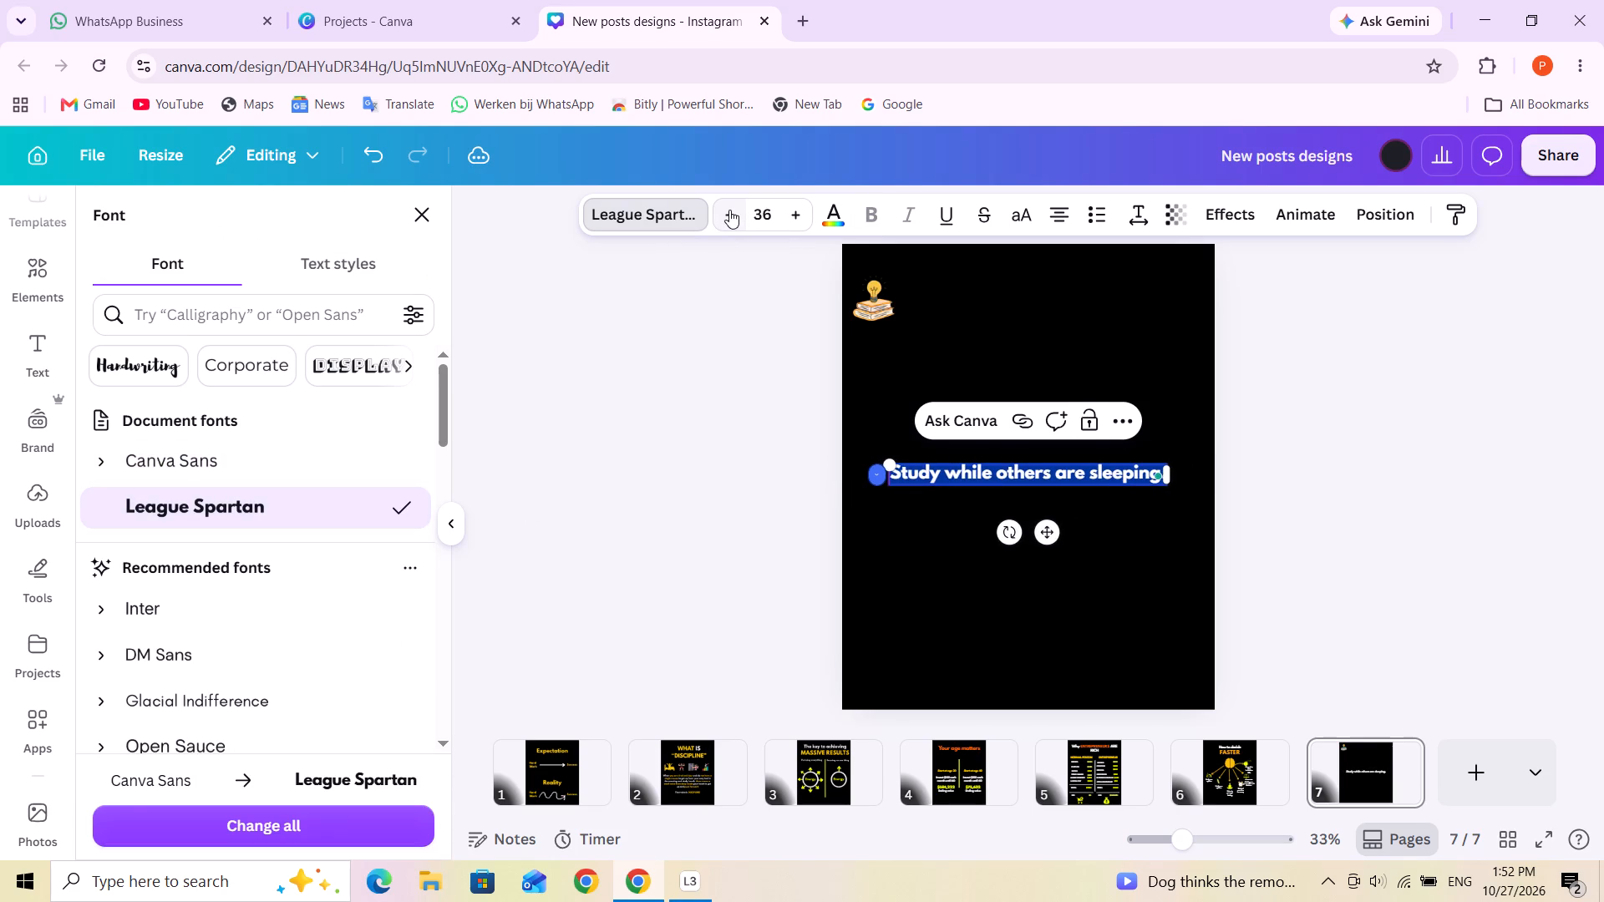
{"action": "left_click", "coordinate": [729, 210]}
{"action": "left_click", "coordinate": [1131, 556]}
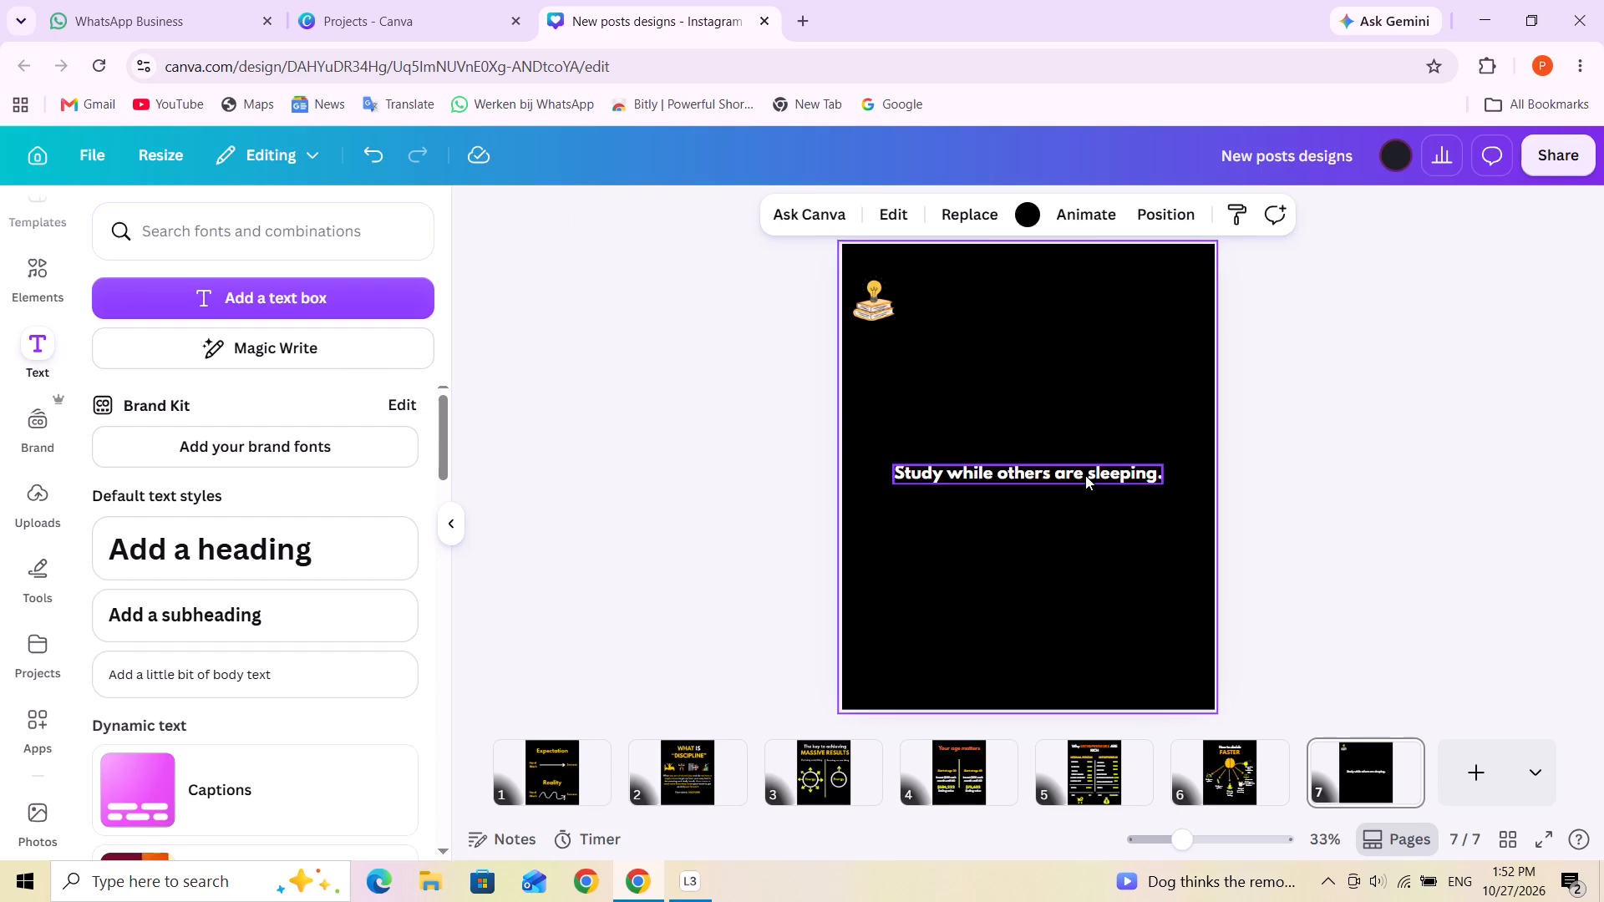
Move the "Study while others are sleeping." line up beside the book graphic, vertically level with it.
{"action": "left_click_drag", "start_coordinate": [1085, 475], "coordinate": [1099, 302]}
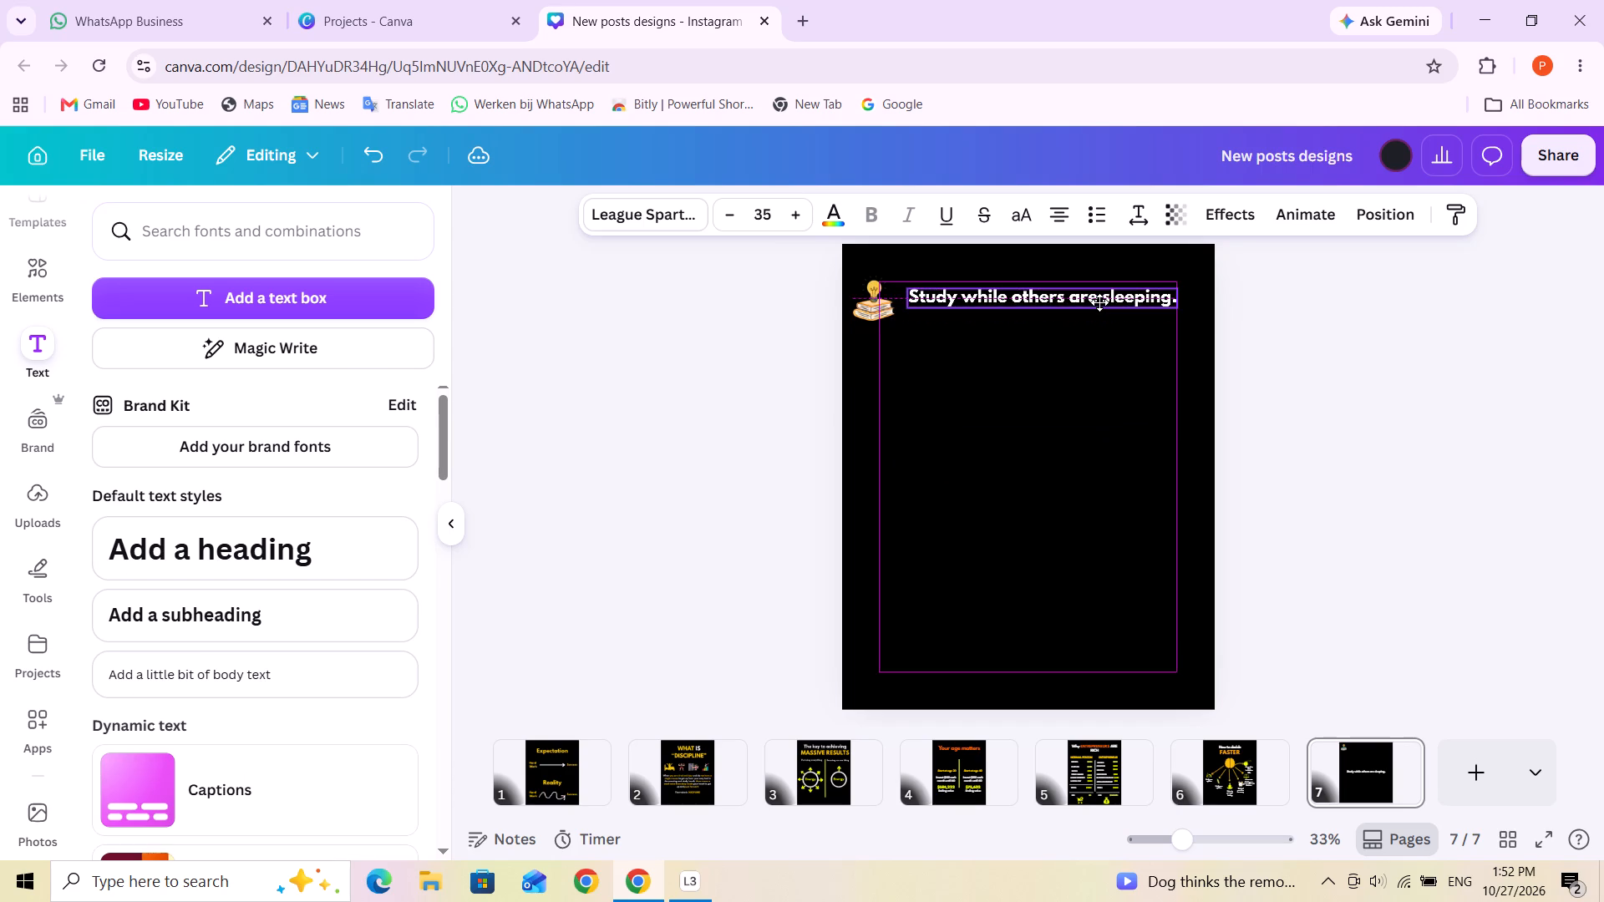
{"action": "left_click_drag", "start_coordinate": [1099, 302], "coordinate": [1099, 307]}
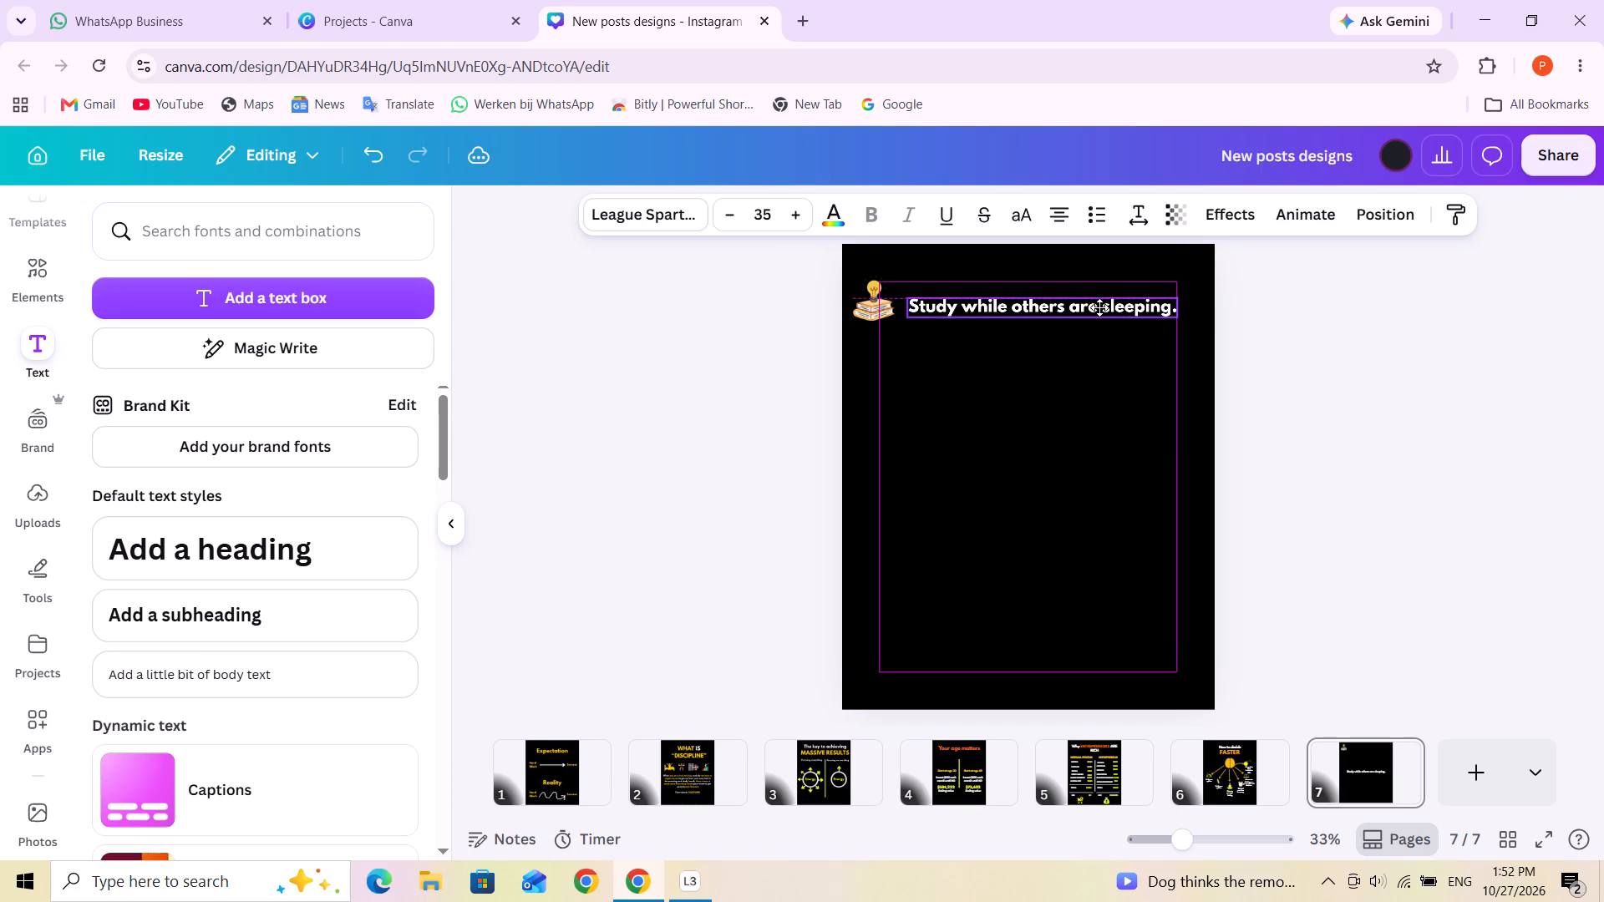
{"action": "left_click_drag", "start_coordinate": [1099, 307], "coordinate": [1093, 308]}
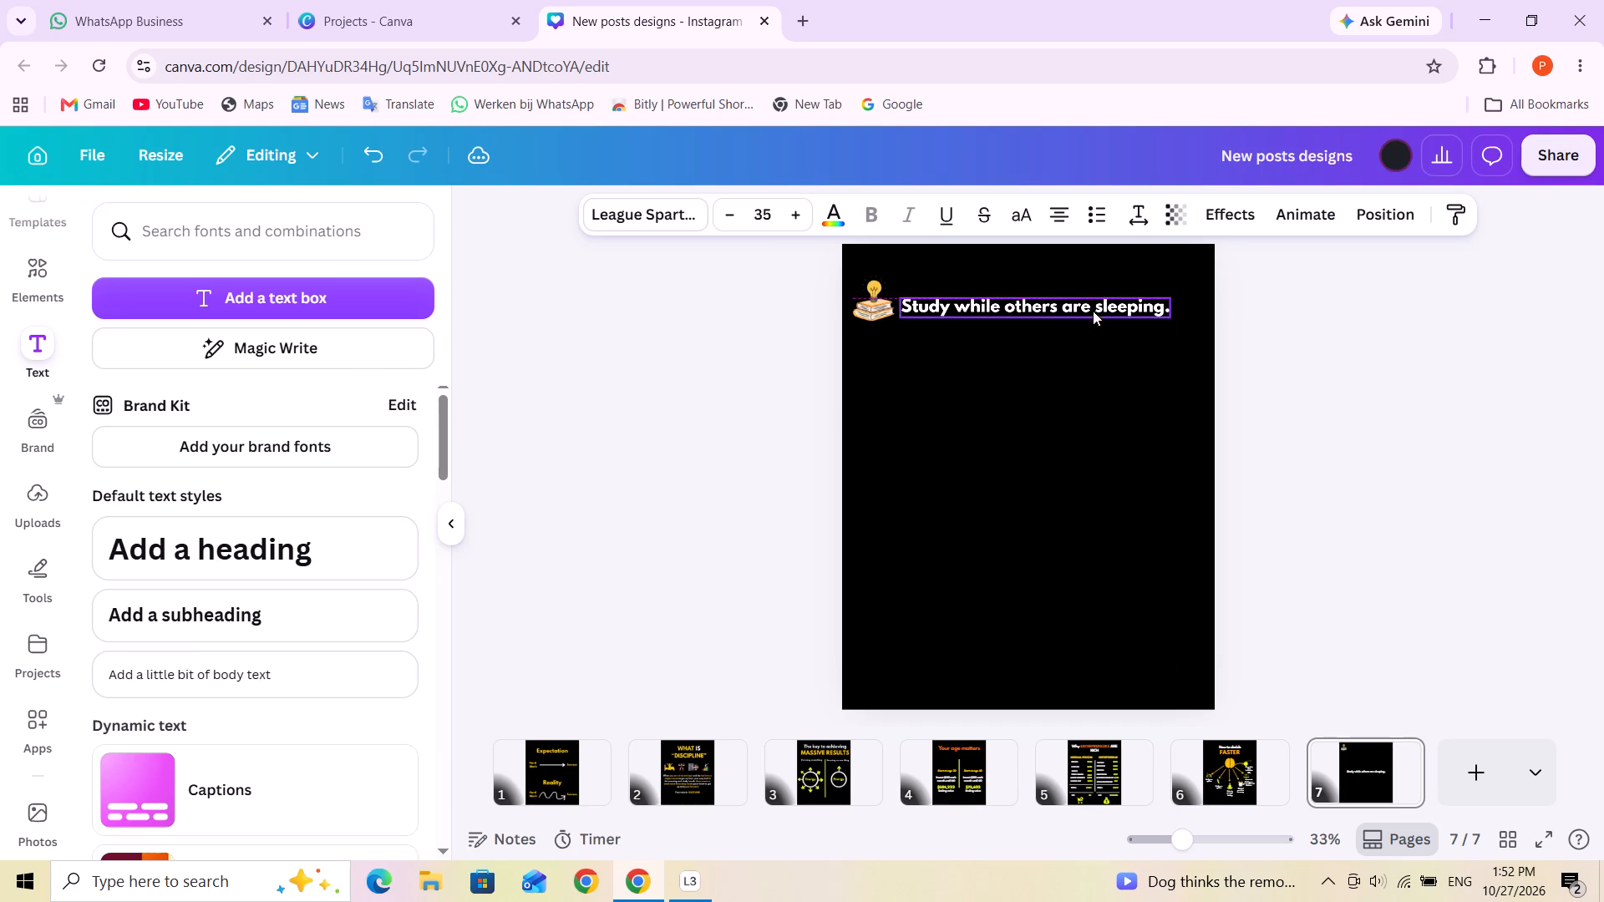
{"action": "left_click", "coordinate": [1110, 422]}
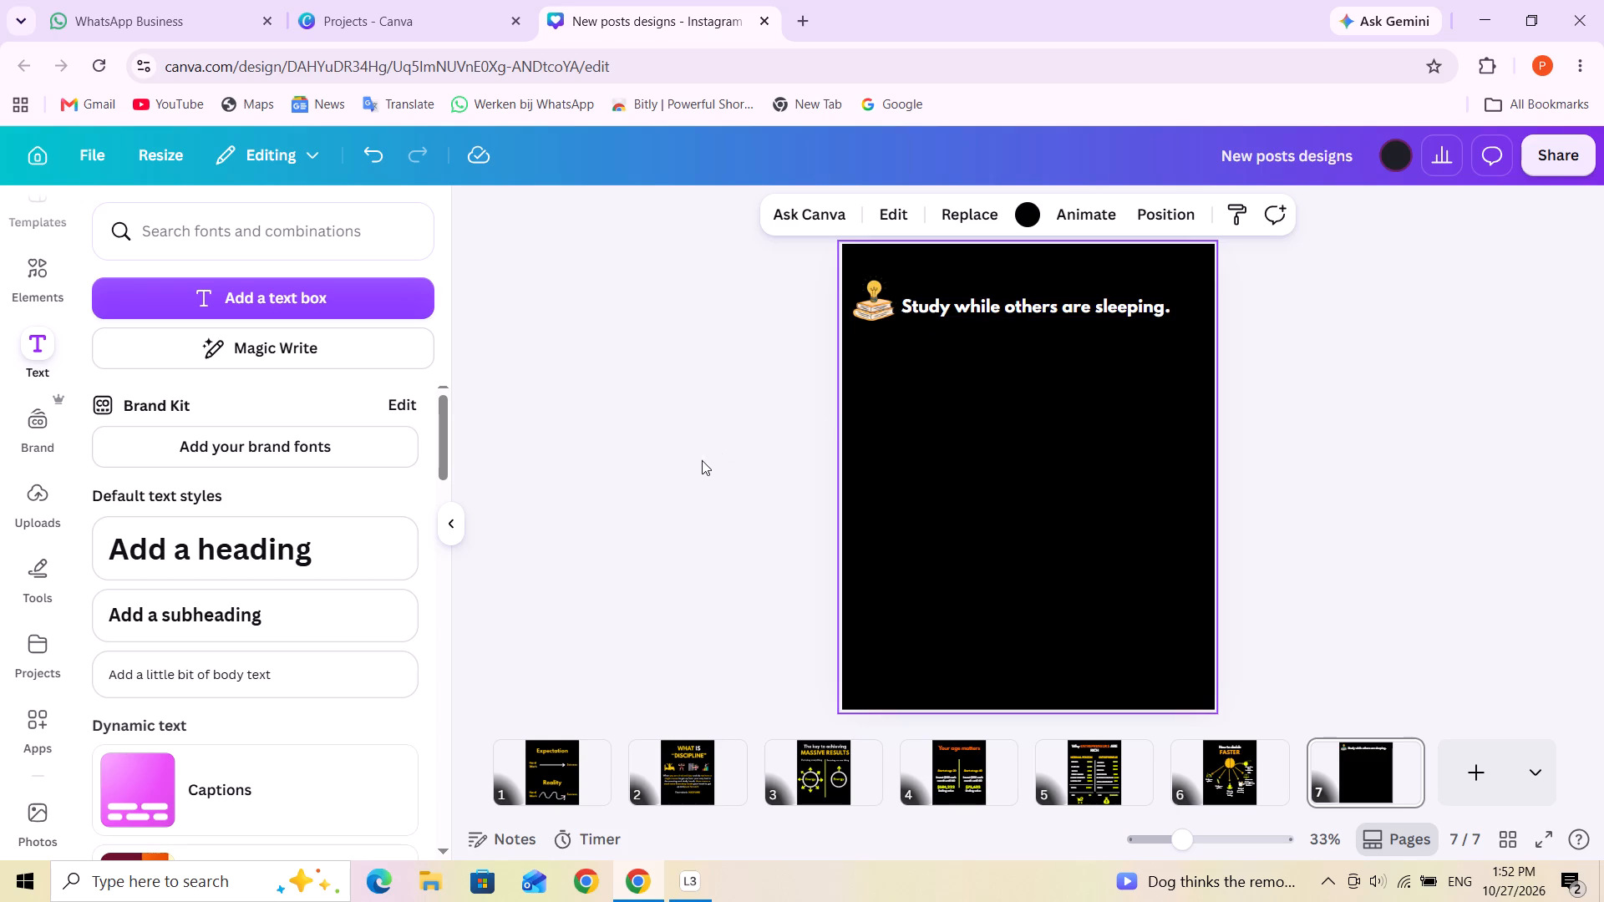
Search the graphic elements for "daydreaming".
{"action": "left_click", "coordinate": [33, 274]}
{"action": "triple_click", "coordinate": [206, 242]}
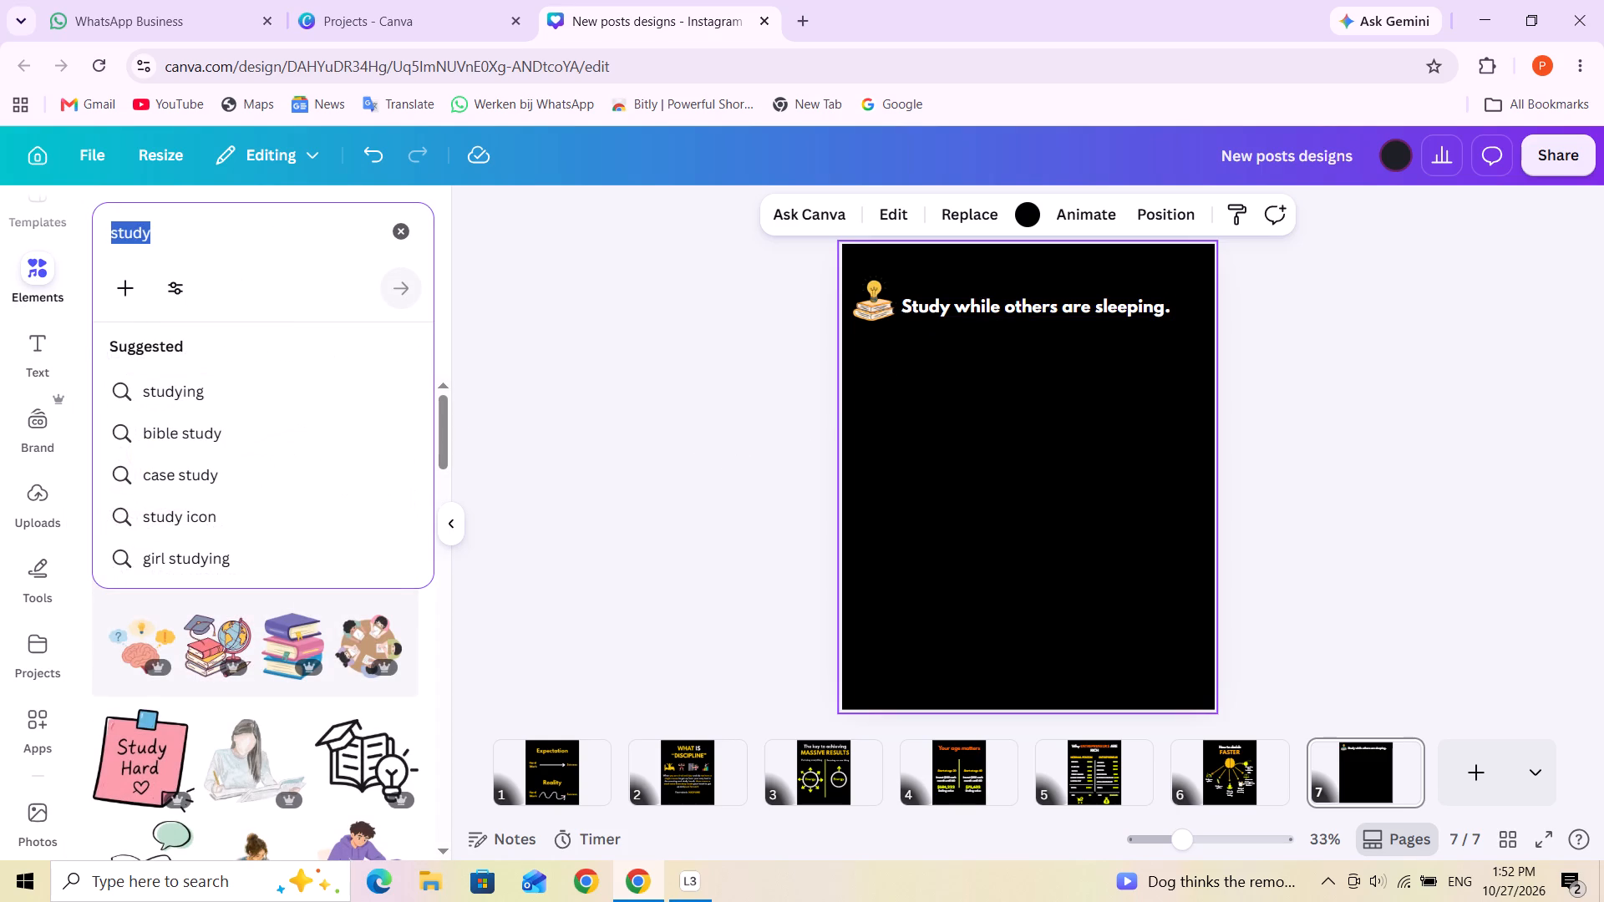
{"action": "type", "text": "dau"}
{"action": "key", "text": "BackSpace"}
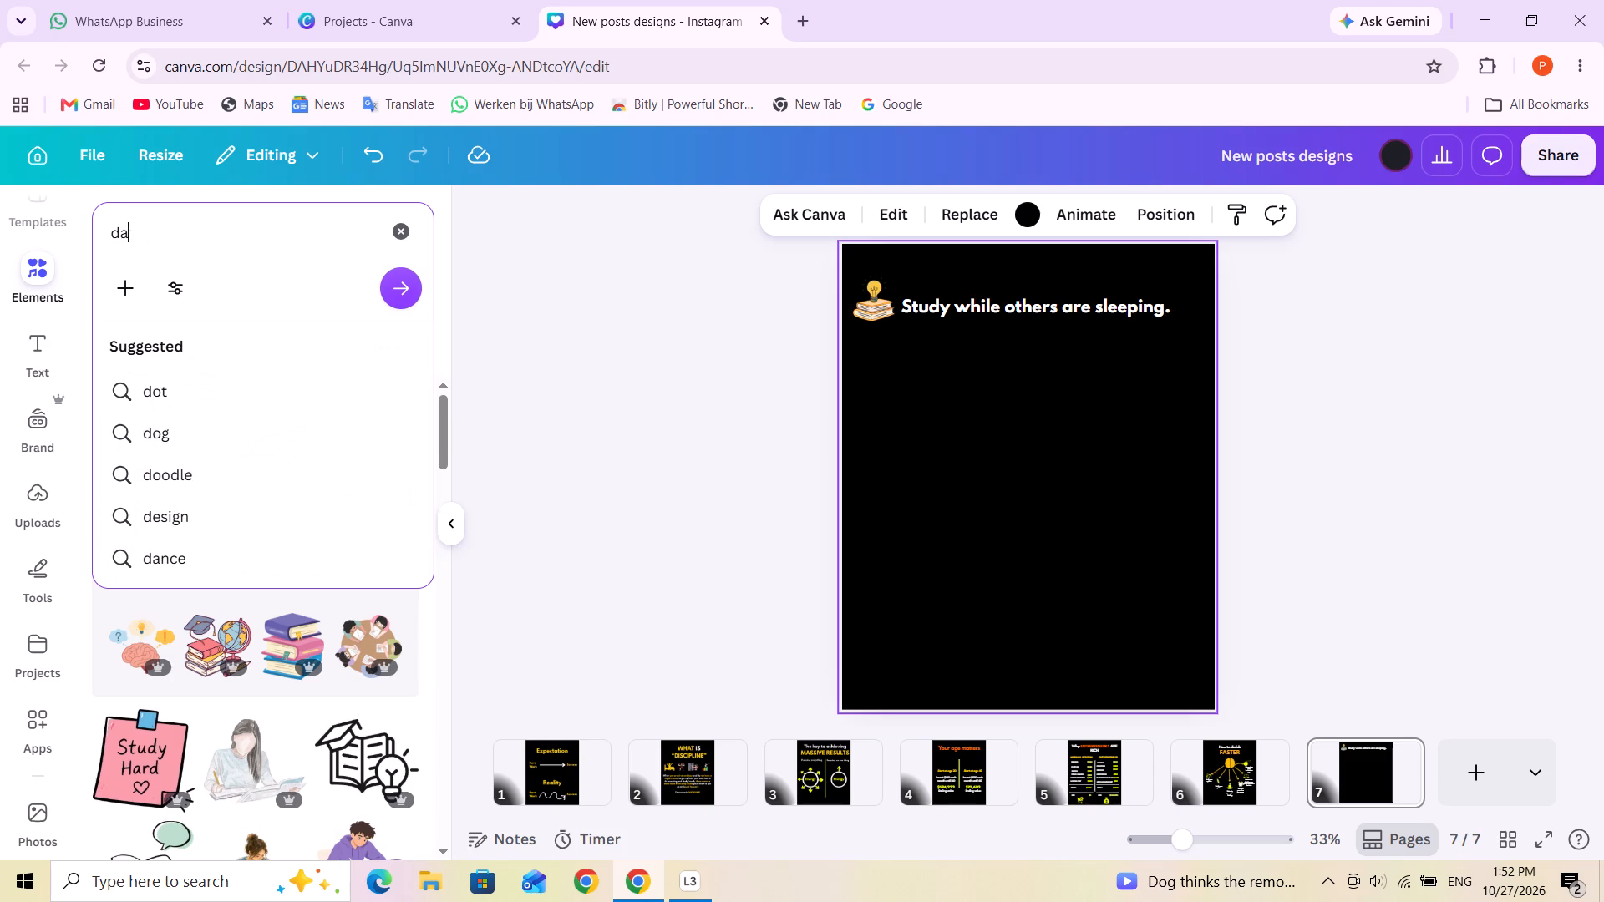
{"action": "key", "text": "y"}
{"action": "type", "text": "dreaming"}
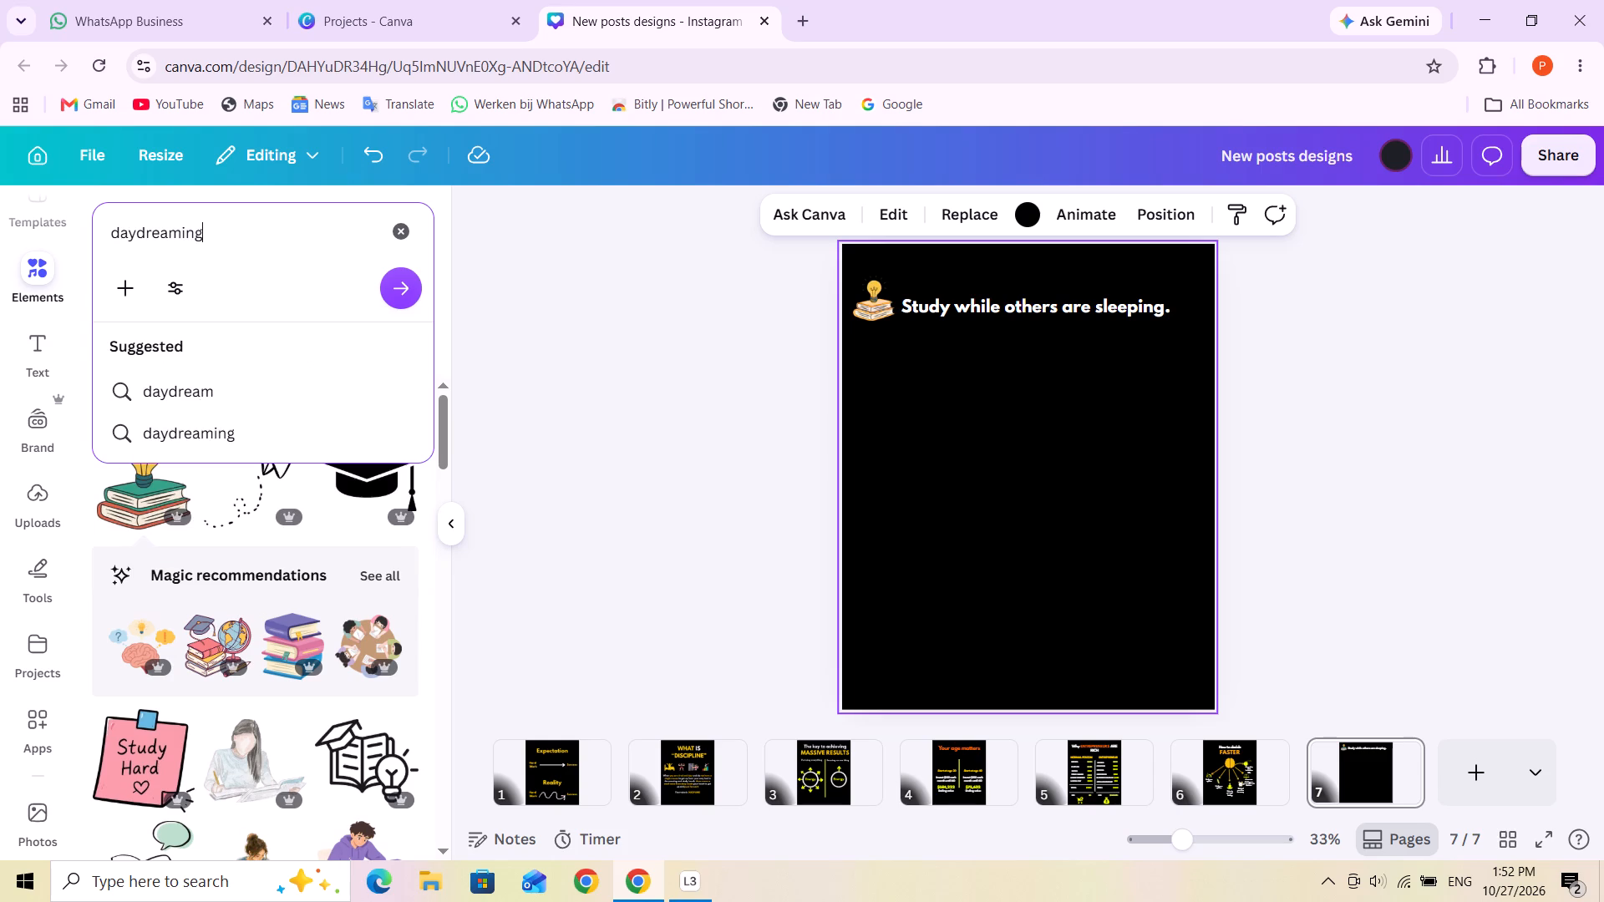
{"action": "key", "text": "Return"}
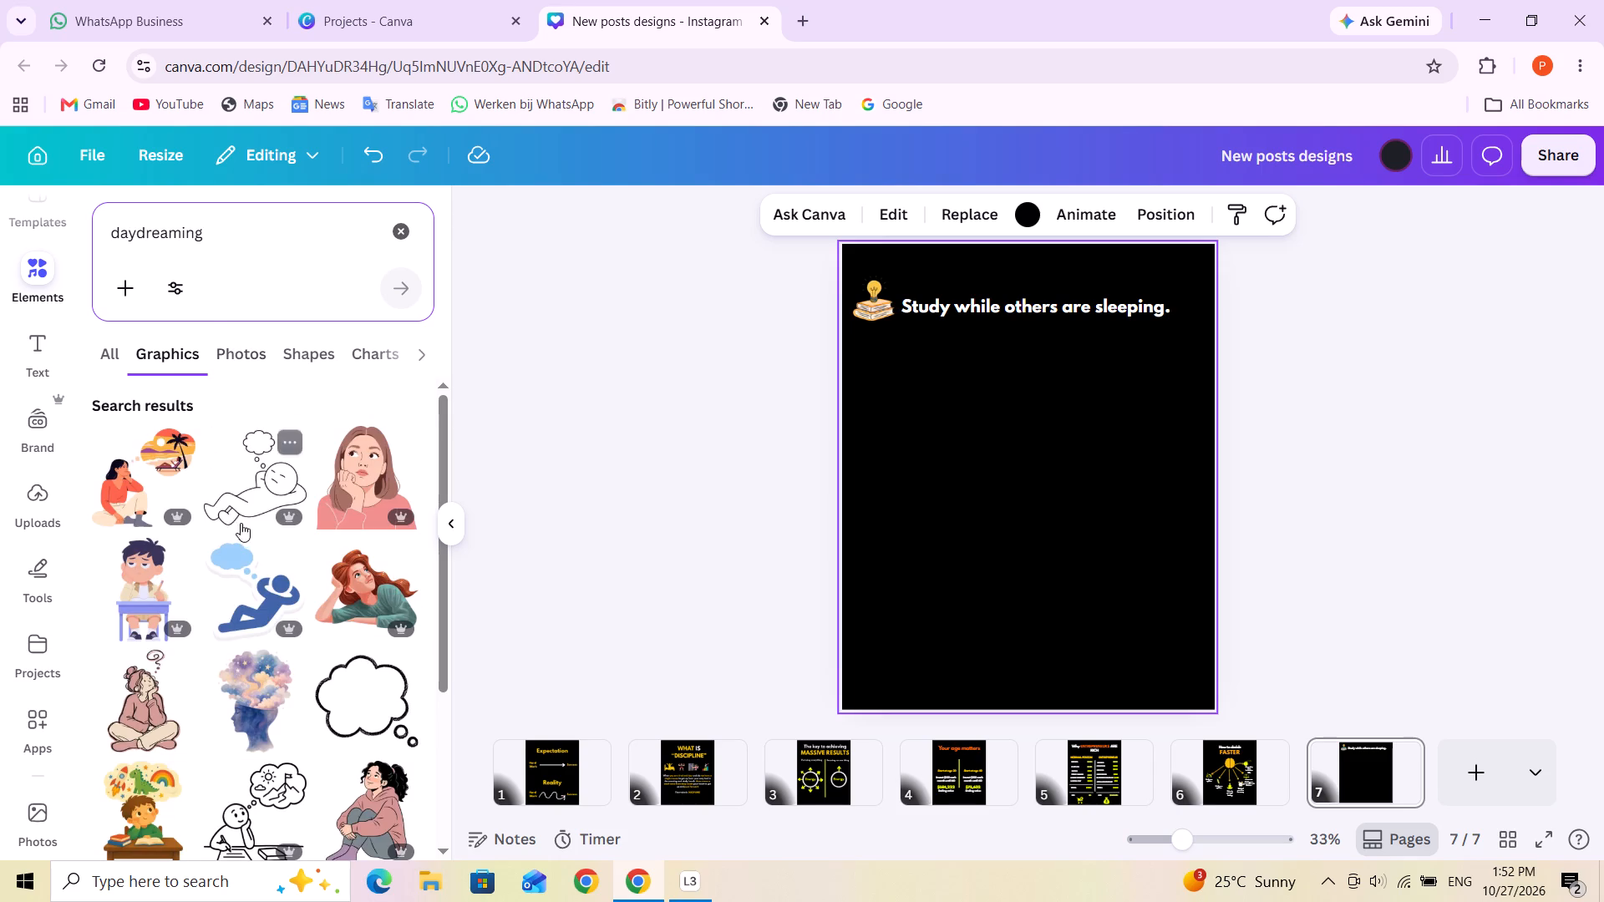
Browse the daydreaming graphics and add the line drawing of a figure at a desk with a landscape thought bubble to page 7.
{"action": "scroll", "coordinate": [282, 628], "scroll_direction": "down", "scroll_amount": 2}
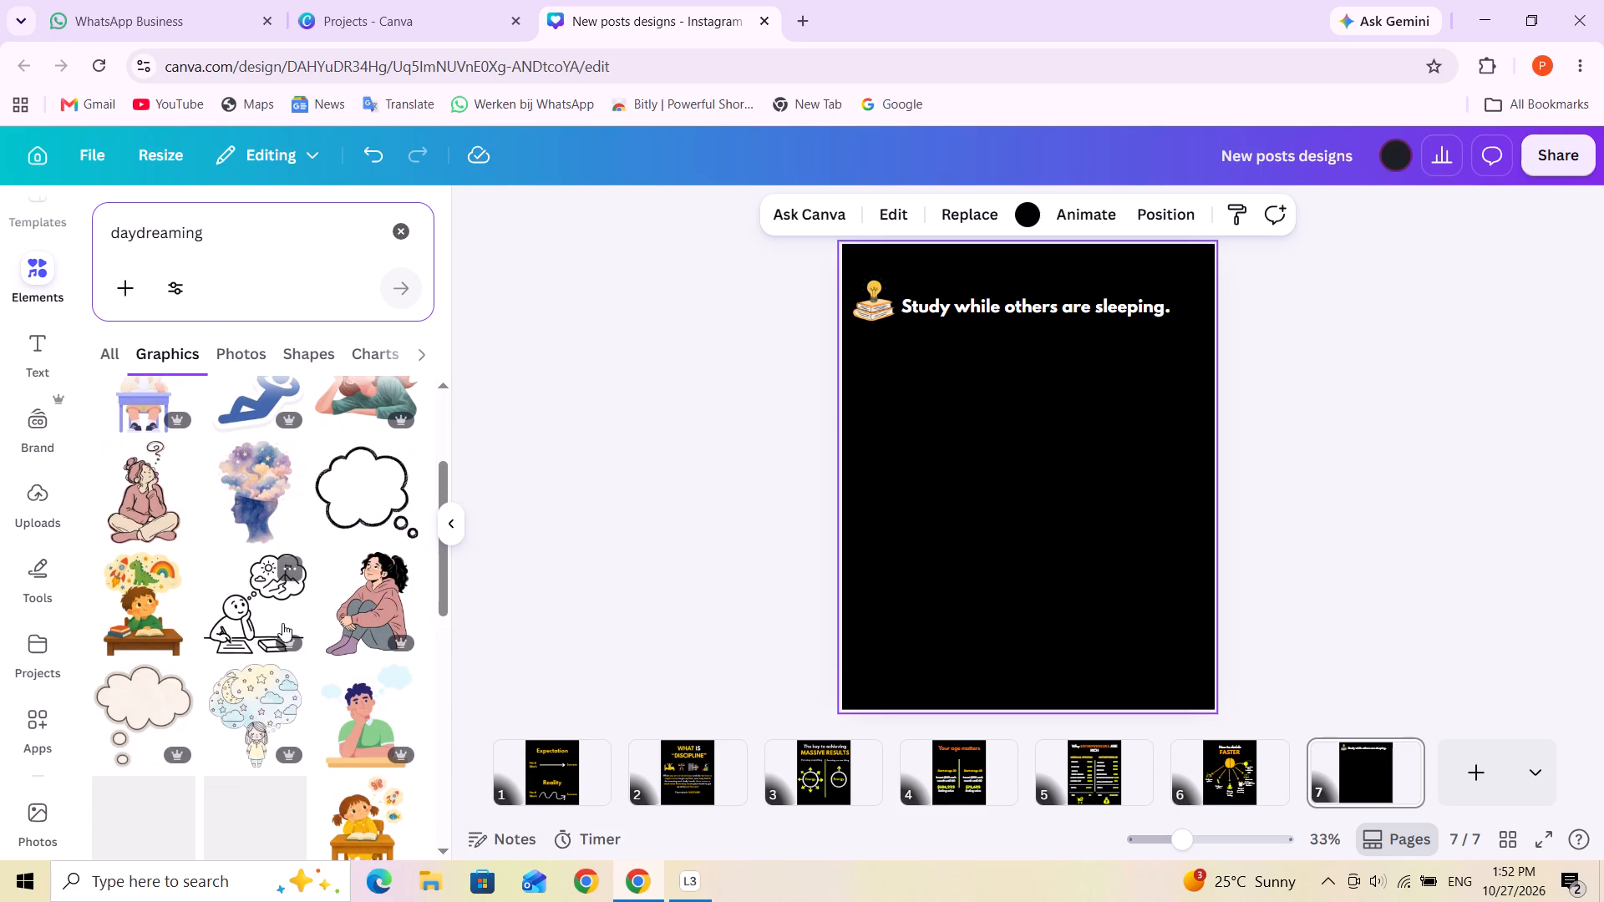
{"action": "scroll", "coordinate": [285, 616], "scroll_direction": "down", "scroll_amount": 1}
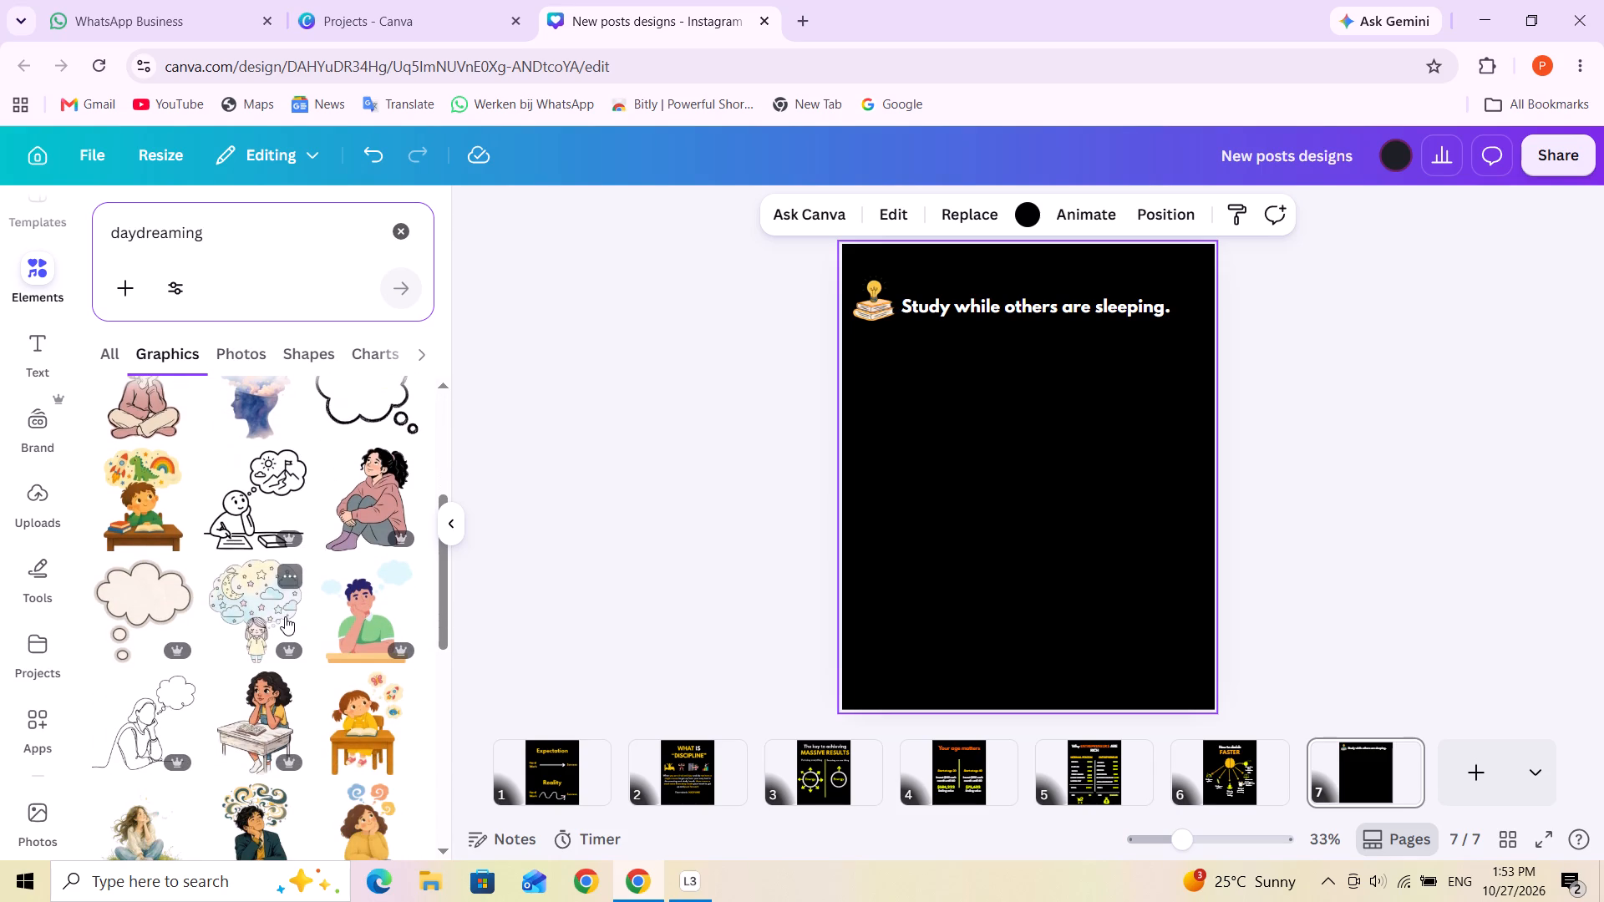
{"action": "scroll", "coordinate": [285, 616], "scroll_direction": "down", "scroll_amount": 1}
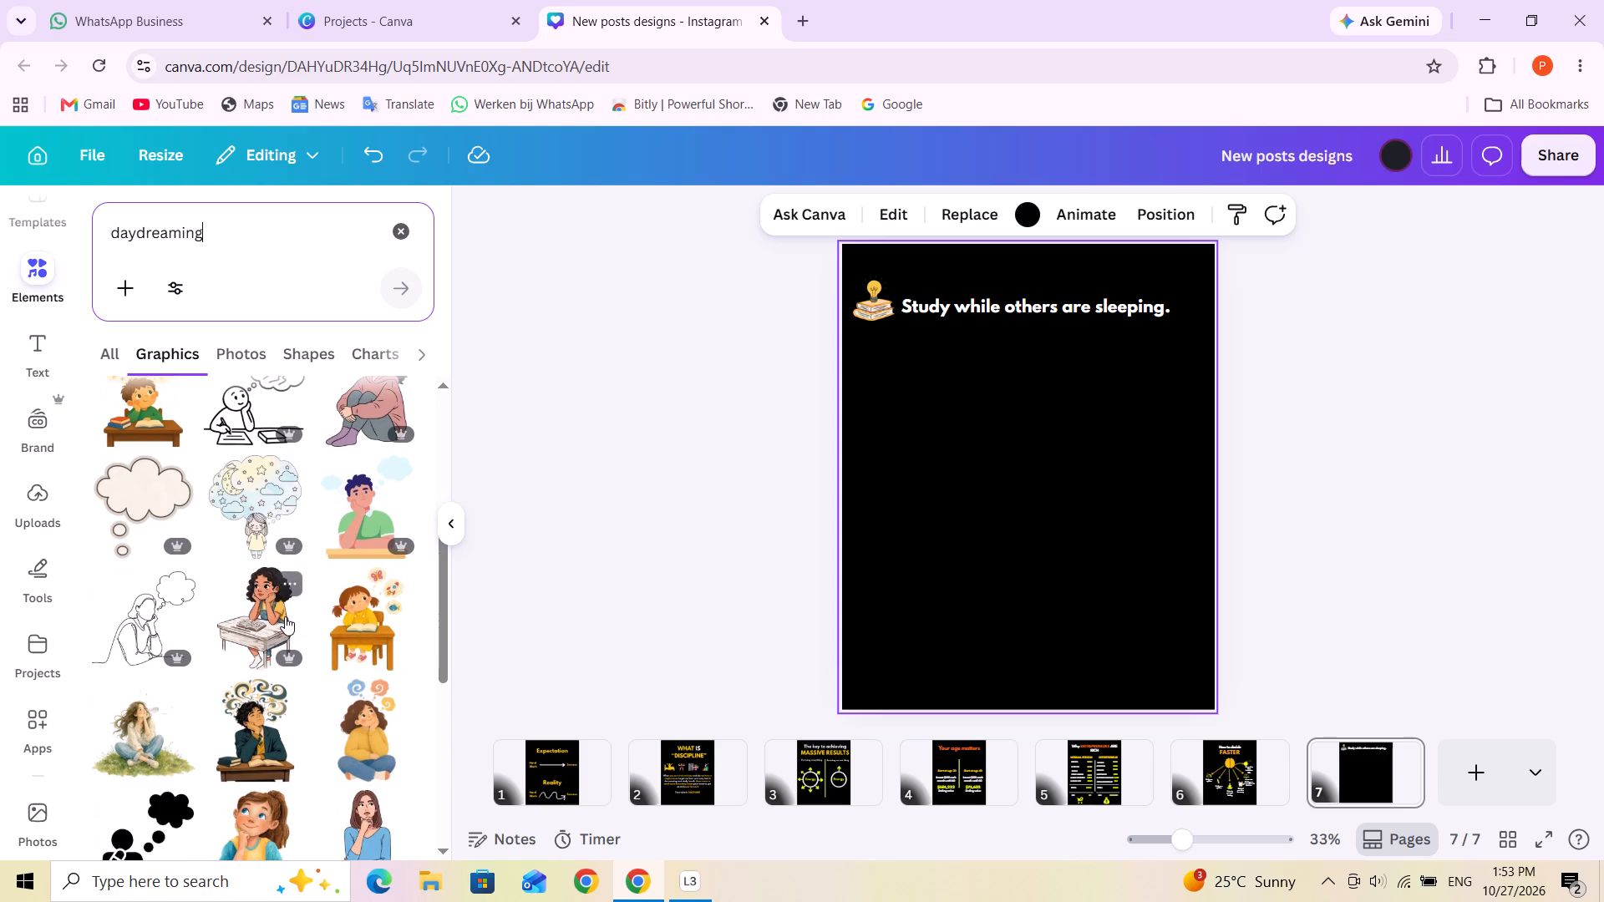
{"action": "scroll", "coordinate": [285, 616], "scroll_direction": "down", "scroll_amount": 3}
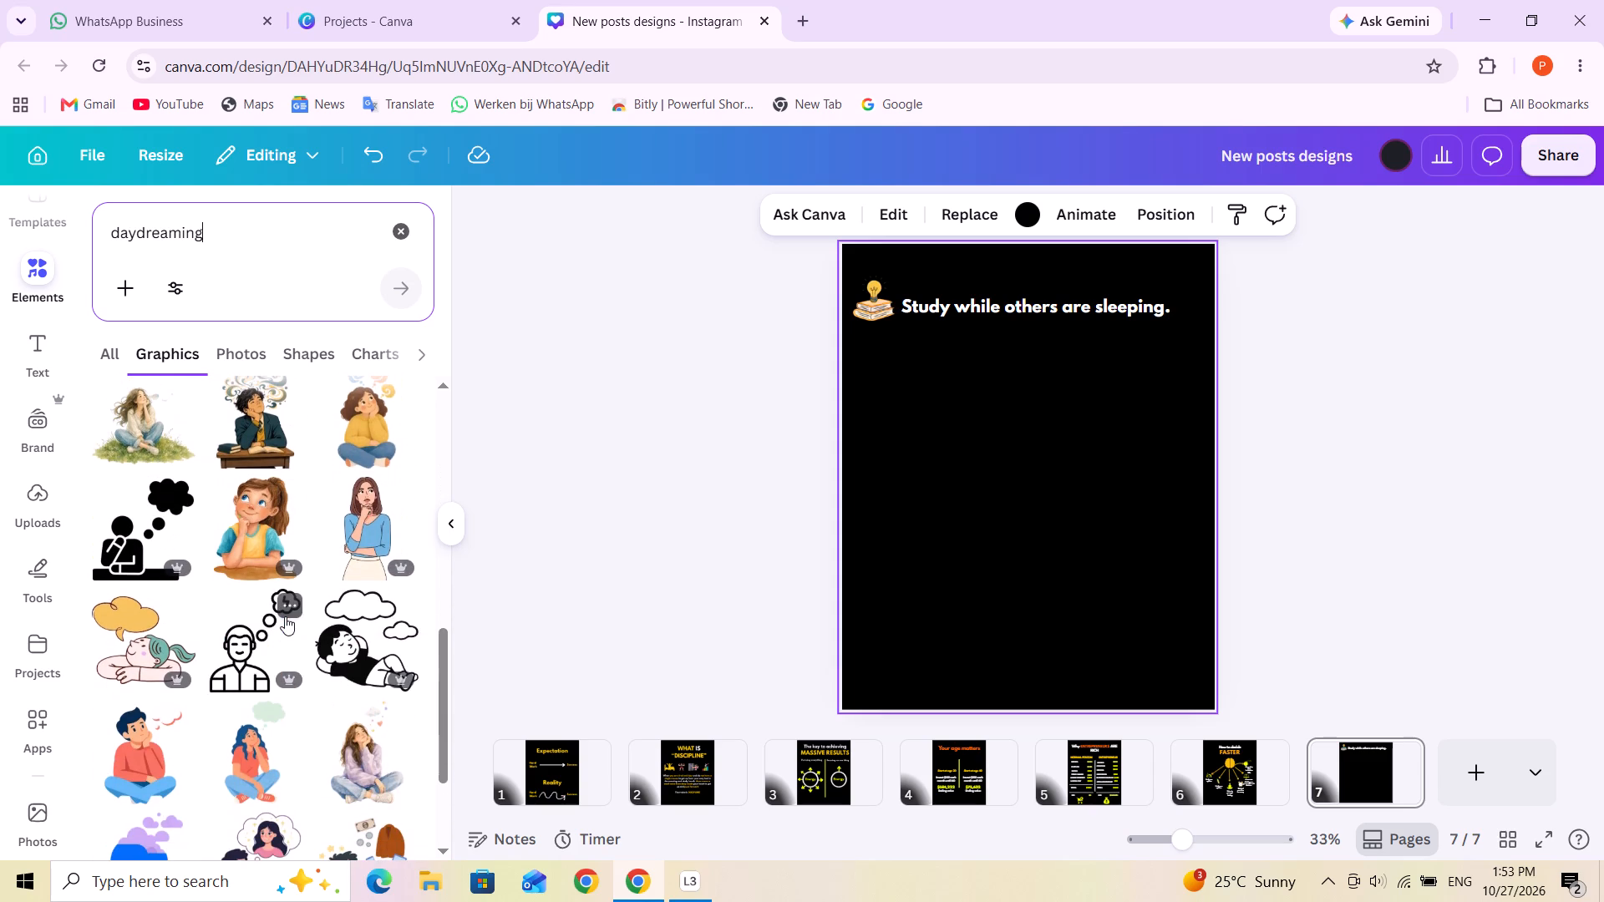
{"action": "scroll", "coordinate": [285, 616], "scroll_direction": "down", "scroll_amount": 3}
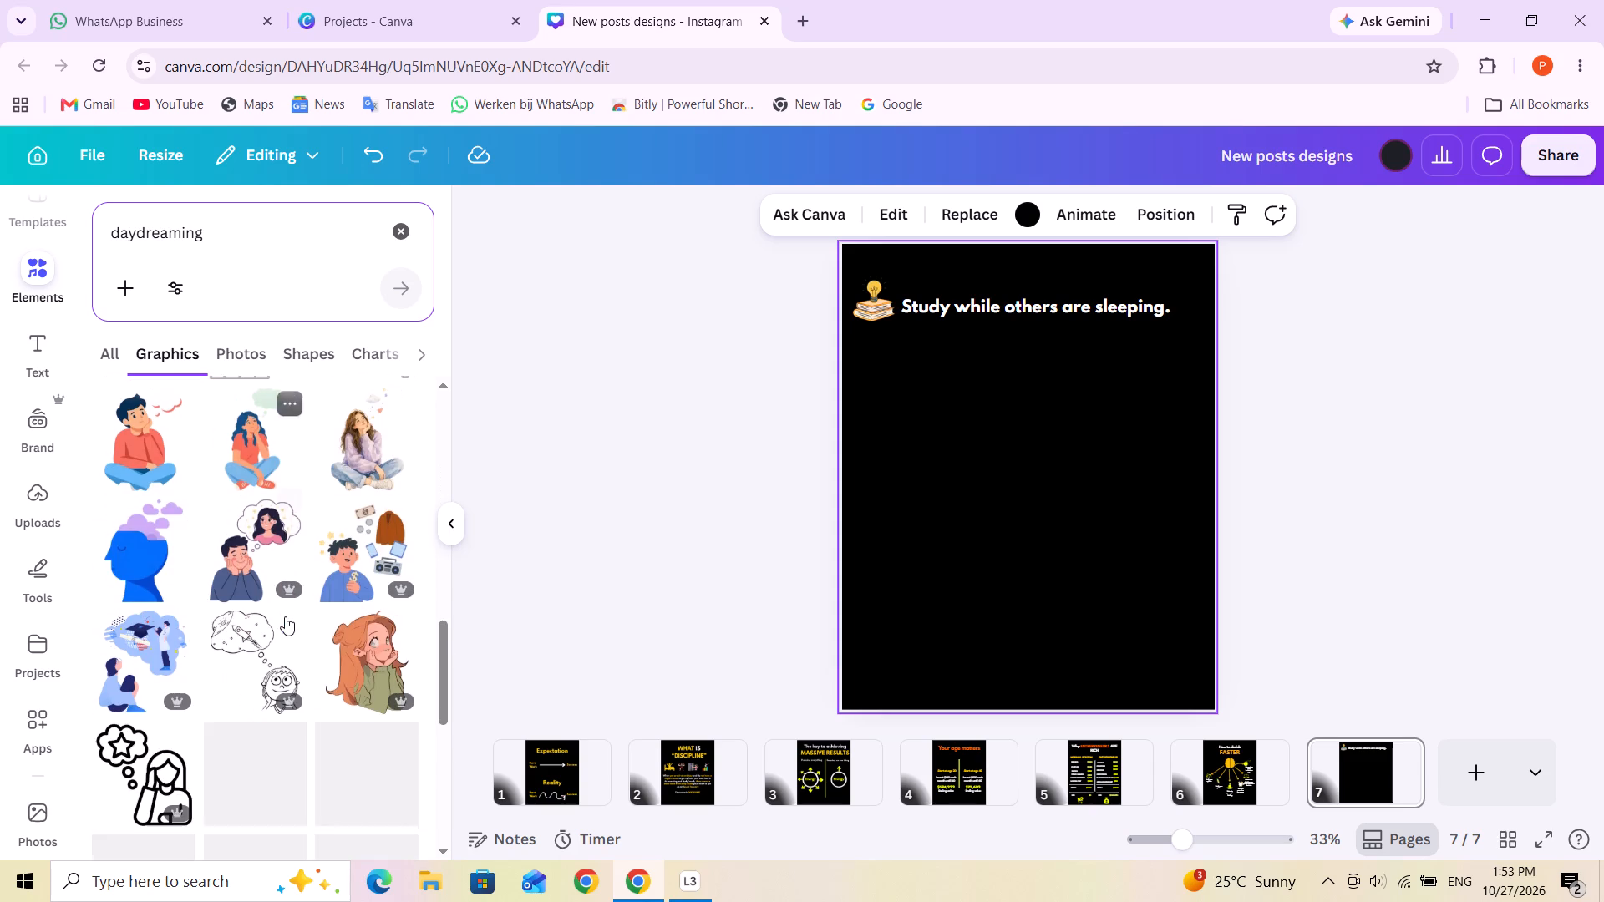
{"action": "scroll", "coordinate": [285, 616], "scroll_direction": "down", "scroll_amount": 2}
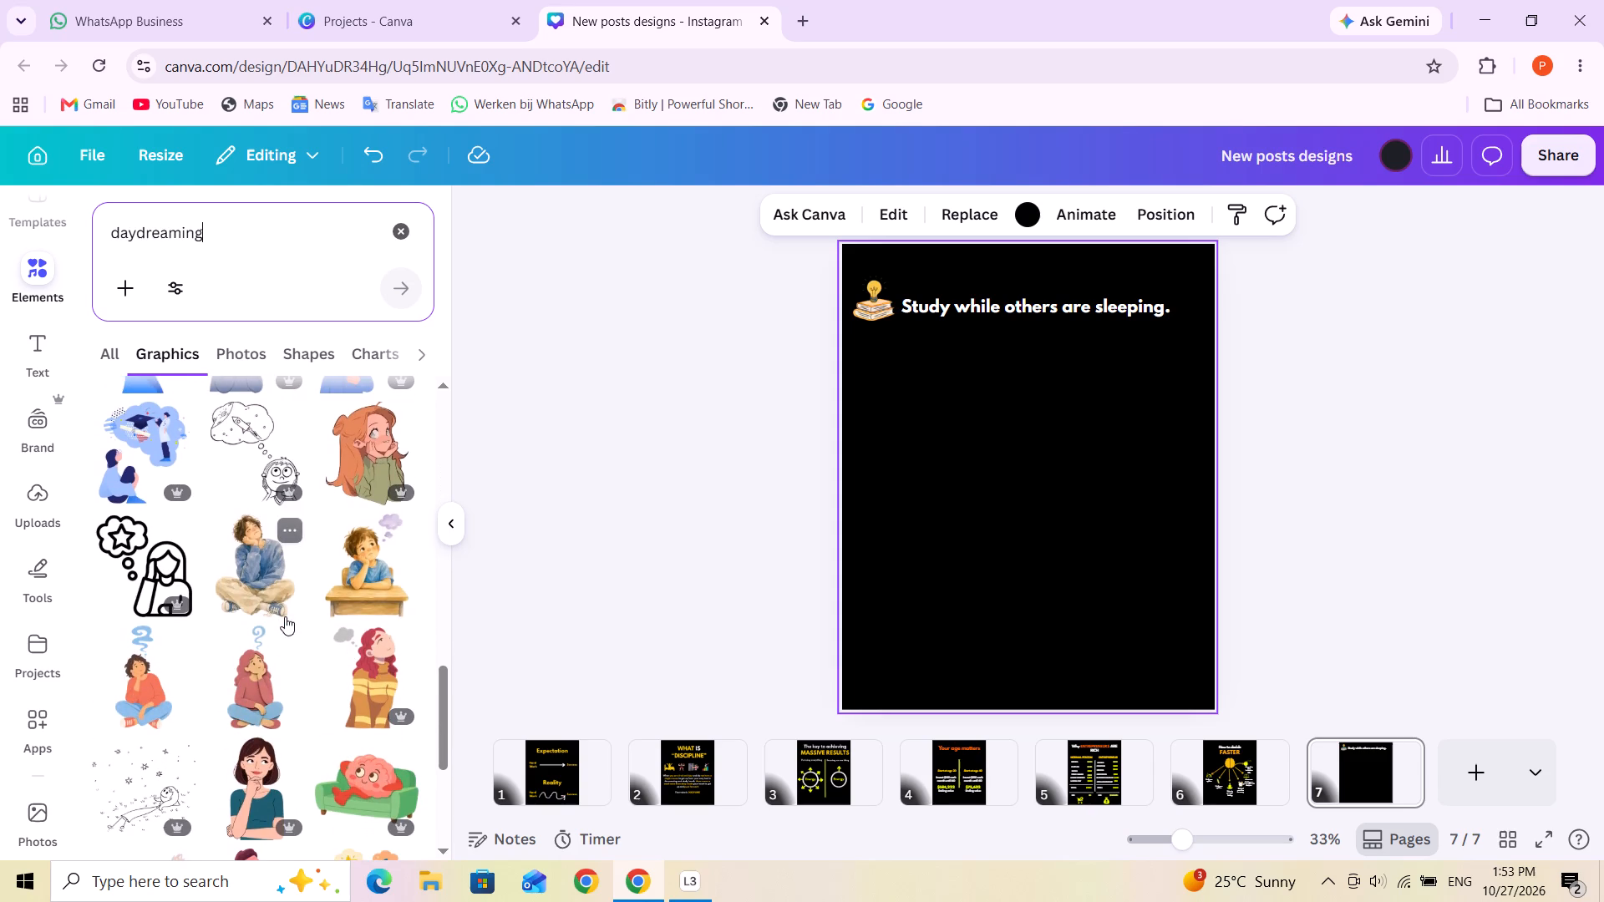
{"action": "scroll", "coordinate": [285, 616], "scroll_direction": "down", "scroll_amount": 6}
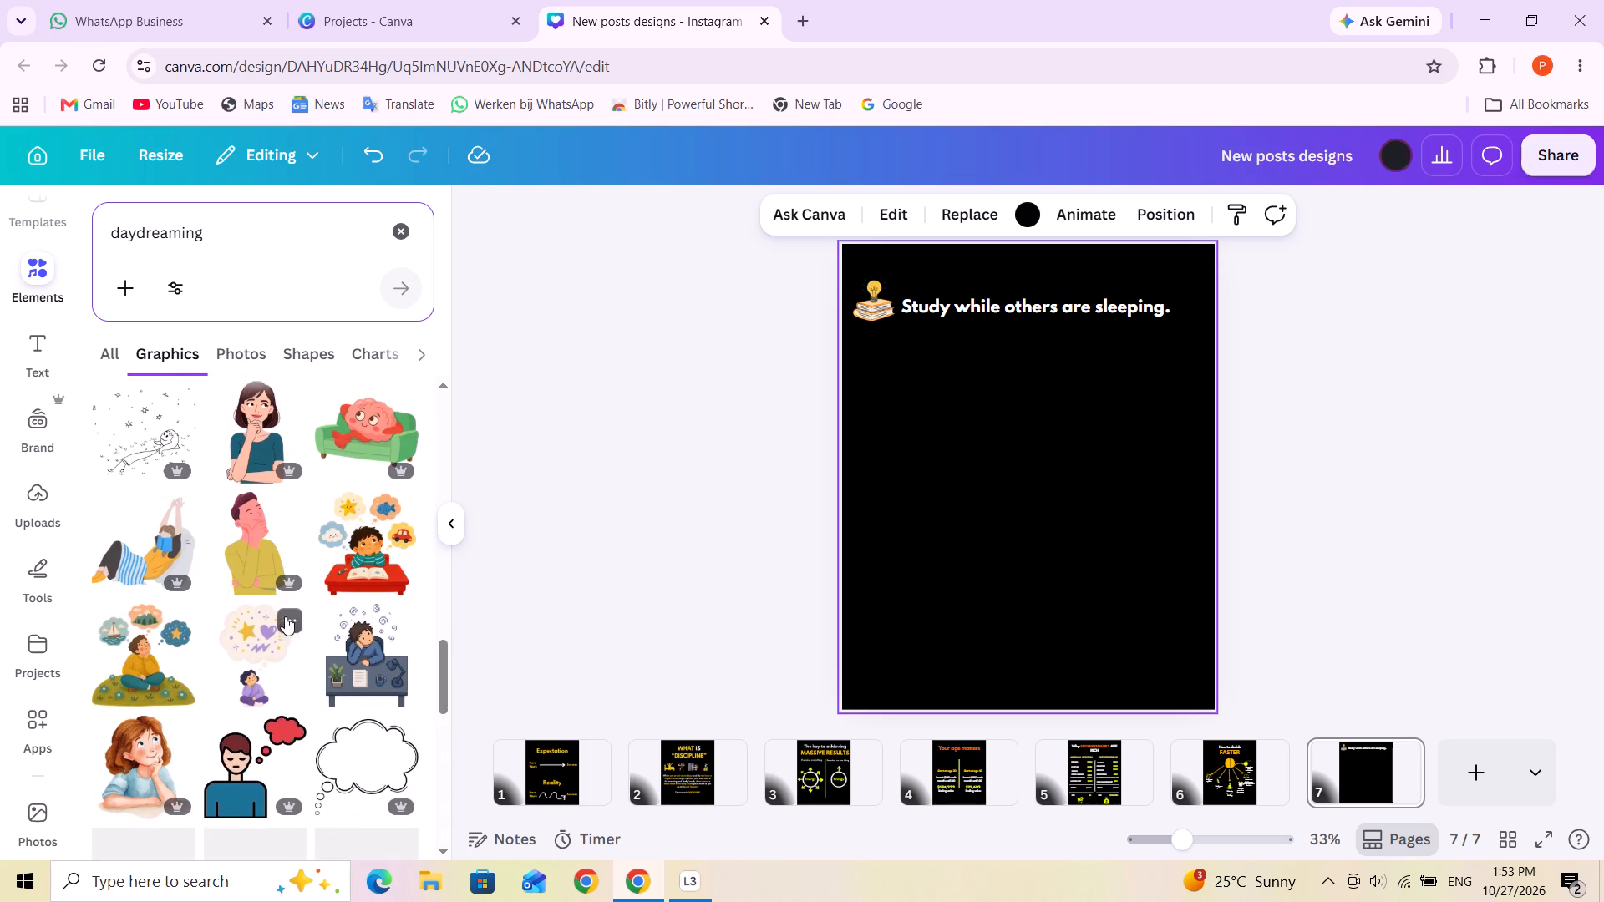
{"action": "scroll", "coordinate": [285, 616], "scroll_direction": "up", "scroll_amount": 7}
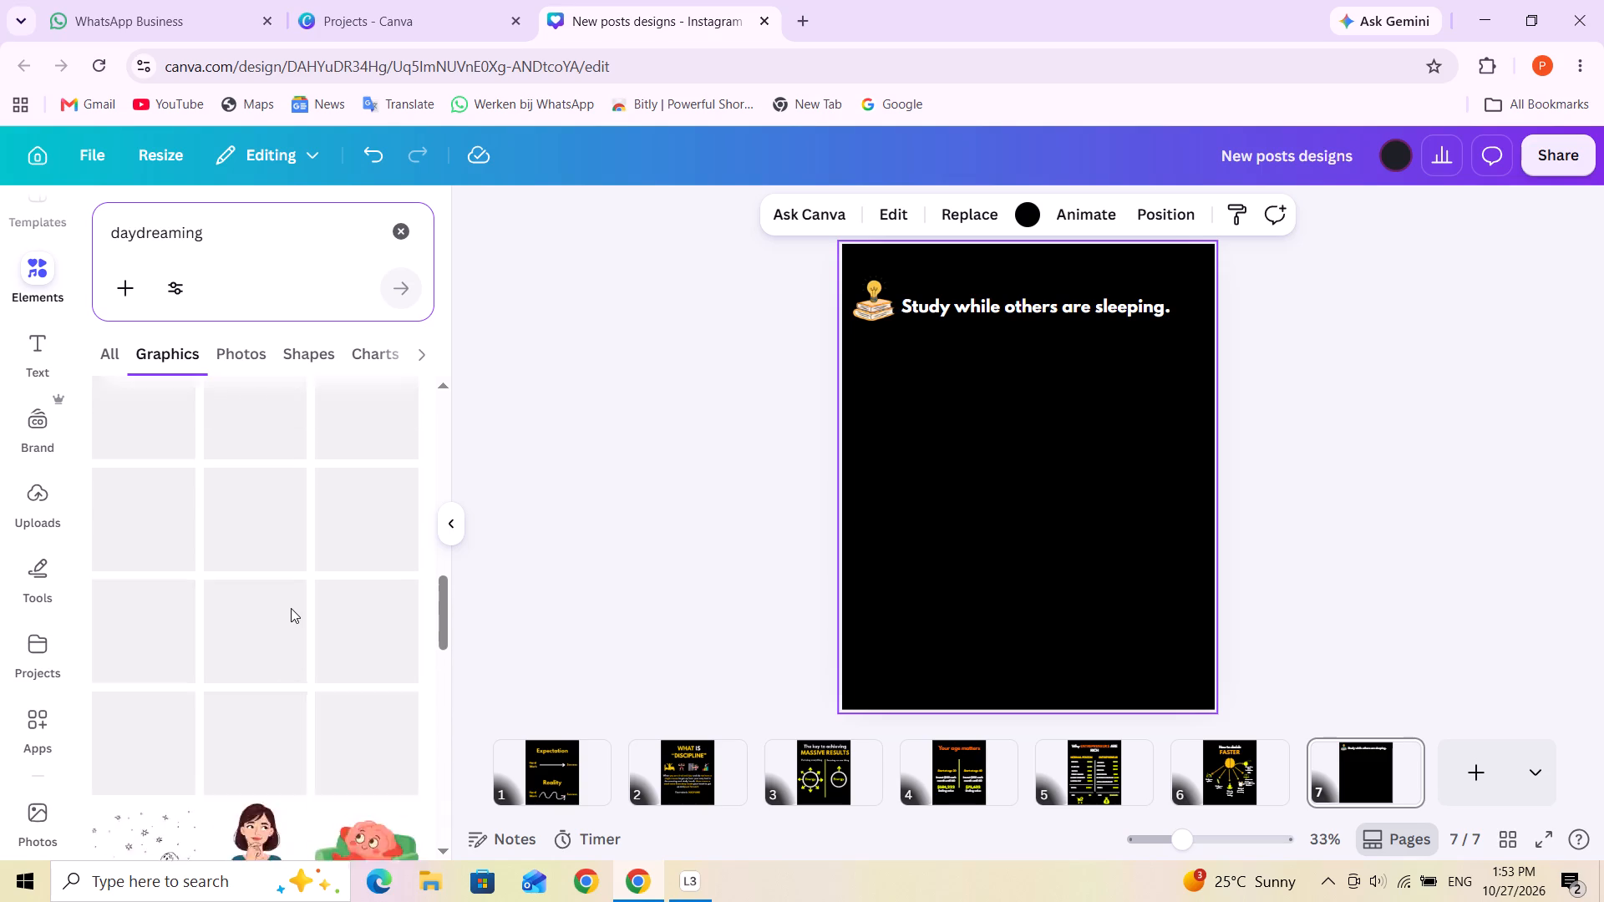
{"action": "scroll", "coordinate": [291, 608], "scroll_direction": "up", "scroll_amount": 19}
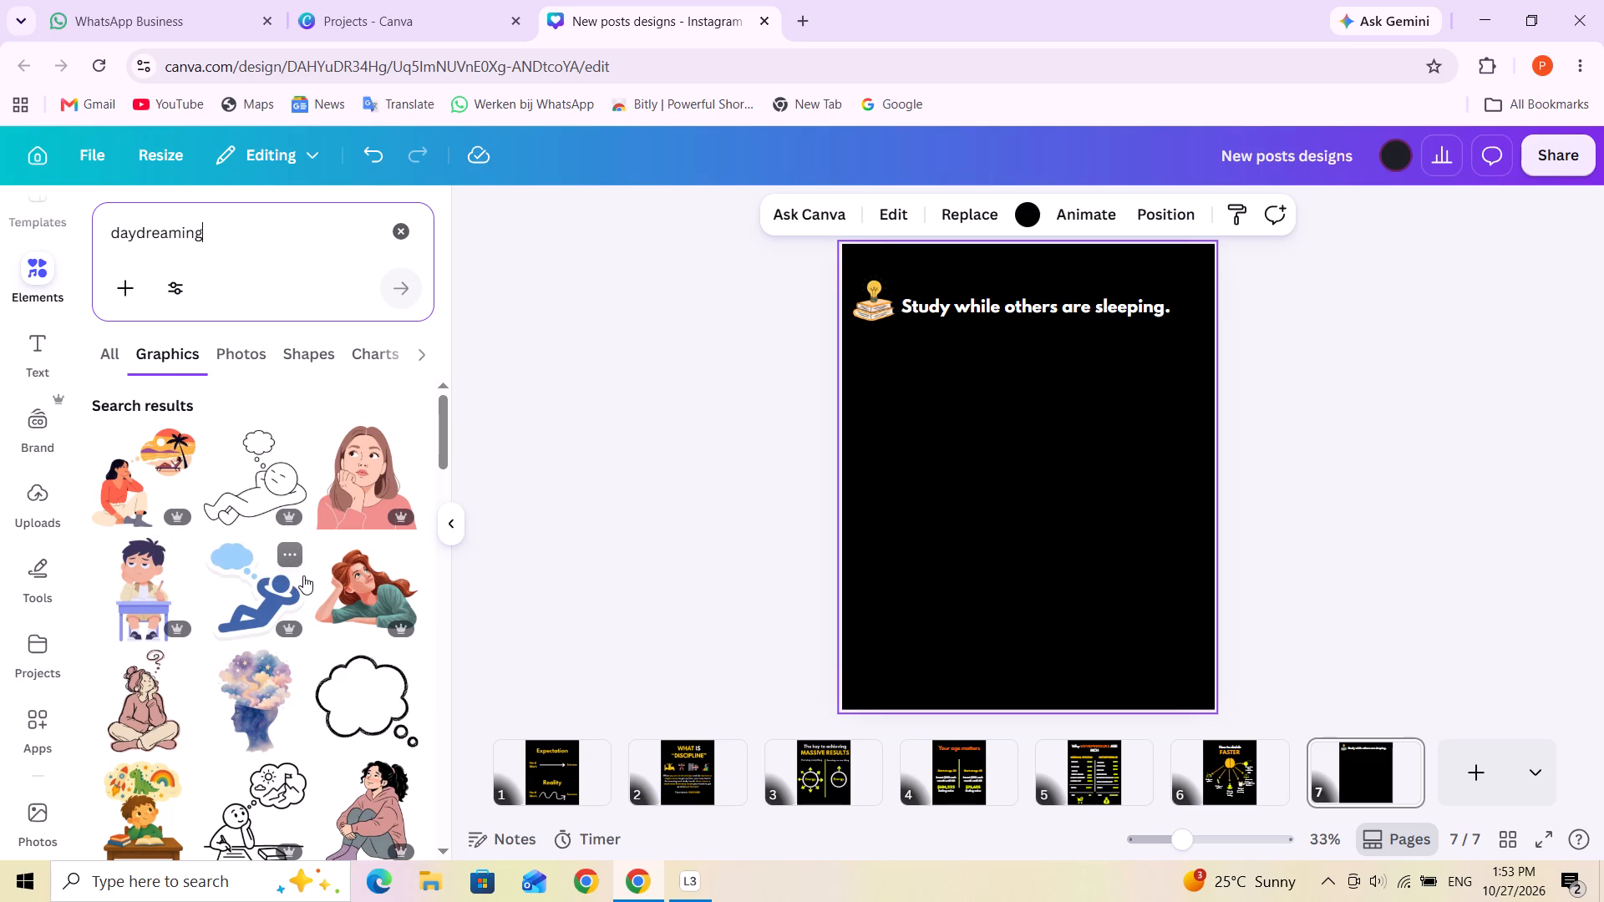
{"action": "scroll", "coordinate": [303, 590], "scroll_direction": "down", "scroll_amount": 1}
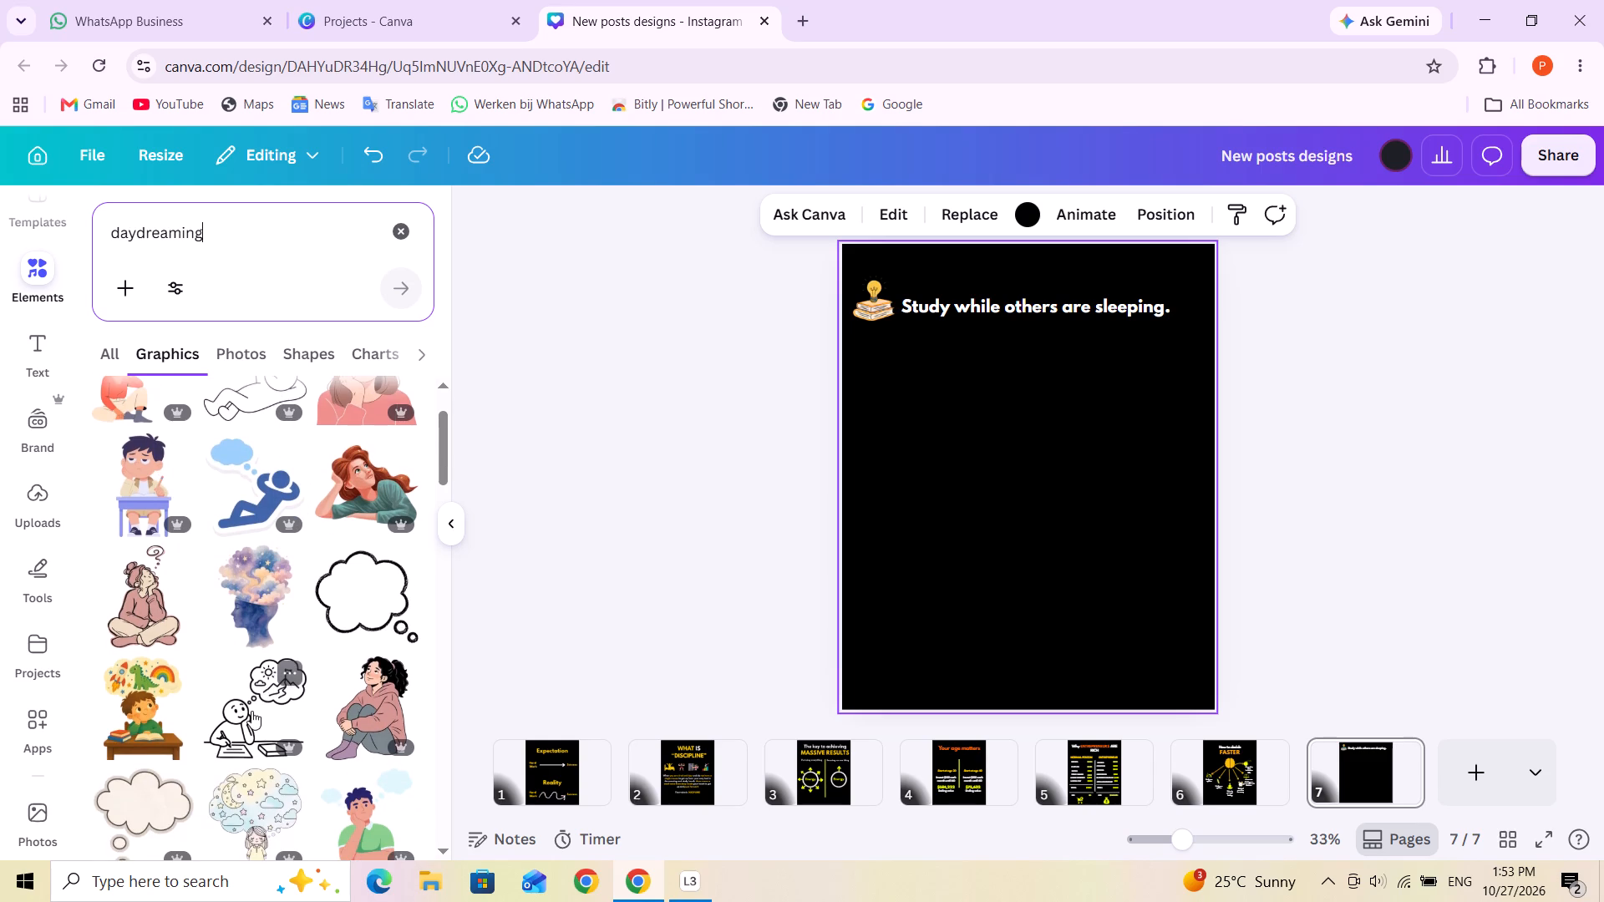
{"action": "left_click", "coordinate": [245, 705]}
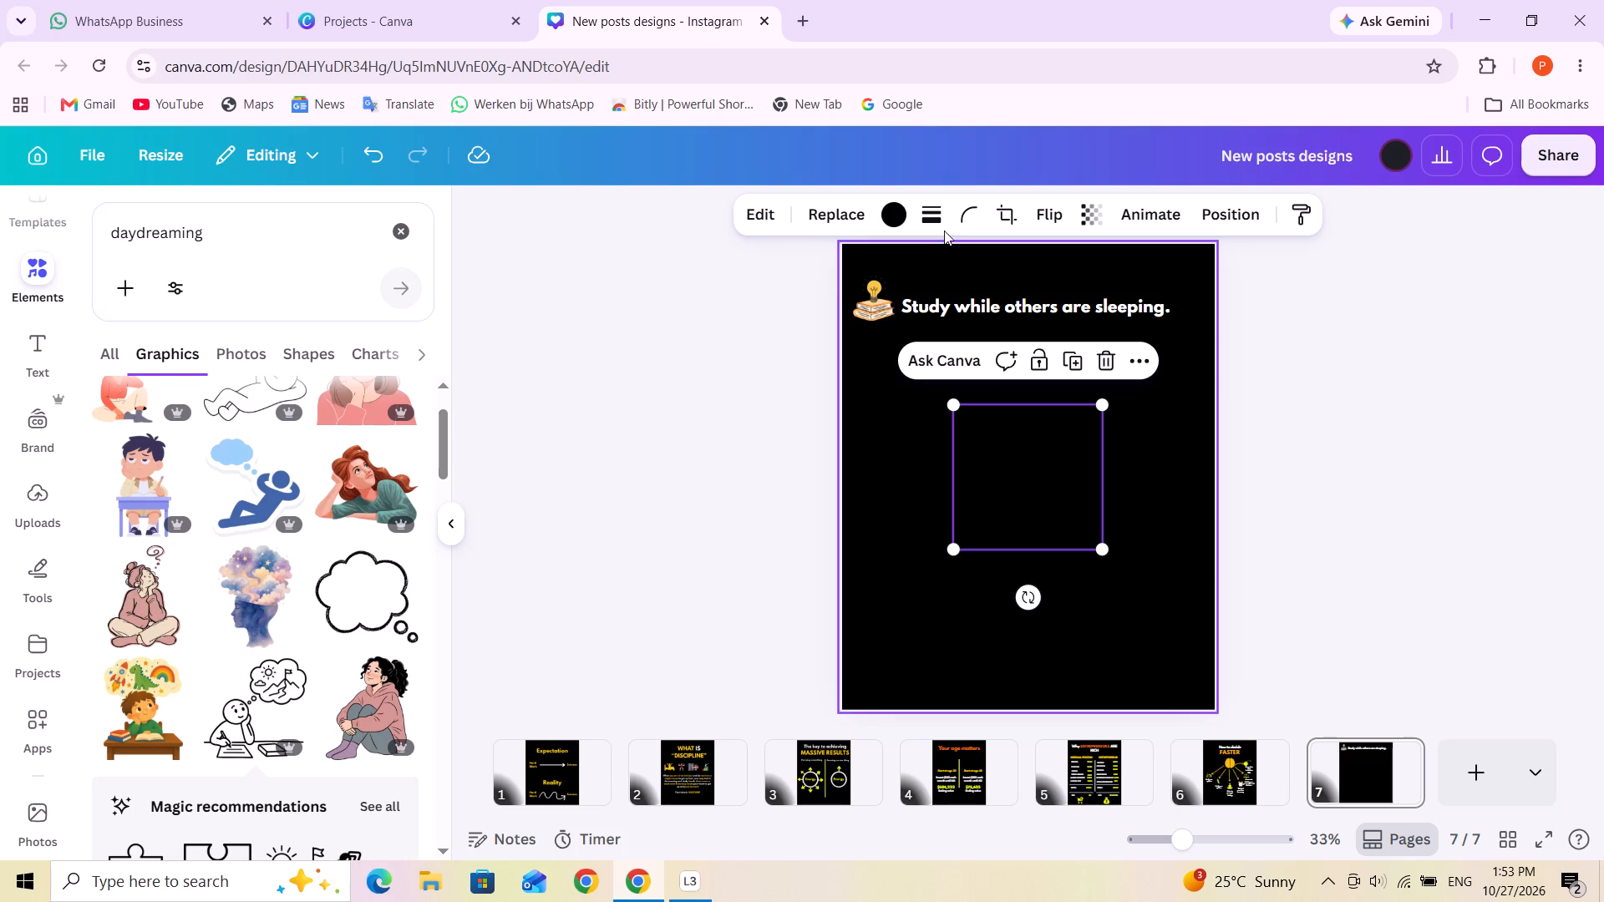
Recolour the black daydreaming line drawing with the lighter orange from the design's colours.
{"action": "left_click", "coordinate": [1017, 479]}
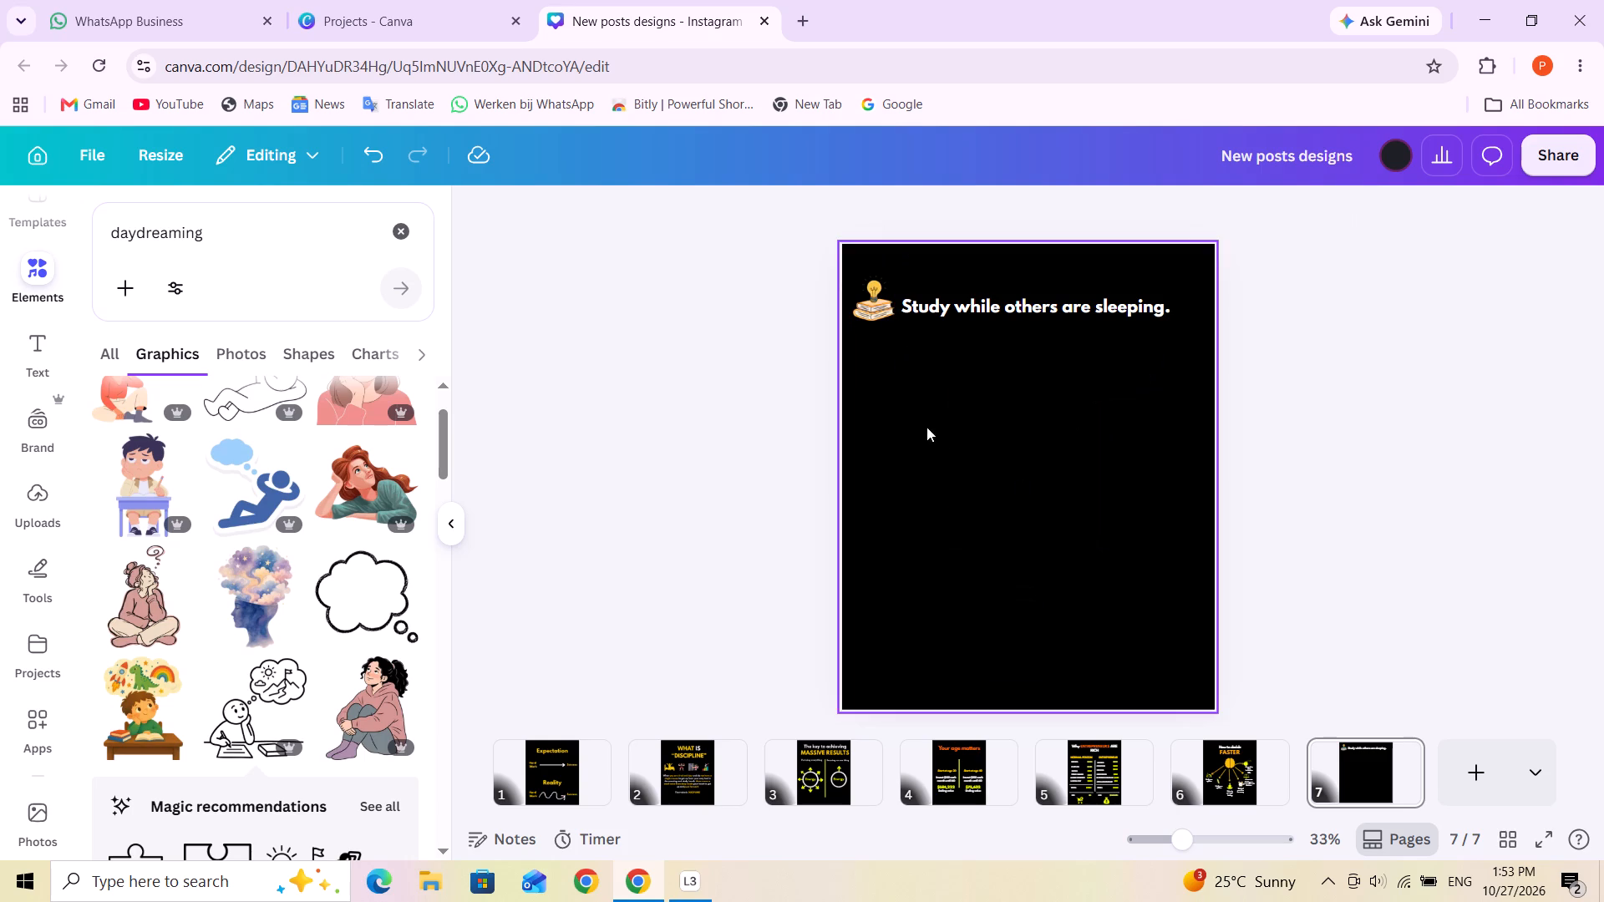
{"action": "left_click", "coordinate": [1004, 448]}
{"action": "left_click", "coordinate": [863, 210]}
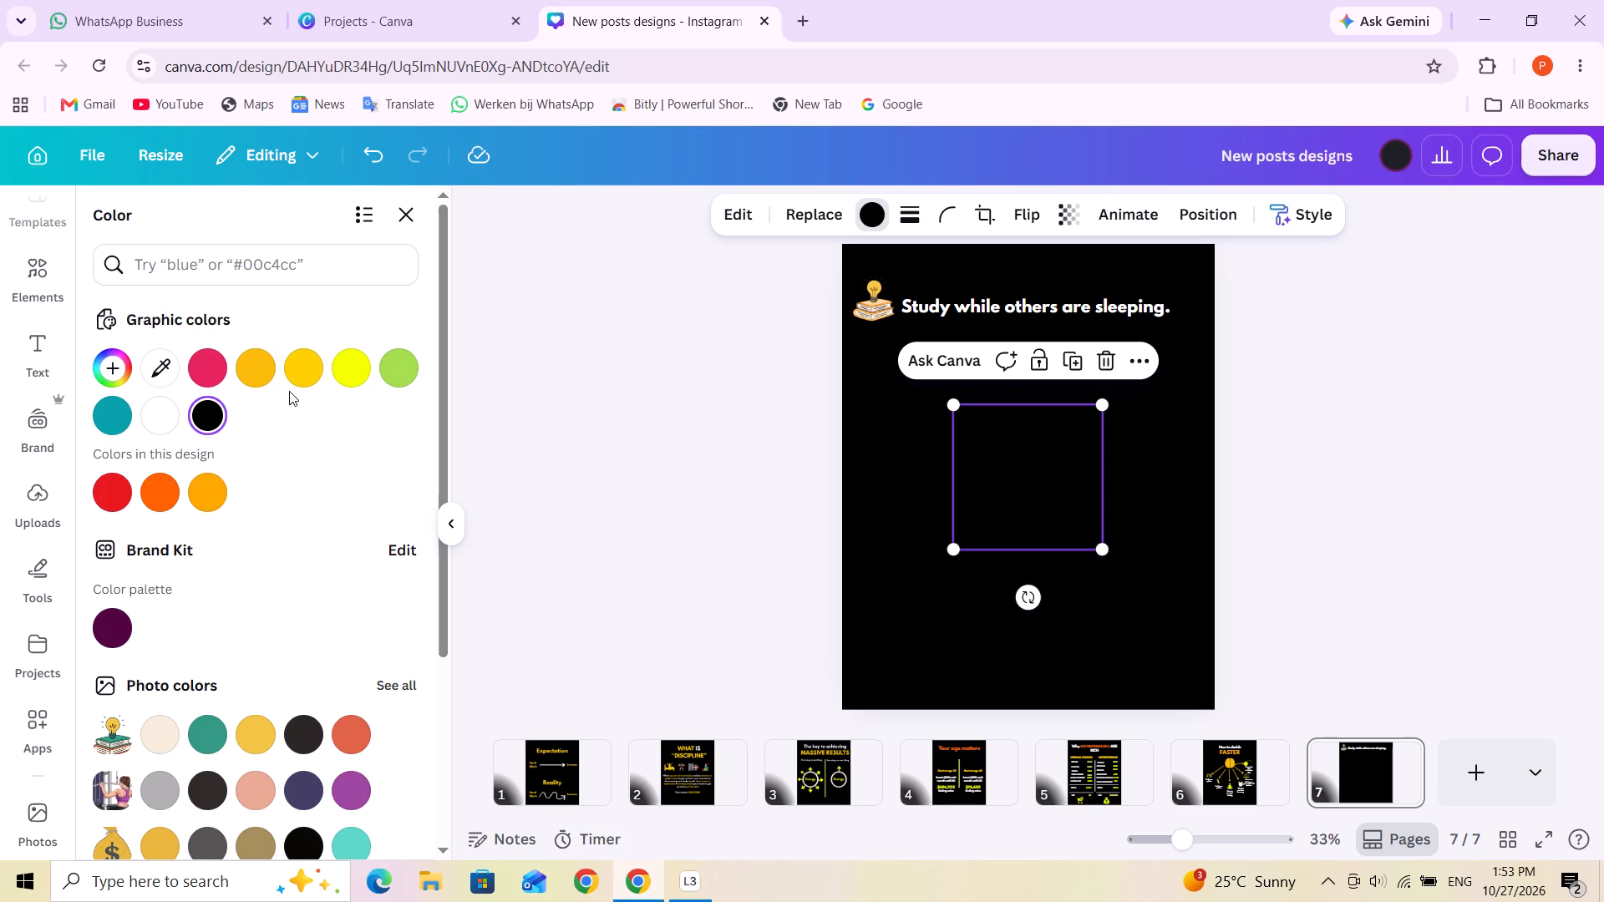
{"action": "left_click", "coordinate": [217, 498]}
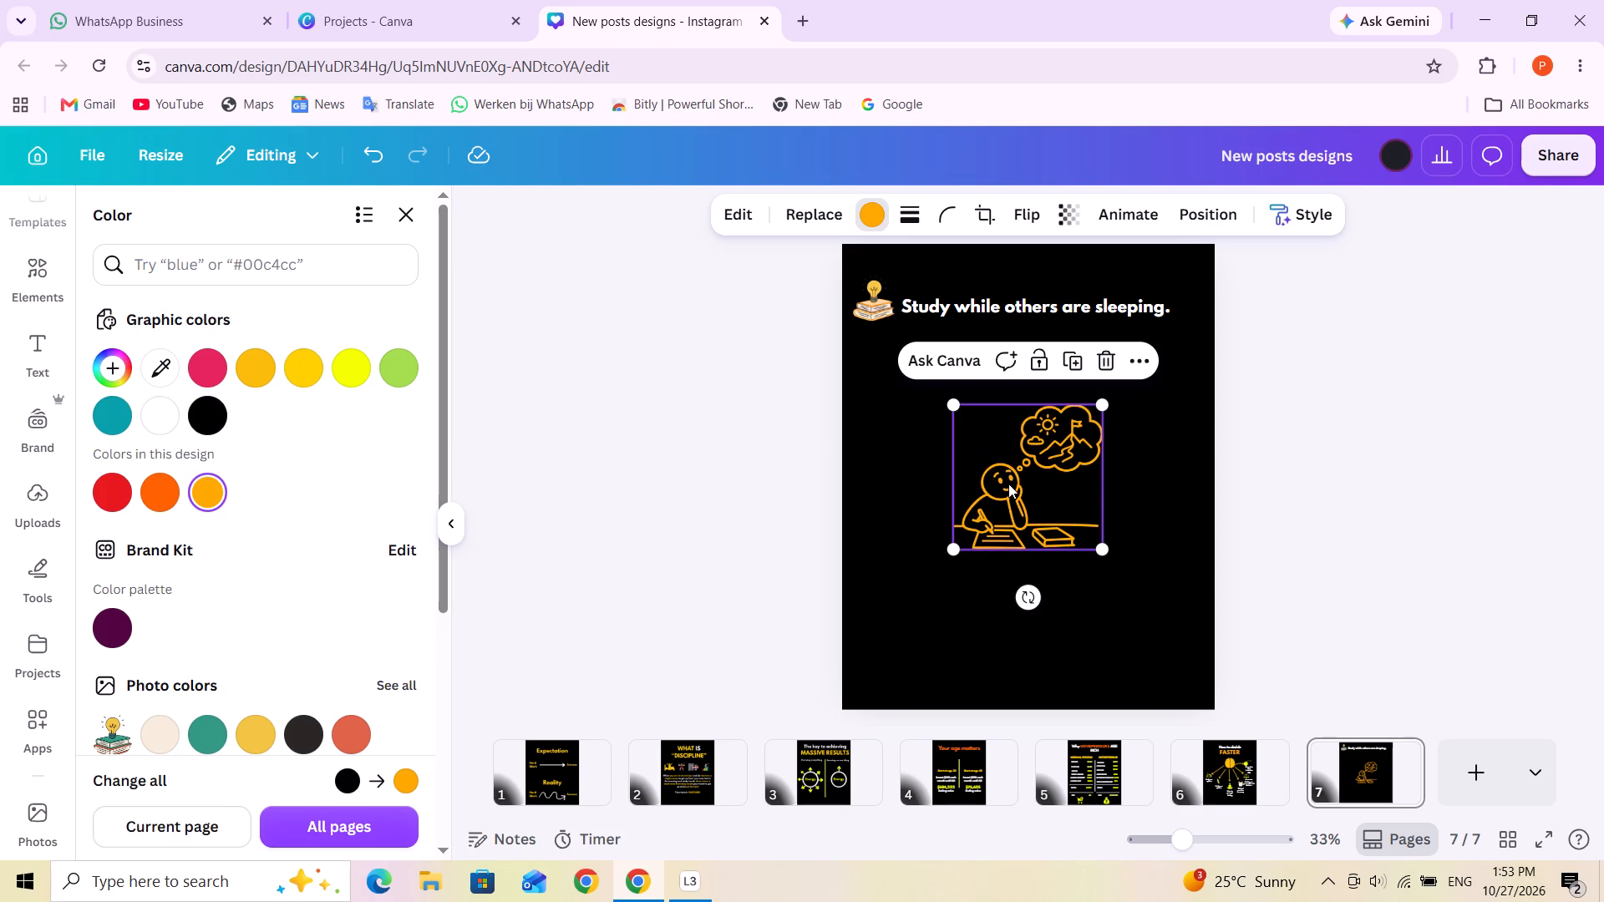
Shrink the daydreaming line drawing to about the book graphic's size and place it directly below the book graphic.
{"action": "left_click_drag", "start_coordinate": [1102, 553], "coordinate": [1100, 553]}
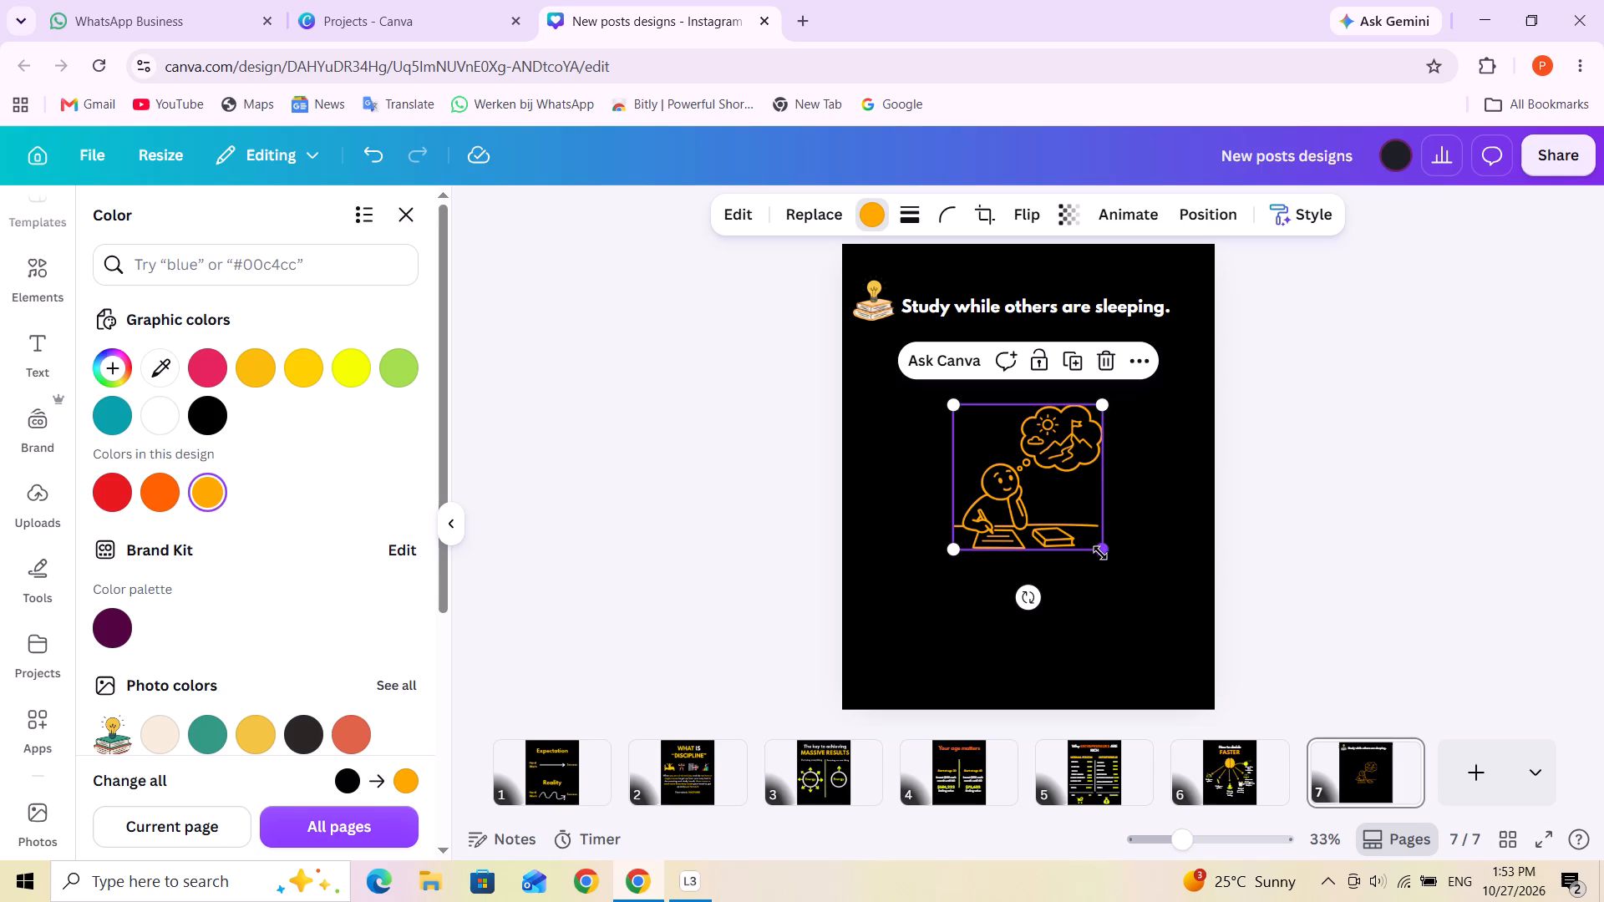
{"action": "left_click_drag", "start_coordinate": [1100, 553], "coordinate": [1056, 501]}
{"action": "left_click_drag", "start_coordinate": [987, 465], "coordinate": [975, 403]}
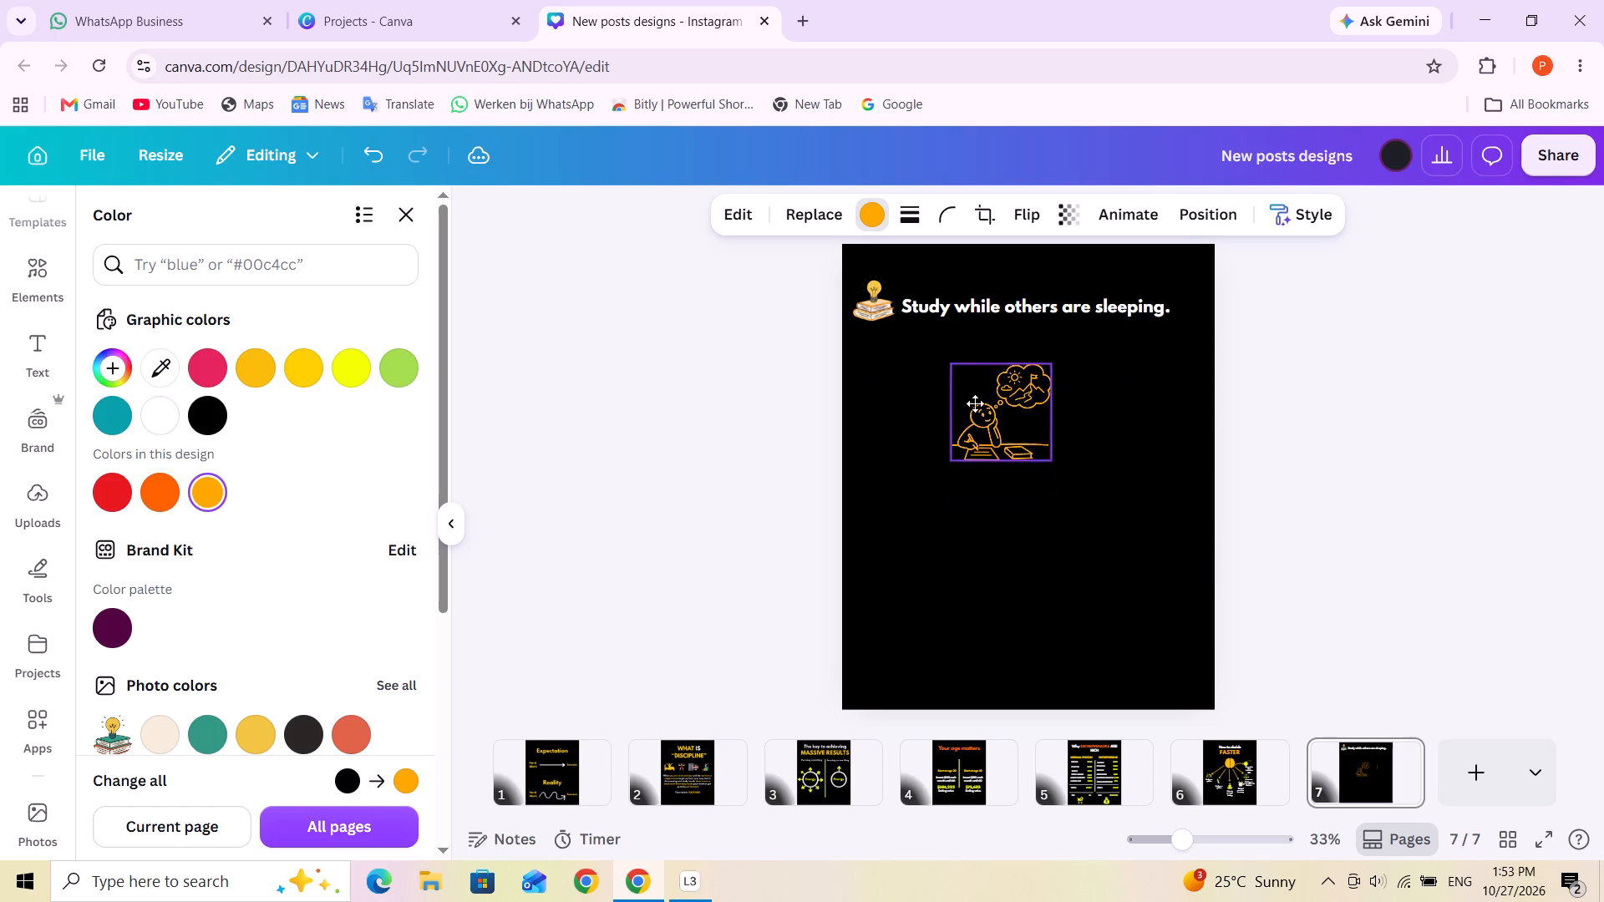
{"action": "left_click_drag", "start_coordinate": [975, 403], "coordinate": [954, 340]}
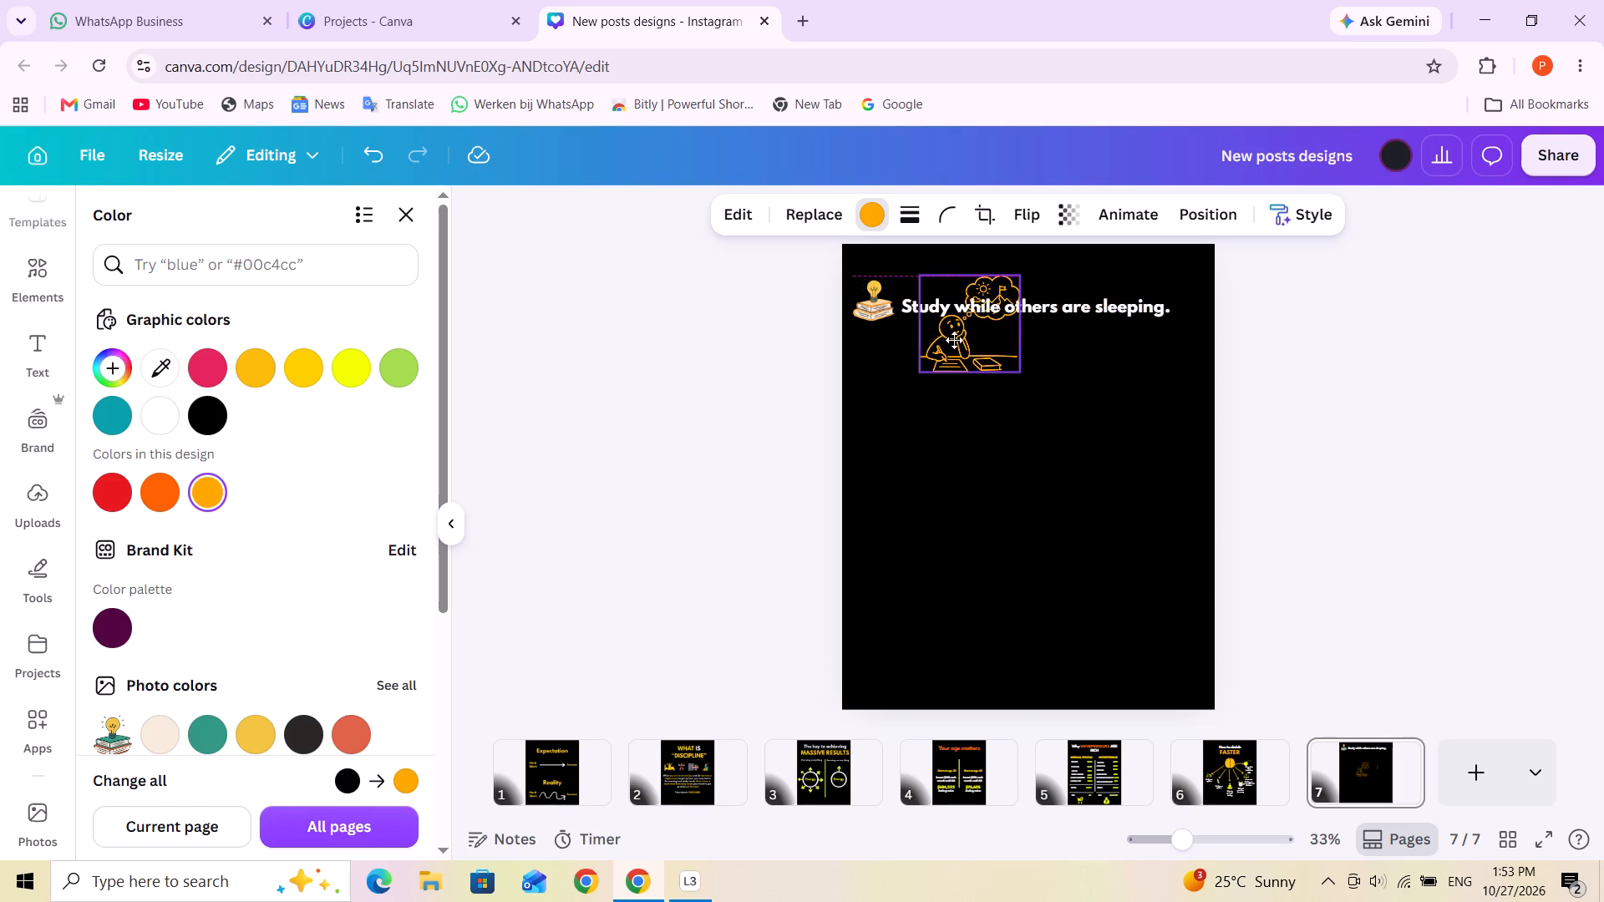
{"action": "left_click_drag", "start_coordinate": [954, 340], "coordinate": [953, 342]}
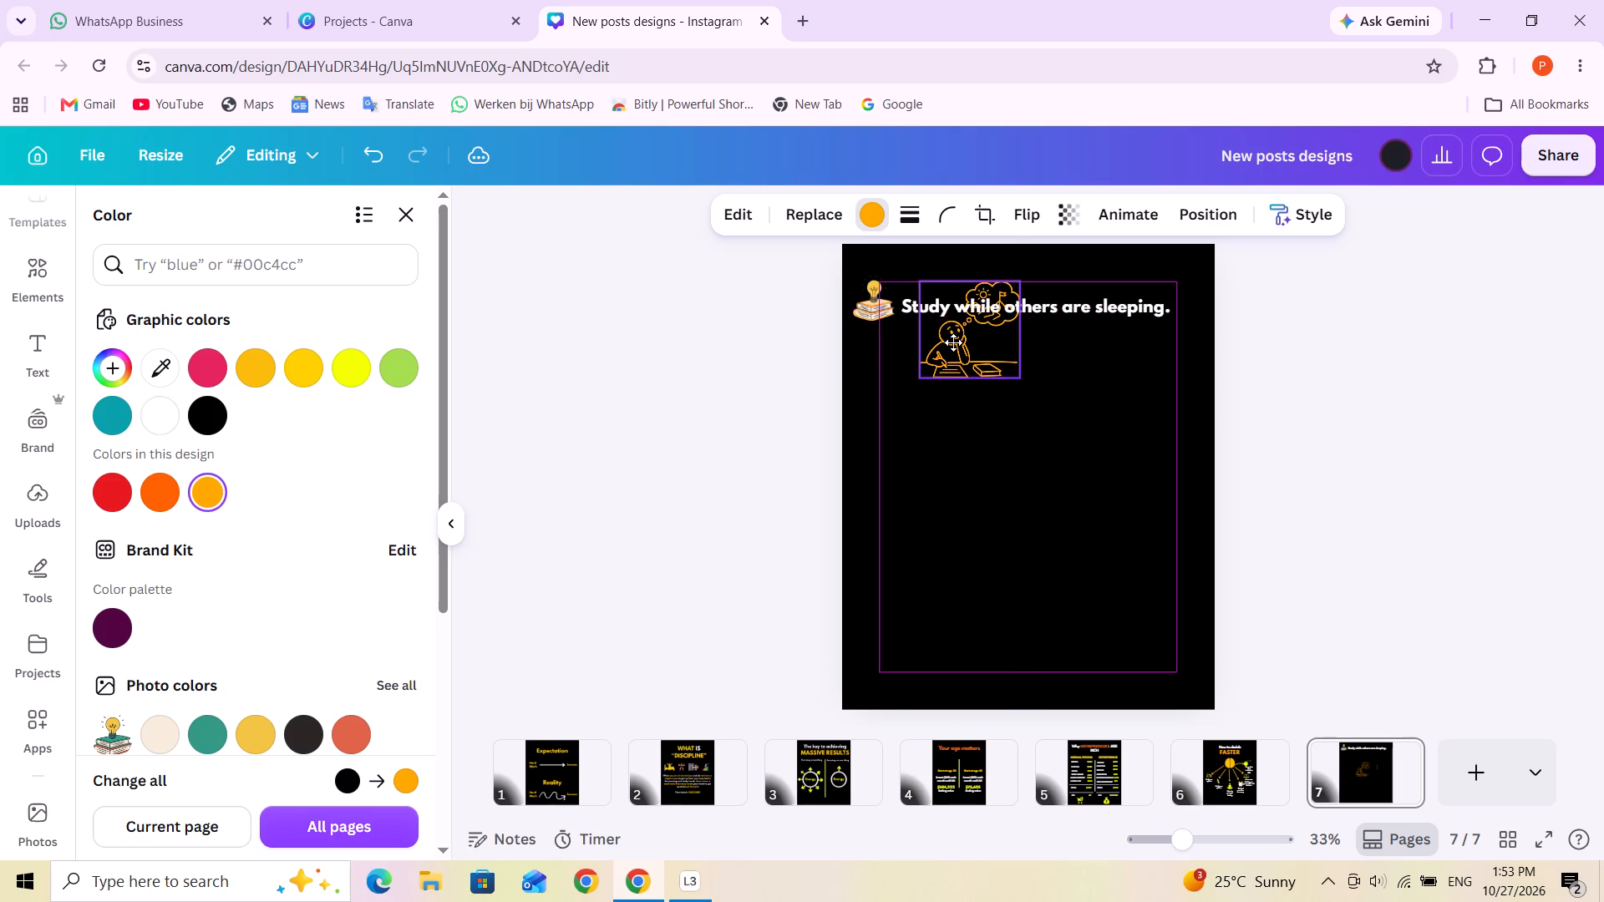
{"action": "left_click_drag", "start_coordinate": [953, 342], "coordinate": [947, 337]}
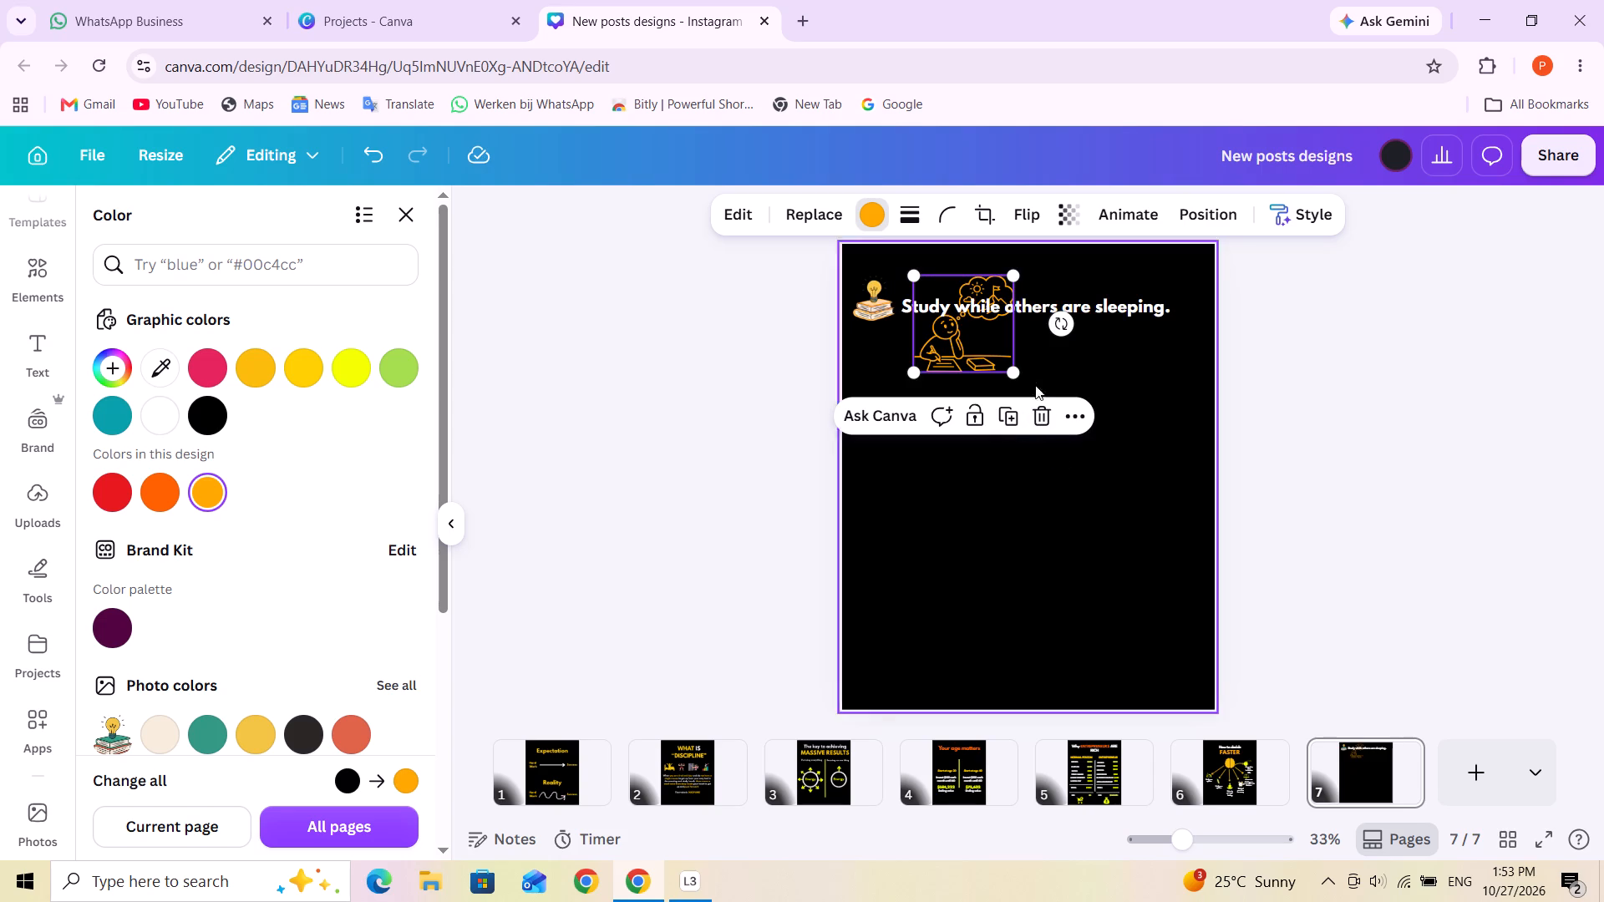
{"action": "left_click_drag", "start_coordinate": [1018, 371], "coordinate": [967, 313]}
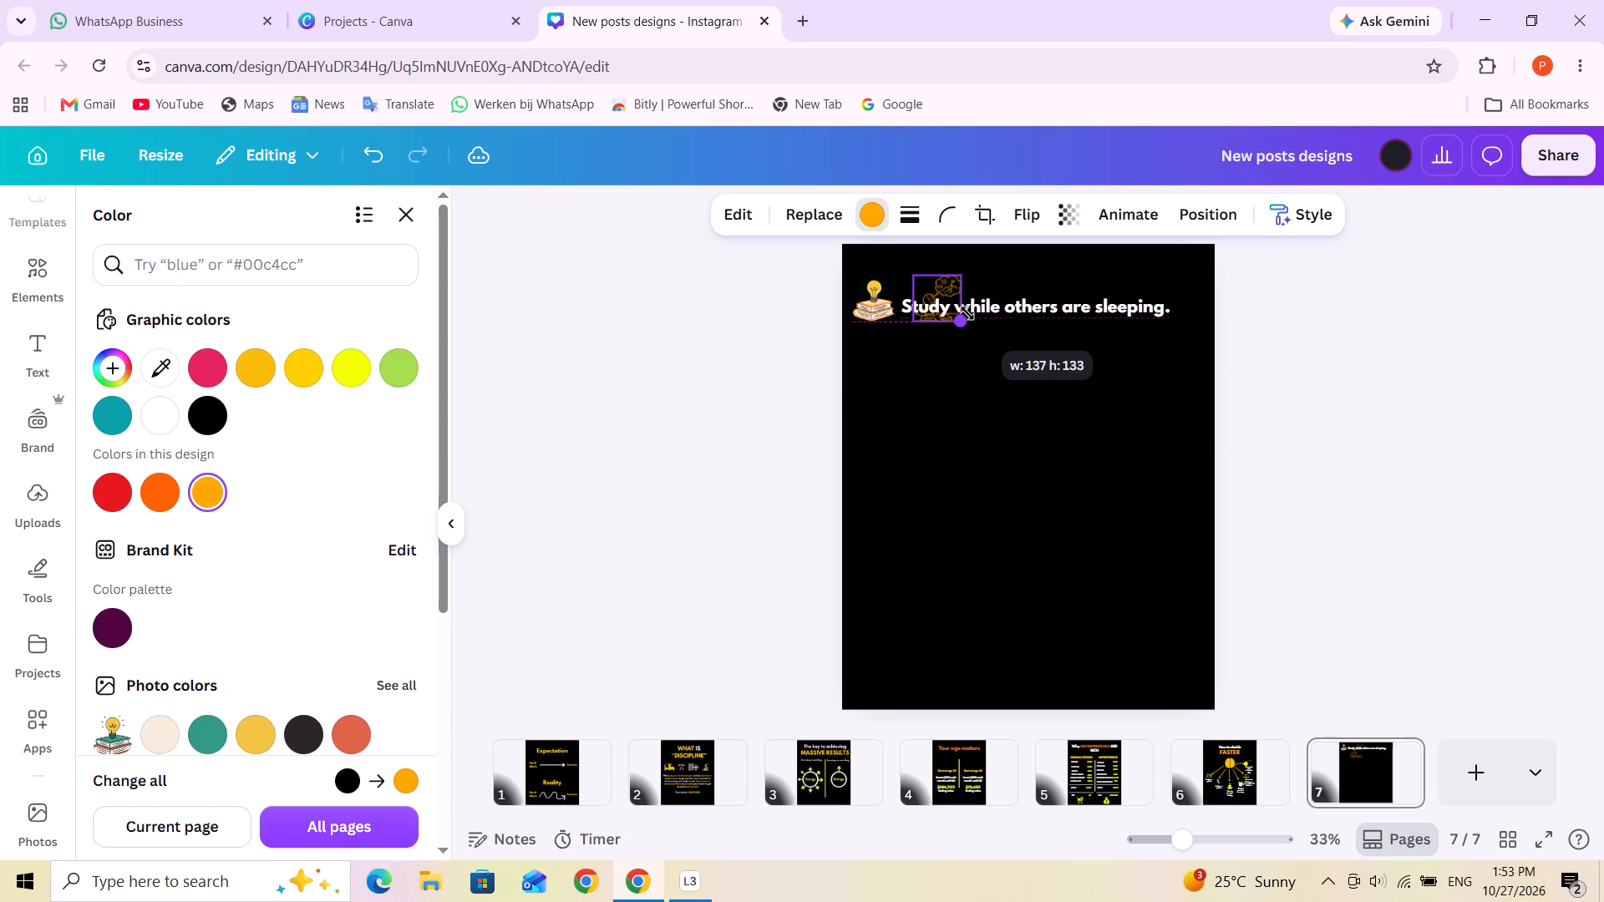
{"action": "left_click_drag", "start_coordinate": [967, 313], "coordinate": [967, 311]}
{"action": "left_click", "coordinate": [1104, 366]}
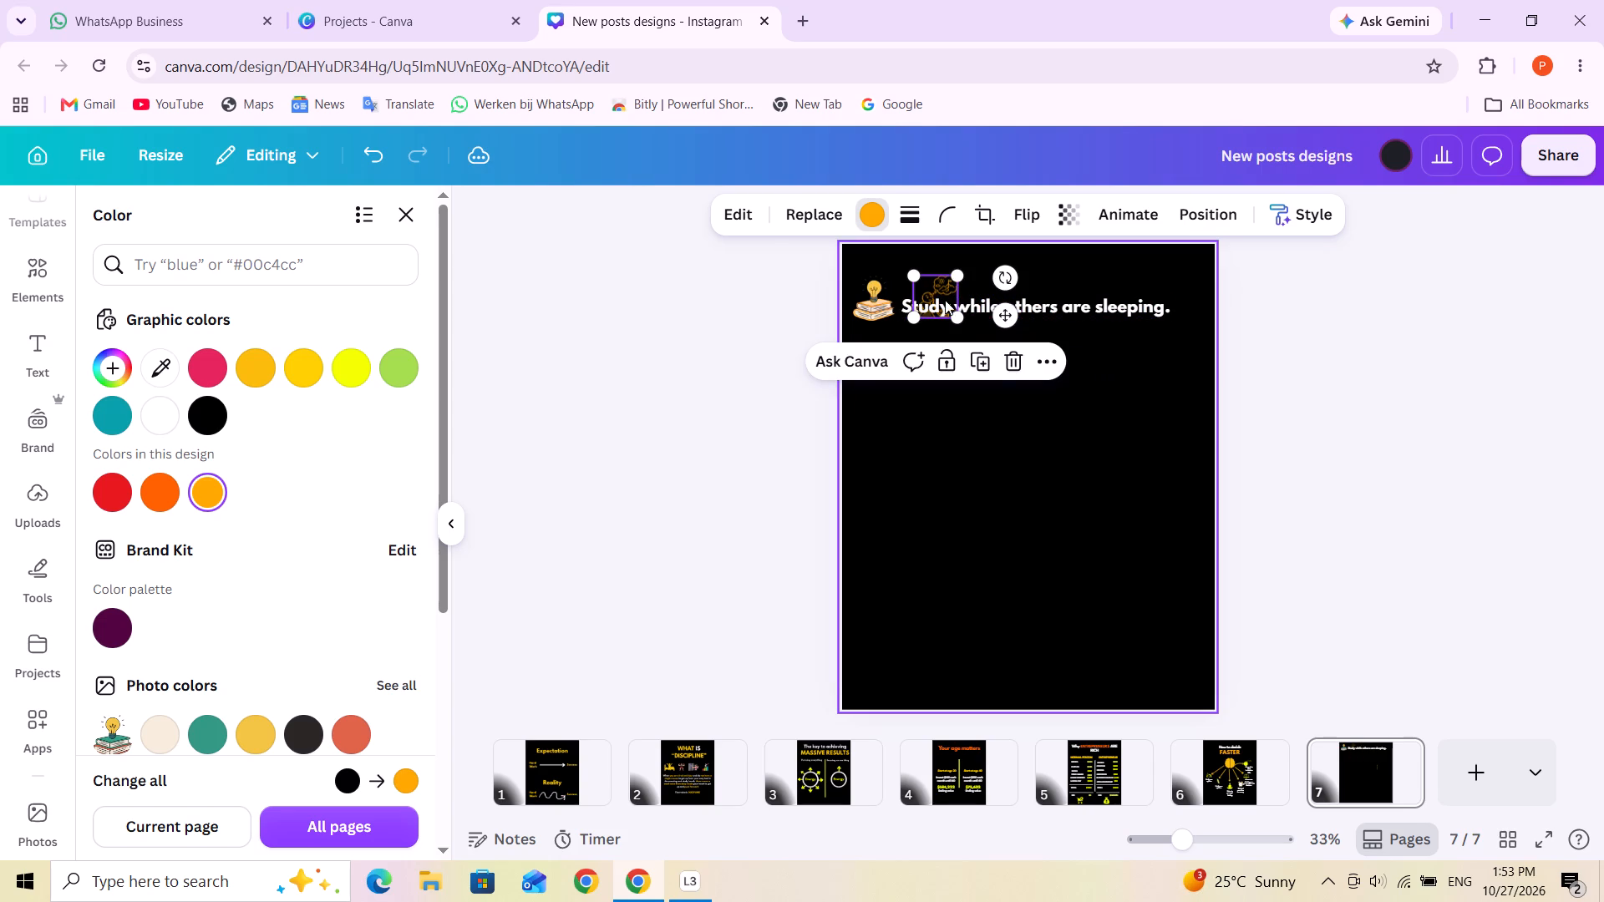
{"action": "left_click_drag", "start_coordinate": [924, 286], "coordinate": [865, 350]}
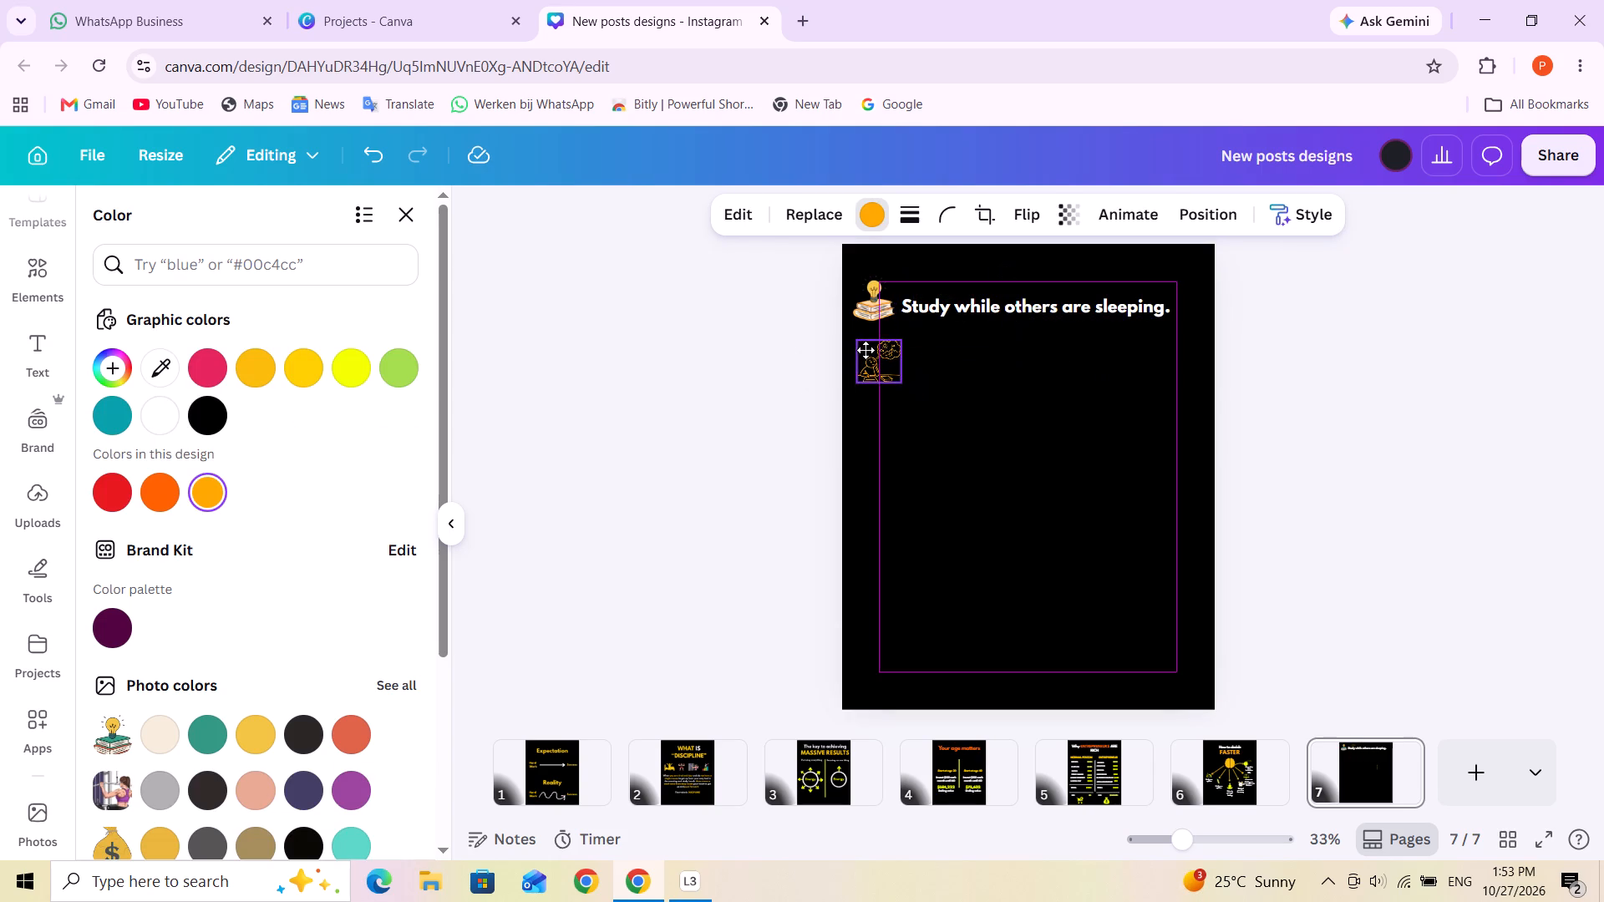
{"action": "left_click_drag", "start_coordinate": [865, 350], "coordinate": [864, 345]}
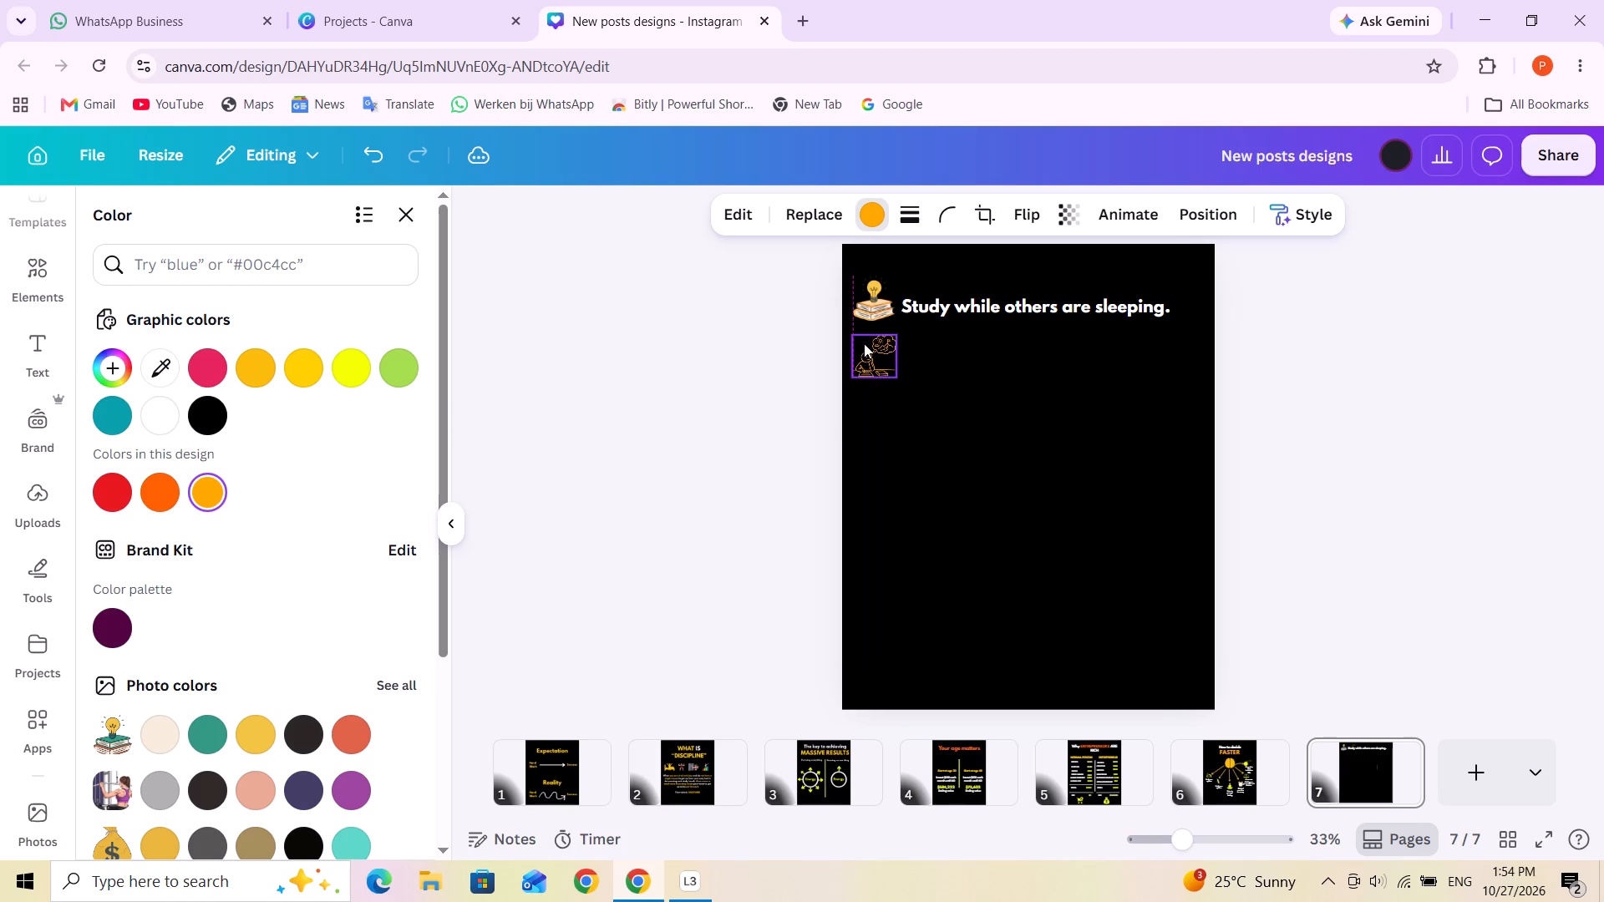
{"action": "left_click", "coordinate": [935, 362]}
Recolour the daydreaming line drawing with the graphic colour orange #fabd0a after trying the neighbouring yellow.
{"action": "left_click", "coordinate": [879, 369]}
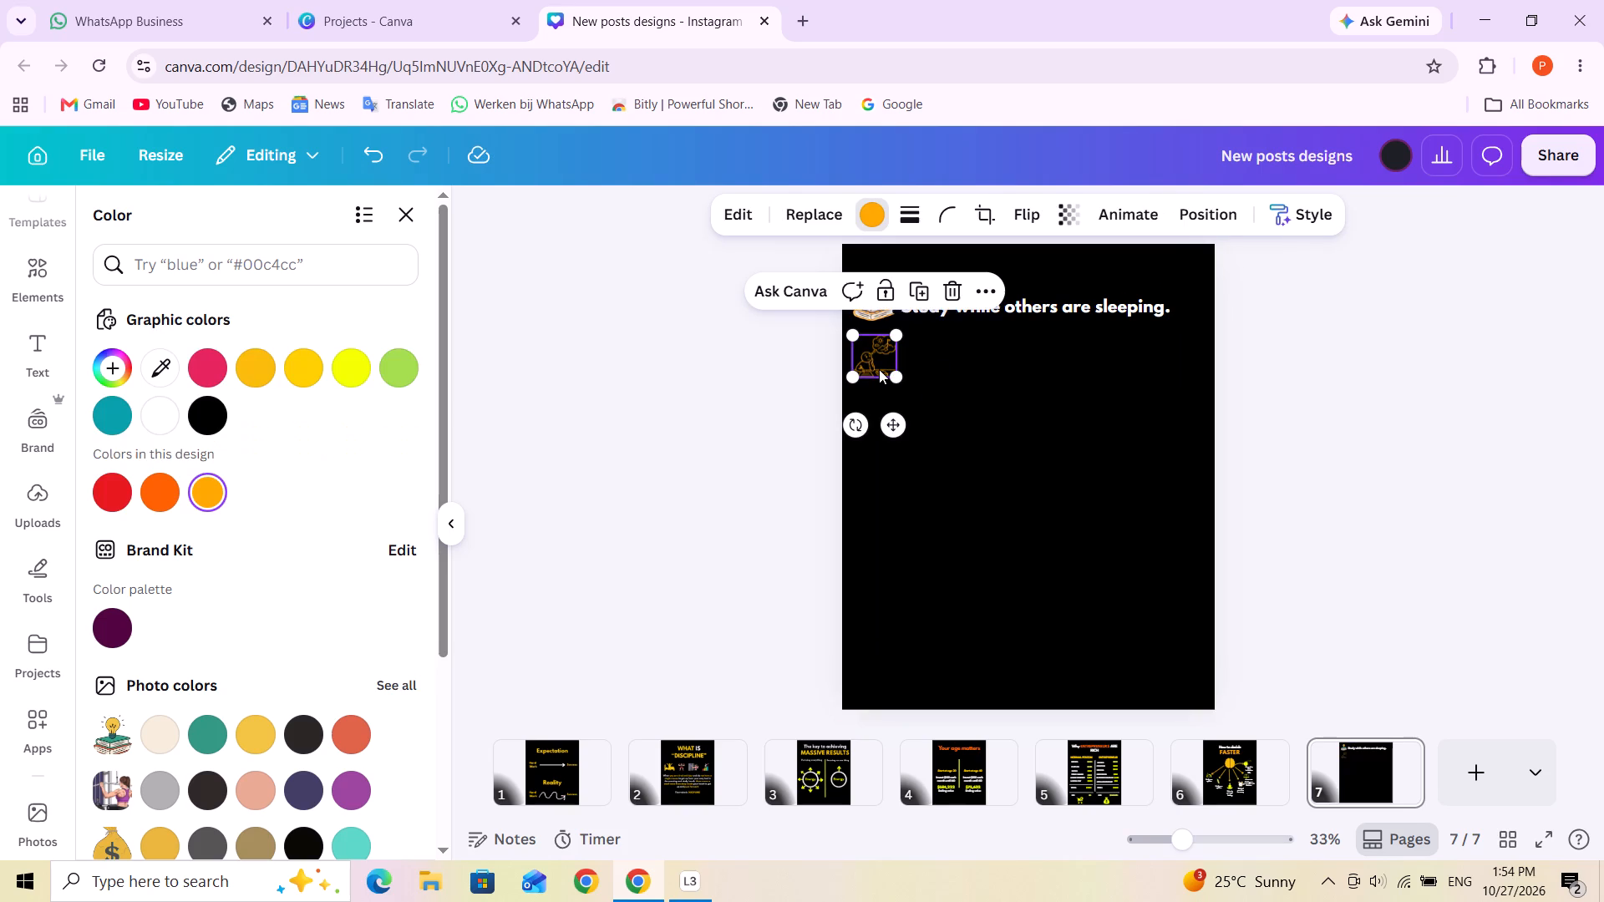
{"action": "left_click", "coordinate": [302, 363]}
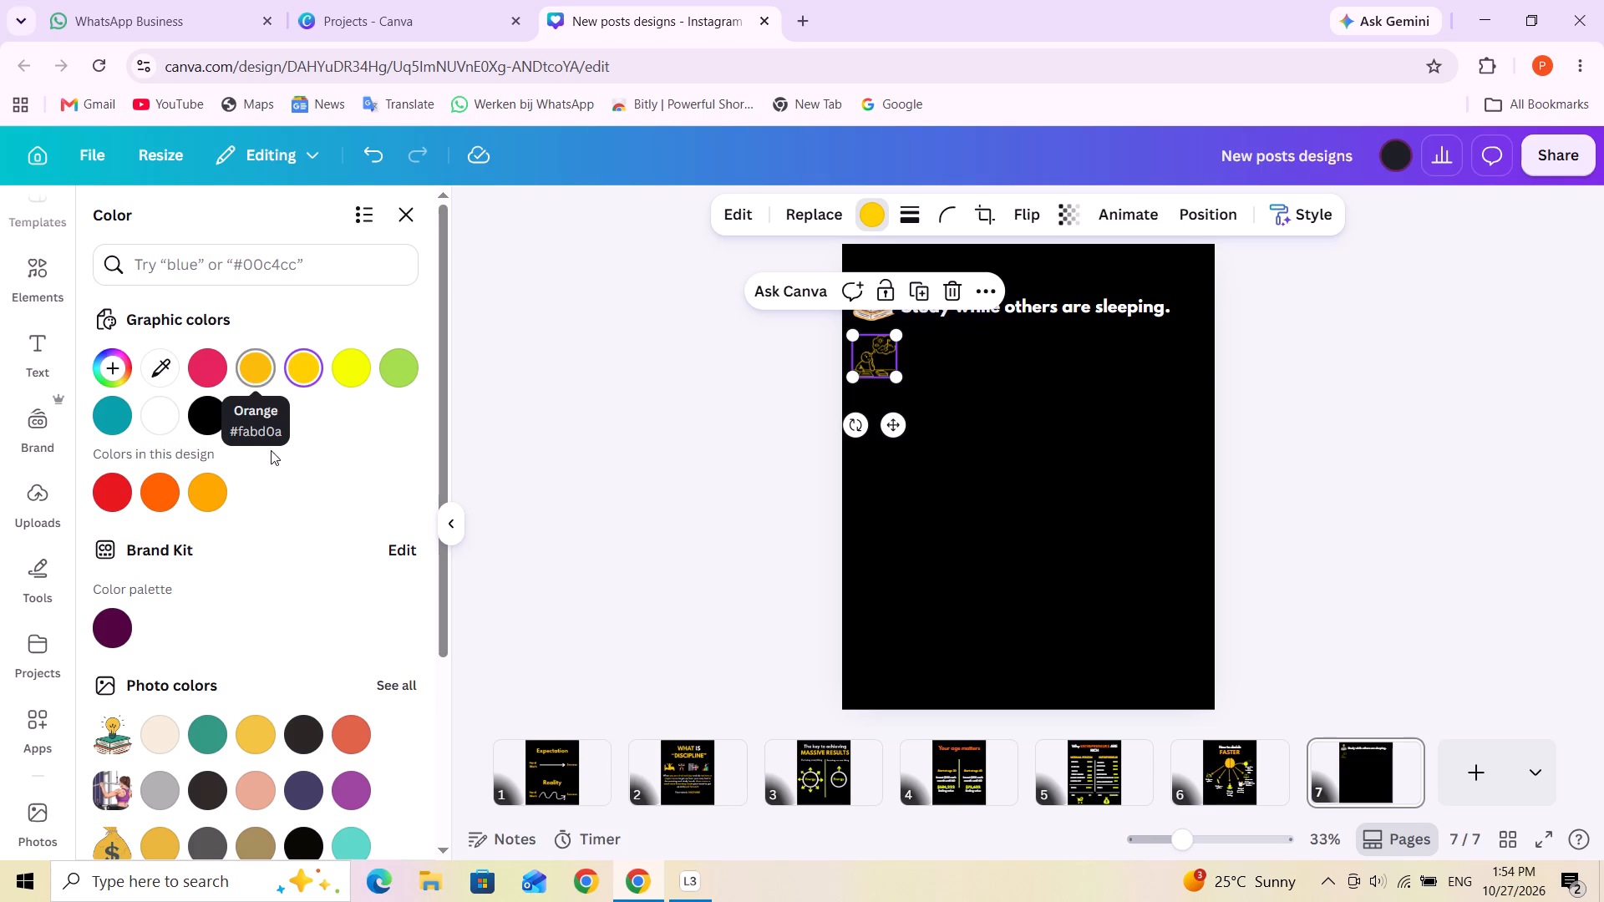
{"action": "left_click", "coordinate": [257, 370]}
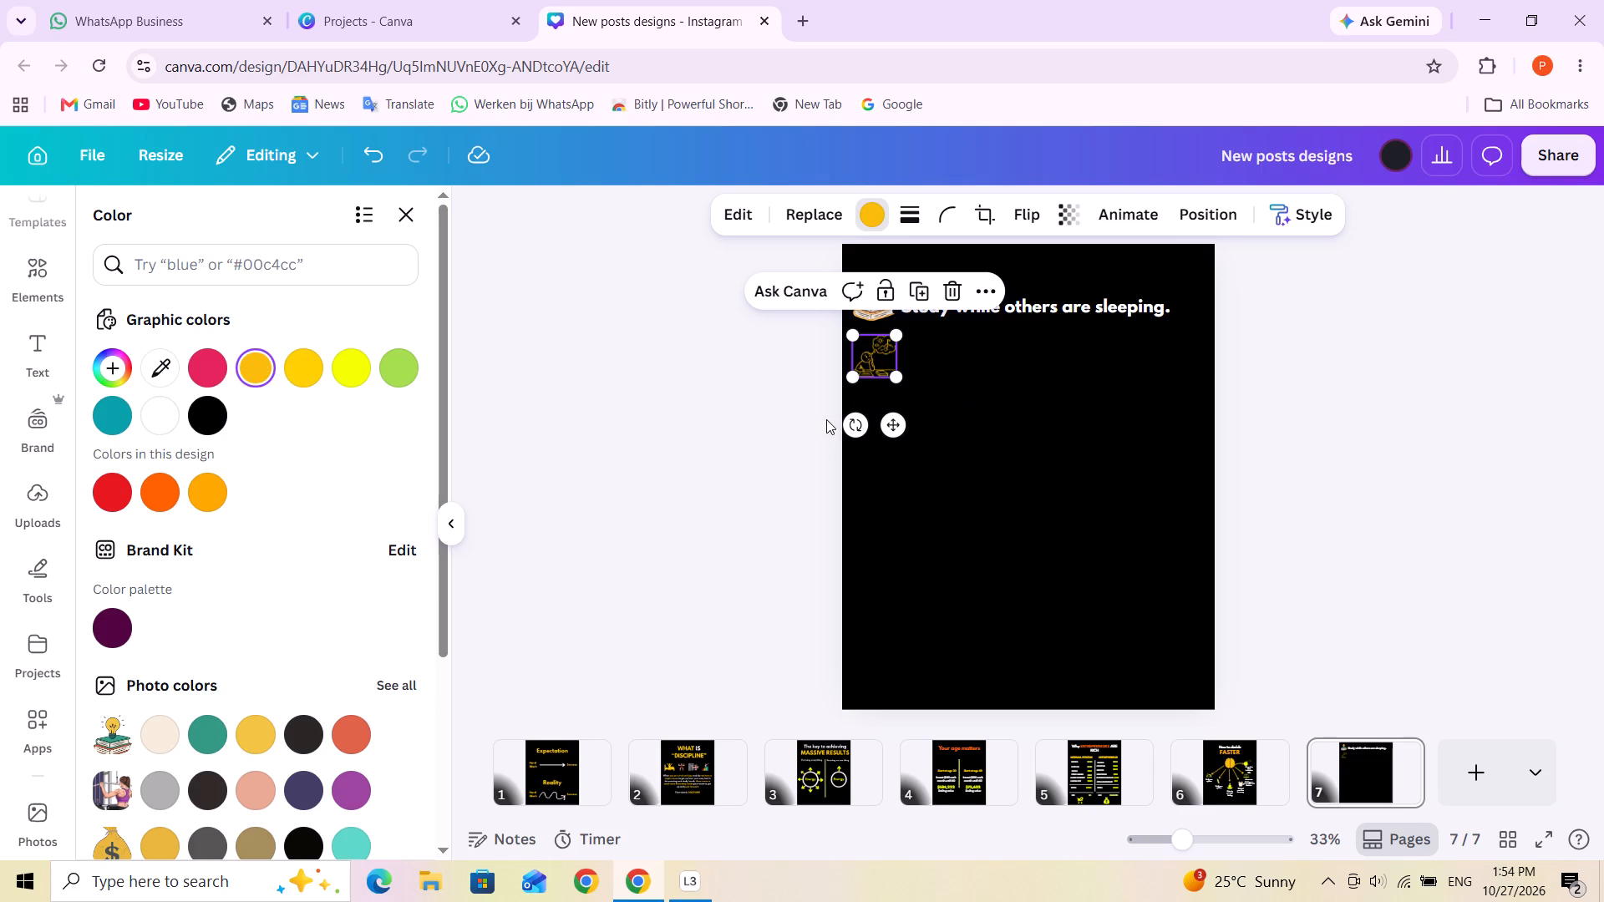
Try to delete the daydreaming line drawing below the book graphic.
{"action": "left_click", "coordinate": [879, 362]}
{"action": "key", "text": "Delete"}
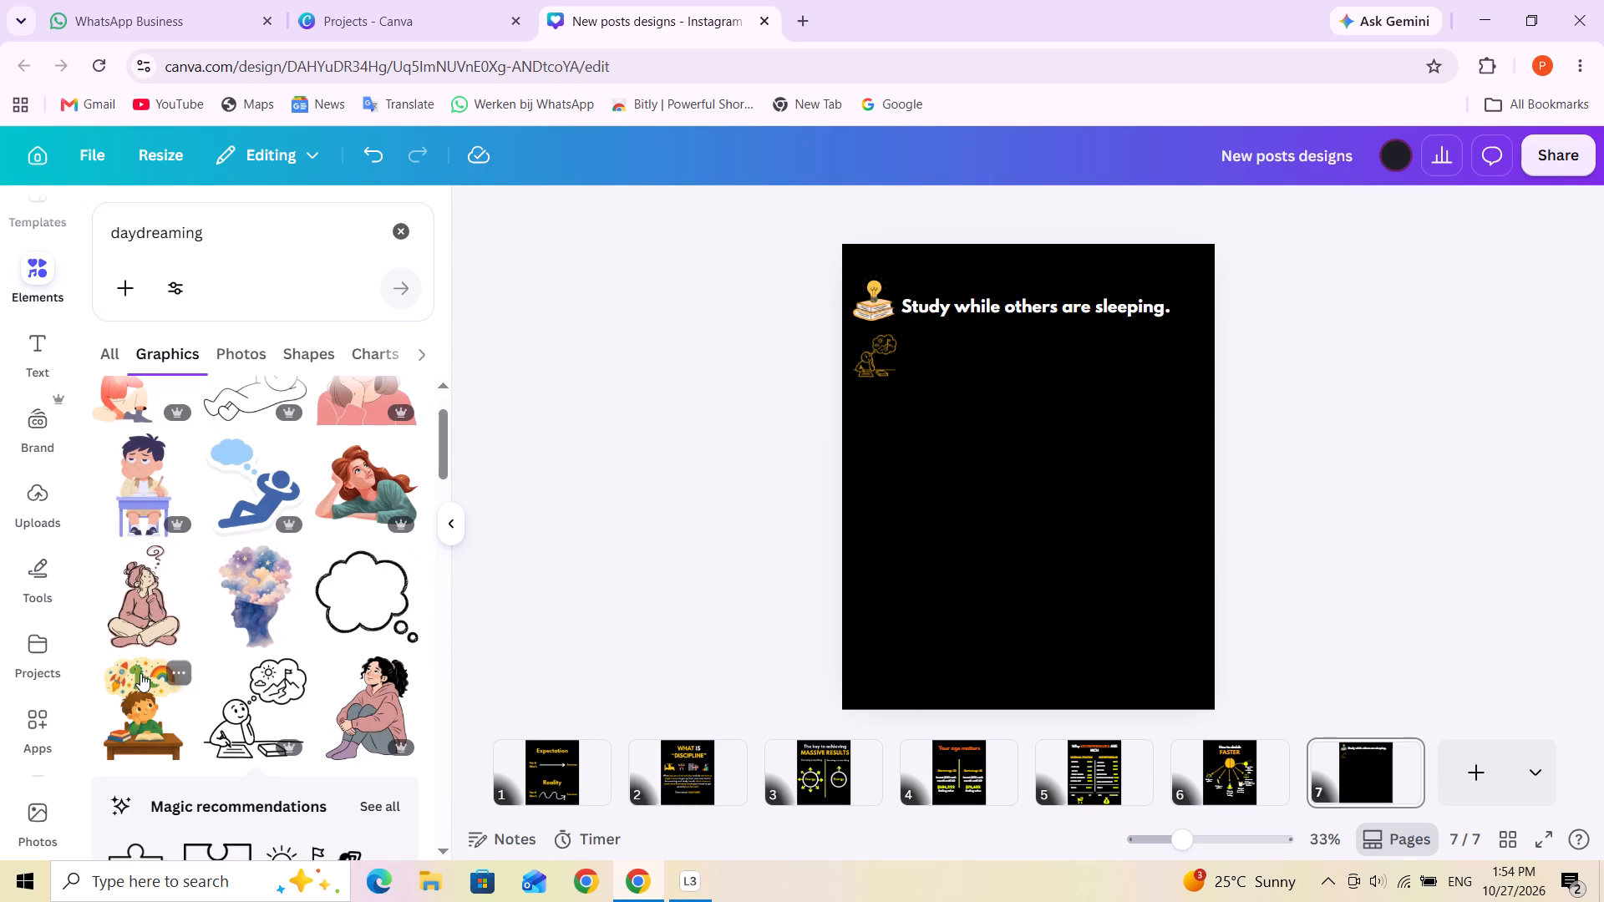
Browse the daydreaming graphics and add the cross-legged curly-haired woman in a yellow sweater with thought swirls to page 7.
{"action": "scroll", "coordinate": [193, 704], "scroll_direction": "up", "scroll_amount": 2}
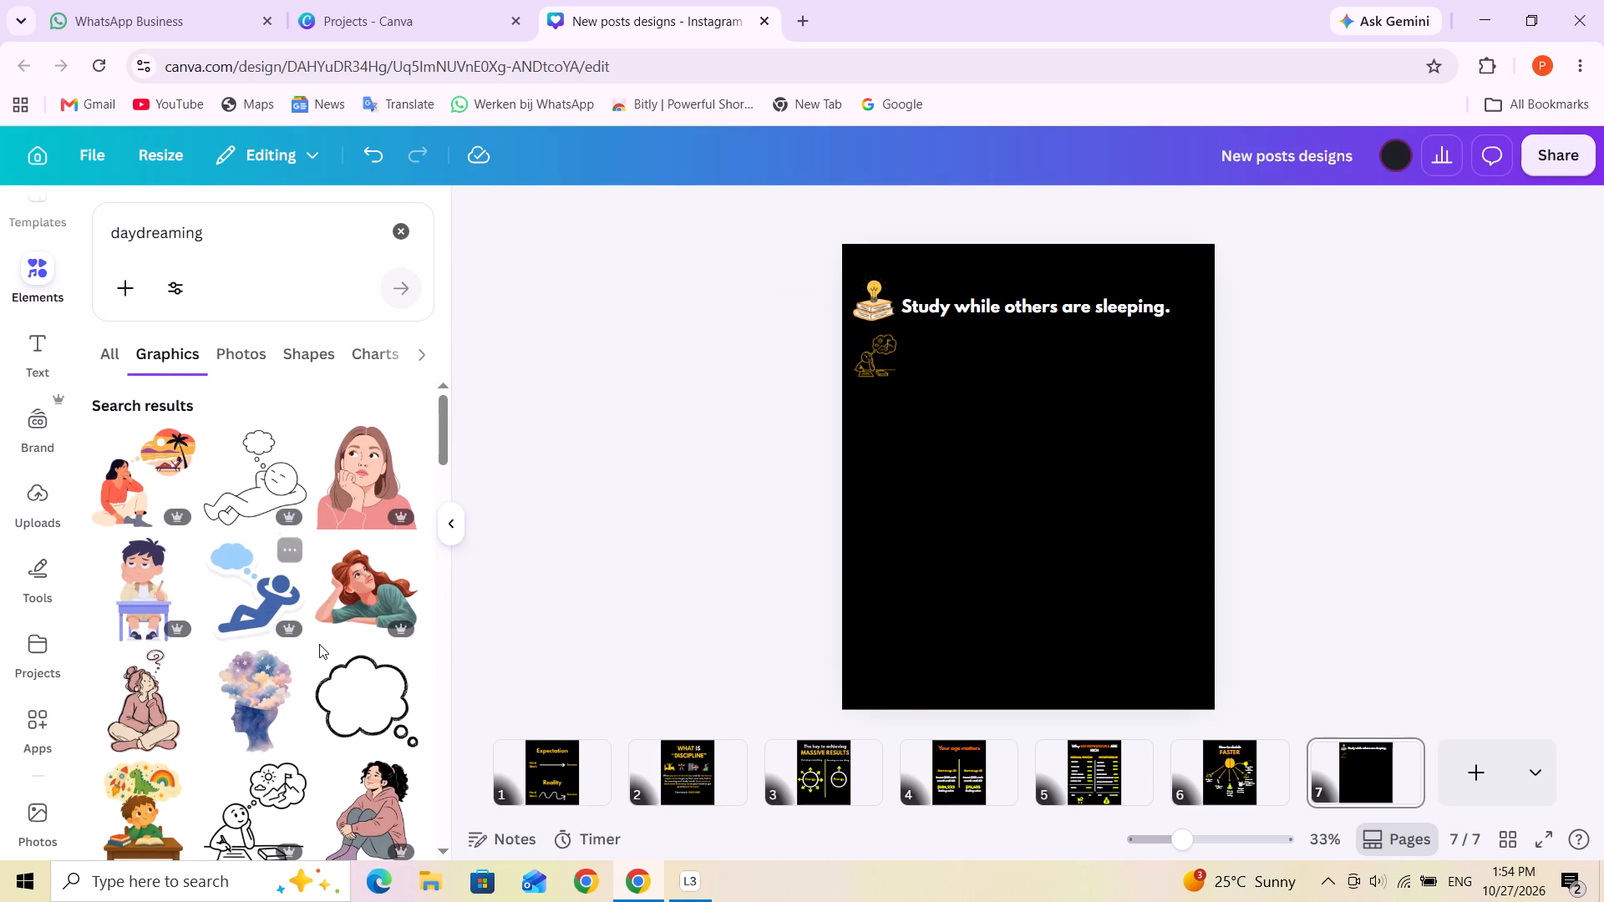
{"action": "scroll", "coordinate": [319, 644], "scroll_direction": "down", "scroll_amount": 4}
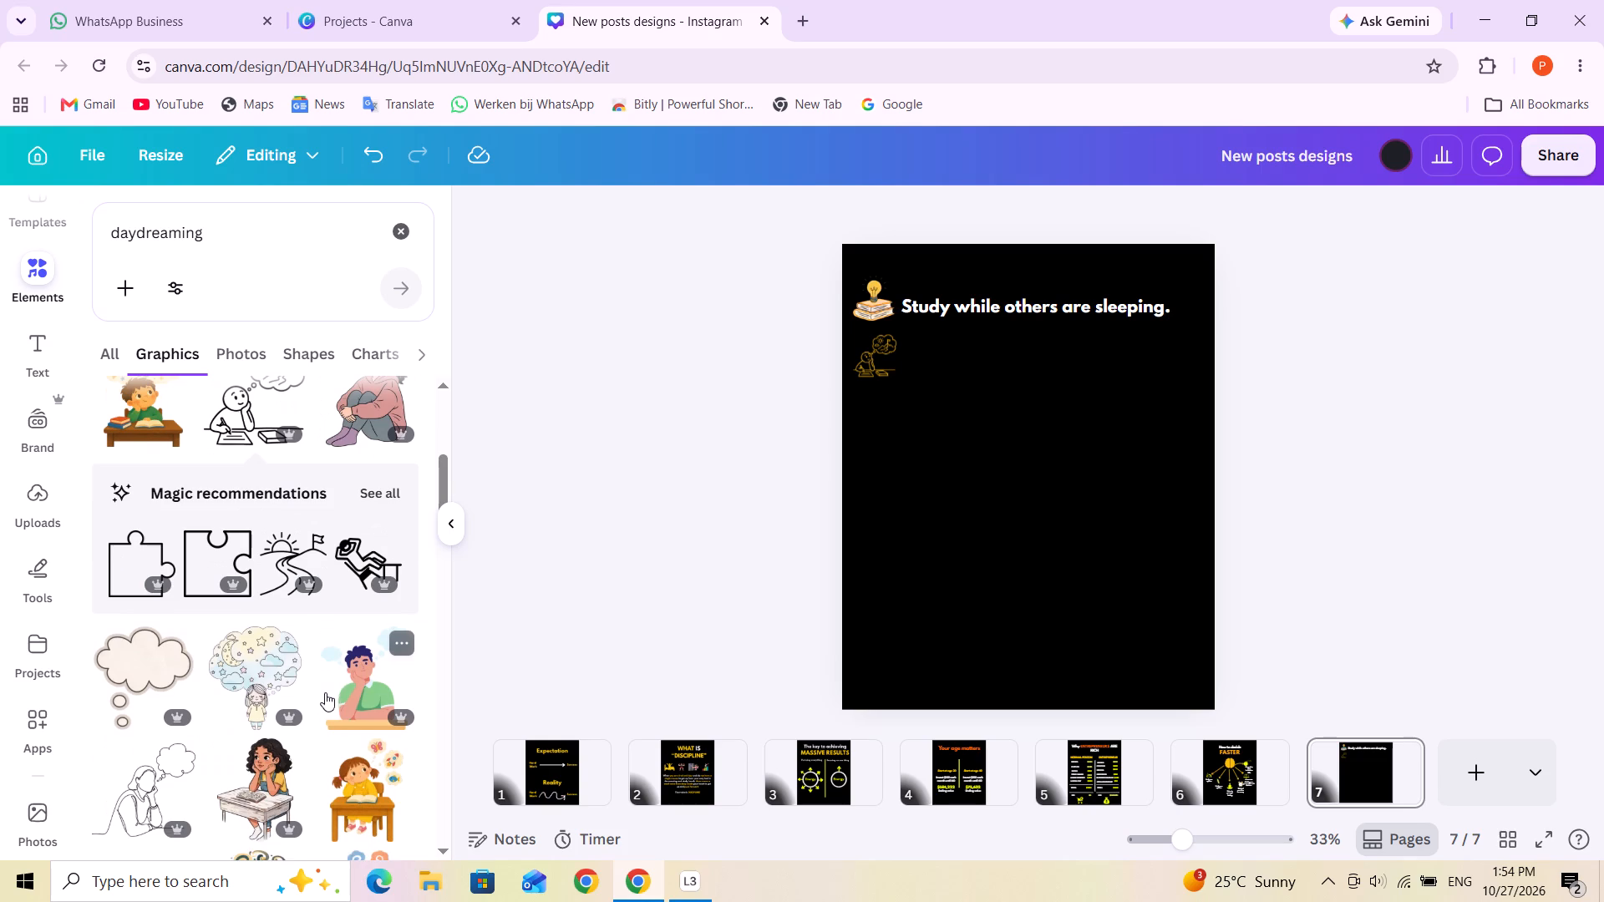
{"action": "scroll", "coordinate": [323, 696], "scroll_direction": "down", "scroll_amount": 1}
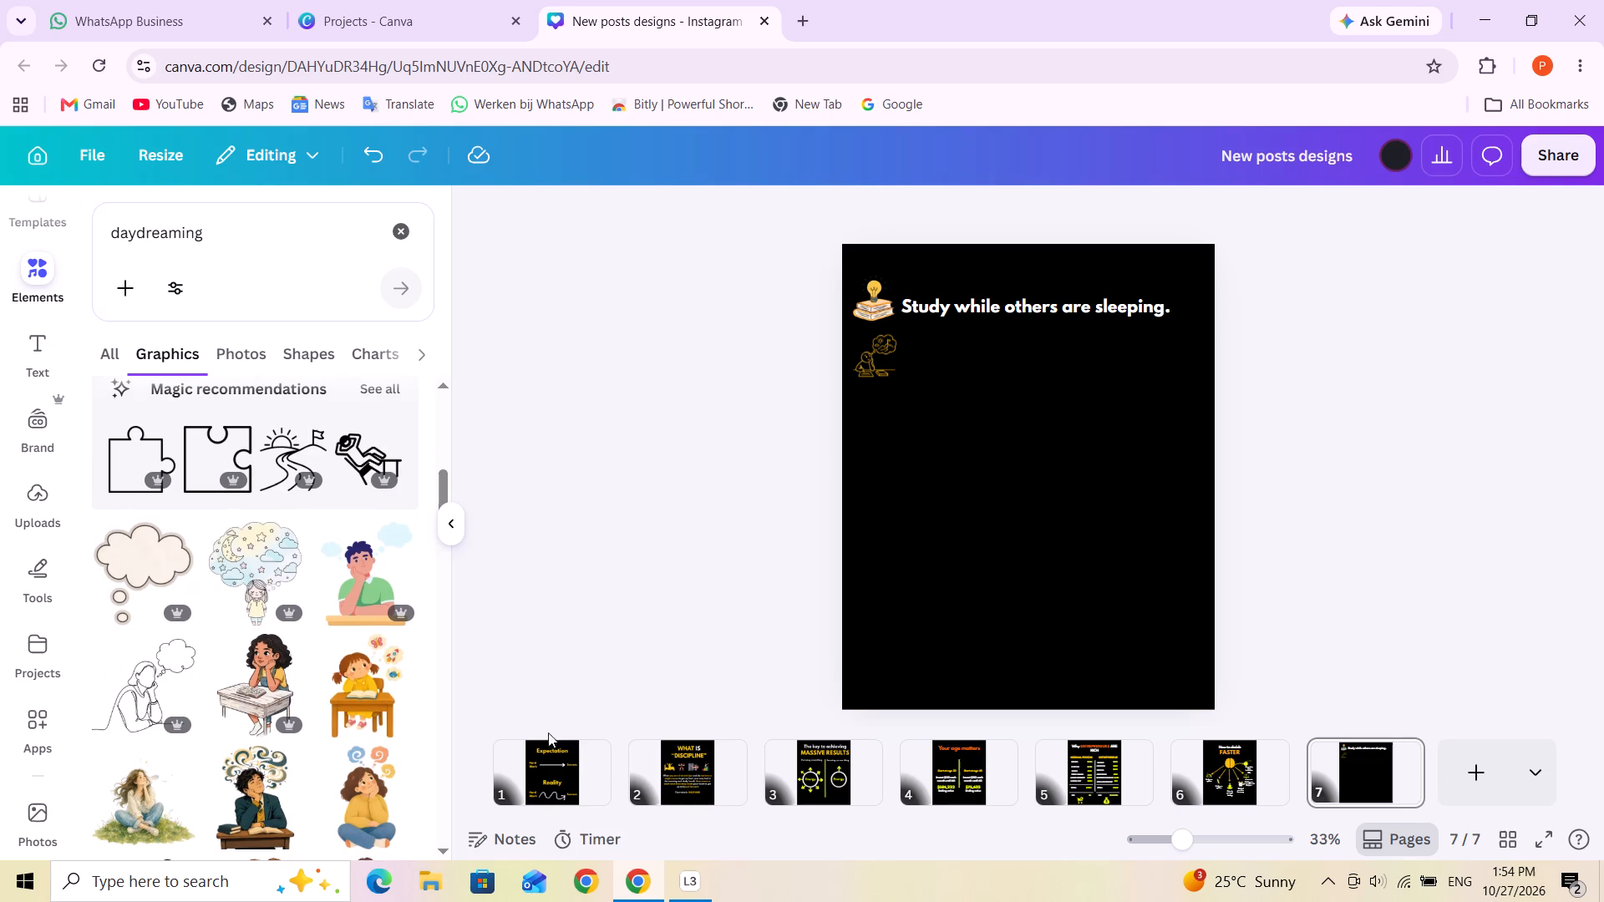
{"action": "left_click", "coordinate": [355, 798]}
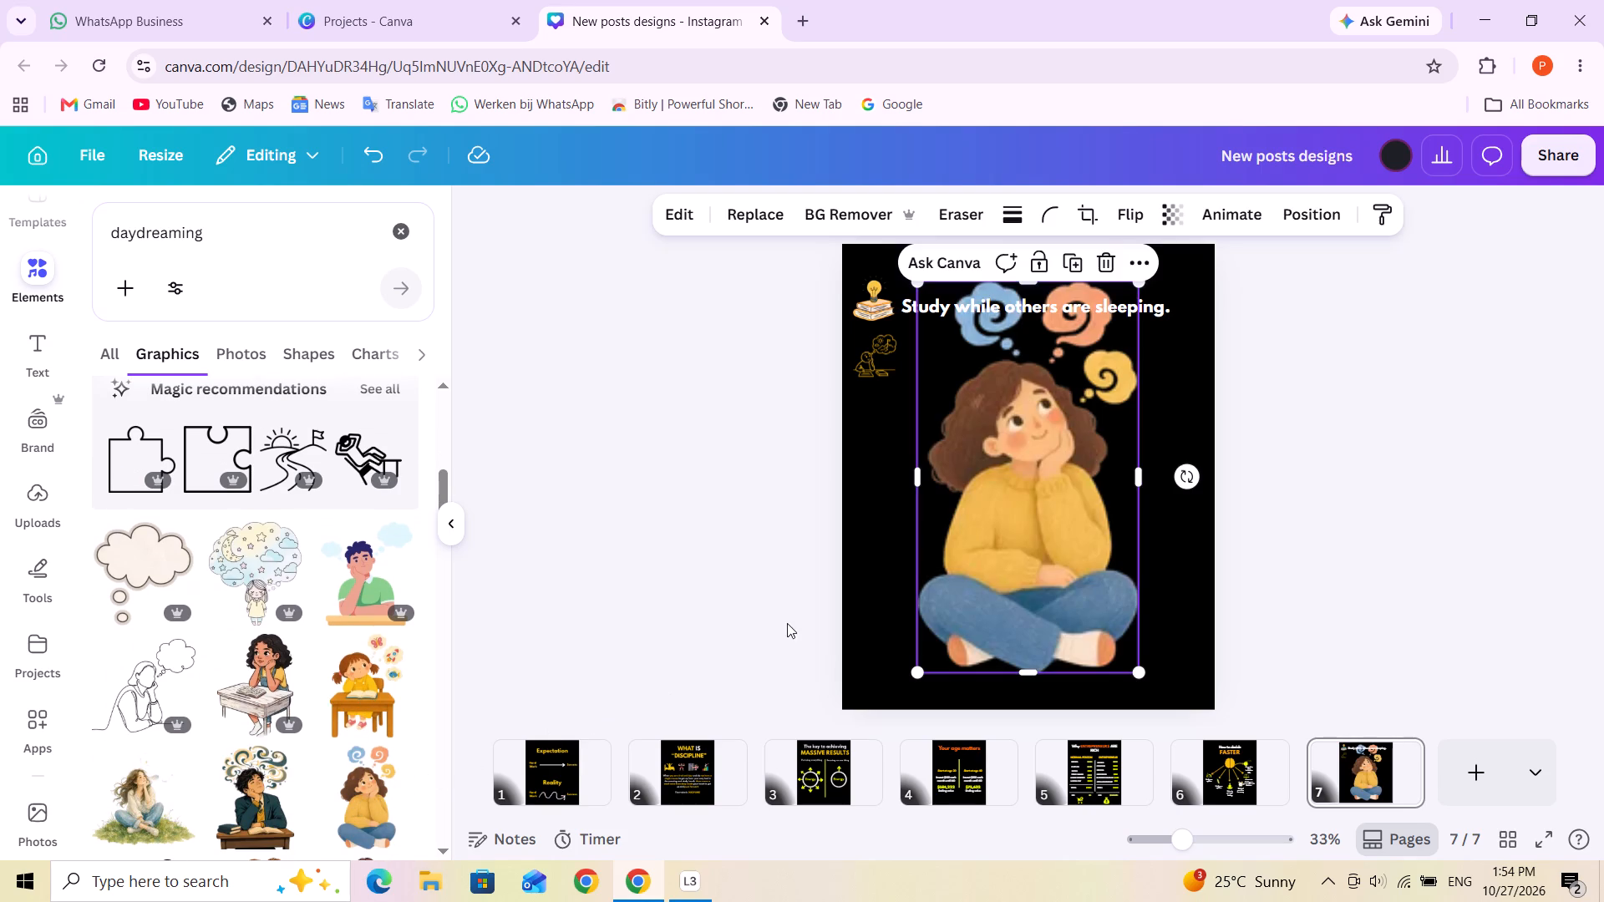
Shrink the daydreaming woman to about the book graphic's height and centre her directly below it, over the line drawing.
{"action": "left_click_drag", "start_coordinate": [1134, 664], "coordinate": [1104, 597]}
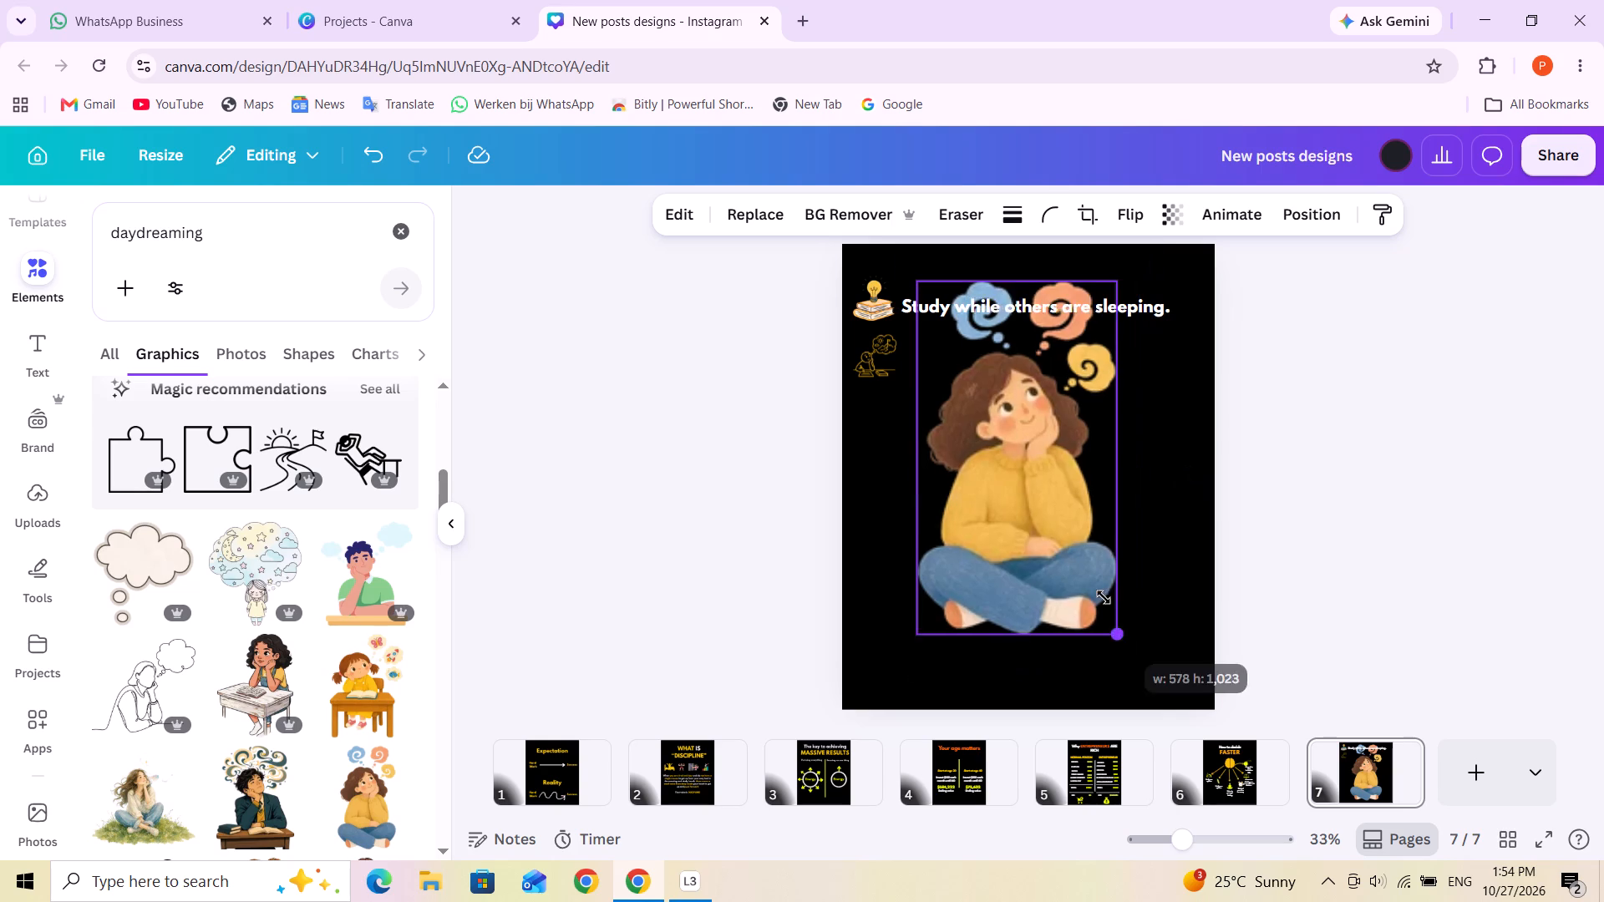
{"action": "left_click_drag", "start_coordinate": [1104, 597], "coordinate": [1094, 570]}
{"action": "left_click_drag", "start_coordinate": [1084, 281], "coordinate": [1035, 414]}
{"action": "left_click_drag", "start_coordinate": [955, 498], "coordinate": [937, 367]}
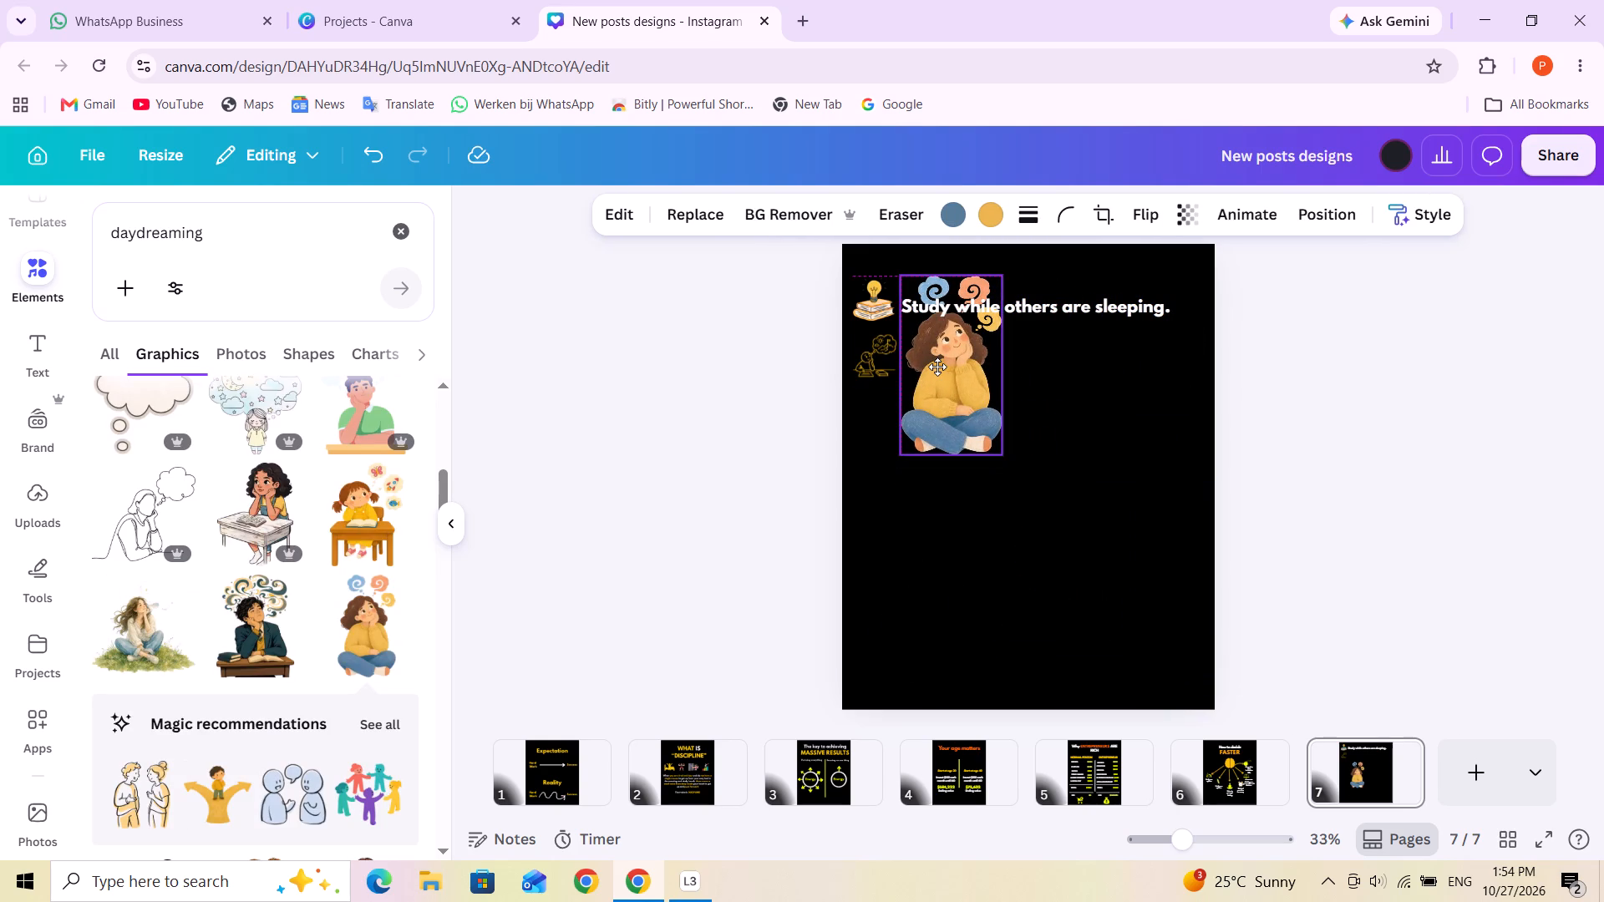
{"action": "left_click_drag", "start_coordinate": [937, 367], "coordinate": [937, 375]}
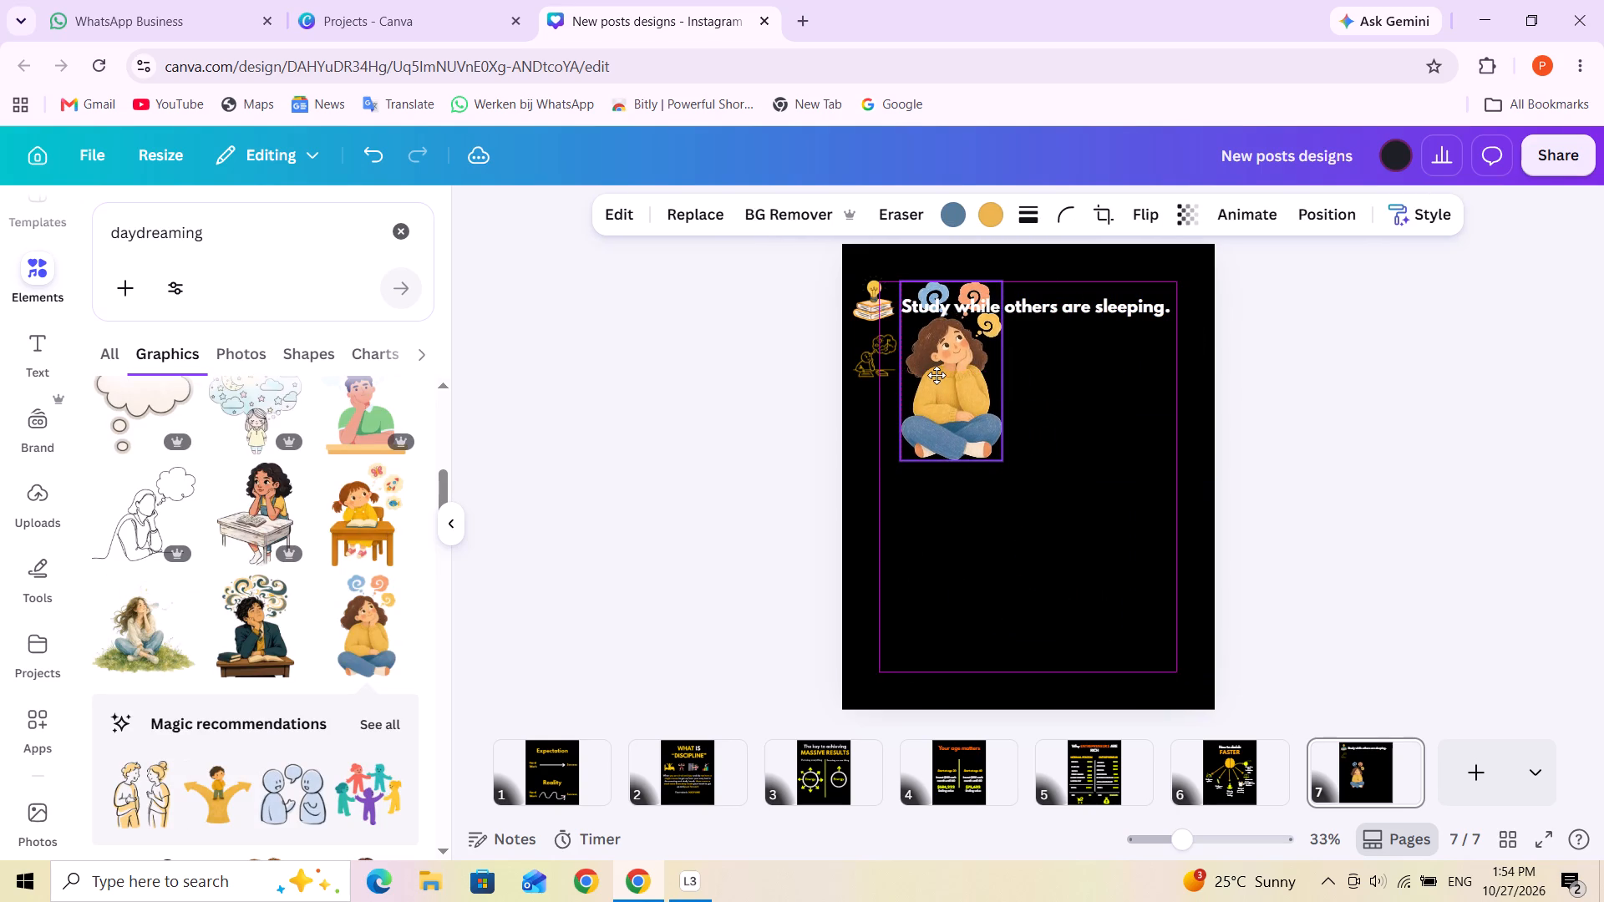
{"action": "left_click_drag", "start_coordinate": [937, 375], "coordinate": [934, 370]}
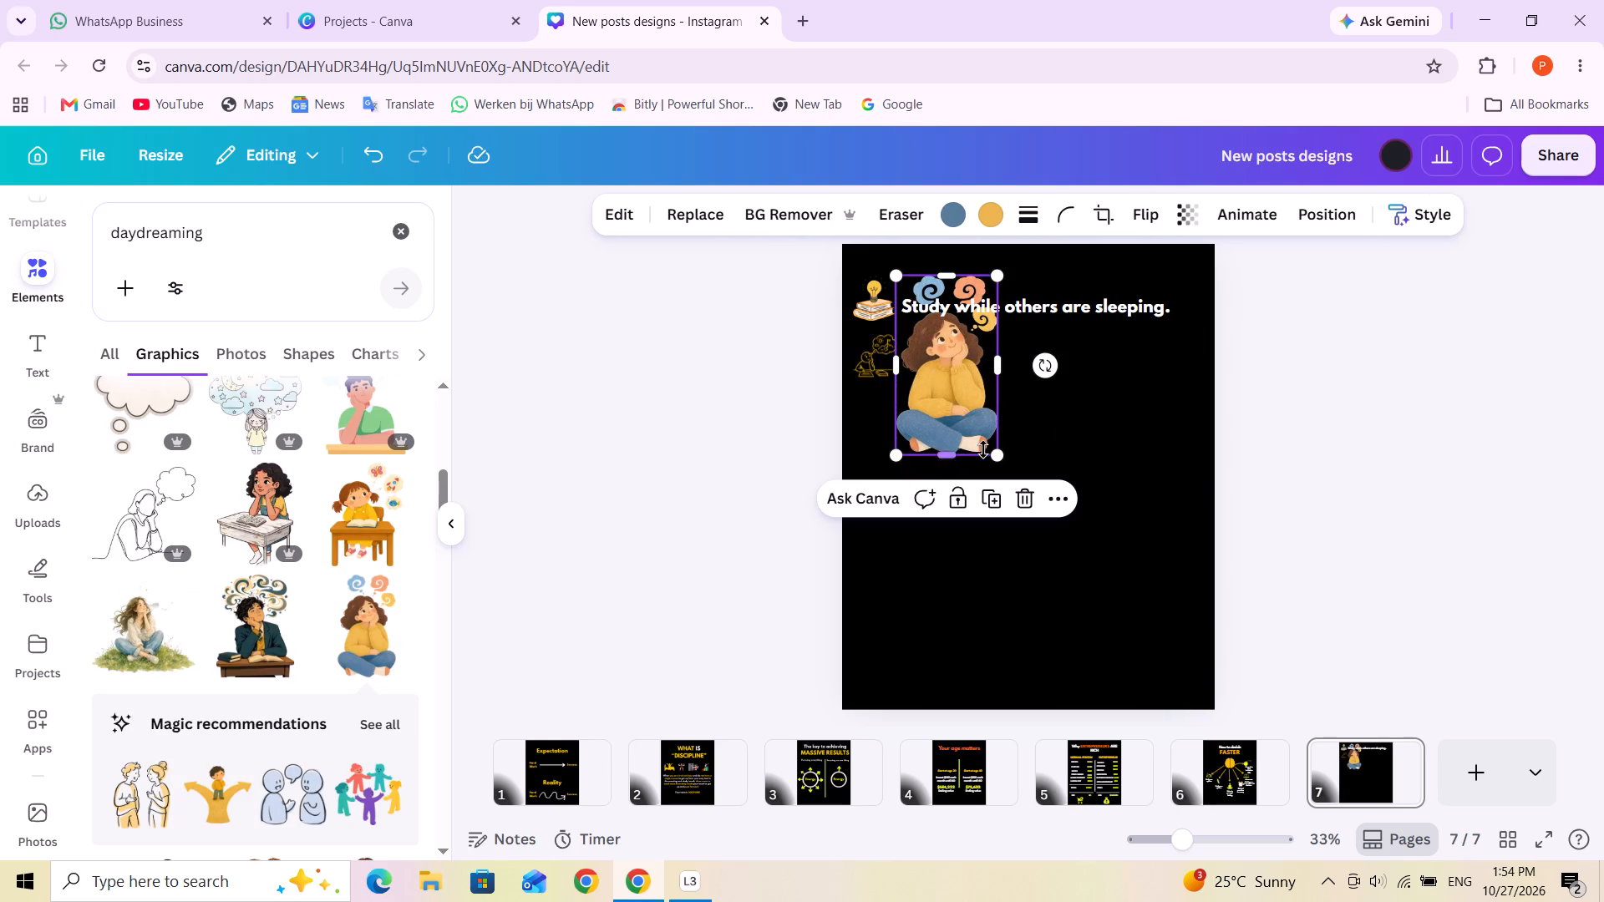
{"action": "left_click_drag", "start_coordinate": [998, 454], "coordinate": [953, 309]}
{"action": "left_click", "coordinate": [1066, 383]}
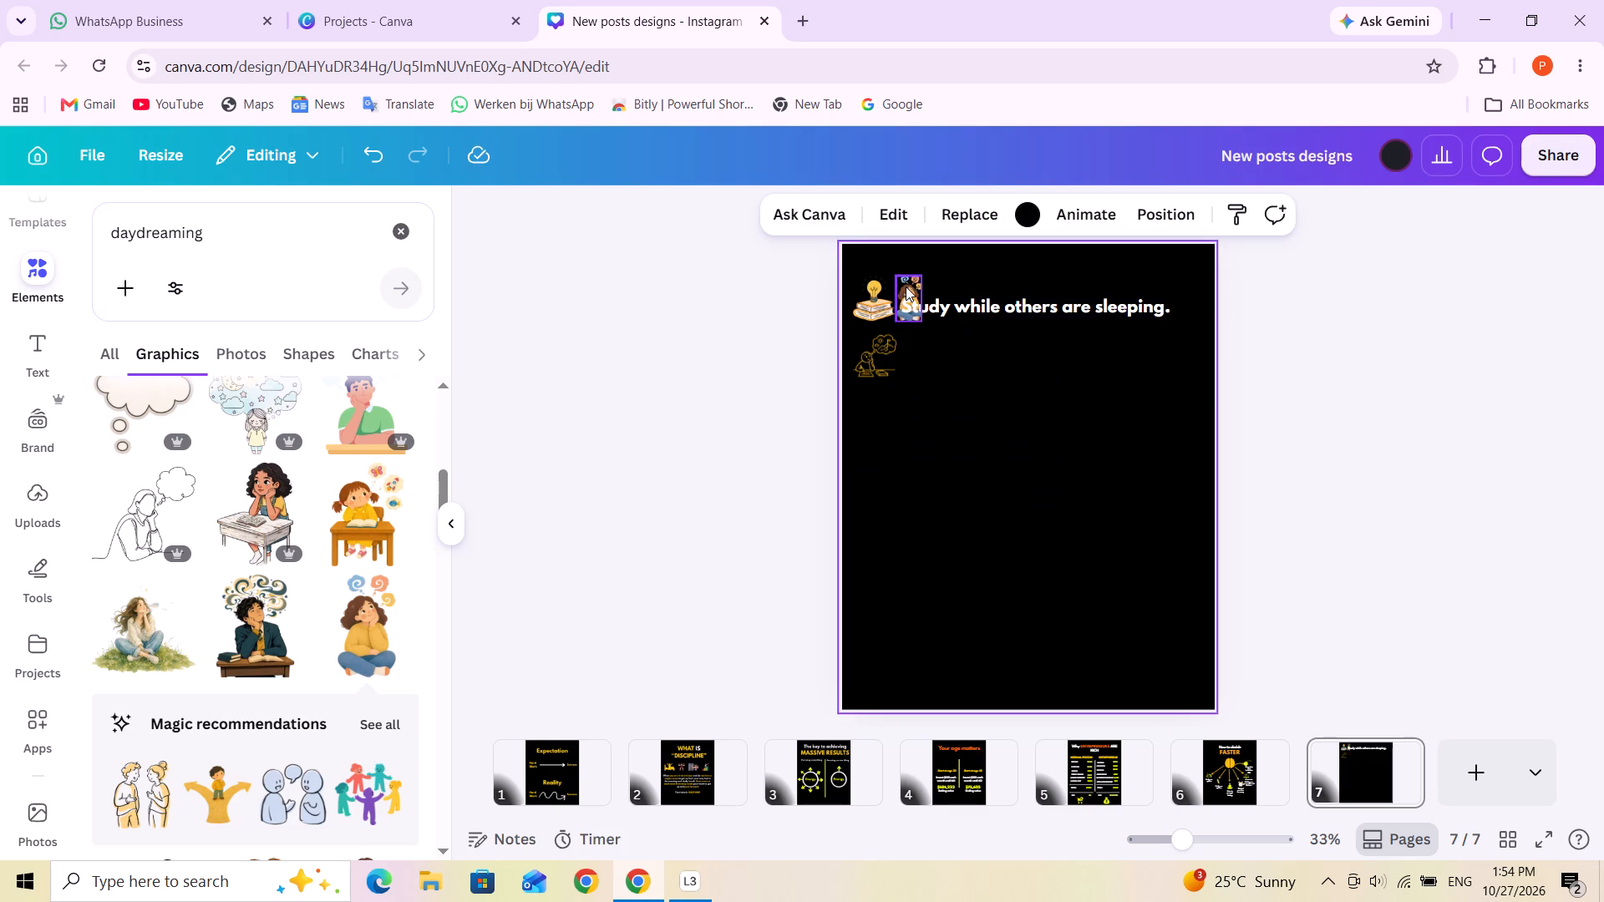
{"action": "left_click_drag", "start_coordinate": [906, 288], "coordinate": [866, 348]}
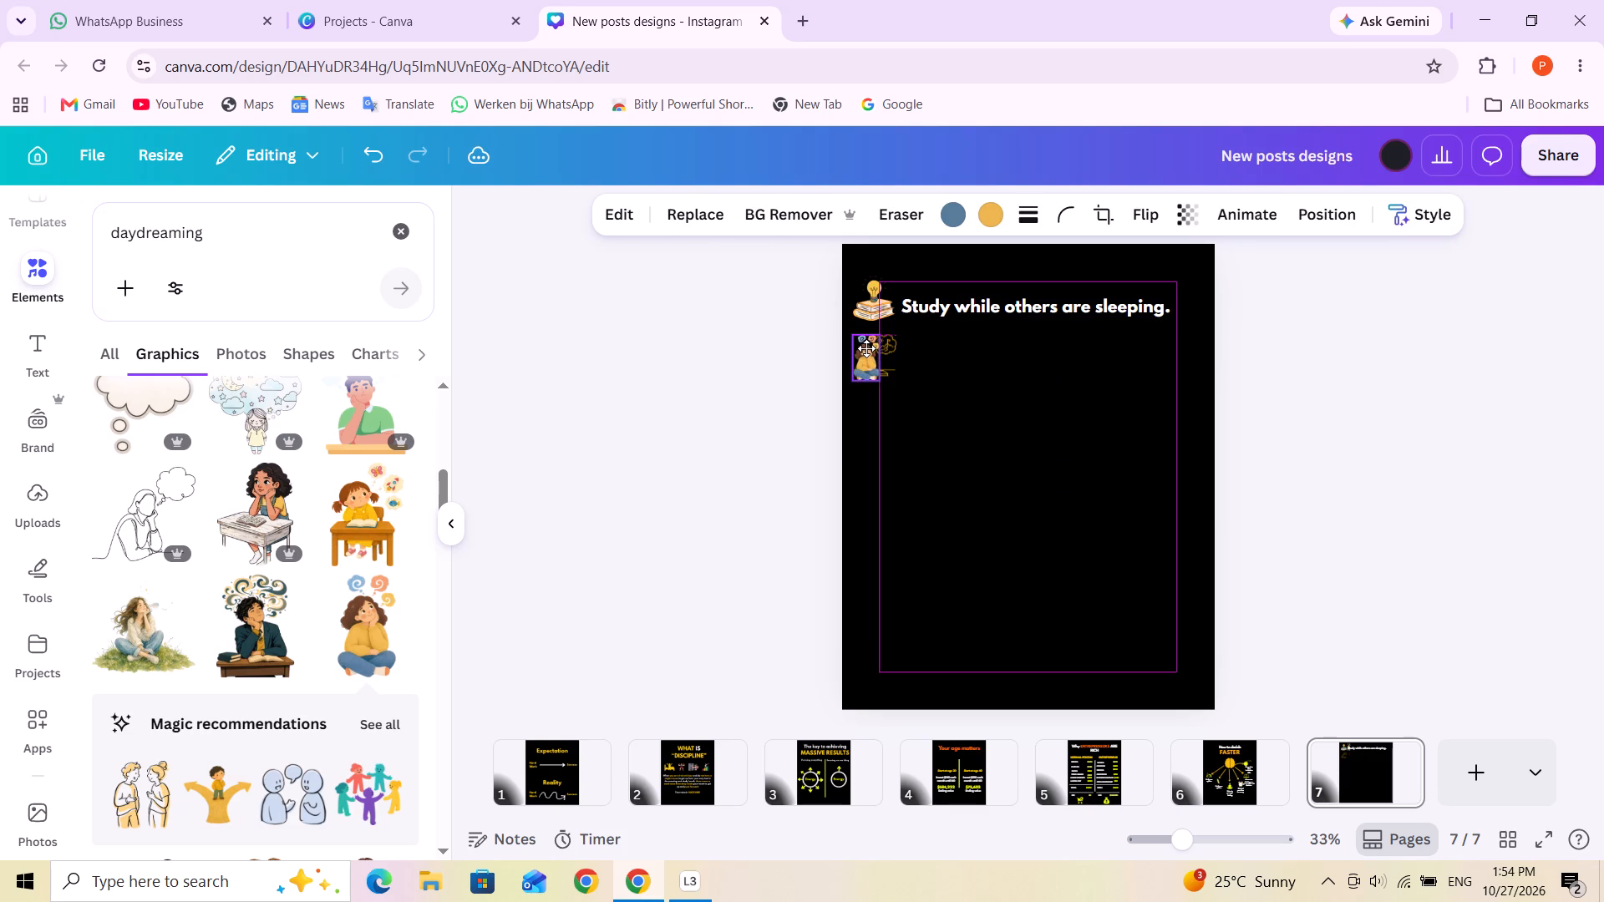
{"action": "left_click_drag", "start_coordinate": [866, 348], "coordinate": [869, 347]}
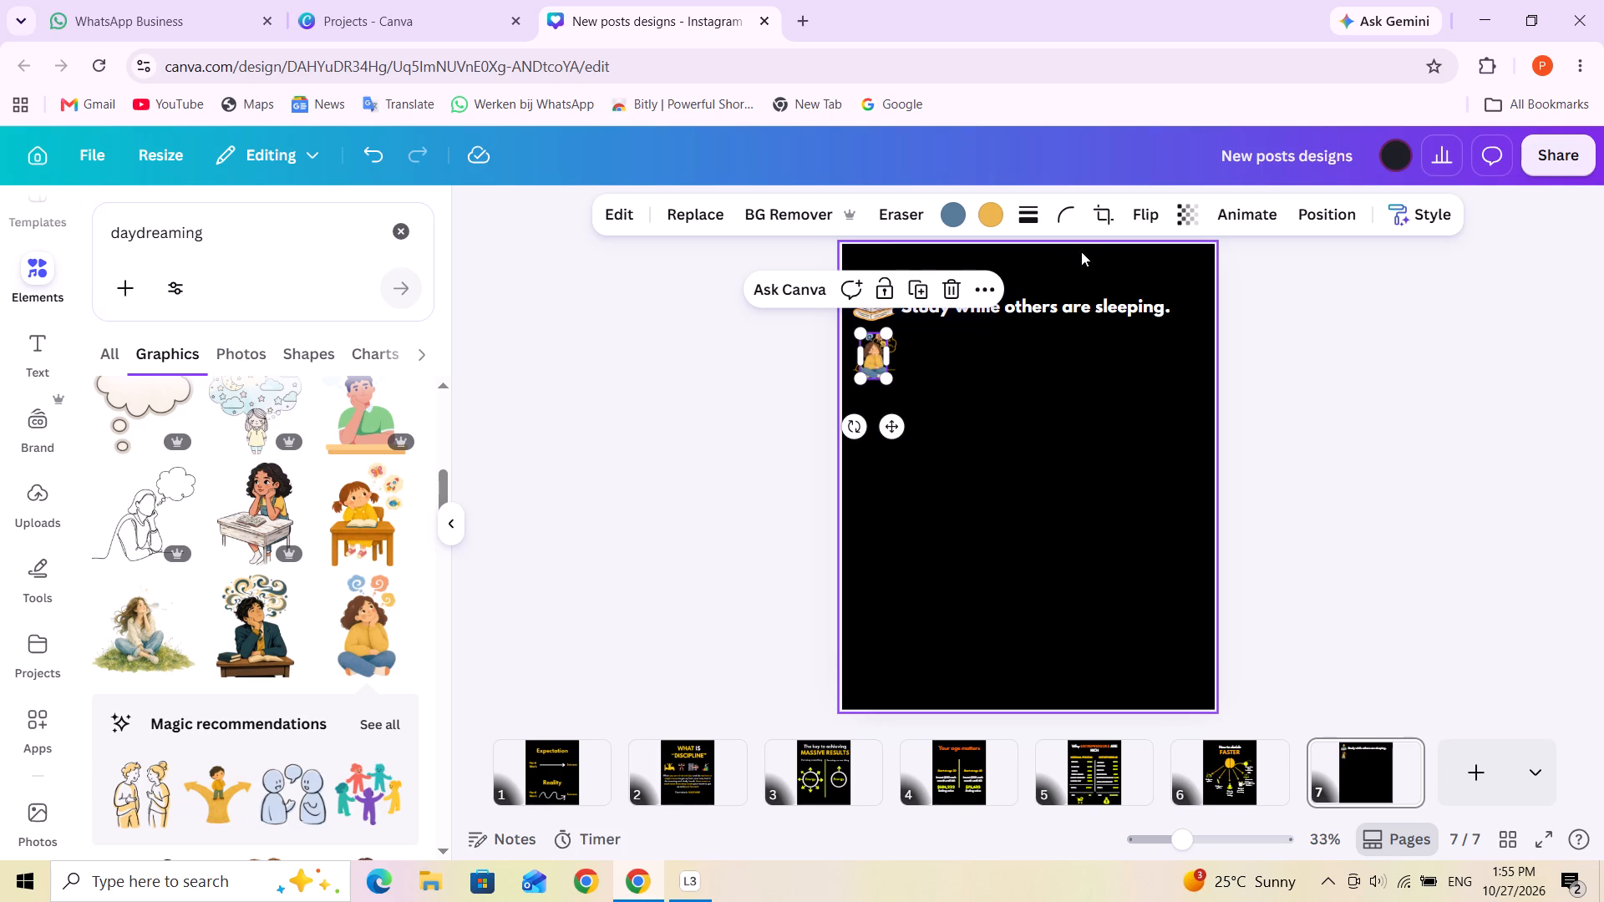
Duplicate the "Study while others are sleeping." line and place the copy directly beneath it, level with the daydreaming woman.
{"action": "left_click", "coordinate": [1095, 313]}
{"action": "left_click", "coordinate": [1081, 359]}
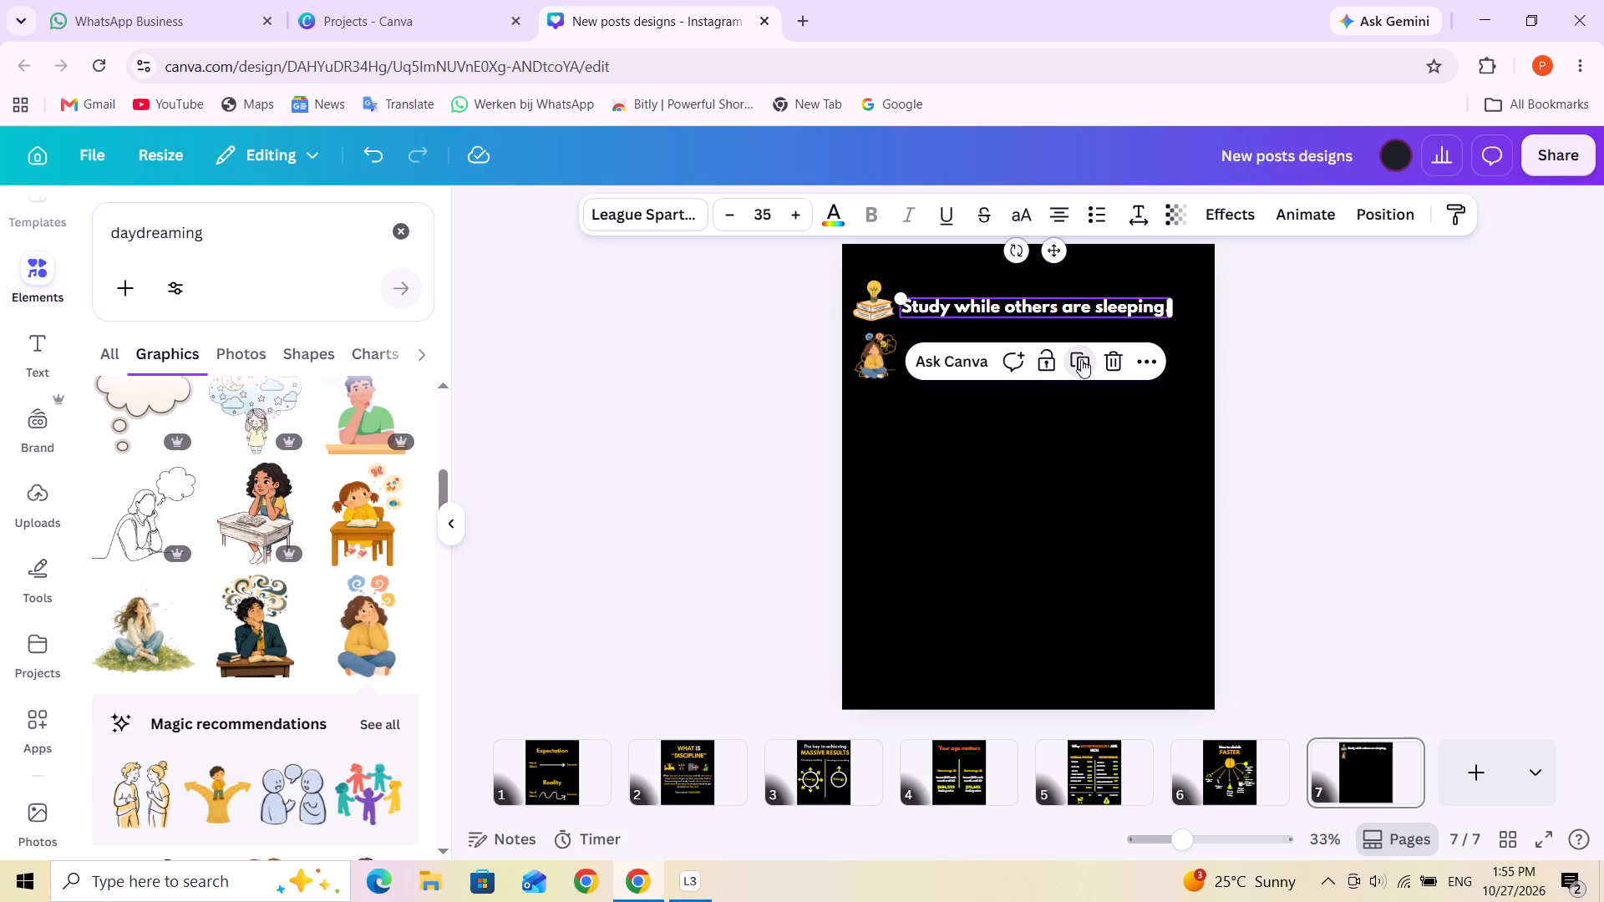
{"action": "left_click_drag", "start_coordinate": [1047, 302], "coordinate": [1043, 346]}
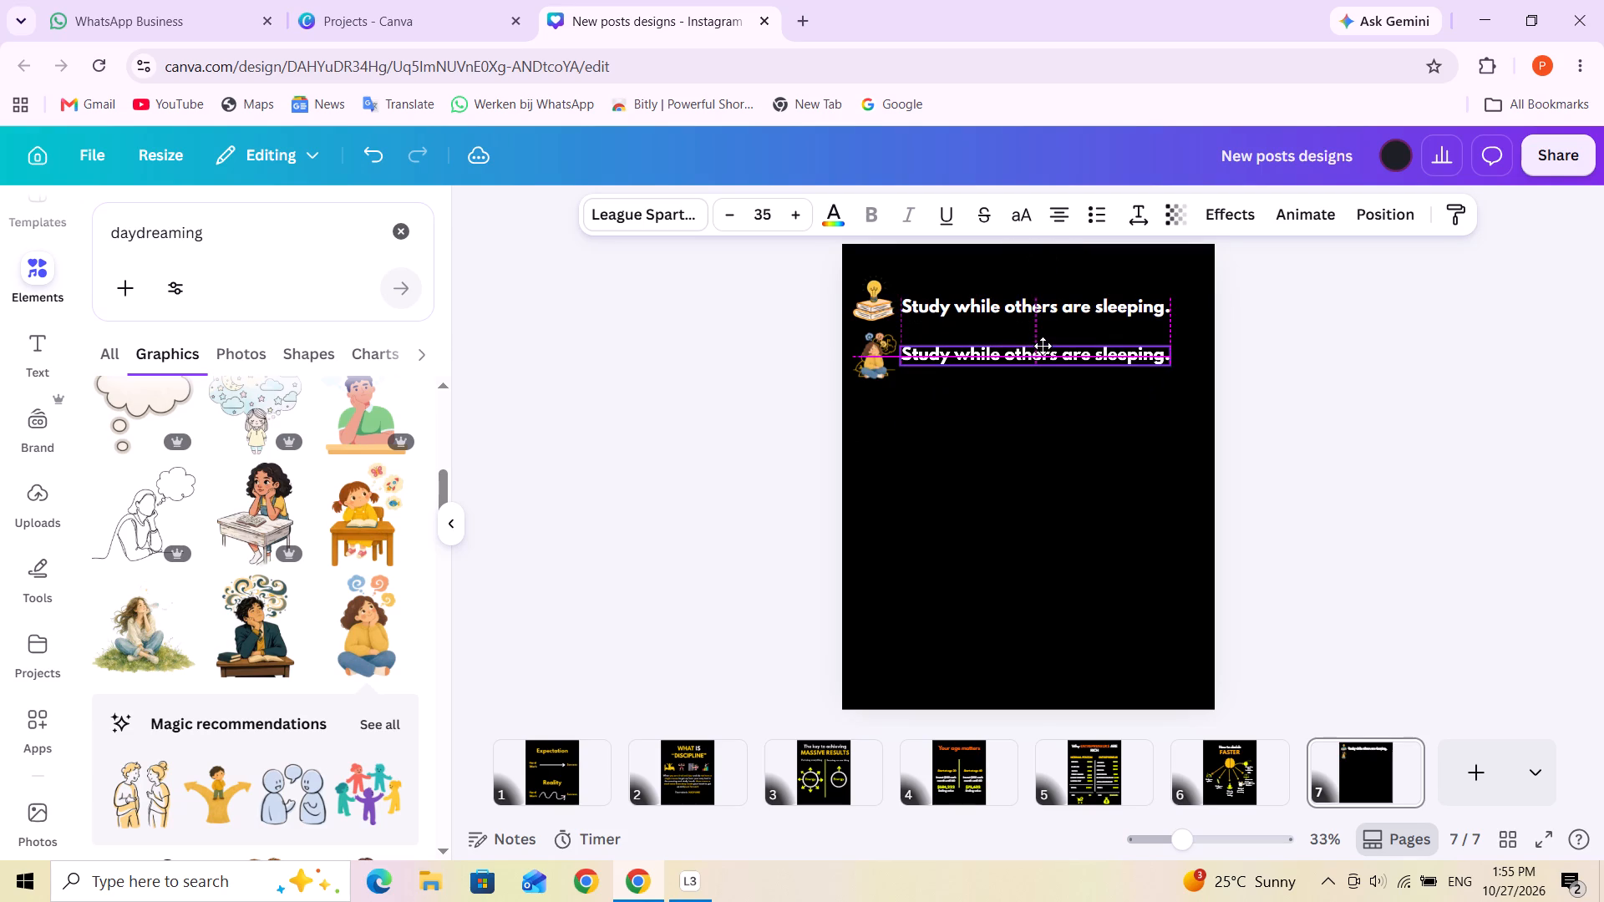
{"action": "left_click_drag", "start_coordinate": [1043, 346], "coordinate": [1045, 347]}
Replace the copied line's text with "Decide while others are daydreaming.".
{"action": "triple_click", "coordinate": [1040, 352]}
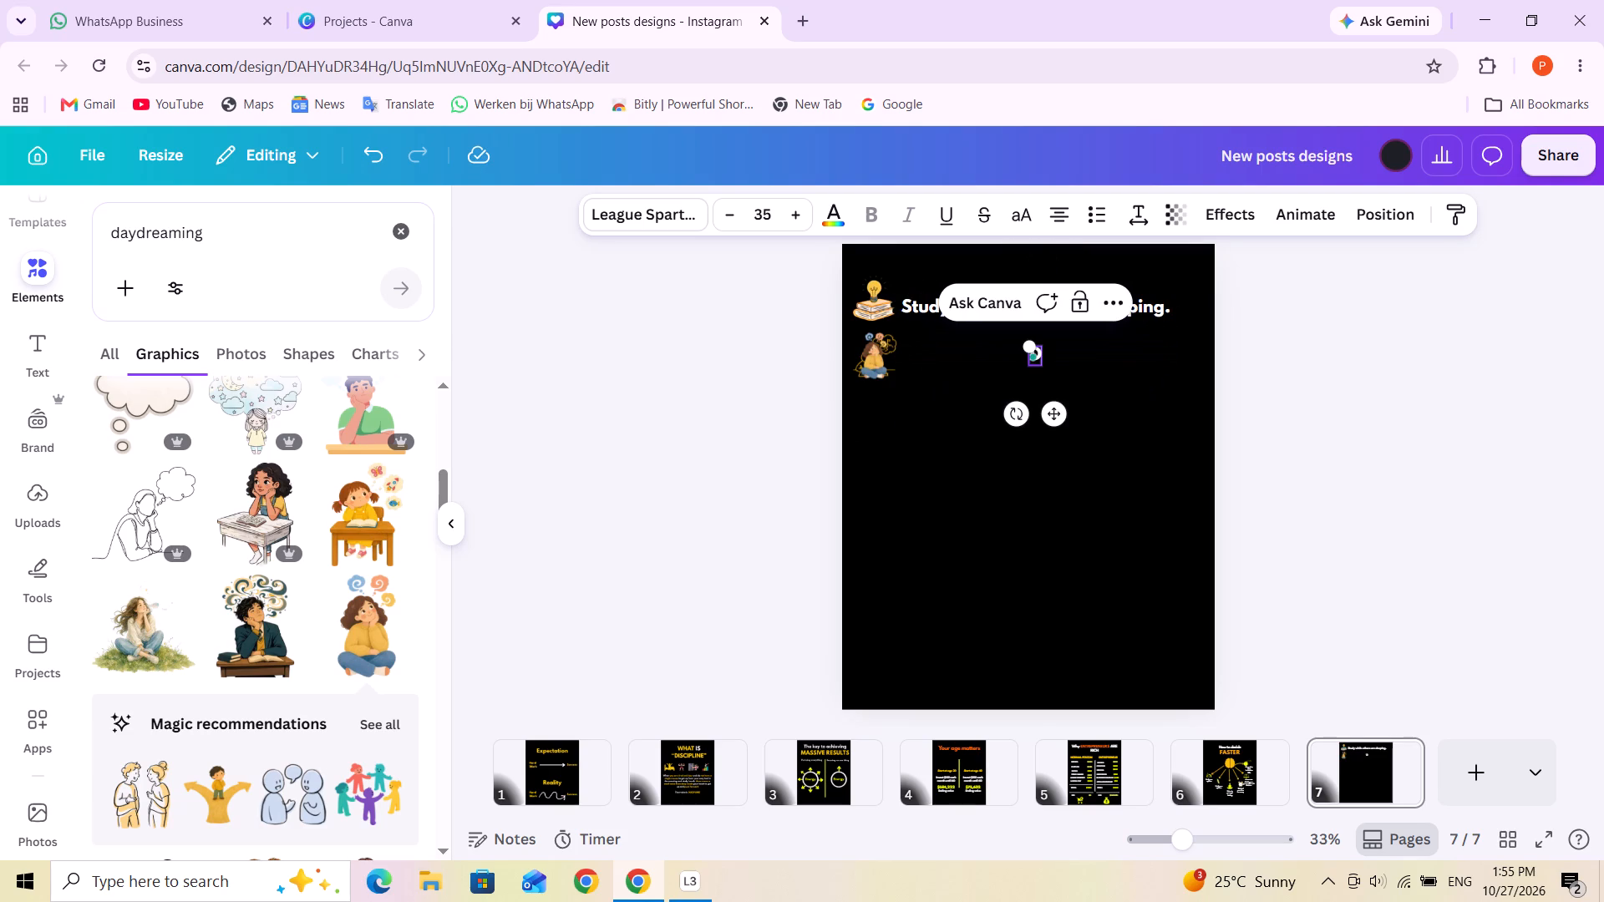
{"action": "type", "text": "re"}
{"action": "key", "text": "BackSpace"}
{"action": "key", "text": "BackSpace"}
{"action": "type", "text": "ecide"}
{"action": "key", "text": "space"}
{"action": "type", "text": "while others"}
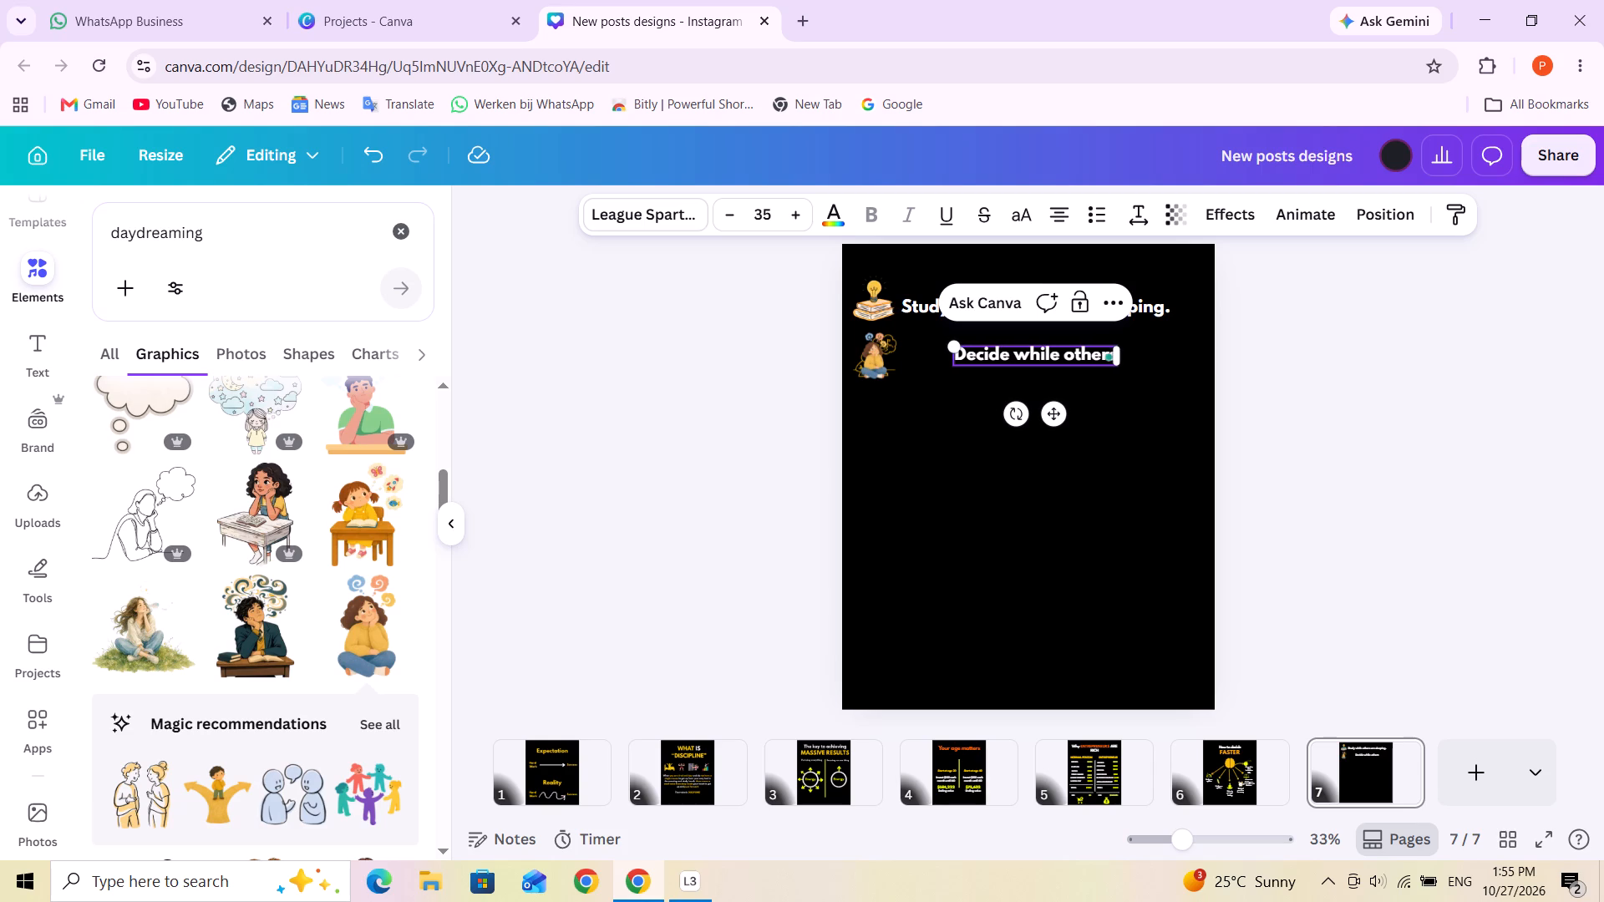
{"action": "key", "text": "space"}
{"action": "type", "text": "are dau"}
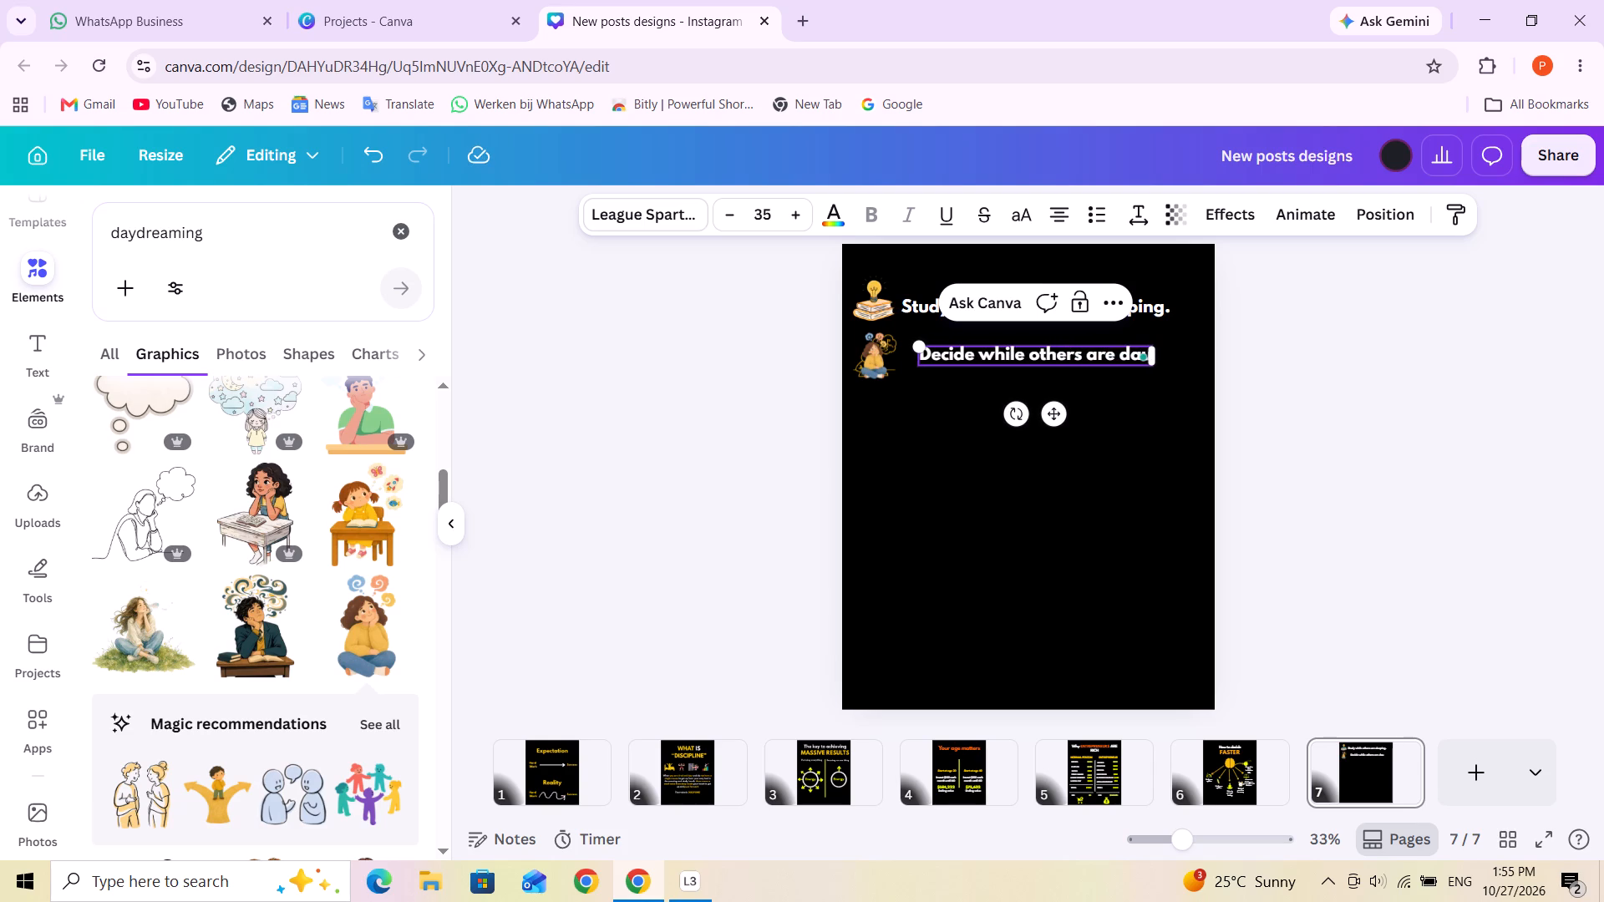
{"action": "type", "text": "dreaming"}
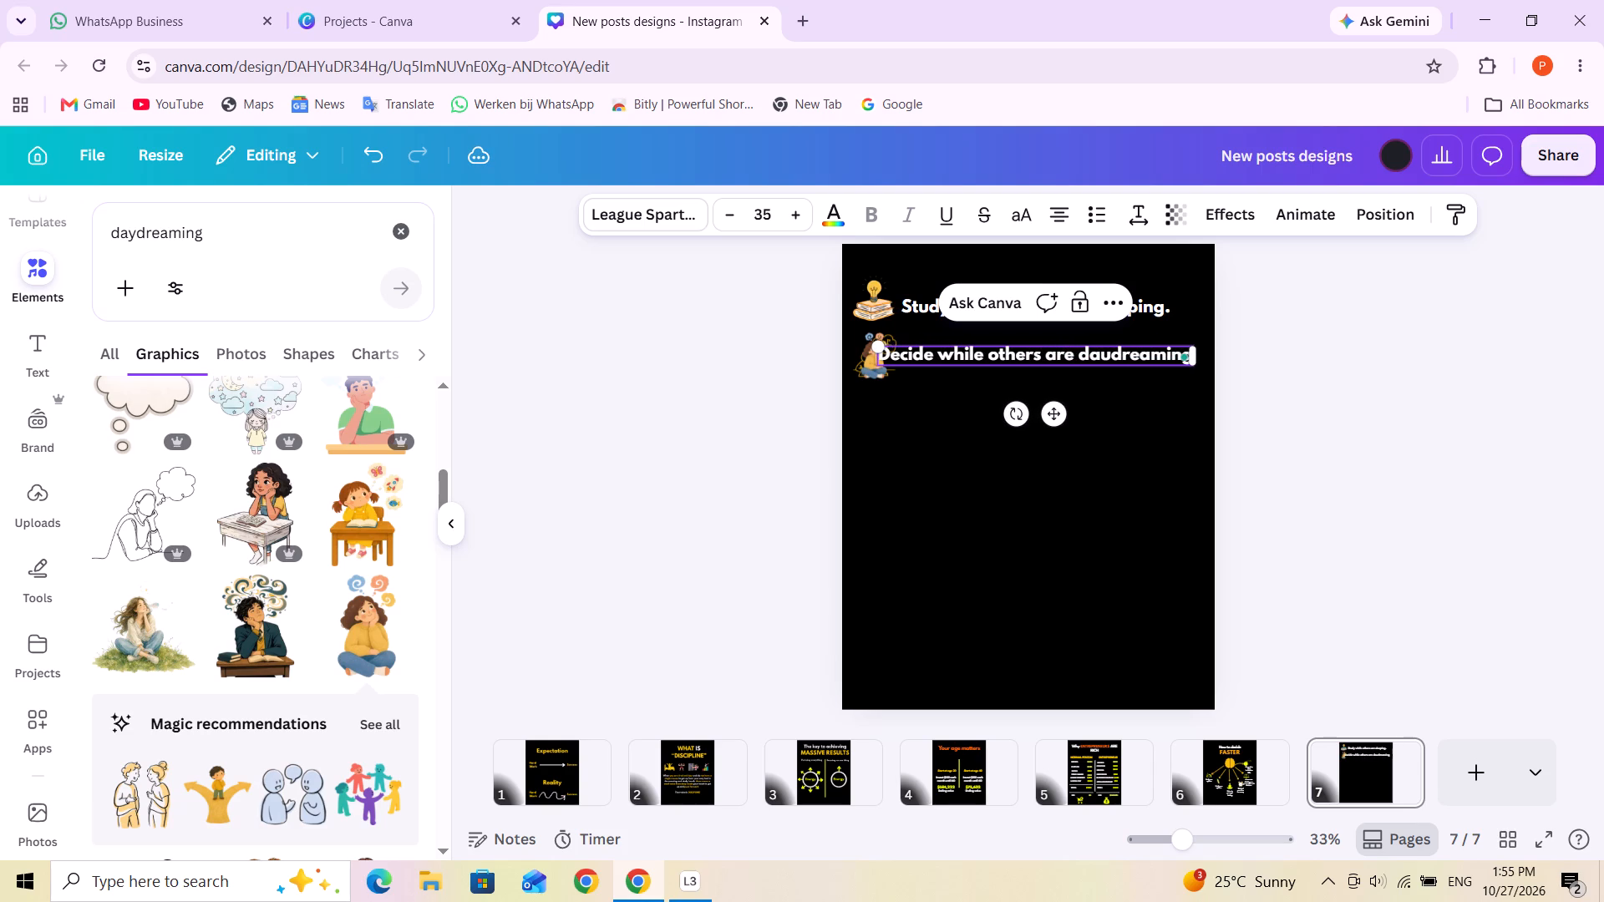
{"action": "key", "text": "period"}
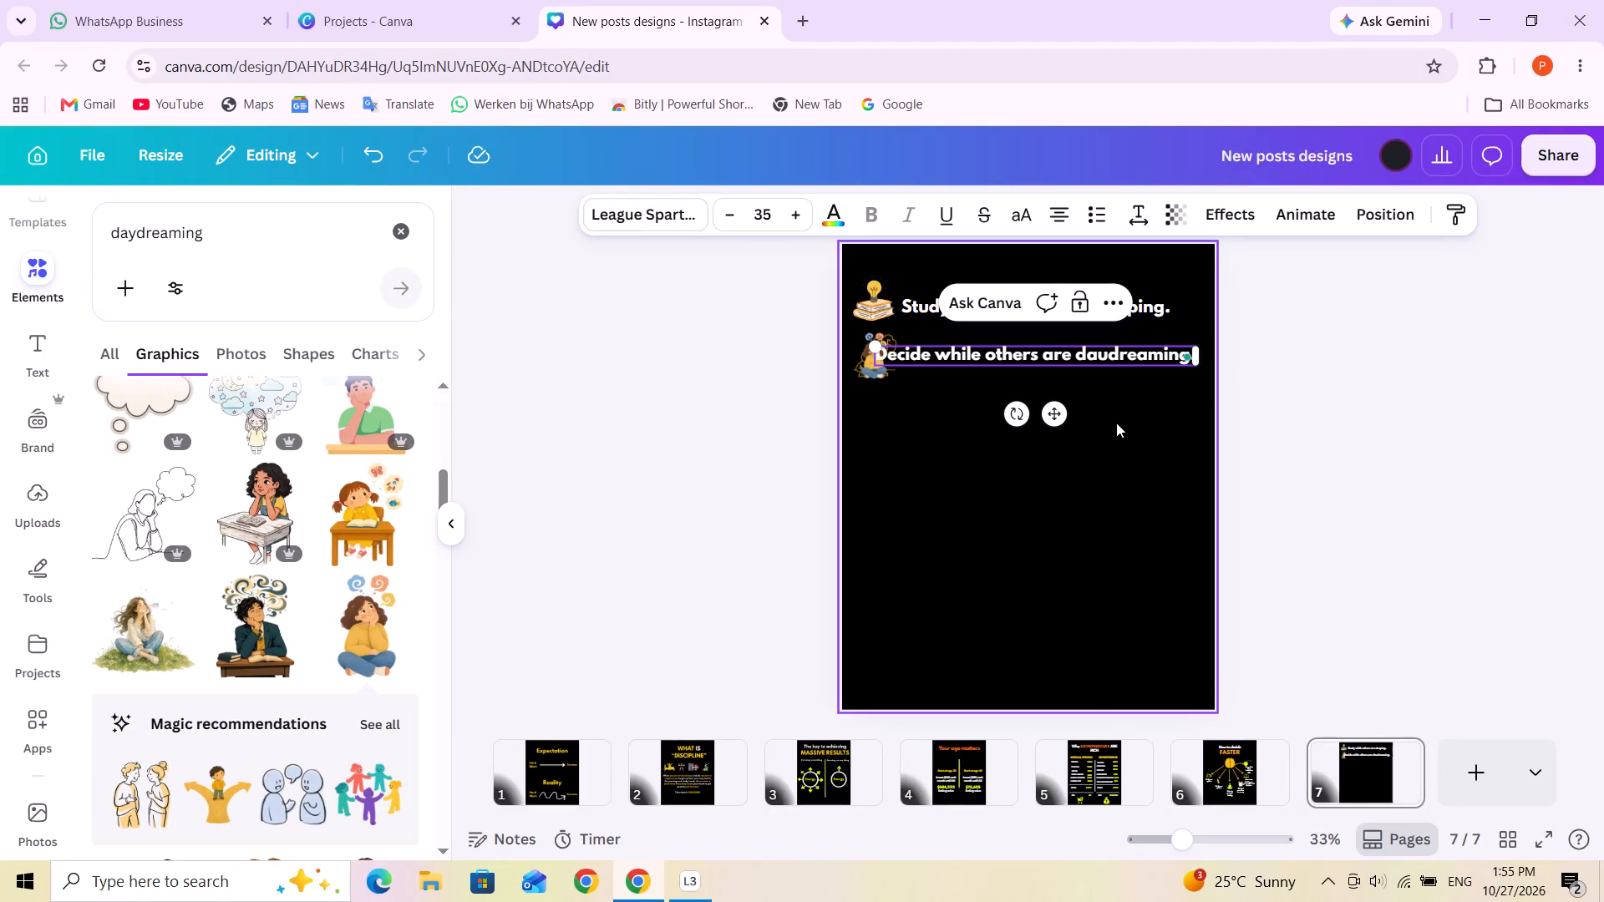
{"action": "left_click", "coordinate": [1108, 363]}
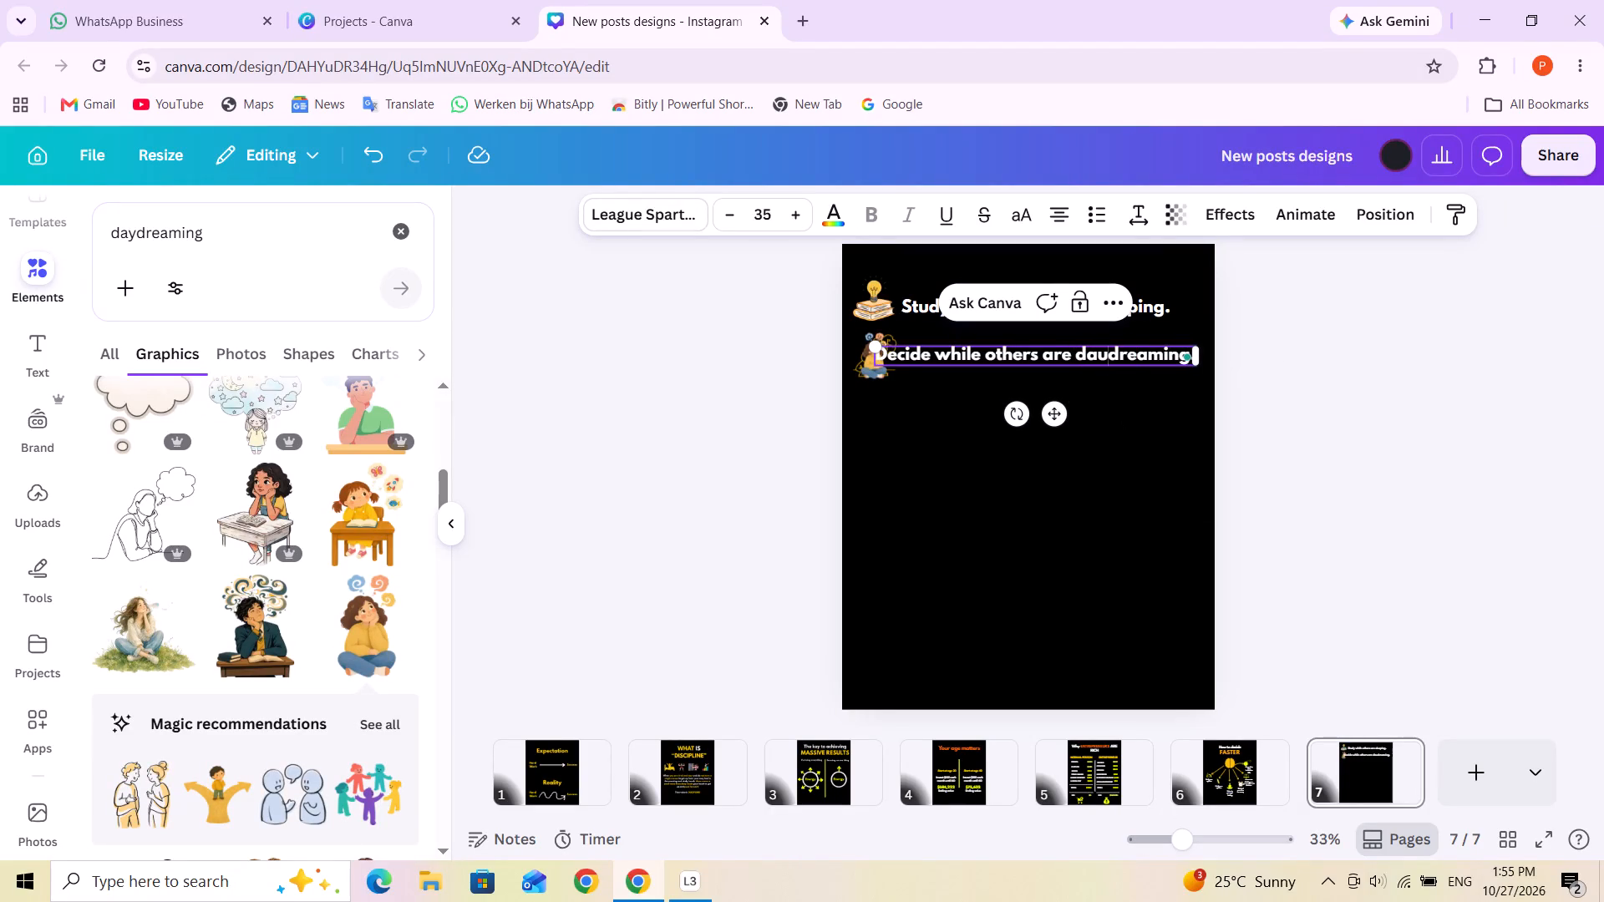
{"action": "left_click", "coordinate": [1050, 359]}
{"action": "double_click", "coordinate": [1106, 352]}
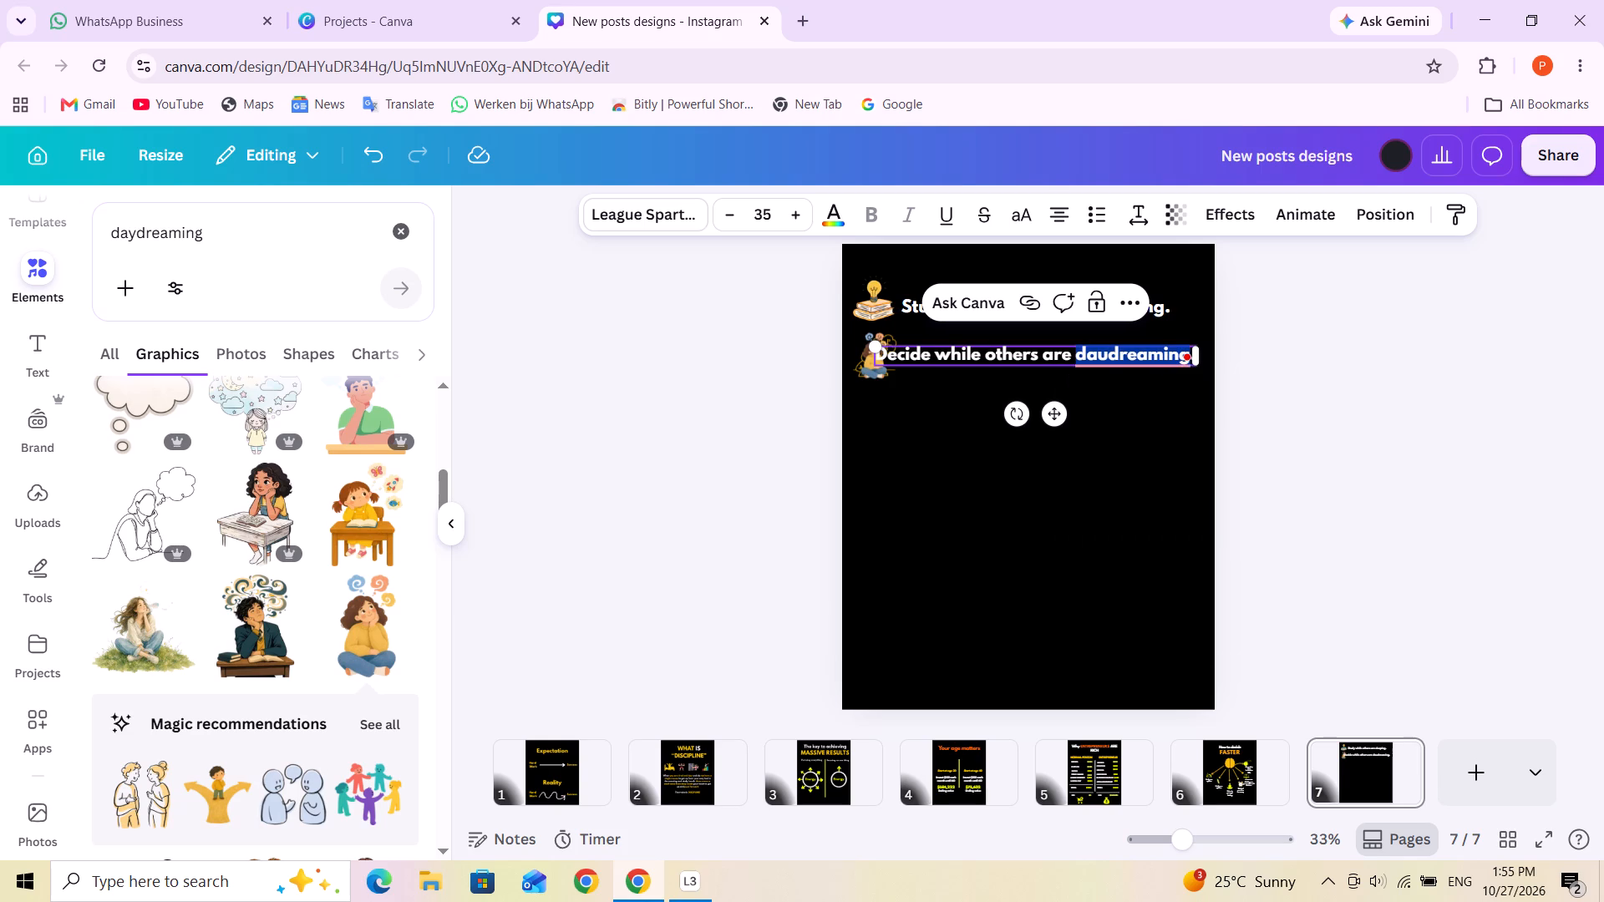
{"action": "left_click", "coordinate": [1113, 418]}
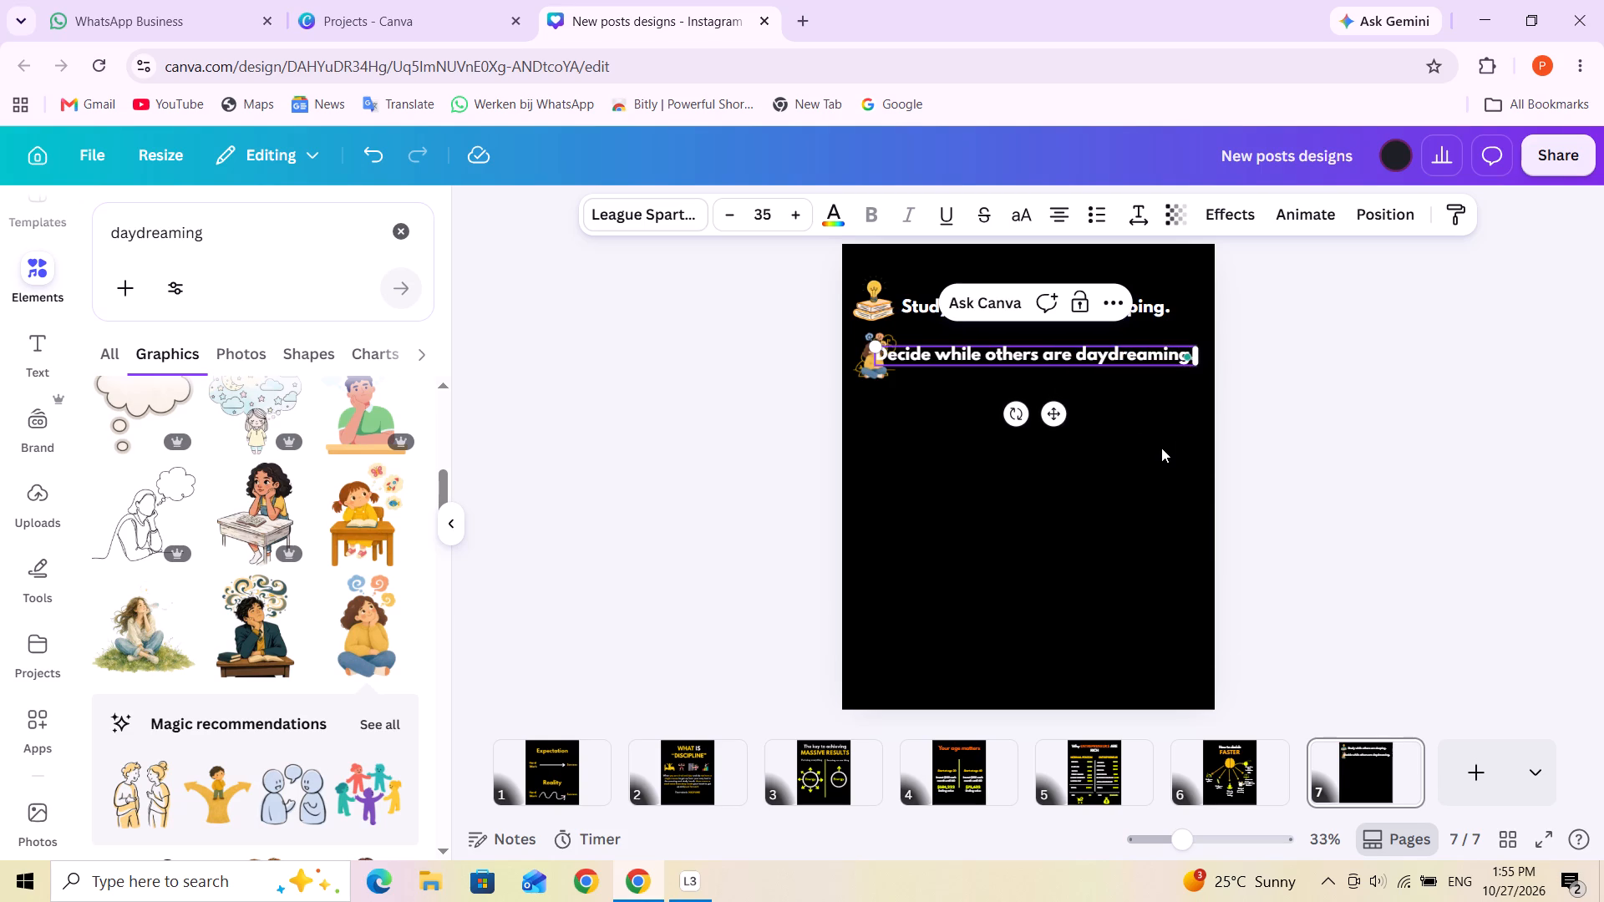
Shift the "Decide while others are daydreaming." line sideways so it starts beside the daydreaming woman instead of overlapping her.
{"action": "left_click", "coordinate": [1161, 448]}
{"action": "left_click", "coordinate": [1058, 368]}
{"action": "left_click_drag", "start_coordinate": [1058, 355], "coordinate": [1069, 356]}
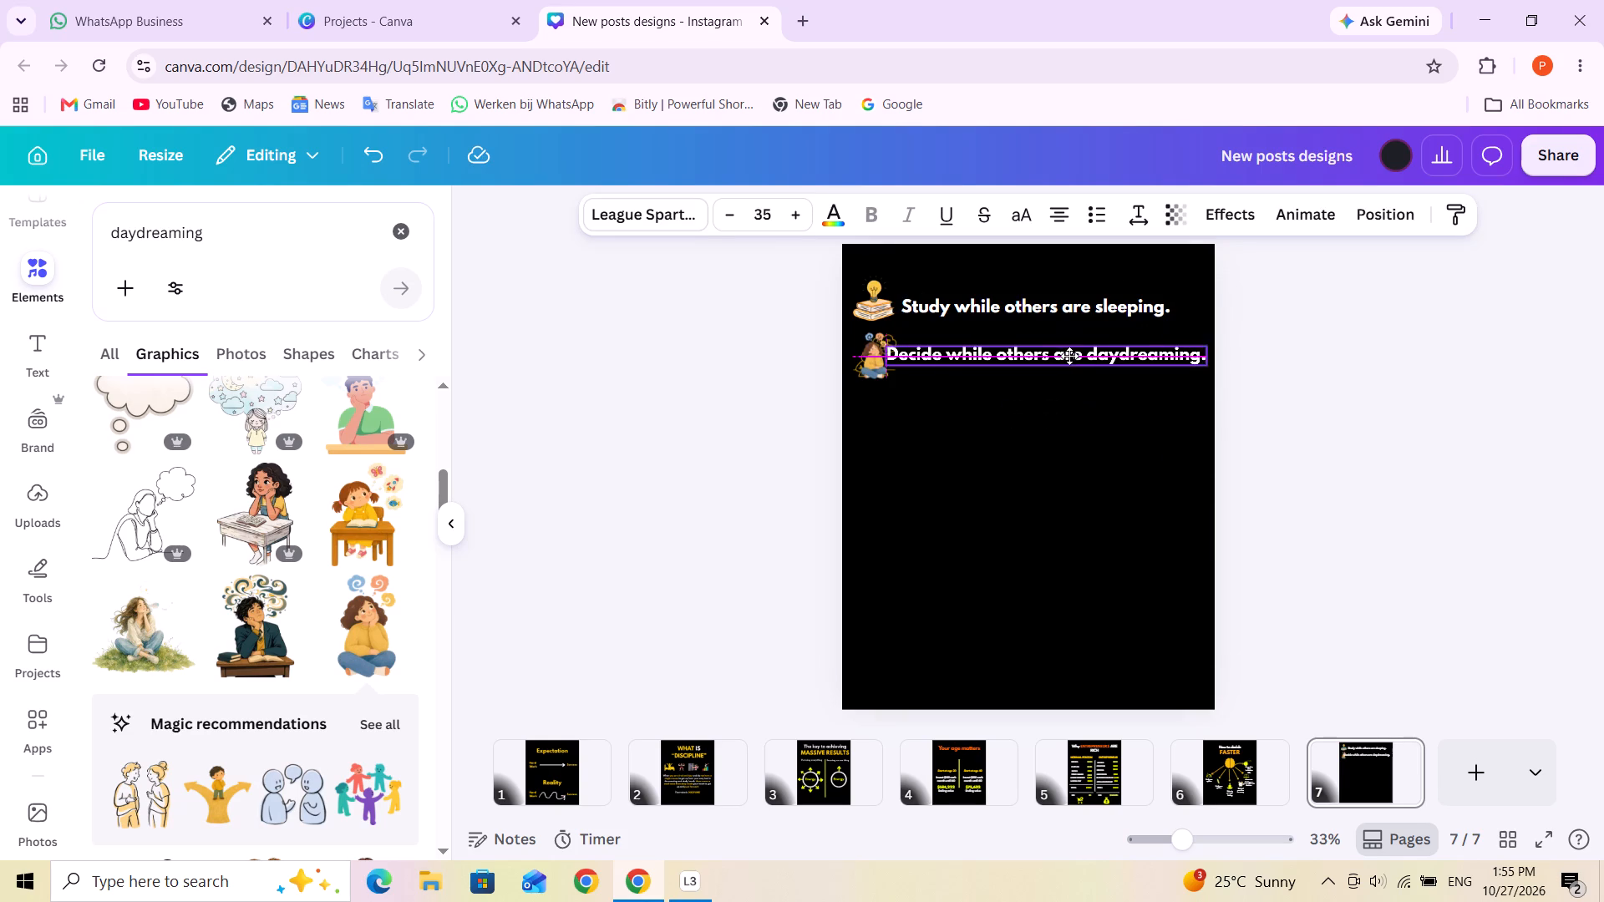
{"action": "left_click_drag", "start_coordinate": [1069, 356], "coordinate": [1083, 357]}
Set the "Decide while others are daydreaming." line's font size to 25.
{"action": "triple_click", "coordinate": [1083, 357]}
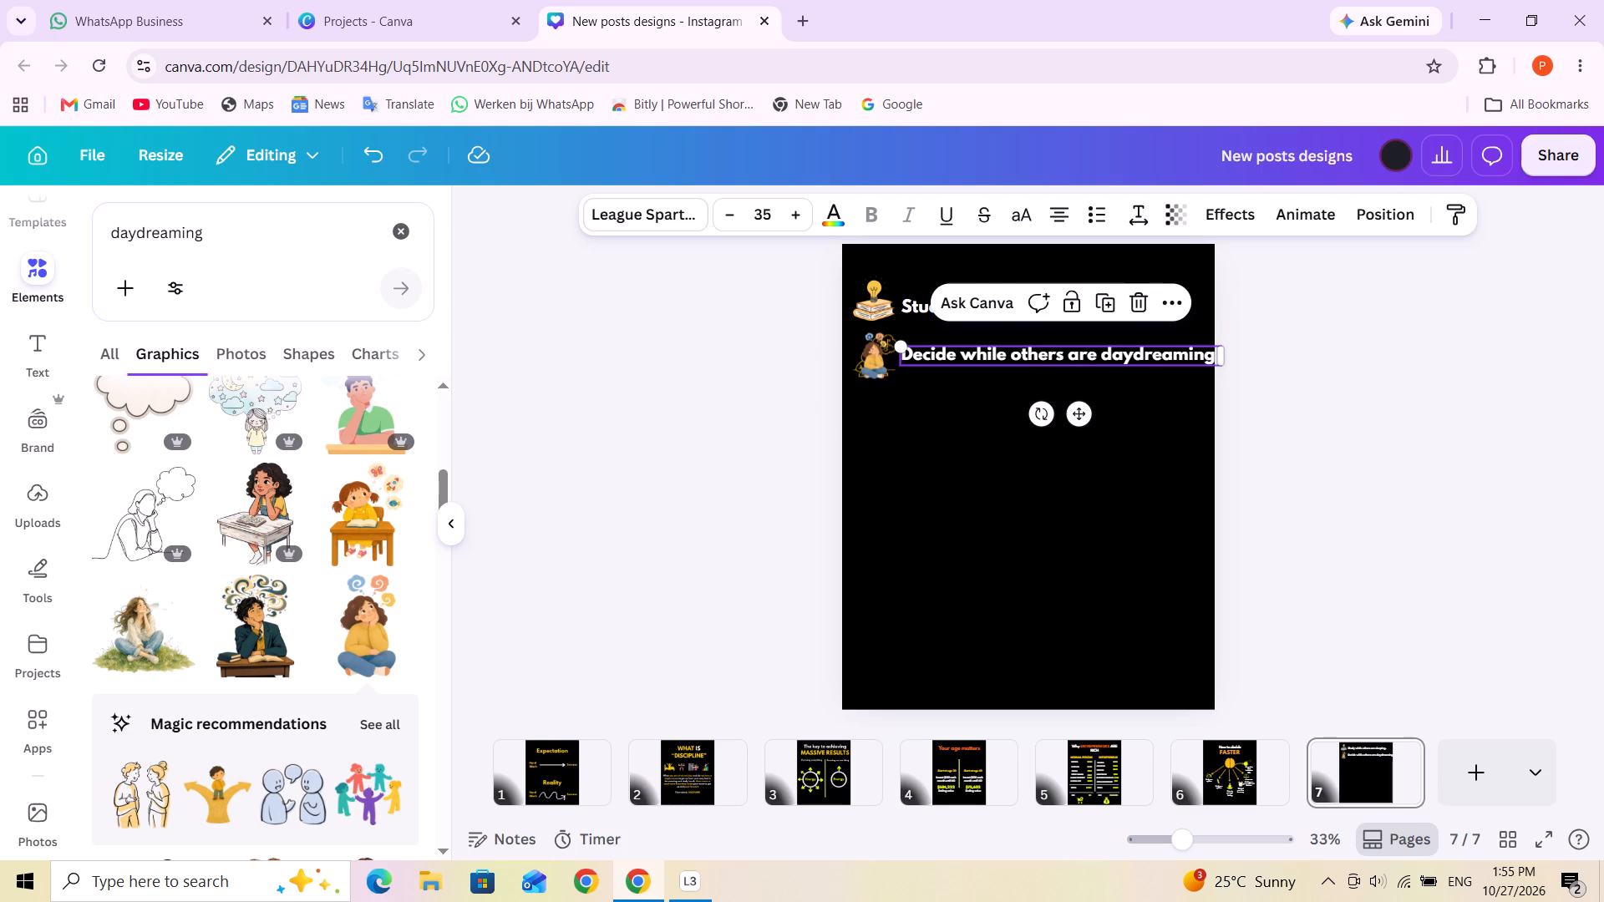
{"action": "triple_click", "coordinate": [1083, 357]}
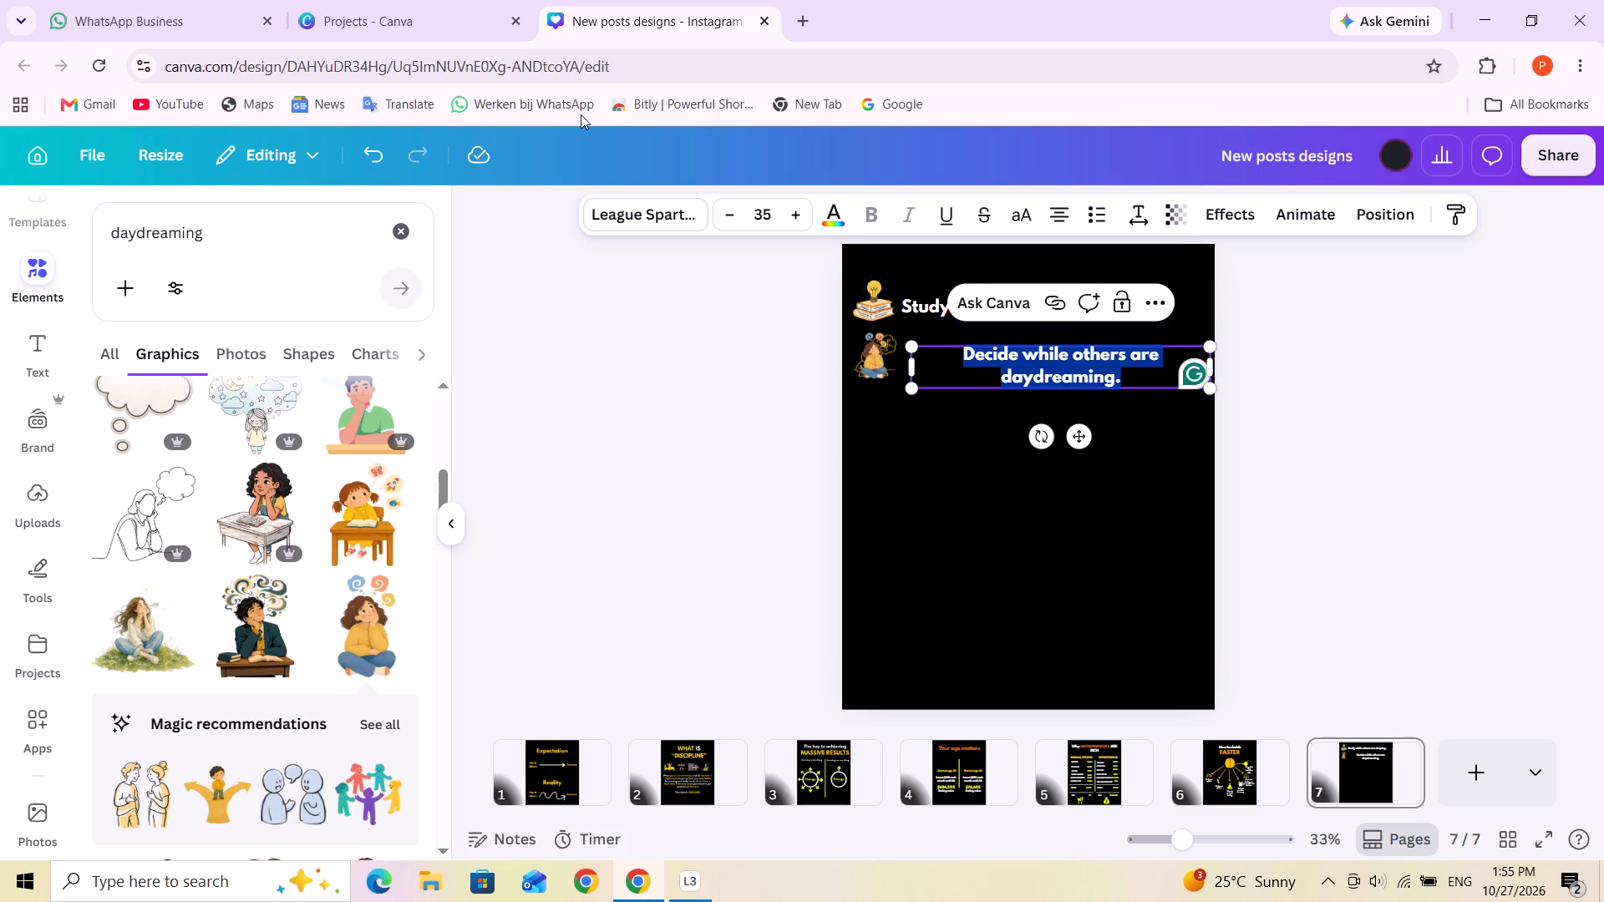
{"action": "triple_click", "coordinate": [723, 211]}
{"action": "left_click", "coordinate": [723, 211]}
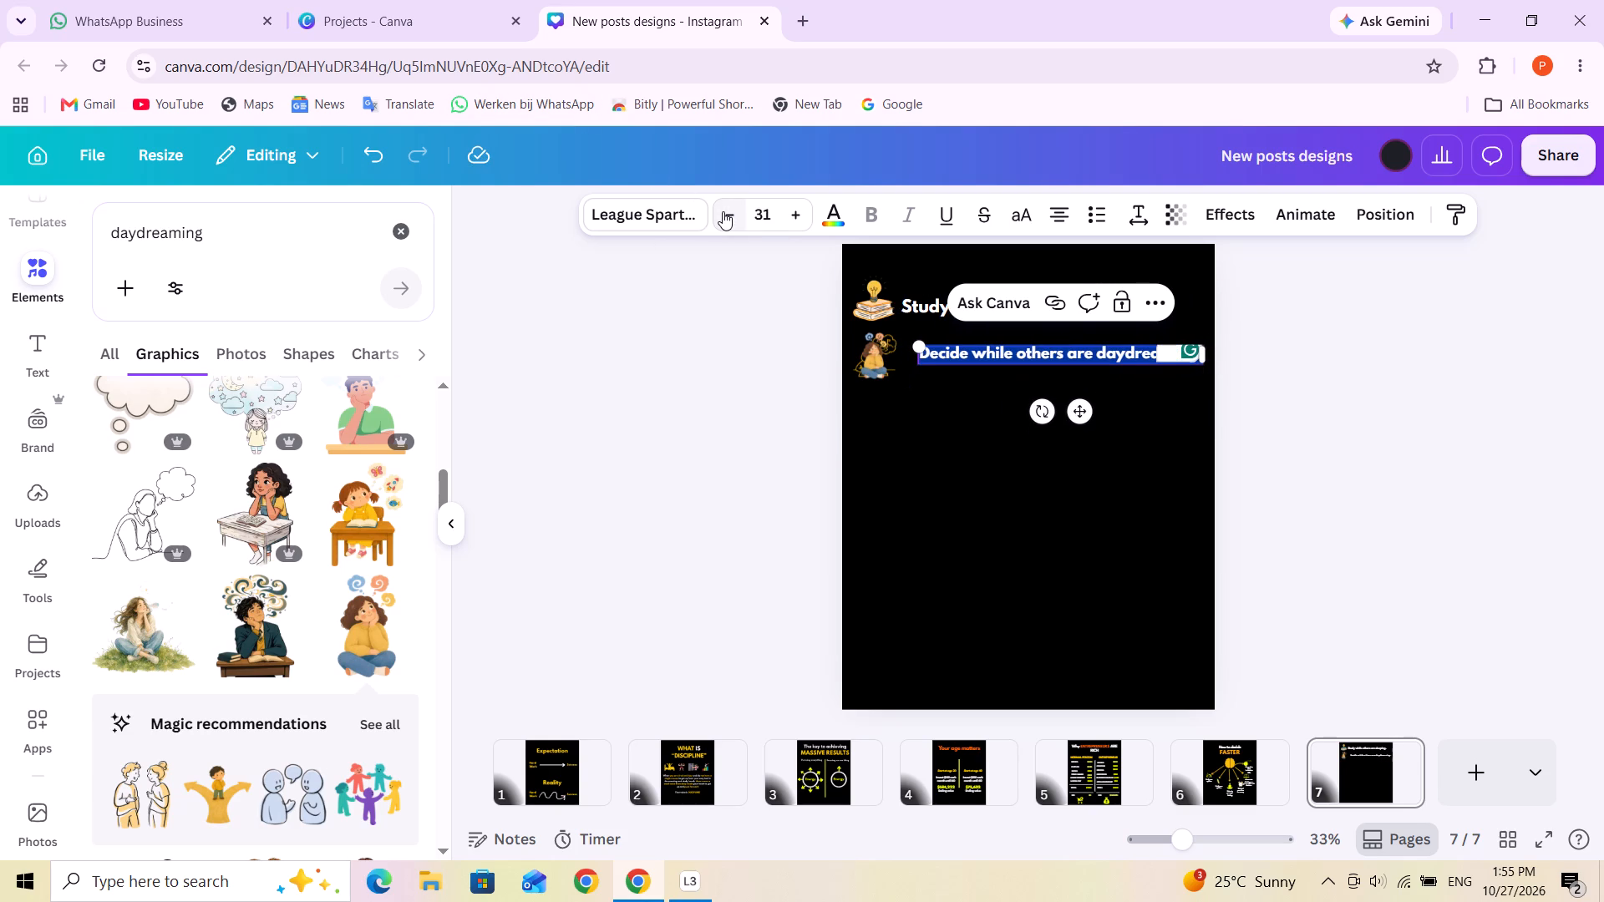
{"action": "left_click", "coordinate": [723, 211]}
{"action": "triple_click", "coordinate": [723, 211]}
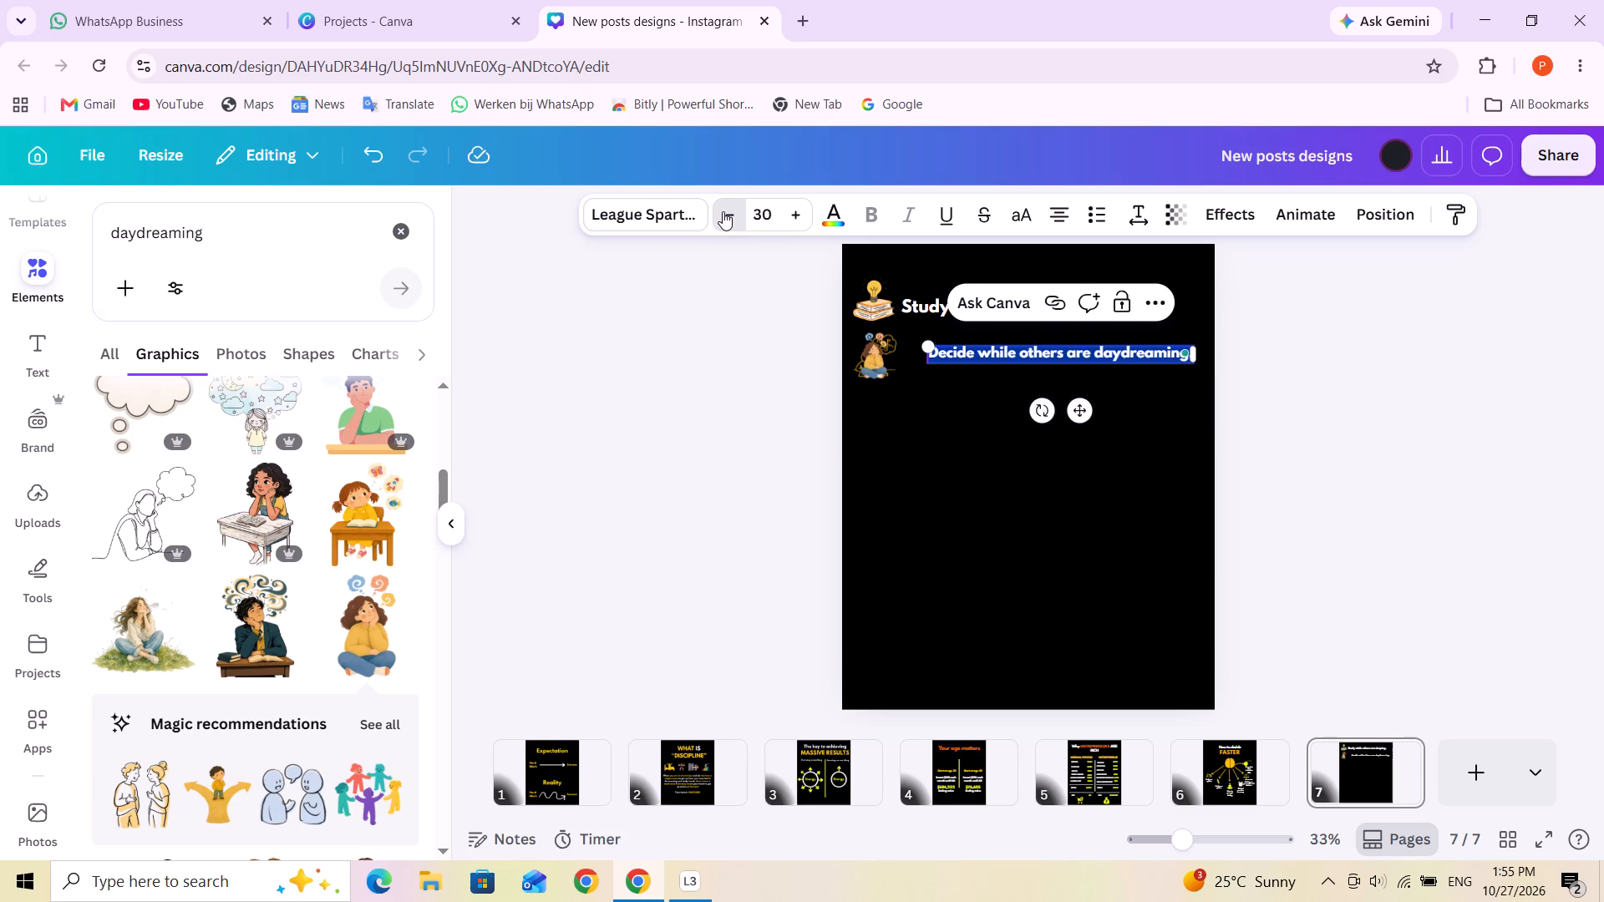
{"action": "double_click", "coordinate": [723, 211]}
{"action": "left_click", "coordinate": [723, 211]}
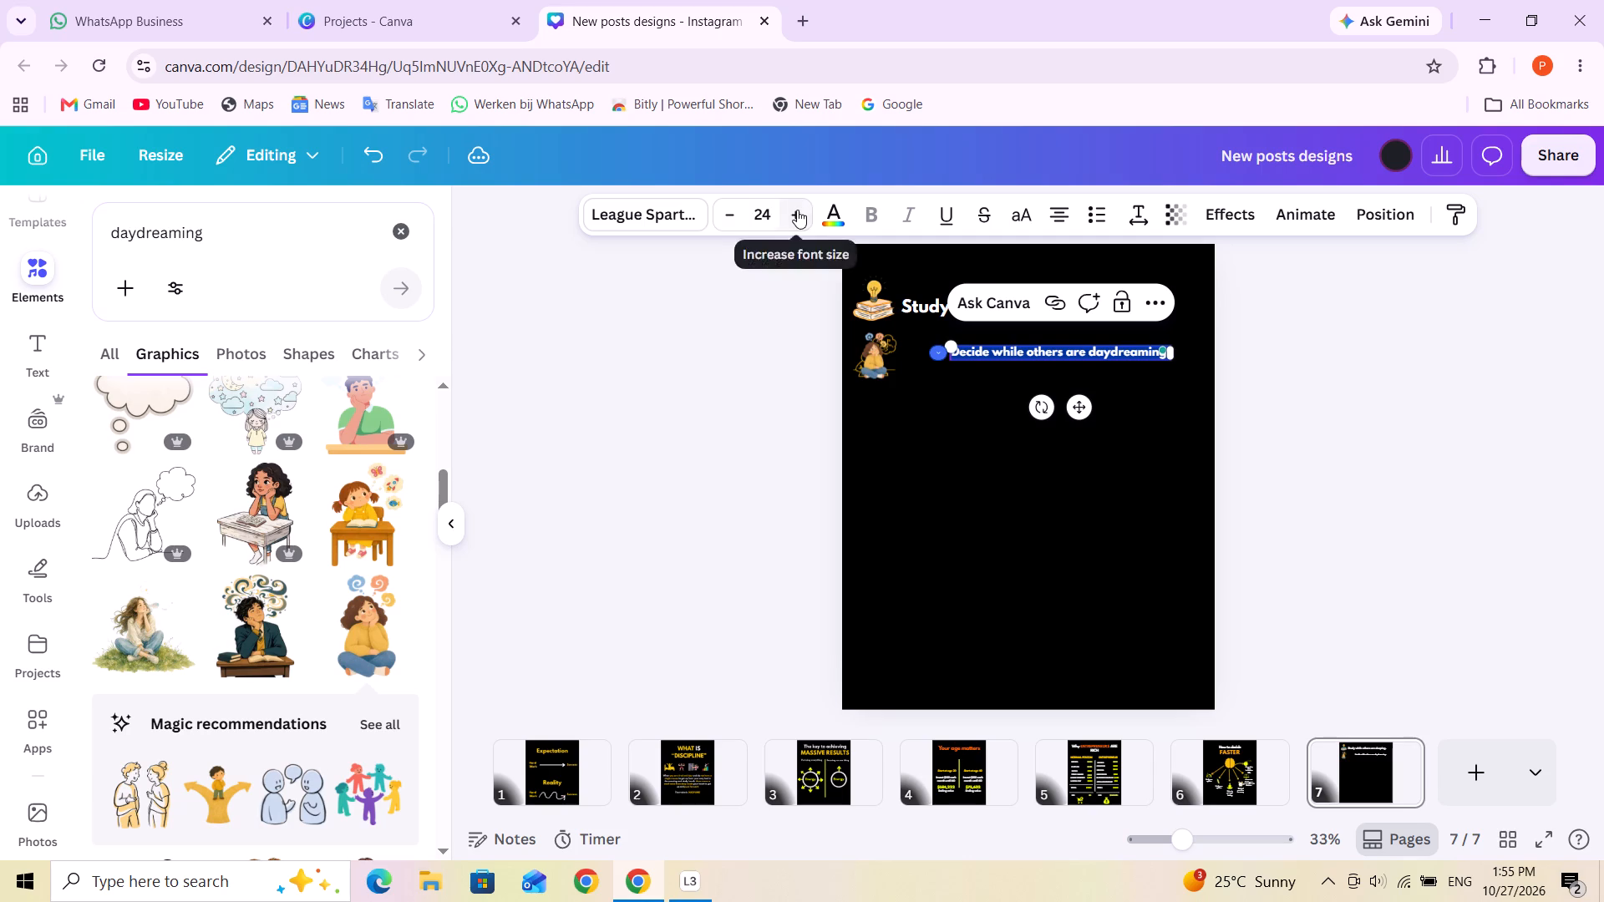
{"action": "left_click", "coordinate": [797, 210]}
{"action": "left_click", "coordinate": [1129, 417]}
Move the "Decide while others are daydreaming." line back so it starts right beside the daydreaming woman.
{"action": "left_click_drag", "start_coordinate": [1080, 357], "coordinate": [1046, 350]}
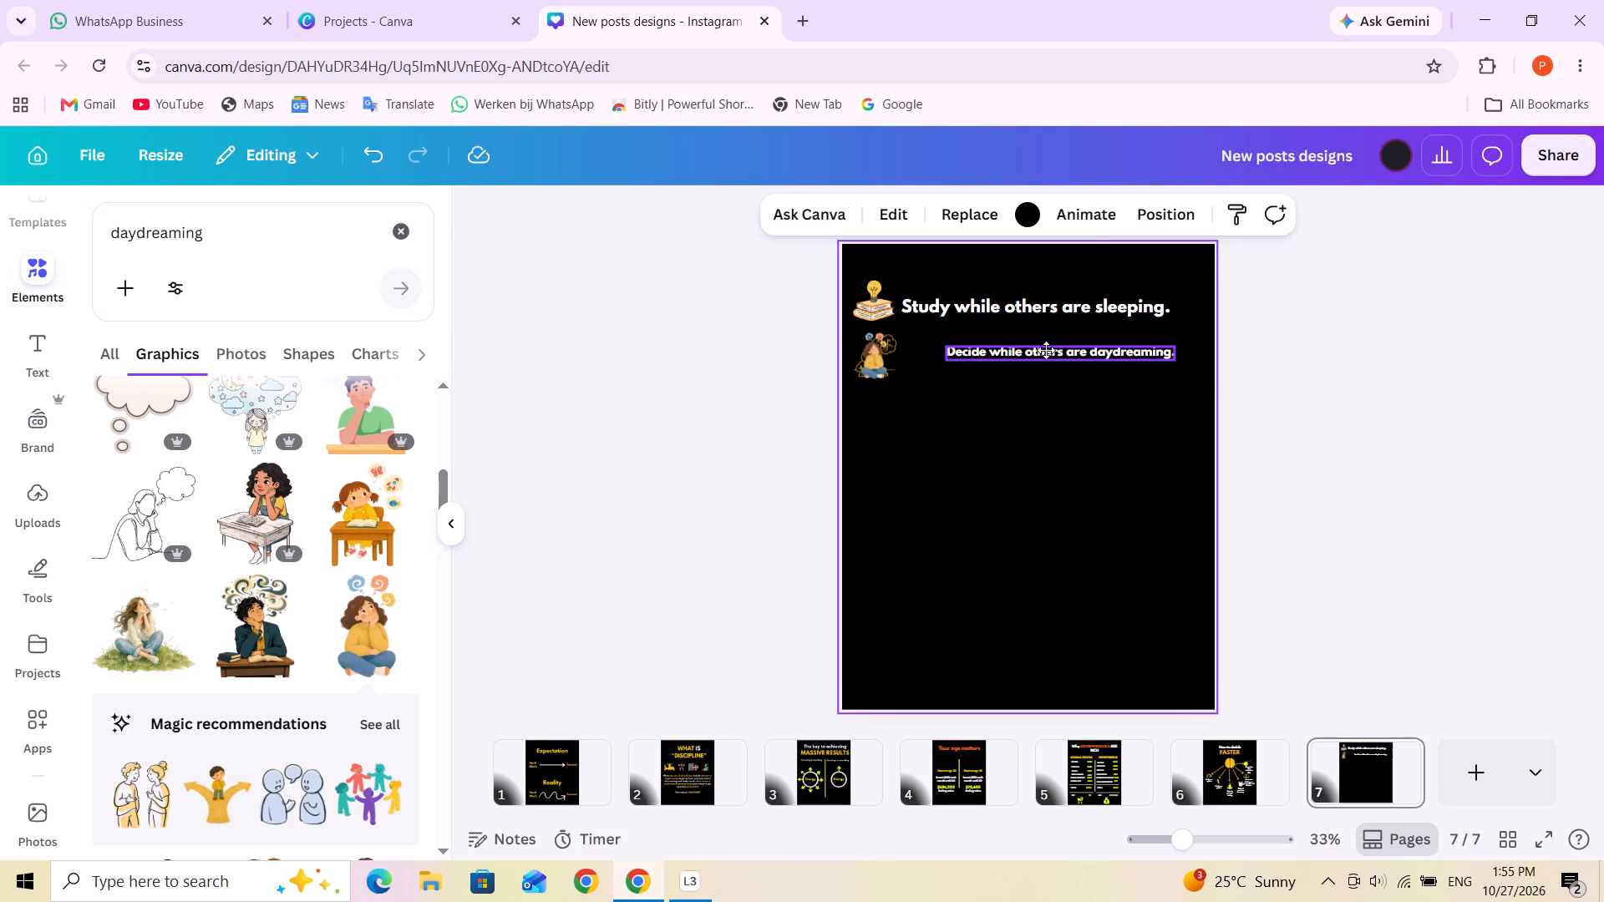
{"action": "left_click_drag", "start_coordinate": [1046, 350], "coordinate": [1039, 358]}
Set the "Study while others are sleeping." line's font size to 30.
{"action": "left_click", "coordinate": [1161, 316]}
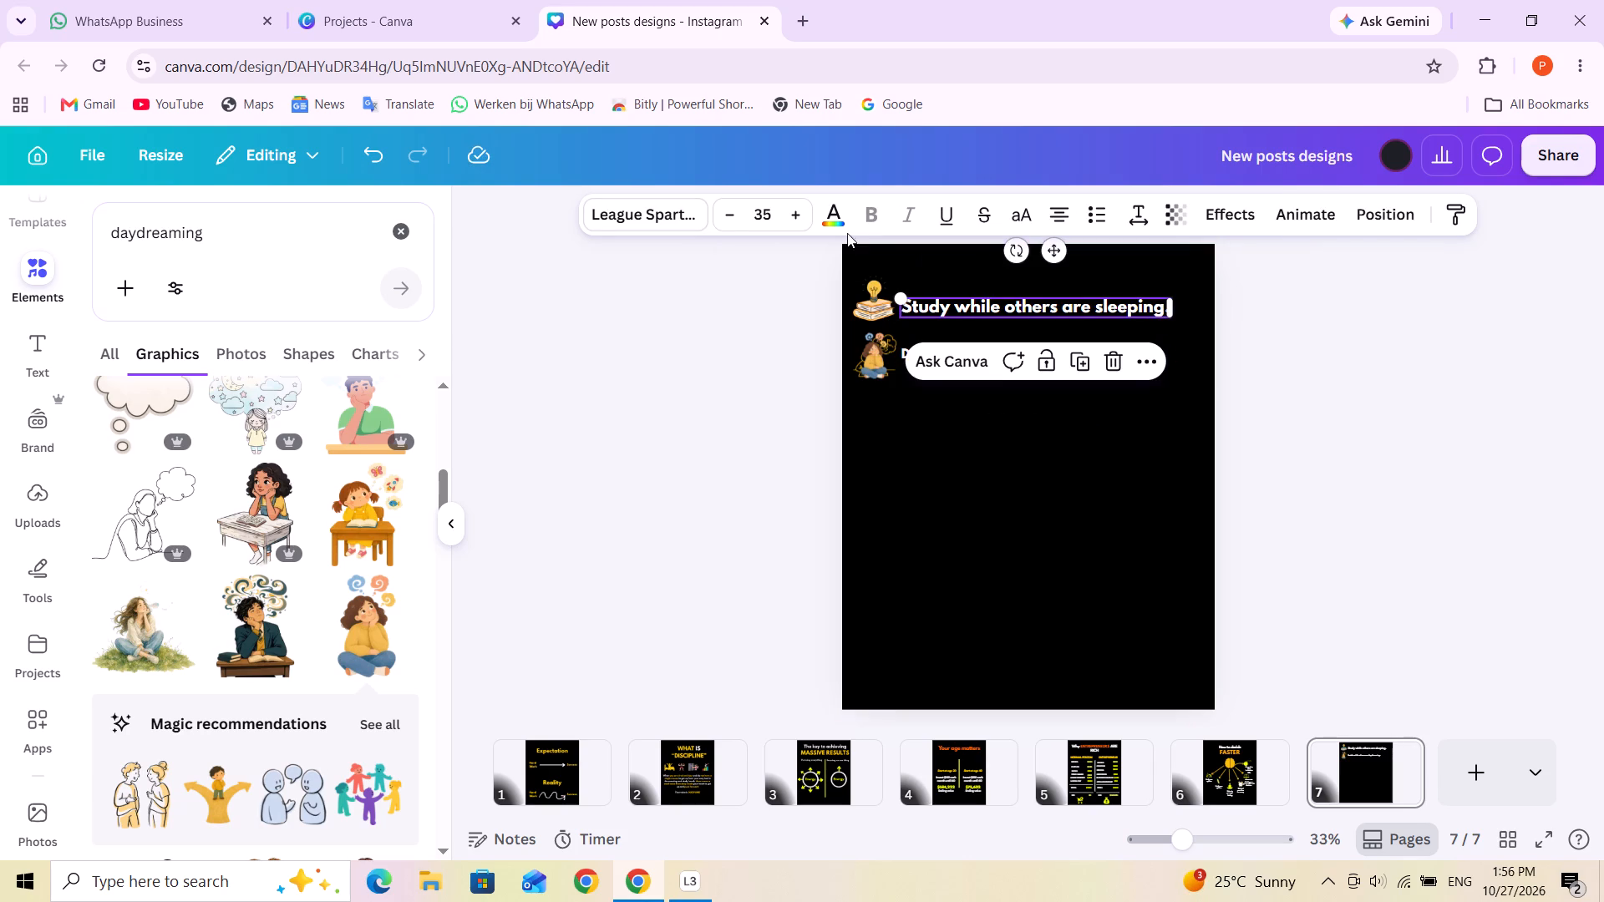
{"action": "left_click", "coordinate": [719, 213]}
{"action": "left_click", "coordinate": [720, 212]}
{"action": "left_click", "coordinate": [722, 211]}
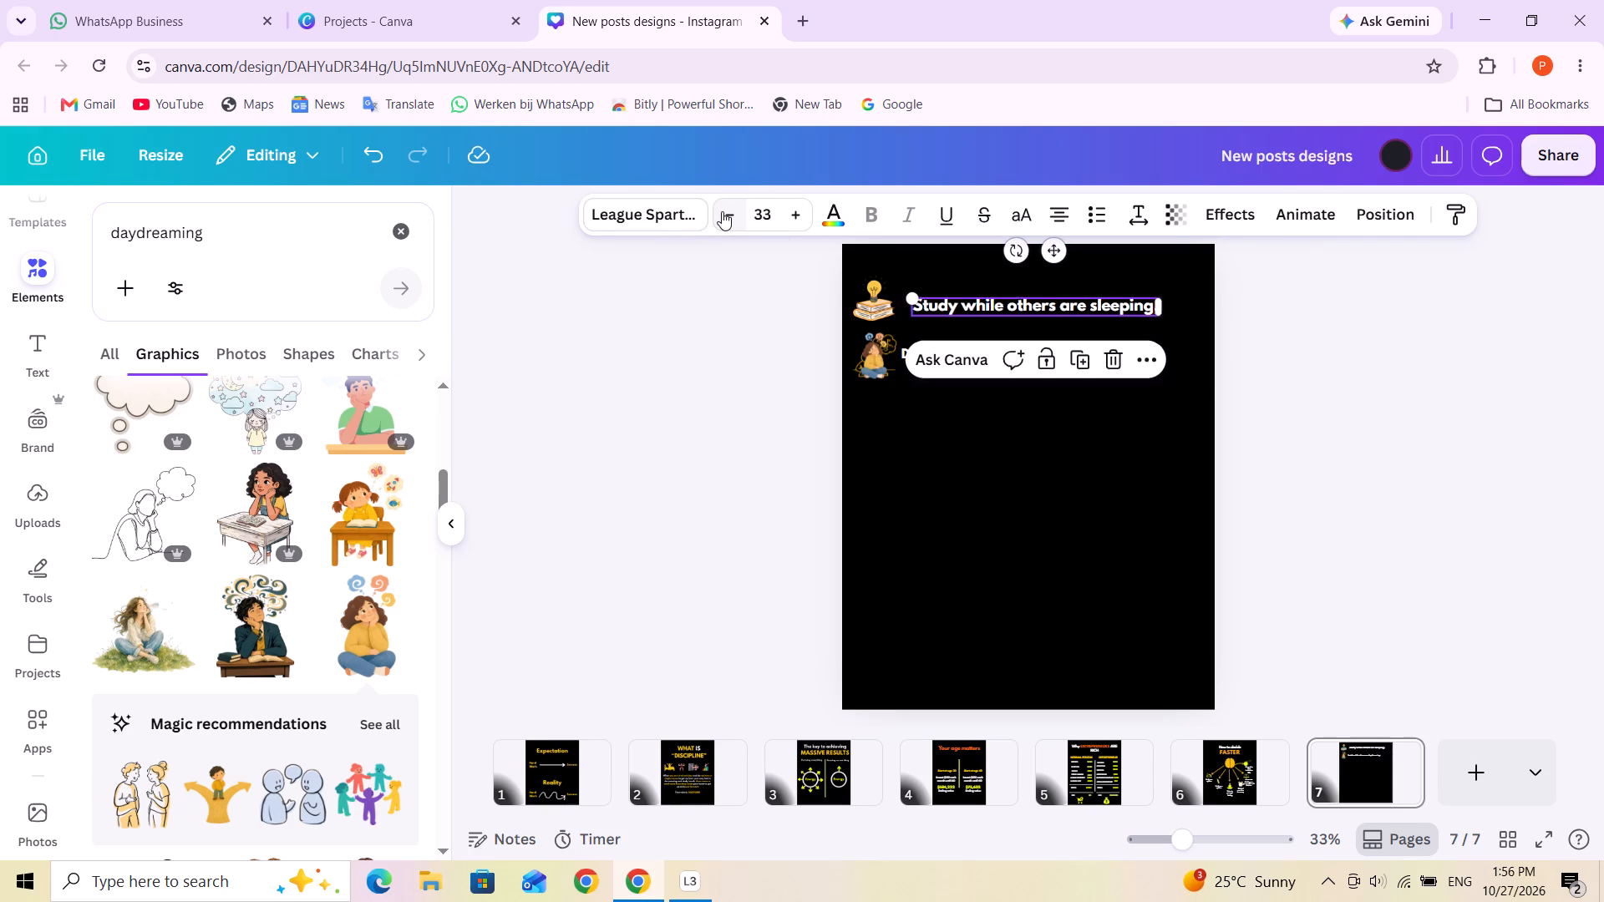
{"action": "left_click", "coordinate": [722, 211]}
{"action": "left_click", "coordinate": [722, 211]}
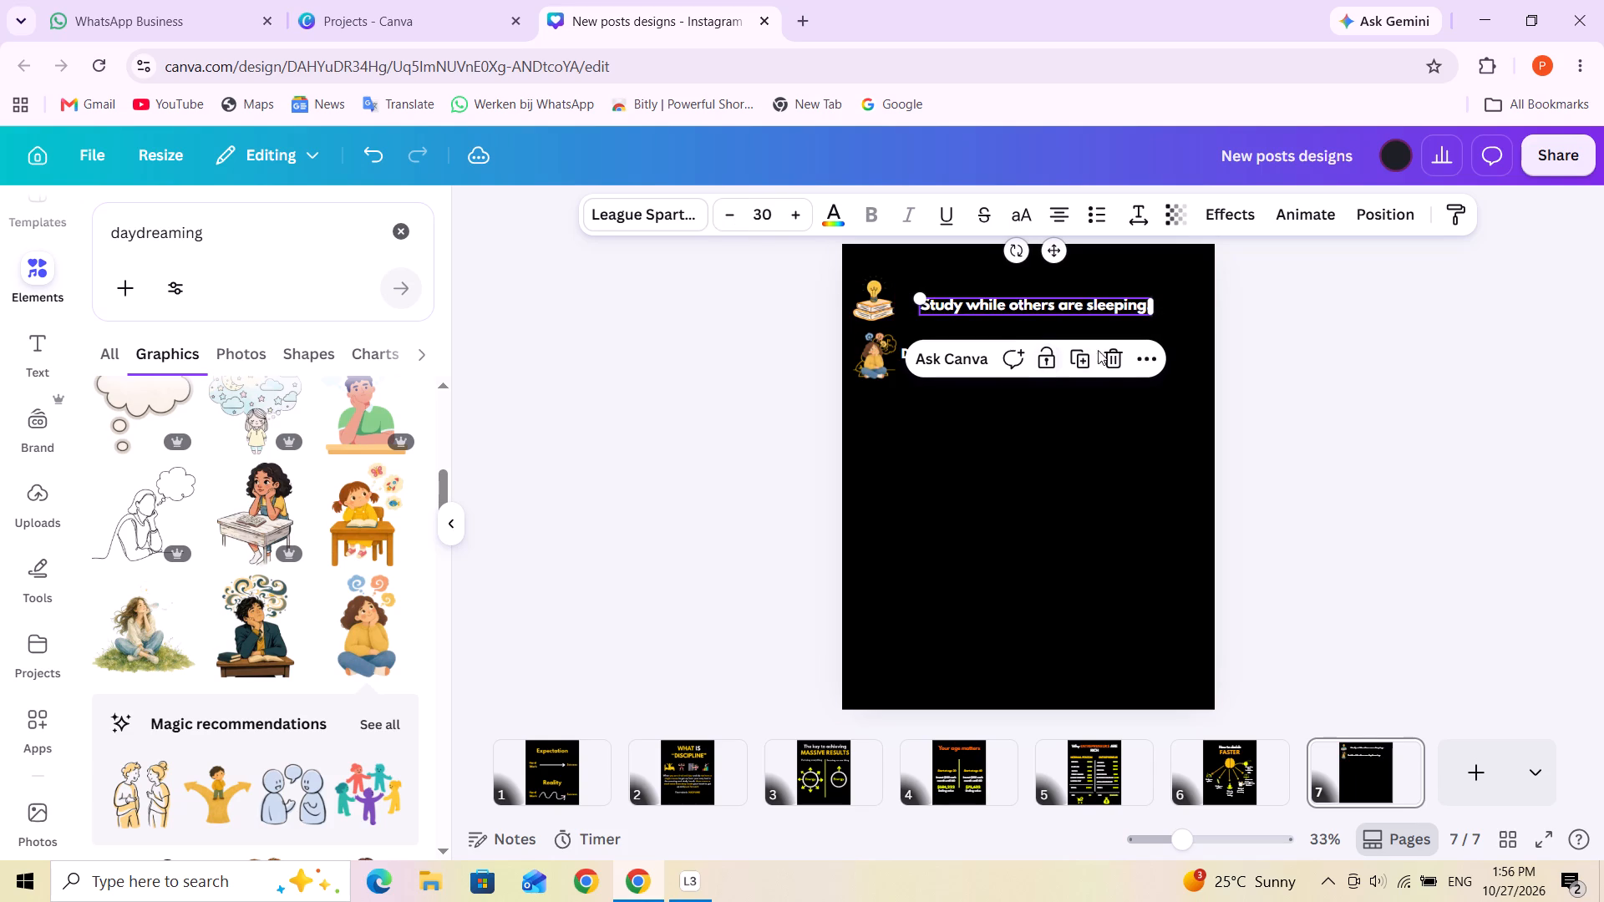
{"action": "left_click", "coordinate": [1191, 362]}
Set the "Decide while others are daydreaming." line's font size to 30 to match the first line.
{"action": "left_click", "coordinate": [1077, 351]}
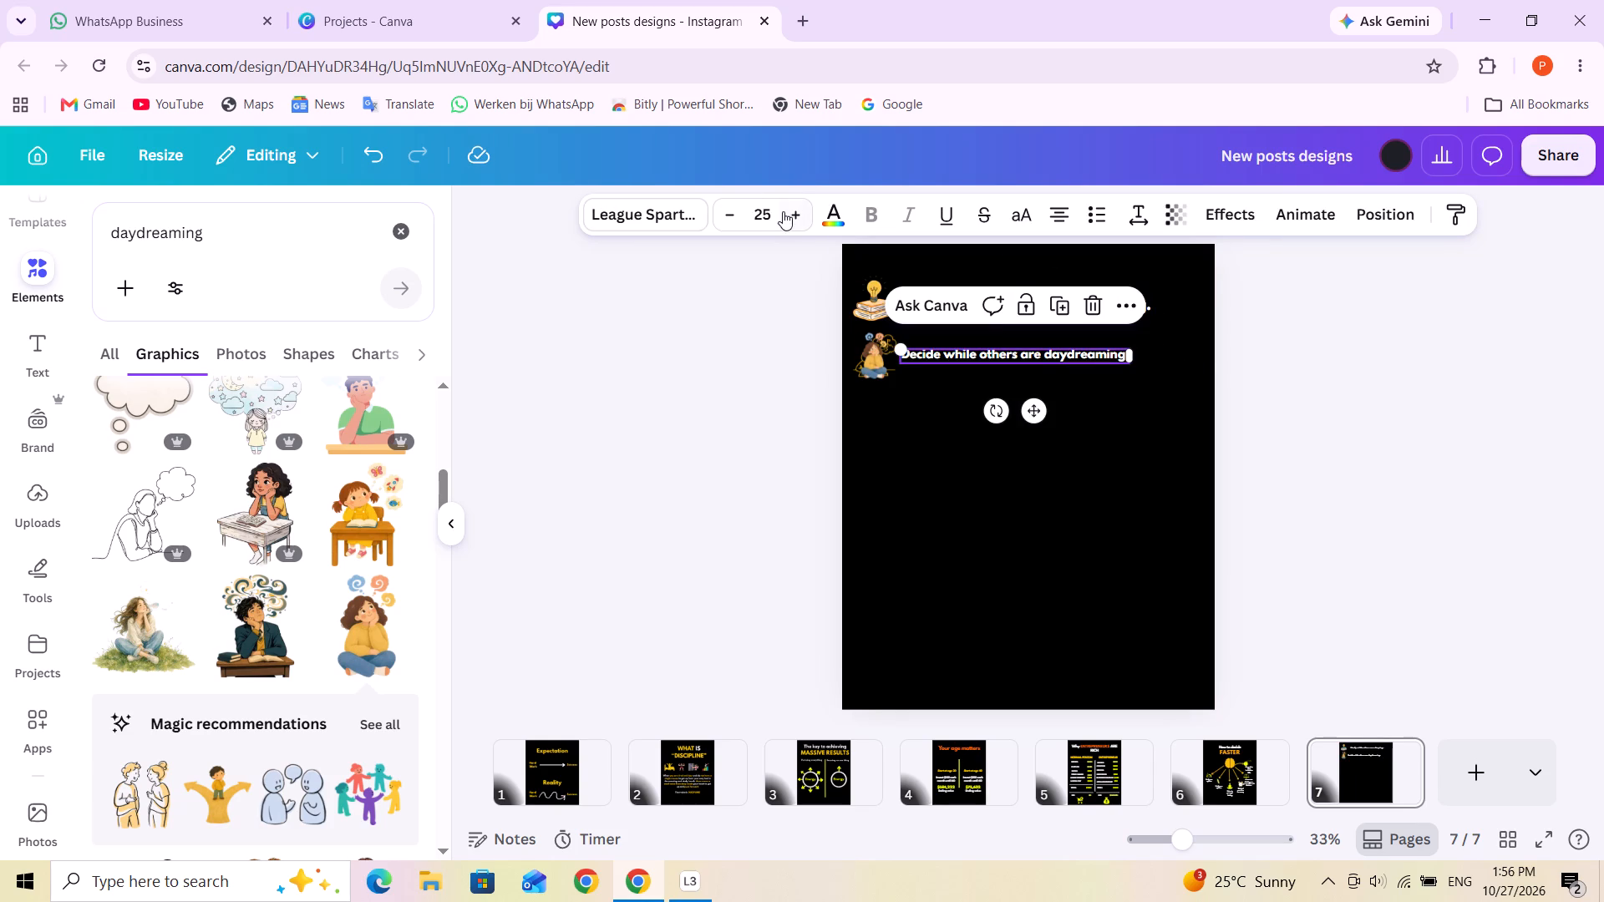
{"action": "triple_click", "coordinate": [785, 212]}
{"action": "left_click", "coordinate": [785, 212]}
{"action": "left_click", "coordinate": [785, 212]}
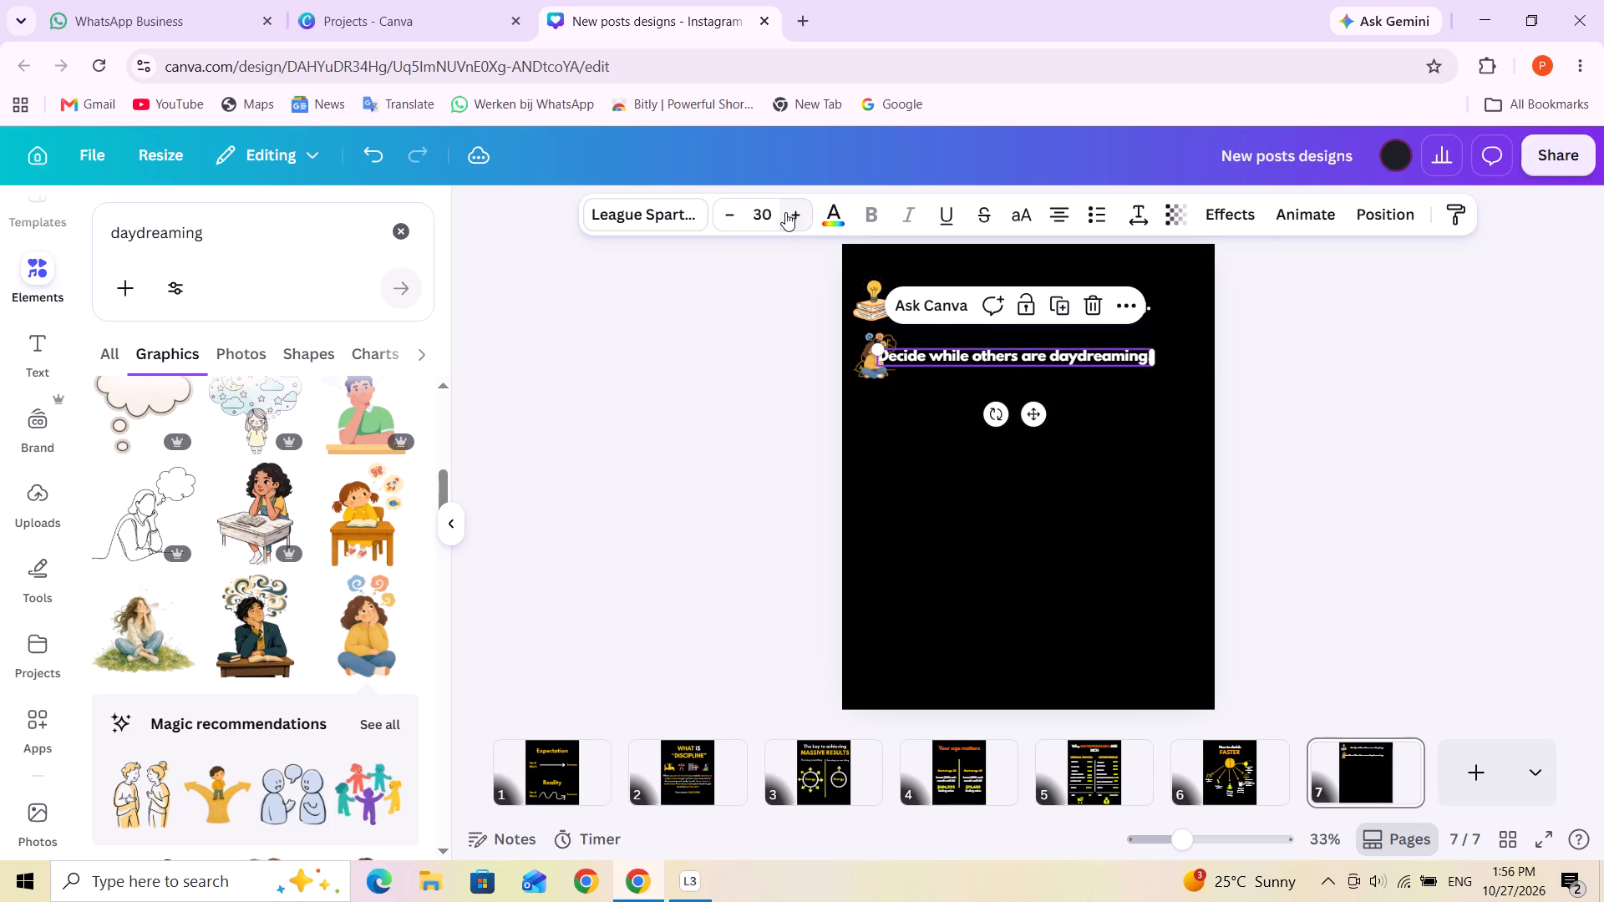
{"action": "left_click", "coordinate": [1134, 419]}
Move the "Decide while others are daydreaming." line clear of the daydreaming woman, starting just beside her at about mid-height.
{"action": "left_click_drag", "start_coordinate": [1067, 365], "coordinate": [1094, 370]}
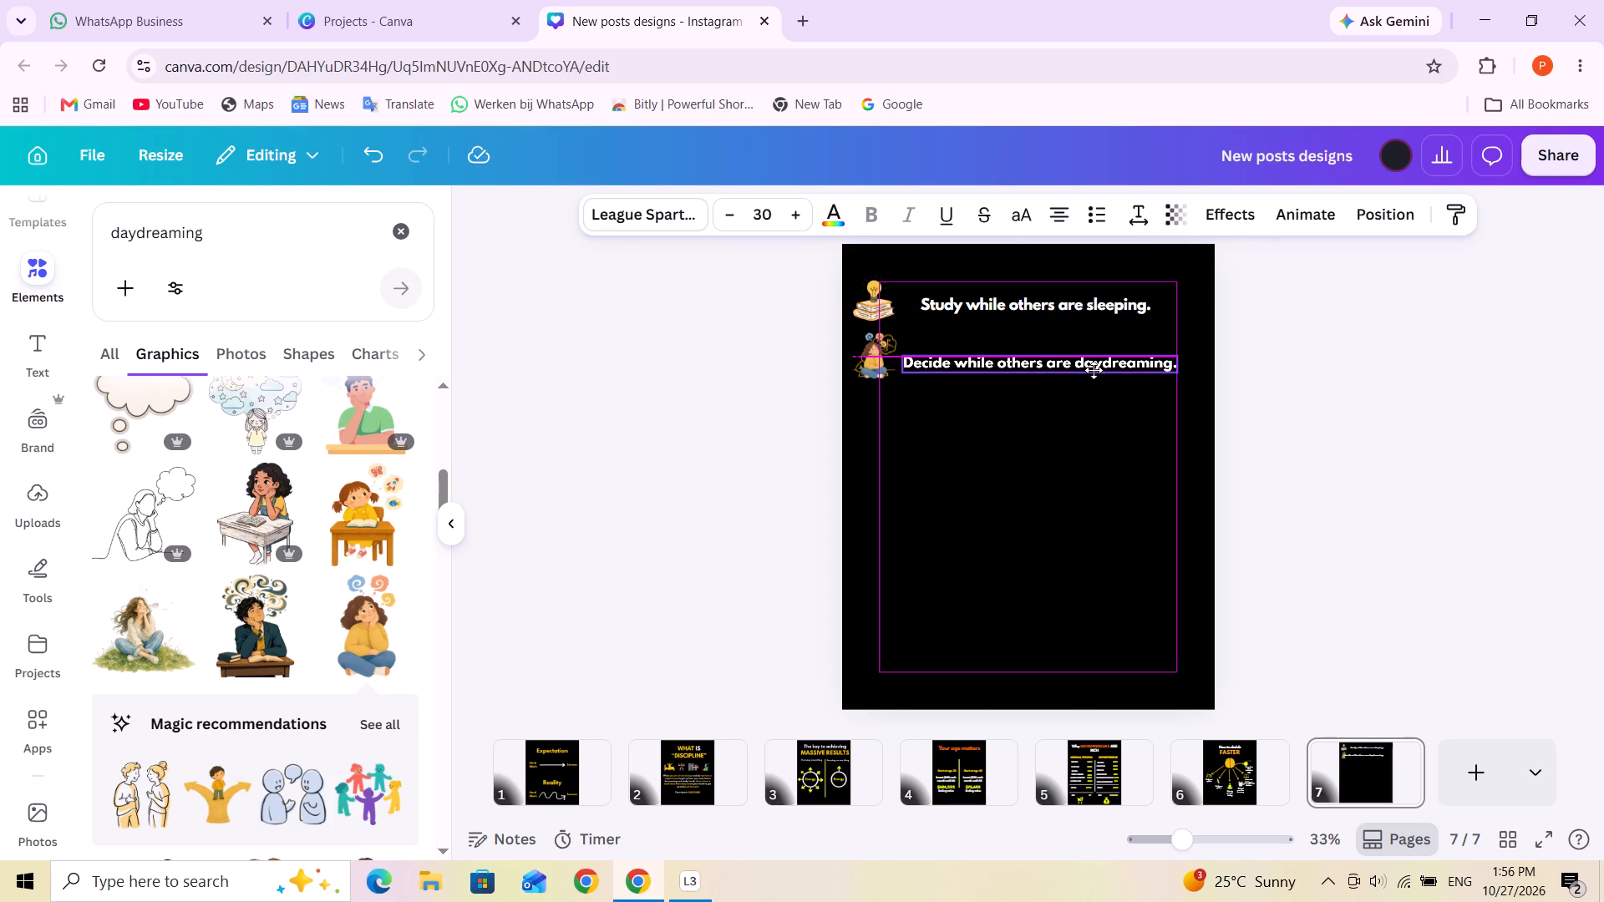
{"action": "left_click_drag", "start_coordinate": [1094, 370], "coordinate": [1092, 367]}
{"action": "left_click_drag", "start_coordinate": [1048, 304], "coordinate": [1041, 334]}
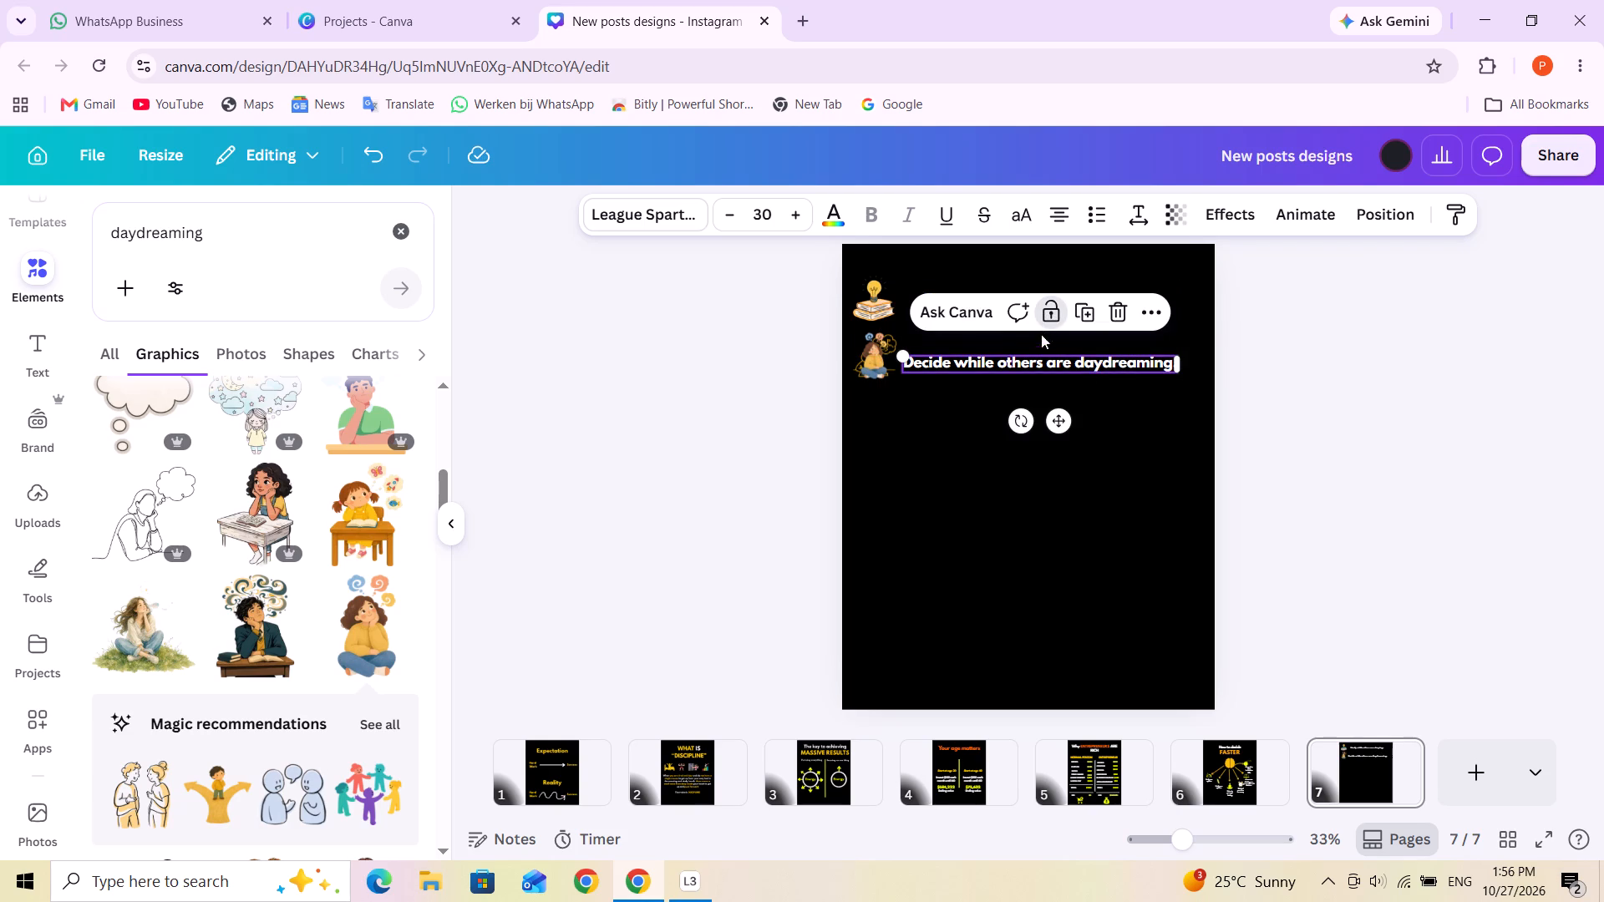
{"action": "left_click_drag", "start_coordinate": [1041, 334], "coordinate": [1025, 414]}
{"action": "left_click", "coordinate": [968, 459]}
Align the start of the "Study while others are sleeping." line with the start of the line below it.
{"action": "left_click_drag", "start_coordinate": [1013, 296], "coordinate": [1013, 298]}
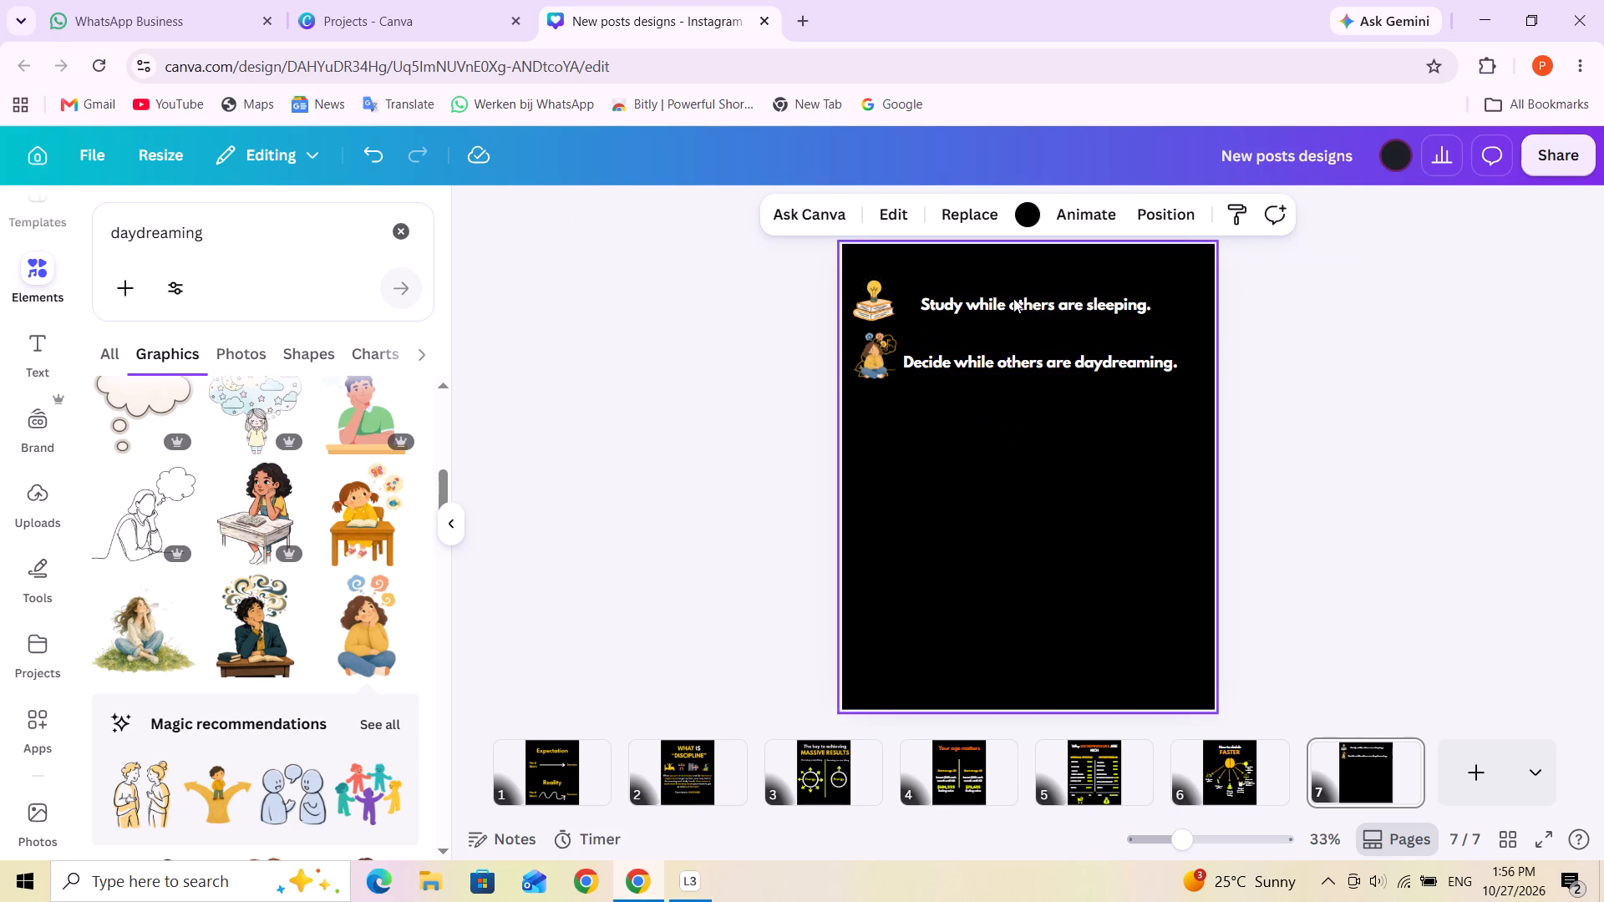
{"action": "left_click_drag", "start_coordinate": [1013, 298], "coordinate": [997, 298]}
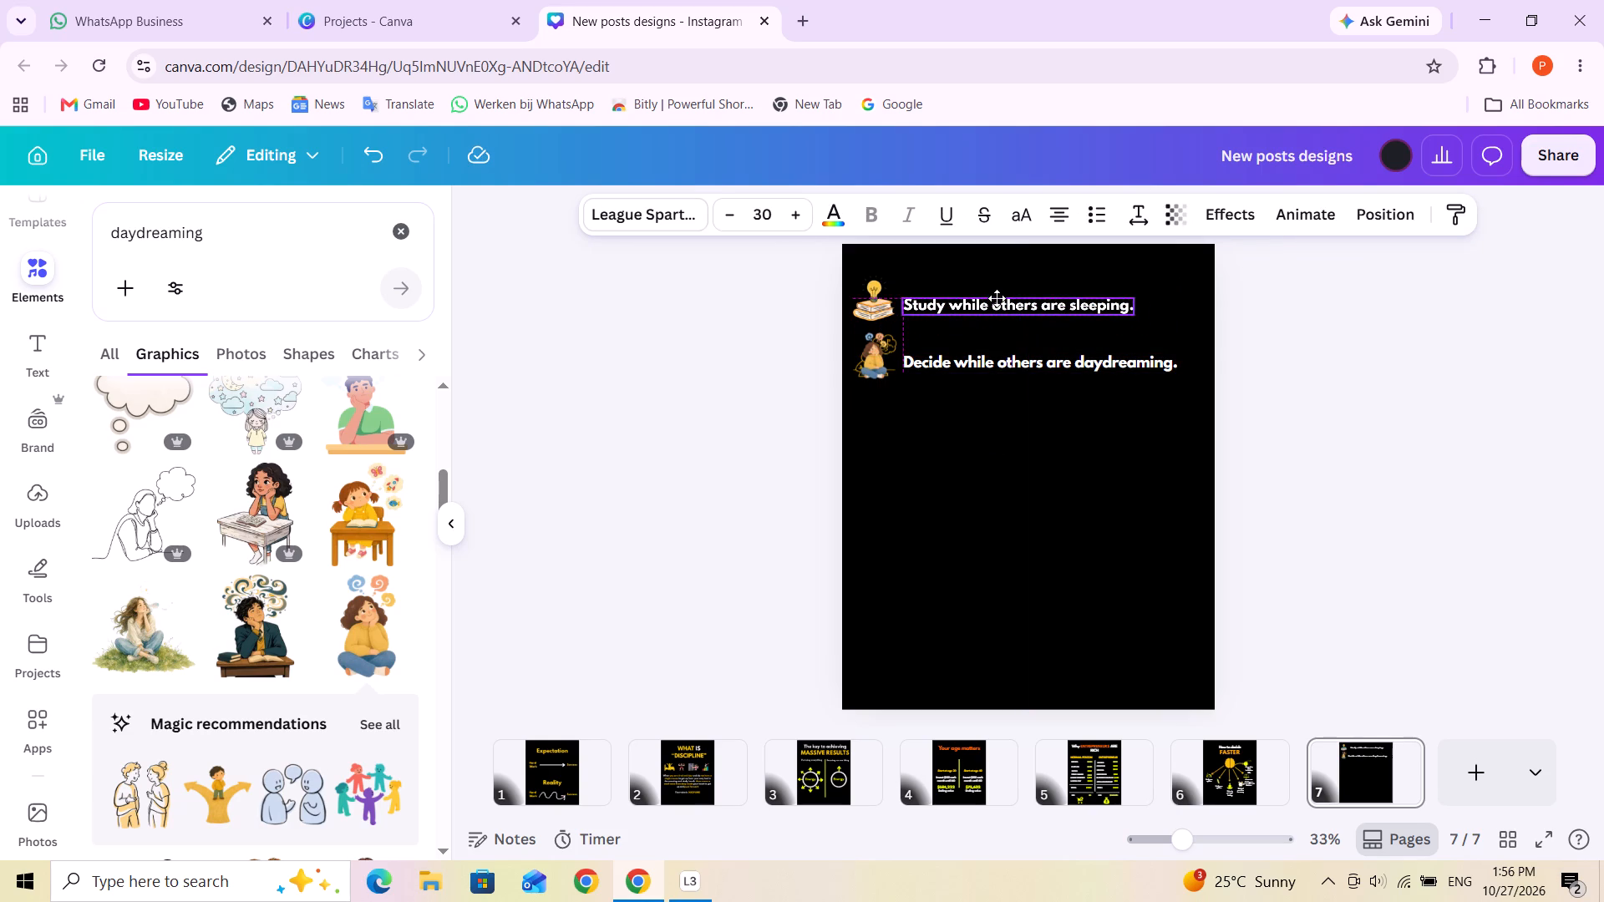
{"action": "left_click_drag", "start_coordinate": [997, 298], "coordinate": [997, 297]}
{"action": "left_click", "coordinate": [1030, 443]}
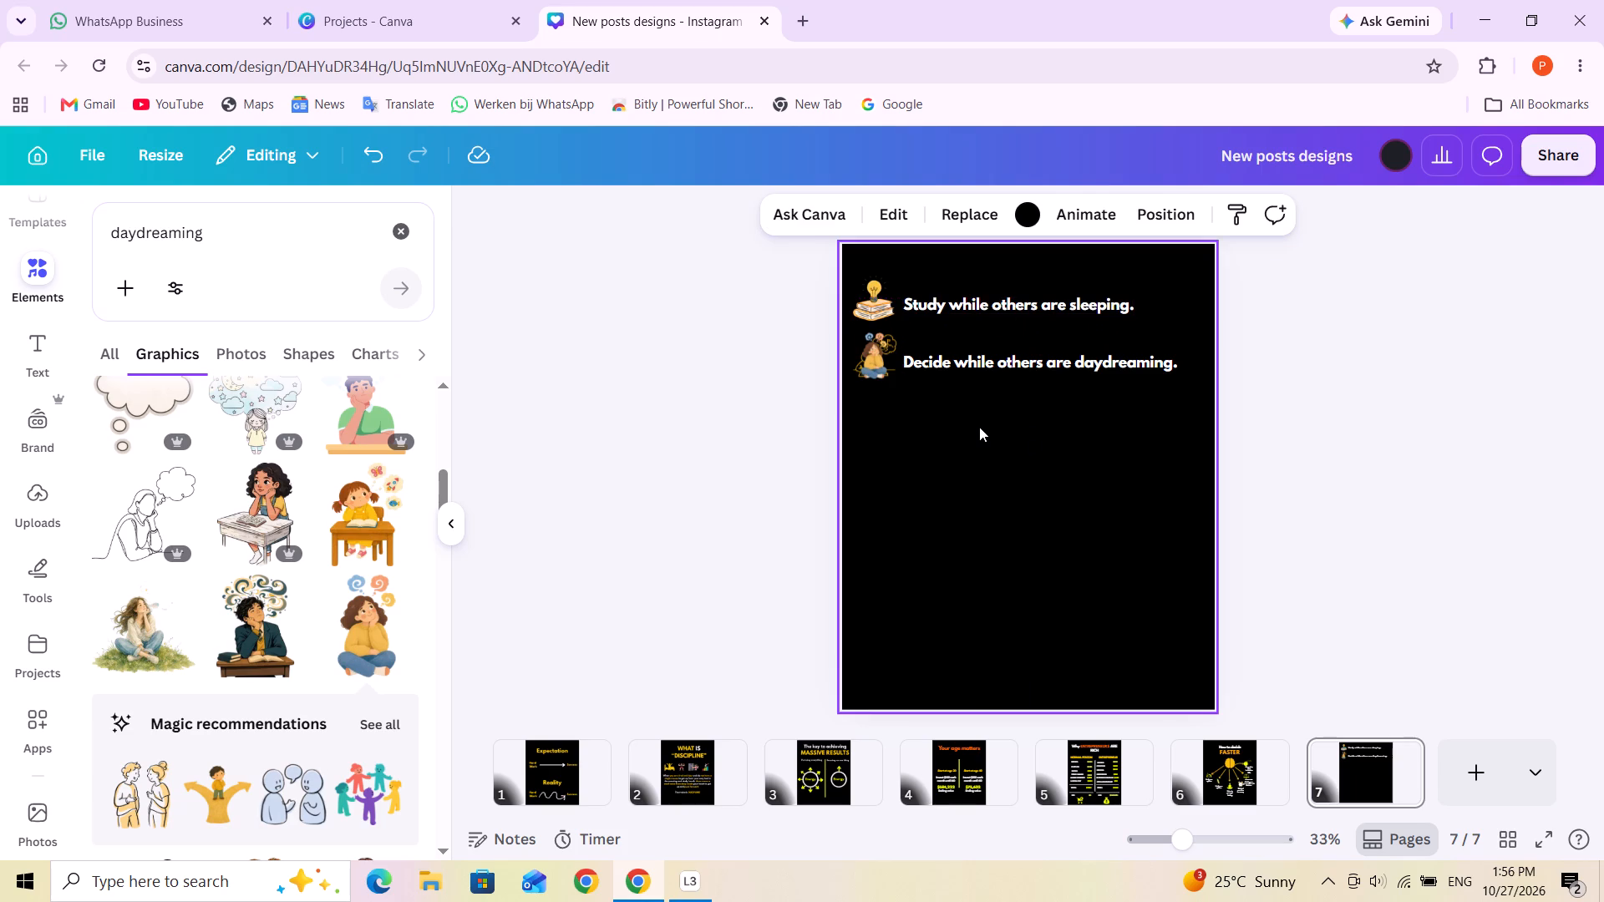
Search the graphics for "prepare".
{"action": "triple_click", "coordinate": [231, 251]}
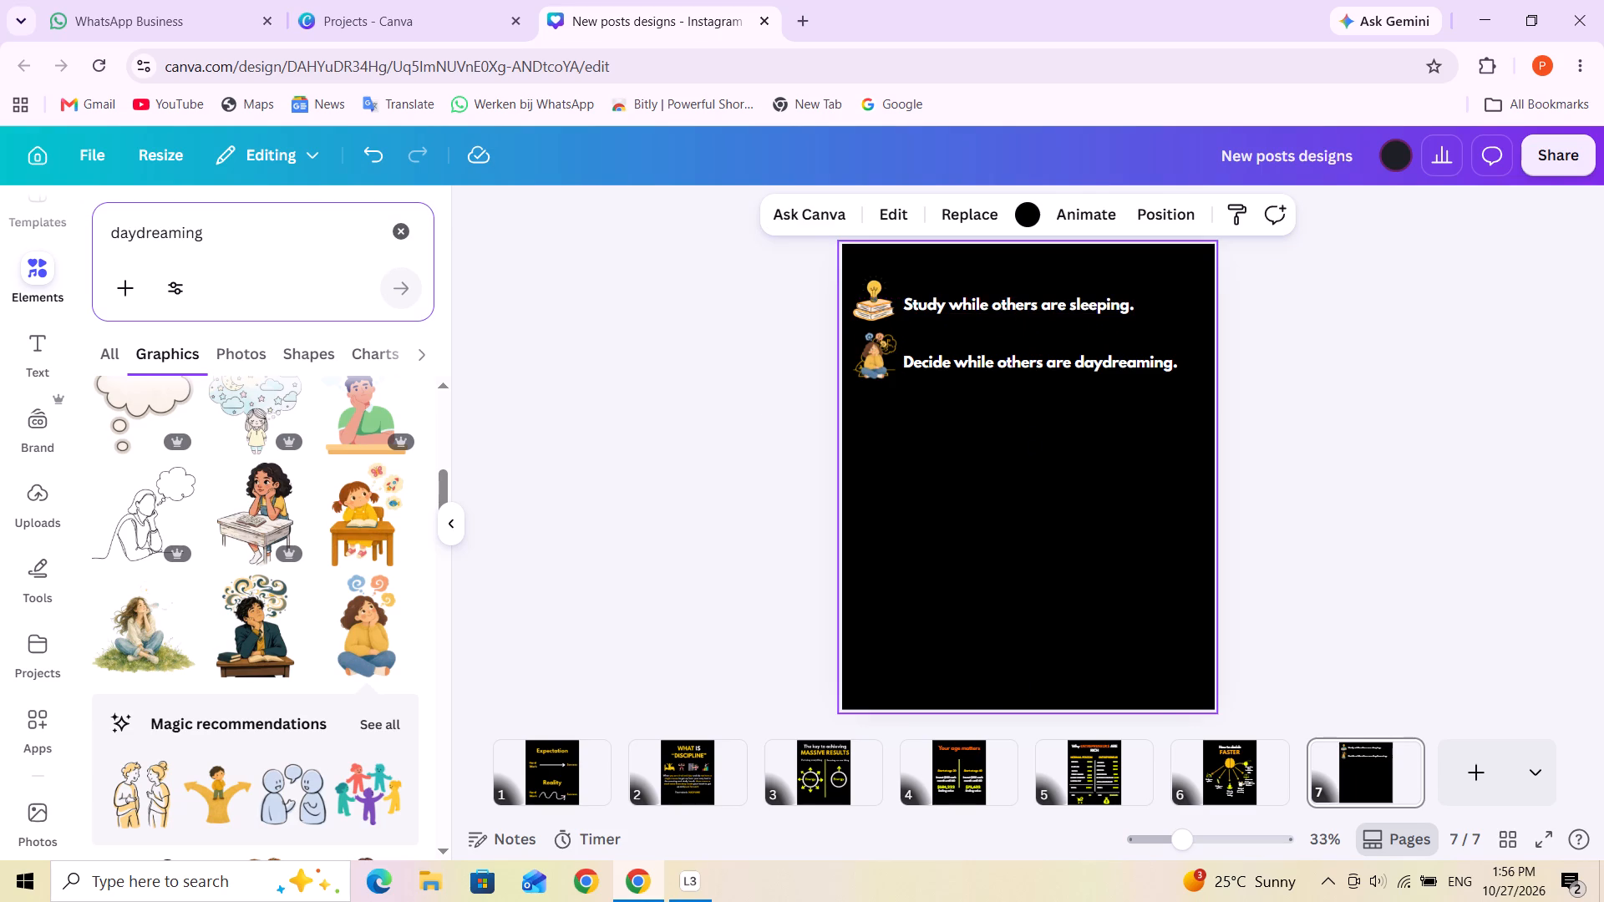
{"action": "triple_click", "coordinate": [223, 236]}
{"action": "key", "text": "p"}
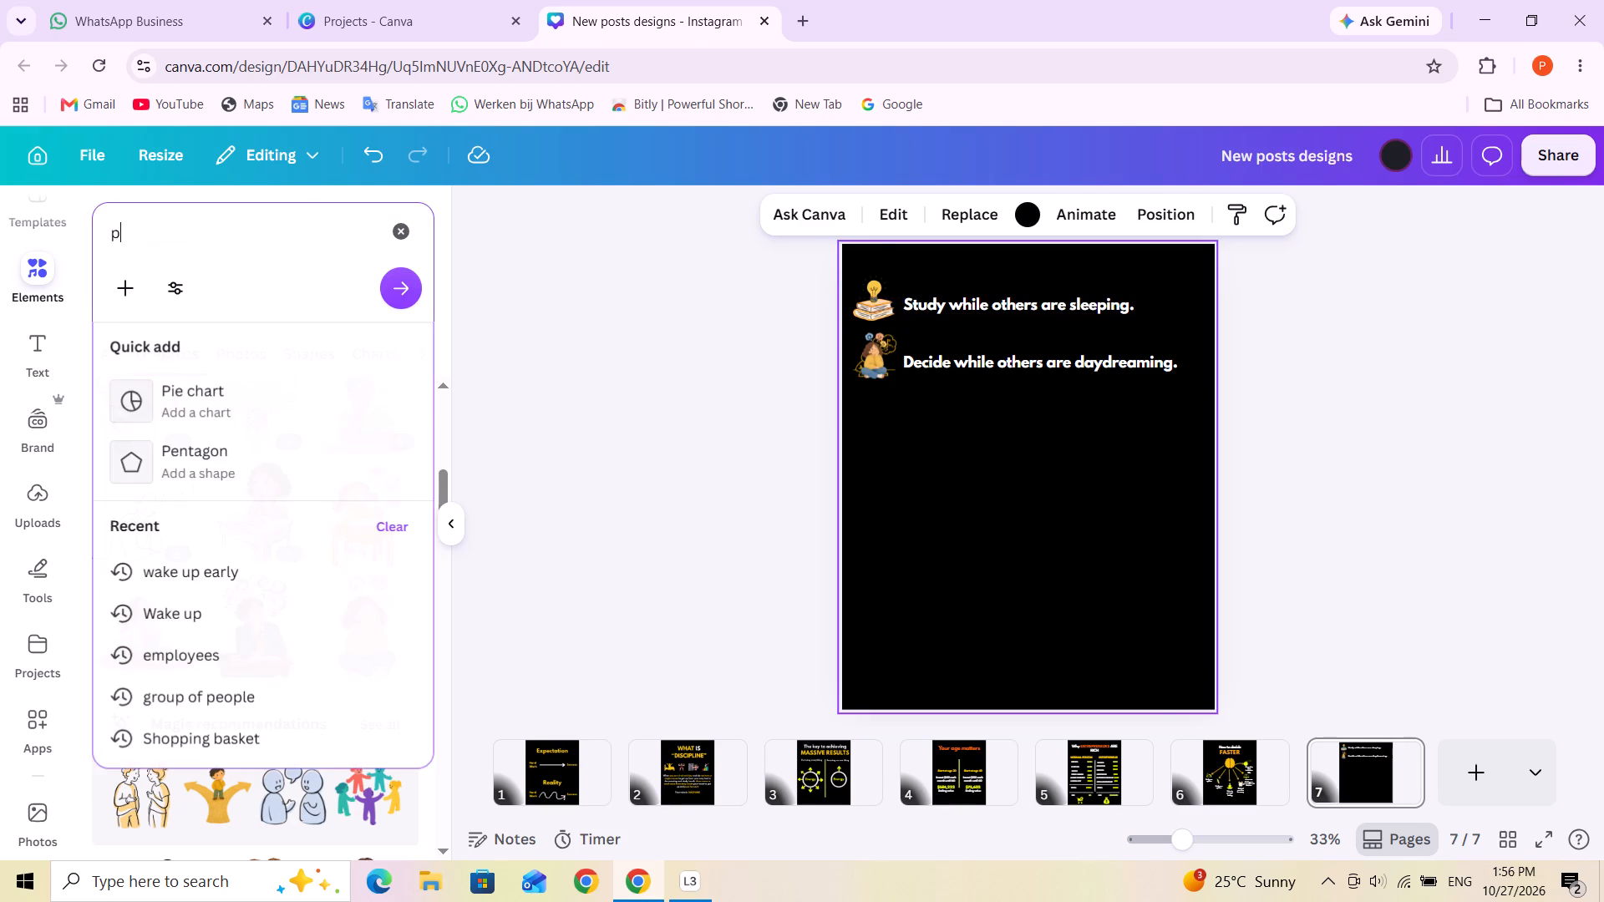
{"action": "key", "text": "r"}
{"action": "key", "text": "e"}
{"action": "type", "text": "paae"}
{"action": "key", "text": "BackSpace"}
{"action": "key", "text": "BackSpace"}
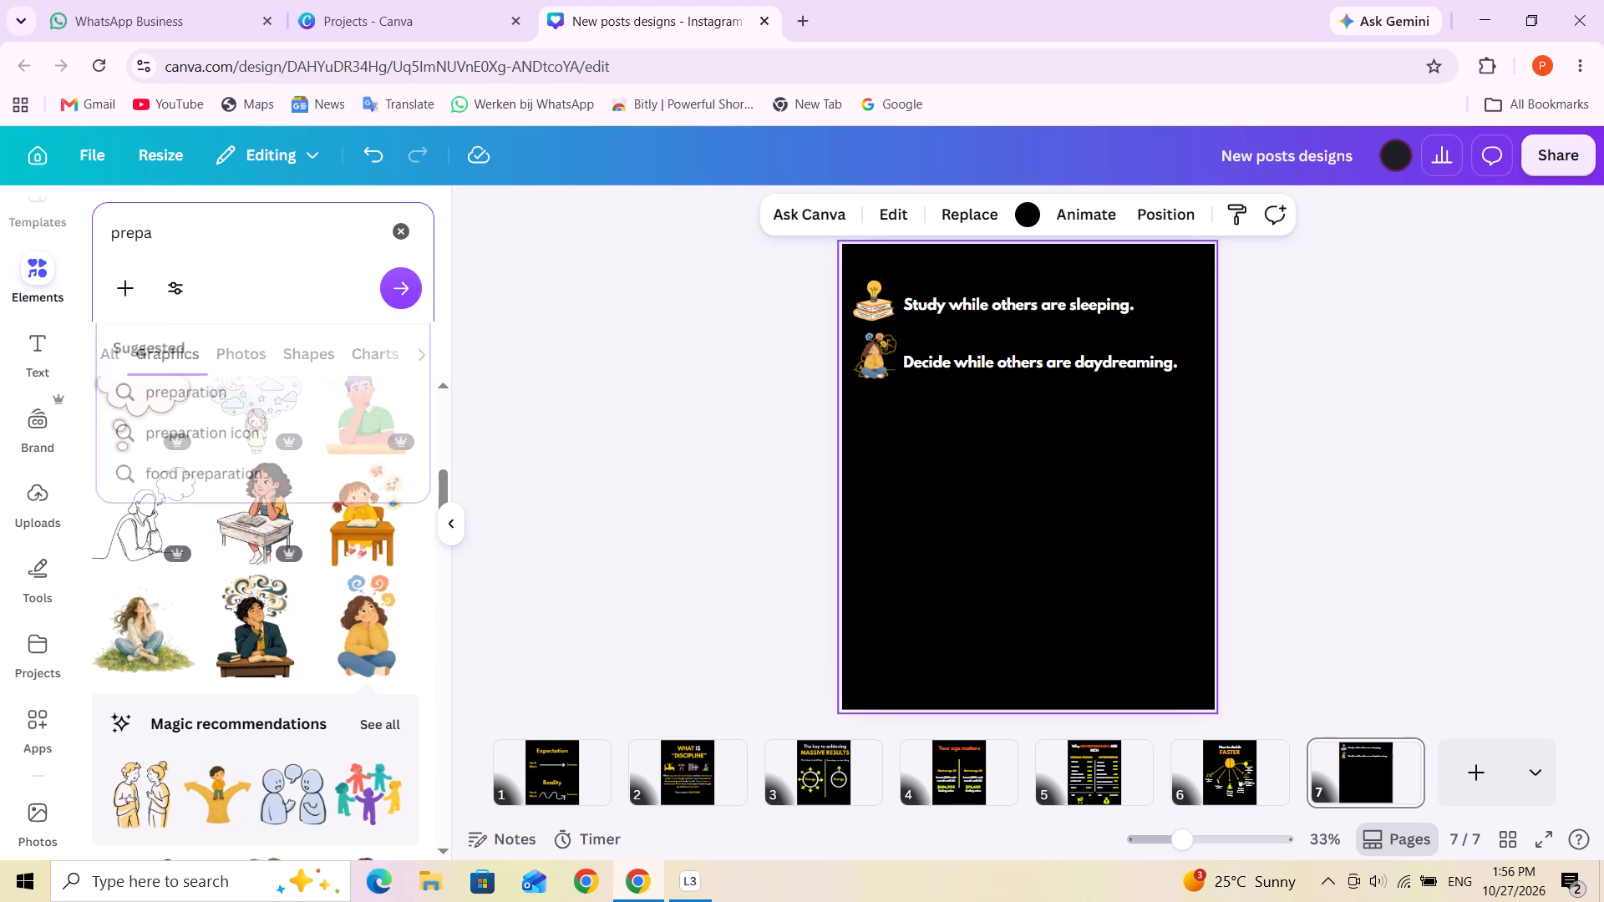
{"action": "type", "text": "re"}
{"action": "key", "text": "Return"}
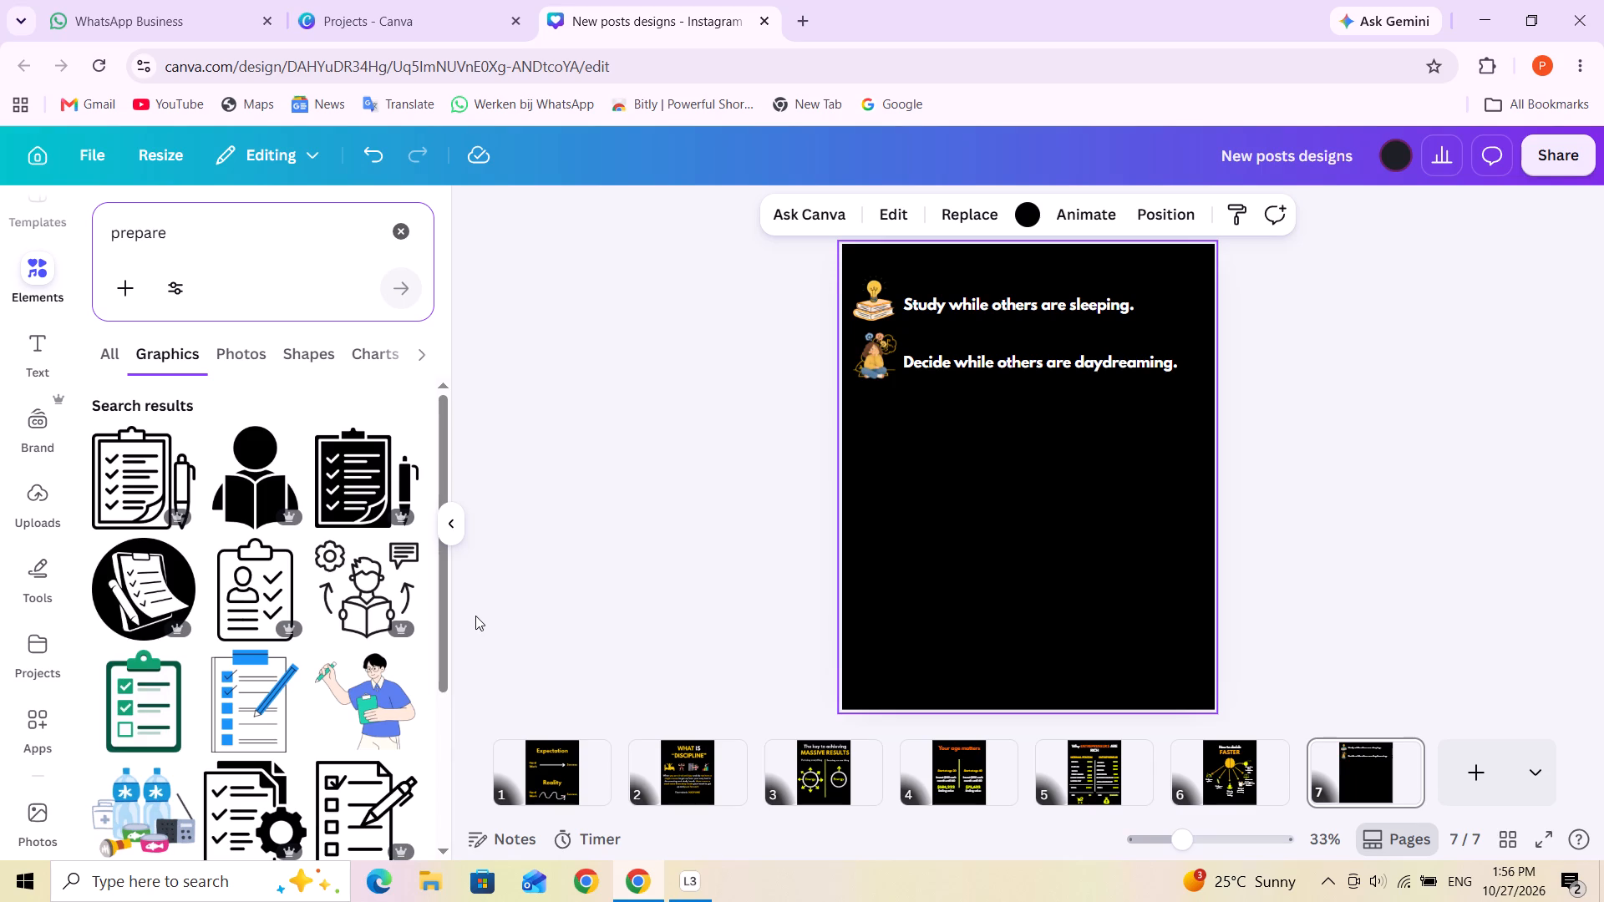
Browse the prepare graphics and add the purple-shirted man reading beside an exam preparation clipboard, hourglass and books to page 7.
{"action": "scroll", "coordinate": [475, 616], "scroll_direction": "down", "scroll_amount": 1}
{"action": "scroll", "coordinate": [241, 674], "scroll_direction": "down", "scroll_amount": 3}
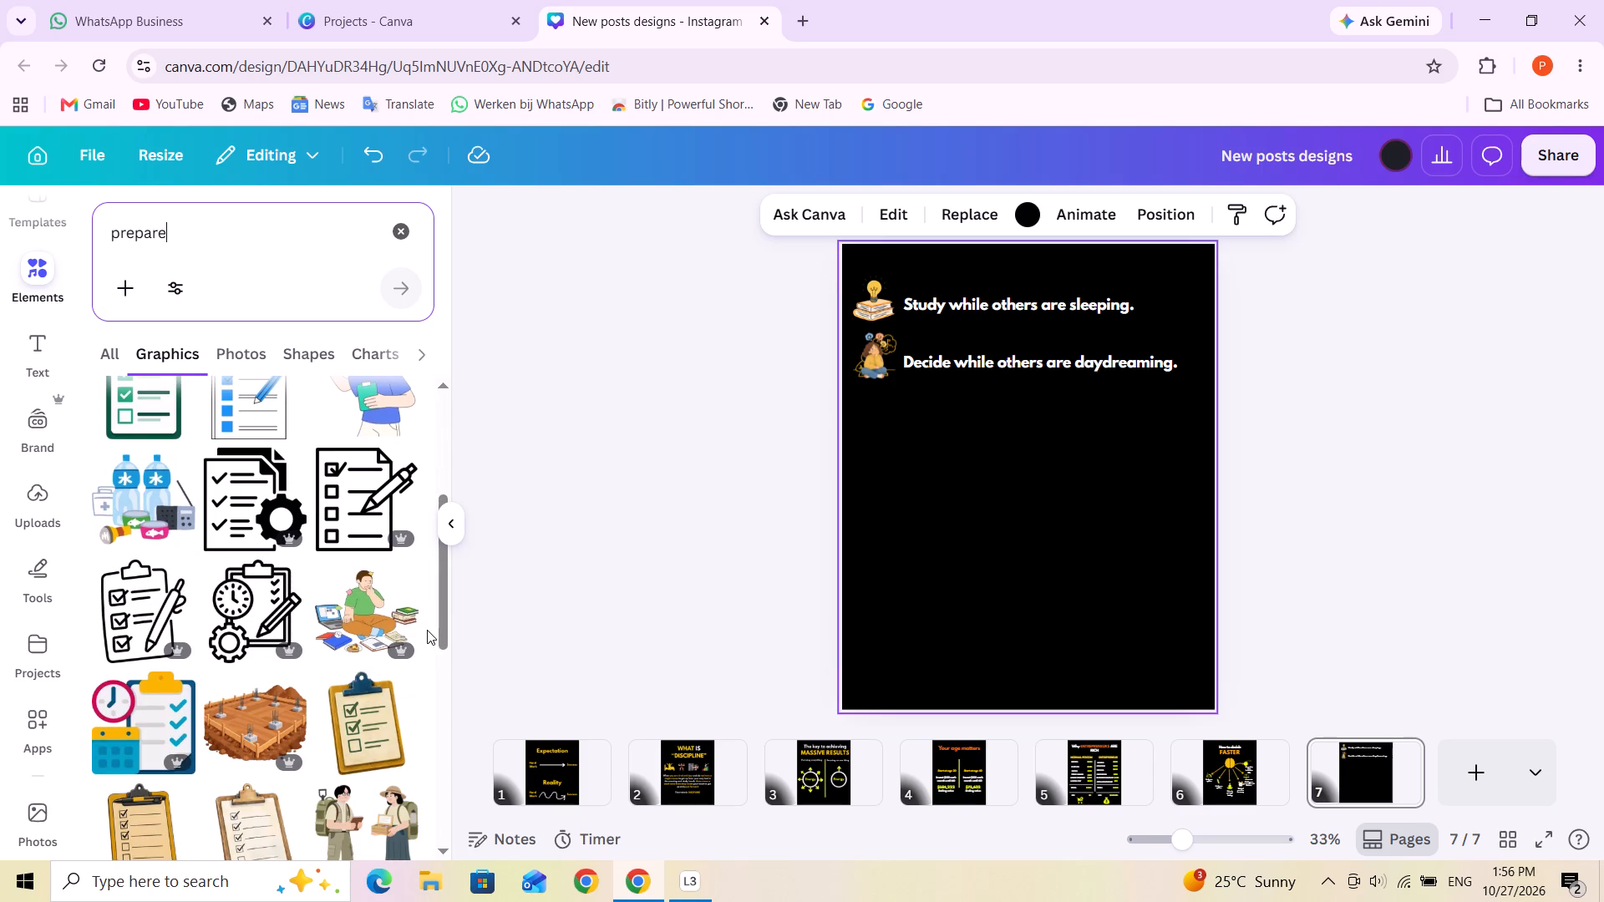
{"action": "scroll", "coordinate": [427, 630], "scroll_direction": "down", "scroll_amount": 3}
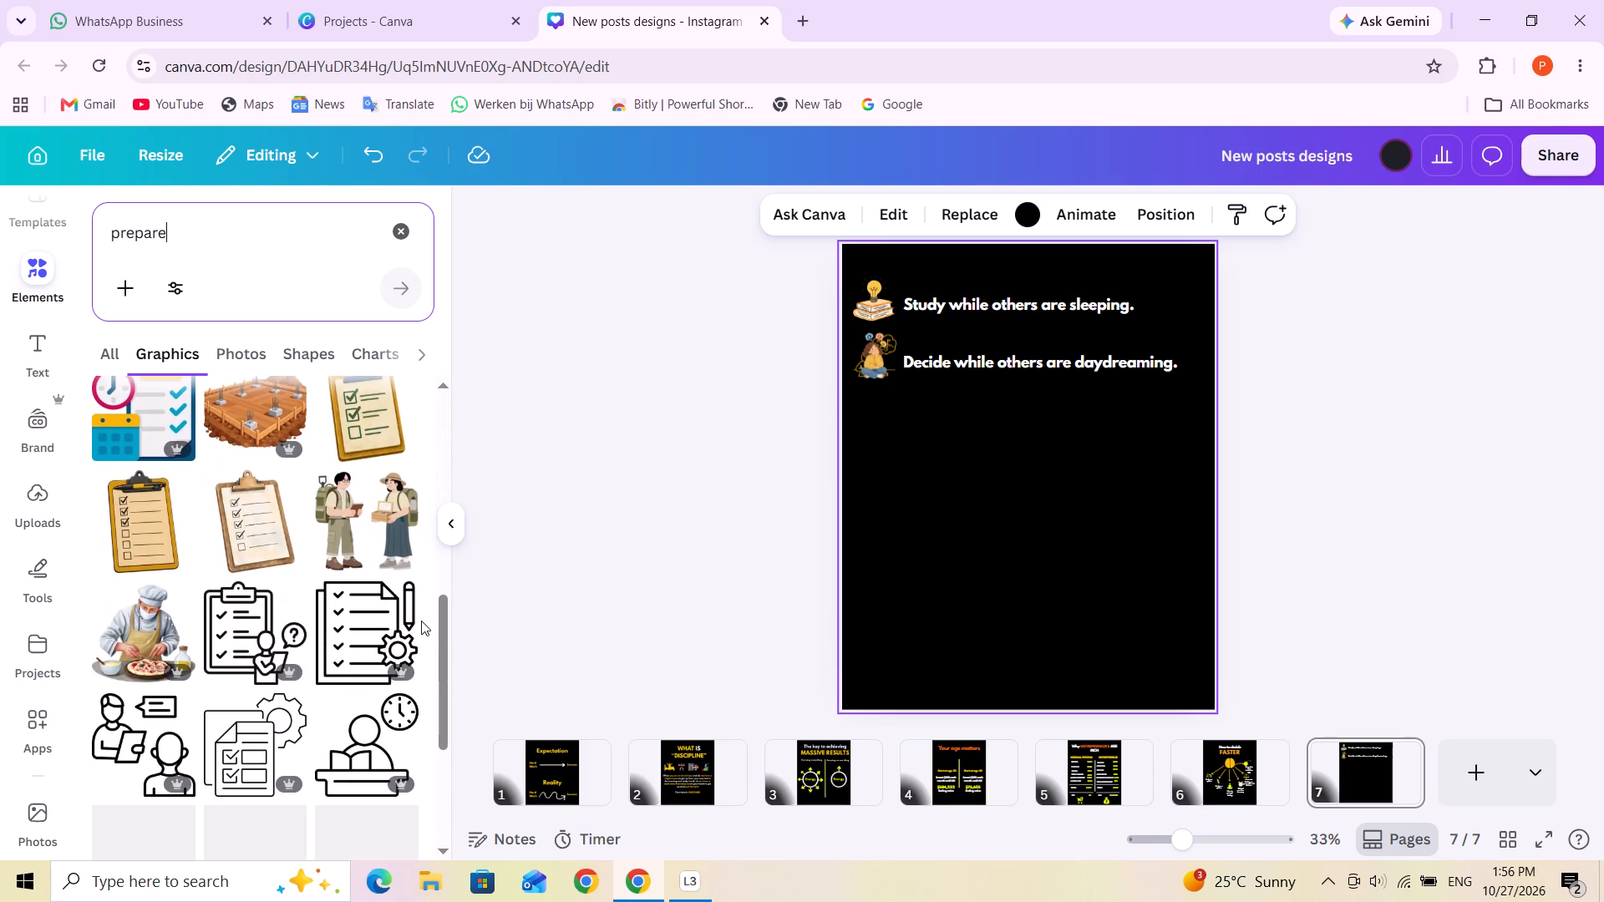
{"action": "scroll", "coordinate": [419, 620], "scroll_direction": "down", "scroll_amount": 4}
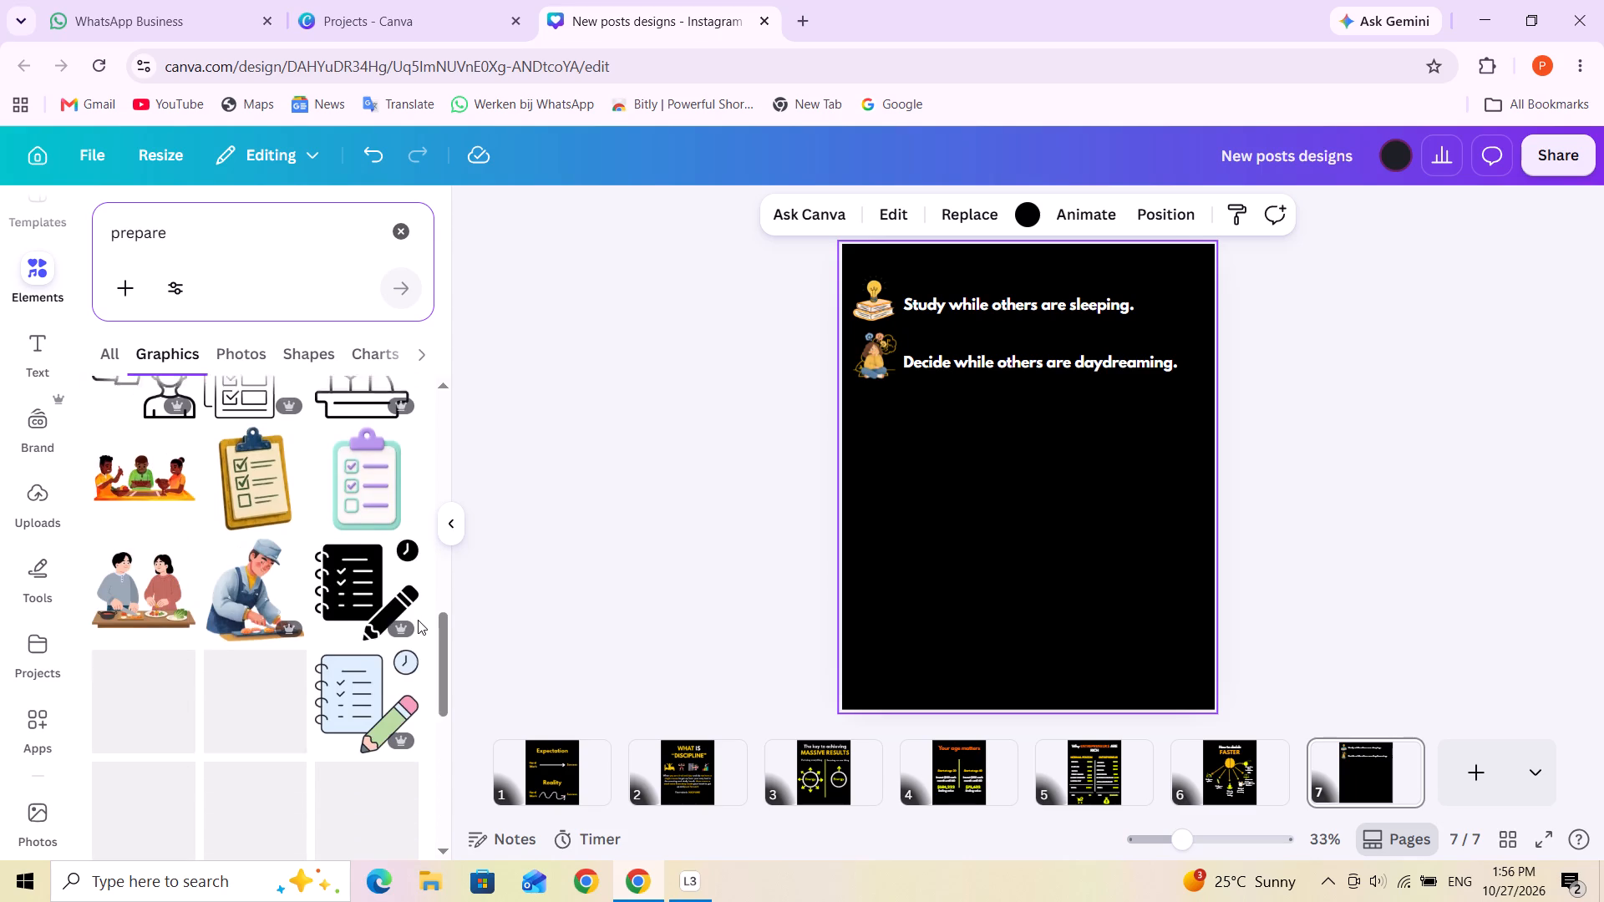
{"action": "scroll", "coordinate": [405, 600], "scroll_direction": "down", "scroll_amount": 2}
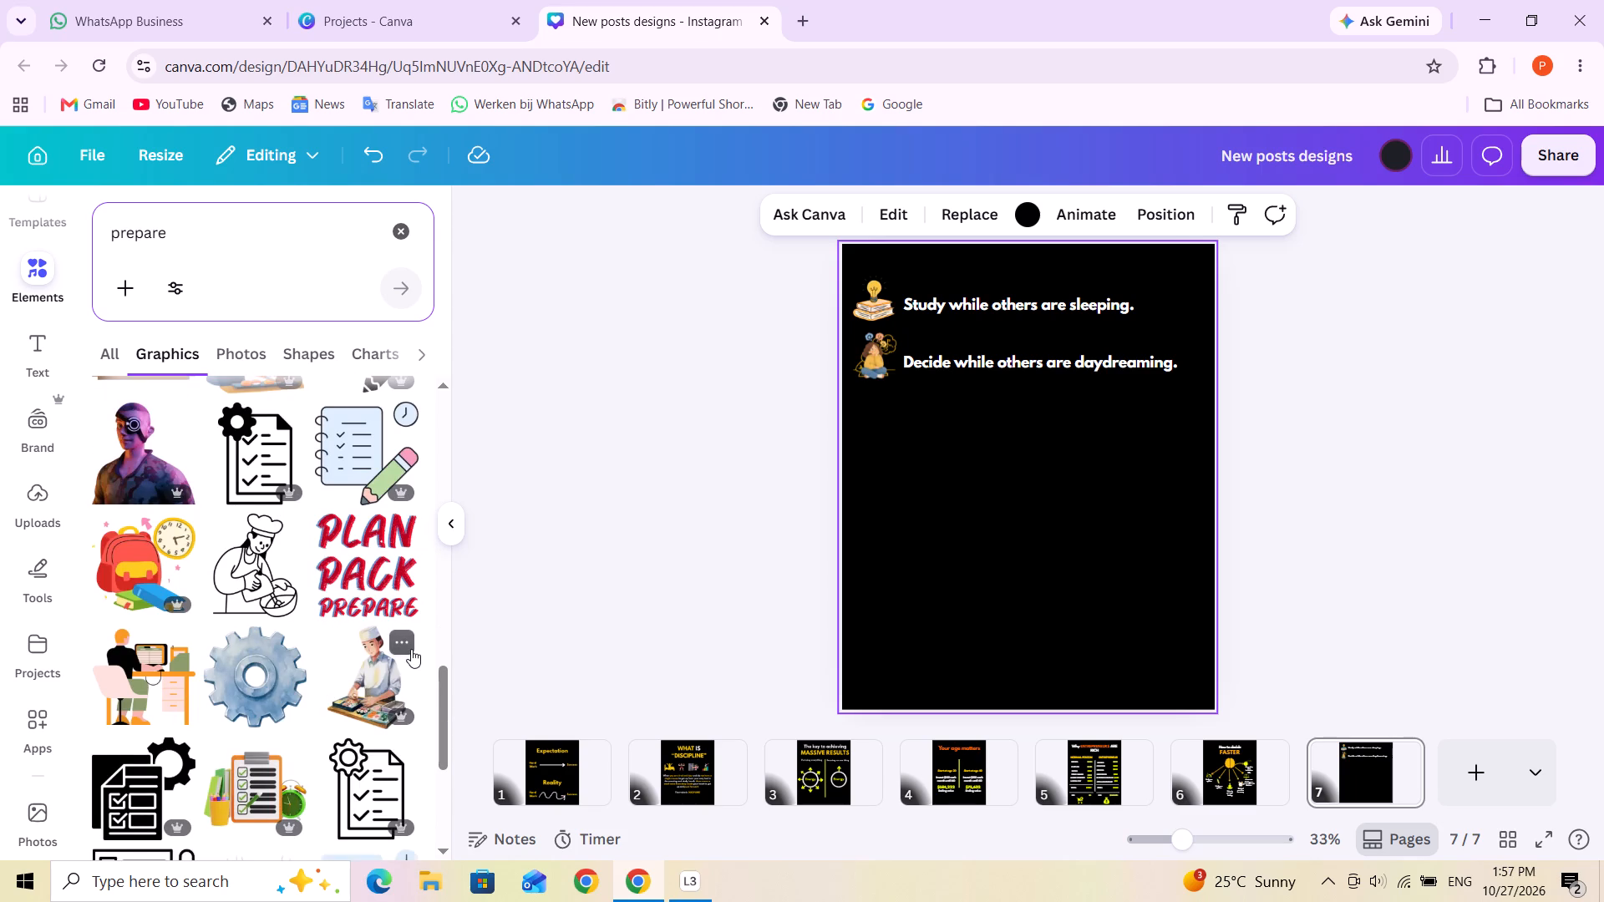
{"action": "scroll", "coordinate": [411, 649], "scroll_direction": "down", "scroll_amount": 5}
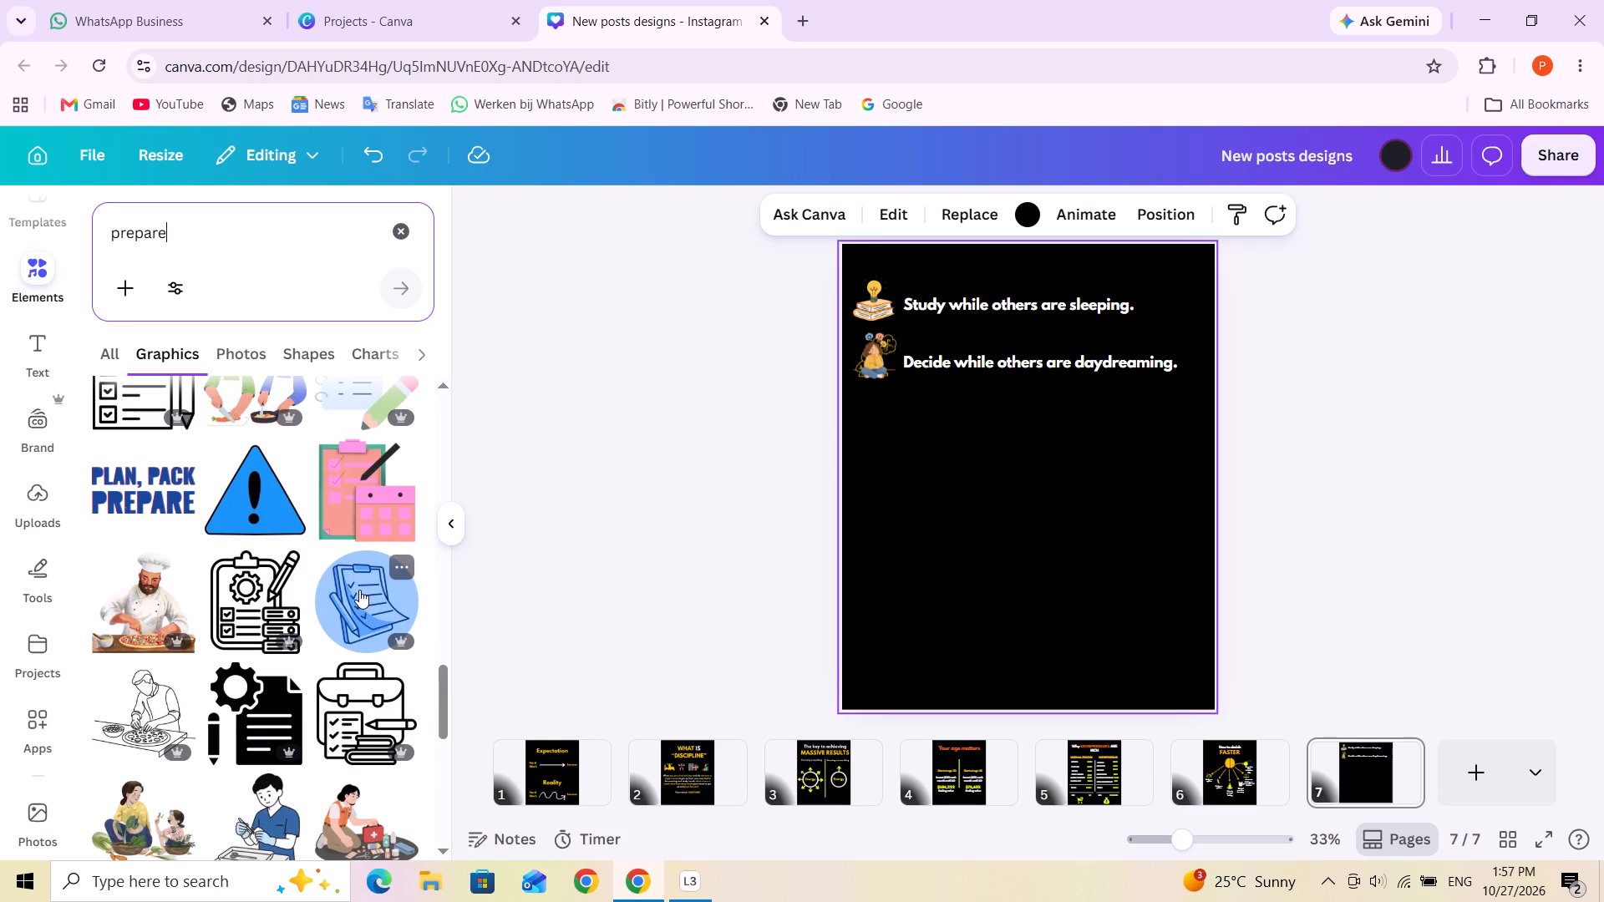
{"action": "scroll", "coordinate": [359, 590], "scroll_direction": "down", "scroll_amount": 1}
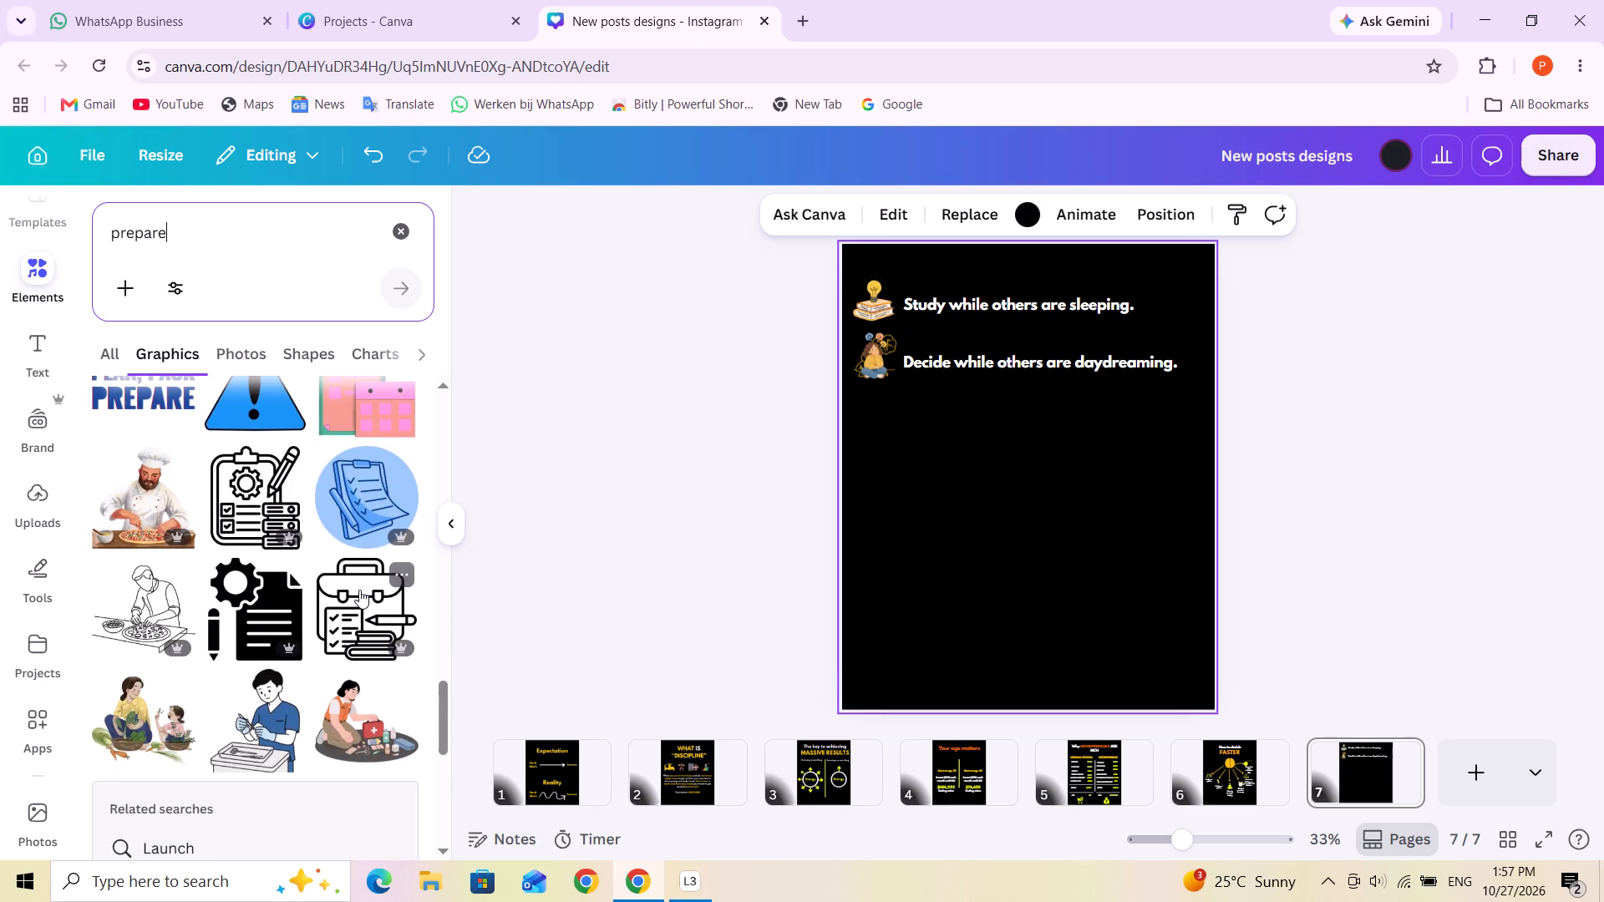
{"action": "scroll", "coordinate": [359, 590], "scroll_direction": "down", "scroll_amount": 3}
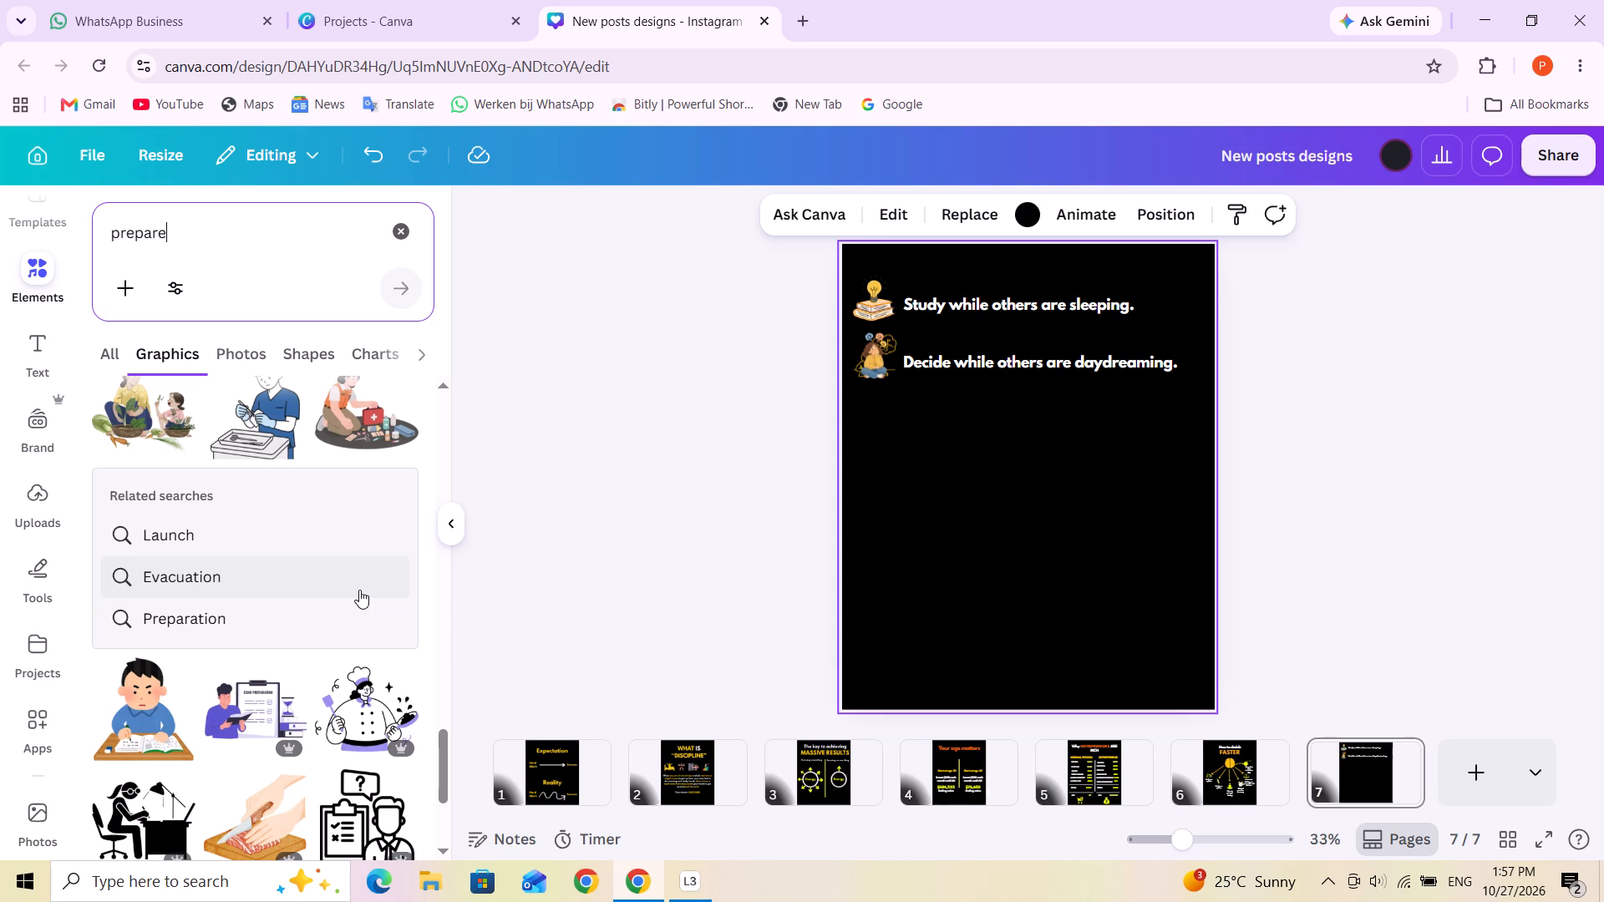
{"action": "scroll", "coordinate": [359, 590], "scroll_direction": "down", "scroll_amount": 2}
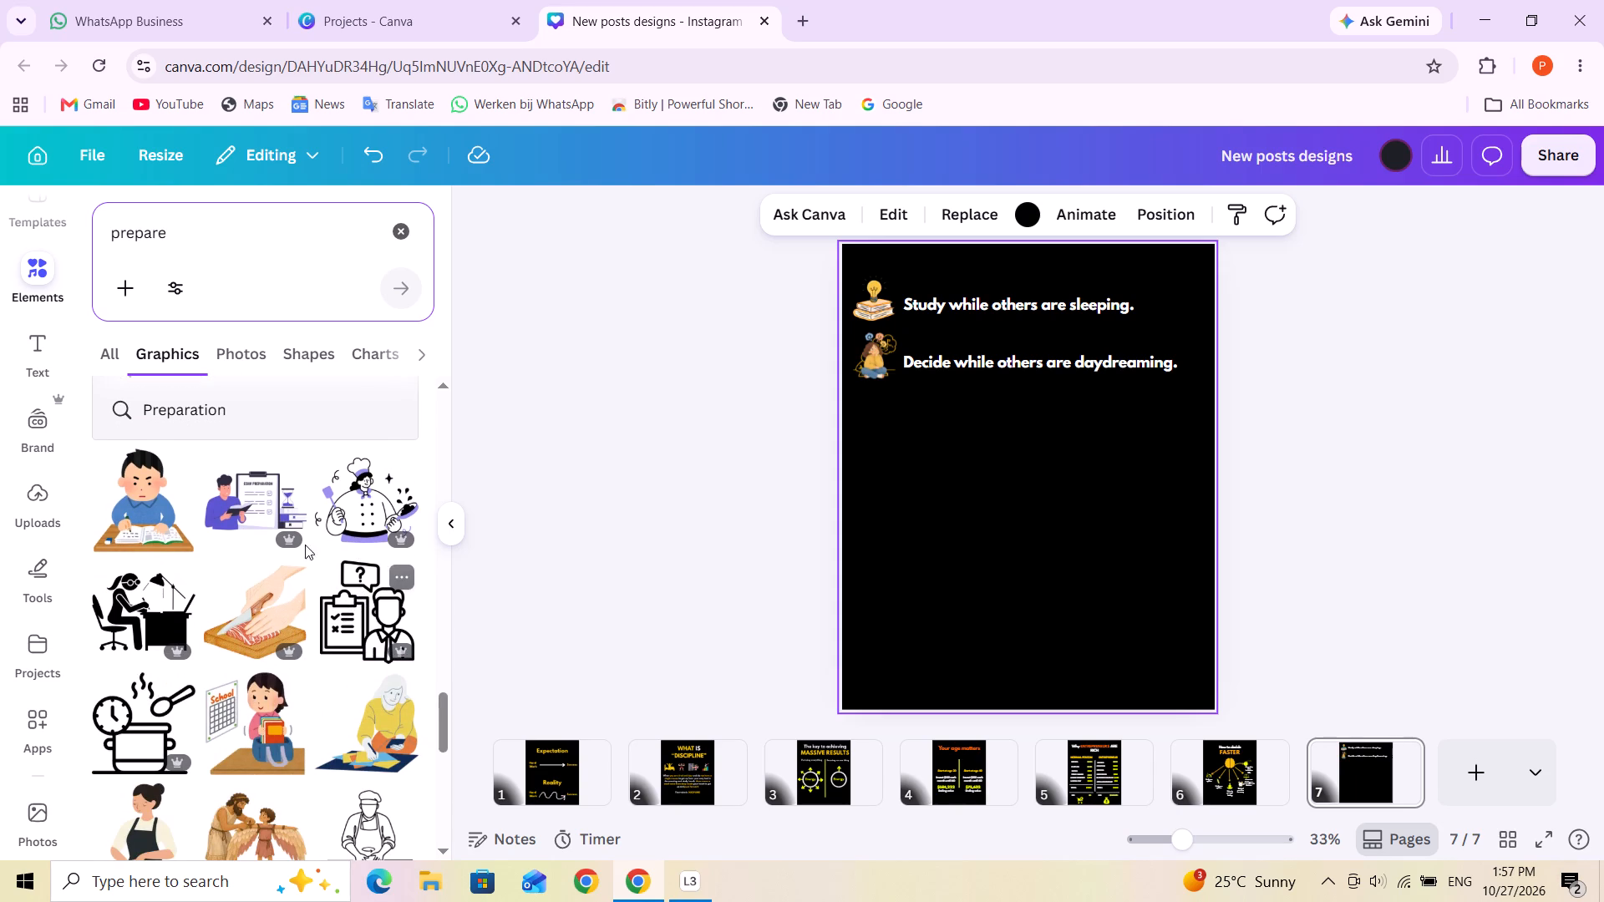
{"action": "left_click", "coordinate": [270, 504]}
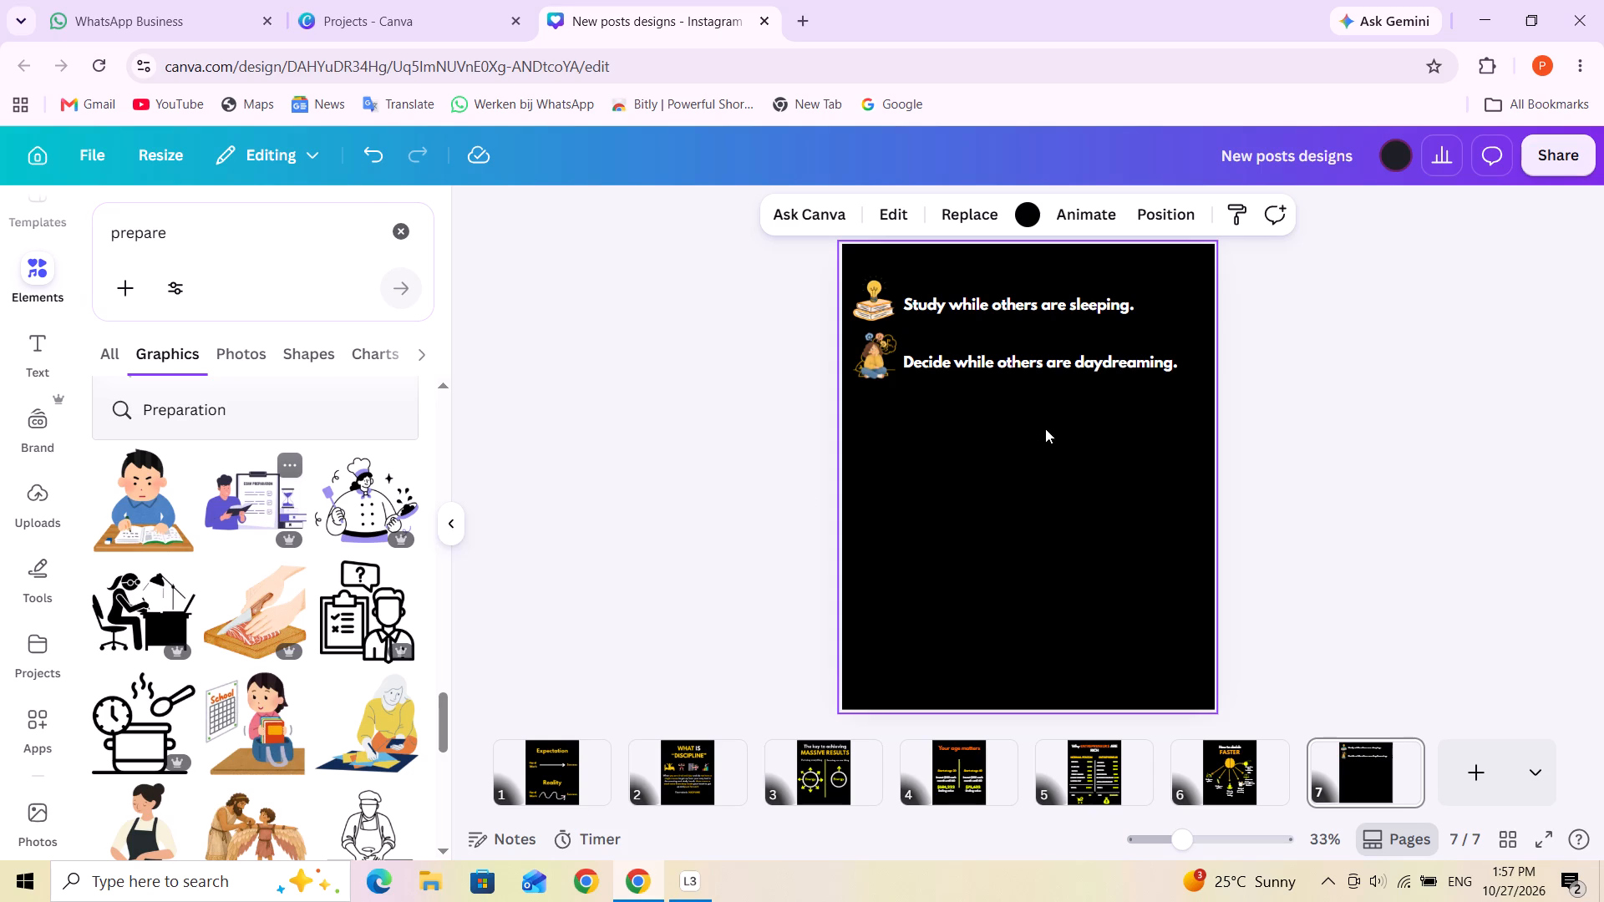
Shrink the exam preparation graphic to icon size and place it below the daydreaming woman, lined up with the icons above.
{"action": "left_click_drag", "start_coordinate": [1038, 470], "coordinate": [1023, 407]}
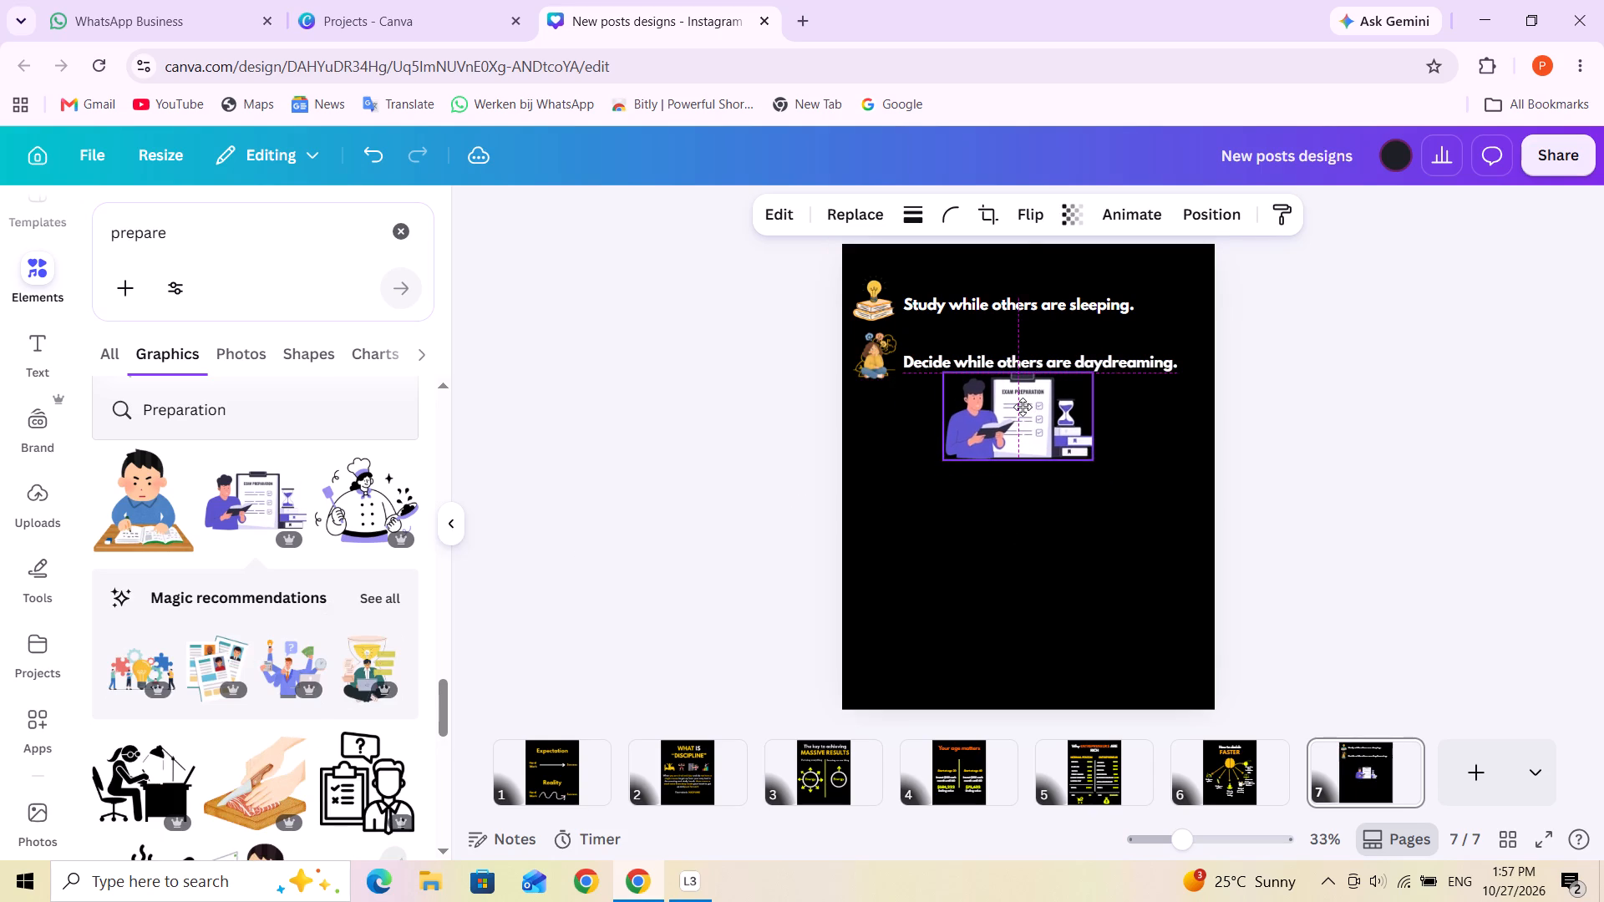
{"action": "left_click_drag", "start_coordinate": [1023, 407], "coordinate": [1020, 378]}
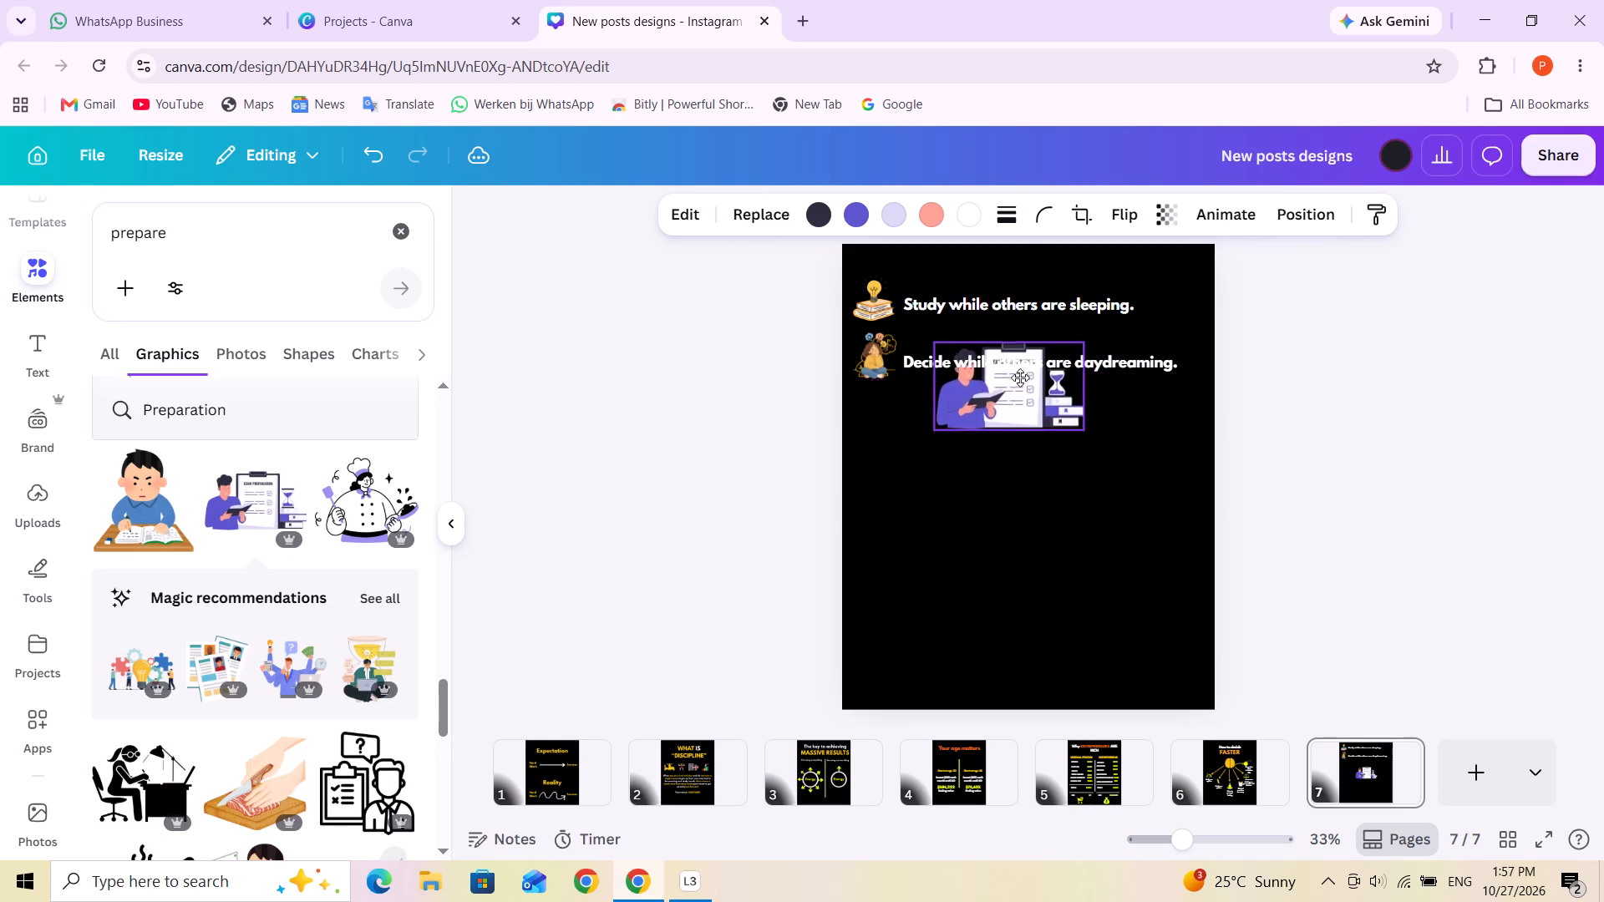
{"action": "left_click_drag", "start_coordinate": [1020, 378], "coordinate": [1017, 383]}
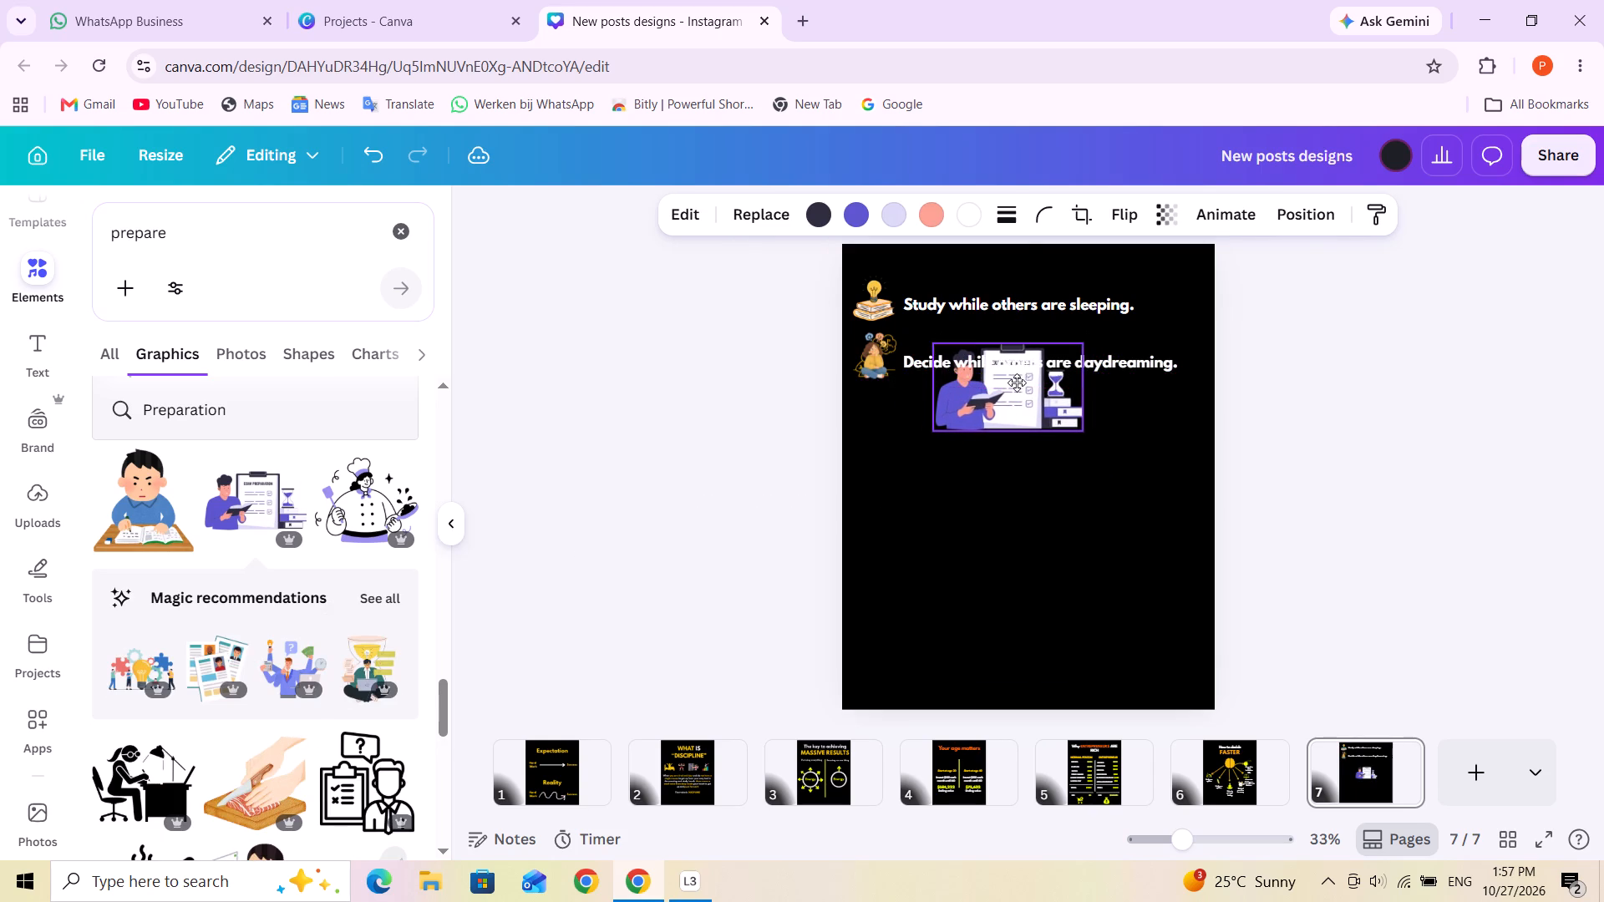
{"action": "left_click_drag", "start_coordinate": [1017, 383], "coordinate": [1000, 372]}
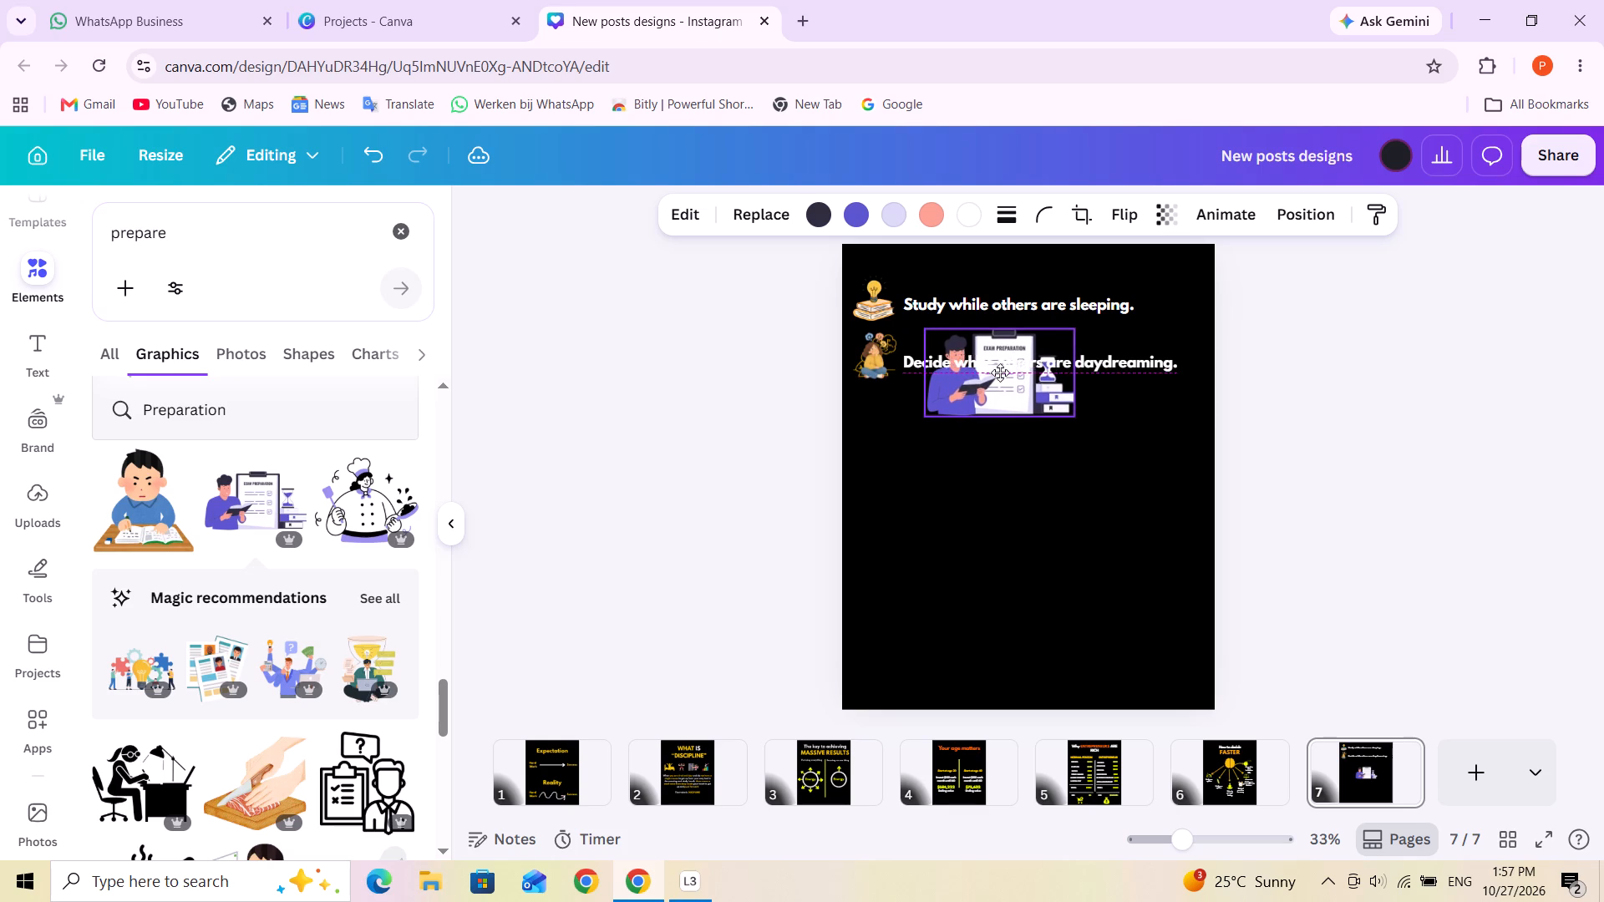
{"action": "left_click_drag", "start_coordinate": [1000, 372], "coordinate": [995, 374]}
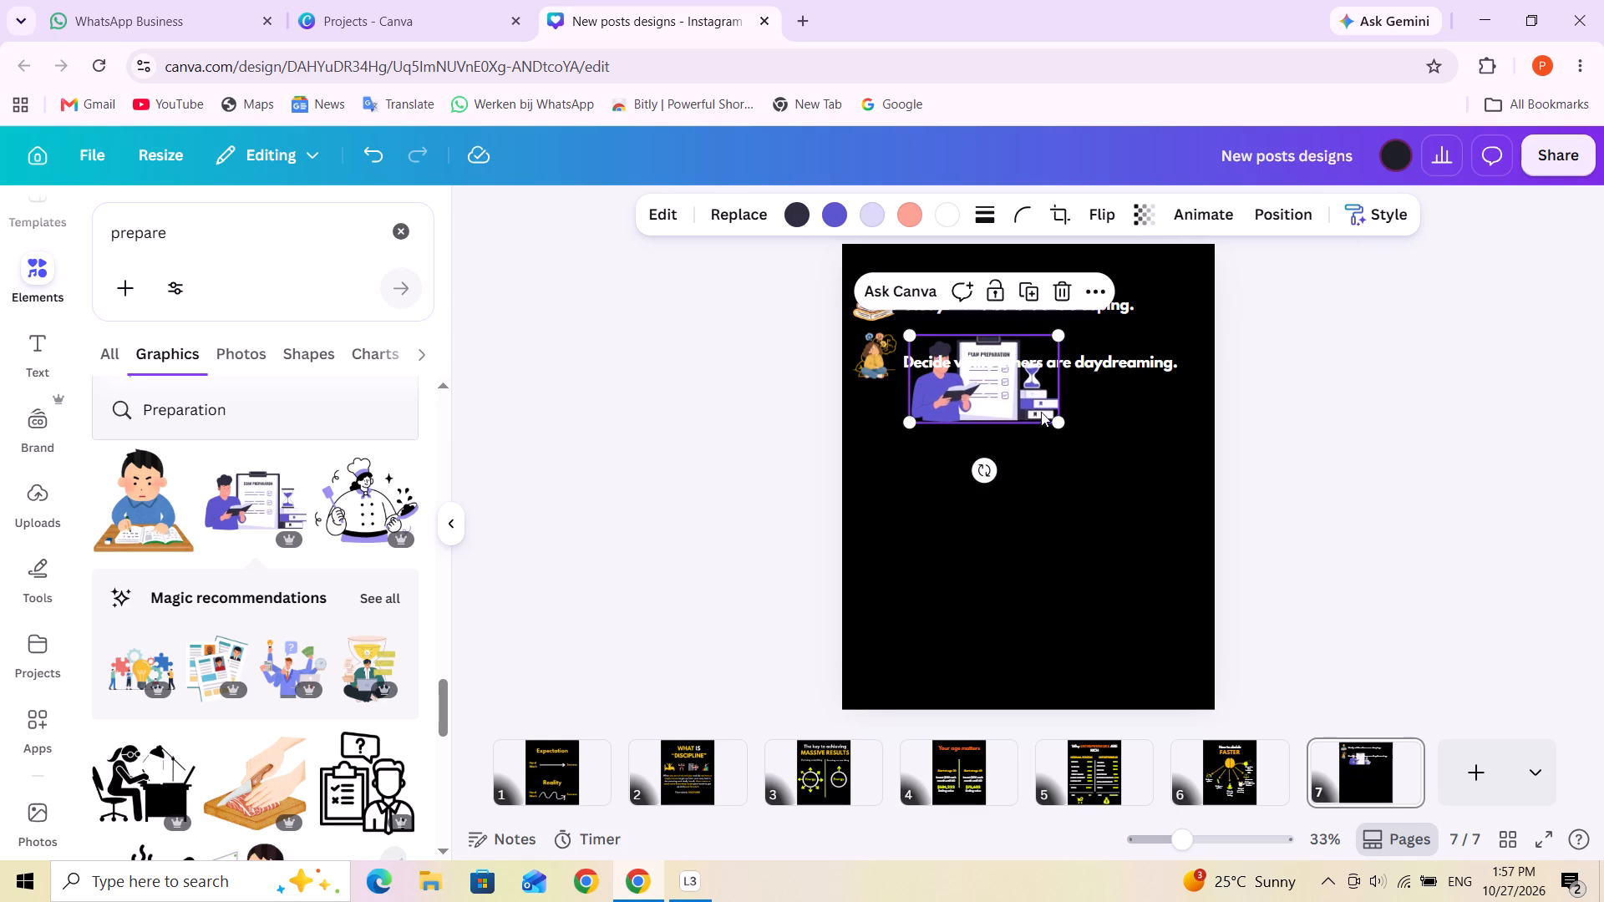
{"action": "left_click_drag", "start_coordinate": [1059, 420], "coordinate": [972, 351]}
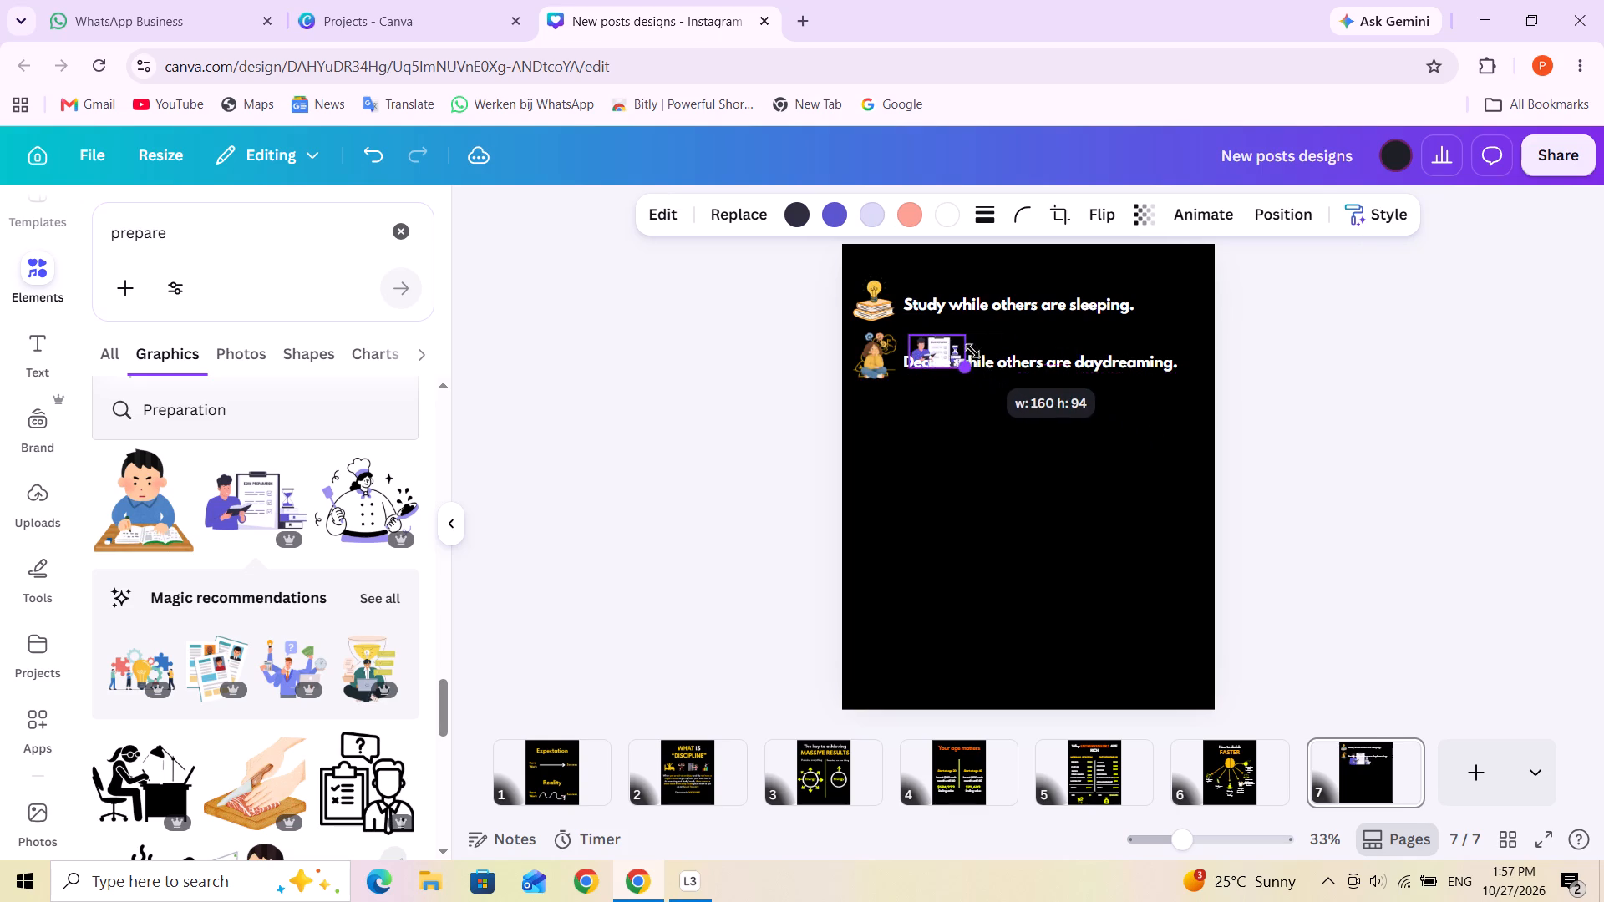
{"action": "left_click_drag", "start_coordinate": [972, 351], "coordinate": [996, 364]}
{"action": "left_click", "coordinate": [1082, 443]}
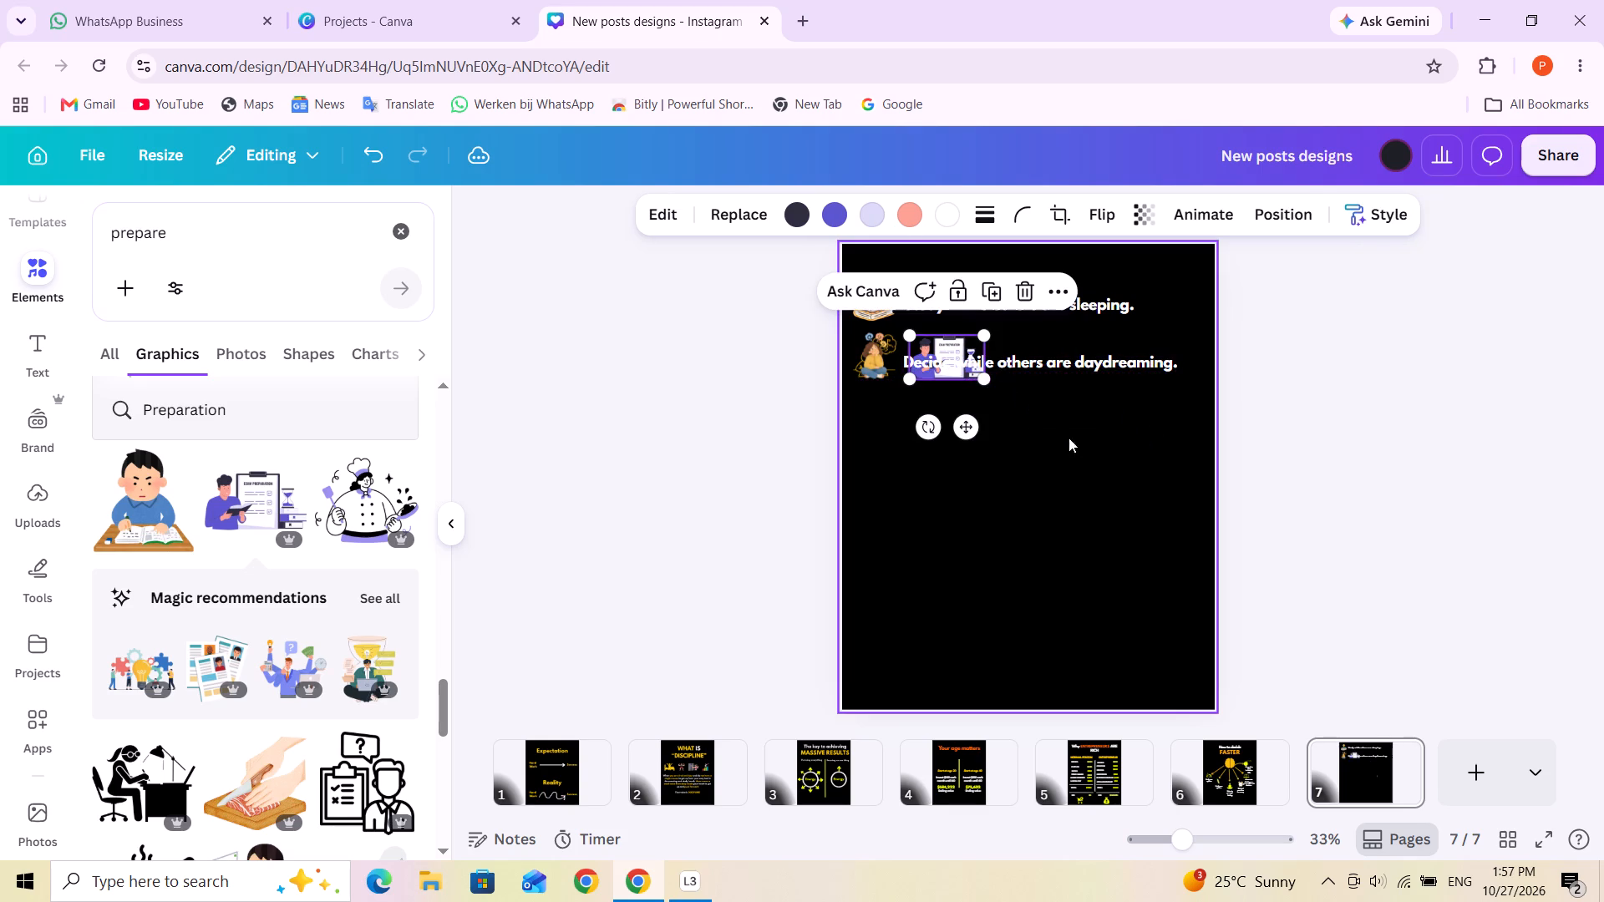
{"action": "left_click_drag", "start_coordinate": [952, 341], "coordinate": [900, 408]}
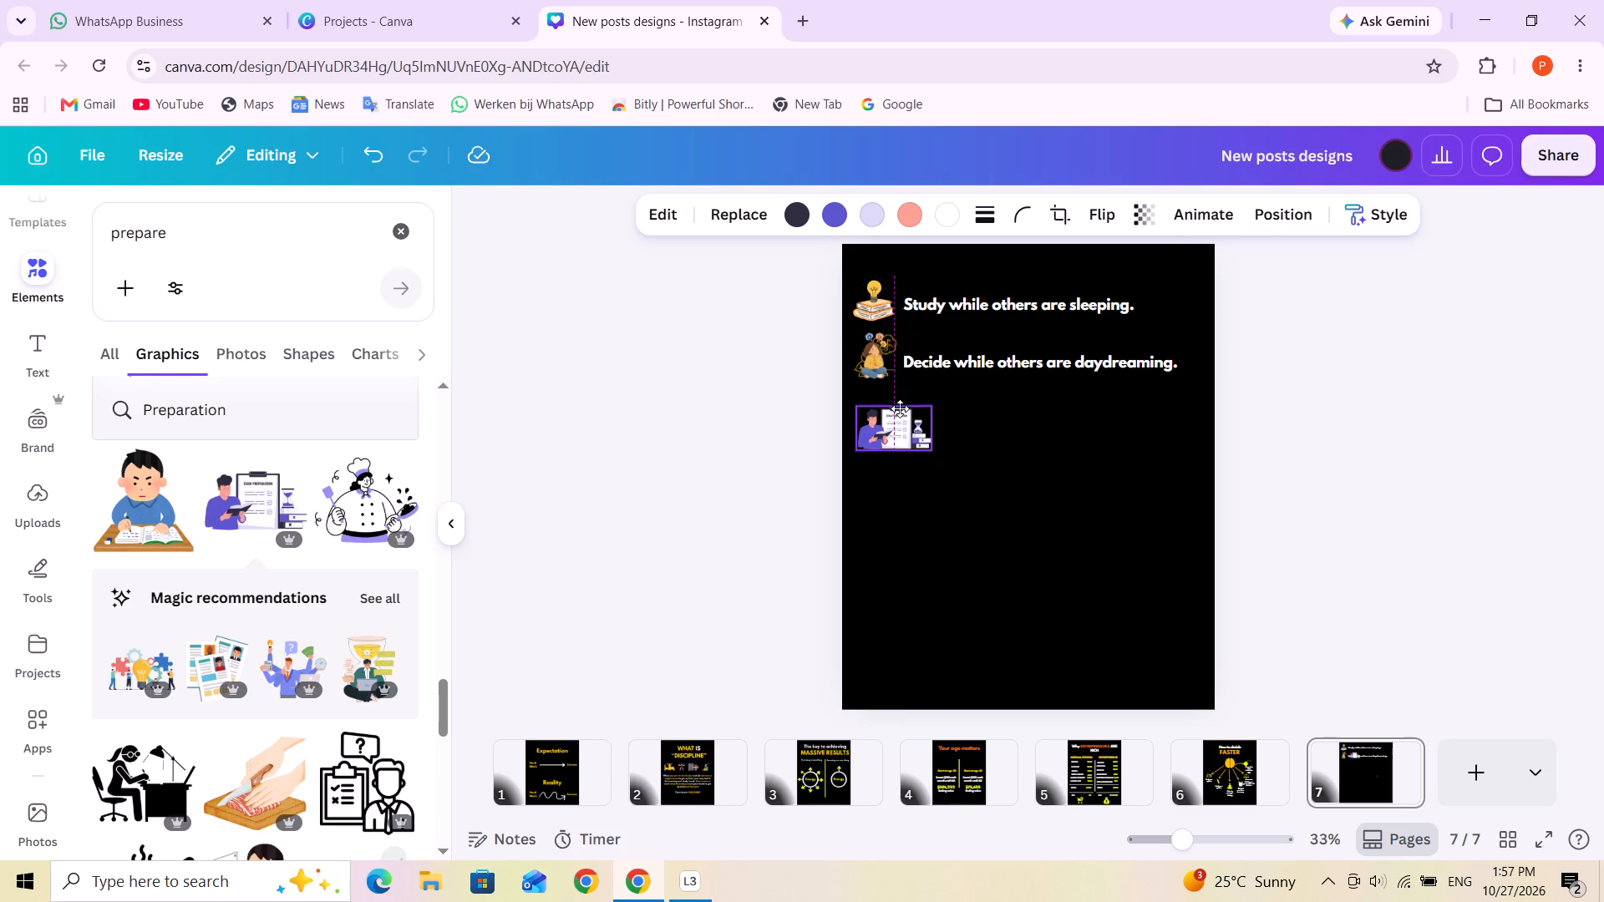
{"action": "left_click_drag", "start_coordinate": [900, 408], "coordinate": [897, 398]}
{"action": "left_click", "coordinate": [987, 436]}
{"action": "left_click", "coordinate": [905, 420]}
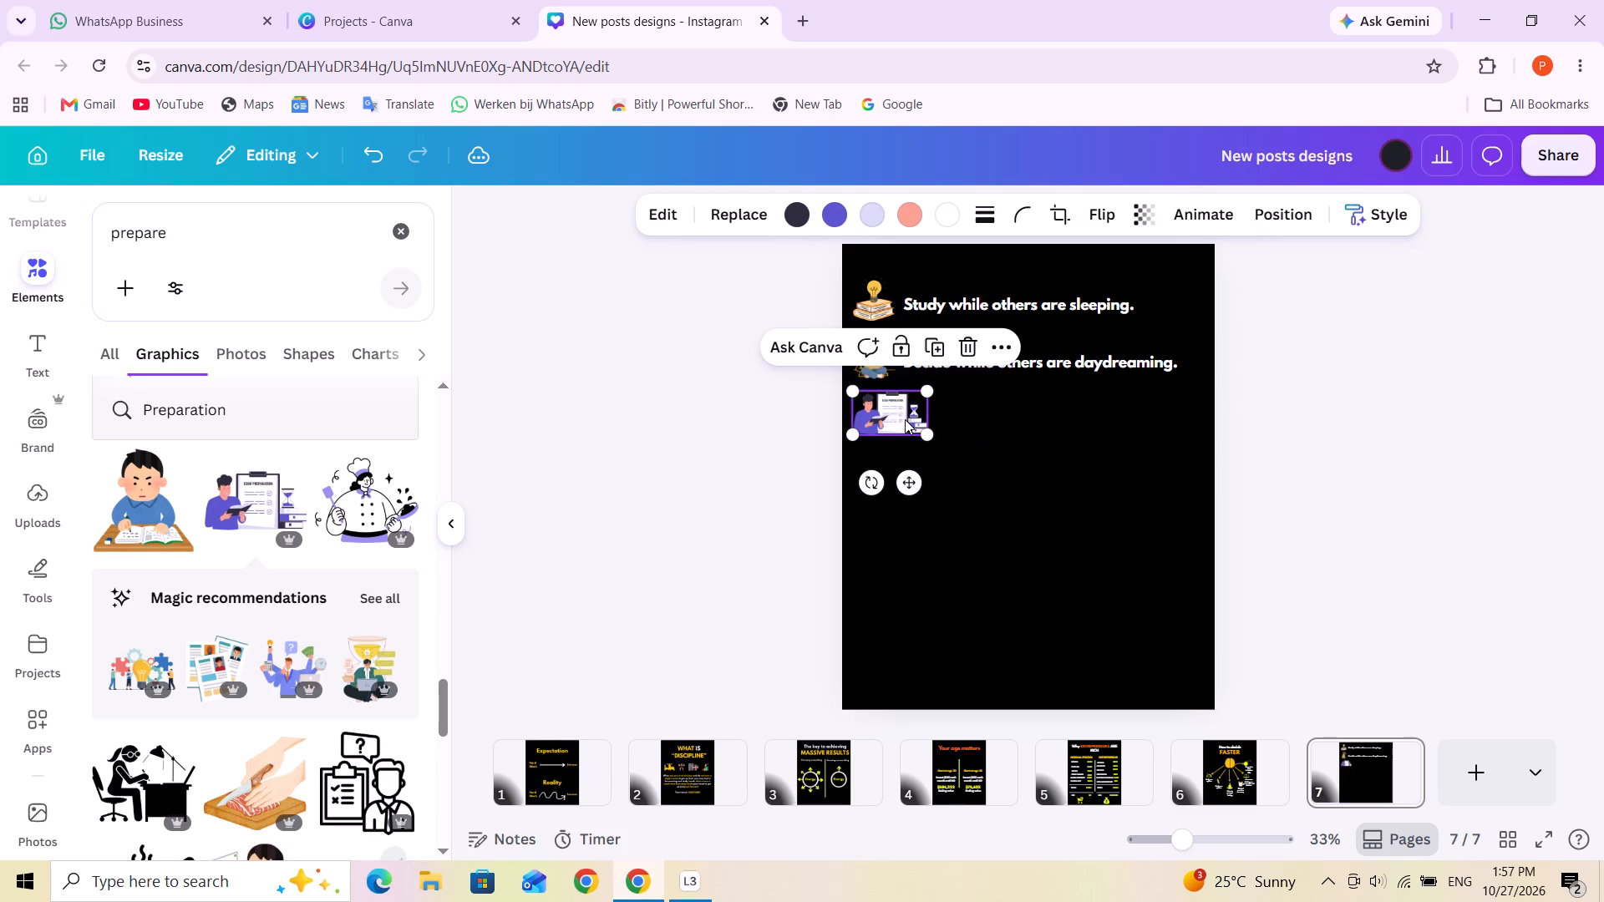
Duplicate the "Decide while others are daydreaming." line and place the copy beside the exam preparation graphic as the third line.
{"action": "left_click", "coordinate": [1033, 366]}
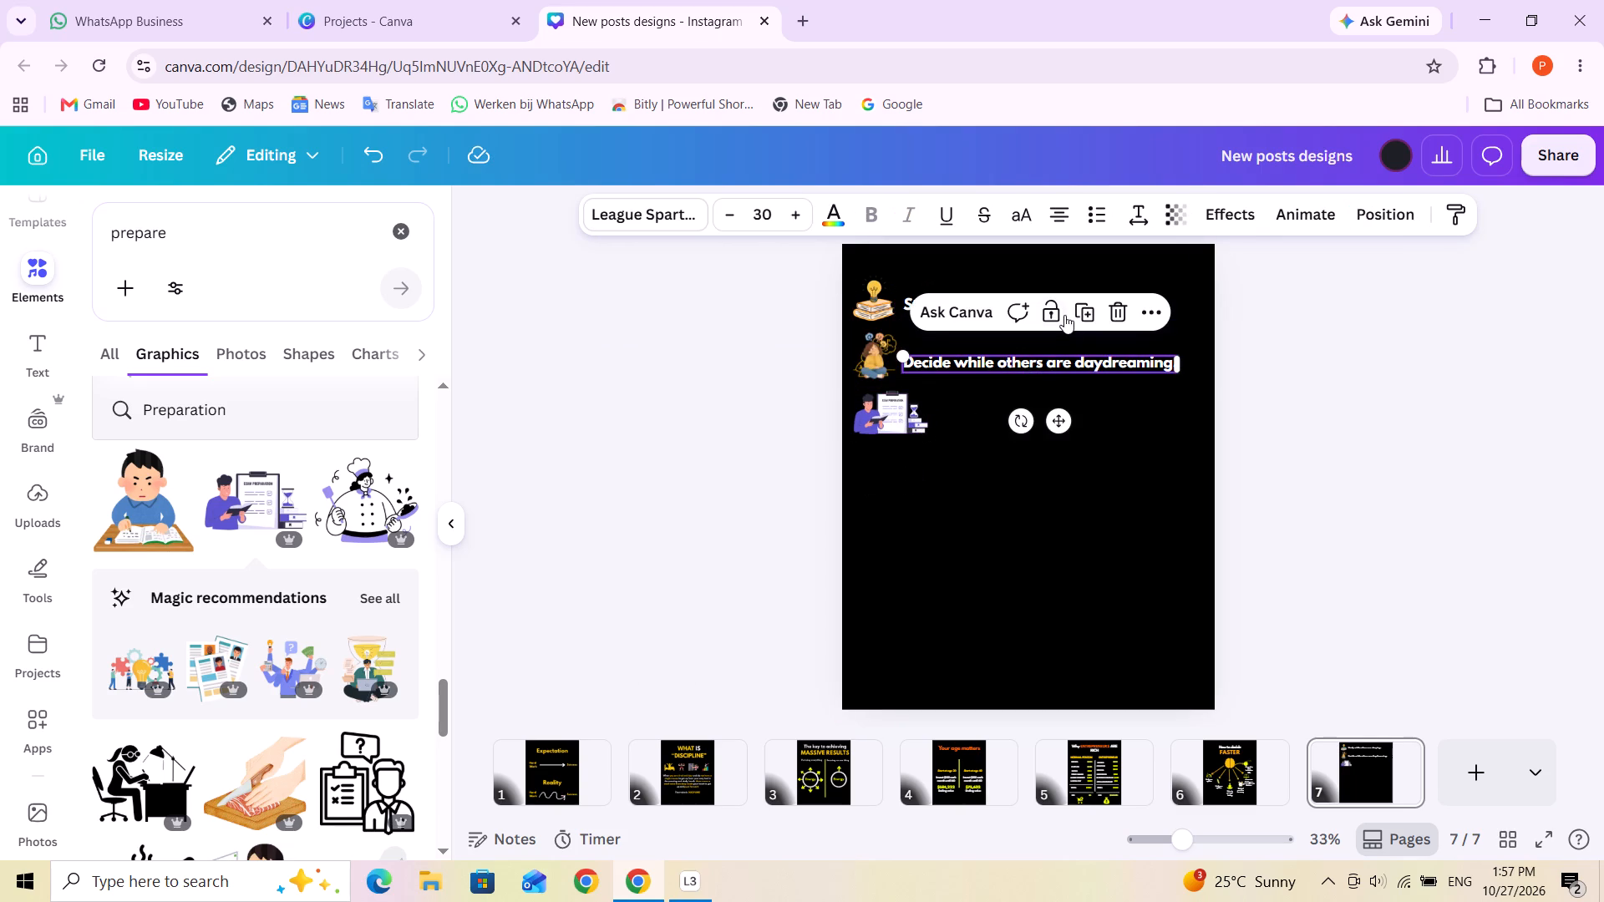
{"action": "left_click", "coordinate": [1082, 312]}
{"action": "left_click_drag", "start_coordinate": [1056, 421], "coordinate": [1091, 414]}
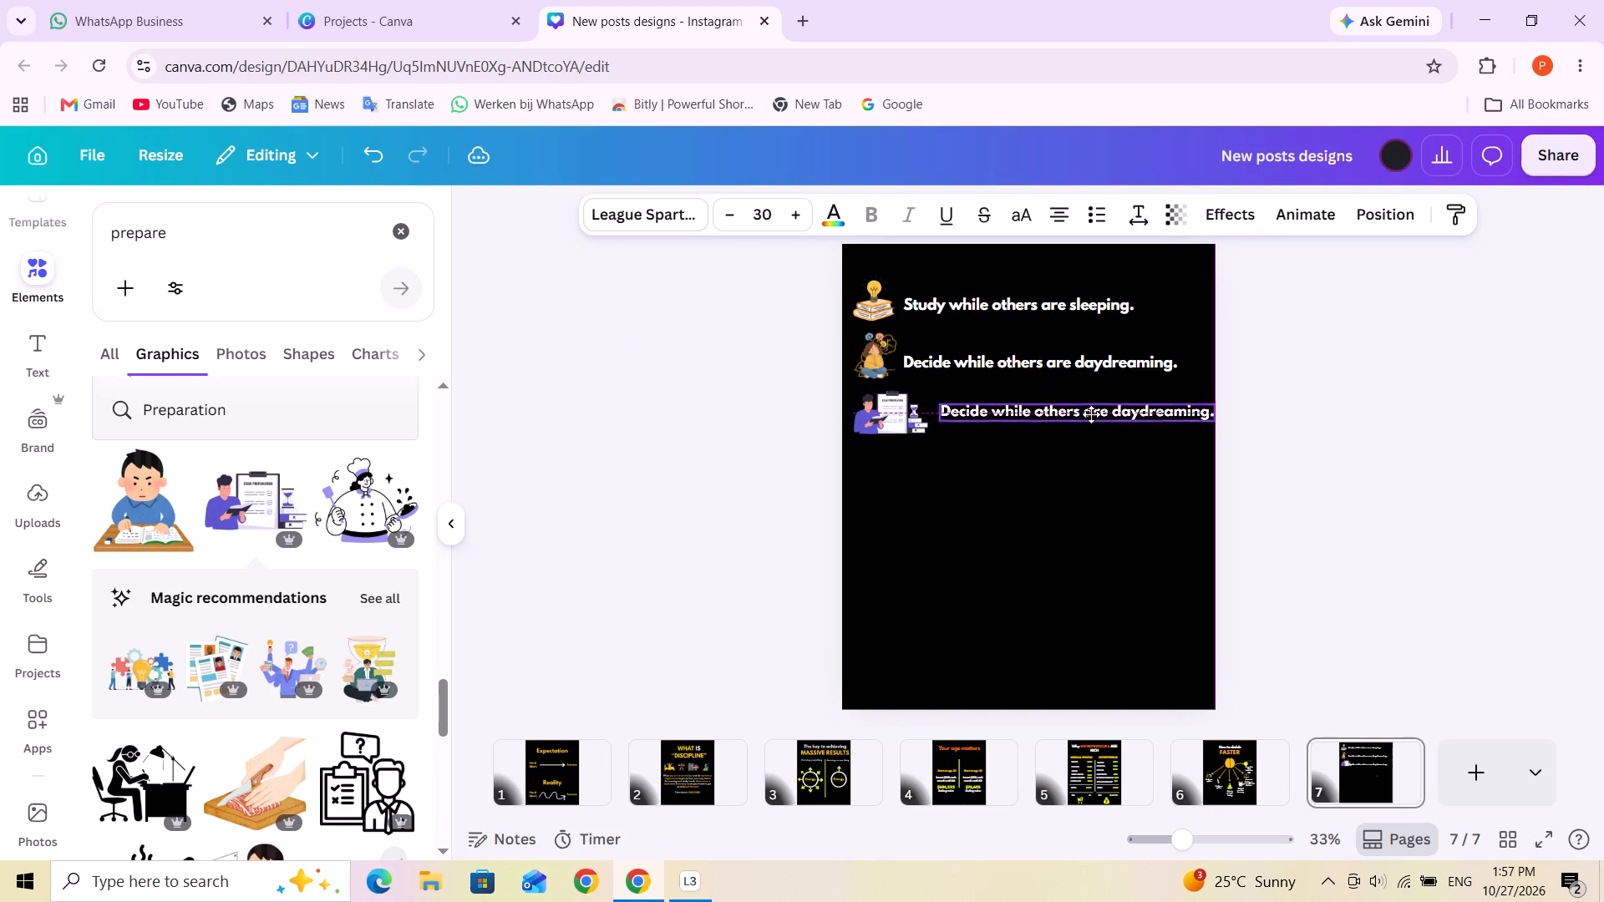
{"action": "left_click_drag", "start_coordinate": [1091, 414], "coordinate": [1085, 423]}
Replace the exam preparation graphic on the page with the black graphic of a person working at a desk under a lamp.
{"action": "scroll", "coordinate": [287, 749], "scroll_direction": "down", "scroll_amount": 1}
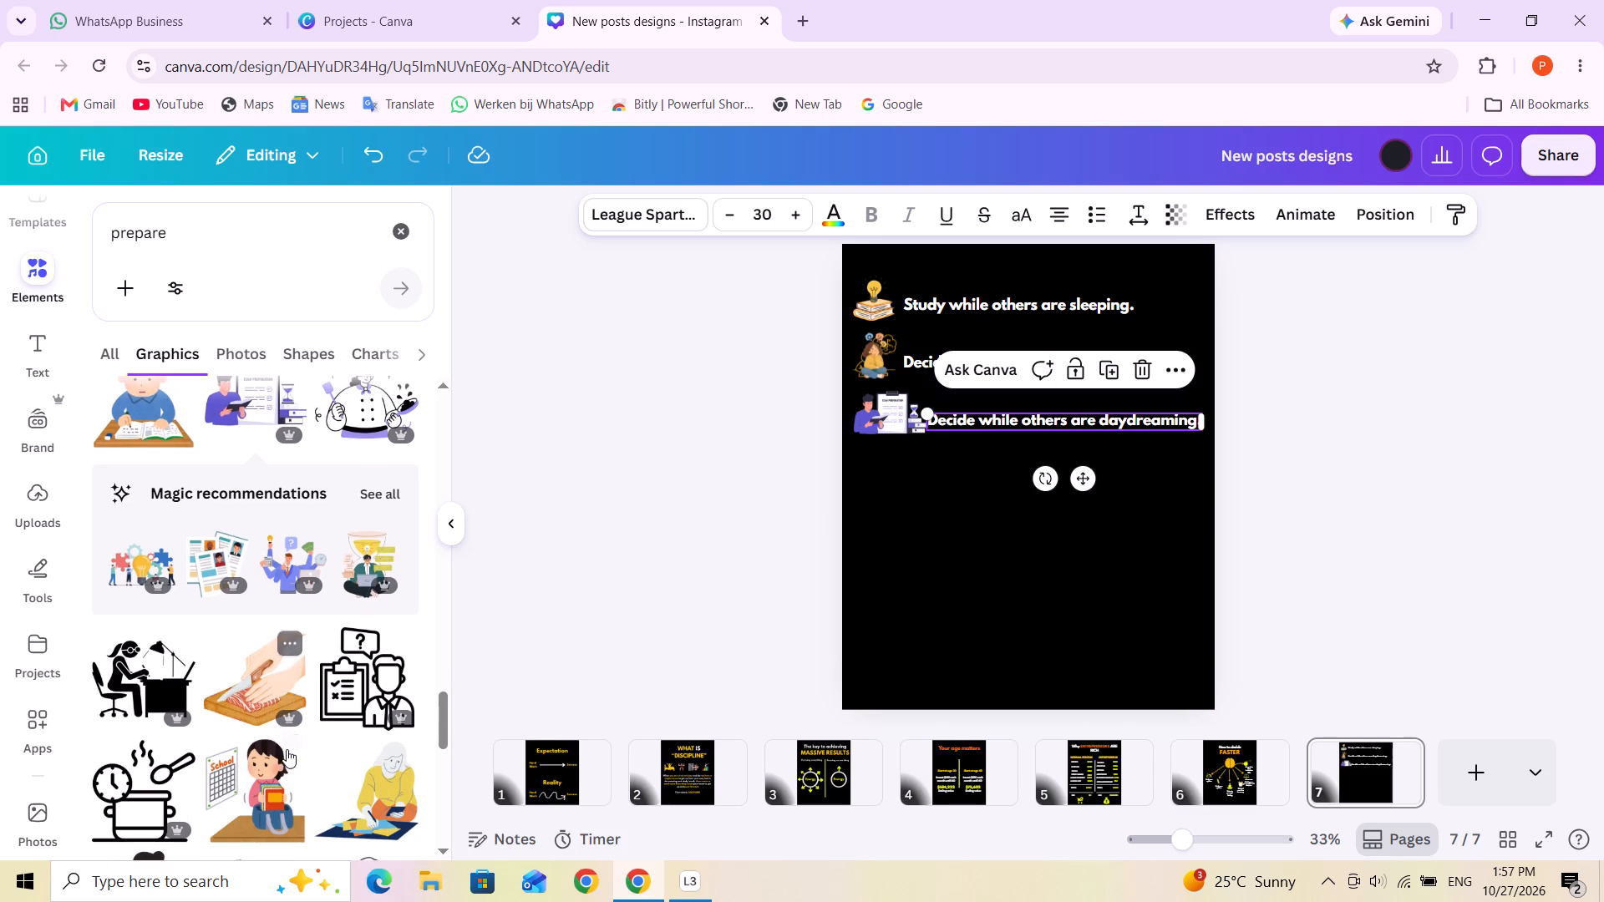
{"action": "left_click", "coordinate": [887, 412]}
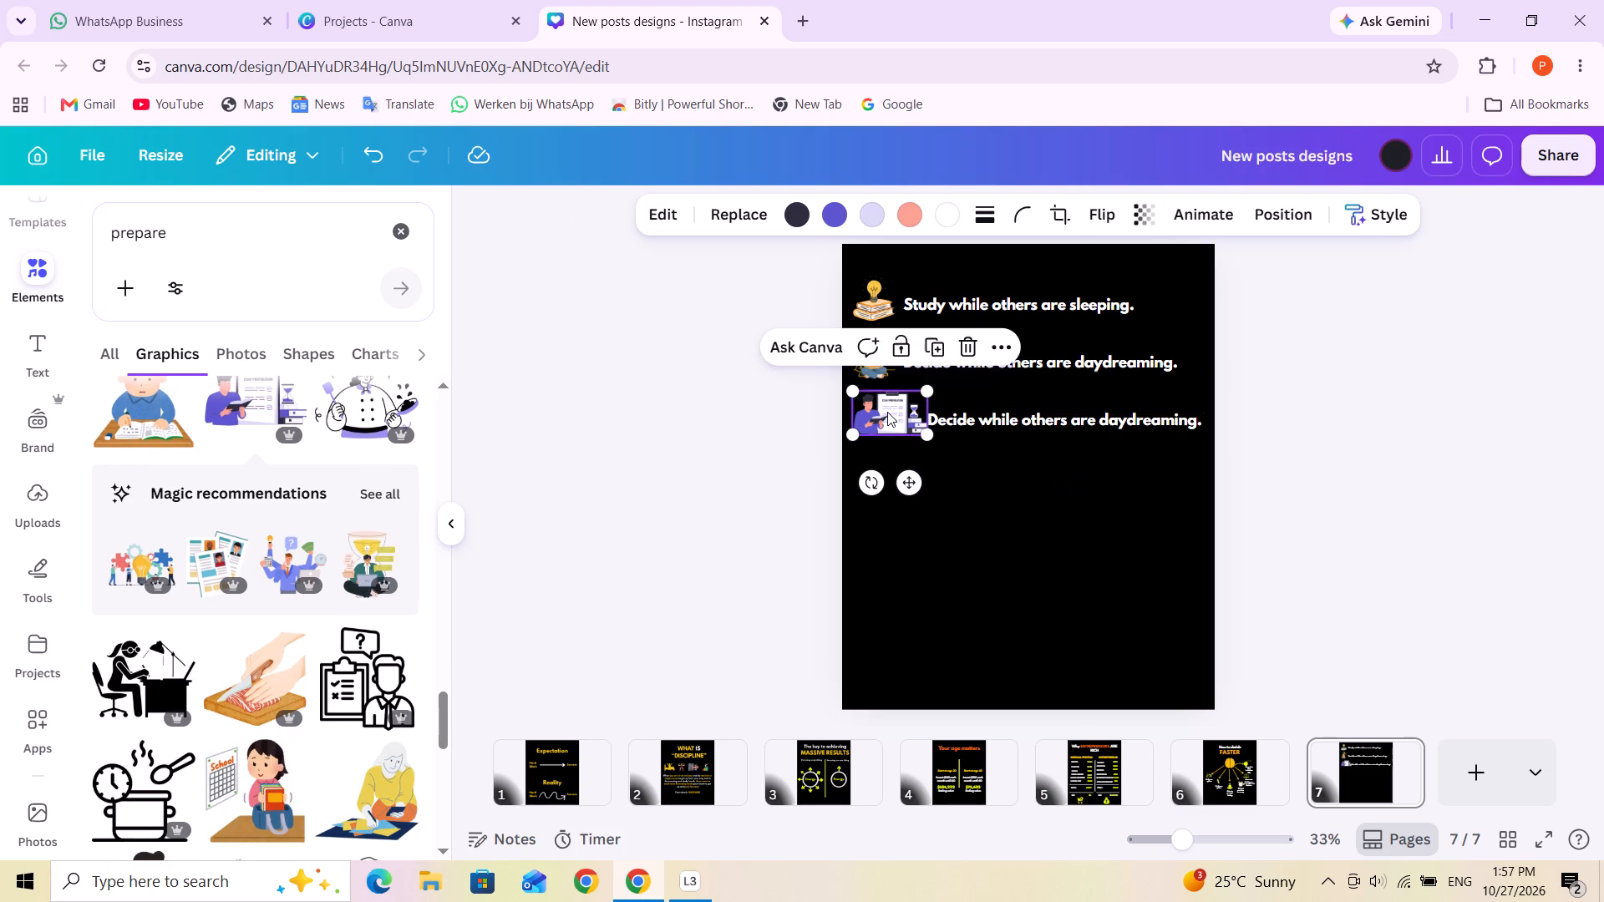
{"action": "key", "text": "Delete"}
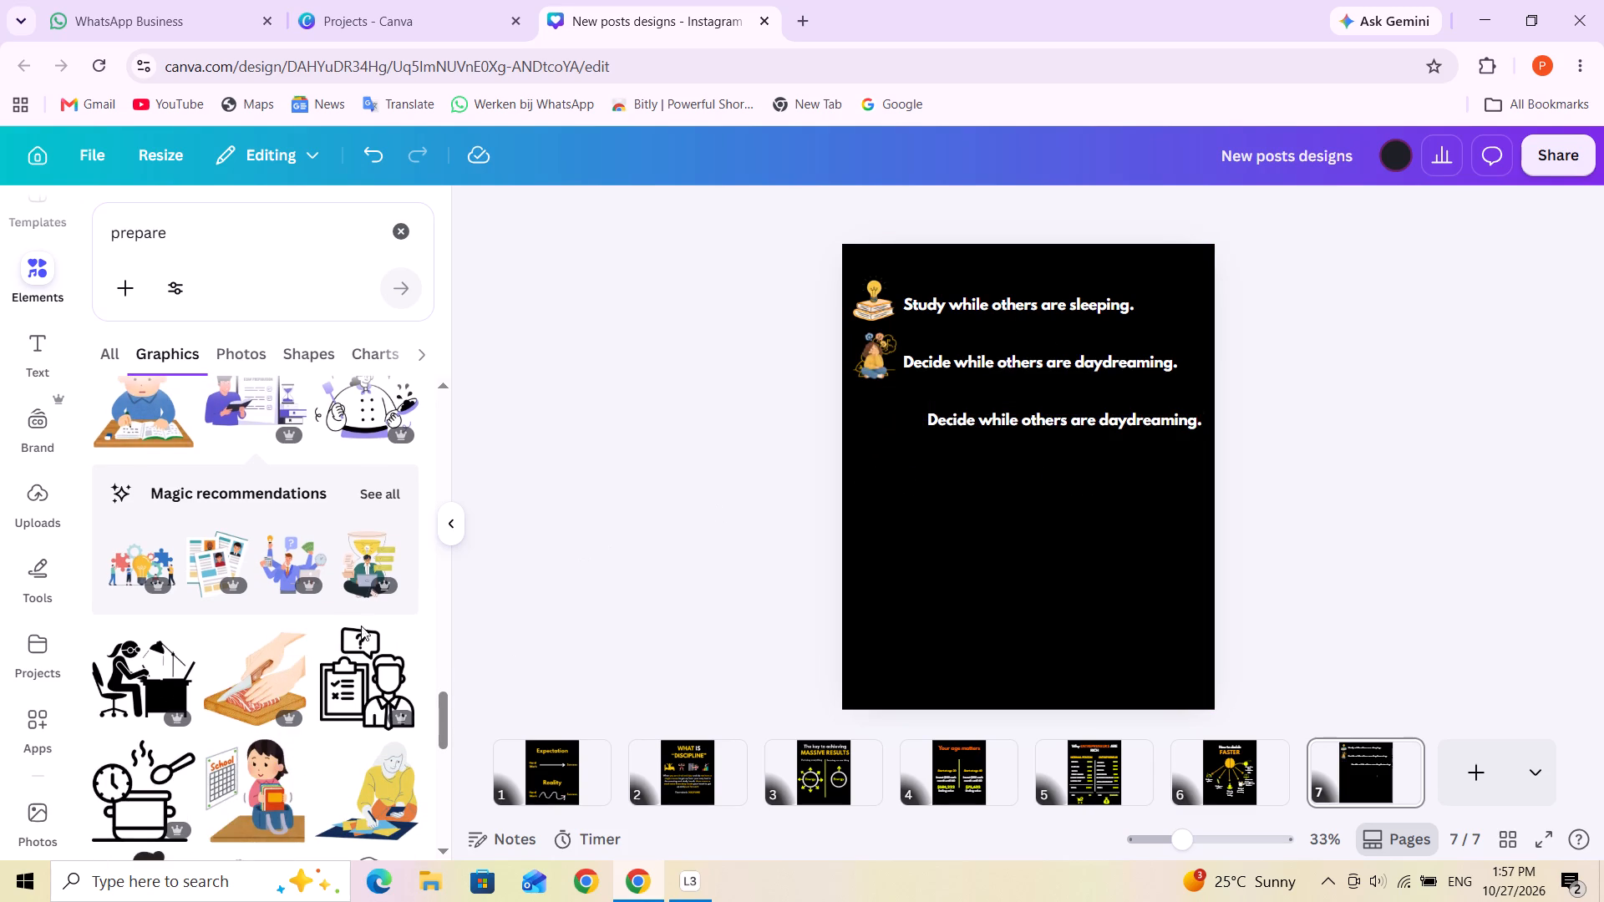
{"action": "scroll", "coordinate": [193, 702], "scroll_direction": "down", "scroll_amount": 1}
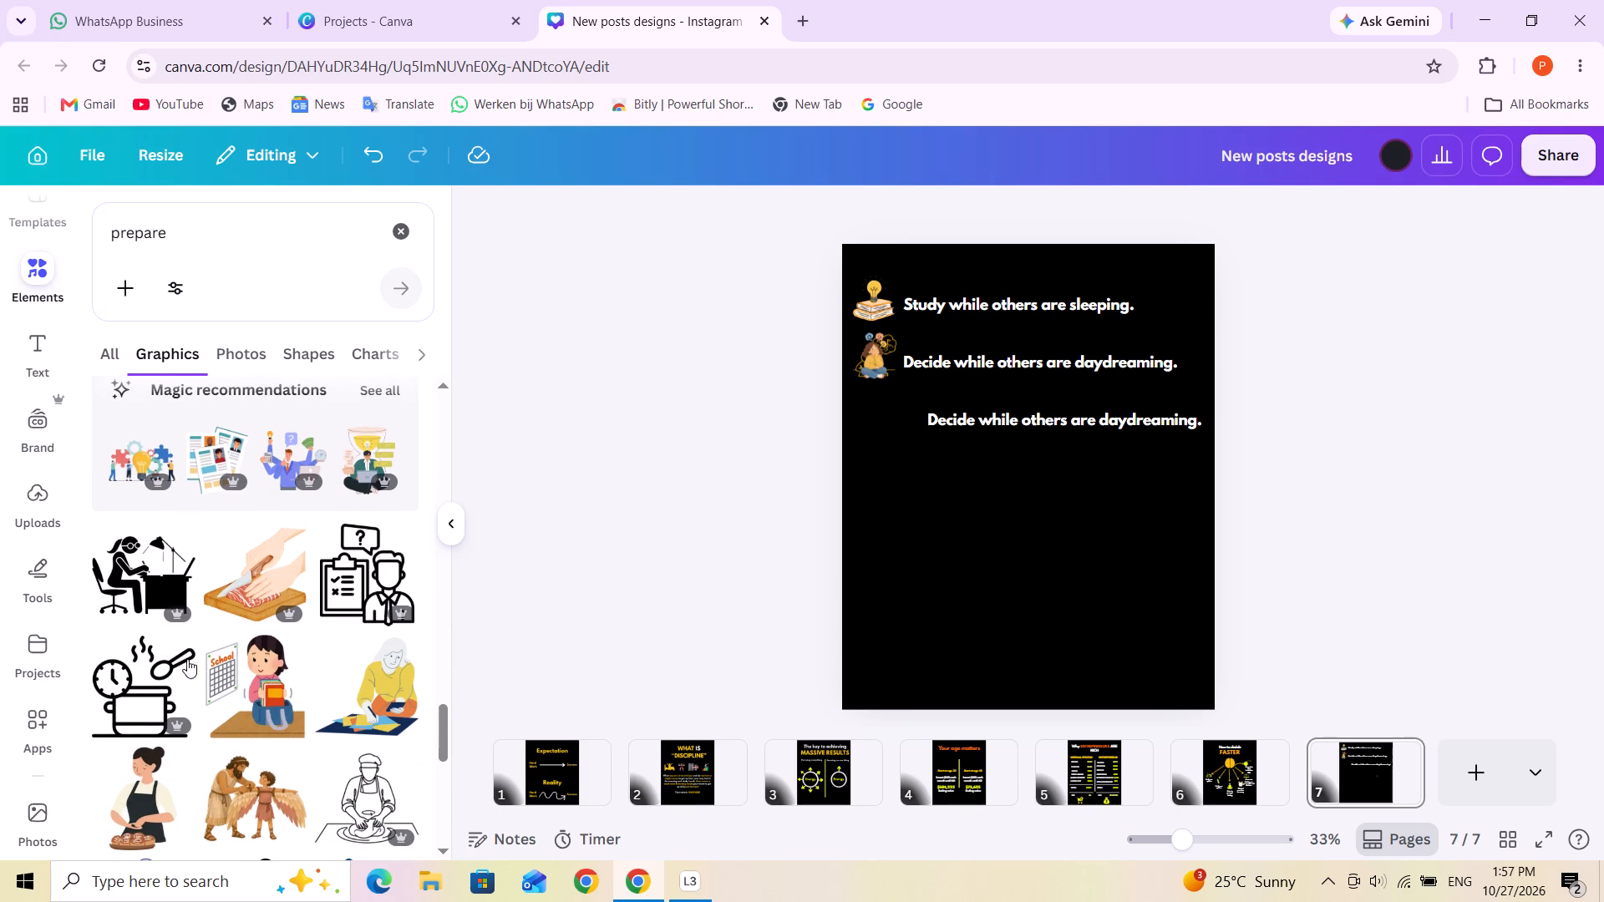
{"action": "left_click", "coordinate": [145, 562]}
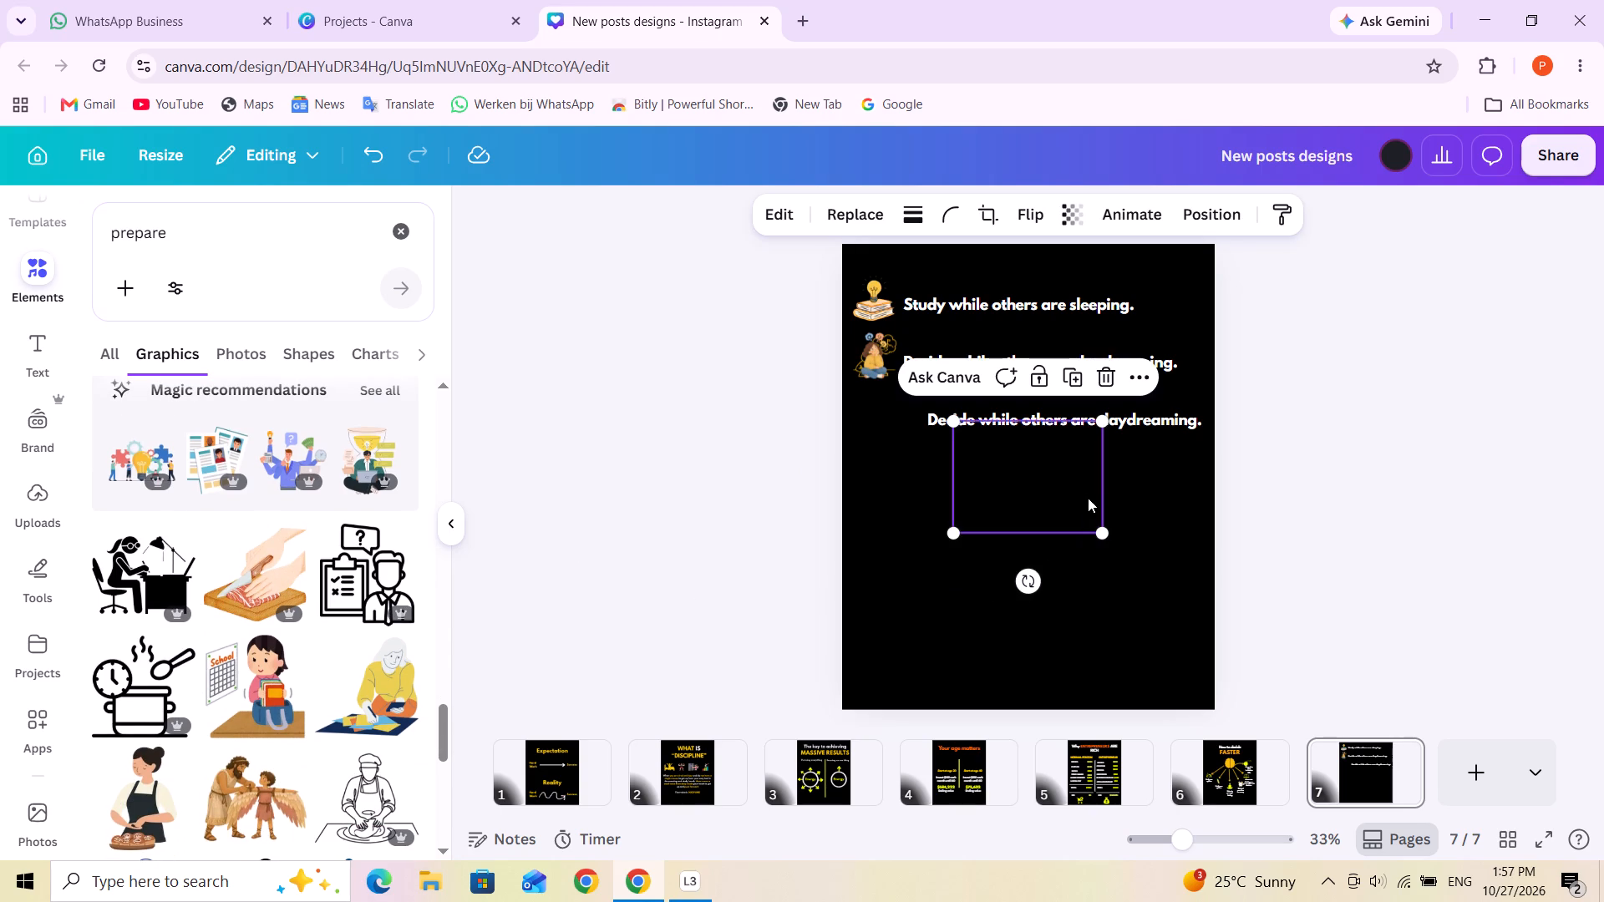
Shrink the desk worker graphic to icon size and place it at the start of the third row, below the daydreaming woman.
{"action": "left_click_drag", "start_coordinate": [1078, 496], "coordinate": [988, 476]}
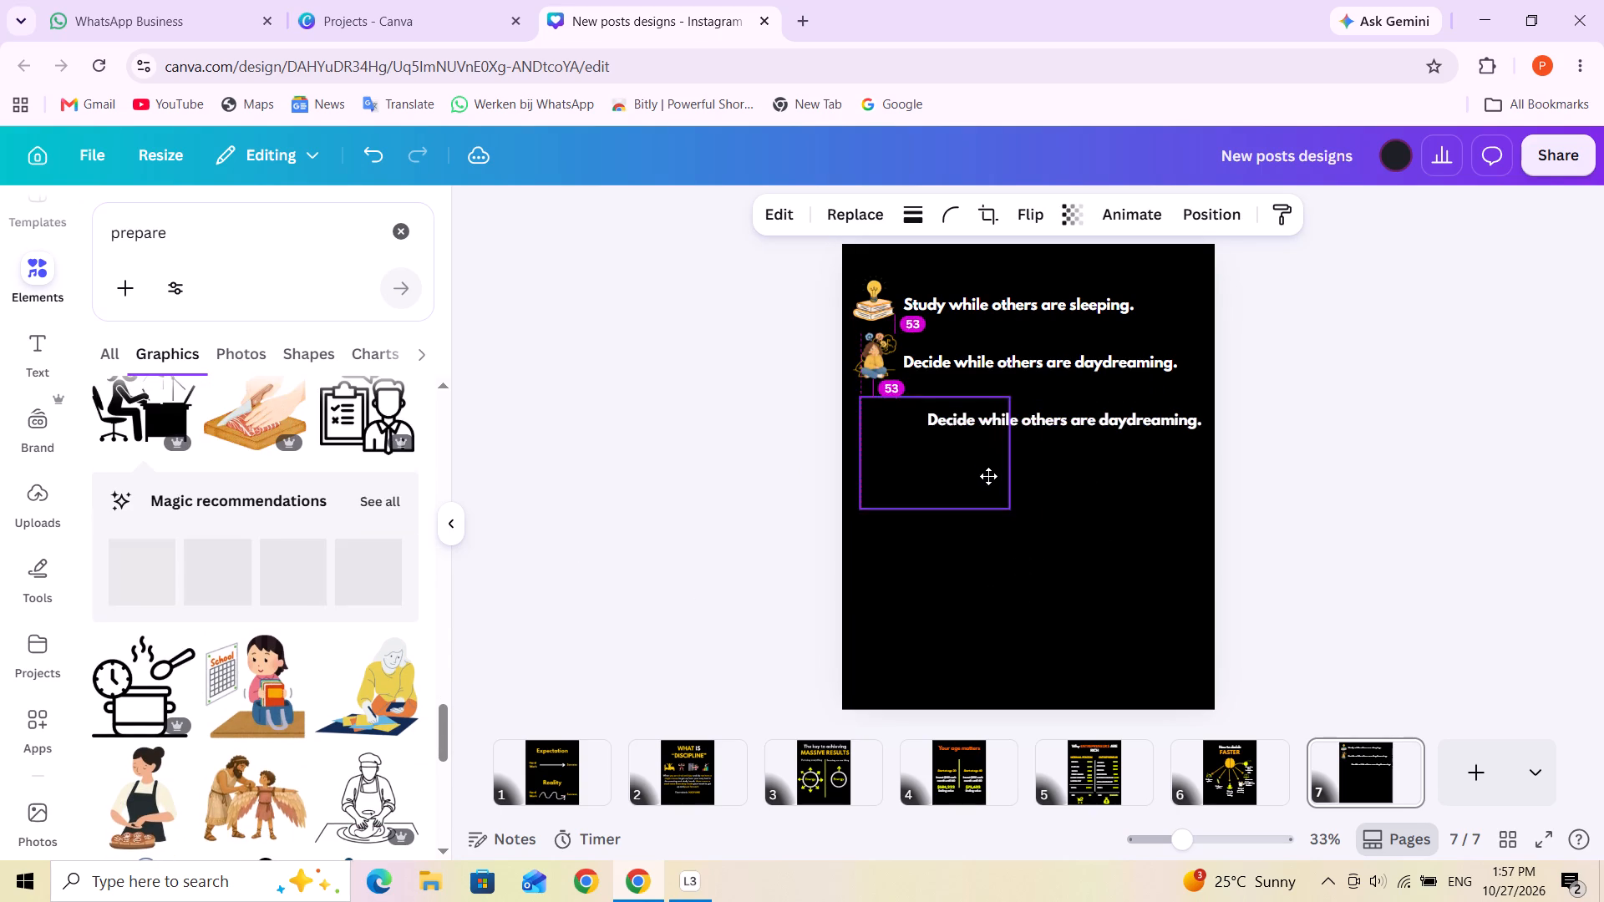
{"action": "left_click_drag", "start_coordinate": [988, 476], "coordinate": [1048, 407]}
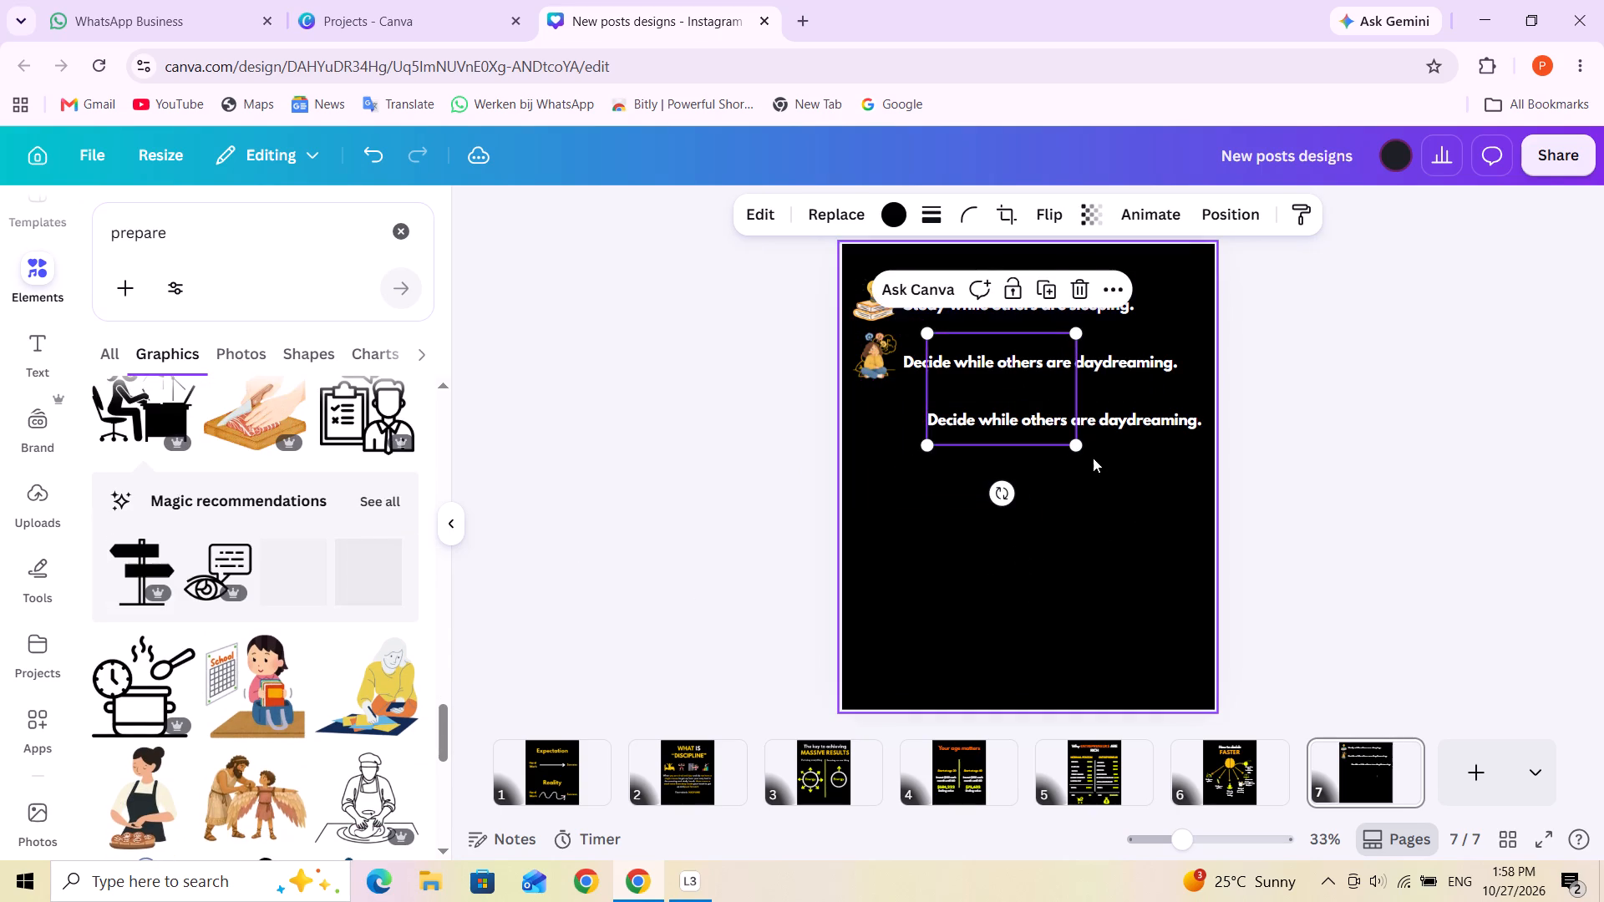
{"action": "left_click_drag", "start_coordinate": [1079, 446], "coordinate": [1011, 362]}
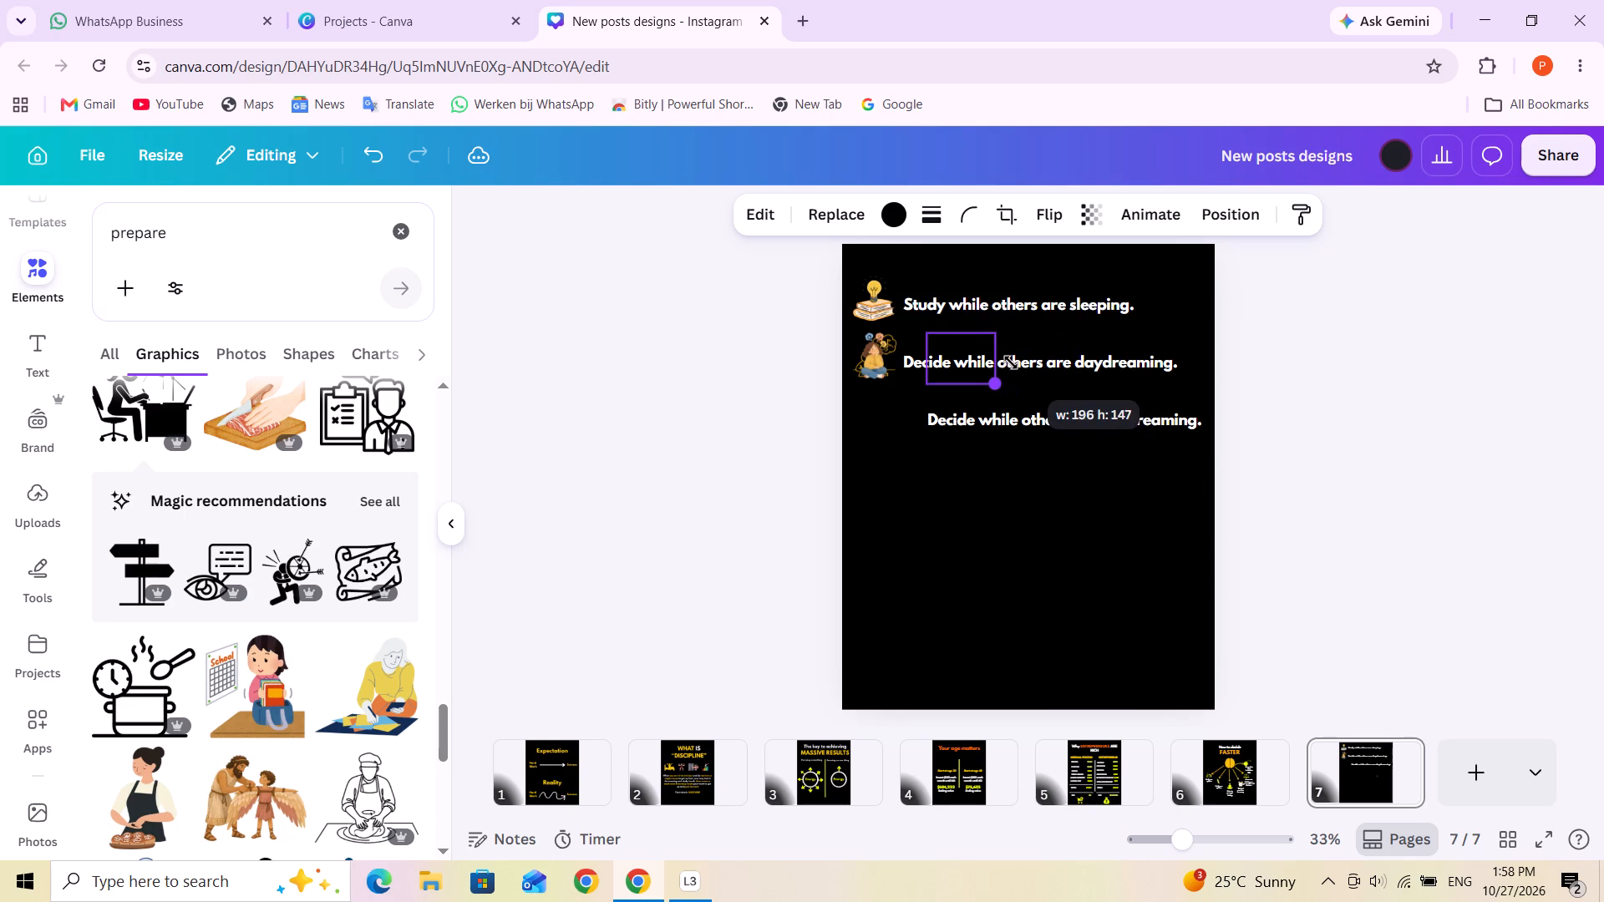
{"action": "left_click_drag", "start_coordinate": [1011, 362], "coordinate": [1003, 358]}
{"action": "left_click", "coordinate": [1124, 548]}
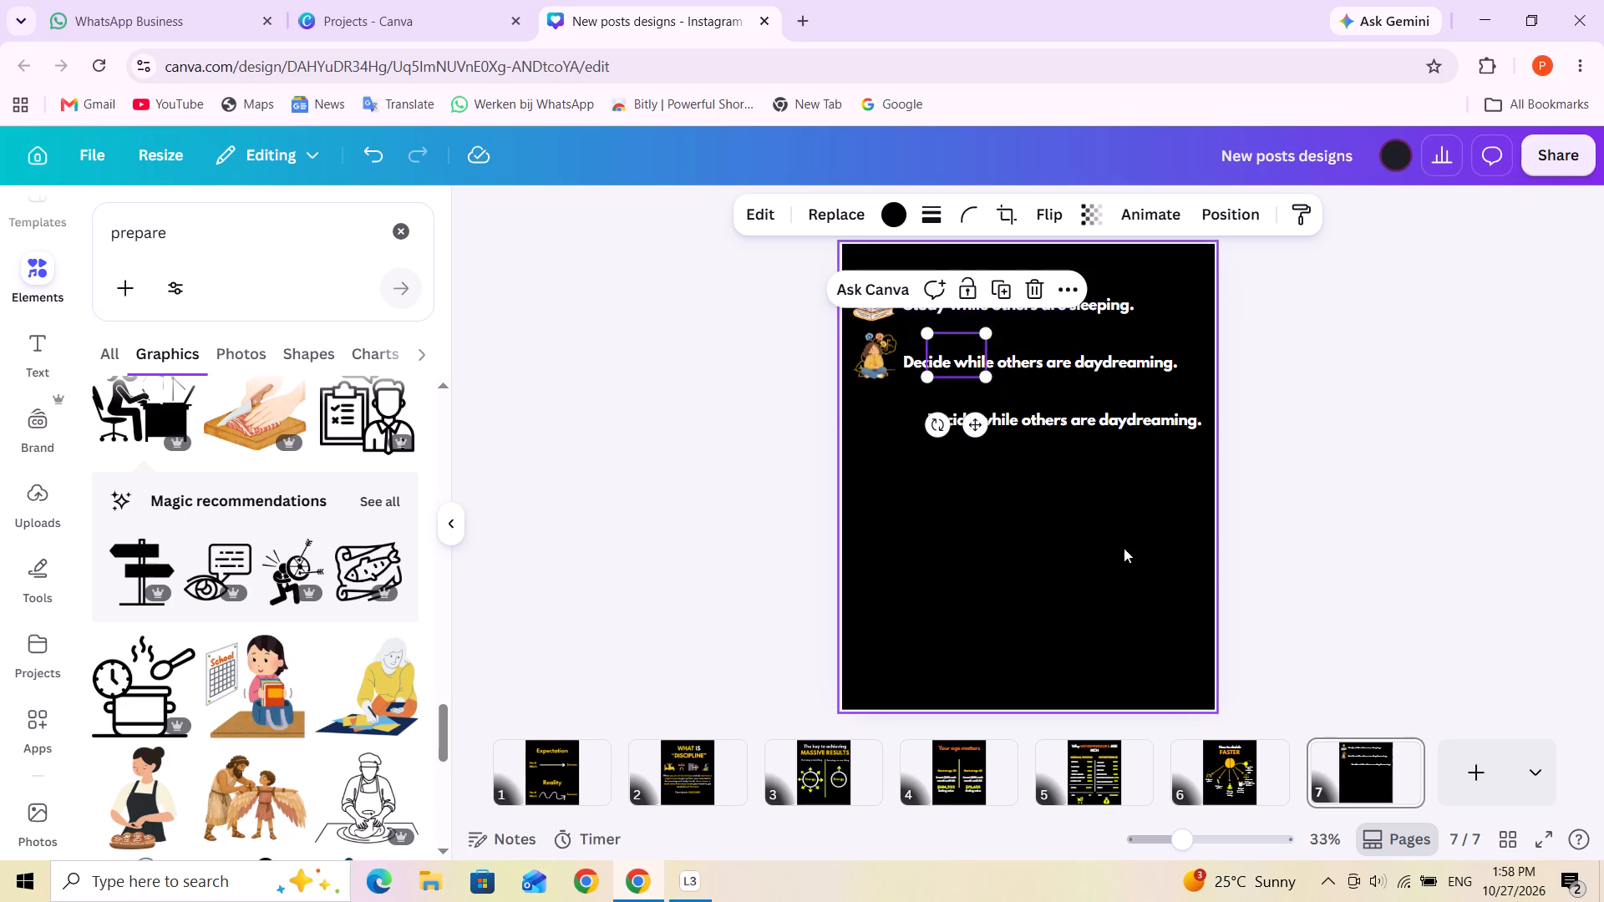
{"action": "left_click_drag", "start_coordinate": [963, 343], "coordinate": [889, 413]}
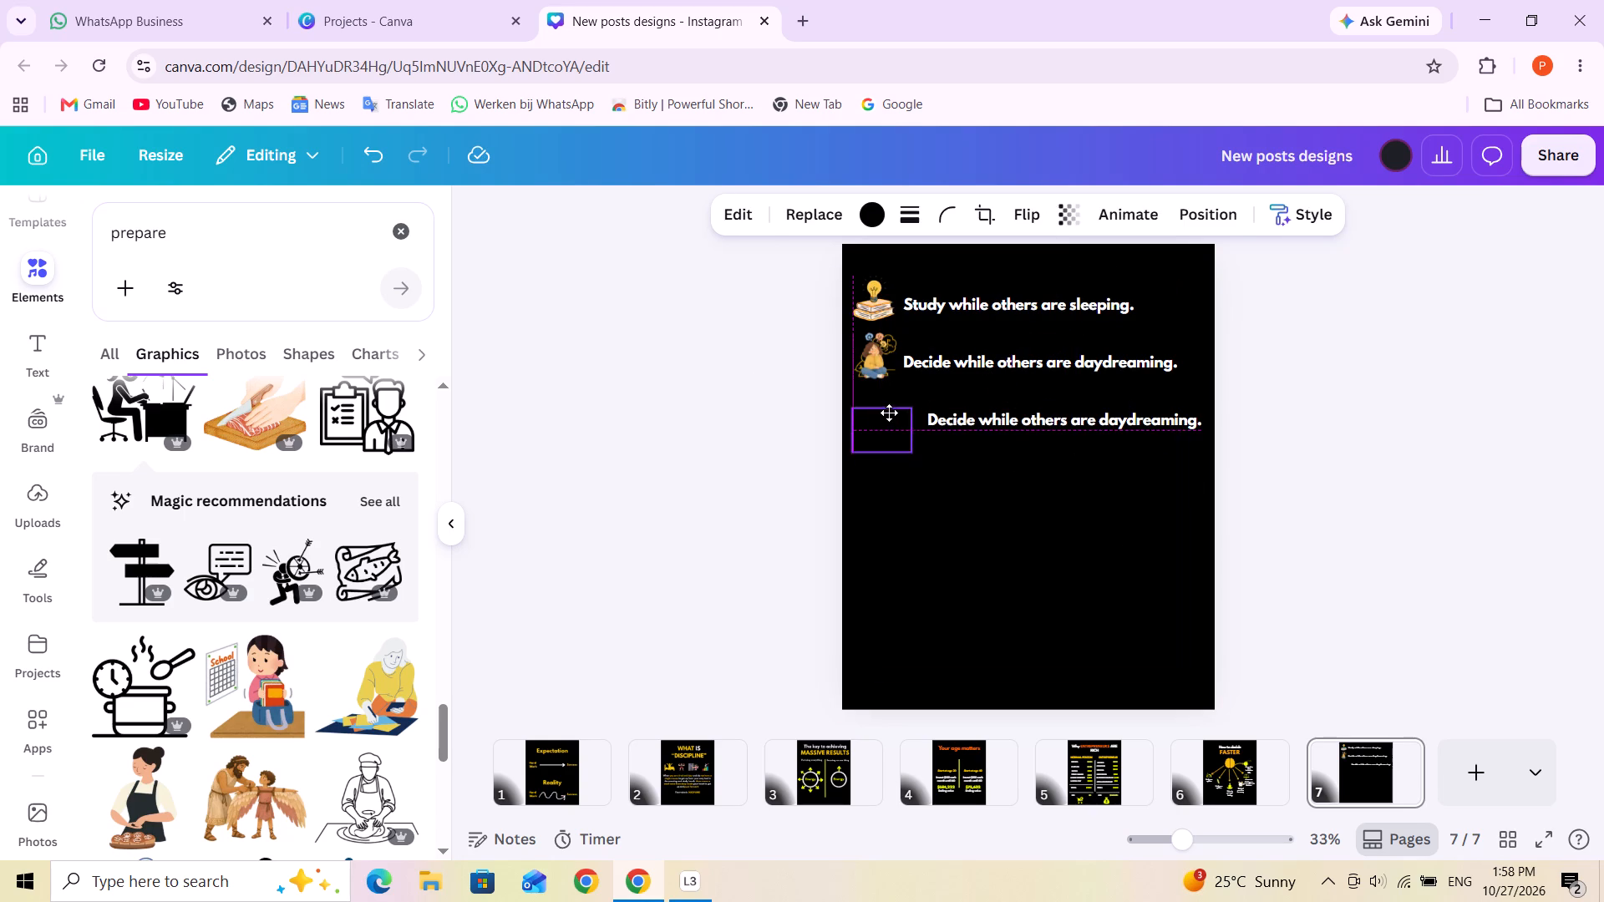
{"action": "left_click_drag", "start_coordinate": [889, 413], "coordinate": [891, 405]}
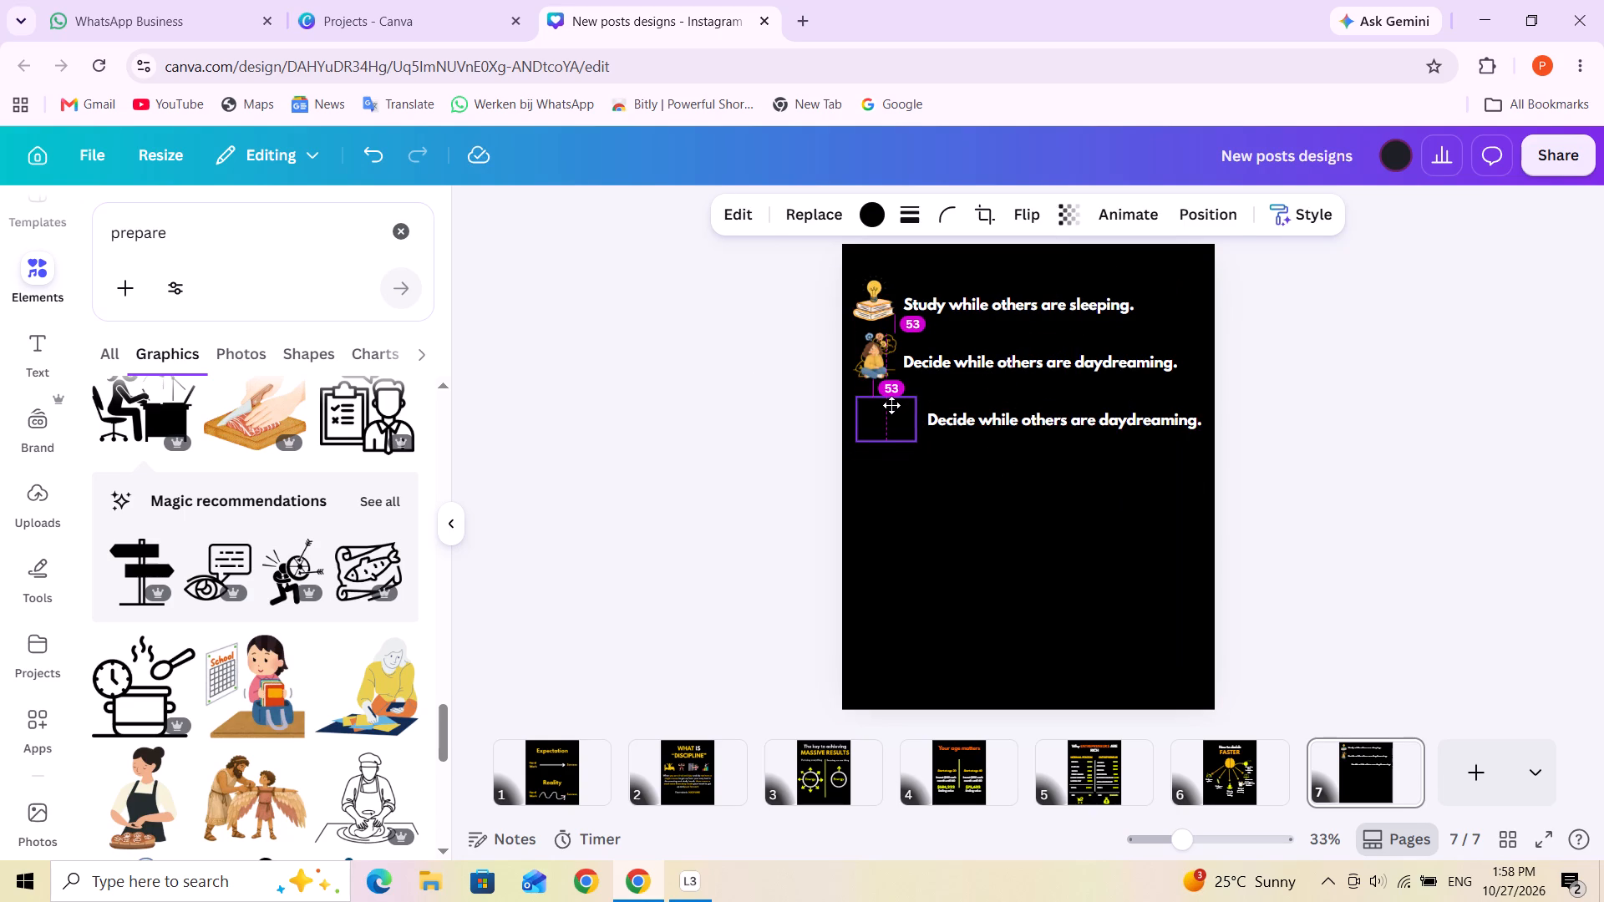
{"action": "left_click_drag", "start_coordinate": [891, 405], "coordinate": [890, 405]}
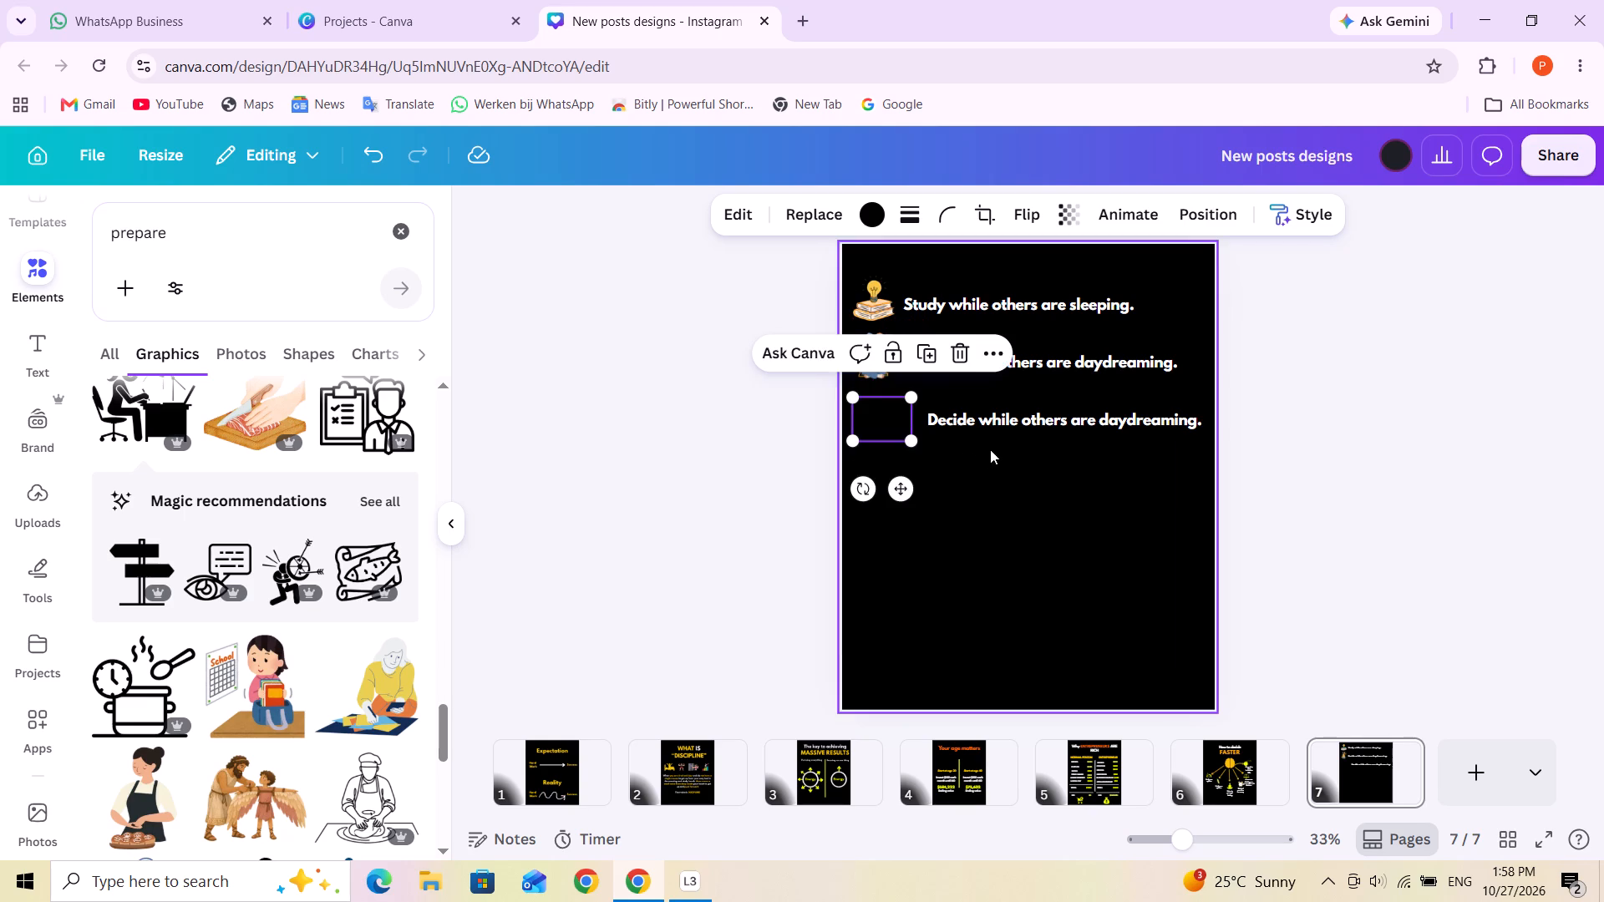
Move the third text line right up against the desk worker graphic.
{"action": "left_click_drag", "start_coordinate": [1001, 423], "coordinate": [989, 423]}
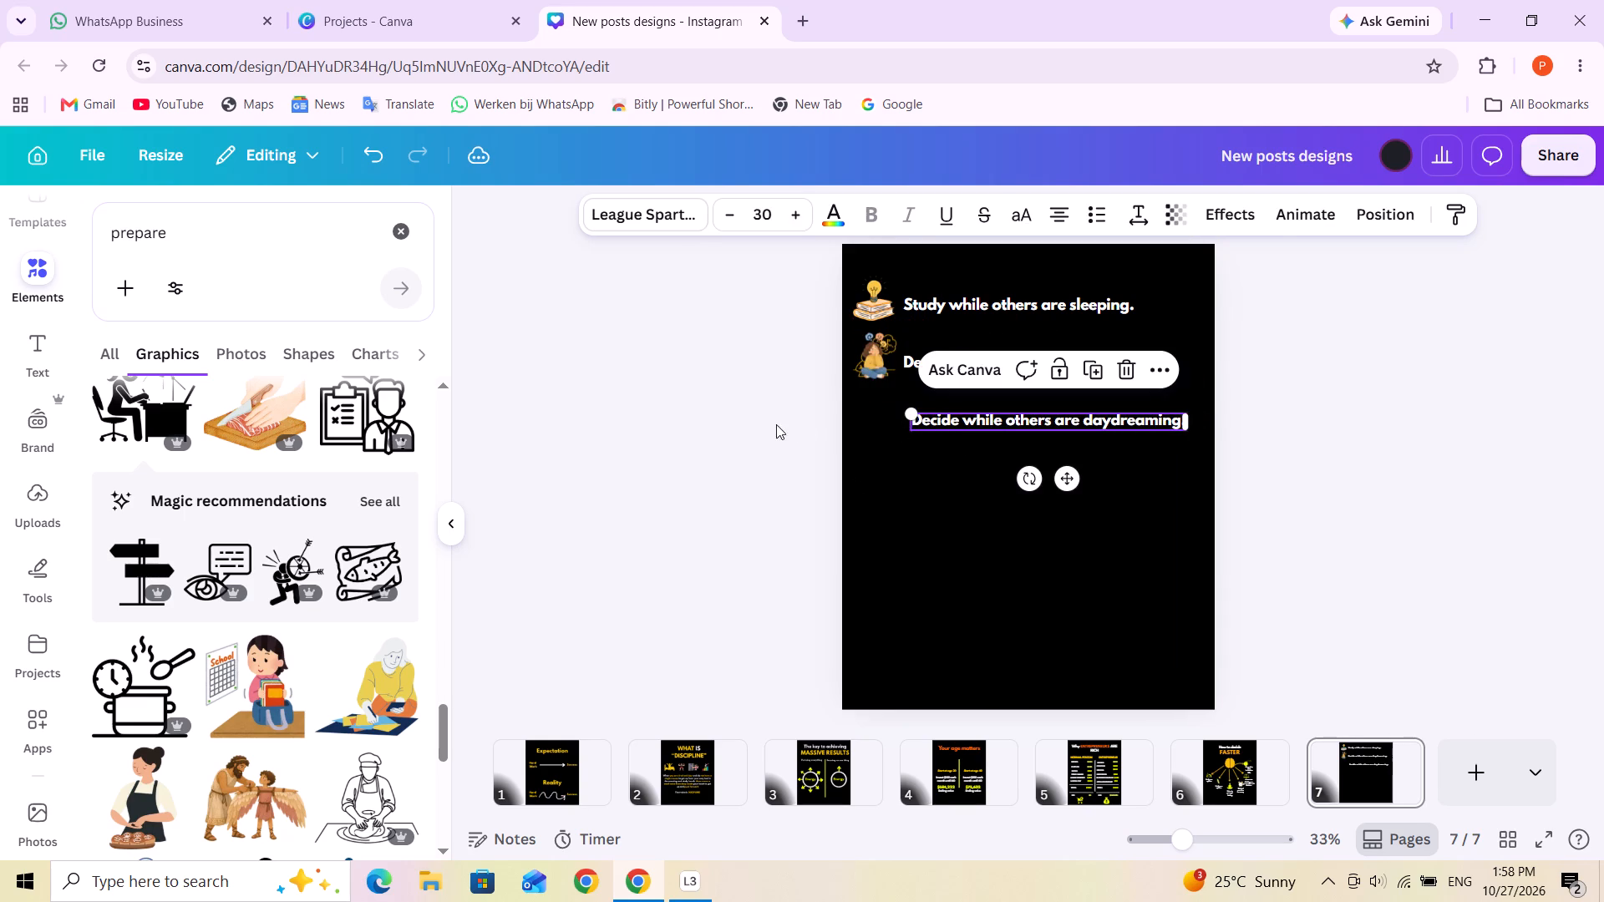
Recolour the desk worker graphic orange, #fabd0a.
{"action": "left_click", "coordinate": [889, 416]}
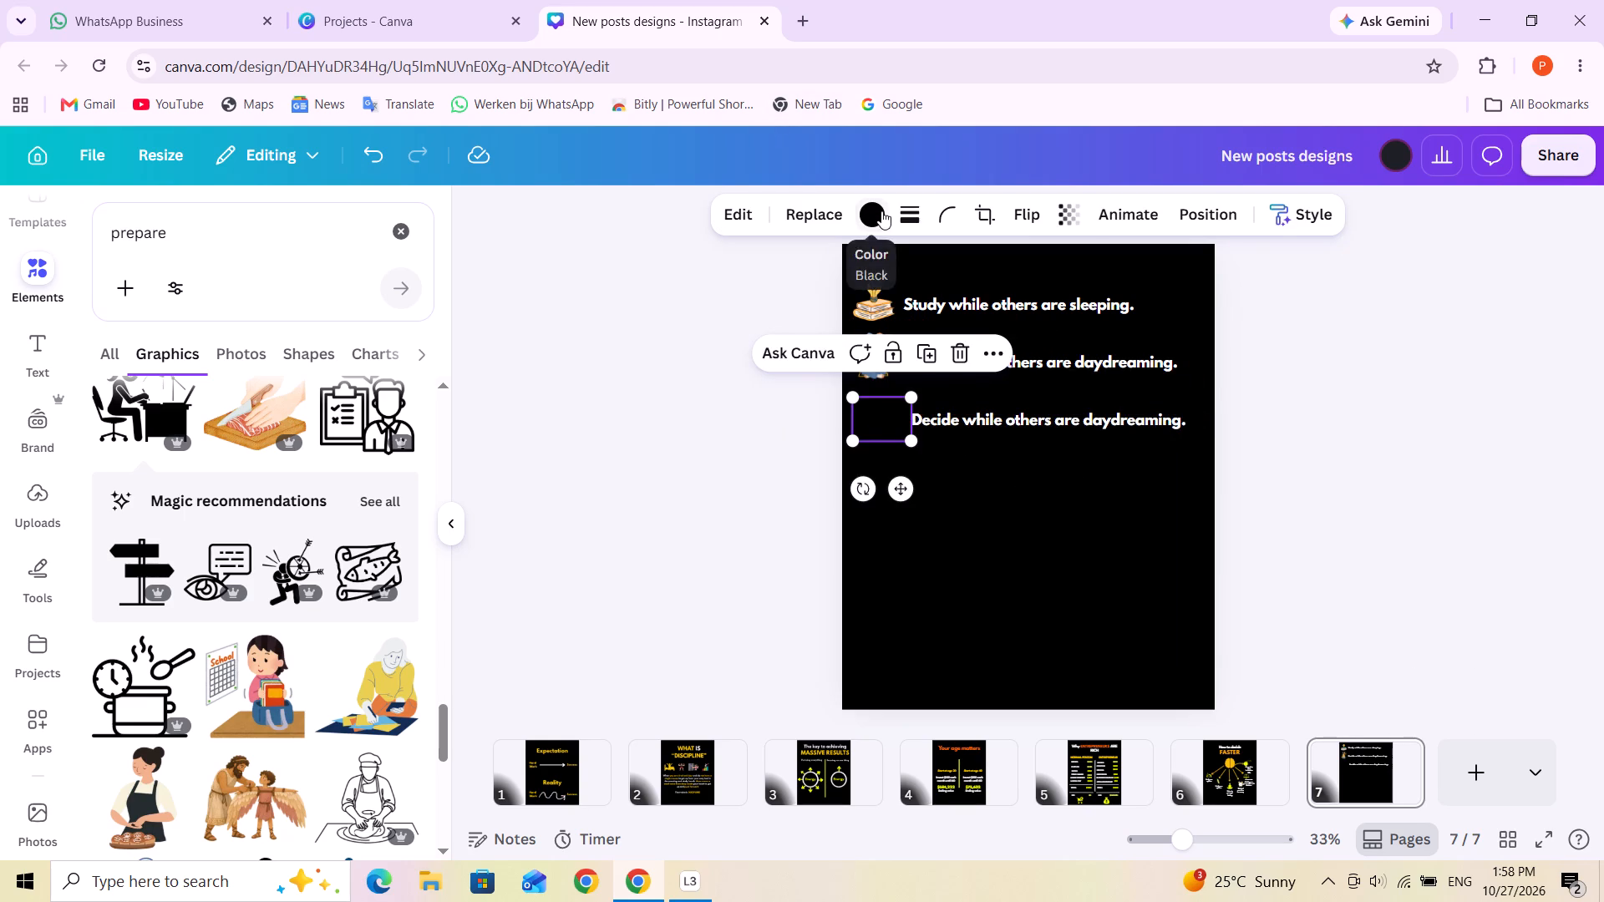
{"action": "left_click", "coordinate": [881, 211]}
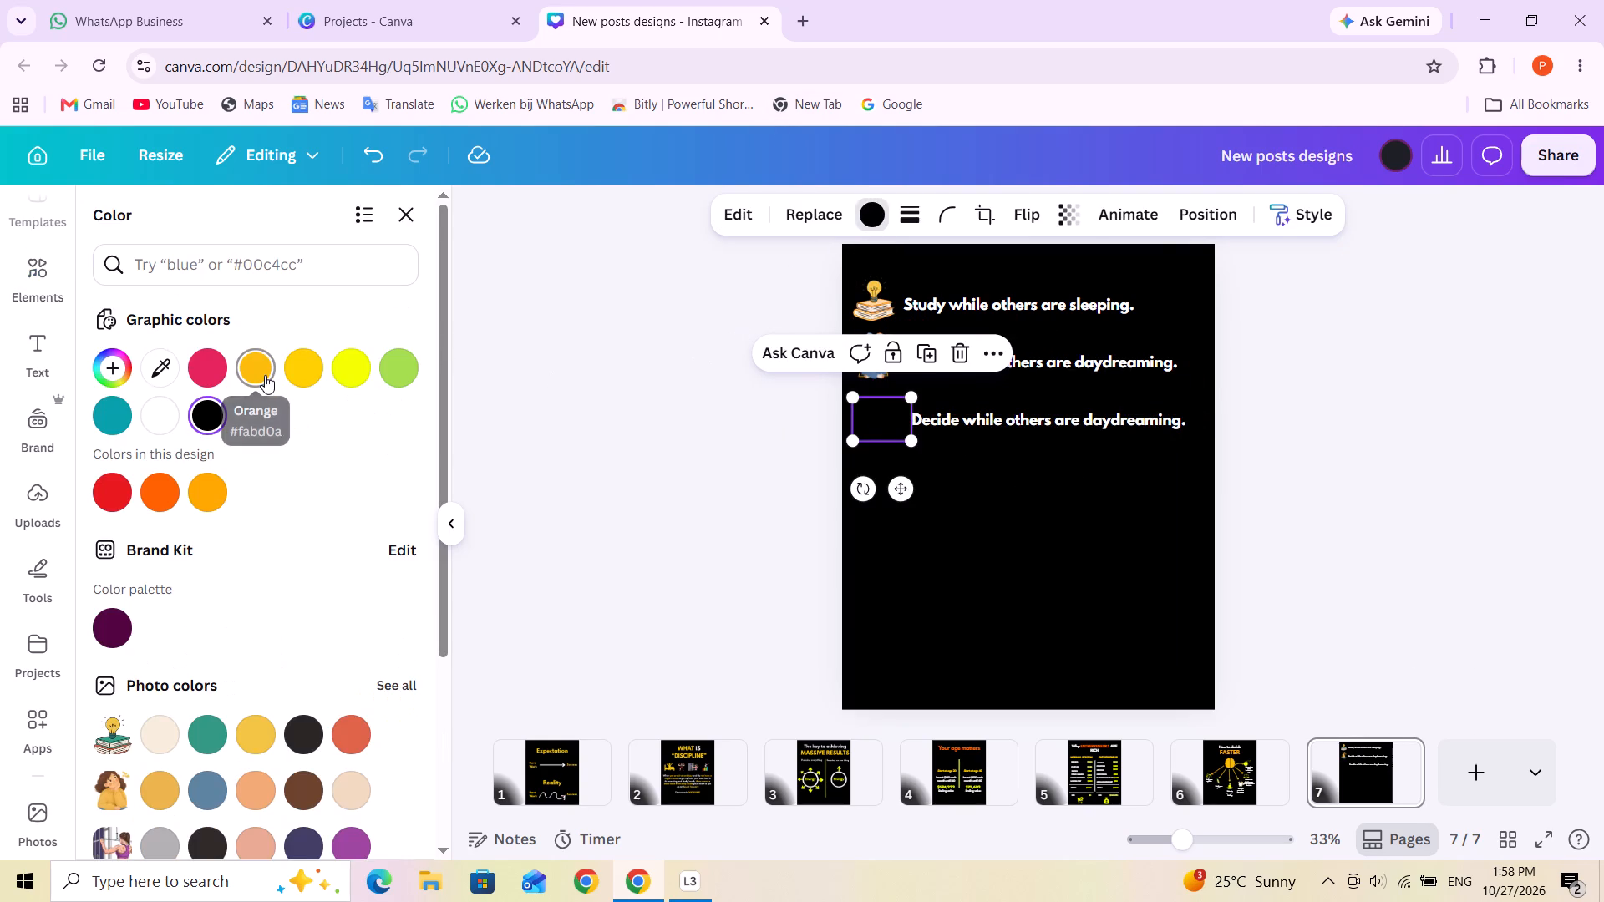
{"action": "left_click", "coordinate": [265, 375]}
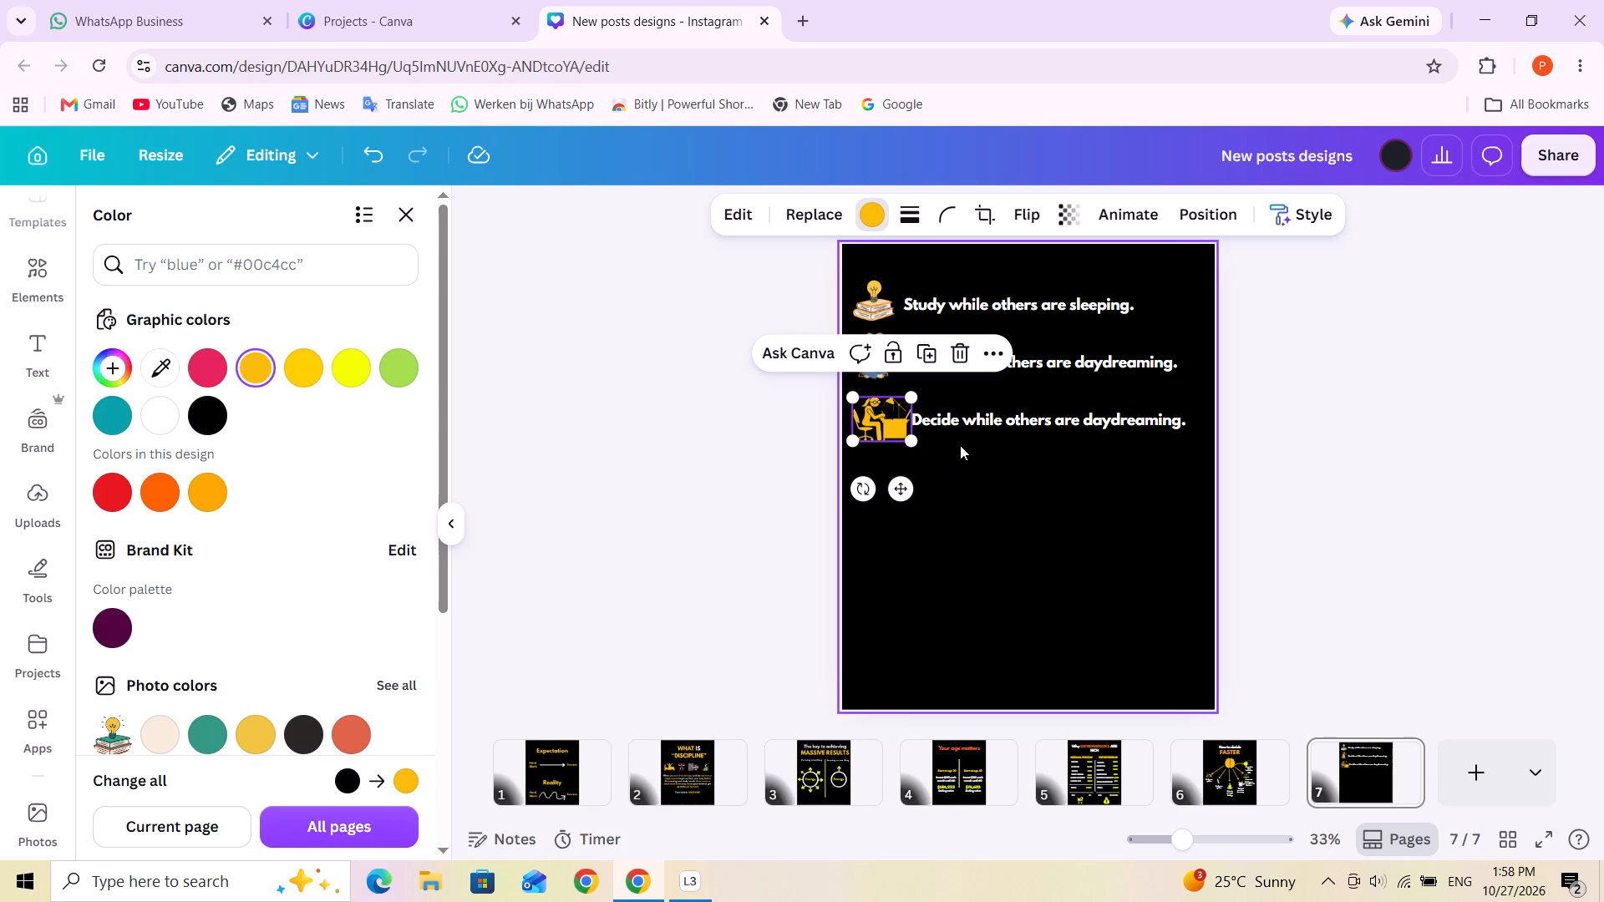
Move the third text line away from the desk worker icon to leave a small gap, keeping its height.
{"action": "left_click_drag", "start_coordinate": [981, 430], "coordinate": [997, 431]}
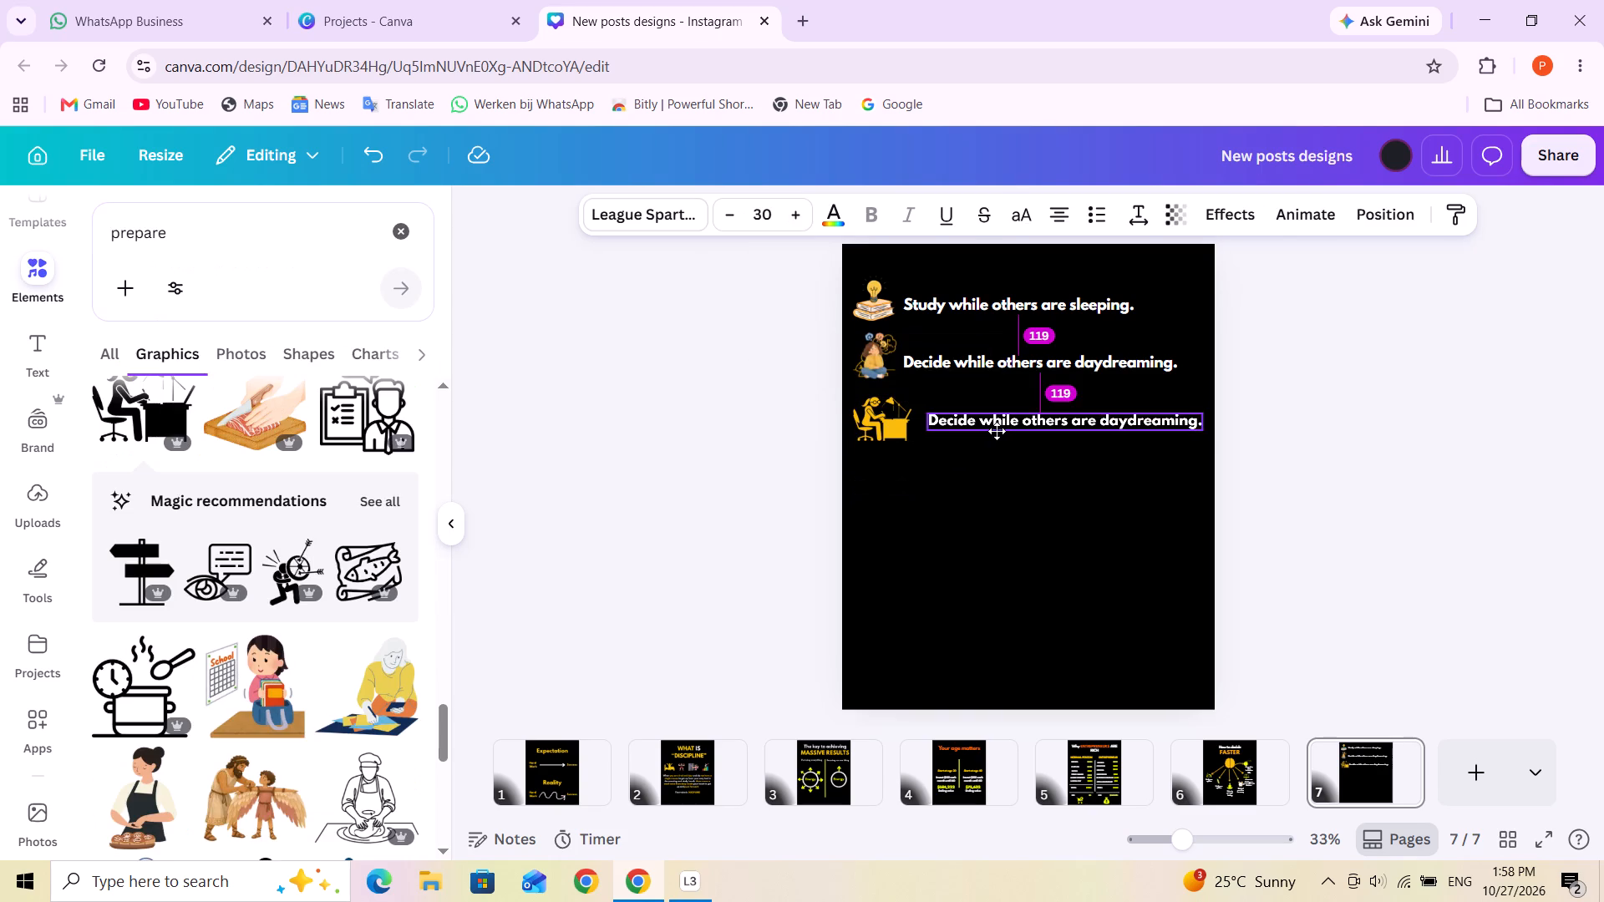
{"action": "left_click_drag", "start_coordinate": [997, 431], "coordinate": [995, 431]}
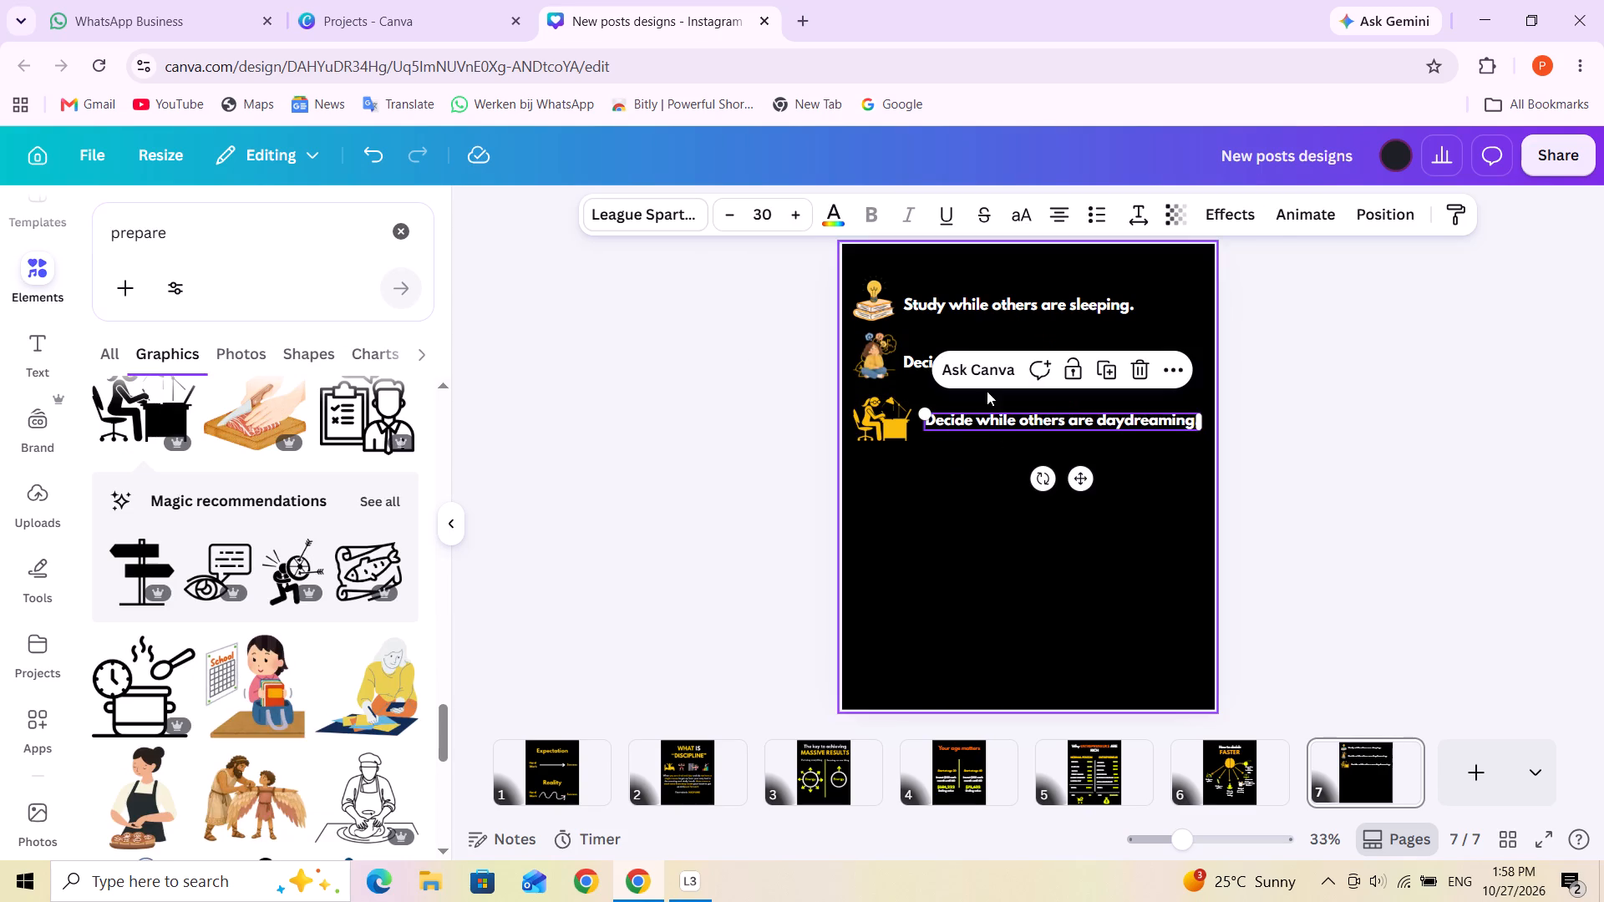
Replace the third line's text with "Prepare while others are daydreaming".
{"action": "triple_click", "coordinate": [1002, 413]}
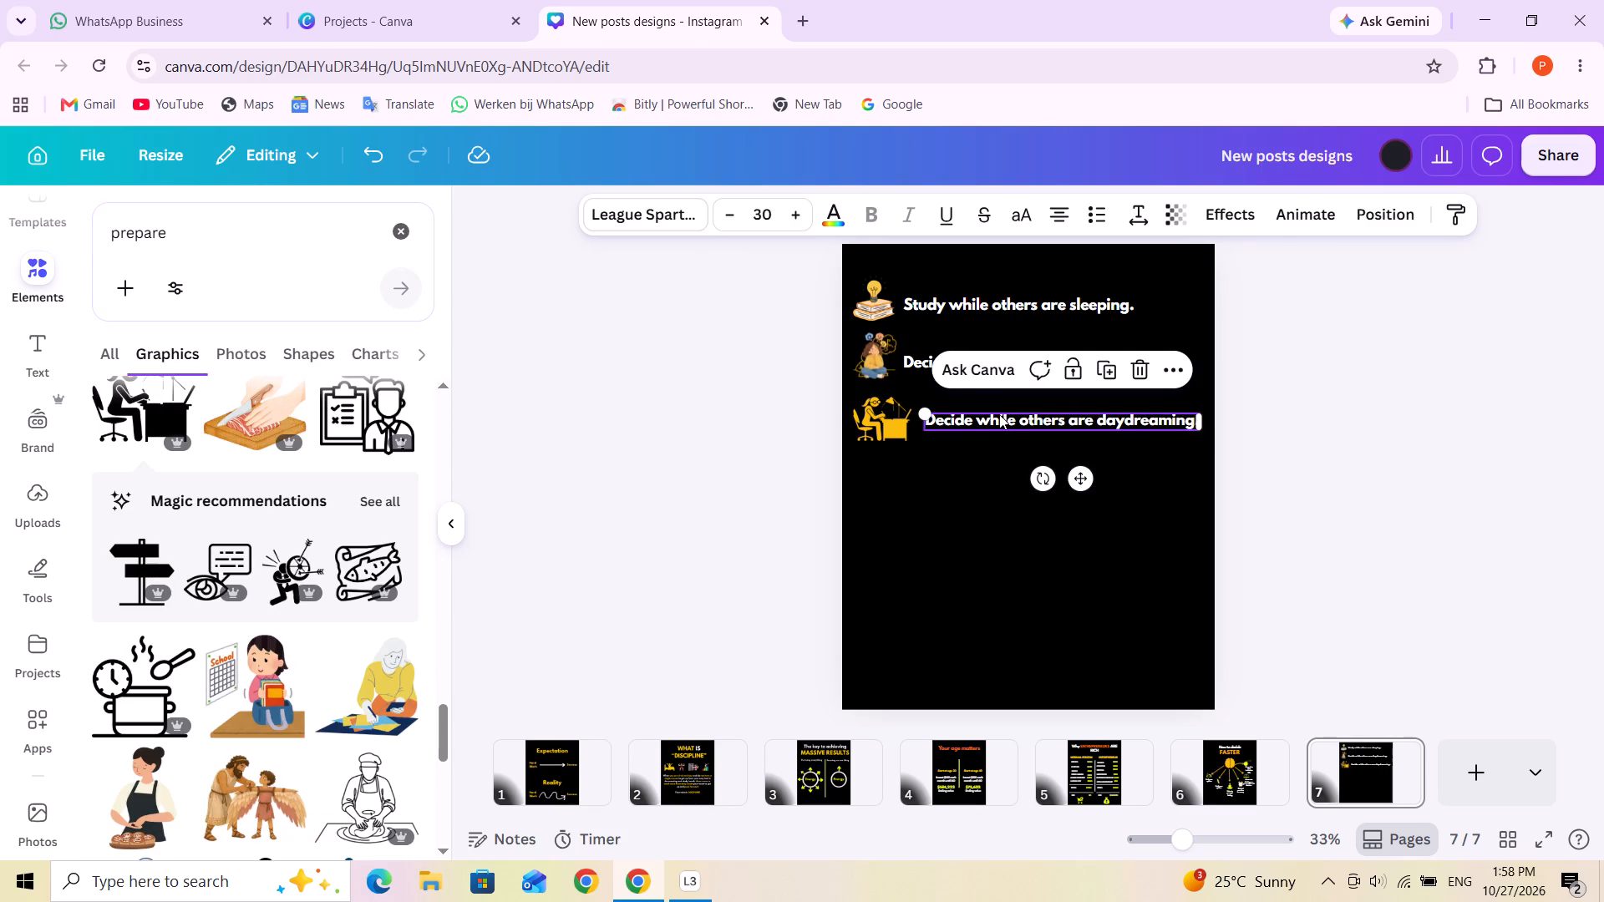
{"action": "key", "text": "p"}
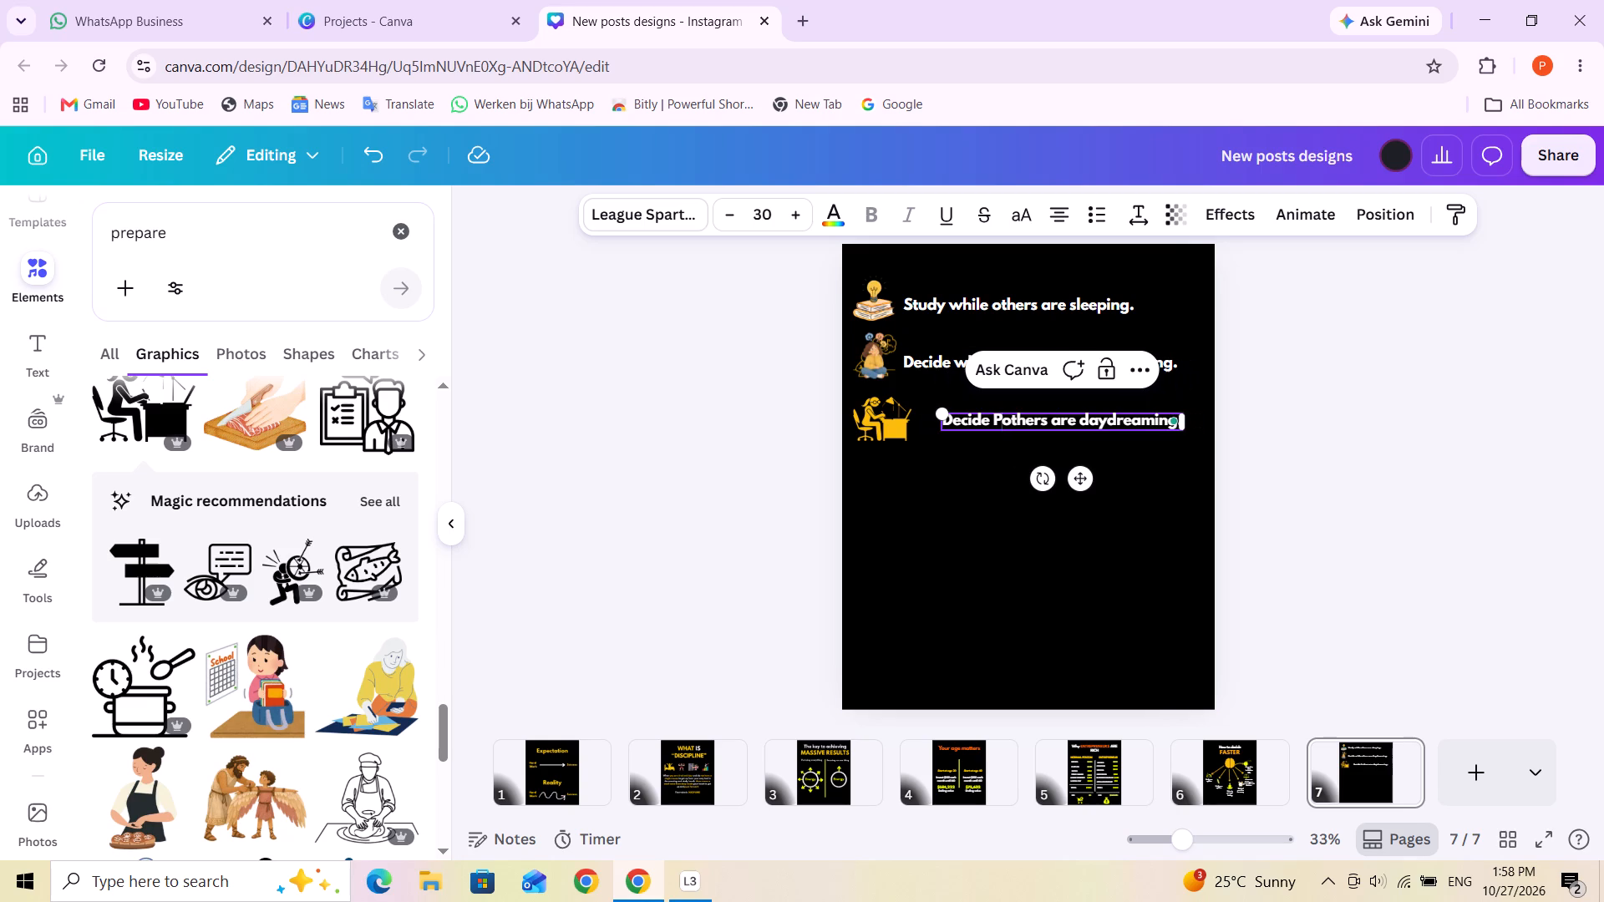
{"action": "triple_click", "coordinate": [999, 414]}
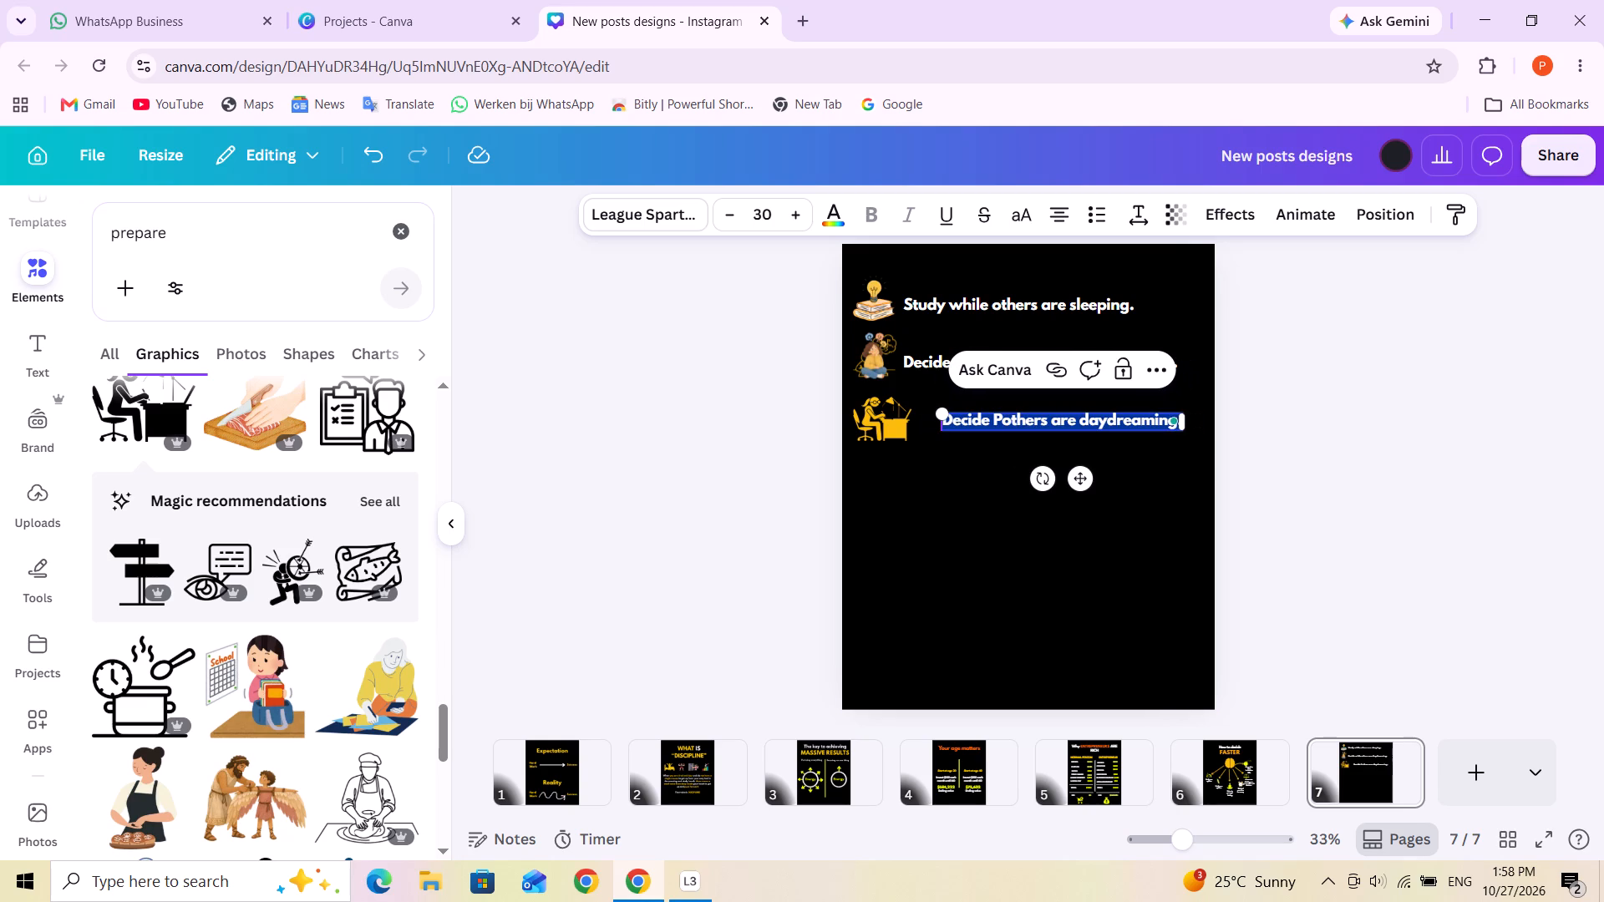
{"action": "key", "text": "p"}
{"action": "type", "text": "RE"}
{"action": "key", "text": "BackSpace"}
{"action": "key", "text": "BackSpace"}
{"action": "key", "text": "BackSpace"}
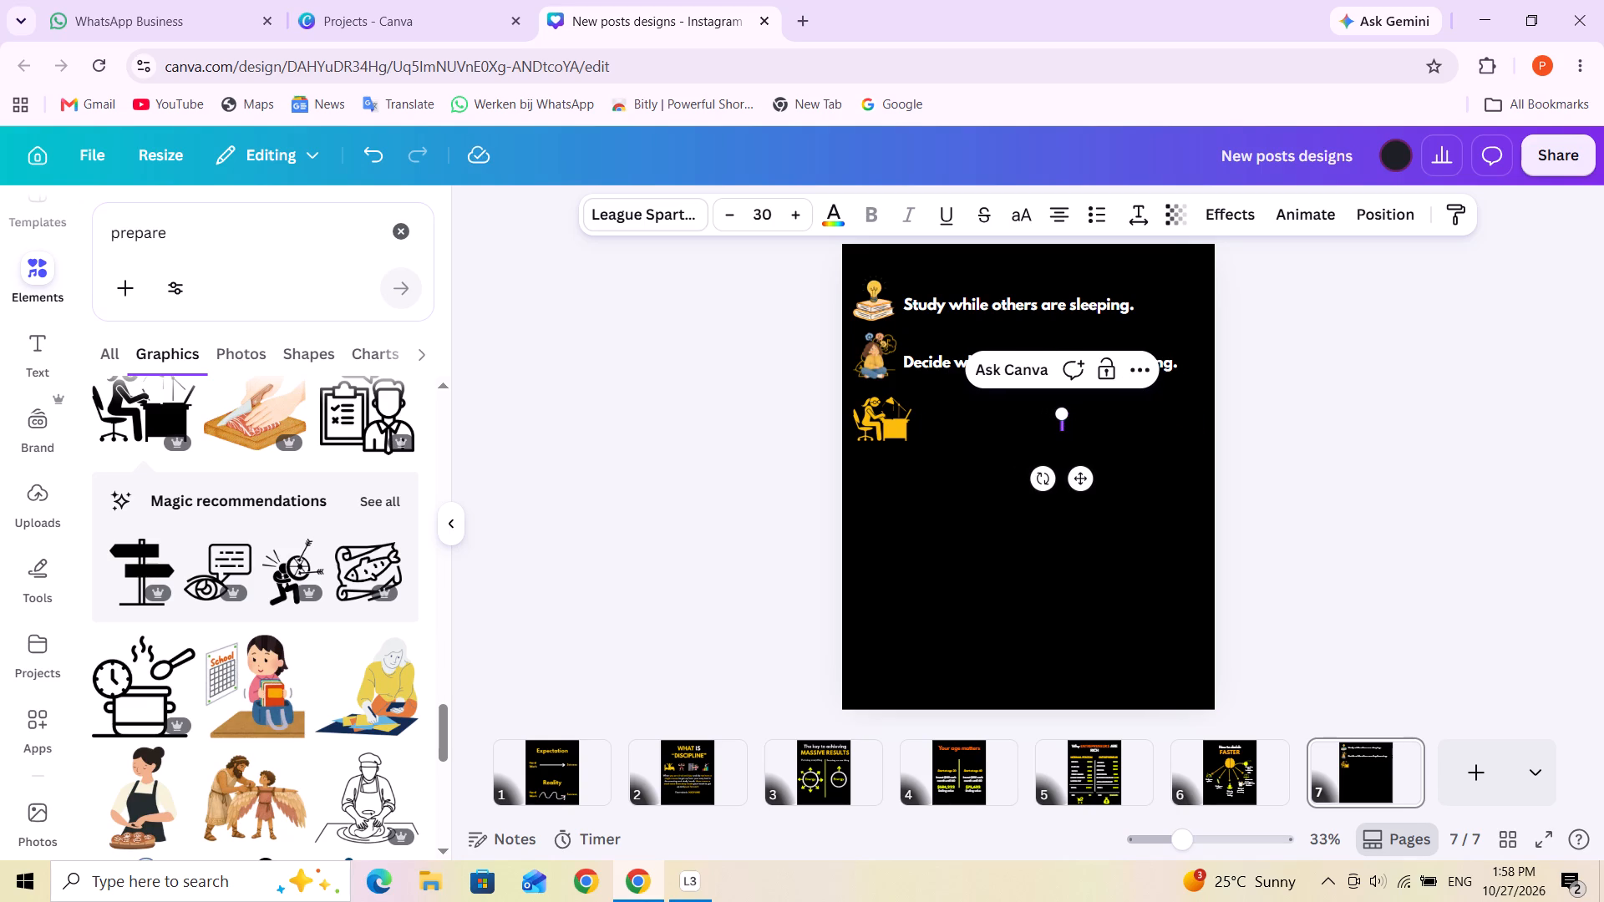
{"action": "key", "text": "p"}
{"action": "type", "text": "repare"}
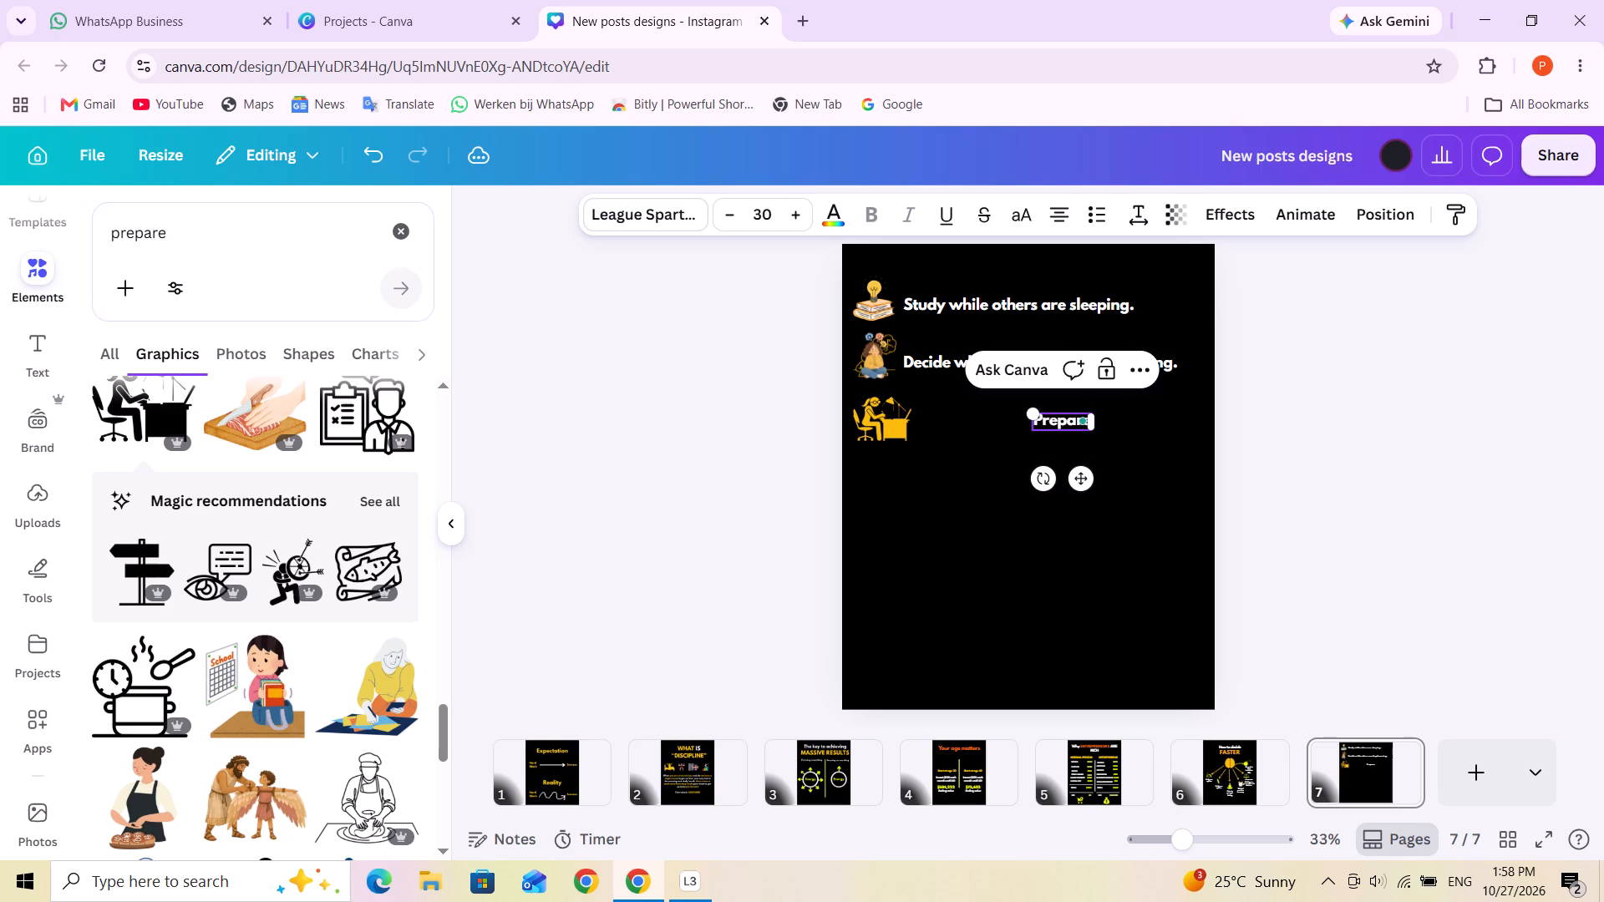
{"action": "key", "text": "space"}
{"action": "type", "text": "whilr"}
{"action": "key", "text": "space"}
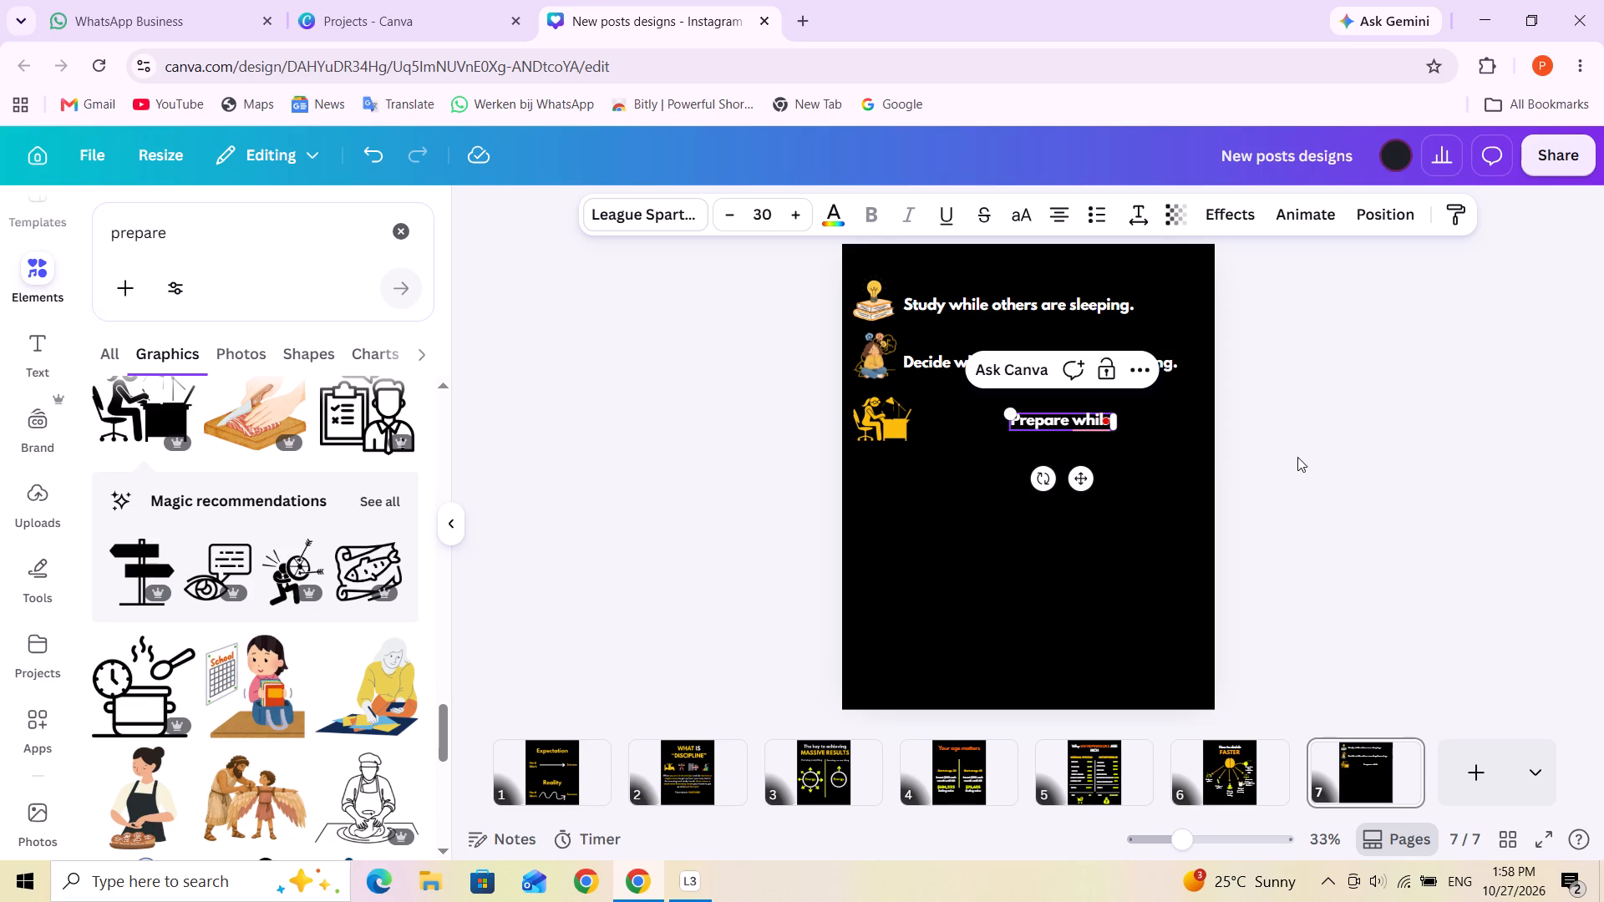
{"action": "key", "text": "BackSpace"}
{"action": "type", "text": "e others are"}
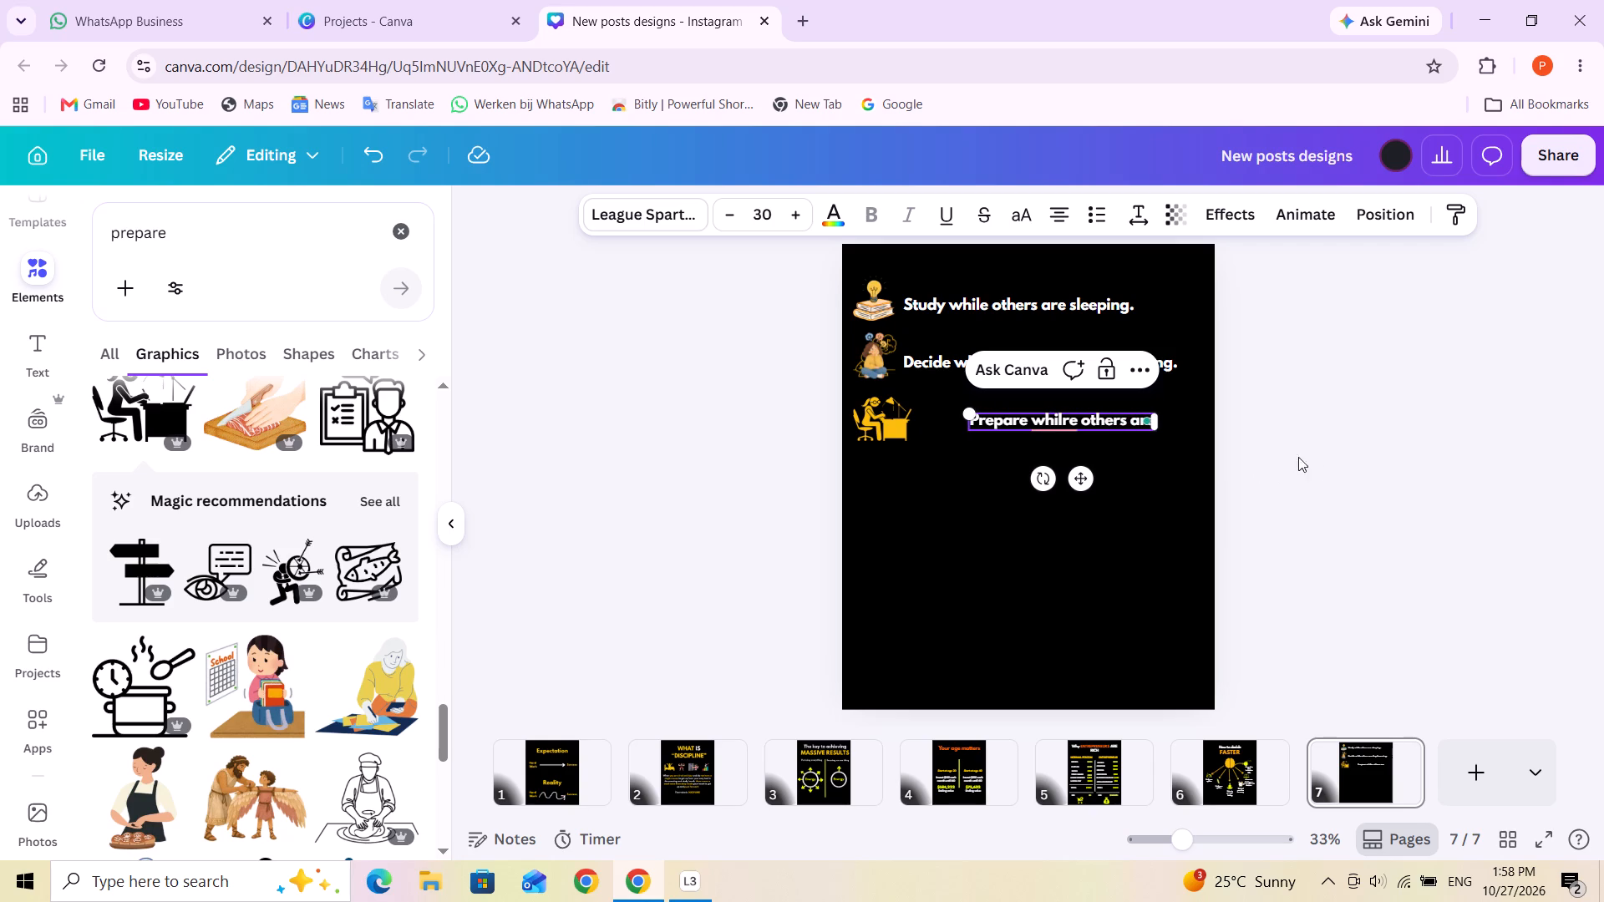
{"action": "key", "text": "e"}
{"action": "key", "text": "space"}
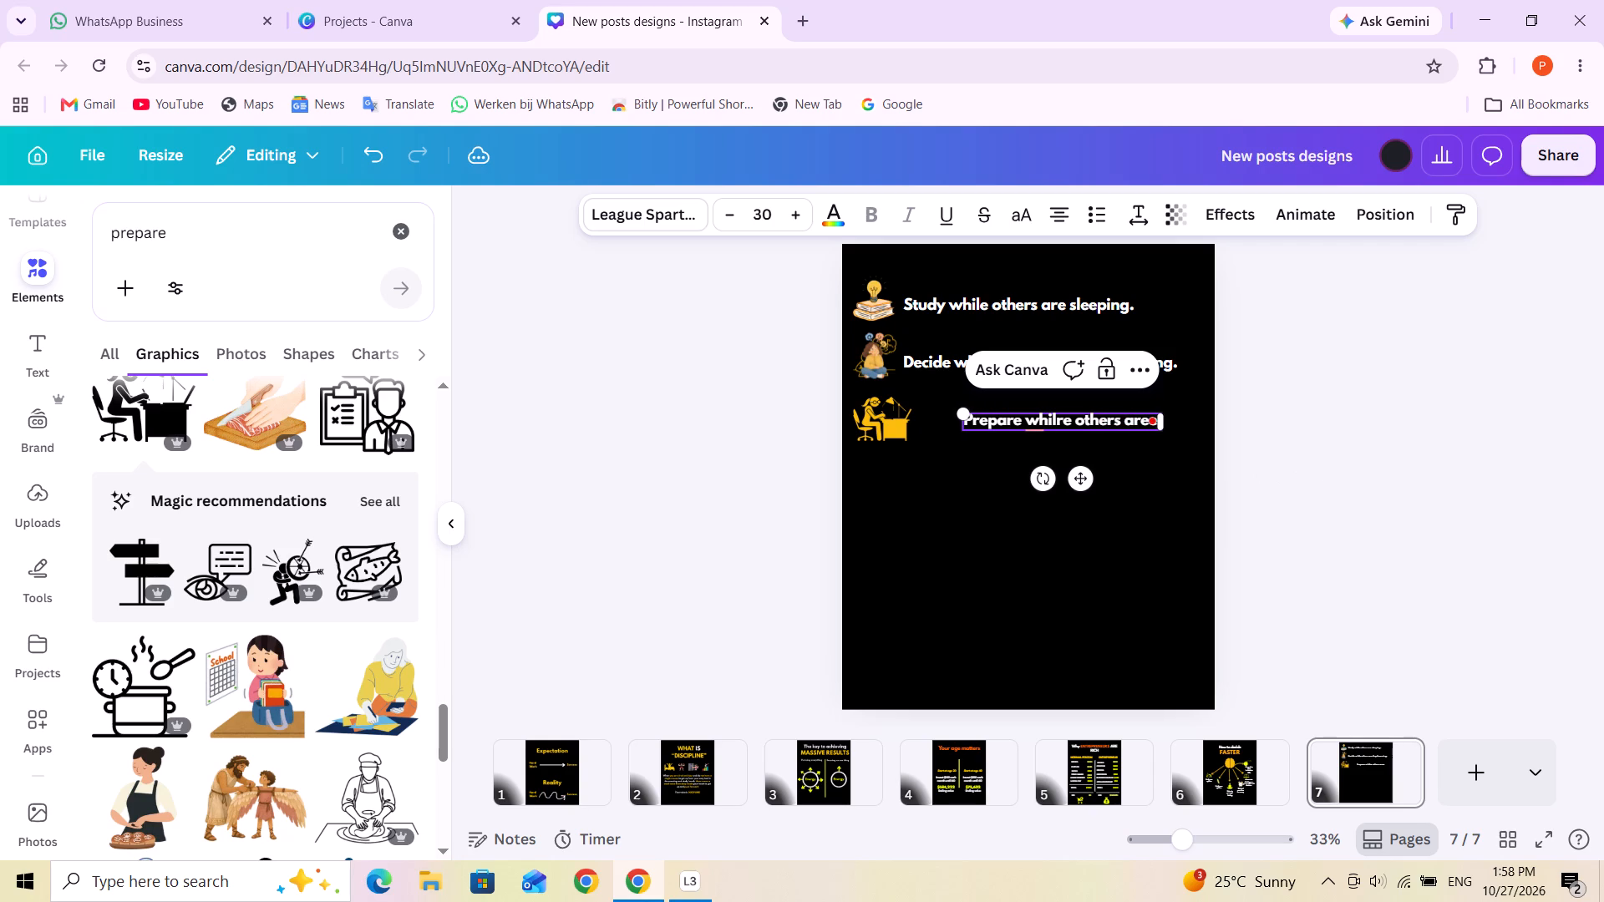
{"action": "type", "text": "daydreamingh"}
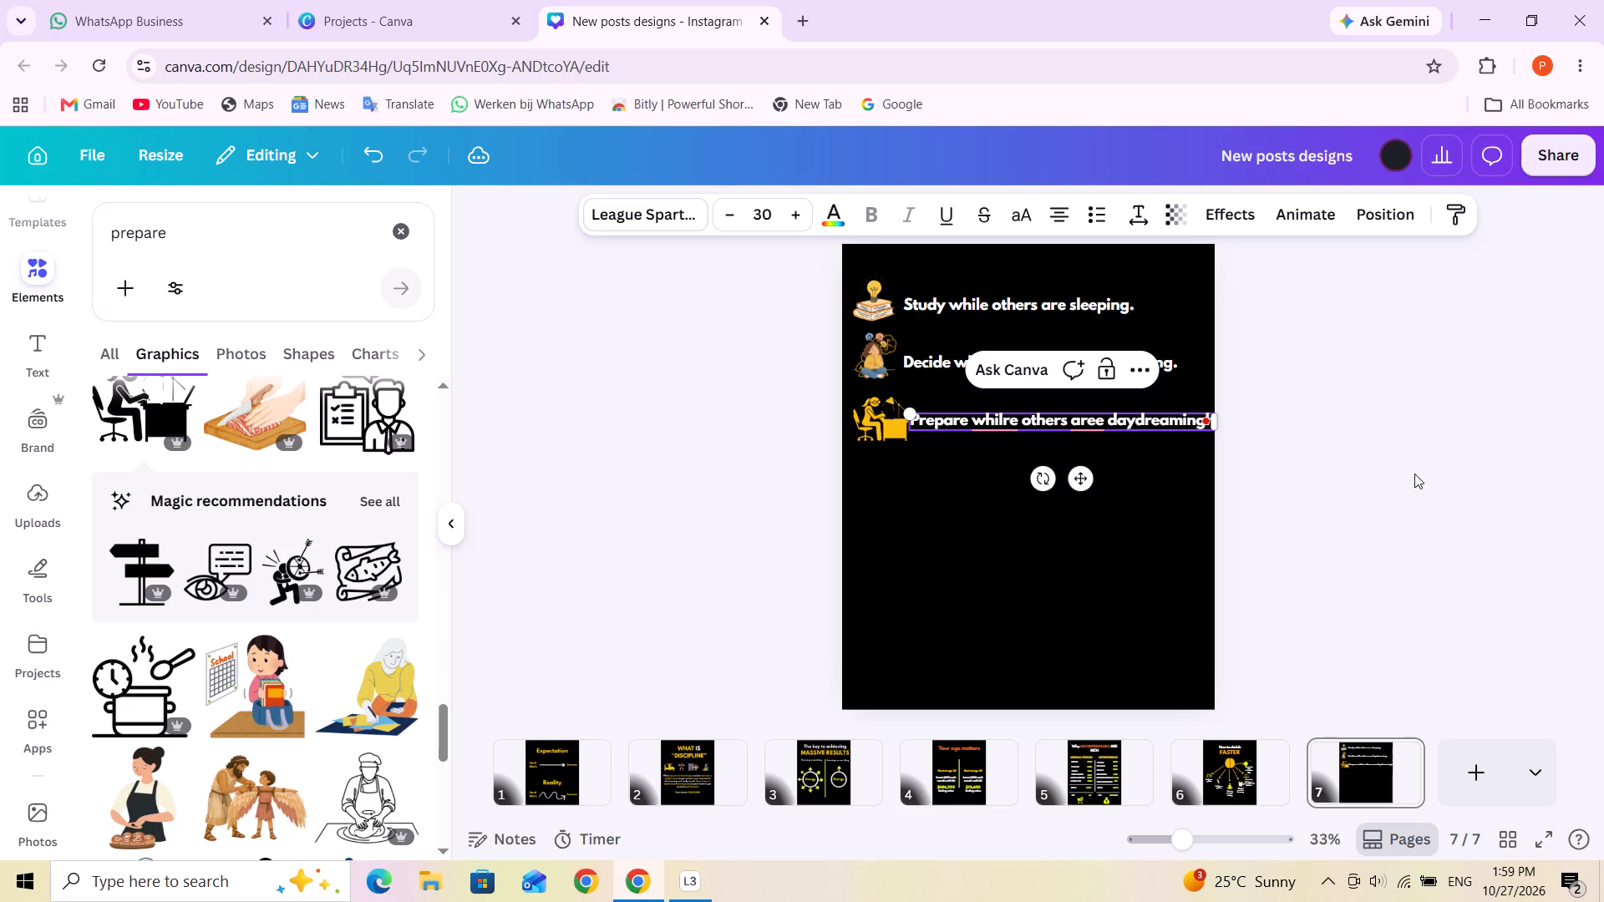
Correct the misspelled words in the third line to "are" and "while", and replace its last word with "delaying.".
{"action": "left_click", "coordinate": [1099, 429]}
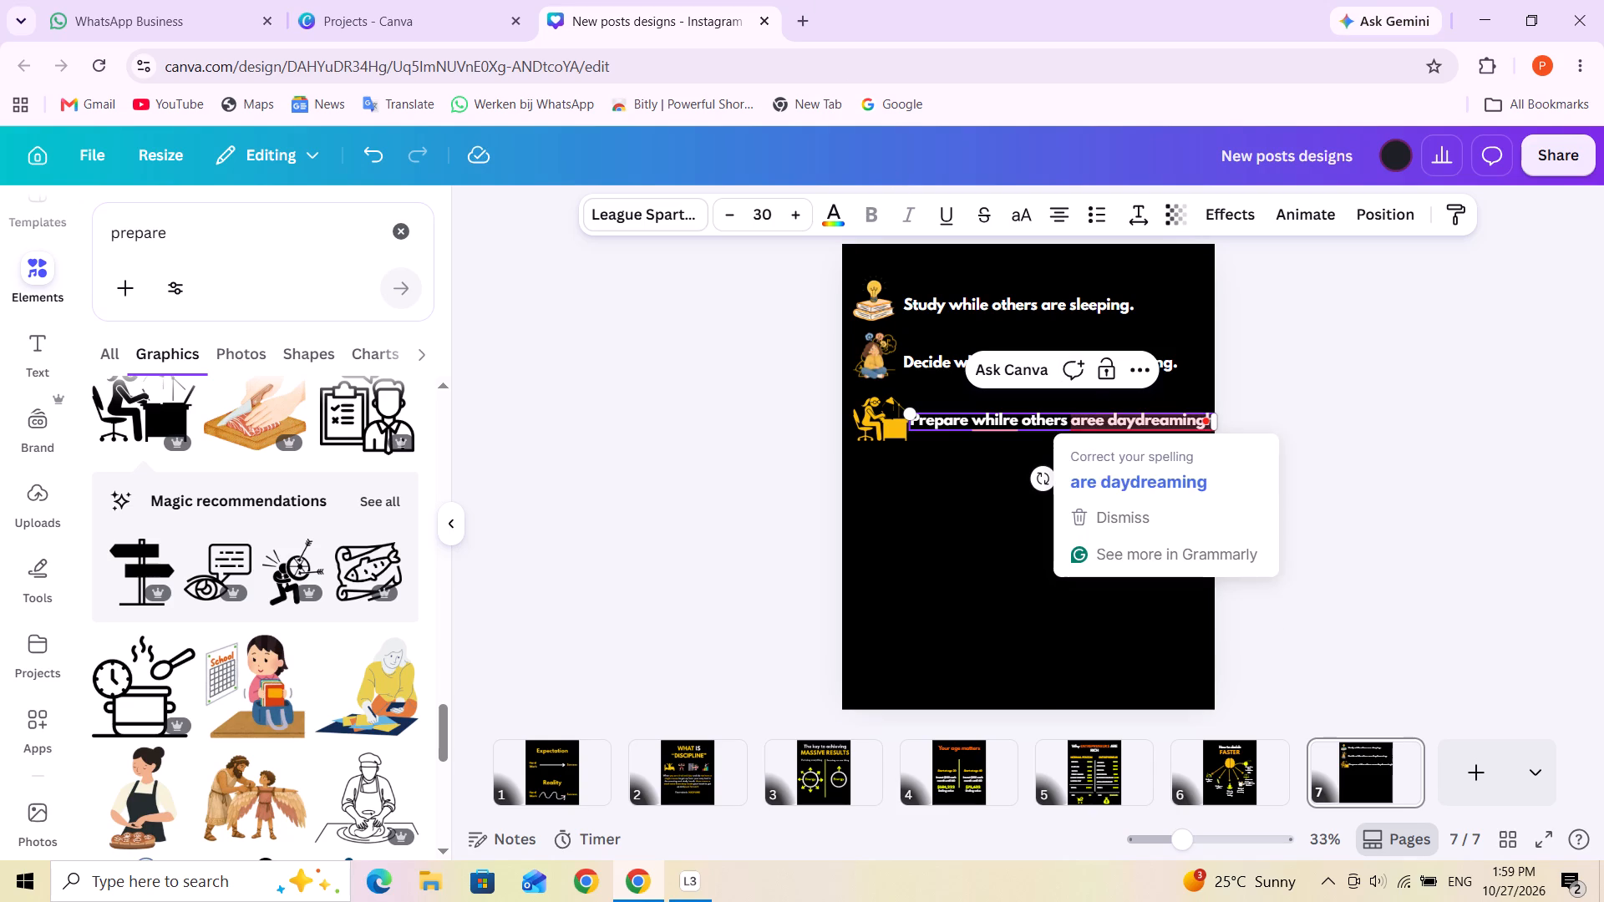
{"action": "left_click", "coordinate": [1096, 480]}
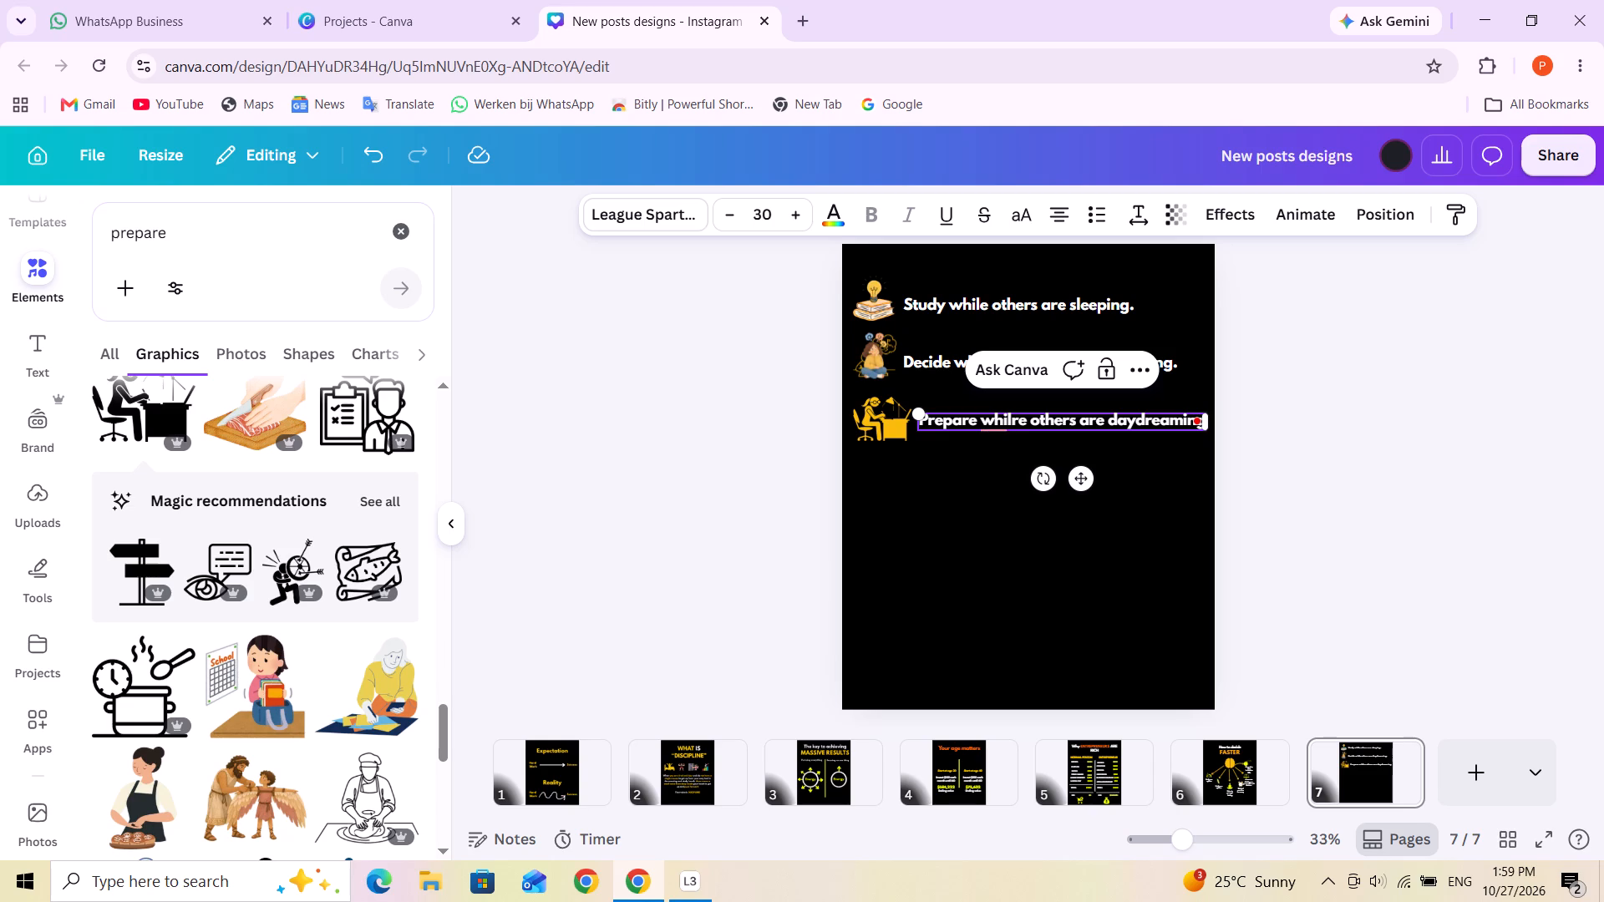
{"action": "left_click_drag", "start_coordinate": [1116, 423], "coordinate": [1191, 420]}
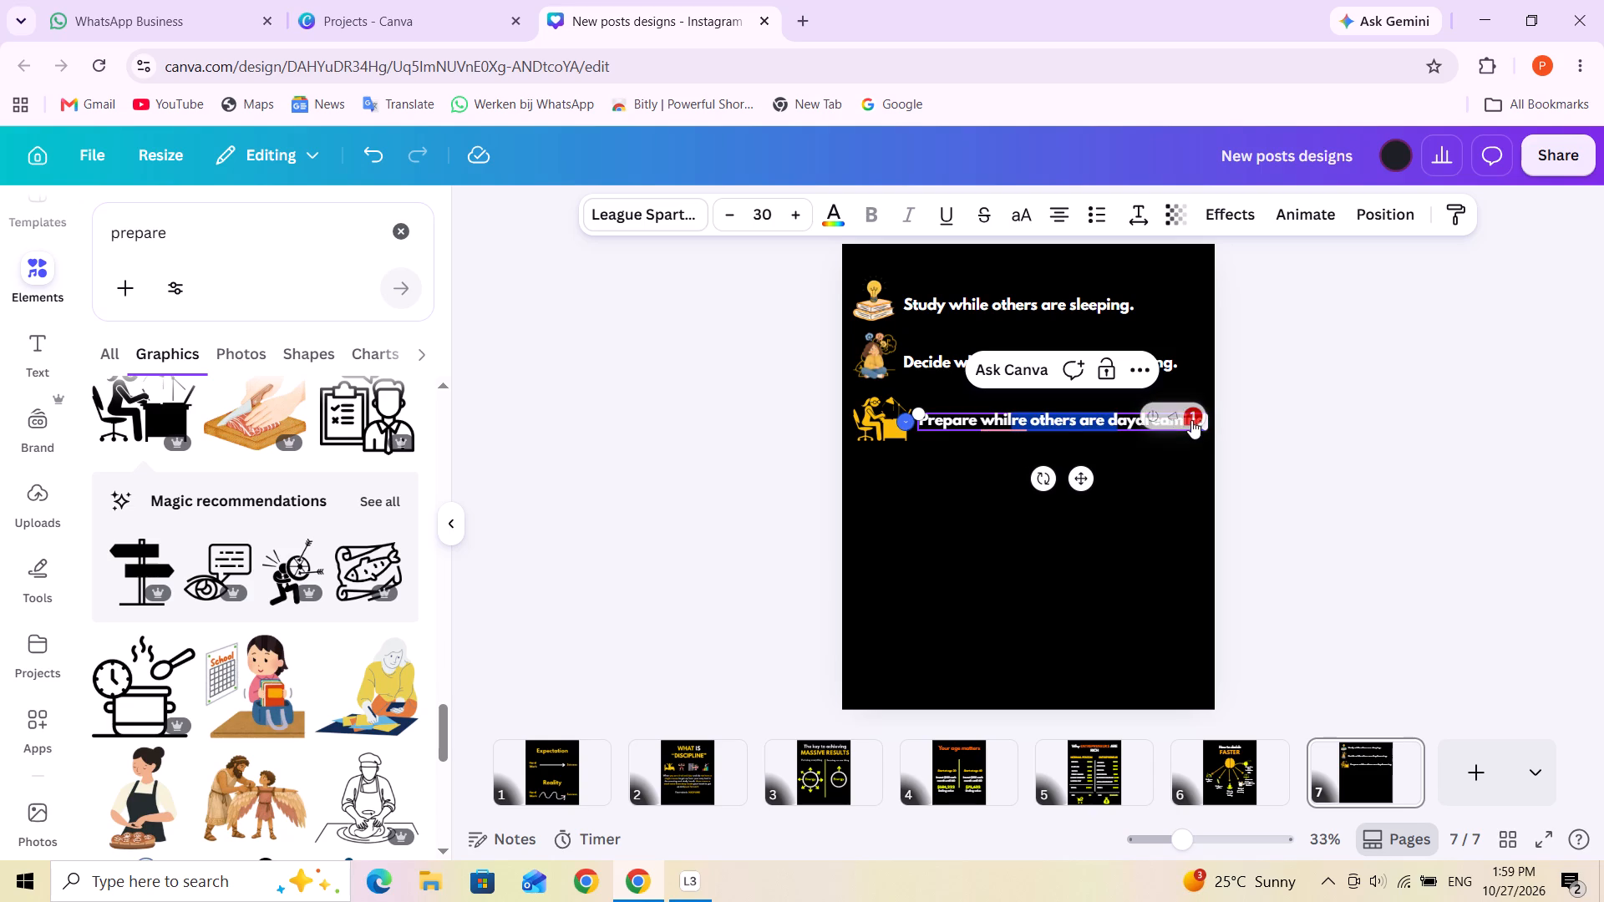
{"action": "left_click_drag", "start_coordinate": [1191, 420], "coordinate": [1185, 418]}
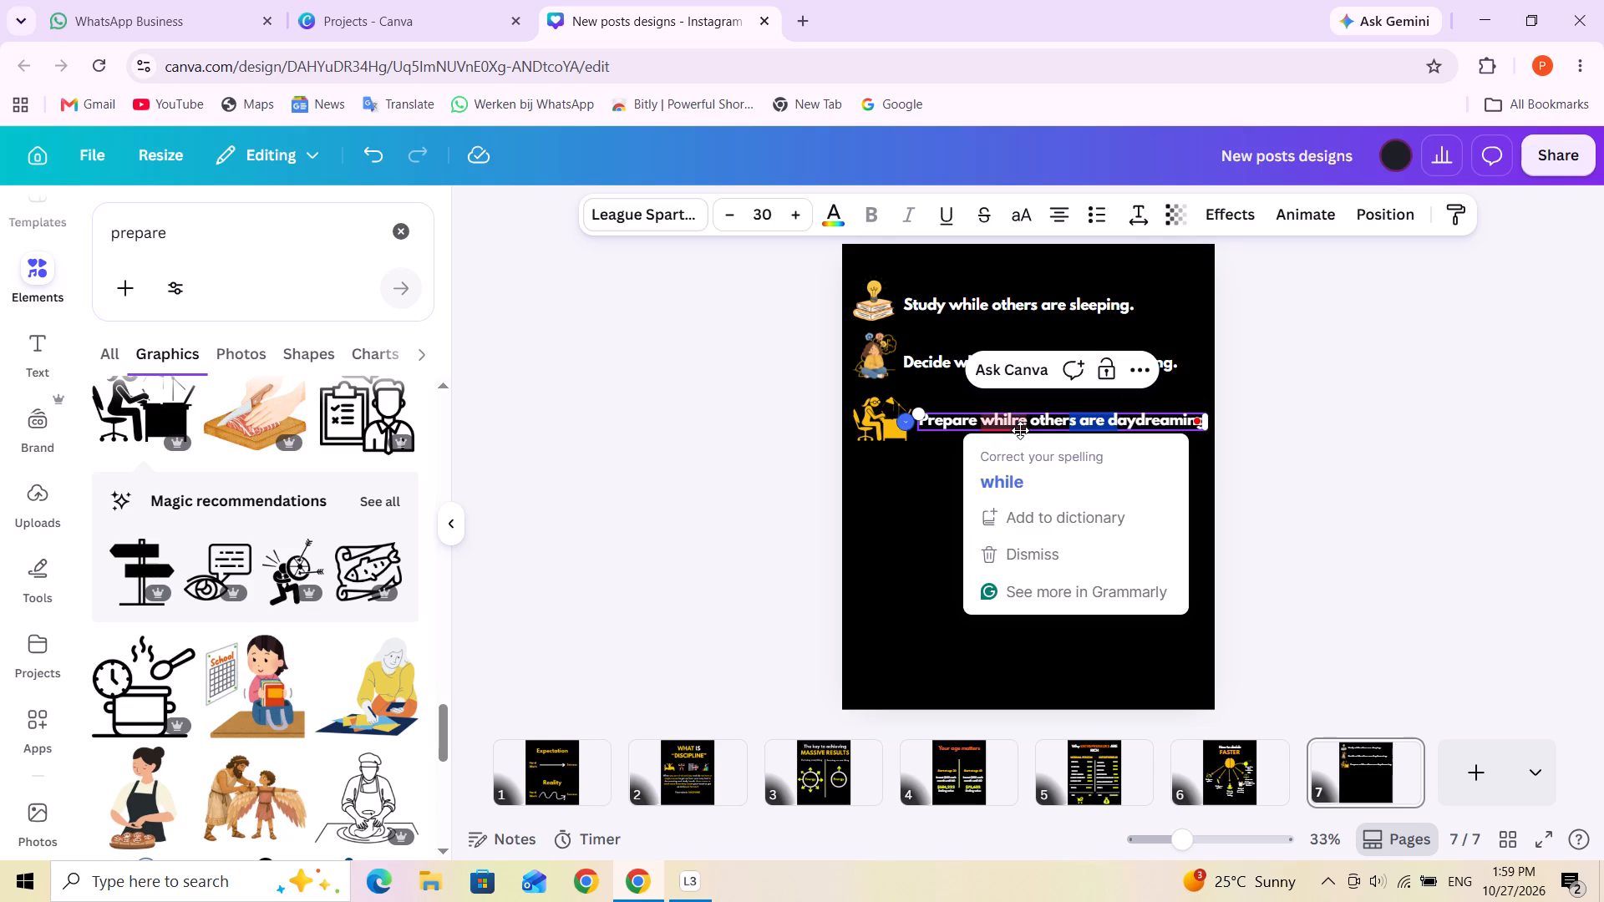
{"action": "left_click", "coordinate": [1018, 486]}
{"action": "double_click", "coordinate": [1154, 422]}
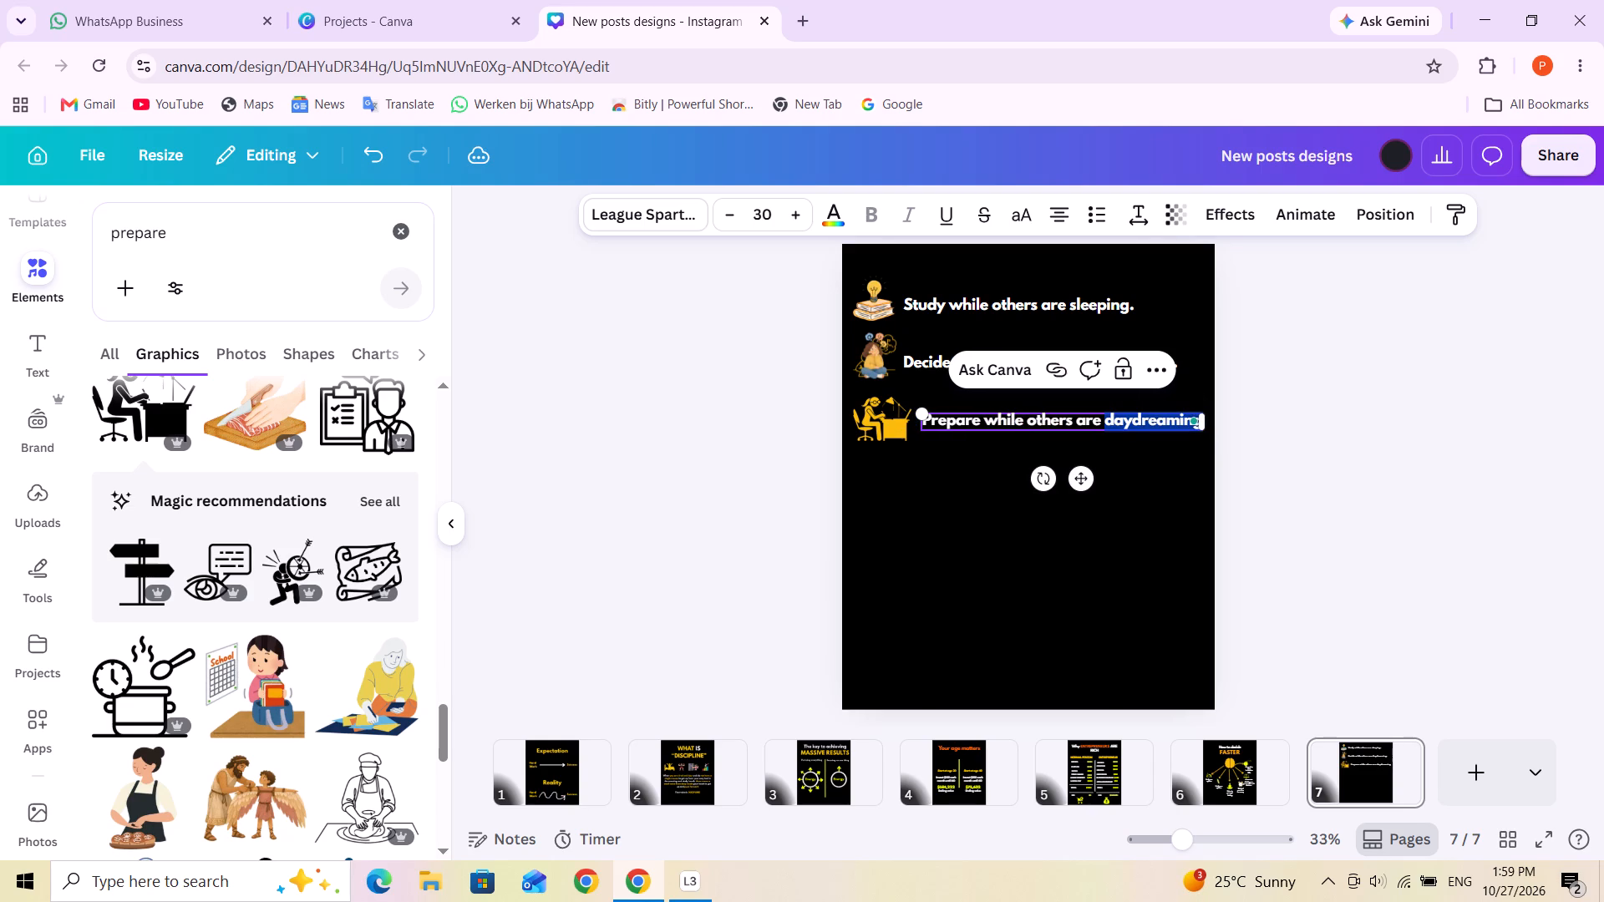
{"action": "type", "text": "delaying"}
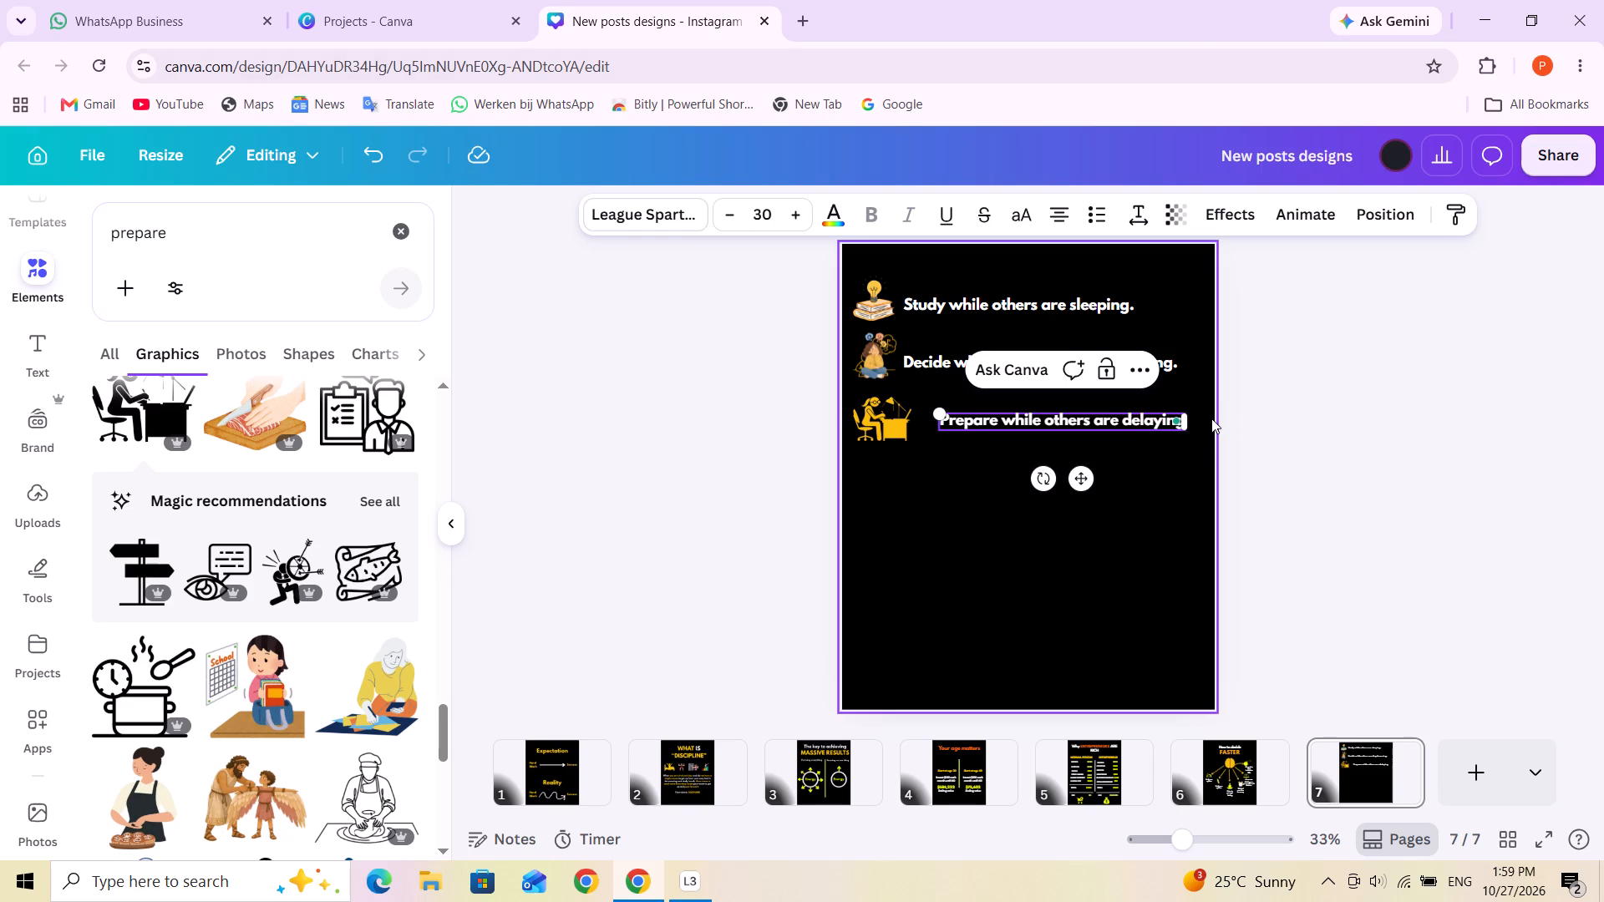
{"action": "key", "text": "period"}
{"action": "left_click", "coordinate": [1181, 474]}
Move the third line closer to the desk worker icon, ending flush with the second line, and lower it slightly.
{"action": "left_click_drag", "start_coordinate": [1118, 421], "coordinate": [1106, 423]}
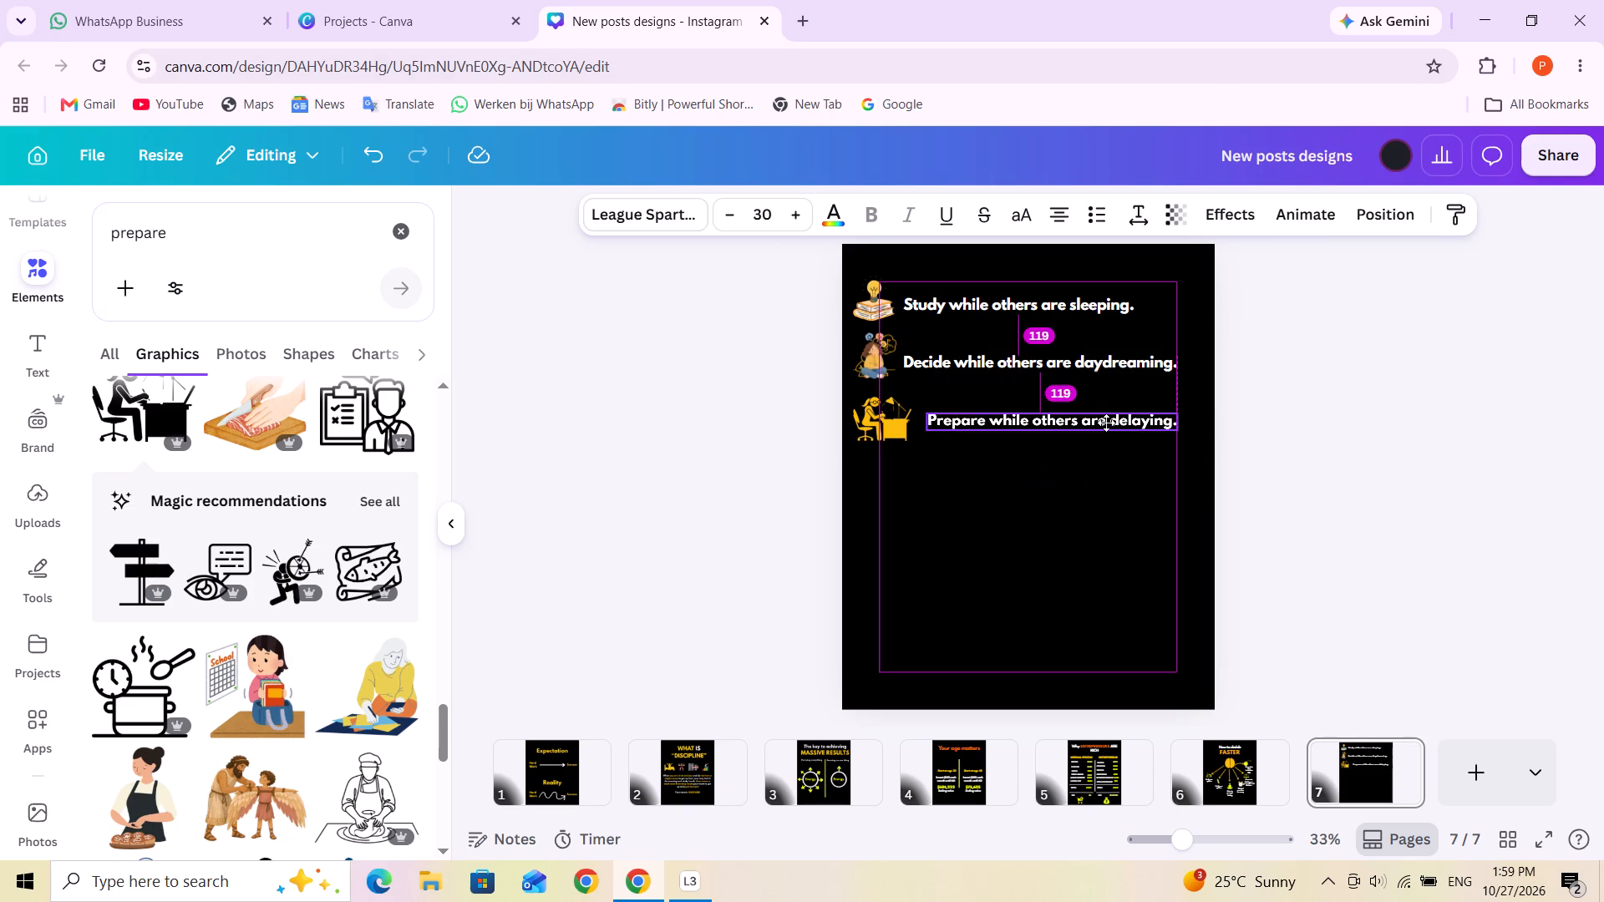
{"action": "left_click_drag", "start_coordinate": [1106, 423], "coordinate": [1104, 423]}
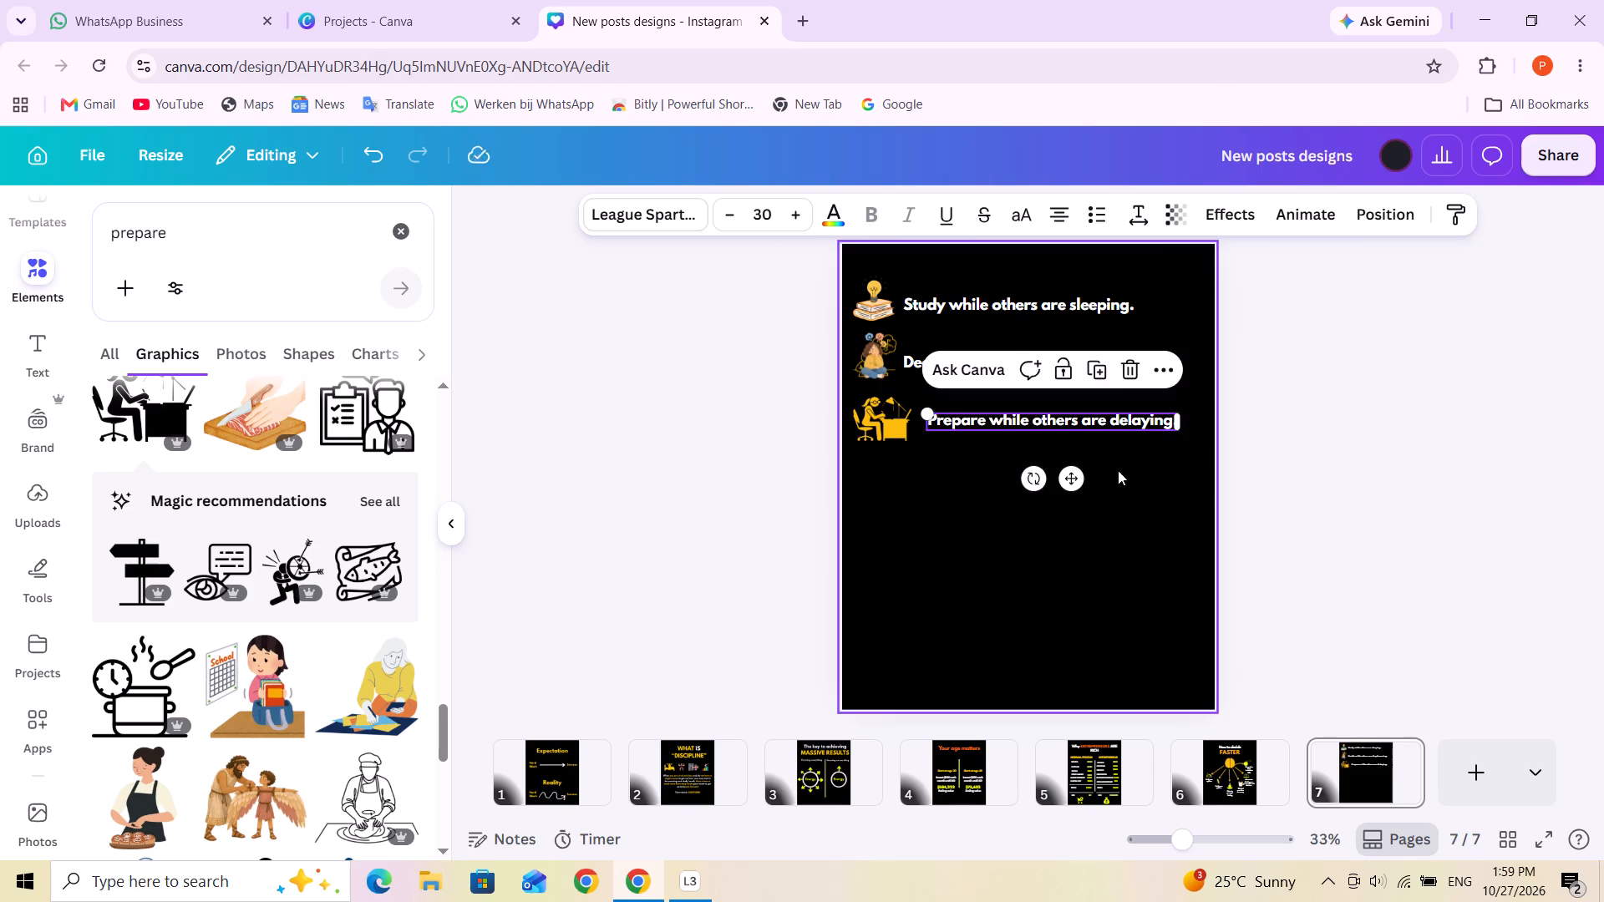
{"action": "left_click", "coordinate": [1117, 472]}
{"action": "left_click", "coordinate": [1102, 413]}
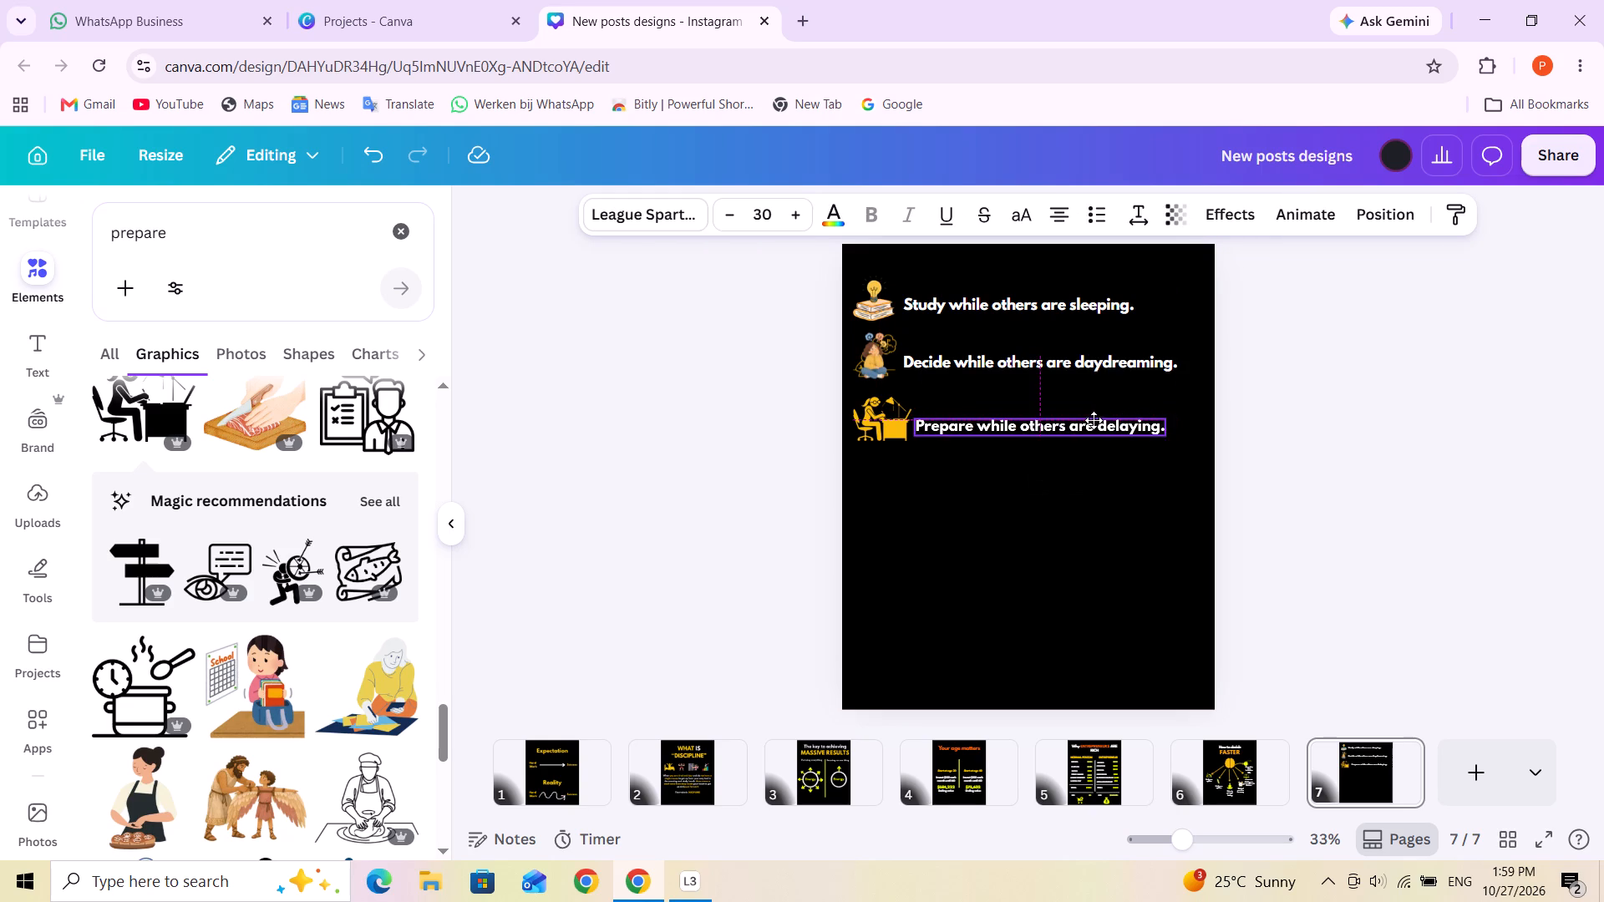
{"action": "left_click", "coordinate": [1129, 496]}
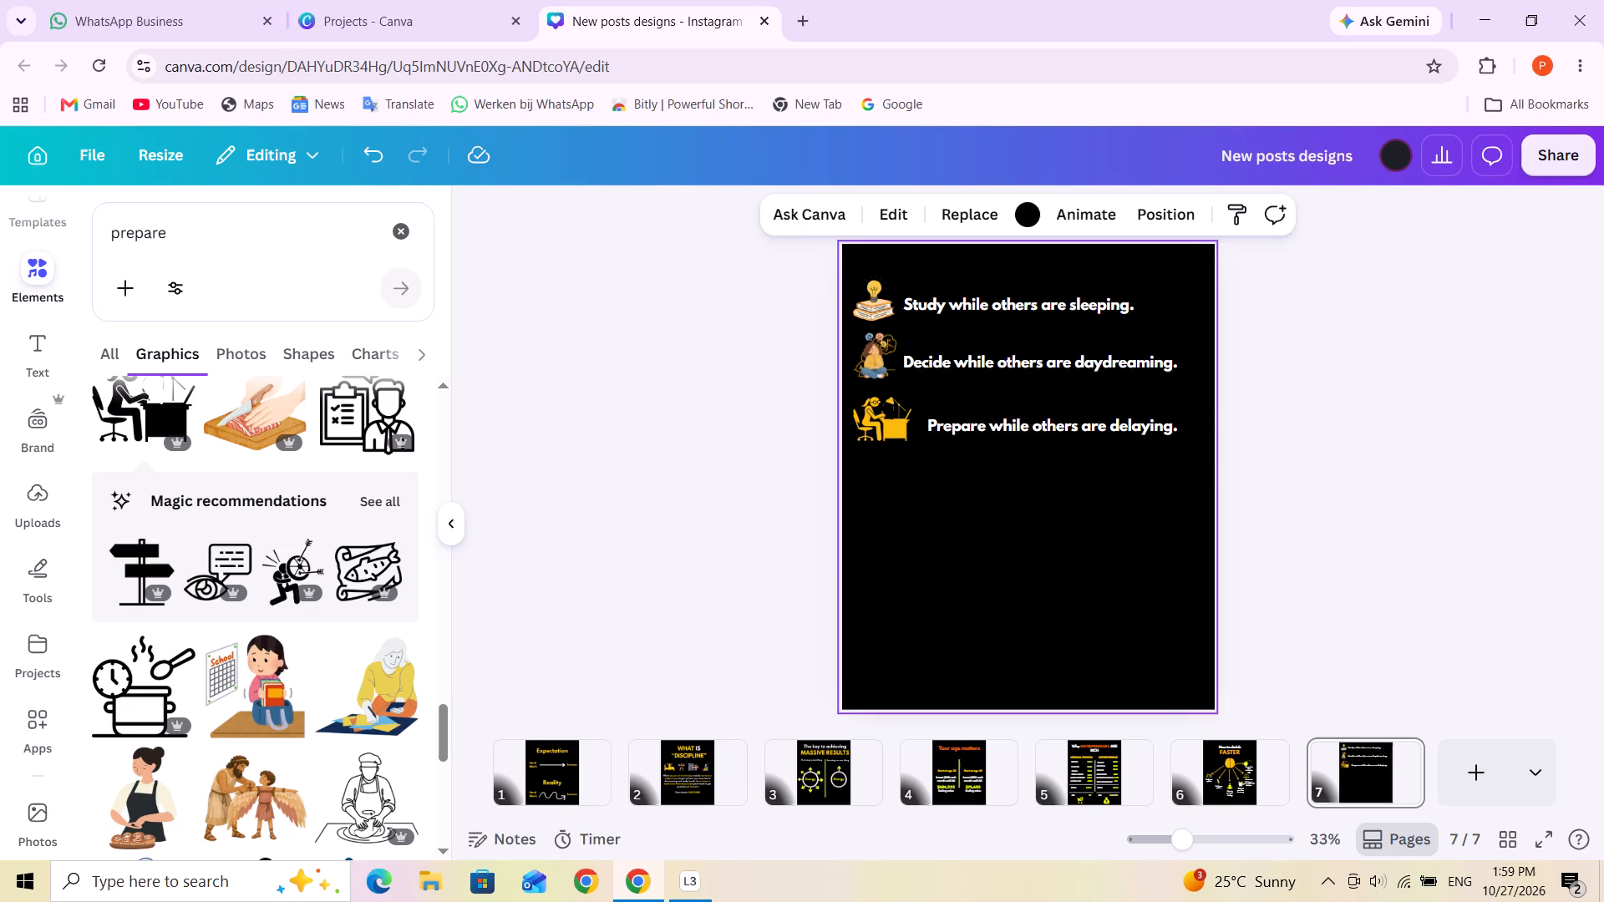
Search the graphics for "begin" and add the crouching sprinter graphic to the page.
{"action": "triple_click", "coordinate": [150, 247]}
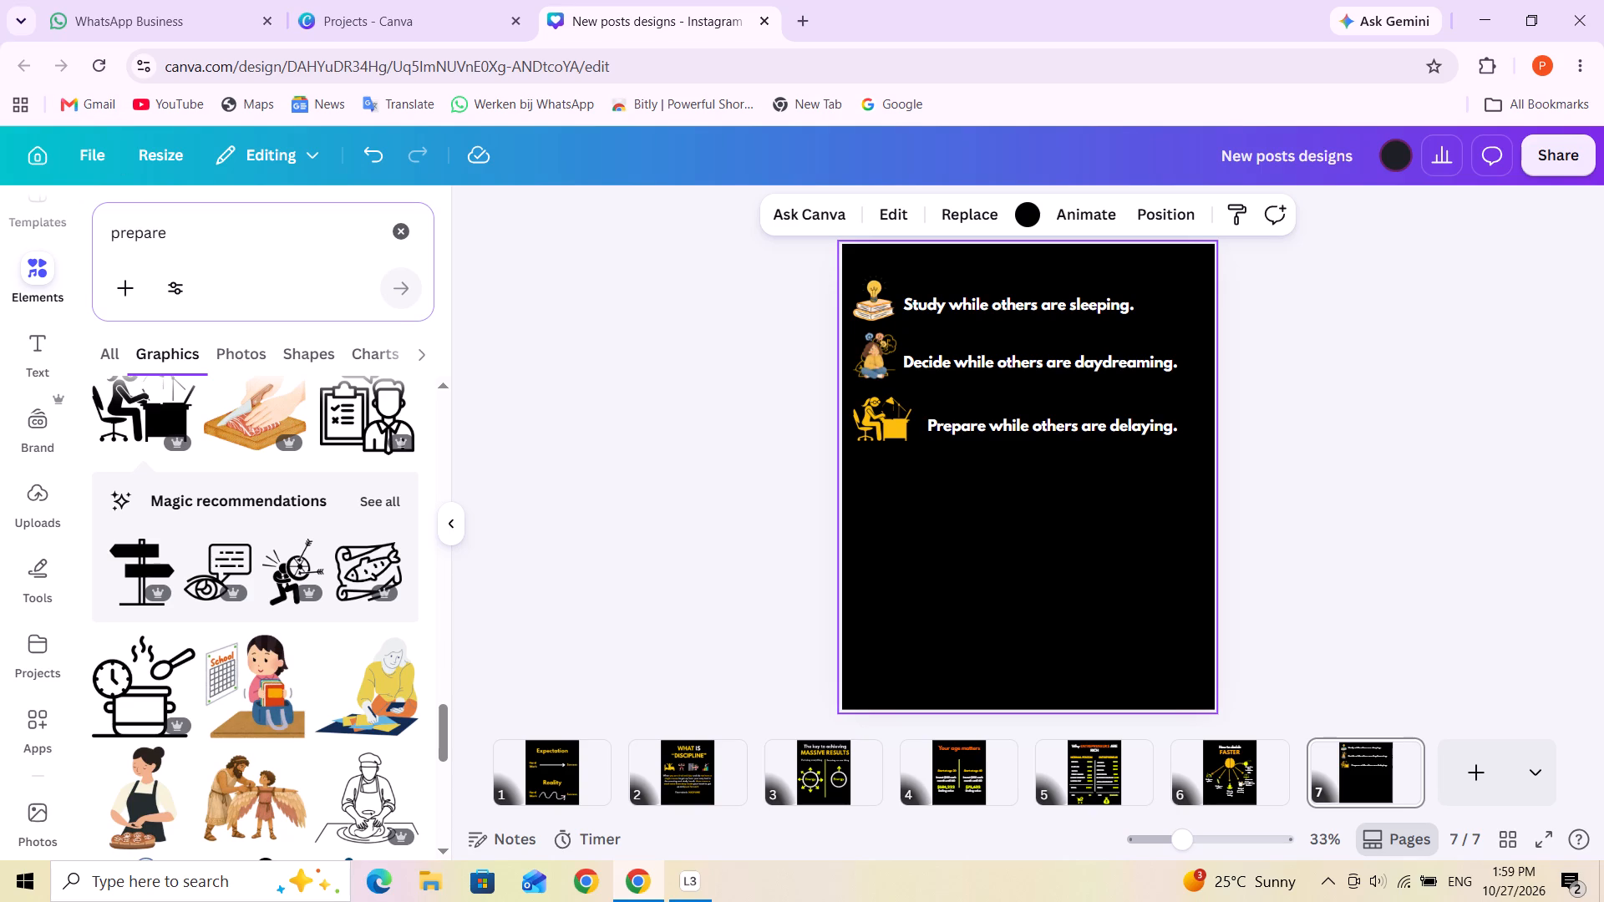
{"action": "double_click", "coordinate": [149, 241]}
{"action": "type", "text": "begin"}
{"action": "key", "text": "Return"}
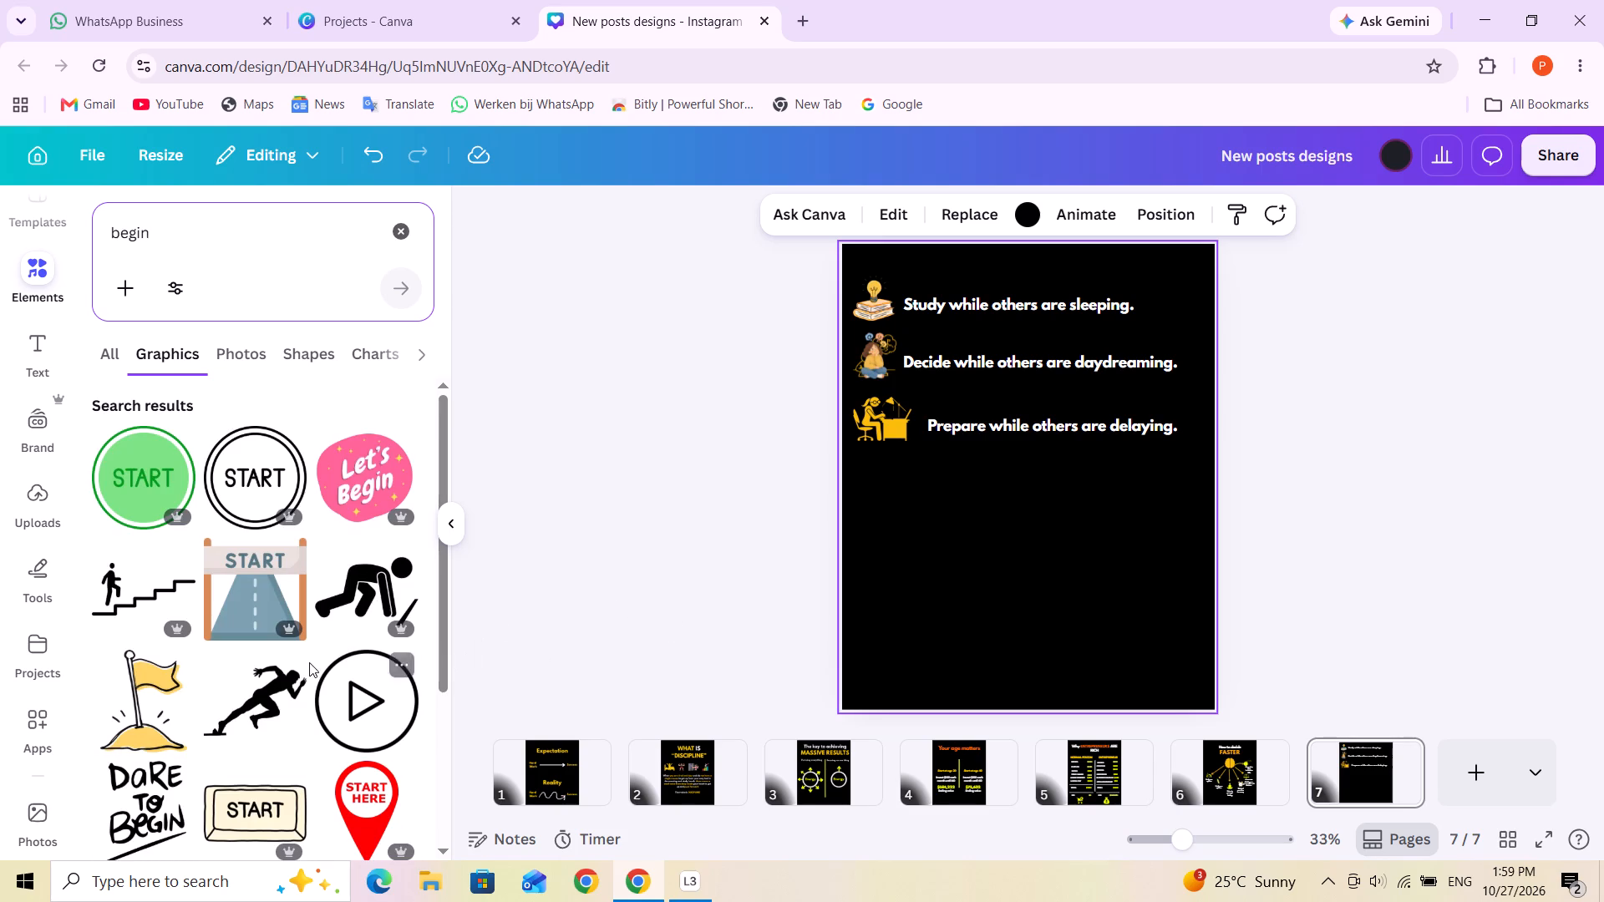
{"action": "scroll", "coordinate": [319, 602], "scroll_direction": "down", "scroll_amount": 2}
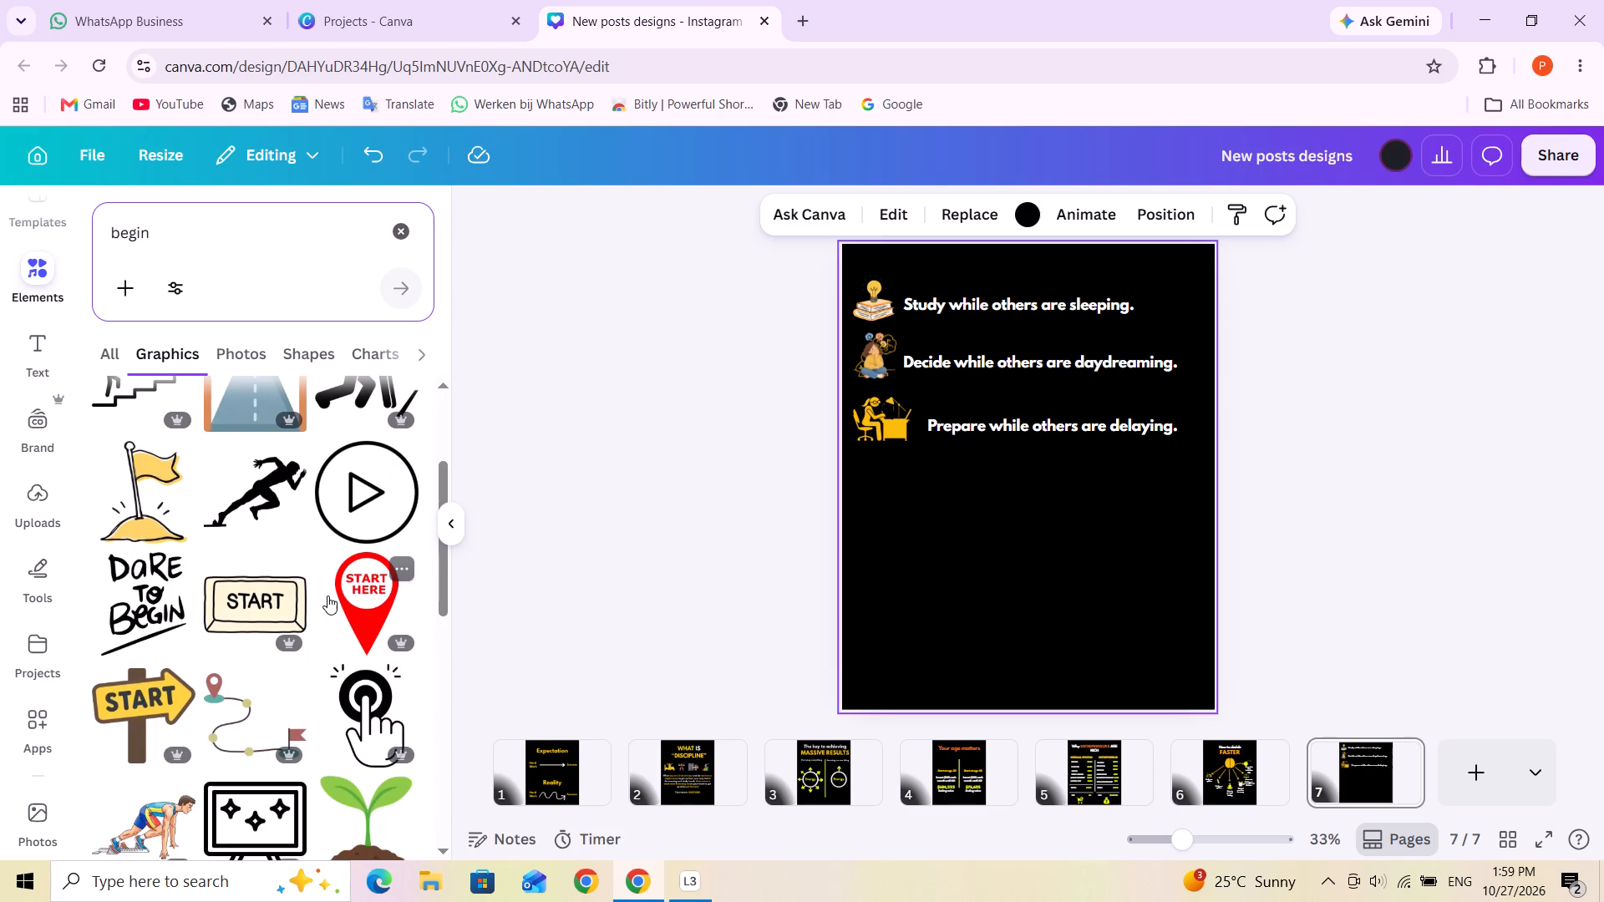
Look through the "begin" graphics results for an icon to go with the next line of the list.
{"action": "scroll", "coordinate": [327, 595], "scroll_direction": "down", "scroll_amount": 2}
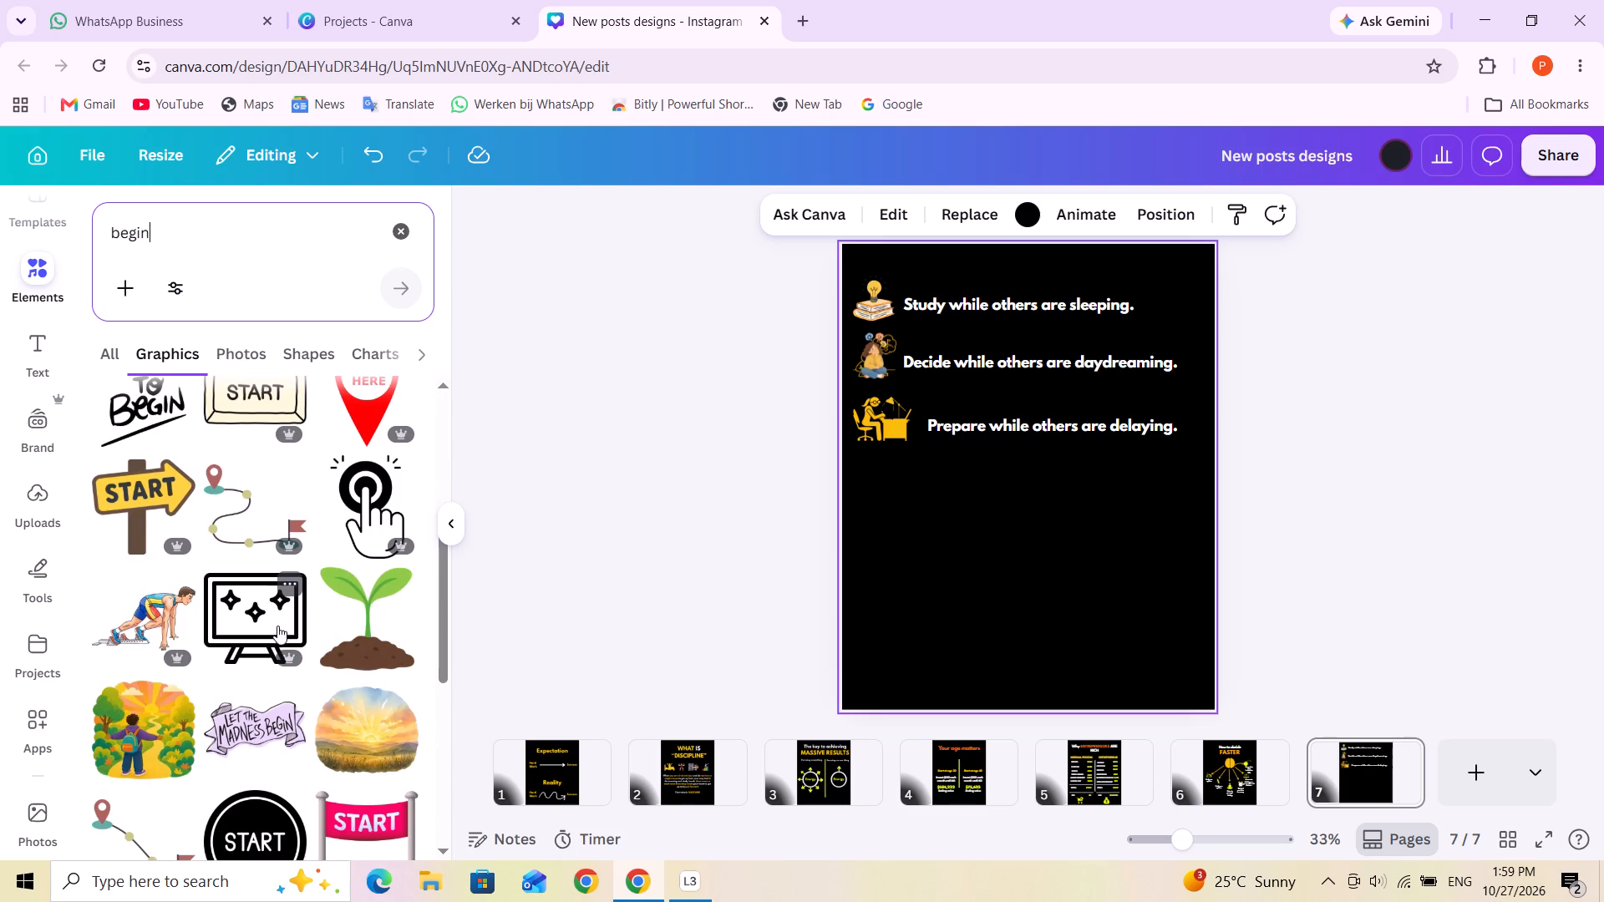
{"action": "scroll", "coordinate": [276, 626], "scroll_direction": "down", "scroll_amount": 2}
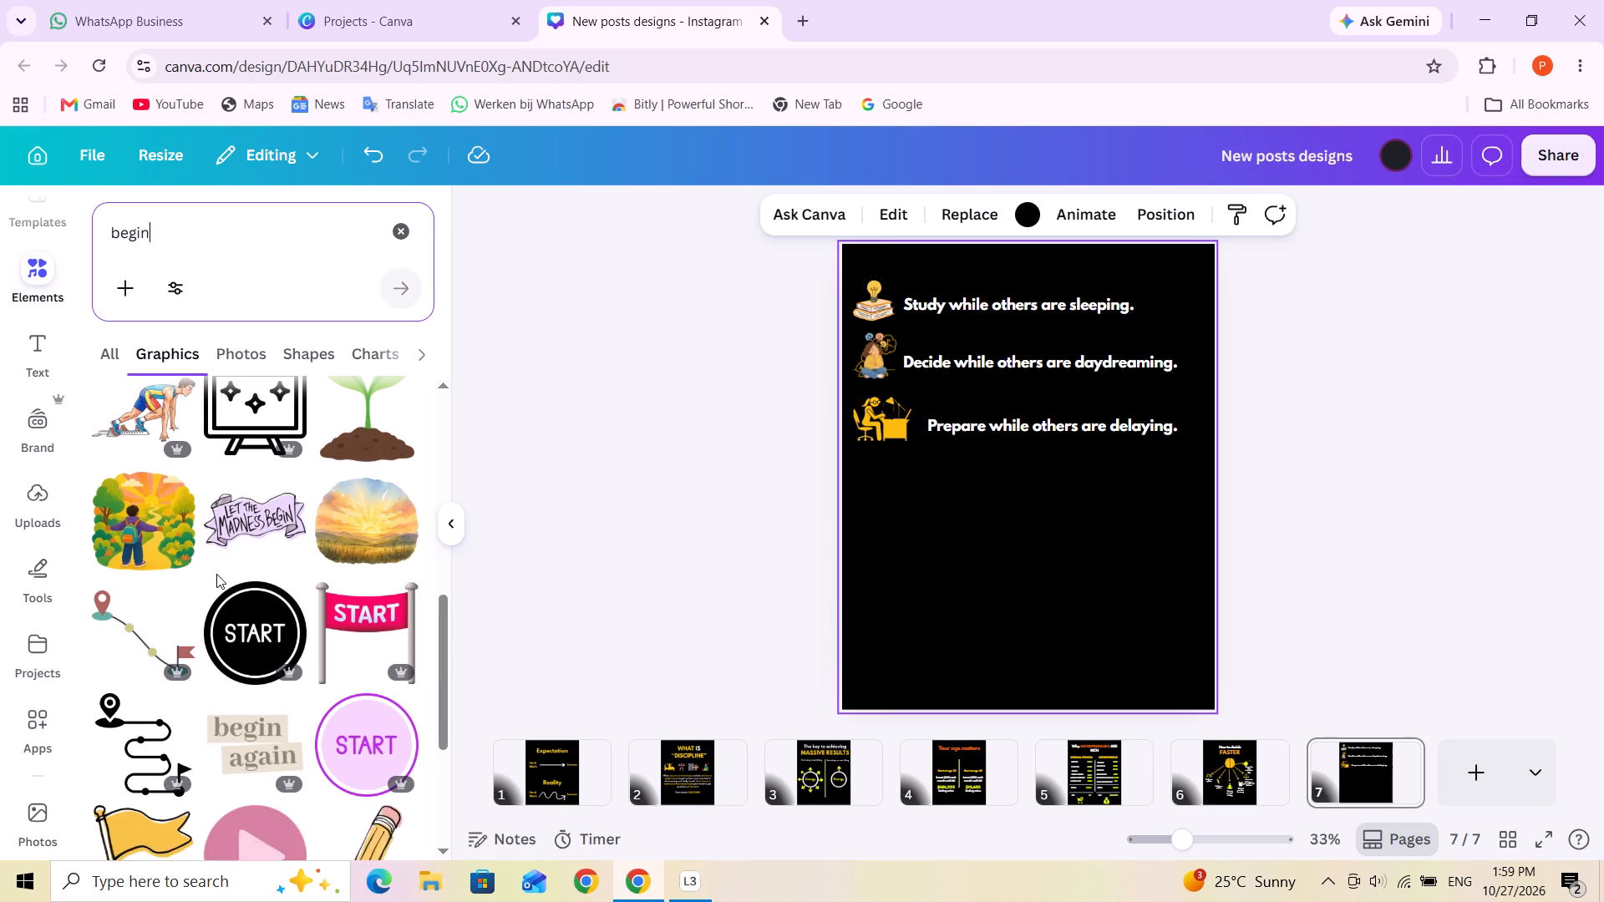
{"action": "scroll", "coordinate": [216, 574], "scroll_direction": "down", "scroll_amount": 3}
{"action": "scroll", "coordinate": [322, 578], "scroll_direction": "down", "scroll_amount": 1}
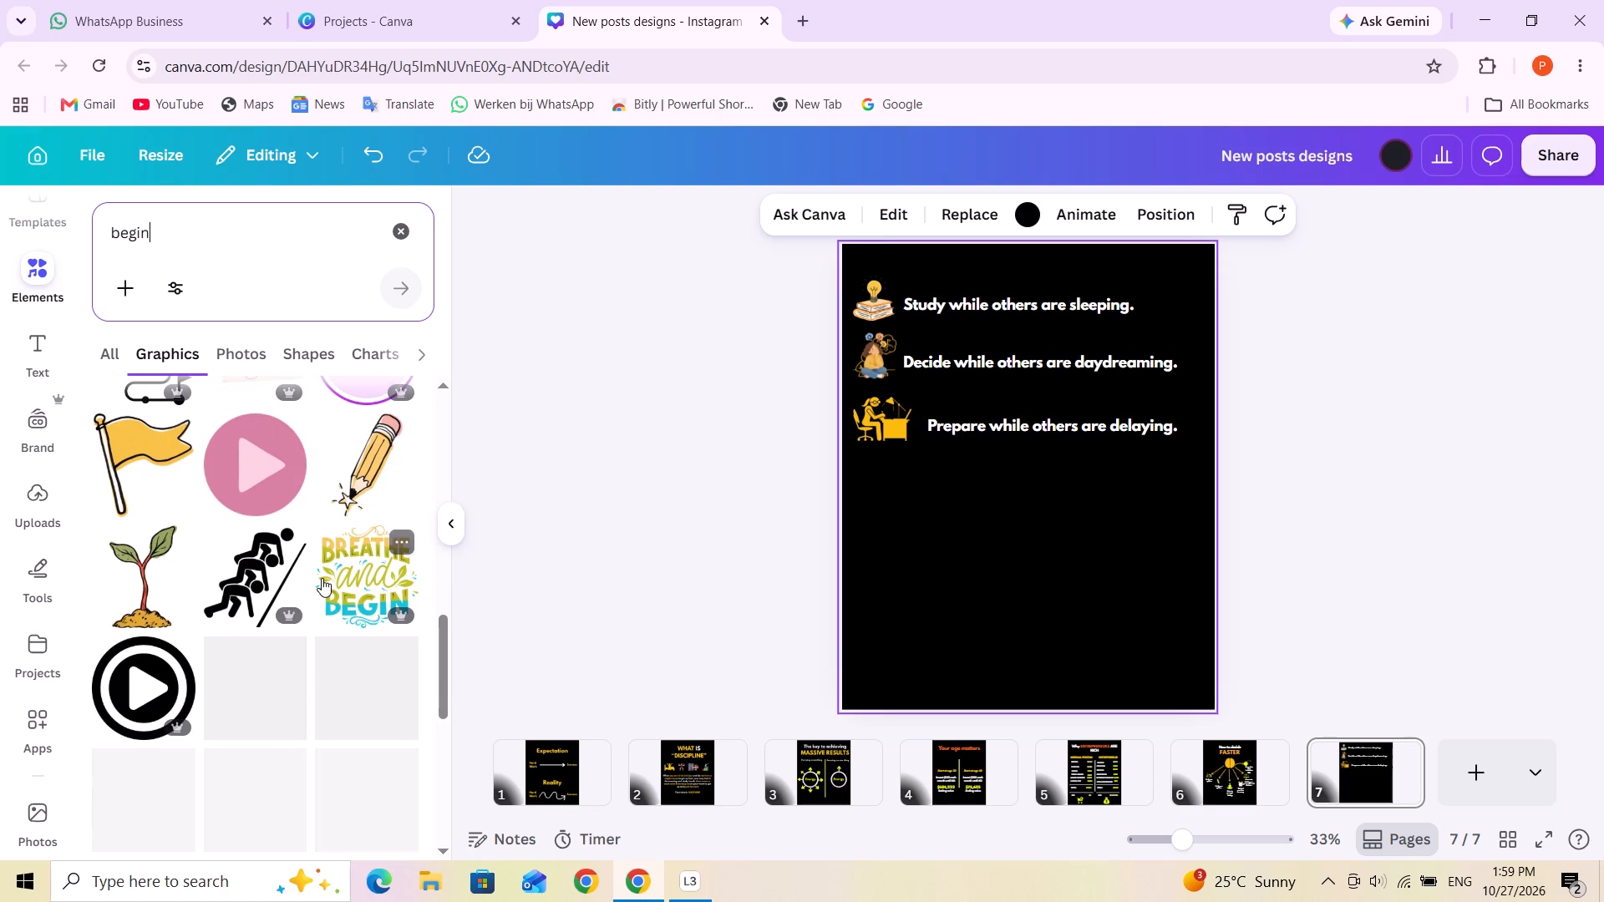
{"action": "scroll", "coordinate": [322, 578], "scroll_direction": "down", "scroll_amount": 3}
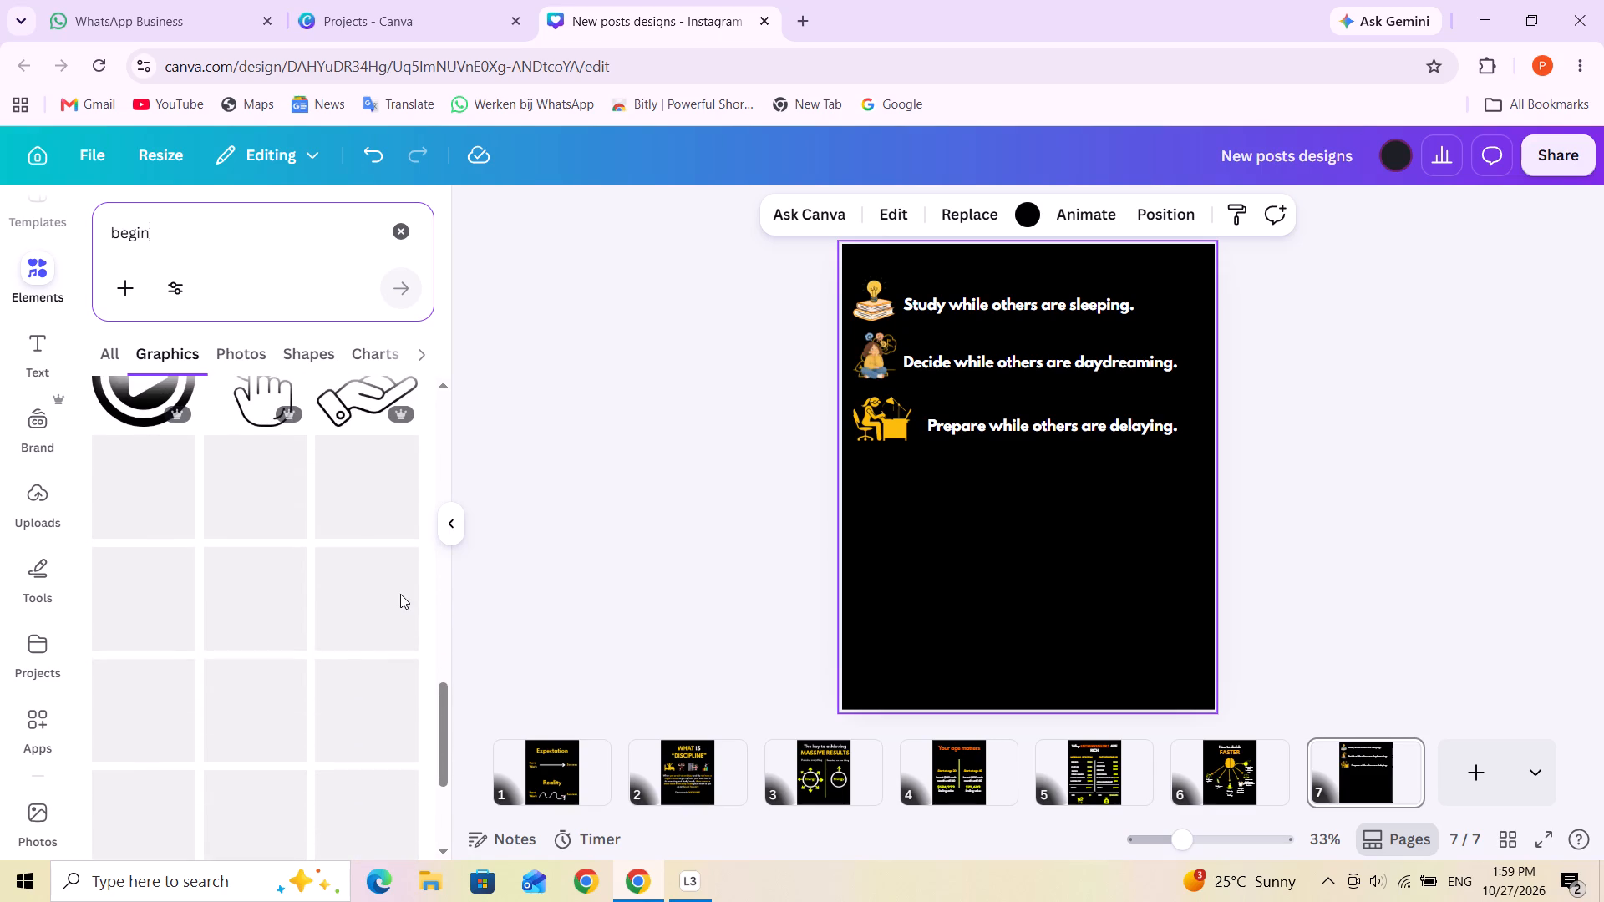
{"action": "scroll", "coordinate": [397, 588], "scroll_direction": "down", "scroll_amount": 1}
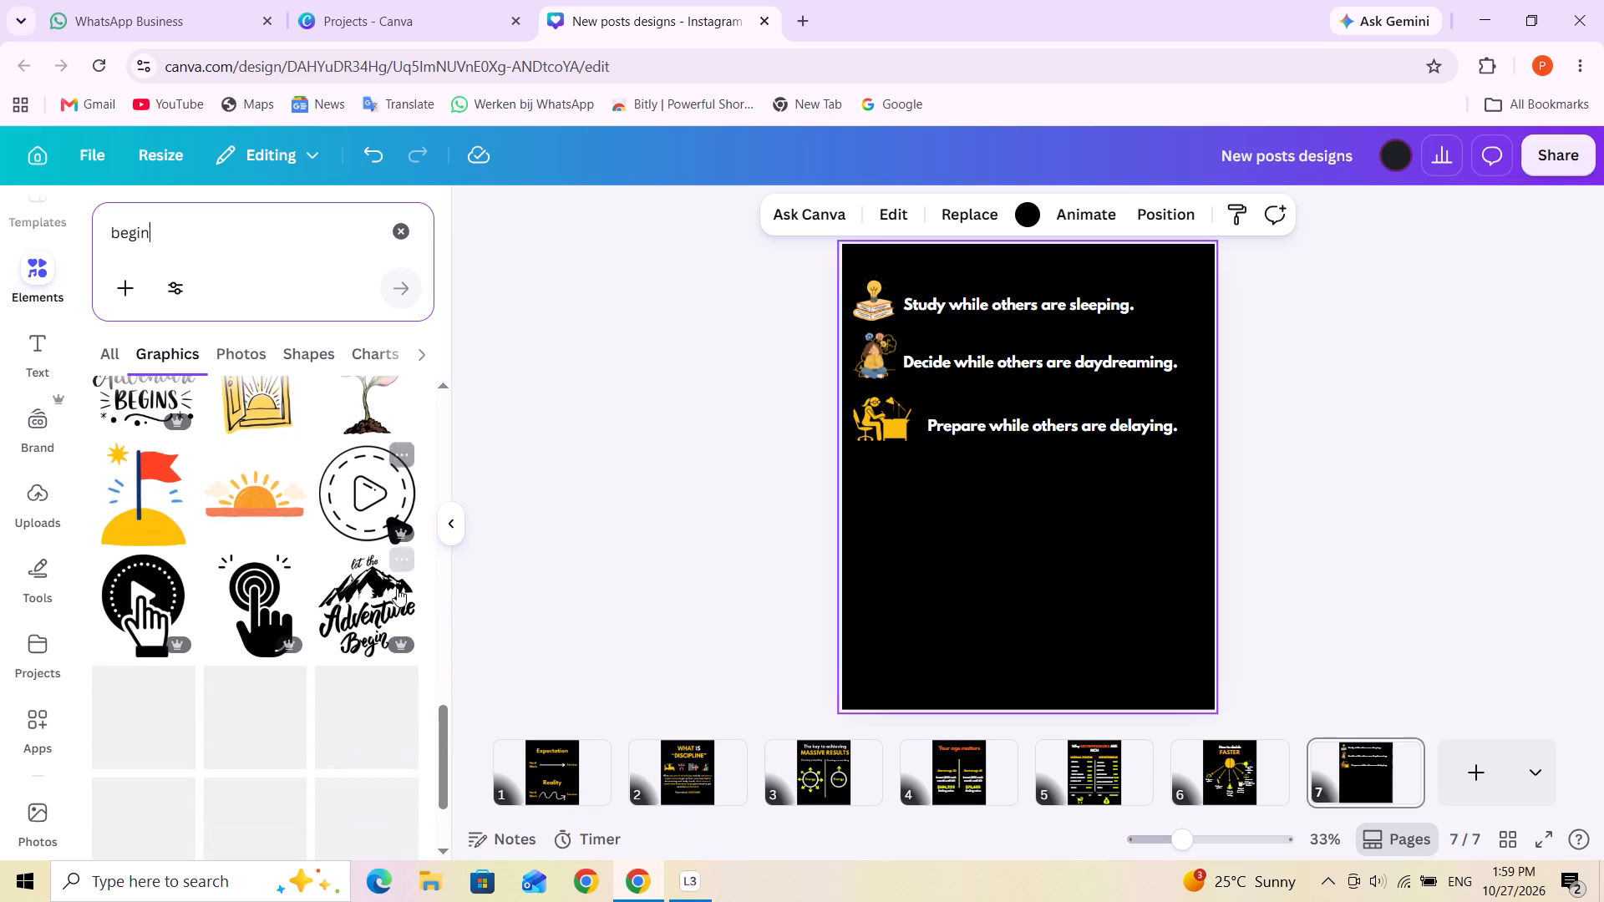
{"action": "scroll", "coordinate": [397, 588], "scroll_direction": "down", "scroll_amount": 4}
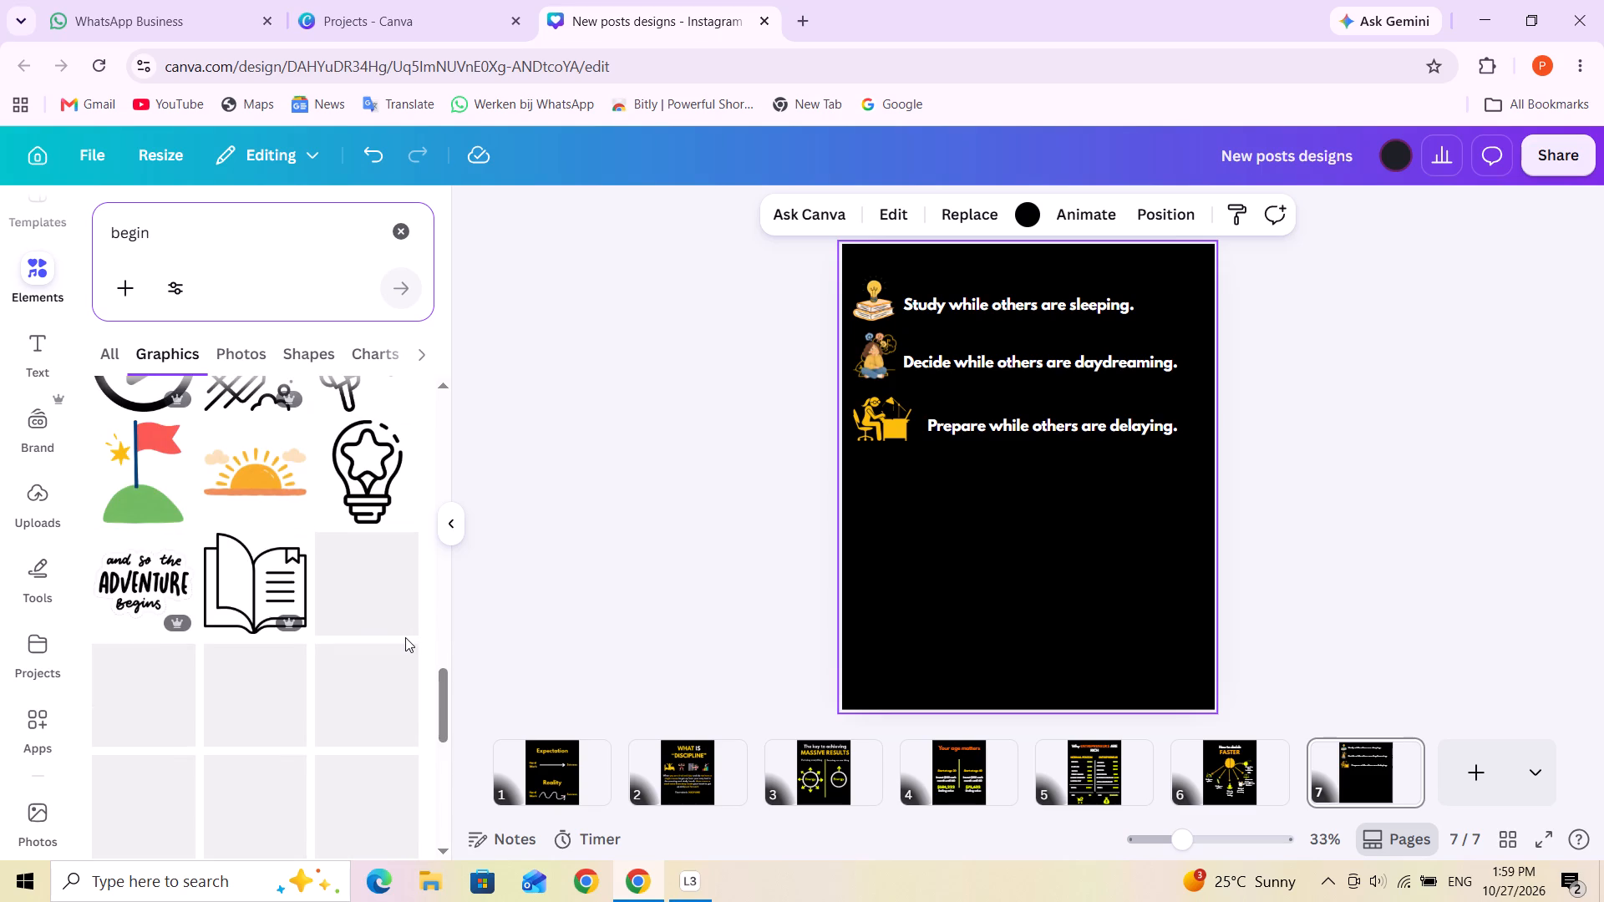
{"action": "scroll", "coordinate": [405, 635], "scroll_direction": "down", "scroll_amount": 1}
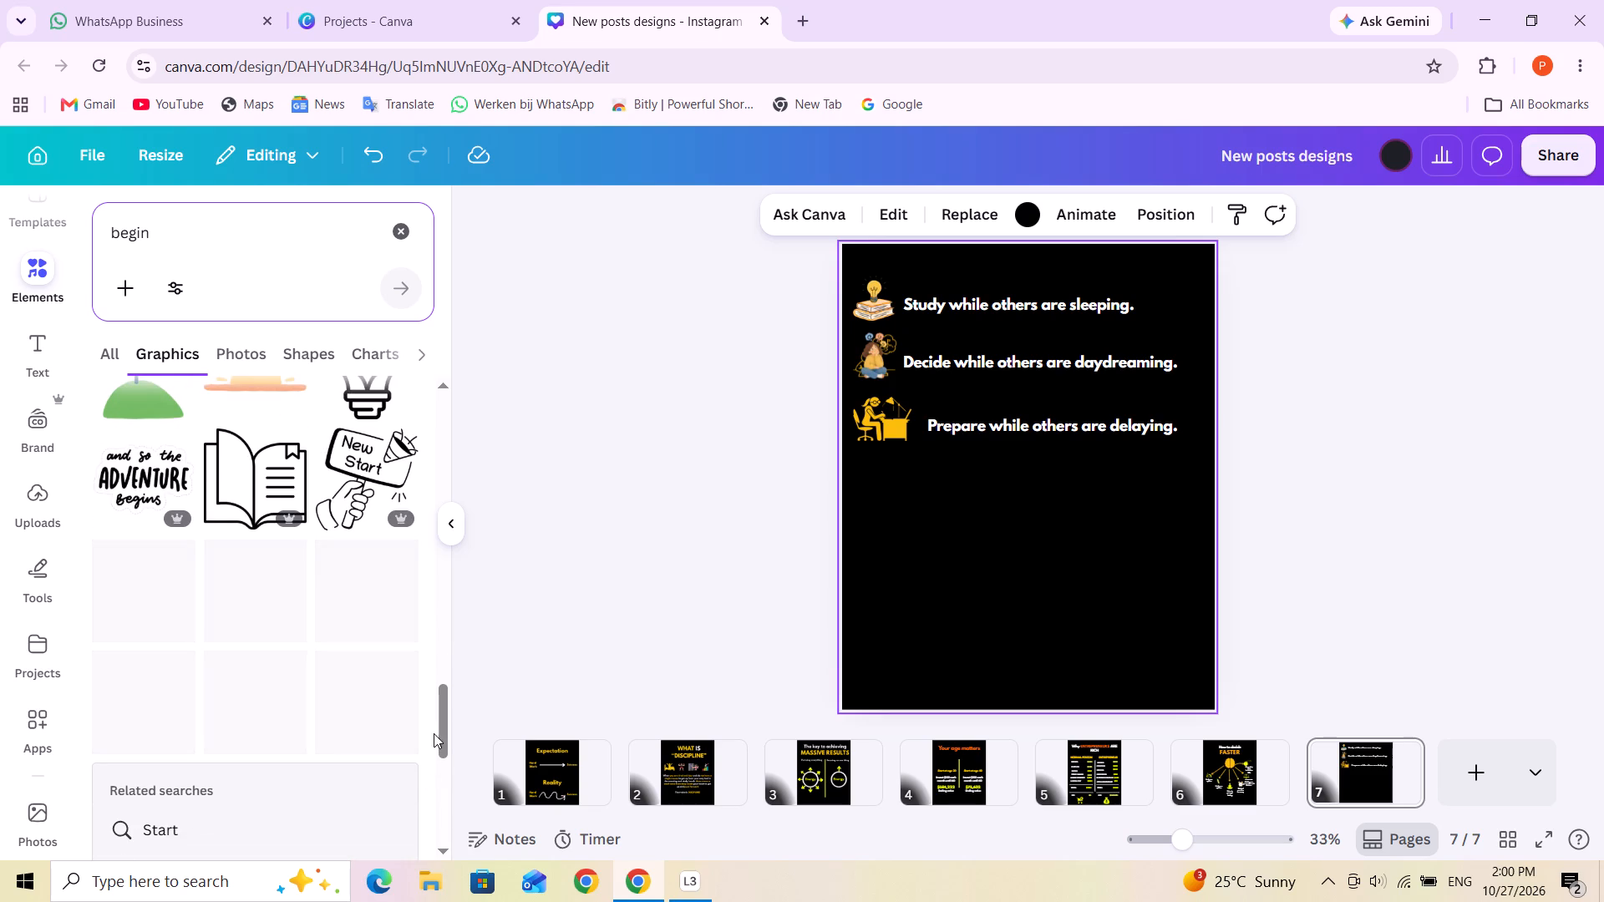
{"action": "scroll", "coordinate": [438, 722], "scroll_direction": "up", "scroll_amount": 1}
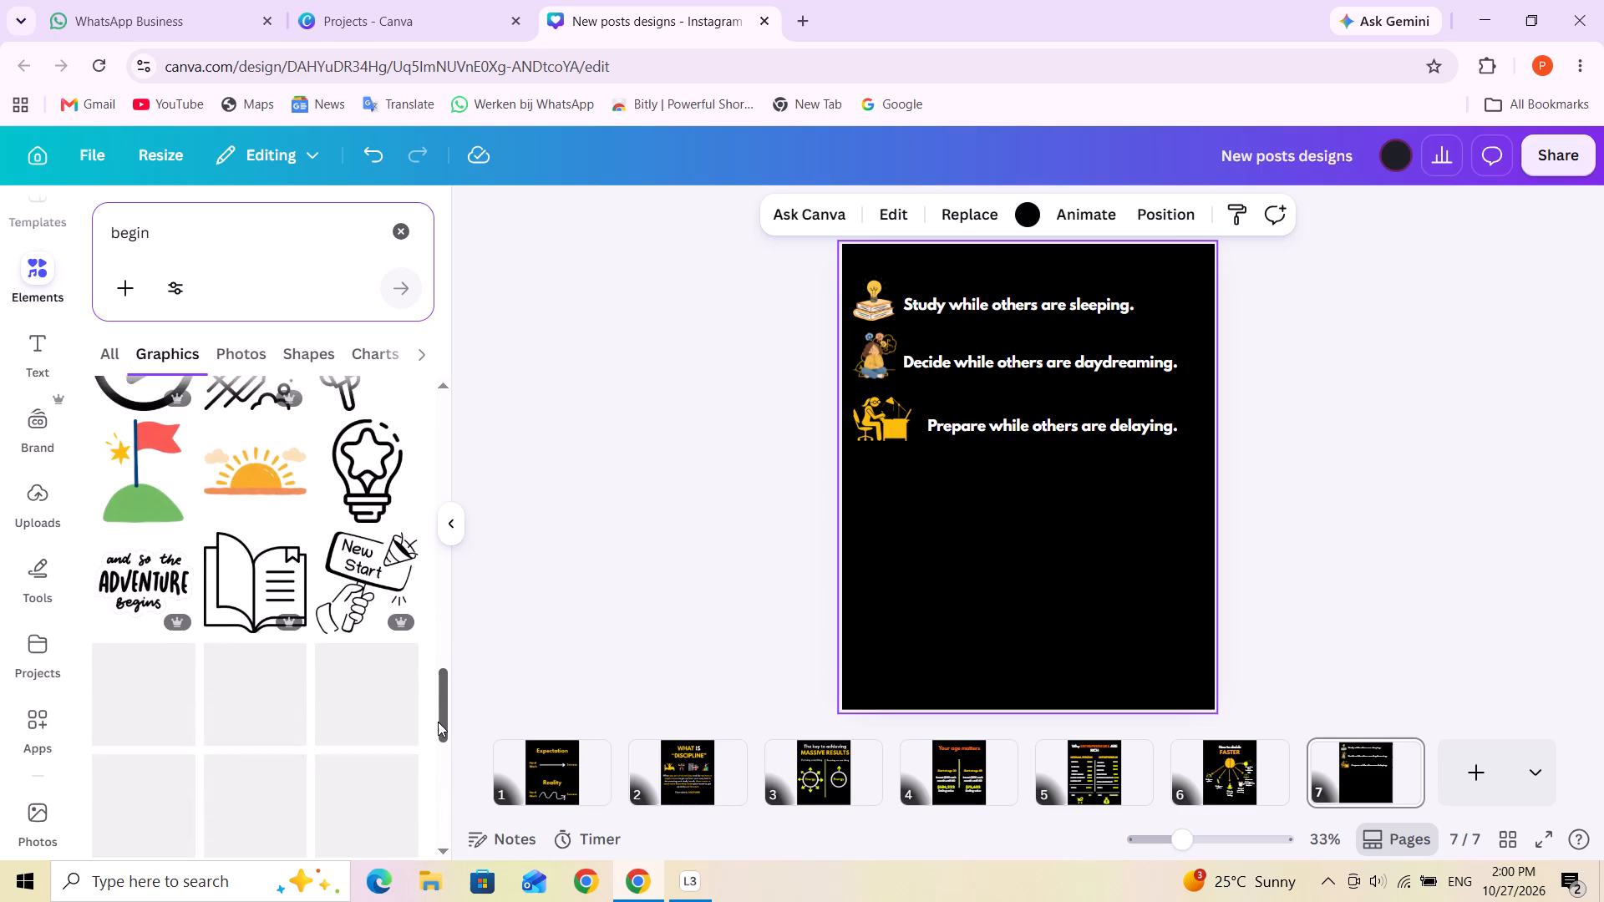
{"action": "scroll", "coordinate": [438, 722], "scroll_direction": "up", "scroll_amount": 18}
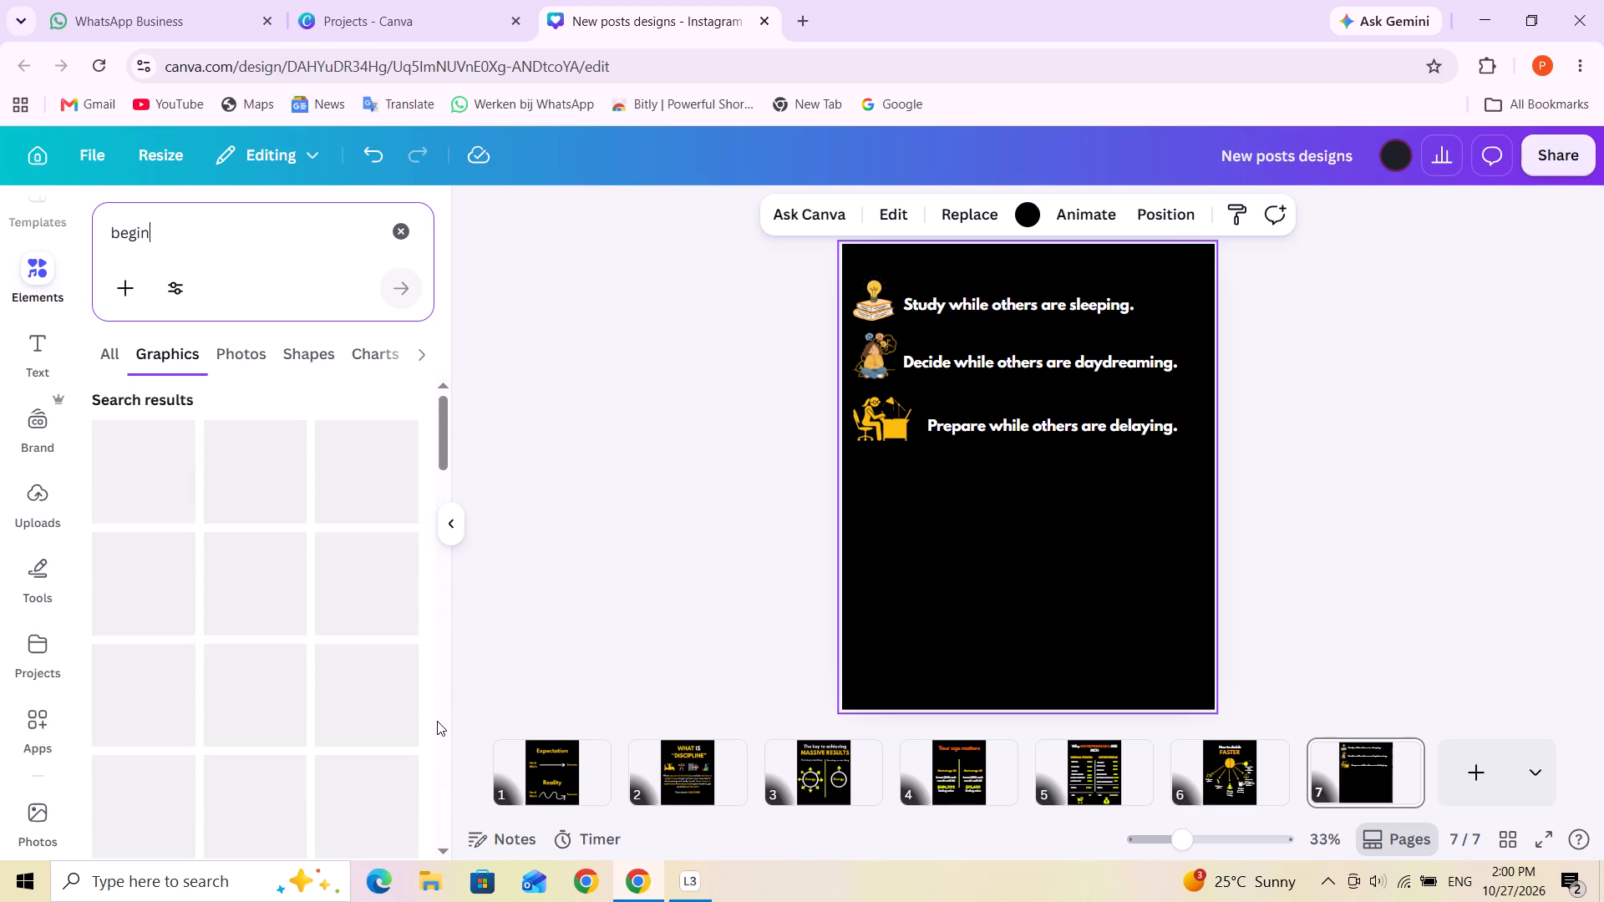
{"action": "scroll", "coordinate": [437, 721], "scroll_direction": "up", "scroll_amount": 5}
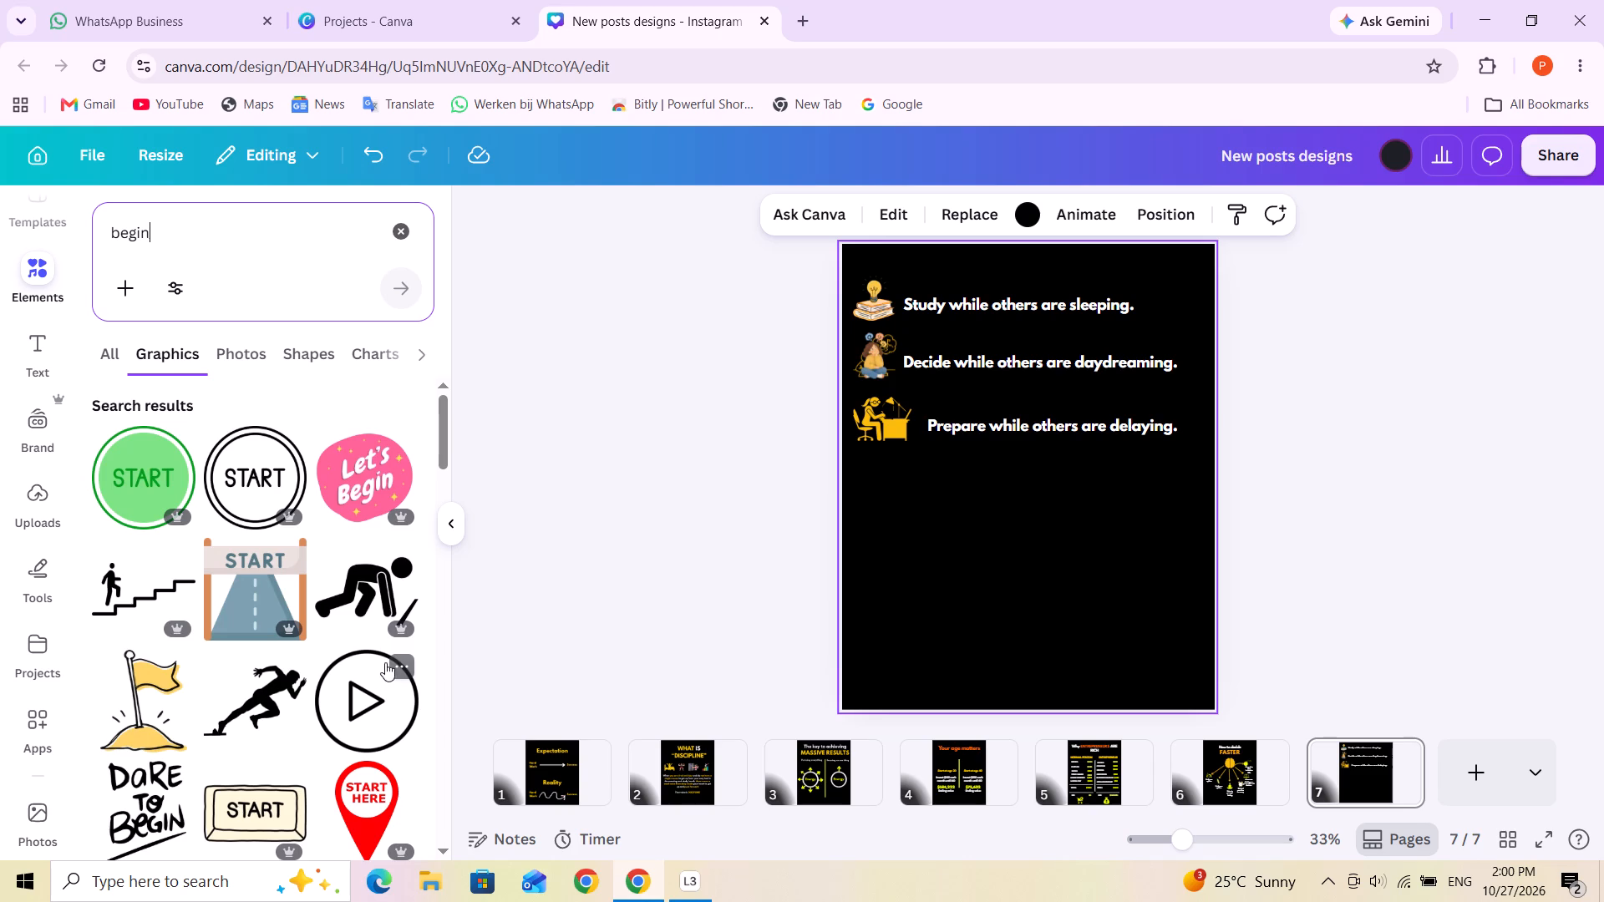
Add the black crouching sprinter graphic to page 7, move it up over the third line, and scale it down slightly.
{"action": "left_click", "coordinate": [378, 592]}
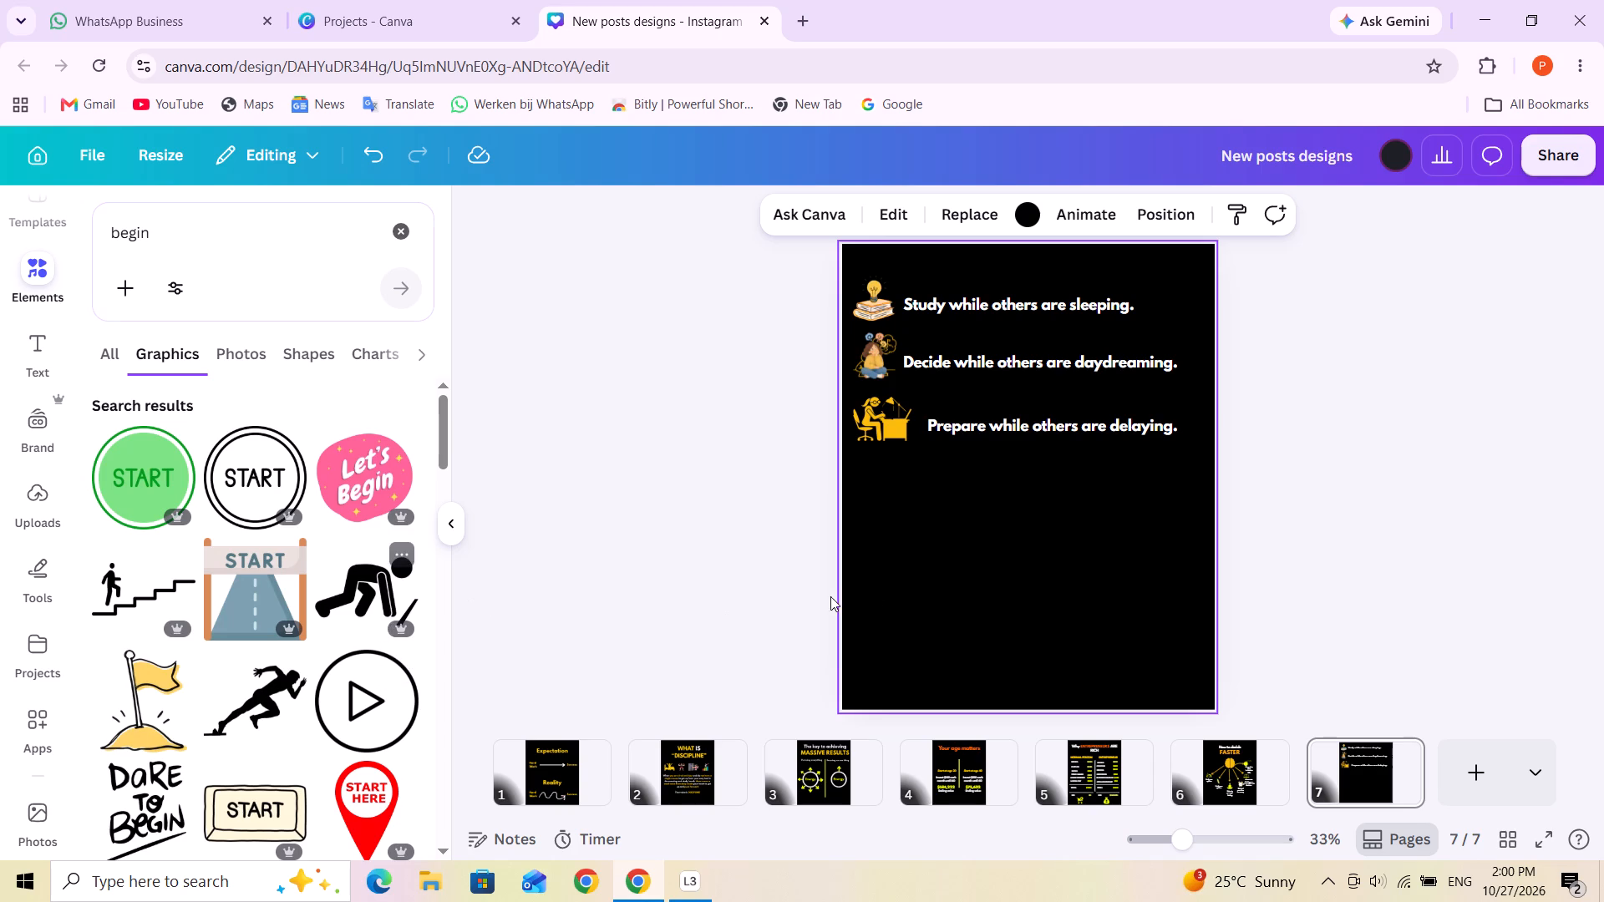
{"action": "left_click_drag", "start_coordinate": [1018, 500], "coordinate": [1013, 488]}
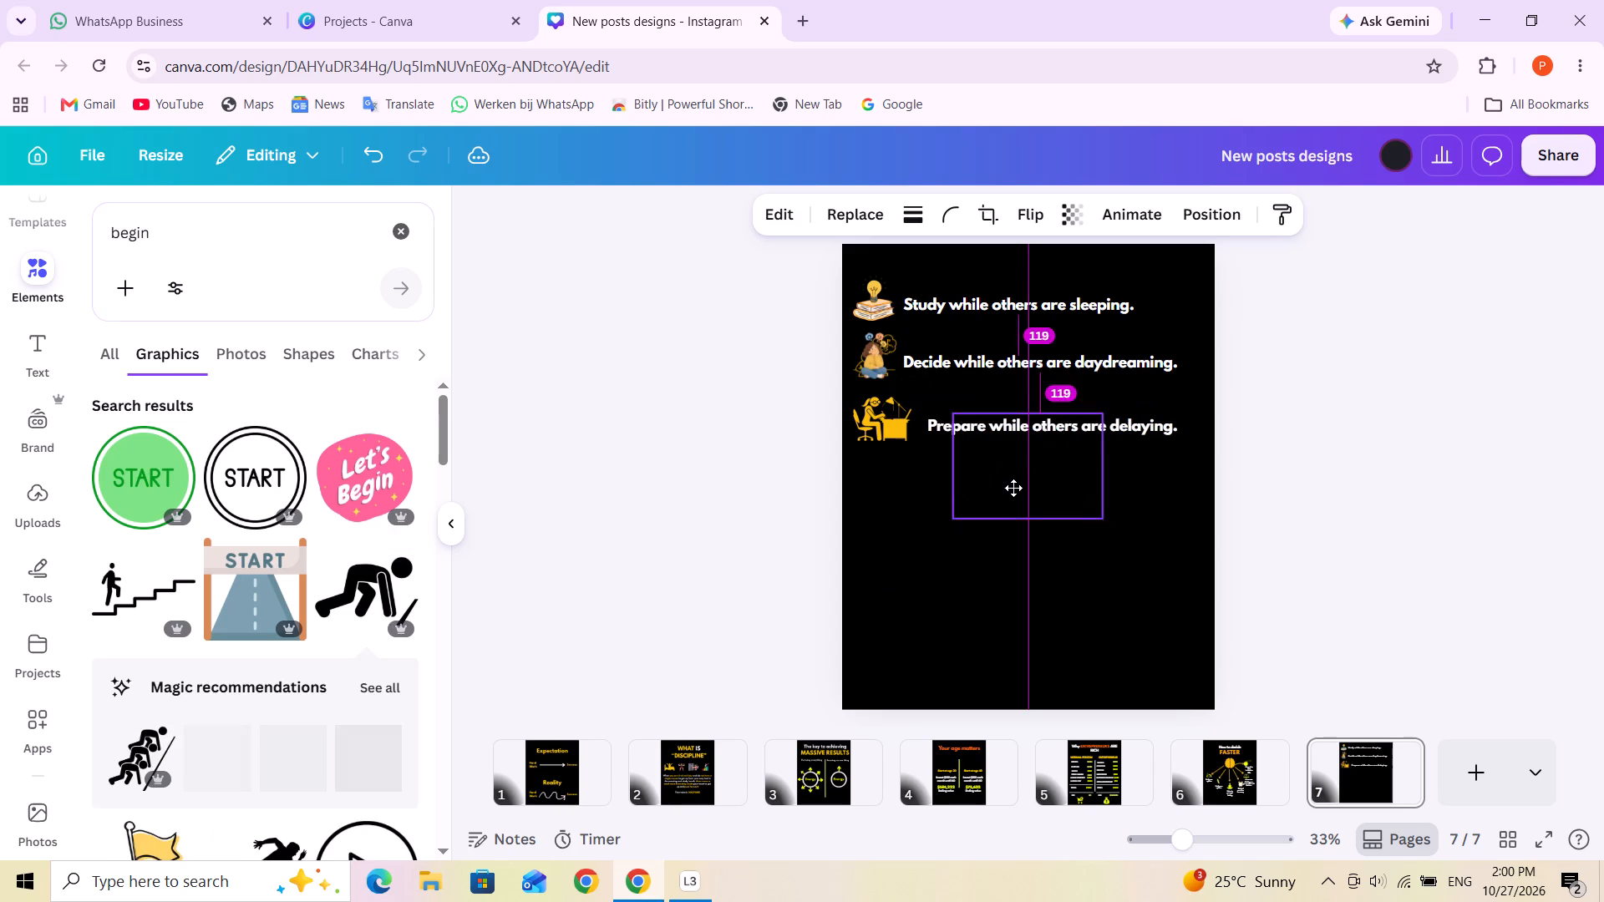
{"action": "left_click_drag", "start_coordinate": [1013, 488], "coordinate": [1008, 473]}
{"action": "left_click_drag", "start_coordinate": [1099, 497], "coordinate": [1095, 498]}
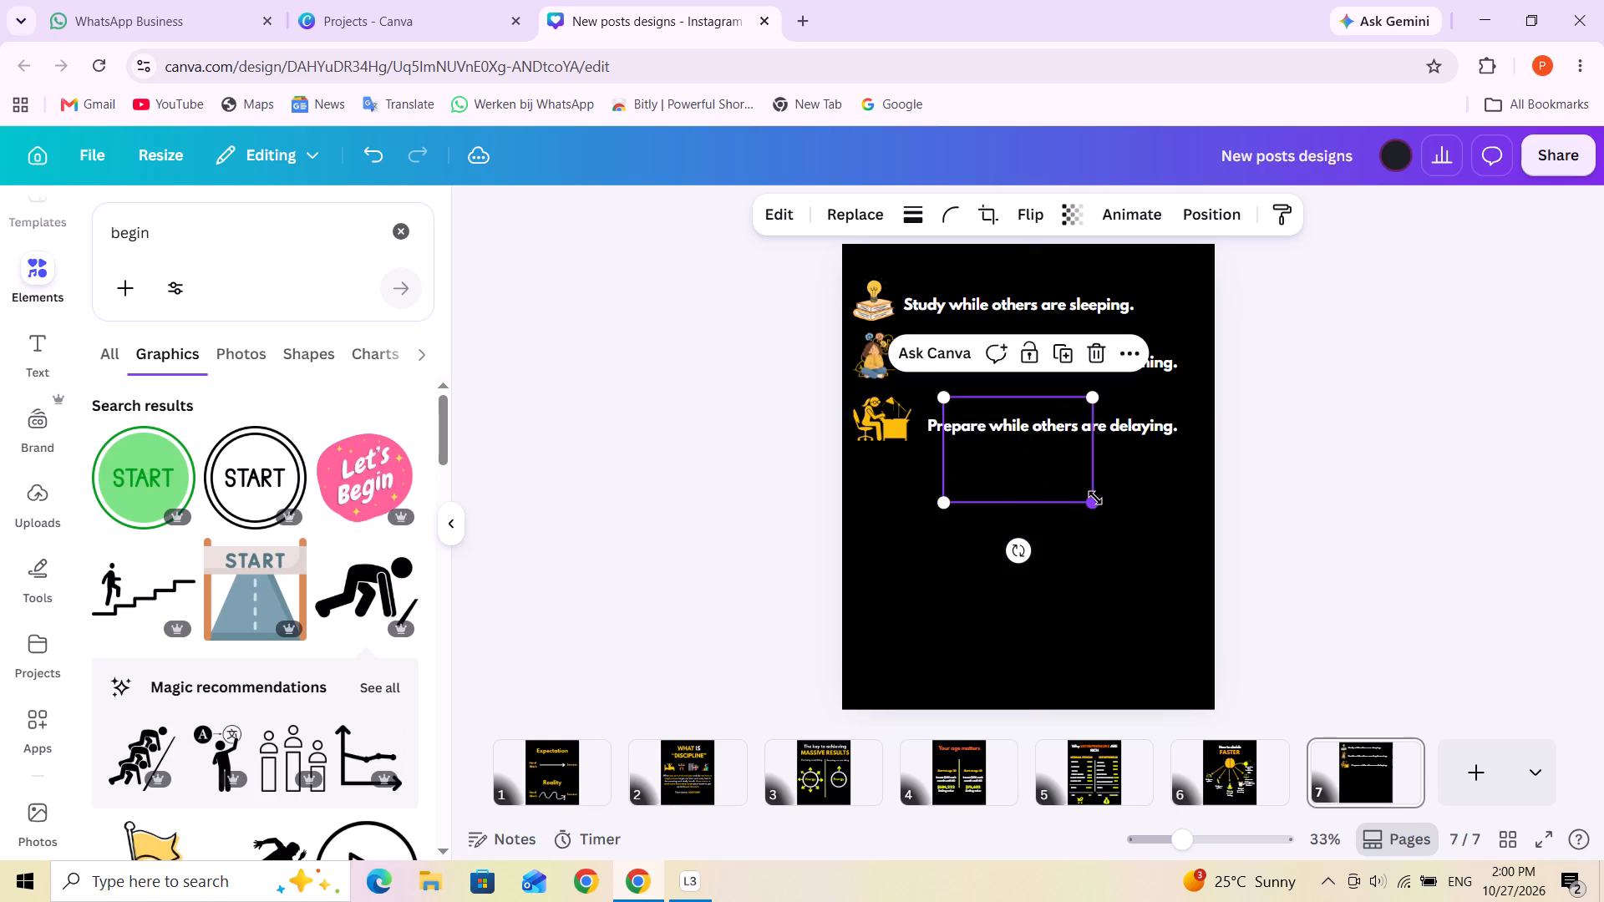
Shrink the crouching sprinter graphic to about 181 by 127 and place it at the start of the fourth row, below the desk worker.
{"action": "left_click_drag", "start_coordinate": [1095, 498], "coordinate": [1024, 421]}
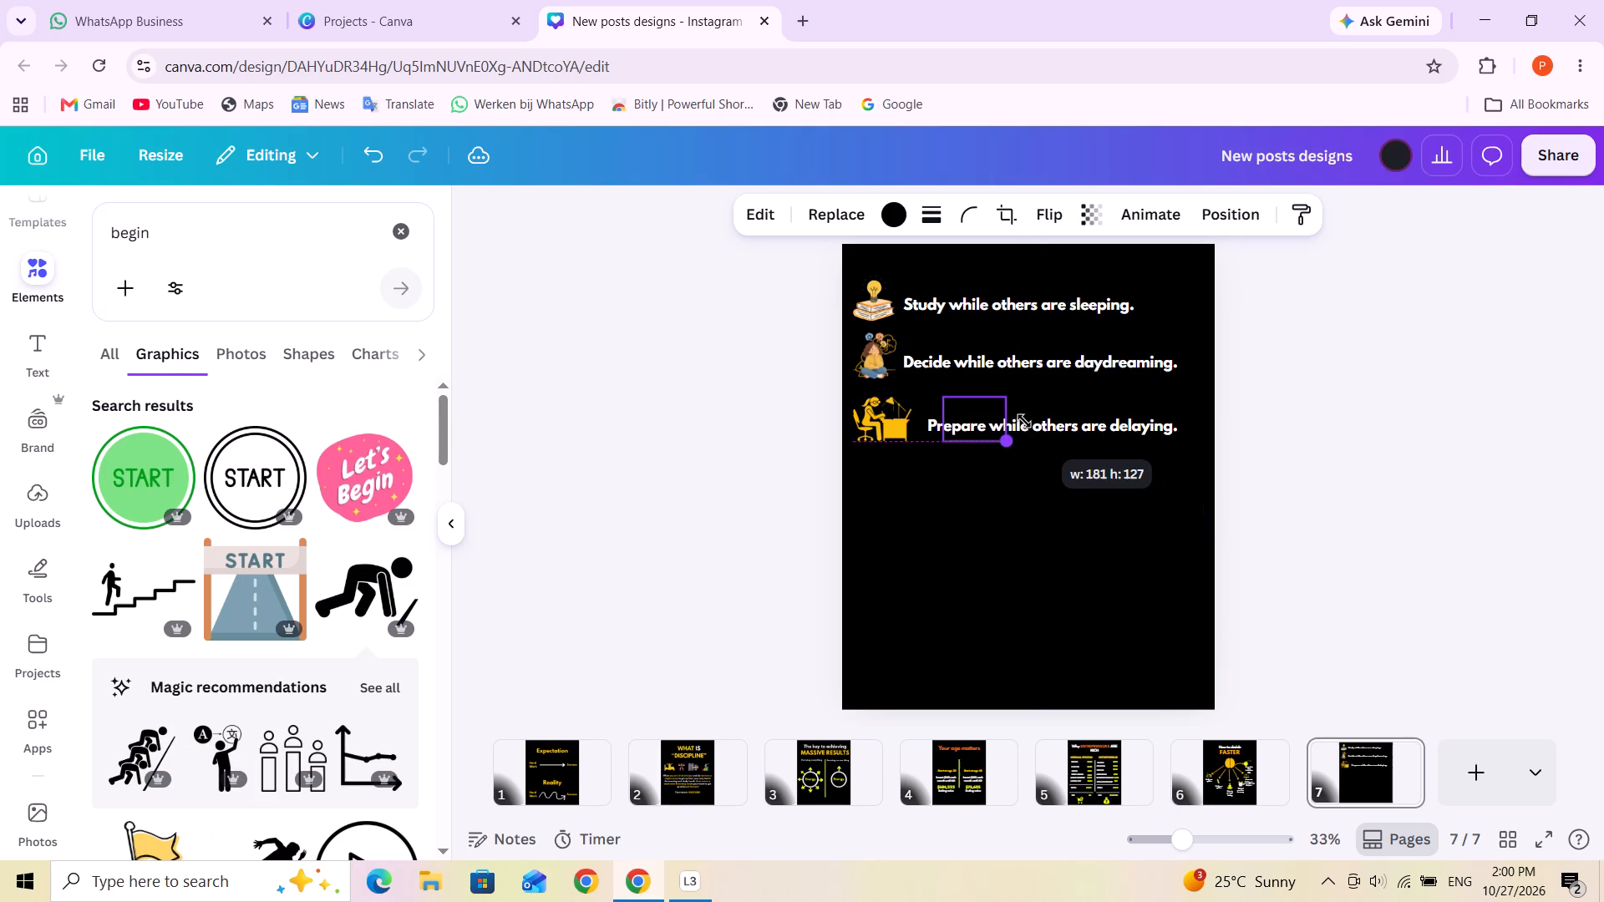
{"action": "left_click_drag", "start_coordinate": [1024, 421], "coordinate": [1022, 420]}
{"action": "left_click", "coordinate": [1124, 494]}
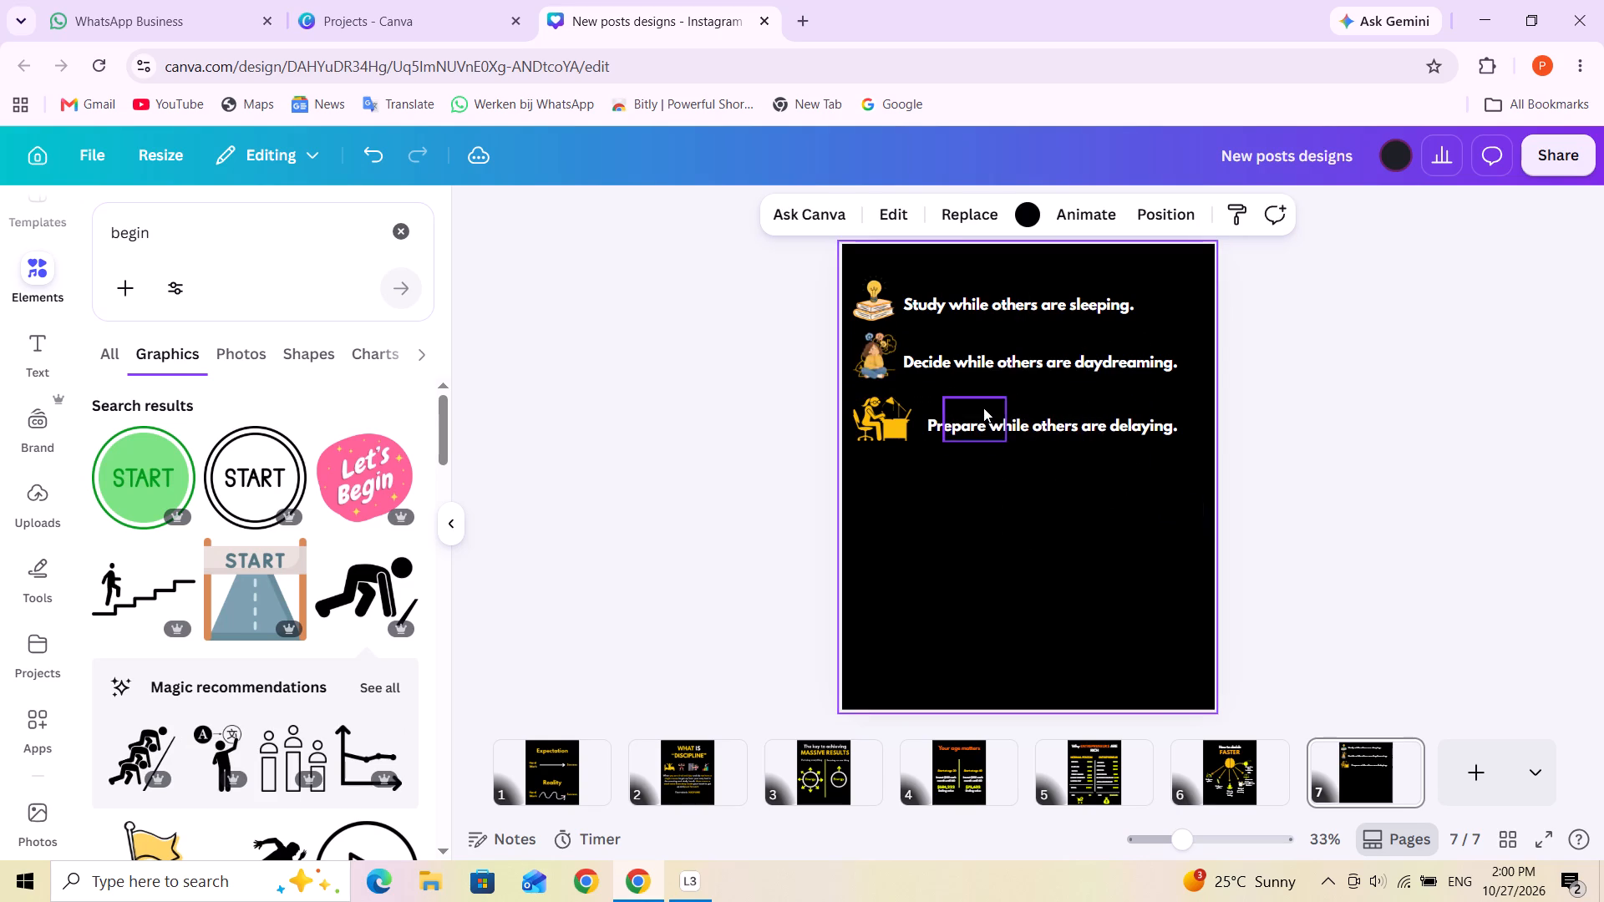
{"action": "left_click_drag", "start_coordinate": [983, 407], "coordinate": [892, 469]}
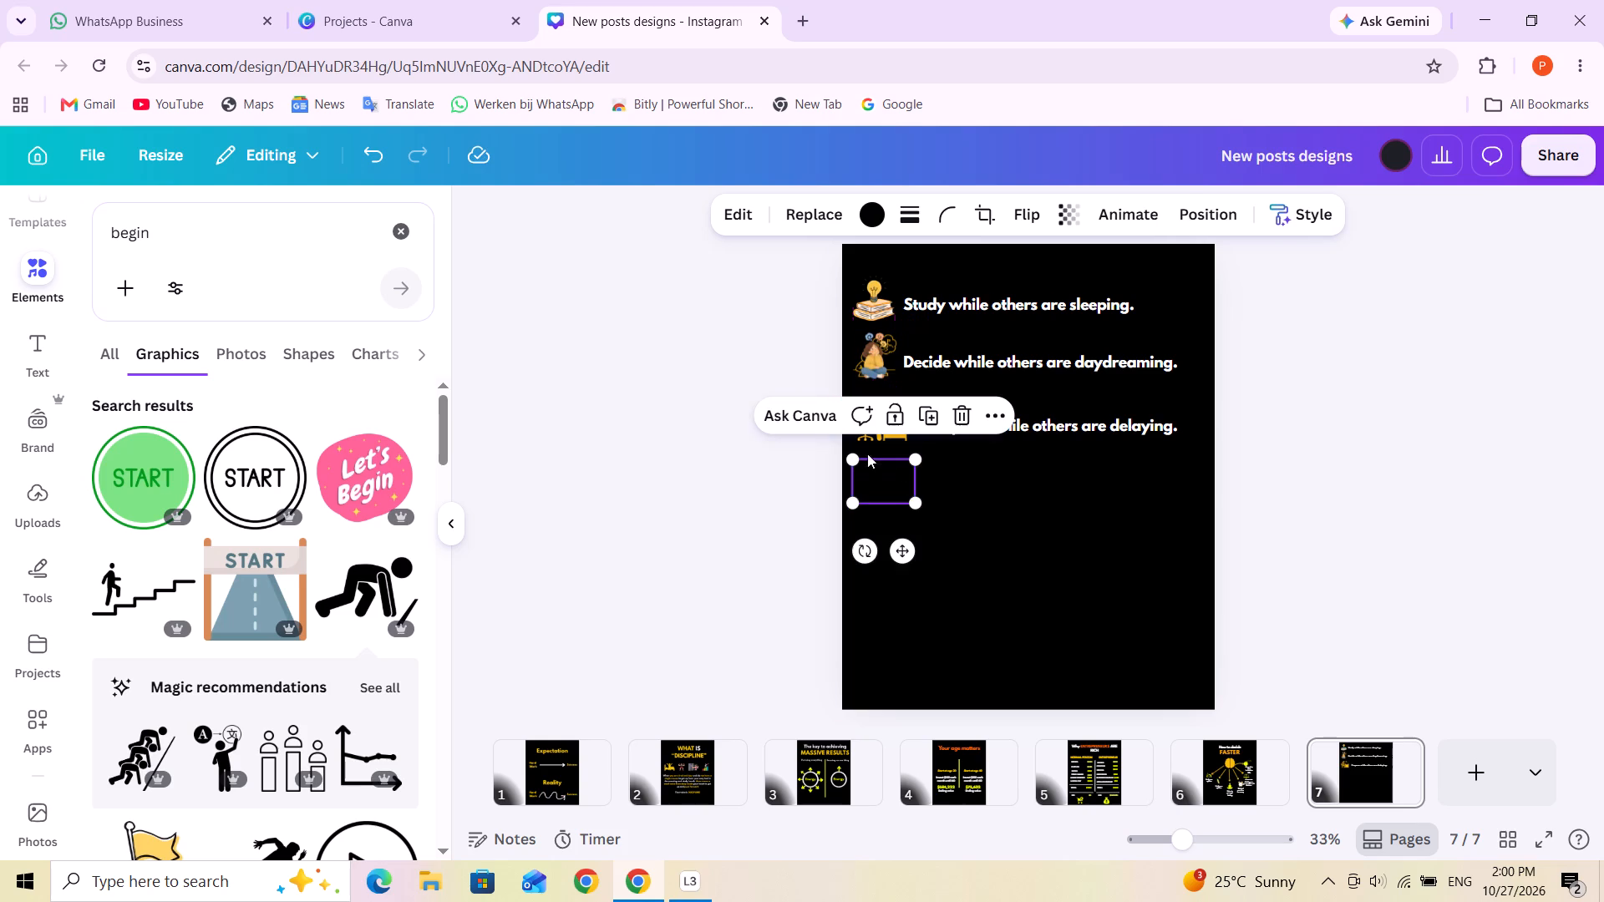
Recolour the crouching sprinter graphic orange to match the desk worker icon.
{"action": "left_click", "coordinate": [872, 218]}
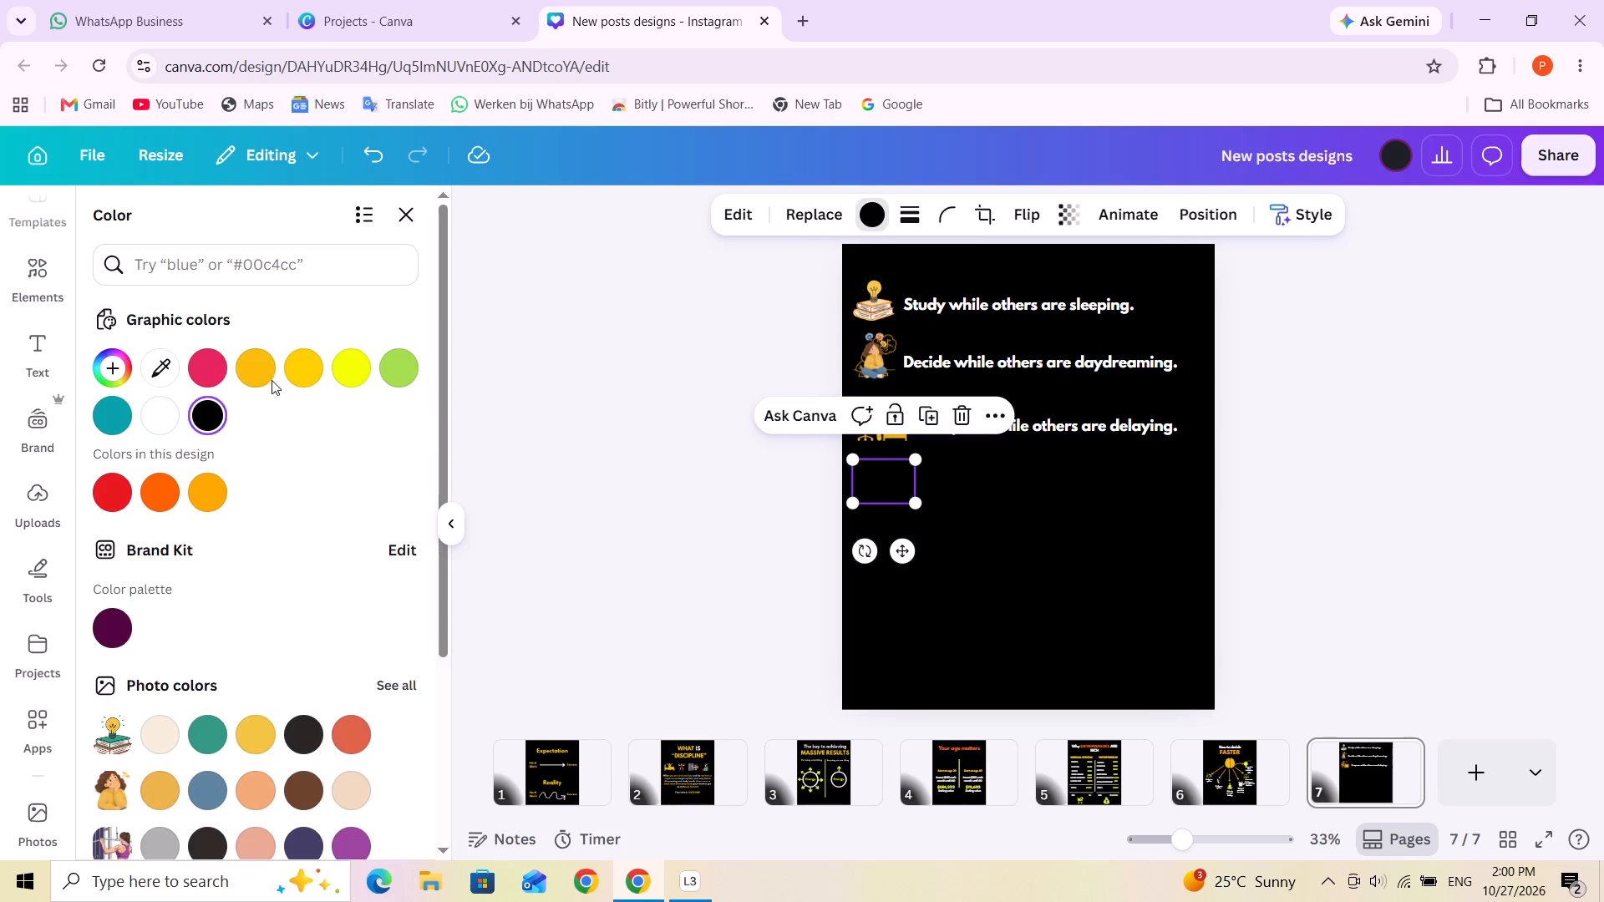
{"action": "left_click", "coordinate": [351, 368]}
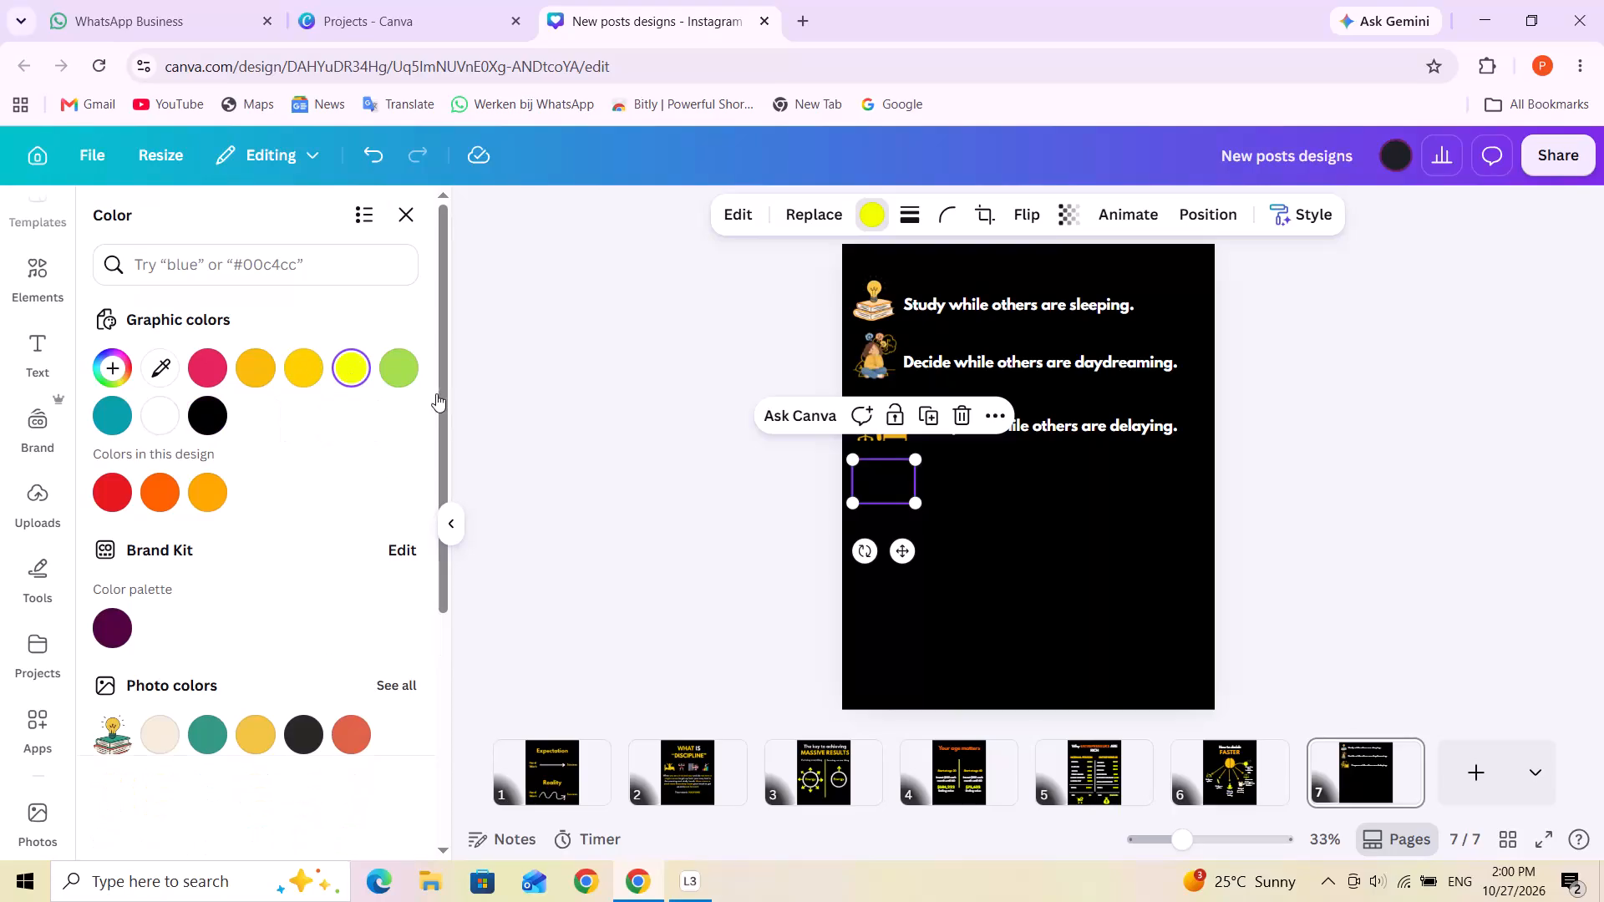
{"action": "left_click", "coordinate": [313, 373]}
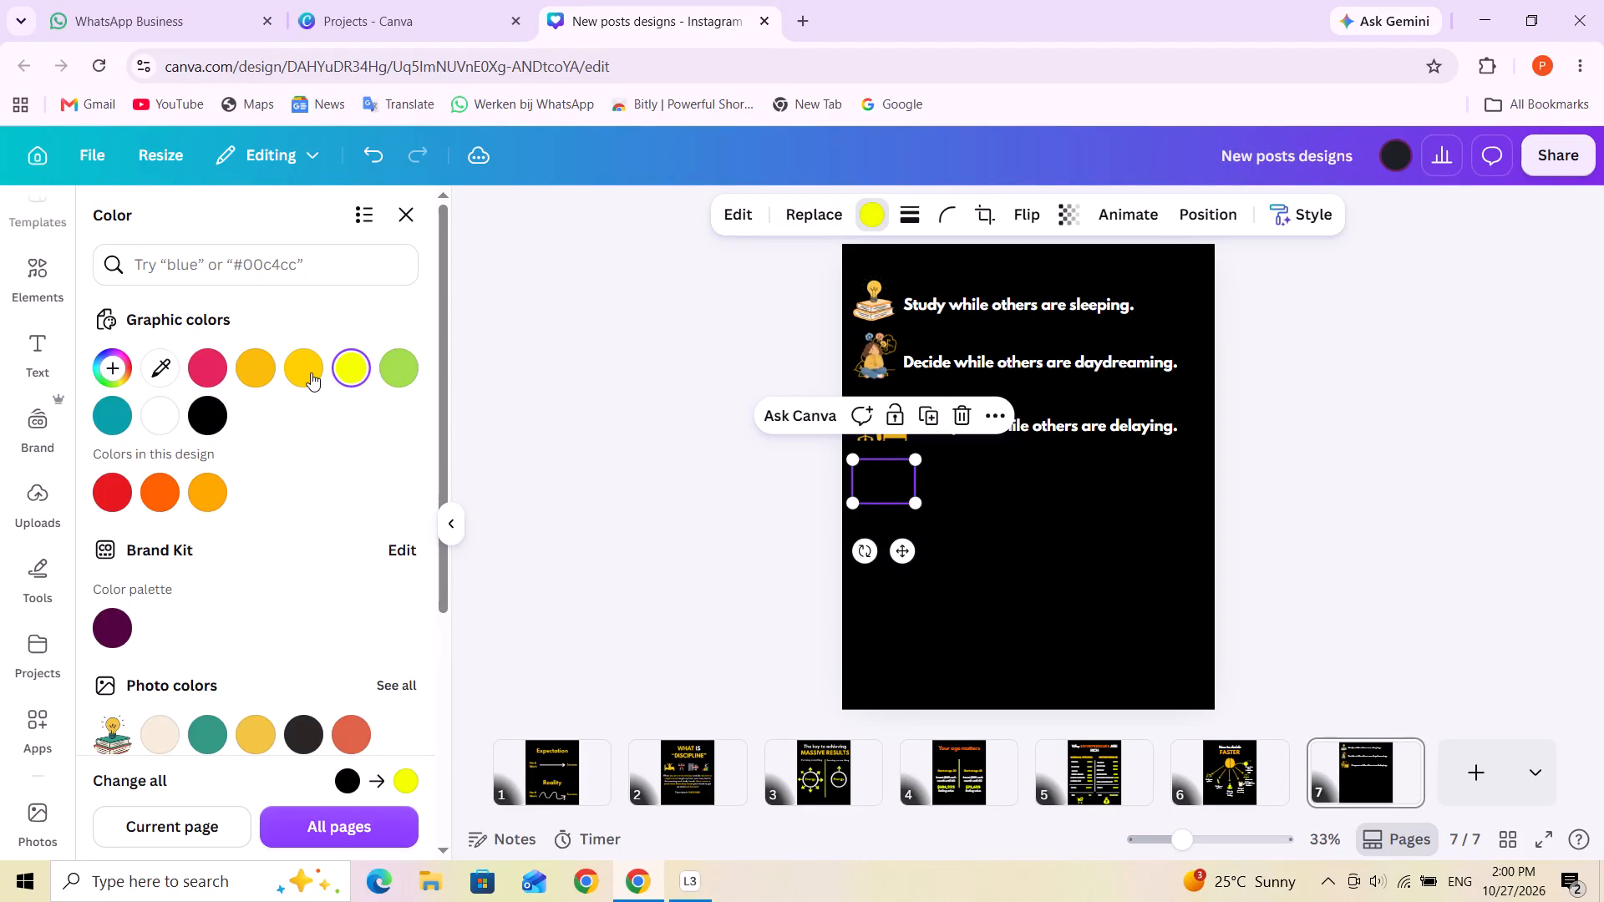
{"action": "left_click", "coordinate": [978, 548]}
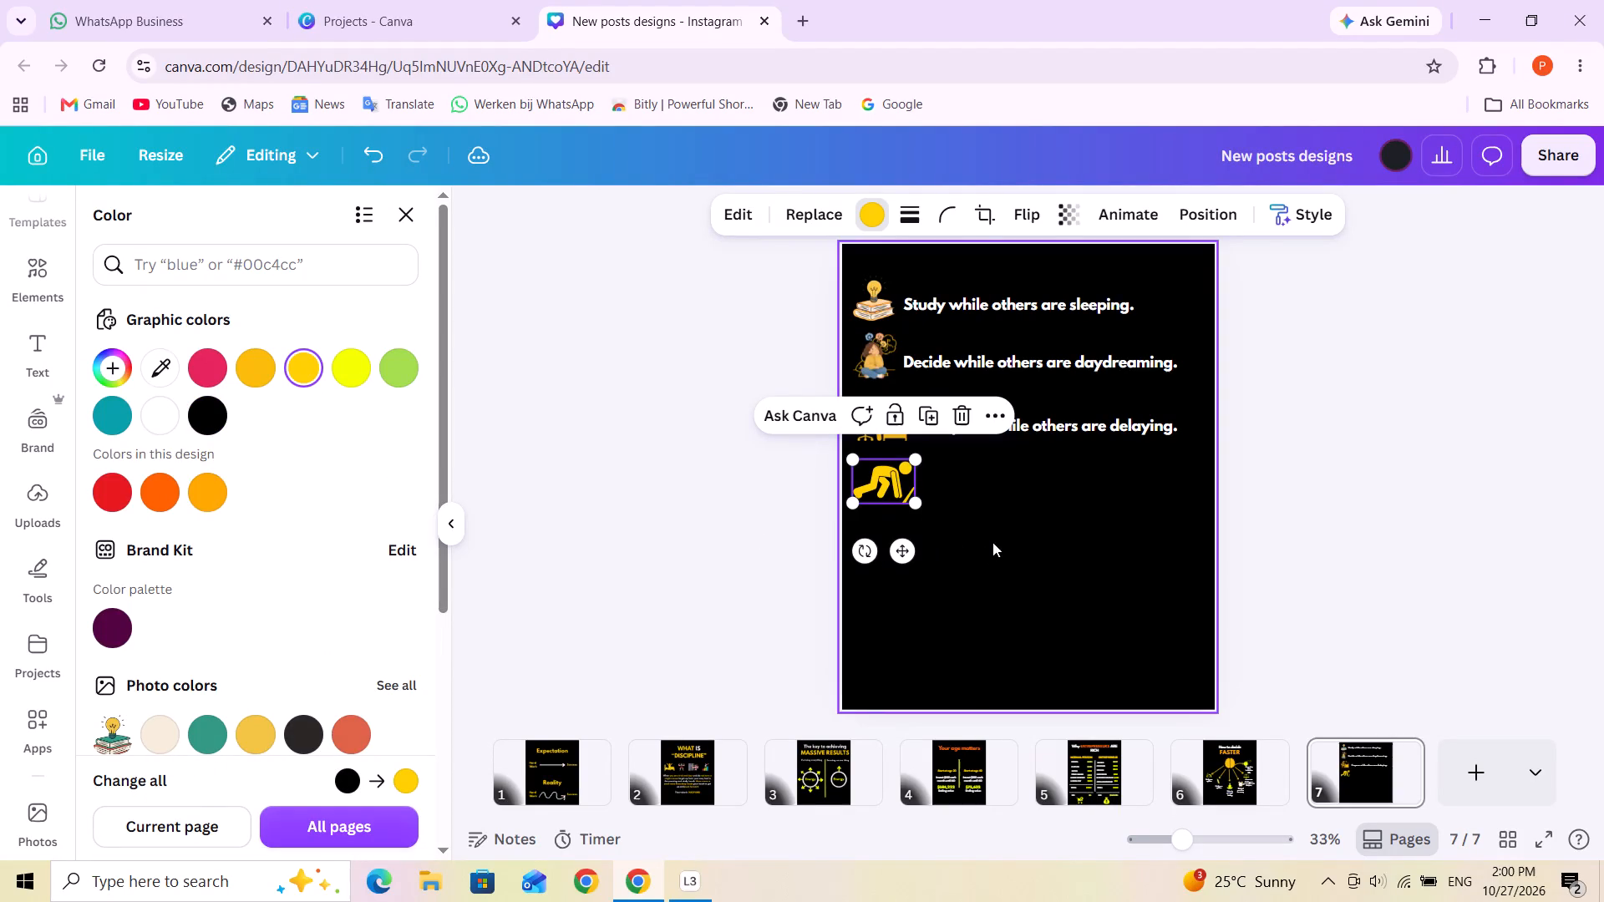
{"action": "left_click", "coordinate": [900, 492]}
{"action": "left_click", "coordinate": [251, 375]}
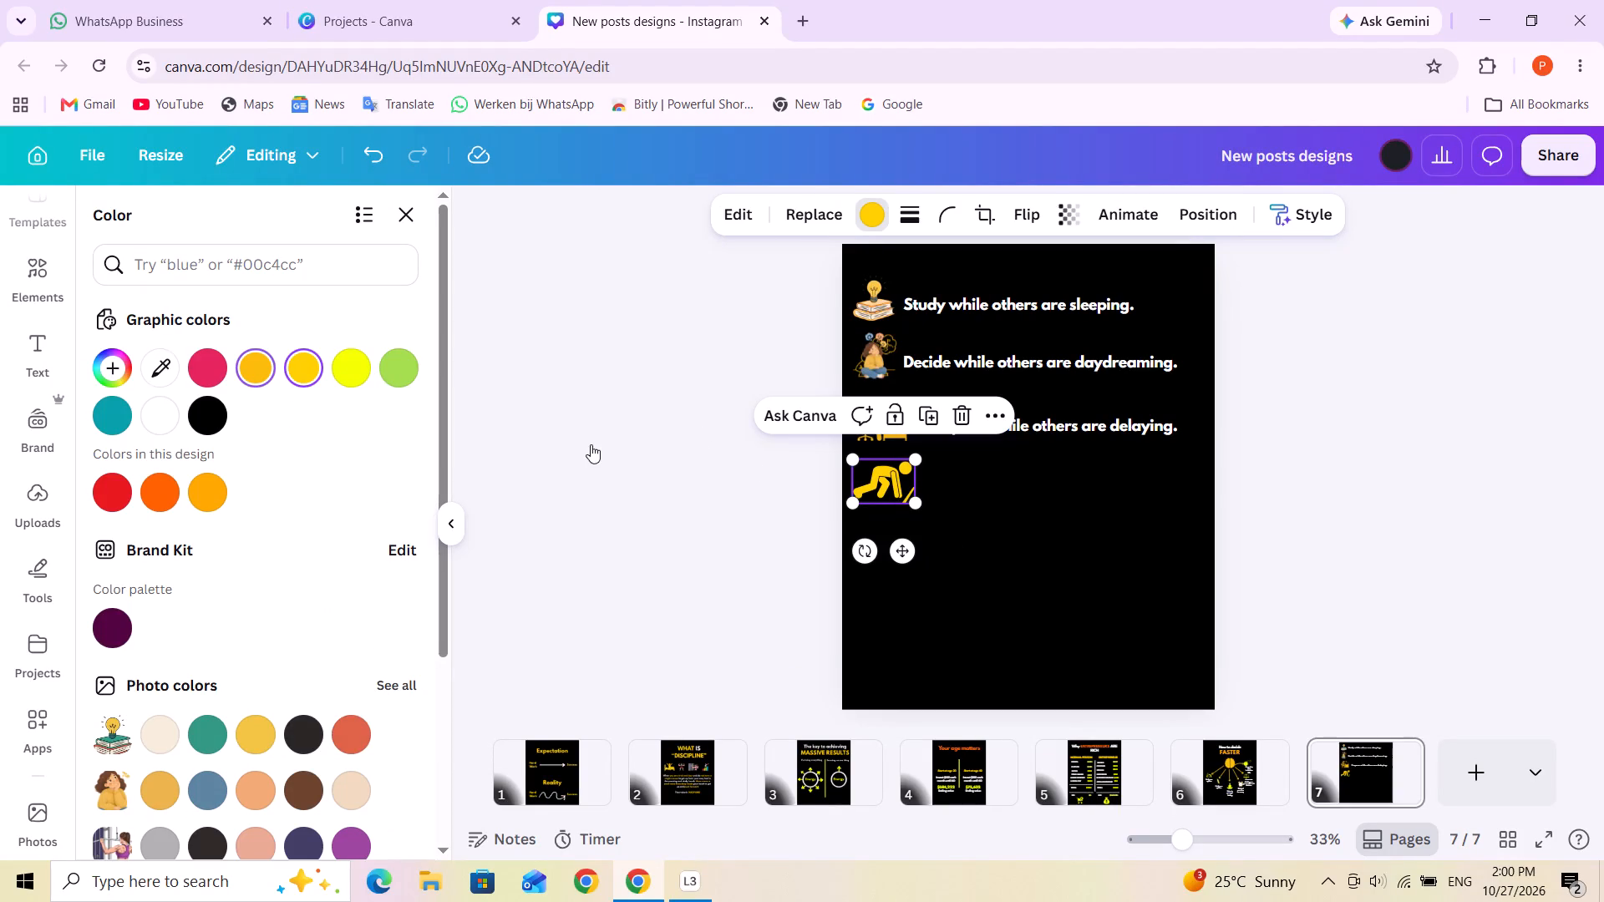
{"action": "left_click", "coordinate": [992, 538]}
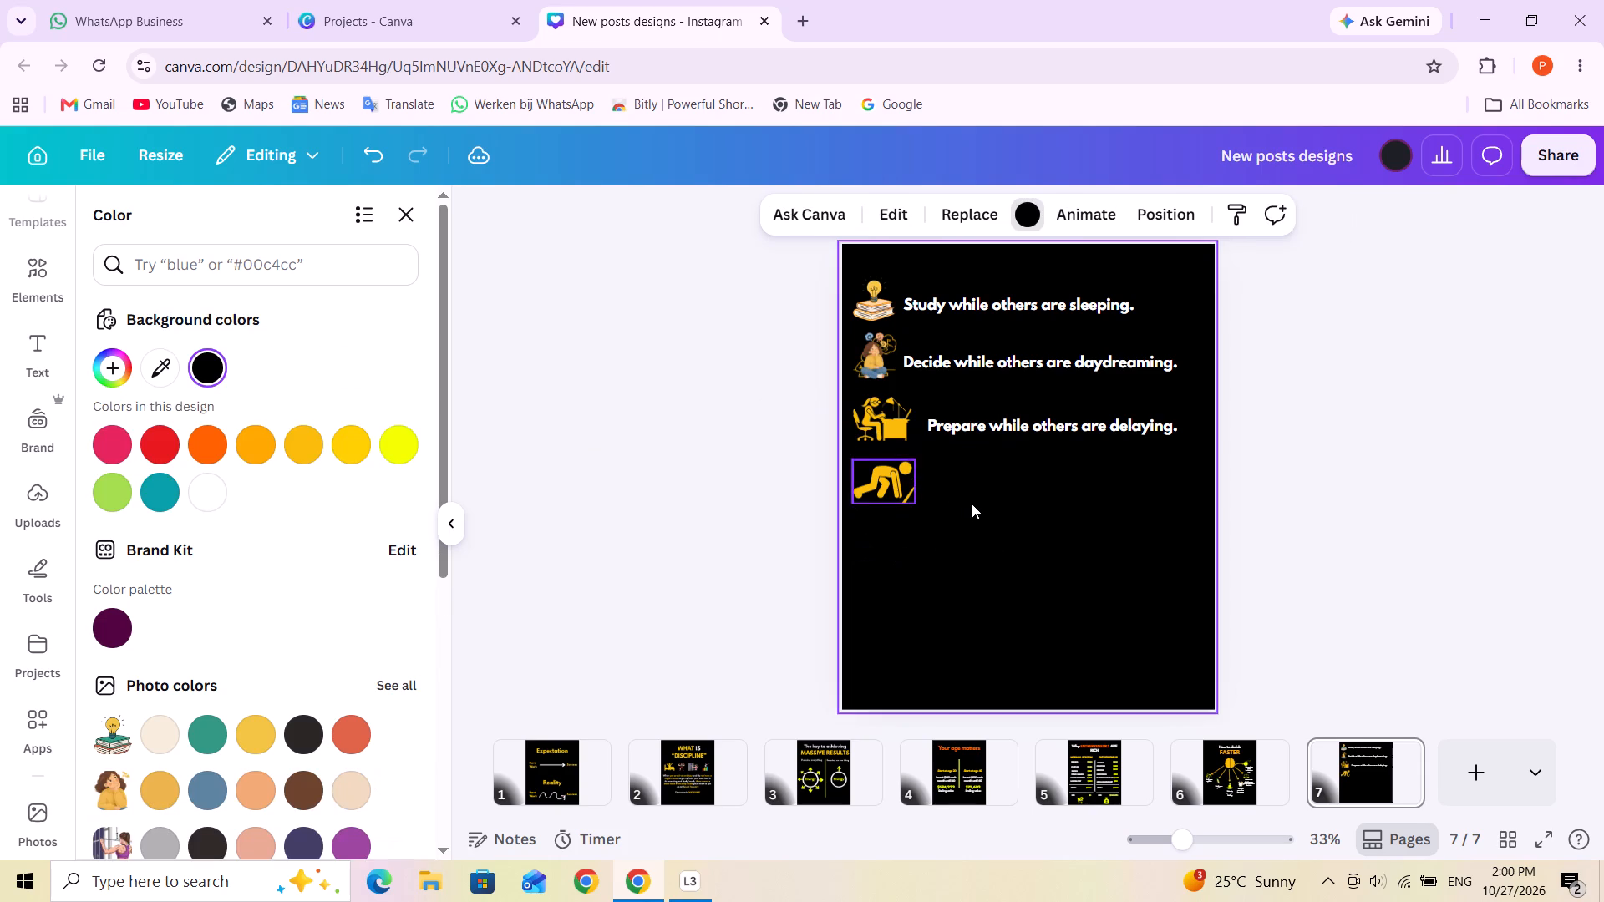
{"action": "left_click", "coordinate": [972, 504]}
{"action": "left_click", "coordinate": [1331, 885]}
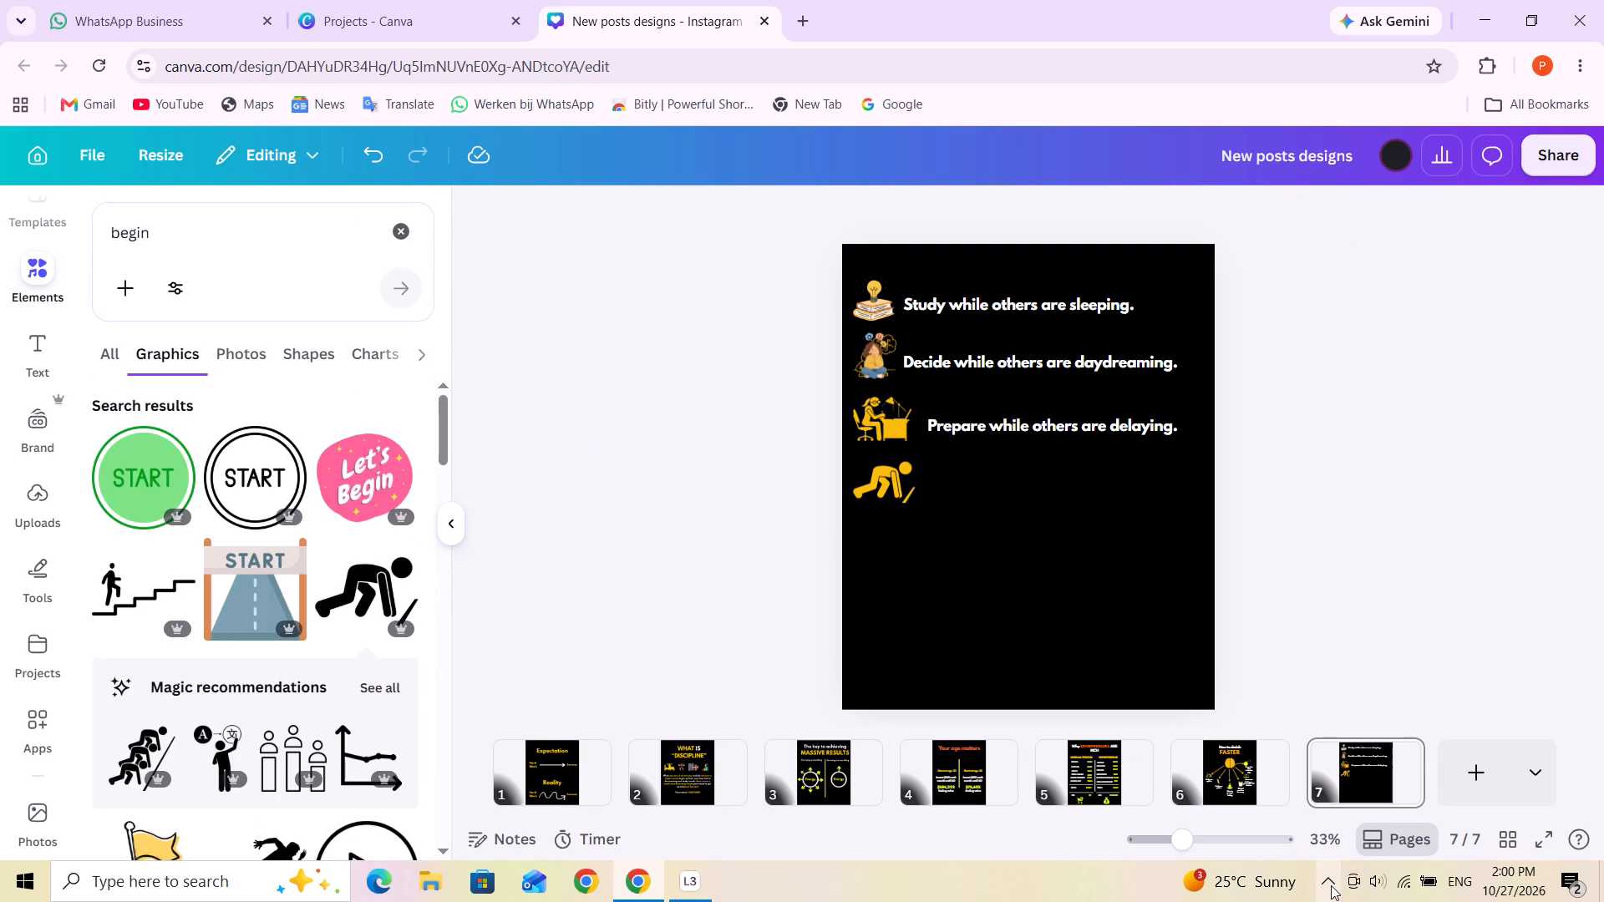
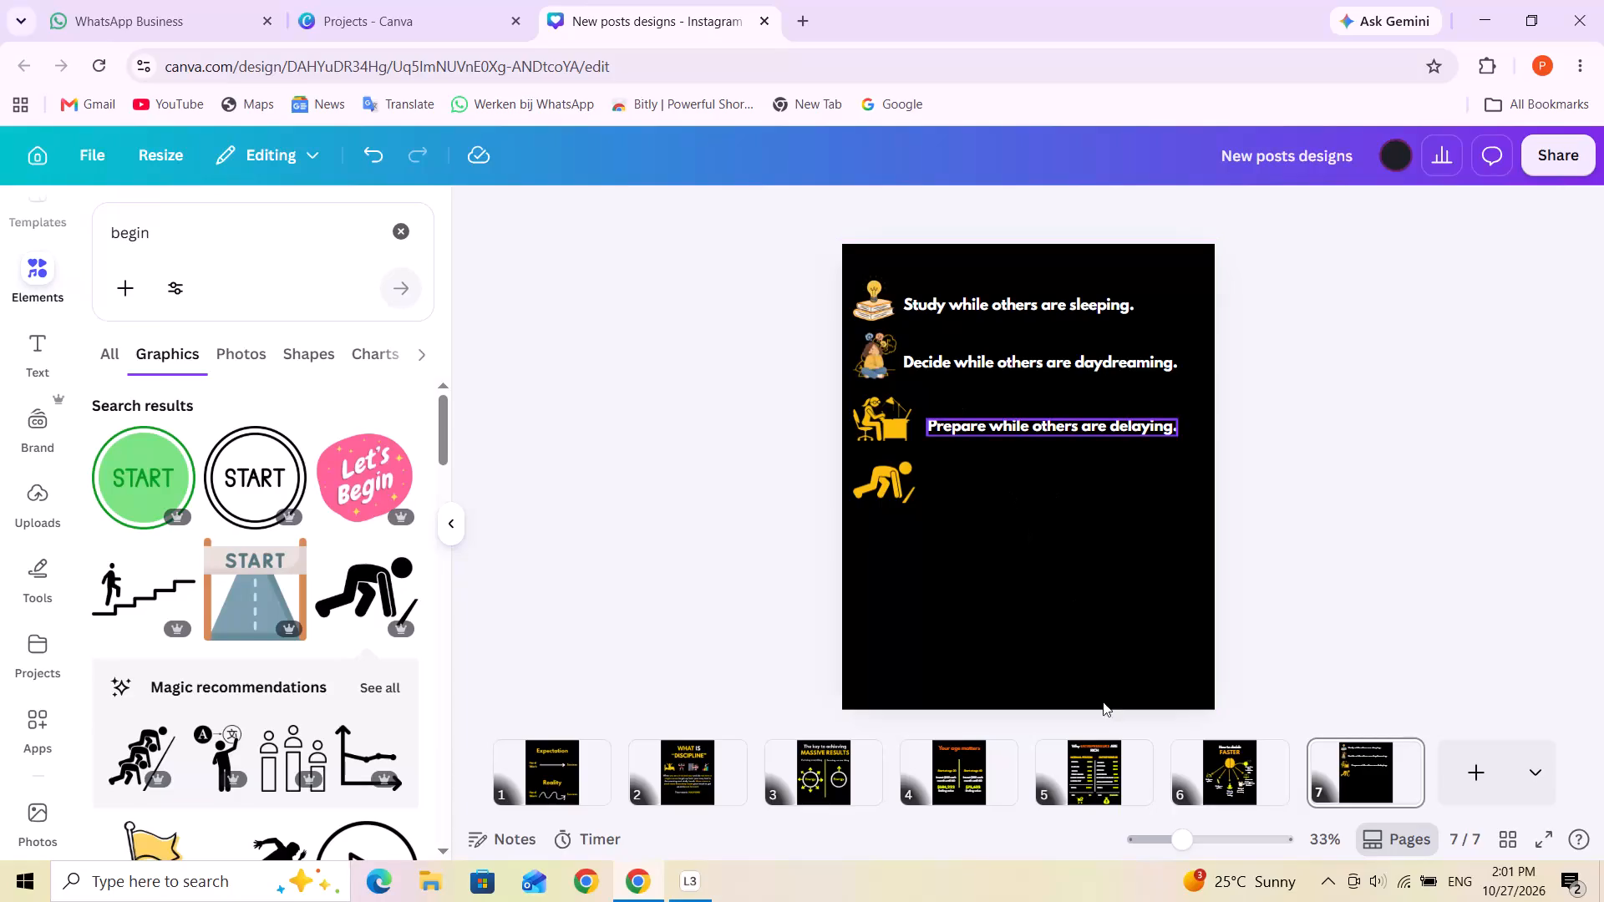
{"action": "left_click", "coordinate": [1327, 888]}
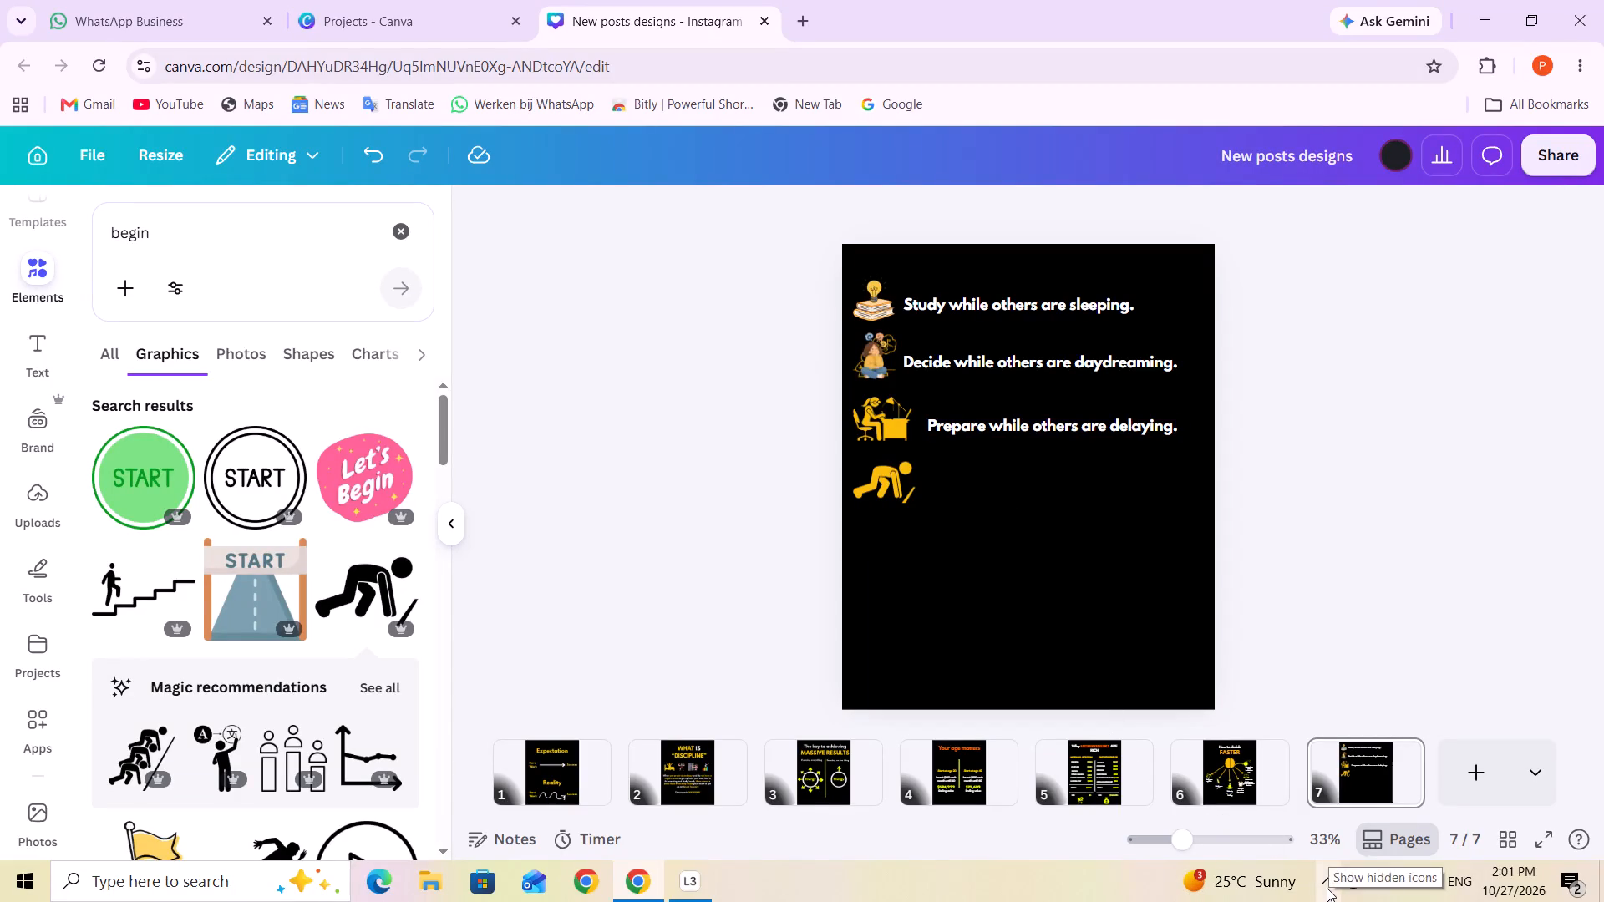